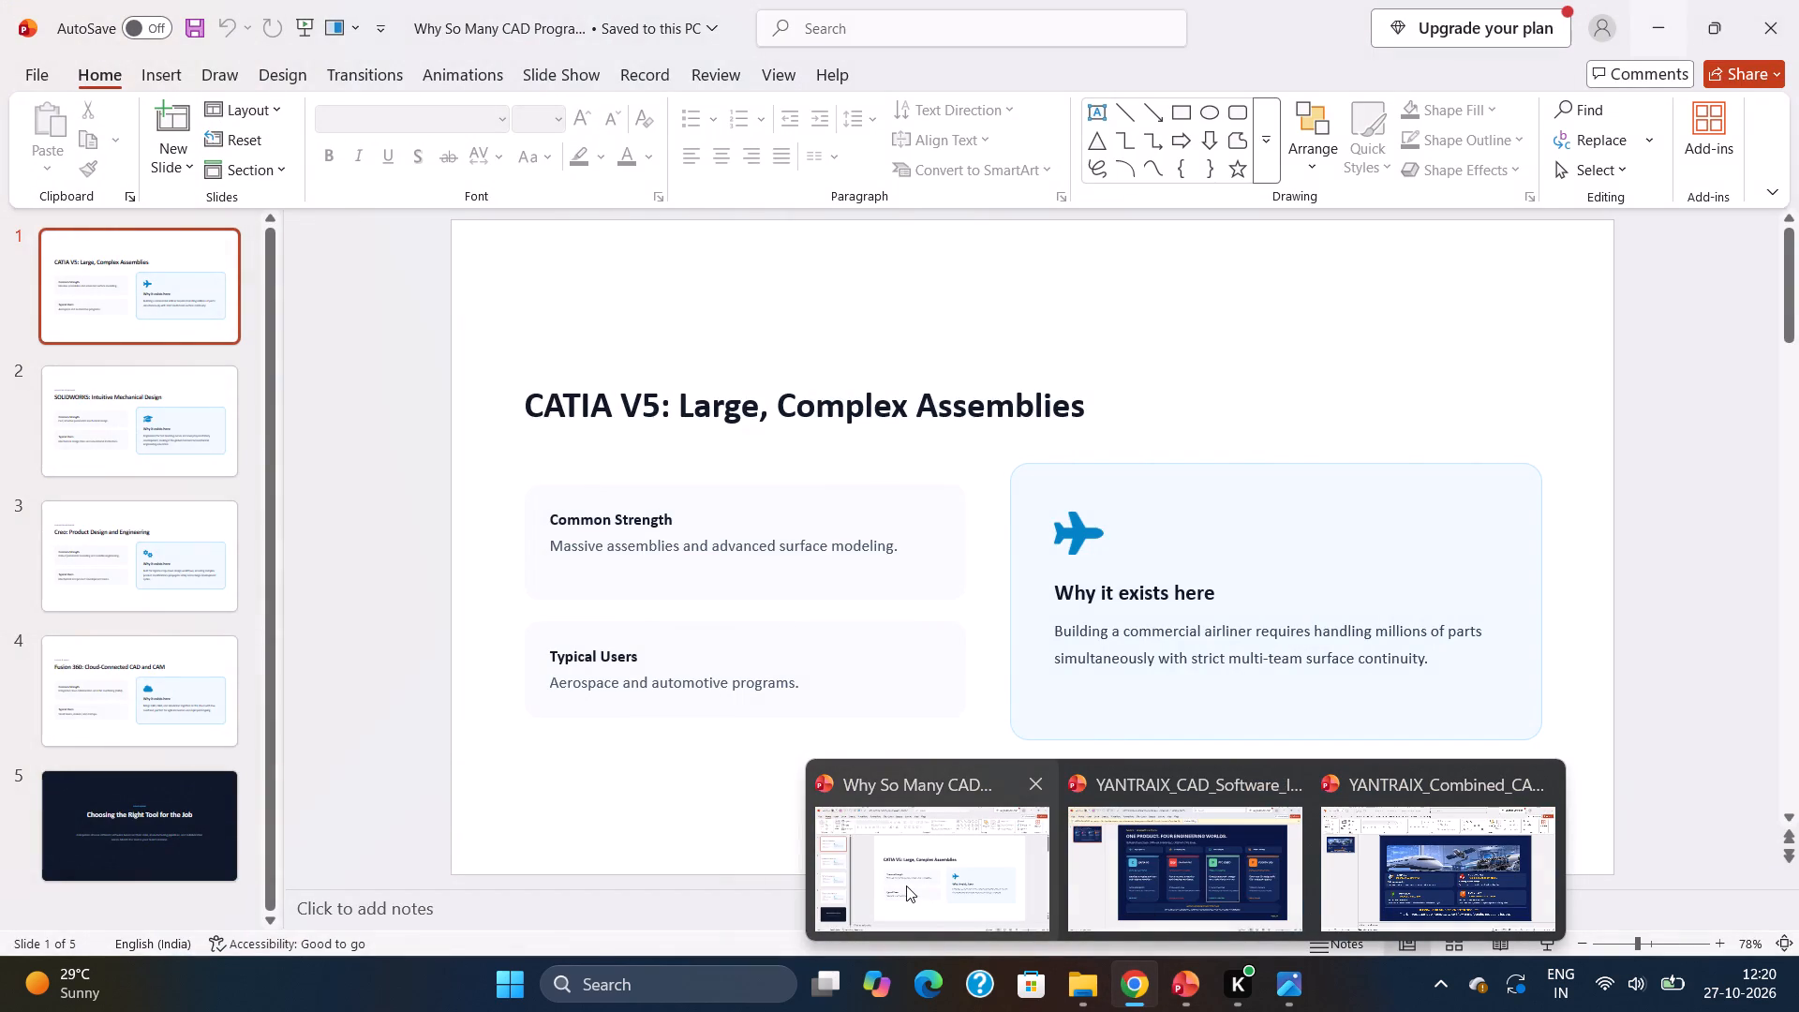
Close the YANTRAIX_CAD_Software_Industry_Explainer presentation.
{"action": "left_click", "coordinate": [906, 885]}
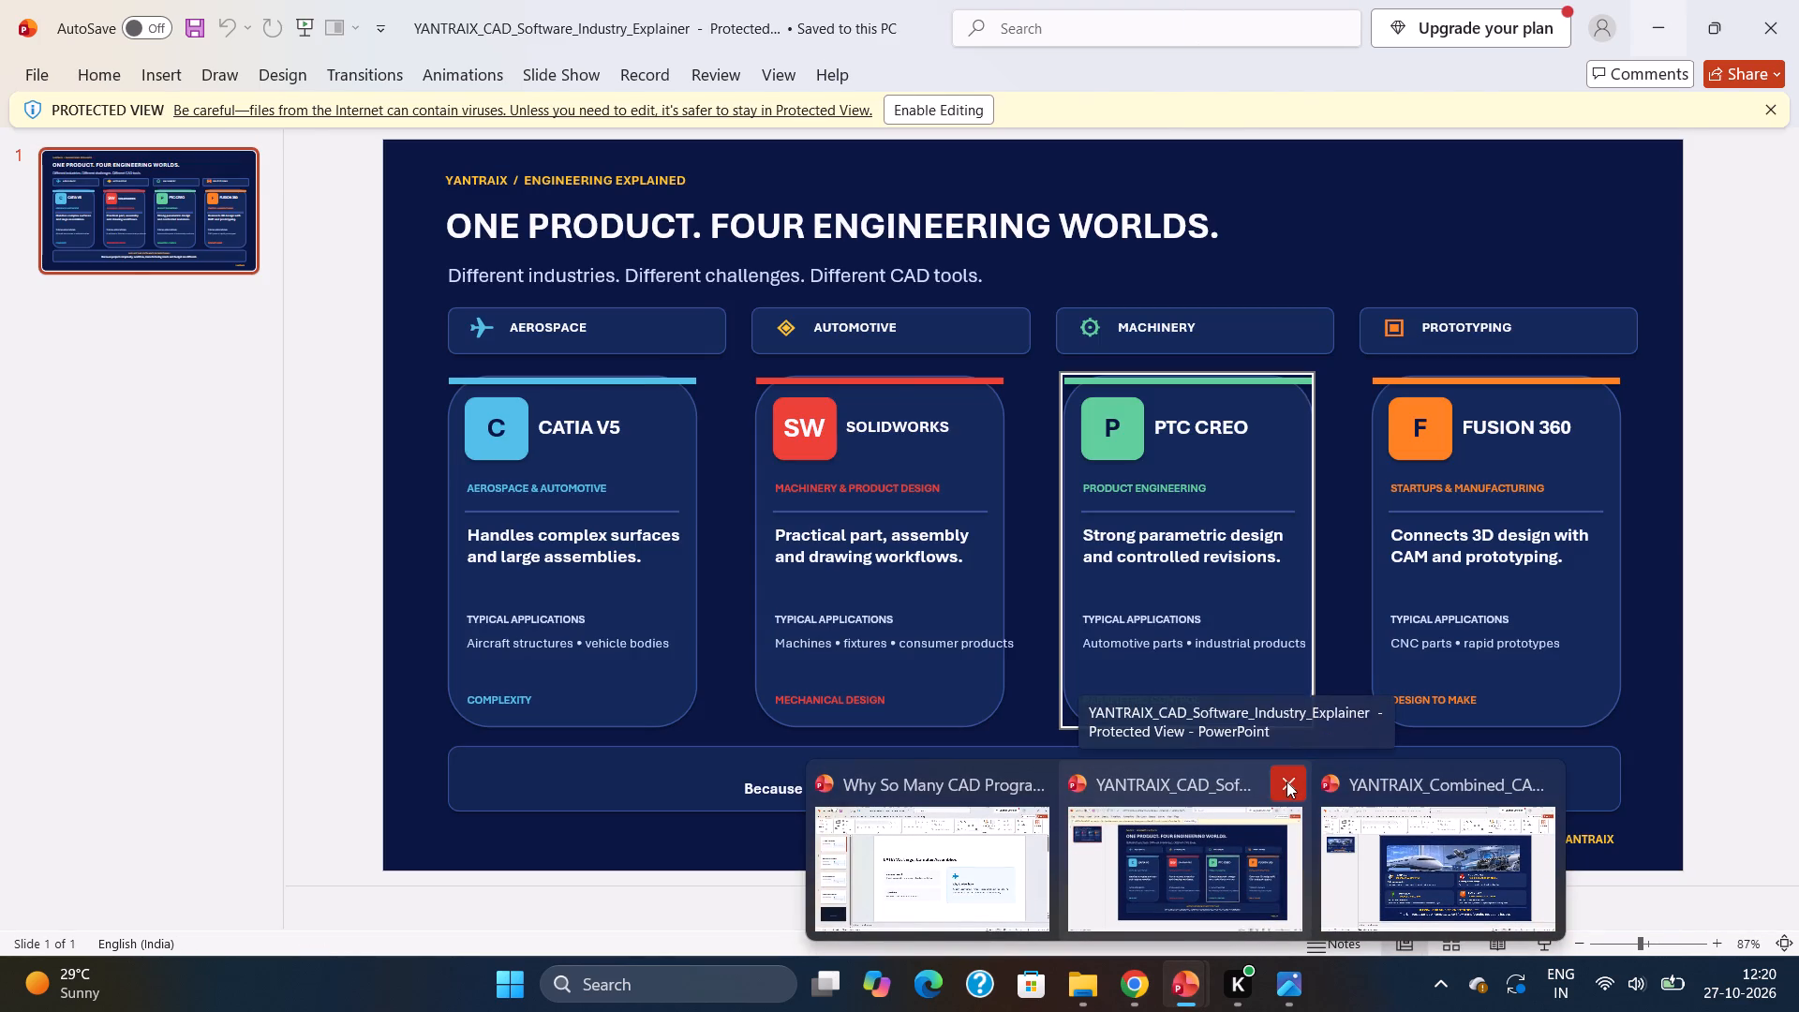
{"action": "left_click", "coordinate": [1286, 781]}
Copy the slide from YANTRAIX_Combined_CAD_Software_Slide and paste it after the first slide of the INTRODUCTION-TO-CAD (1) presentation from Downloads.
{"action": "left_click", "coordinate": [1306, 846]}
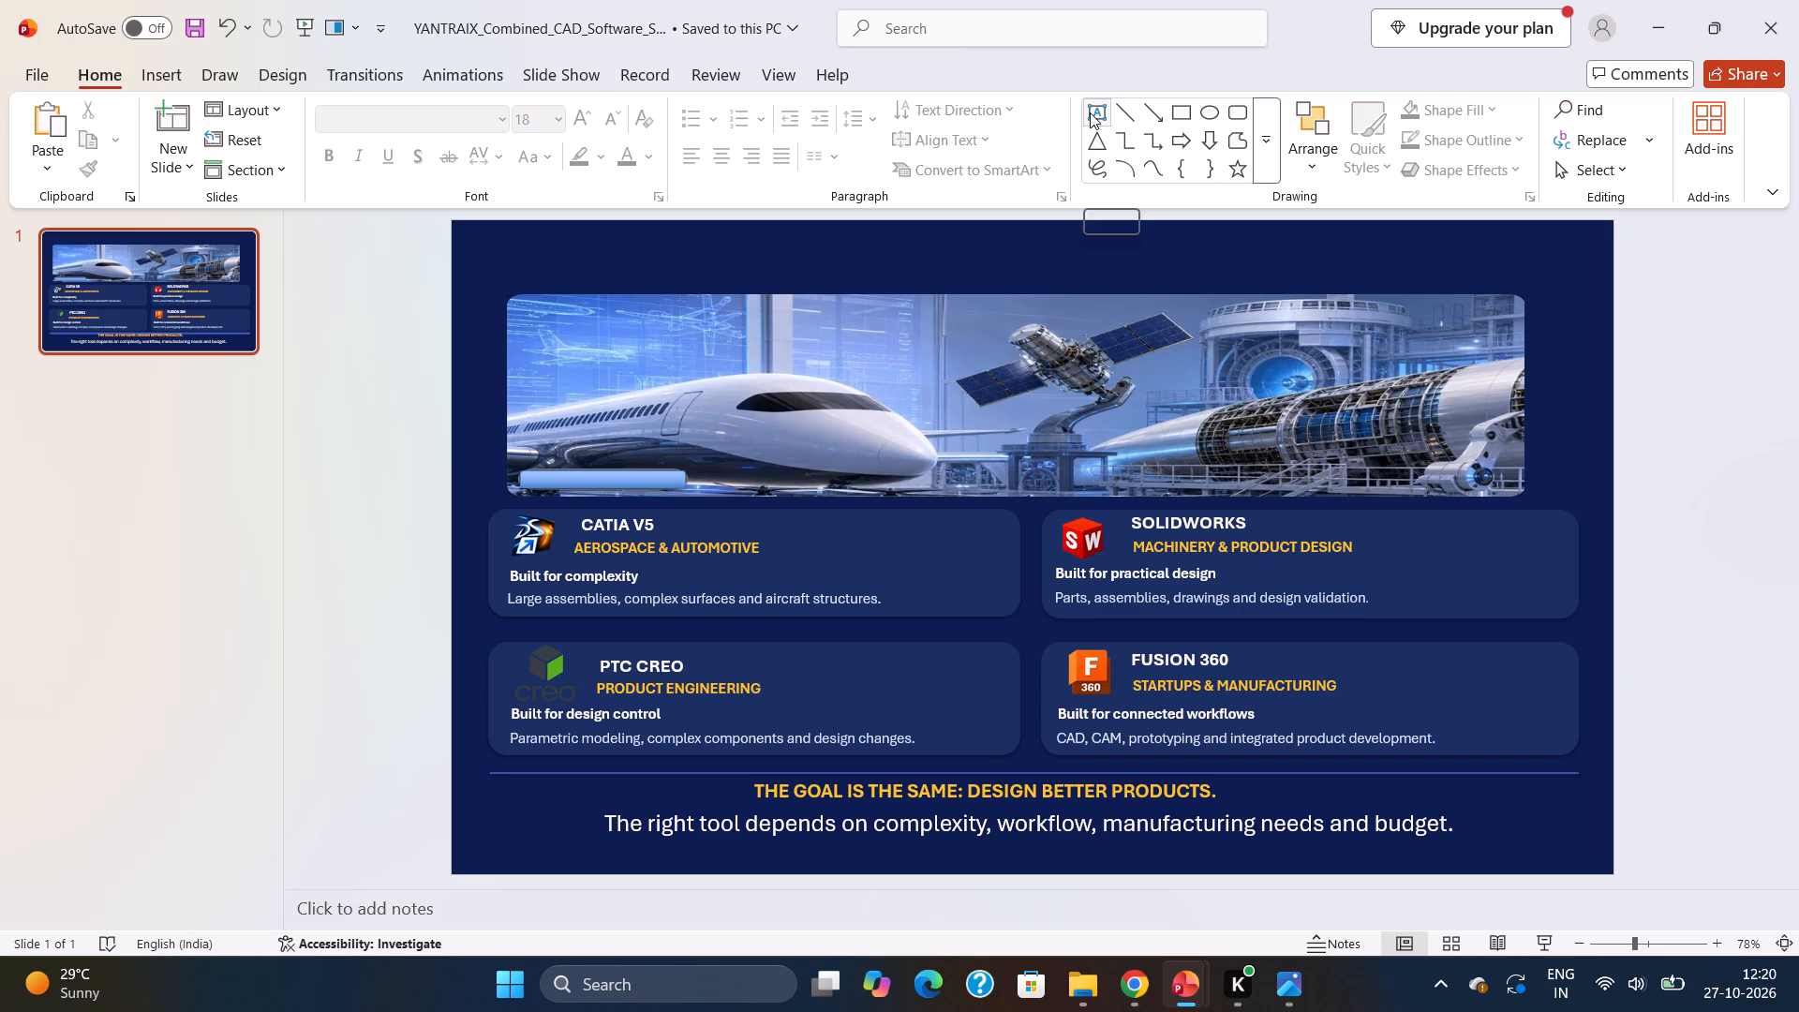
{"action": "right_click", "coordinate": [185, 295]}
{"action": "left_click", "coordinate": [251, 375]}
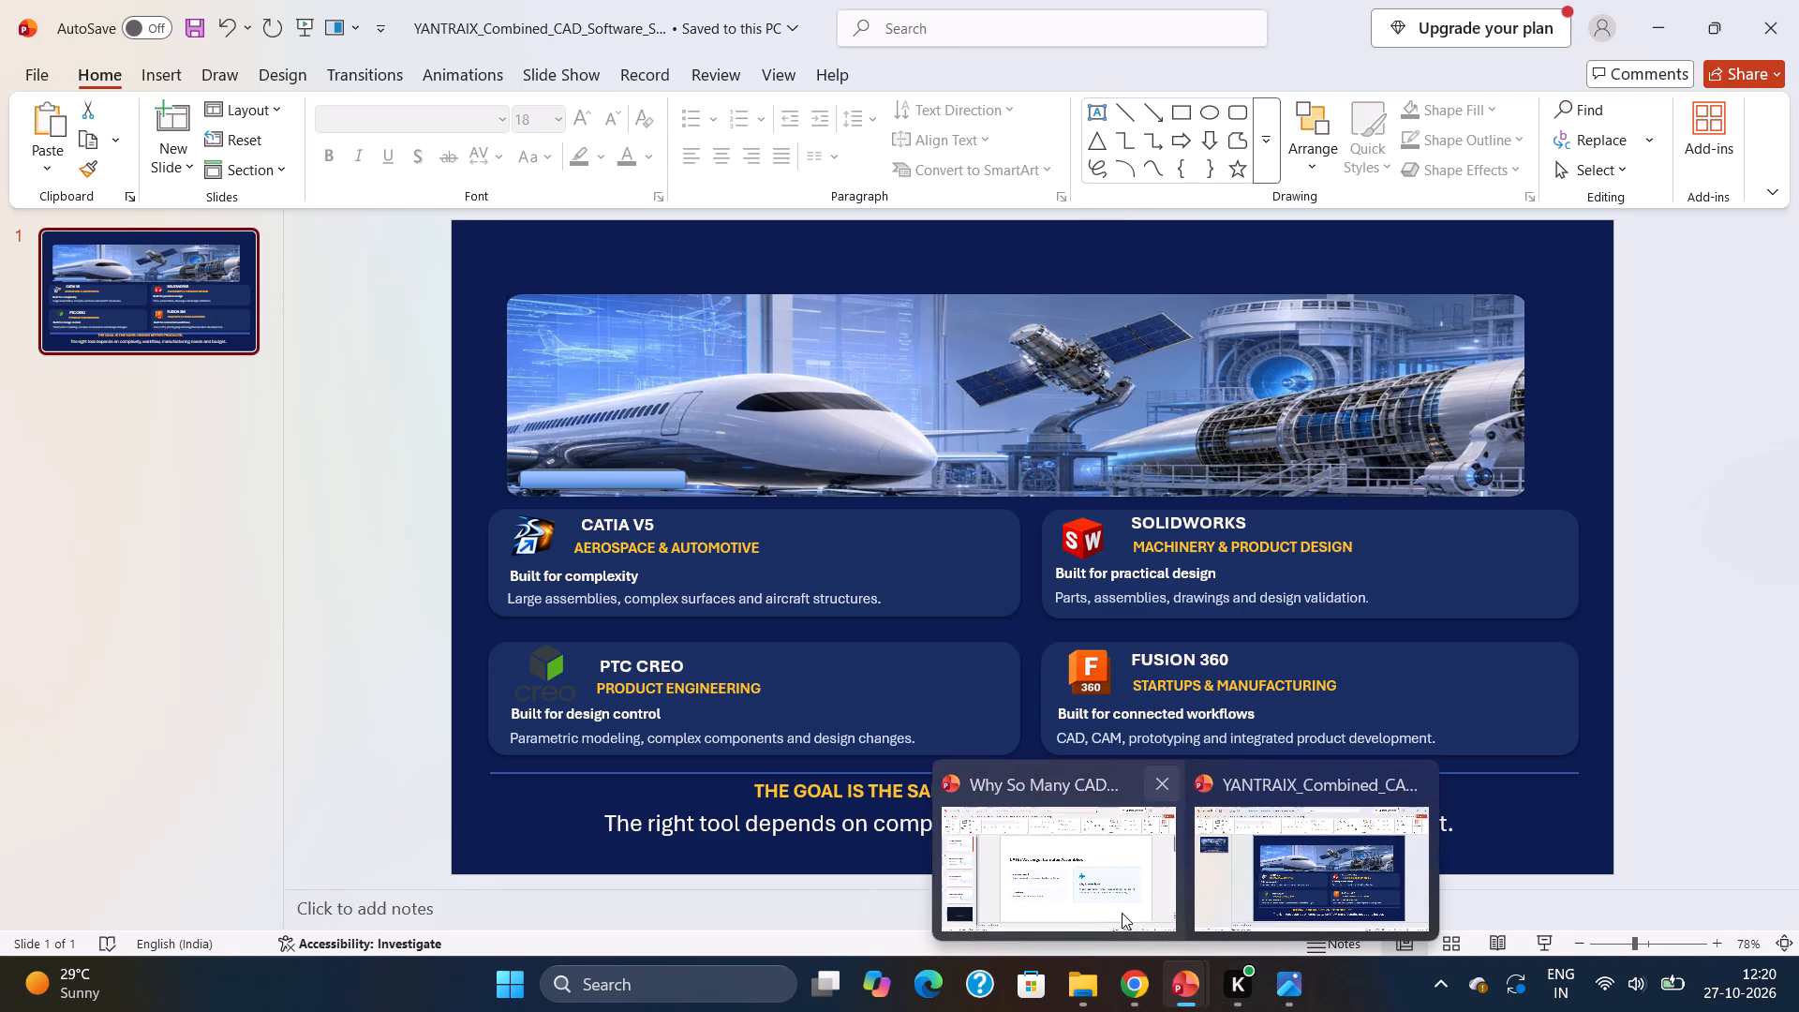
{"action": "left_click", "coordinate": [1082, 981]}
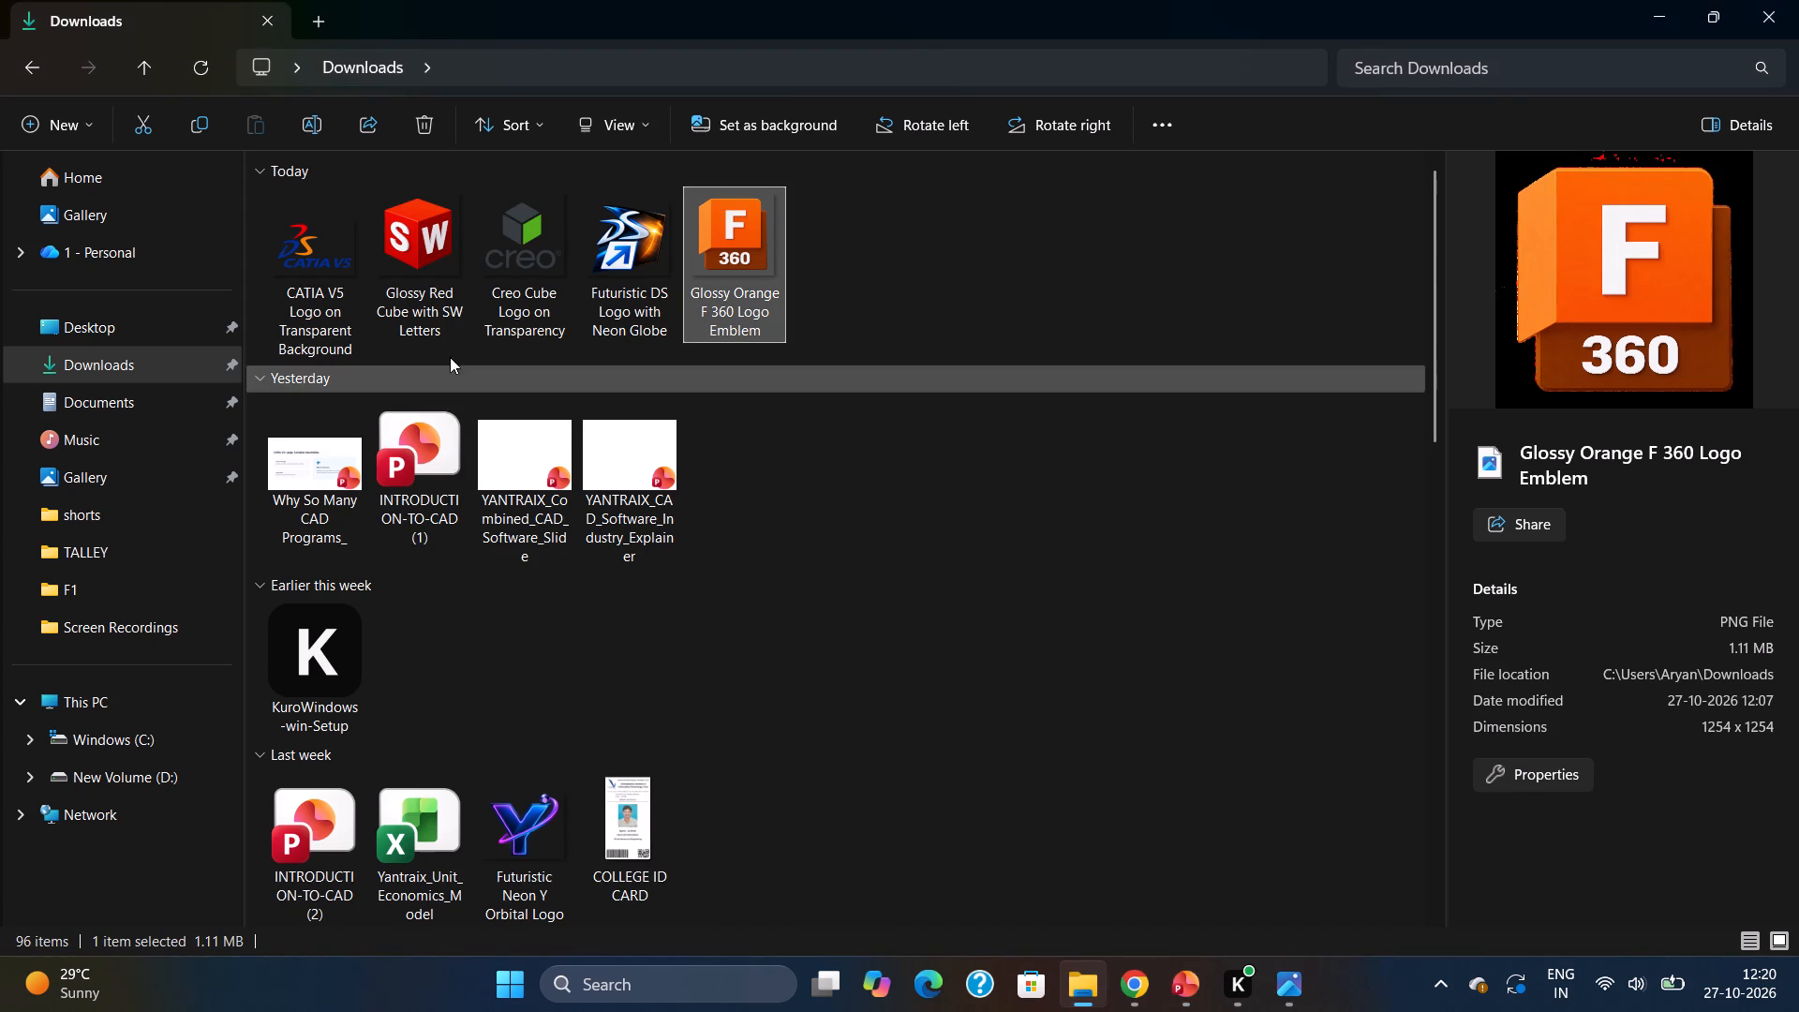
{"action": "double_click", "coordinate": [411, 464]}
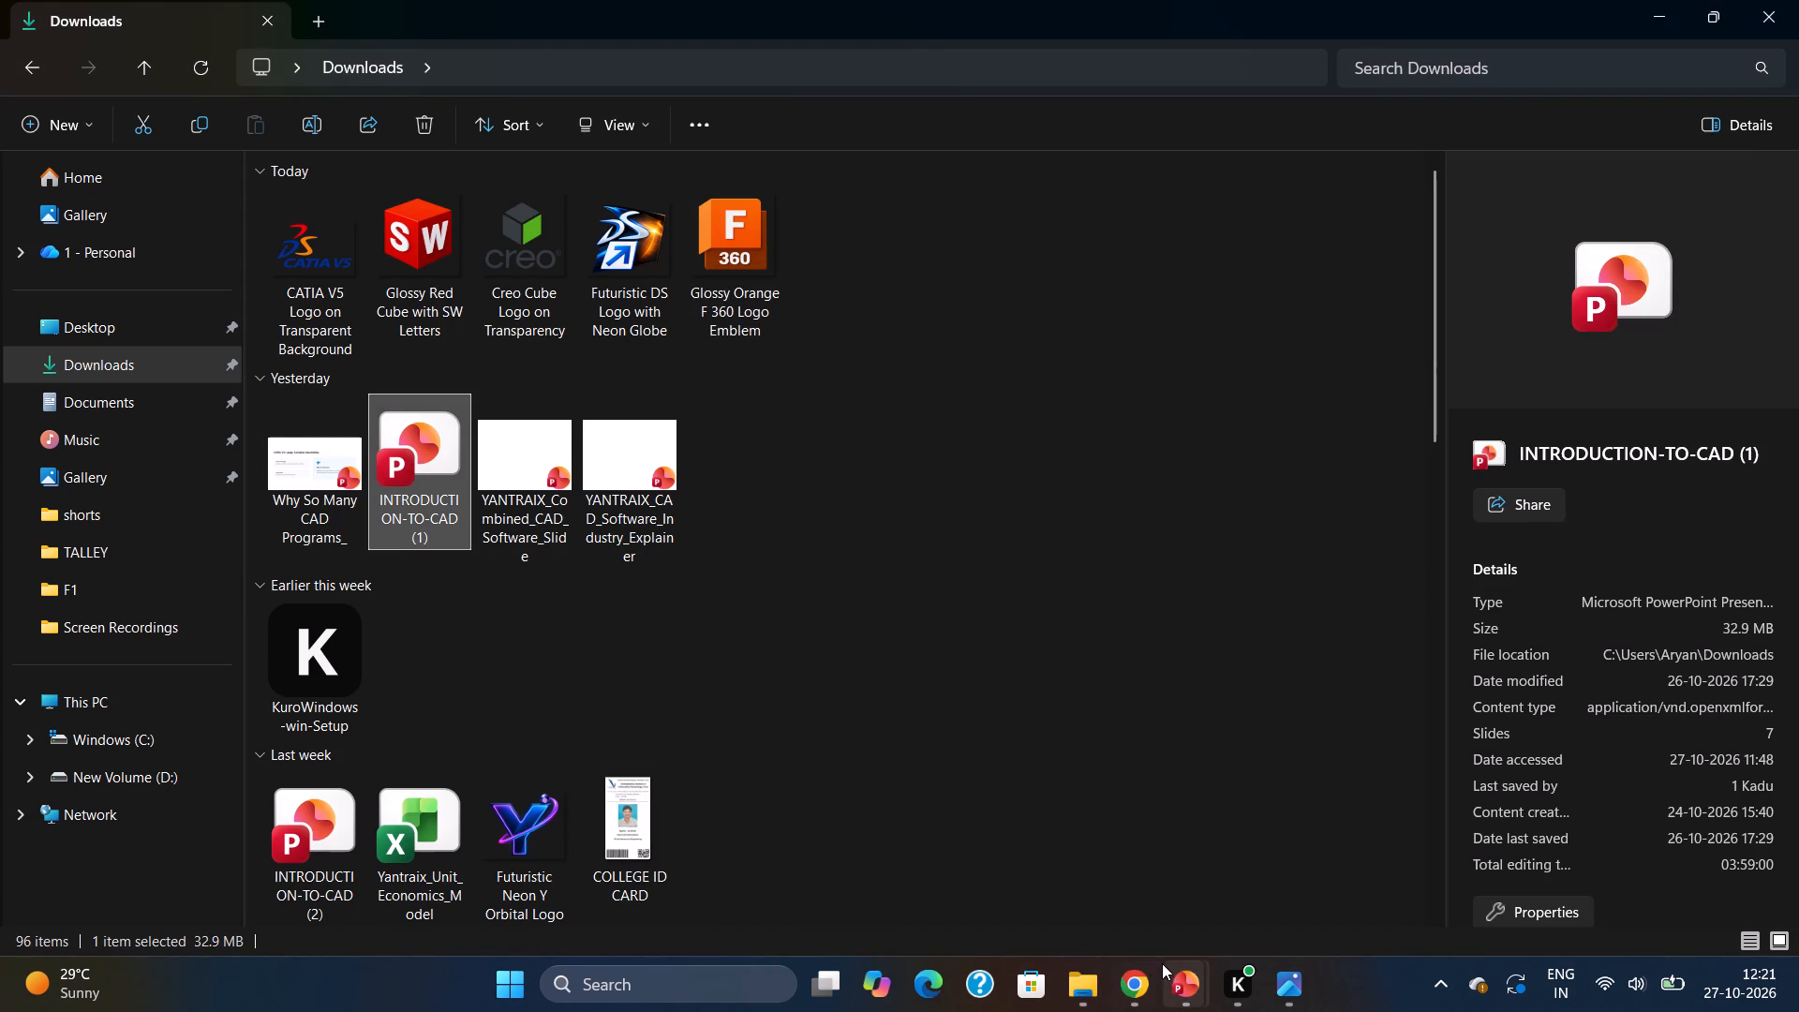
{"action": "left_click", "coordinate": [1464, 865]}
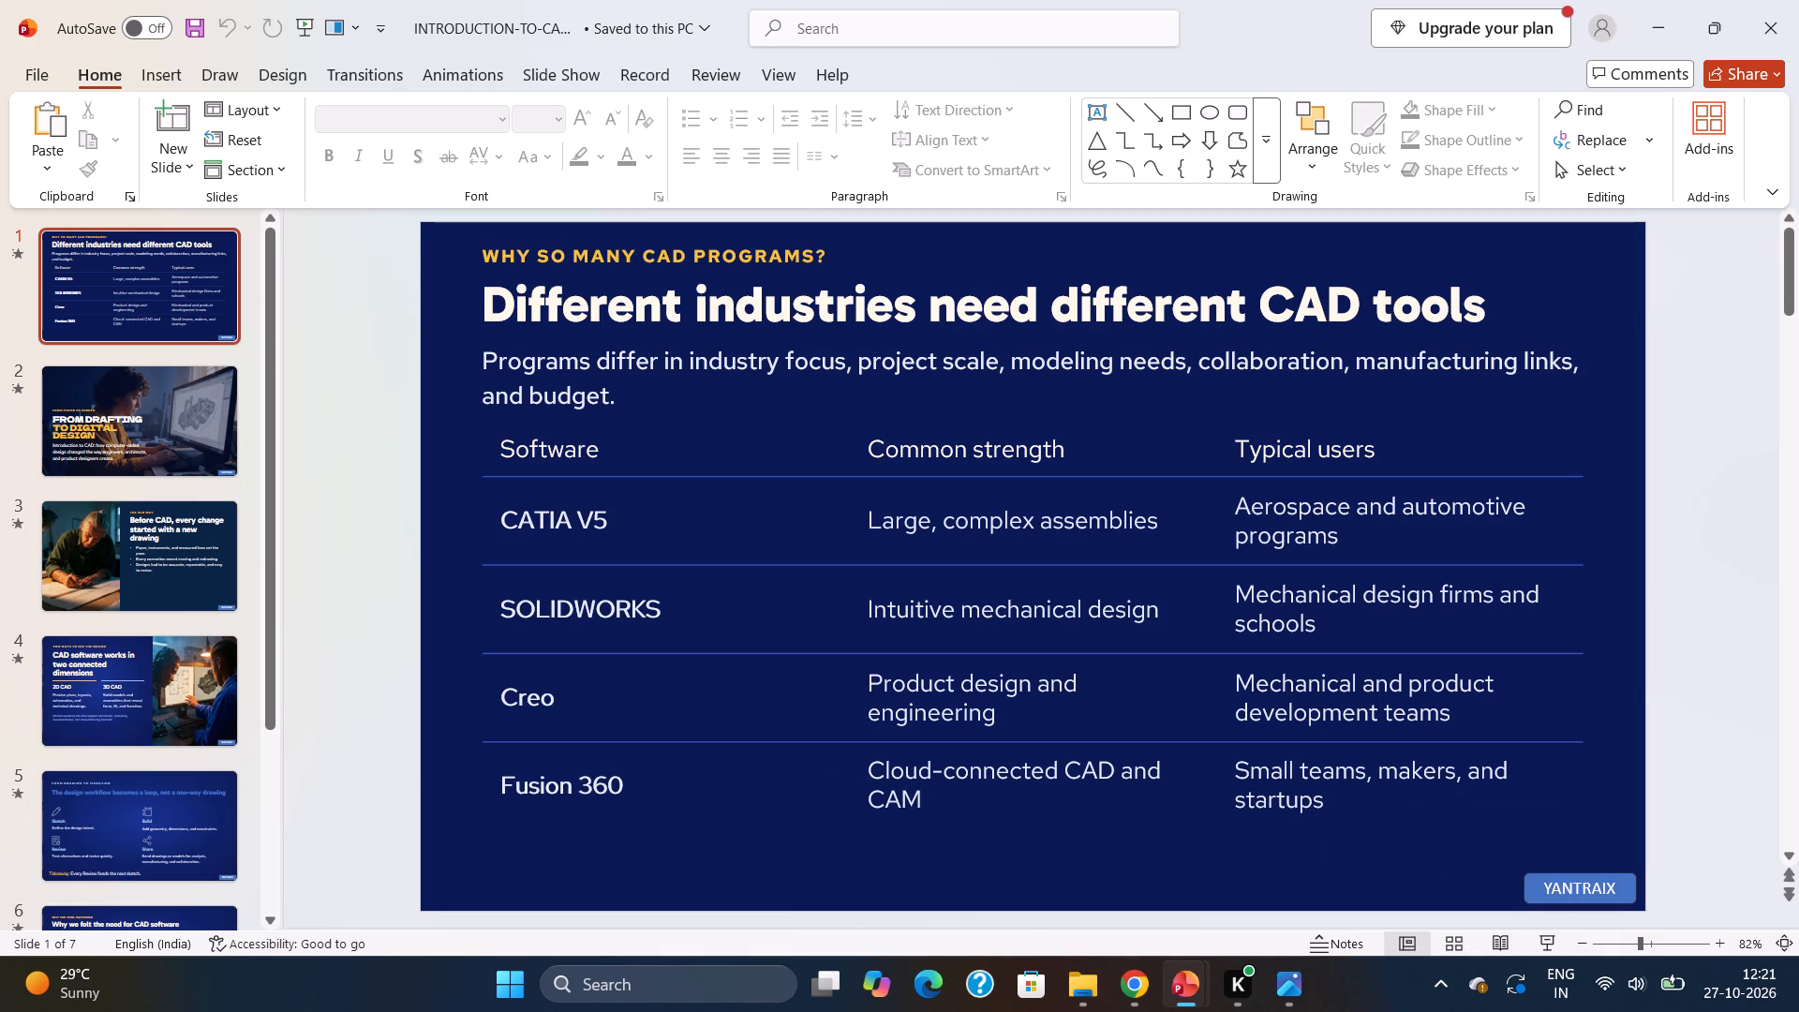
{"action": "key", "text": "ctrl+v"}
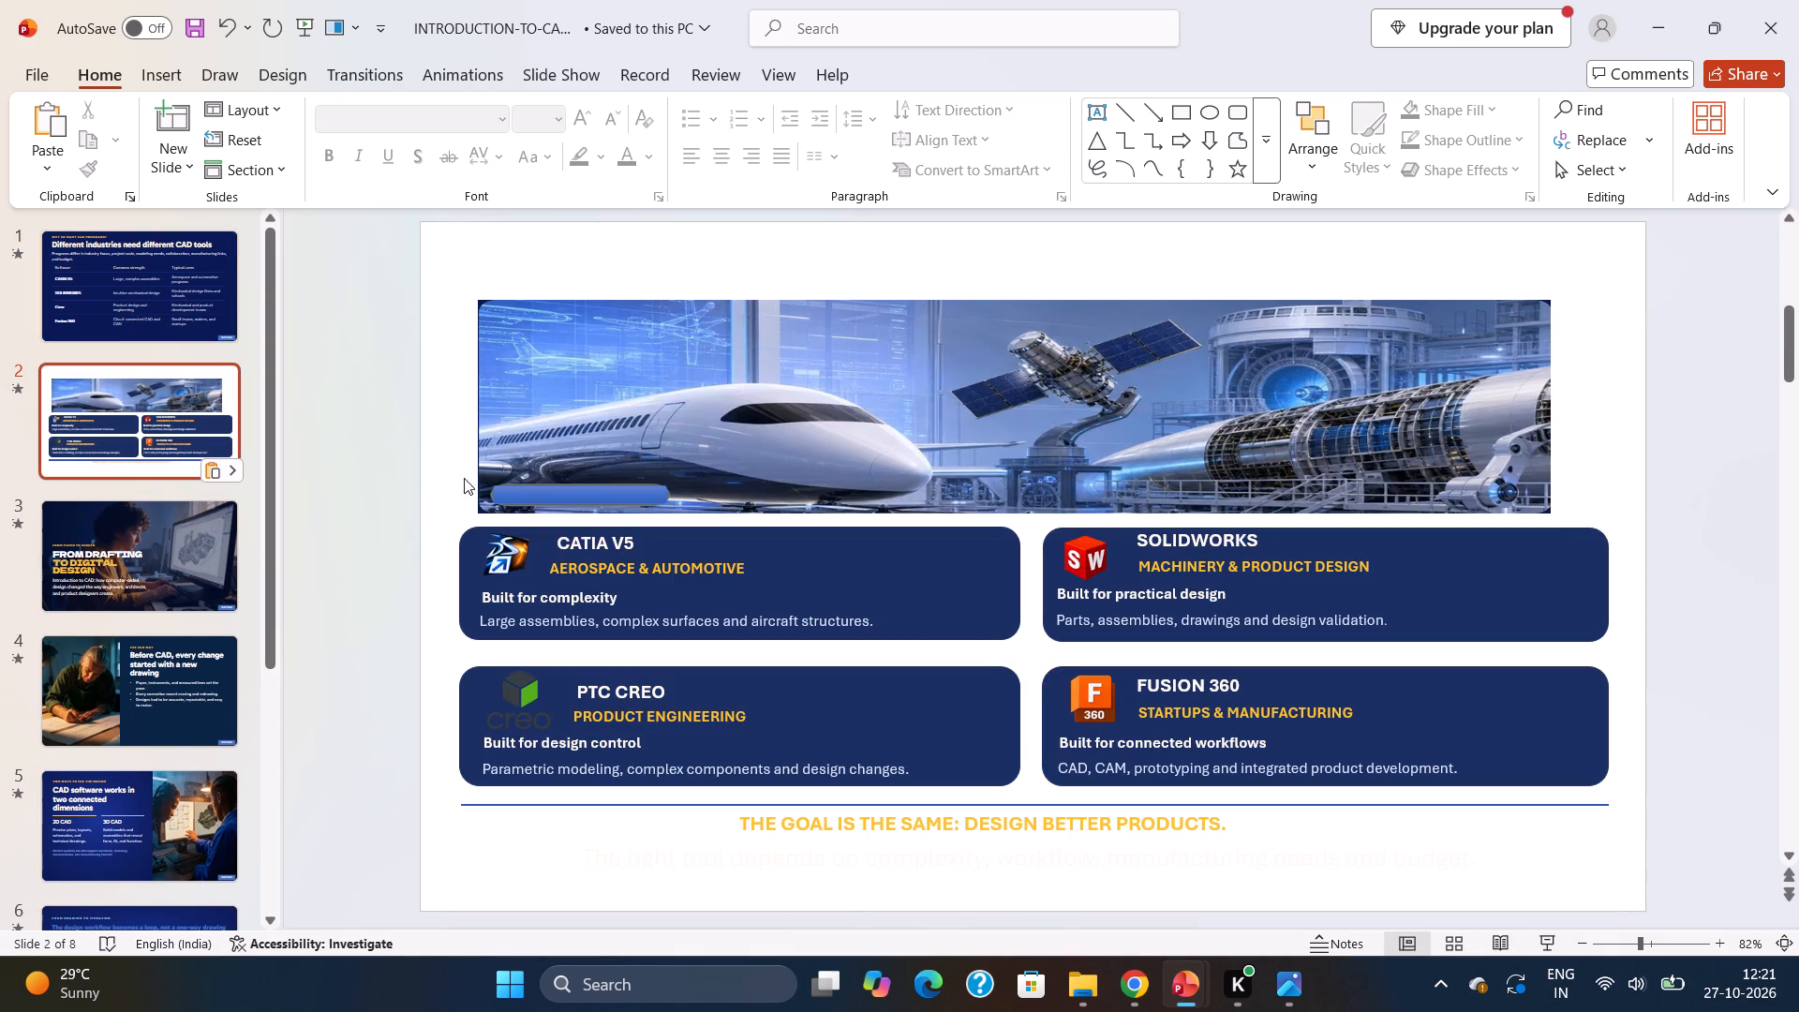
Apply the Slide master 2 layout to the pasted slide 2.
{"action": "left_click", "coordinate": [141, 305]}
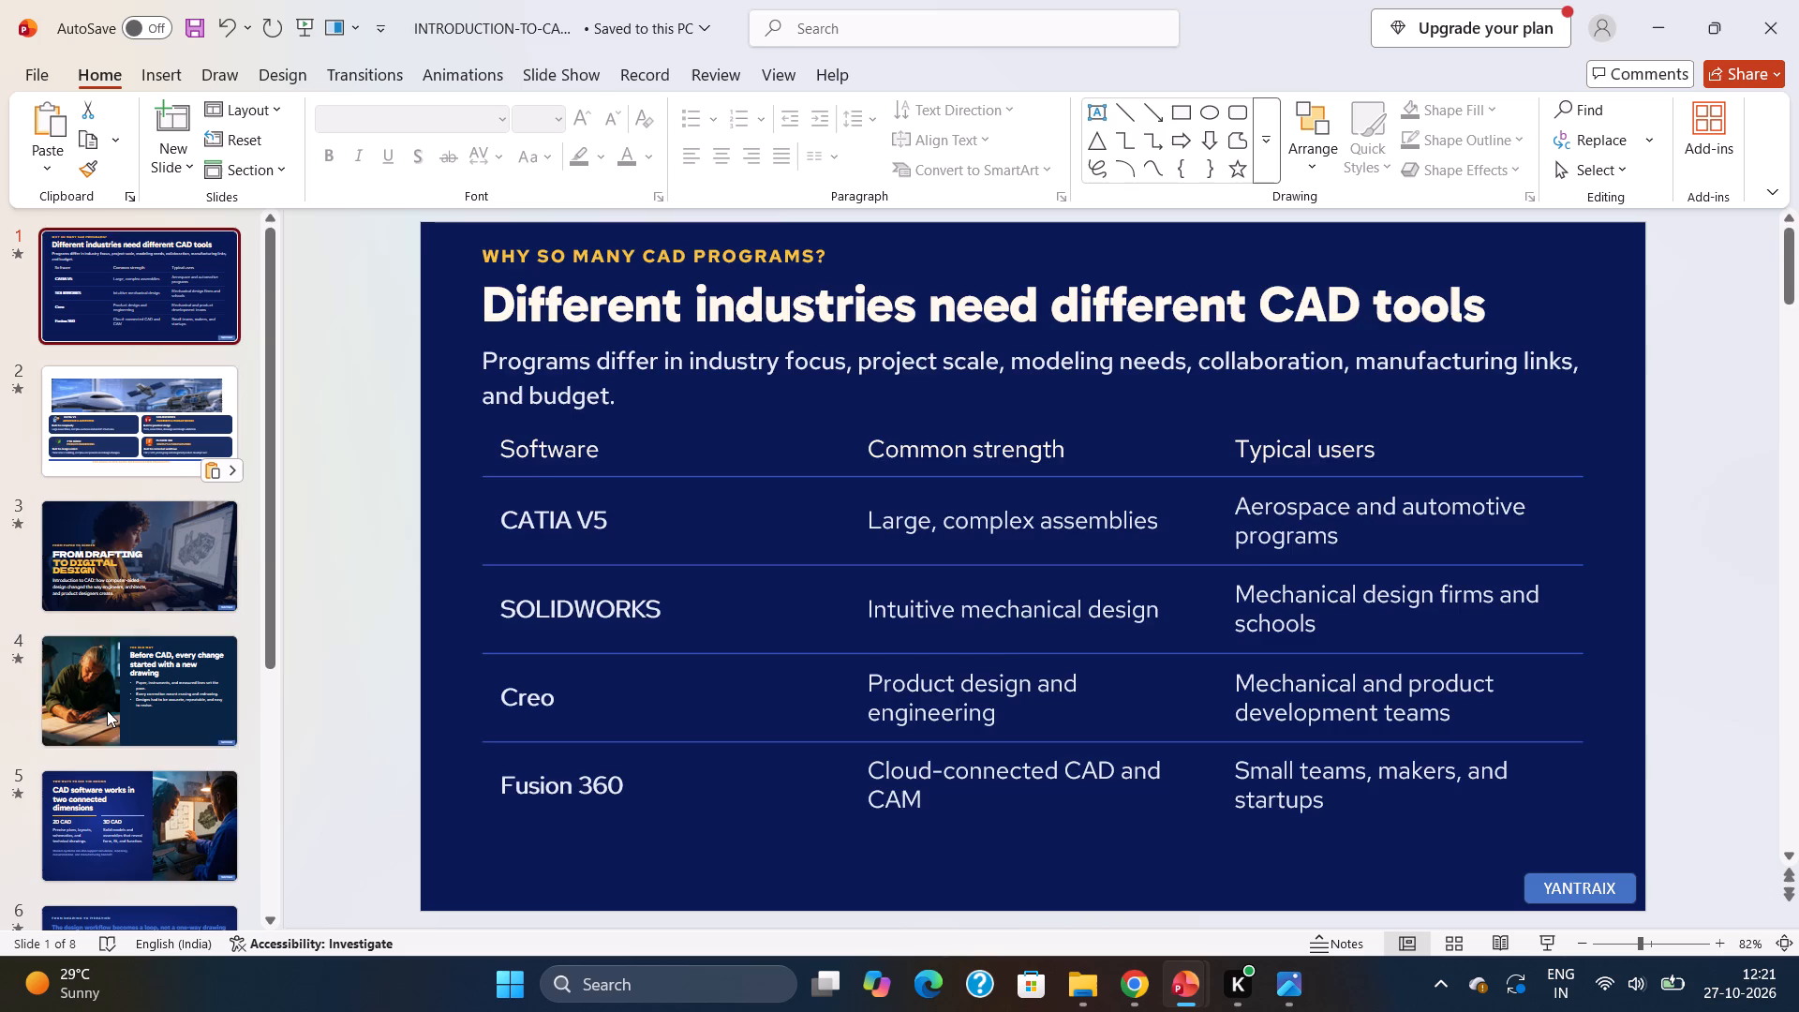
{"action": "left_click", "coordinate": [107, 710]}
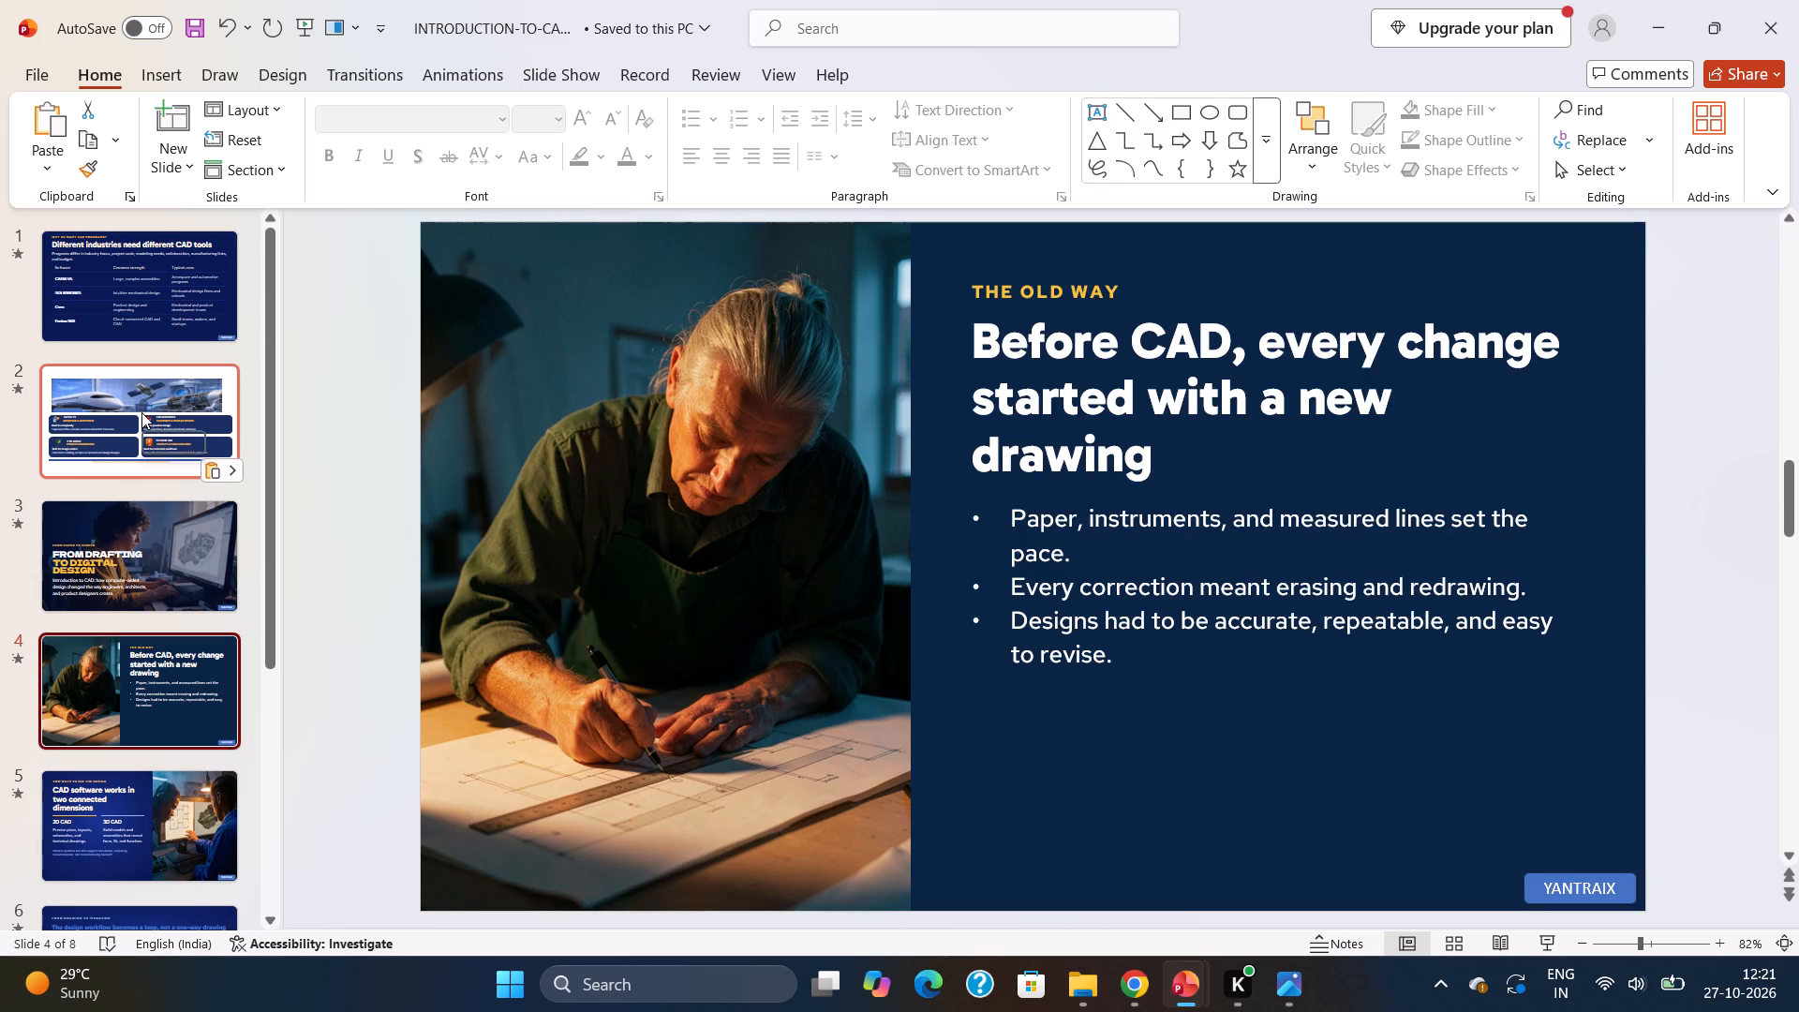
{"action": "left_click", "coordinate": [141, 412]}
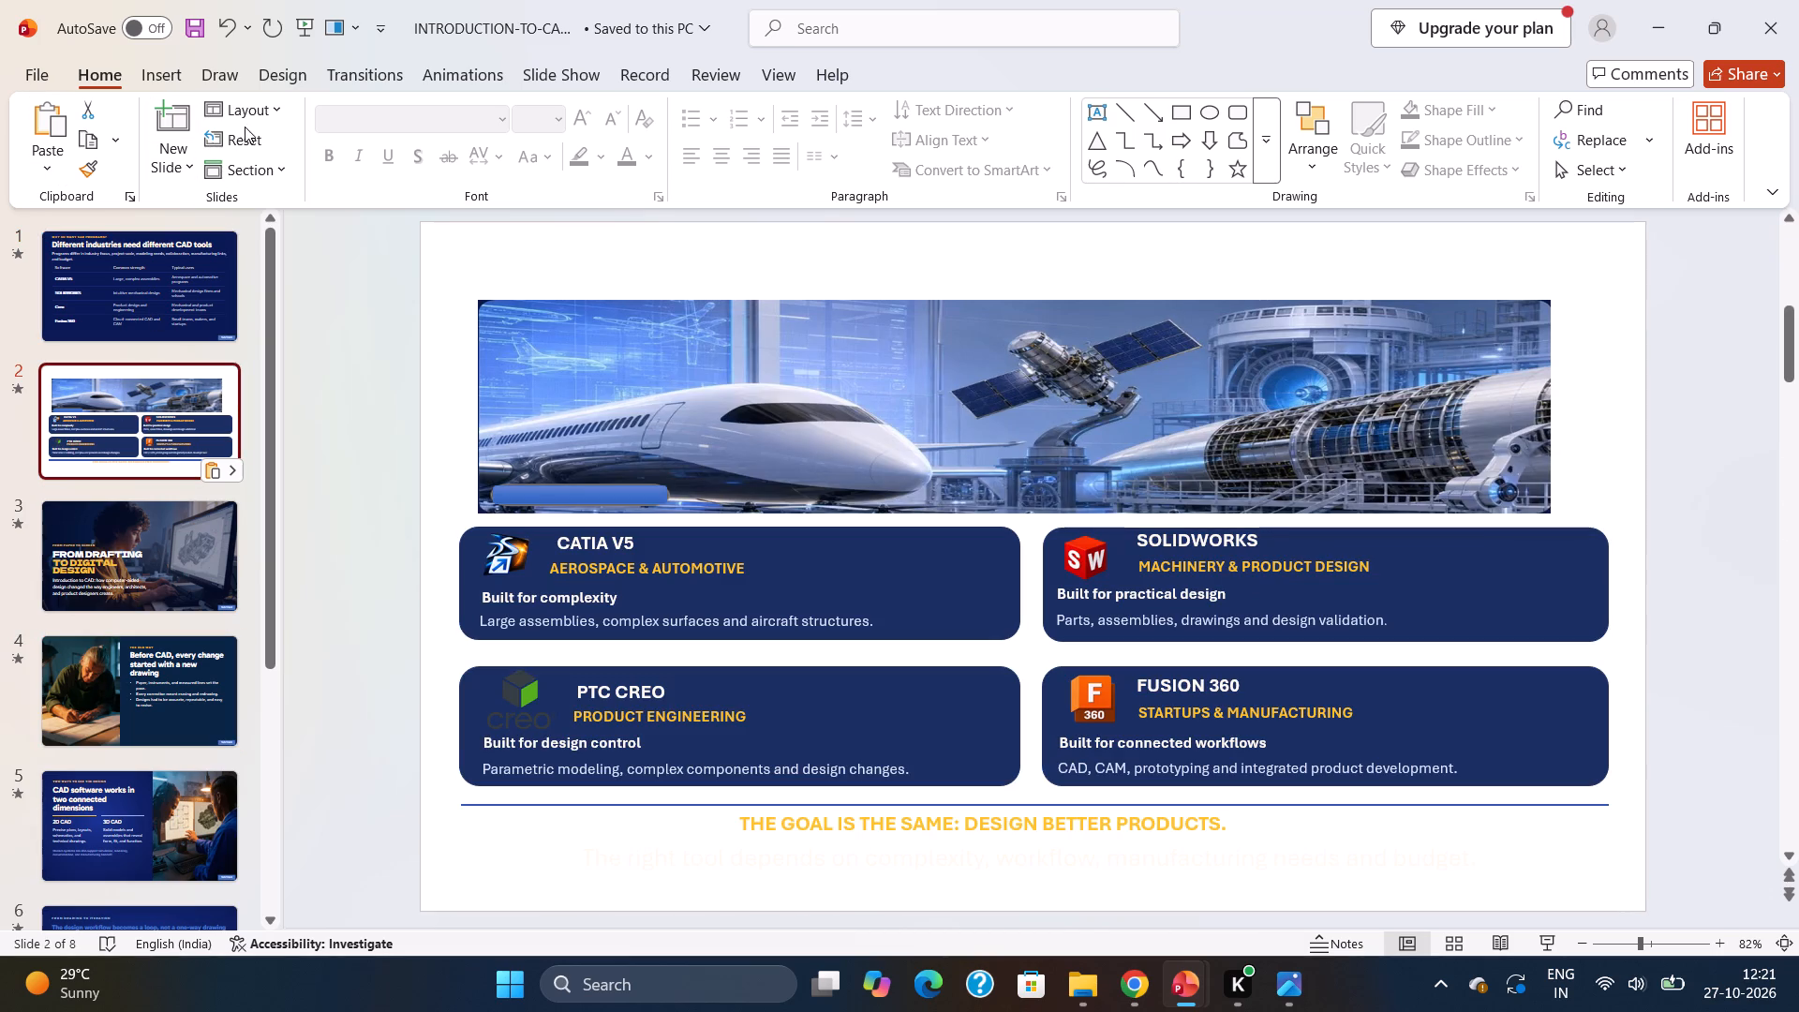
{"action": "left_click", "coordinate": [277, 105]}
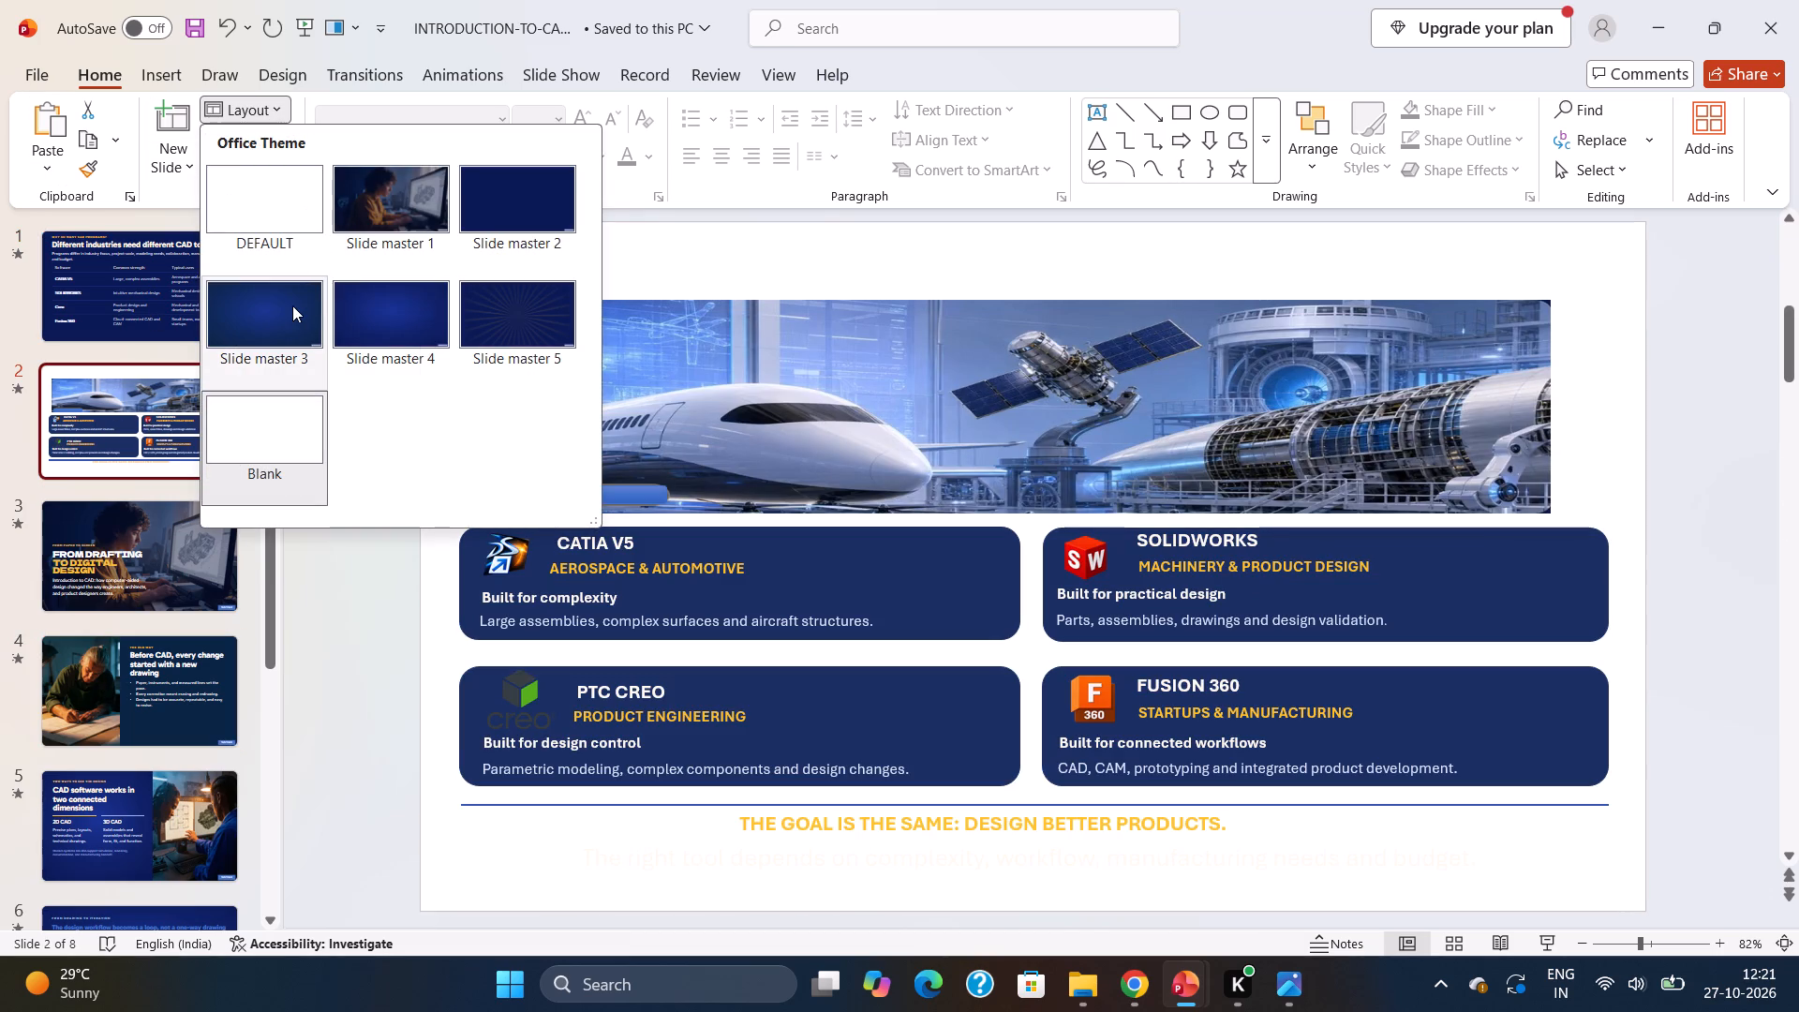
{"action": "left_click", "coordinate": [492, 218]}
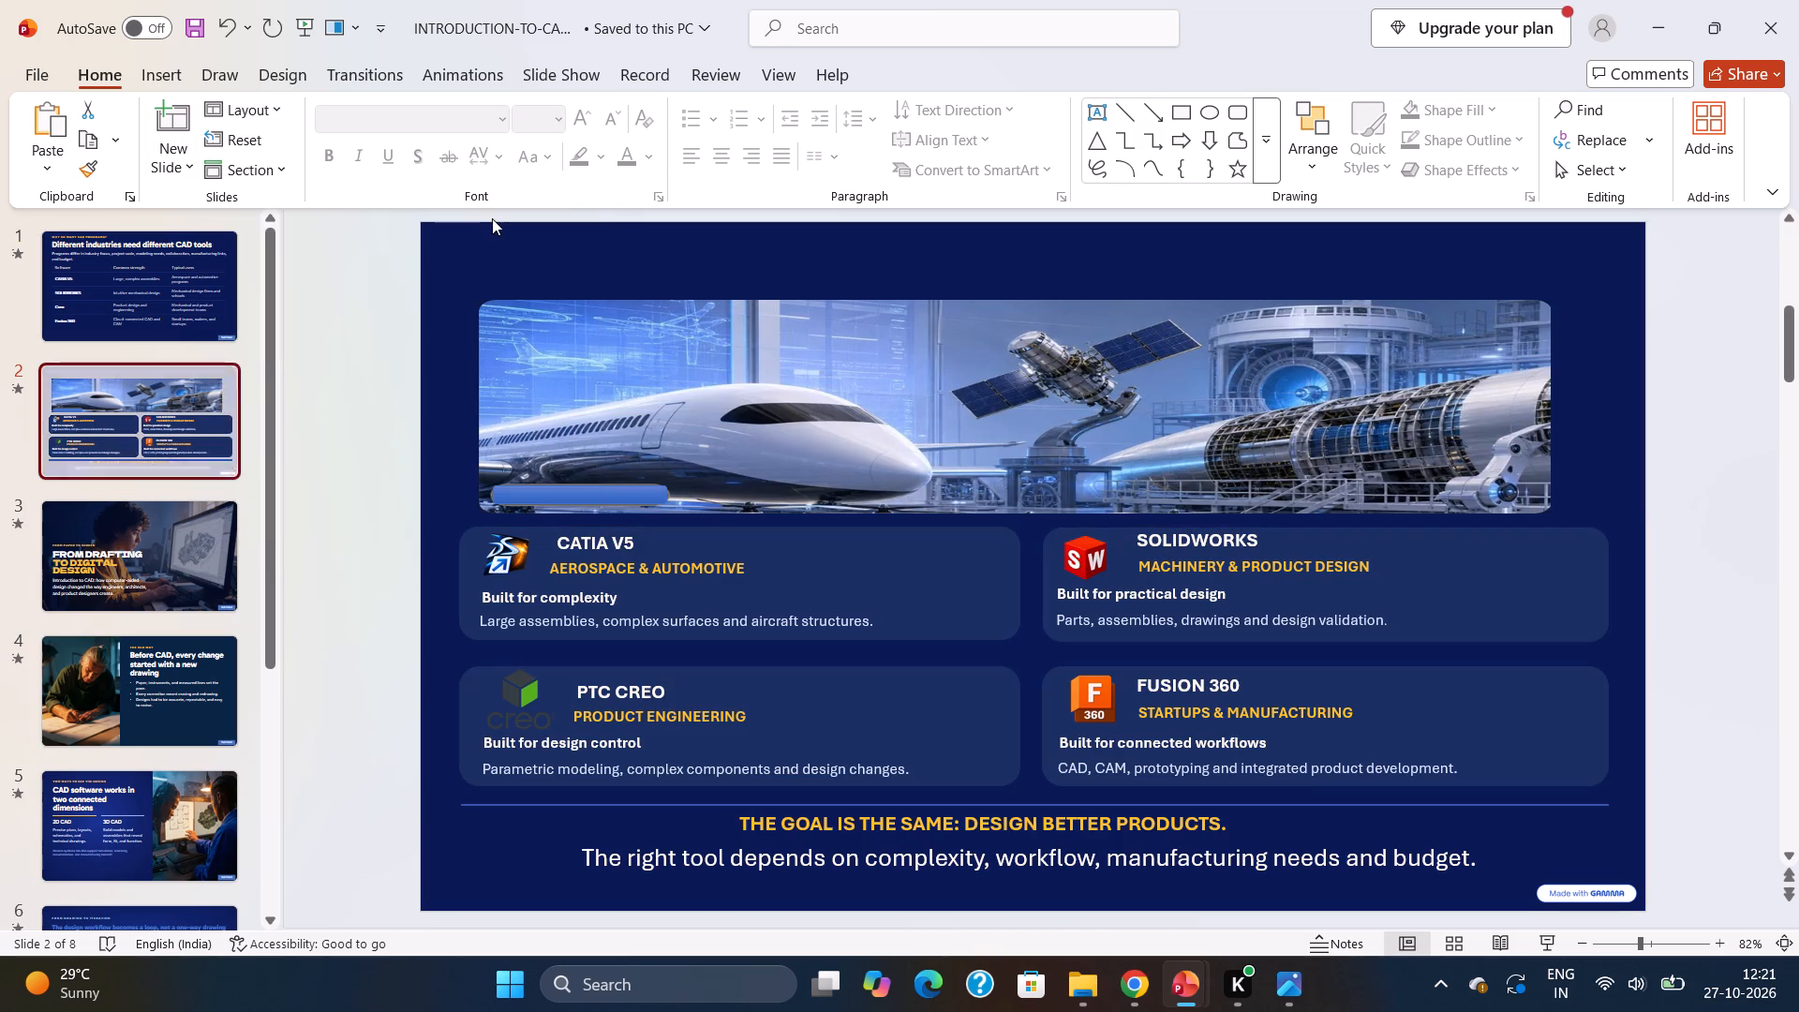
{"action": "left_click", "coordinate": [359, 448]}
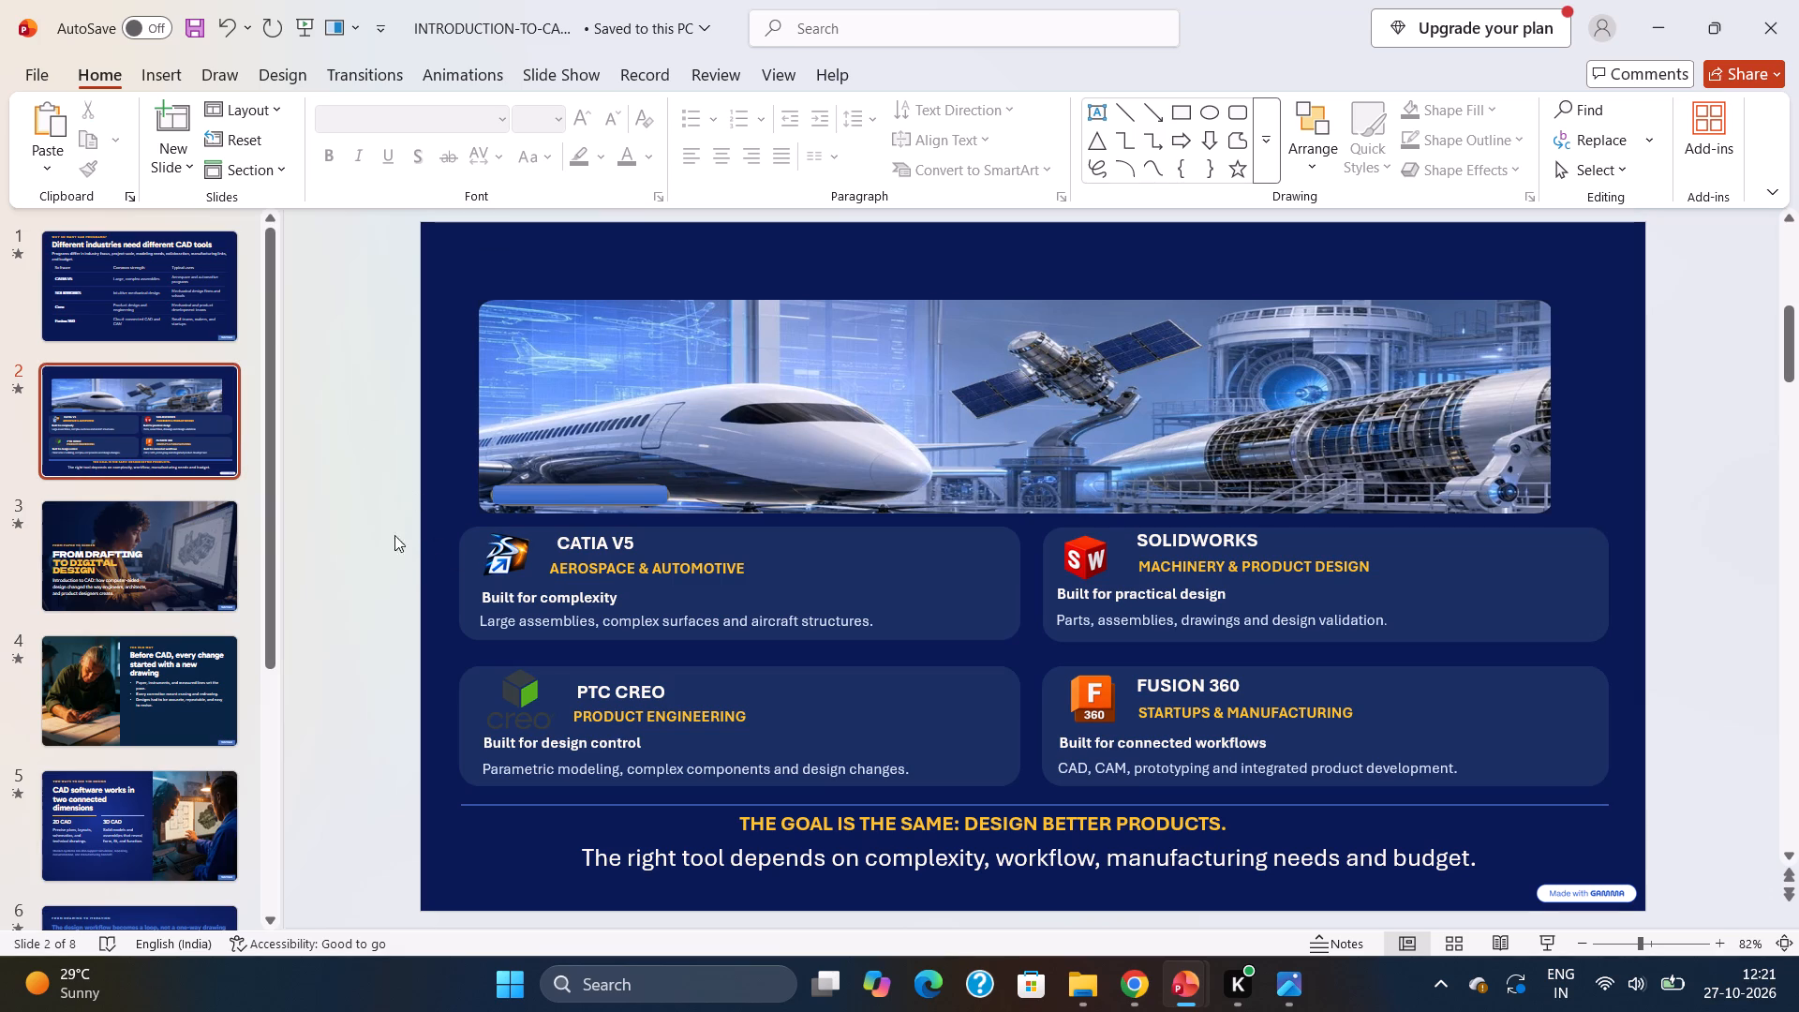
Copy the title "Different industries need different CAD tools" from slide 1 to slide 2 and place it above the banner image.
{"action": "left_click", "coordinate": [179, 280]}
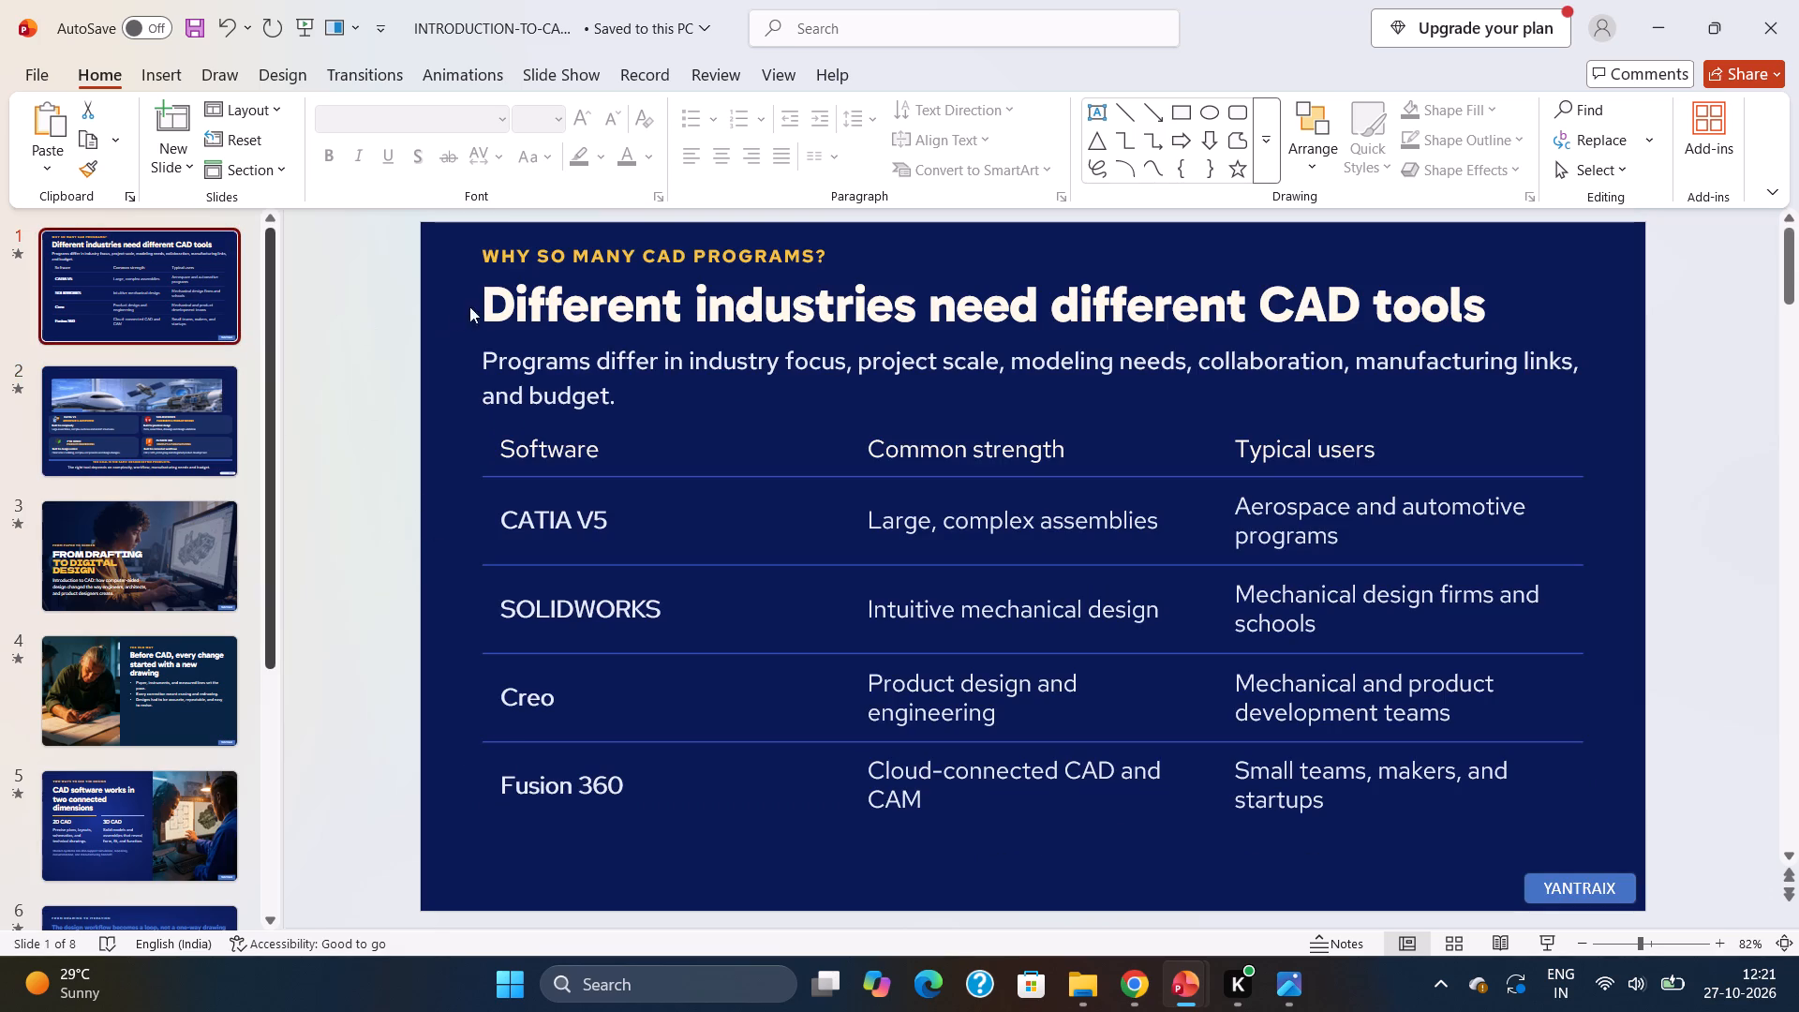
{"action": "left_click", "coordinate": [473, 302]}
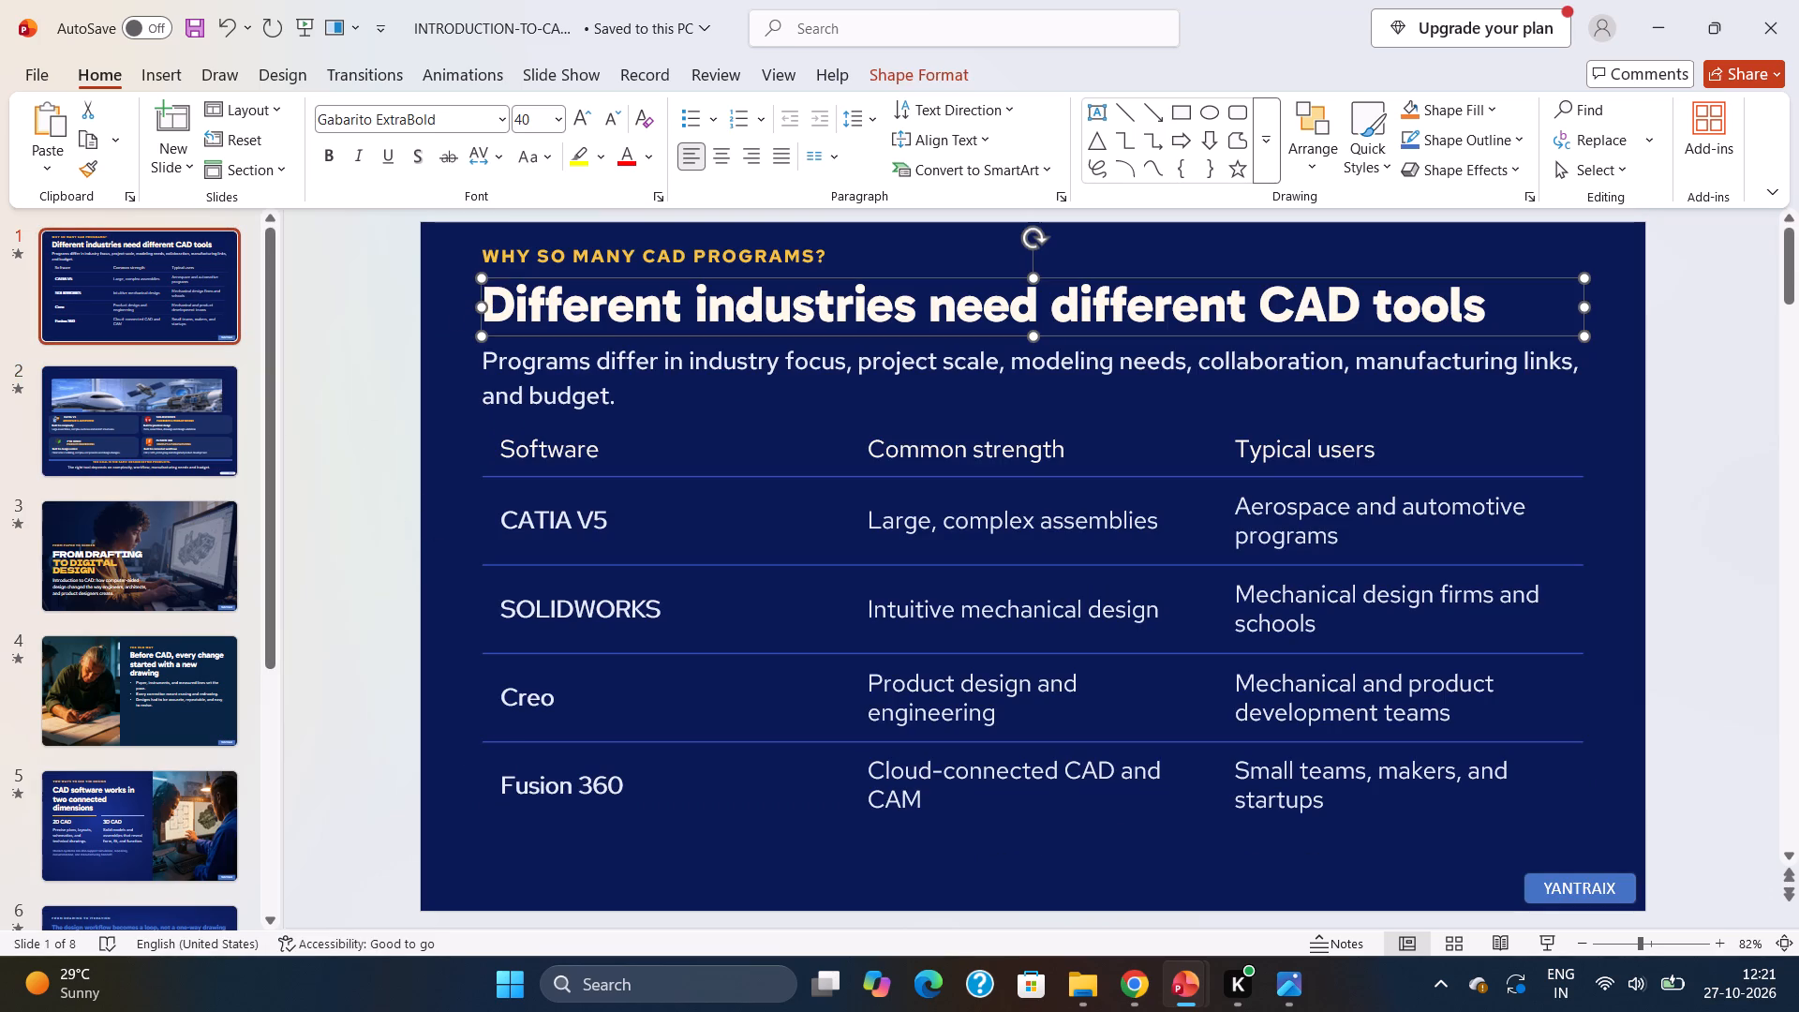
{"action": "right_click", "coordinate": [521, 274]}
{"action": "left_click", "coordinate": [560, 365]}
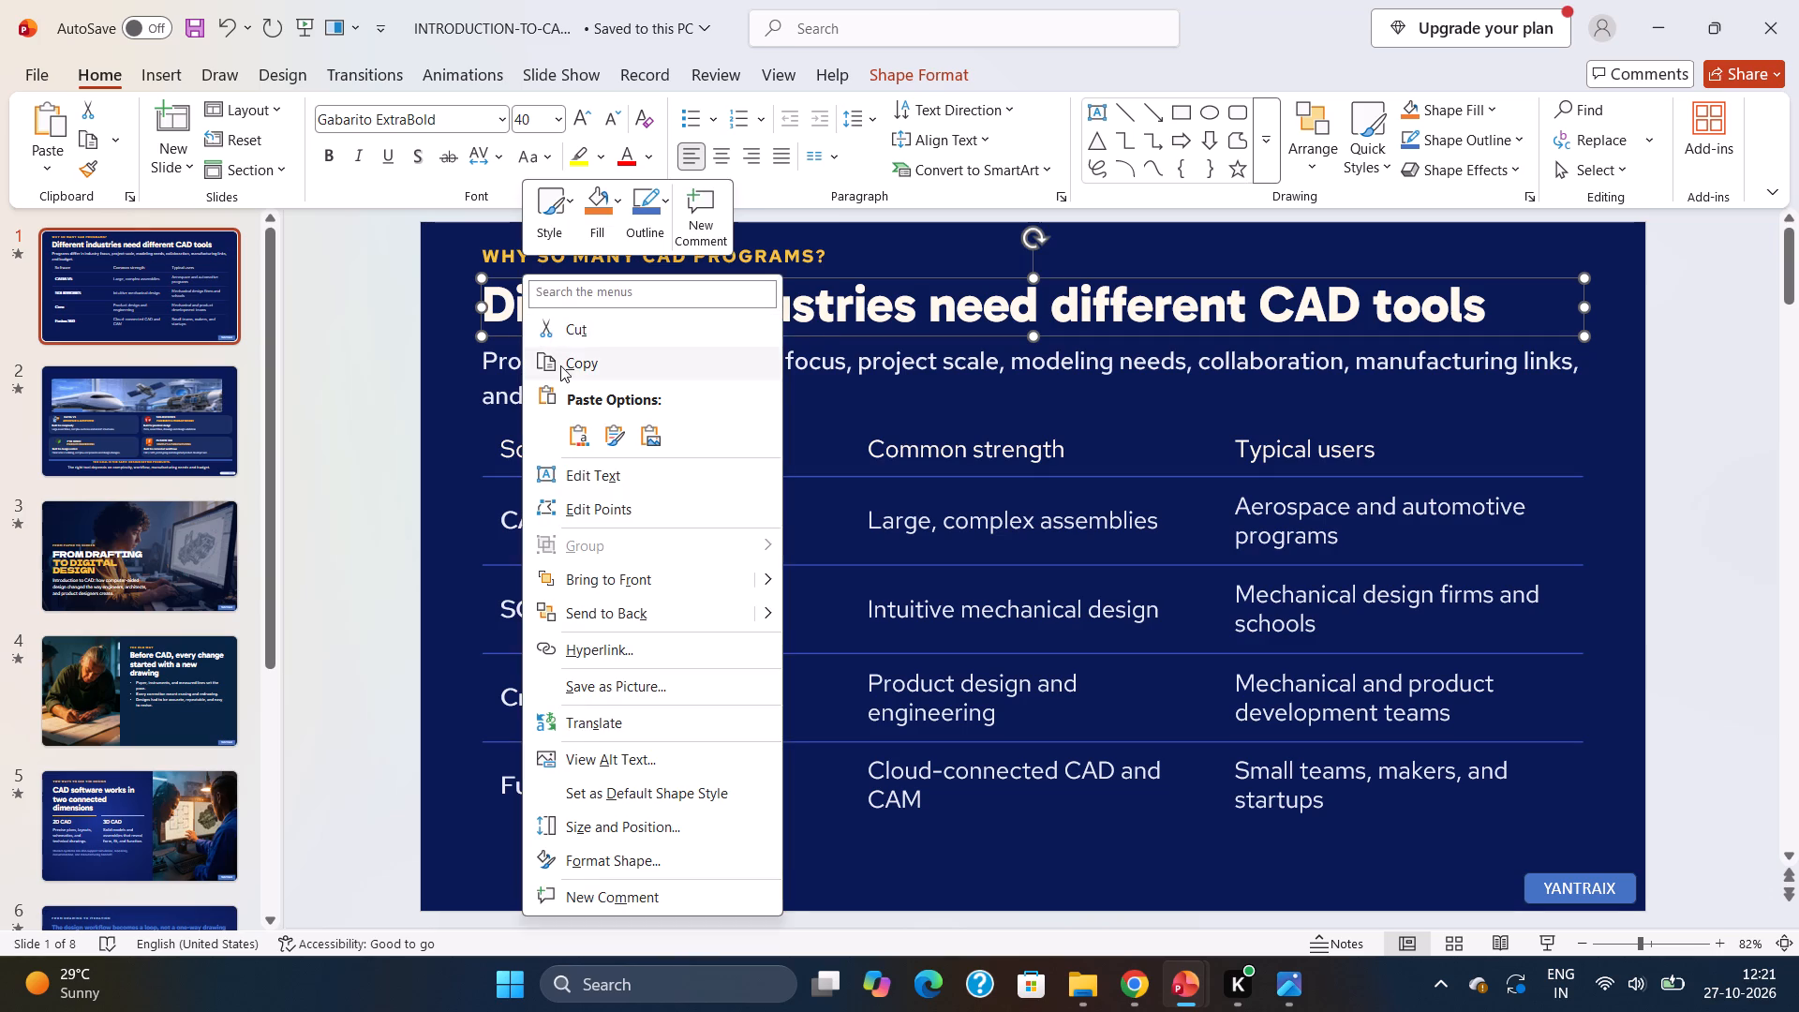
{"action": "left_click", "coordinate": [185, 410]}
{"action": "double_click", "coordinate": [519, 260]}
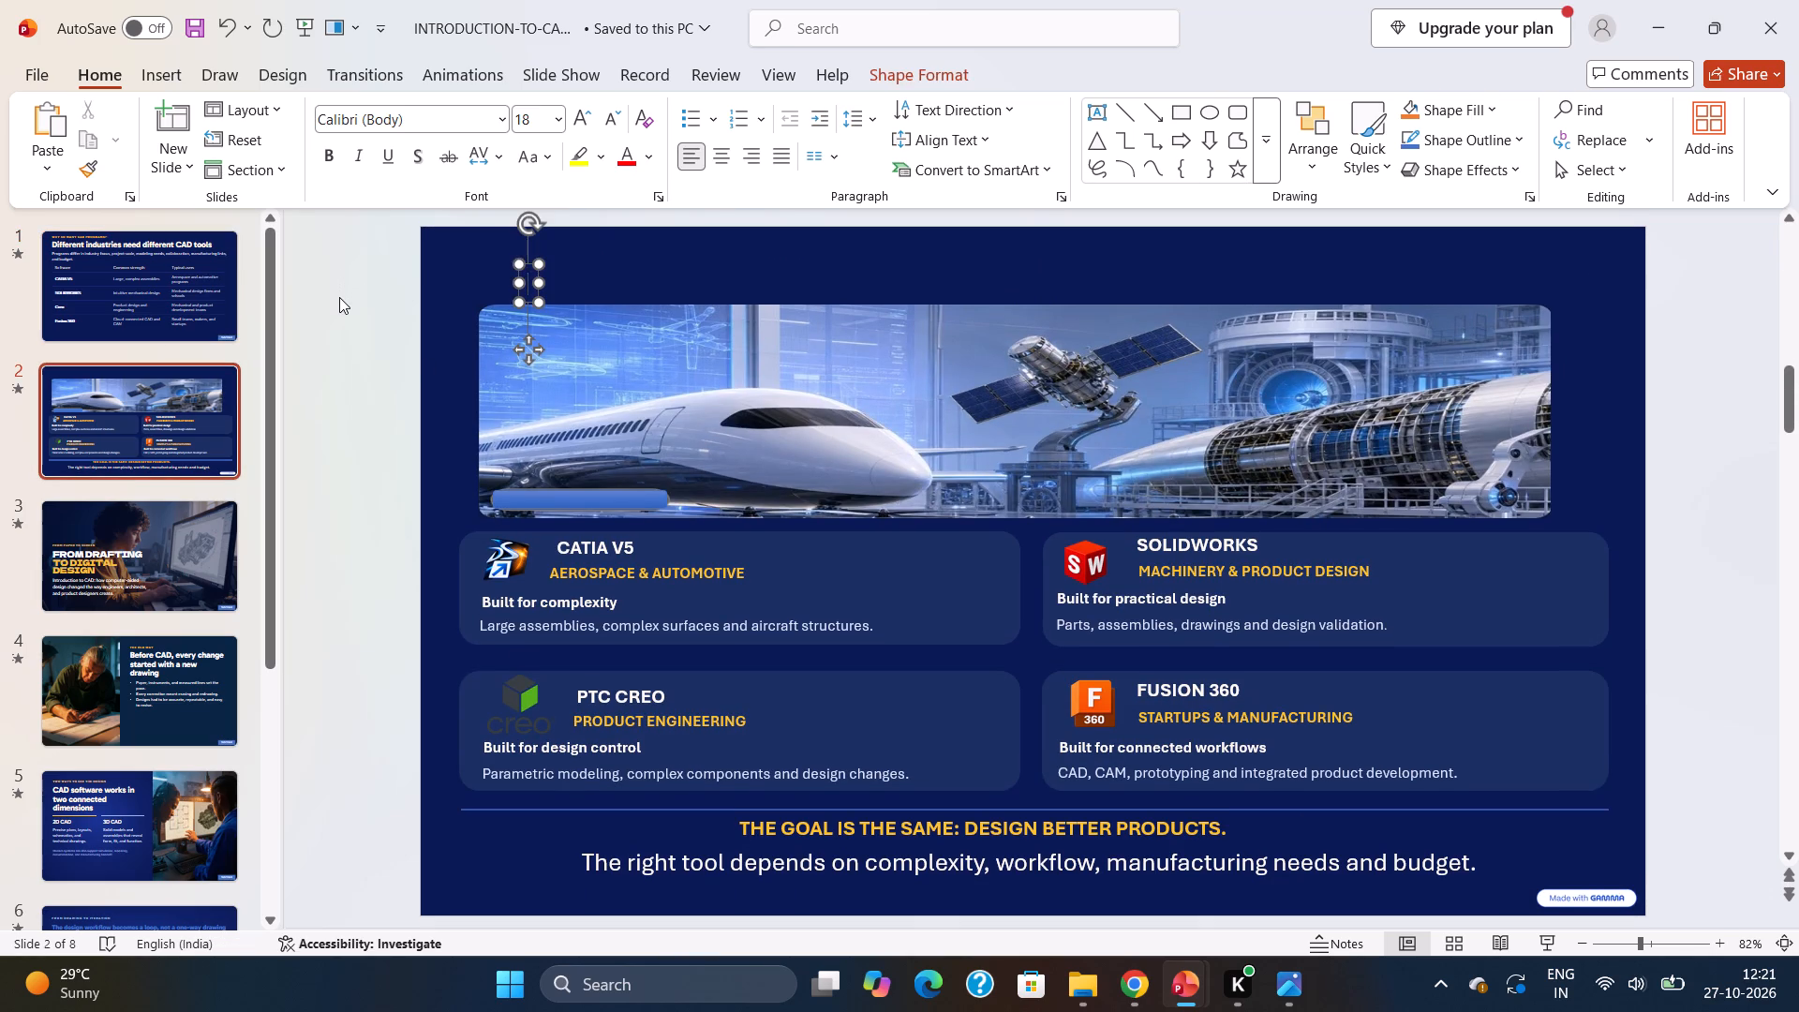
{"action": "key", "text": "ctrl+v"}
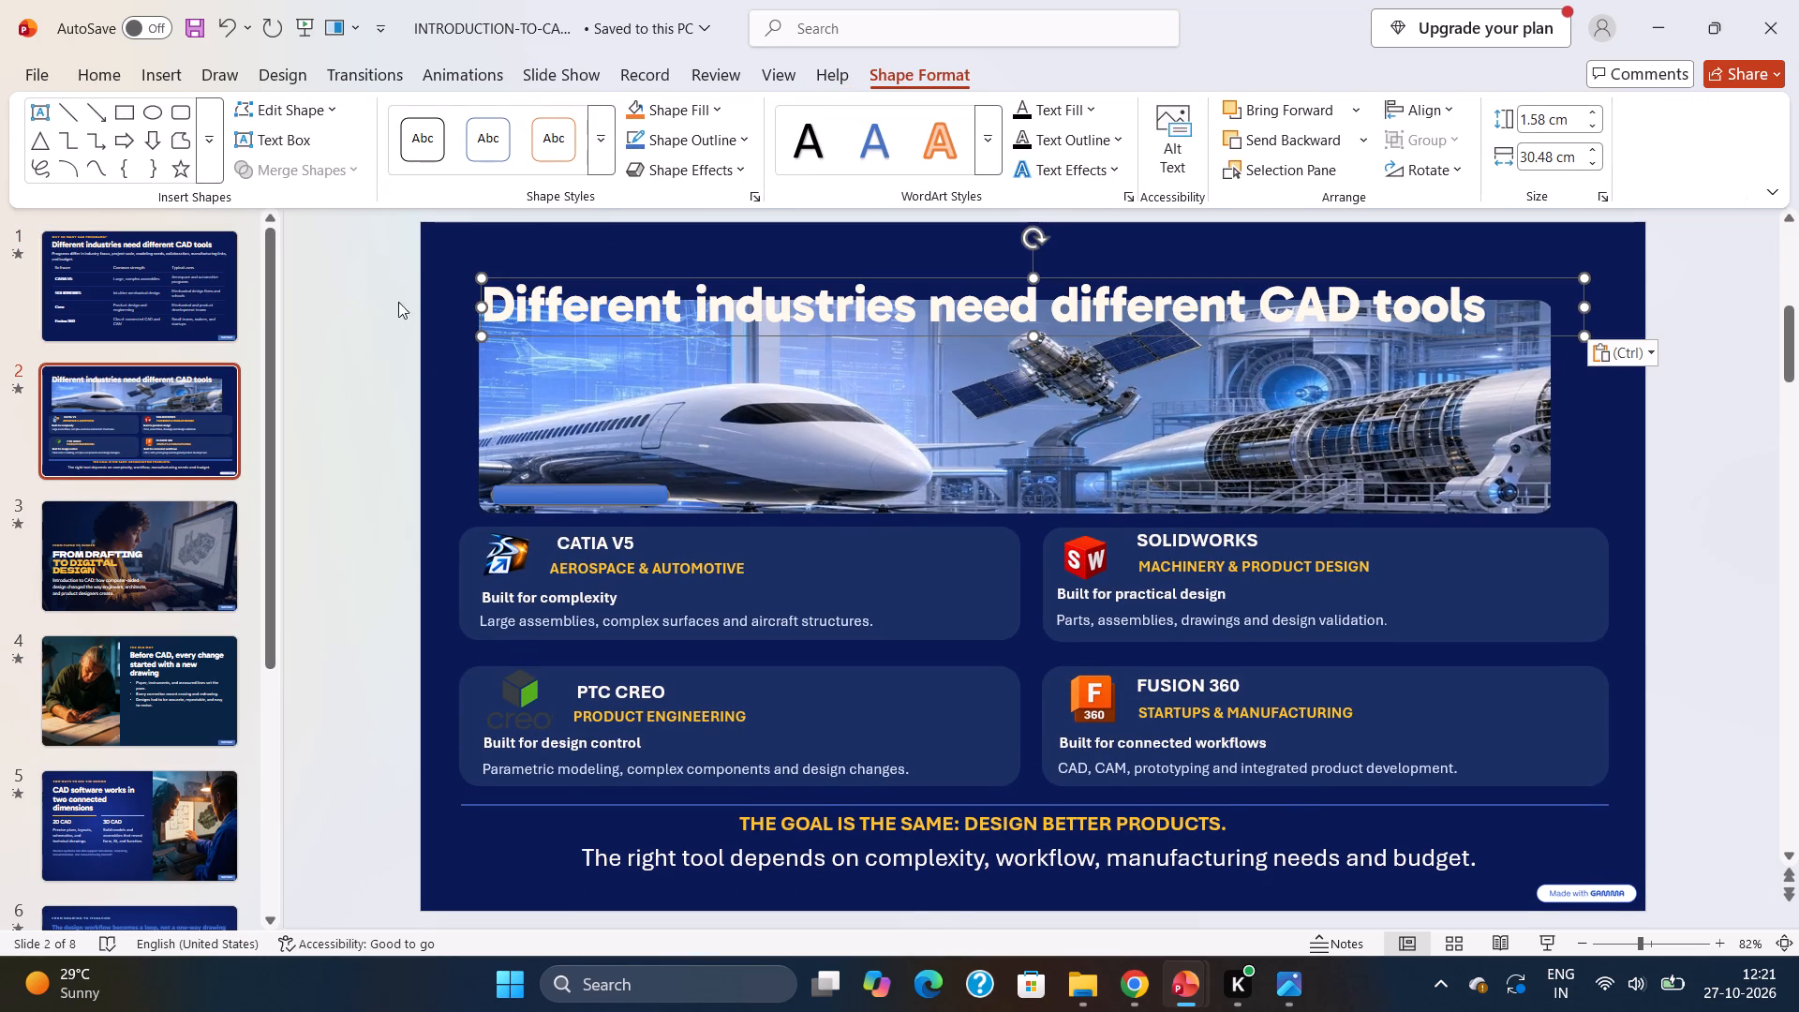
{"action": "left_click_drag", "start_coordinate": [513, 275], "coordinate": [507, 251]}
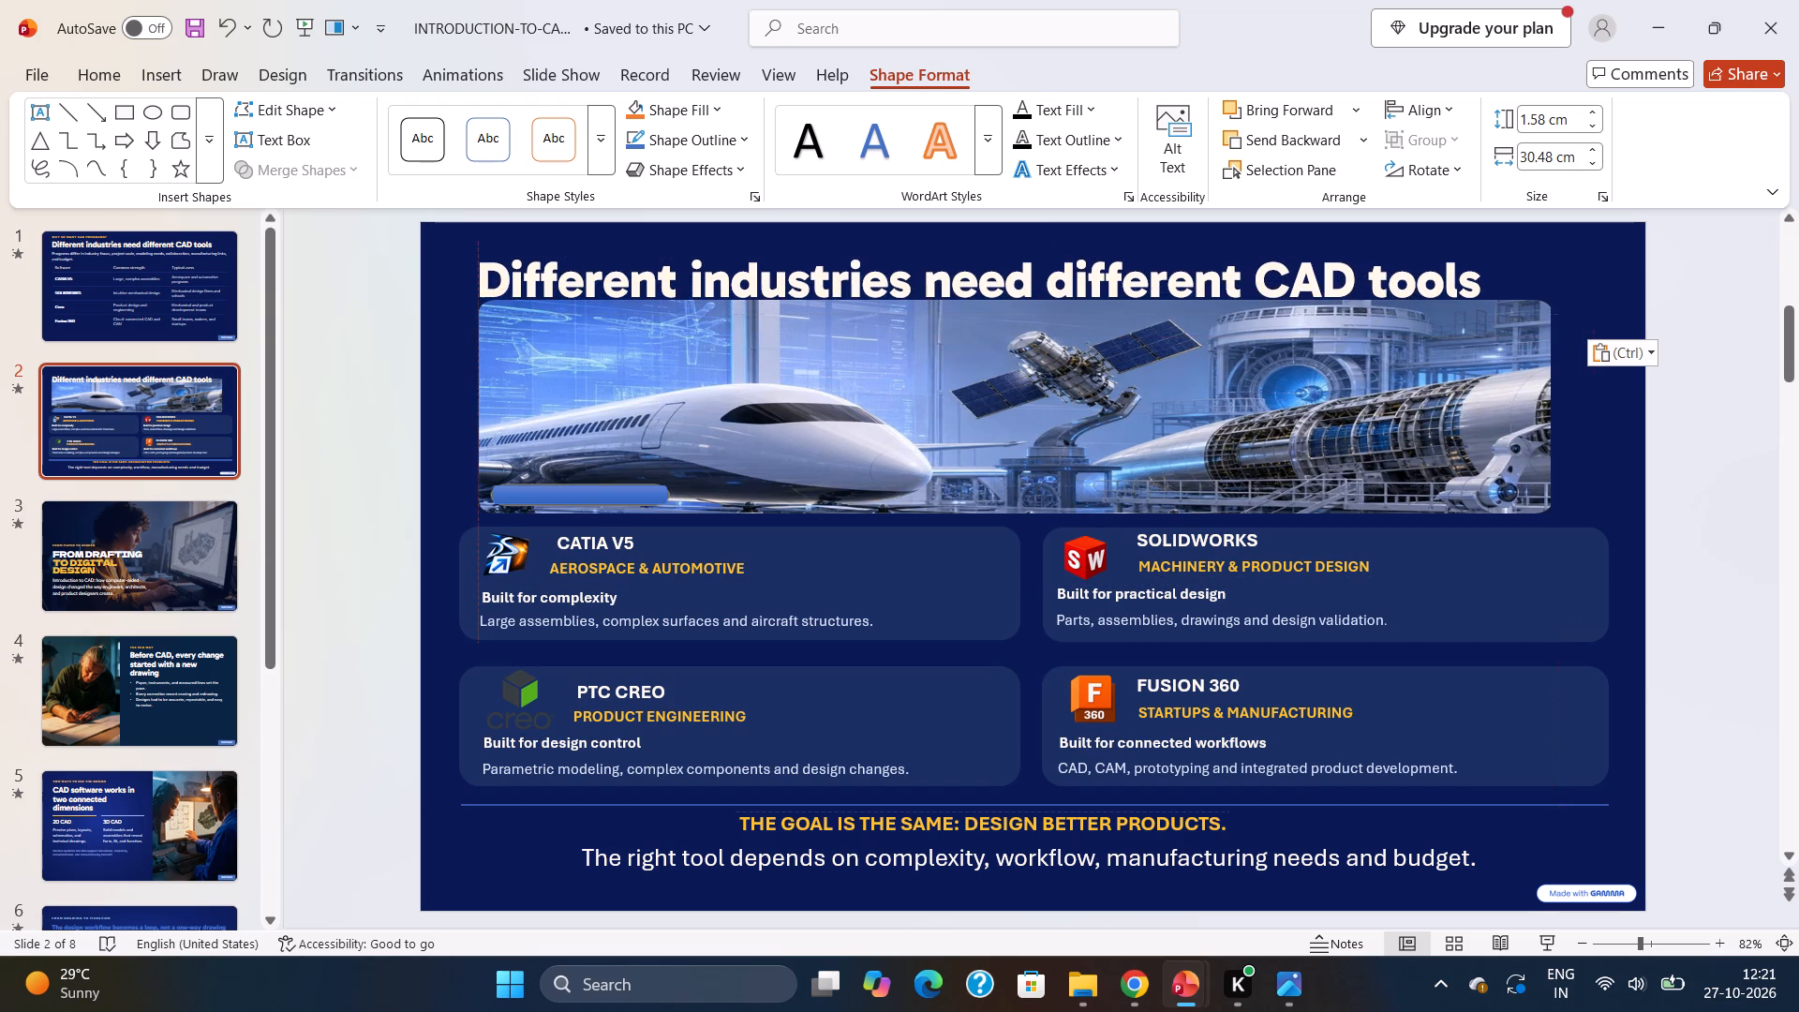
{"action": "left_click_drag", "start_coordinate": [507, 251], "coordinate": [504, 231]}
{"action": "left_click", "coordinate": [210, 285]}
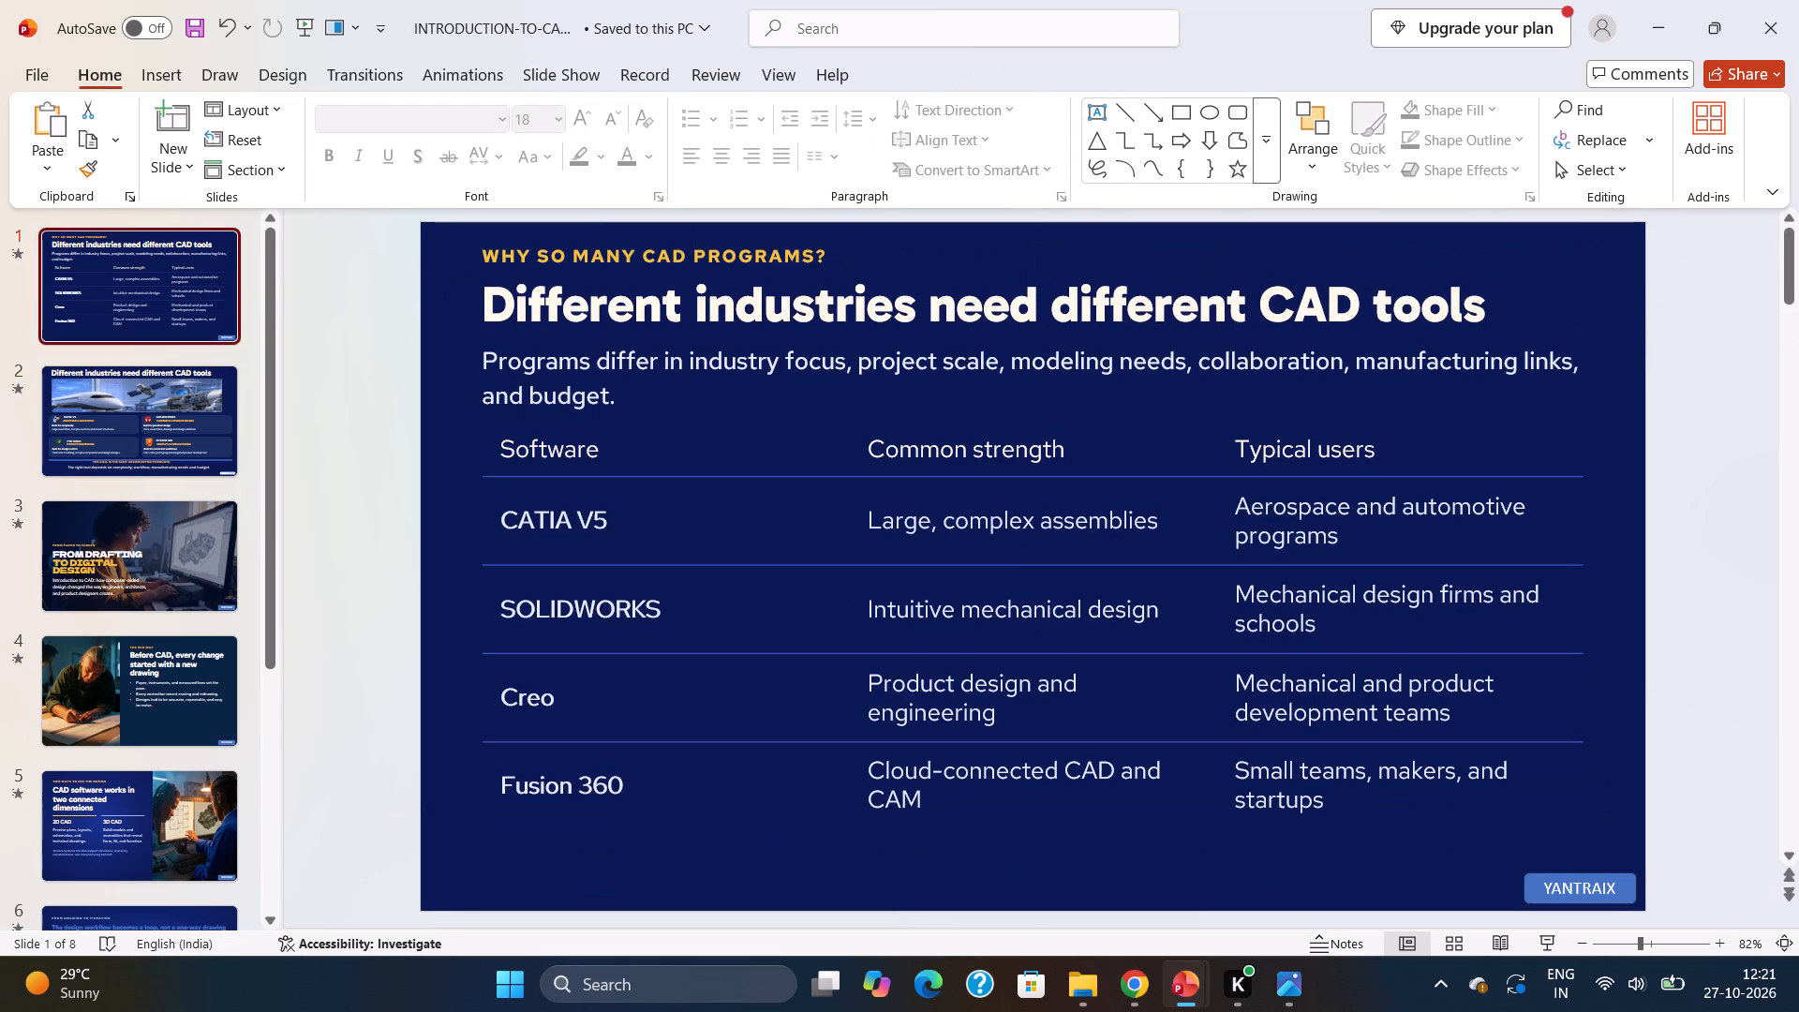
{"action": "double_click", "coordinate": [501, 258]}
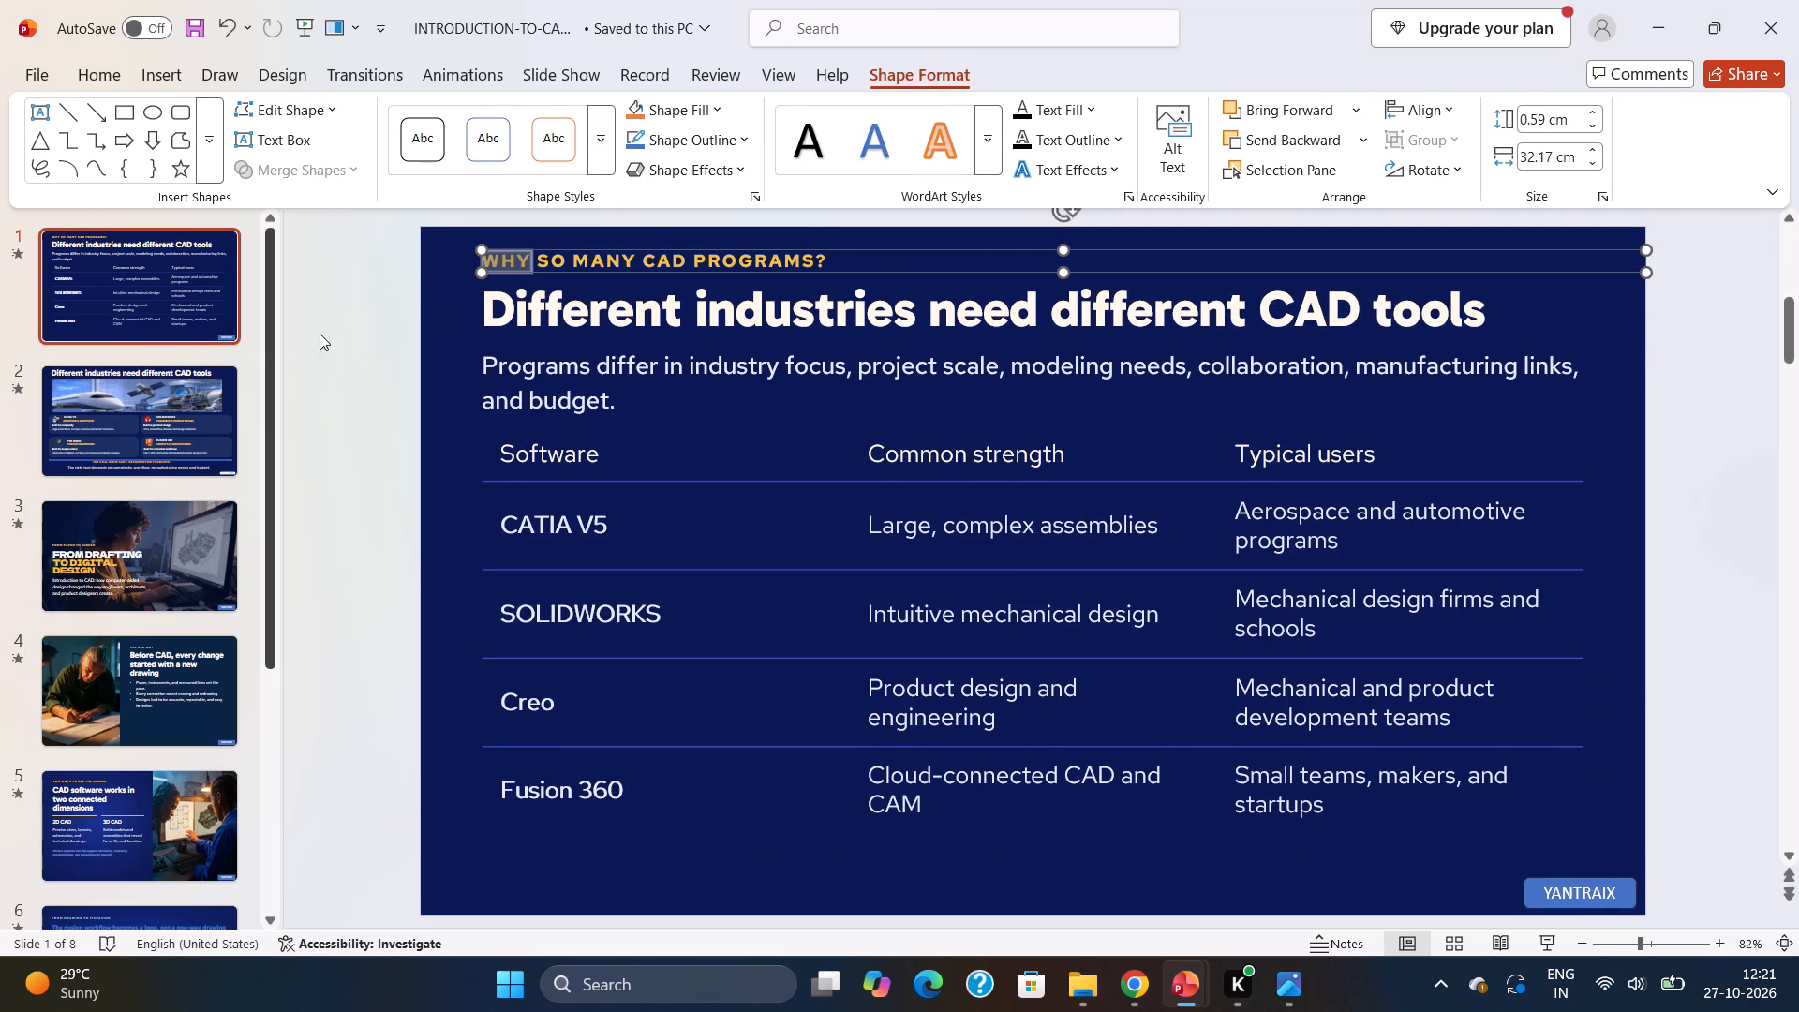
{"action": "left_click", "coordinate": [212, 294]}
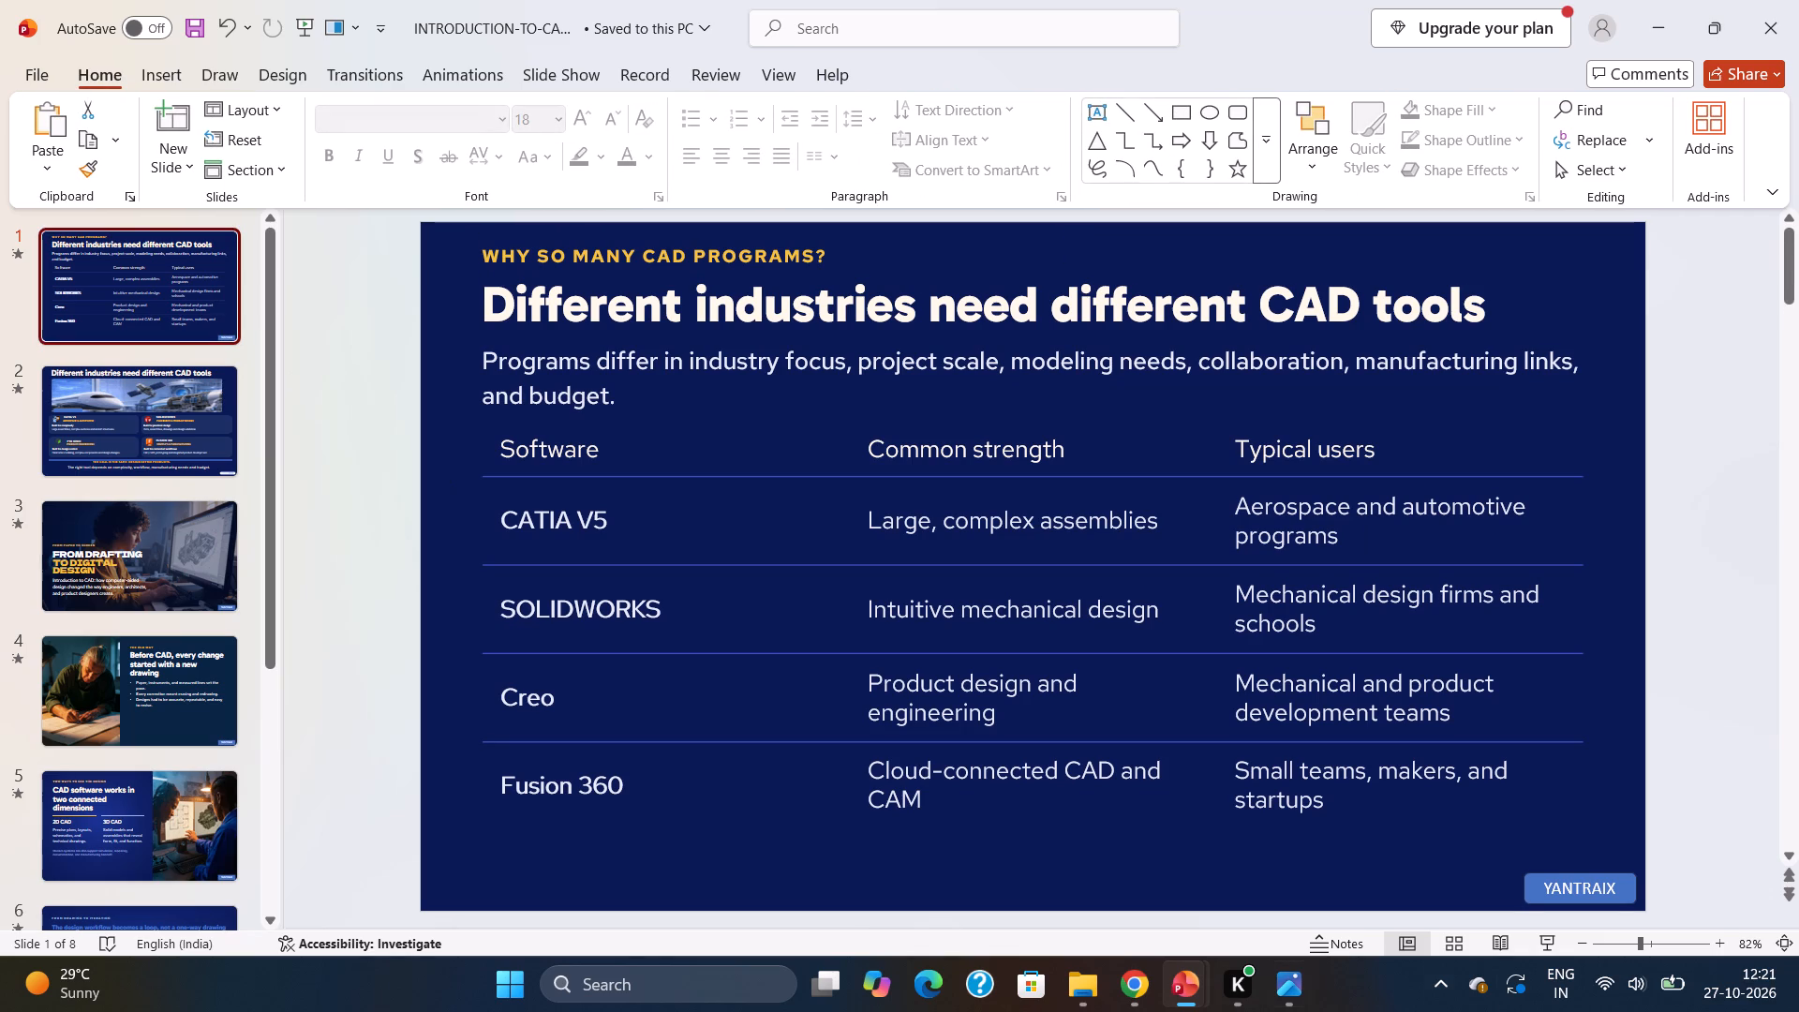
Copy the YANTRAIX label from slide 1 to the lower corner of slide 2, over the "Made with Gamma" badge.
{"action": "left_click", "coordinate": [1576, 910]}
{"action": "right_click", "coordinate": [1549, 887]}
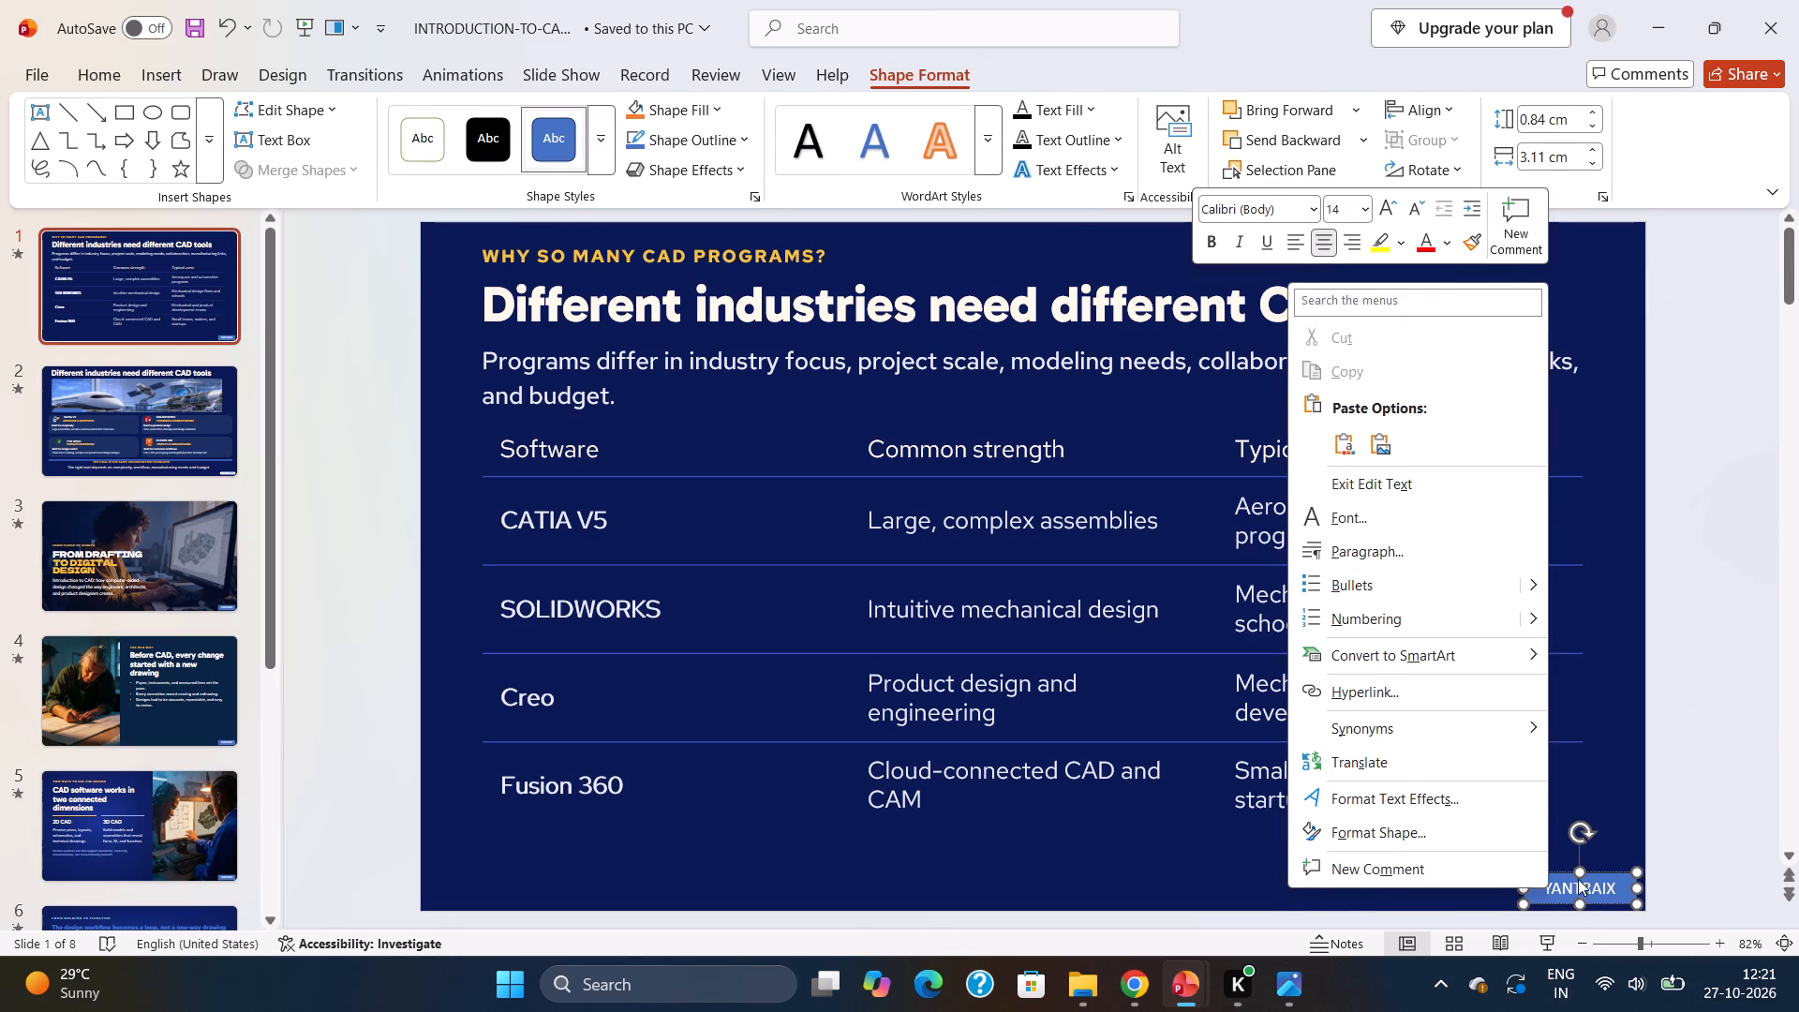
{"action": "left_click", "coordinate": [1578, 879]}
{"action": "left_click", "coordinate": [1544, 868]}
{"action": "right_click", "coordinate": [1544, 868]}
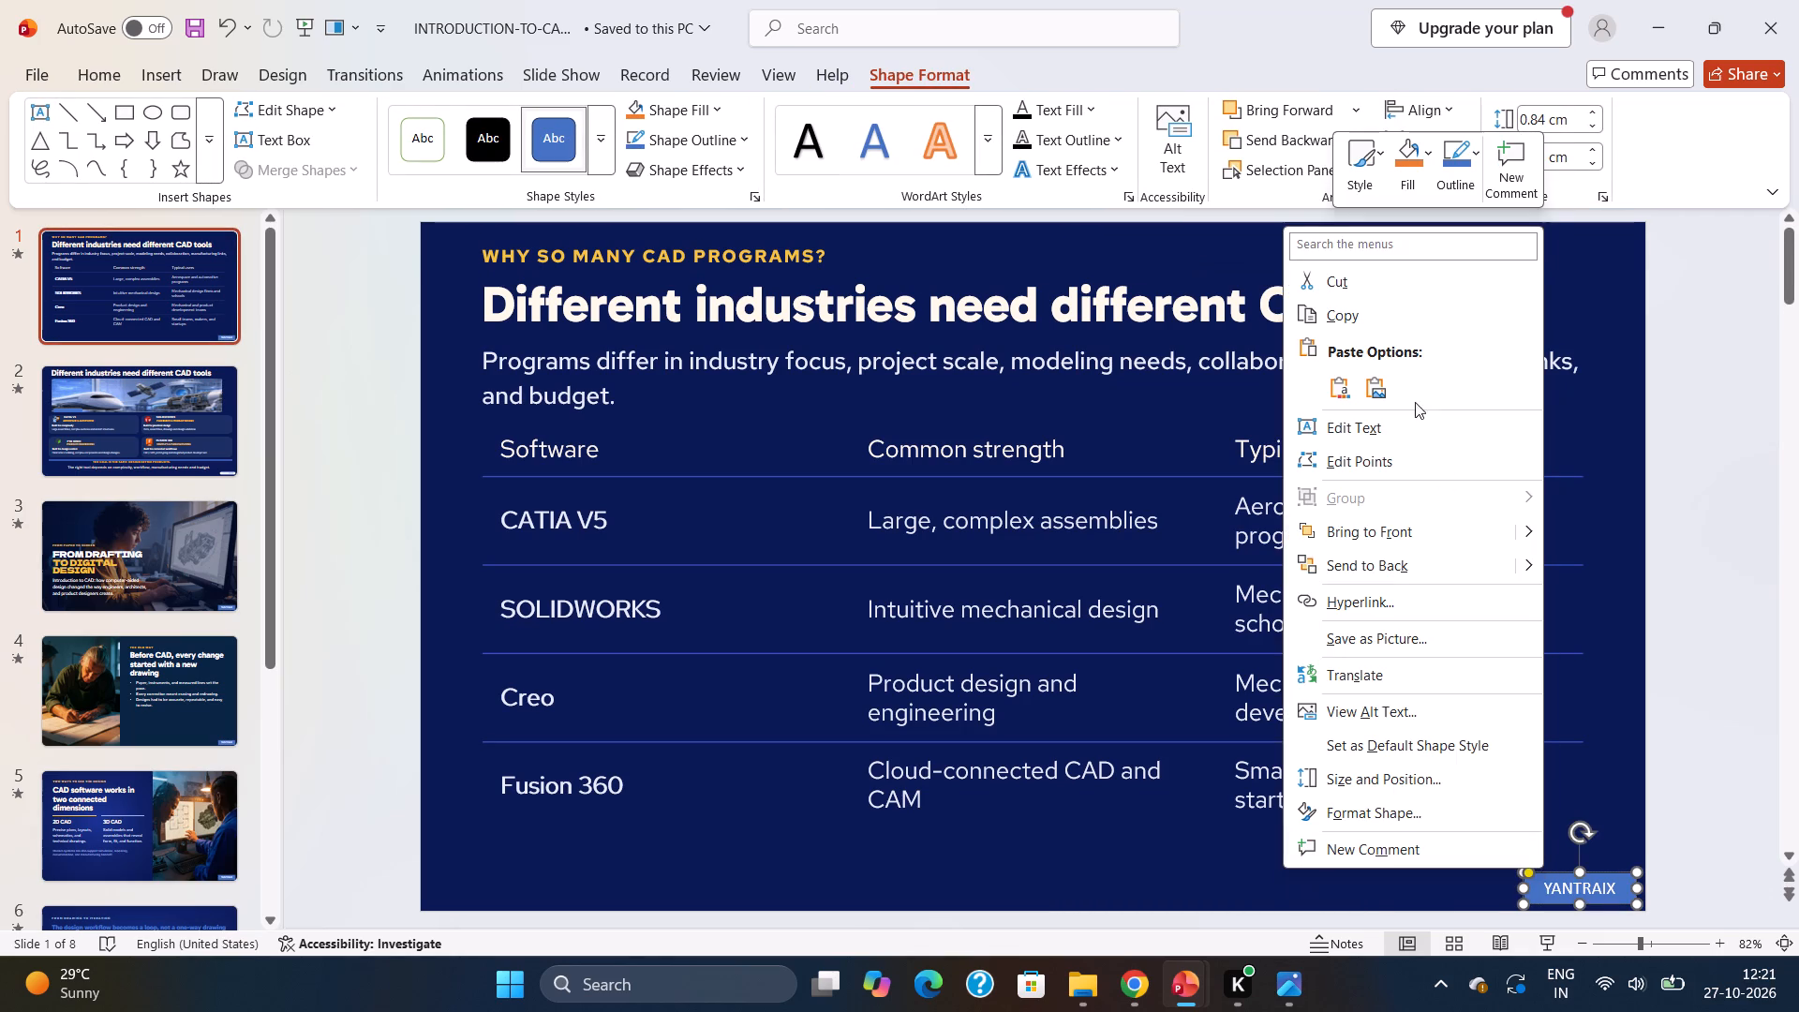
{"action": "left_click", "coordinate": [1344, 317]}
{"action": "left_click", "coordinate": [165, 440]}
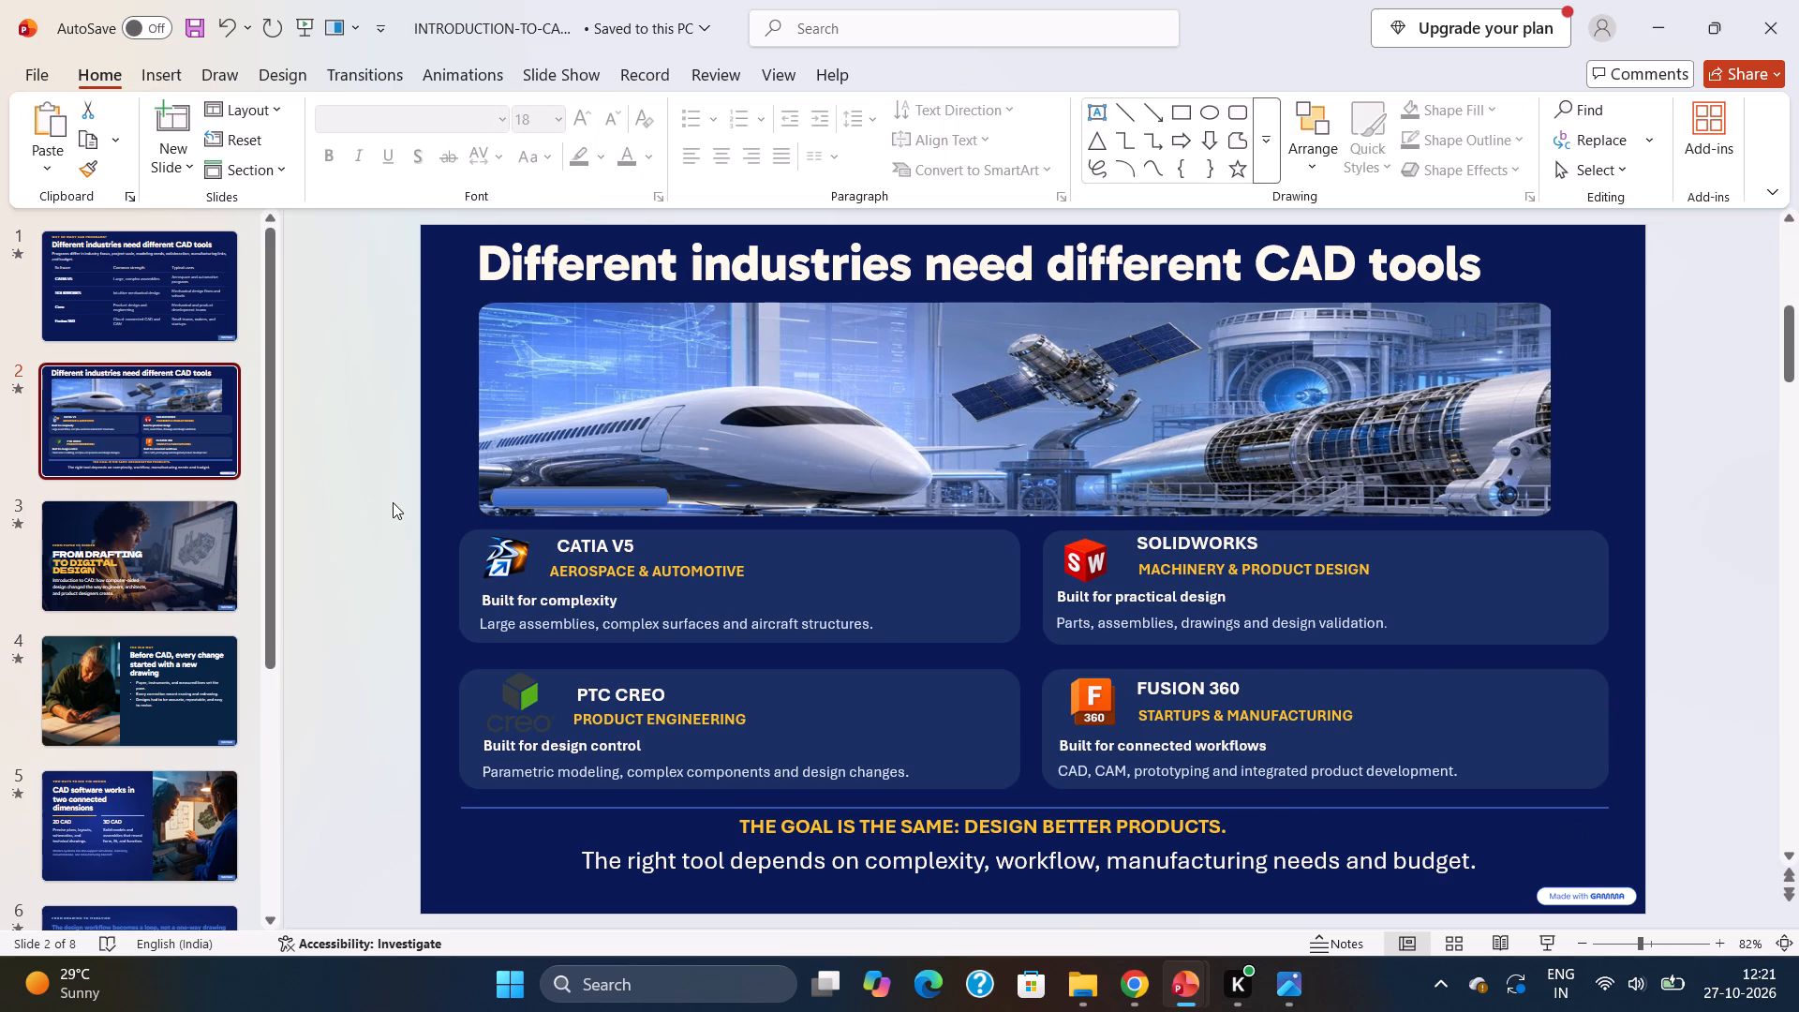
{"action": "key", "text": "ctrl+v"}
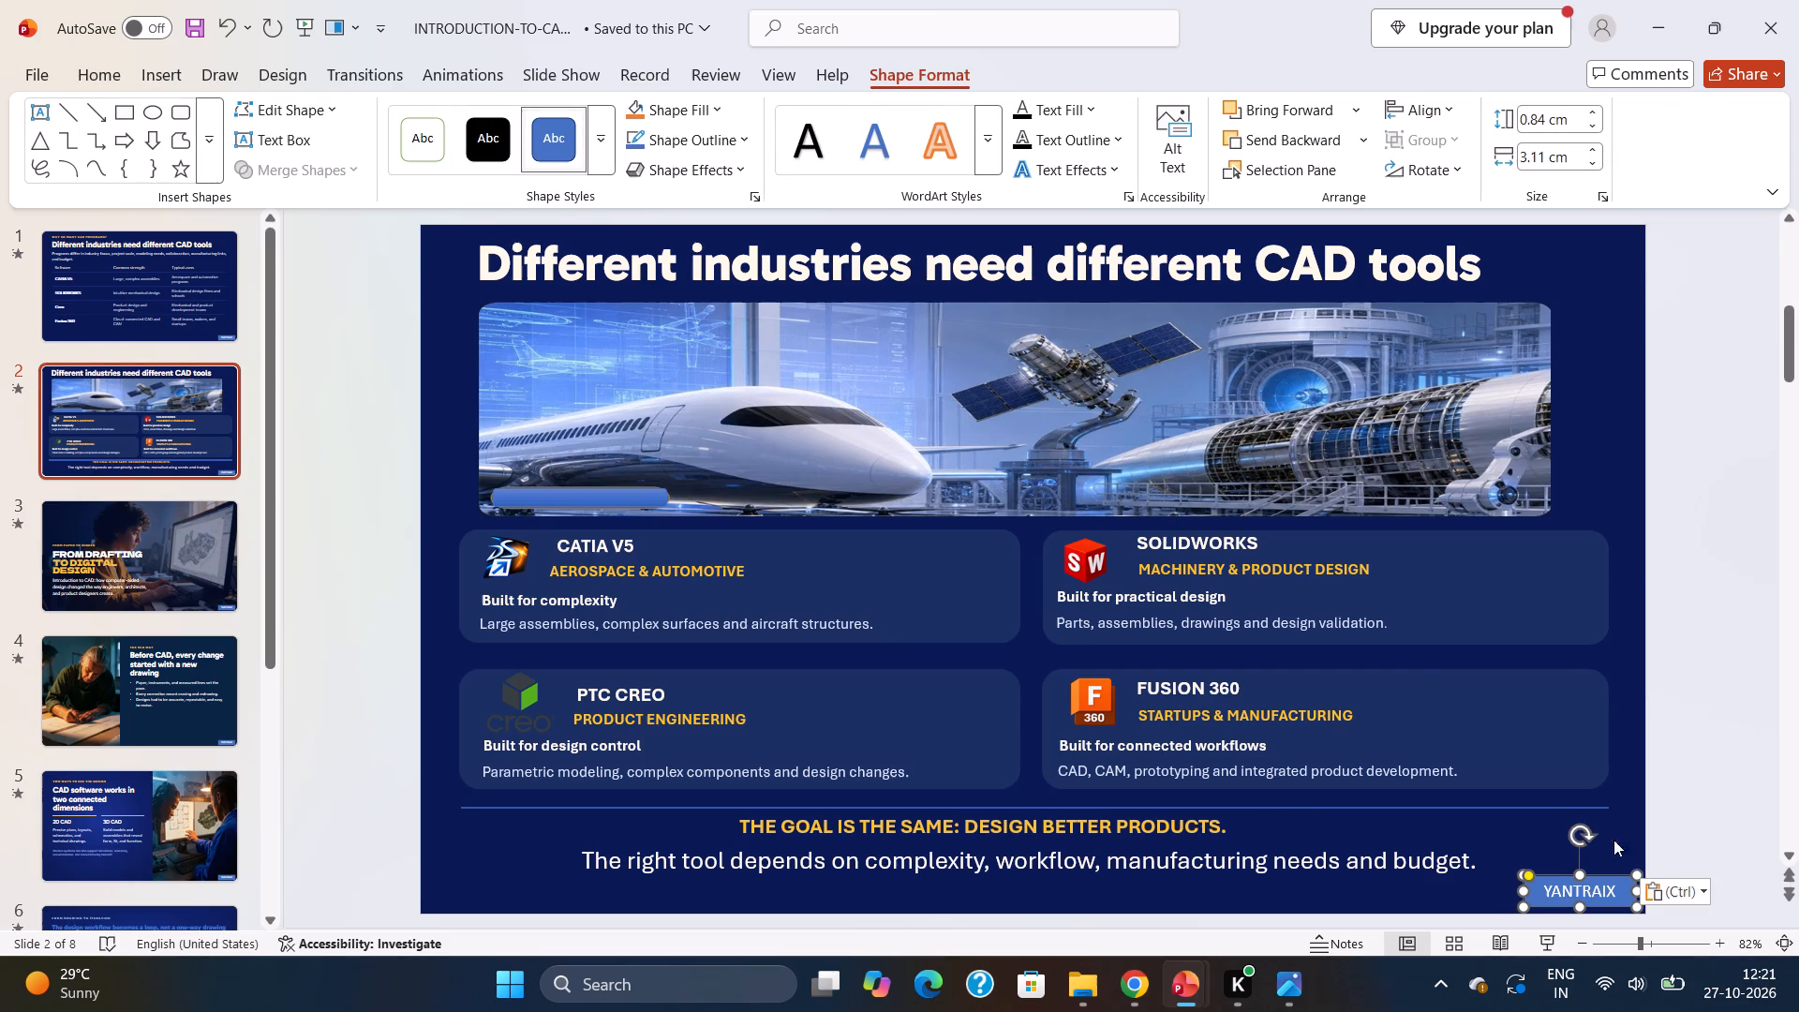
{"action": "left_click", "coordinate": [1754, 758]}
Review slides 3 to 8 and look through the deck's slide order.
{"action": "left_click", "coordinate": [155, 533]}
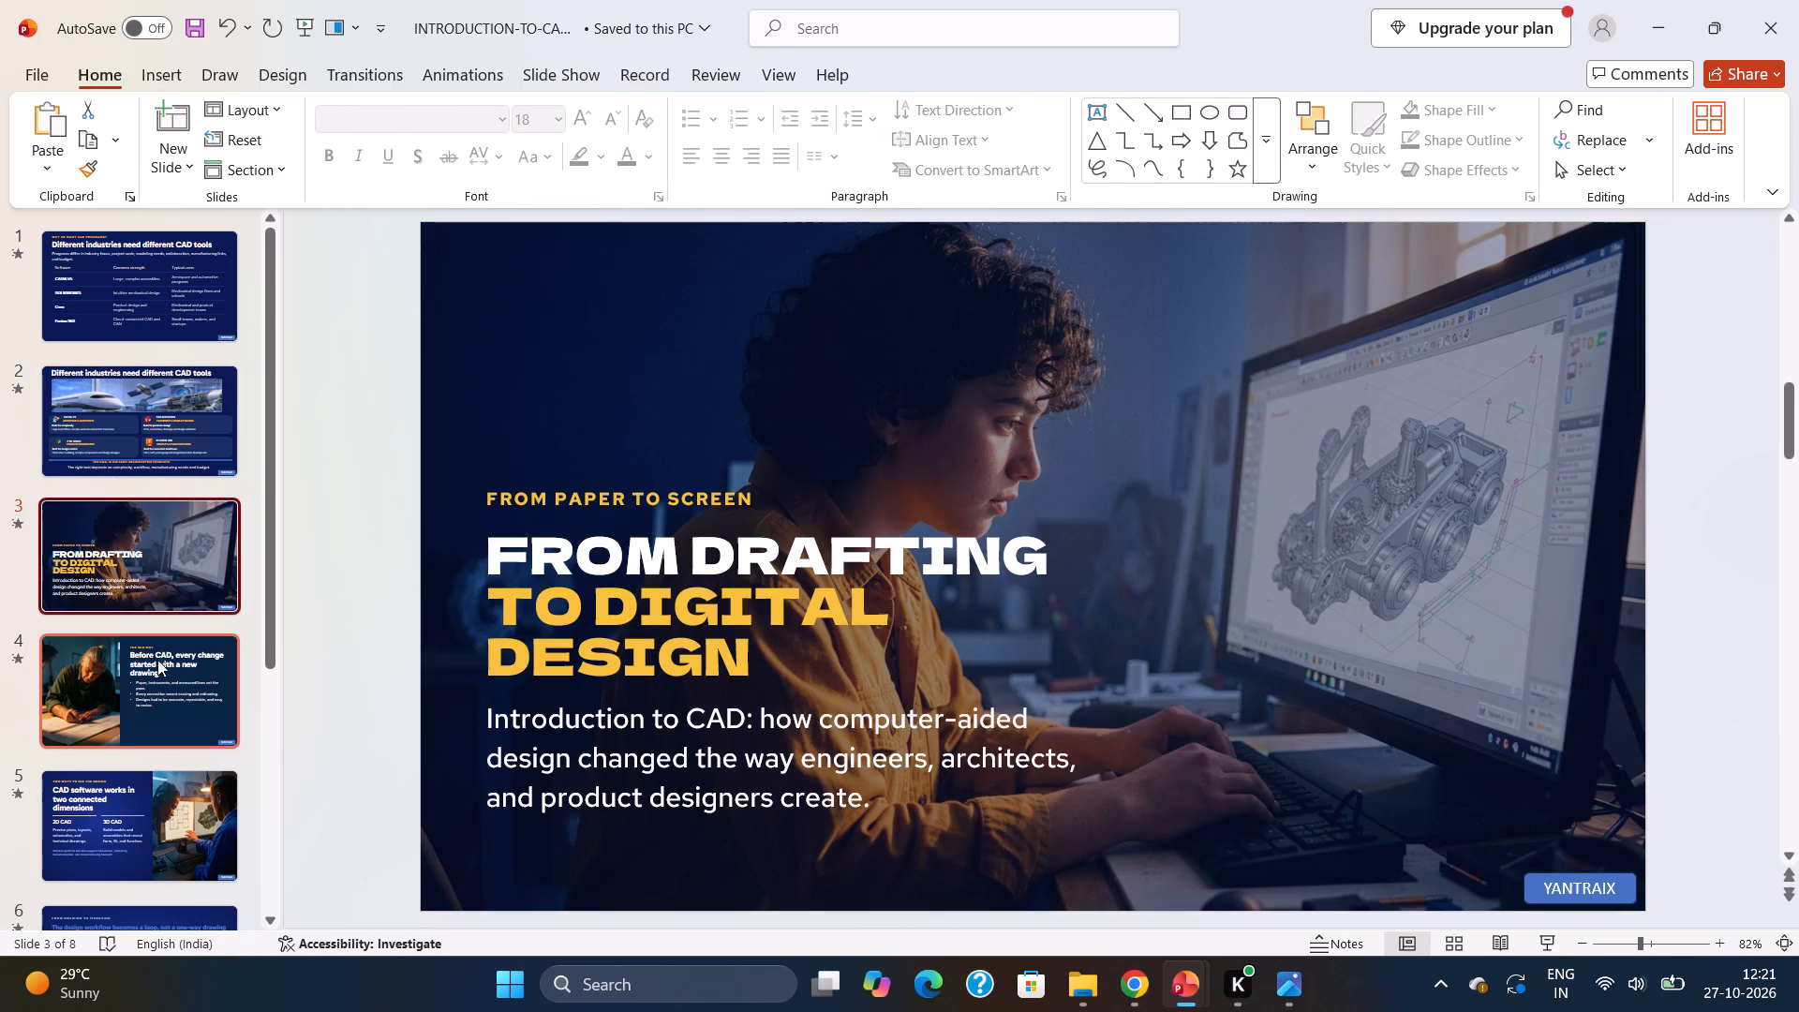
{"action": "left_click", "coordinate": [77, 670]}
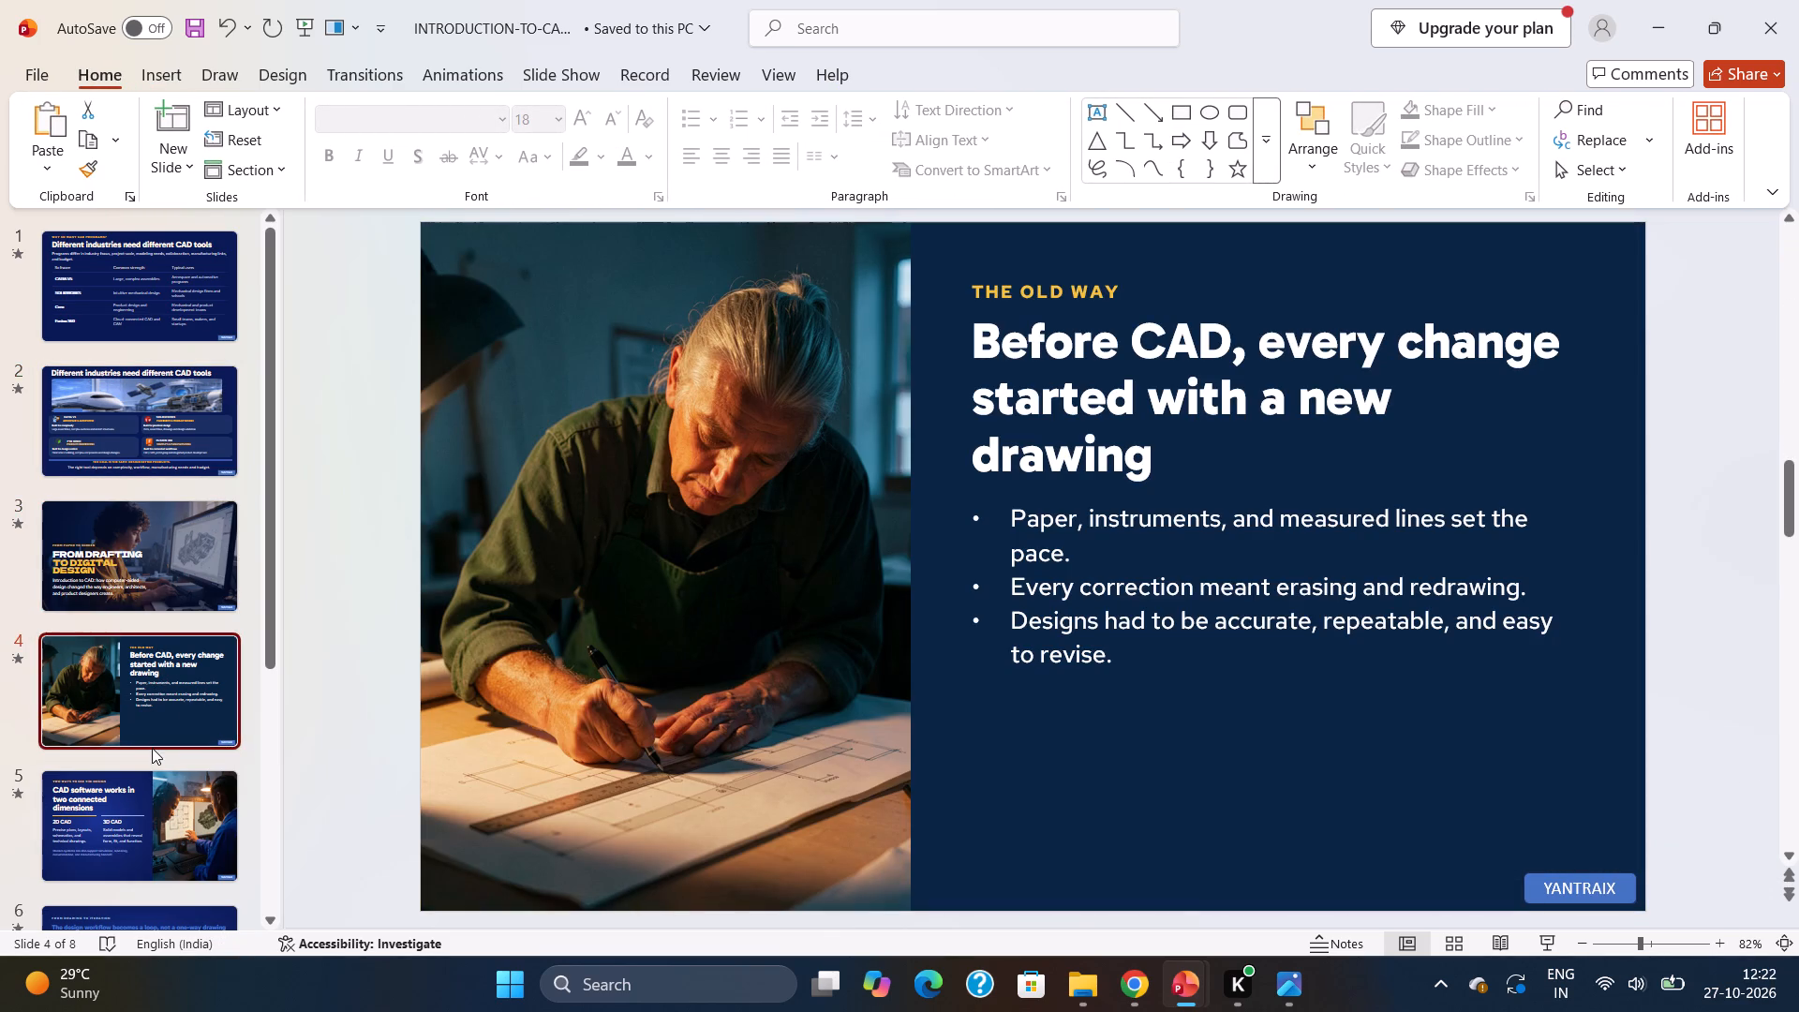
{"action": "scroll", "coordinate": [152, 748], "scroll_direction": "down", "scroll_amount": 1}
{"action": "left_click", "coordinate": [115, 462]}
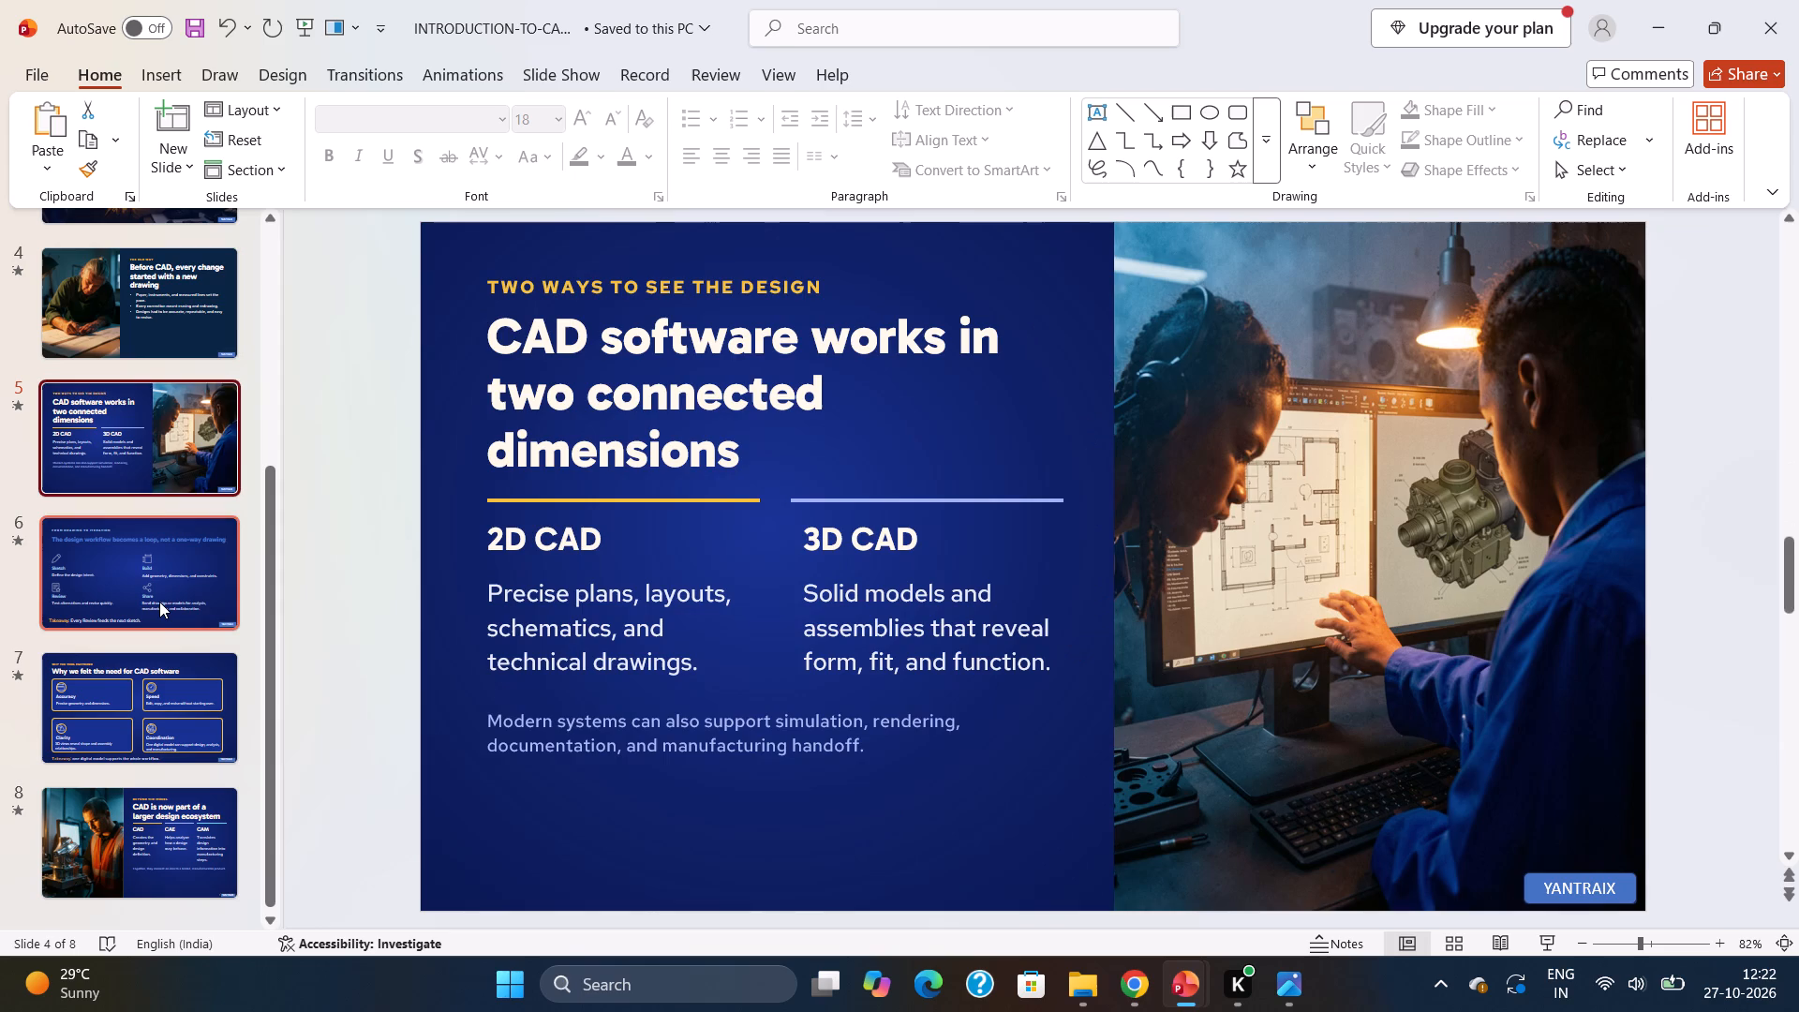
{"action": "left_click", "coordinate": [159, 602]}
{"action": "left_click", "coordinate": [147, 707]}
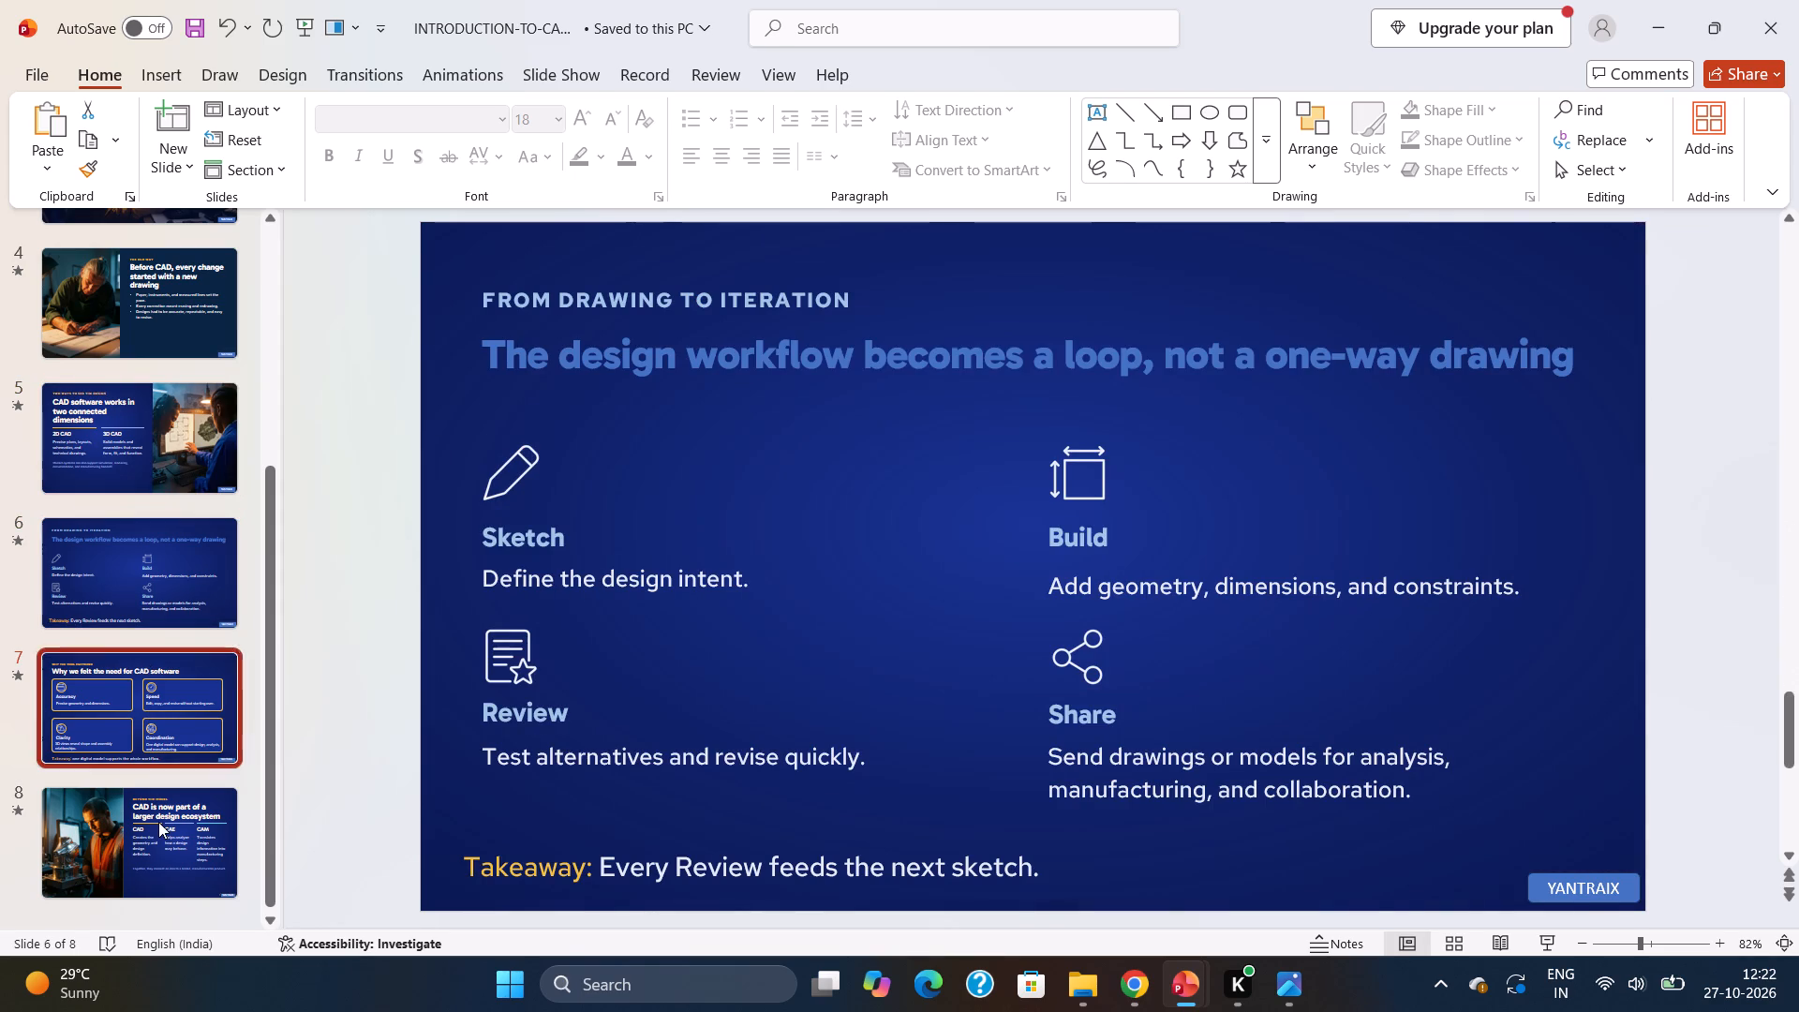
{"action": "left_click", "coordinate": [158, 822]}
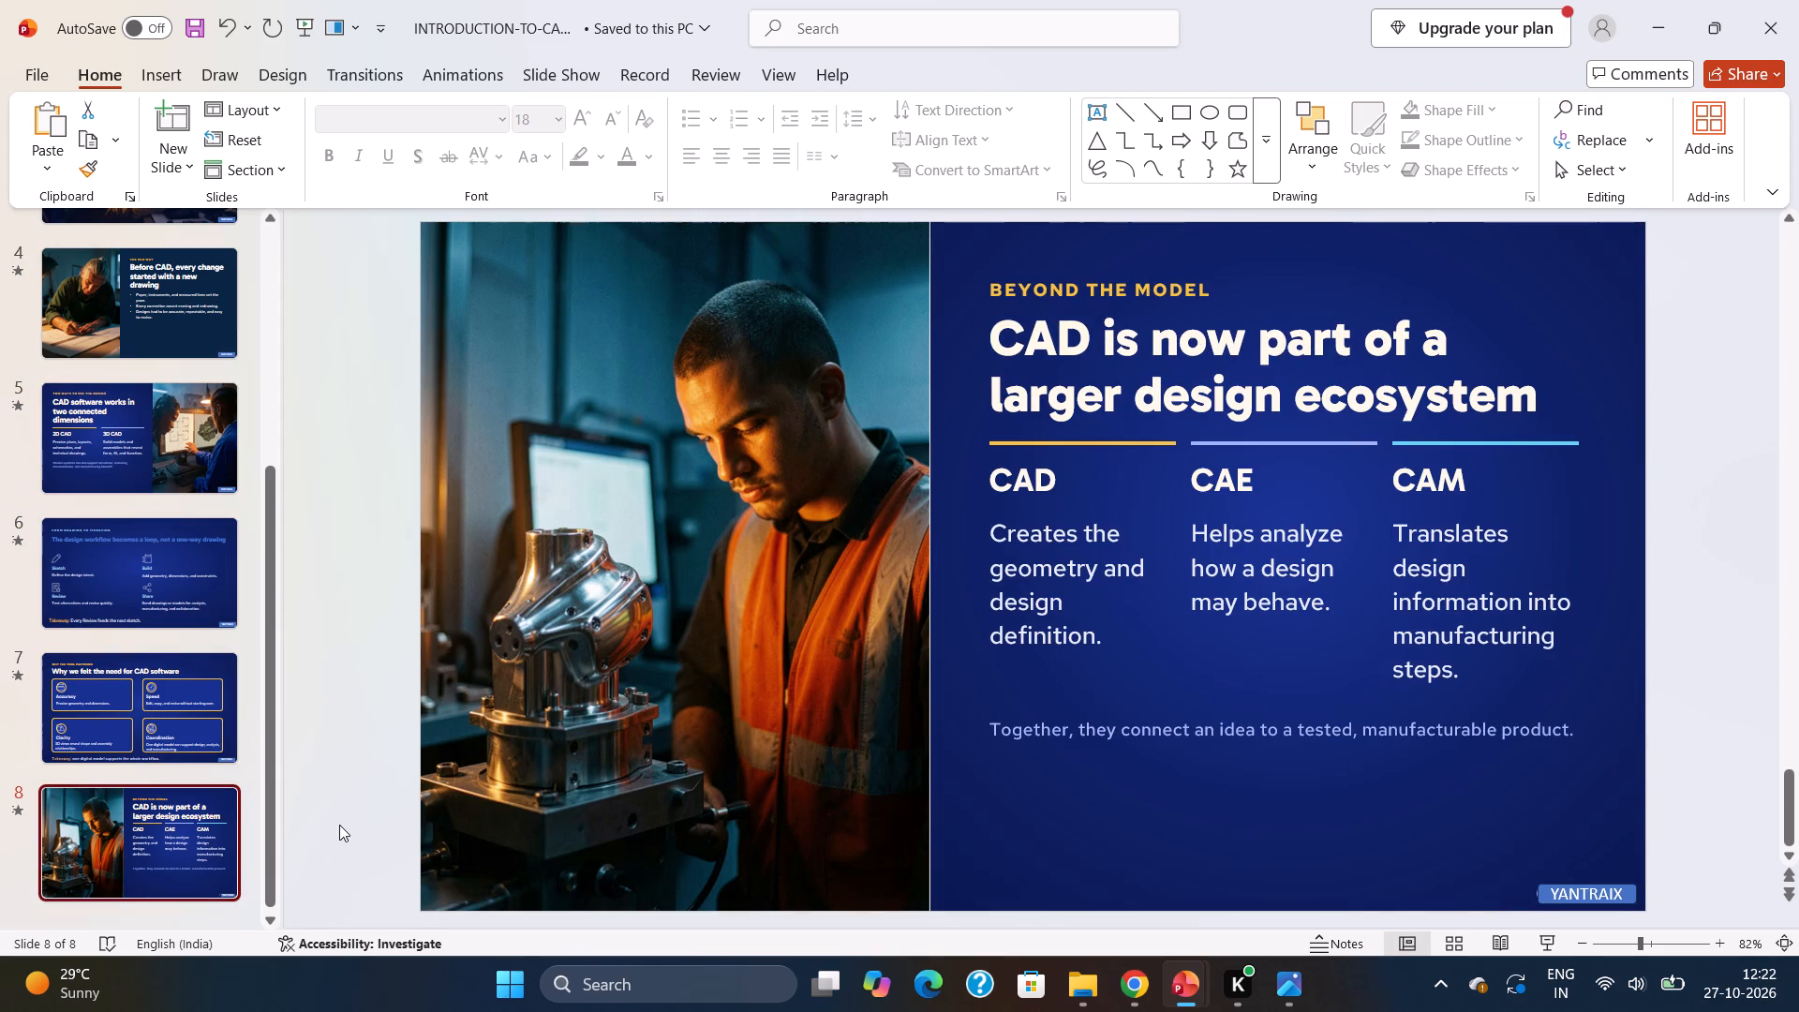
{"action": "scroll", "coordinate": [339, 825], "scroll_direction": "down", "scroll_amount": 4}
{"action": "scroll", "coordinate": [191, 648], "scroll_direction": "up", "scroll_amount": 6}
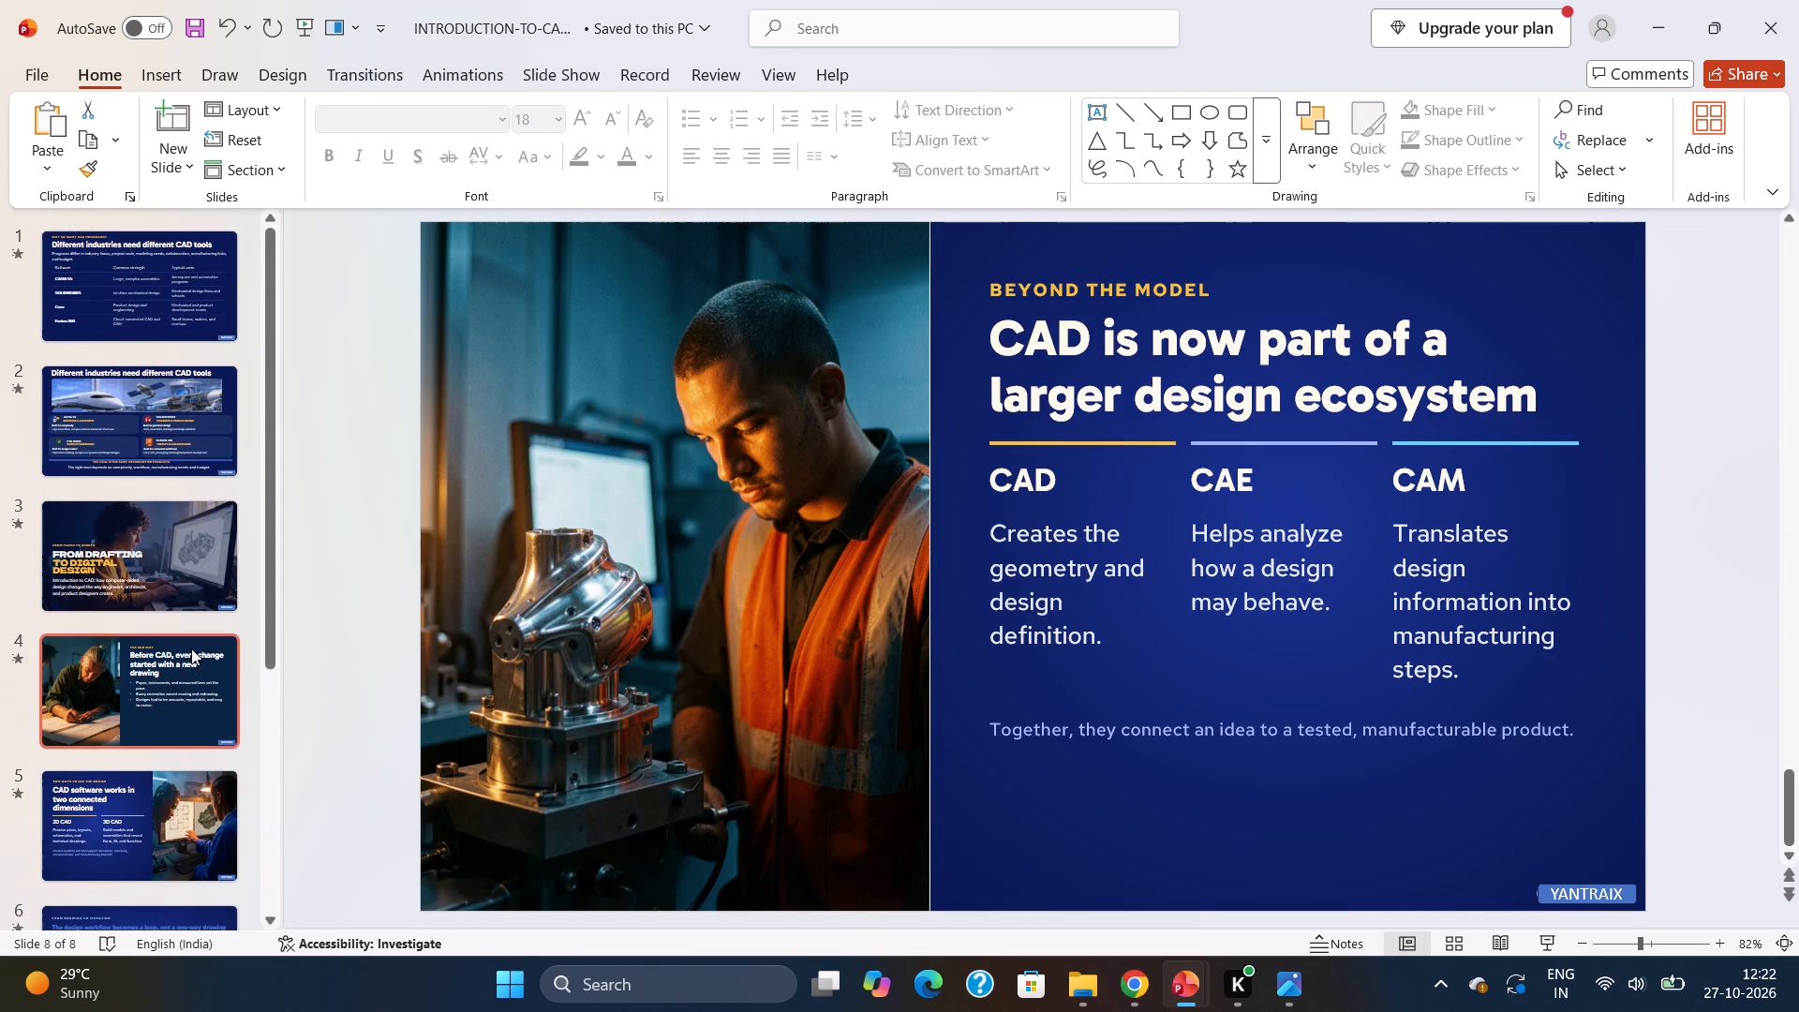
{"action": "scroll", "coordinate": [191, 648], "scroll_direction": "up", "scroll_amount": 3}
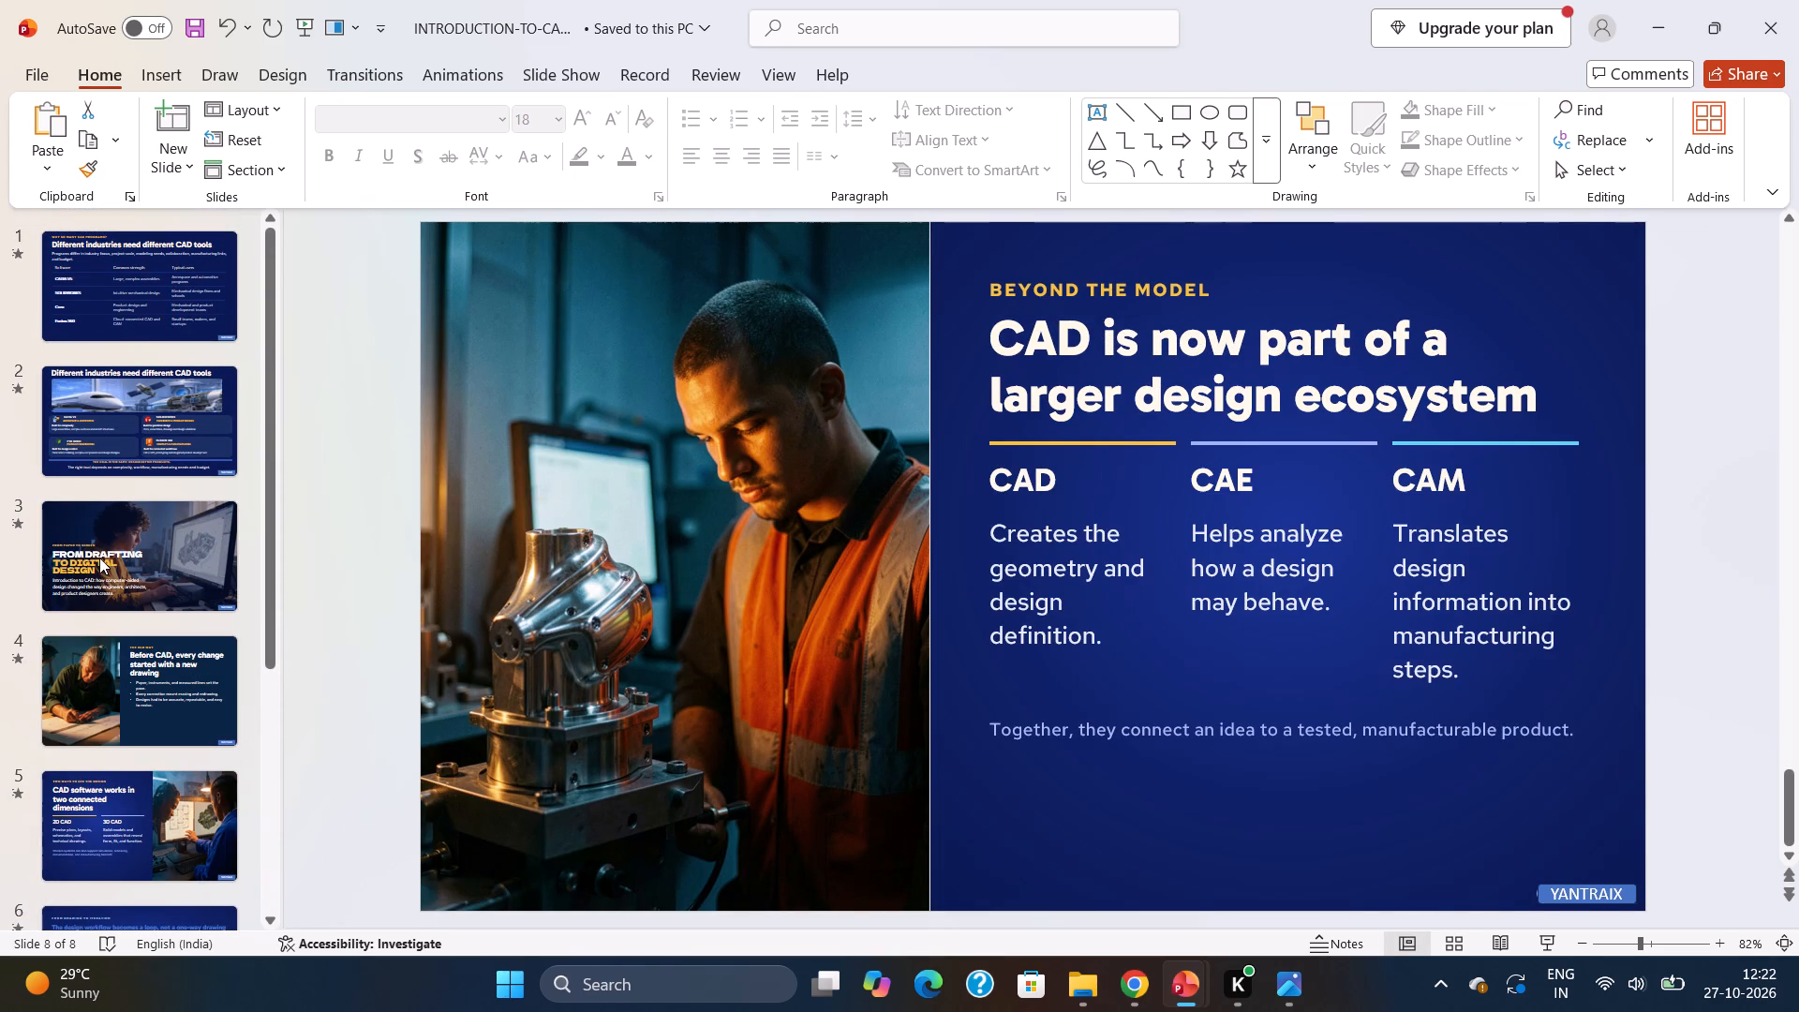
{"action": "scroll", "coordinate": [99, 558], "scroll_direction": "down", "scroll_amount": 1}
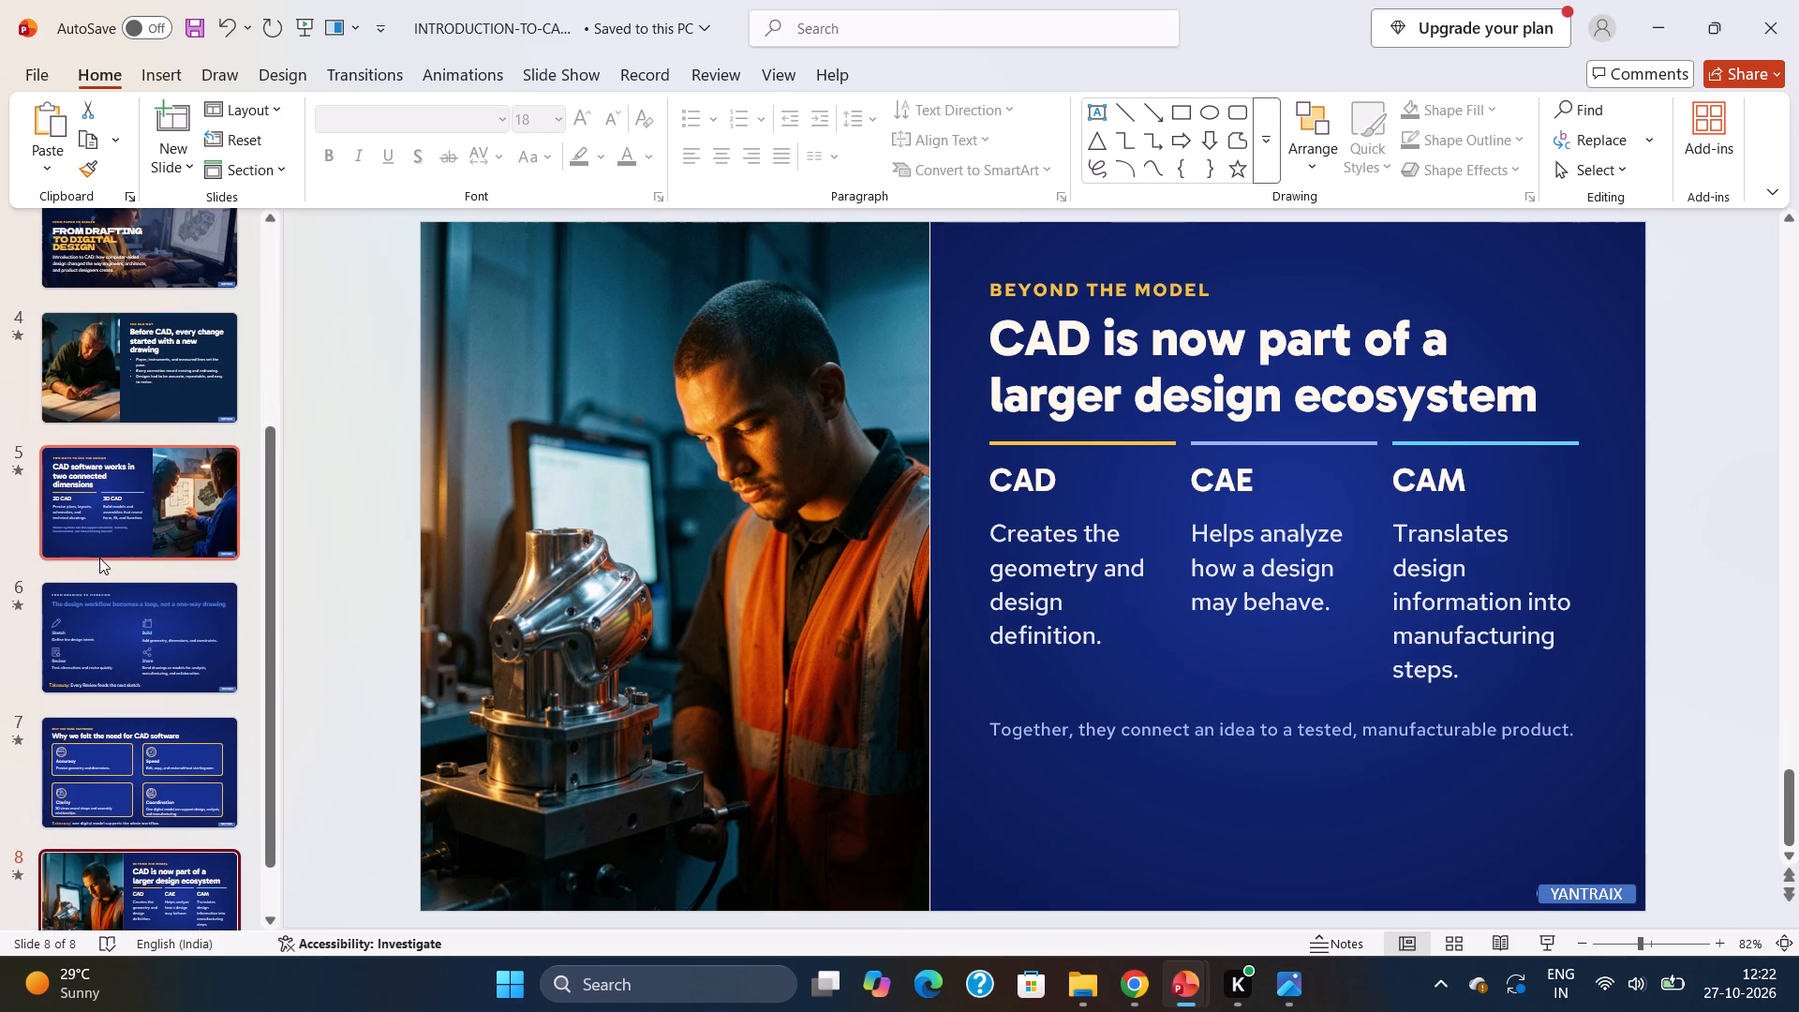
{"action": "scroll", "coordinate": [109, 527], "scroll_direction": "up", "scroll_amount": 3}
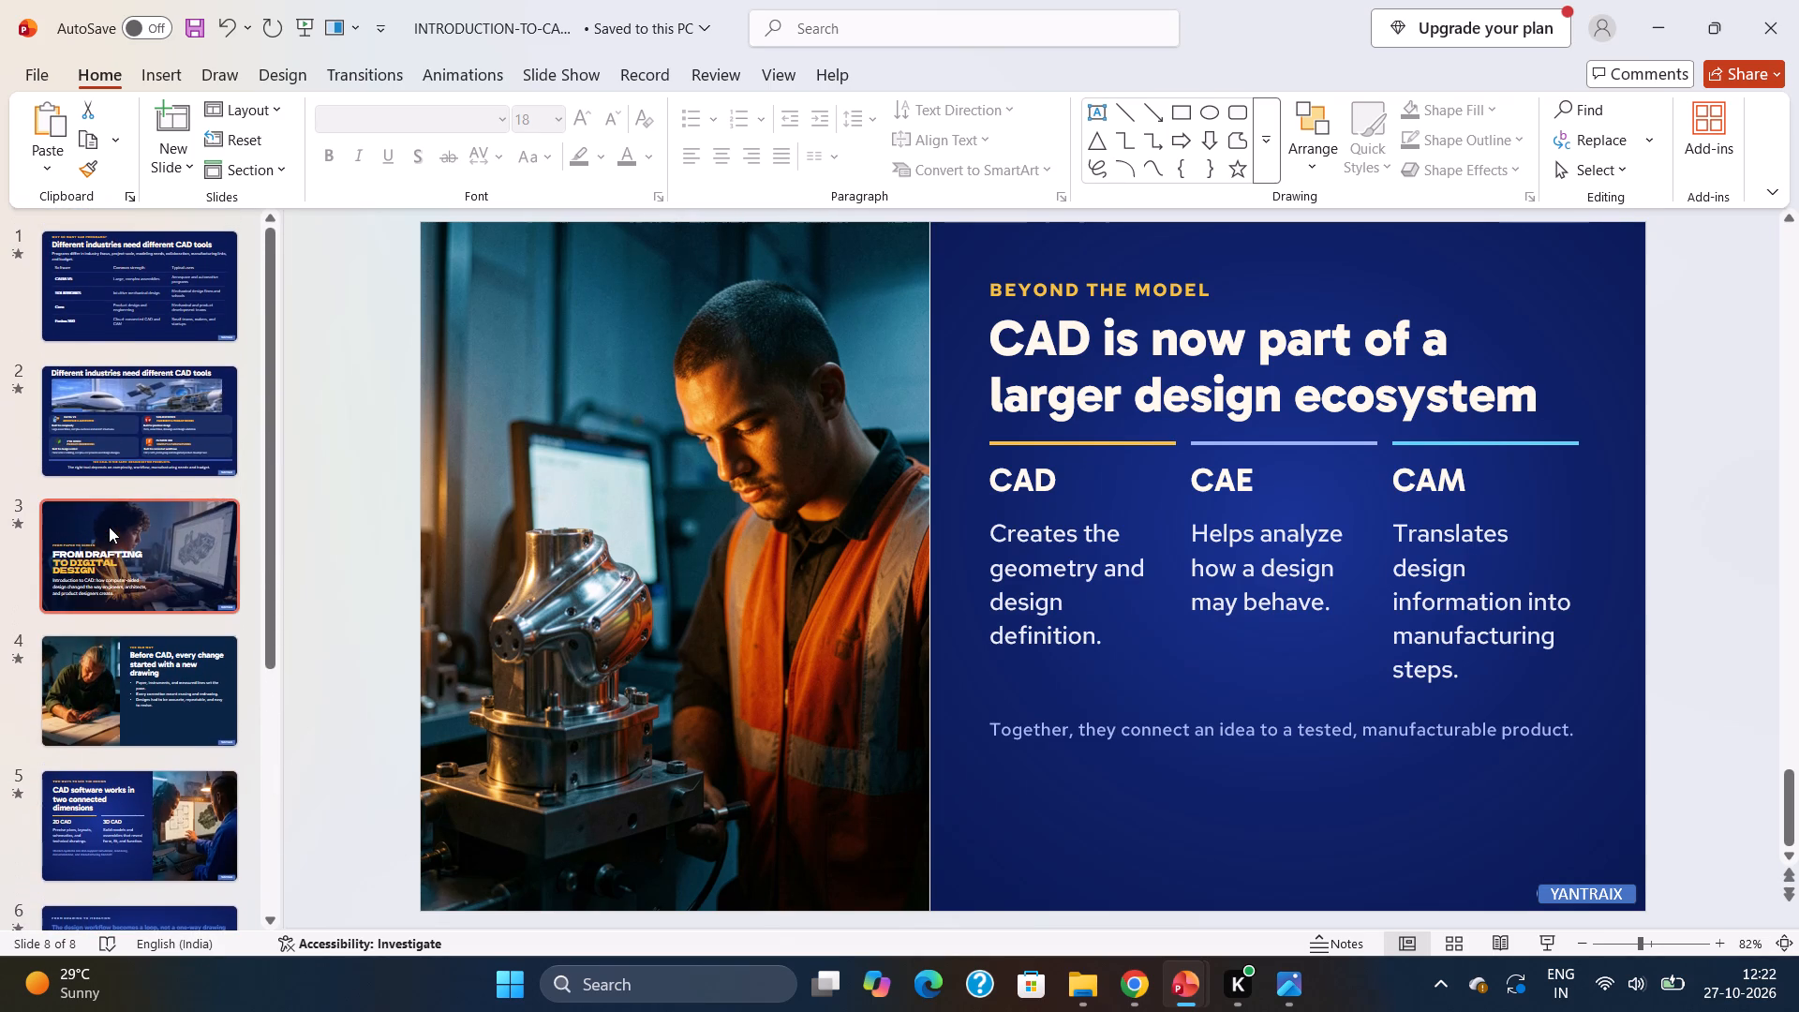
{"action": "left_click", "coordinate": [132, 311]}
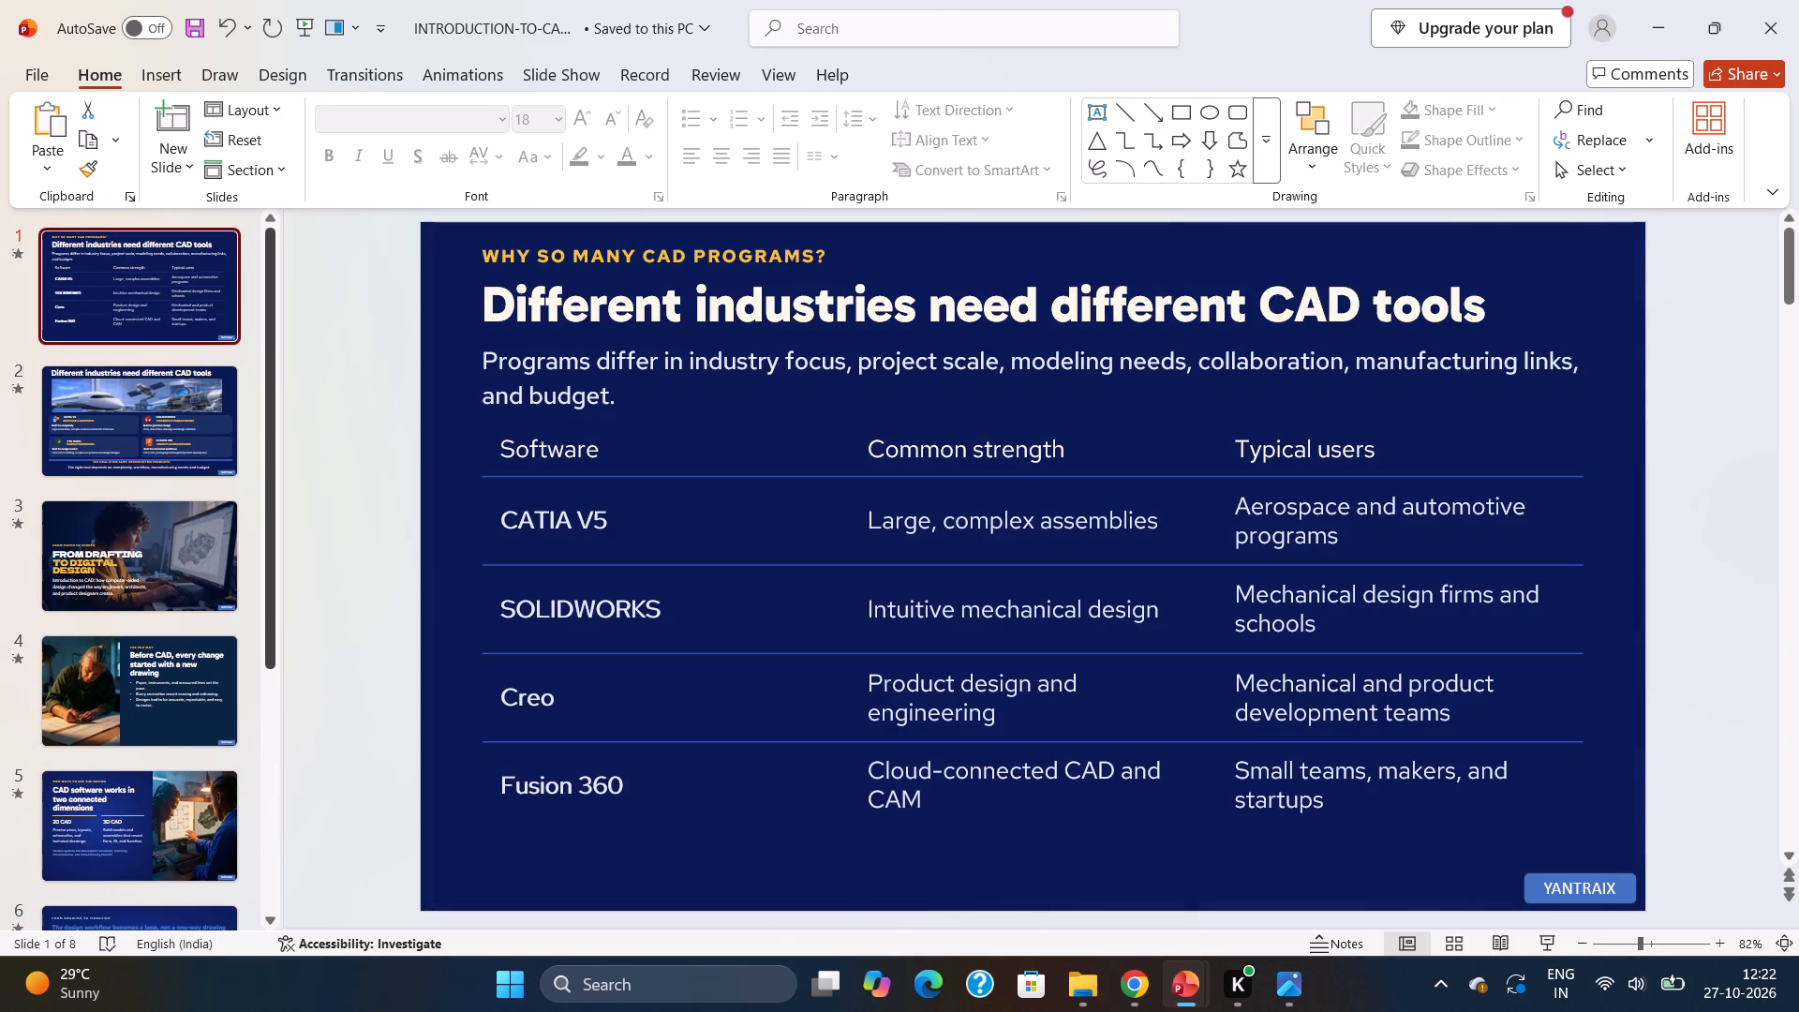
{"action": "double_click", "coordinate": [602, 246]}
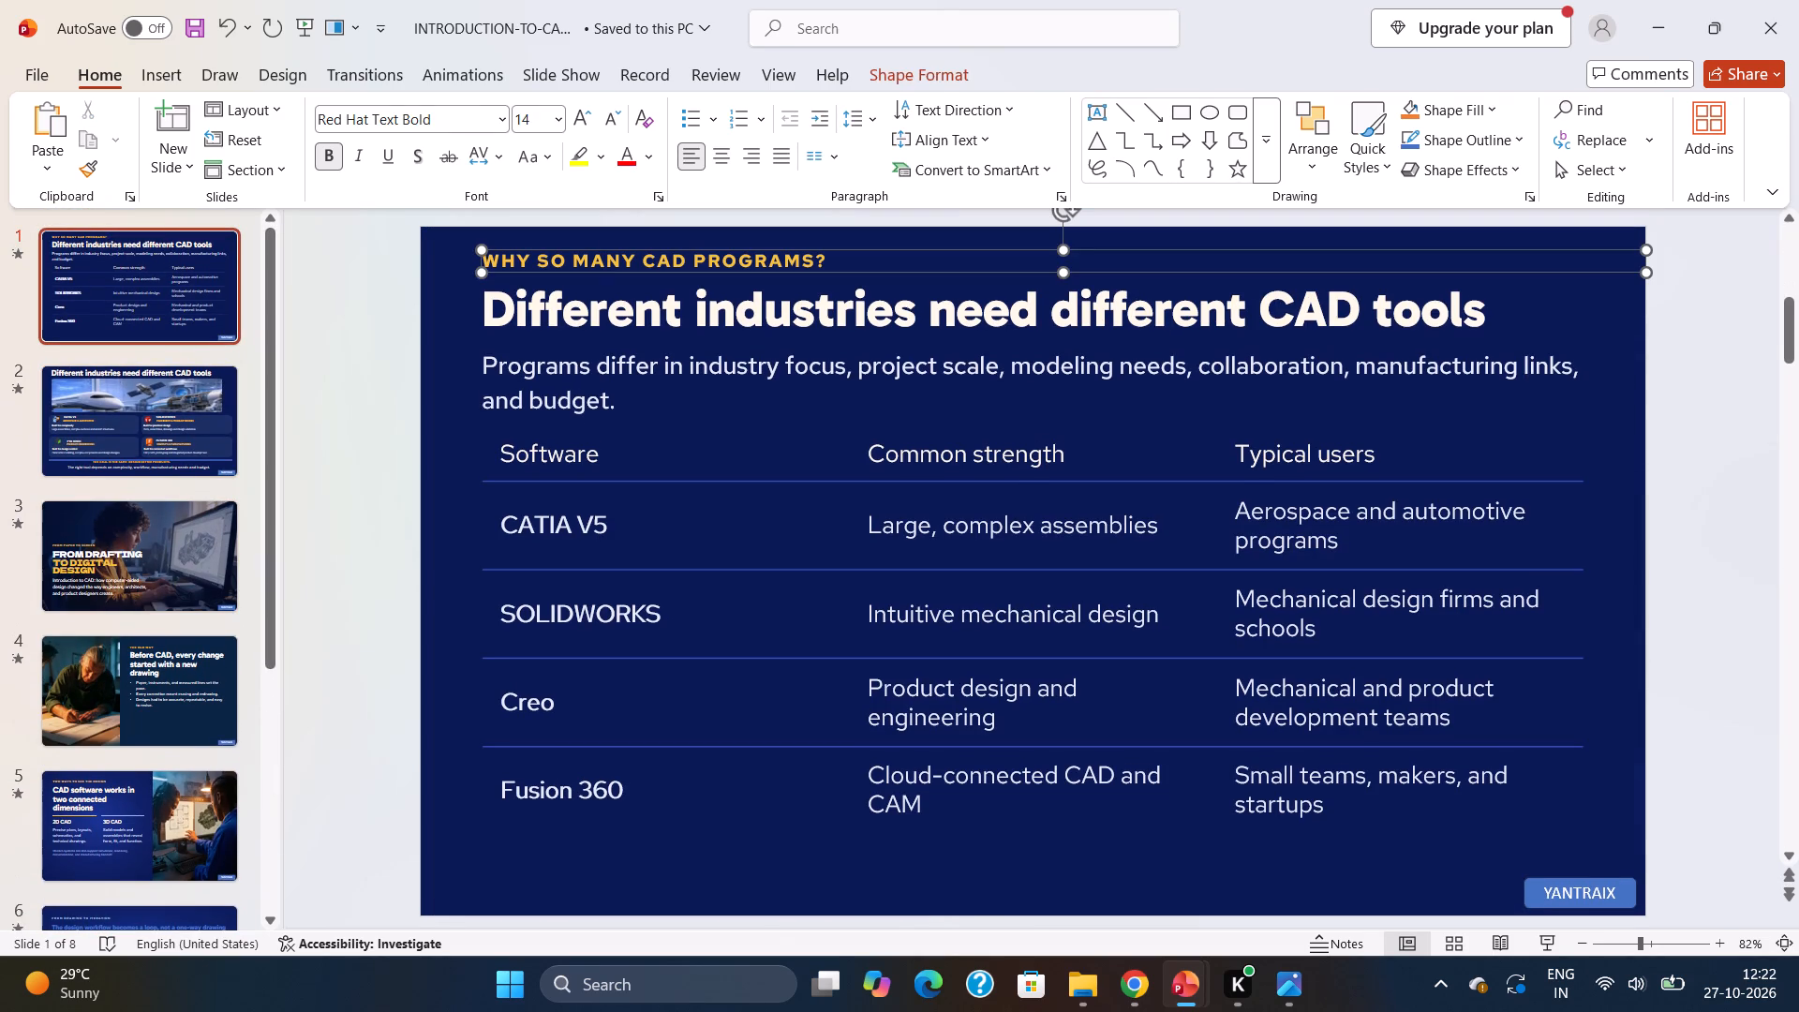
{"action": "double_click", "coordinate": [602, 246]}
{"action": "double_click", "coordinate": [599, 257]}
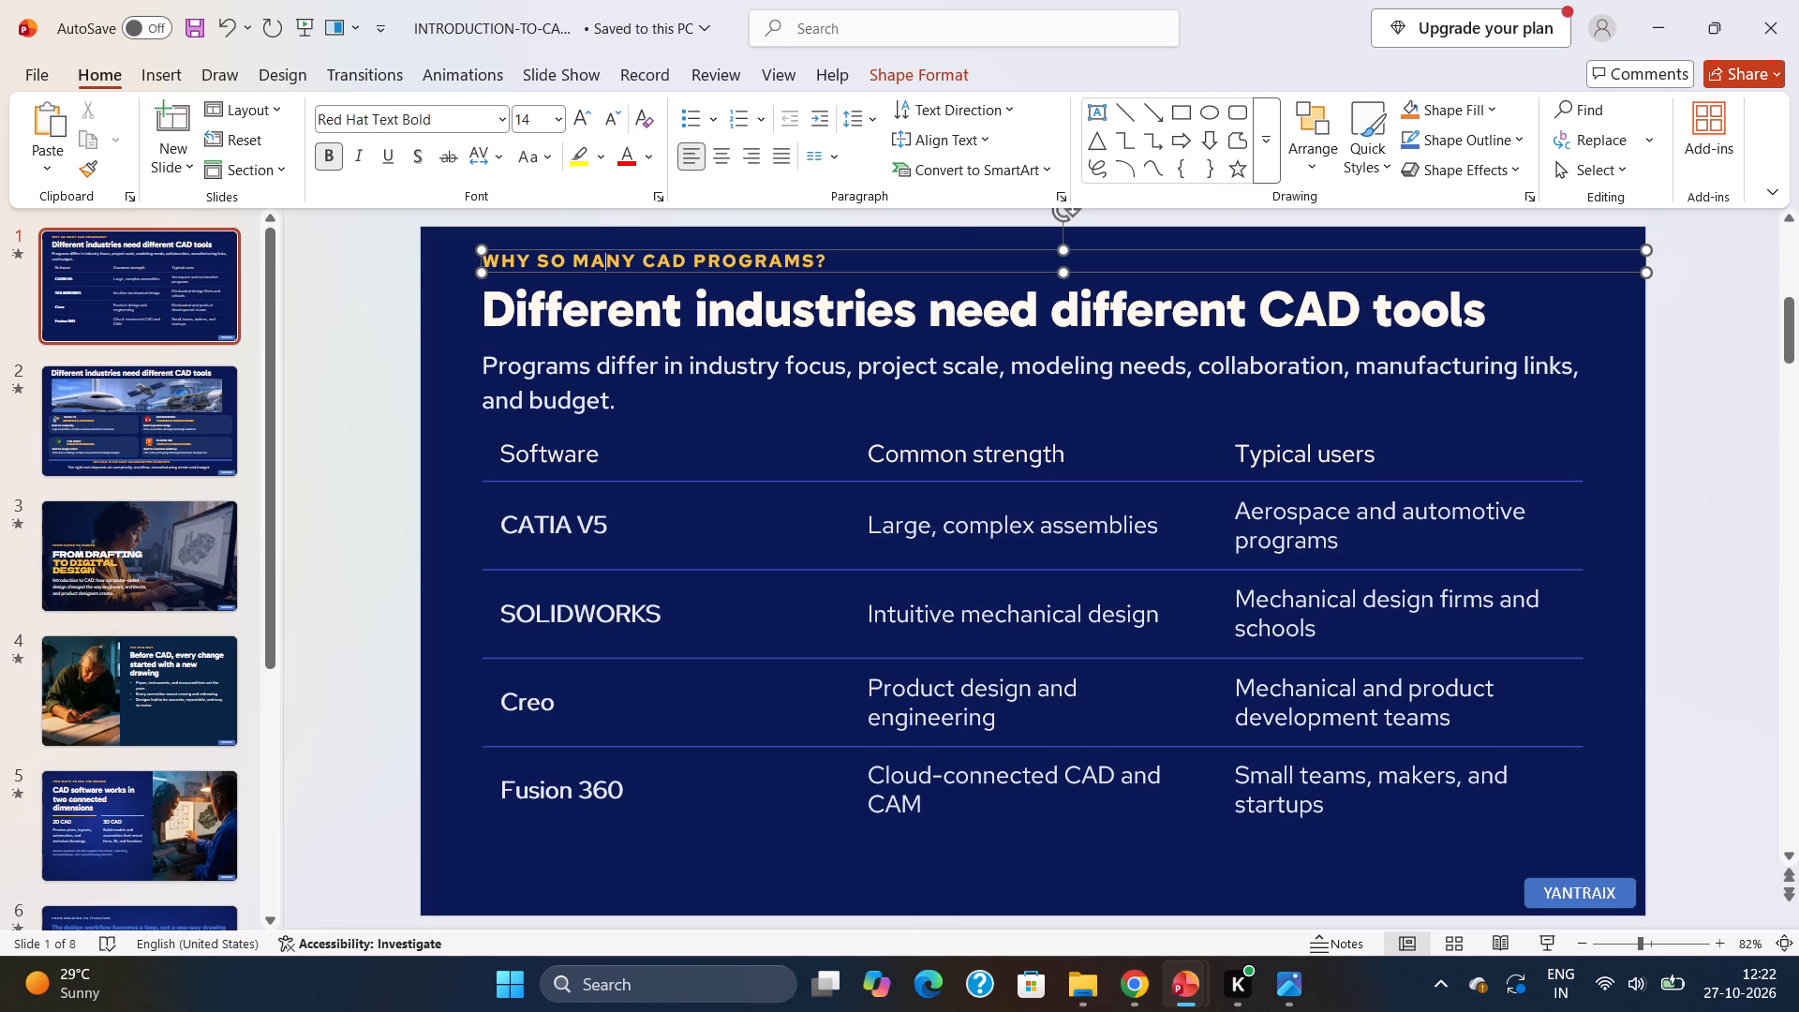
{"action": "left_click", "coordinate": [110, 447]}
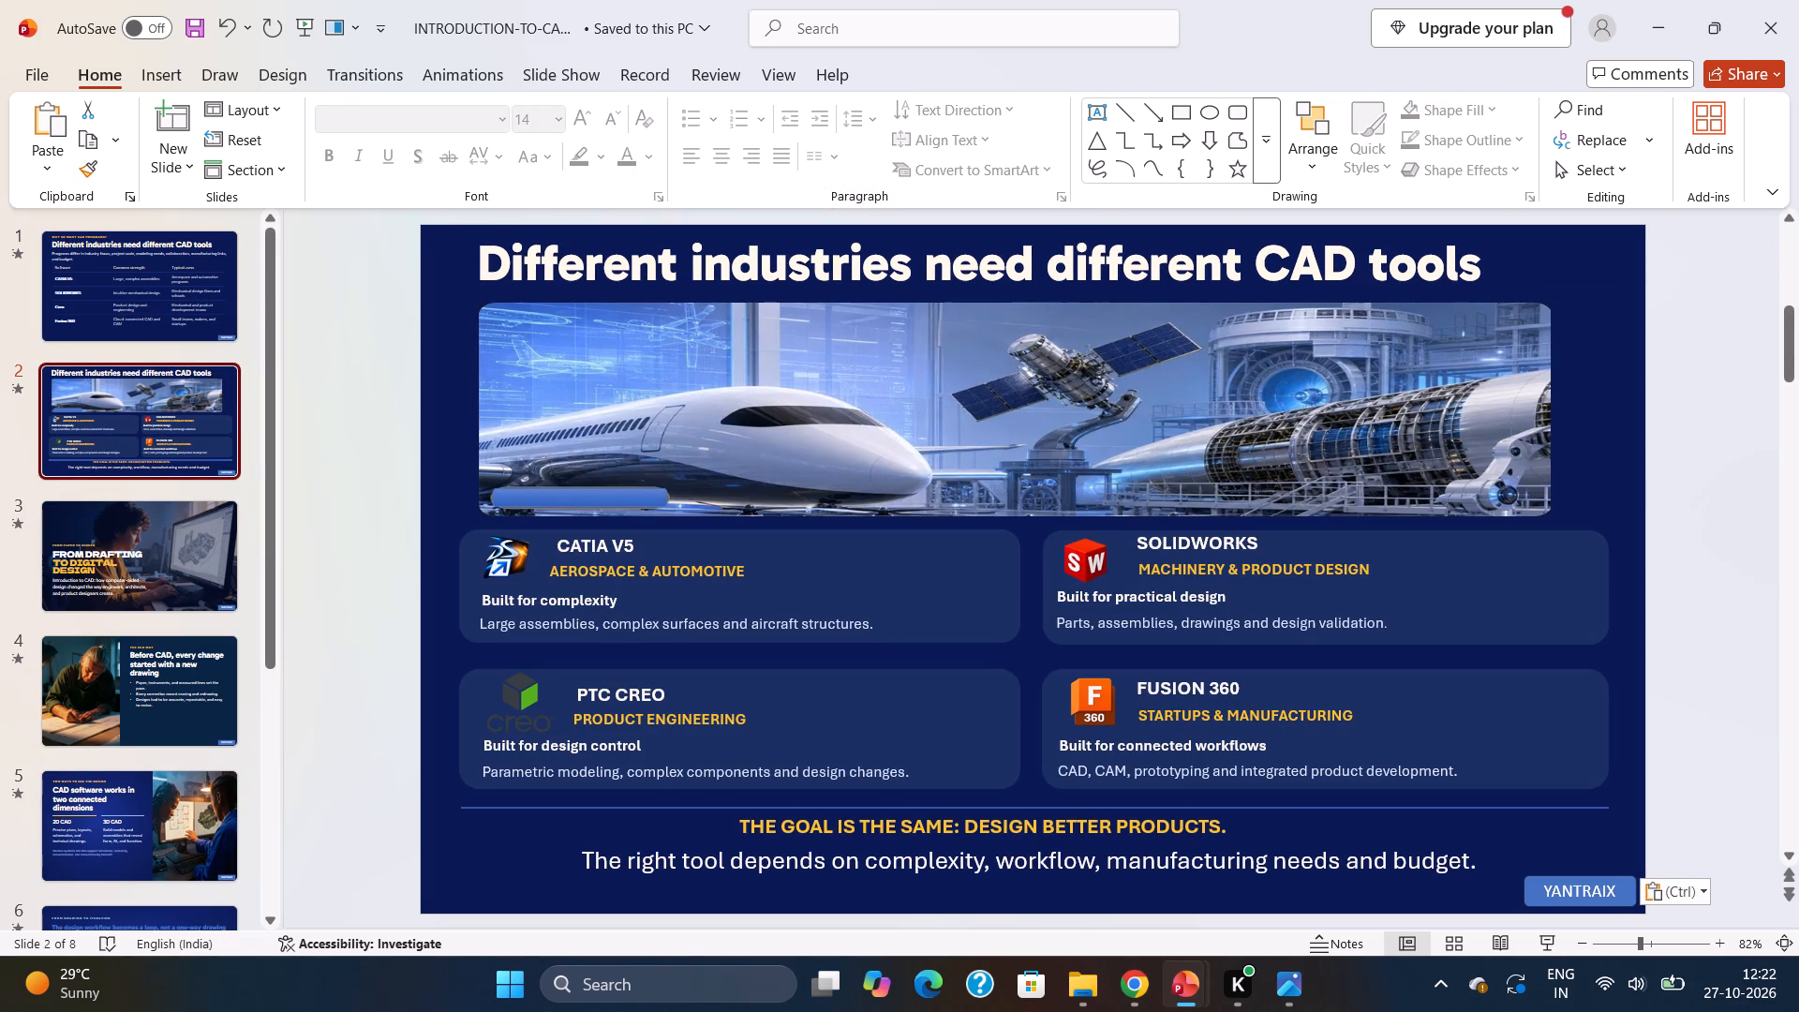
Delete slide 1, the original slide with the CAD software table.
{"action": "left_click", "coordinate": [210, 306]}
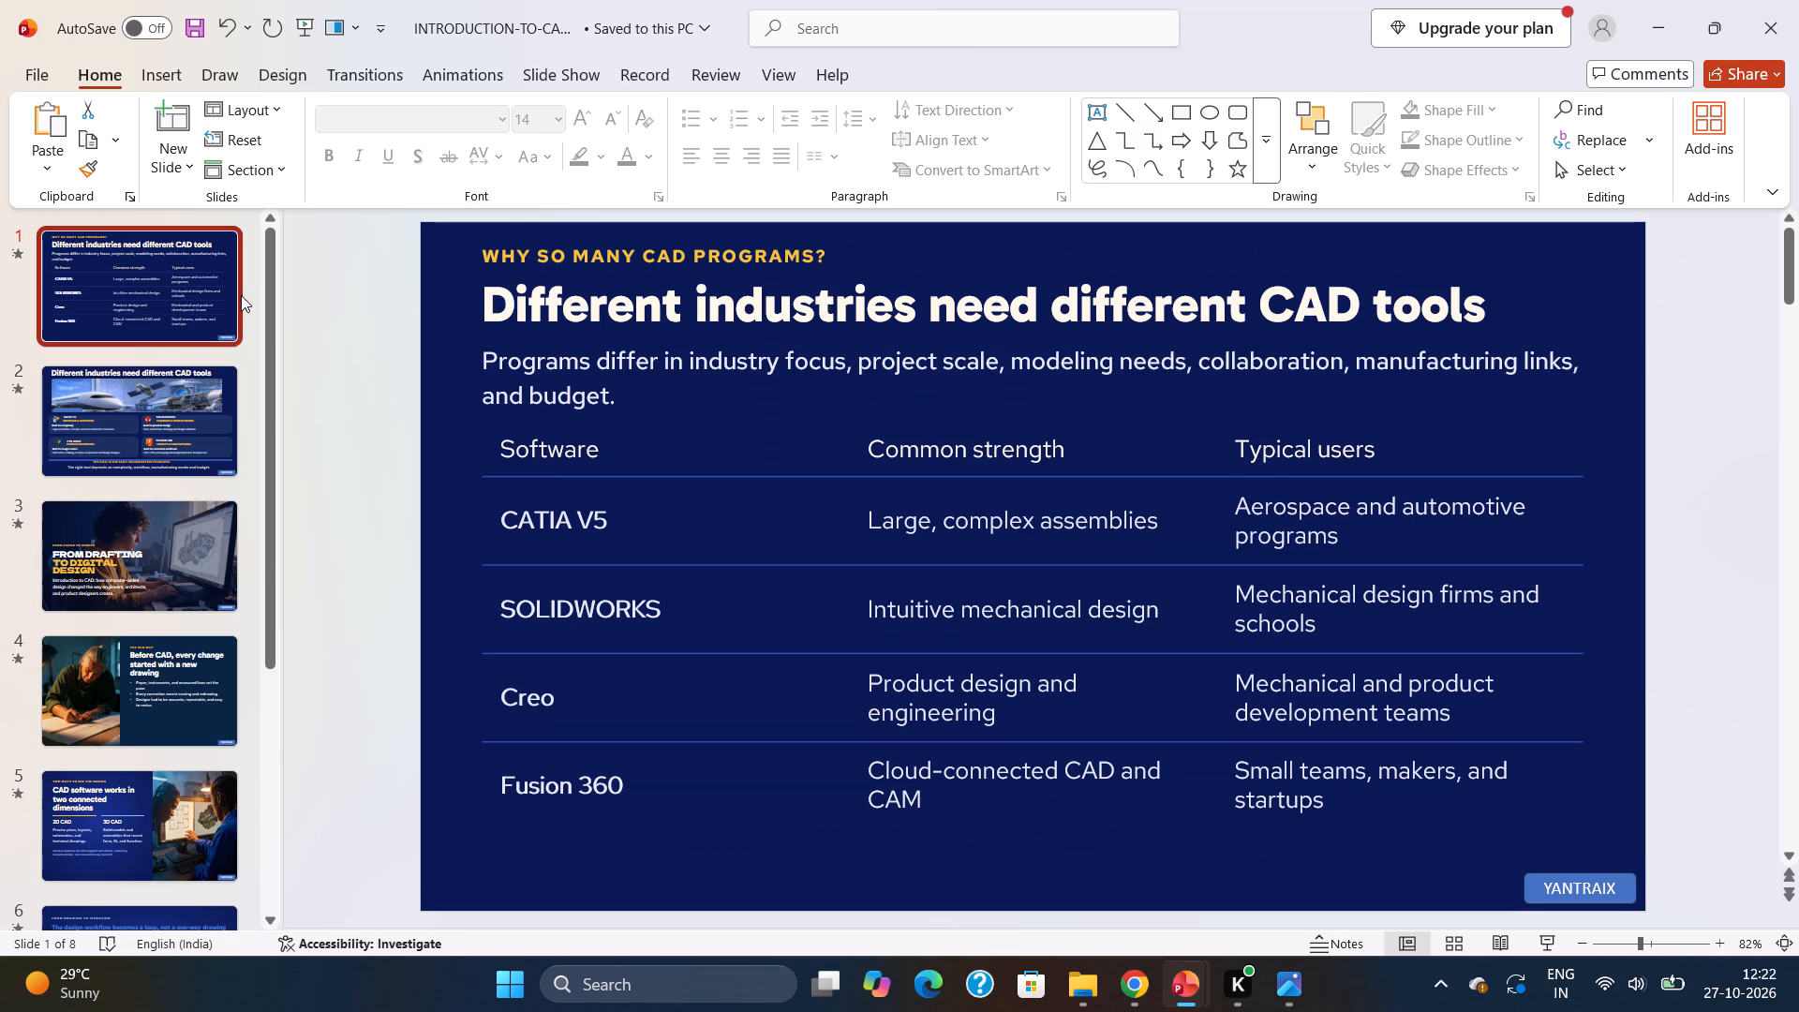
{"action": "key", "text": "Delete"}
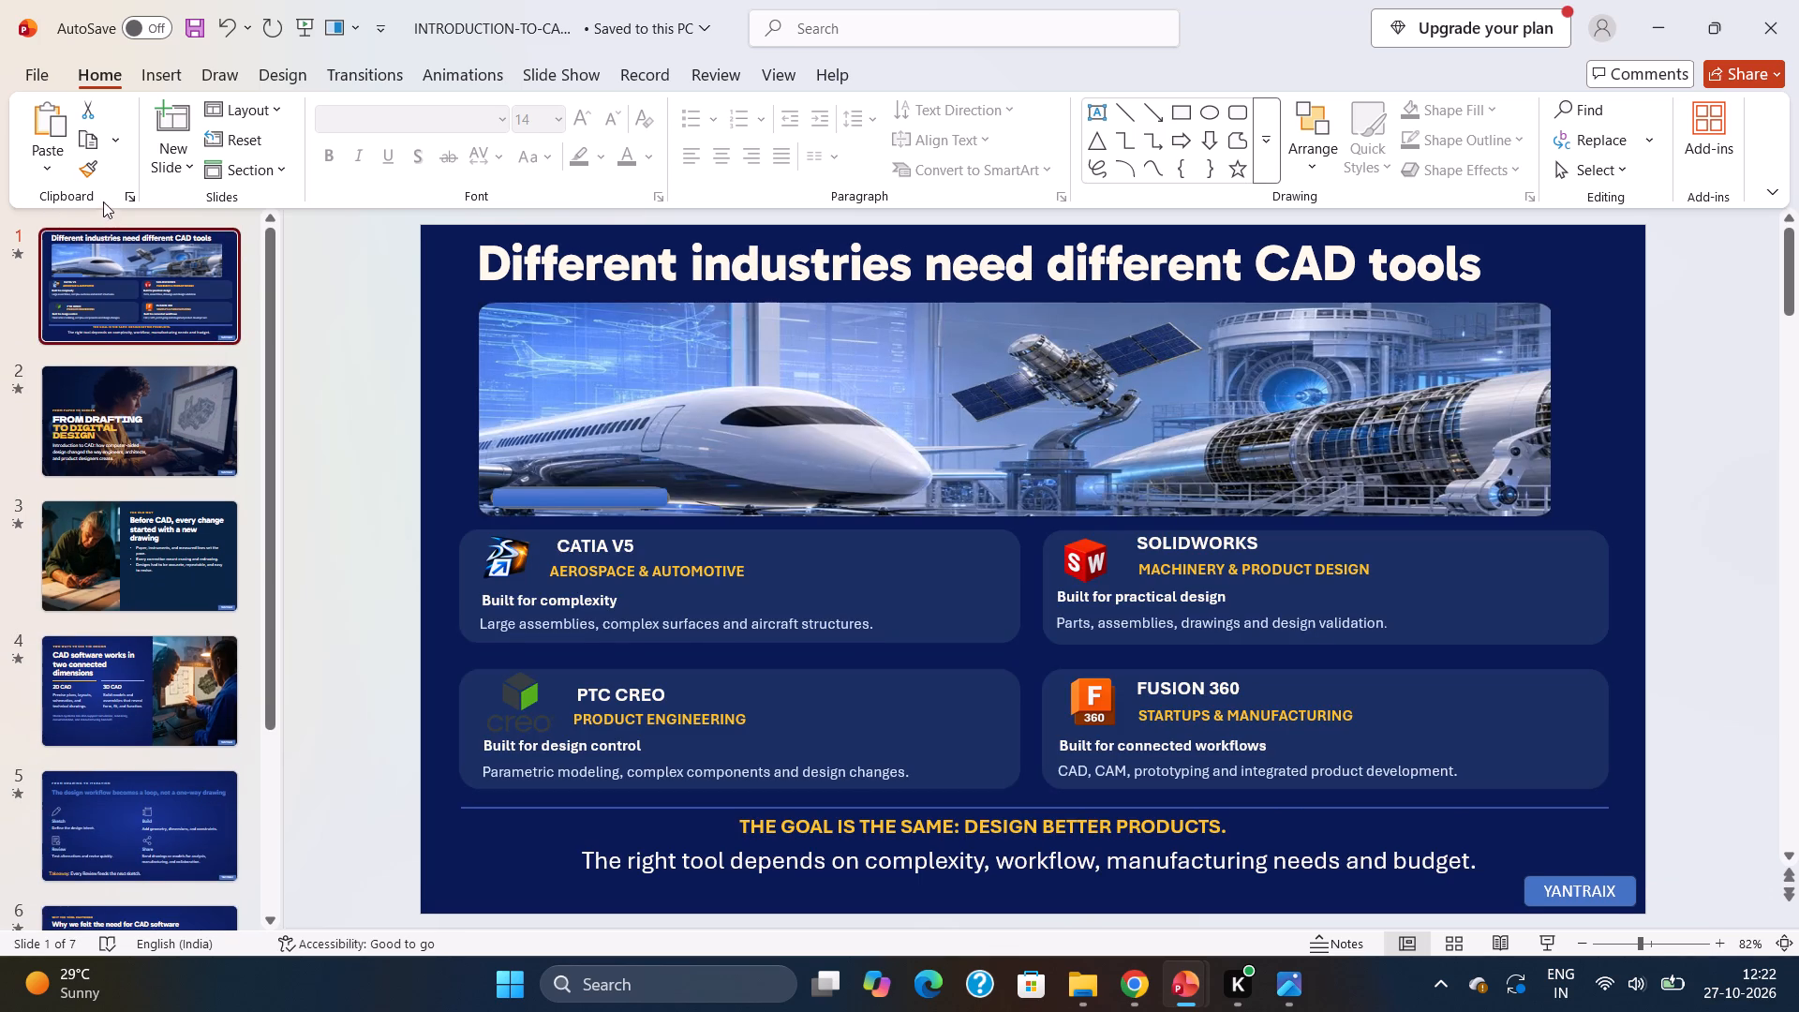
Add a new blank slide and move it to the start of the deck, before the CAD tools comparison slide.
{"action": "left_click", "coordinate": [163, 124]}
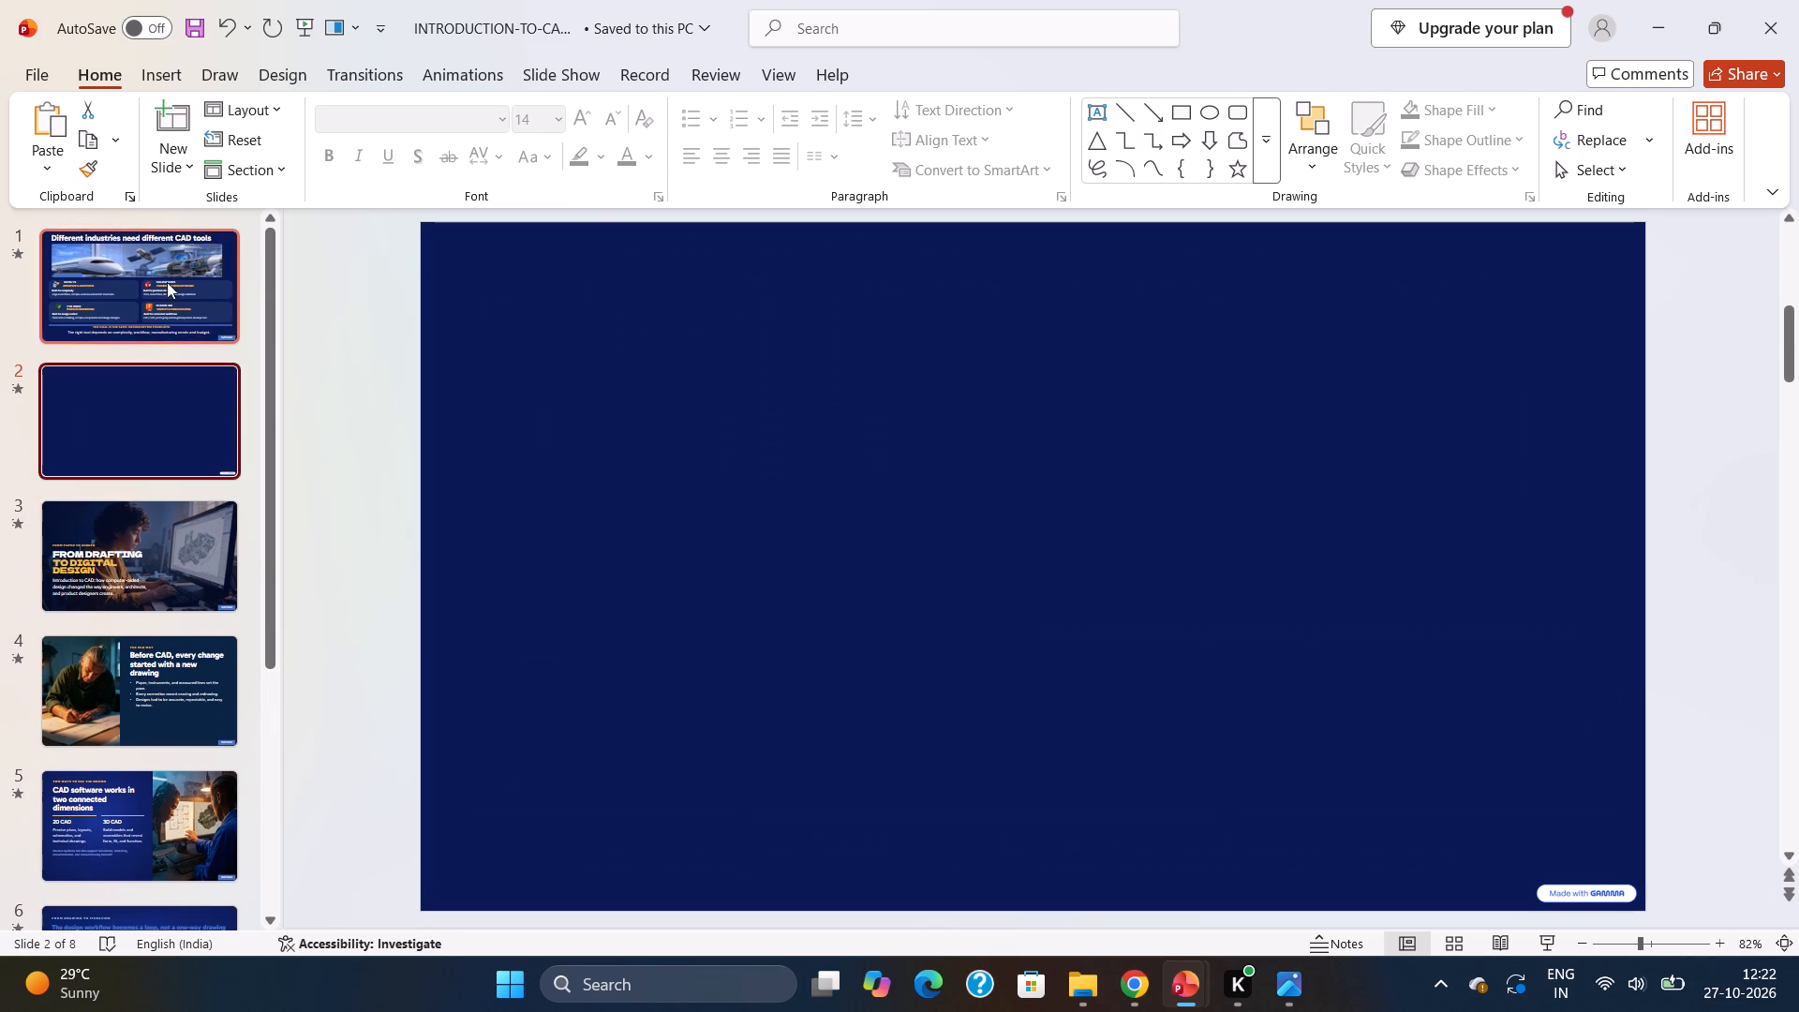
{"action": "left_click_drag", "start_coordinate": [153, 411], "coordinate": [150, 272]}
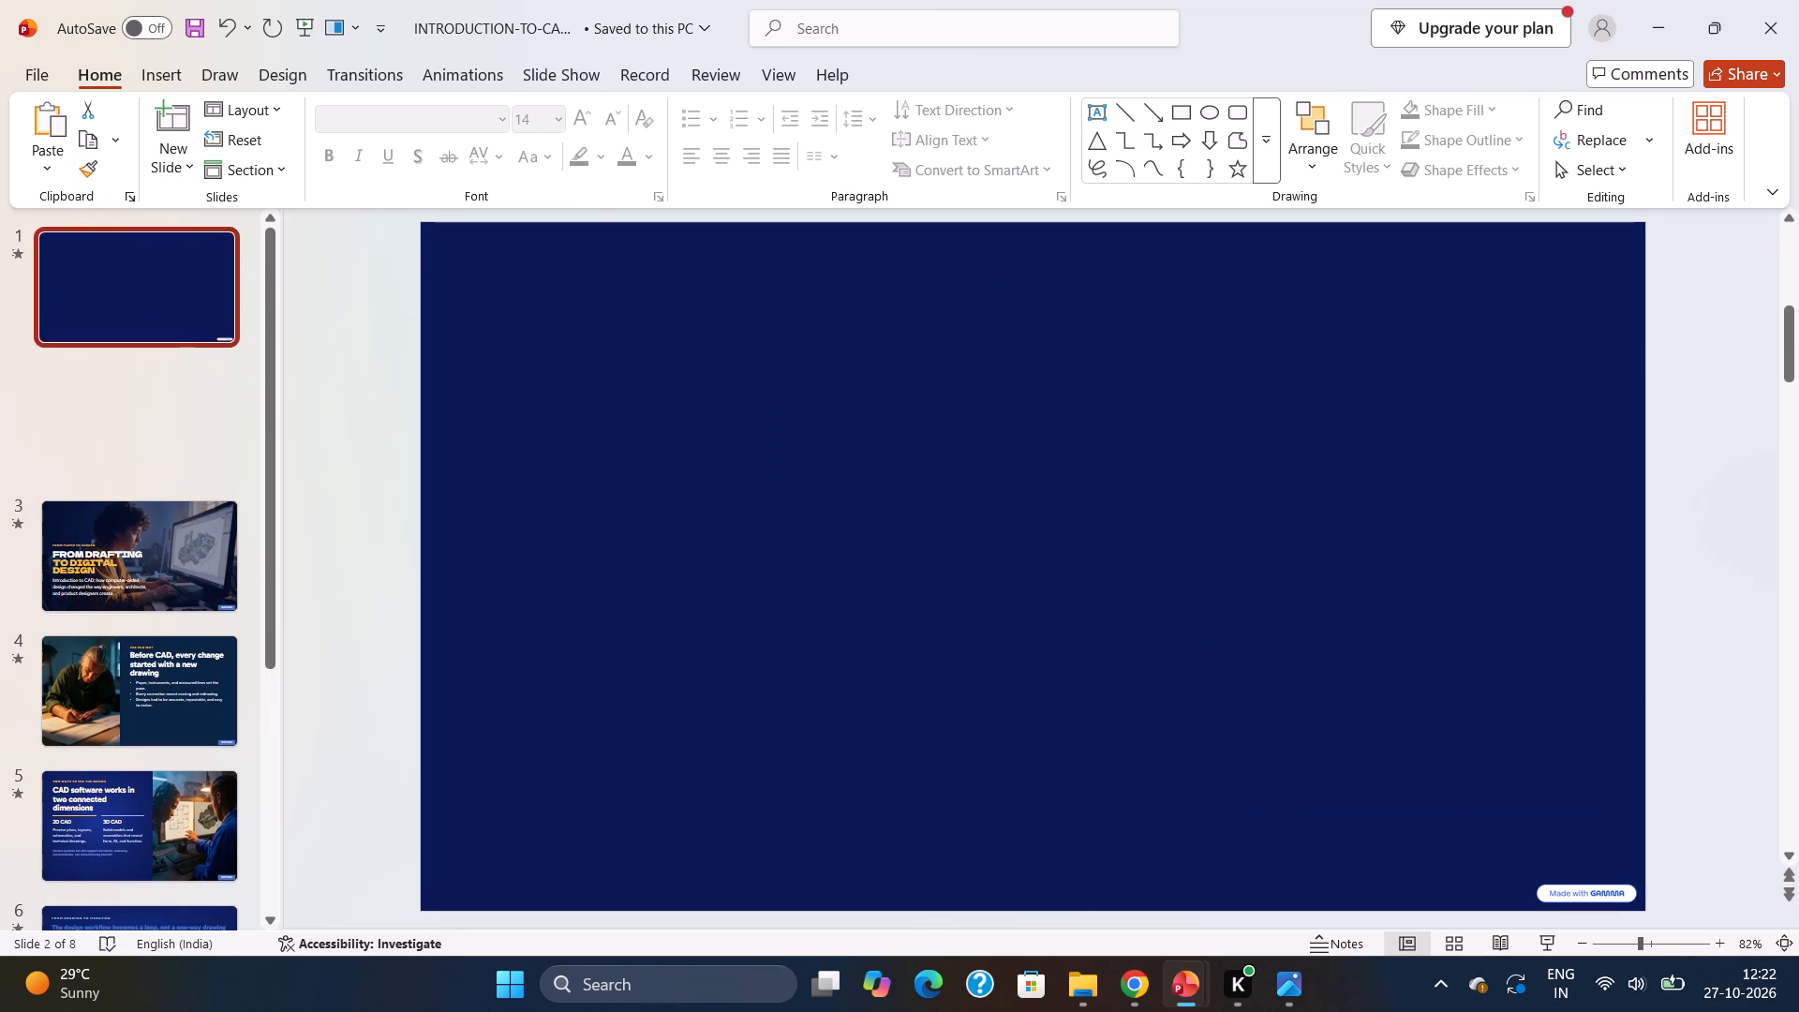
{"action": "left_click_drag", "start_coordinate": [150, 272], "coordinate": [149, 272]}
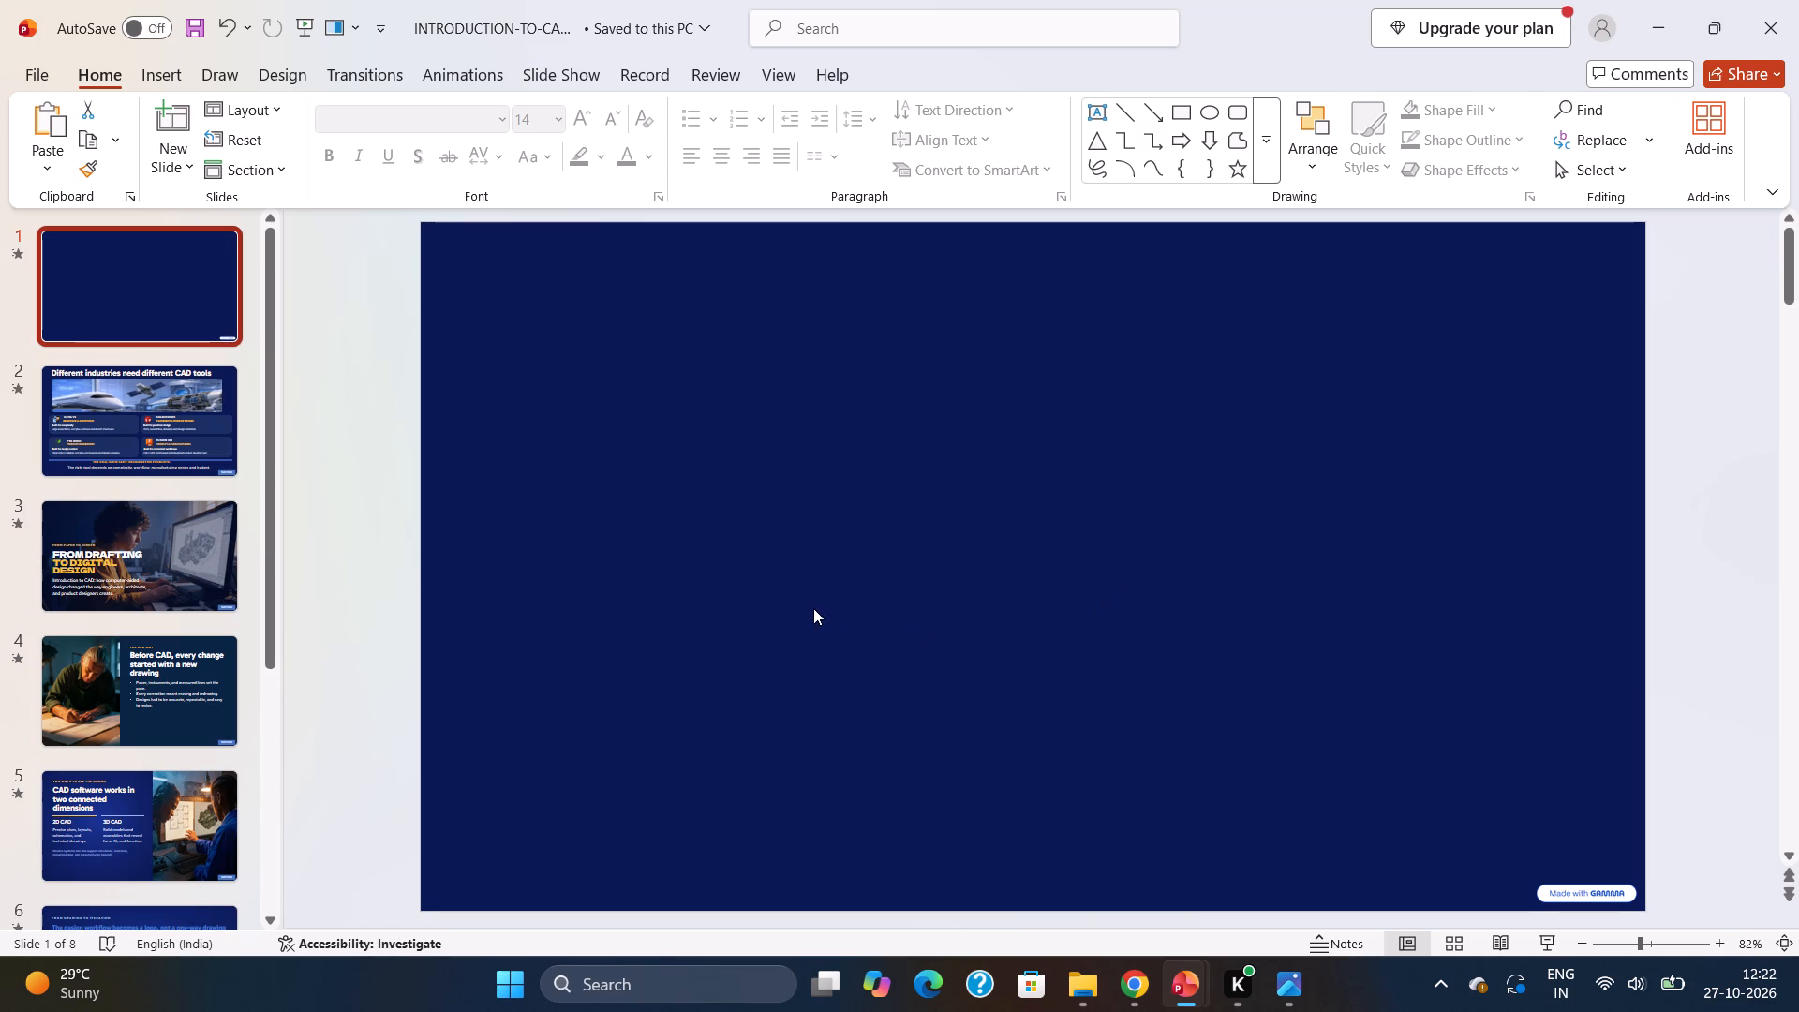
Paste the YANTRAIX label onto the blank slide 1, over the "Made with Gamma" badge.
{"action": "left_click", "coordinate": [187, 415]}
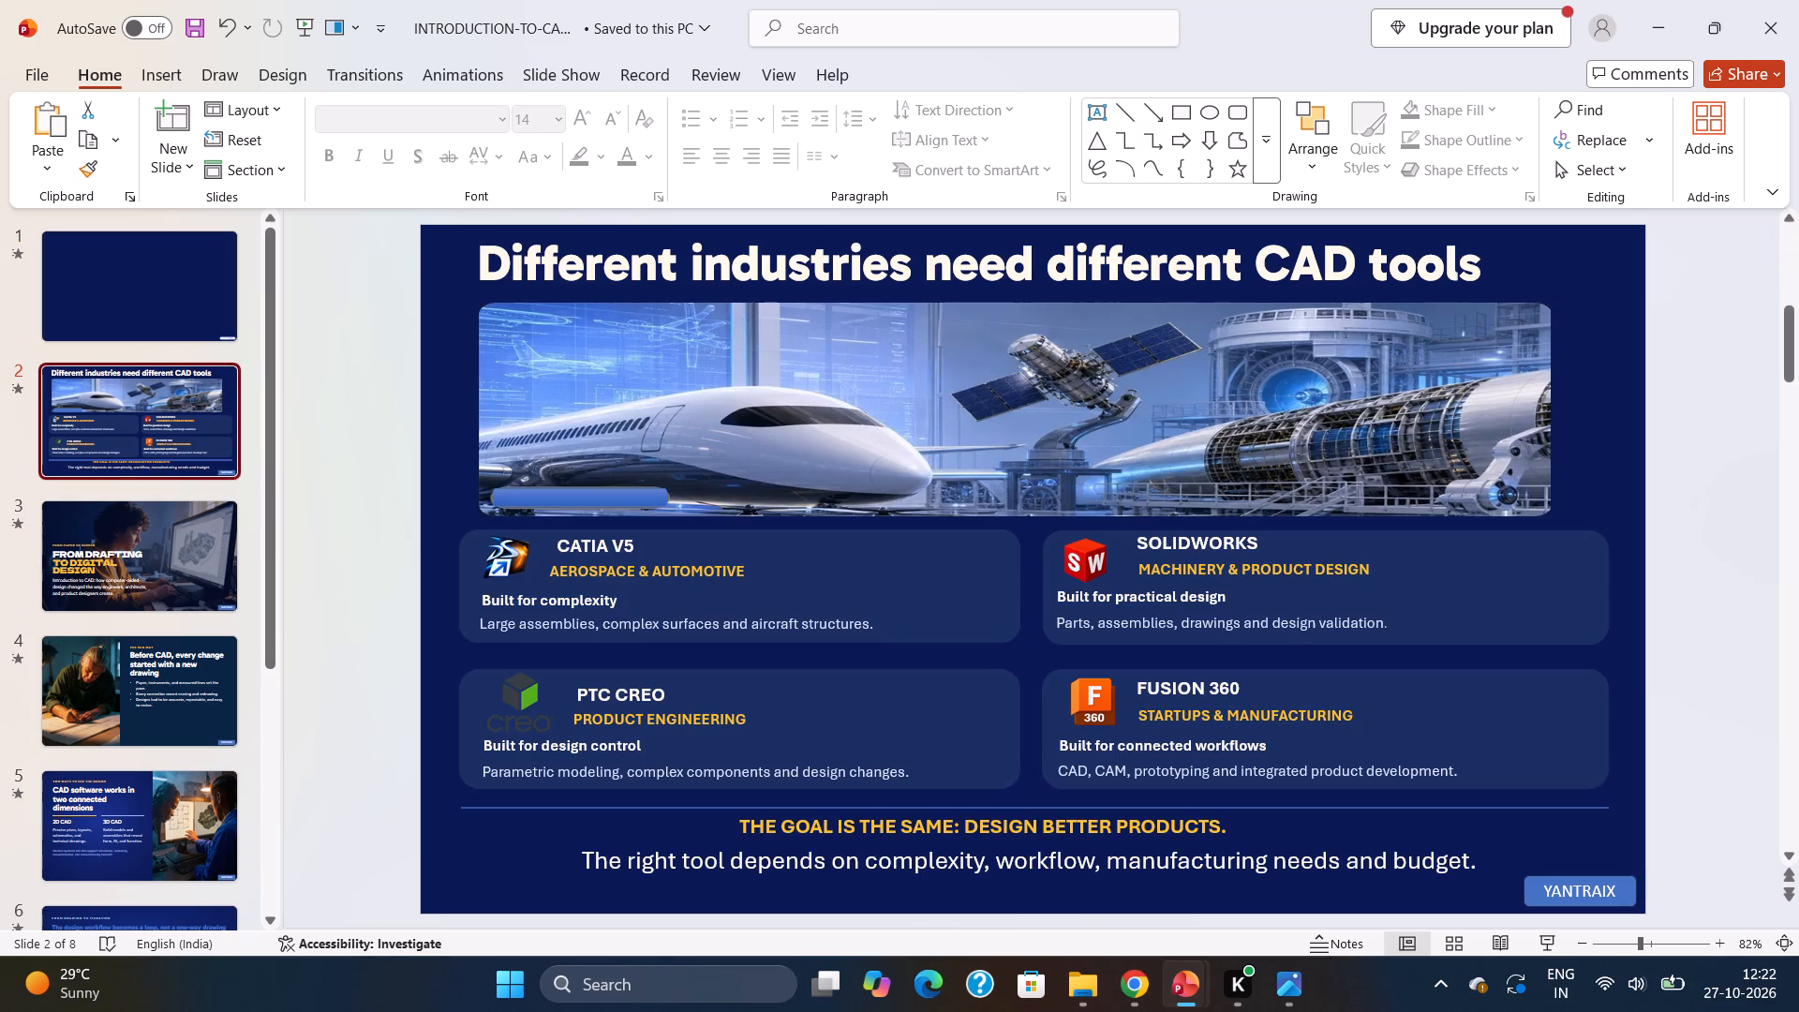
{"action": "left_click", "coordinate": [149, 246]}
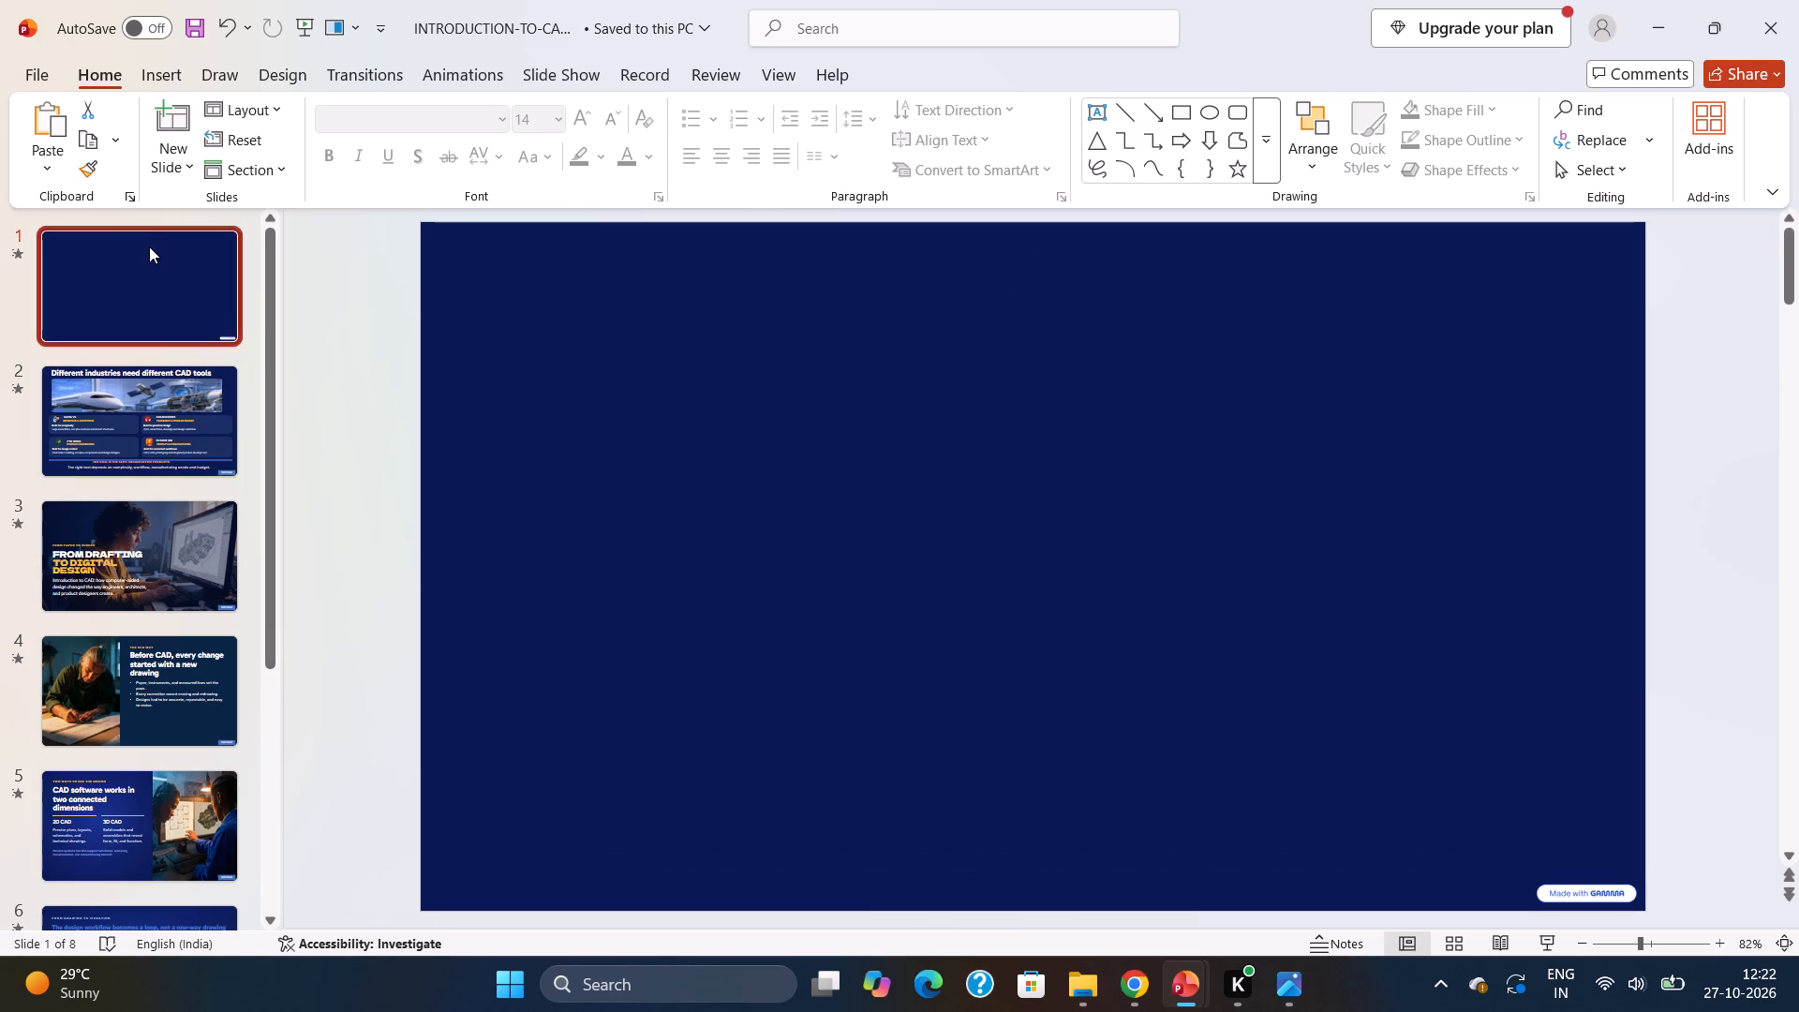
{"action": "key", "text": "ctrl+v"}
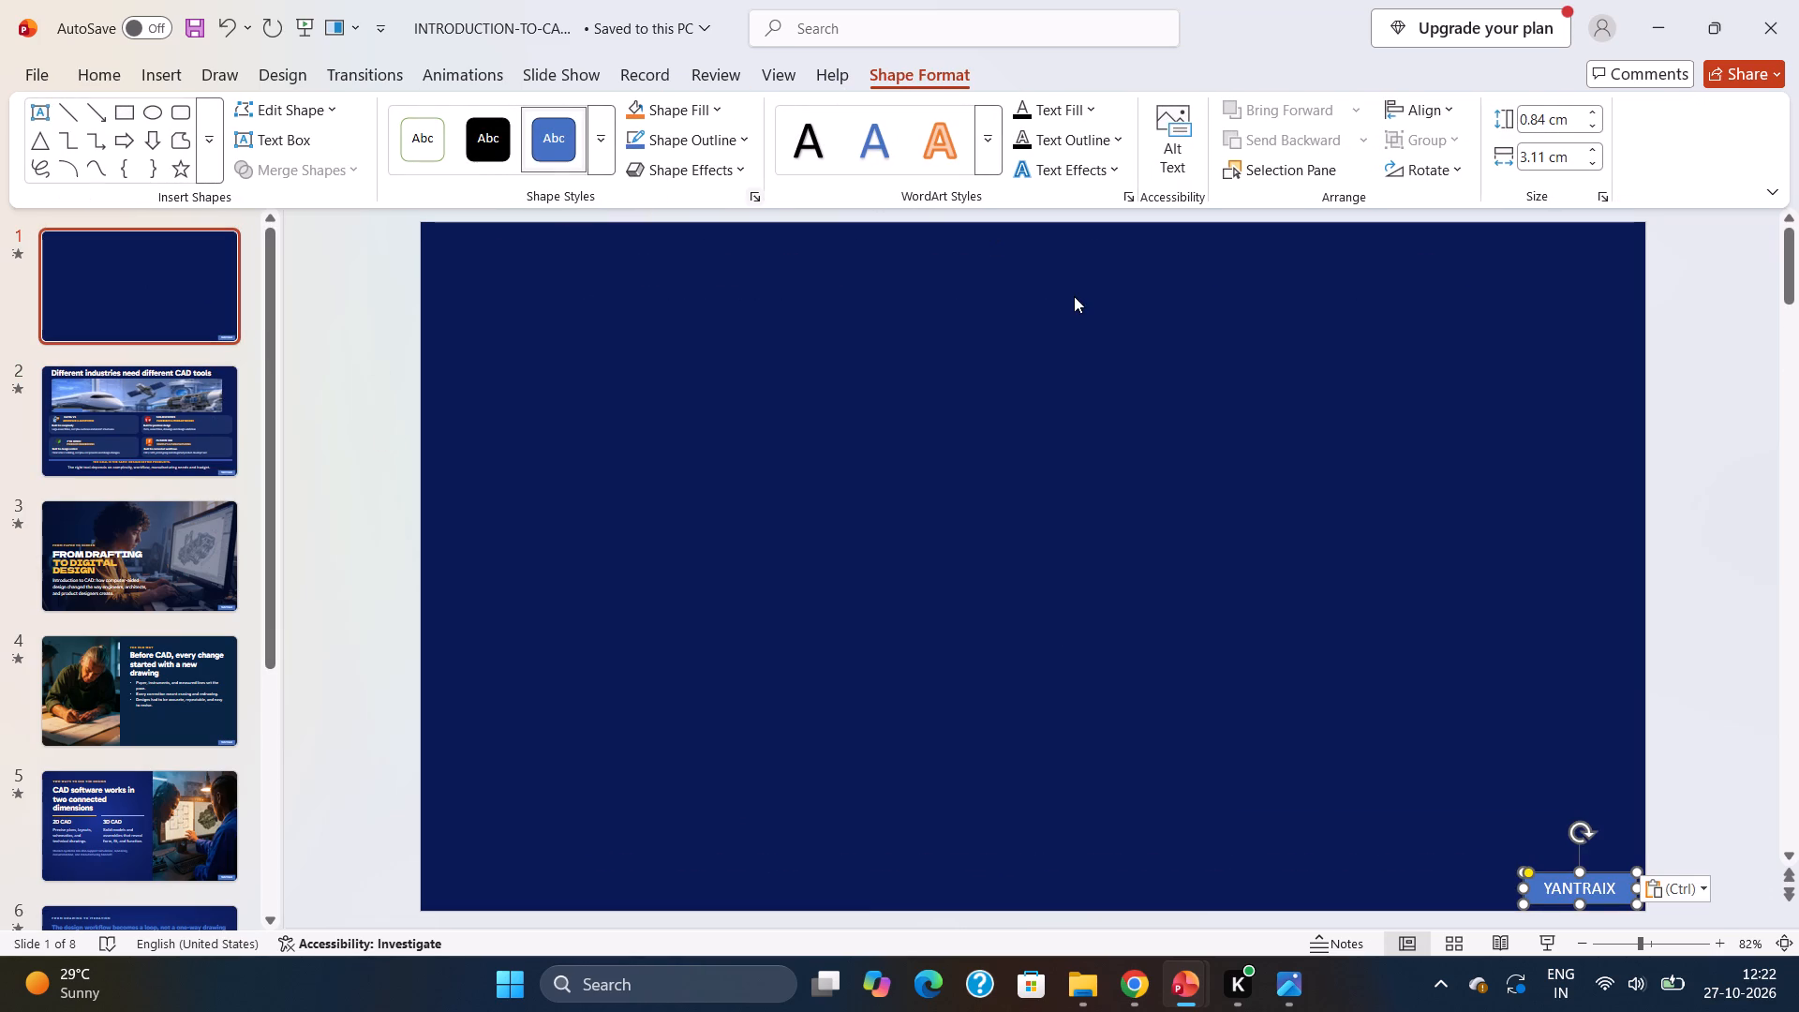
{"action": "left_click", "coordinate": [1755, 457]}
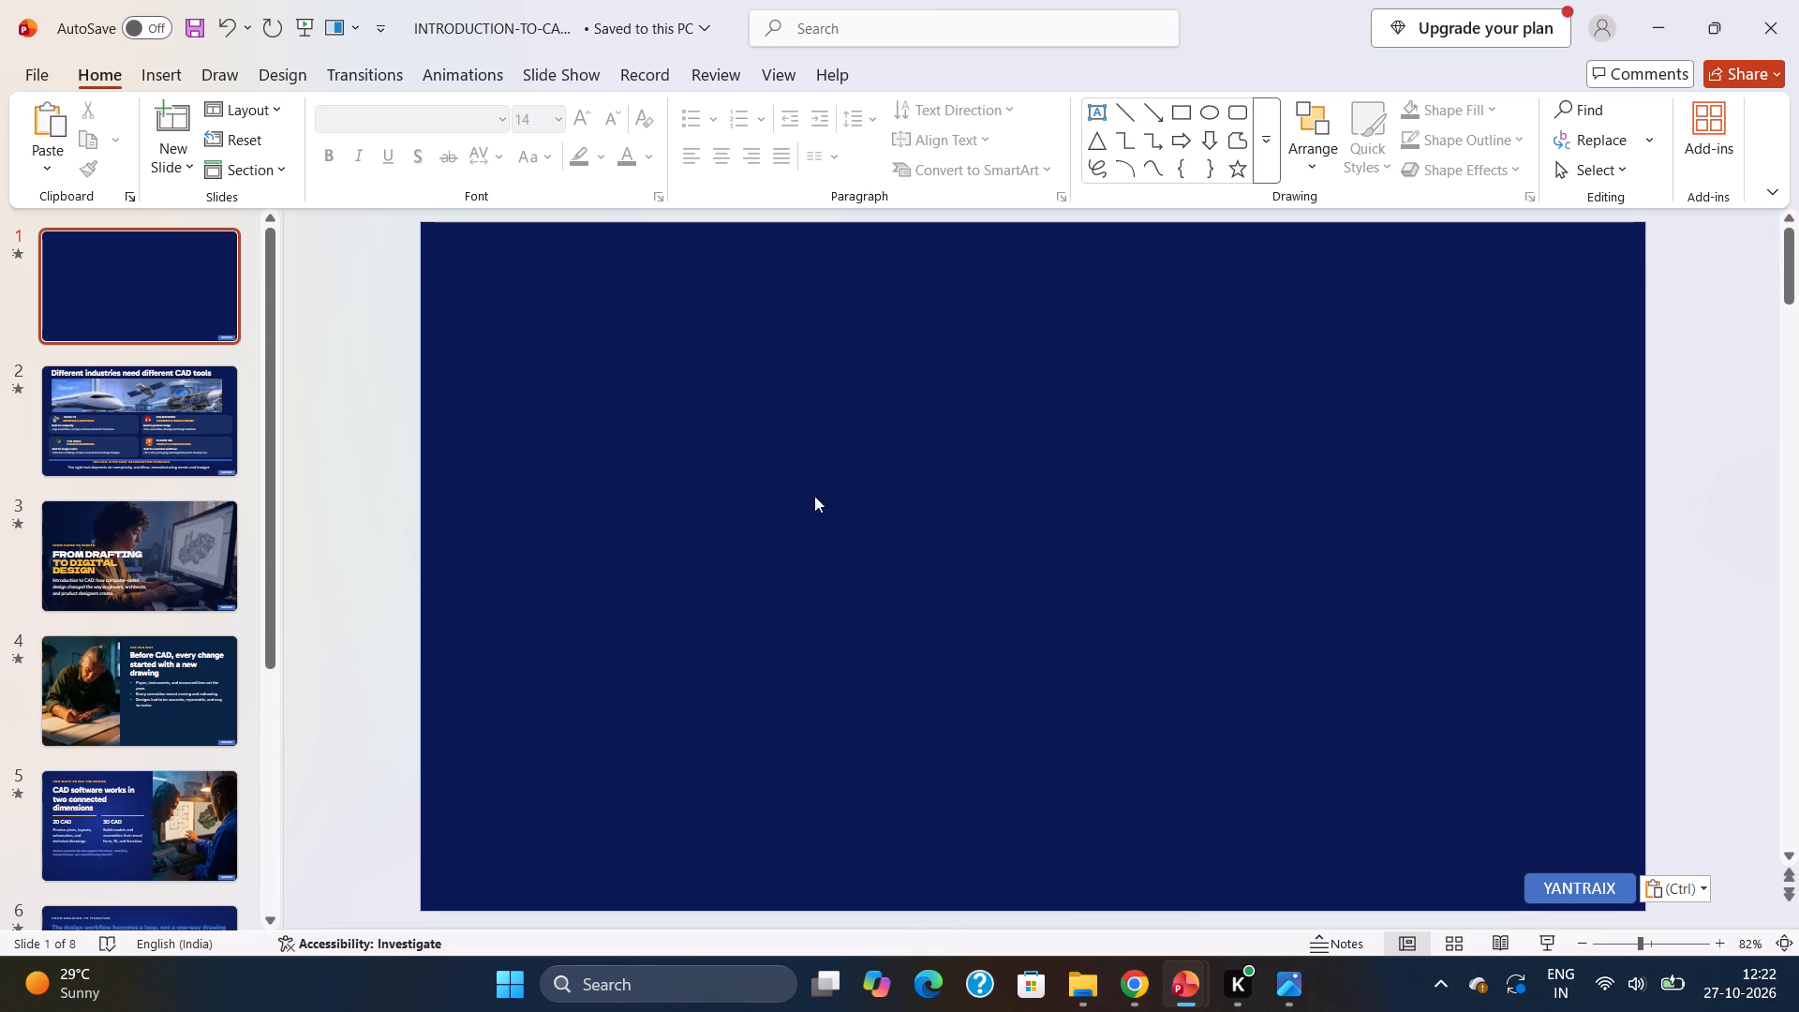
Switch to Chrome, search Google for youtube in a new tab and open the YouTube site.
{"action": "left_click", "coordinate": [1068, 966]}
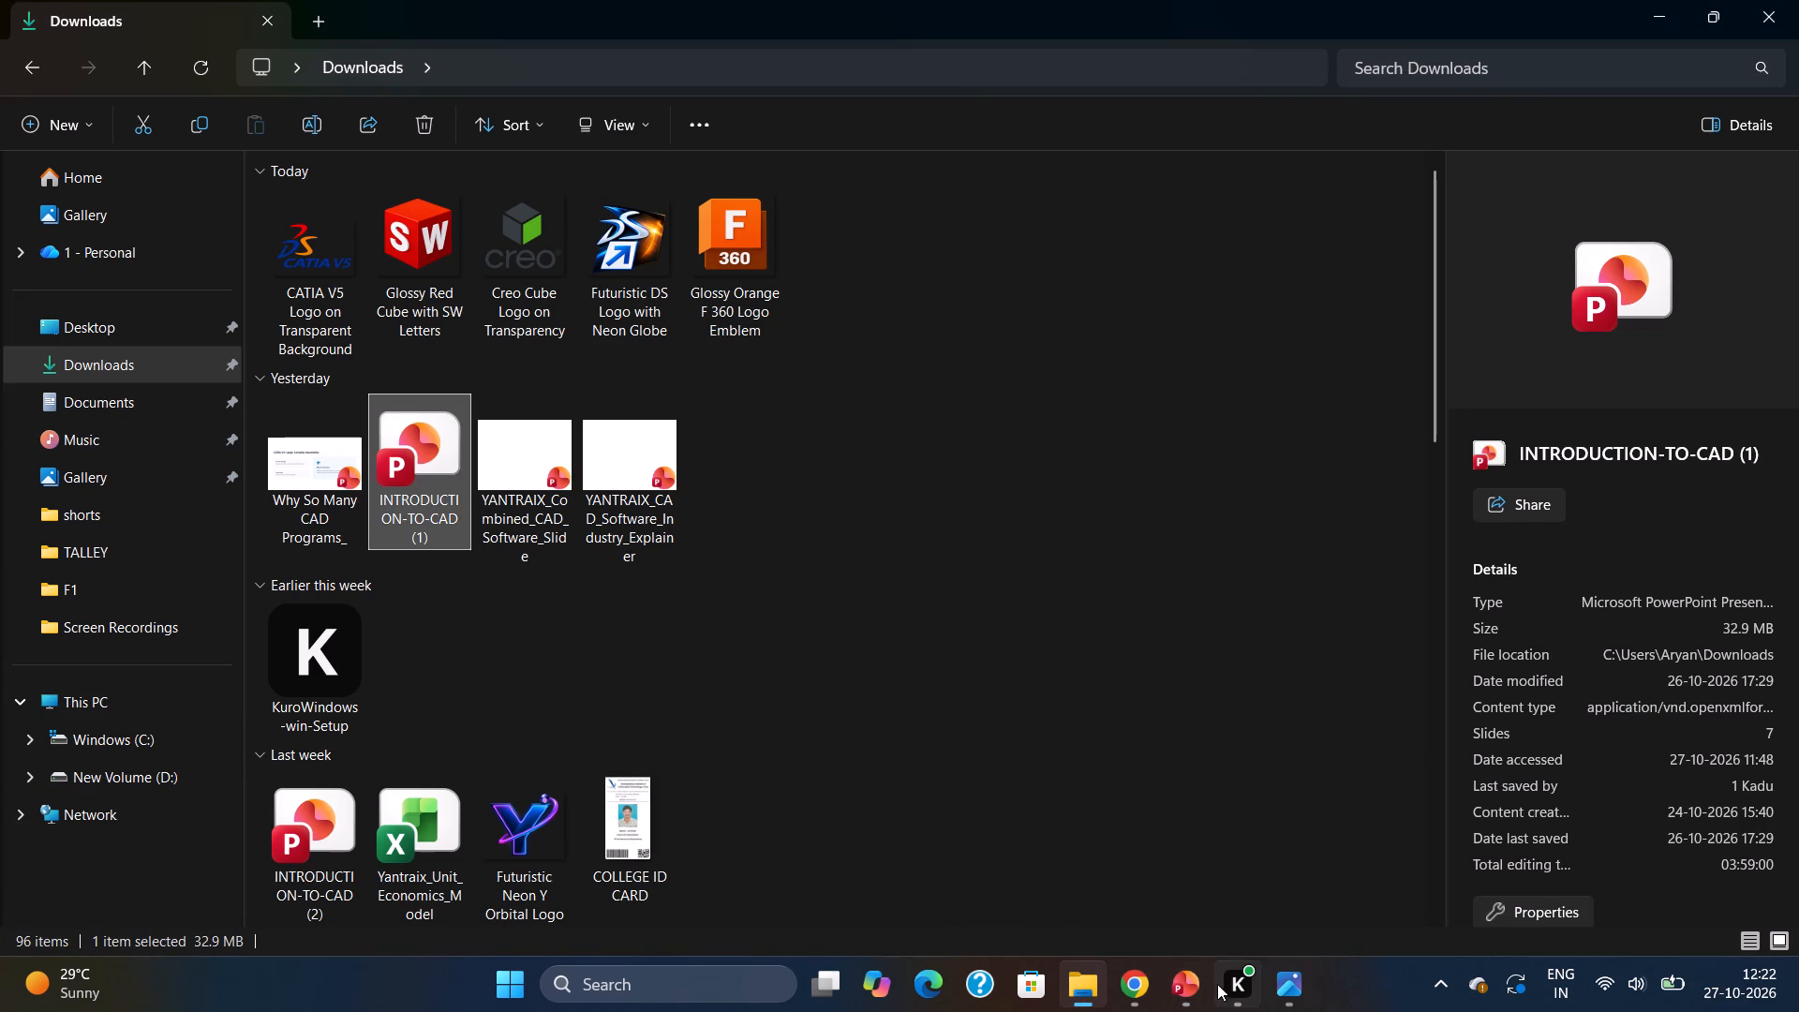
{"action": "left_click", "coordinate": [1151, 993]}
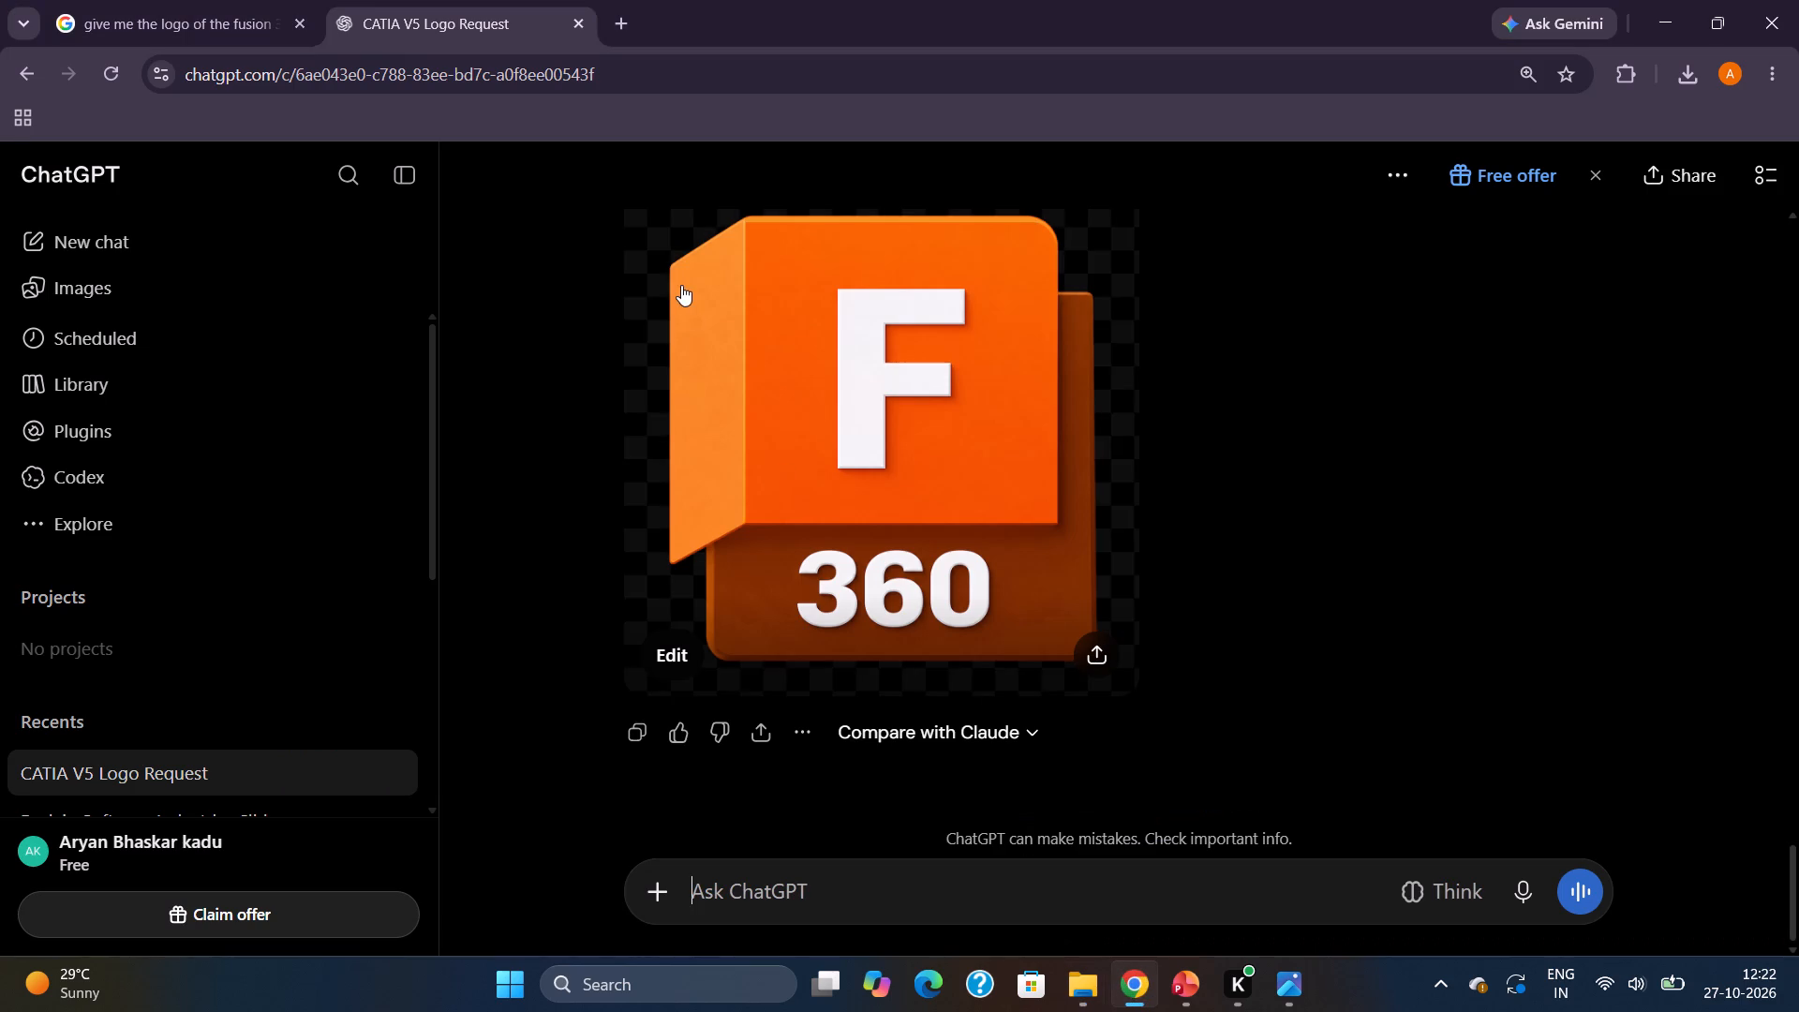
{"action": "left_click", "coordinate": [610, 6]}
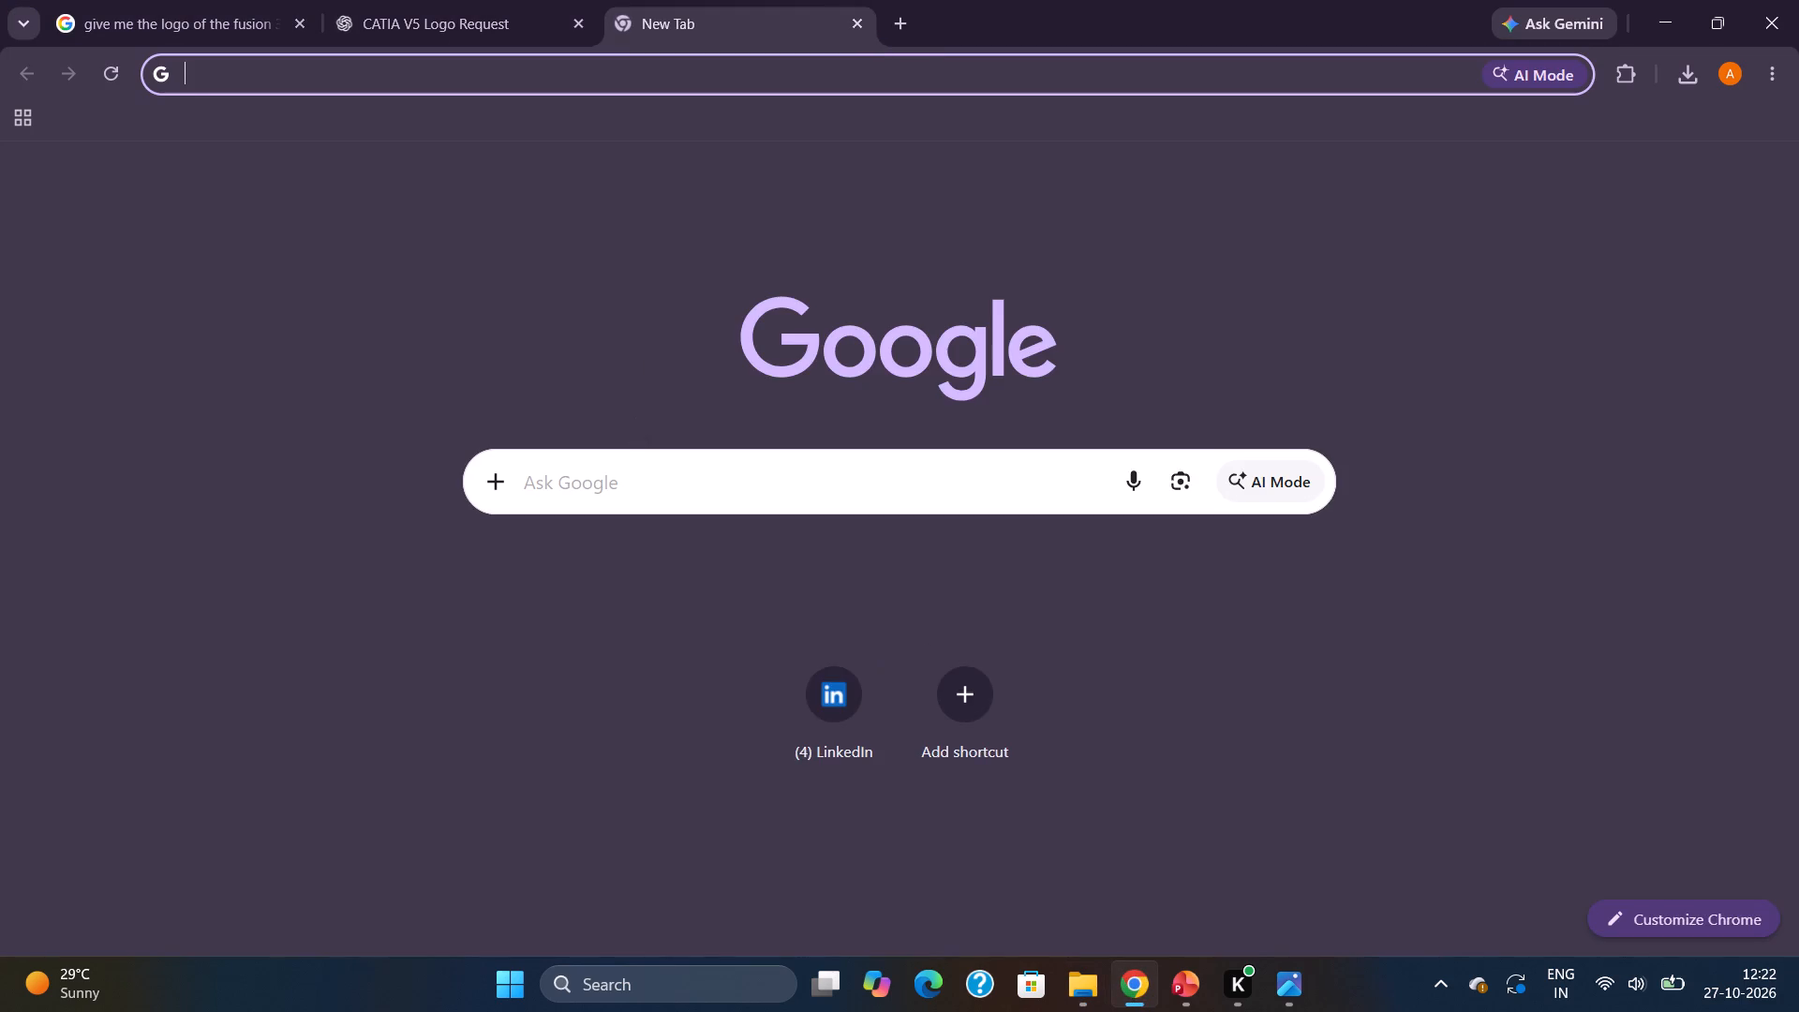
{"action": "left_click", "coordinate": [626, 492]}
{"action": "left_click", "coordinate": [617, 527]}
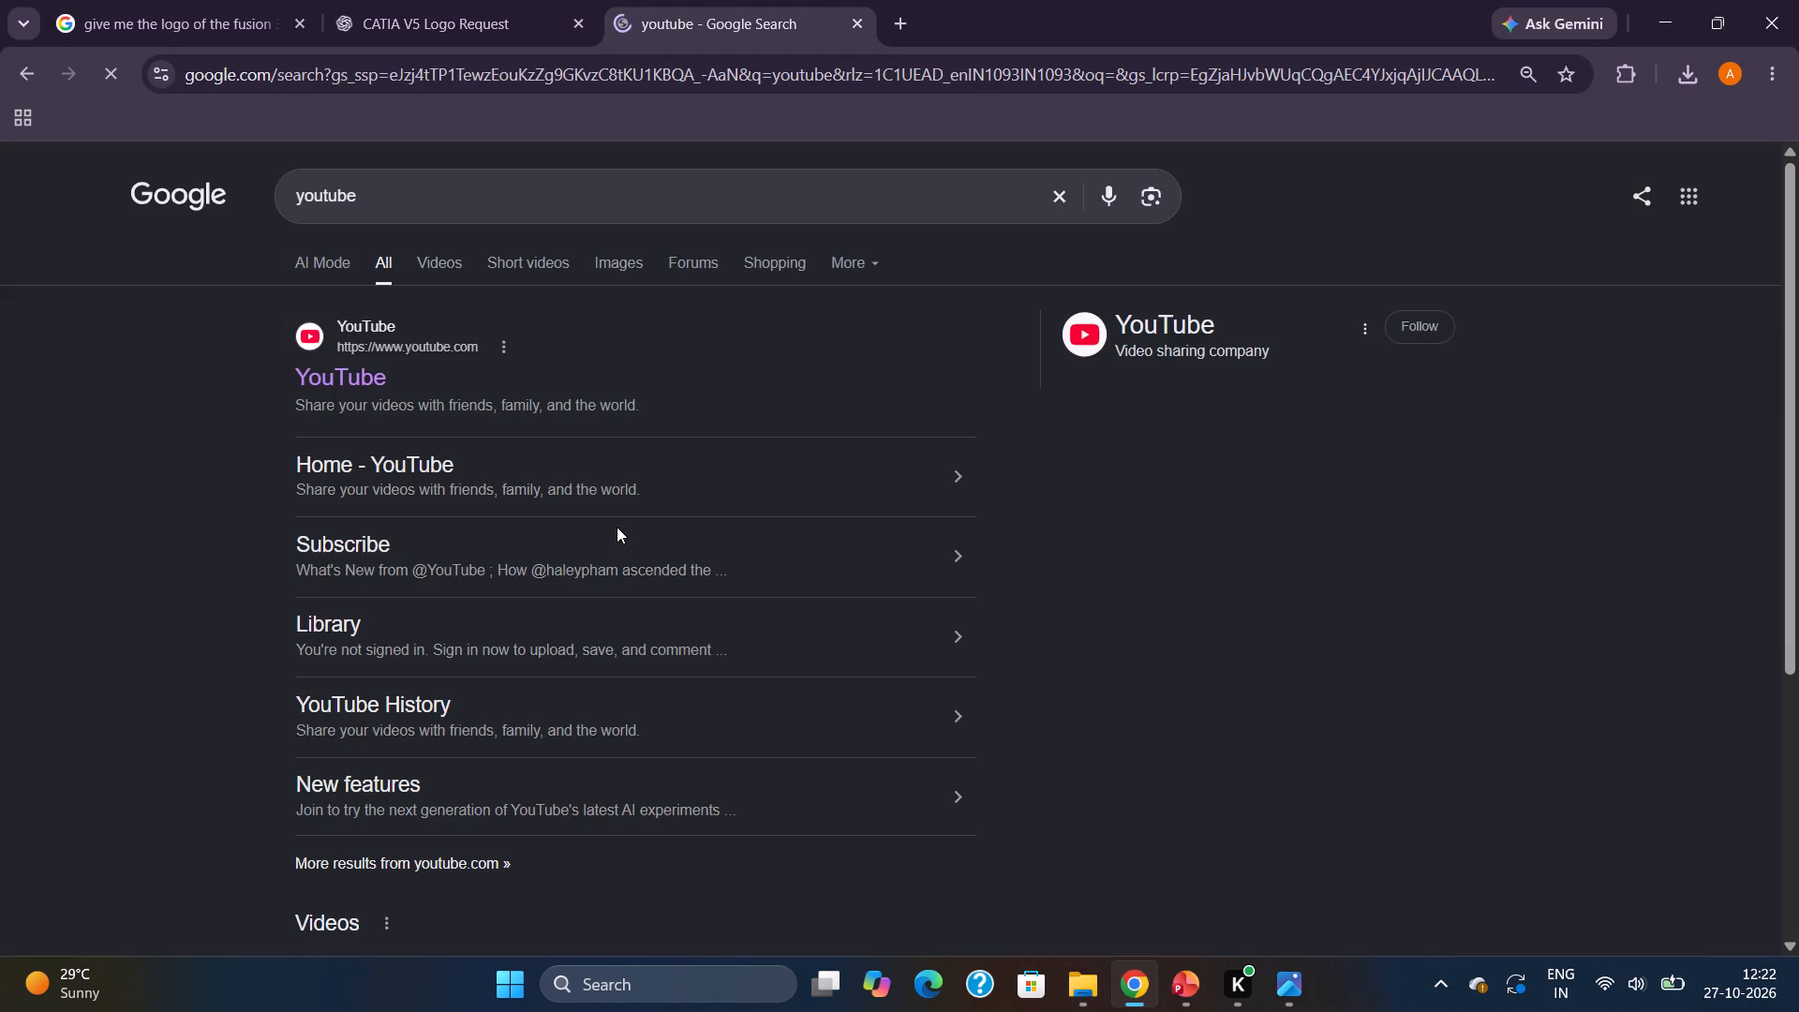
{"action": "left_click", "coordinate": [364, 392]}
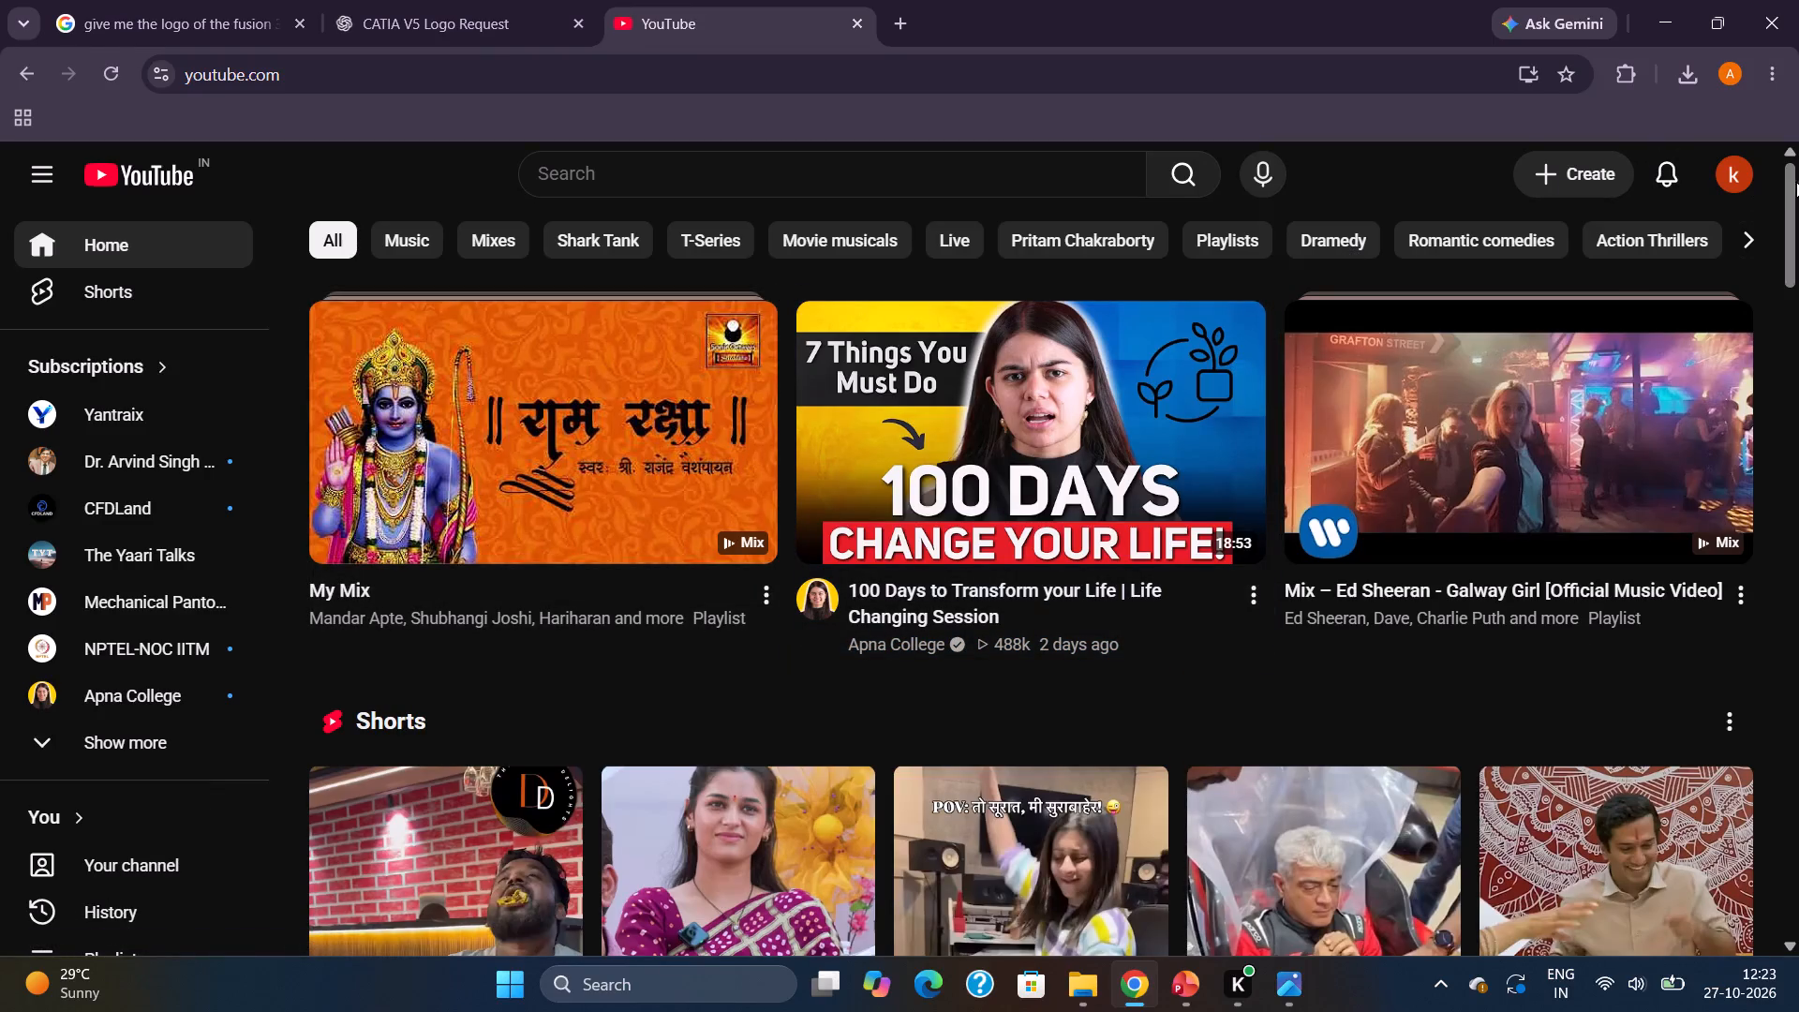
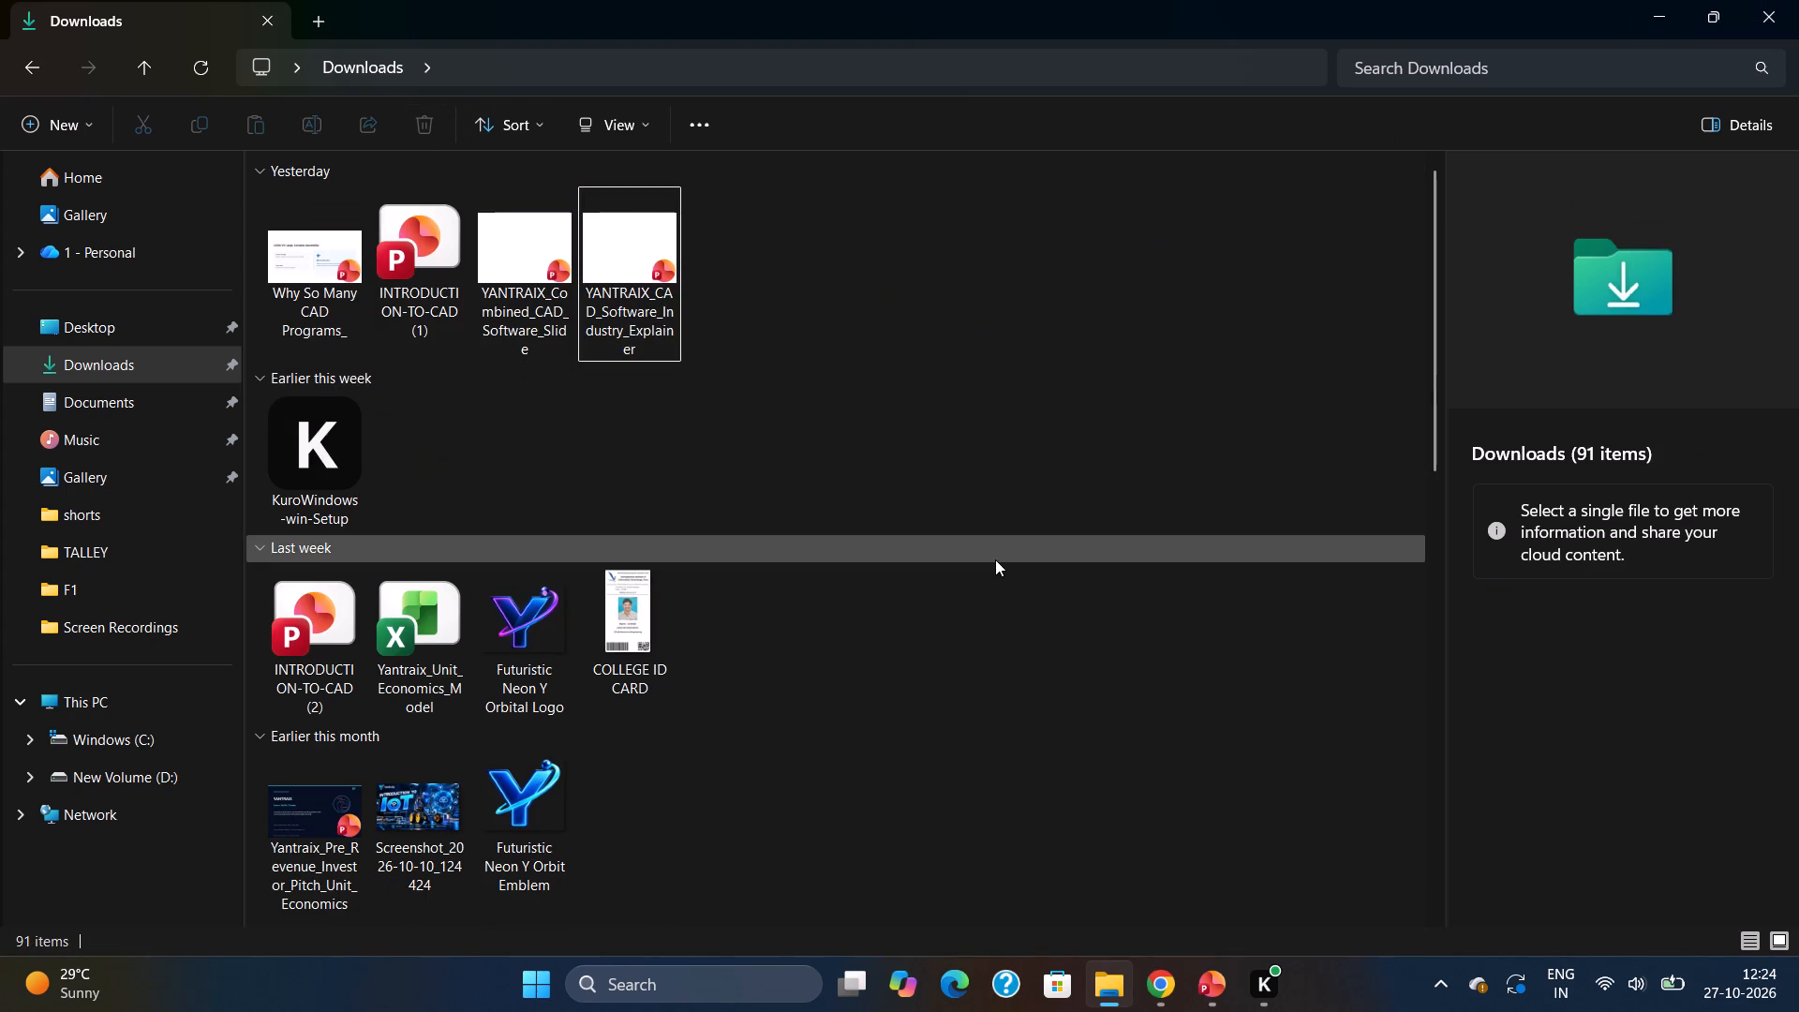
Switch to the INTRODUCTION-TO-CAD presentation and review the slide layouts available for slide 1.
{"action": "left_click", "coordinate": [1210, 988]}
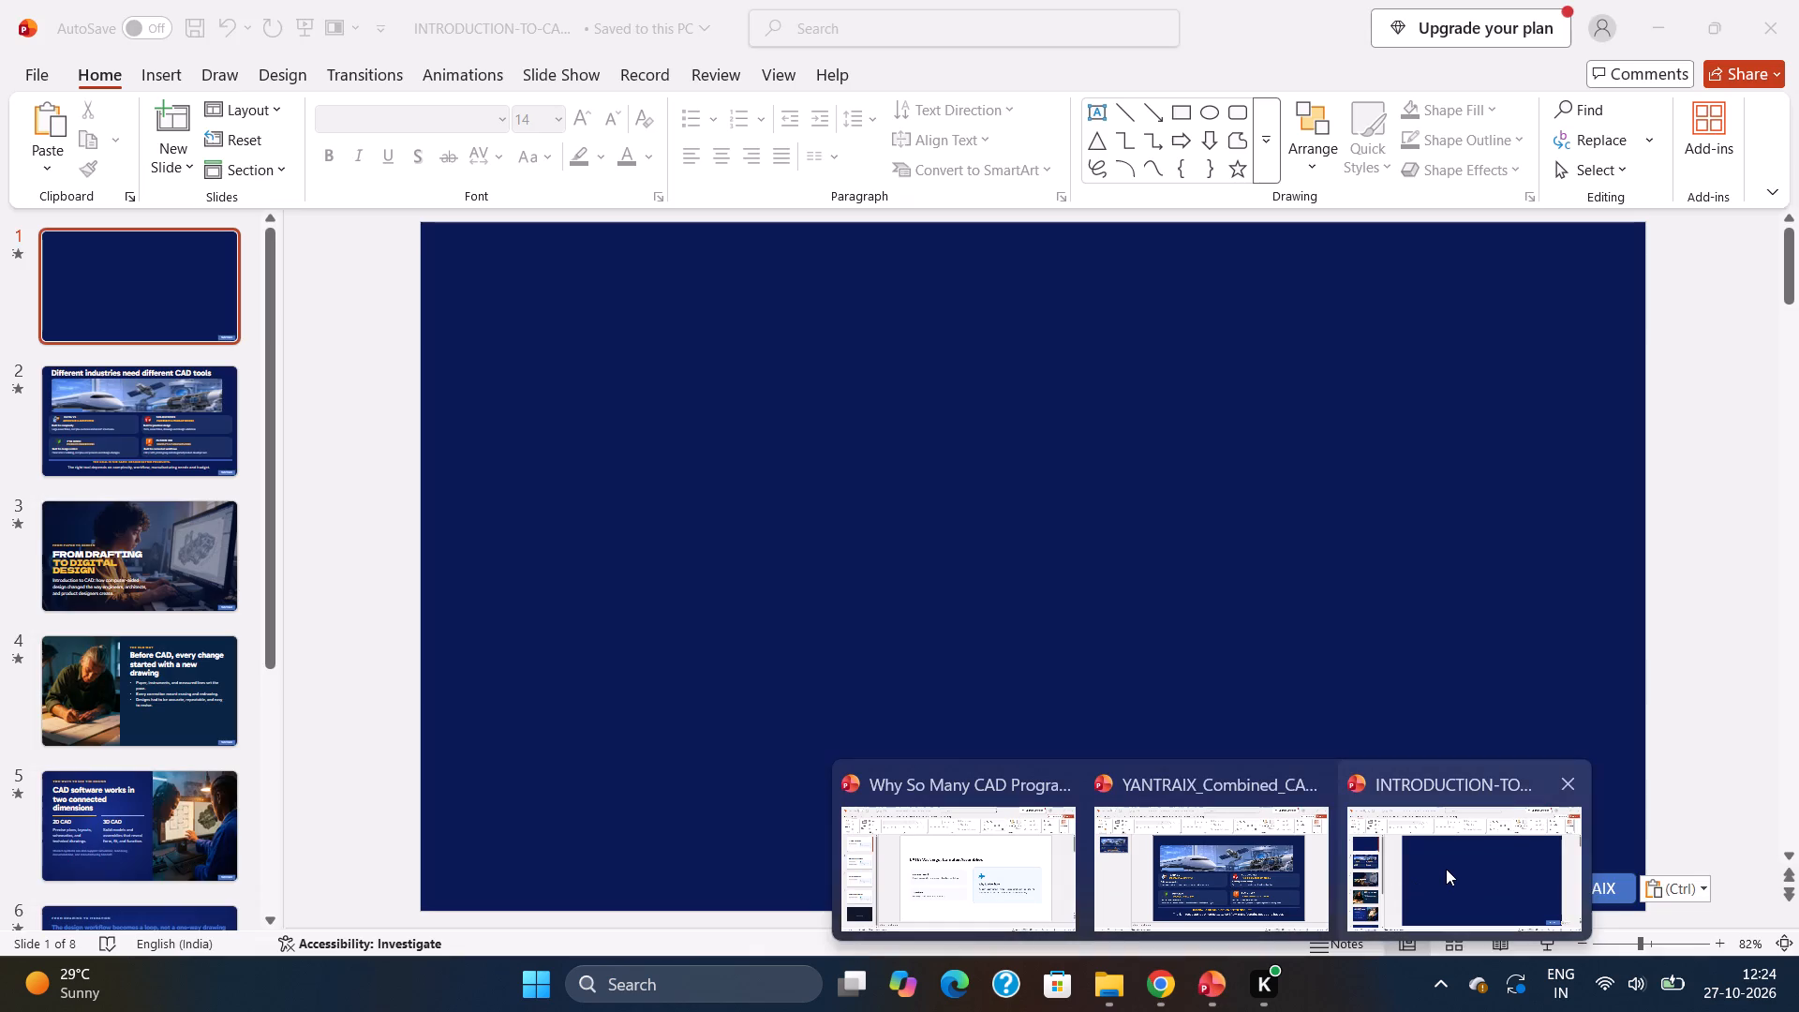
{"action": "left_click", "coordinate": [1446, 869]}
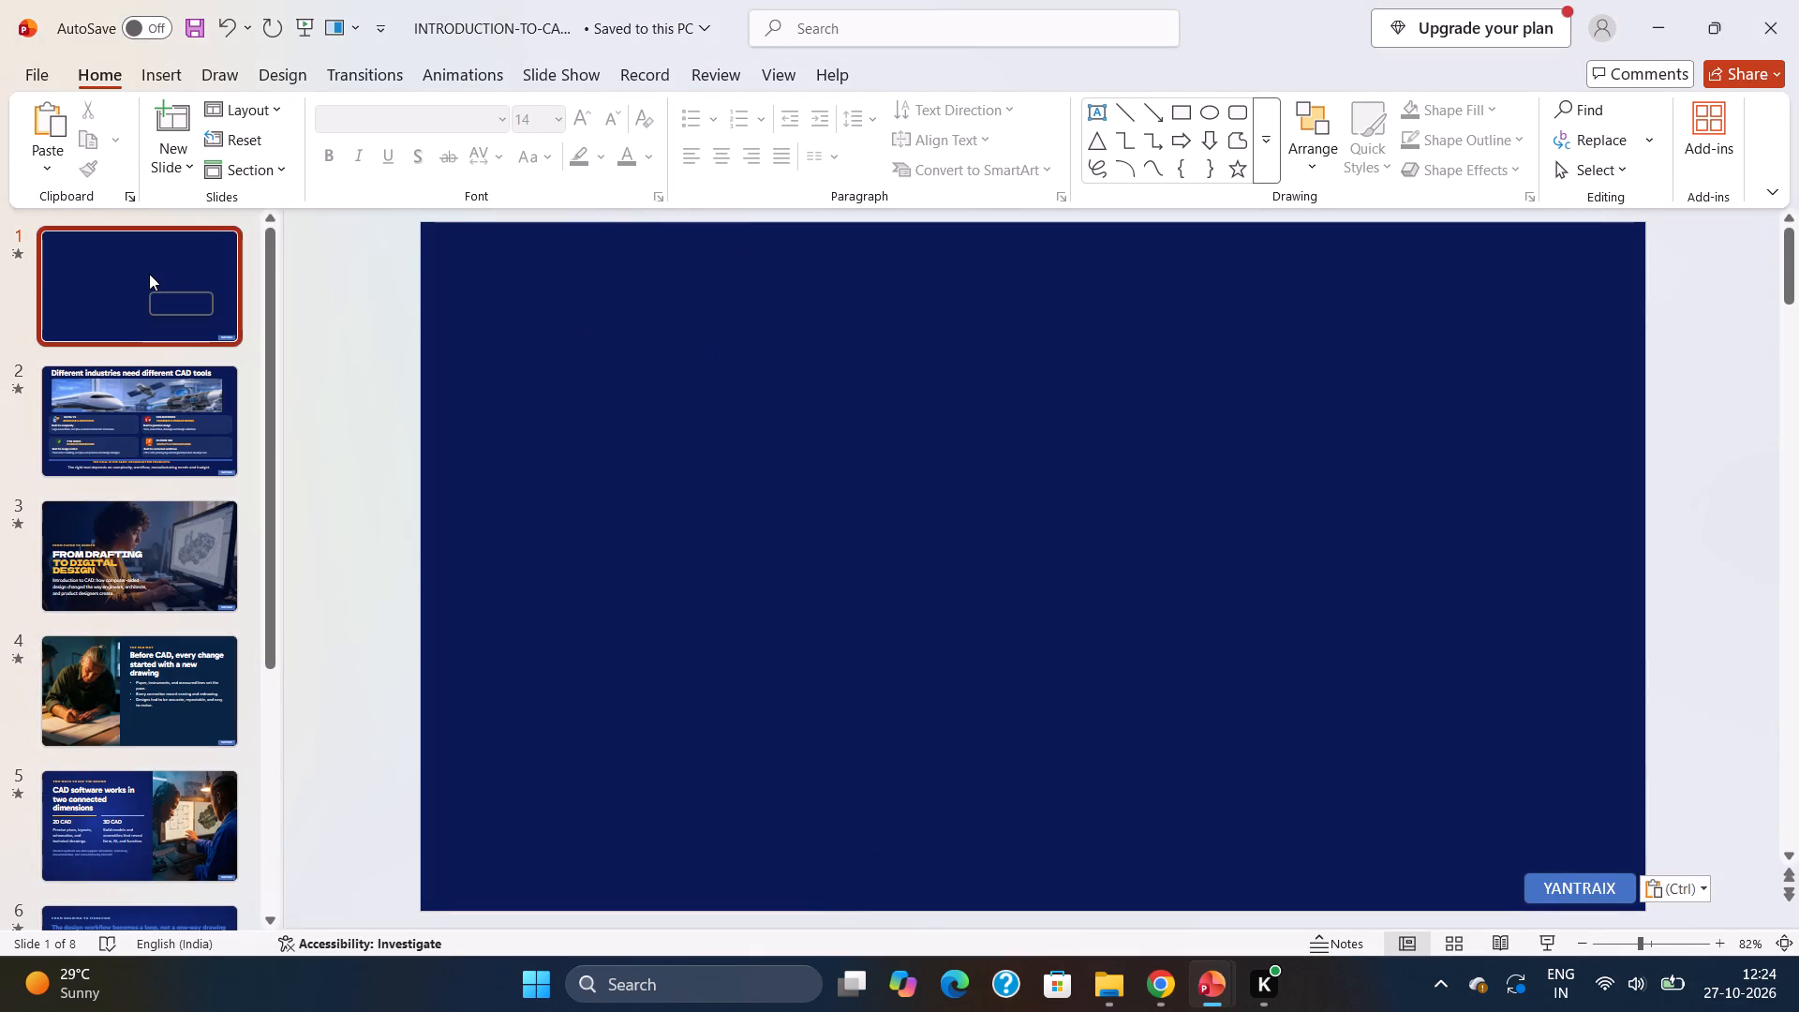
{"action": "left_click", "coordinate": [274, 104]}
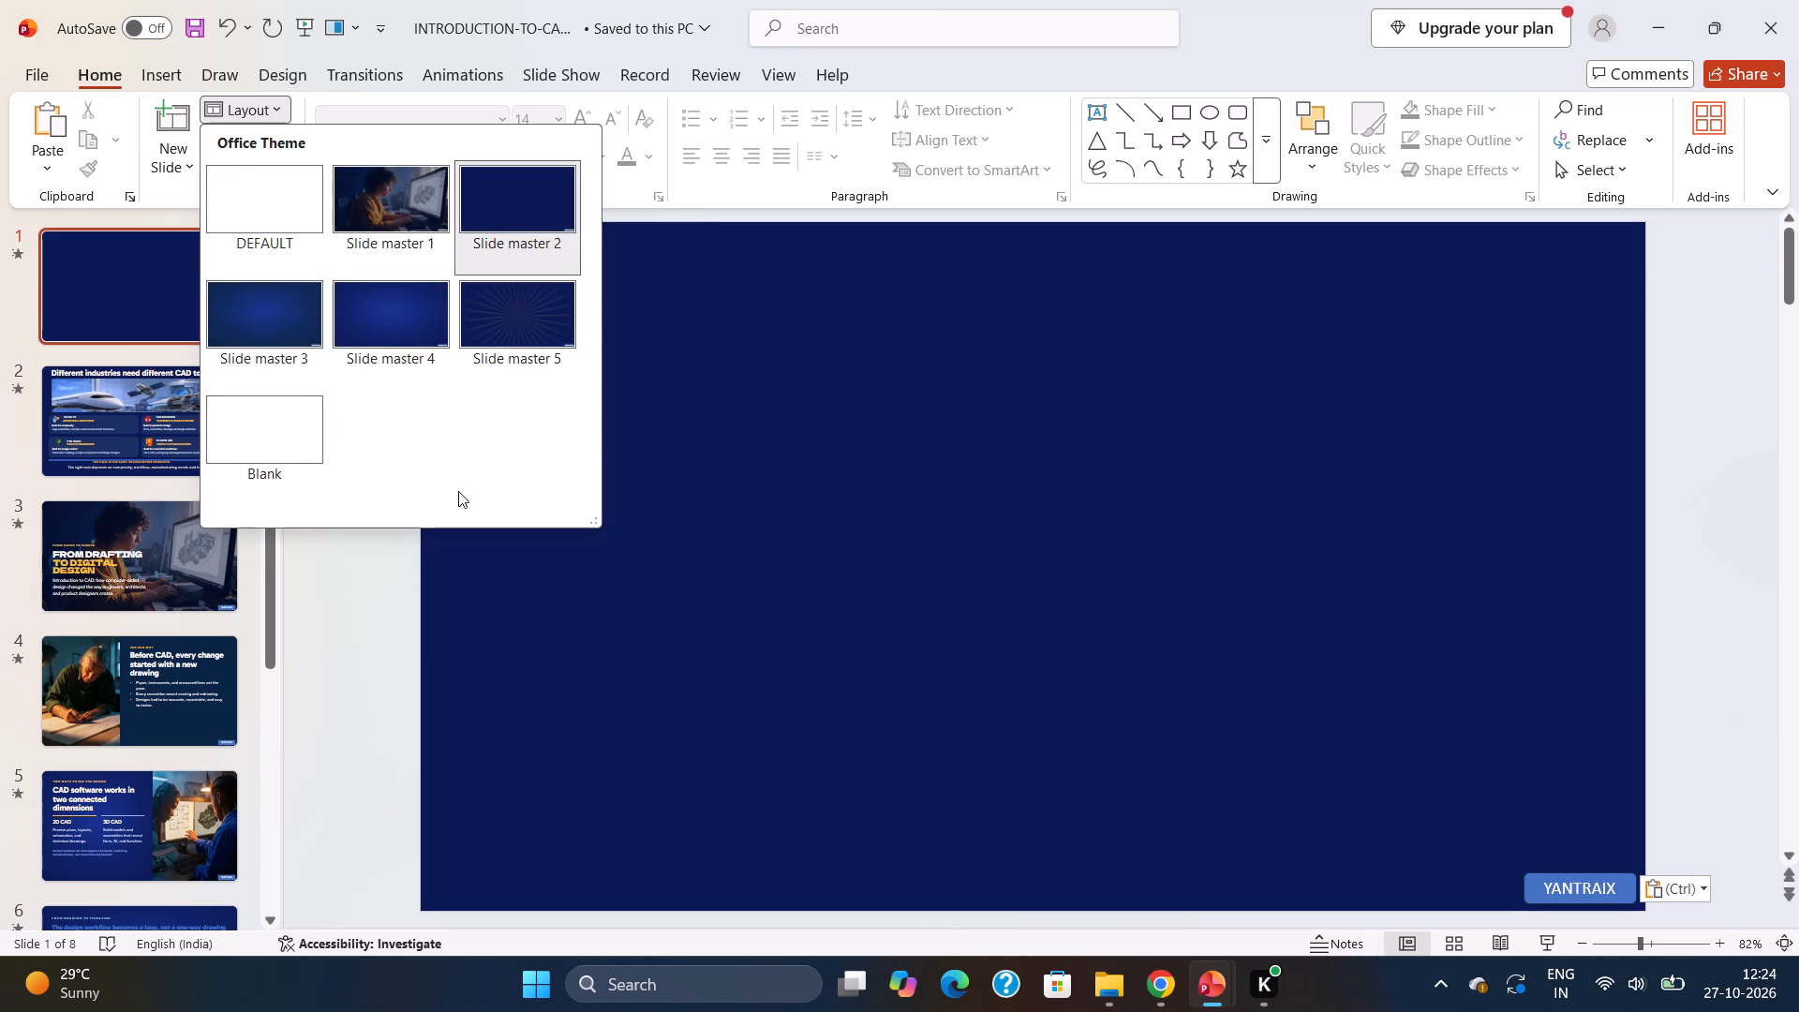
{"action": "left_click", "coordinate": [950, 558]}
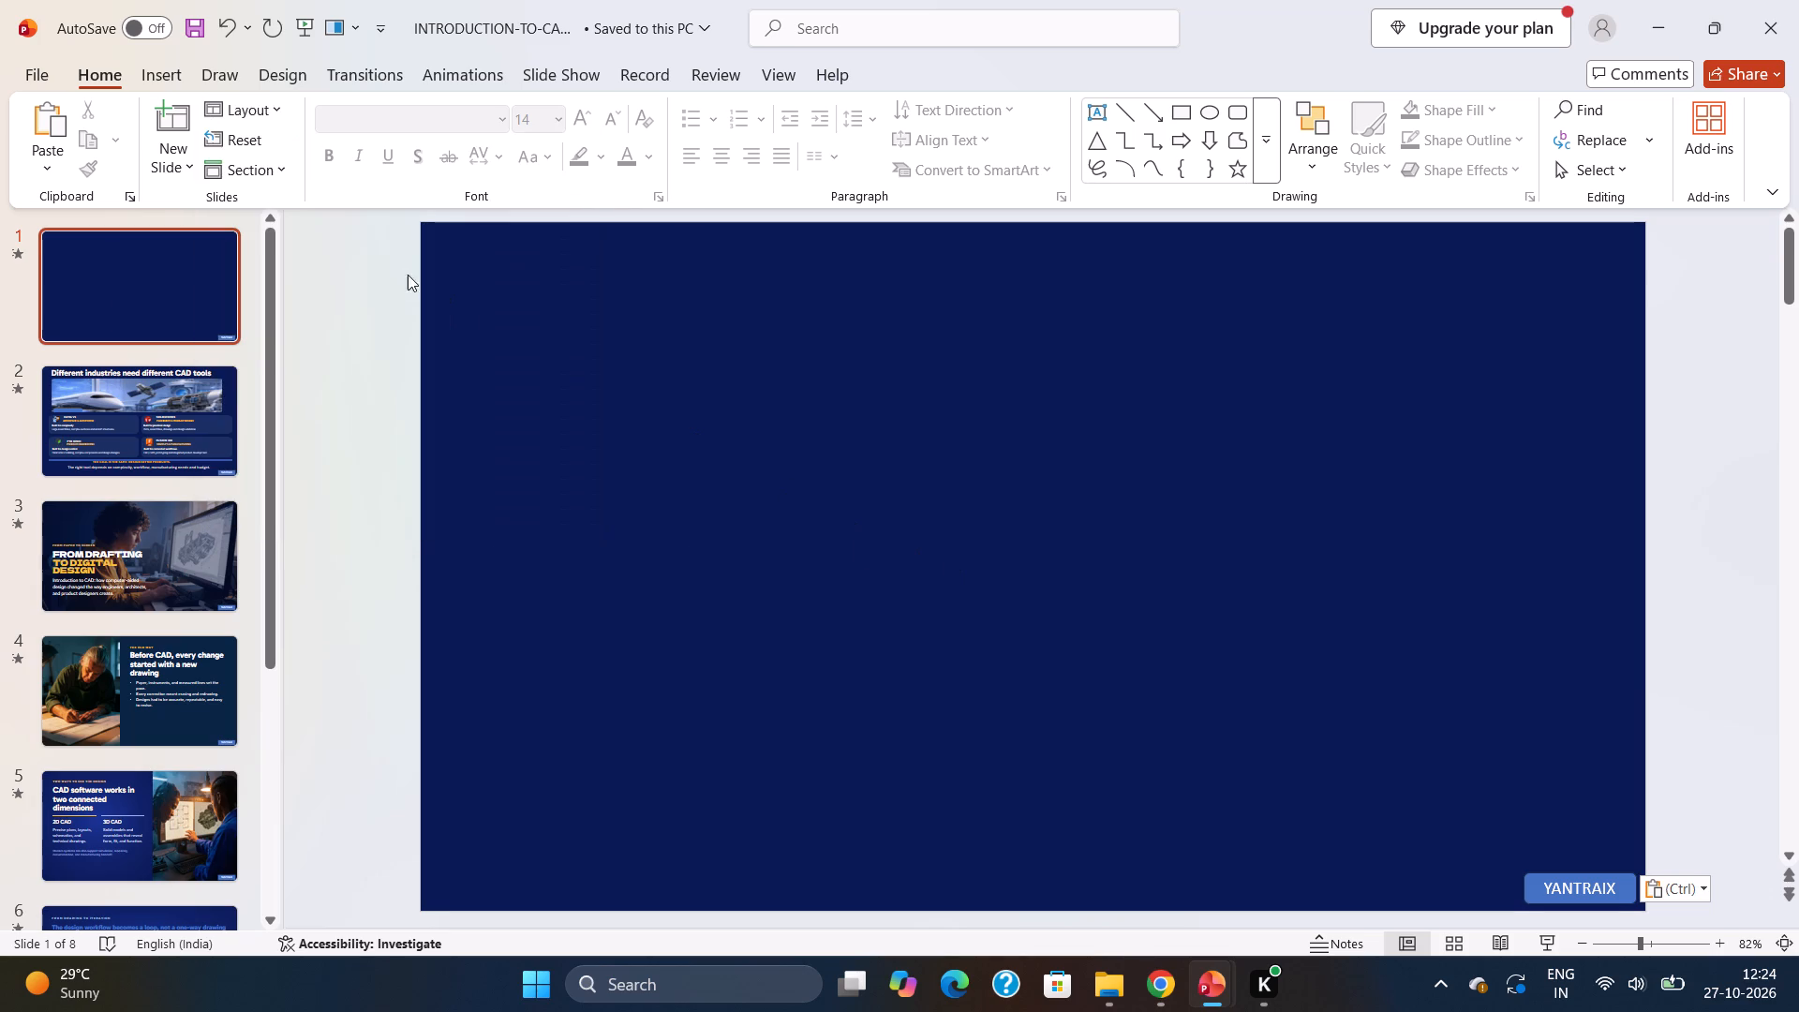
{"action": "left_click", "coordinate": [594, 365]}
{"action": "left_click", "coordinate": [276, 112]}
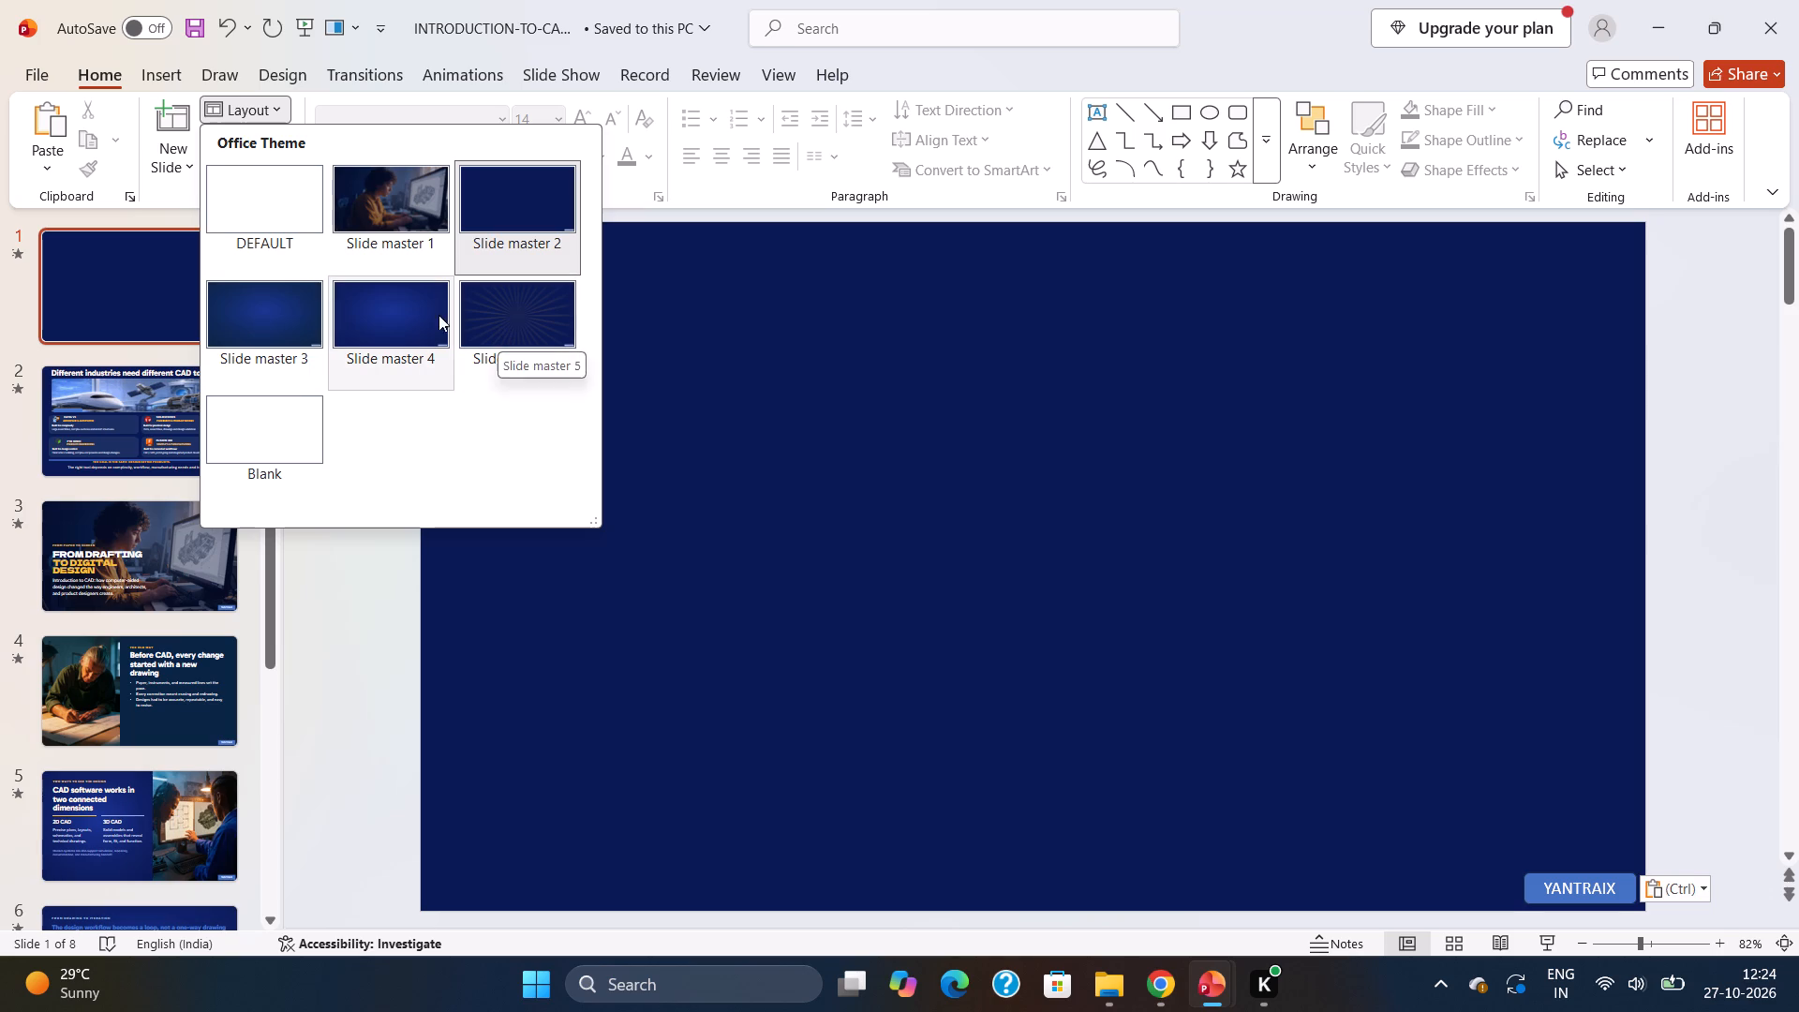
{"action": "left_click", "coordinate": [544, 645]}
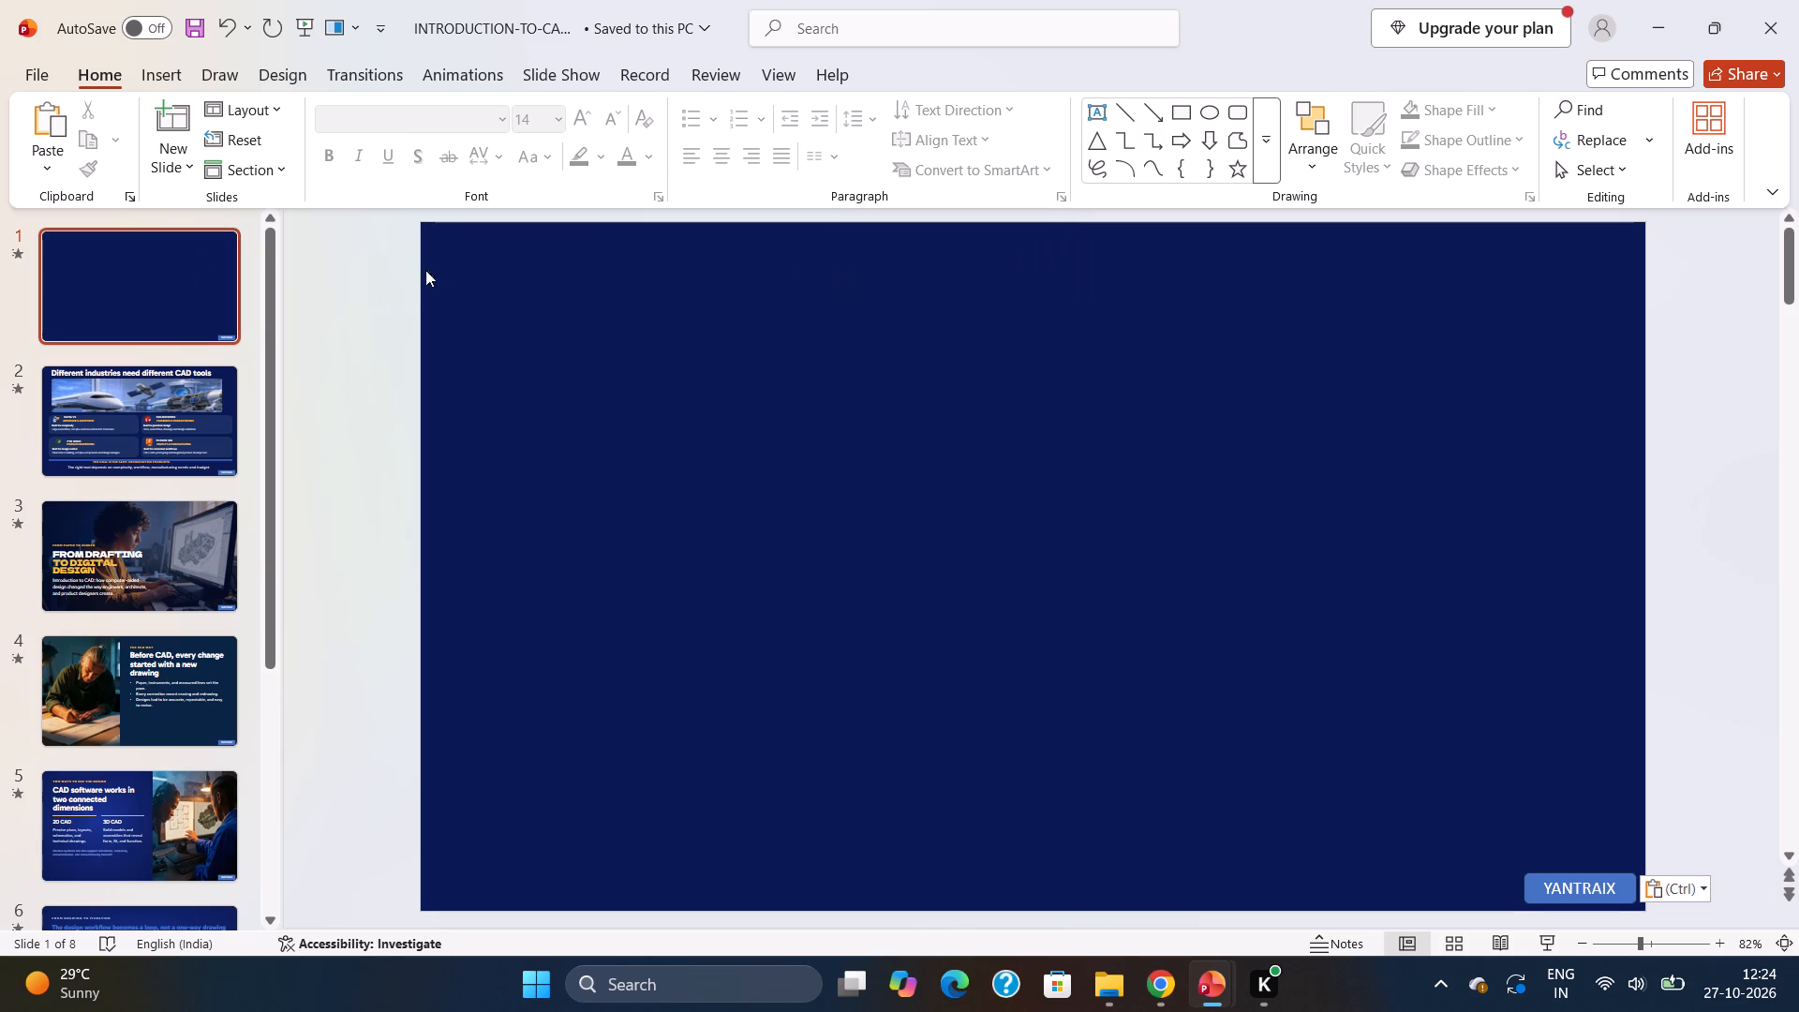
Draw a large empty text box in the upper middle of slide 1.
{"action": "left_click", "coordinate": [1095, 115]}
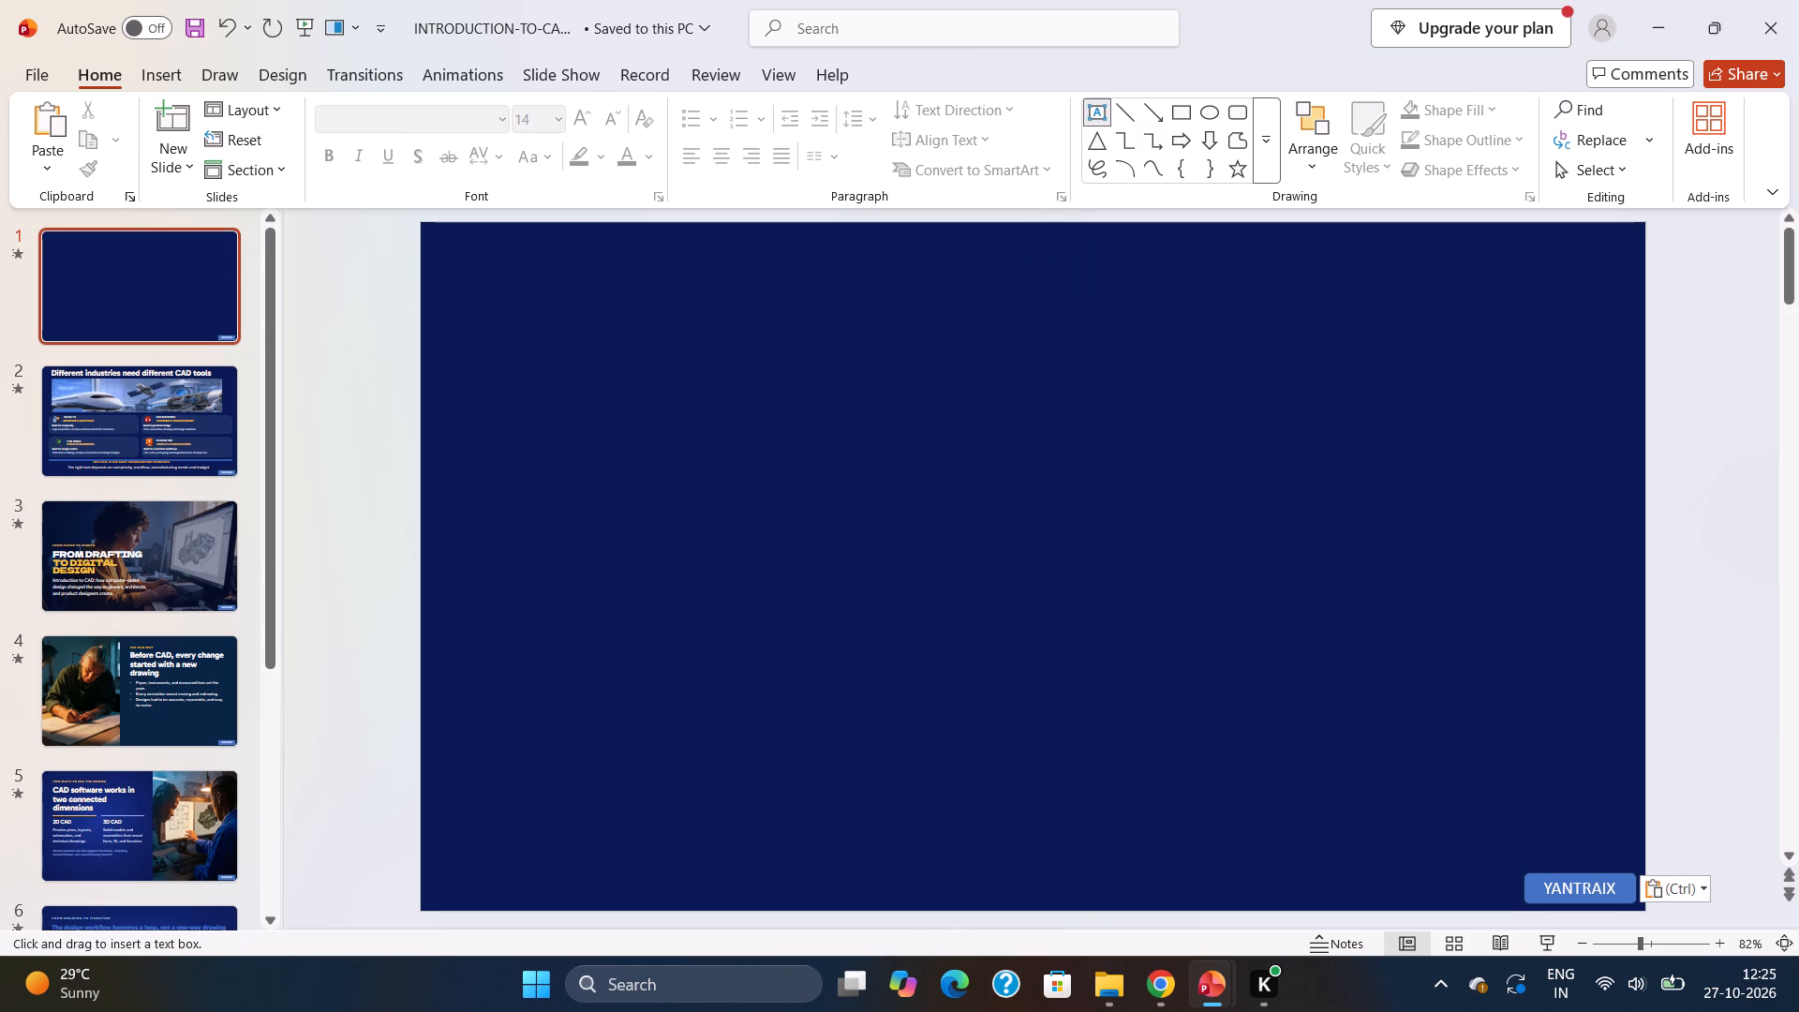
{"action": "left_click_drag", "start_coordinate": [705, 340], "coordinate": [1296, 629]}
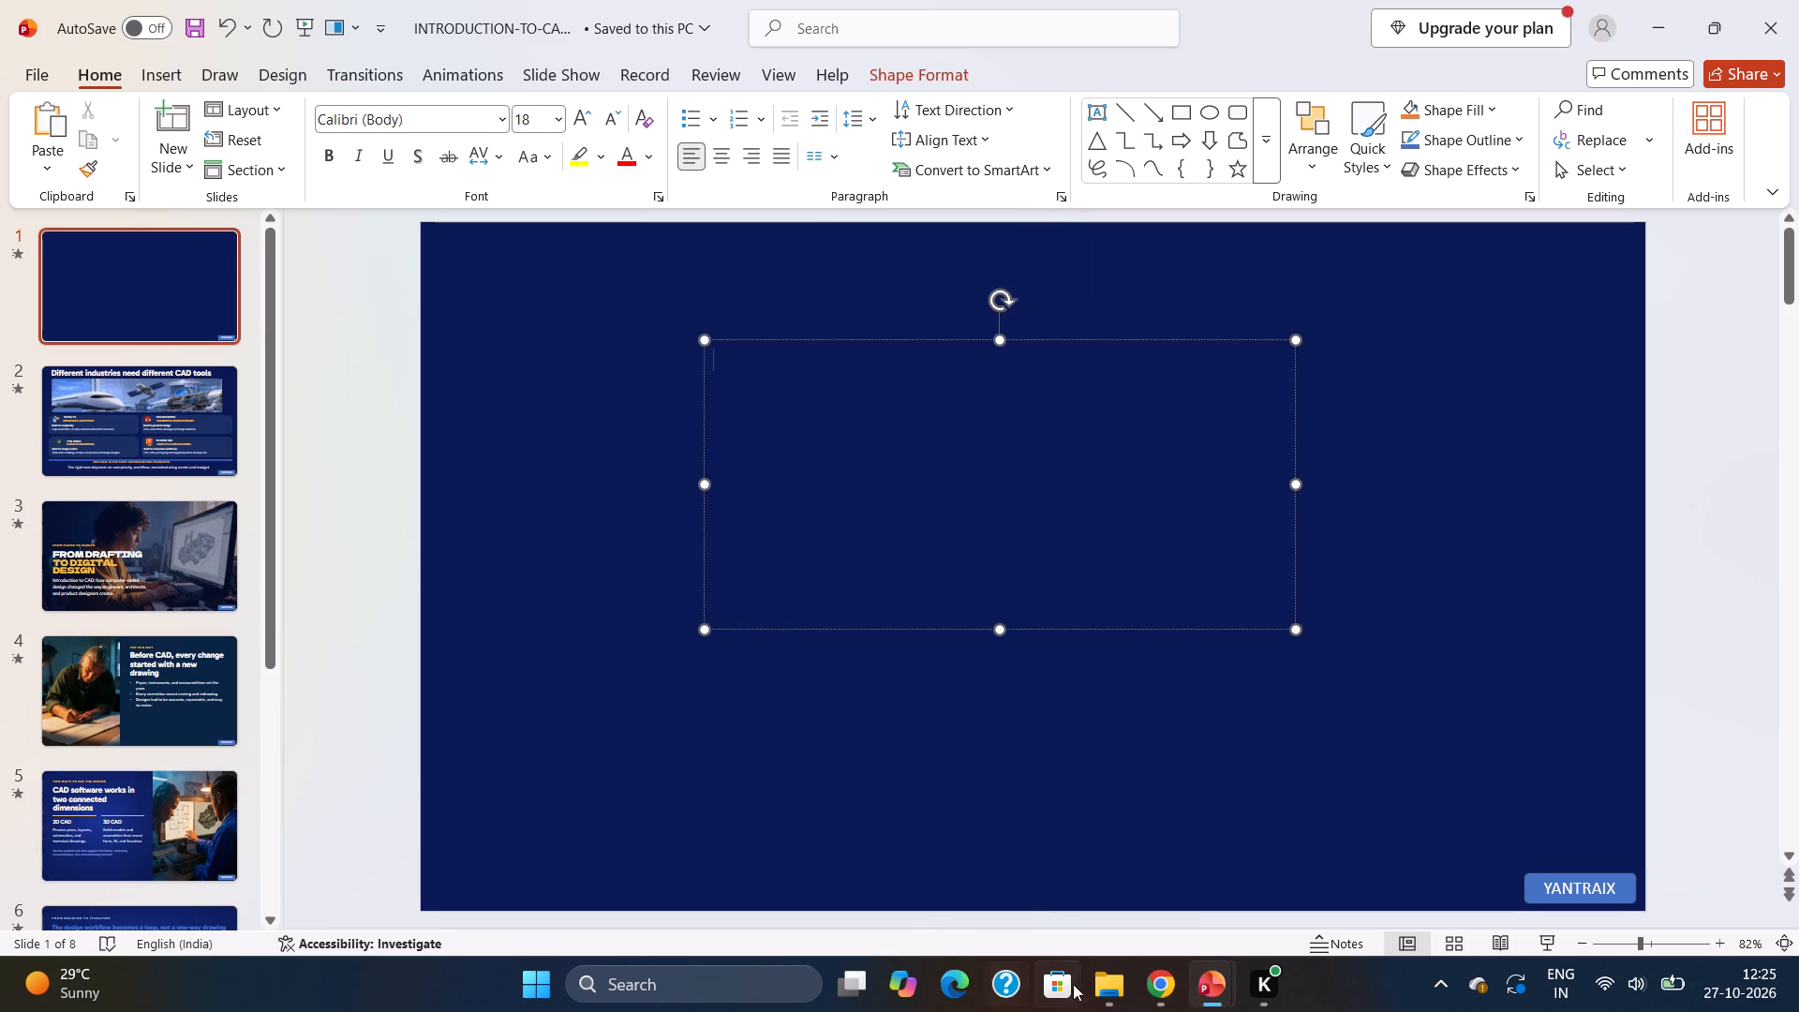
Switch to Chrome, go back to the YouTube home page and open the Yantraix channel.
{"action": "left_click", "coordinate": [1156, 990]}
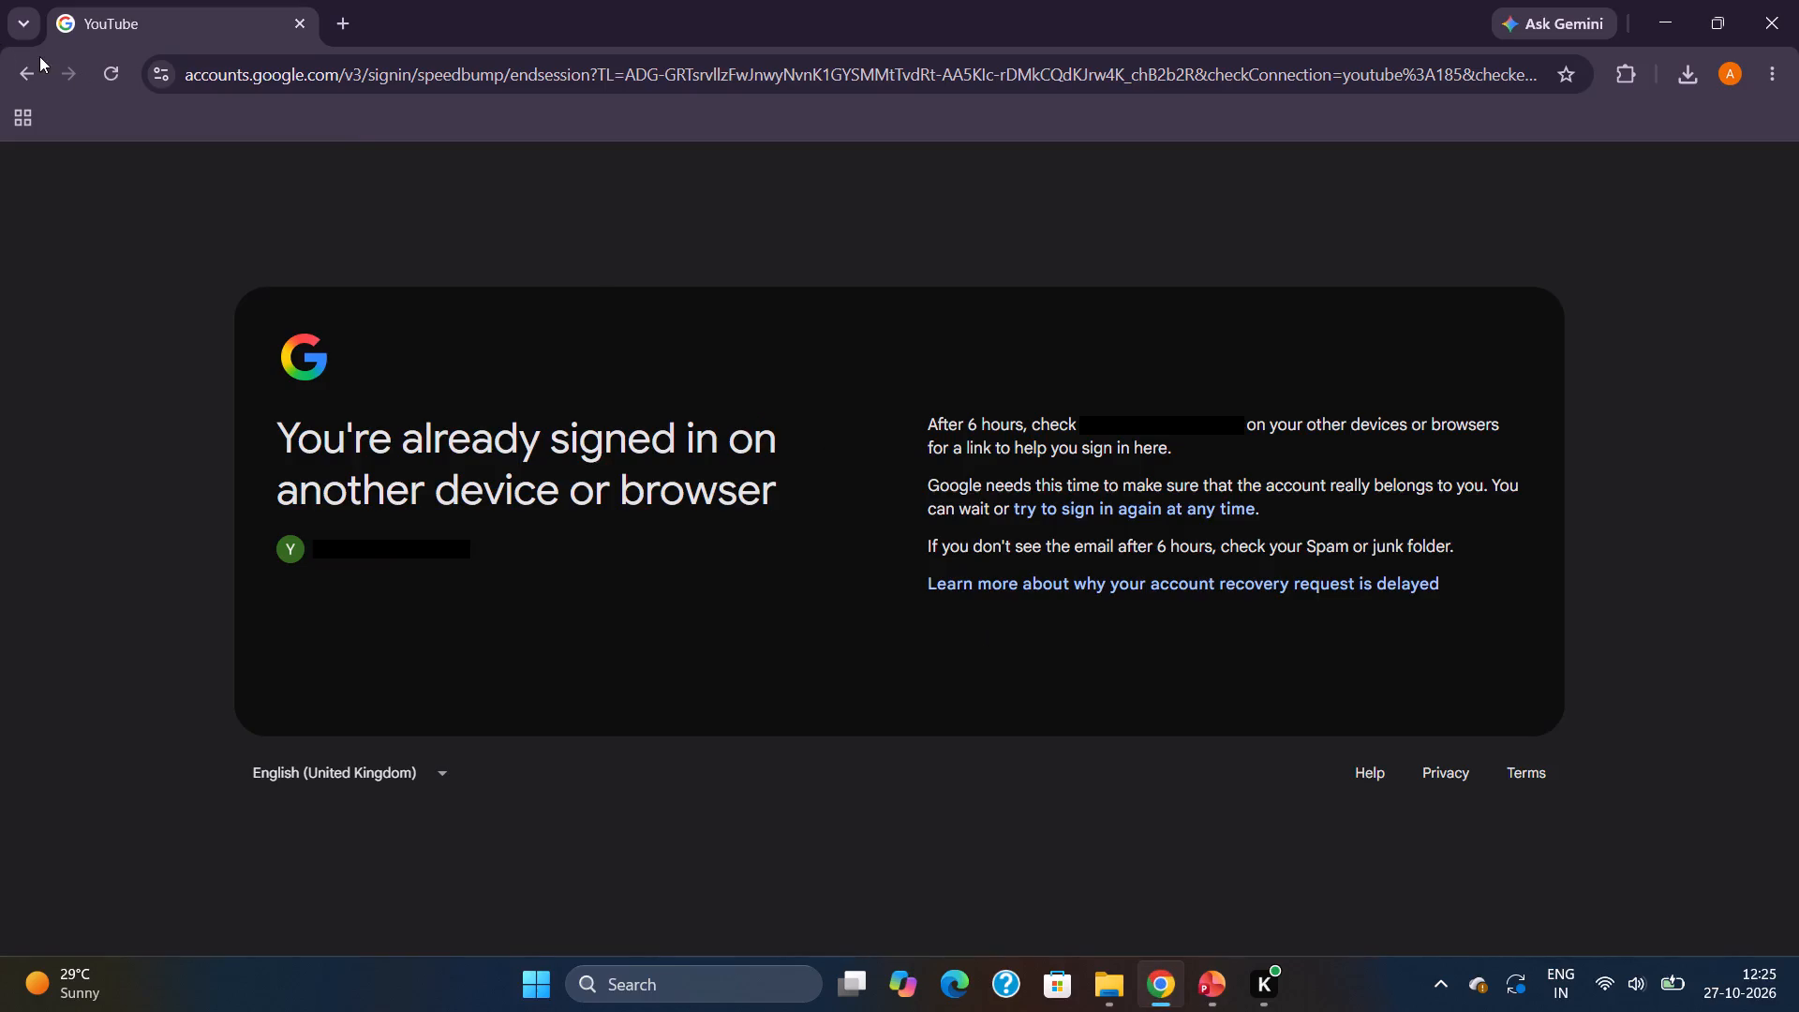
{"action": "double_click", "coordinate": [30, 70]}
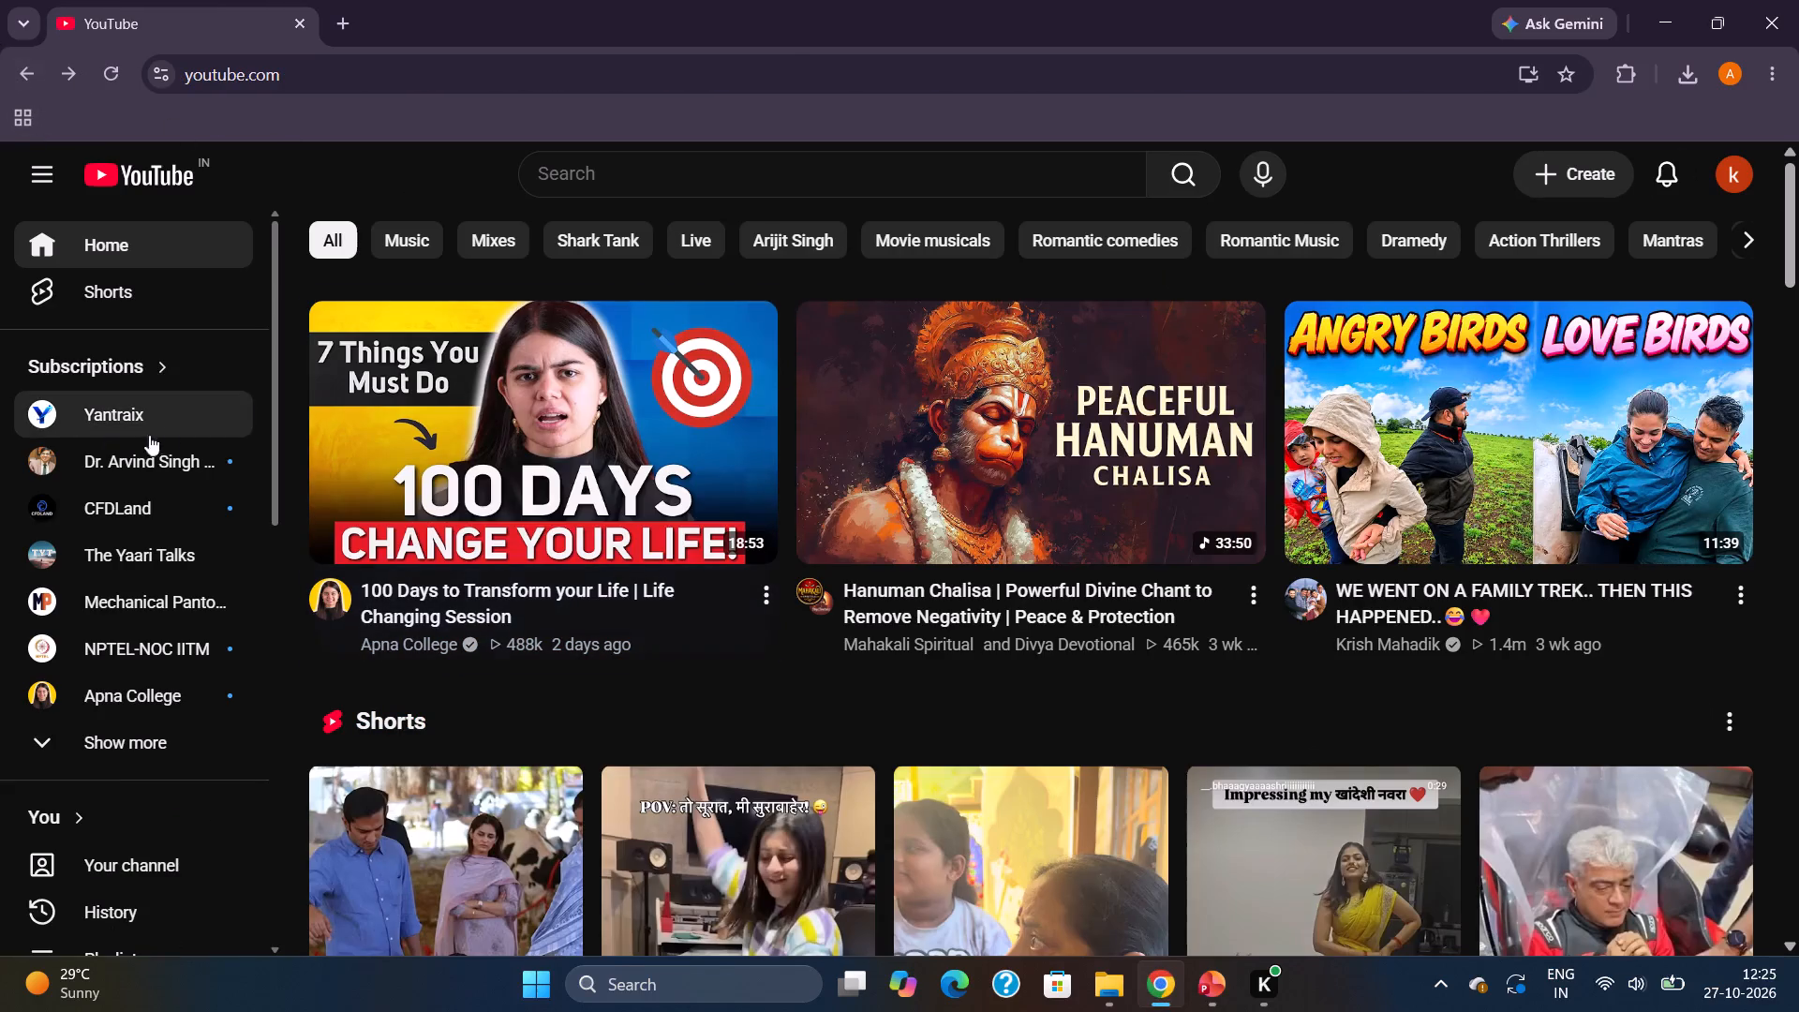
{"action": "left_click", "coordinate": [97, 425]}
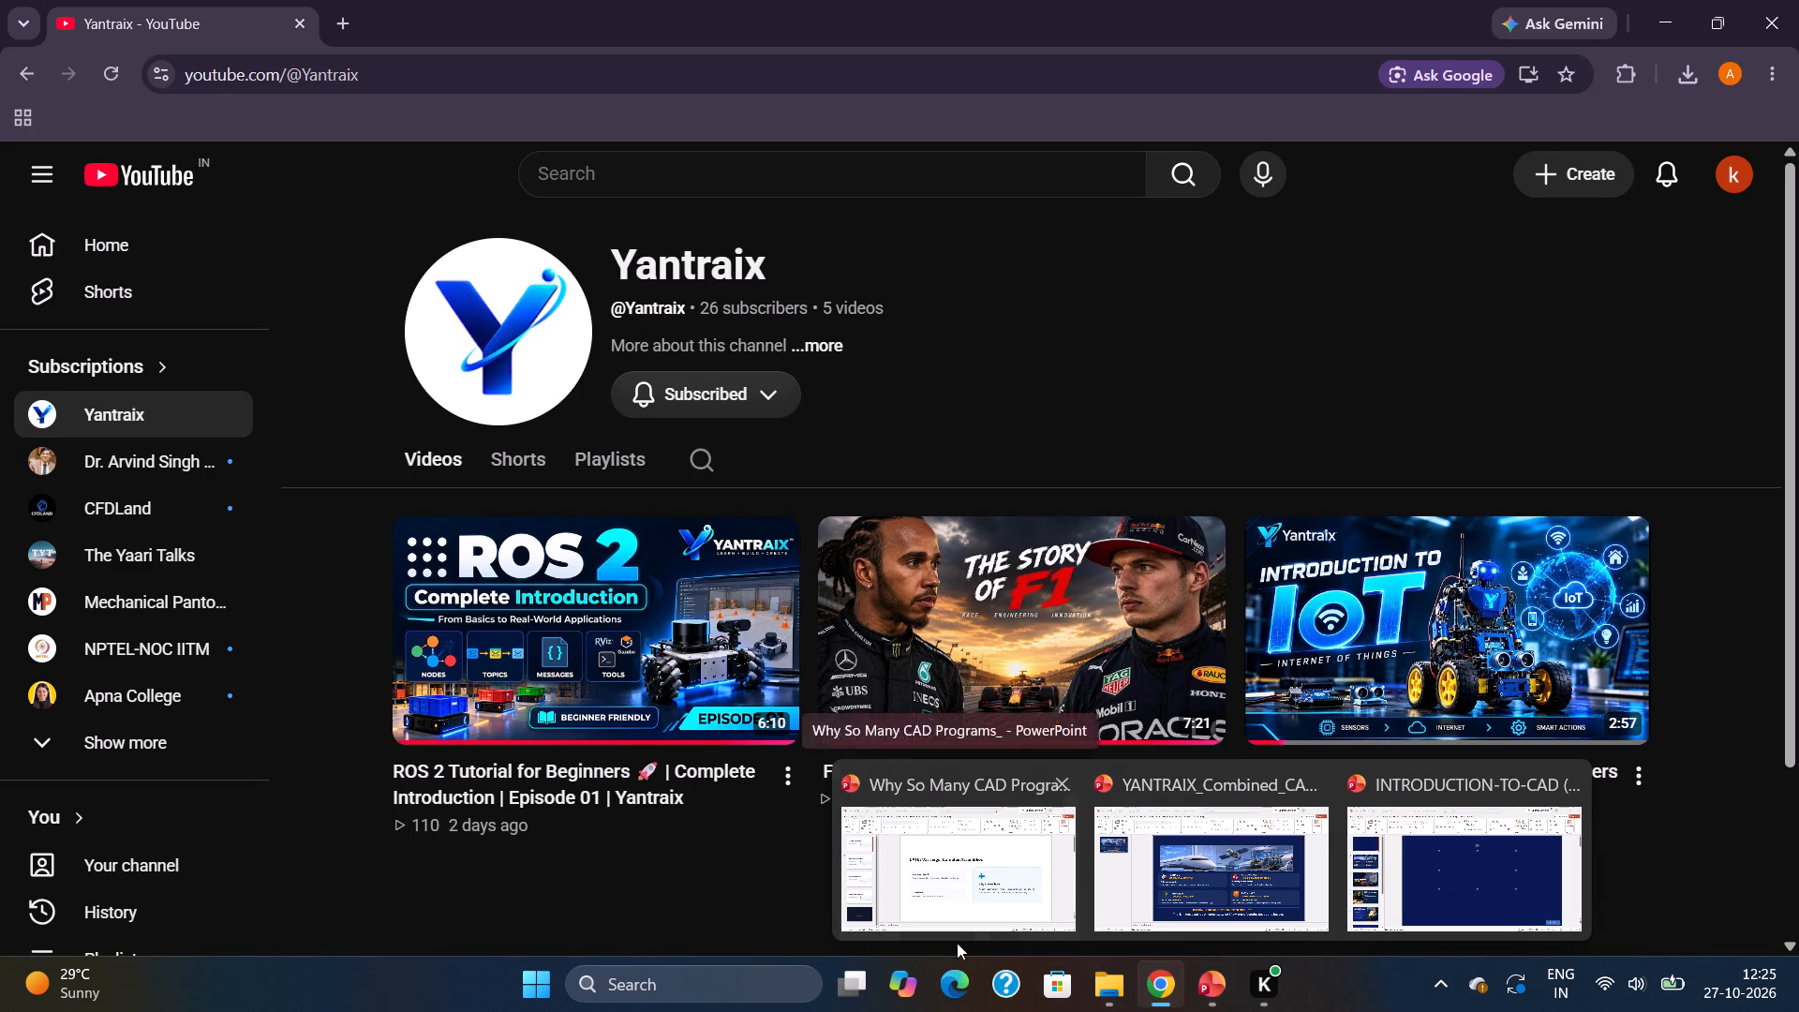
Open the ROS 2 Tutorial for Beginners video, skim its opening slides for their design up to about 1:14, and close it.
{"action": "left_click", "coordinate": [616, 634]}
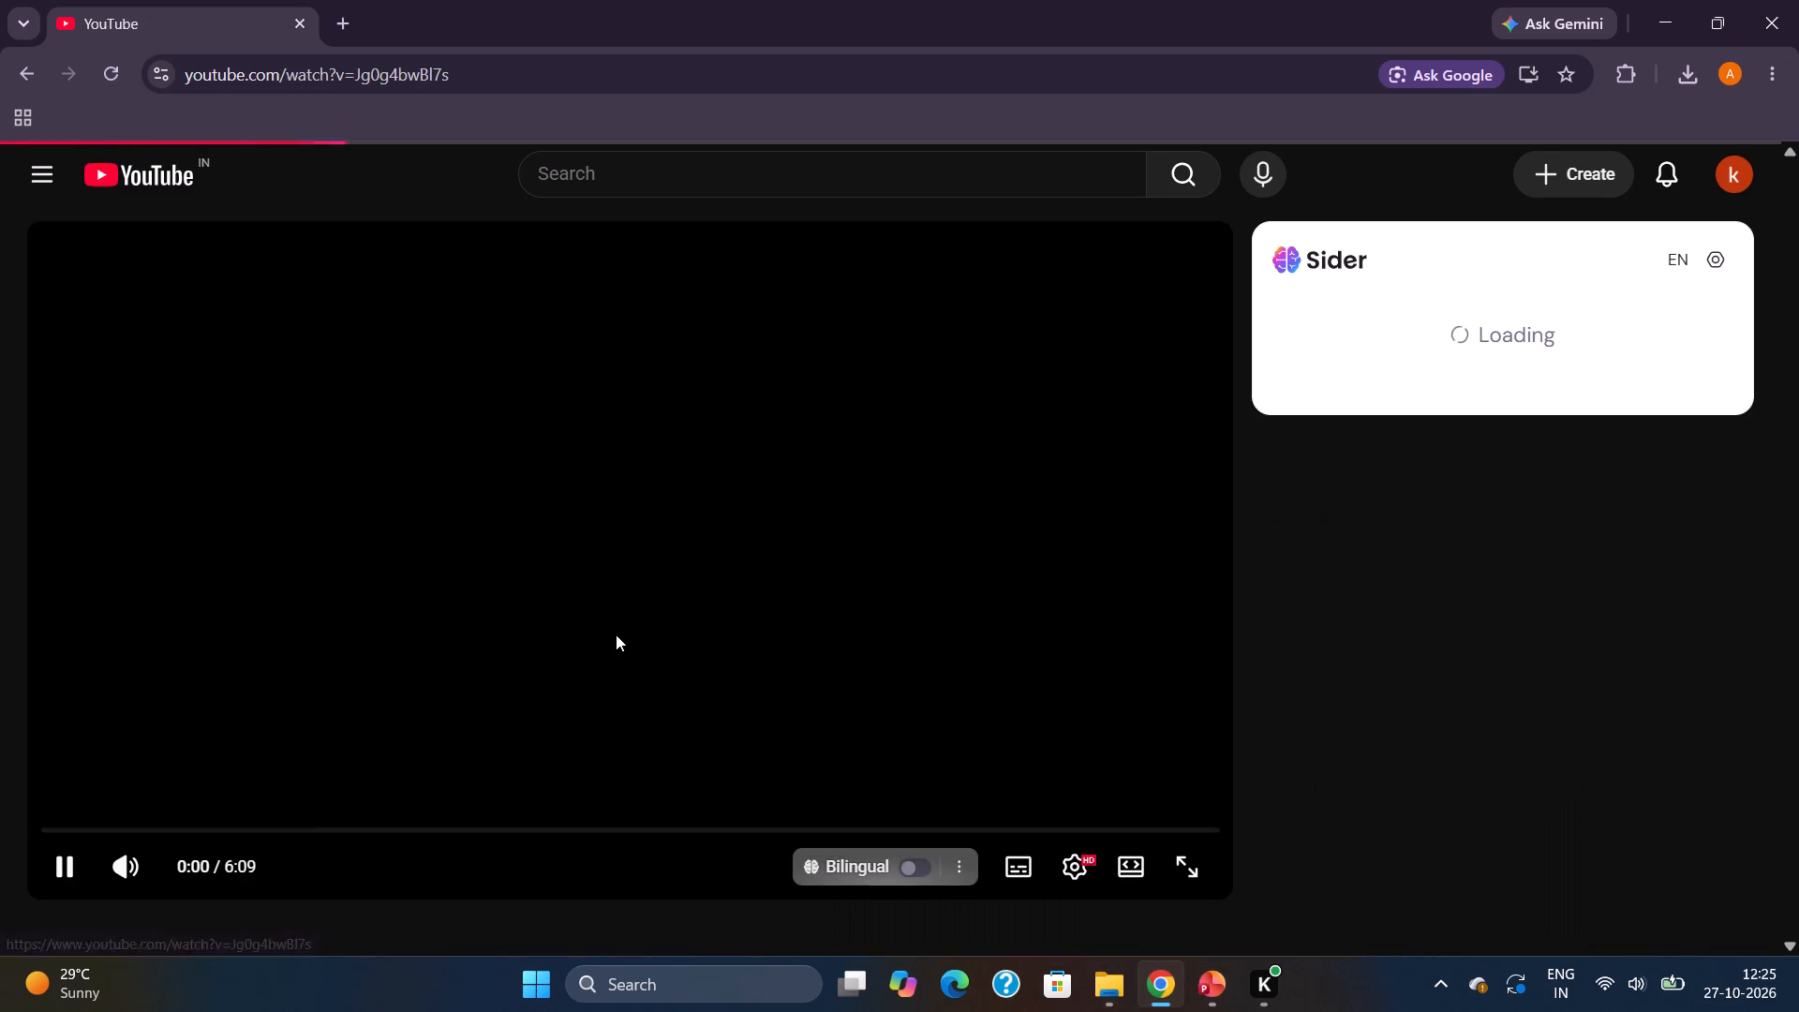
{"action": "left_click_drag", "start_coordinate": [87, 826], "coordinate": [118, 826]}
{"action": "left_click", "coordinate": [115, 826]}
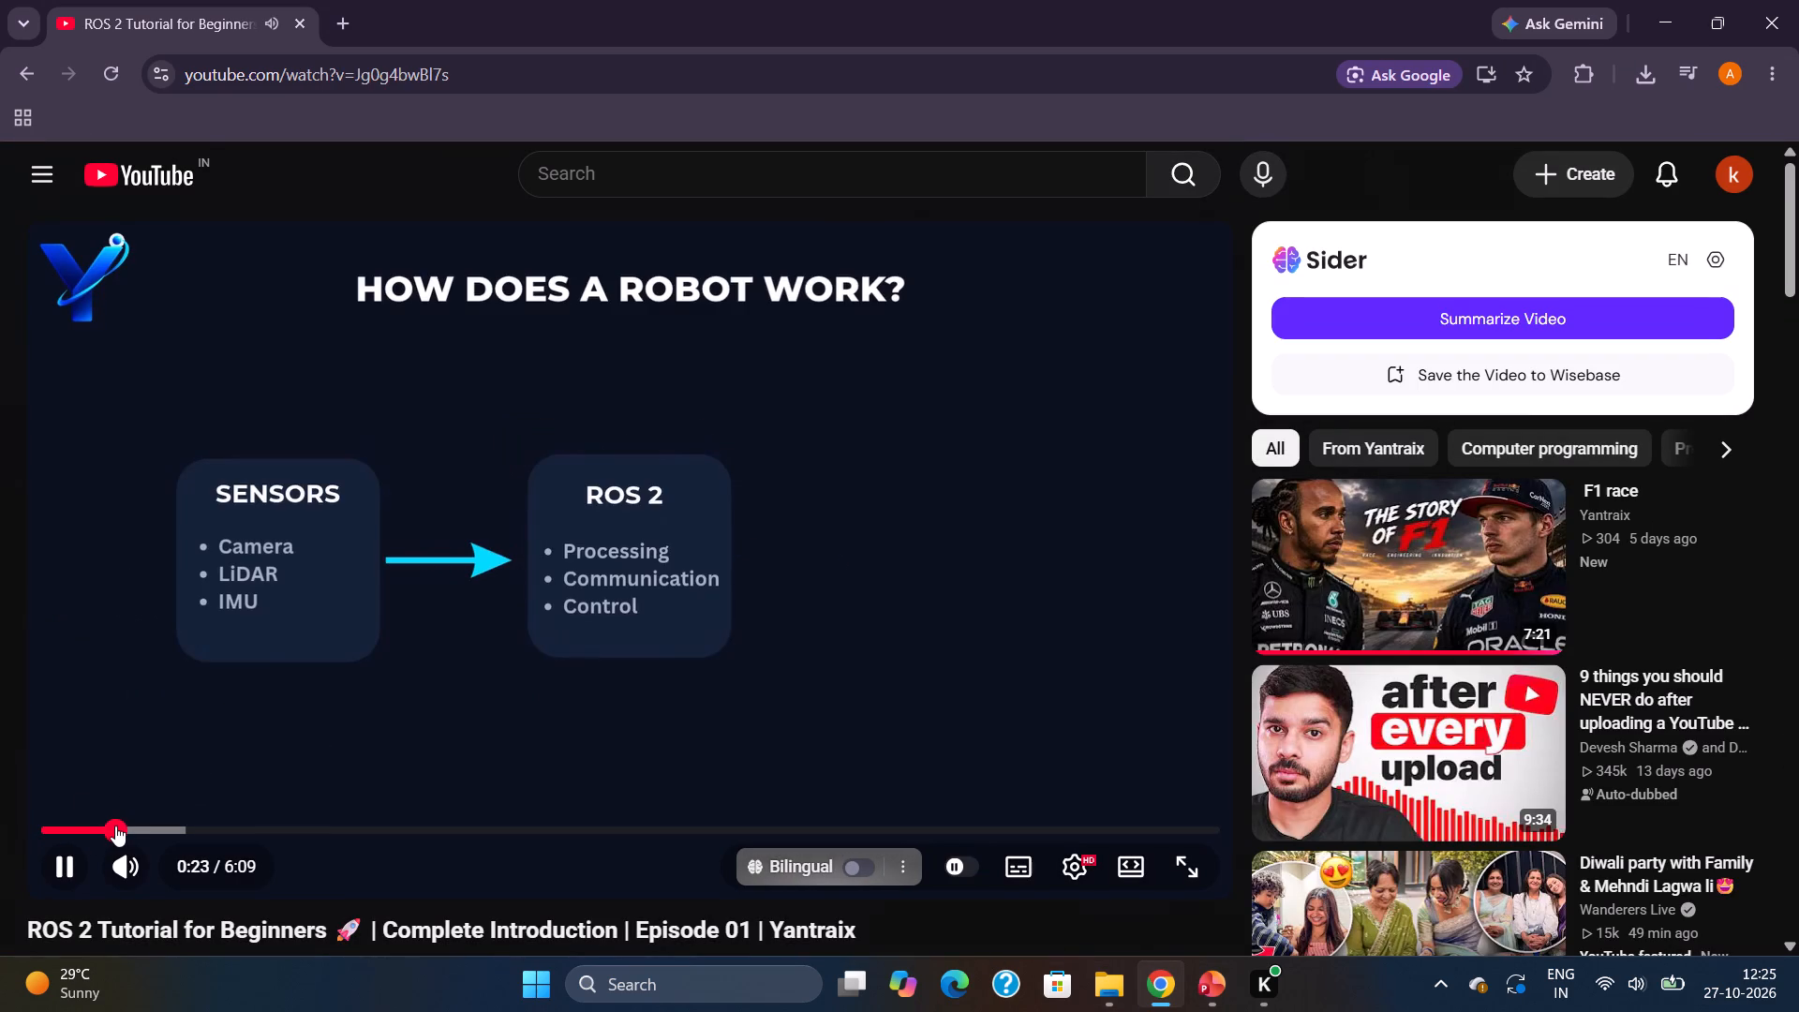
{"action": "left_click_drag", "start_coordinate": [115, 830], "coordinate": [36, 829]}
{"action": "left_click", "coordinate": [72, 828]}
{"action": "left_click", "coordinate": [131, 830]}
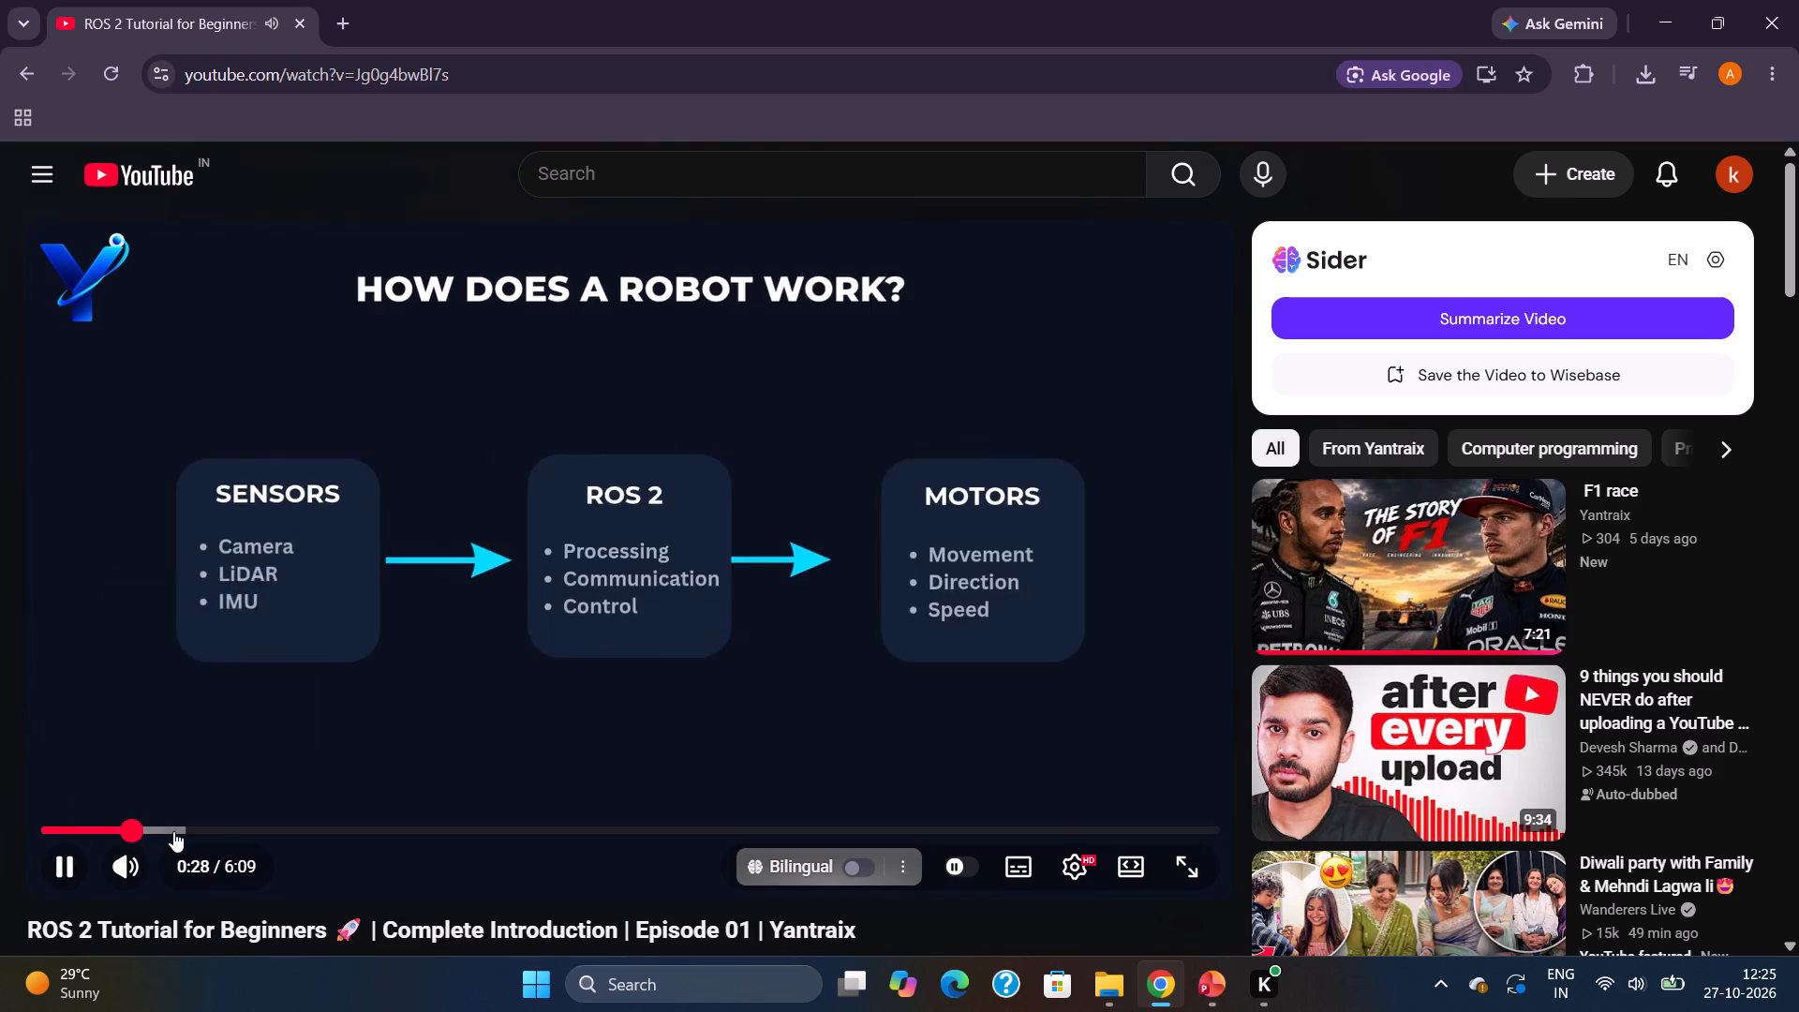
{"action": "left_click", "coordinate": [173, 831]}
{"action": "left_click", "coordinate": [224, 831]}
{"action": "left_click", "coordinate": [279, 834]}
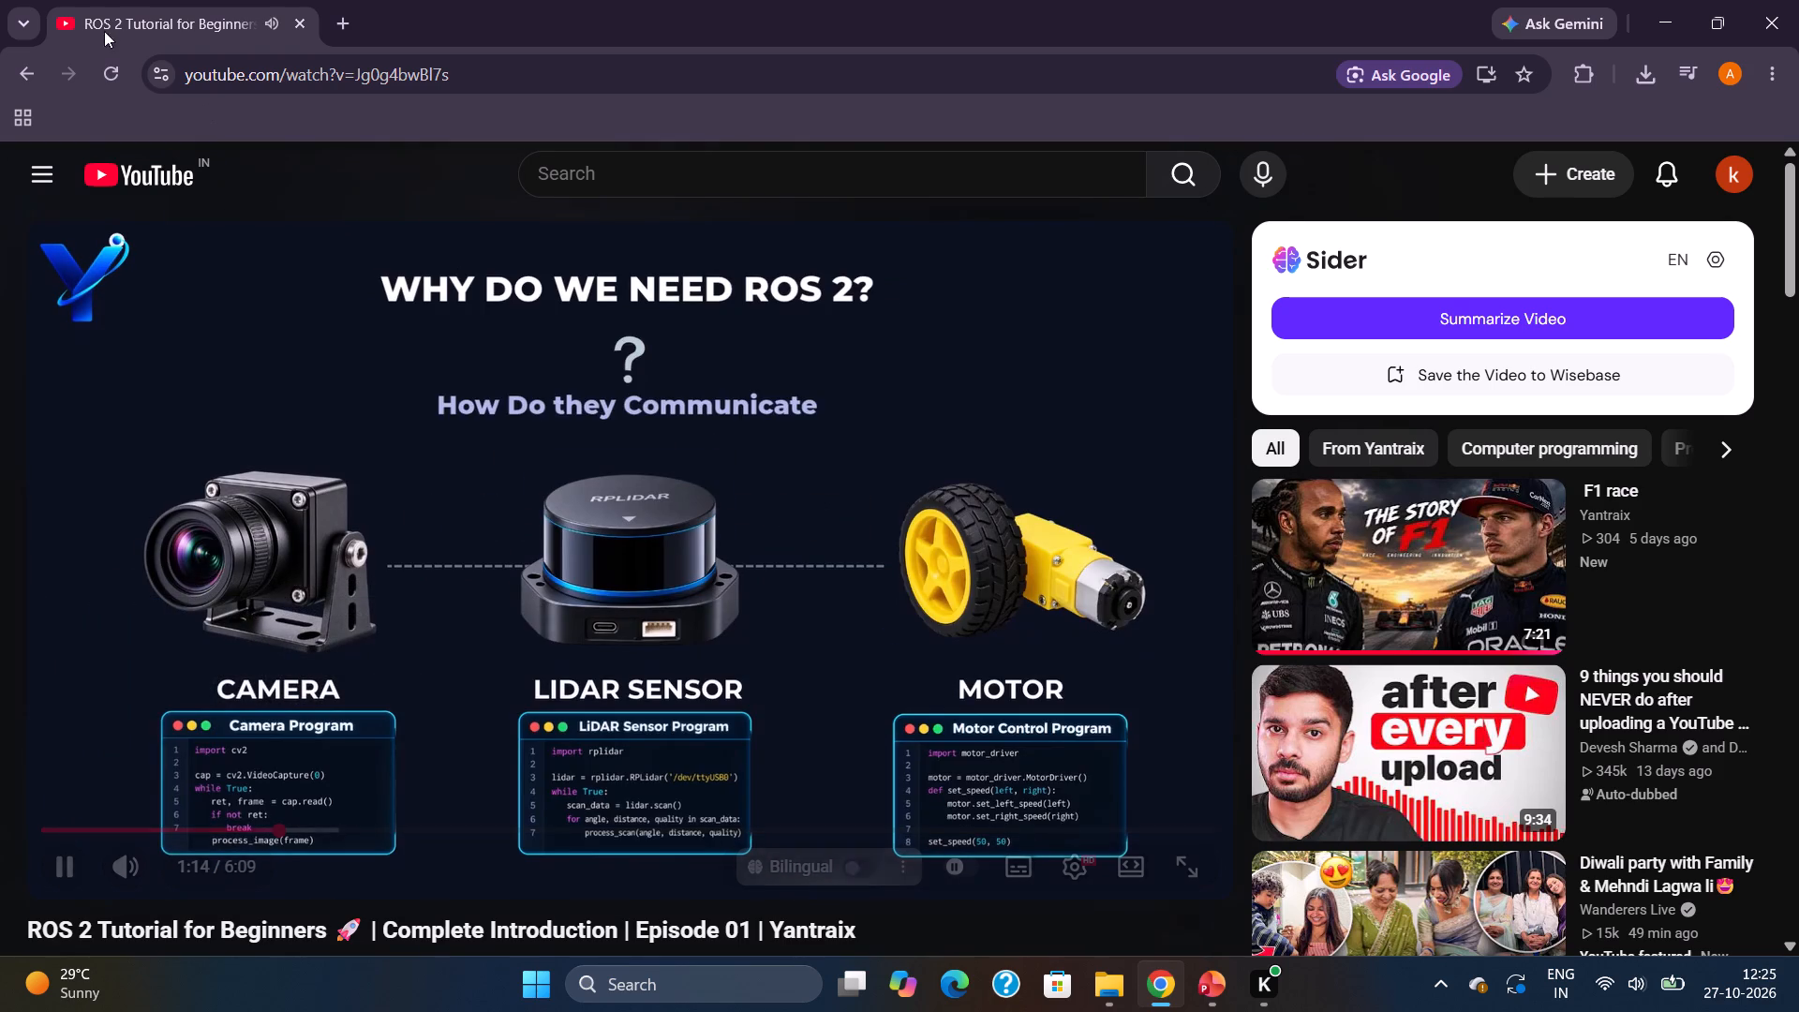
{"action": "left_click", "coordinate": [297, 27]}
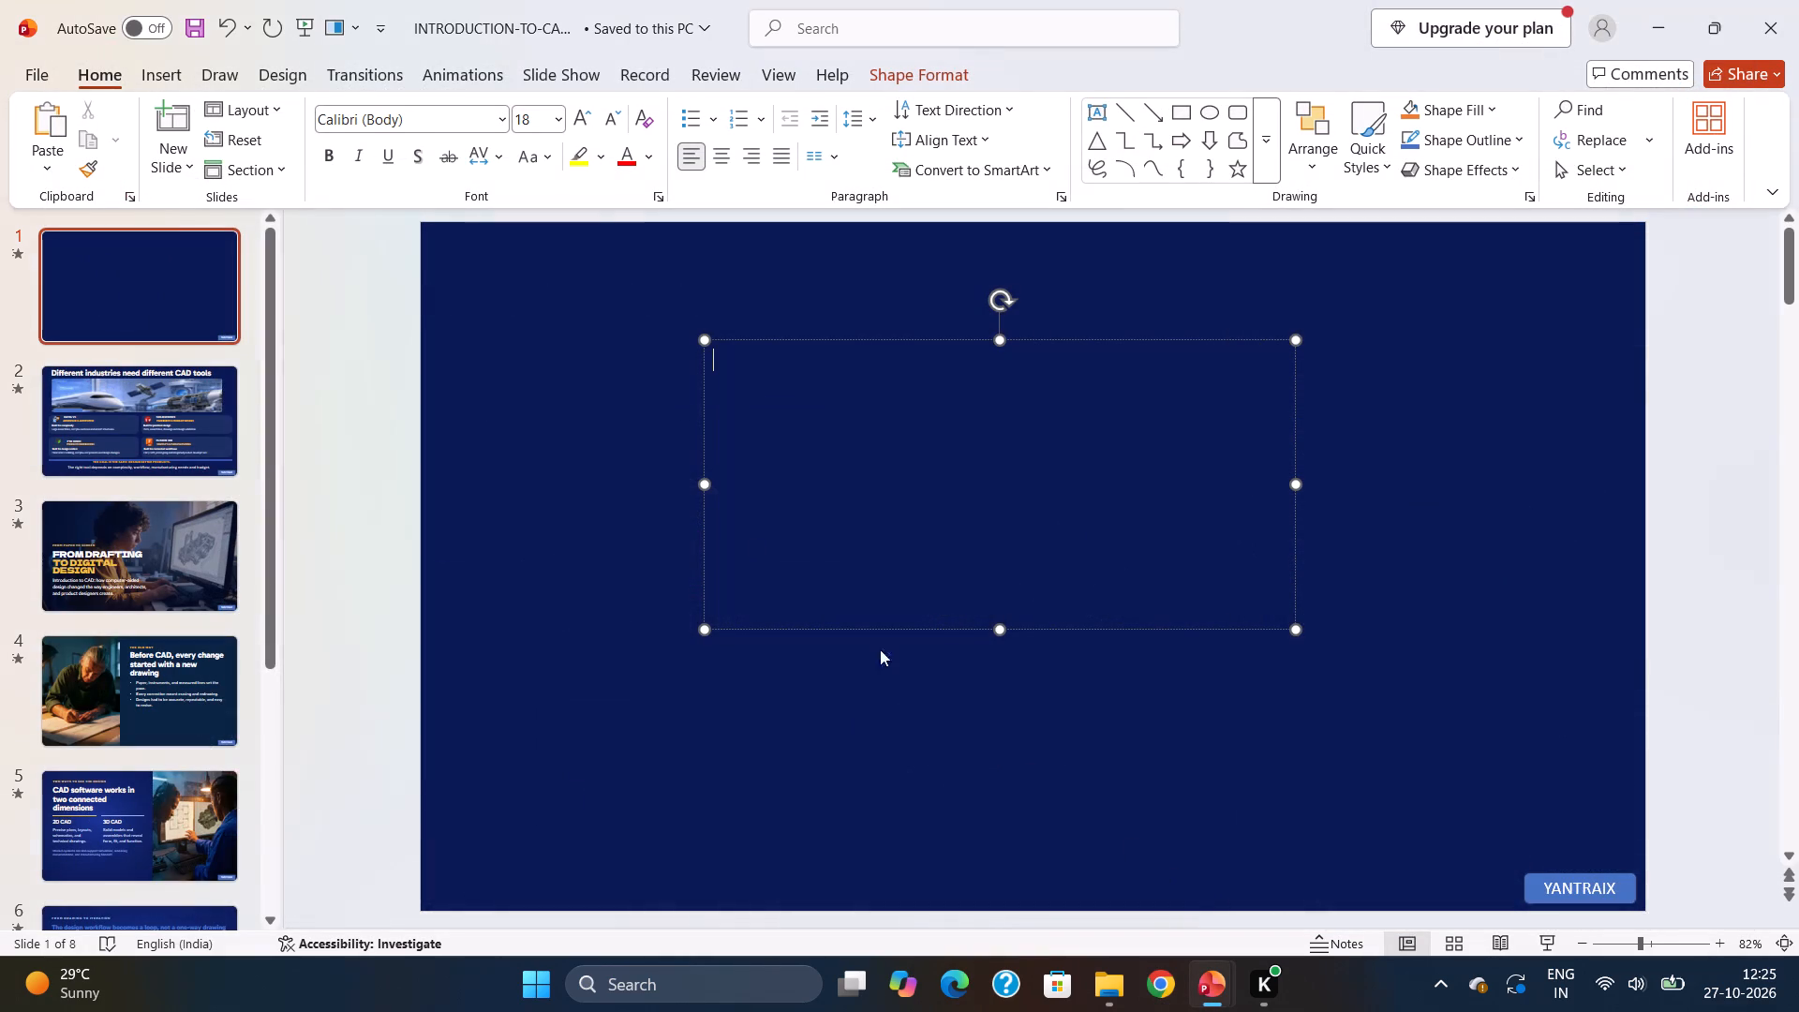
In PowerPoint, shrink the empty text box on slide 1 slightly from its upper-left corner.
{"action": "left_click_drag", "start_coordinate": [706, 344], "coordinate": [722, 361]}
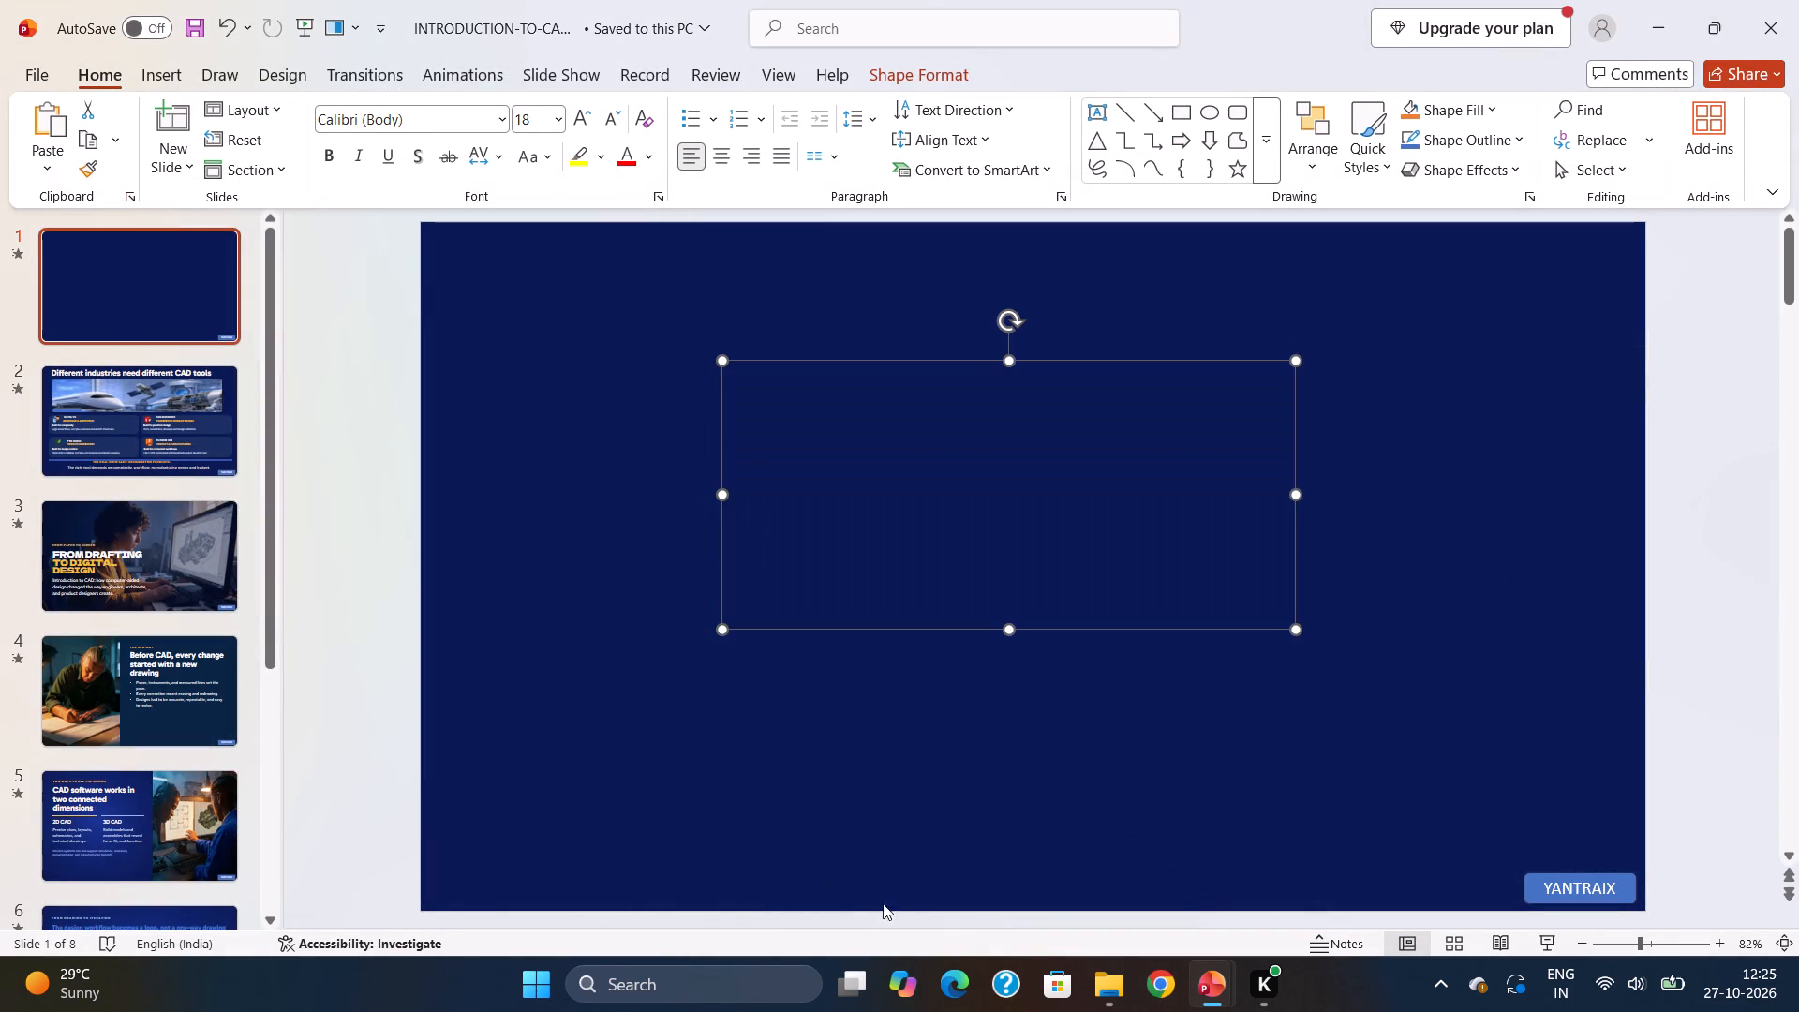
Switch to the Downloads folder in File Explorer and select the Futuristic Neon Y Orbit Emblem image to preview it.
{"action": "left_click", "coordinate": [1116, 970]}
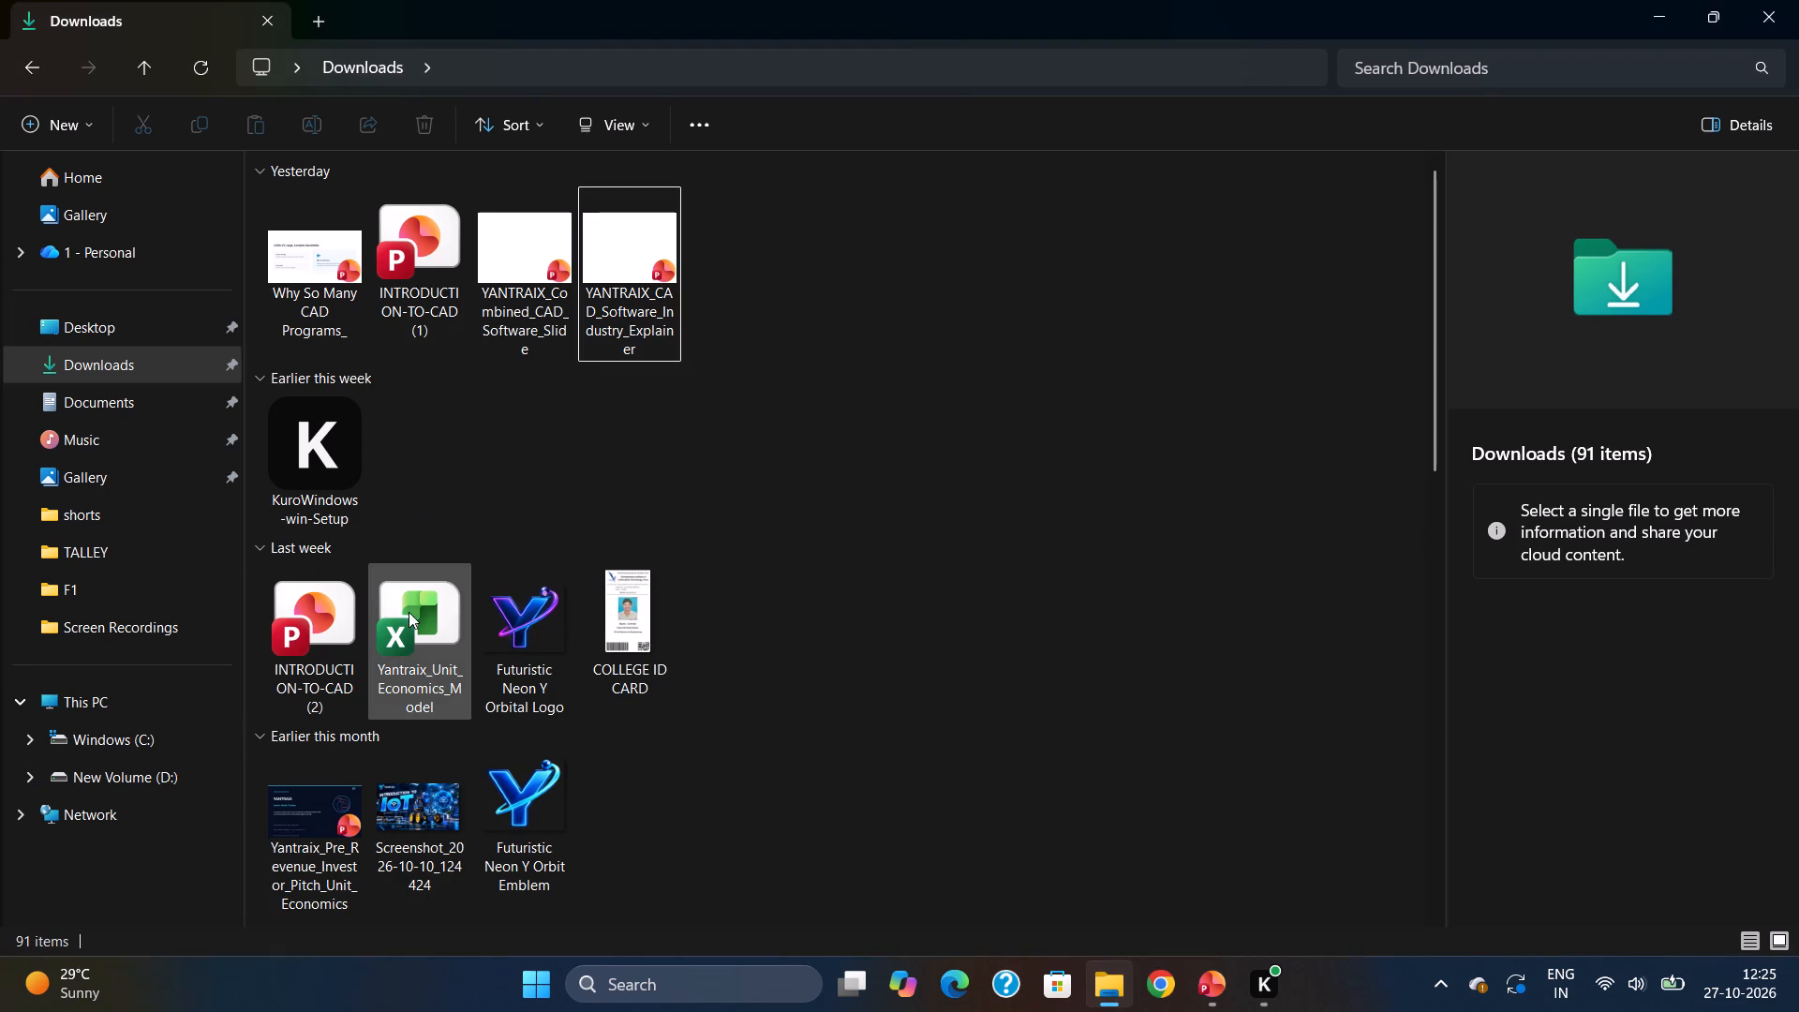
{"action": "left_click", "coordinate": [530, 783]}
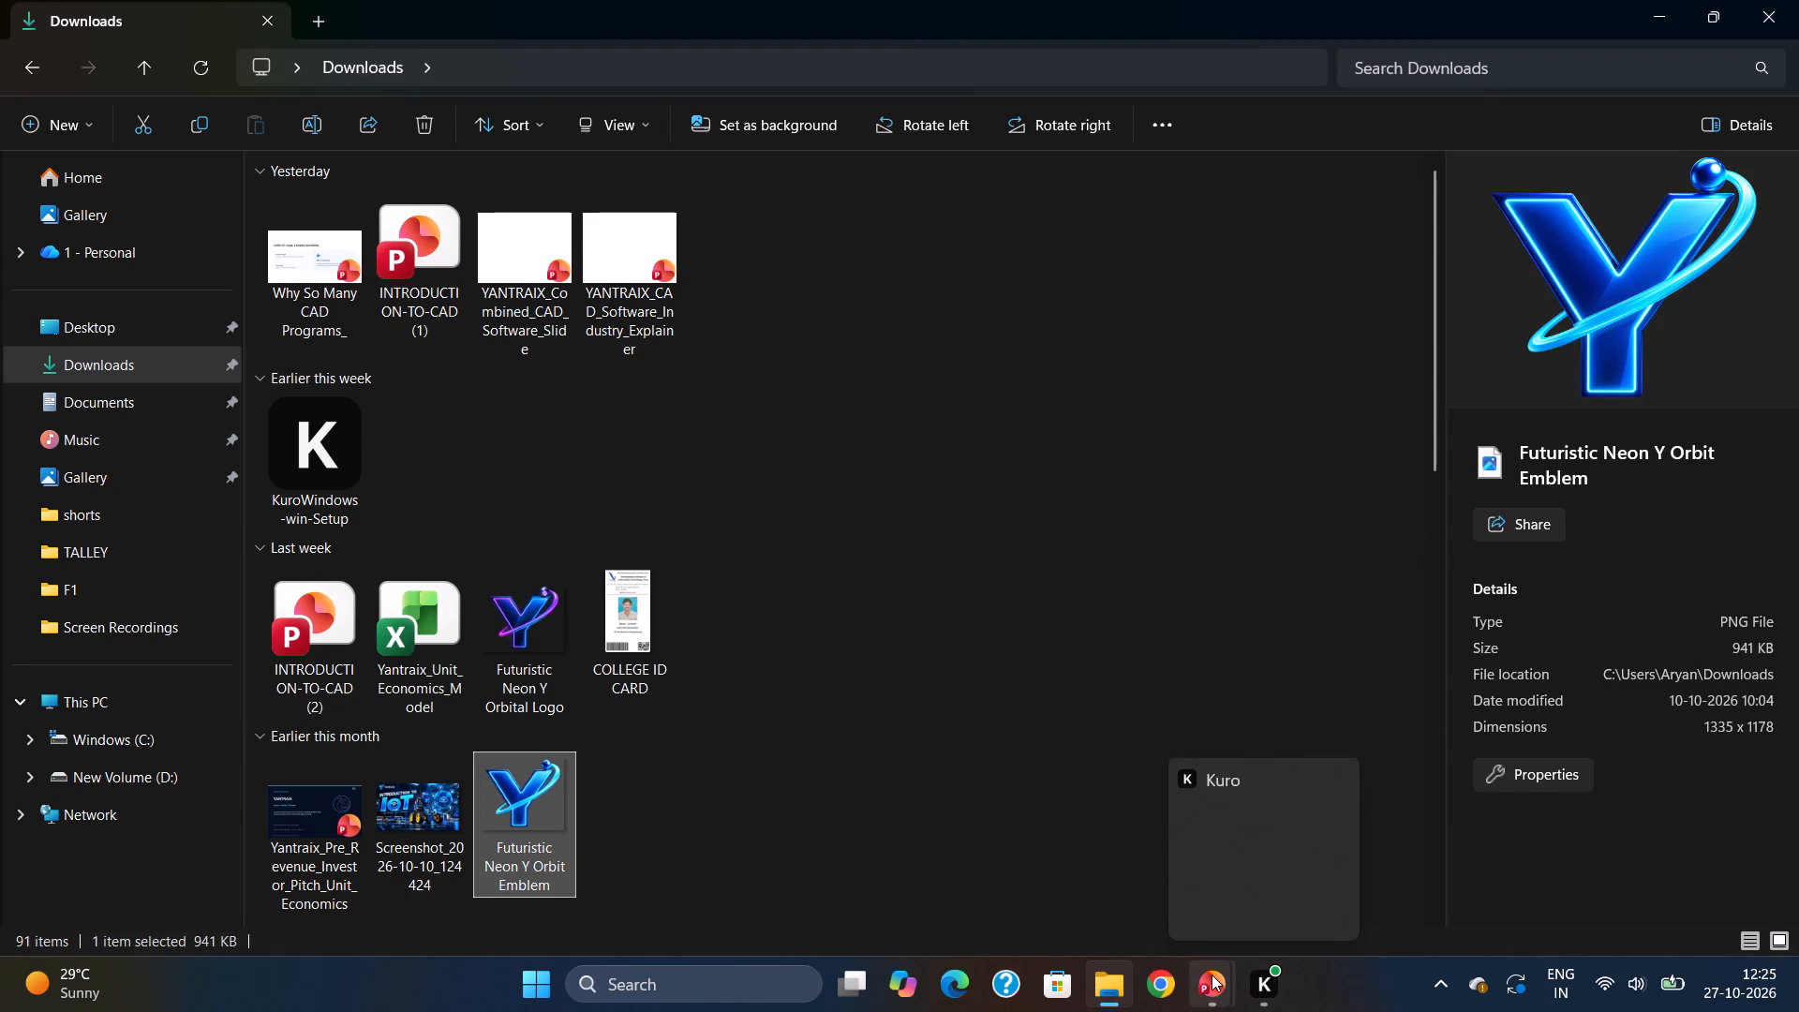
Reopen the closed ROS 2 tutorial video in Chrome, check its opening, and close it again.
{"action": "left_click", "coordinate": [1163, 981]}
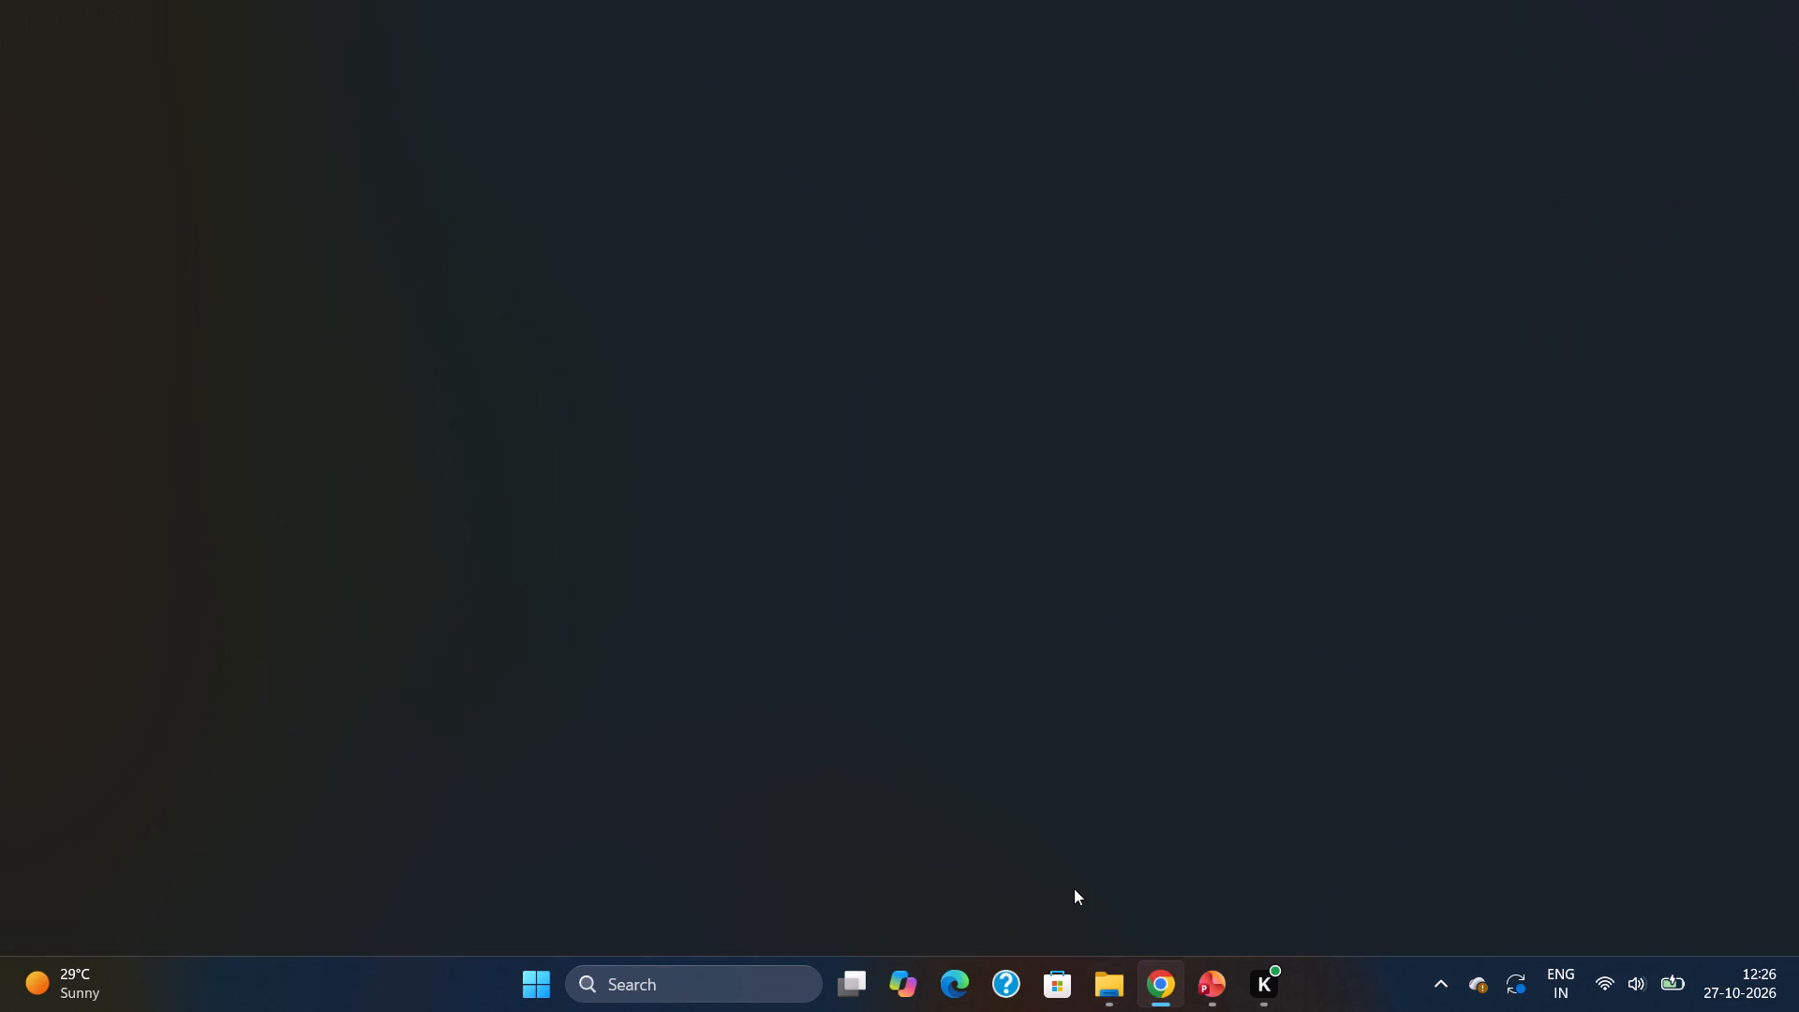
{"action": "key", "text": "ctrl+shift+r"}
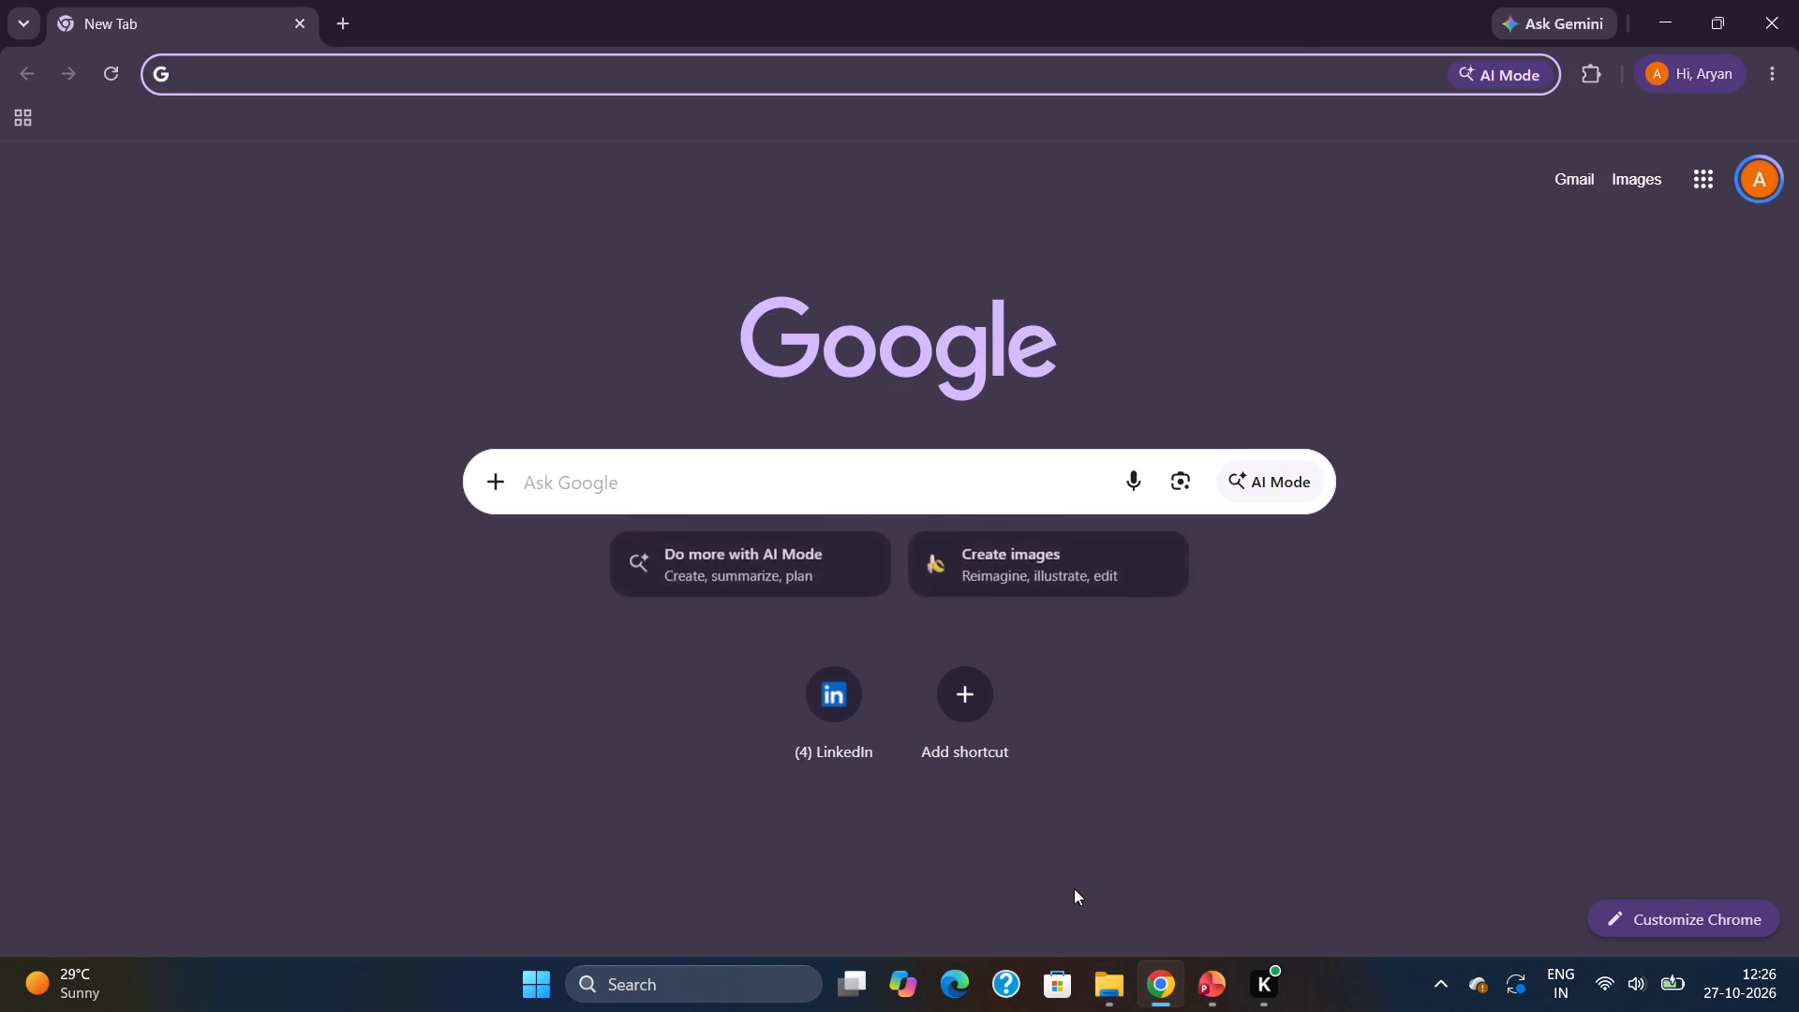
{"action": "key", "text": "ctrl+shift+t"}
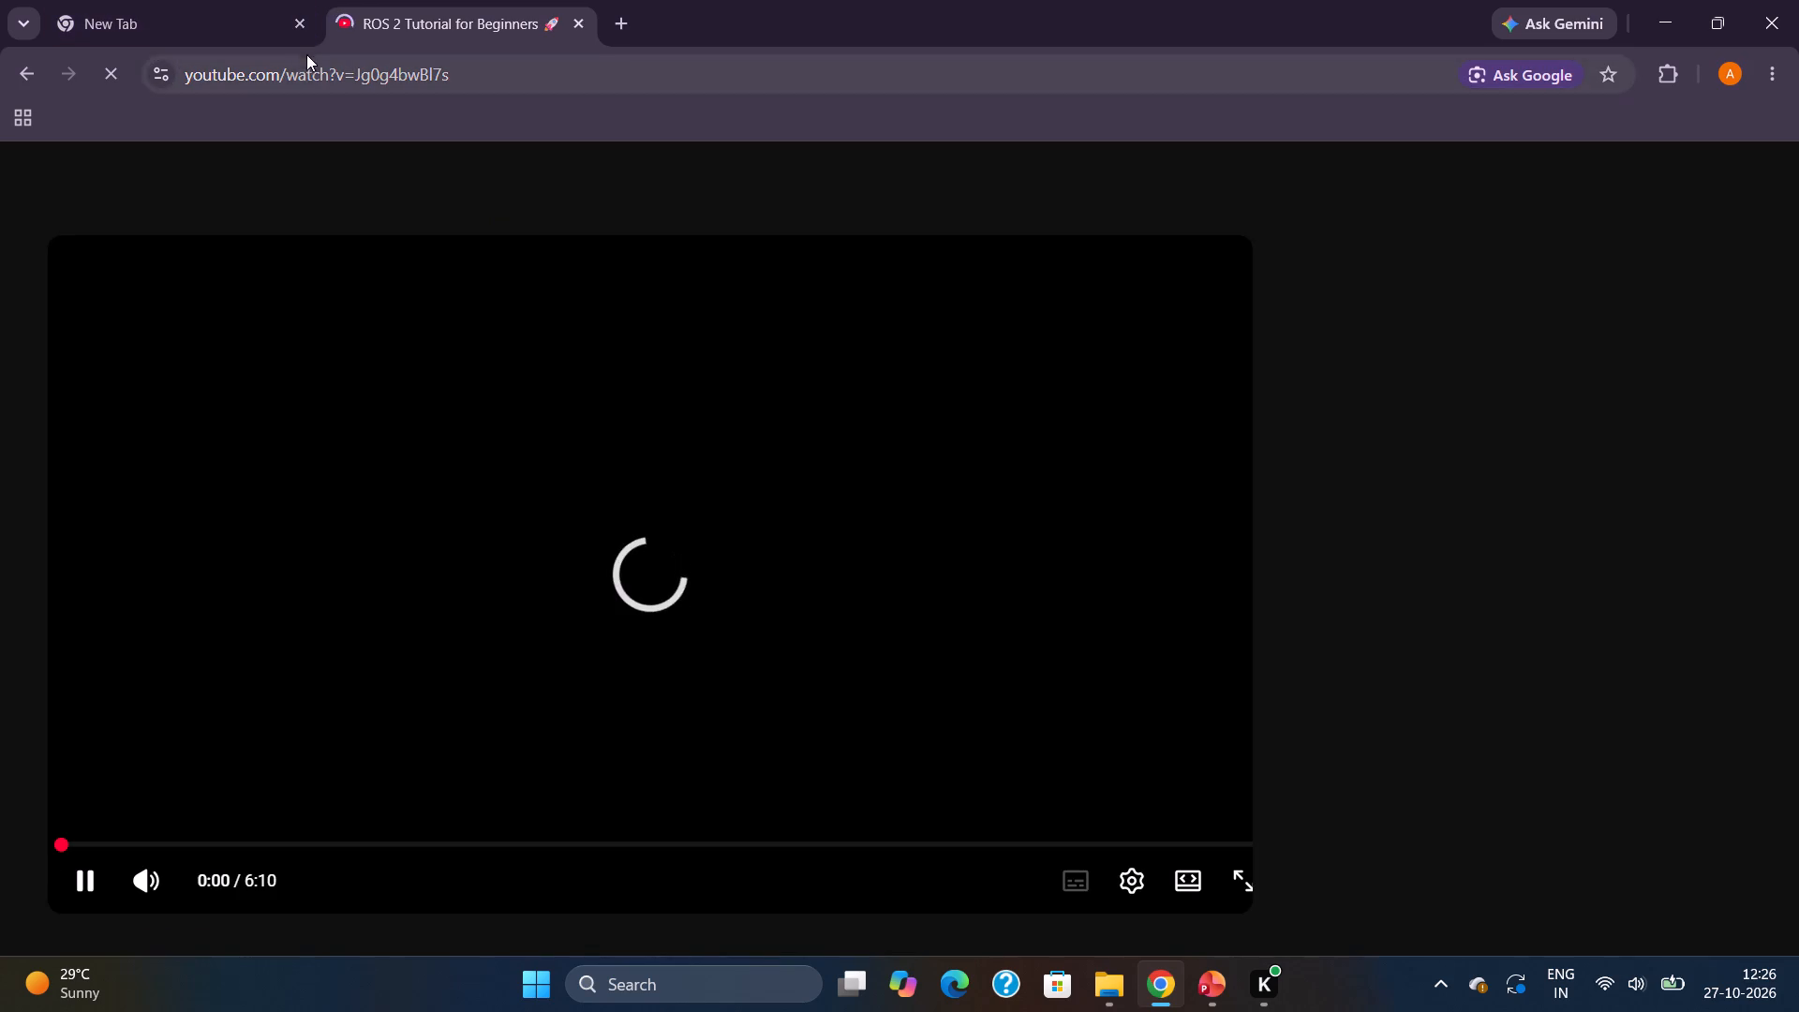
{"action": "left_click", "coordinate": [302, 27]}
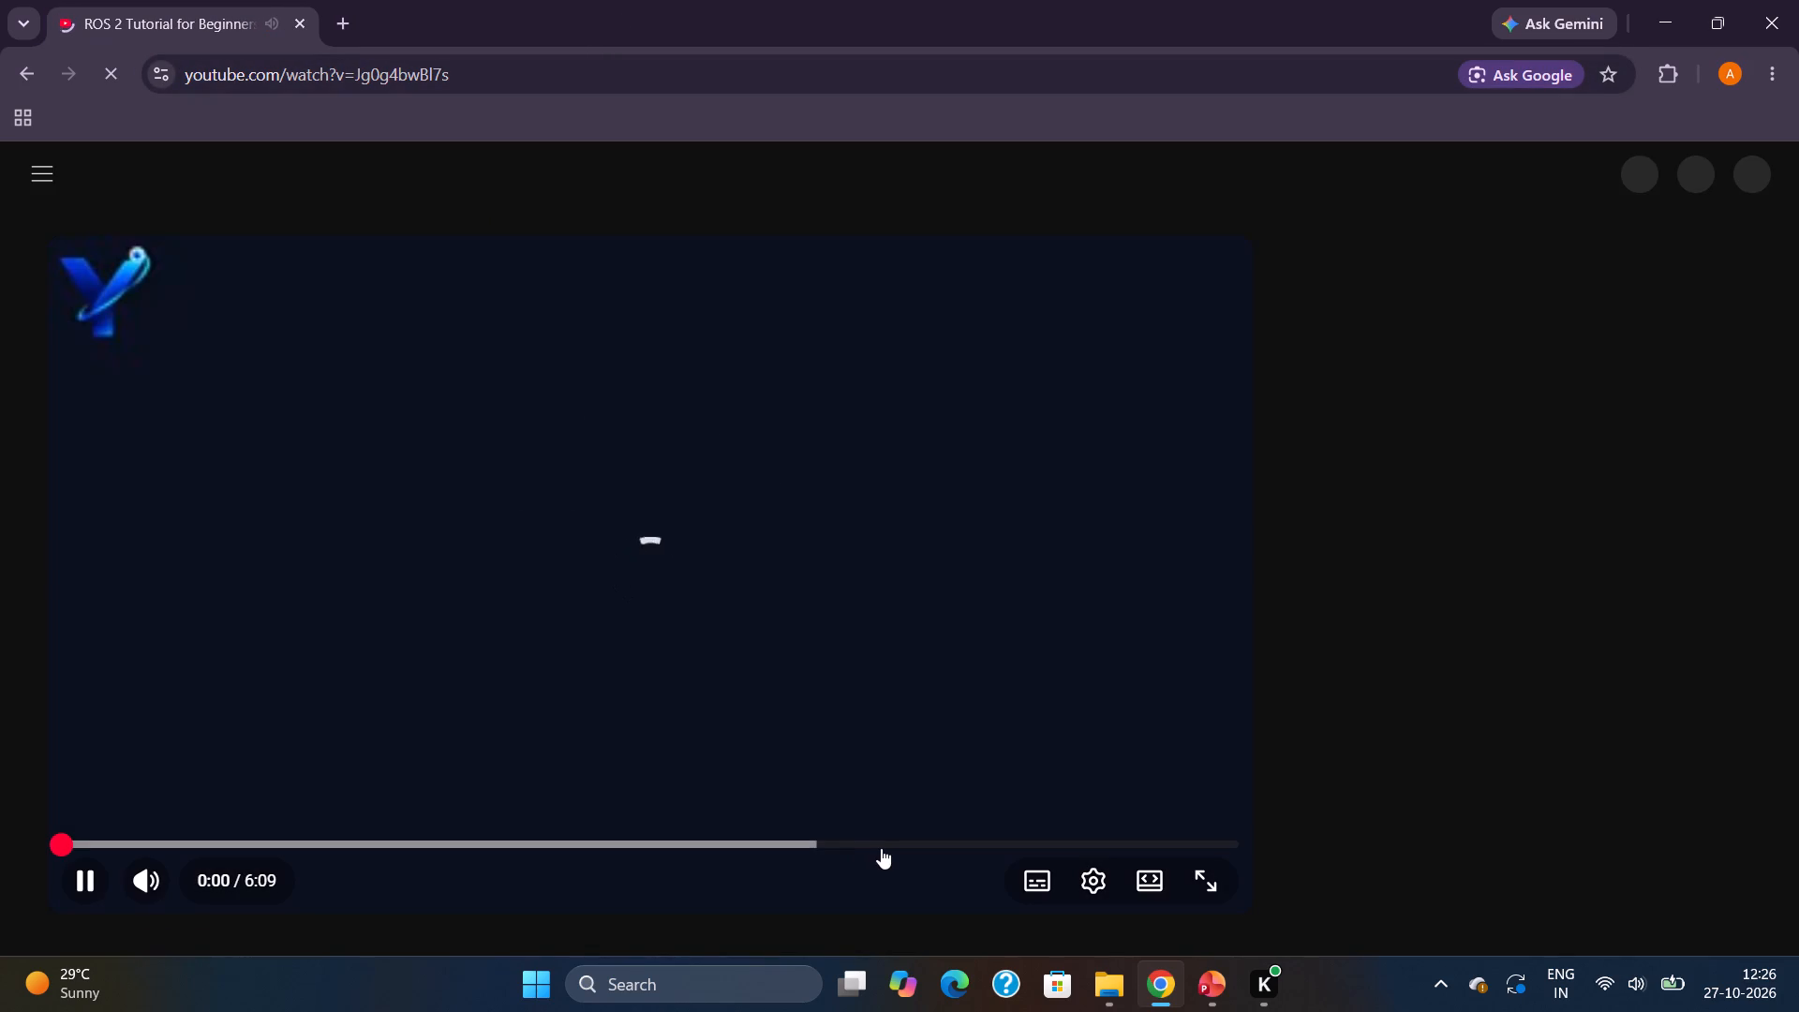
{"action": "left_click", "coordinate": [307, 28]}
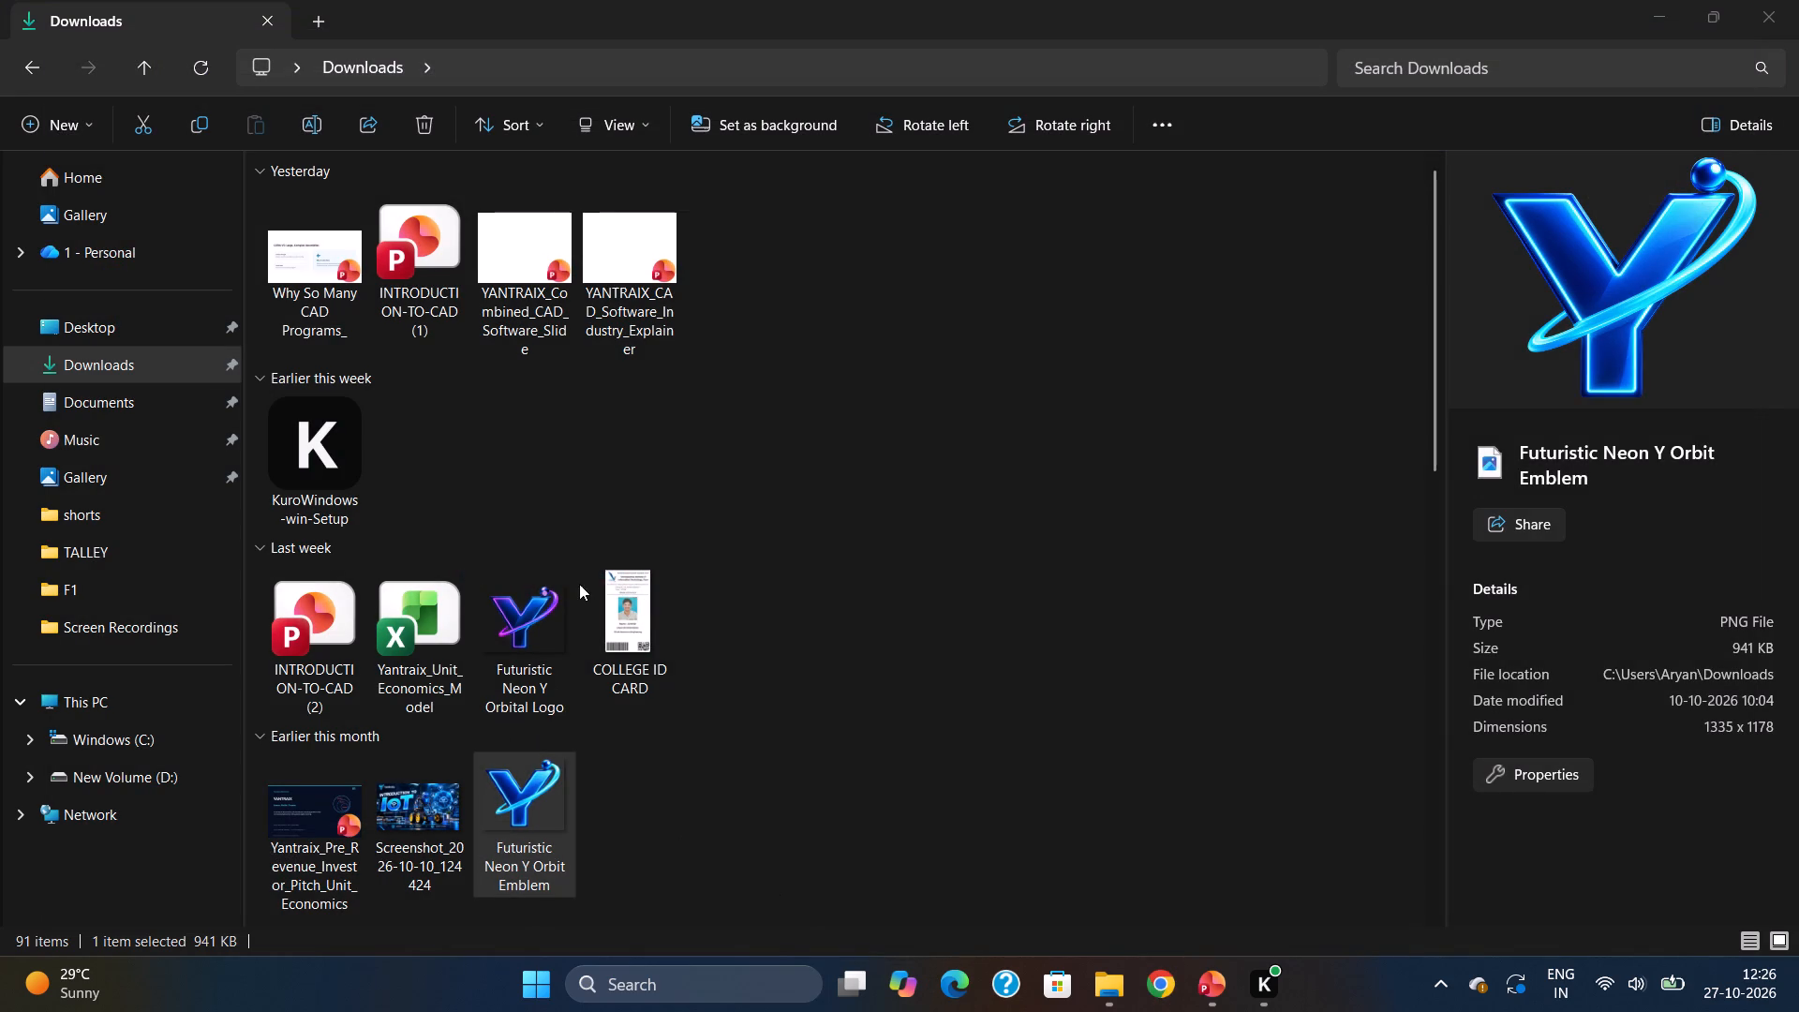
Look through the older files in the Downloads folder.
{"action": "scroll", "coordinate": [568, 591], "scroll_direction": "down", "scroll_amount": 7}
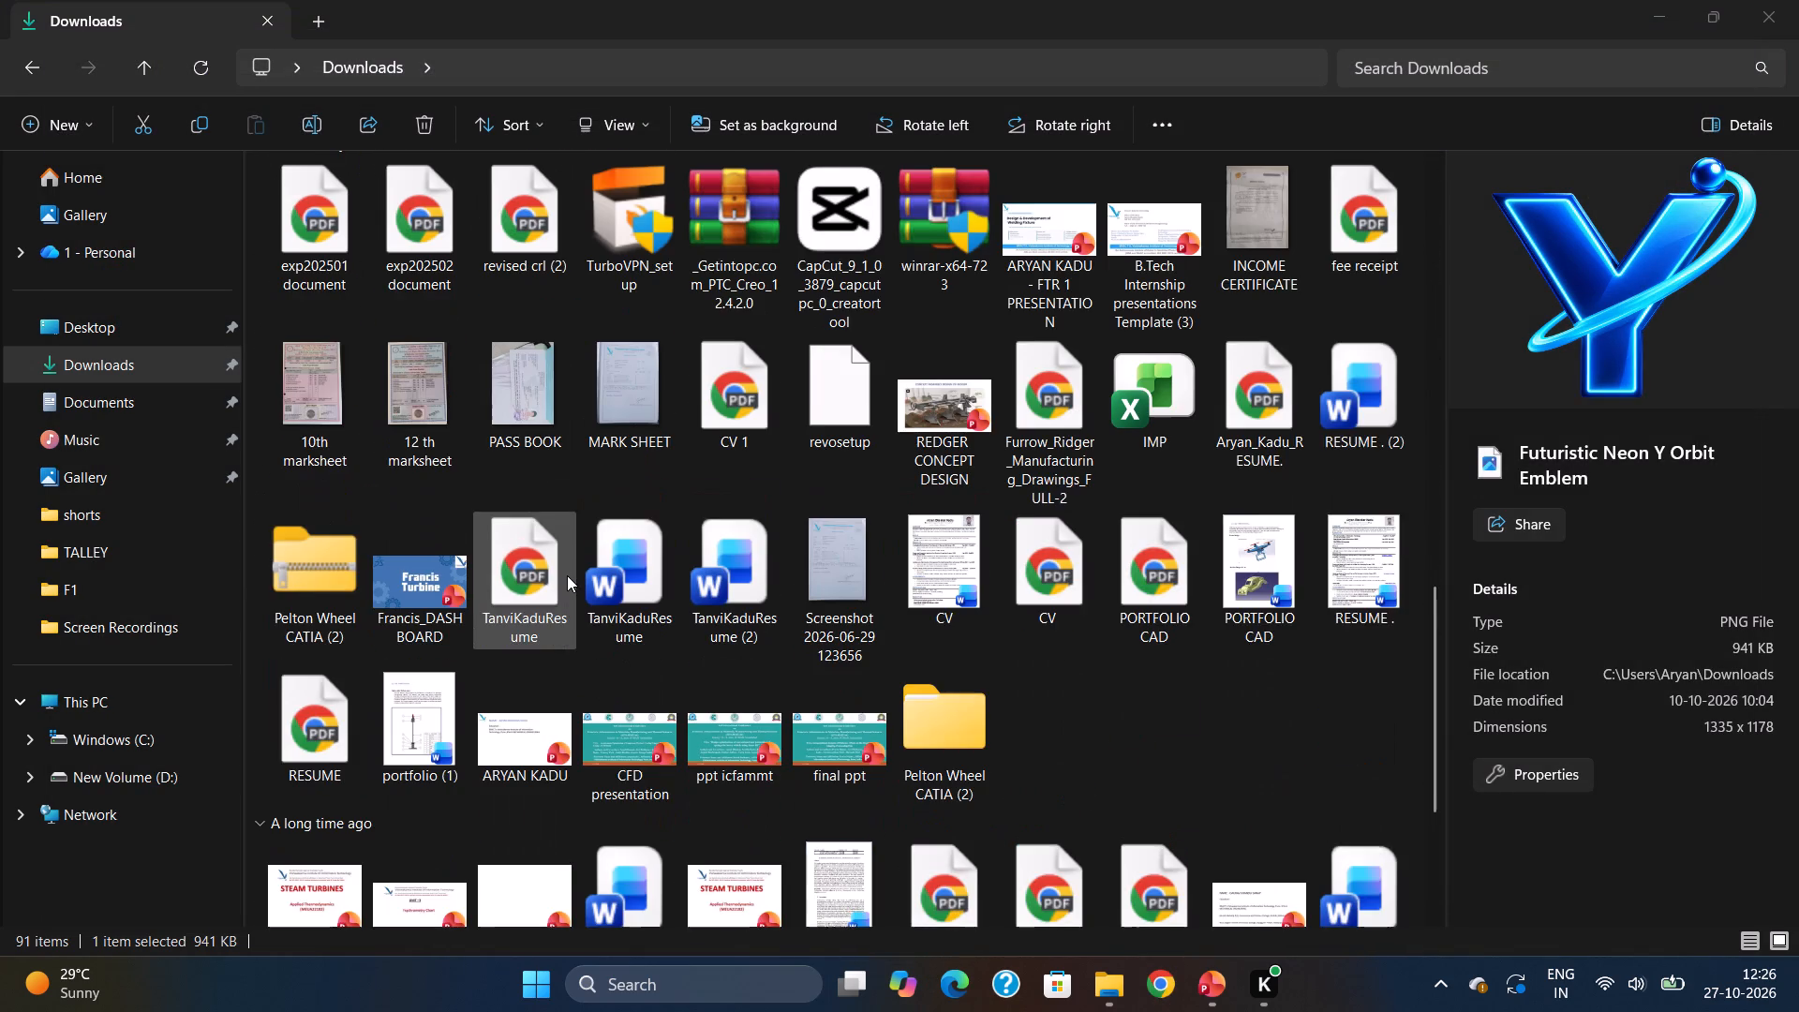
{"action": "scroll", "coordinate": [567, 575], "scroll_direction": "down", "scroll_amount": 4}
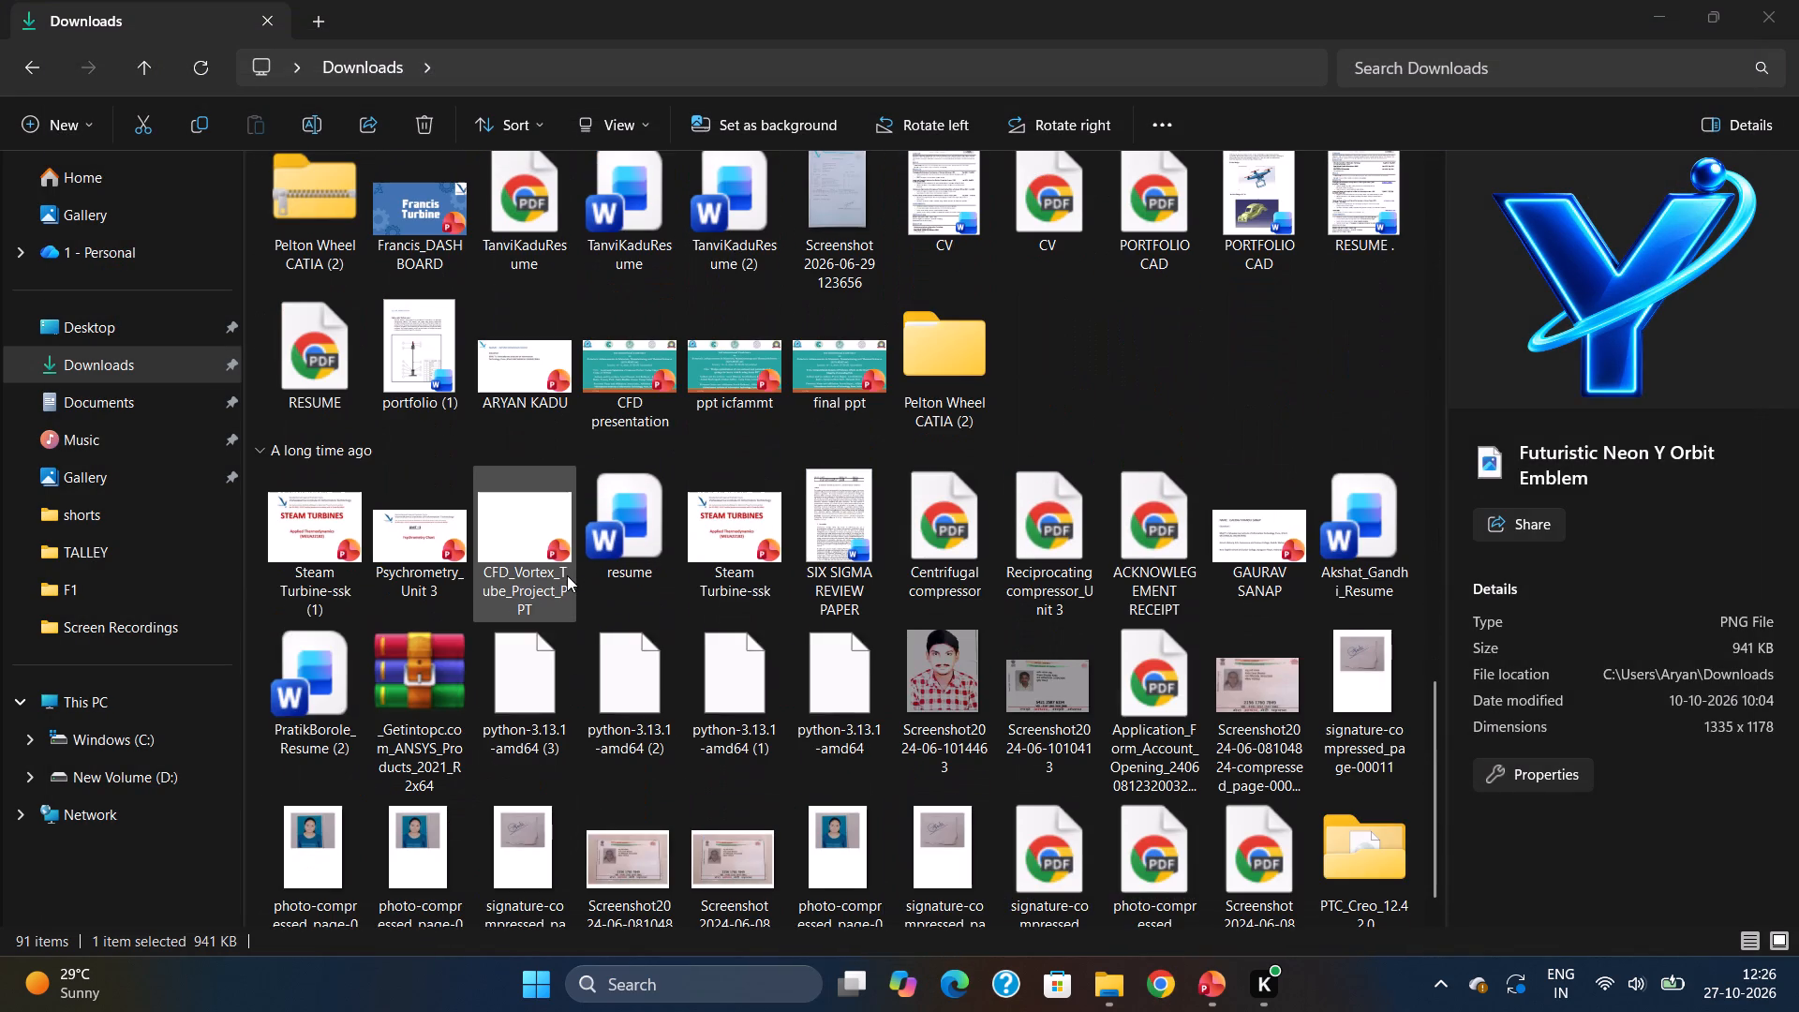
{"action": "scroll", "coordinate": [567, 575], "scroll_direction": "down", "scroll_amount": 3}
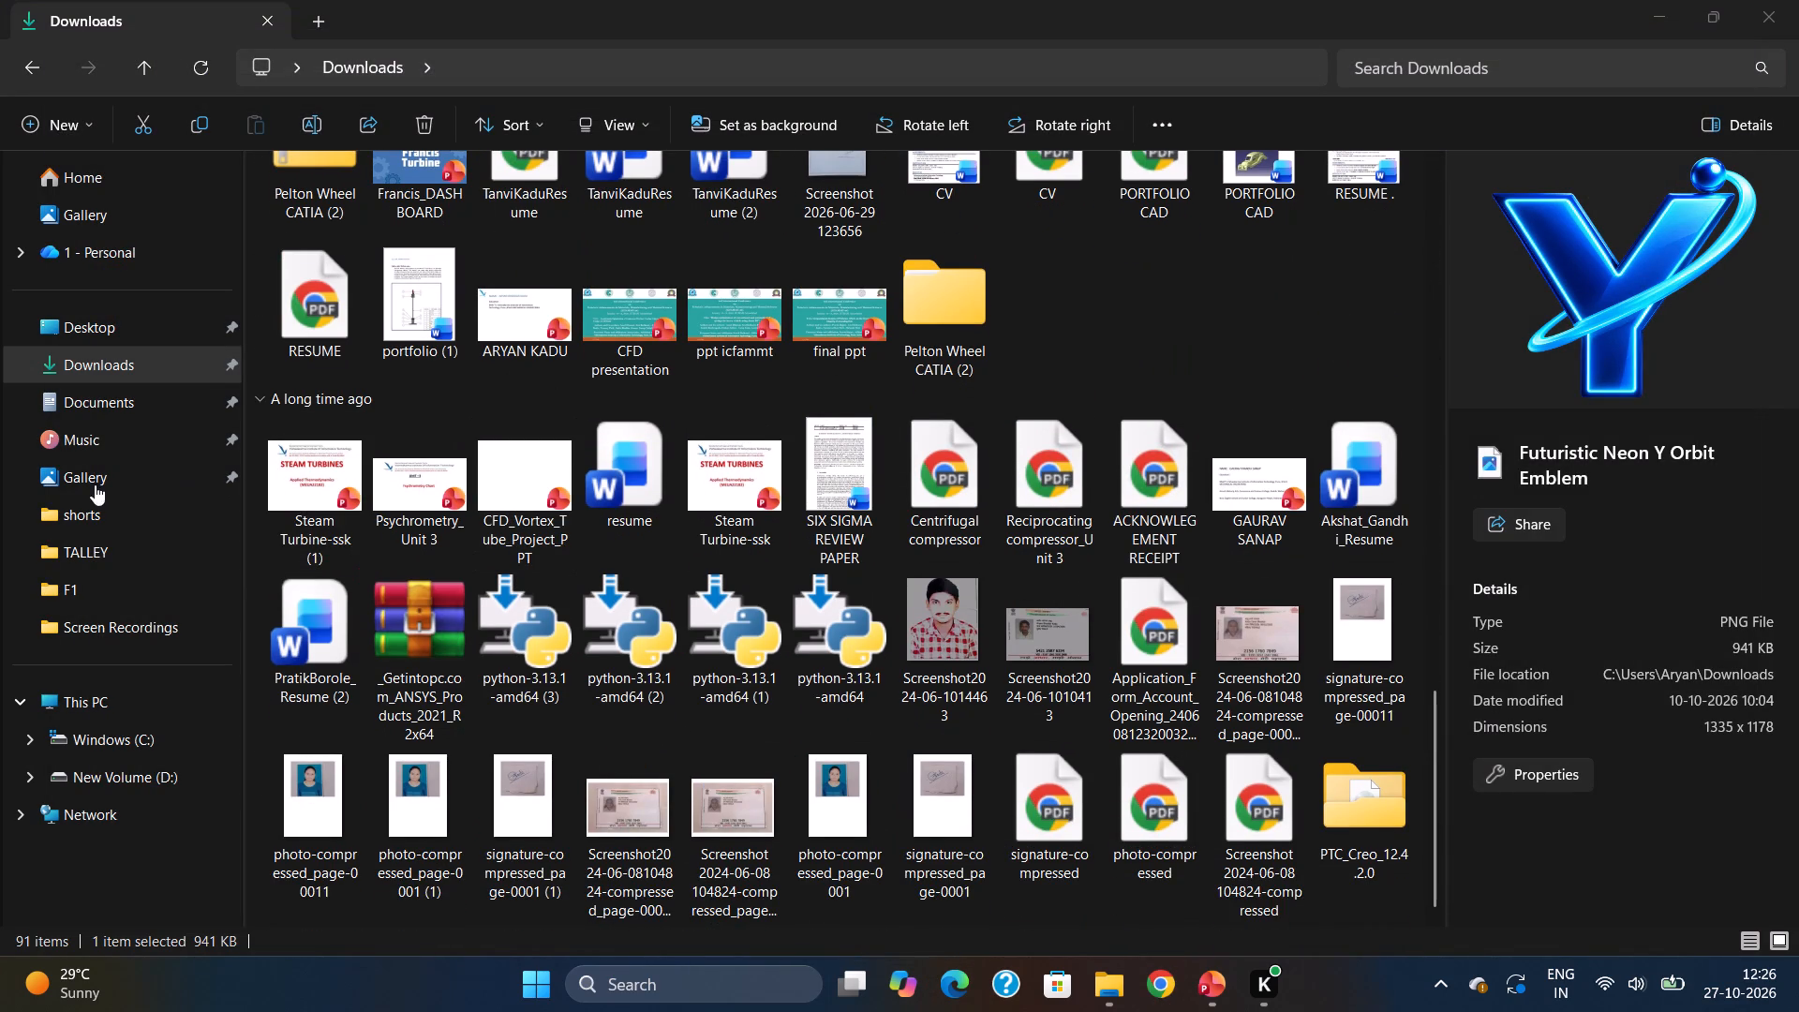
In the Gallery, delete the four newest images: the Fusion 360 logo, the CATIA shortcut icon and the two CAD comparison screenshots.
{"action": "left_click", "coordinate": [103, 468]}
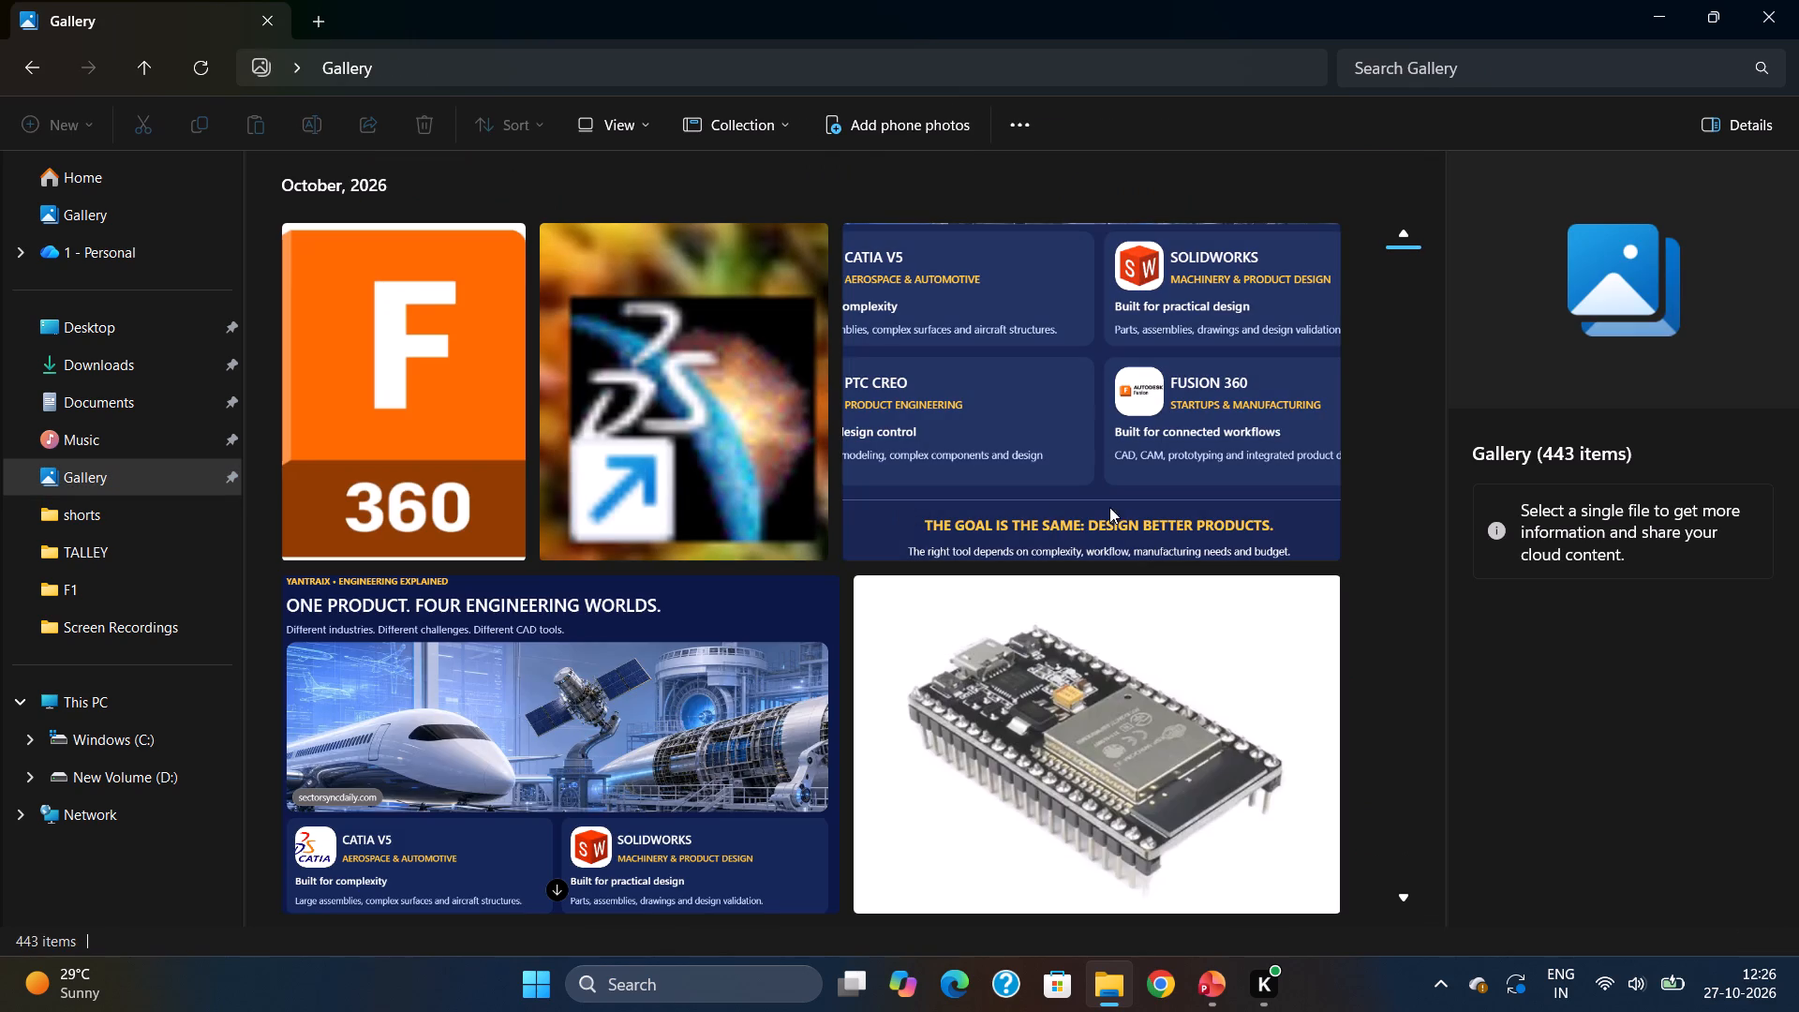
{"action": "left_click", "coordinate": [518, 457]}
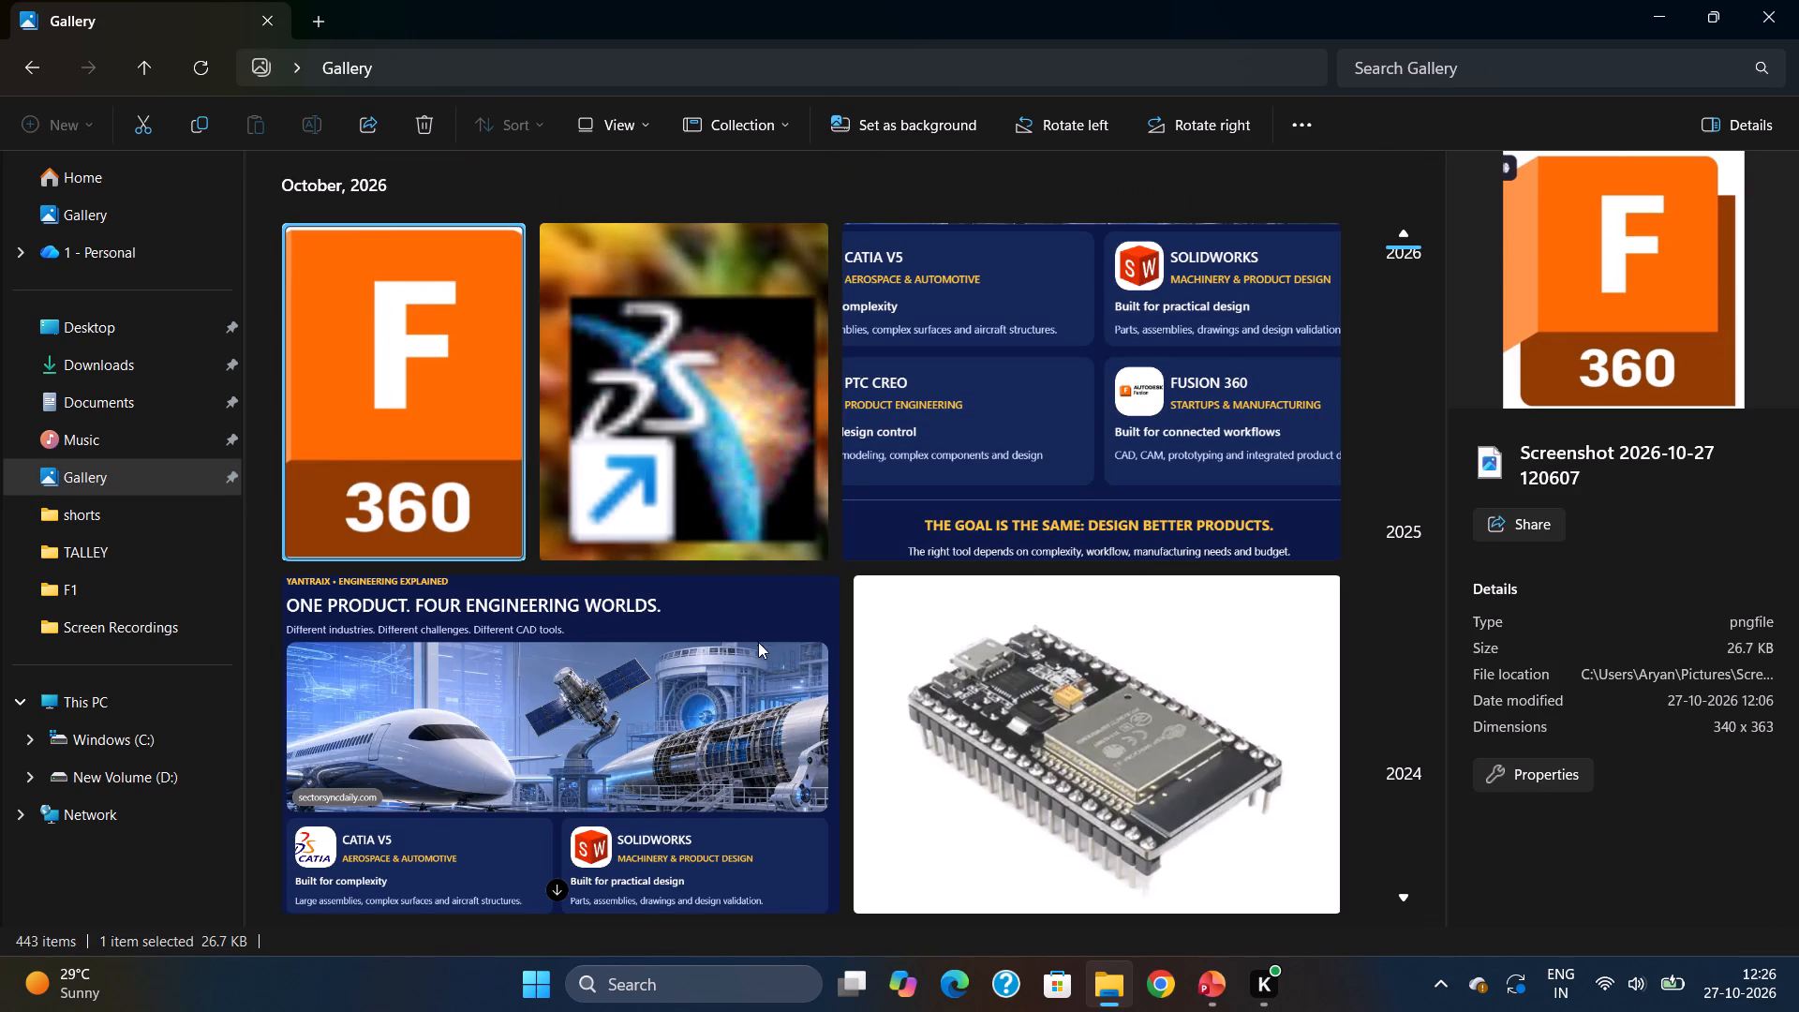
{"action": "left_click", "coordinate": [699, 695], "text": "ctrl"}
{"action": "left_click", "coordinate": [634, 455], "text": "ctrl"}
{"action": "left_click", "coordinate": [987, 403], "text": "ctrl"}
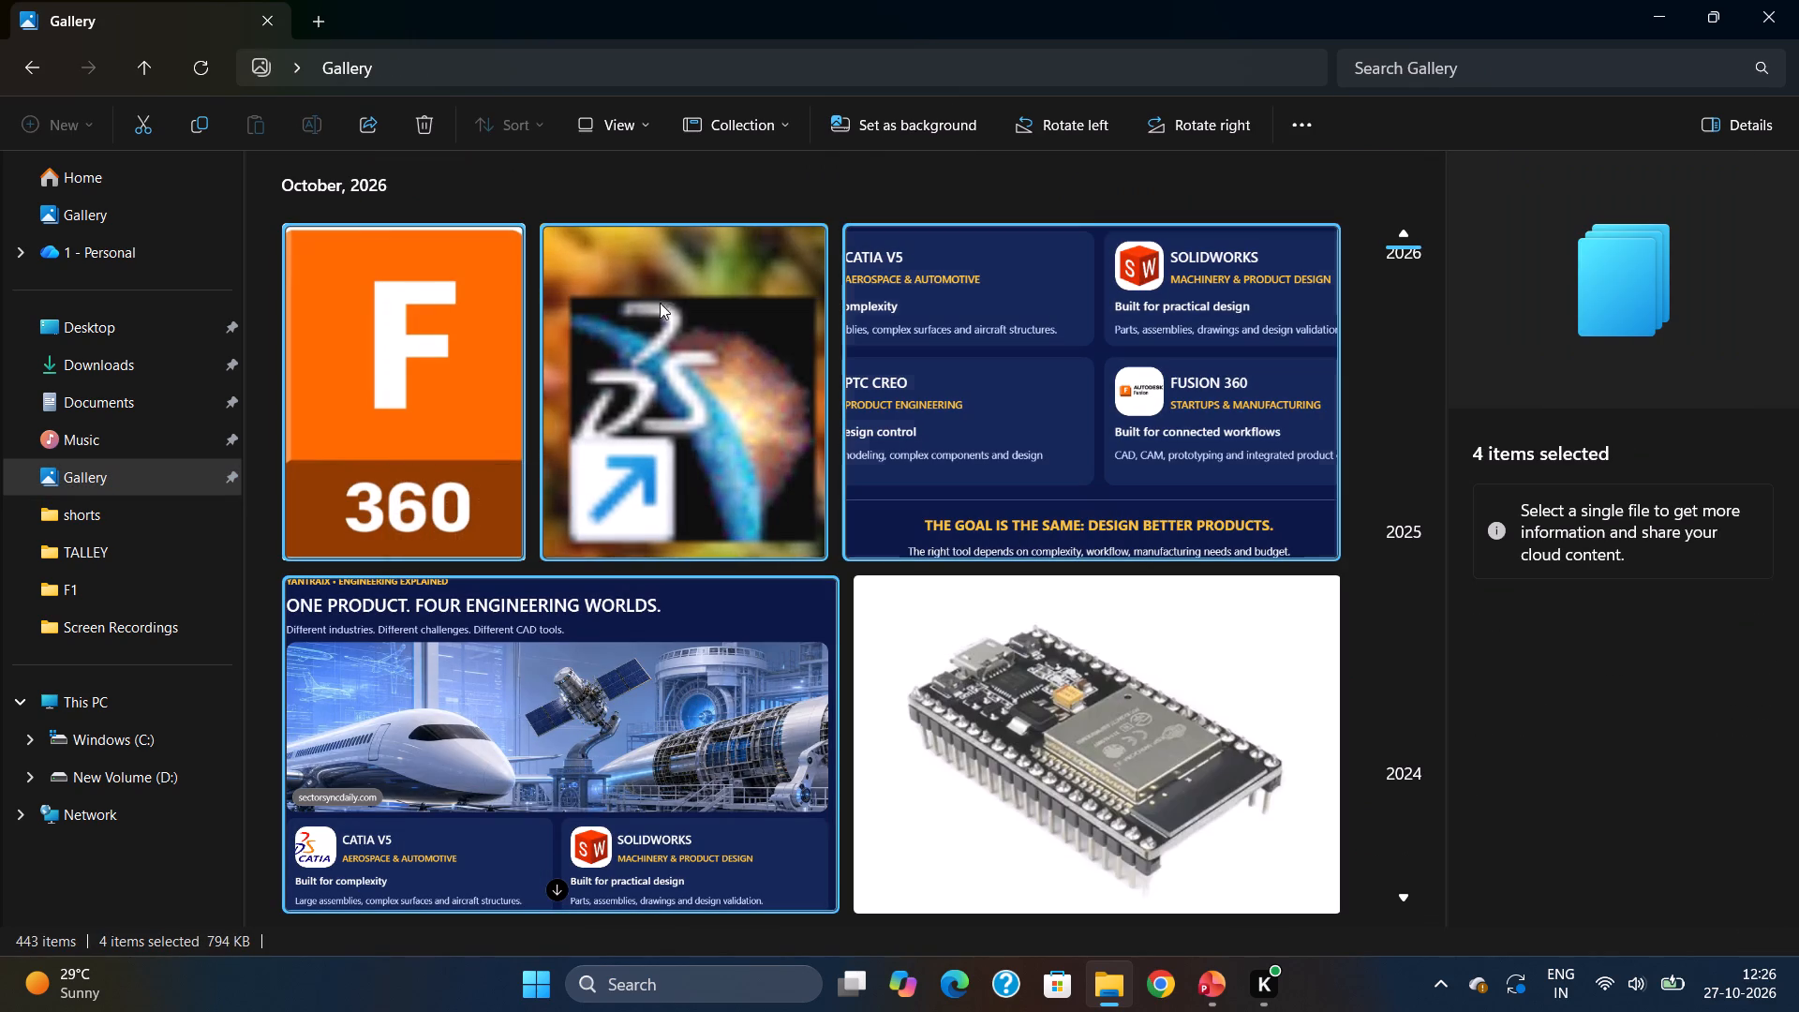
{"action": "left_click", "coordinate": [406, 124]}
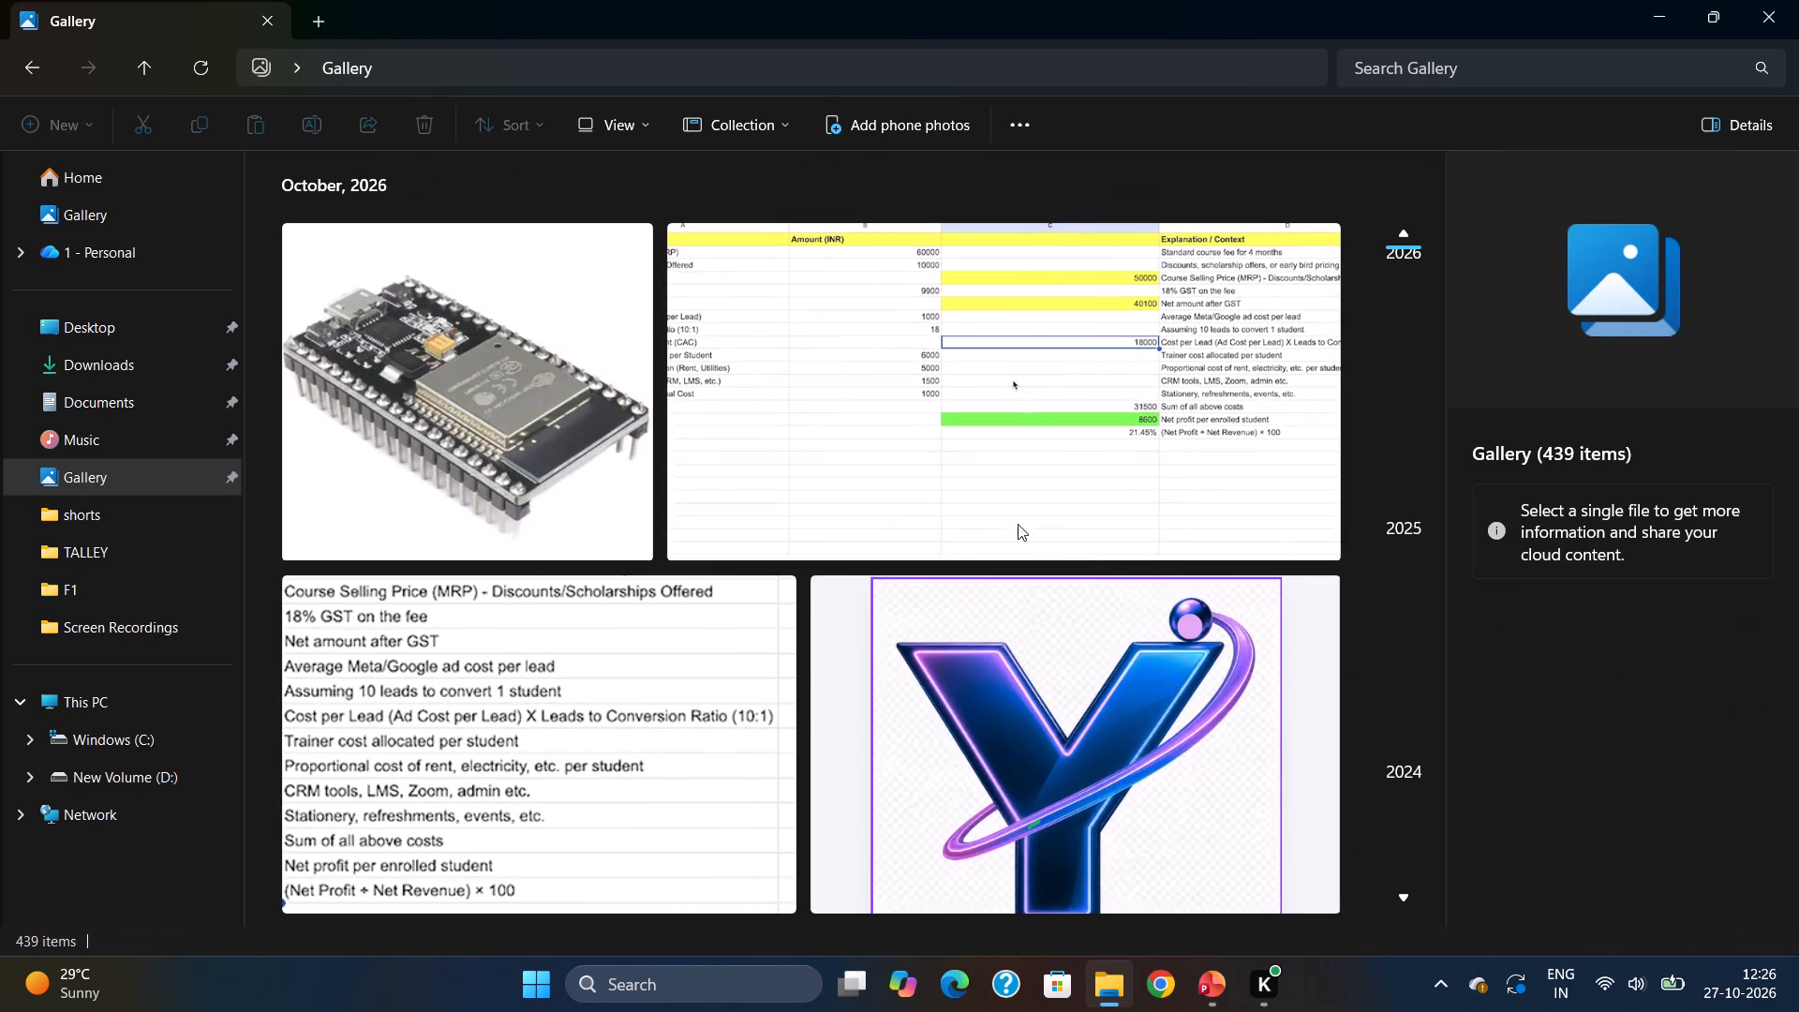
Browse the Gallery back to September 2026 and select the narrow dark-background Yantraix logo screenshot.
{"action": "double_click", "coordinate": [1405, 895]}
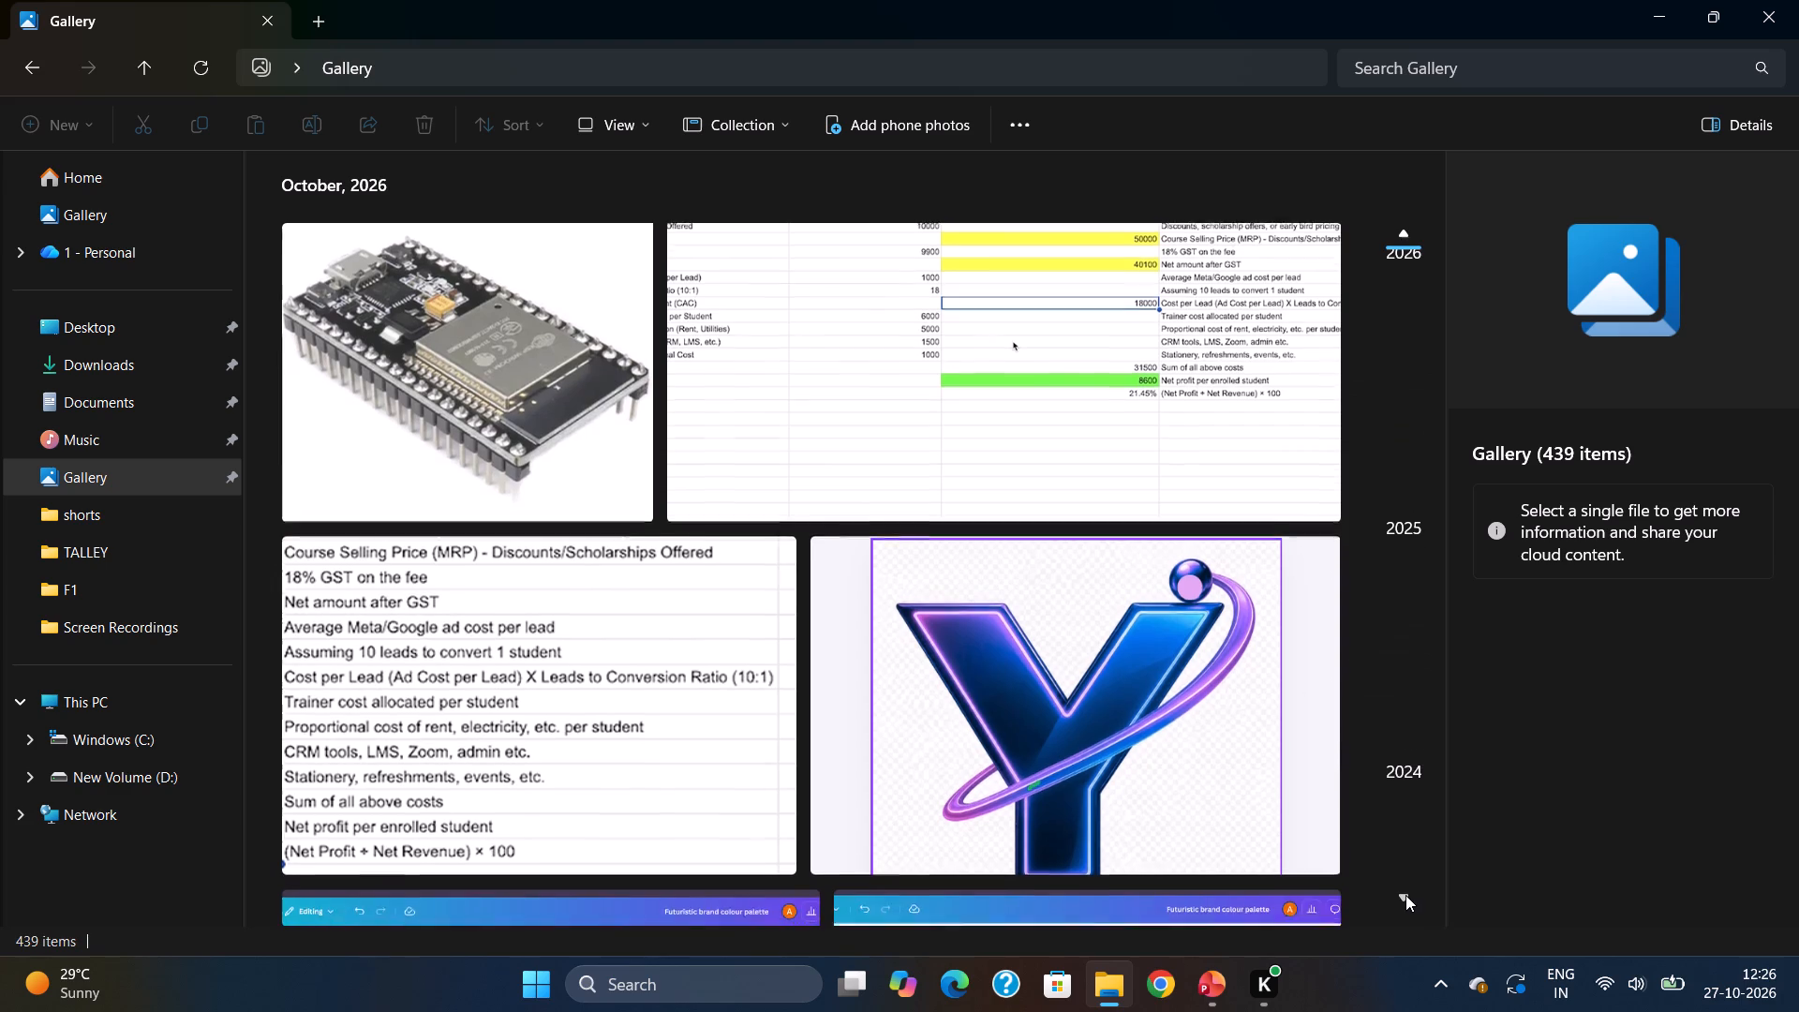
{"action": "left_click", "coordinate": [1405, 895]}
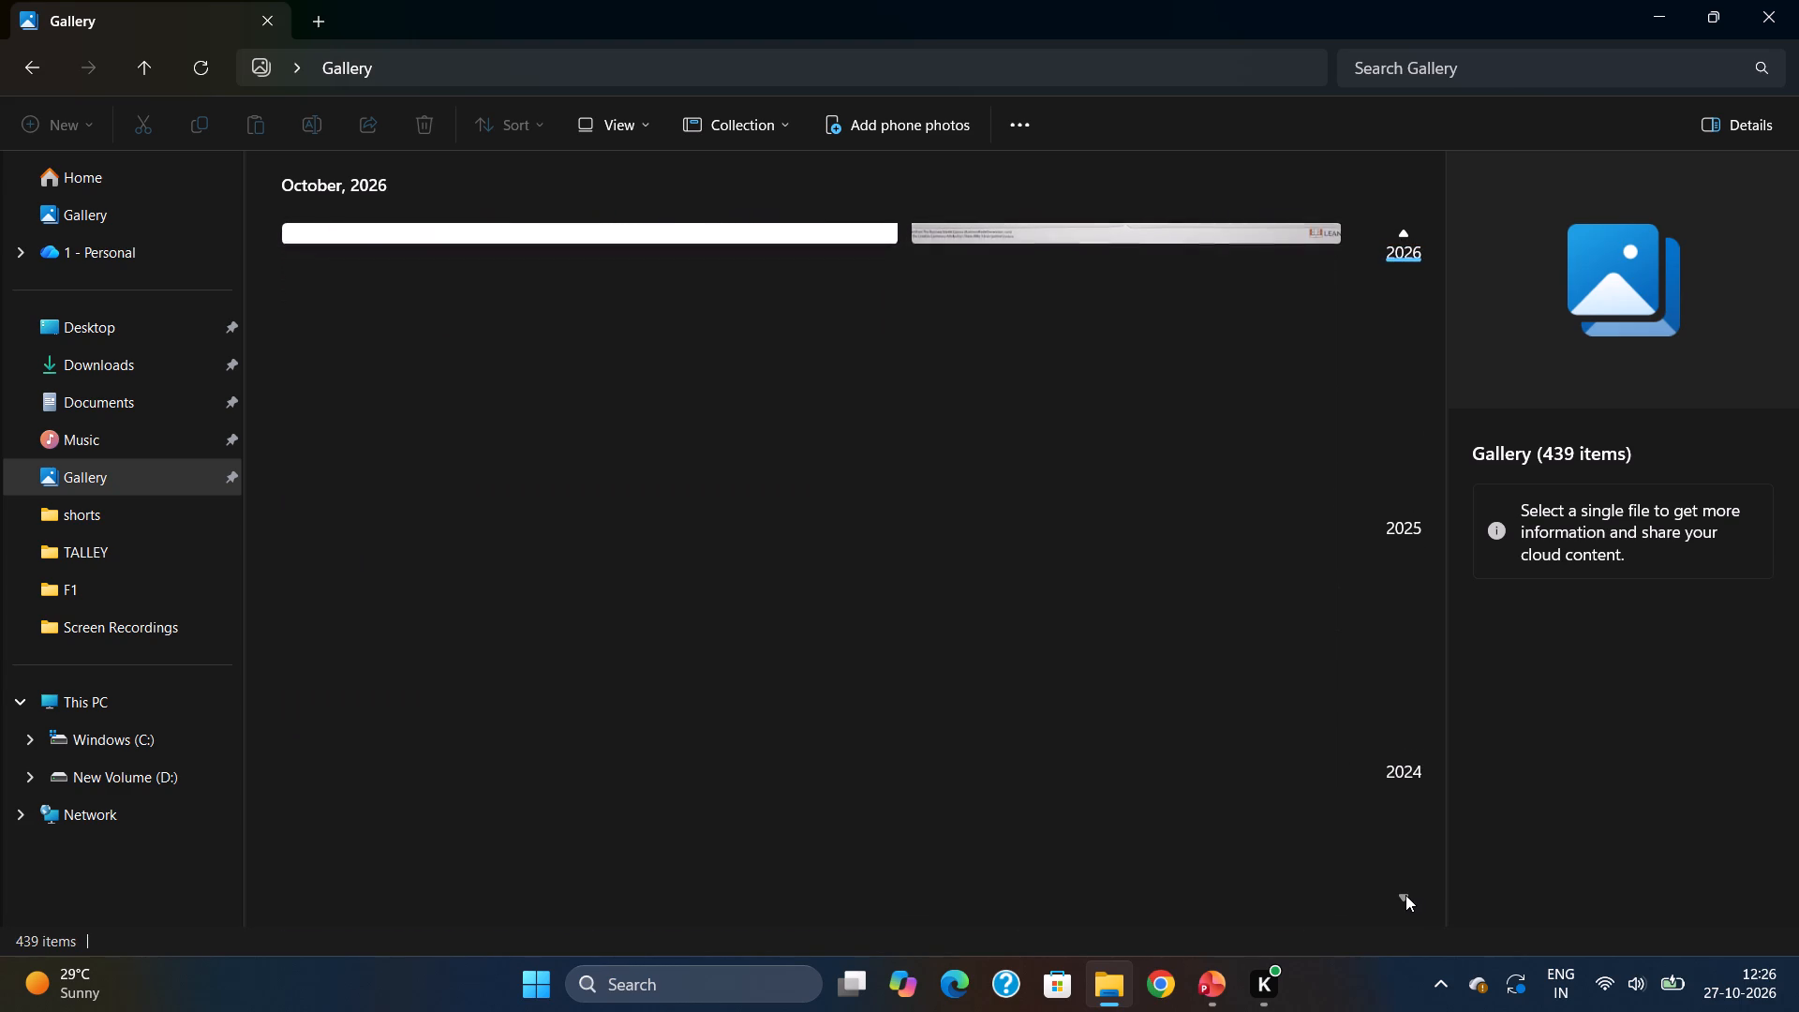
{"action": "left_click", "coordinate": [1405, 895]}
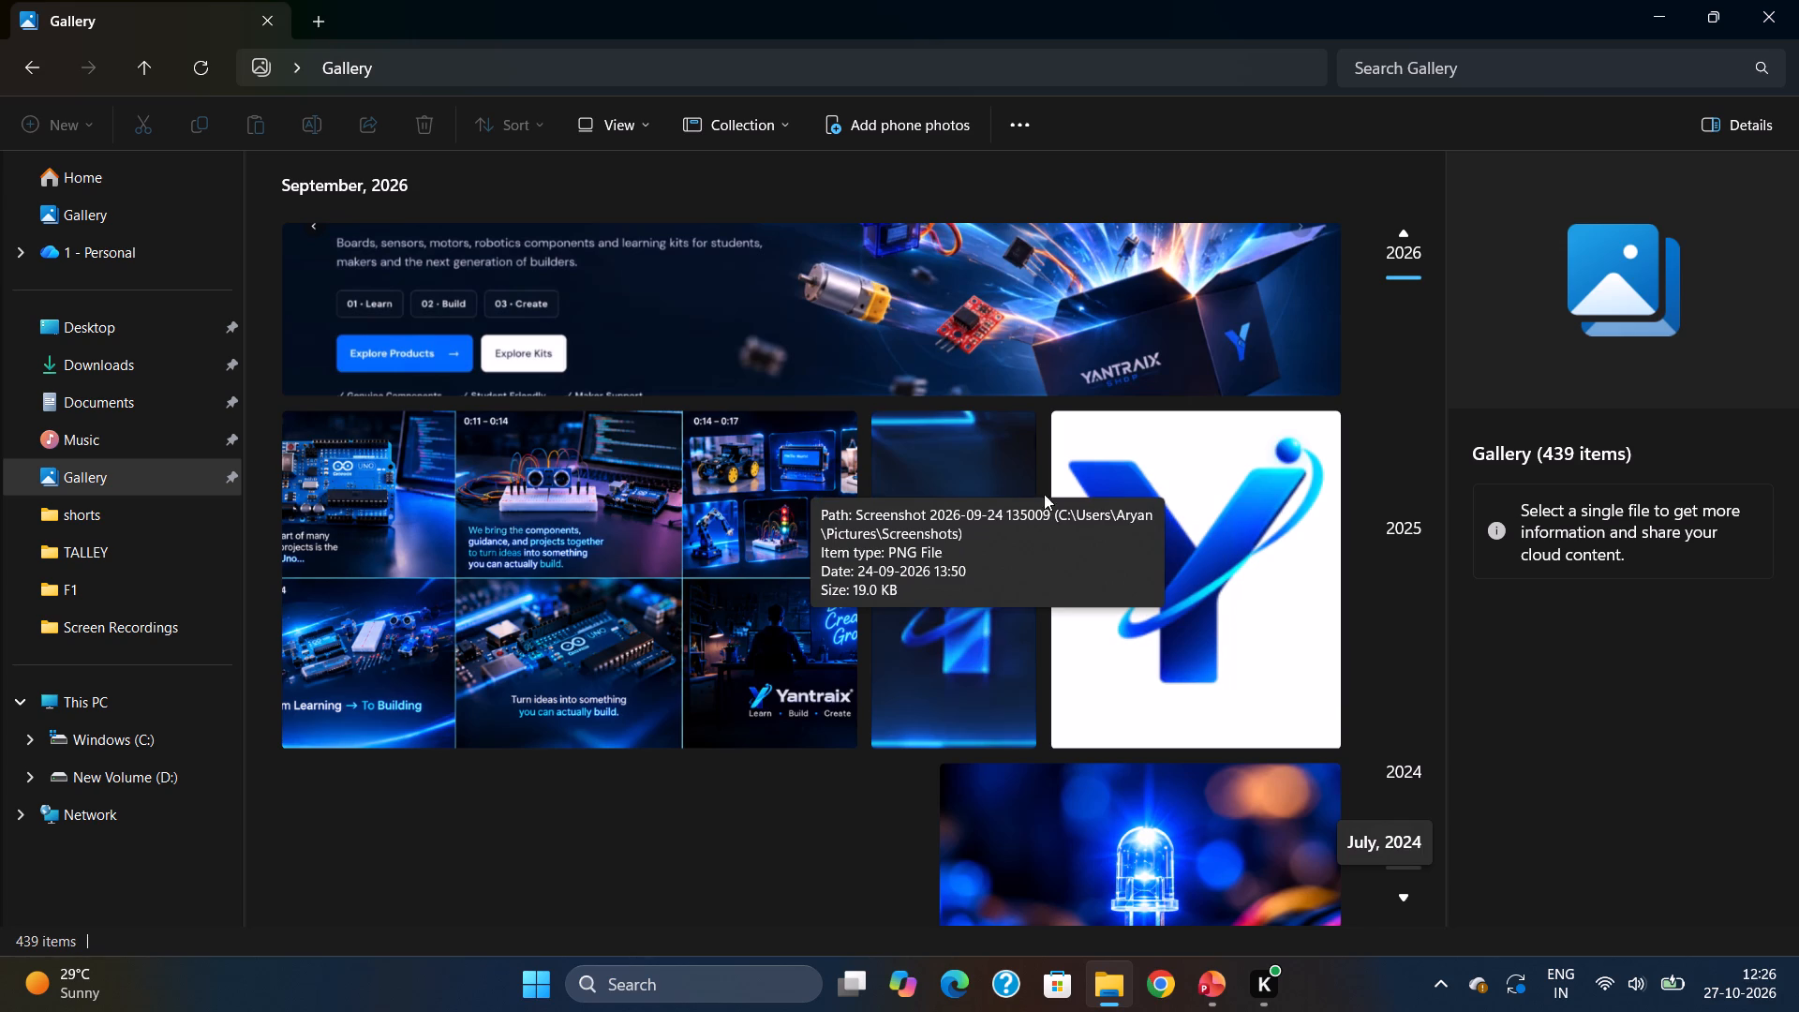
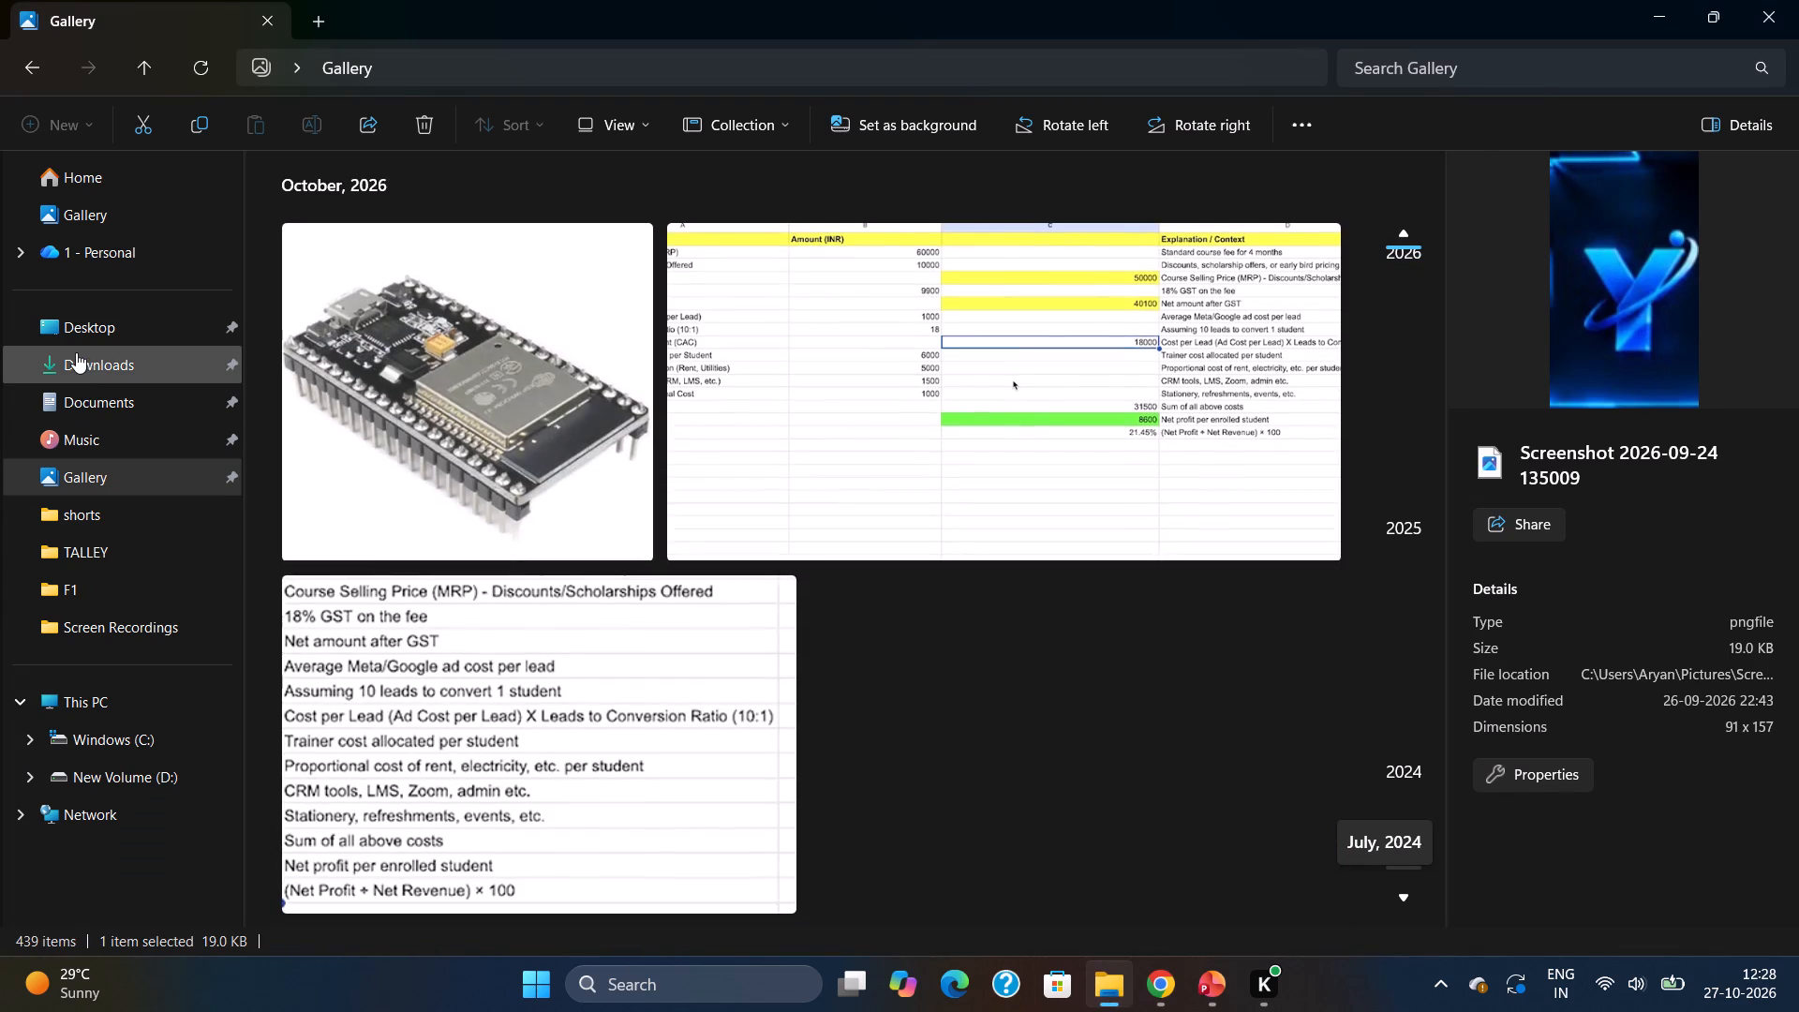
{"action": "left_click", "coordinate": [518, 795]}
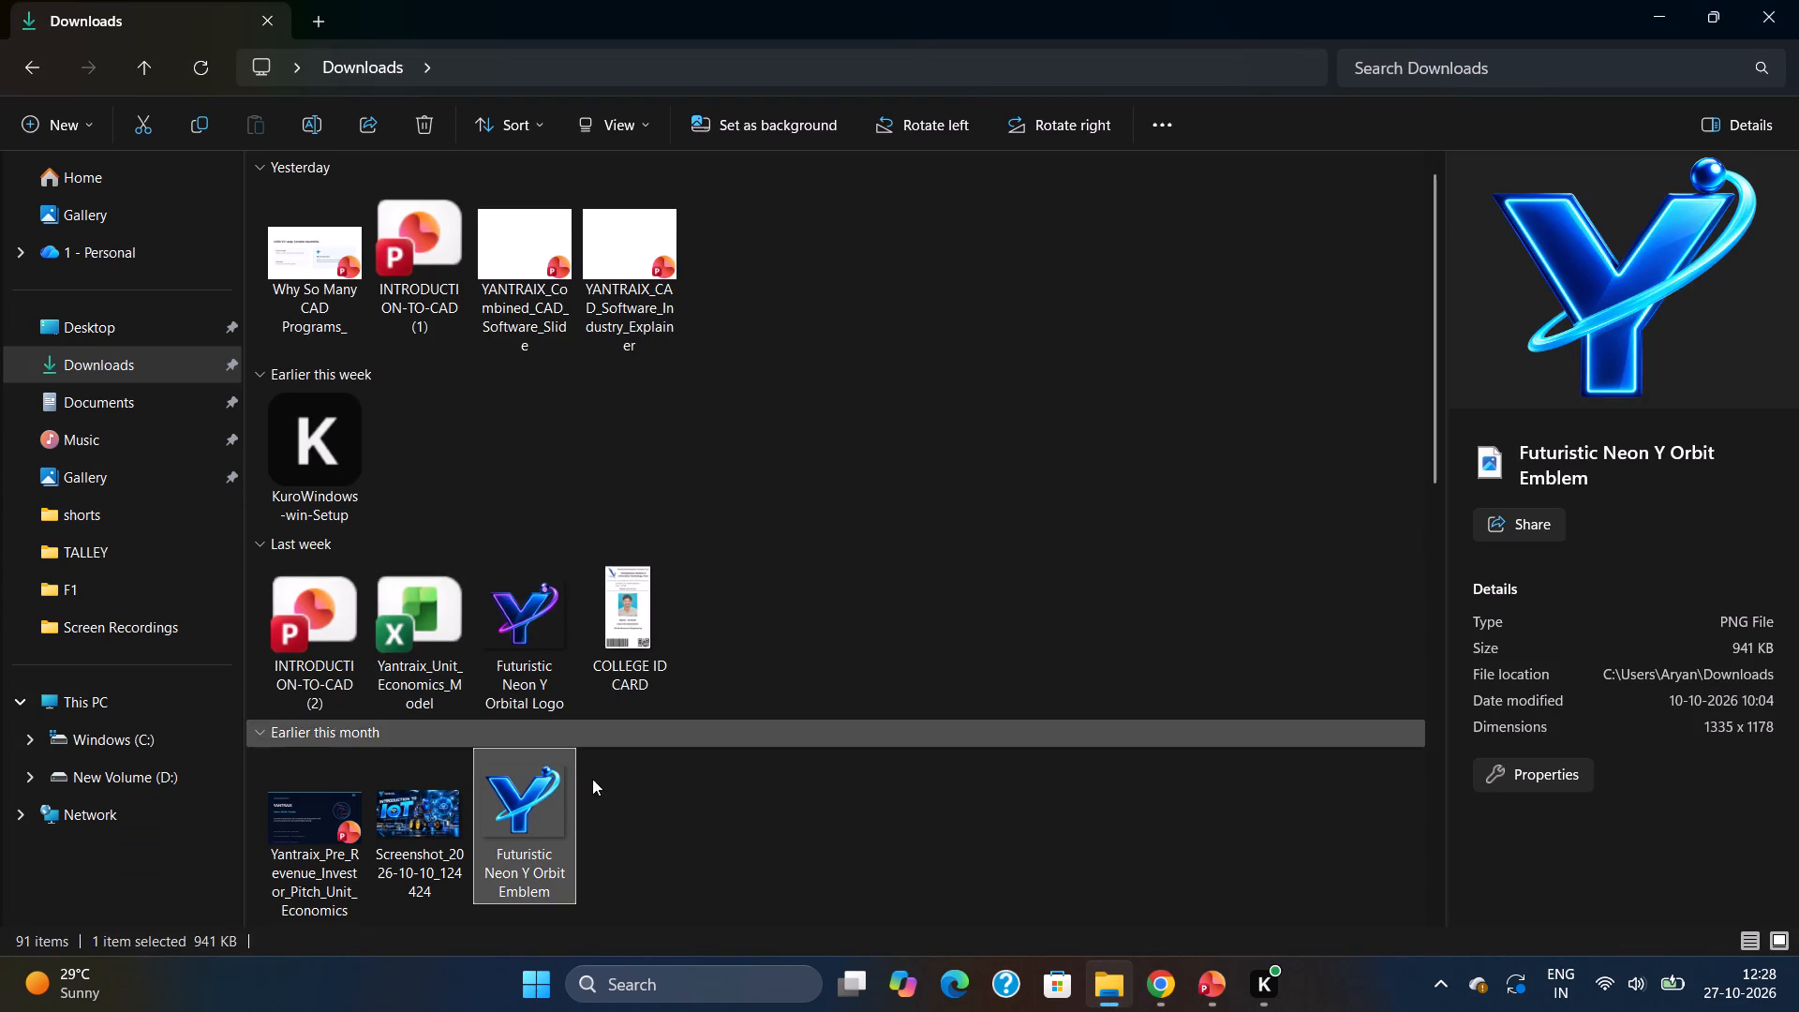
{"action": "left_click", "coordinate": [202, 124]}
{"action": "left_click", "coordinate": [1203, 974]}
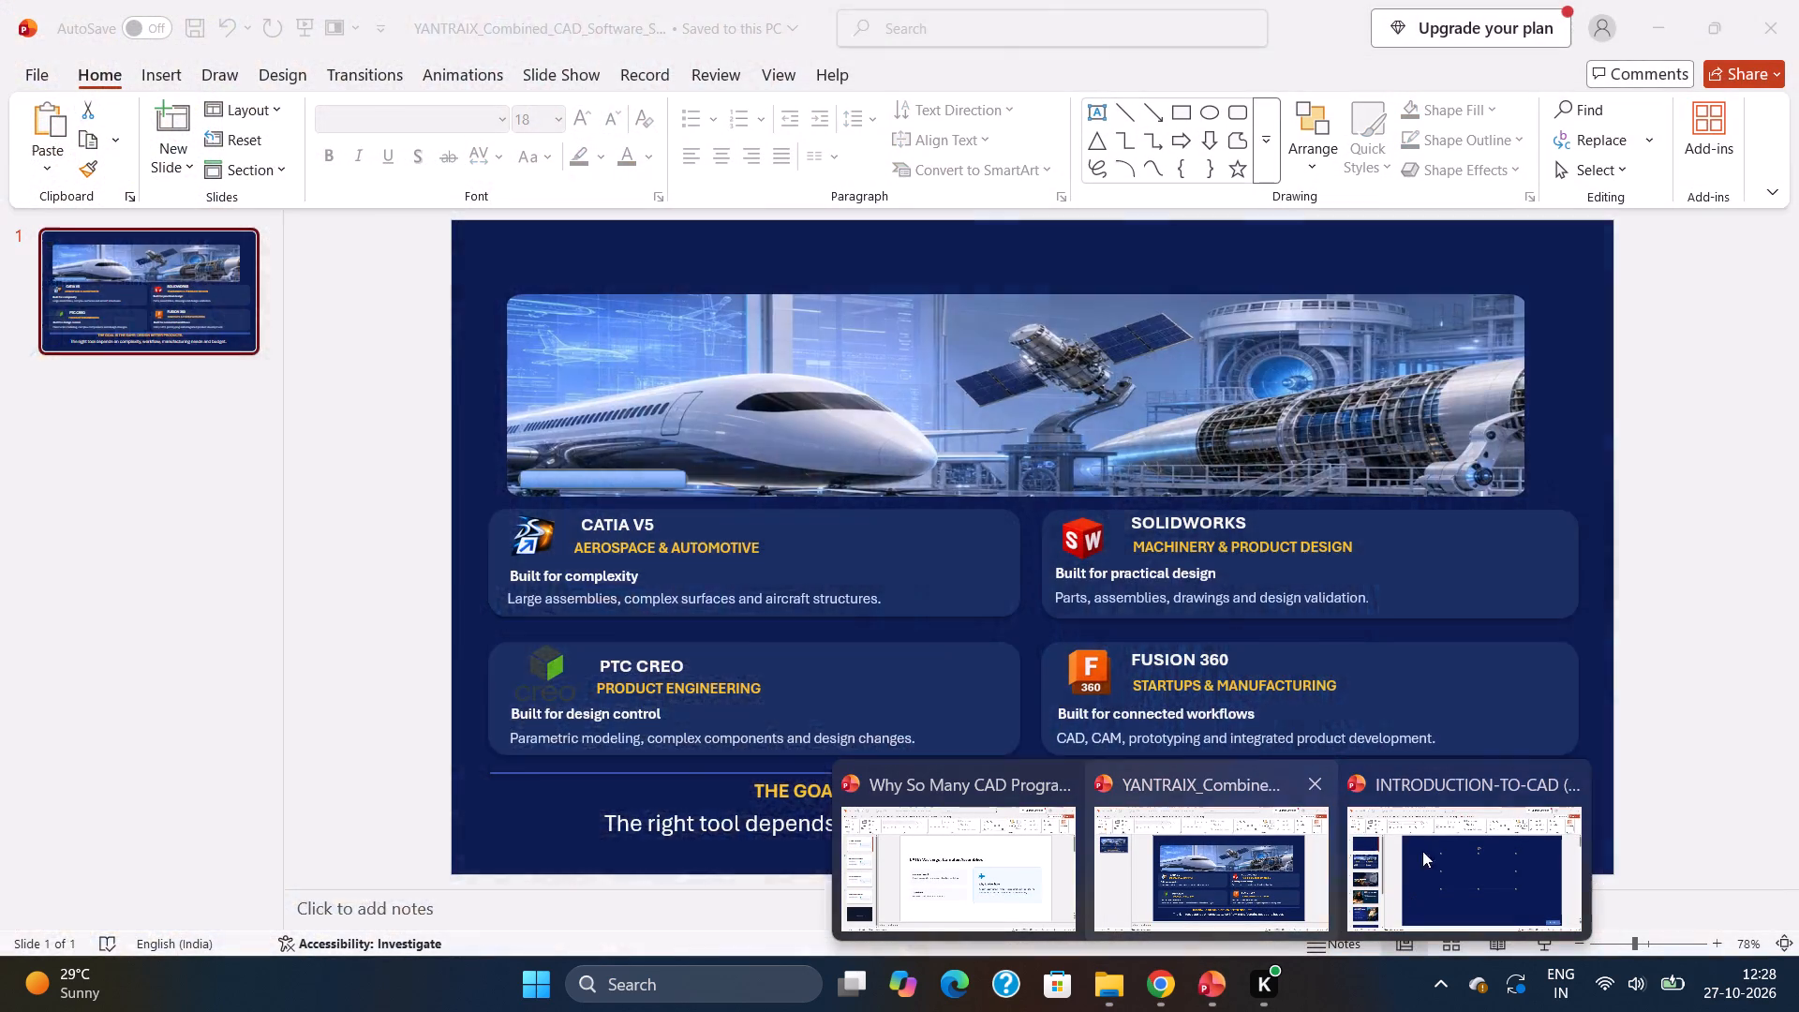
{"action": "left_click", "coordinate": [1431, 844]}
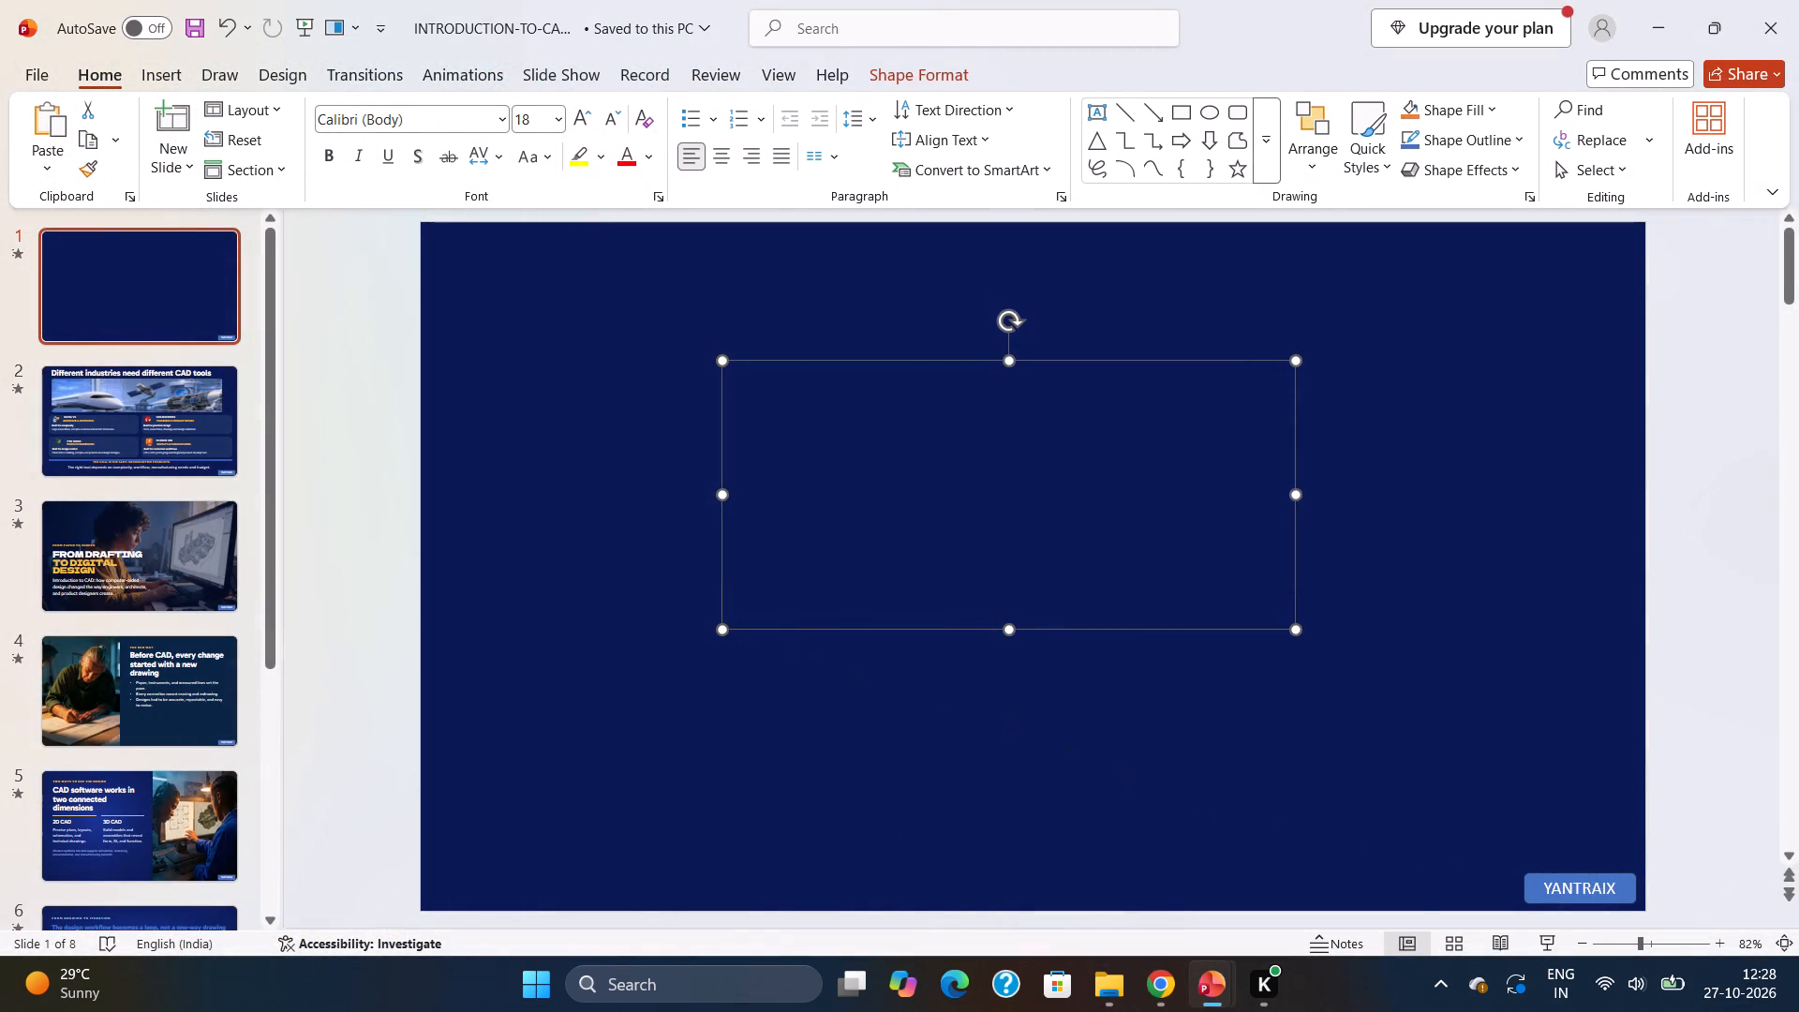
{"action": "key", "text": "ctrl+v"}
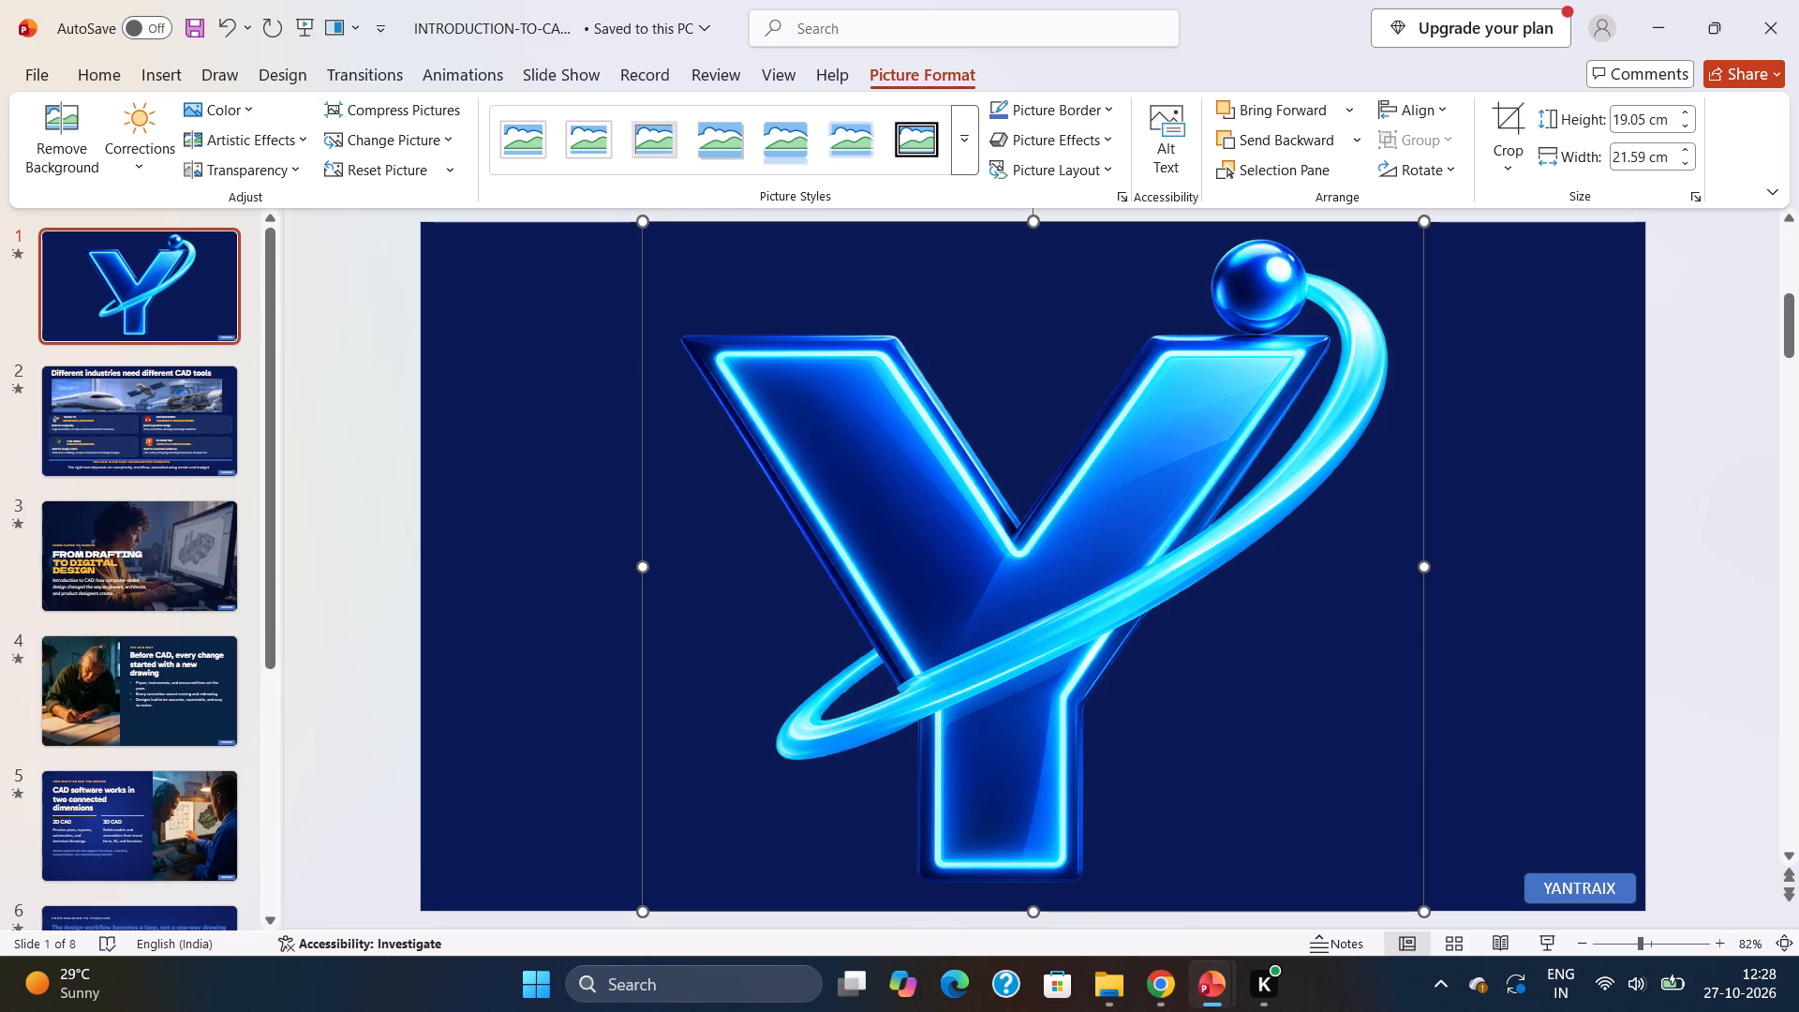
Shrink the Y logo on slide 1 to about 2.93 × 3.32 cm and place it in the slide's upper-left corner.
{"action": "left_click_drag", "start_coordinate": [1420, 915], "coordinate": [766, 443]}
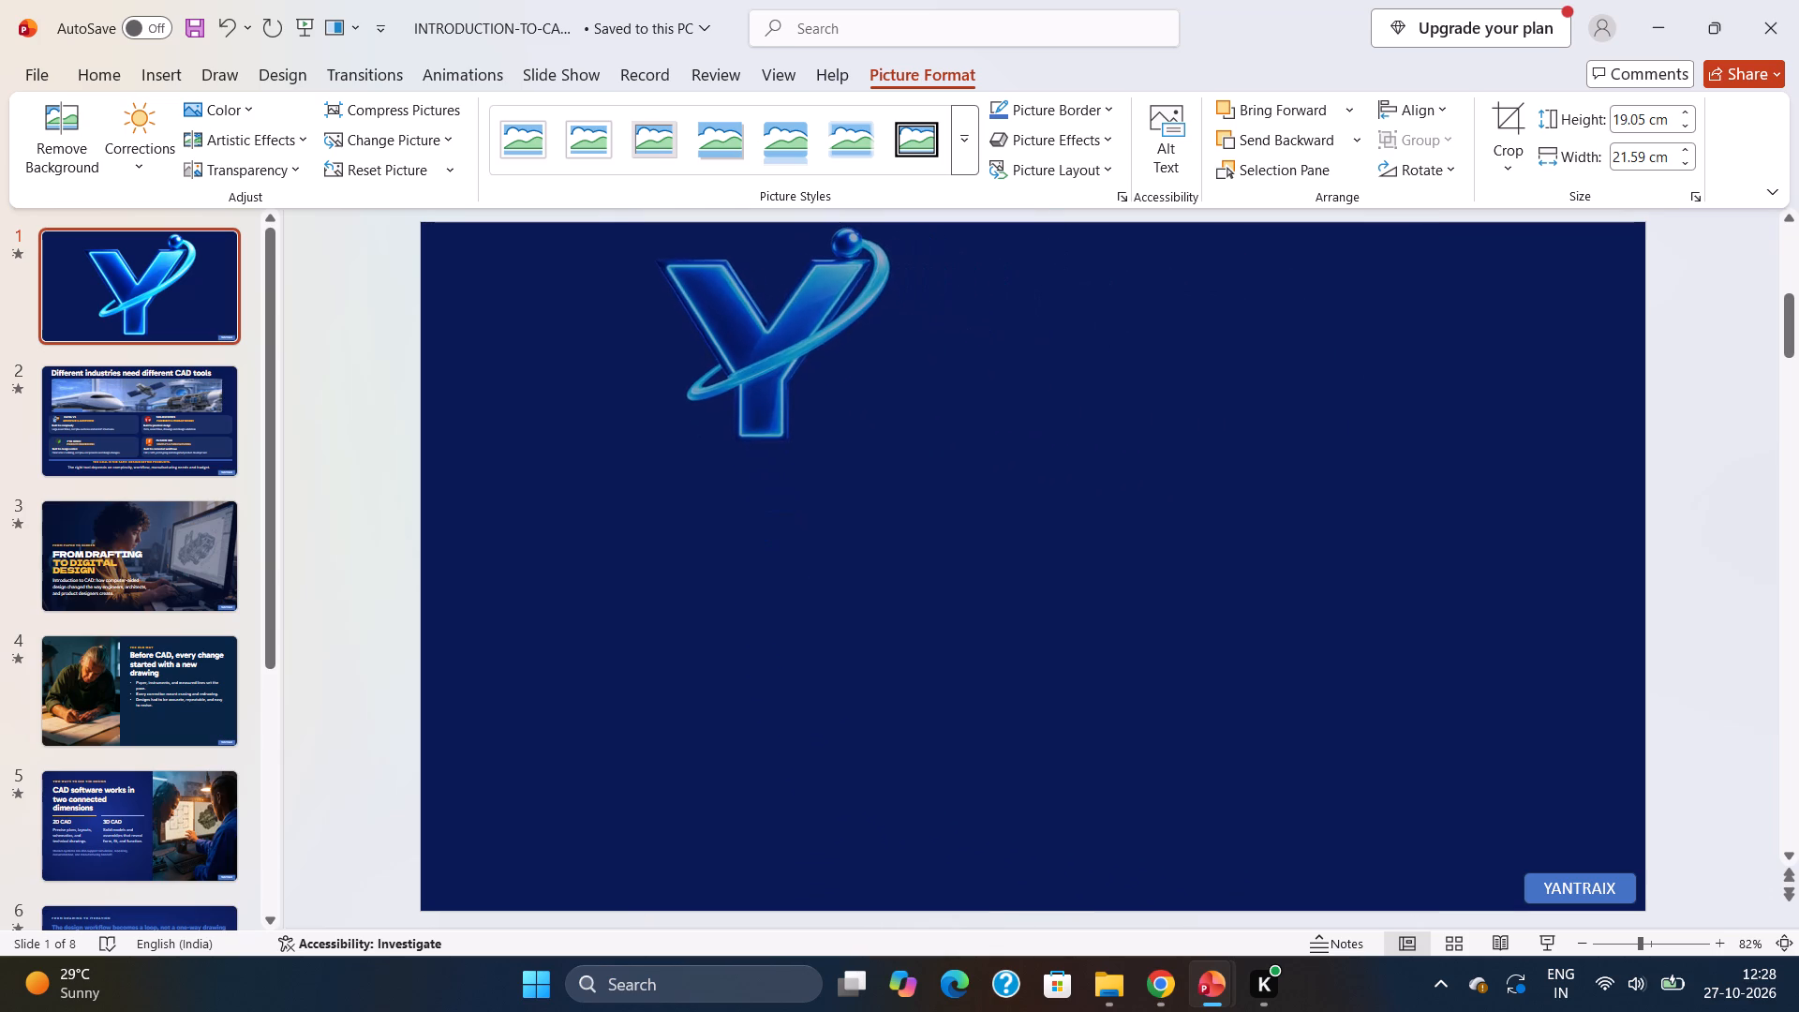
{"action": "left_click_drag", "start_coordinate": [766, 443], "coordinate": [679, 362]}
{"action": "left_click_drag", "start_coordinate": [700, 323], "coordinate": [656, 344]}
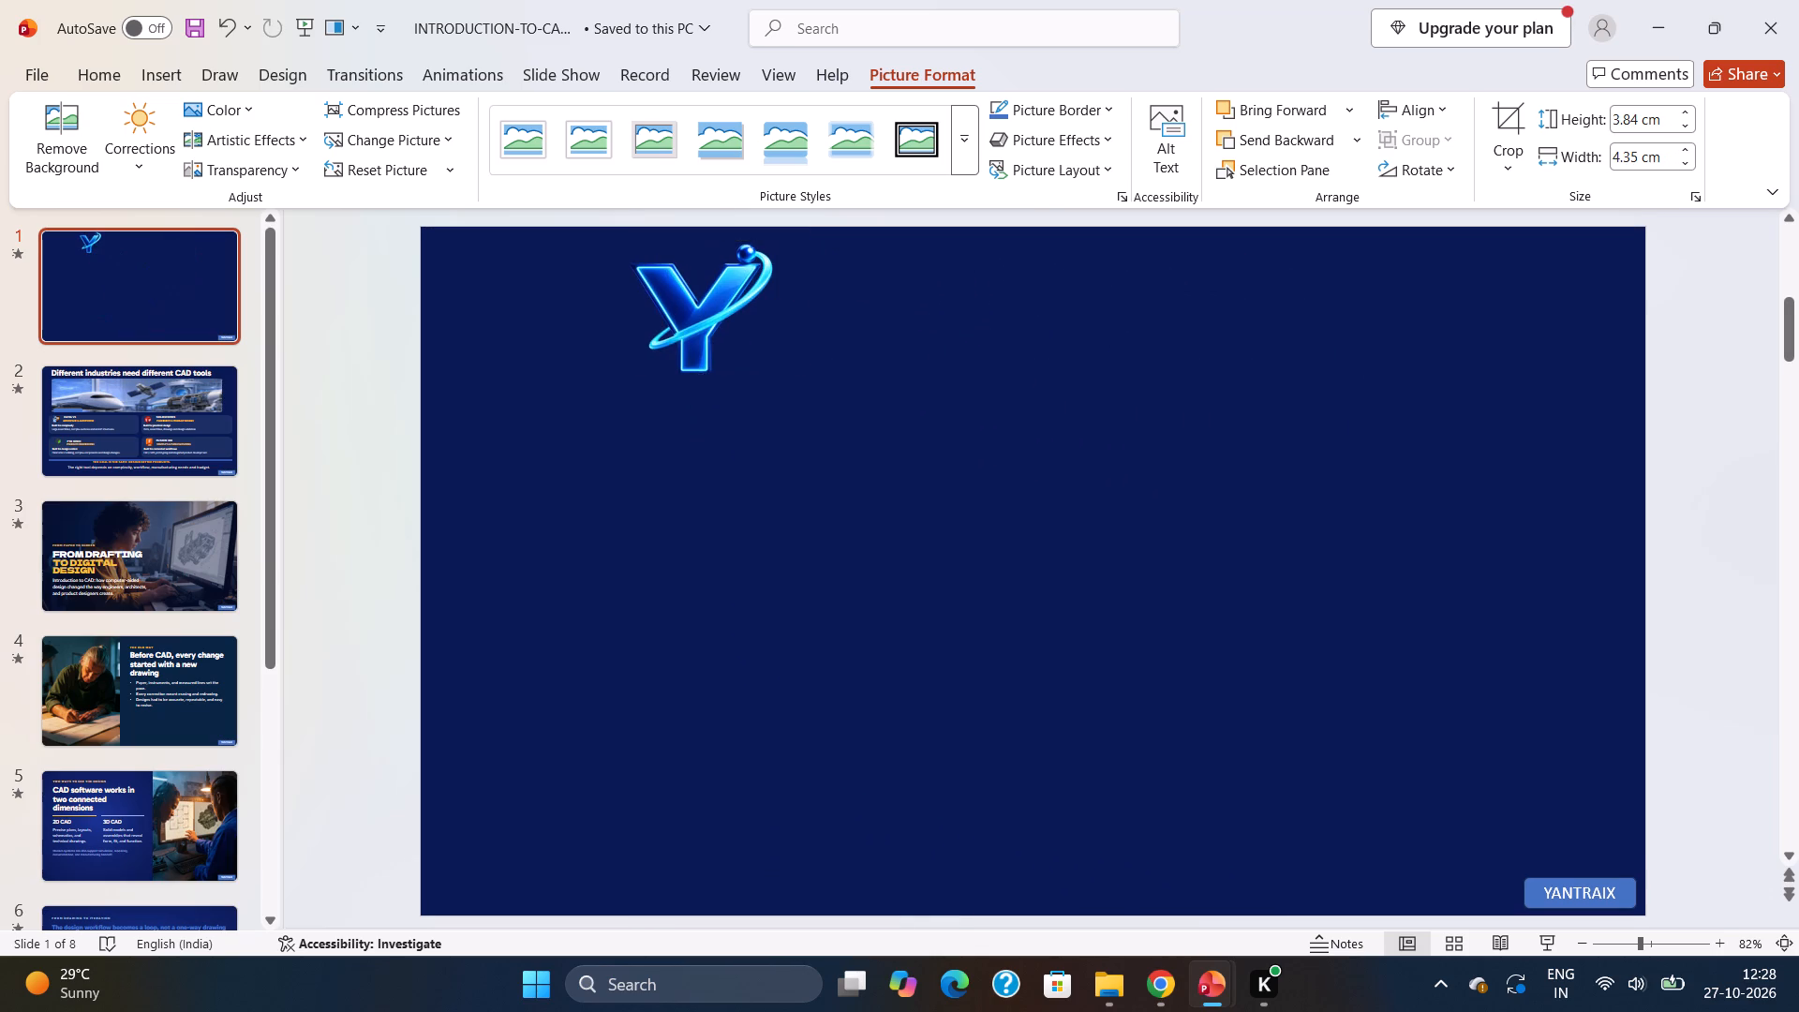
{"action": "left_click_drag", "start_coordinate": [656, 344], "coordinate": [475, 316]}
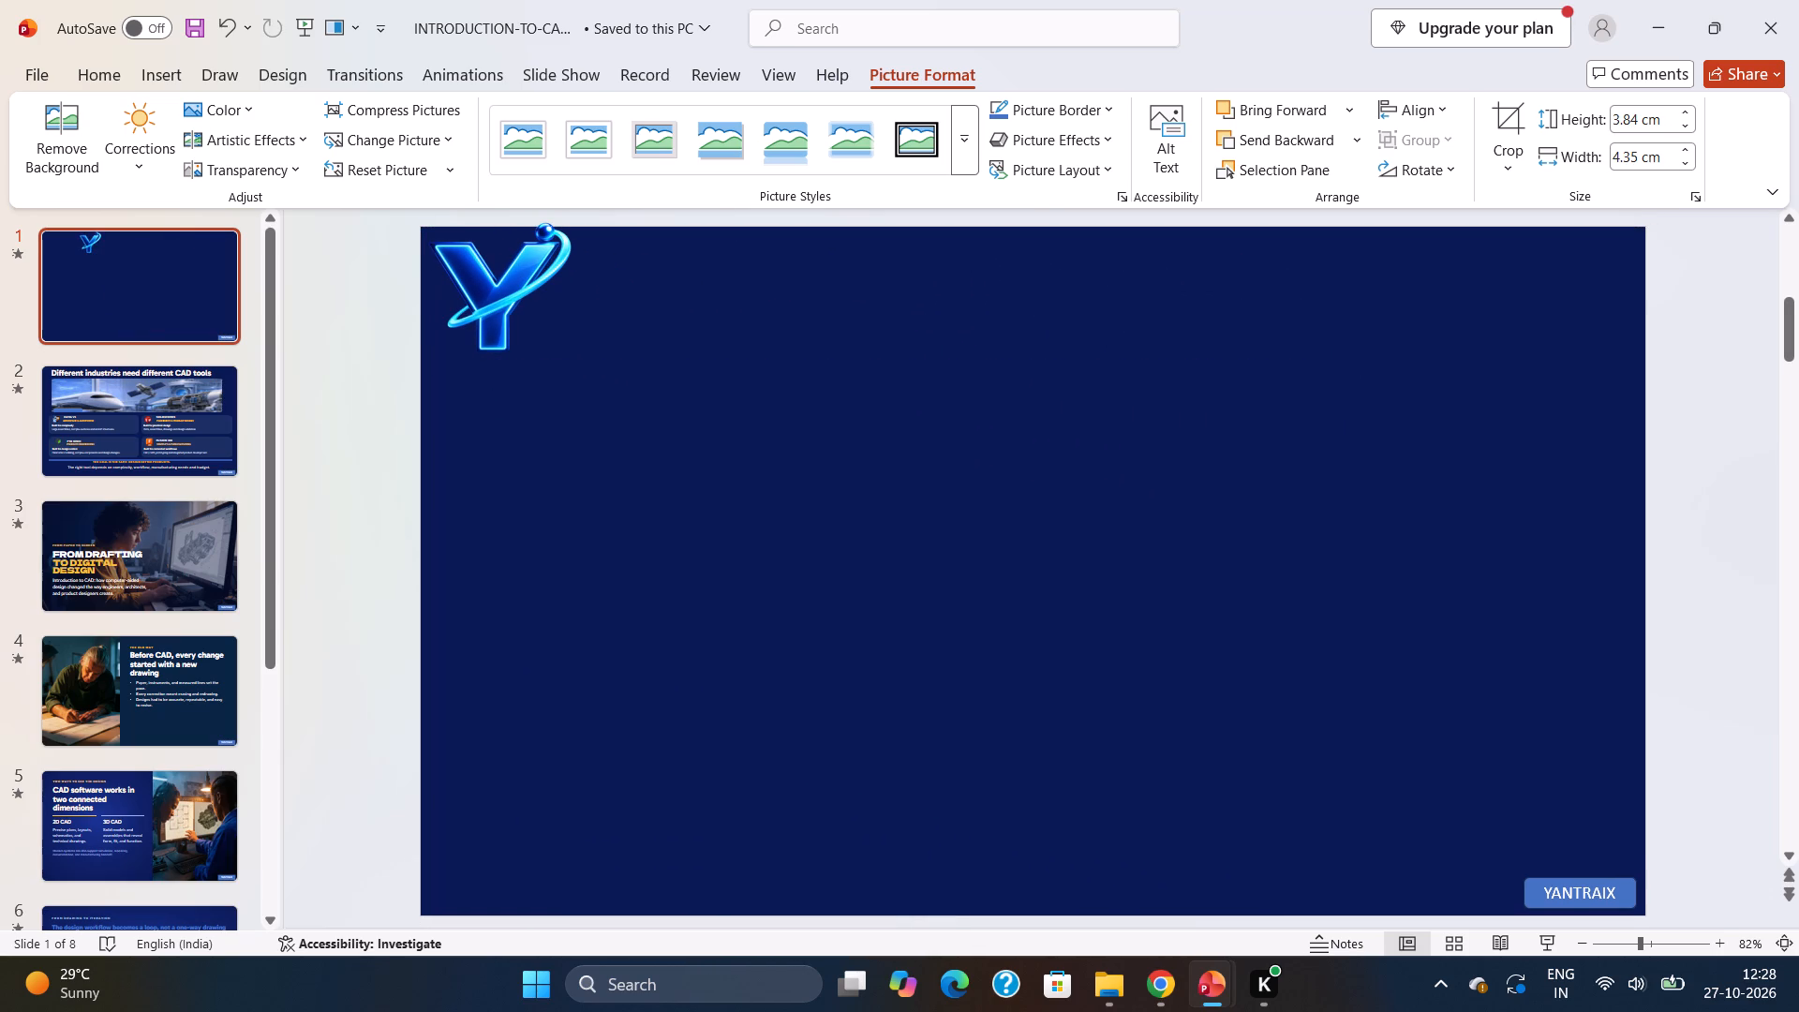
{"action": "left_click_drag", "start_coordinate": [475, 316], "coordinate": [494, 336]}
{"action": "left_click", "coordinate": [350, 401]}
{"action": "left_click", "coordinate": [531, 334]}
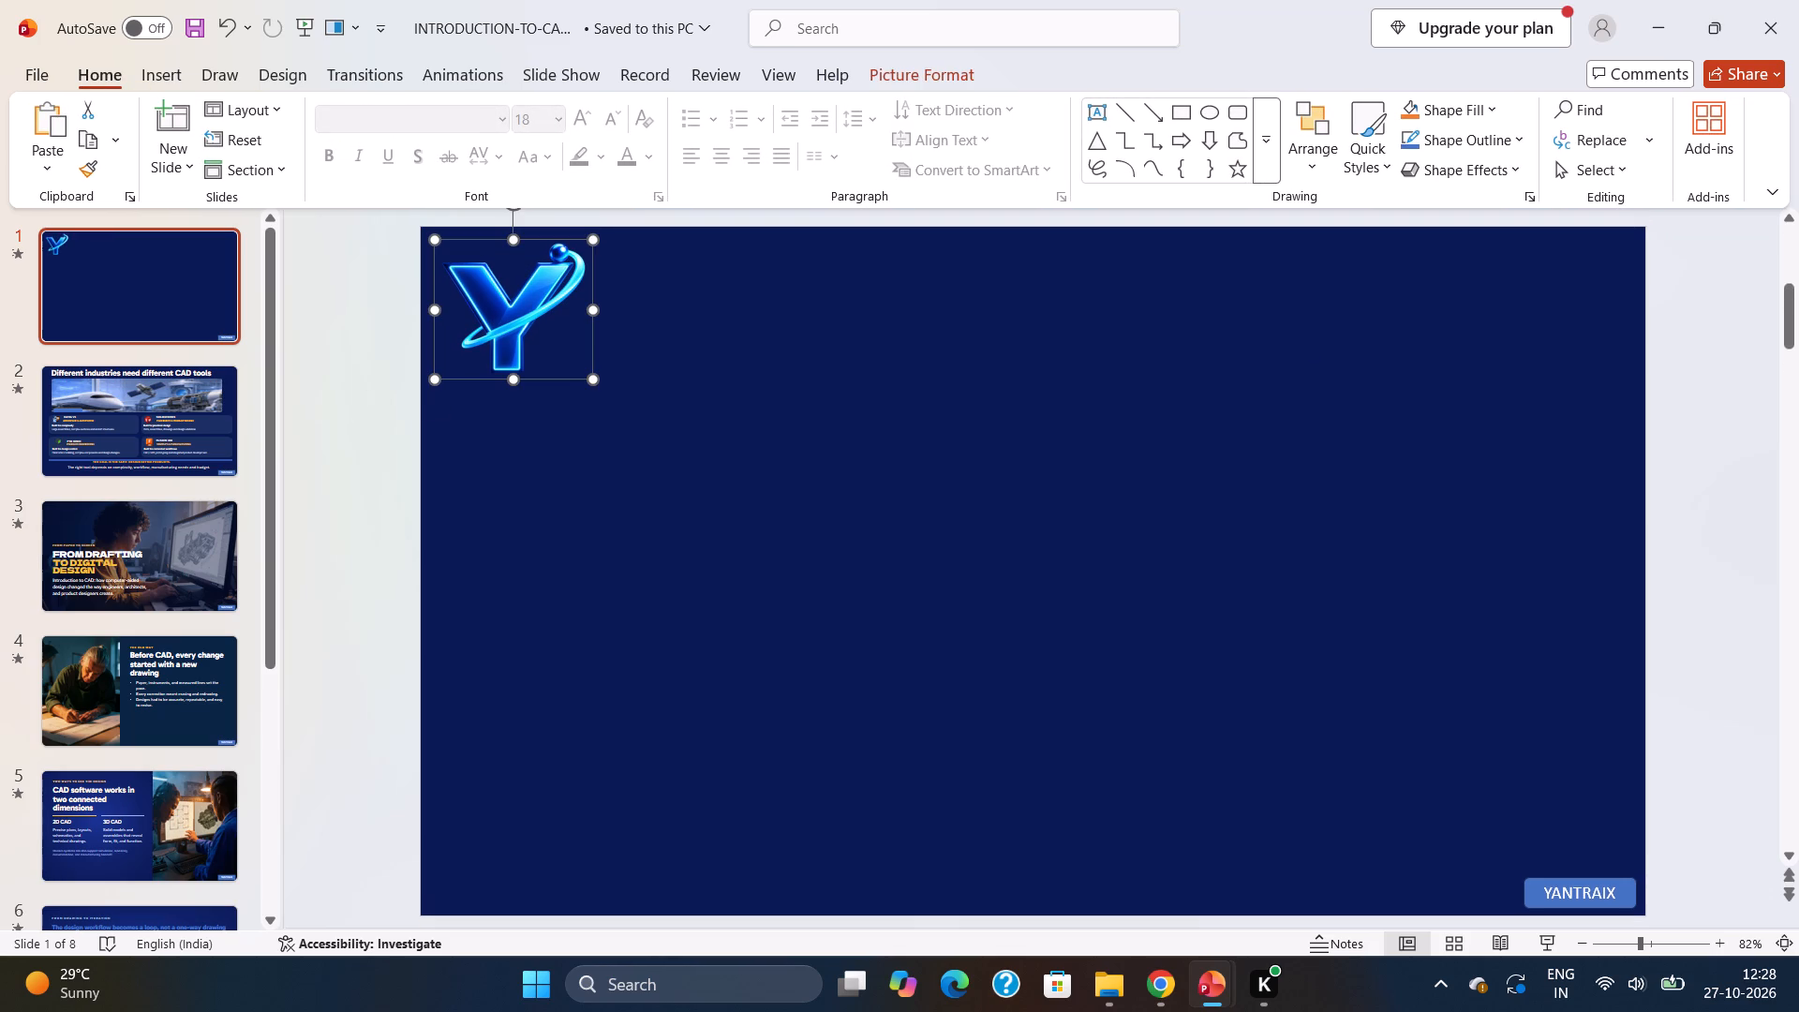
{"action": "left_click_drag", "start_coordinate": [587, 379], "coordinate": [553, 346]}
{"action": "left_click", "coordinate": [376, 444]}
Copy the Y logo from slide 1 onto slide 2, "Different industries need different CAD tools".
{"action": "left_click", "coordinate": [525, 278]}
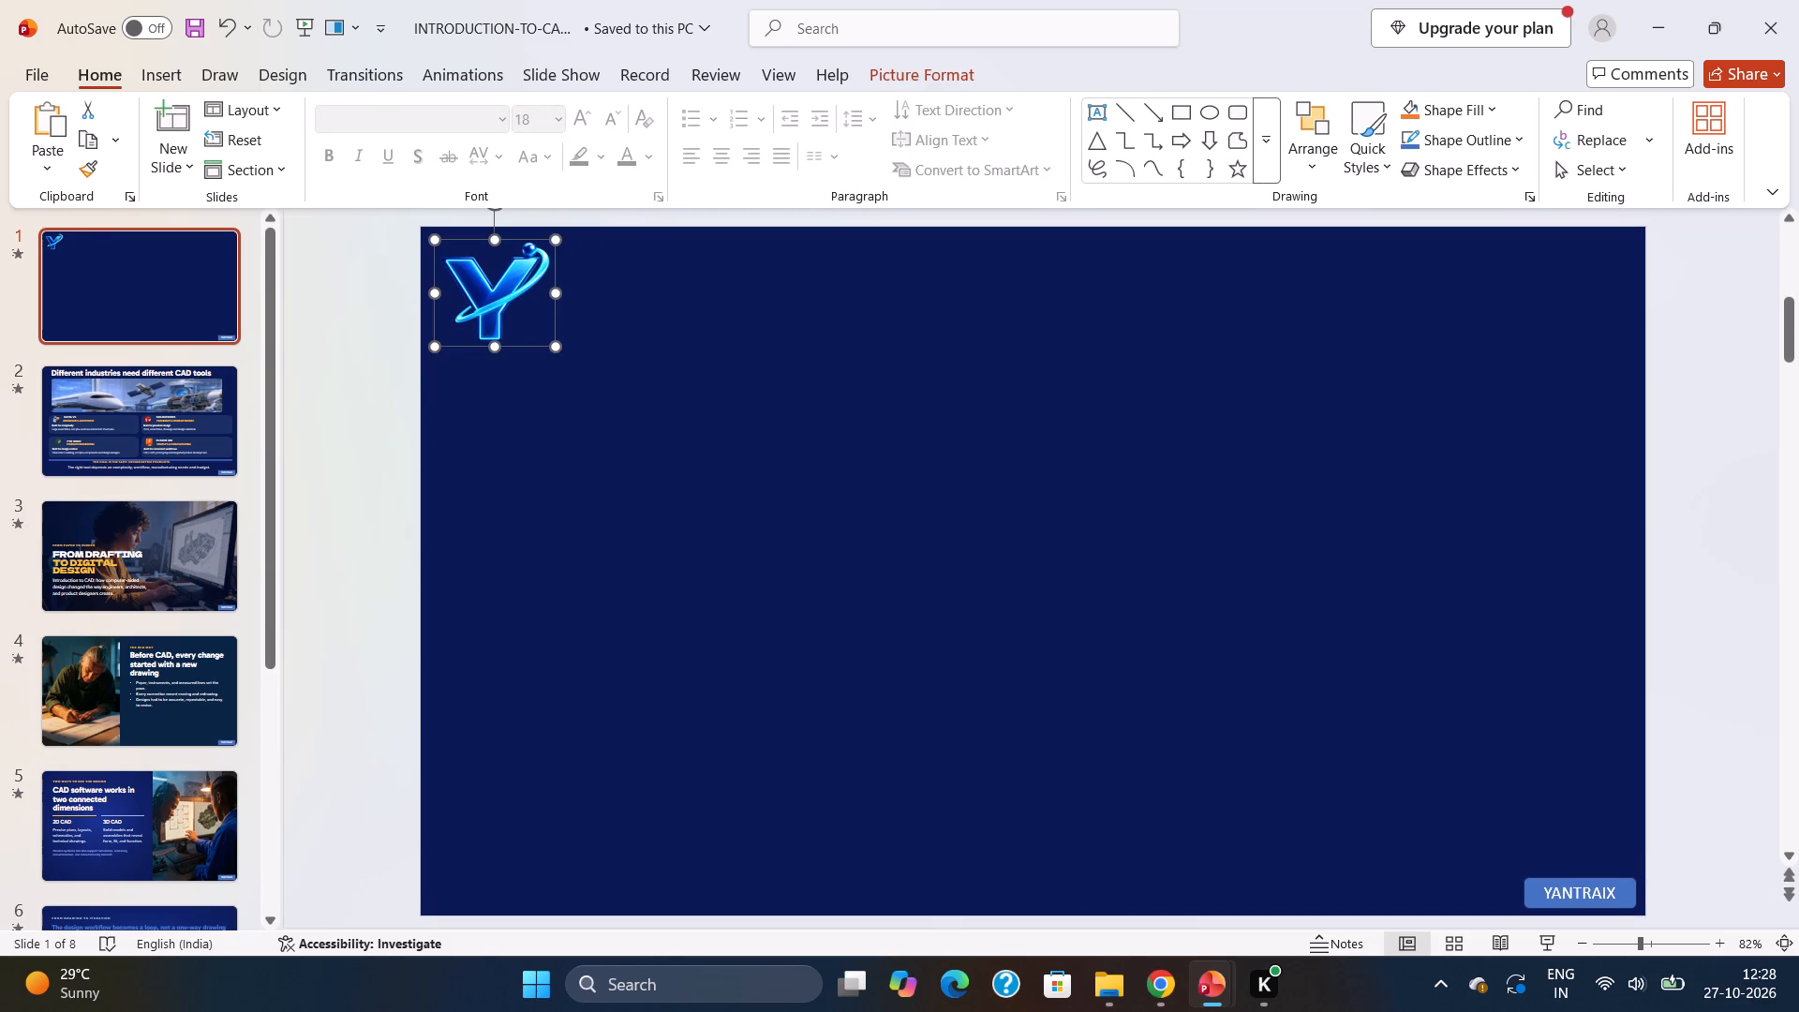
{"action": "key", "text": "ctrl+c"}
{"action": "left_click", "coordinate": [186, 395]}
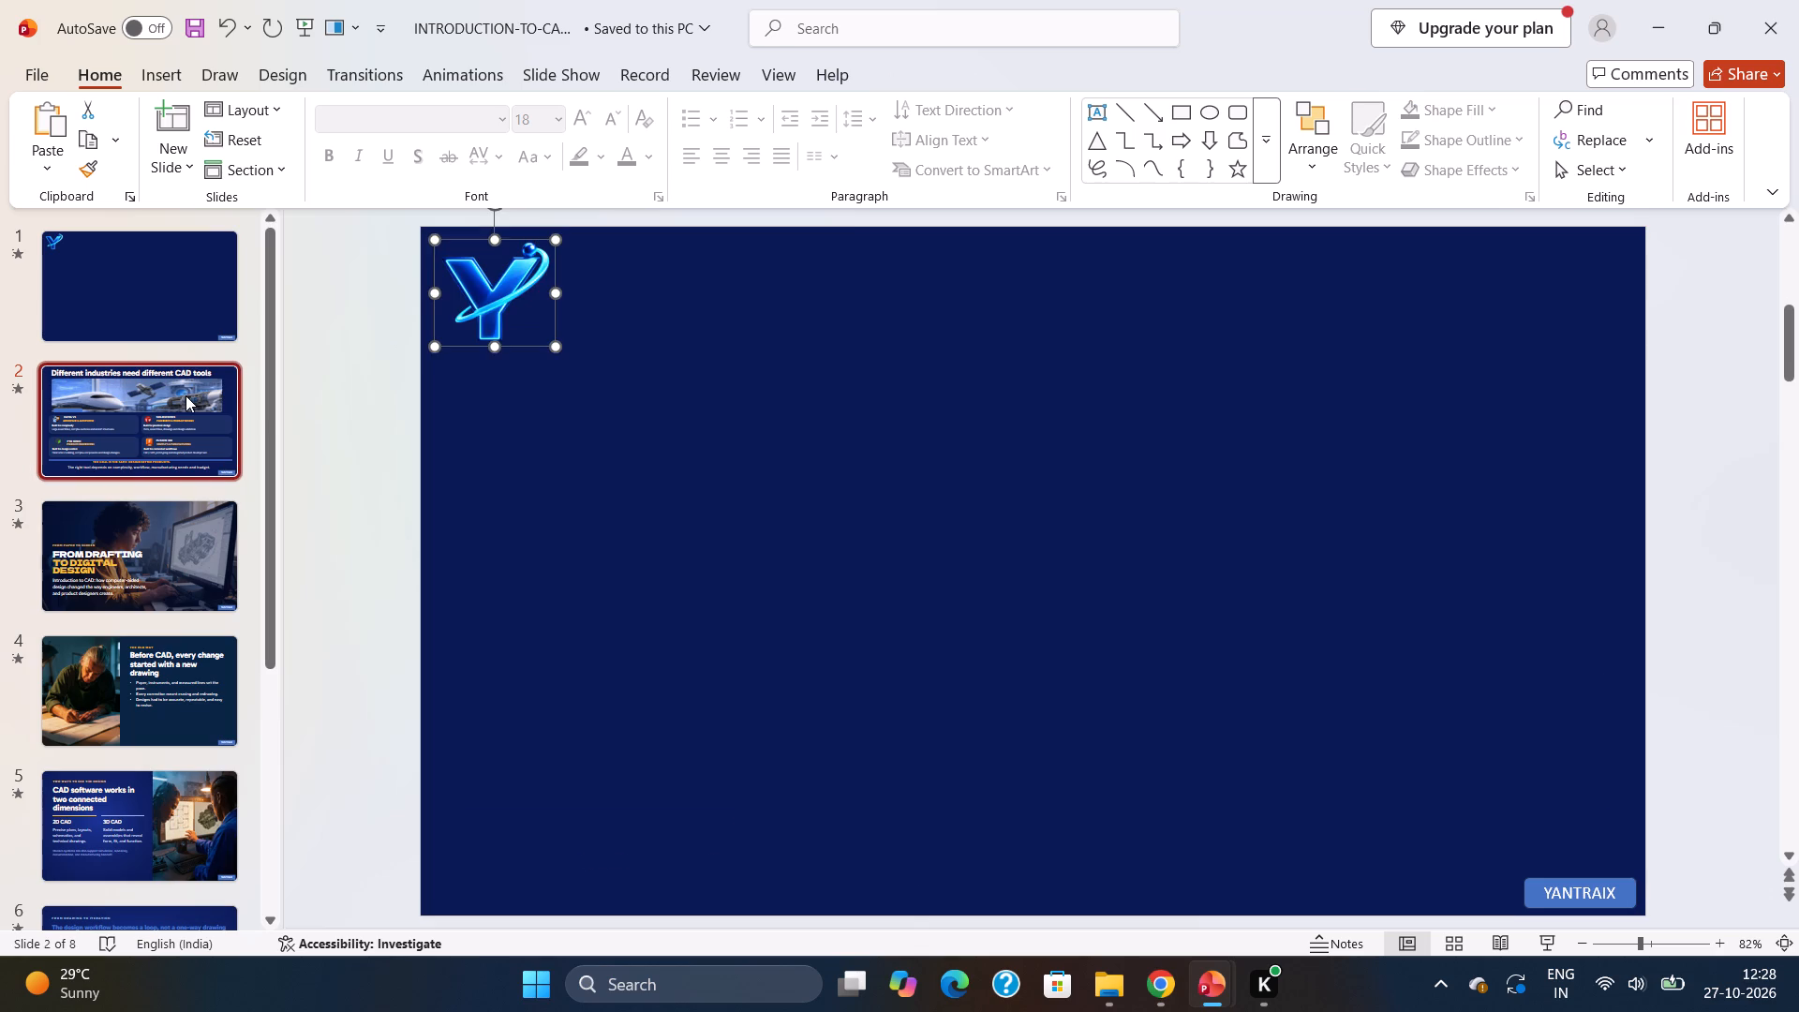
{"action": "key", "text": "ctrl+v"}
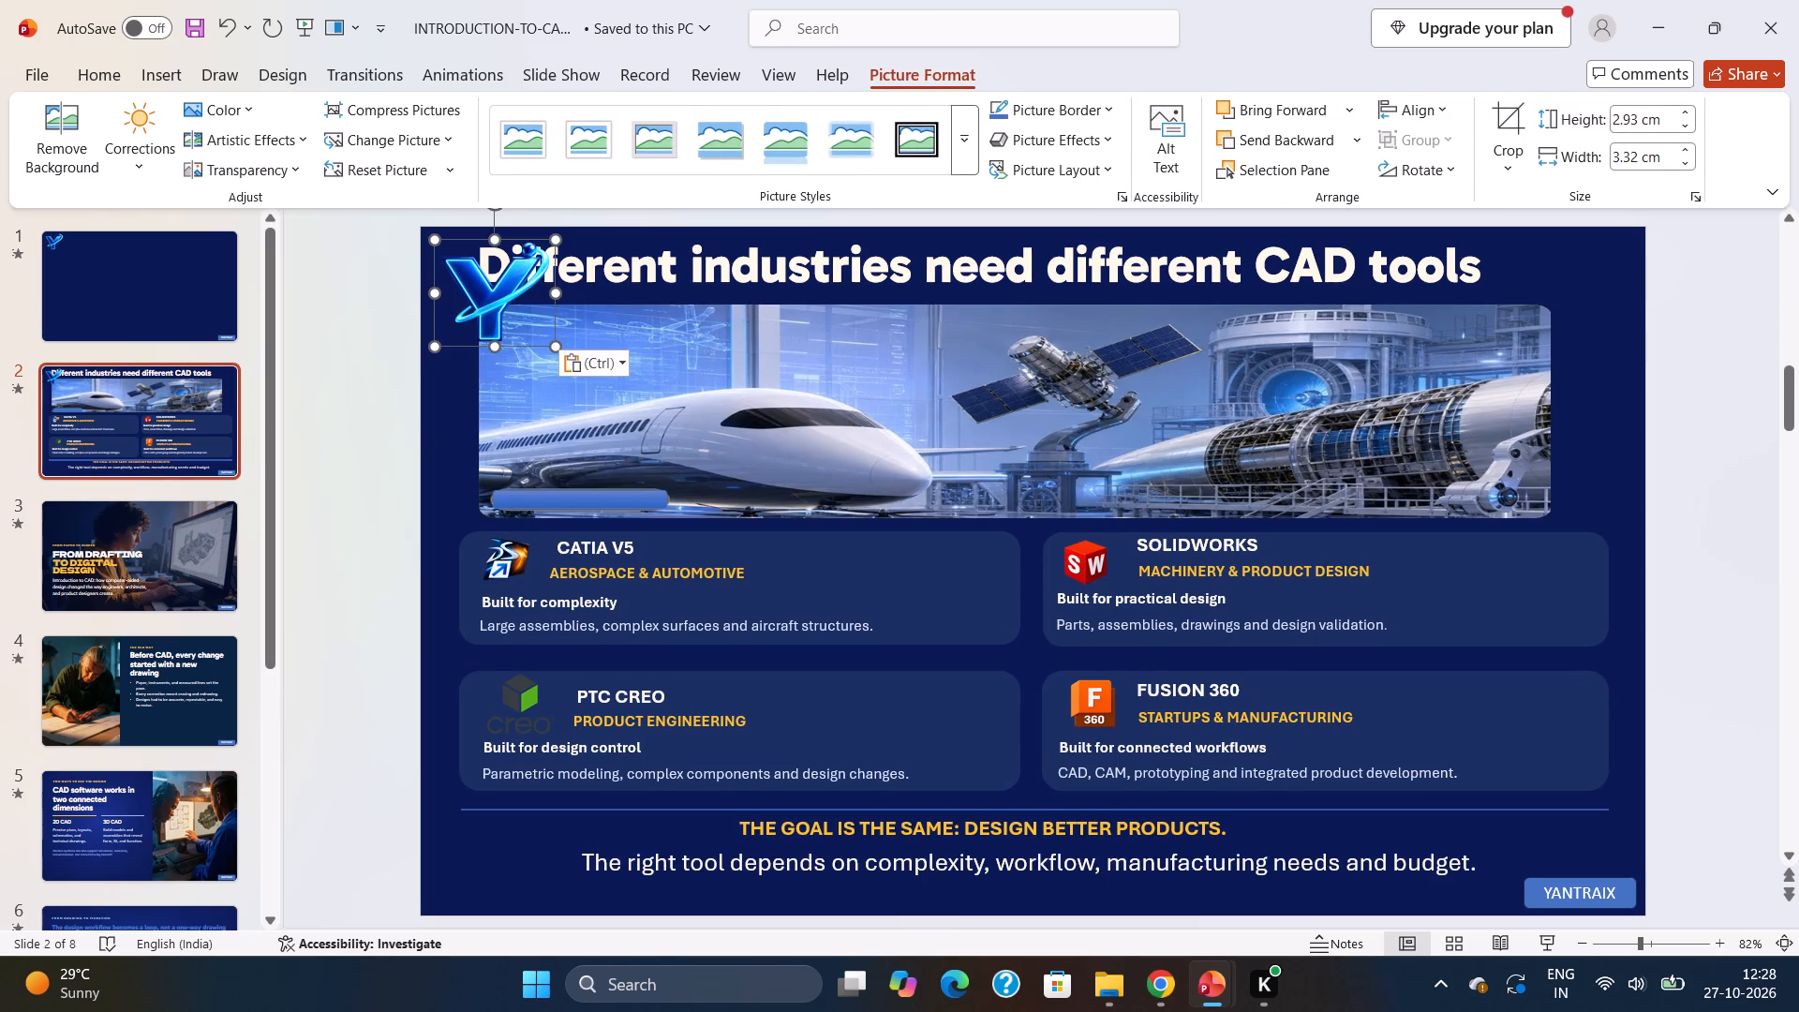
Shift slide 2's title text box slightly to the right to make room for the logo.
{"action": "left_click", "coordinate": [942, 261]}
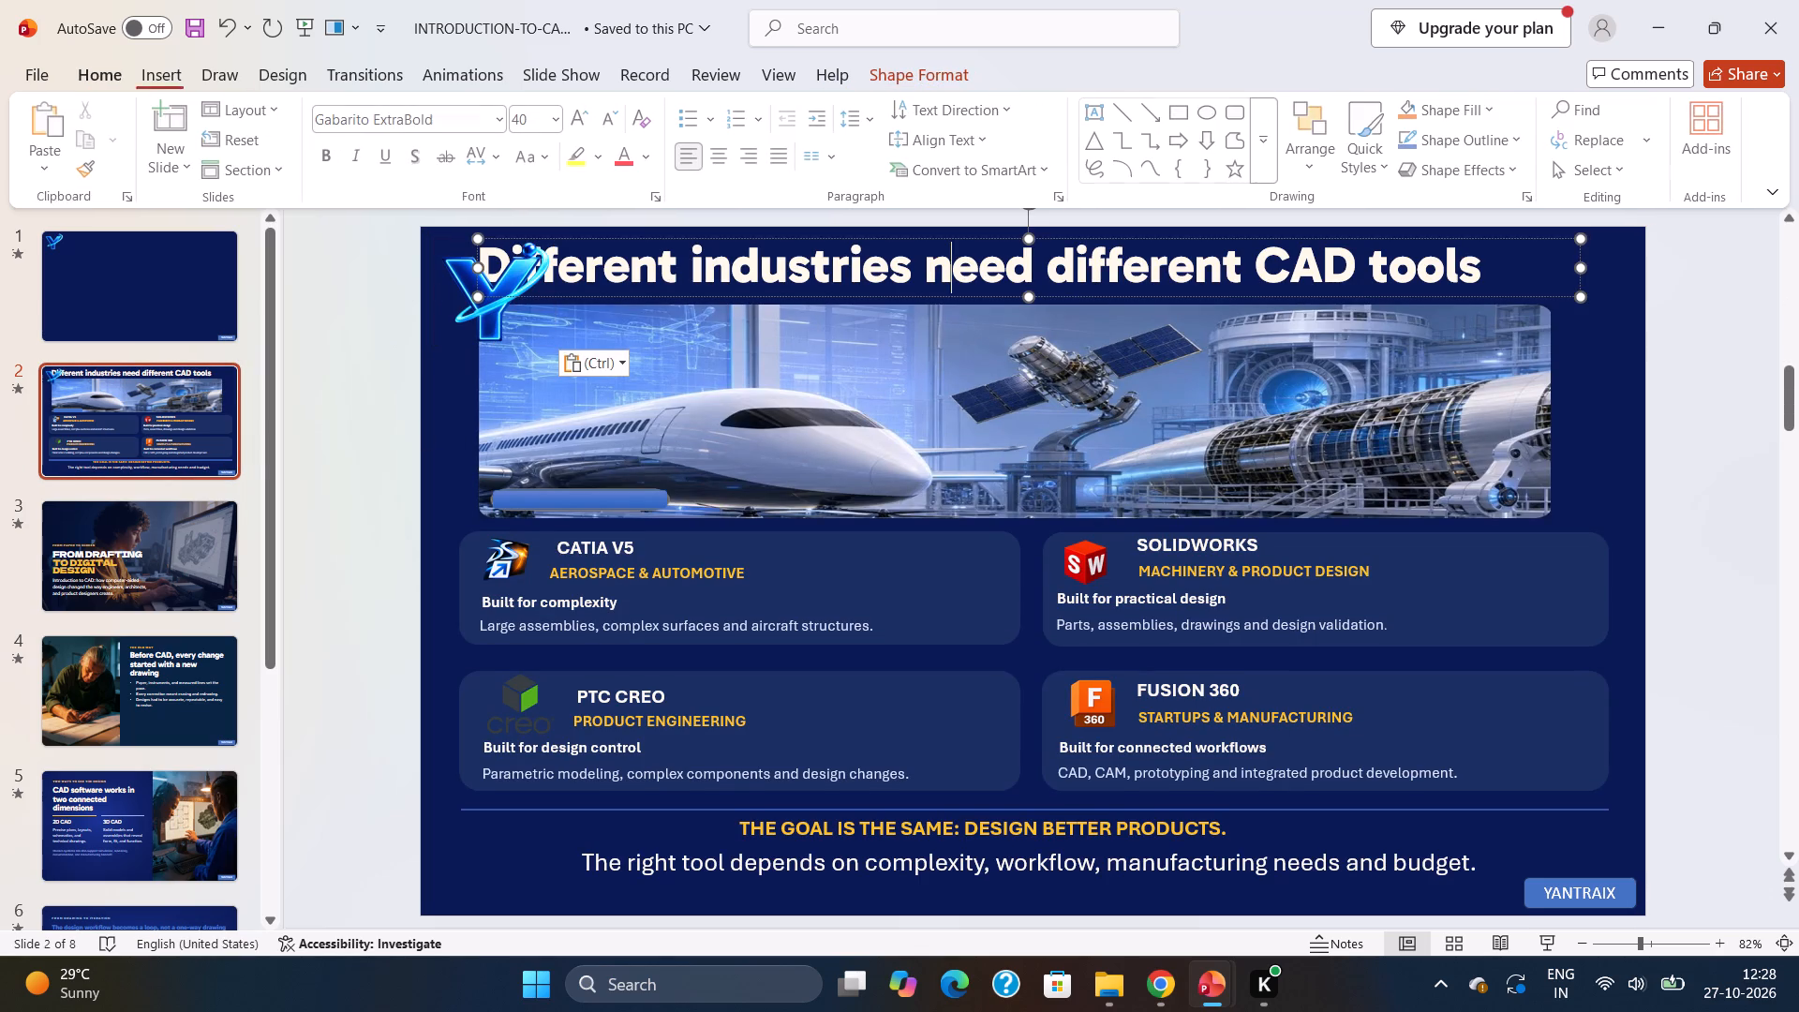
{"action": "left_click_drag", "start_coordinate": [932, 238], "coordinate": [945, 240]}
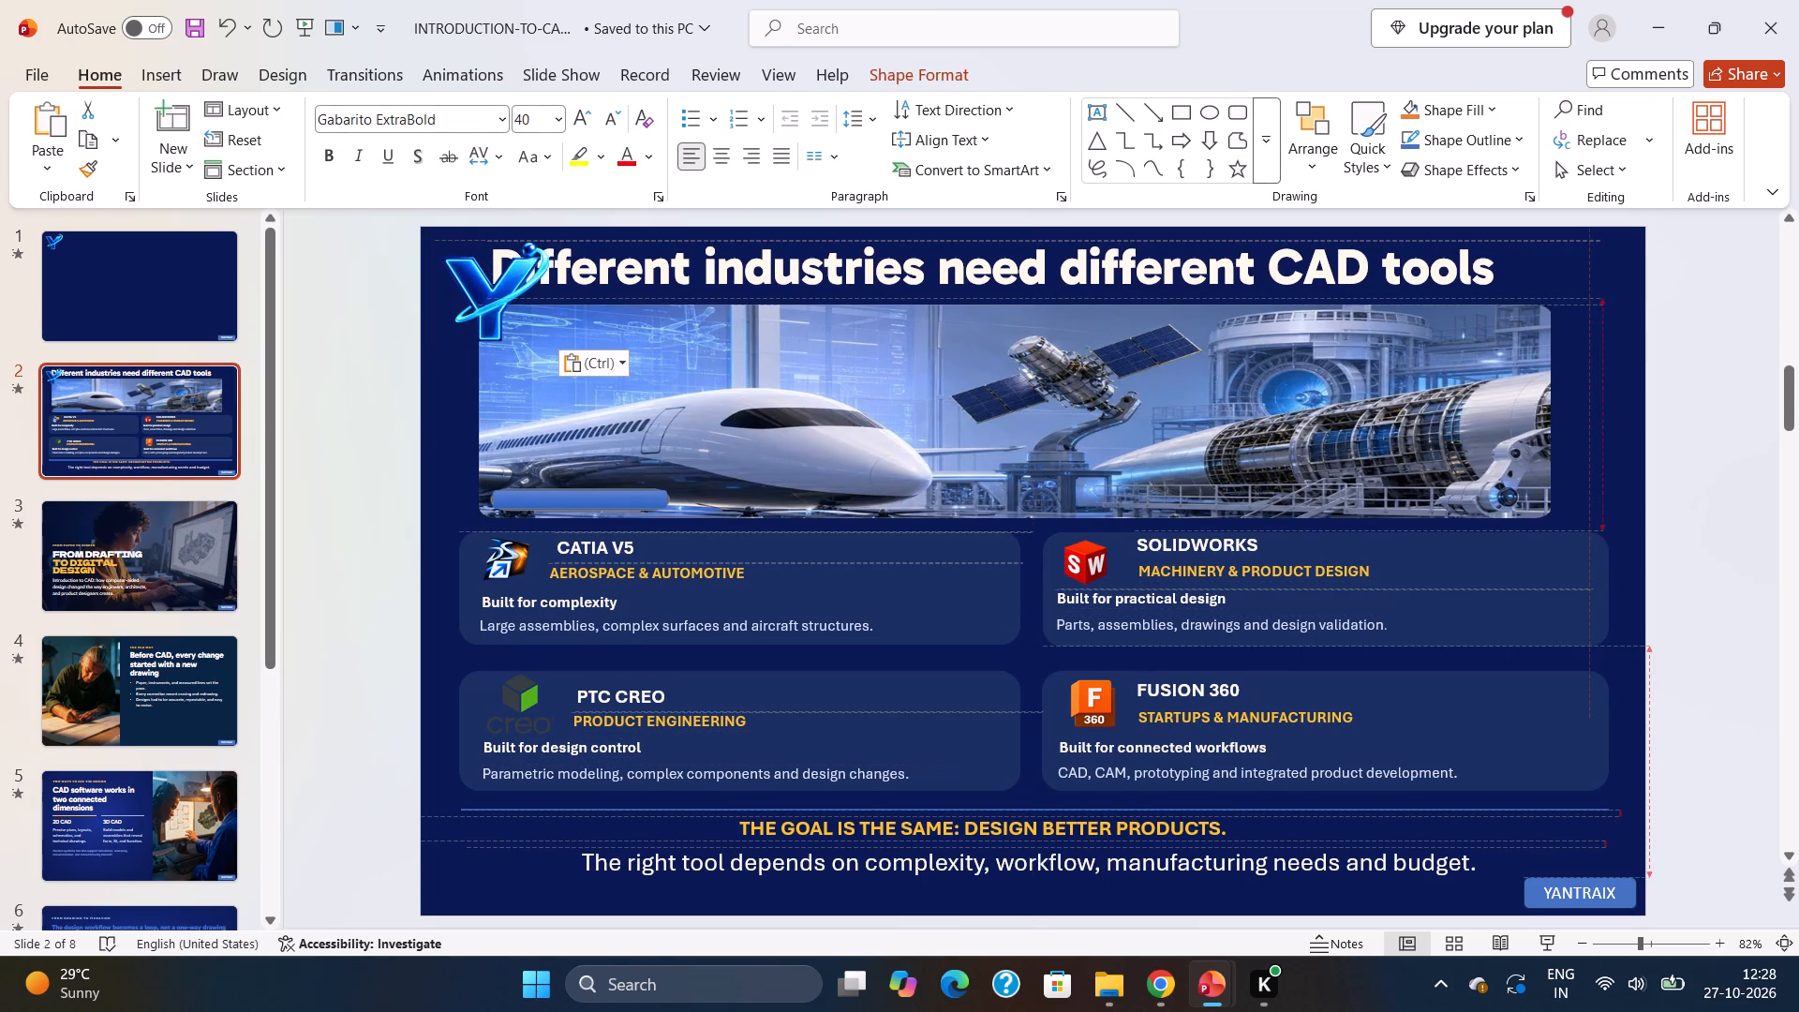
{"action": "left_click_drag", "start_coordinate": [945, 240], "coordinate": [972, 243]}
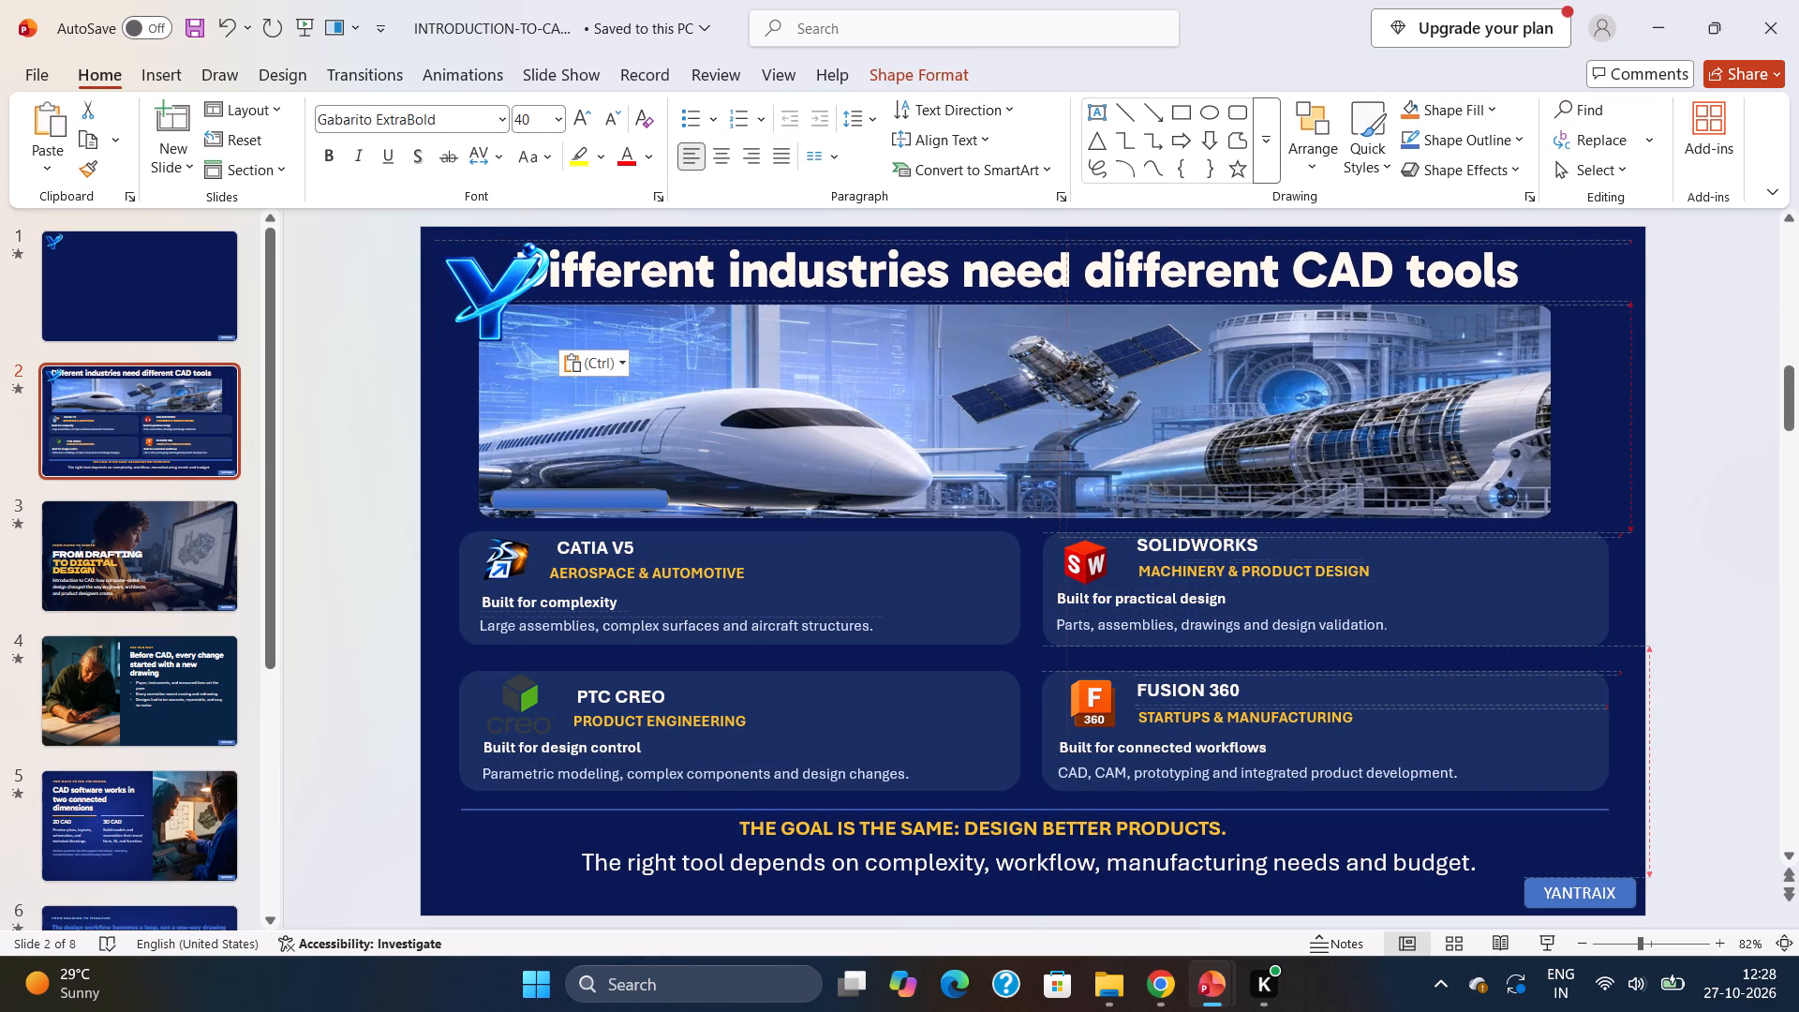
{"action": "left_click_drag", "start_coordinate": [972, 243], "coordinate": [973, 240]}
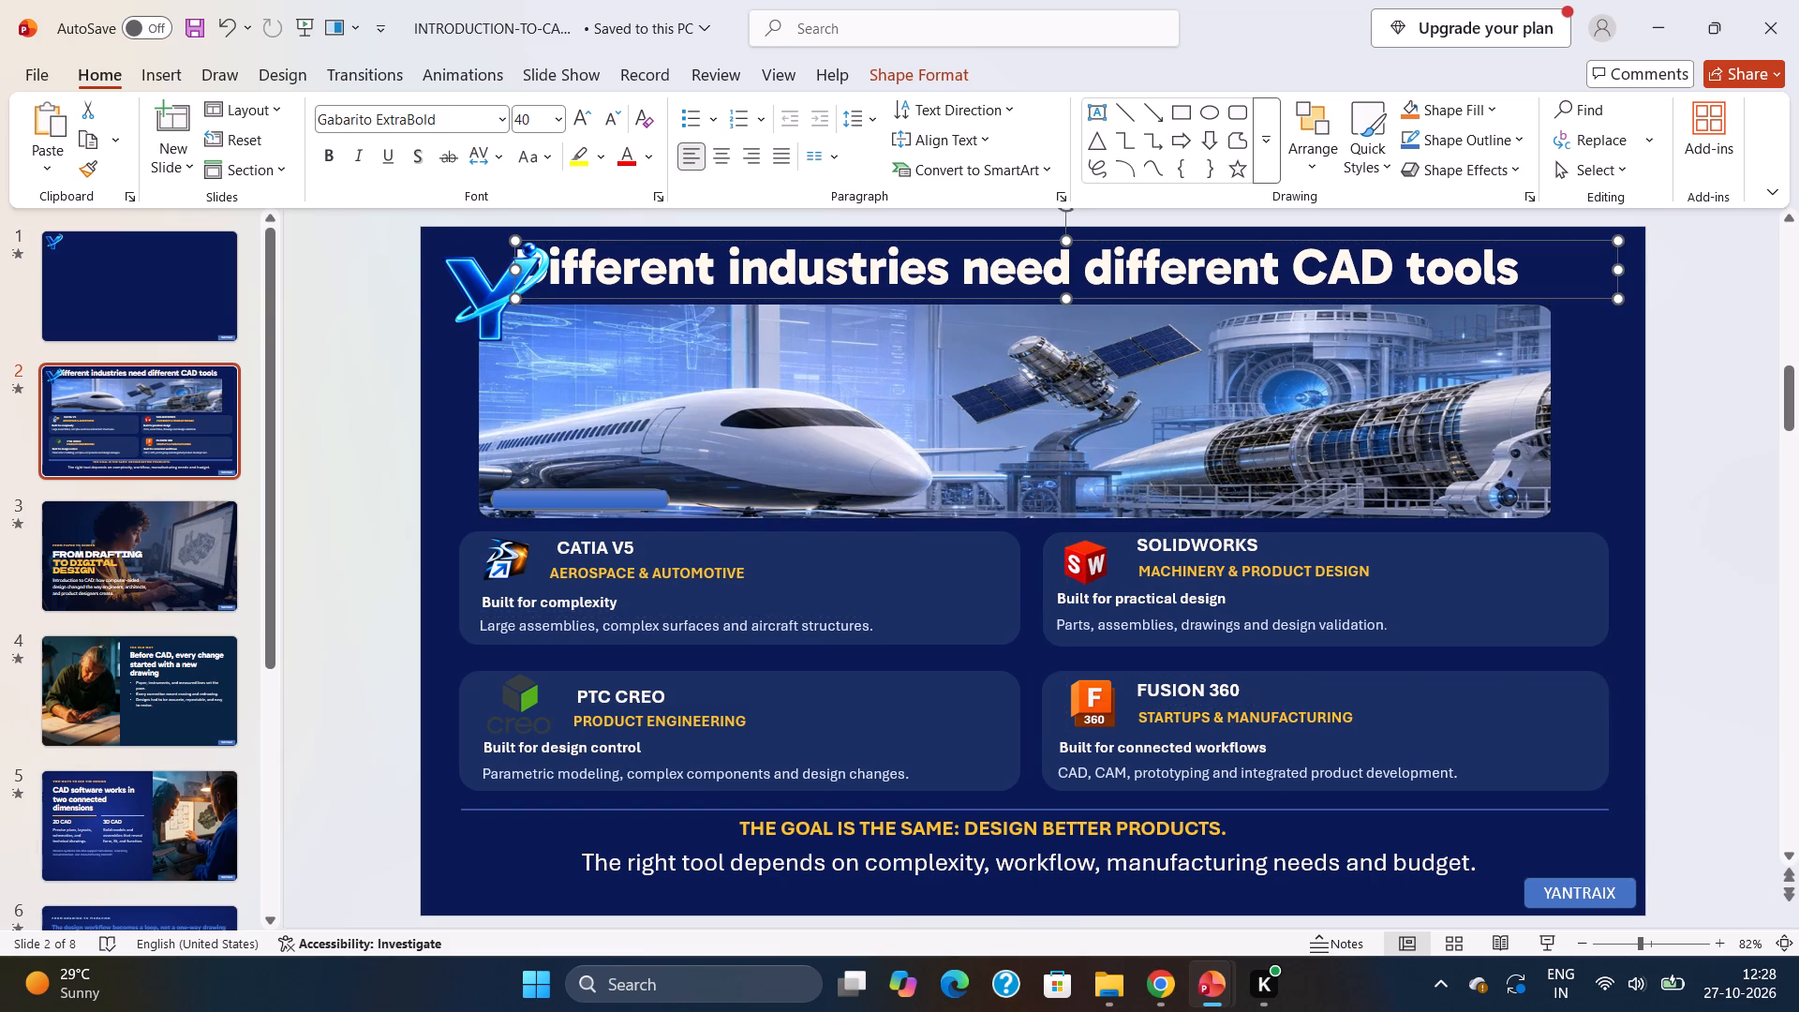
Shrink slide 2's logo and fit it in the upper-left corner beside the title, clear of the text and banner image.
{"action": "left_click", "coordinate": [474, 300]}
{"action": "left_click_drag", "start_coordinate": [473, 294], "coordinate": [442, 277]}
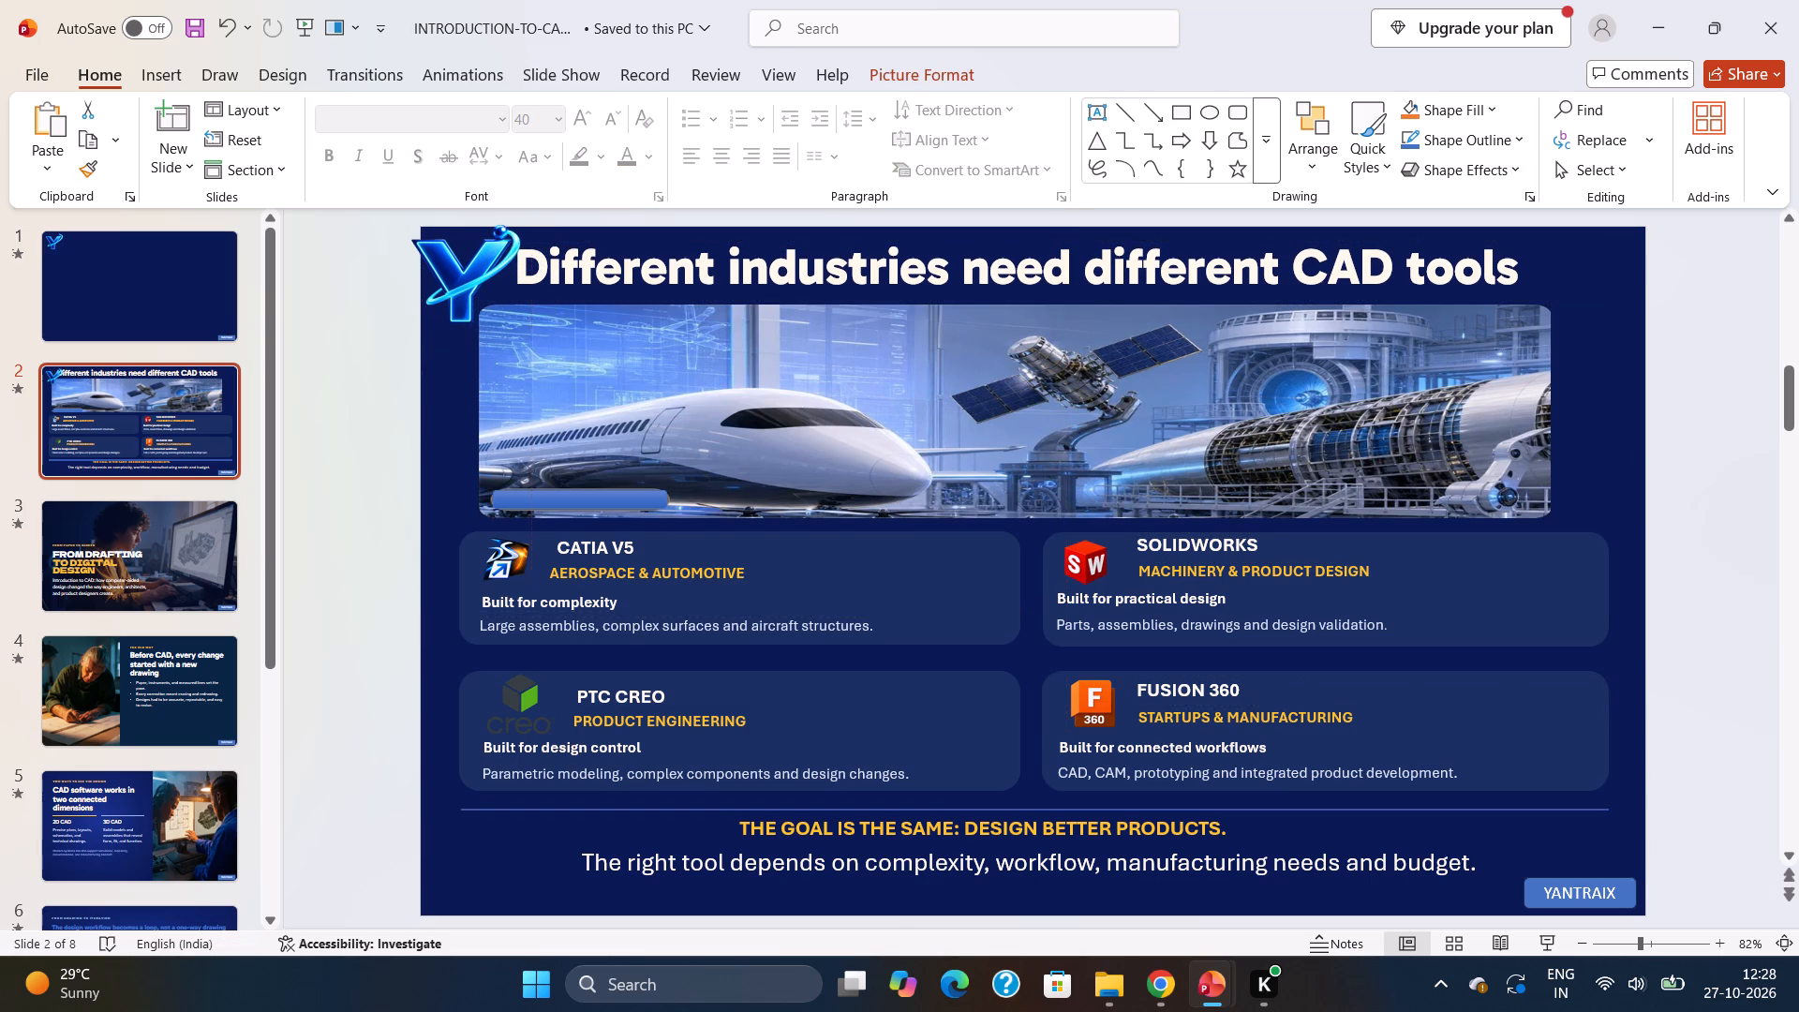
{"action": "left_click_drag", "start_coordinate": [442, 277], "coordinate": [450, 280]}
{"action": "left_click_drag", "start_coordinate": [531, 331], "coordinate": [491, 290]}
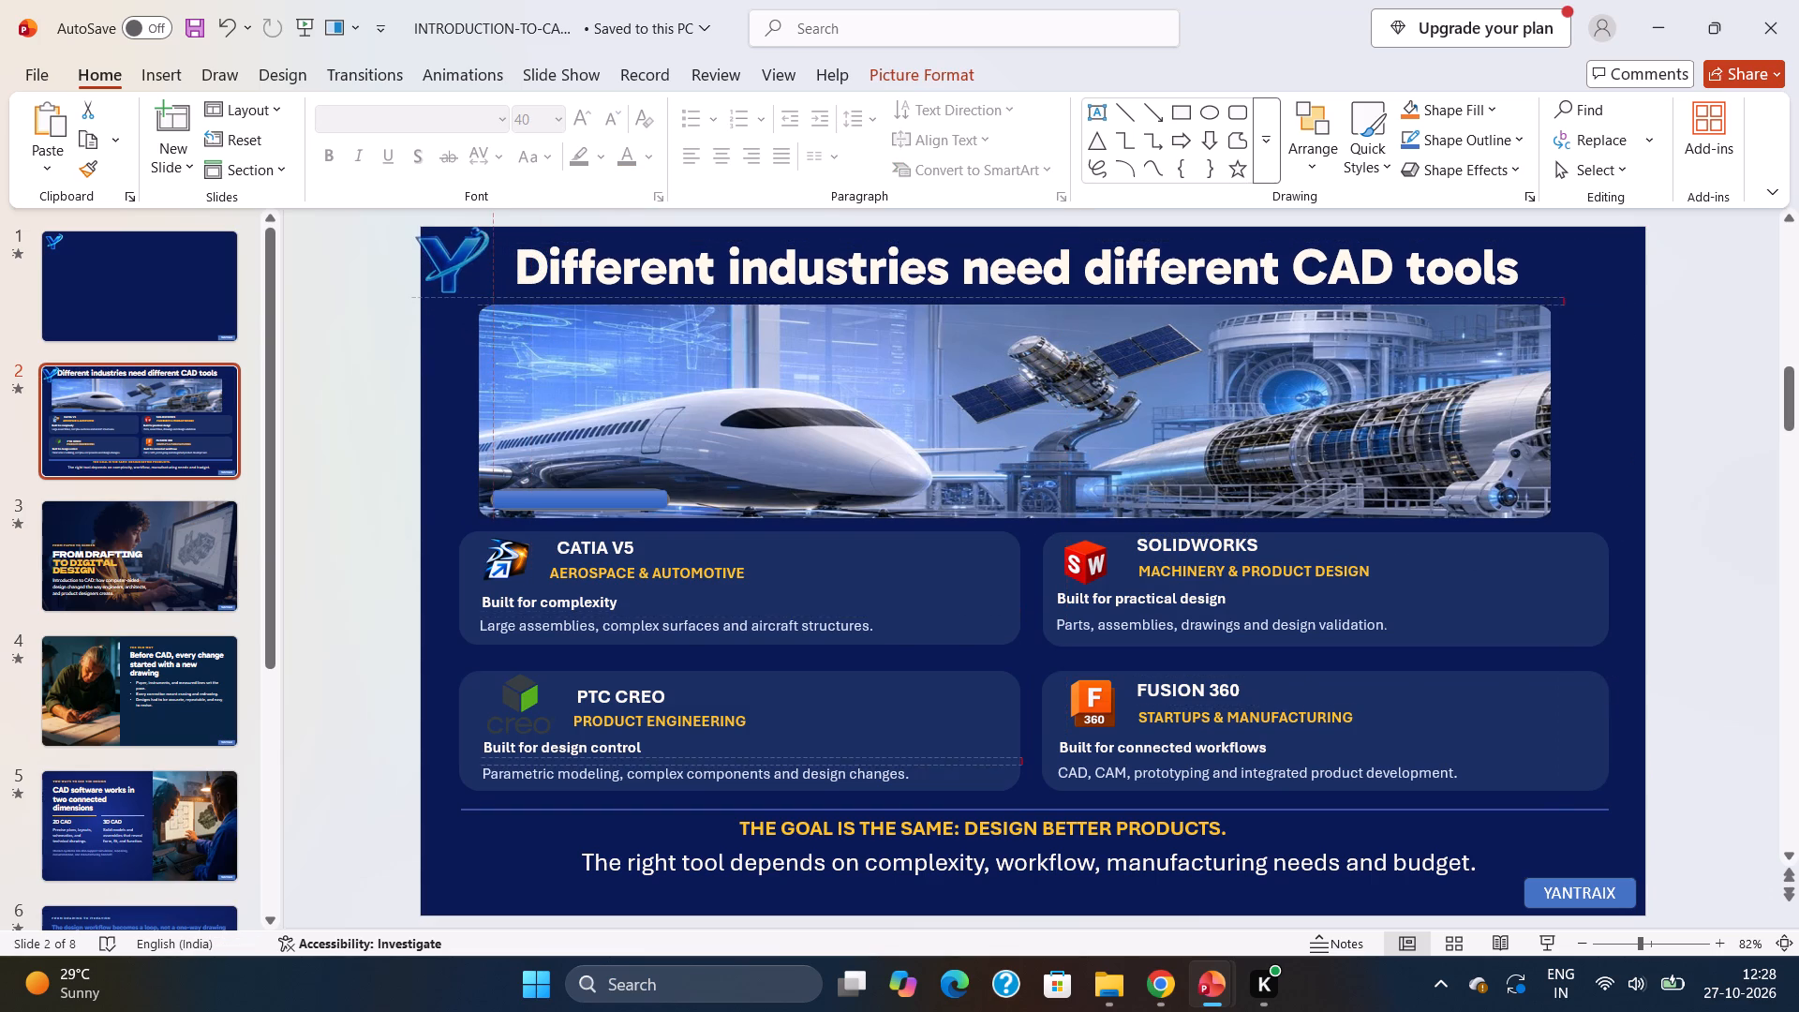
{"action": "left_click_drag", "start_coordinate": [491, 290], "coordinate": [488, 283]}
{"action": "left_click_drag", "start_coordinate": [462, 267], "coordinate": [476, 277]}
{"action": "left_click", "coordinate": [364, 357]}
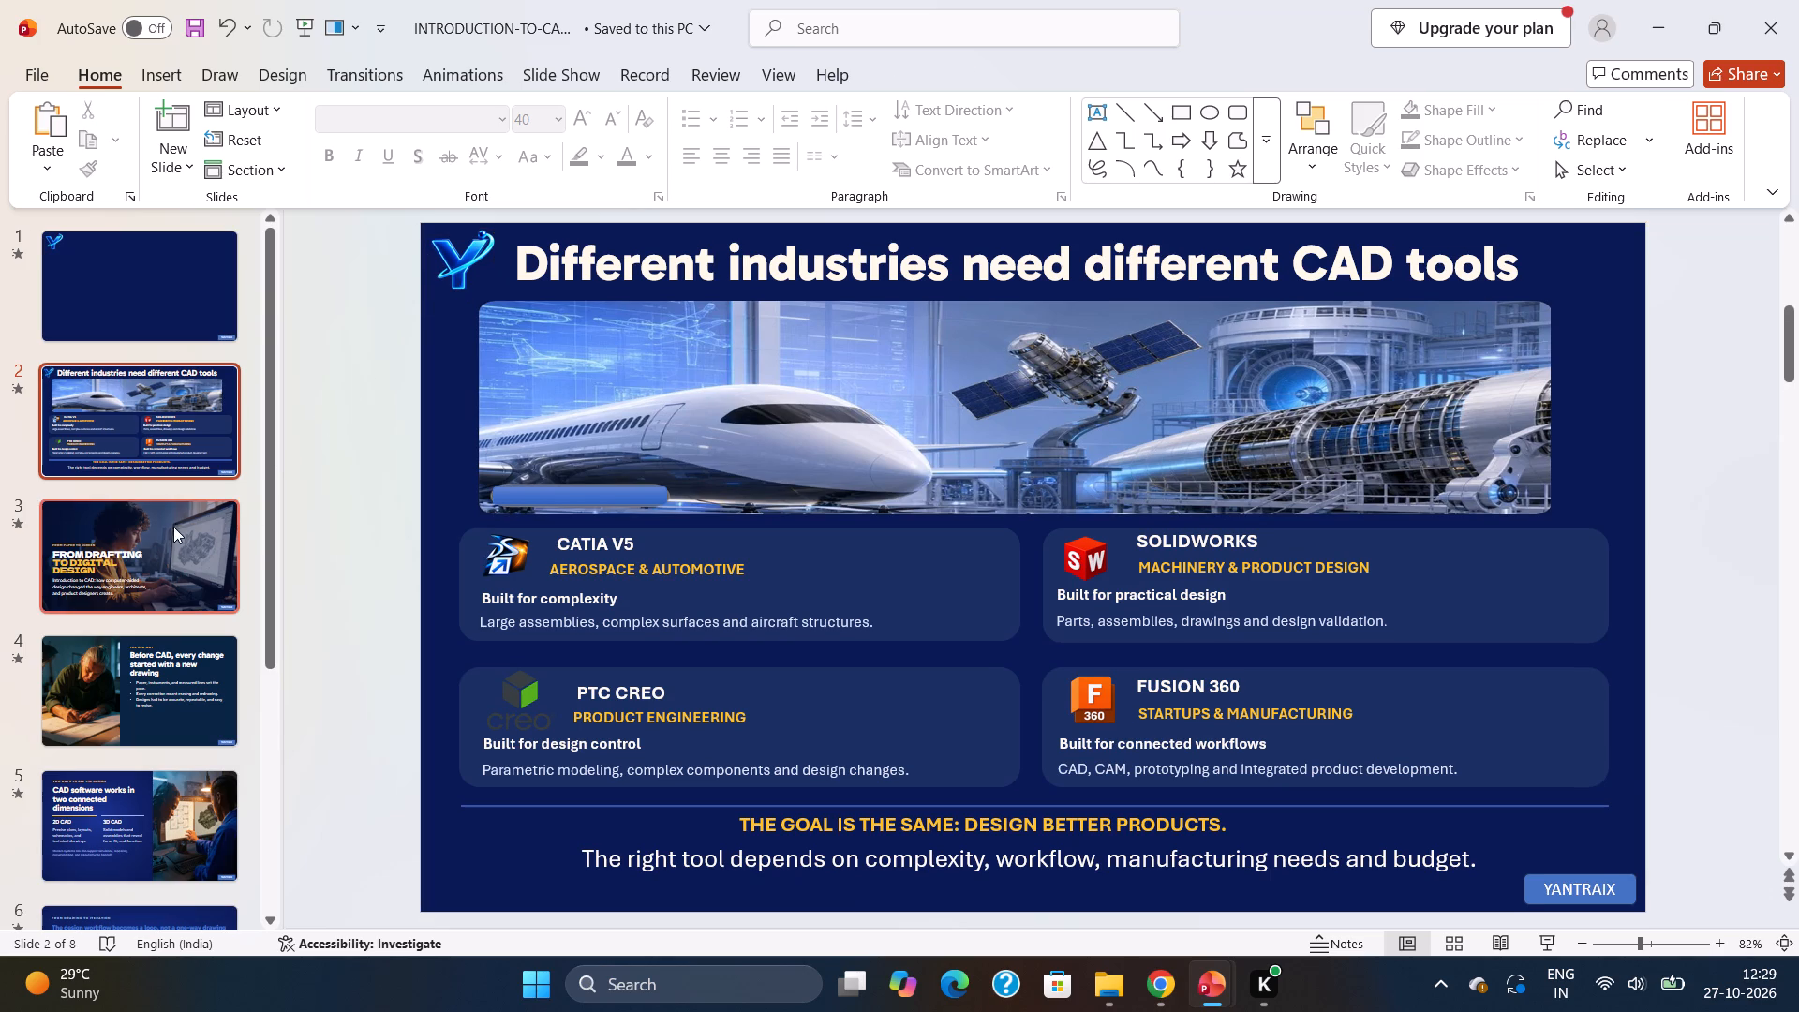
Paste the copied Y logo onto slides 3 and 4.
{"action": "left_click", "coordinate": [154, 557]}
{"action": "key", "text": "ctrl+v"}
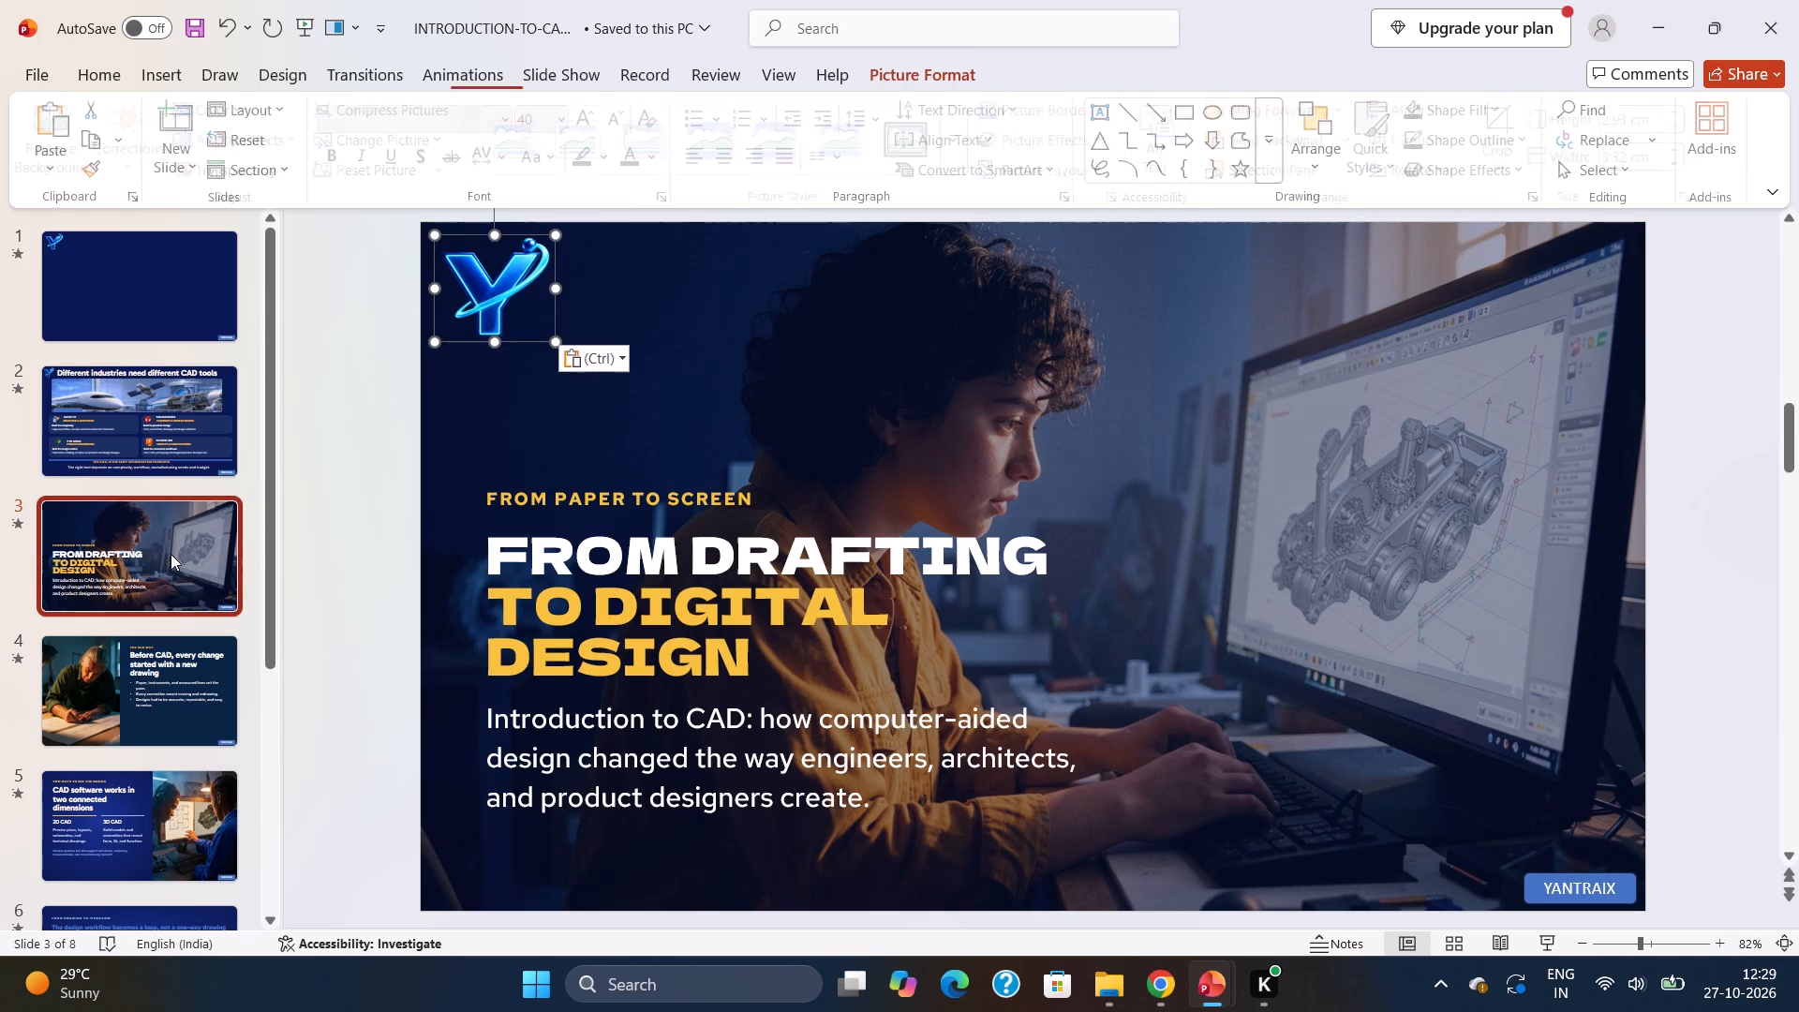
{"action": "left_click", "coordinate": [148, 718]}
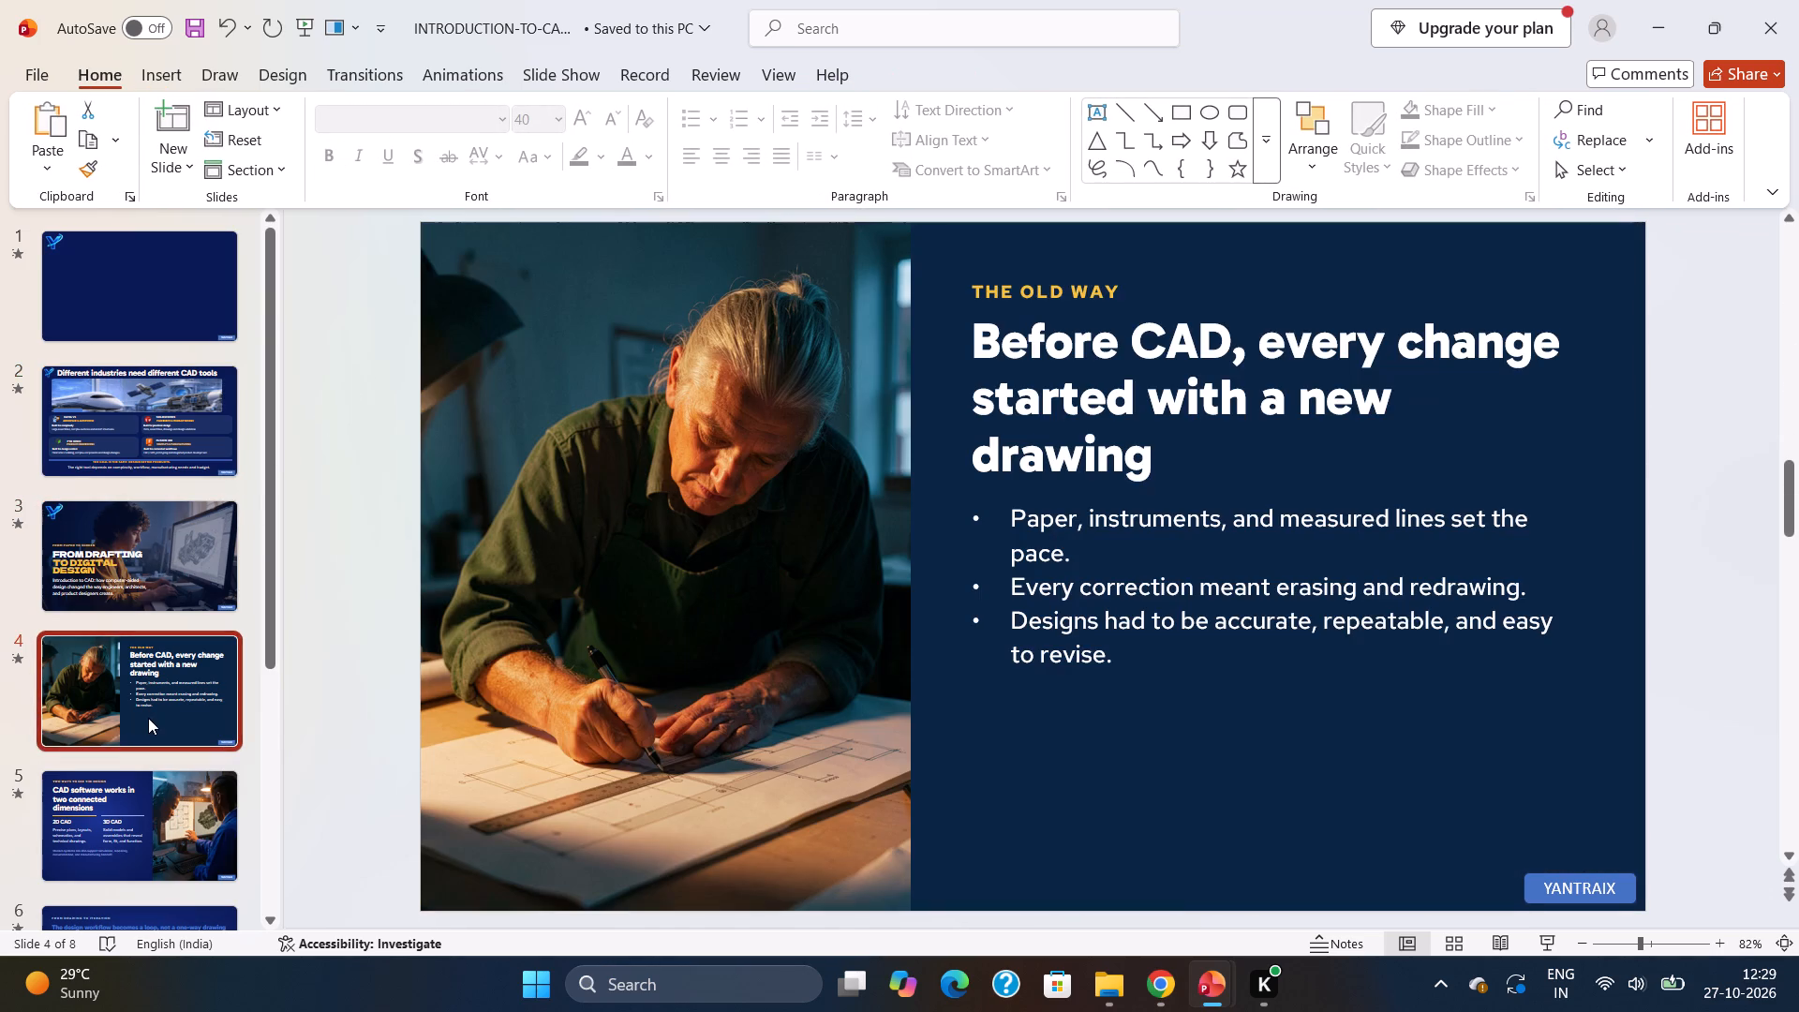
{"action": "key", "text": "ctrl+v"}
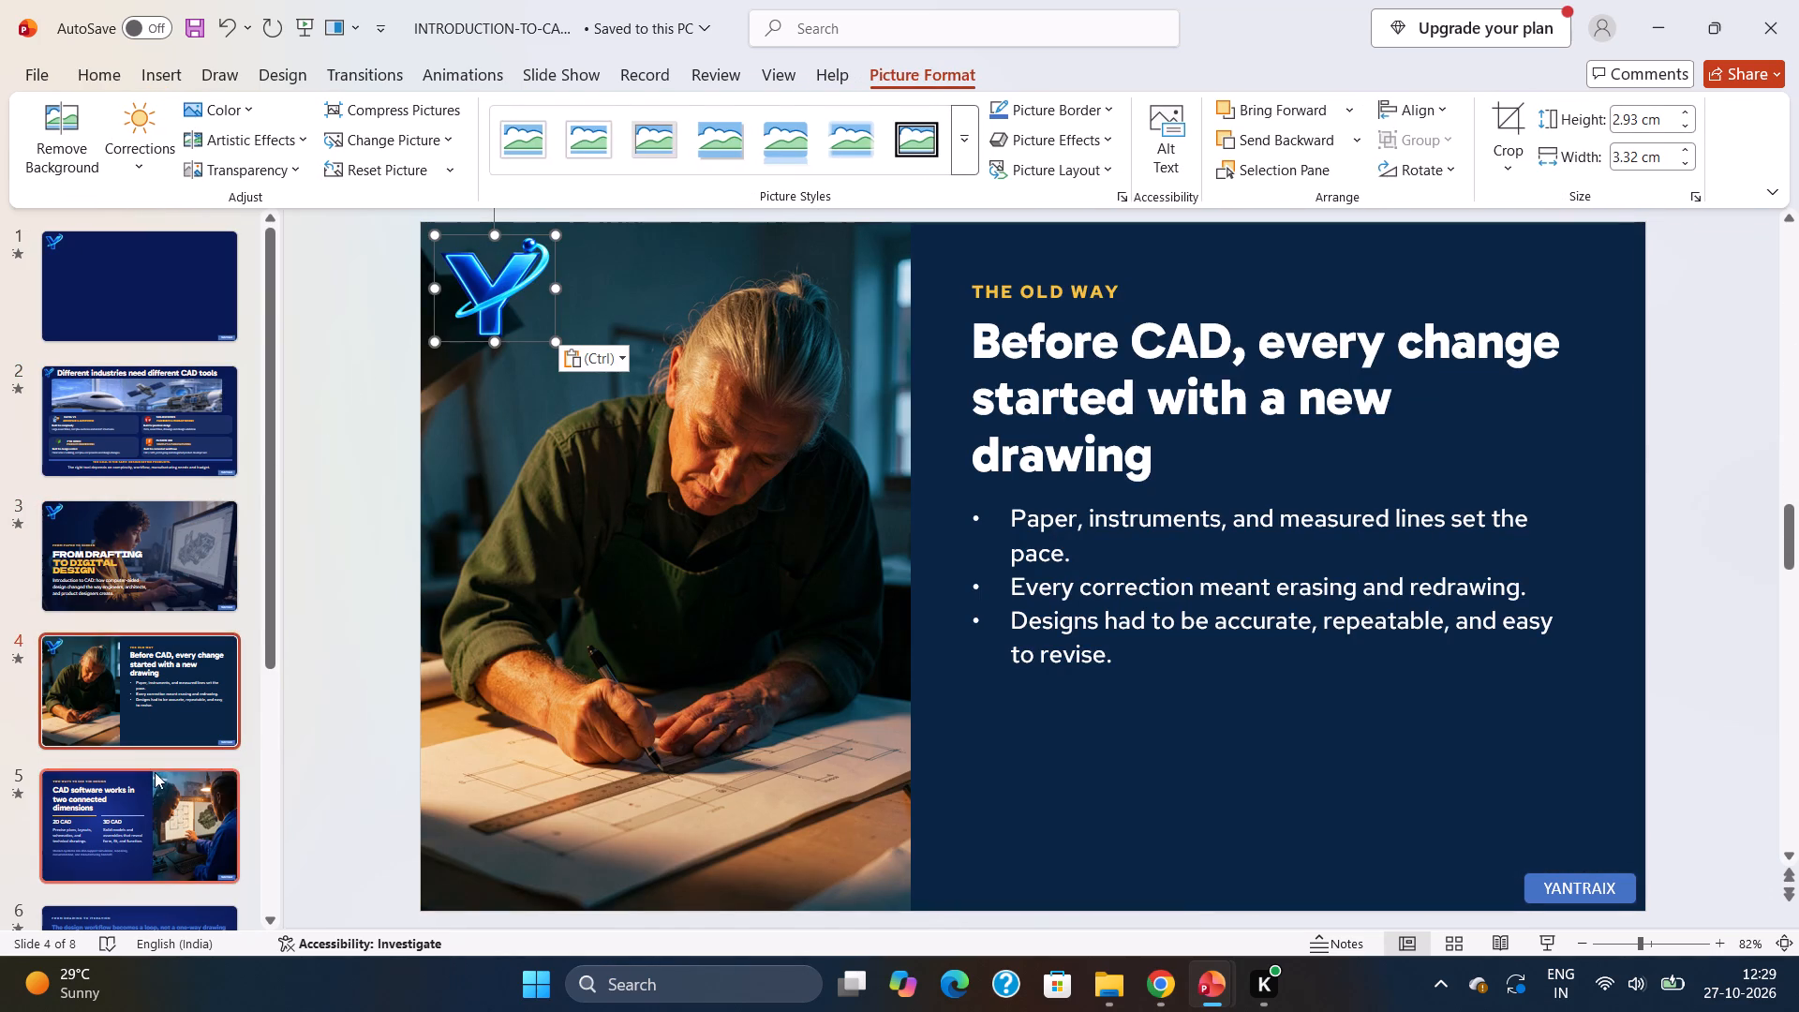
Paste the Y logo onto slide 5, shrink it to about 1.73 × 1.96 cm and tuck it into the upper-left corner.
{"action": "left_click", "coordinate": [156, 819]}
{"action": "key", "text": "ctrl+v"}
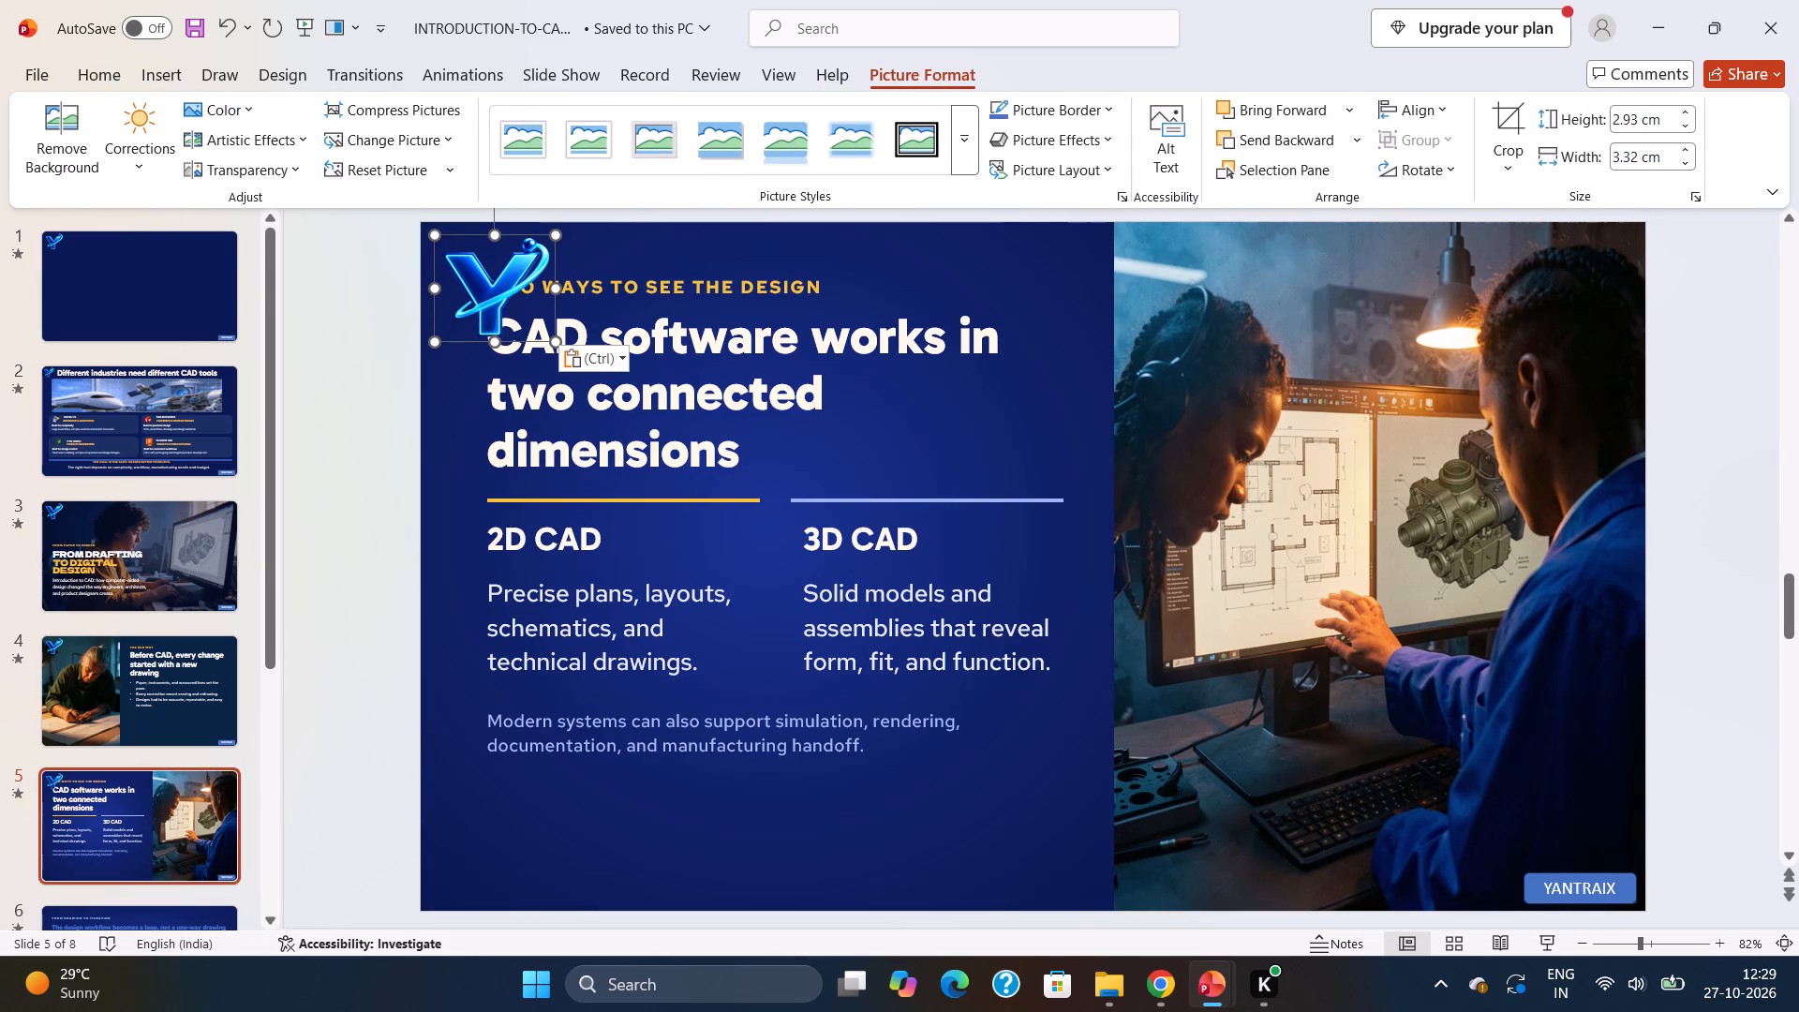
{"action": "left_click_drag", "start_coordinate": [553, 340], "coordinate": [498, 299]}
{"action": "left_click_drag", "start_coordinate": [478, 283], "coordinate": [468, 275]}
{"action": "left_click", "coordinate": [468, 275]}
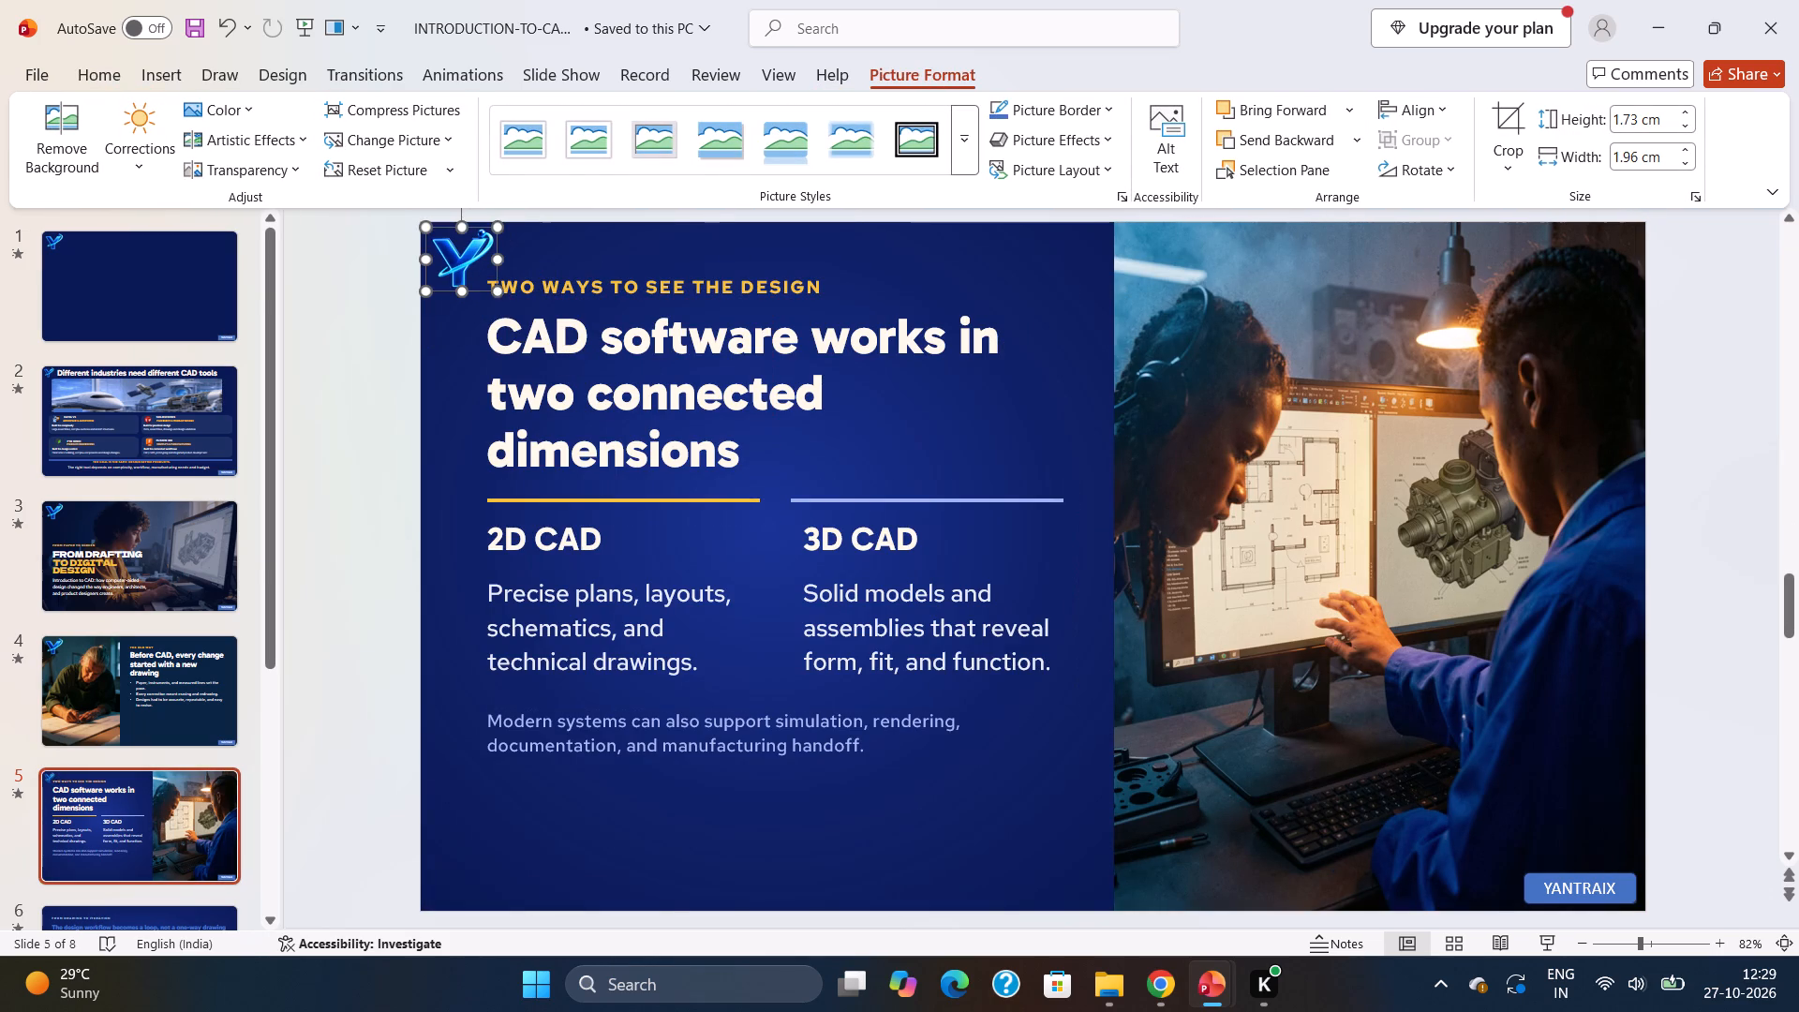
{"action": "left_click", "coordinate": [647, 290]}
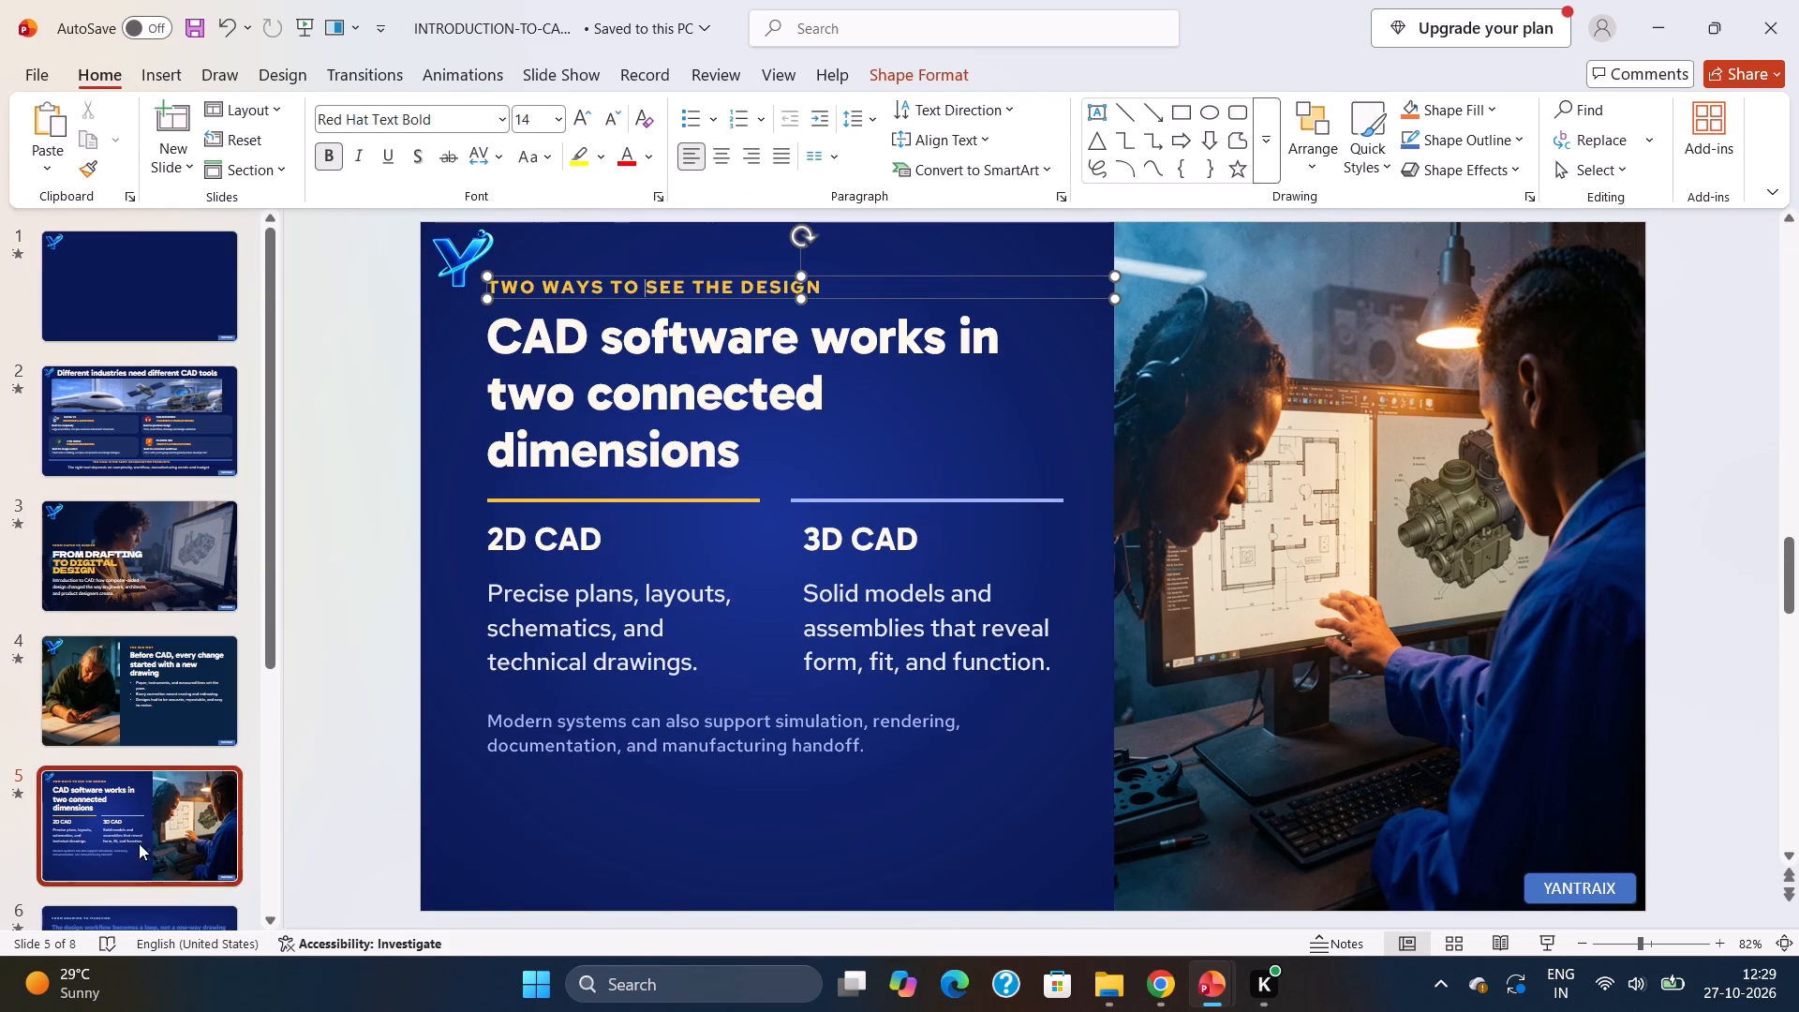
Paste the Y logo onto slide 6 and shrink it in the upper-left corner above the design workflow heading.
{"action": "left_click_drag", "start_coordinate": [275, 560], "coordinate": [288, 694]}
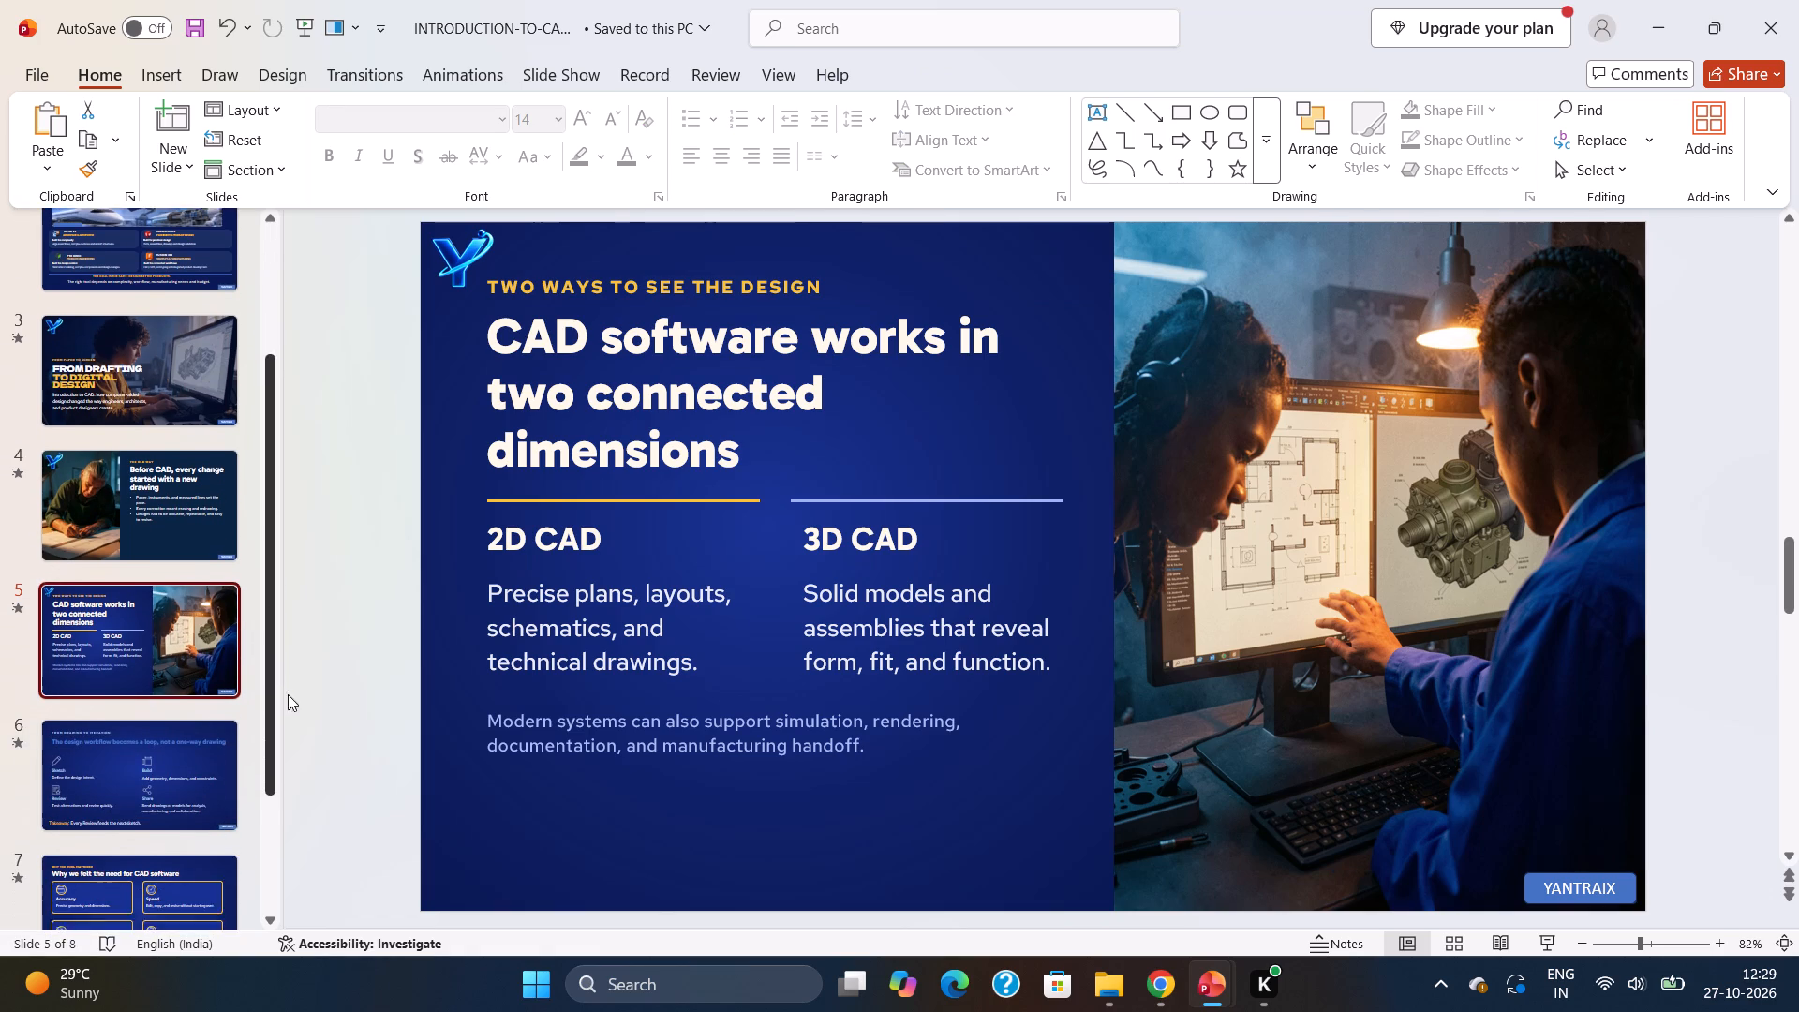
{"action": "left_click_drag", "start_coordinate": [288, 694], "coordinate": [288, 700]}
{"action": "left_click", "coordinate": [178, 719]}
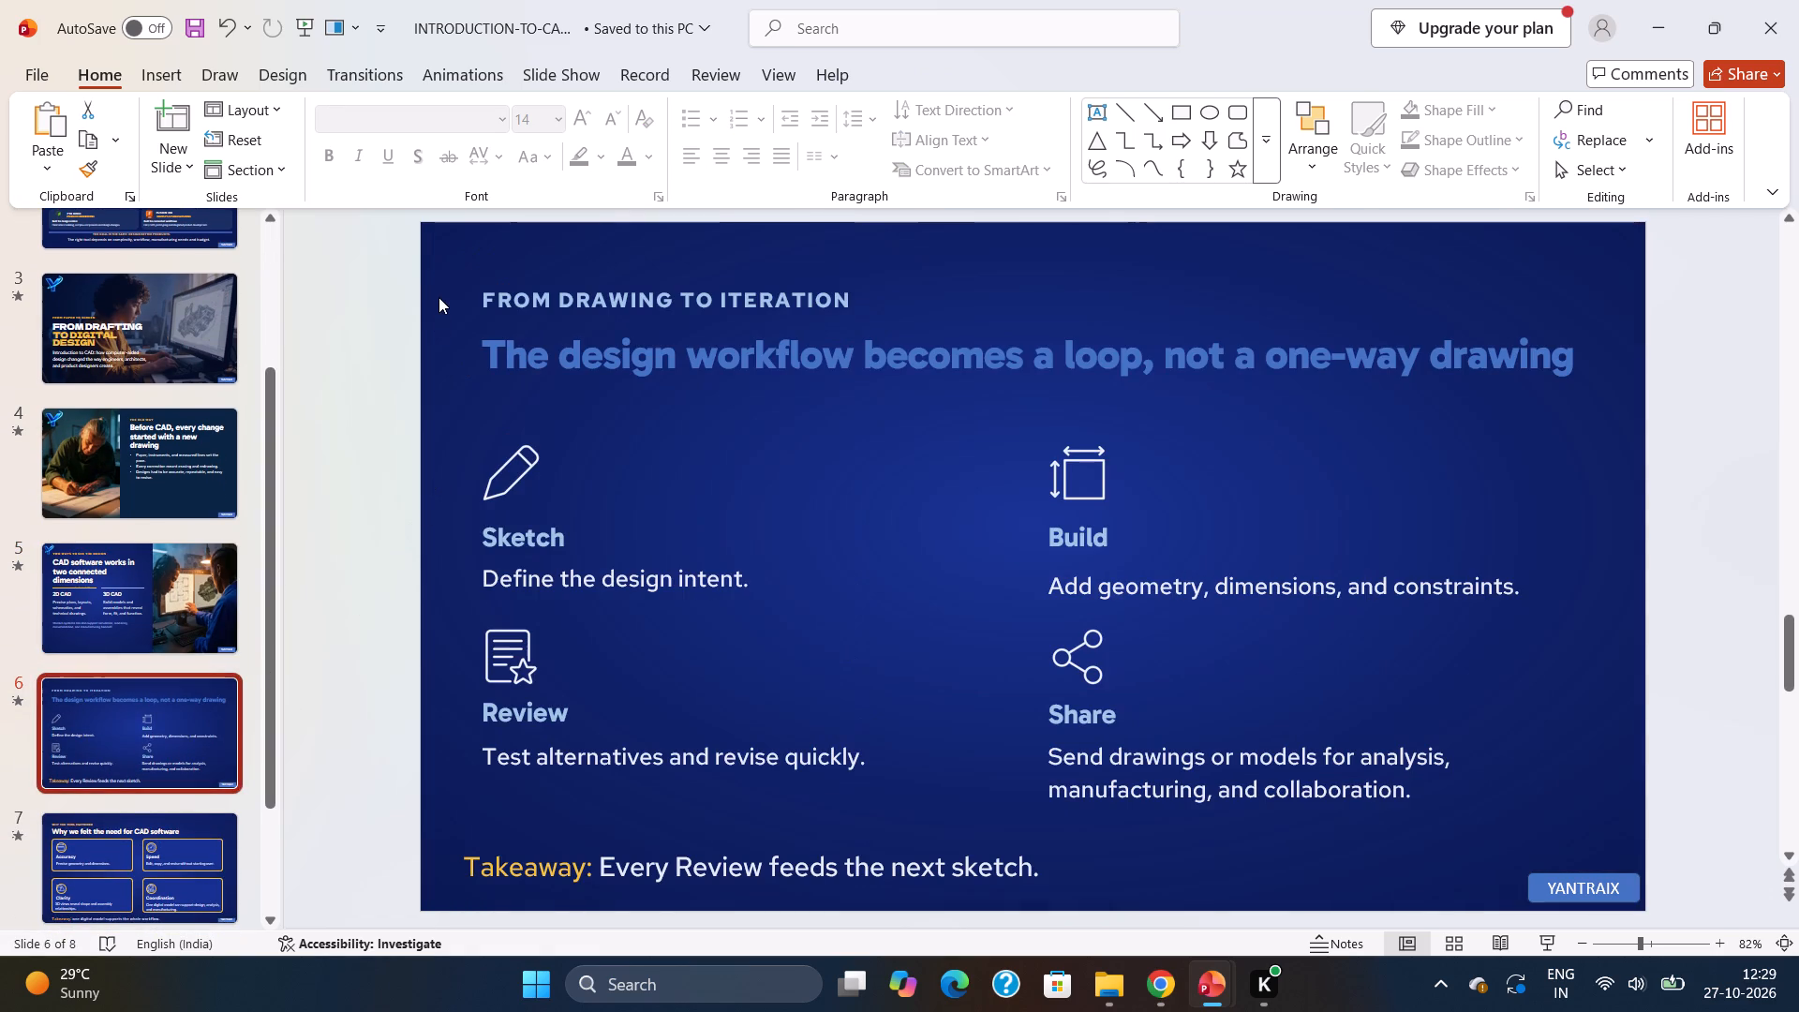
{"action": "key", "text": "ctrl+v"}
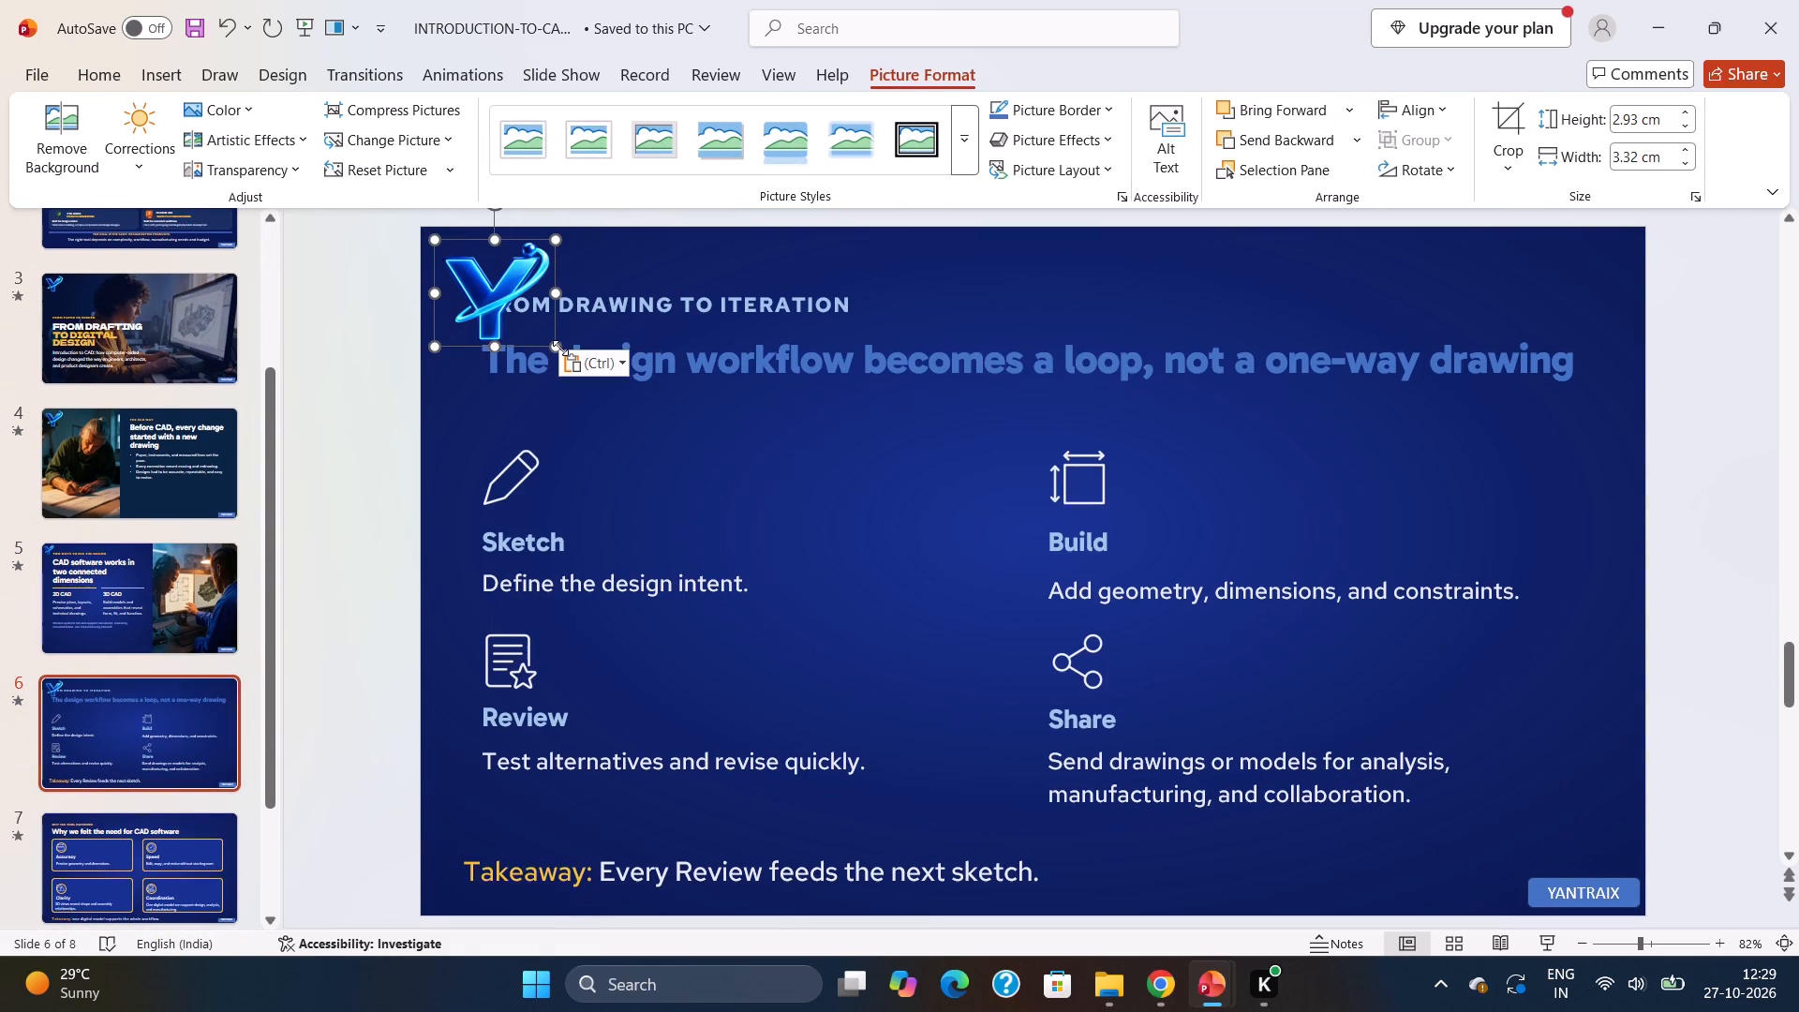
{"action": "left_click_drag", "start_coordinate": [560, 348], "coordinate": [515, 309]}
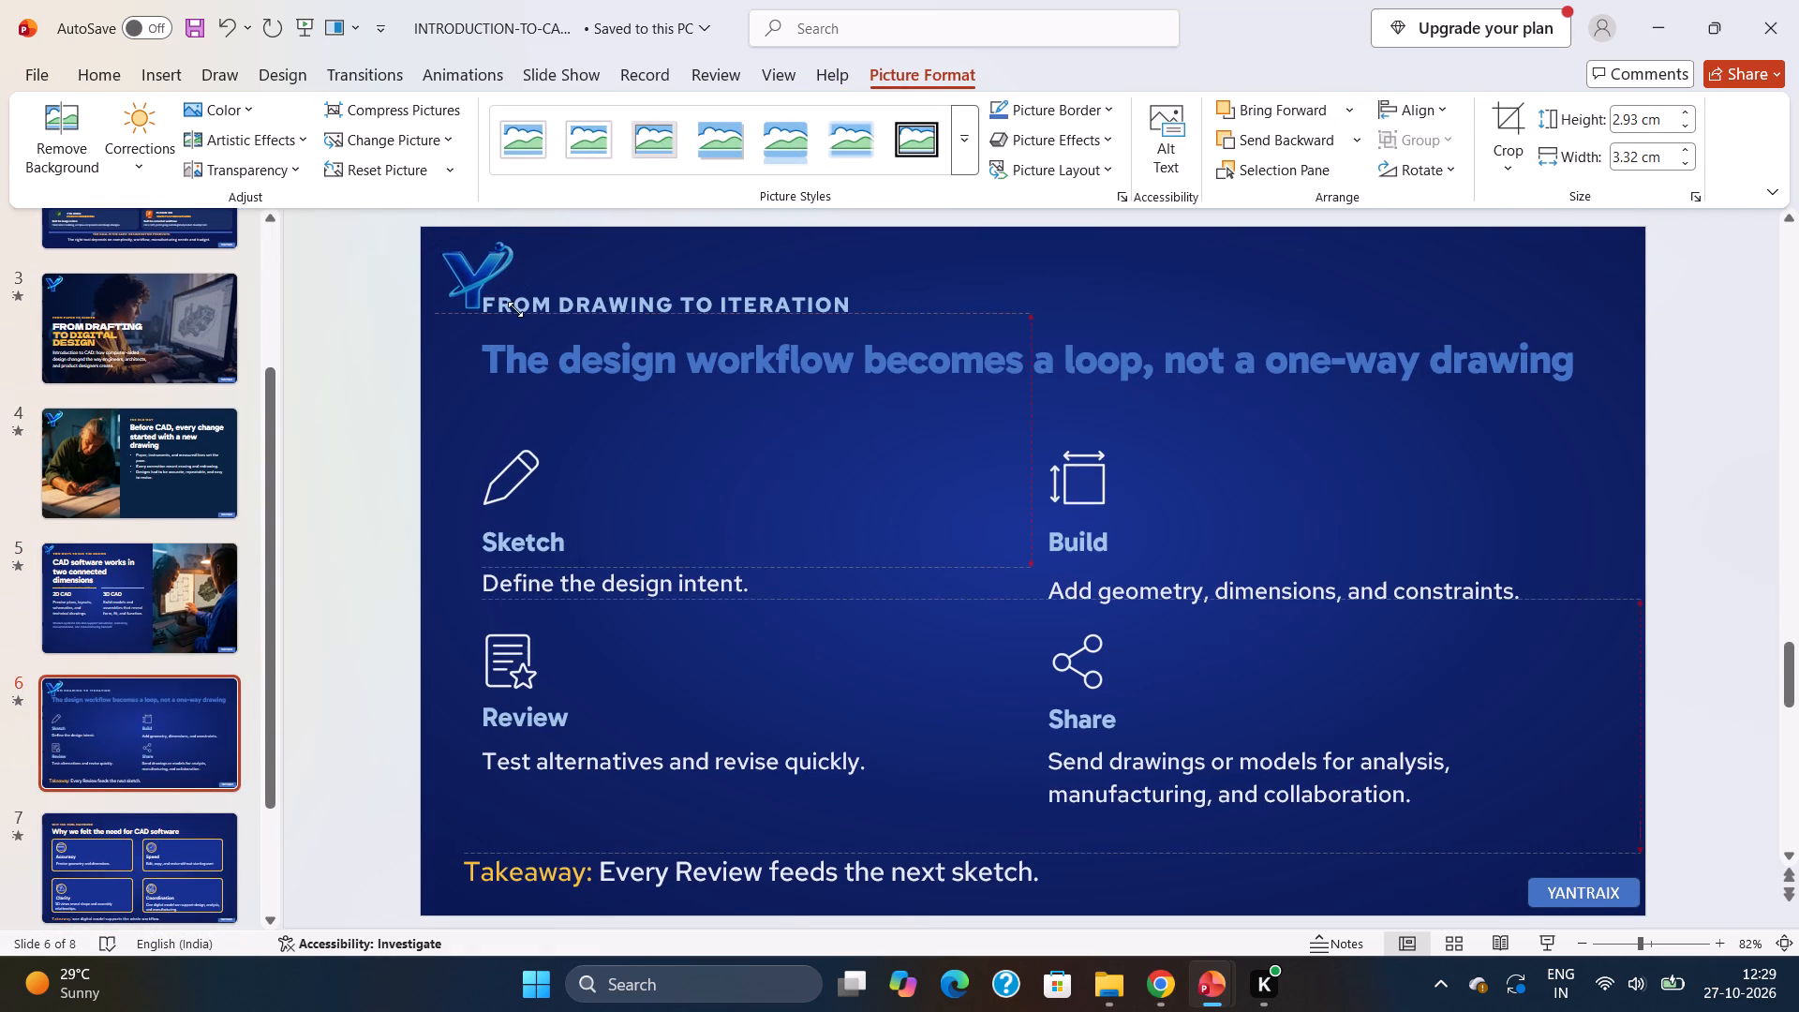
{"action": "left_click", "coordinate": [648, 301]}
{"action": "left_click", "coordinate": [720, 367]}
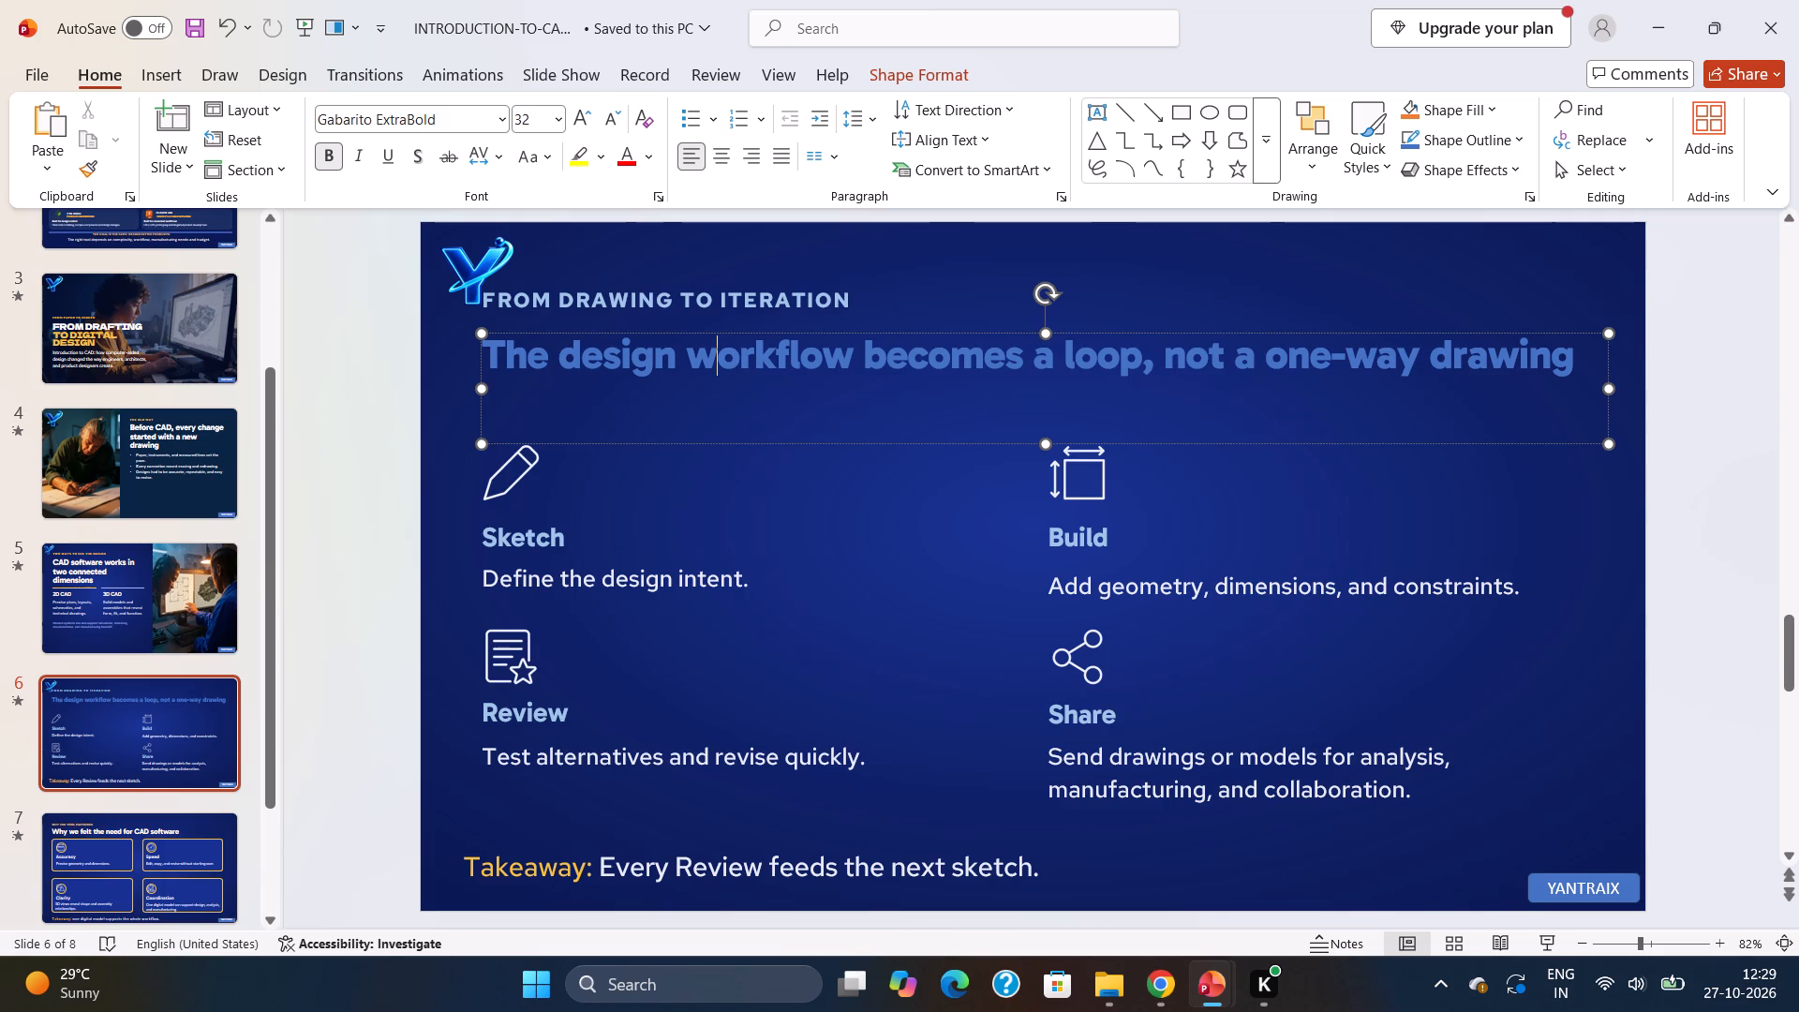
On slide 6, shift the title and the FROM DRAWING TO ITERATION line slightly right and nudge the logo left, clear of the text.
{"action": "left_click_drag", "start_coordinate": [757, 335], "coordinate": [769, 333]}
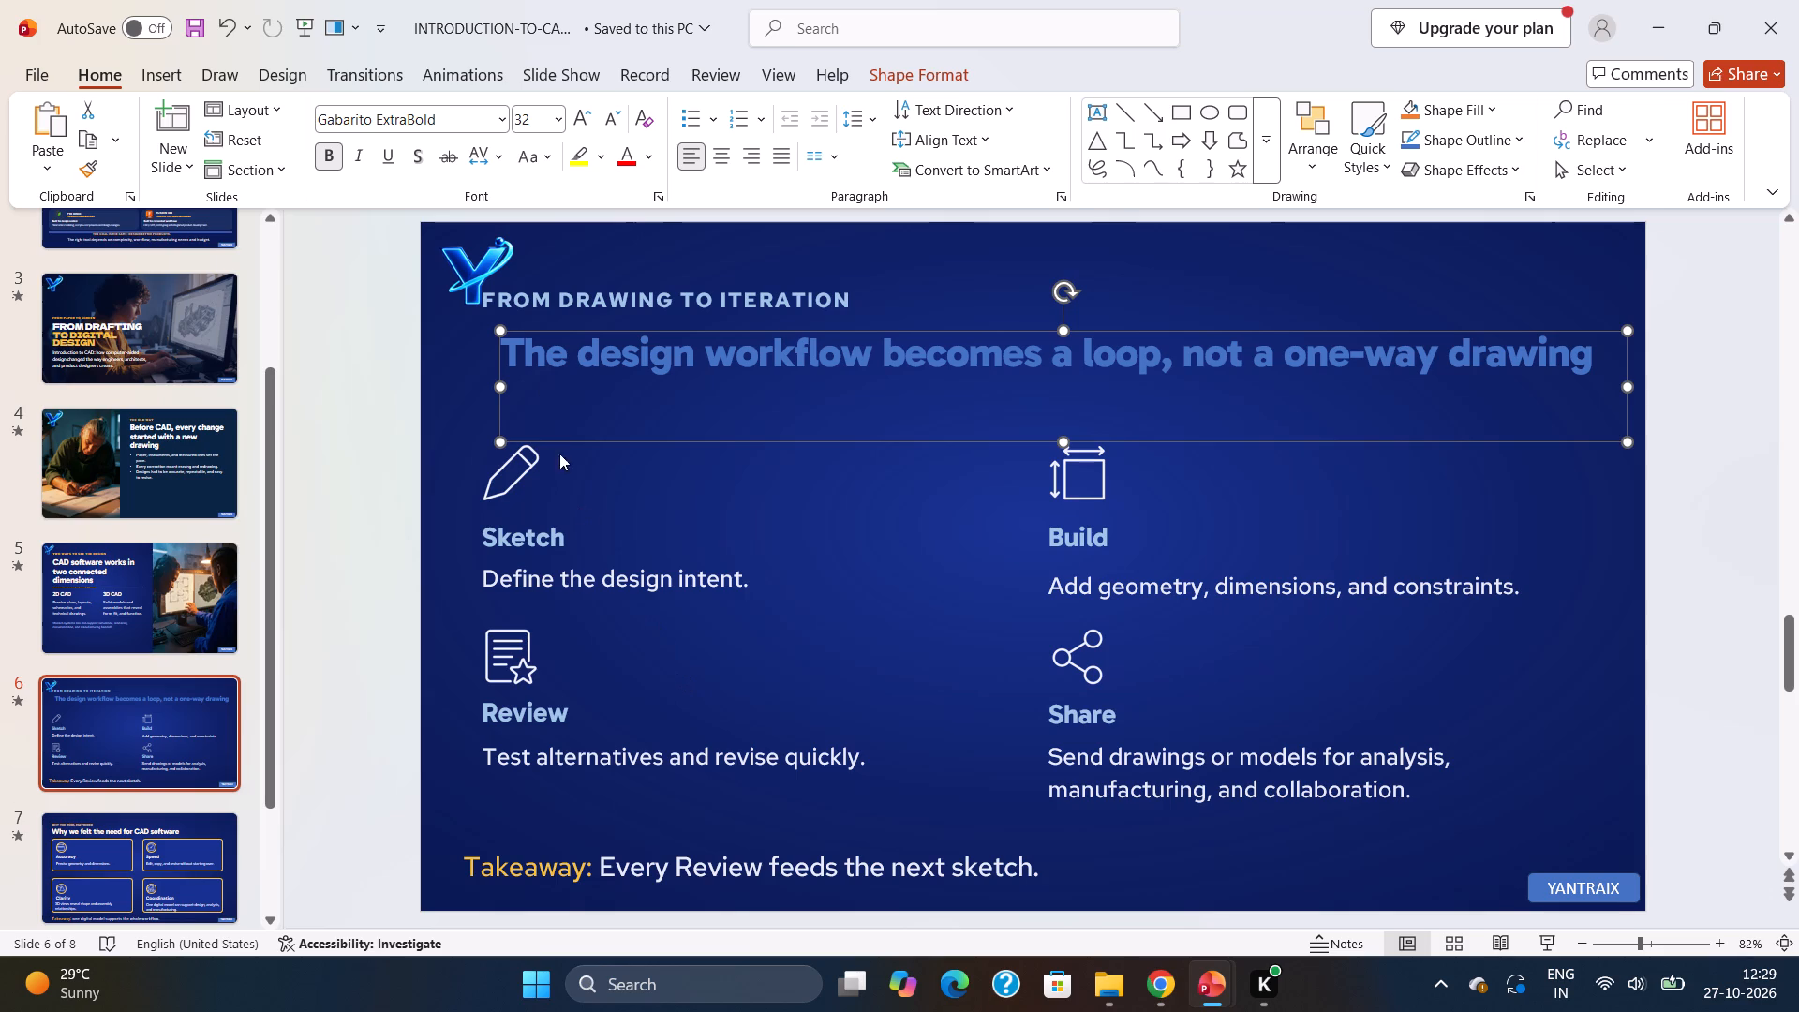
{"action": "left_click", "coordinate": [506, 295]}
{"action": "left_click", "coordinate": [575, 303]}
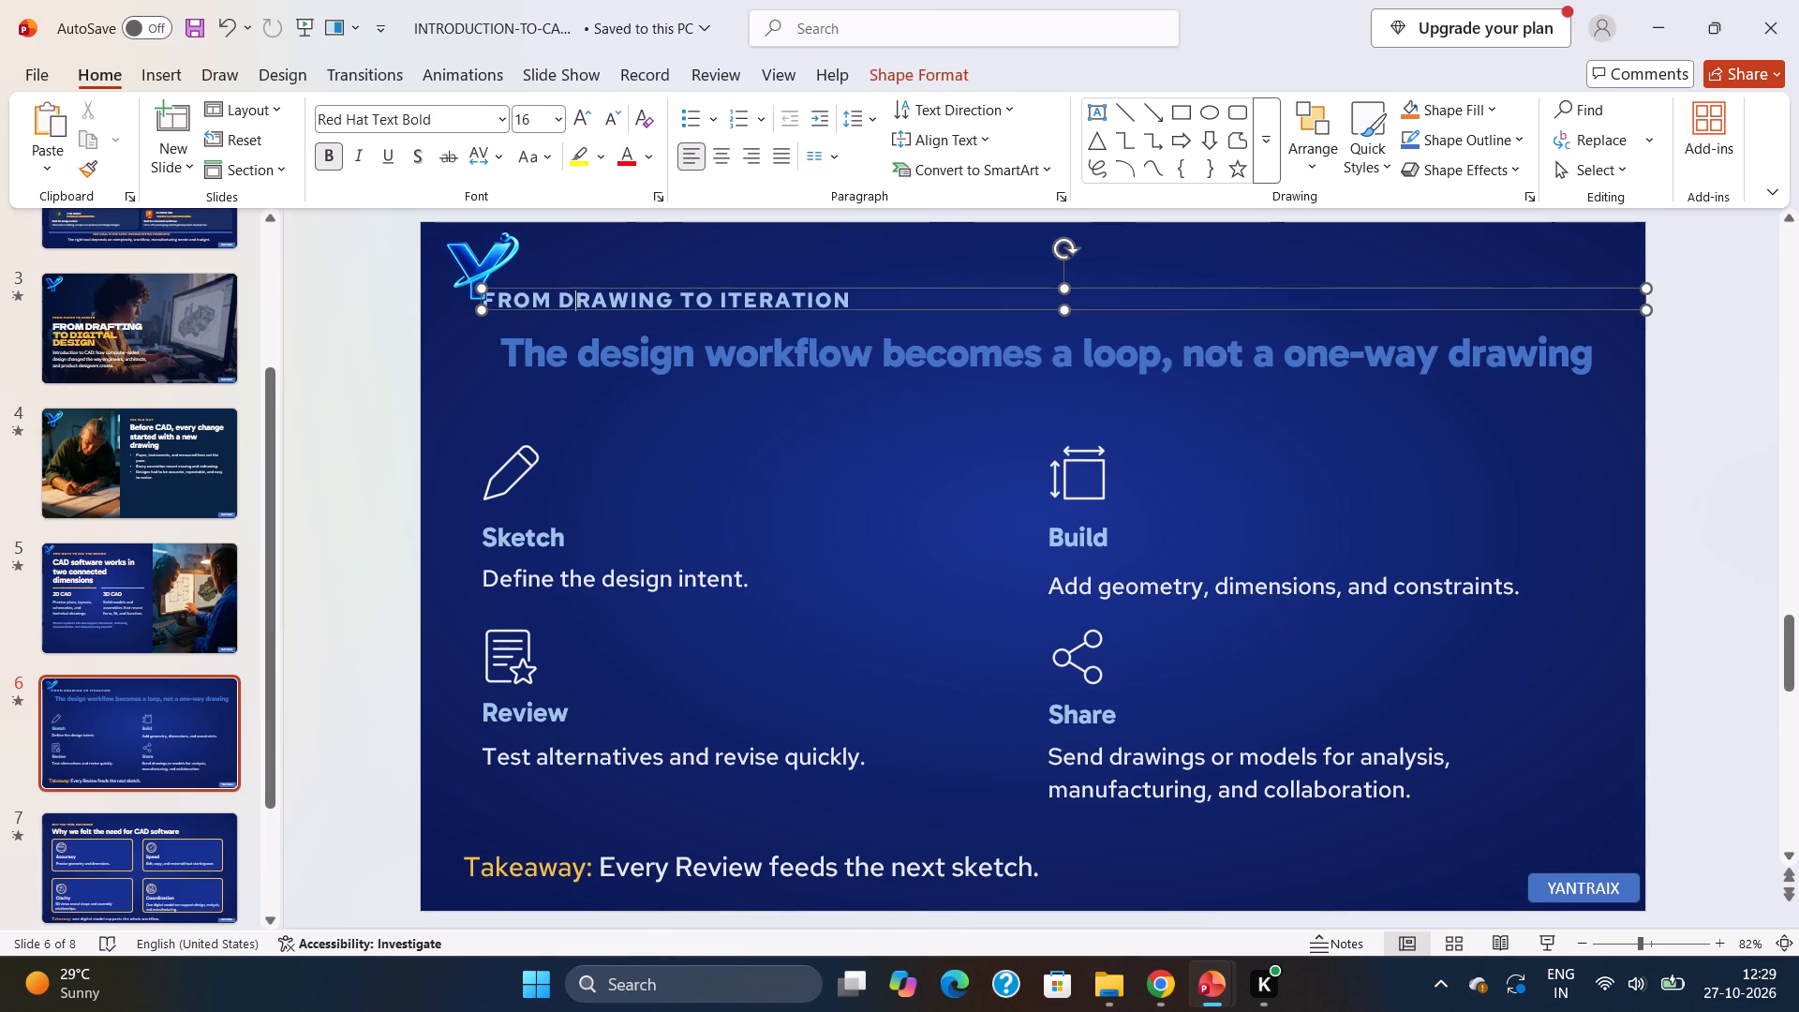
{"action": "left_click_drag", "start_coordinate": [586, 290], "coordinate": [605, 290]}
{"action": "left_click", "coordinate": [468, 374]}
{"action": "left_click", "coordinate": [477, 286]}
{"action": "left_click_drag", "start_coordinate": [481, 280], "coordinate": [471, 287]}
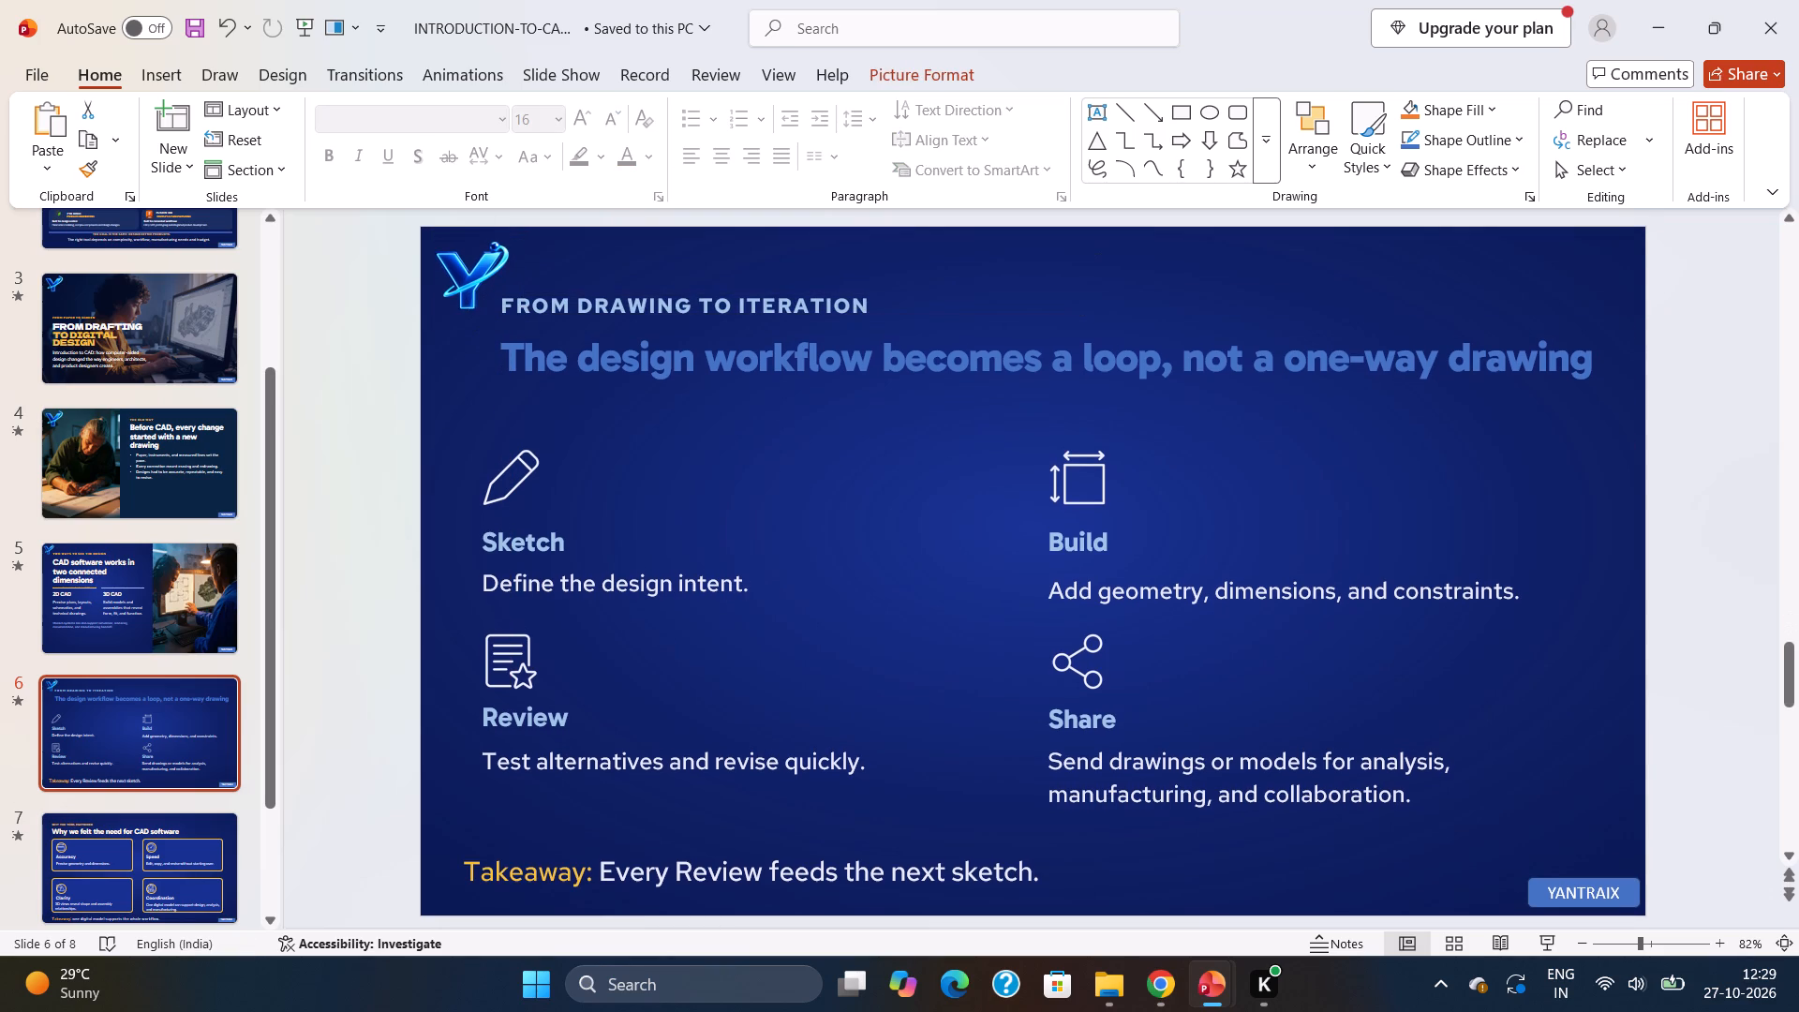
{"action": "left_click_drag", "start_coordinate": [471, 287], "coordinate": [468, 293]}
{"action": "left_click", "coordinate": [312, 454]}
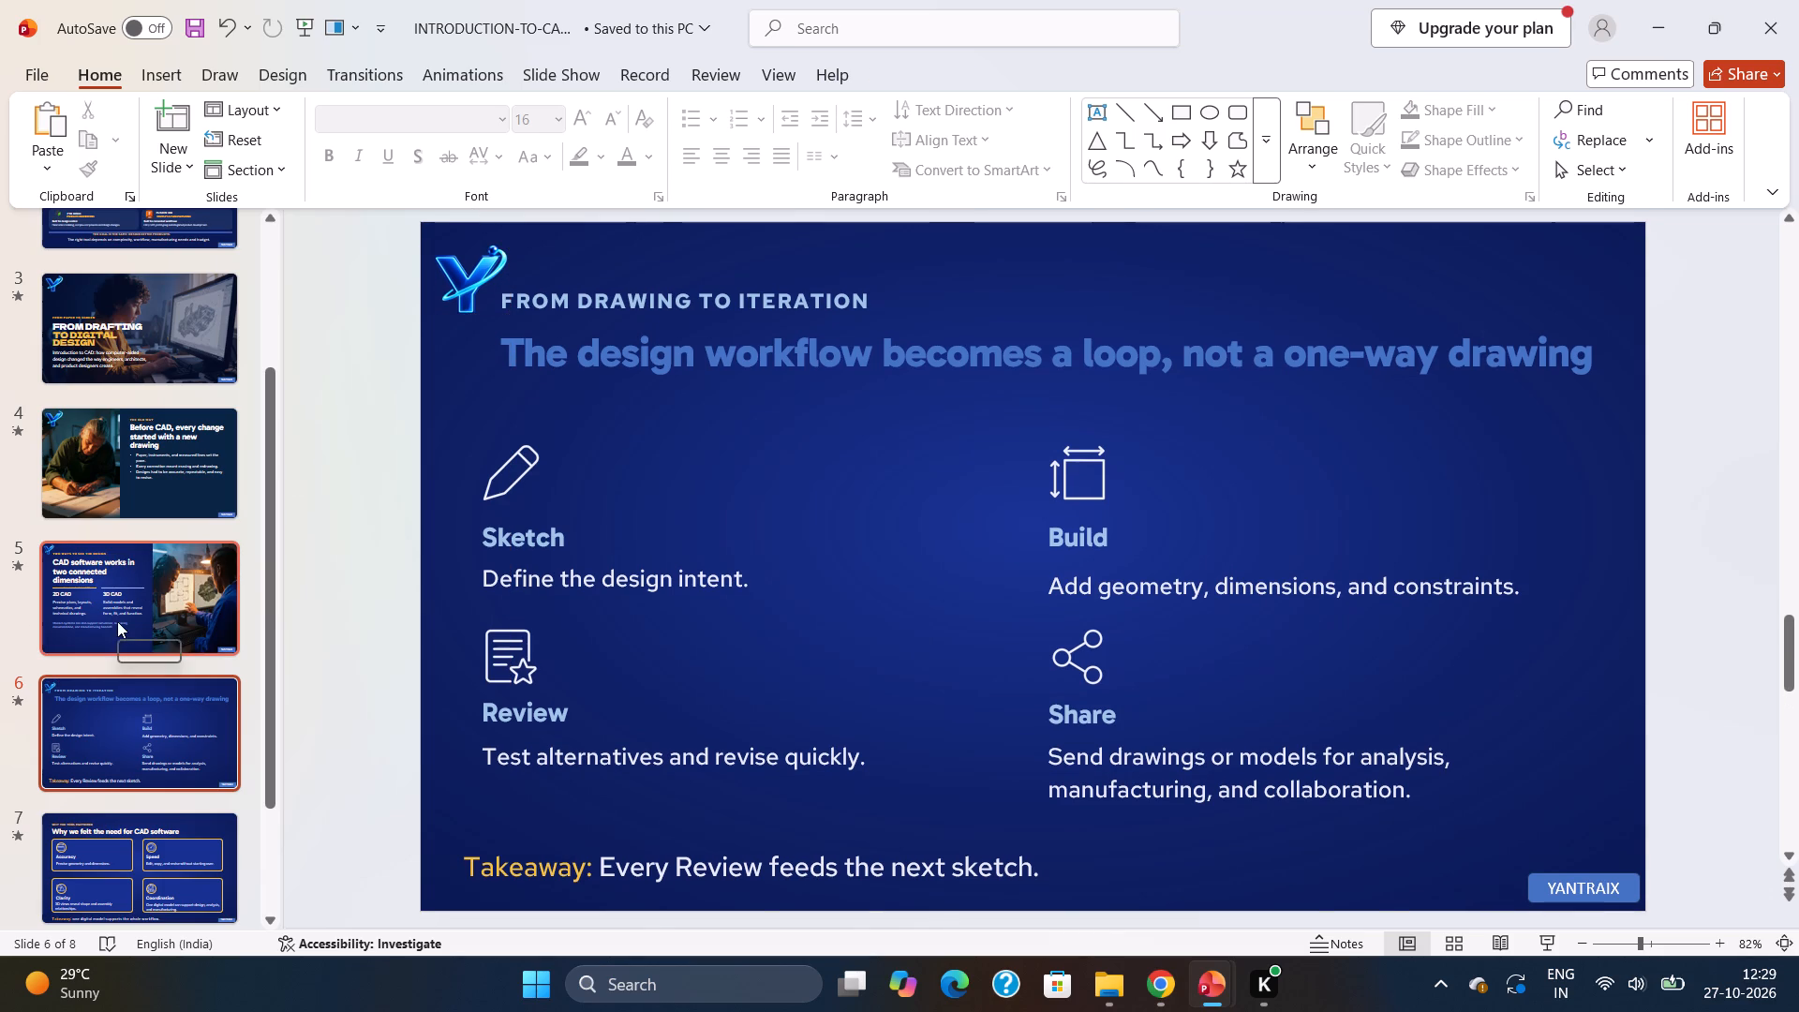
Paste the Y logo onto slide 7, shrink it to about 2.04 × 2.31 cm and place it in the upper-left corner.
{"action": "left_click", "coordinate": [118, 873]}
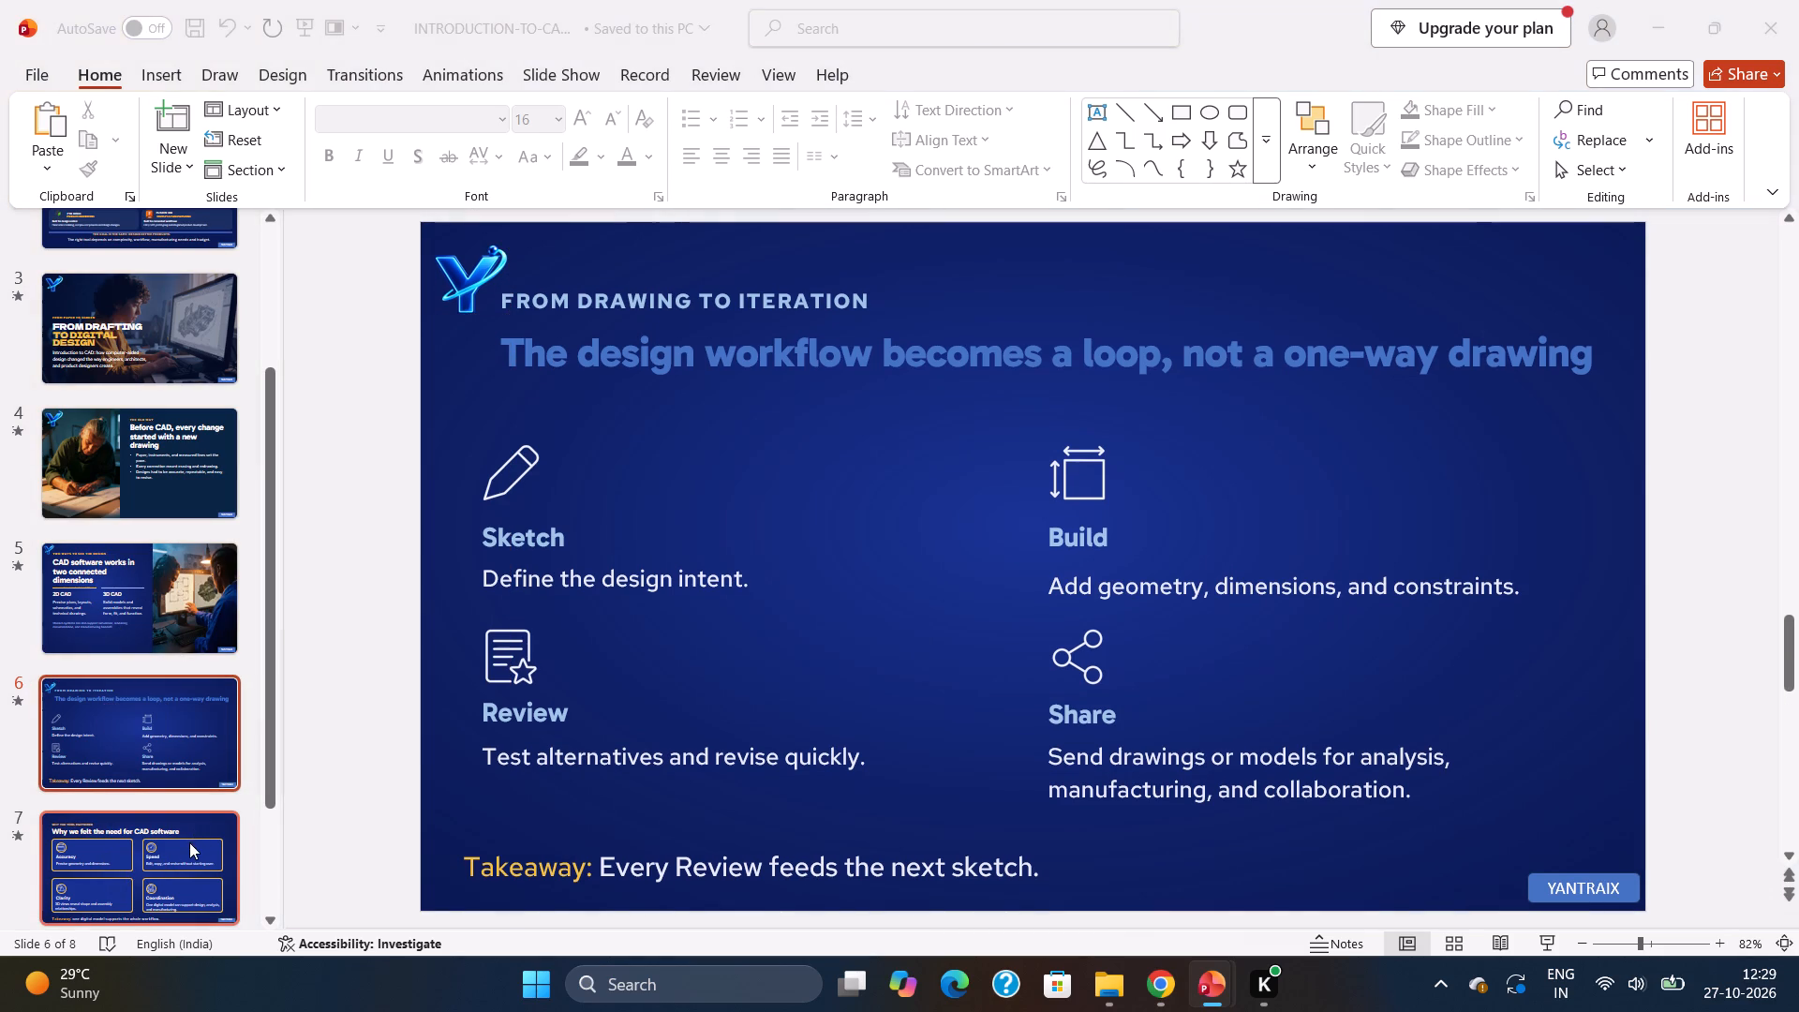
{"action": "left_click", "coordinate": [160, 840]}
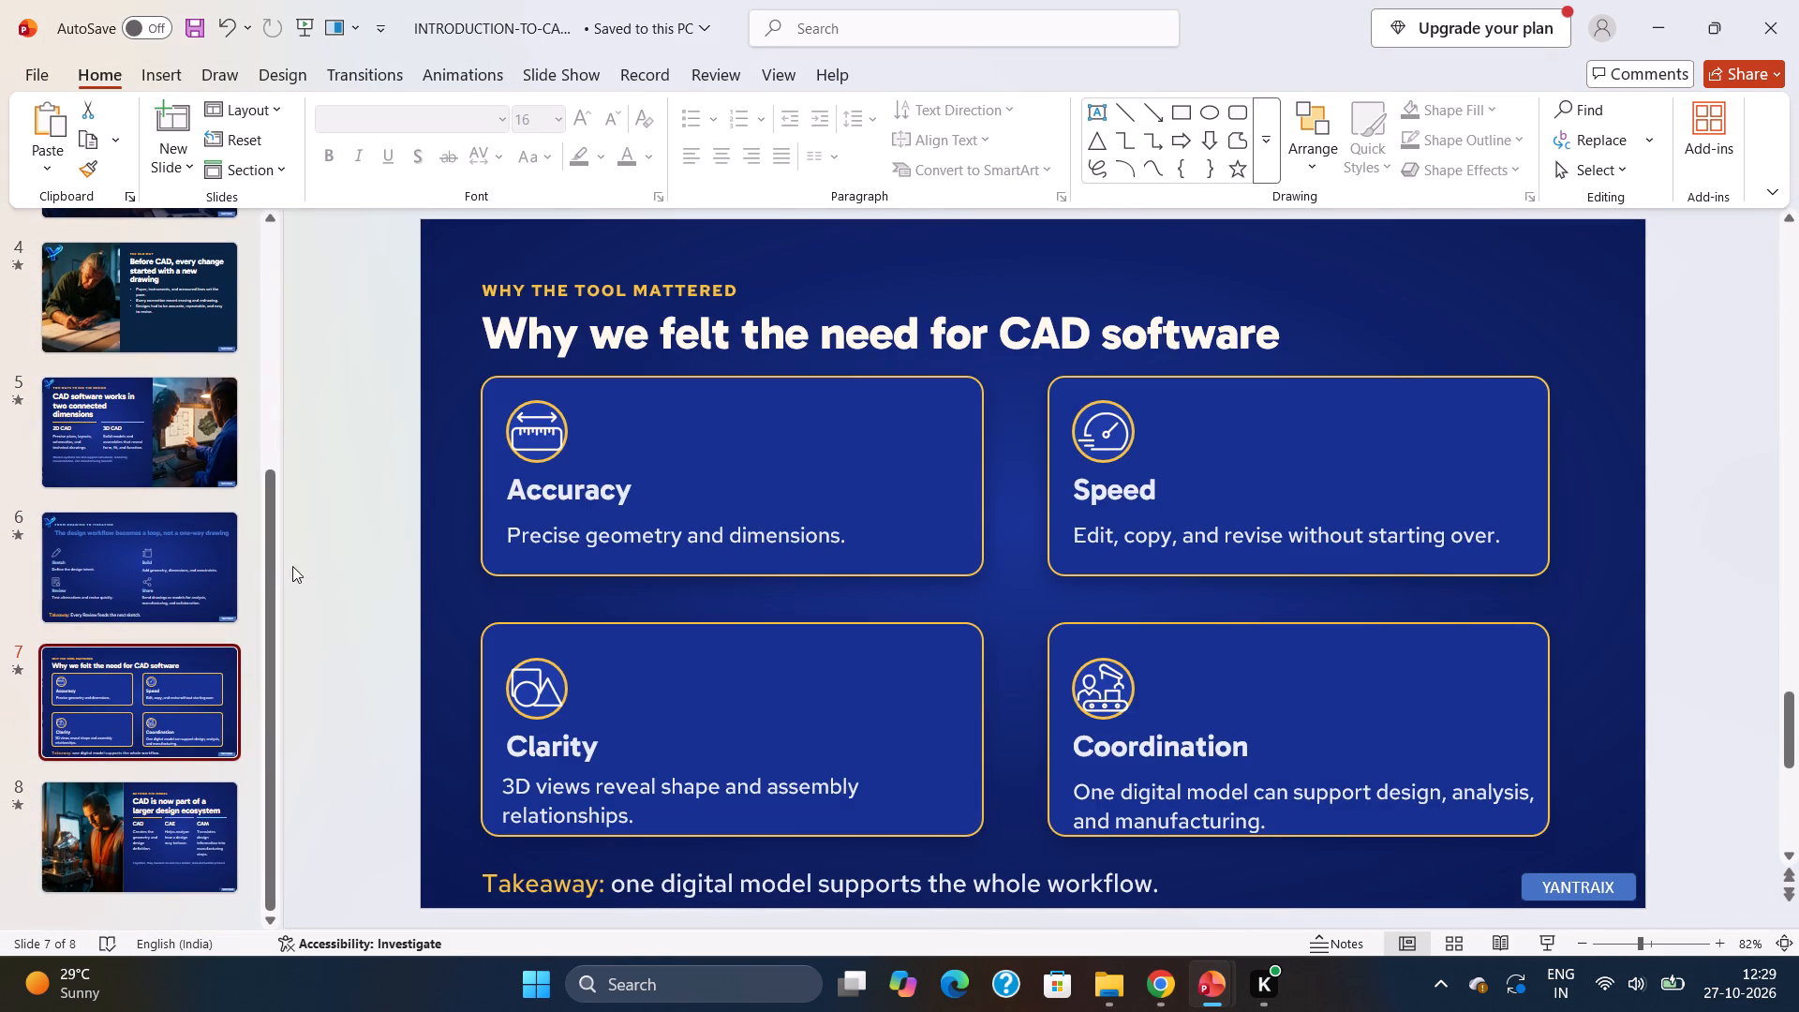
{"action": "left_click", "coordinate": [766, 323]}
{"action": "left_click", "coordinate": [777, 309]}
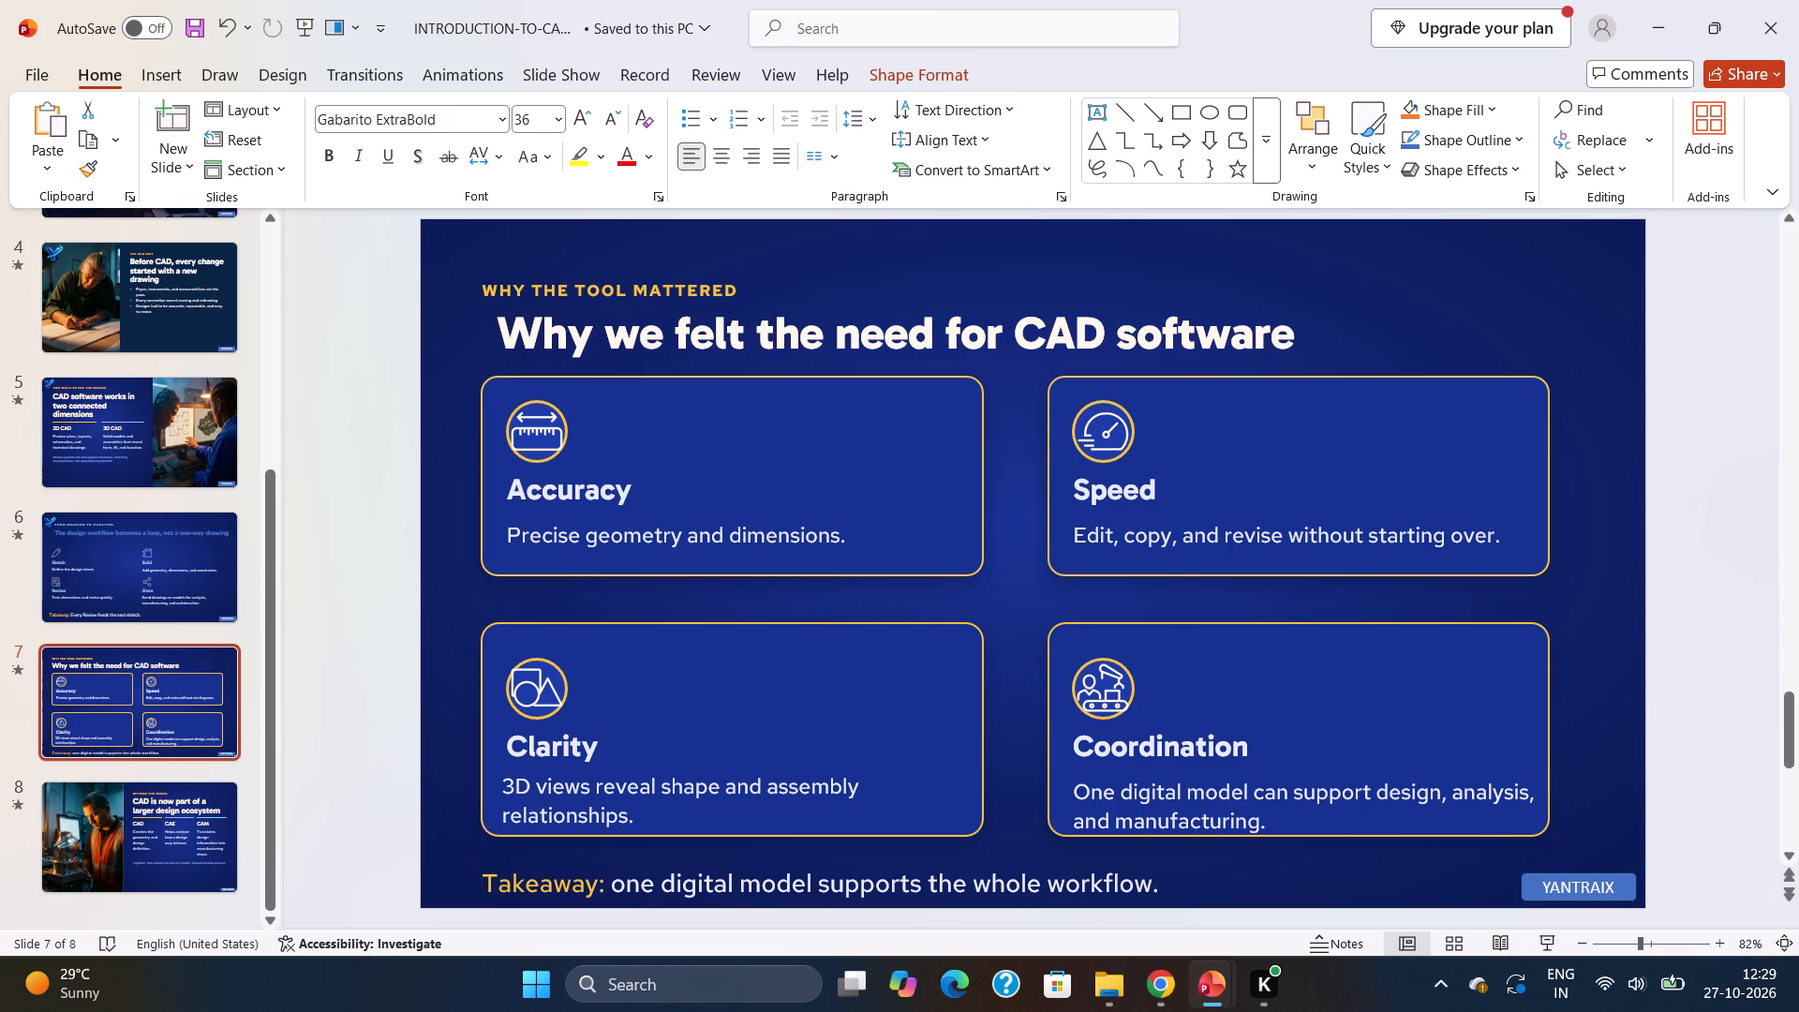
{"action": "left_click", "coordinate": [663, 286]}
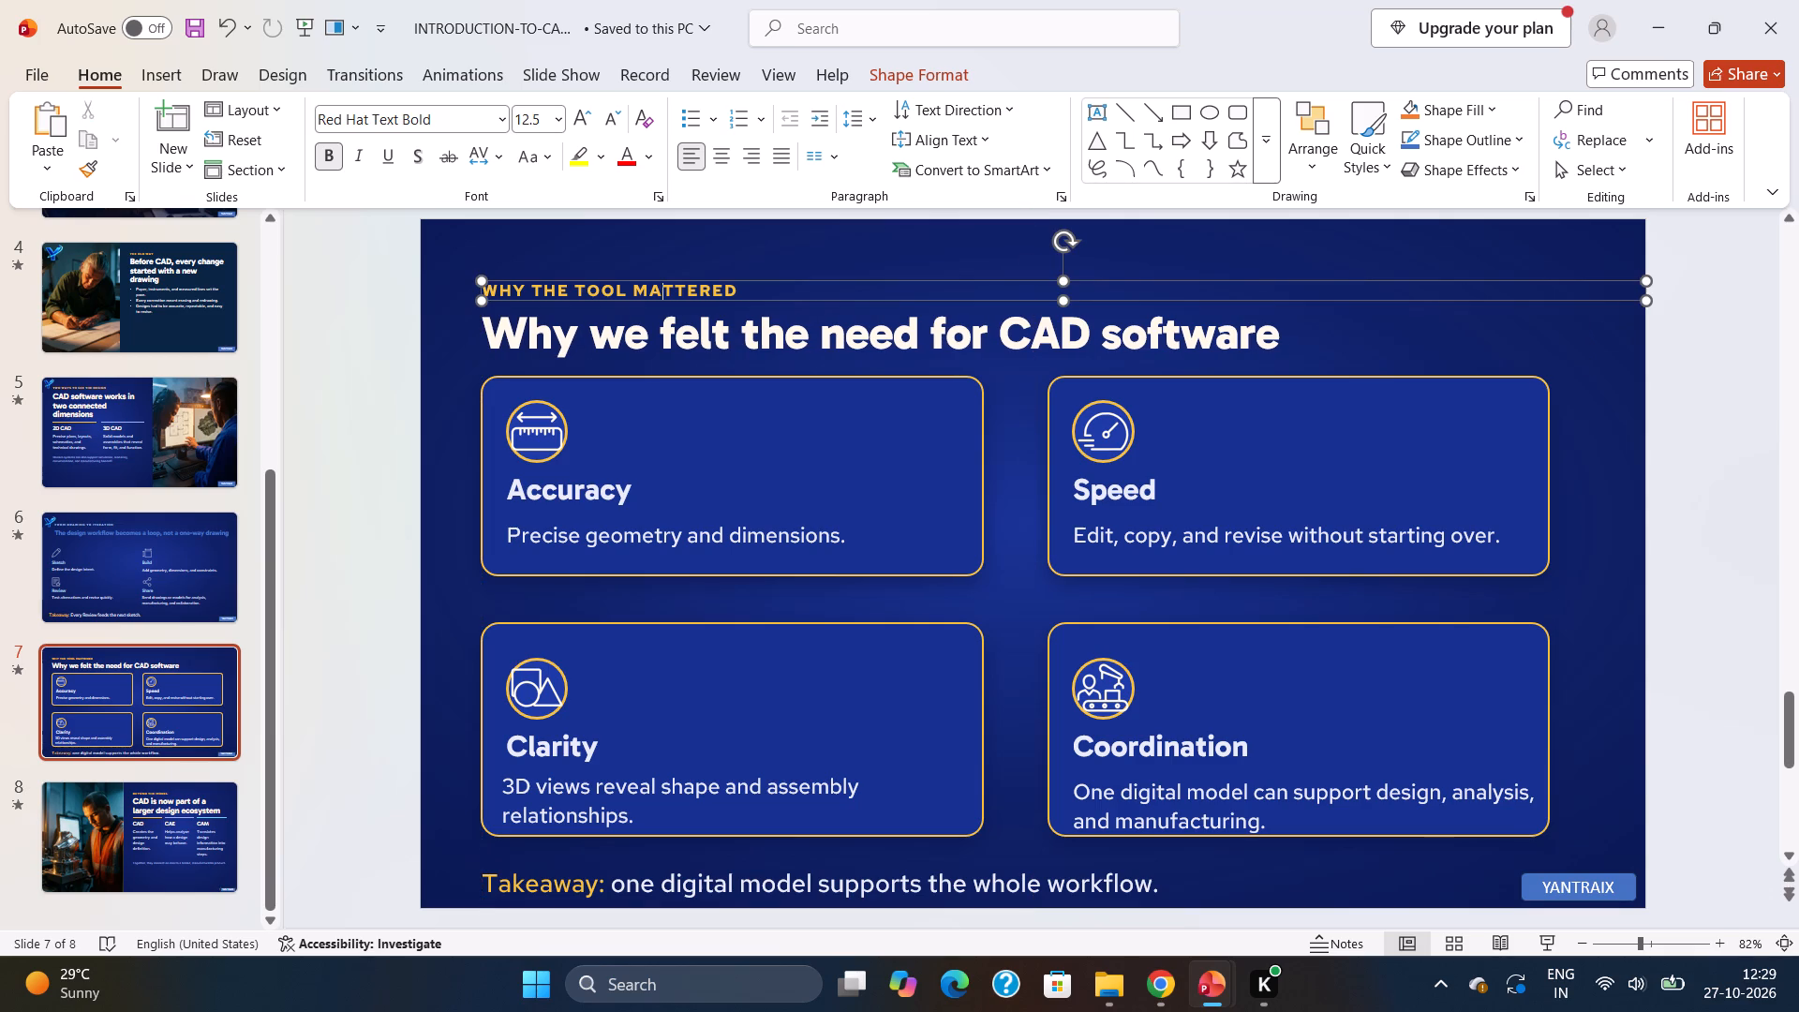
{"action": "left_click_drag", "start_coordinate": [691, 276], "coordinate": [699, 276]}
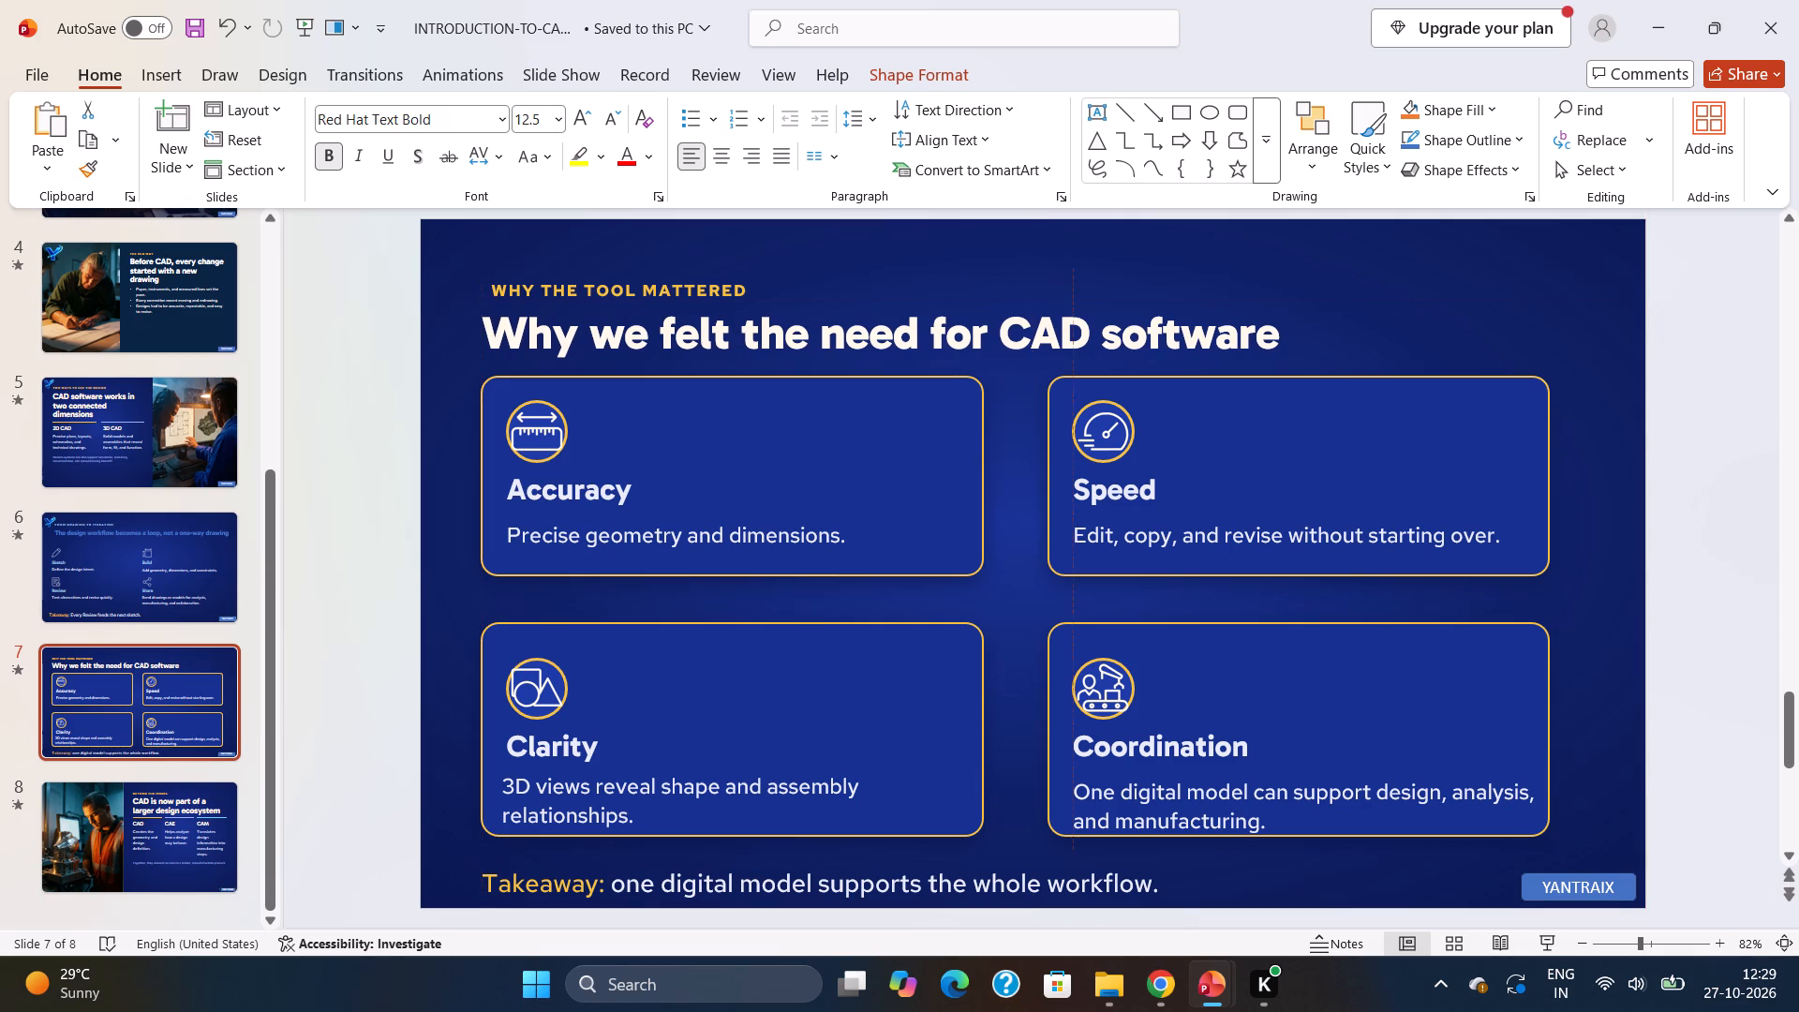
{"action": "key", "text": "ctrl+v"}
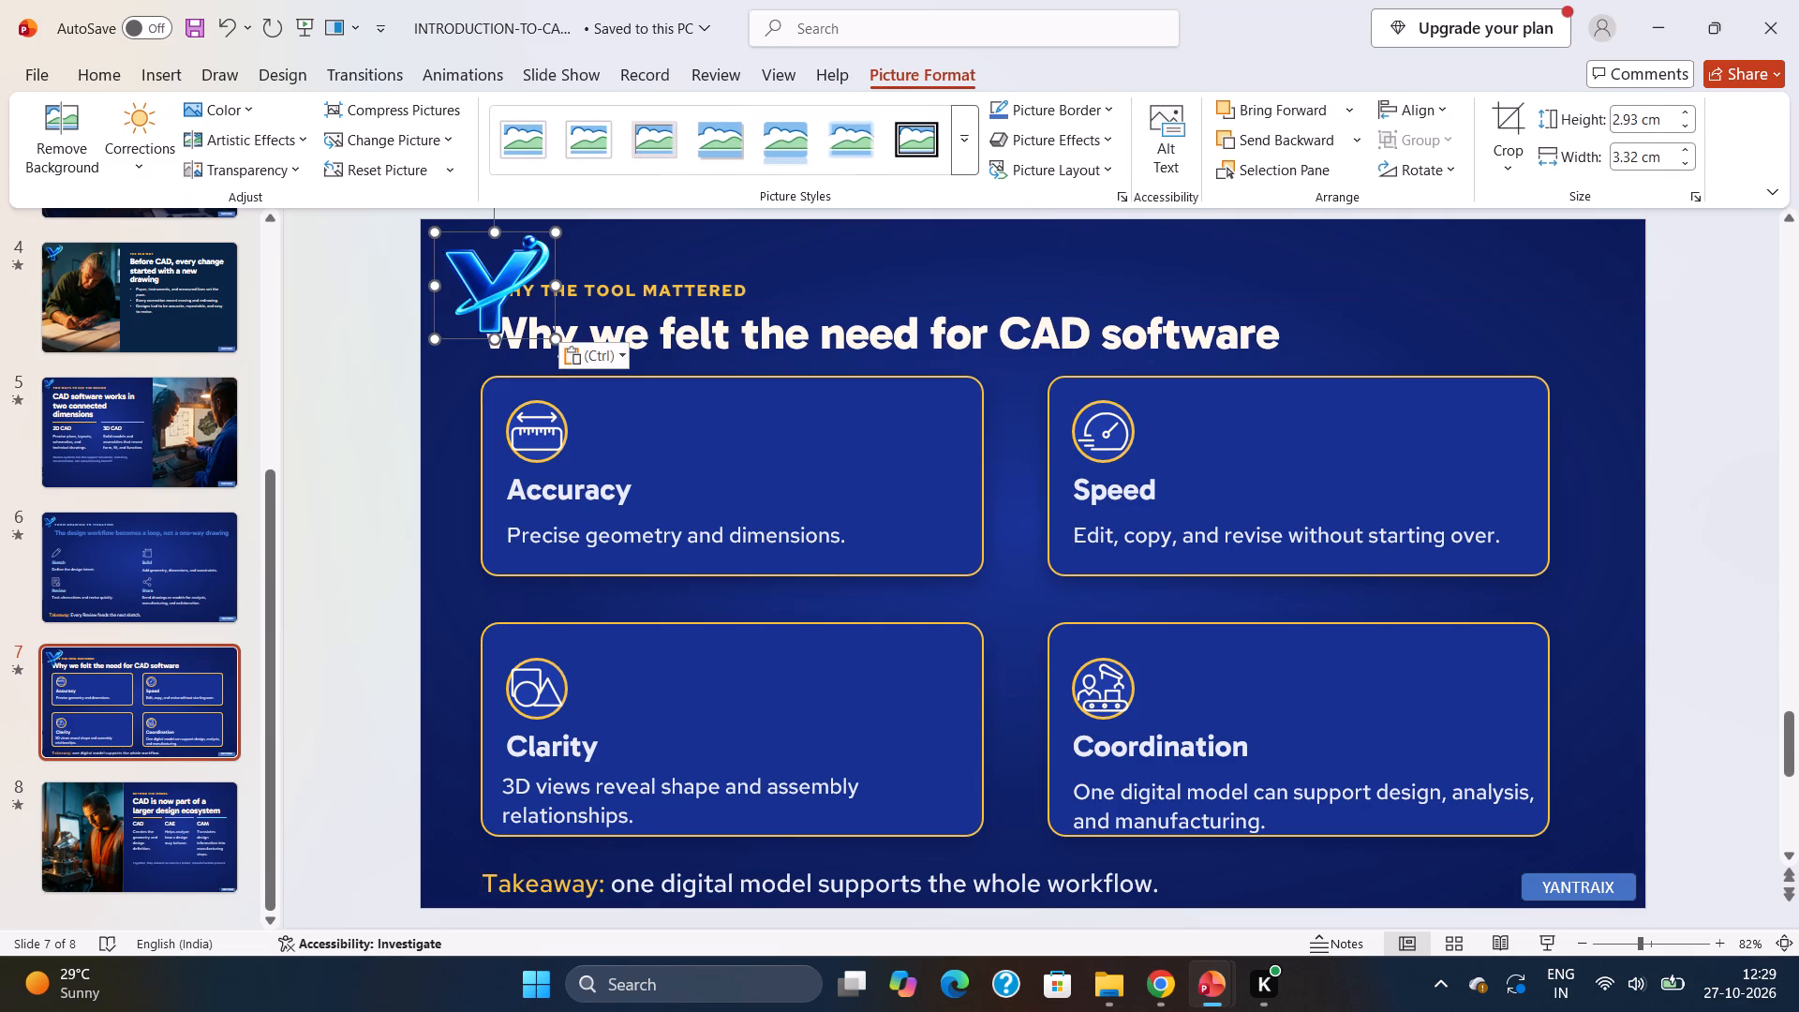
{"action": "left_click_drag", "start_coordinate": [556, 339], "coordinate": [517, 302]}
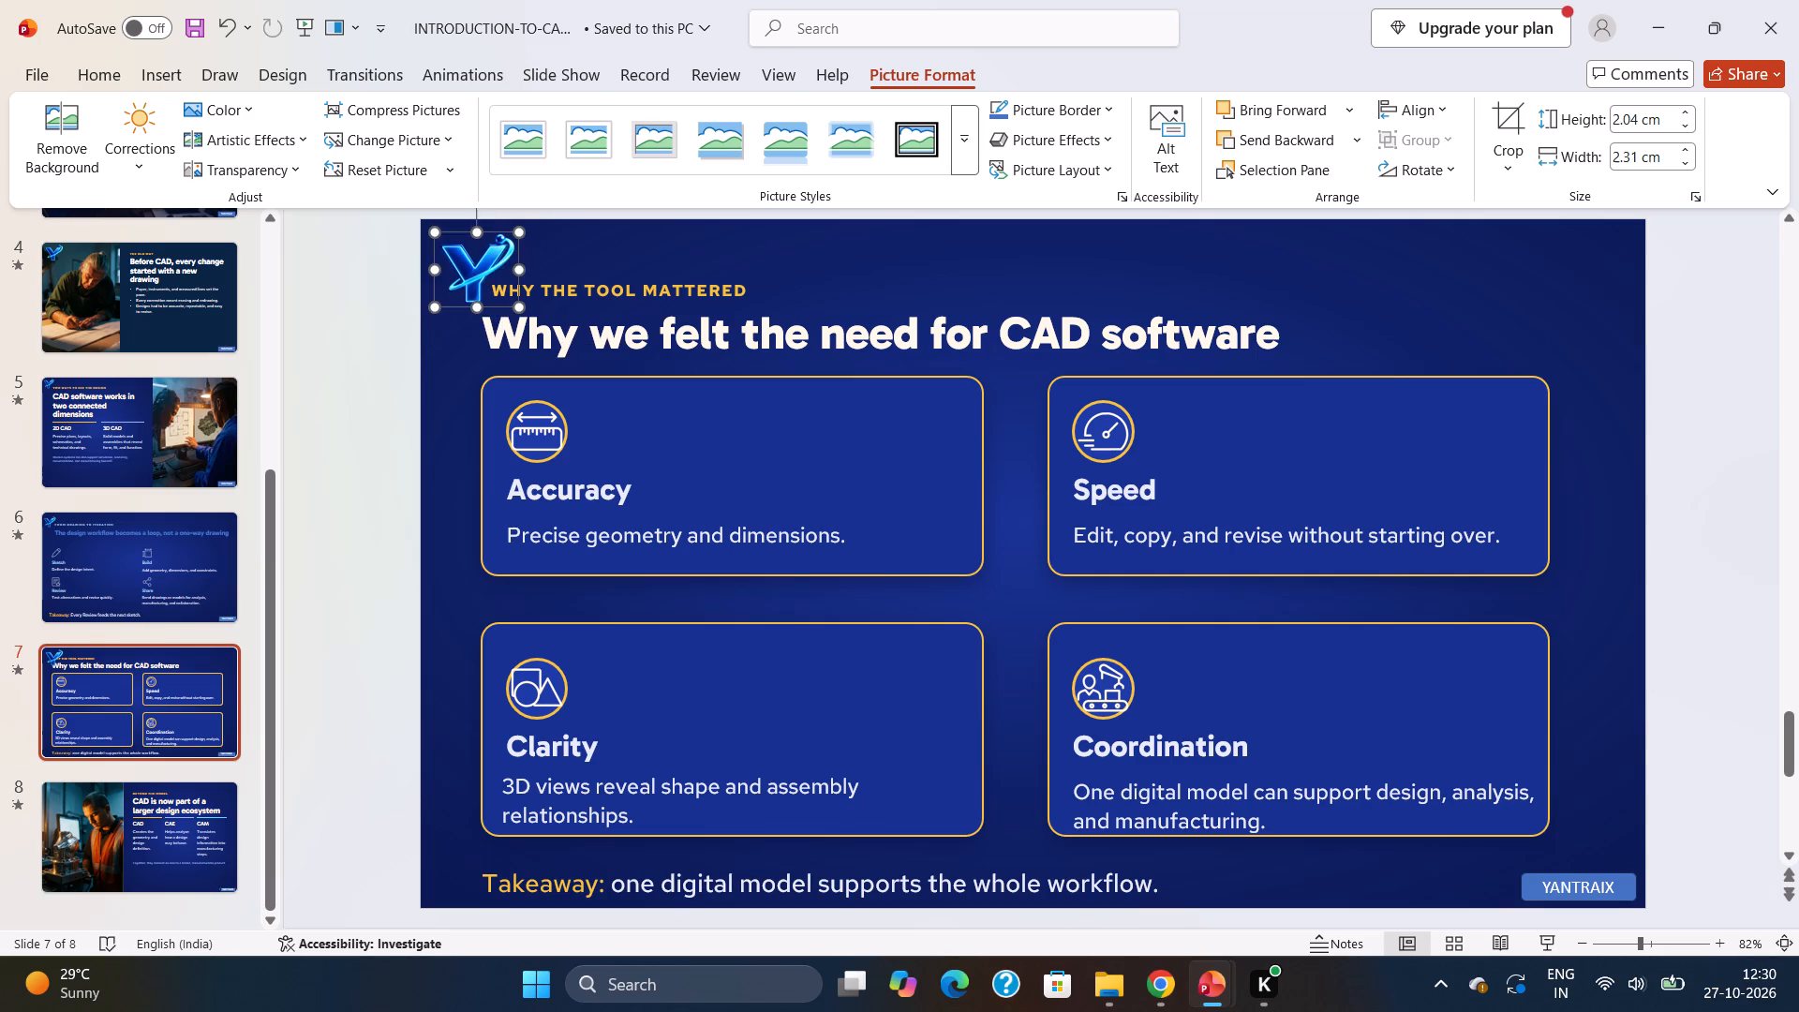
{"action": "left_click_drag", "start_coordinate": [473, 269], "coordinate": [458, 285]}
Delete the WHY THE TOOL MATTERED line above slide 7's title.
{"action": "left_click", "coordinate": [580, 288]}
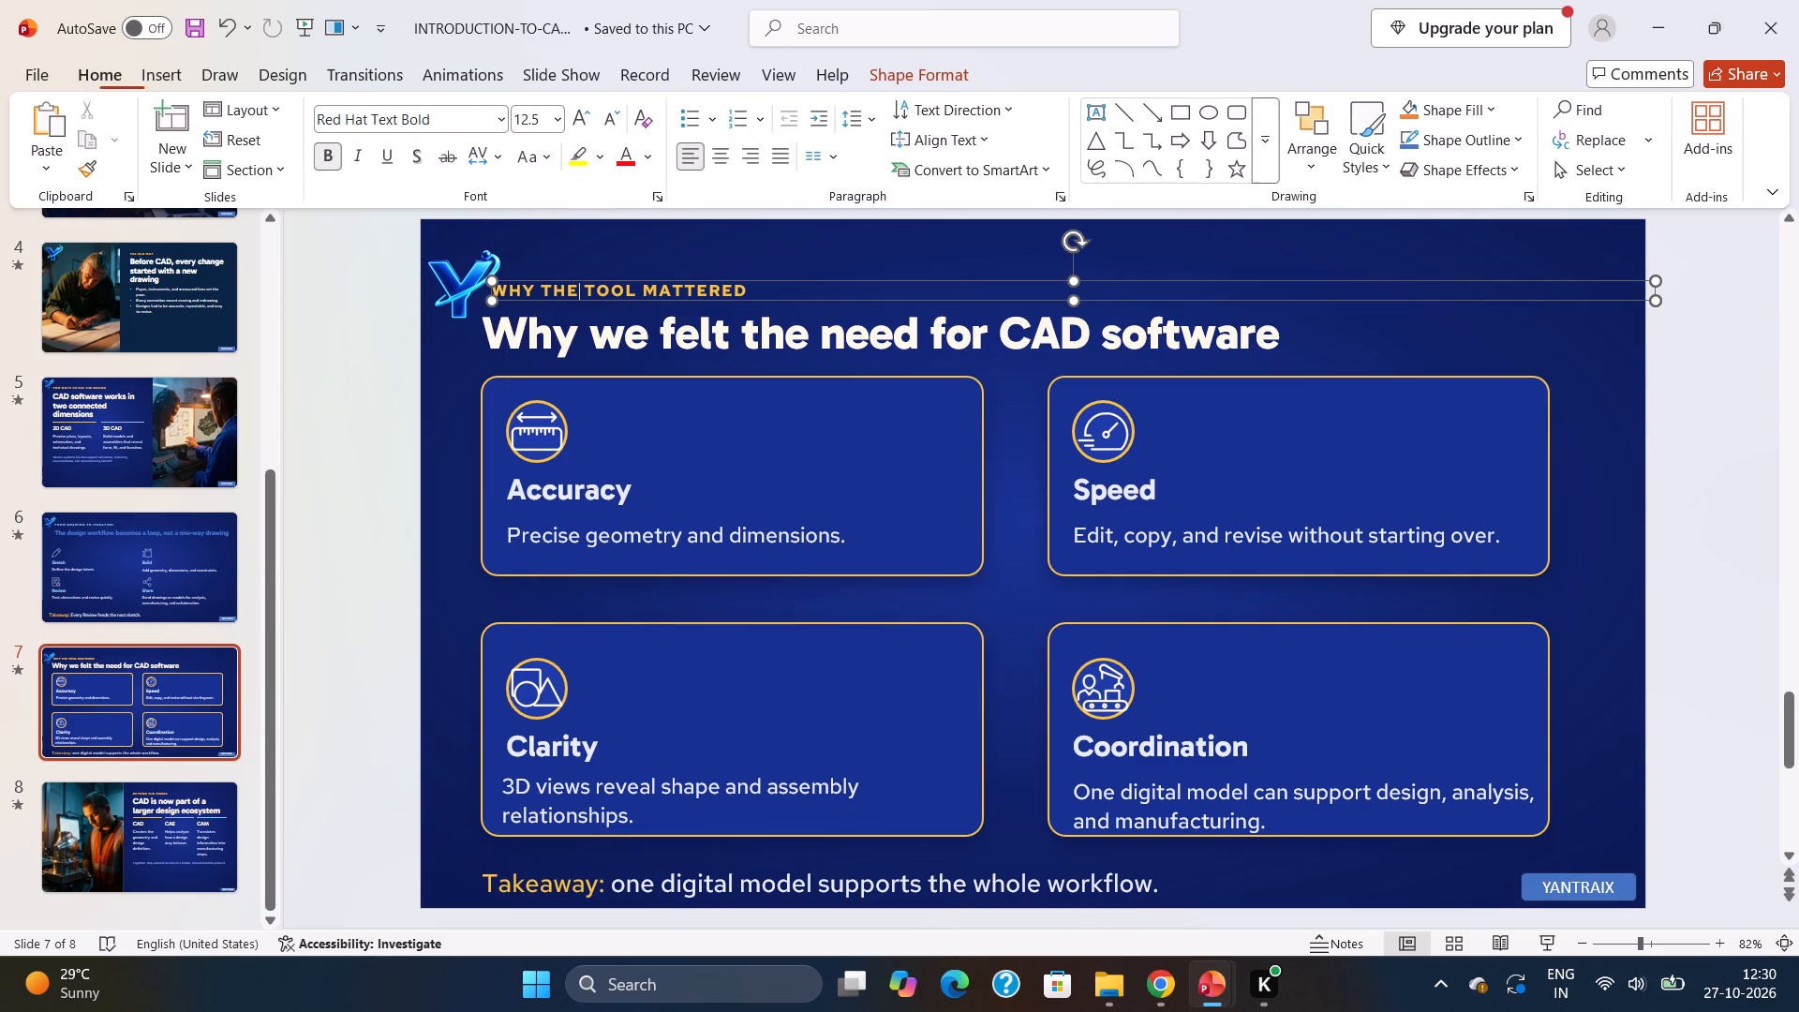
{"action": "left_click_drag", "start_coordinate": [665, 280], "coordinate": [693, 281]}
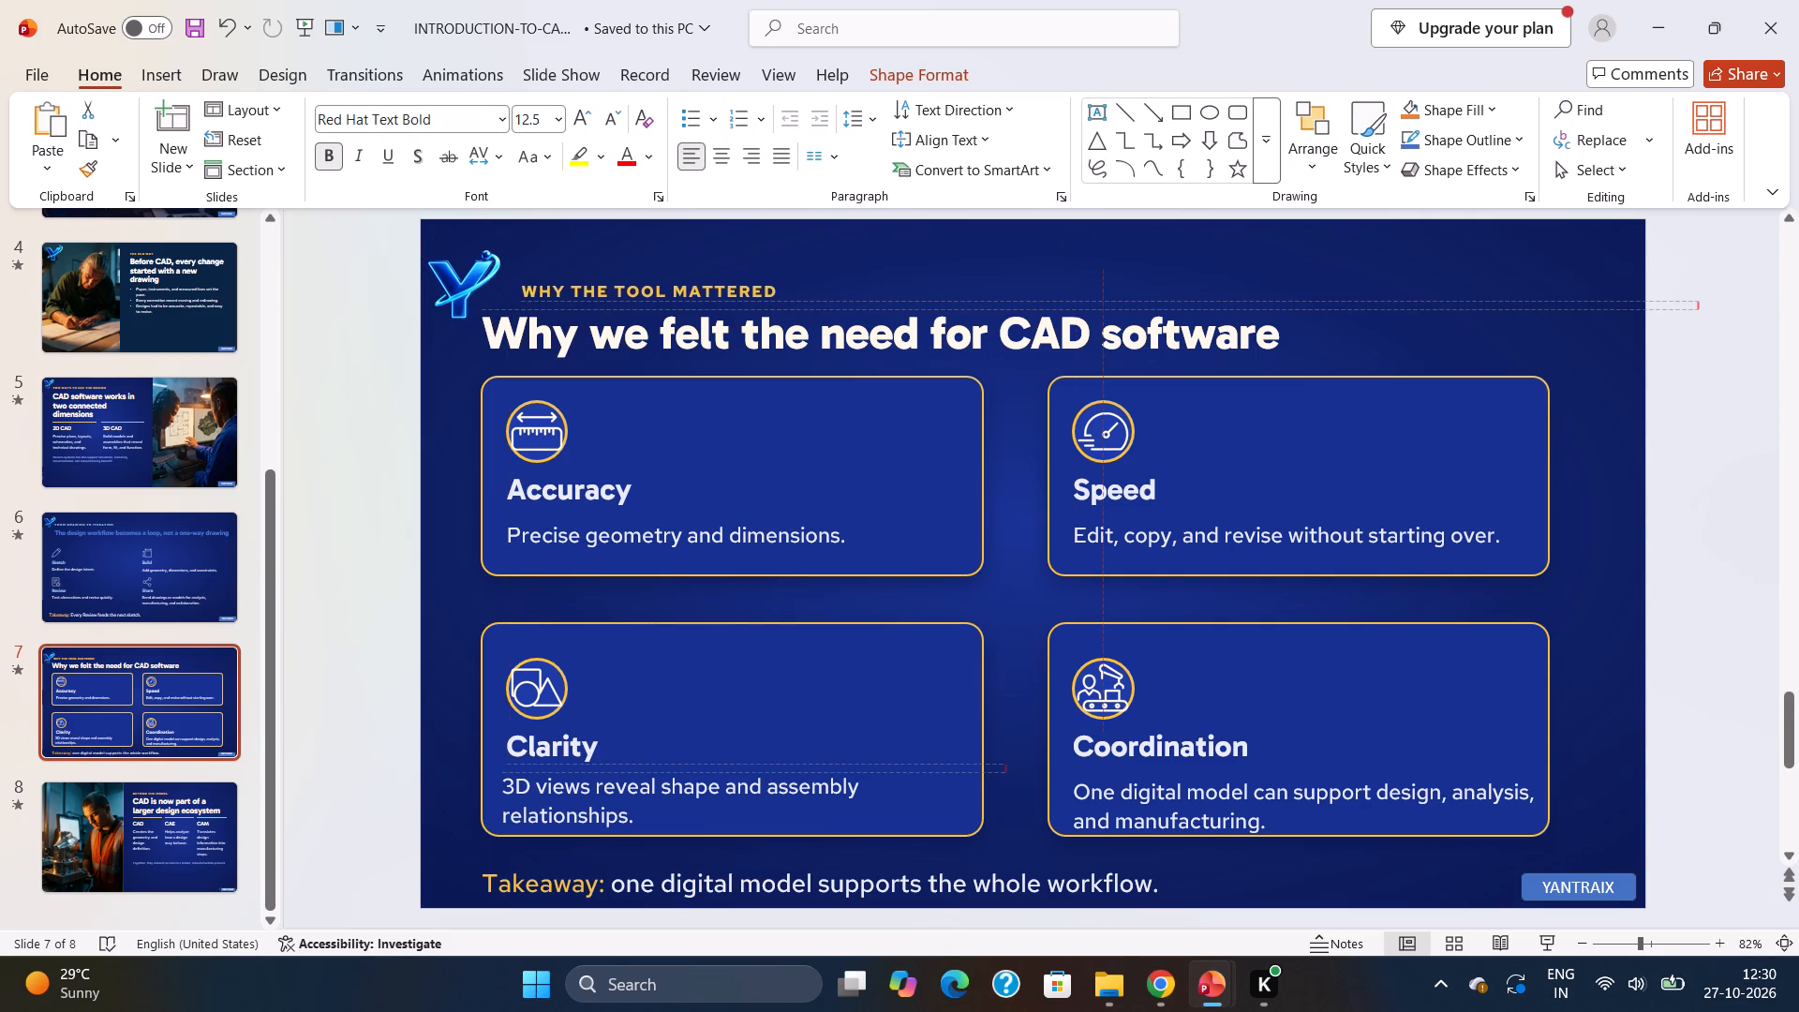
{"action": "left_click_drag", "start_coordinate": [693, 281], "coordinate": [713, 281]}
{"action": "left_click", "coordinate": [713, 281]}
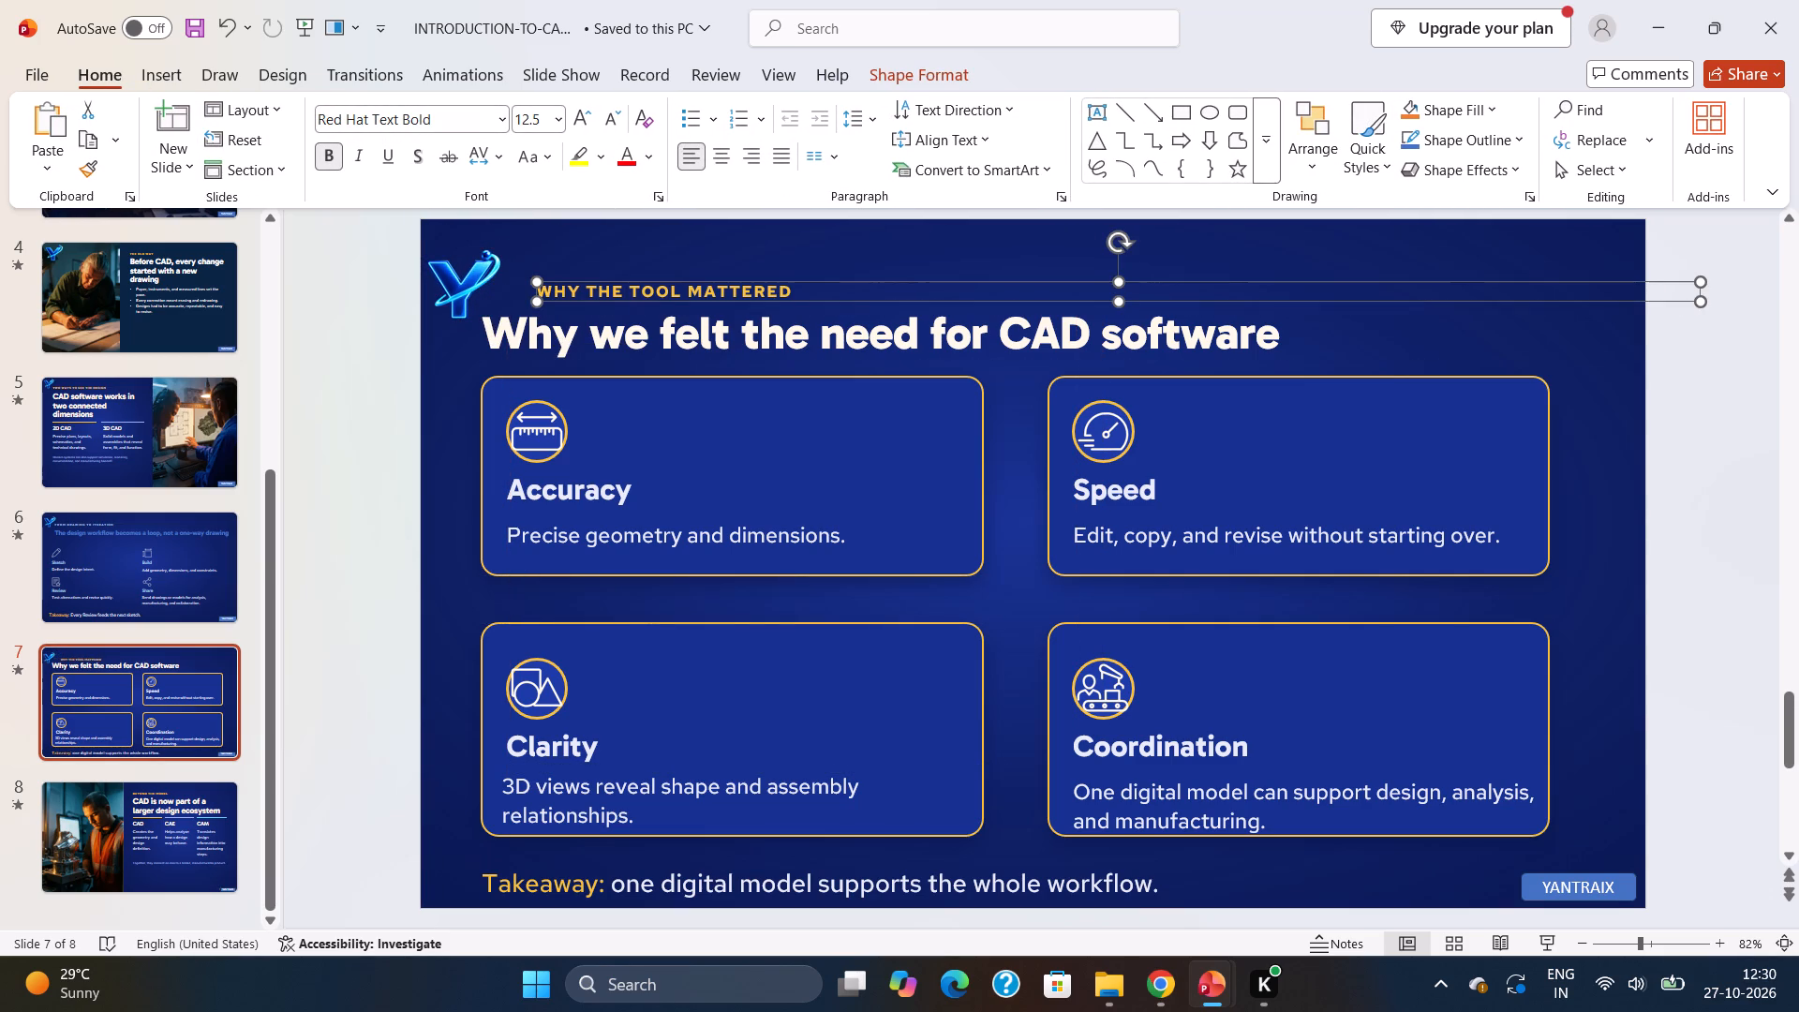
{"action": "key", "text": "Delete"}
Move slide 7's title, Why we felt the need for CAD software, up and right to sit level beside the logo.
{"action": "double_click", "coordinate": [849, 323]}
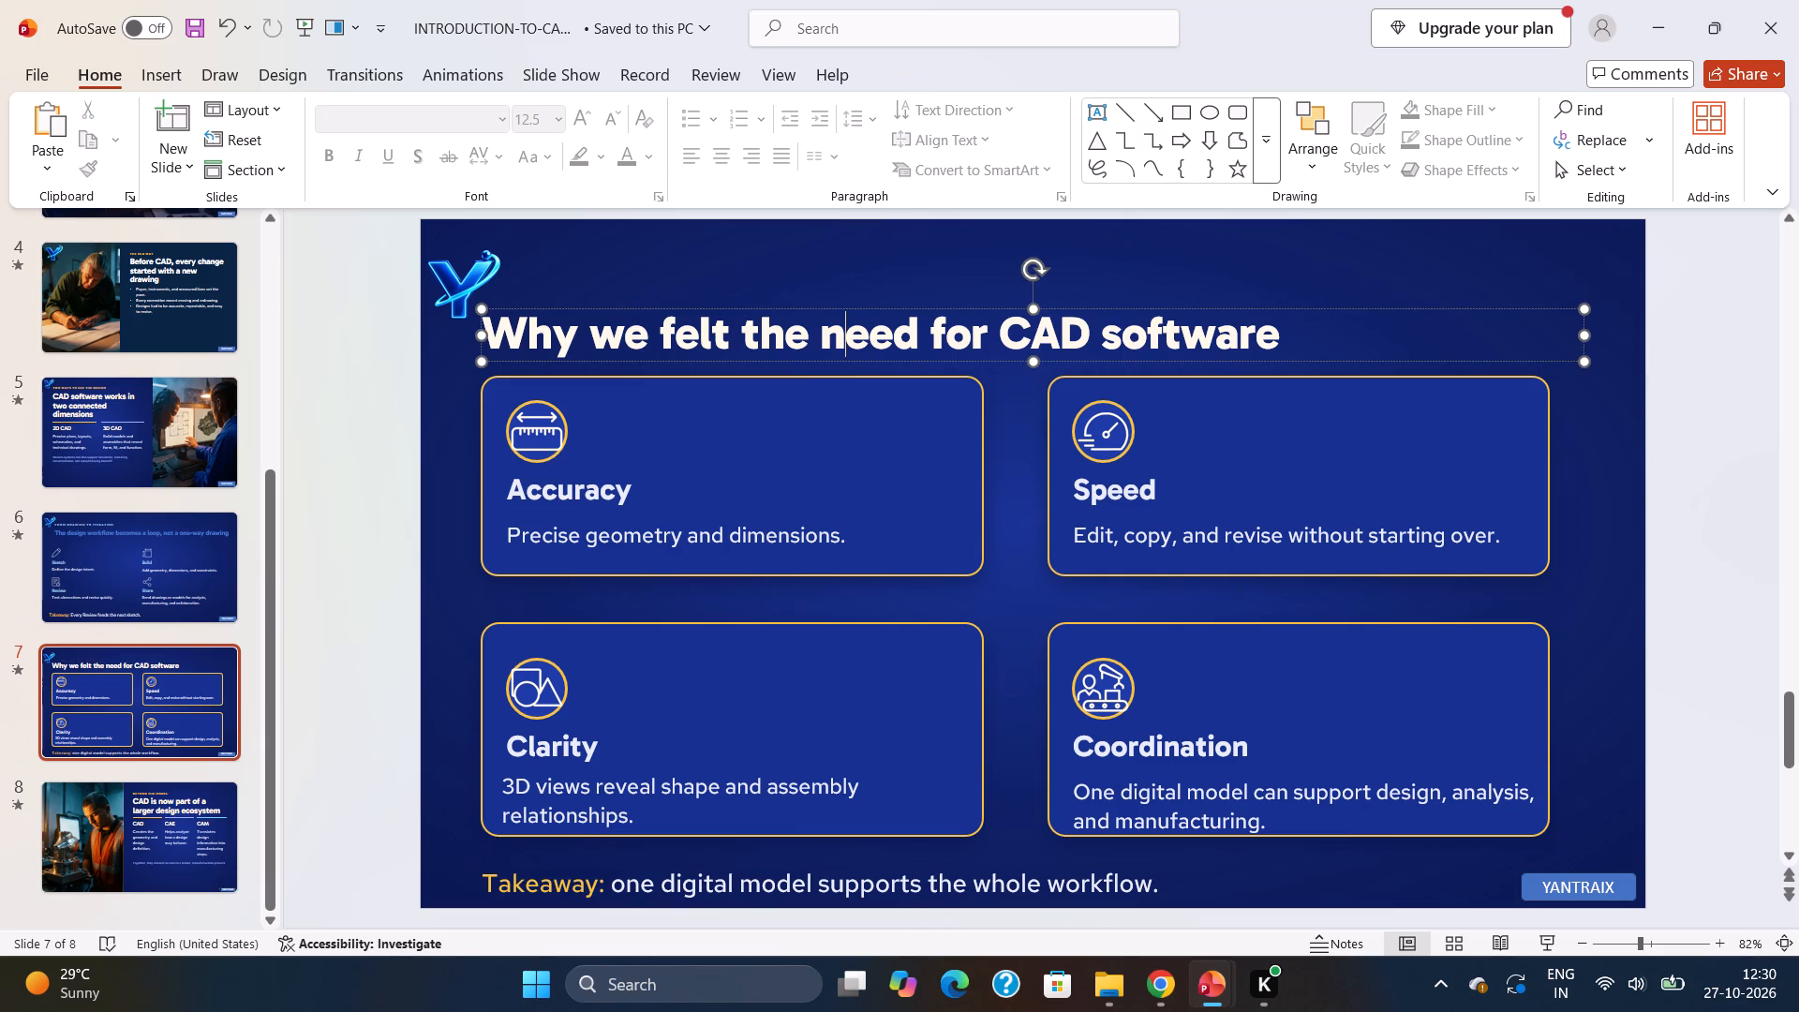
{"action": "left_click", "coordinate": [886, 313]}
{"action": "left_click_drag", "start_coordinate": [890, 309], "coordinate": [955, 272]}
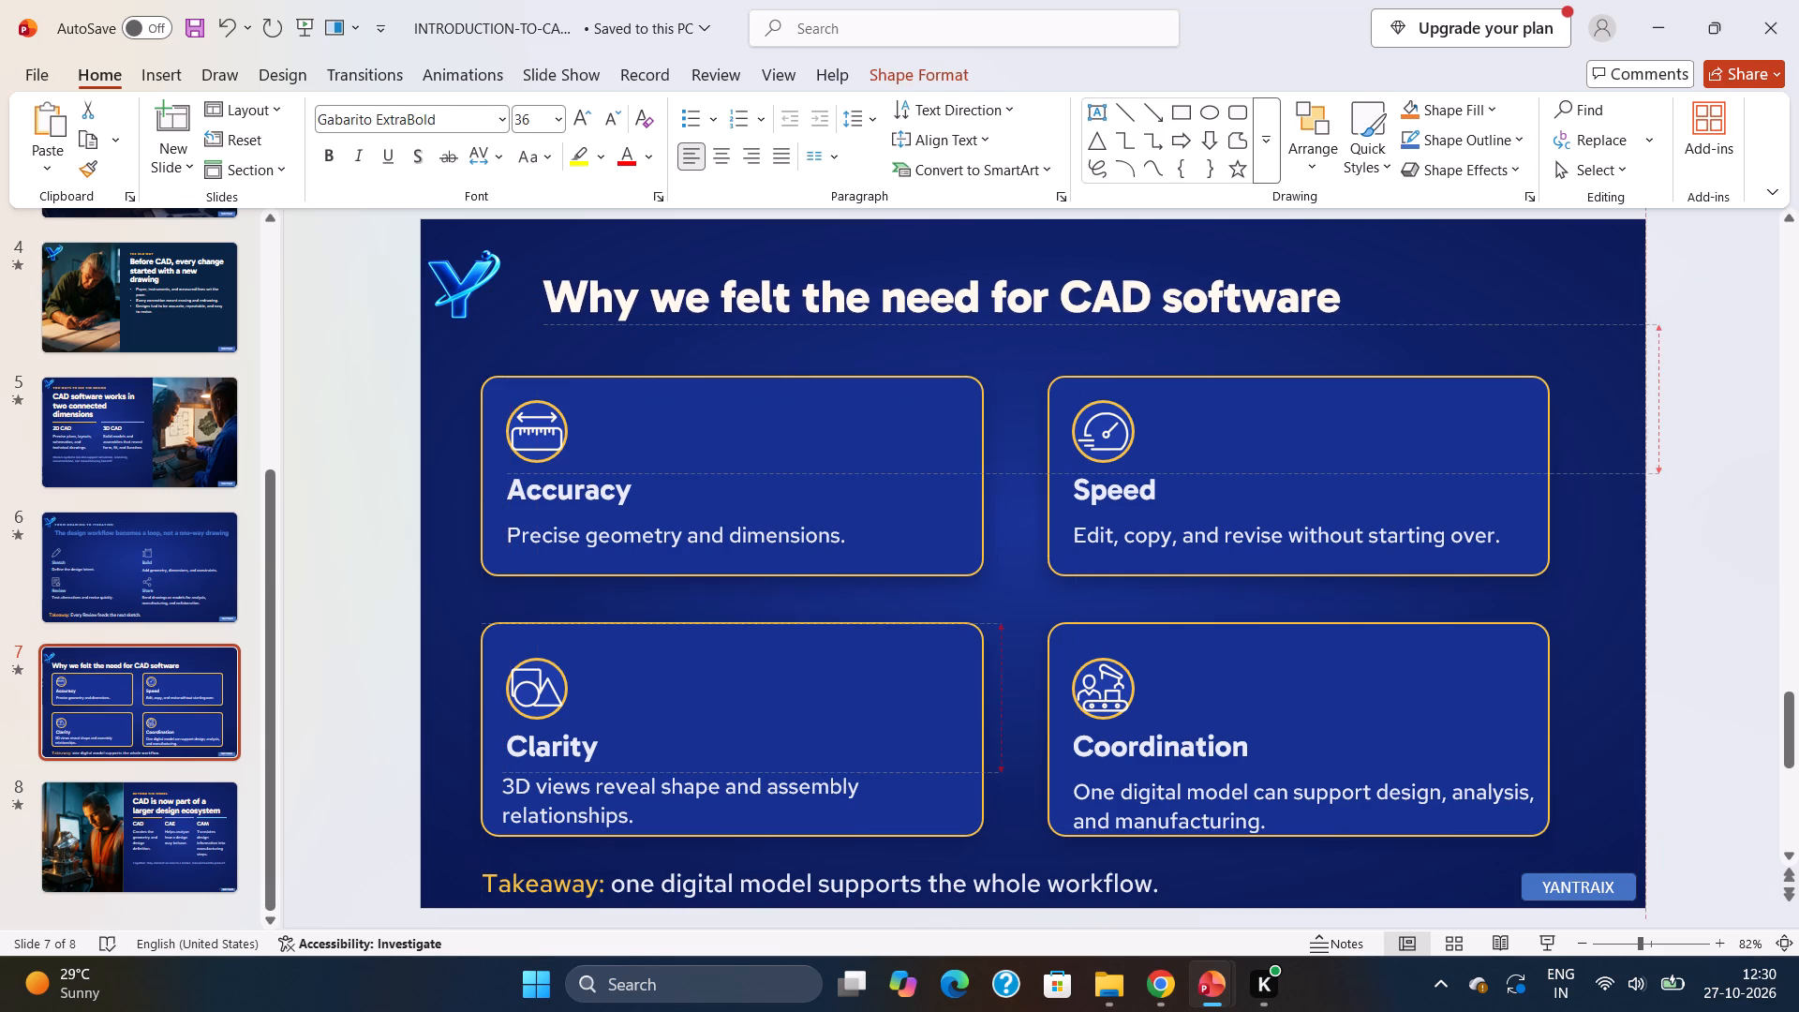
{"action": "left_click_drag", "start_coordinate": [955, 272], "coordinate": [951, 264]}
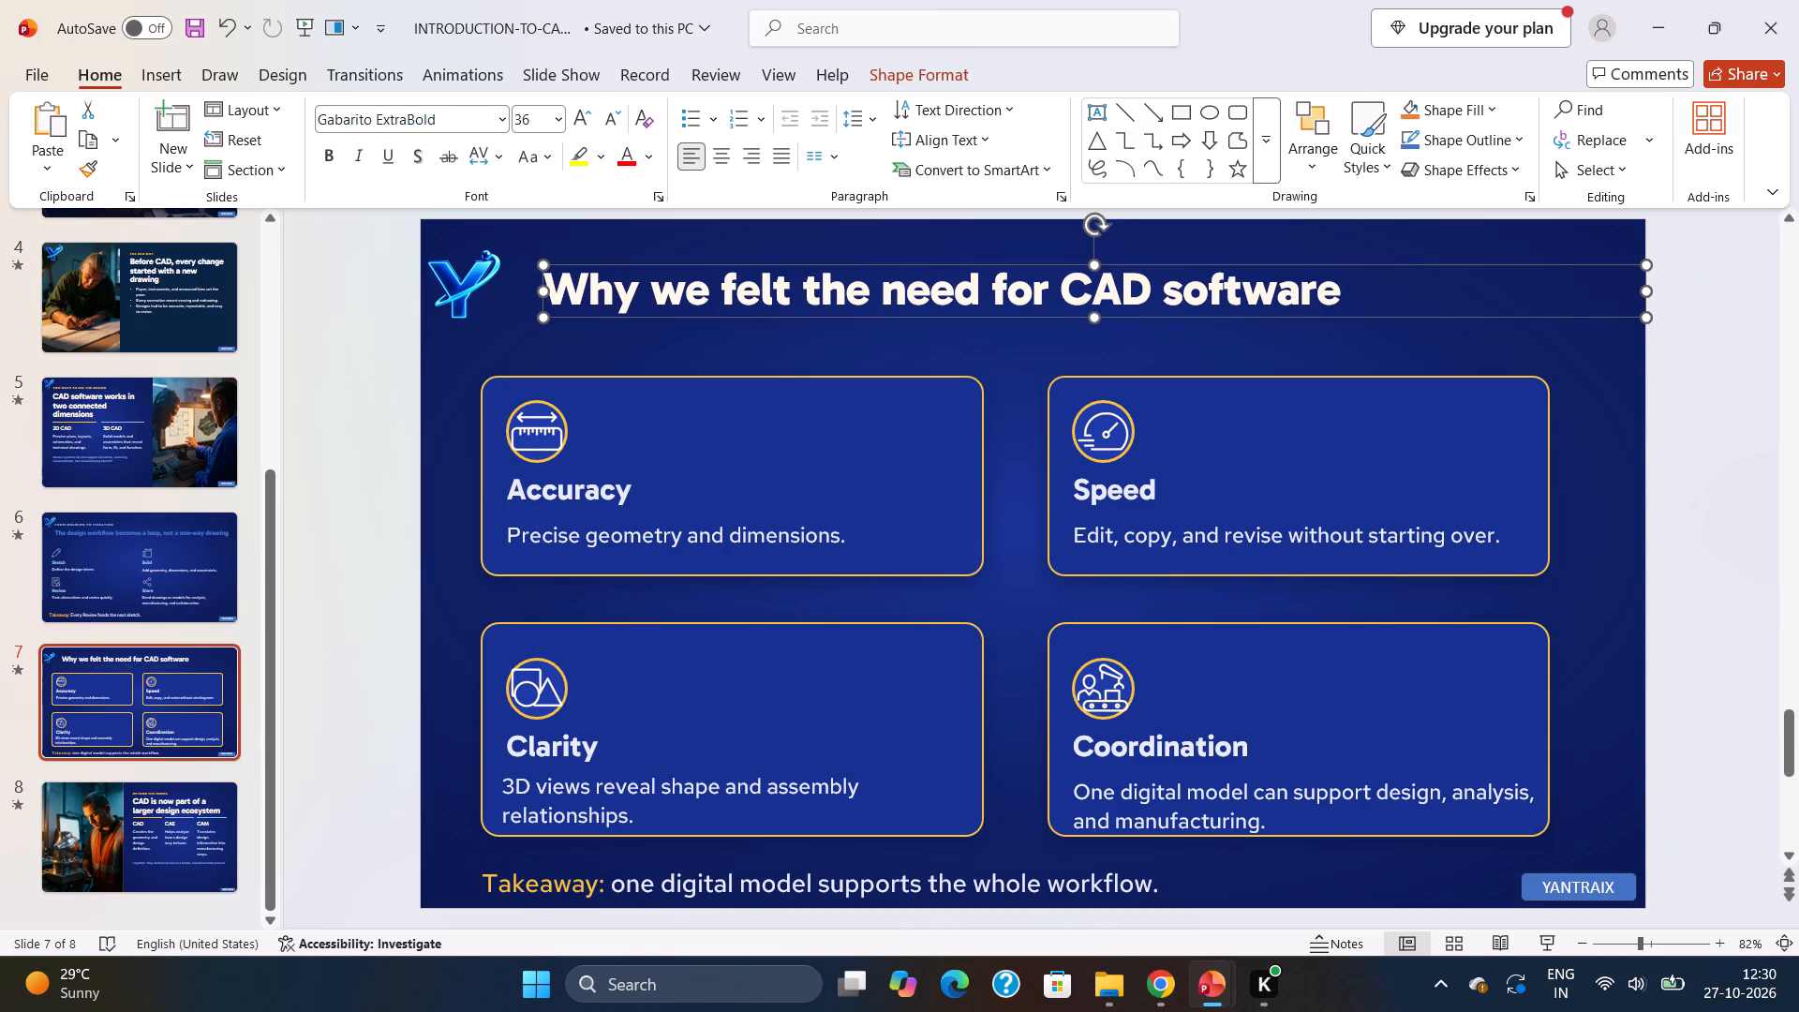
{"action": "left_click", "coordinate": [878, 479]}
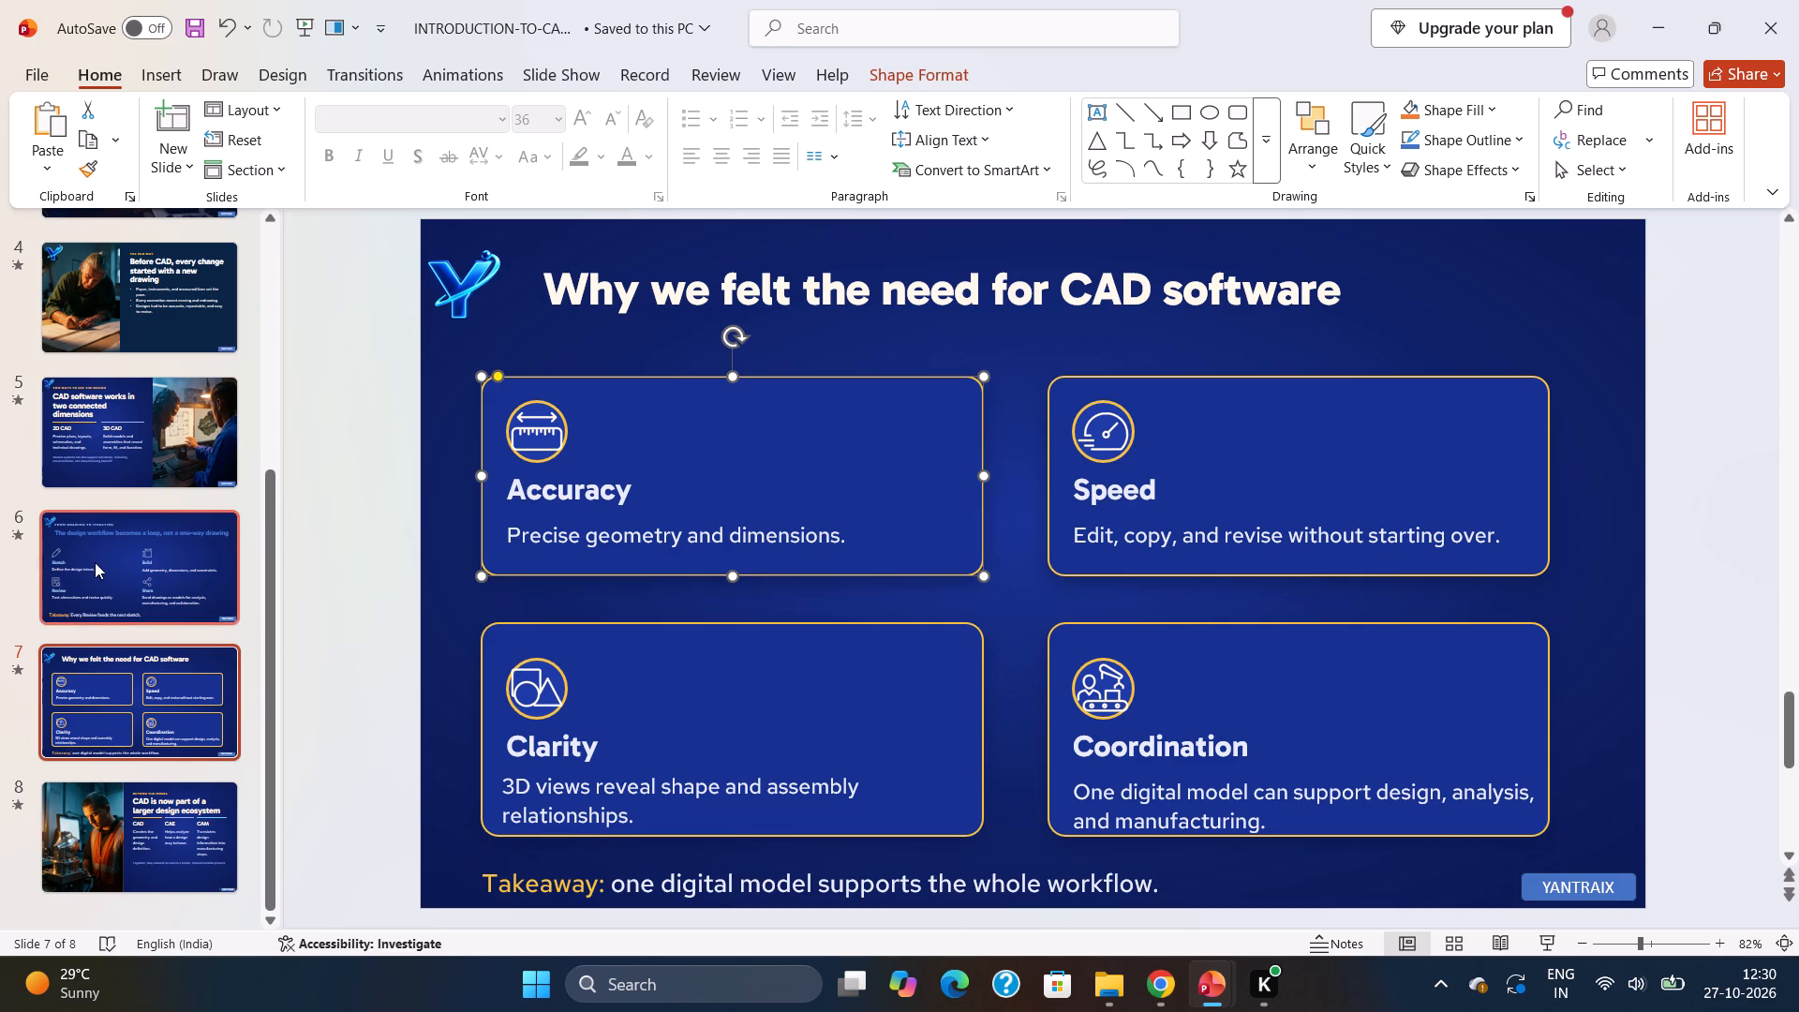
Delete the FROM DRAWING TO ITERATION line above slide 6's title.
{"action": "left_click", "coordinate": [95, 562]}
{"action": "left_click", "coordinate": [732, 305]}
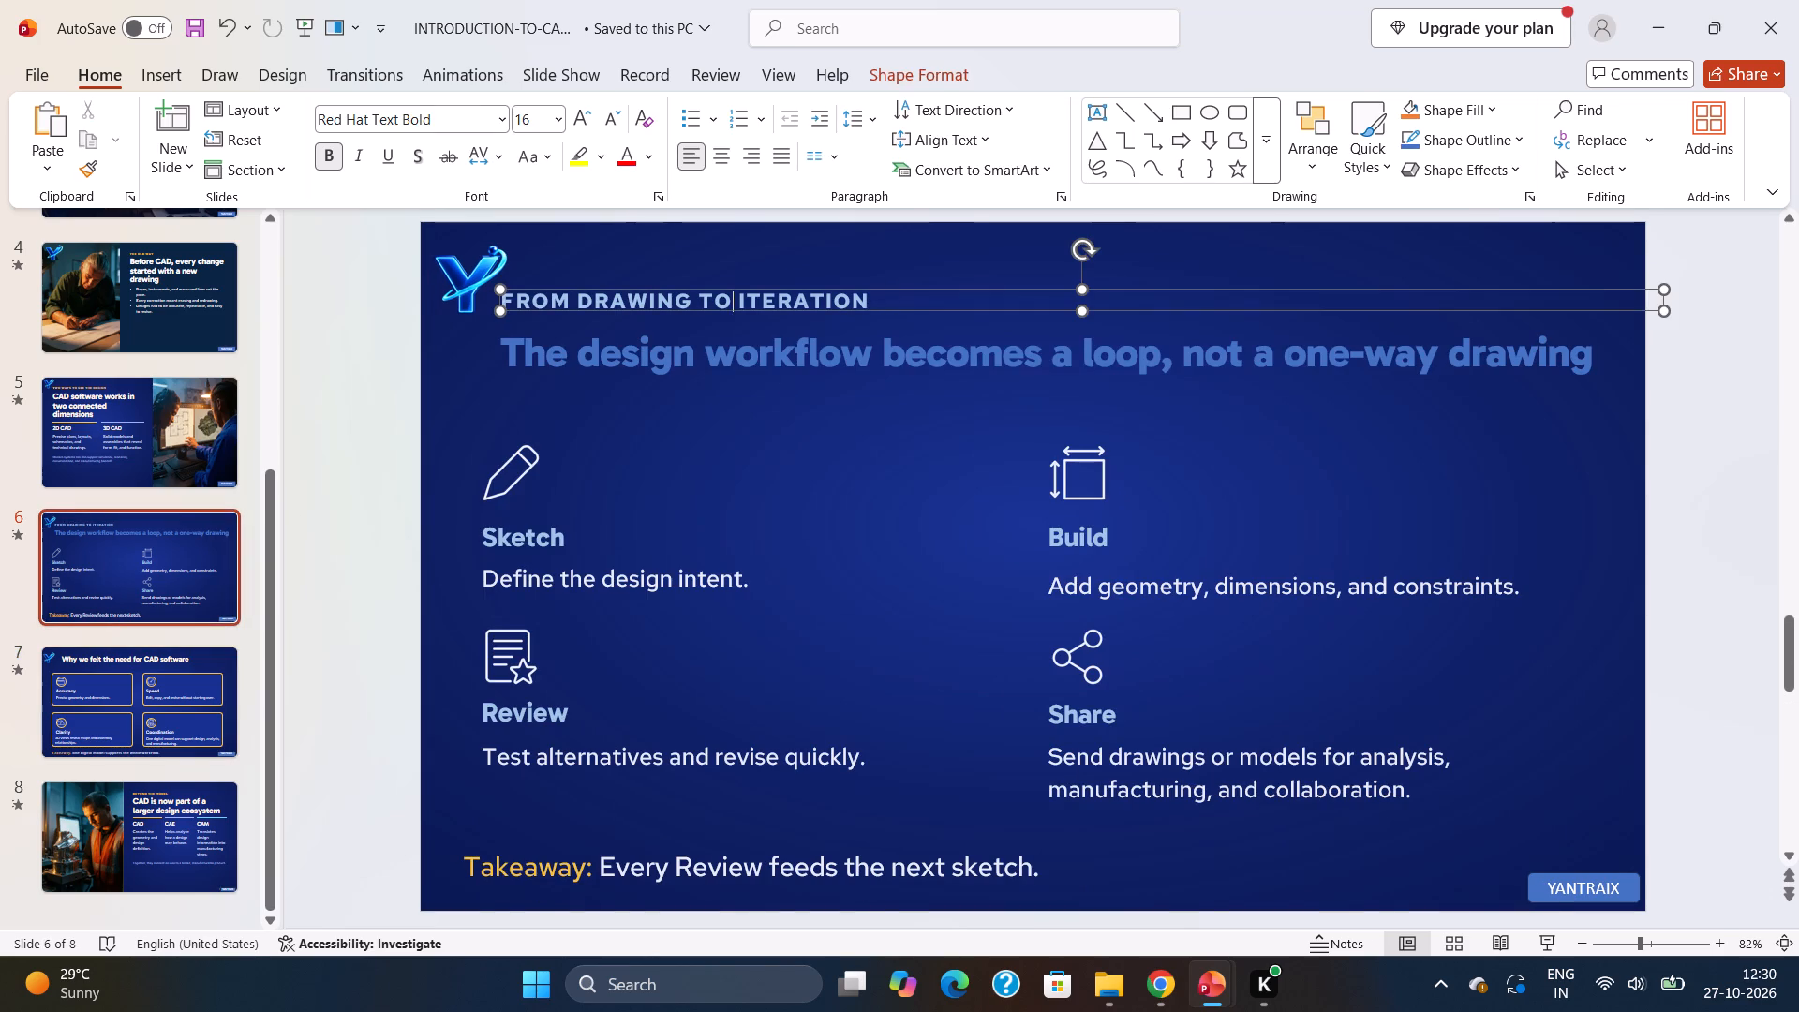
{"action": "left_click", "coordinate": [749, 287]}
{"action": "key", "text": "Delete"}
Move slide 6's design workflow title up and slightly right to sit level beside the logo.
{"action": "left_click", "coordinate": [766, 357]}
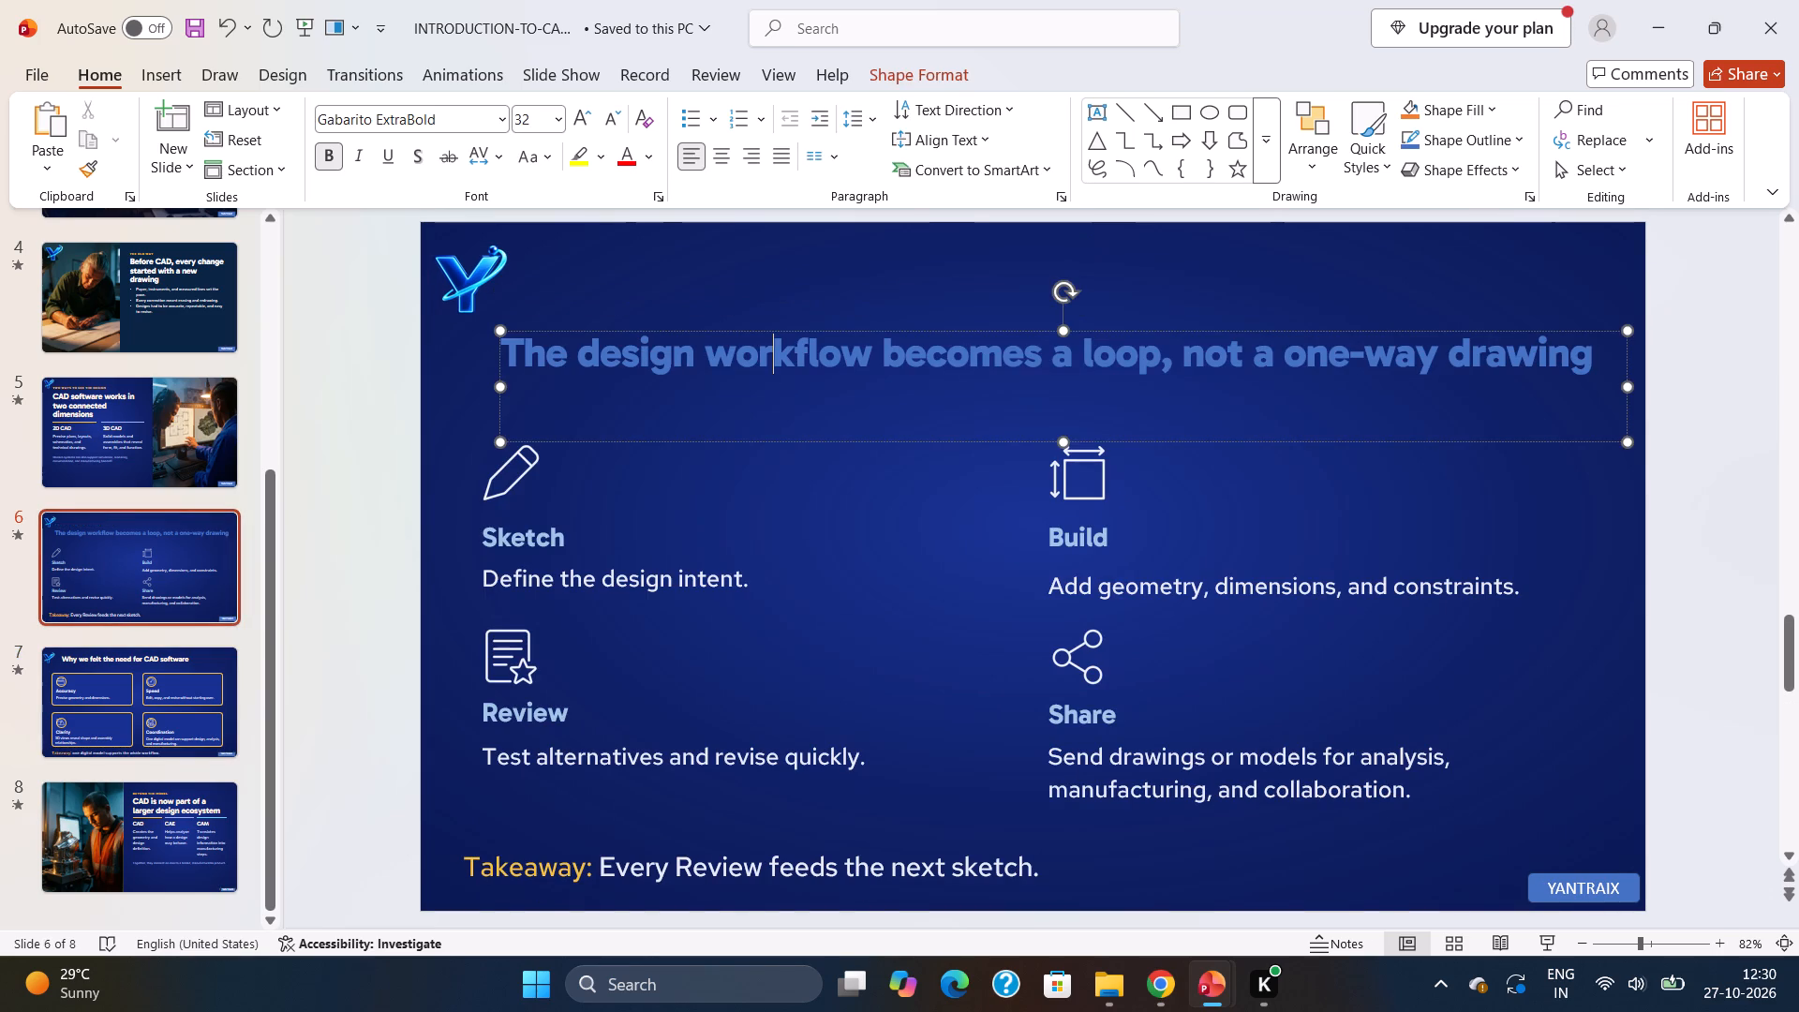
{"action": "left_click_drag", "start_coordinate": [781, 327], "coordinate": [812, 267]}
{"action": "left_click", "coordinate": [325, 442]}
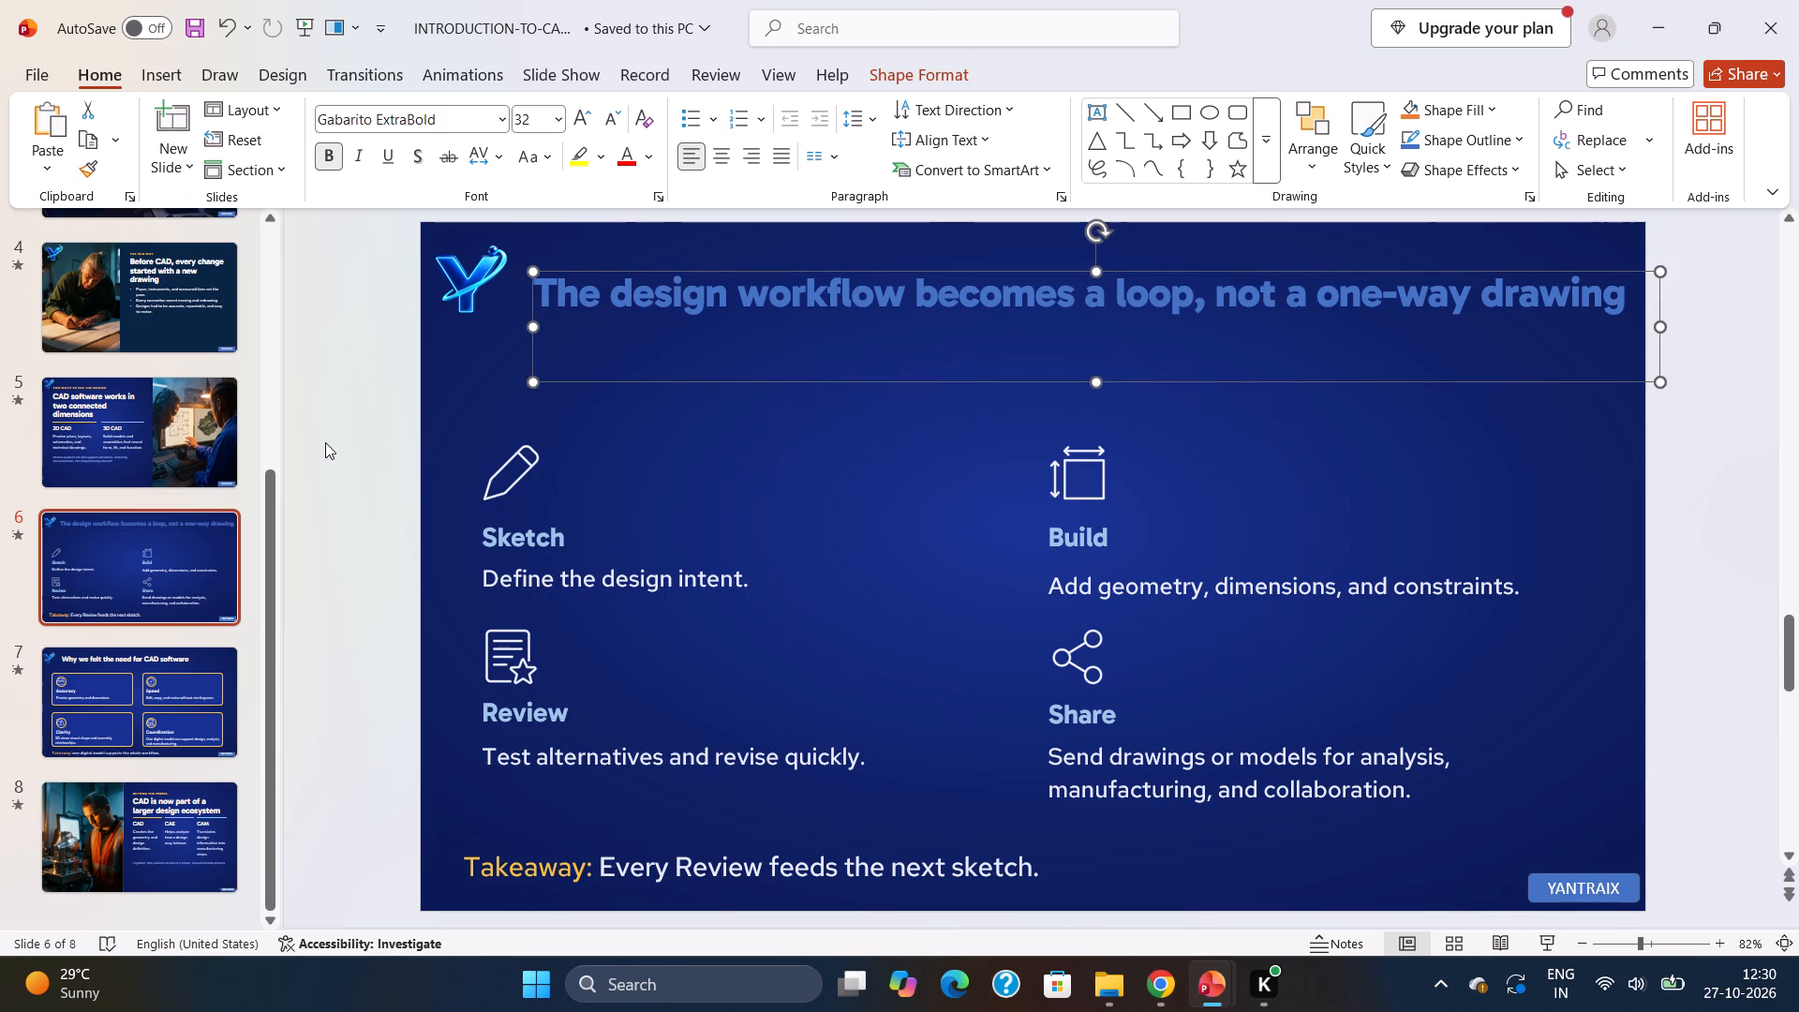
Move slide 6's pencil icon, Sketch heading and its description up and right, left-aligned with each other roughly under the title's start.
{"action": "left_click", "coordinate": [653, 572]}
{"action": "left_click", "coordinate": [546, 496]}
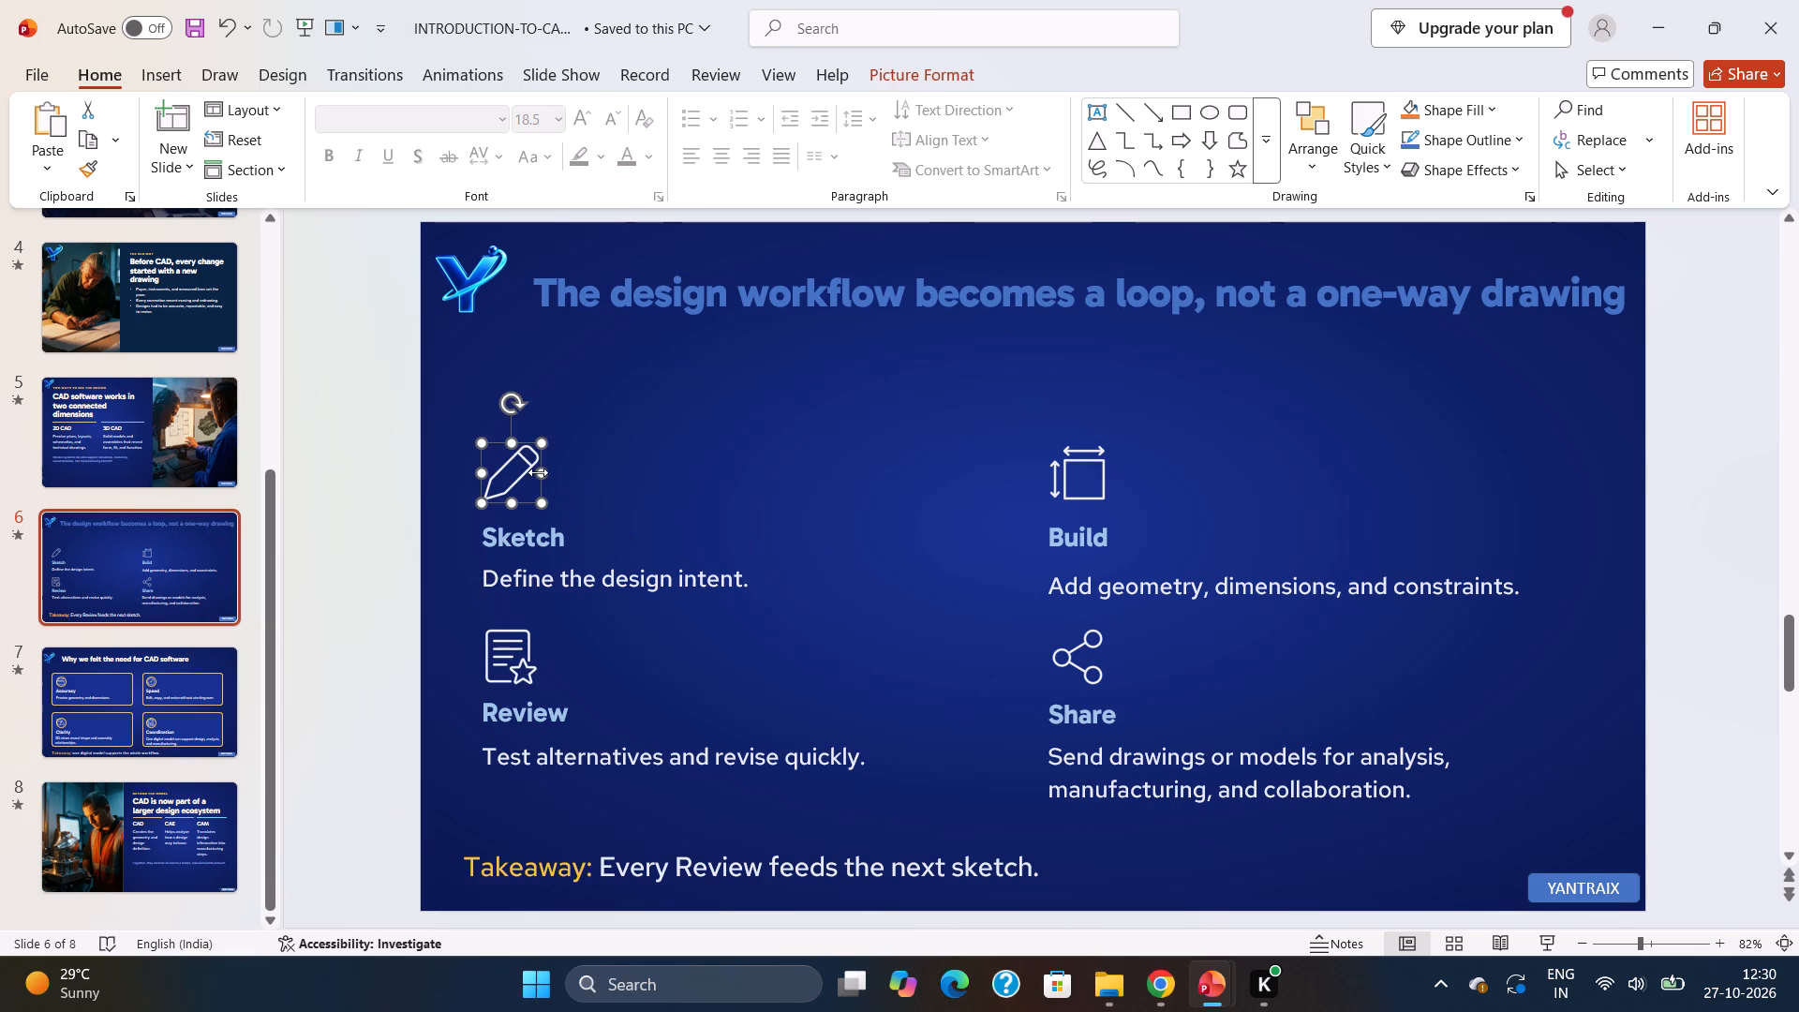
{"action": "left_click_drag", "start_coordinate": [523, 439], "coordinate": [609, 405]}
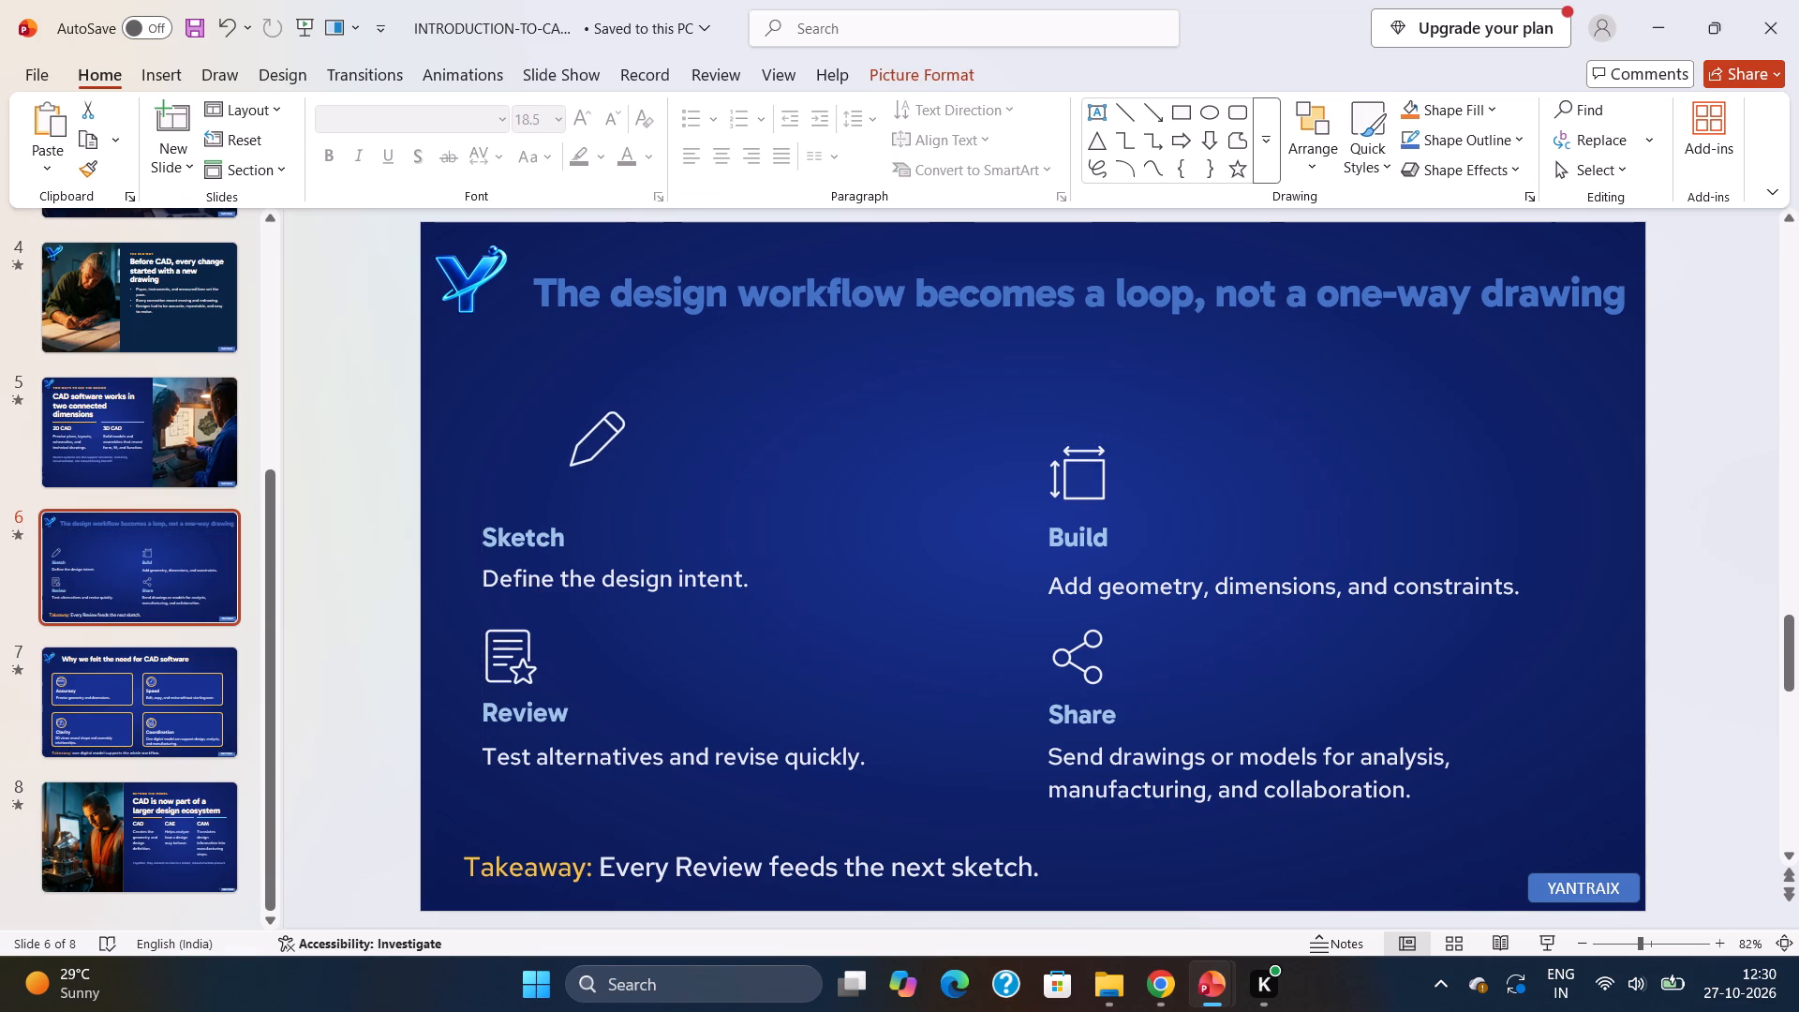
{"action": "left_click_drag", "start_coordinate": [609, 405], "coordinate": [587, 409]}
{"action": "left_click", "coordinate": [503, 538]}
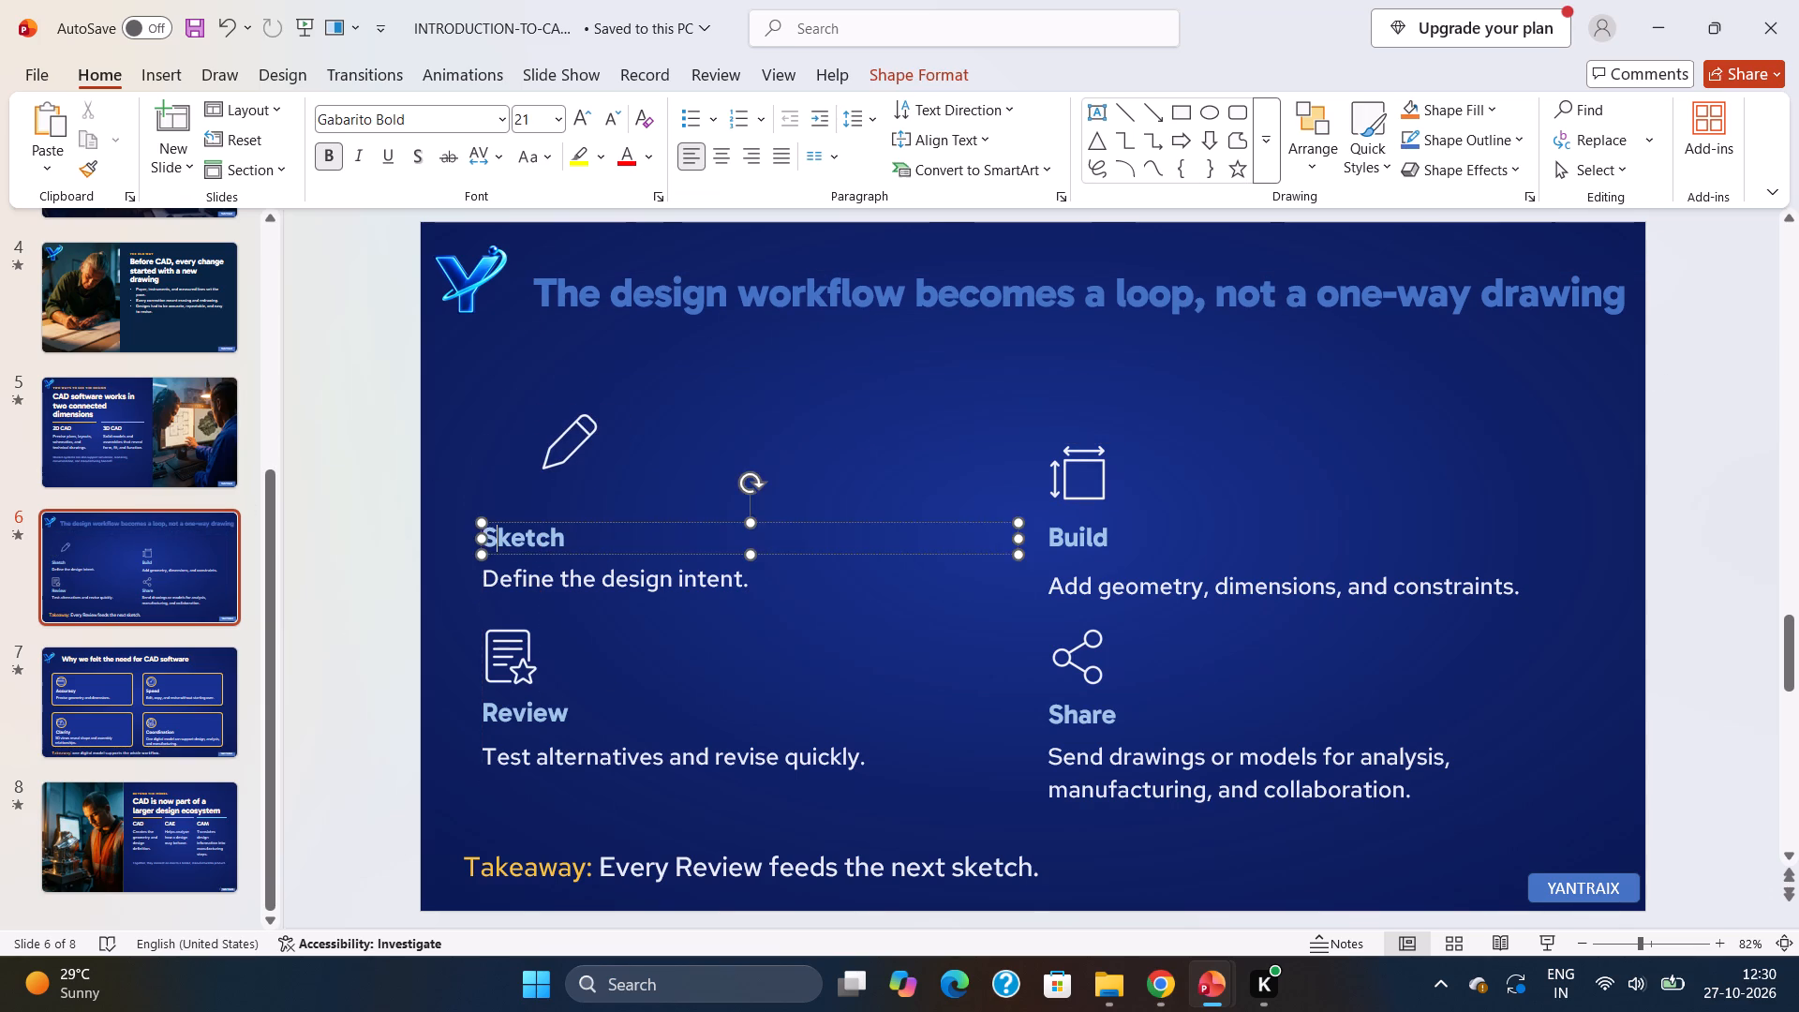
{"action": "left_click_drag", "start_coordinate": [519, 522], "coordinate": [574, 491]}
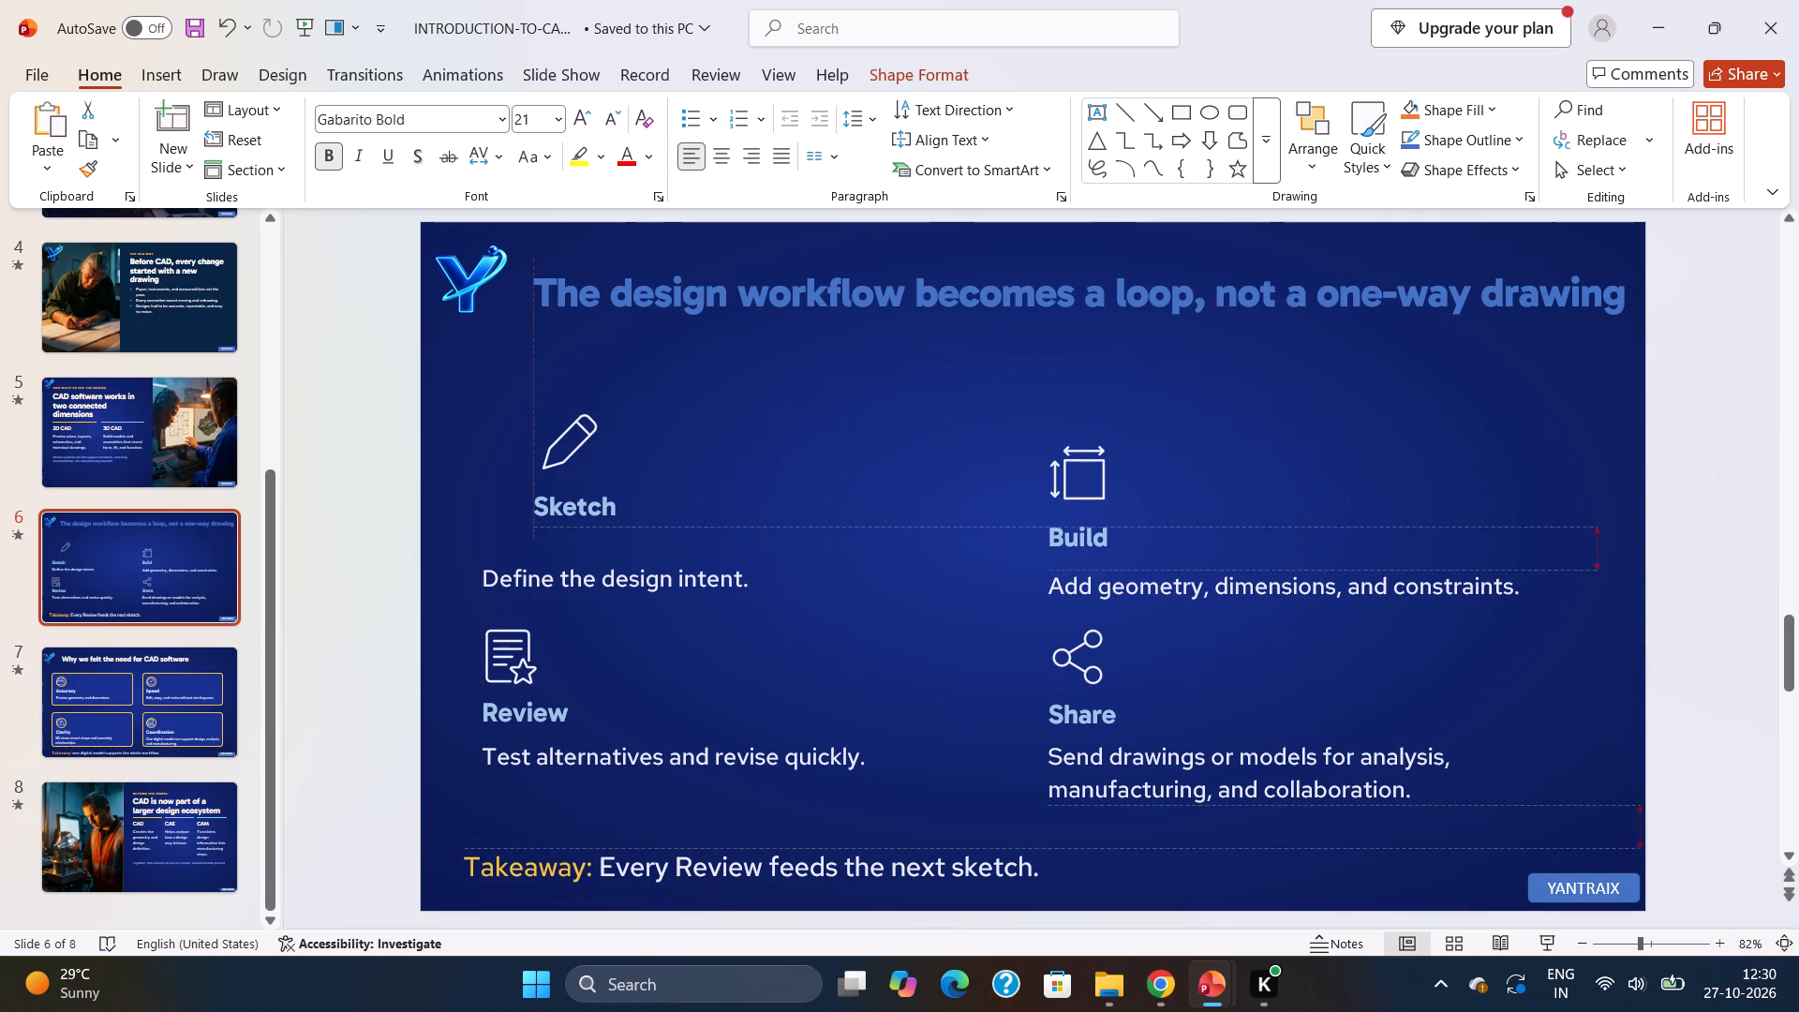
{"action": "left_click_drag", "start_coordinate": [574, 491], "coordinate": [575, 489]}
{"action": "left_click", "coordinate": [524, 571]}
{"action": "left_click_drag", "start_coordinate": [526, 558], "coordinate": [545, 549]}
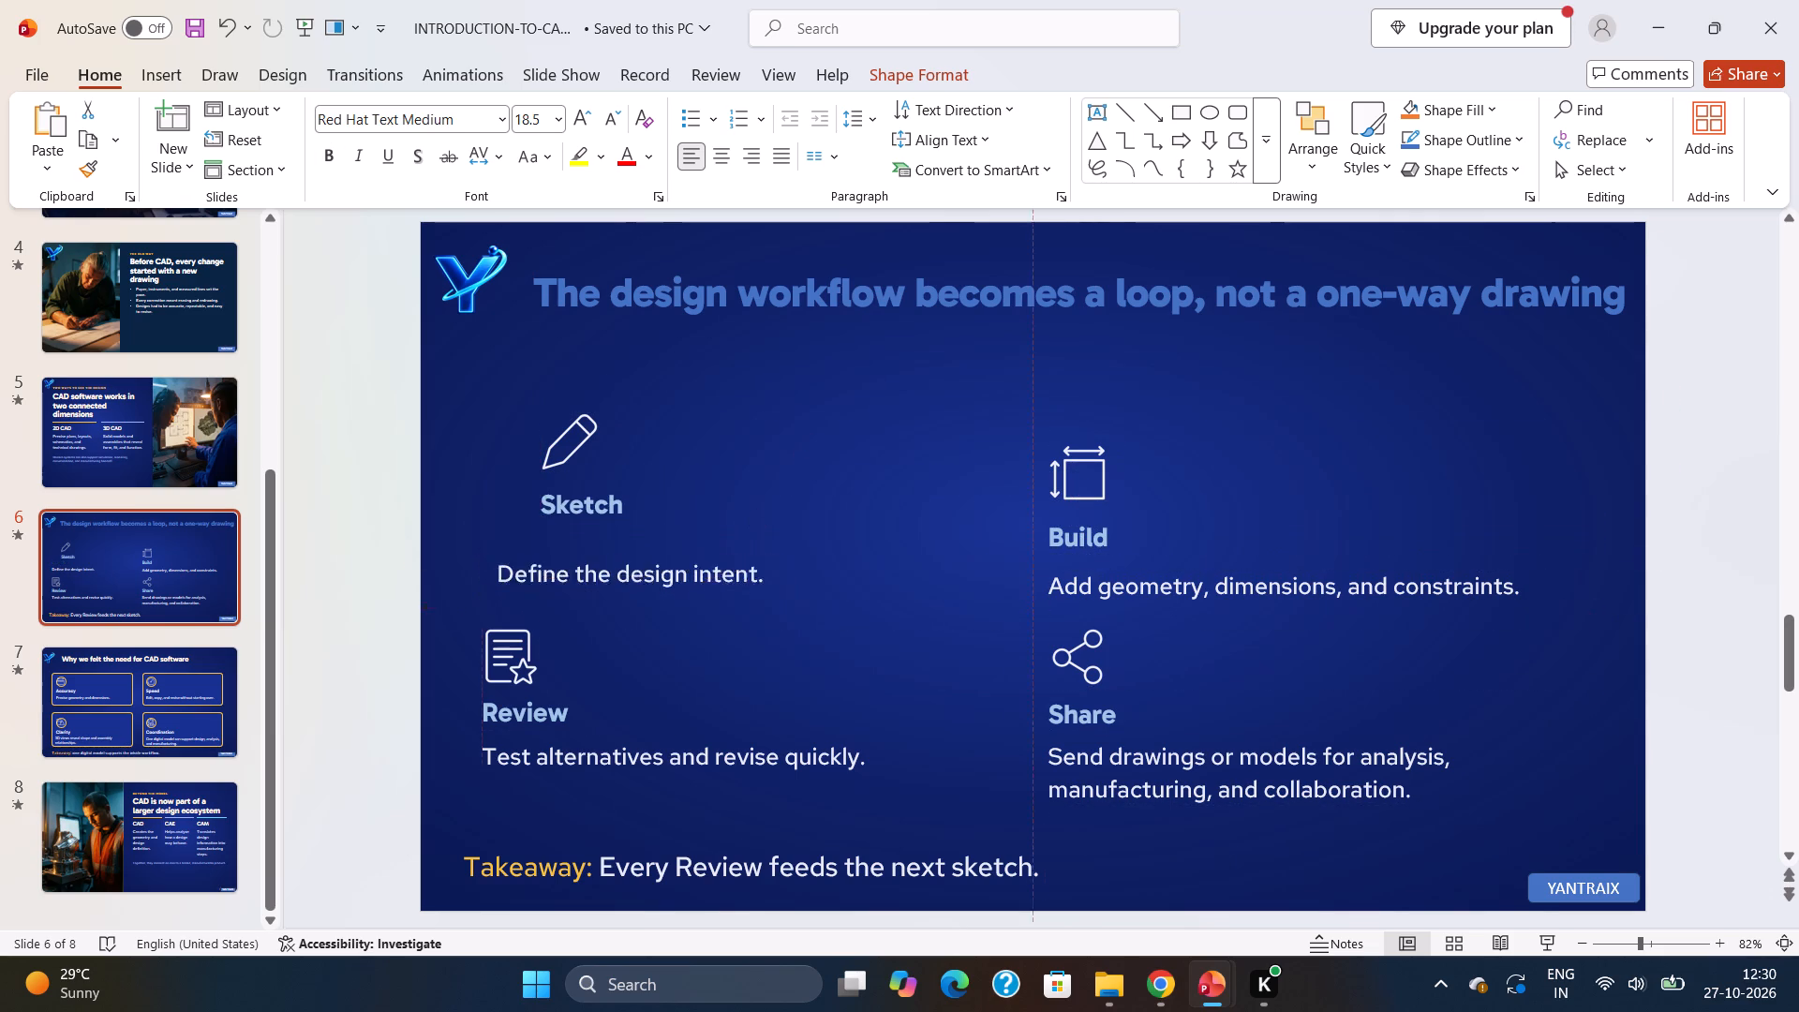
{"action": "left_click_drag", "start_coordinate": [545, 549], "coordinate": [583, 531]}
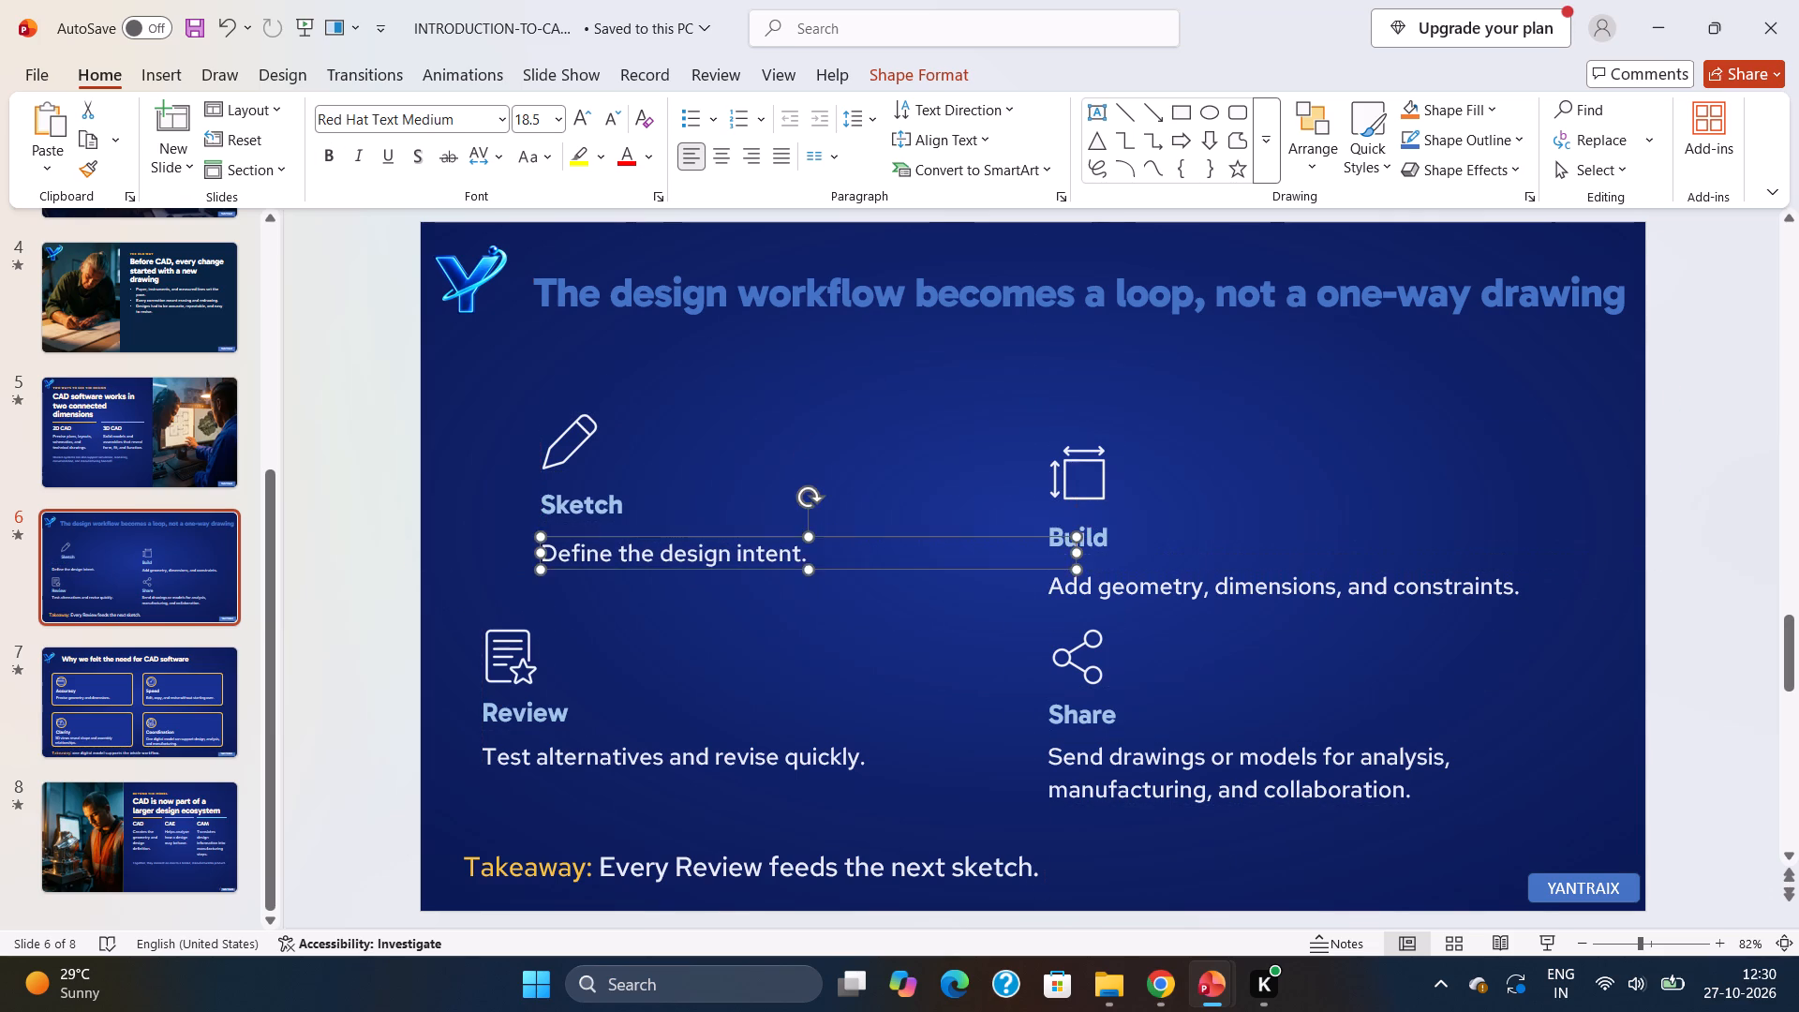
Move slide 6's Review icon, heading and description up and right to line up under the Sketch group.
{"action": "left_click", "coordinate": [534, 651]}
{"action": "left_click_drag", "start_coordinate": [526, 624], "coordinate": [564, 604]}
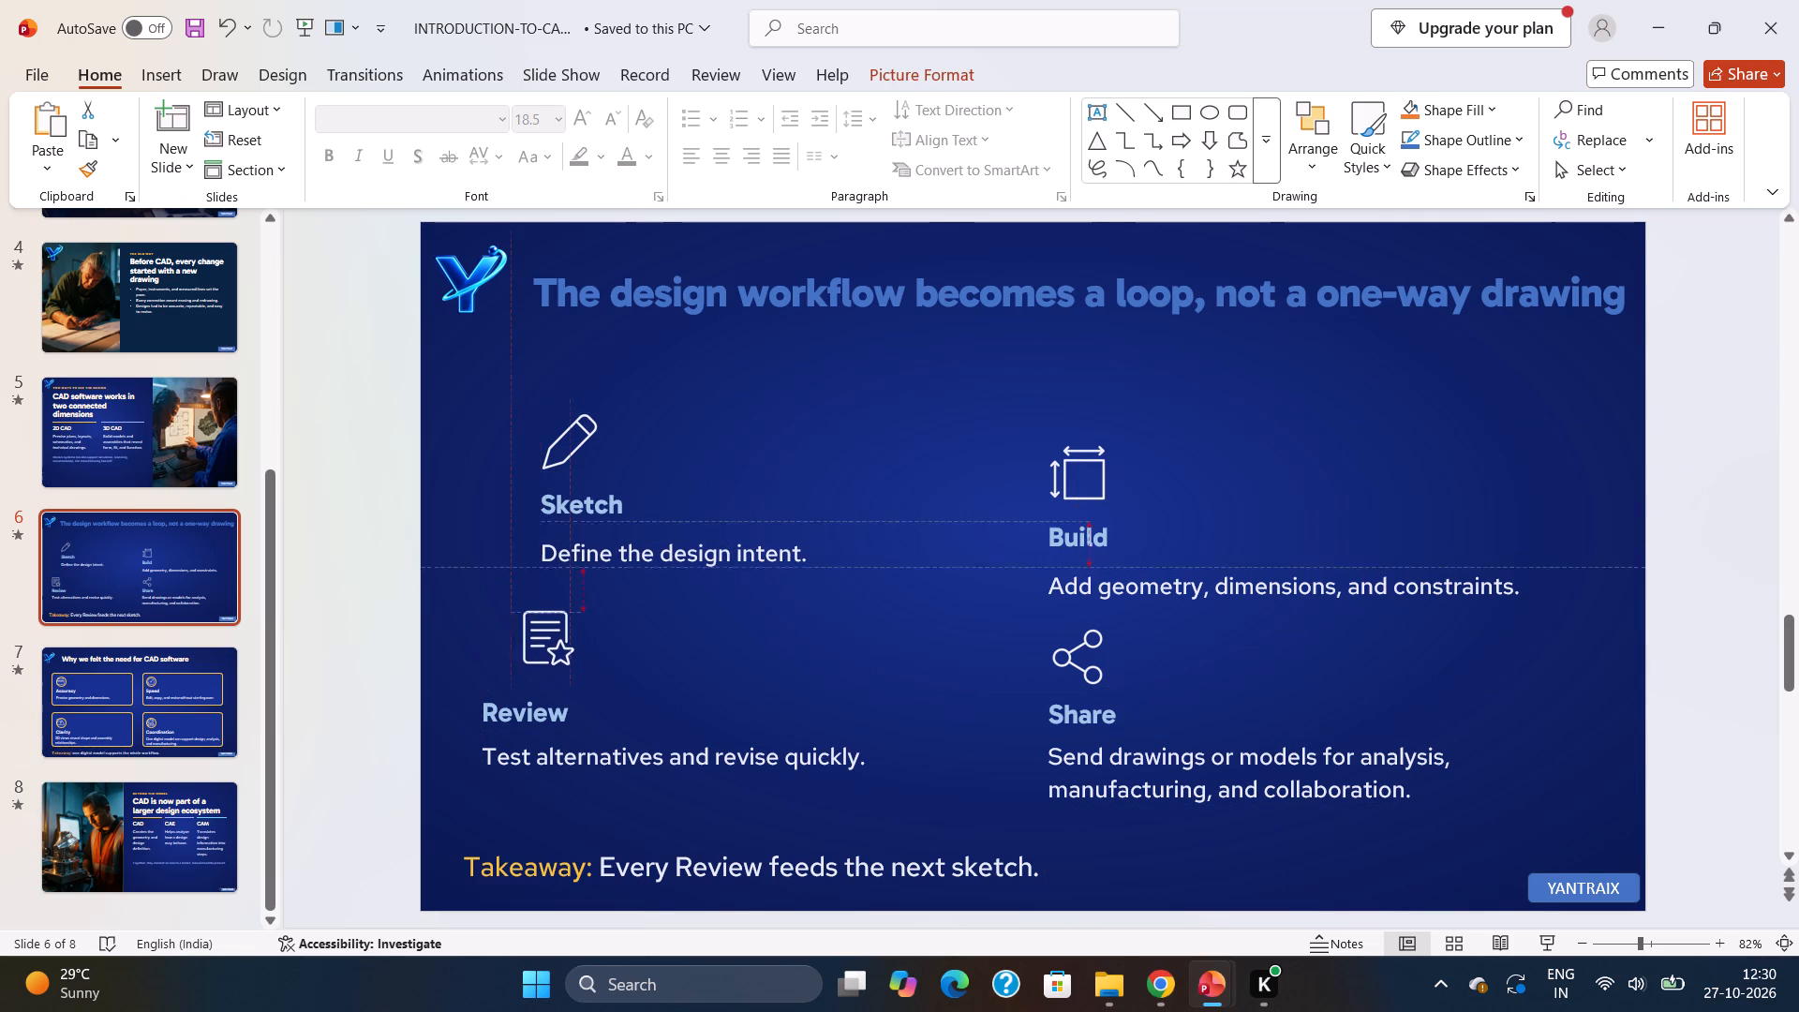
{"action": "left_click_drag", "start_coordinate": [564, 604], "coordinate": [588, 590]}
{"action": "left_click", "coordinate": [517, 713]}
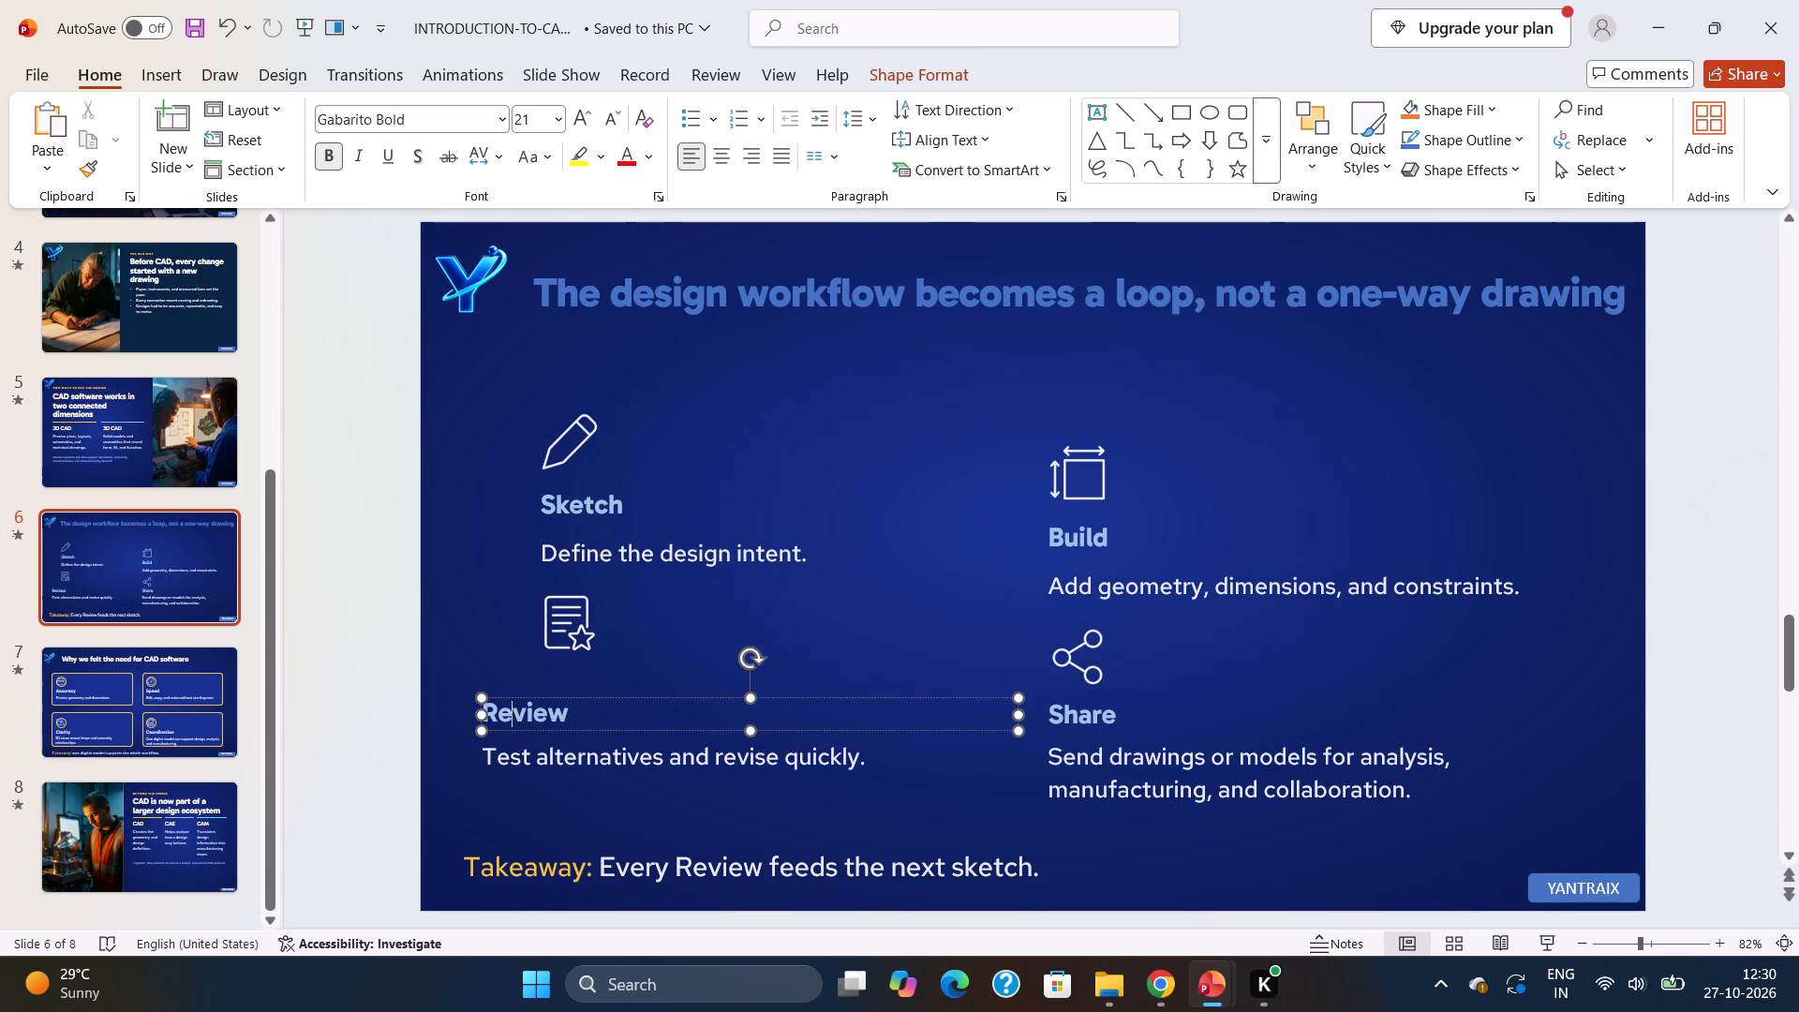
{"action": "left_click_drag", "start_coordinate": [524, 696], "coordinate": [584, 661]}
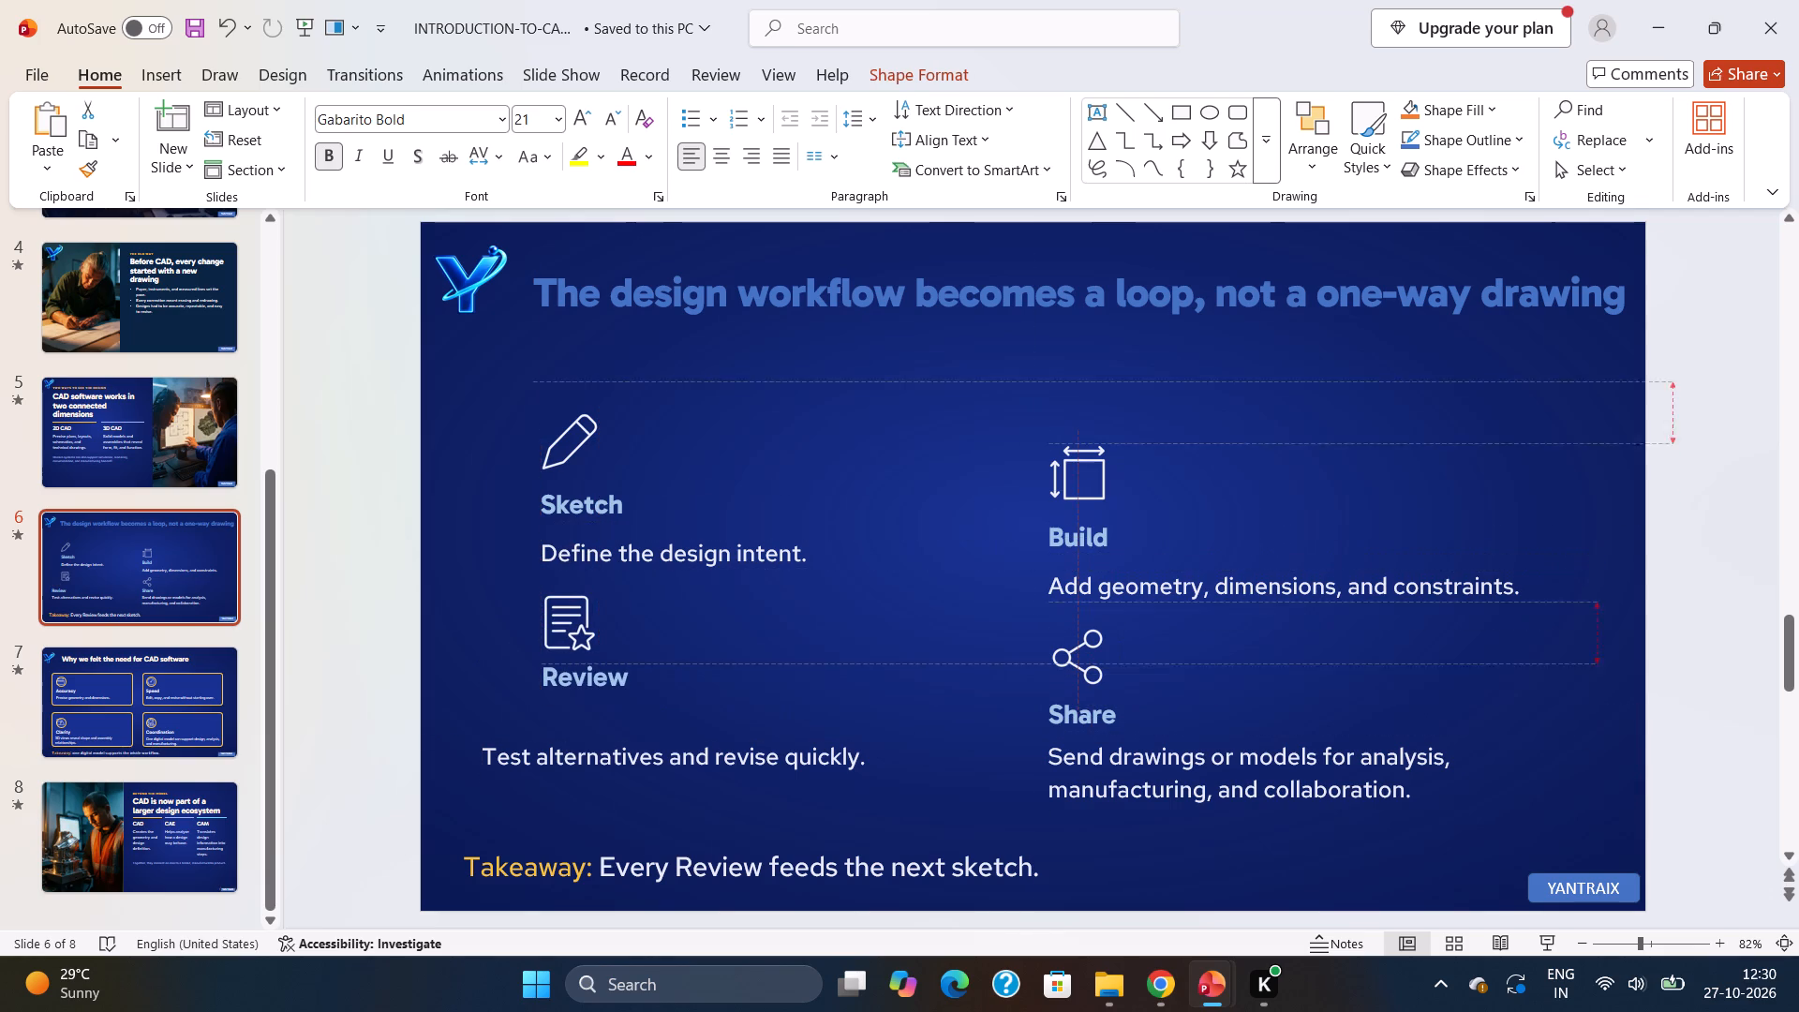
{"action": "left_click_drag", "start_coordinate": [584, 661], "coordinate": [587, 661]}
{"action": "left_click", "coordinate": [541, 755]}
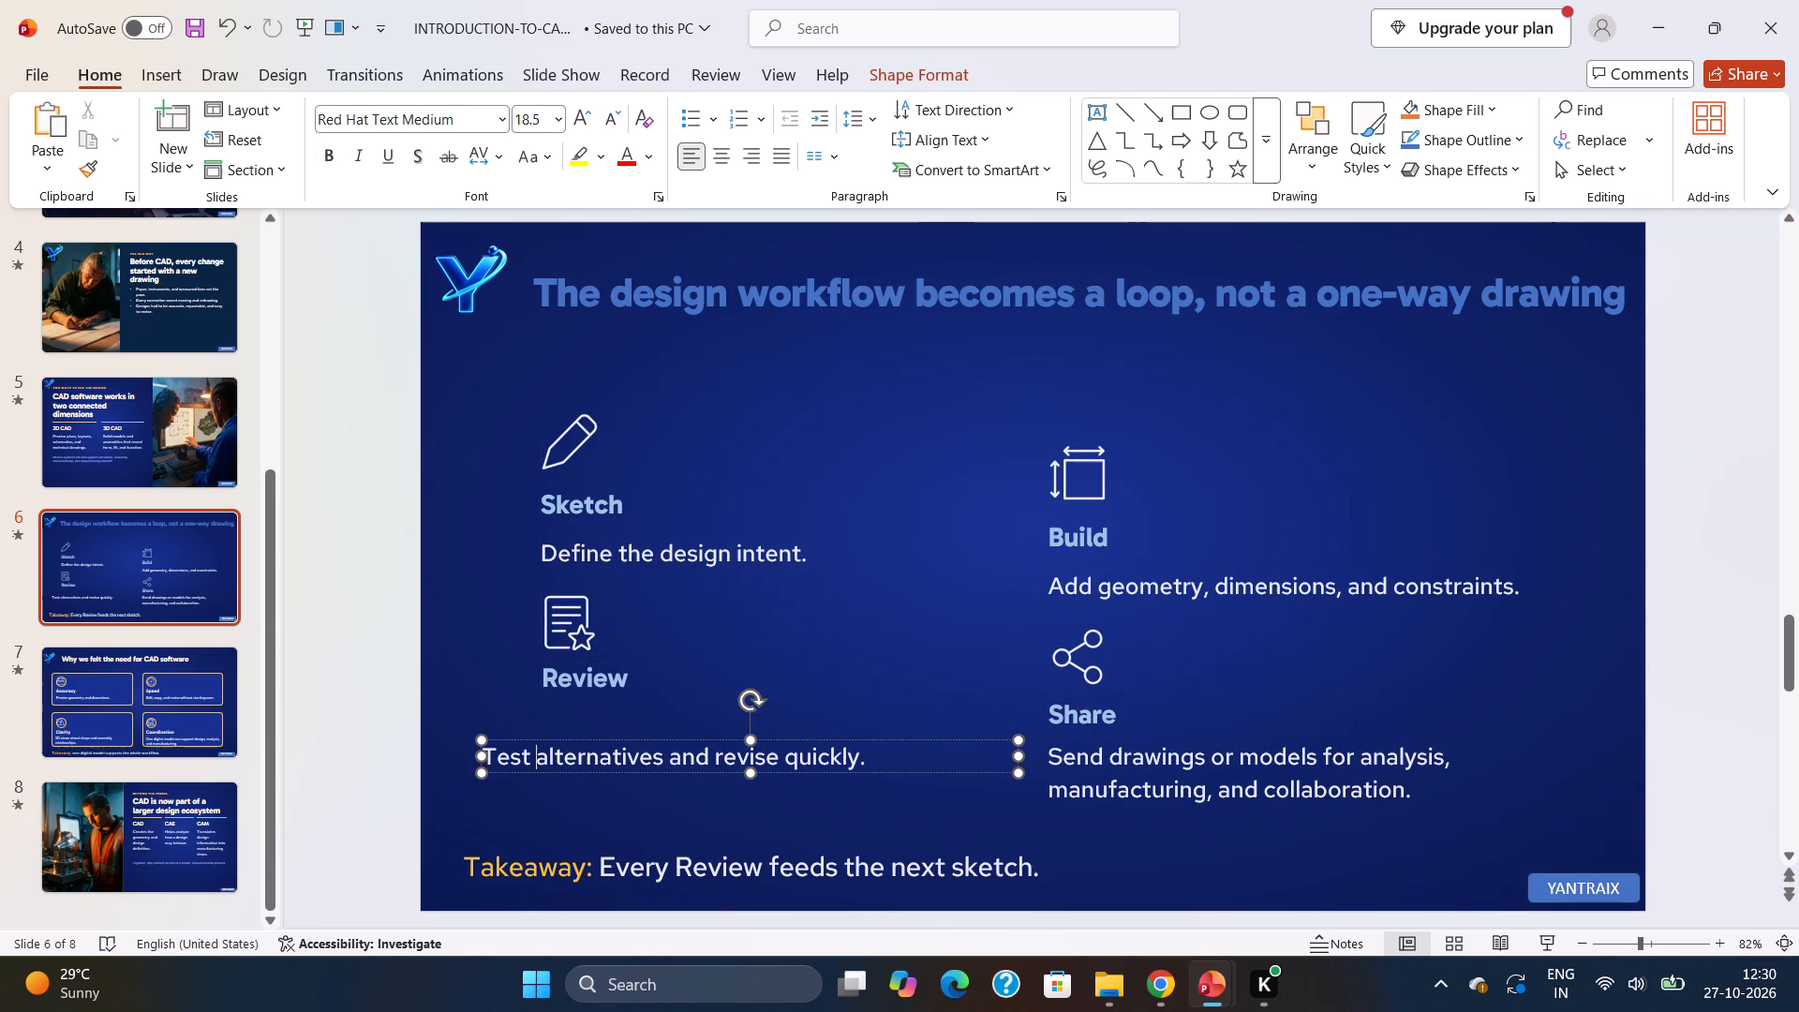
{"action": "left_click_drag", "start_coordinate": [548, 739], "coordinate": [588, 706]}
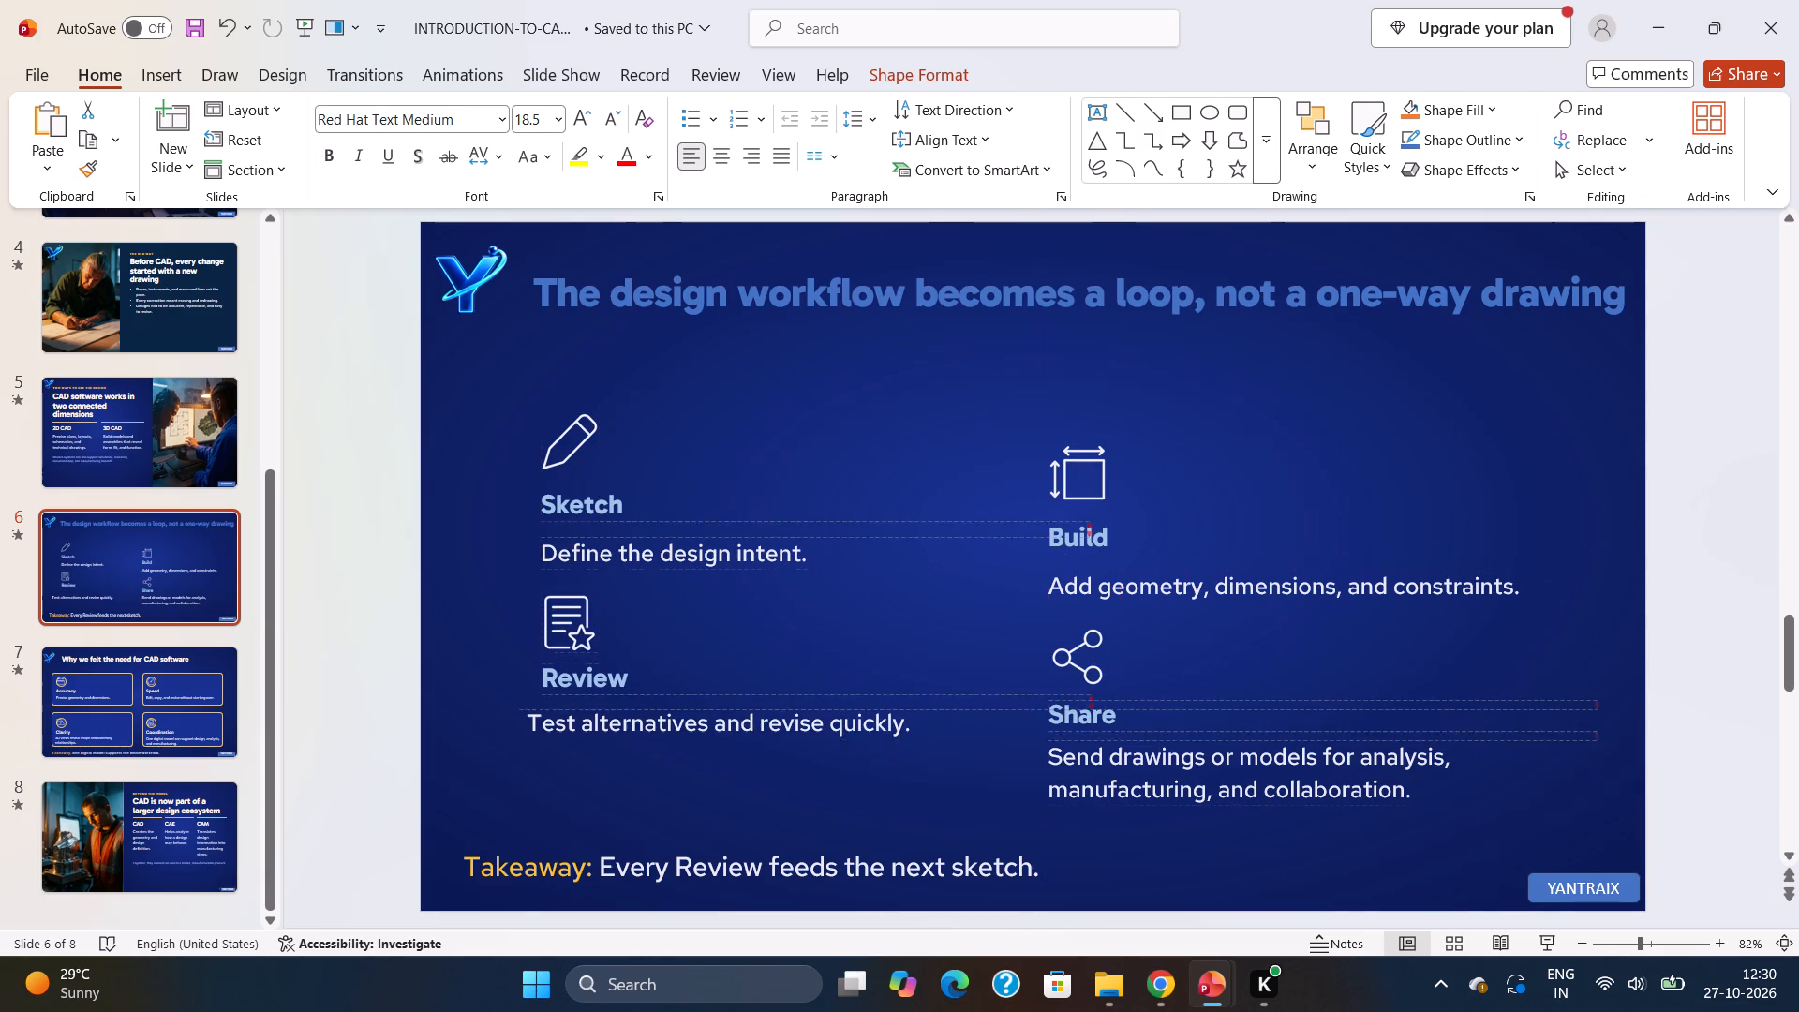
{"action": "left_click_drag", "start_coordinate": [588, 706], "coordinate": [610, 700]}
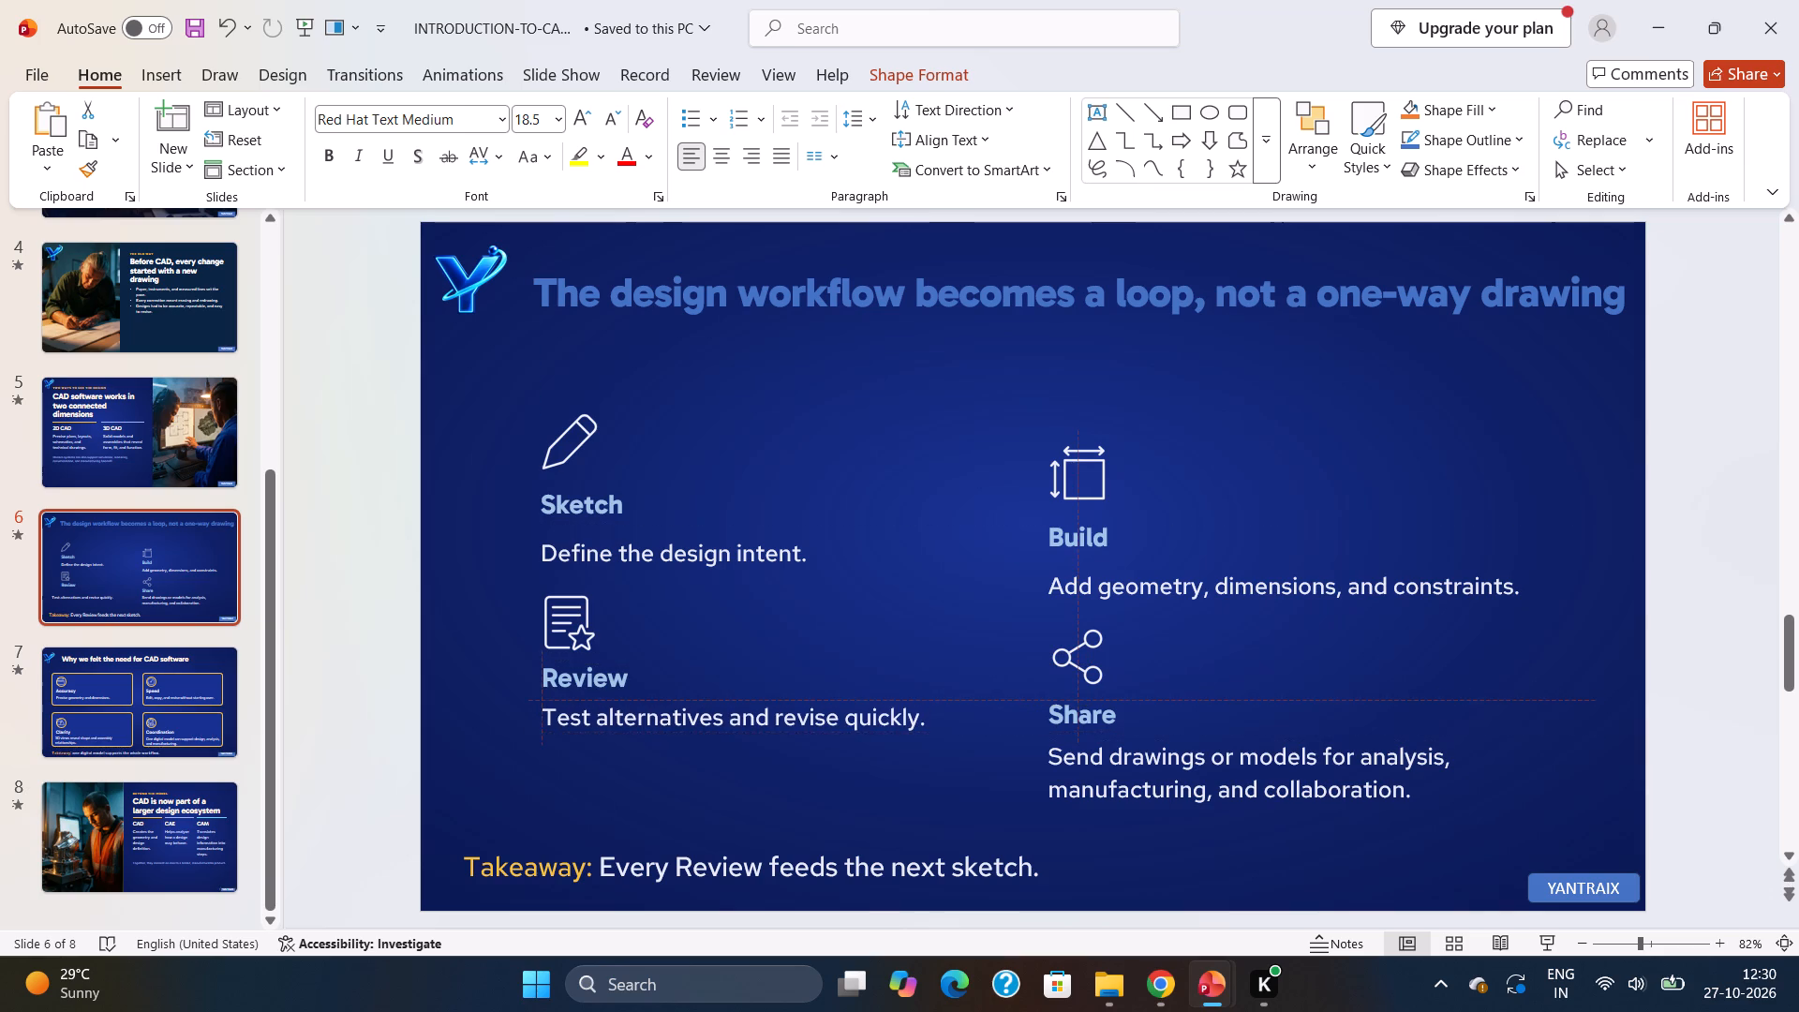
{"action": "left_click_drag", "start_coordinate": [610, 700], "coordinate": [610, 697]}
{"action": "left_click", "coordinate": [604, 550]}
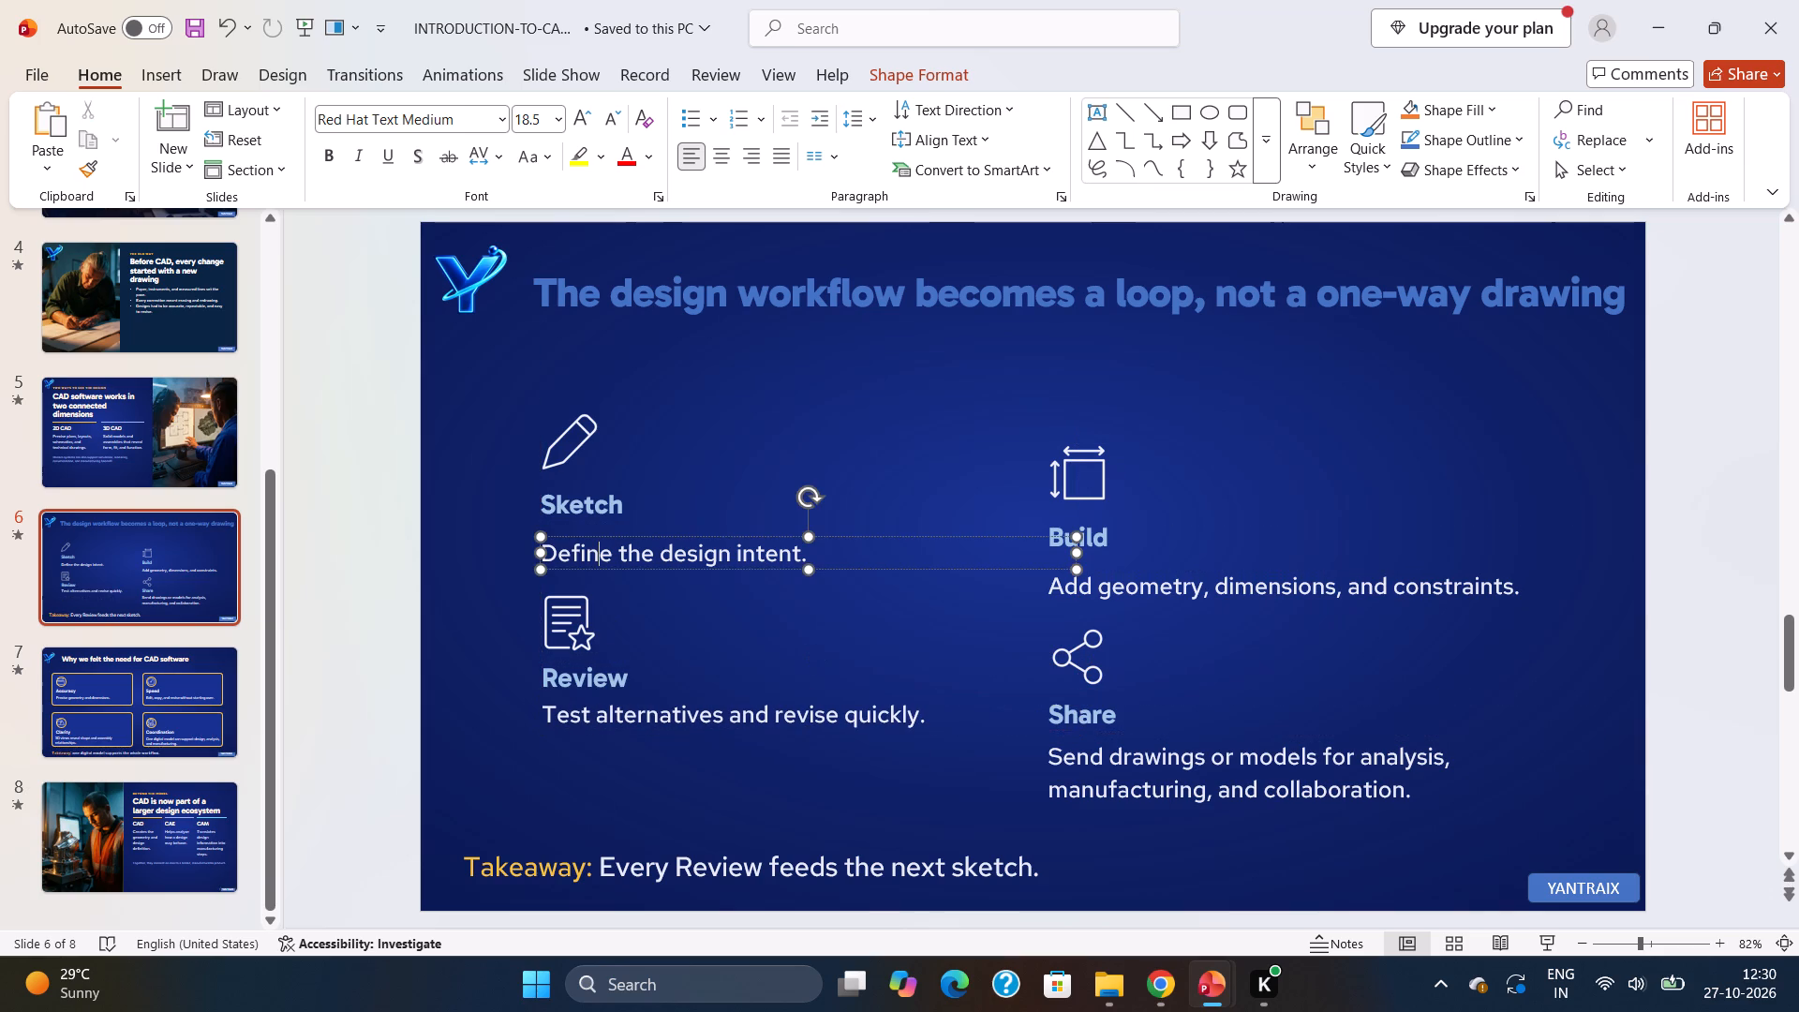
Nudge slide 6's Sketch description up so it sits closer beneath the Sketch heading.
{"action": "left_click", "coordinate": [606, 536]}
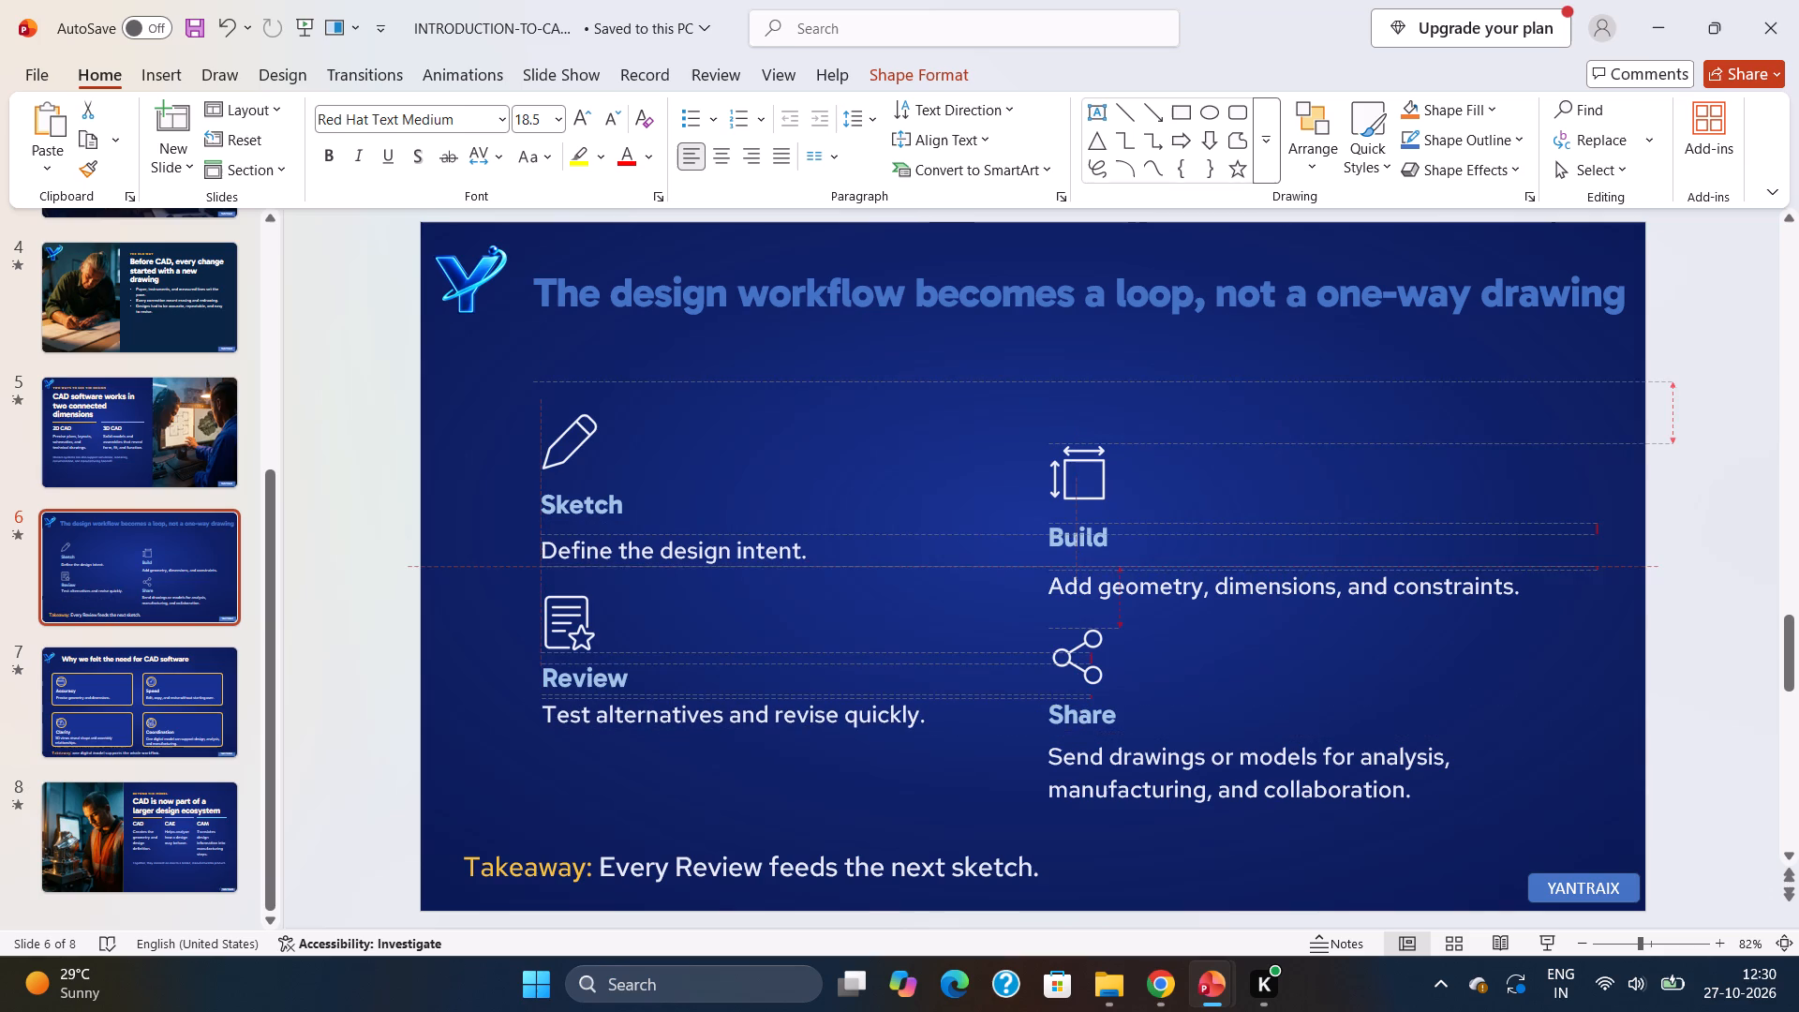
{"action": "left_click", "coordinate": [875, 482]}
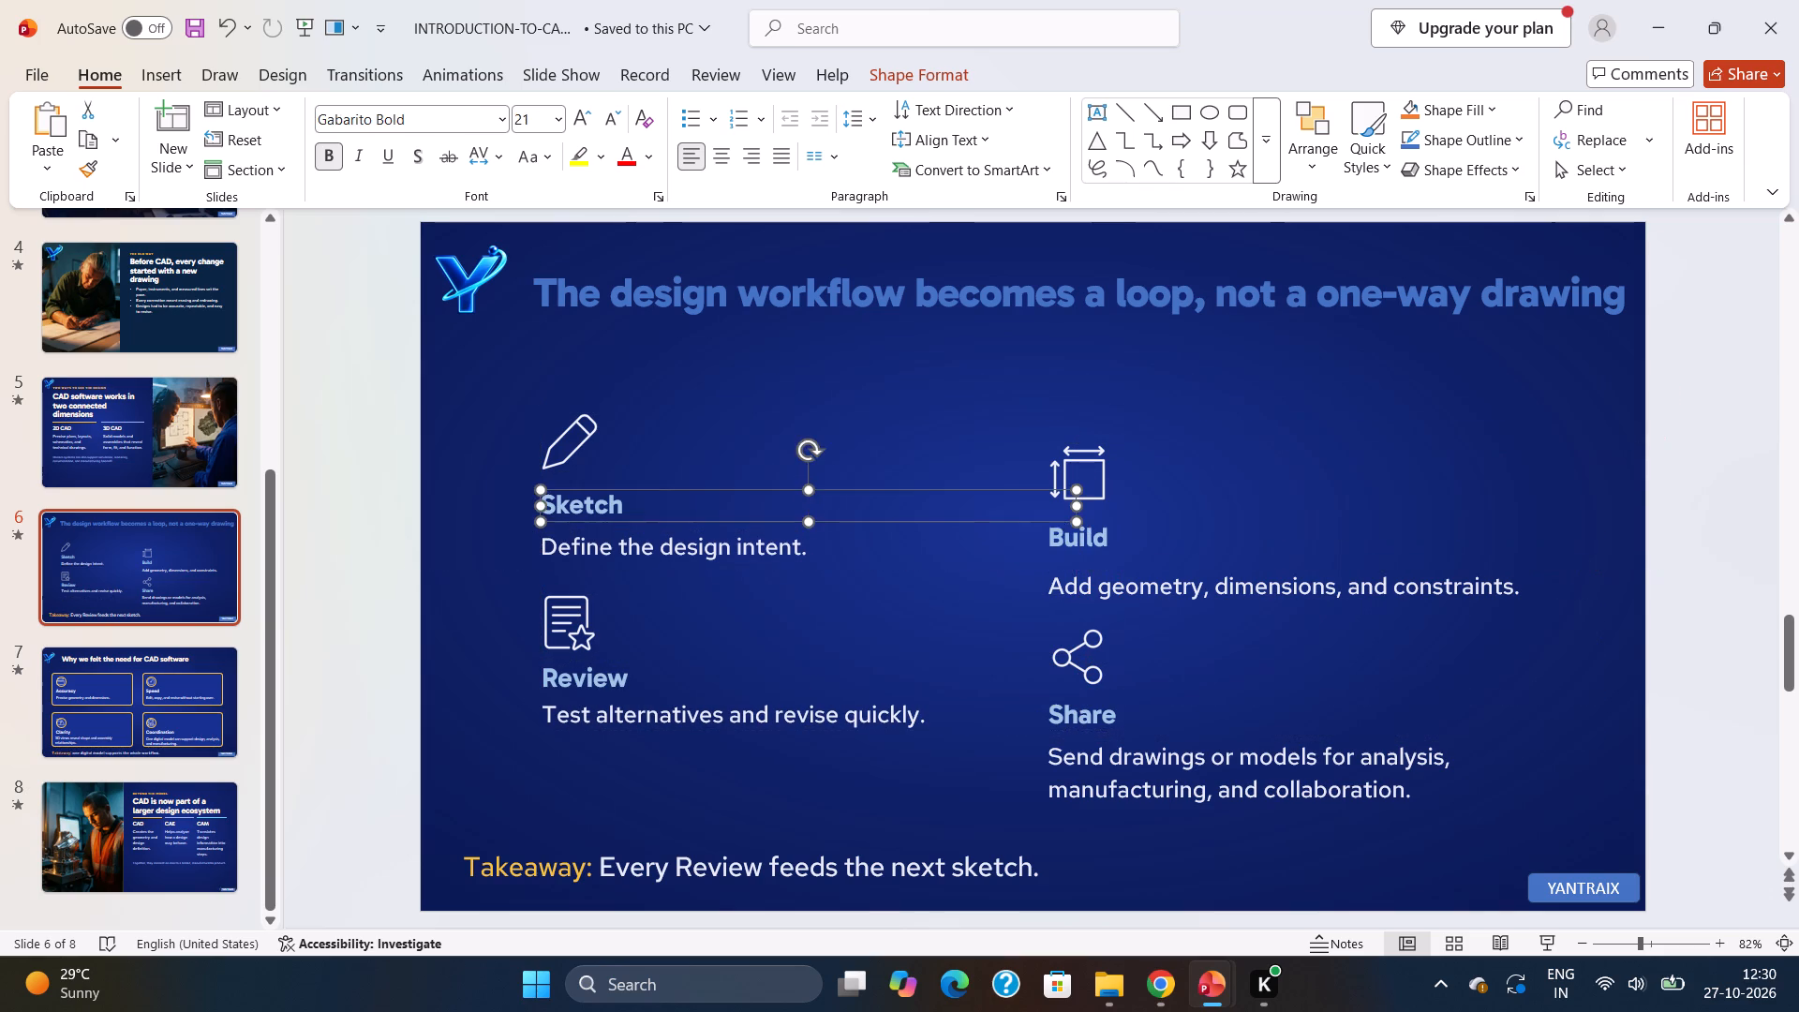
Move slide 6's Build icon, heading and description up to sit level with the Sketch group.
{"action": "left_click", "coordinate": [1088, 476]}
{"action": "left_click_drag", "start_coordinate": [1094, 438], "coordinate": [1091, 432]}
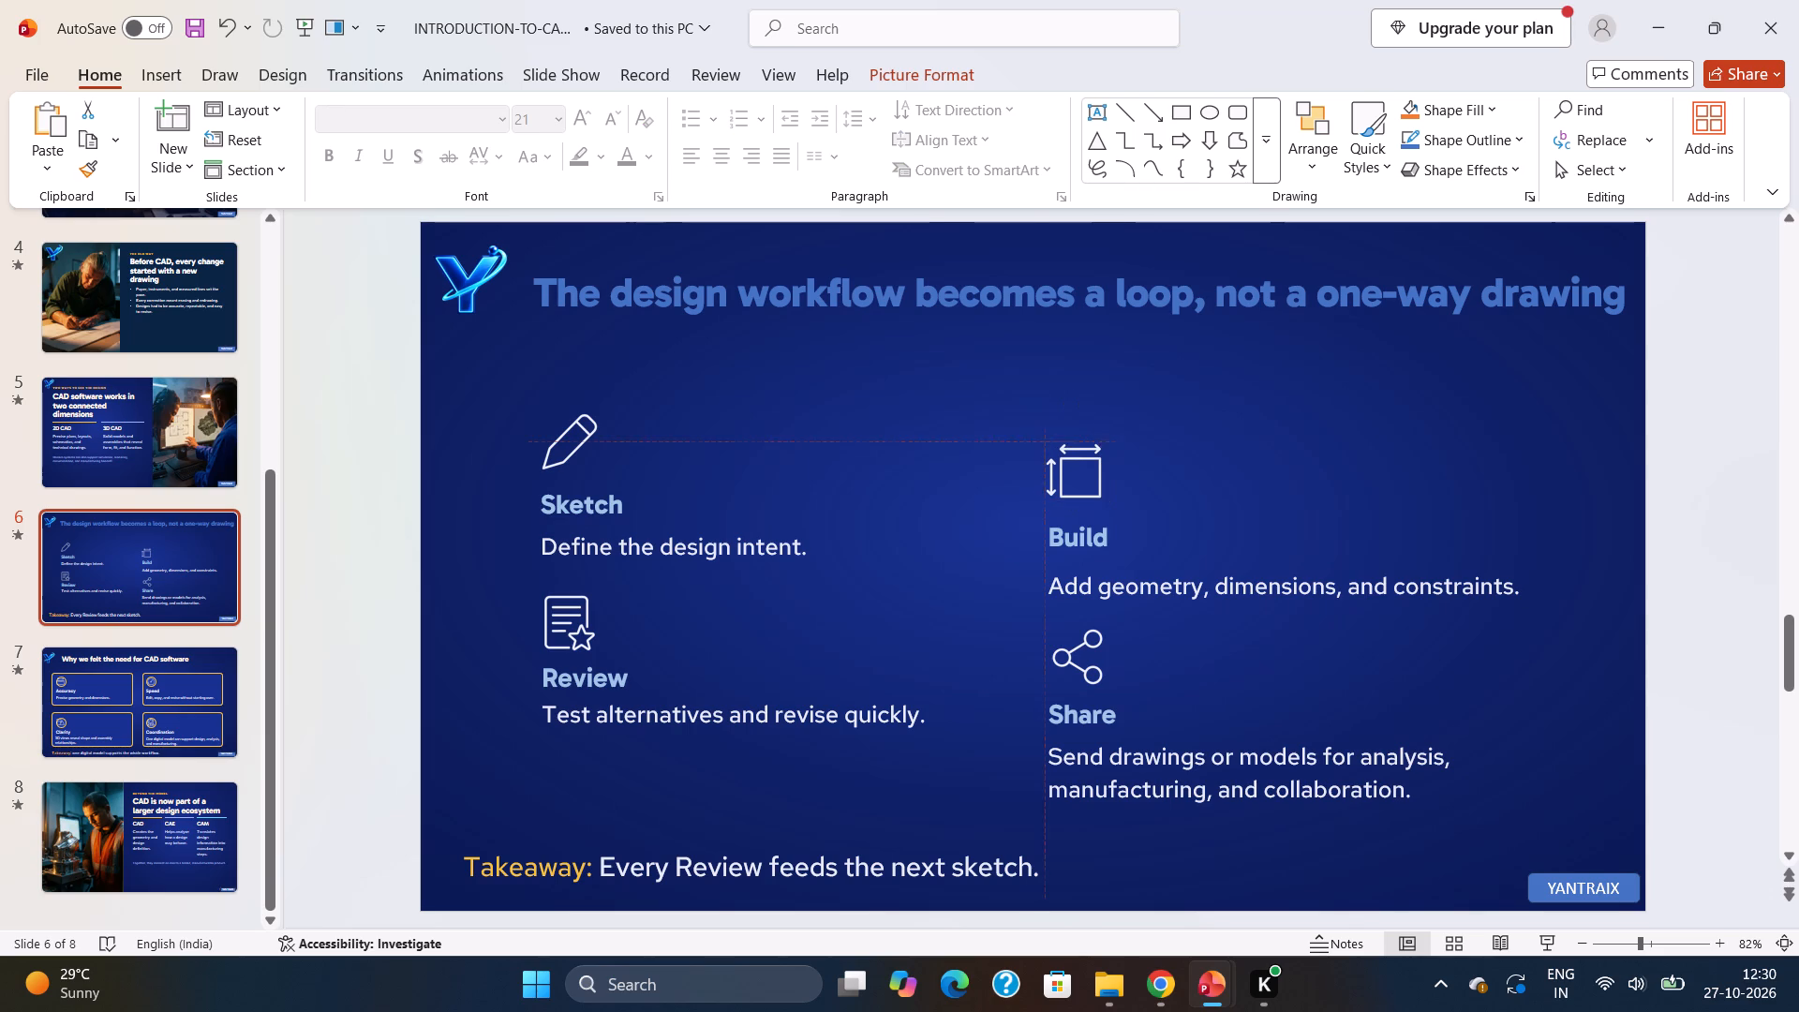
{"action": "left_click_drag", "start_coordinate": [1091, 432], "coordinate": [1091, 415]}
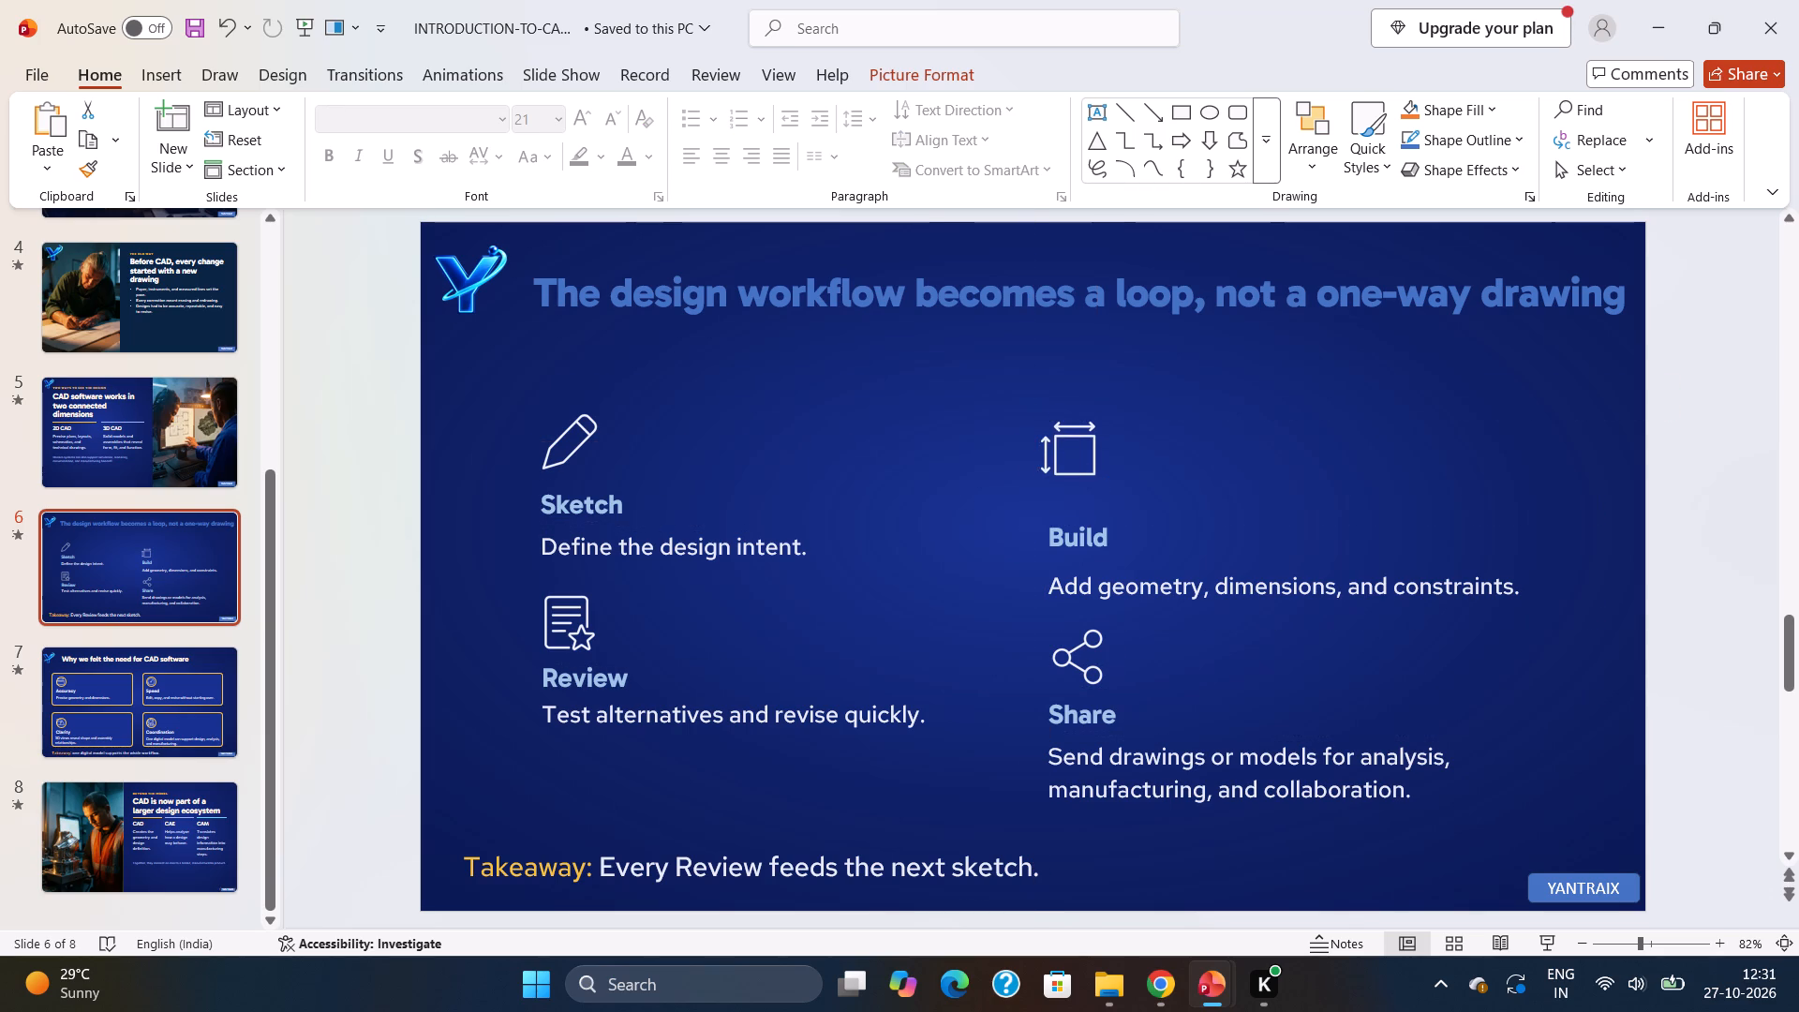
{"action": "left_click_drag", "start_coordinate": [1091, 415], "coordinate": [1093, 409]}
{"action": "left_click", "coordinate": [1065, 519]}
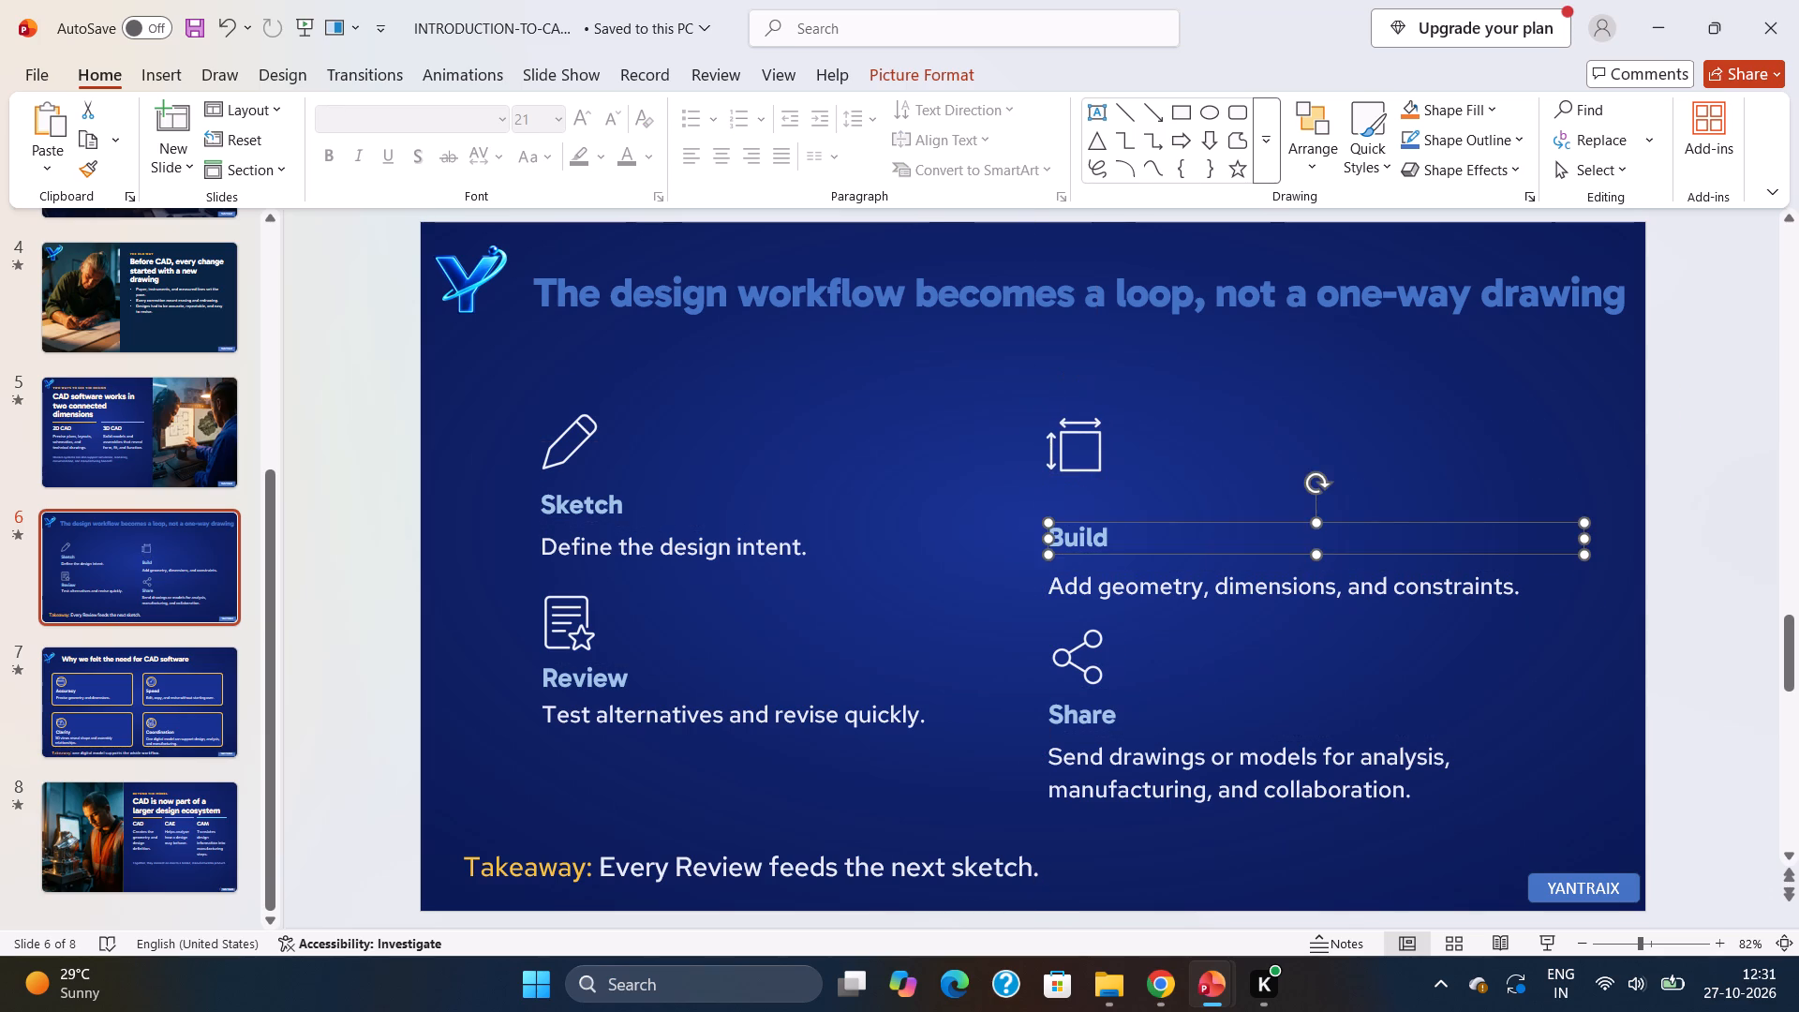
{"action": "left_click_drag", "start_coordinate": [1065, 519], "coordinate": [1067, 491]}
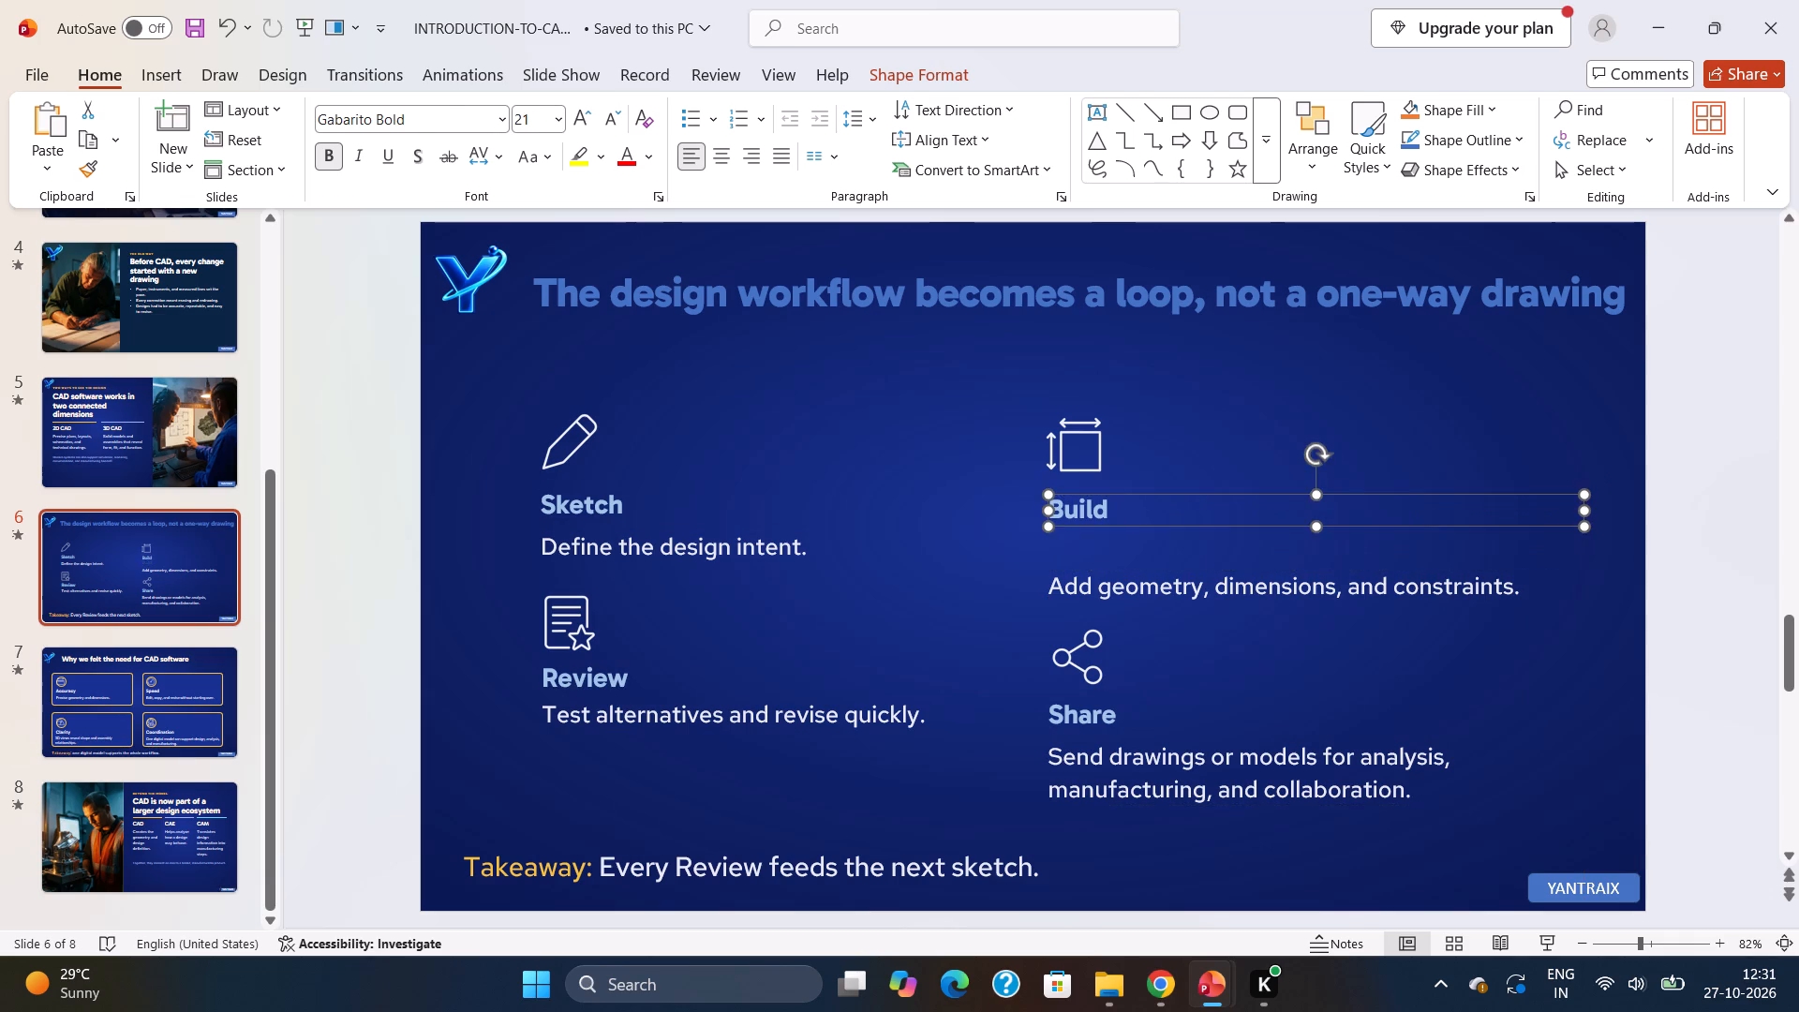
{"action": "left_click", "coordinate": [1057, 591]}
{"action": "left_click_drag", "start_coordinate": [1063, 567], "coordinate": [1061, 538]}
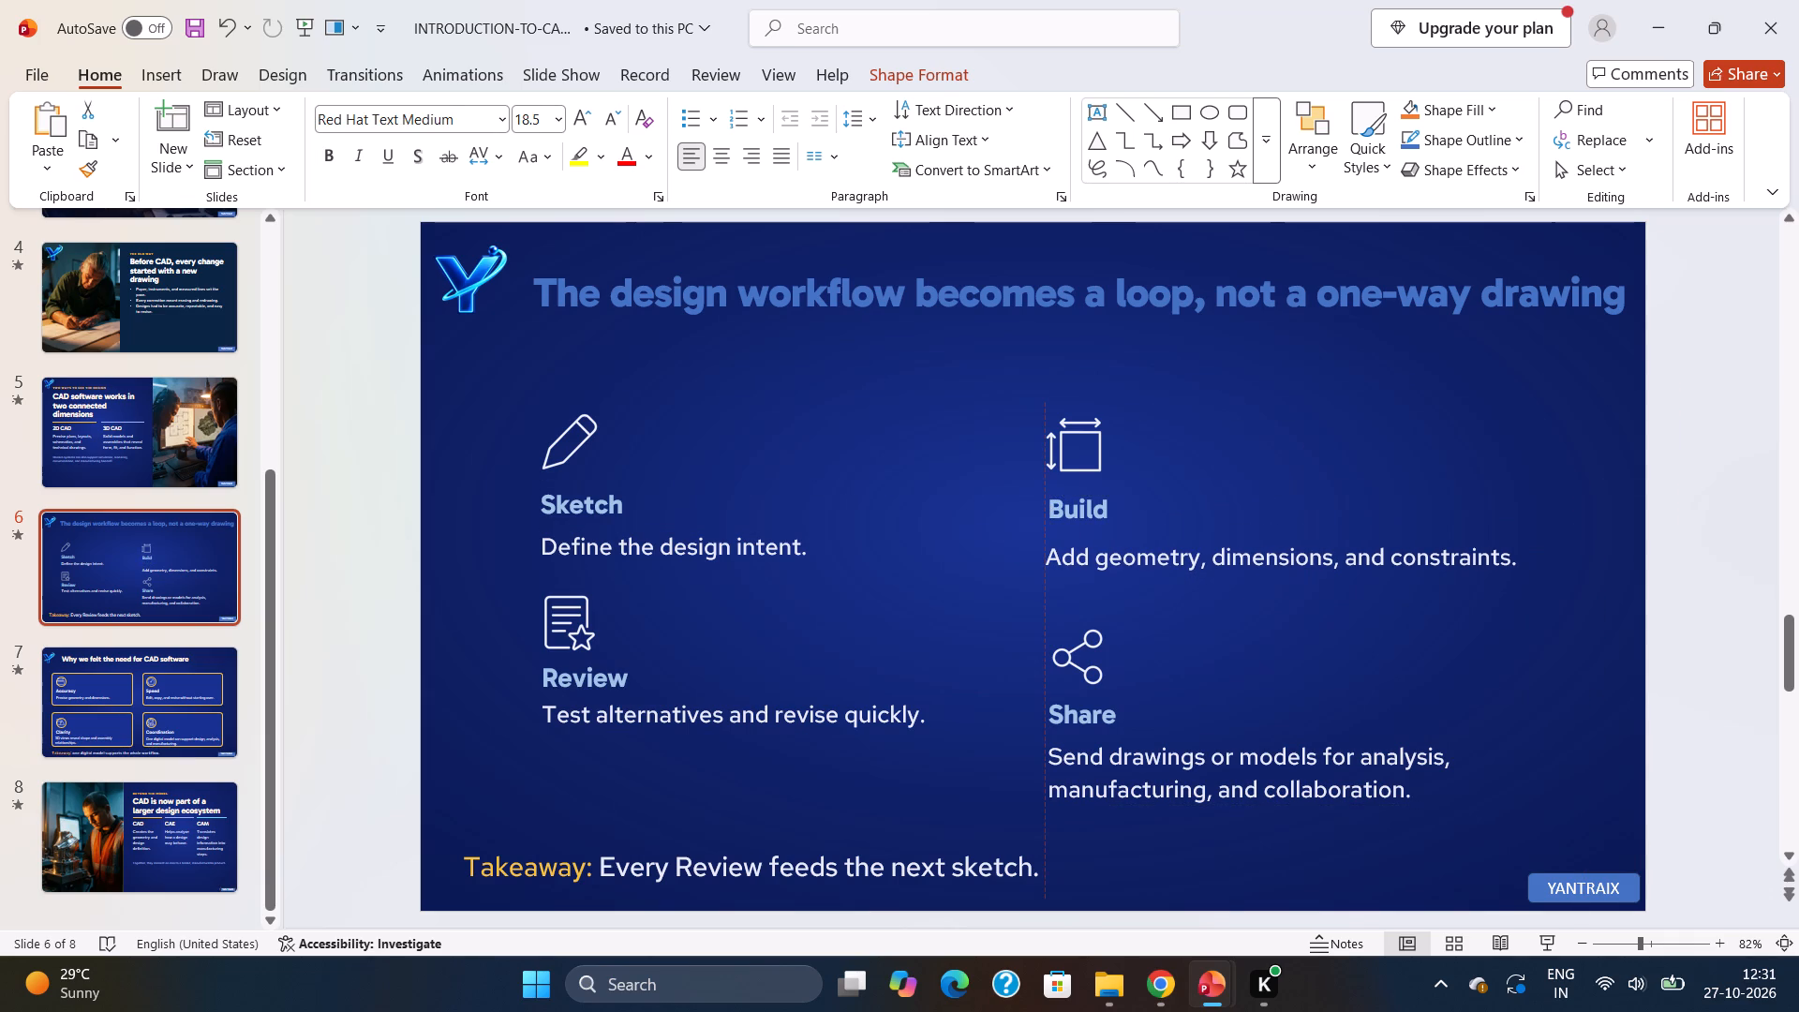
{"action": "left_click_drag", "start_coordinate": [1061, 538], "coordinate": [1061, 531]}
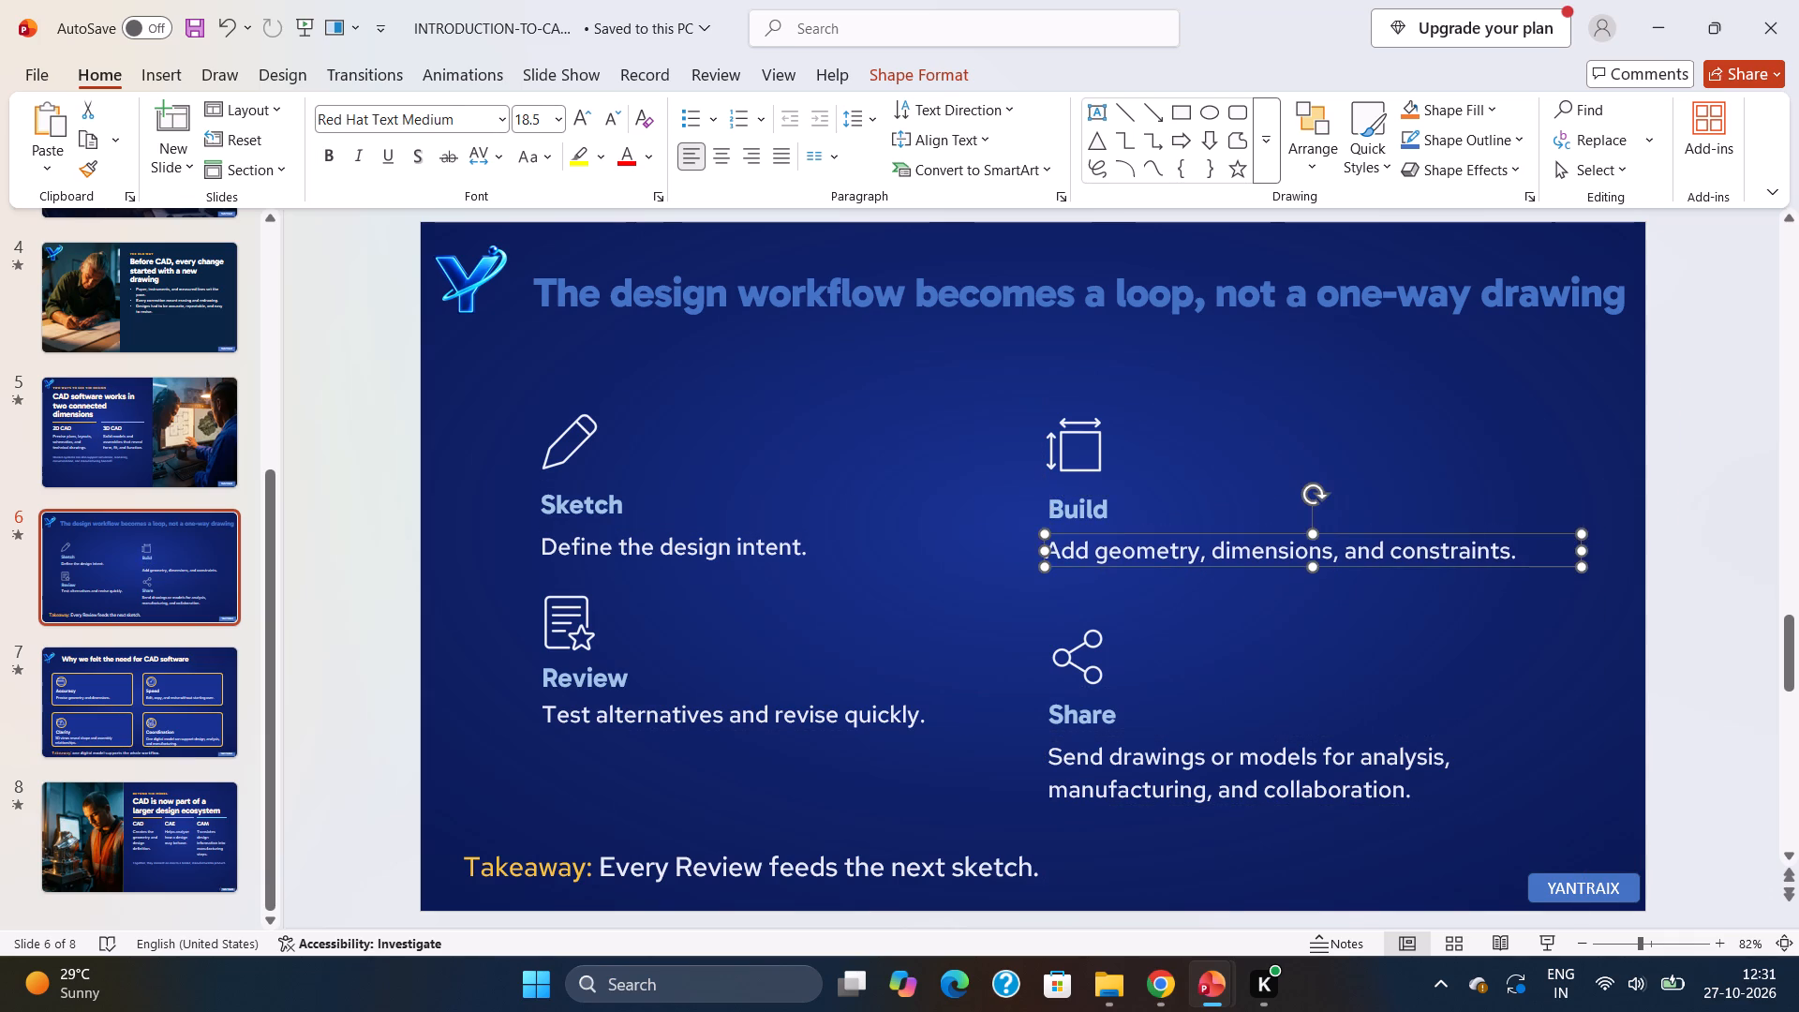
Move slide 6's Share icon, heading and description up under the Build group, level with the Review group.
{"action": "left_click", "coordinate": [1044, 607]}
{"action": "left_click", "coordinate": [1070, 649]}
{"action": "left_click_drag", "start_coordinate": [1067, 625], "coordinate": [1067, 581]}
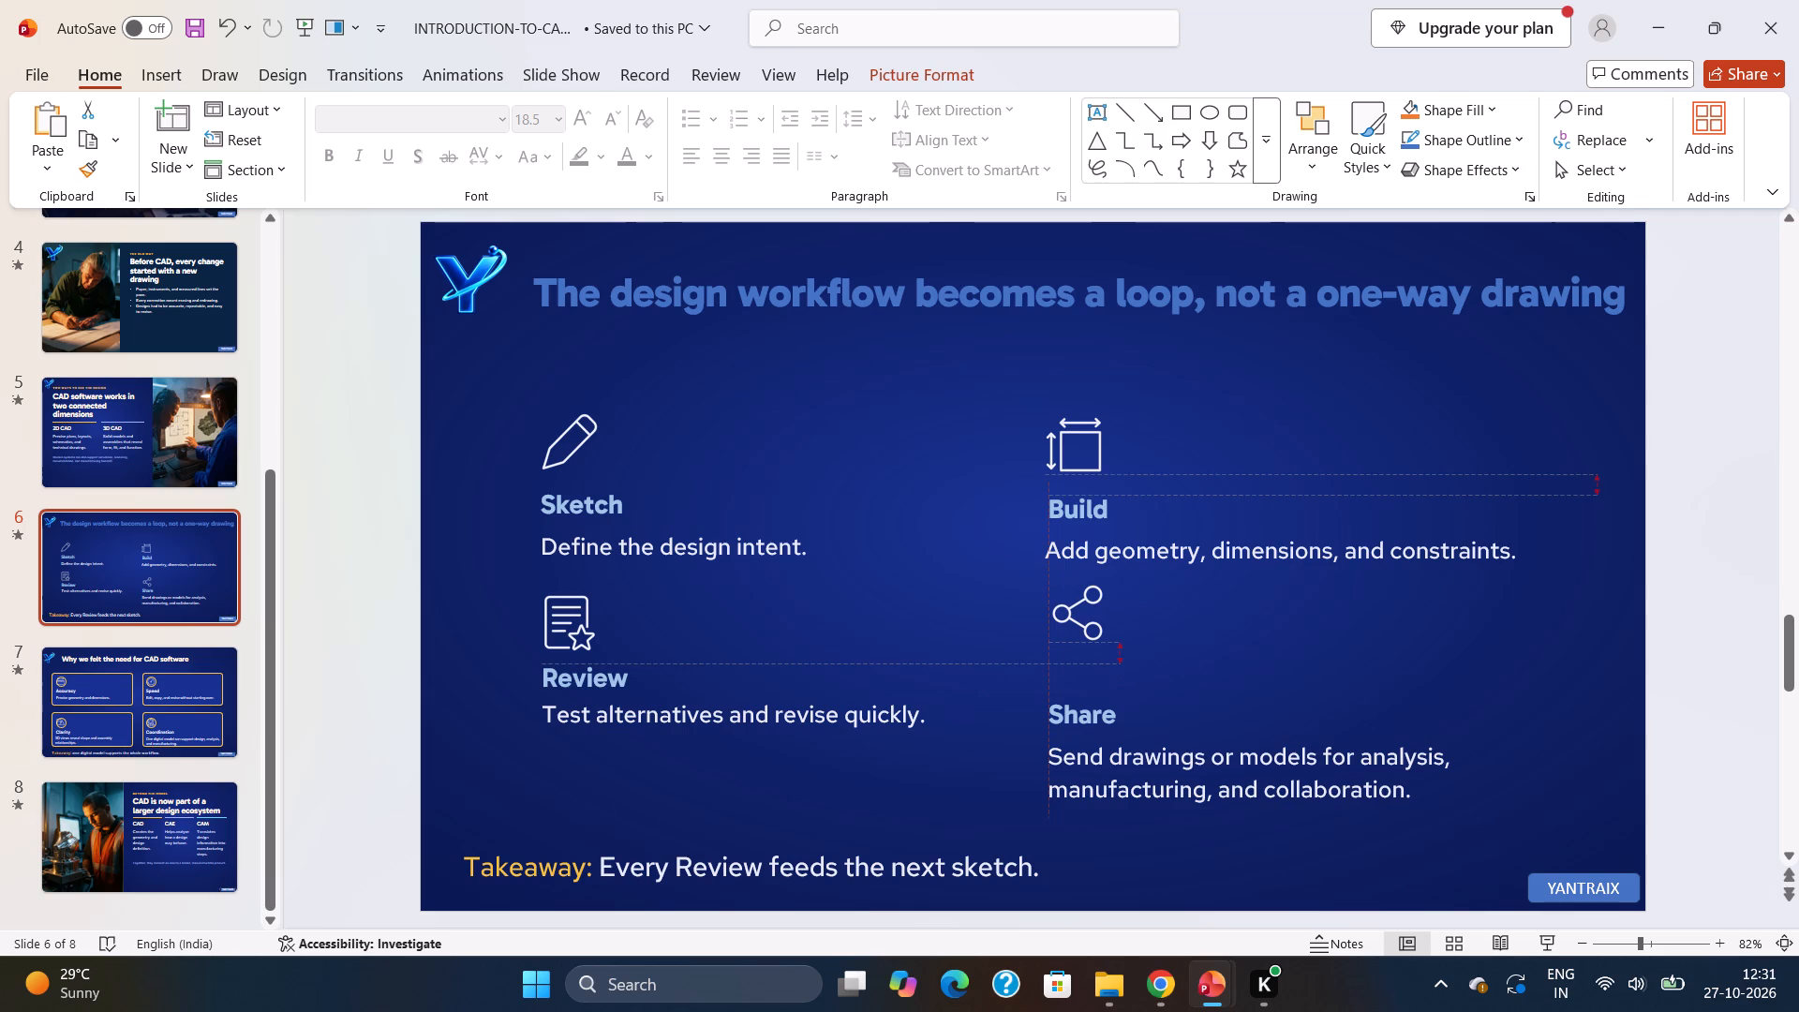
{"action": "left_click_drag", "start_coordinate": [1067, 581], "coordinate": [1067, 584]}
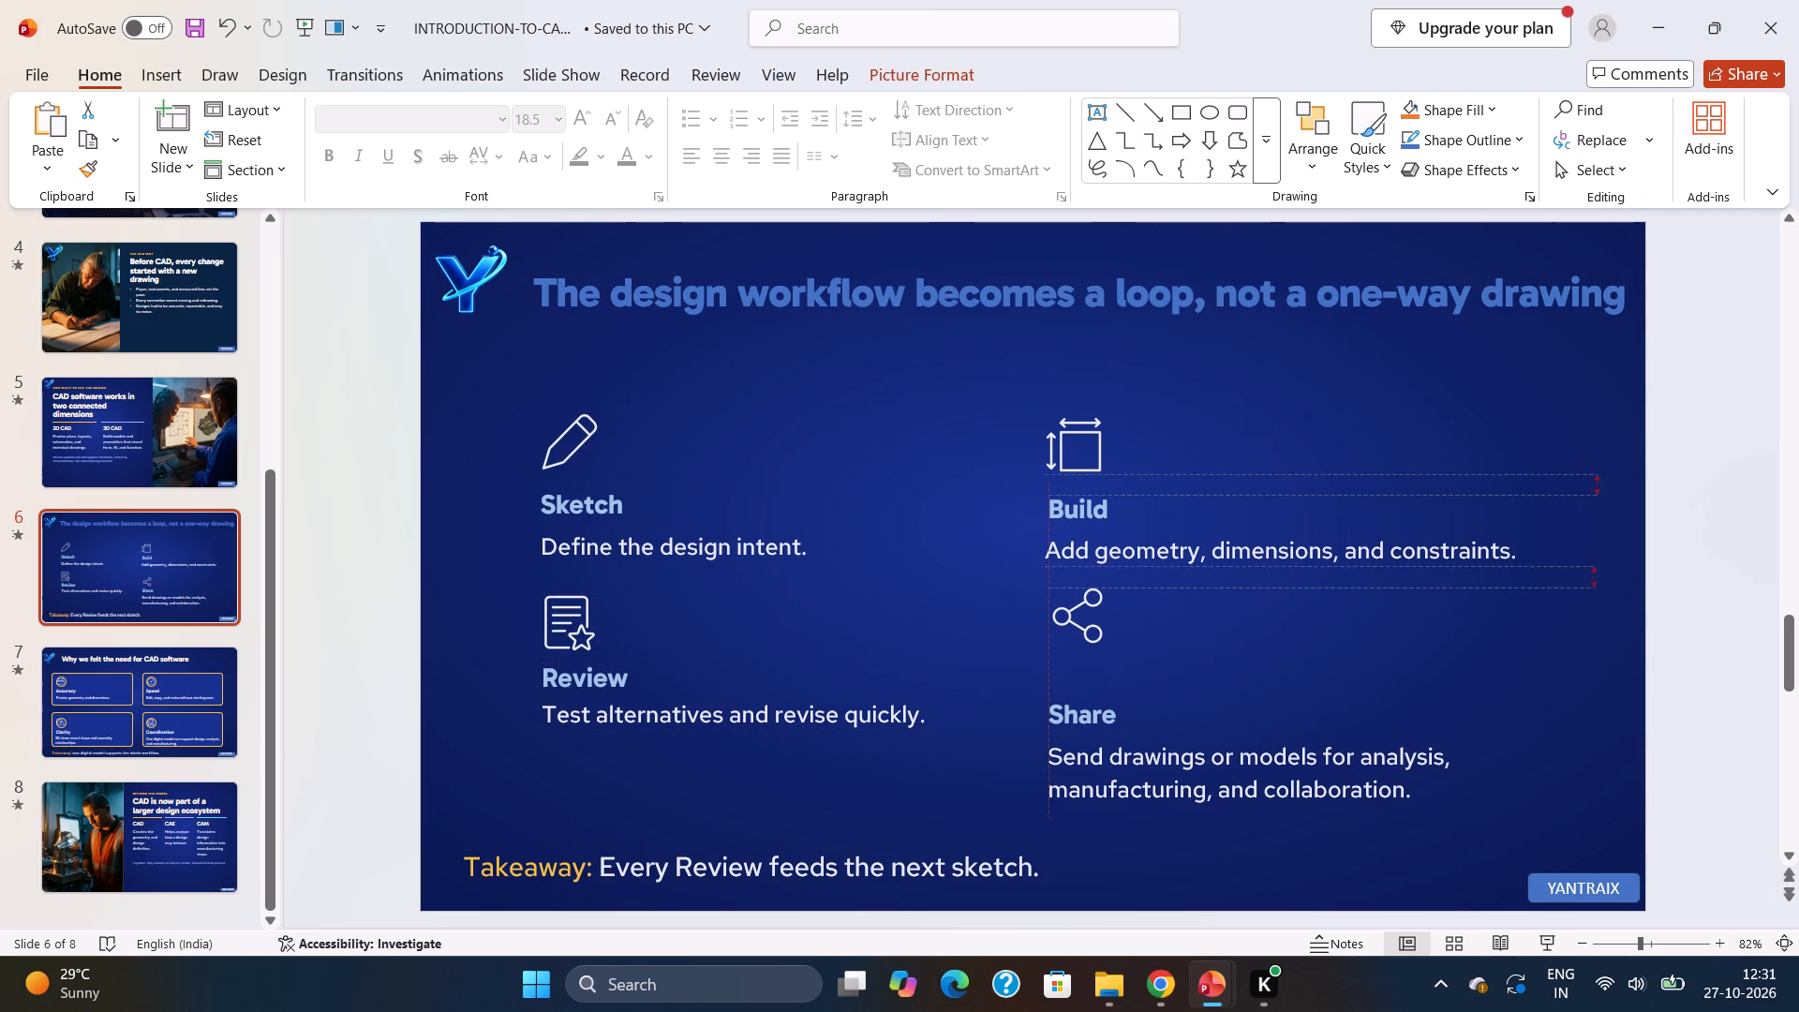
{"action": "left_click_drag", "start_coordinate": [1067, 584], "coordinate": [1066, 592]}
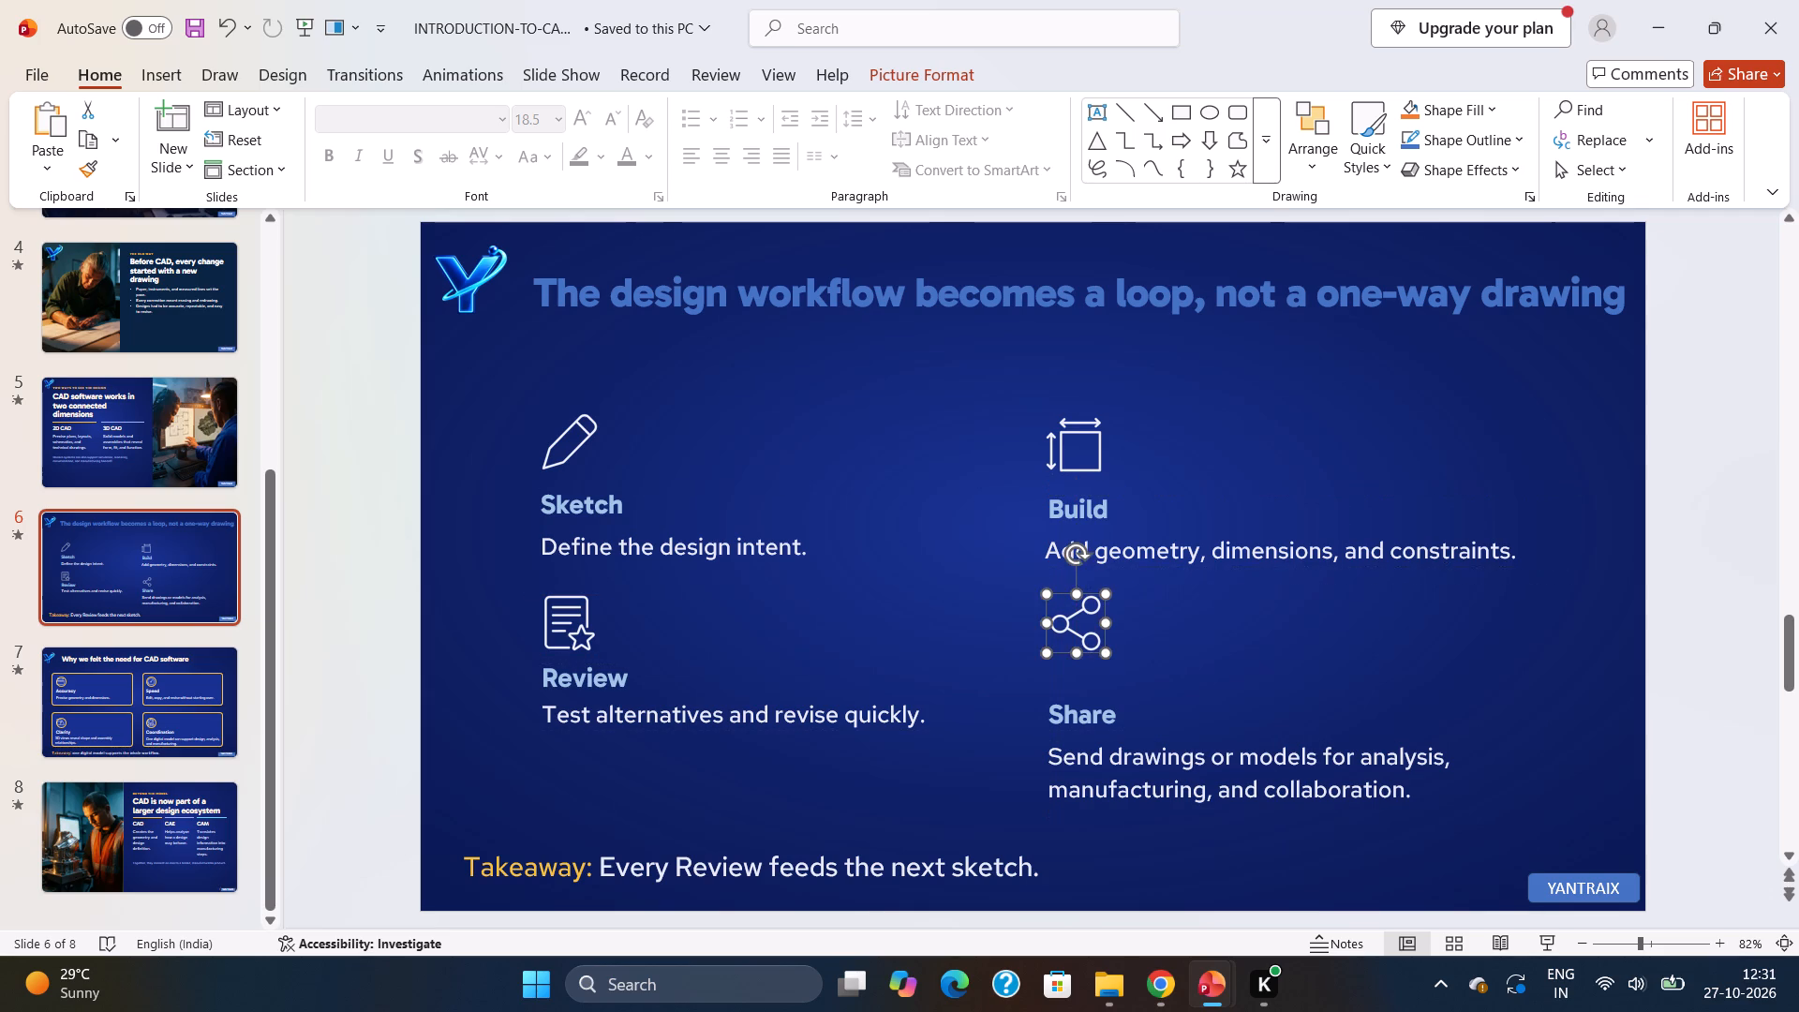
{"action": "left_click", "coordinate": [1062, 717]}
{"action": "left_click_drag", "start_coordinate": [1065, 697], "coordinate": [1068, 671]}
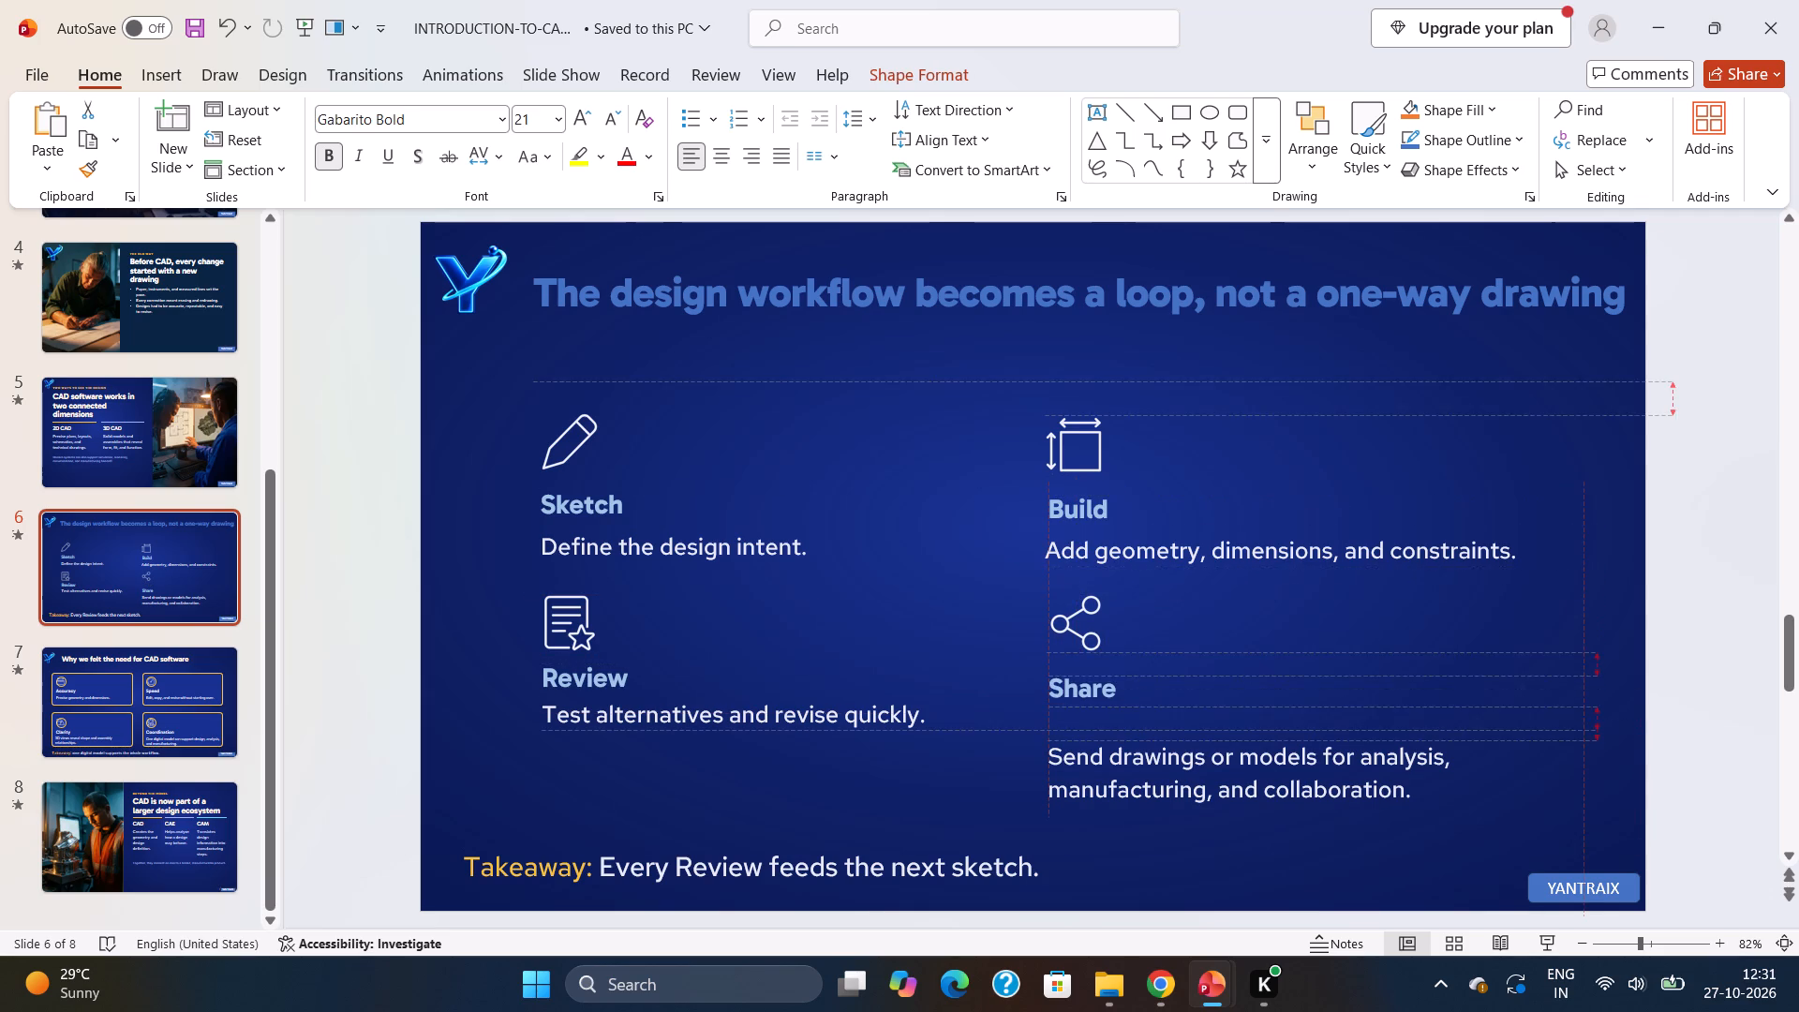
{"action": "left_click_drag", "start_coordinate": [1068, 671], "coordinate": [1067, 662]}
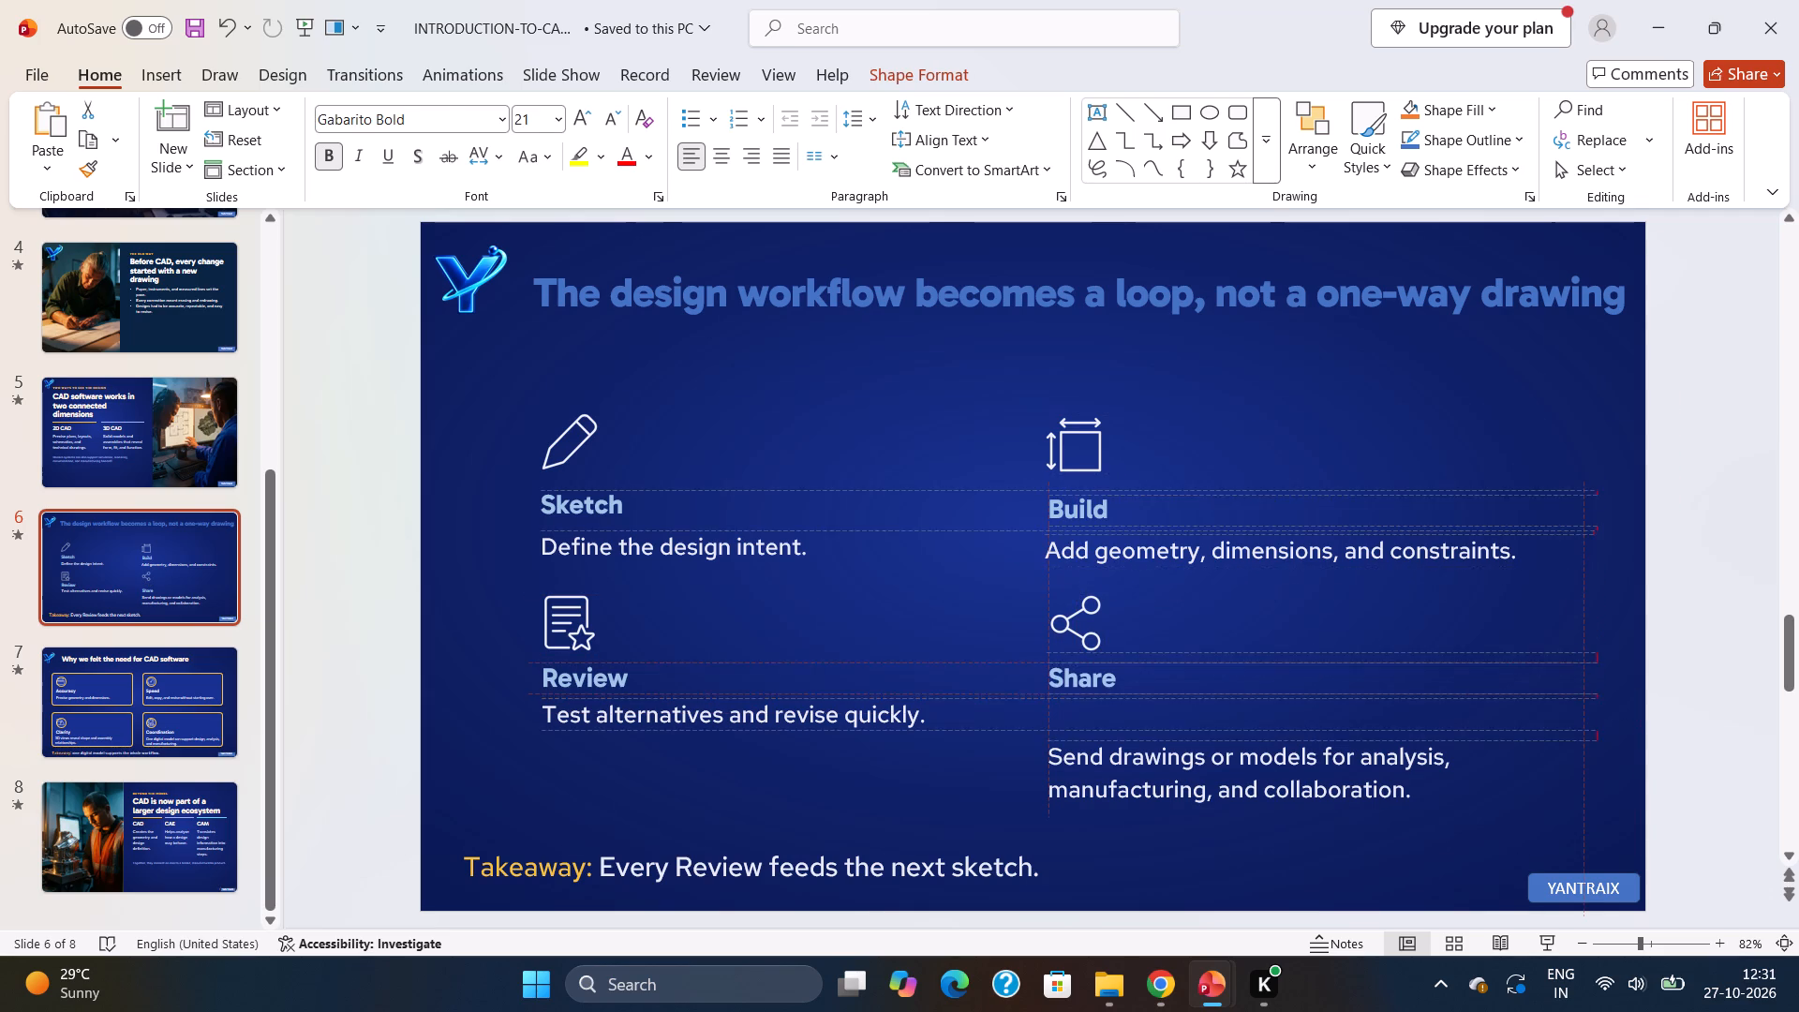
{"action": "left_click", "coordinate": [1064, 748]}
{"action": "left_click_drag", "start_coordinate": [1077, 736], "coordinate": [1078, 702]}
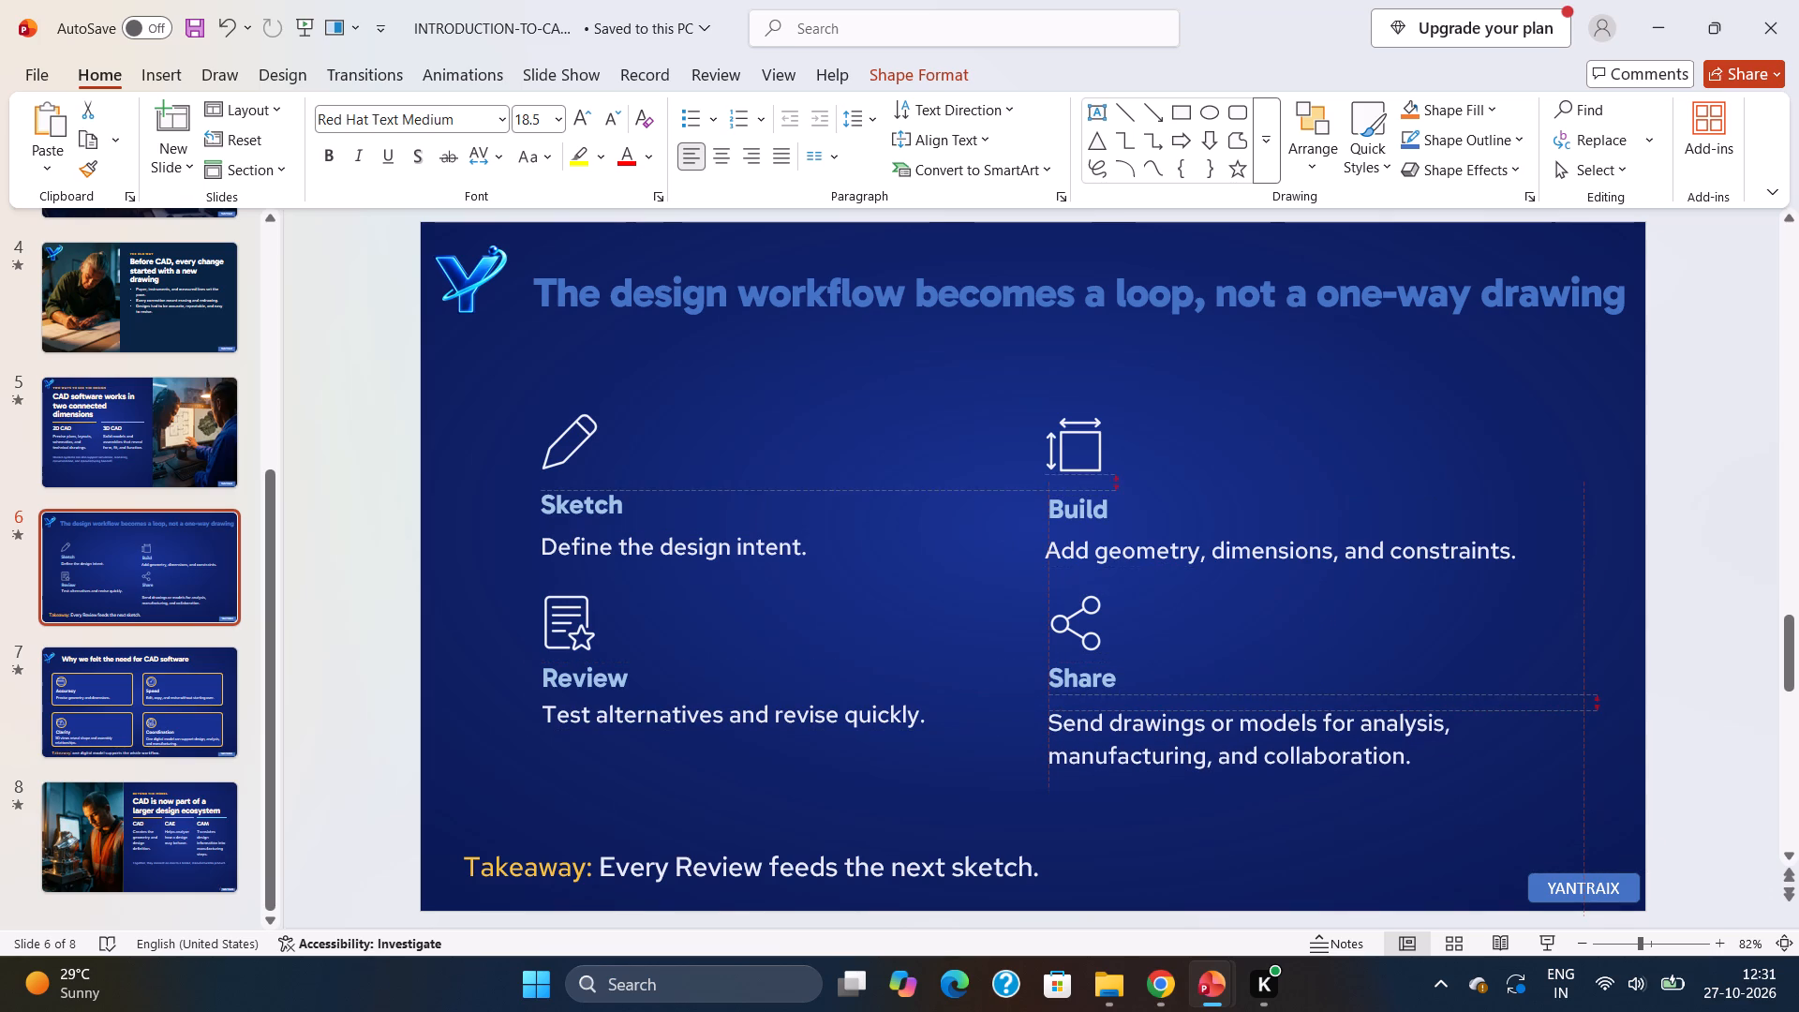
{"action": "left_click_drag", "start_coordinate": [1078, 702], "coordinate": [1078, 697]}
{"action": "left_click", "coordinate": [1108, 809]}
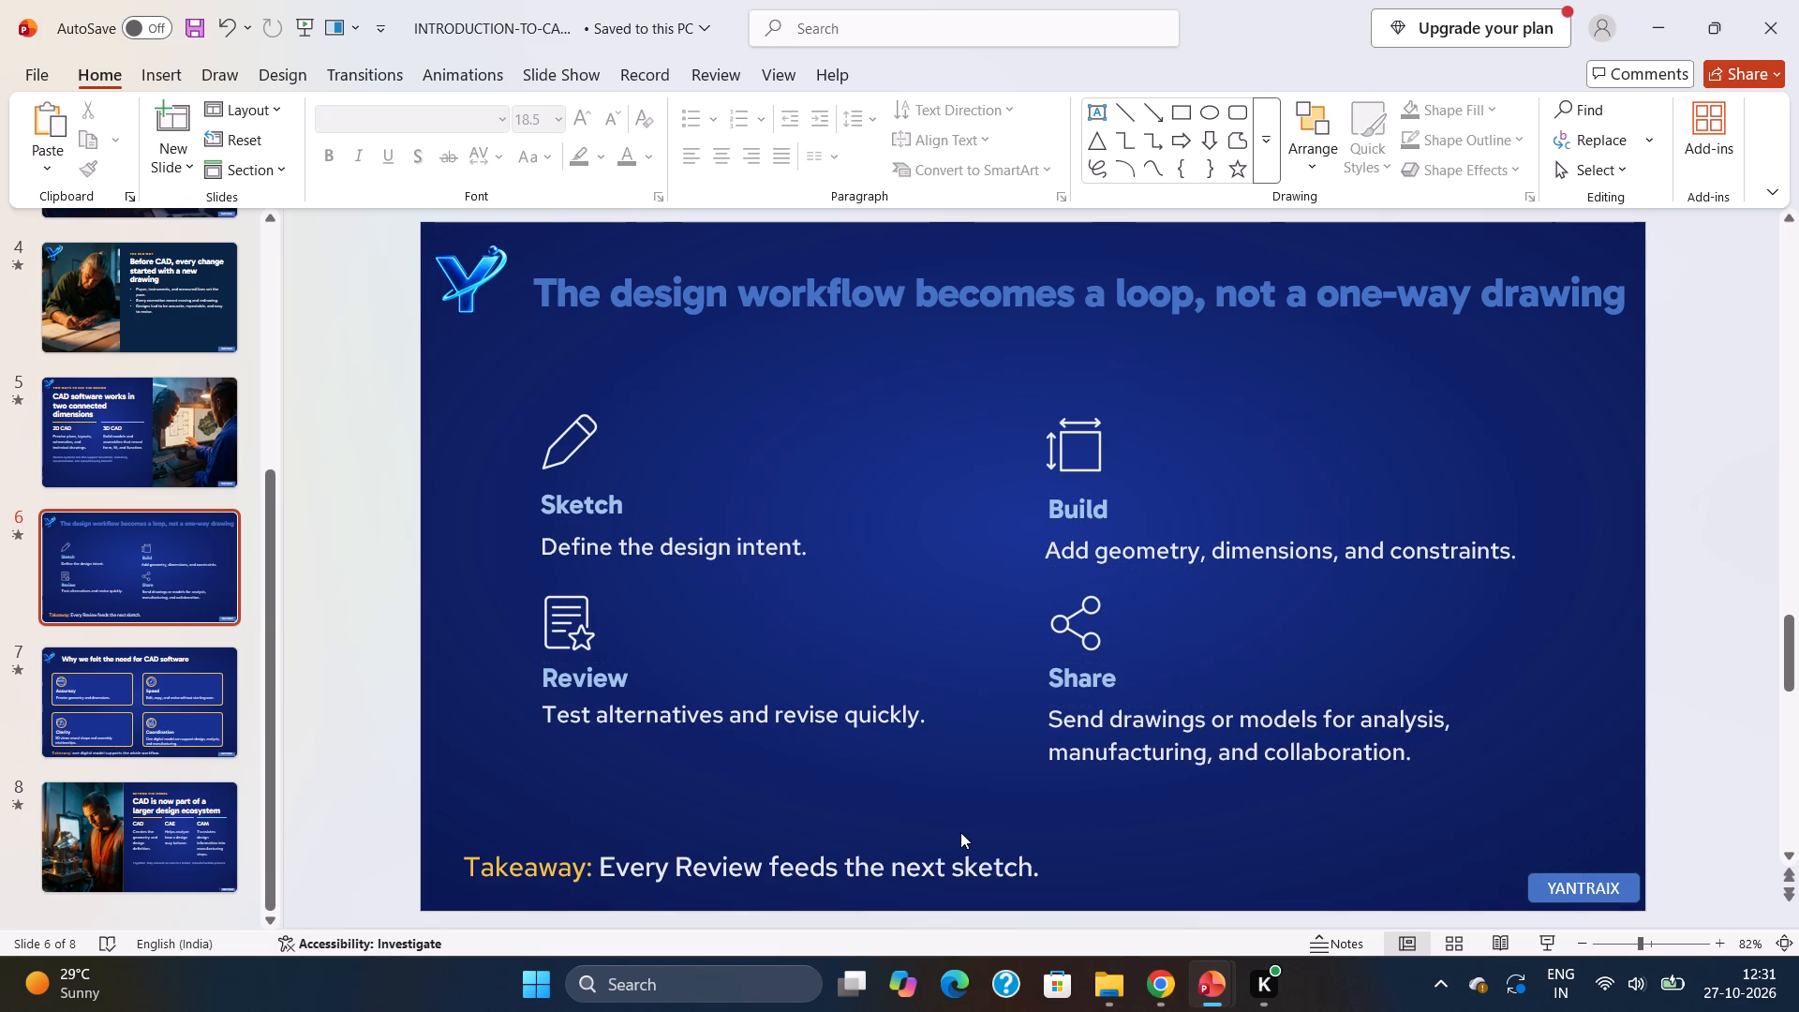
Move slide 6's Takeaway line up and right so it starts in line with the Review text.
{"action": "left_click", "coordinate": [952, 864]}
{"action": "left_click_drag", "start_coordinate": [901, 853], "coordinate": [932, 840]}
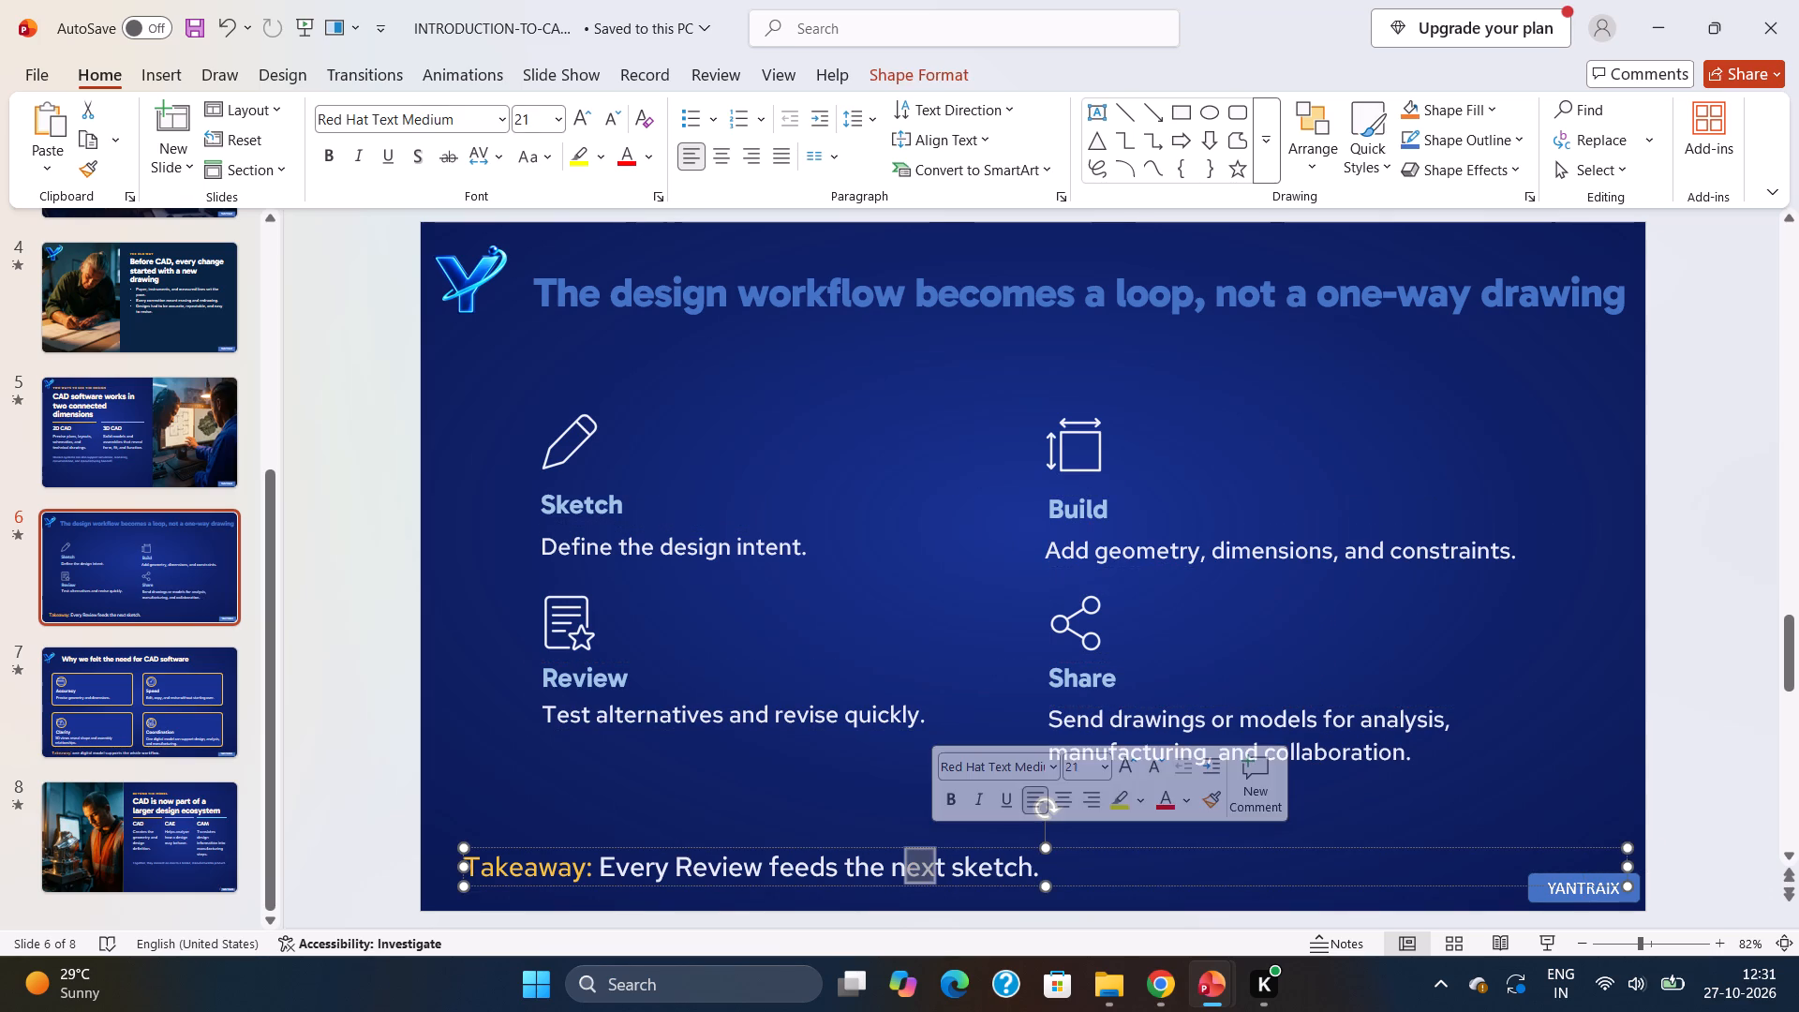
{"action": "left_click", "coordinate": [881, 849]}
{"action": "left_click_drag", "start_coordinate": [879, 849], "coordinate": [973, 814]}
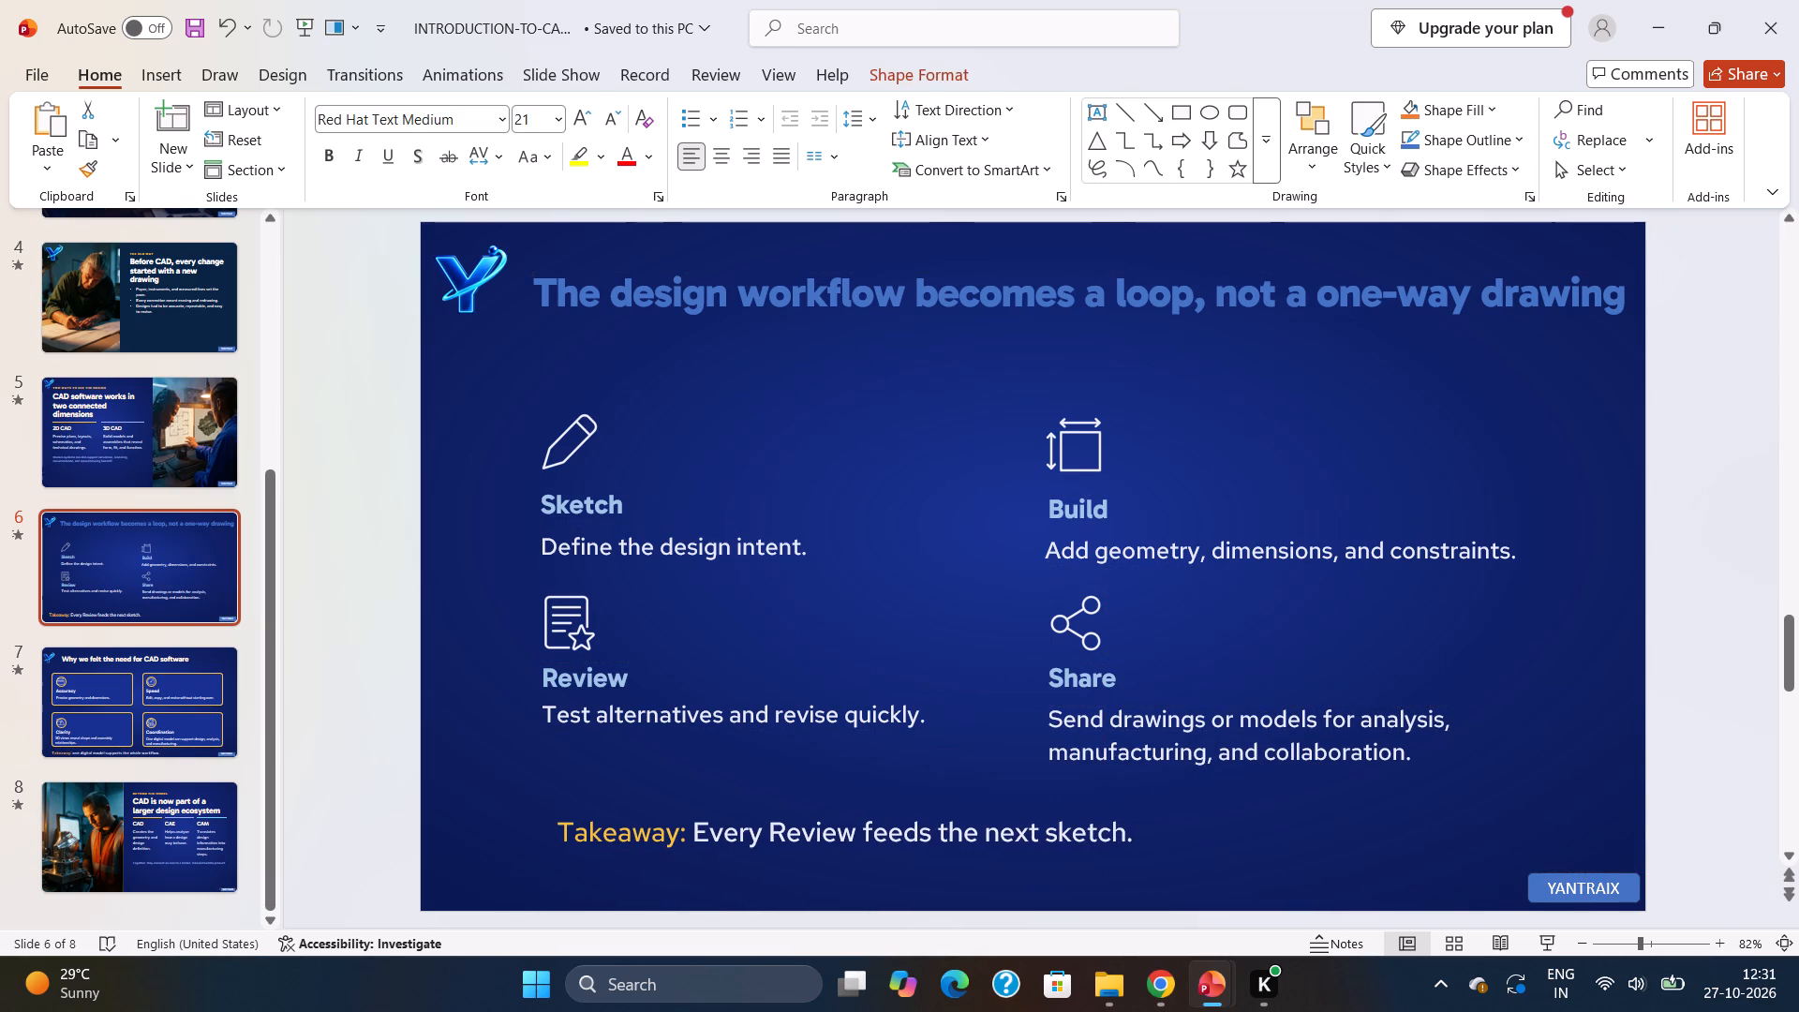
{"action": "left_click_drag", "start_coordinate": [973, 814], "coordinate": [959, 810]}
Make slide 6's whole Takeaway line bold at size 24 and nudge it slightly right.
{"action": "double_click", "coordinate": [1089, 828]}
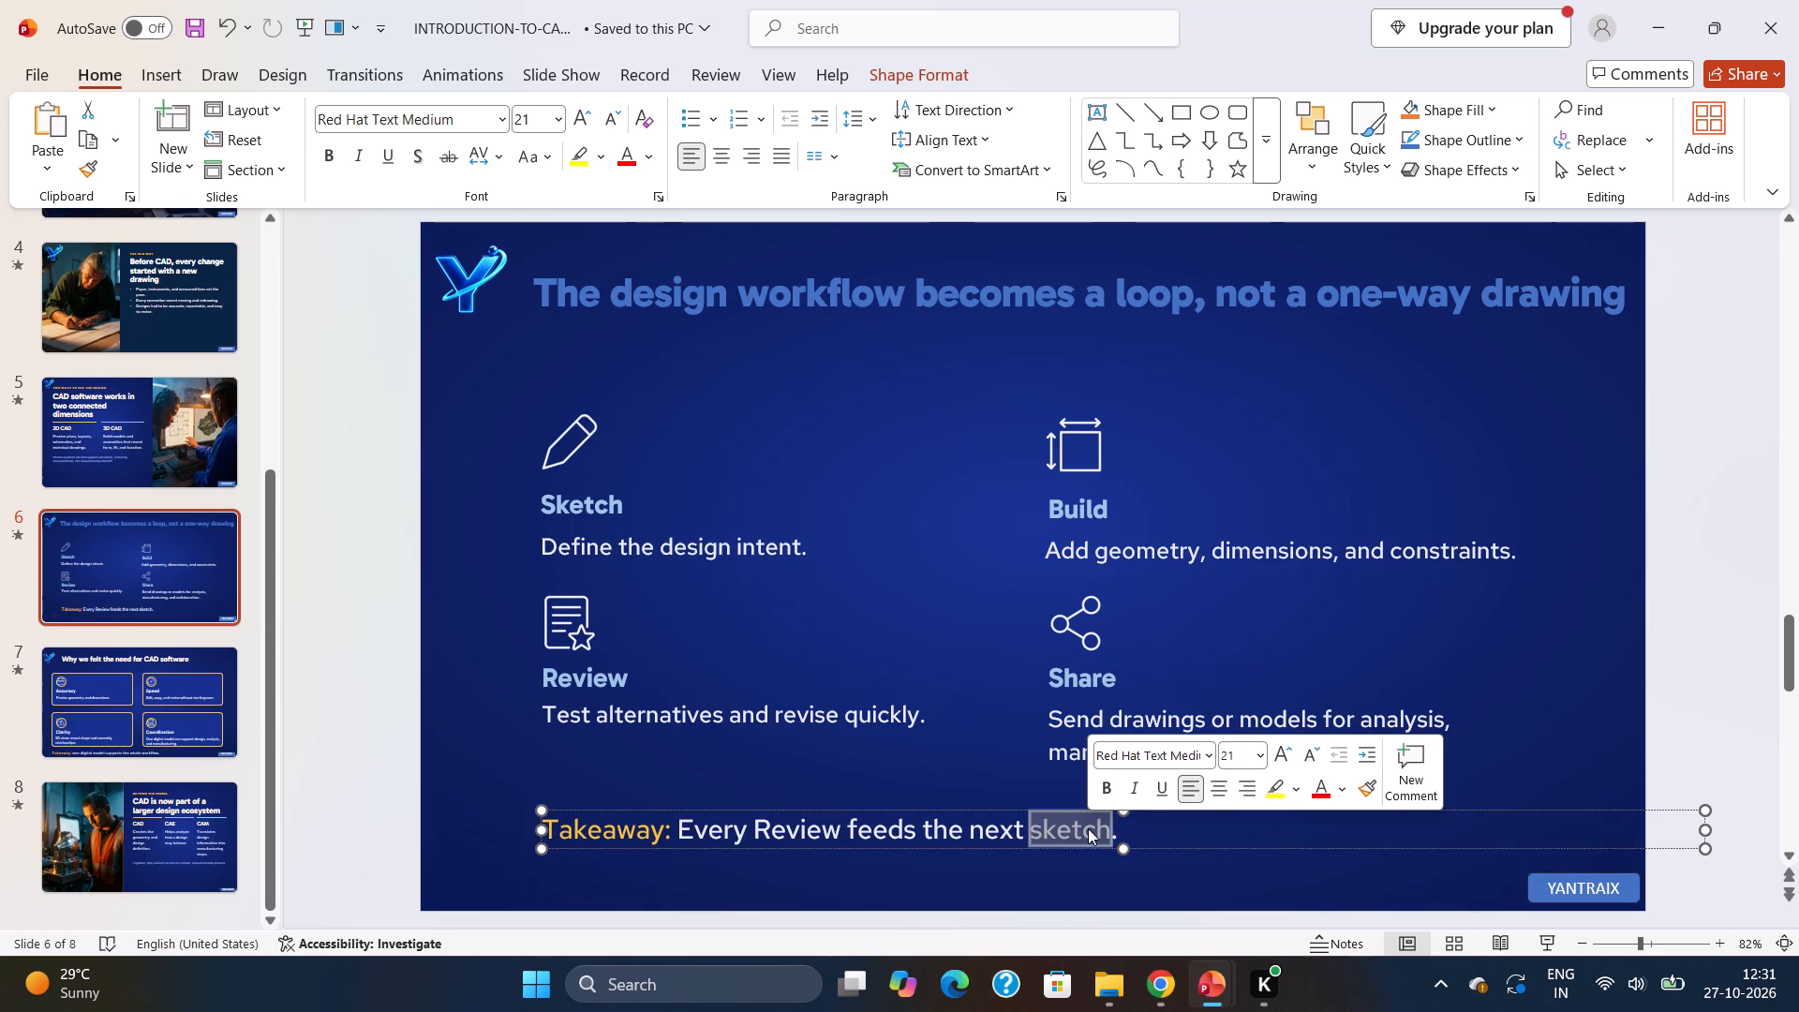
{"action": "triple_click", "coordinate": [1012, 827]}
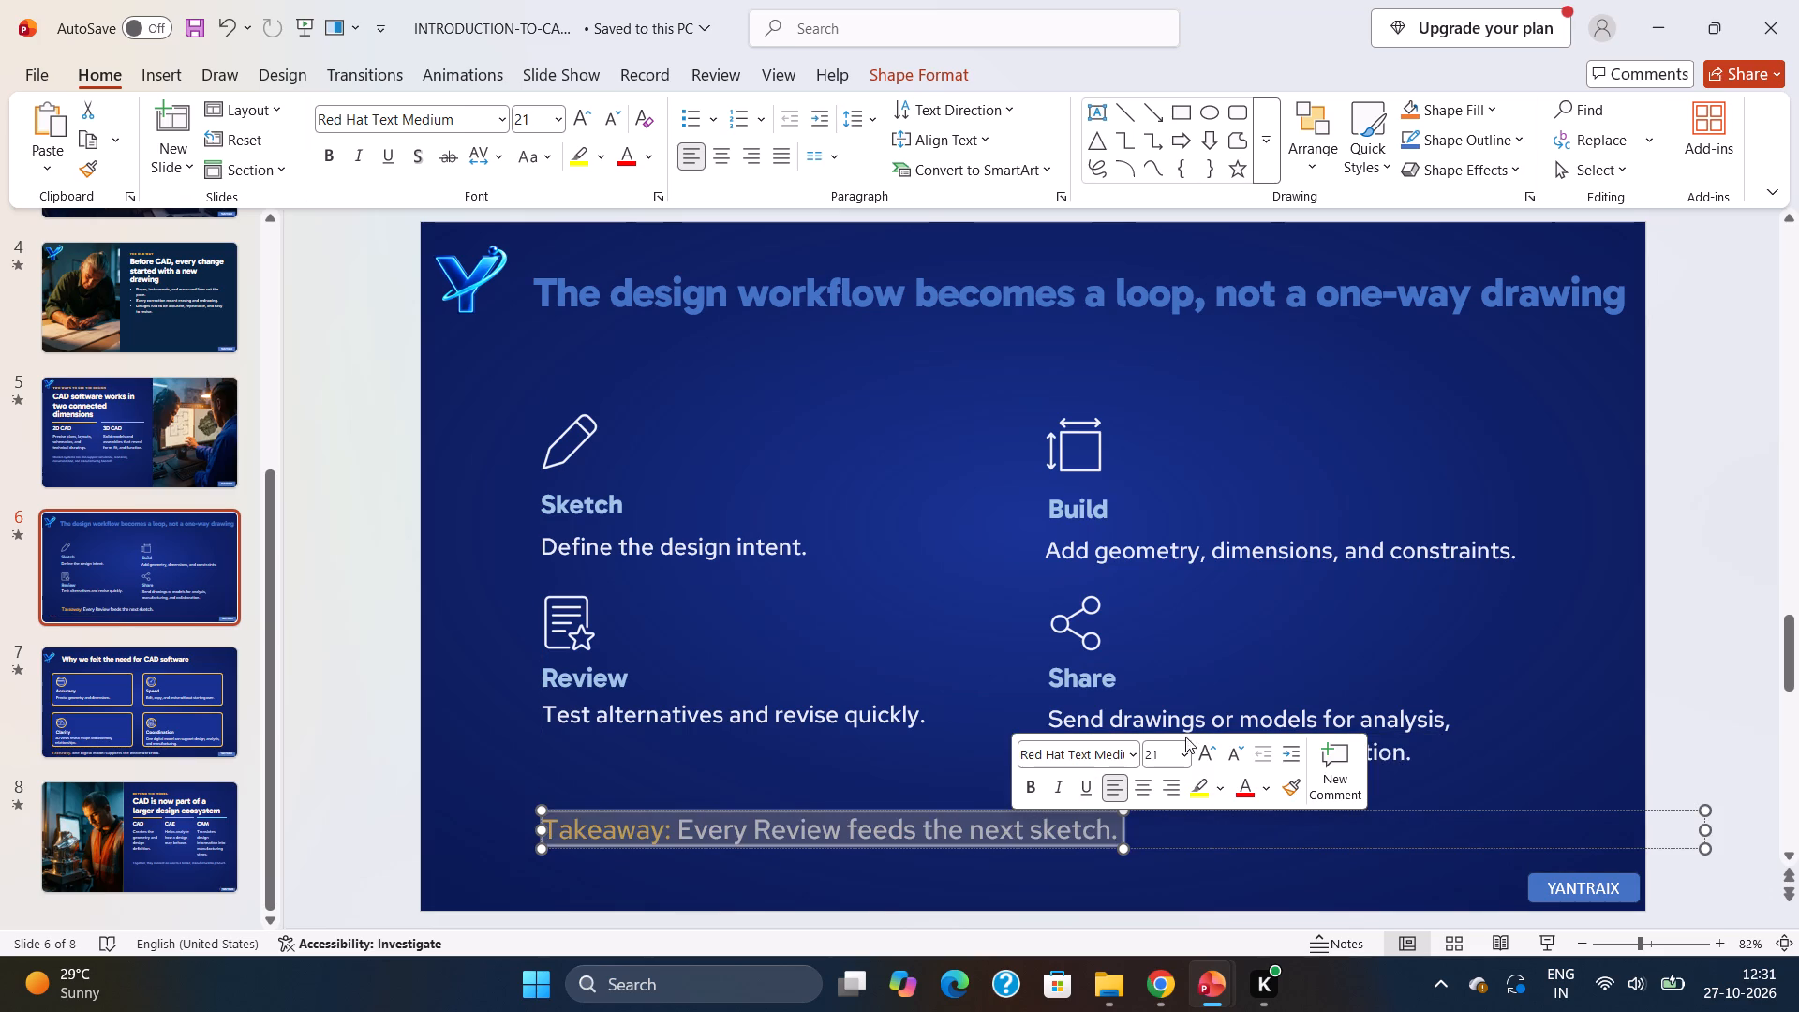
{"action": "left_click", "coordinate": [1182, 752]}
{"action": "left_click", "coordinate": [1024, 789]}
{"action": "left_click", "coordinate": [1182, 753]}
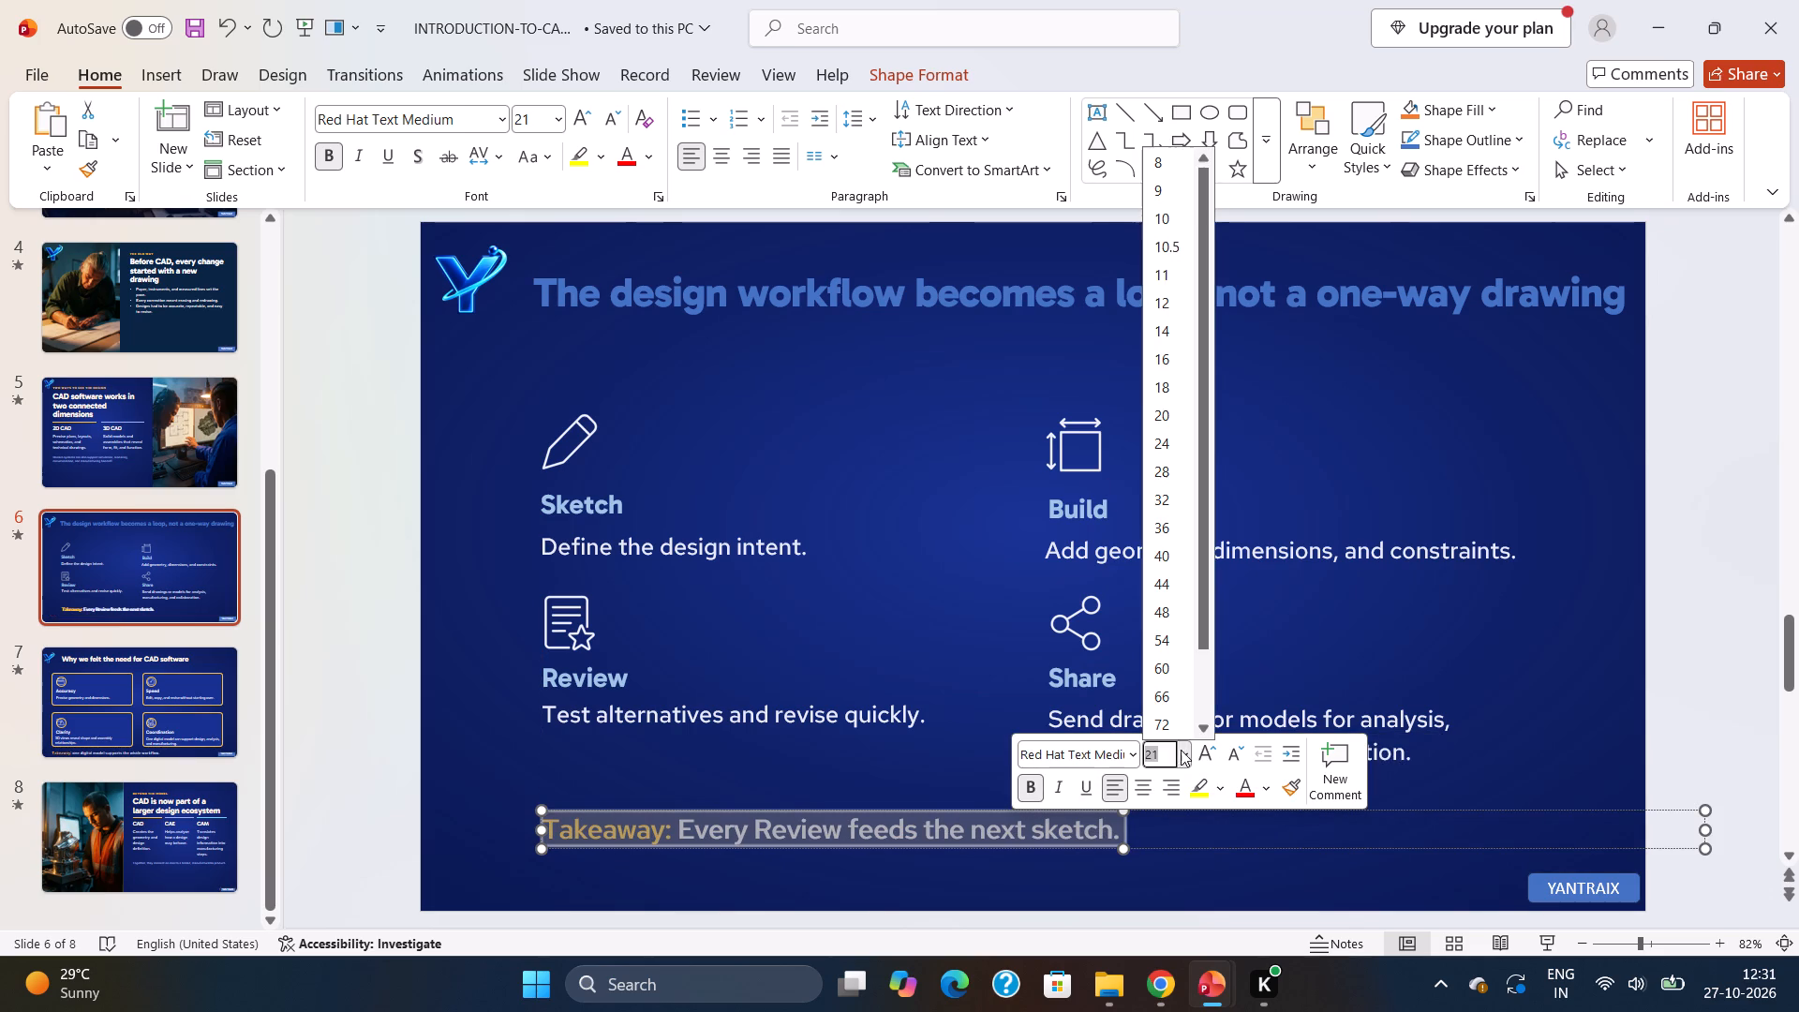
{"action": "left_click", "coordinate": [1164, 459]}
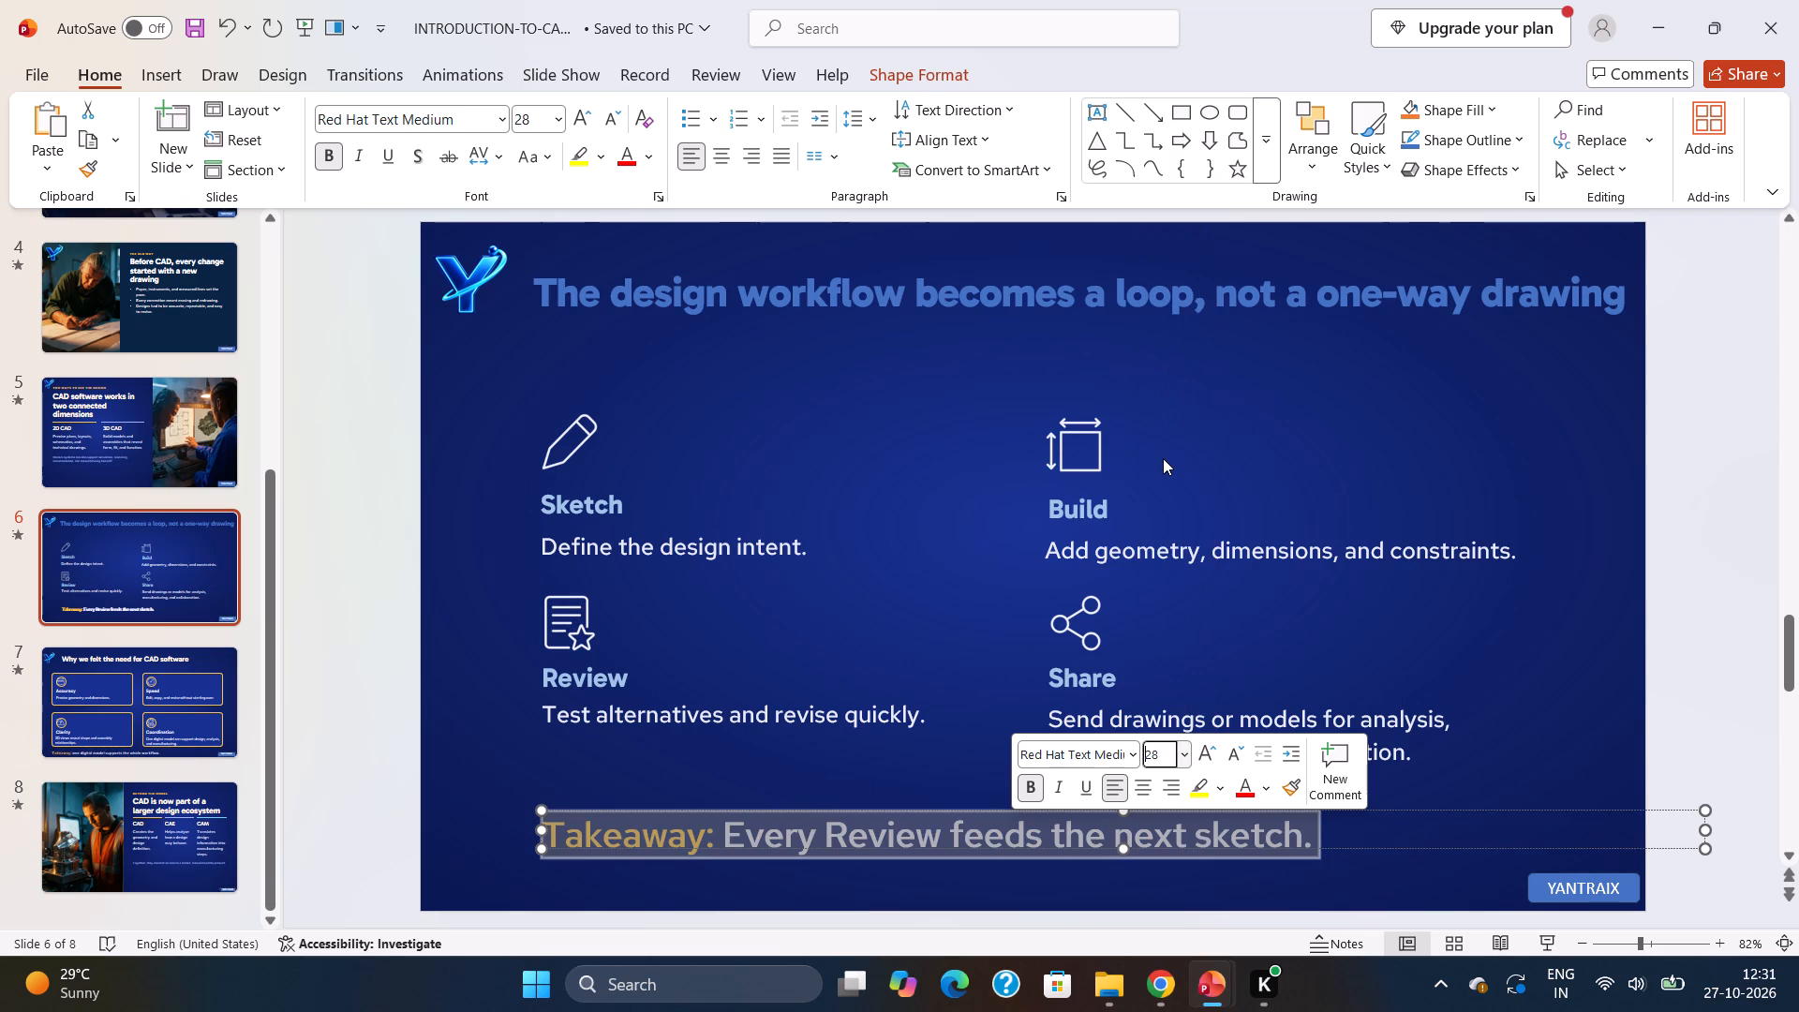
{"action": "left_click", "coordinate": [1182, 755]}
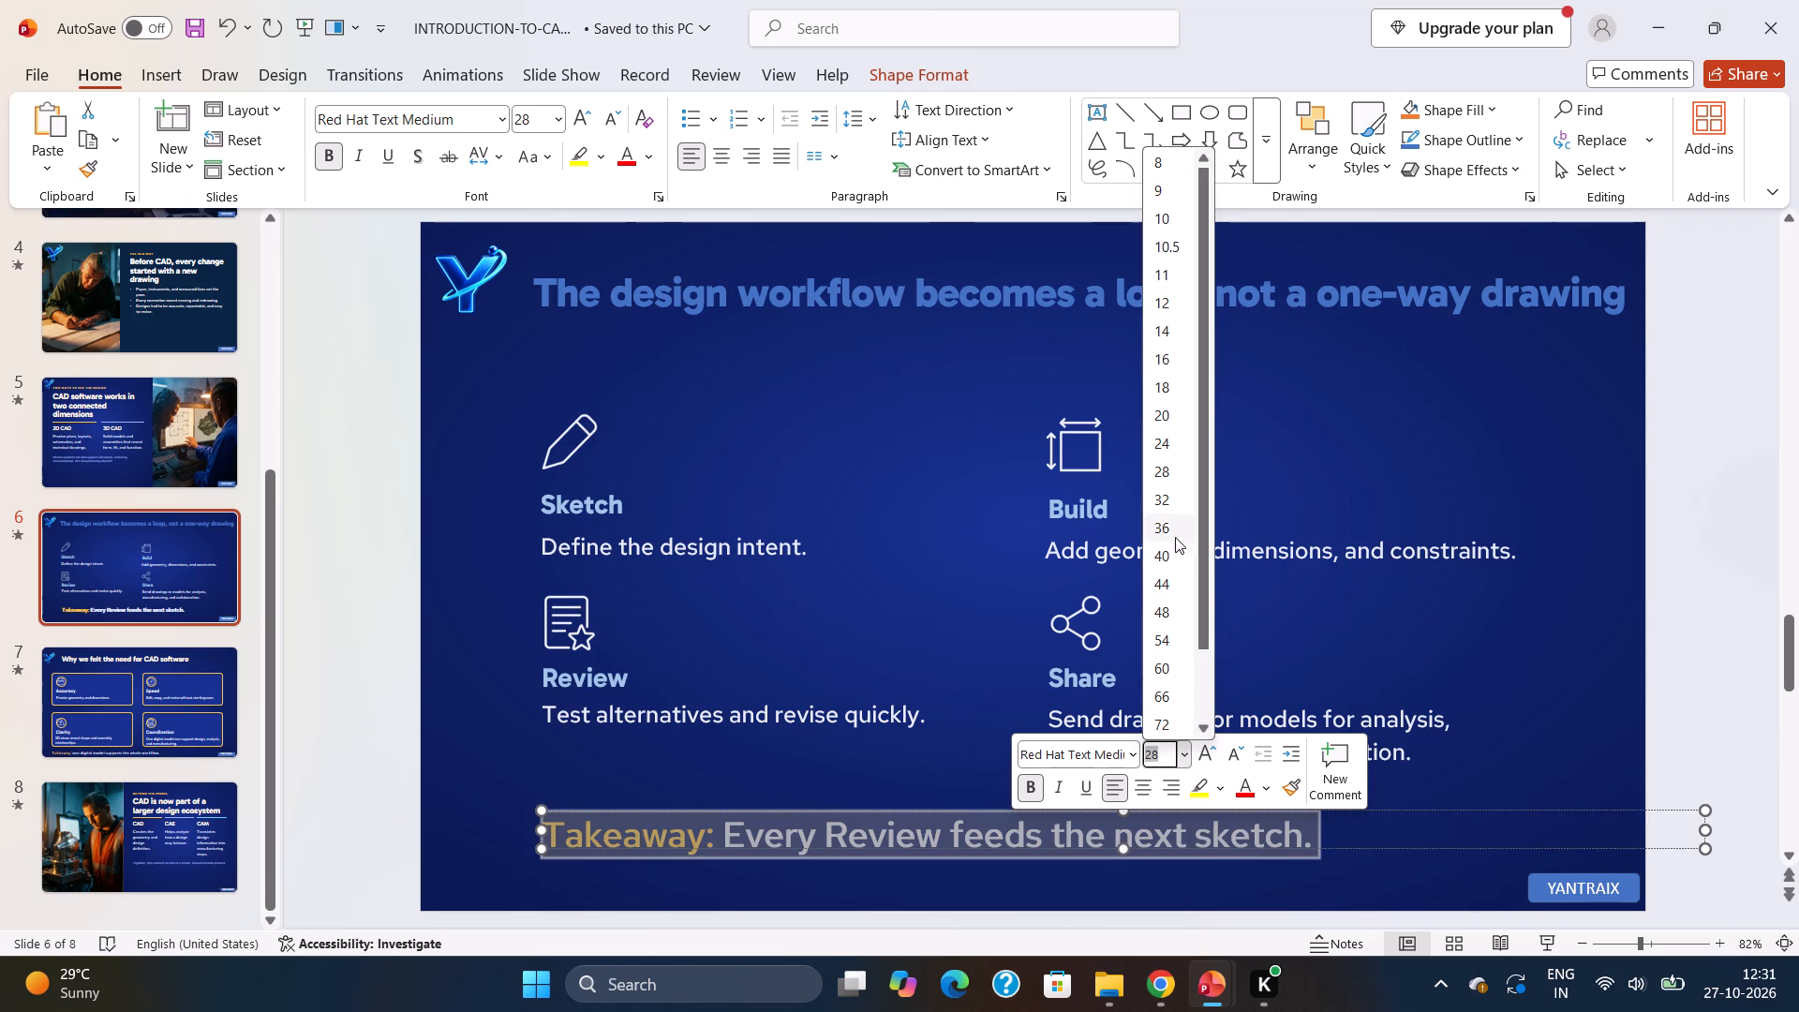
{"action": "left_click", "coordinate": [1164, 454]}
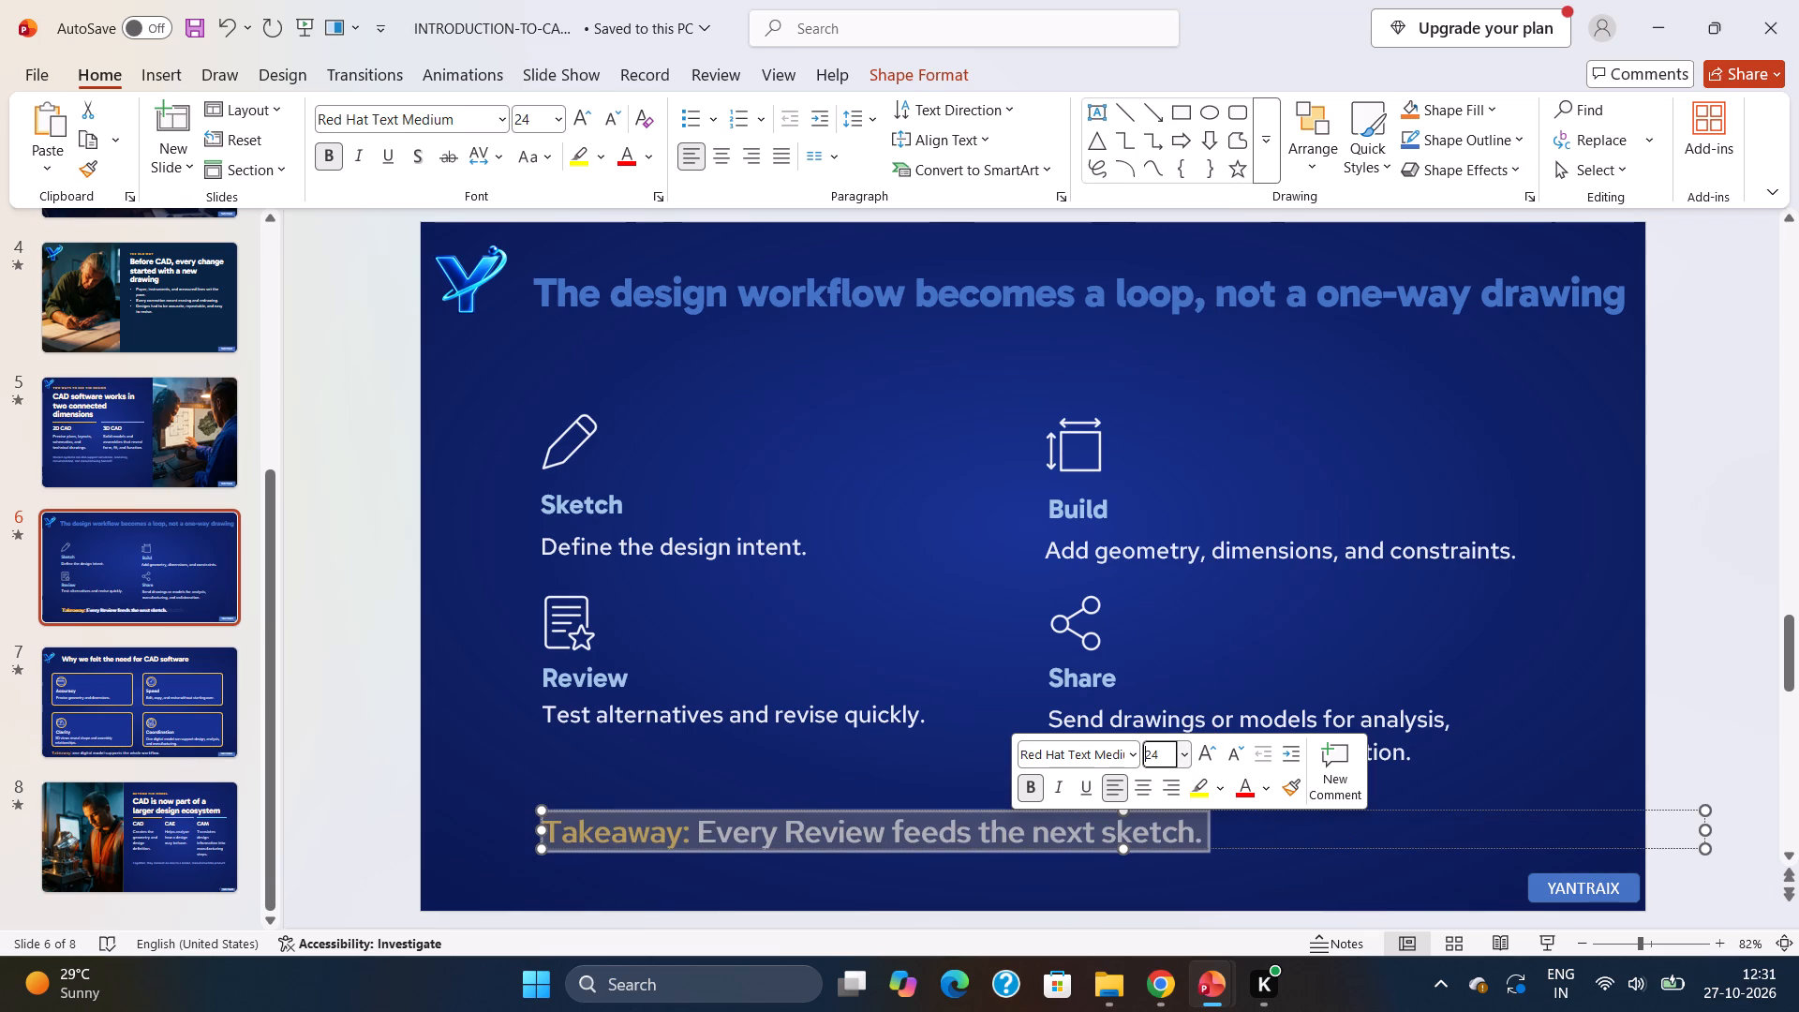
{"action": "left_click_drag", "start_coordinate": [1247, 847], "coordinate": [1260, 851]}
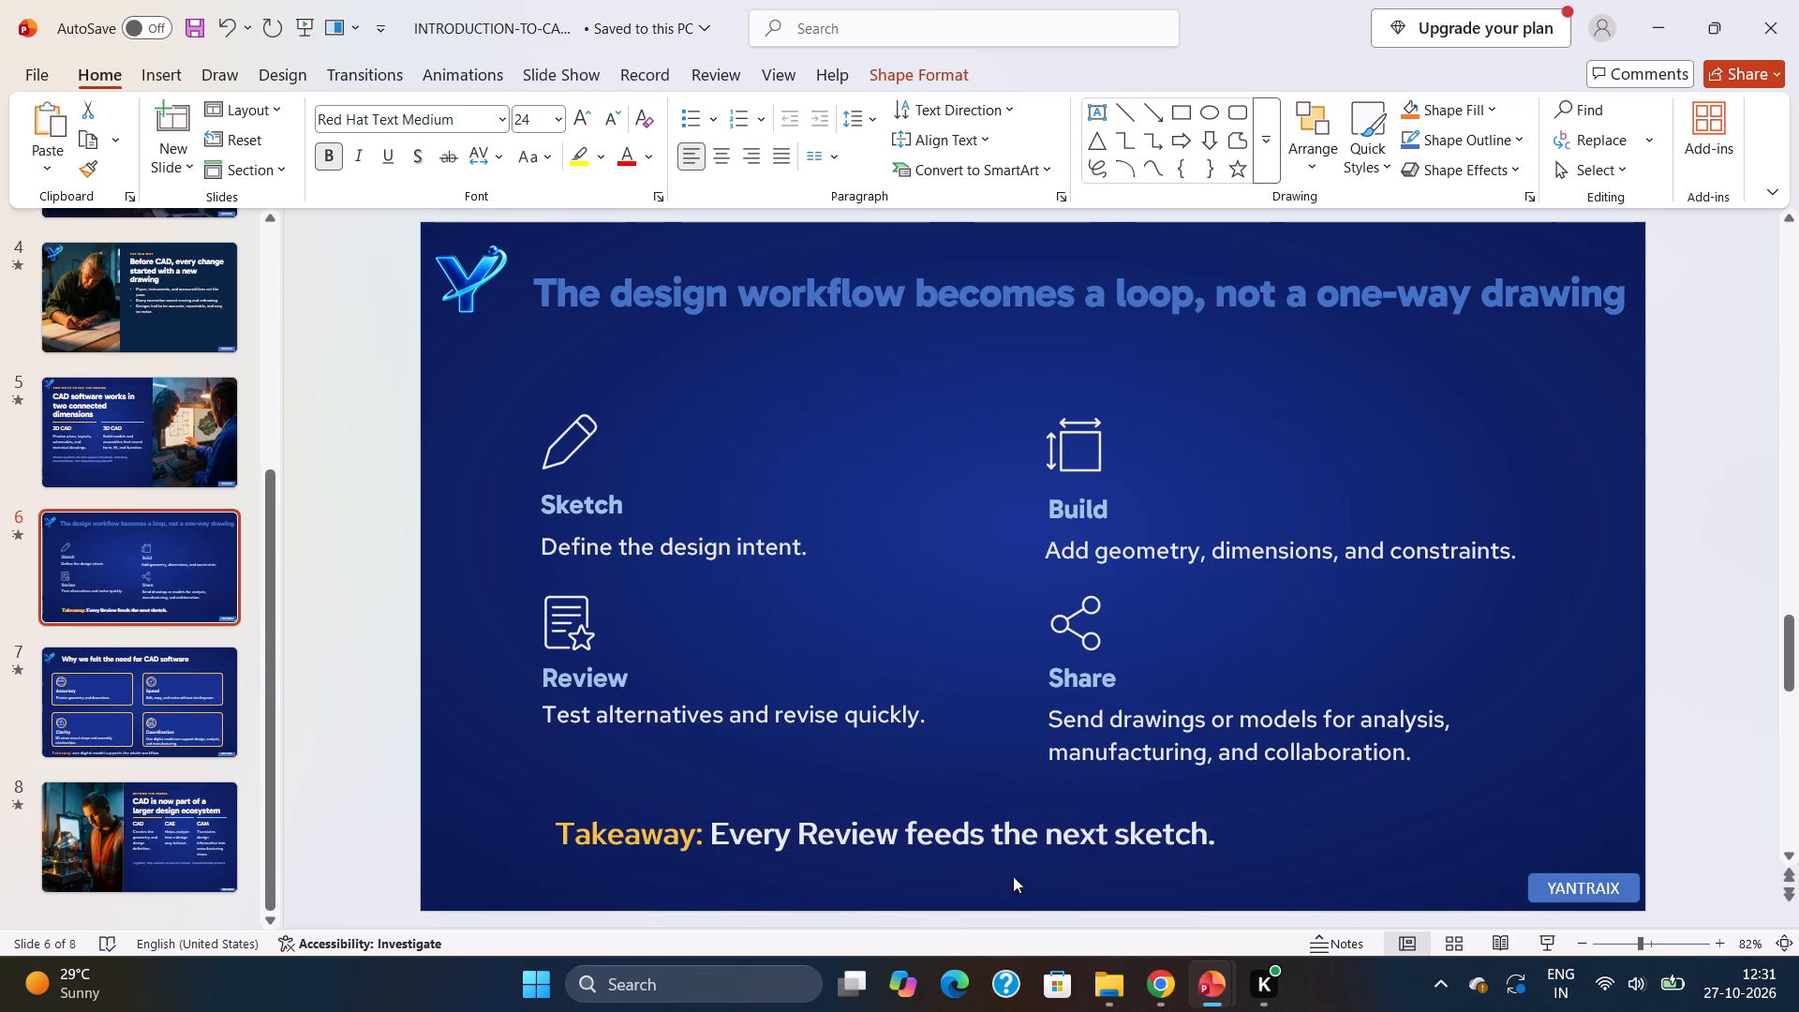
{"action": "left_click", "coordinate": [482, 758]}
On slide 7, shrink the Accuracy card from its lower-right corner and shift it right, closer to the title's start.
{"action": "left_click", "coordinate": [116, 712]}
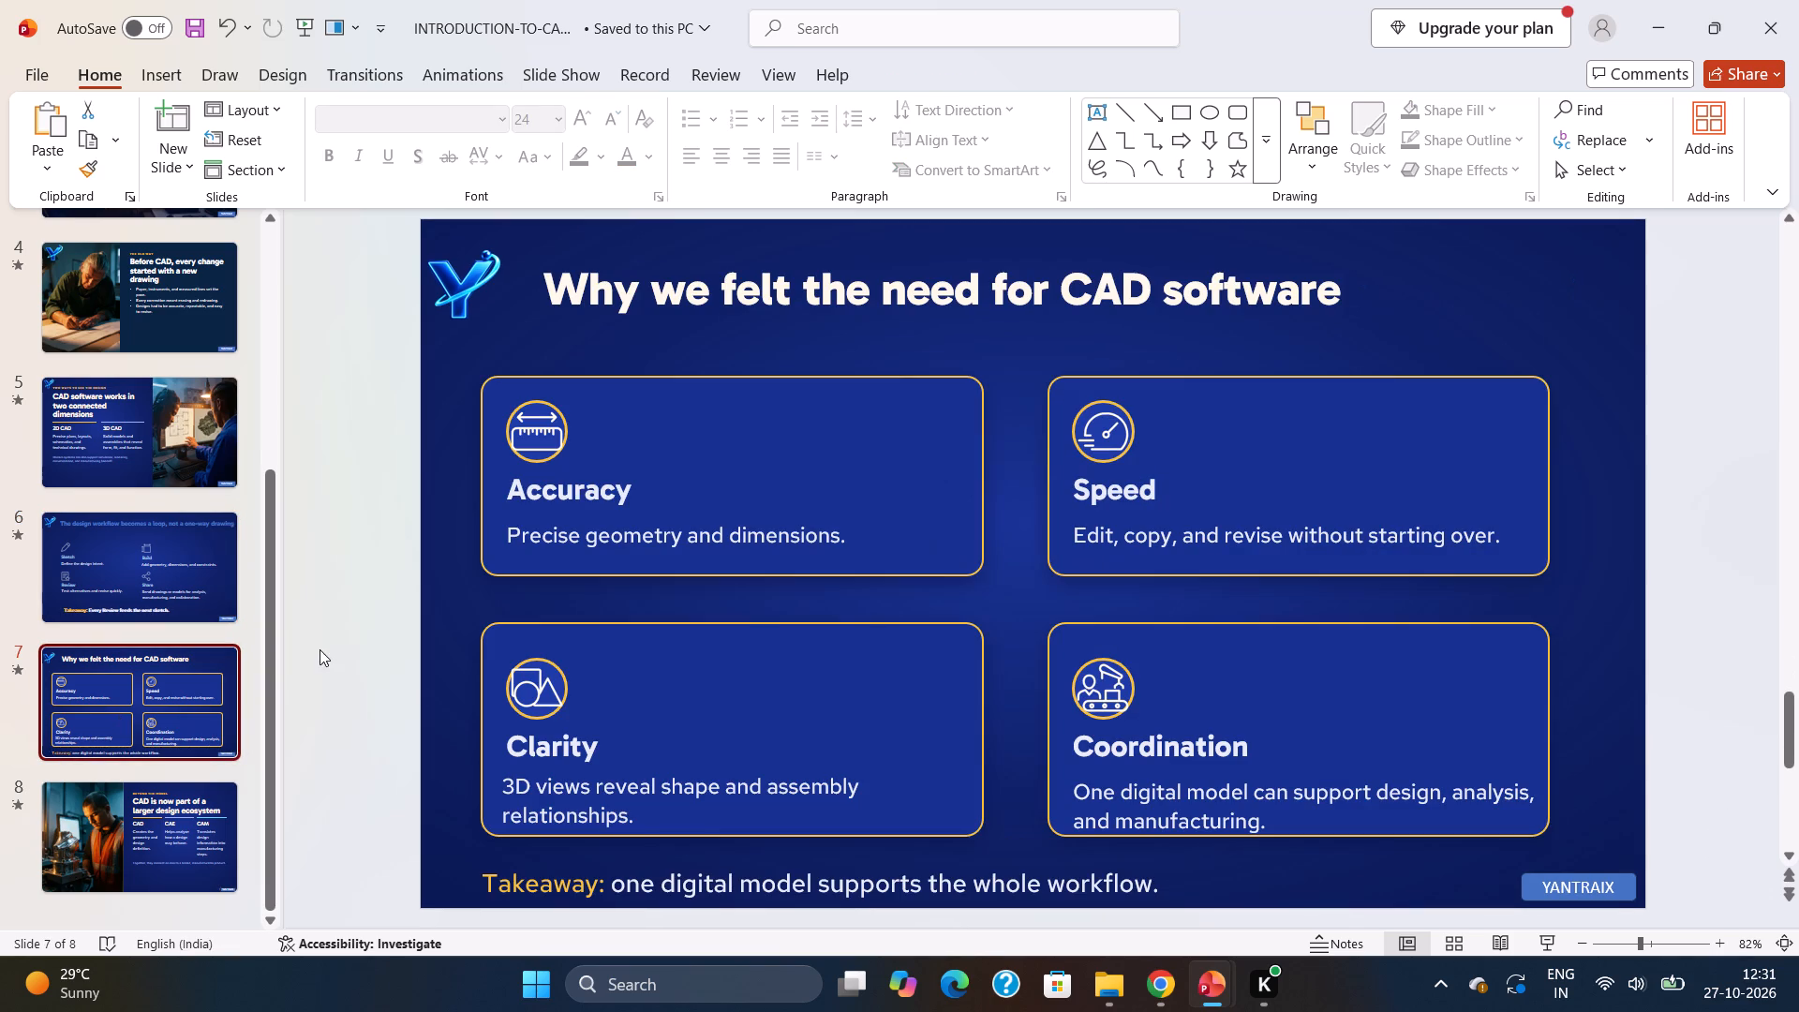
{"action": "left_click", "coordinate": [803, 296]}
{"action": "left_click", "coordinate": [722, 473]}
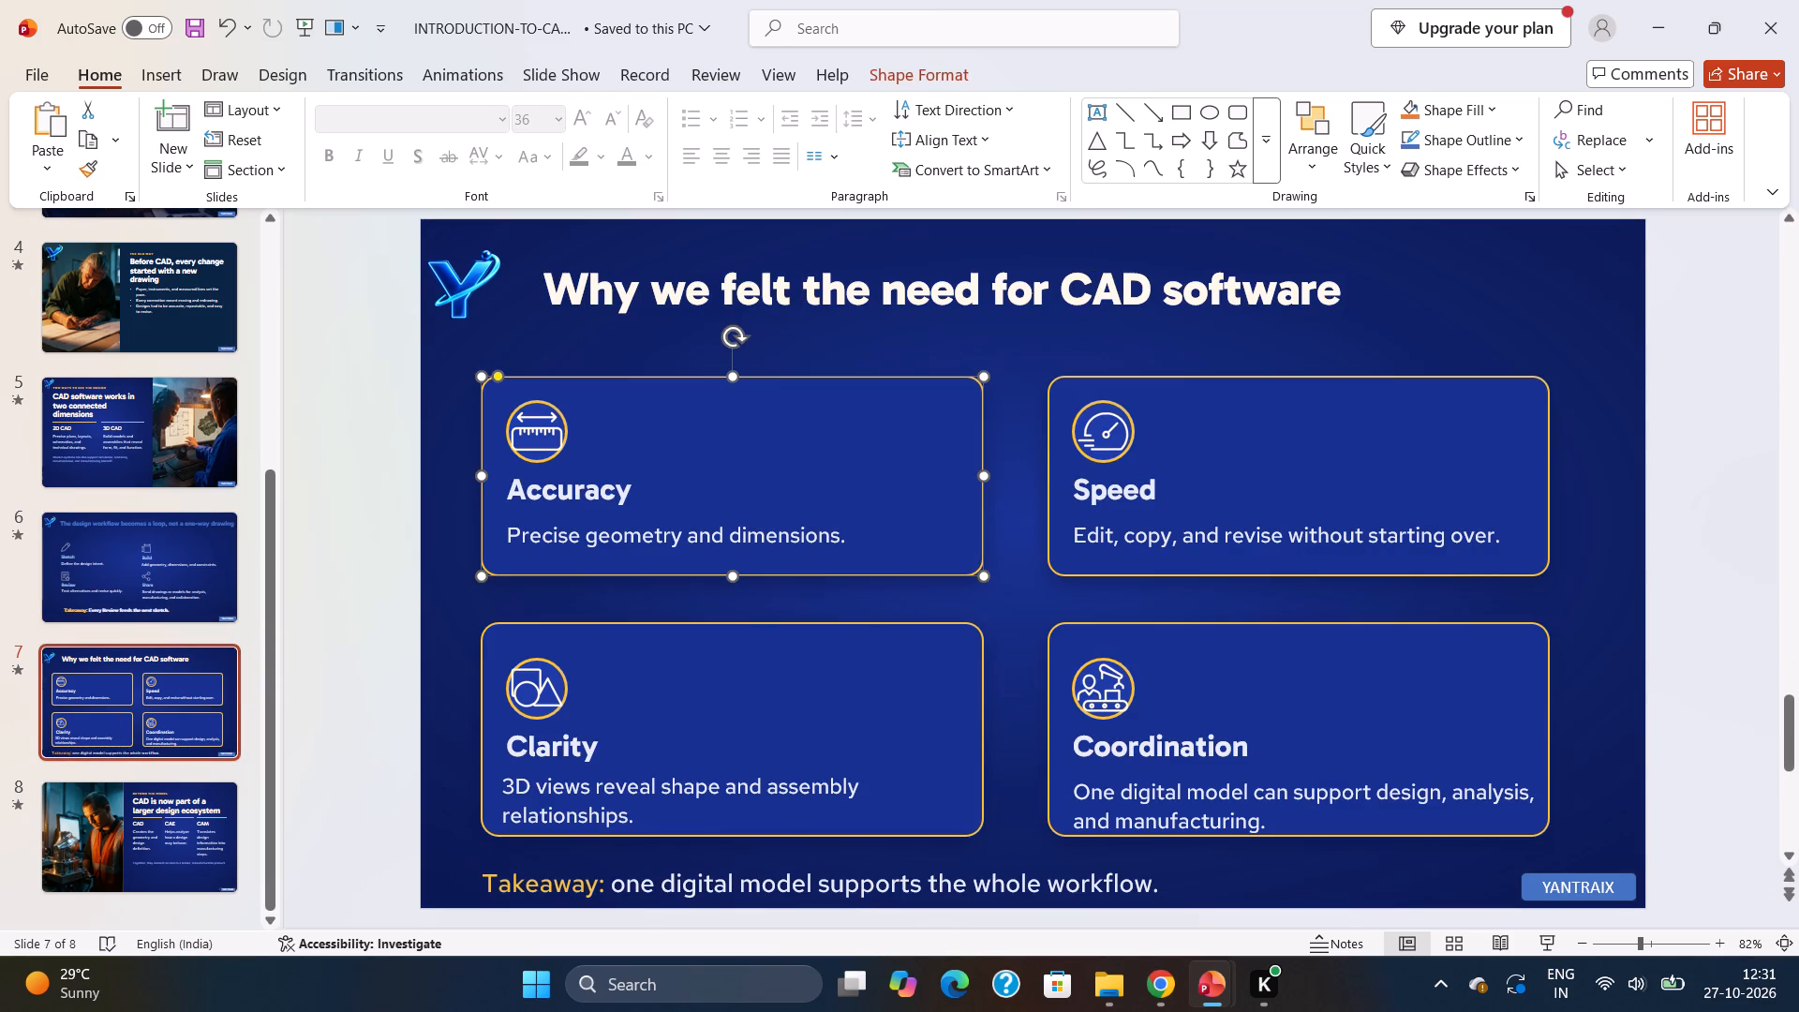
{"action": "left_click_drag", "start_coordinate": [983, 578], "coordinate": [954, 564]}
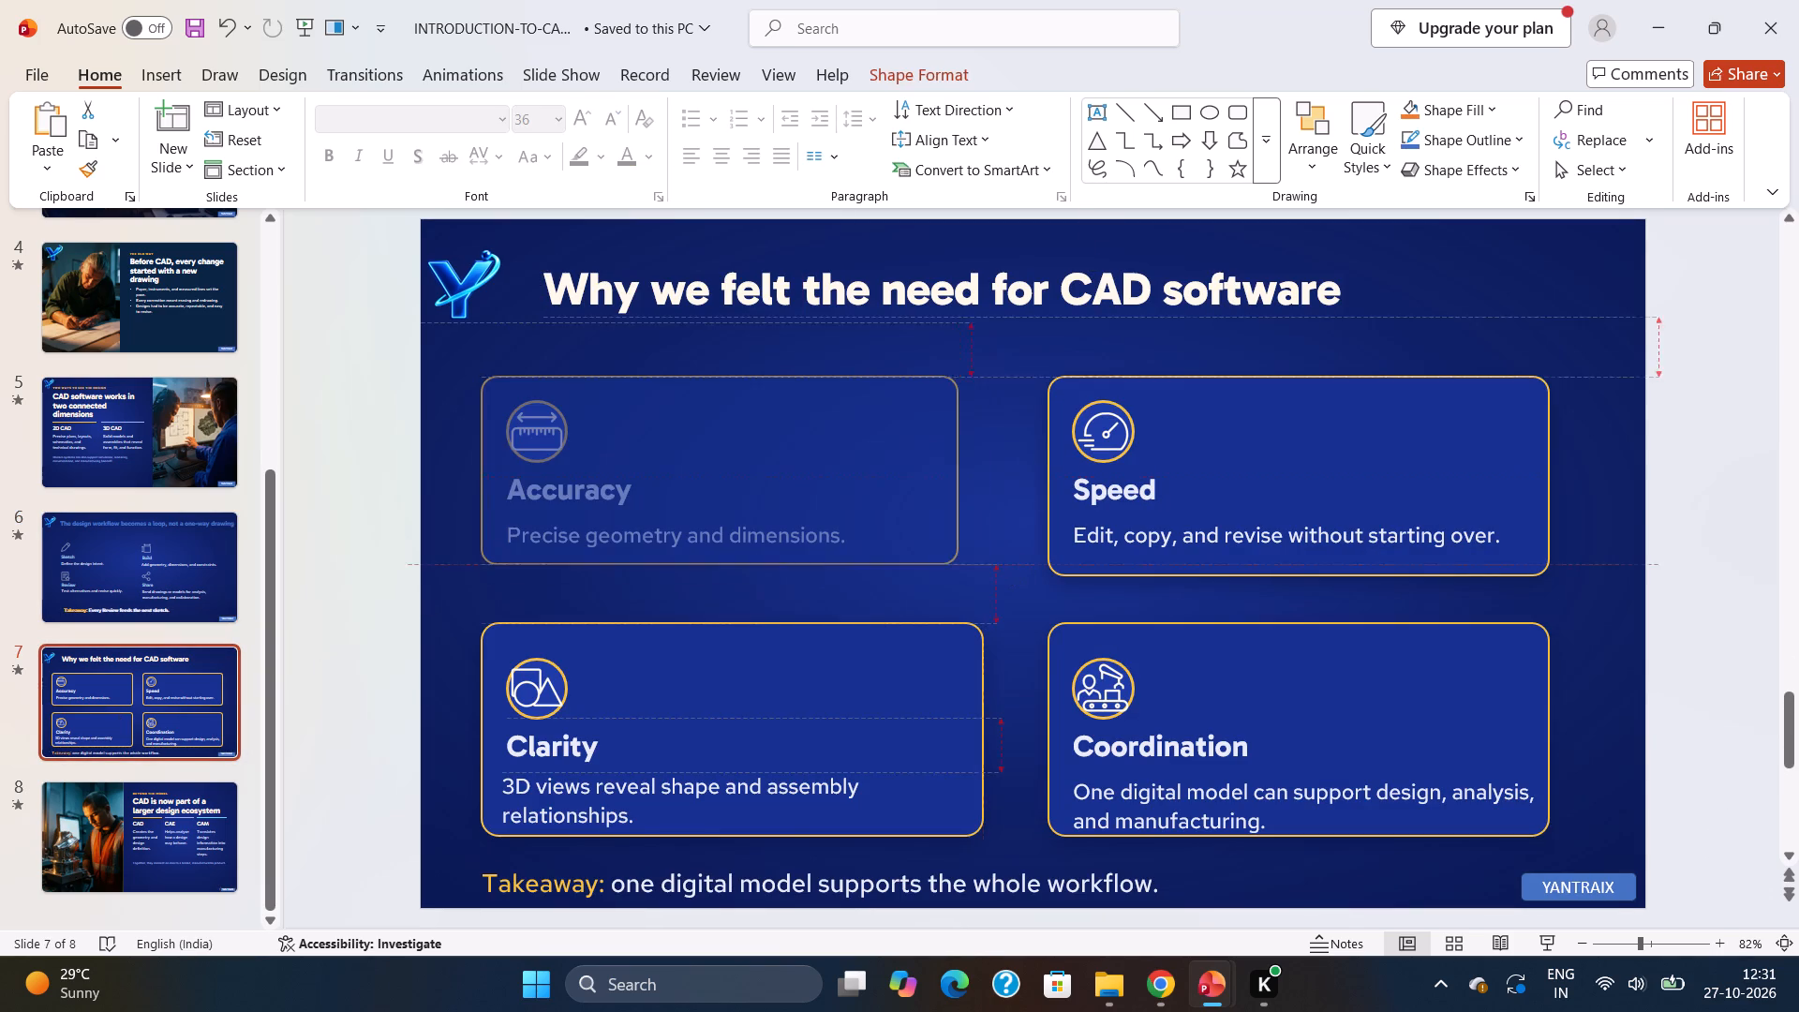
{"action": "left_click_drag", "start_coordinate": [954, 564], "coordinate": [933, 558]}
{"action": "left_click_drag", "start_coordinate": [776, 382], "coordinate": [799, 383]}
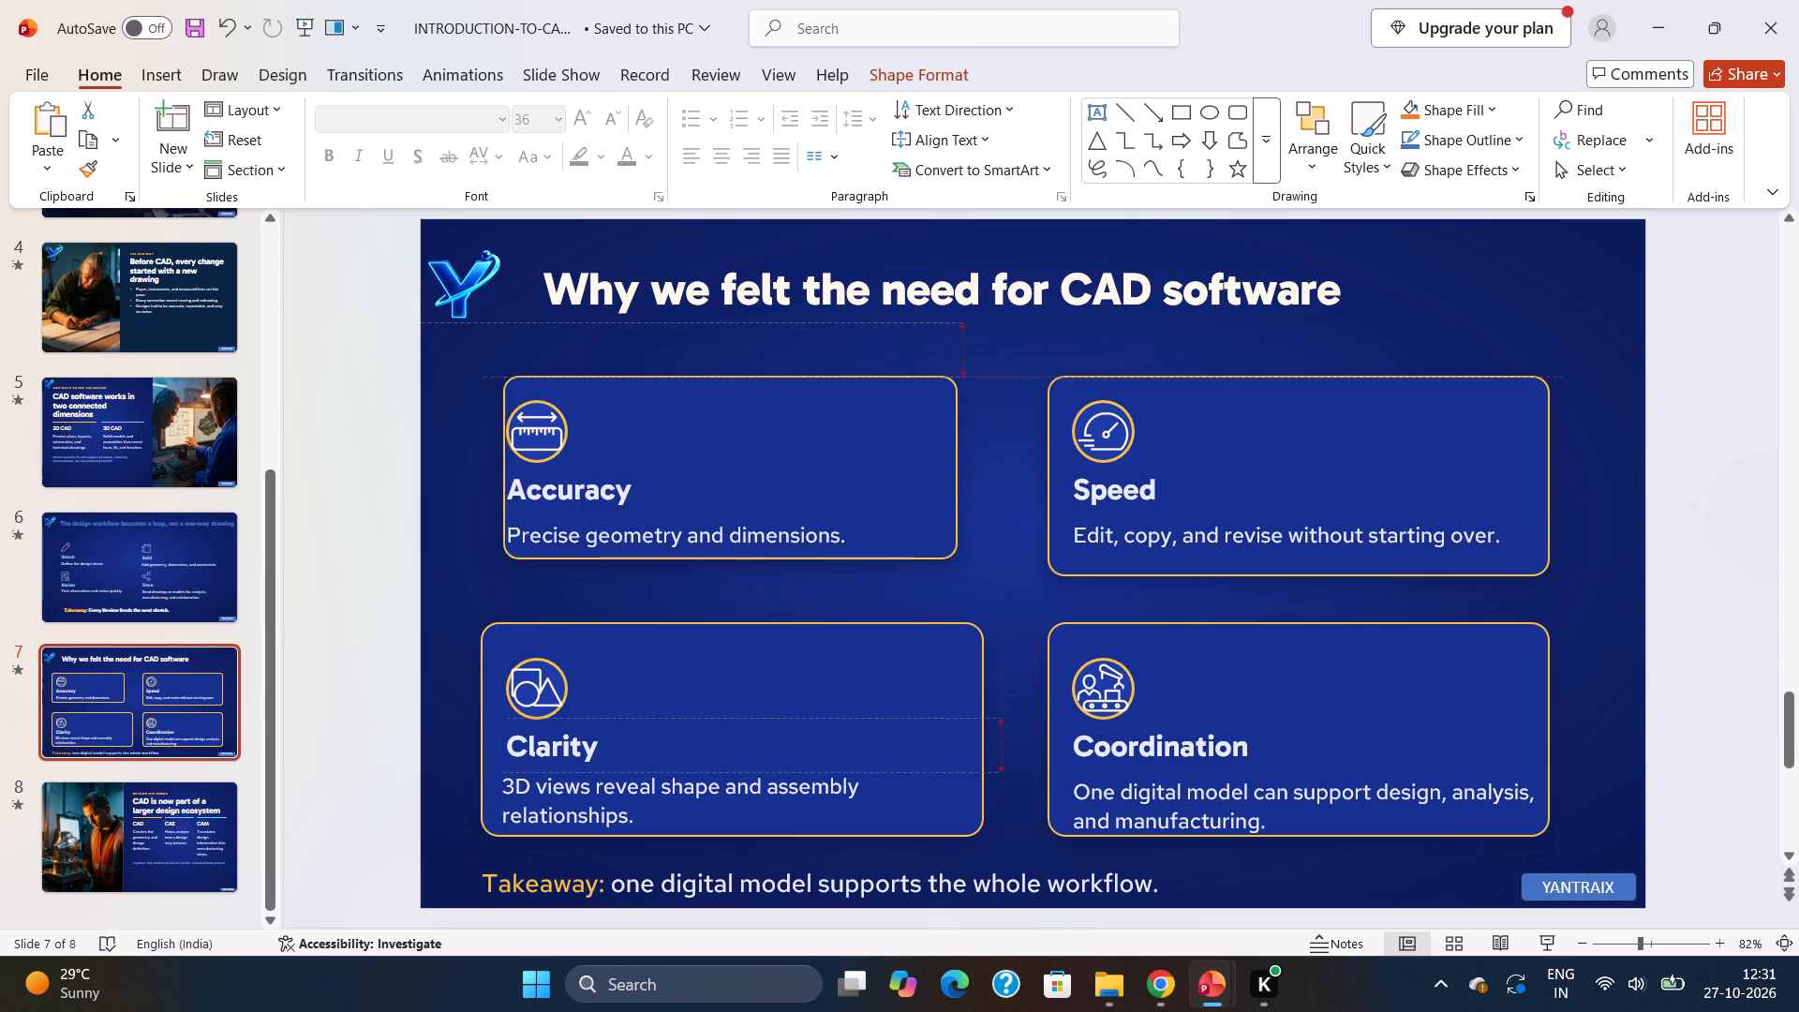
{"action": "left_click_drag", "start_coordinate": [799, 383], "coordinate": [812, 383]}
On slide 7, move the Accuracy card's ruler icon and its ring right so both sit inside the card.
{"action": "left_click", "coordinate": [550, 435]}
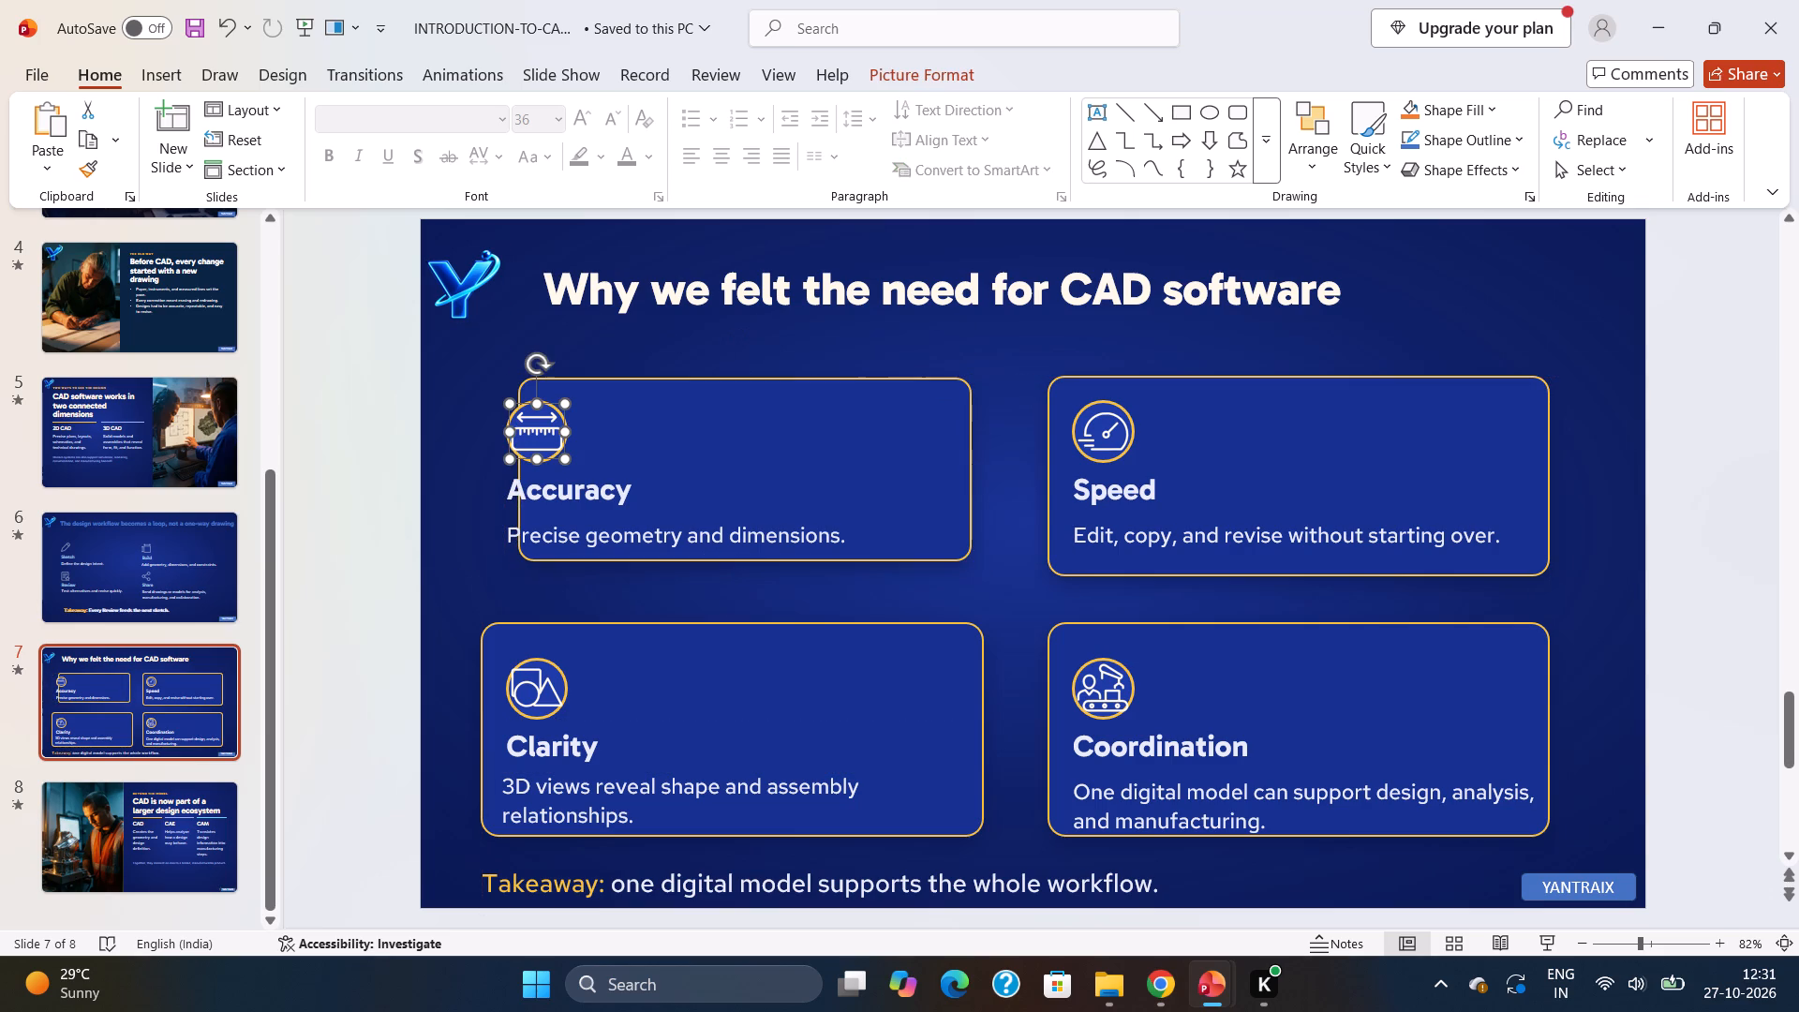
{"action": "left_click_drag", "start_coordinate": [550, 435], "coordinate": [646, 427]}
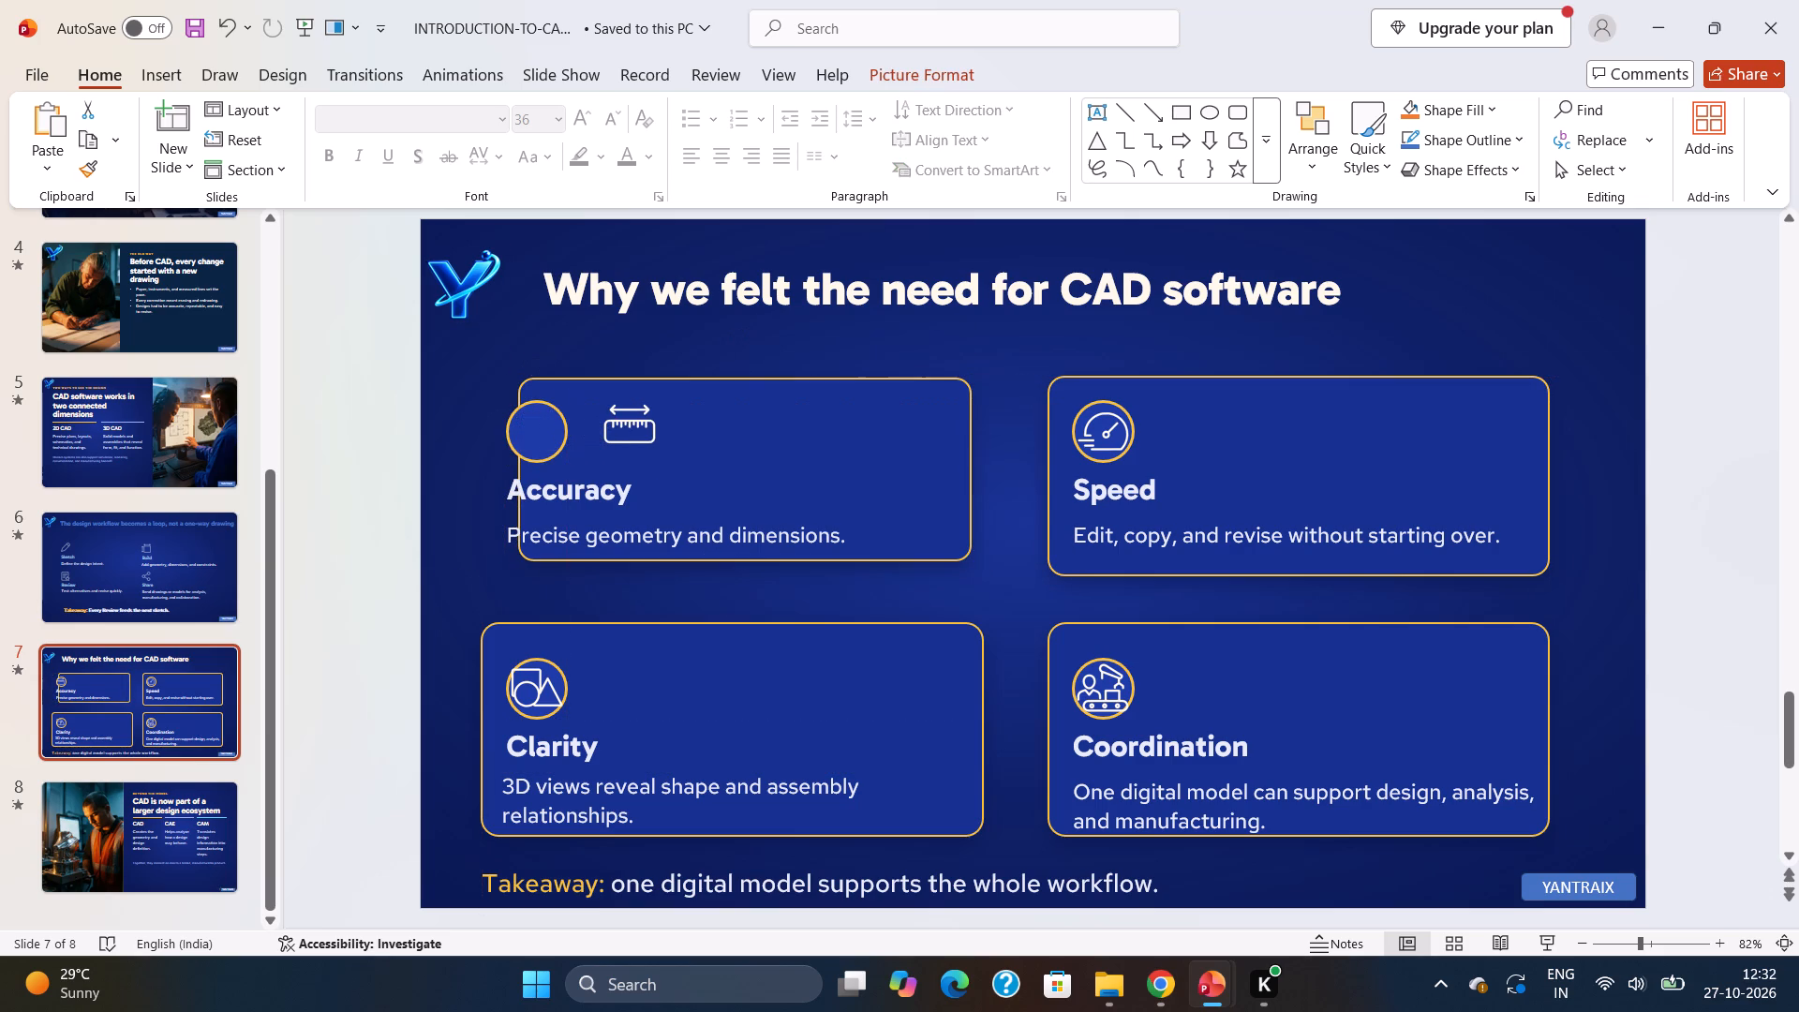
{"action": "left_click_drag", "start_coordinate": [646, 427], "coordinate": [645, 427]}
{"action": "left_click_drag", "start_coordinate": [531, 433], "coordinate": [609, 431]}
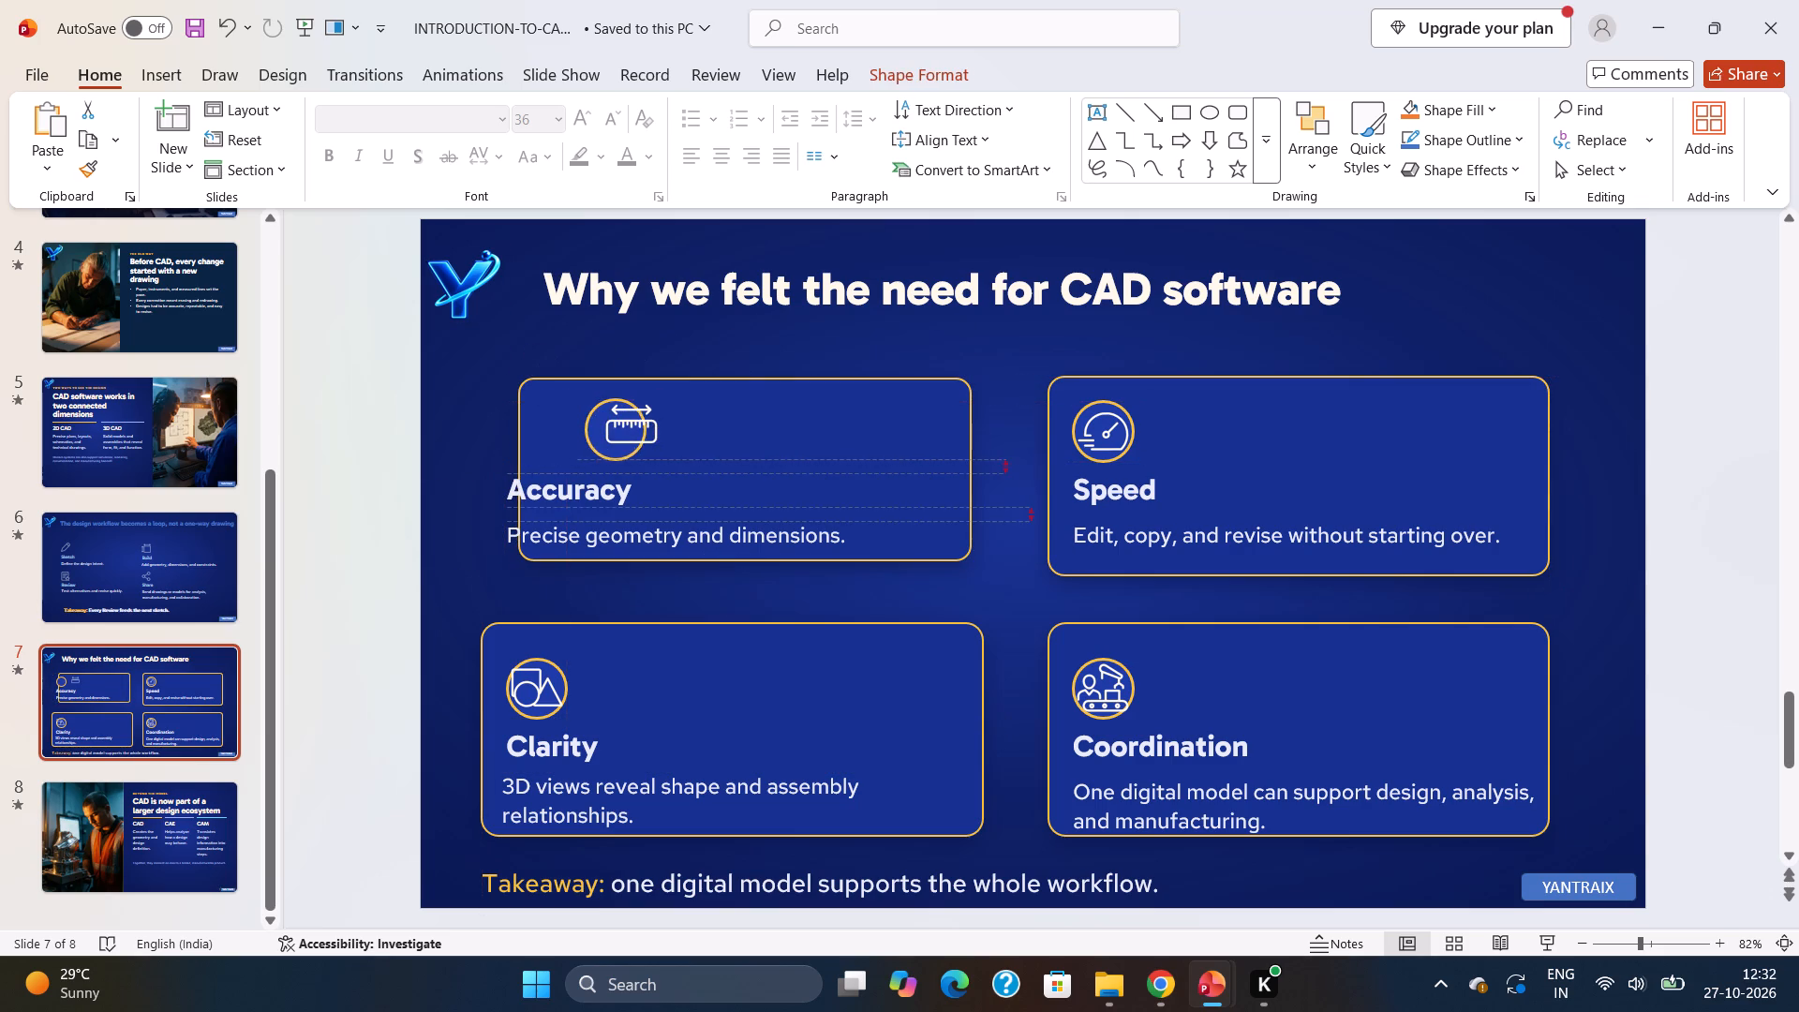
{"action": "left_click_drag", "start_coordinate": [609, 431], "coordinate": [626, 427]}
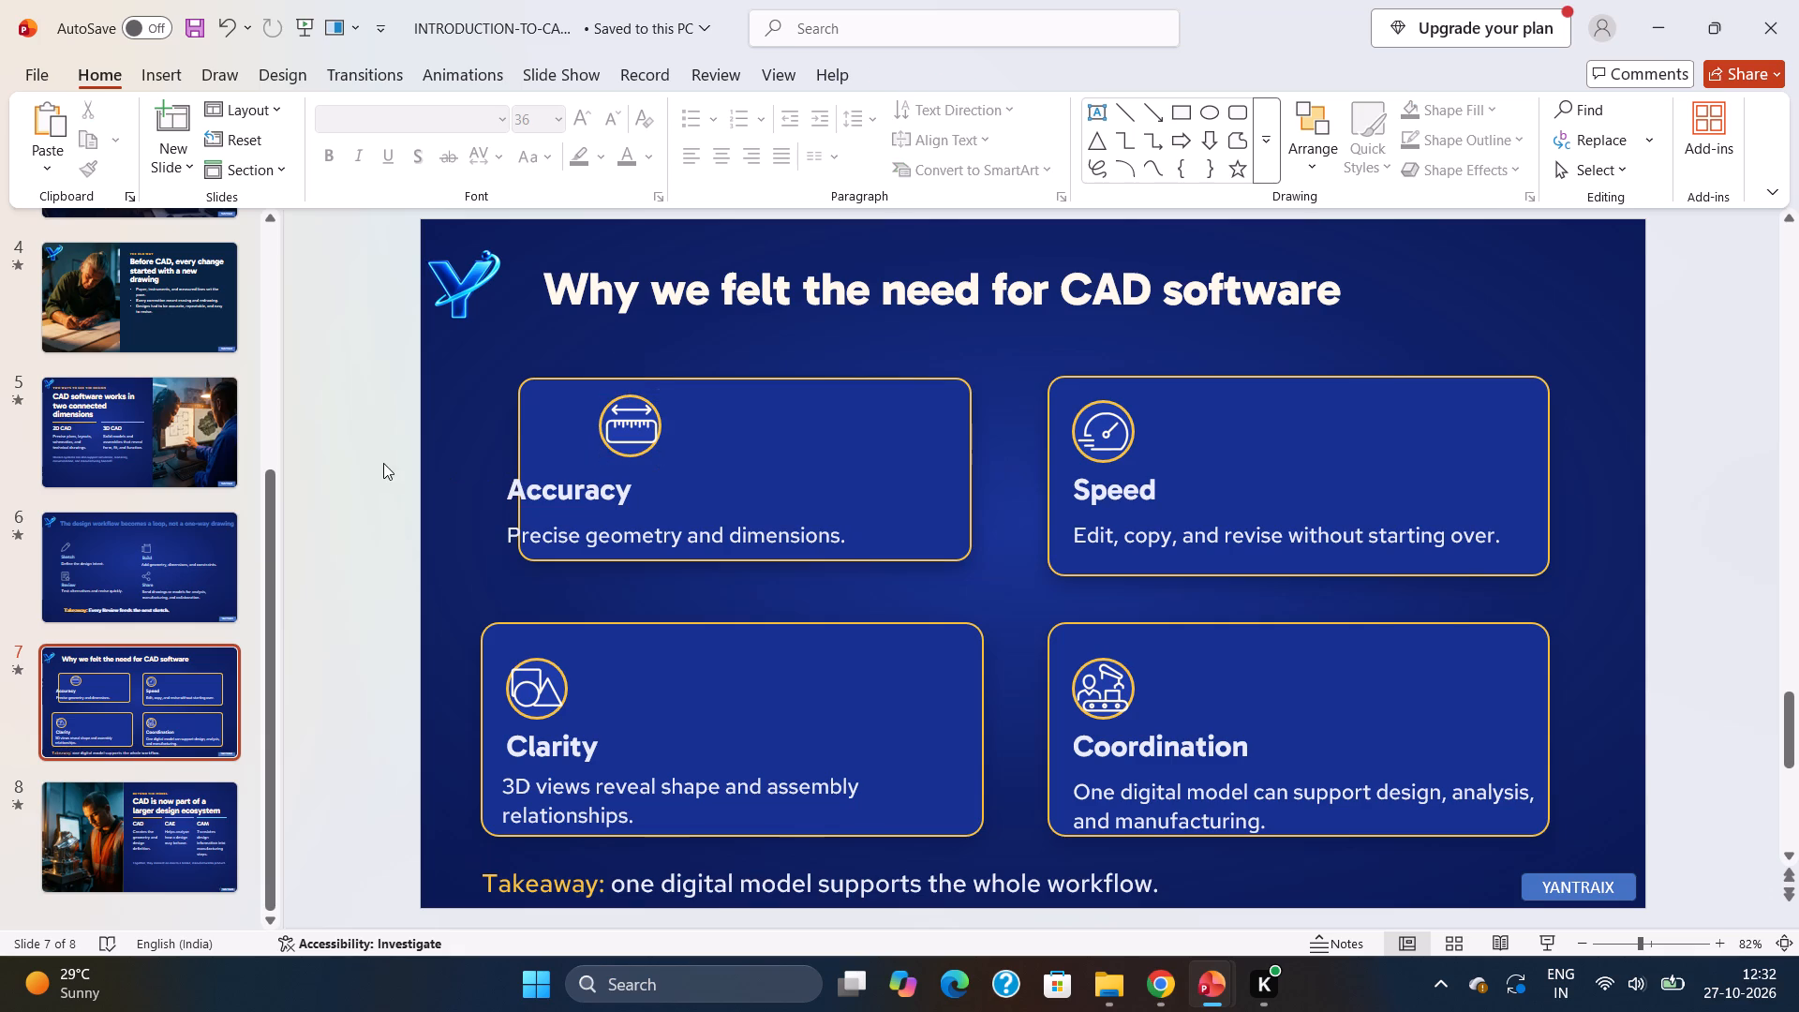
{"action": "left_click", "coordinate": [383, 463]}
Move the Accuracy heading right inside its card and shift the icon and ring back left to line up with the heading's start.
{"action": "left_click", "coordinate": [581, 486]}
{"action": "left_click_drag", "start_coordinate": [581, 470], "coordinate": [632, 470]}
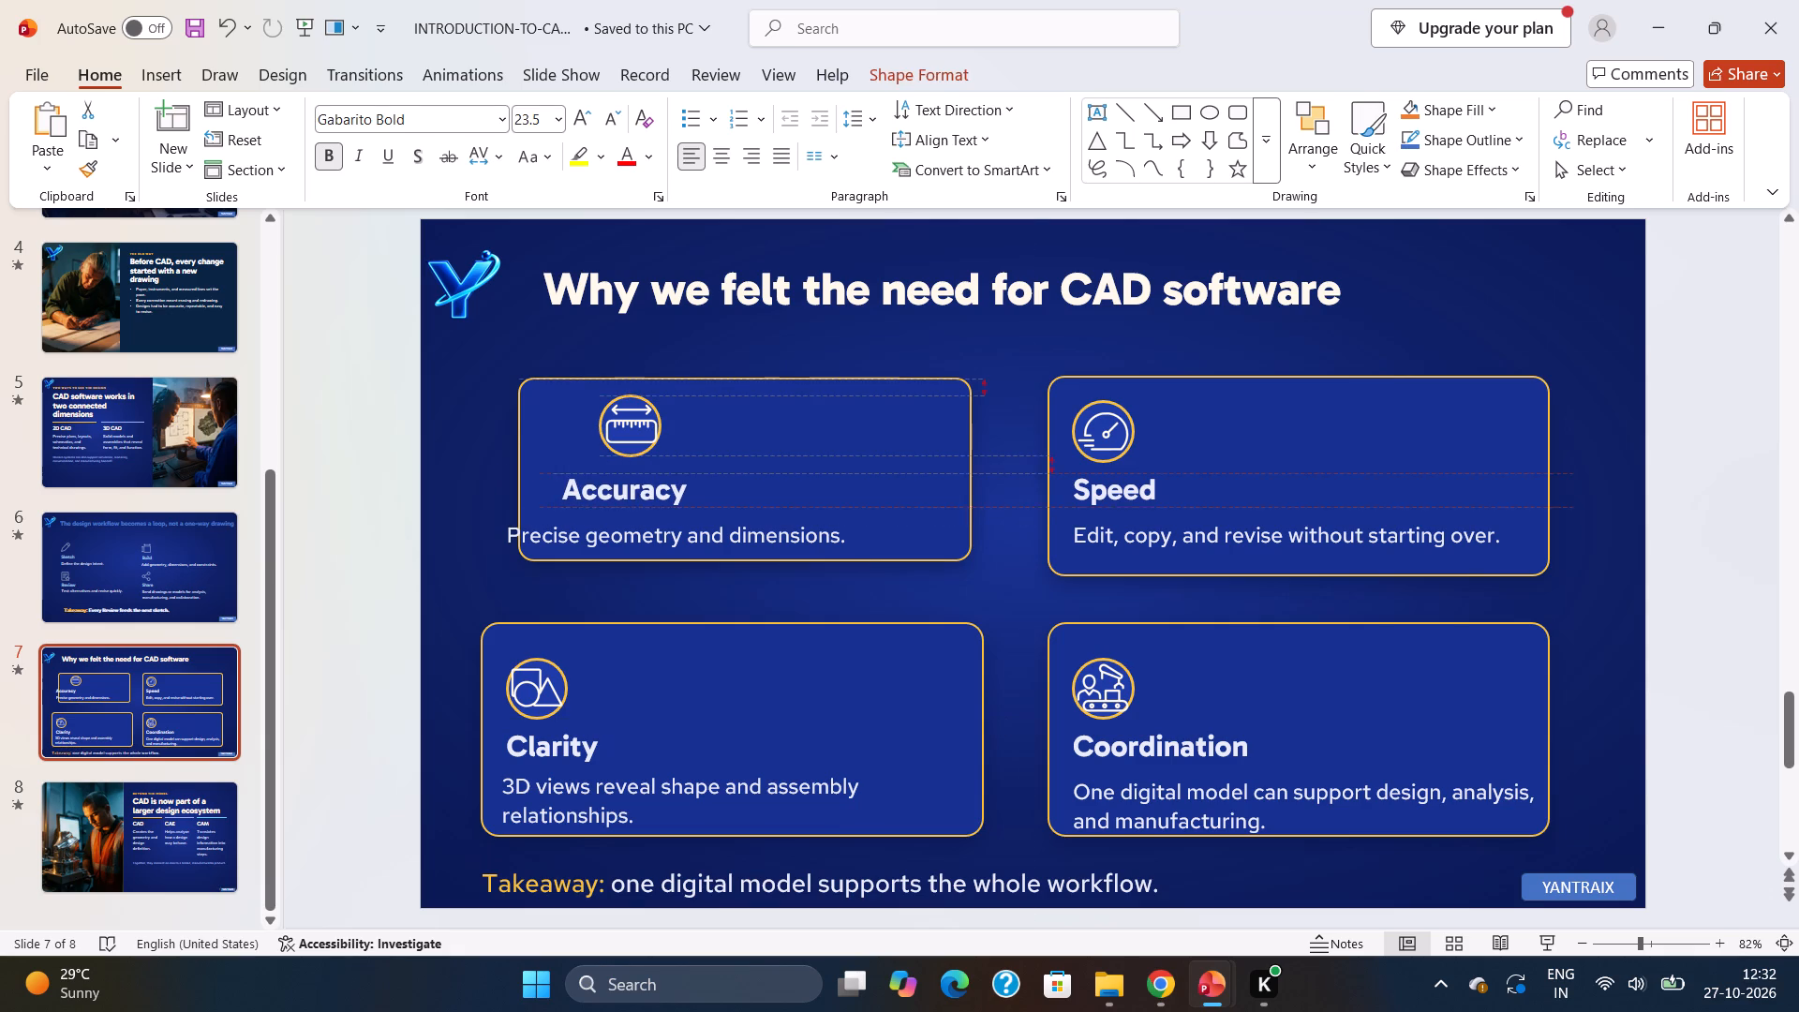
{"action": "left_click_drag", "start_coordinate": [632, 470], "coordinate": [634, 470]}
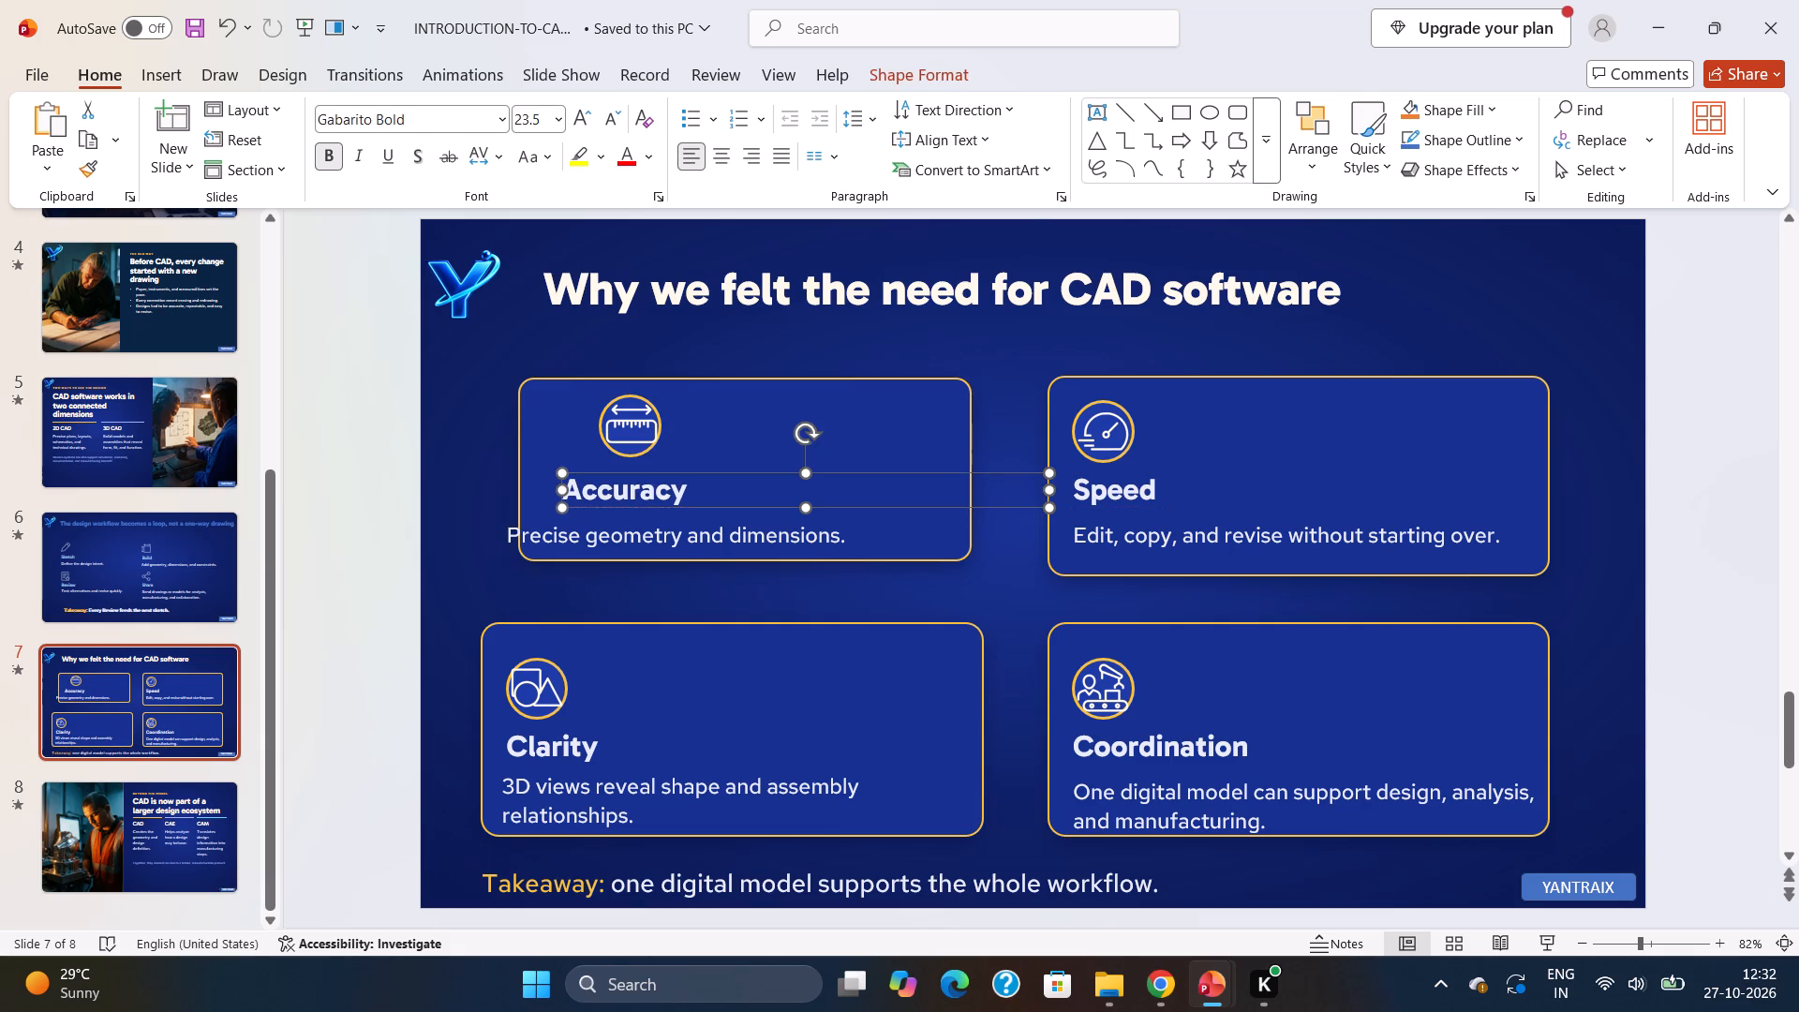
{"action": "left_click", "coordinate": [656, 421]}
{"action": "left_click", "coordinate": [656, 421]}
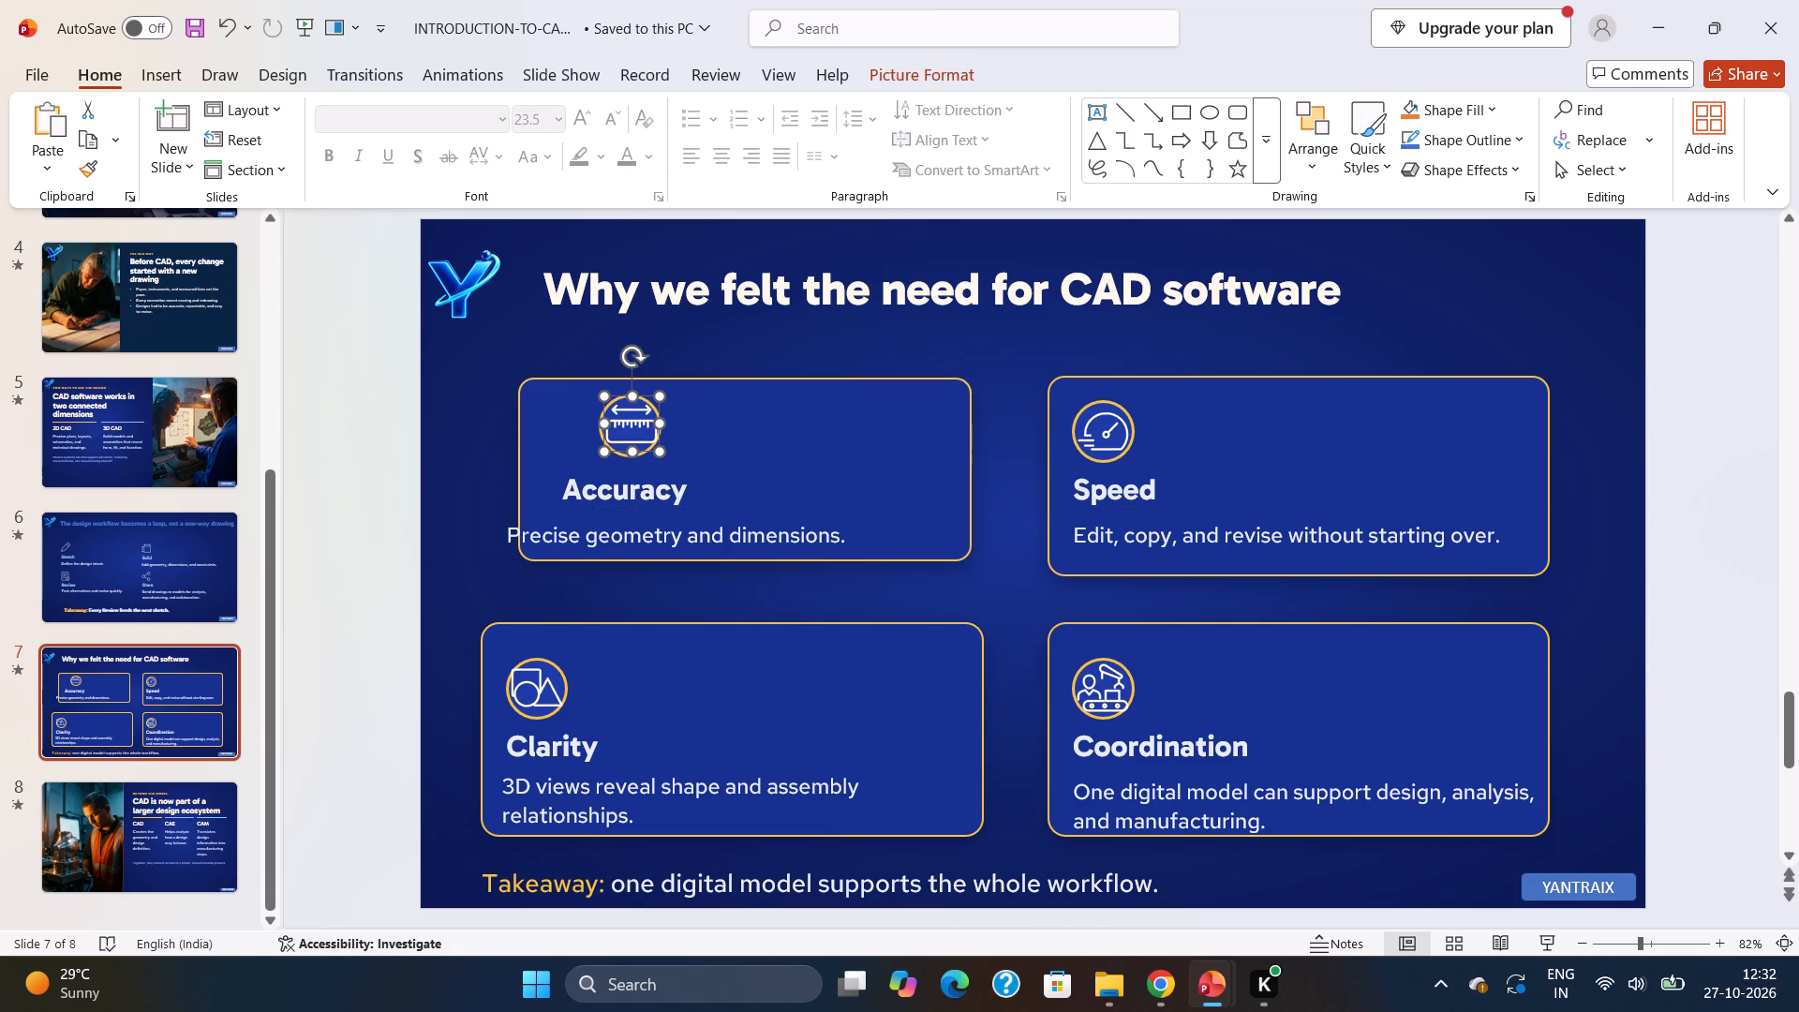
{"action": "left_click_drag", "start_coordinate": [637, 432], "coordinate": [596, 432]}
{"action": "left_click_drag", "start_coordinate": [652, 429], "coordinate": [616, 428]}
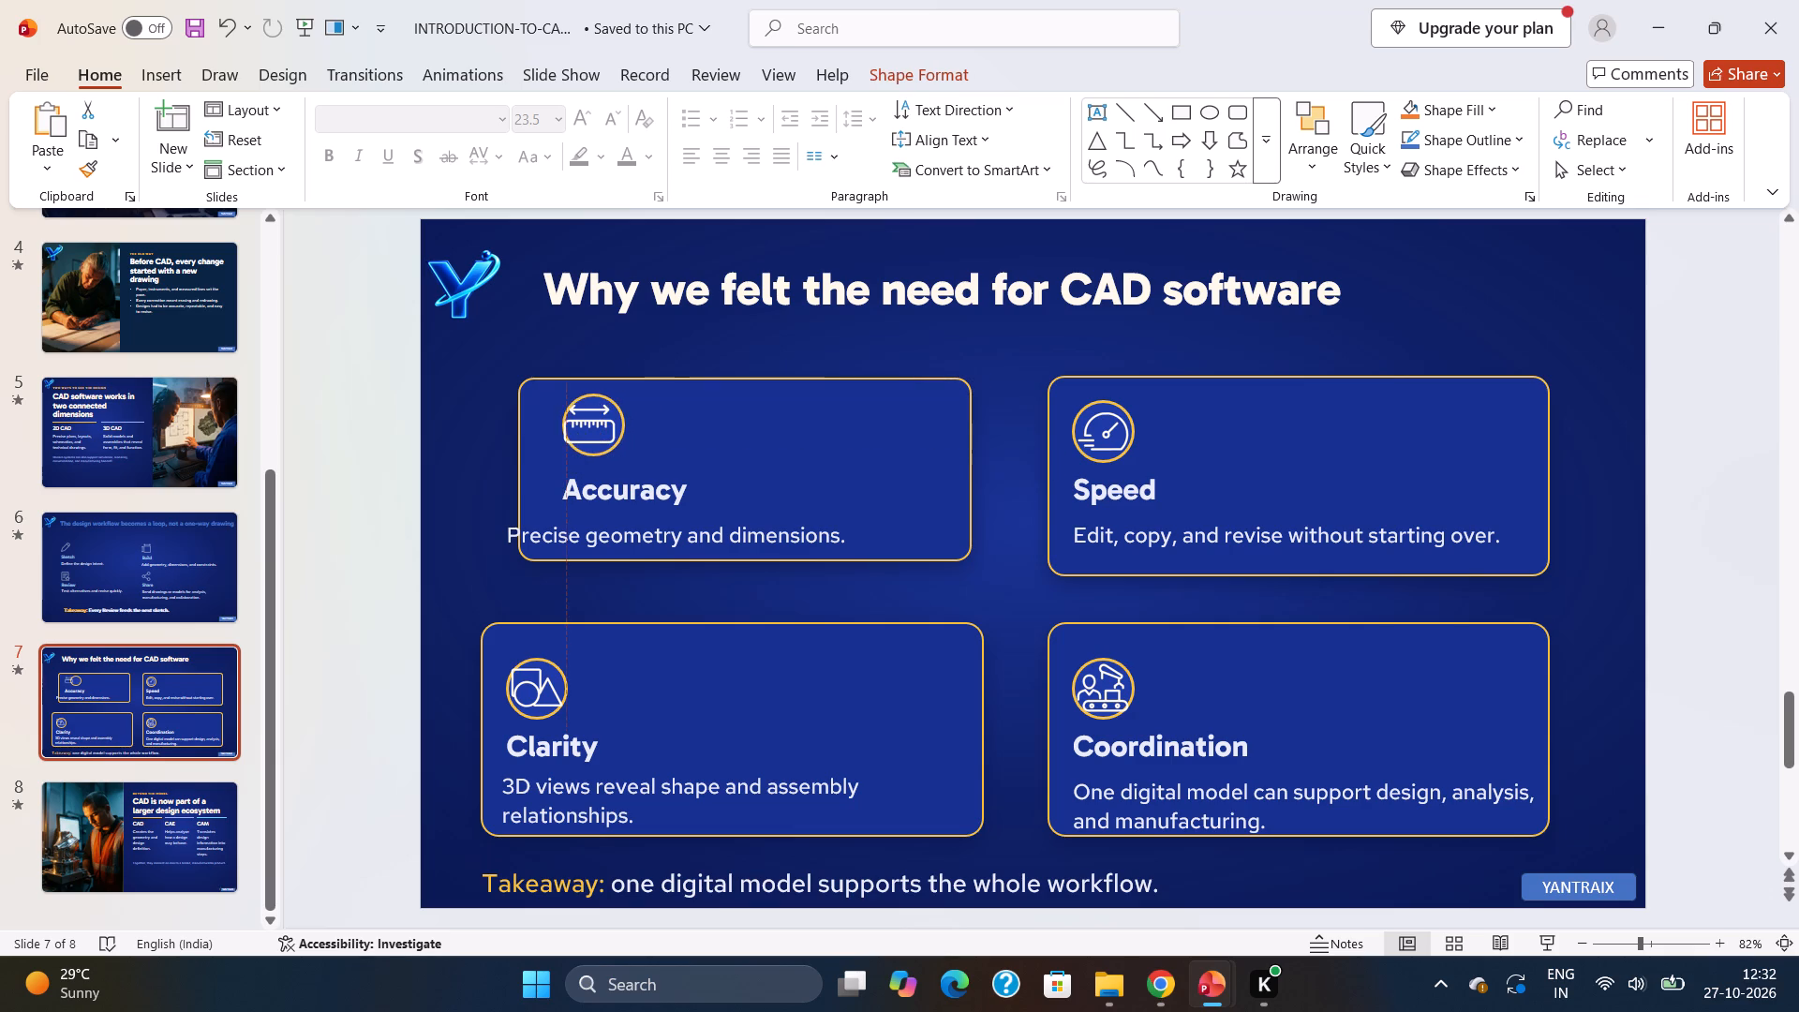
{"action": "left_click_drag", "start_coordinate": [616, 428], "coordinate": [612, 428]}
{"action": "left_click", "coordinate": [726, 443]}
Move the Accuracy description right and slightly up so it starts directly under the Accuracy heading.
{"action": "left_click", "coordinate": [621, 504]}
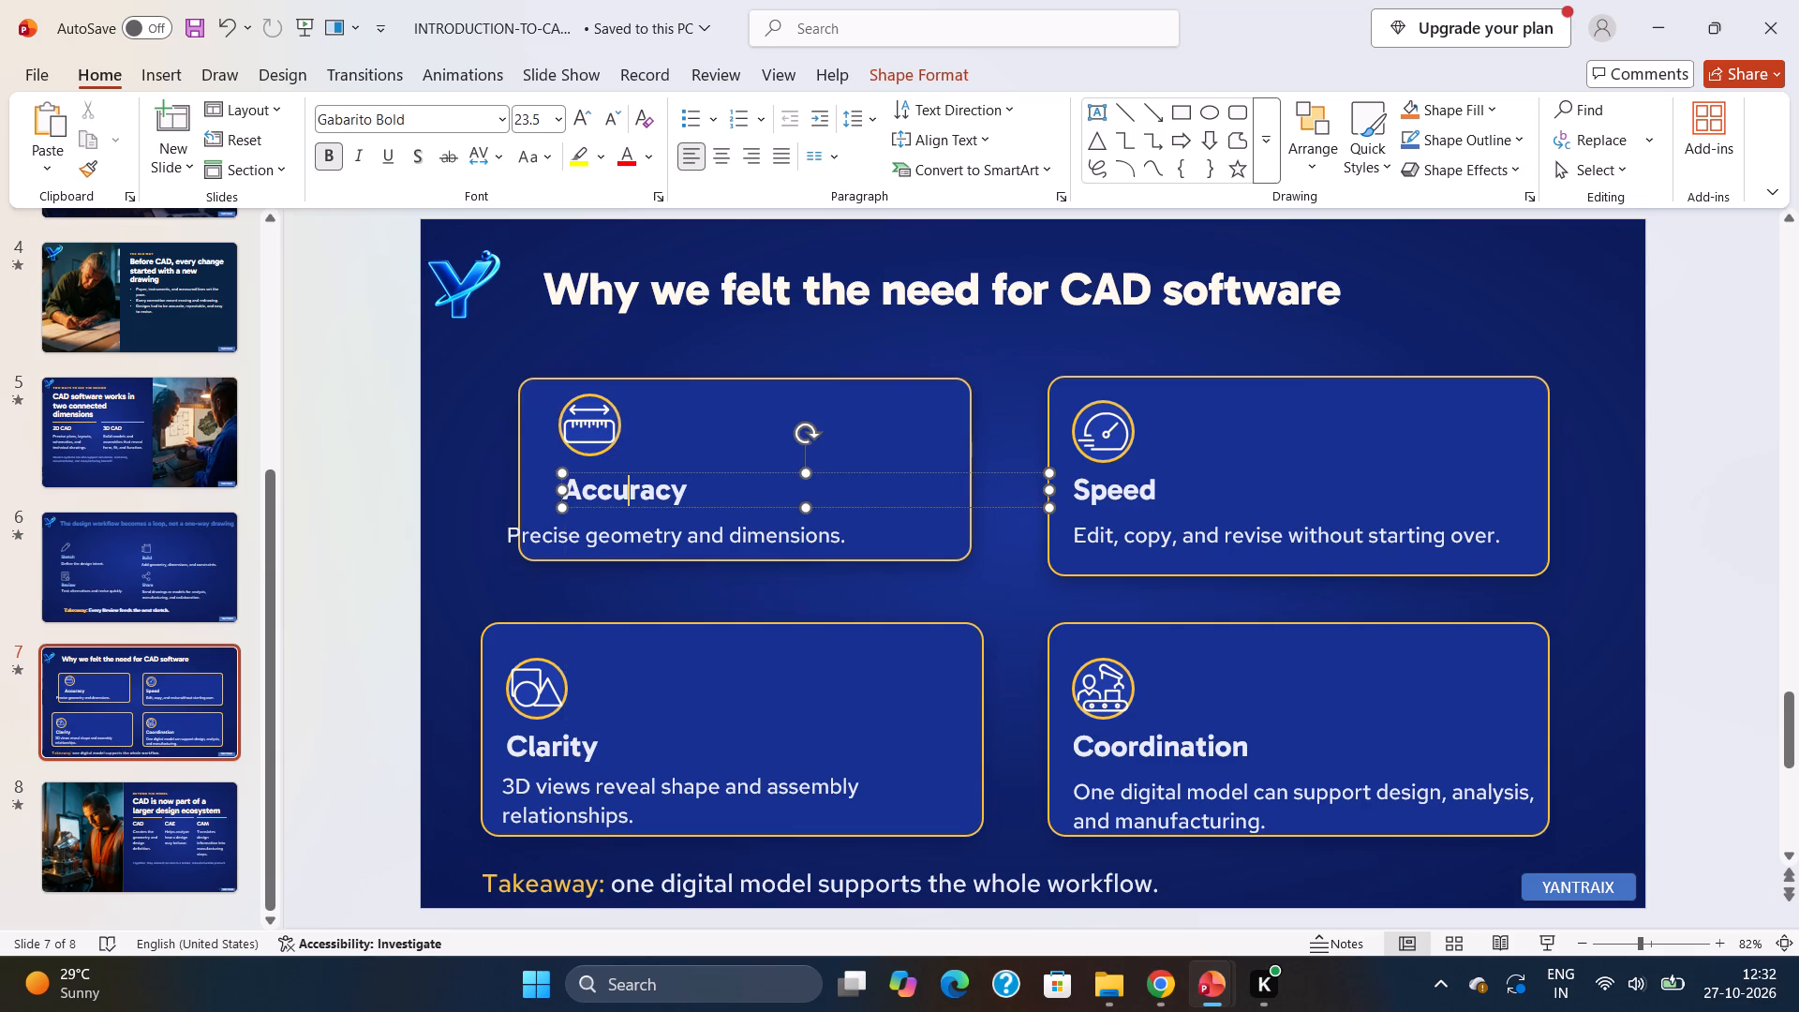
{"action": "left_click", "coordinate": [628, 469]}
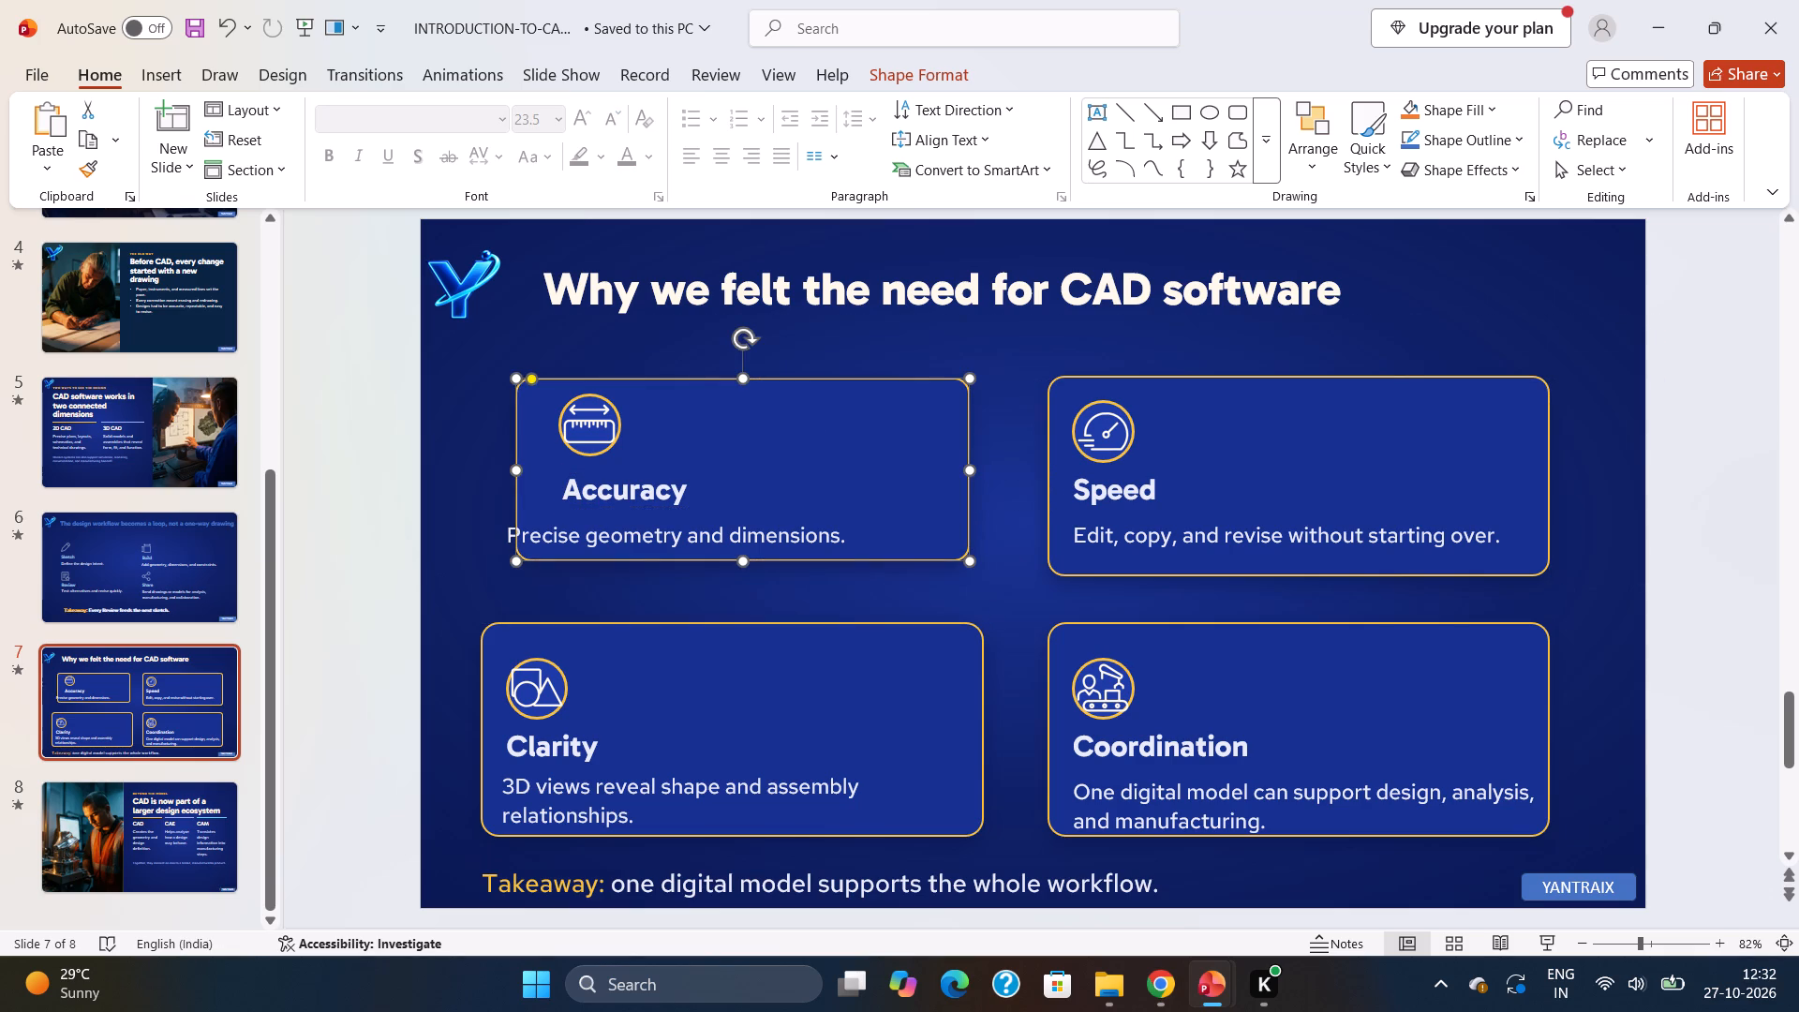
{"action": "left_click", "coordinate": [603, 535]}
{"action": "left_click_drag", "start_coordinate": [610, 521], "coordinate": [617, 519]}
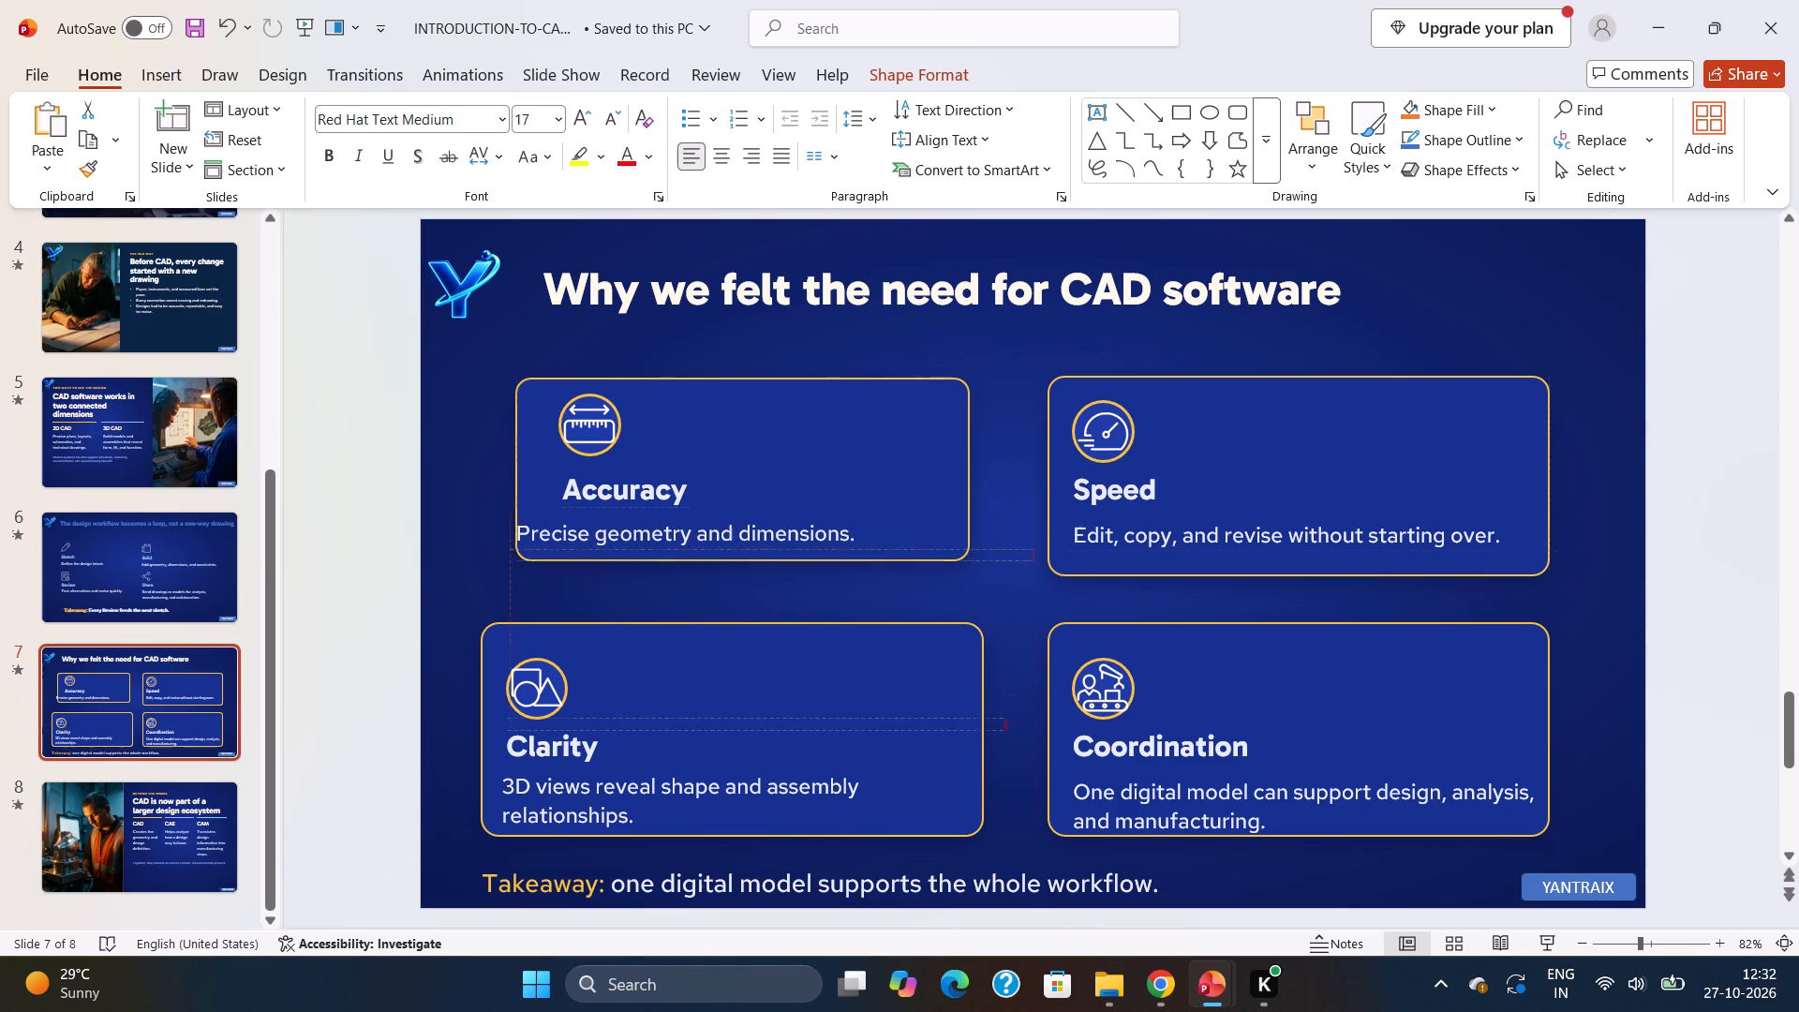
{"action": "left_click_drag", "start_coordinate": [617, 519], "coordinate": [658, 515]}
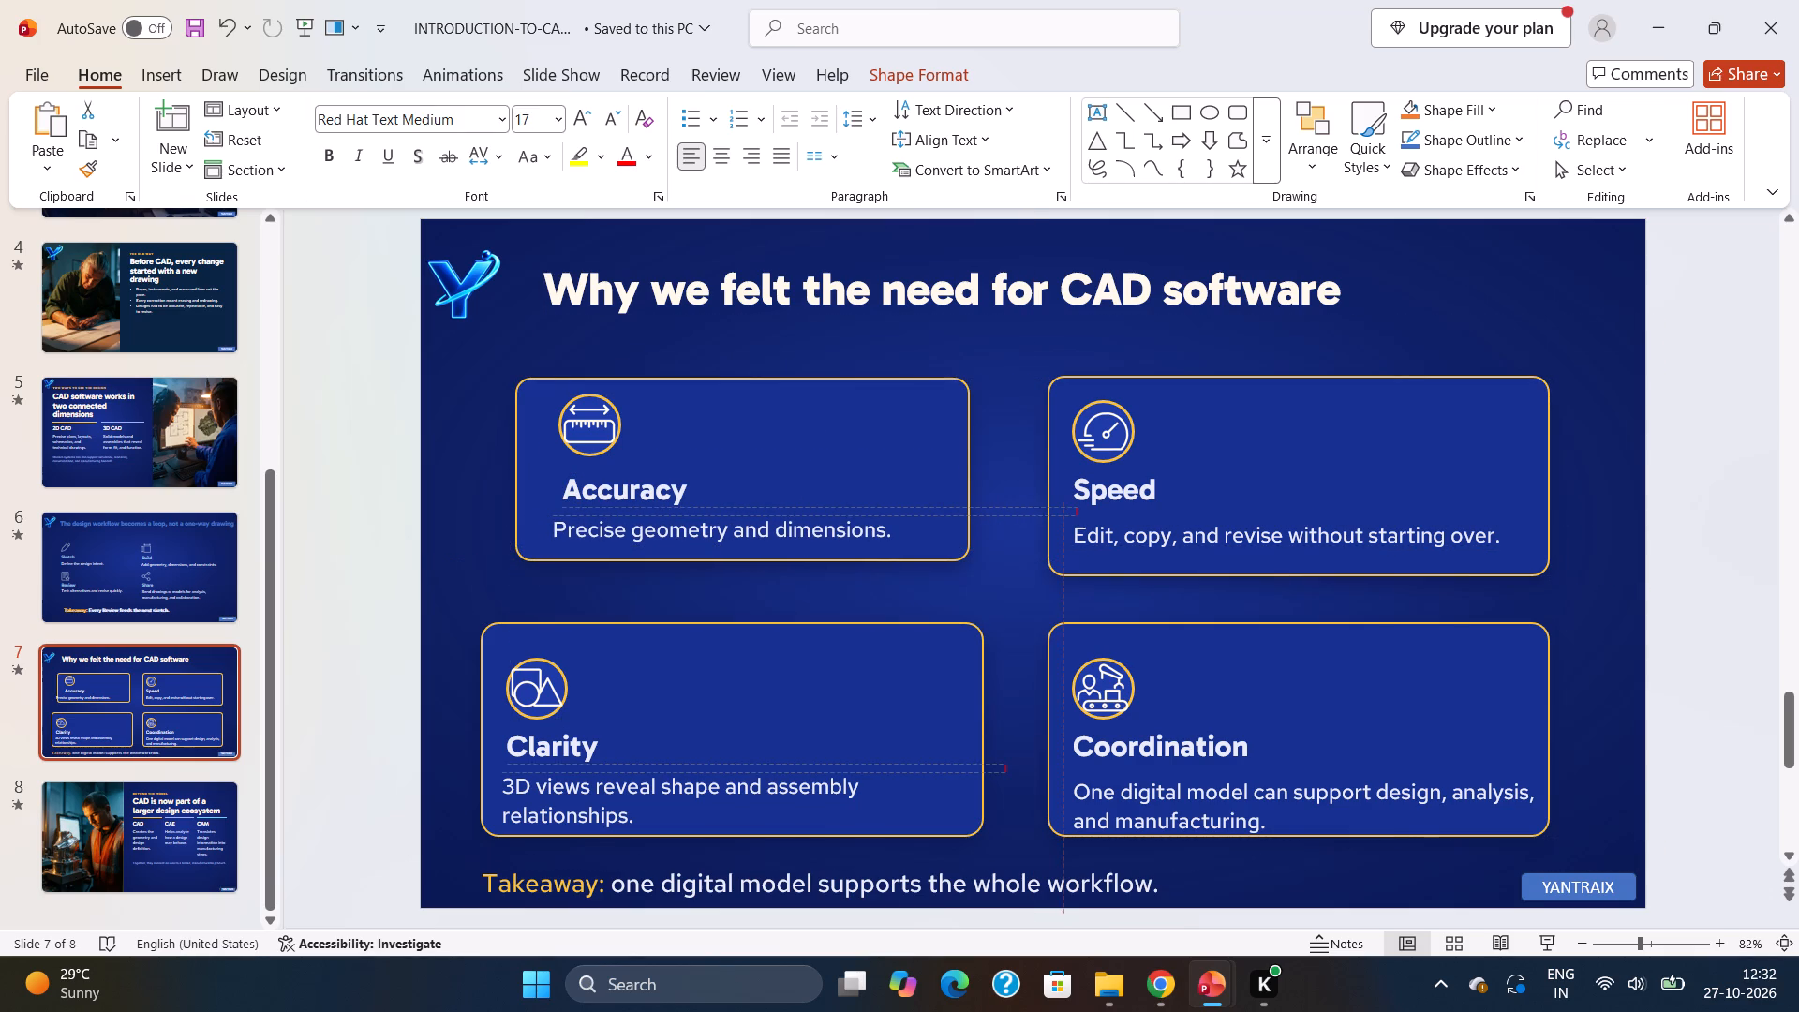
{"action": "left_click_drag", "start_coordinate": [658, 515], "coordinate": [661, 515]}
{"action": "left_click", "coordinate": [819, 607]}
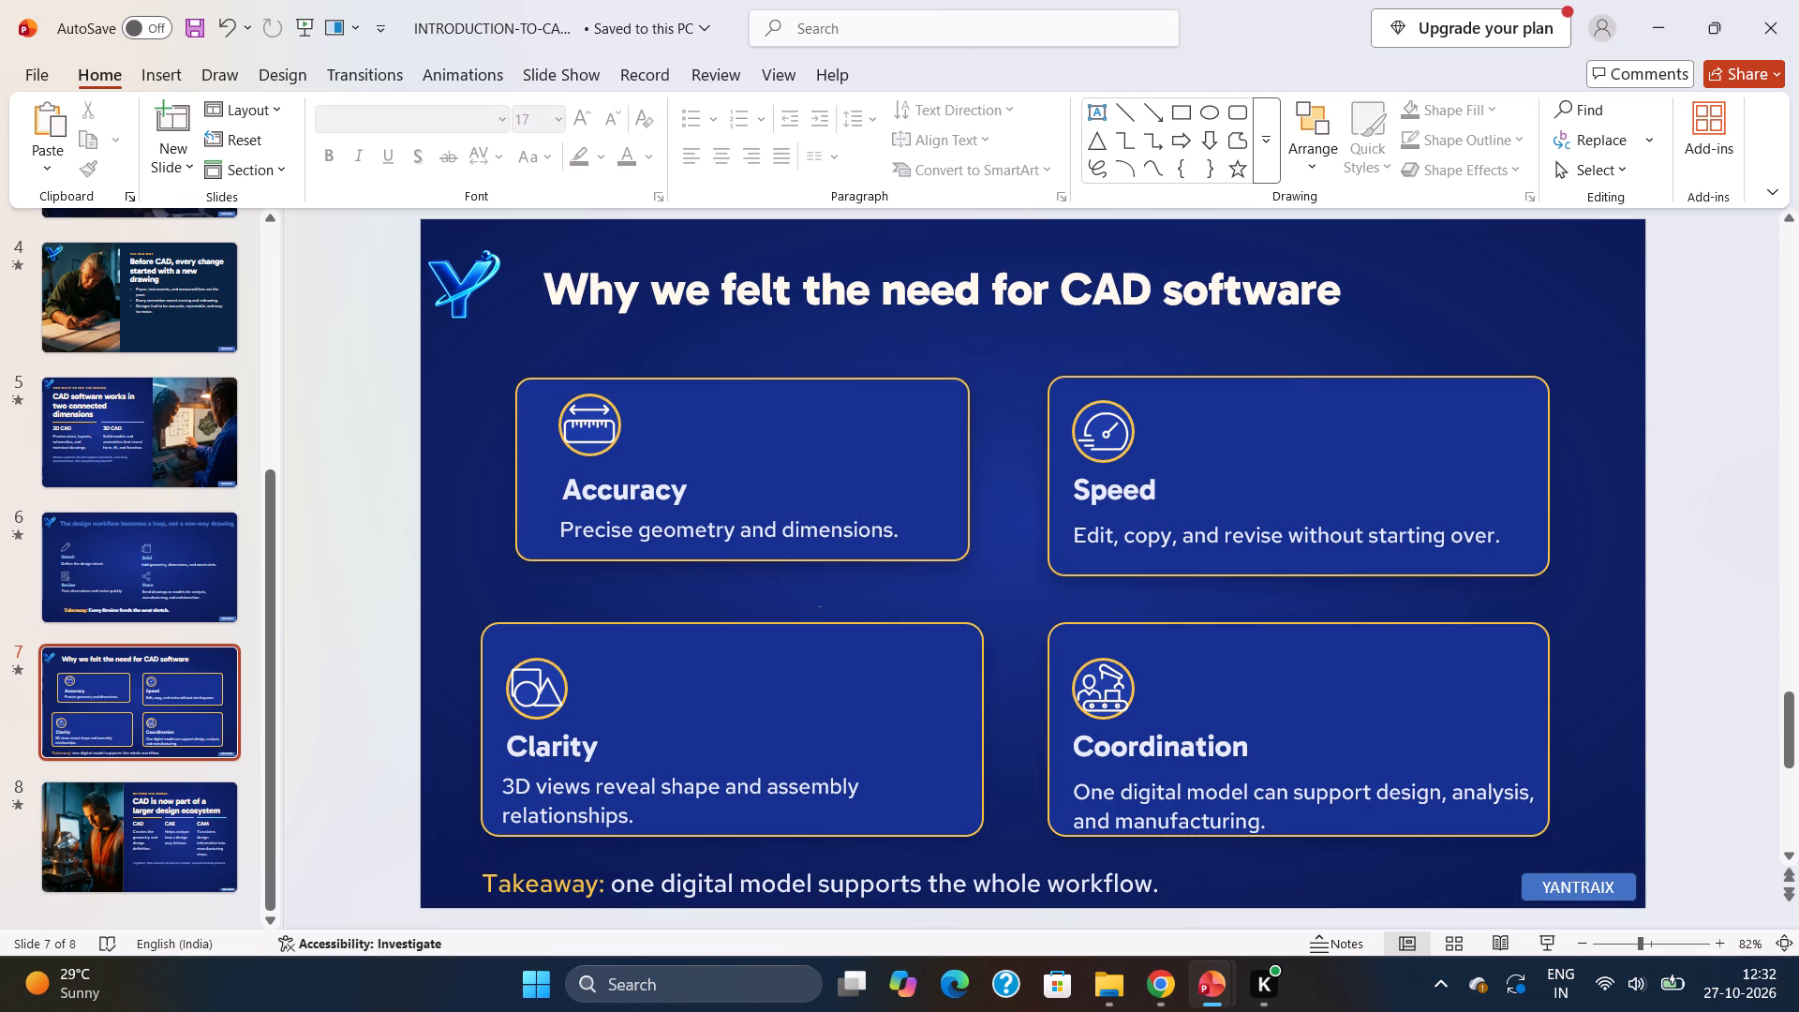
Shorten the Speed card to the Accuracy card's height and narrow it from its right edge, closer to the description's end.
{"action": "left_click", "coordinate": [1340, 443]}
{"action": "left_click_drag", "start_coordinate": [1551, 572], "coordinate": [1544, 558]}
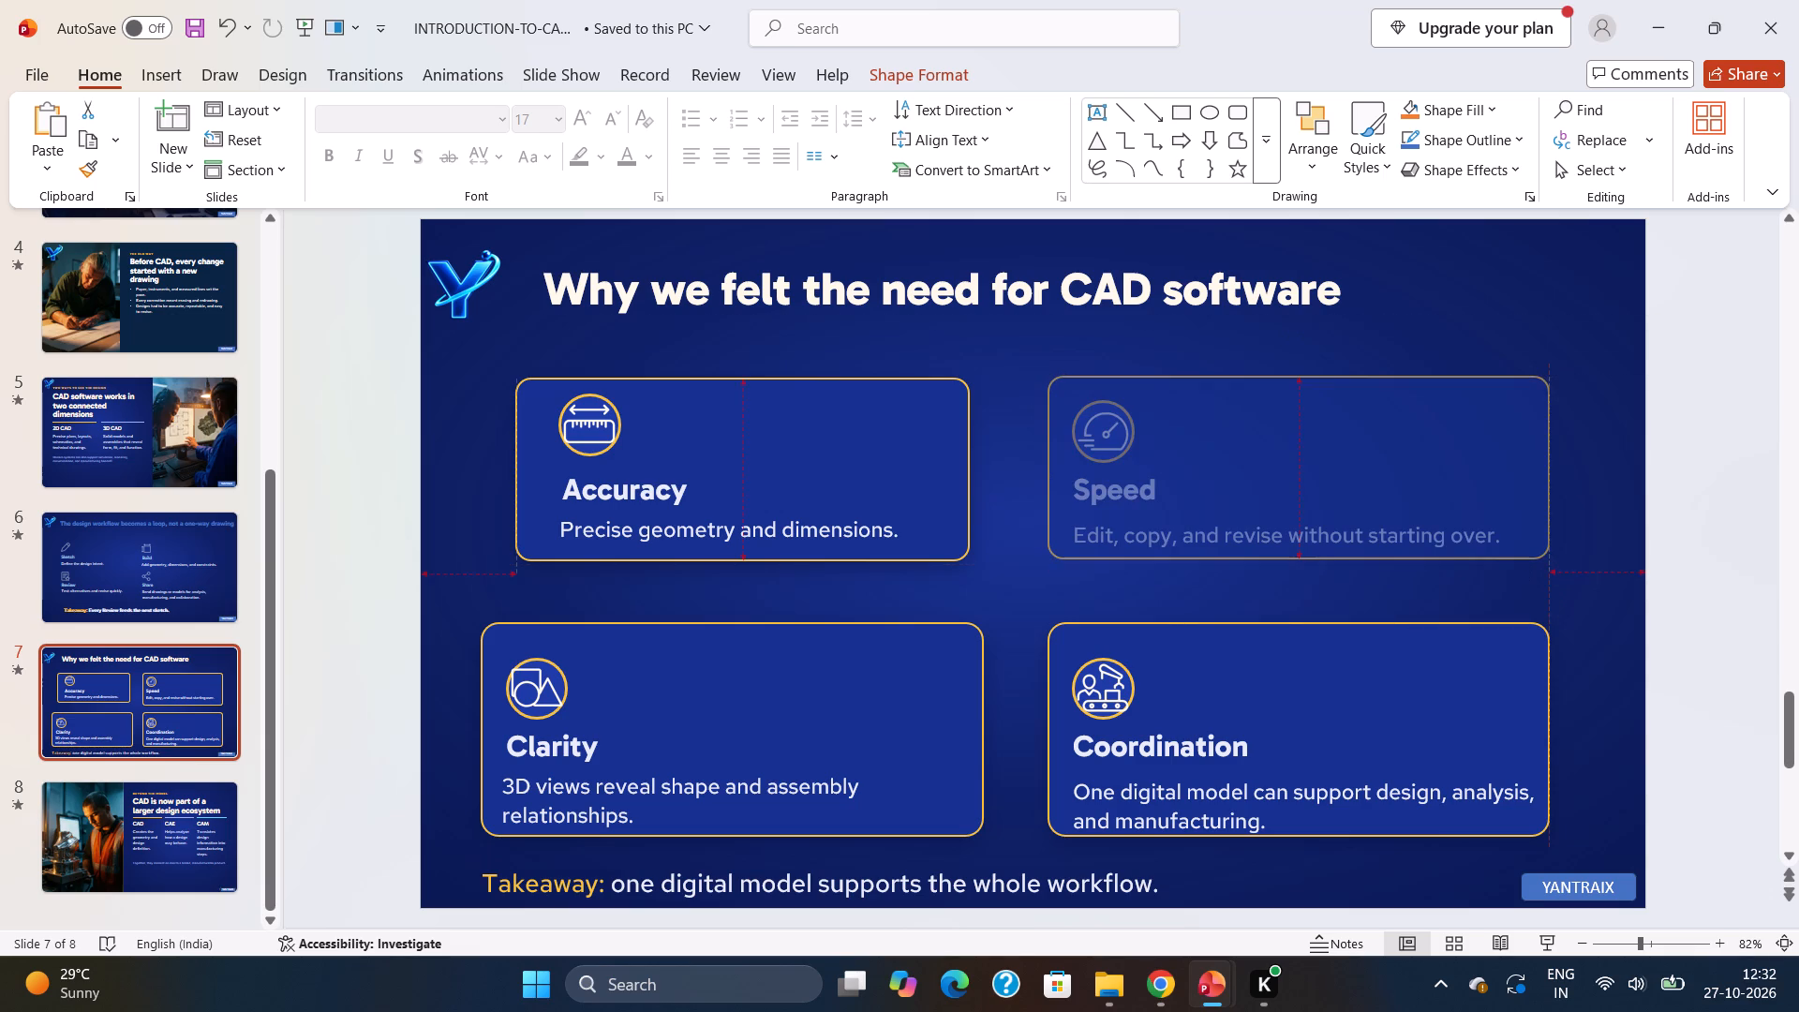
{"action": "left_click_drag", "start_coordinate": [1544, 558], "coordinate": [1546, 561]}
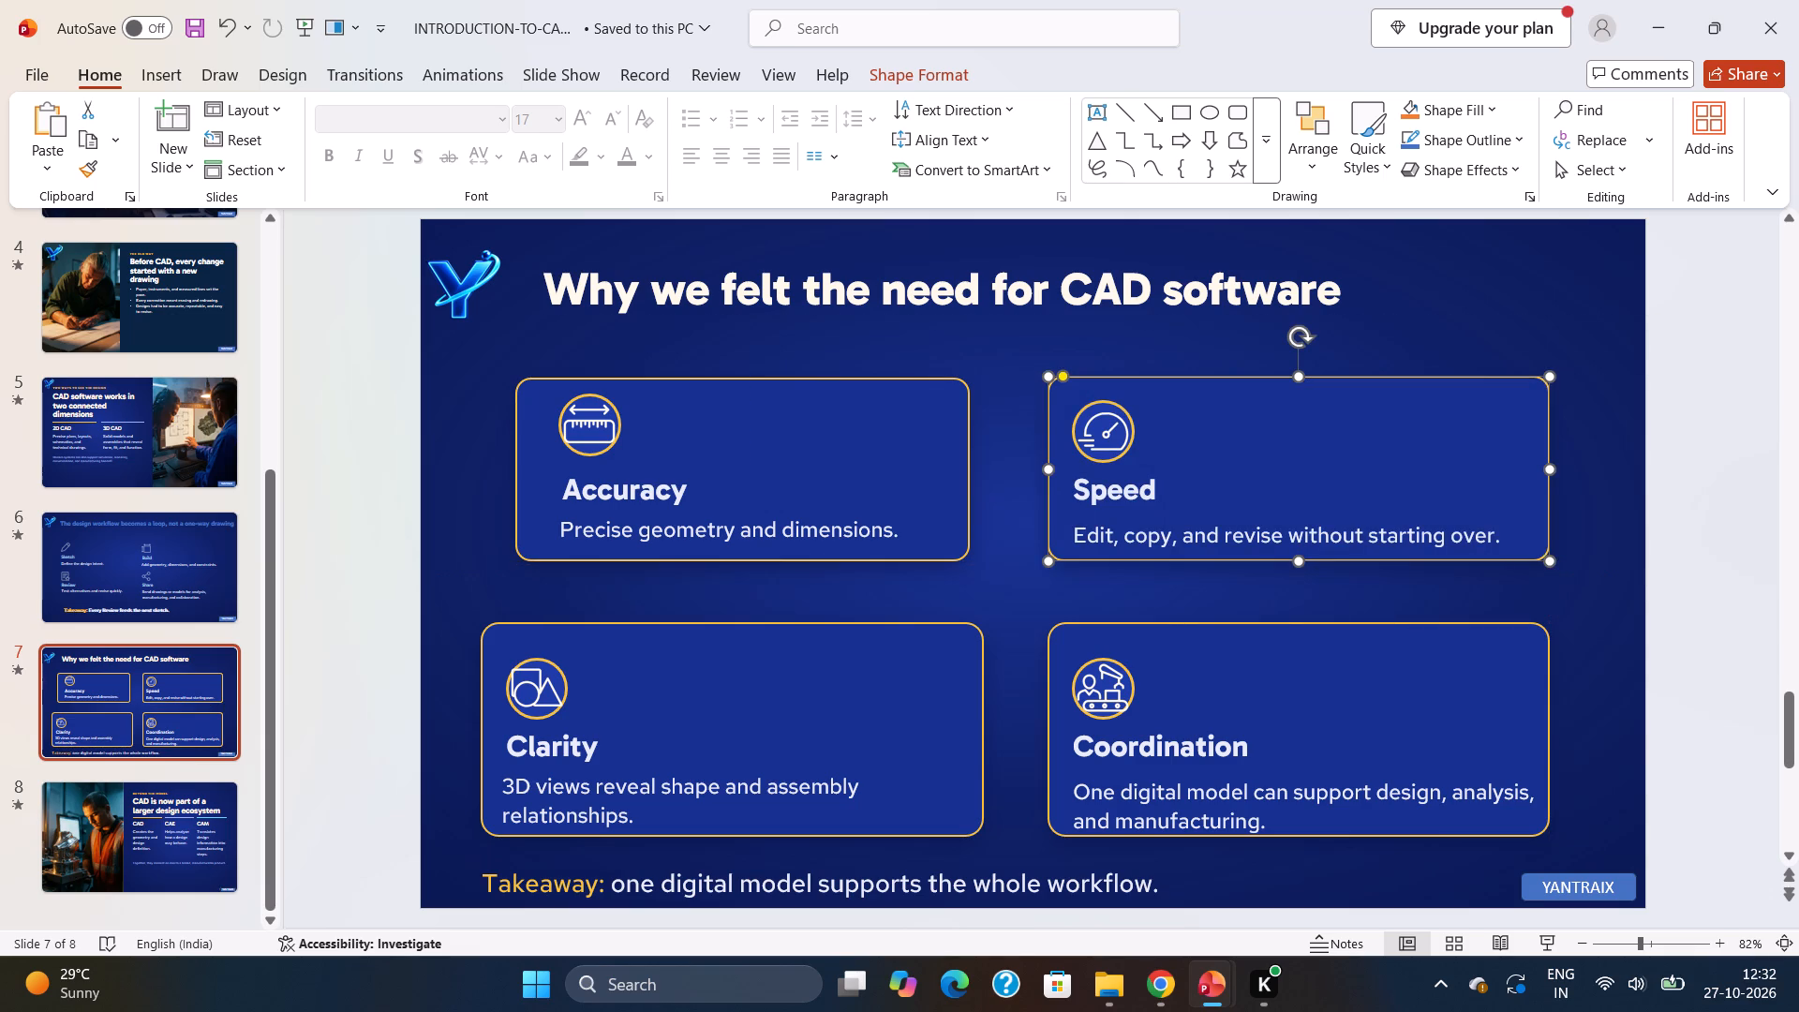
{"action": "left_click_drag", "start_coordinate": [1548, 472], "coordinate": [1534, 472]}
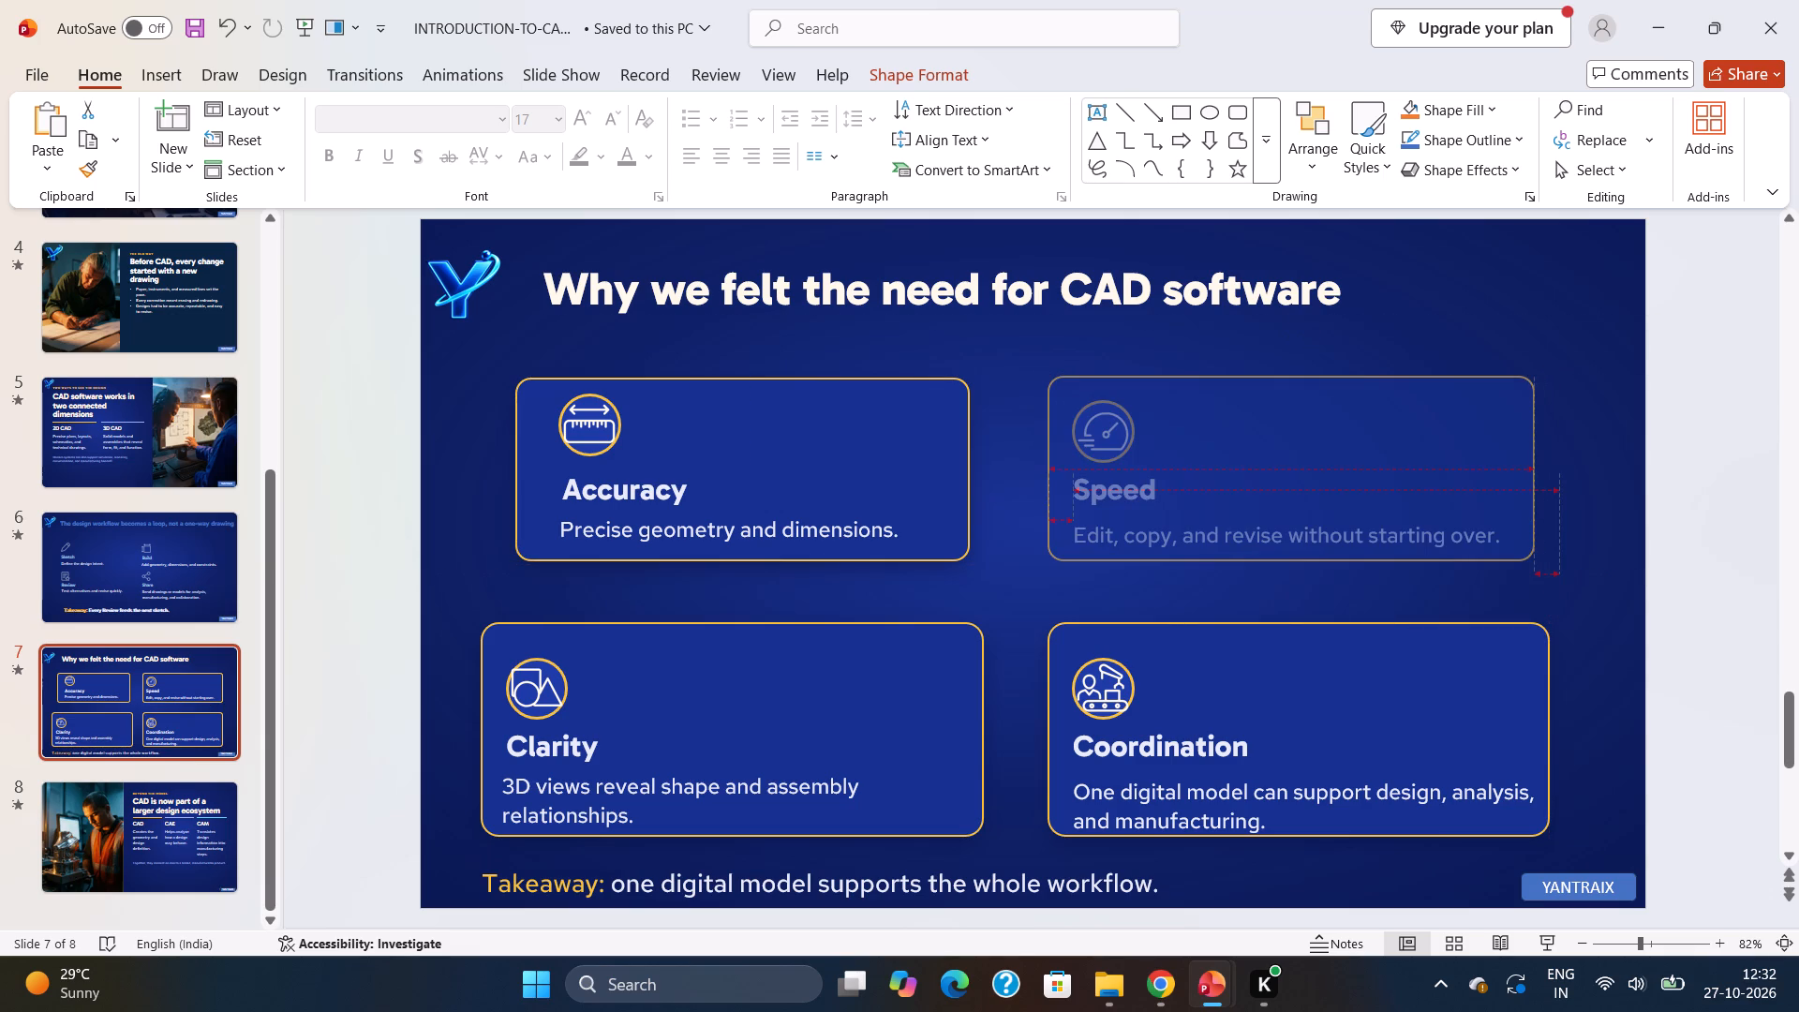
{"action": "left_click_drag", "start_coordinate": [1534, 472], "coordinate": [1519, 472]}
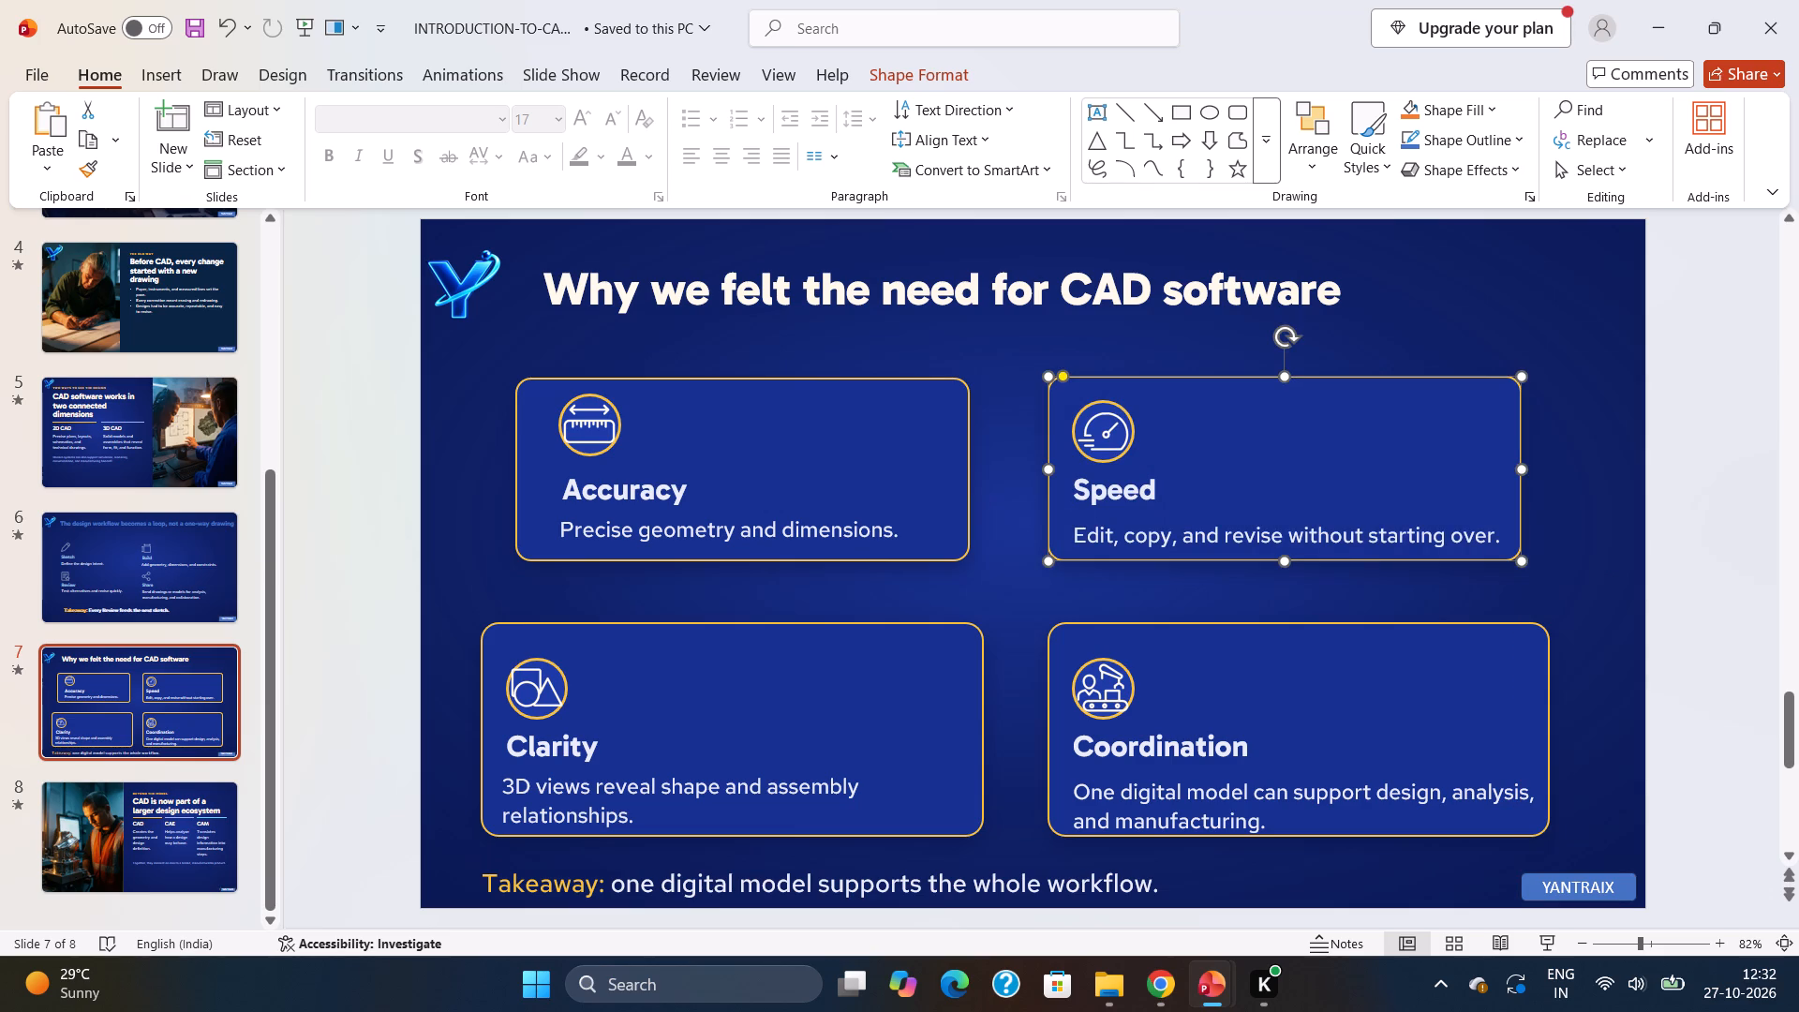
Move the Speed description slightly up, closer to the Speed heading.
{"action": "left_click", "coordinate": [1326, 514]}
{"action": "left_click", "coordinate": [1113, 494]}
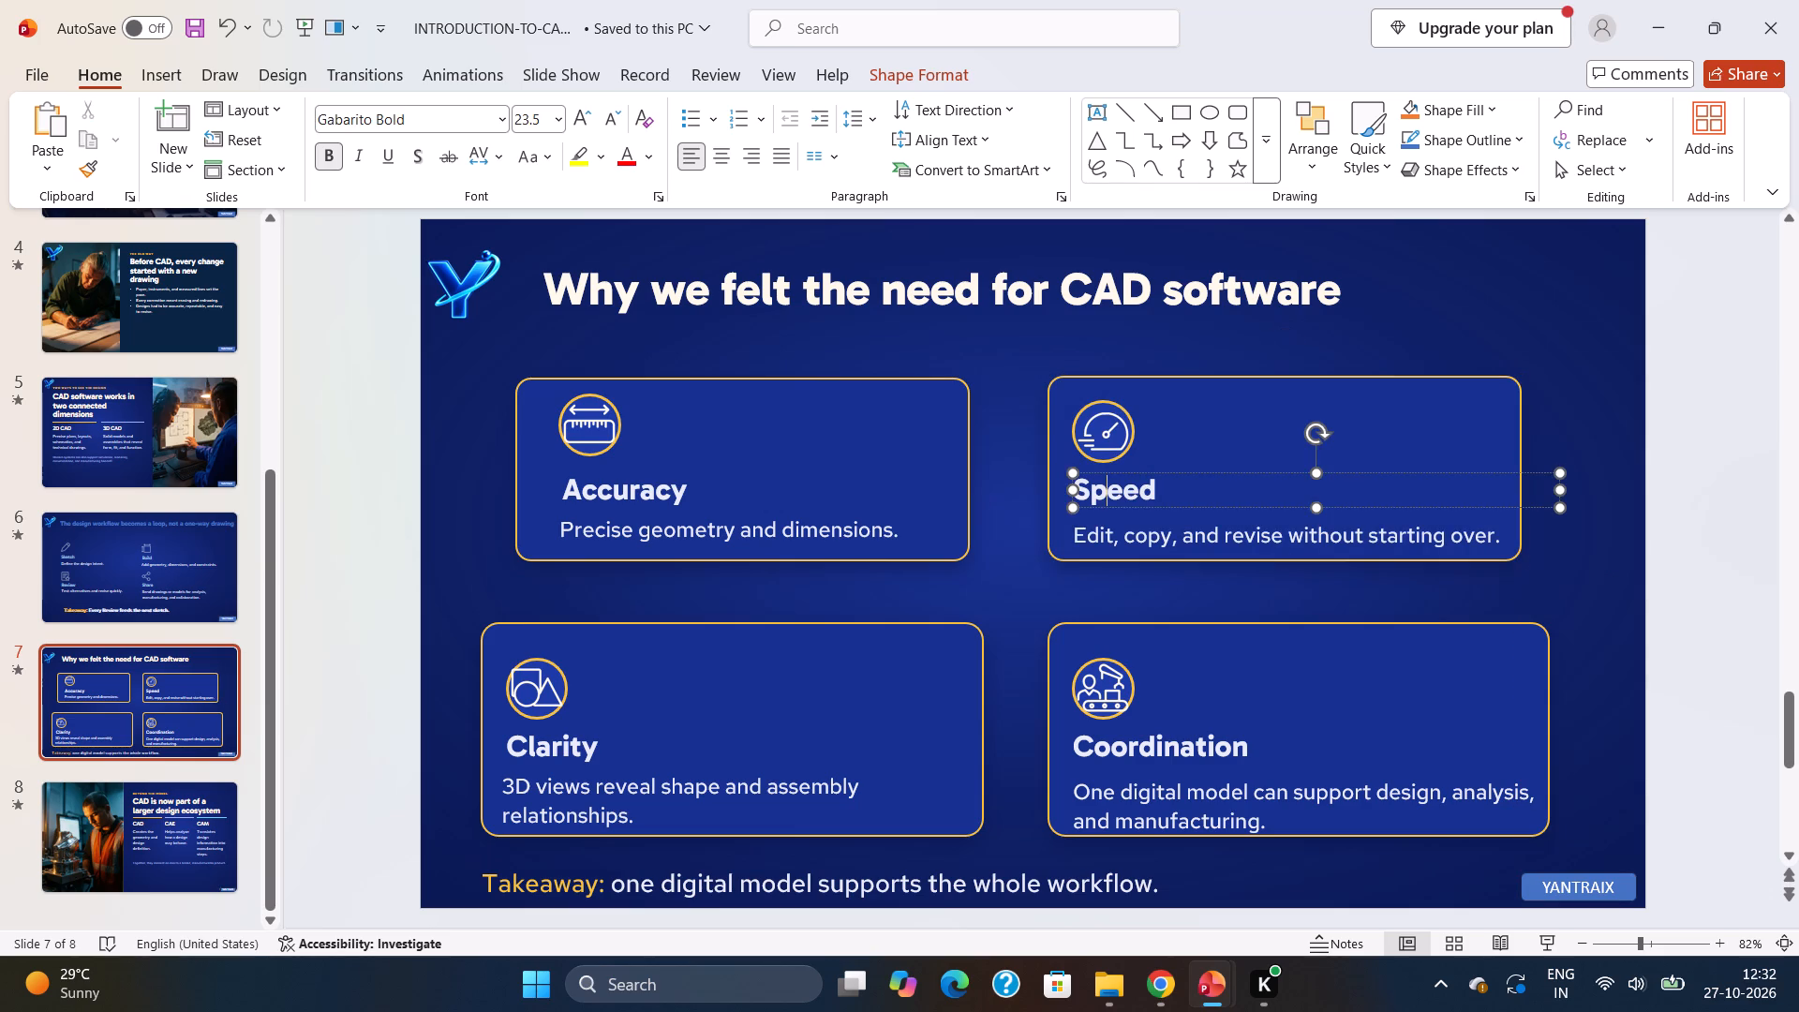
{"action": "left_click", "coordinate": [1129, 532]}
{"action": "left_click_drag", "start_coordinate": [1129, 523], "coordinate": [1127, 513]}
{"action": "double_click", "coordinate": [1133, 530]}
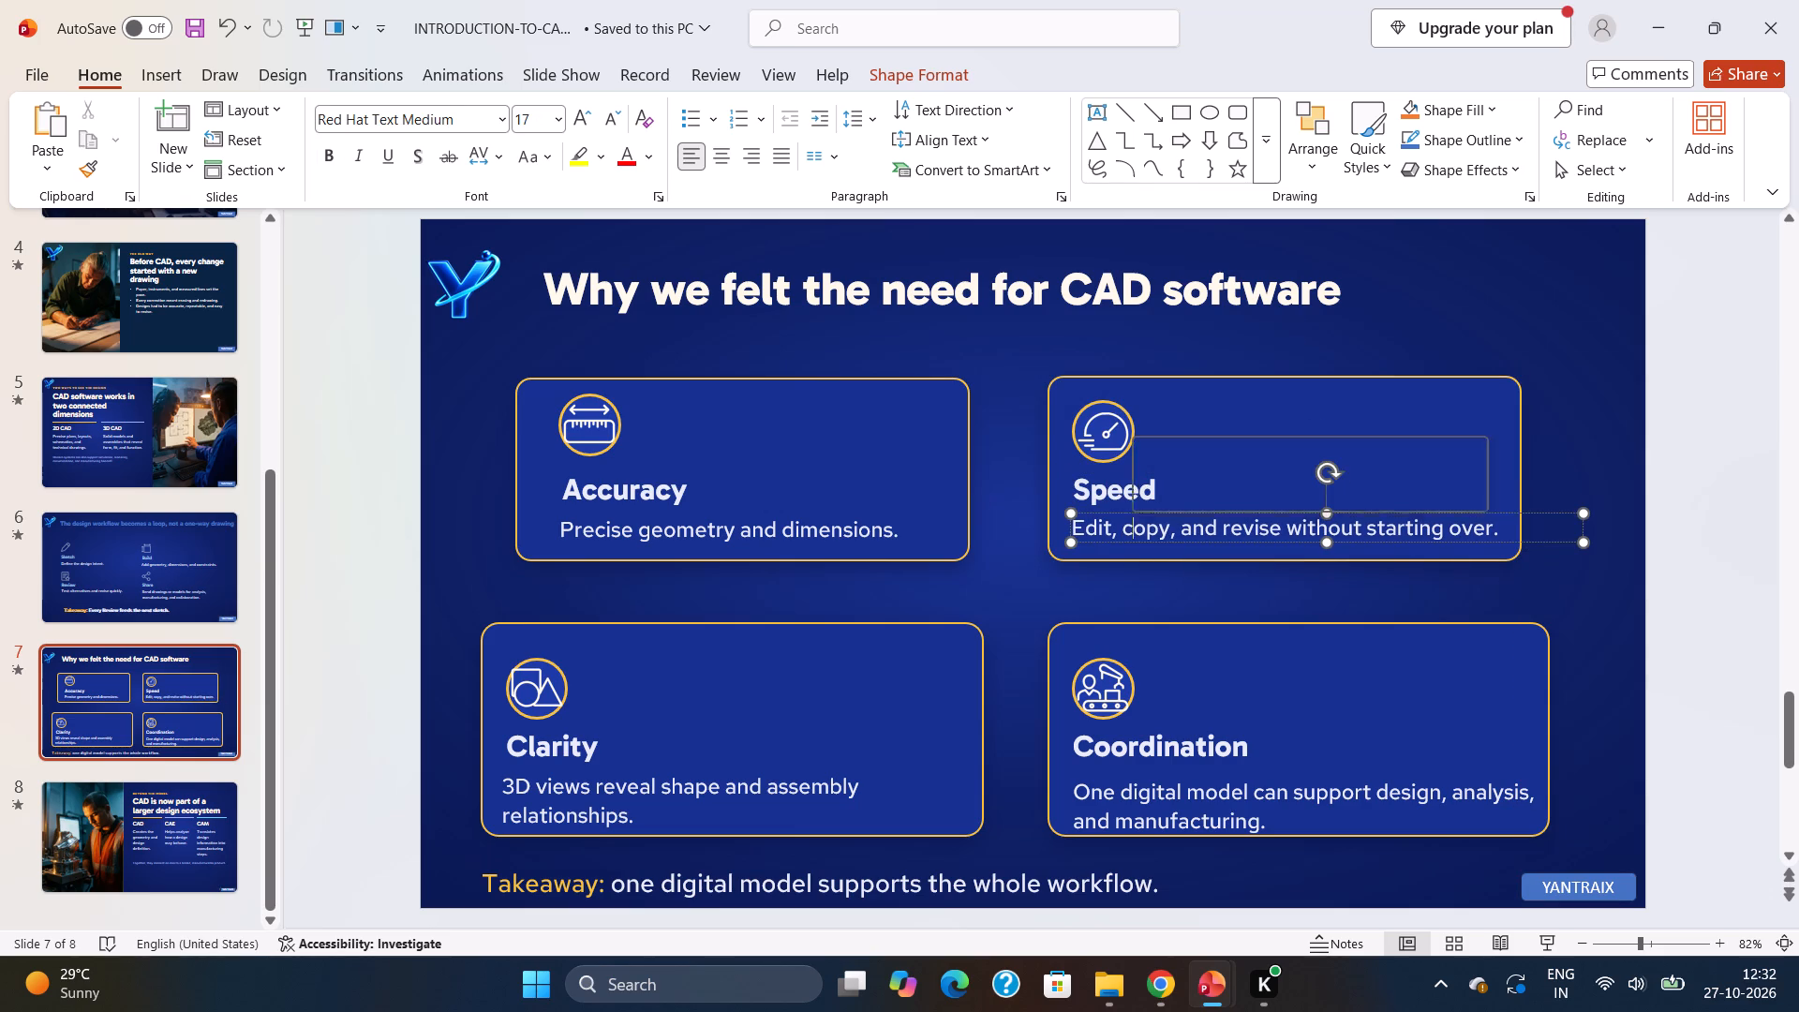
{"action": "double_click", "coordinate": [855, 532]}
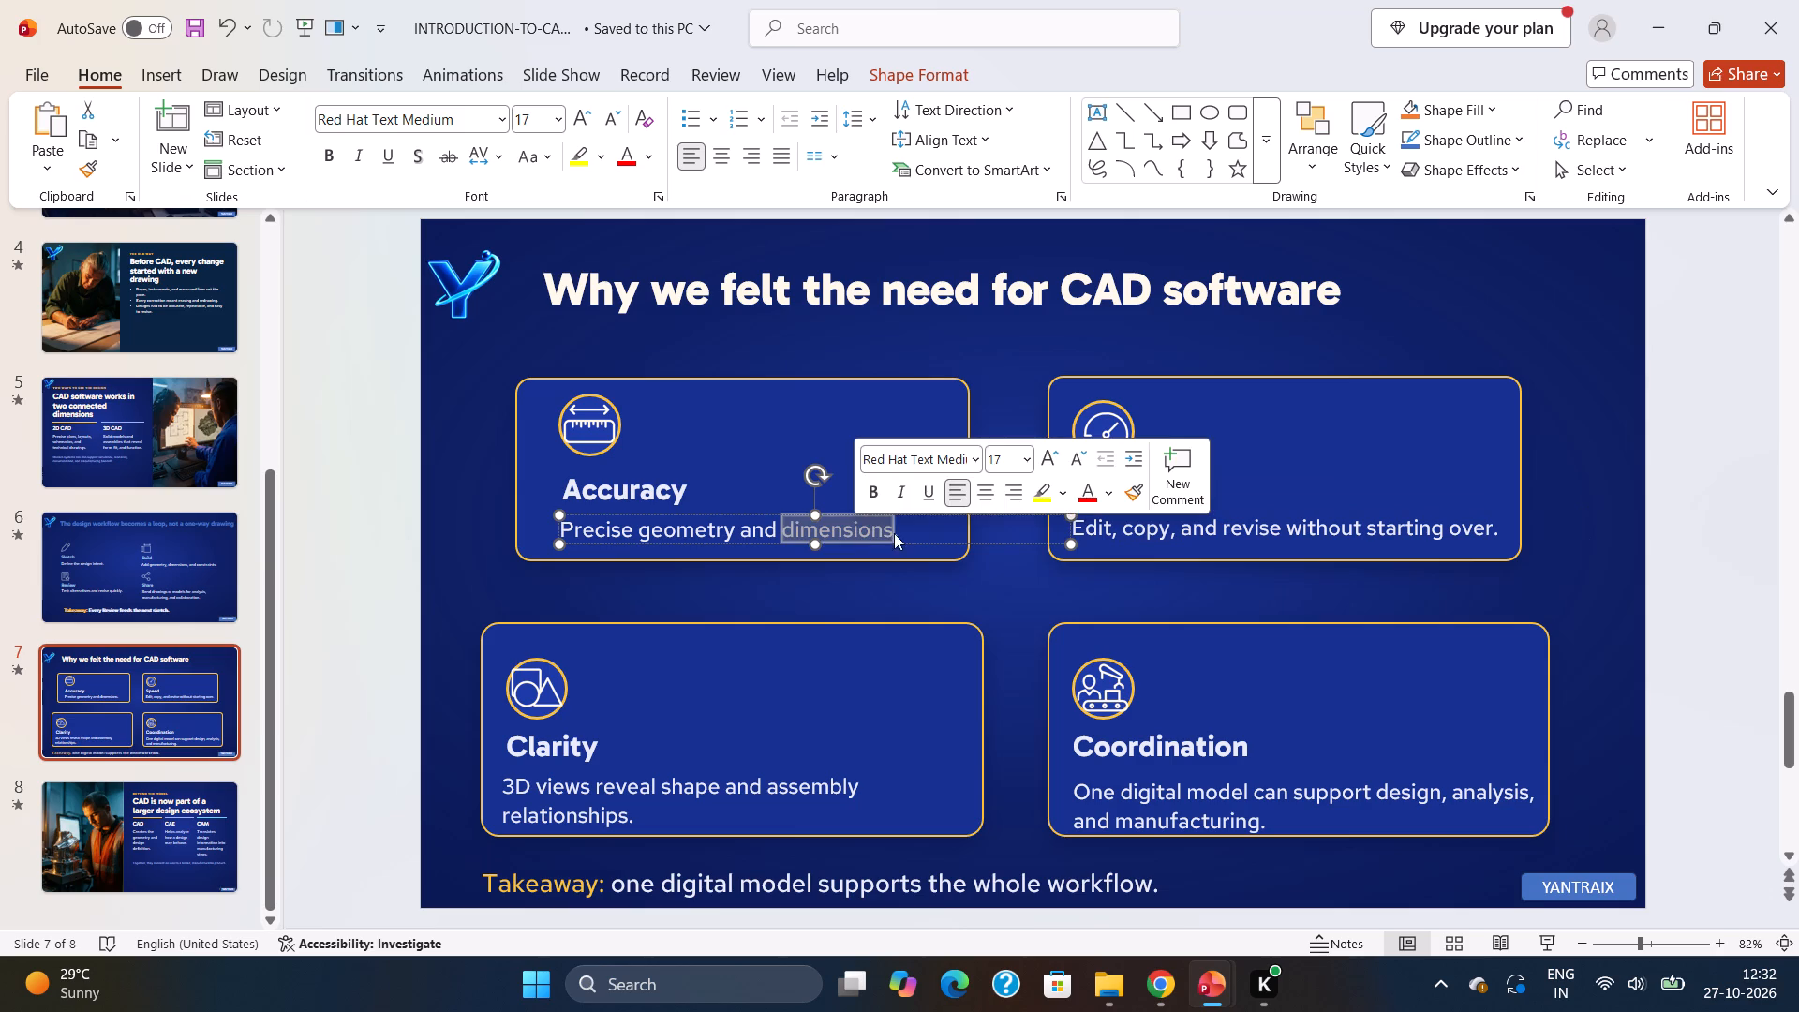
Shift the Clarity card right and narrow it from its right edge so it matches the Accuracy card's width and alignment.
{"action": "left_click", "coordinate": [737, 680]}
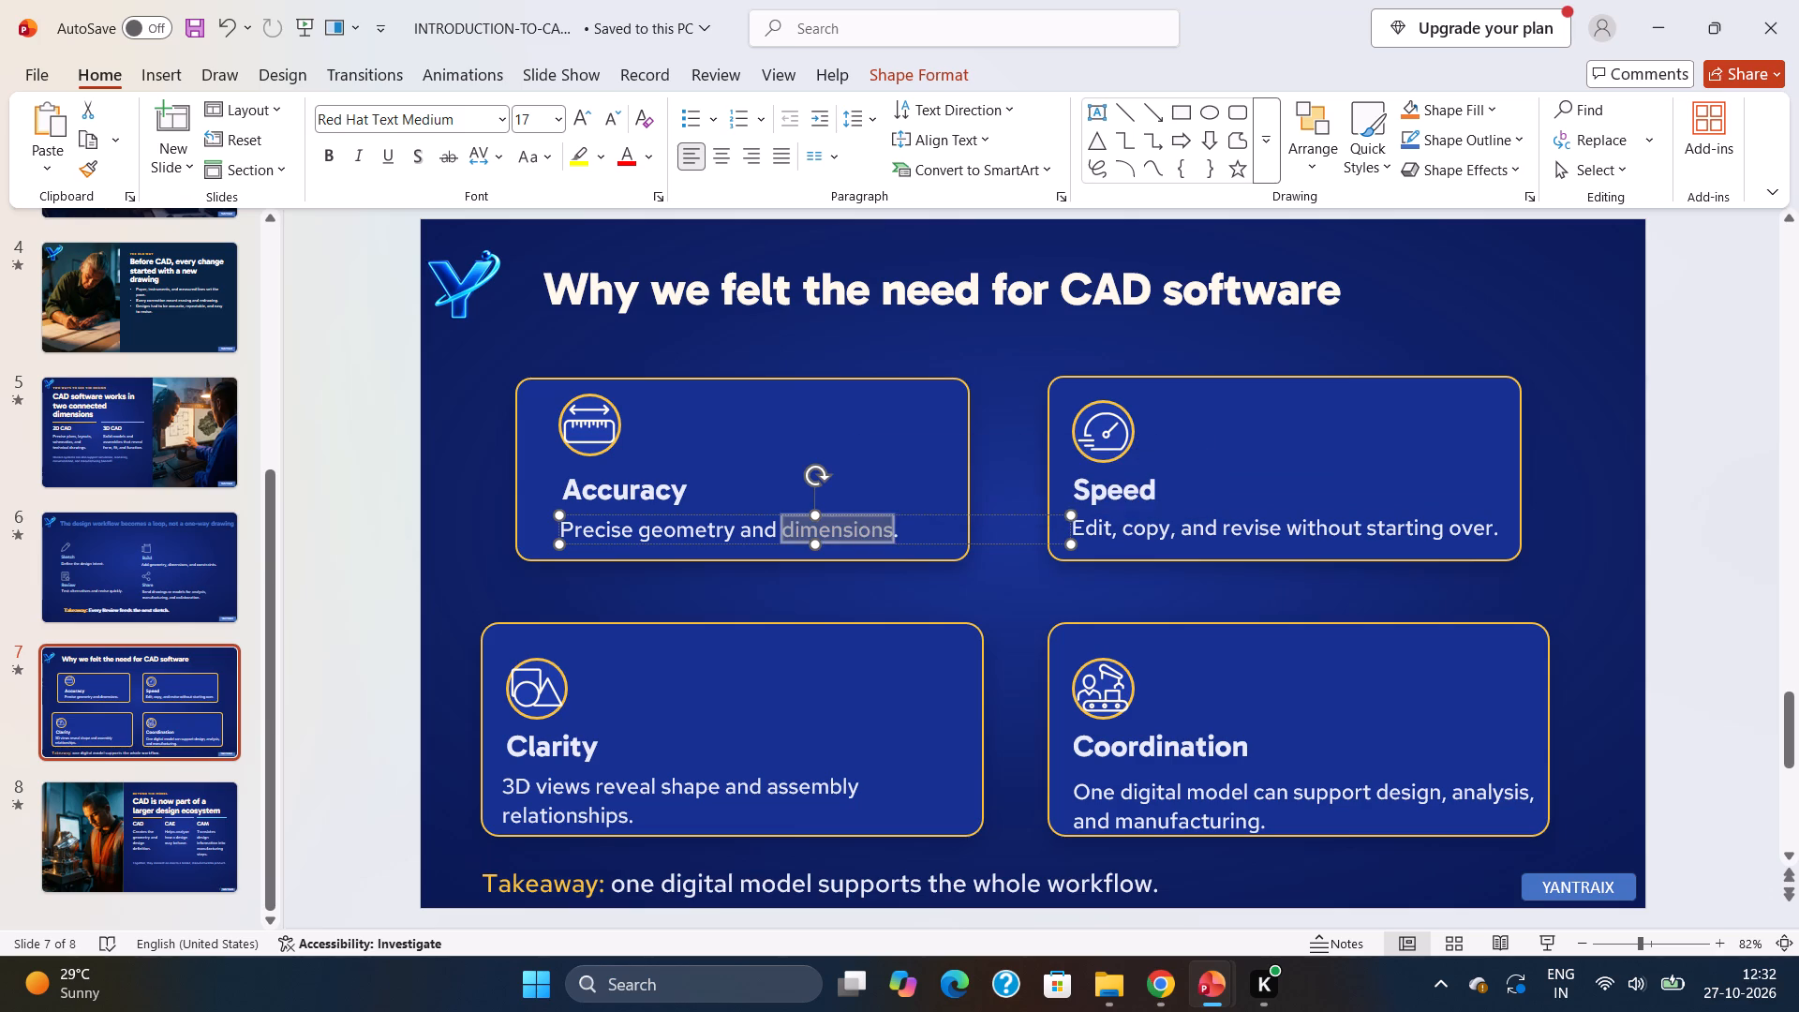
{"action": "left_click_drag", "start_coordinate": [878, 627], "coordinate": [893, 624]}
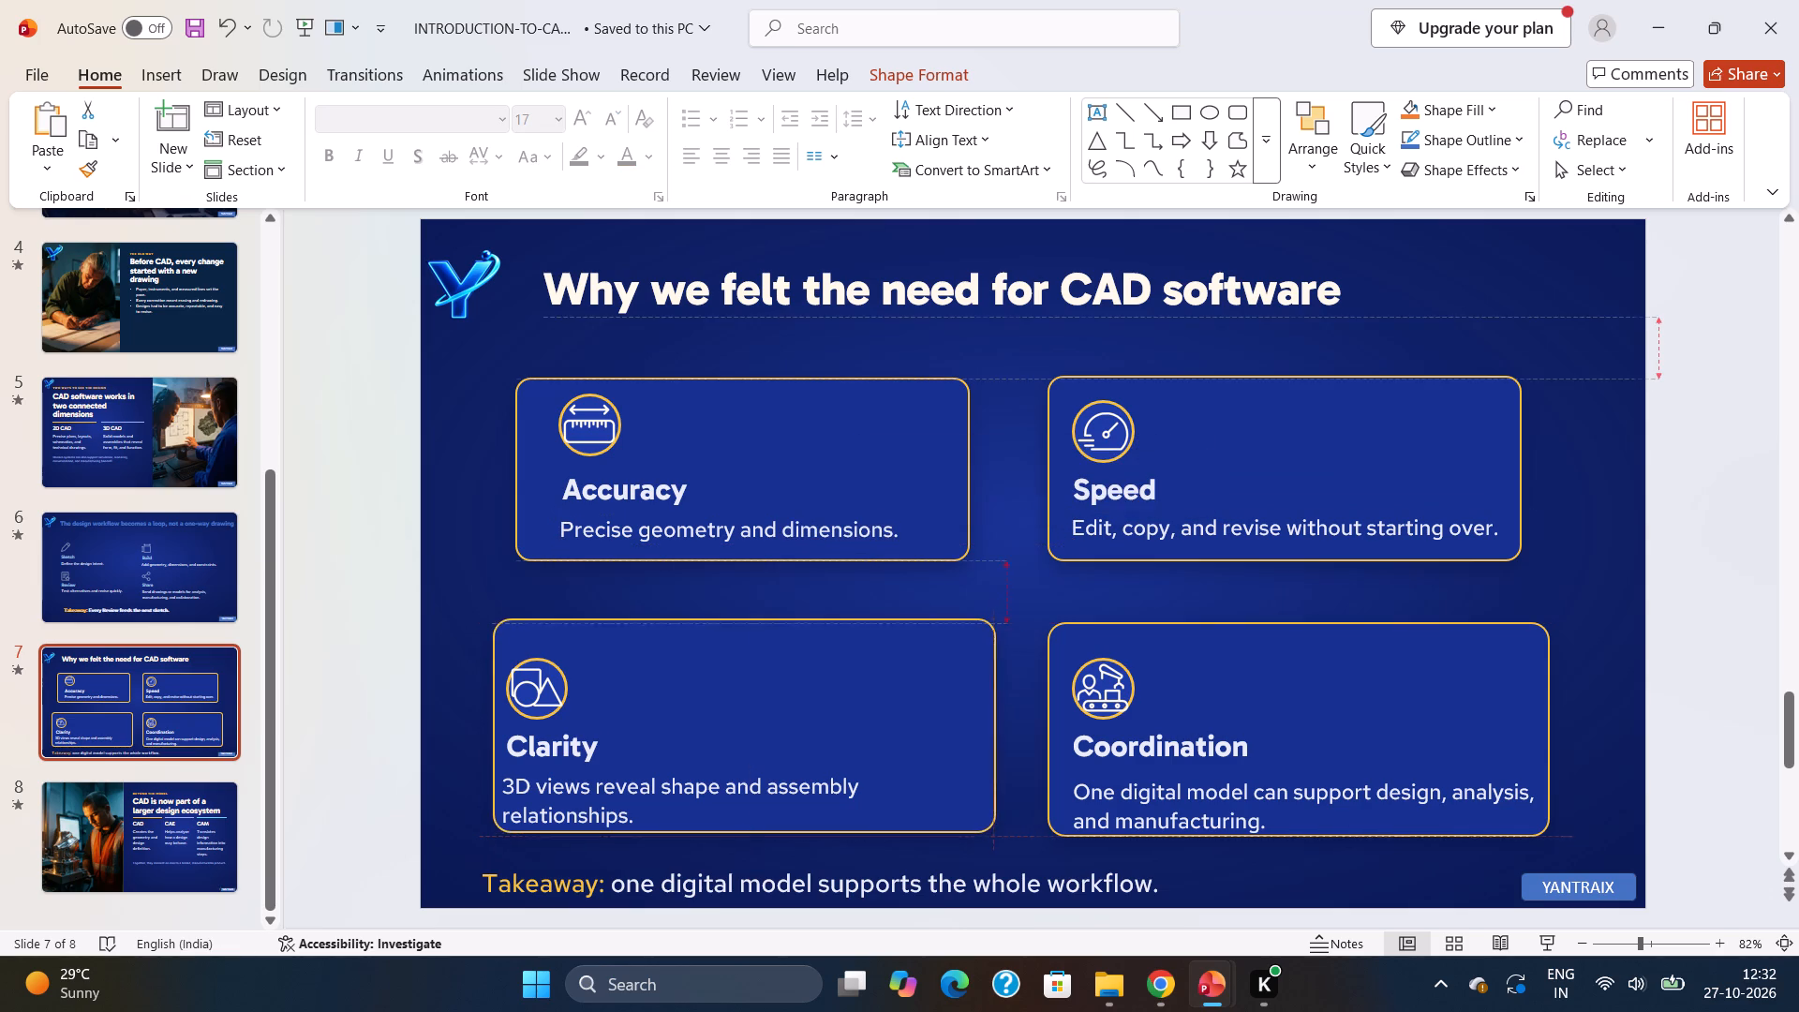
{"action": "left_click_drag", "start_coordinate": [893, 624], "coordinate": [912, 622]}
{"action": "left_click_drag", "start_coordinate": [1021, 727], "coordinate": [963, 716]}
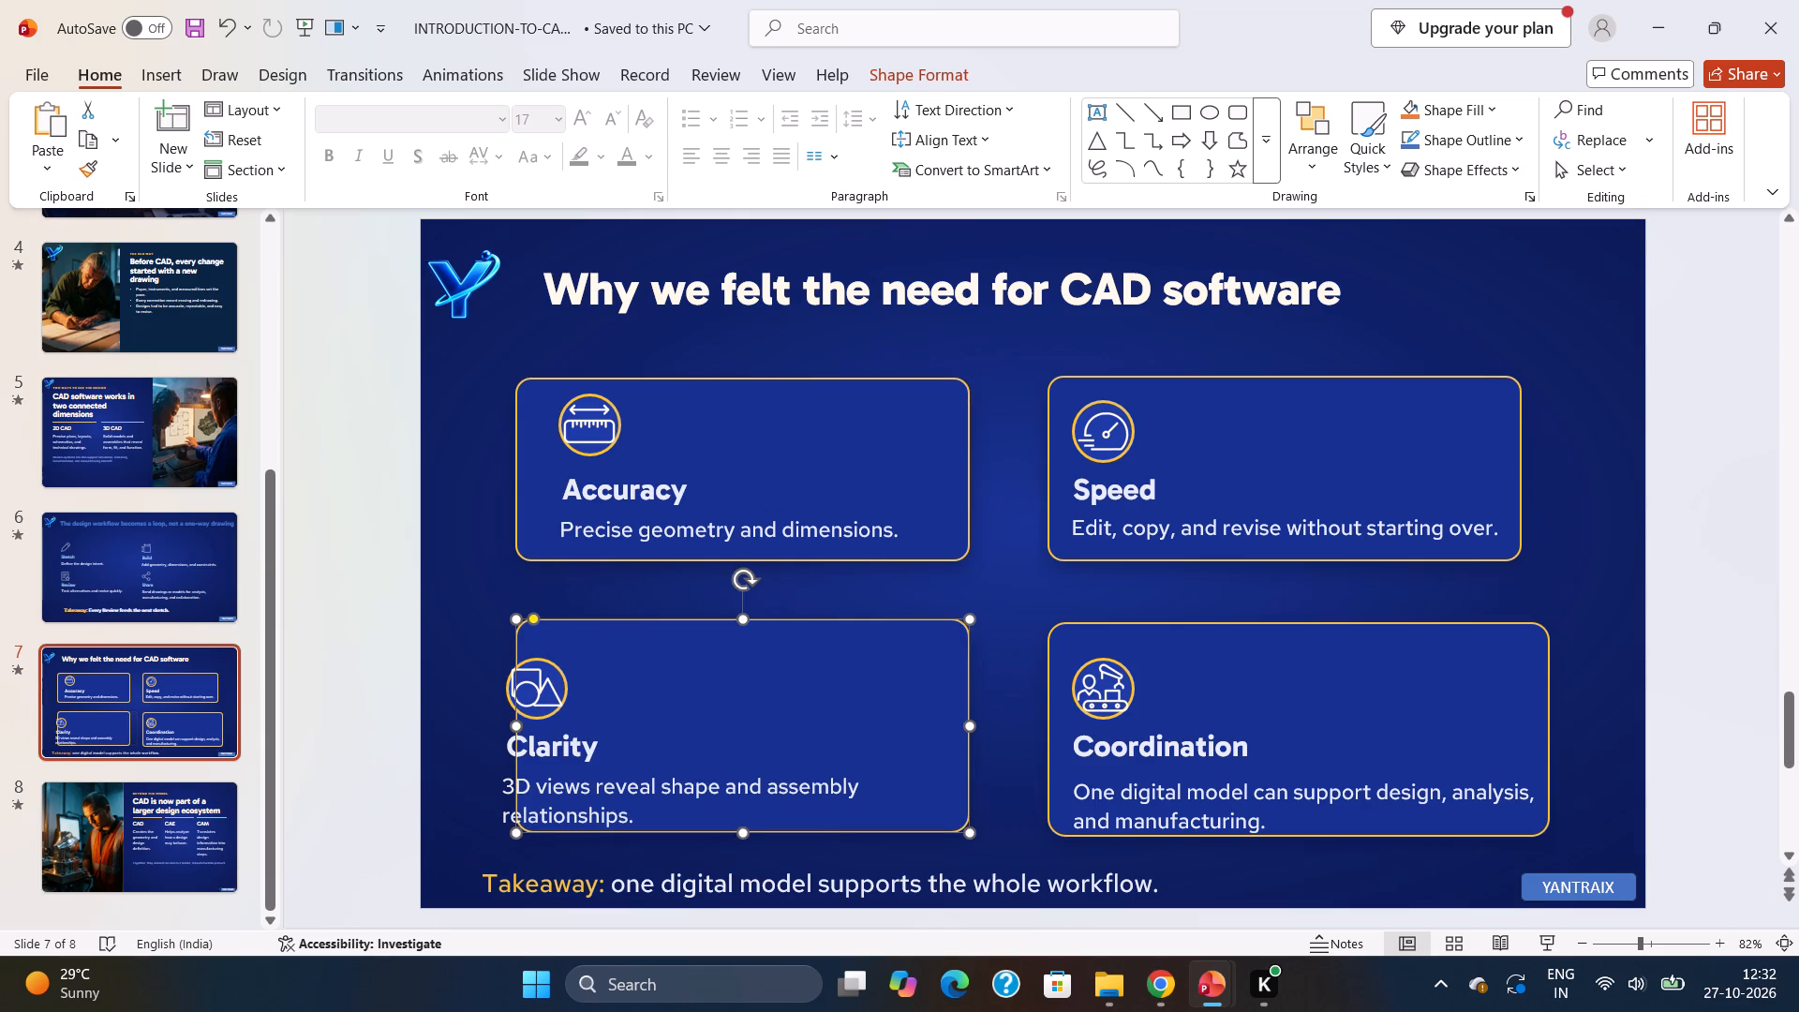
Move the Clarity icon and its ring right inside the card, in line below the Accuracy icon.
{"action": "left_click", "coordinate": [548, 696]}
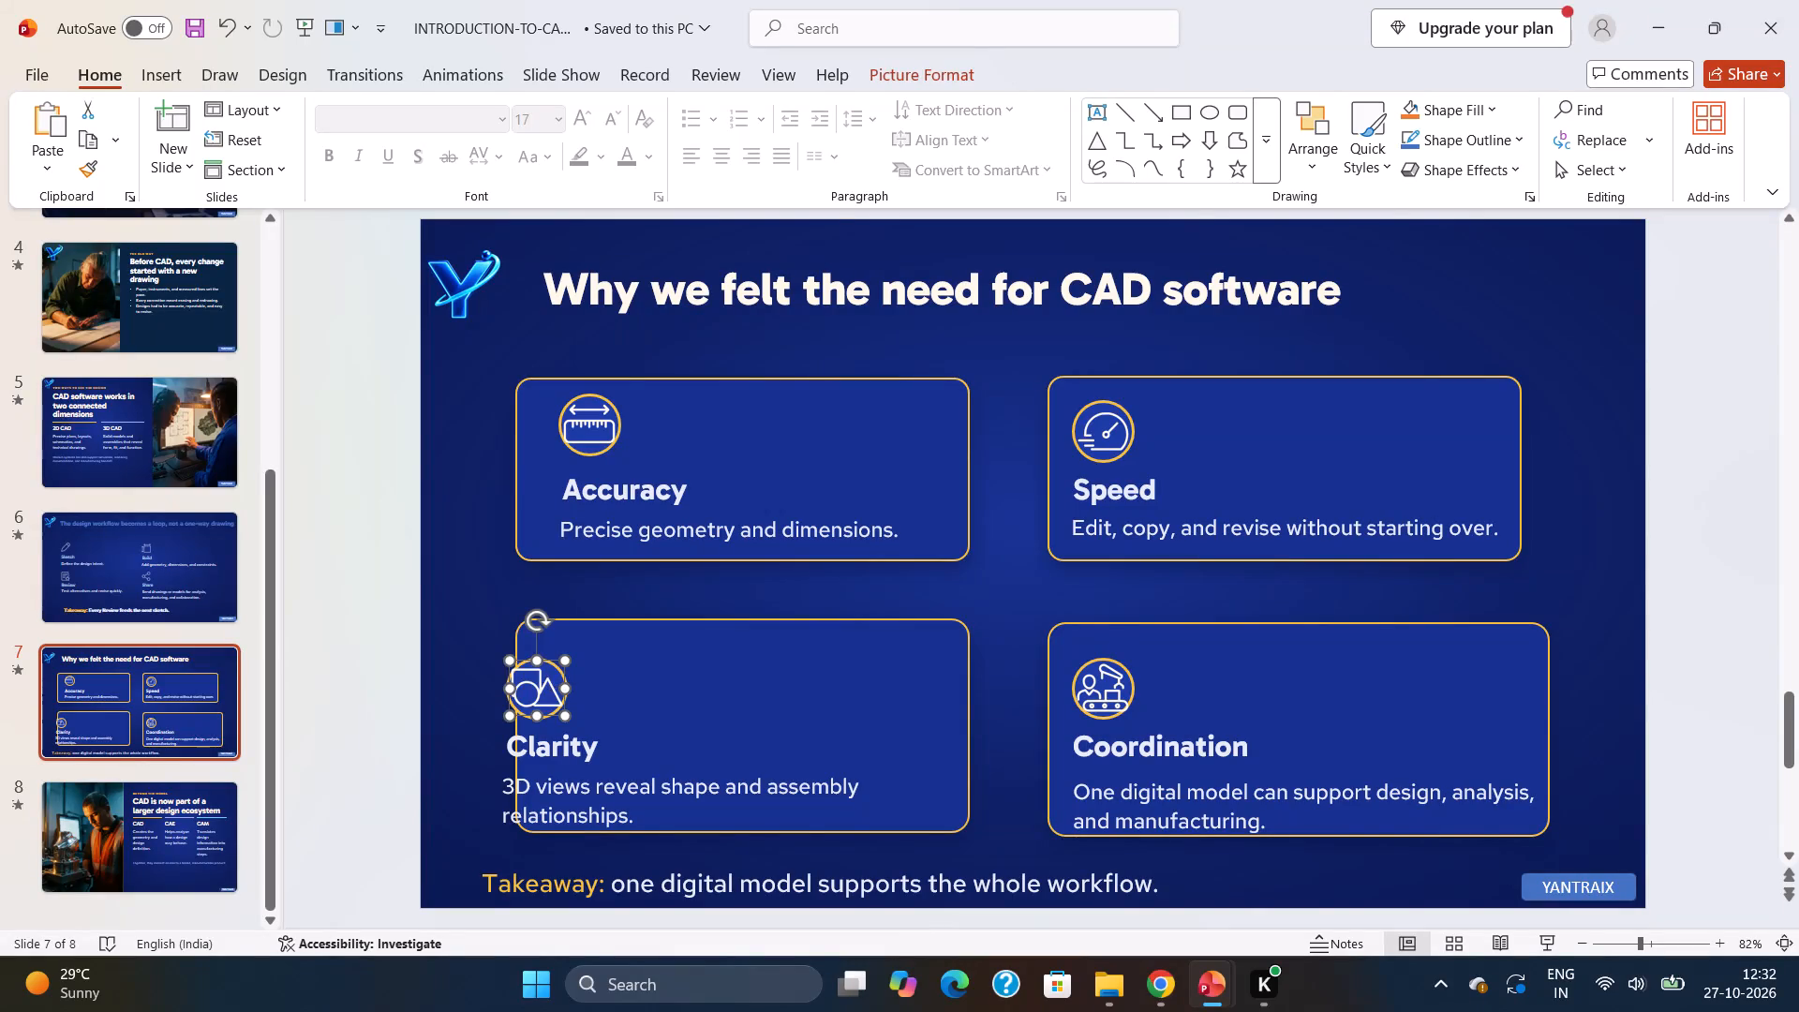
{"action": "left_click_drag", "start_coordinate": [551, 665], "coordinate": [602, 662]}
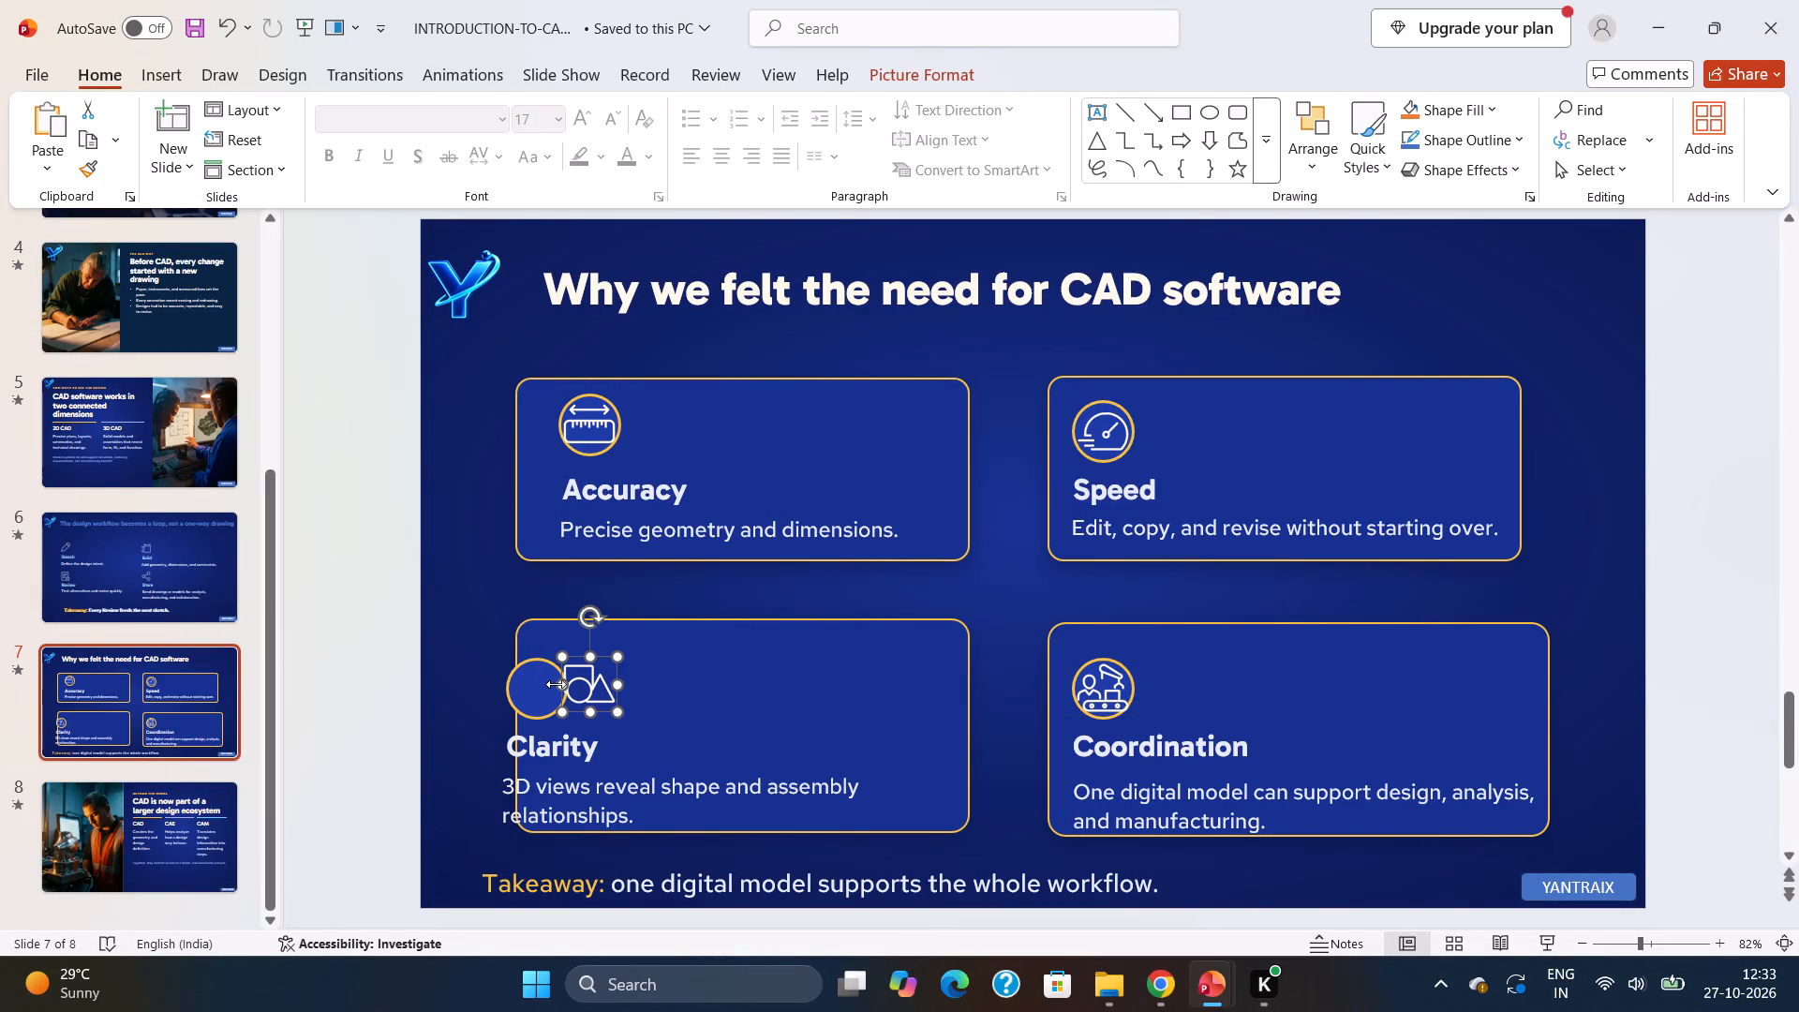
{"action": "left_click", "coordinate": [533, 689]}
{"action": "left_click_drag", "start_coordinate": [539, 682], "coordinate": [592, 677]}
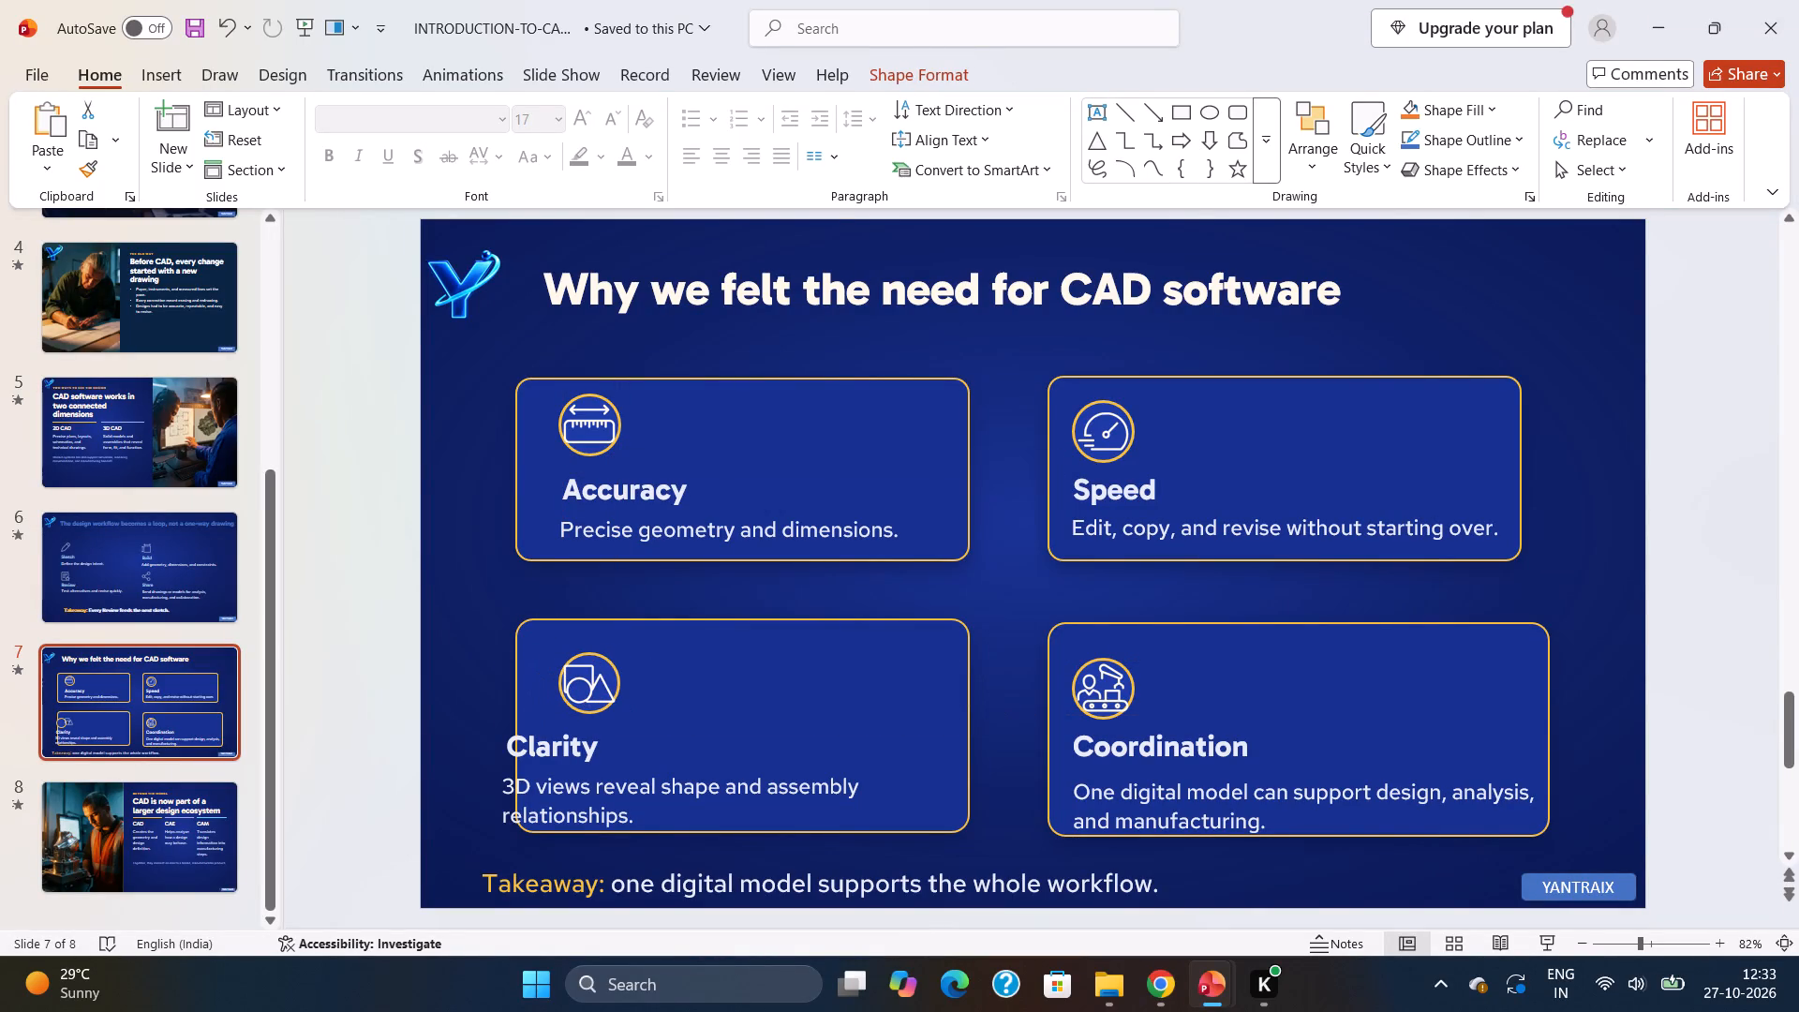
{"action": "left_click_drag", "start_coordinate": [592, 677], "coordinate": [590, 681]}
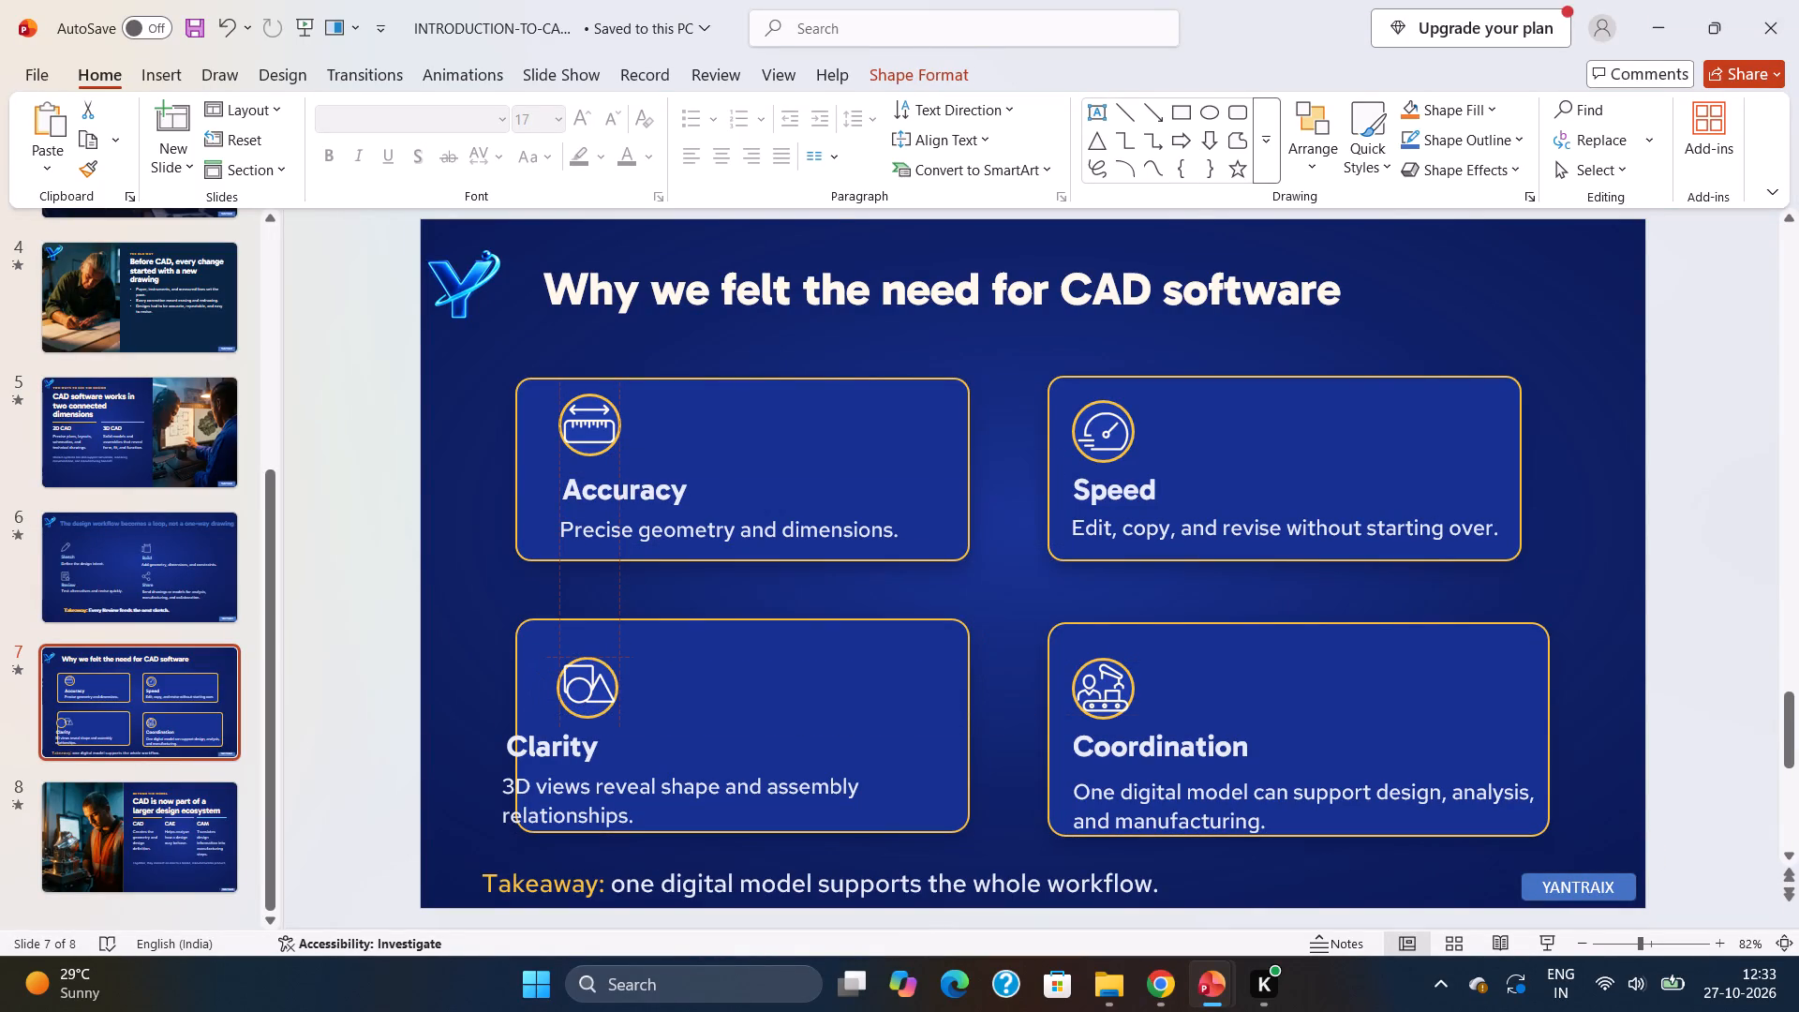
{"action": "left_click_drag", "start_coordinate": [590, 681], "coordinate": [590, 679]}
{"action": "left_click", "coordinate": [748, 704]}
Move the Clarity heading and its two-line description right so both start in line under the Clarity icon.
{"action": "left_click", "coordinate": [569, 740]}
{"action": "left_click_drag", "start_coordinate": [571, 731], "coordinate": [626, 728]}
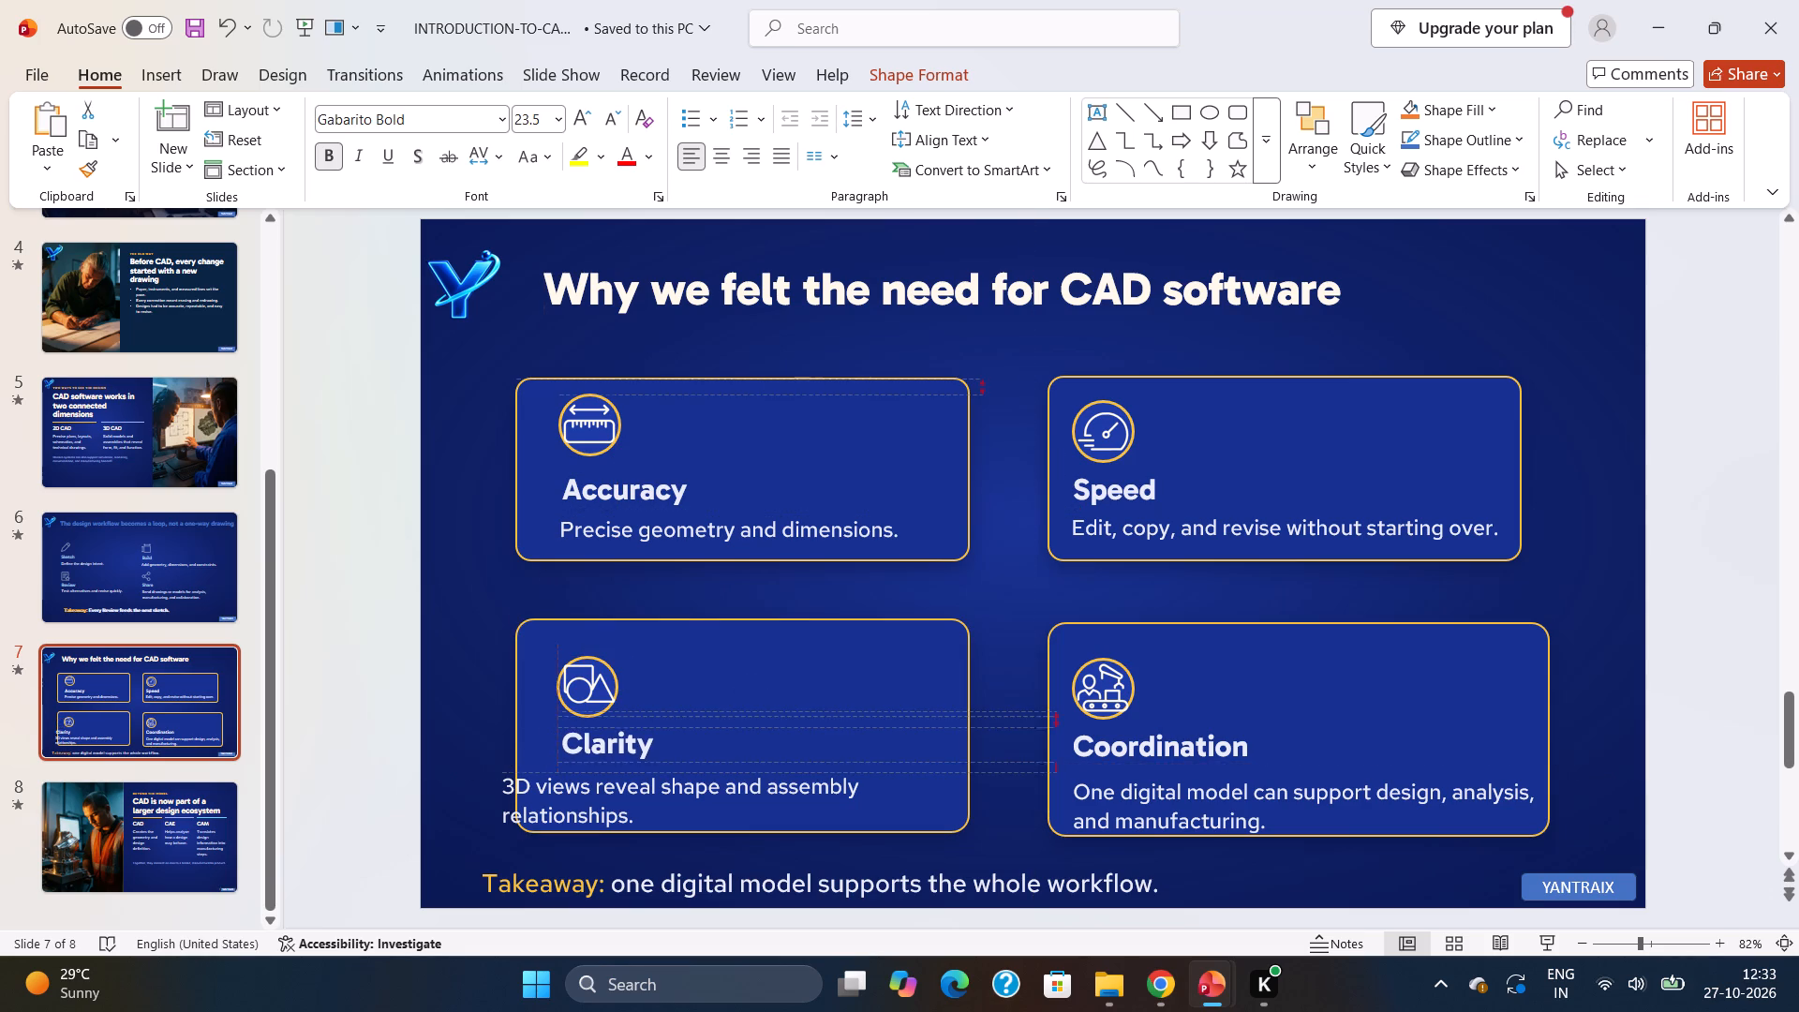
{"action": "left_click_drag", "start_coordinate": [626, 728], "coordinate": [624, 729]}
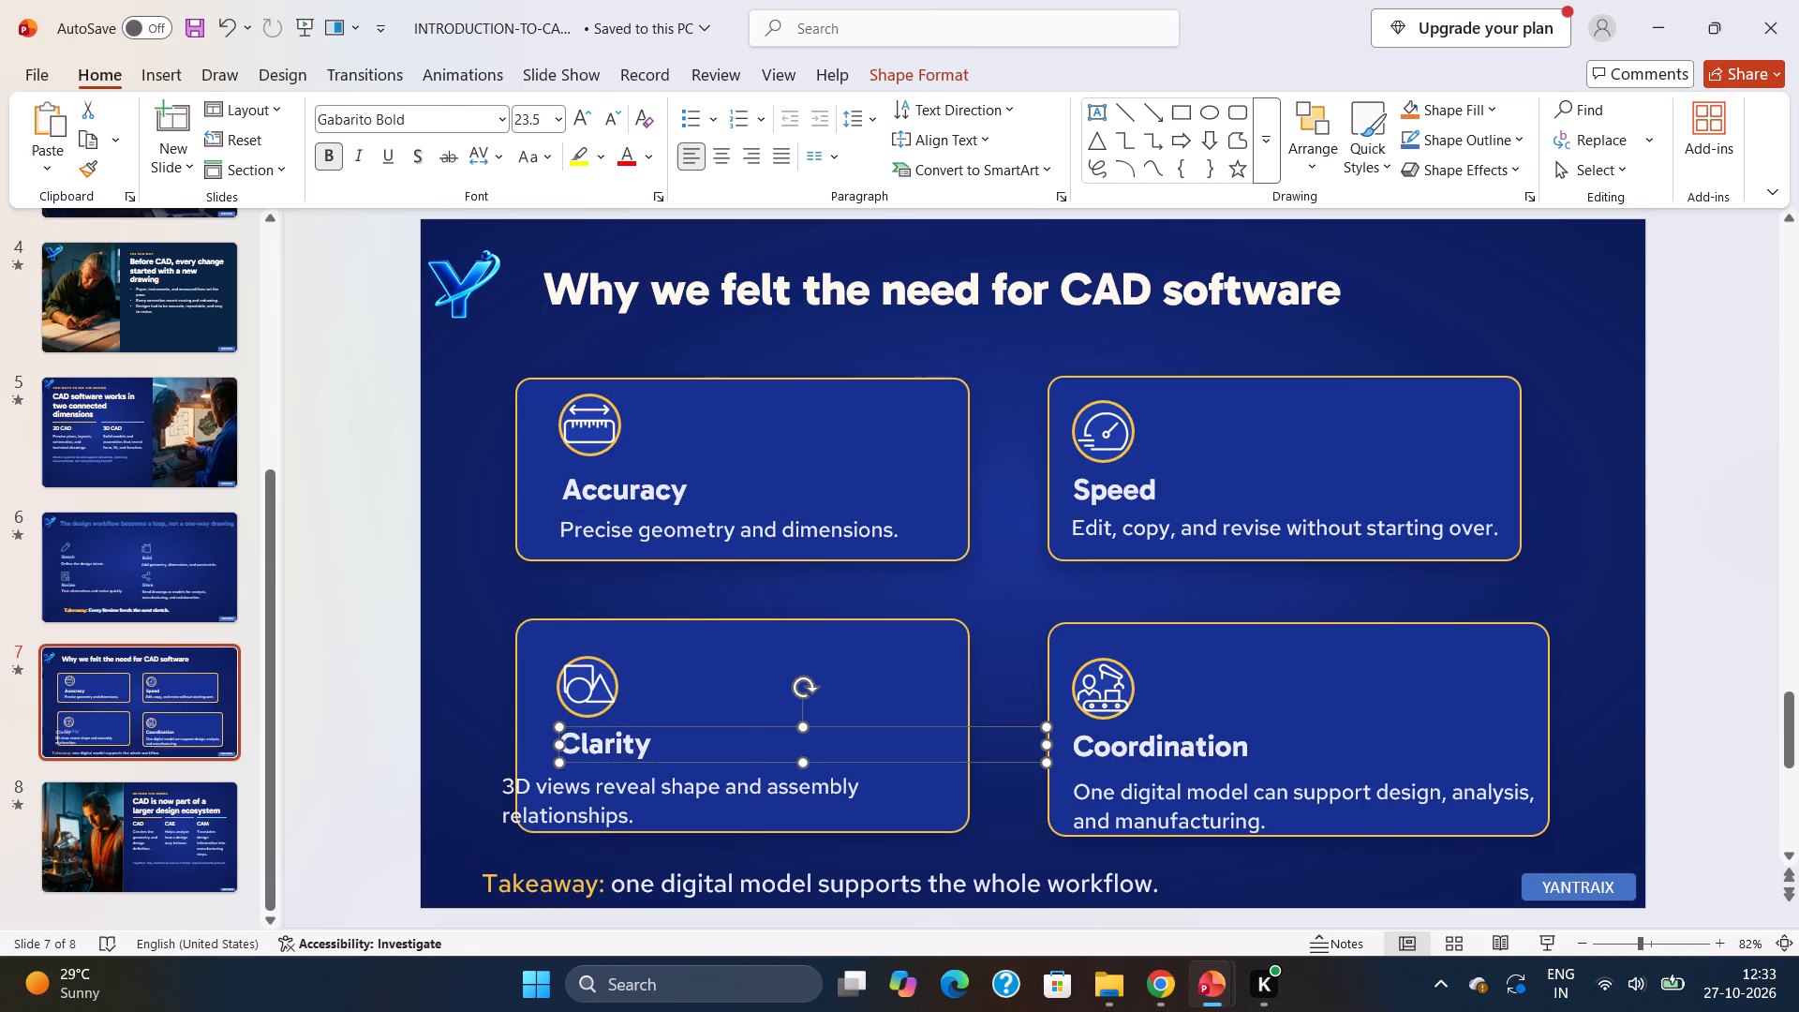
{"action": "left_click", "coordinate": [605, 785]}
{"action": "left_click_drag", "start_coordinate": [623, 776], "coordinate": [640, 768]}
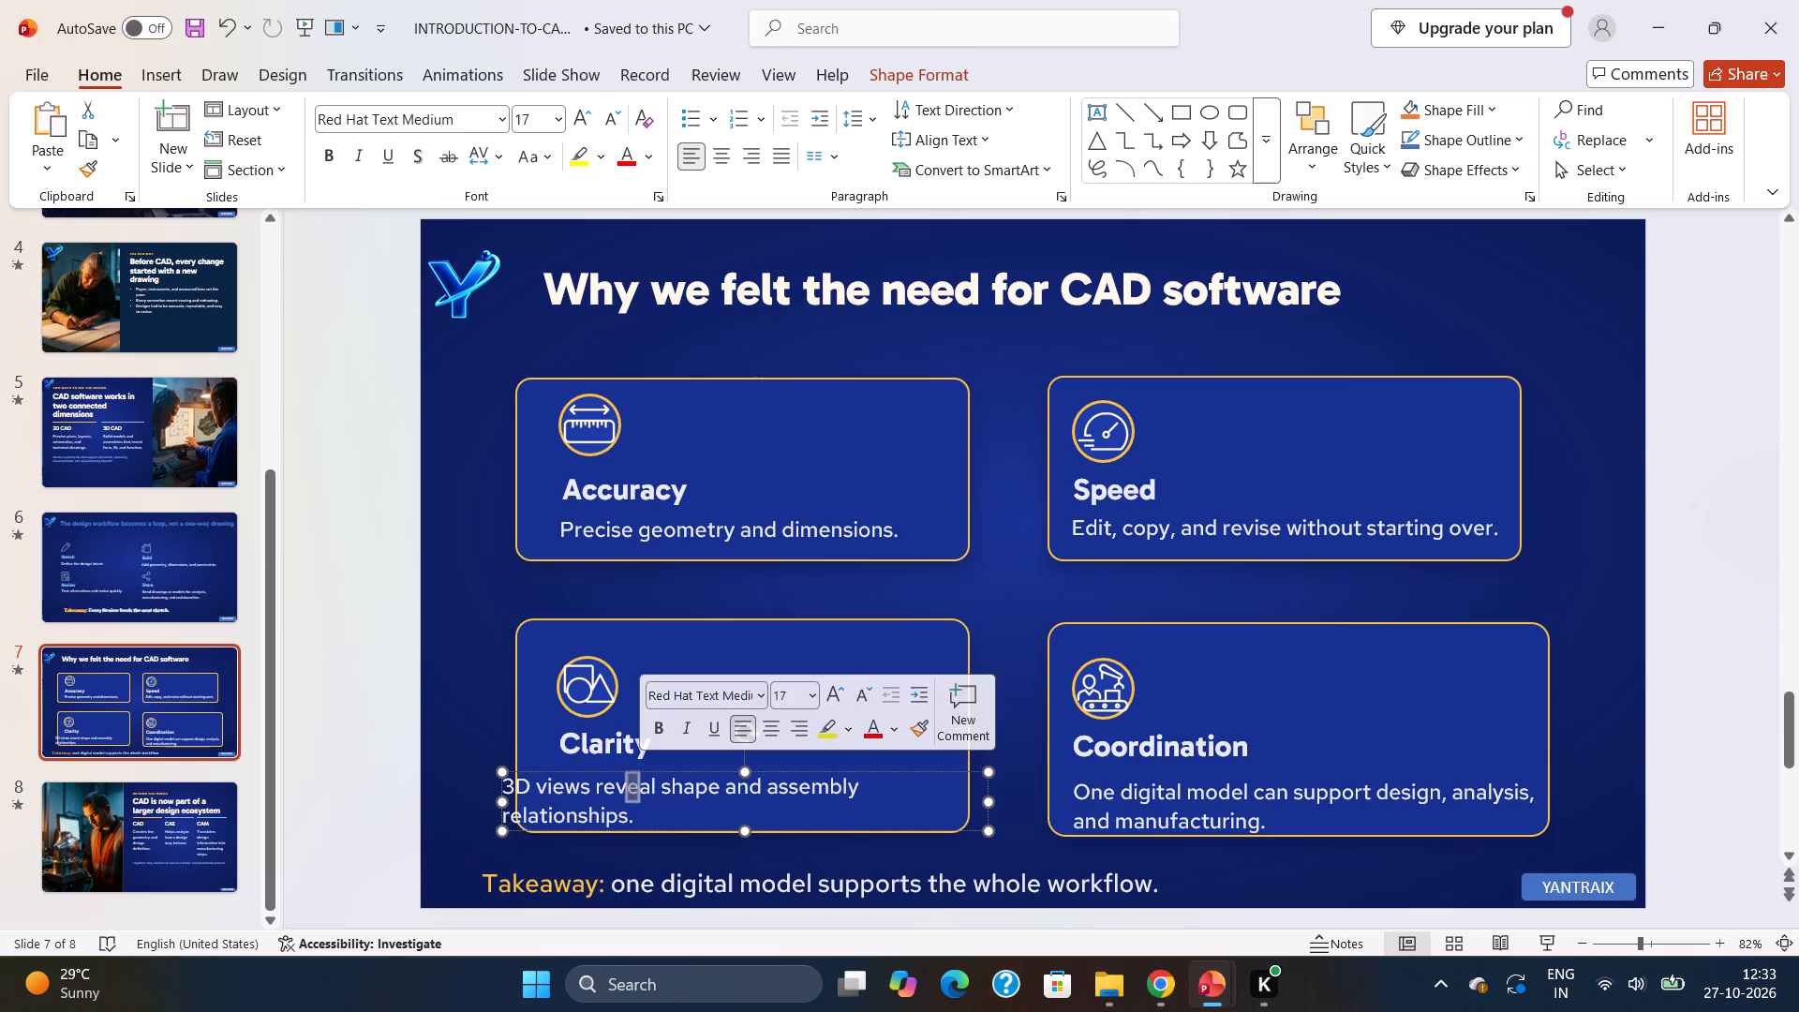
{"action": "left_click_drag", "start_coordinate": [599, 774], "coordinate": [659, 766]}
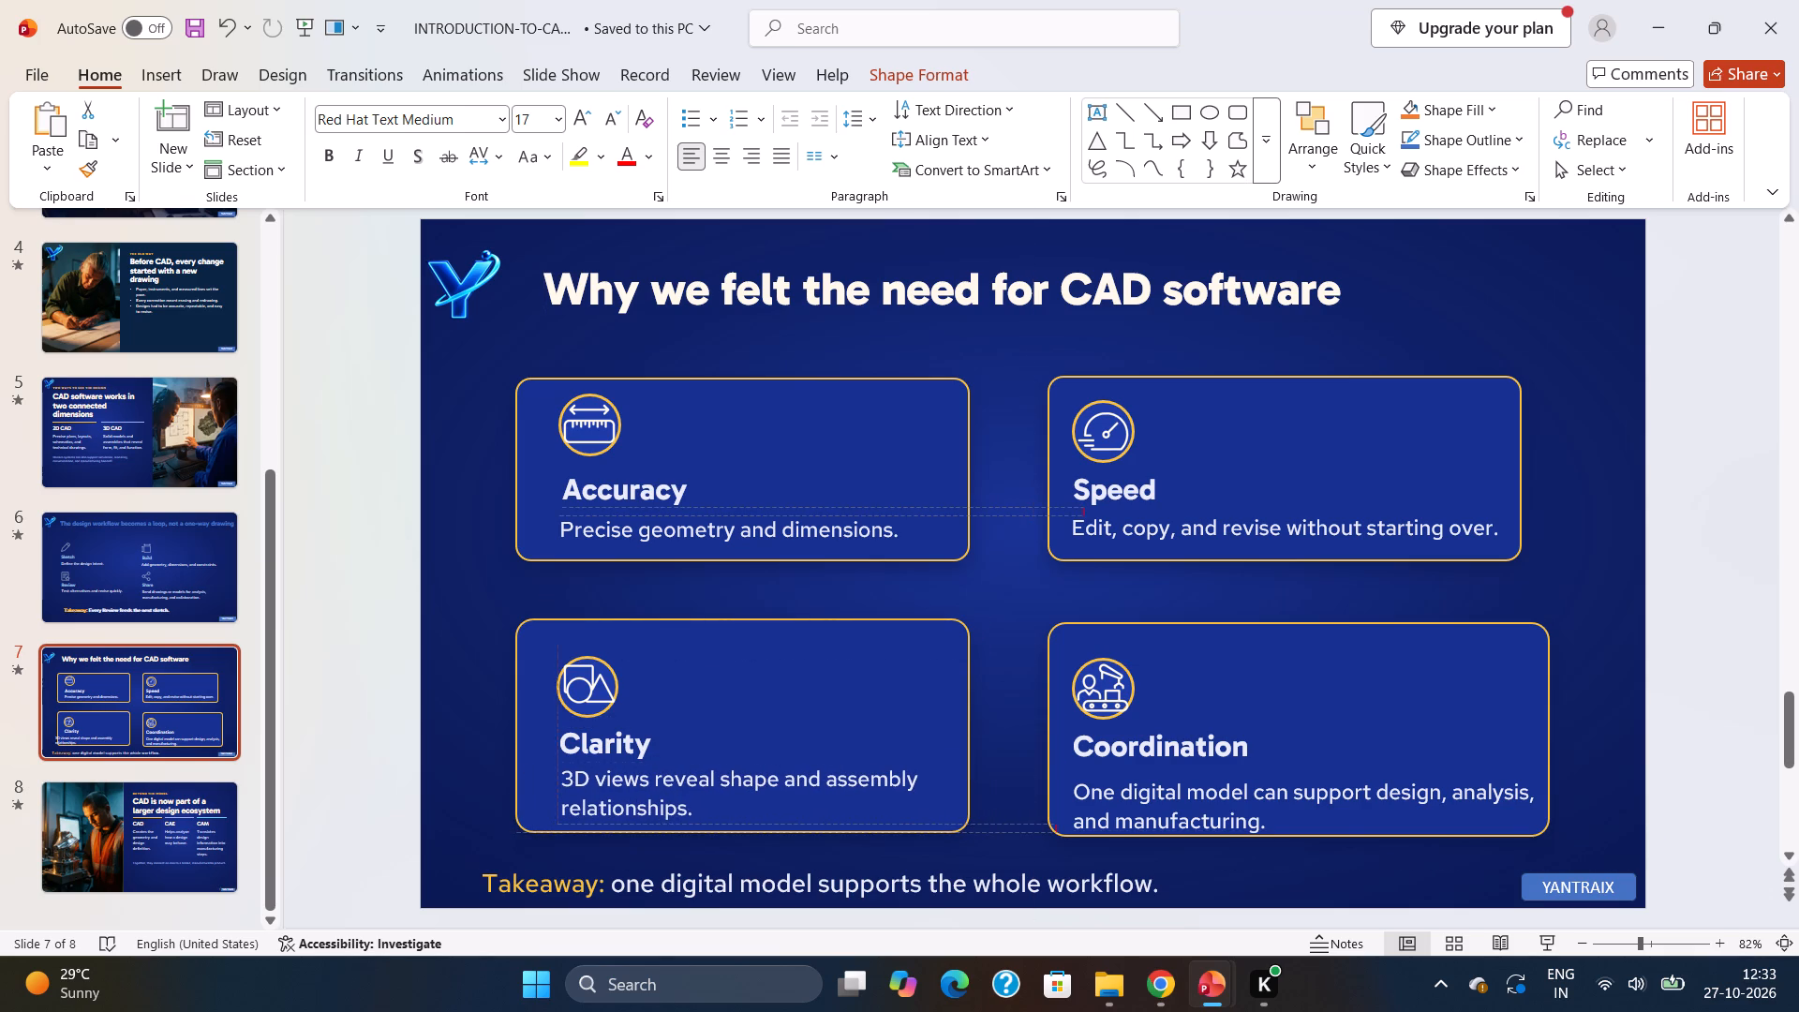
{"action": "left_click_drag", "start_coordinate": [659, 766], "coordinate": [655, 766]}
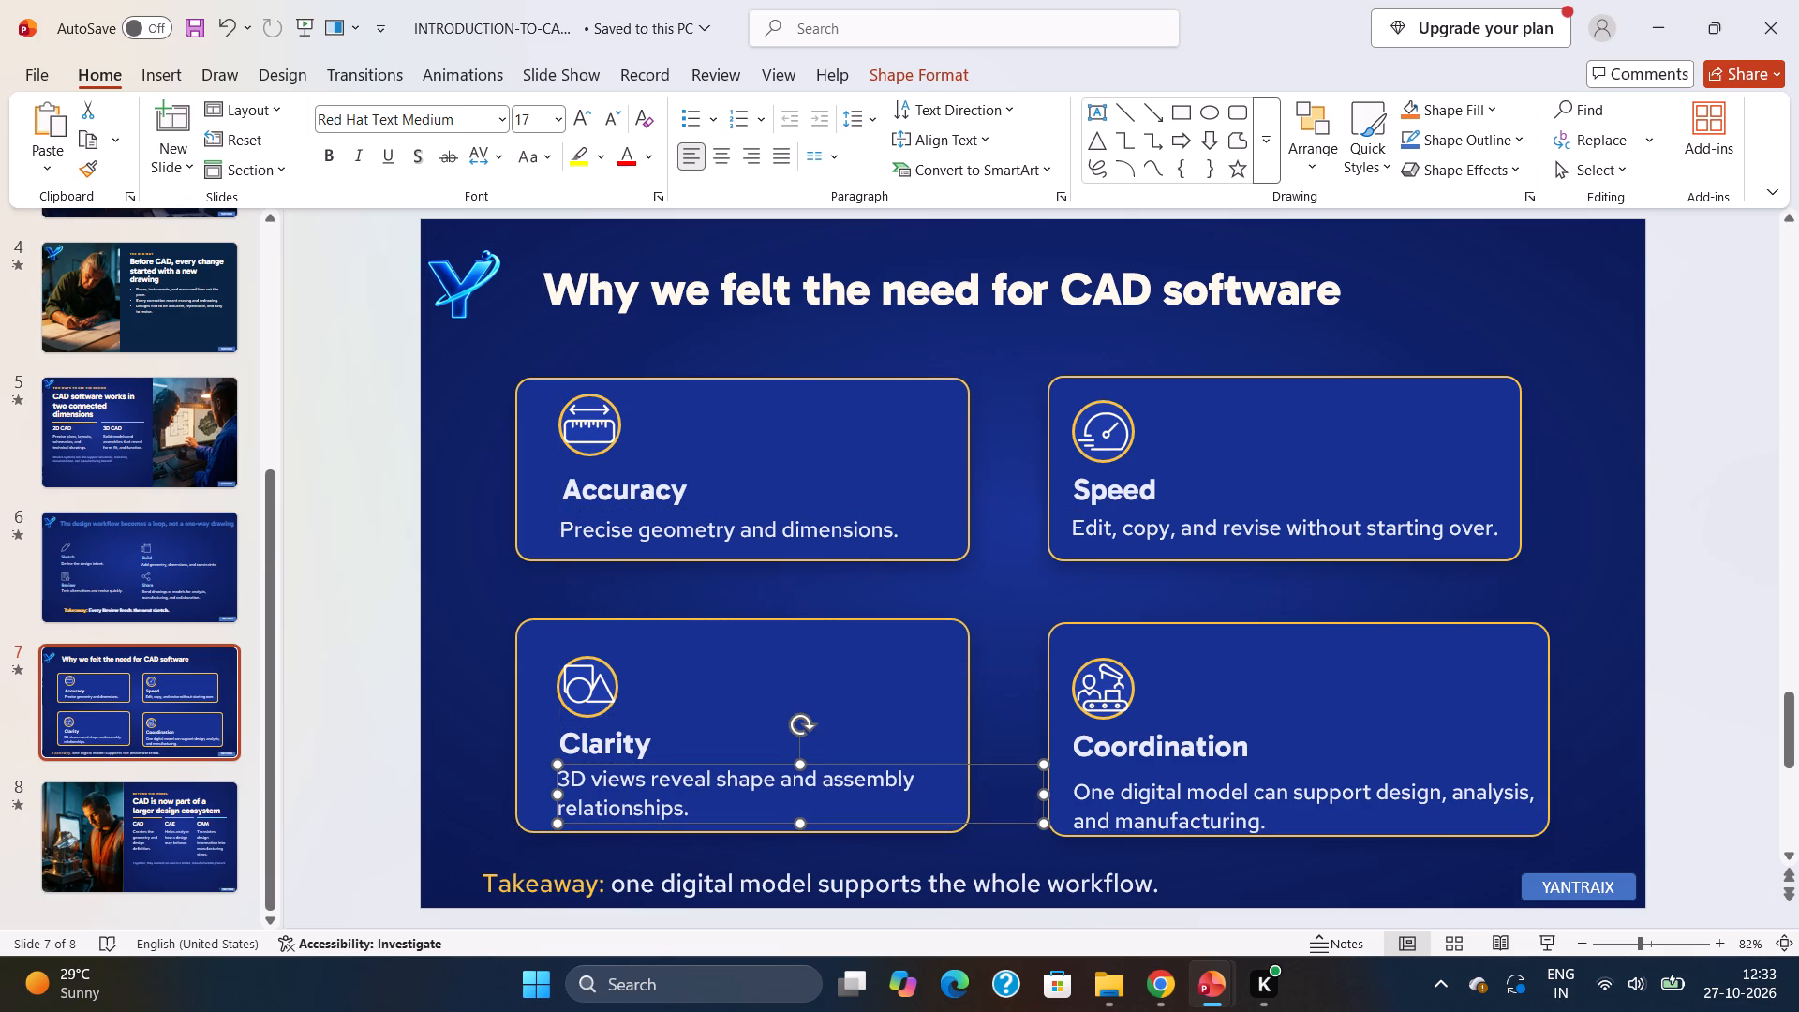
Move the Coordination description up closer to its heading and narrow its text box from the right edge.
{"action": "left_click", "coordinate": [1119, 740]}
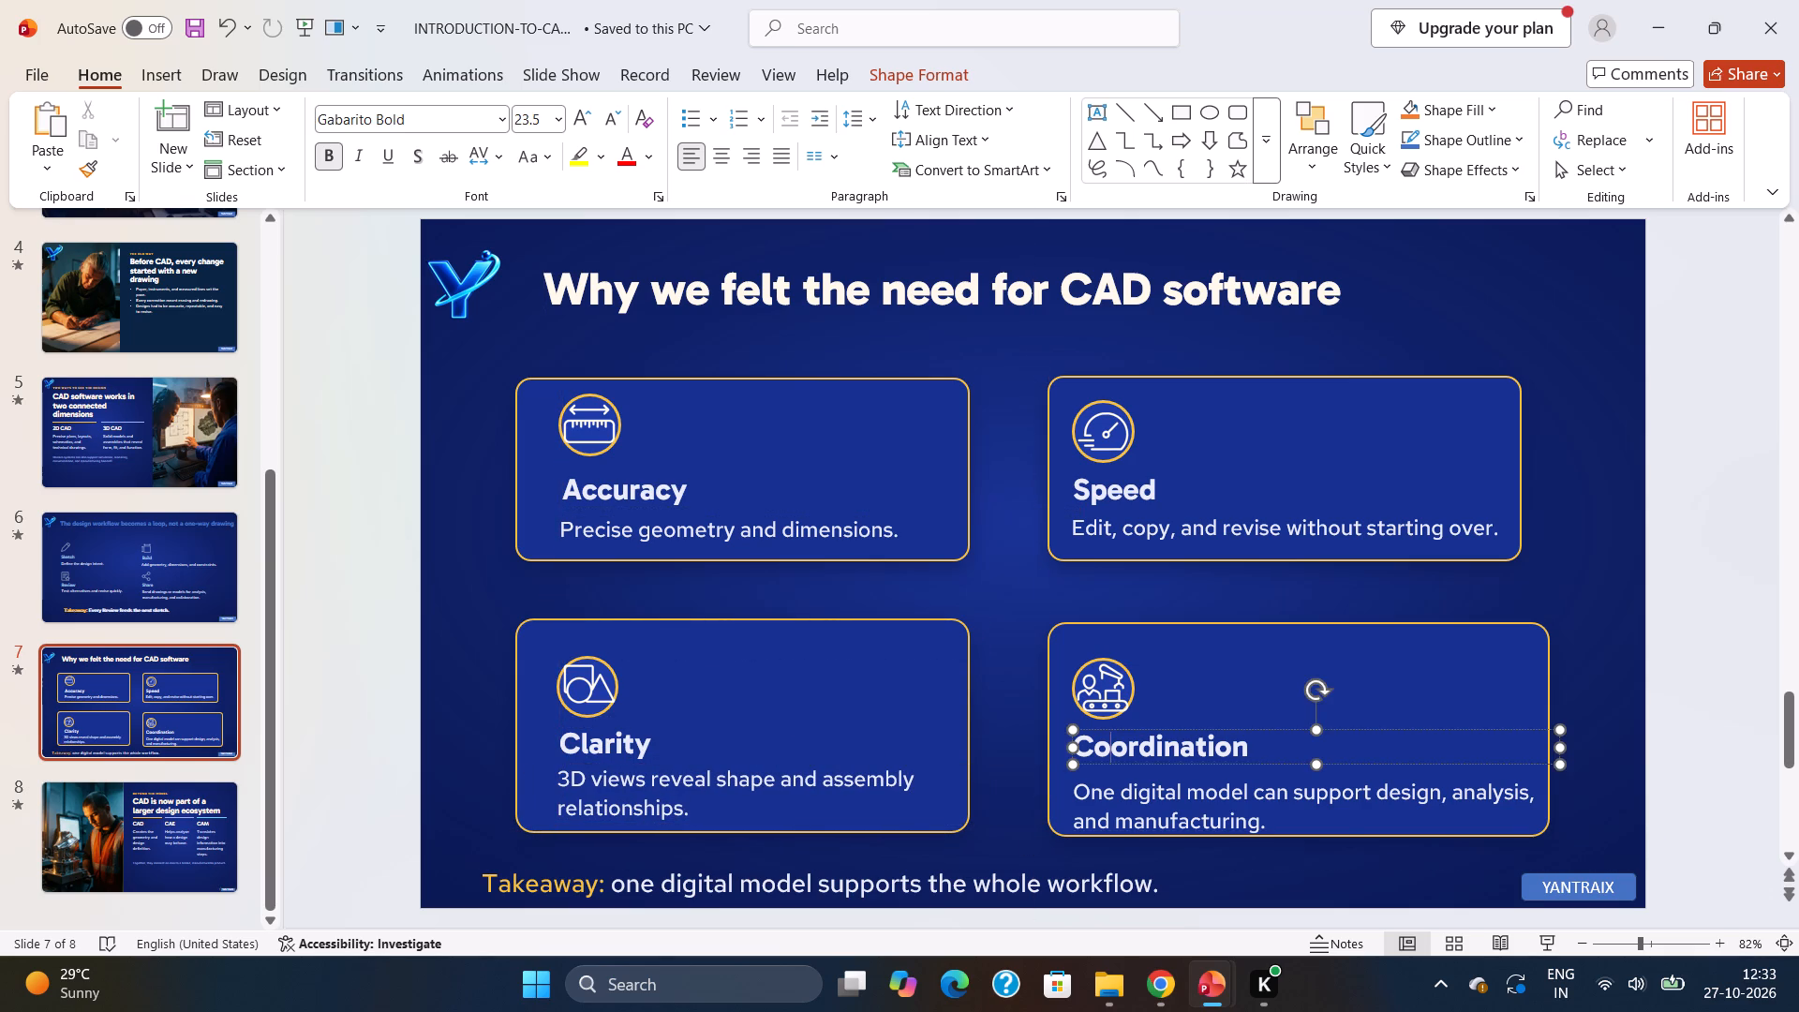
{"action": "left_click", "coordinate": [1549, 677]}
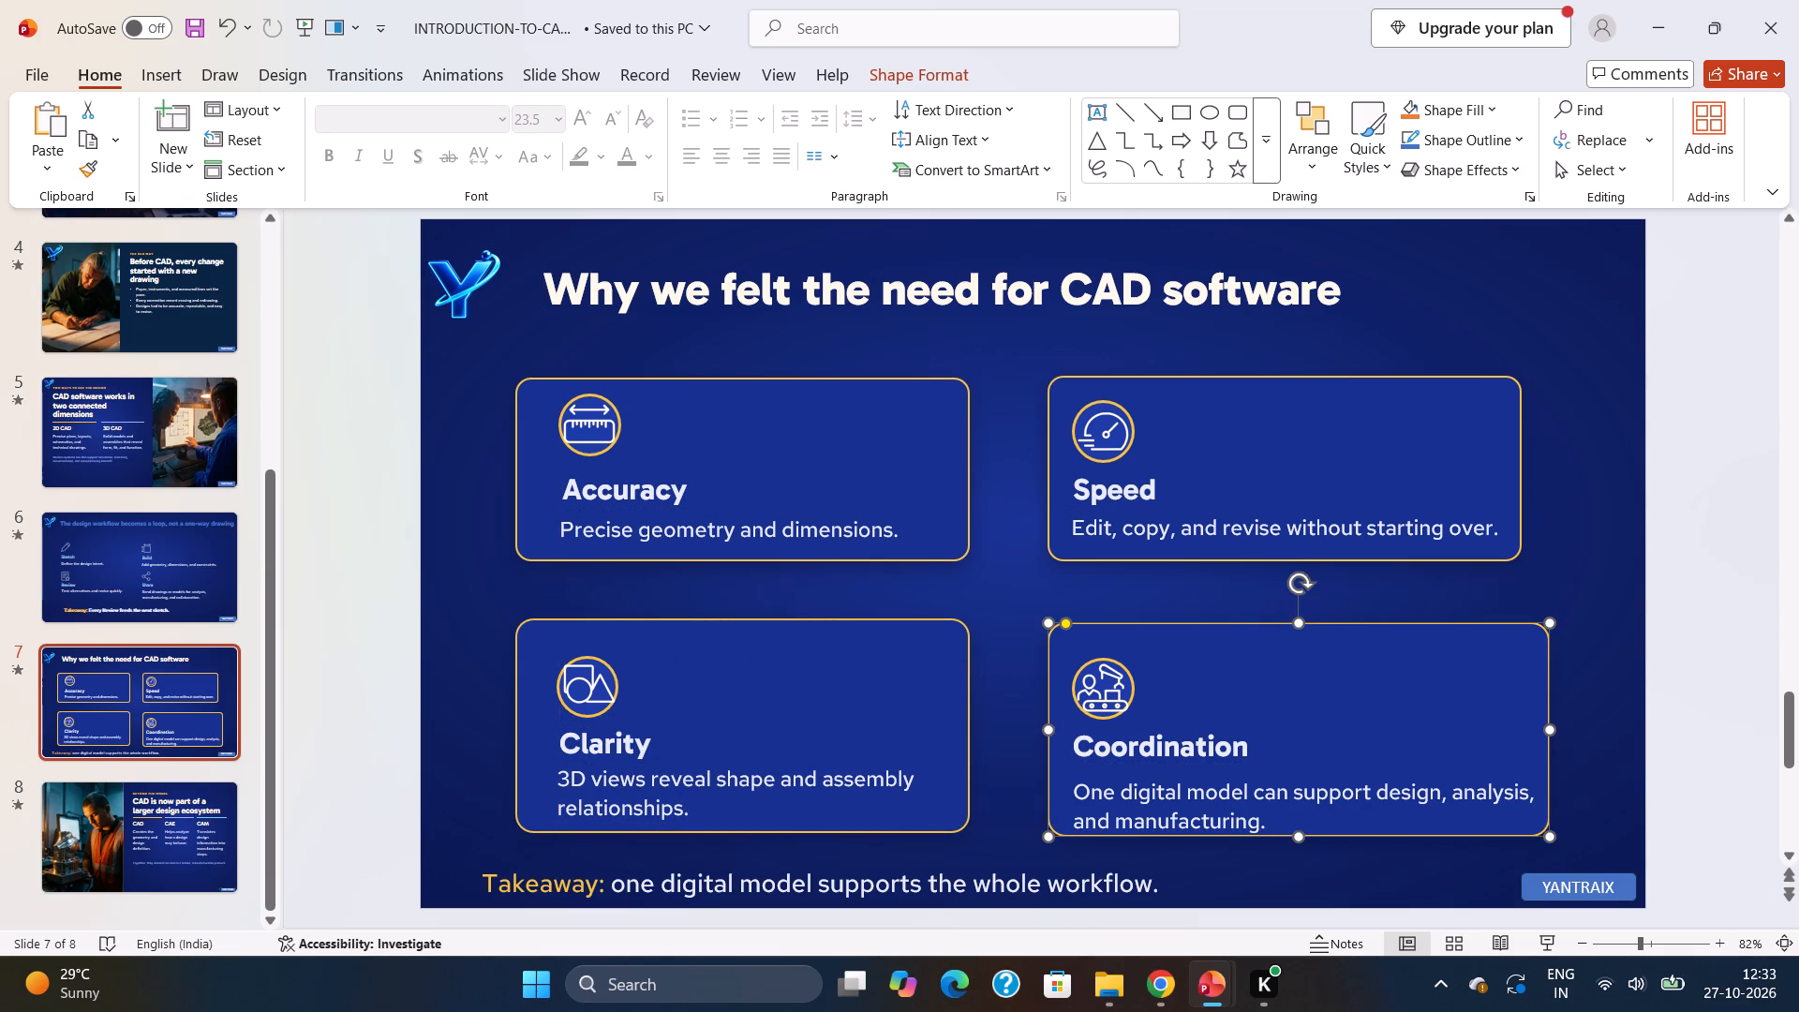
{"action": "left_click", "coordinate": [1150, 794]}
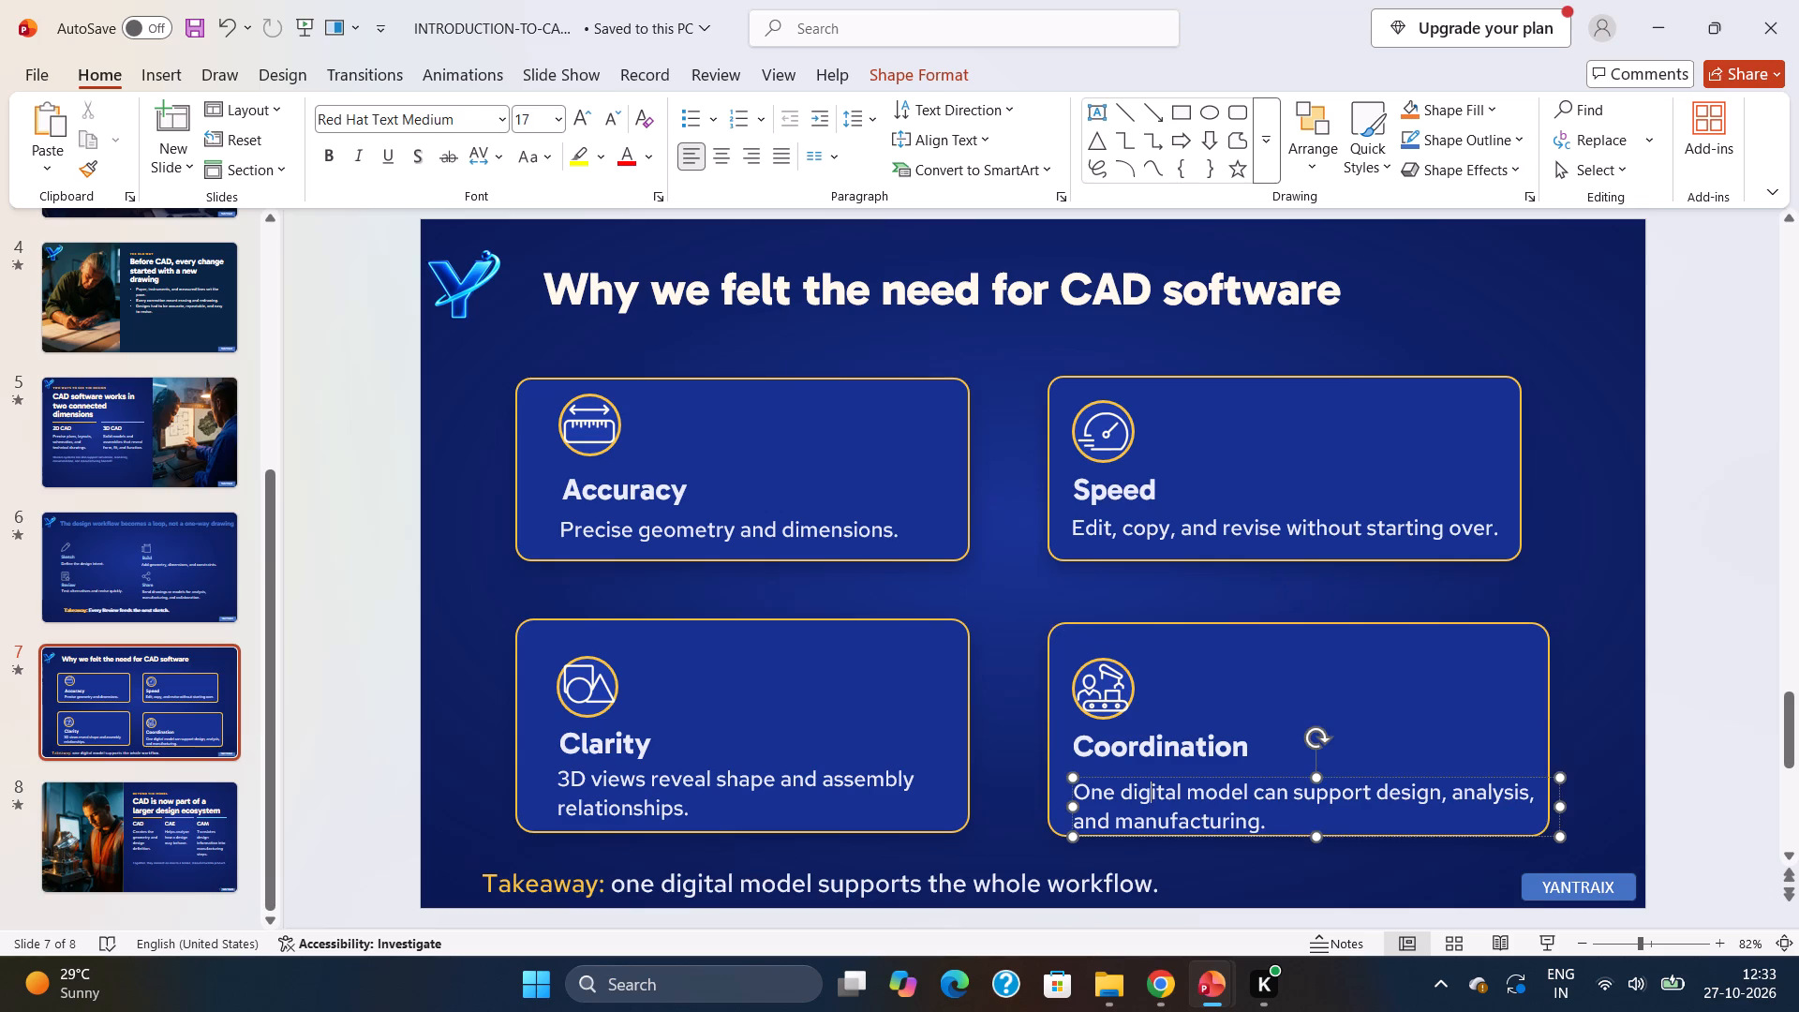
{"action": "left_click_drag", "start_coordinate": [1123, 779], "coordinate": [1122, 768]}
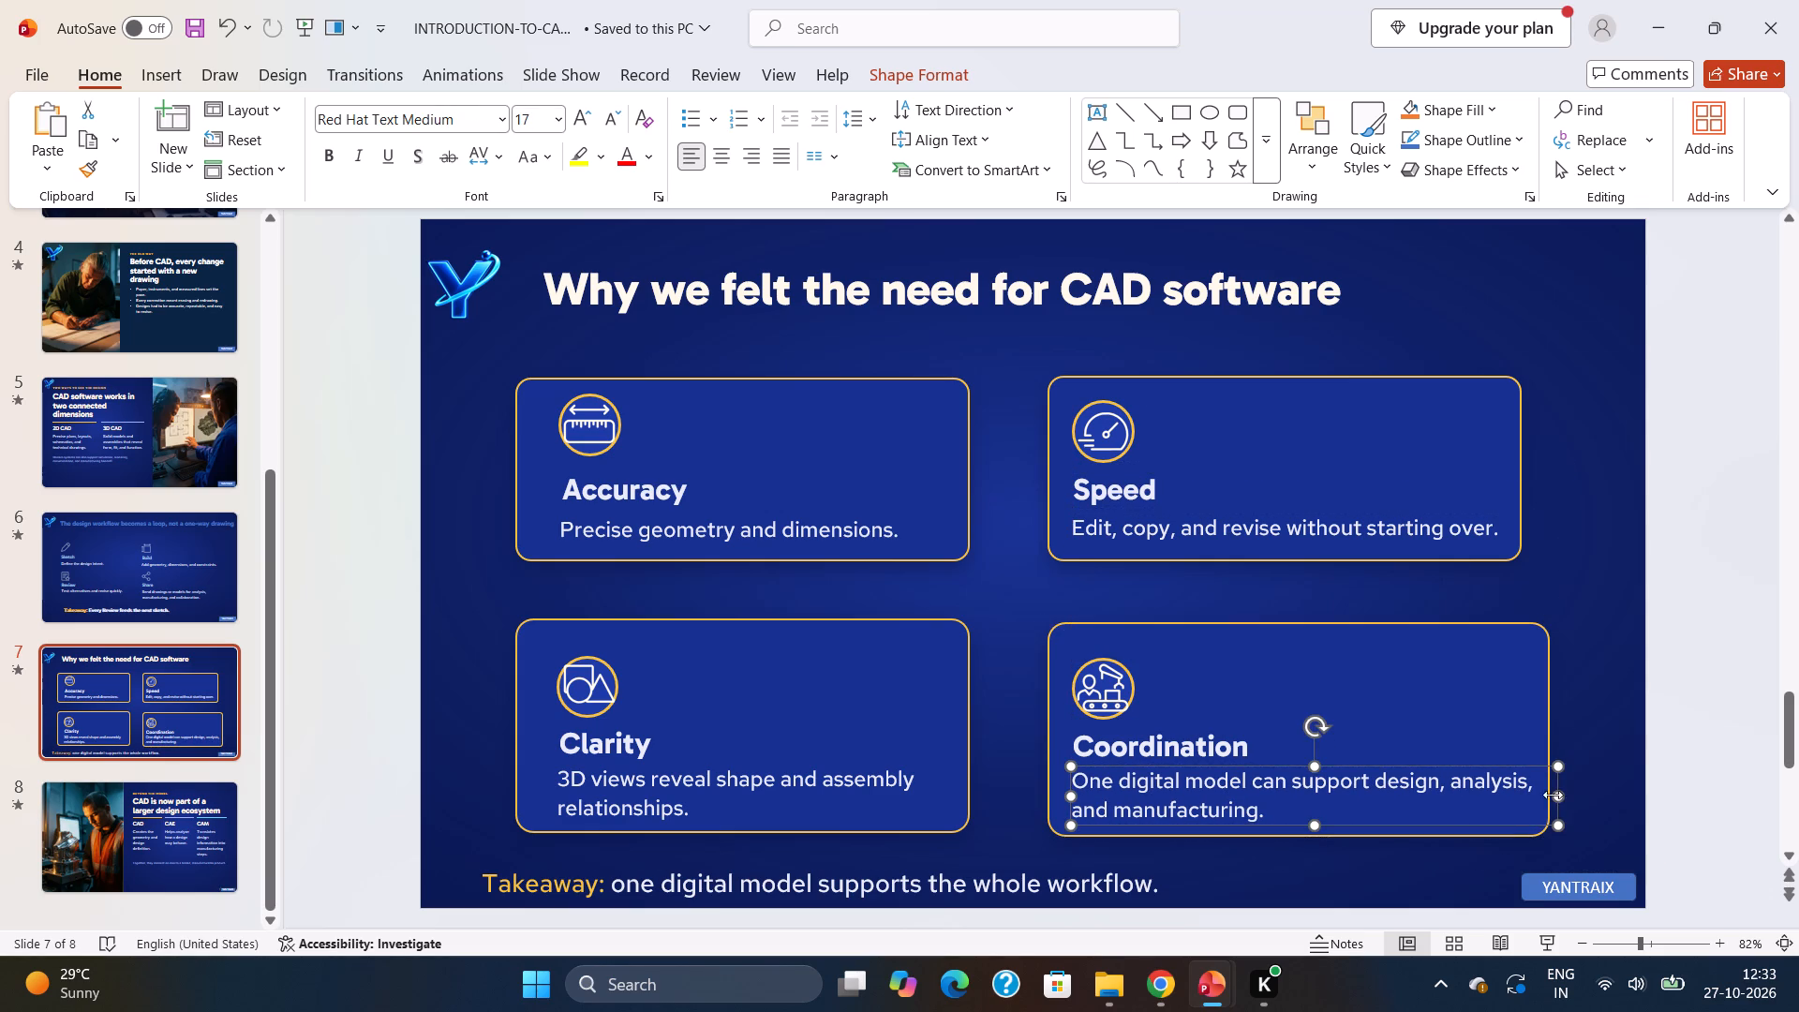
{"action": "left_click_drag", "start_coordinate": [1559, 796], "coordinate": [1504, 796]}
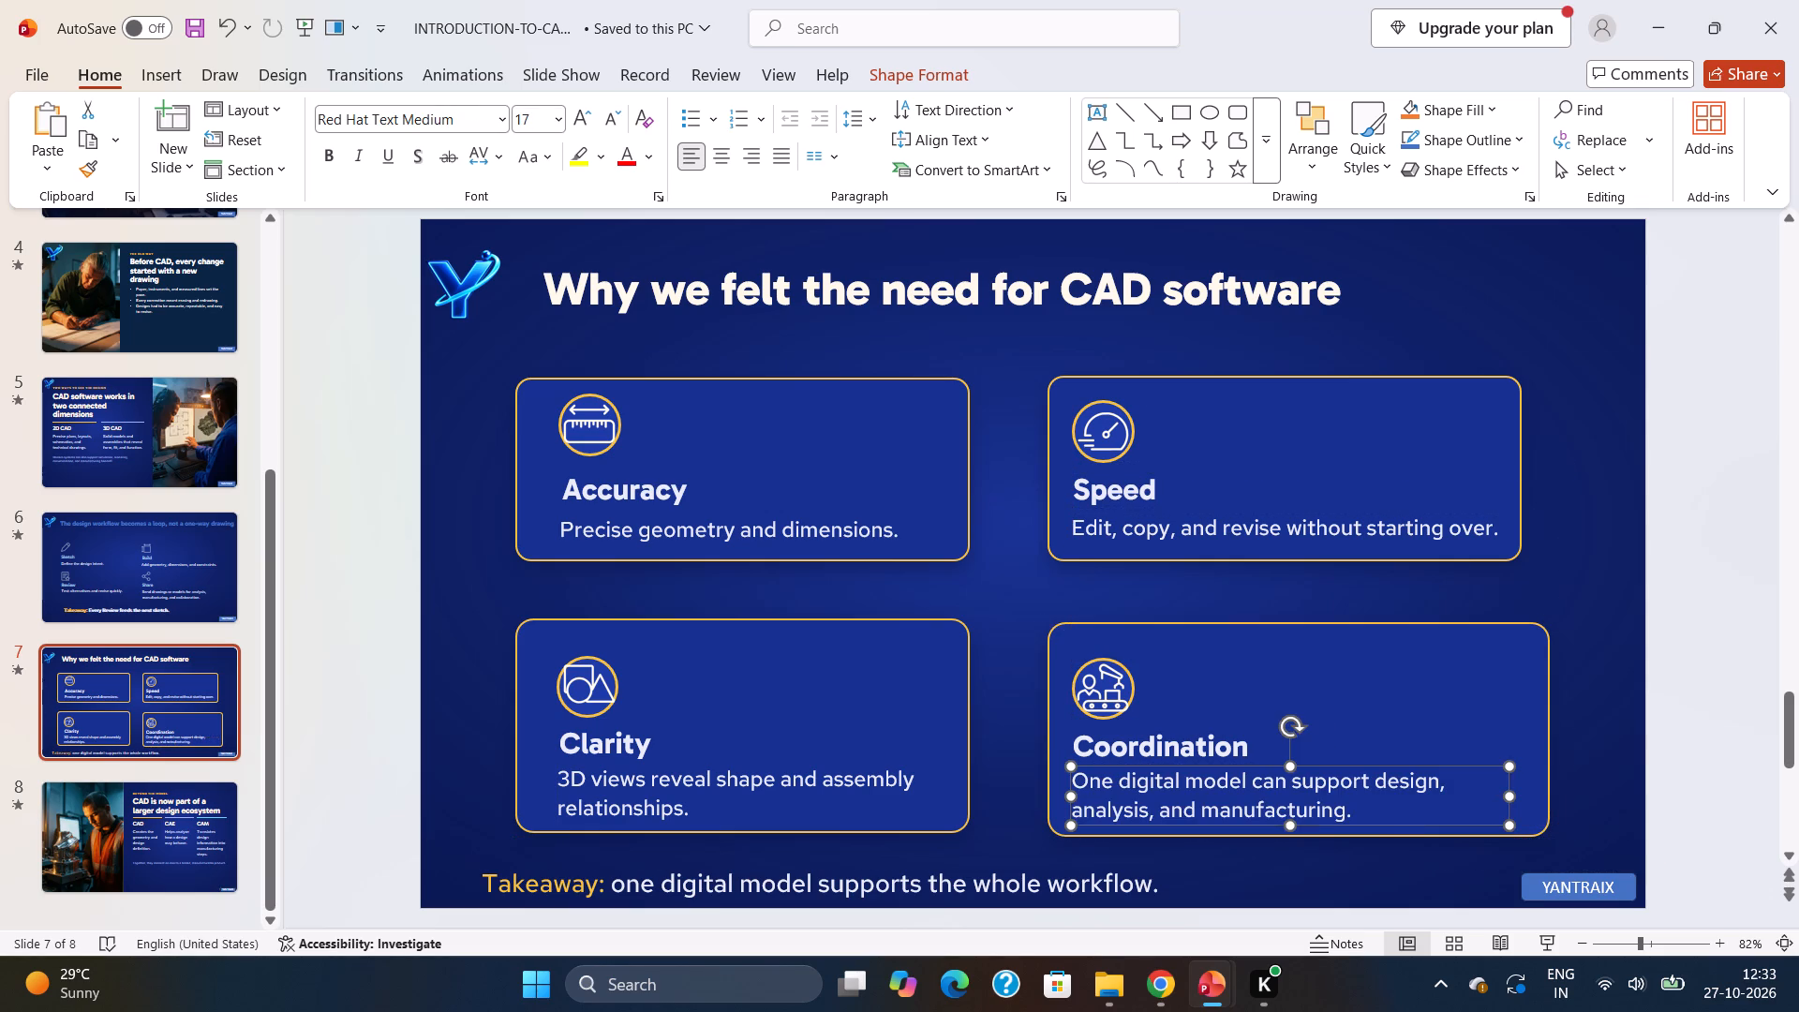
Narrow the Coordination card from its right edge to match the Speed card's width.
{"action": "left_click", "coordinate": [1552, 722]}
{"action": "left_click", "coordinate": [1548, 693]}
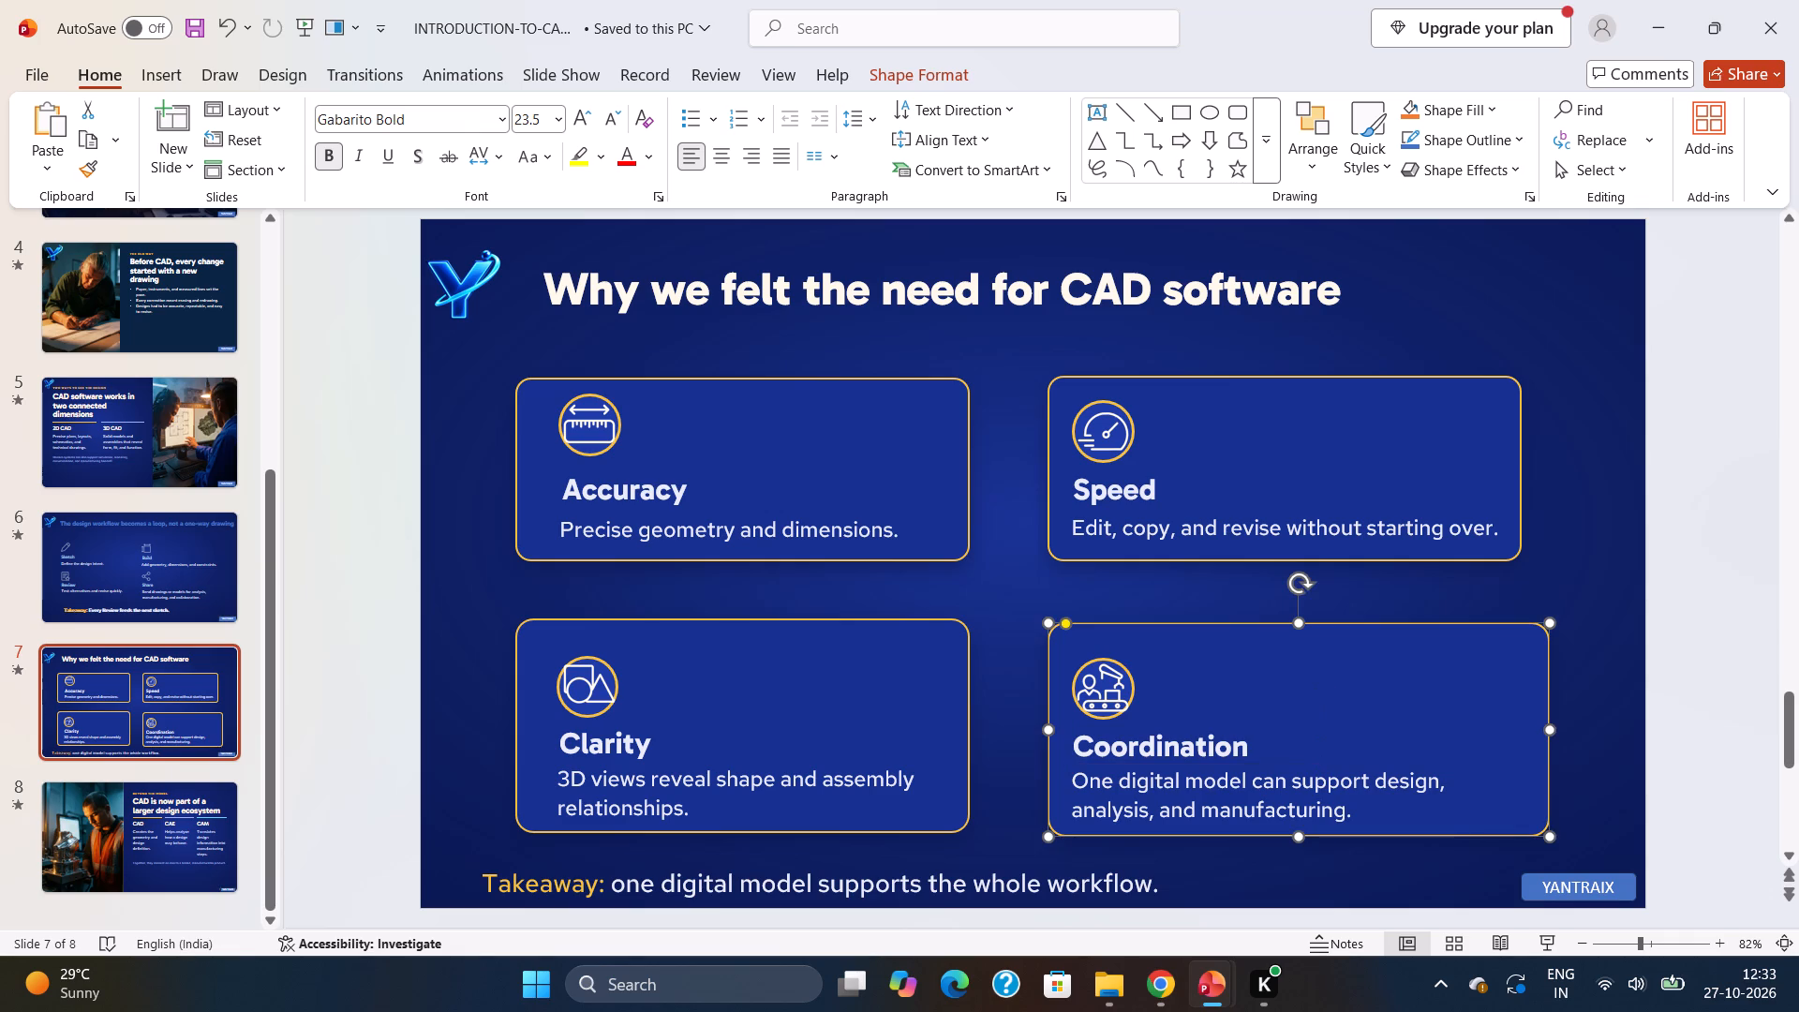
{"action": "left_click_drag", "start_coordinate": [1550, 725], "coordinate": [1520, 722]}
{"action": "left_click", "coordinate": [1577, 711]}
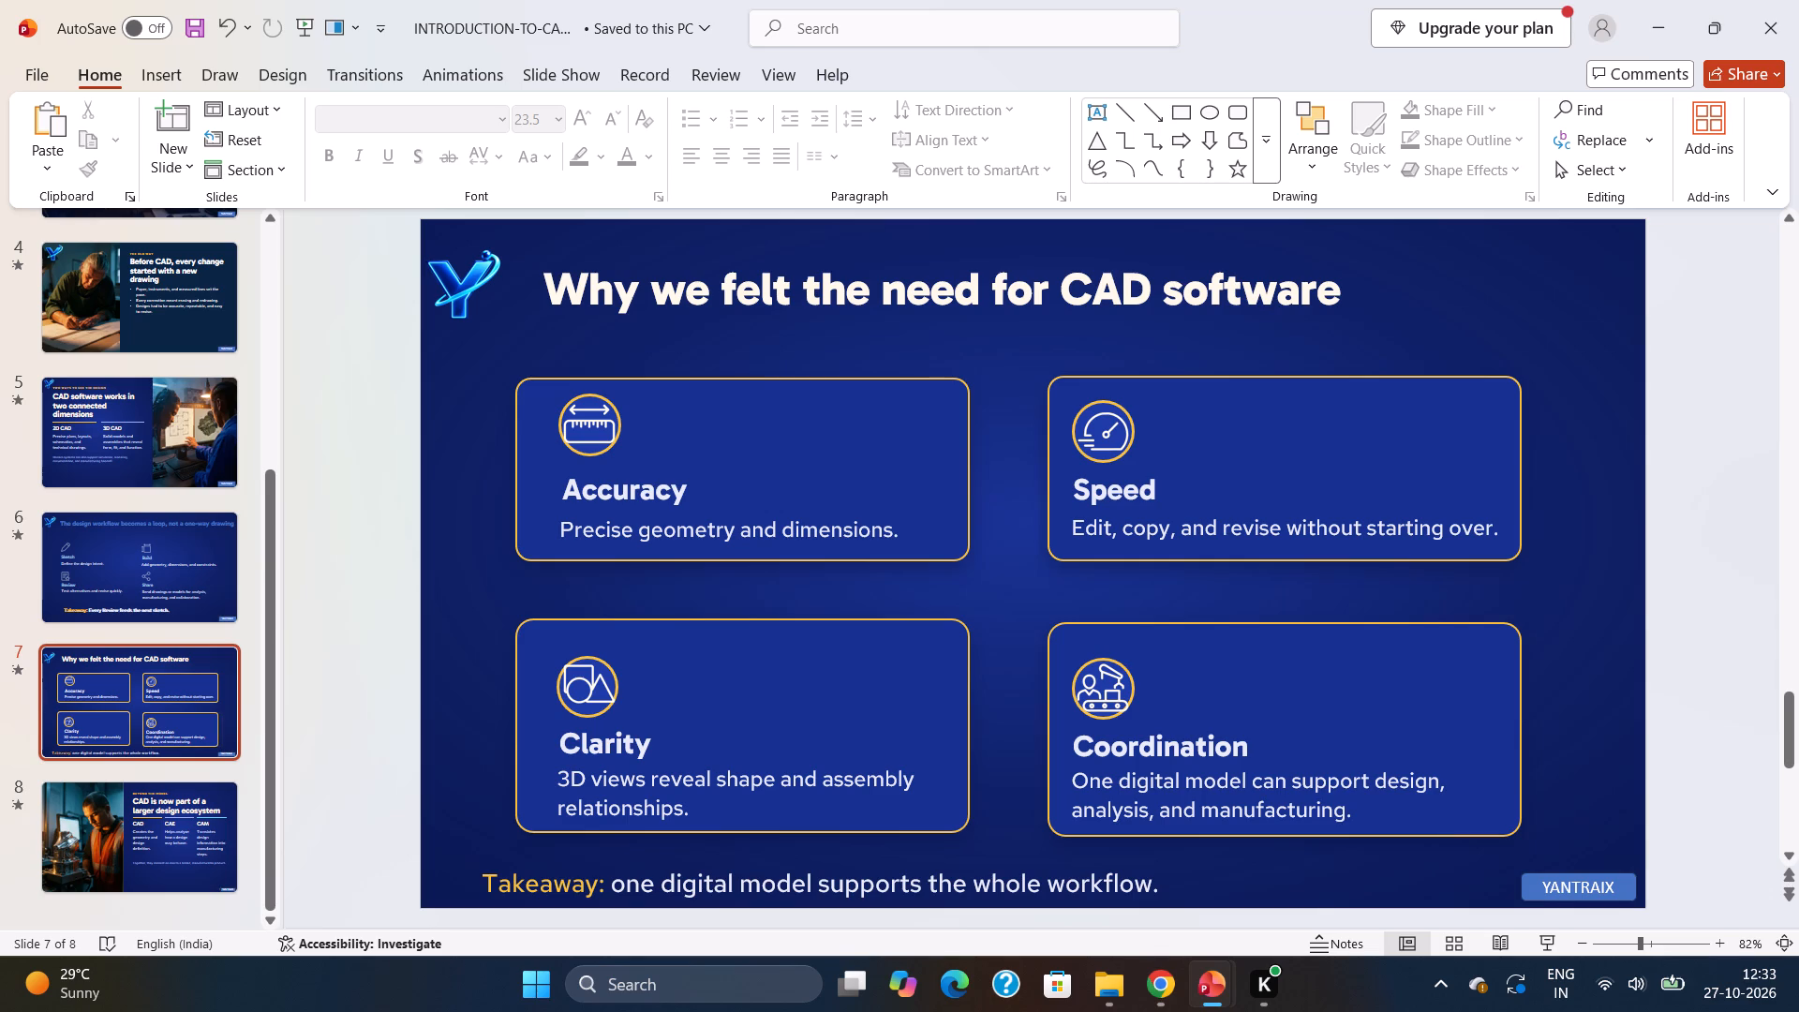
Move the Clarity icon and its ring up near the card's top edge, keeping them in line with the Accuracy icon.
{"action": "left_click", "coordinate": [599, 685]}
{"action": "left_click_drag", "start_coordinate": [593, 687], "coordinate": [593, 680]}
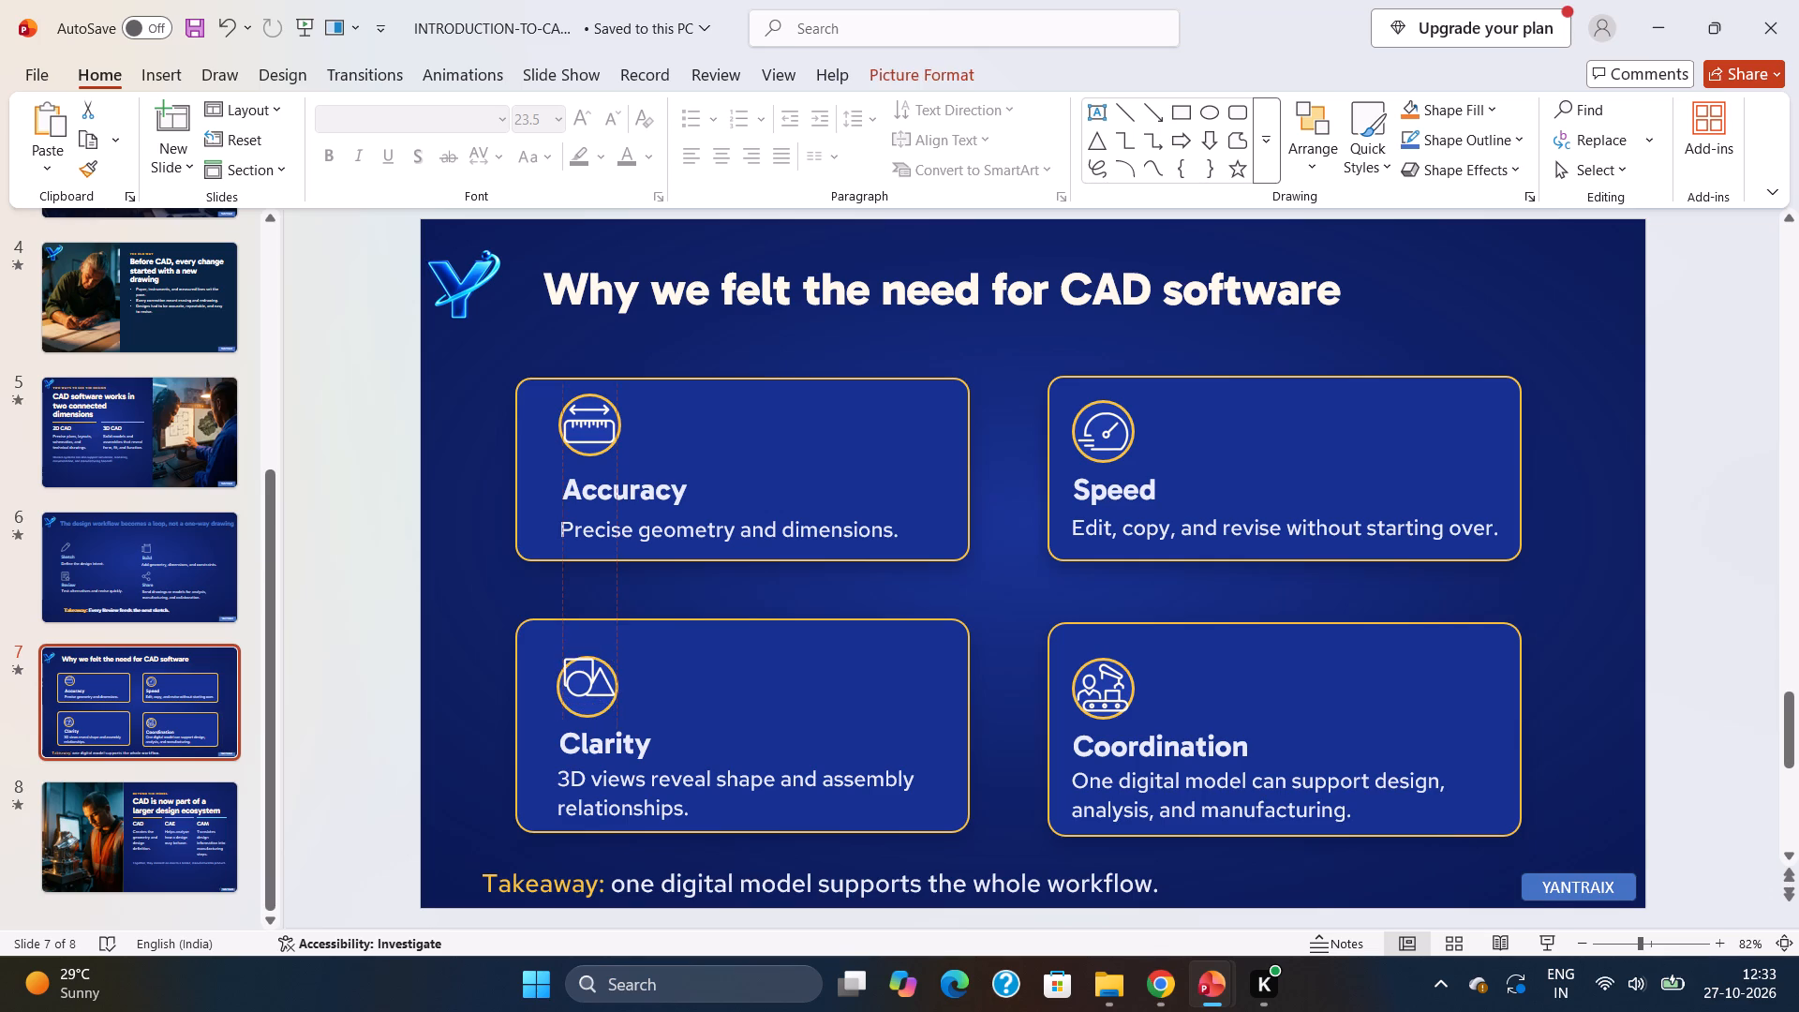
{"action": "left_click_drag", "start_coordinate": [593, 680], "coordinate": [593, 668]}
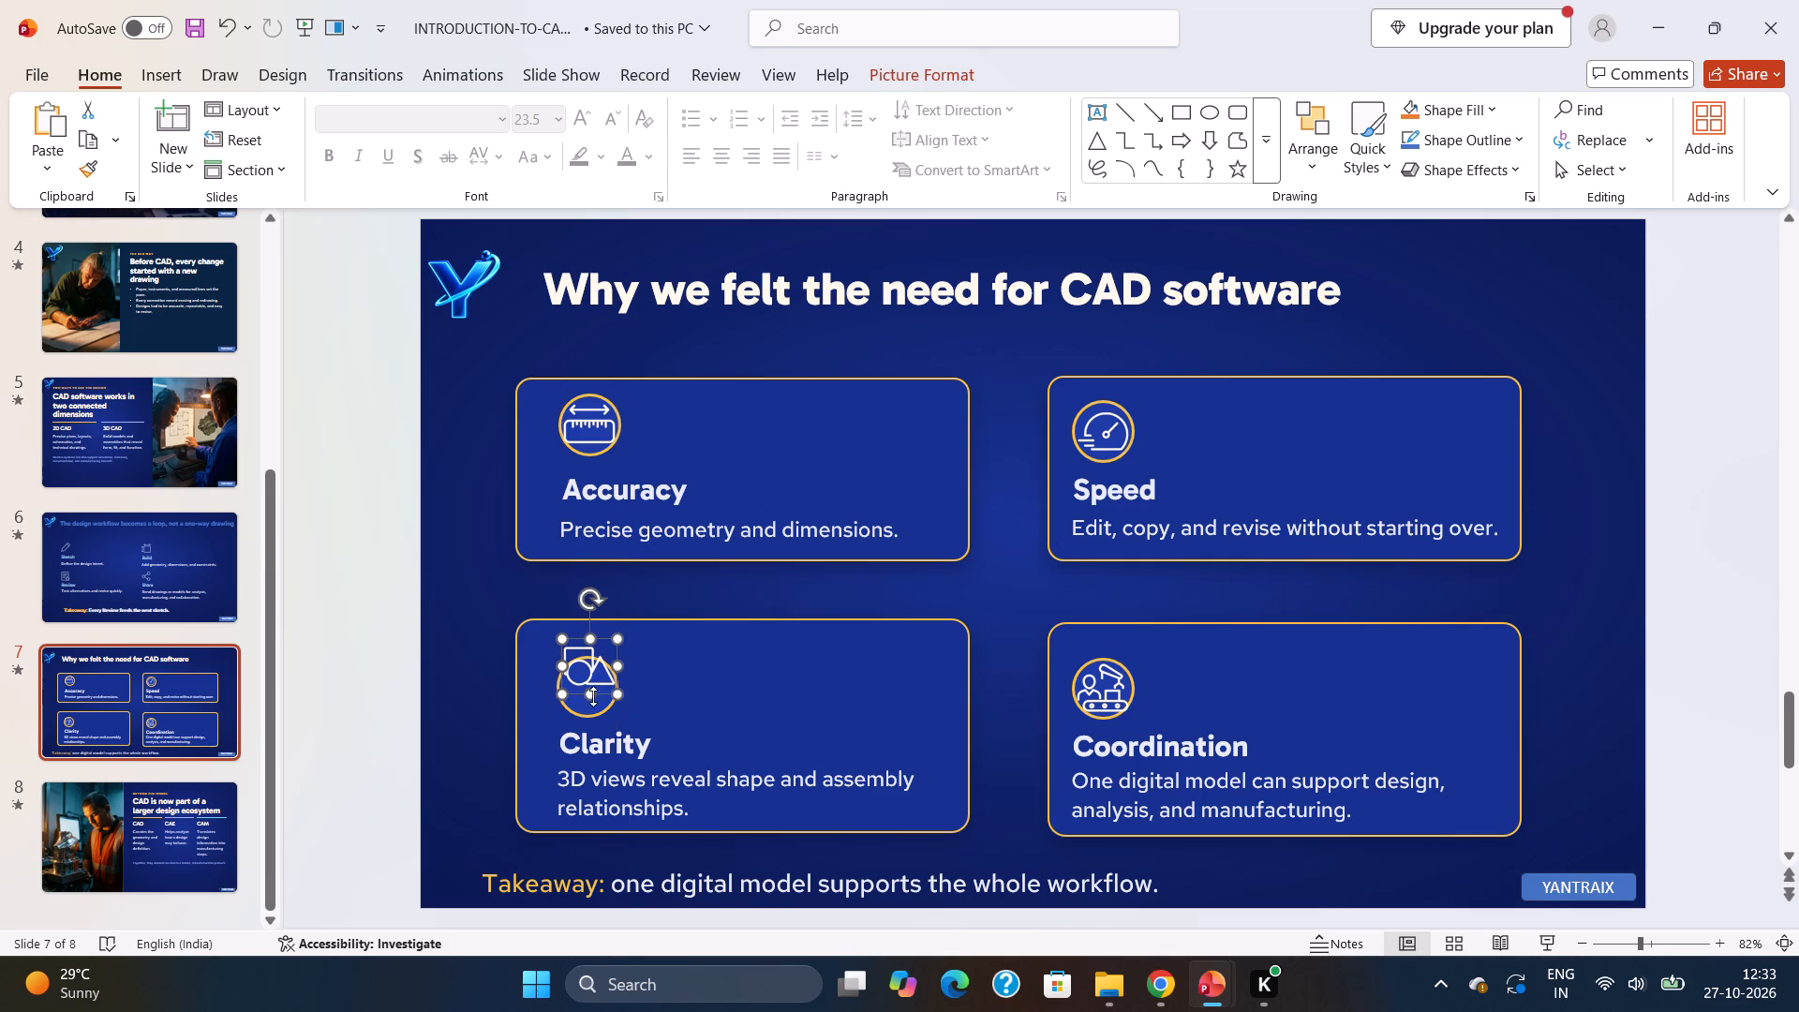
{"action": "left_click", "coordinate": [593, 712]}
{"action": "left_click_drag", "start_coordinate": [593, 708], "coordinate": [592, 701]}
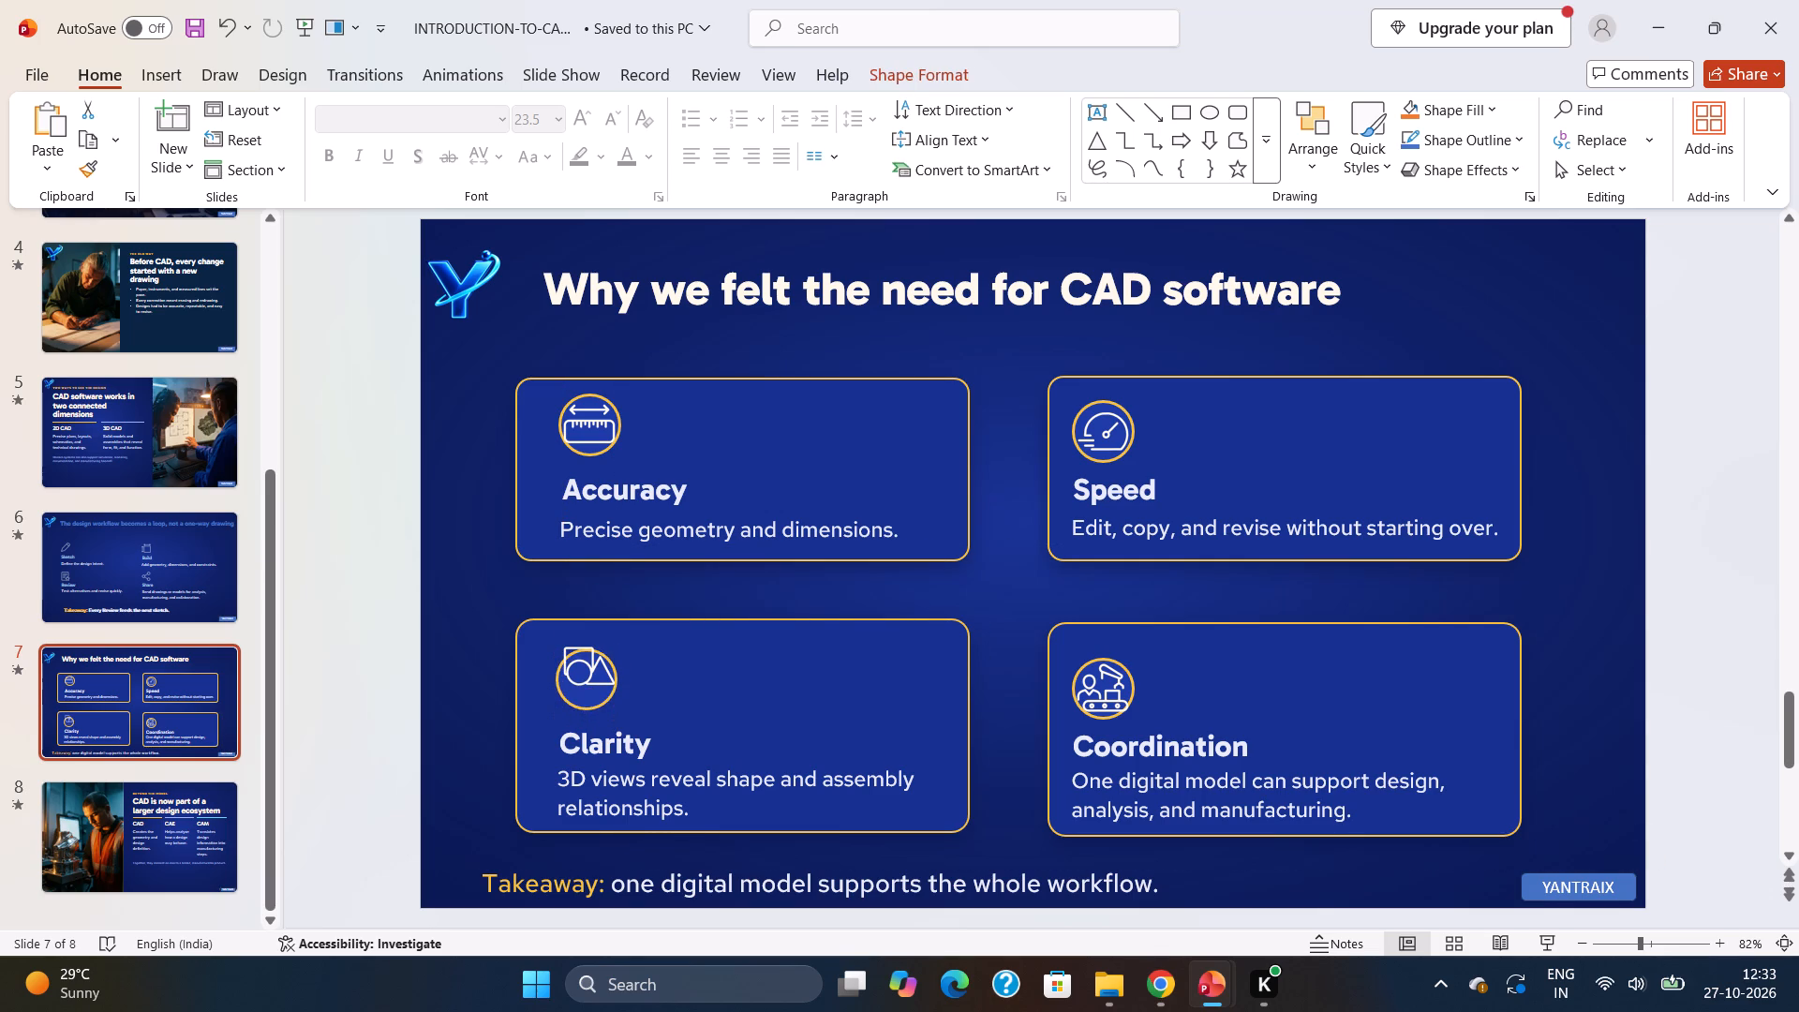
{"action": "left_click_drag", "start_coordinate": [592, 701], "coordinate": [596, 689]}
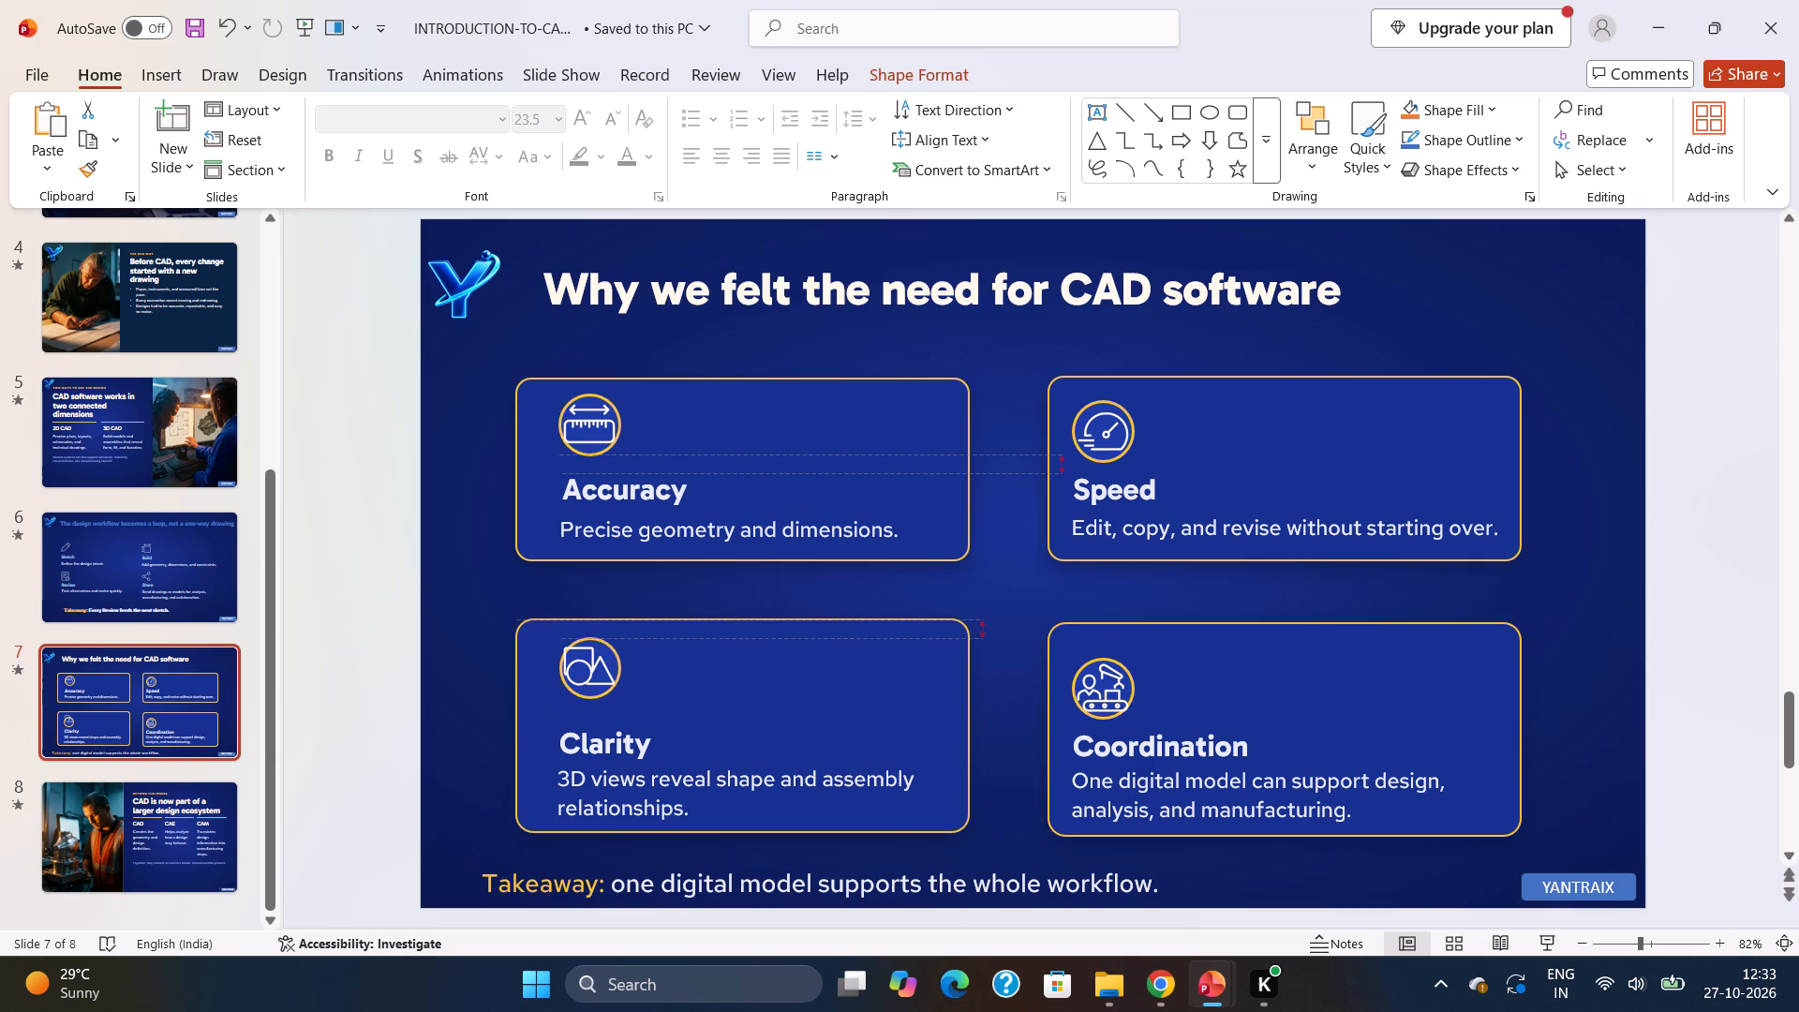
{"action": "left_click_drag", "start_coordinate": [596, 689], "coordinate": [595, 689]}
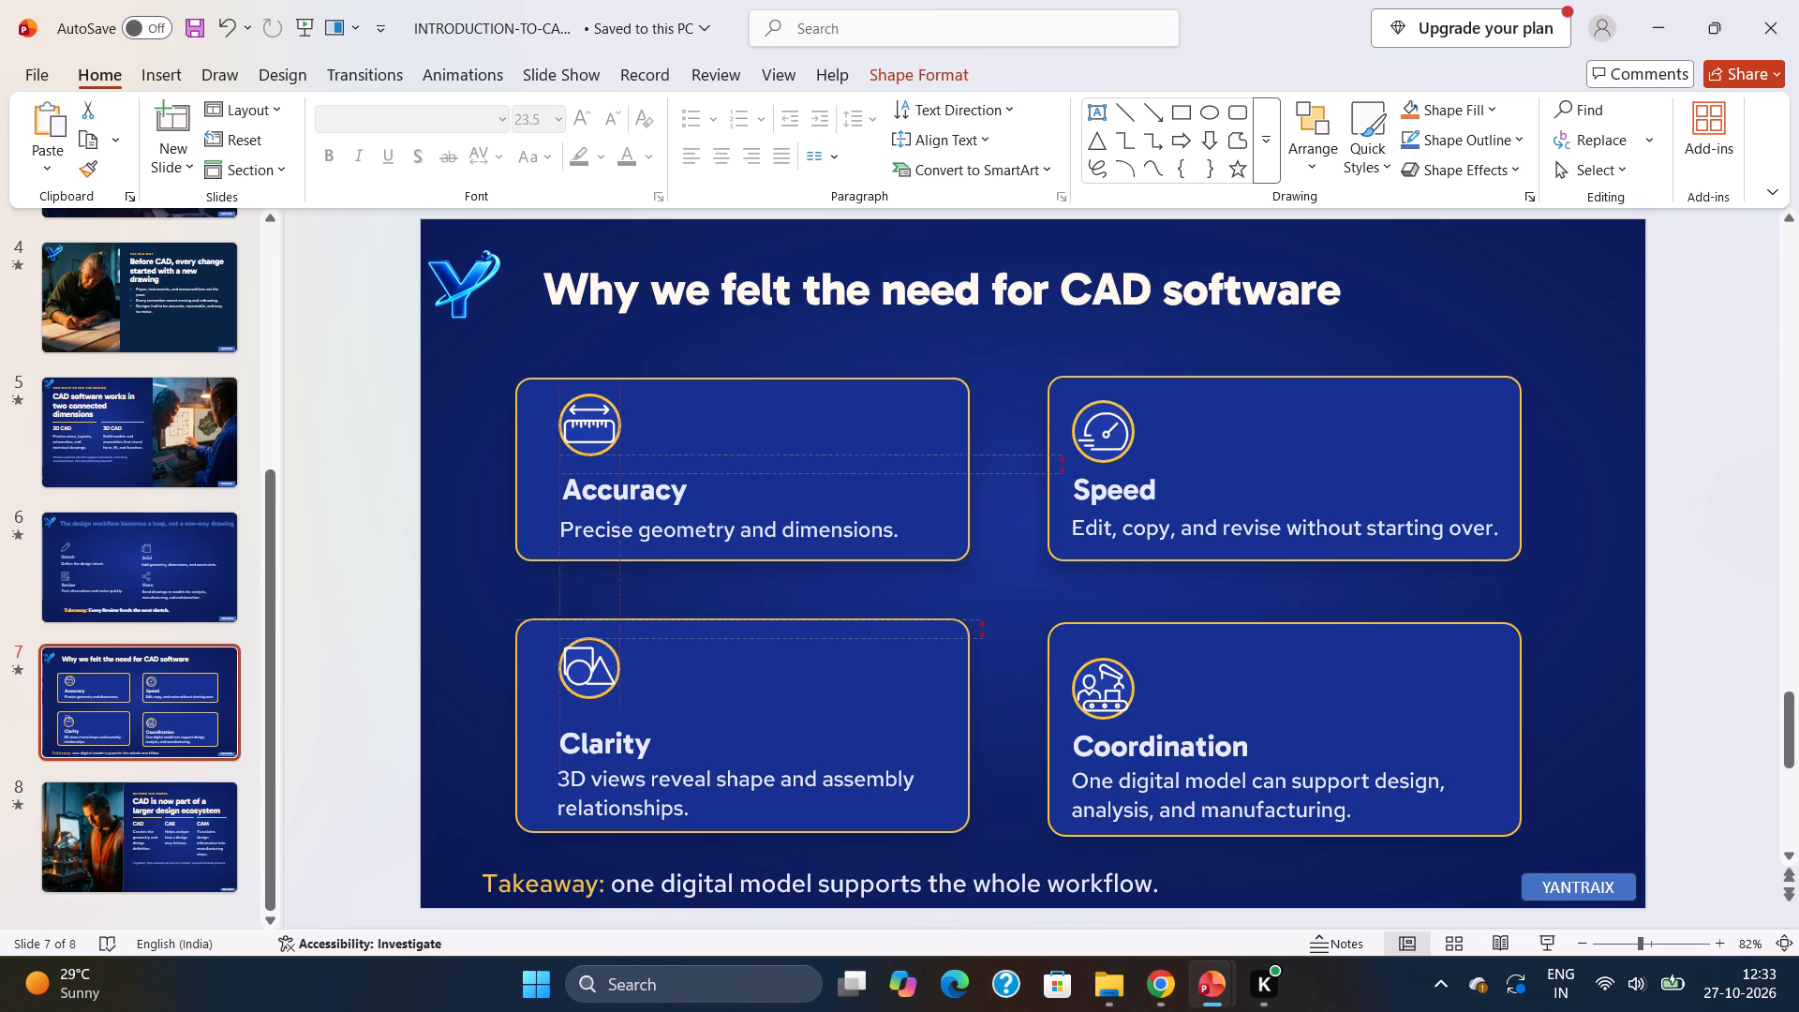
{"action": "left_click_drag", "start_coordinate": [595, 689], "coordinate": [594, 689]}
{"action": "left_click", "coordinate": [775, 710]}
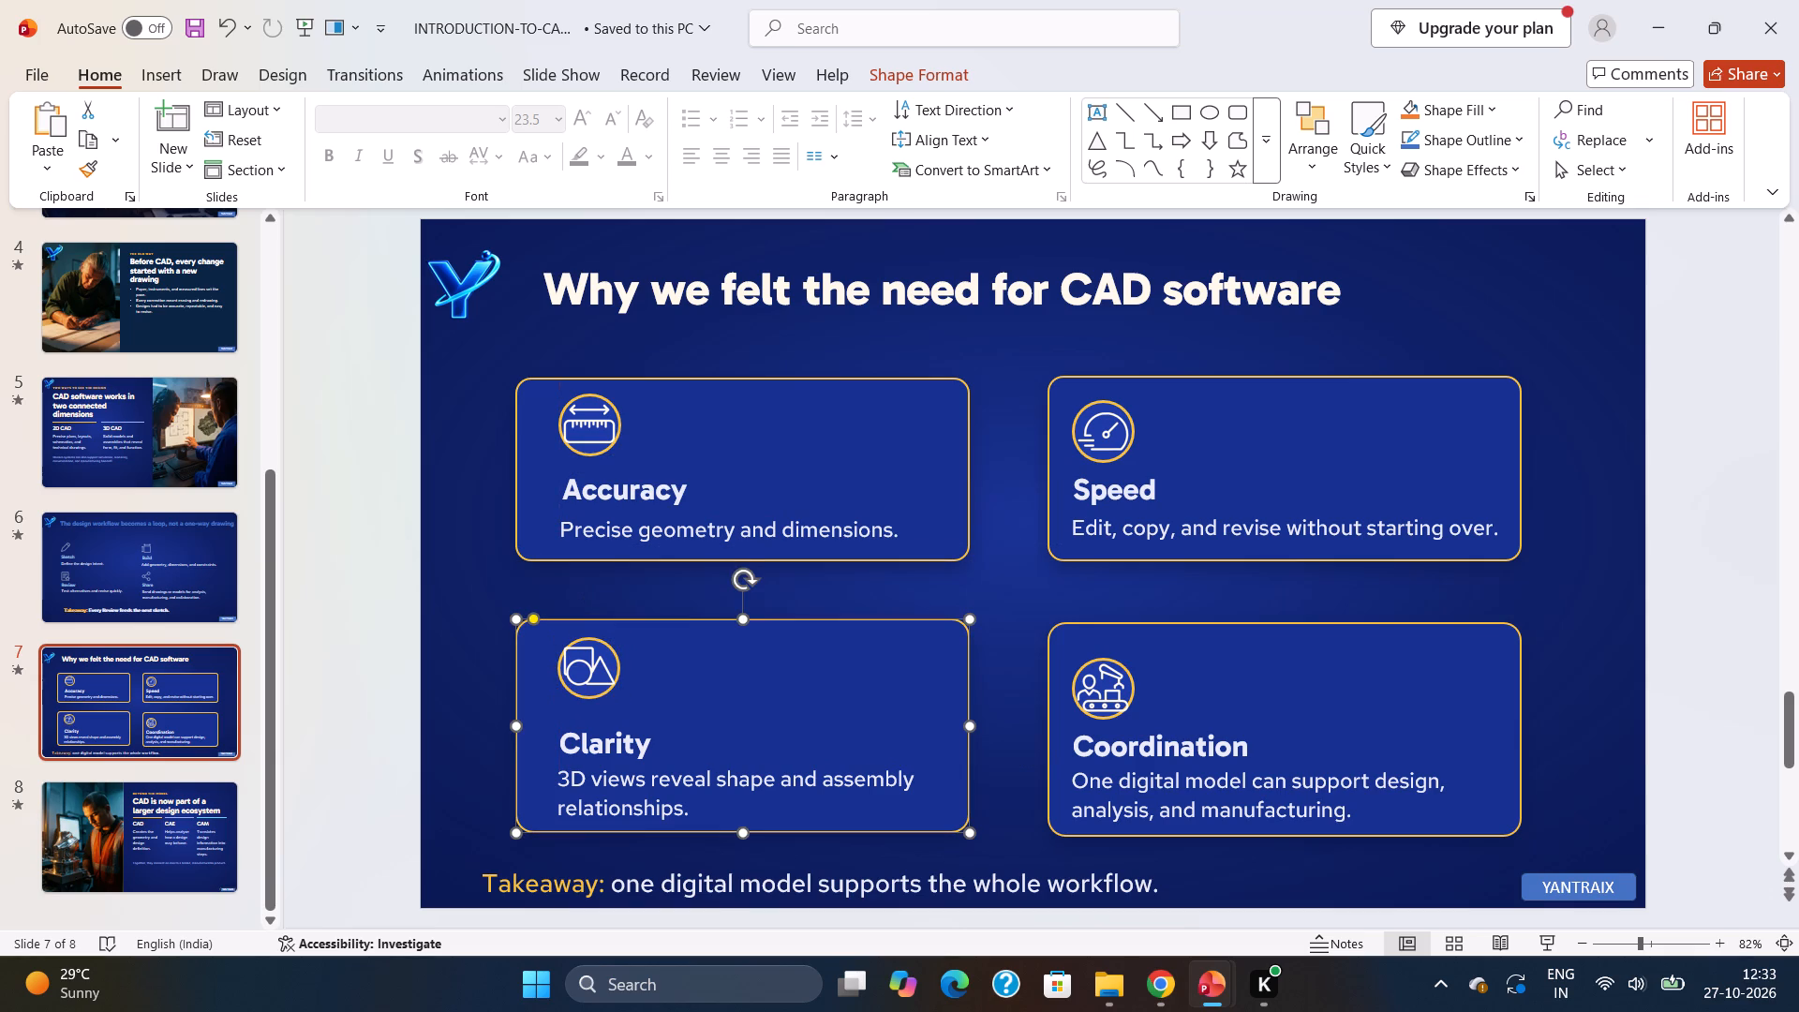
Move the Clarity heading and its description up so both sit close beneath the Clarity icon.
{"action": "left_click", "coordinate": [631, 752]}
{"action": "left_click_drag", "start_coordinate": [621, 727], "coordinate": [622, 716]}
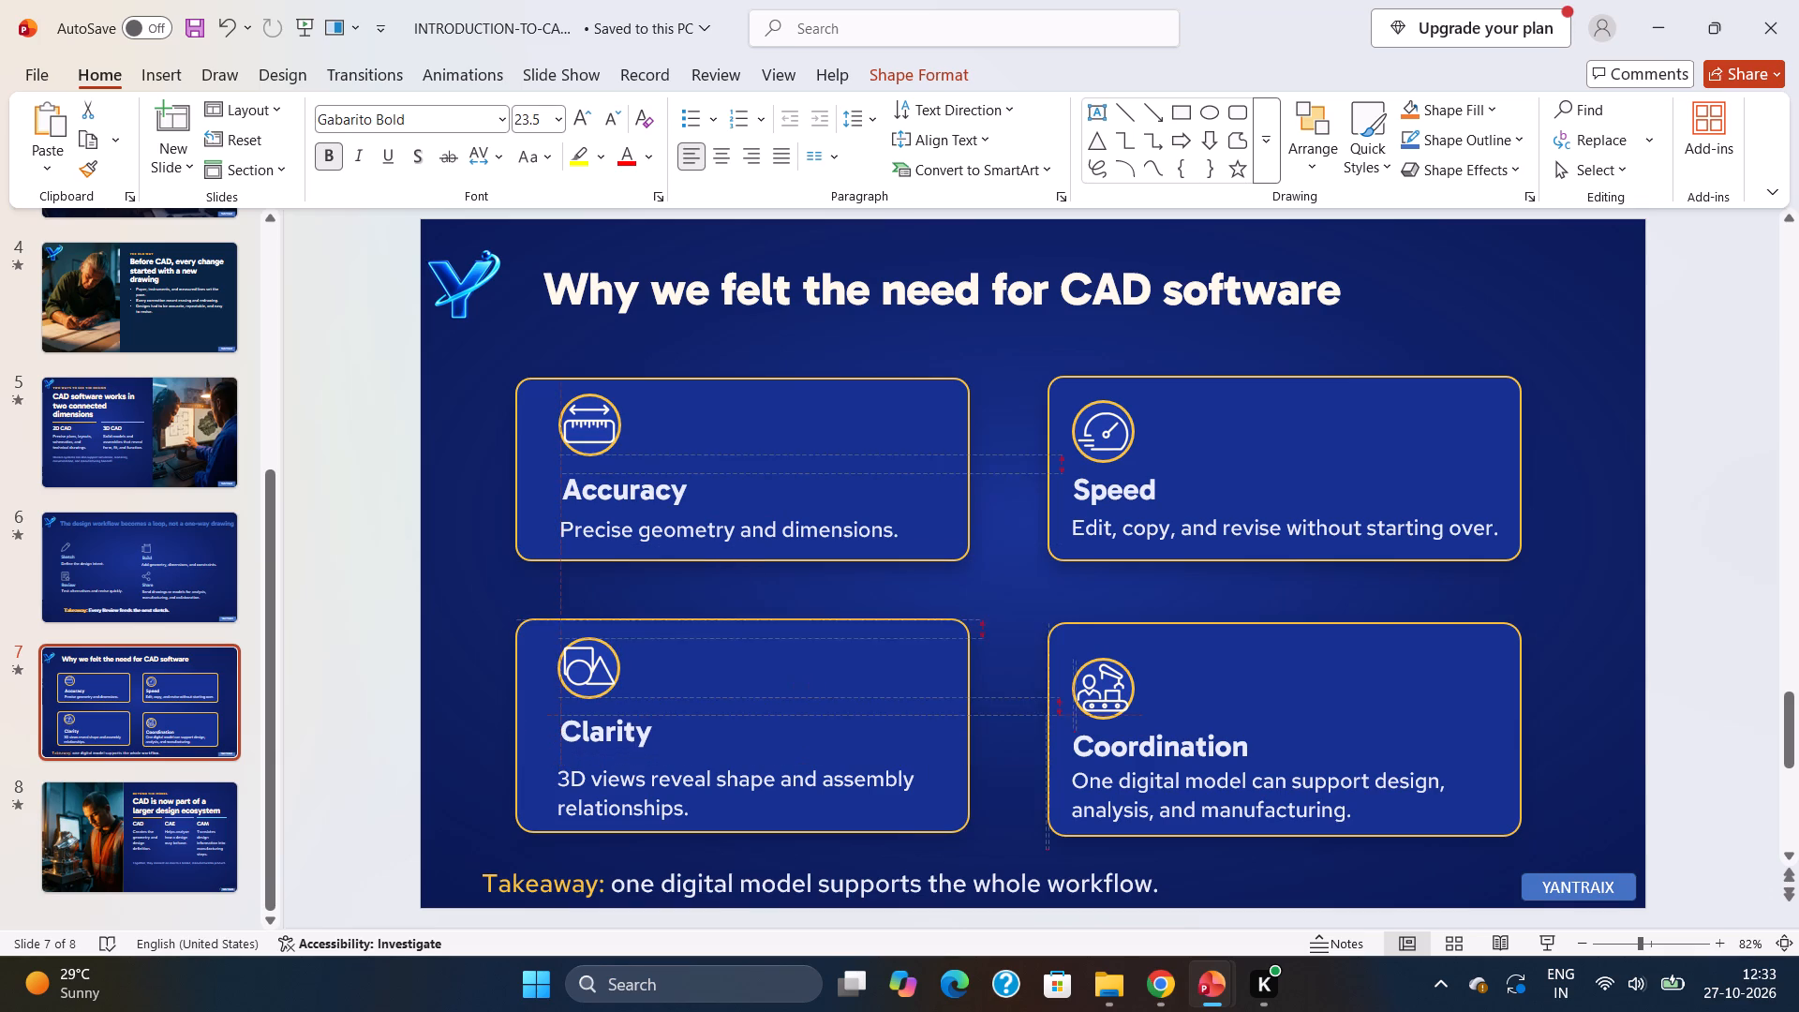
{"action": "left_click_drag", "start_coordinate": [622, 716], "coordinate": [620, 707]}
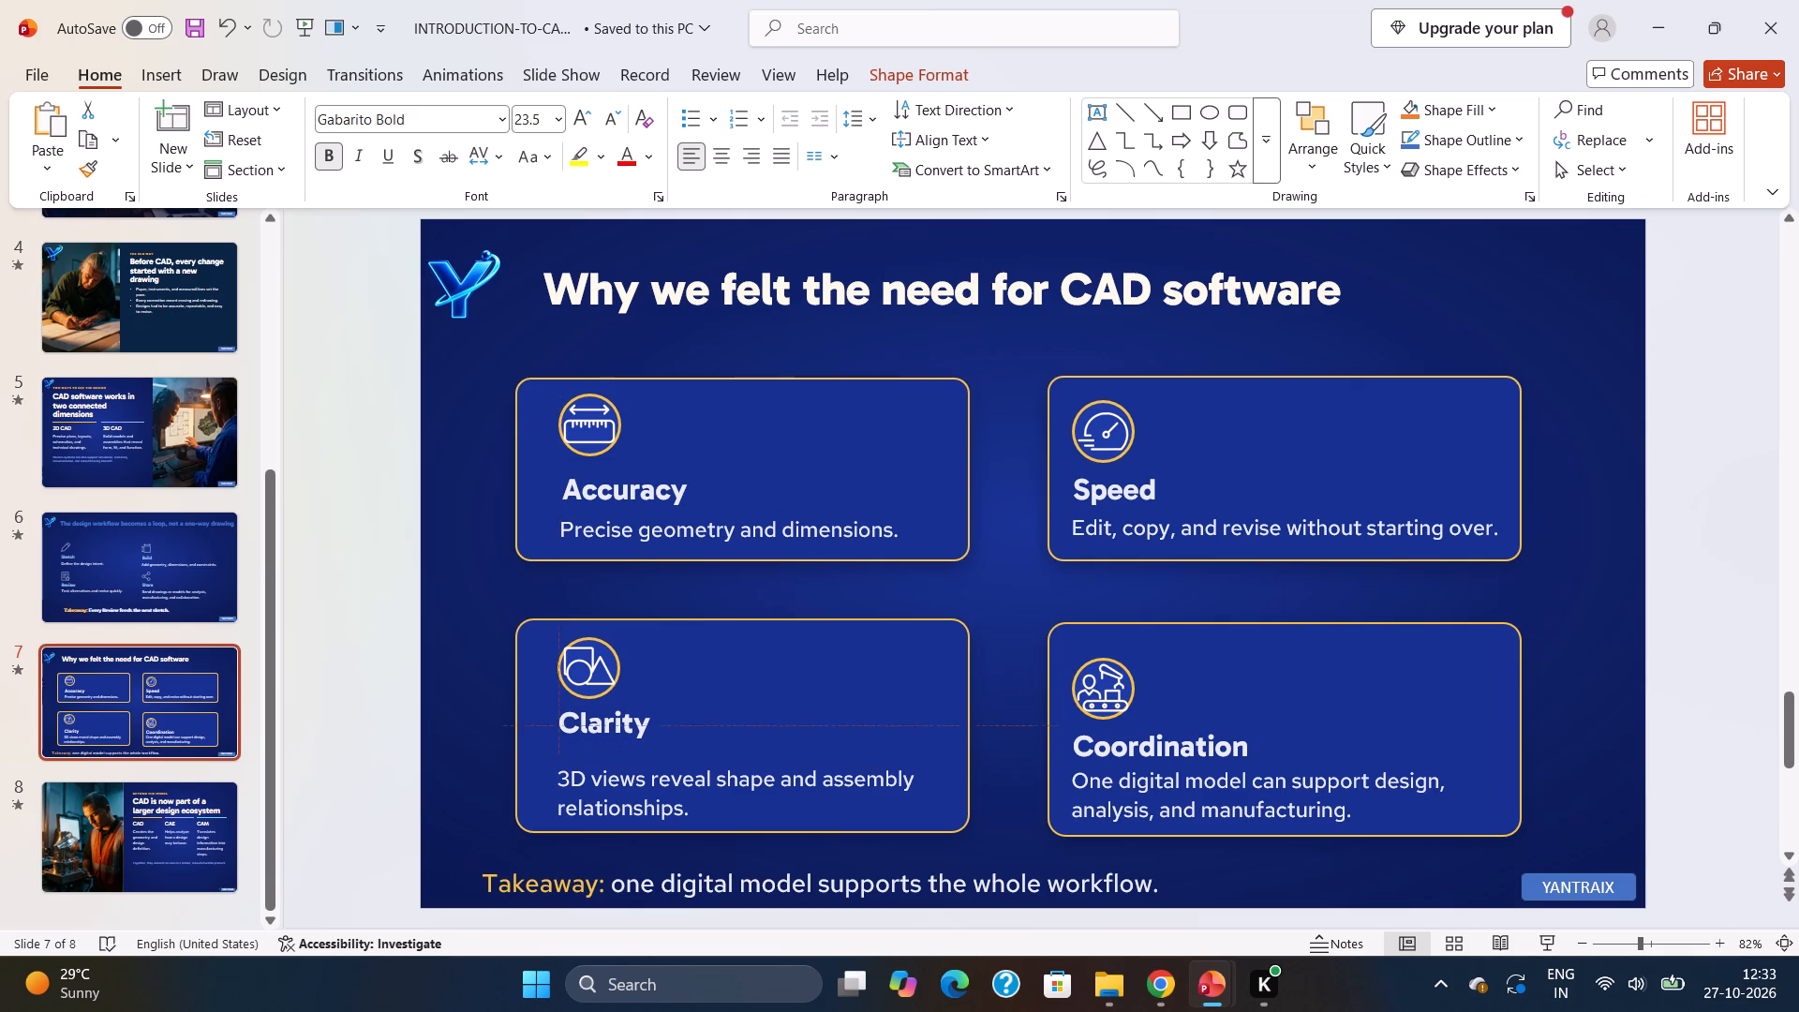
{"action": "left_click_drag", "start_coordinate": [620, 707], "coordinate": [621, 707]}
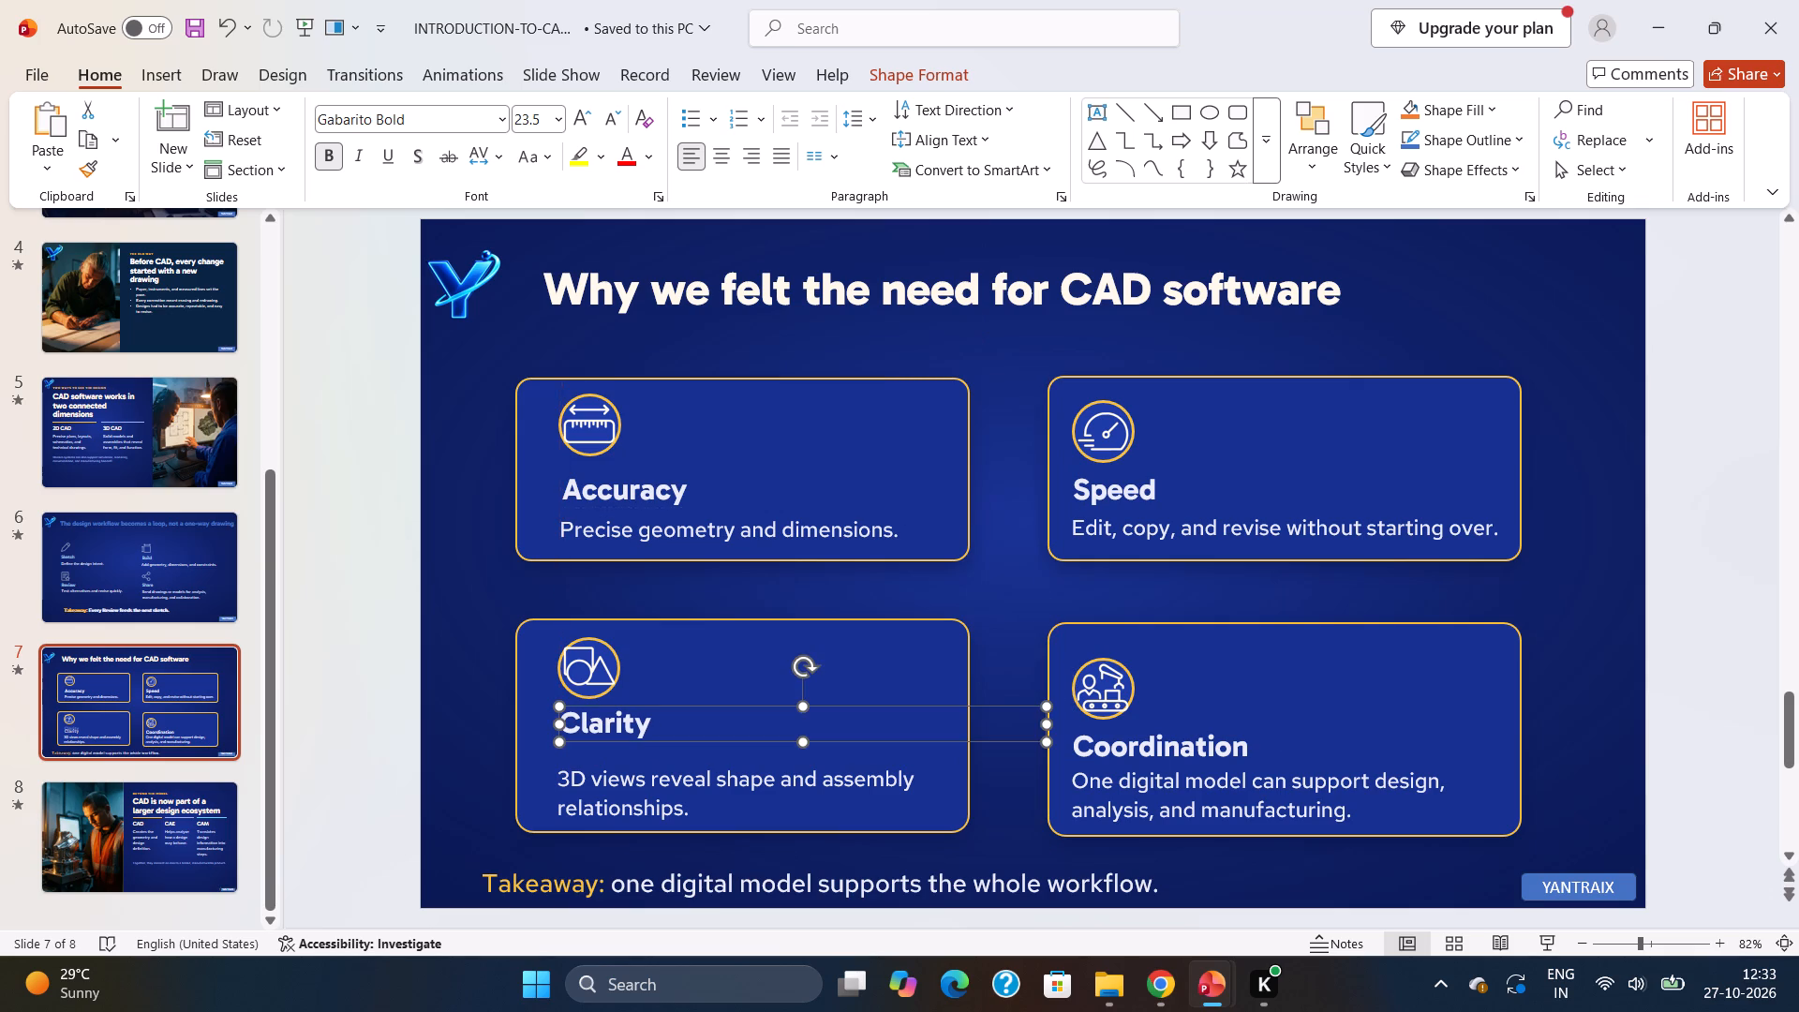
{"action": "left_click", "coordinate": [643, 790]}
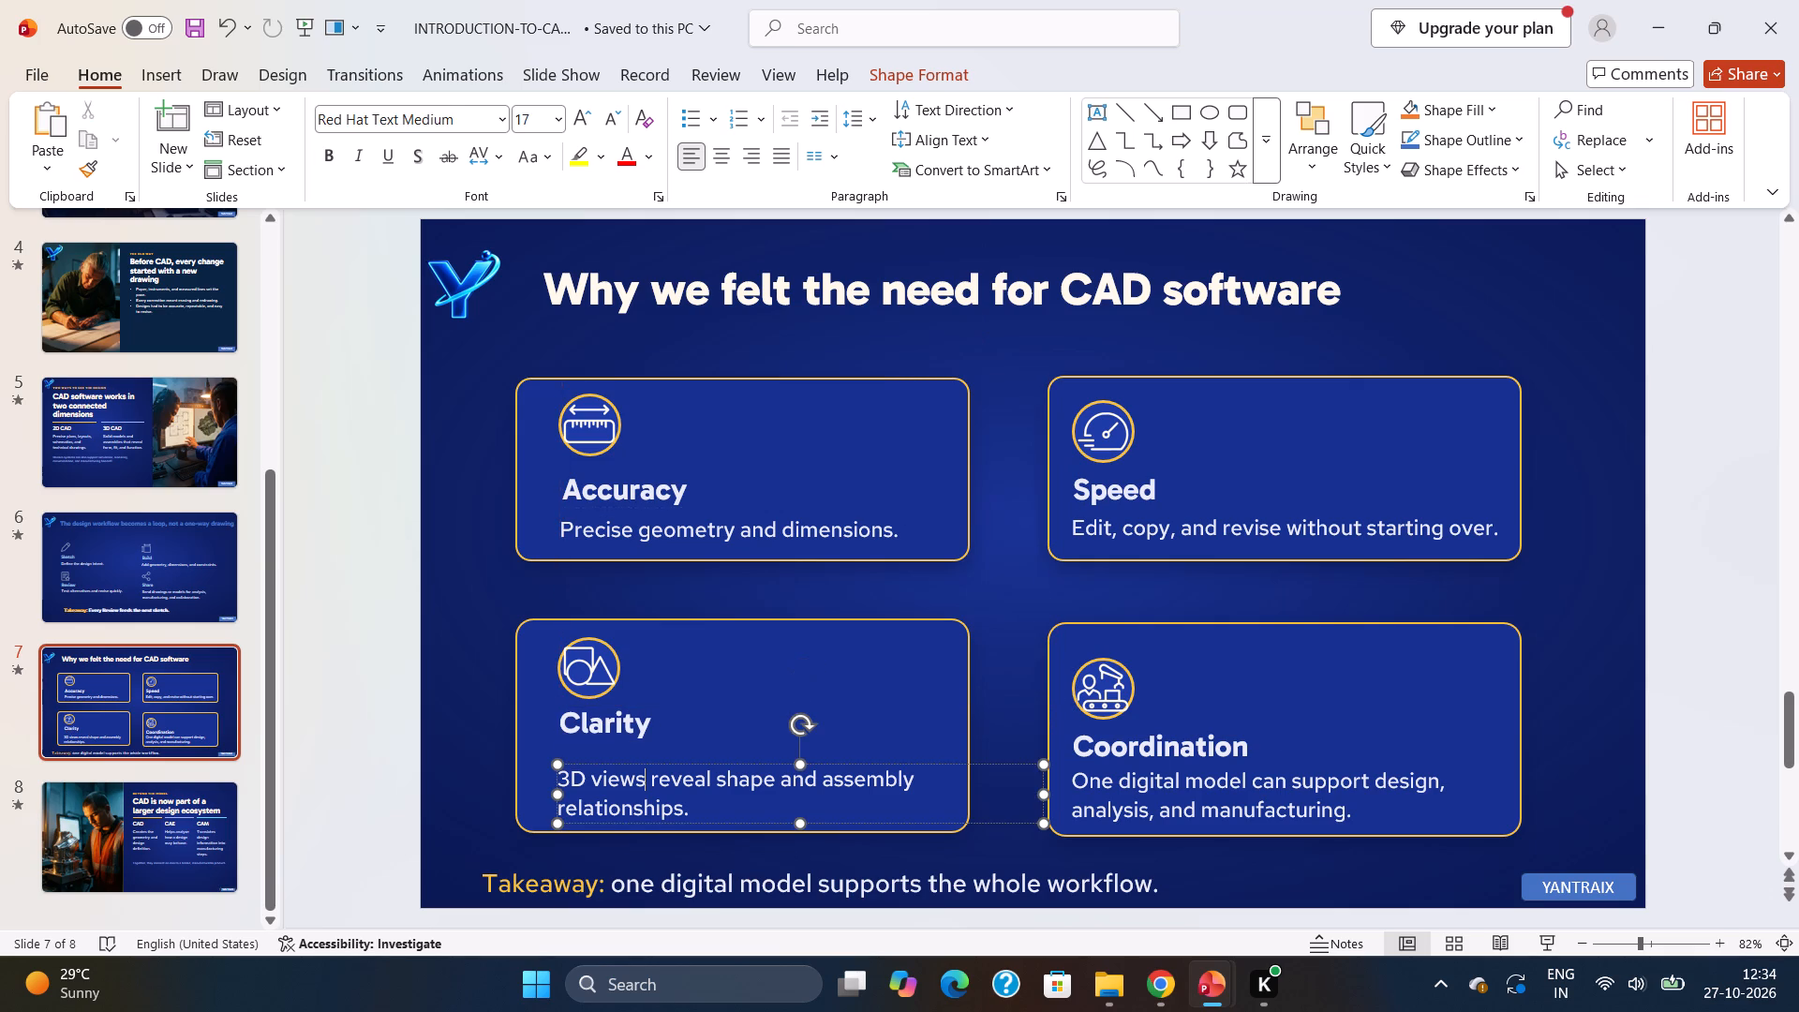
{"action": "left_click_drag", "start_coordinate": [628, 765], "coordinate": [626, 742]}
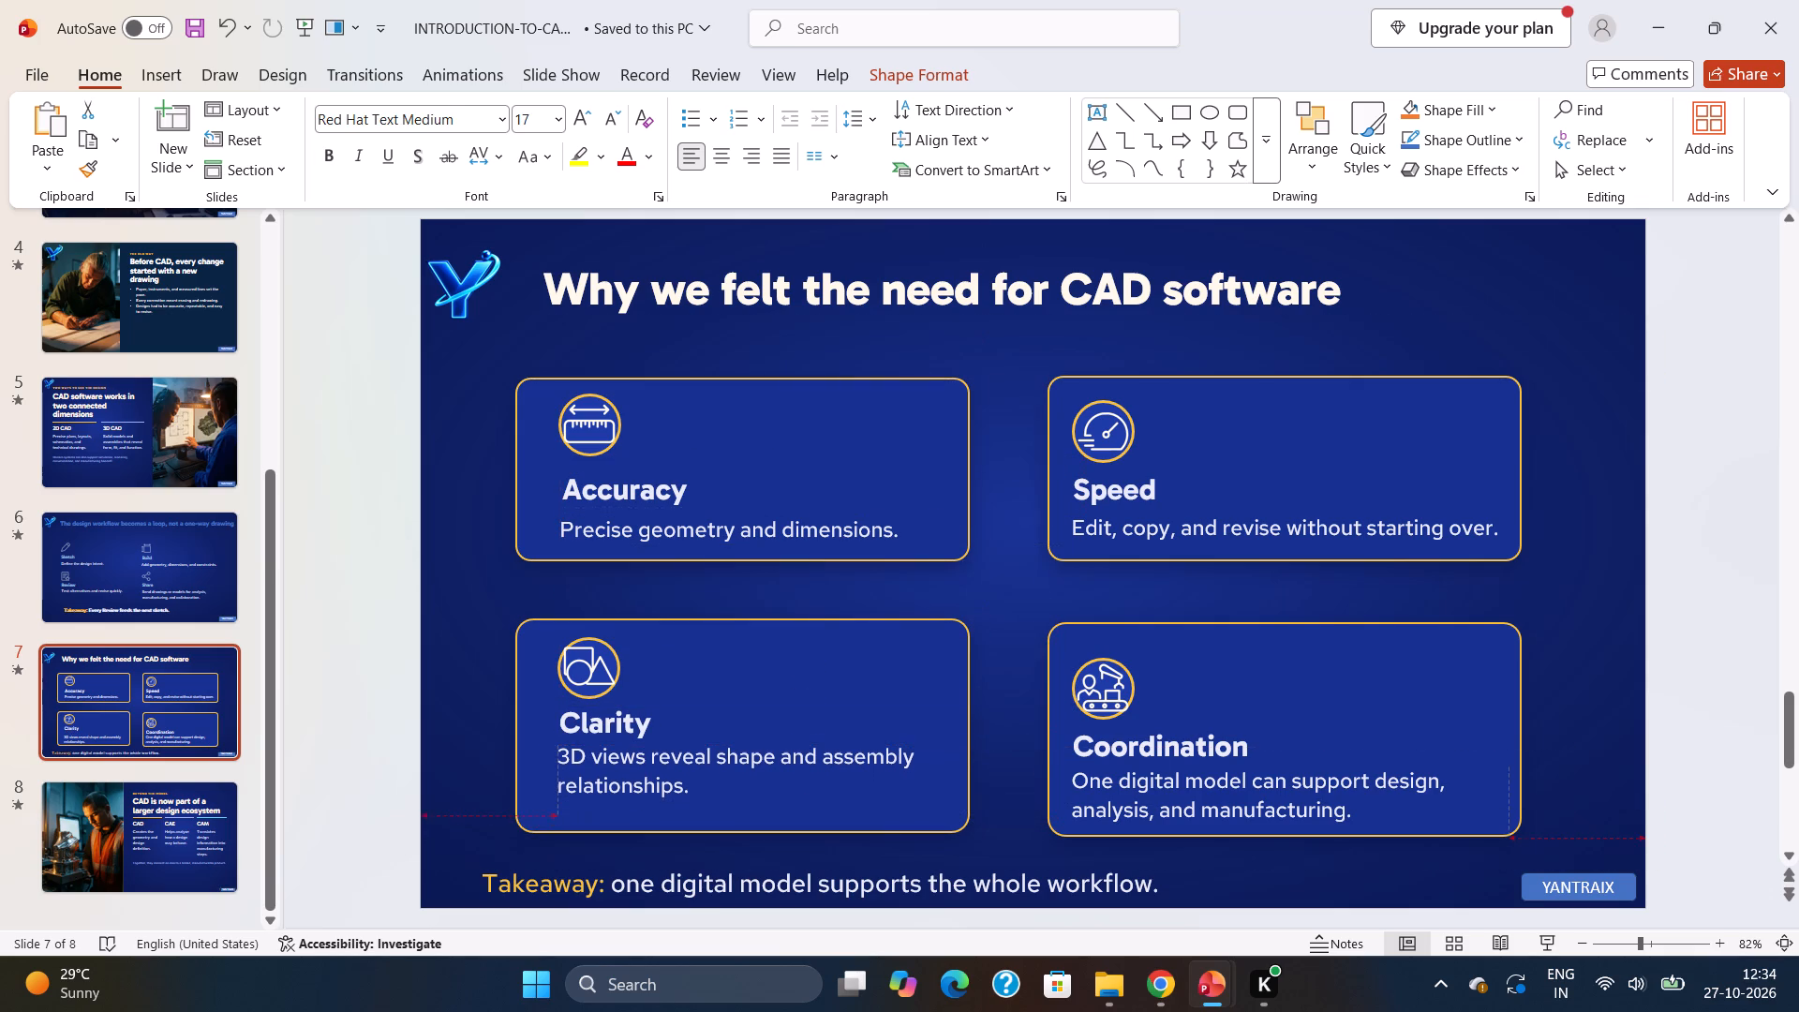
{"action": "left_click_drag", "start_coordinate": [626, 742], "coordinate": [626, 741]}
Shorten the Clarity card by raising its bottom edge closer to the description.
{"action": "left_click", "coordinate": [645, 824]}
{"action": "left_click_drag", "start_coordinate": [746, 835], "coordinate": [745, 815]}
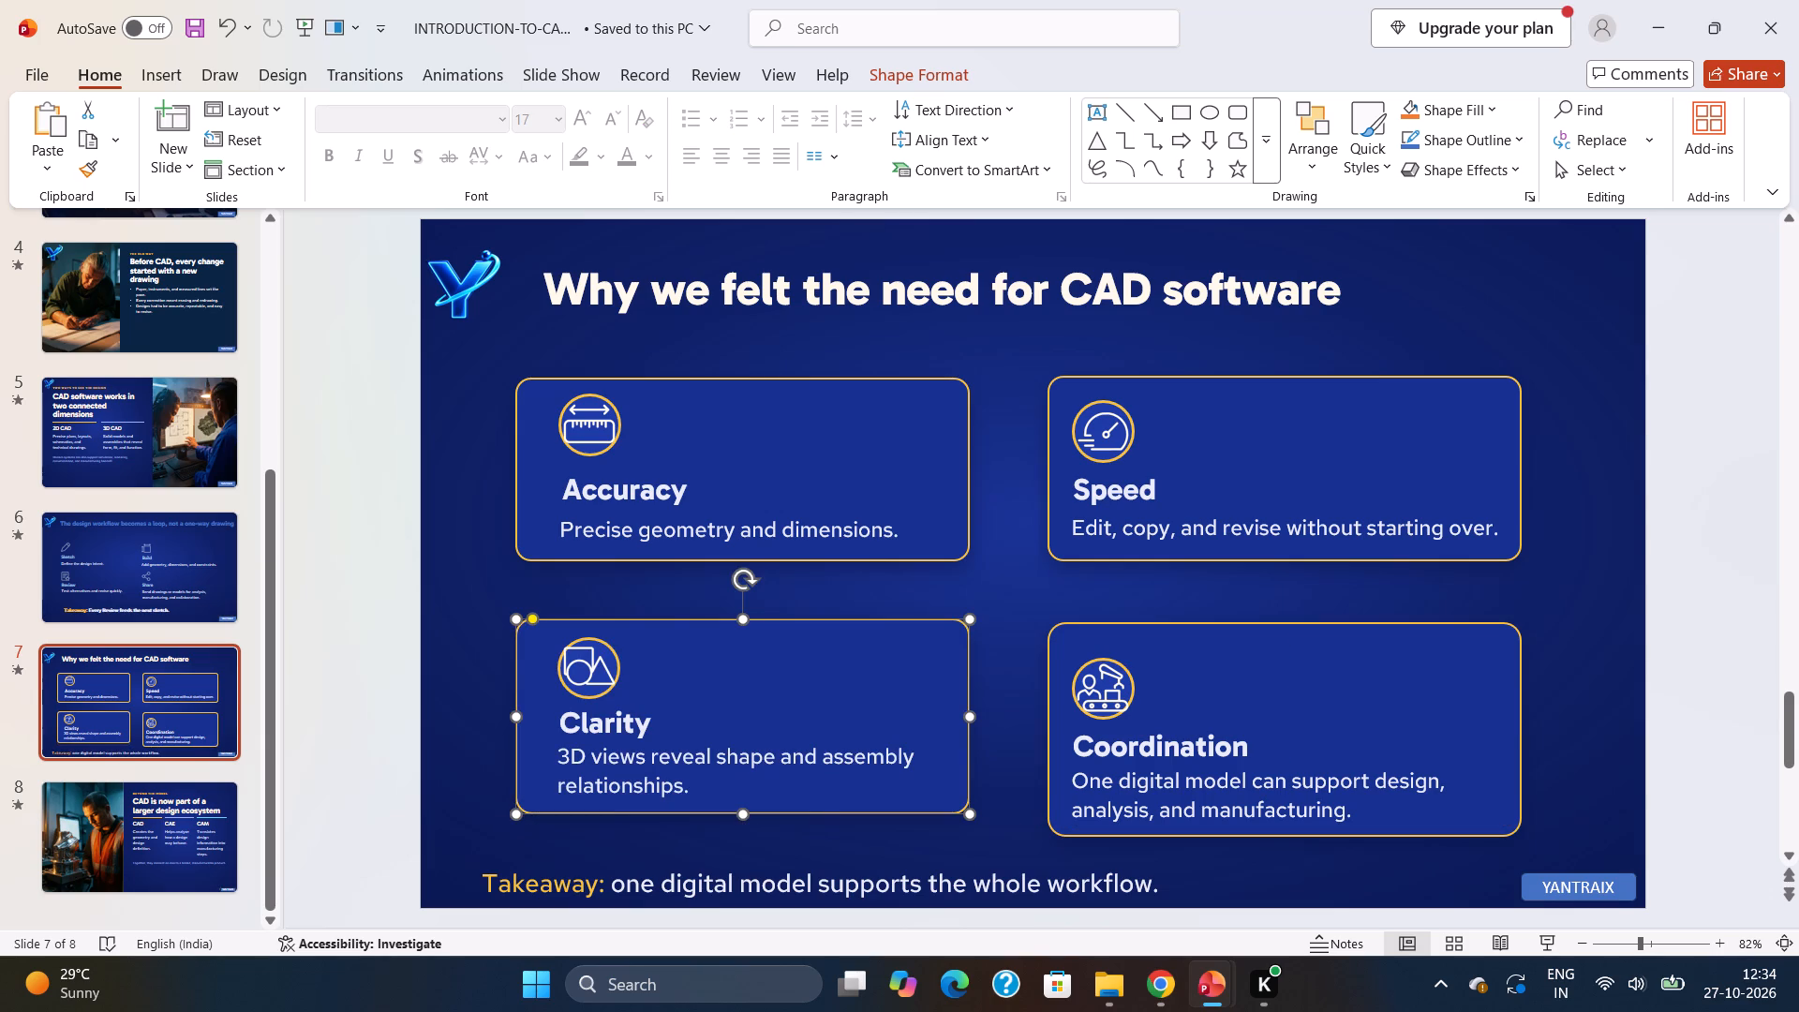
Move the Coordination icon and its ring up near the card's top edge, level with the Clarity icon.
{"action": "left_click", "coordinate": [1094, 701]}
{"action": "left_click_drag", "start_coordinate": [1104, 692], "coordinate": [1104, 666]}
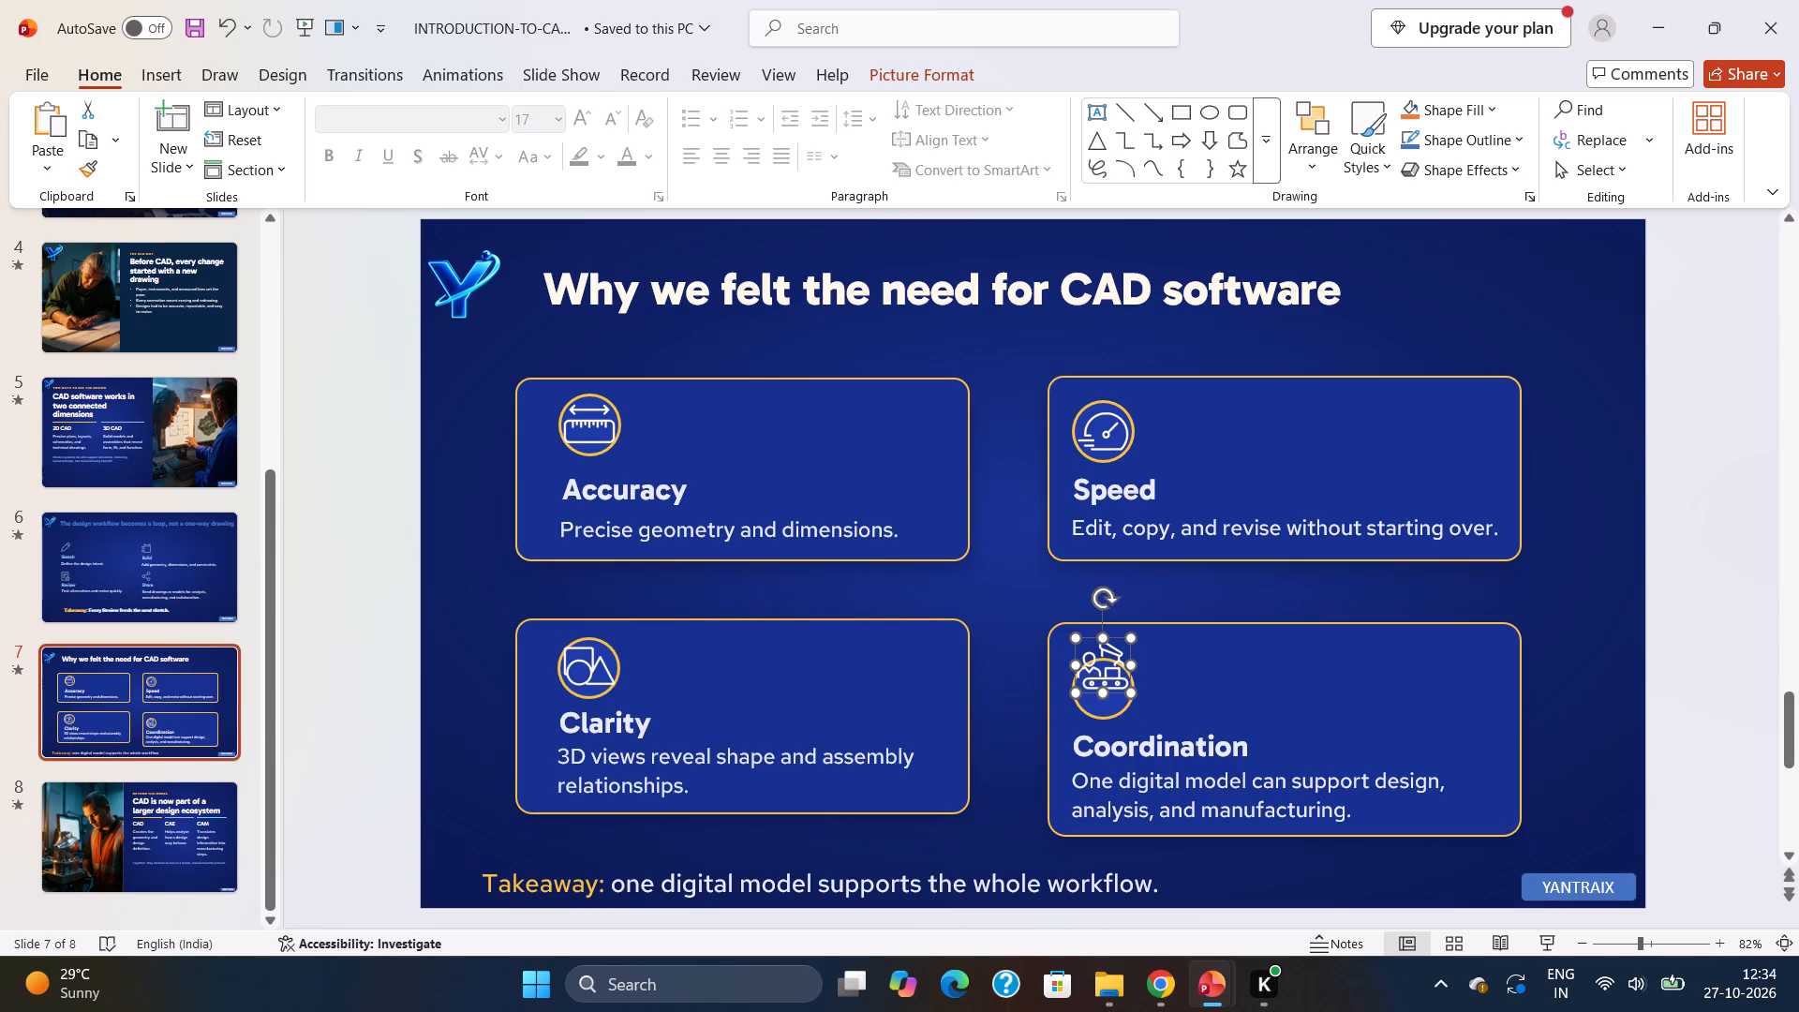
{"action": "left_click", "coordinate": [1111, 712]}
{"action": "left_click_drag", "start_coordinate": [1108, 706], "coordinate": [1107, 693]}
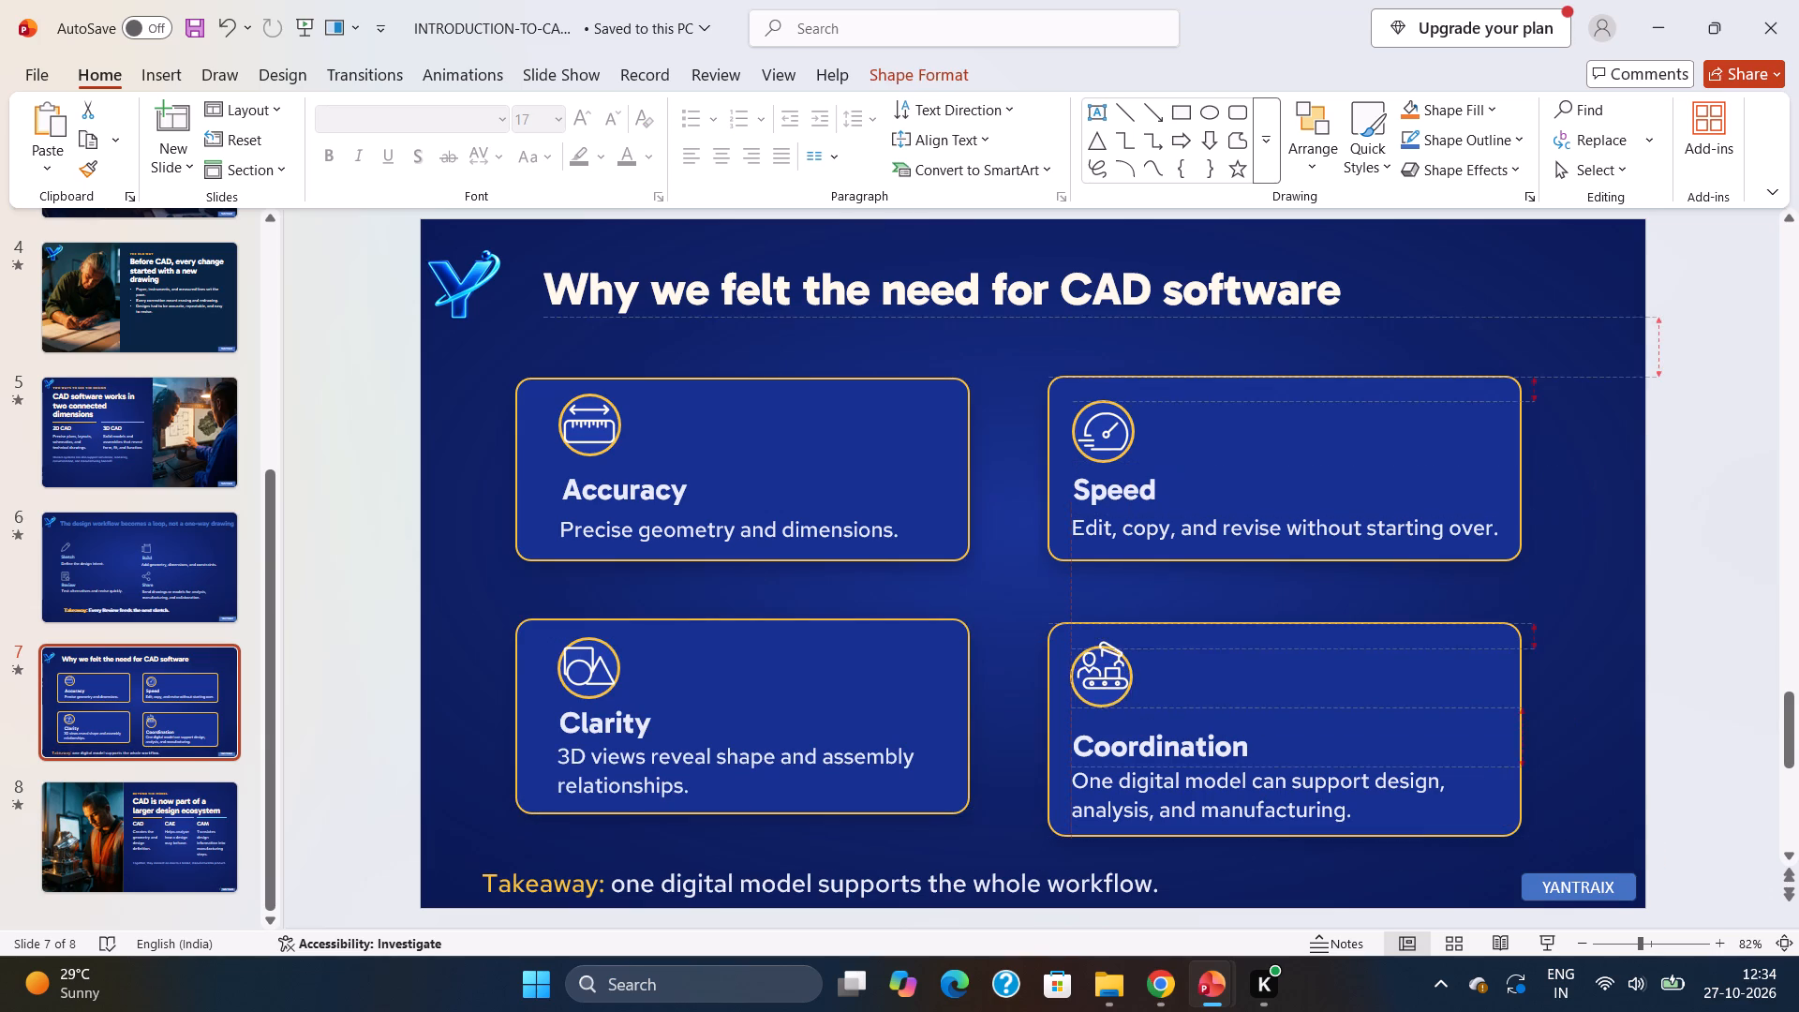
{"action": "left_click_drag", "start_coordinate": [1107, 693], "coordinate": [1107, 688]}
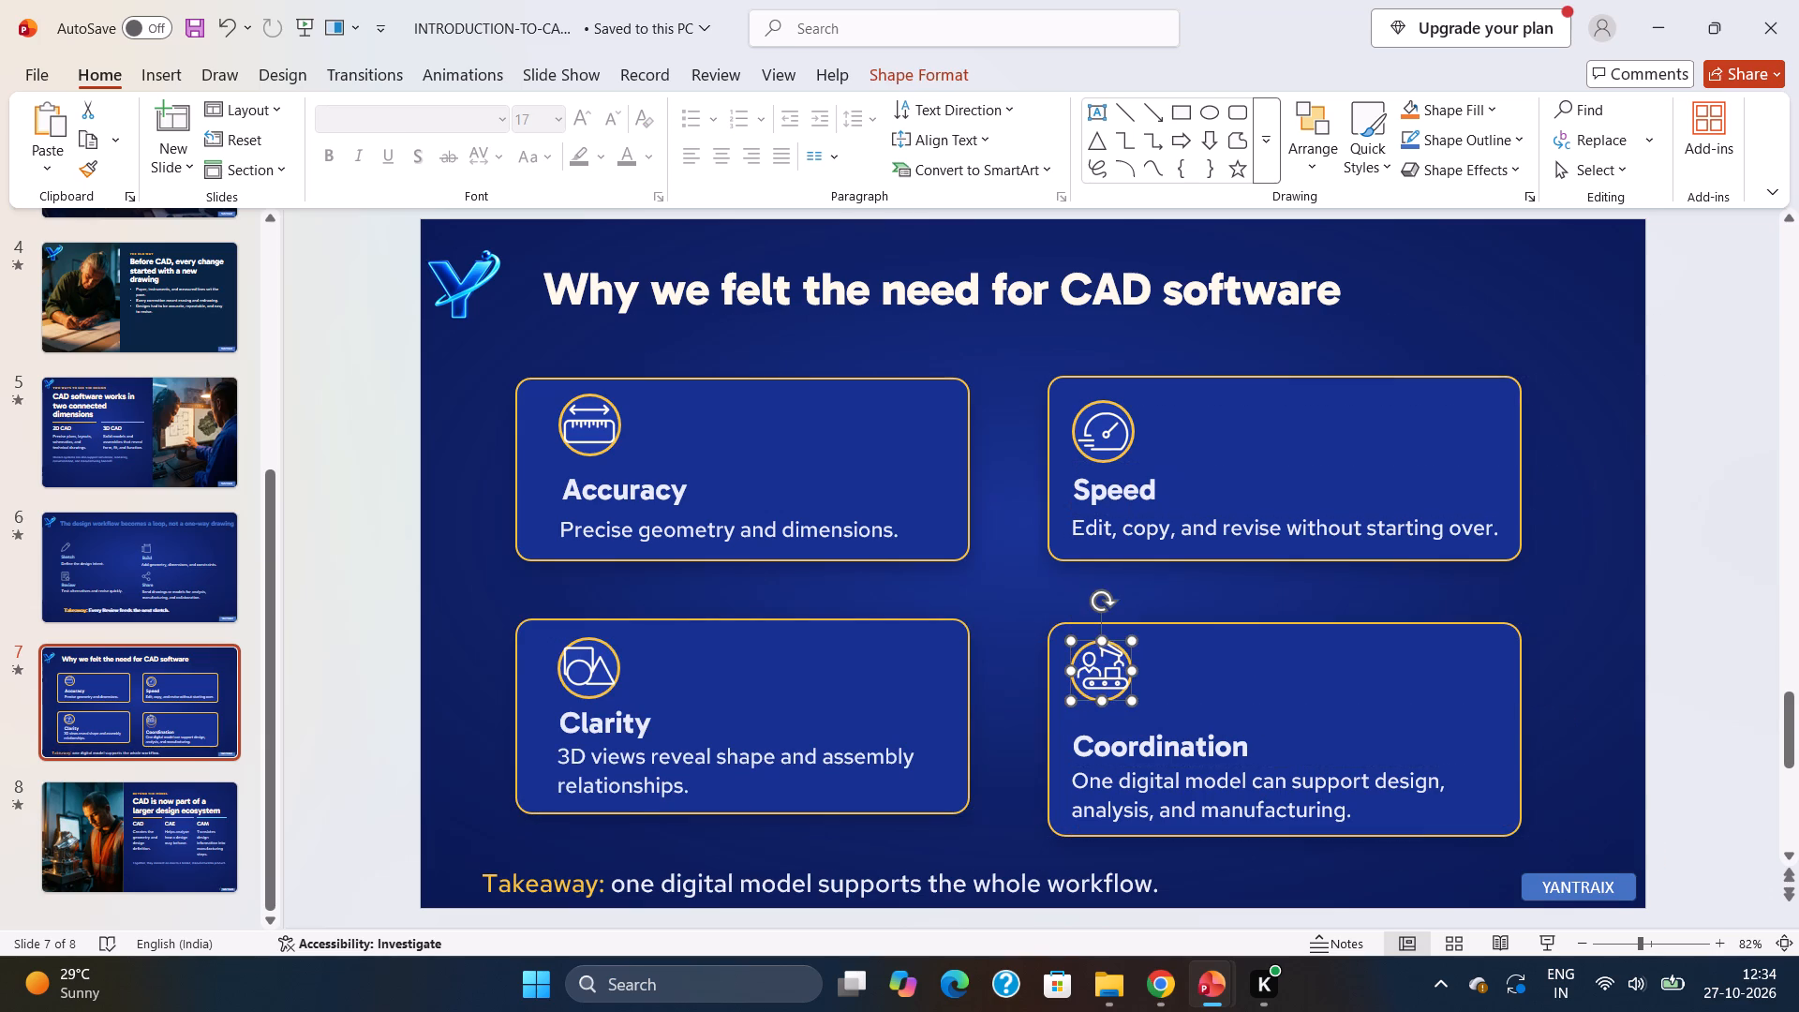
Move the Coordination heading and its description up beneath the icon, level with the Clarity card's texts.
{"action": "left_click", "coordinate": [1124, 749]}
{"action": "left_click_drag", "start_coordinate": [1122, 727], "coordinate": [1119, 710]}
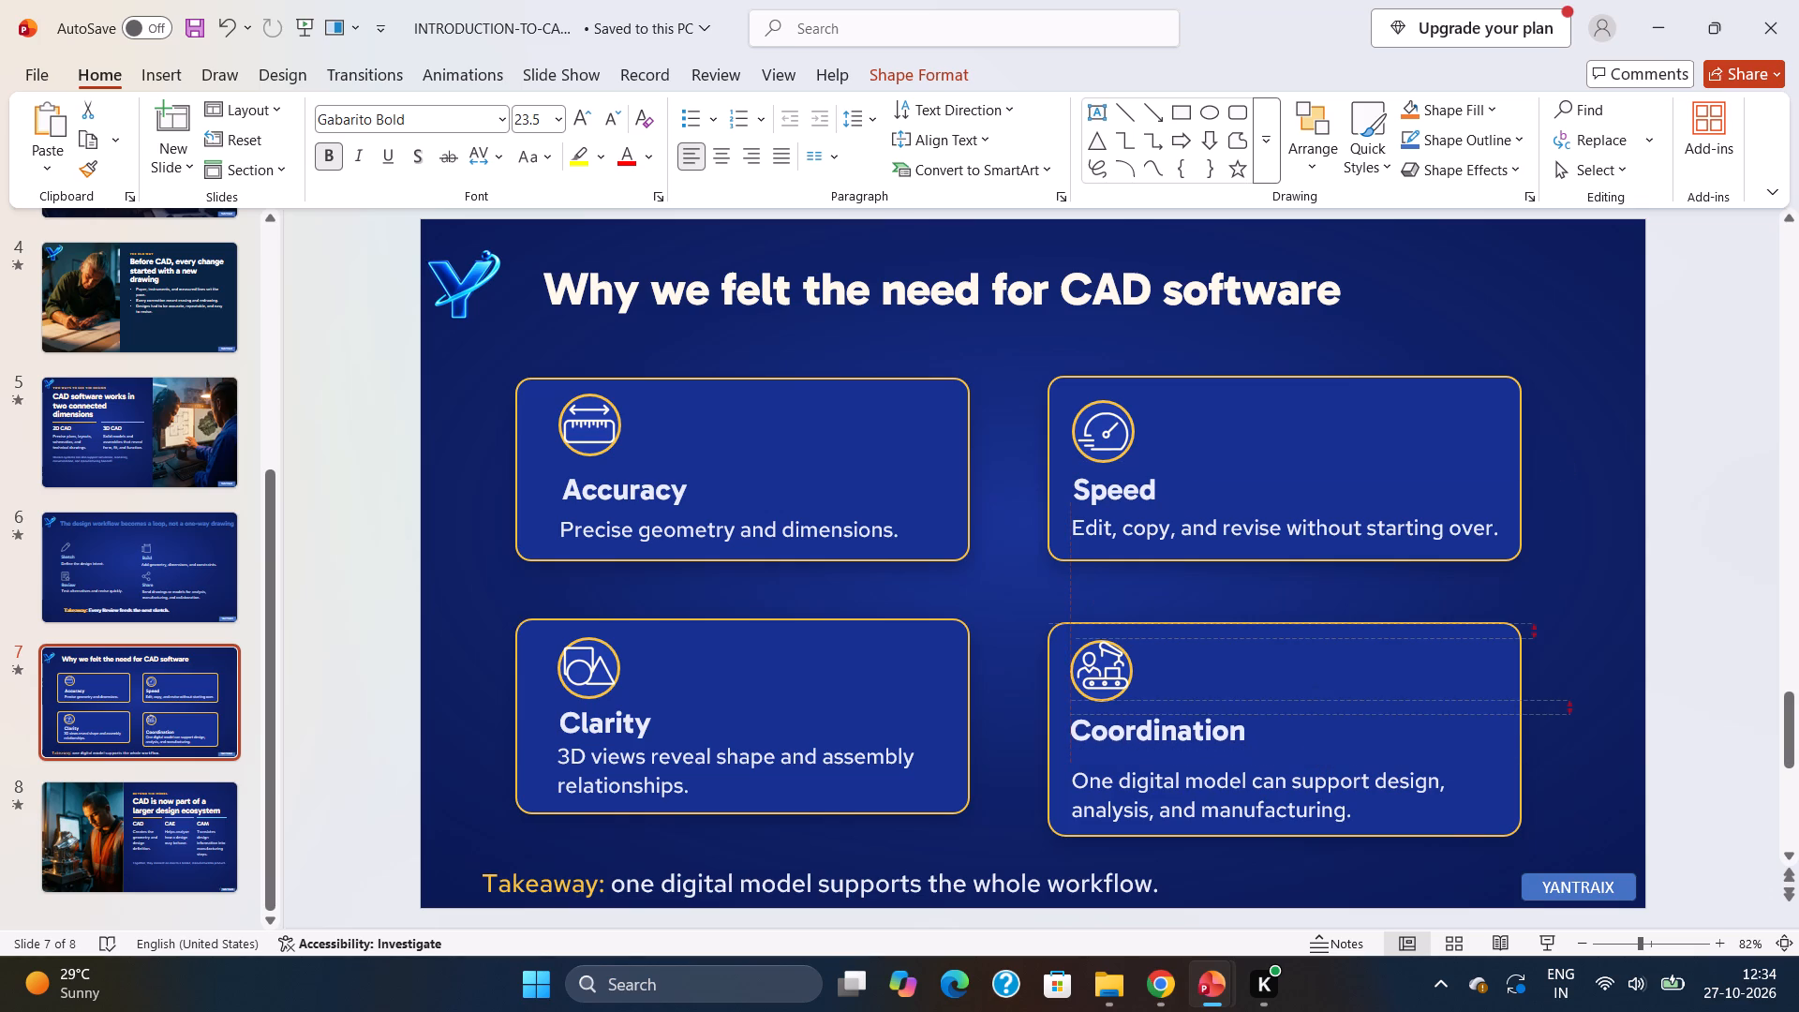
{"action": "left_click_drag", "start_coordinate": [1119, 710], "coordinate": [1117, 705]}
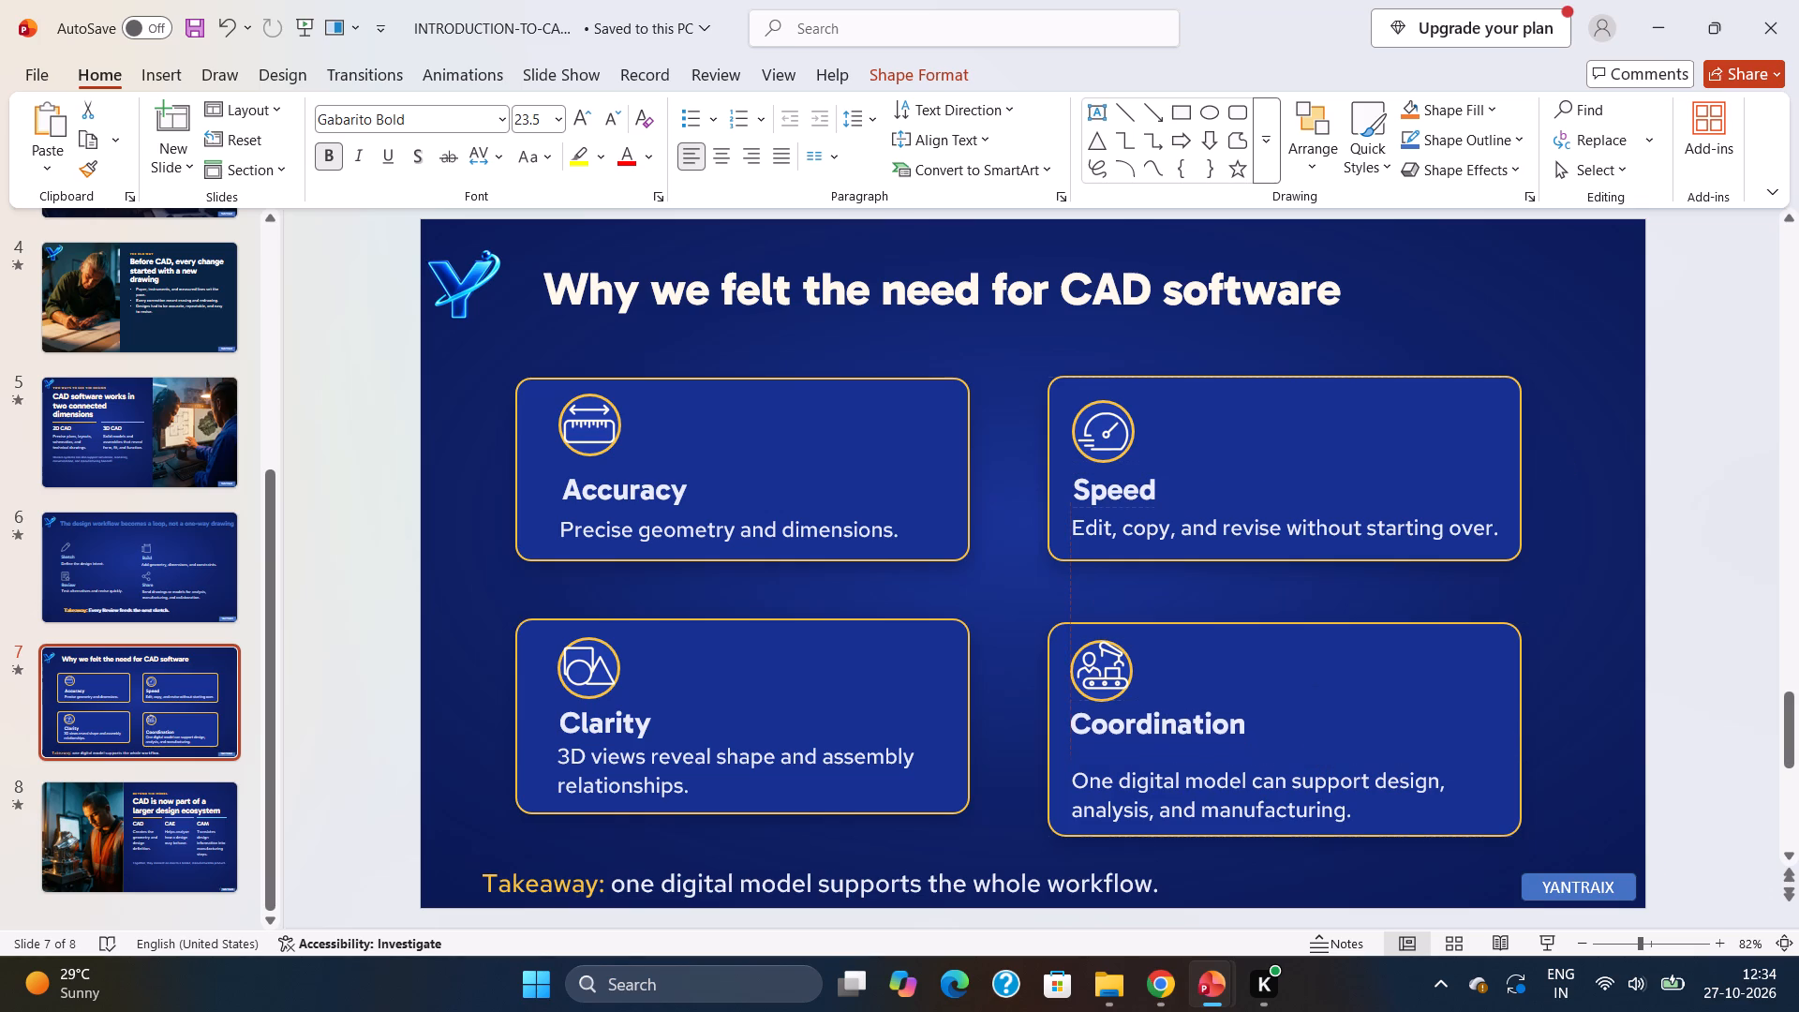
{"action": "left_click_drag", "start_coordinate": [1117, 705], "coordinate": [1116, 701]}
{"action": "left_click", "coordinate": [1123, 785]}
{"action": "left_click_drag", "start_coordinate": [1115, 766], "coordinate": [1111, 749]}
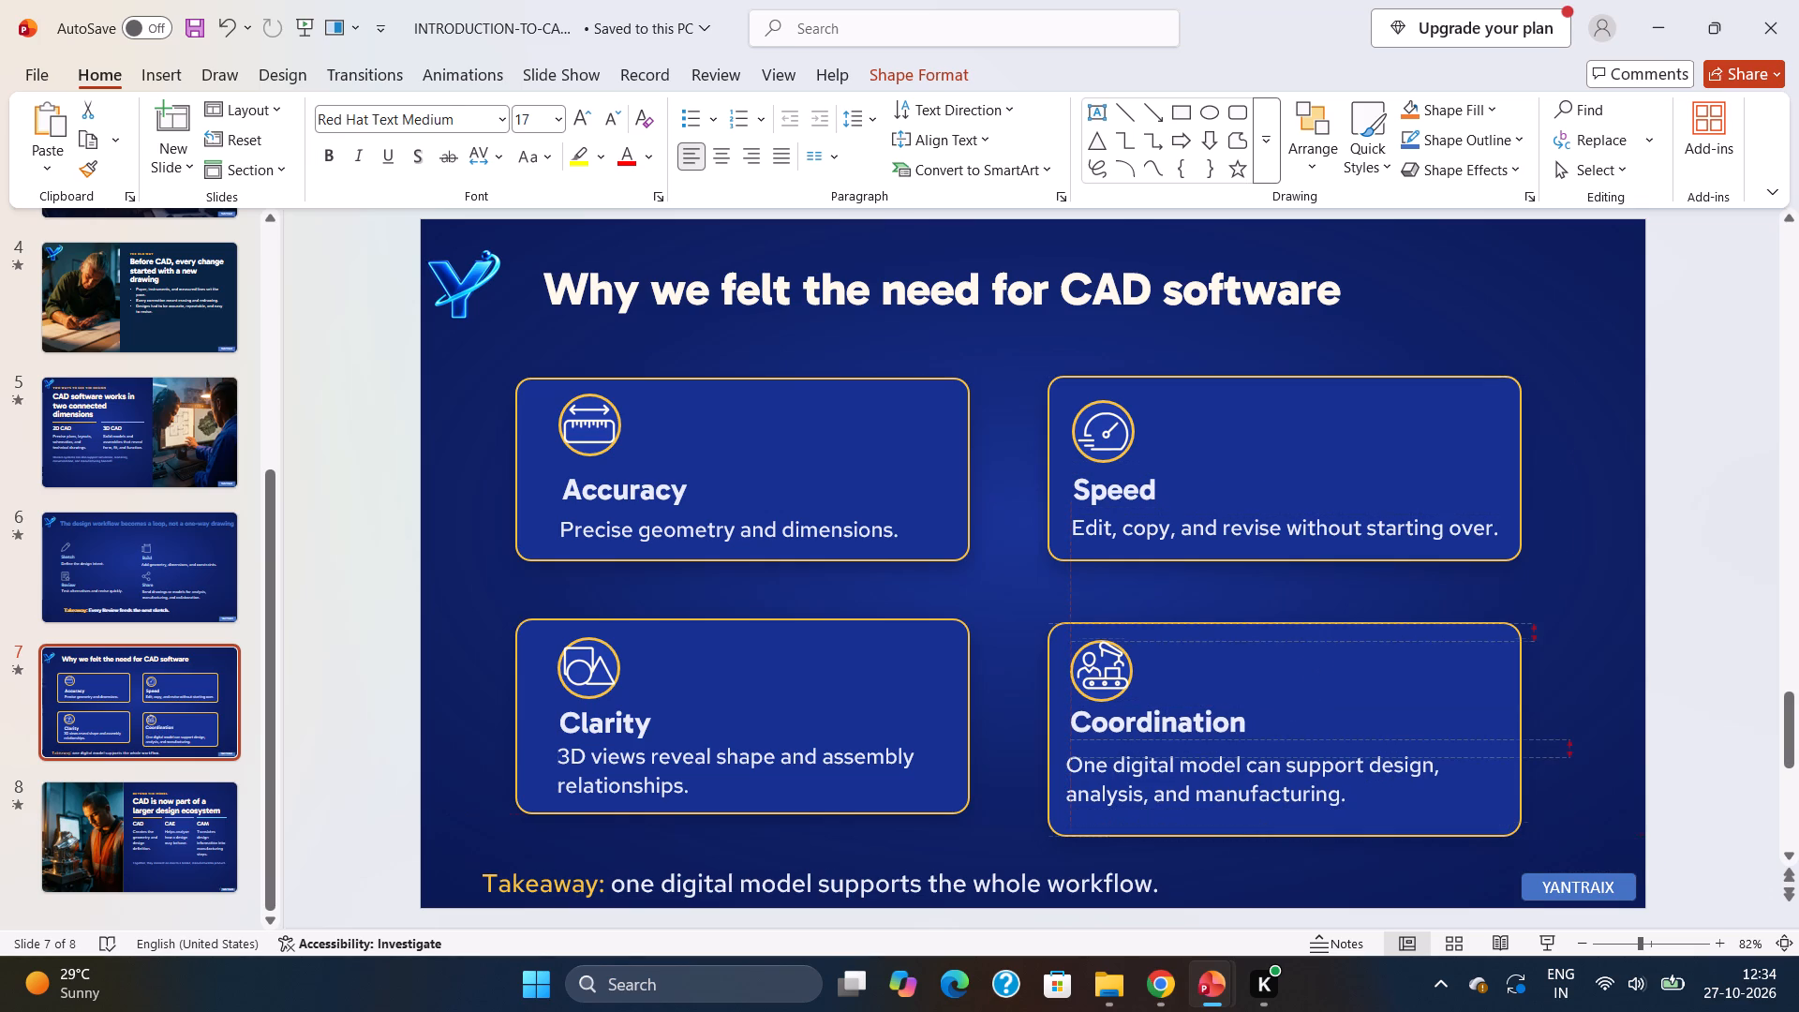
{"action": "left_click_drag", "start_coordinate": [1111, 749], "coordinate": [1111, 743]}
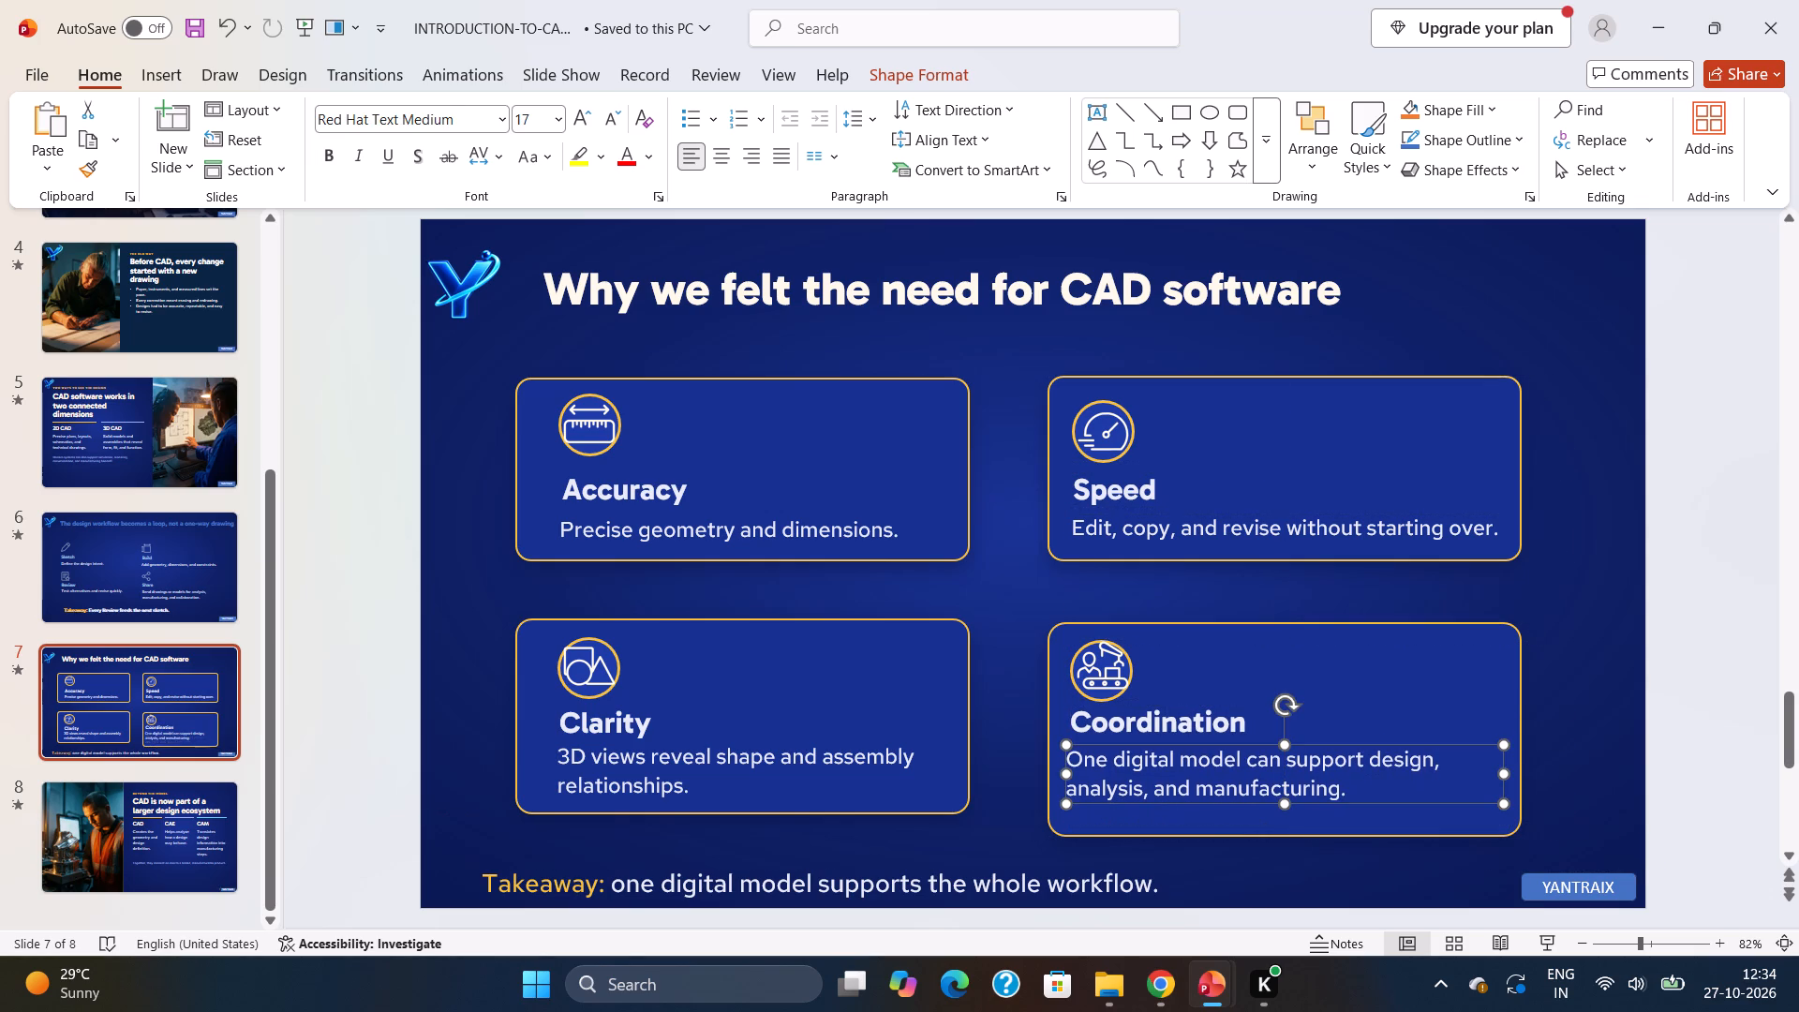
Shorten the Coordination card by raising its bottom edge to about the Clarity card's bottom edge.
{"action": "left_click", "coordinate": [1194, 830]}
{"action": "left_click_drag", "start_coordinate": [1286, 839], "coordinate": [1280, 816]}
Move the Takeaway line up and to the right so it starts in line with the Clarity text.
{"action": "left_click", "coordinate": [1261, 862]}
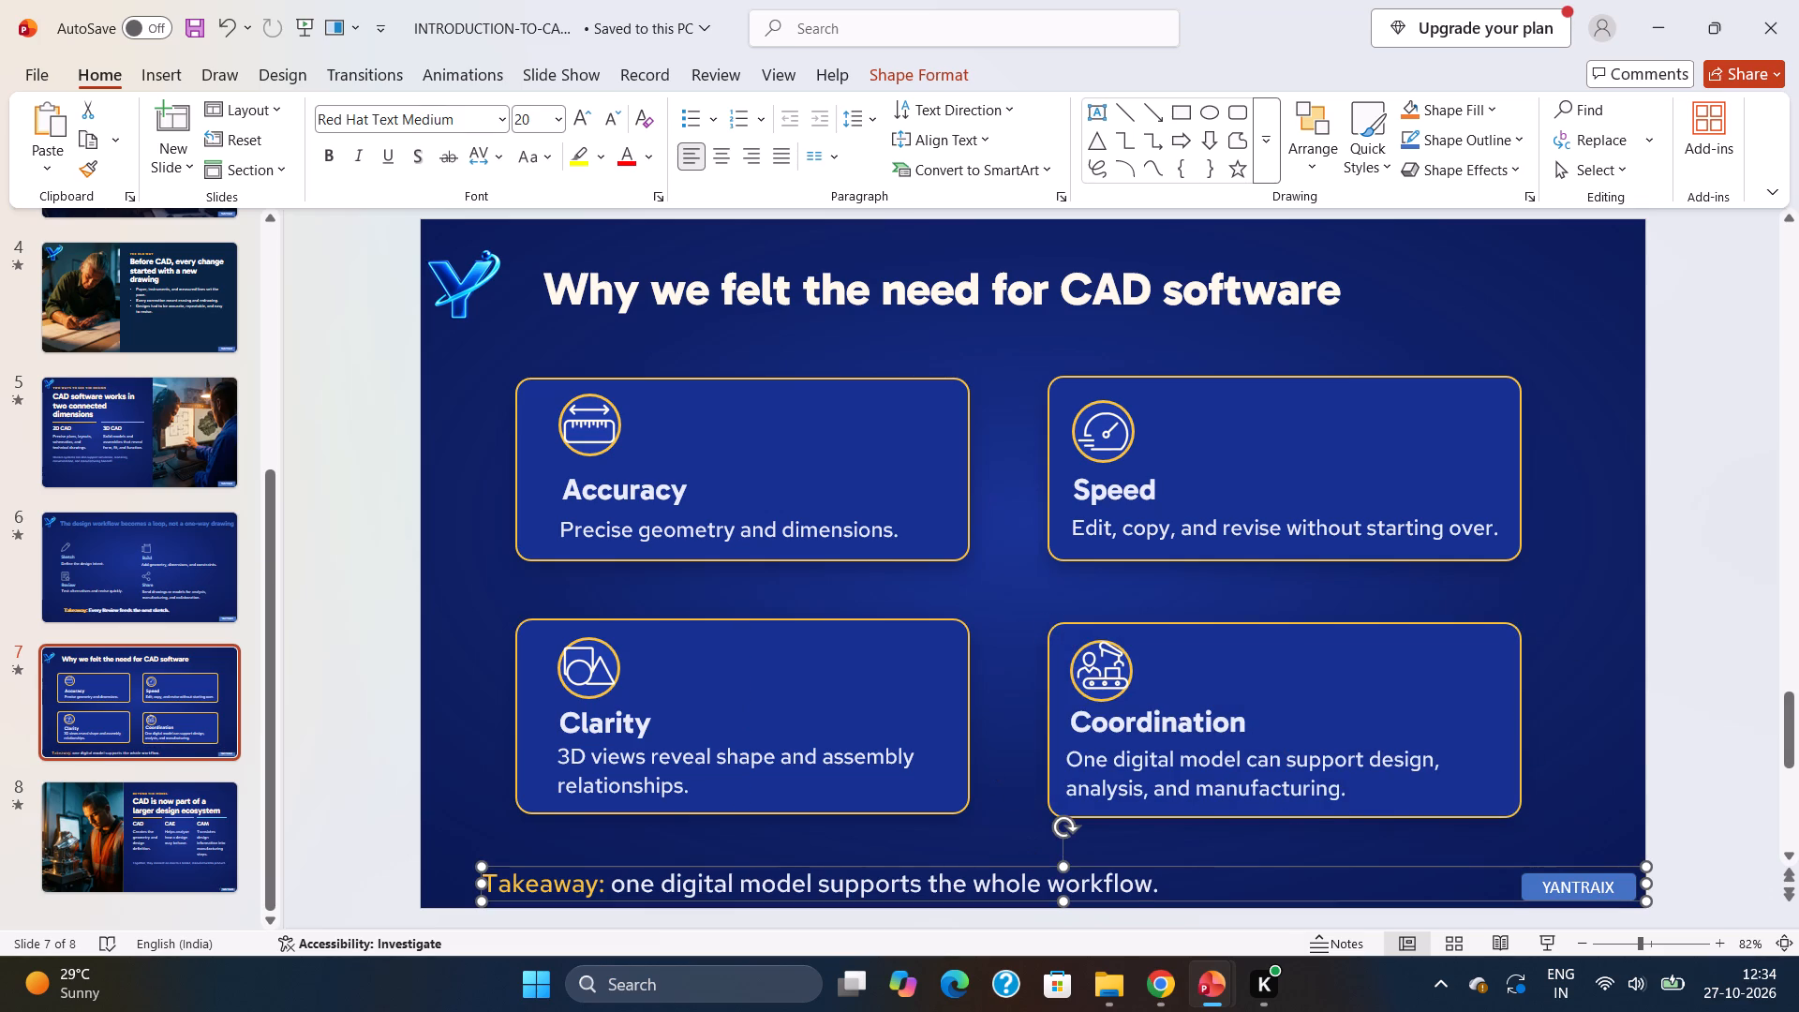
{"action": "left_click_drag", "start_coordinate": [1022, 863], "coordinate": [1096, 843]}
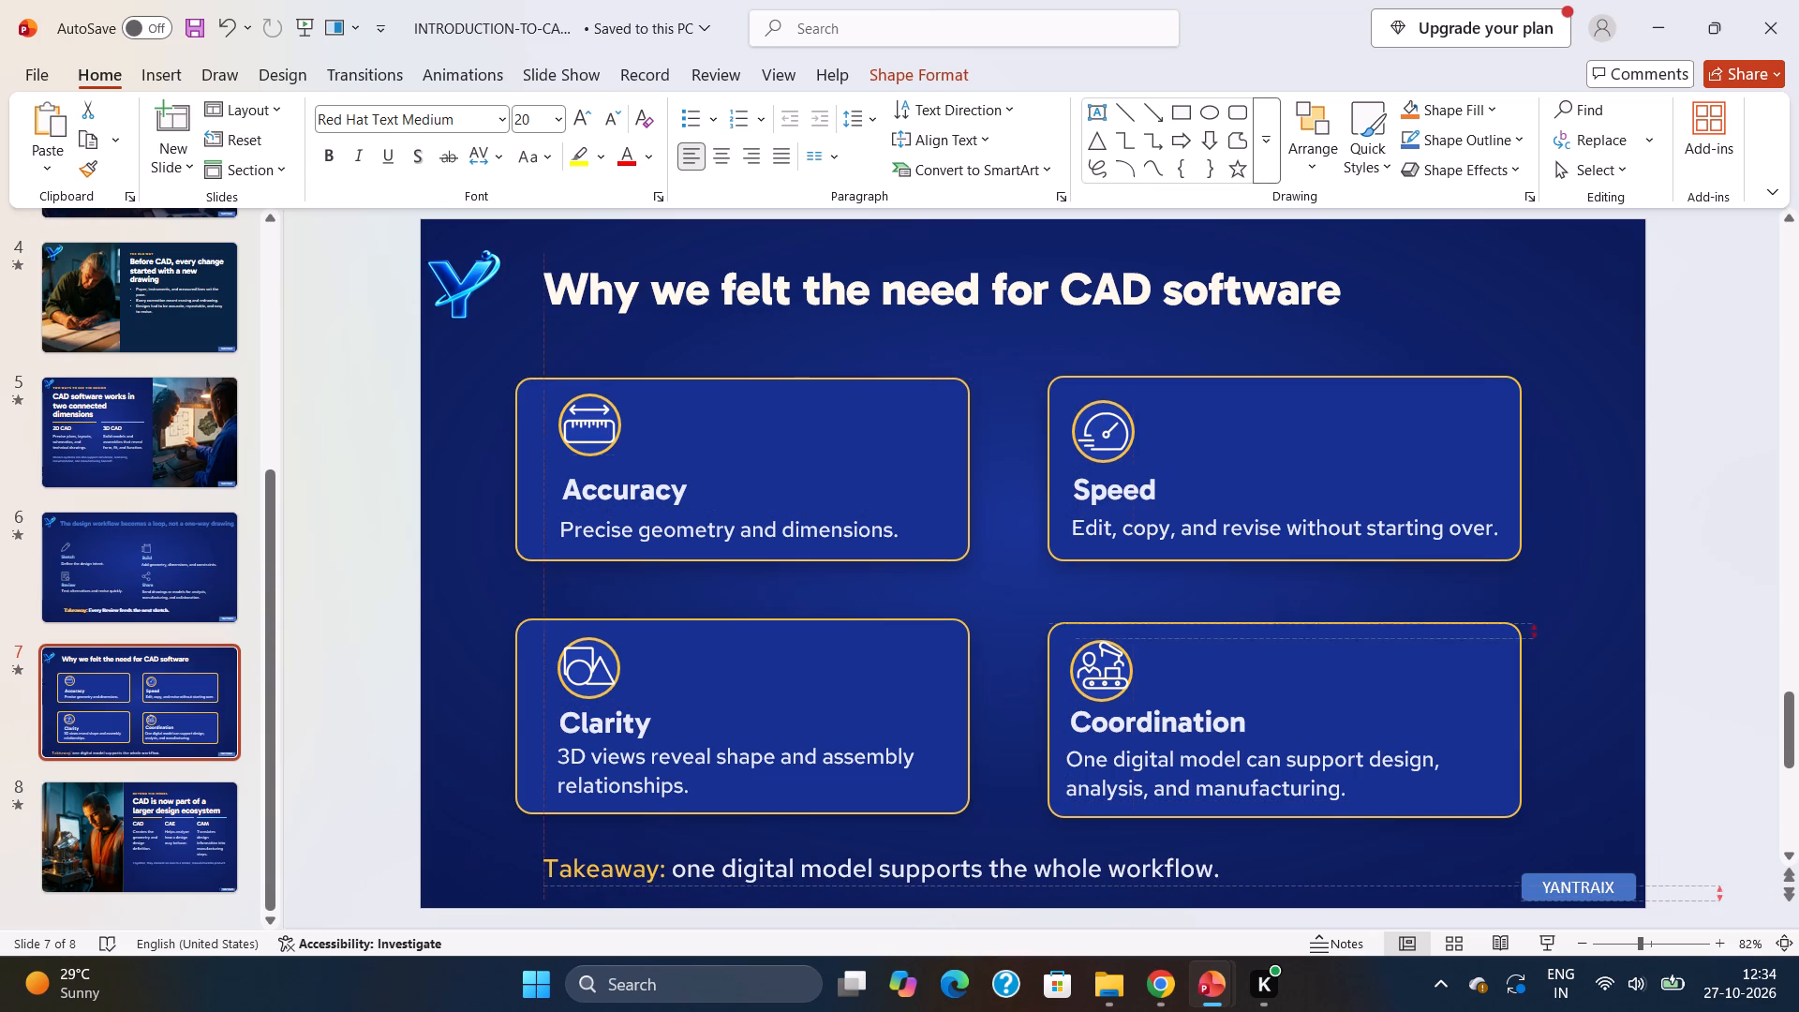
{"action": "left_click_drag", "start_coordinate": [1096, 843], "coordinate": [1099, 840]}
Set the font size of the whole Takeaway line to 24.
{"action": "double_click", "coordinate": [1080, 866]}
{"action": "triple_click", "coordinate": [1078, 866]}
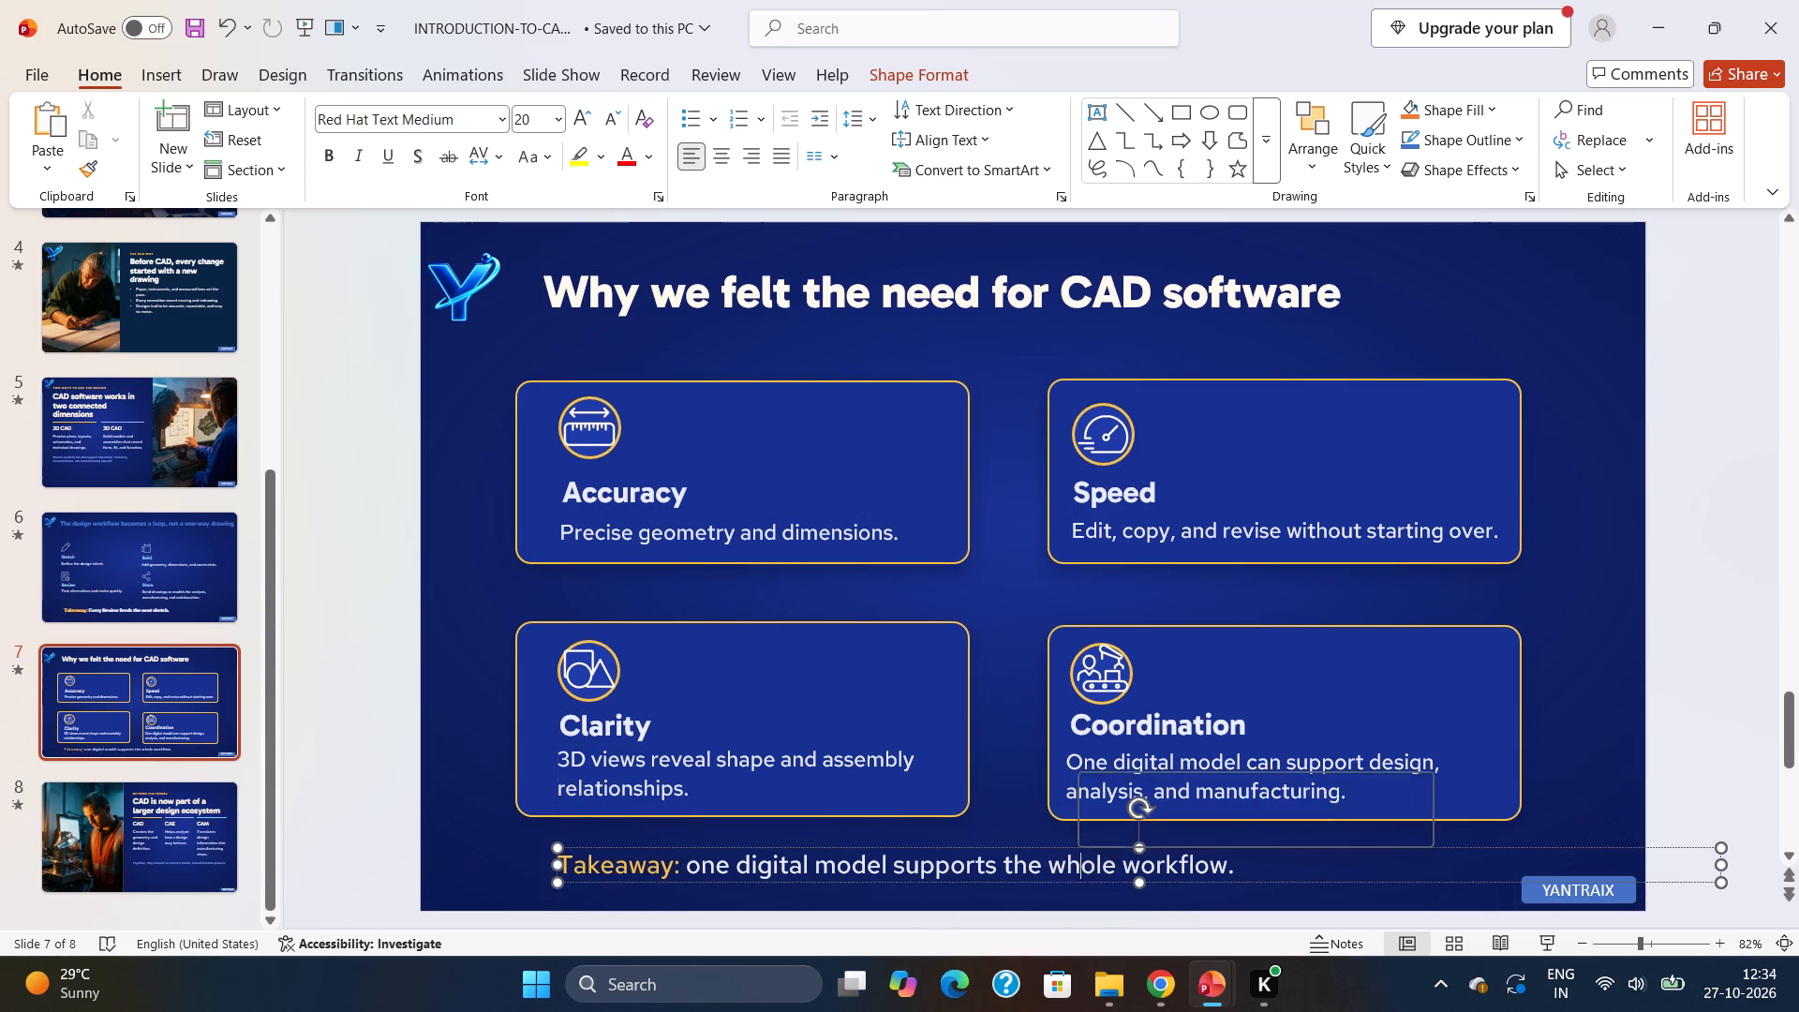
{"action": "triple_click", "coordinate": [1078, 866]}
{"action": "left_click", "coordinate": [1078, 866]}
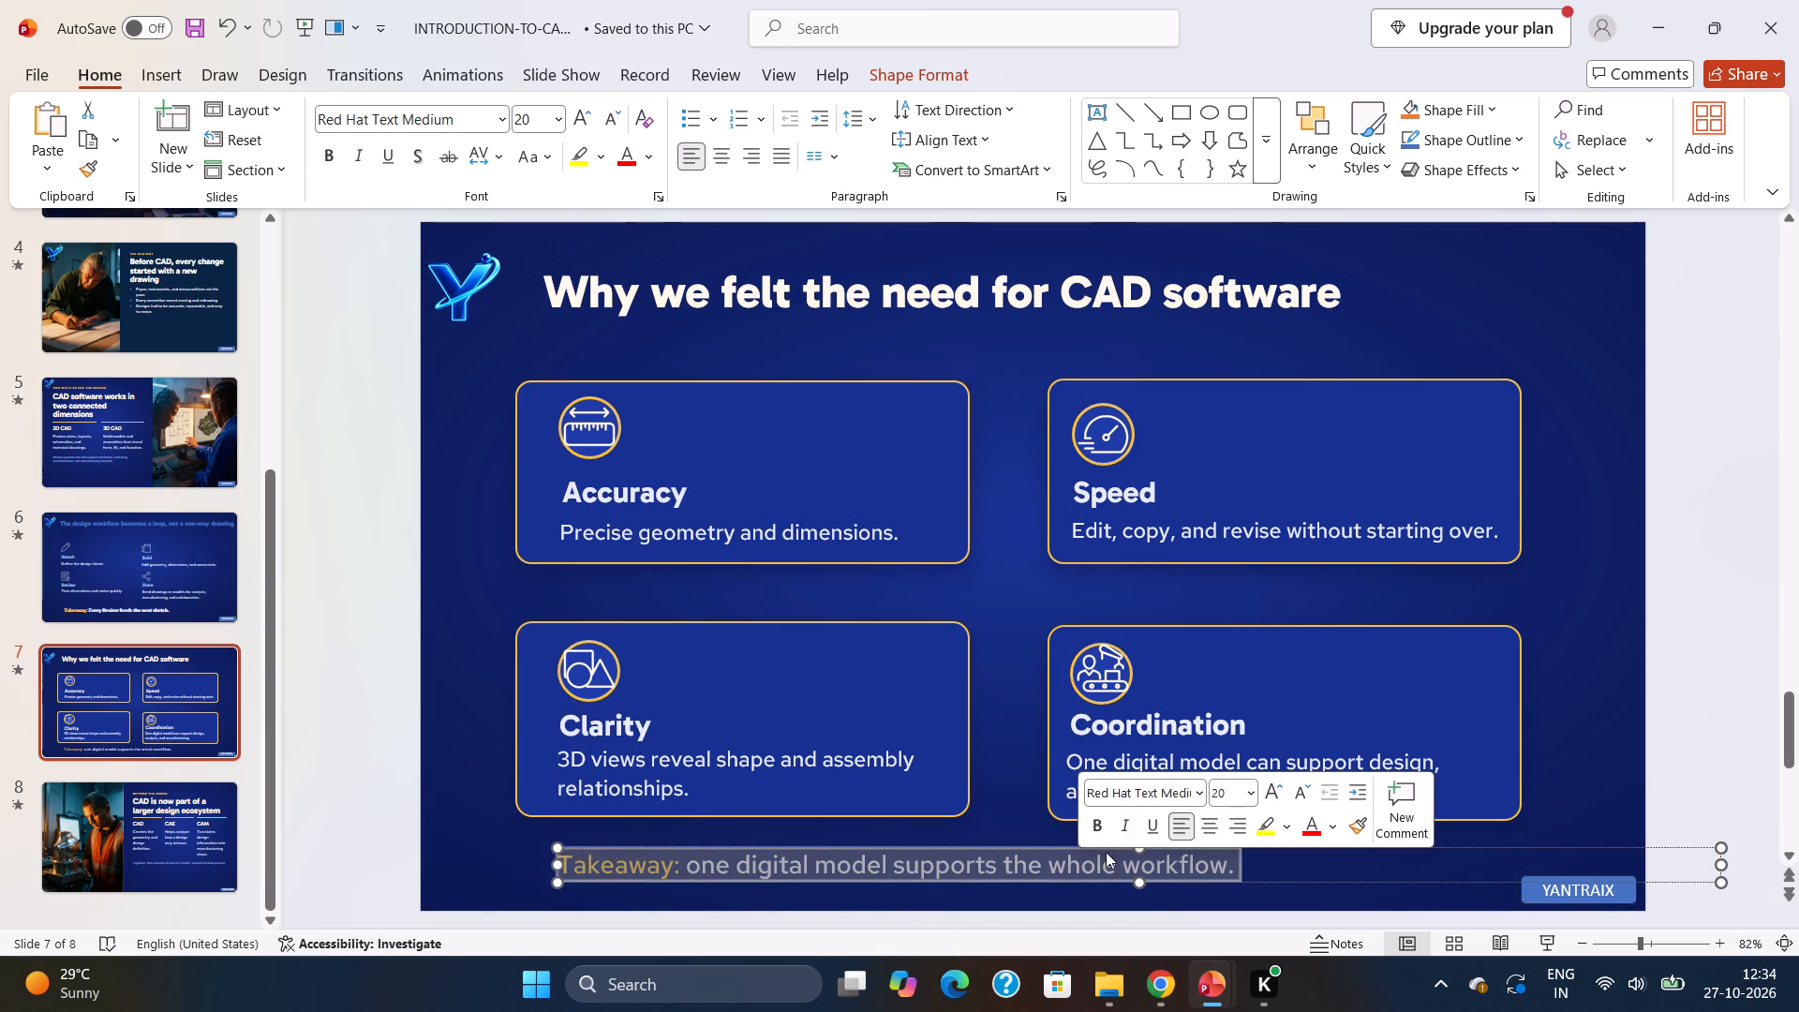
{"action": "left_click", "coordinate": [1247, 791]}
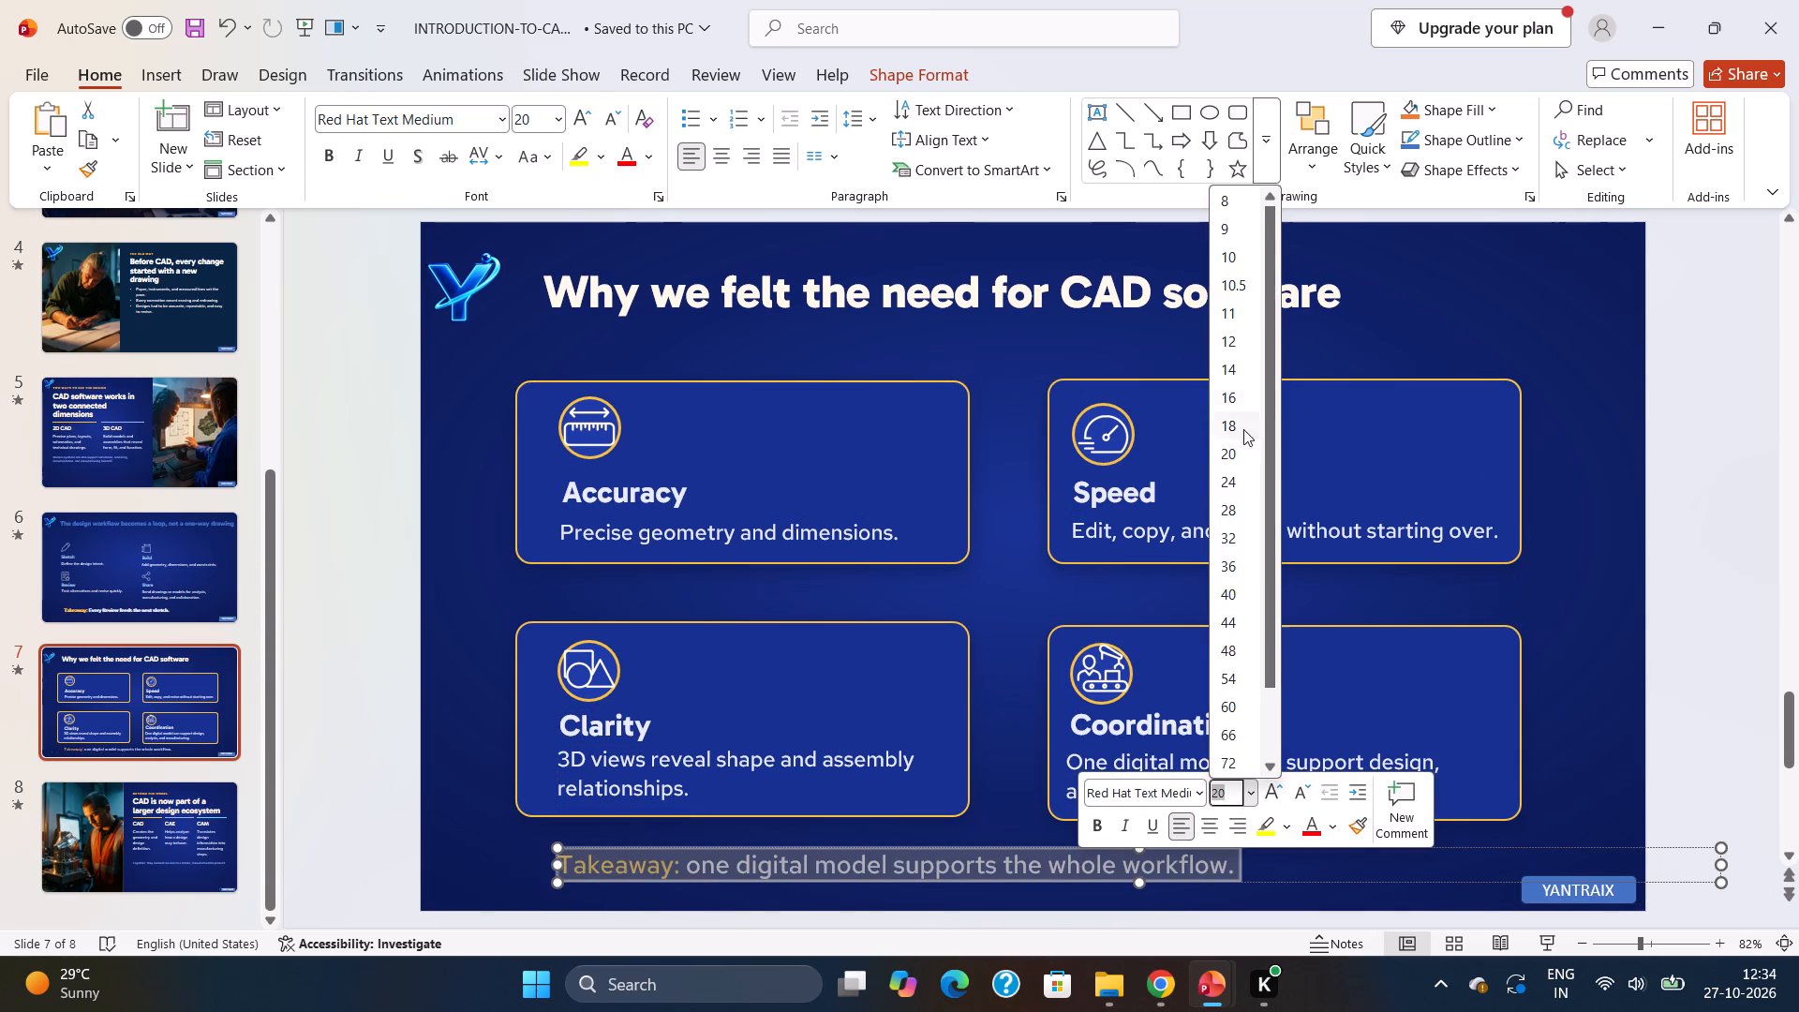
{"action": "left_click", "coordinate": [1224, 483]}
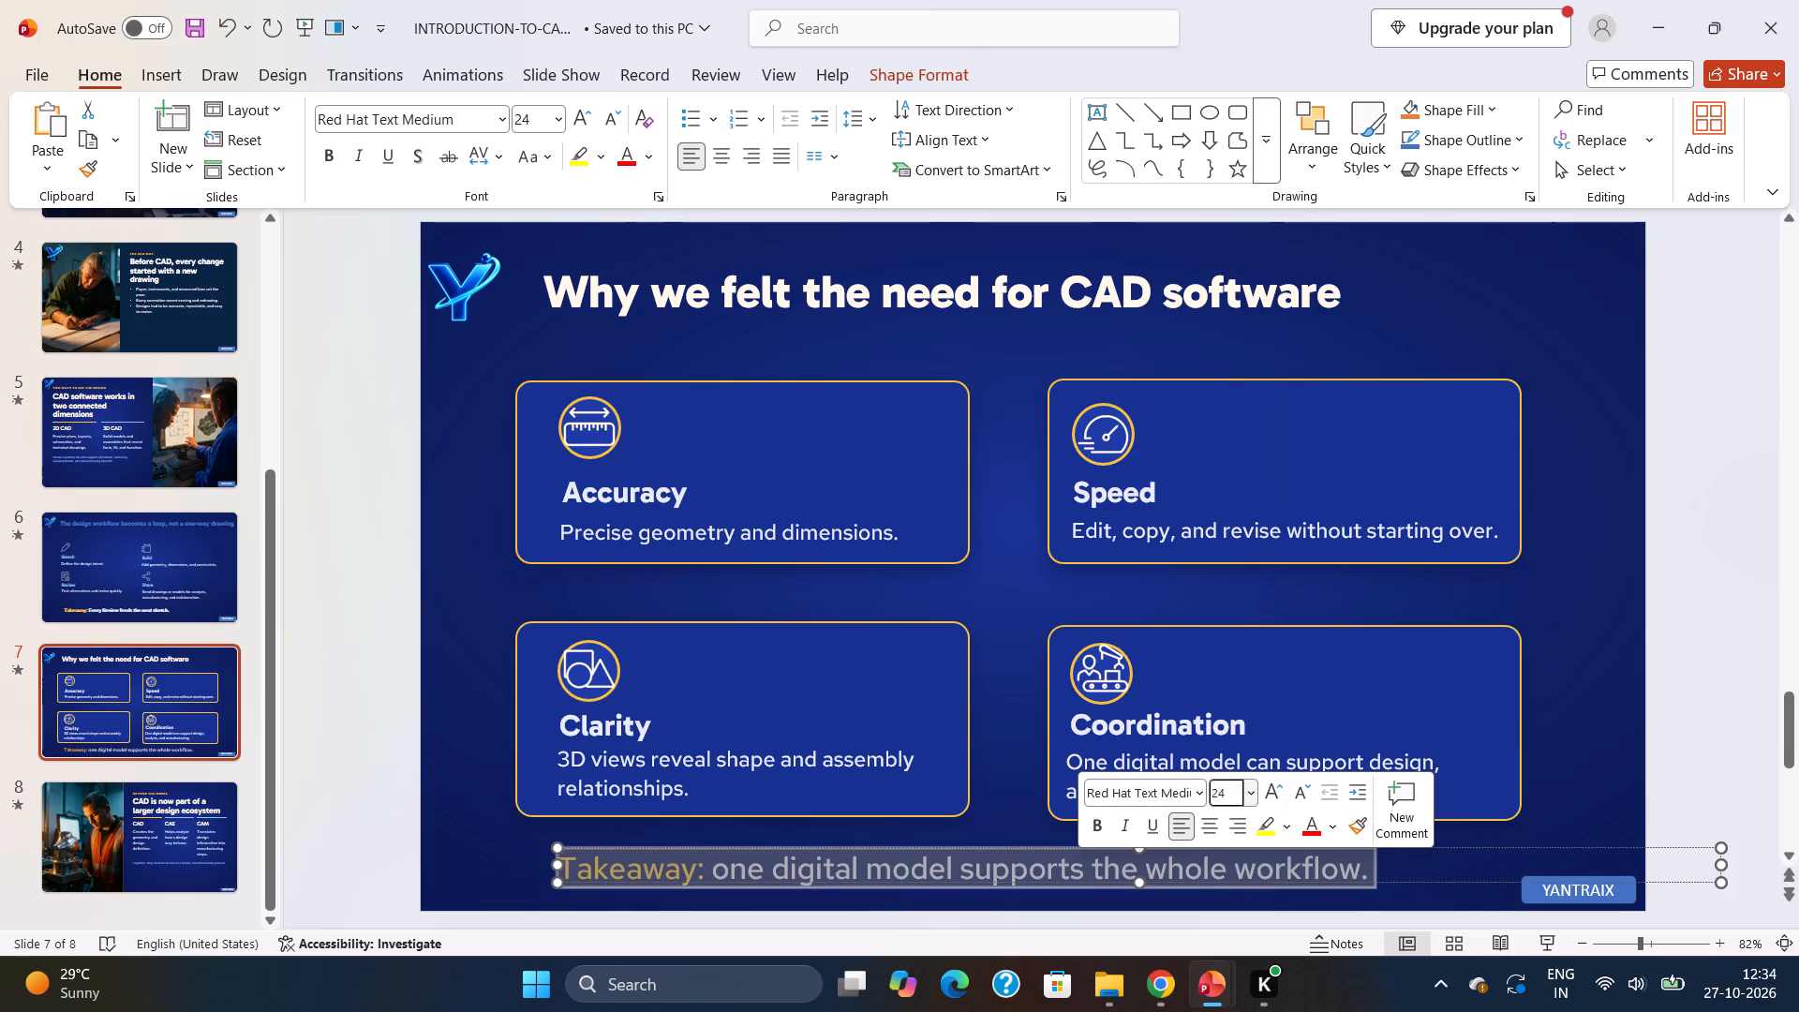
{"action": "left_click", "coordinate": [1560, 525]}
View the last slide about the design ecosystem and return to the first slide of the deck.
{"action": "left_click", "coordinate": [182, 826]}
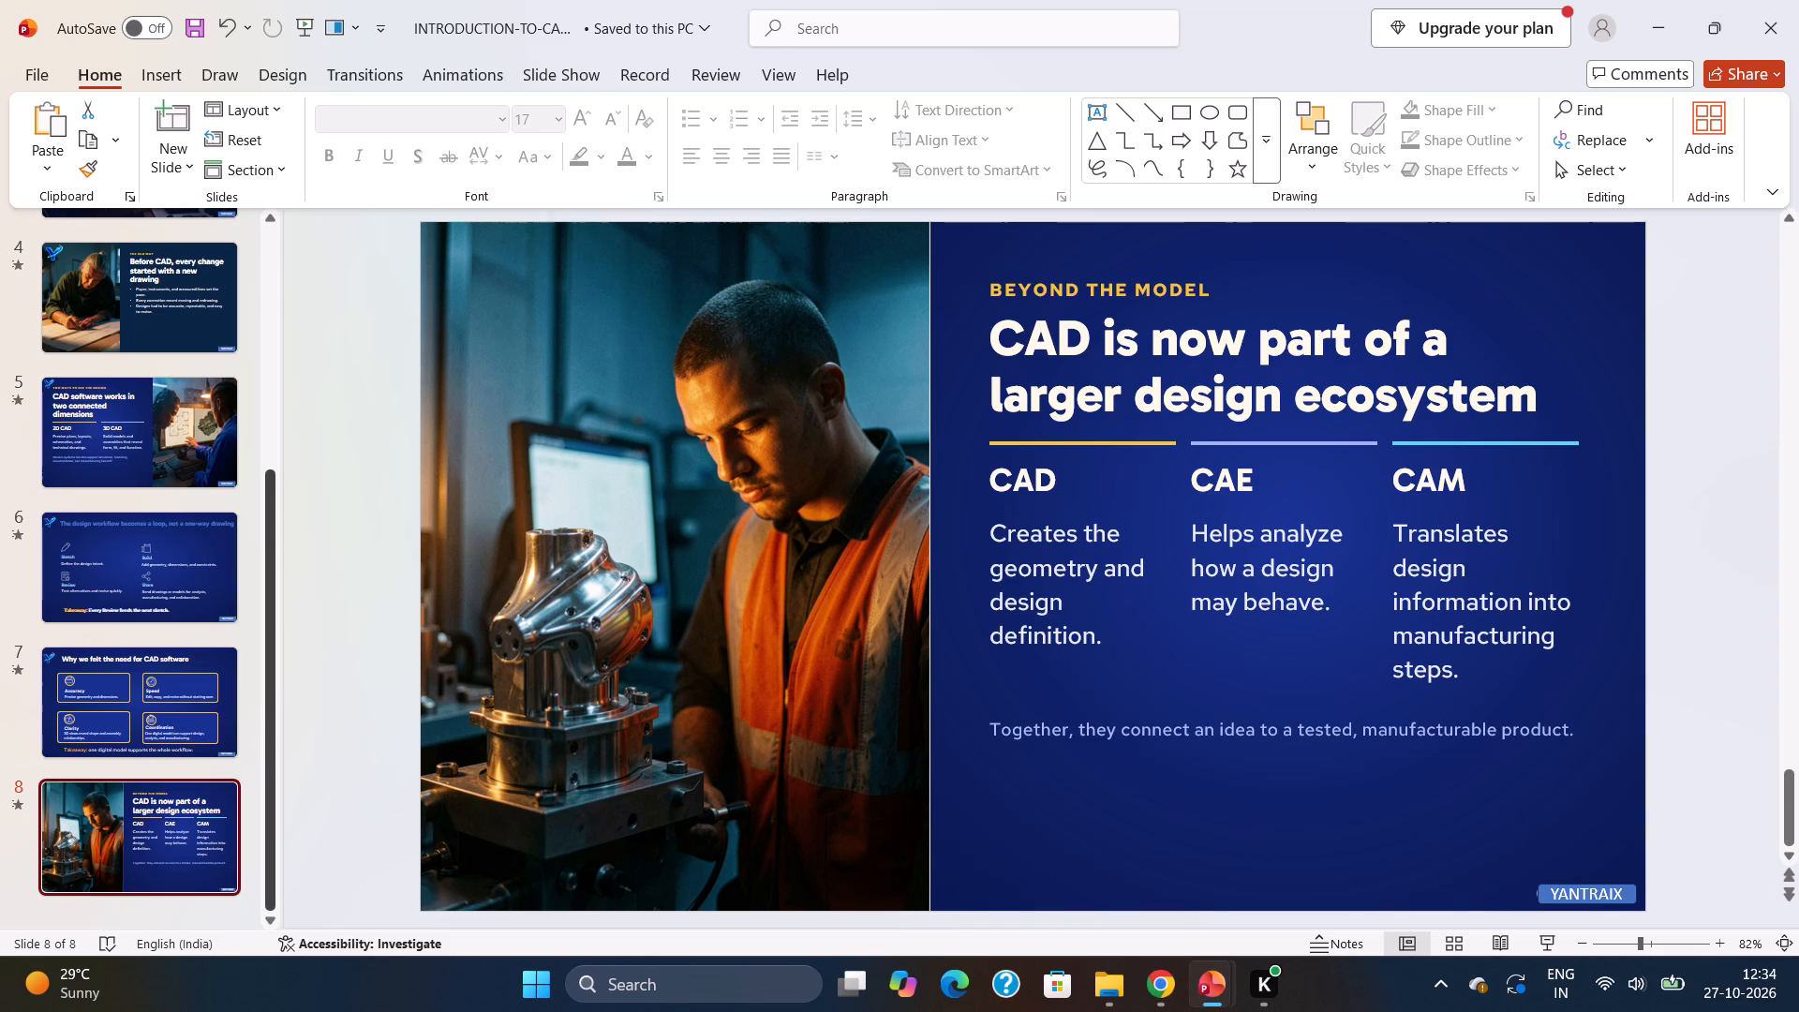
{"action": "scroll", "coordinate": [1249, 716], "scroll_direction": "up", "scroll_amount": 19}
{"action": "scroll", "coordinate": [1249, 716], "scroll_direction": "down", "scroll_amount": 1}
{"action": "scroll", "coordinate": [1249, 716], "scroll_direction": "up", "scroll_amount": 14}
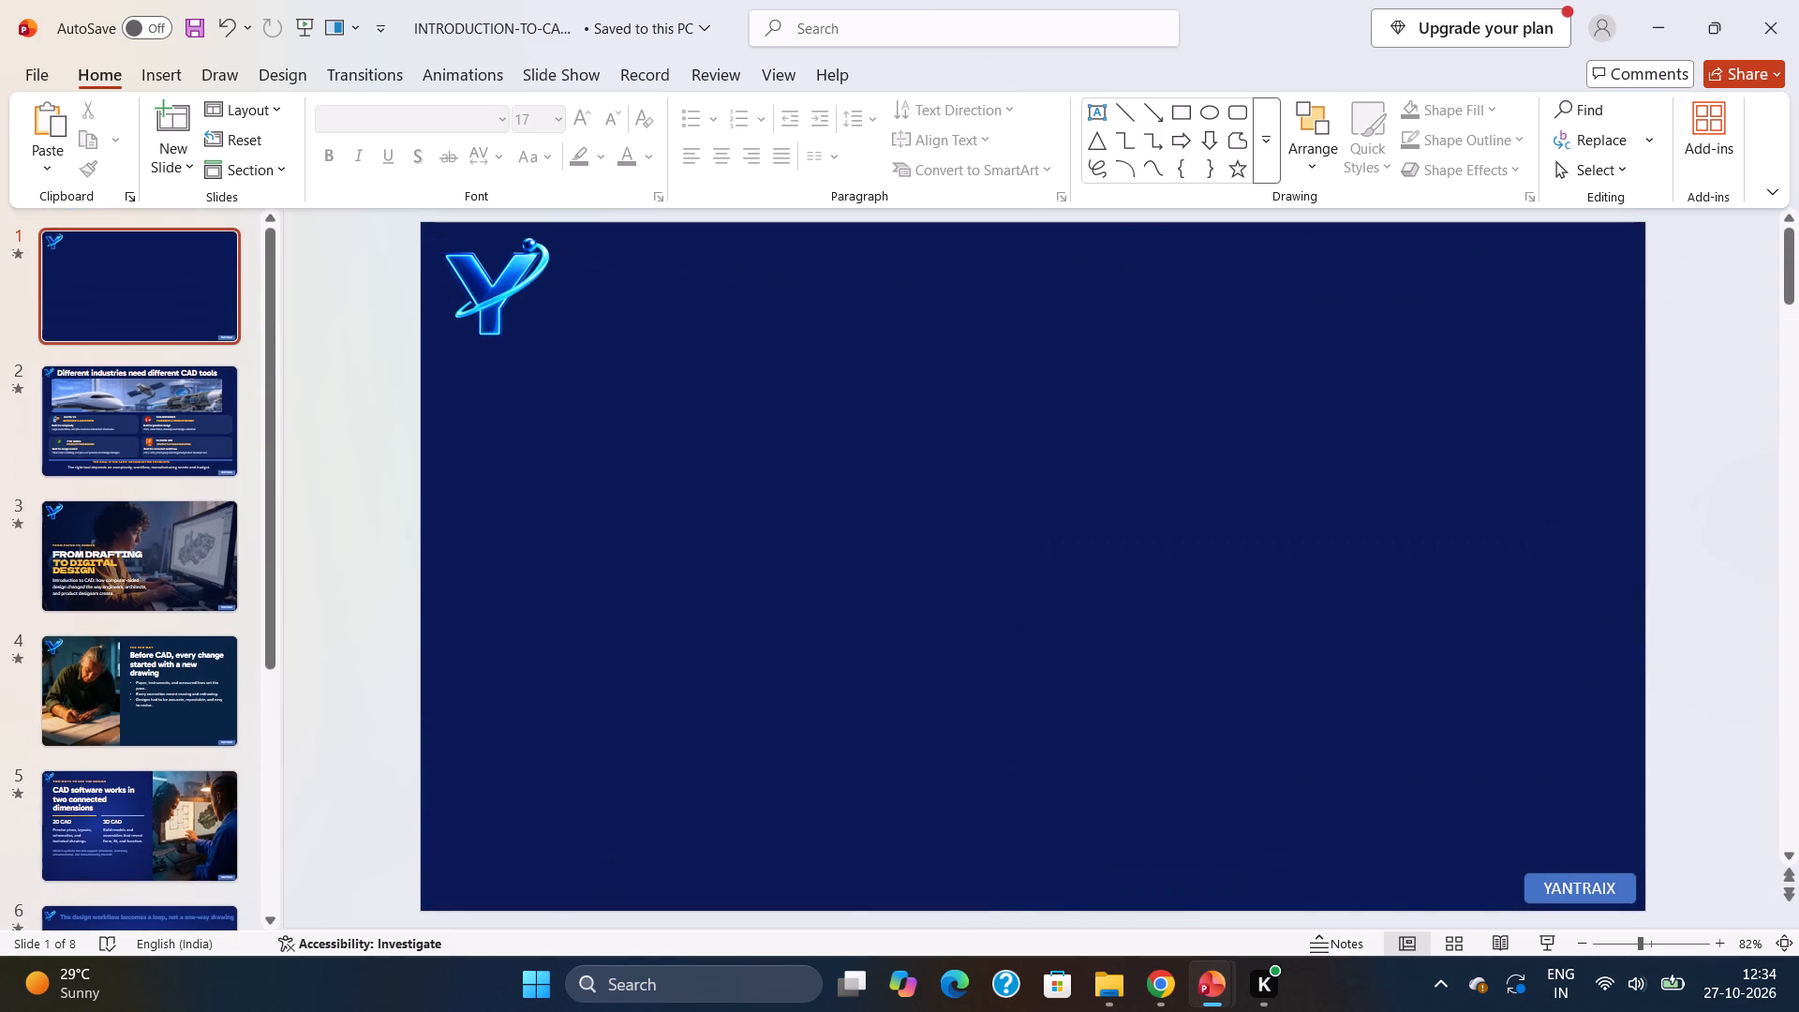
{"action": "left_click", "coordinate": [552, 461]}
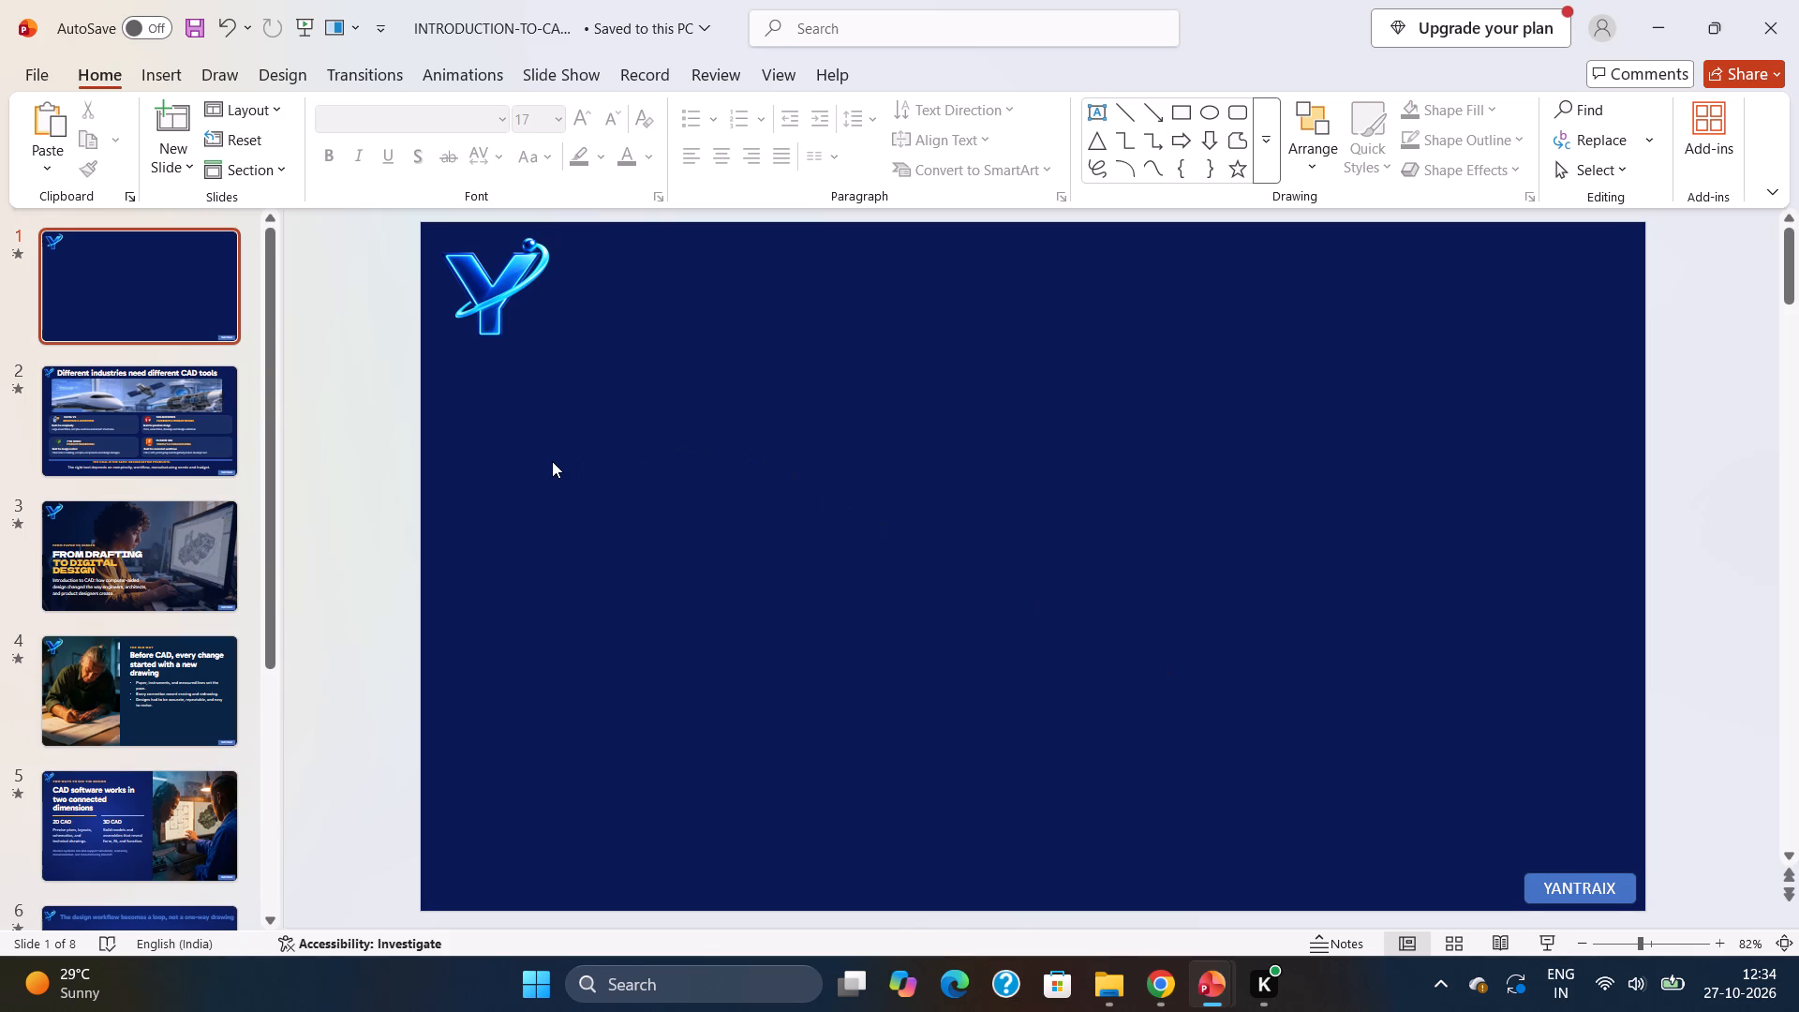
{"action": "left_click", "coordinate": [1166, 980]}
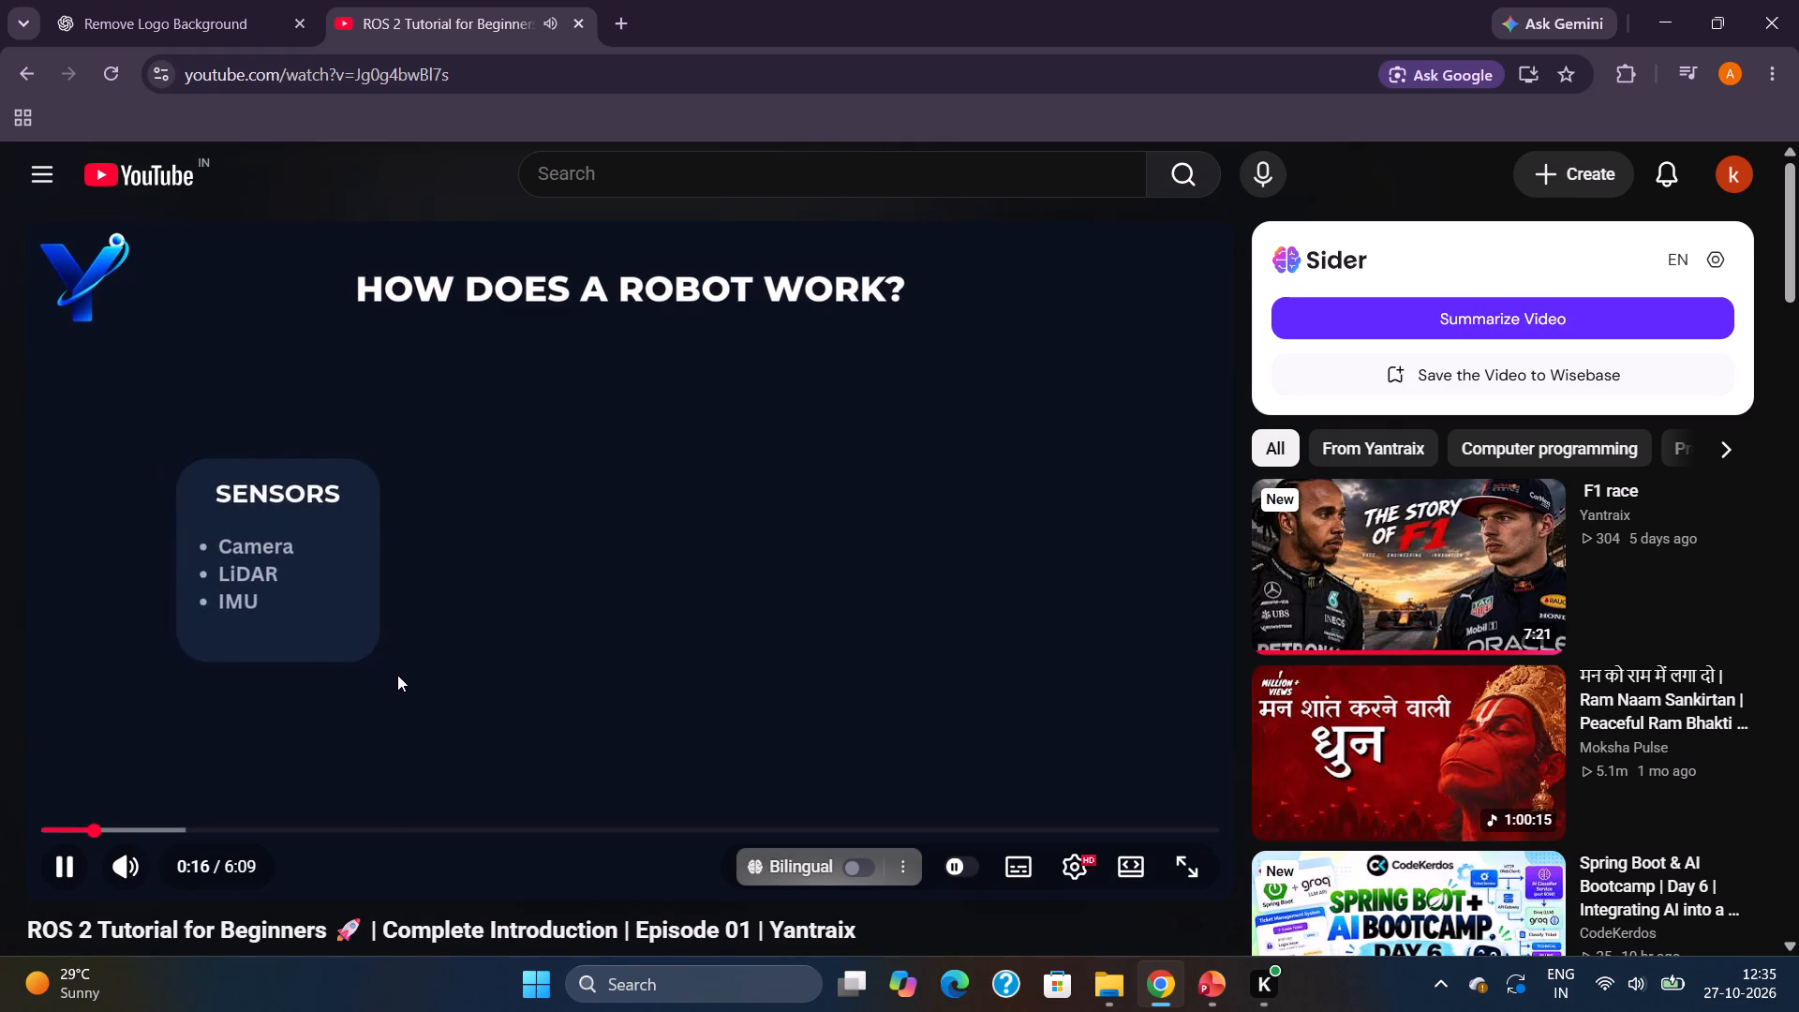
{"action": "key", "text": "space"}
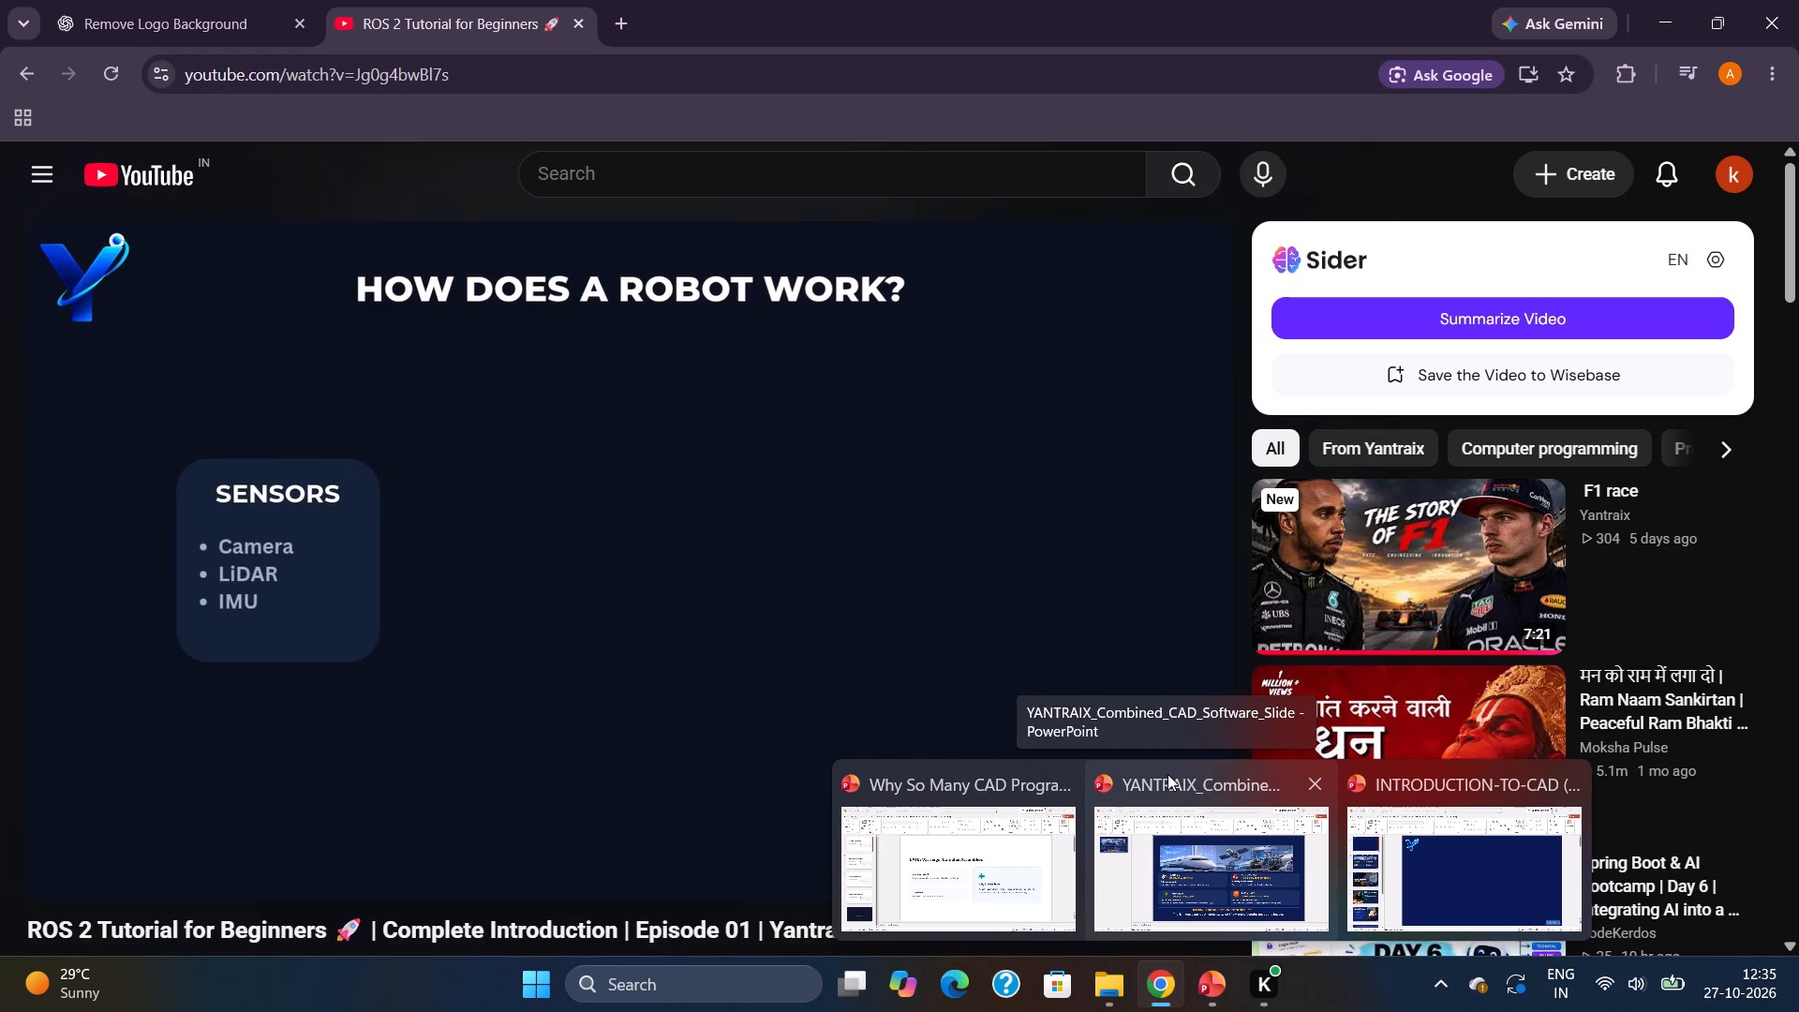
{"action": "scroll", "coordinate": [1167, 774], "scroll_direction": "right", "scroll_amount": 3}
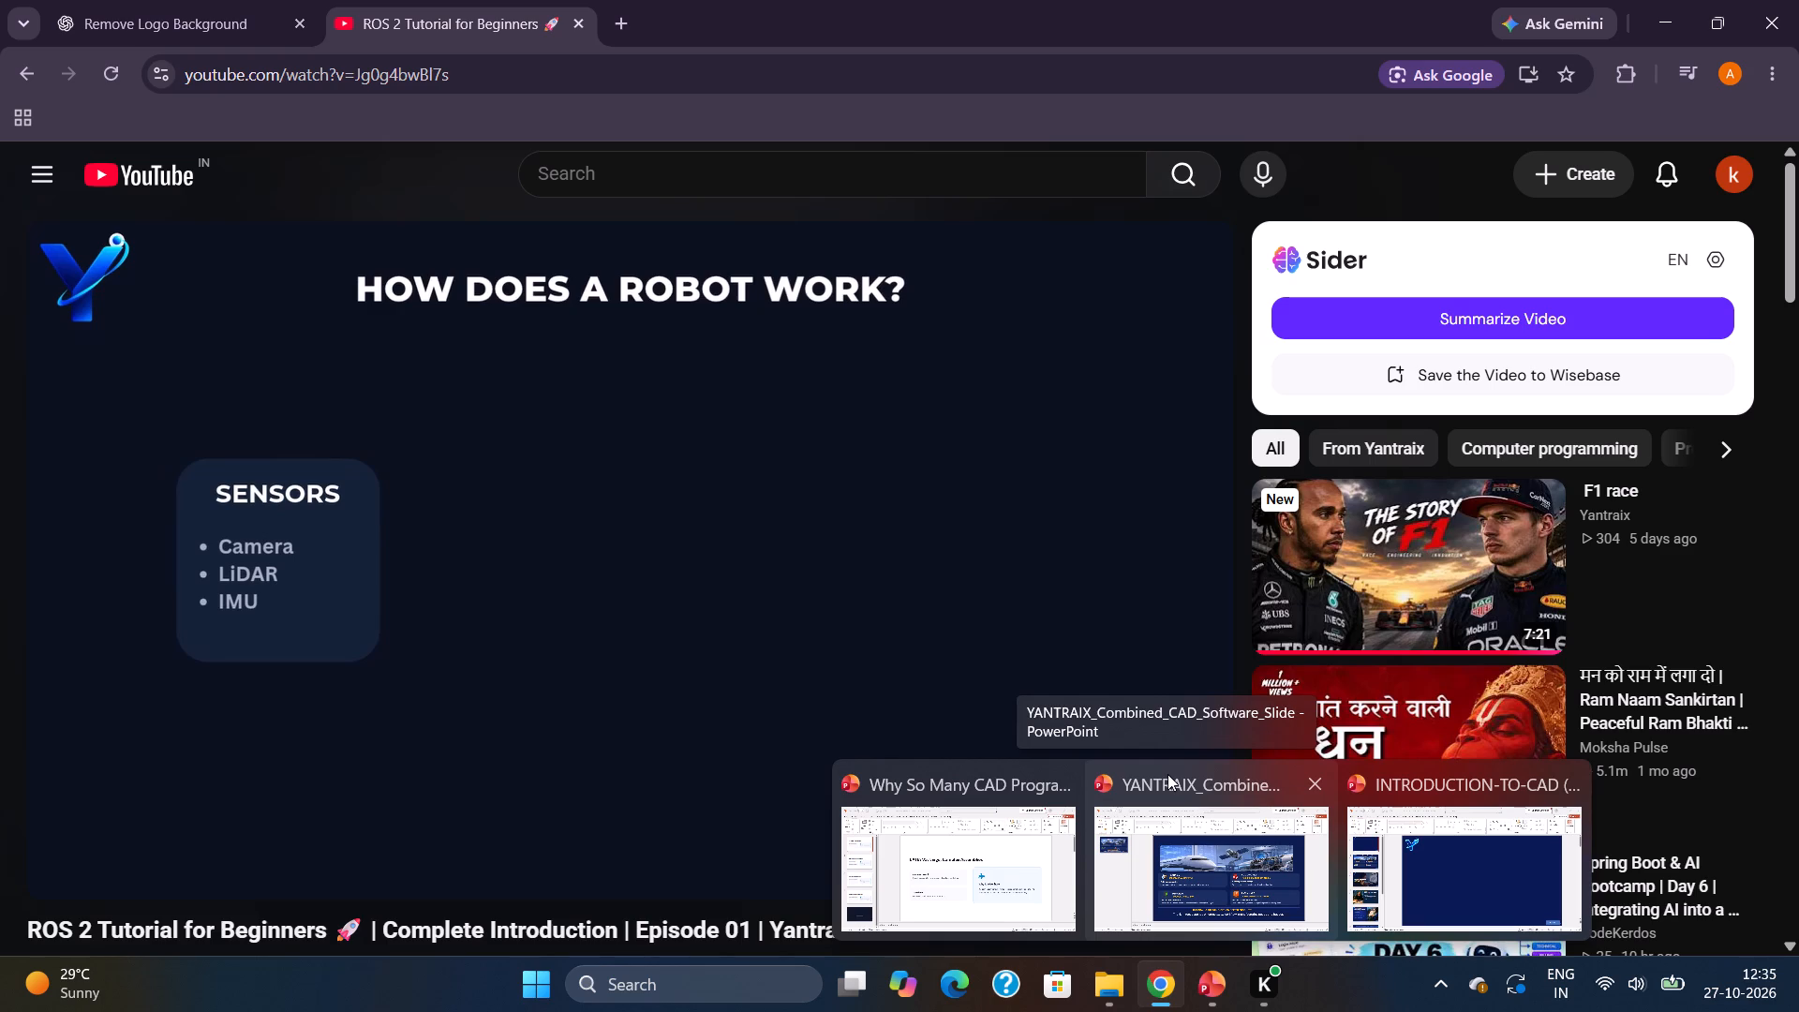
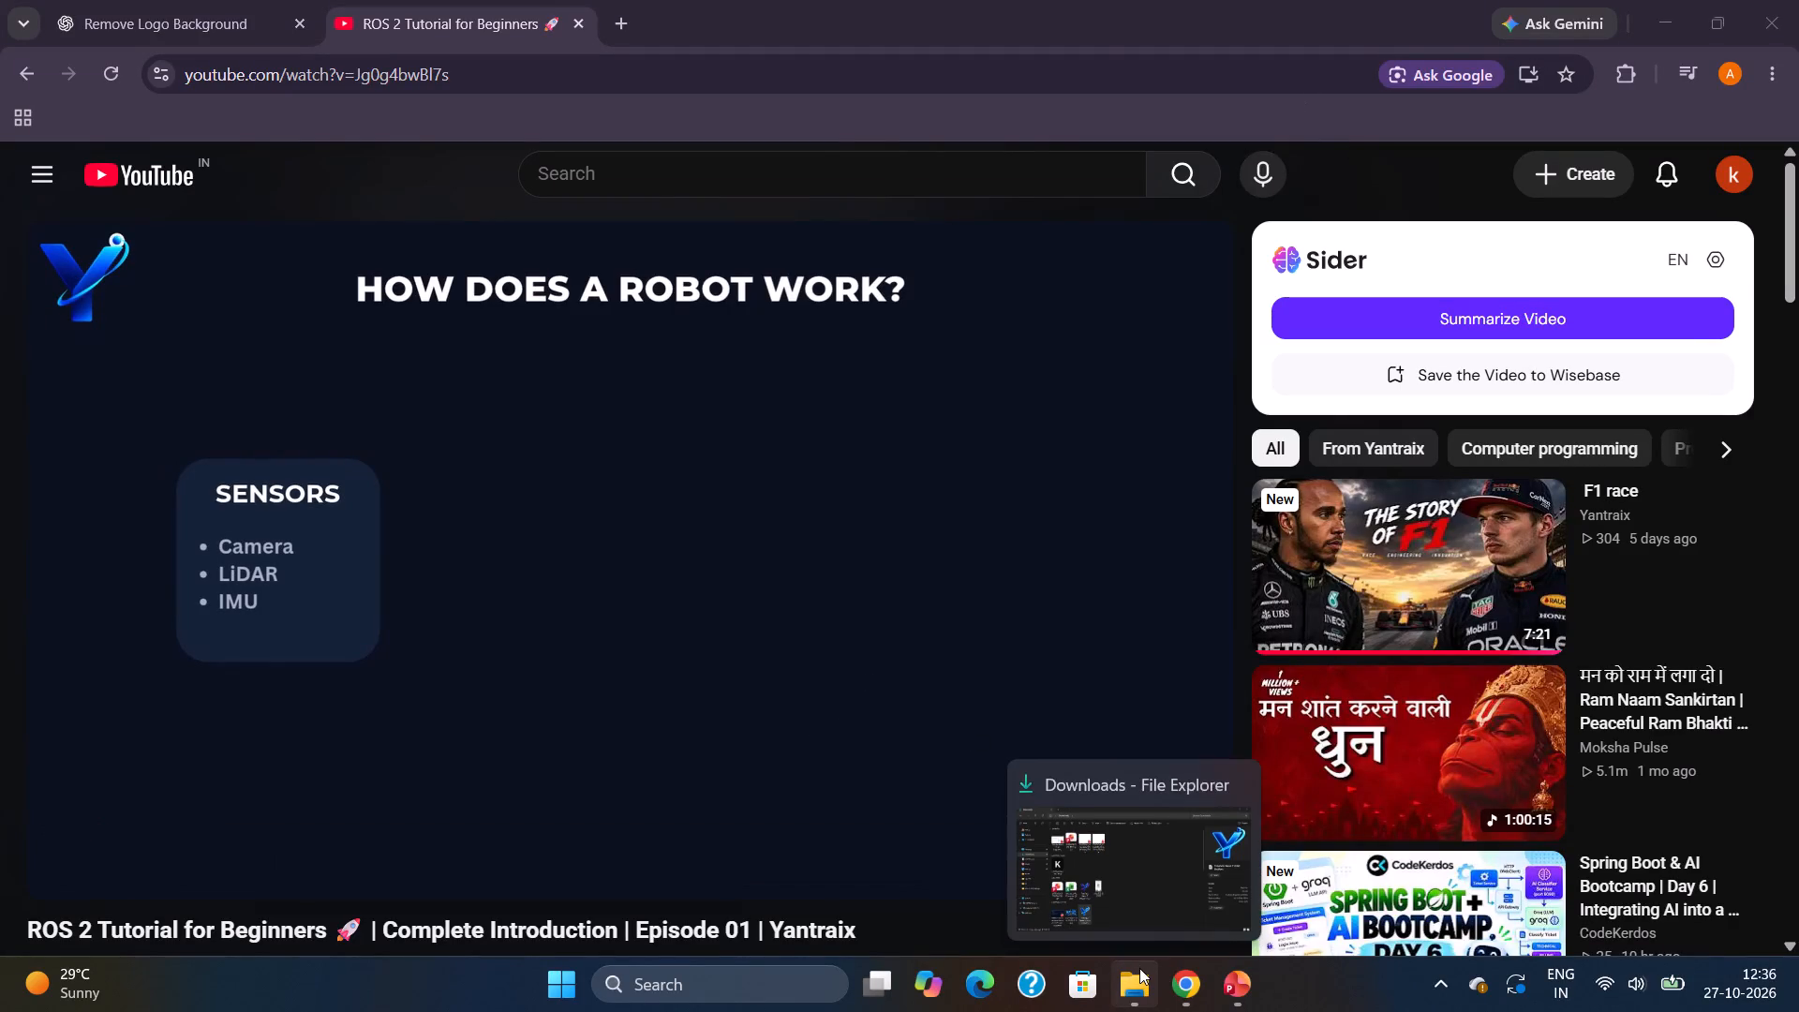
Play the ROS 2 Tutorial video, skip ahead through it and pause at the Messages slide to examine the slide layouts.
{"action": "left_click", "coordinate": [505, 685]}
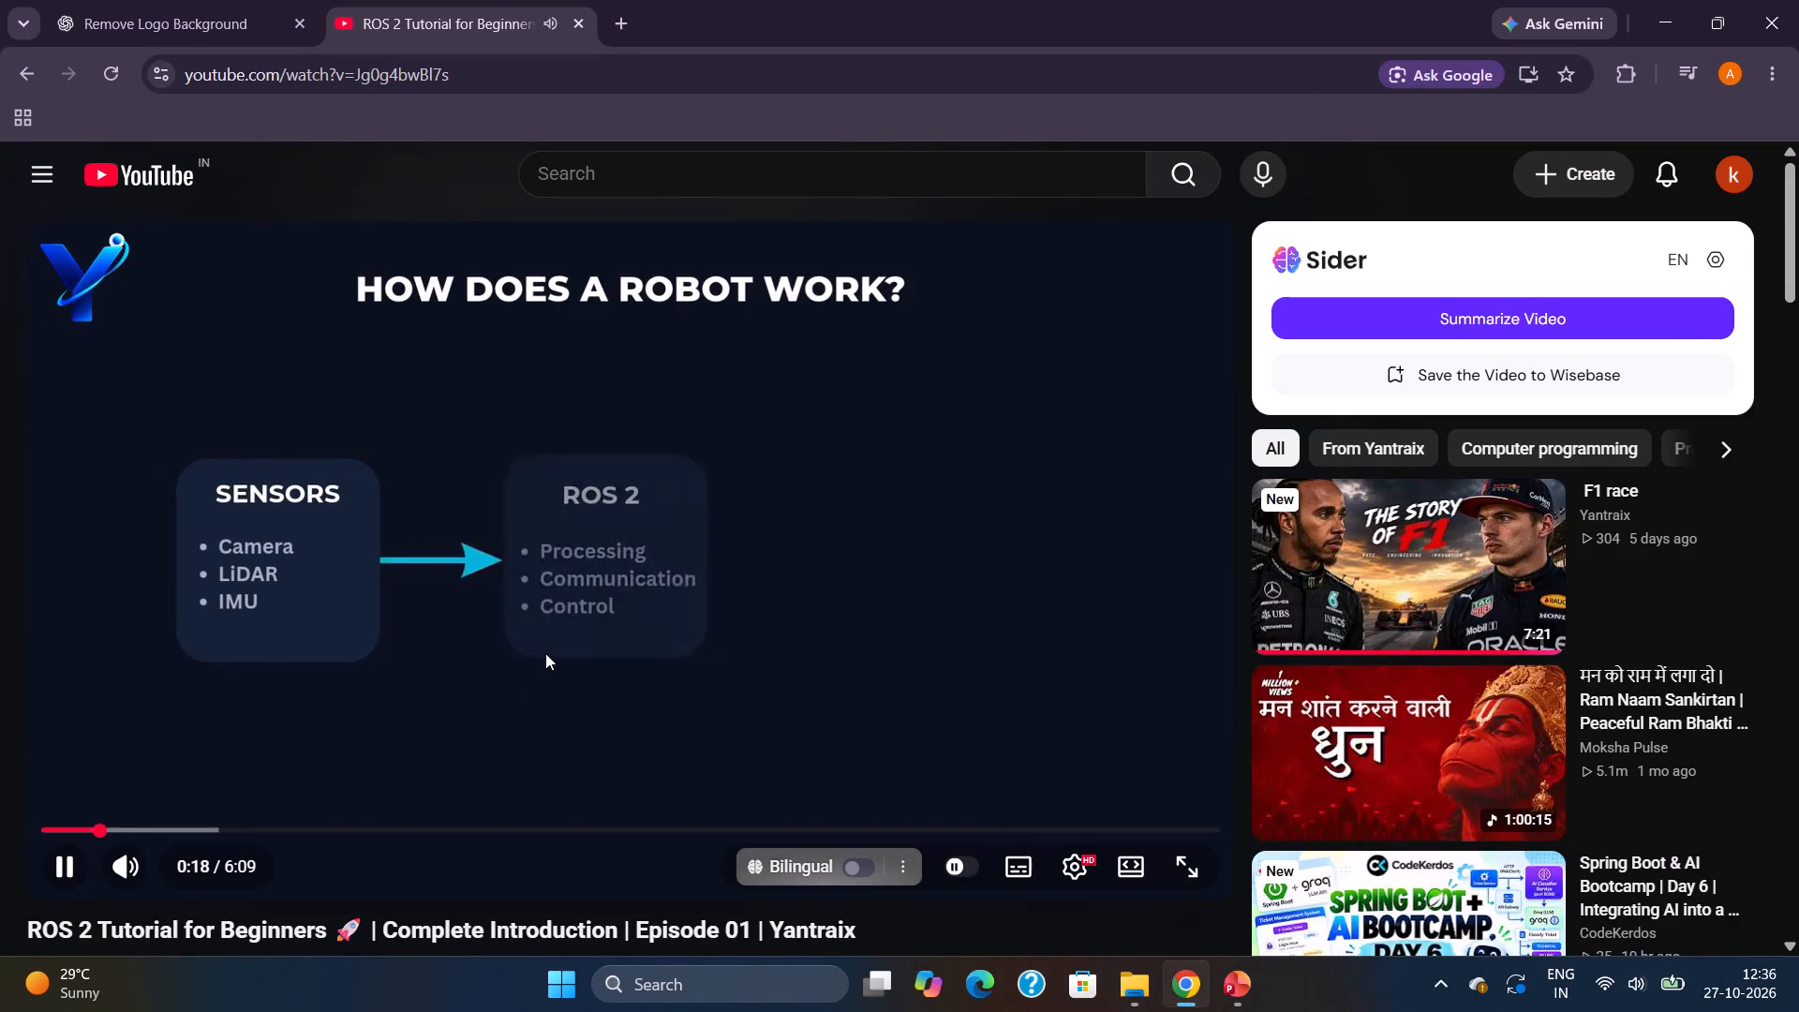
{"action": "key", "text": "Right"}
{"action": "key", "text": "Right"}
{"action": "key", "text": "Right"}
{"action": "key", "text": "Right"}
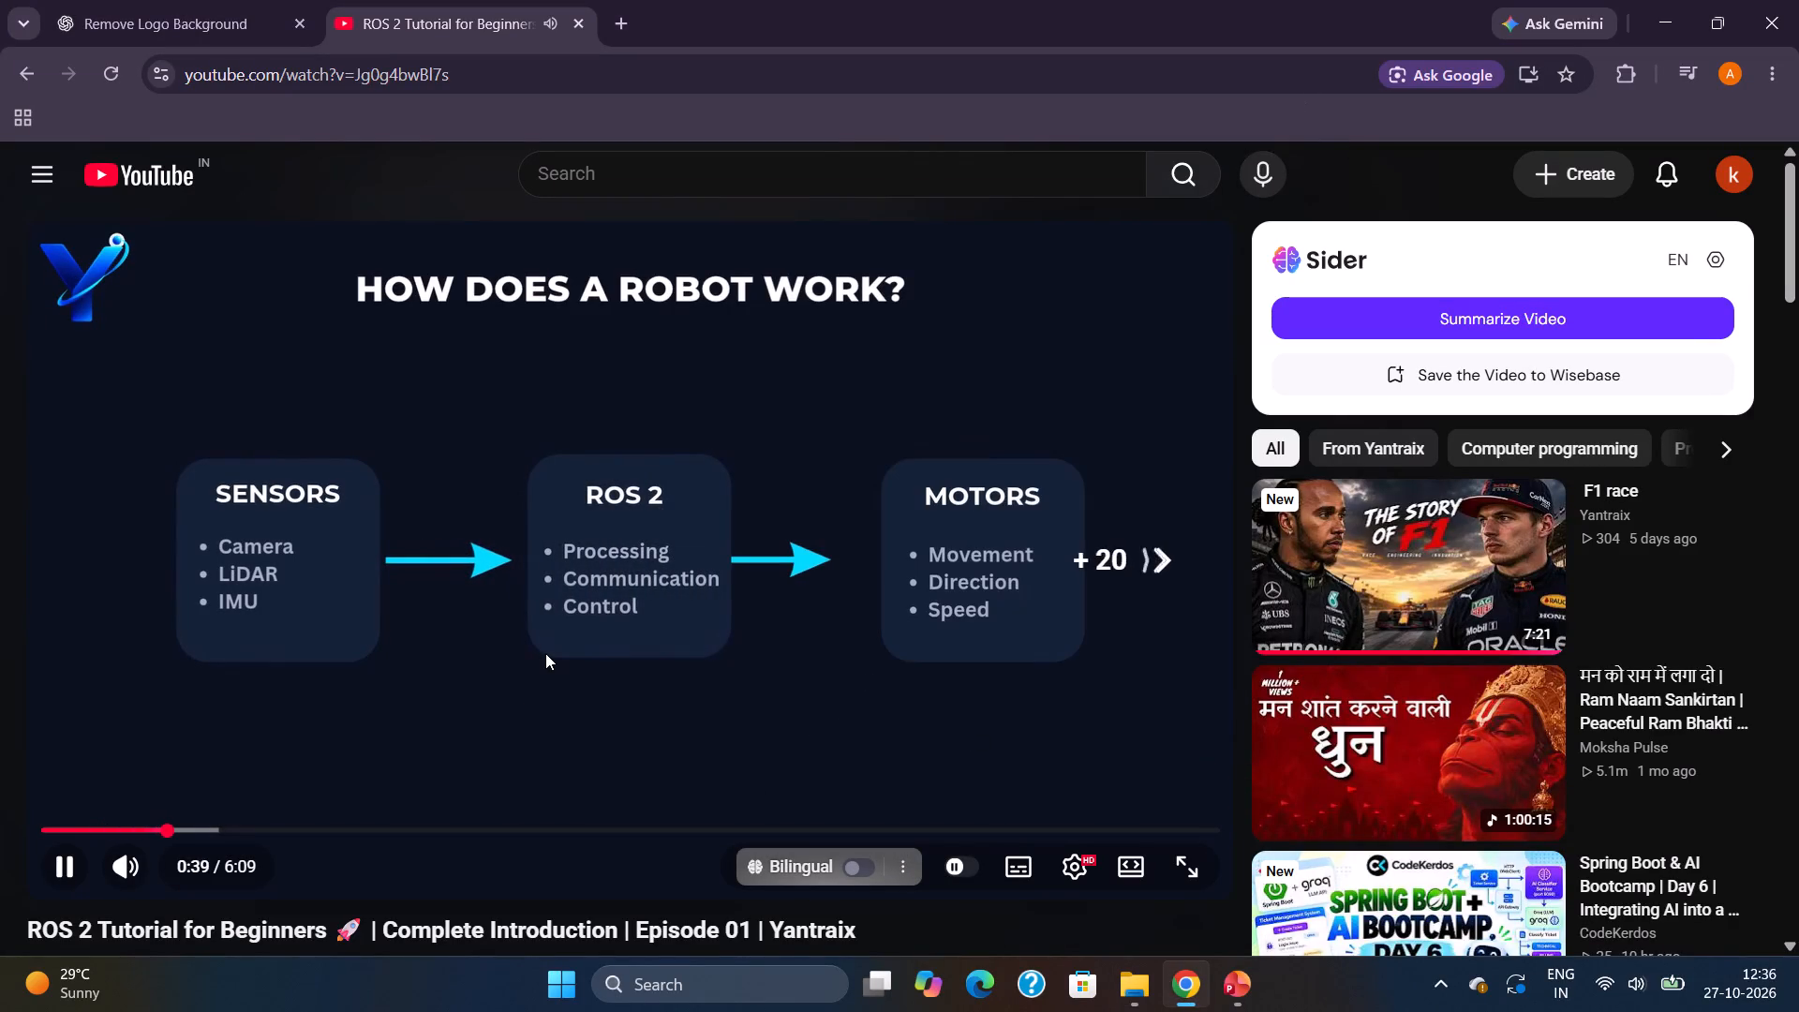
{"action": "key", "text": "Right"}
{"action": "key", "text": "Right"}
{"action": "key", "text": "Right"}
{"action": "key", "text": "Right"}
{"action": "key", "text": "Right"}
{"action": "key", "text": "Right"}
{"action": "key", "text": "Right"}
{"action": "key", "text": "Right"}
{"action": "key", "text": "Right"}
{"action": "key", "text": "Right"}
{"action": "key", "text": "Right"}
{"action": "key", "text": "Right"}
{"action": "key", "text": "Right"}
{"action": "key", "text": "Right"}
{"action": "key", "text": "Right"}
{"action": "key", "text": "Right"}
{"action": "key", "text": "Right"}
{"action": "key", "text": "Right"}
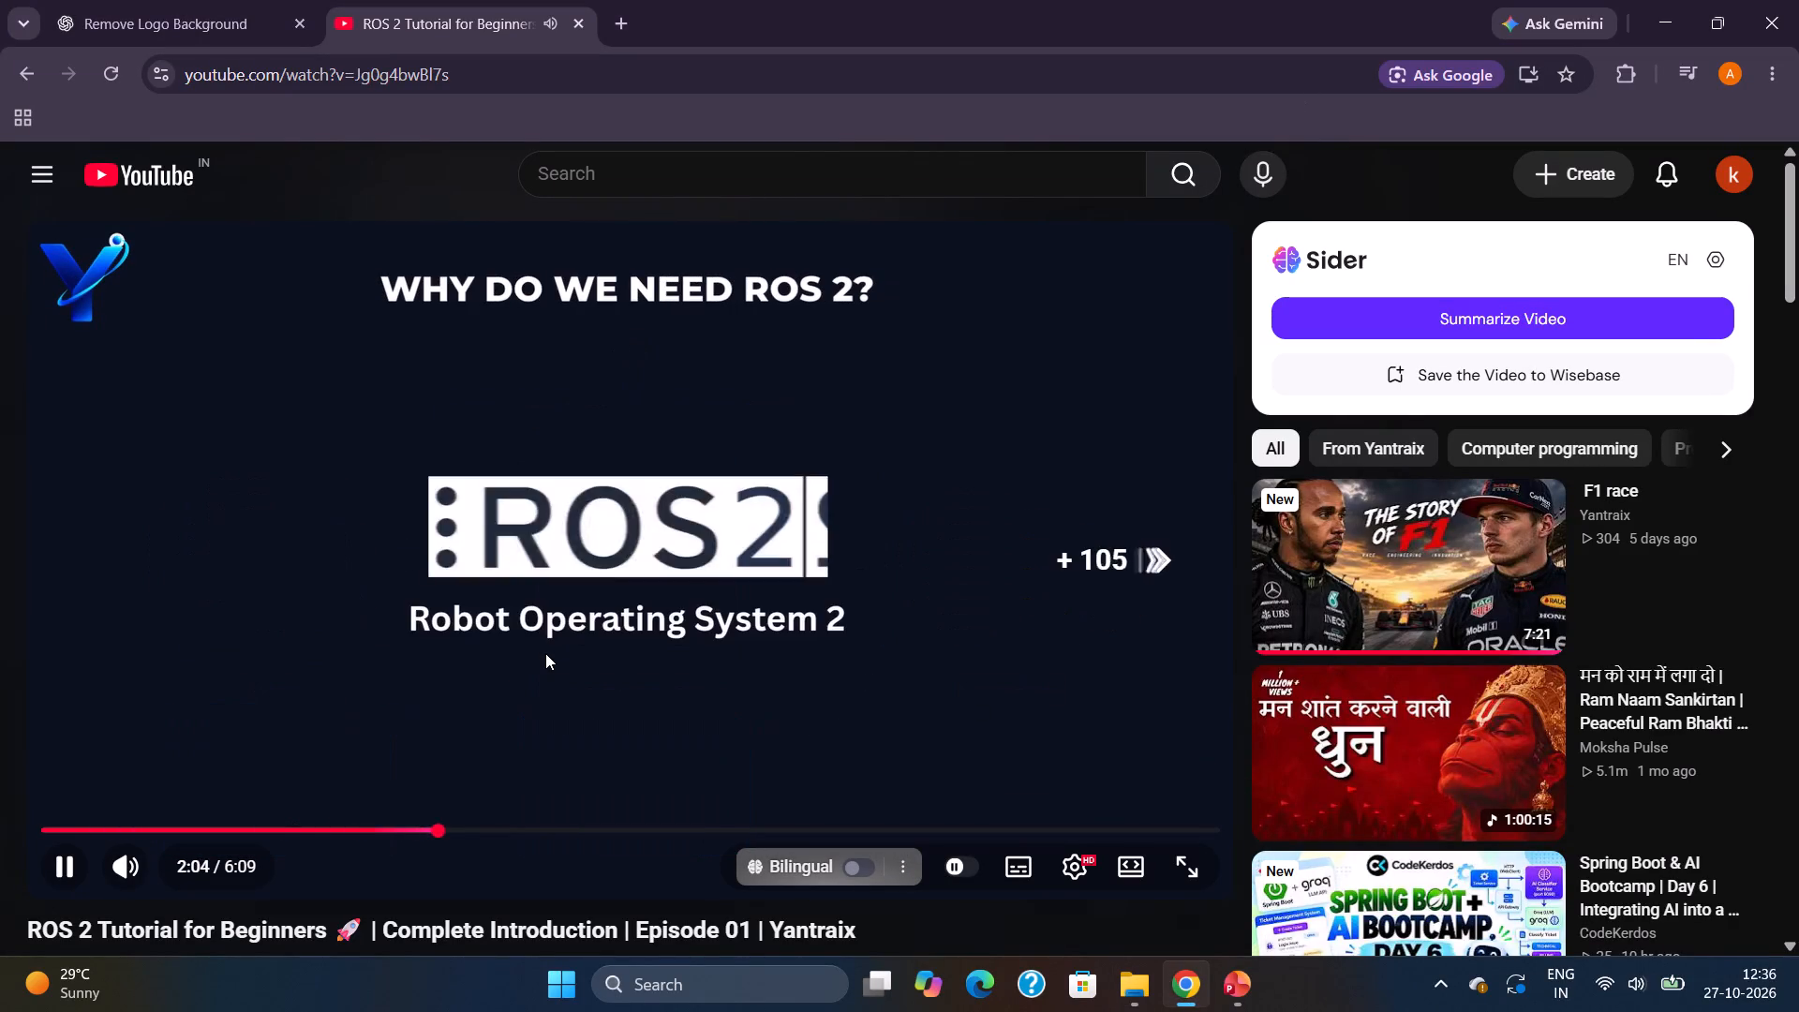
{"action": "key", "text": "Right"}
{"action": "key", "text": "Right"}
{"action": "key", "text": "Right"}
{"action": "key", "text": "Right"}
{"action": "key", "text": "Right"}
{"action": "key", "text": "Right"}
{"action": "key", "text": "Right"}
{"action": "key", "text": "Right"}
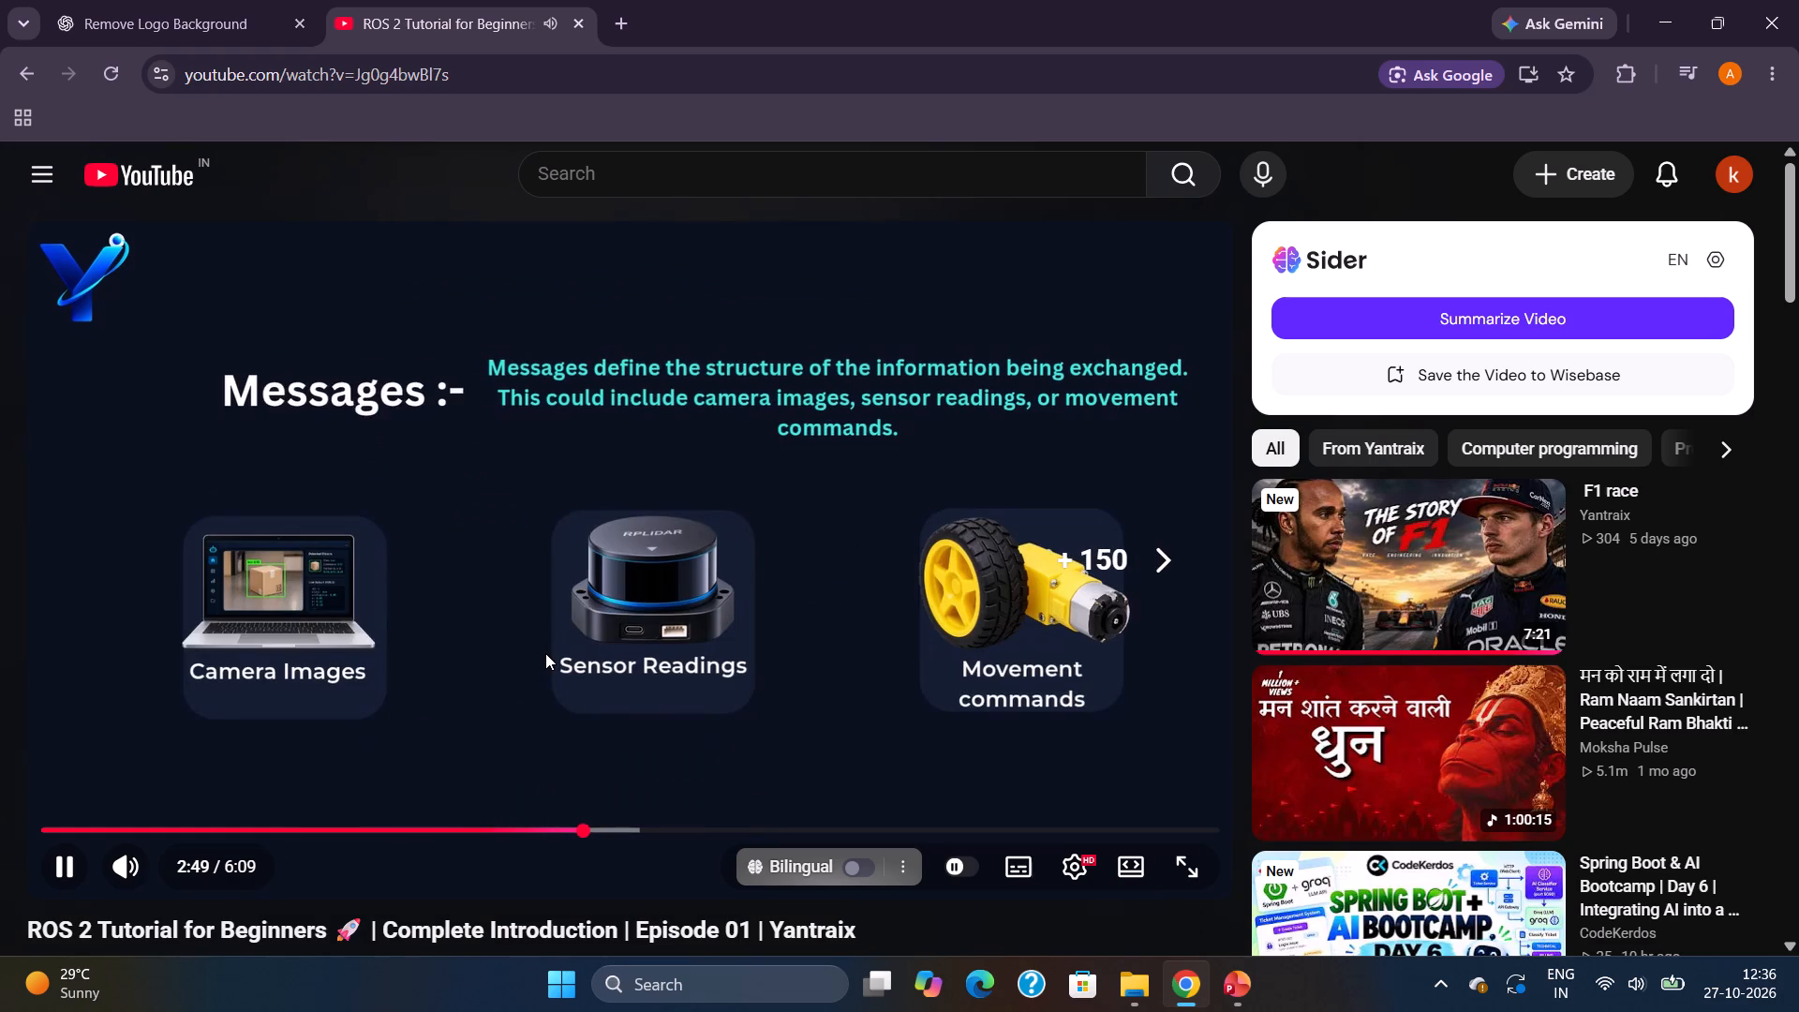
{"action": "key", "text": "space"}
{"action": "key", "text": "Escape"}
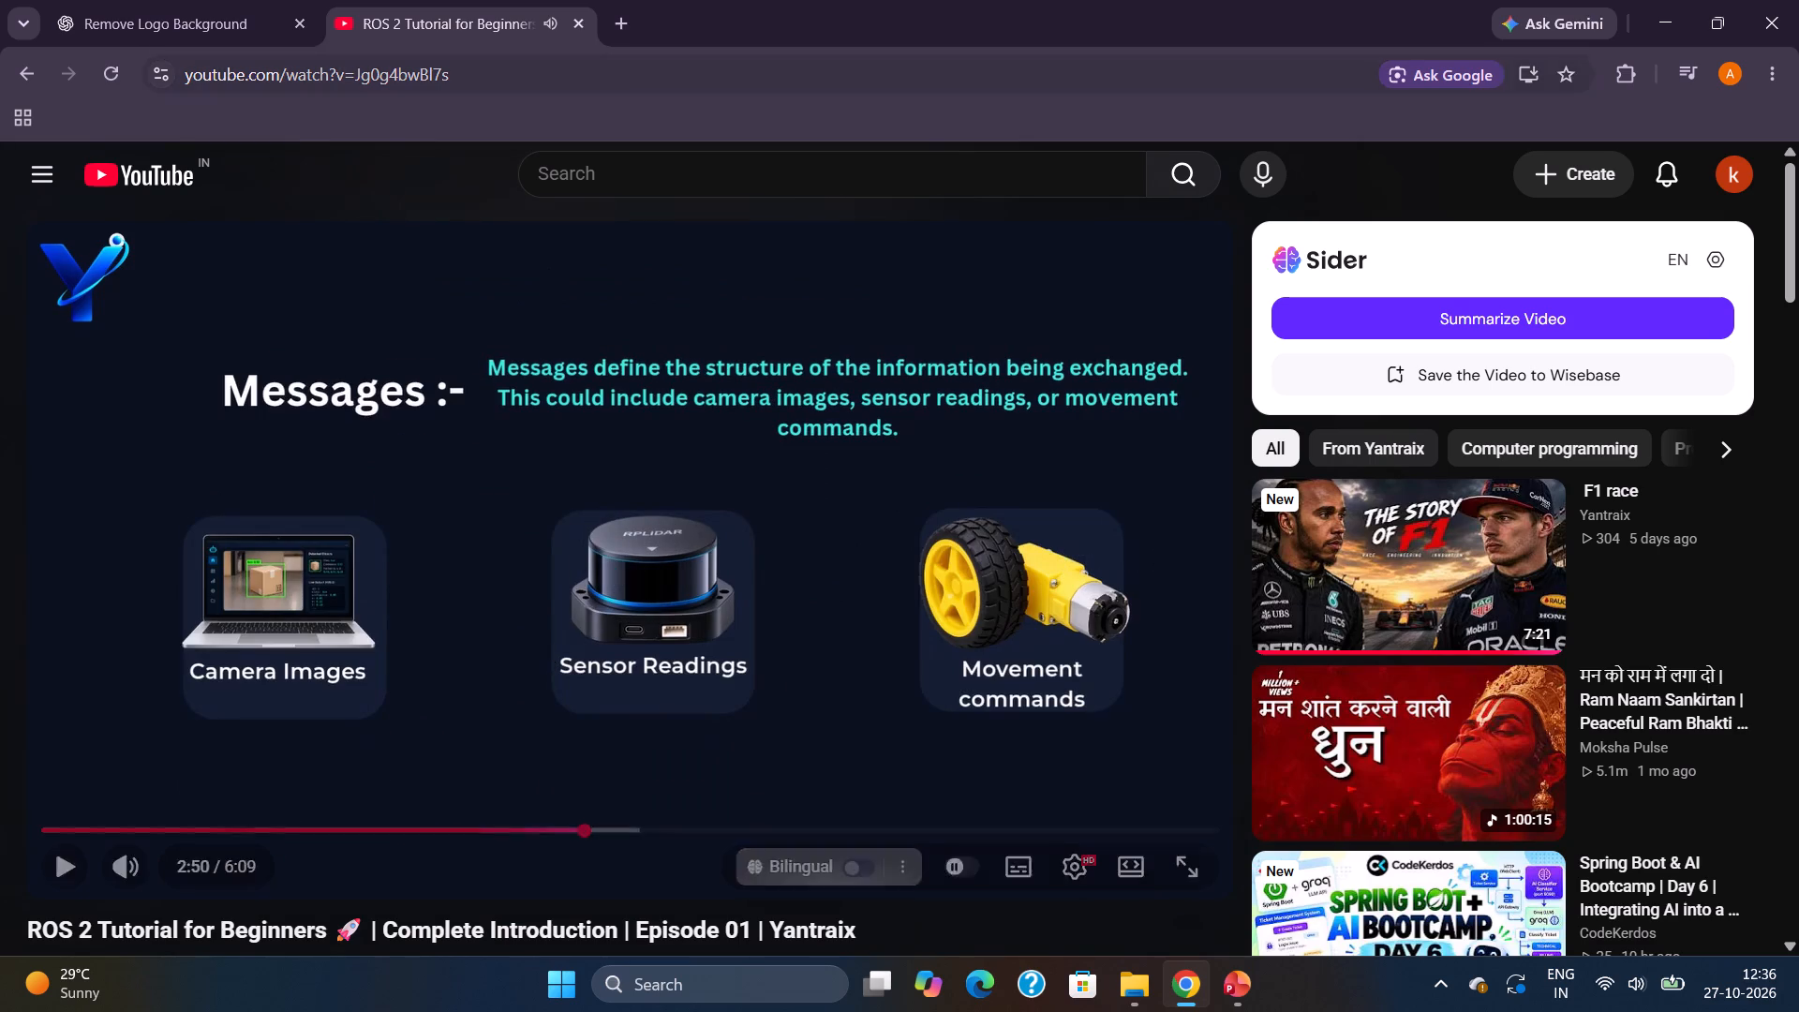
In PowerPoint's INTRODUCTION-TO-CAD deck, move the FROM PAPER TO SCREEN line on slide 3 up beside the Y logo.
{"action": "left_click", "coordinate": [1237, 982]}
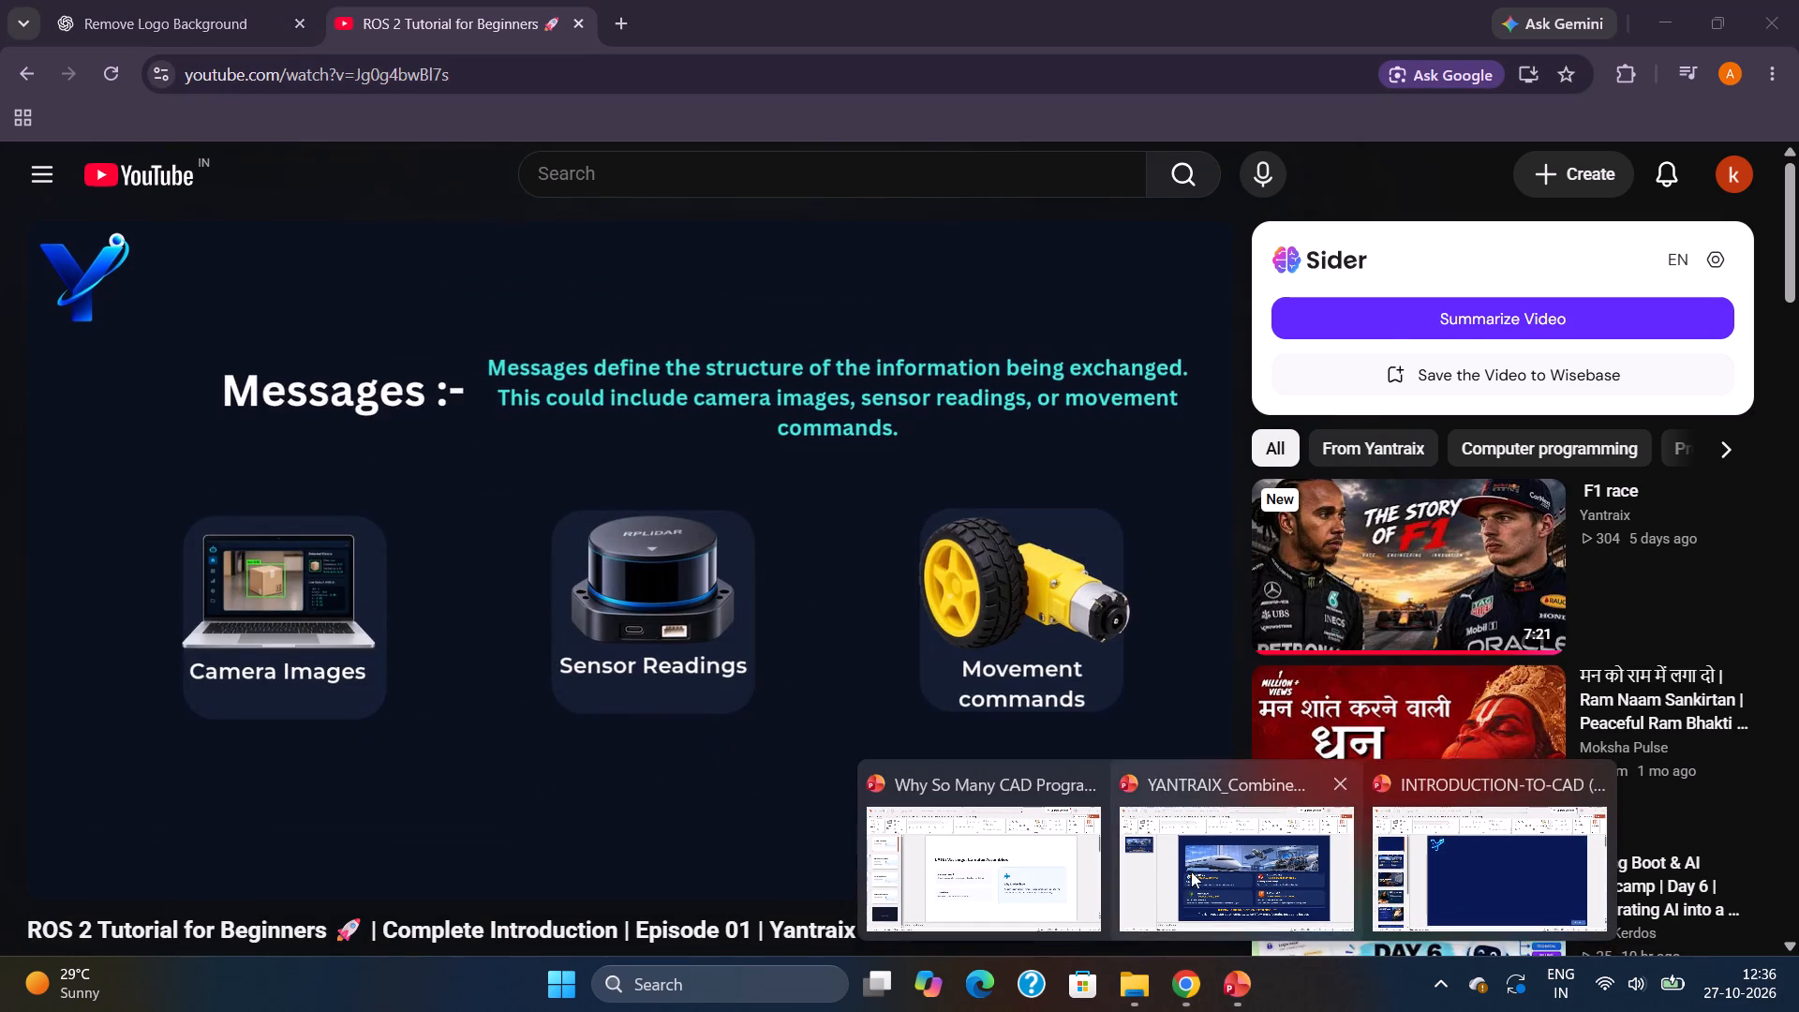
{"action": "left_click", "coordinate": [1469, 855]}
{"action": "left_click", "coordinate": [157, 424]}
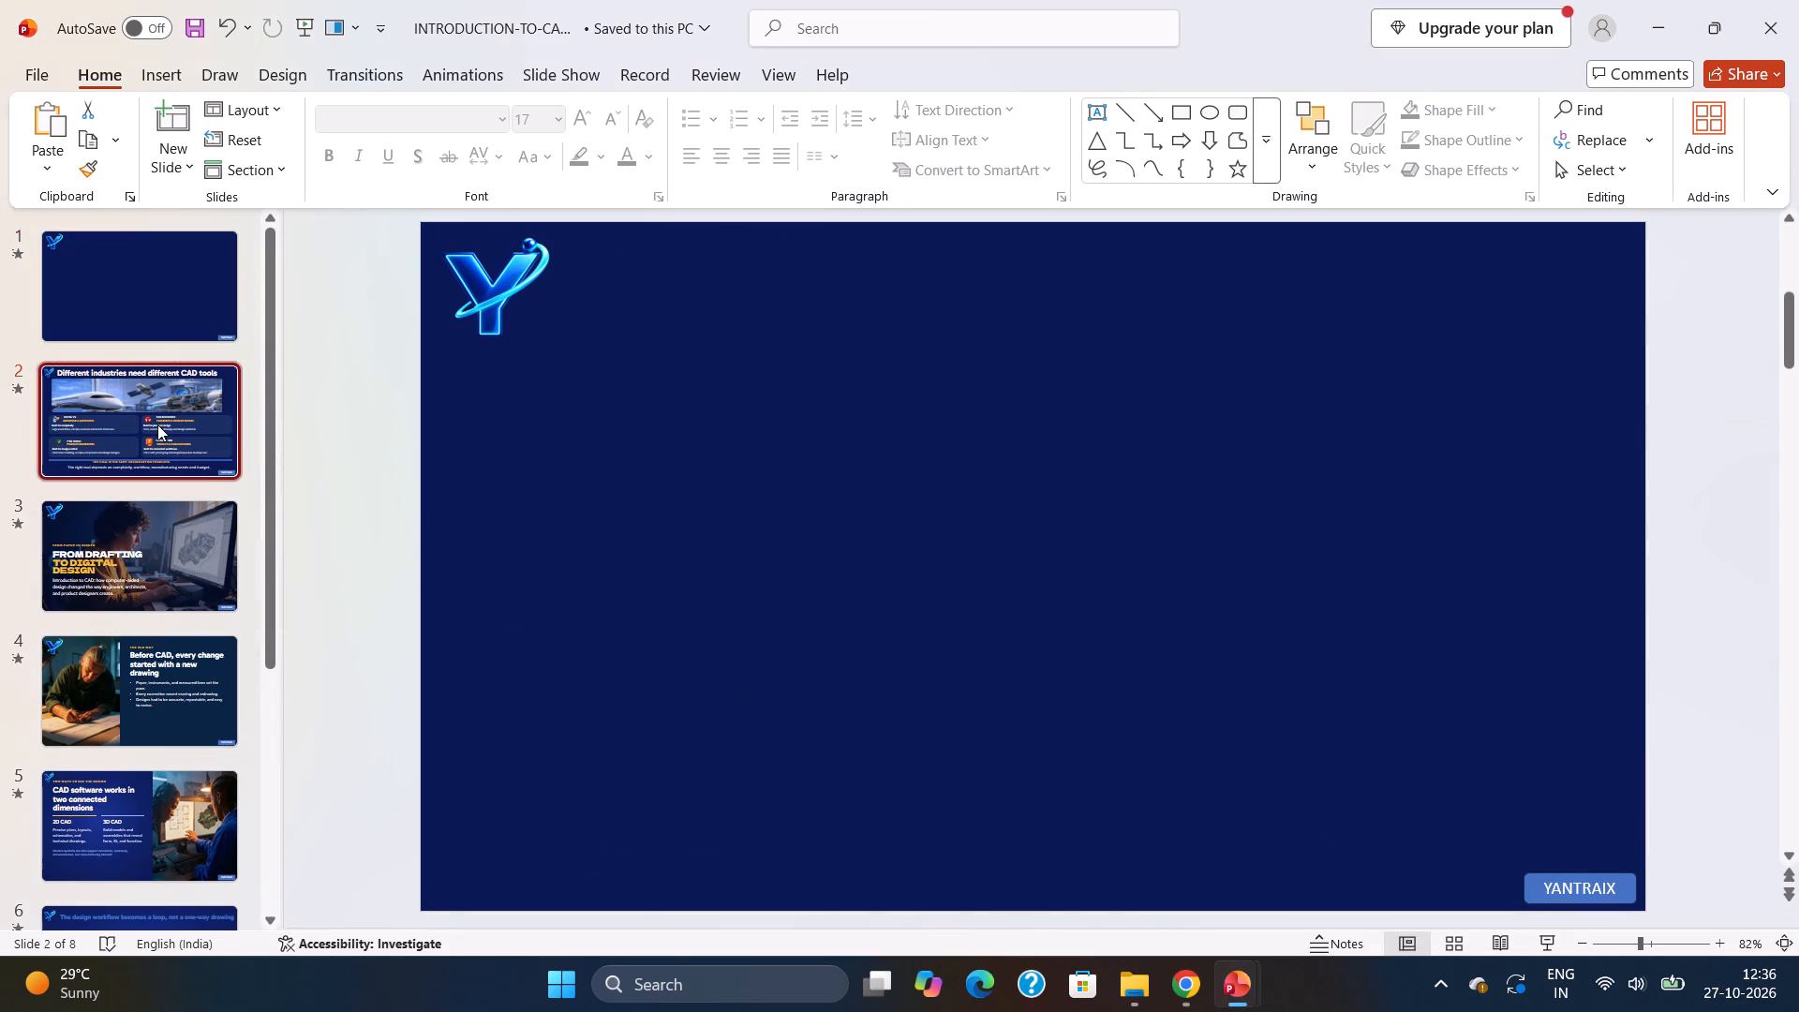
{"action": "left_click", "coordinate": [143, 573]}
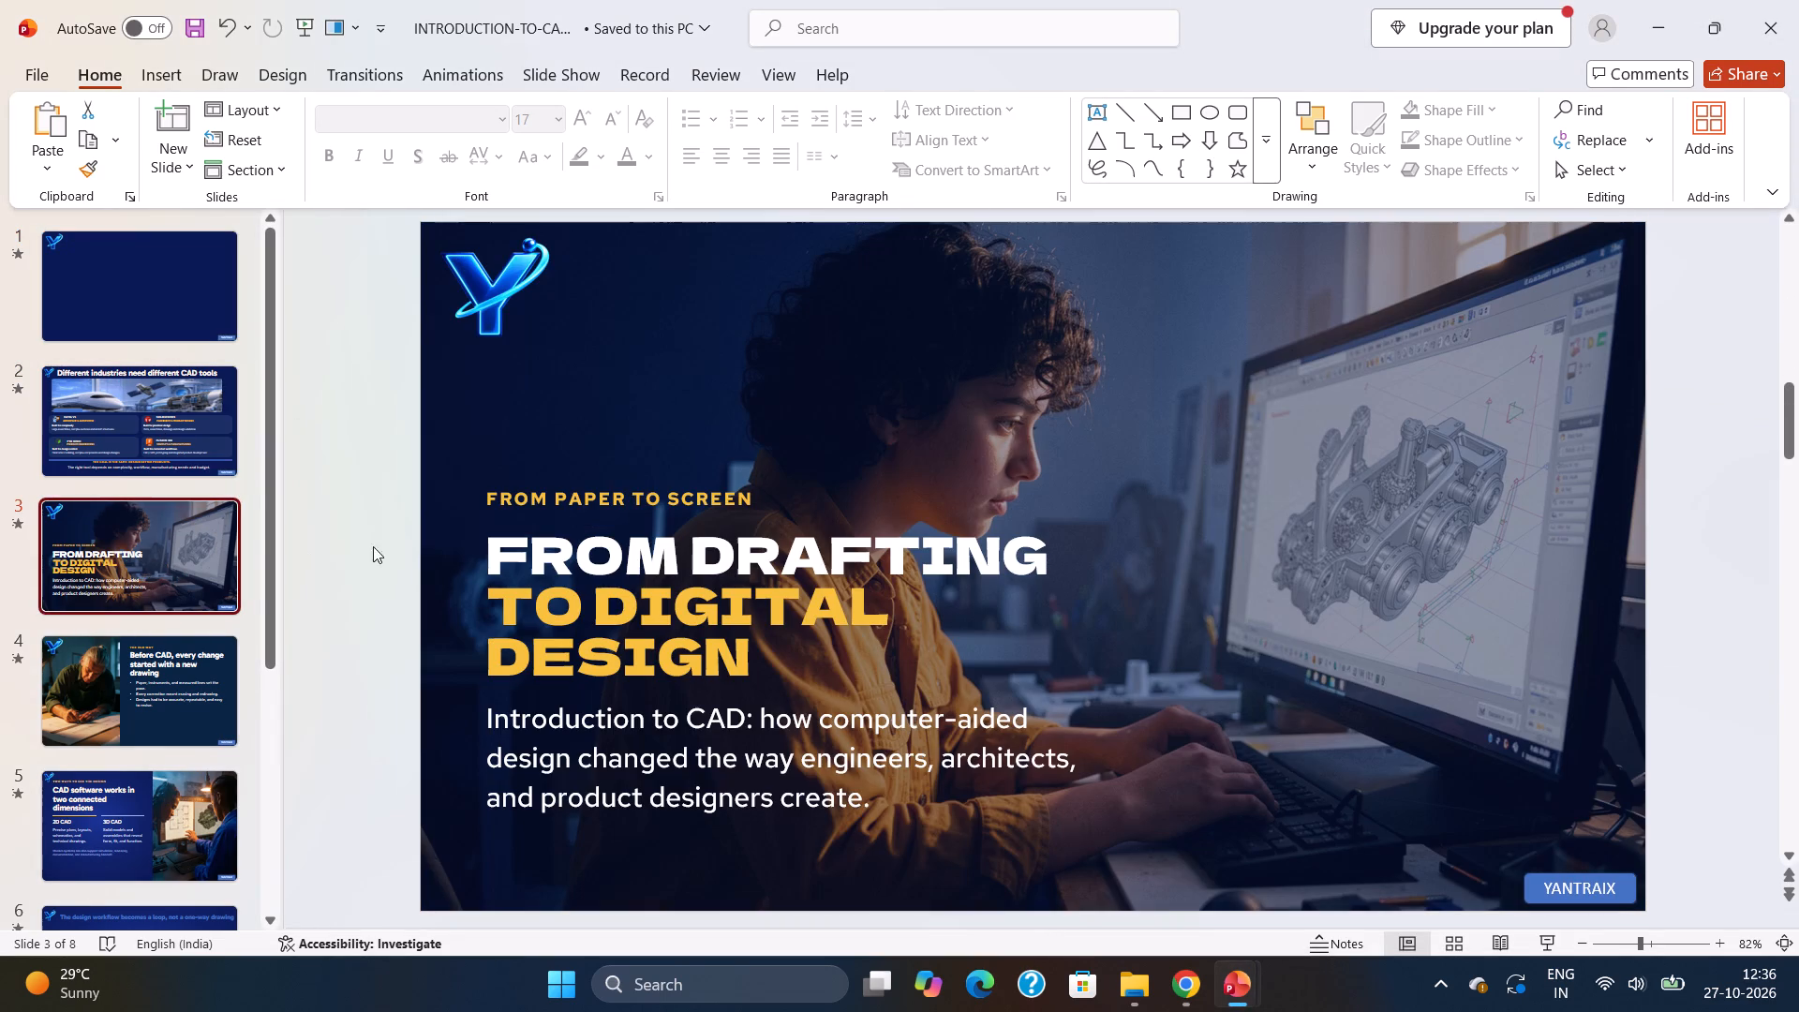
{"action": "left_click", "coordinate": [653, 522]}
{"action": "left_click", "coordinate": [648, 508]}
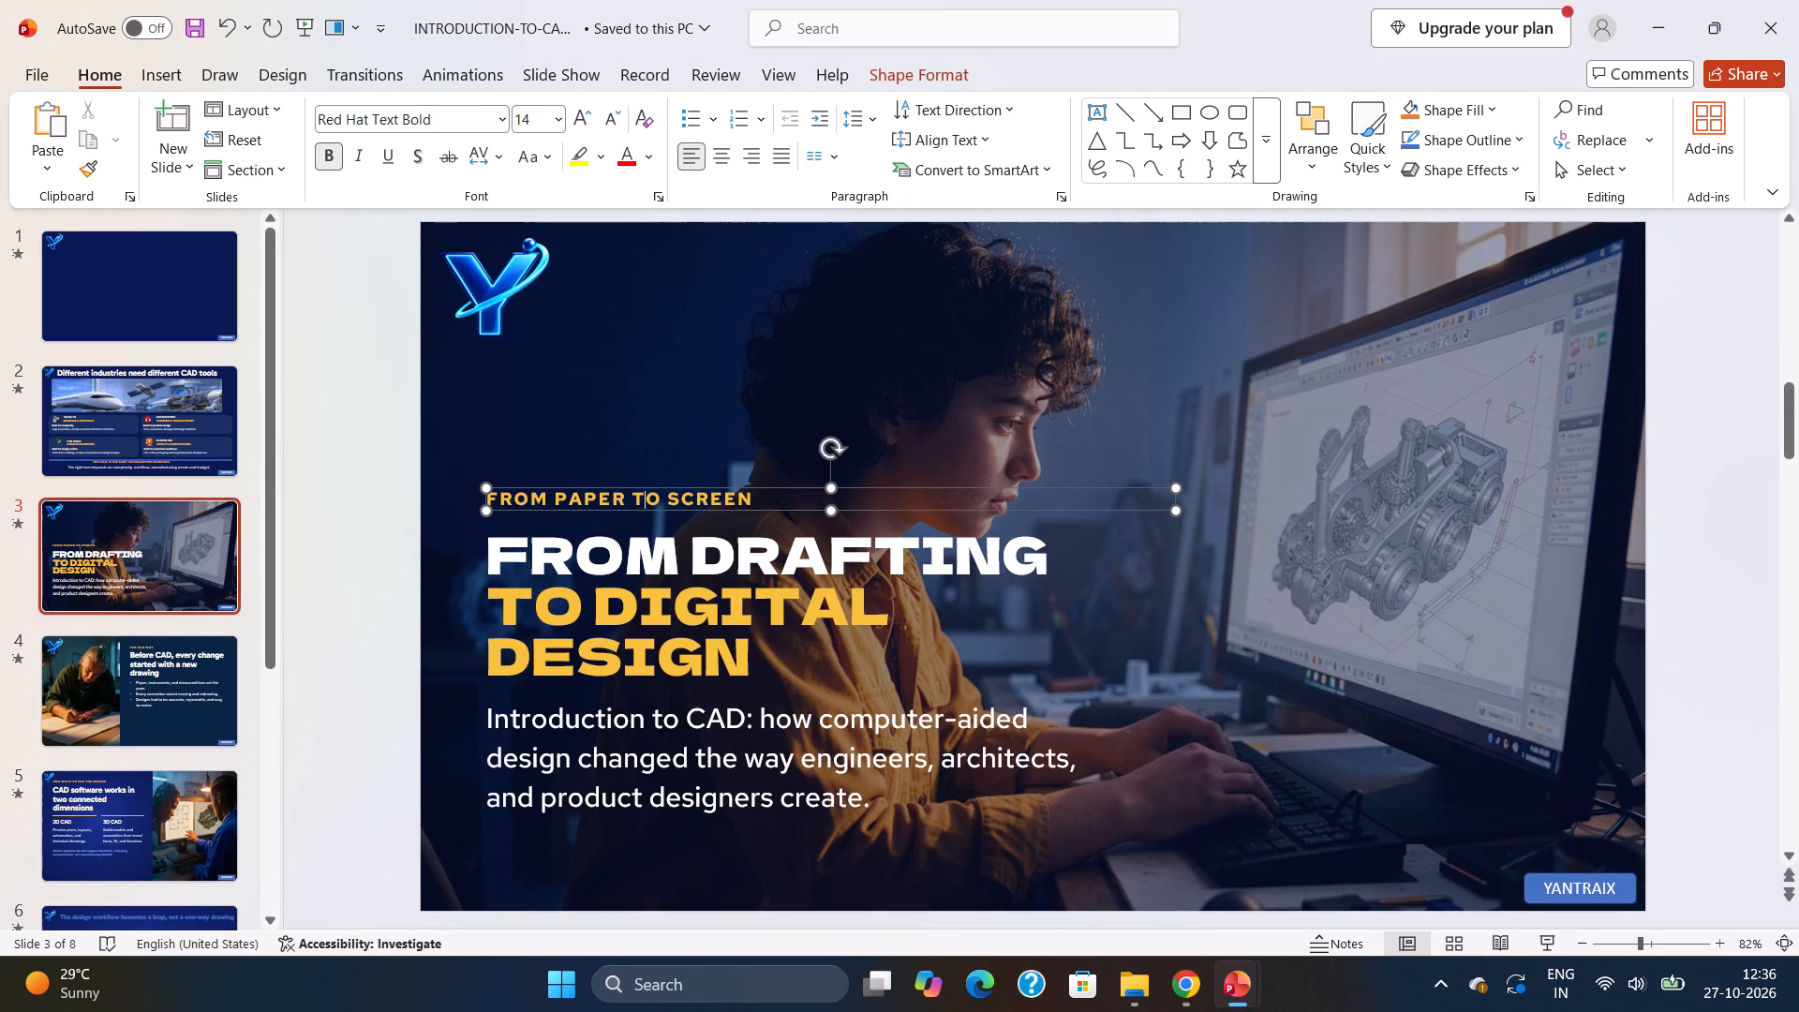
{"action": "left_click_drag", "start_coordinate": [647, 489], "coordinate": [681, 409]}
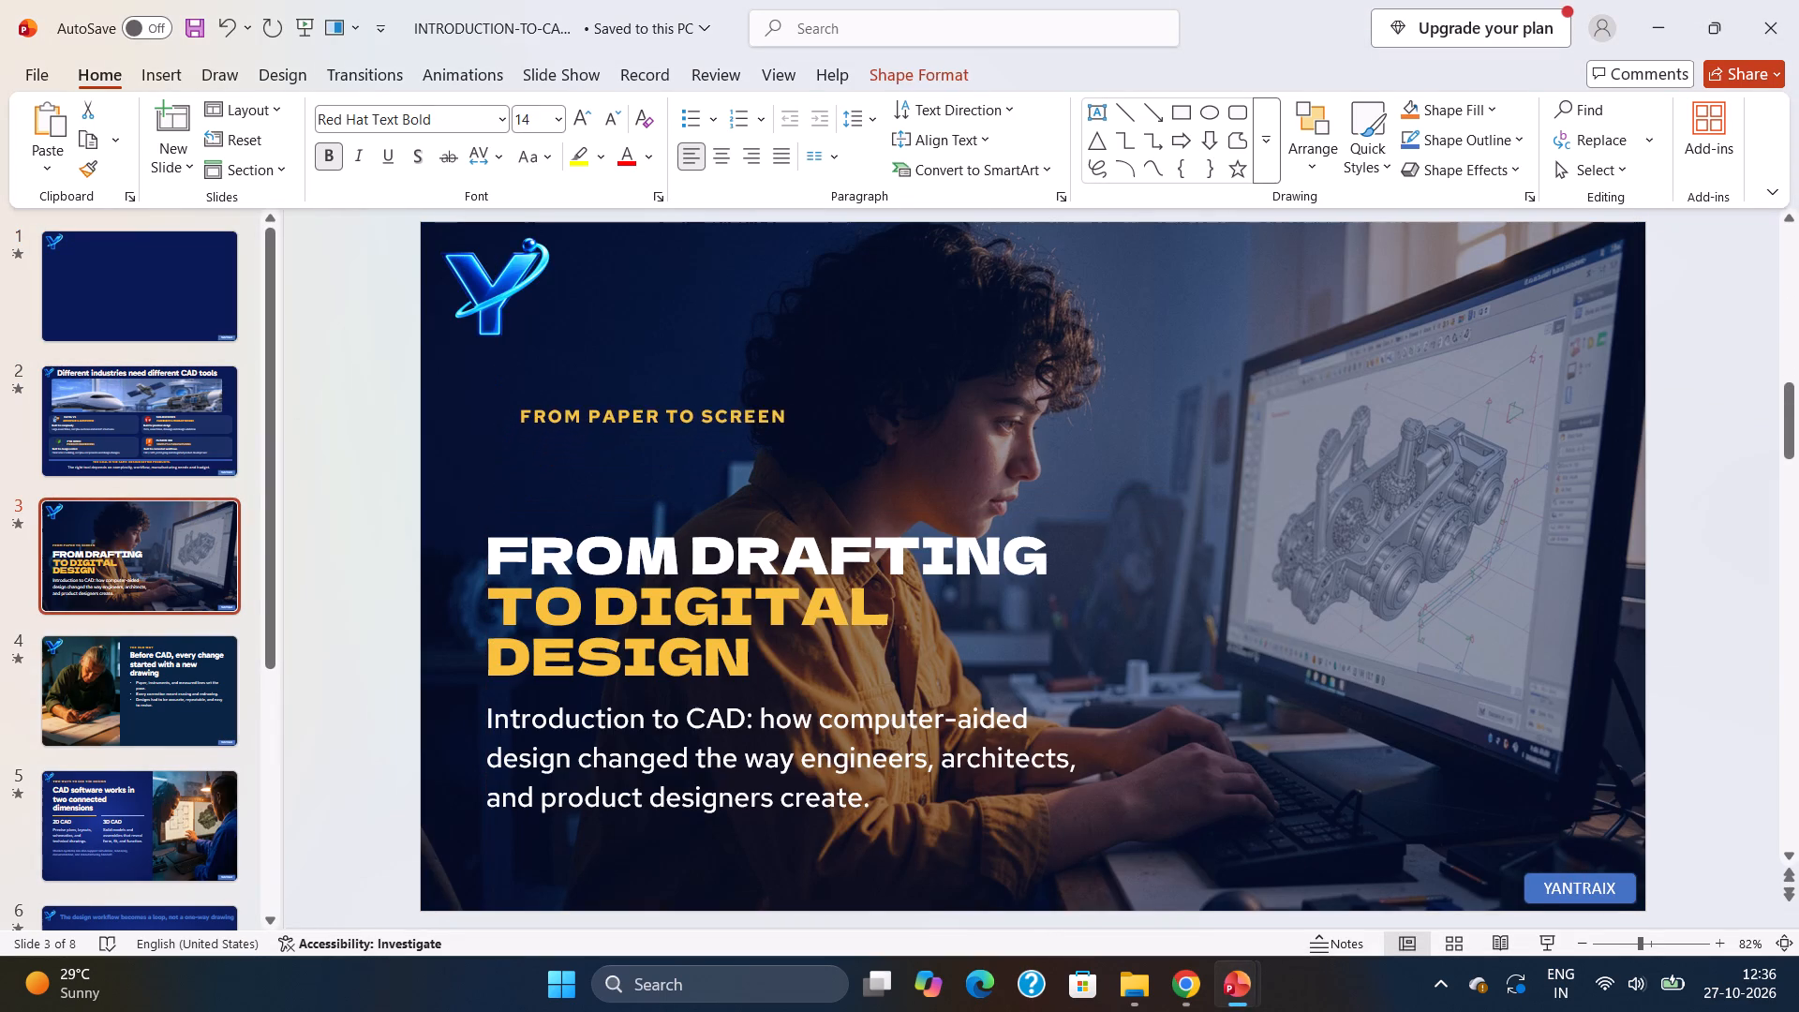
{"action": "left_click_drag", "start_coordinate": [681, 409], "coordinate": [783, 273]}
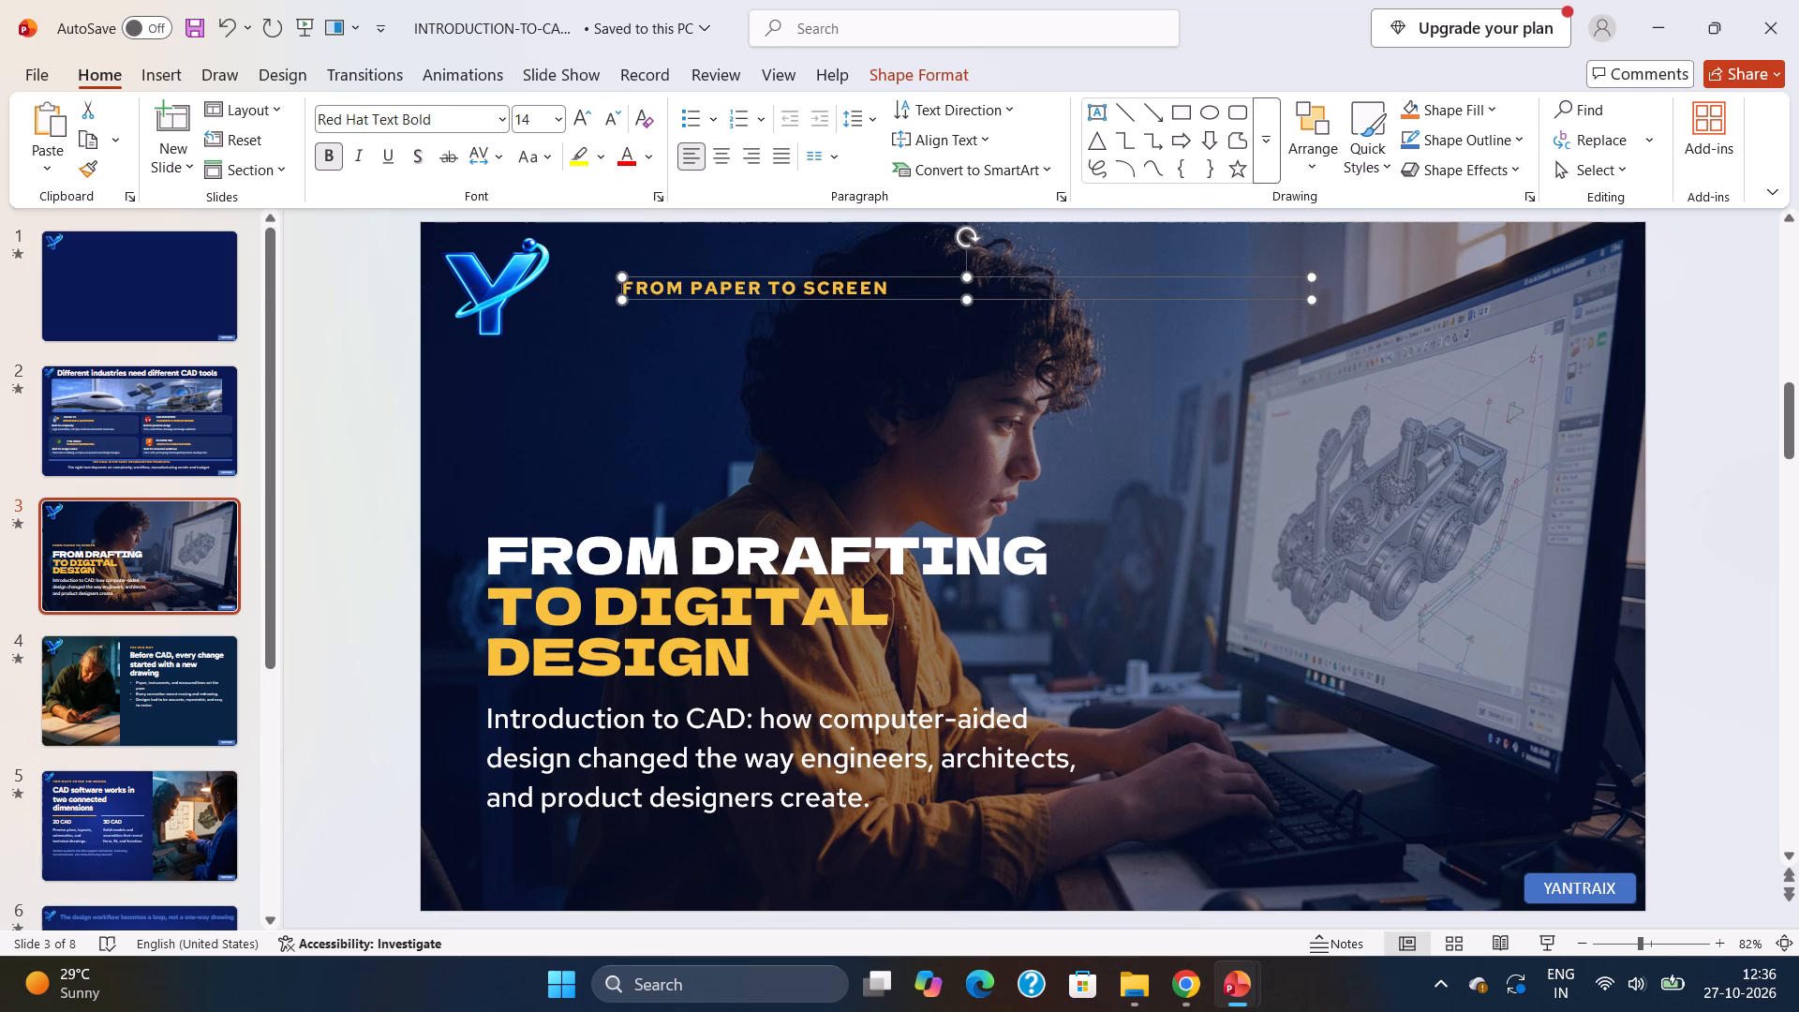
Move the FROM DRAFTING TO DIGITAL DESIGN title up and place the Introduction to CAD paragraph directly below it.
{"action": "left_click", "coordinate": [723, 560]}
{"action": "left_click_drag", "start_coordinate": [709, 535], "coordinate": [736, 413]}
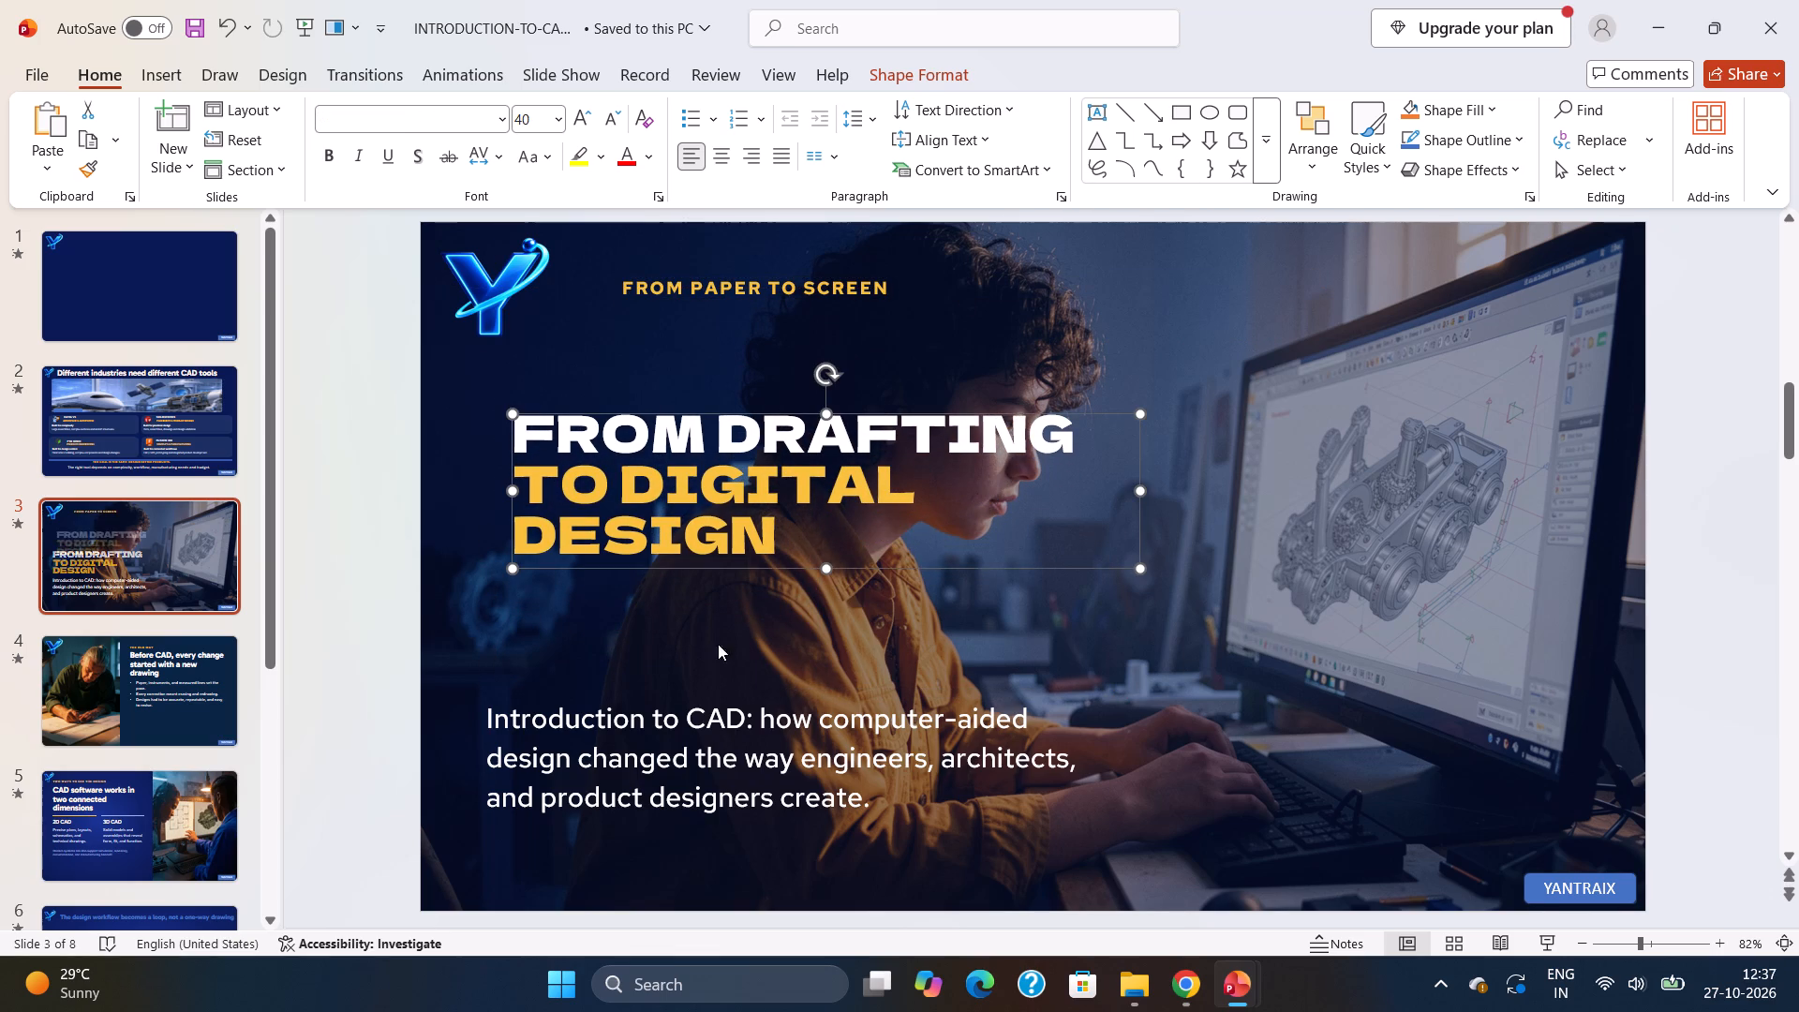
{"action": "left_click", "coordinate": [676, 737]}
{"action": "left_click_drag", "start_coordinate": [675, 695], "coordinate": [688, 606]}
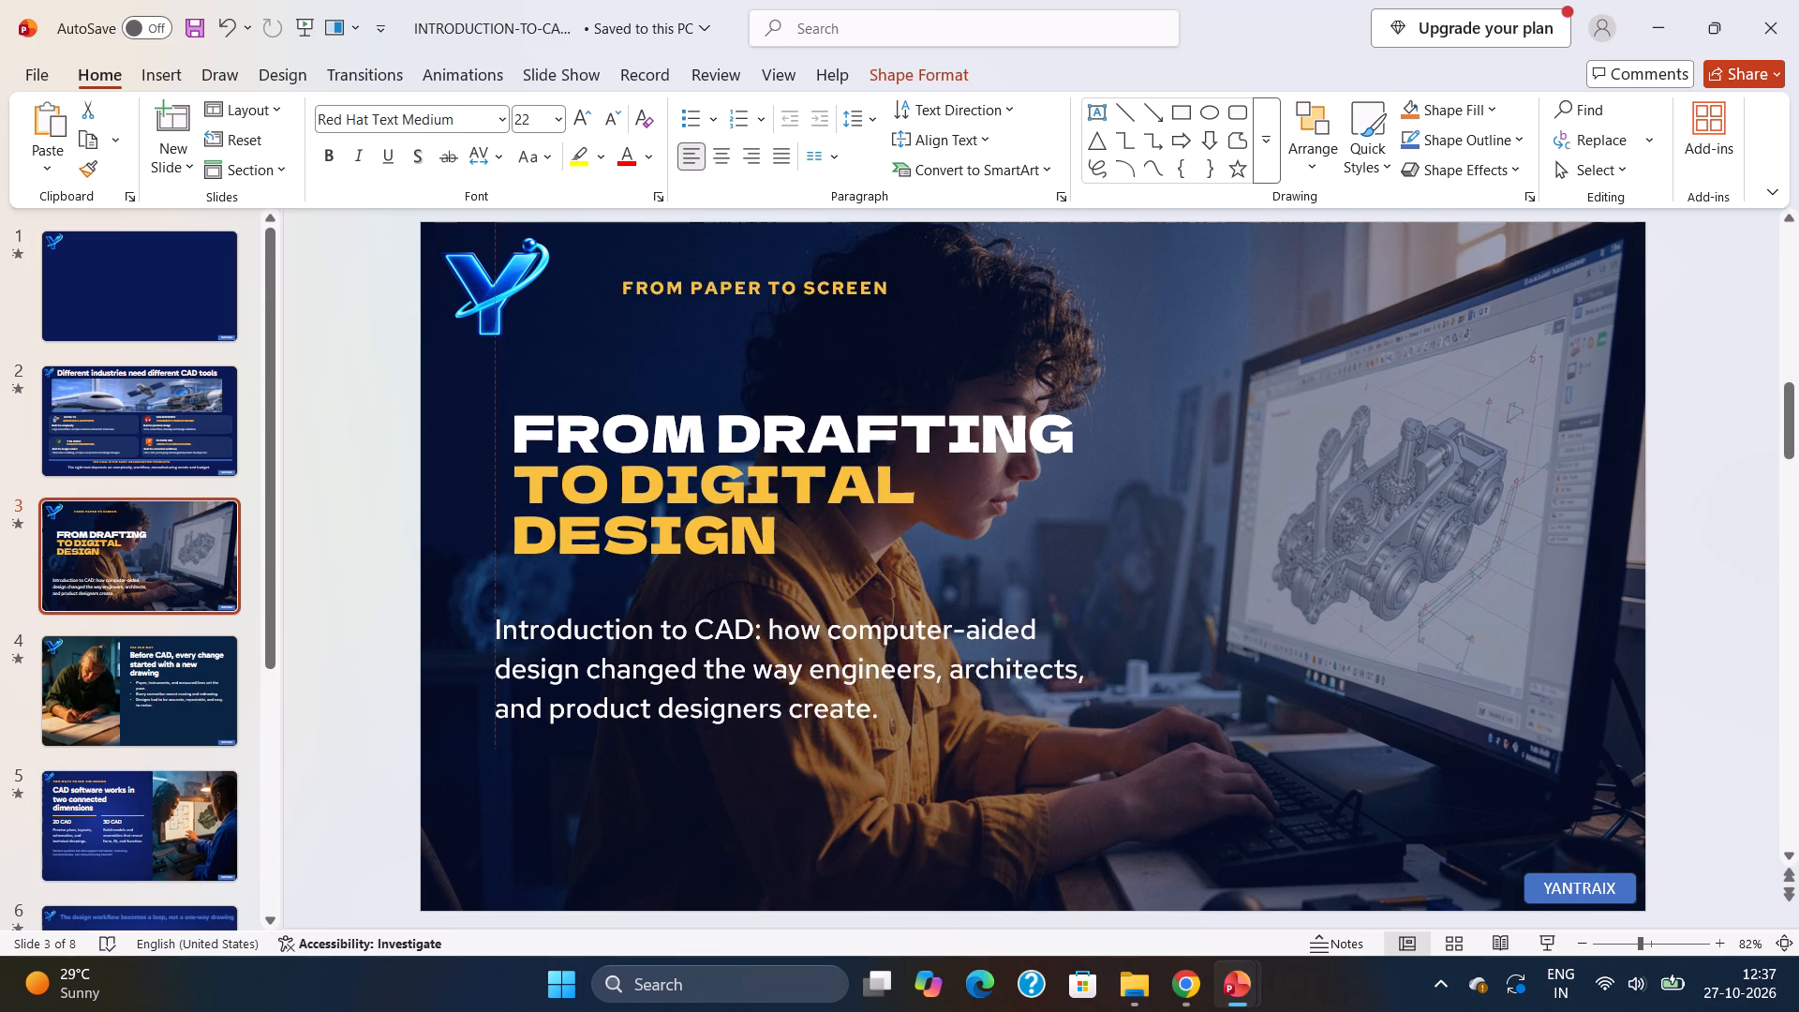
{"action": "left_click_drag", "start_coordinate": [688, 606], "coordinate": [707, 573]}
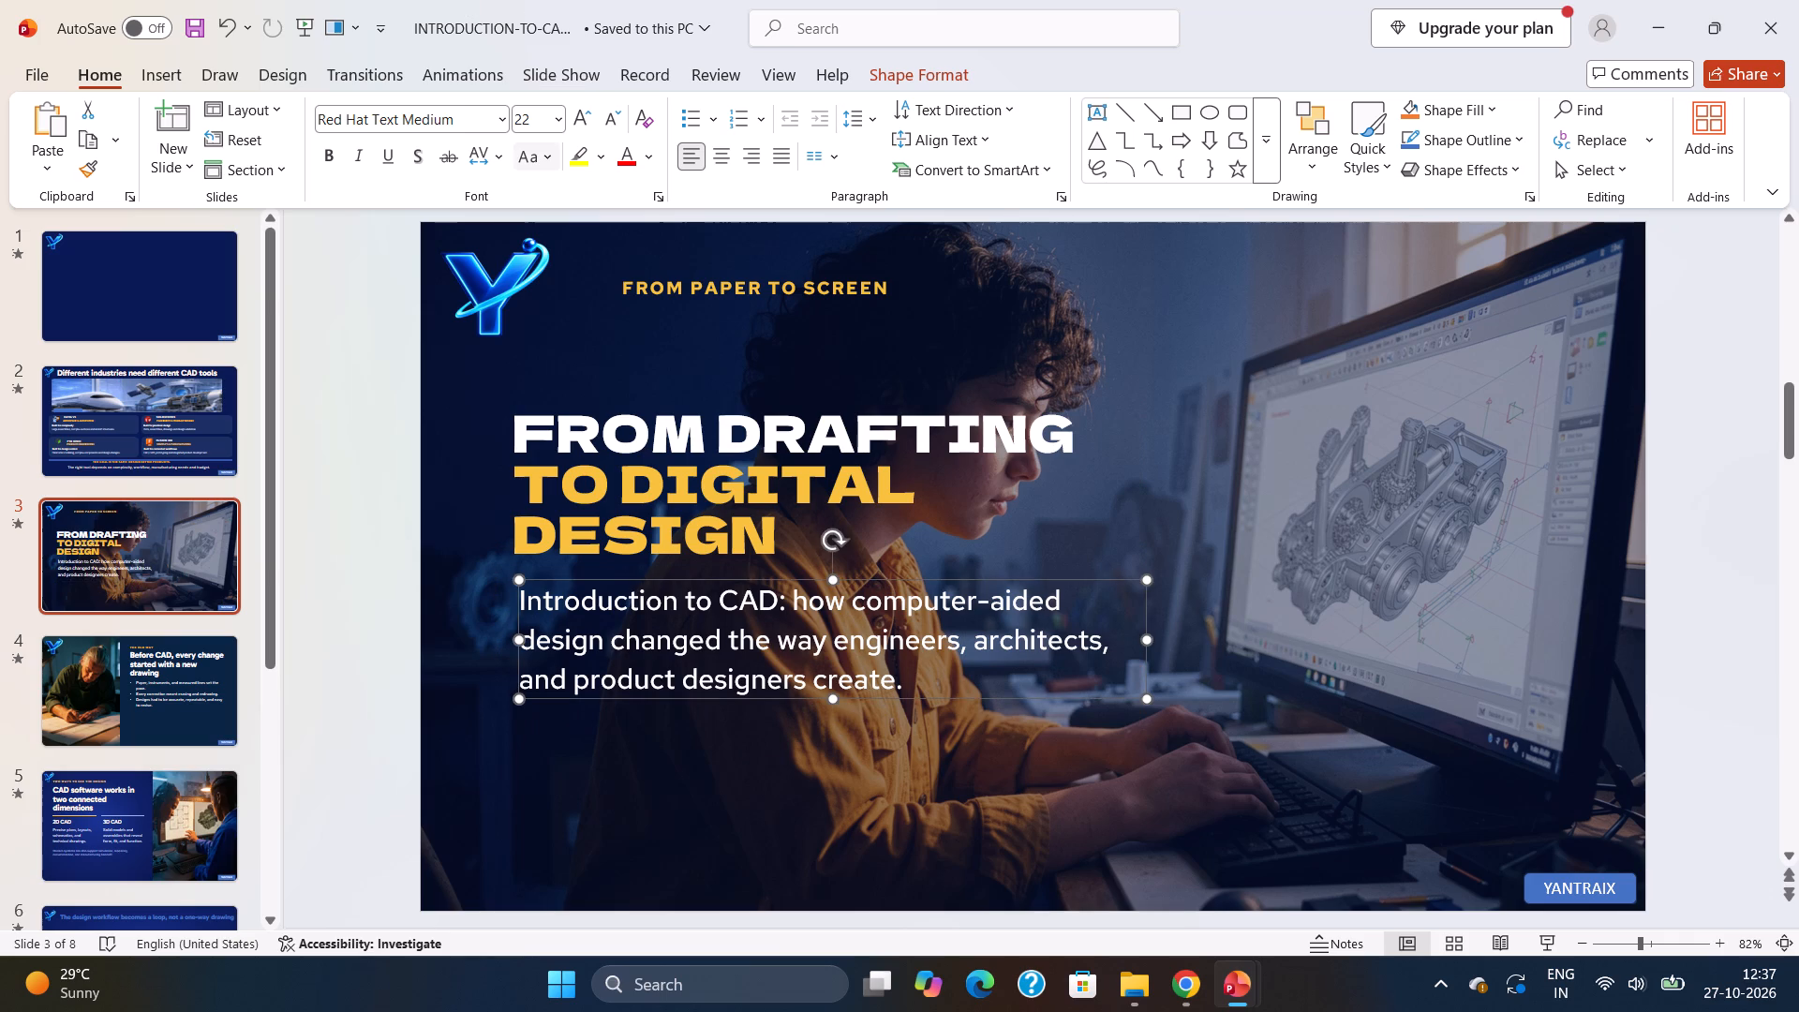
{"action": "left_click", "coordinate": [311, 469]}
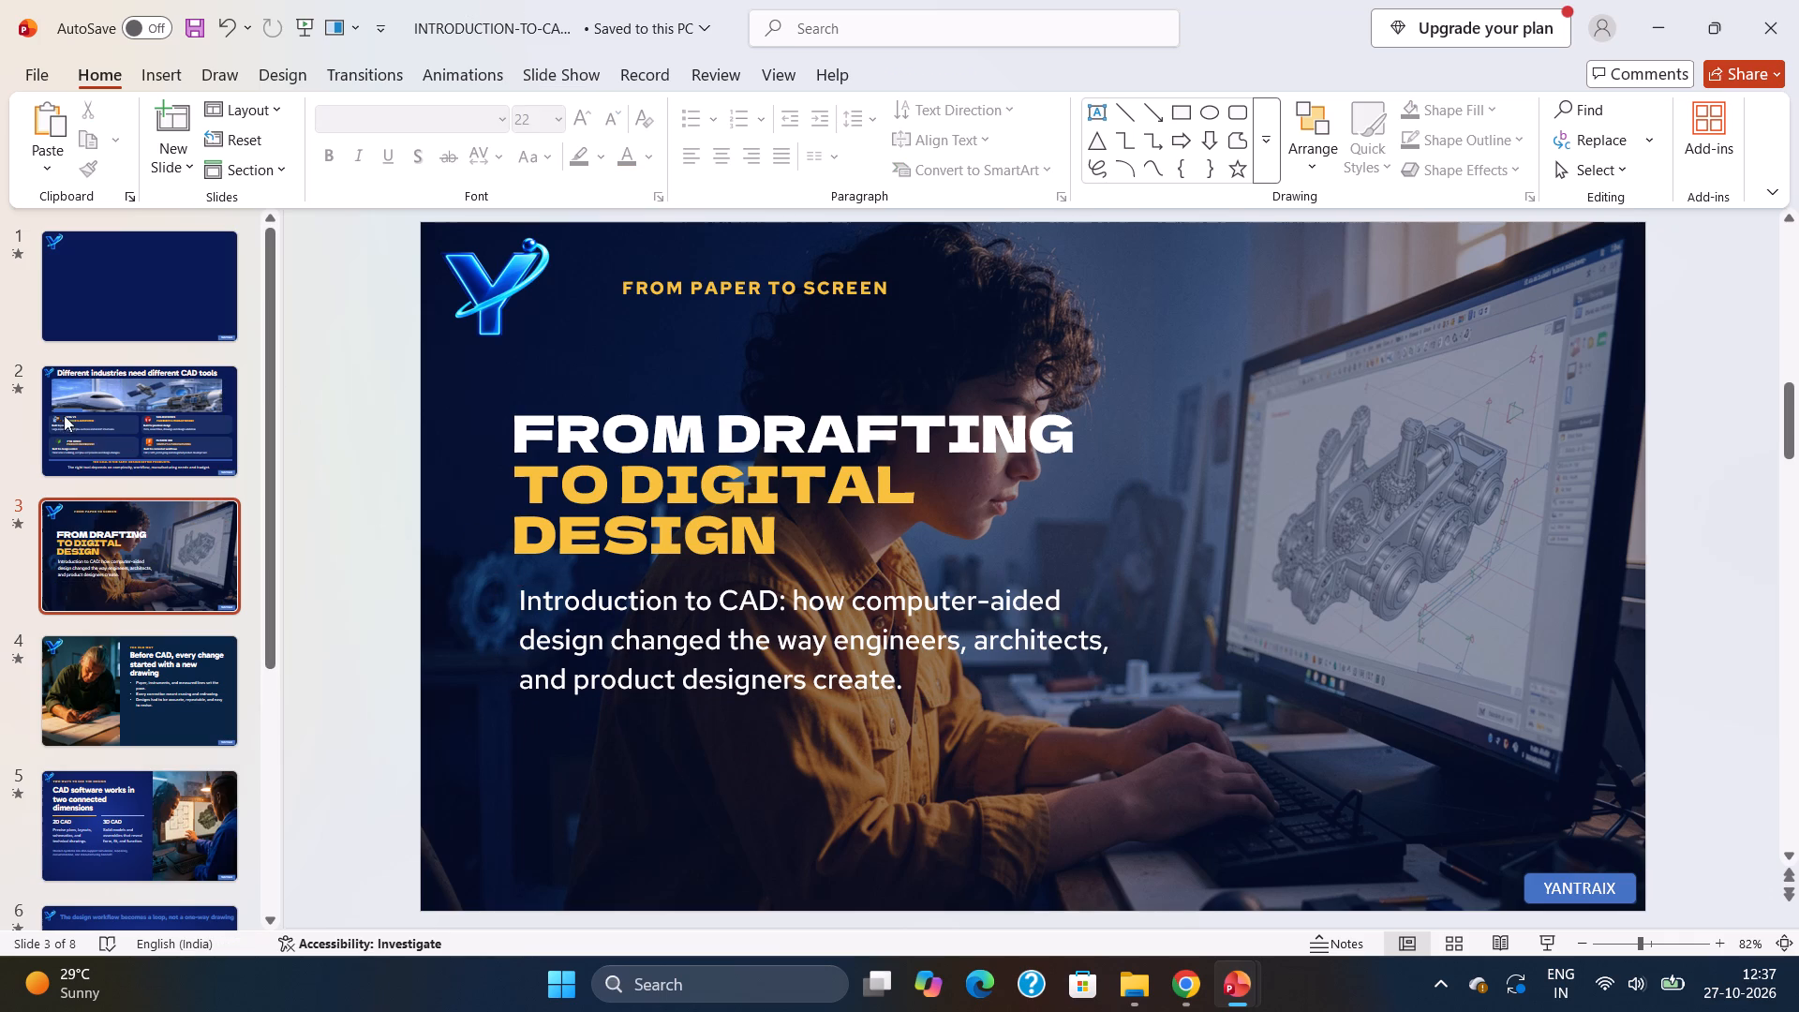
On slide 5, nudge the TWO WAYS TO SEE THE DESIGN line slightly to the right, away from the logo.
{"action": "left_click", "coordinate": [140, 662]}
{"action": "left_click", "coordinate": [107, 793]}
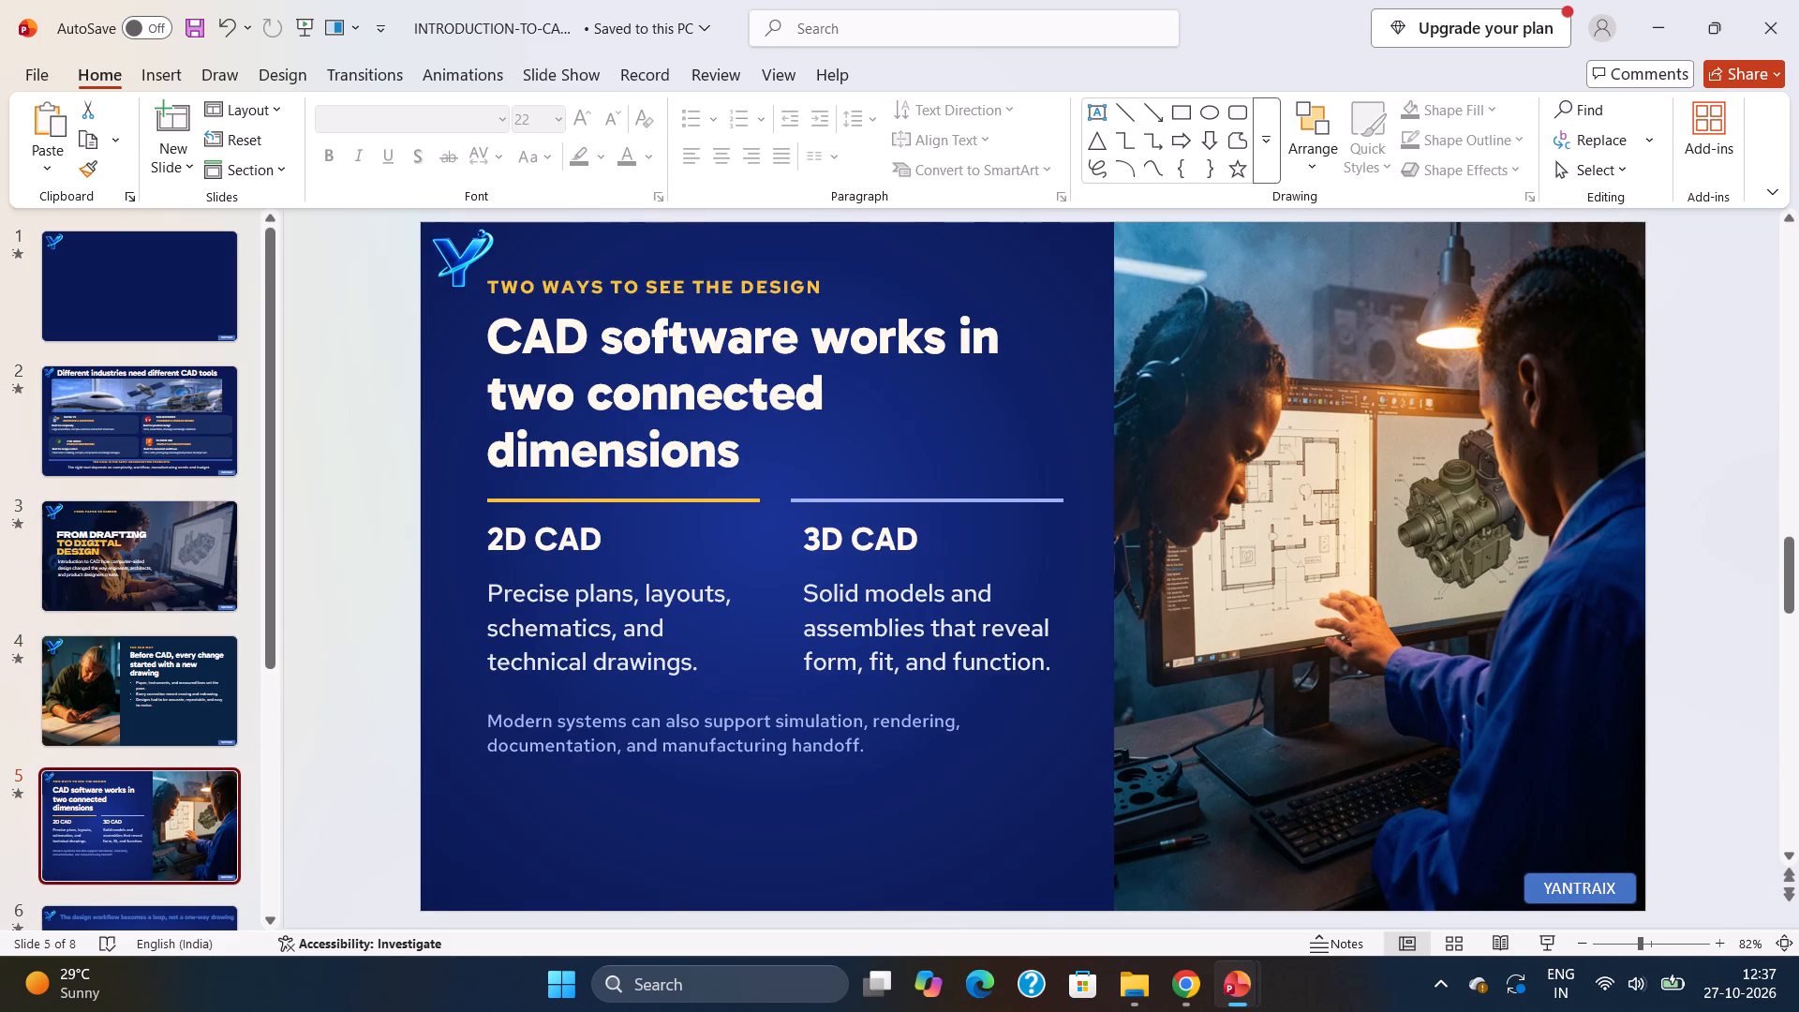
{"action": "left_click", "coordinate": [565, 284]}
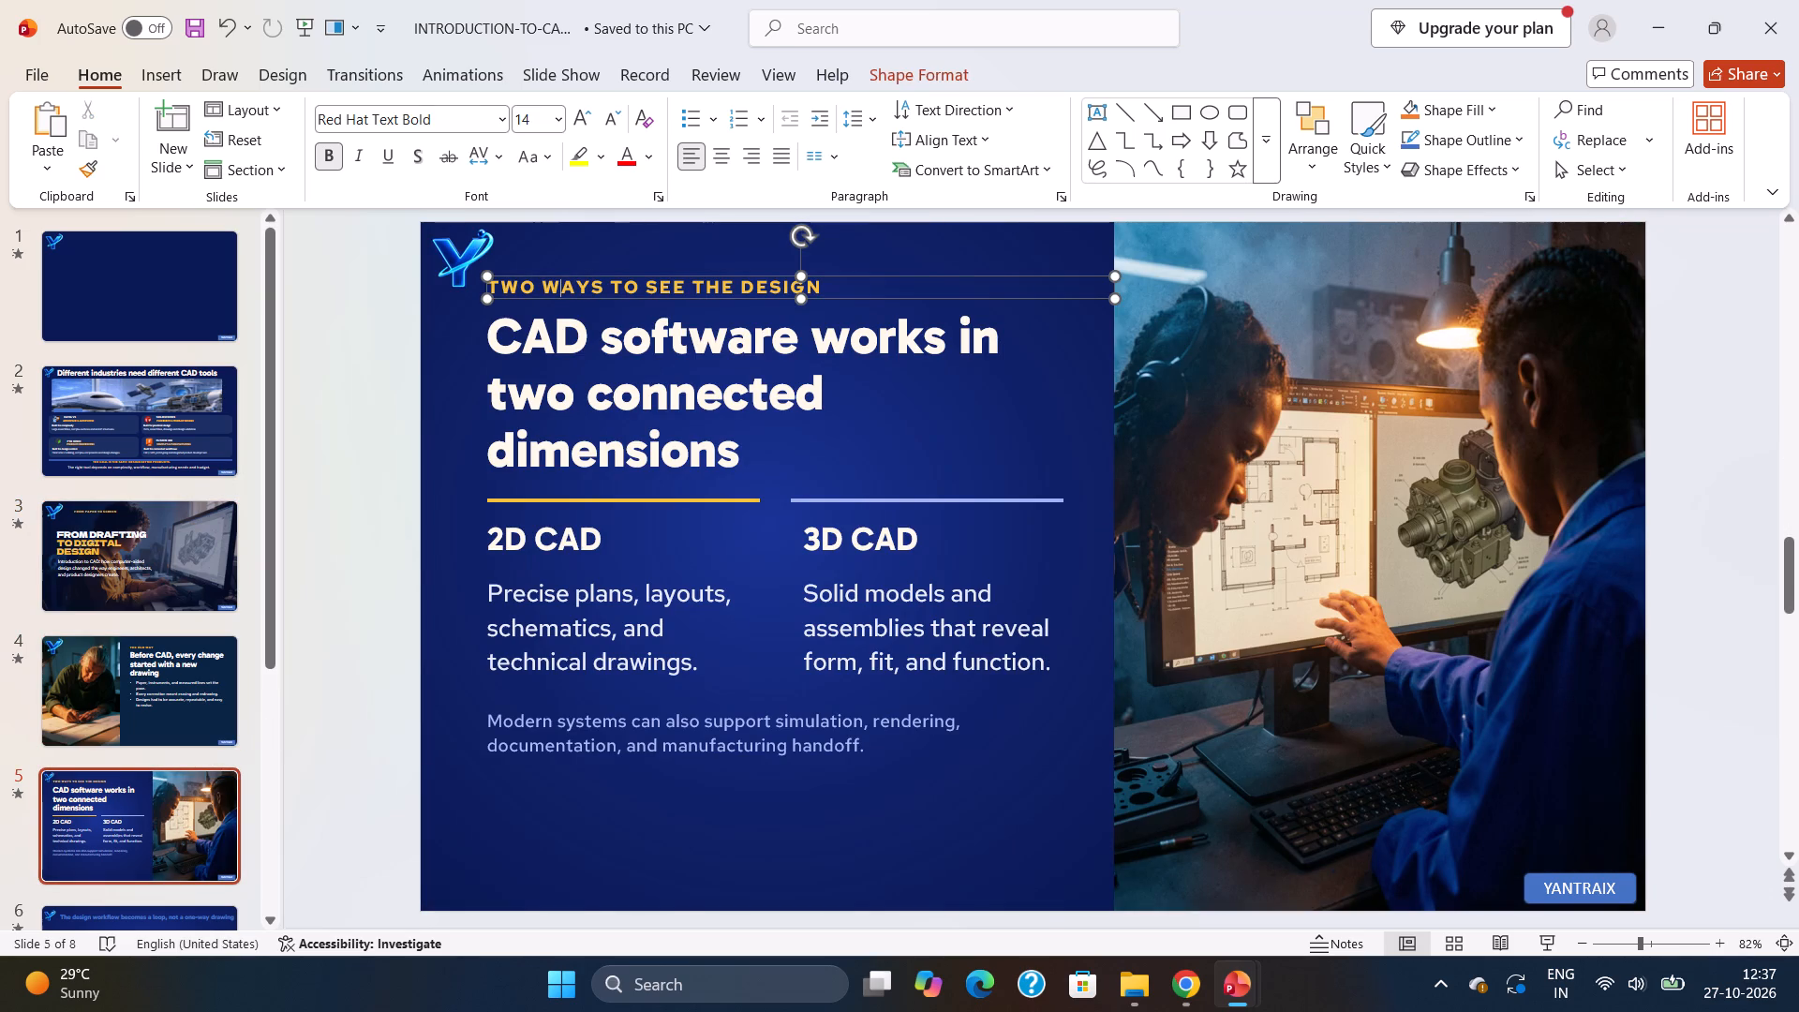
{"action": "left_click_drag", "start_coordinate": [605, 272], "coordinate": [610, 272]}
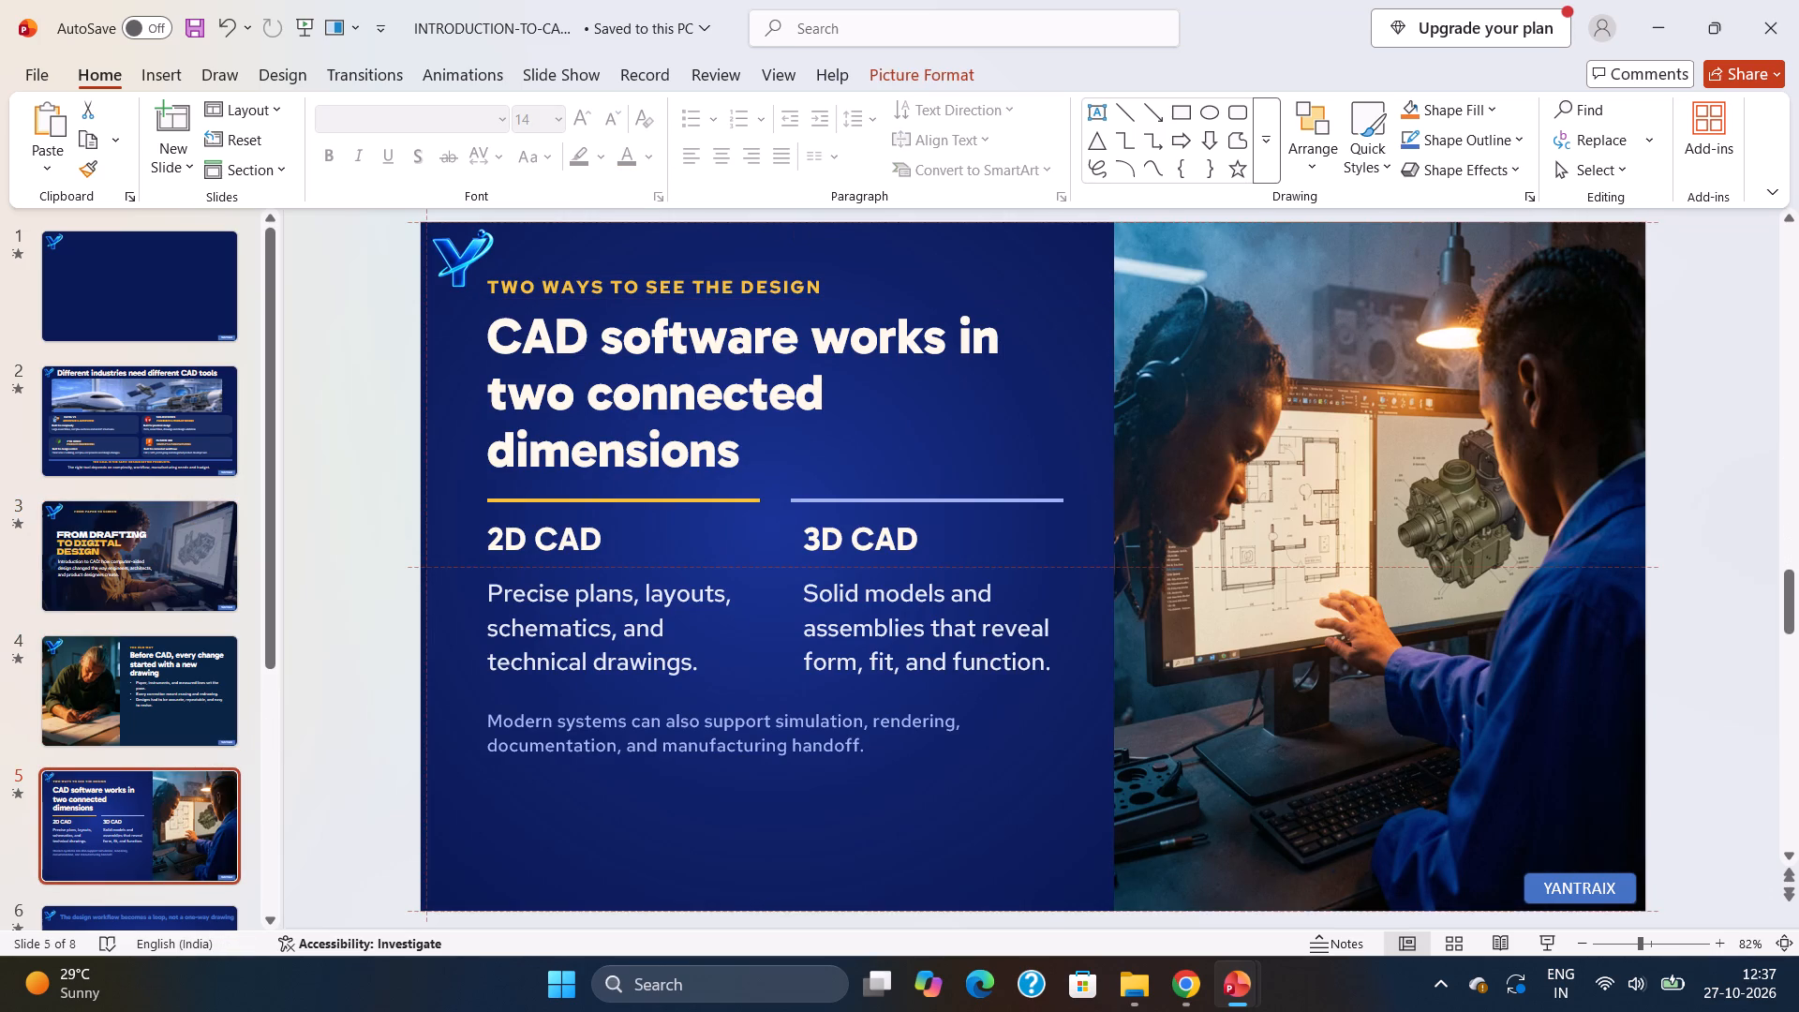
{"action": "left_click_drag", "start_coordinate": [610, 272], "coordinate": [614, 272]}
{"action": "left_click", "coordinate": [614, 280]}
{"action": "left_click", "coordinate": [615, 276]}
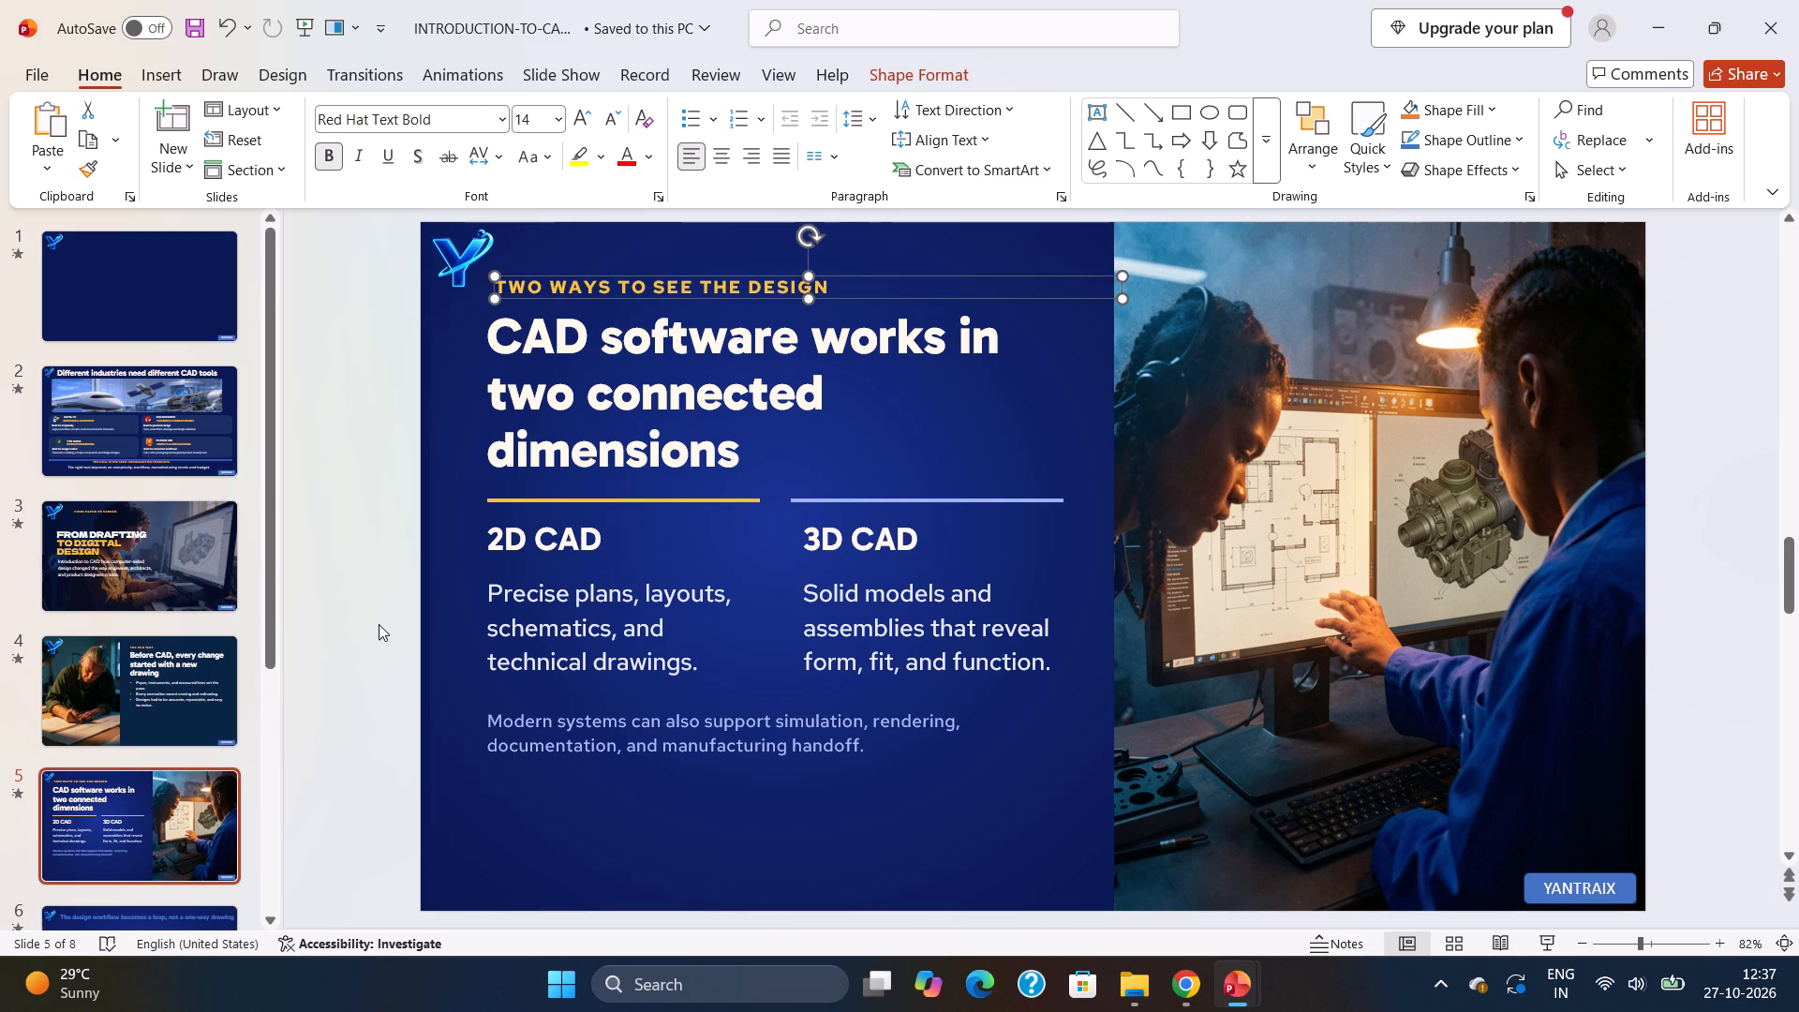
Review slides 6 to 8 and slide 2, and return to the blank first slide.
{"action": "left_click_drag", "start_coordinate": [272, 564], "coordinate": [270, 742]}
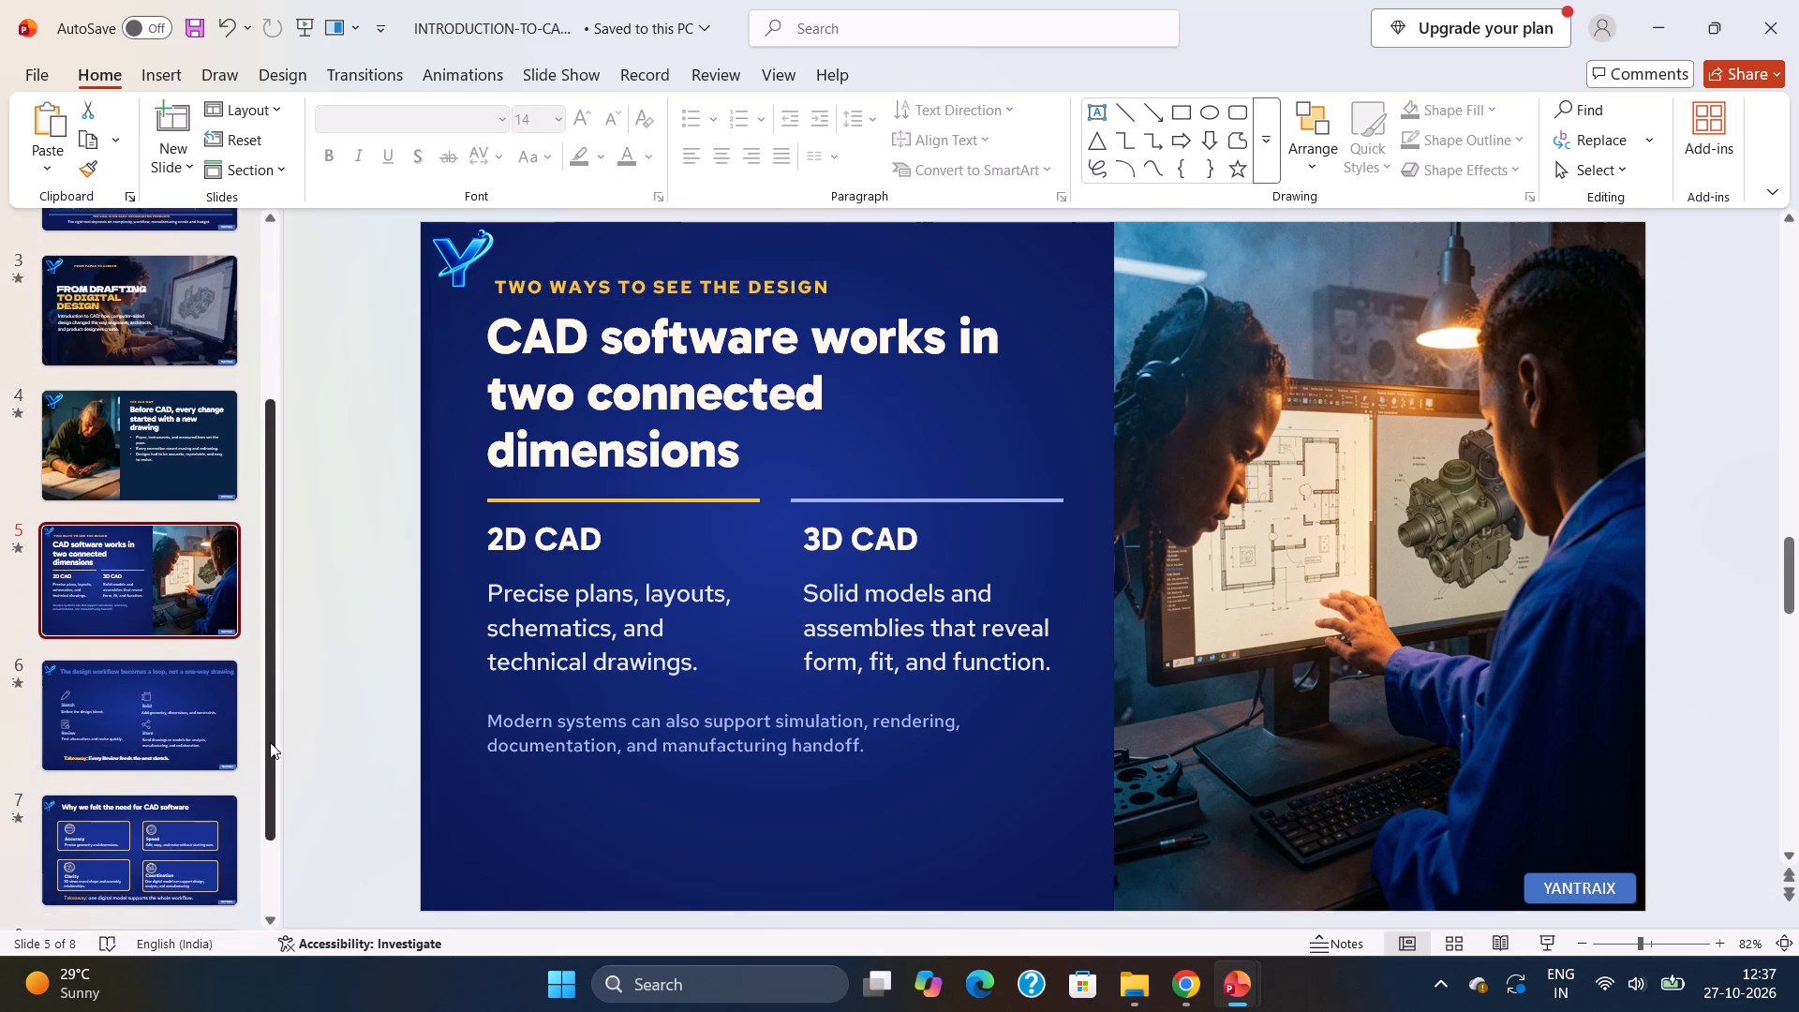
{"action": "left_click_drag", "start_coordinate": [270, 742], "coordinate": [280, 845]}
{"action": "left_click", "coordinate": [114, 568]}
{"action": "left_click", "coordinate": [147, 685]}
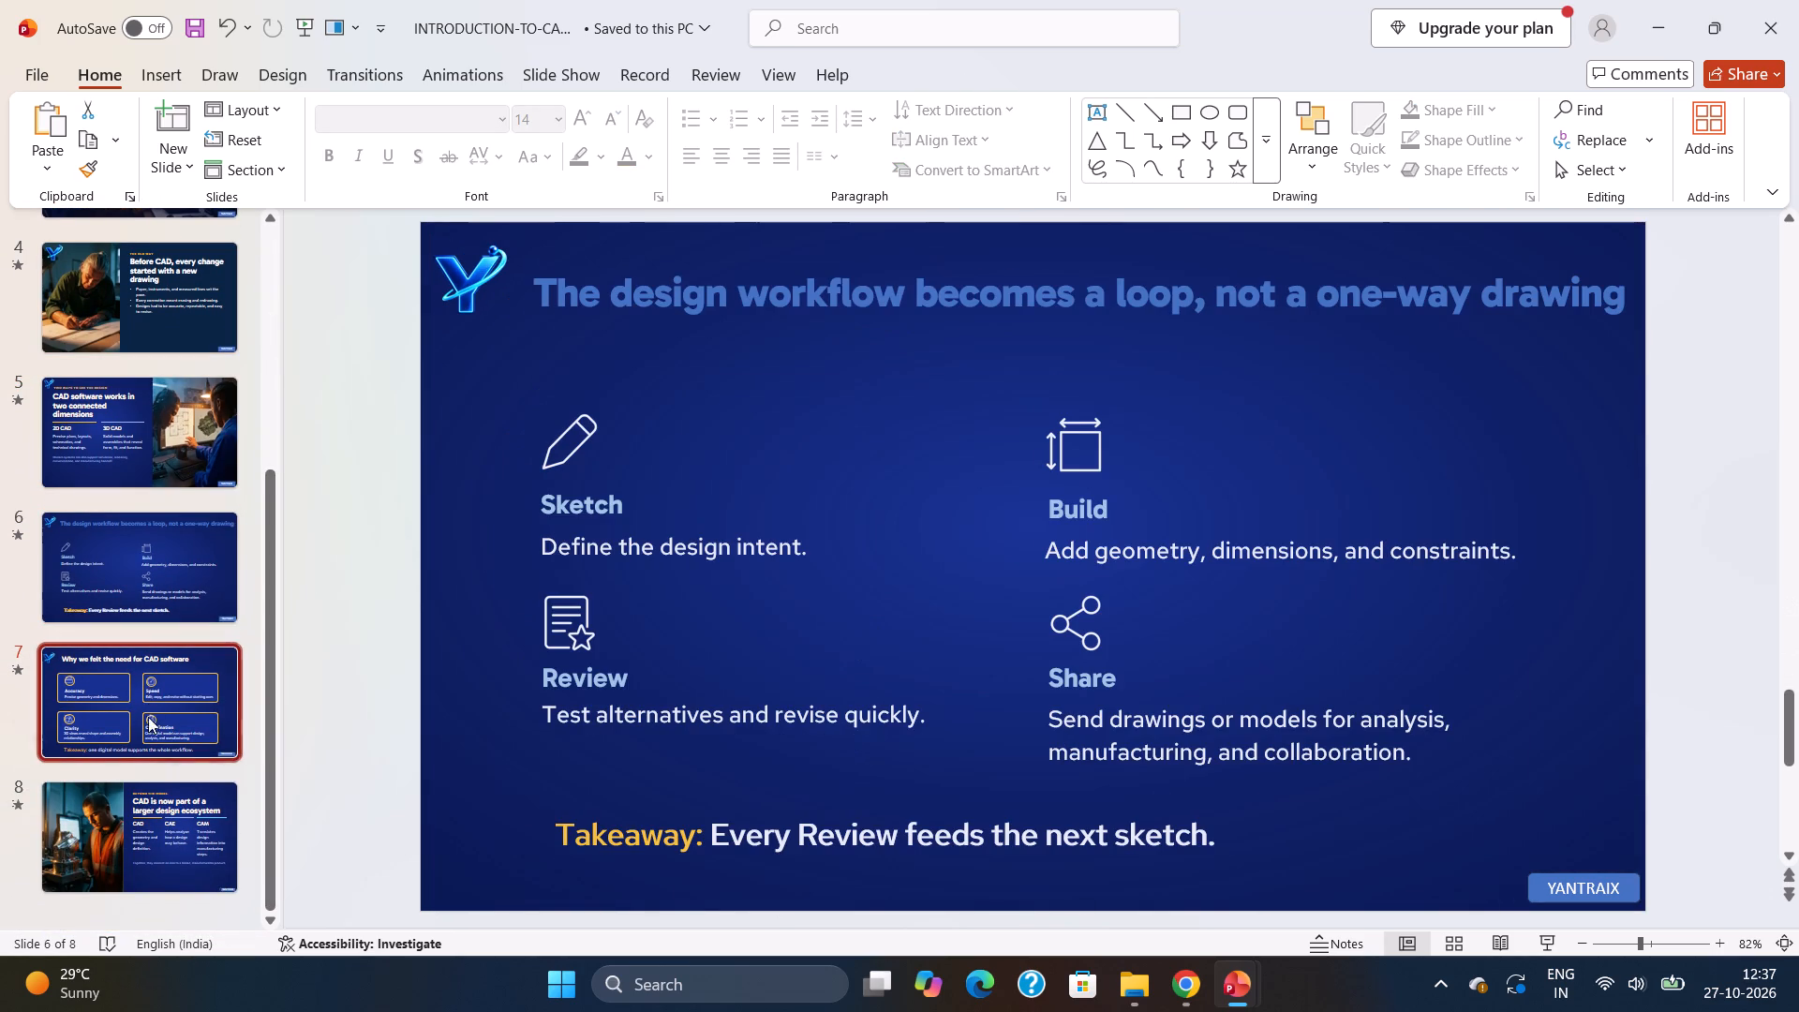
{"action": "left_click", "coordinate": [154, 766]}
{"action": "left_click", "coordinate": [160, 796]}
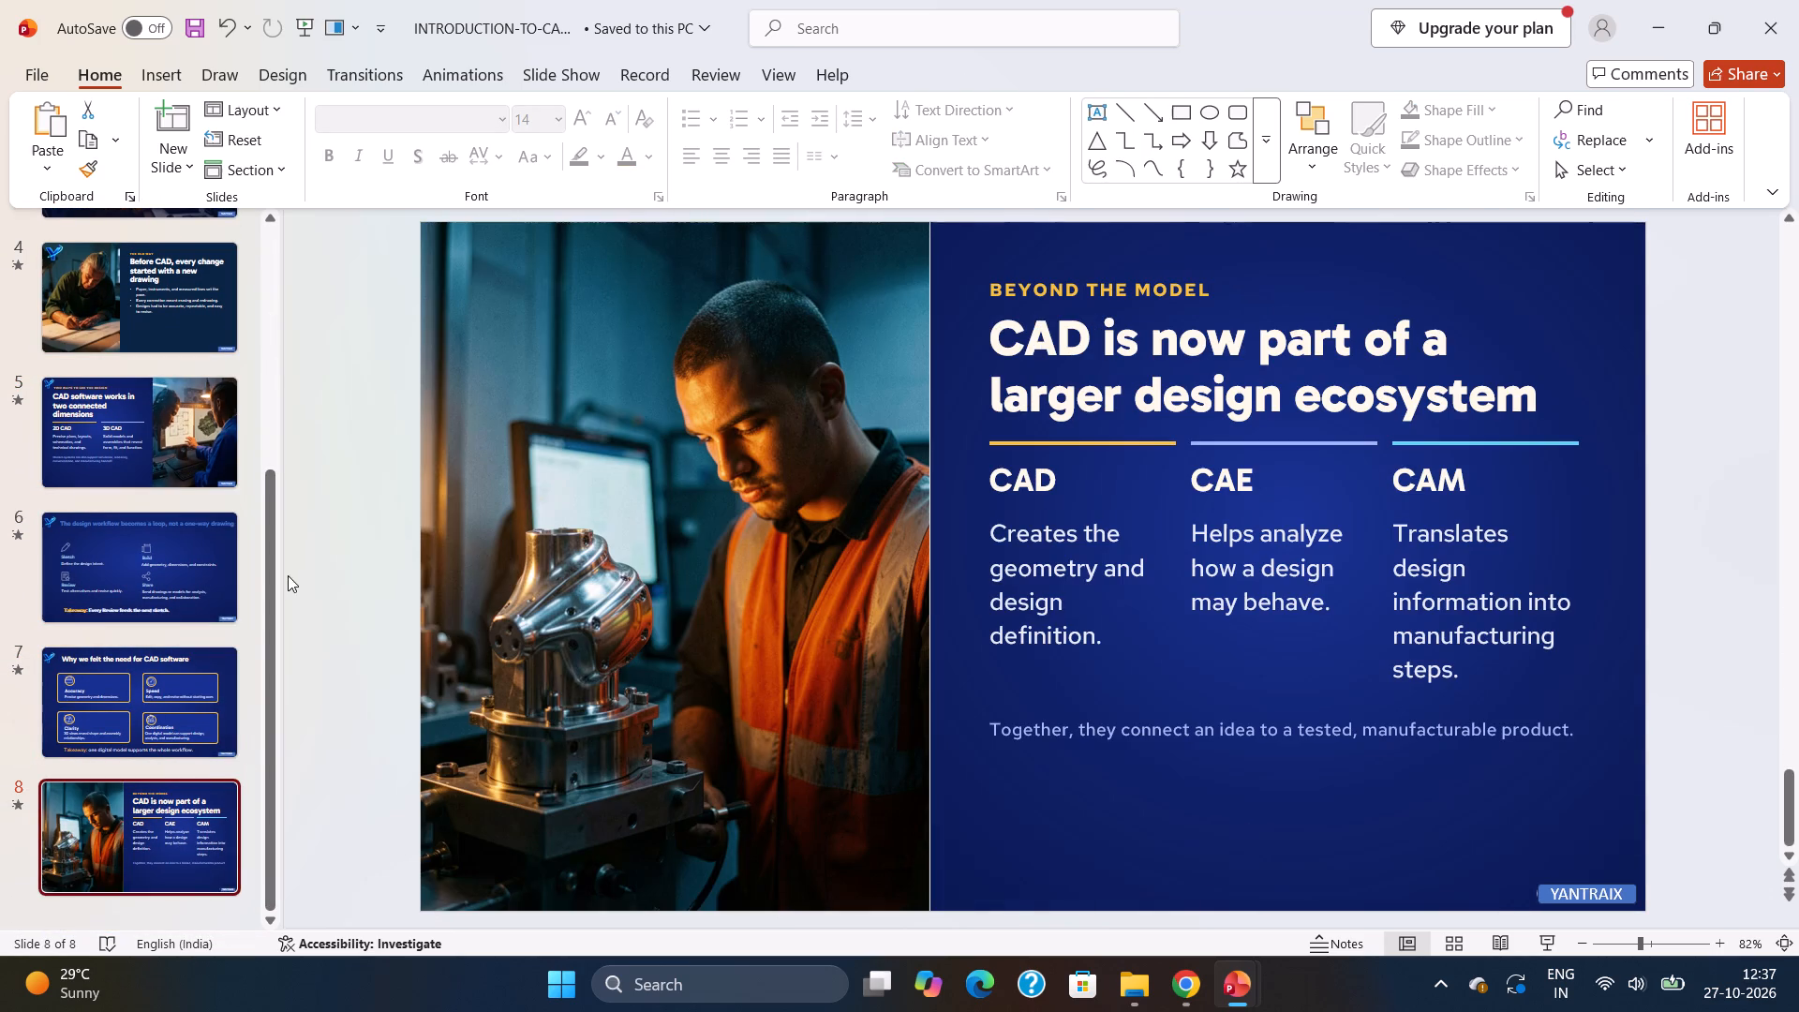
{"action": "left_click_drag", "start_coordinate": [262, 564], "coordinate": [258, 112]}
{"action": "left_click", "coordinate": [154, 275]}
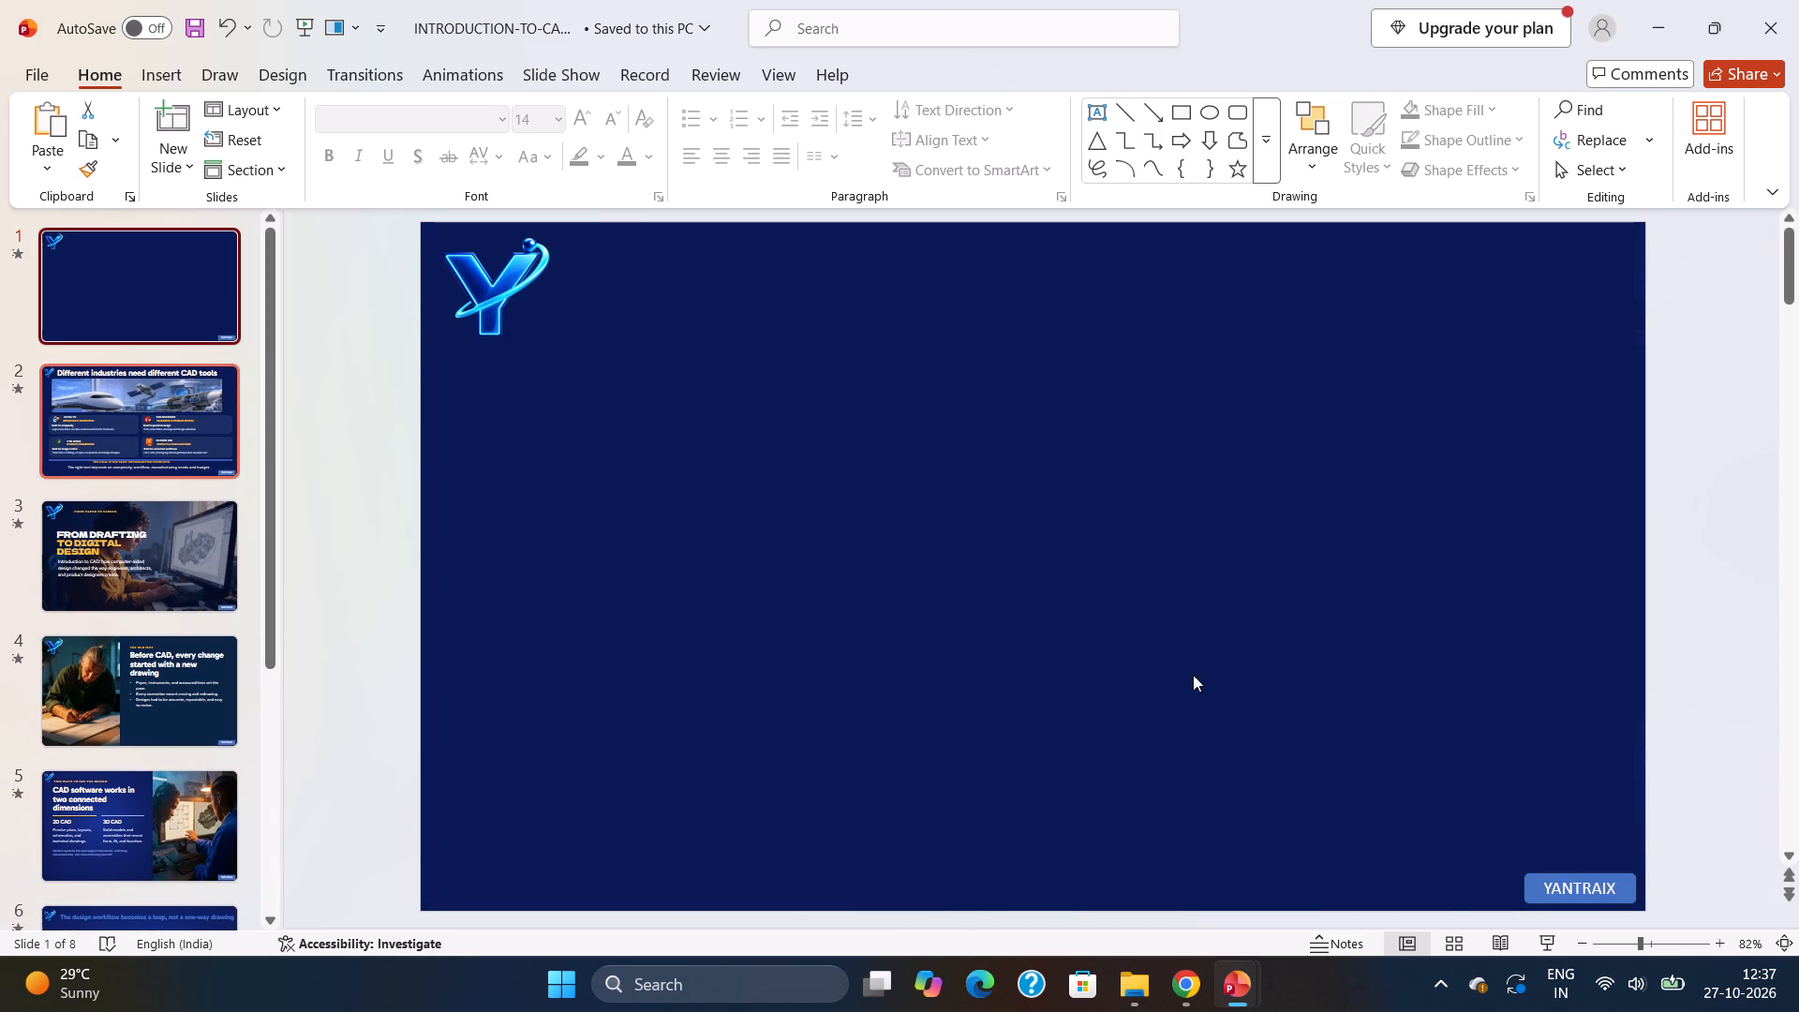
{"action": "left_click", "coordinate": [189, 409]}
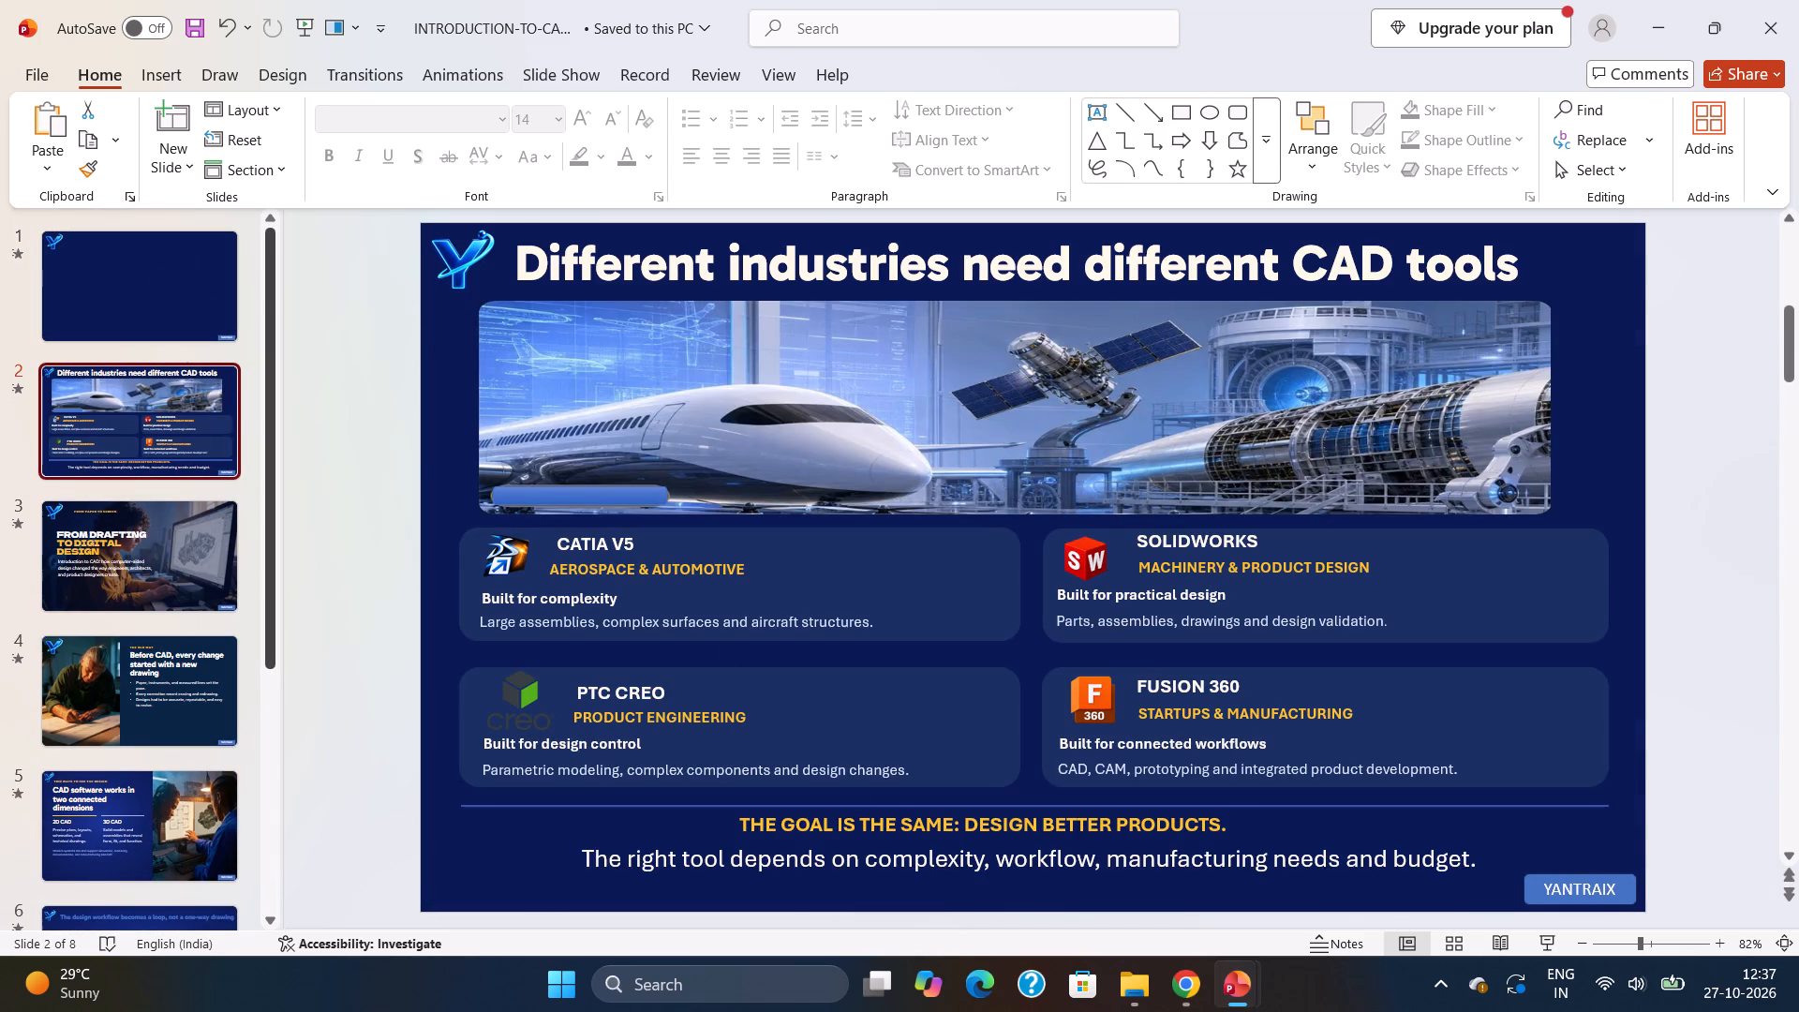
{"action": "left_click", "coordinate": [138, 295]}
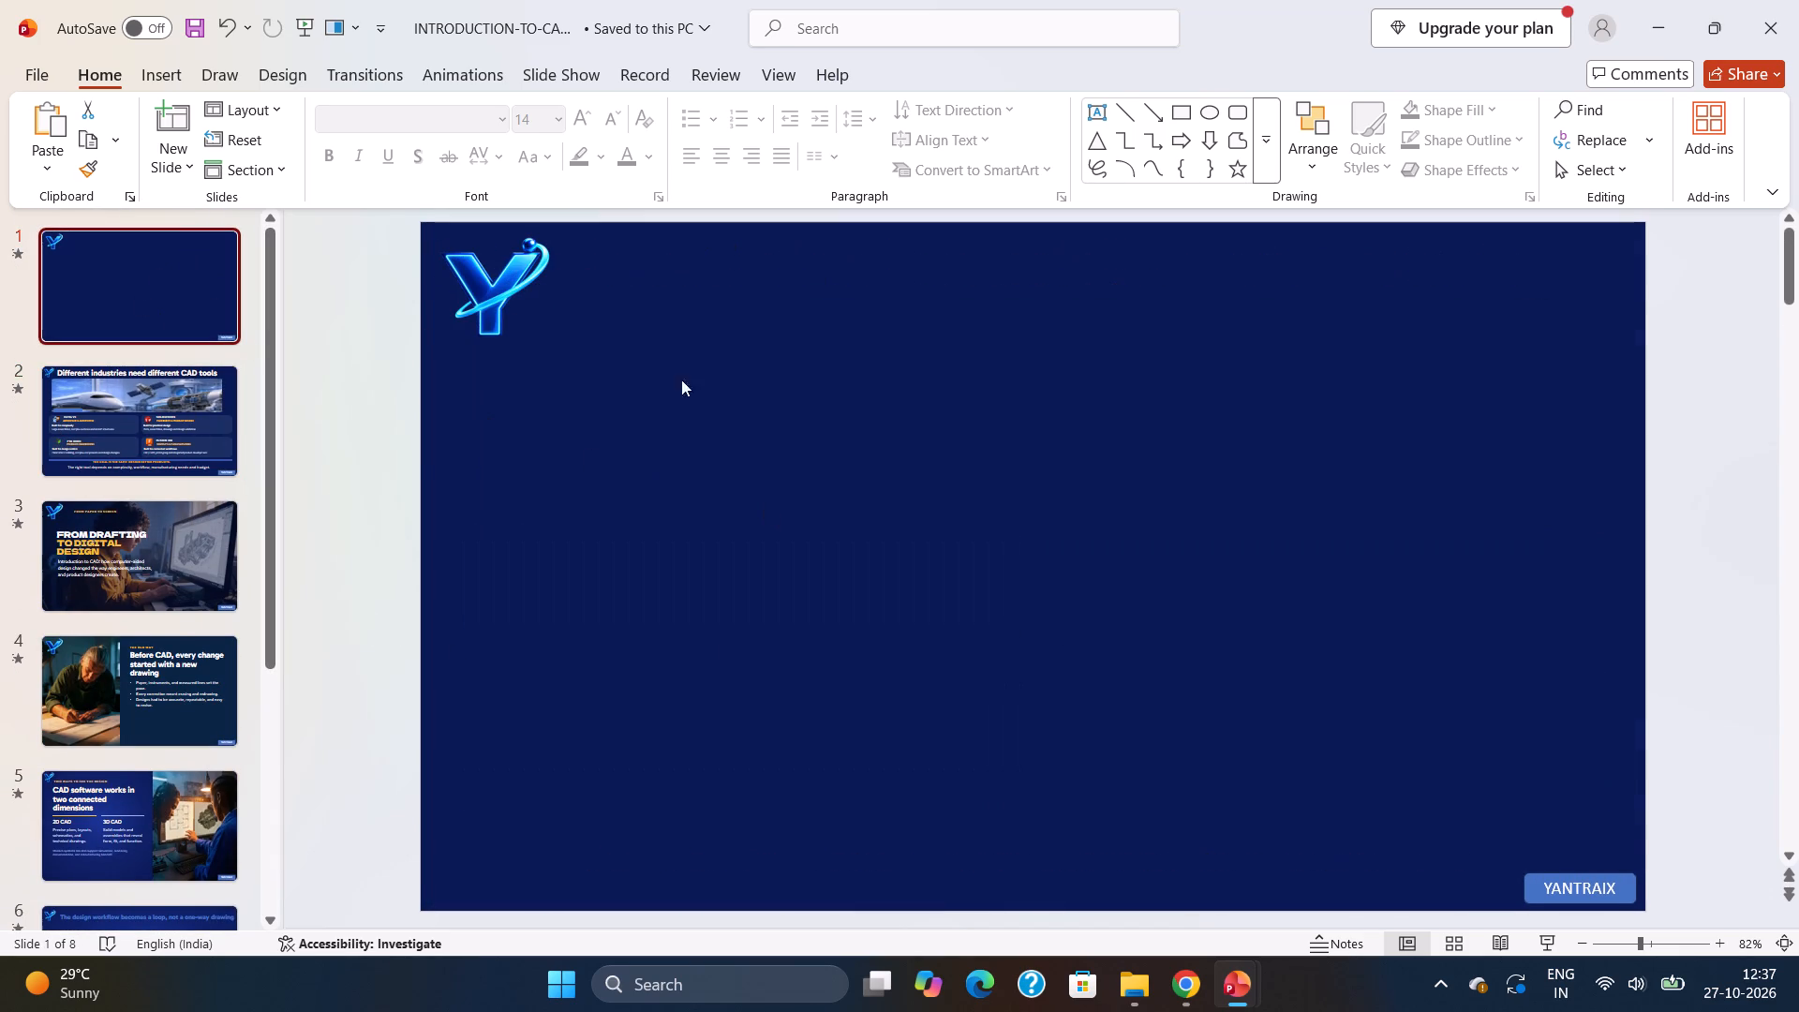
Place an empty text box near the top of the first slide, to the right of the Y logo.
{"action": "left_click", "coordinate": [861, 366]}
{"action": "double_click", "coordinate": [840, 281]}
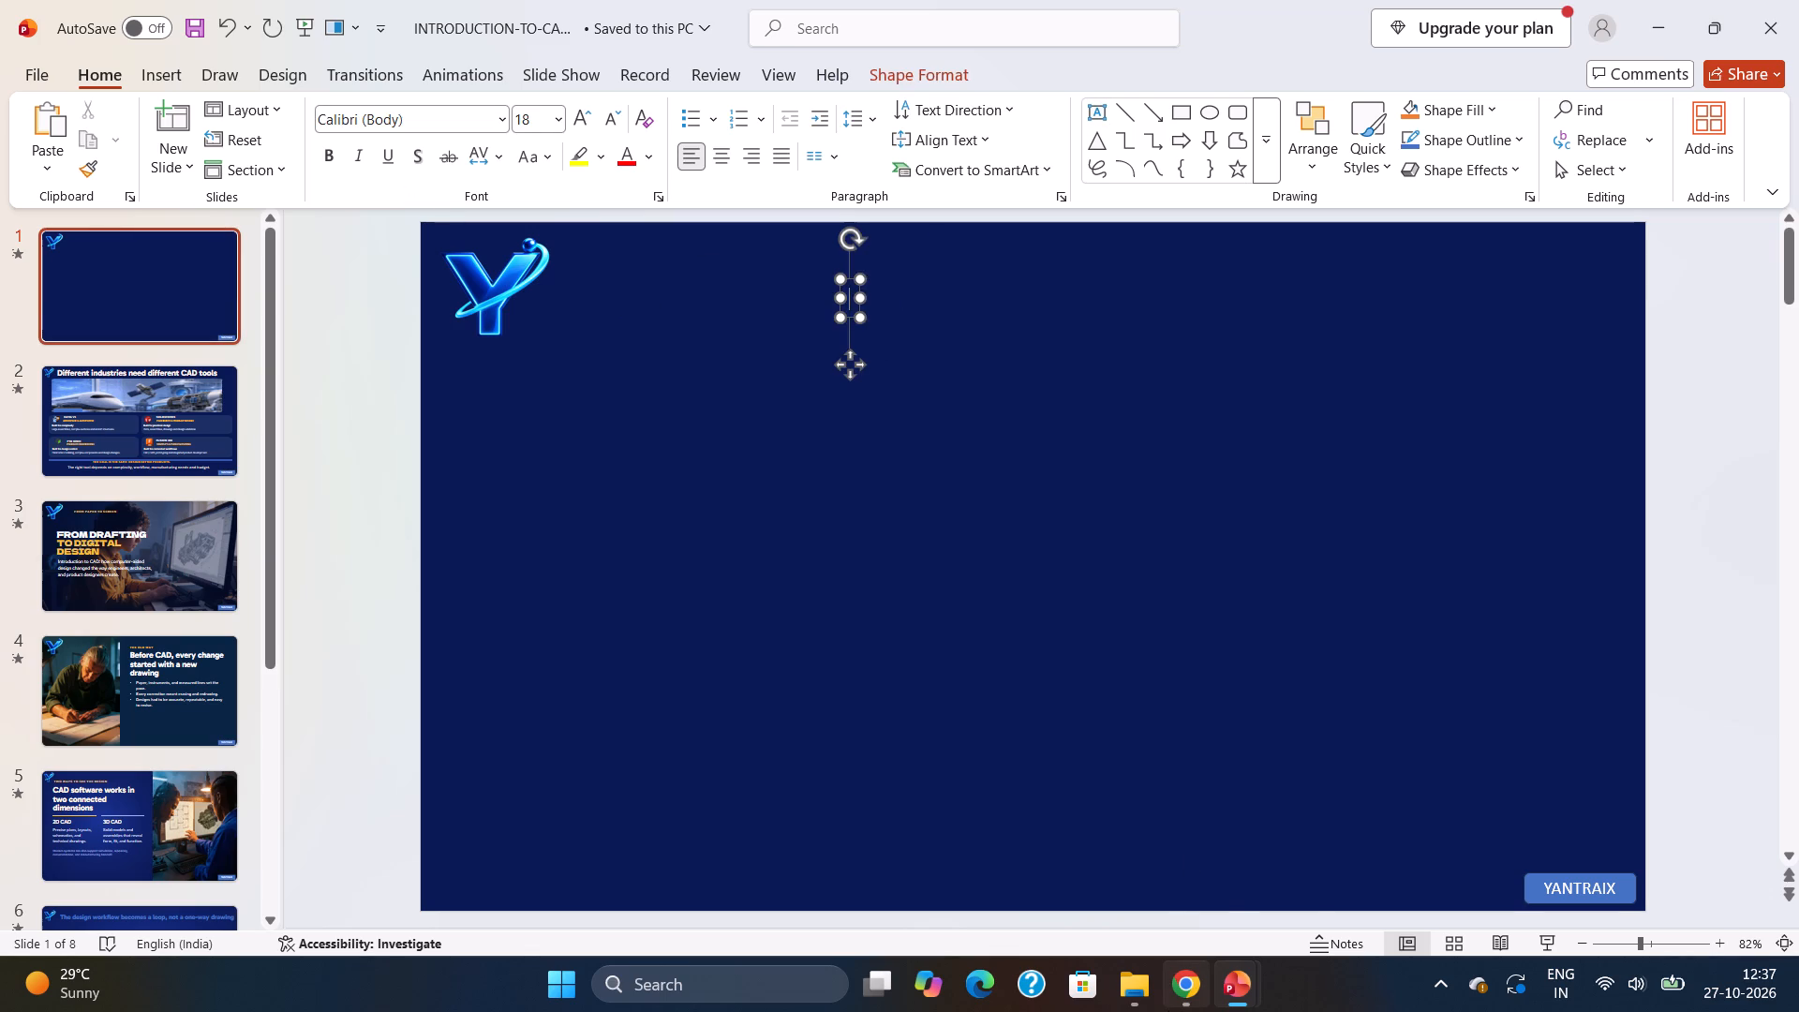
Switch to Chrome, replay the ROS 2 Tutorial video from the start and pause on its opening title to examine the layout.
{"action": "left_click", "coordinate": [1148, 1002]}
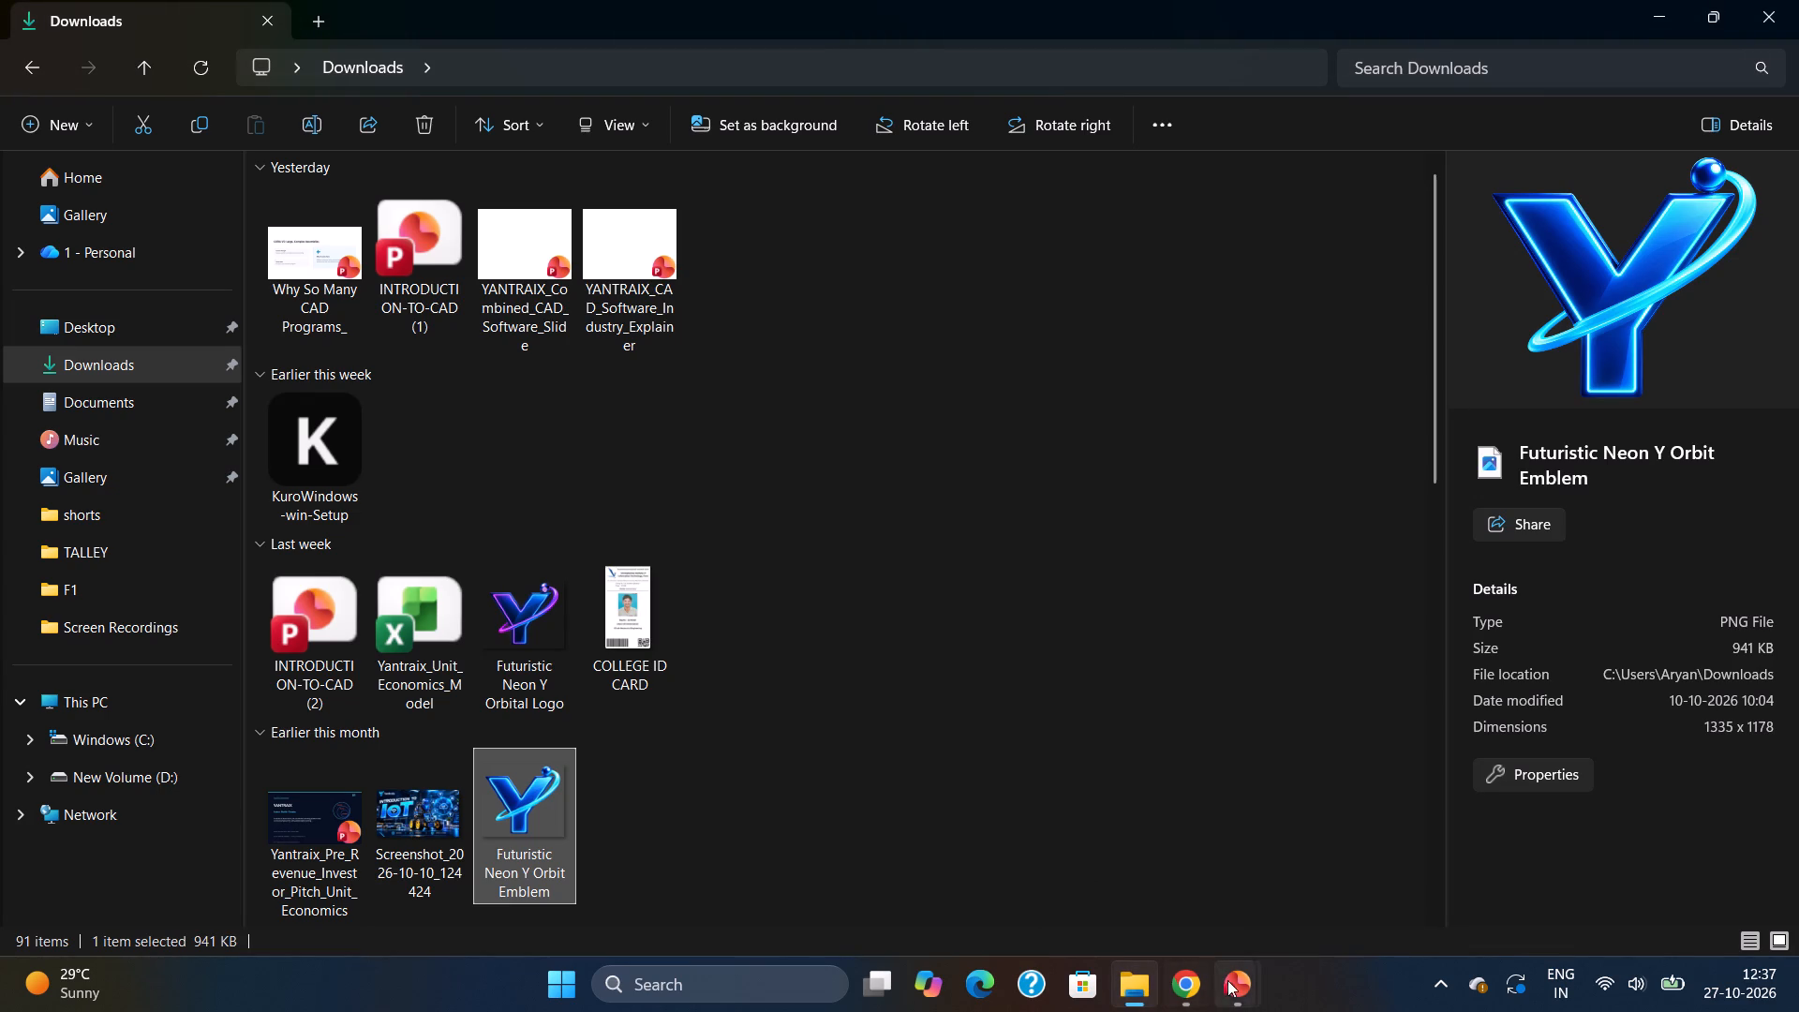
{"action": "left_click", "coordinate": [1178, 990]}
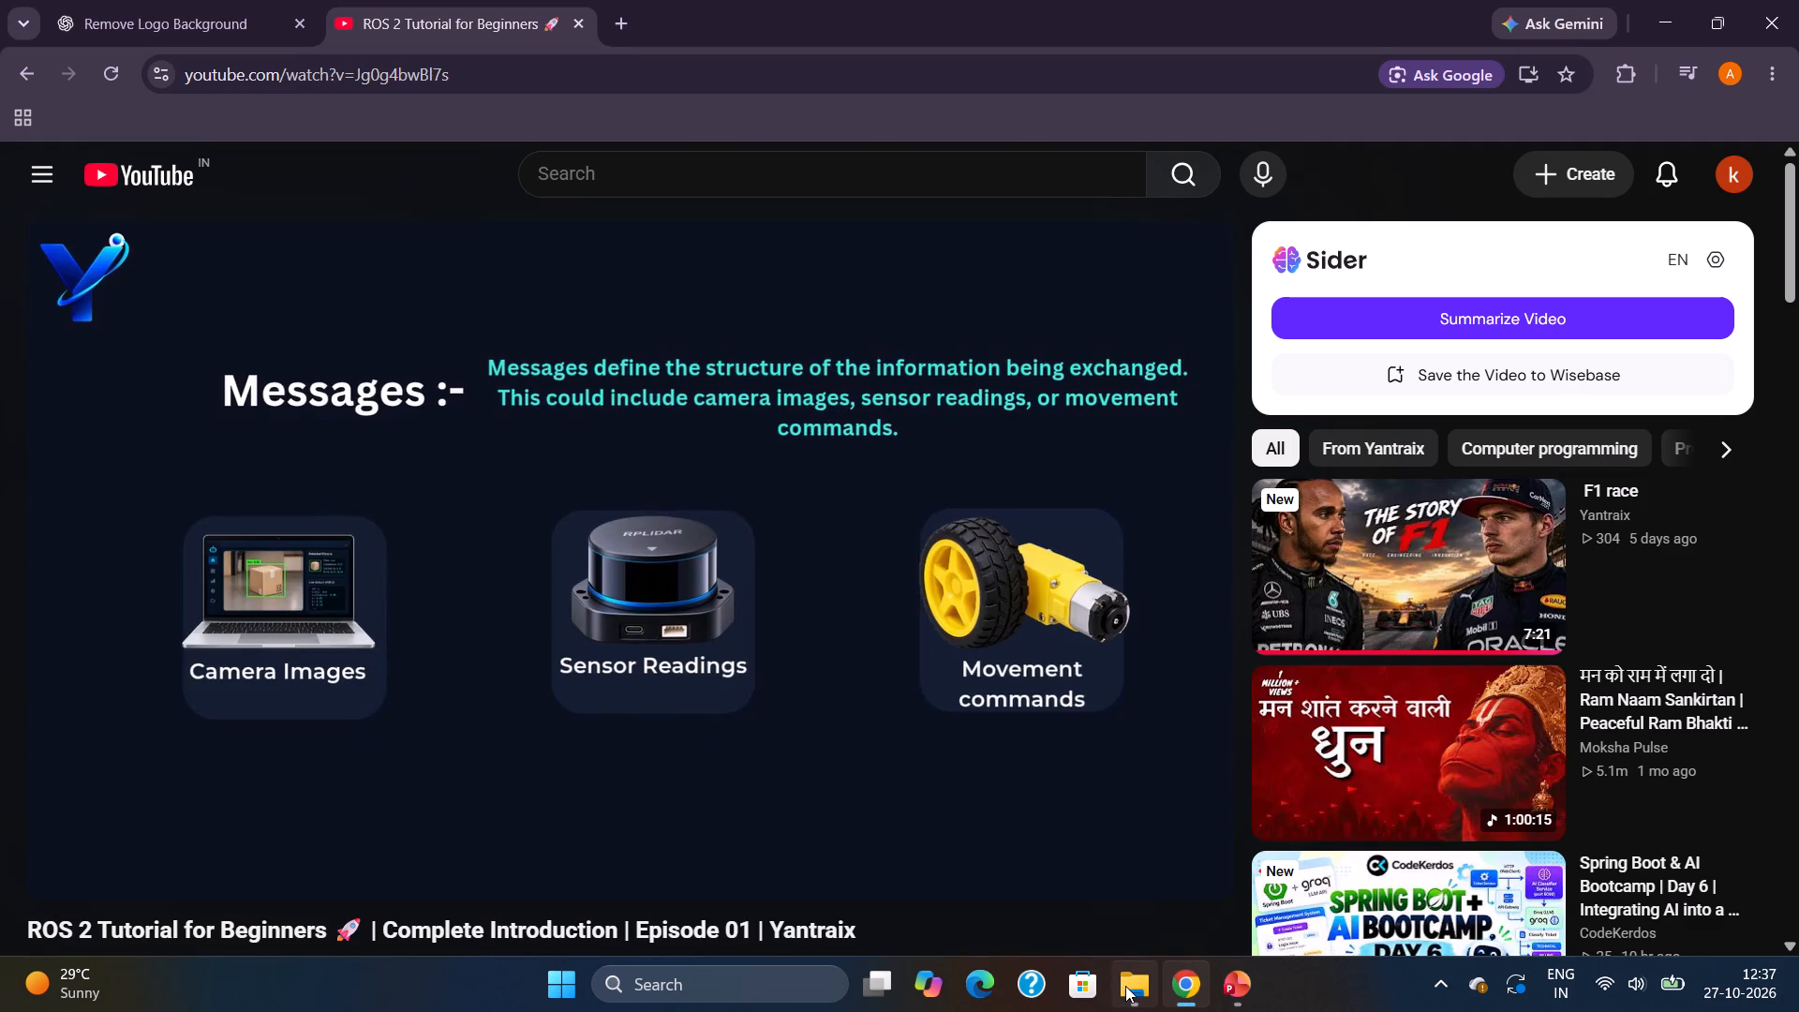
{"action": "left_click", "coordinate": [1125, 986]}
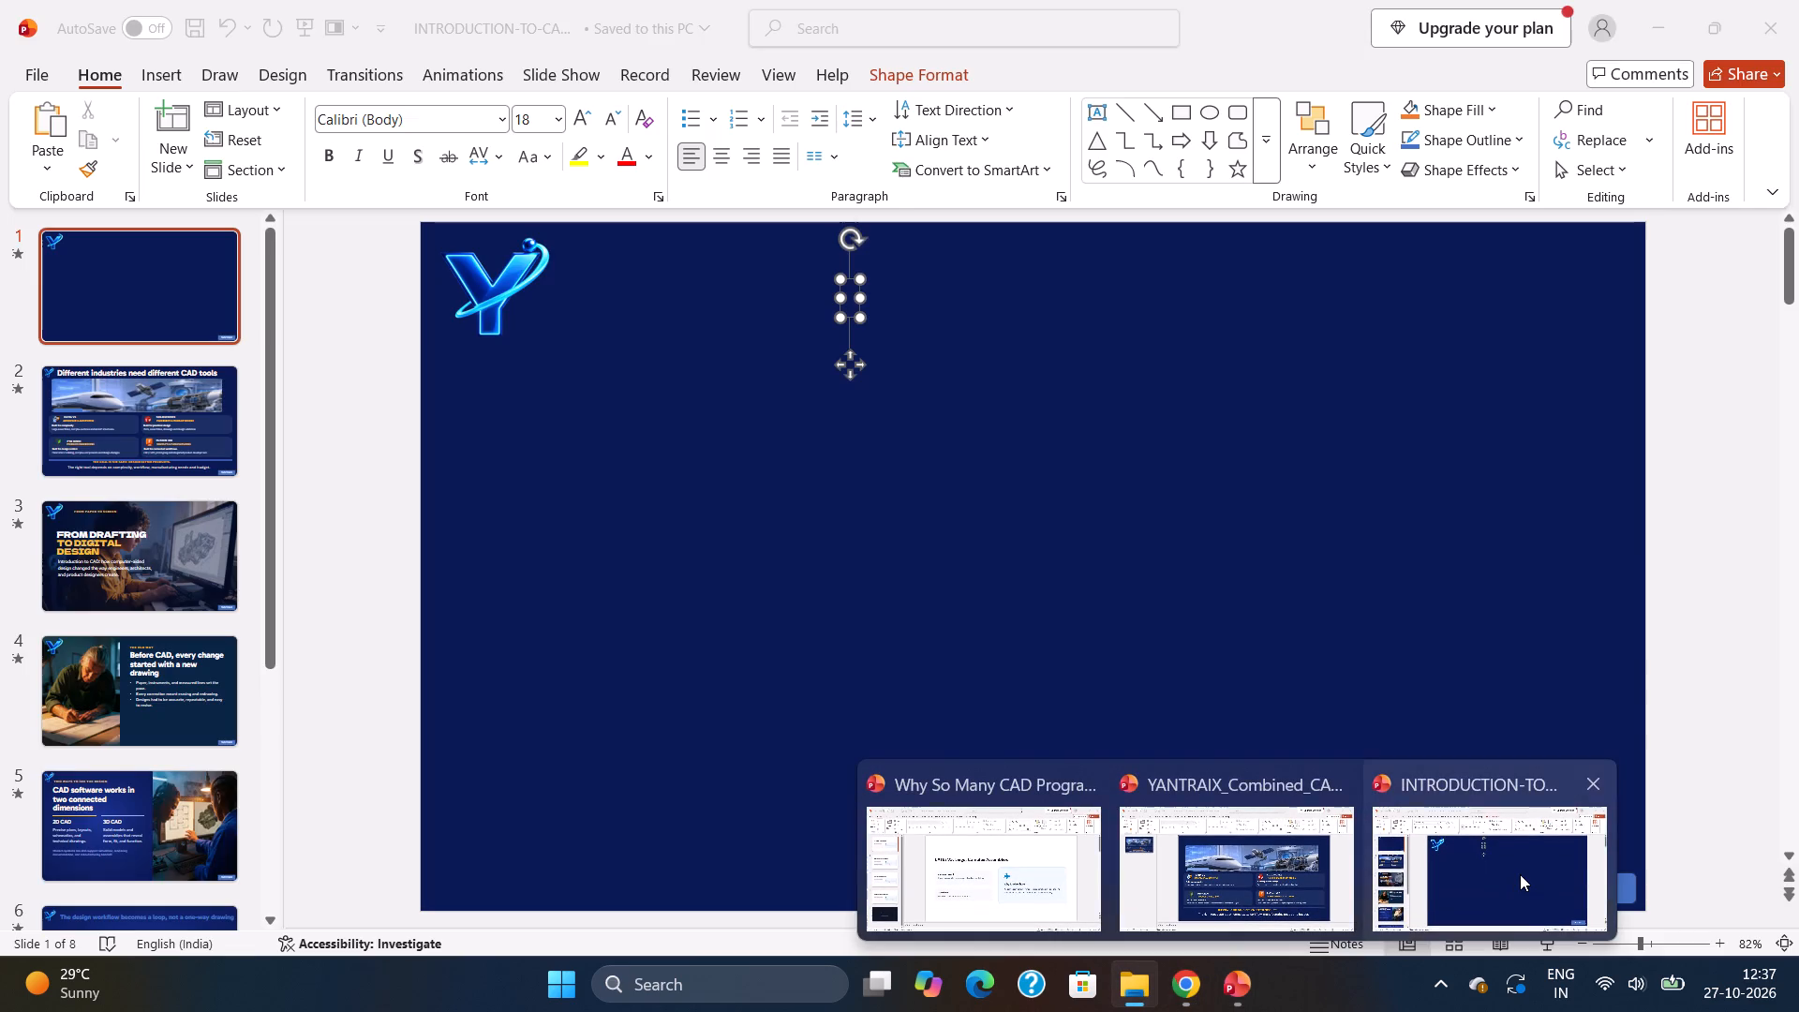
{"action": "left_click", "coordinate": [1520, 874]}
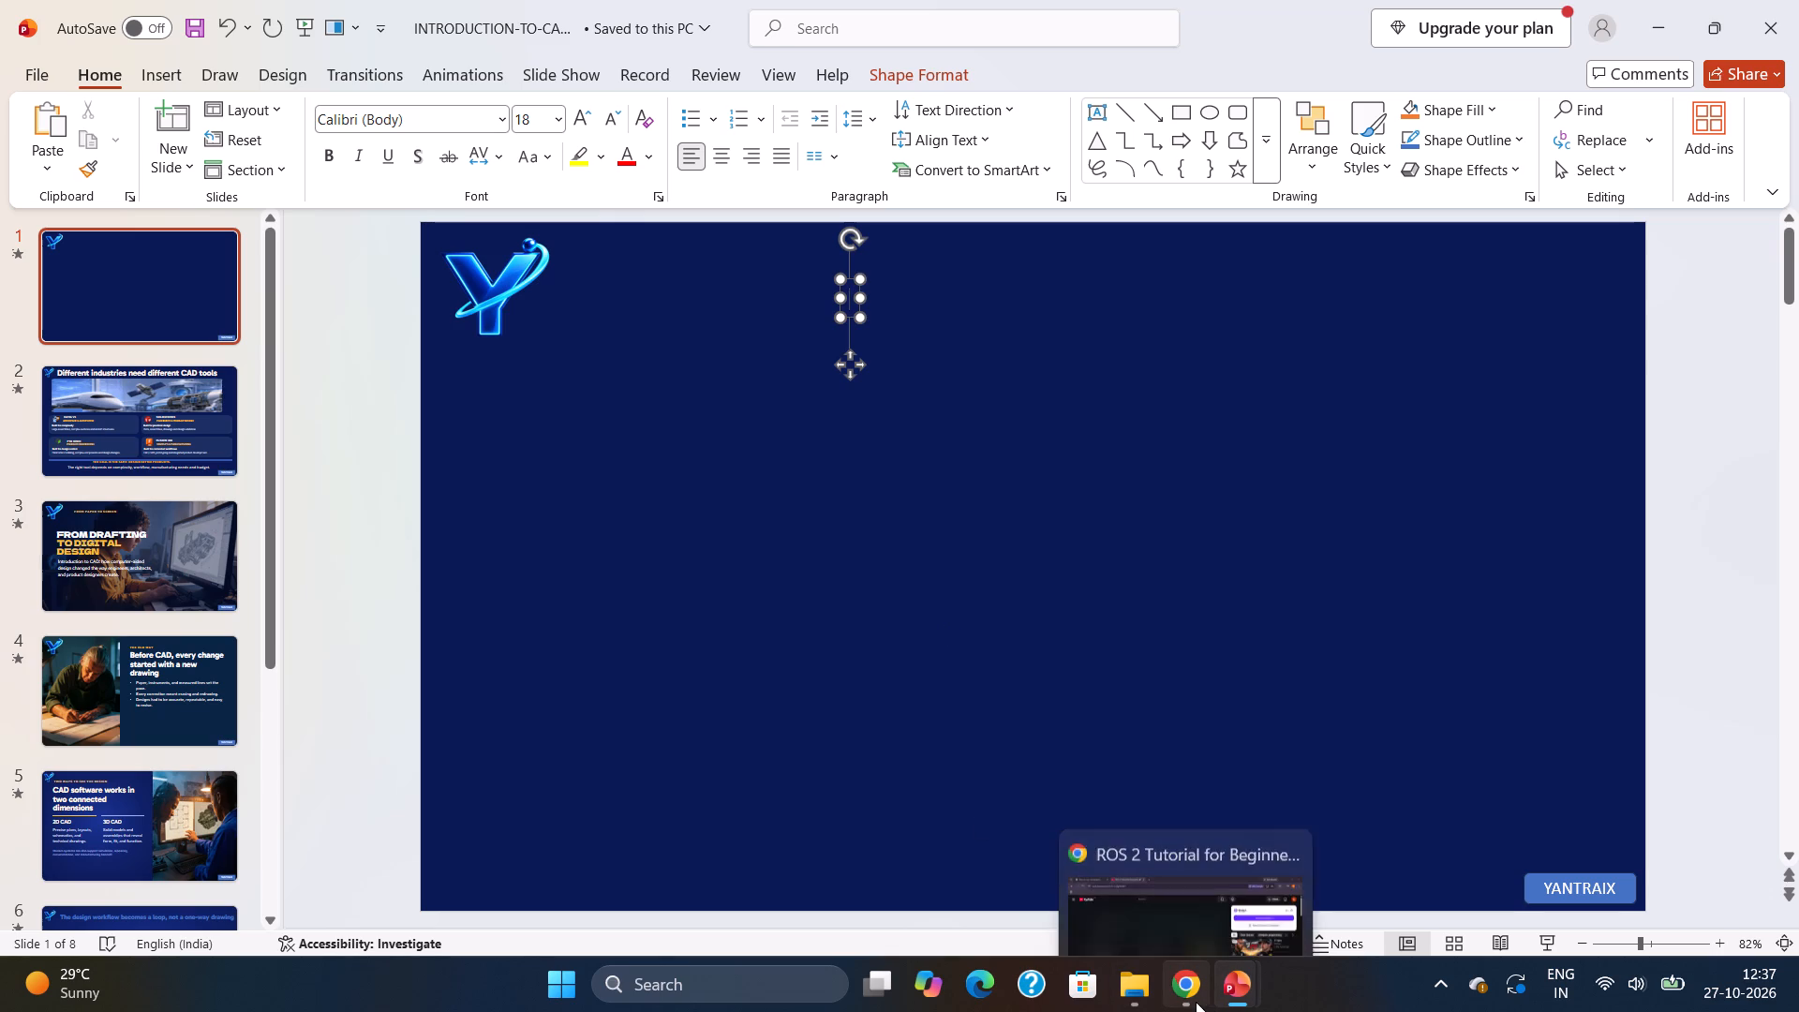
{"action": "left_click", "coordinate": [1149, 896]}
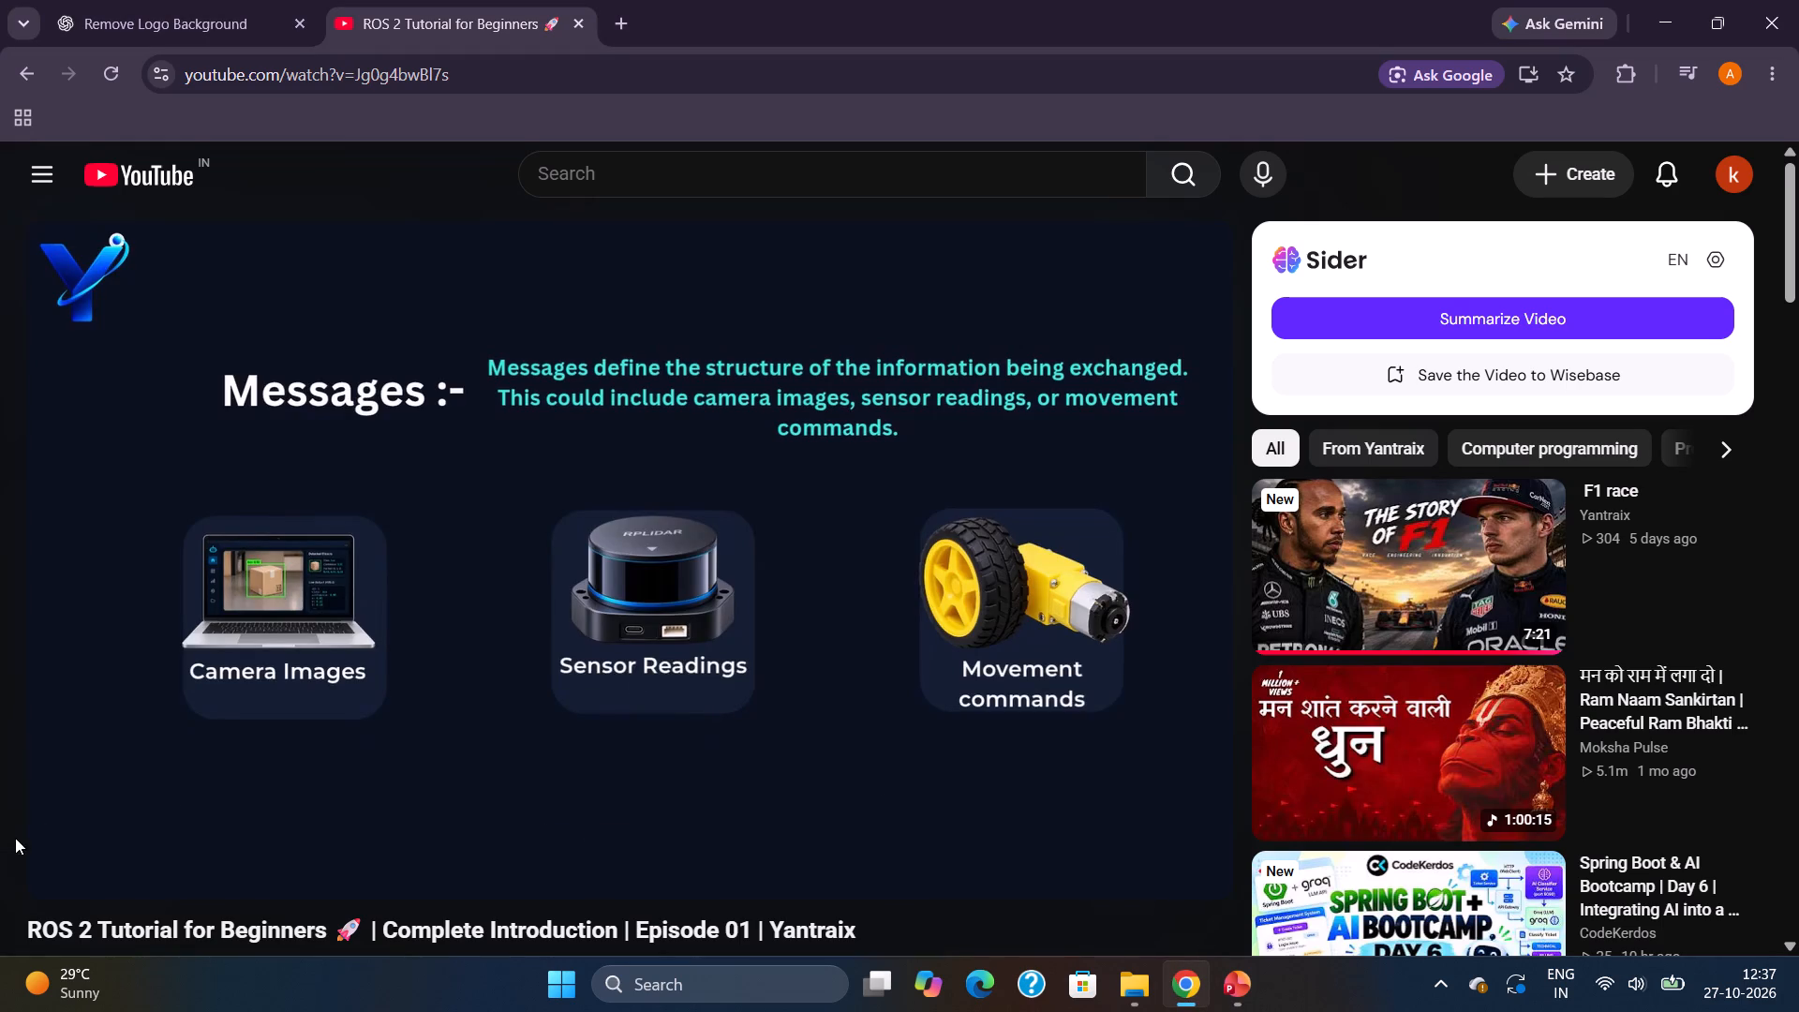
{"action": "left_click", "coordinate": [42, 834]}
{"action": "key", "text": "space"}
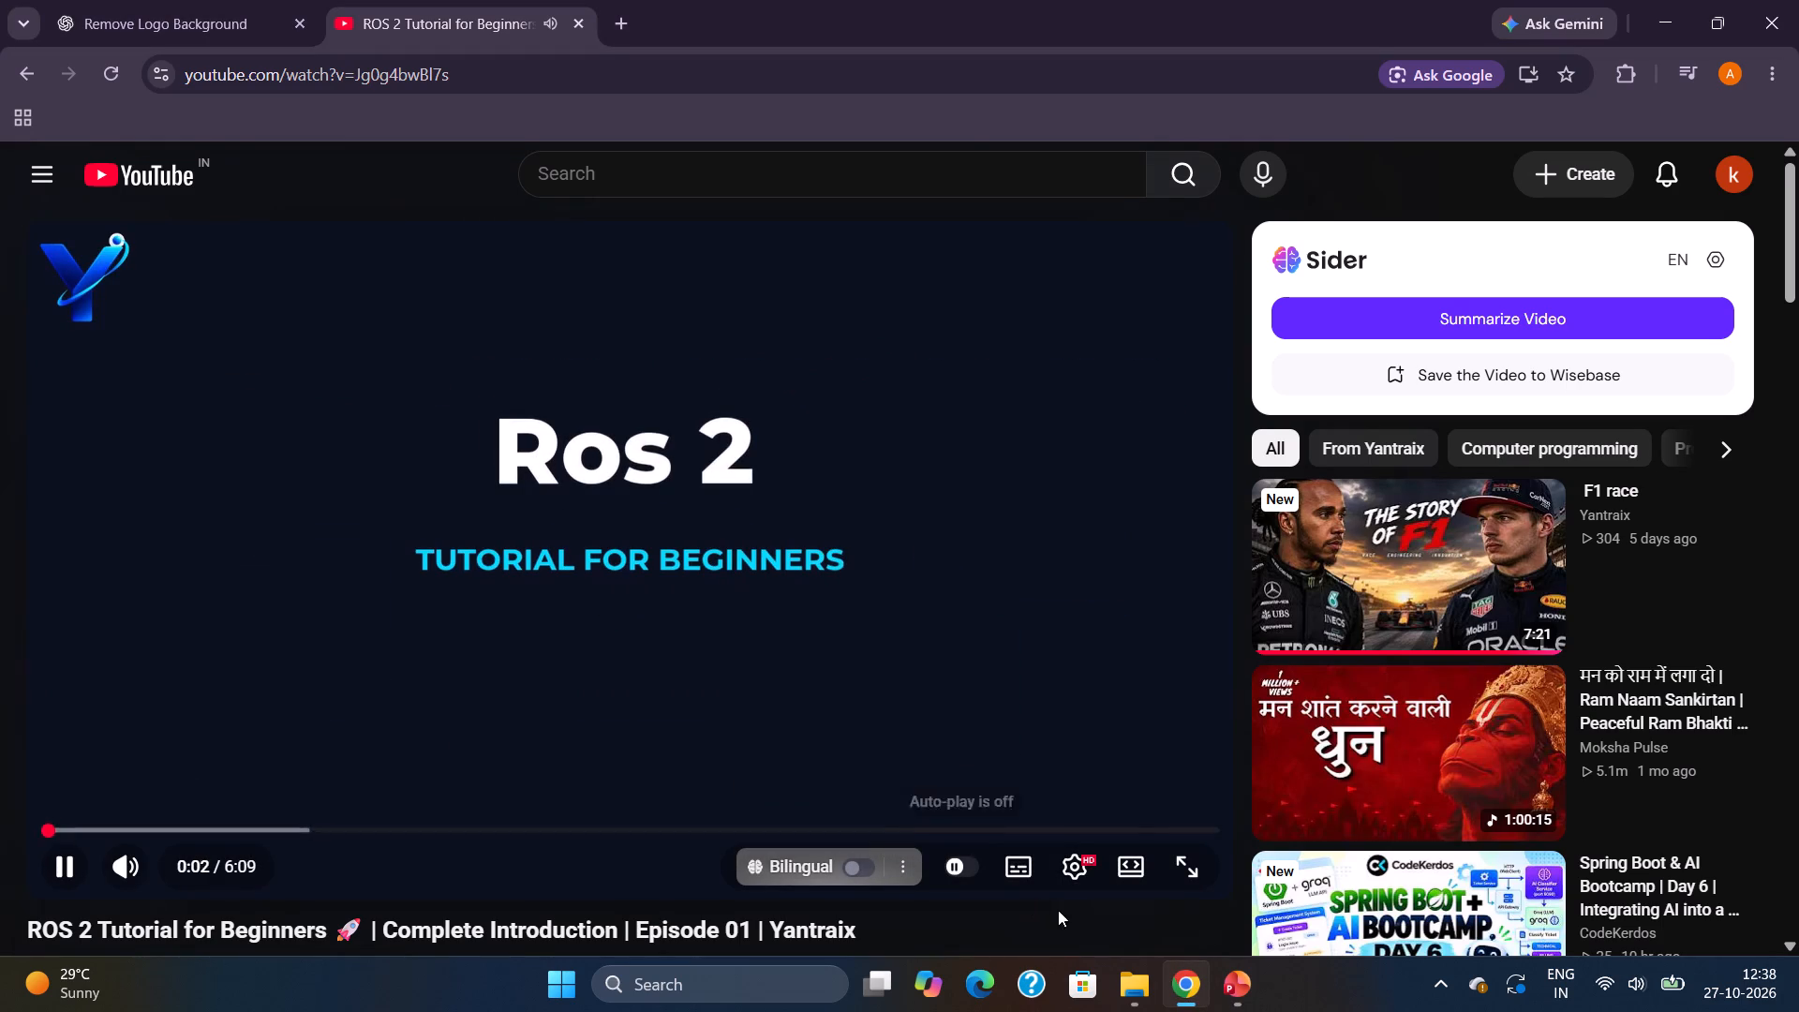
{"action": "key", "text": "space"}
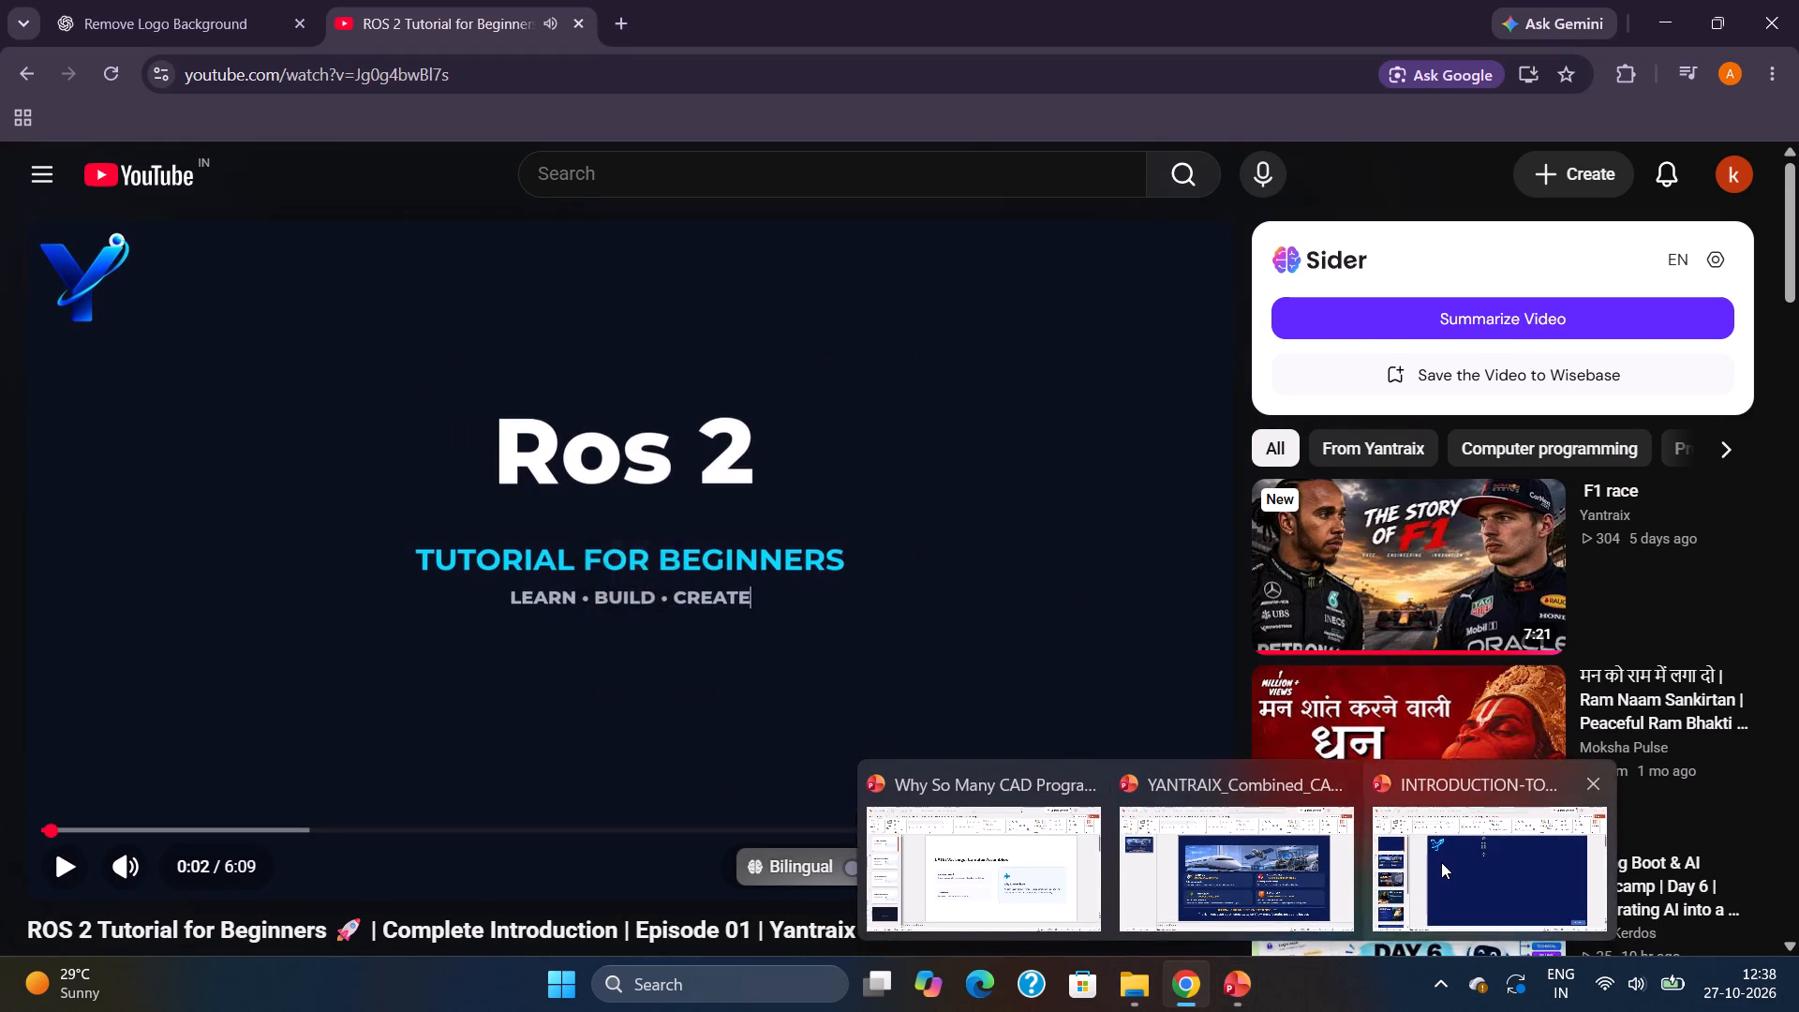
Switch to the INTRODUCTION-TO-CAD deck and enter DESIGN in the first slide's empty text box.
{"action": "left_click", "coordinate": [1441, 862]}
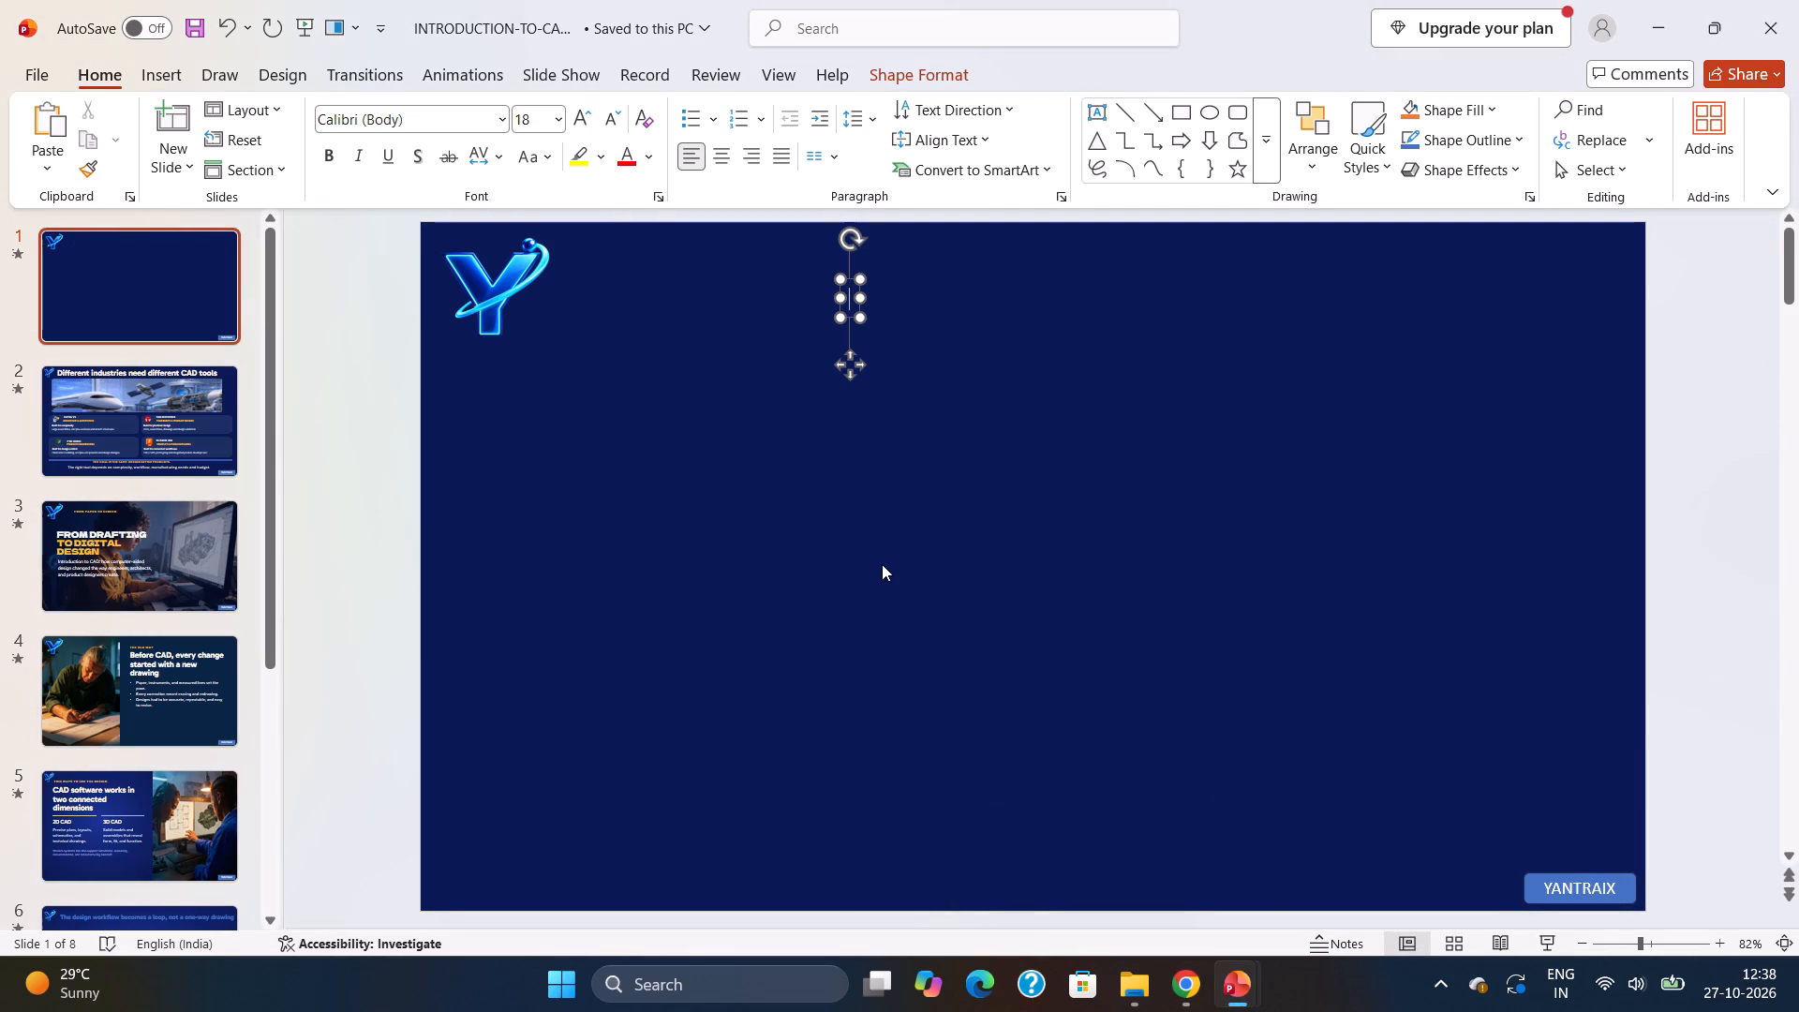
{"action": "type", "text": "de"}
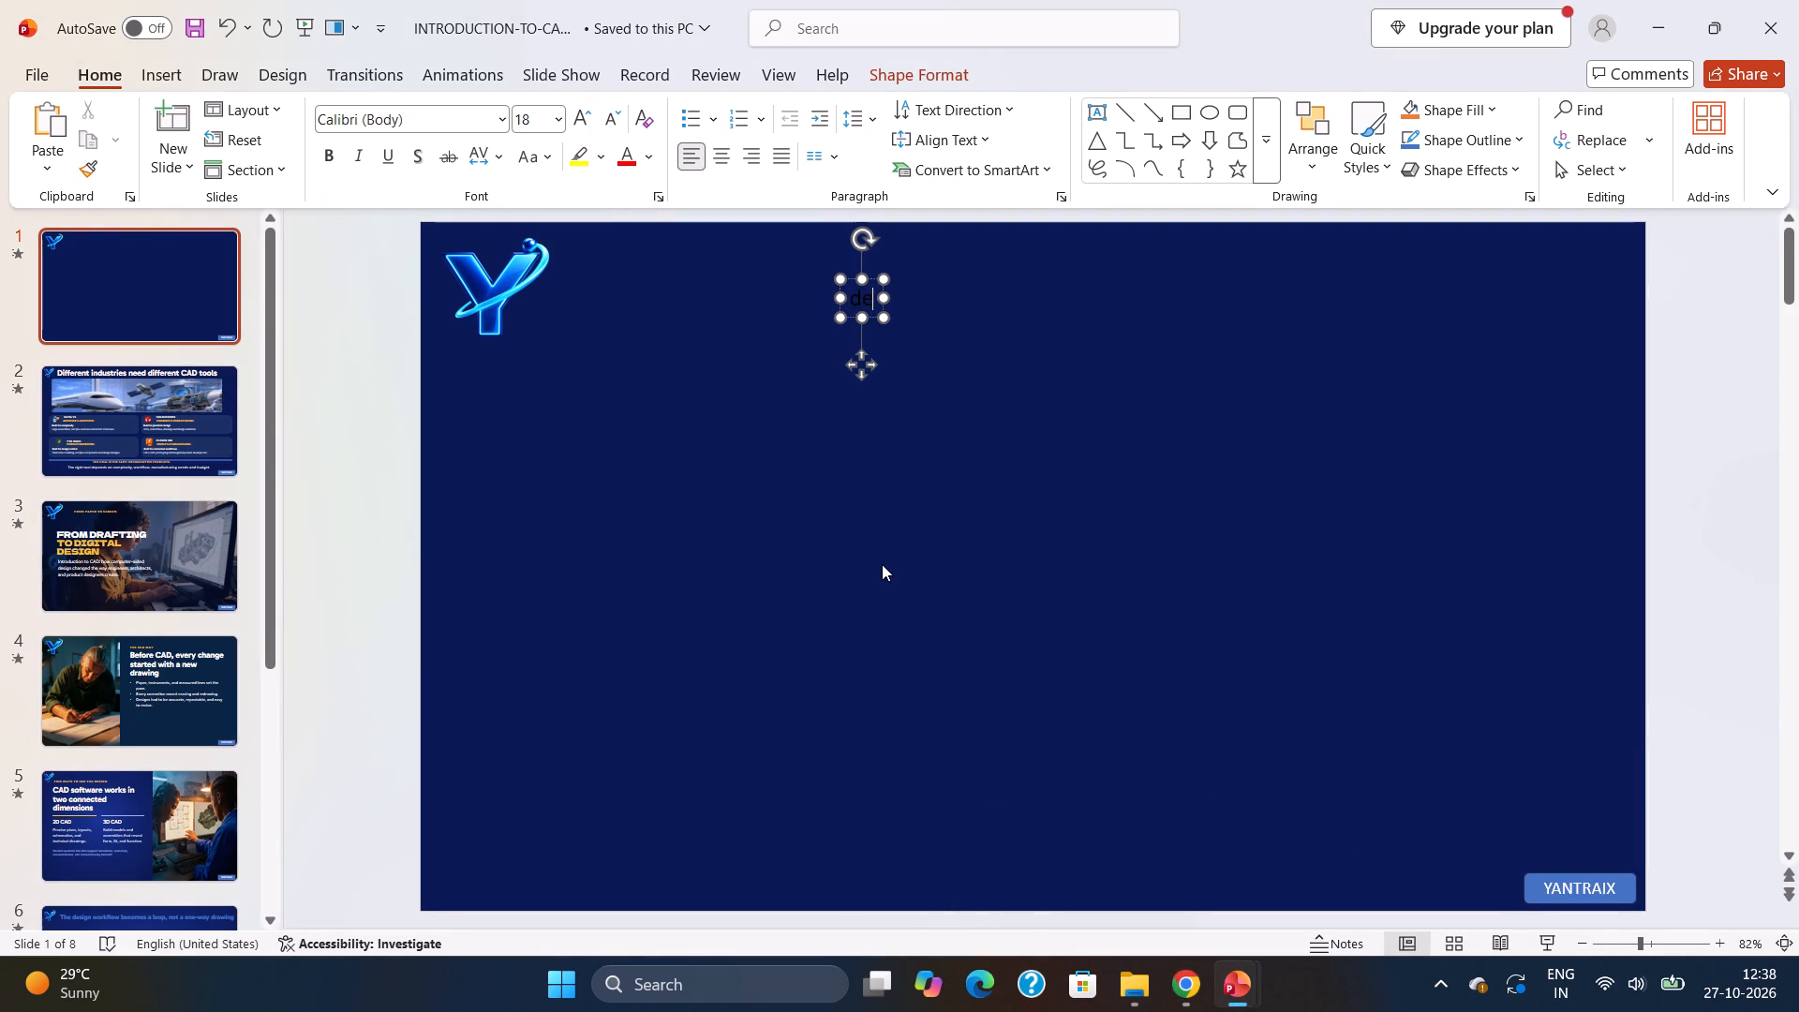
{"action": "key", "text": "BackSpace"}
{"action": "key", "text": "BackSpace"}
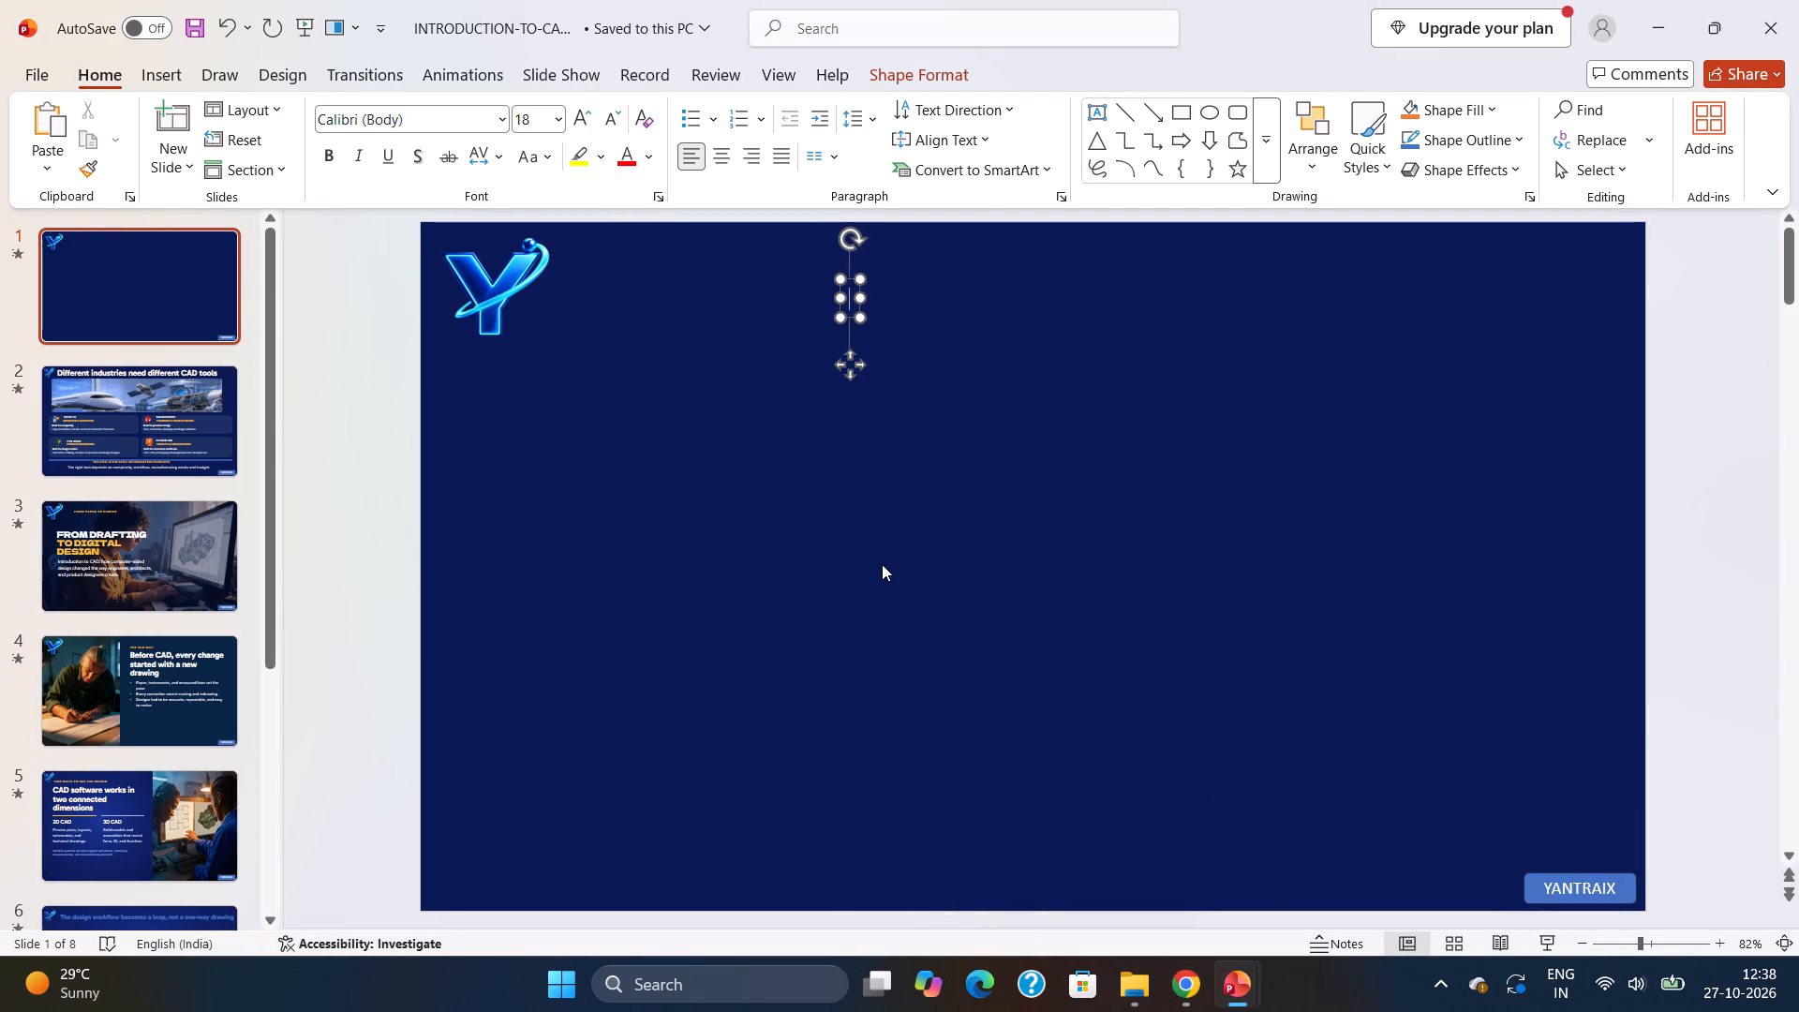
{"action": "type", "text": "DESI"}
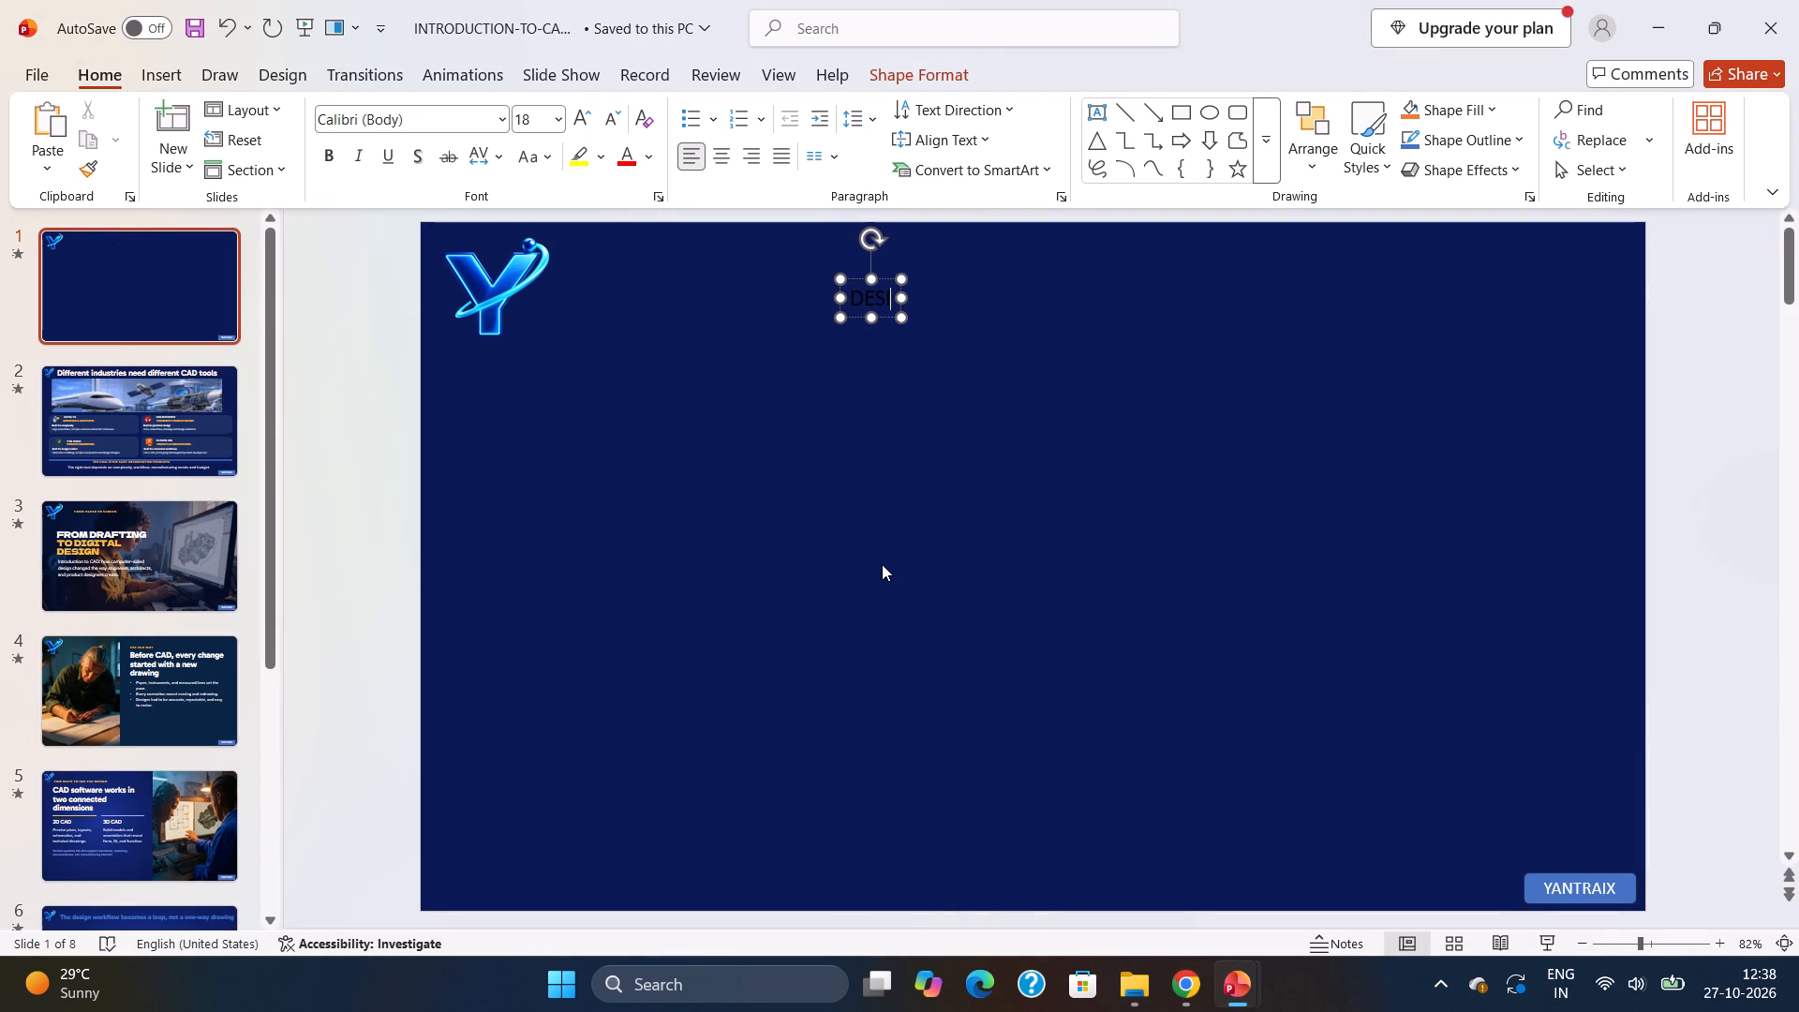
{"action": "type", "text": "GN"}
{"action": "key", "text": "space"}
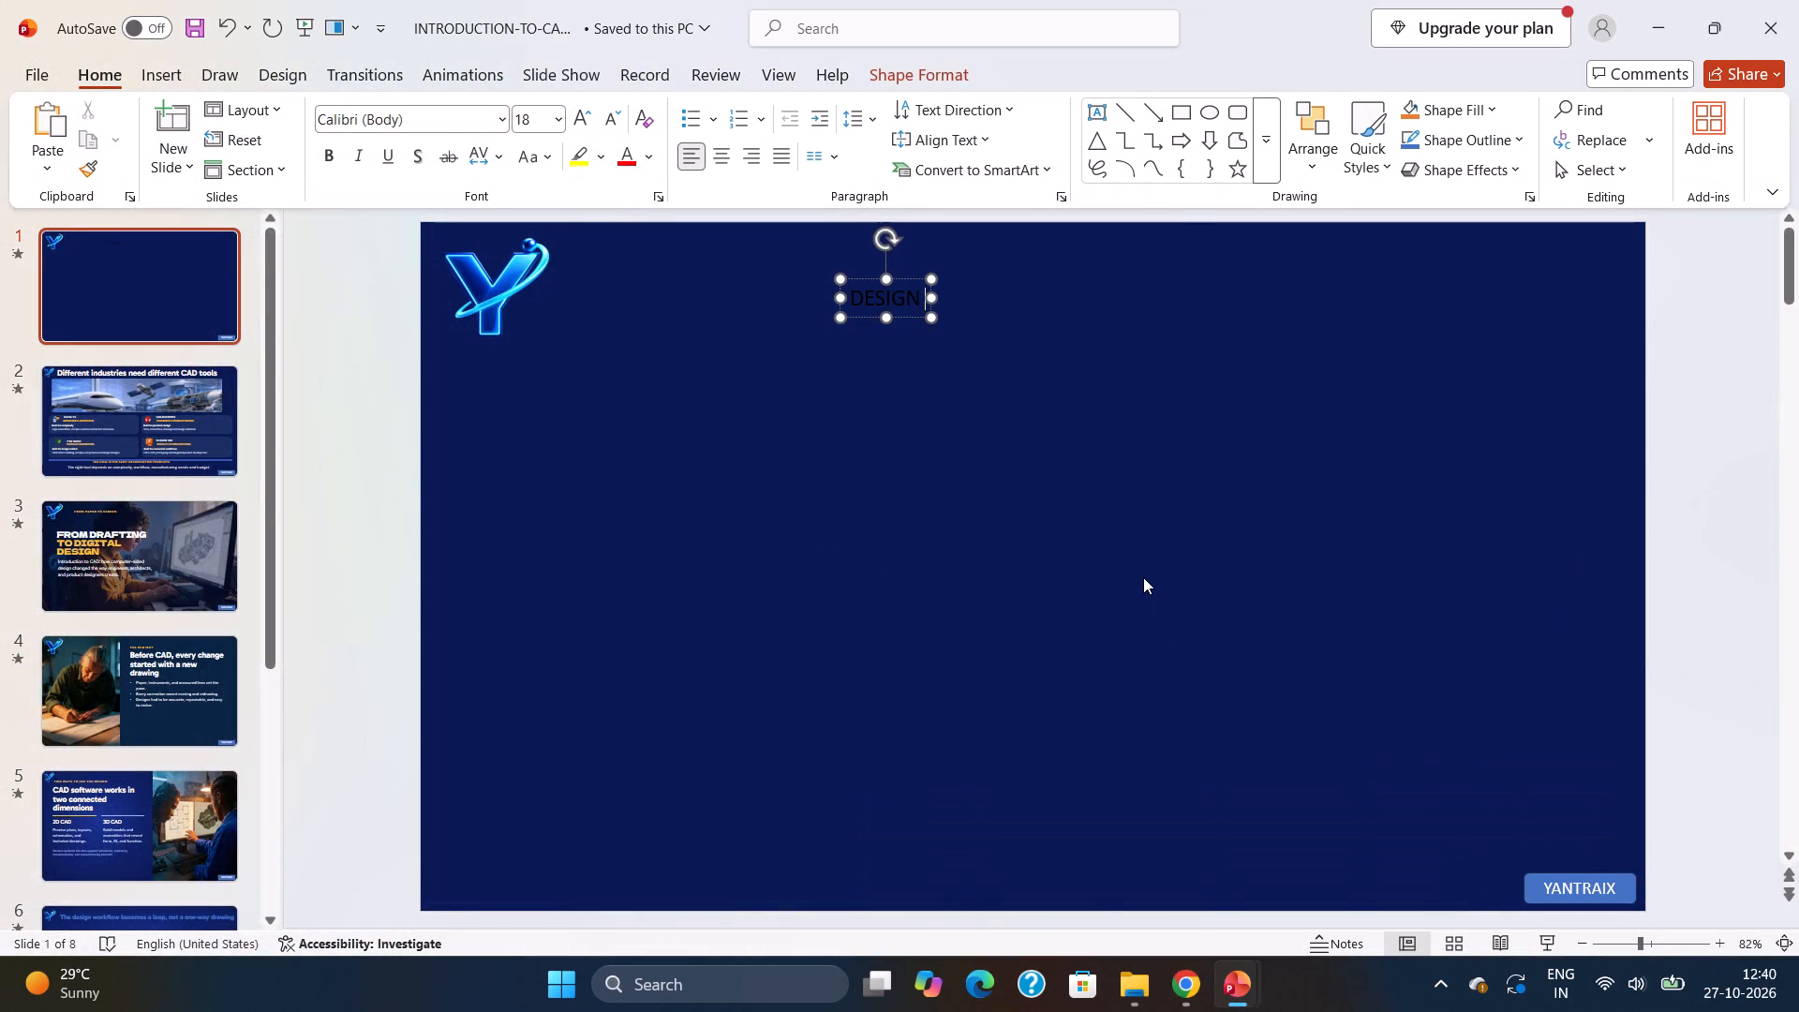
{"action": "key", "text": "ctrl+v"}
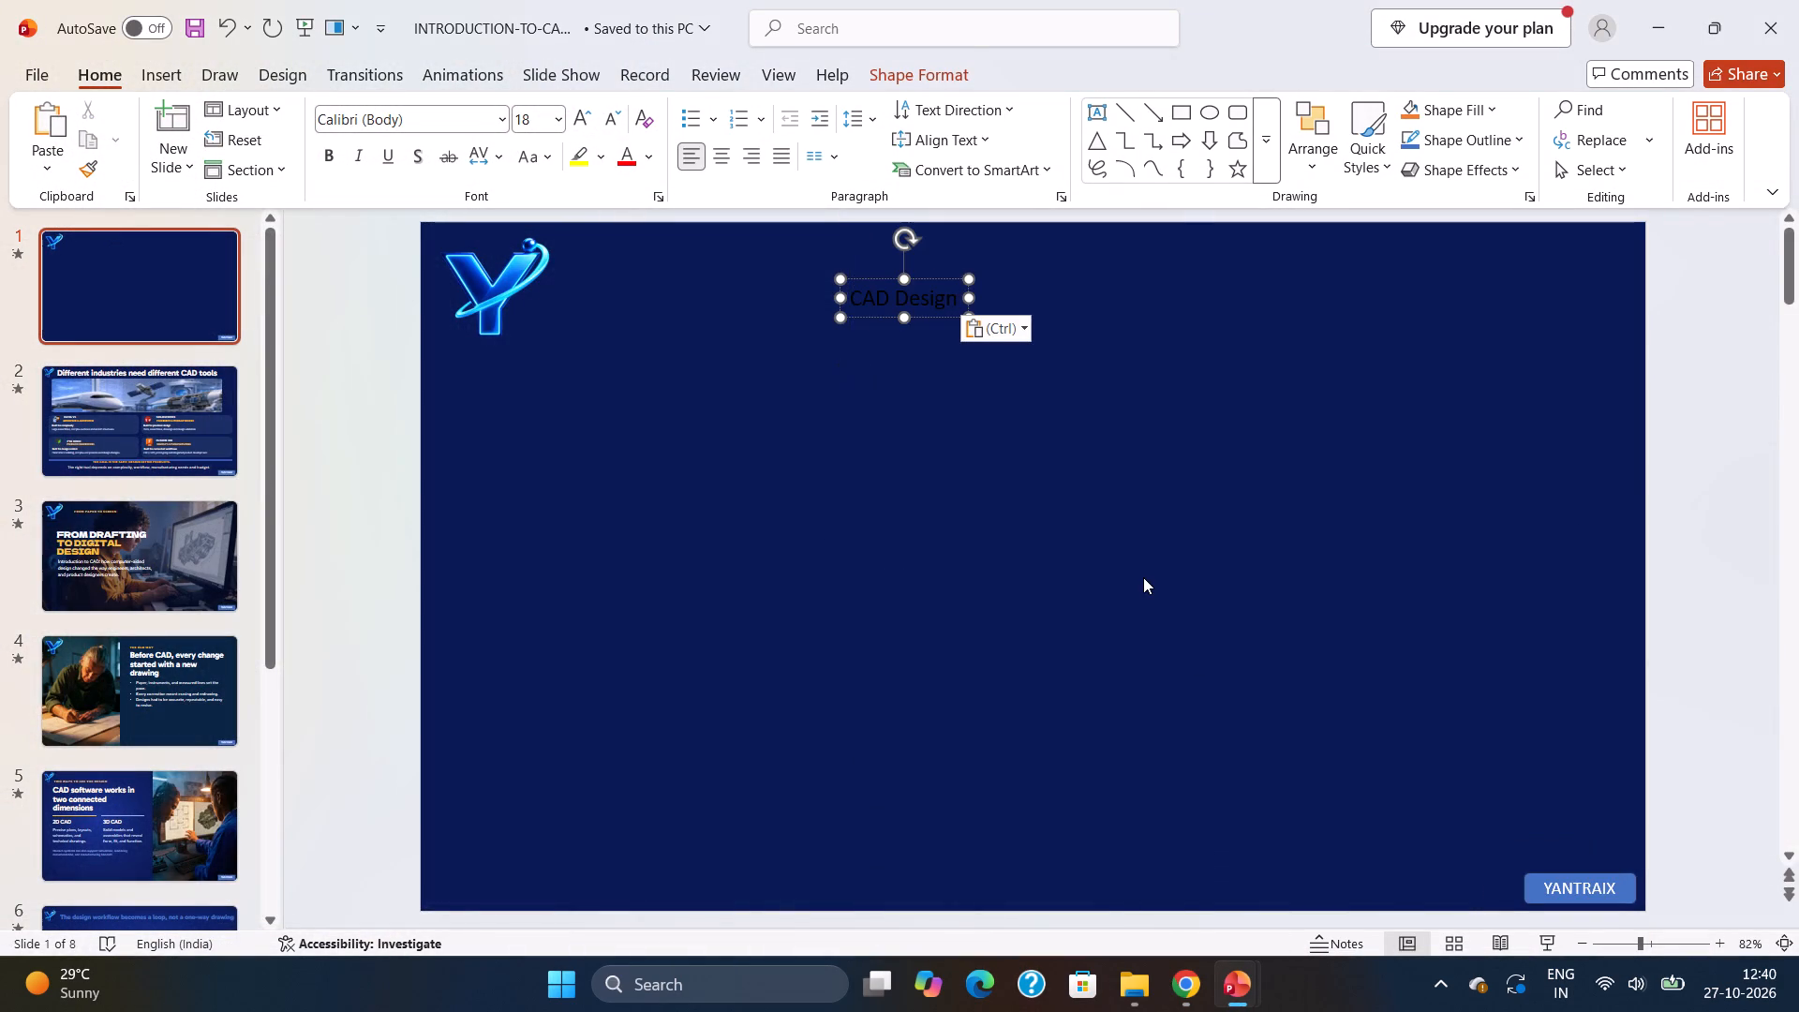
Format the first slide's "CAD Design" title as white, bold text at font size 44.
{"action": "triple_click", "coordinate": [910, 293]}
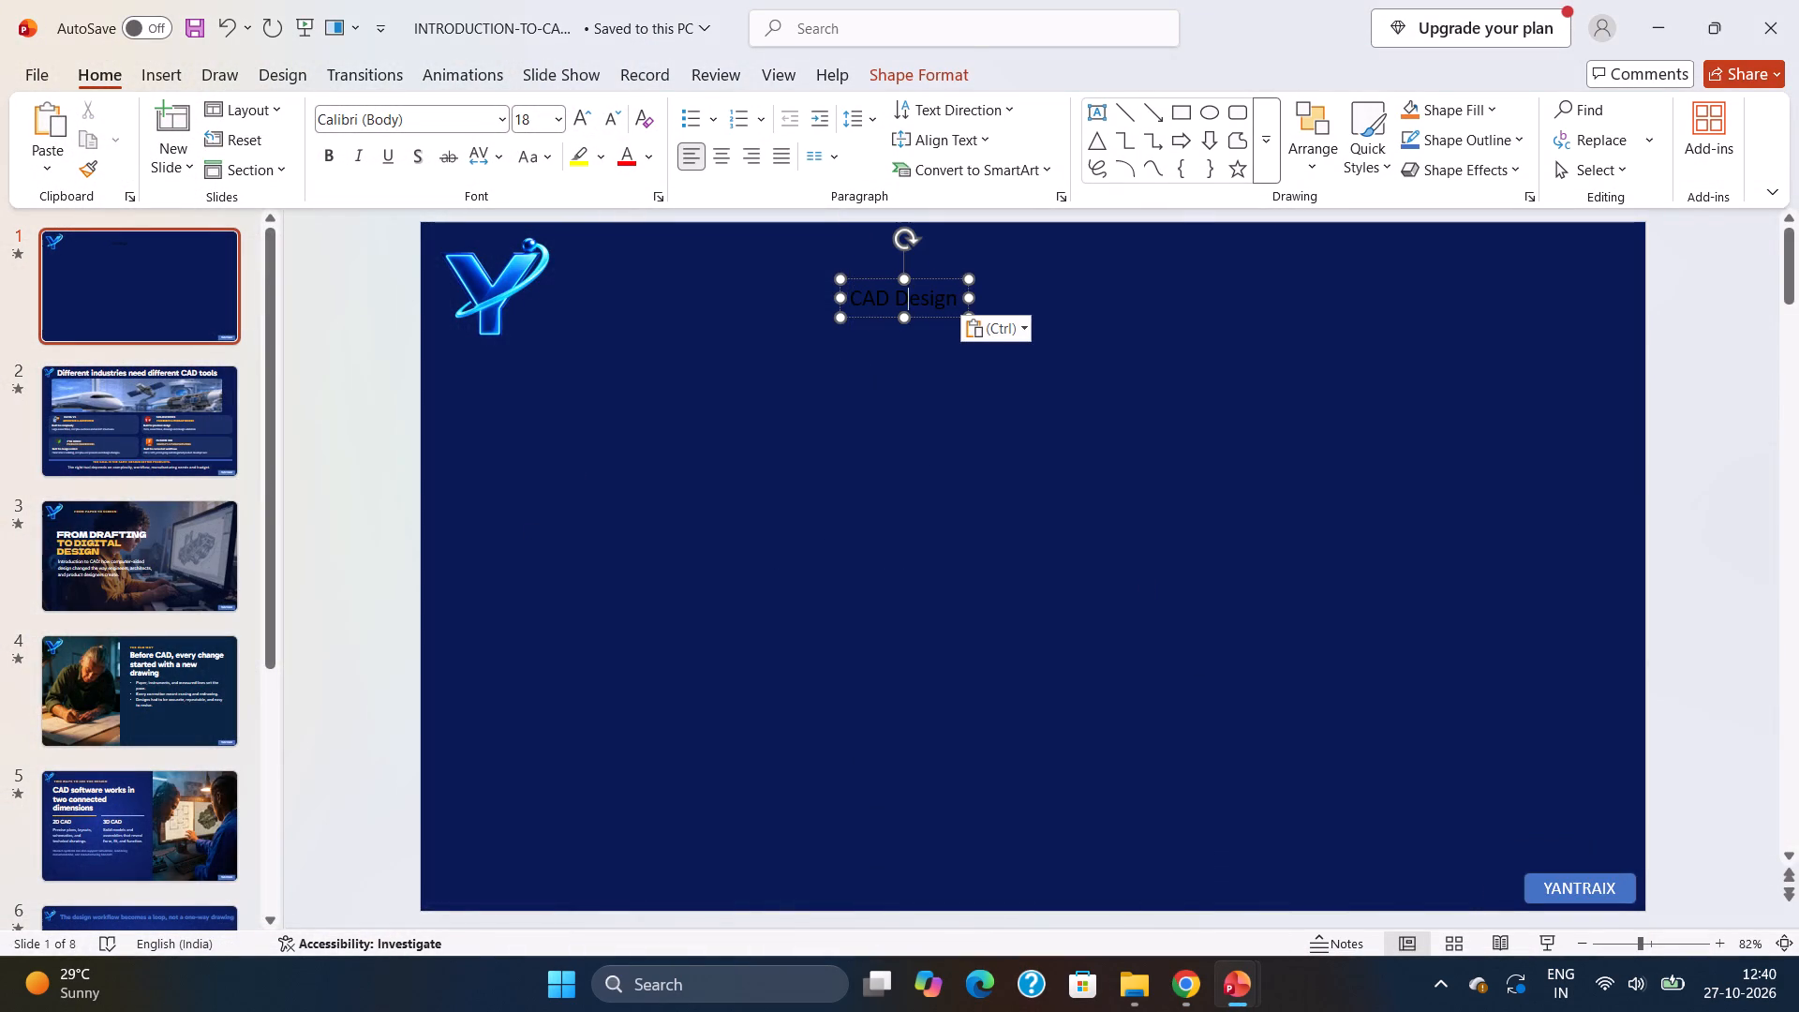
{"action": "left_click", "coordinate": [910, 293]}
{"action": "left_click", "coordinate": [910, 293]}
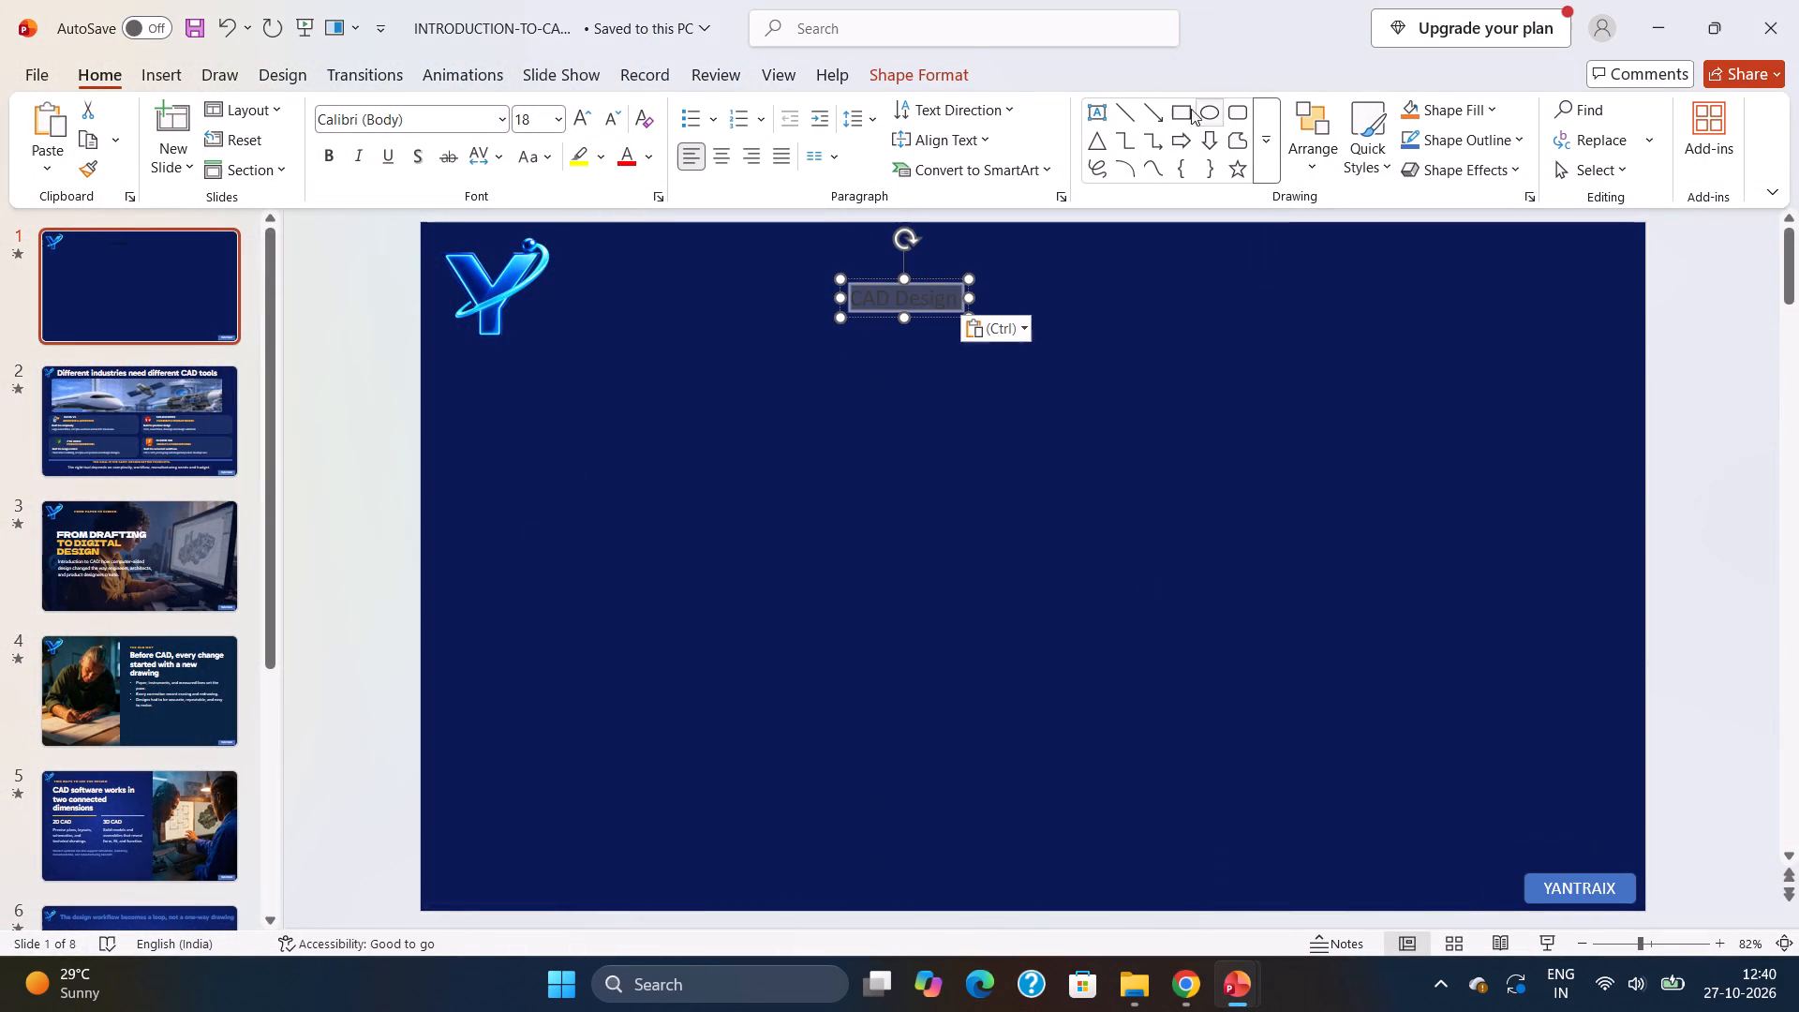
{"action": "left_click", "coordinate": [159, 73]}
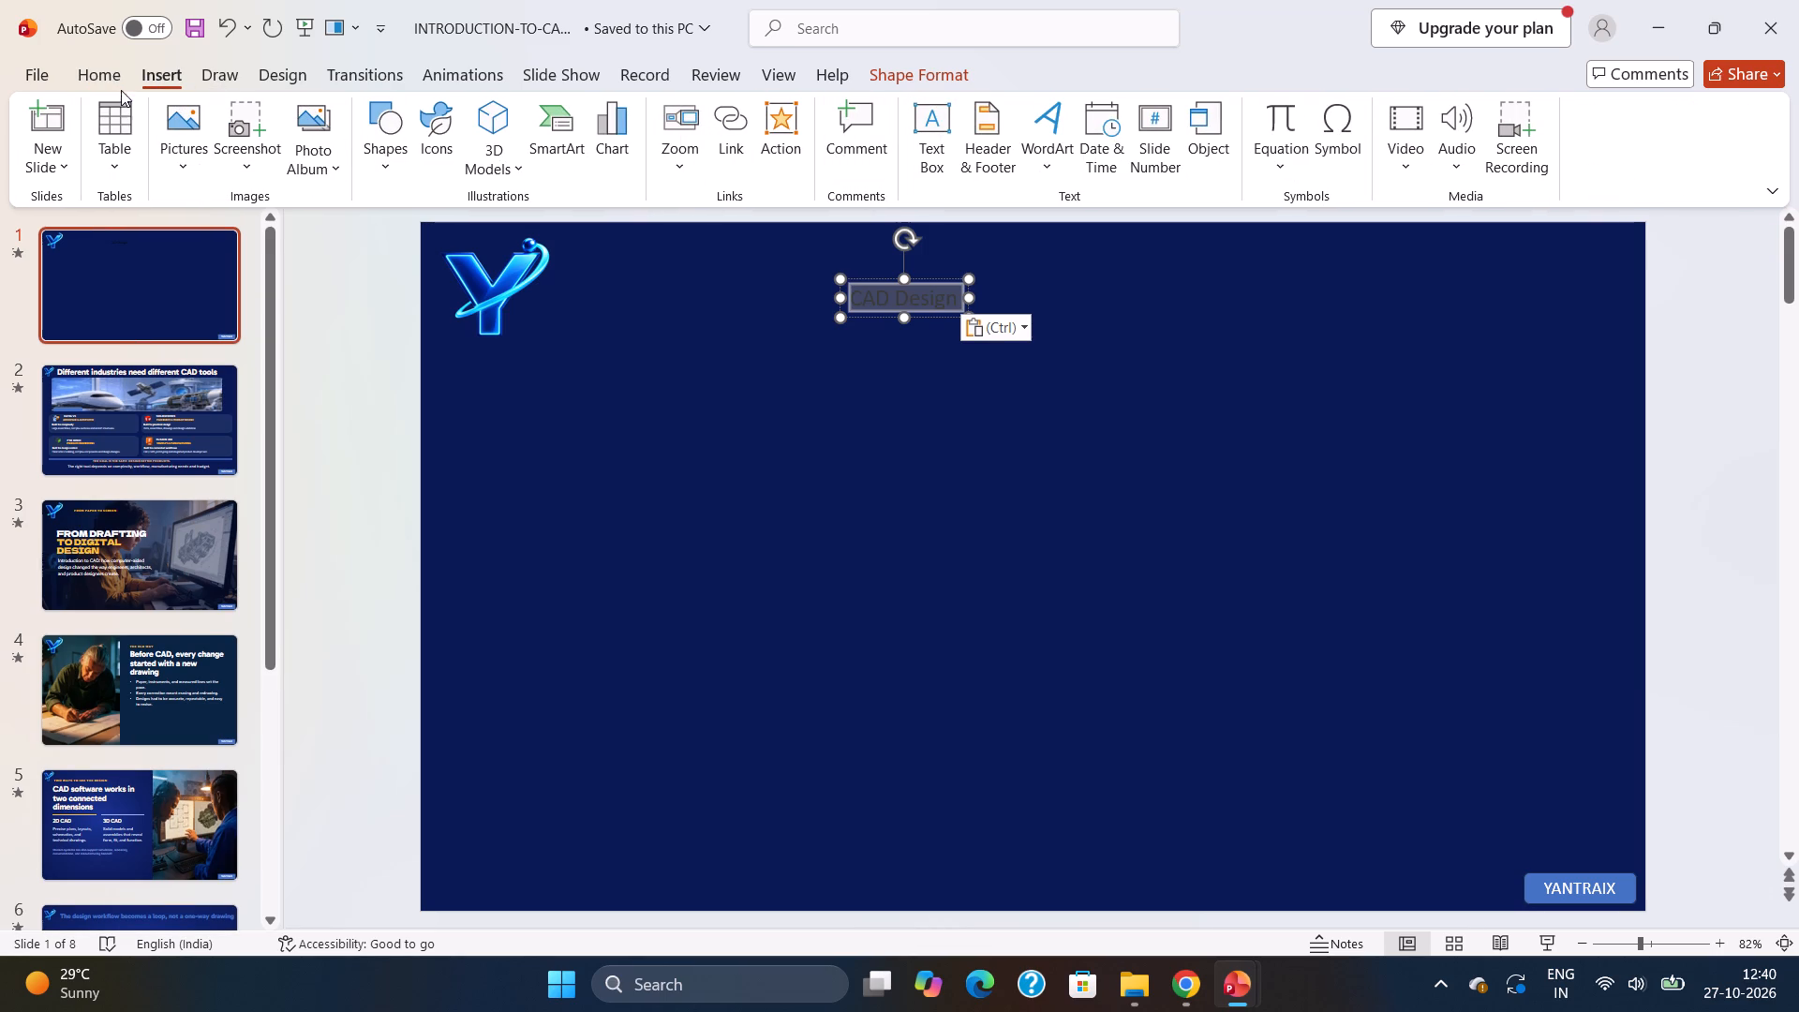
{"action": "left_click", "coordinate": [116, 69]}
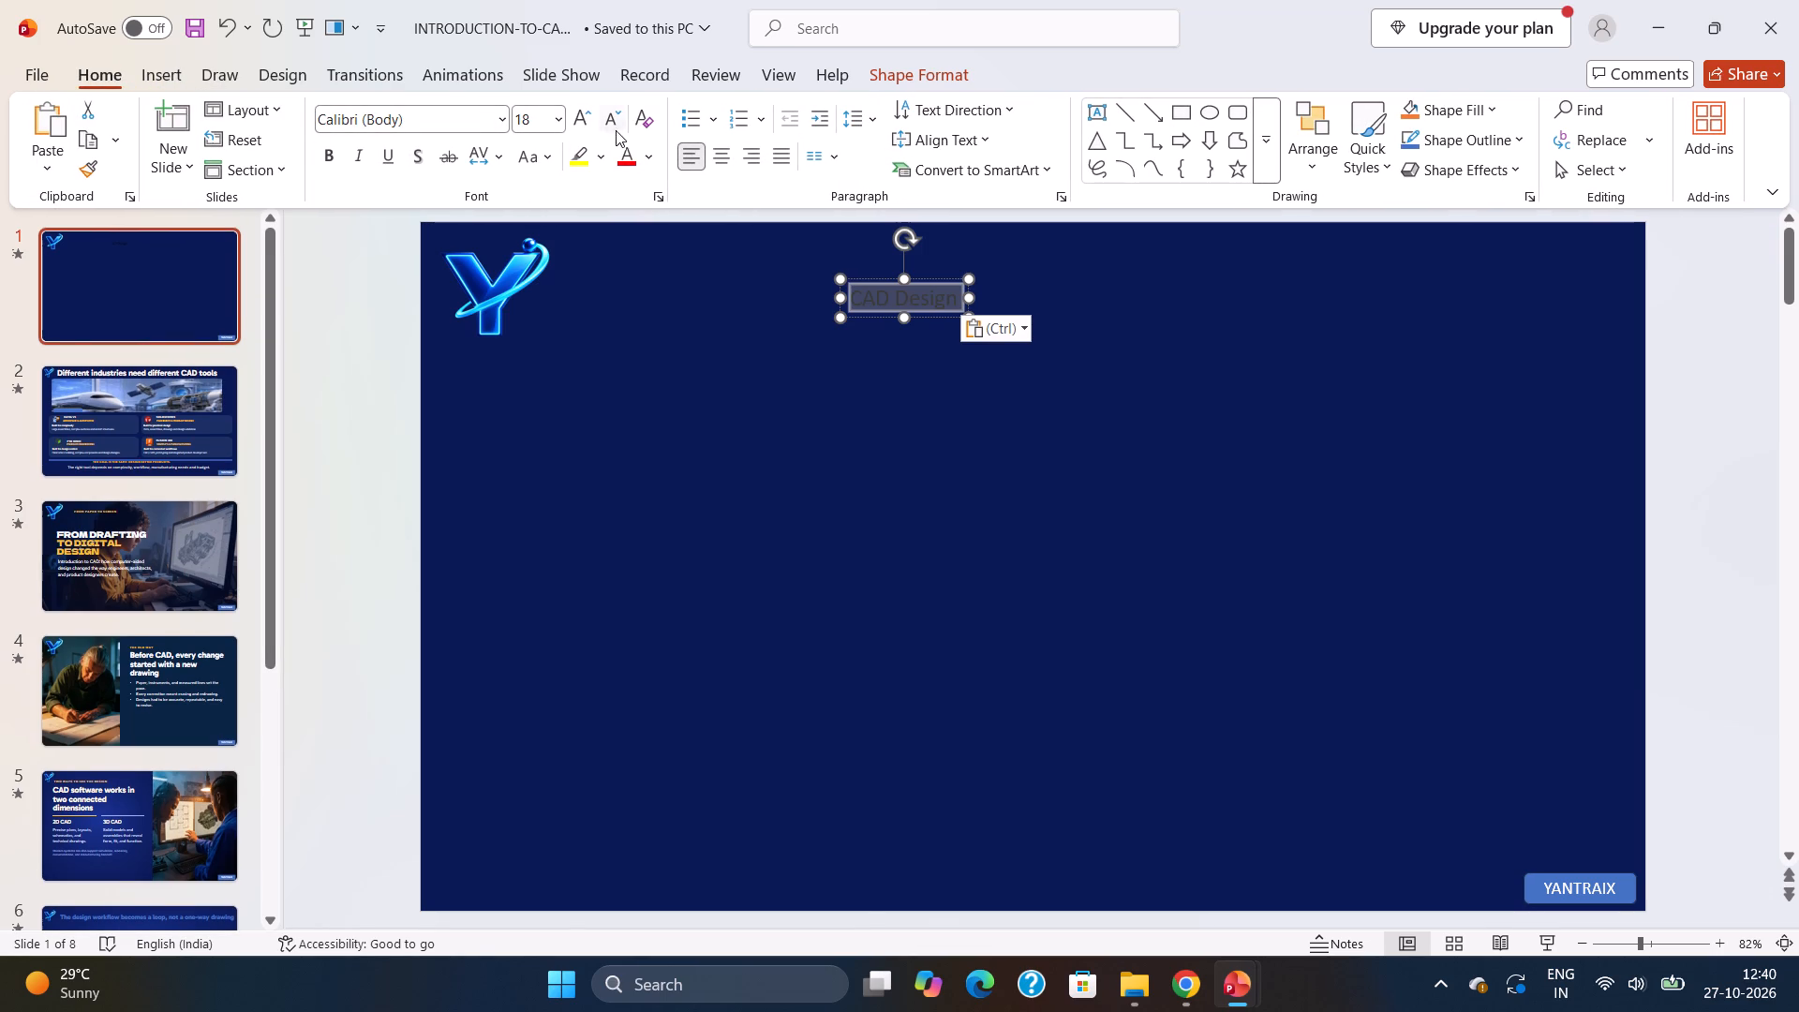
{"action": "left_click", "coordinate": [649, 153]}
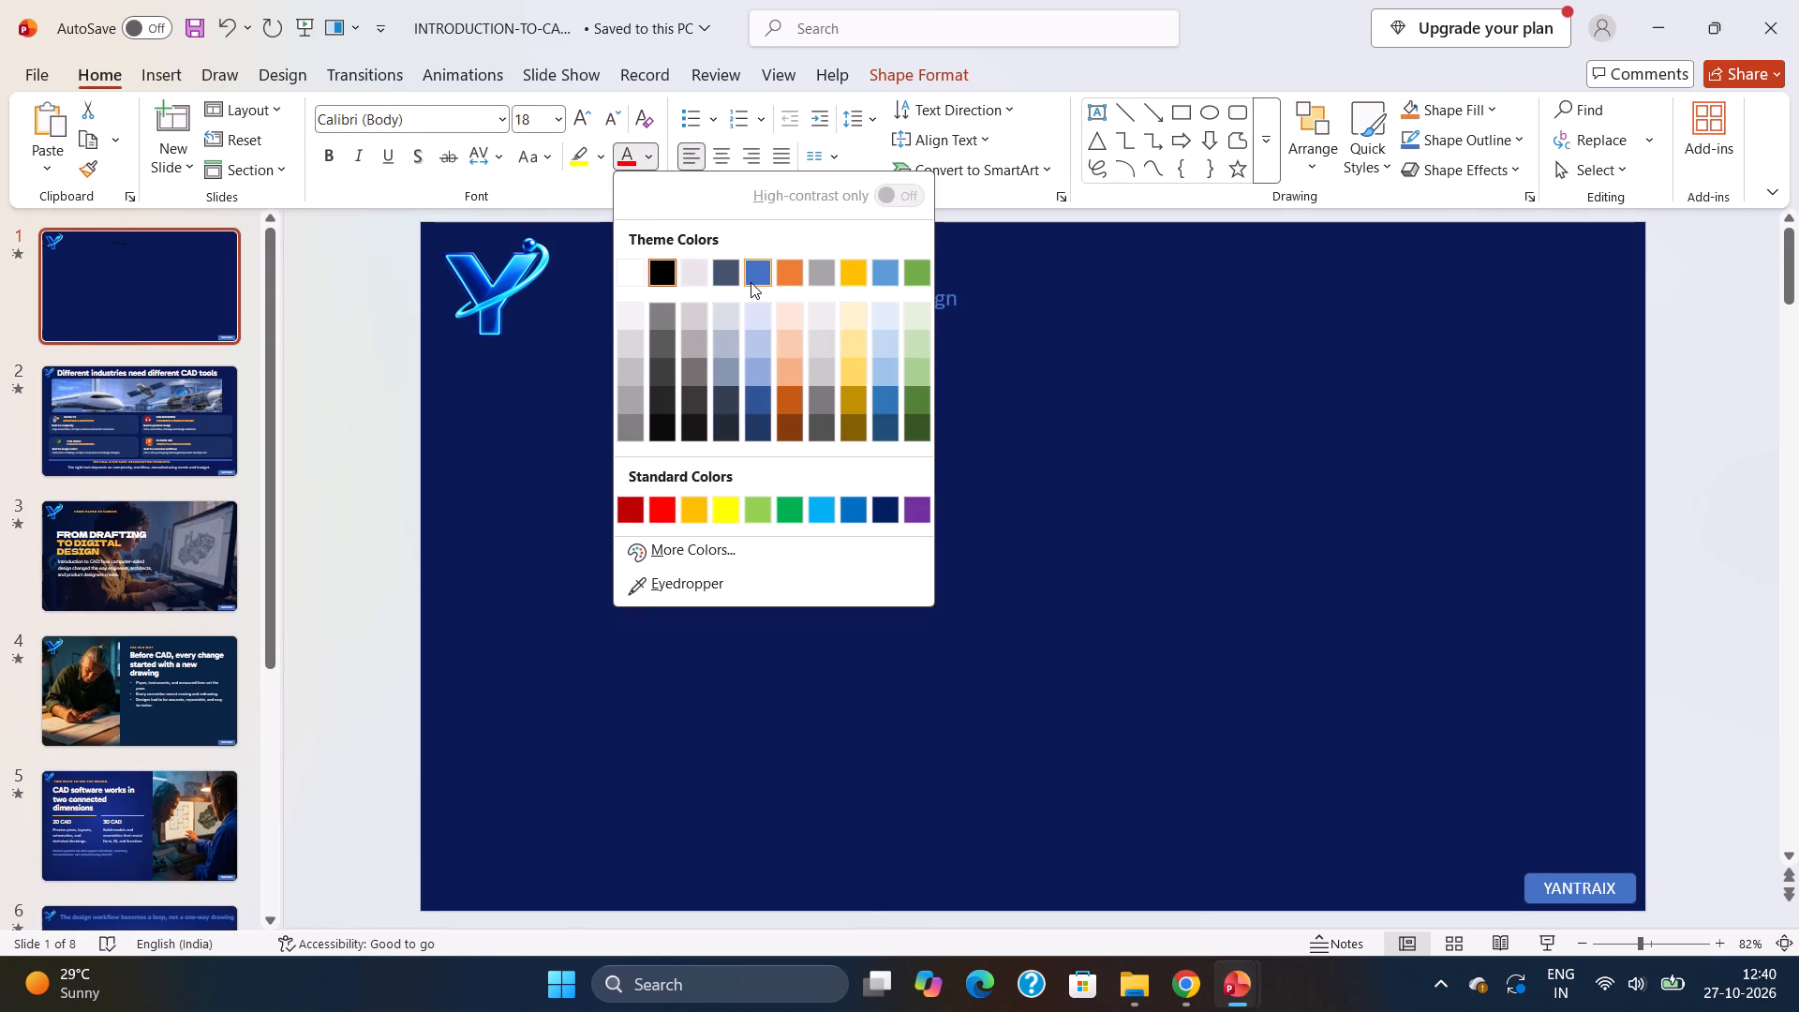
{"action": "left_click", "coordinate": [618, 258]}
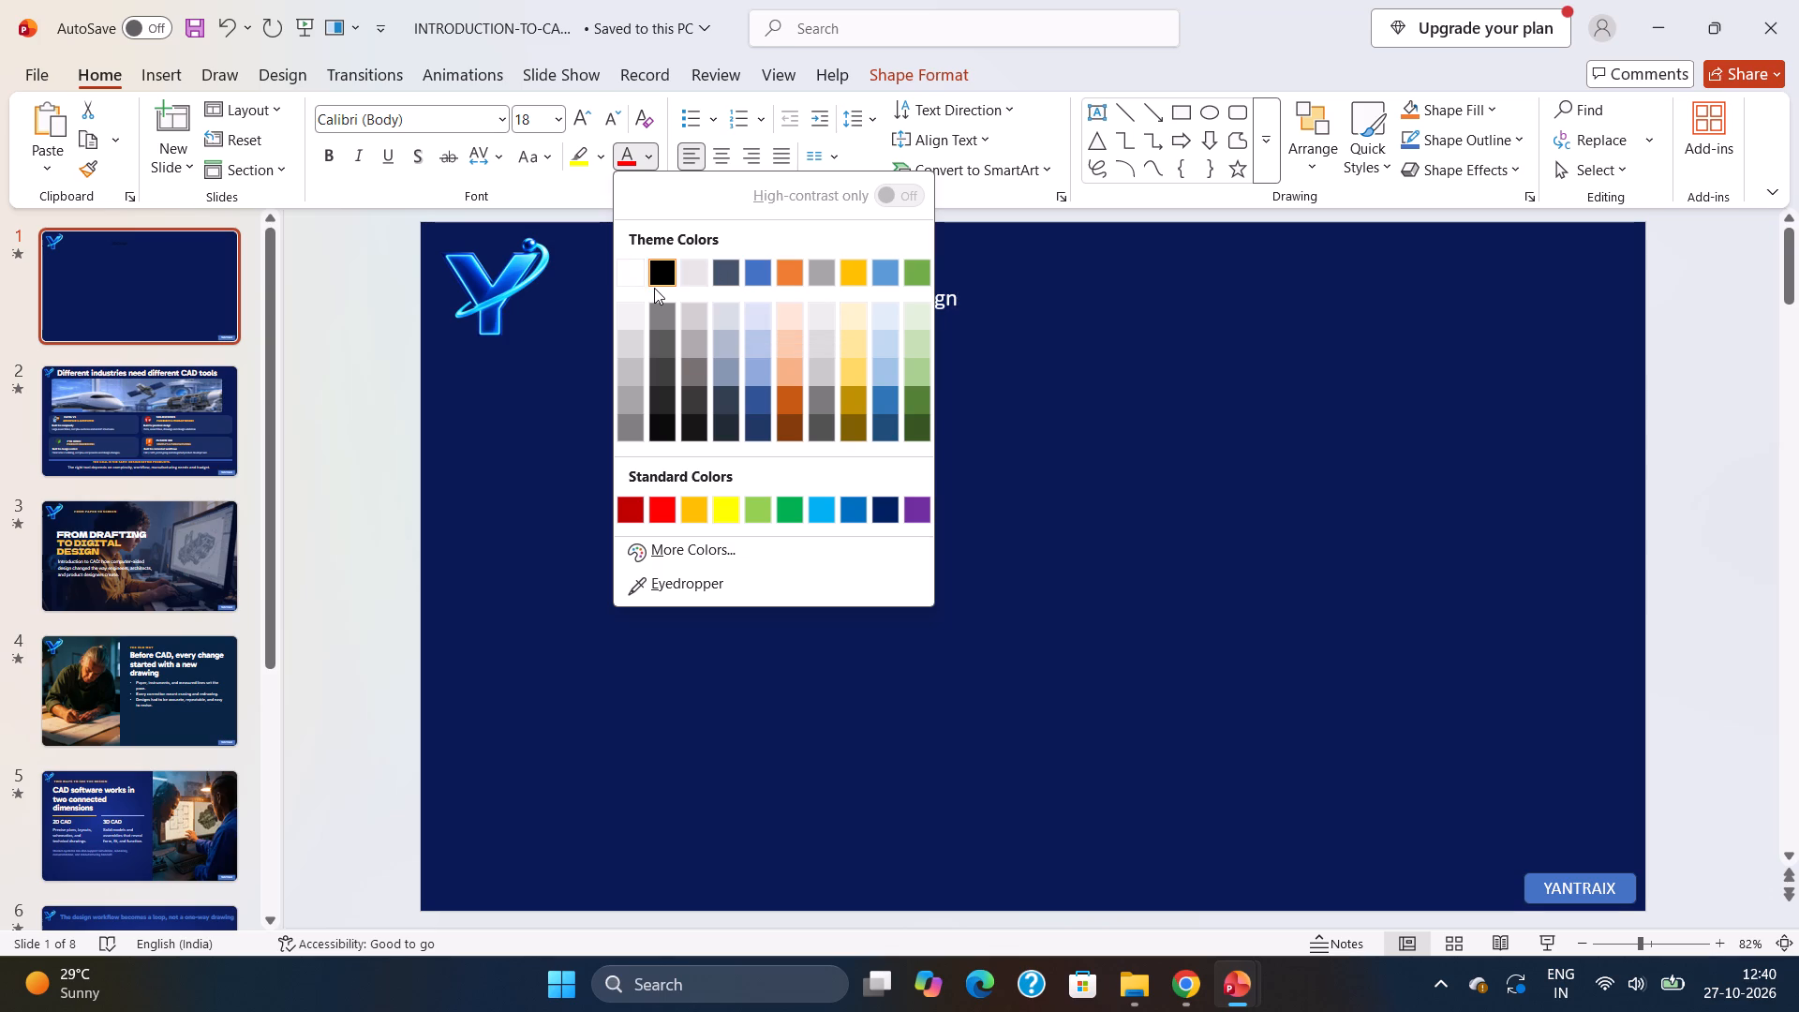
{"action": "left_click", "coordinate": [635, 280]}
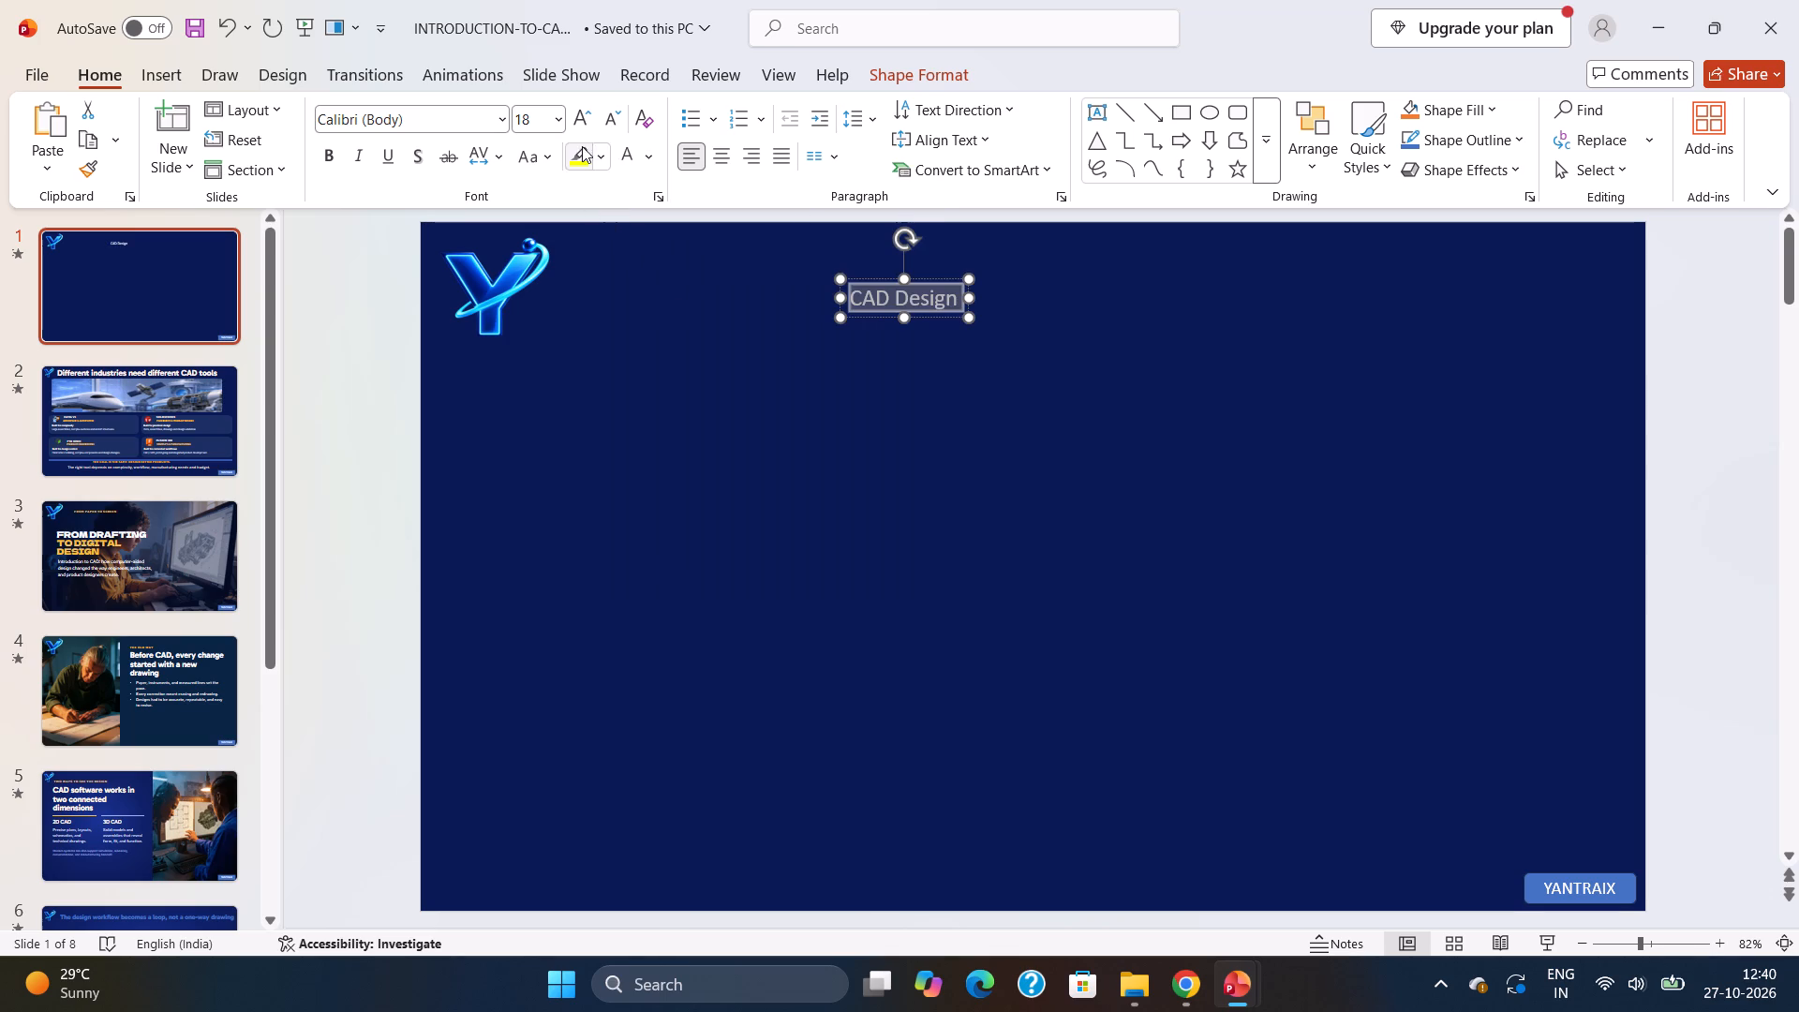
{"action": "left_click", "coordinate": [556, 121]}
{"action": "left_click", "coordinate": [321, 154]}
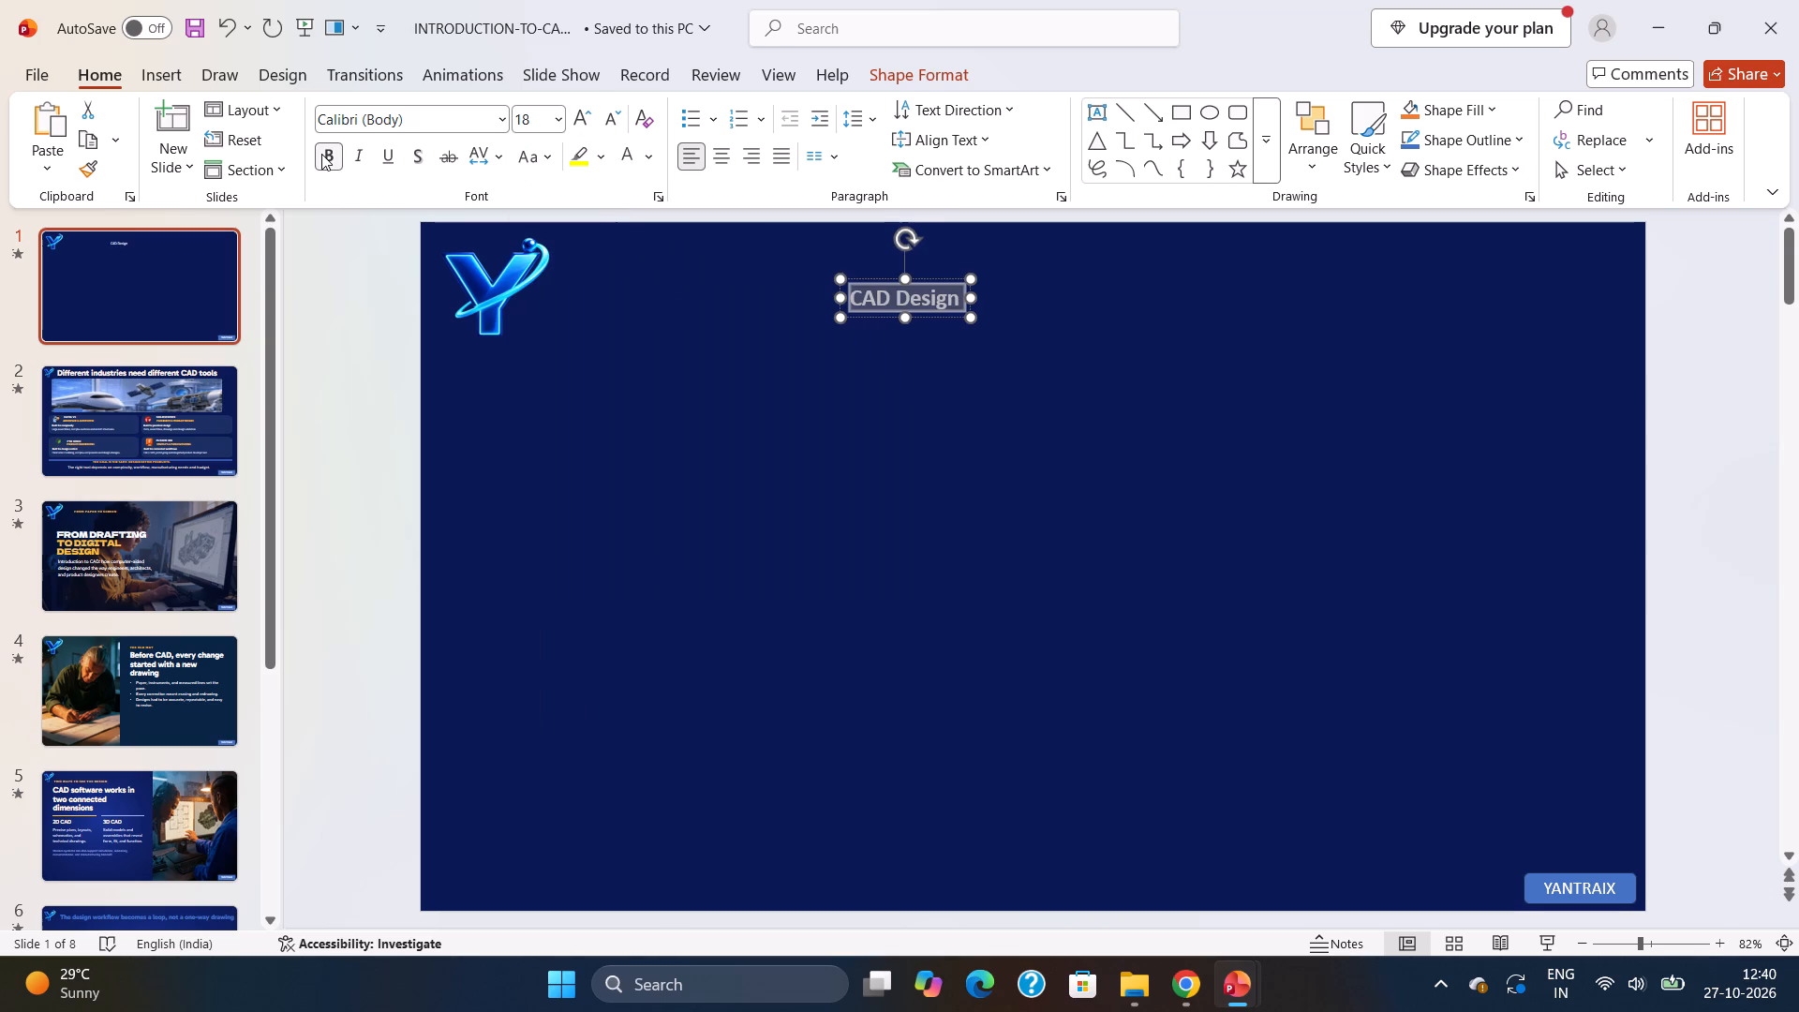
{"action": "left_click", "coordinate": [553, 126]}
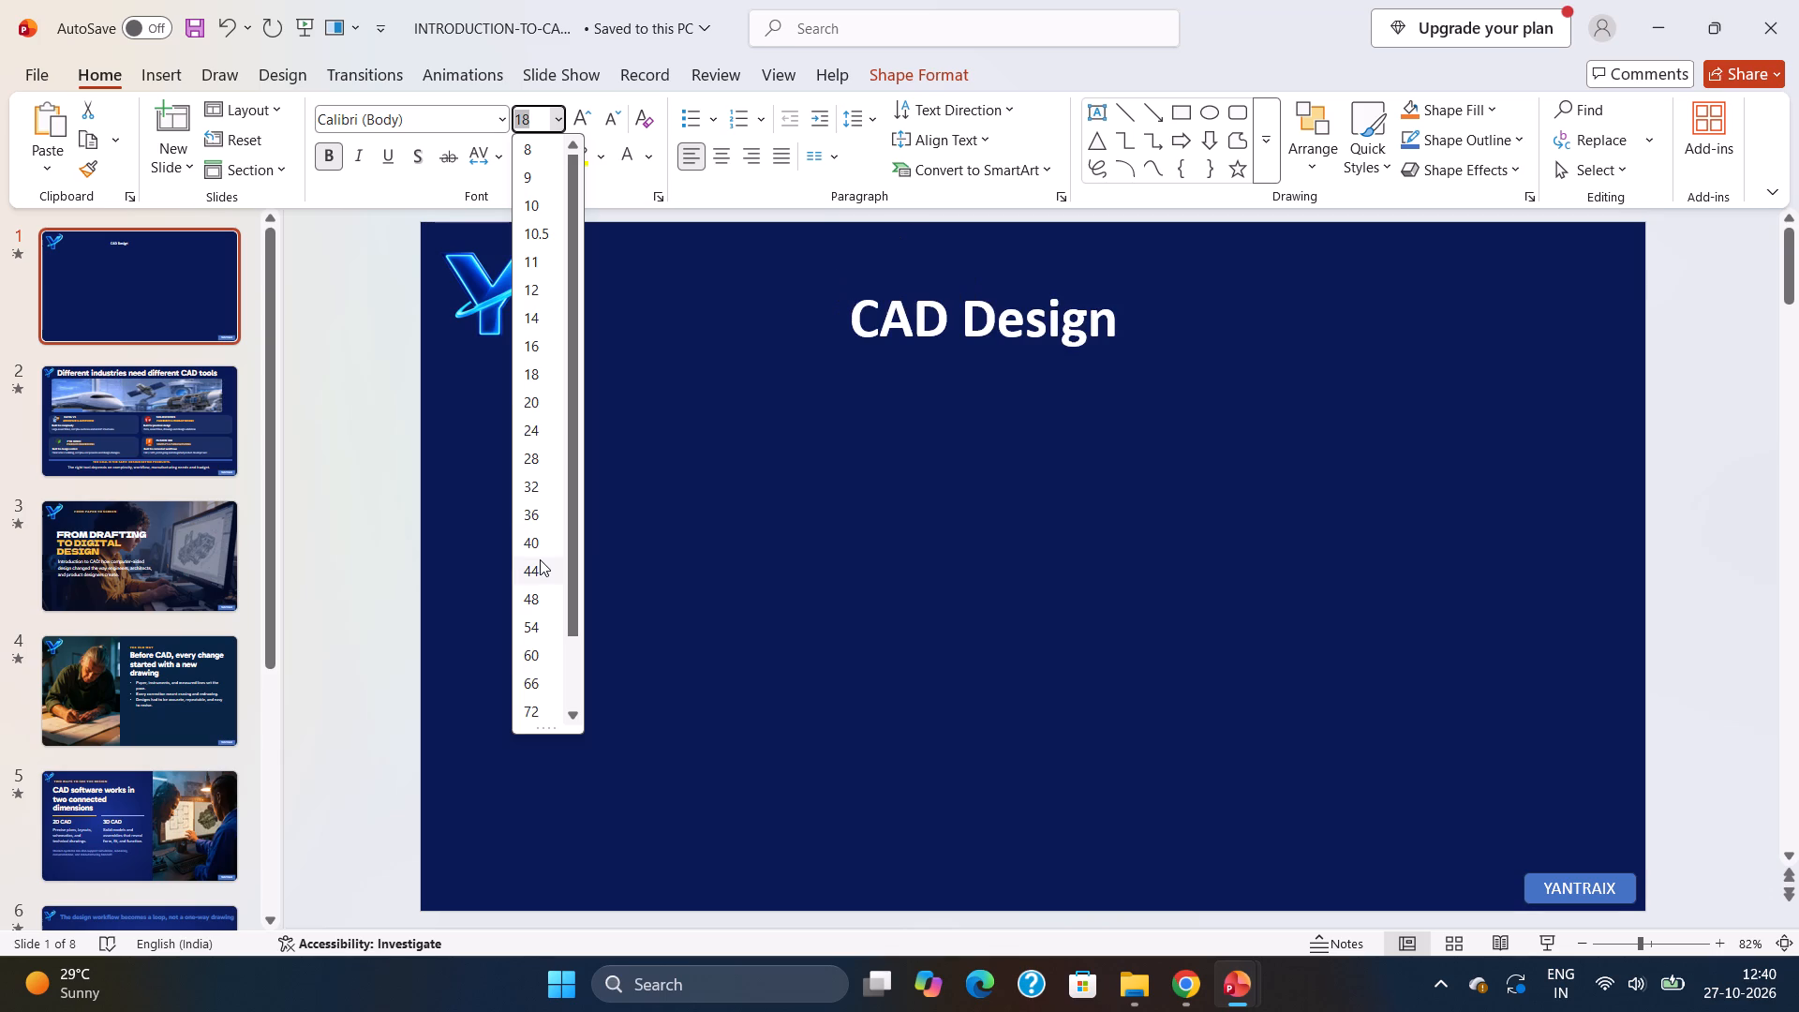
{"action": "left_click", "coordinate": [540, 559]}
Centre the "CAD Design" title in the slide's upper half, checking the ROS 2 tutorial video's title layout on YouTube in Chrome.
{"action": "left_click_drag", "start_coordinate": [880, 275], "coordinate": [802, 306]}
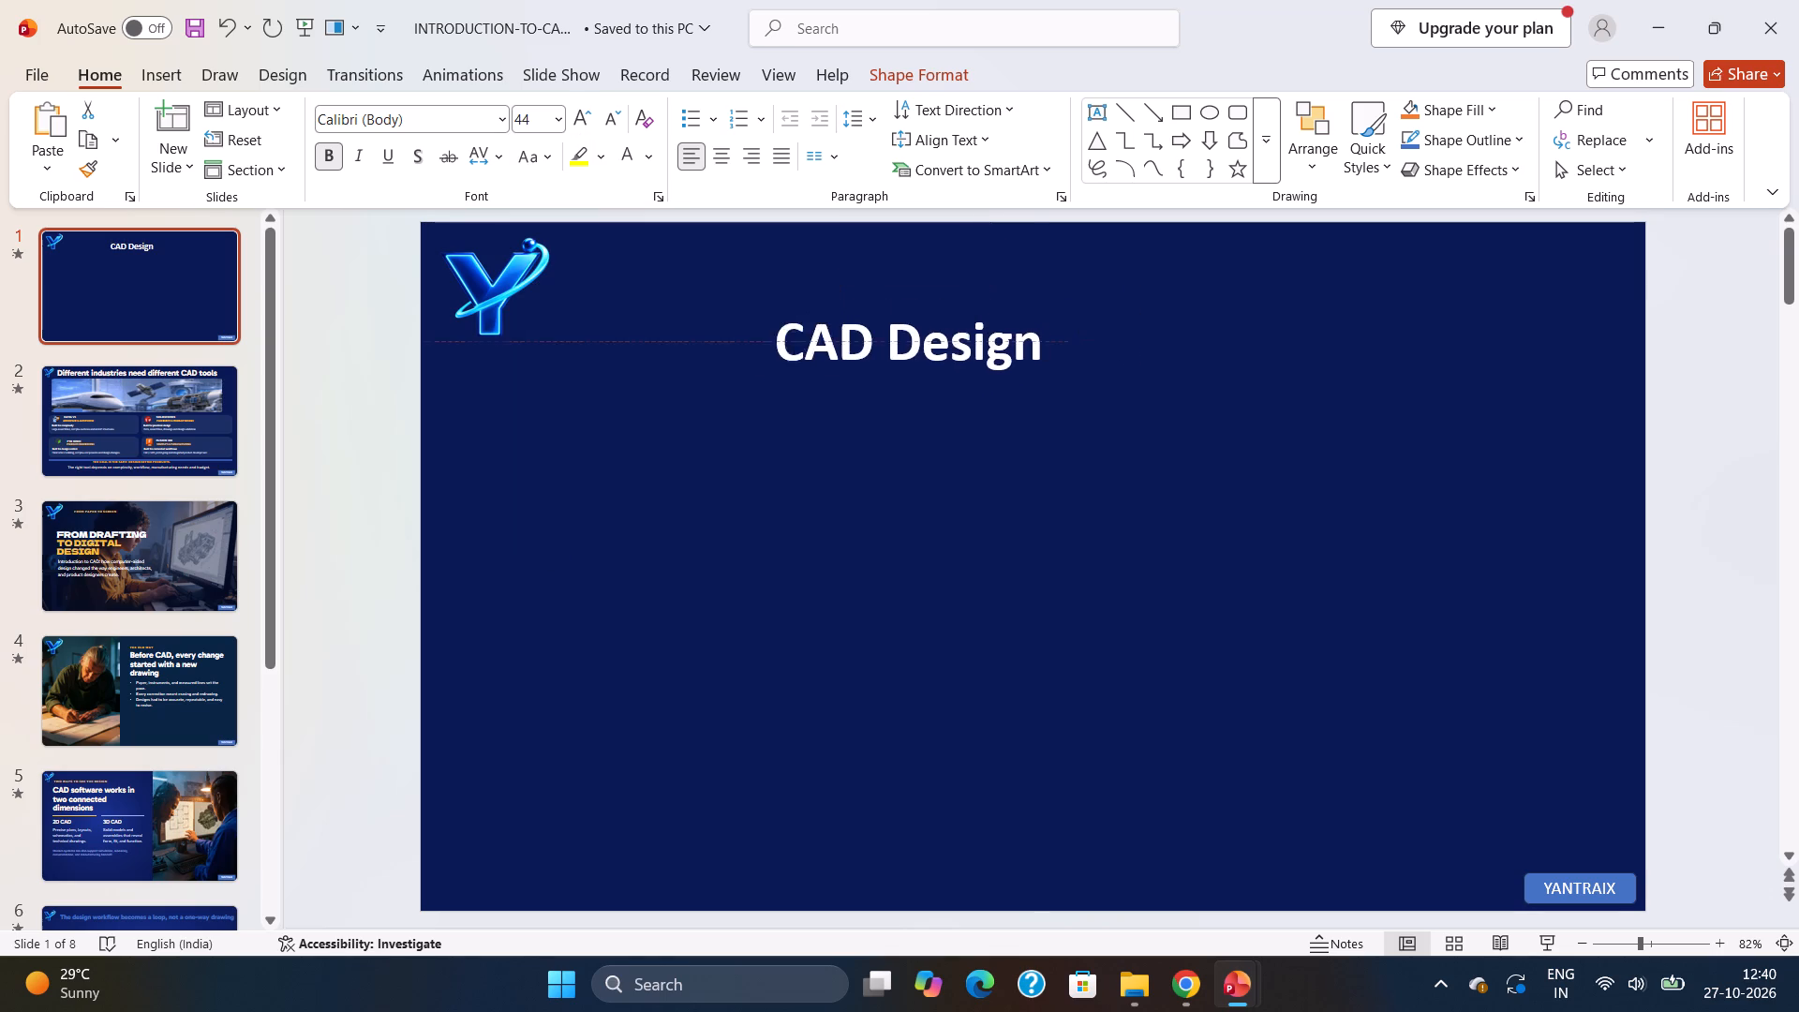
{"action": "left_click_drag", "start_coordinate": [802, 306], "coordinate": [792, 331]}
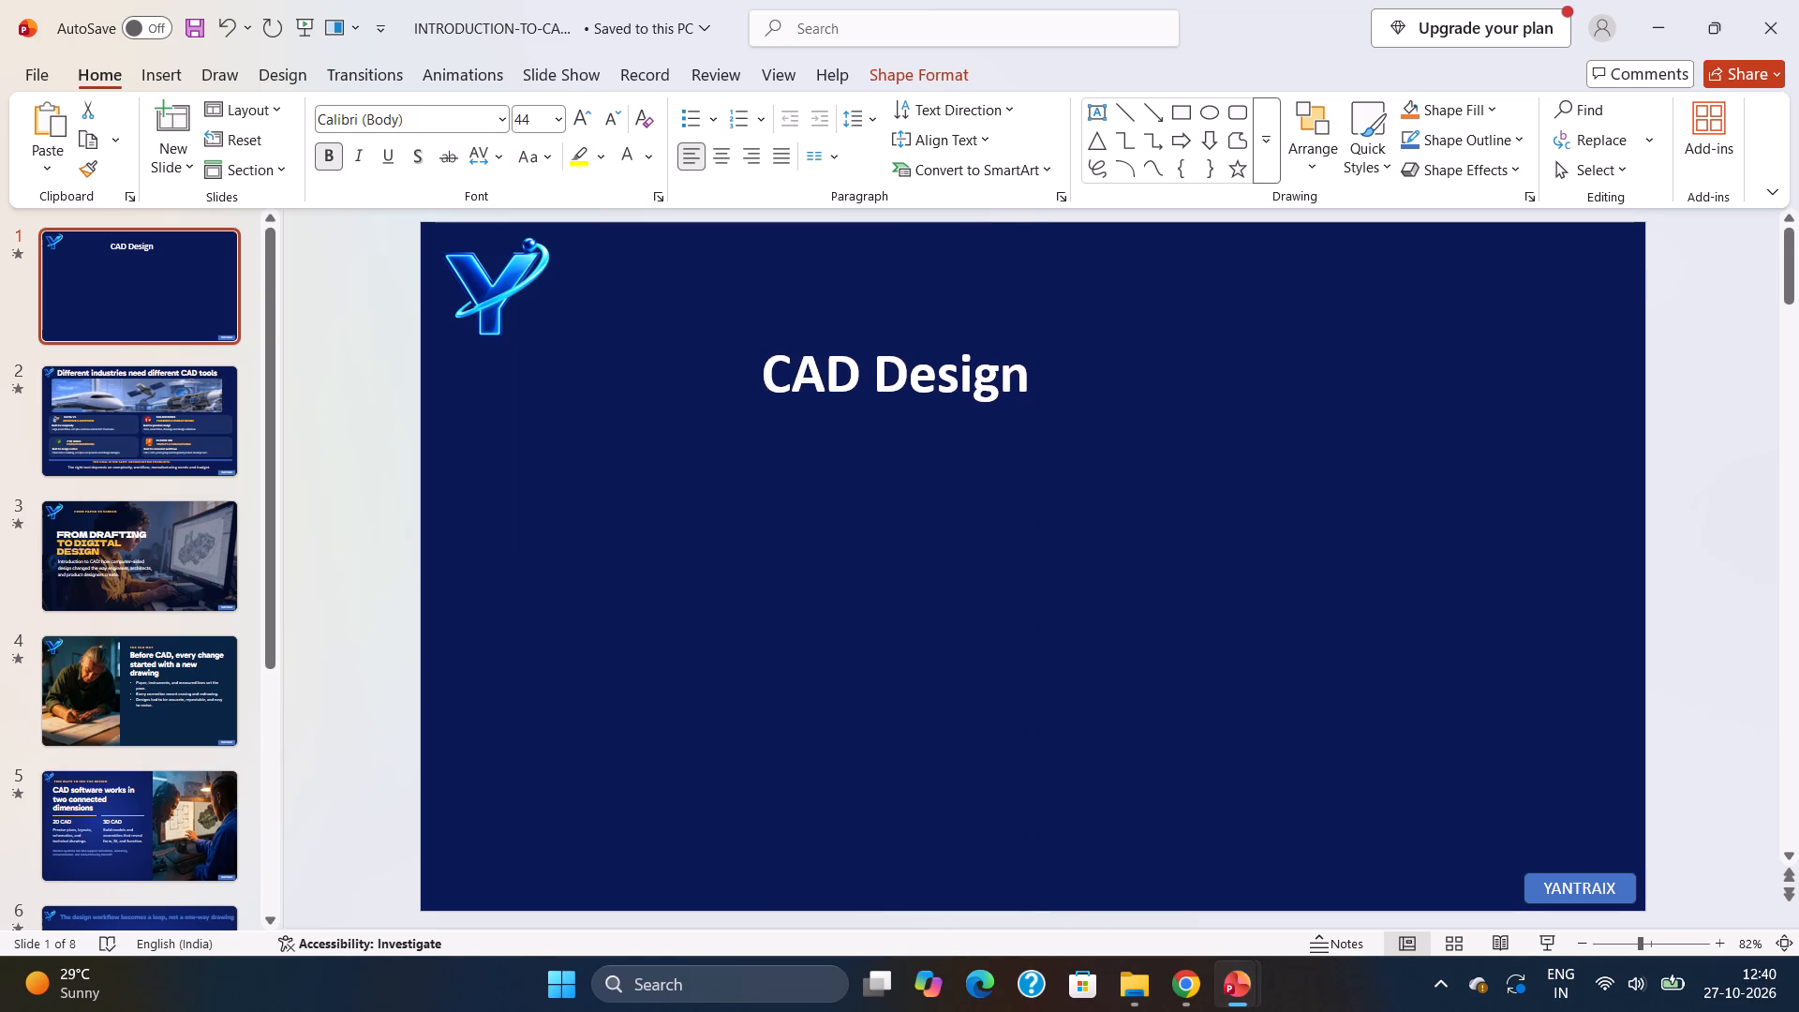
{"action": "left_click_drag", "start_coordinate": [792, 331], "coordinate": [772, 349]}
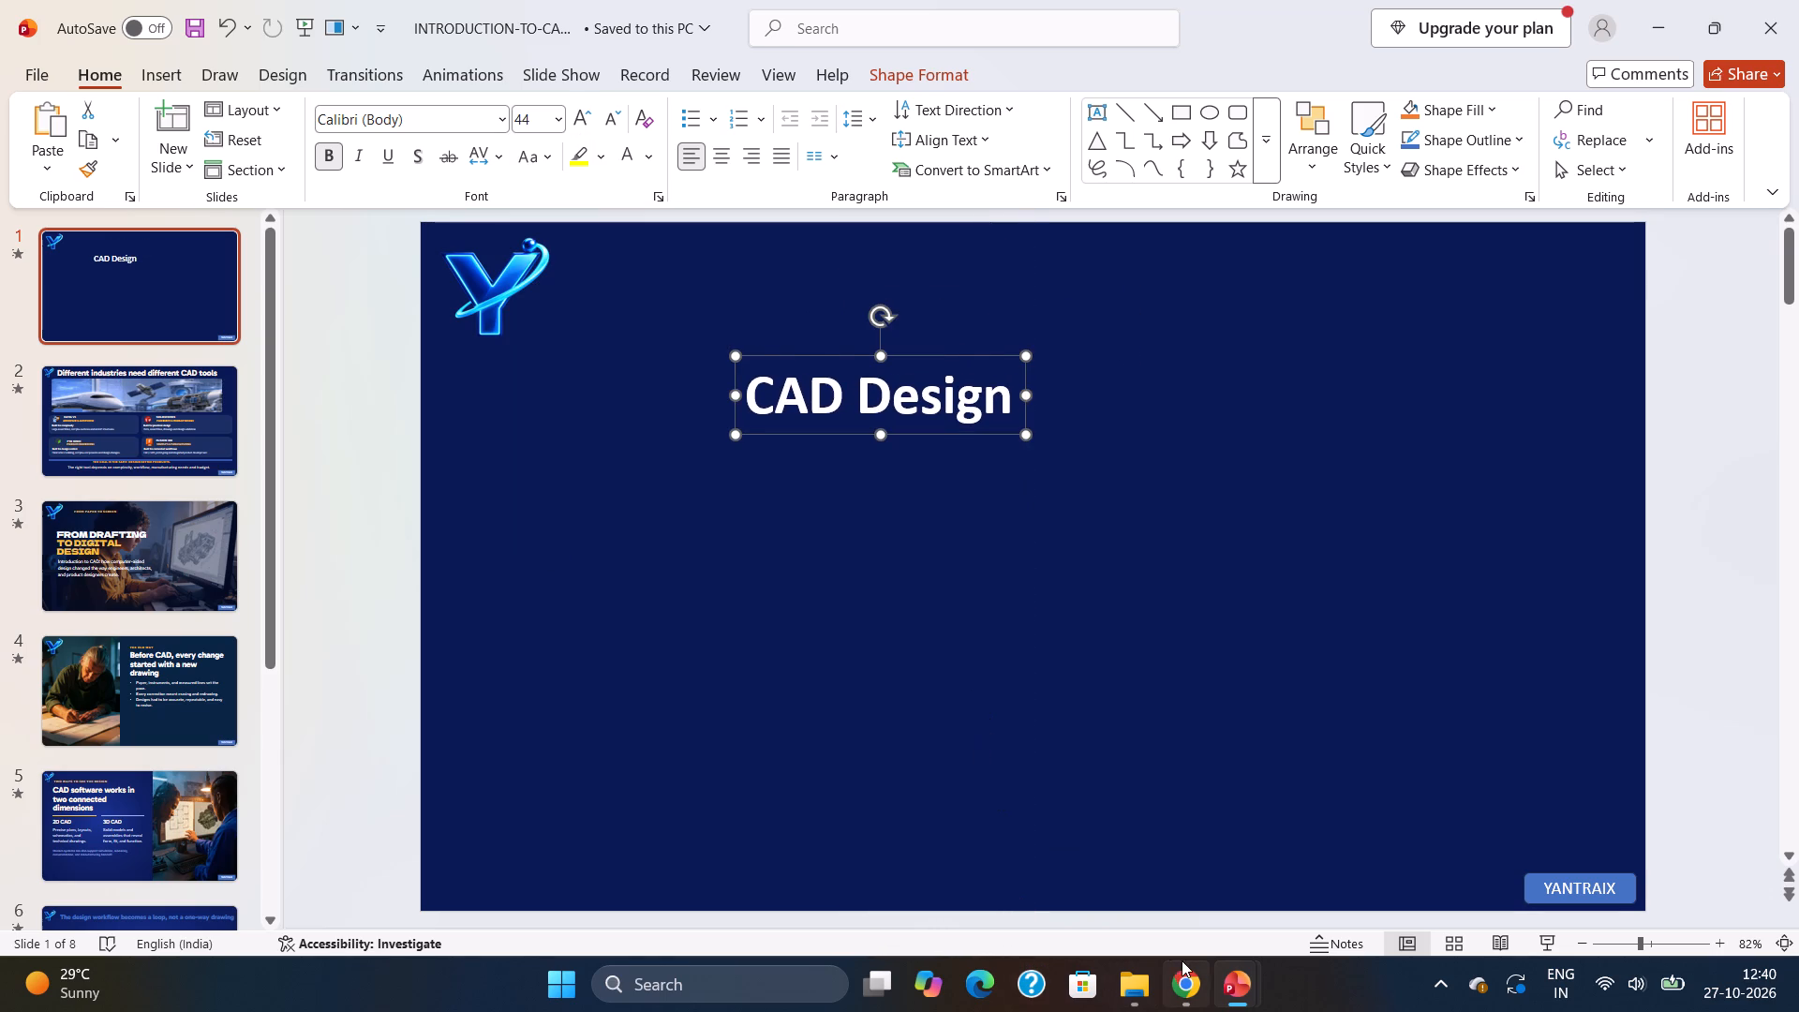
{"action": "left_click", "coordinate": [1182, 960]}
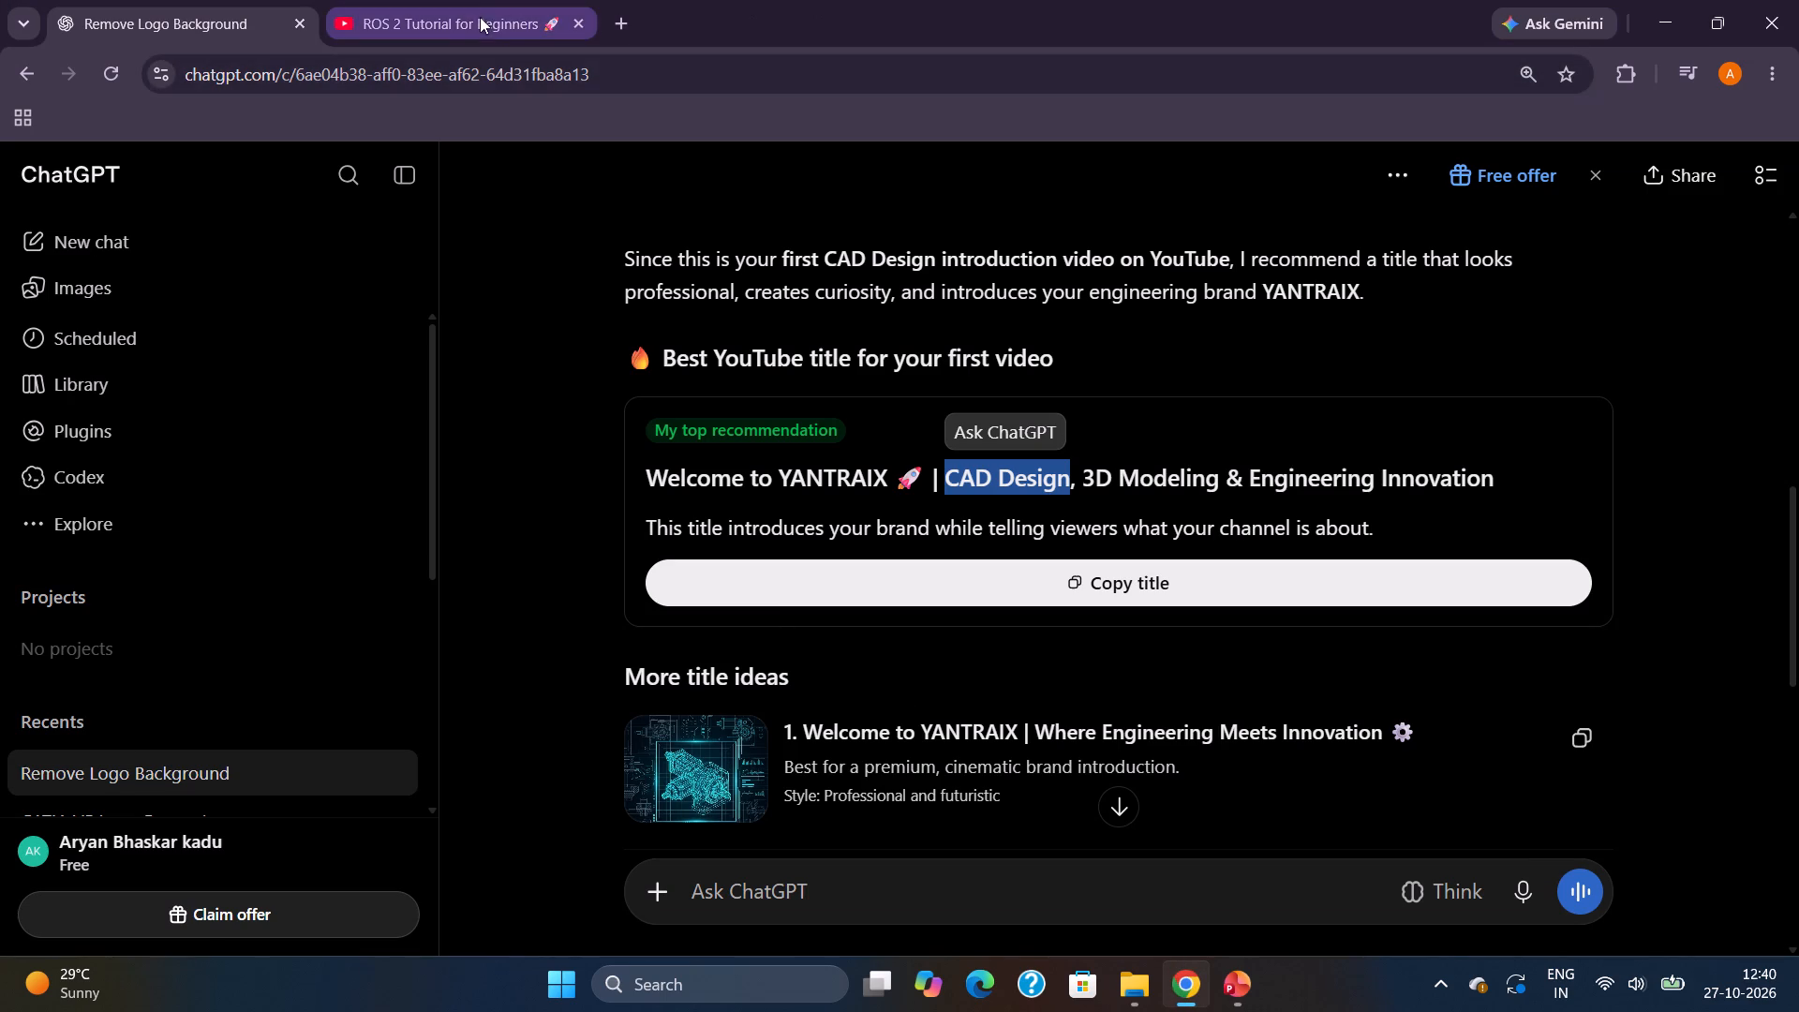
{"action": "left_click", "coordinate": [448, 22]}
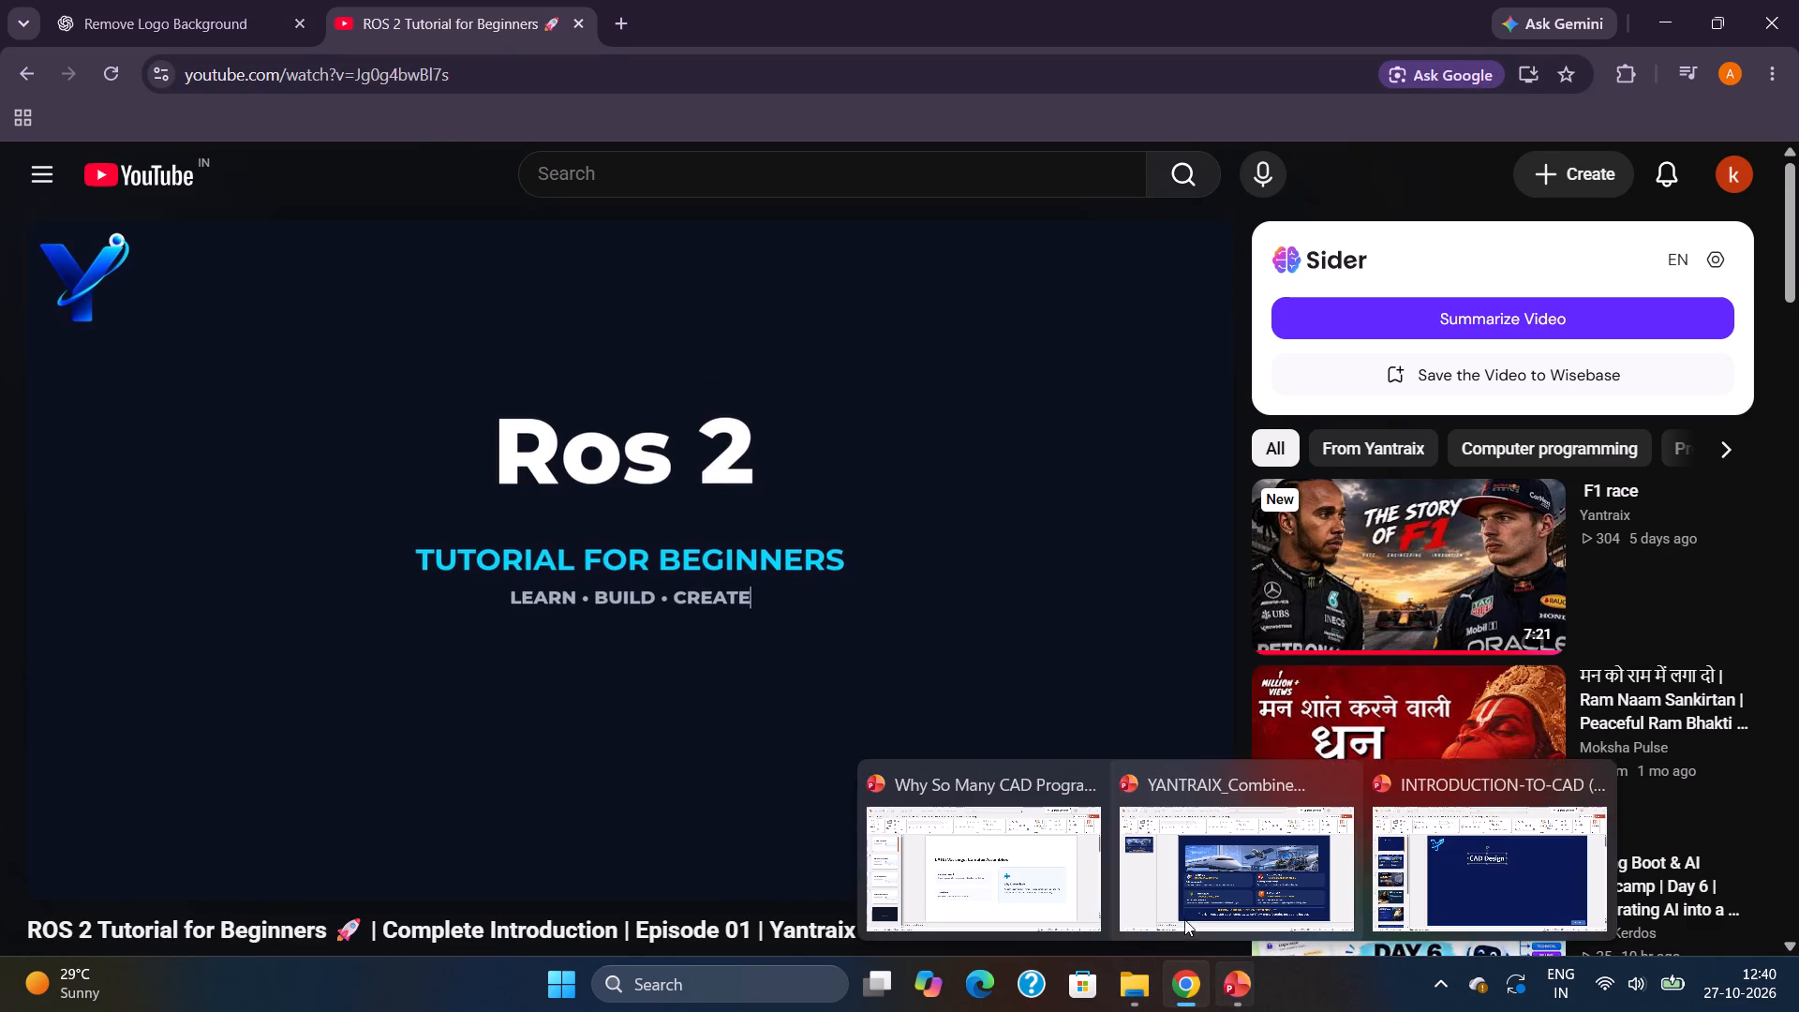
{"action": "left_click", "coordinate": [1463, 873]}
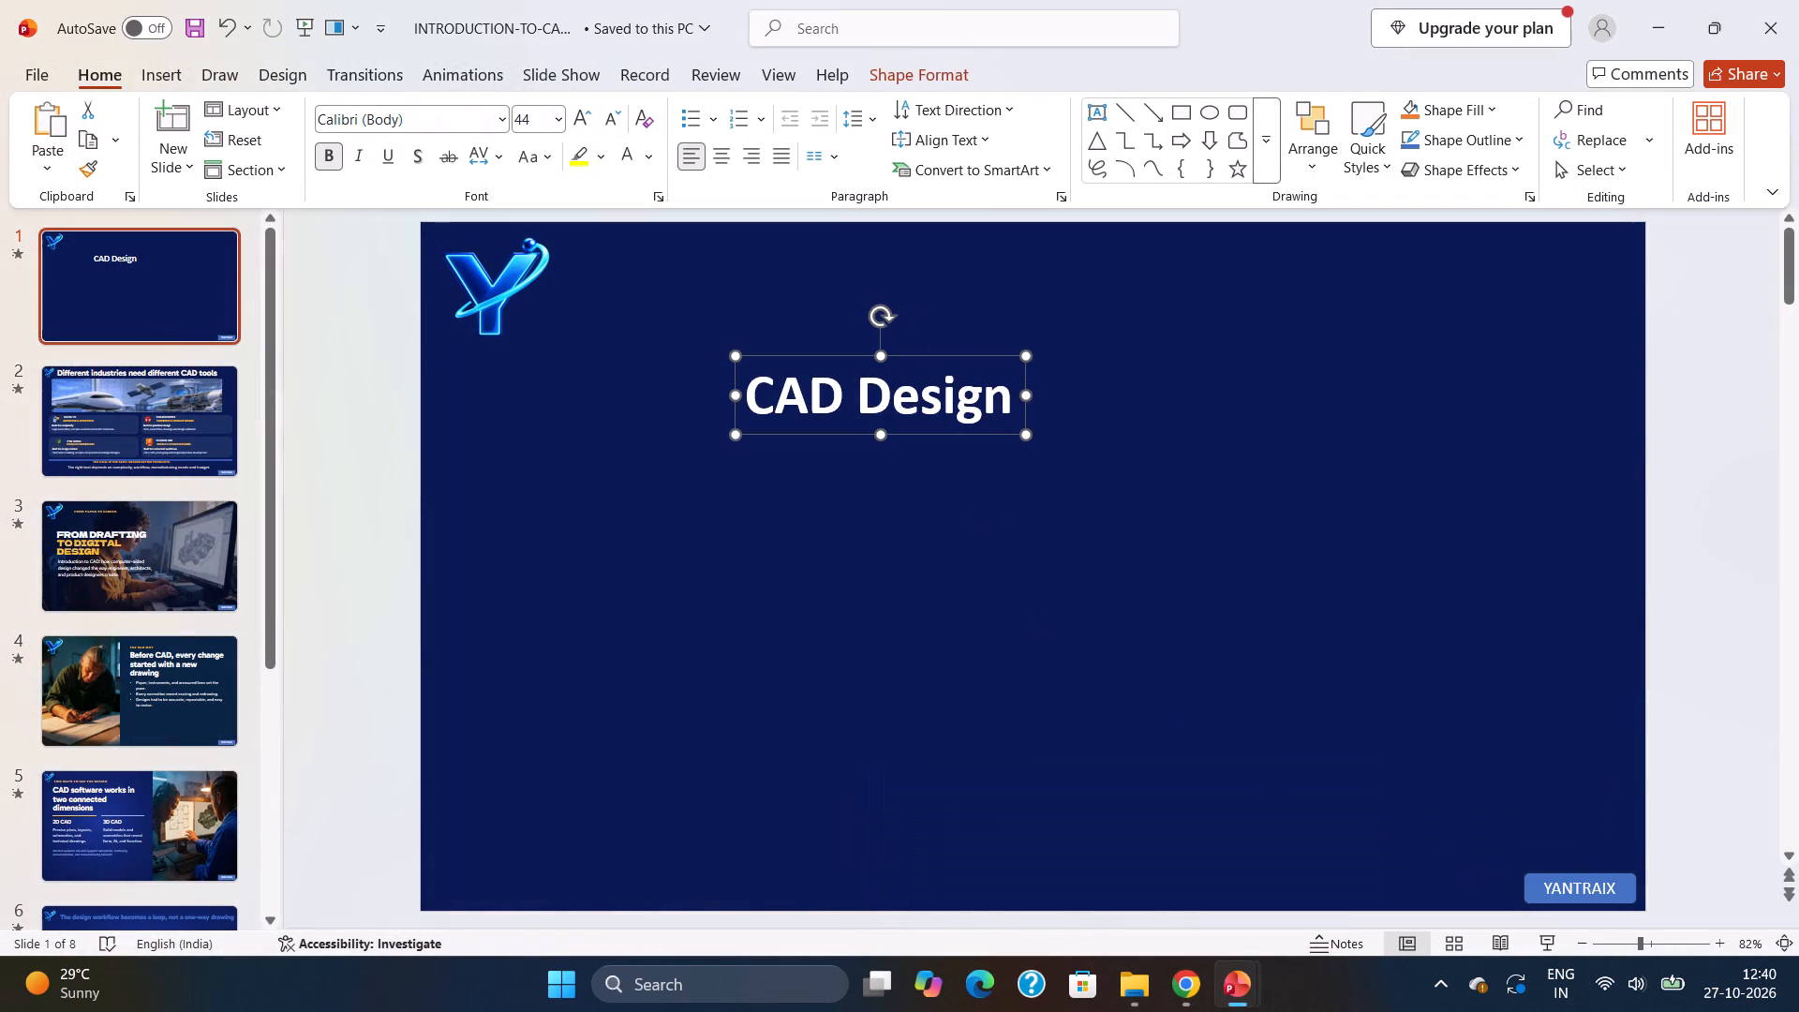
{"action": "left_click_drag", "start_coordinate": [930, 352], "coordinate": [1067, 383]}
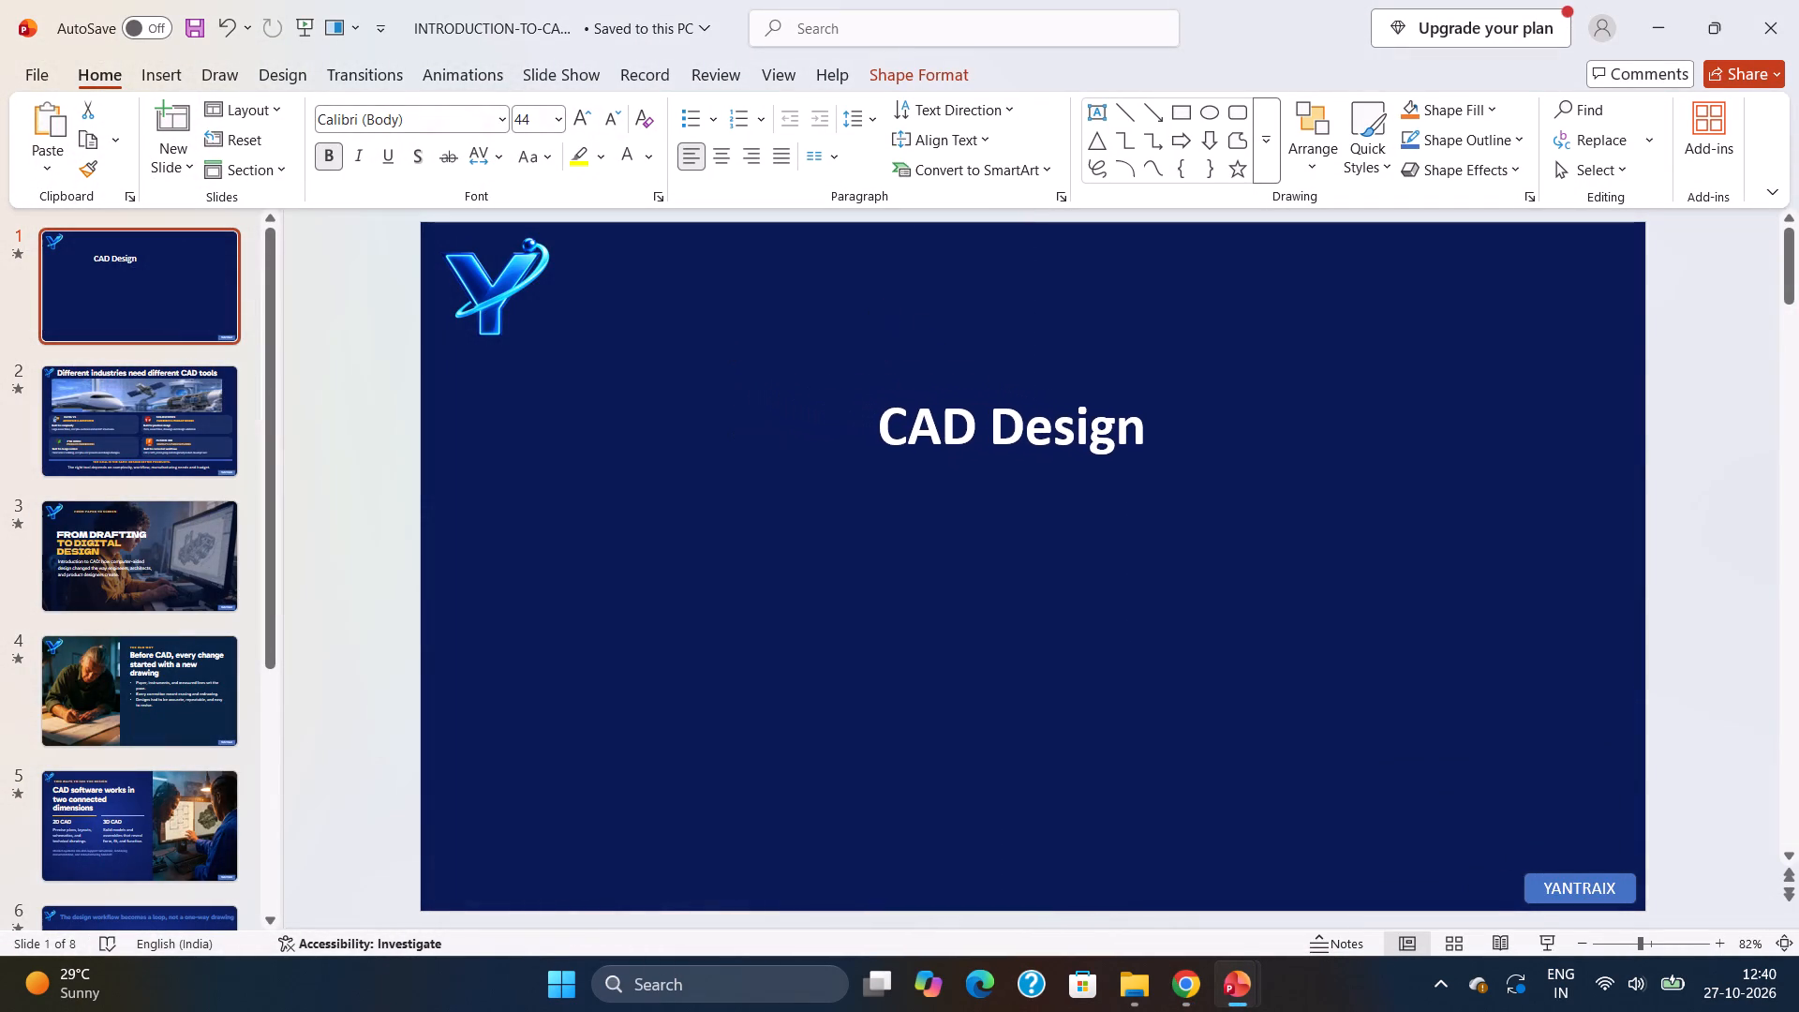
{"action": "left_click_drag", "start_coordinate": [1067, 383], "coordinate": [1051, 392]}
Add a text box below the title reading "TUTORIAL FOR BEGINNERS", taking the wording from the ROS 2 video in Chrome.
{"action": "left_click", "coordinate": [816, 559]}
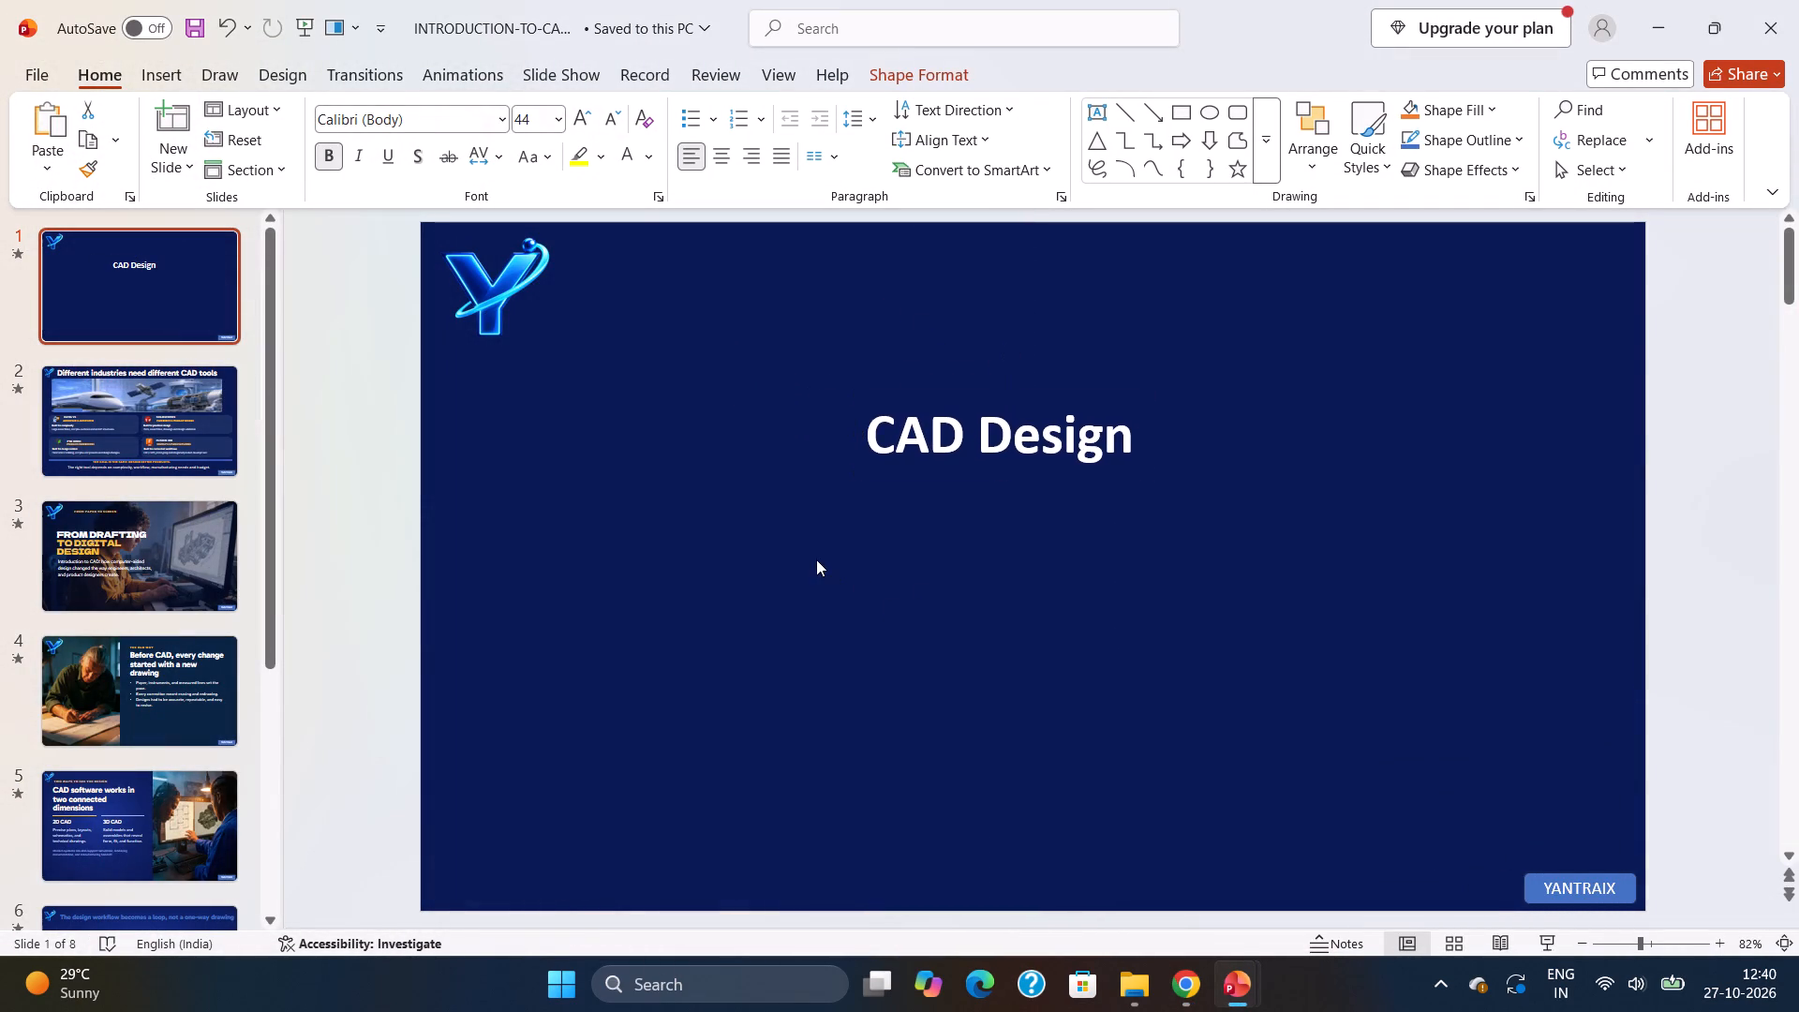
{"action": "double_click", "coordinate": [779, 544]}
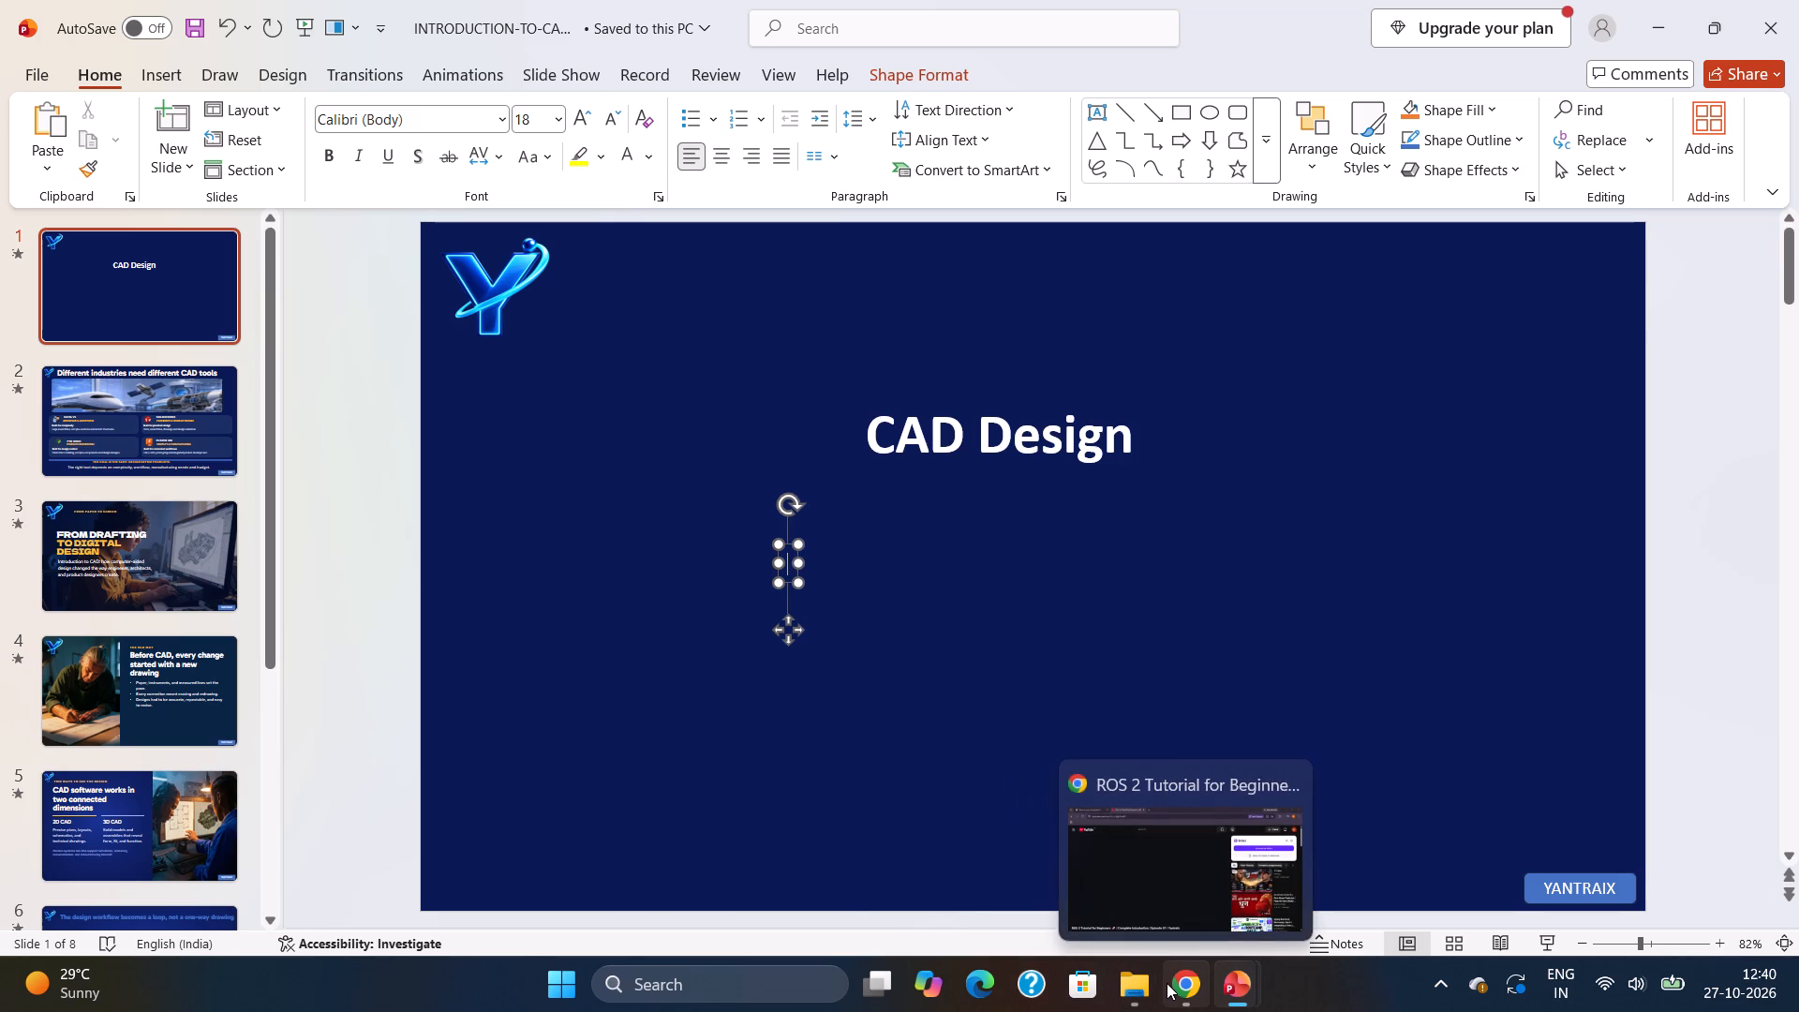
{"action": "left_click", "coordinate": [1167, 856]}
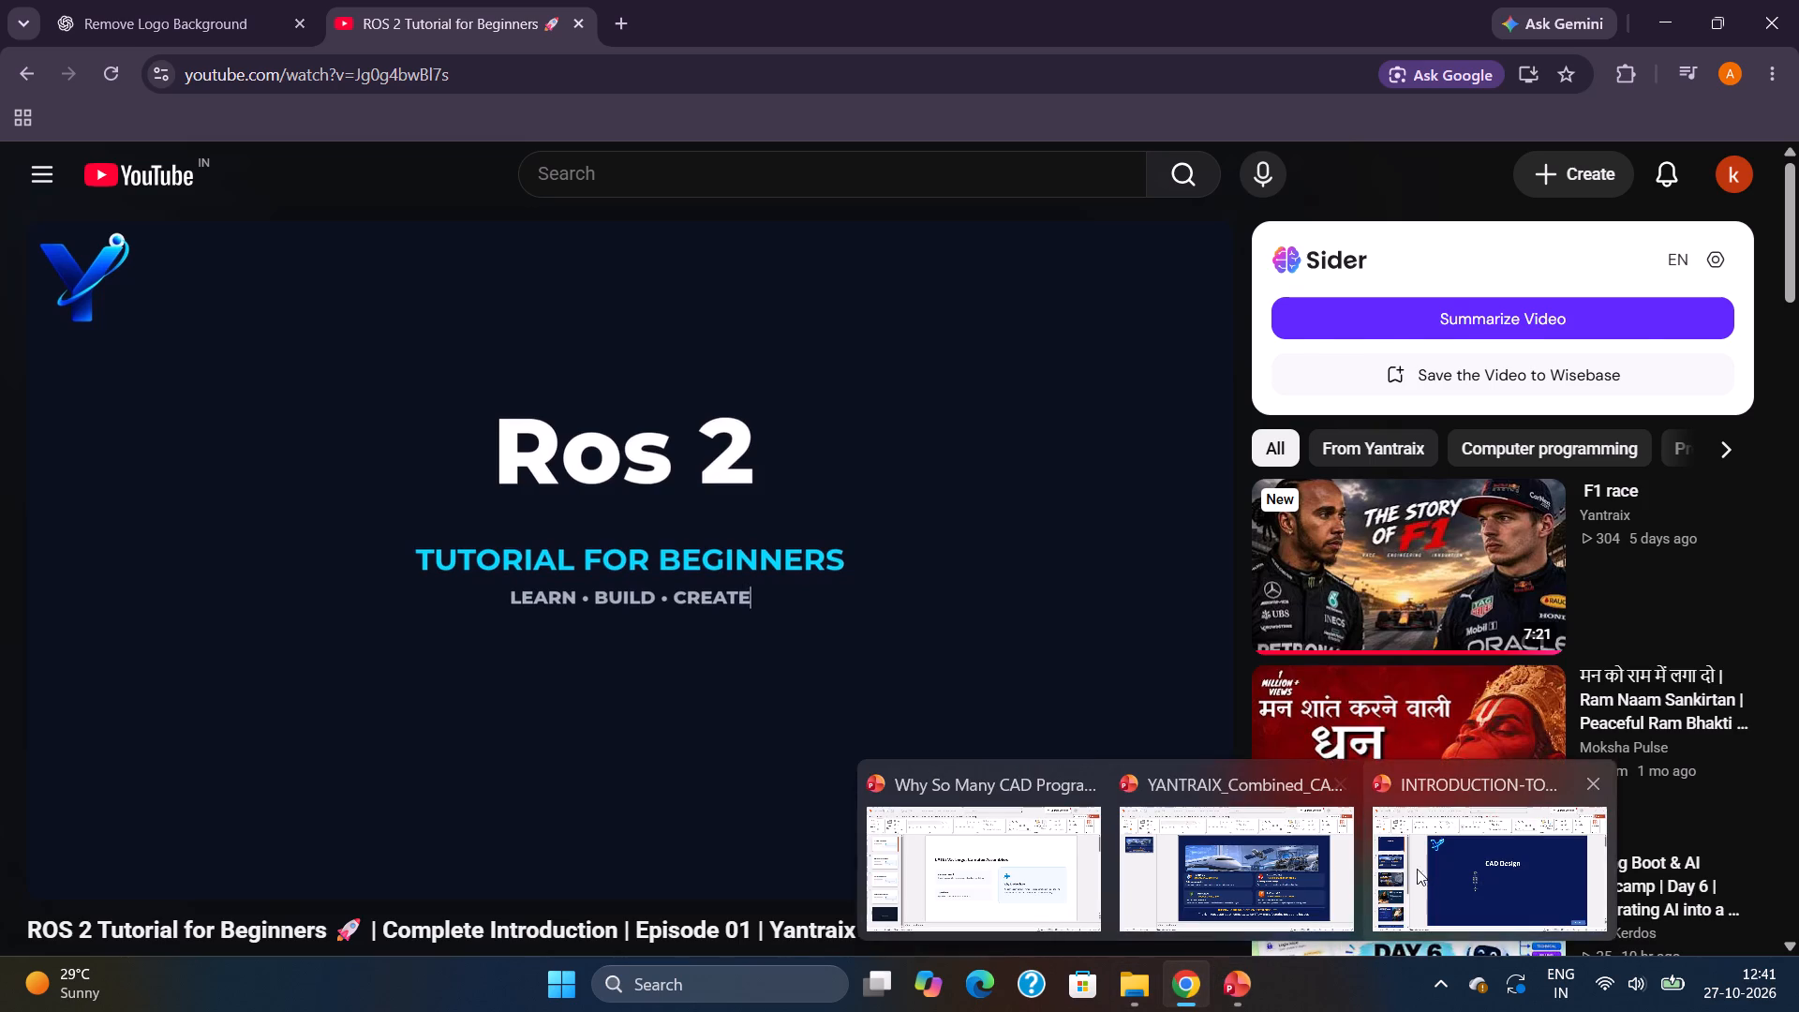
{"action": "left_click", "coordinate": [1433, 869]}
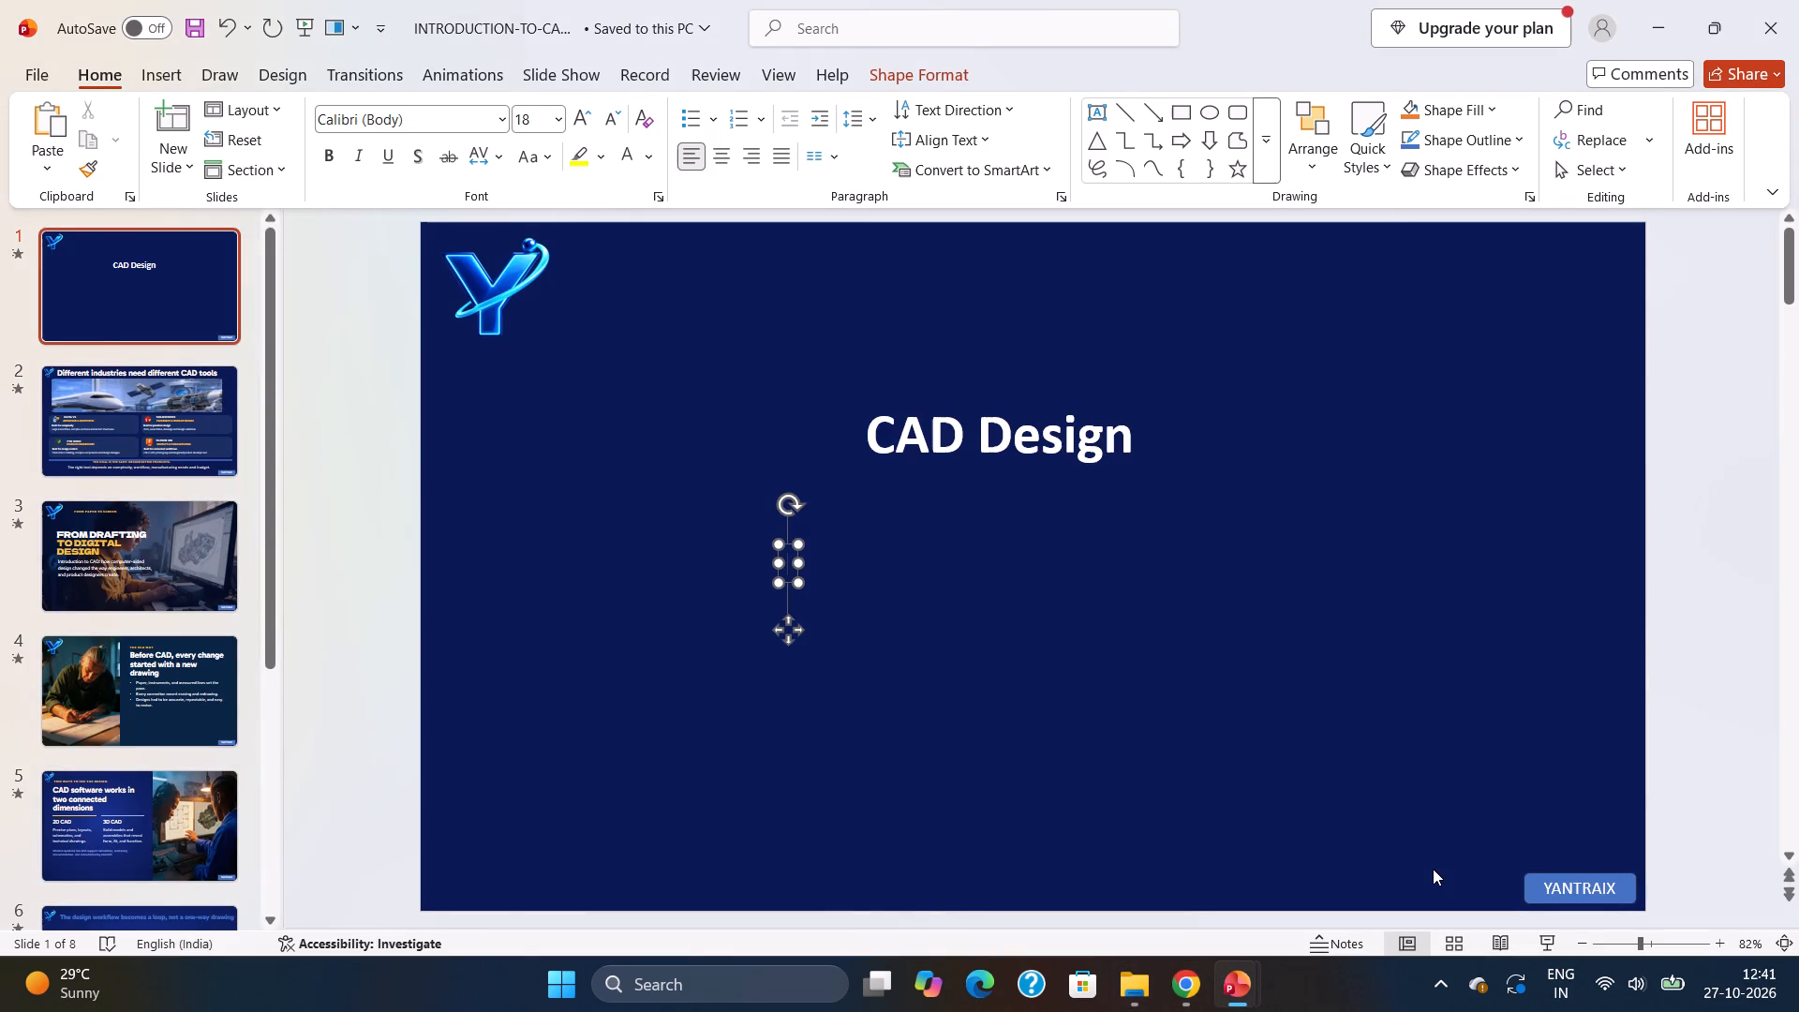
{"action": "type", "text": "TUT"}
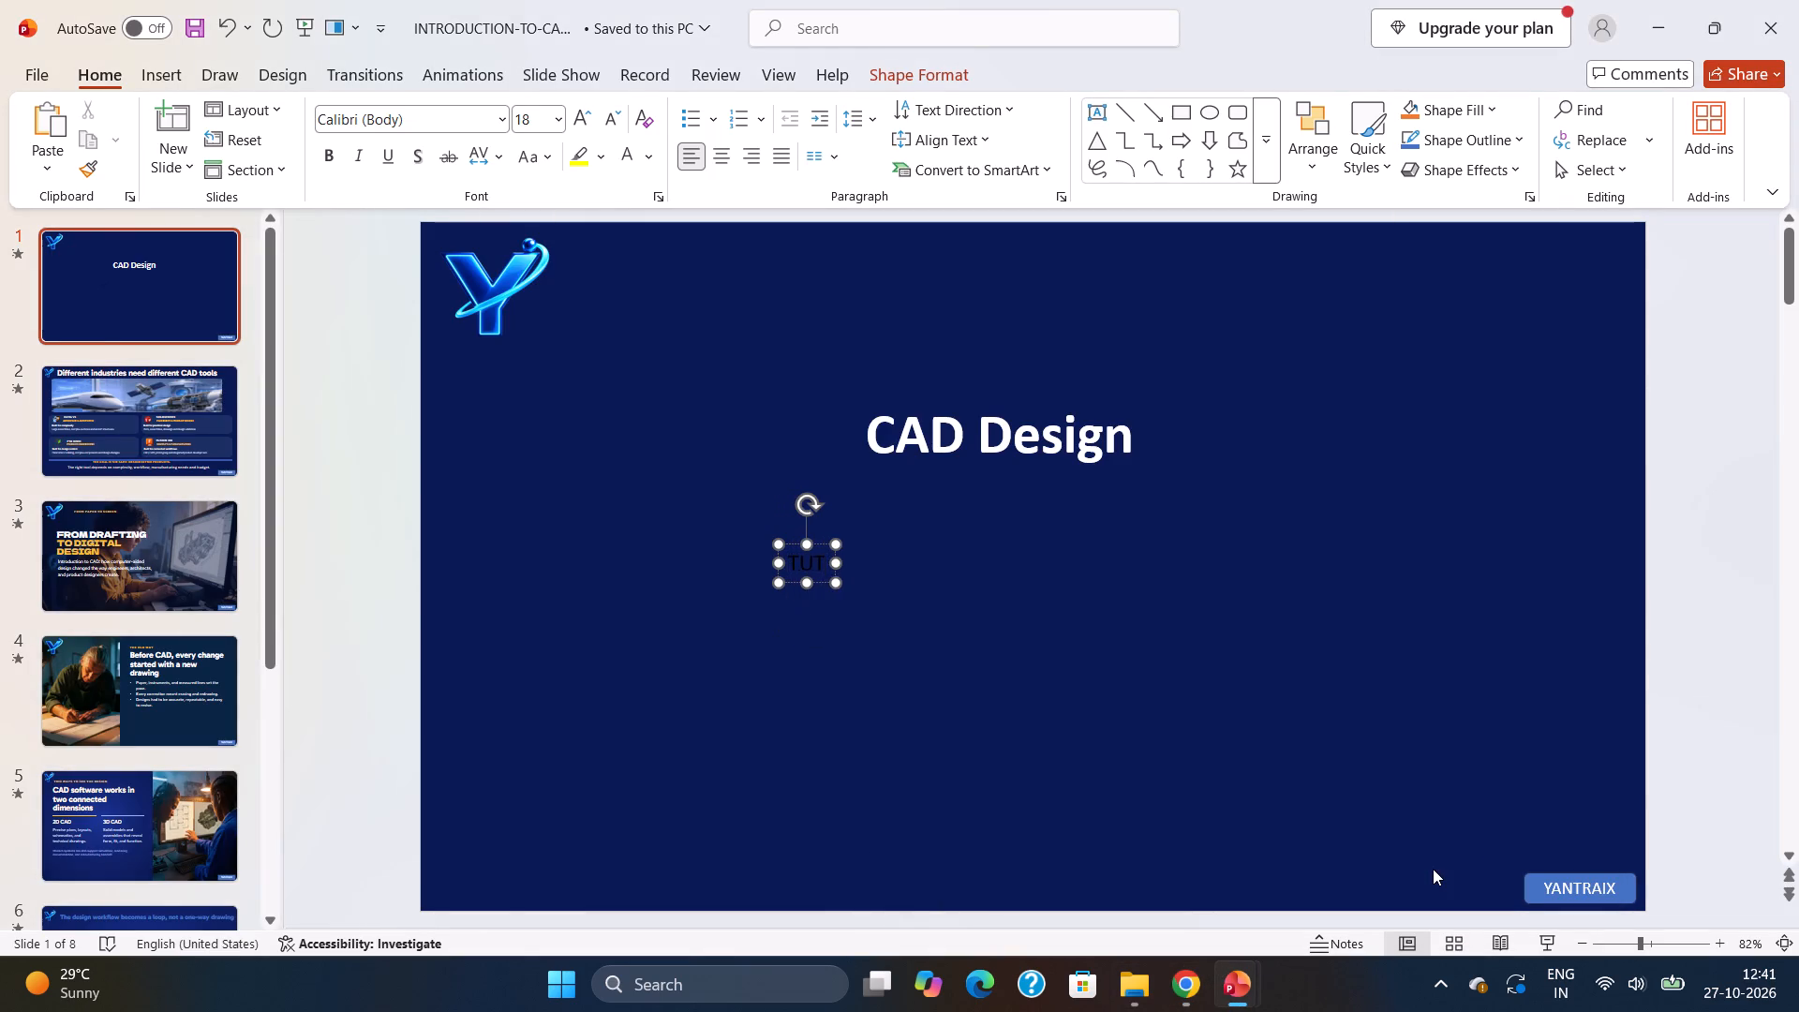
{"action": "key", "text": "o"}
{"action": "type", "text": "RIA"}
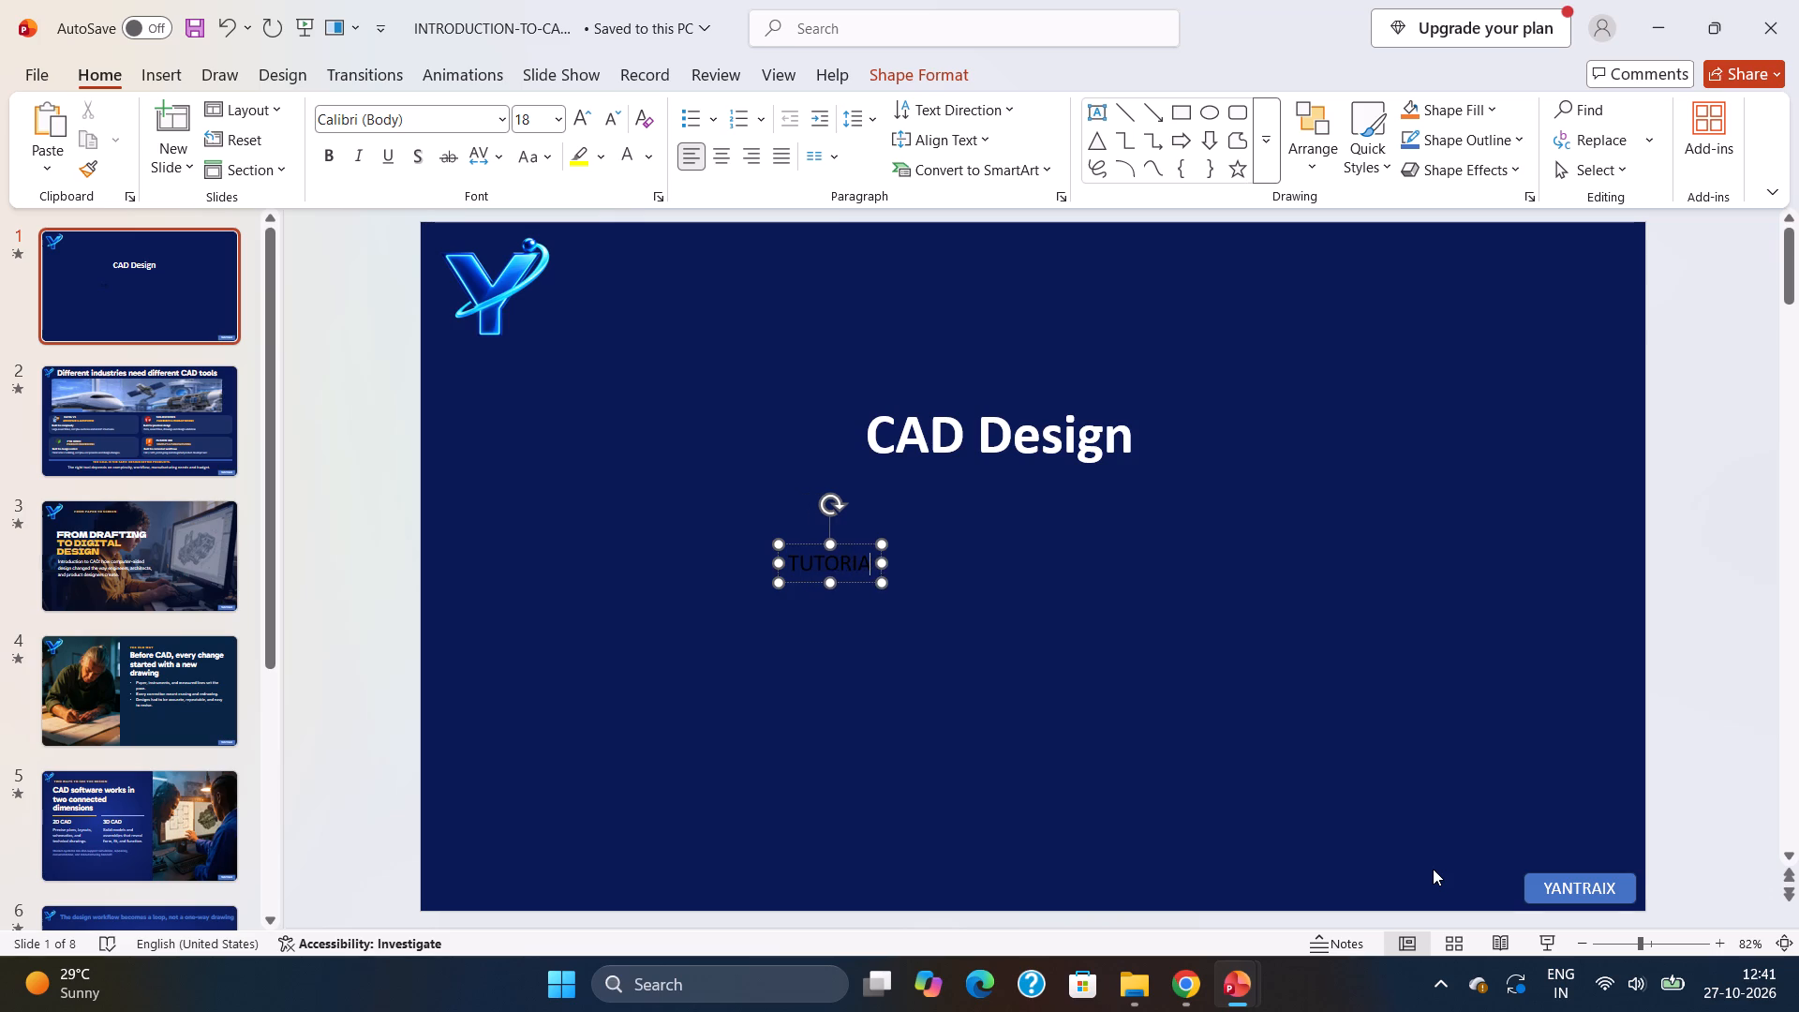
{"action": "key", "text": "l"}
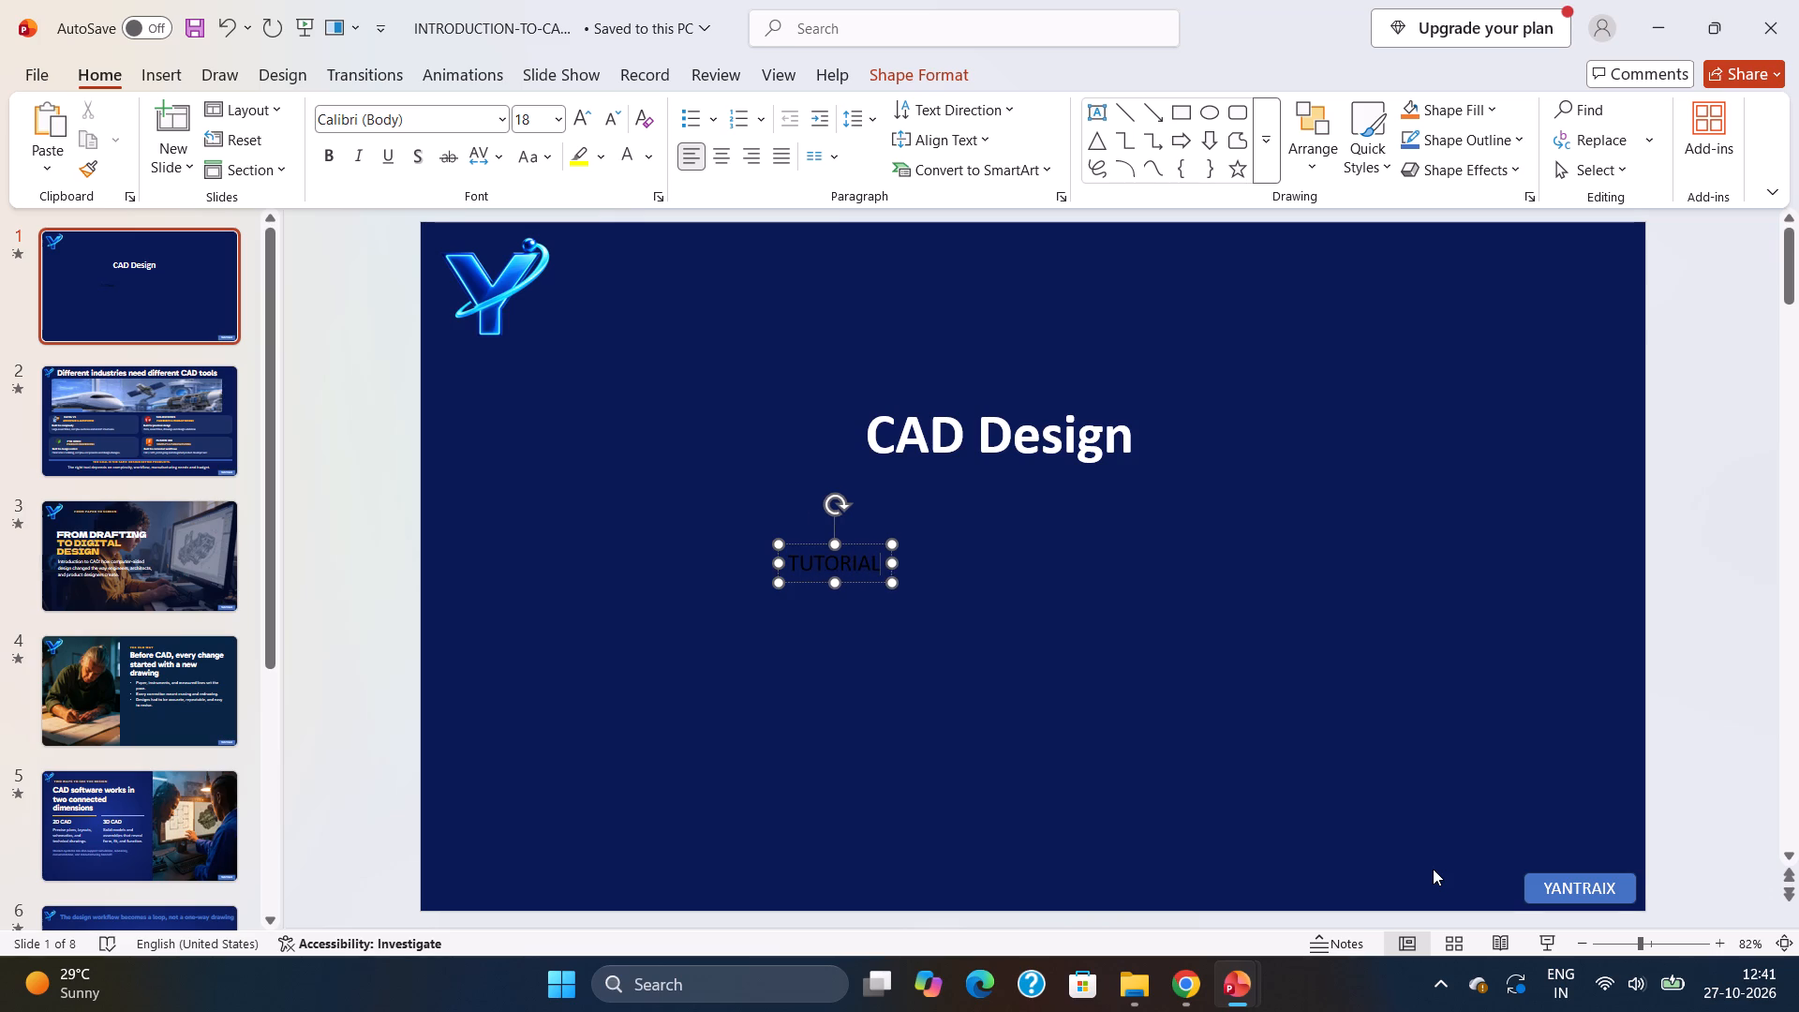
{"action": "key", "text": "space"}
{"action": "type", "text": "FOR"}
{"action": "key", "text": "space"}
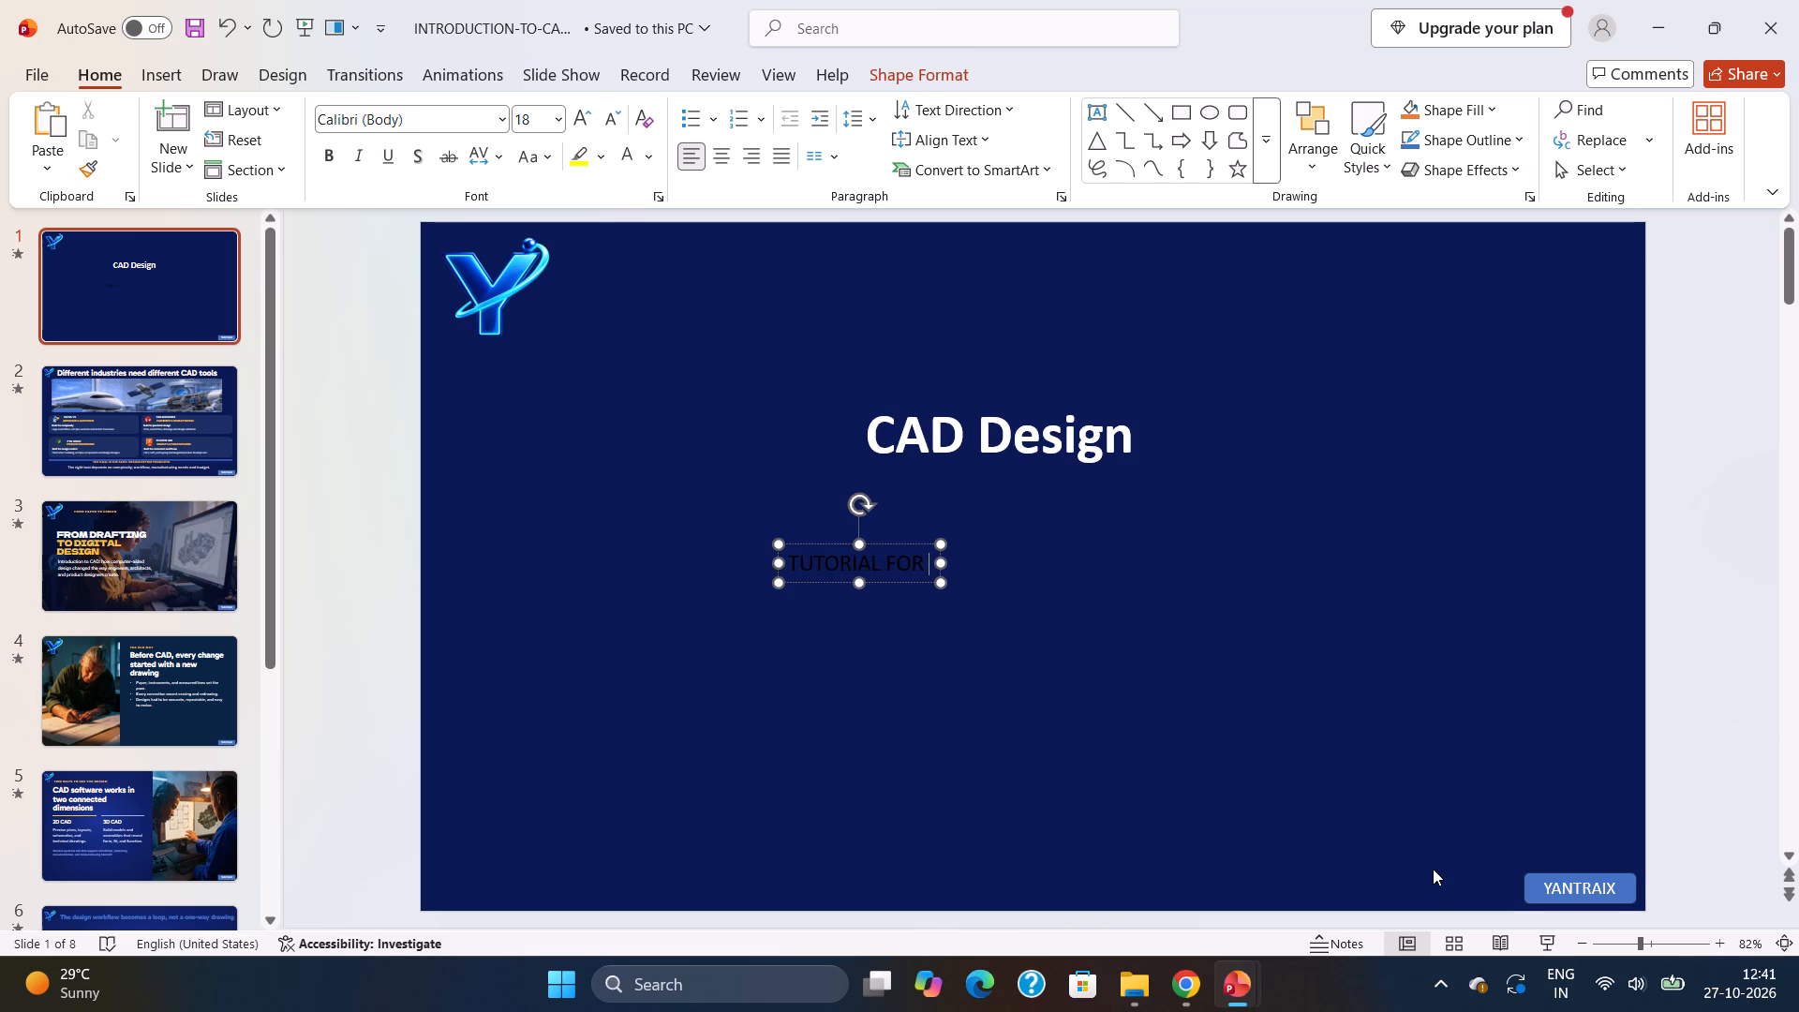
{"action": "type", "text": "BEG"}
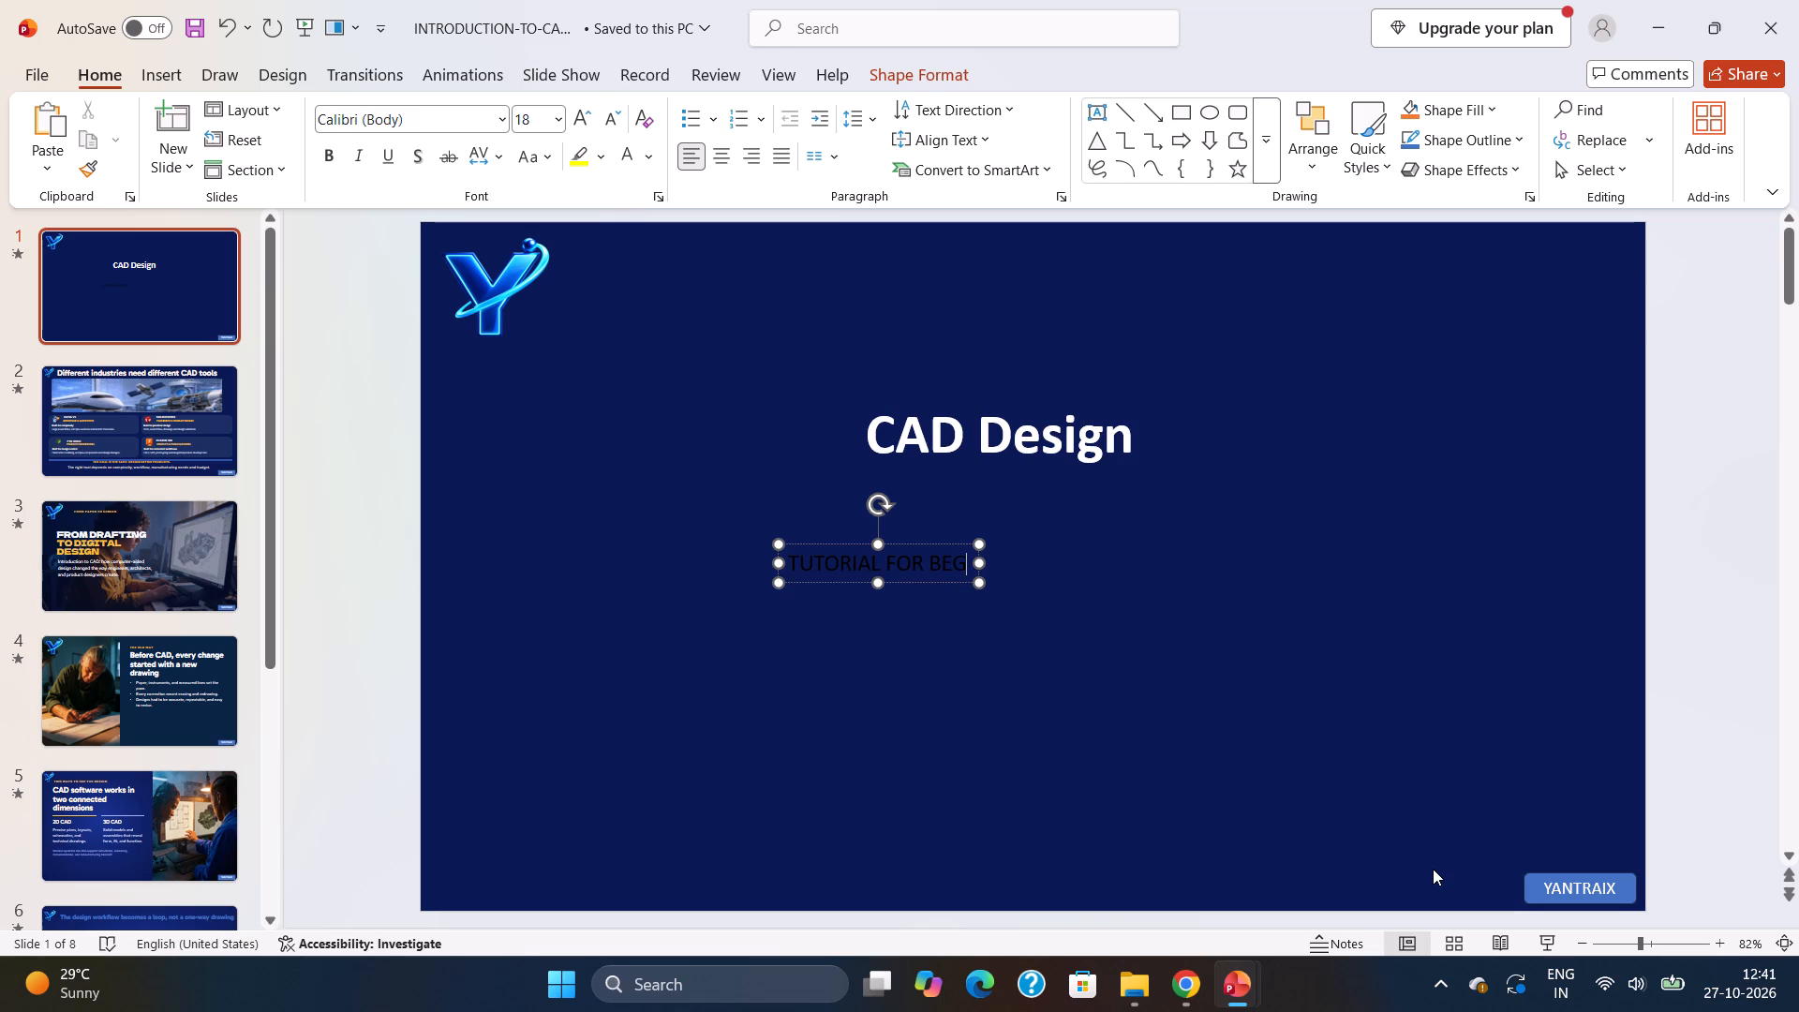
{"action": "key", "text": "g"}
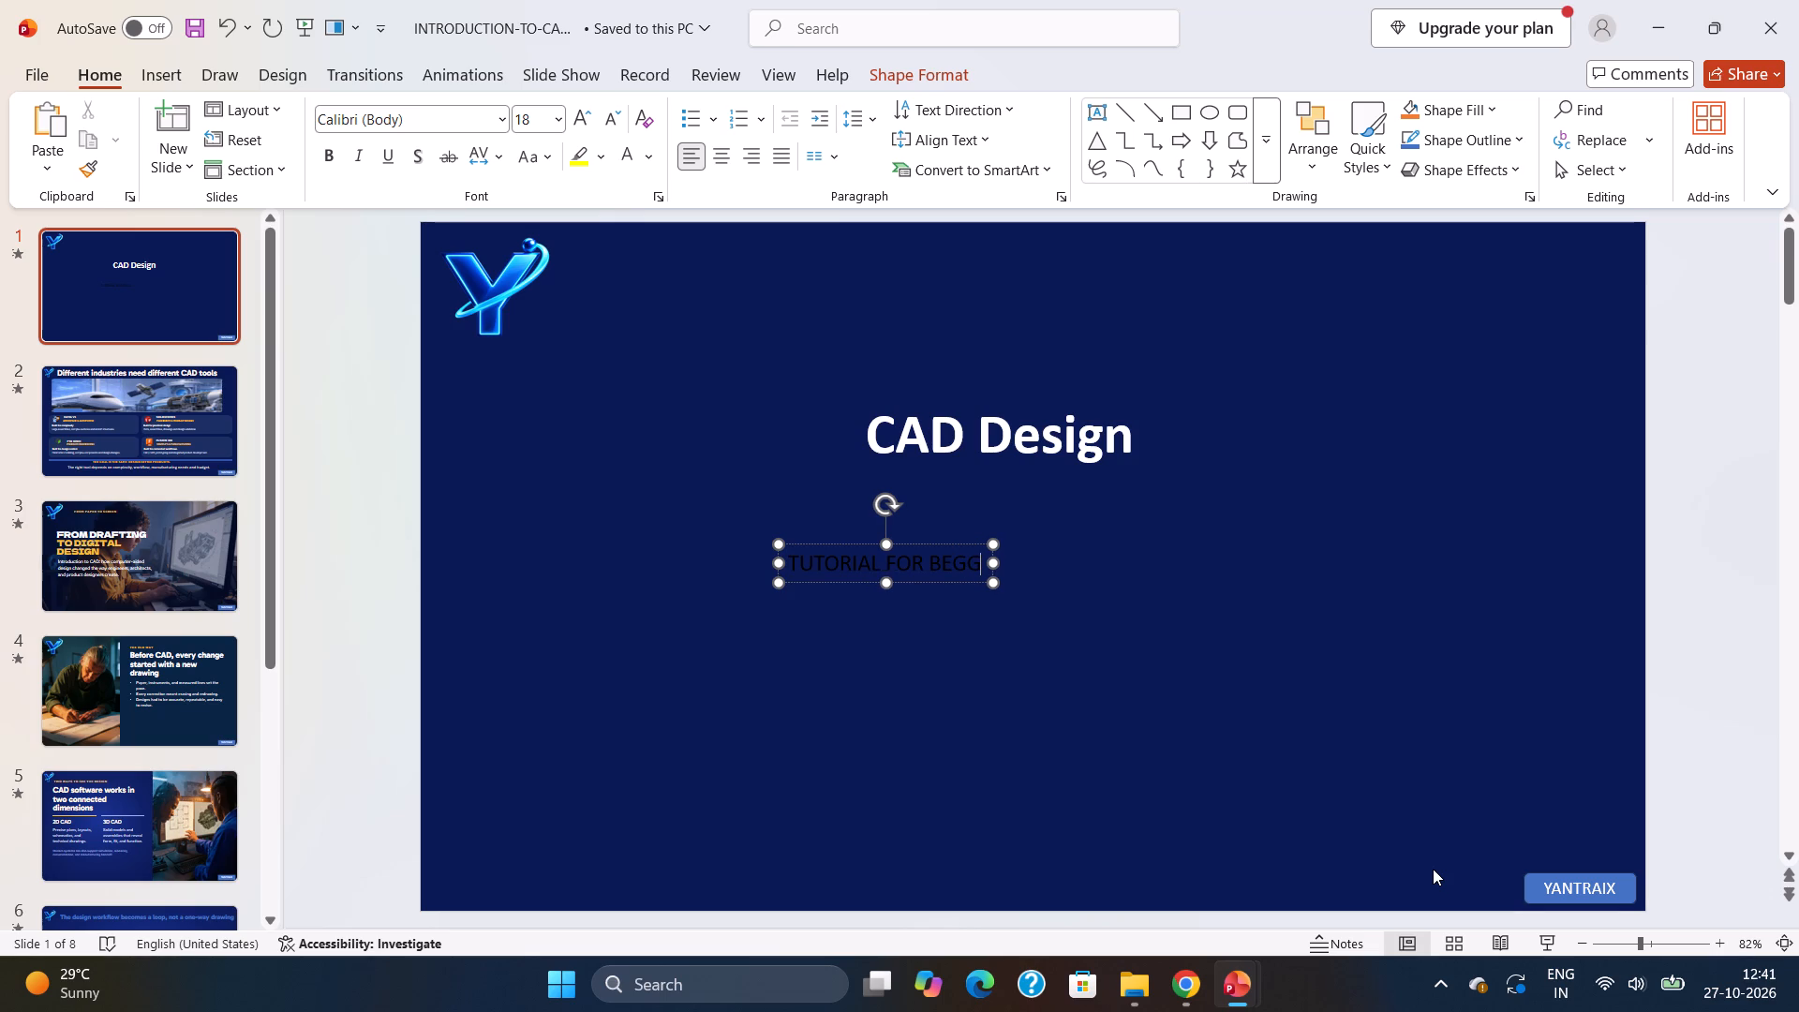
{"action": "key", "text": "BackSpace"}
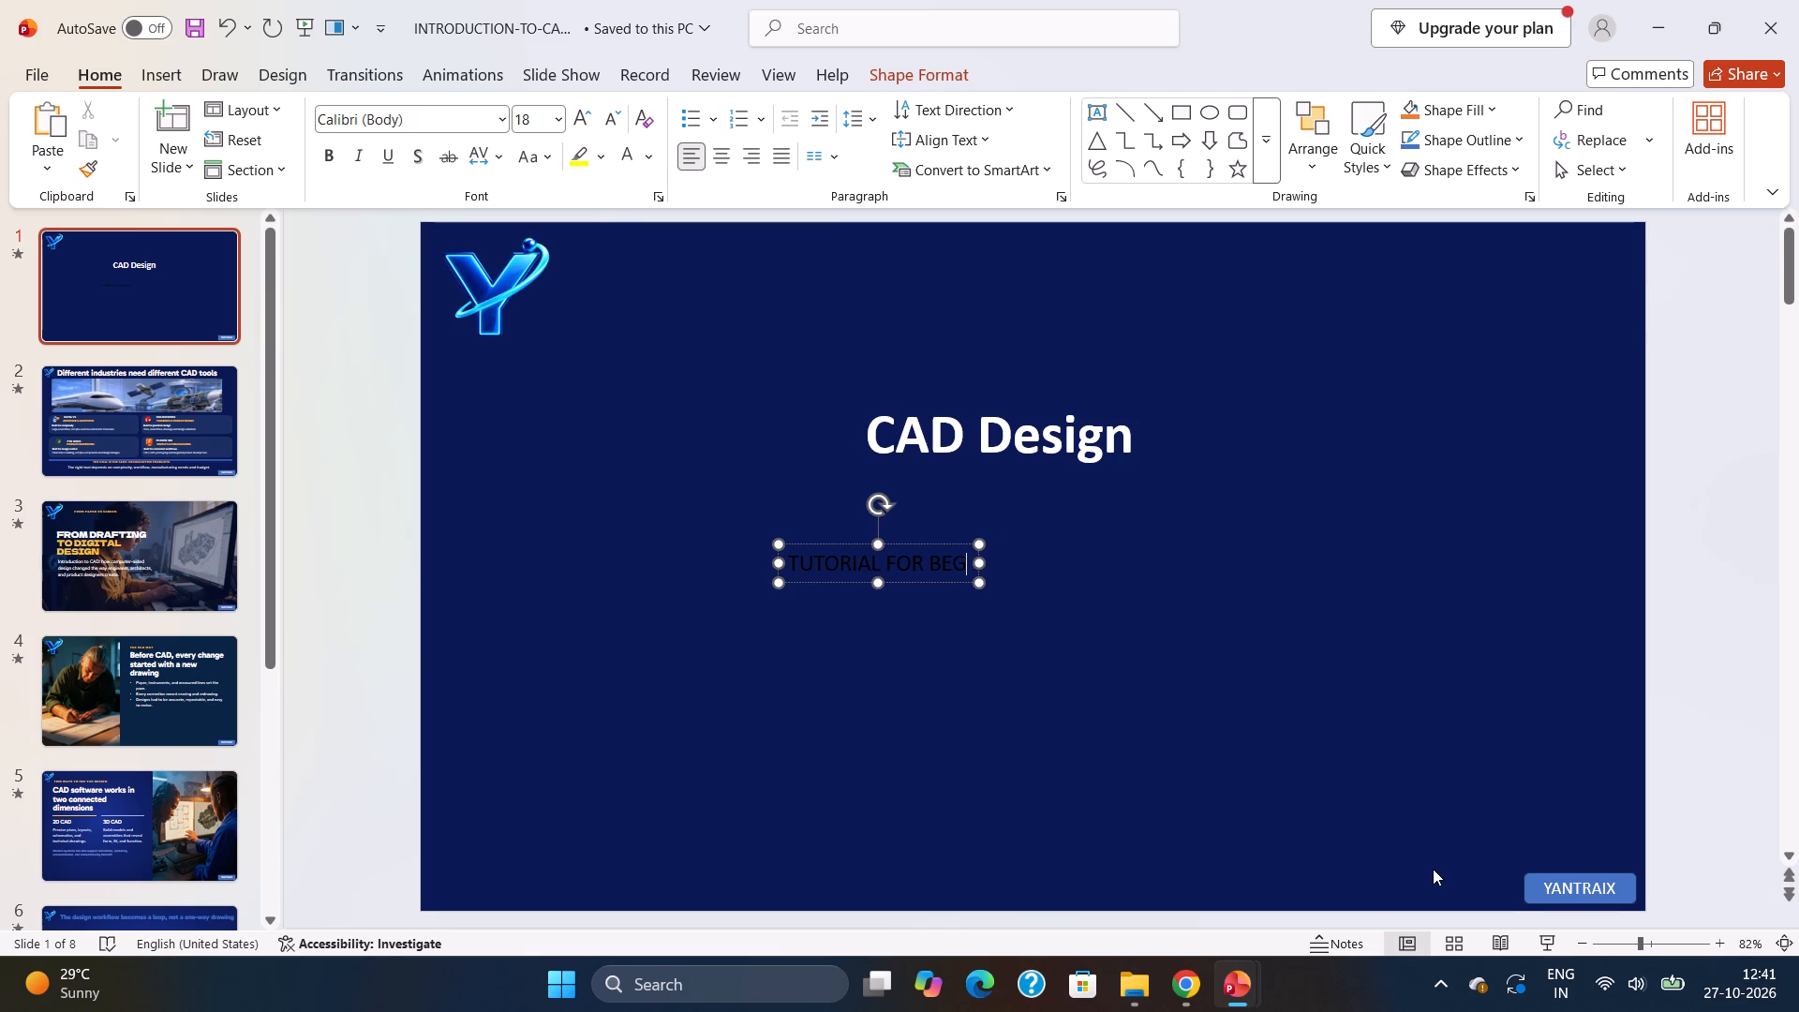
{"action": "type", "text": "NNER"}
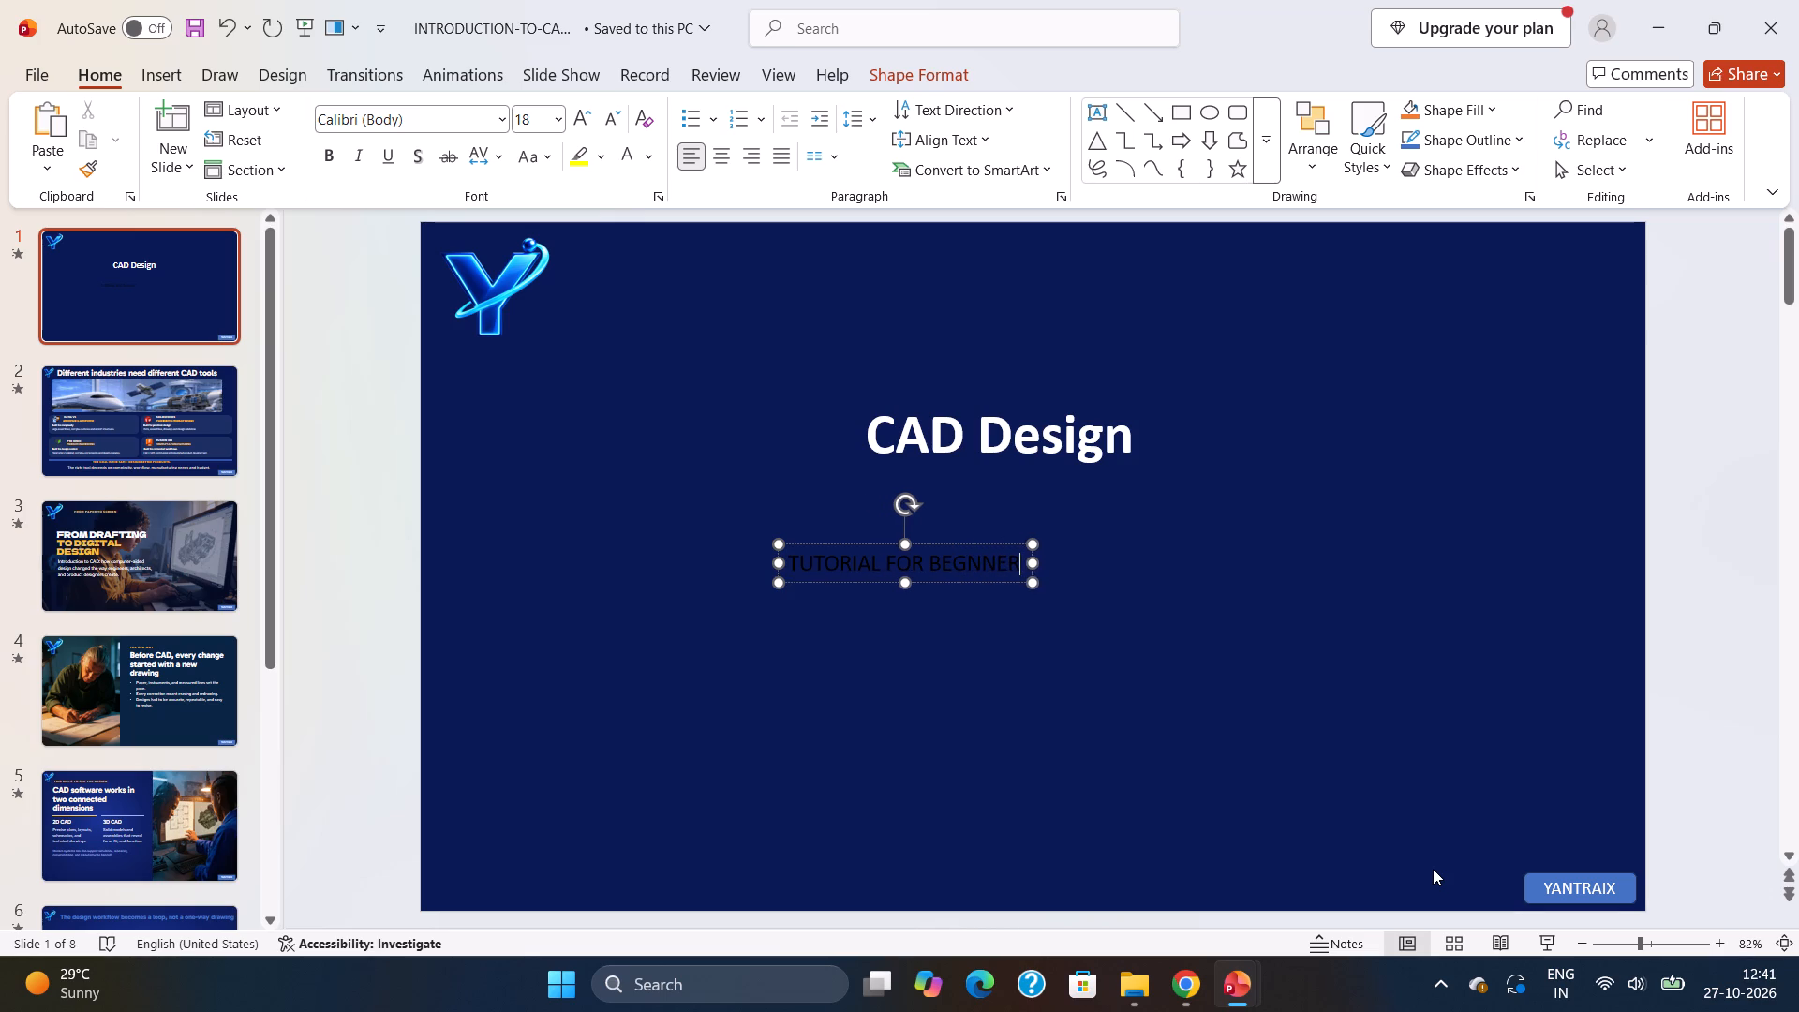
{"action": "type", "text": "S"}
{"action": "key", "text": "space"}
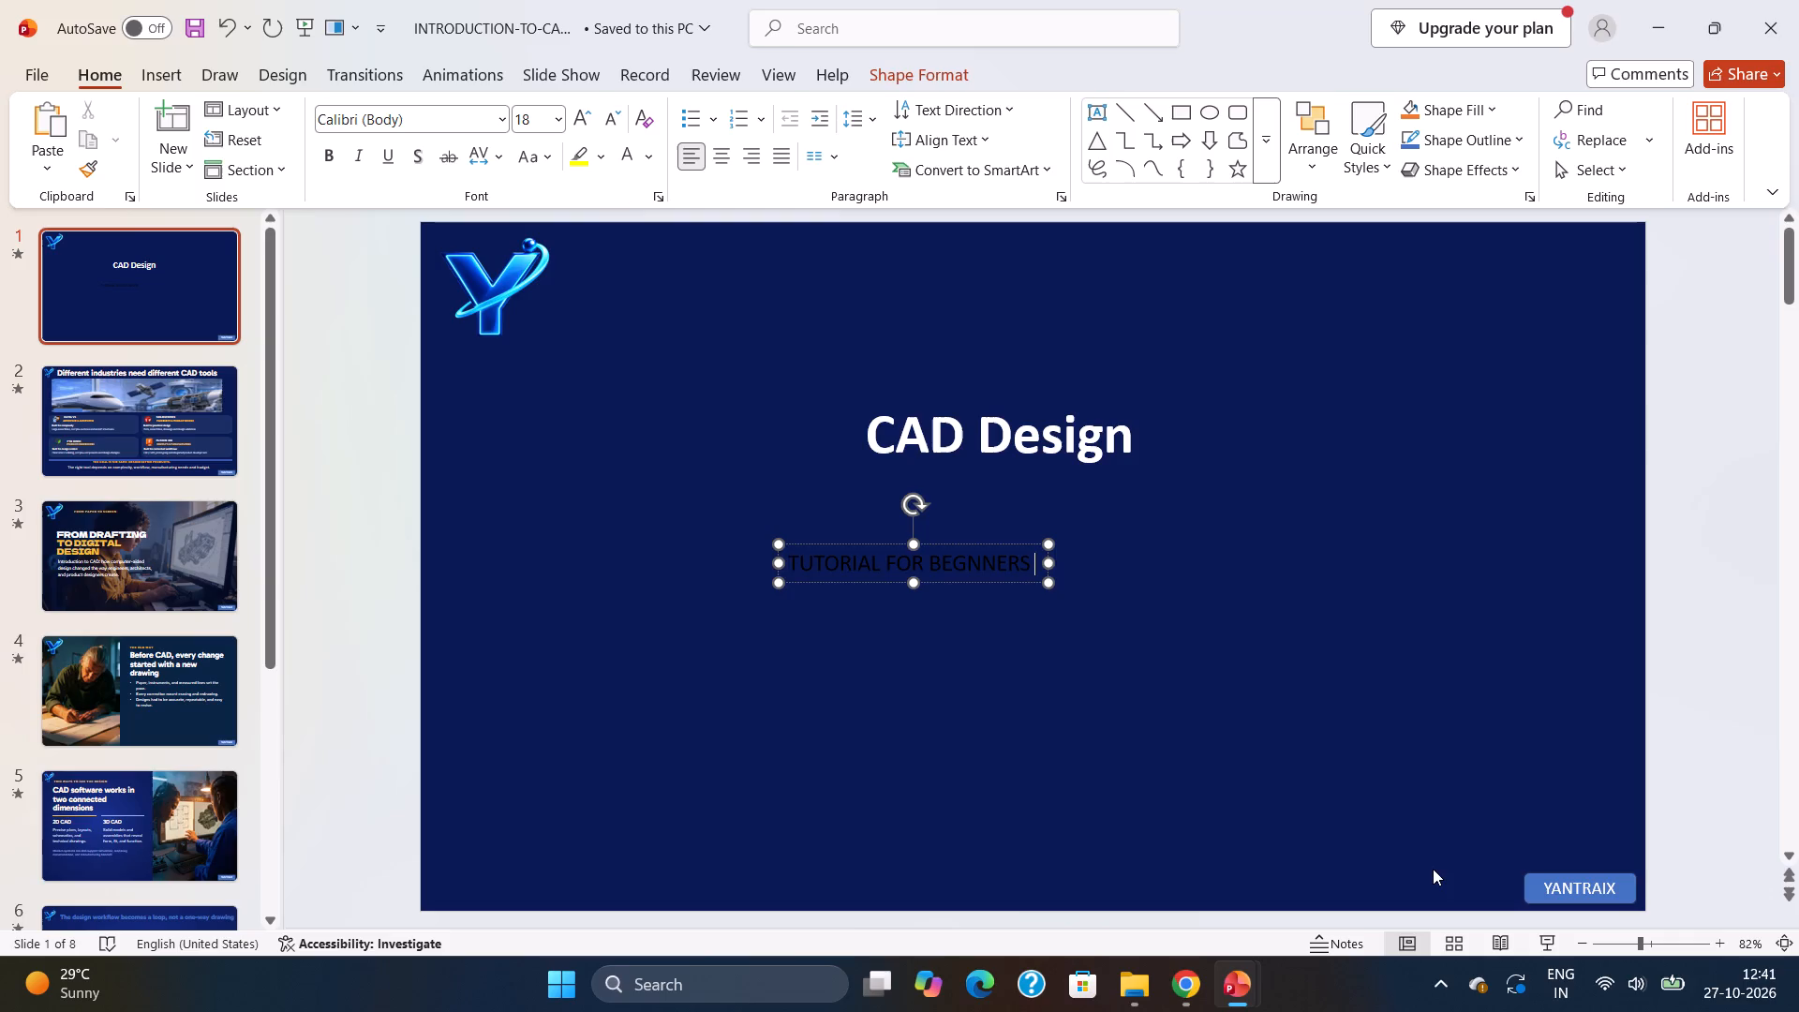
{"action": "left_click", "coordinate": [966, 561]}
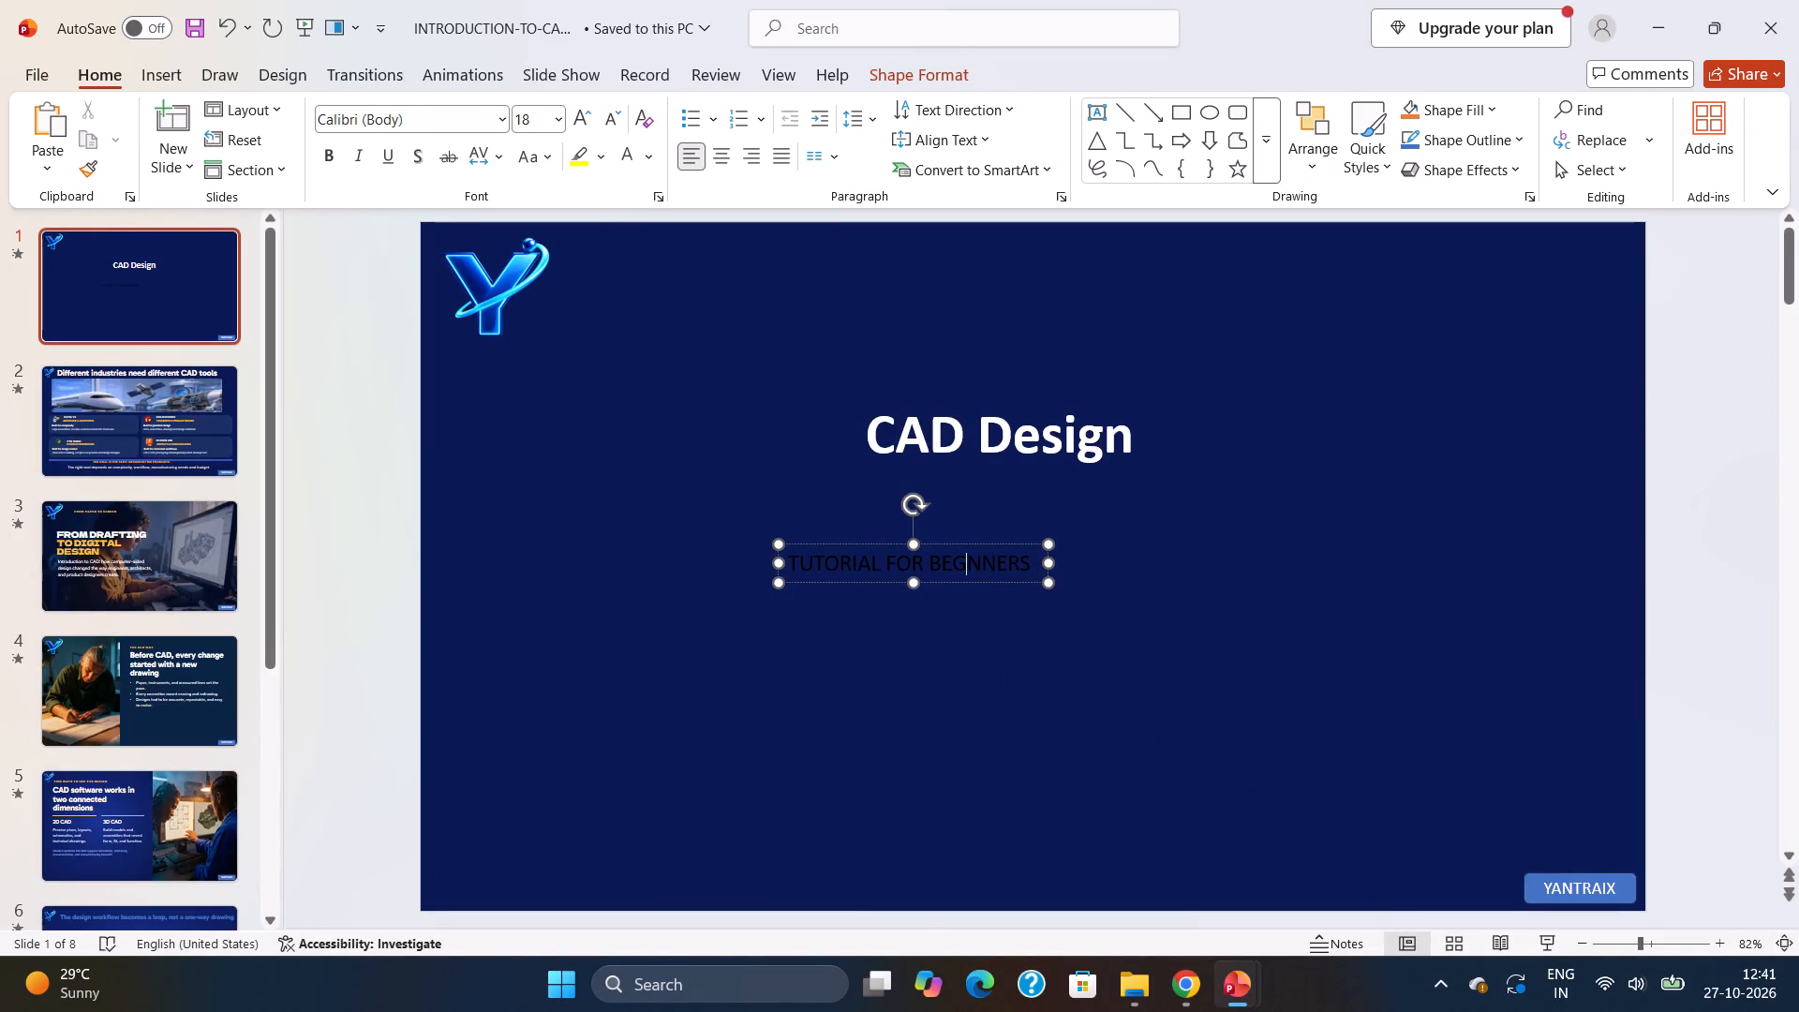
{"action": "key", "text": "i"}
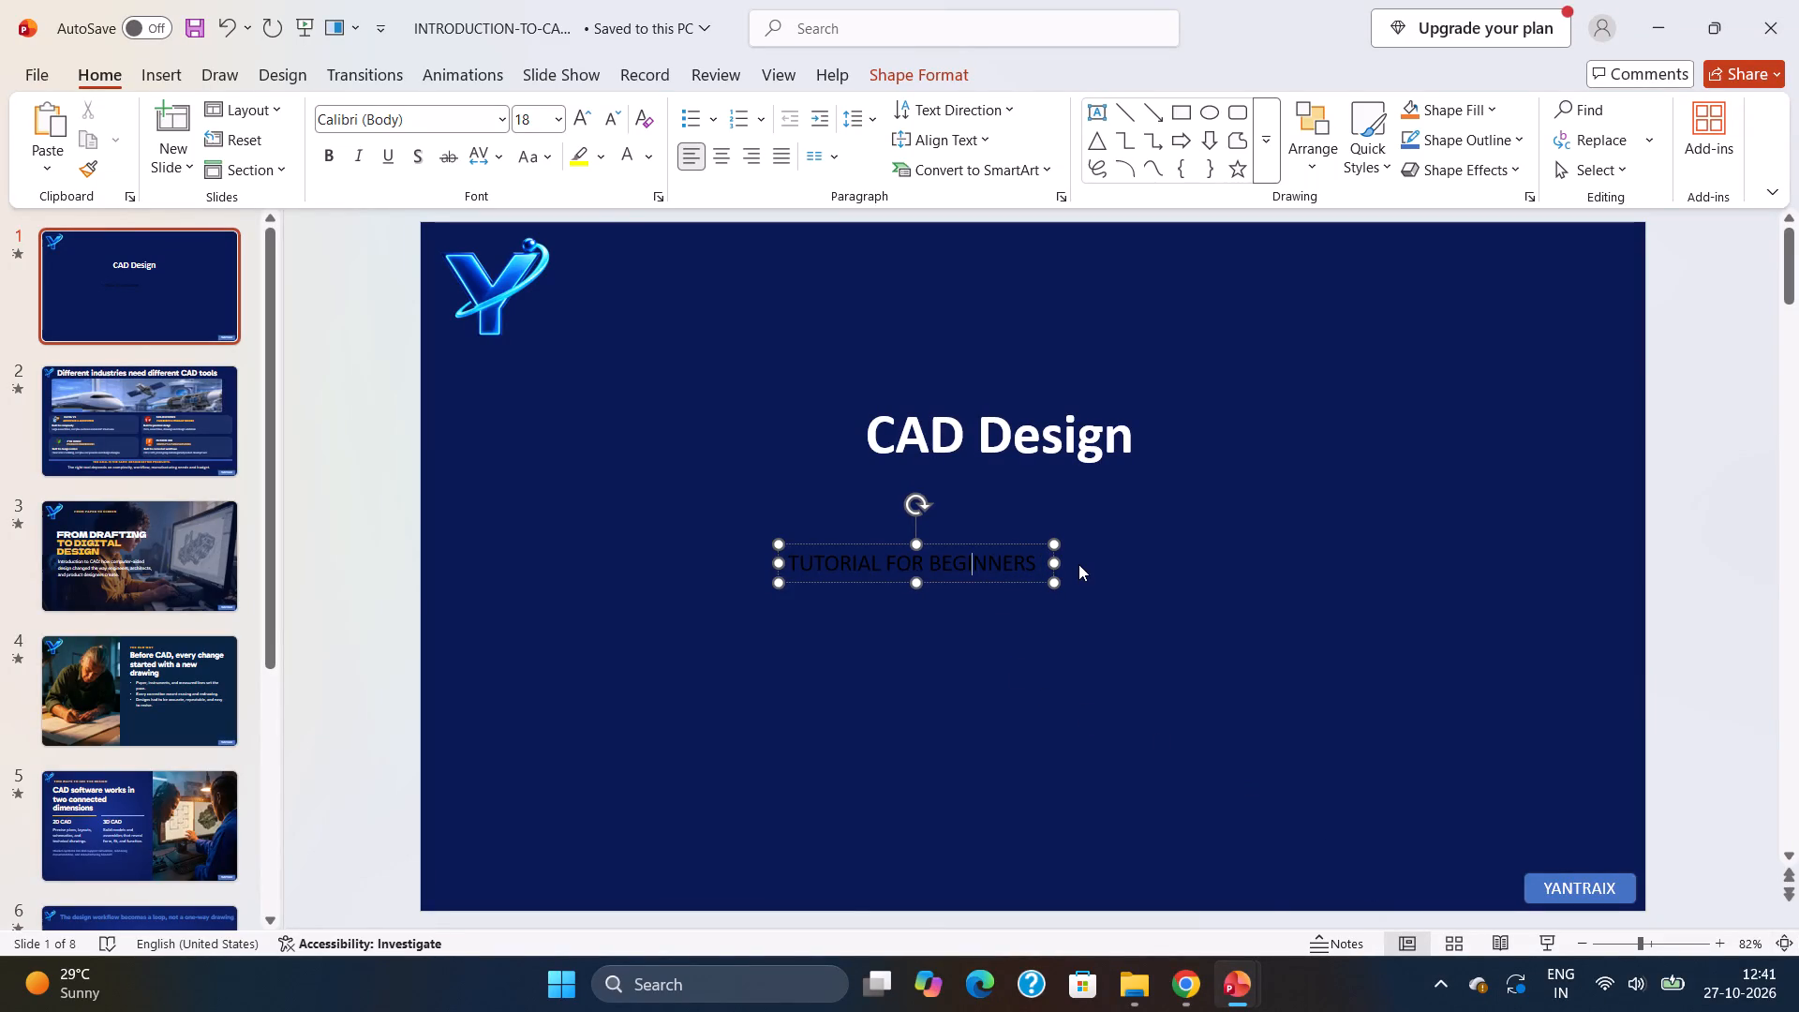
Move the "TUTORIAL FOR BEGINNERS" text box up to centre it under the "CAD Design" title, checking the ROS 2 video's layout in Chrome.
{"action": "left_click", "coordinate": [1183, 982]}
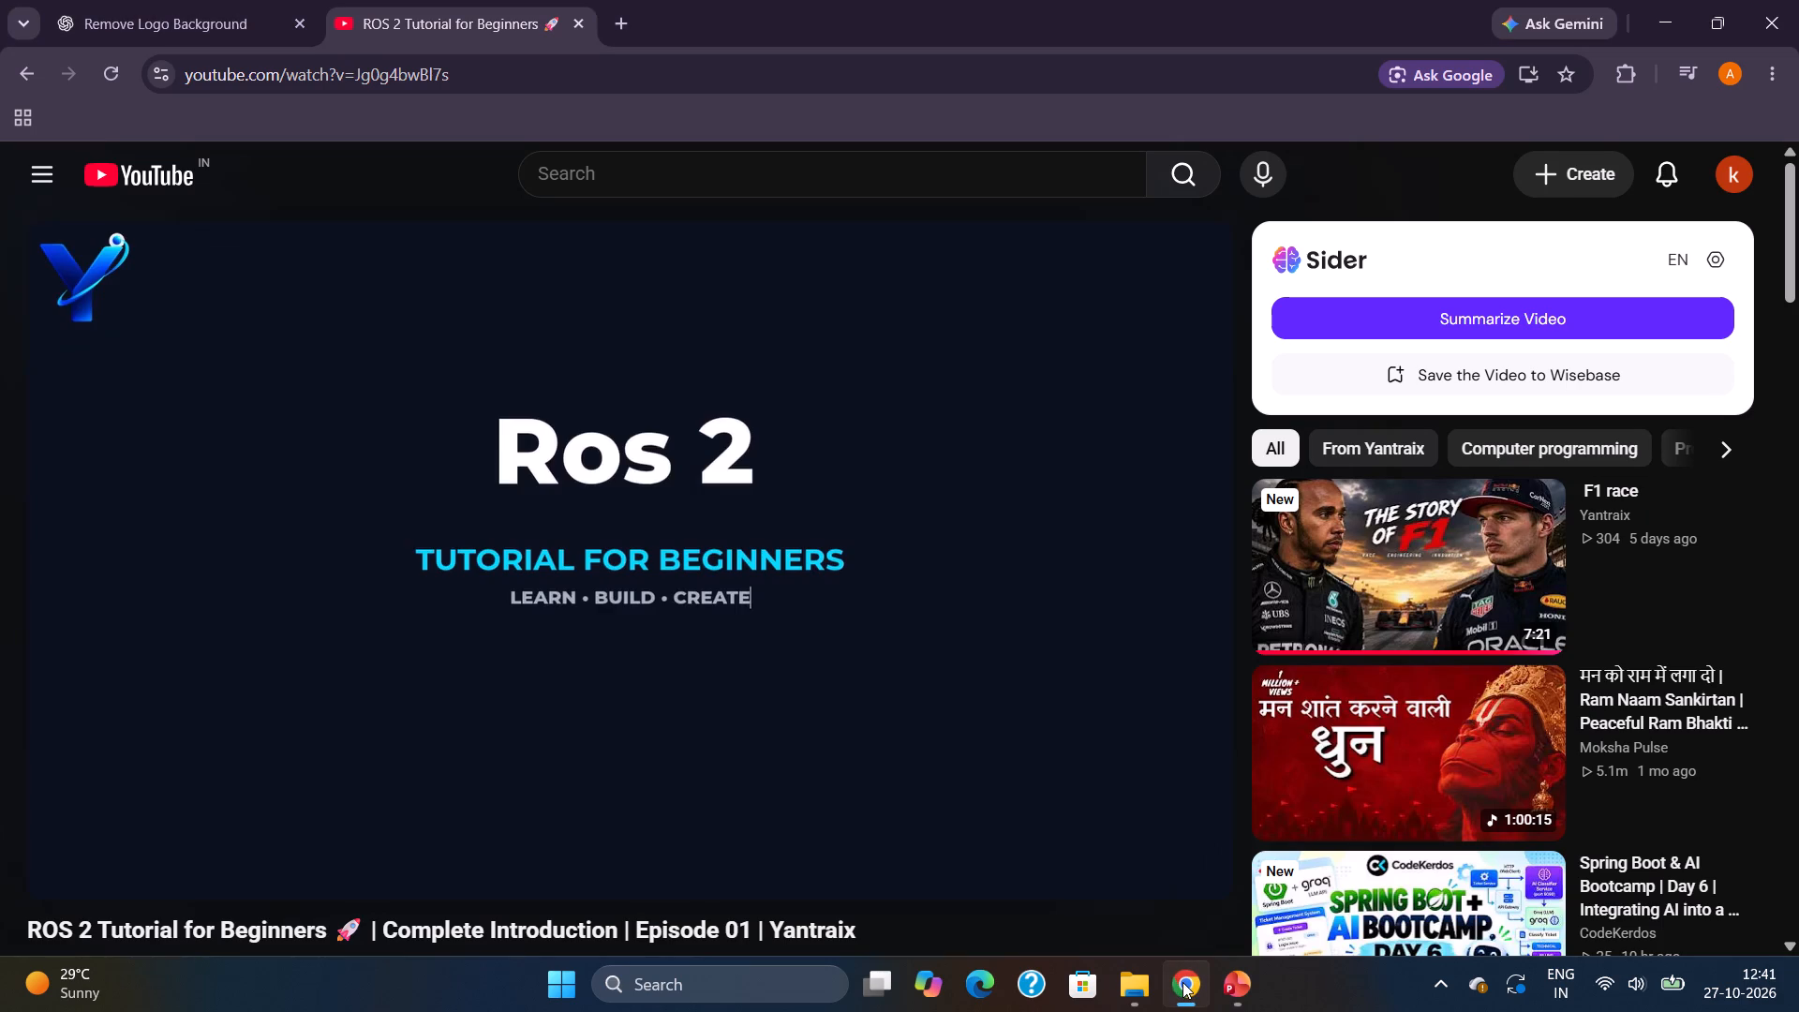
{"action": "left_click", "coordinate": [1182, 982]}
{"action": "left_click", "coordinate": [1182, 982]}
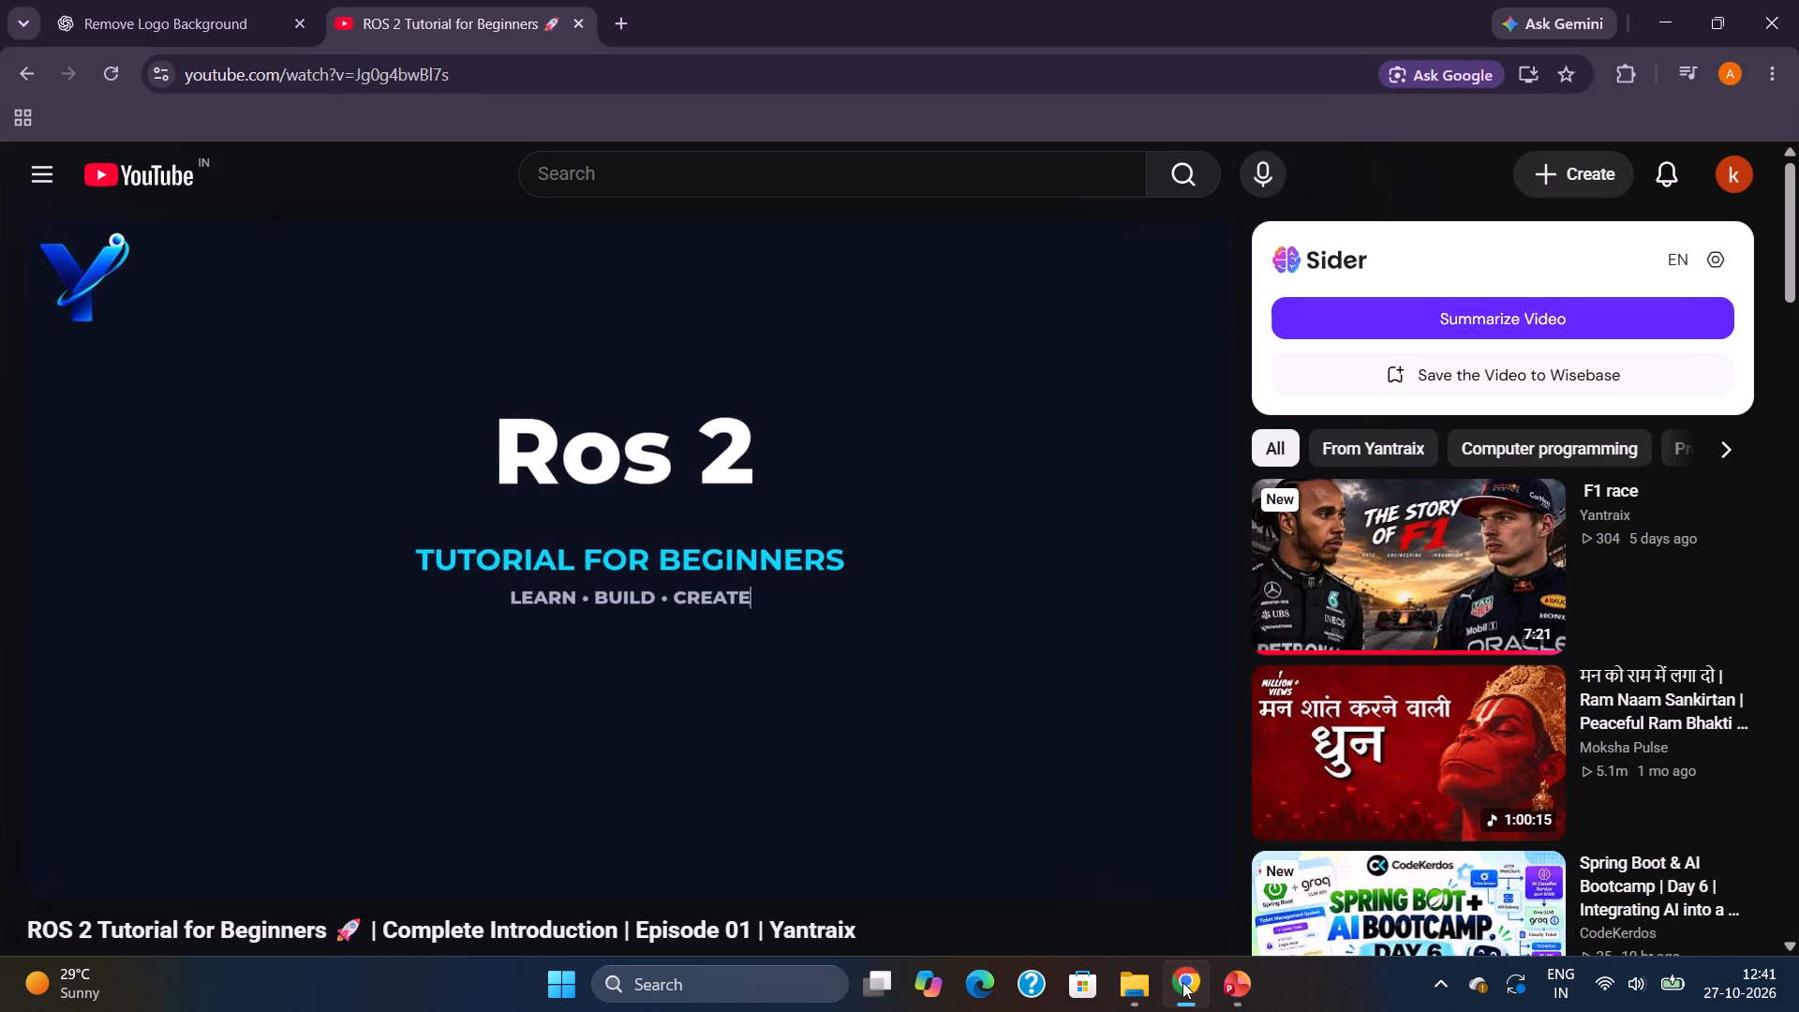
{"action": "left_click", "coordinate": [1182, 982]}
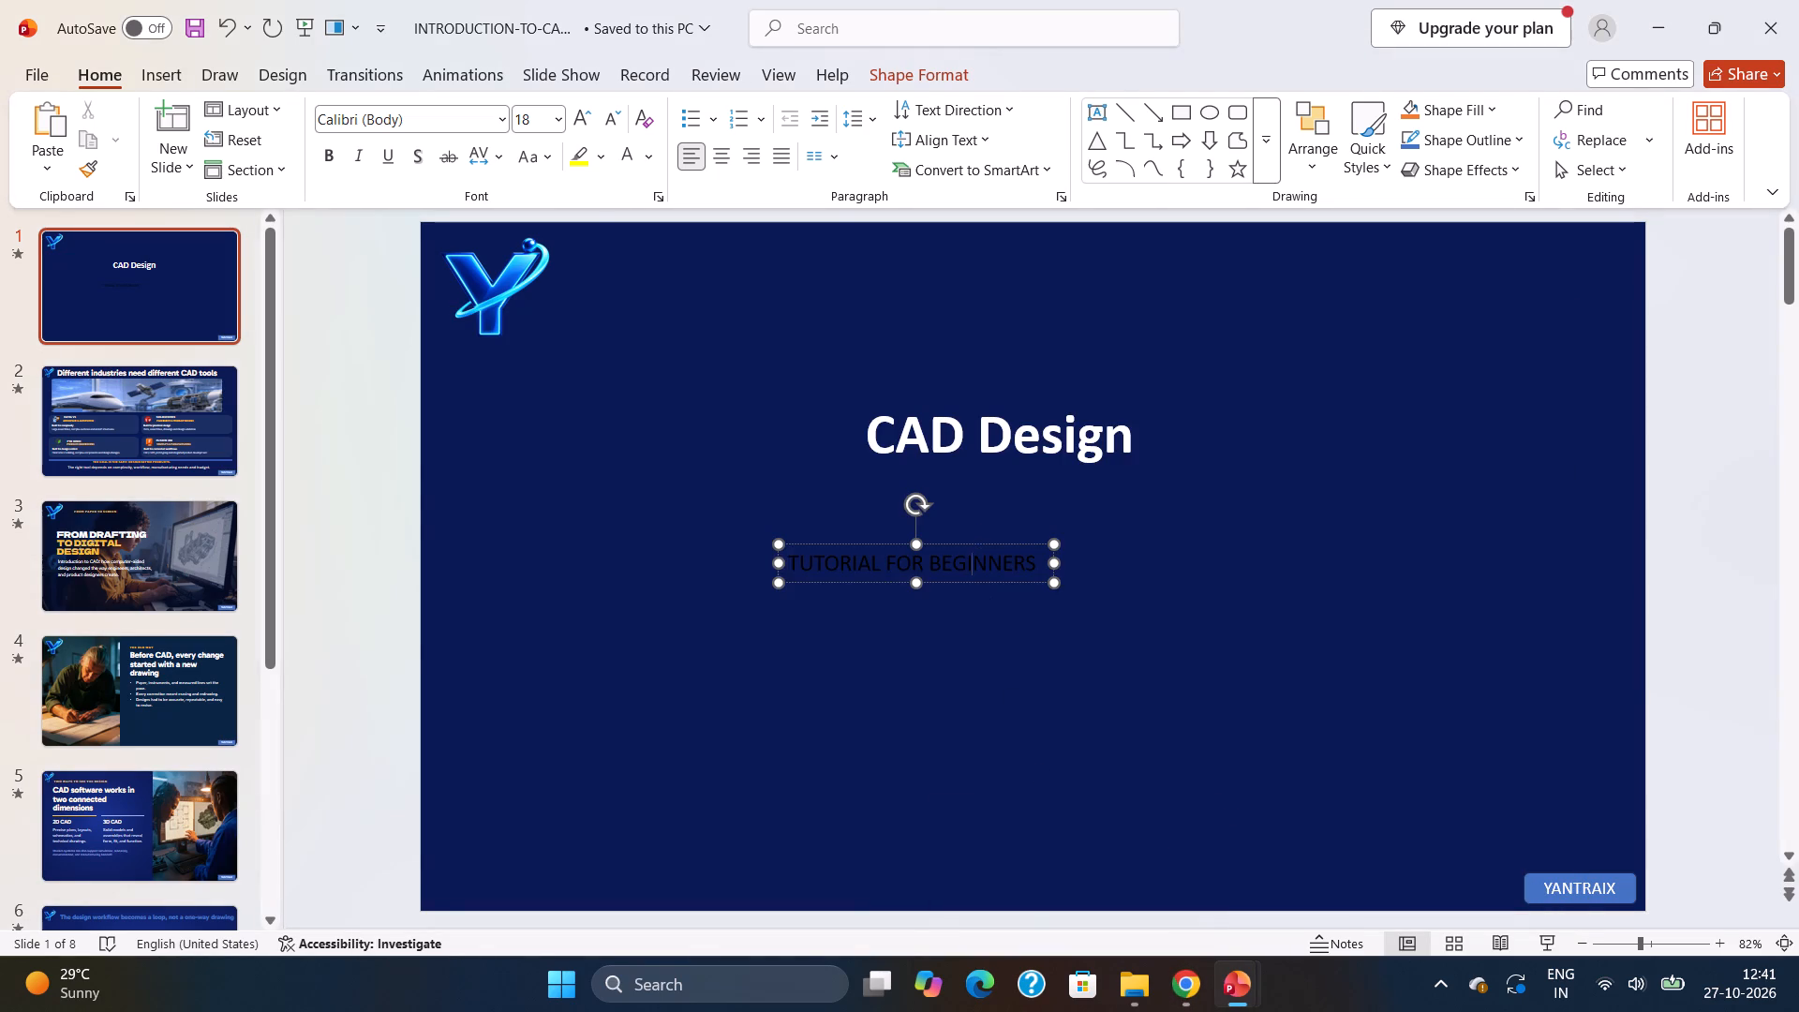
{"action": "left_click_drag", "start_coordinate": [983, 542], "coordinate": [1067, 506]}
{"action": "left_click", "coordinate": [1014, 542]}
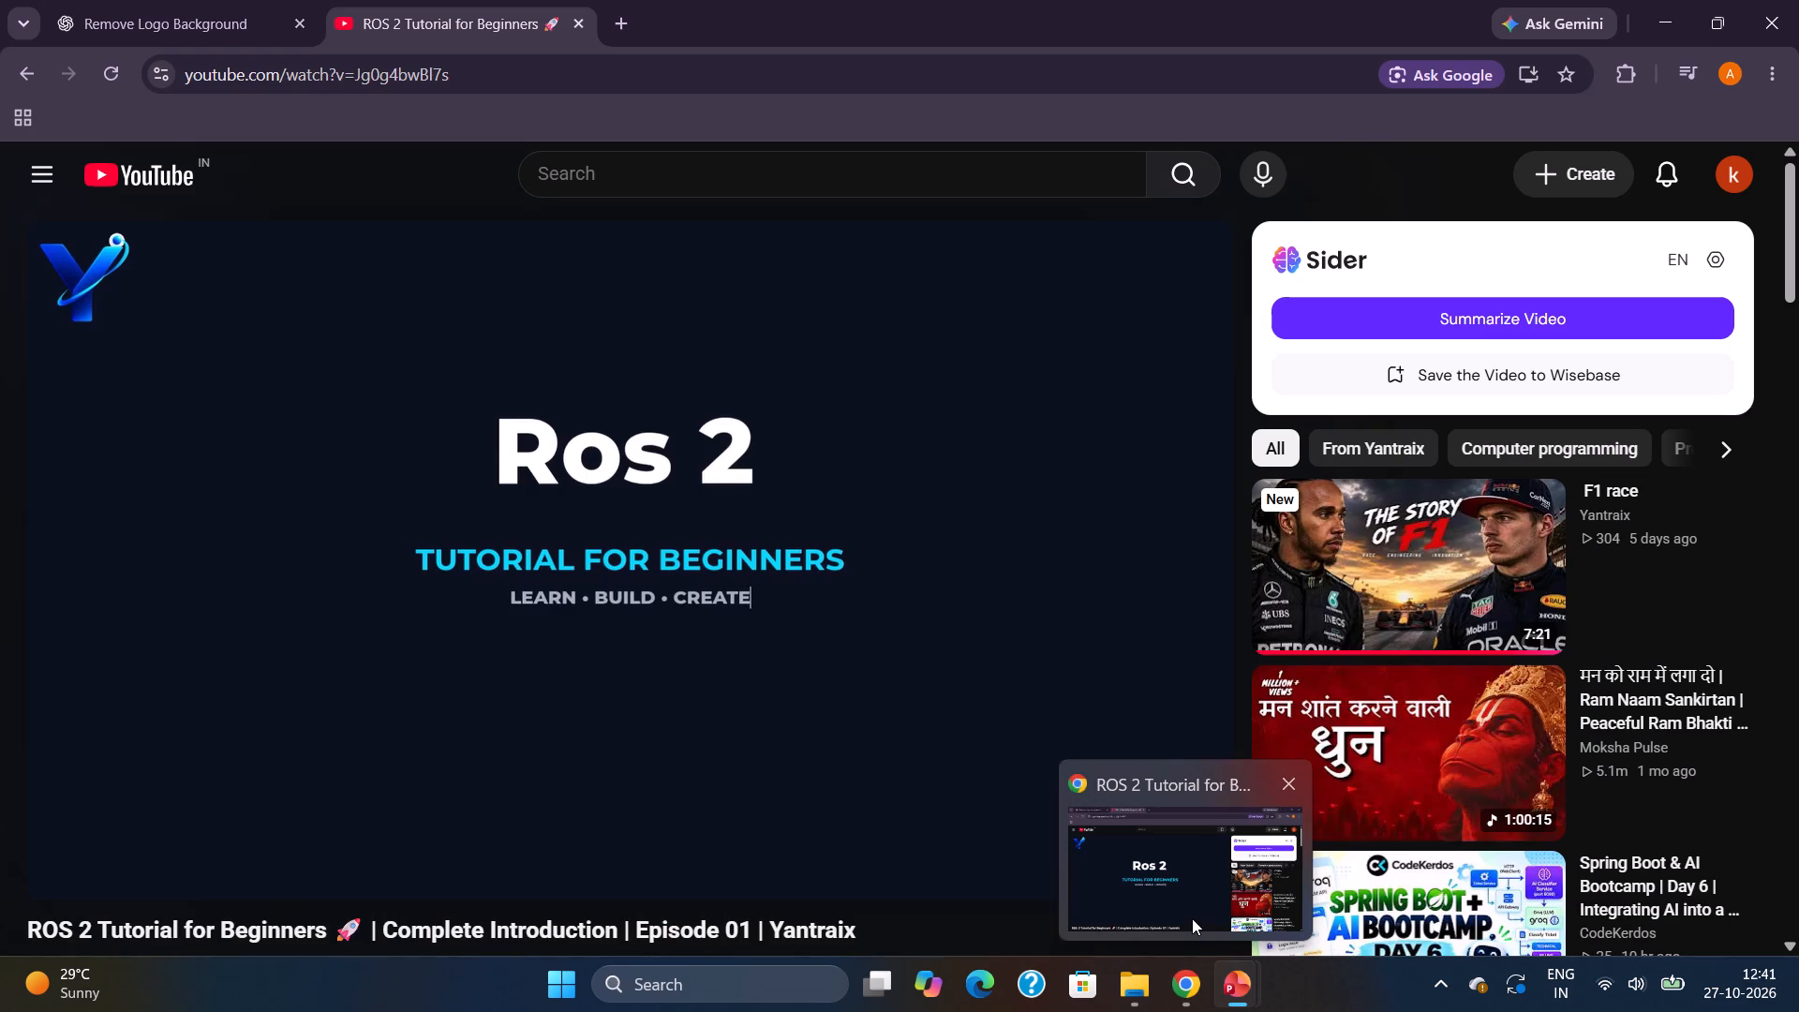
Set the whole "CAD Design" title on the first slide to font size 48.
{"action": "double_click", "coordinate": [919, 438]}
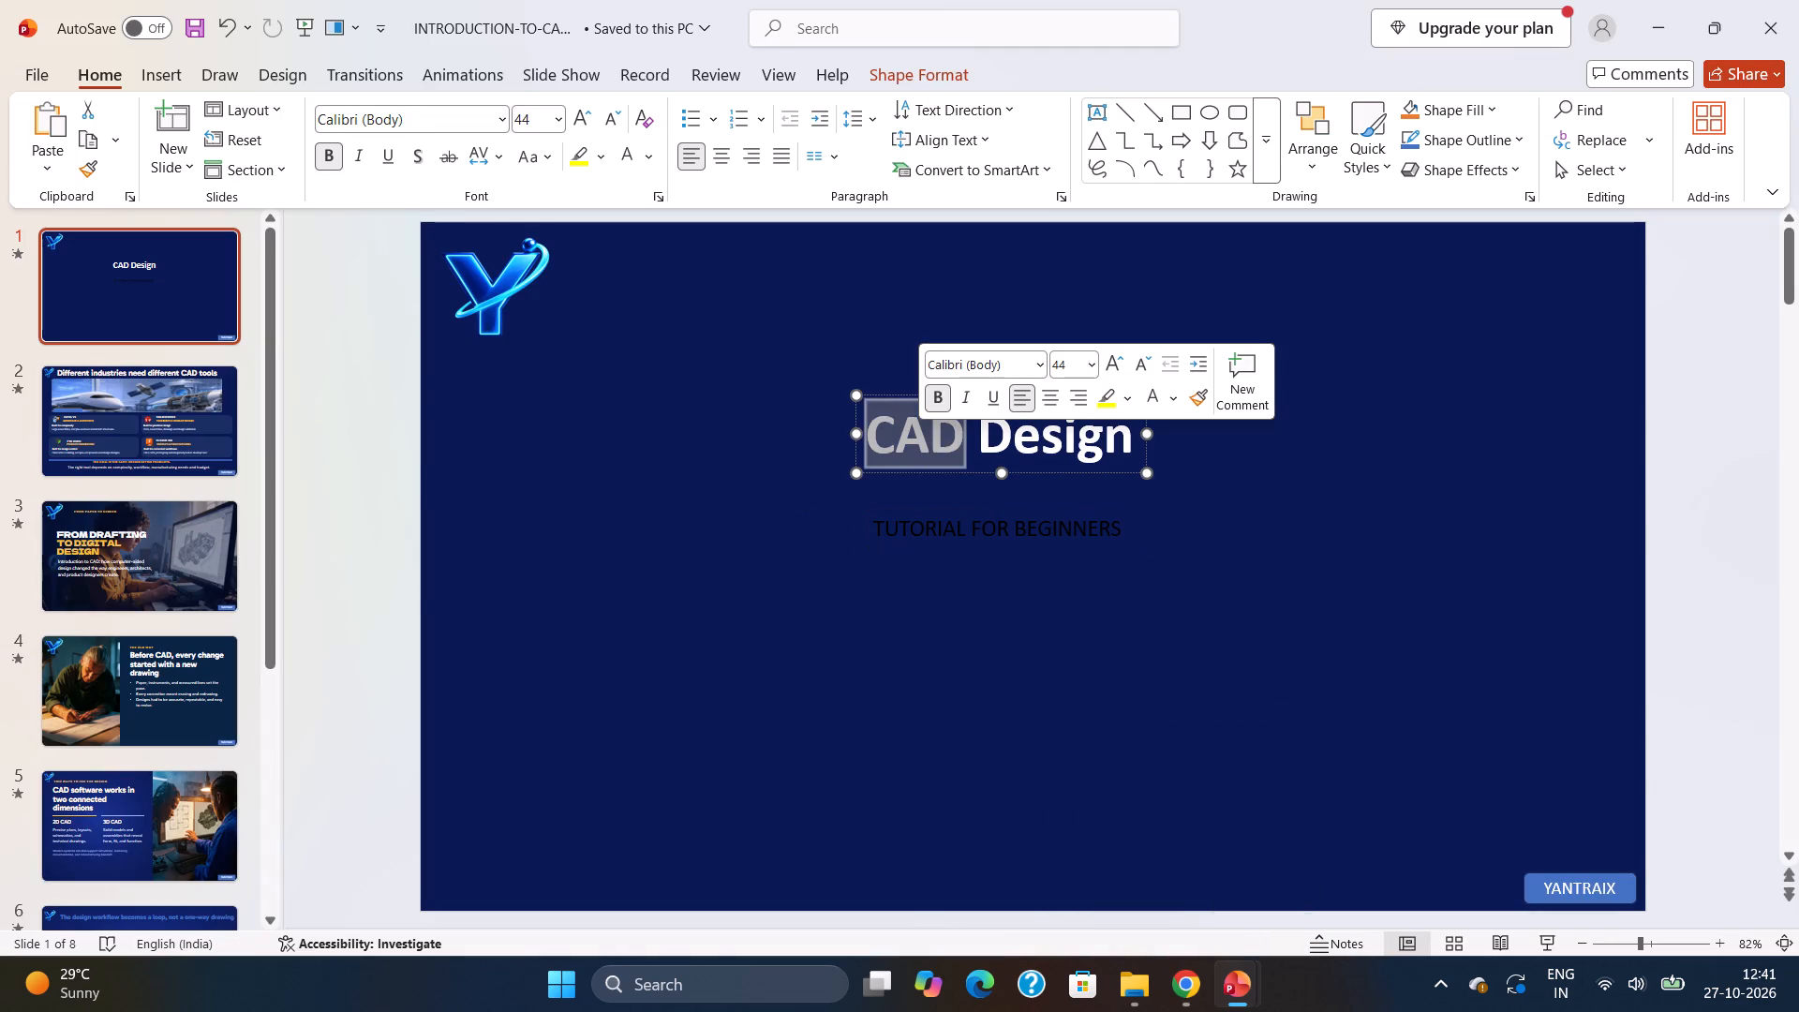
{"action": "triple_click", "coordinate": [1042, 444]}
{"action": "left_click", "coordinate": [1042, 444]}
{"action": "double_click", "coordinate": [1042, 444]}
{"action": "double_click", "coordinate": [1042, 444]}
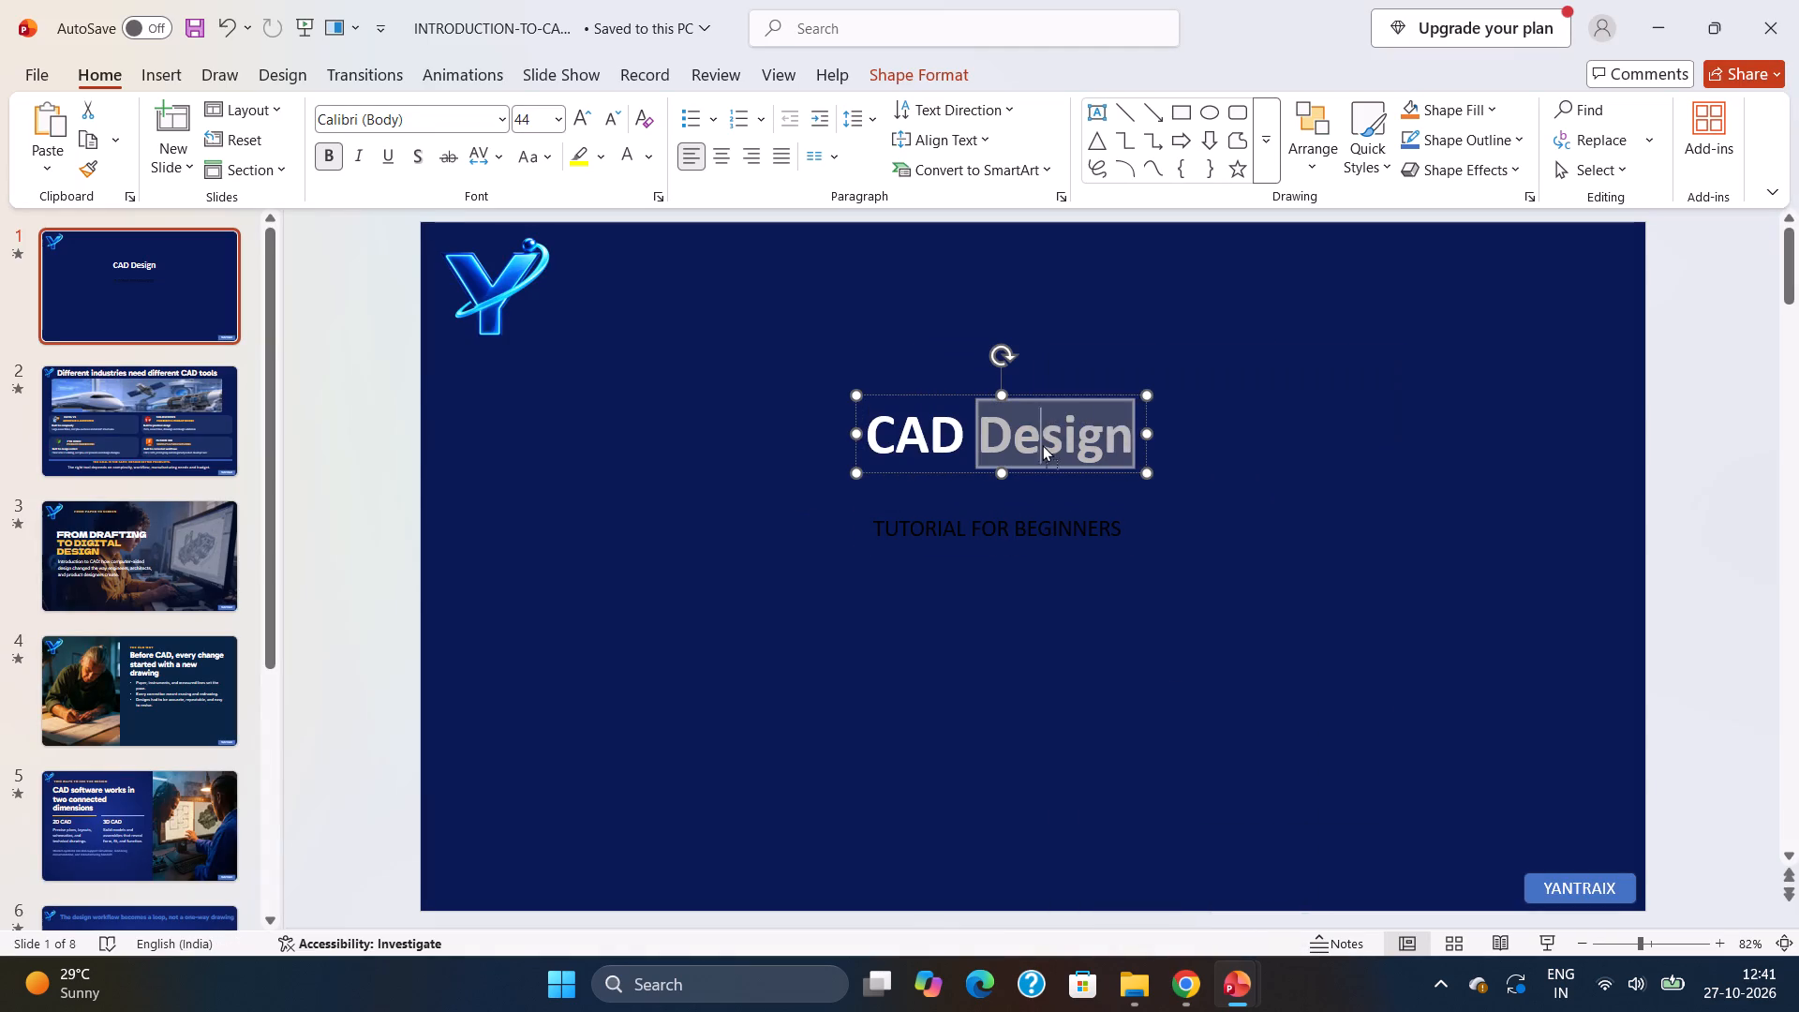
{"action": "left_click", "coordinate": [1042, 444]}
{"action": "left_click", "coordinate": [1219, 364]}
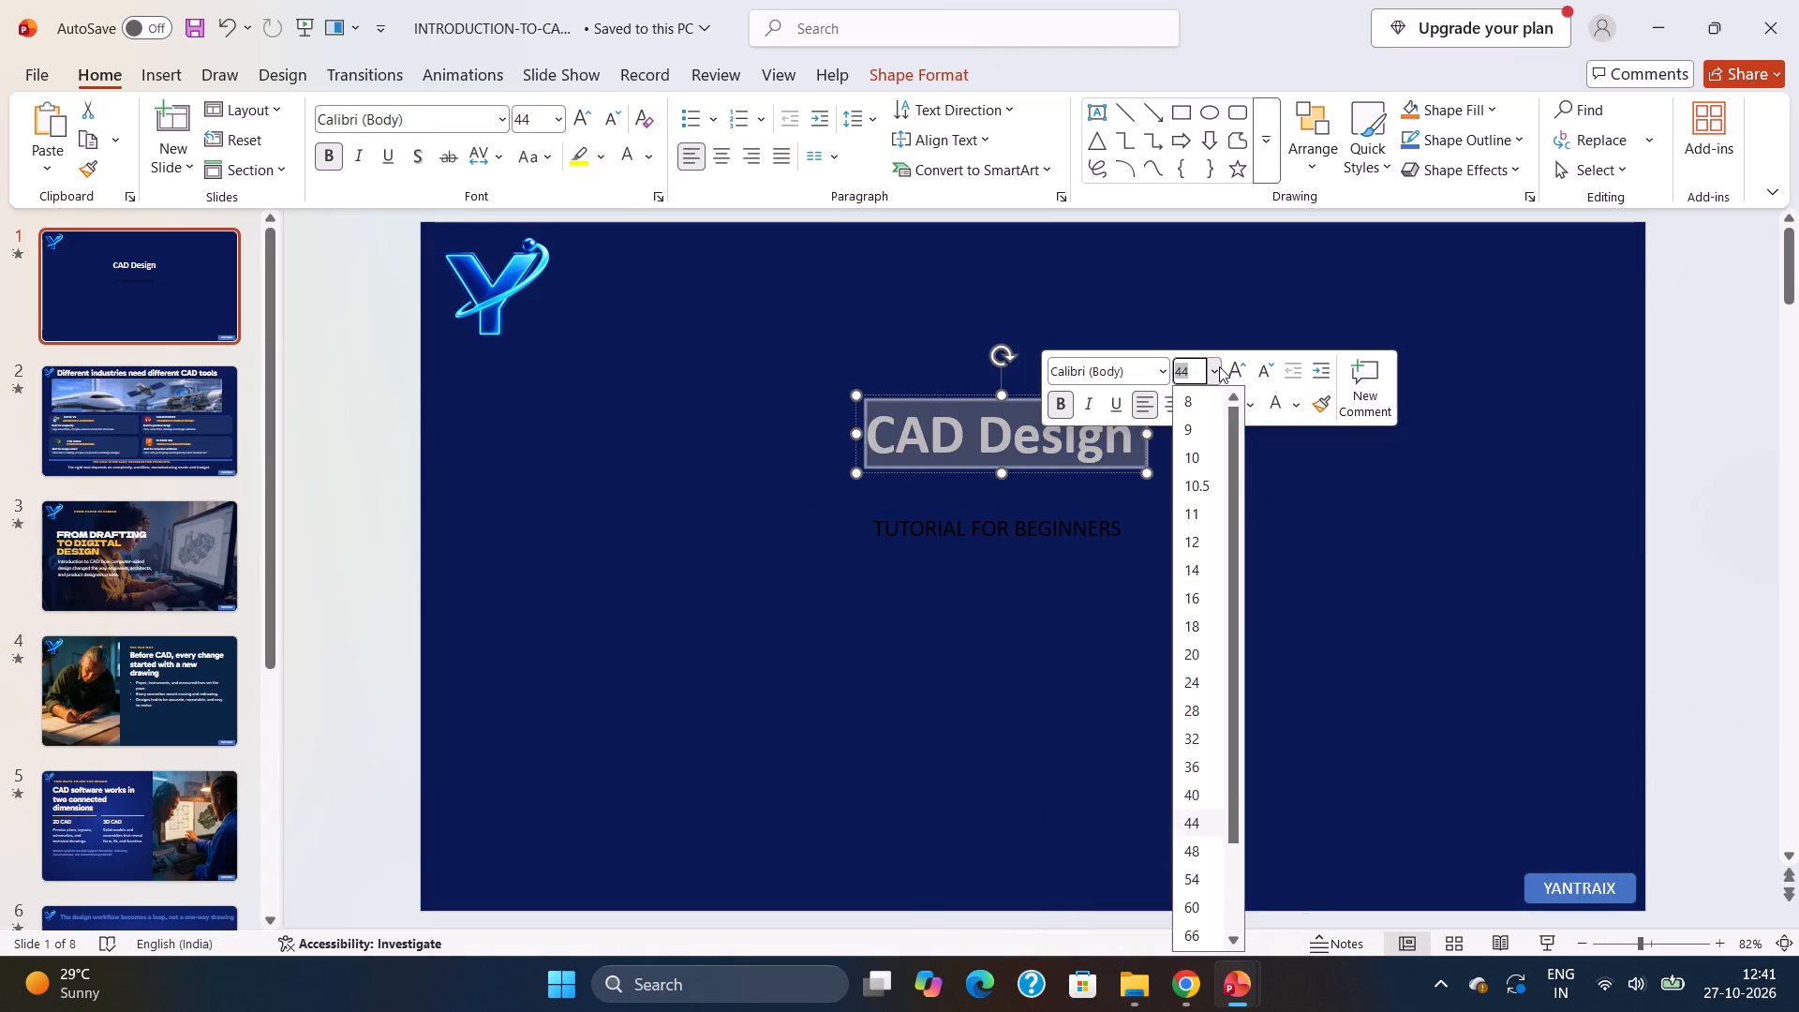
{"action": "left_click", "coordinate": [1201, 837]}
Format the "TUTORIAL FOR BEGINNERS" subtitle at font size 28 in the light blue theme colour.
{"action": "left_click", "coordinate": [1001, 535]}
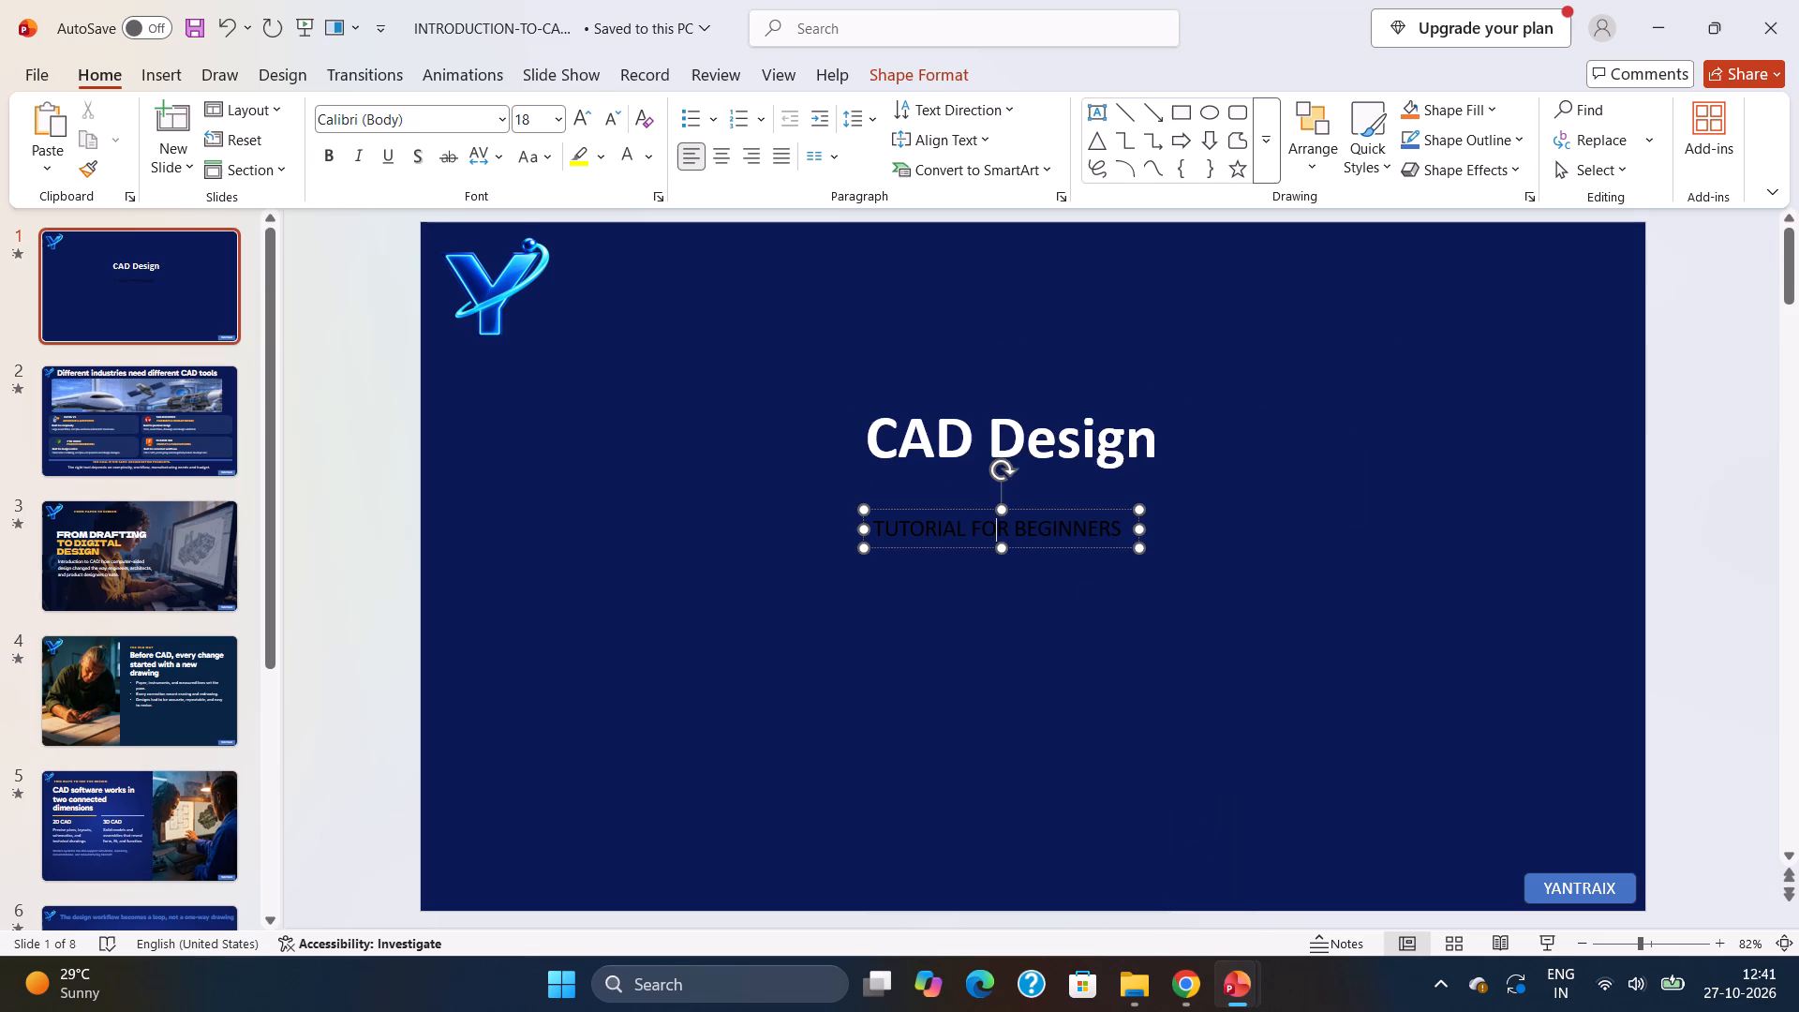
{"action": "triple_click", "coordinate": [1001, 535]}
{"action": "left_click", "coordinate": [1001, 535]}
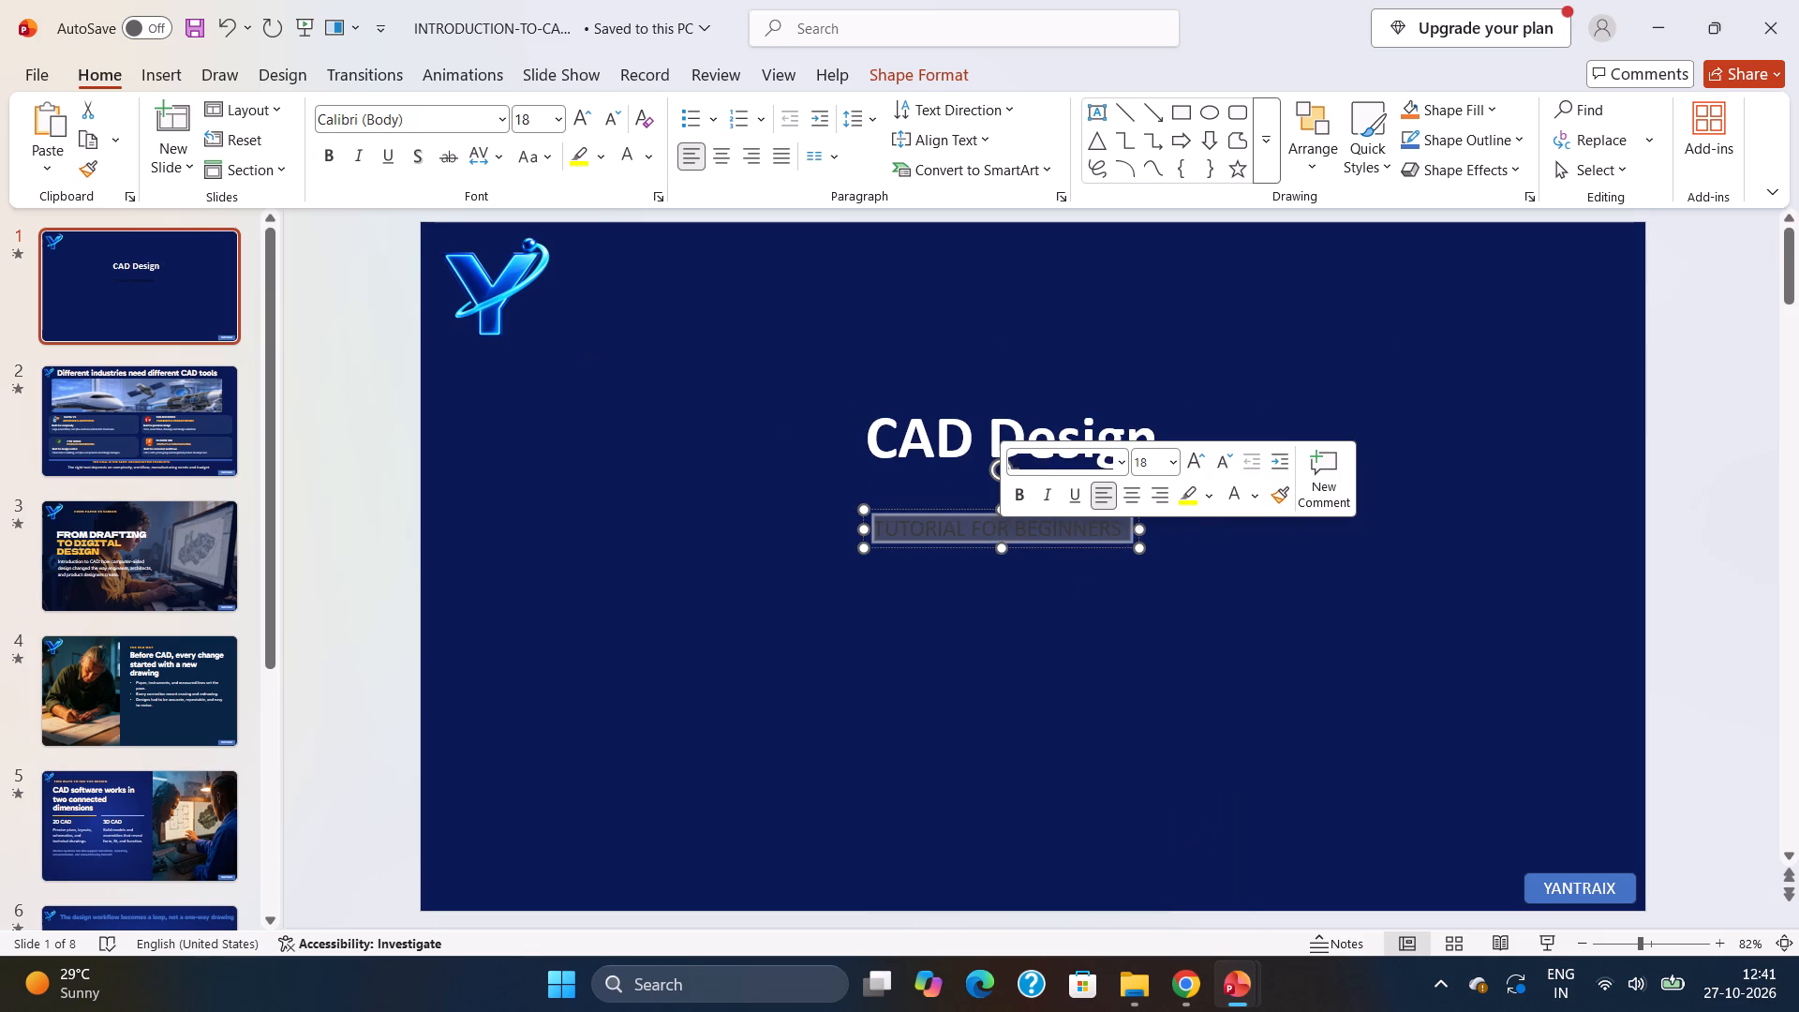
{"action": "left_click", "coordinate": [649, 150]}
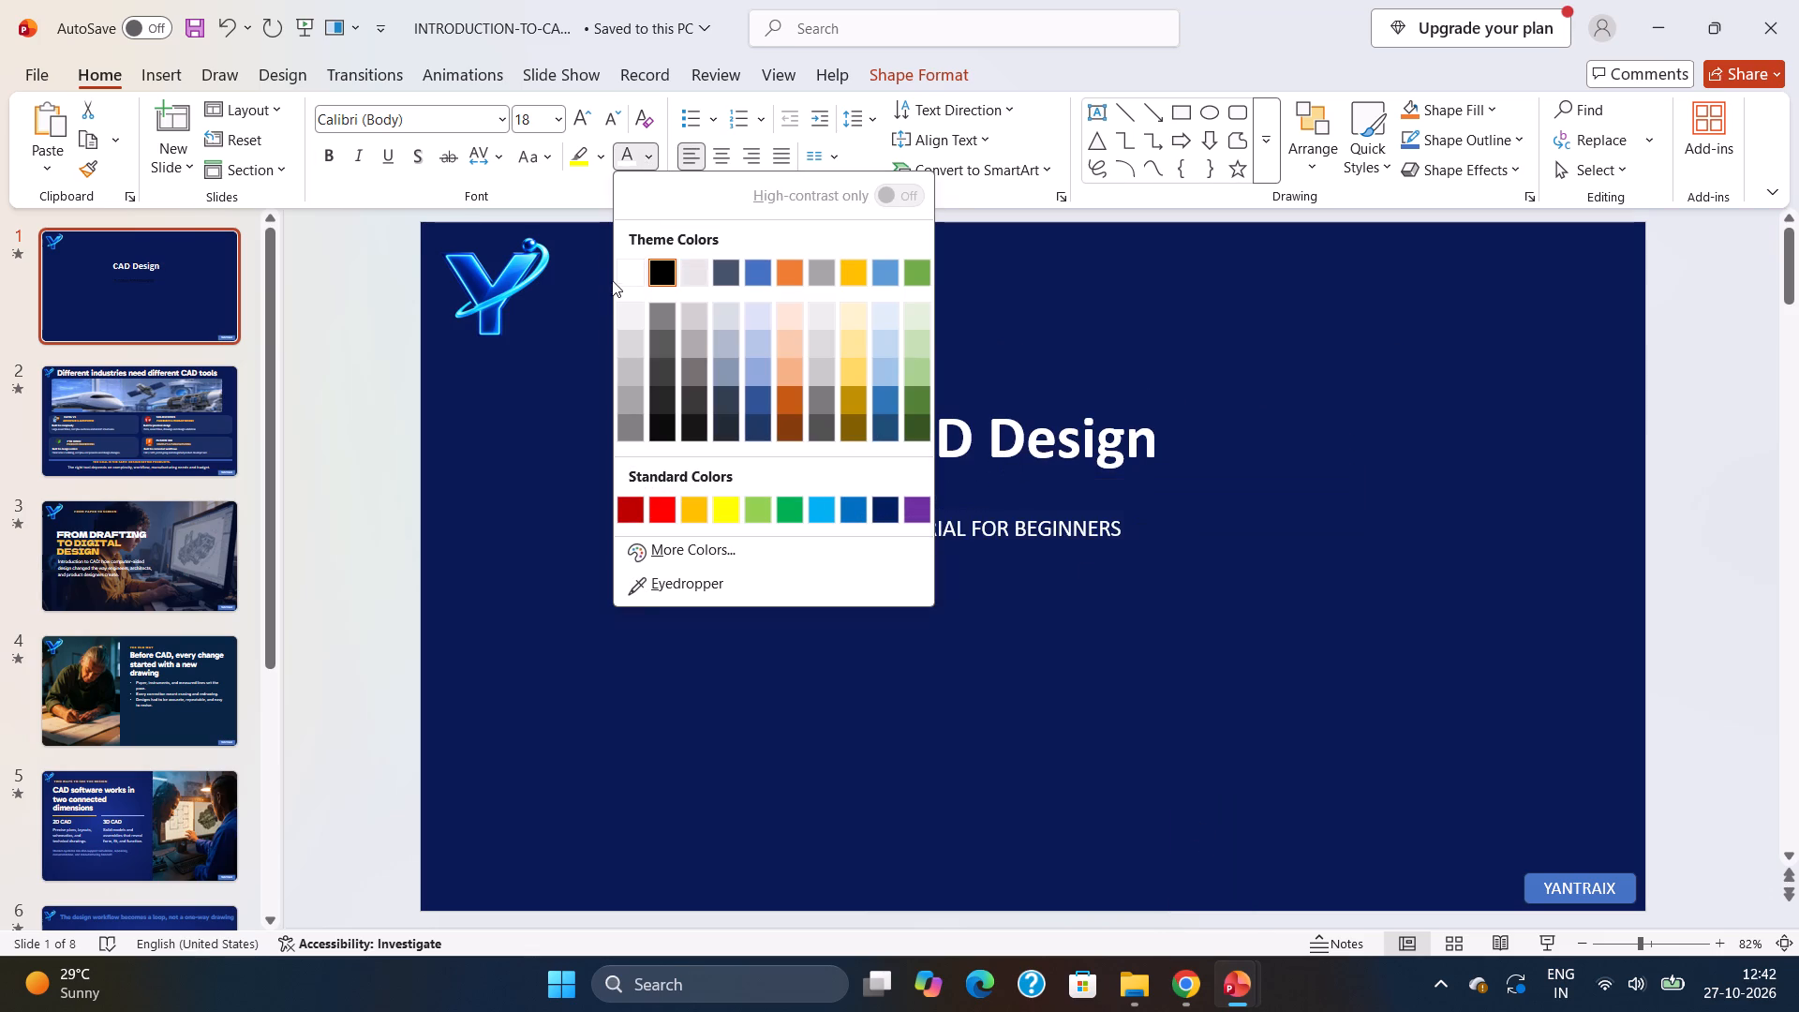
{"action": "left_click", "coordinate": [622, 280]}
{"action": "left_click", "coordinate": [558, 116]}
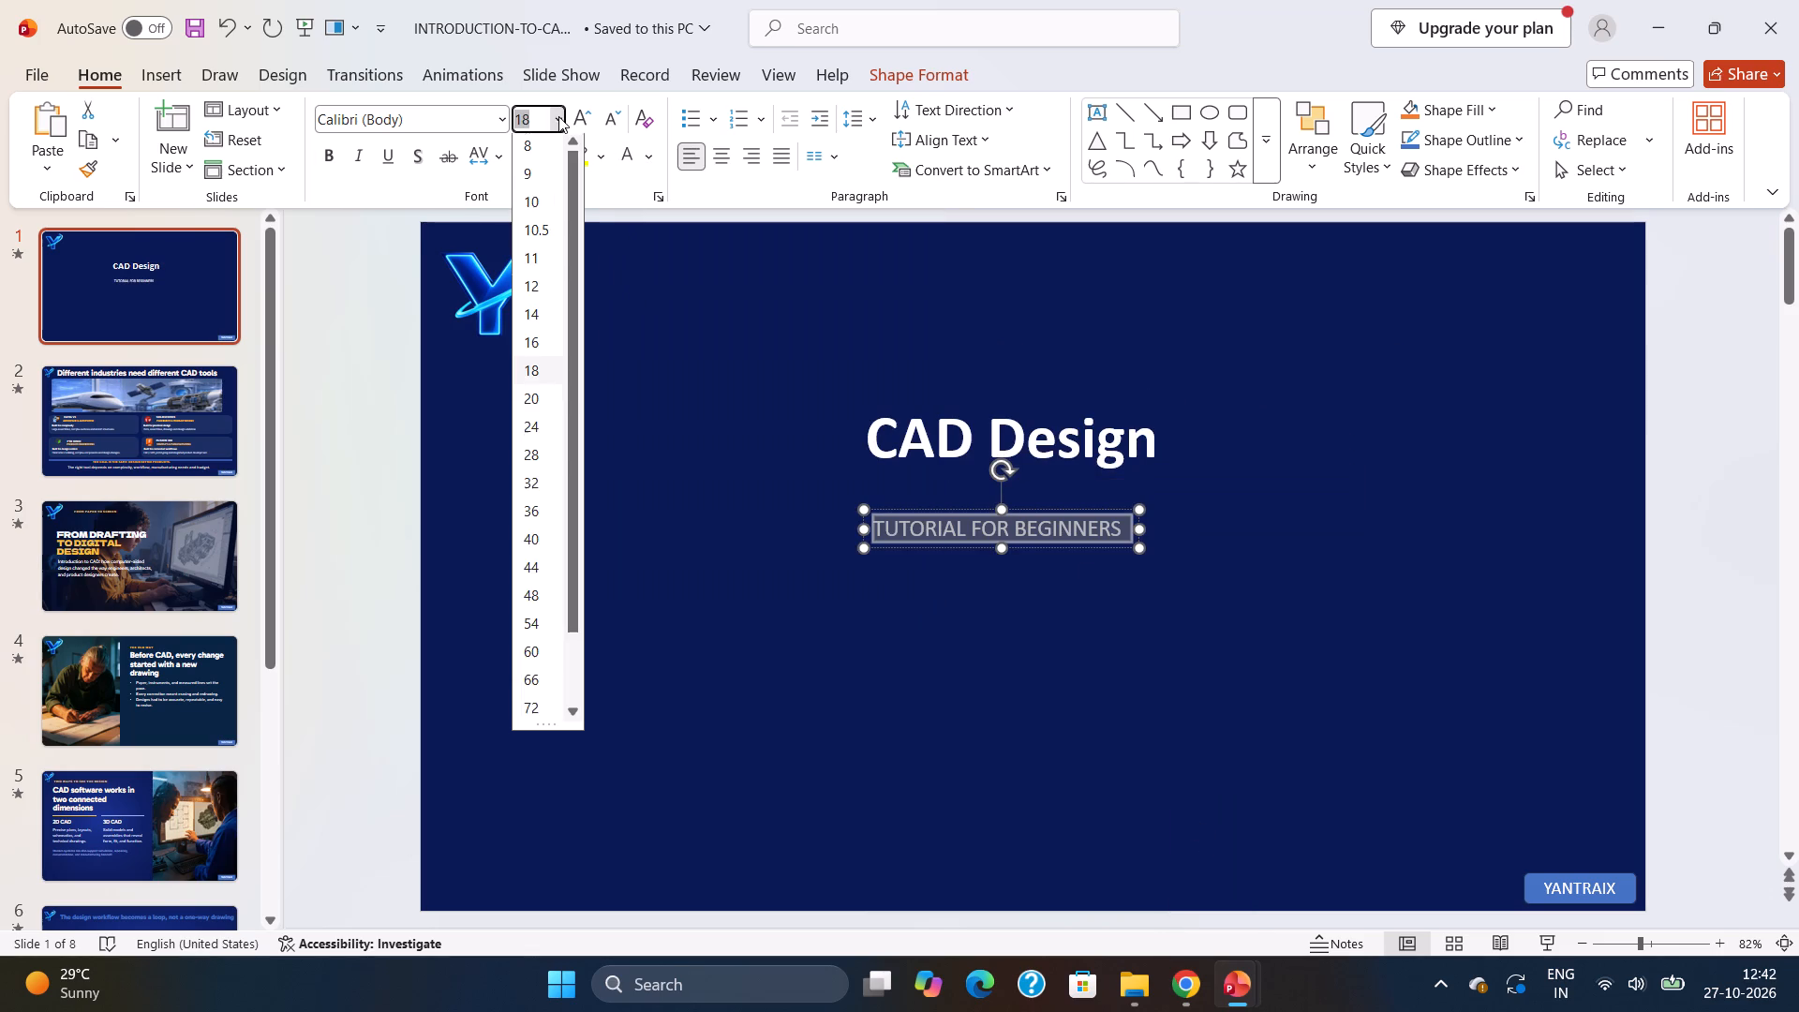
{"action": "left_click", "coordinate": [543, 485]}
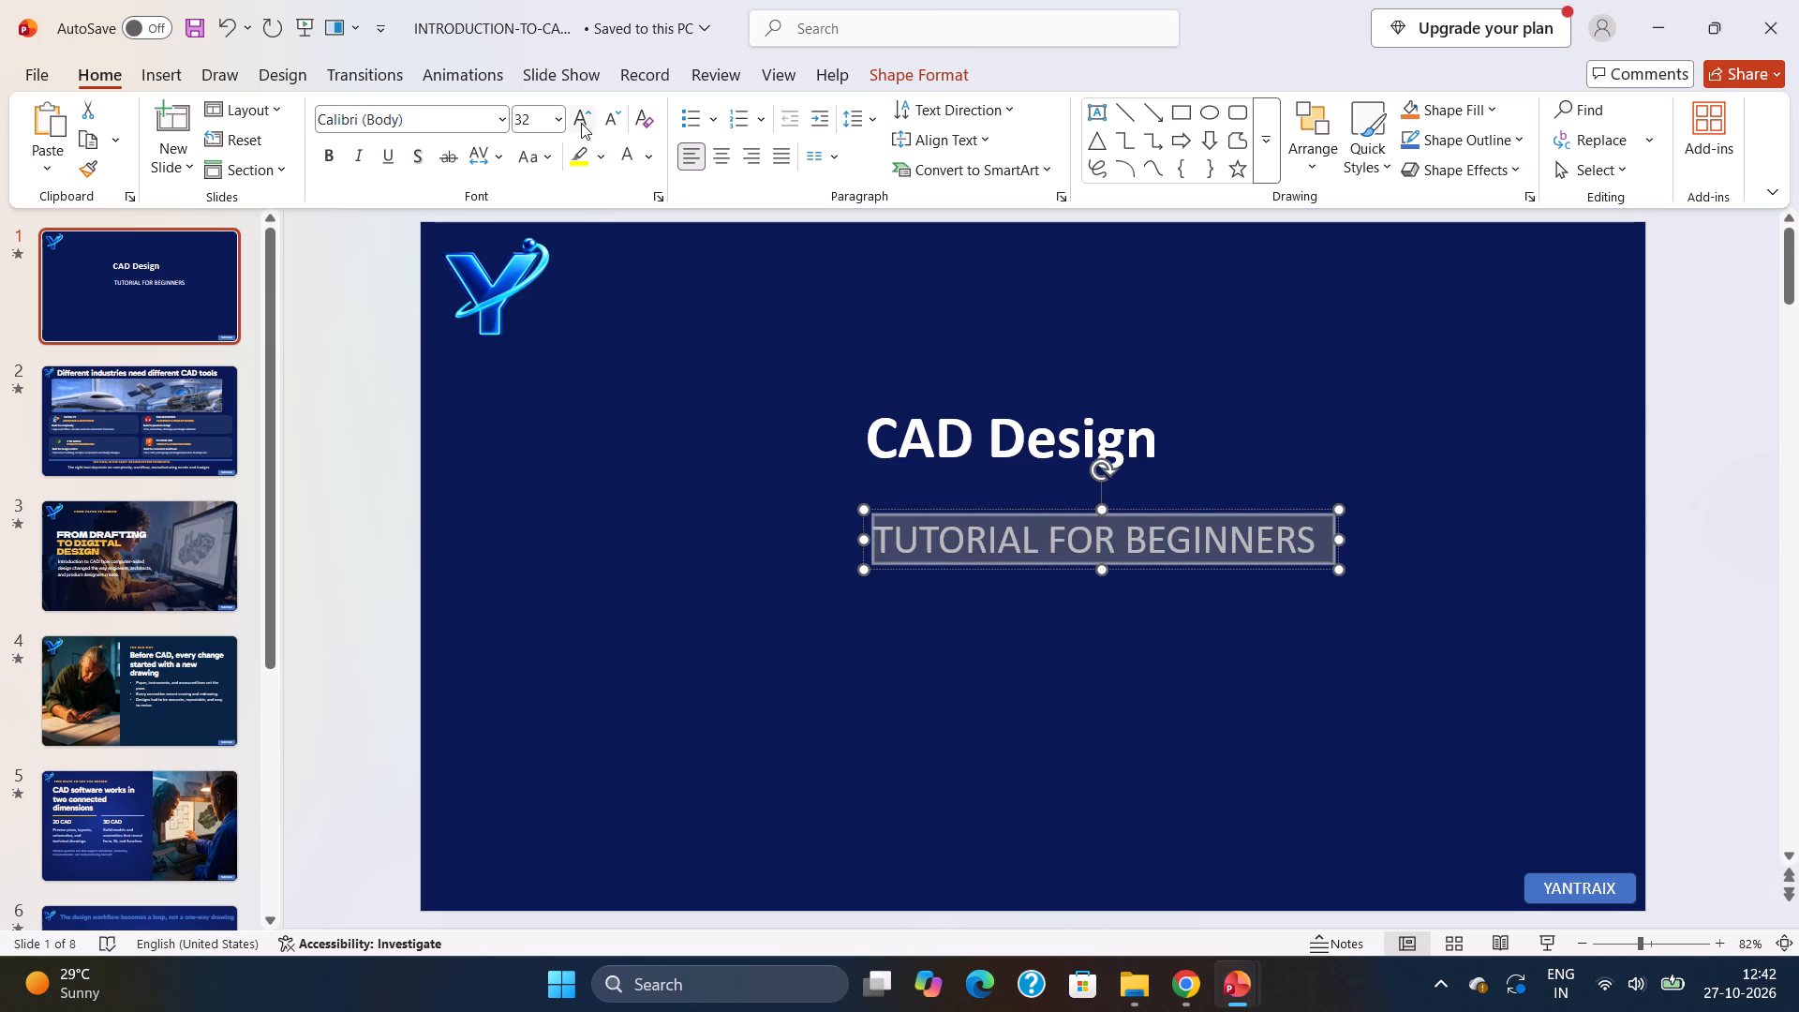
{"action": "left_click_drag", "start_coordinate": [558, 114], "coordinate": [555, 123]}
{"action": "left_click", "coordinate": [544, 451]}
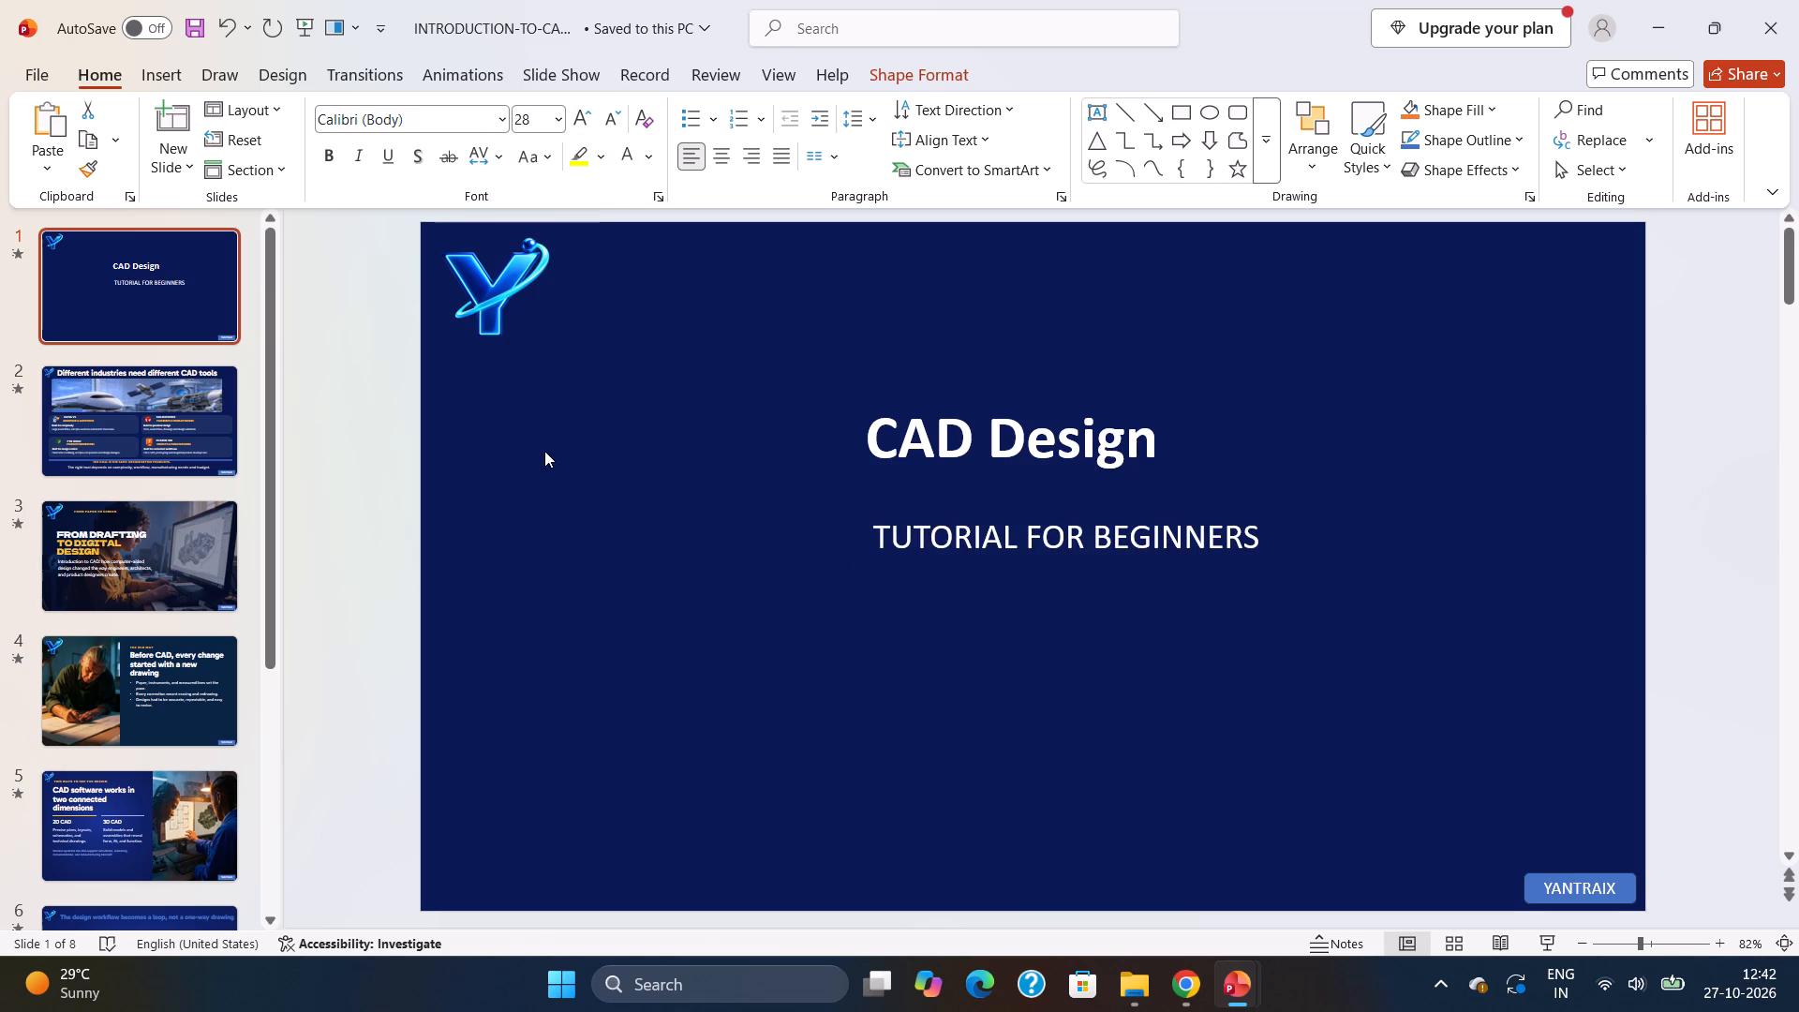
{"action": "left_click", "coordinate": [646, 156]}
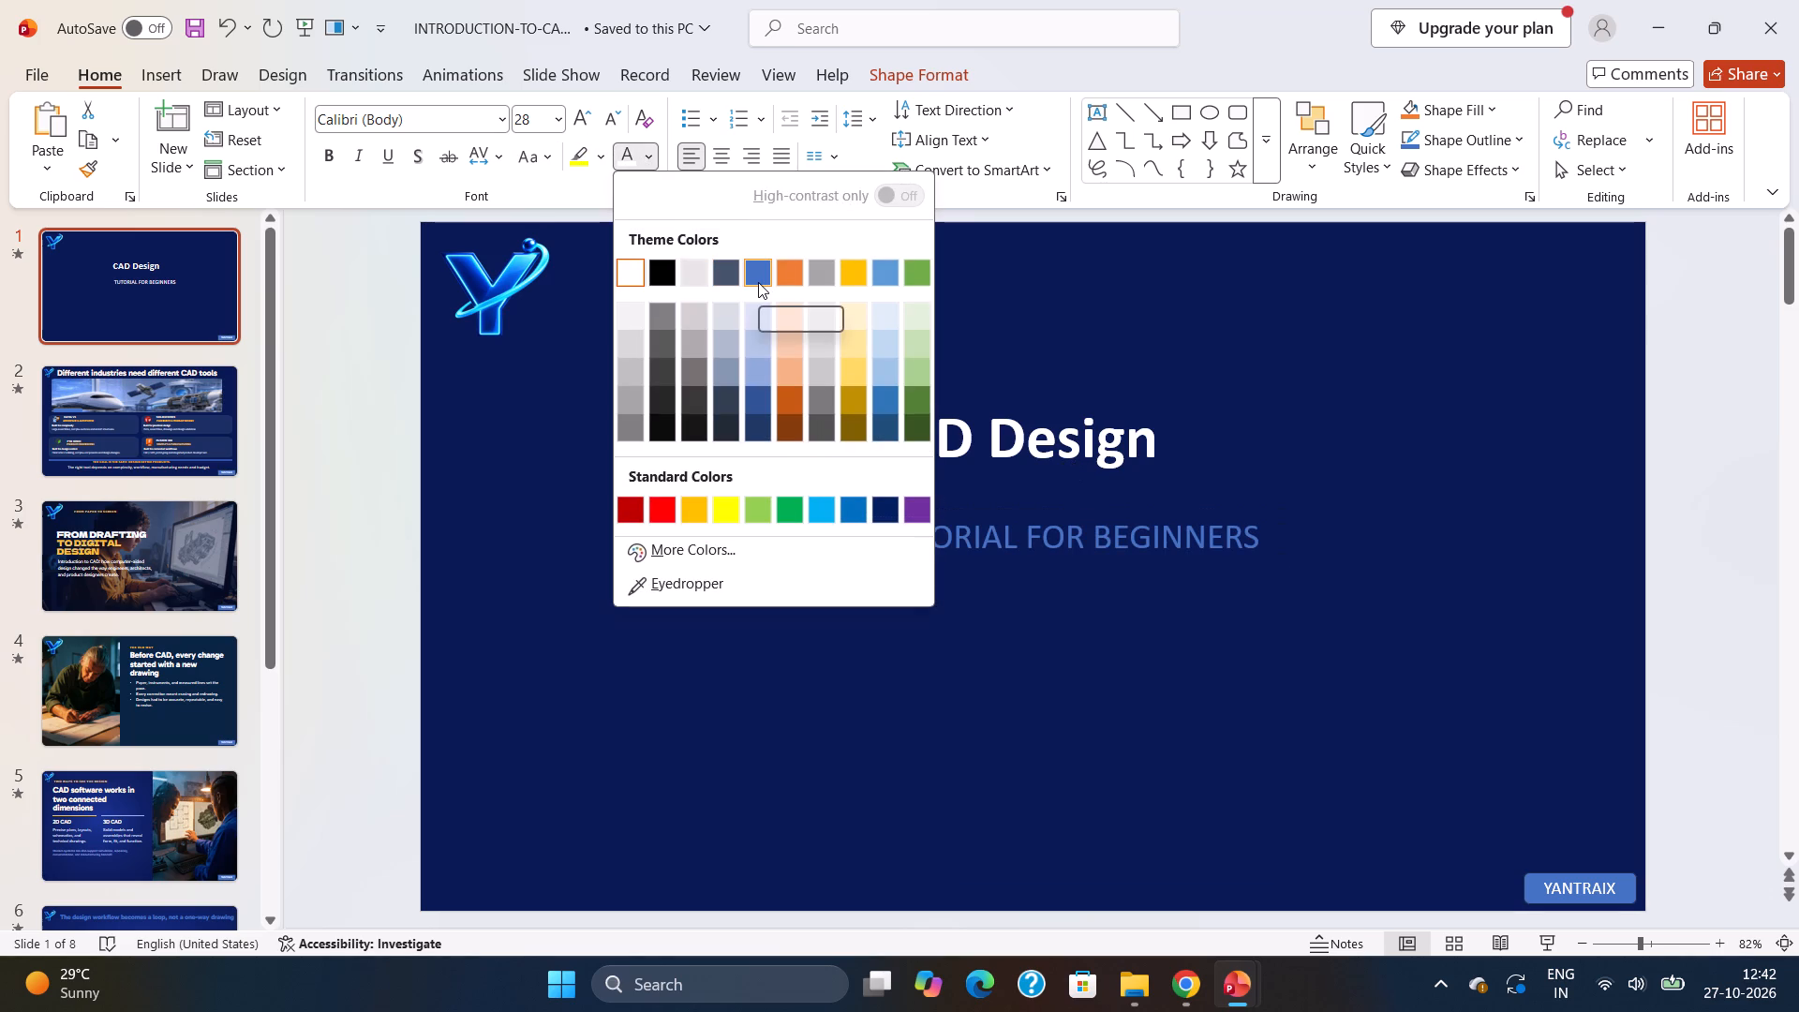
{"action": "left_click", "coordinate": [885, 276]}
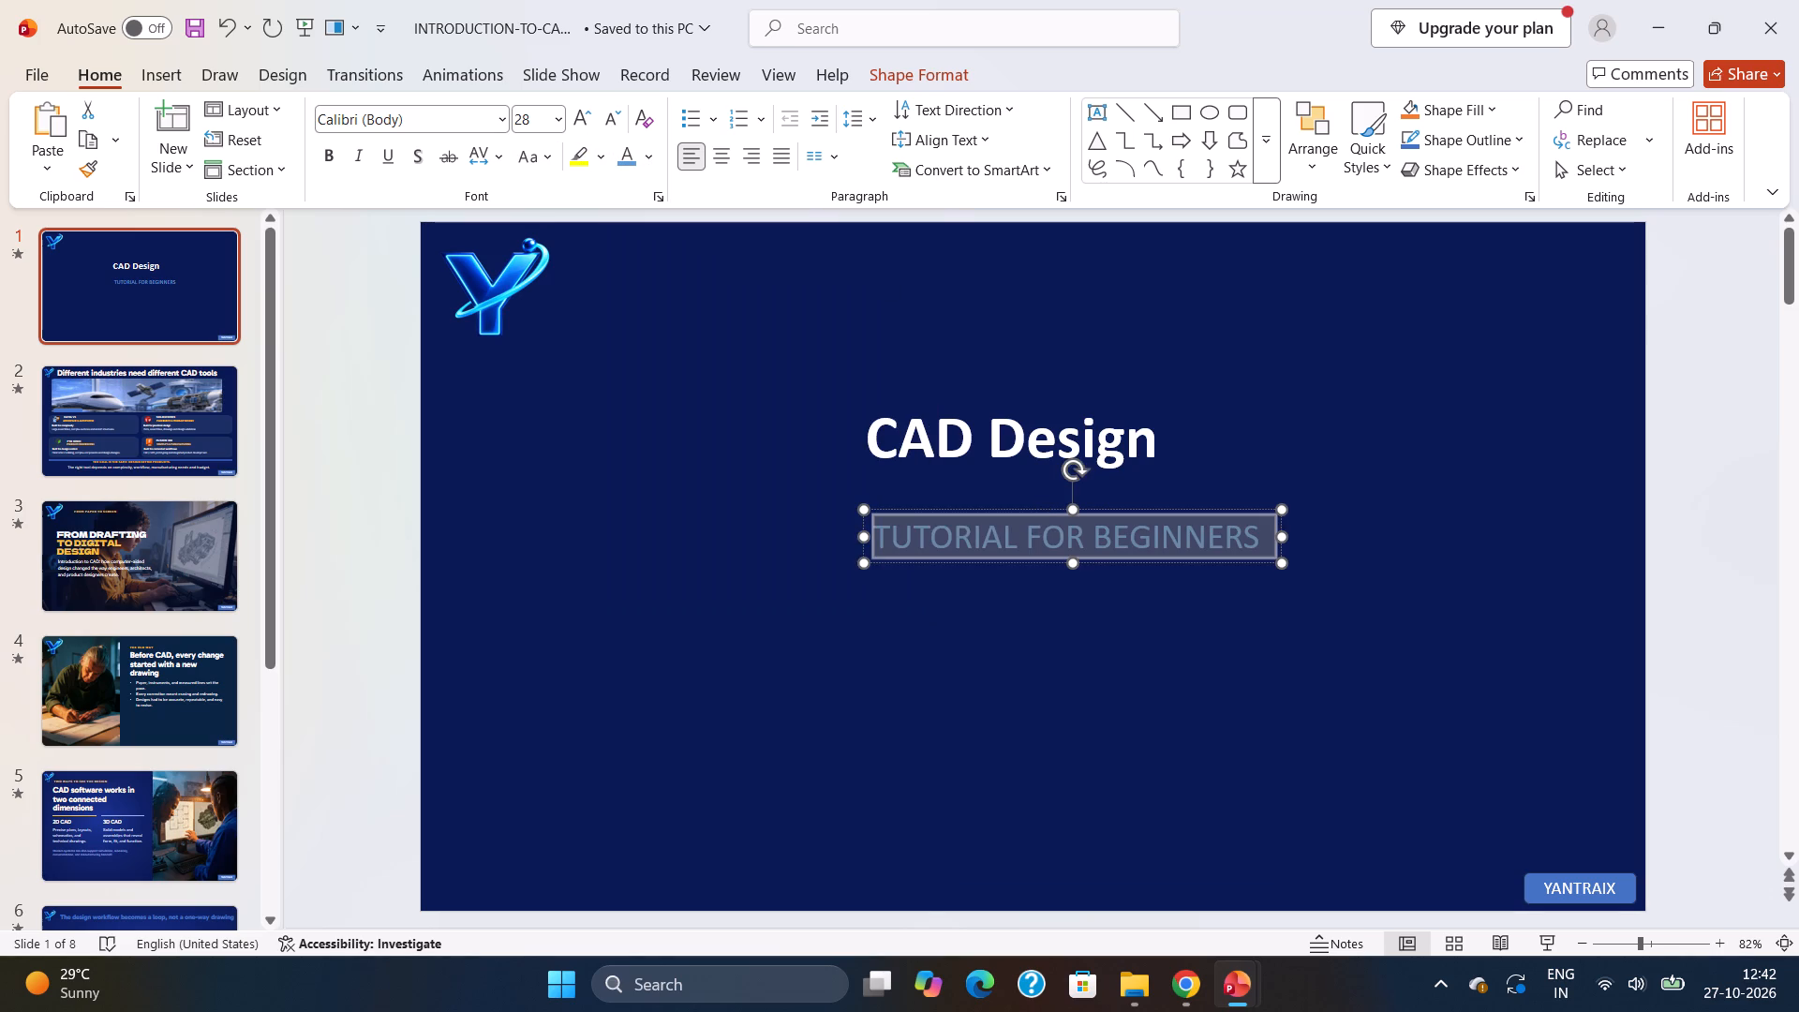
Position the subtitle roughly centred below the "CAD Design" title with a clear gap, comparing the spacing with the ROS 2 video in Chrome.
{"action": "left_click_drag", "start_coordinate": [1033, 514], "coordinate": [1016, 494]}
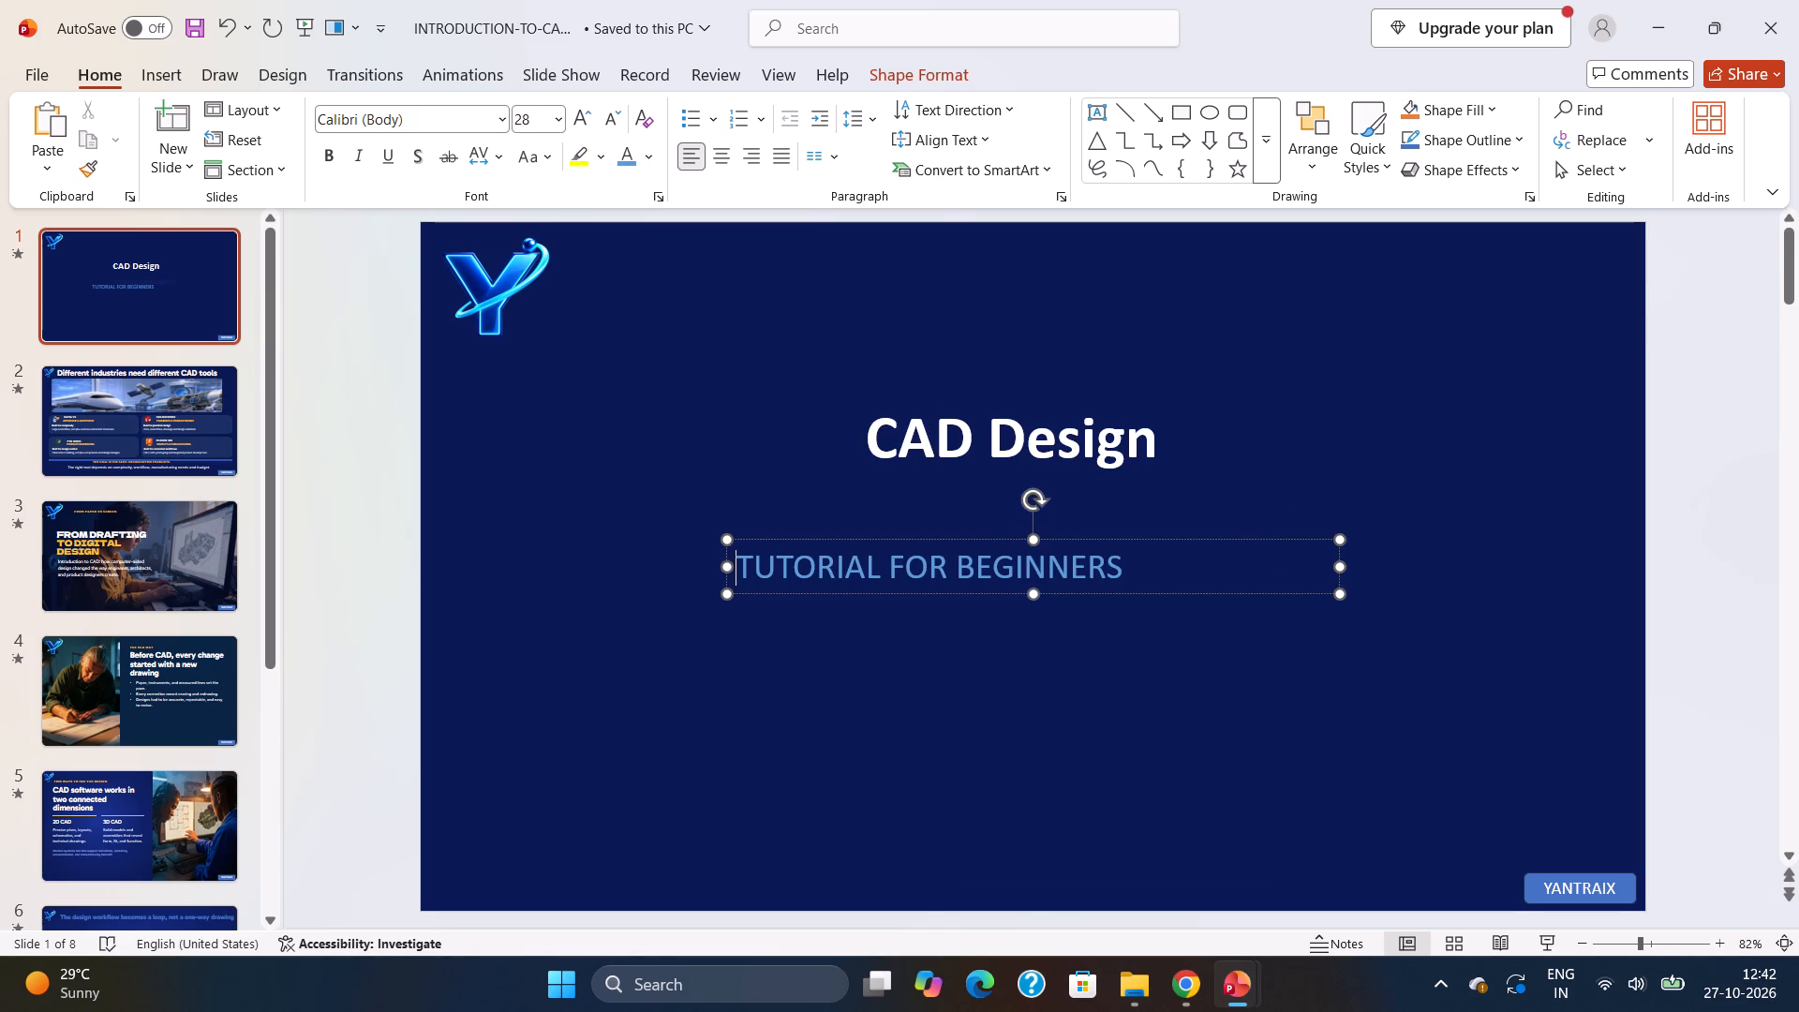
{"action": "left_click_drag", "start_coordinate": [1006, 538], "coordinate": [1096, 490]}
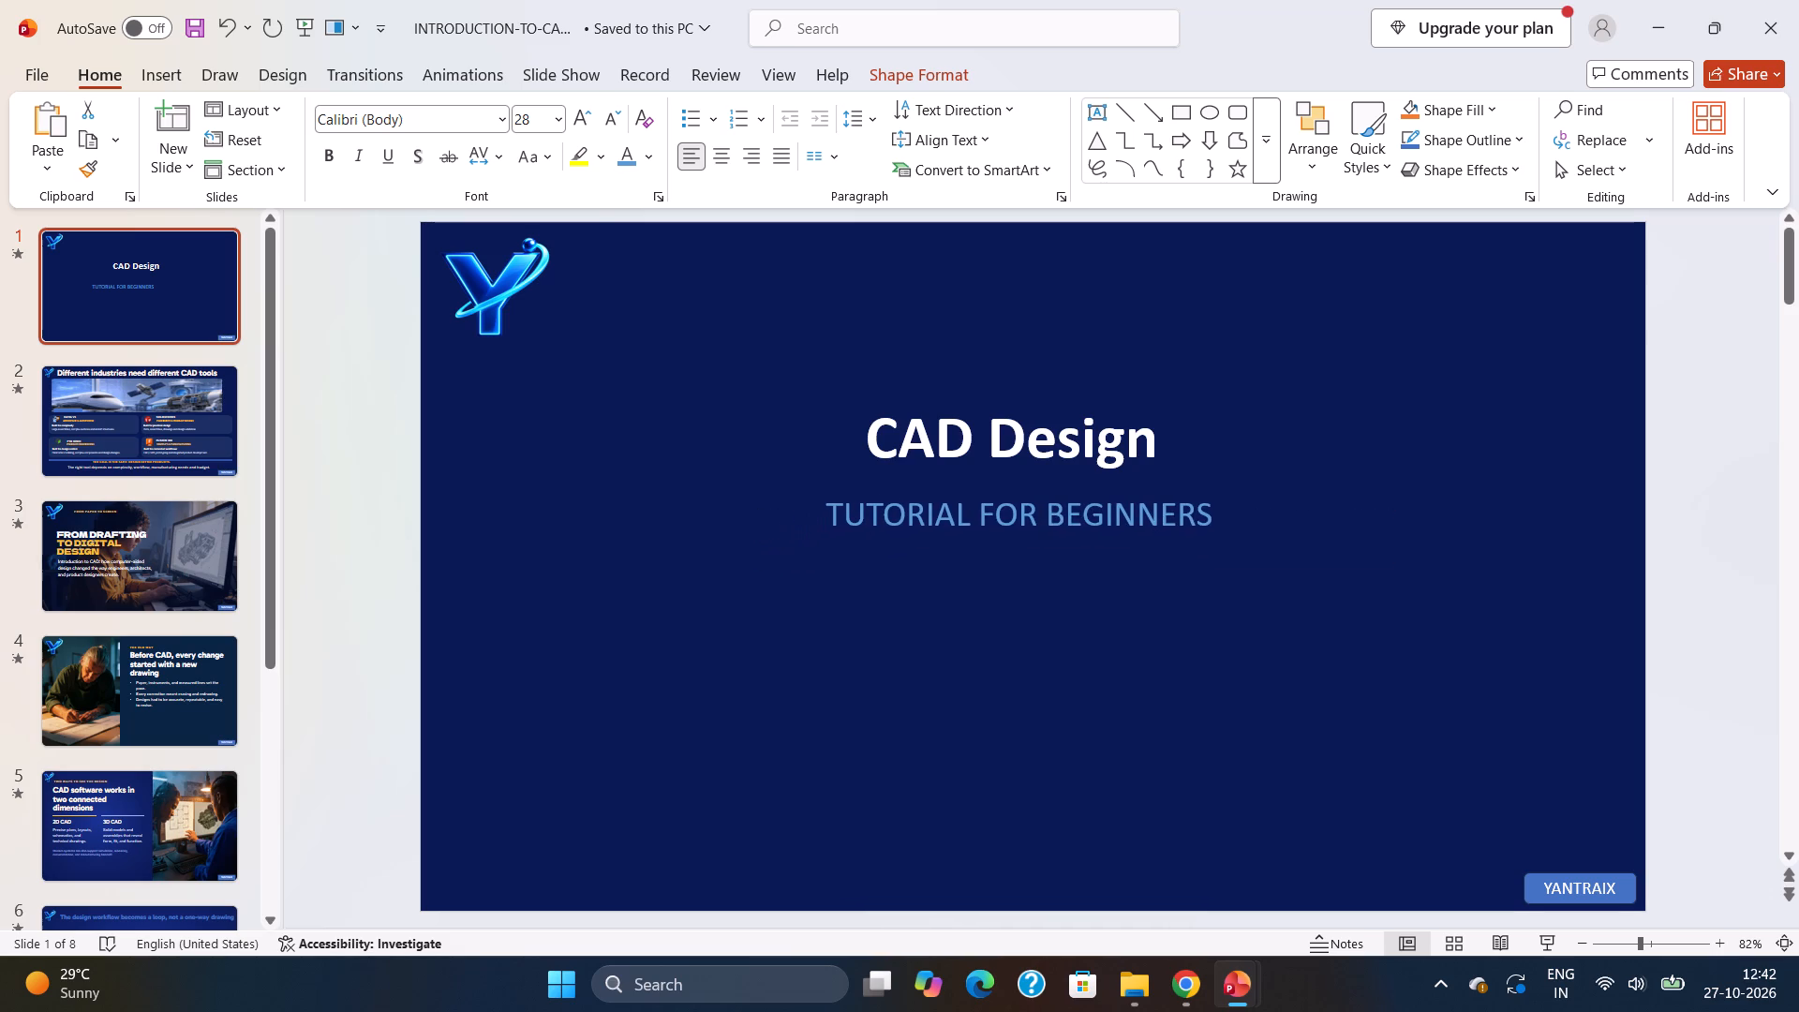
{"action": "left_click_drag", "start_coordinate": [1096, 490], "coordinate": [1118, 472]}
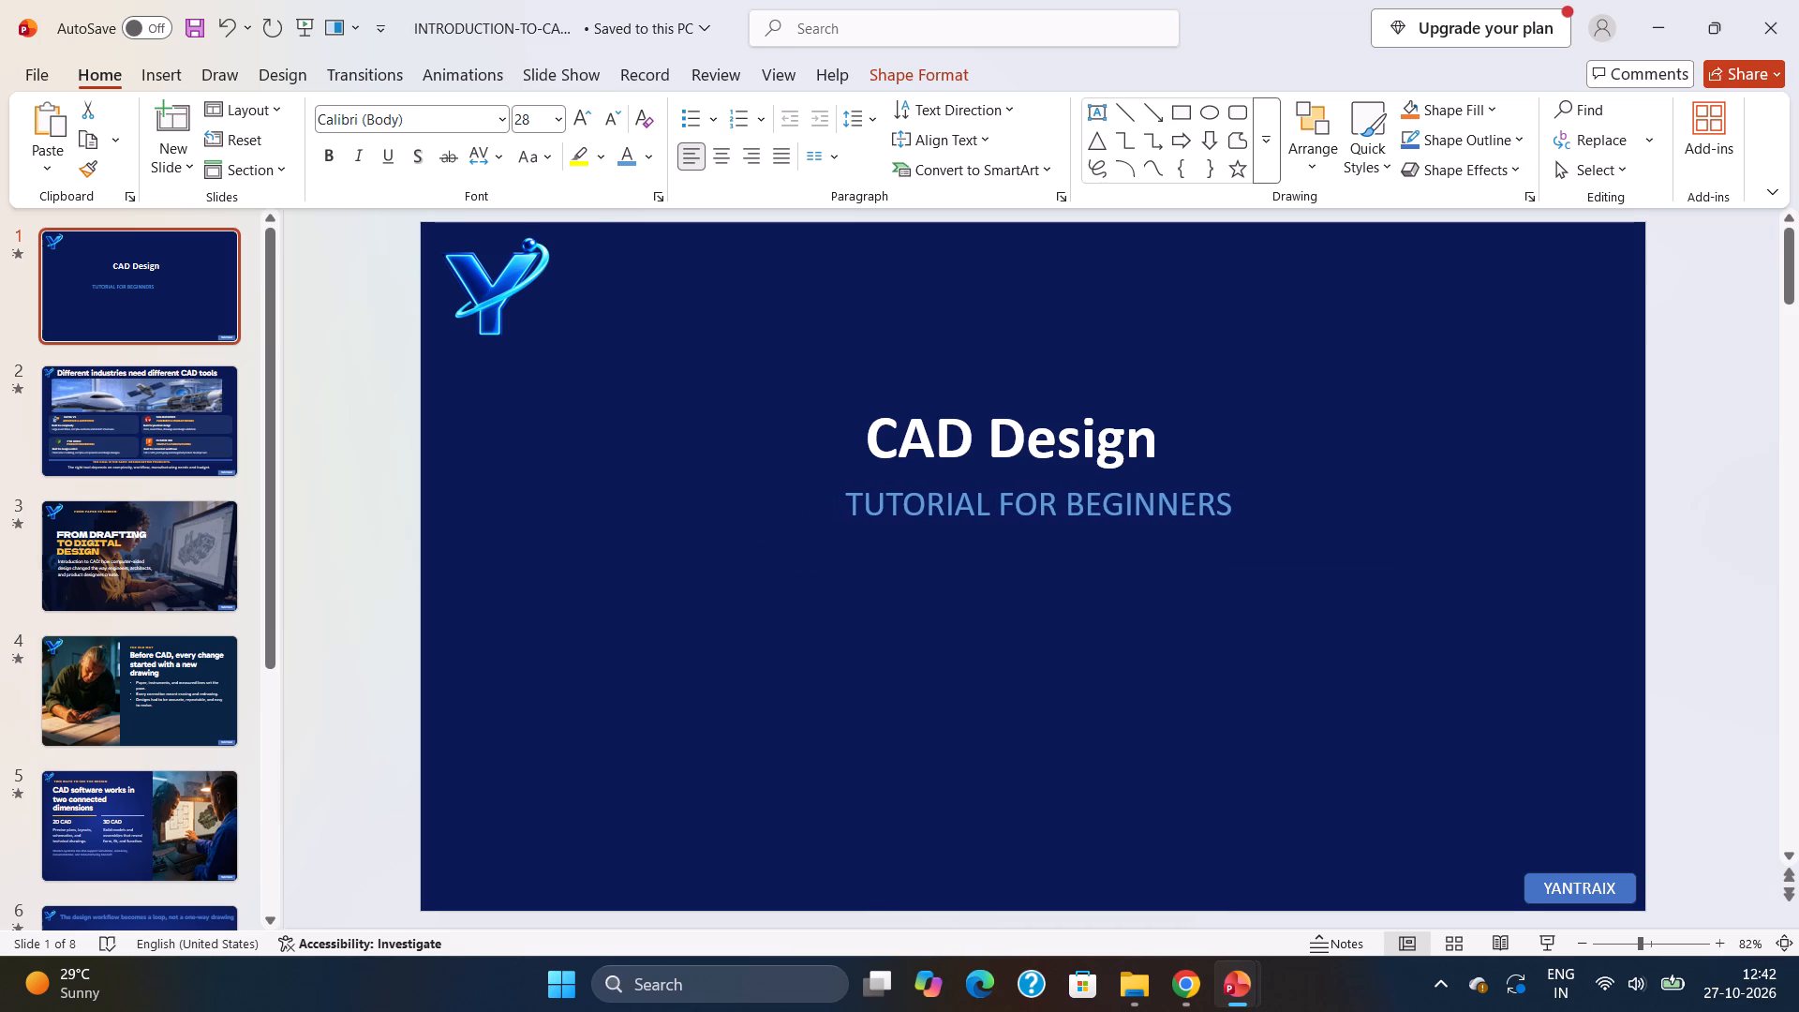
{"action": "left_click_drag", "start_coordinate": [1118, 472], "coordinate": [1118, 468]}
{"action": "left_click", "coordinate": [973, 512]}
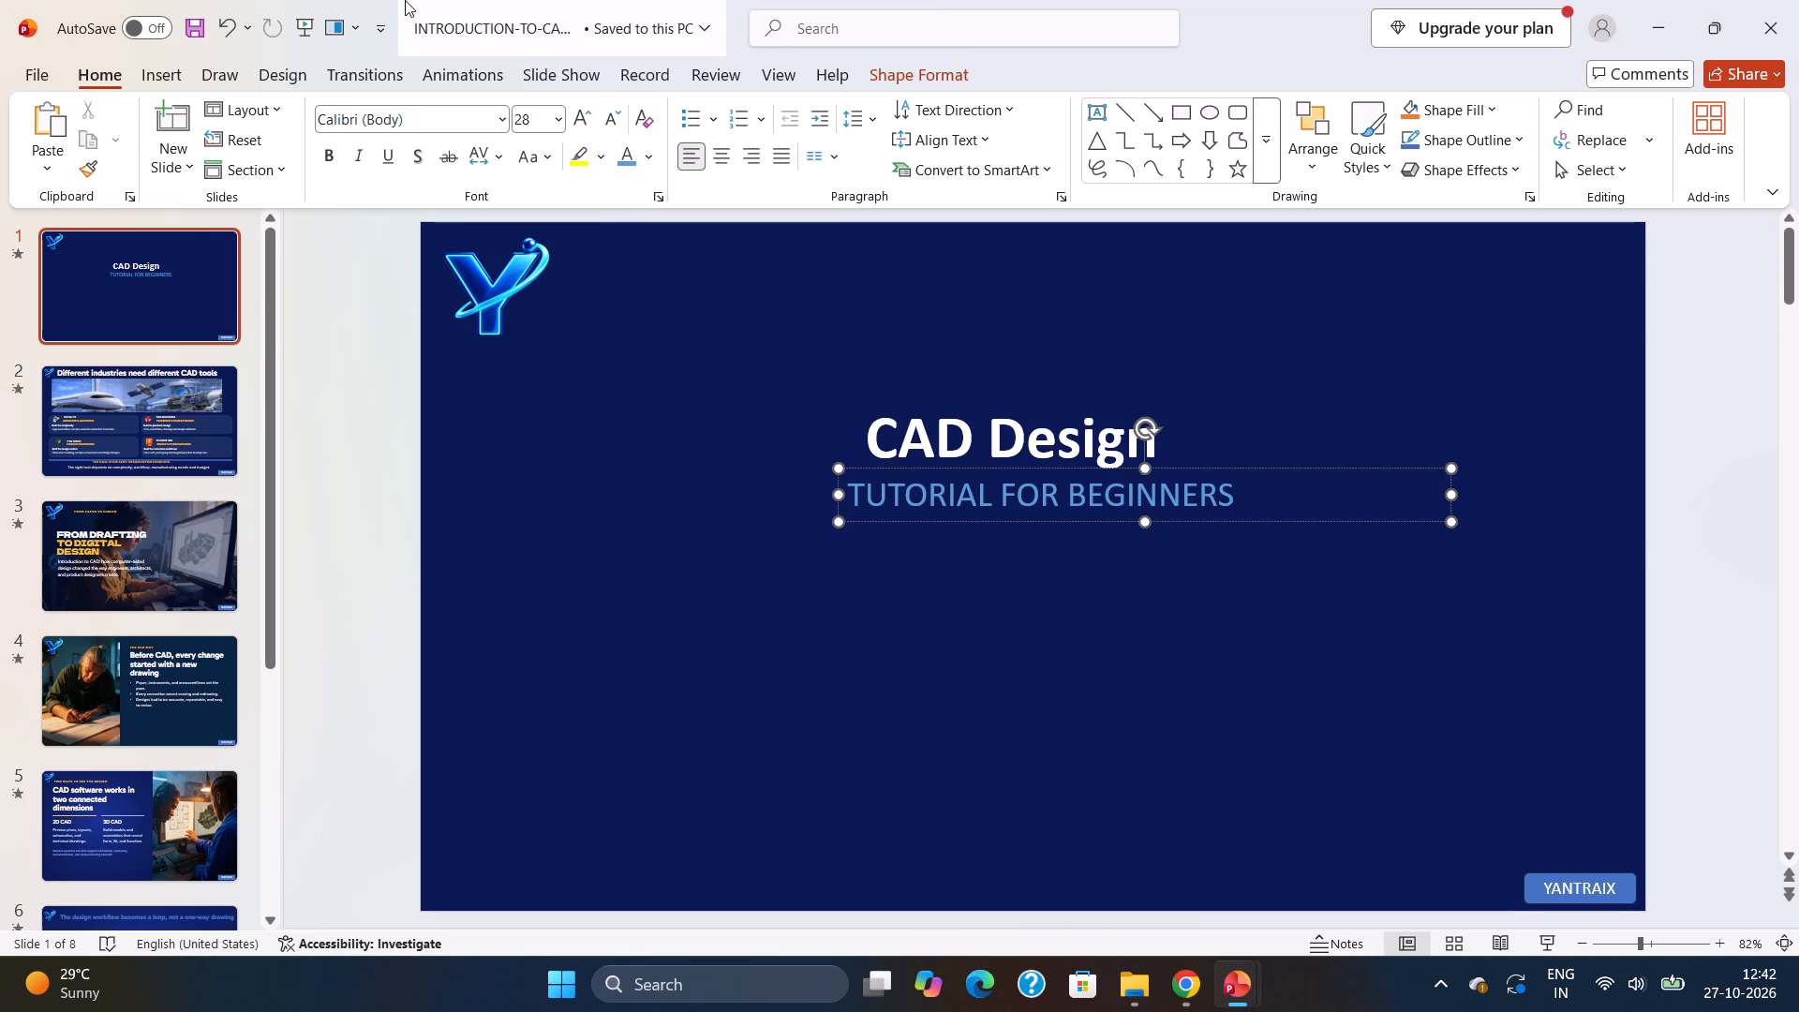
{"action": "left_click", "coordinate": [880, 596]}
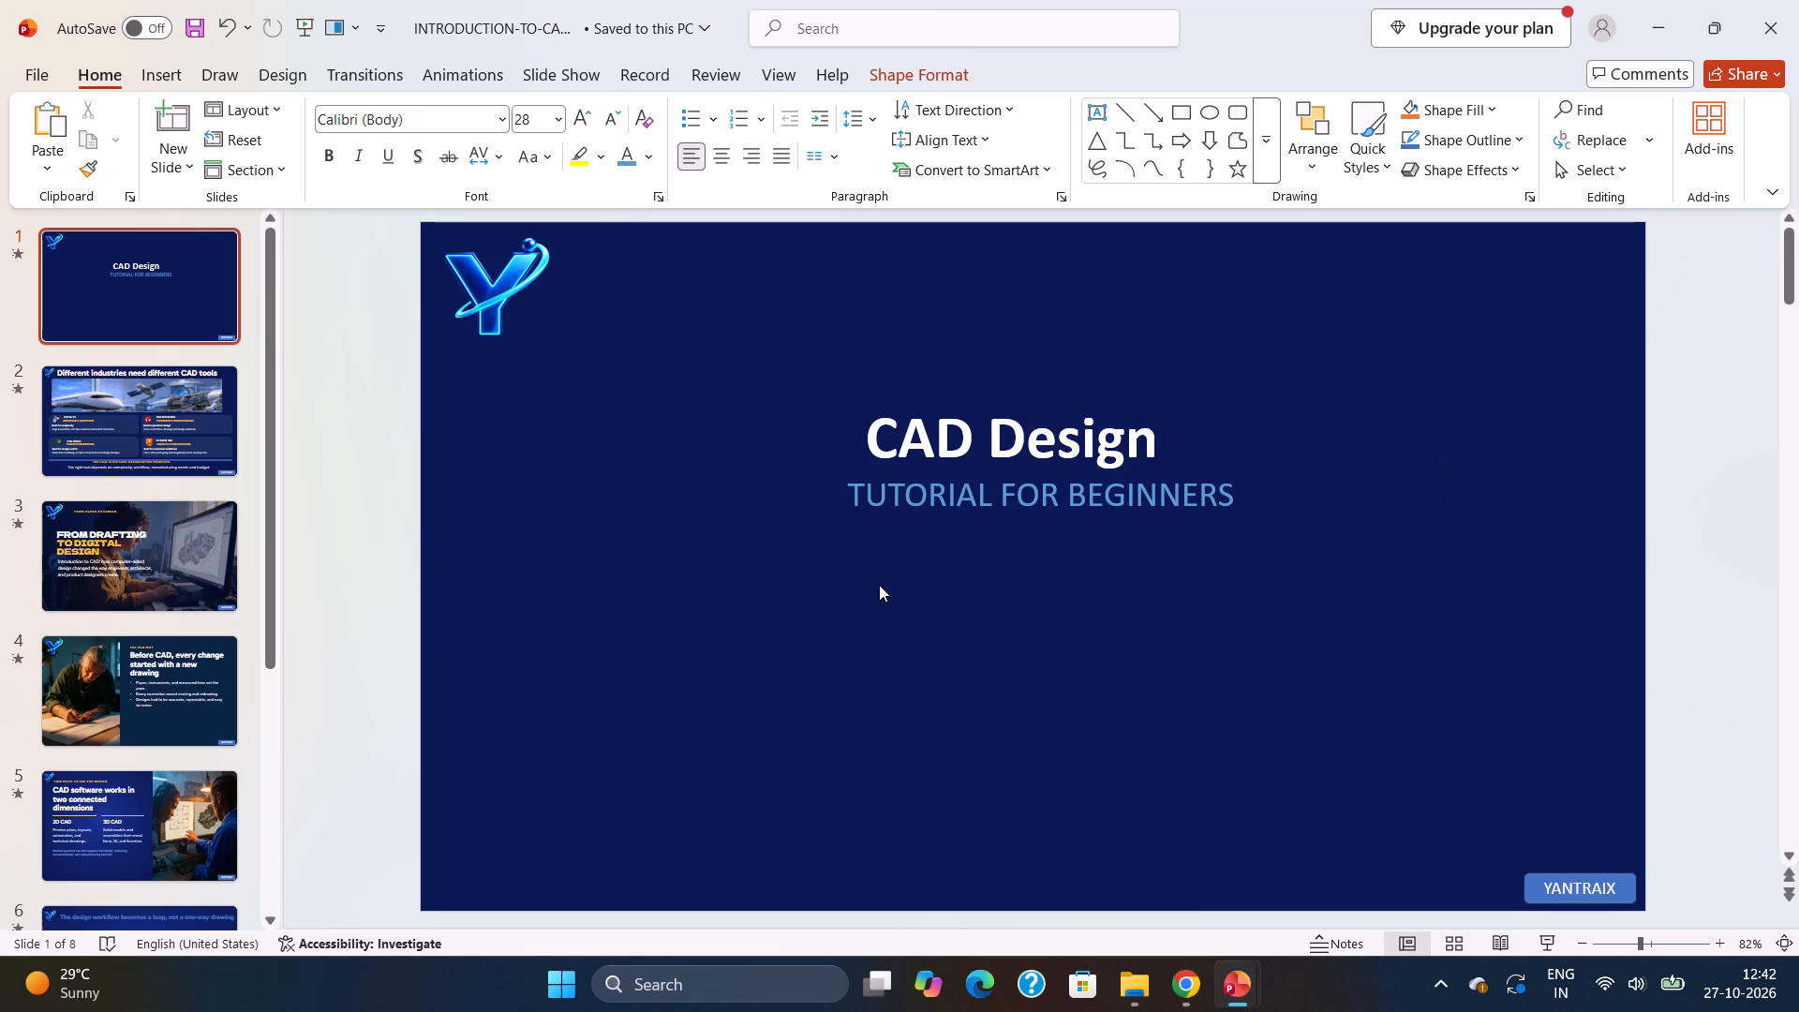
{"action": "left_click", "coordinate": [901, 512]}
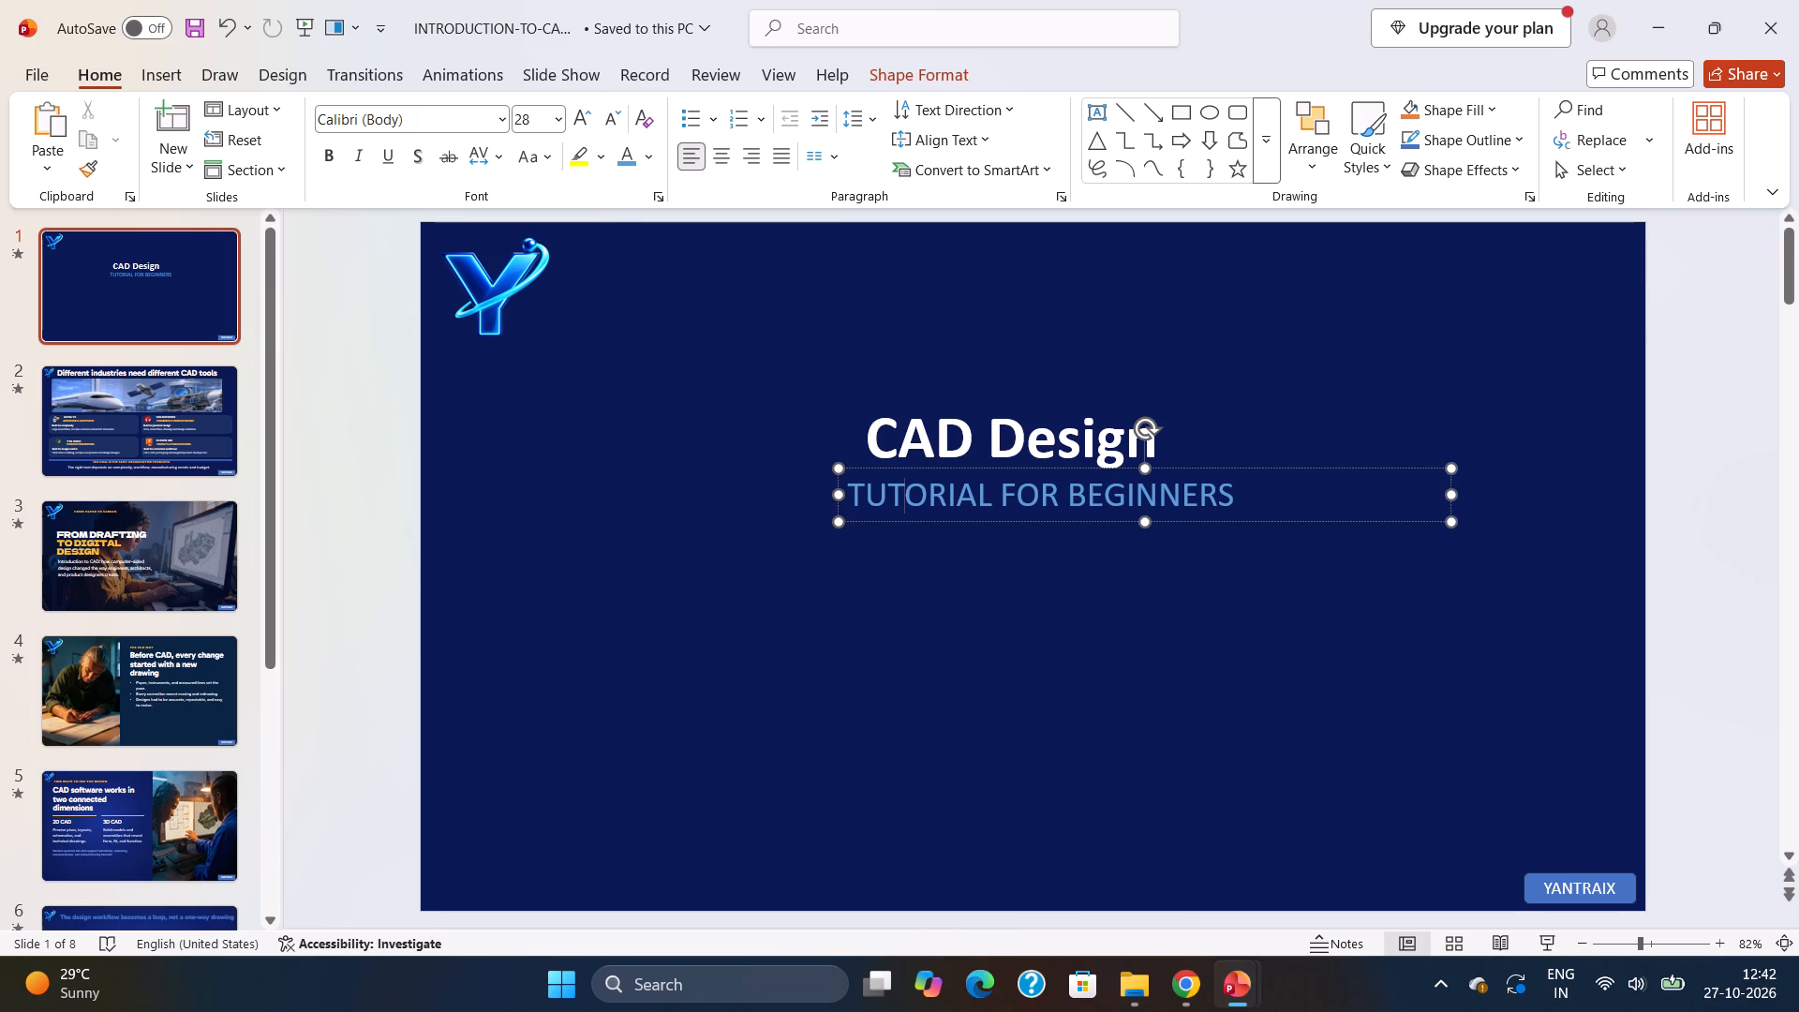
{"action": "left_click_drag", "start_coordinate": [909, 469], "coordinate": [909, 479]}
{"action": "left_click", "coordinate": [852, 543]}
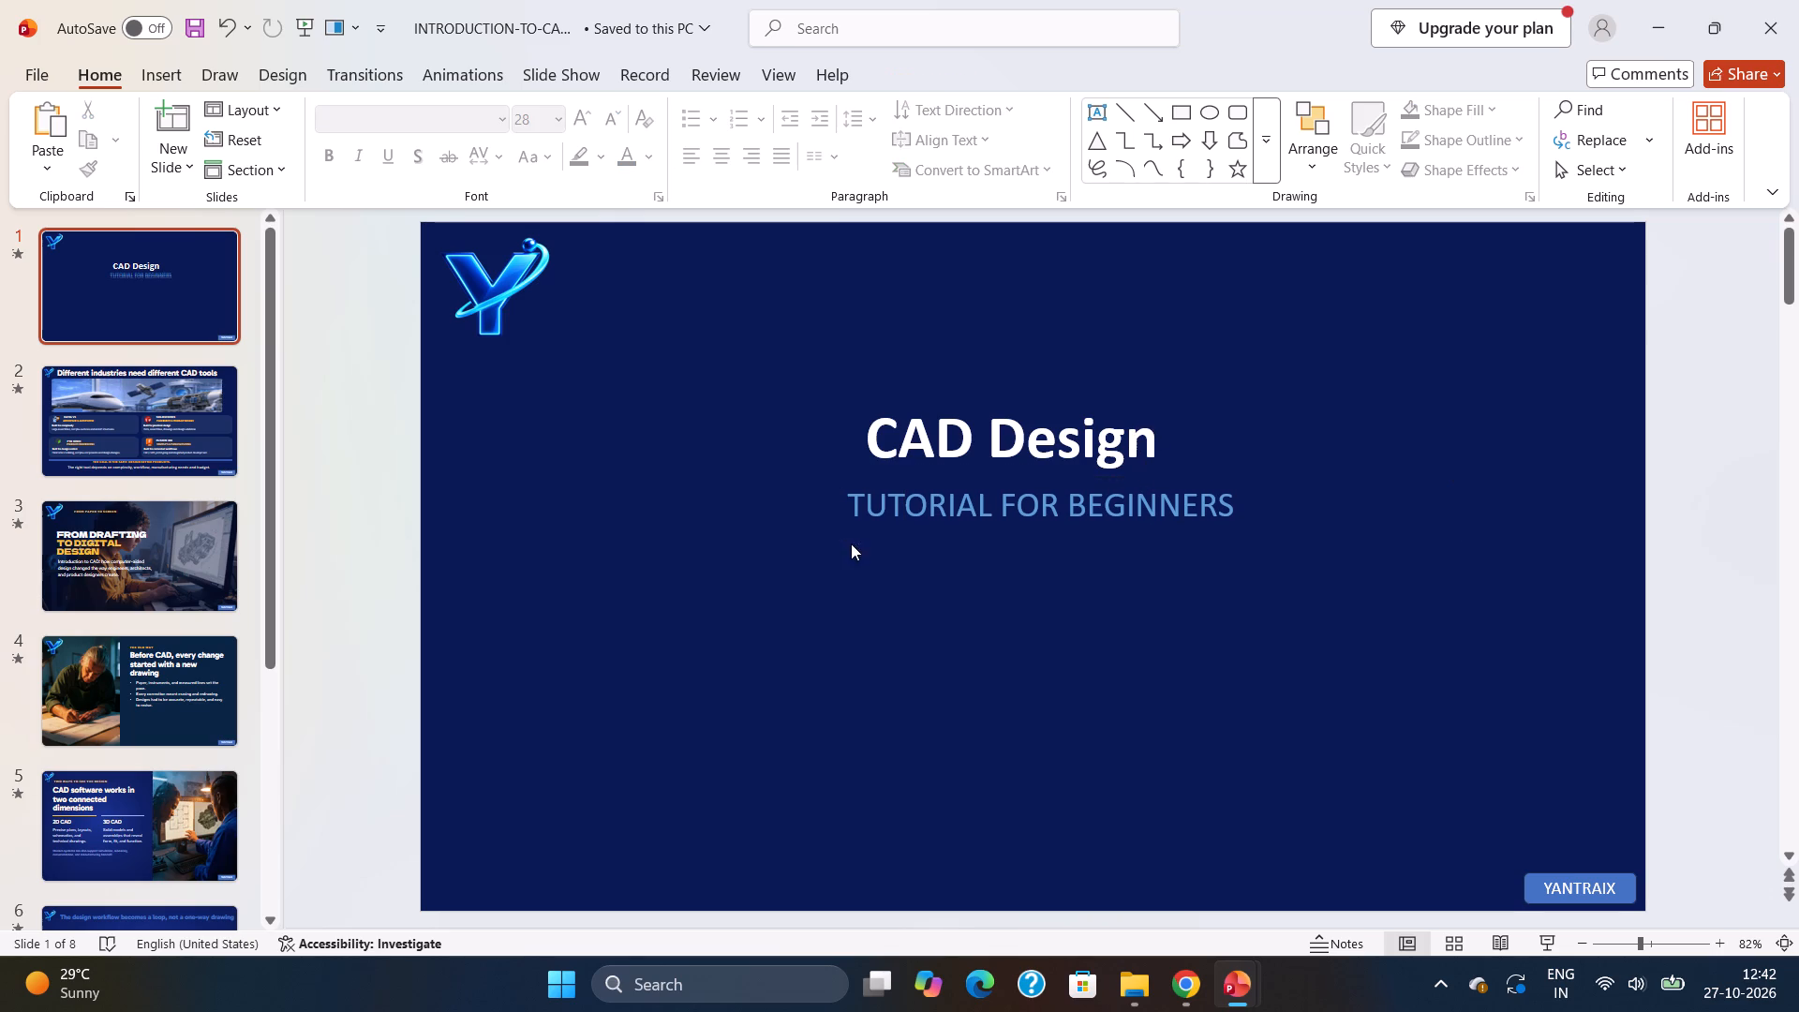
{"action": "left_click", "coordinate": [1163, 978]}
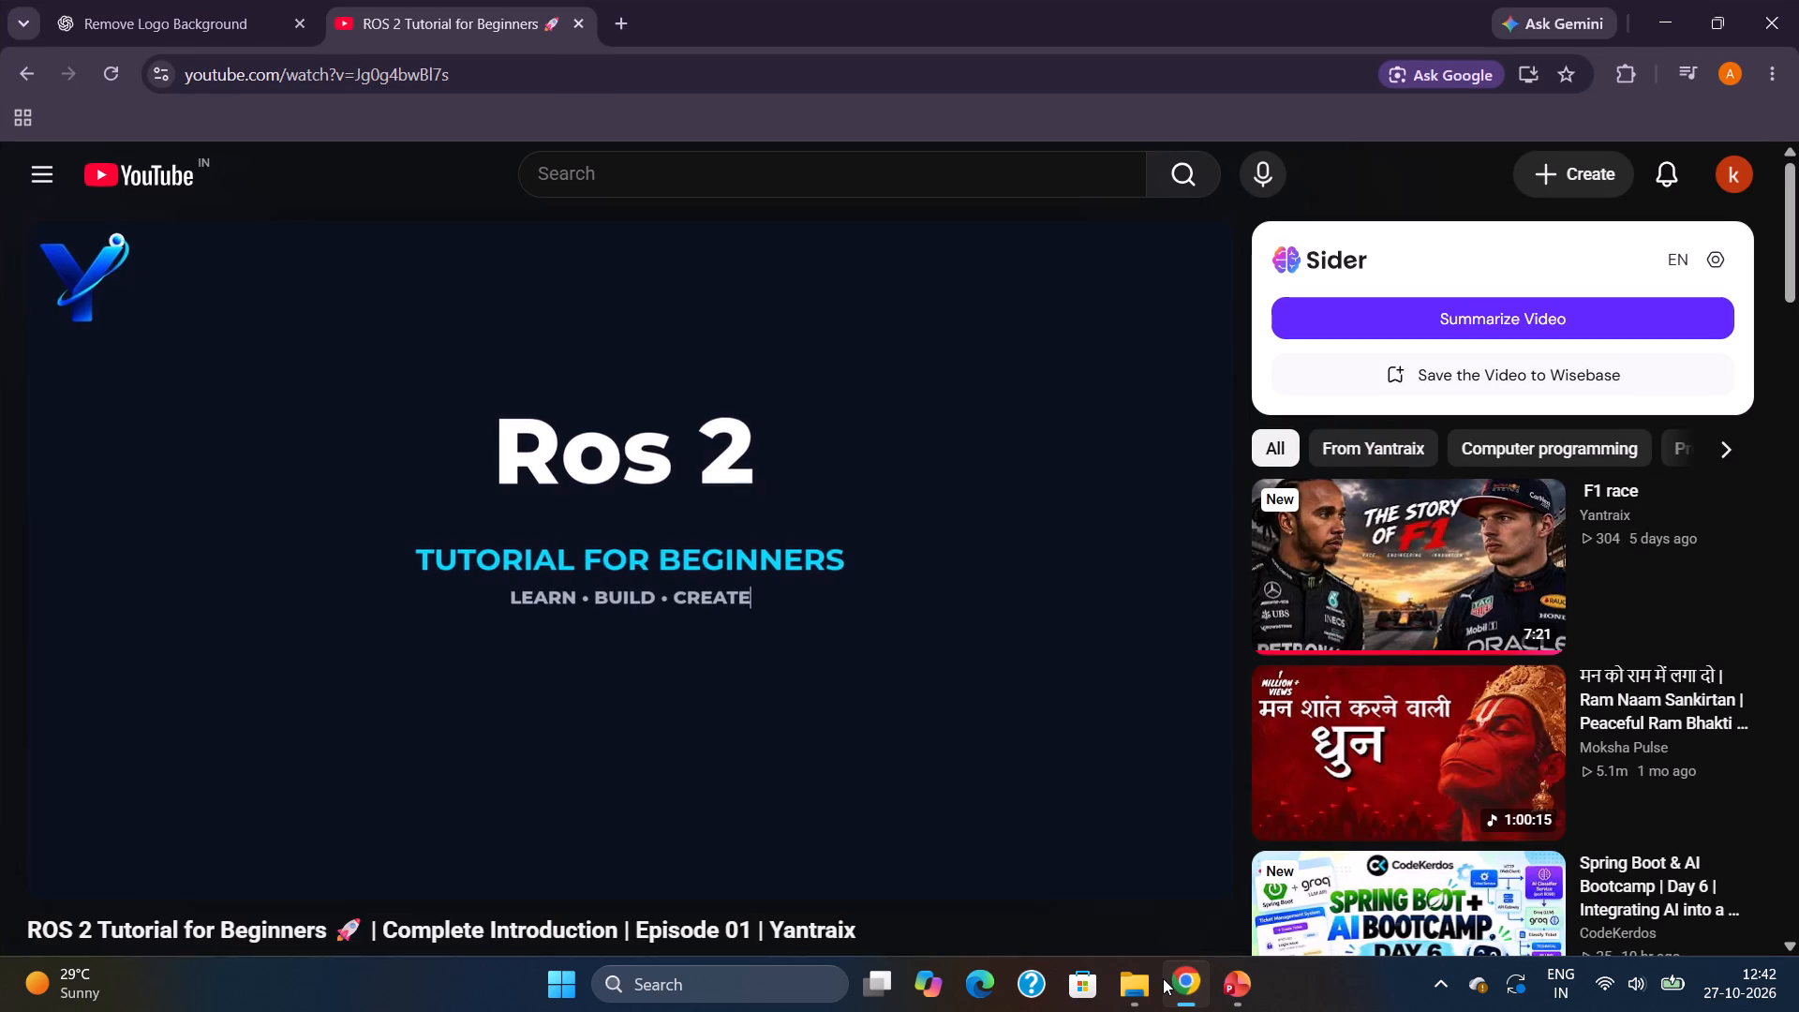
{"action": "left_click", "coordinate": [1163, 978]}
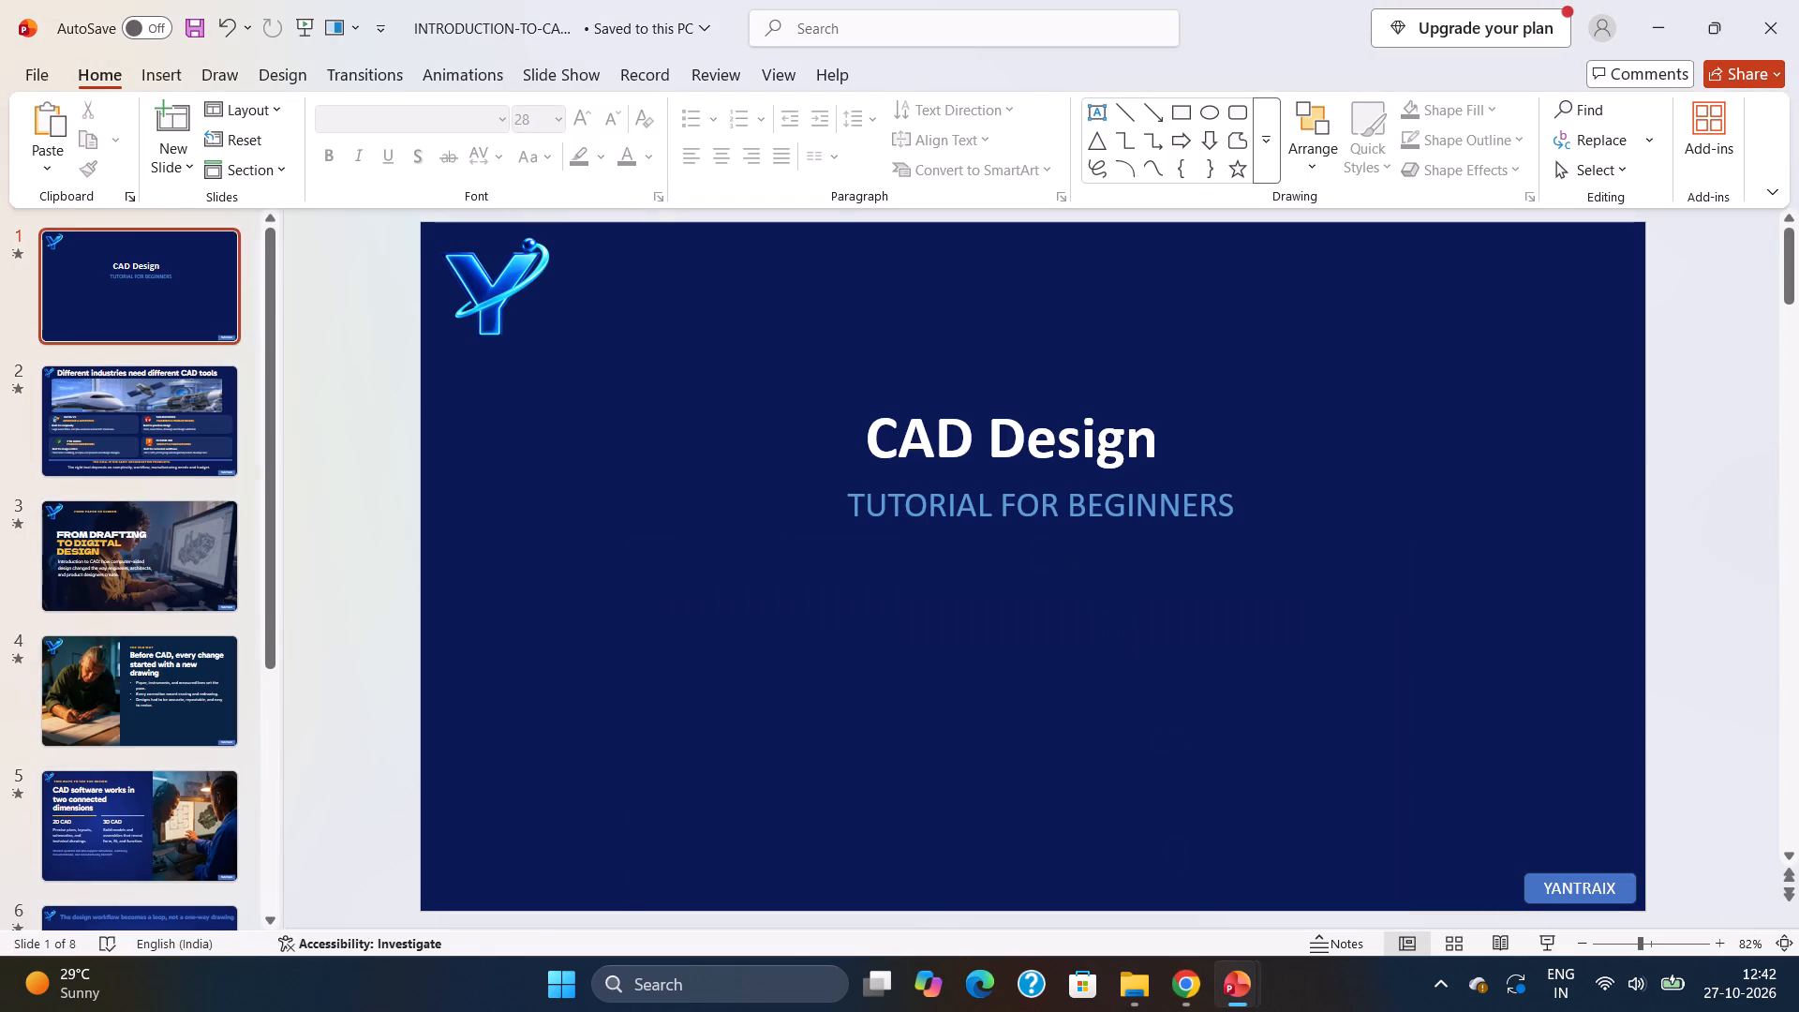
{"action": "left_click", "coordinate": [1017, 516]}
{"action": "left_click_drag", "start_coordinate": [999, 475], "coordinate": [999, 502]}
{"action": "left_click", "coordinate": [1015, 611]}
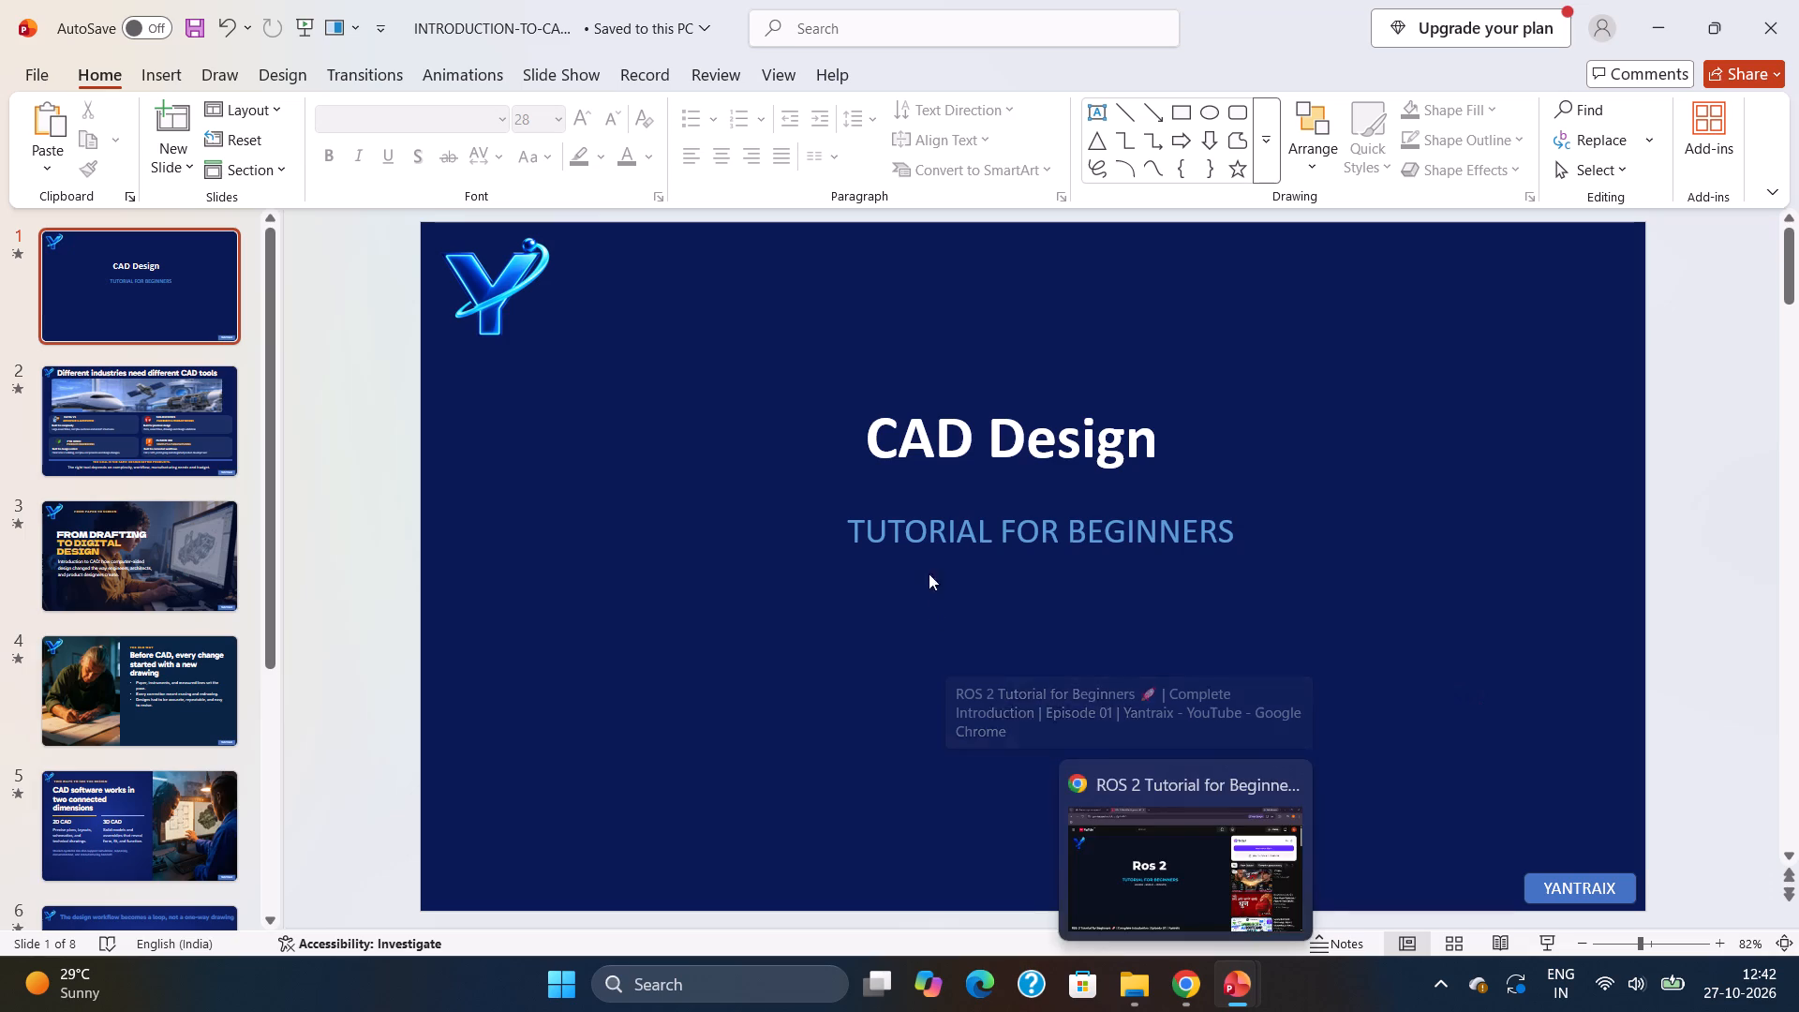
Add a text box below the subtitle reading "LEARN BUILD CREATE", taking the wording from the ROS 2 video in Chrome.
{"action": "left_click", "coordinate": [935, 609]}
{"action": "double_click", "coordinate": [921, 597]}
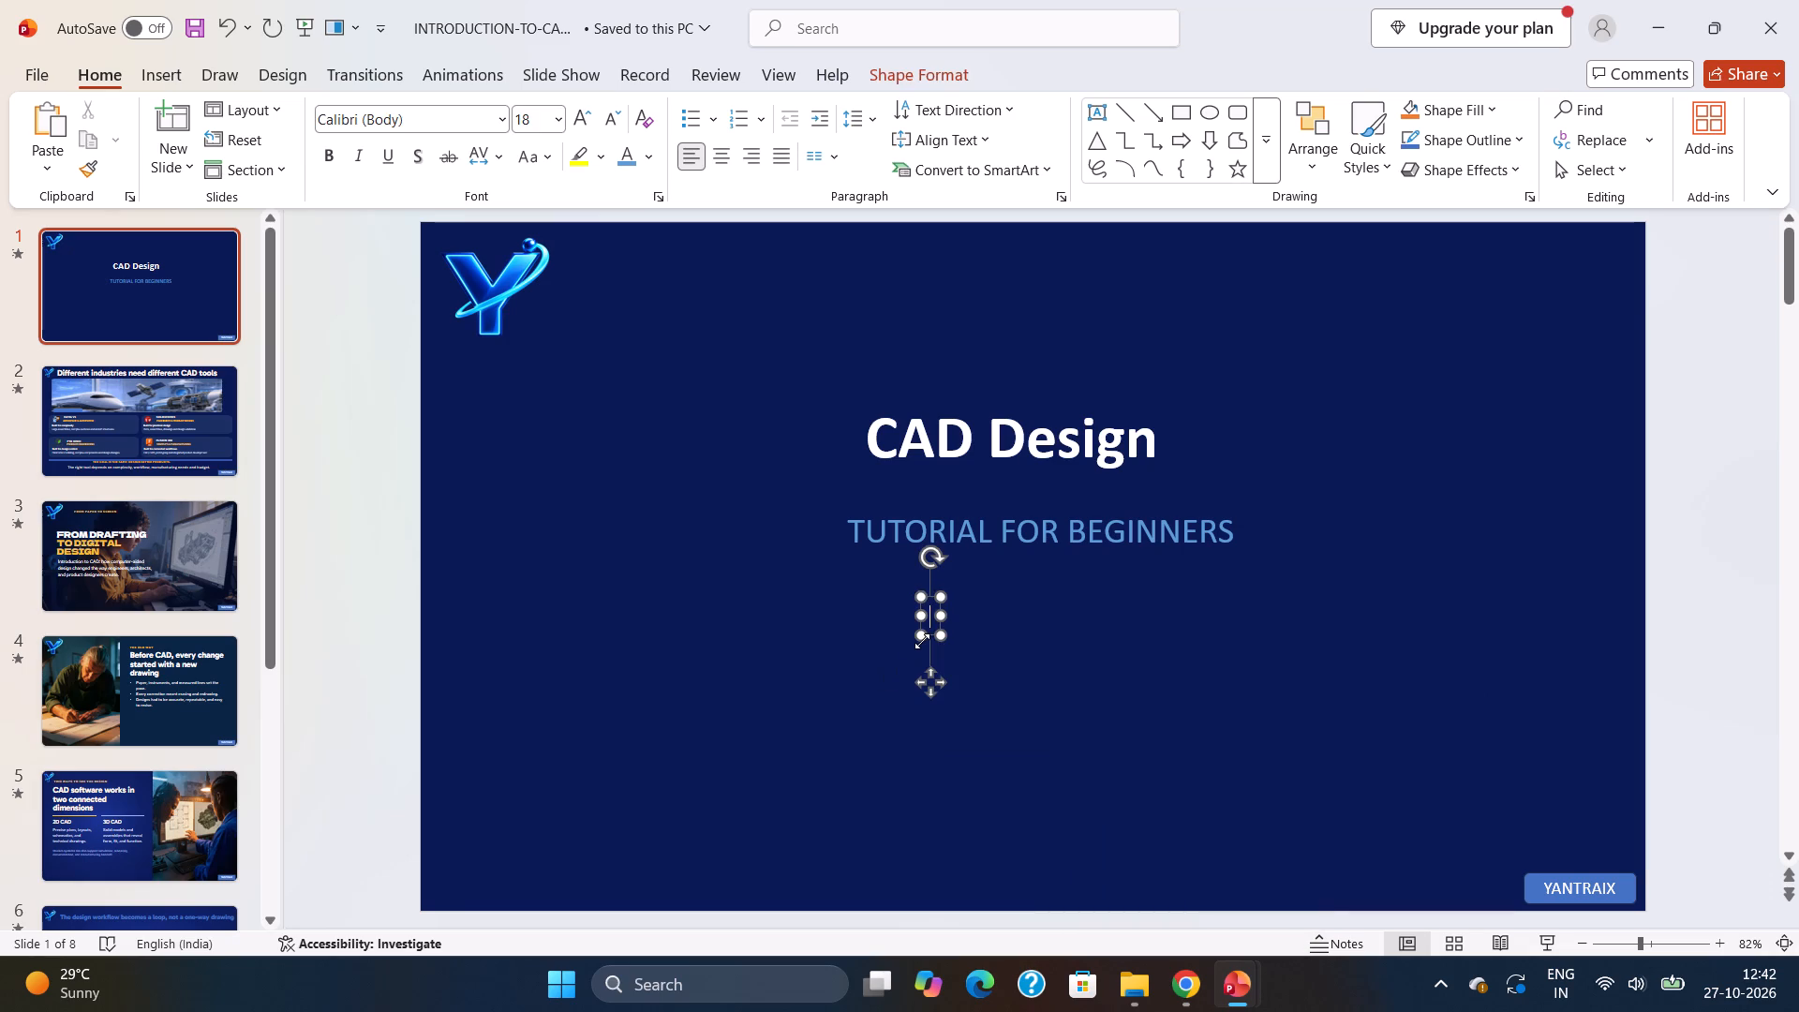
{"action": "type", "text": "LE"}
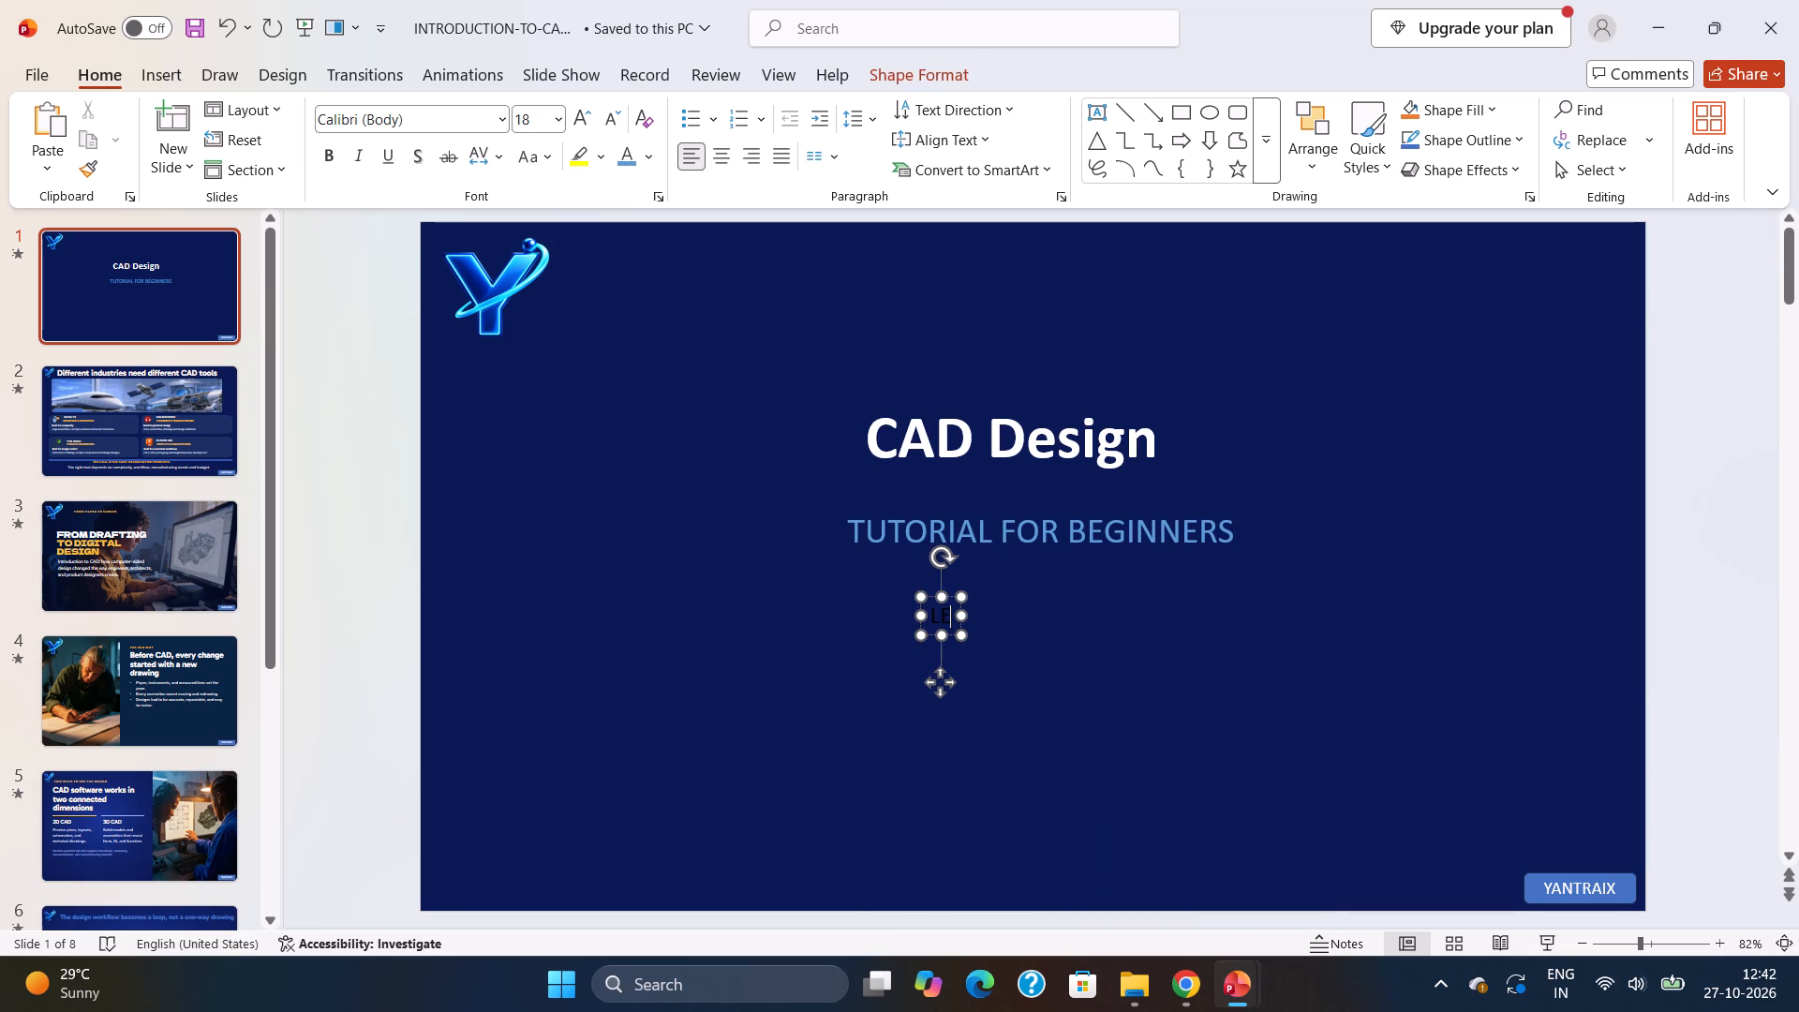
{"action": "key", "text": "a"}
{"action": "type", "text": "RN"}
{"action": "key", "text": "space"}
{"action": "type", "text": "BUIL"}
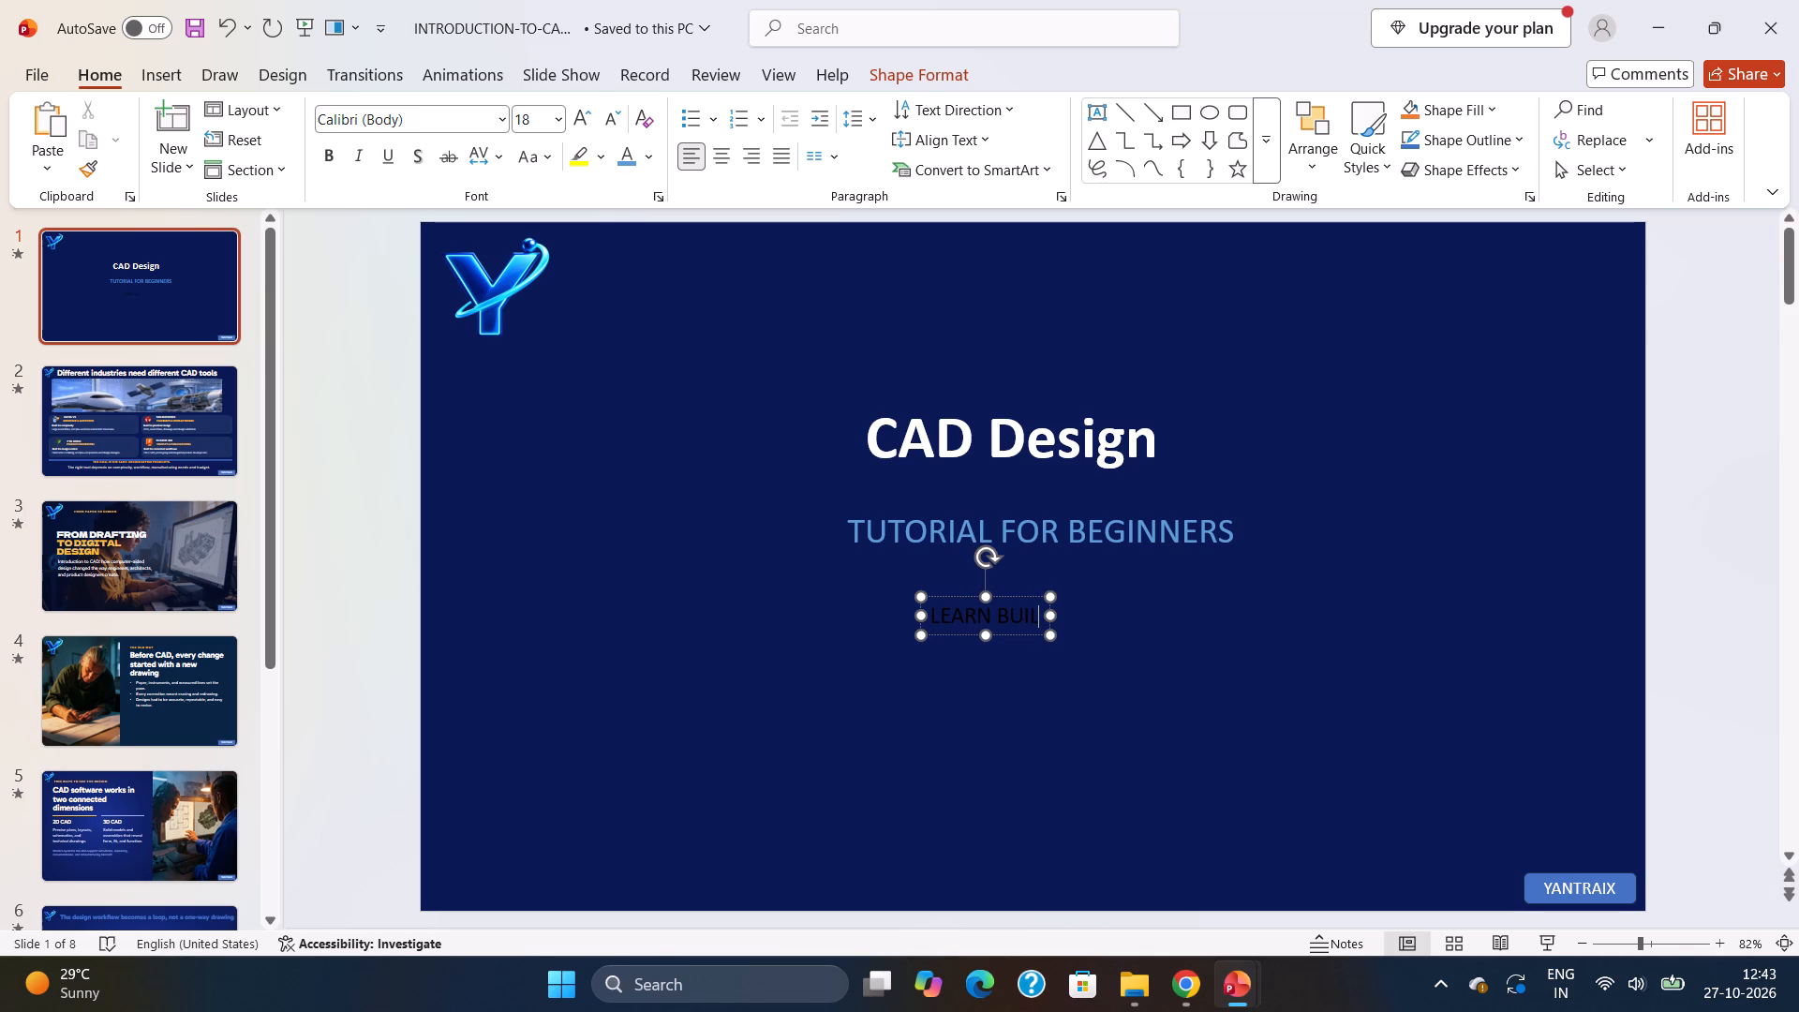
{"action": "key", "text": "d"}
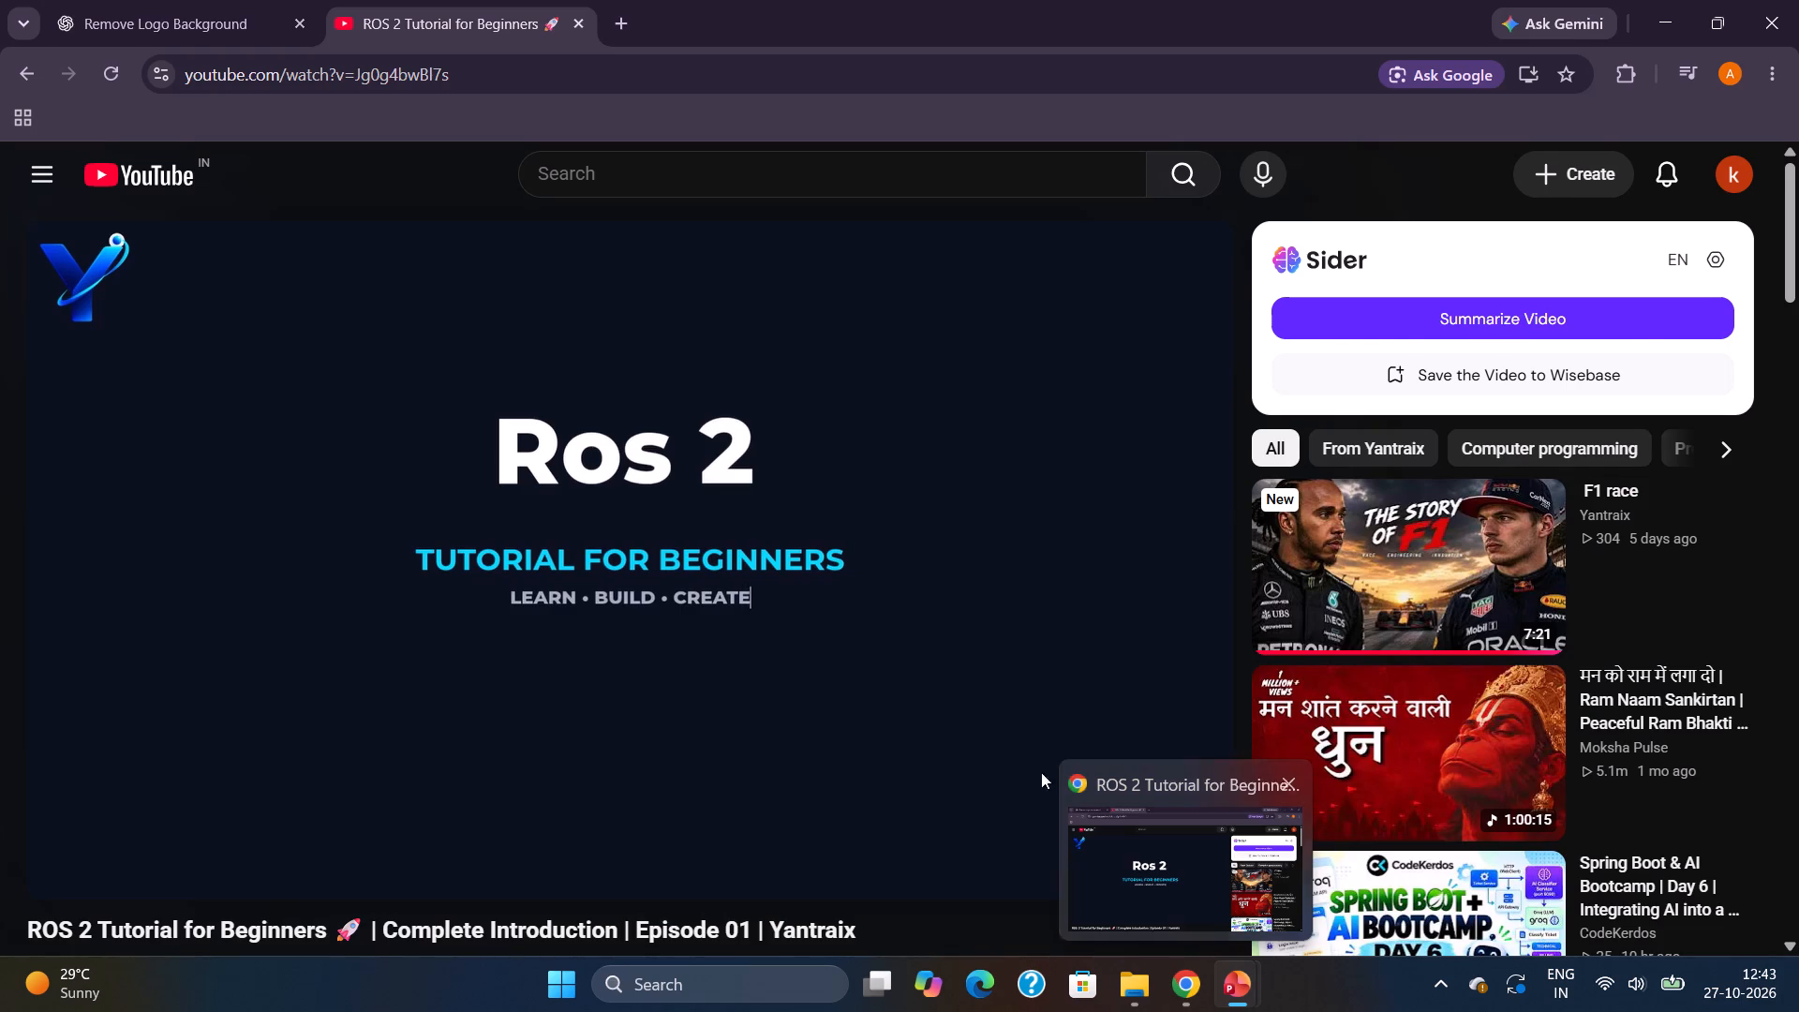
{"action": "key", "text": "space"}
{"action": "type", "text": "CREATE"}
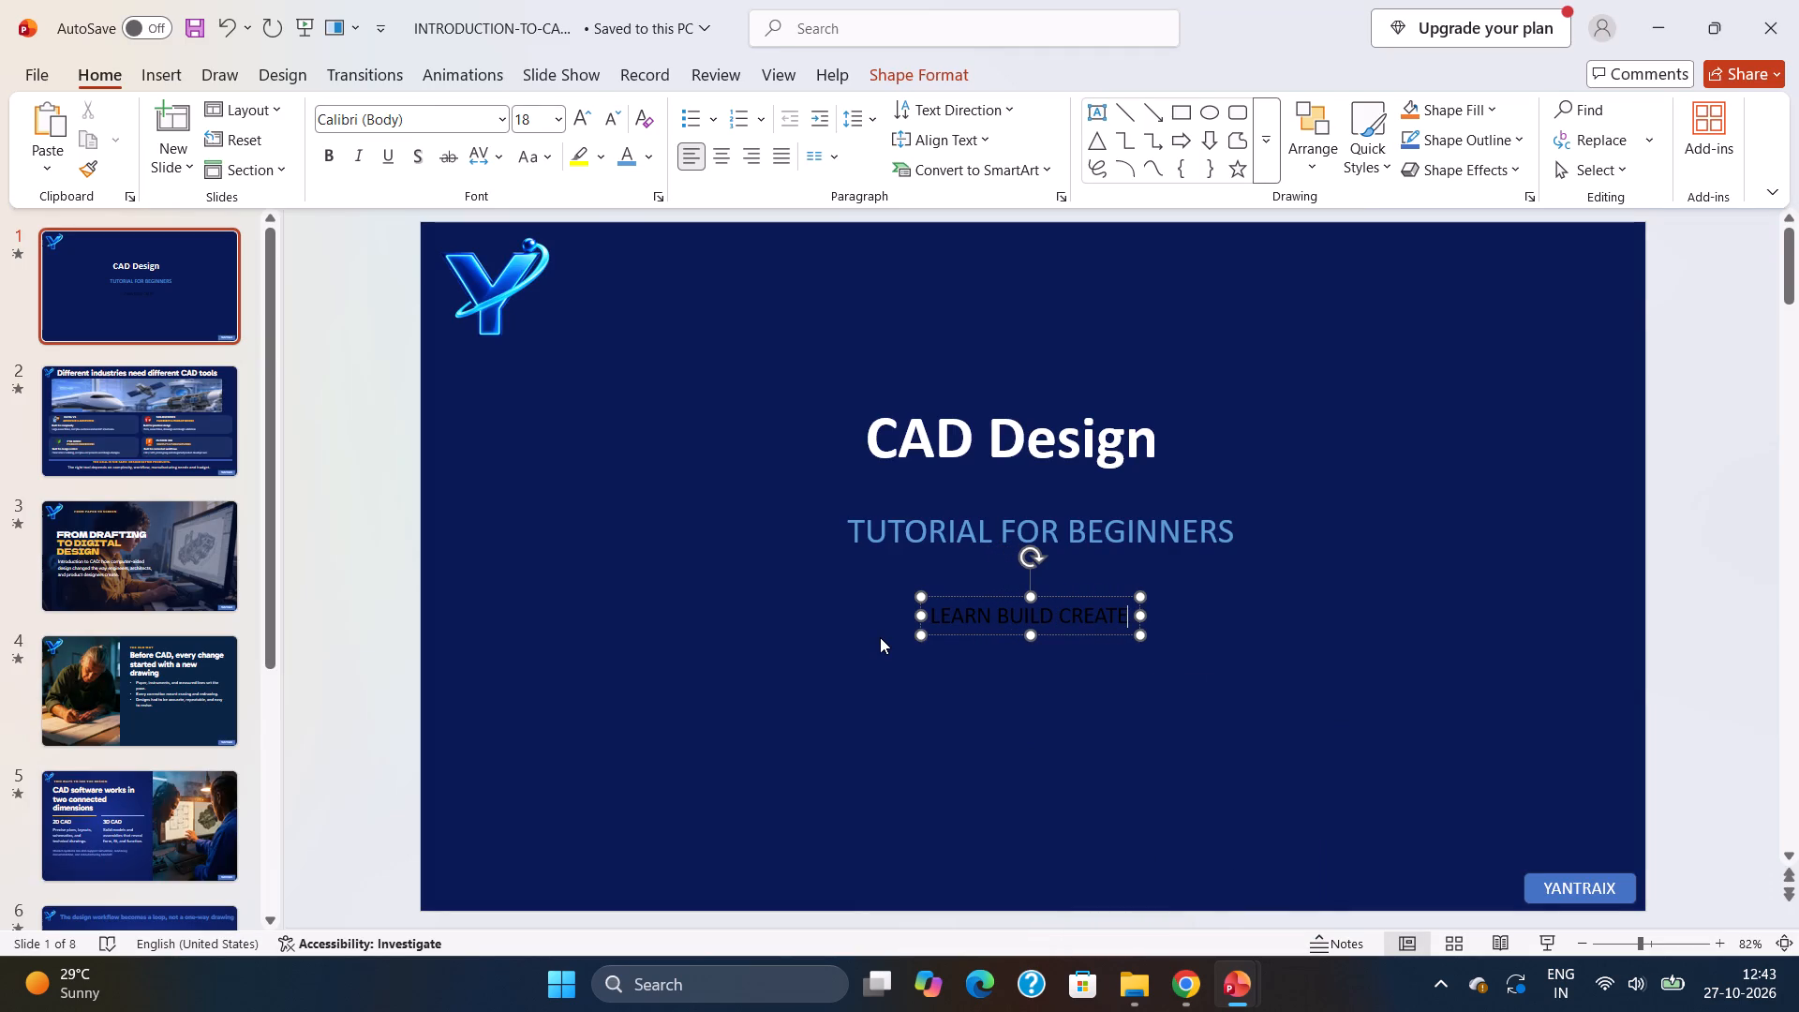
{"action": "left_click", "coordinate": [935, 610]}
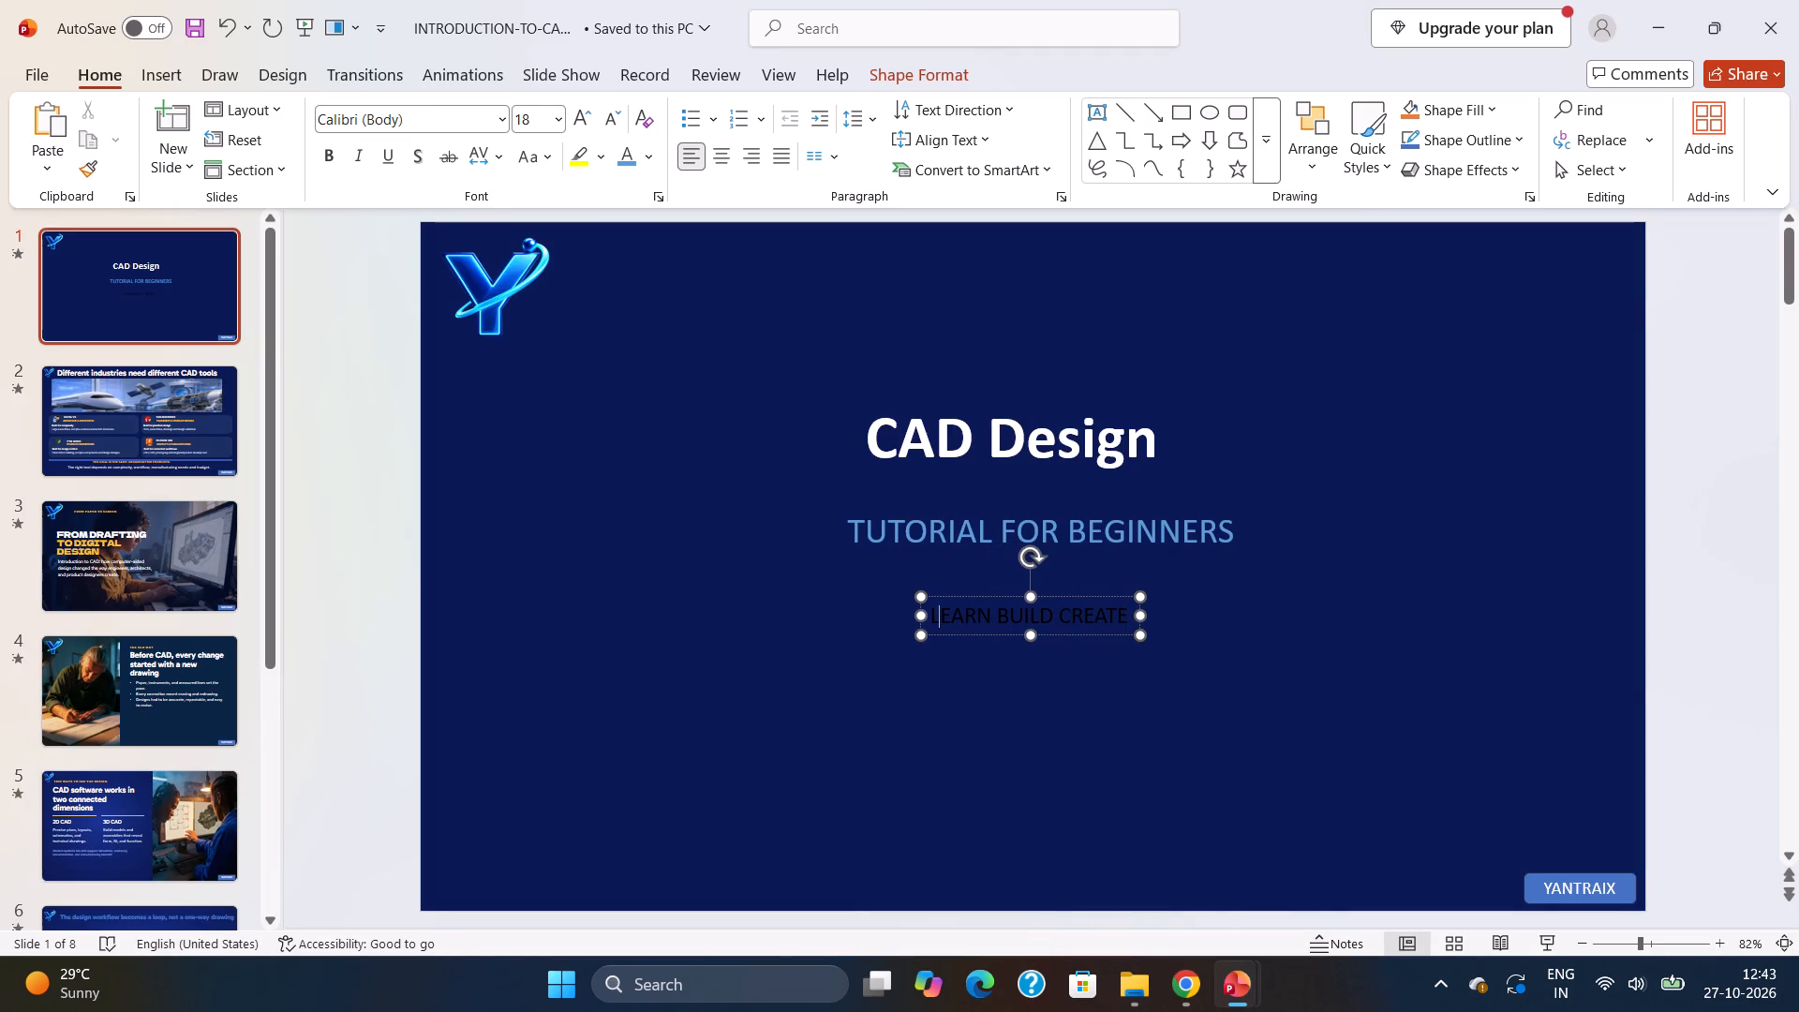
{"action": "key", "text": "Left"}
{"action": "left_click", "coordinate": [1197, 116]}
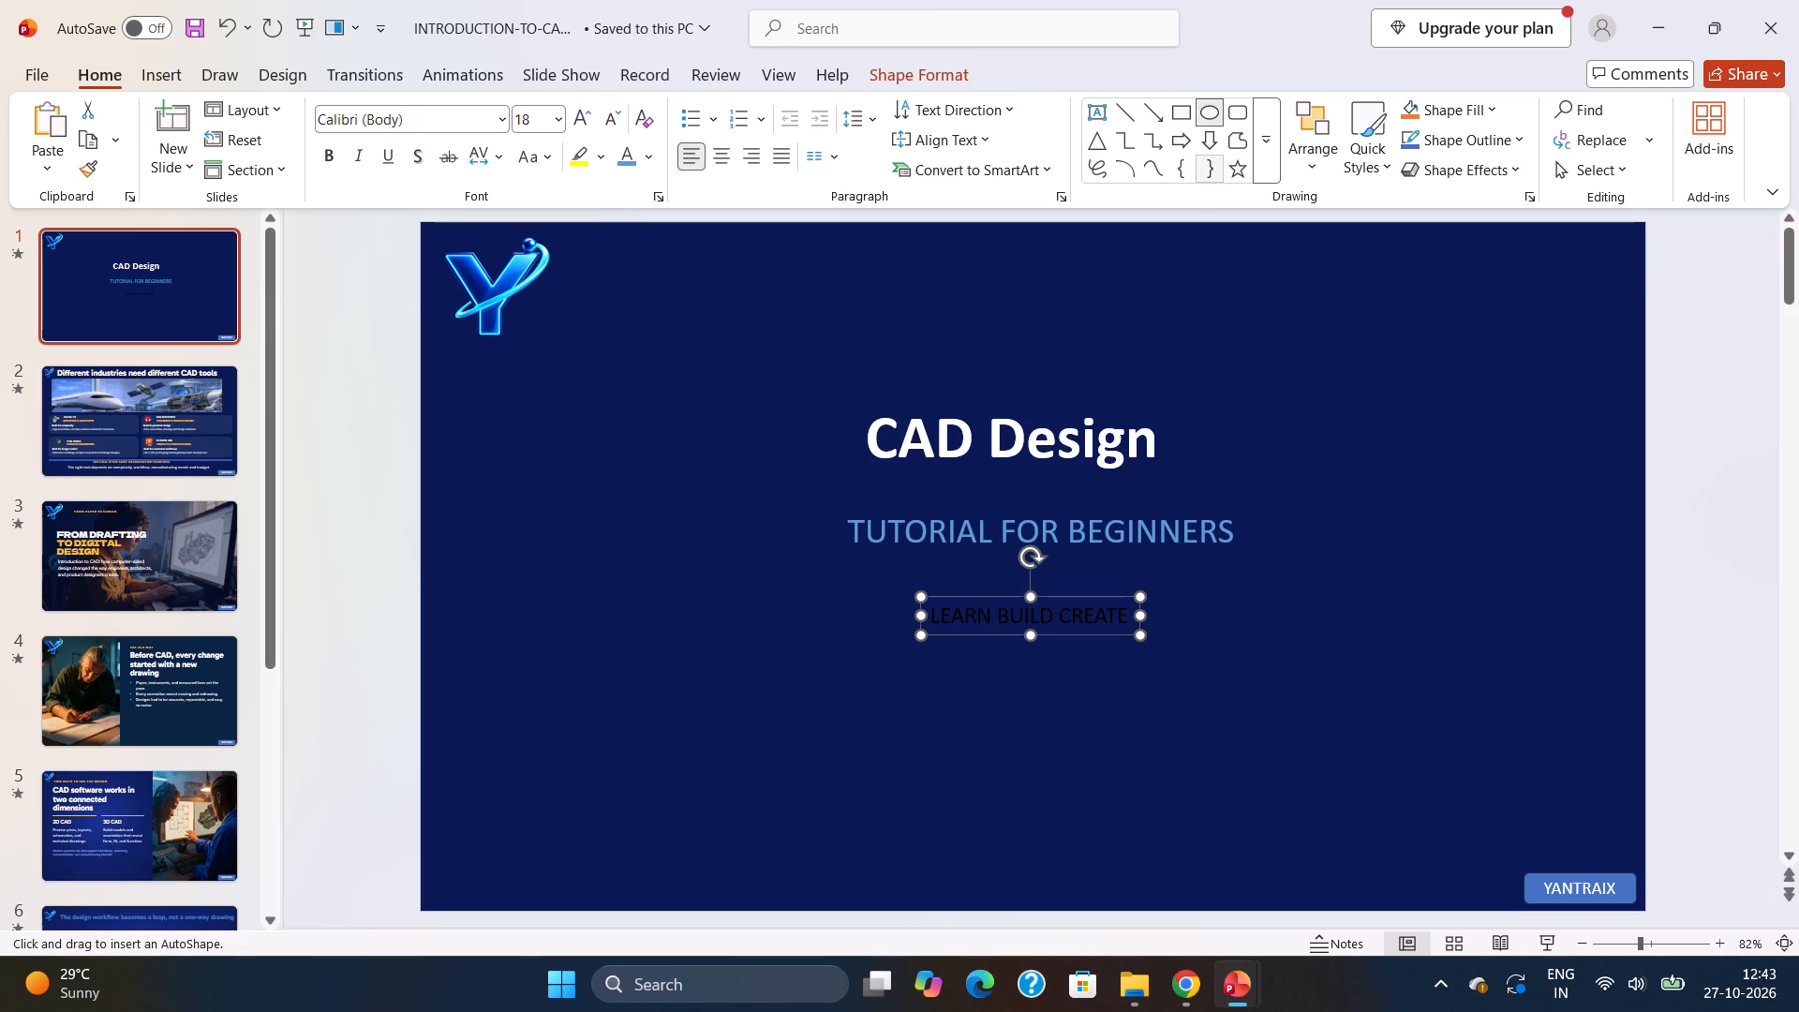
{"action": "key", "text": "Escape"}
Widen the "LEARN BUILD CREATE" text box leftwards so its text starts about level with the "CAD Design" title.
{"action": "left_click", "coordinate": [922, 618]}
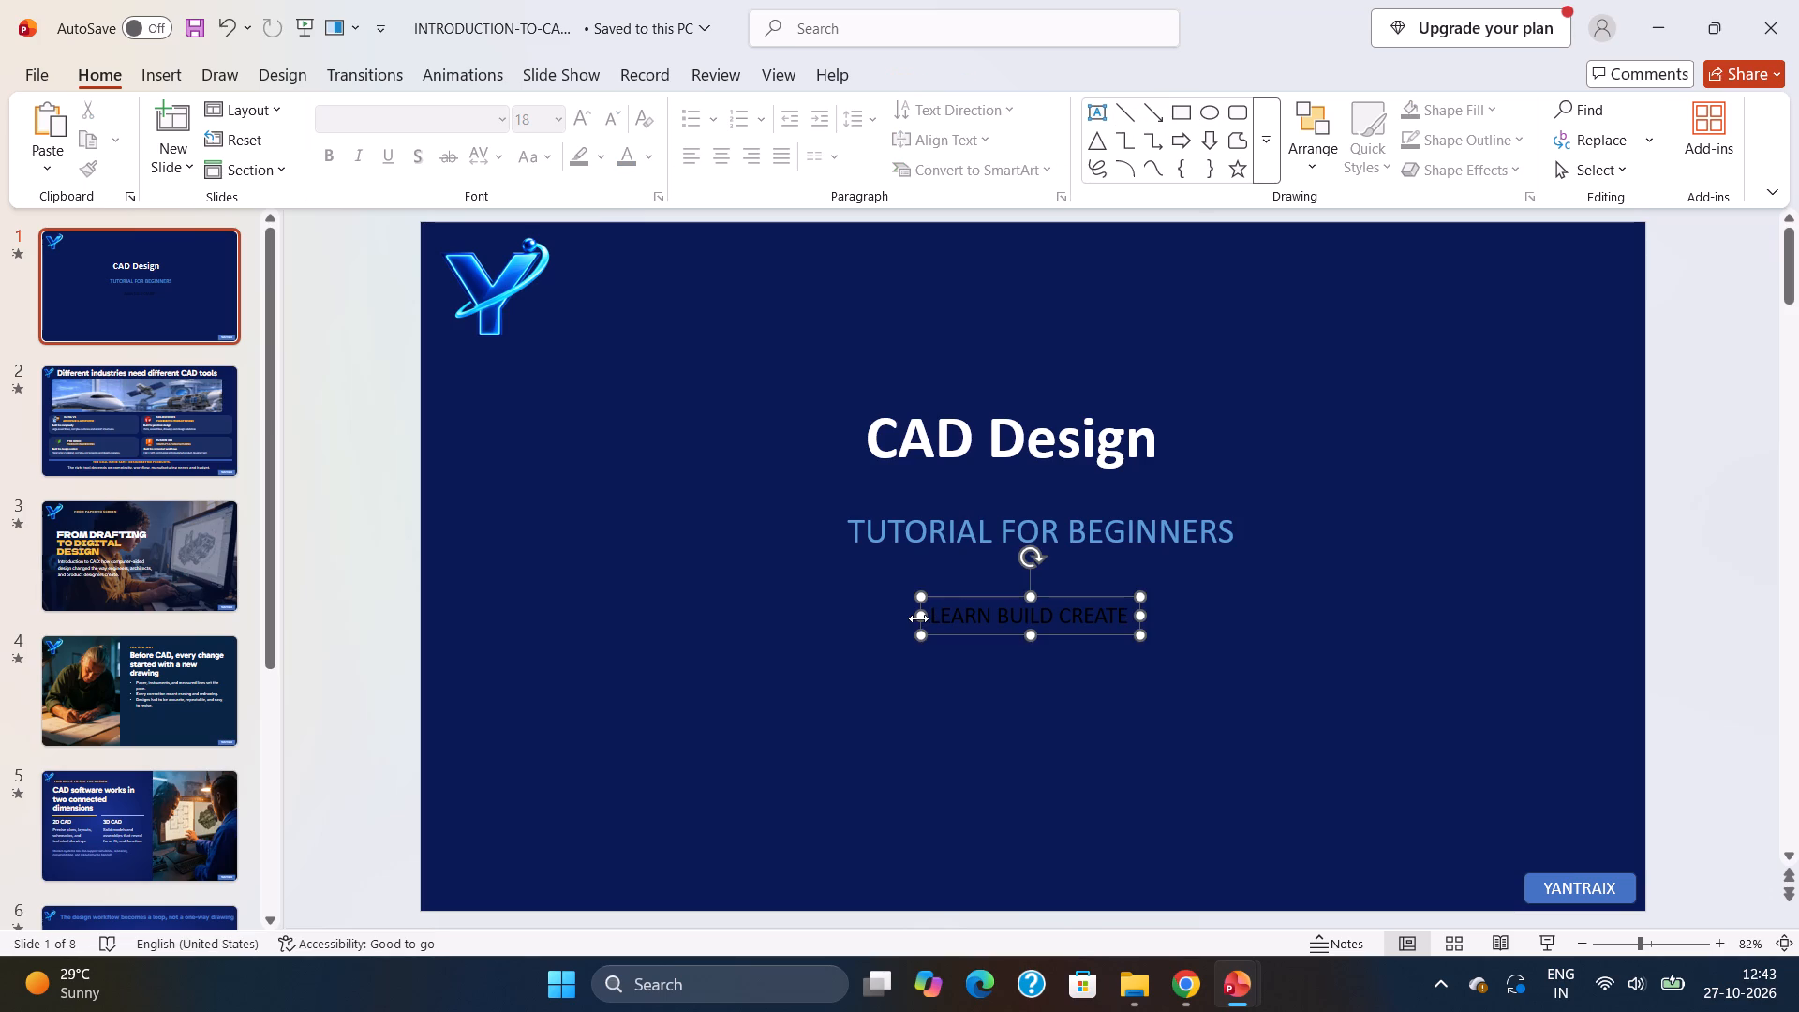
{"action": "left_click_drag", "start_coordinate": [918, 618], "coordinate": [868, 611]}
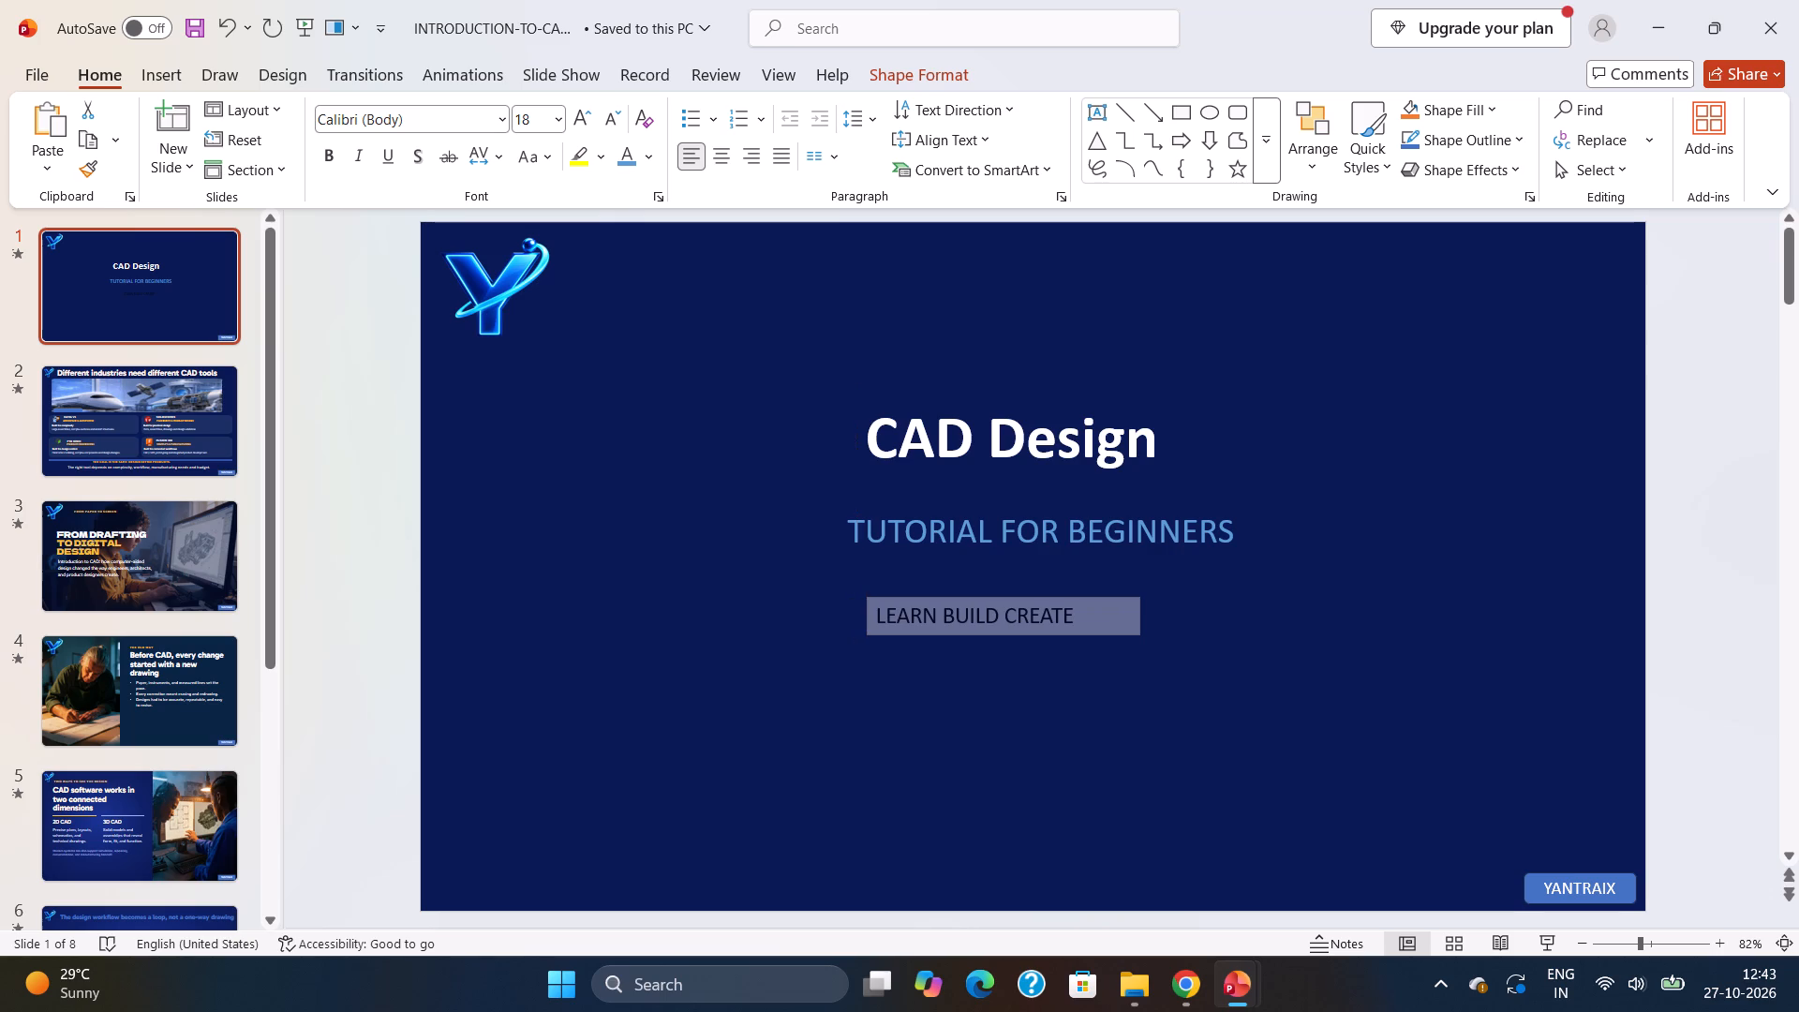
Narrow the "LEARN BUILD CREATE" text box slightly from its left edge and move it up closer to the subtitle.
{"action": "left_click_drag", "start_coordinate": [868, 611], "coordinate": [885, 611]}
{"action": "left_click_drag", "start_coordinate": [948, 596], "coordinate": [957, 575]}
Recolour the "LEARN BUILD CREATE" text in a light grey theme colour.
{"action": "triple_click", "coordinate": [947, 590]}
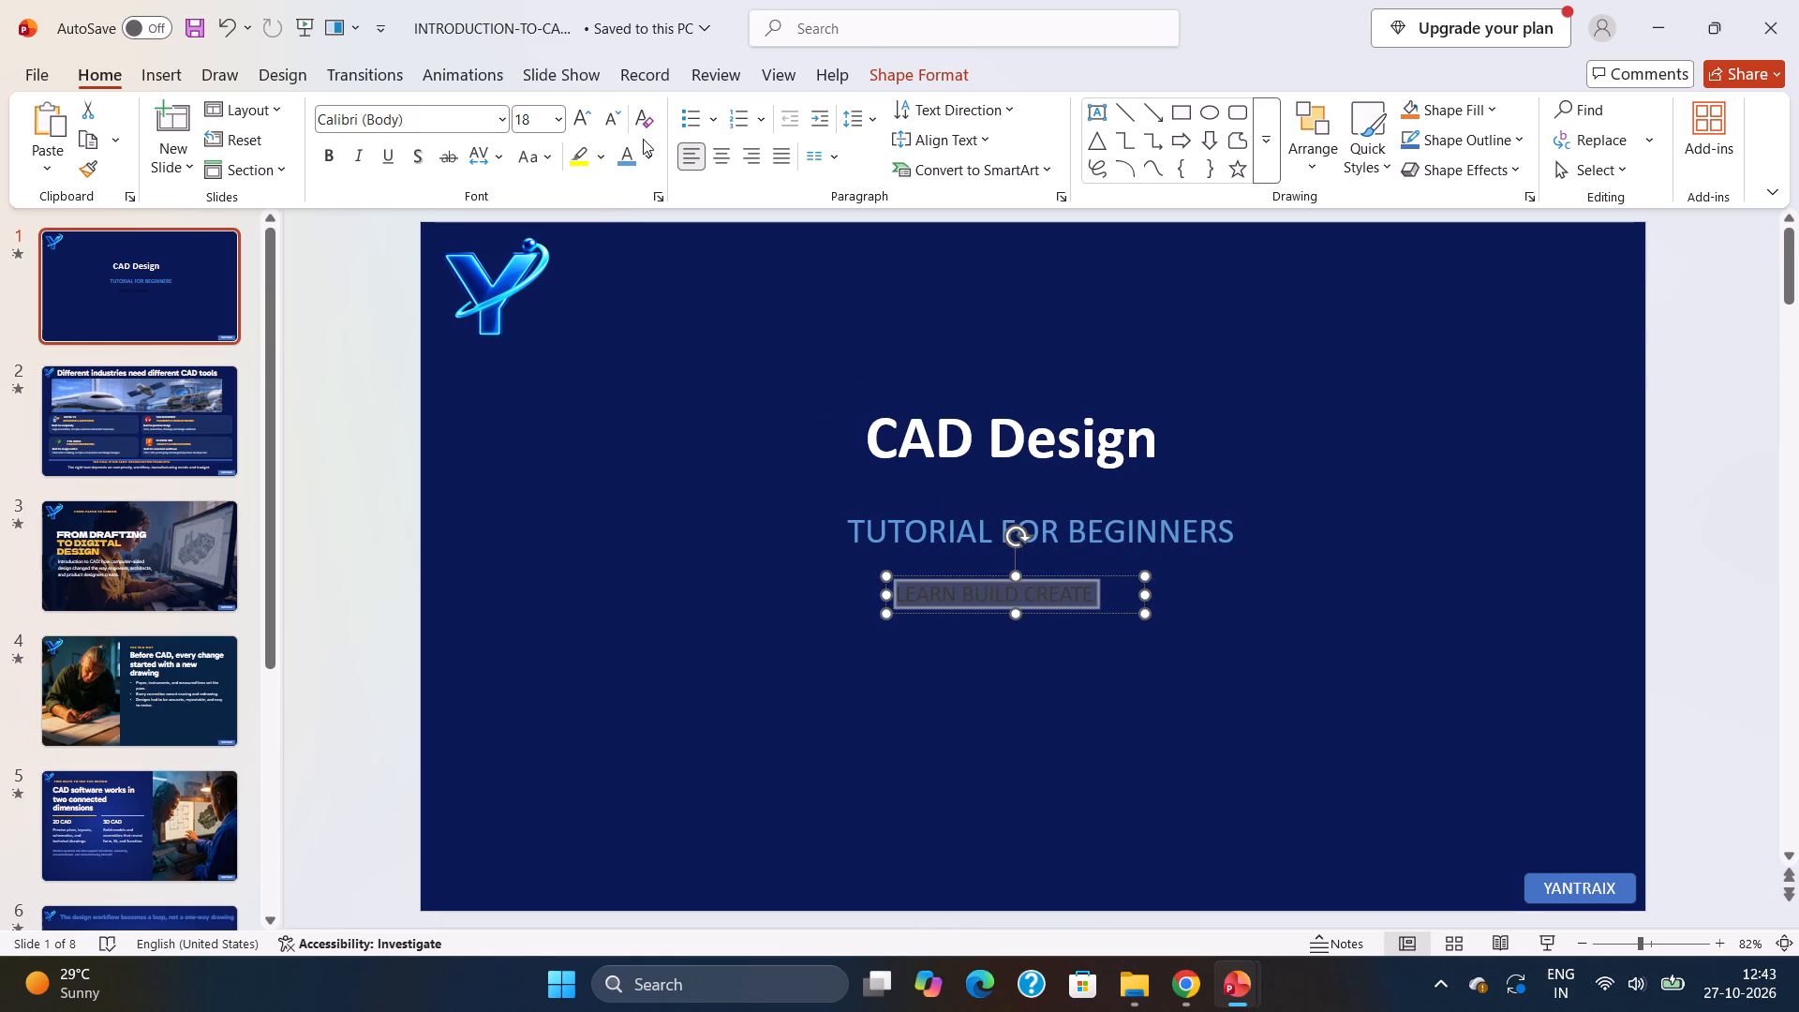
{"action": "left_click", "coordinate": [640, 159]}
{"action": "left_click", "coordinate": [644, 156]}
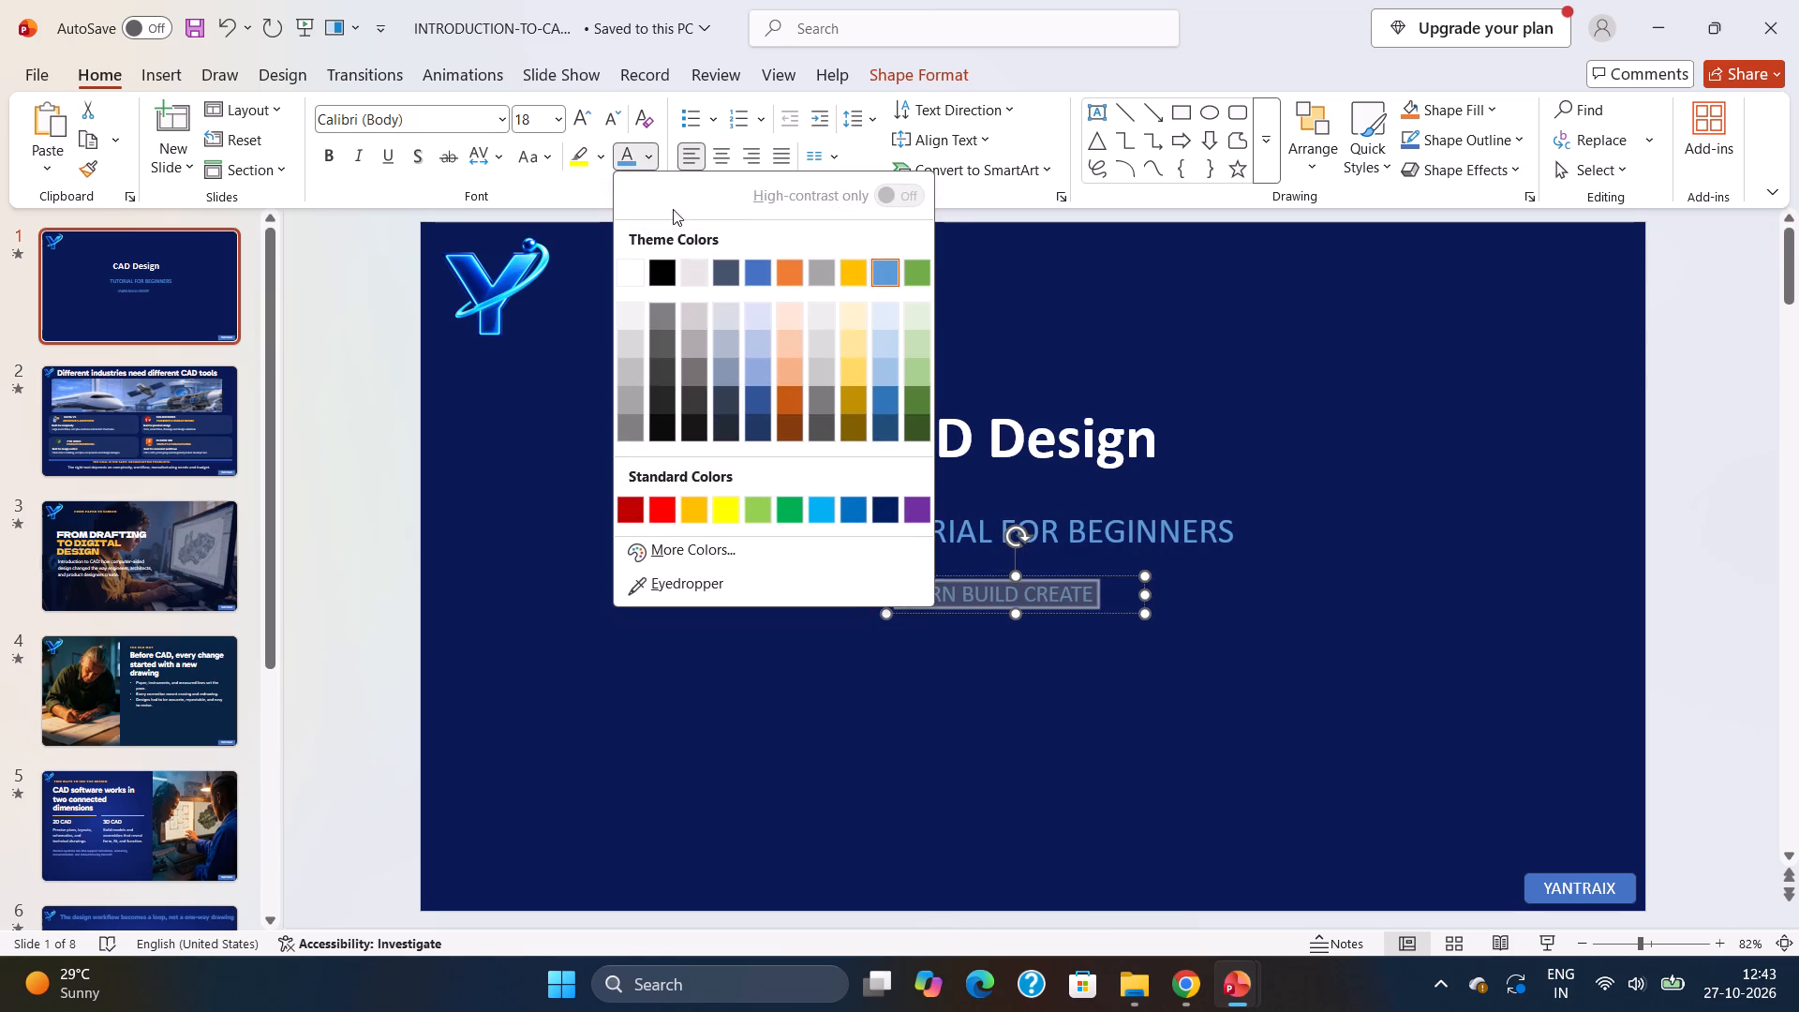
{"action": "left_click", "coordinate": [820, 378]}
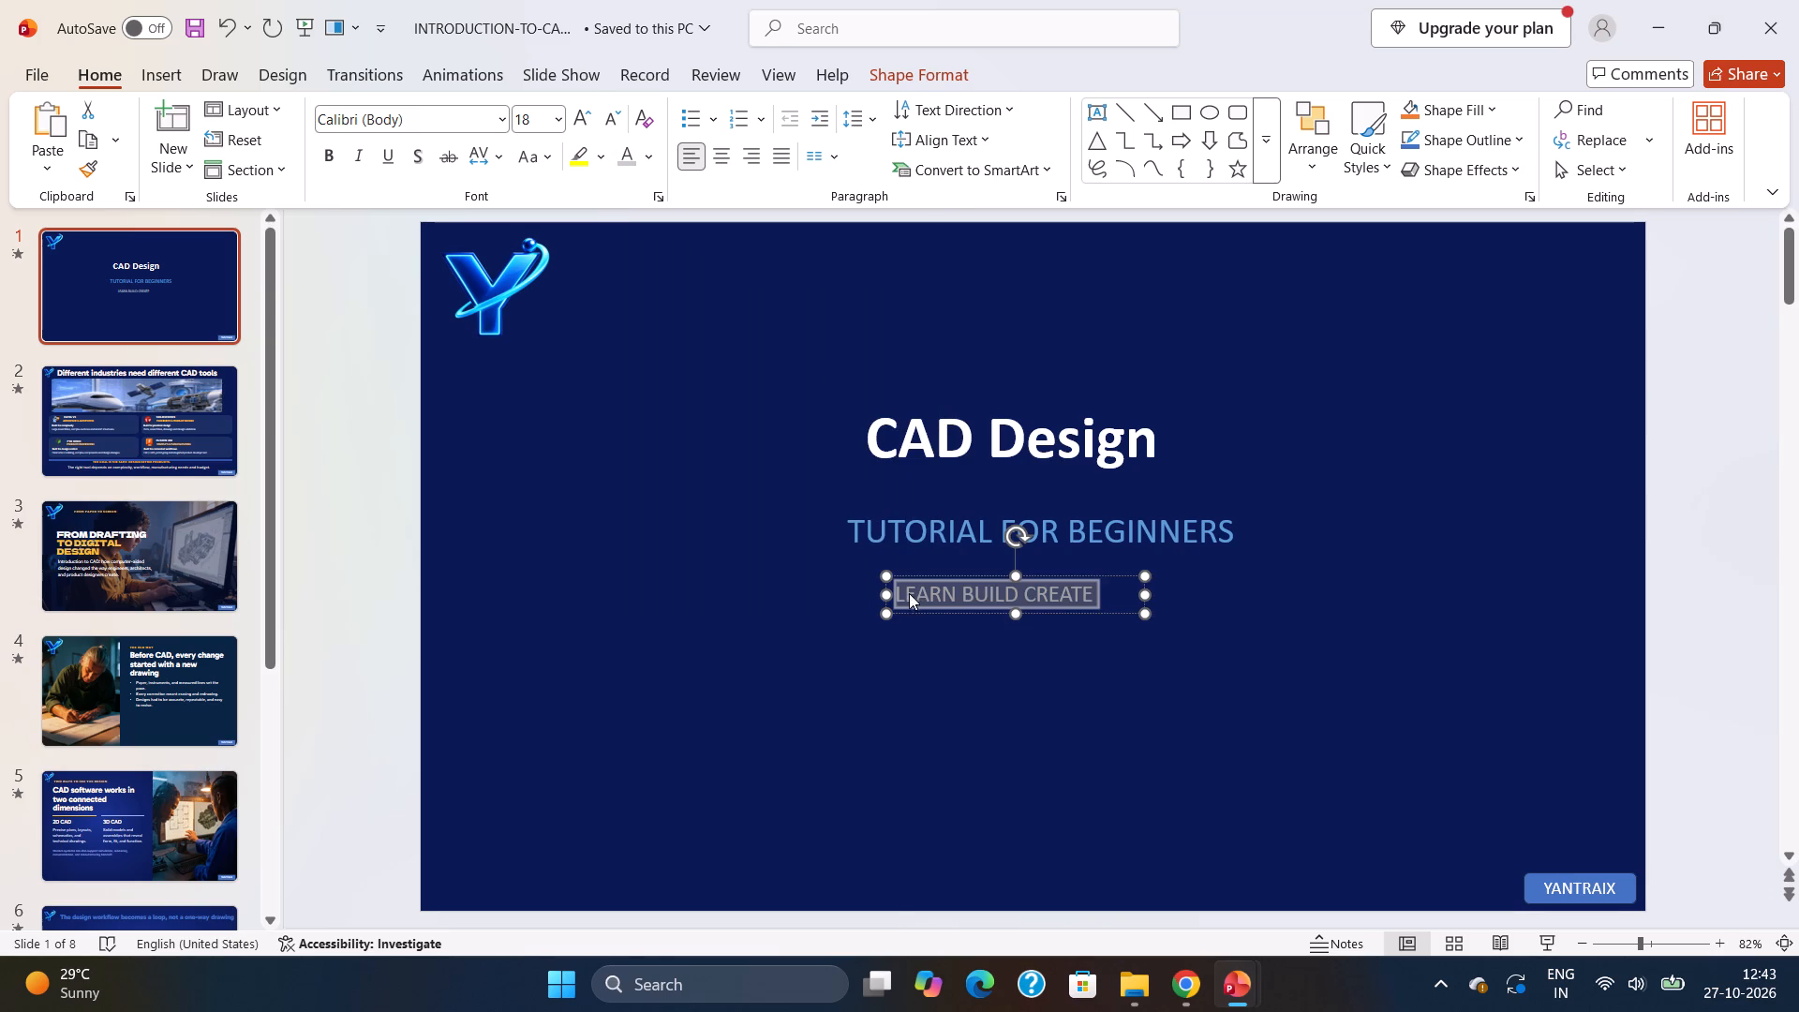
Add two spaces between LEARN and BUILD and draw a small oval in the gap, about 0.23 cm high and 0.13 cm wide.
{"action": "left_click", "coordinate": [907, 593]}
{"action": "left_click", "coordinate": [959, 588]}
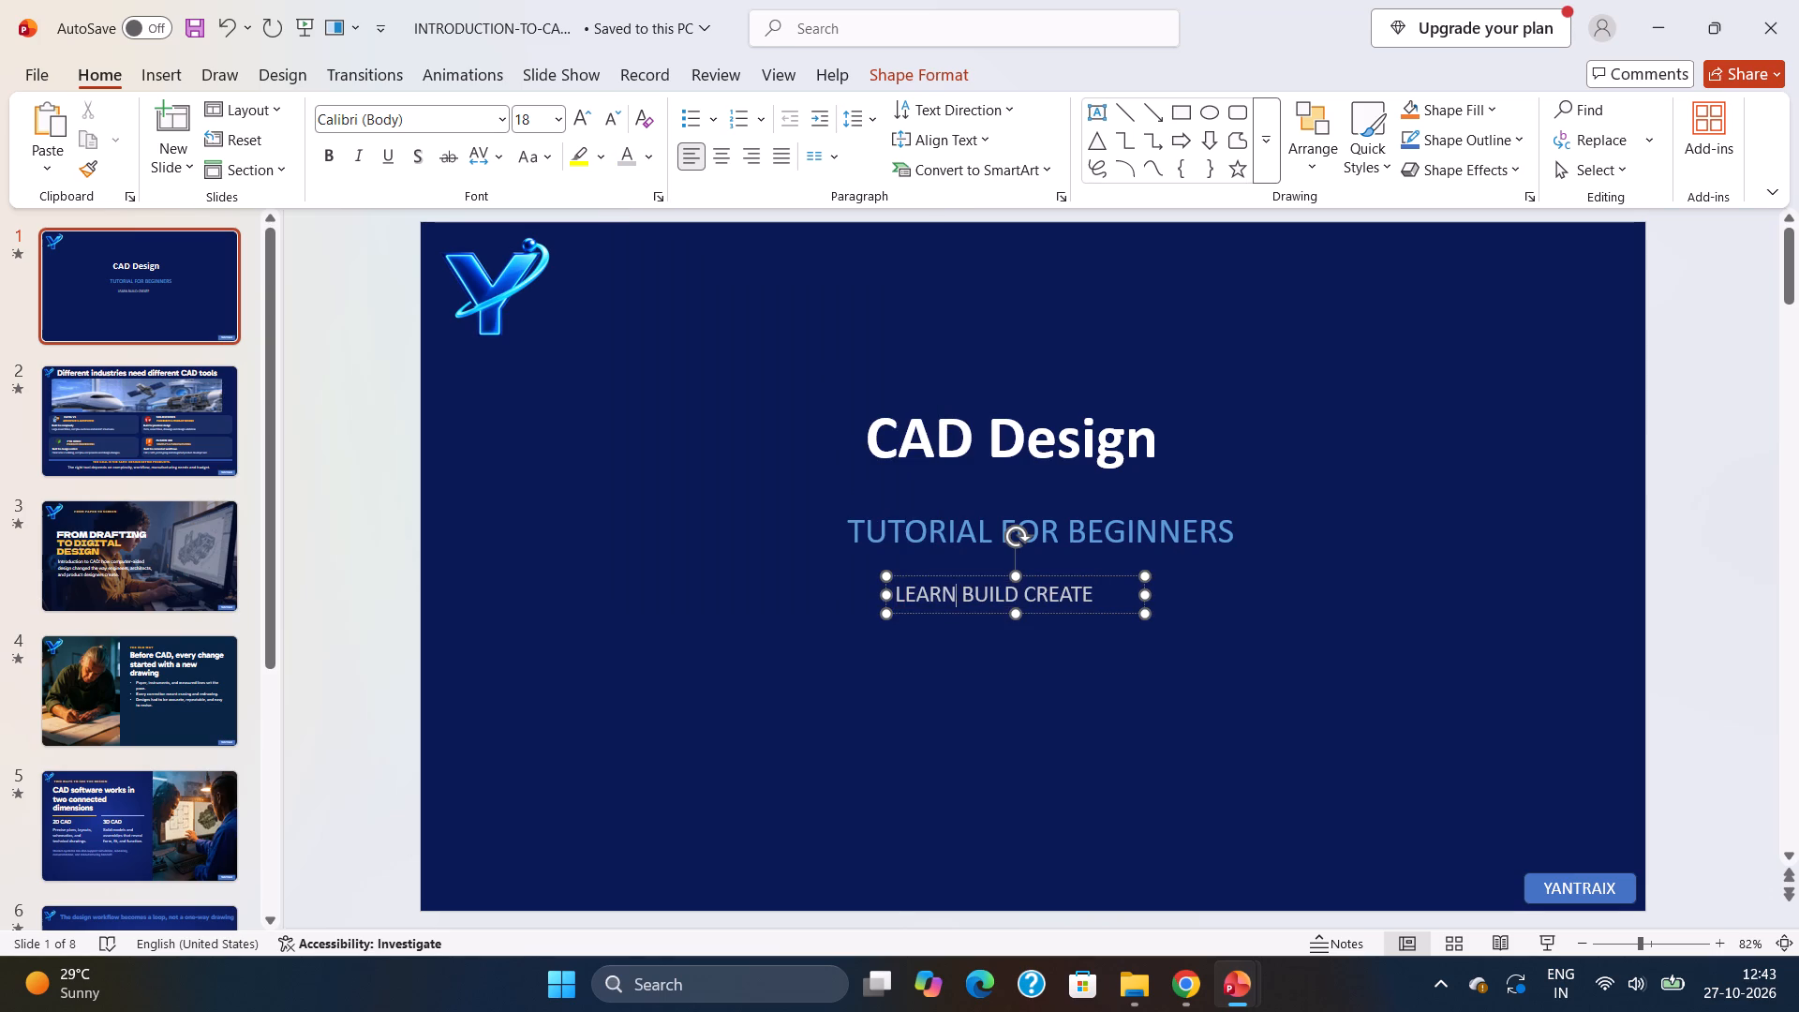
{"action": "key", "text": "space"}
{"action": "key", "text": "space"}
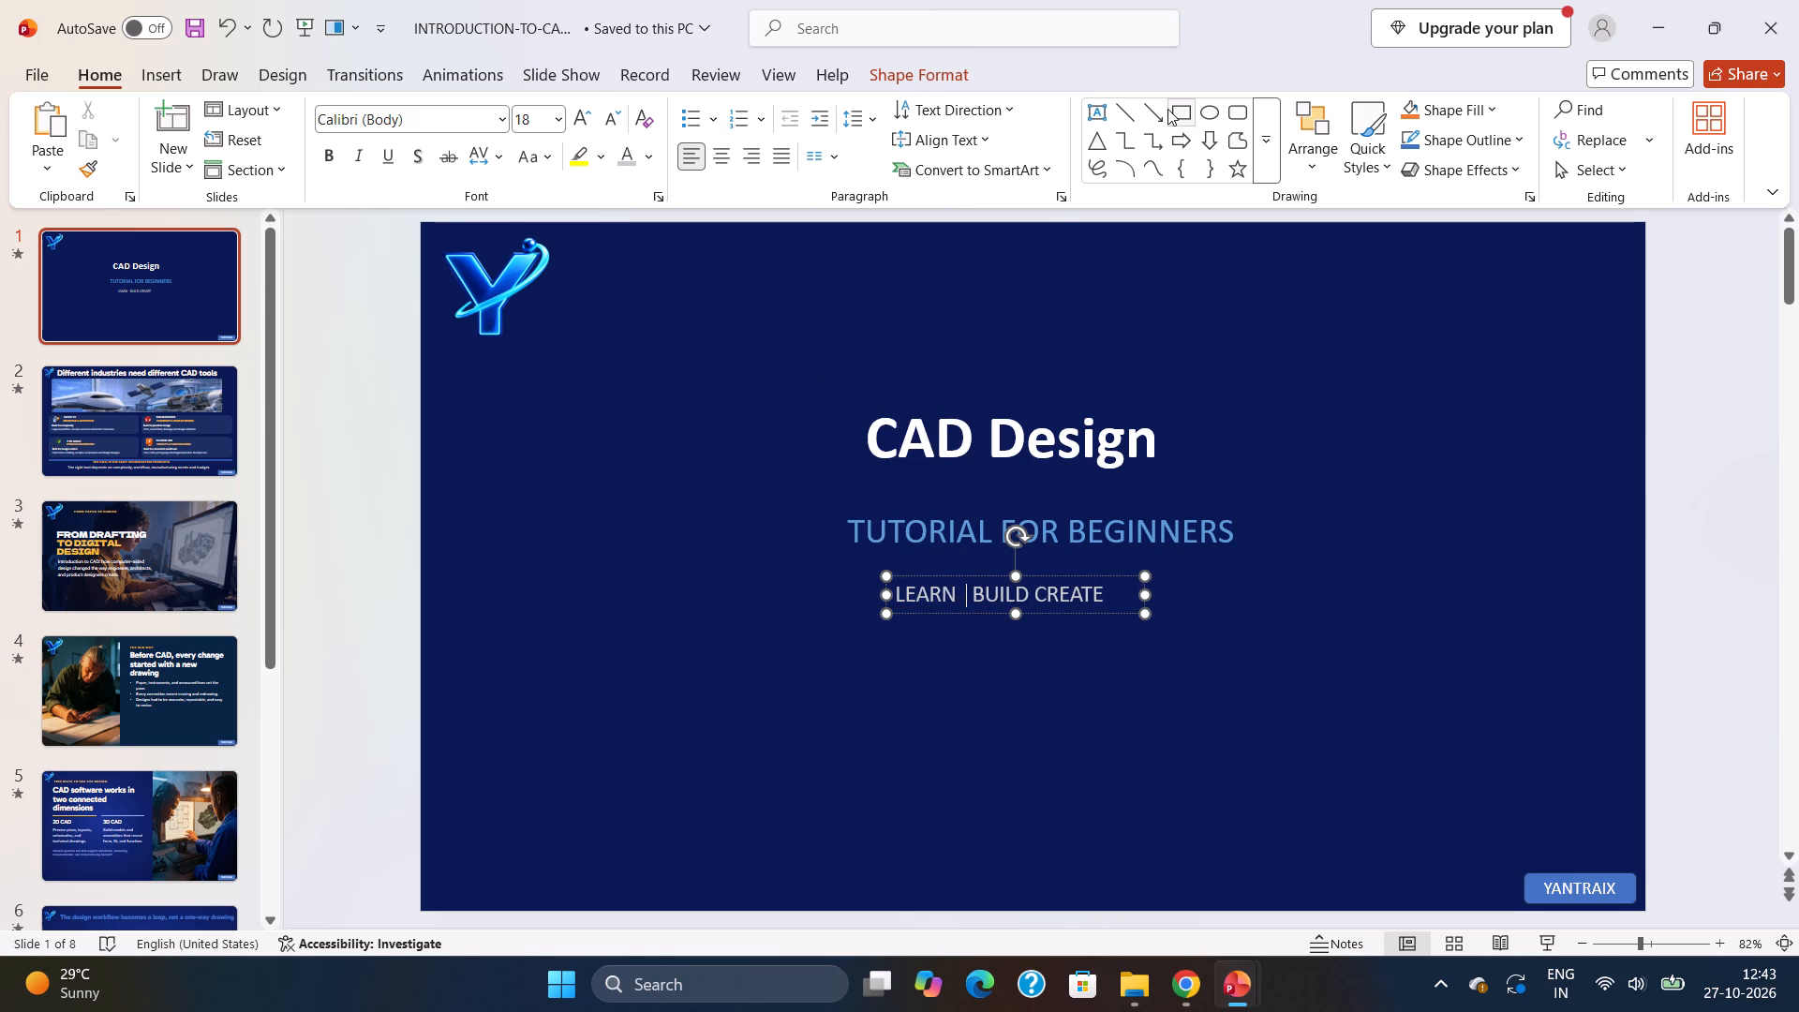
{"action": "left_click", "coordinate": [1201, 118]}
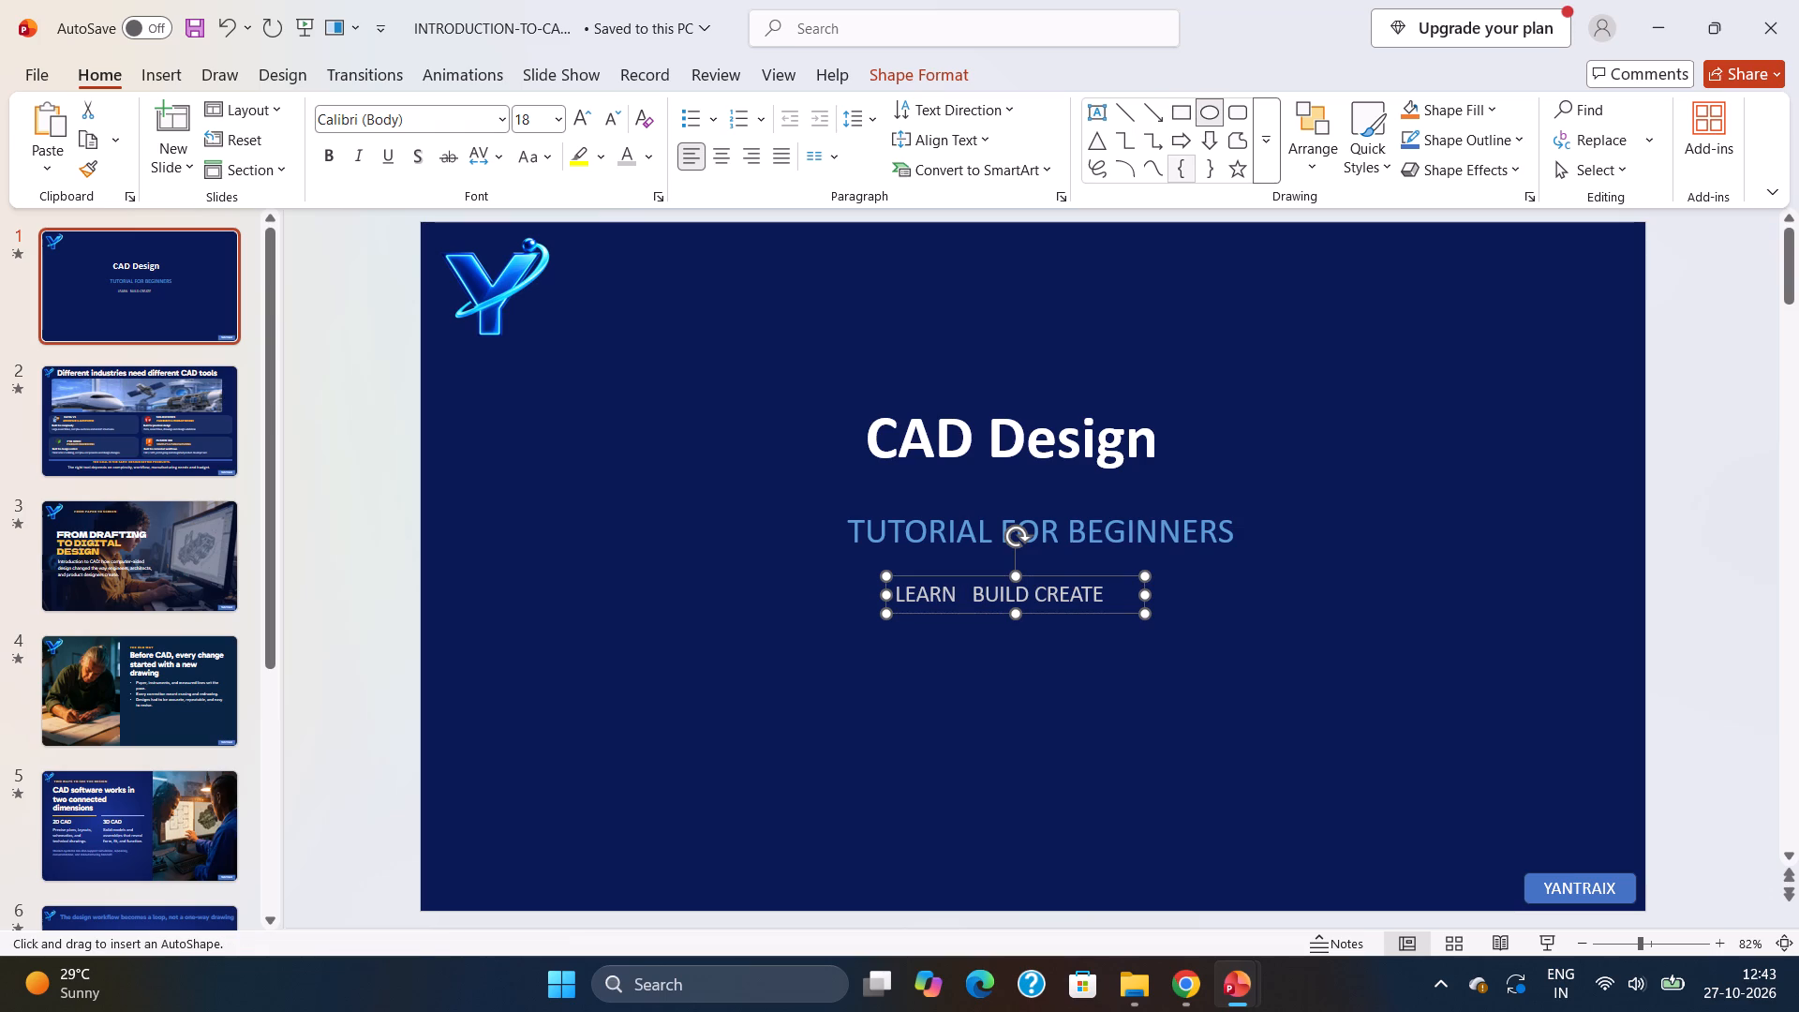
{"action": "left_click_drag", "start_coordinate": [966, 591], "coordinate": [968, 600]}
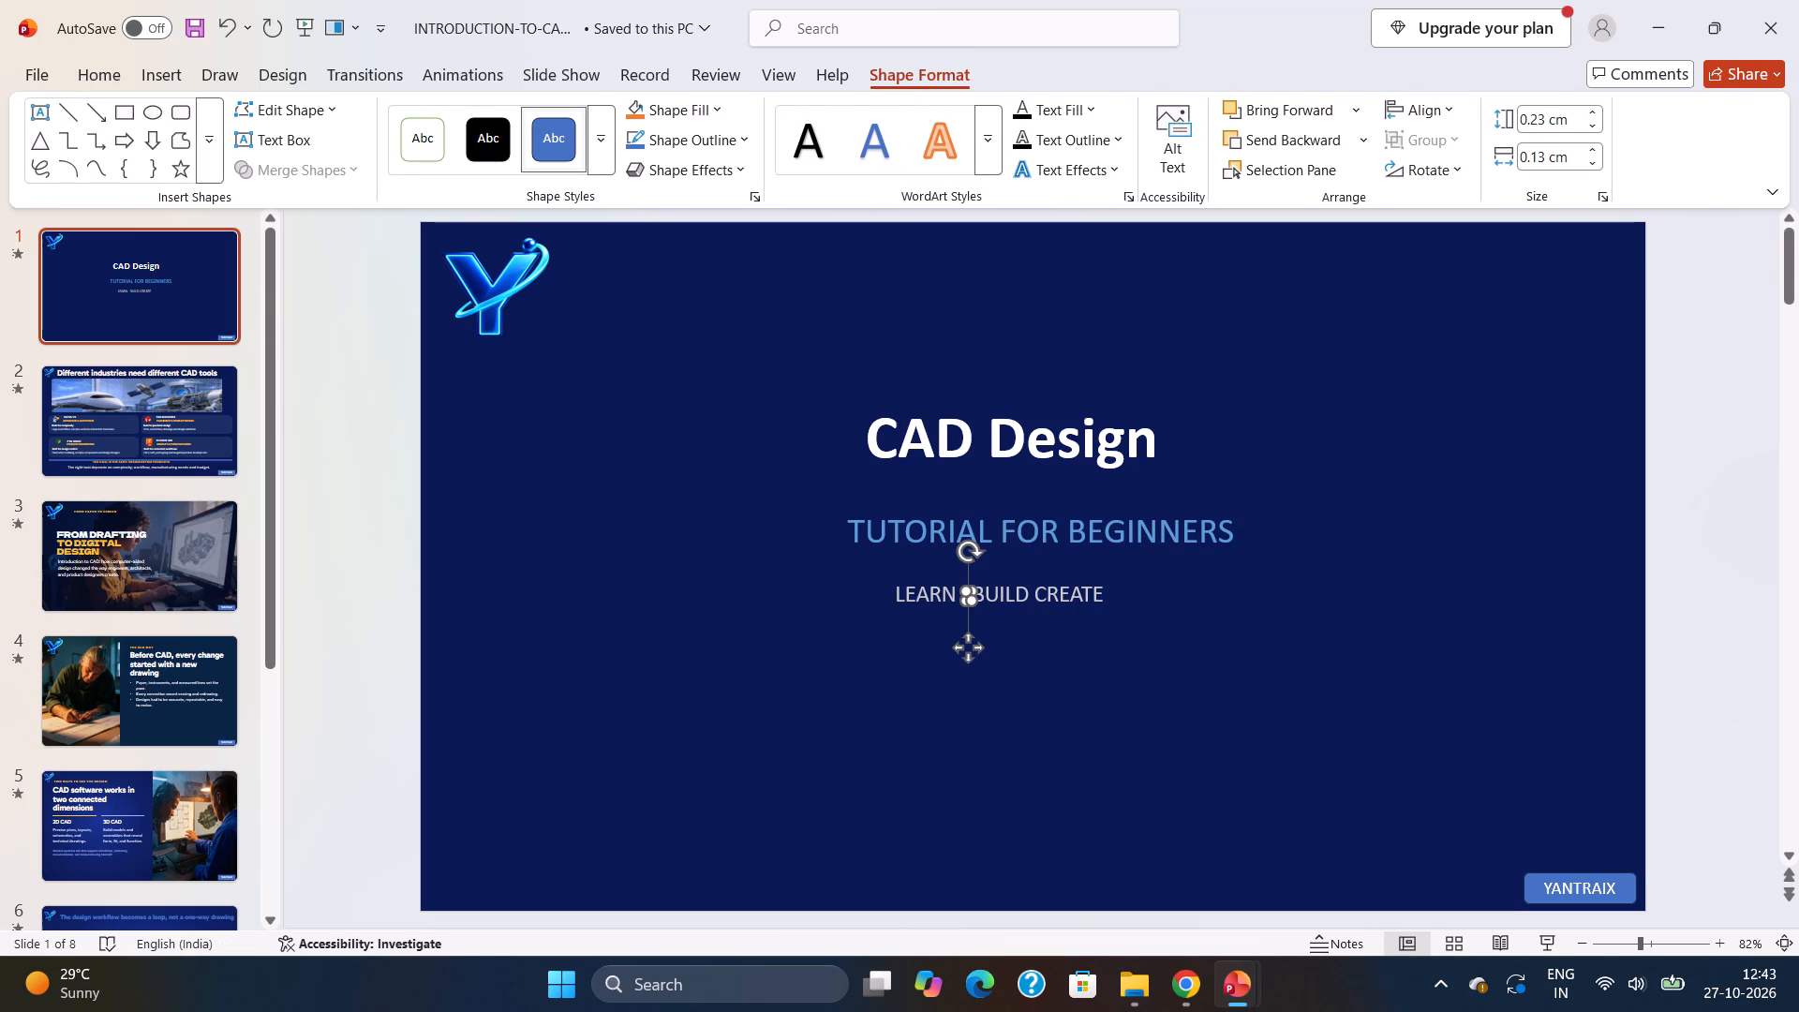
{"action": "key", "text": "Escape"}
{"action": "left_click", "coordinate": [958, 584]}
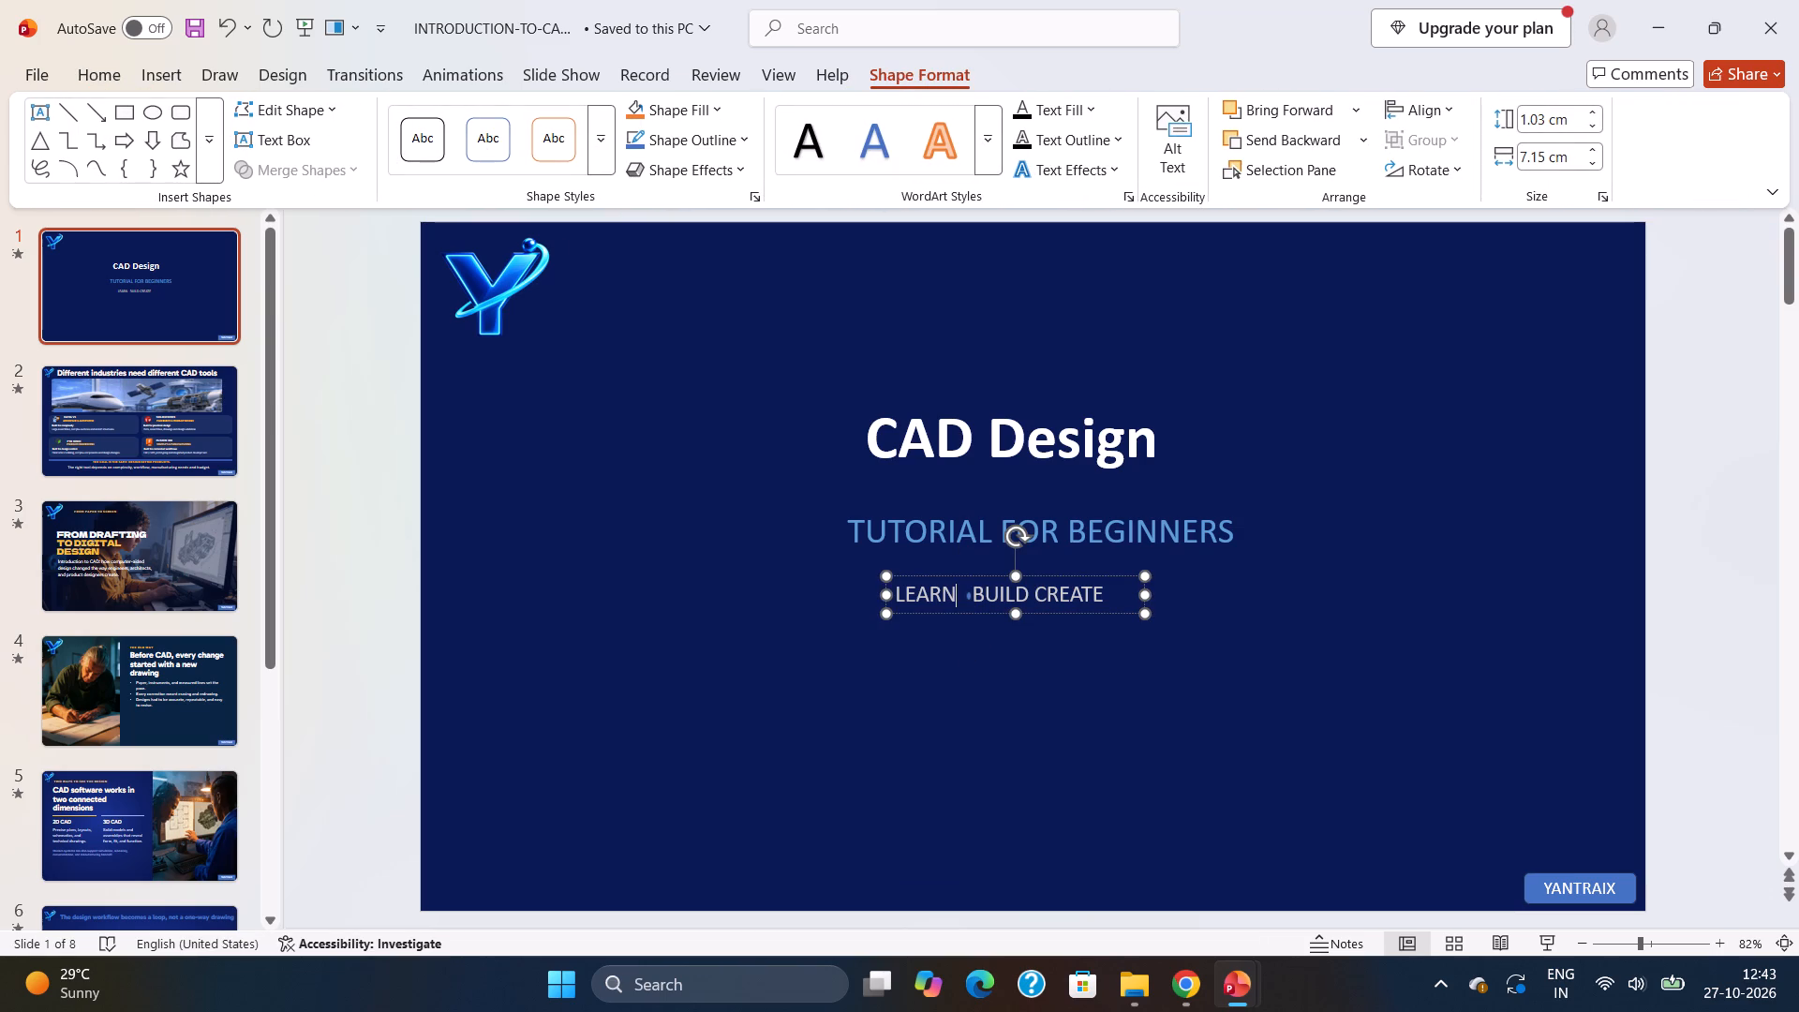
Widen the tagline text box to about 8.23 cm and add spaces to enlarge the gaps between LEARN, BUILD and CREATE on one line.
{"action": "left_click_drag", "start_coordinate": [1142, 591], "coordinate": [1171, 591]}
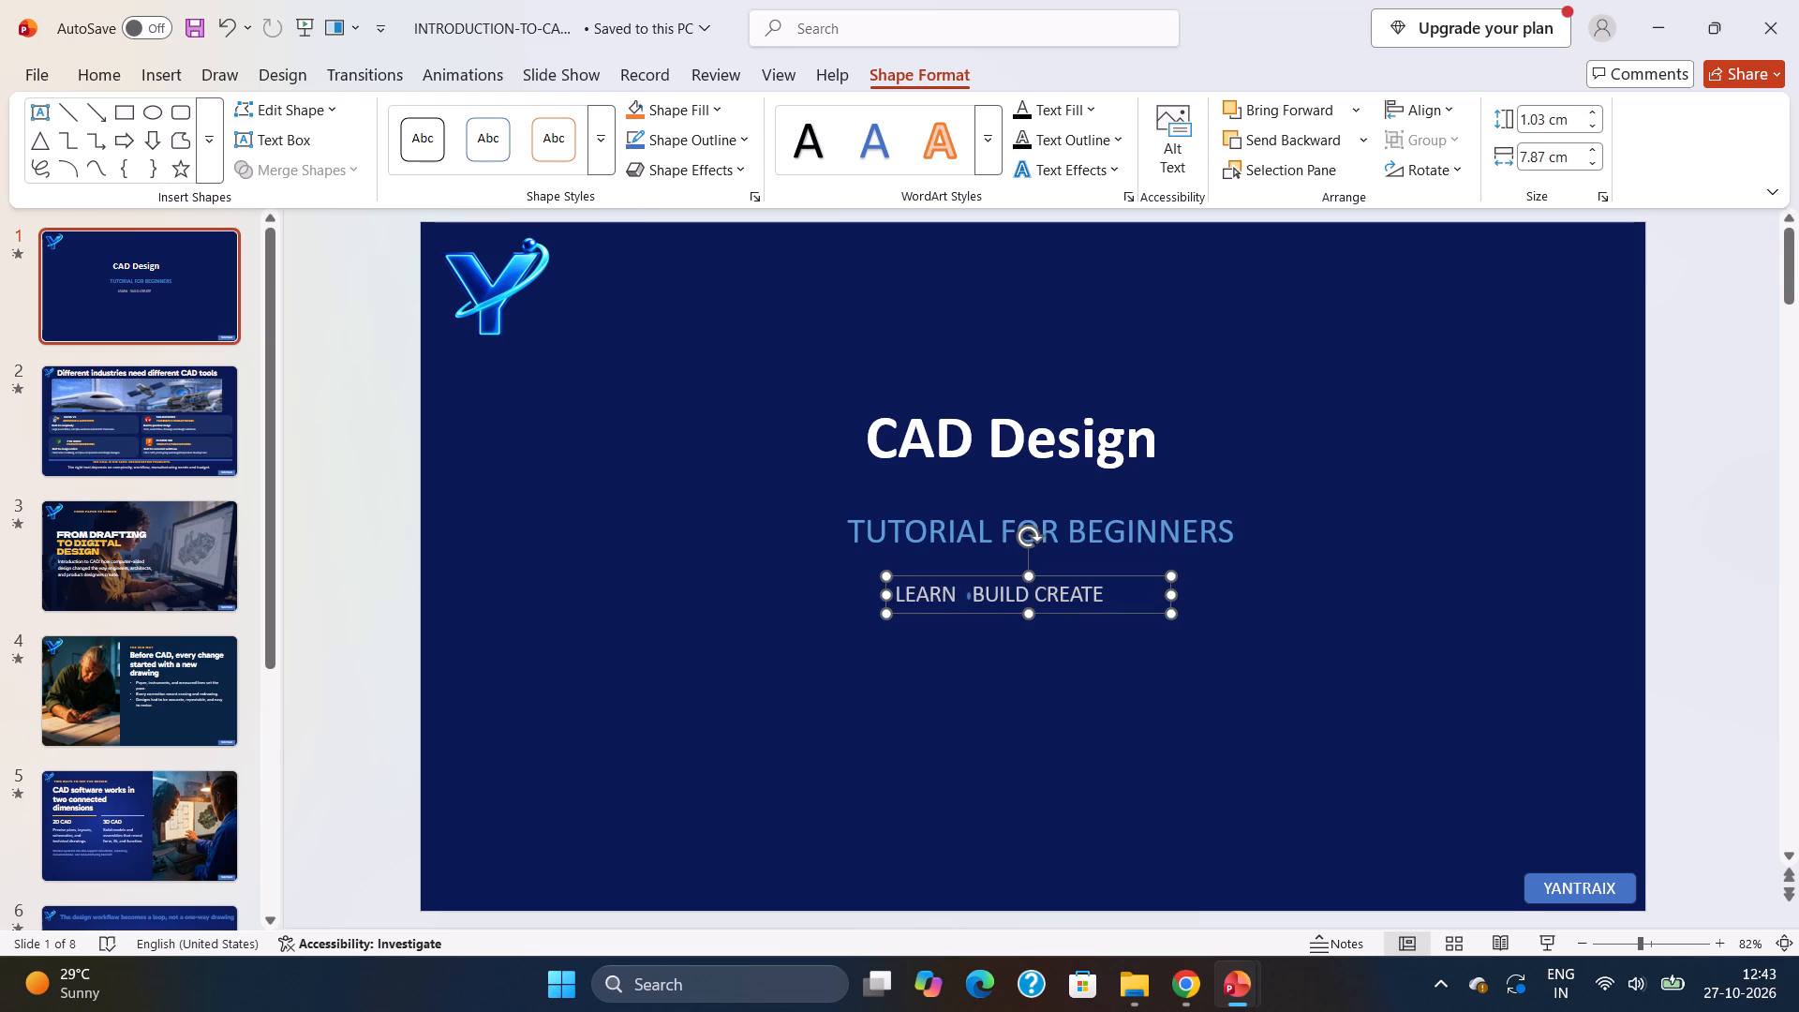
{"action": "left_click", "coordinate": [1032, 600]}
{"action": "key", "text": "space"}
{"action": "key", "text": "space"}
{"action": "key", "text": "space"}
{"action": "key", "text": "space"}
{"action": "key", "text": "space"}
{"action": "key", "text": "space"}
{"action": "key", "text": "space"}
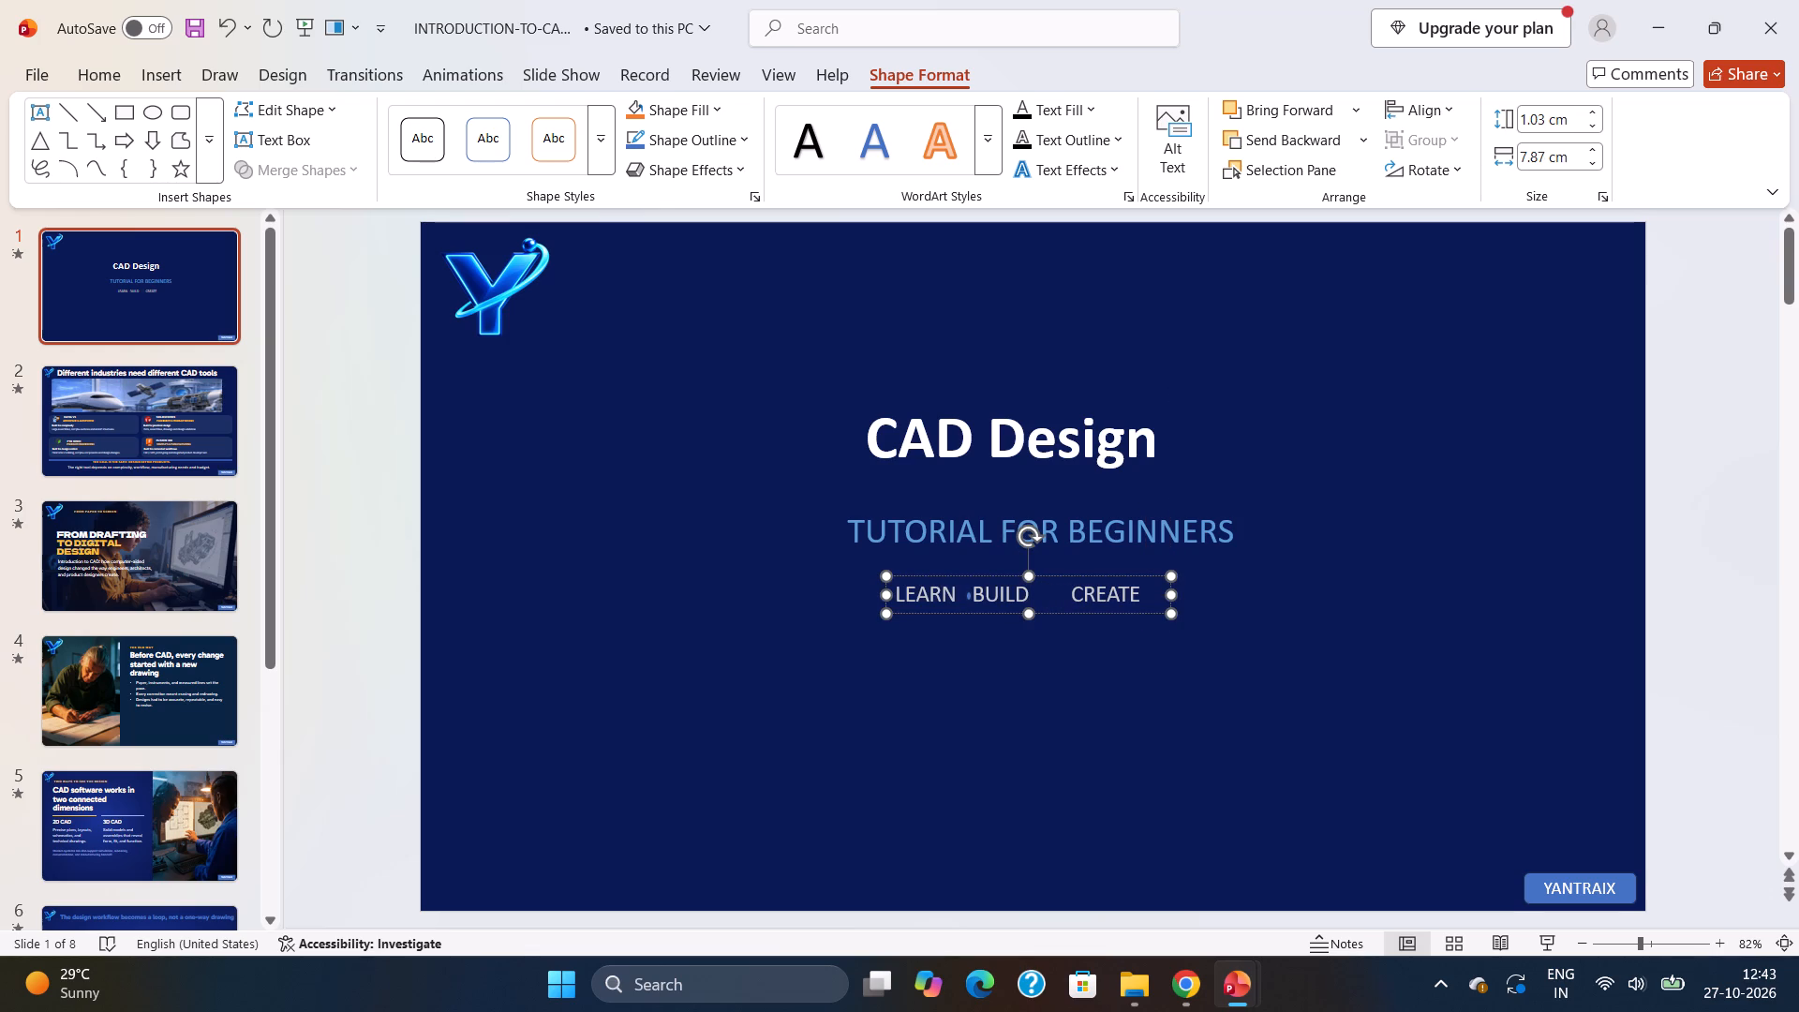
{"action": "left_click", "coordinate": [972, 598]}
{"action": "key", "text": "space"}
{"action": "key", "text": "space"}
{"action": "key", "text": "space"}
{"action": "key", "text": "space"}
{"action": "key", "text": "space"}
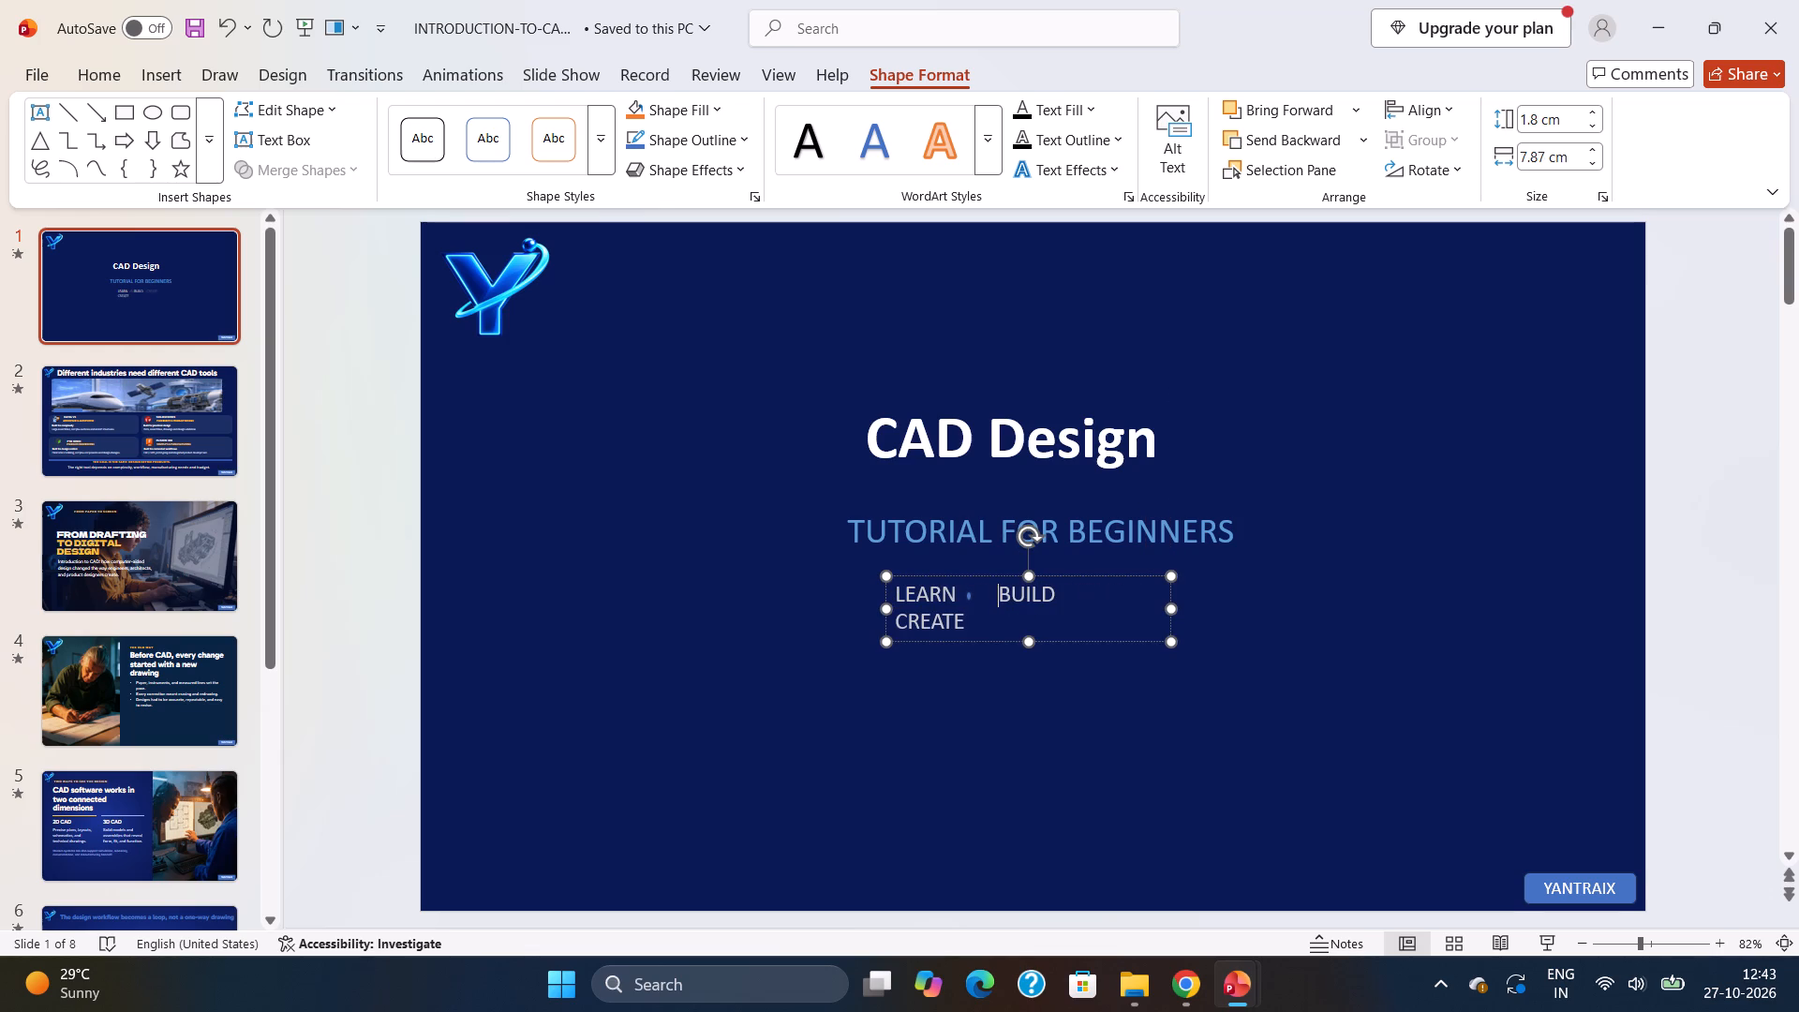
{"action": "left_click_drag", "start_coordinate": [1169, 605], "coordinate": [1183, 591]}
Draw an oval between BUILD and CREATE and shape it to about 0.23 cm high and 0.38 cm wide.
{"action": "left_click", "coordinate": [1083, 594]}
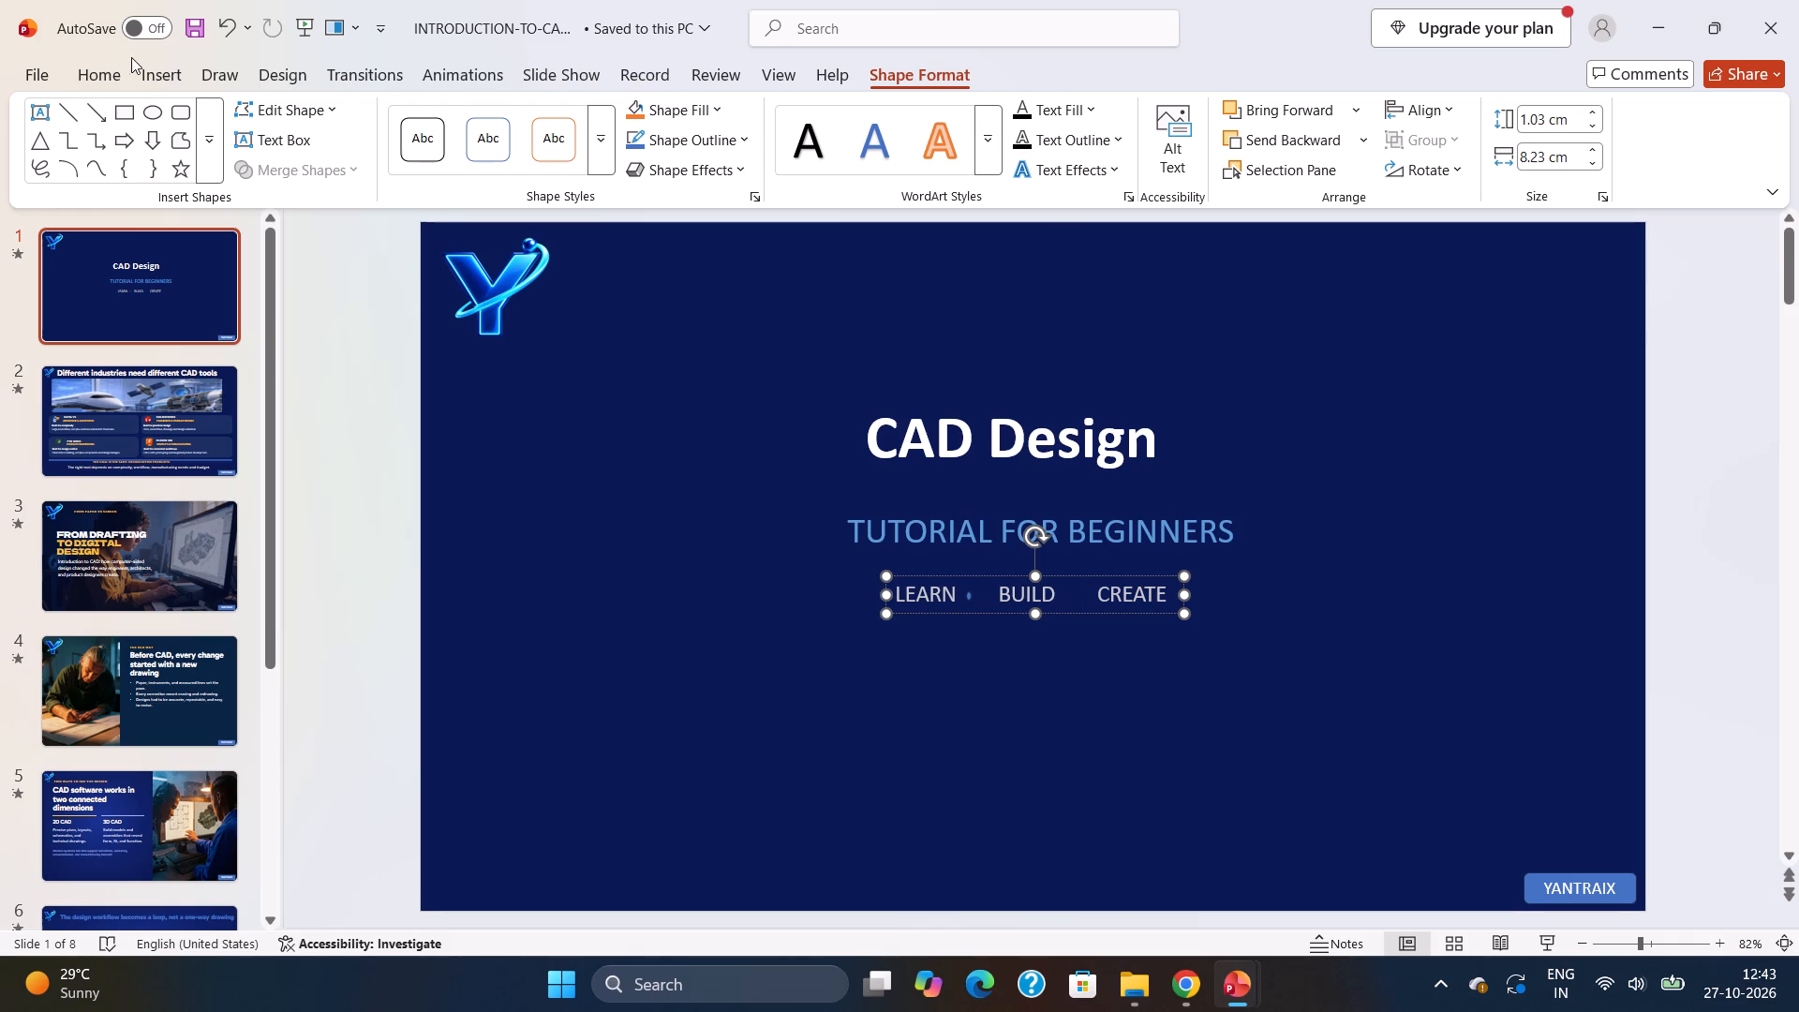
{"action": "left_click", "coordinate": [148, 116]}
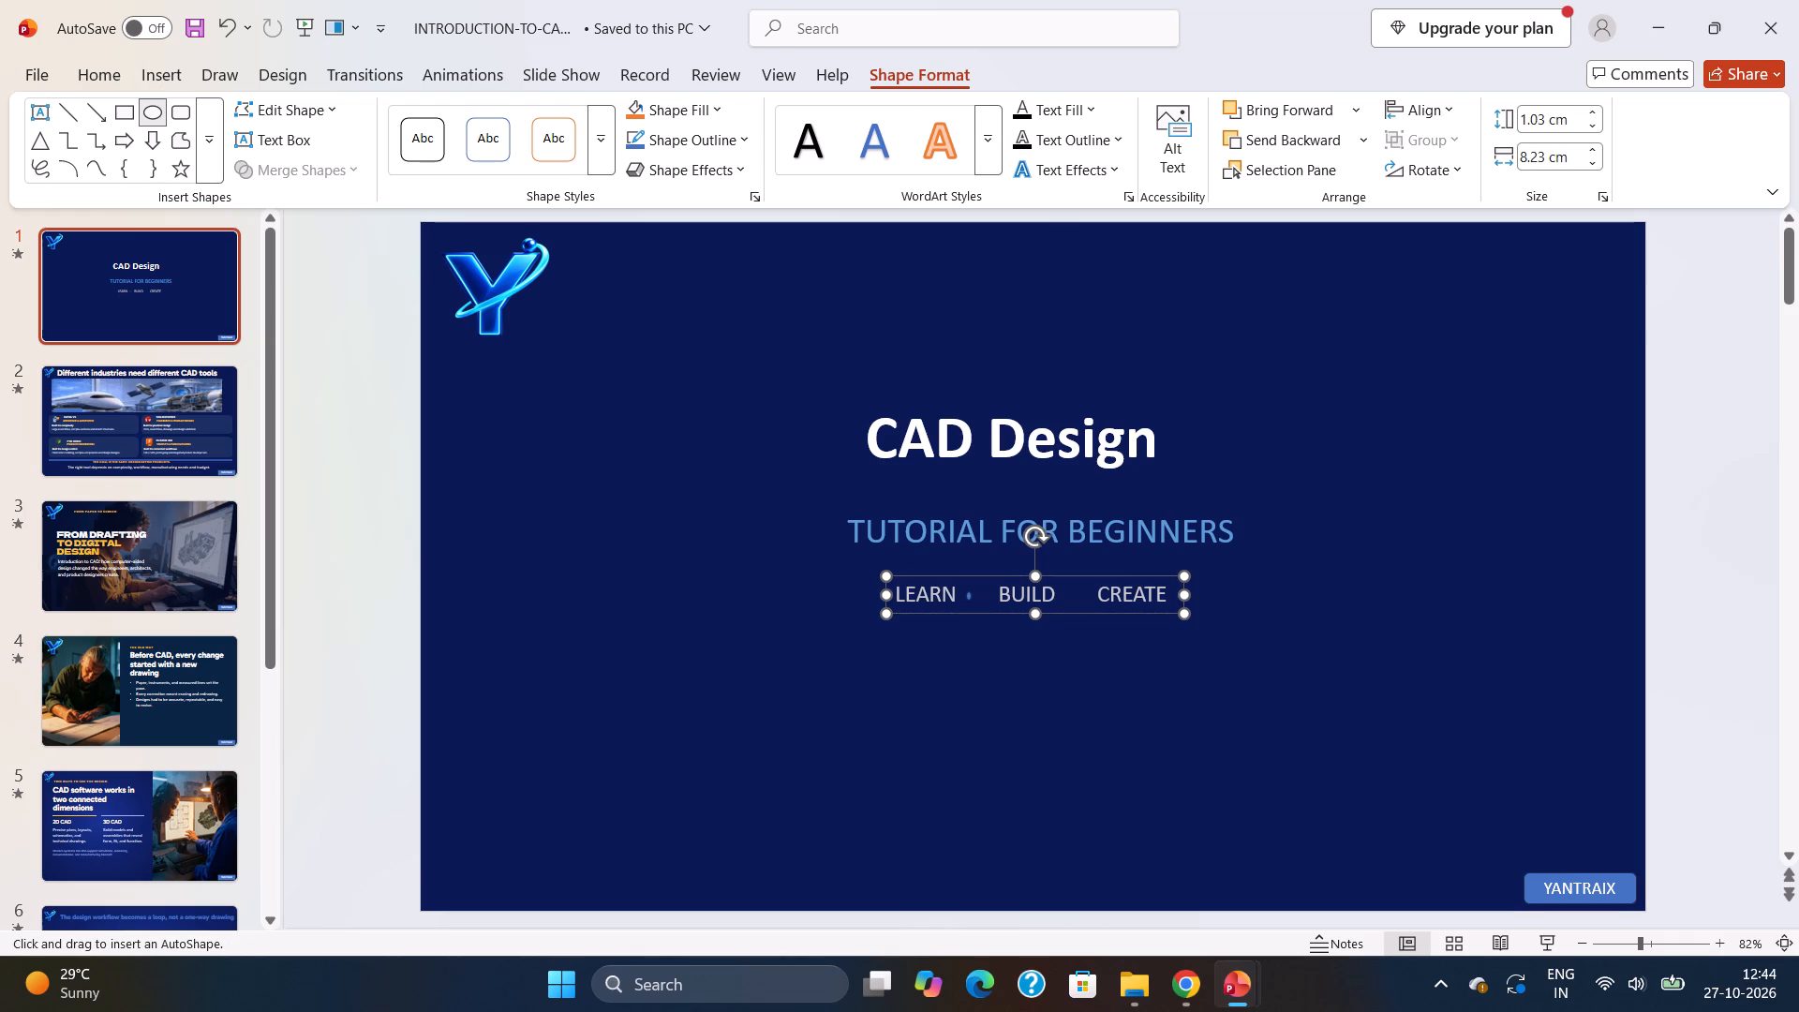
{"action": "left_click_drag", "start_coordinate": [1081, 580], "coordinate": [1096, 603]}
{"action": "left_click_drag", "start_coordinate": [1096, 603], "coordinate": [1095, 593]}
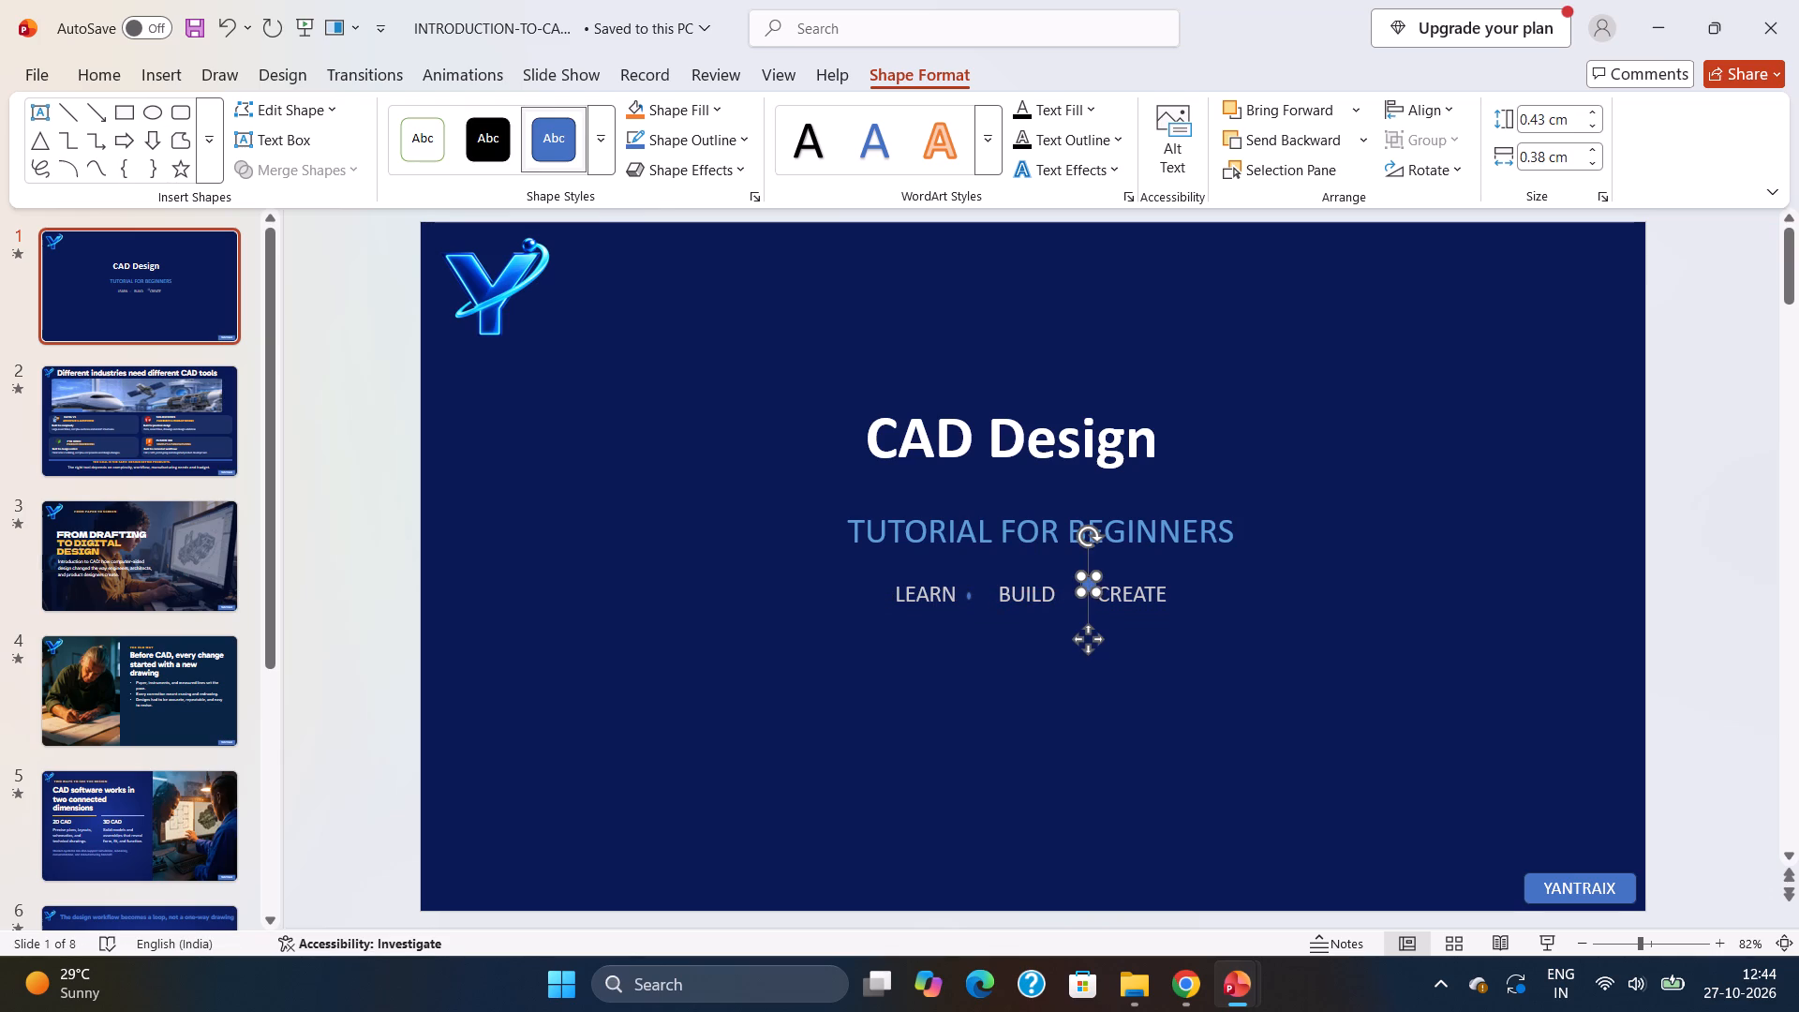
{"action": "left_click", "coordinate": [1082, 643]}
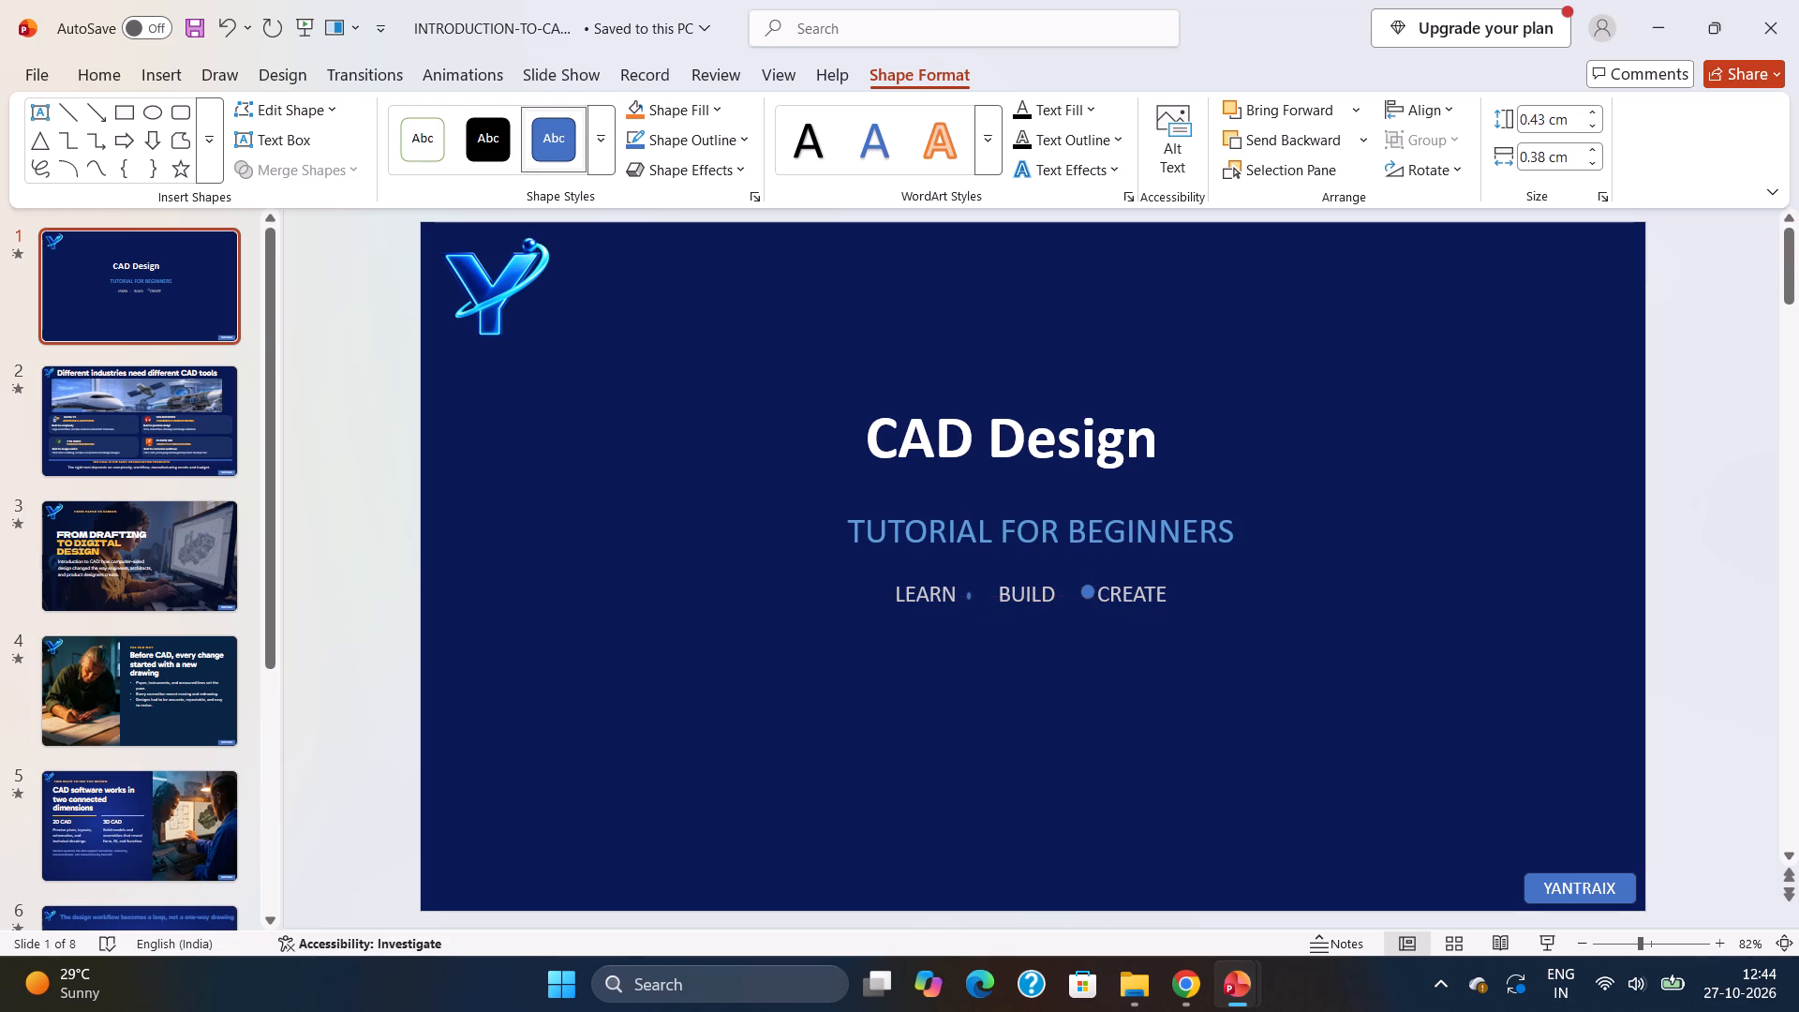
{"action": "left_click", "coordinate": [1093, 603]}
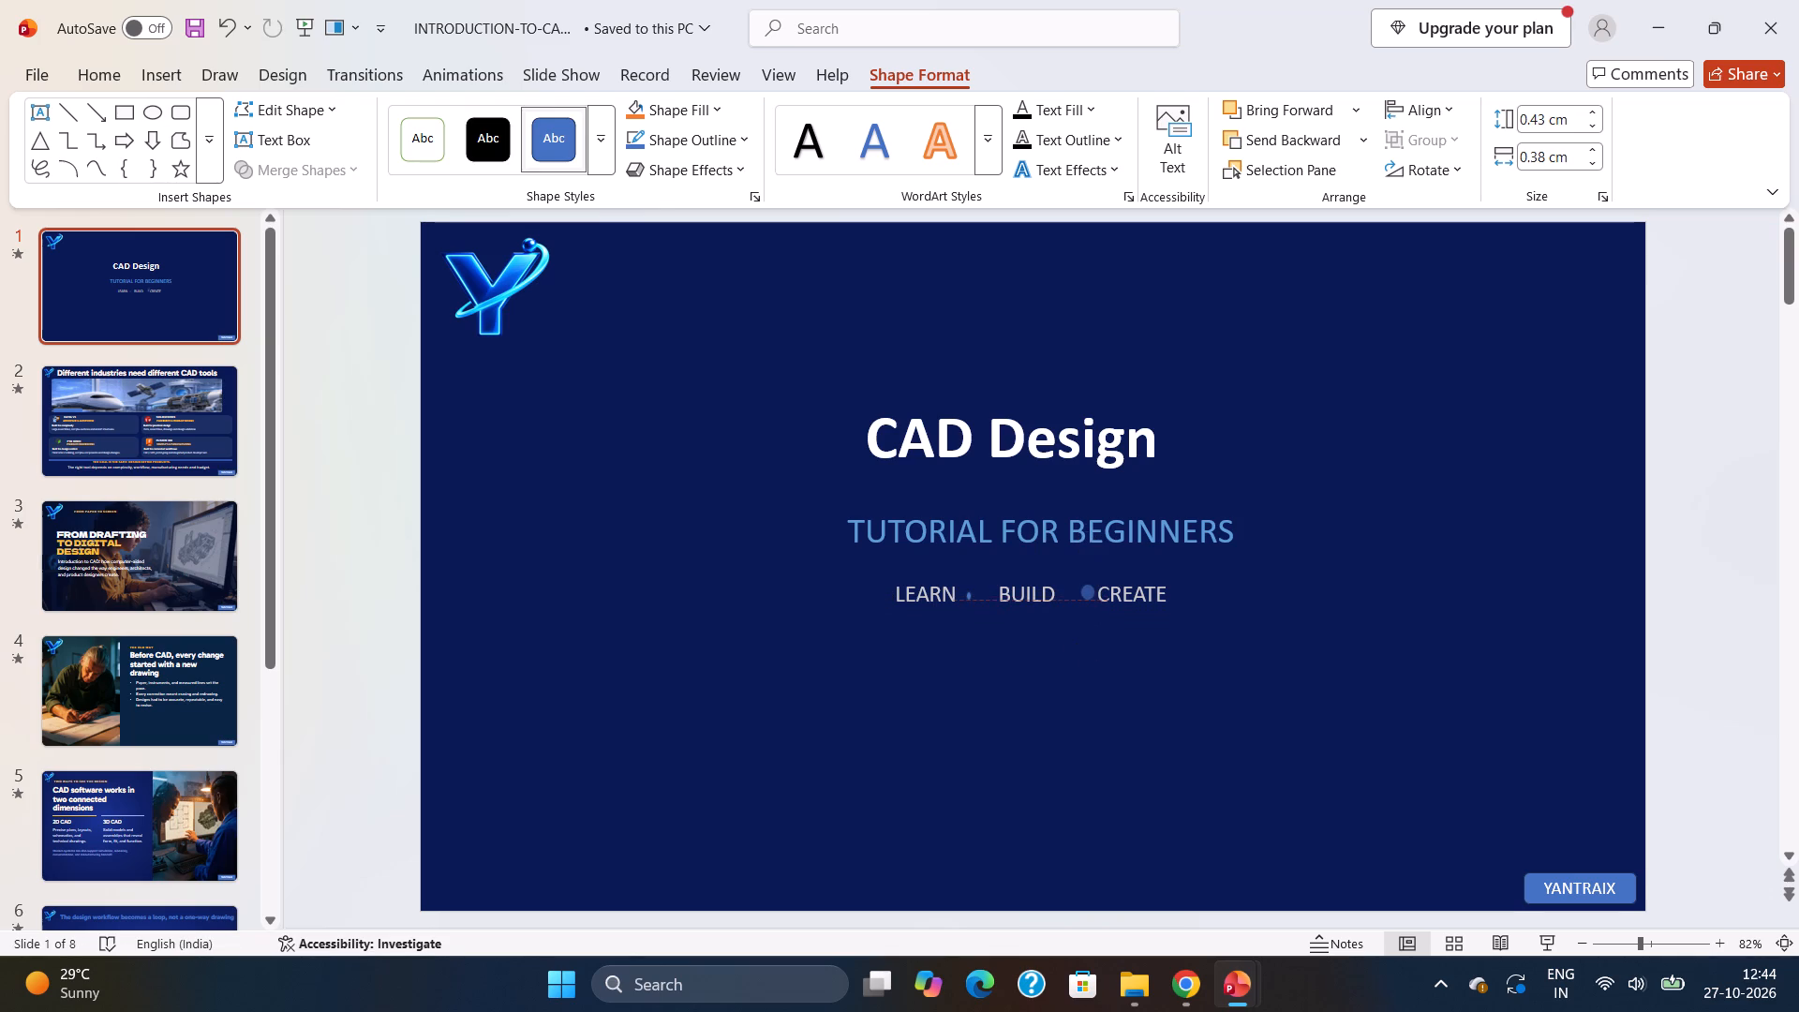
{"action": "left_click", "coordinate": [1093, 603]}
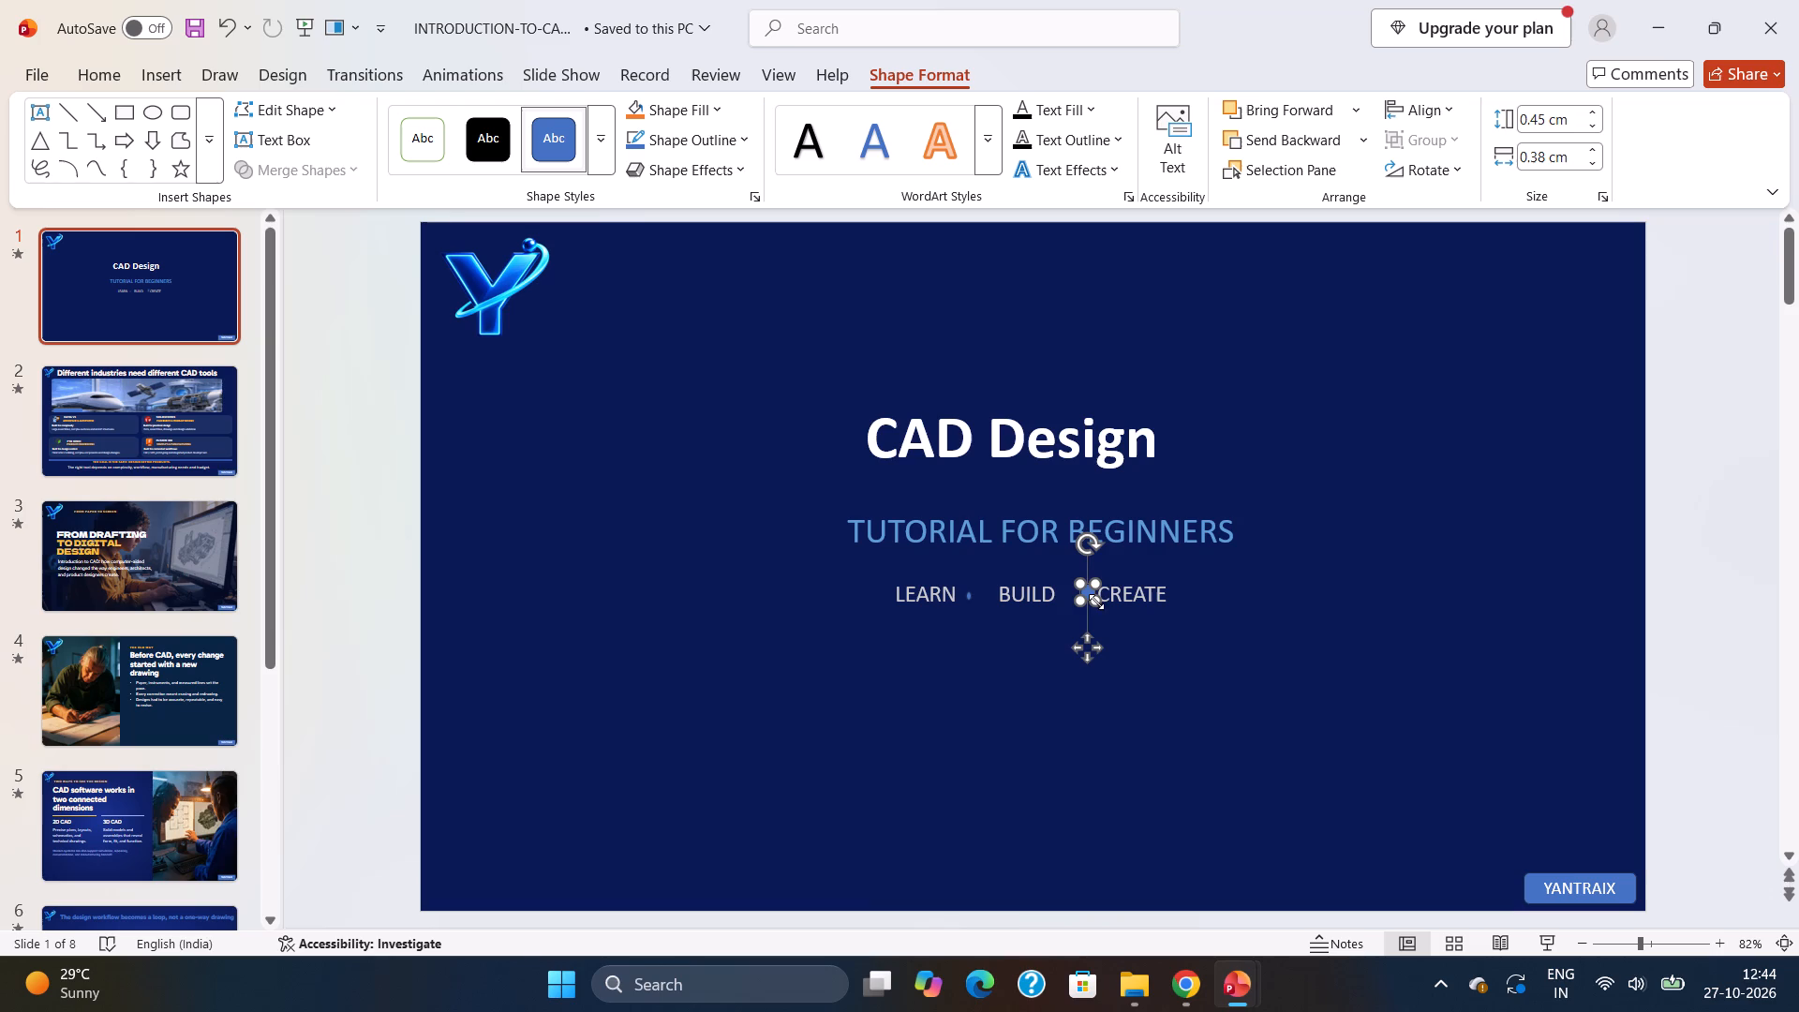
{"action": "left_click", "coordinate": [1096, 602]}
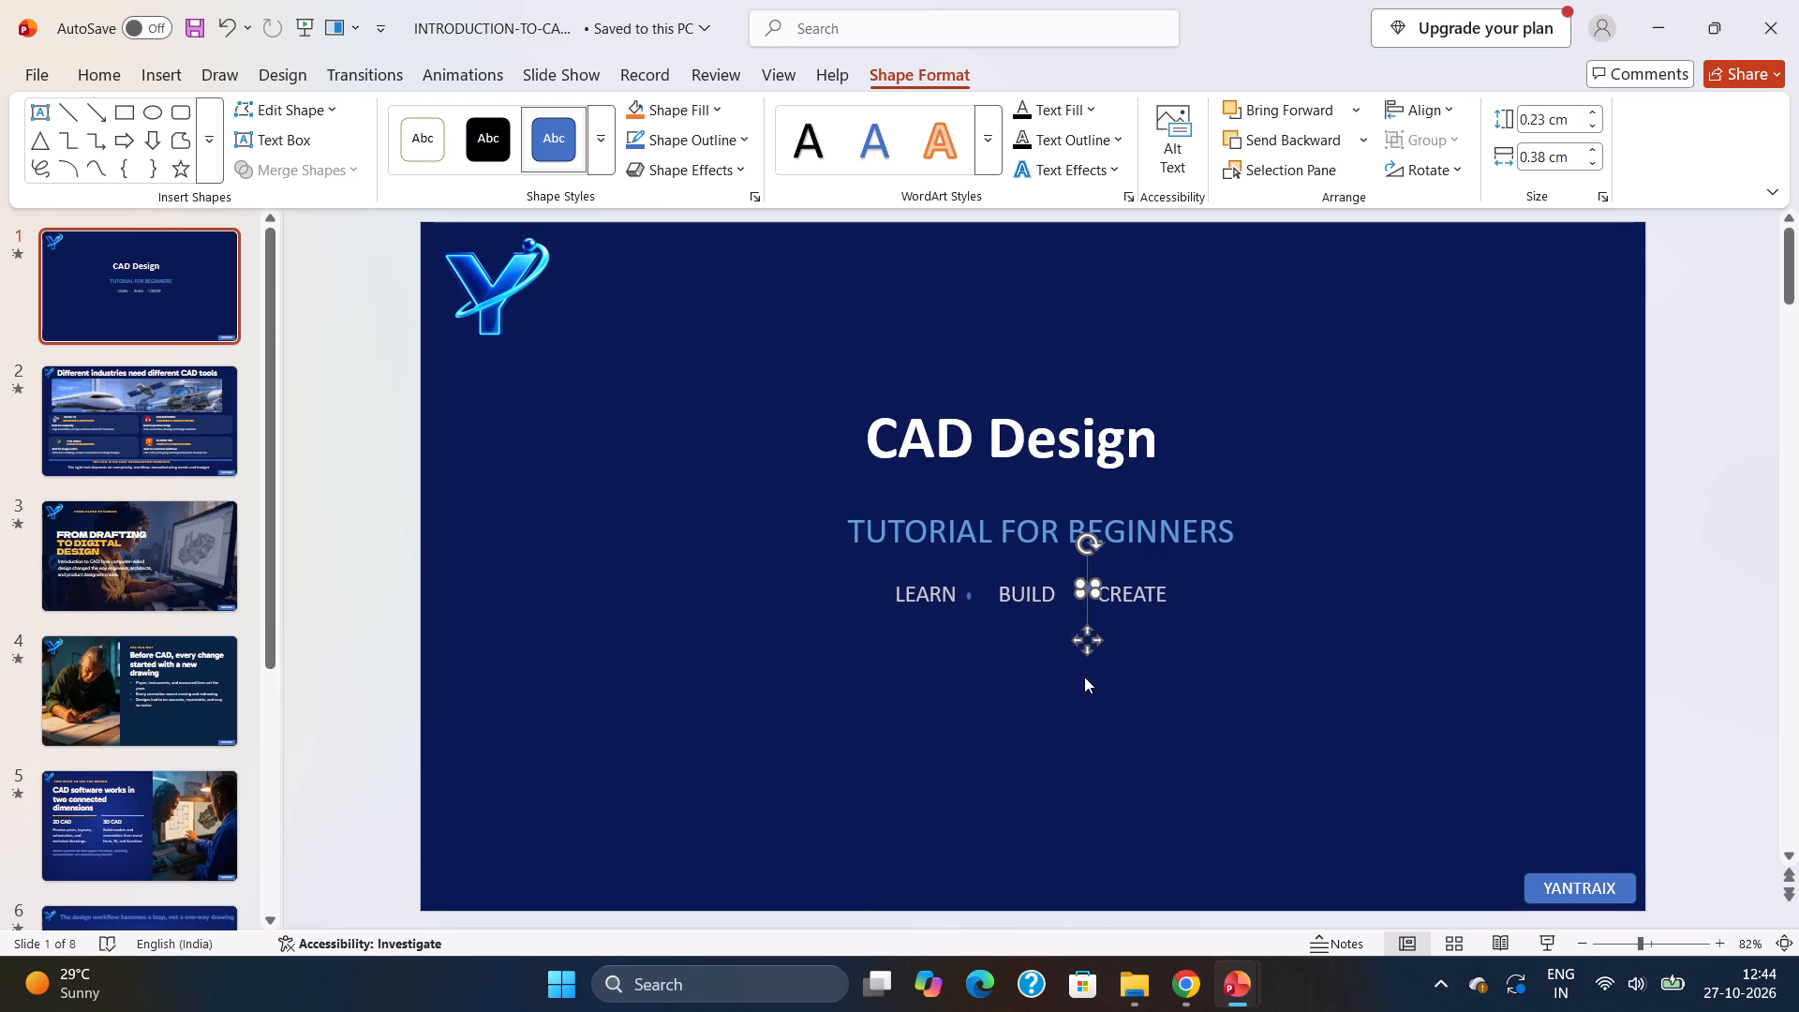
{"action": "left_click", "coordinate": [1083, 647]}
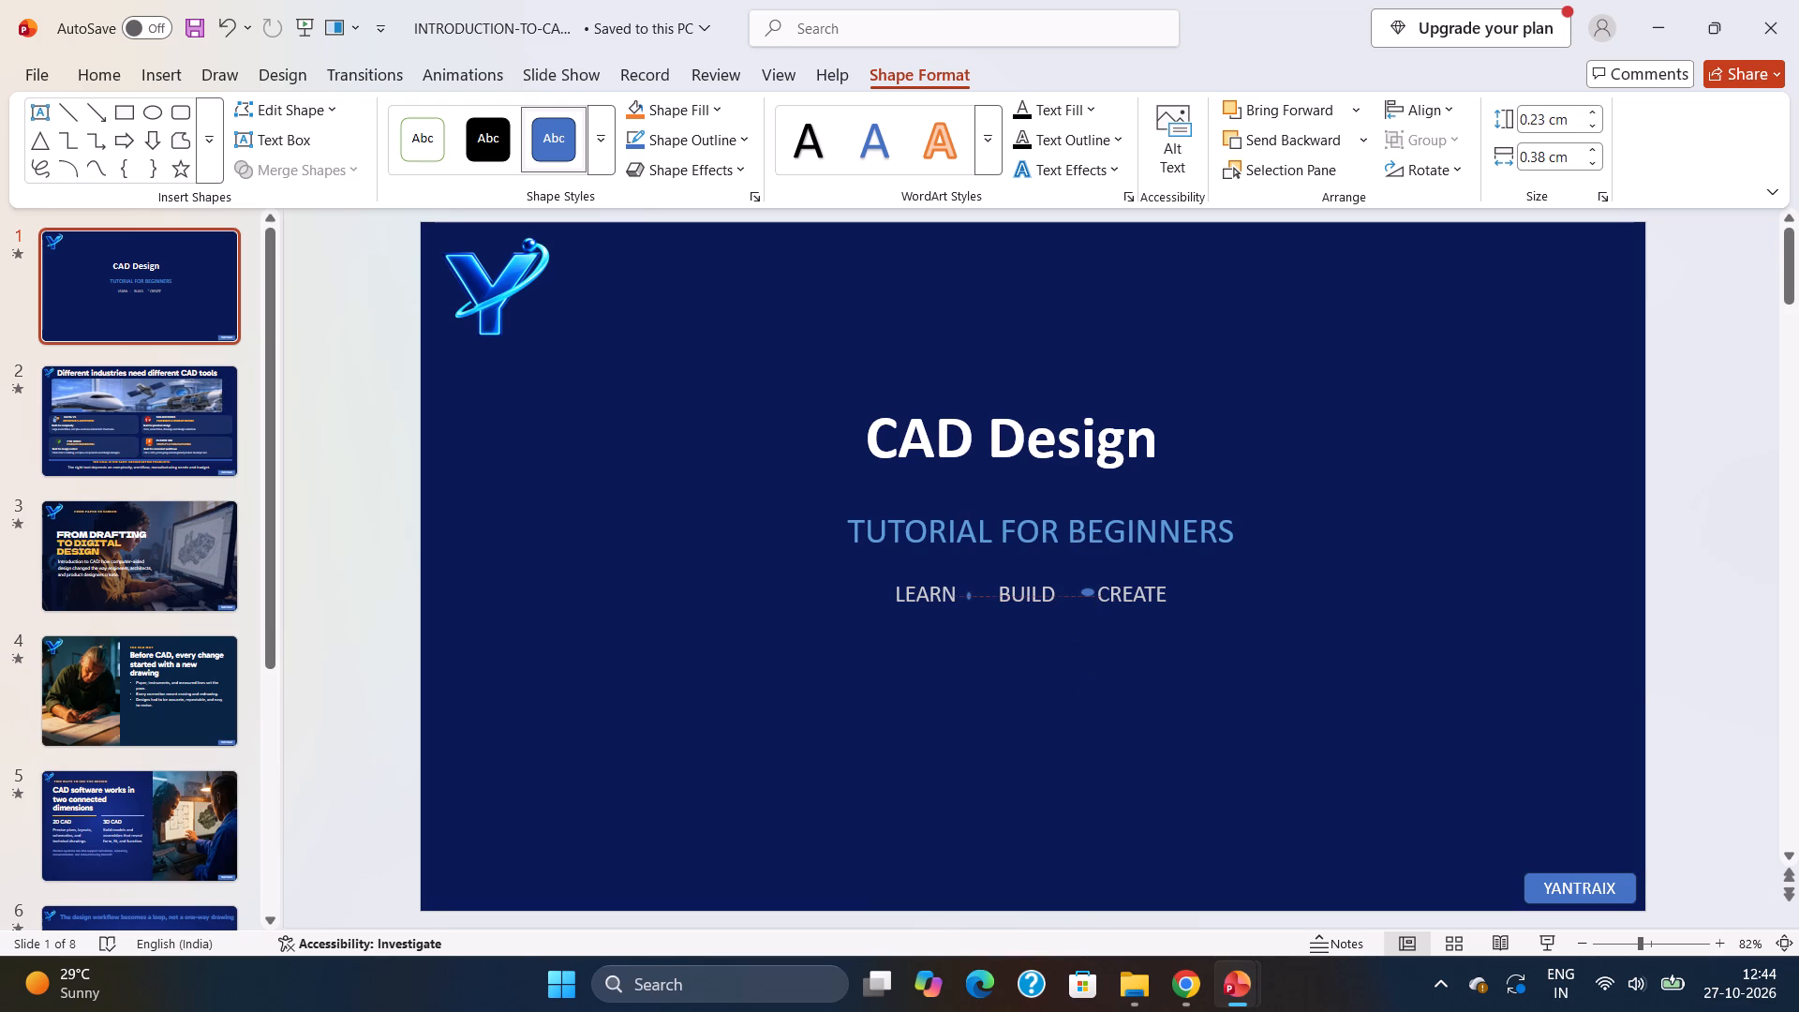
{"action": "left_click", "coordinate": [1078, 596]}
{"action": "left_click", "coordinate": [1163, 662]}
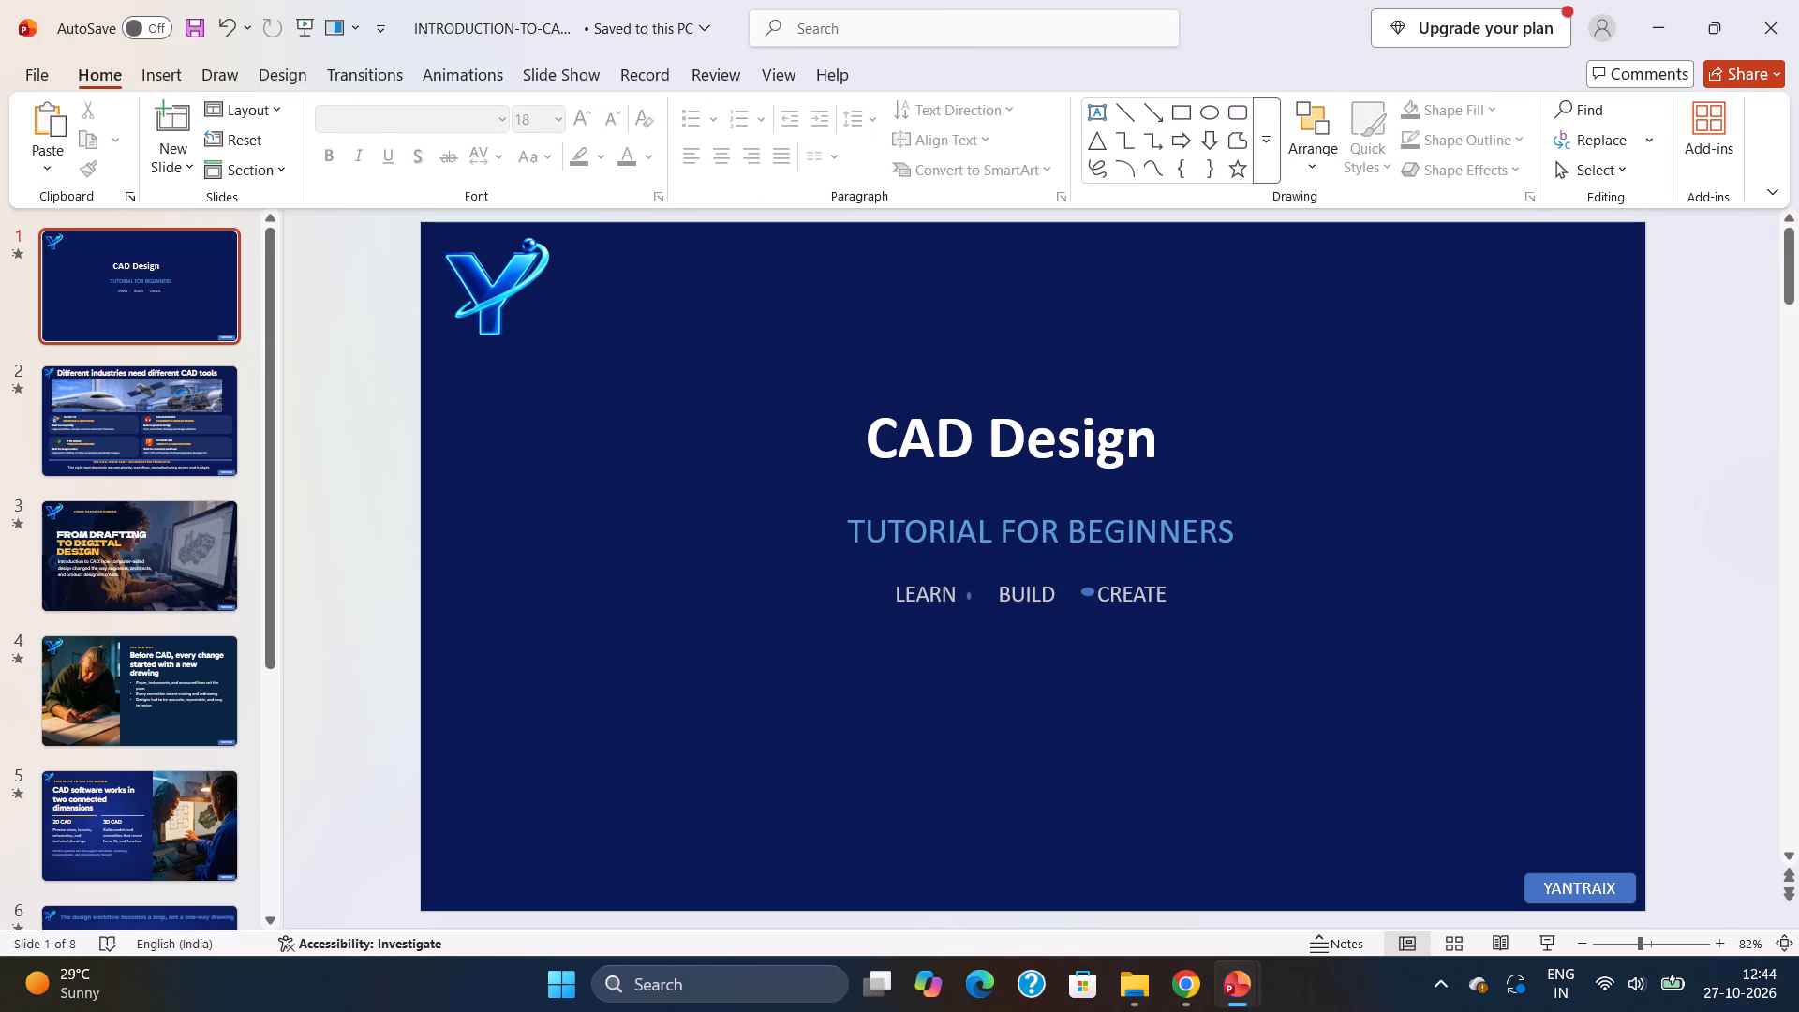
Centre the oval in the gap between BUILD and CREATE, level with the middle of the text.
{"action": "left_click", "coordinate": [1088, 594]}
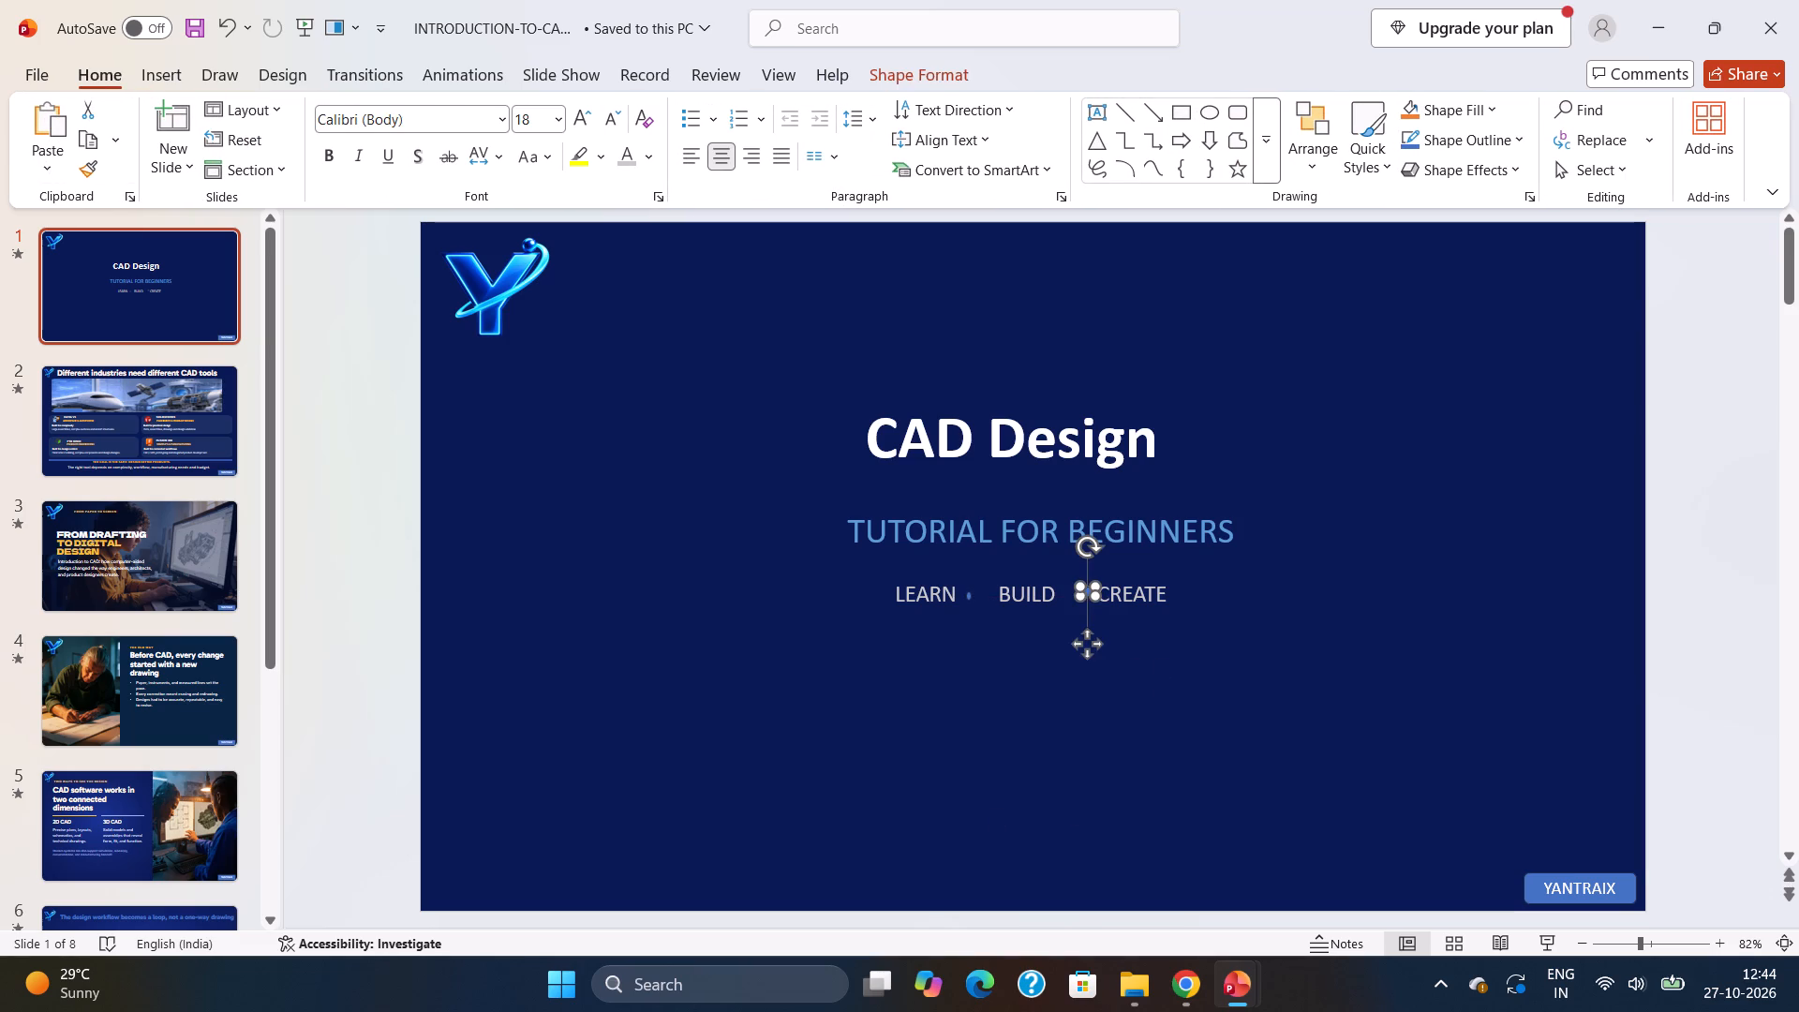
{"action": "left_click_drag", "start_coordinate": [1092, 644], "coordinate": [1083, 661]}
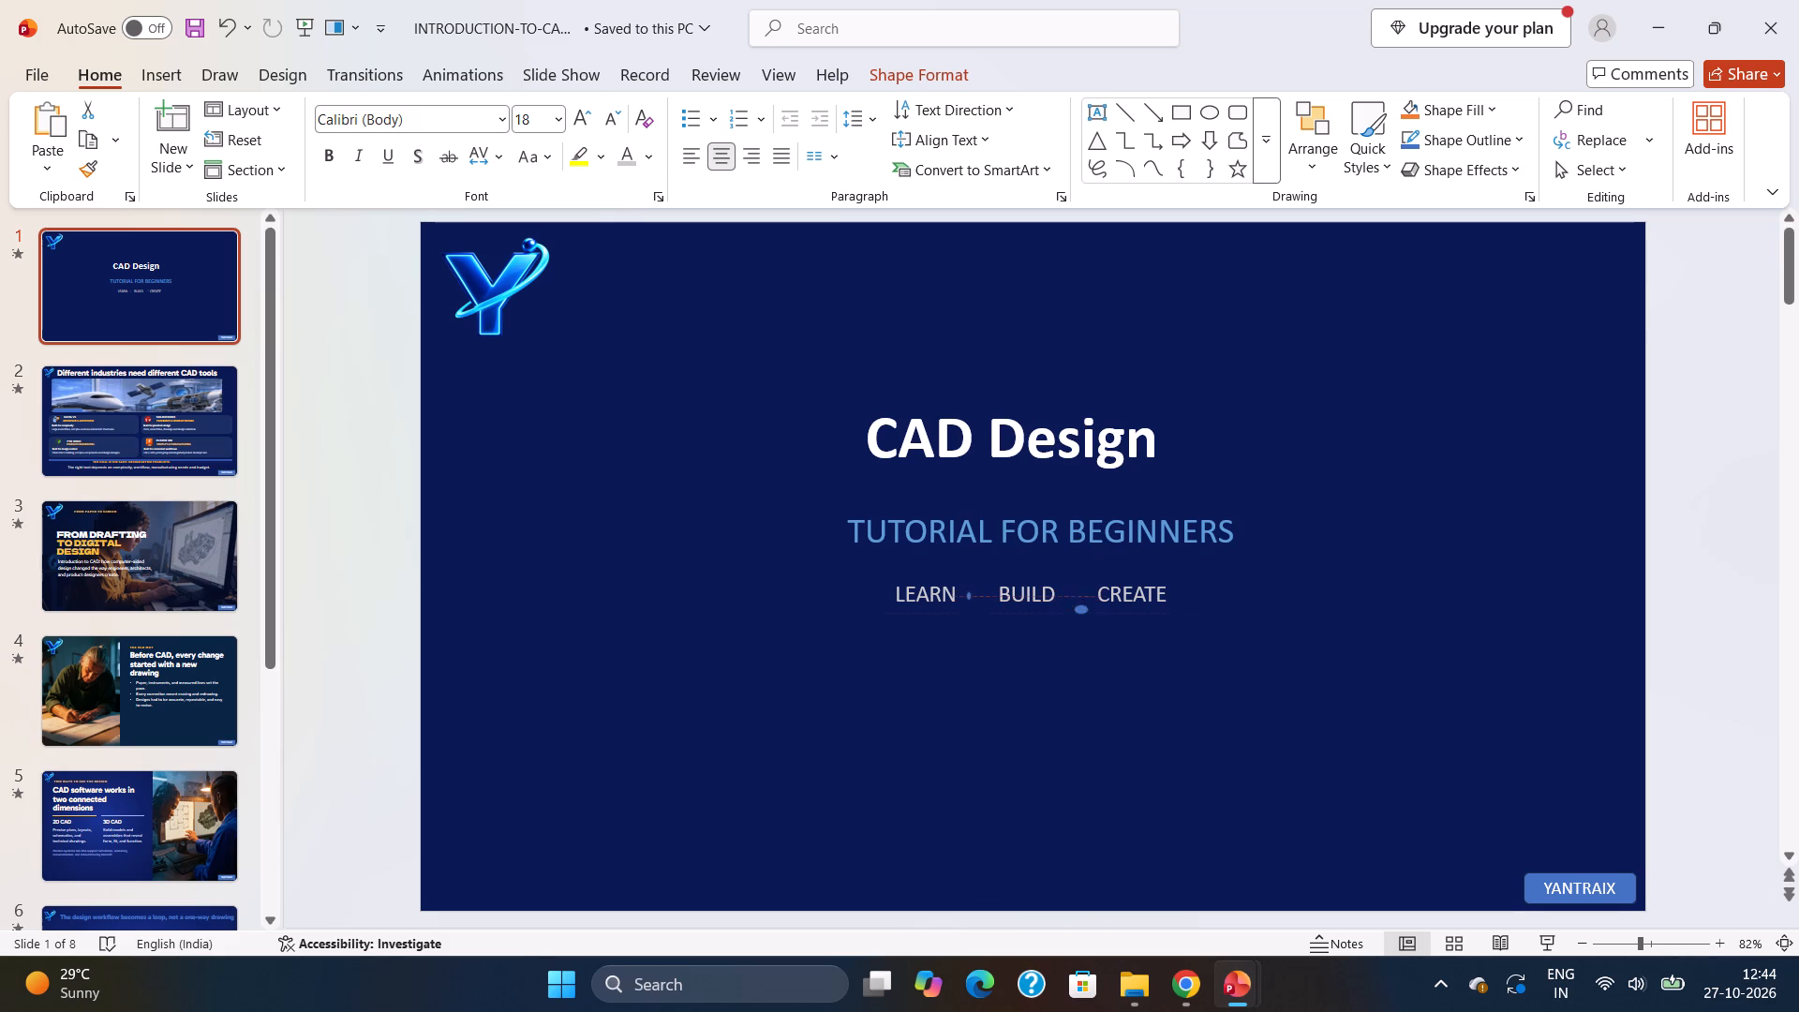
{"action": "left_click_drag", "start_coordinate": [1083, 661], "coordinate": [1082, 648]}
Widen the oval between LEARN and BUILD to match the other separator and centre it in its gap.
{"action": "left_click", "coordinate": [963, 595]}
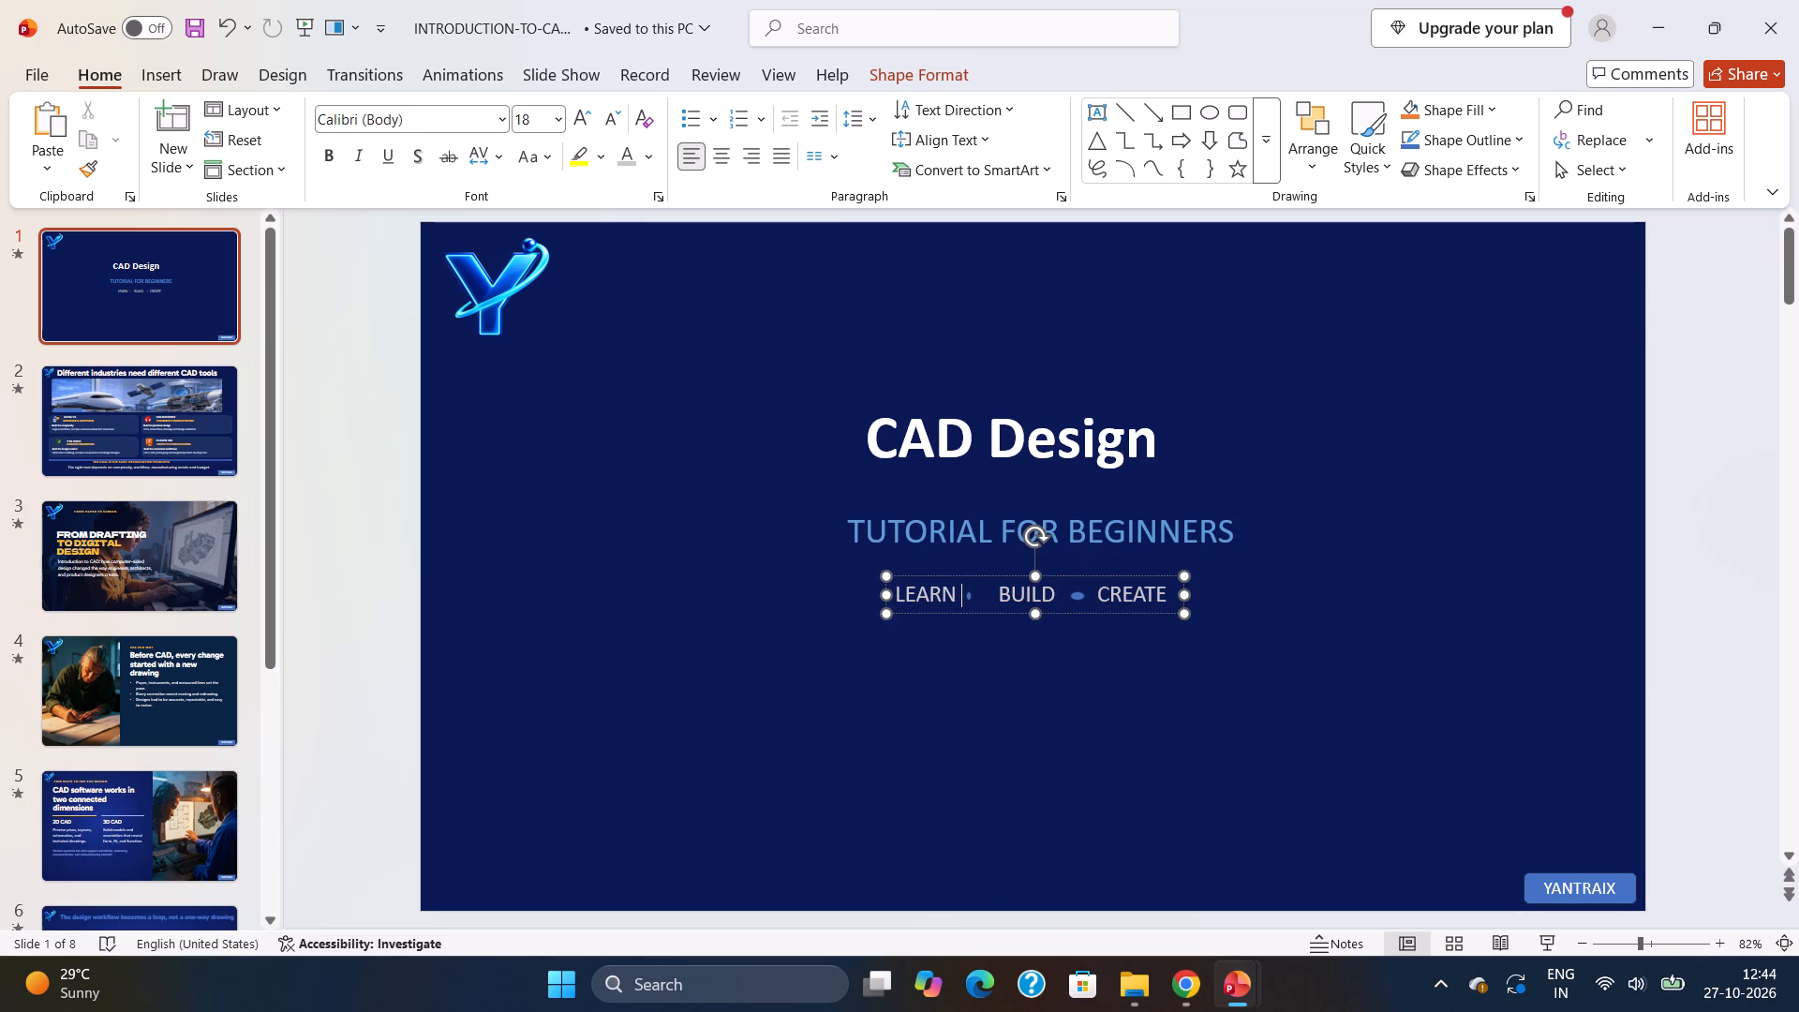
{"action": "left_click", "coordinate": [965, 595]}
{"action": "left_click", "coordinate": [968, 595]}
{"action": "left_click", "coordinate": [973, 606]}
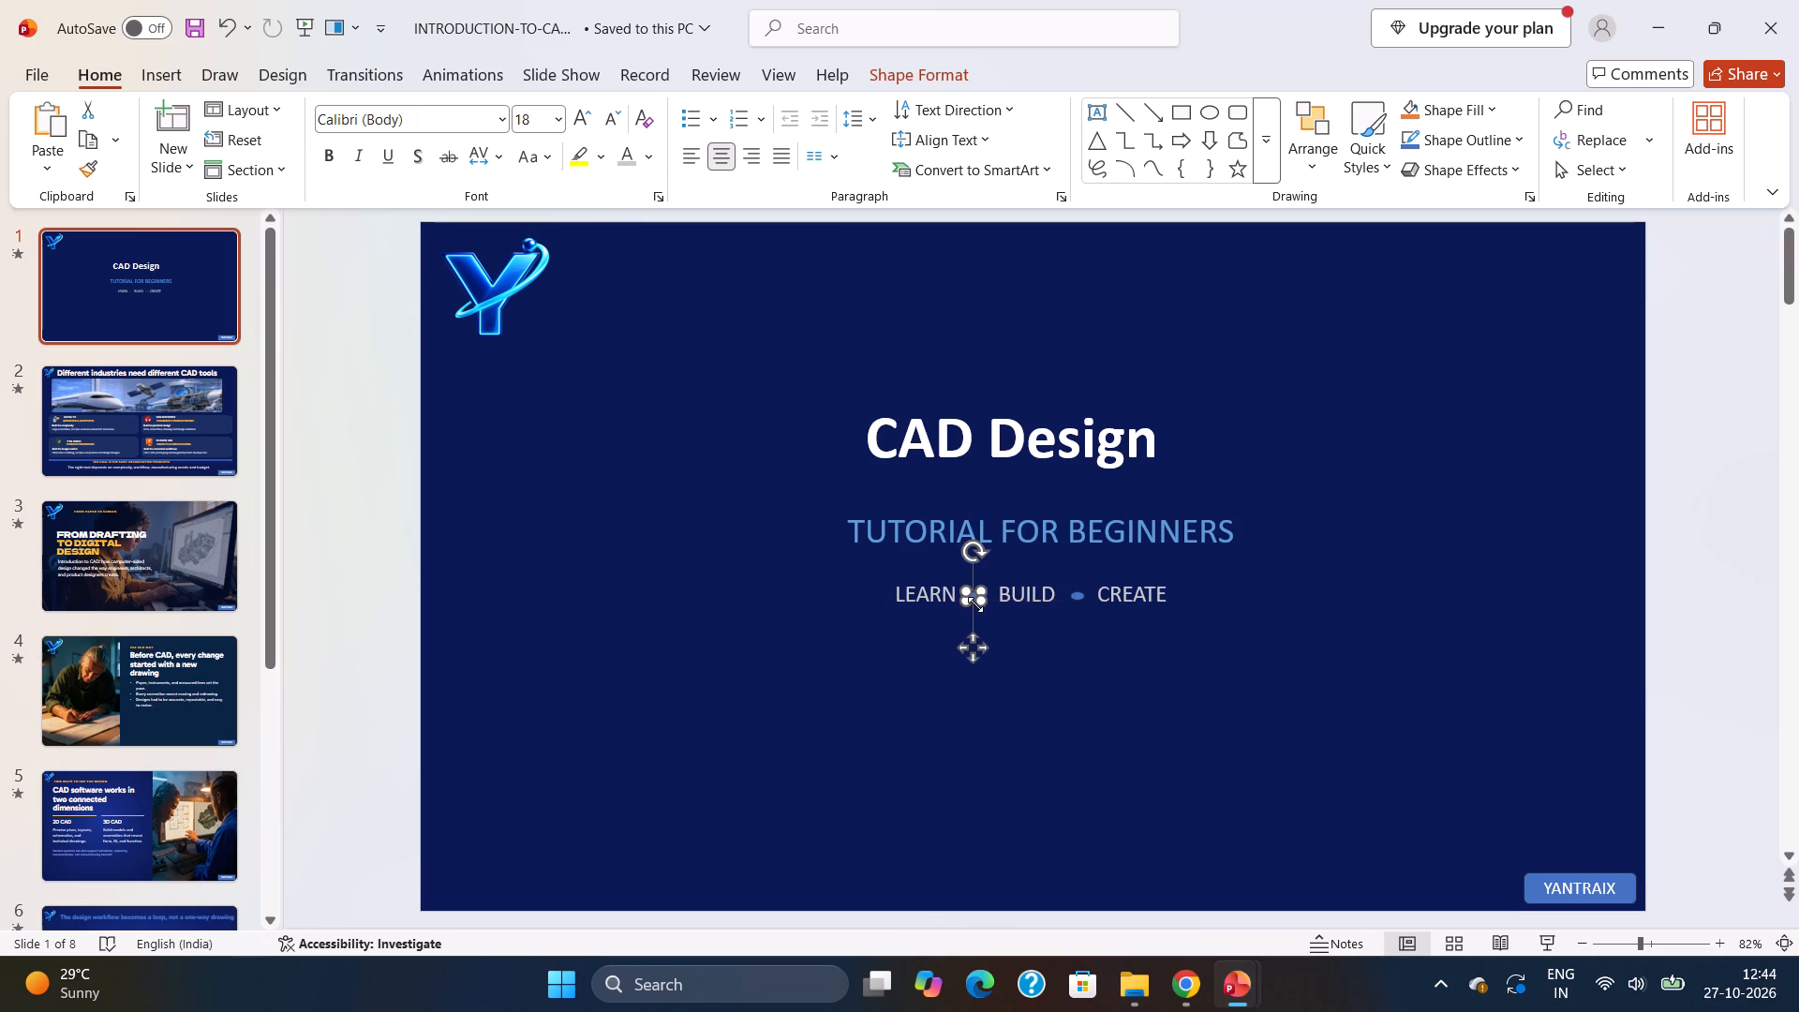
{"action": "left_click_drag", "start_coordinate": [977, 642], "coordinate": [981, 642]}
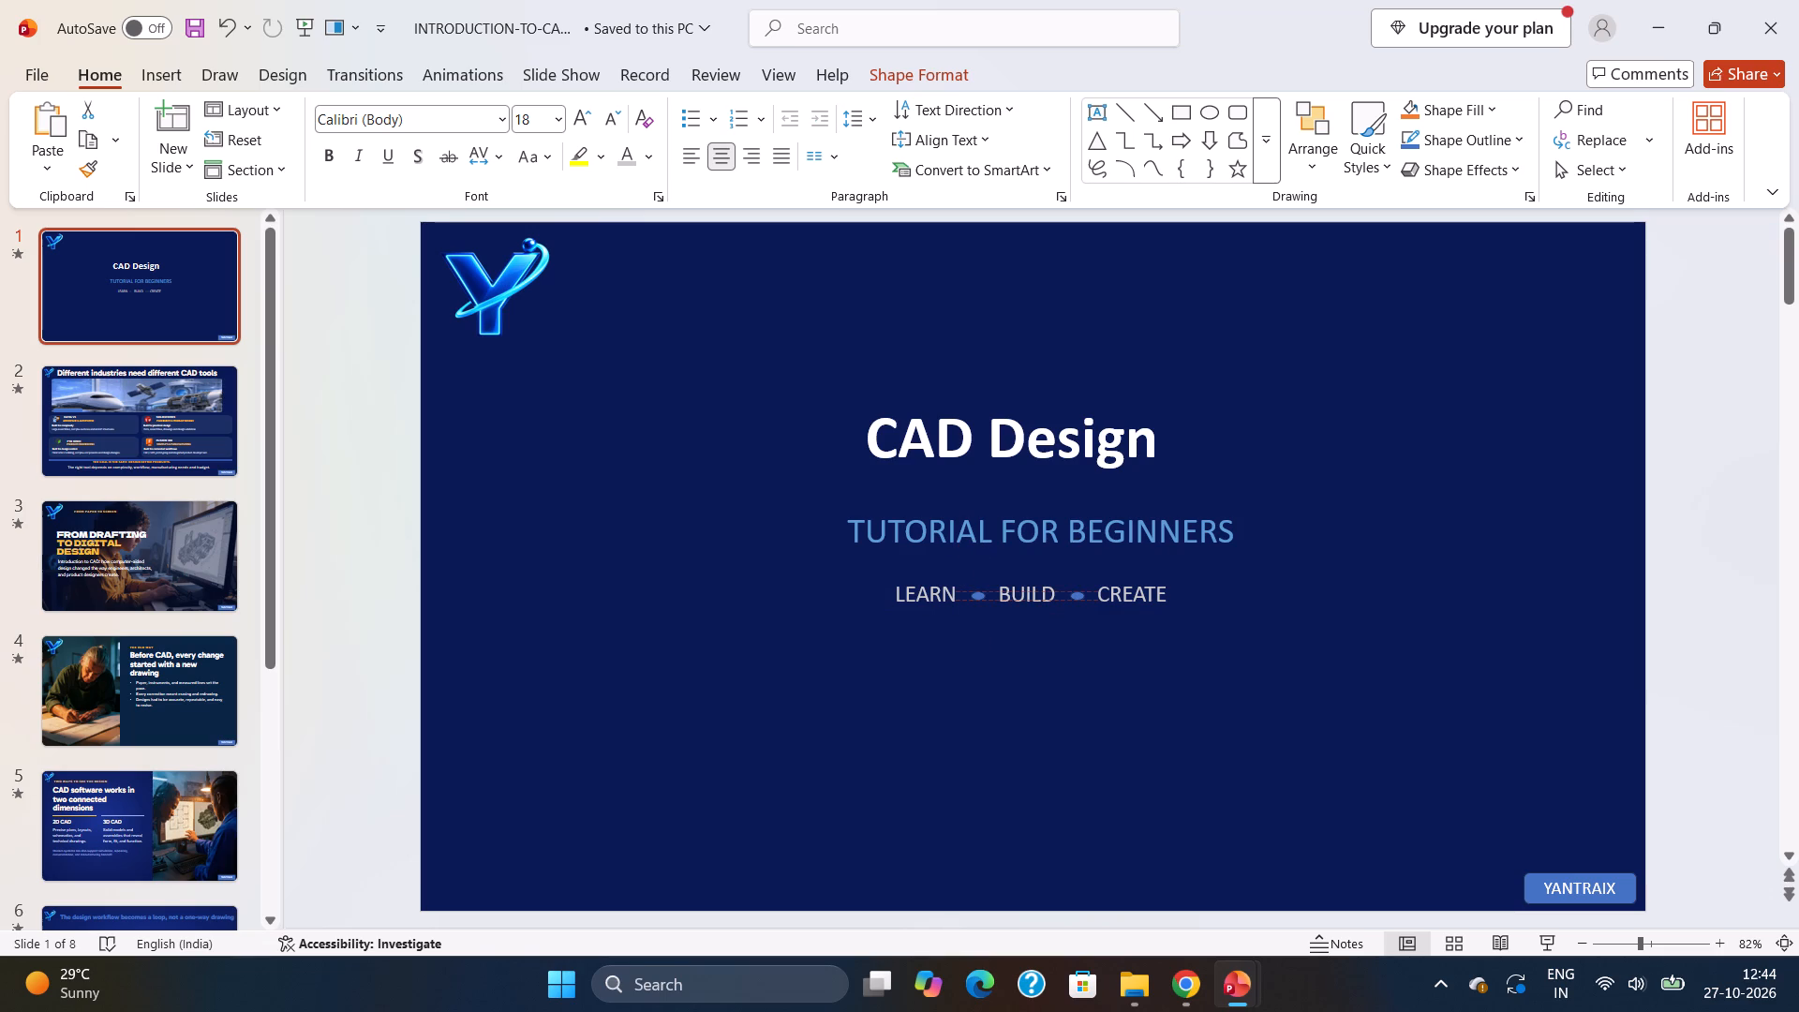
{"action": "left_click_drag", "start_coordinate": [981, 642], "coordinate": [986, 642]}
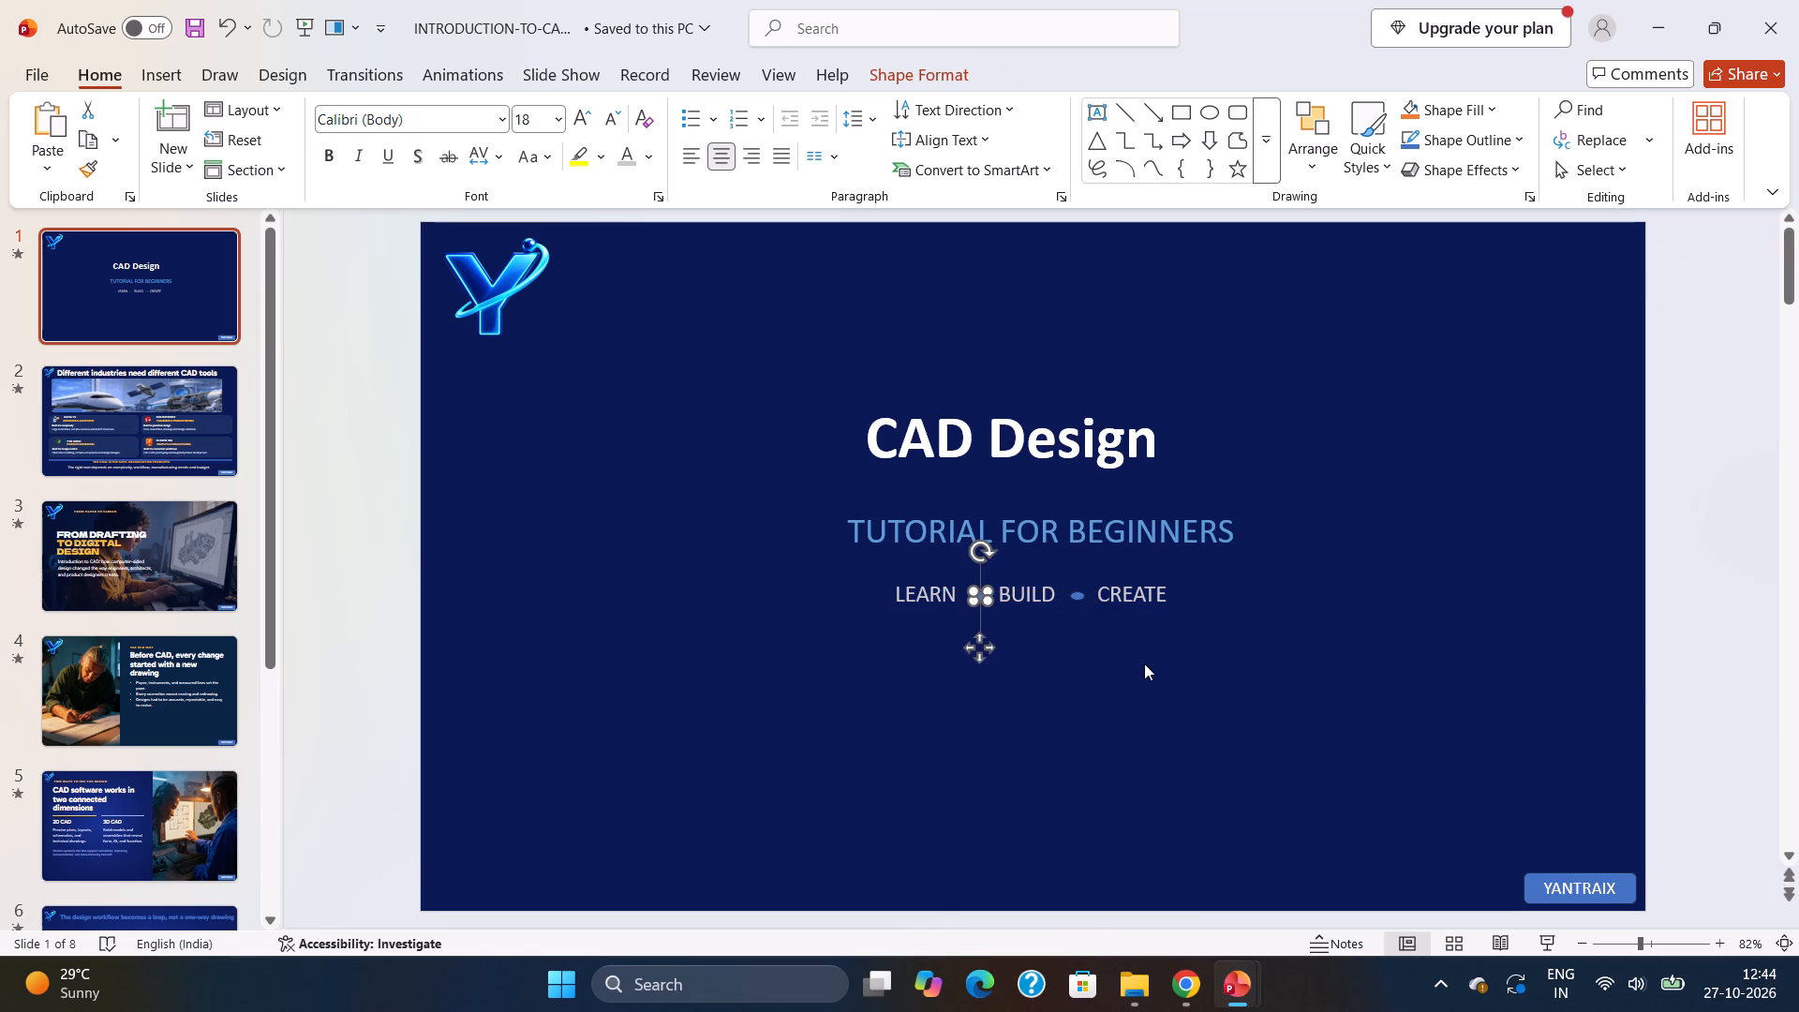
{"action": "left_click", "coordinate": [1147, 666]}
Shift the tagline words around the ovals by removing one space between LEARN and BUILD and adding two spaces before LEARN.
{"action": "left_click", "coordinate": [931, 595]}
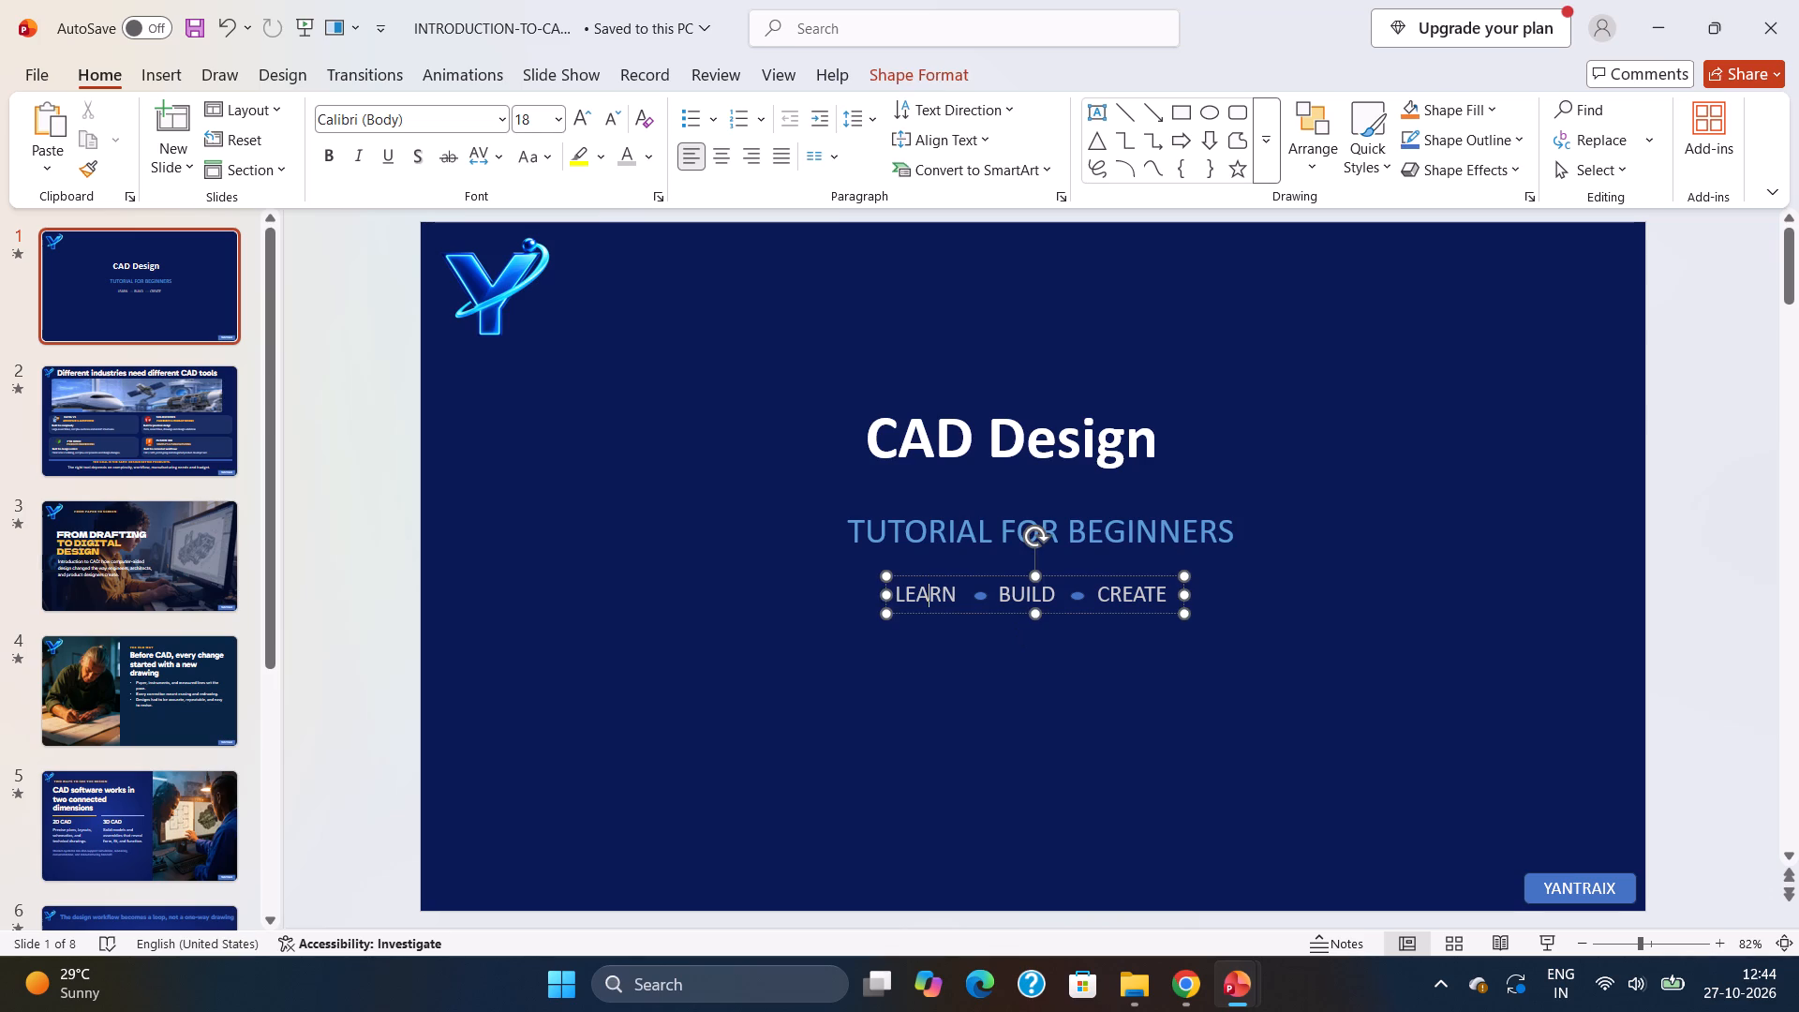
{"action": "left_click", "coordinate": [980, 600]}
{"action": "key", "text": "ctrl+c"}
{"action": "left_click", "coordinate": [915, 603]}
{"action": "left_click_drag", "start_coordinate": [890, 597], "coordinate": [880, 596]}
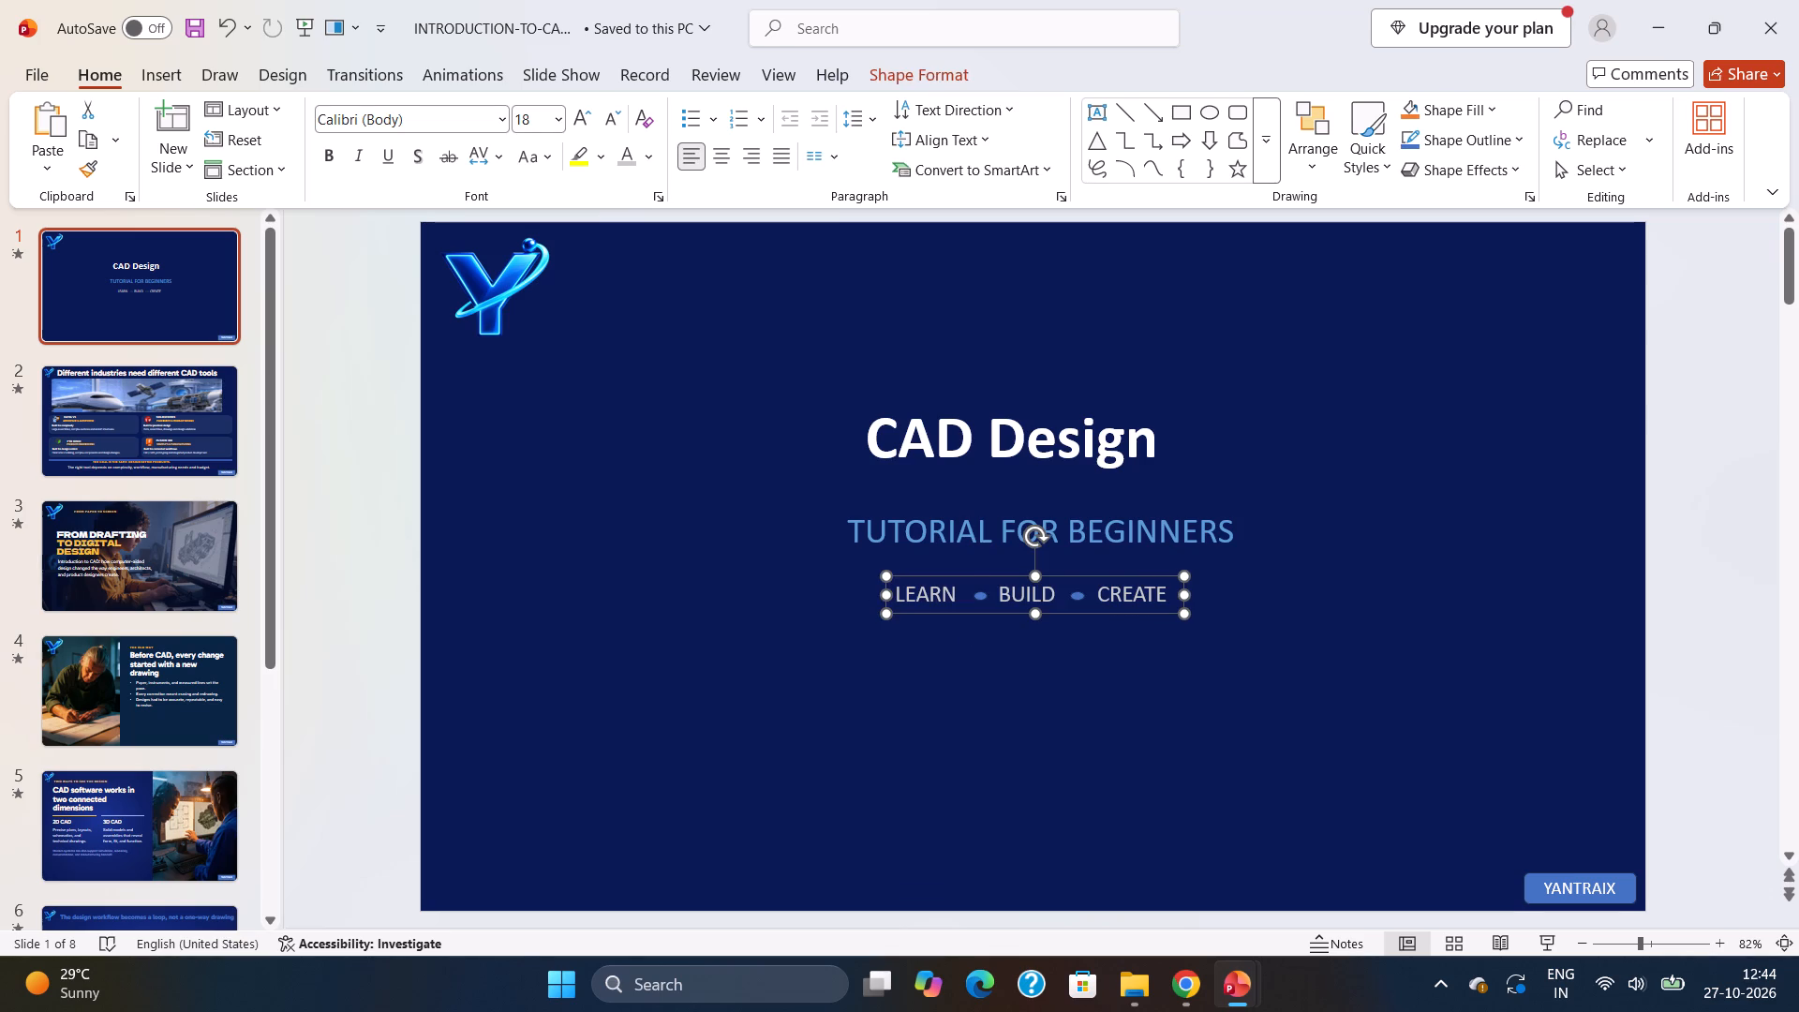
{"action": "left_click", "coordinate": [973, 602]}
{"action": "key", "text": "BackSpace"}
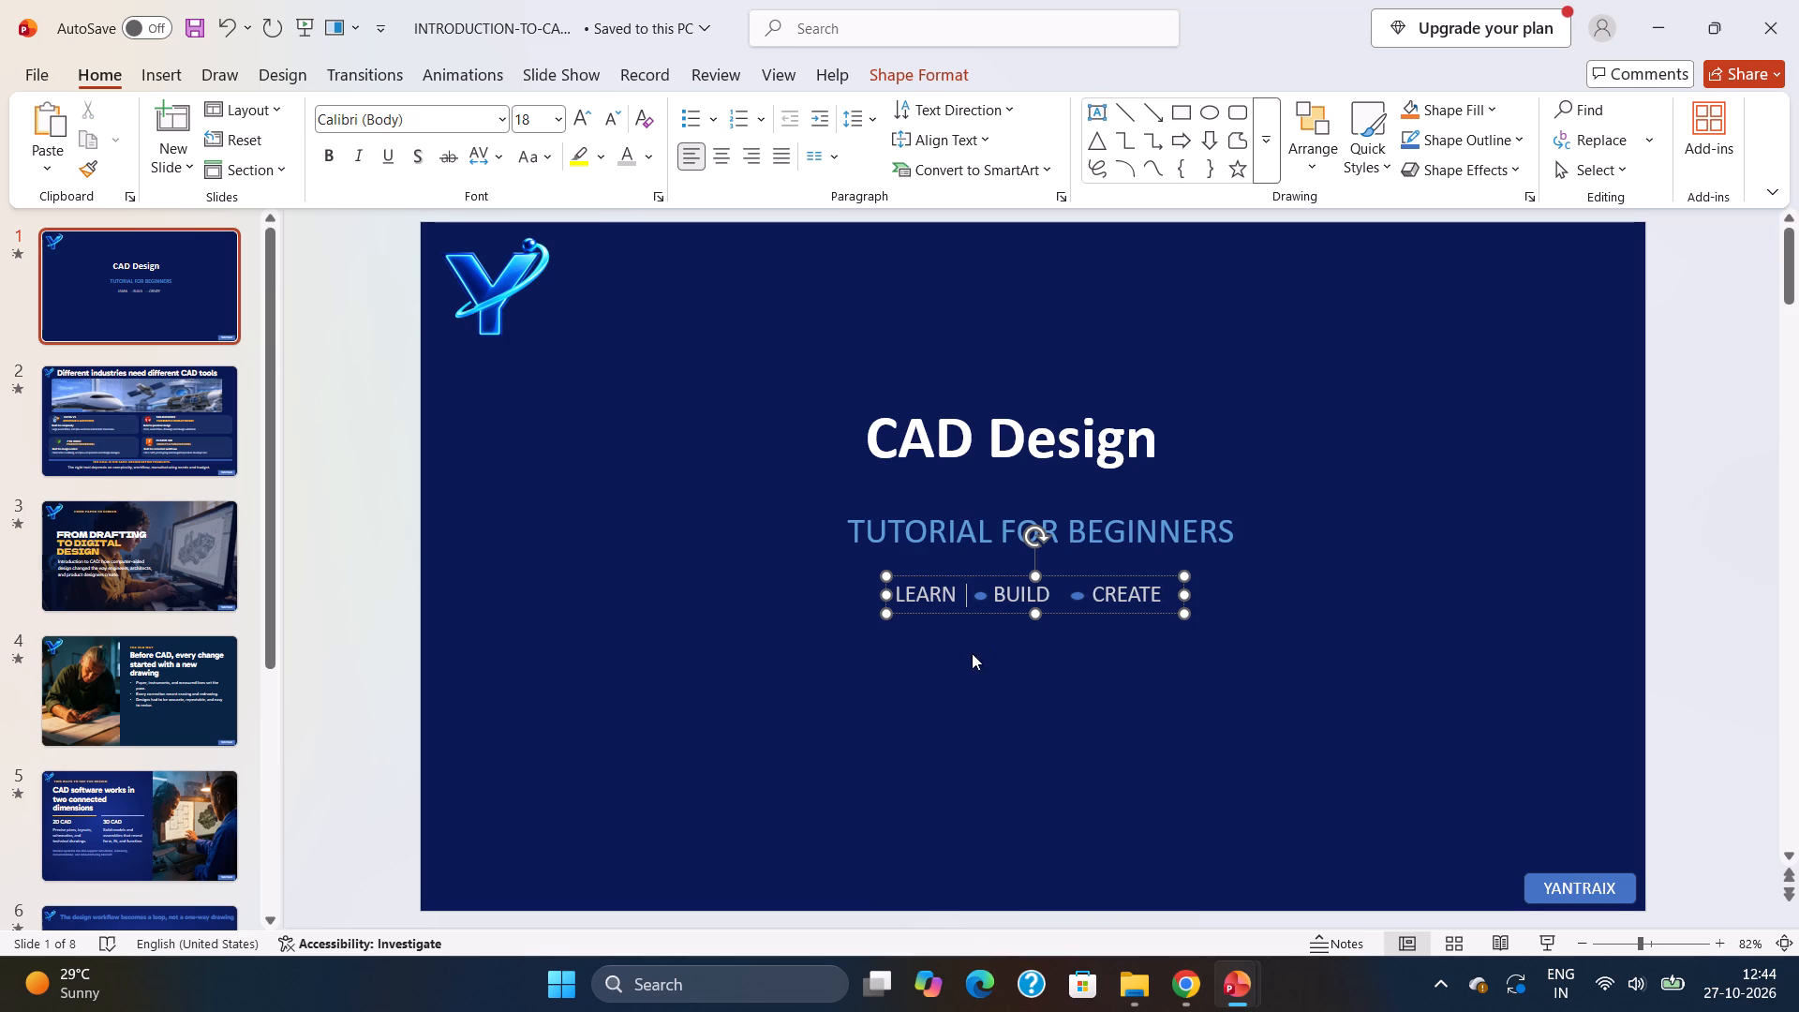
{"action": "left_click", "coordinate": [897, 597]}
{"action": "key", "text": "space"}
{"action": "key", "text": "space"}
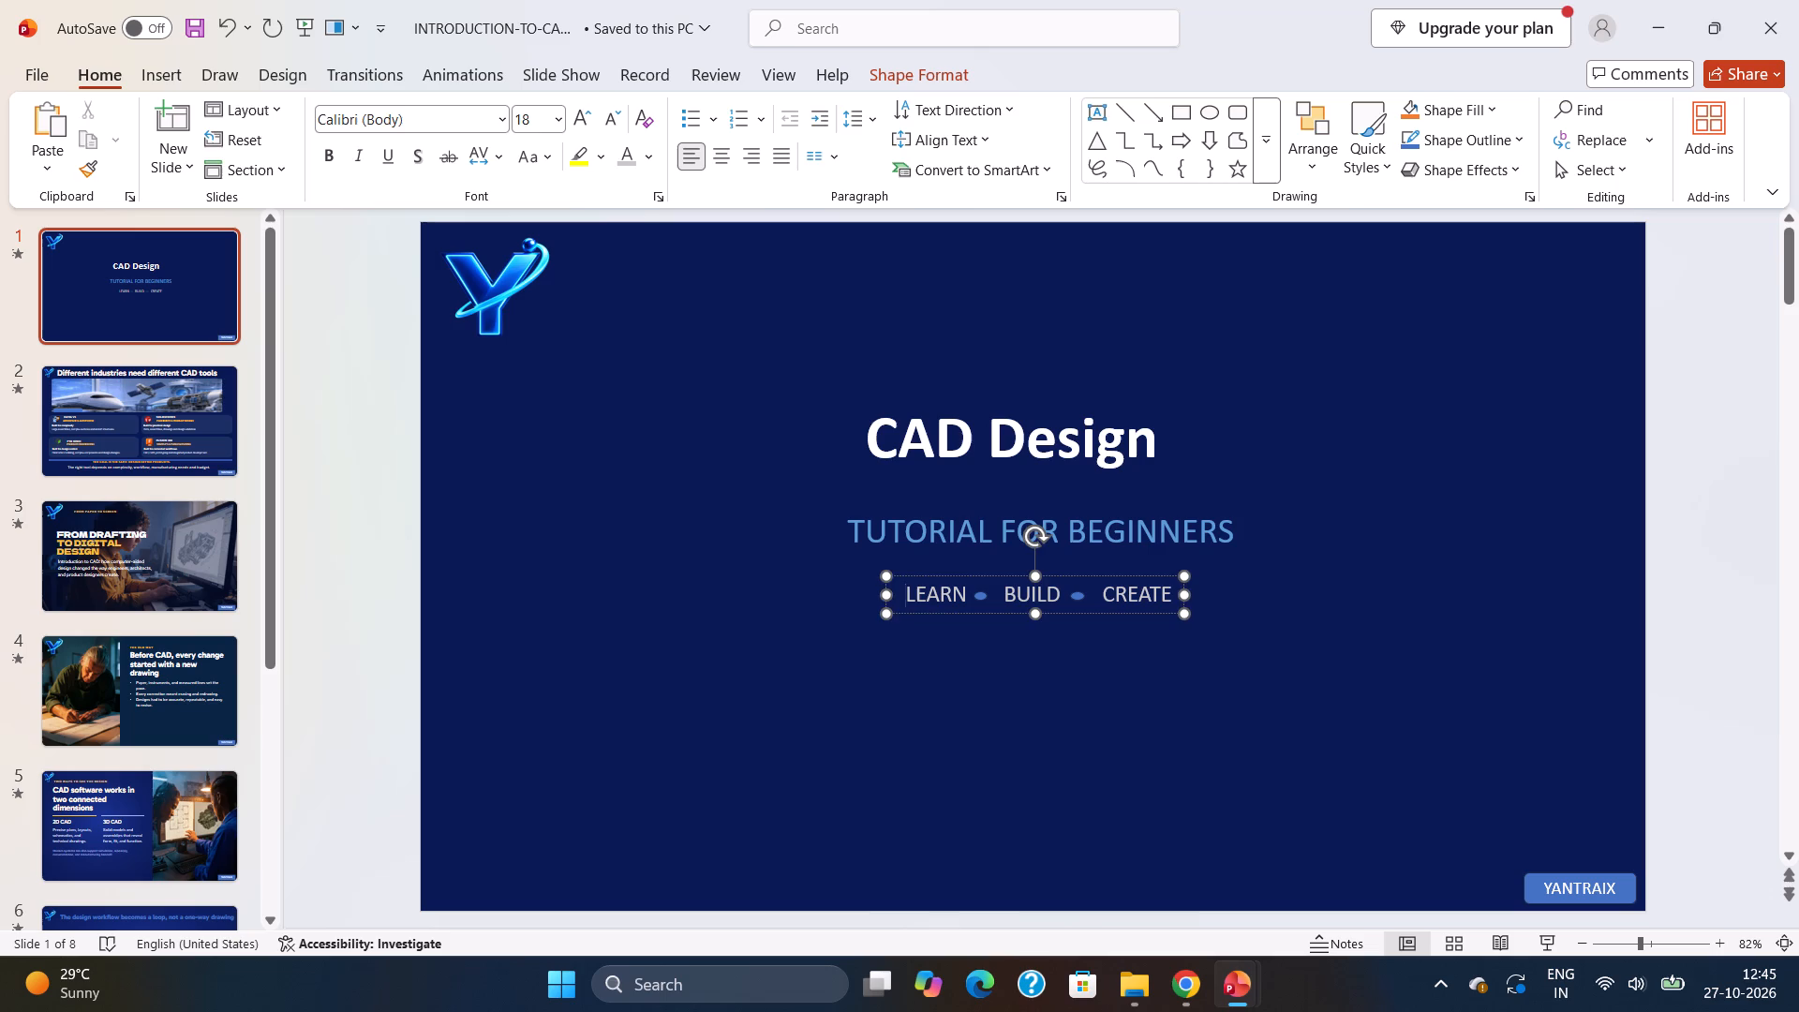
Paste a copy of the separator oval and place it before LEARN, level with the other two ovals.
{"action": "key", "text": "ctrl+v"}
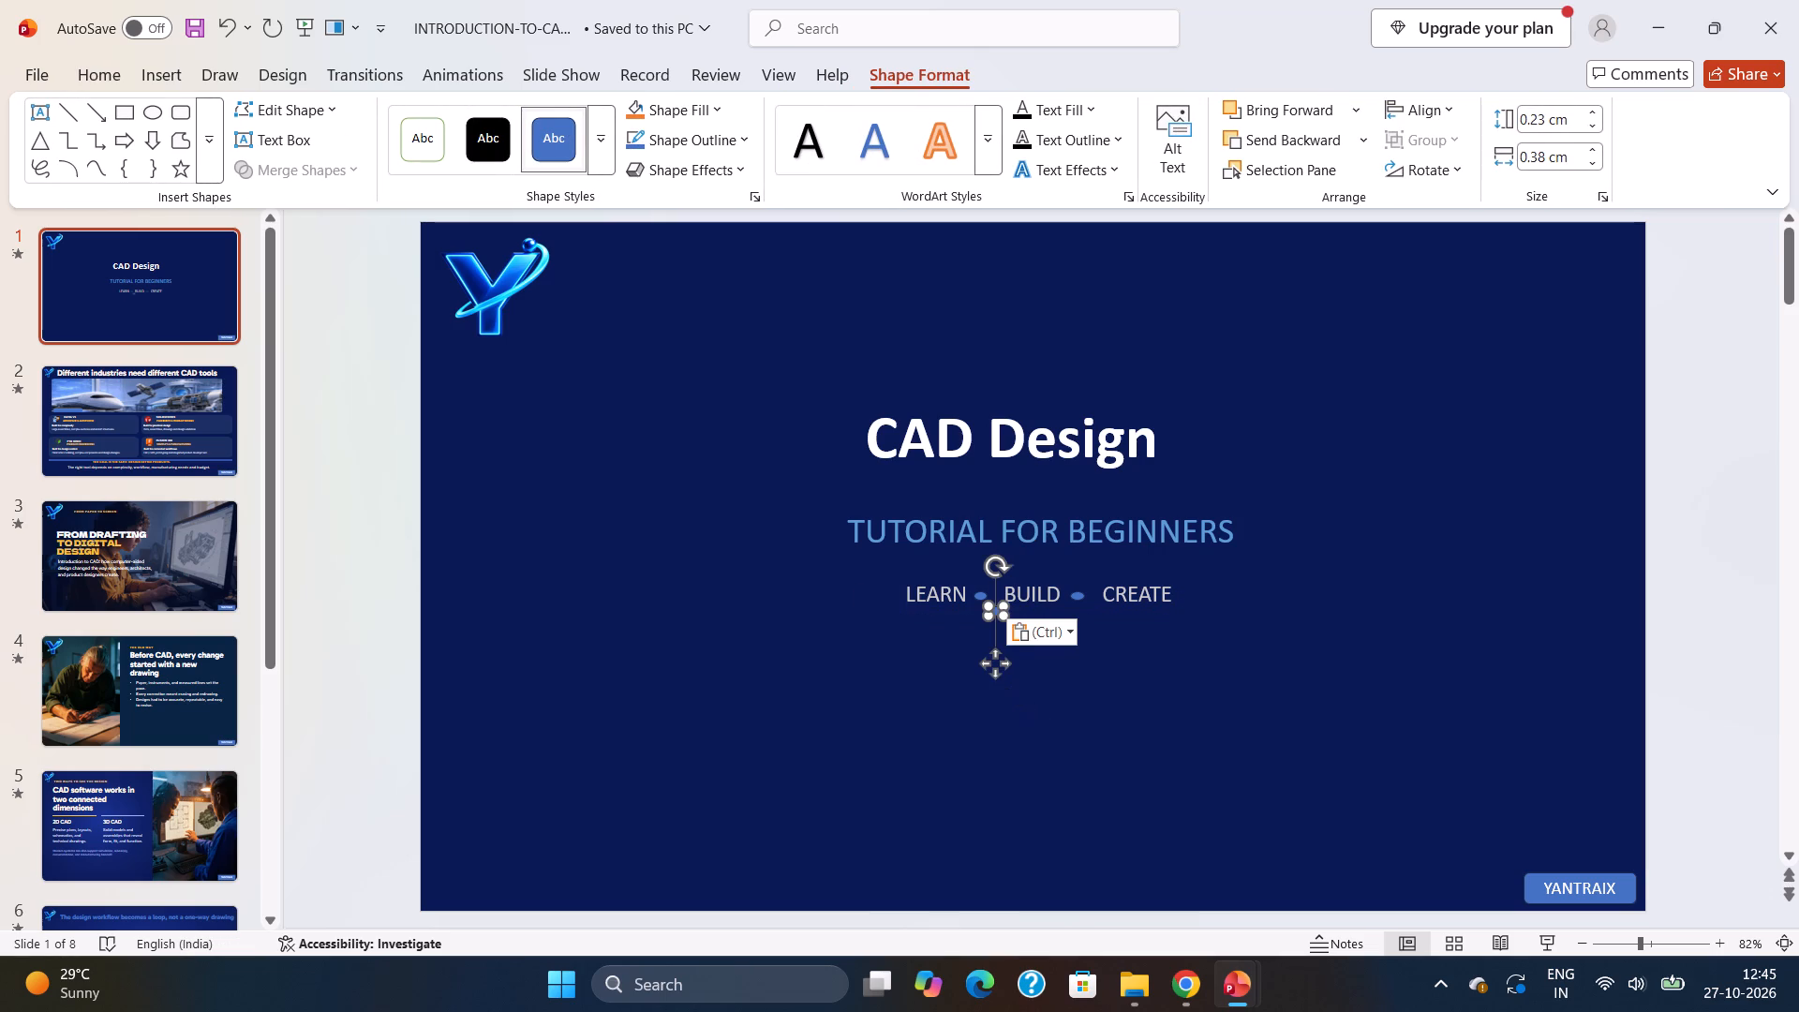
{"action": "left_click_drag", "start_coordinate": [989, 667], "coordinate": [885, 652]}
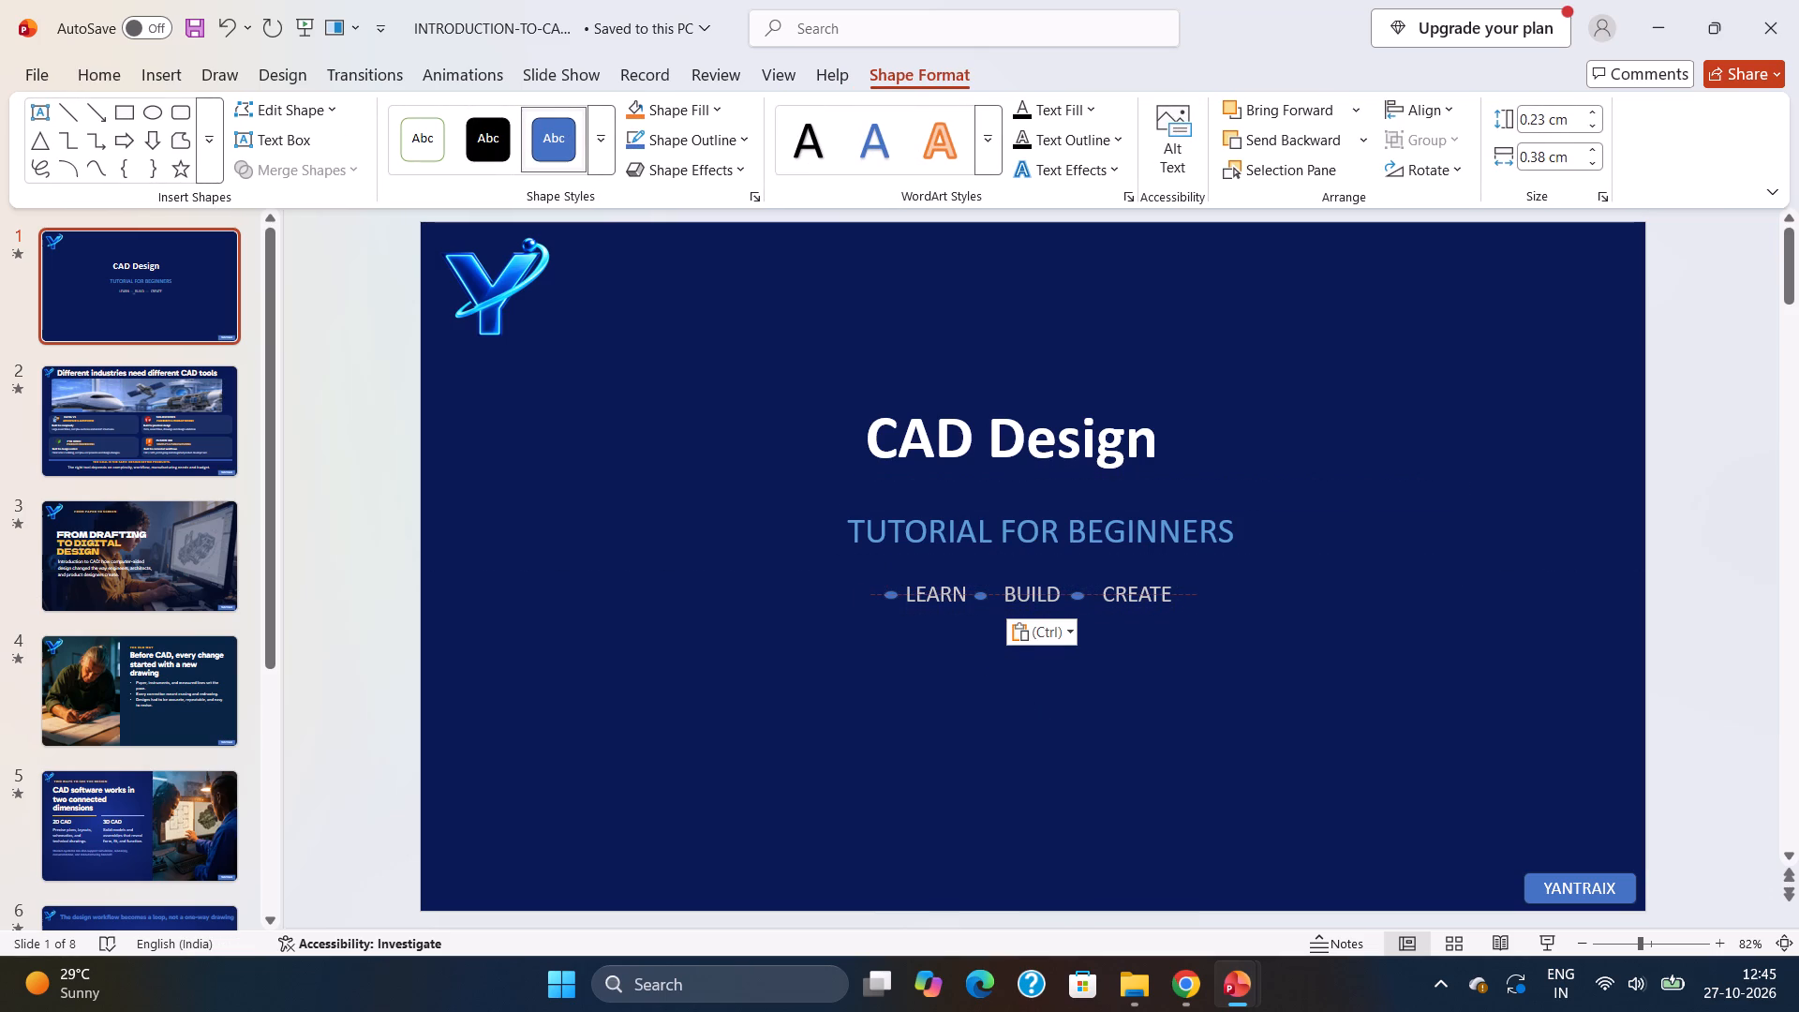
{"action": "left_click_drag", "start_coordinate": [885, 652], "coordinate": [885, 652]}
{"action": "left_click", "coordinate": [885, 652]}
{"action": "left_click", "coordinate": [885, 652]}
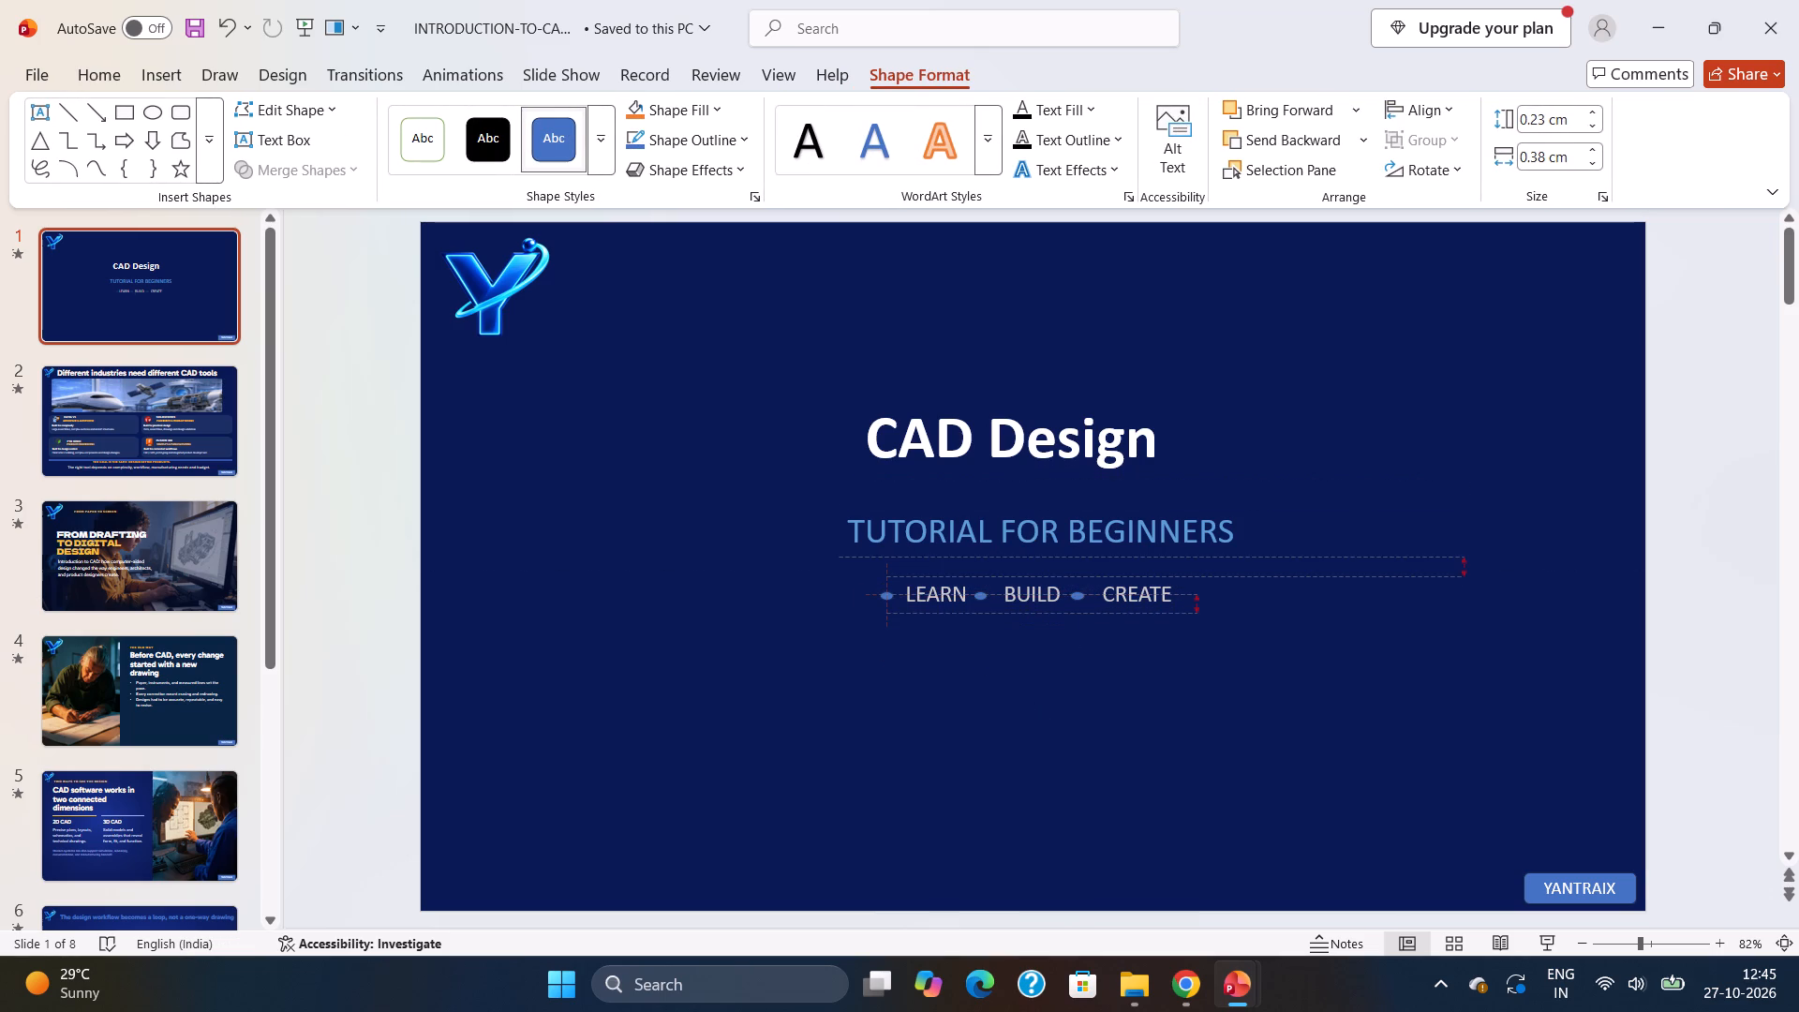
{"action": "left_click", "coordinate": [1088, 668]}
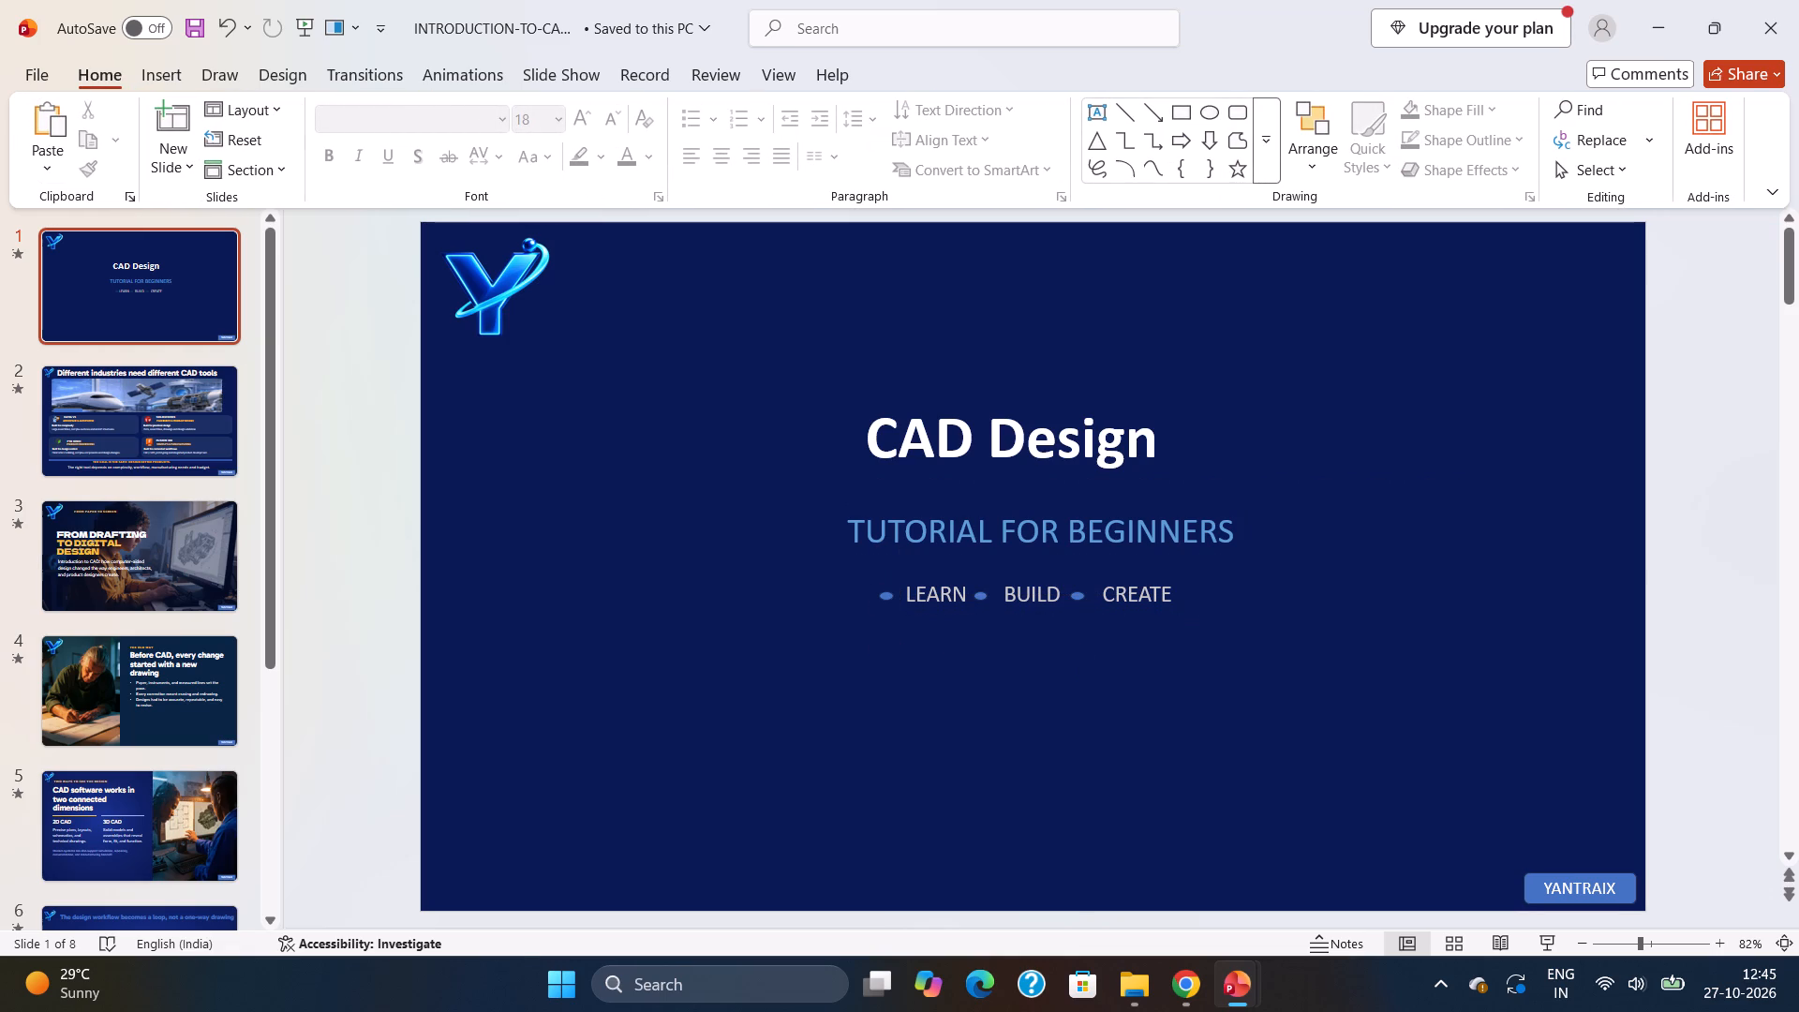
Tighten the tagline spacing by removing one space before BUILD and one space before CREATE.
{"action": "left_click", "coordinate": [1000, 595]}
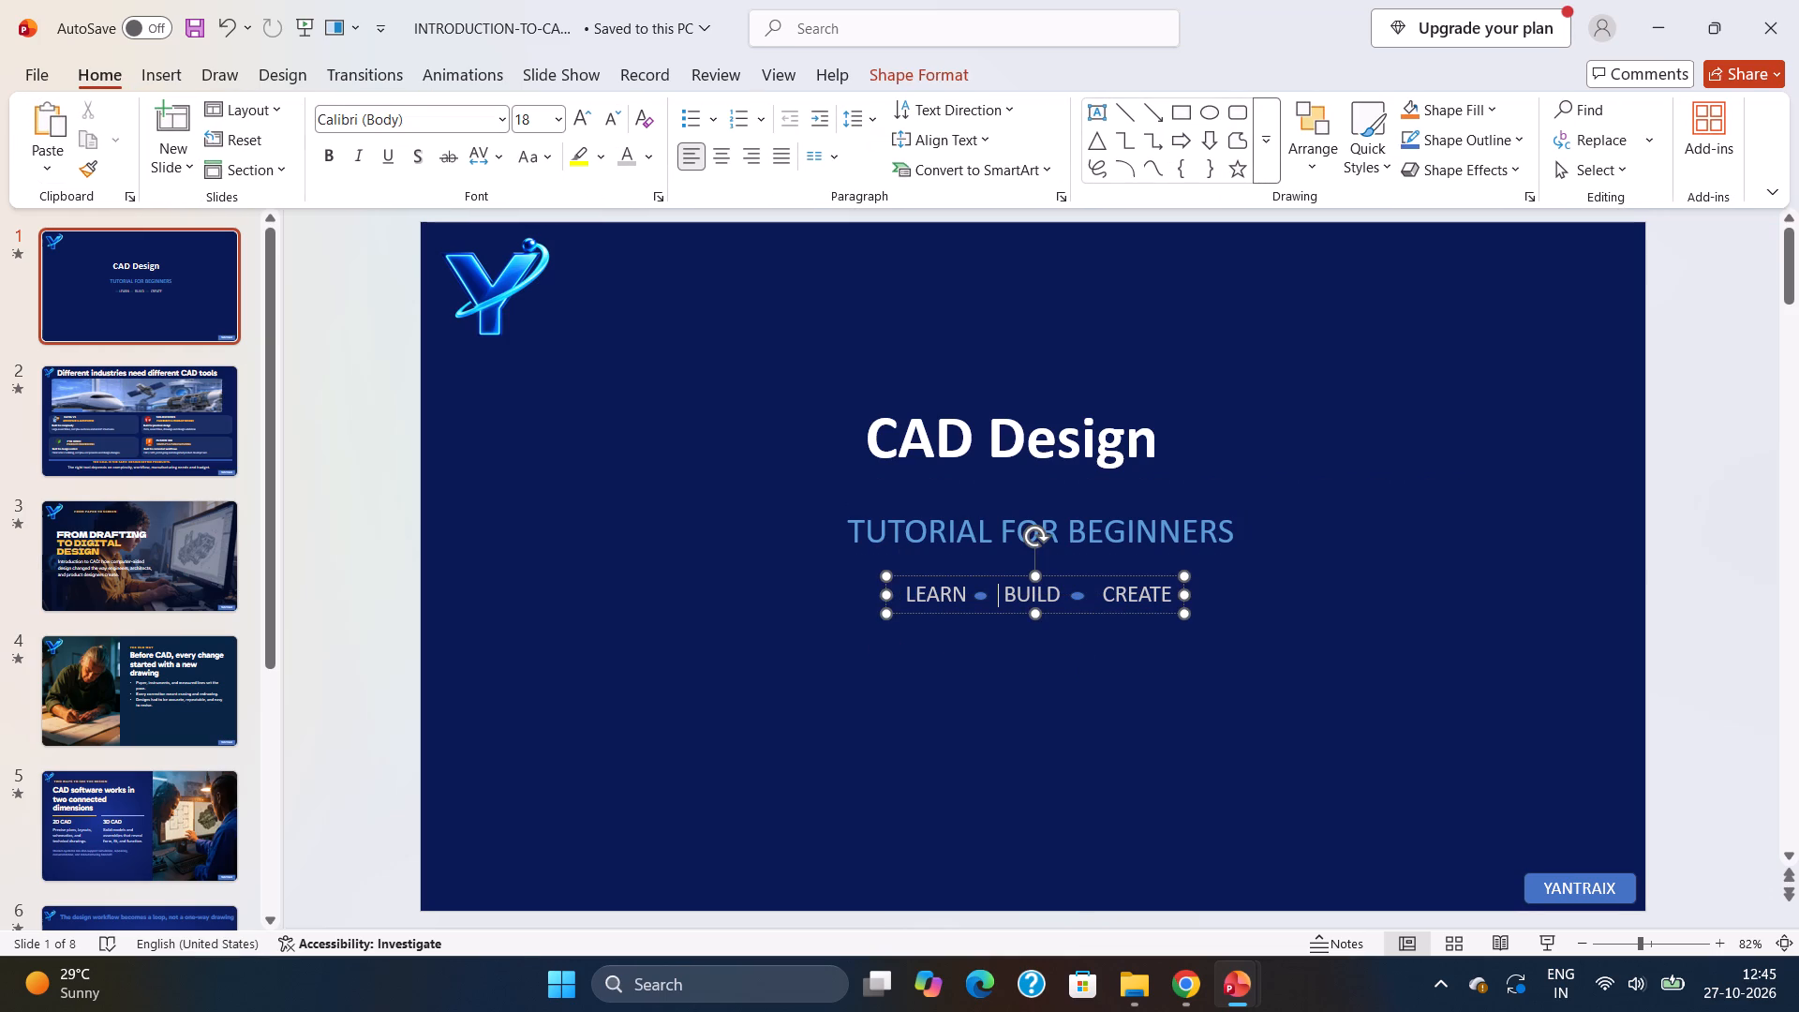
{"action": "key", "text": "BackSpace"}
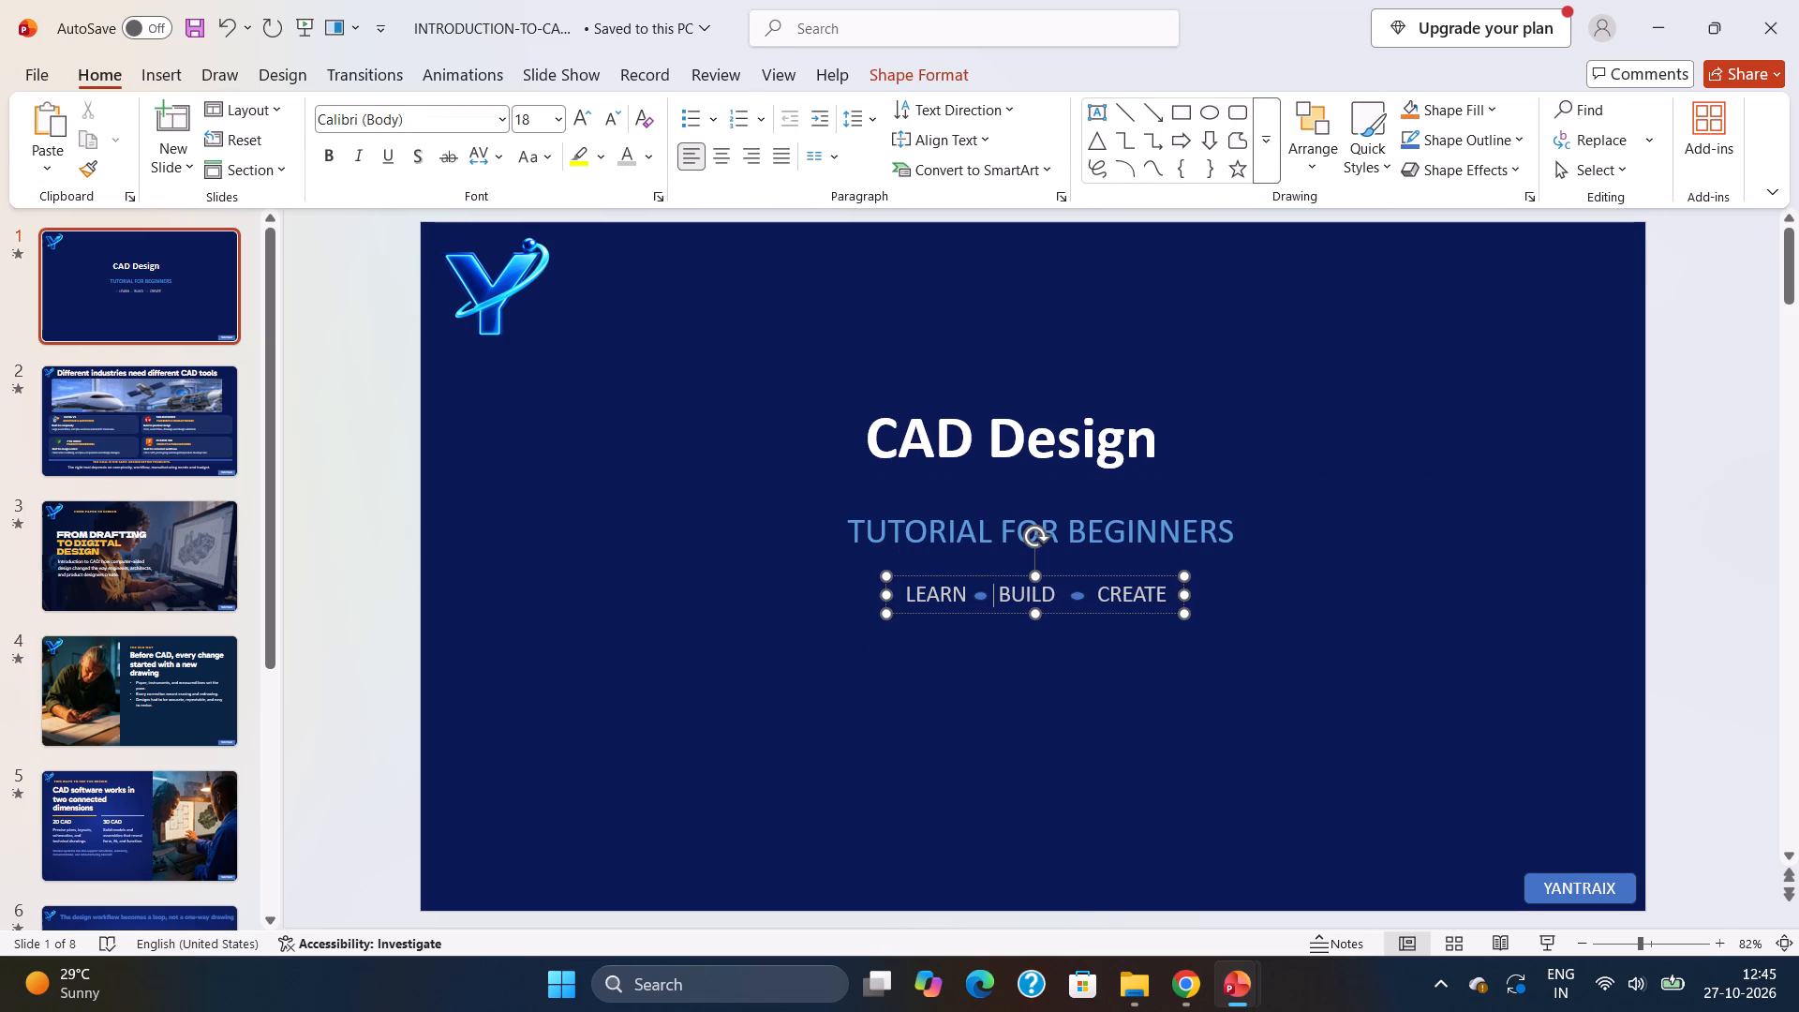
{"action": "left_click", "coordinate": [1092, 604]}
{"action": "key", "text": "BackSpace"}
{"action": "left_click", "coordinate": [1077, 768]}
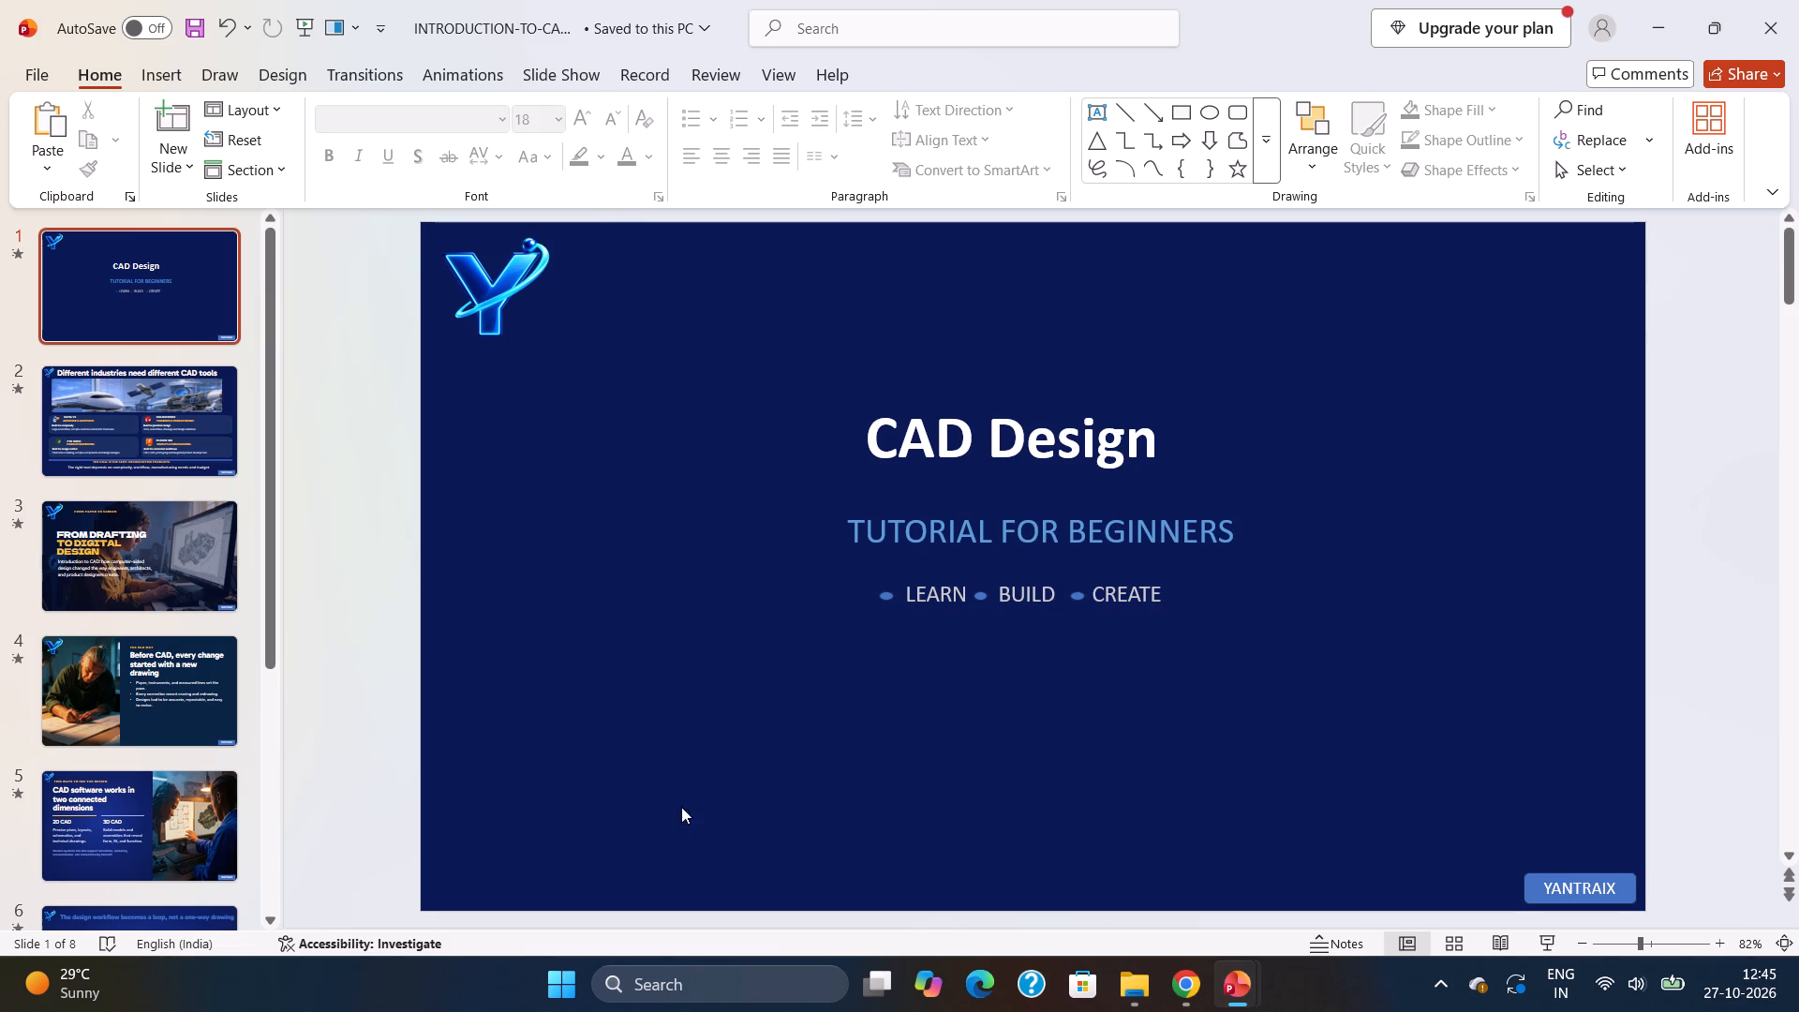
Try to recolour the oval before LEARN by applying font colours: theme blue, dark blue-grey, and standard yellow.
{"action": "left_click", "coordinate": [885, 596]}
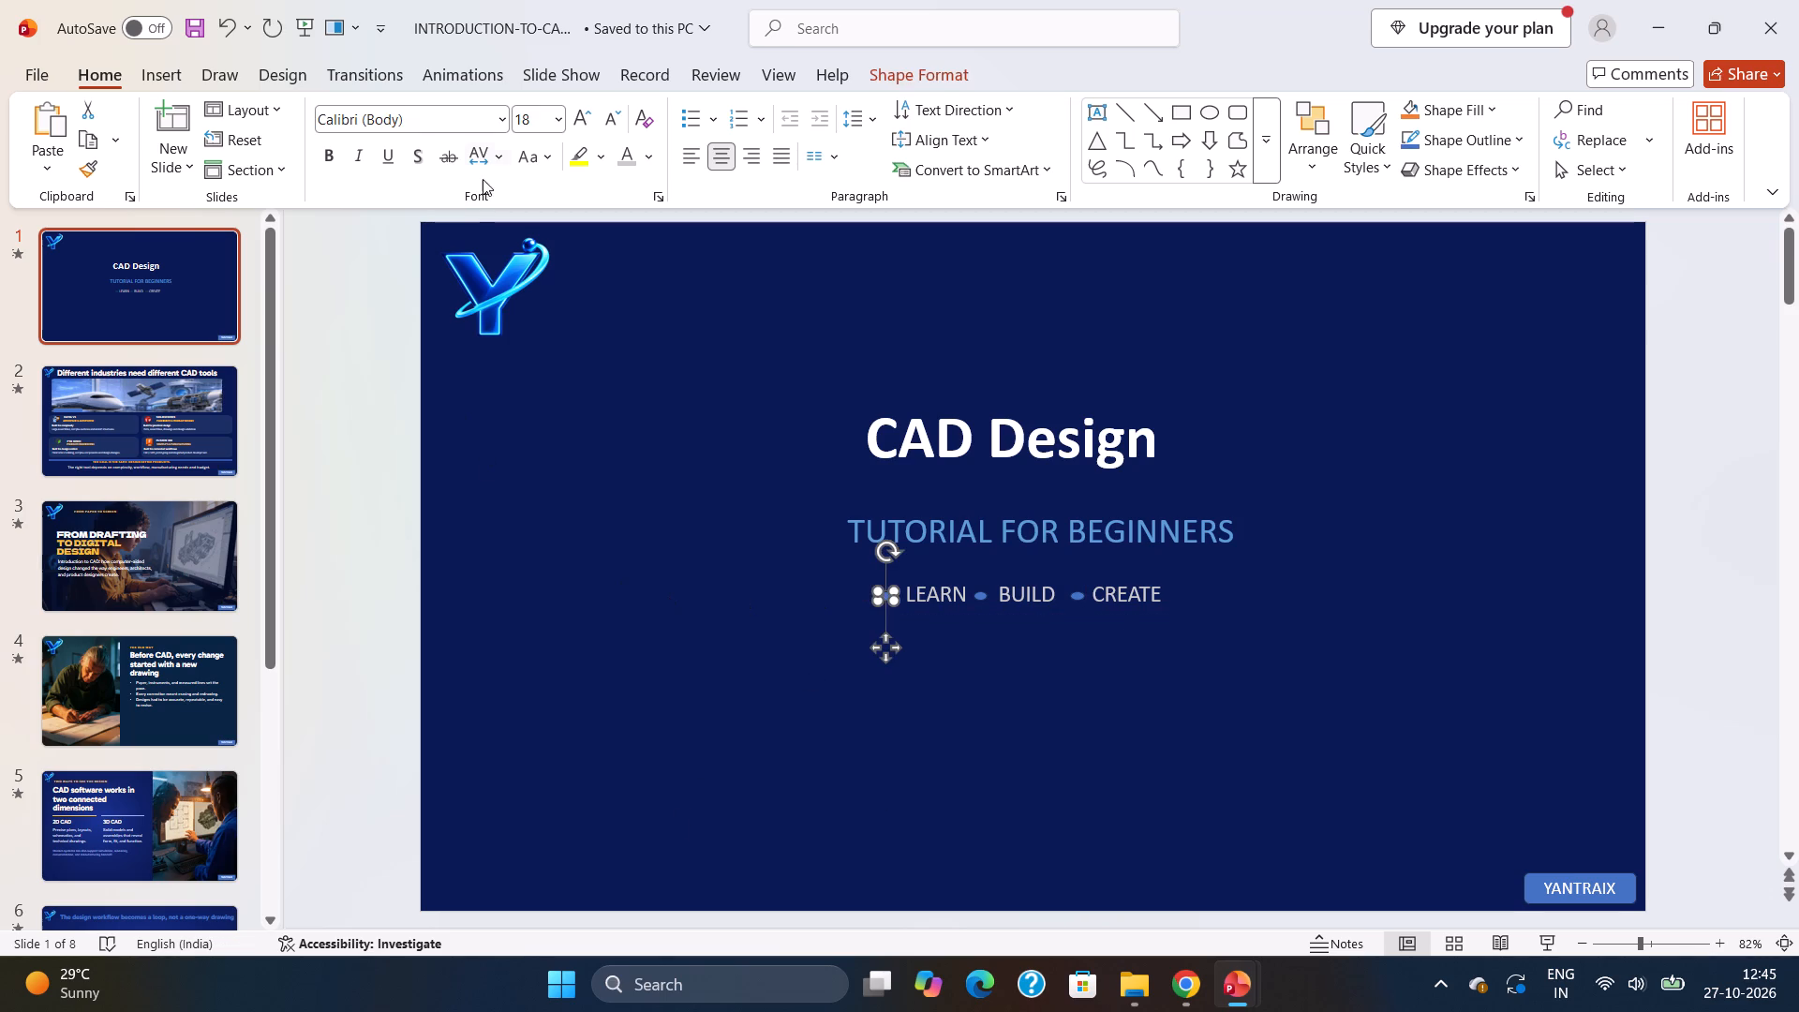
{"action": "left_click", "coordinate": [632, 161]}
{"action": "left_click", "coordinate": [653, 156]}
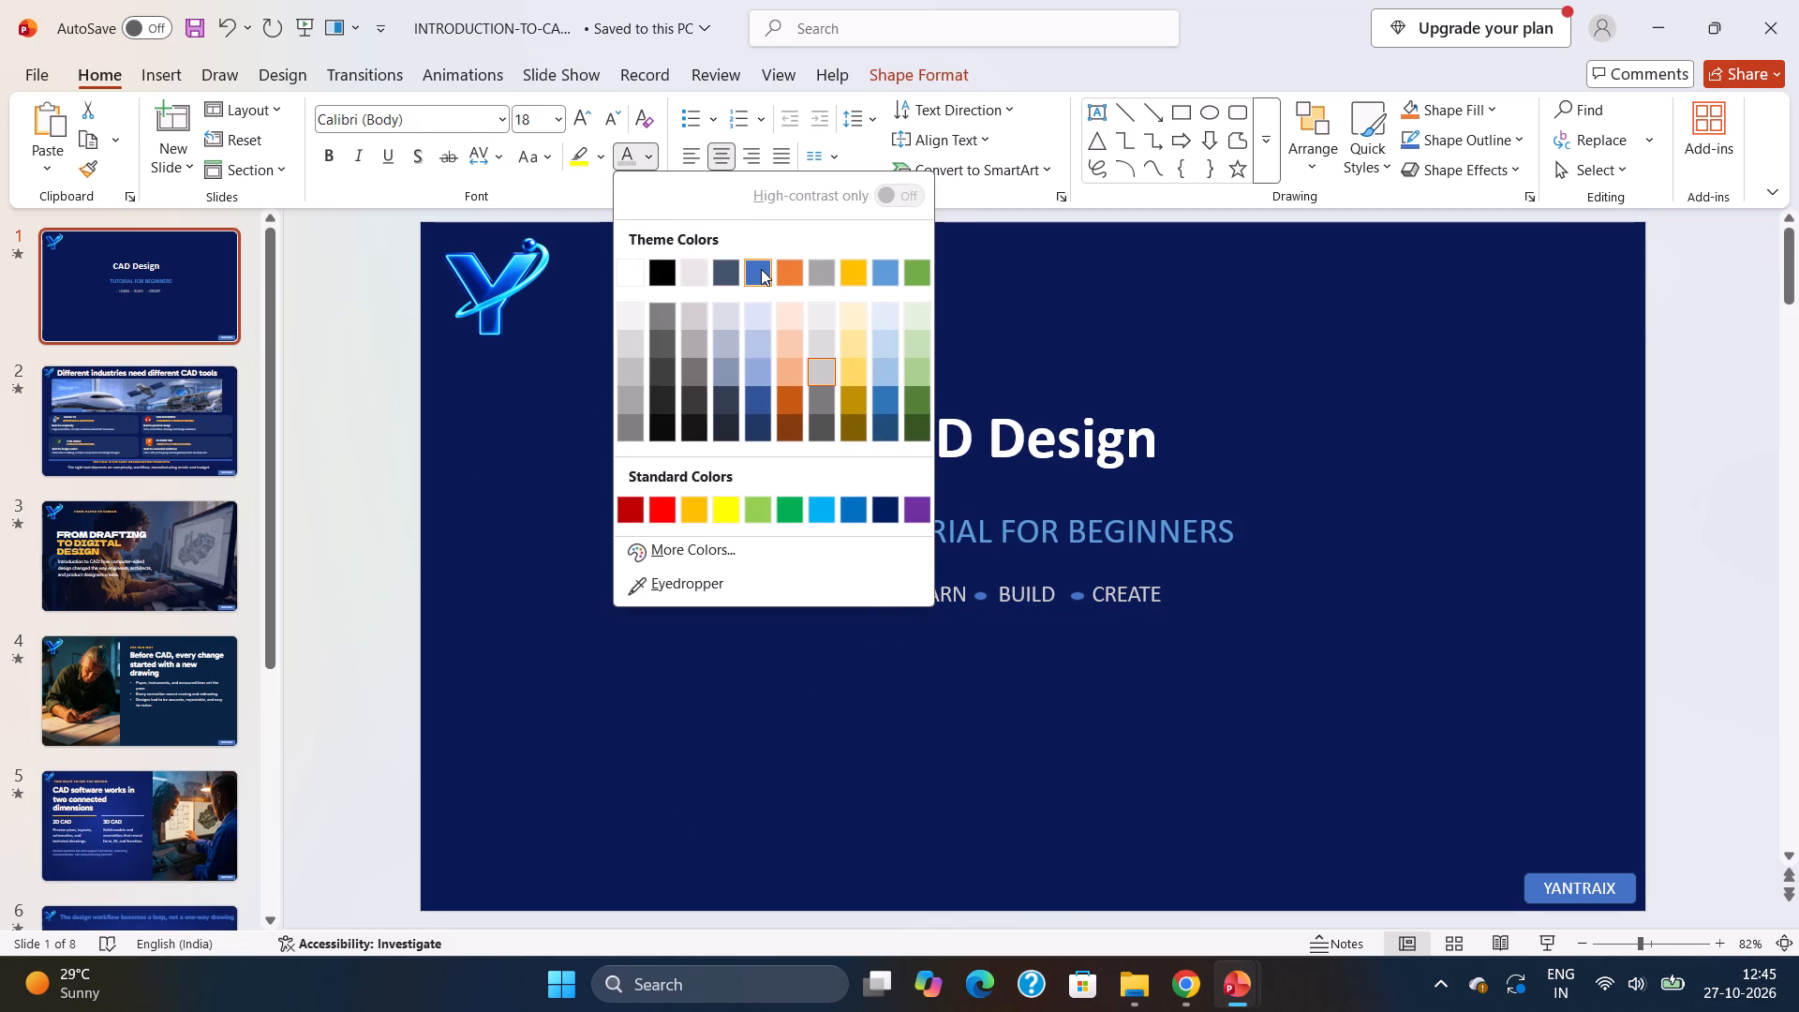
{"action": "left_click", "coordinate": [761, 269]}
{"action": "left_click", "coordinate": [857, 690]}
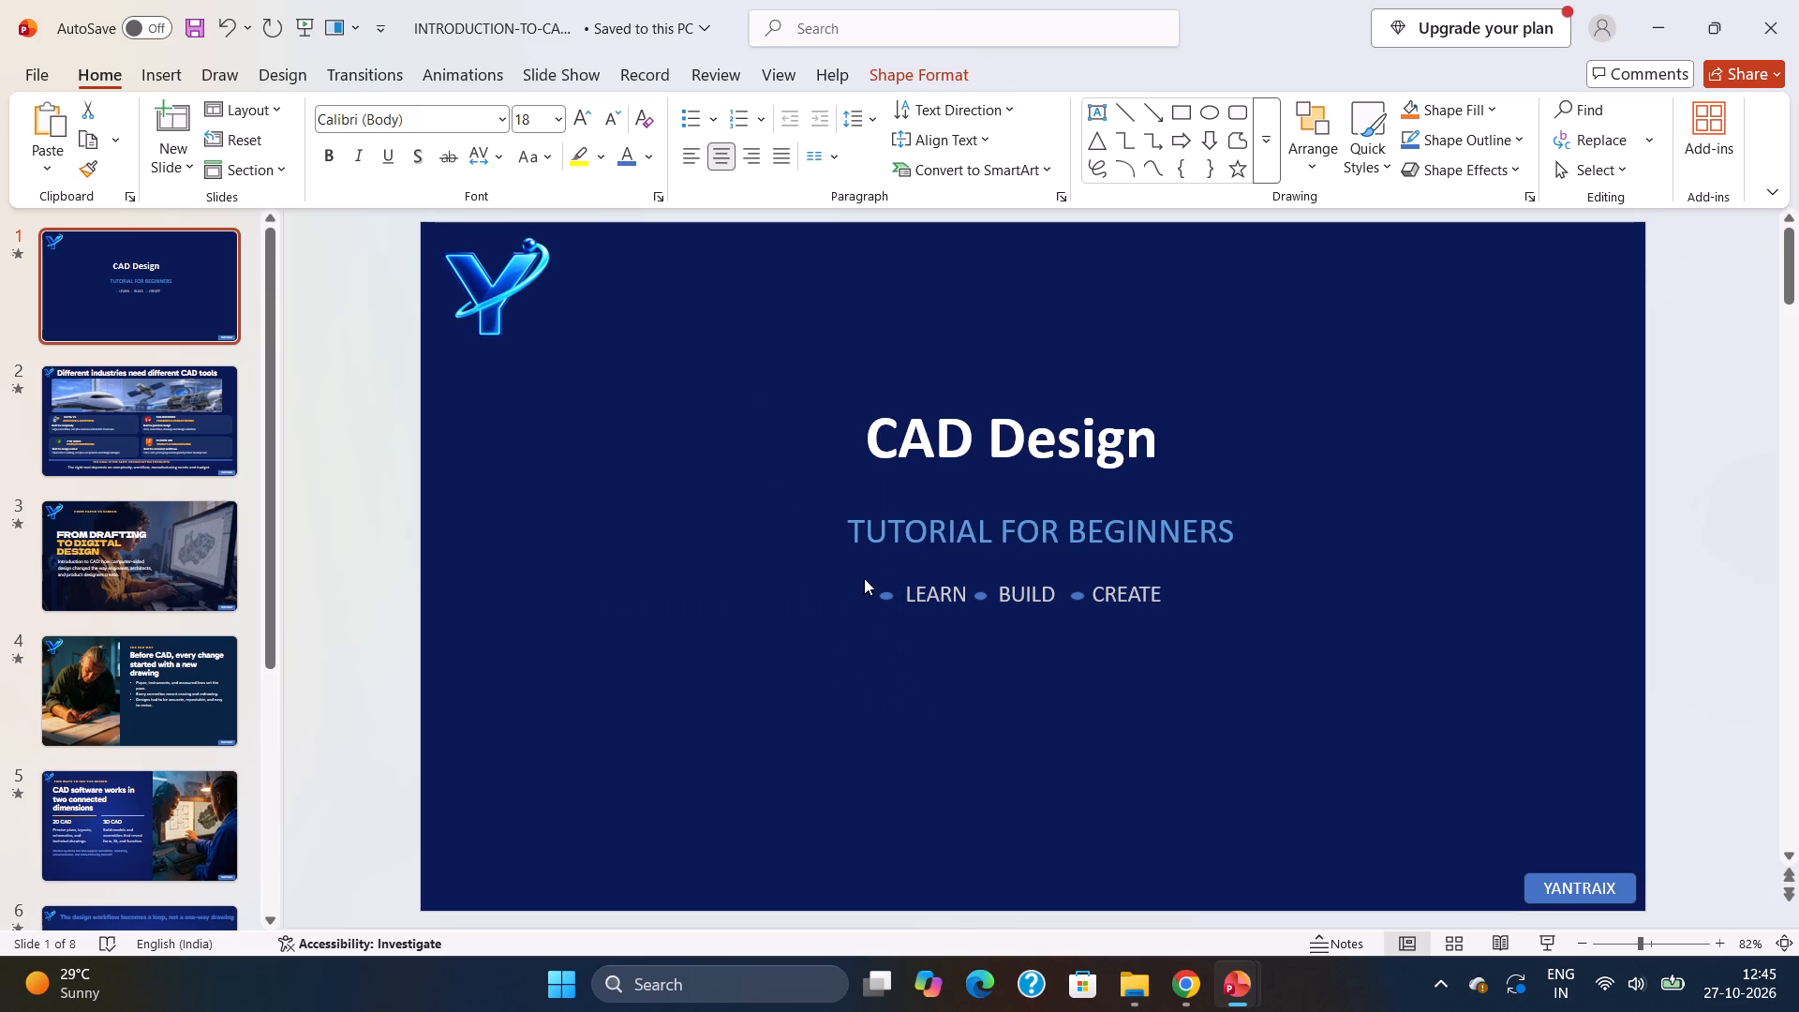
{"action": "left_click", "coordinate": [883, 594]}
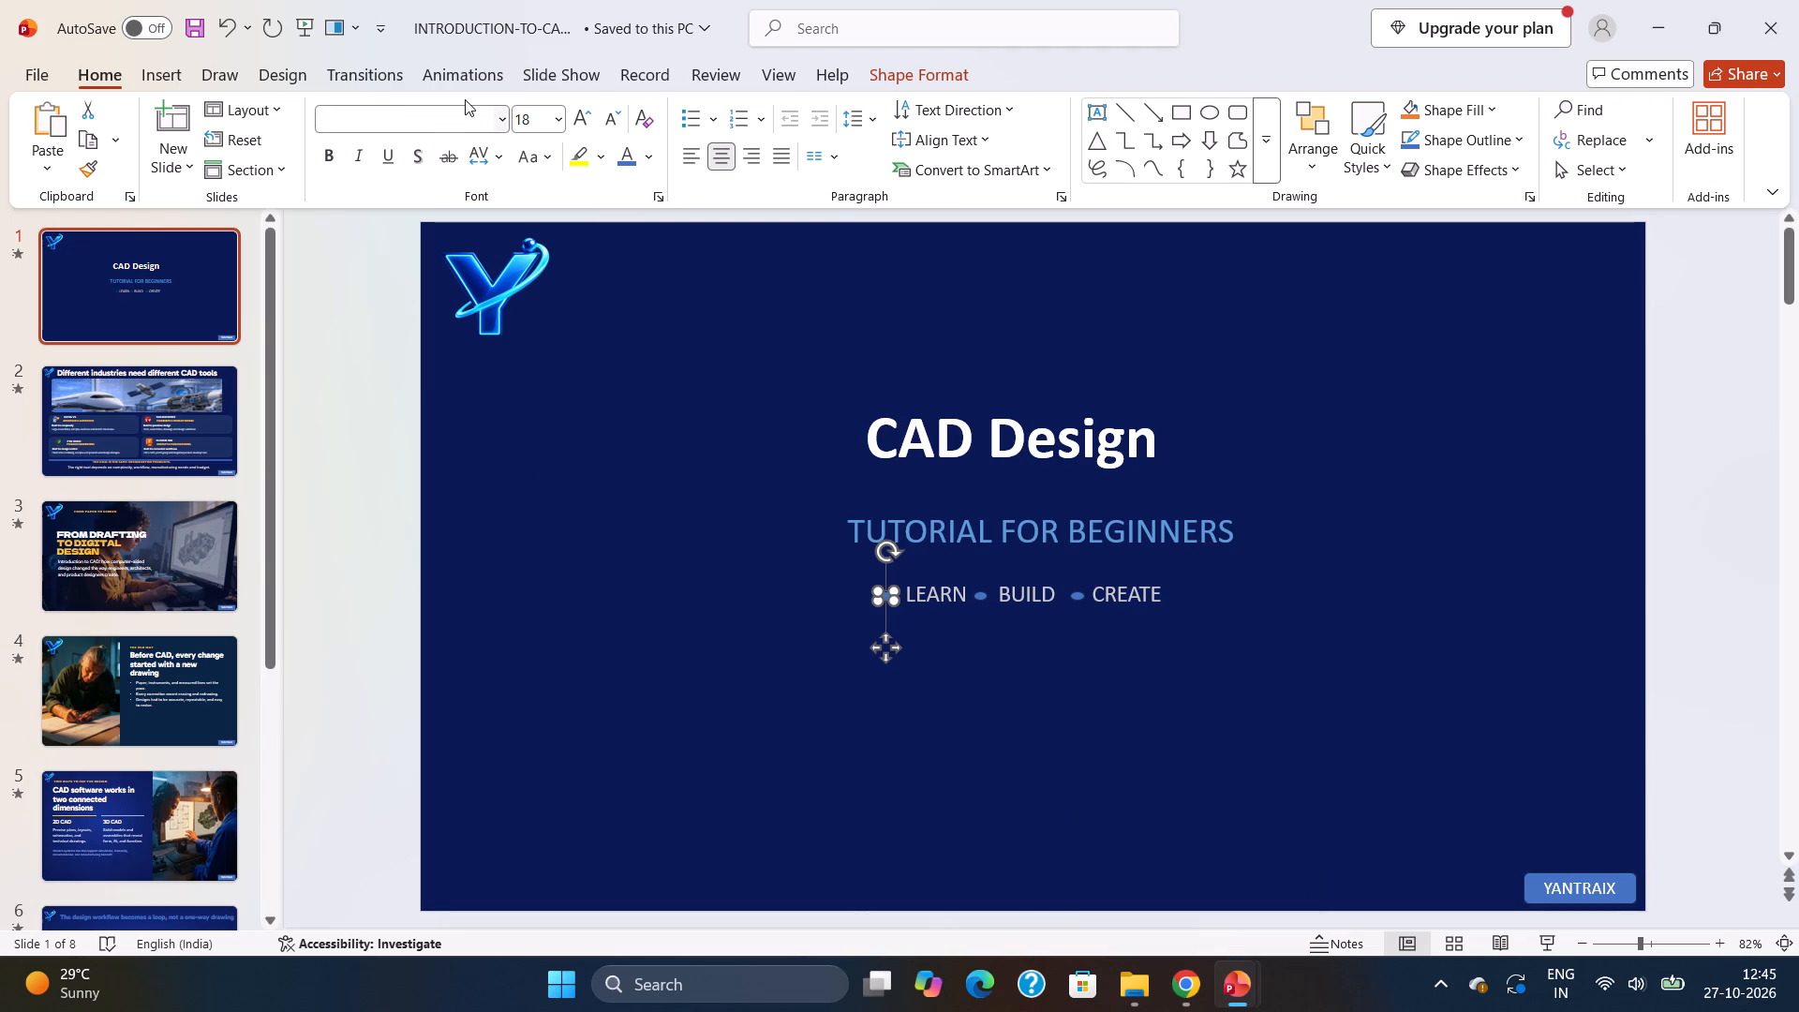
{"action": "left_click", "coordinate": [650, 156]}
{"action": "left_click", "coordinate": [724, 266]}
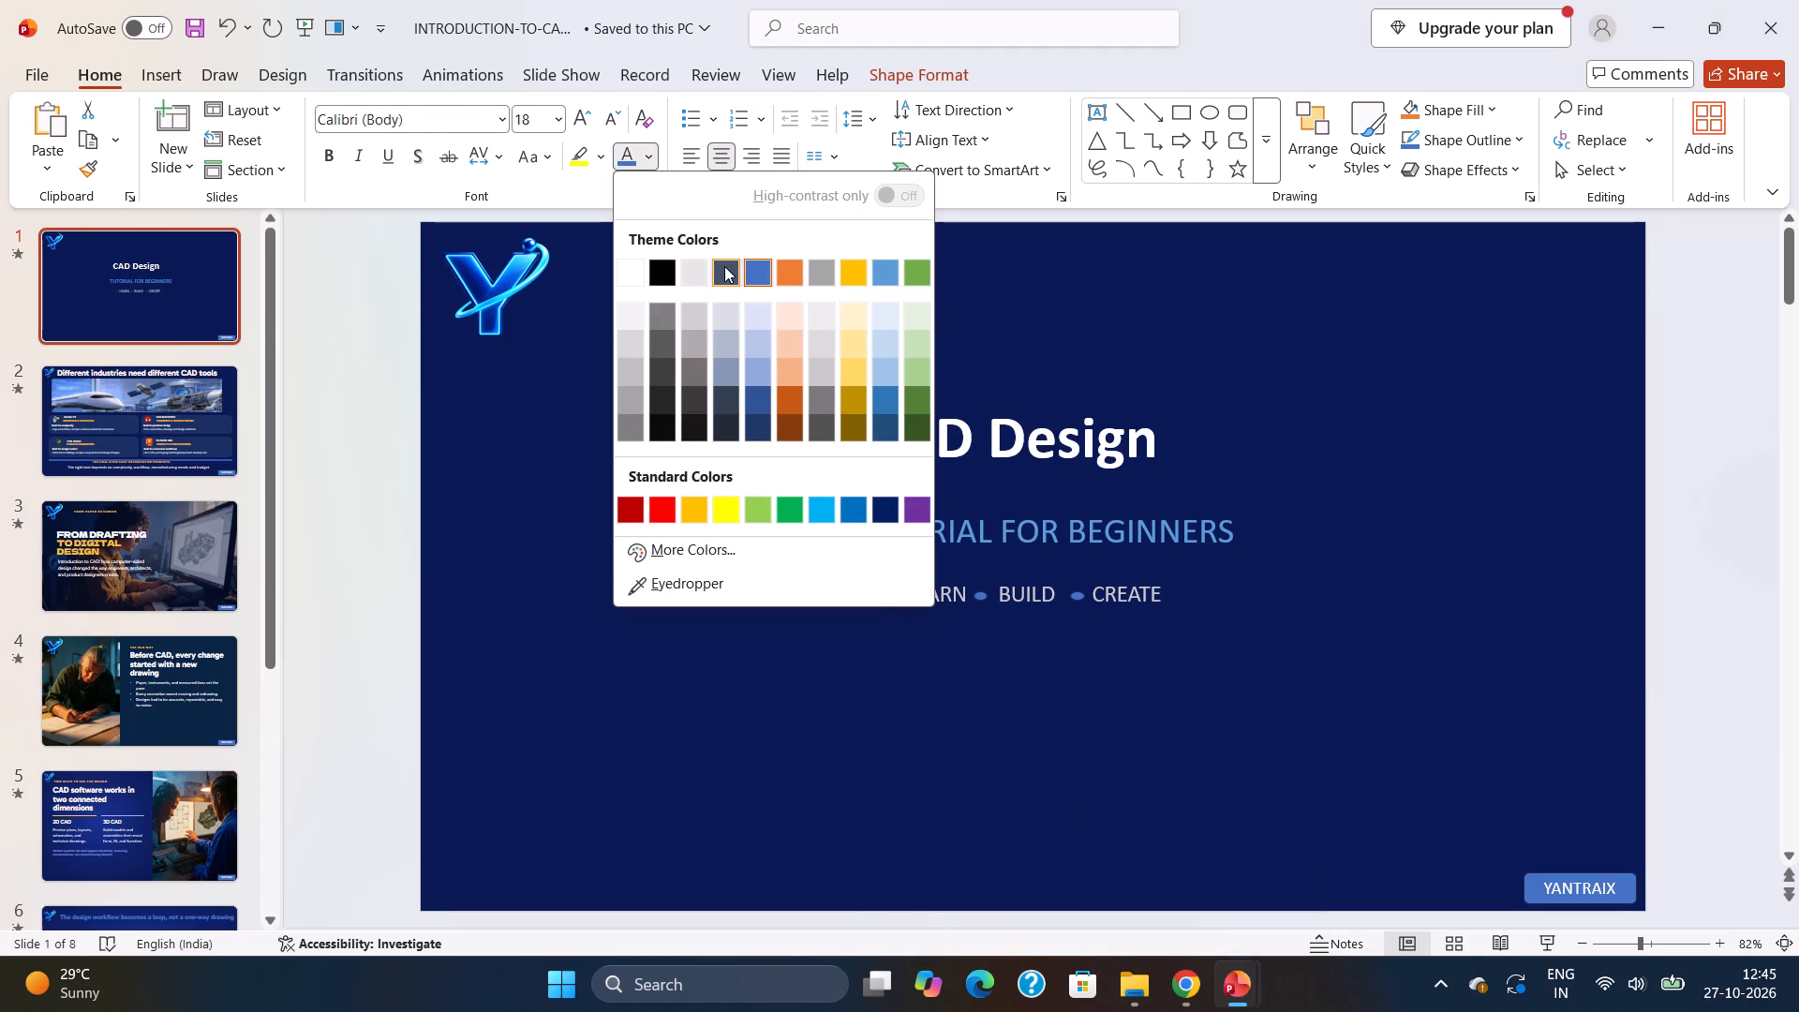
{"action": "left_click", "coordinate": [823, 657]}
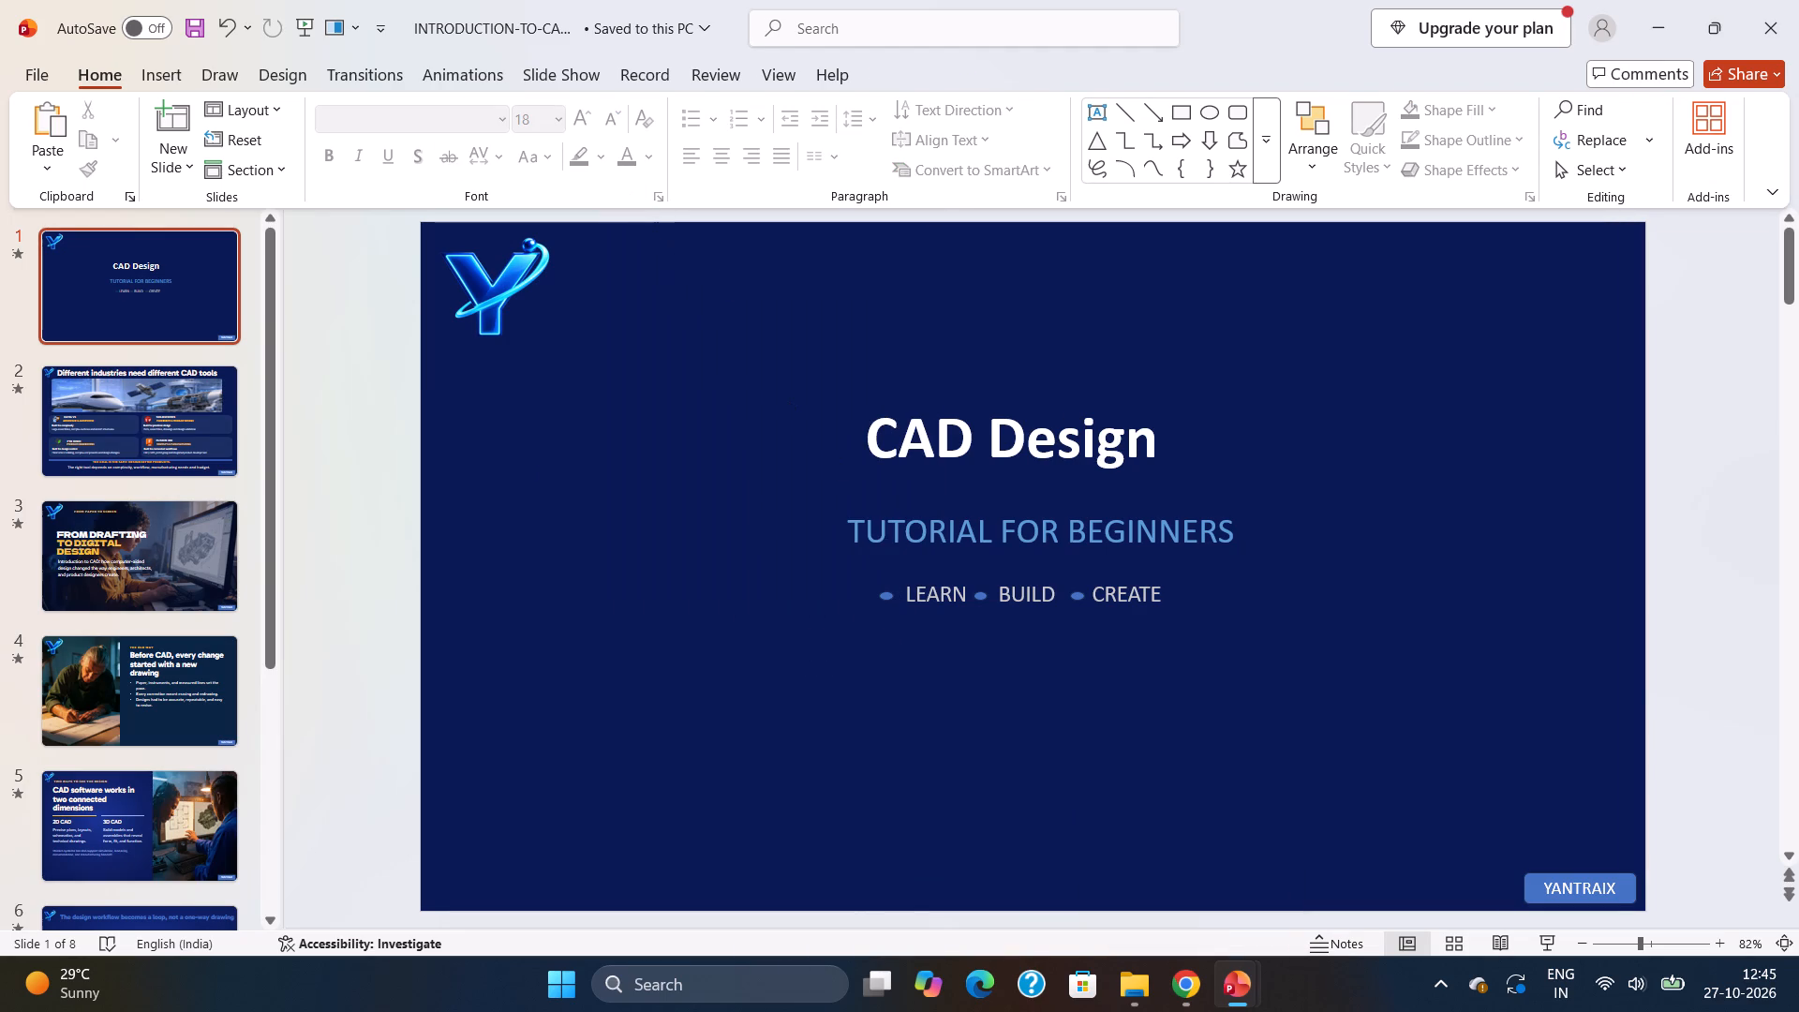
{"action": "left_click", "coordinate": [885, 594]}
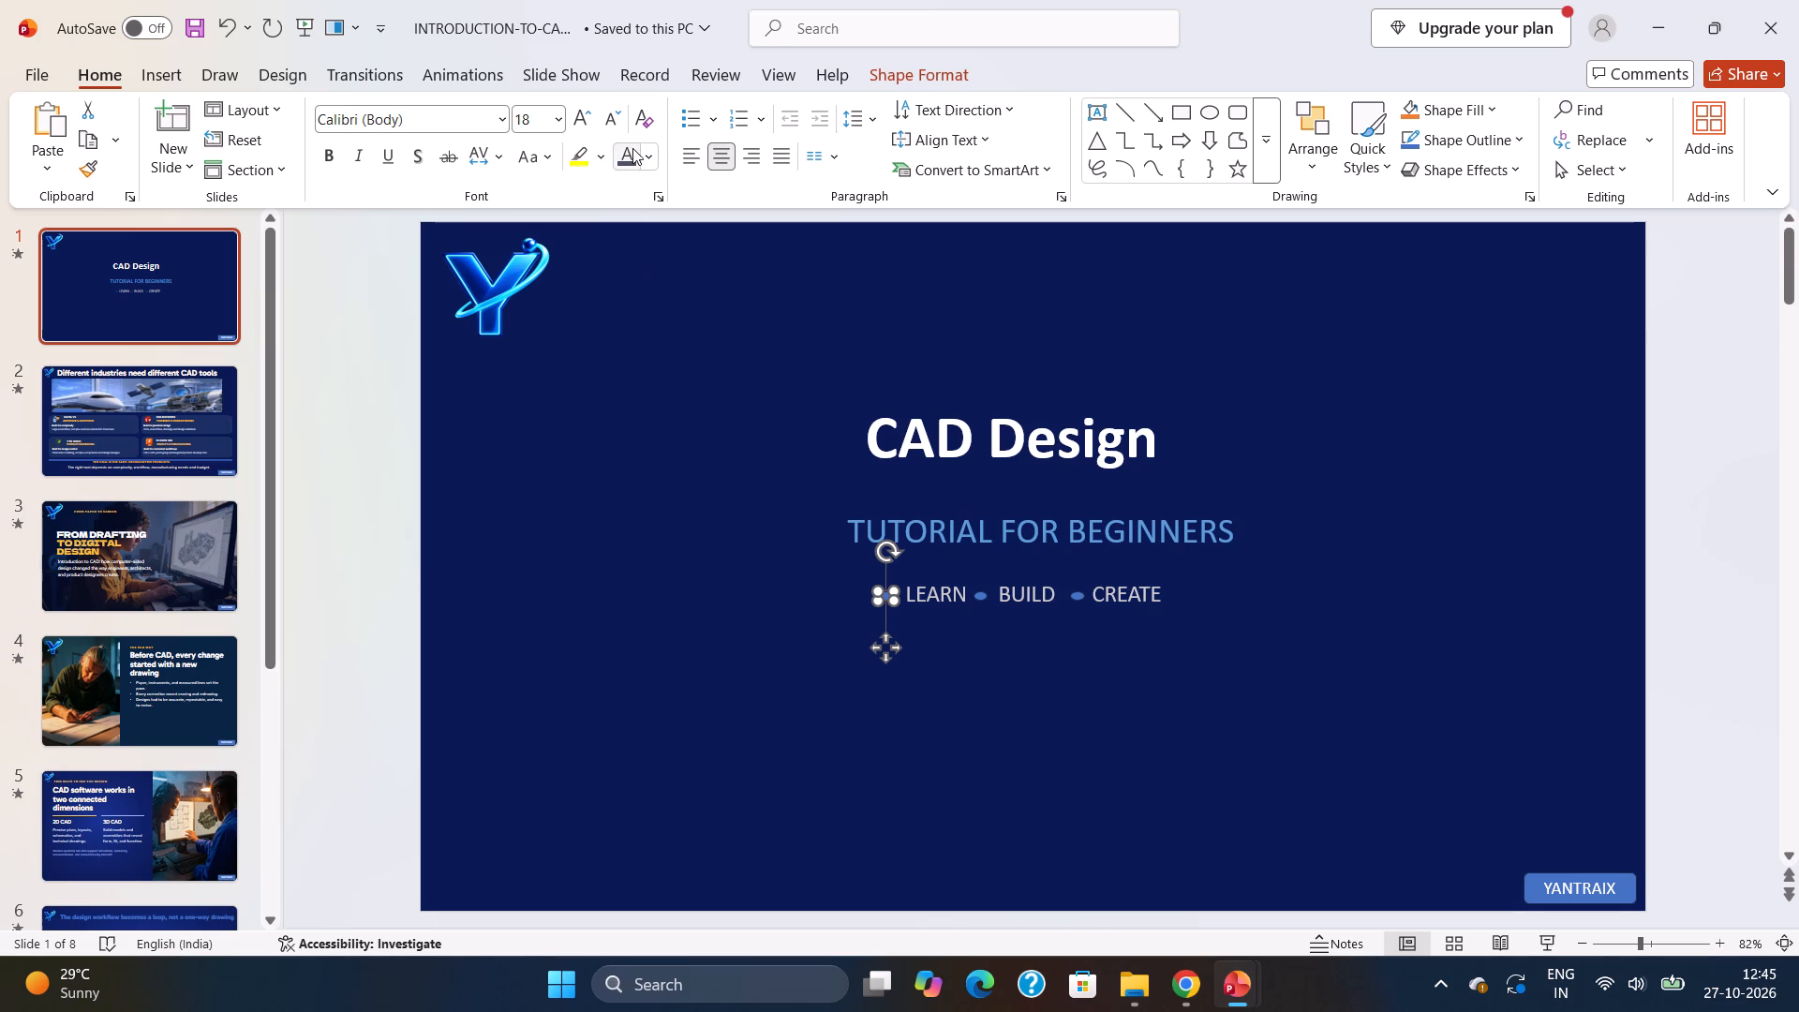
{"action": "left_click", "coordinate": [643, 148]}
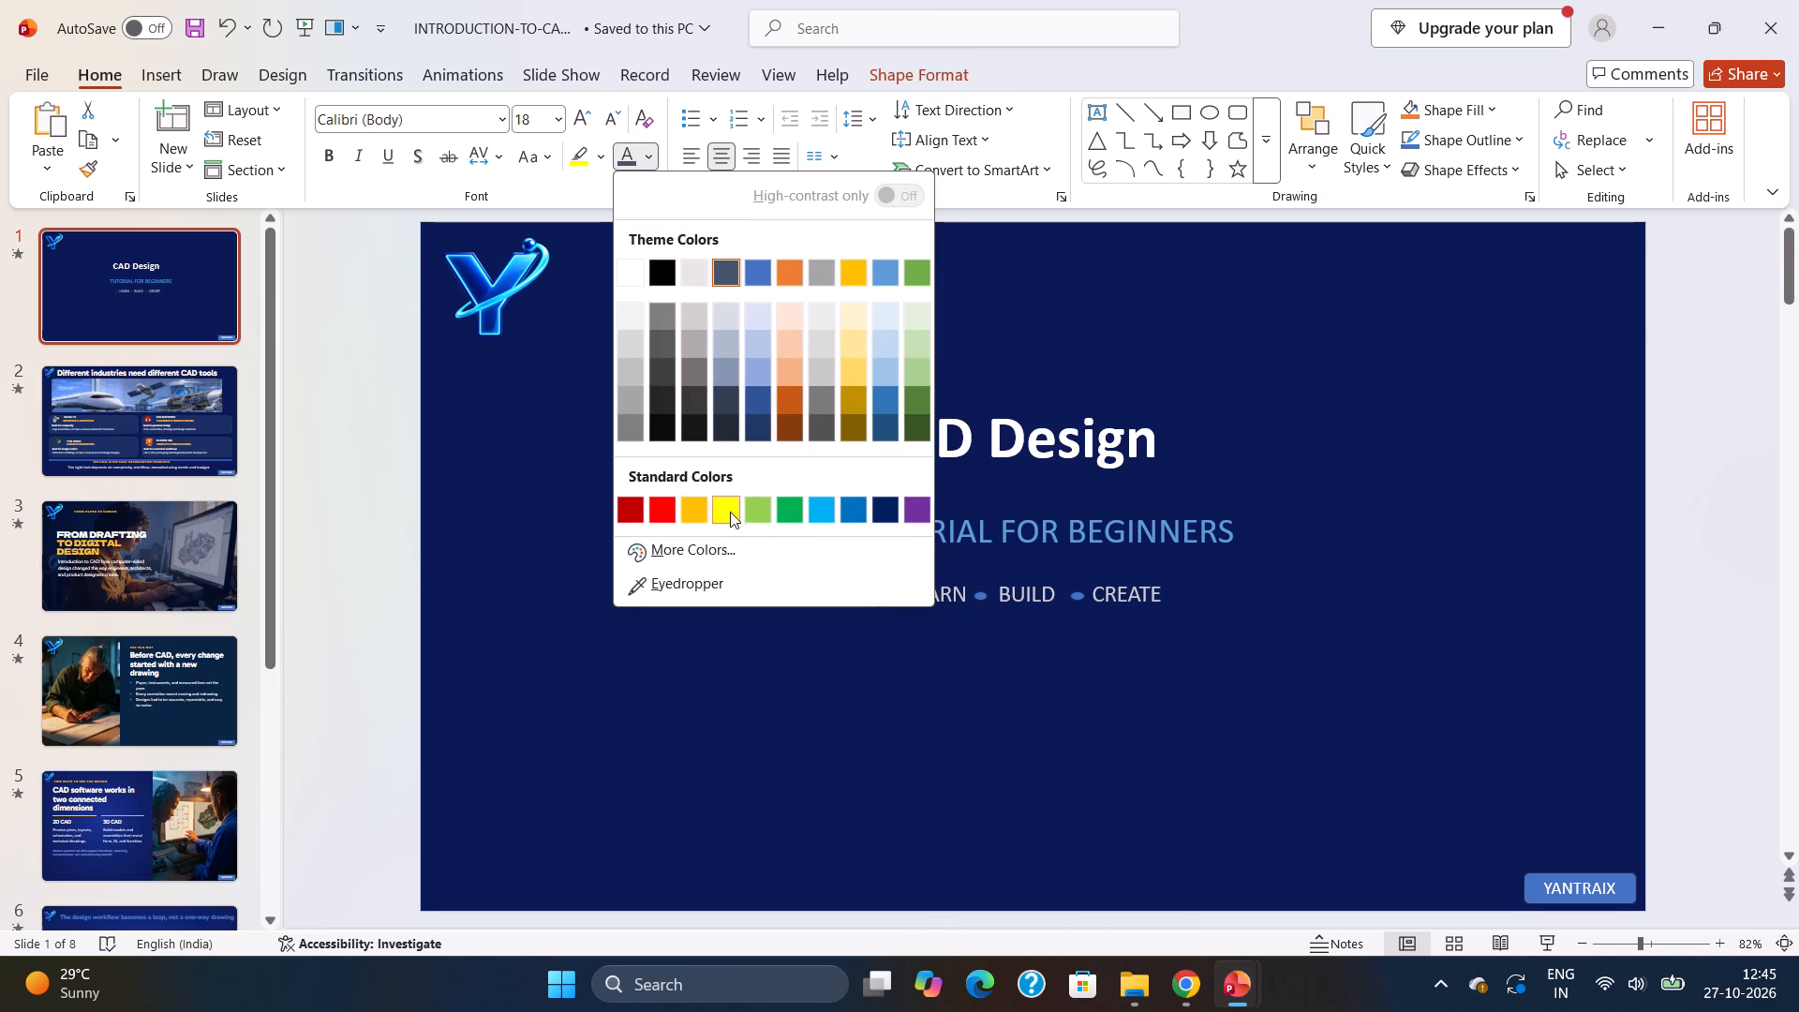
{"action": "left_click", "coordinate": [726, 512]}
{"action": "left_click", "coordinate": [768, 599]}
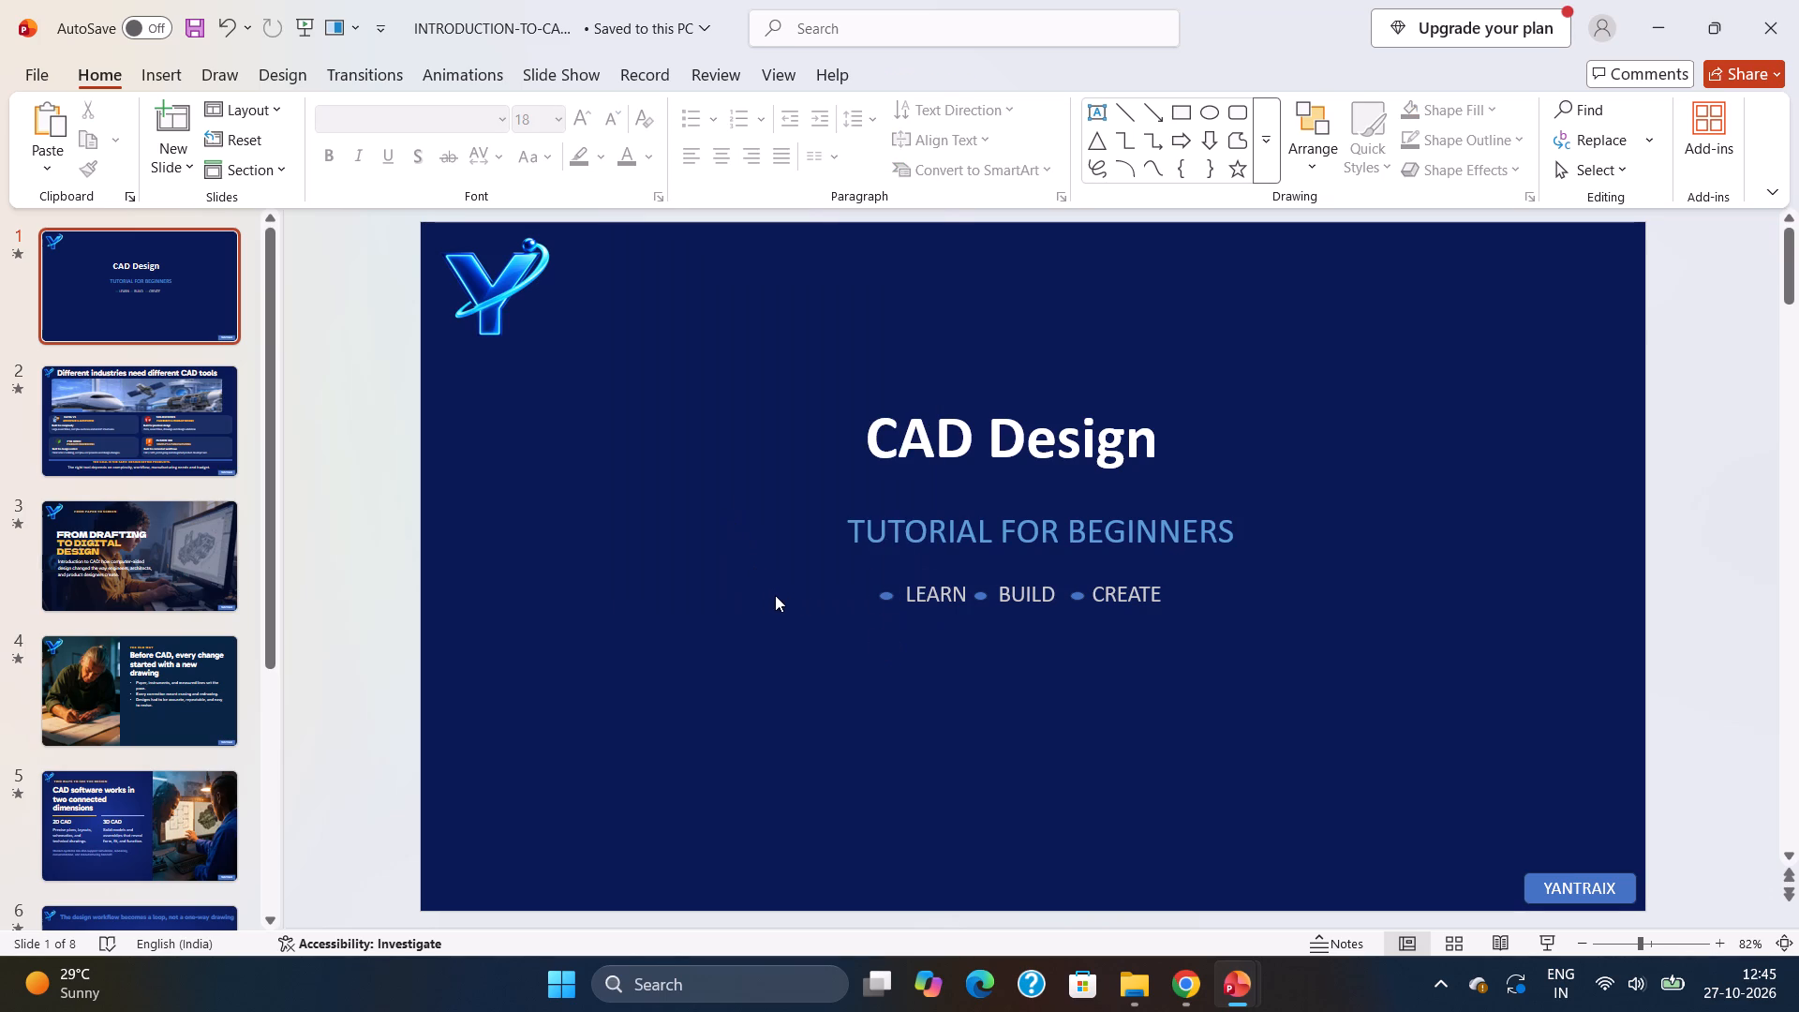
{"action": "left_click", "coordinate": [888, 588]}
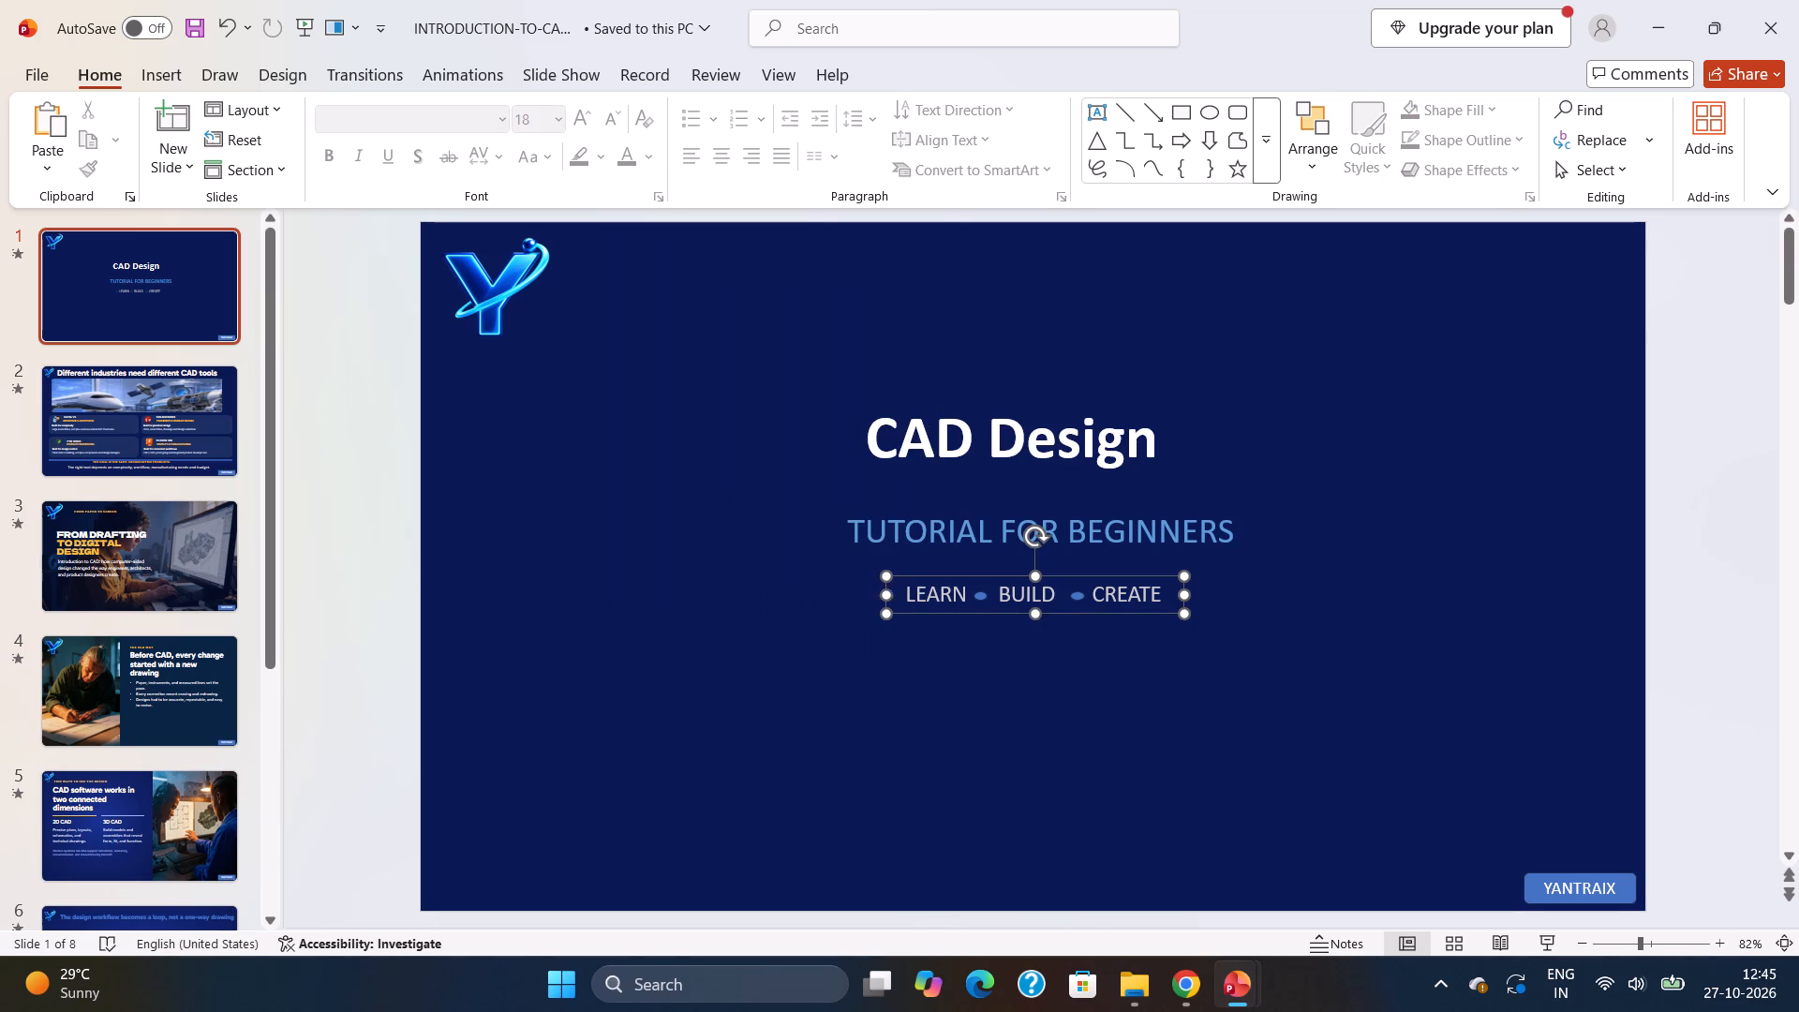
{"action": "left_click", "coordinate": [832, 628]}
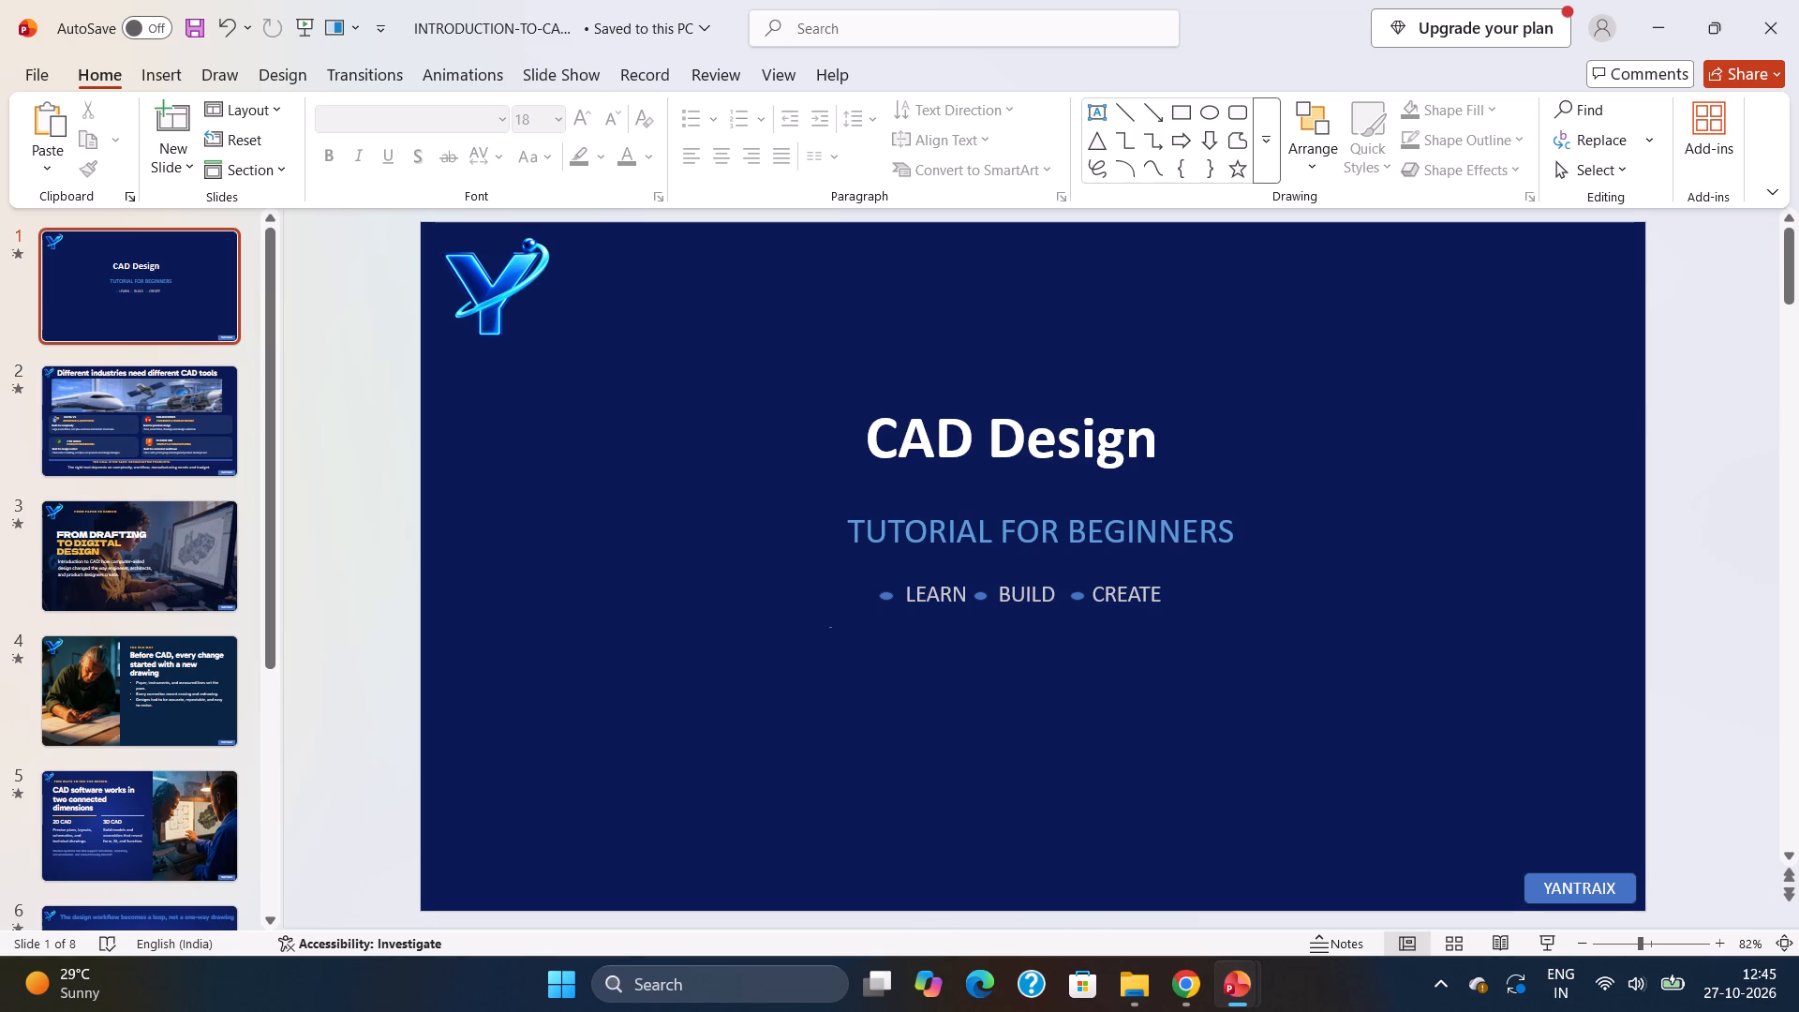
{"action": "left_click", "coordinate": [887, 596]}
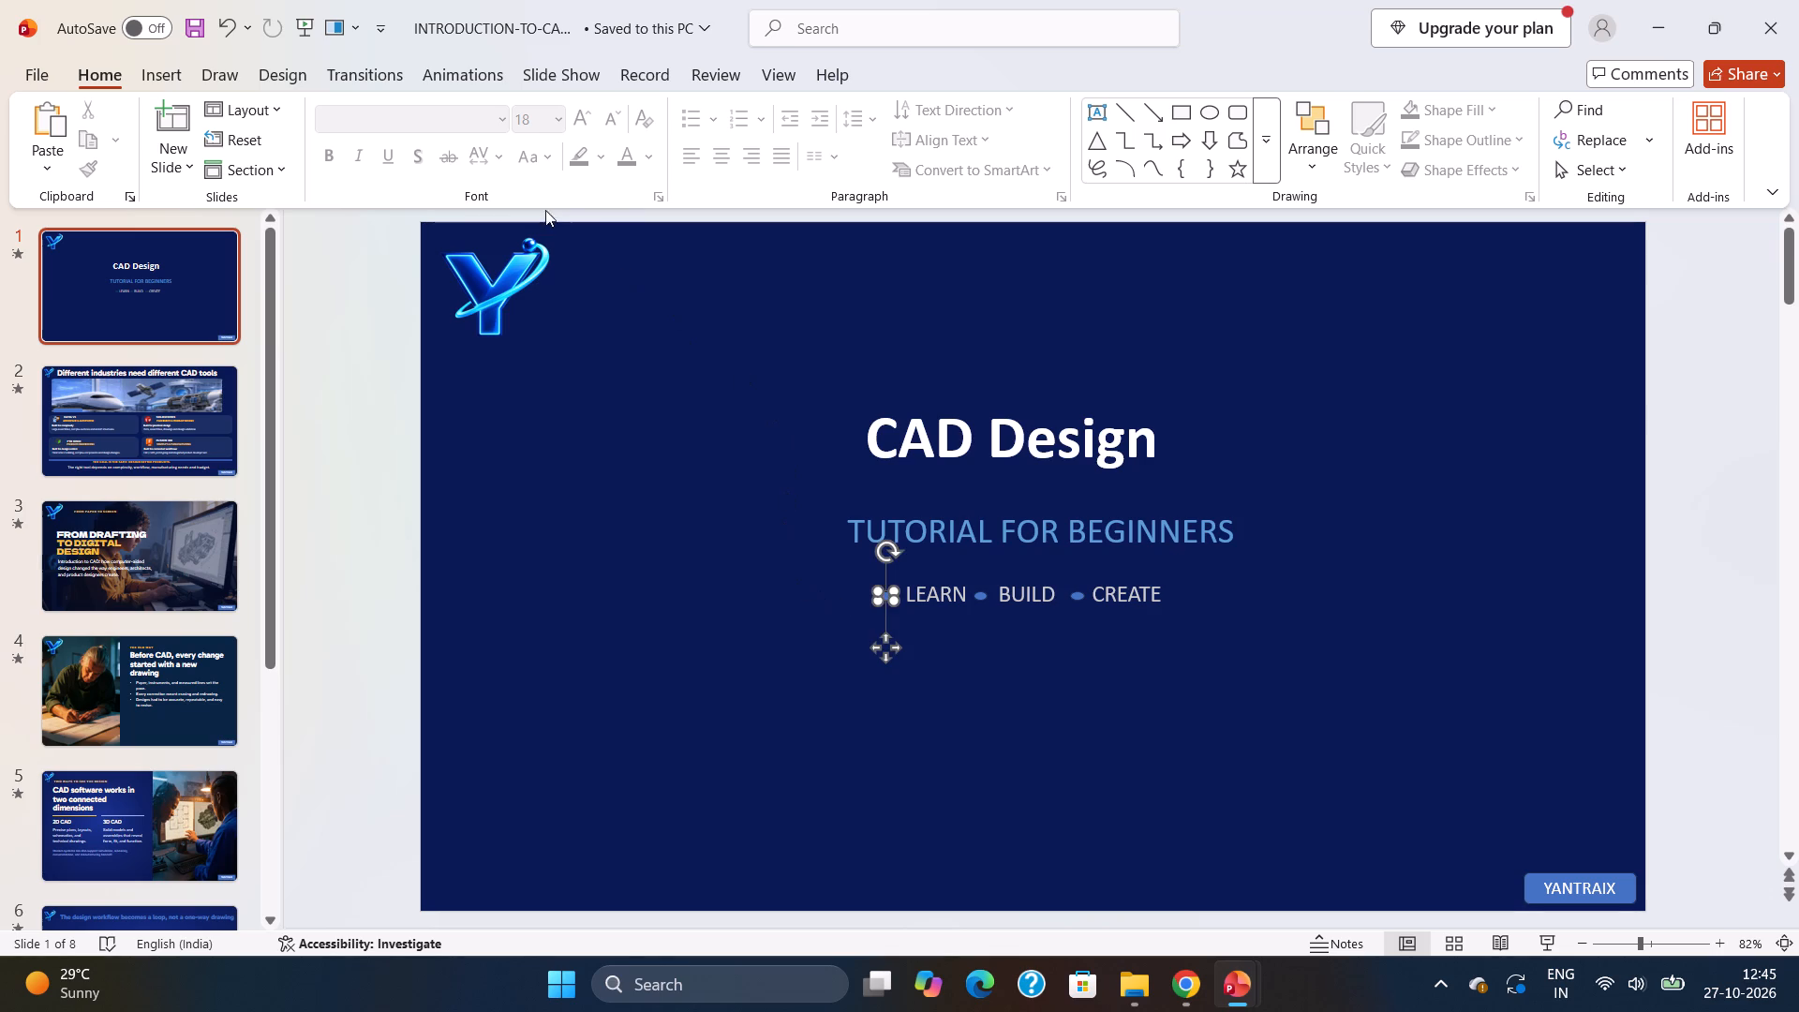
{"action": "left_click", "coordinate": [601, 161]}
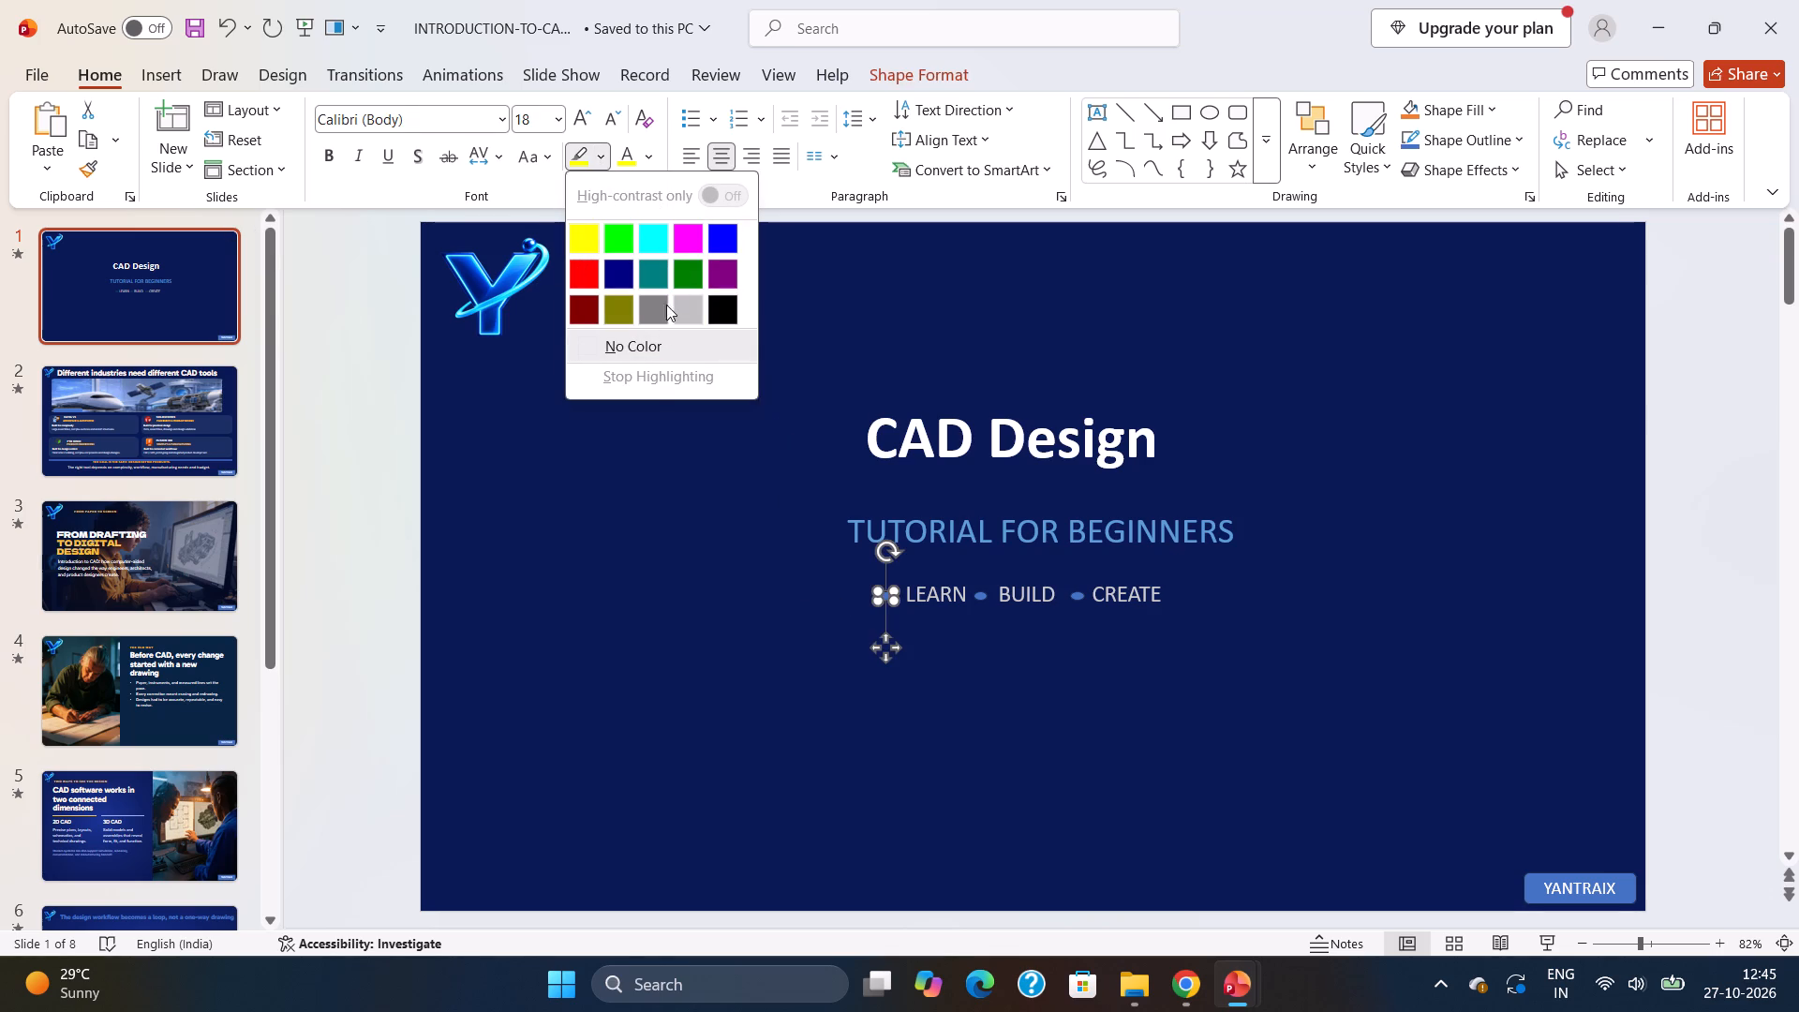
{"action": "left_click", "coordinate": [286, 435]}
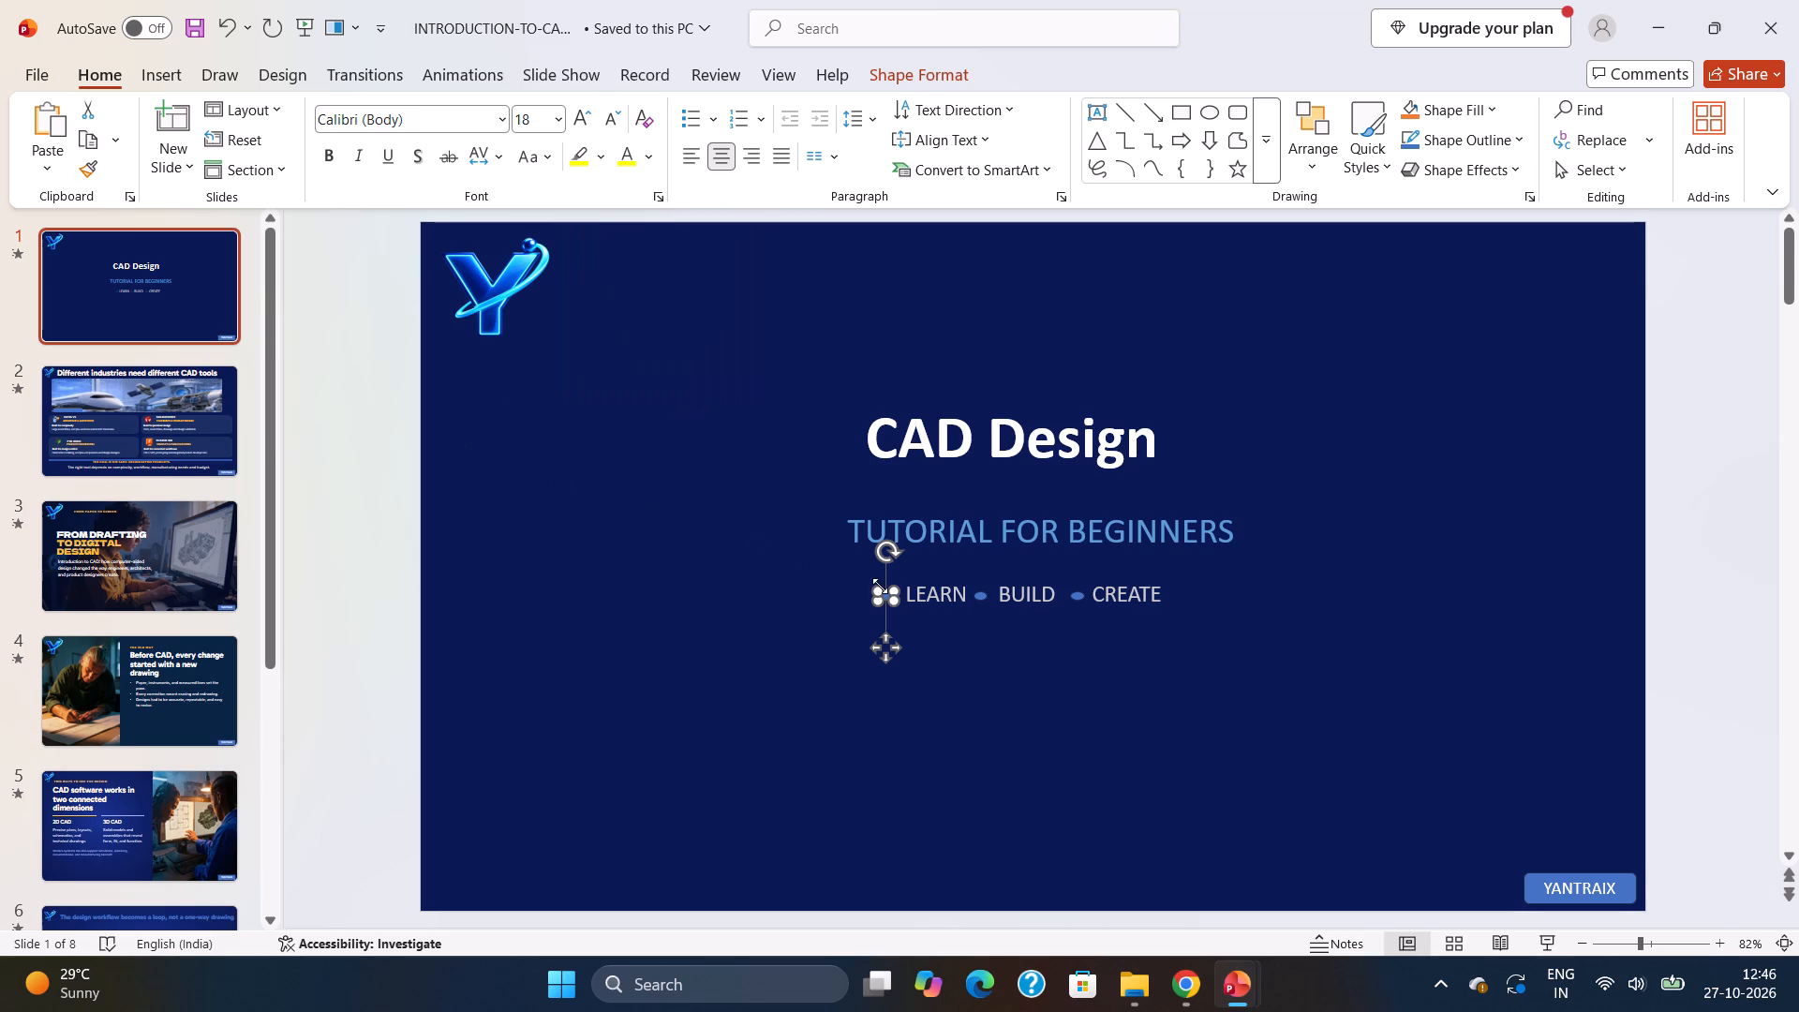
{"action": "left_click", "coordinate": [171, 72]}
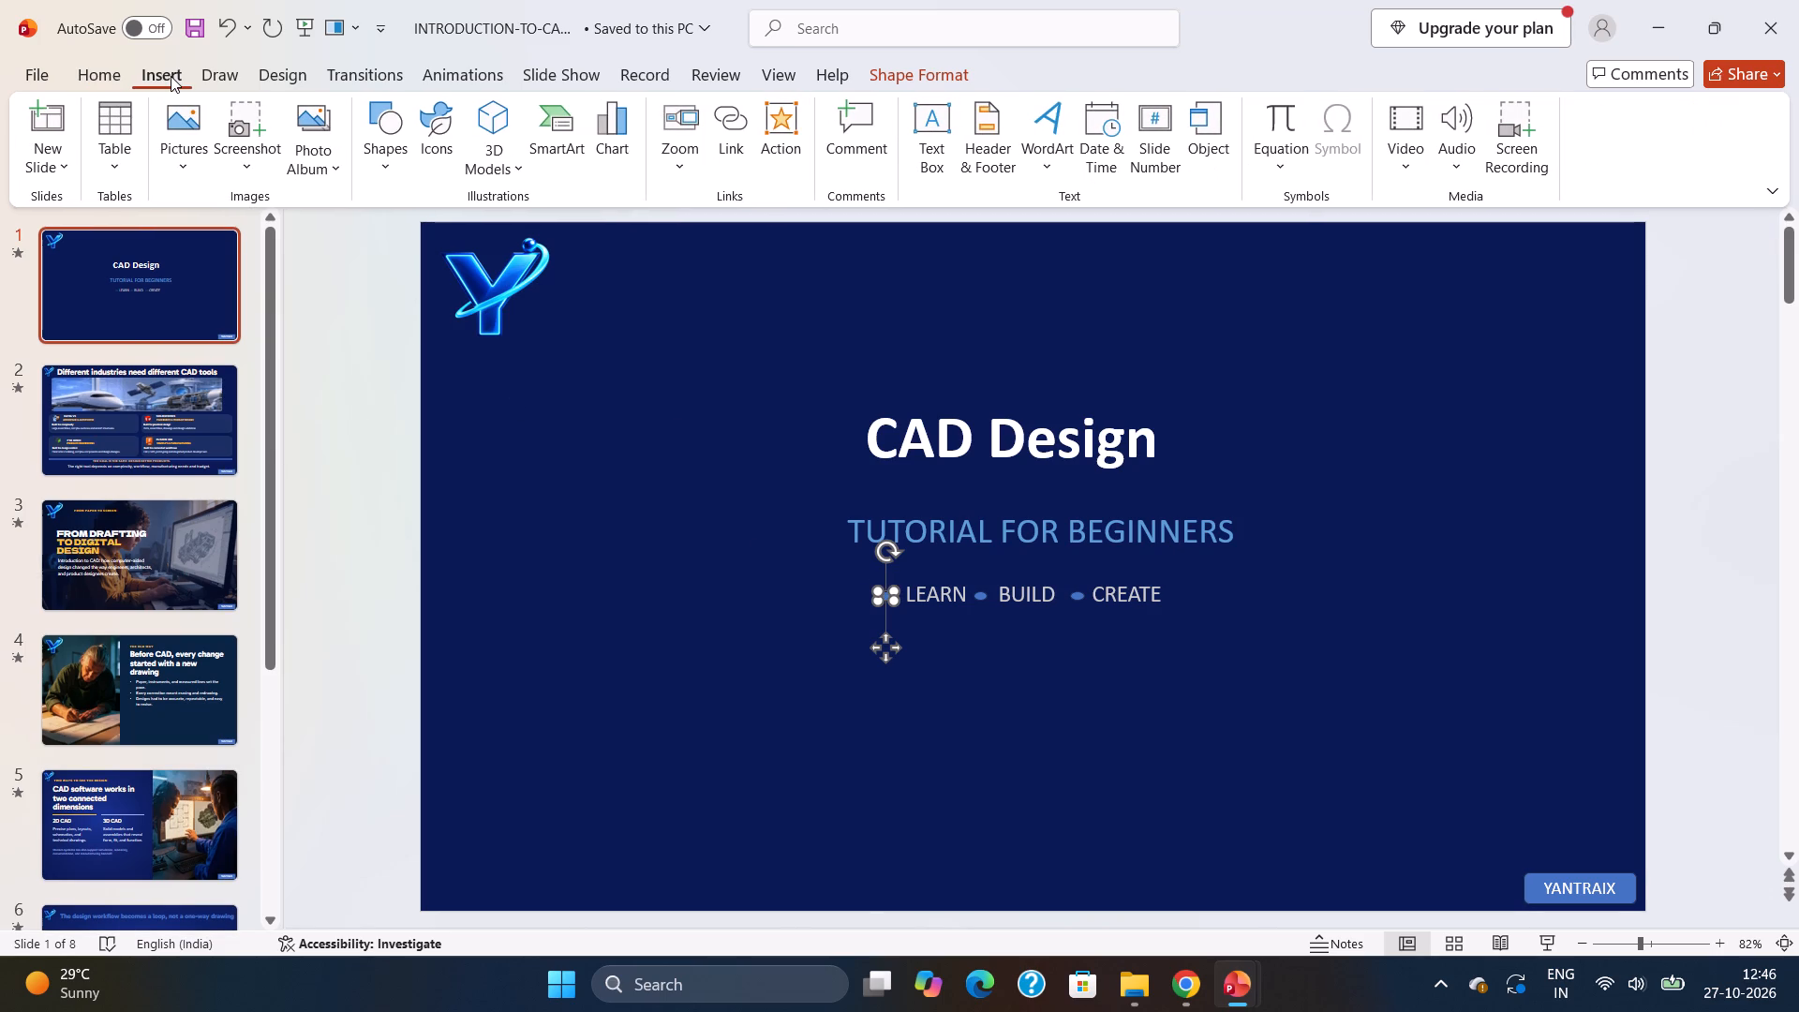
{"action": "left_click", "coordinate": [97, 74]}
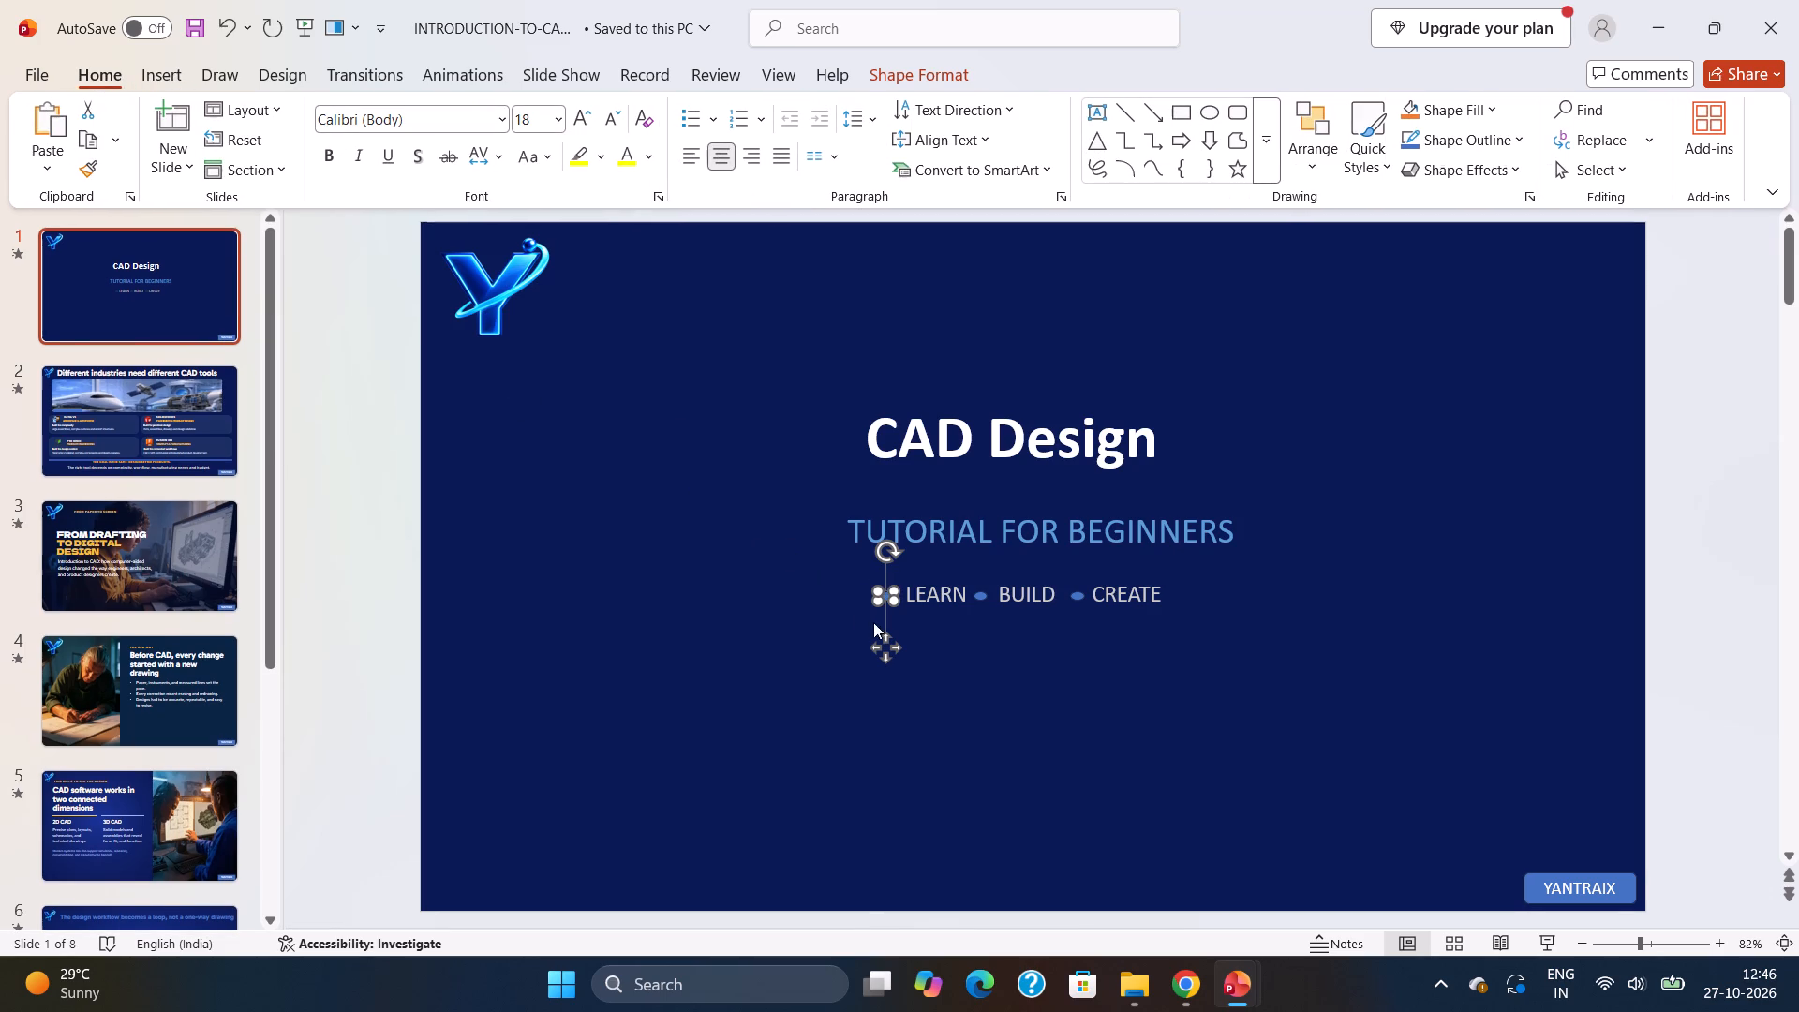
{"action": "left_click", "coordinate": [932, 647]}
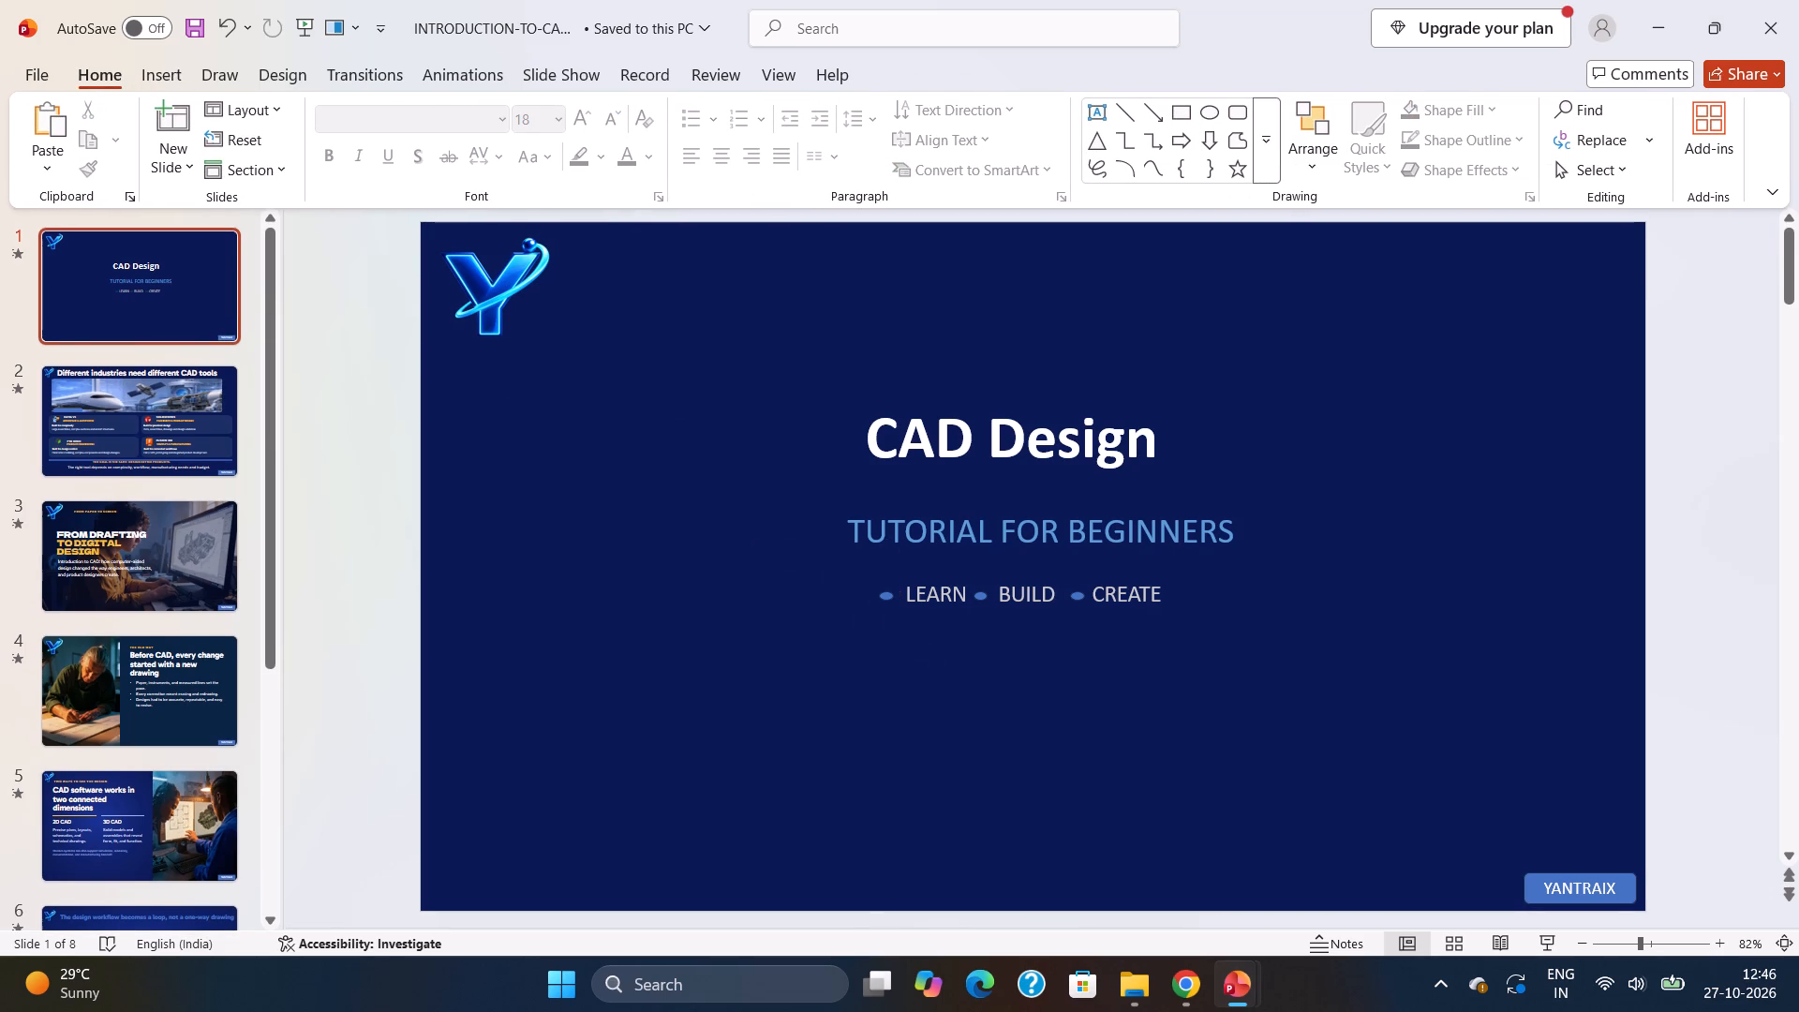
Fill the oval between LEARN and BUILD with the standard green colour.
{"action": "left_click", "coordinate": [976, 593]}
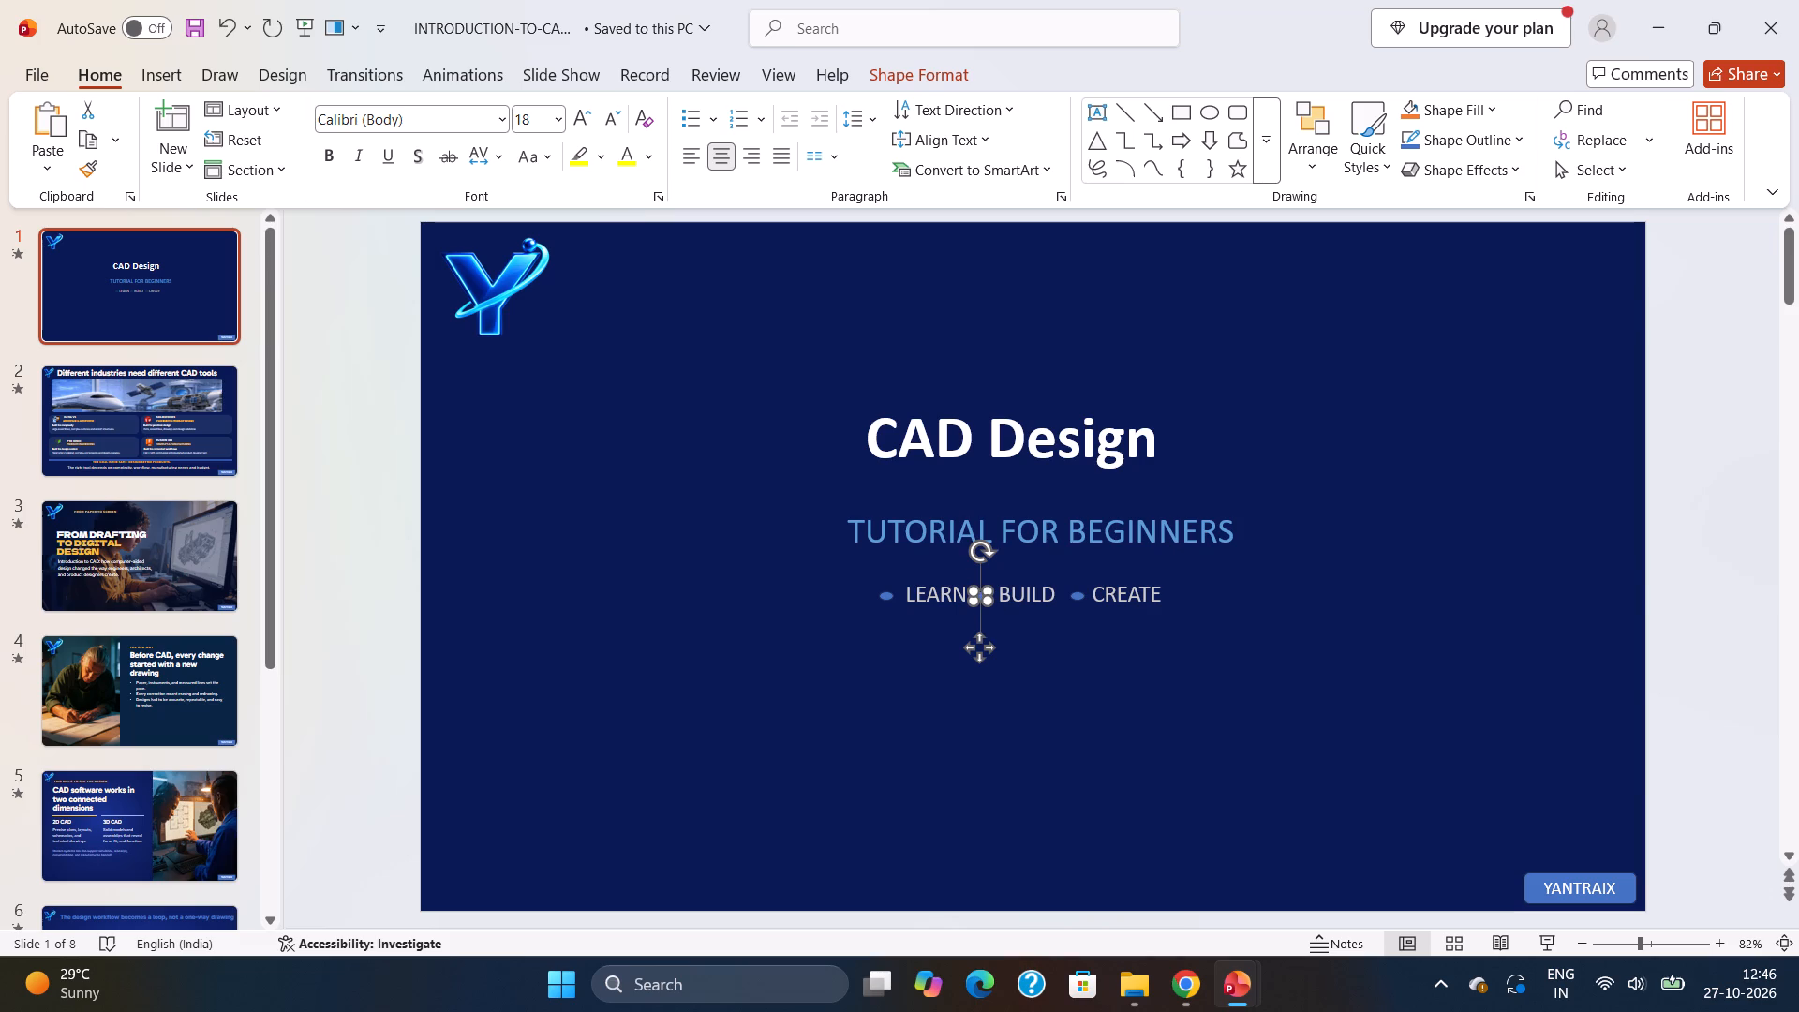
{"action": "right_click", "coordinate": [980, 649]}
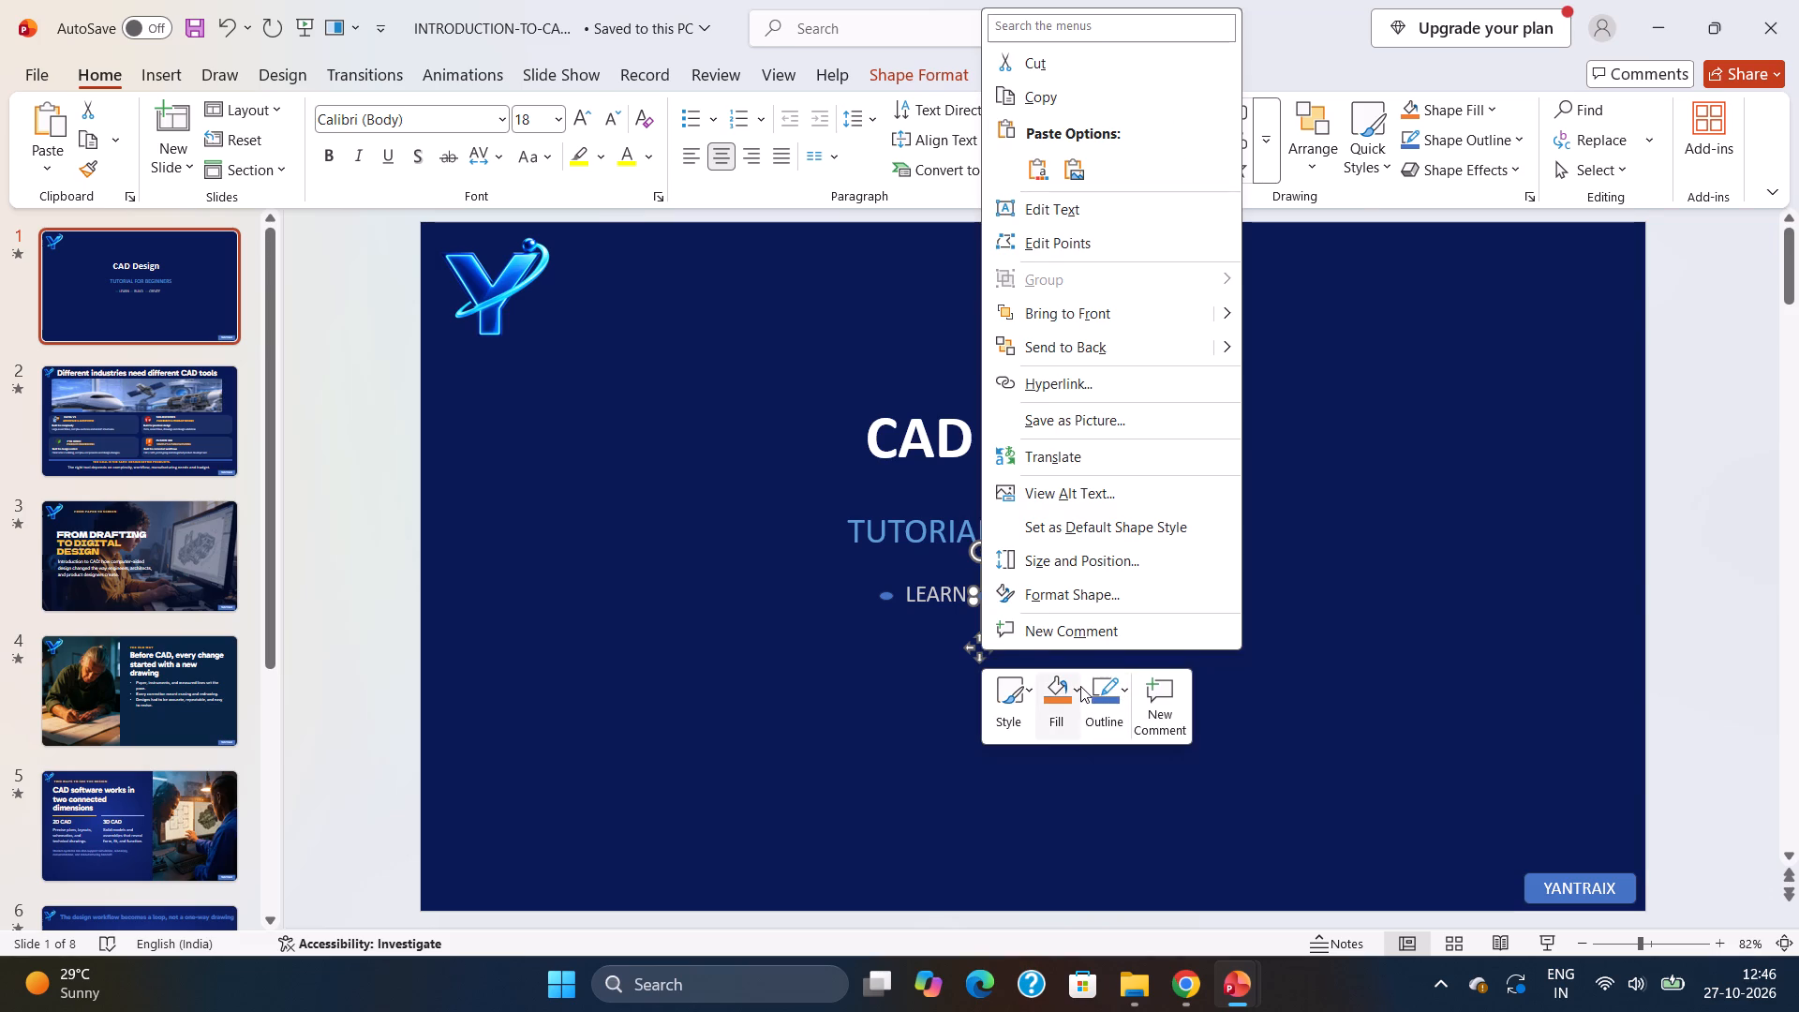
{"action": "left_click", "coordinate": [1079, 686]}
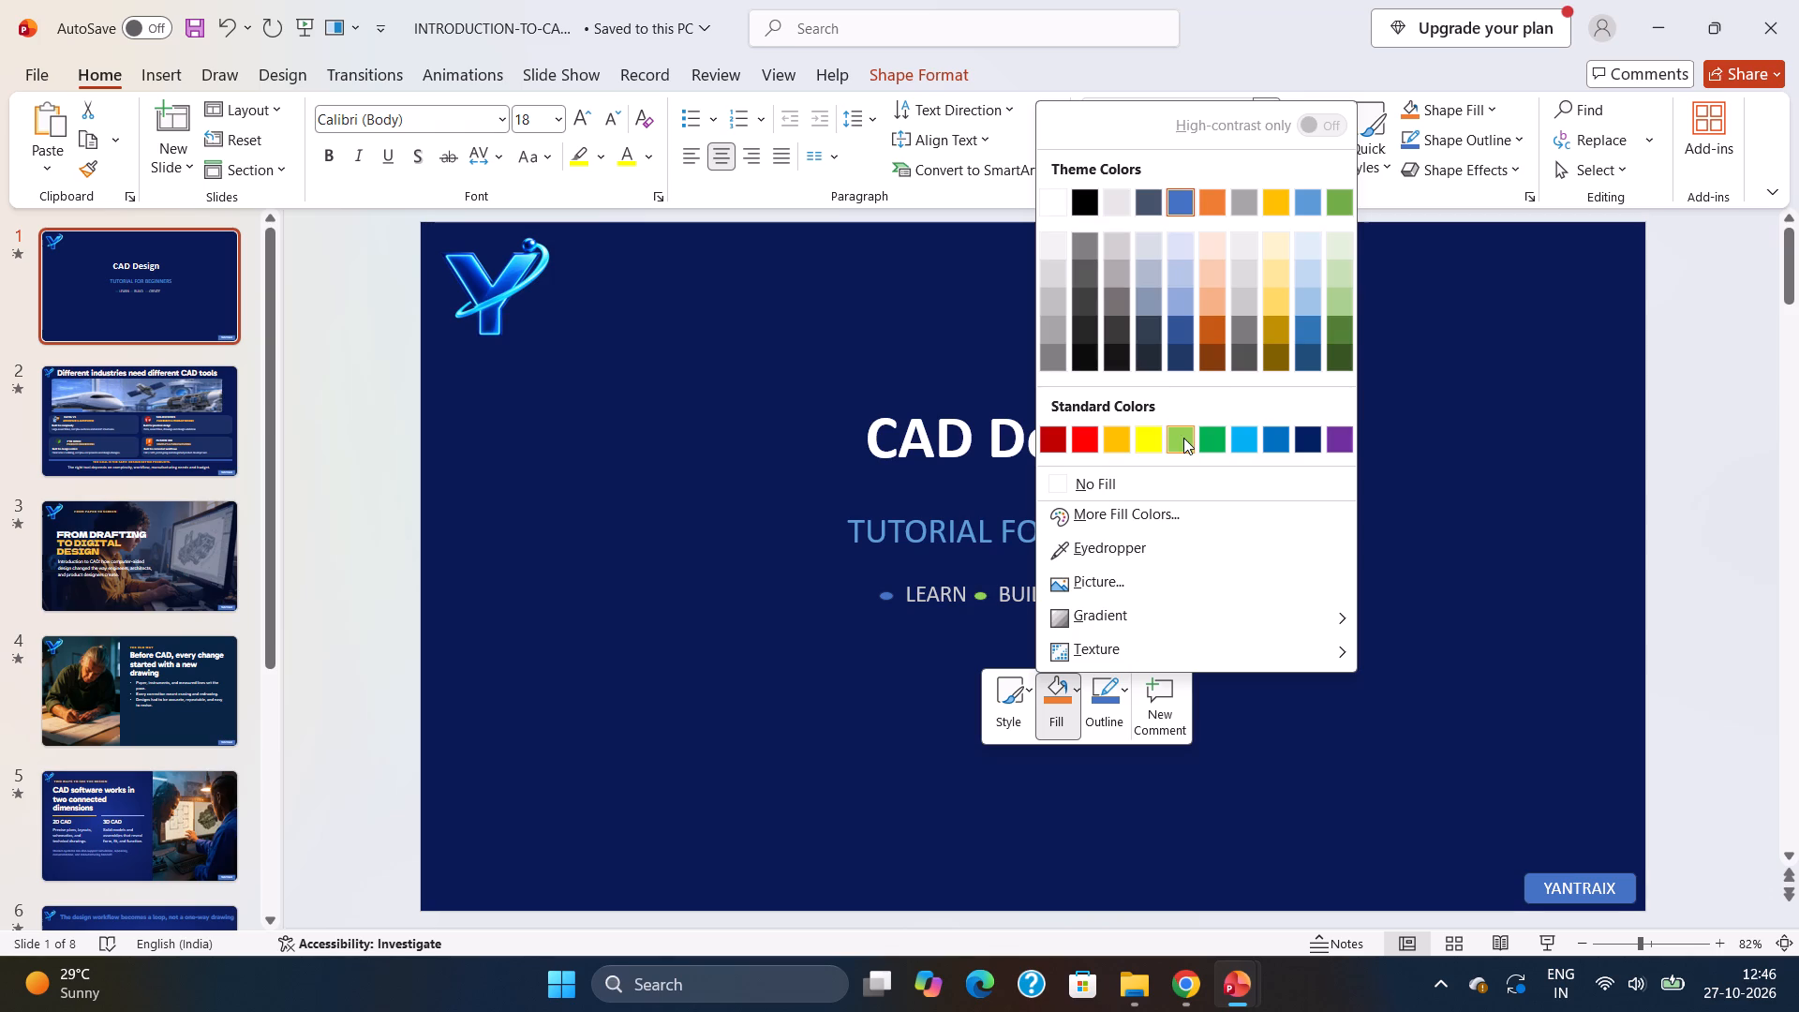
{"action": "left_click", "coordinate": [1208, 442]}
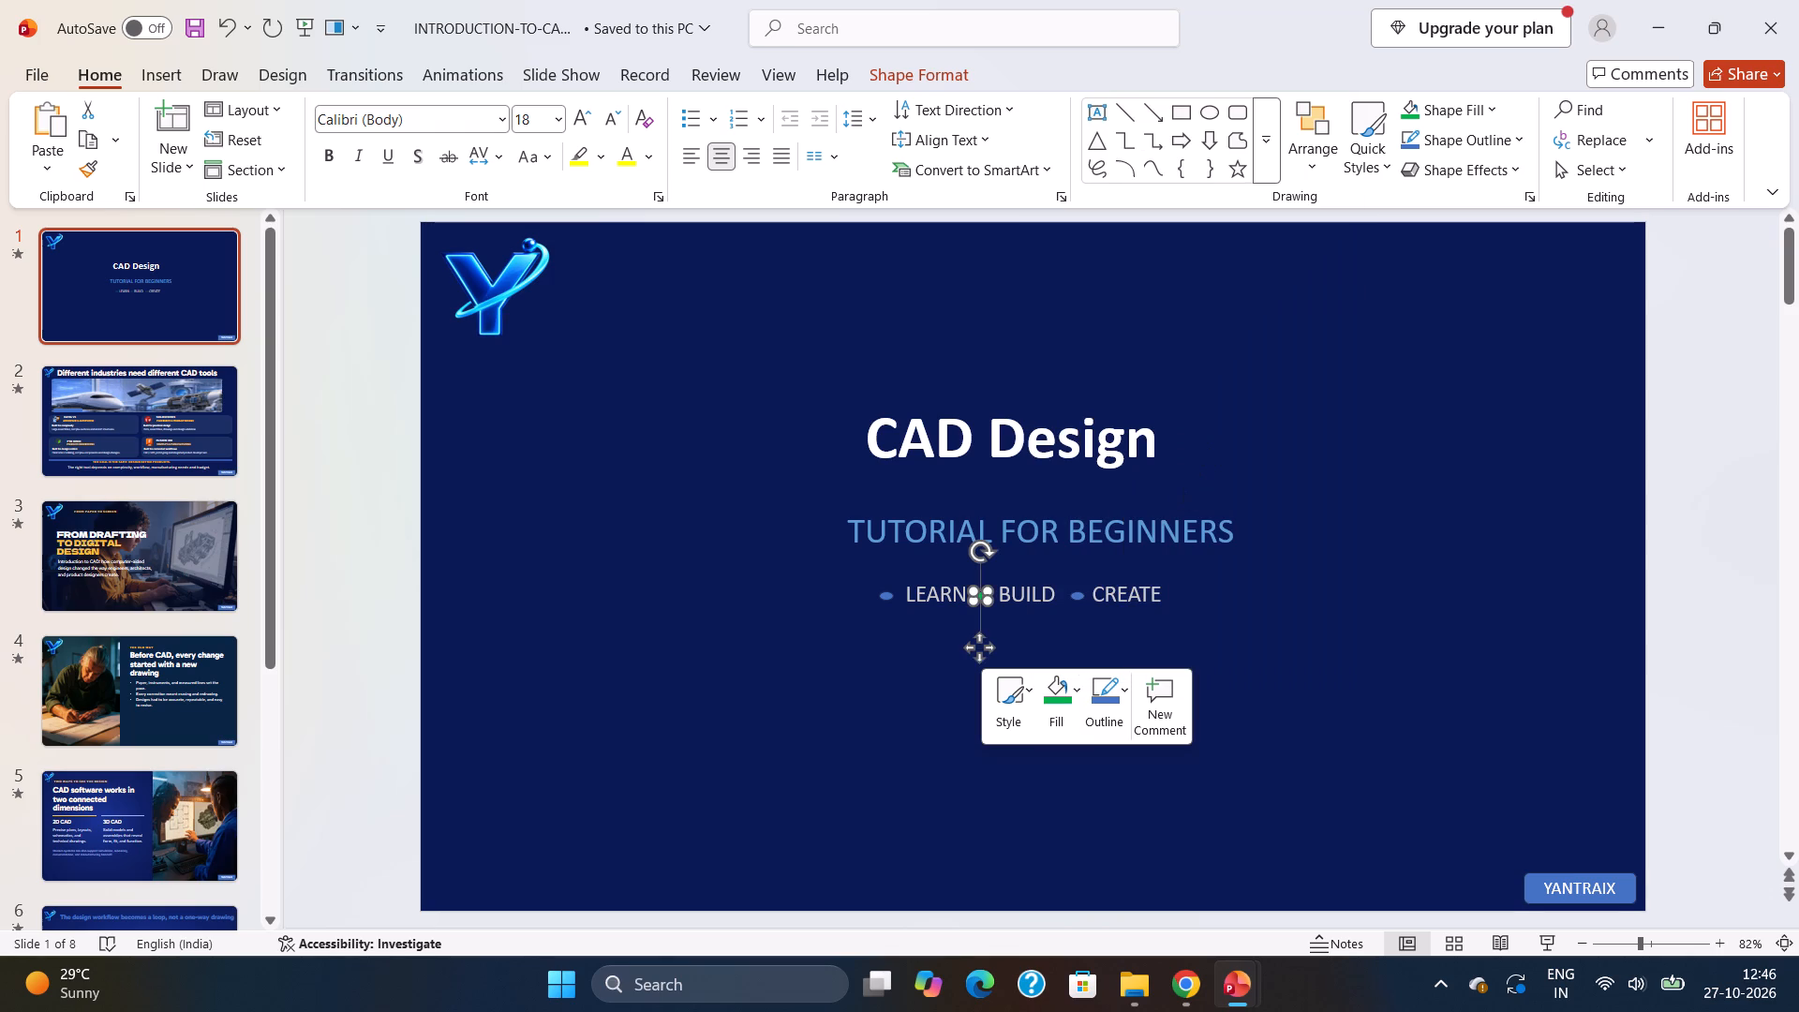
Try green as the fill of the oval between BUILD and CREATE, and settle on the standard purple.
{"action": "left_click", "coordinate": [1074, 593]}
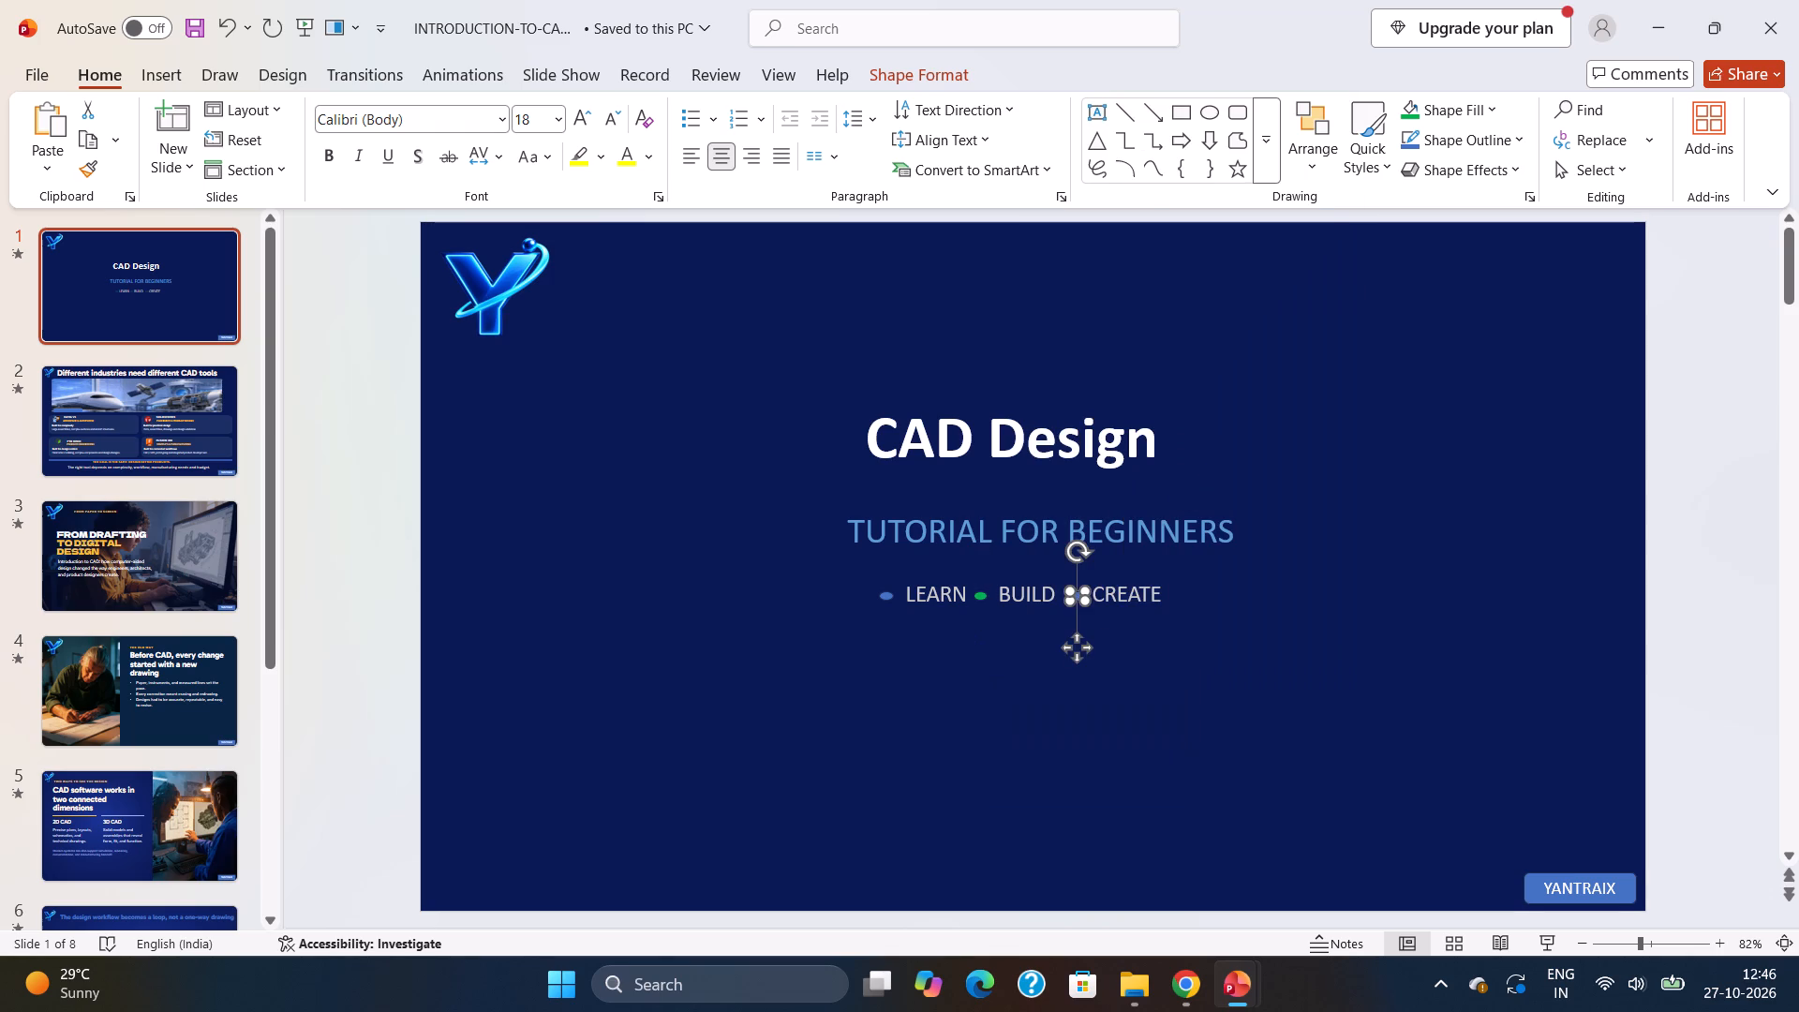
{"action": "right_click", "coordinate": [1073, 646]}
{"action": "left_click", "coordinate": [1140, 688]}
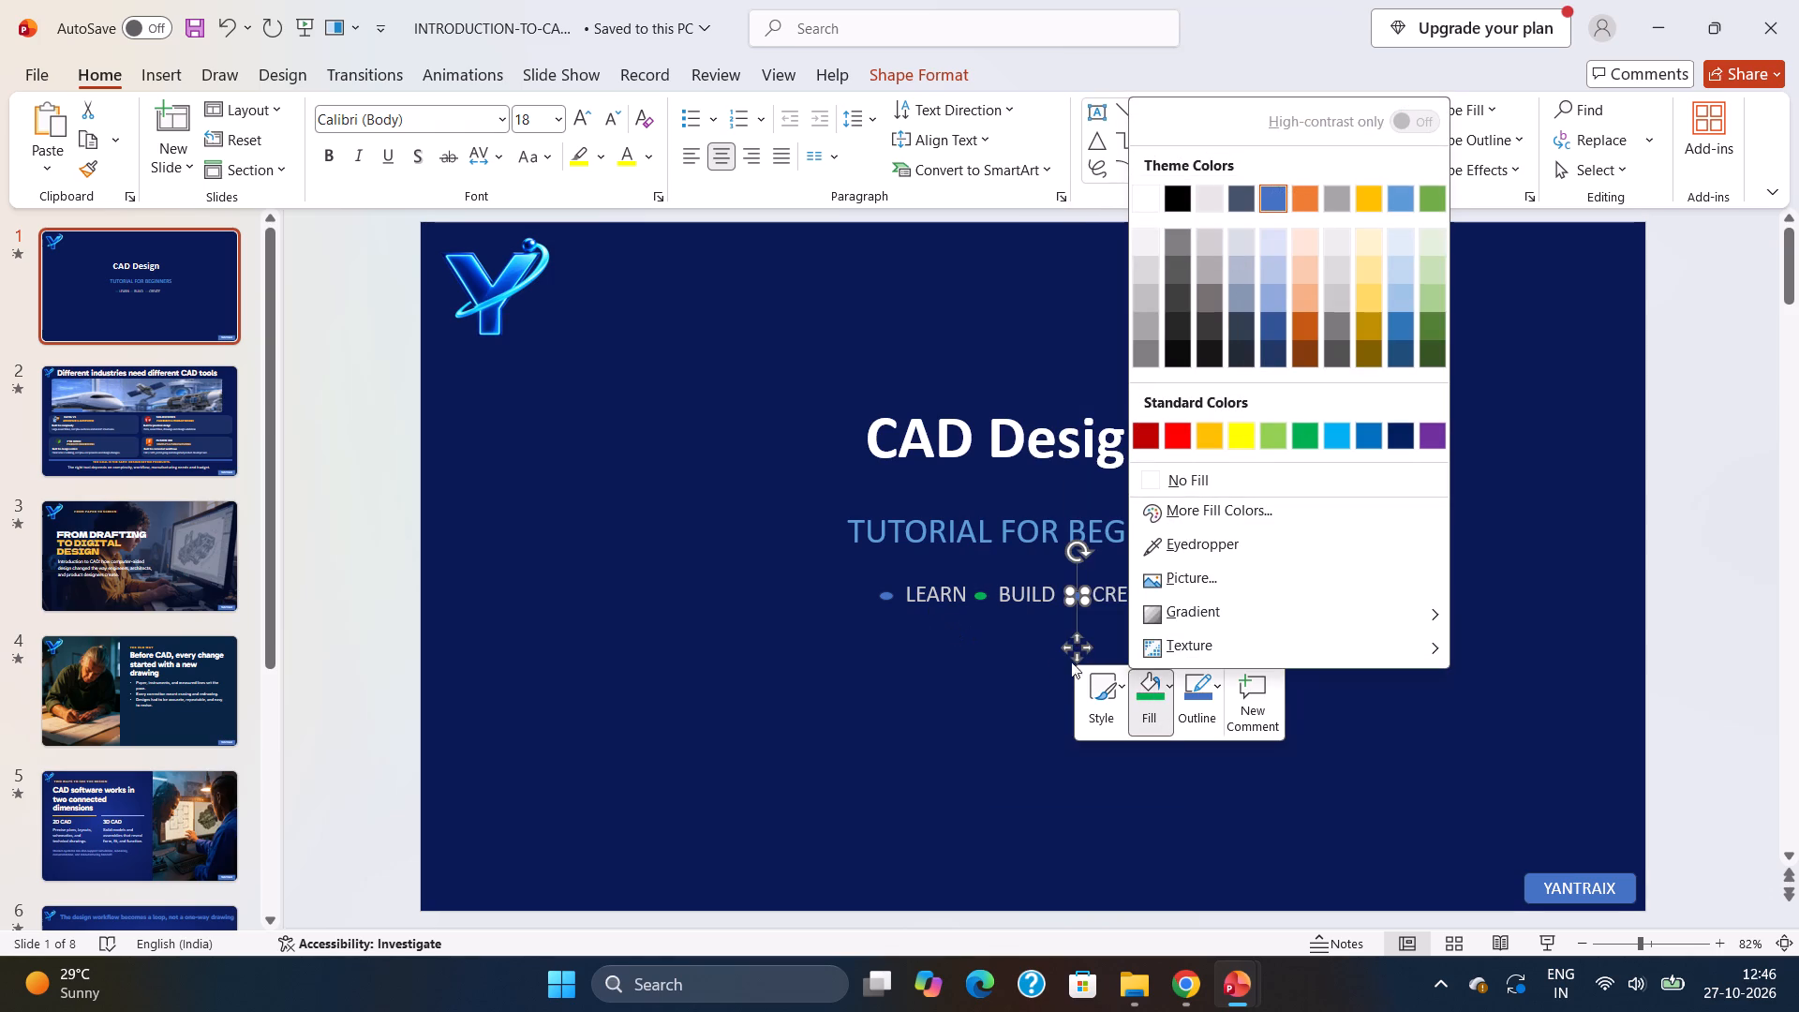
{"action": "left_click", "coordinate": [1306, 446]}
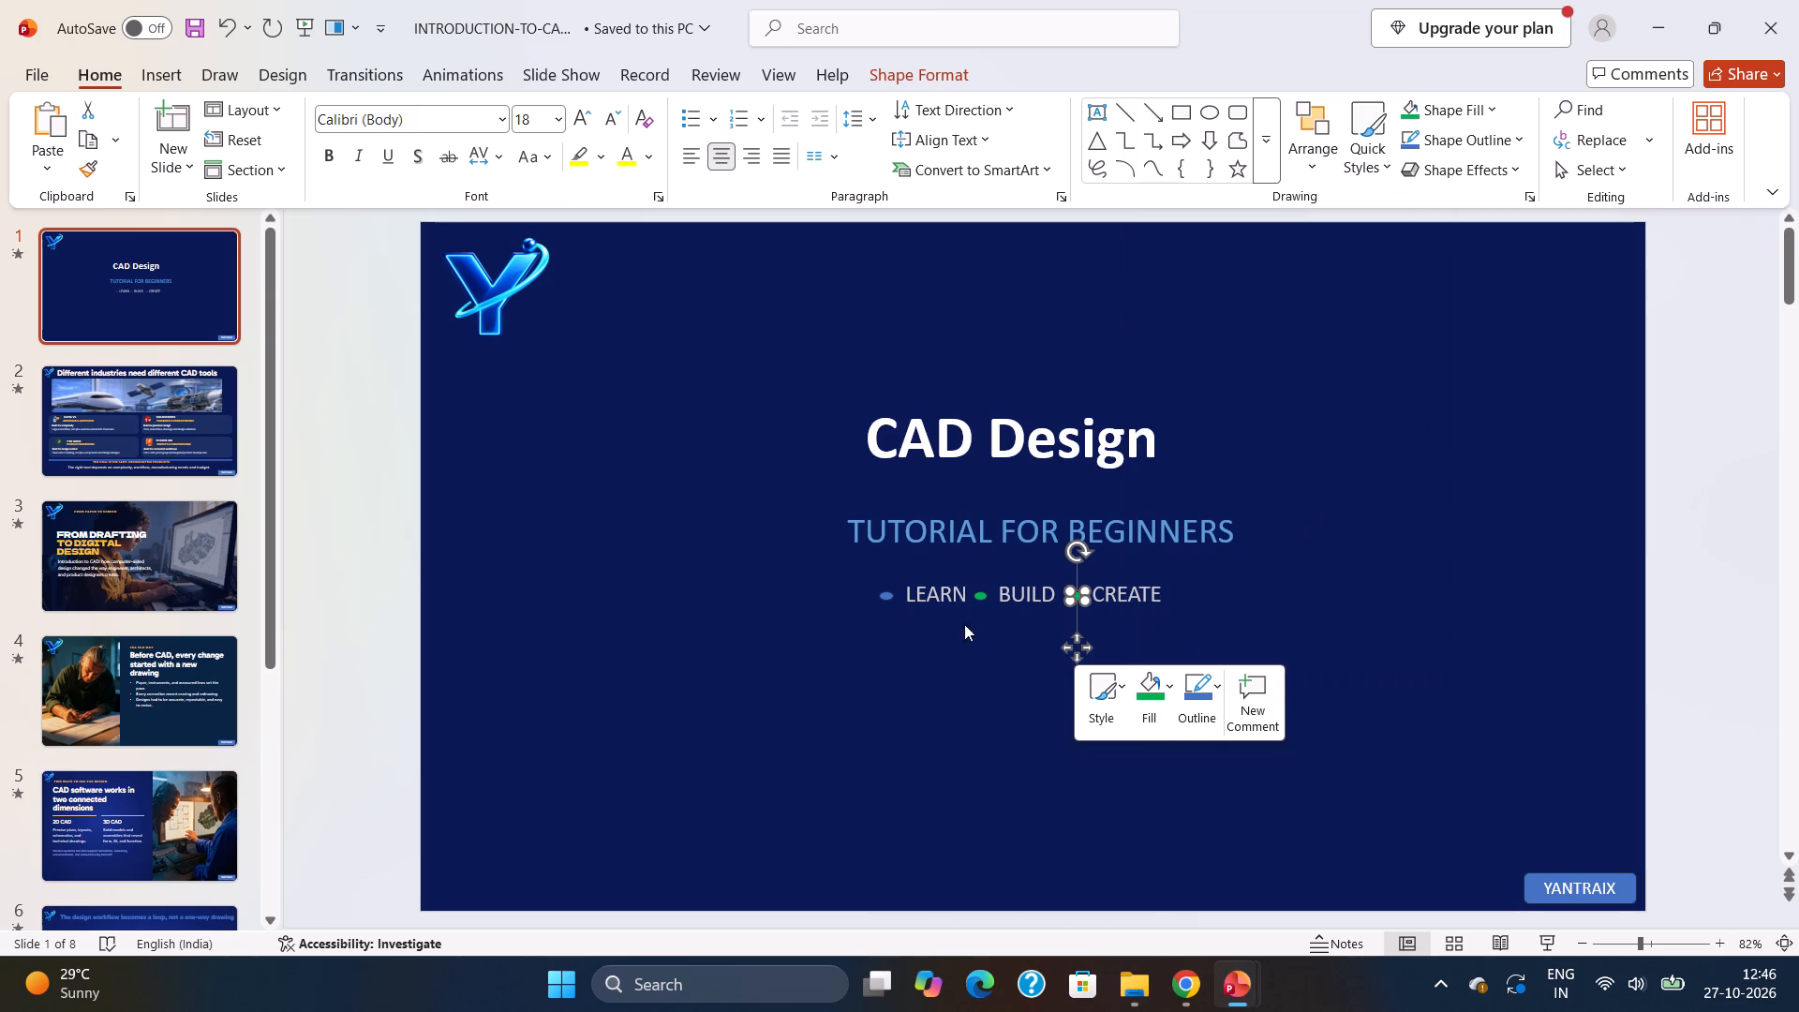
{"action": "left_click", "coordinate": [1167, 684]}
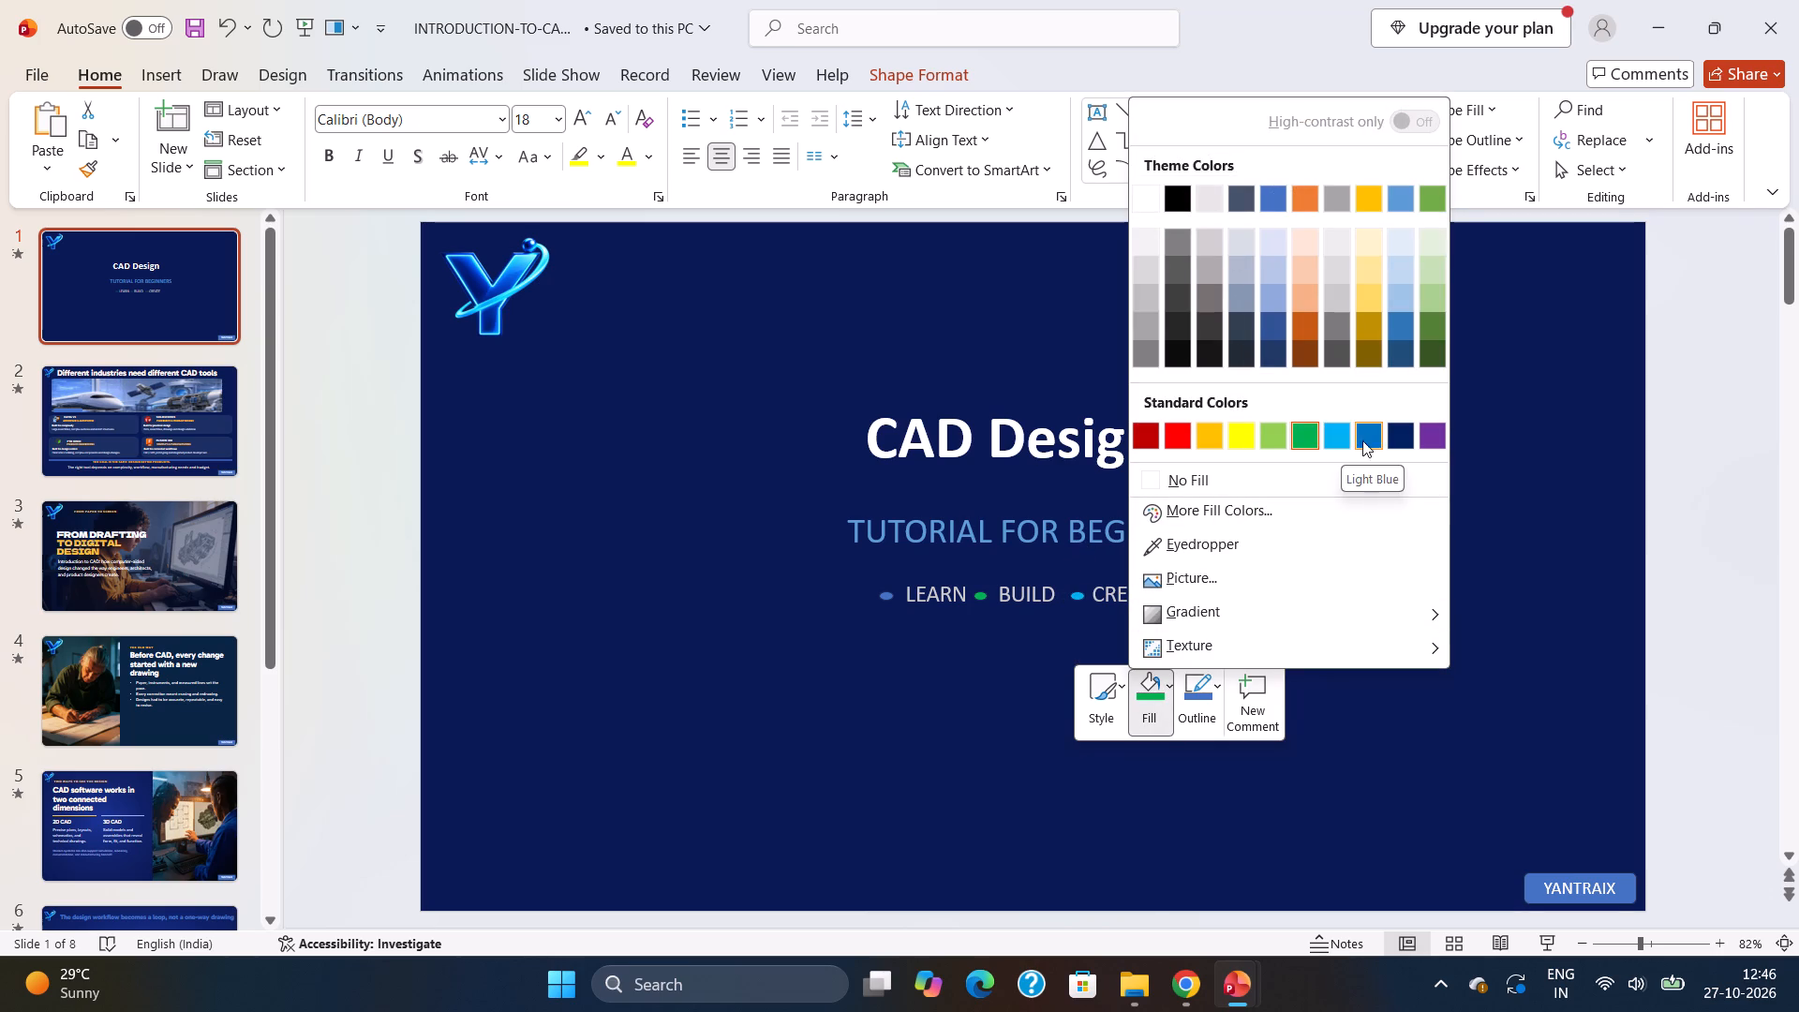
{"action": "left_click", "coordinate": [1437, 437]}
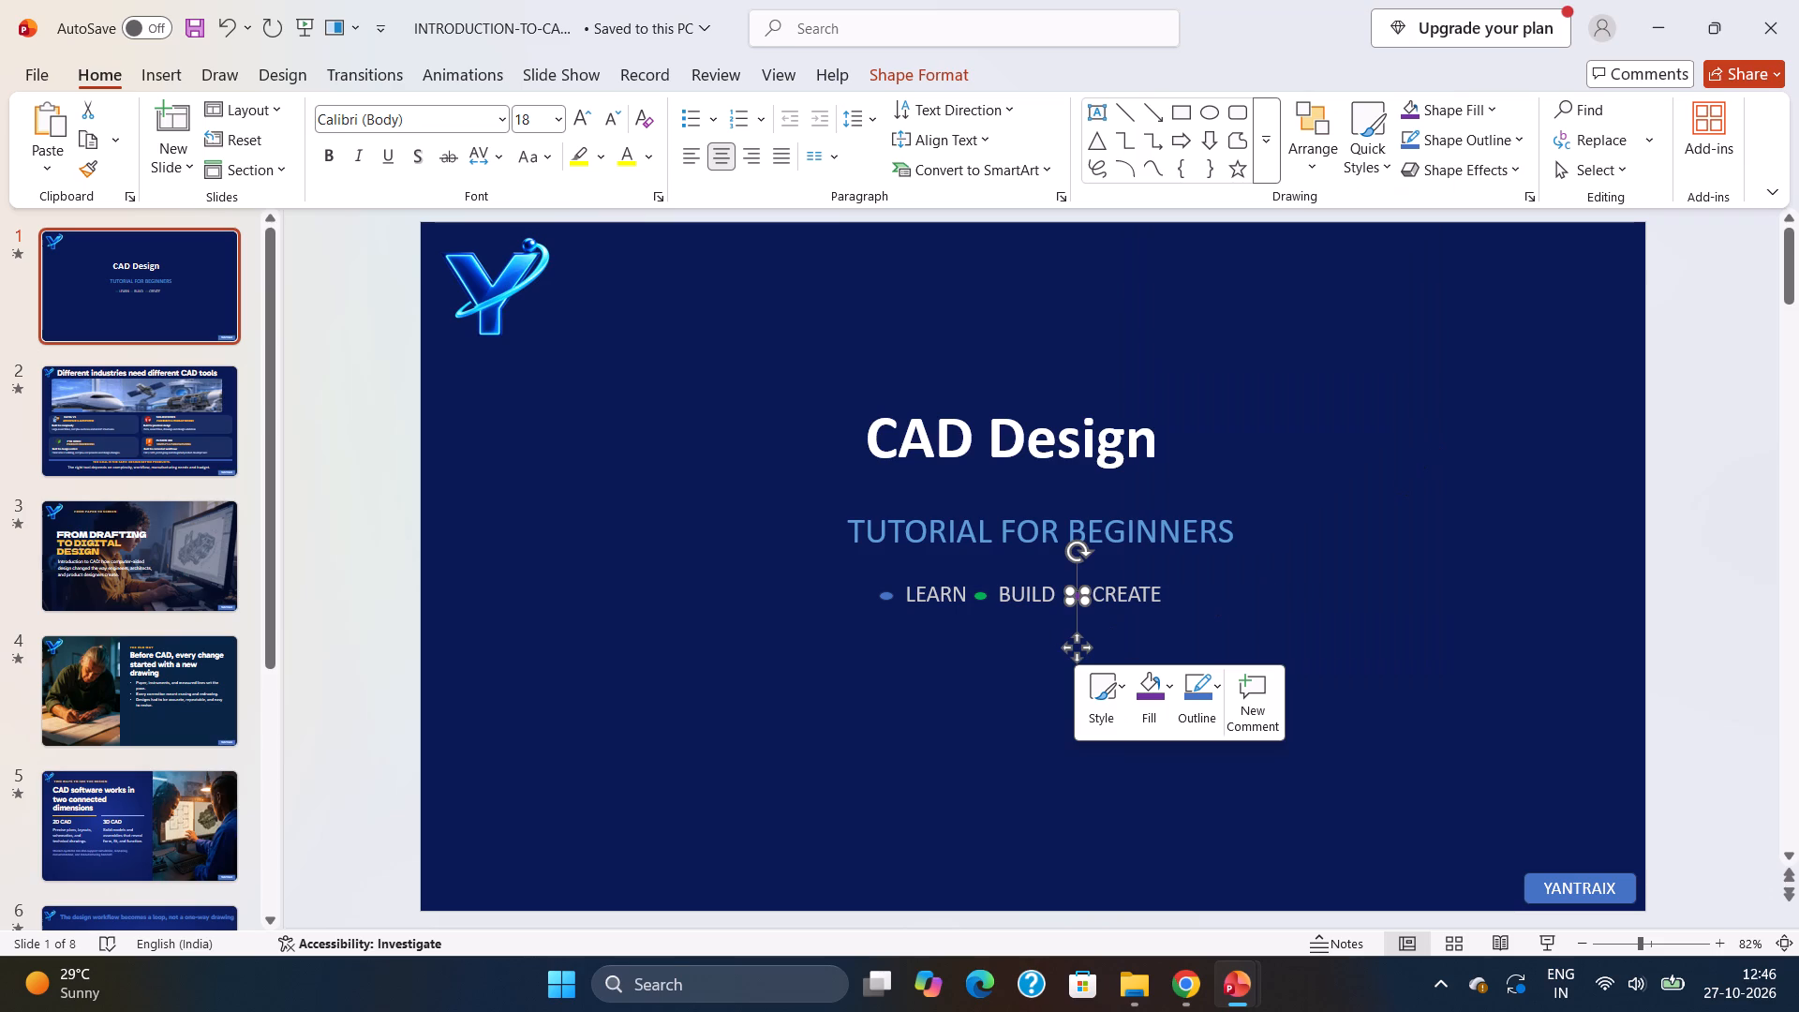
Fill the oval before LEARN with the standard dark red colour.
{"action": "left_click", "coordinate": [884, 597]}
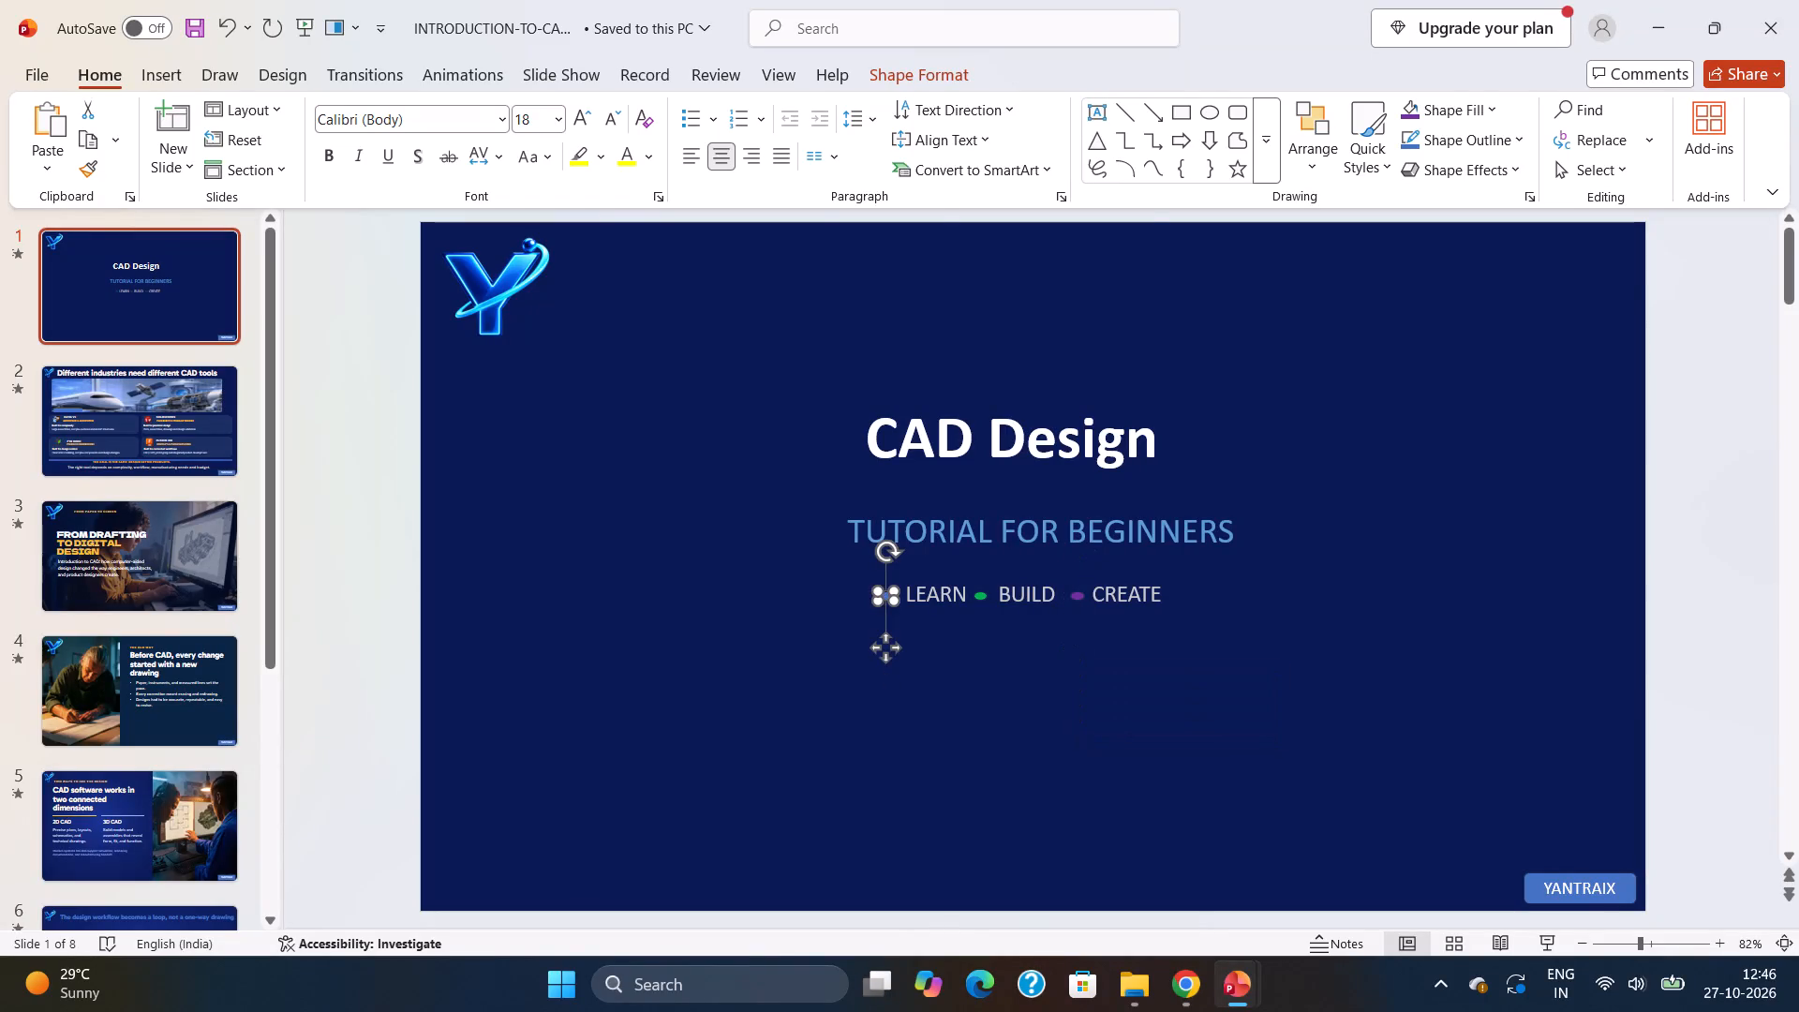
{"action": "right_click", "coordinate": [893, 647]}
{"action": "left_click", "coordinate": [983, 697]}
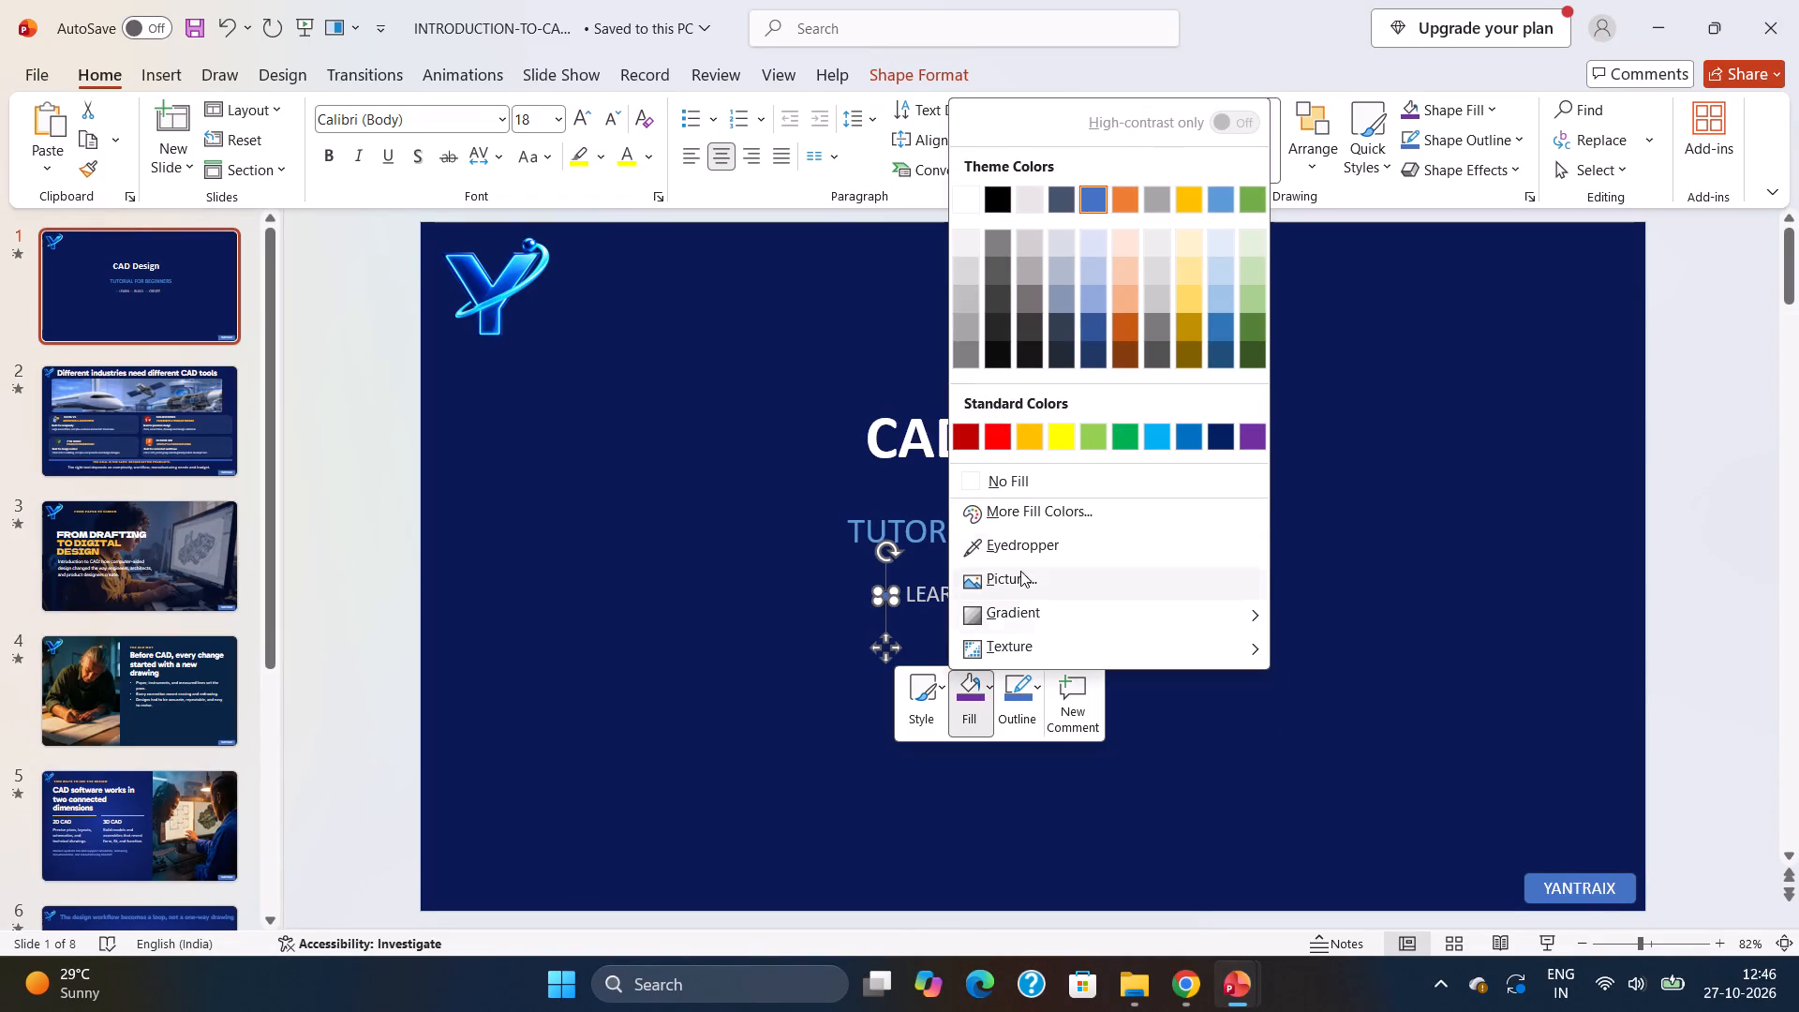
{"action": "left_click", "coordinate": [969, 441]}
{"action": "left_click", "coordinate": [1271, 636]}
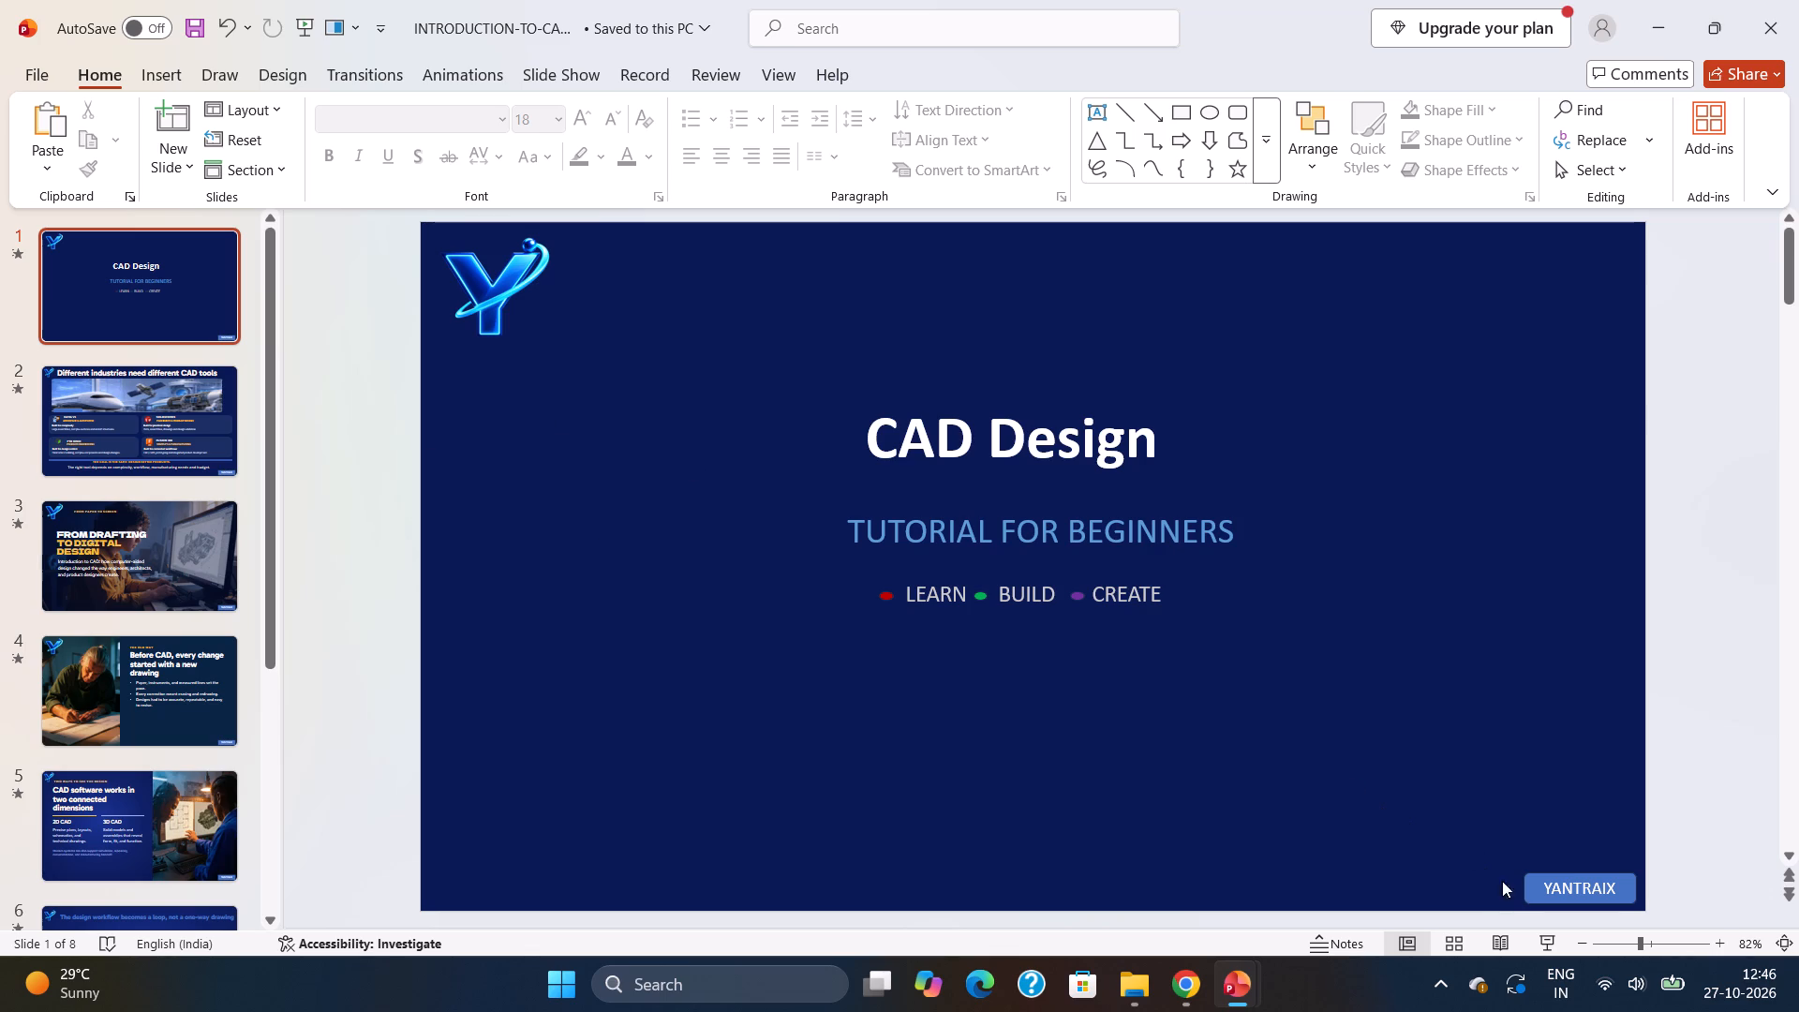
Preview the restyled first slide as a full-screen slide show and return to editing.
{"action": "left_click", "coordinate": [1537, 936]}
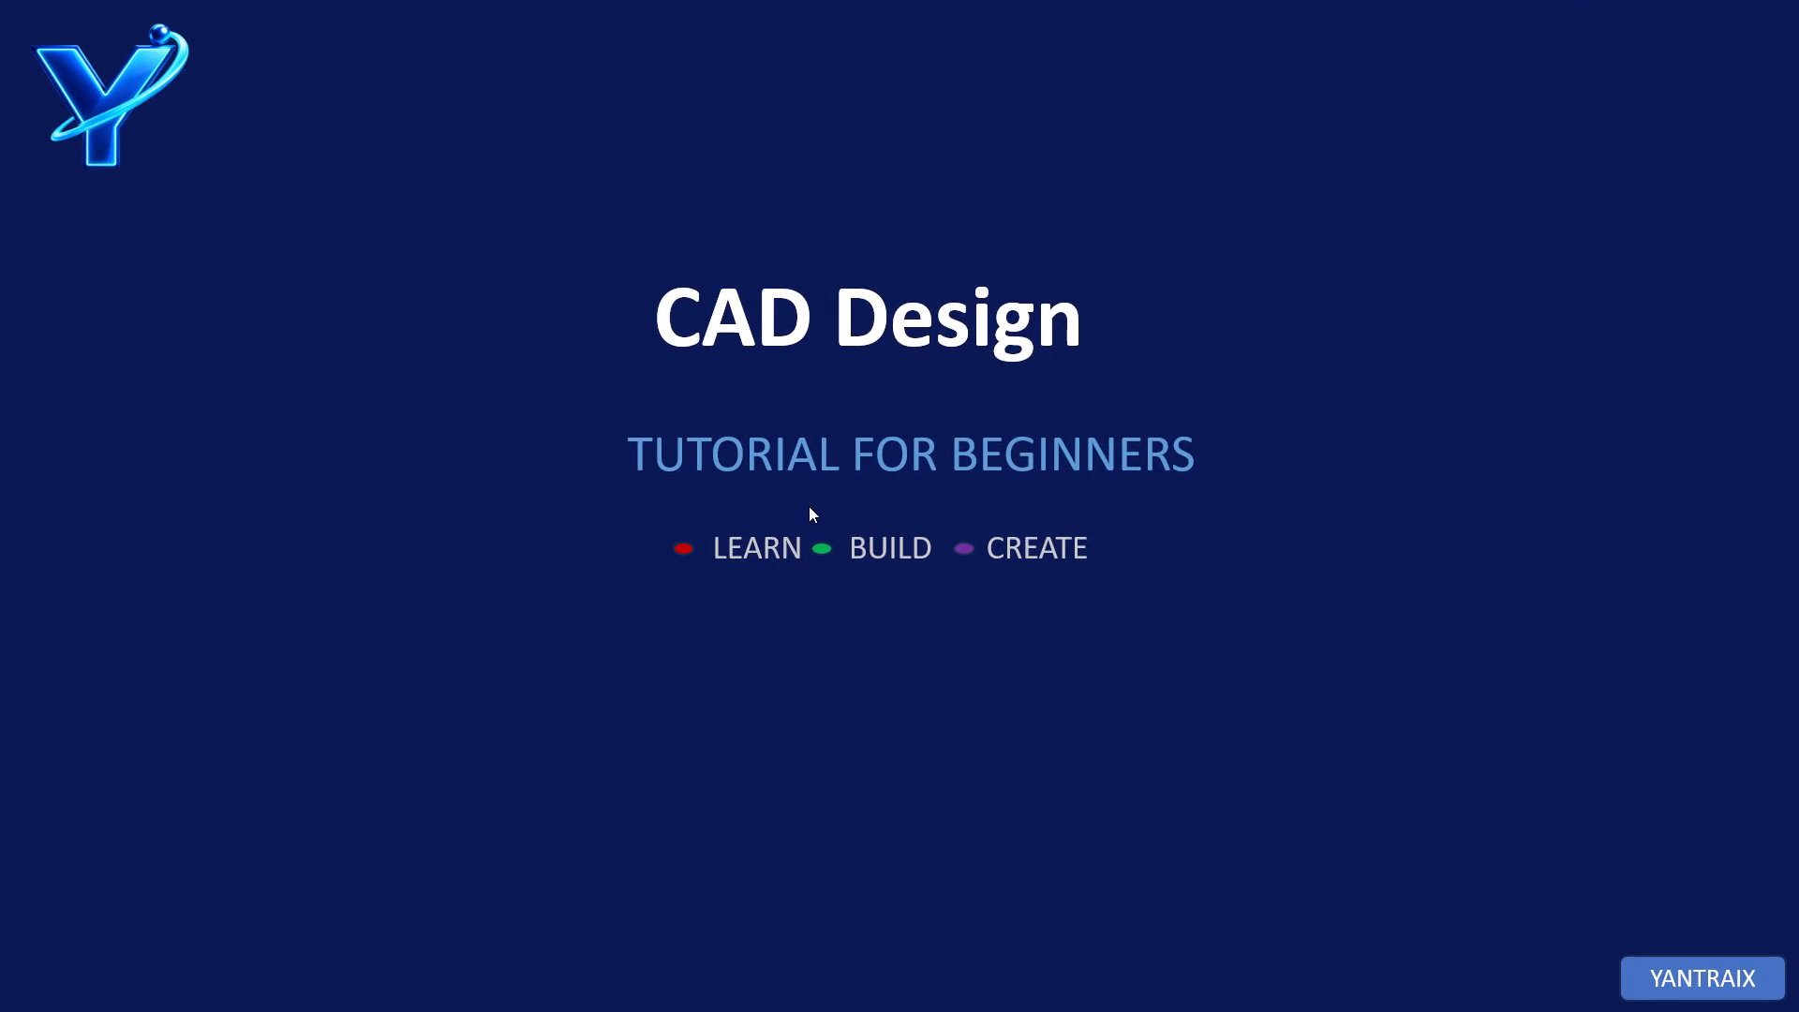
{"action": "key", "text": "Escape"}
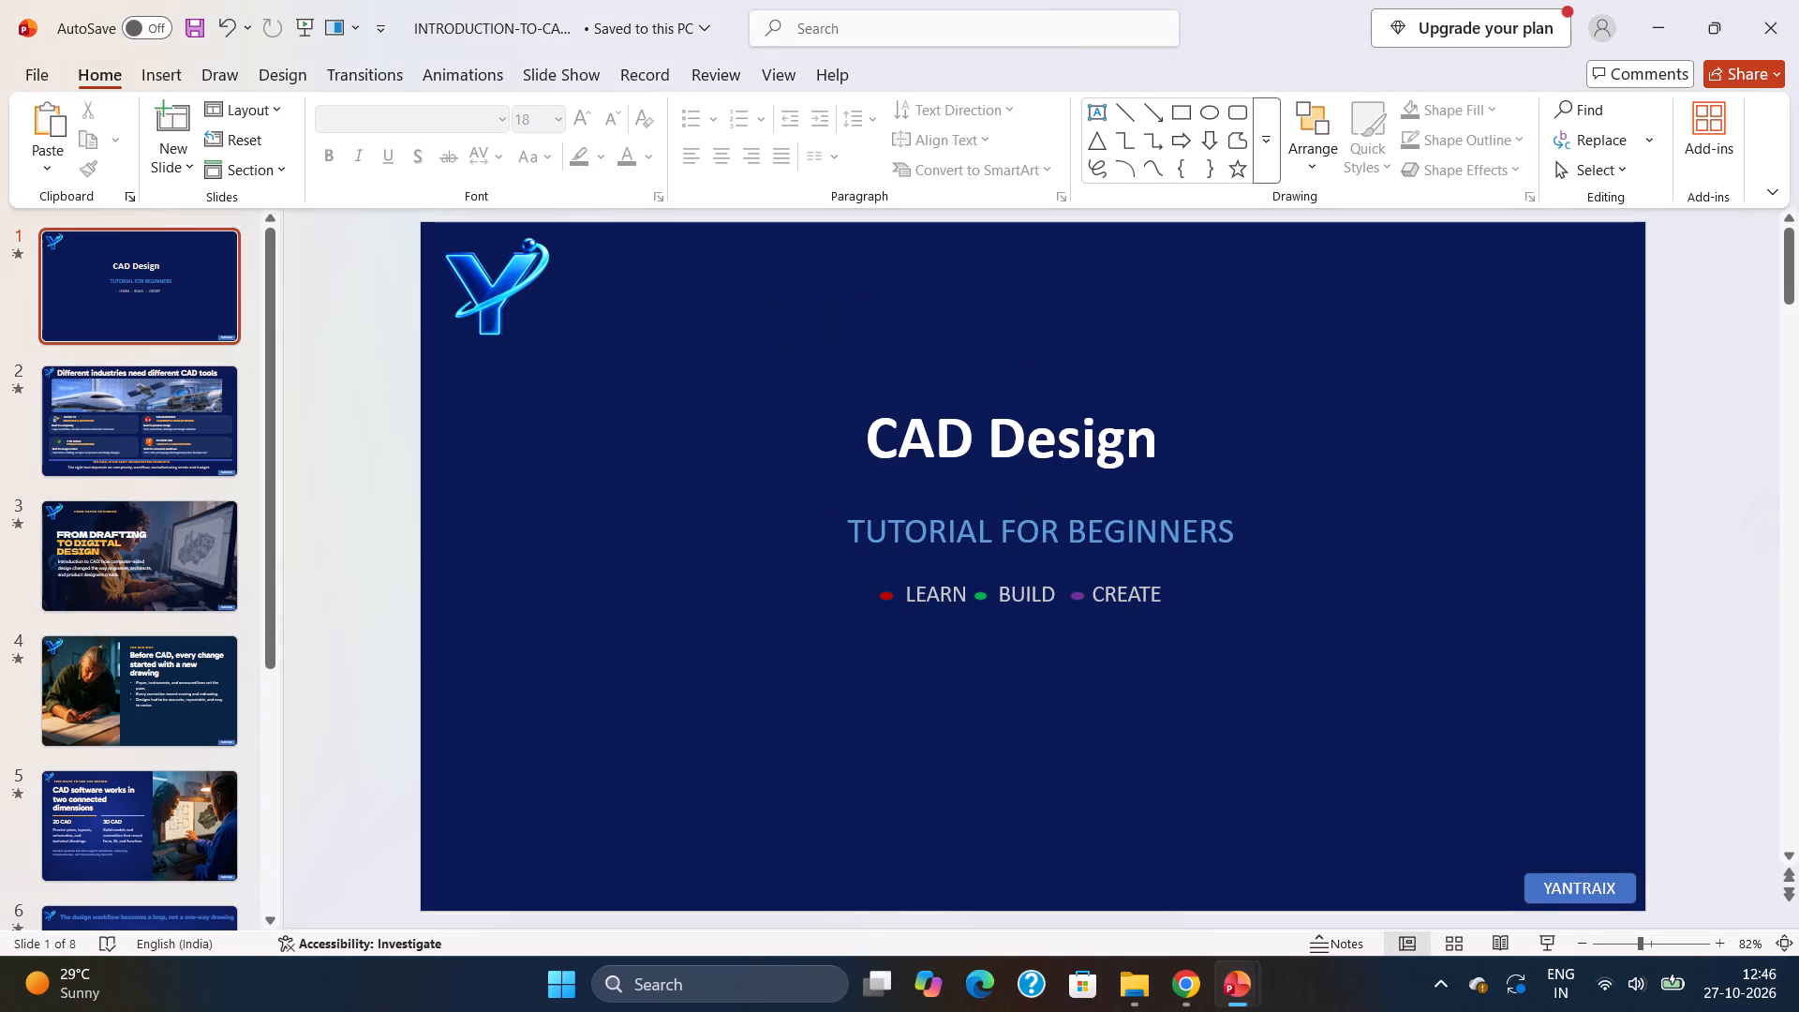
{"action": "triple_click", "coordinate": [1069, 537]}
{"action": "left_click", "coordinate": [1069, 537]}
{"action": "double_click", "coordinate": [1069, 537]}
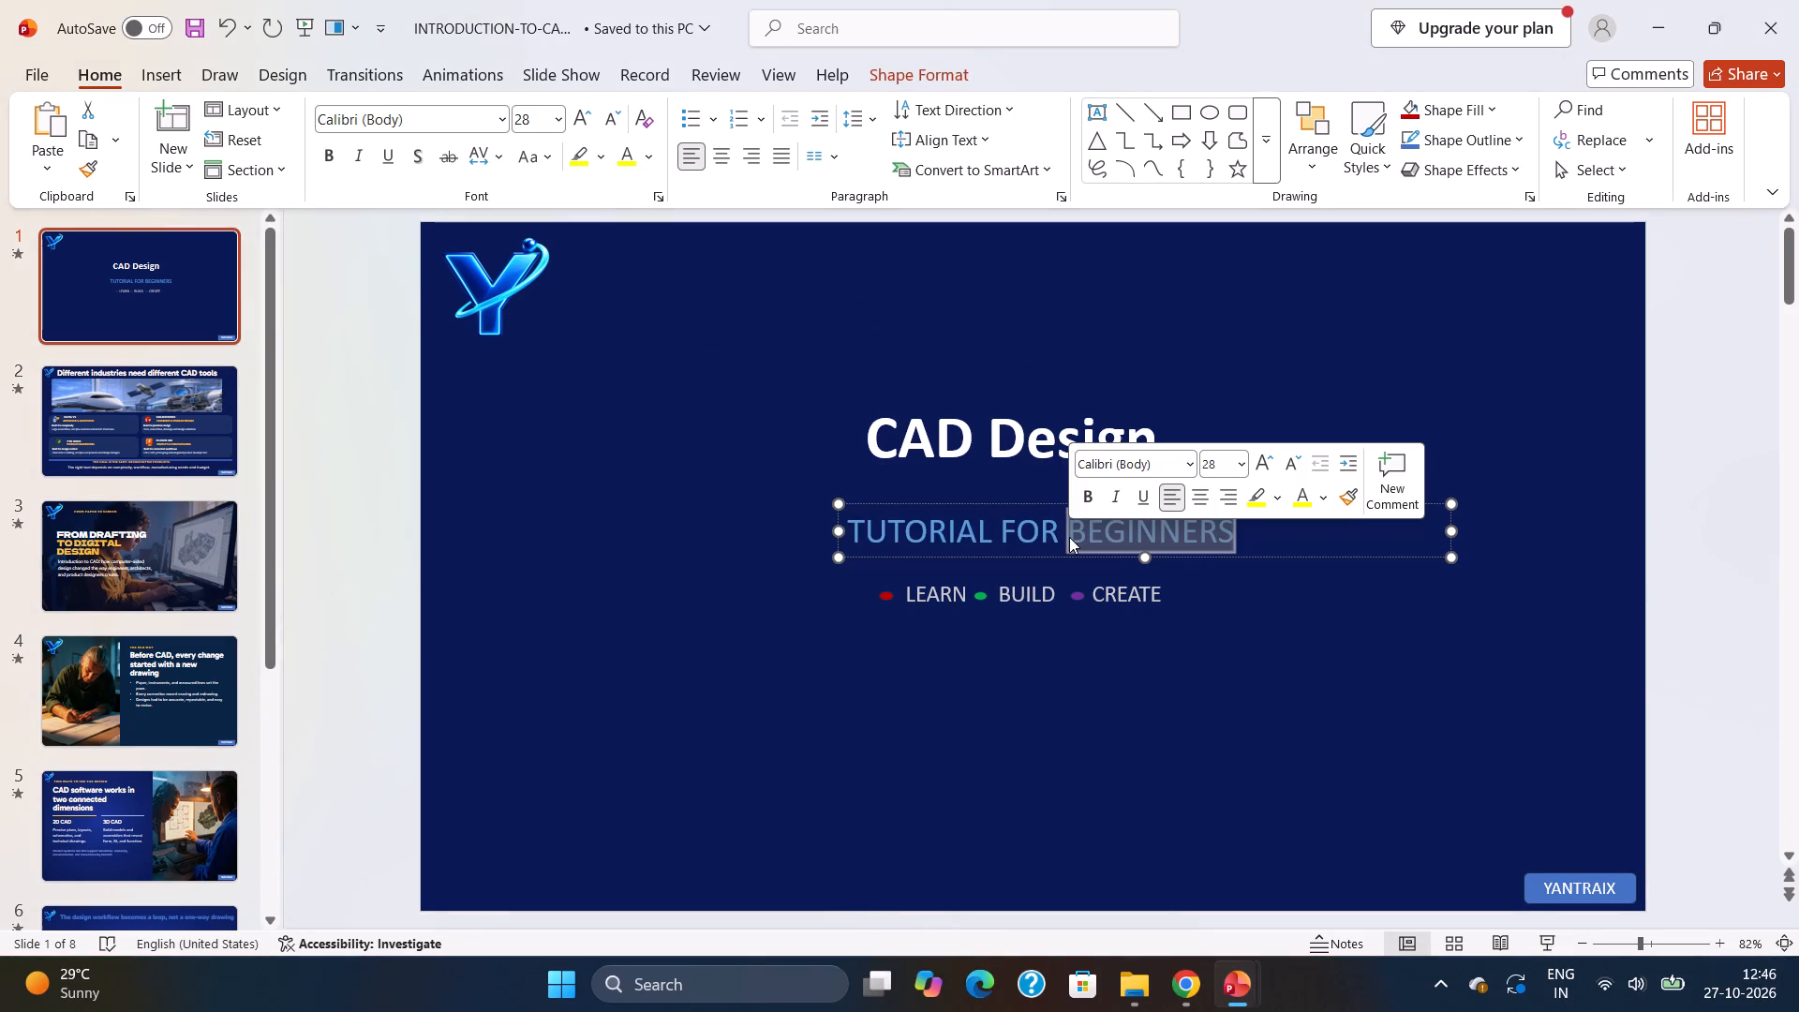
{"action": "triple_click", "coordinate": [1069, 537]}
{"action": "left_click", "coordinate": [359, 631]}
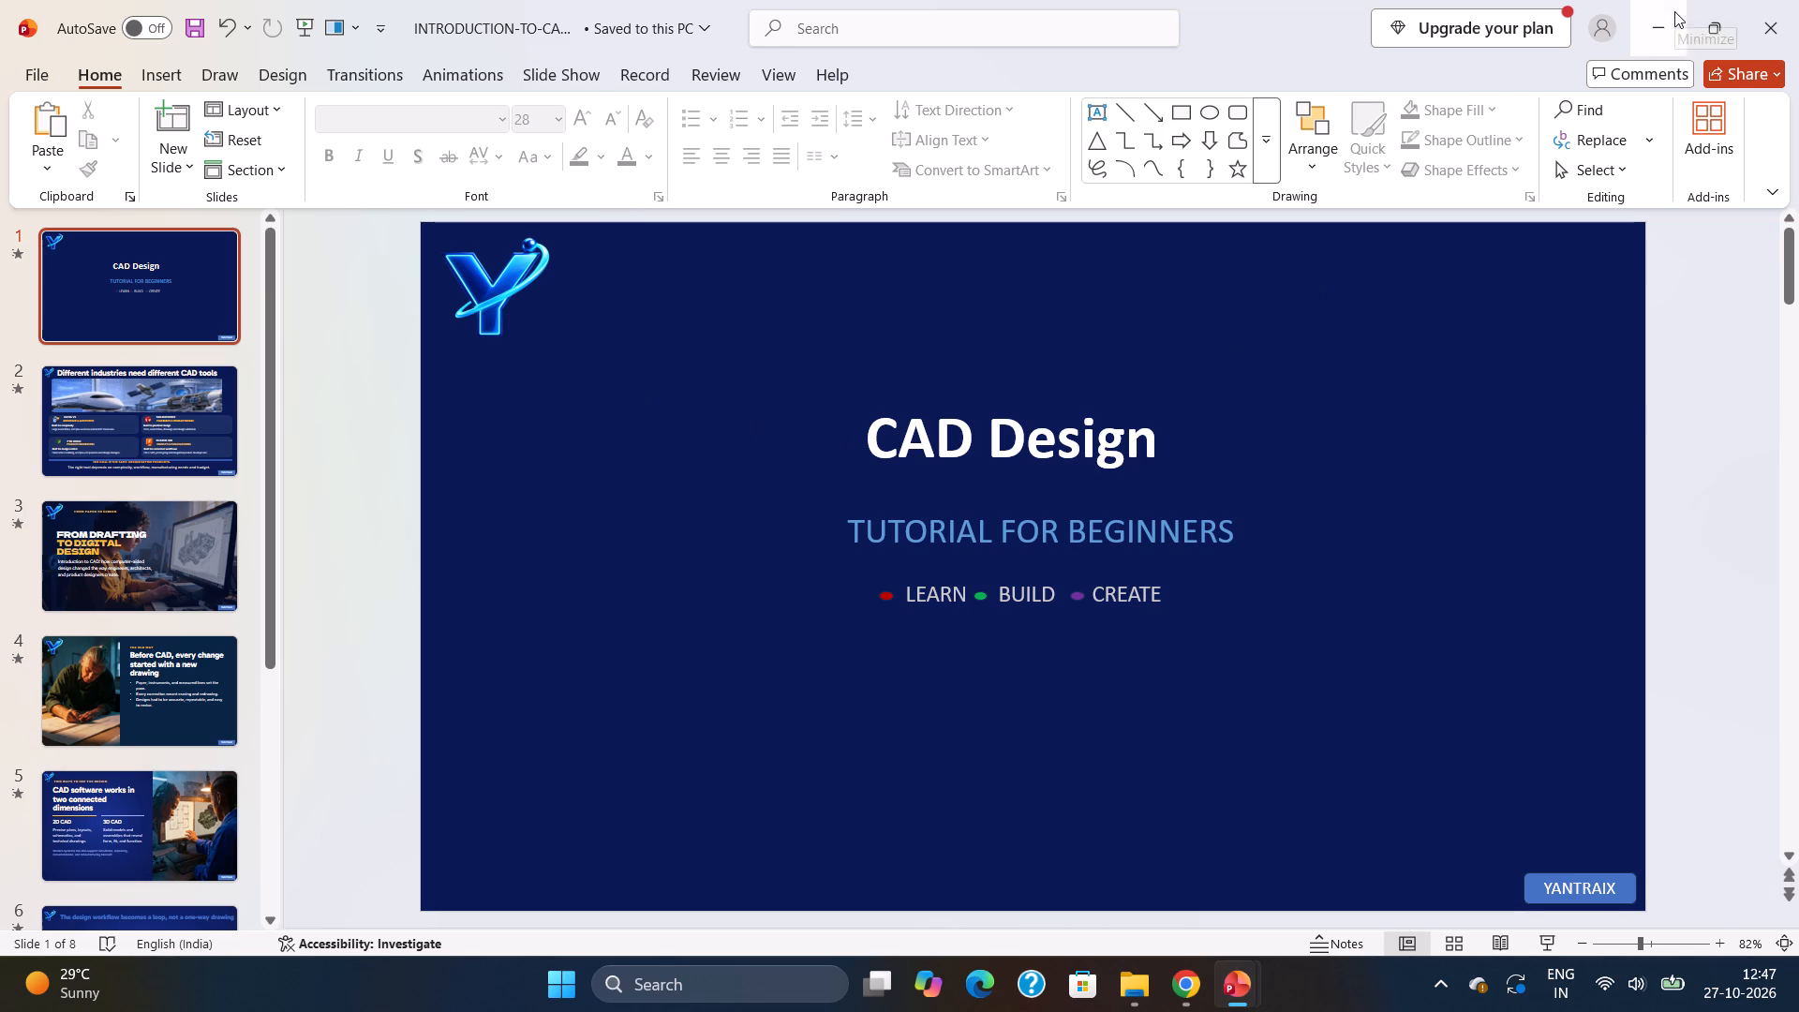
Save the INTRODUCTION-TO-CAD presentation and close it.
{"action": "left_click", "coordinate": [35, 74]}
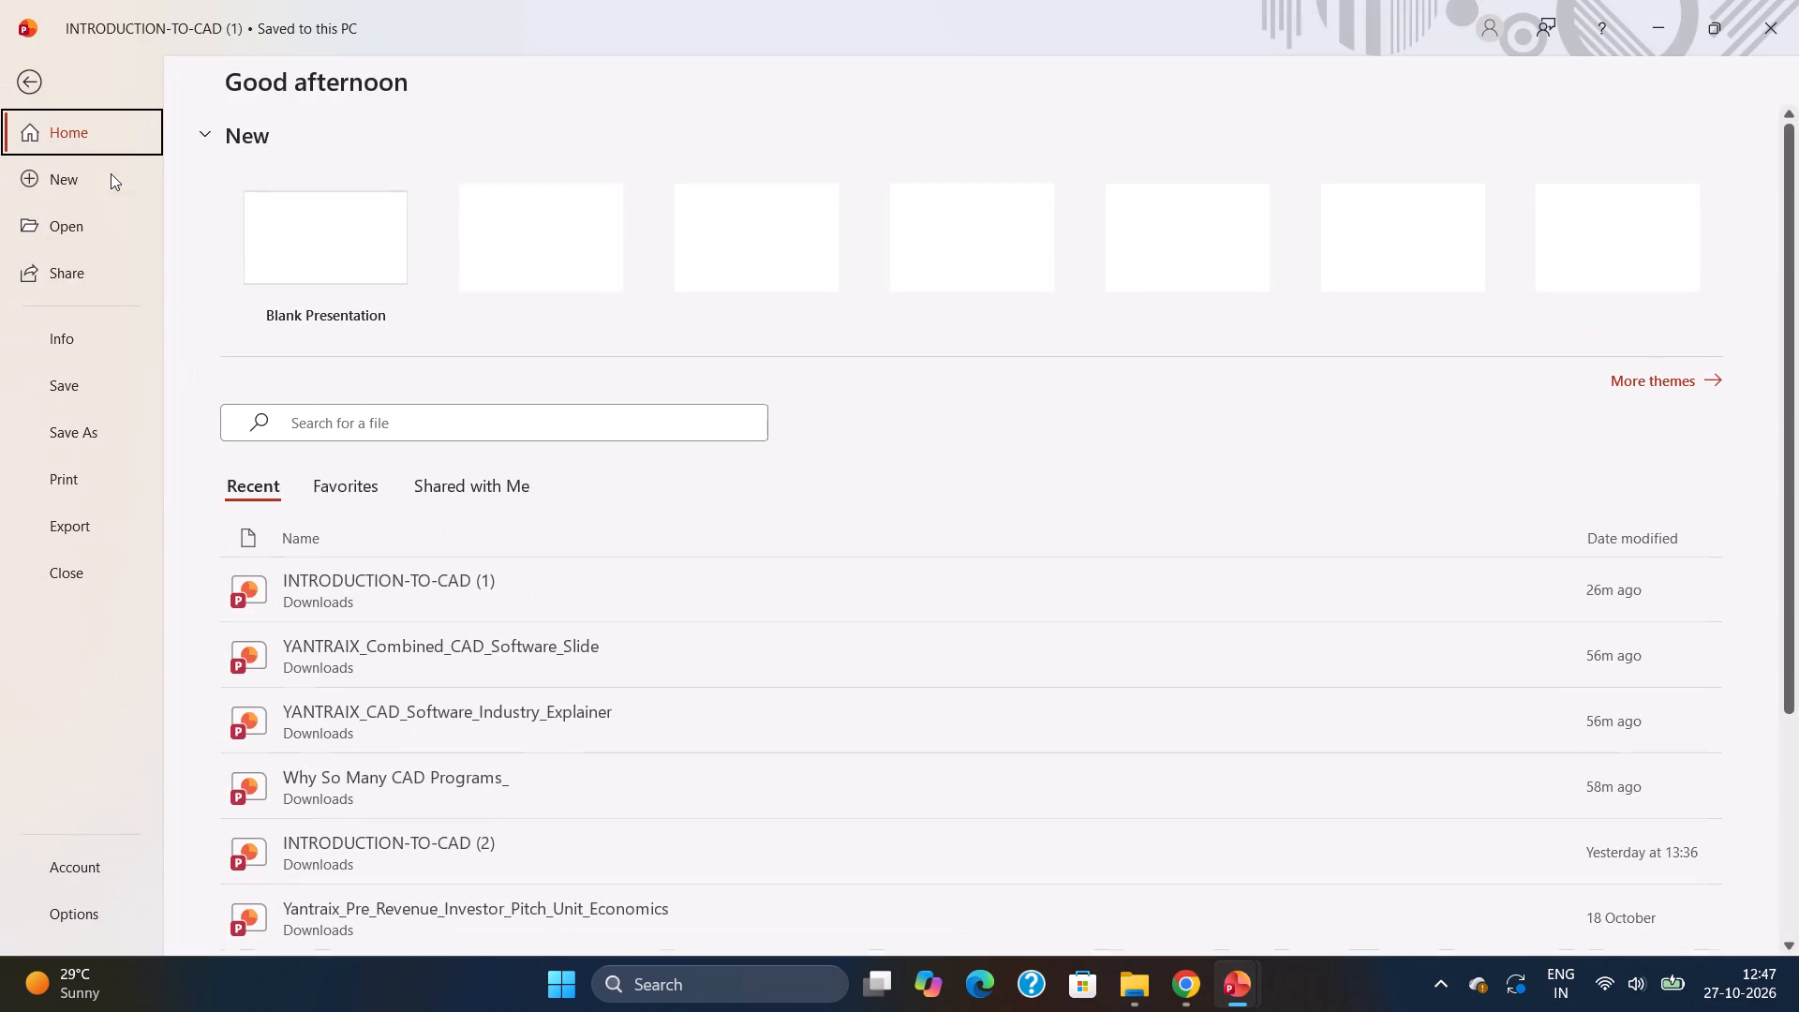
{"action": "left_click", "coordinate": [83, 394]}
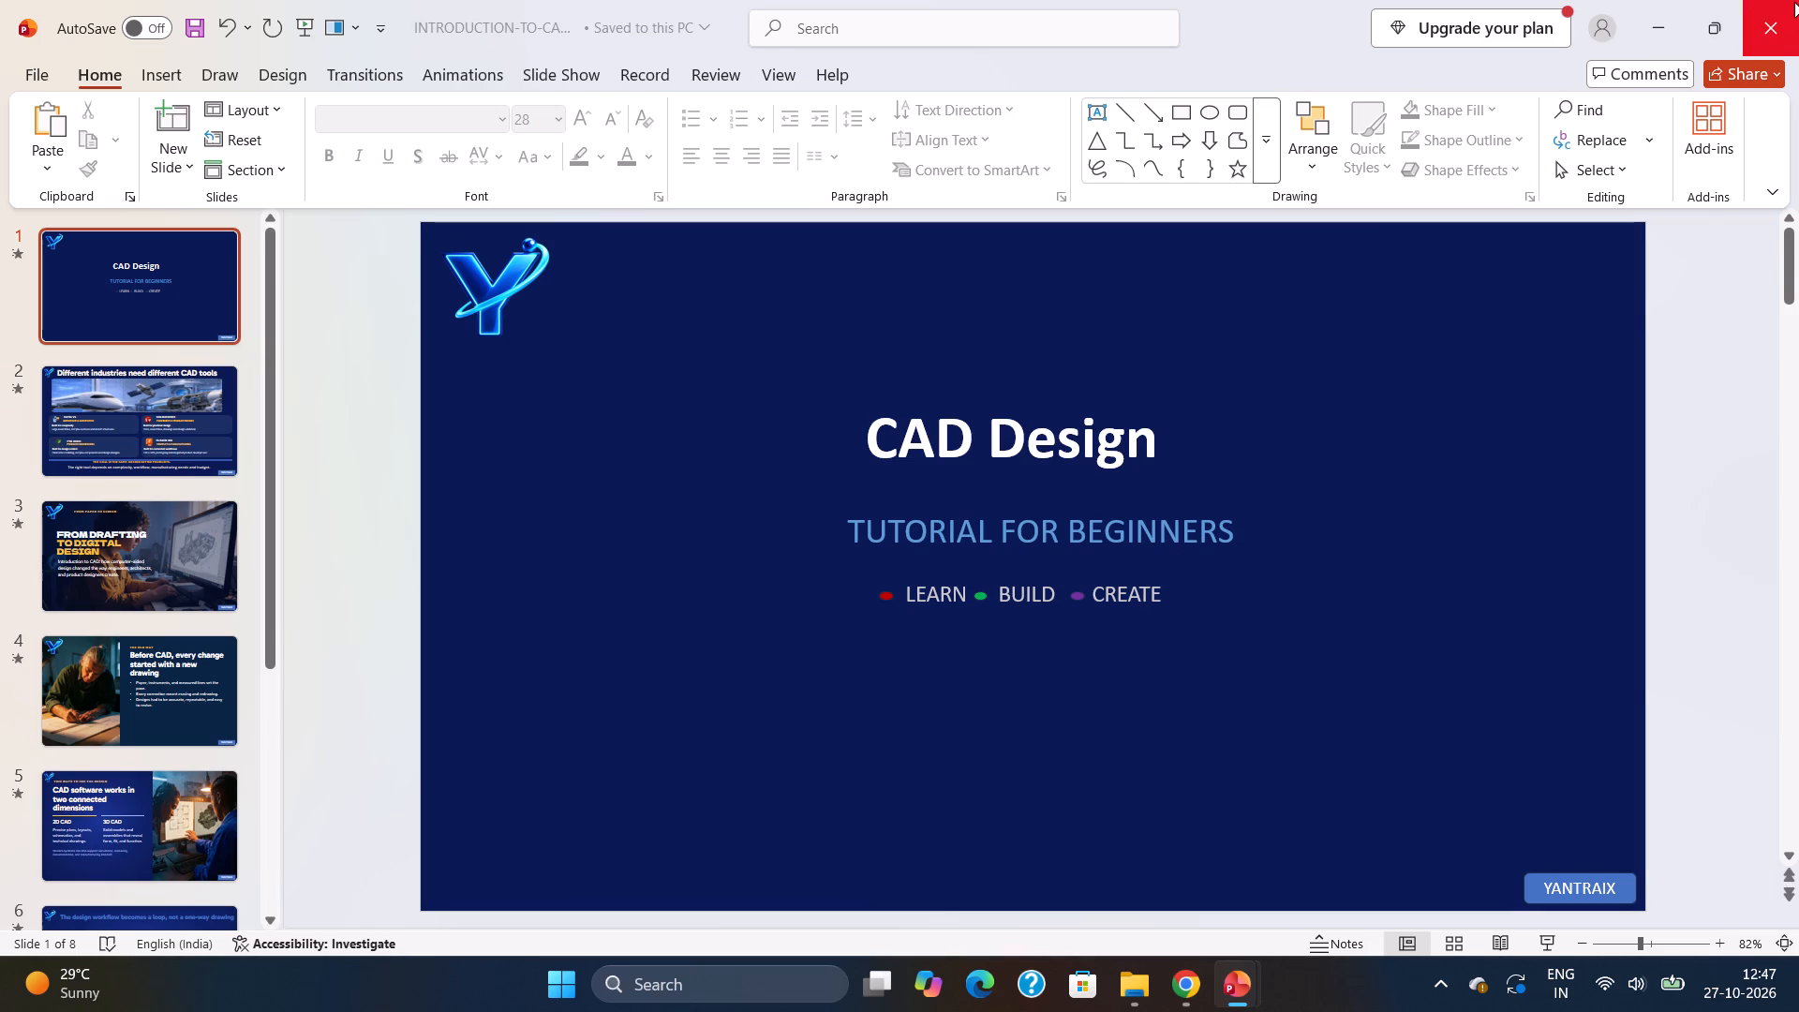
{"action": "left_click", "coordinate": [1794, 2]}
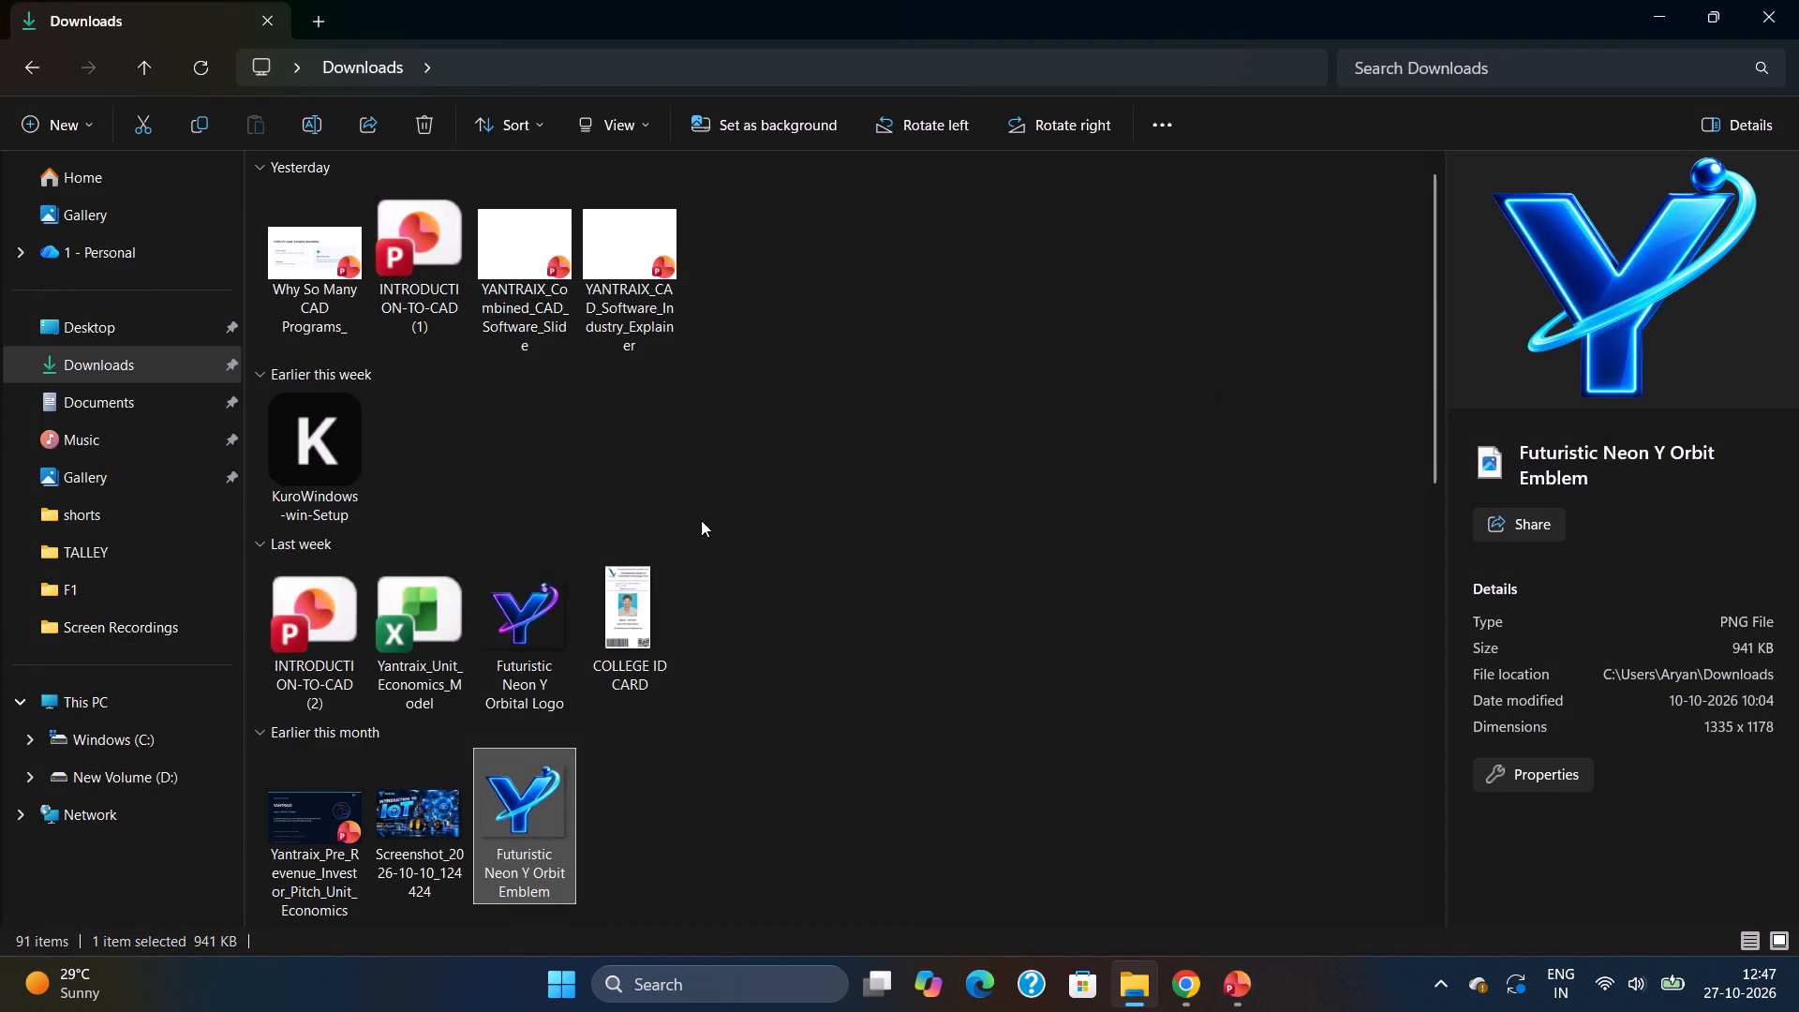
Close the Downloads window and both remaining presentations, saving the changes to YANTRAIX_Combined_CAD_Software_Slide.
{"action": "left_click", "coordinate": [1797, 0]}
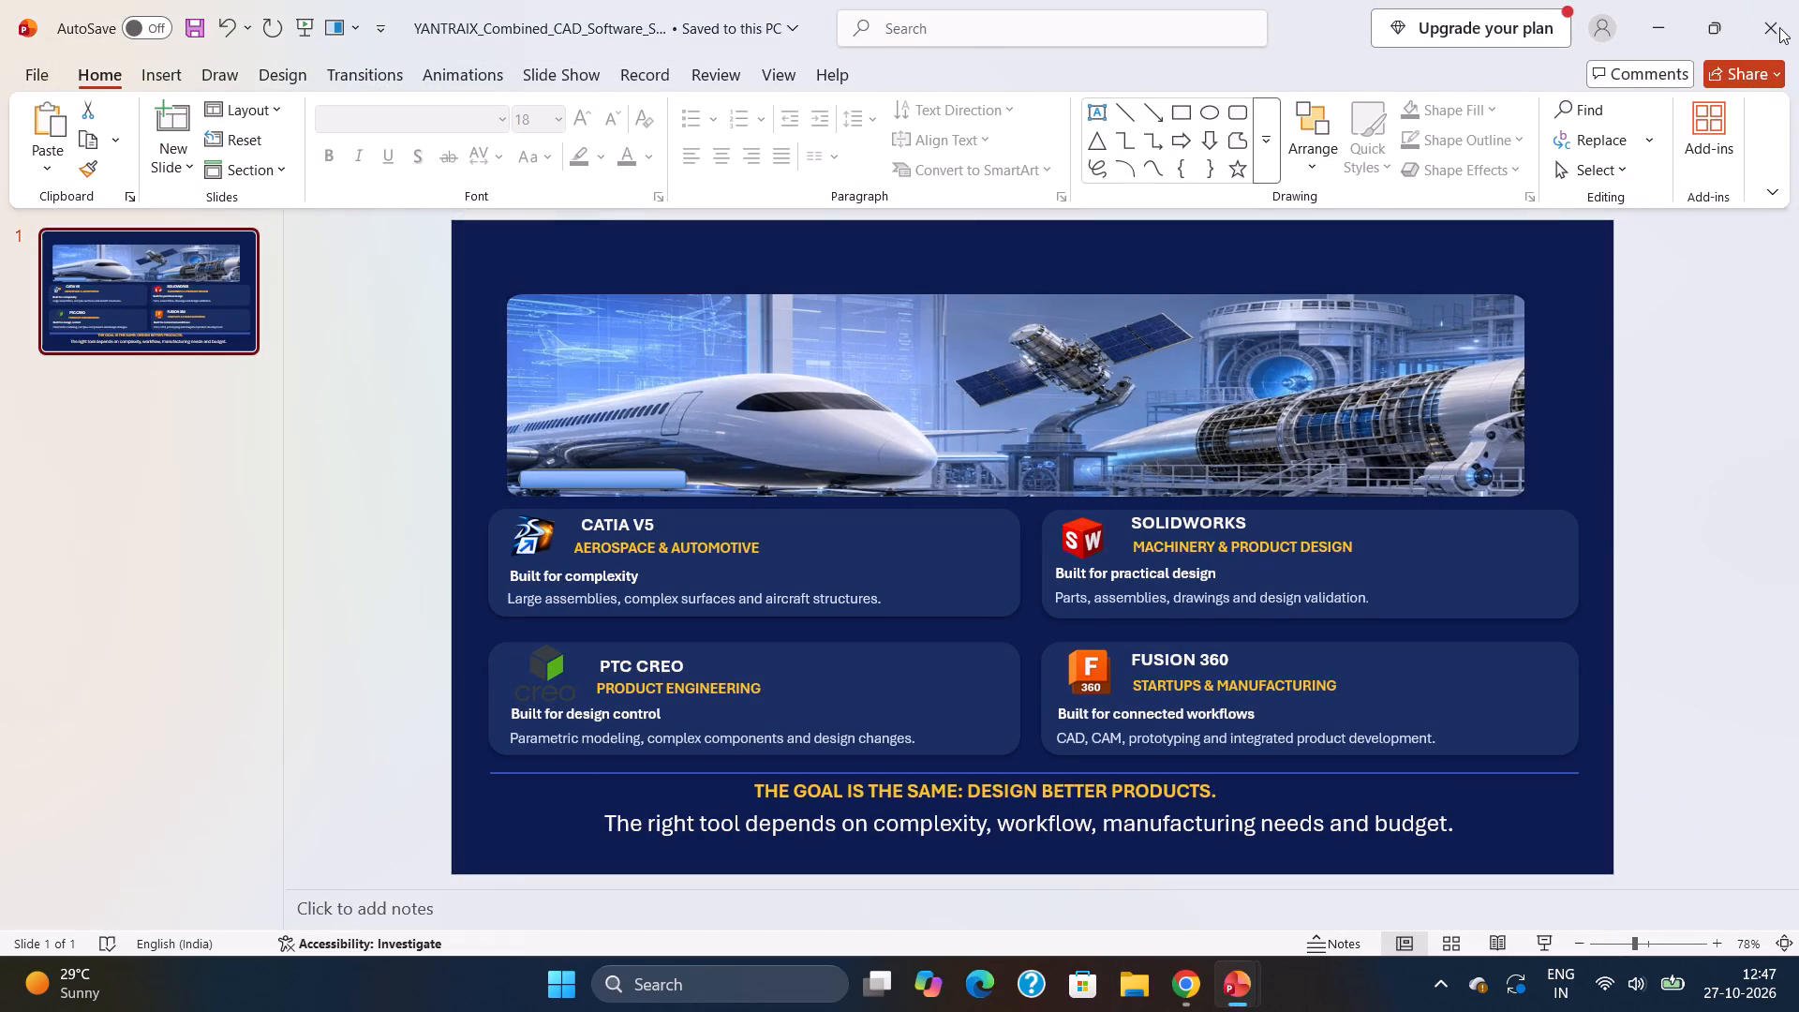
{"action": "left_click", "coordinate": [1786, 23]}
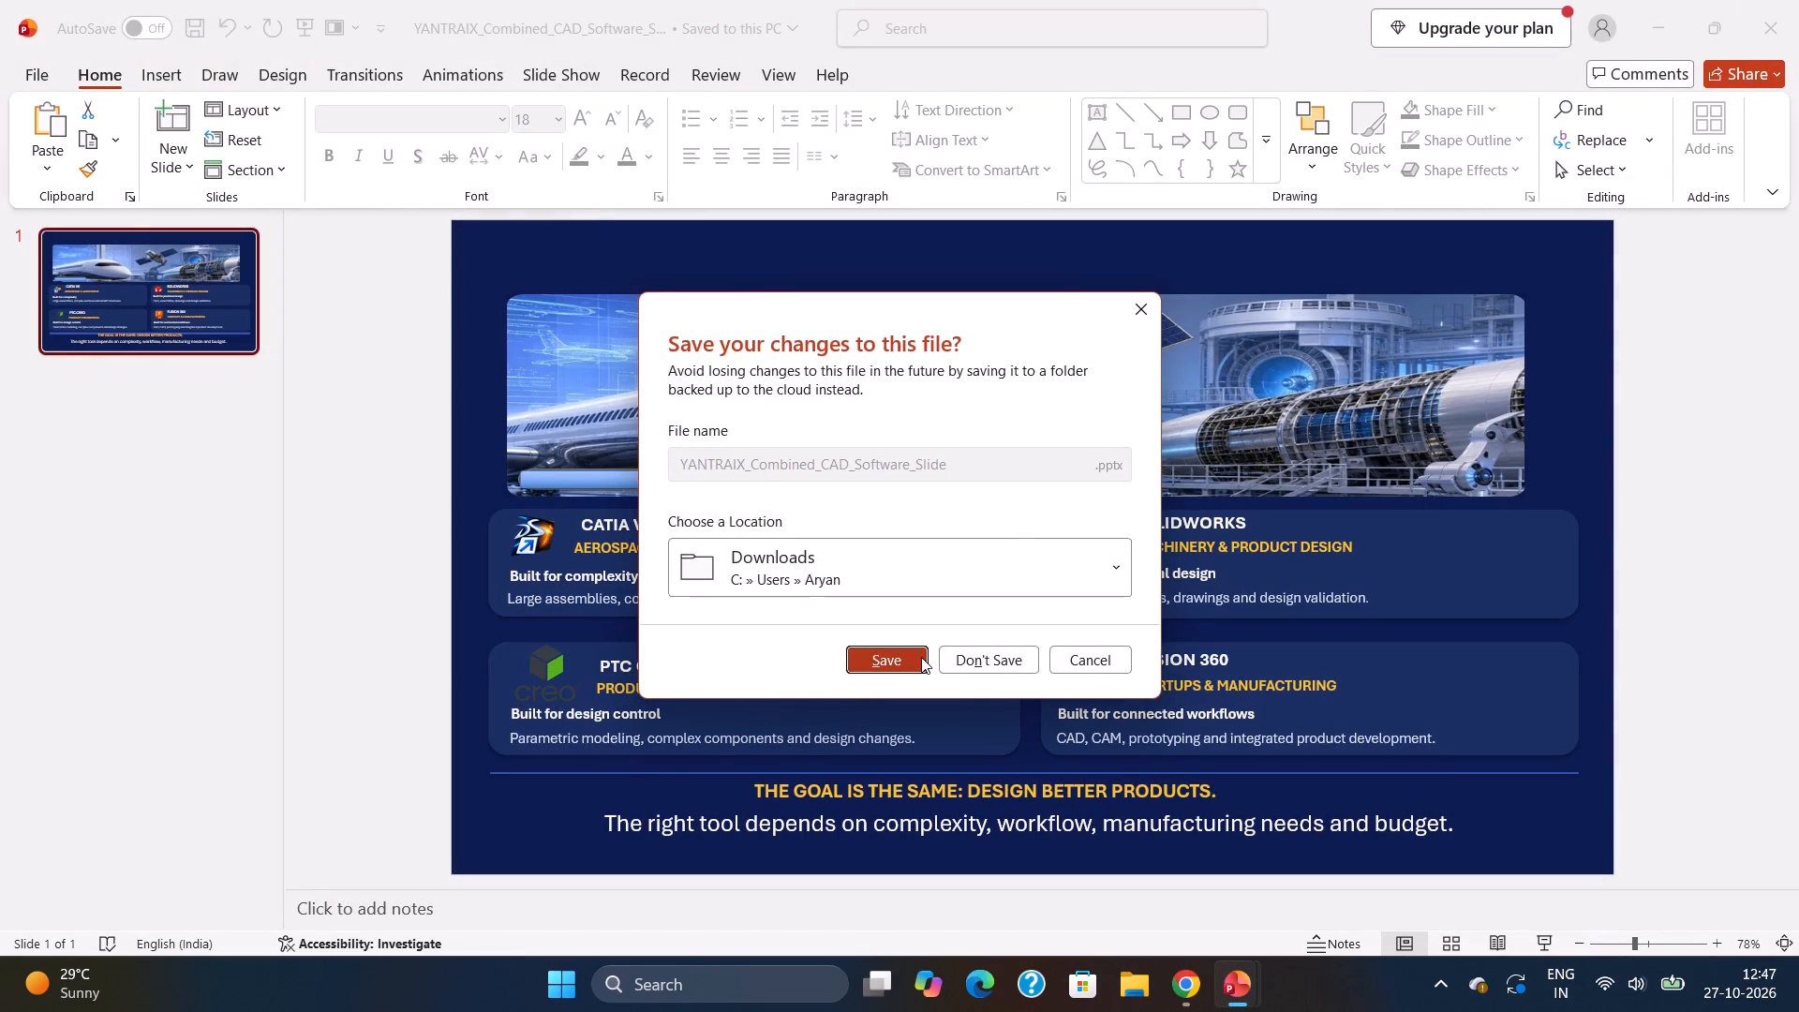
{"action": "left_click", "coordinate": [877, 660]}
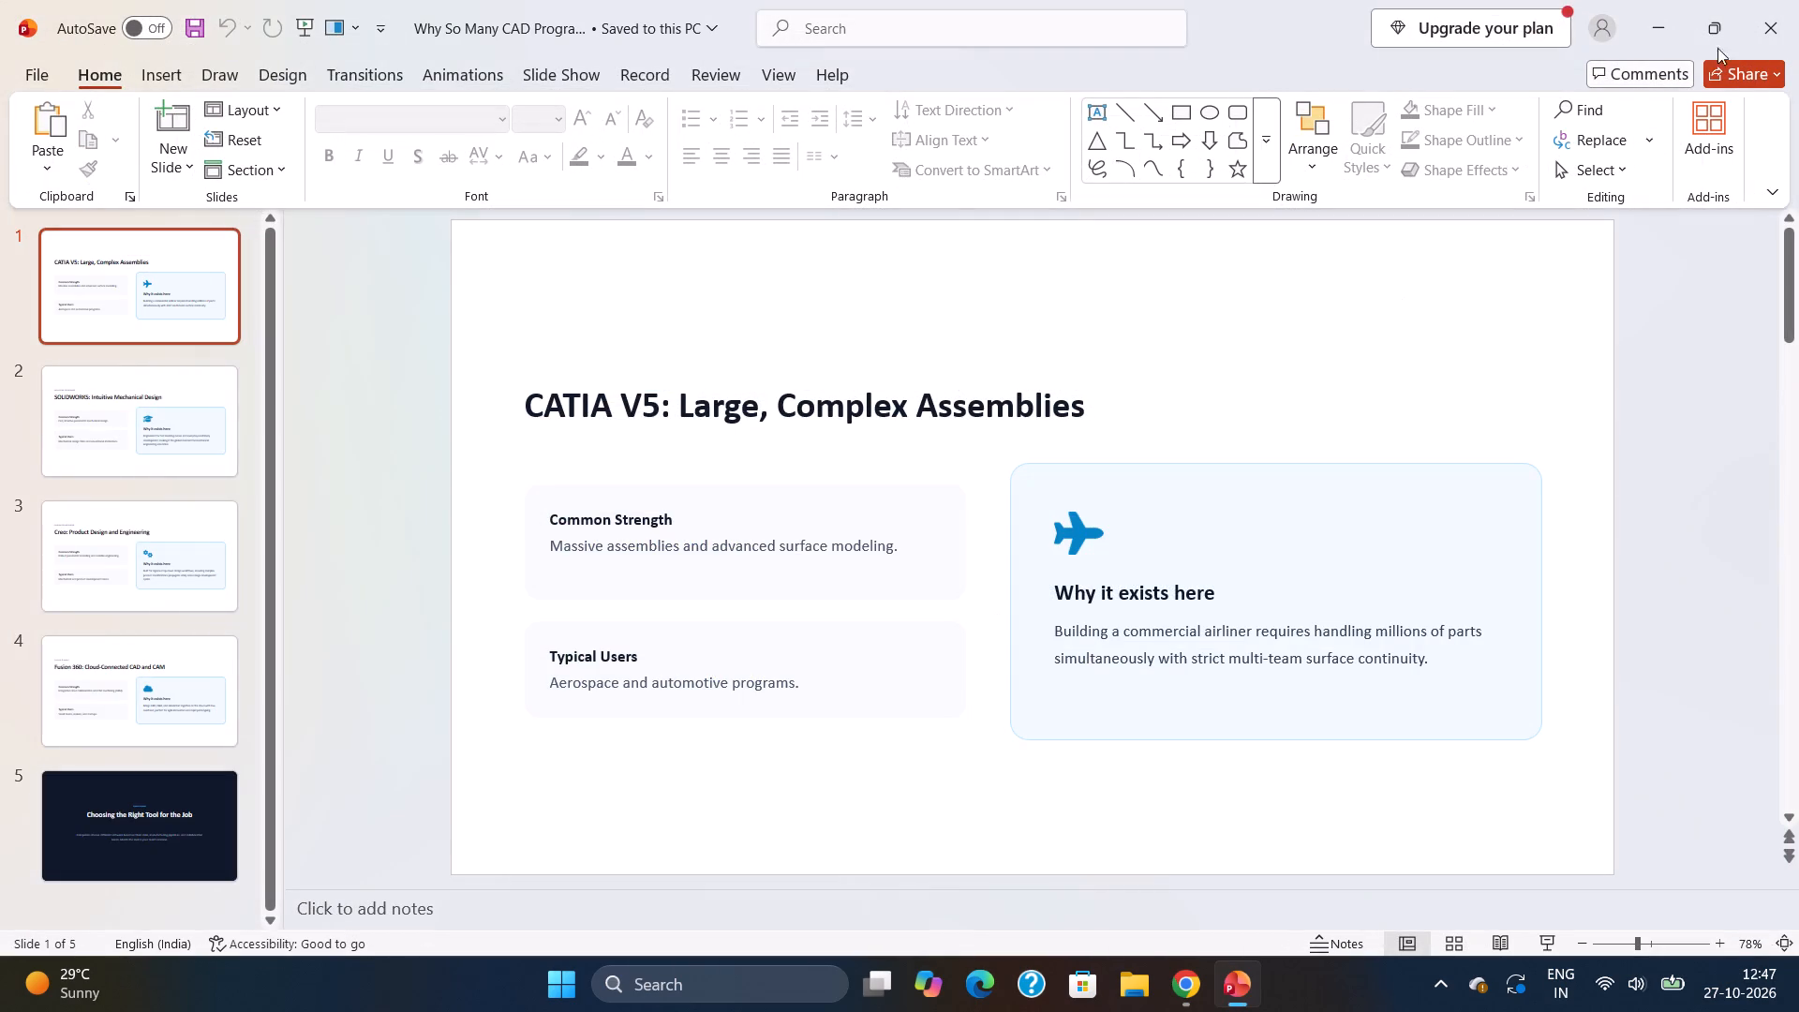
{"action": "left_click", "coordinate": [1760, 6]}
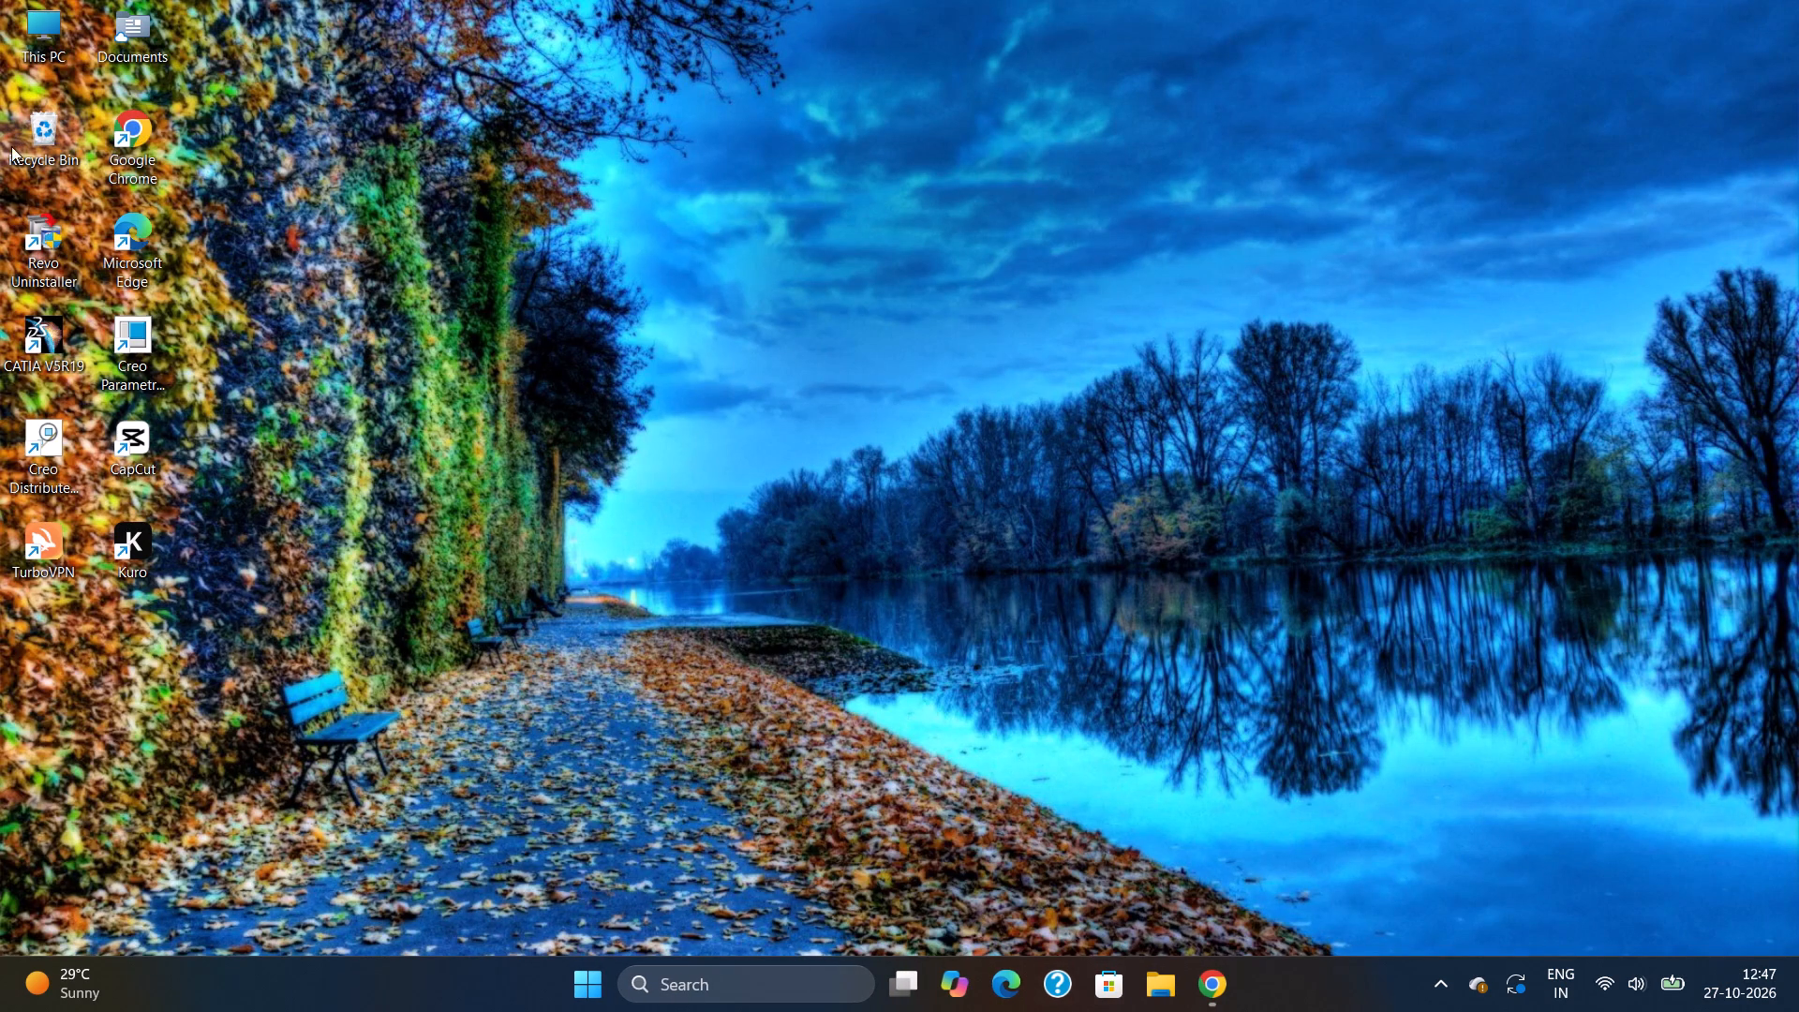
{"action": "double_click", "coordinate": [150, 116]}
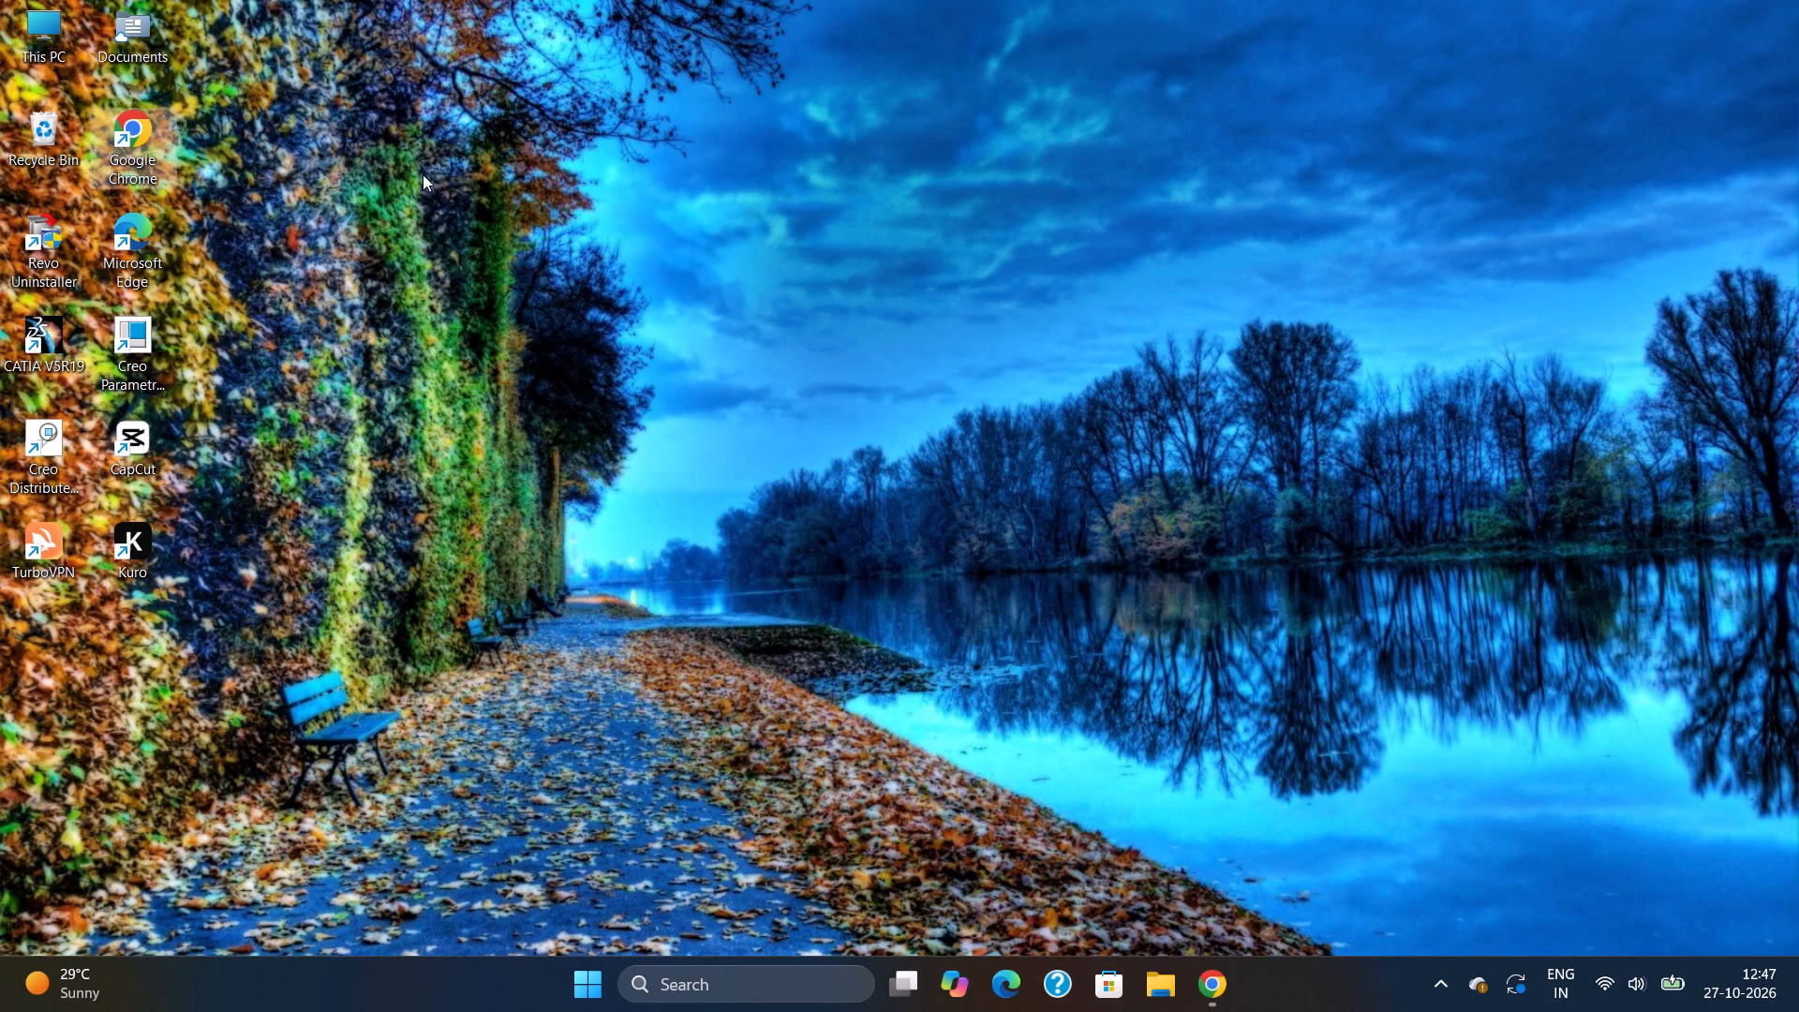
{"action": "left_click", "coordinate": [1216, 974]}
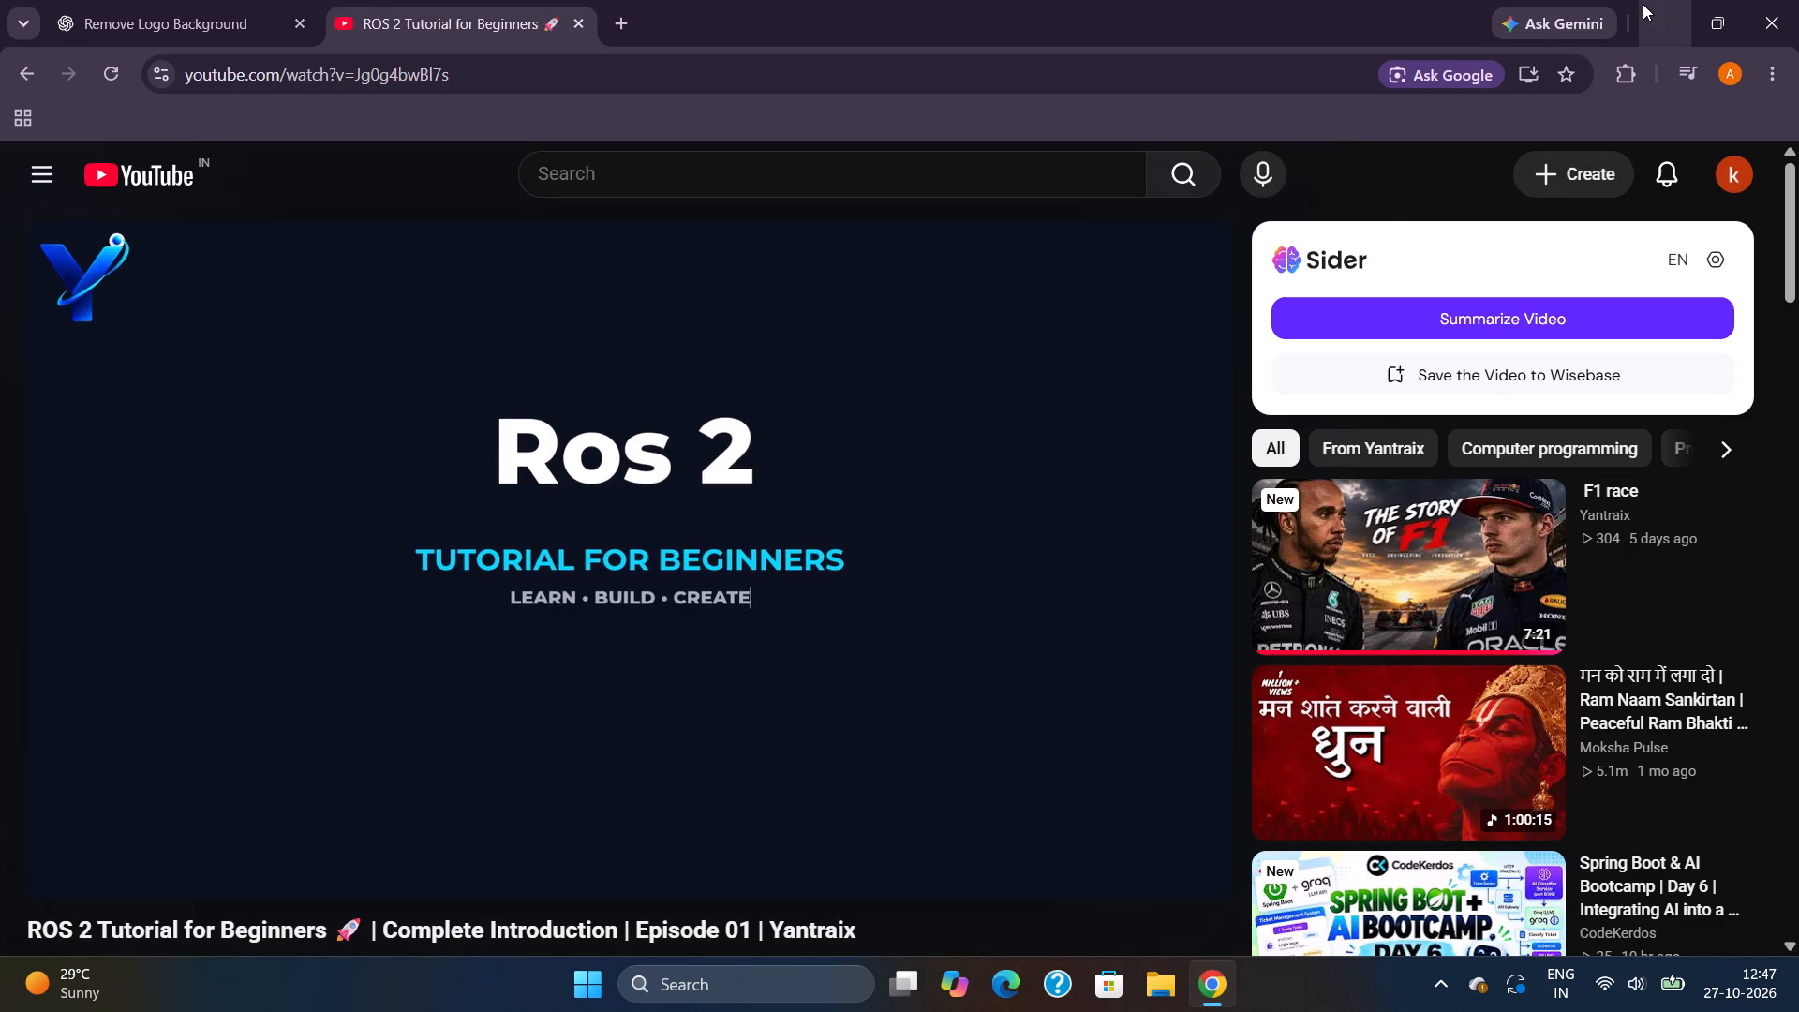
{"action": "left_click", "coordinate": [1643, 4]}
Launch the Kuro app from the desktop.
{"action": "double_click", "coordinate": [132, 550]}
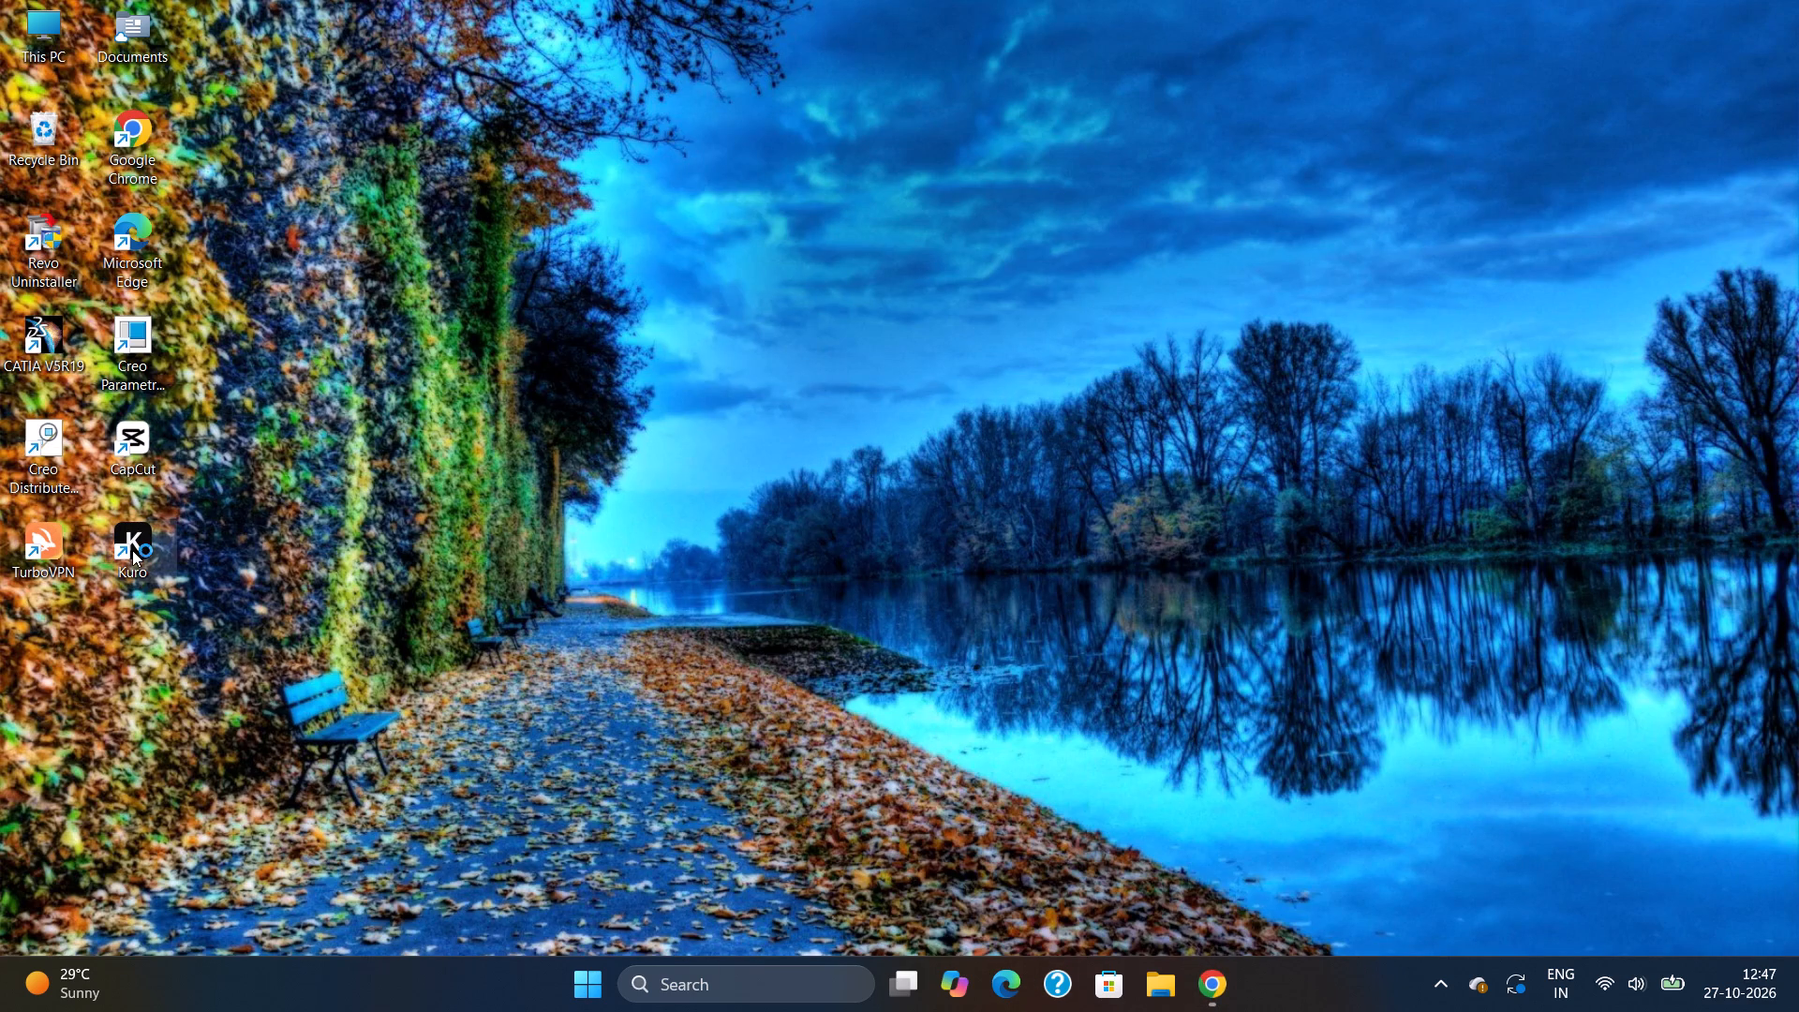
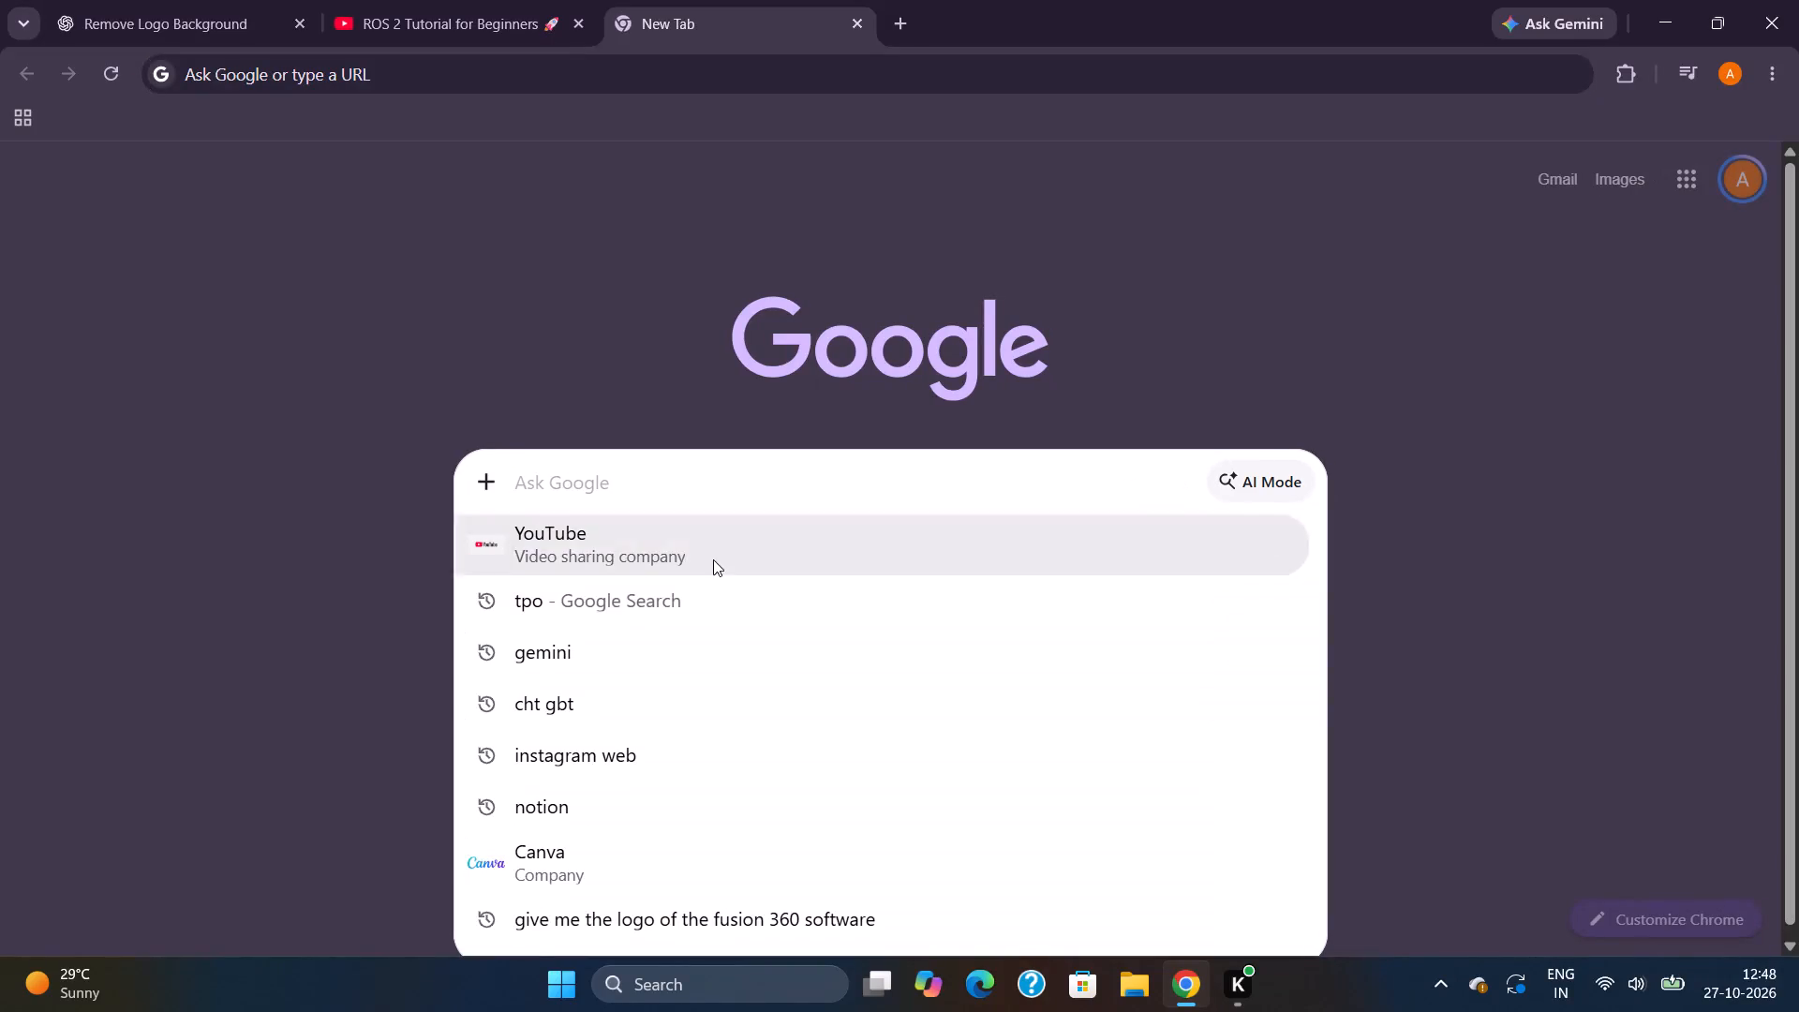
Search Google for Canva and open the Canva India website from the results.
{"action": "left_click", "coordinate": [676, 855]}
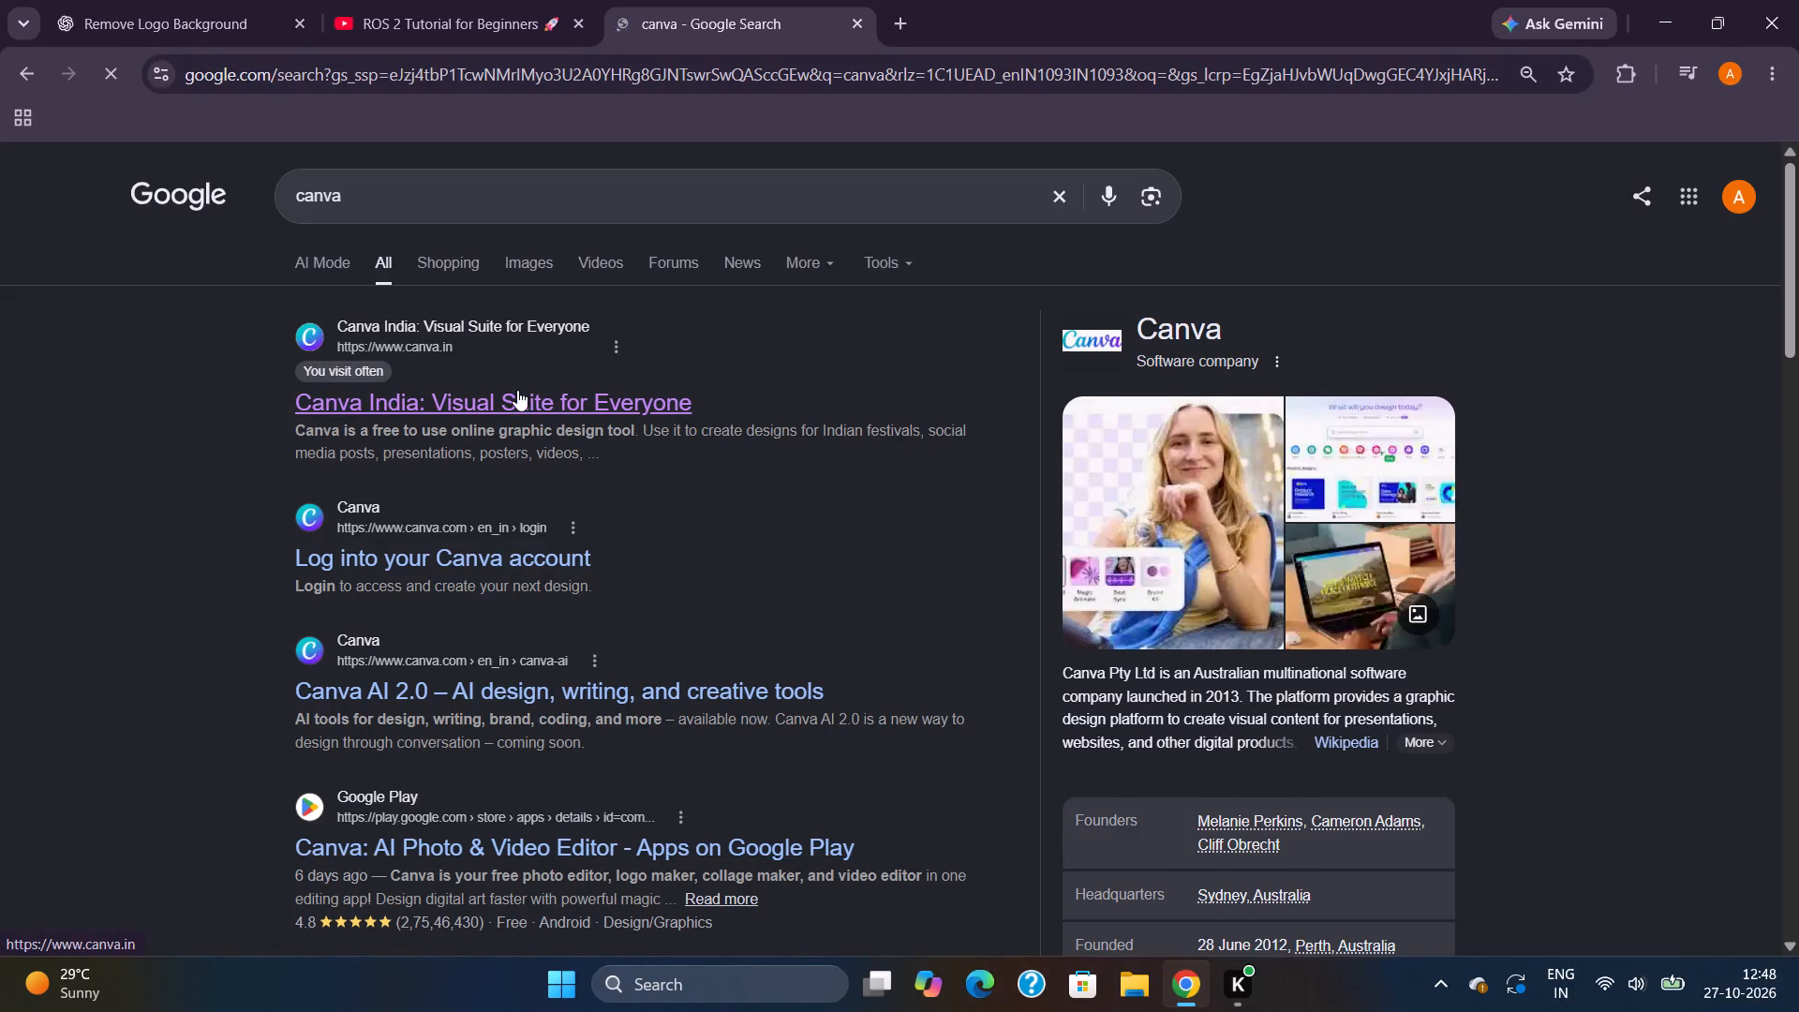
{"action": "left_click", "coordinate": [517, 390]}
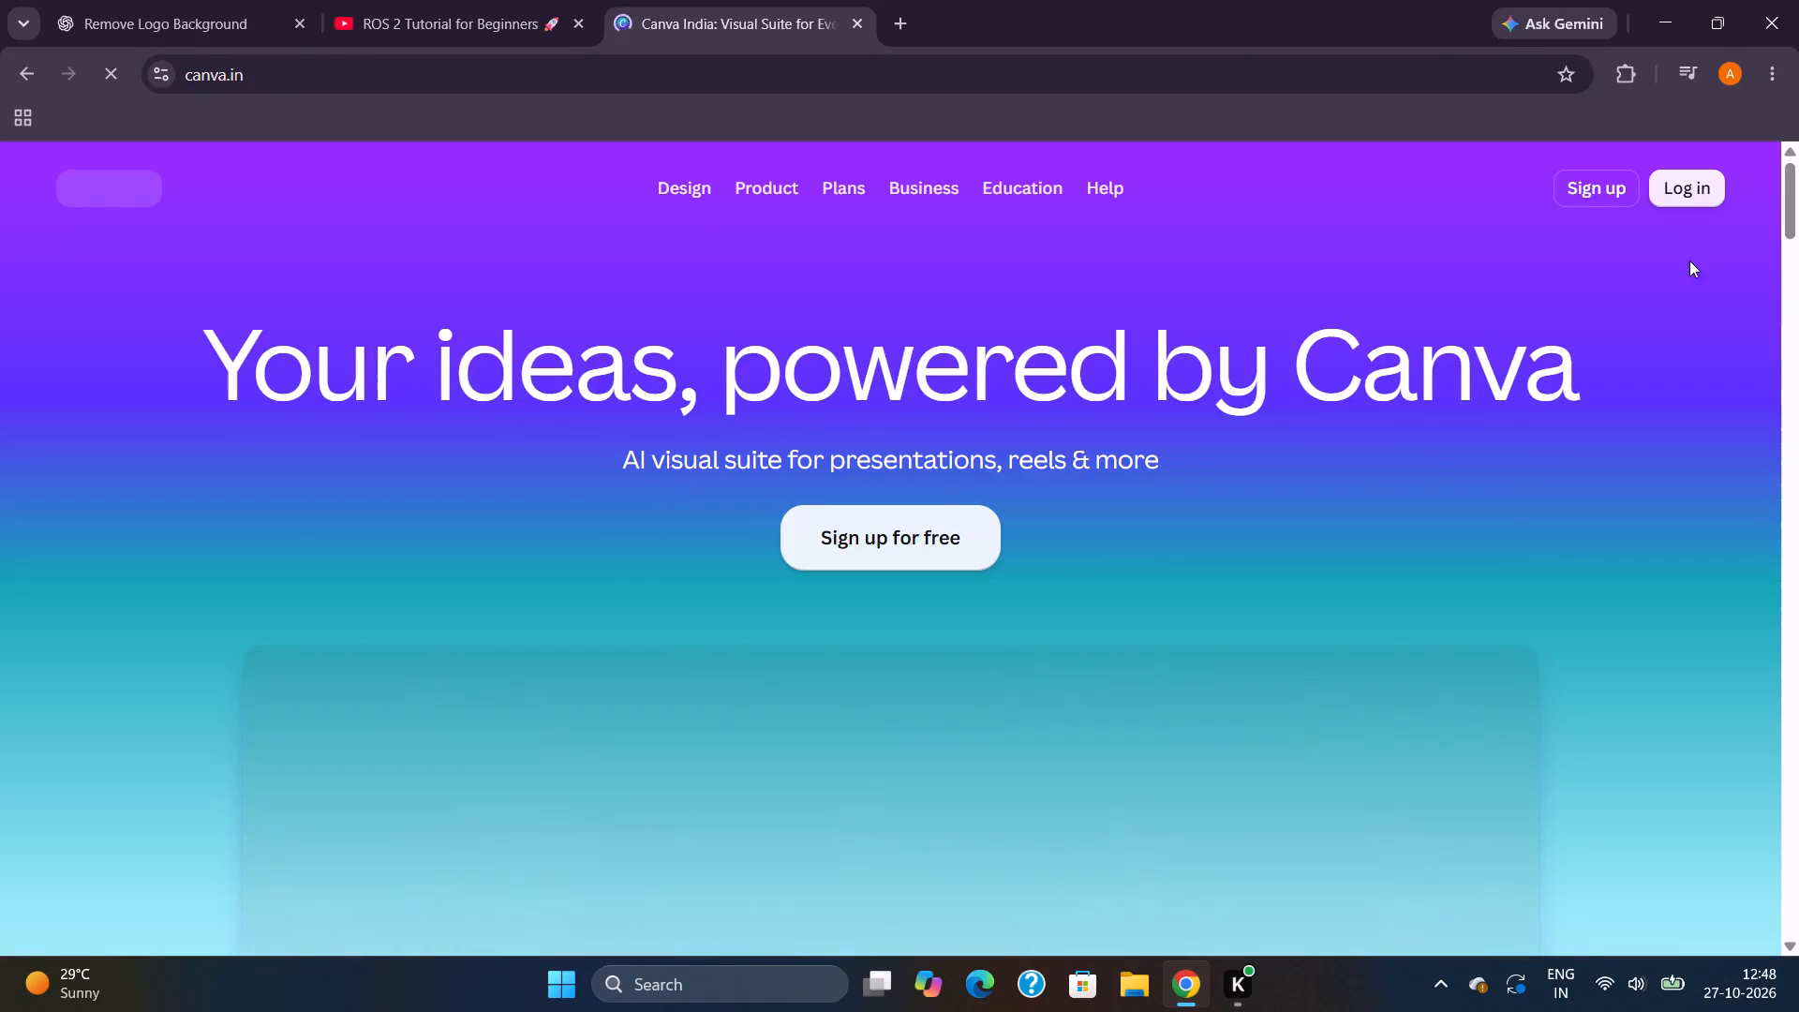
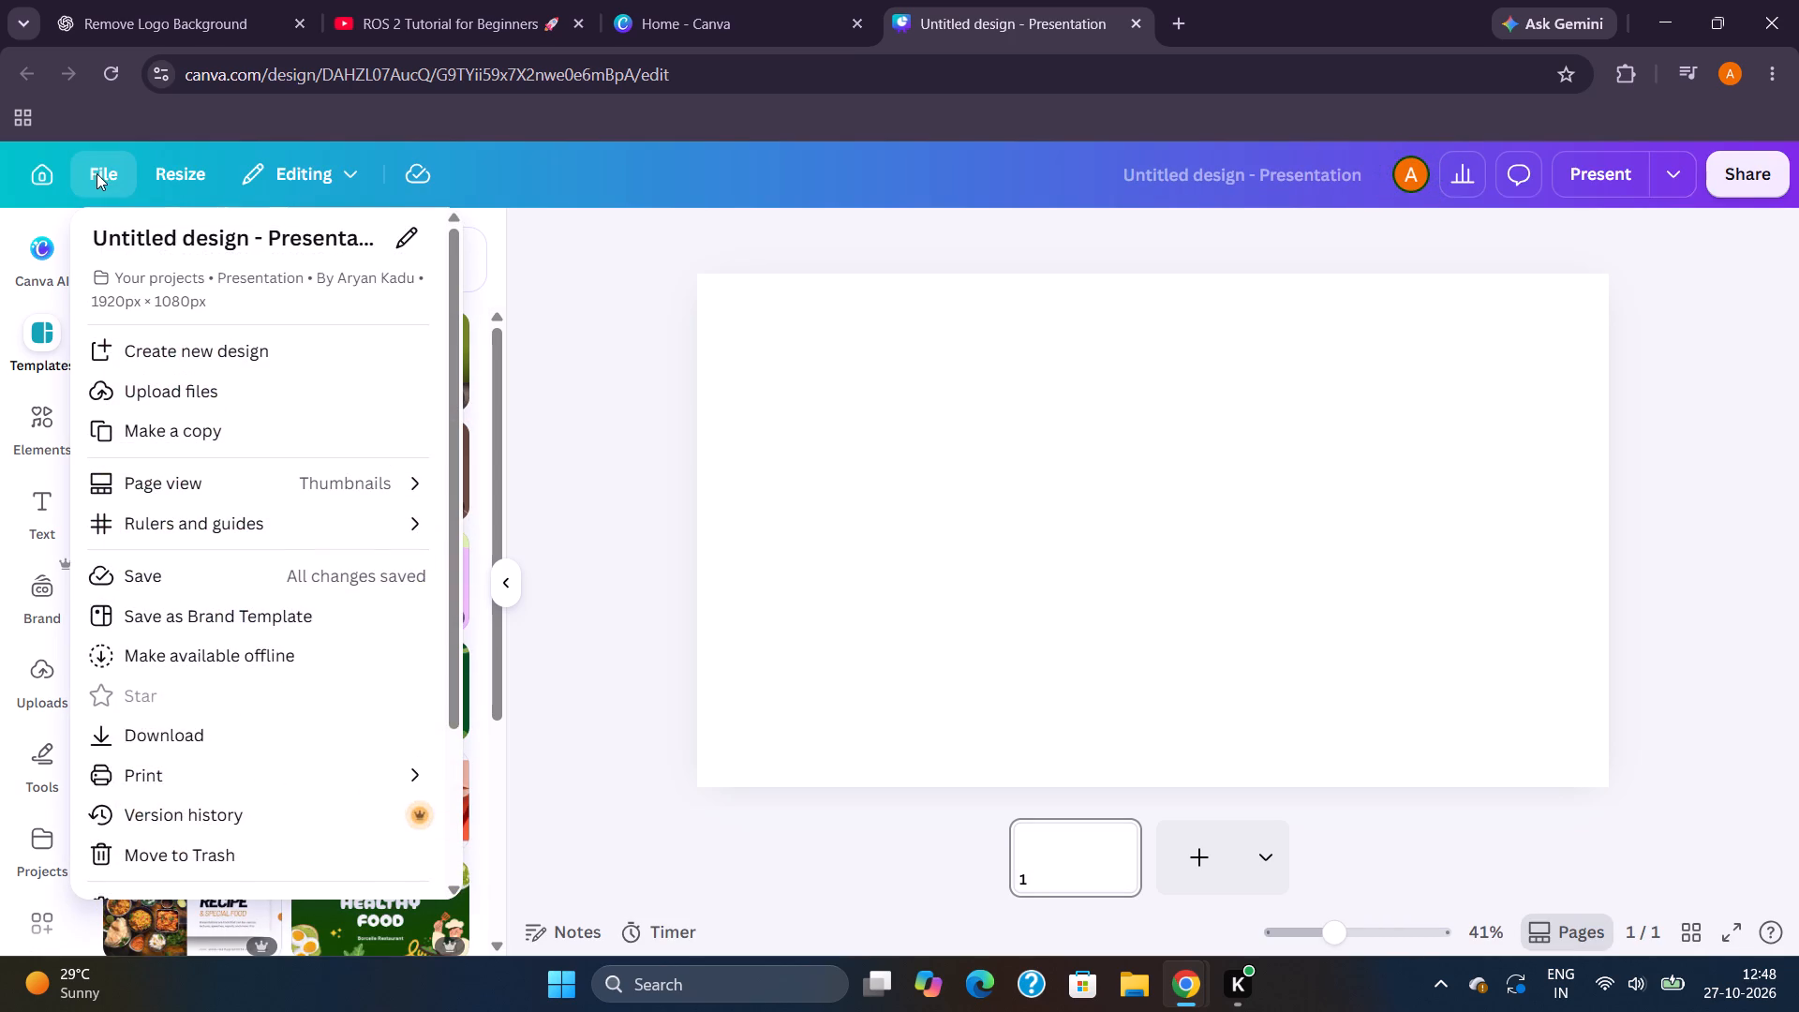
Upload the INTRODUCTION-TO-CAD (1) presentation from the Downloads folder to the untitled Canva design.
{"action": "left_click", "coordinate": [201, 396]}
{"action": "left_click", "coordinate": [234, 496]}
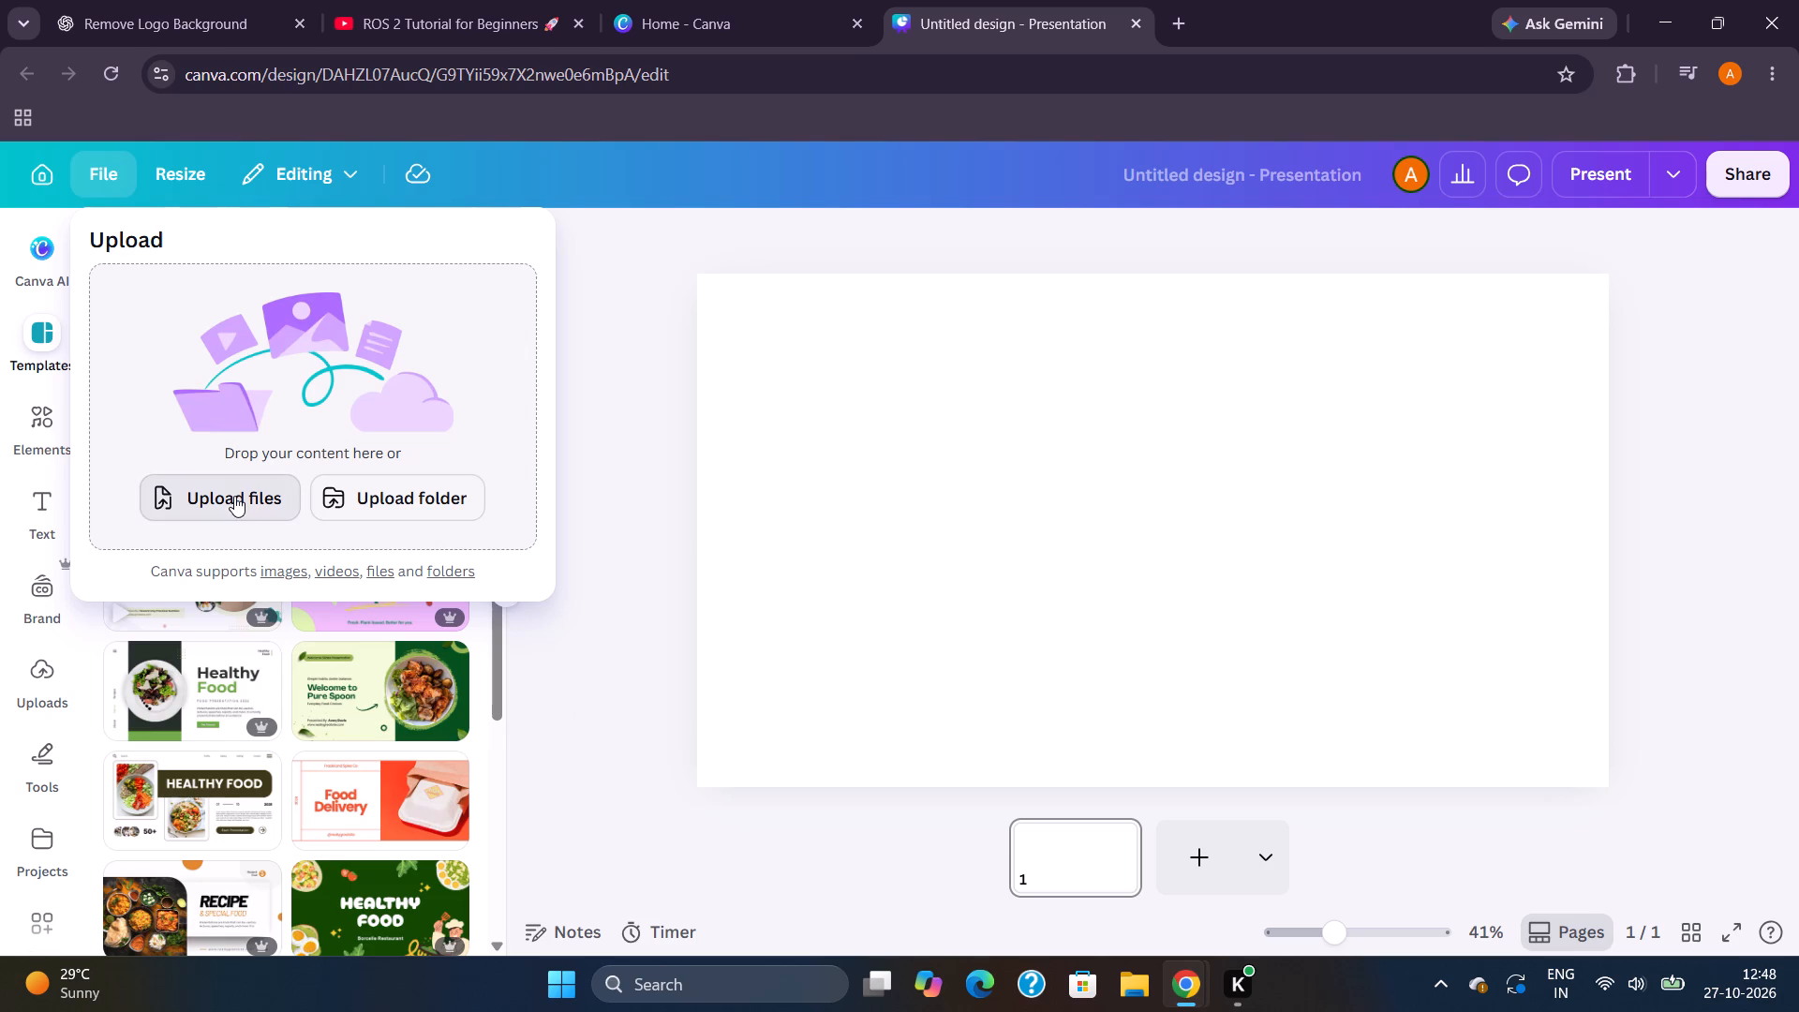
{"action": "left_click", "coordinate": [121, 262]}
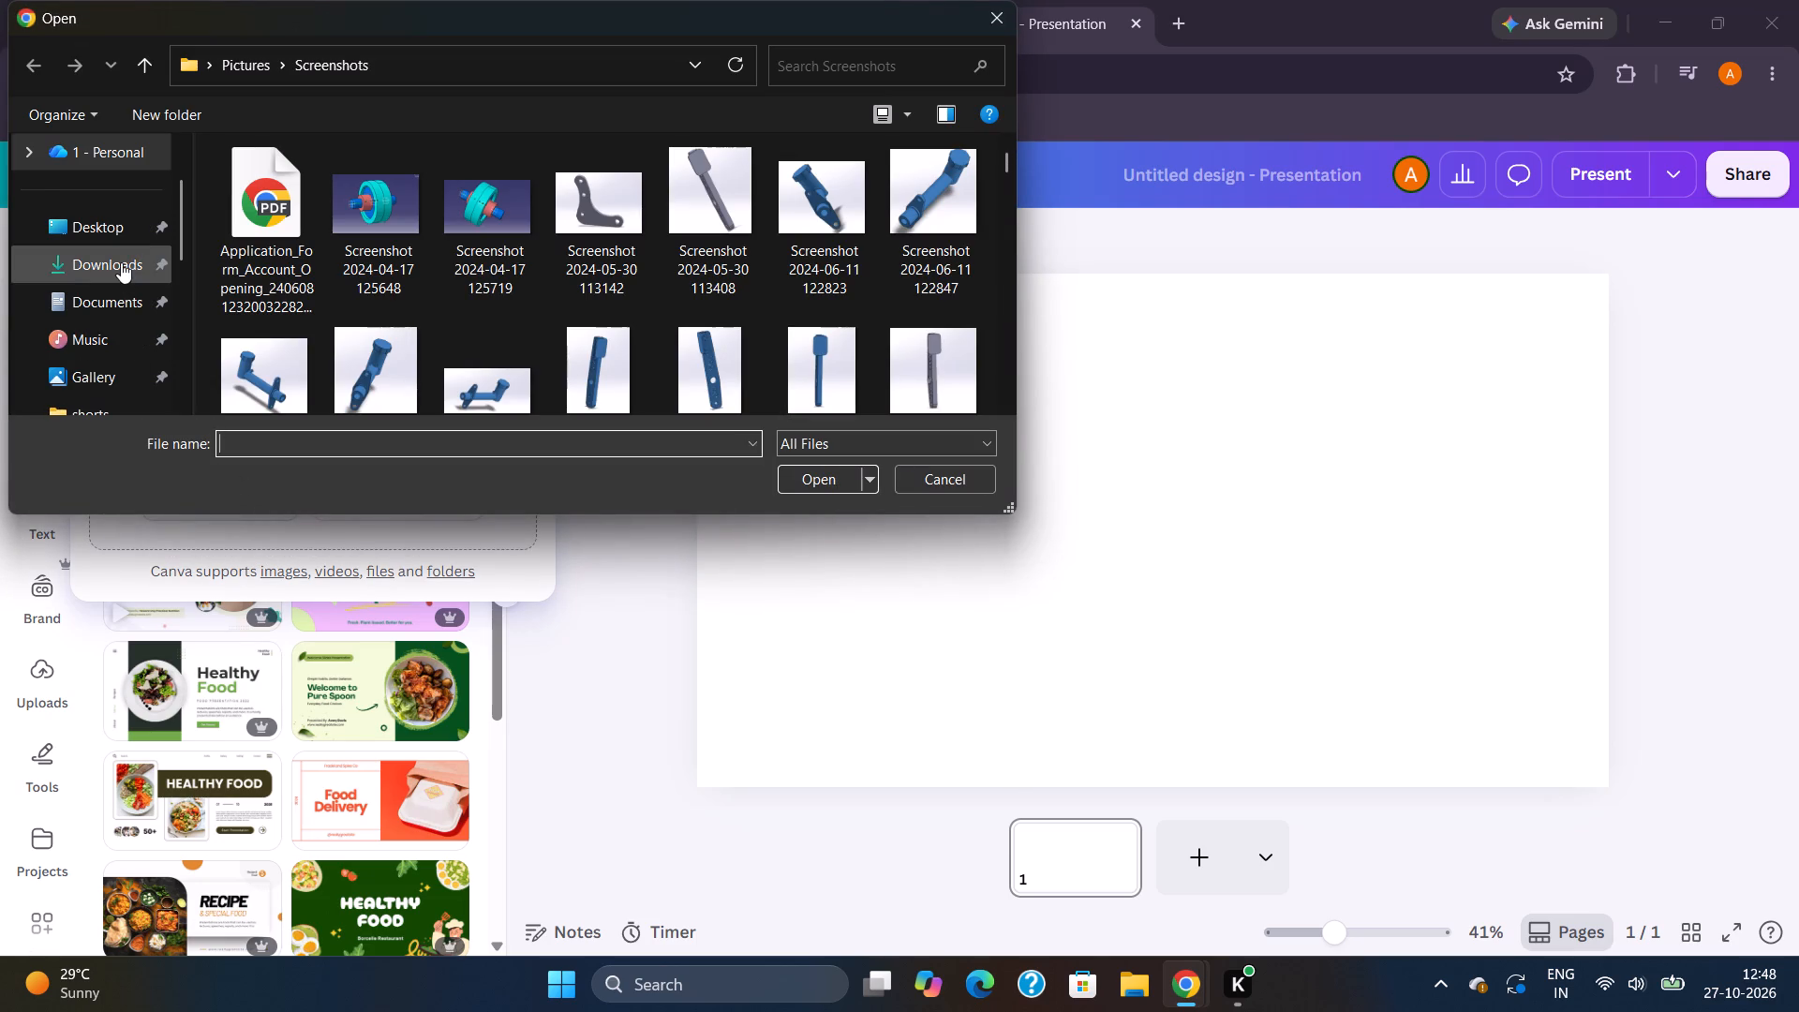
{"action": "left_click", "coordinate": [318, 188]}
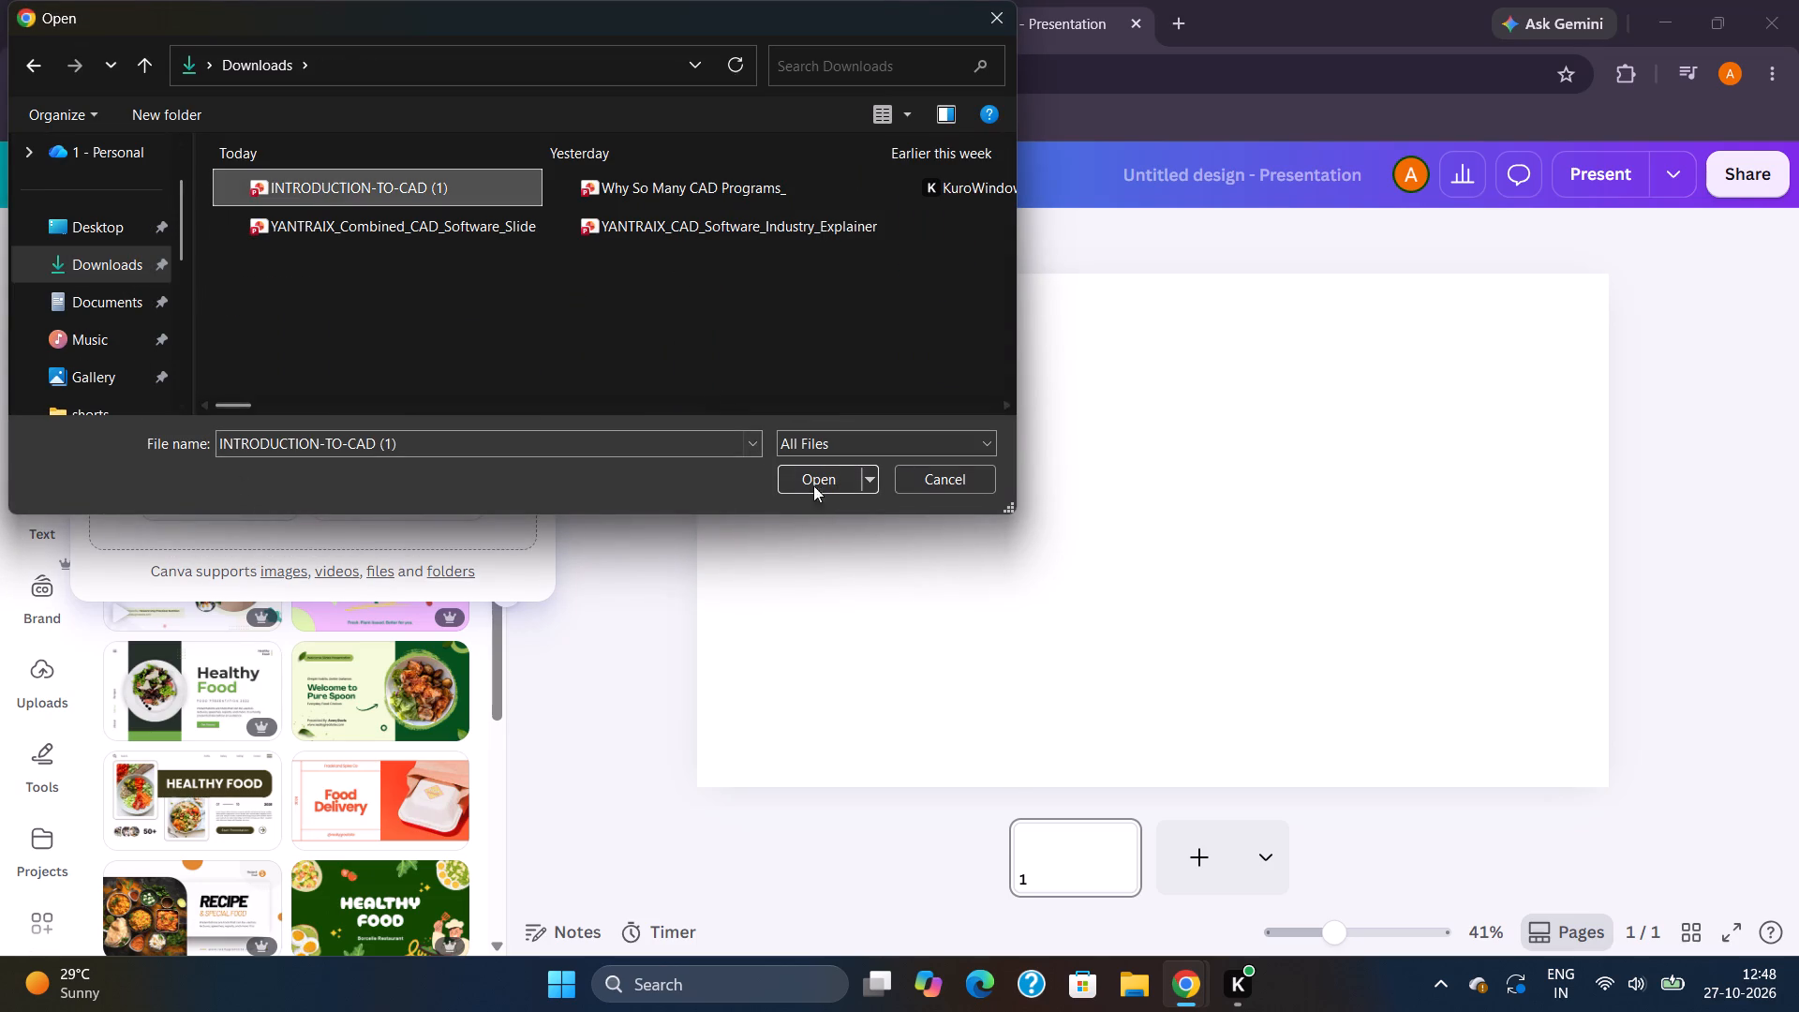
{"action": "left_click", "coordinate": [820, 471]}
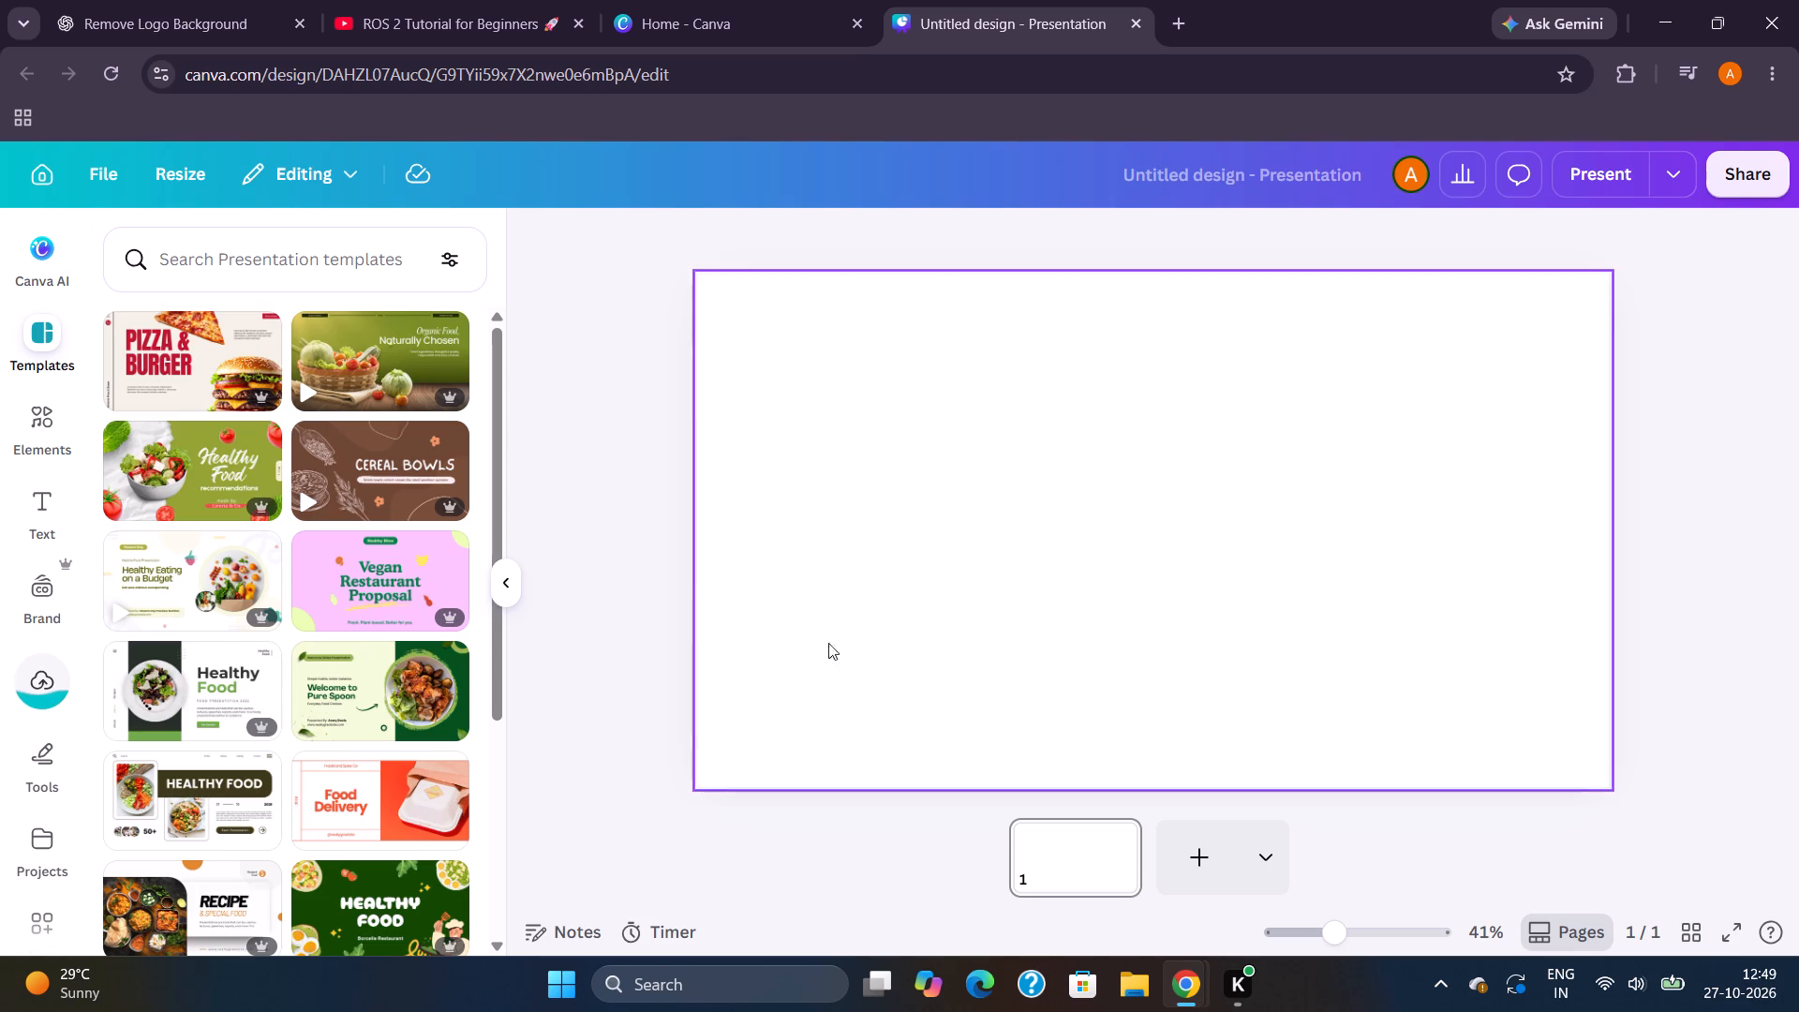
Place the CAD Design title slide from the uploaded INTRODUCTION-TO-CAD deck on the blank page.
{"action": "left_click", "coordinate": [110, 174]}
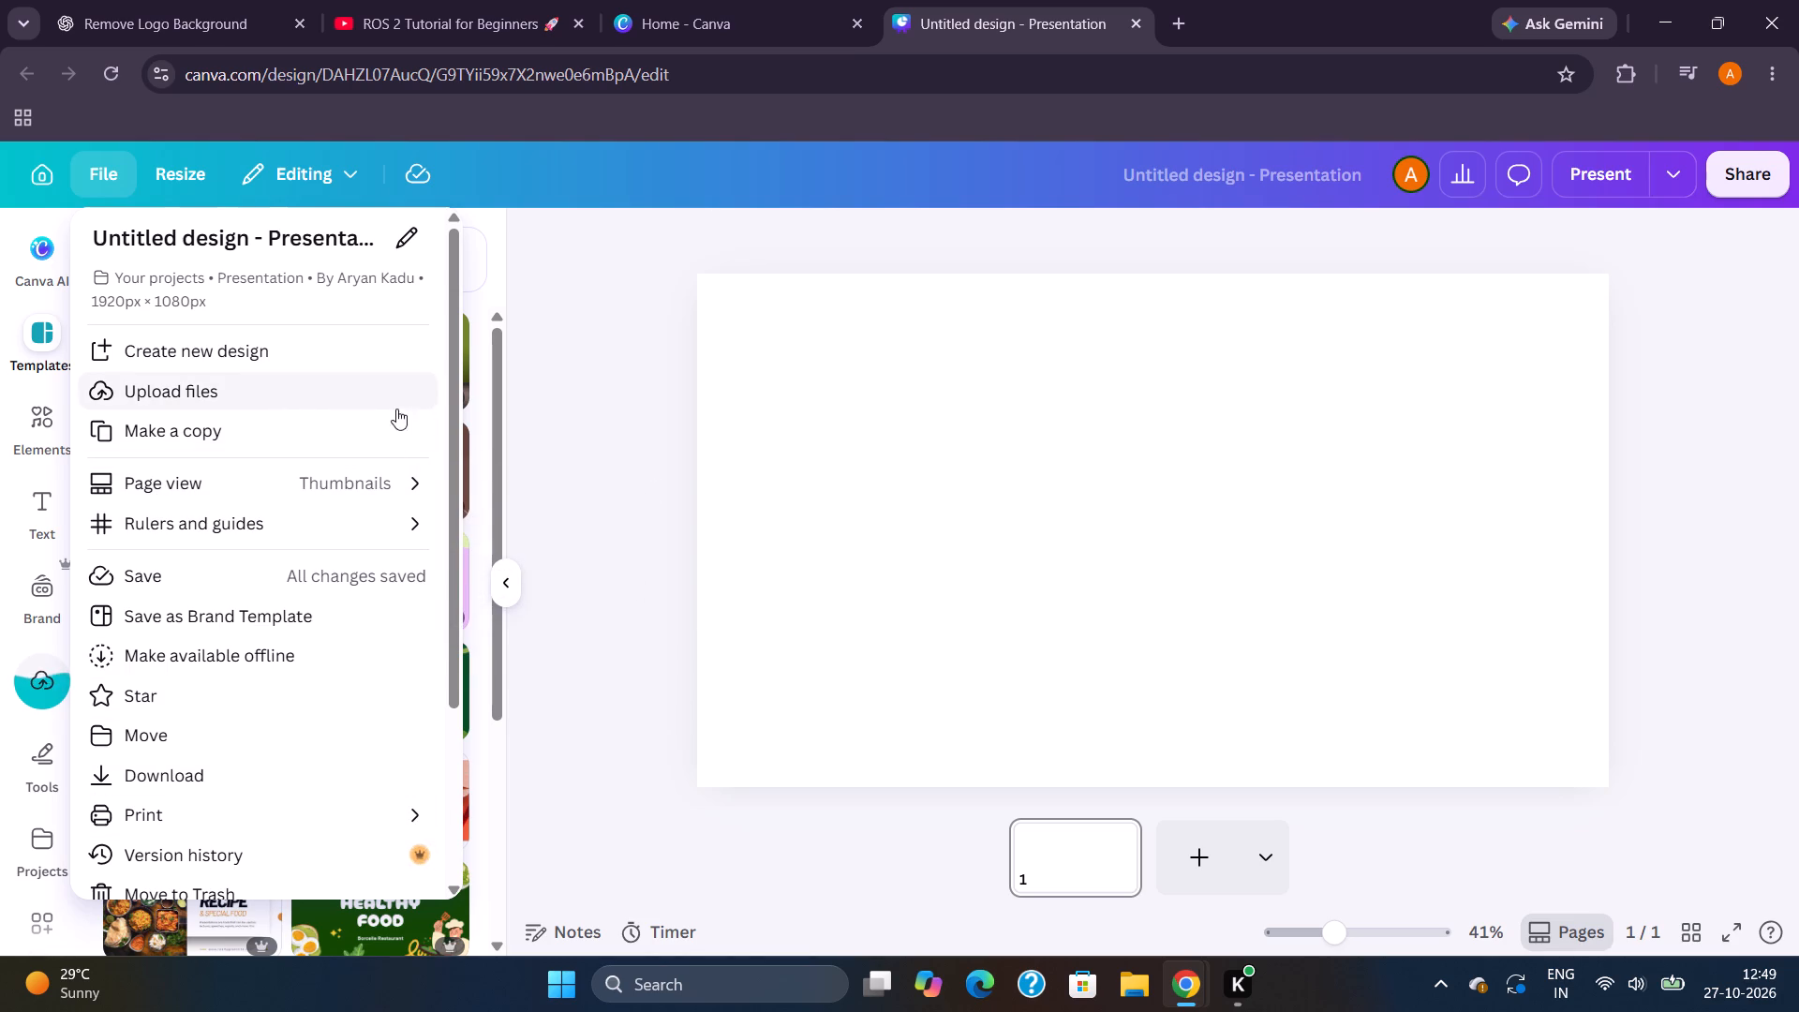
{"action": "left_click", "coordinate": [40, 186]}
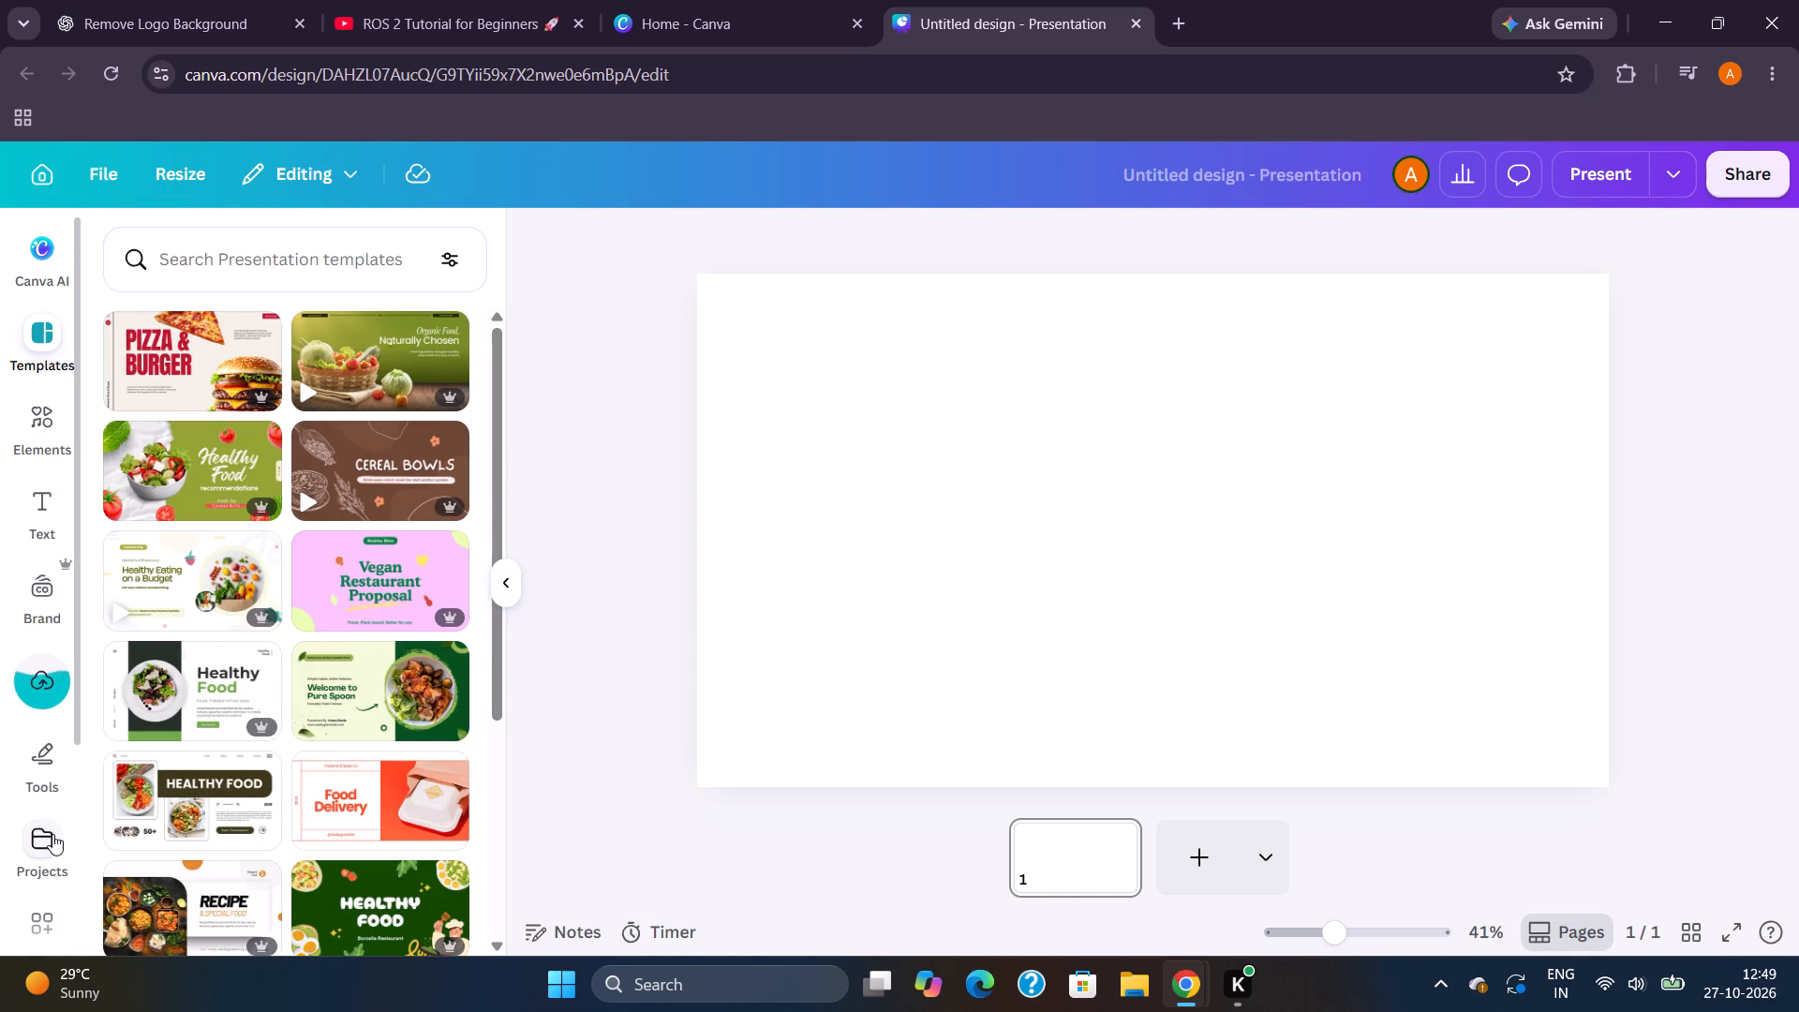
{"action": "left_click", "coordinate": [45, 657]}
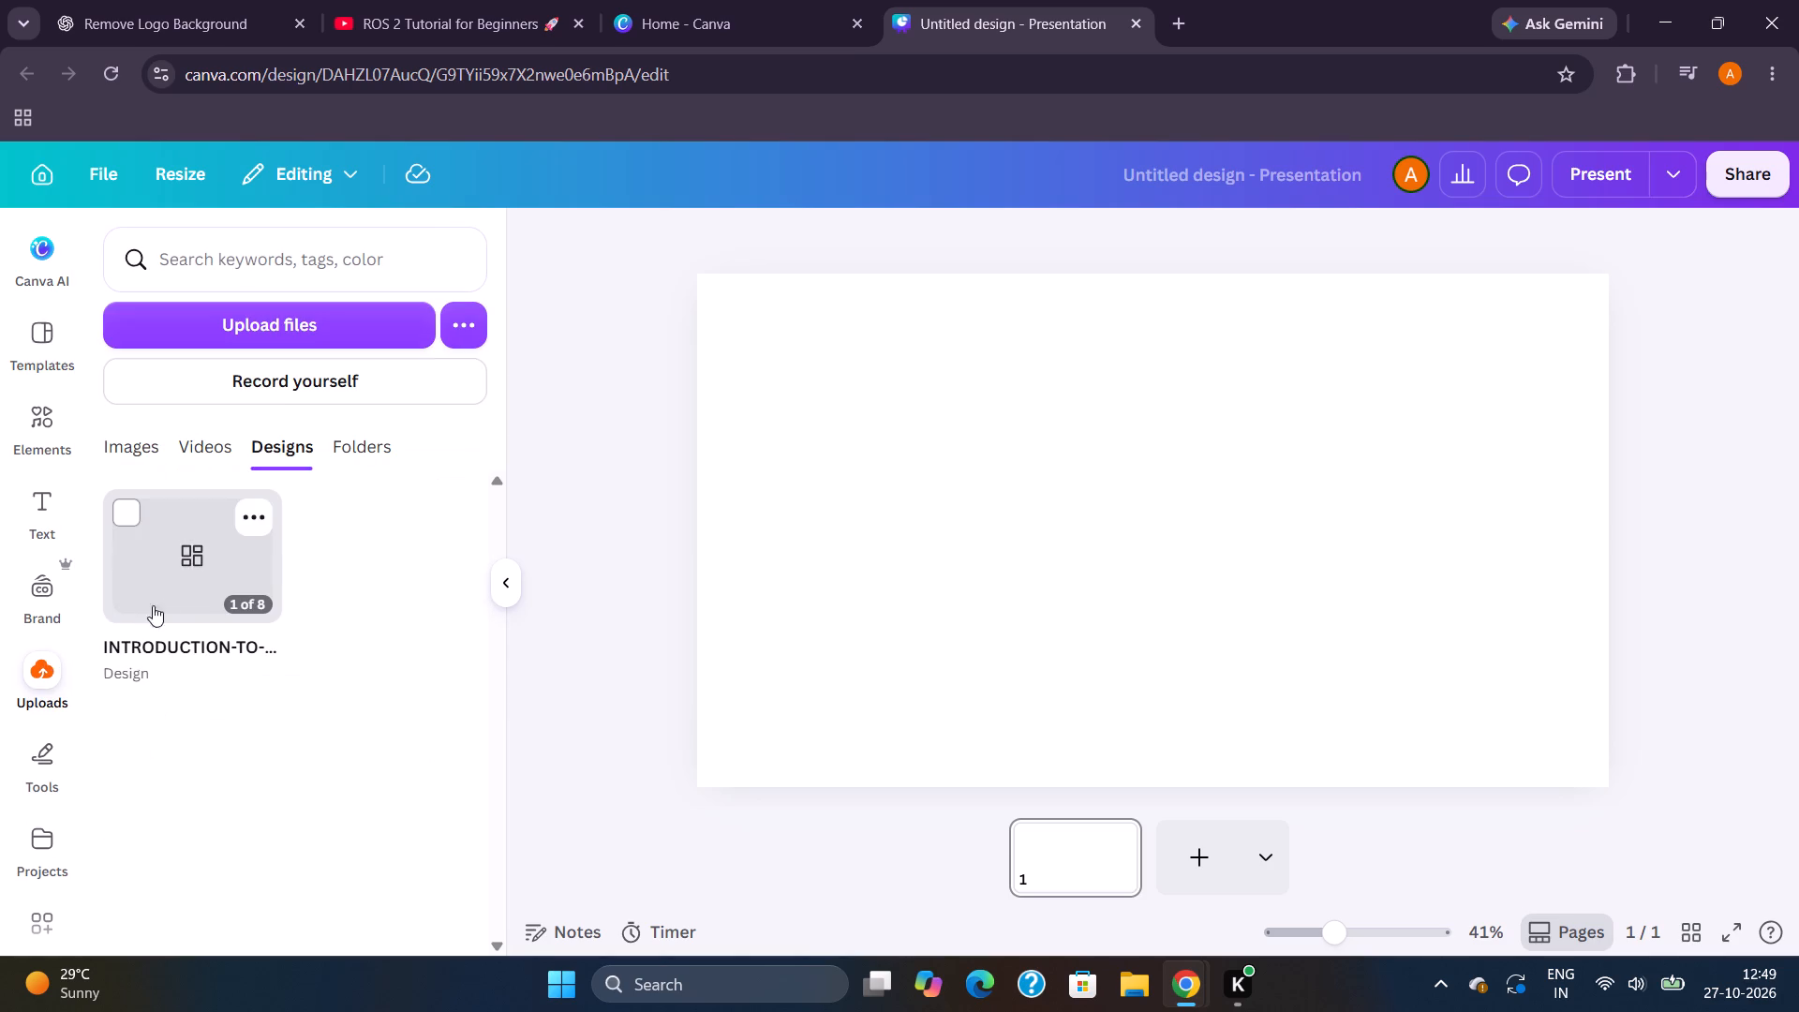
{"action": "left_click_drag", "start_coordinate": [198, 573], "coordinate": [854, 548]}
{"action": "left_click", "coordinate": [216, 570]}
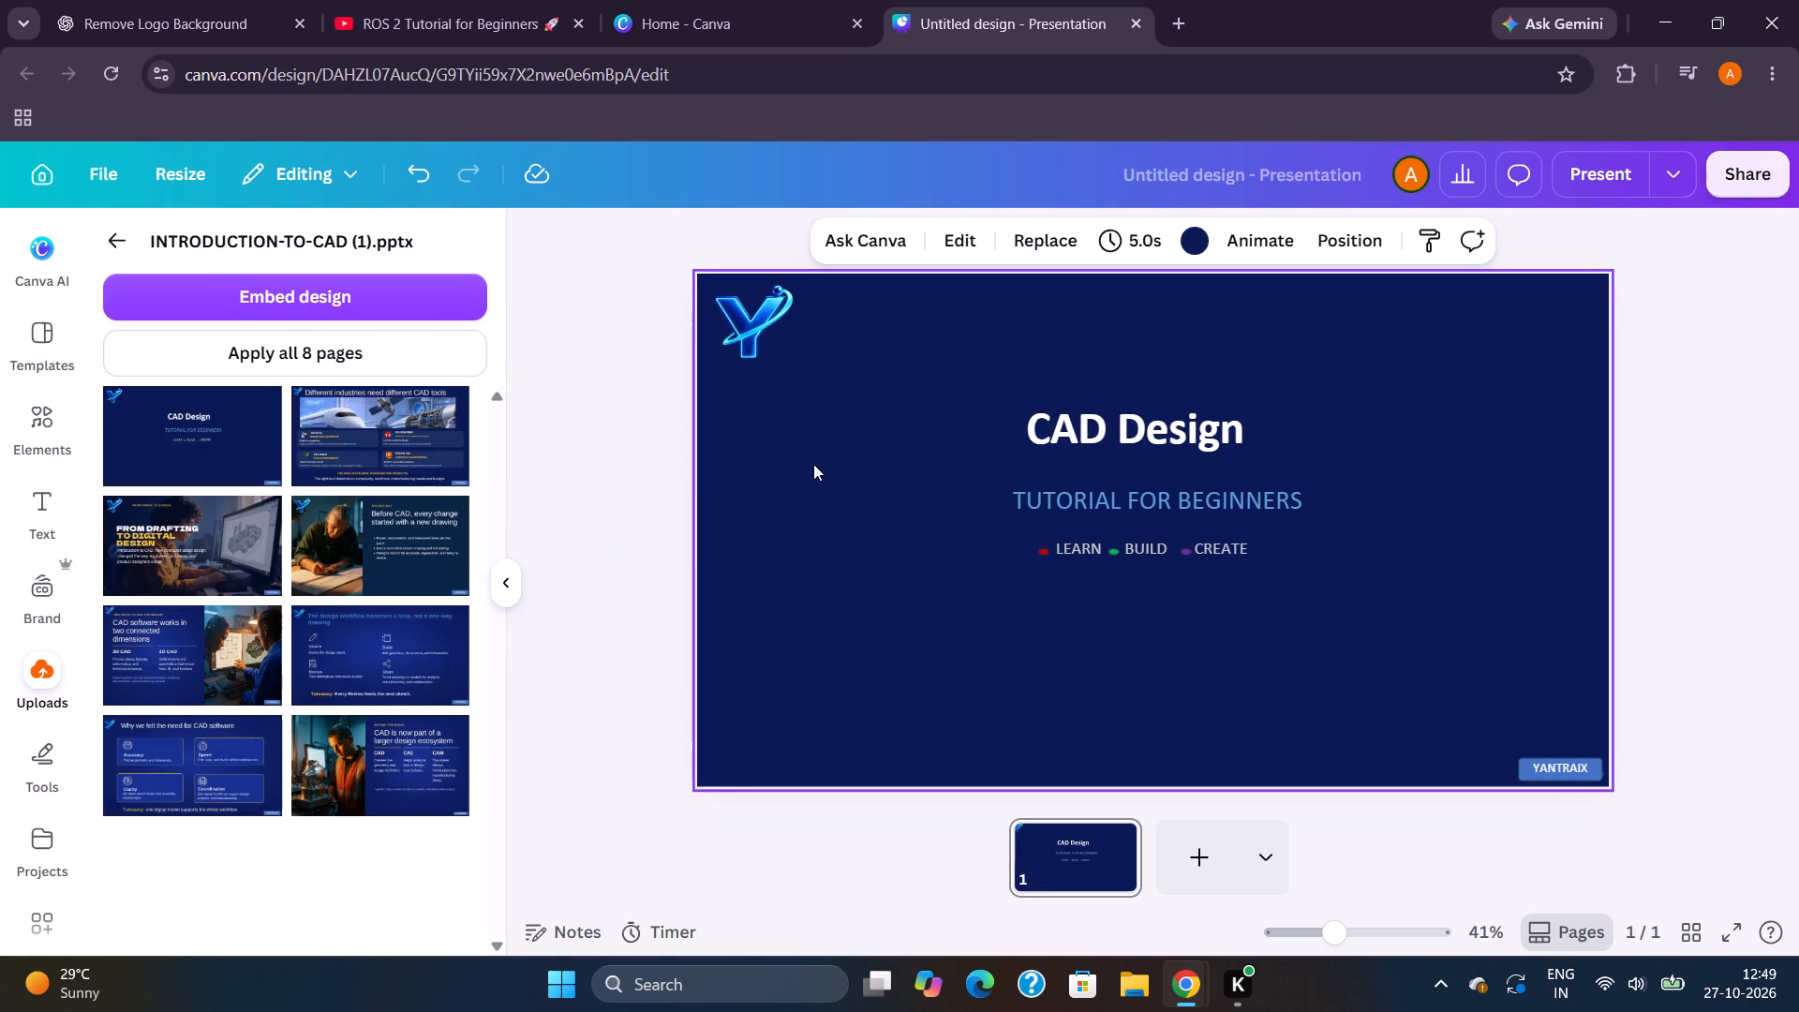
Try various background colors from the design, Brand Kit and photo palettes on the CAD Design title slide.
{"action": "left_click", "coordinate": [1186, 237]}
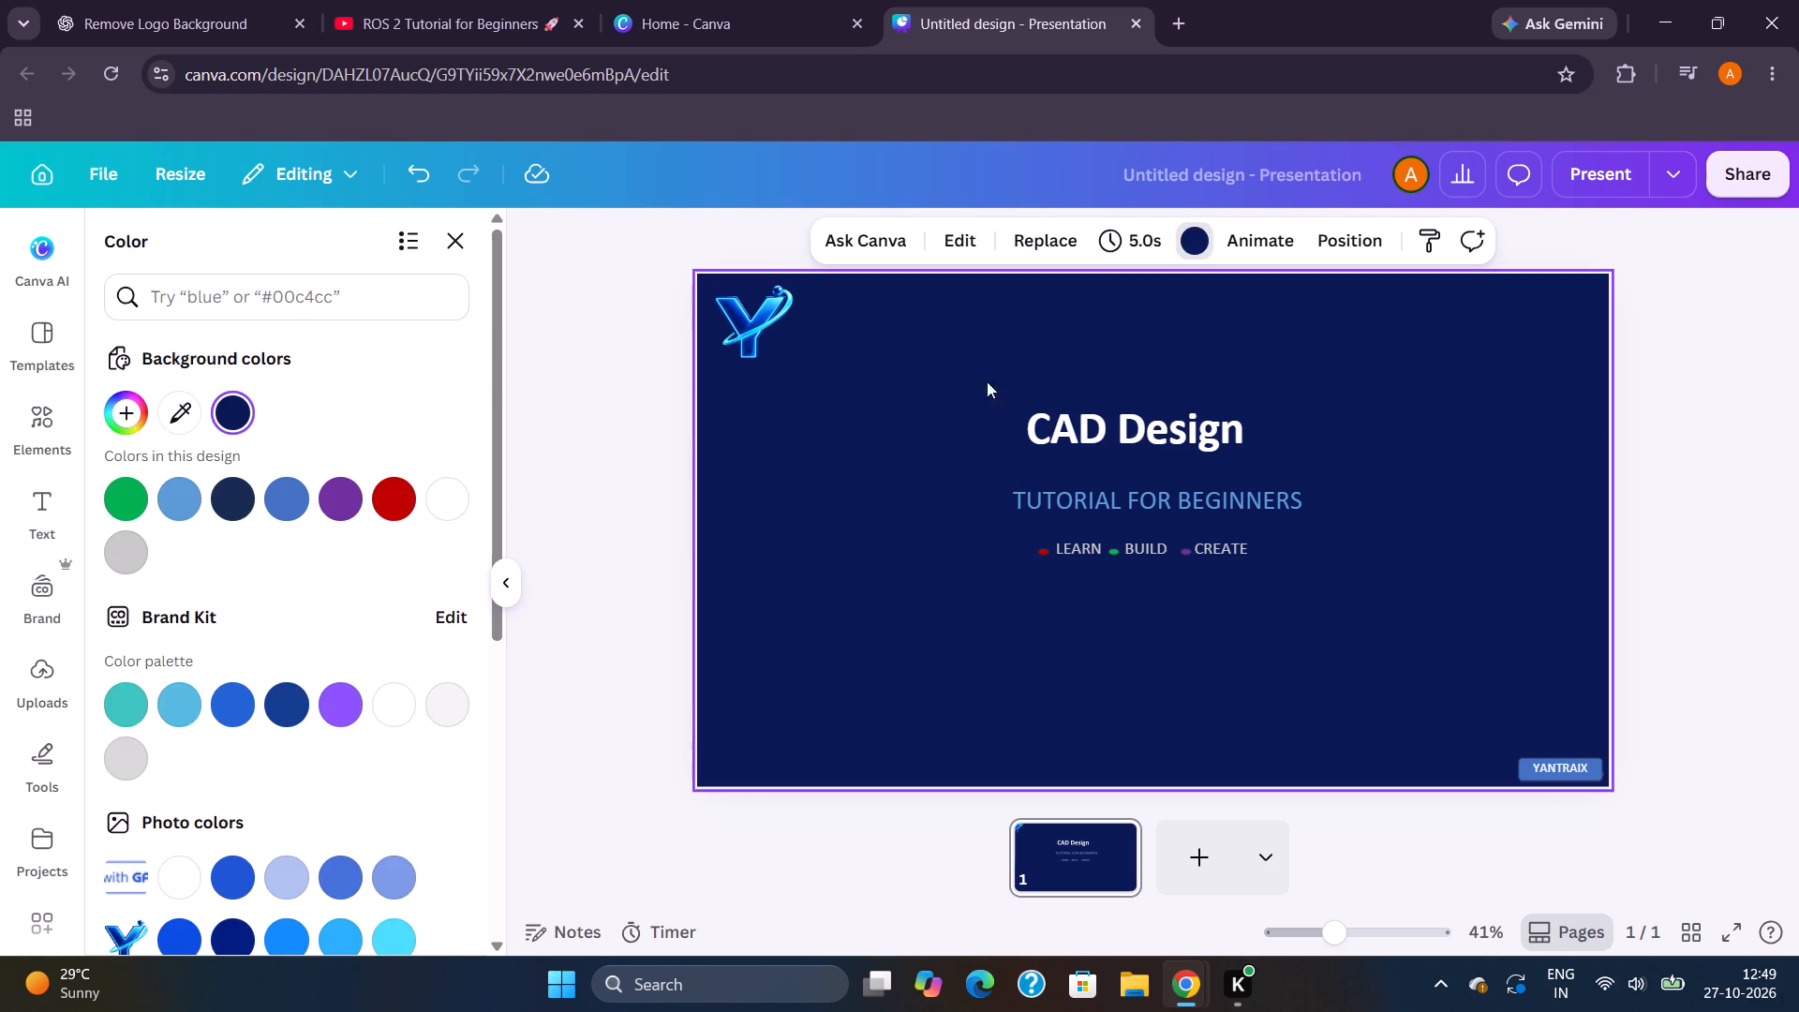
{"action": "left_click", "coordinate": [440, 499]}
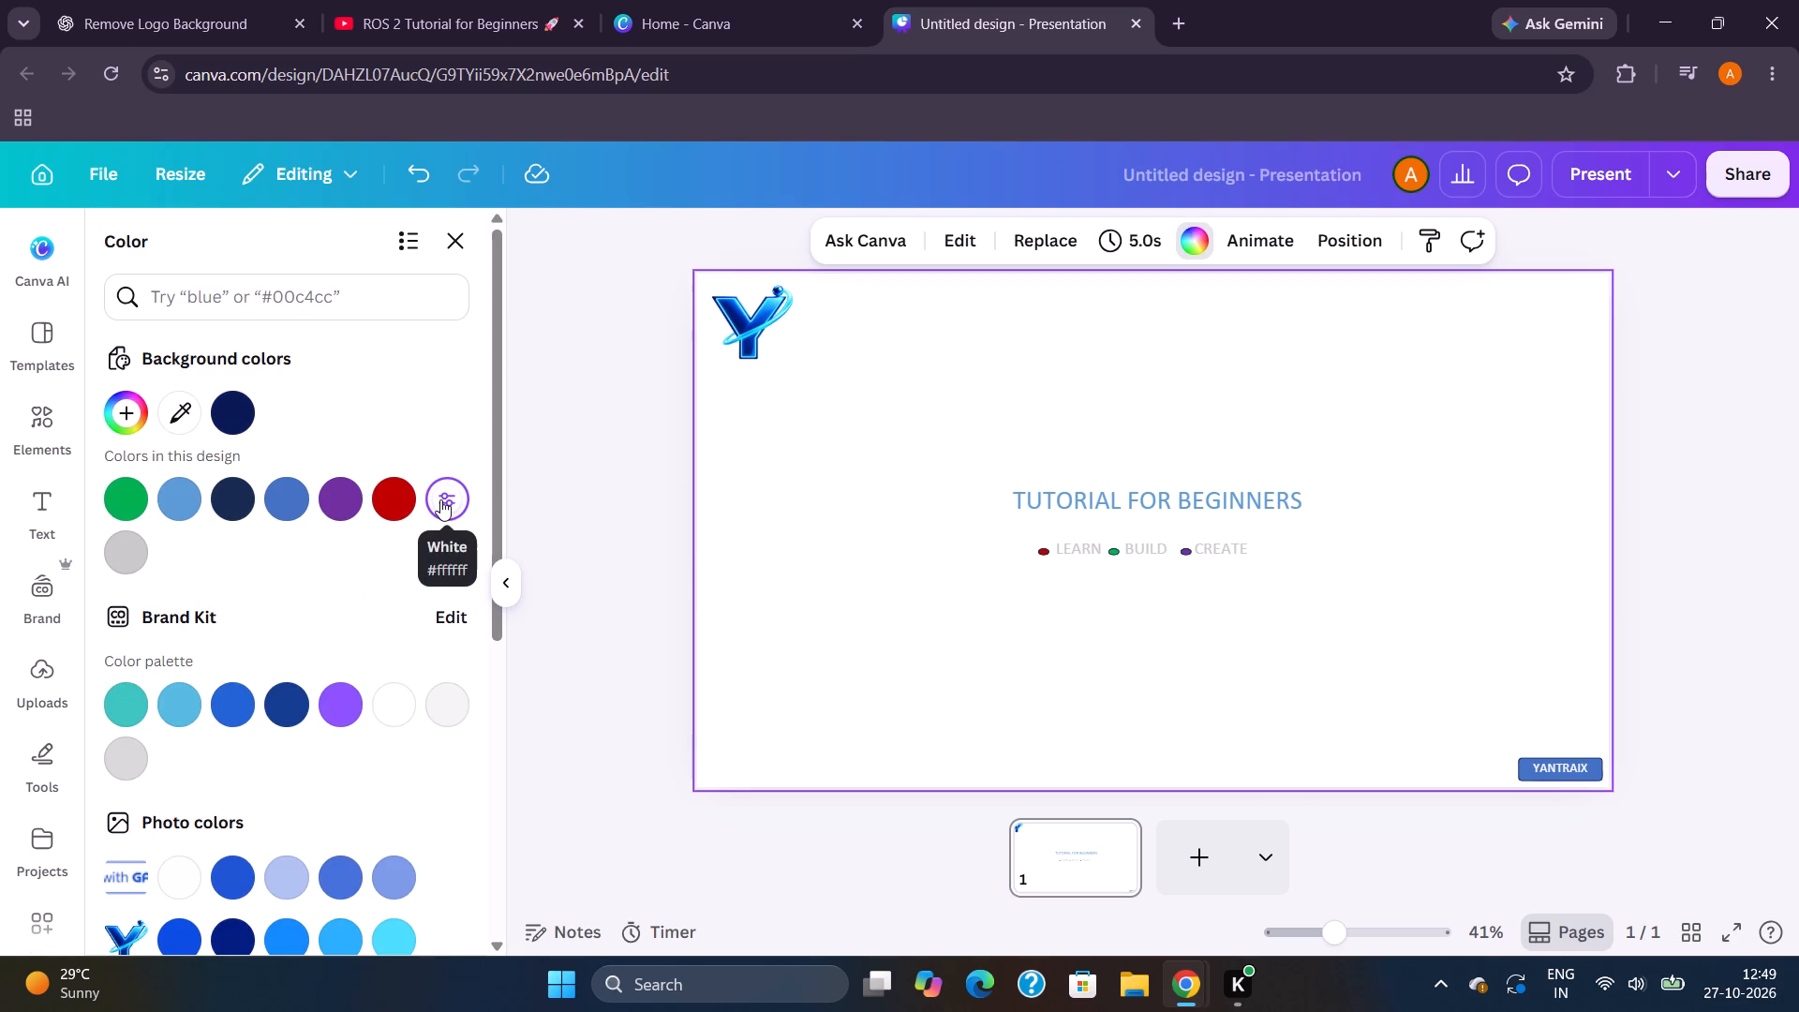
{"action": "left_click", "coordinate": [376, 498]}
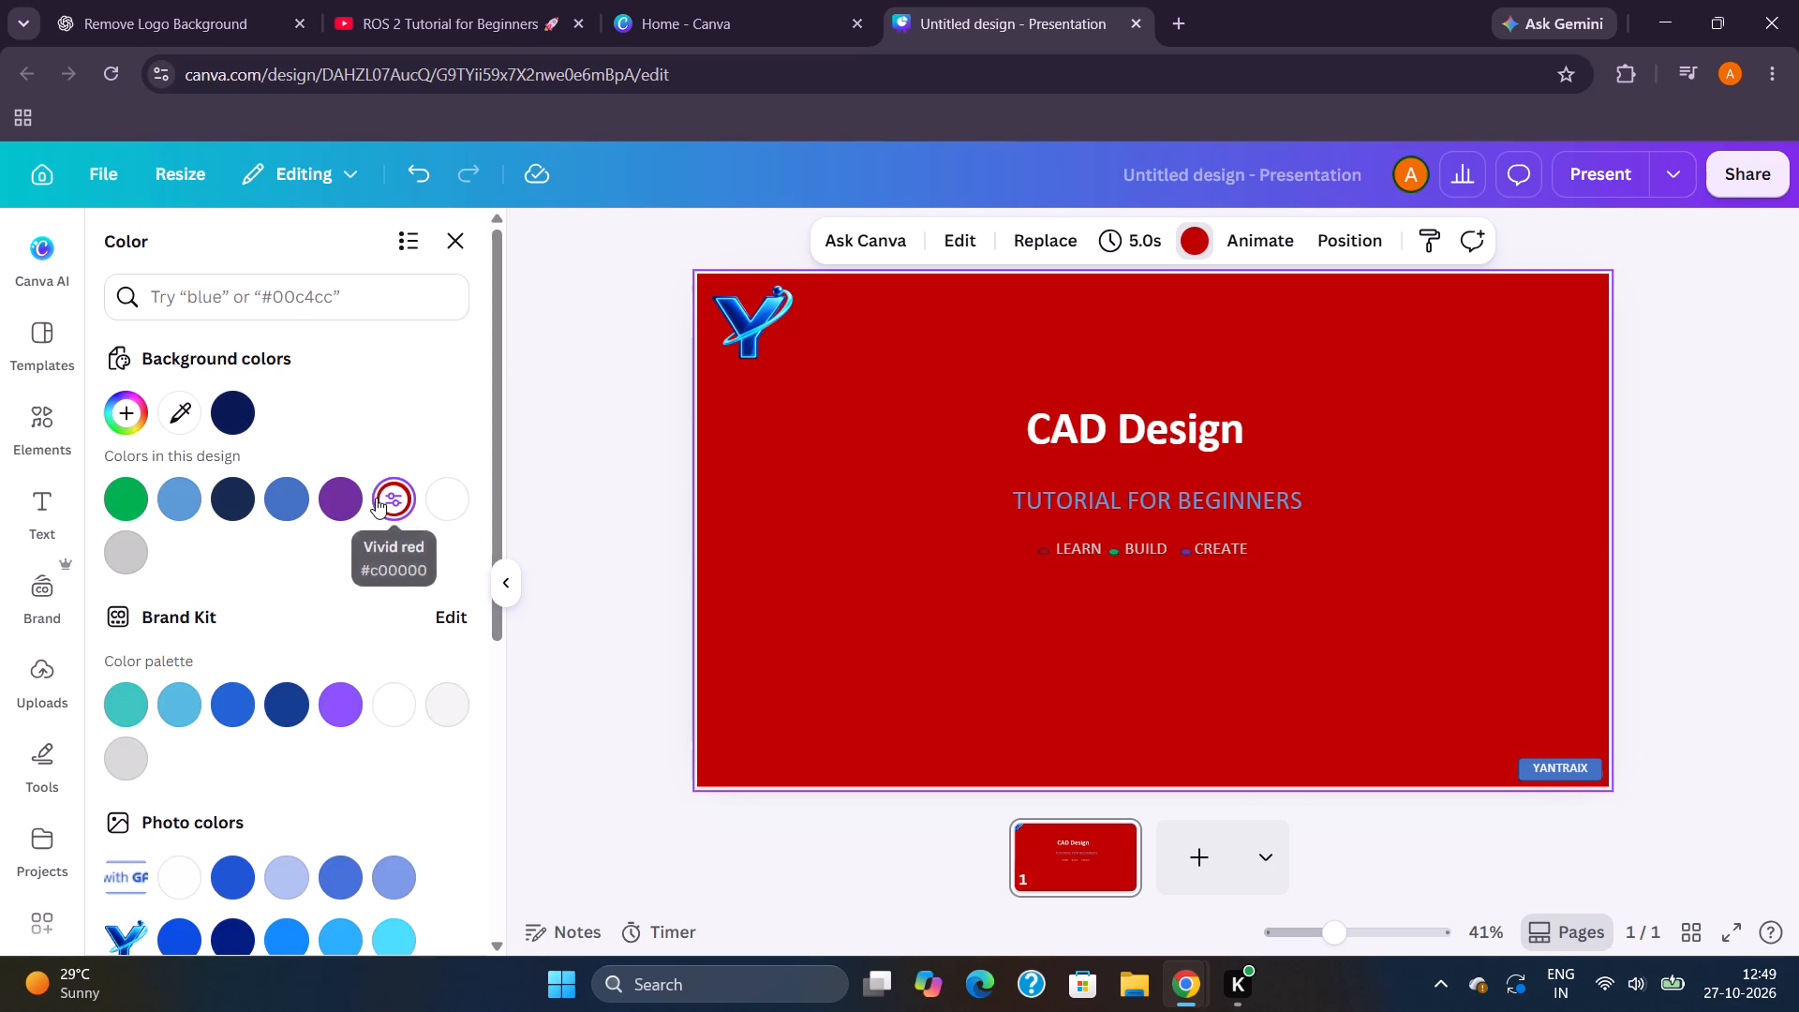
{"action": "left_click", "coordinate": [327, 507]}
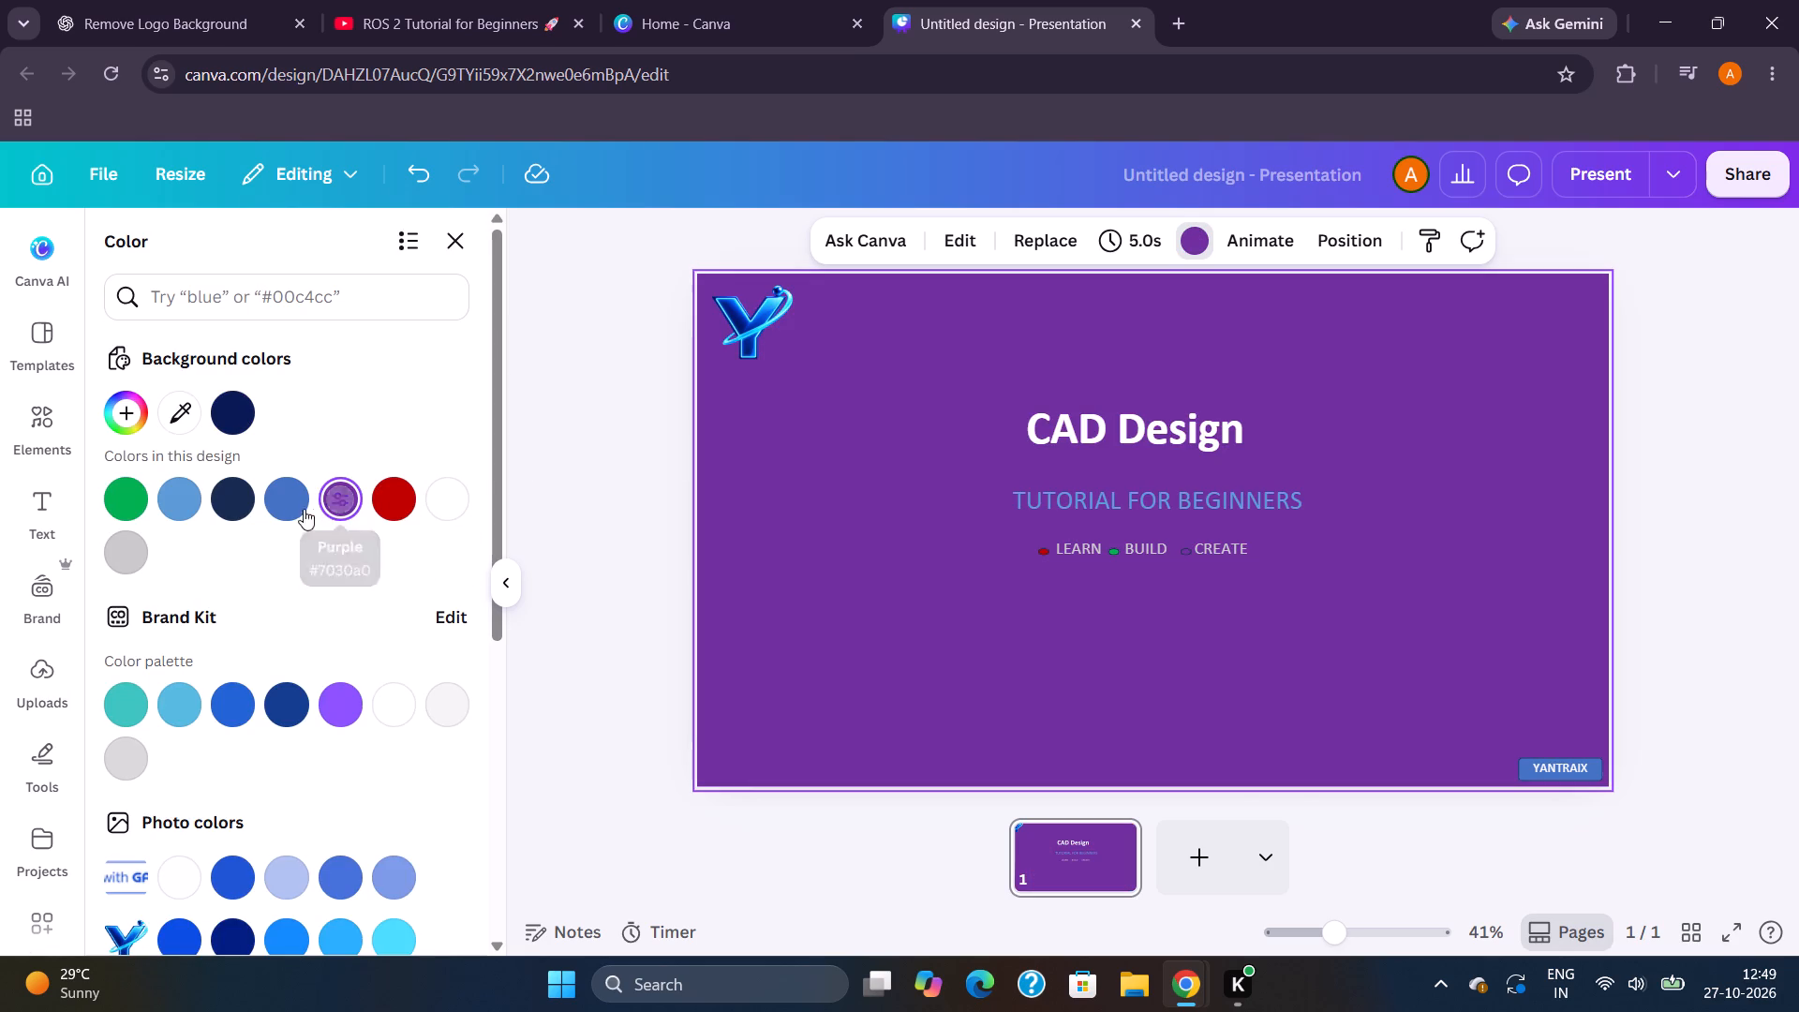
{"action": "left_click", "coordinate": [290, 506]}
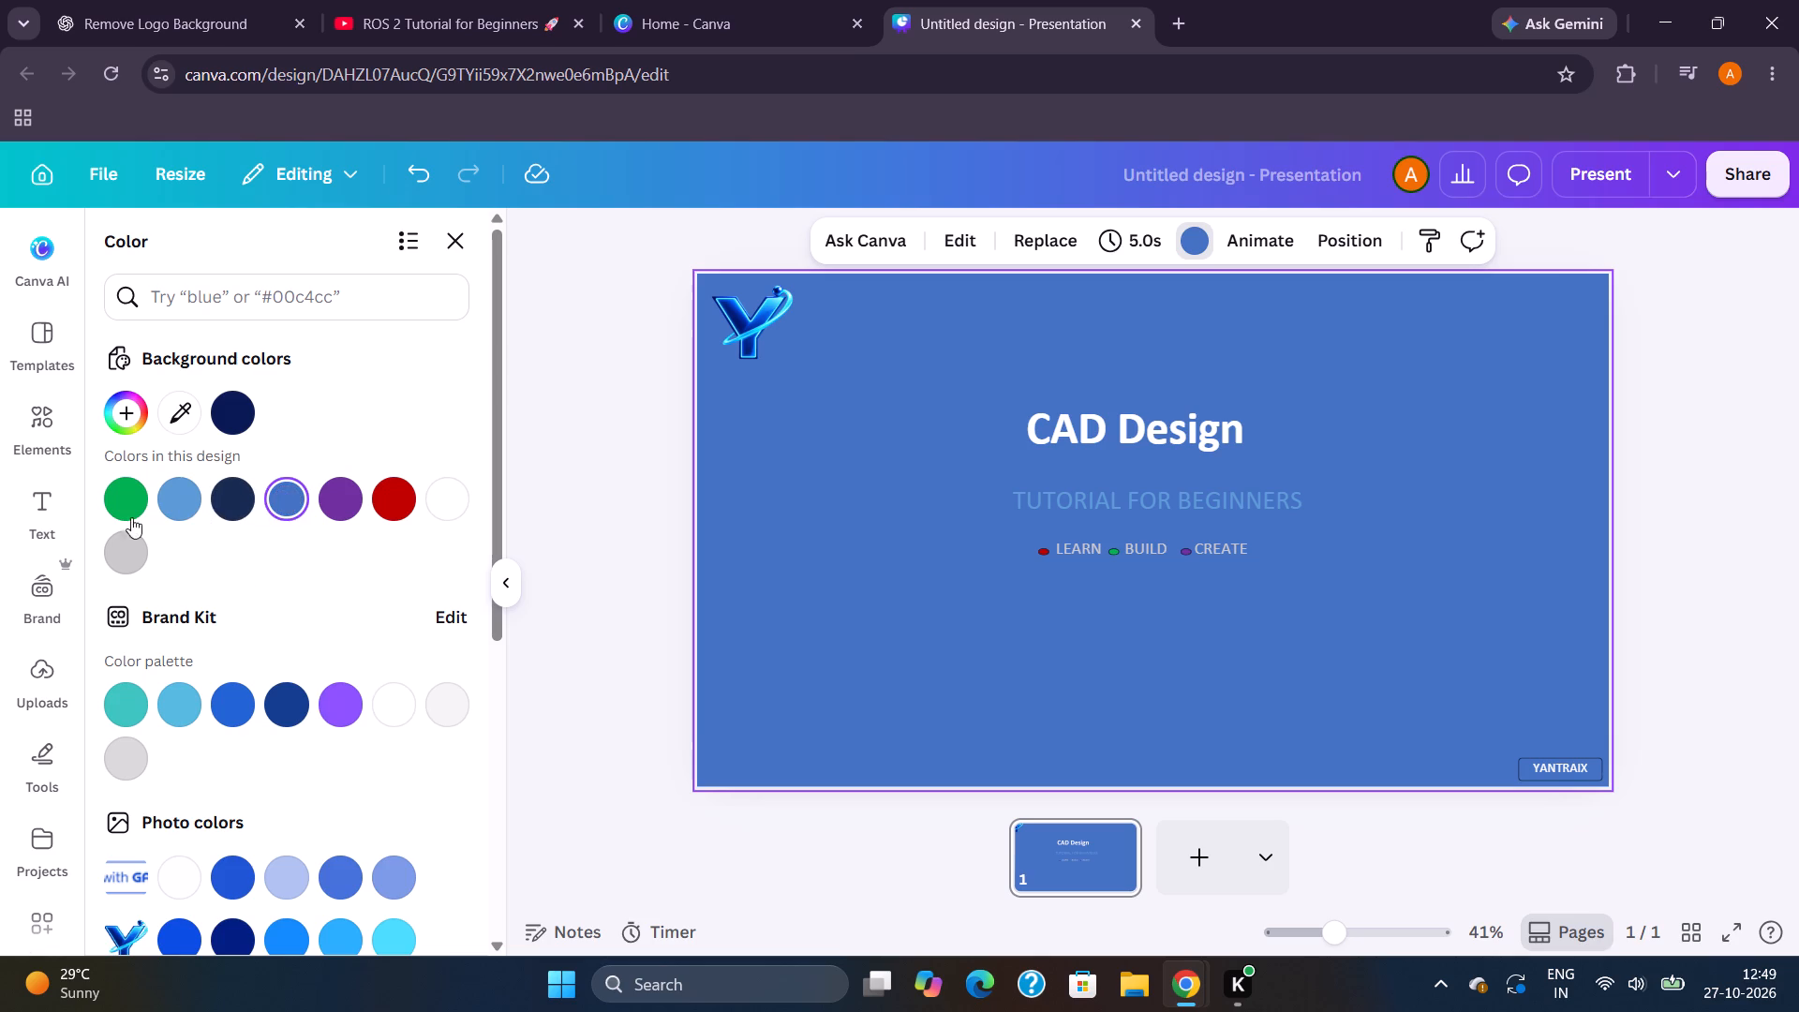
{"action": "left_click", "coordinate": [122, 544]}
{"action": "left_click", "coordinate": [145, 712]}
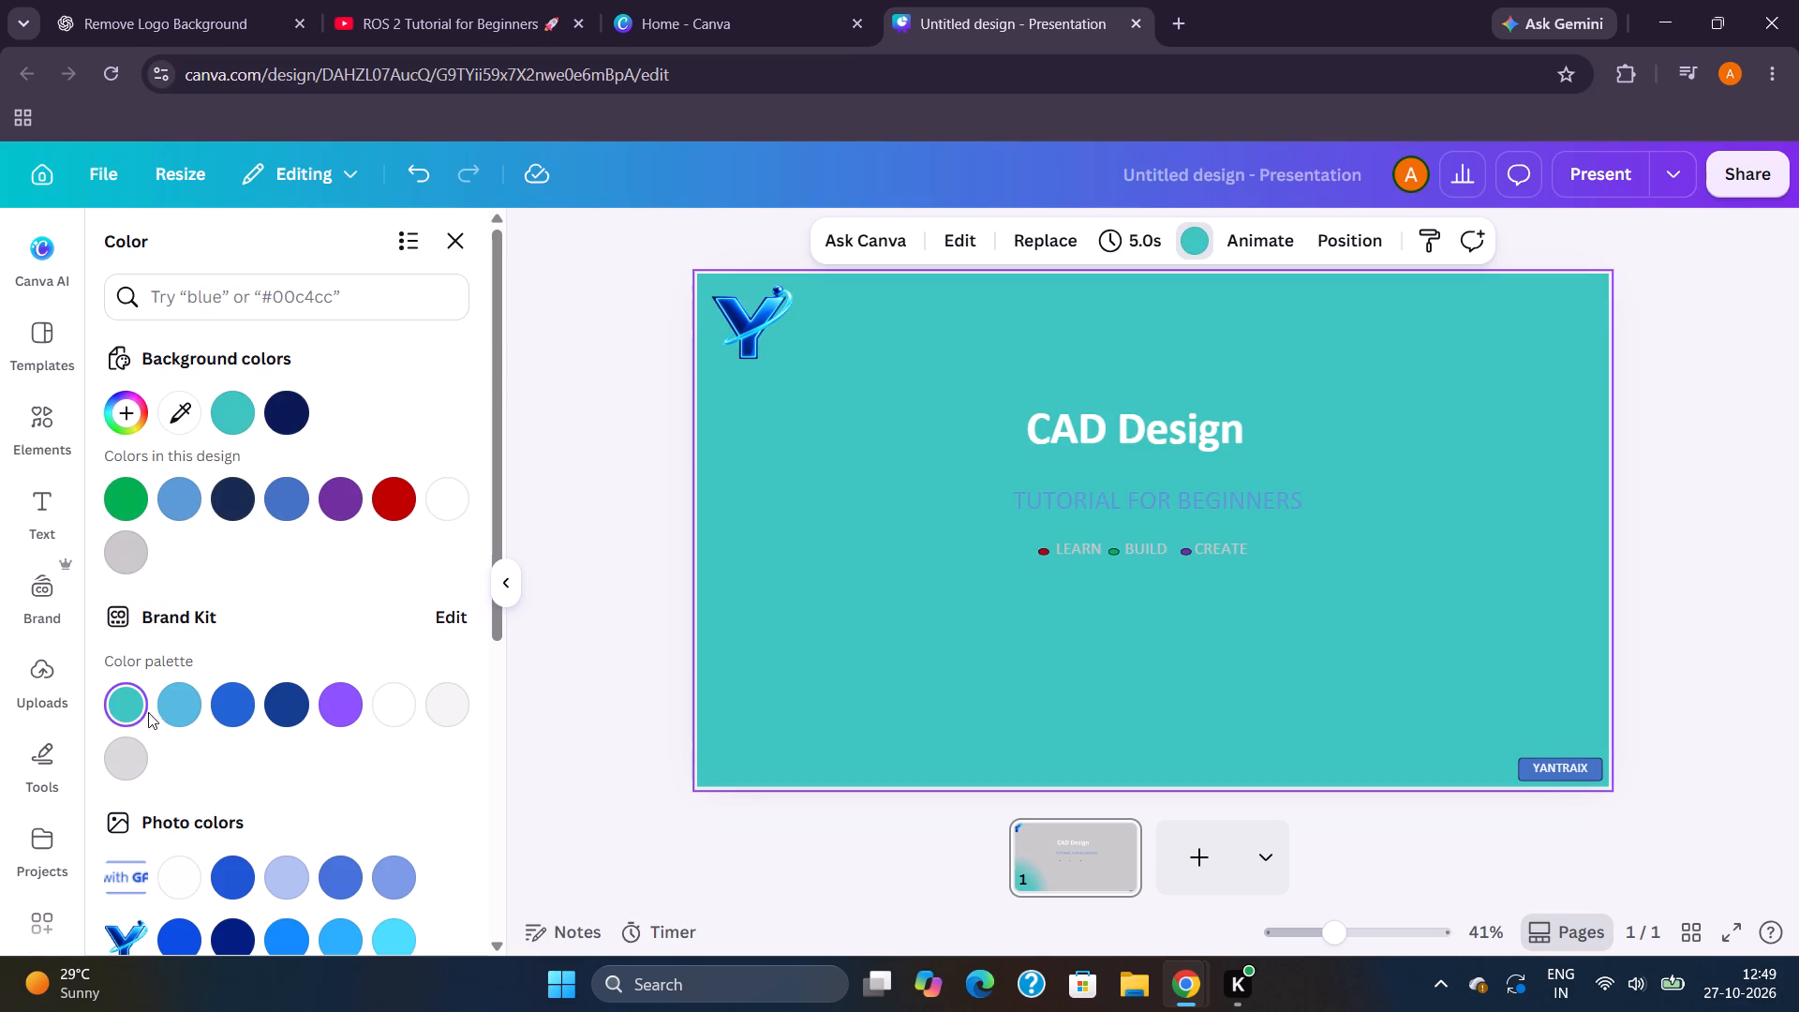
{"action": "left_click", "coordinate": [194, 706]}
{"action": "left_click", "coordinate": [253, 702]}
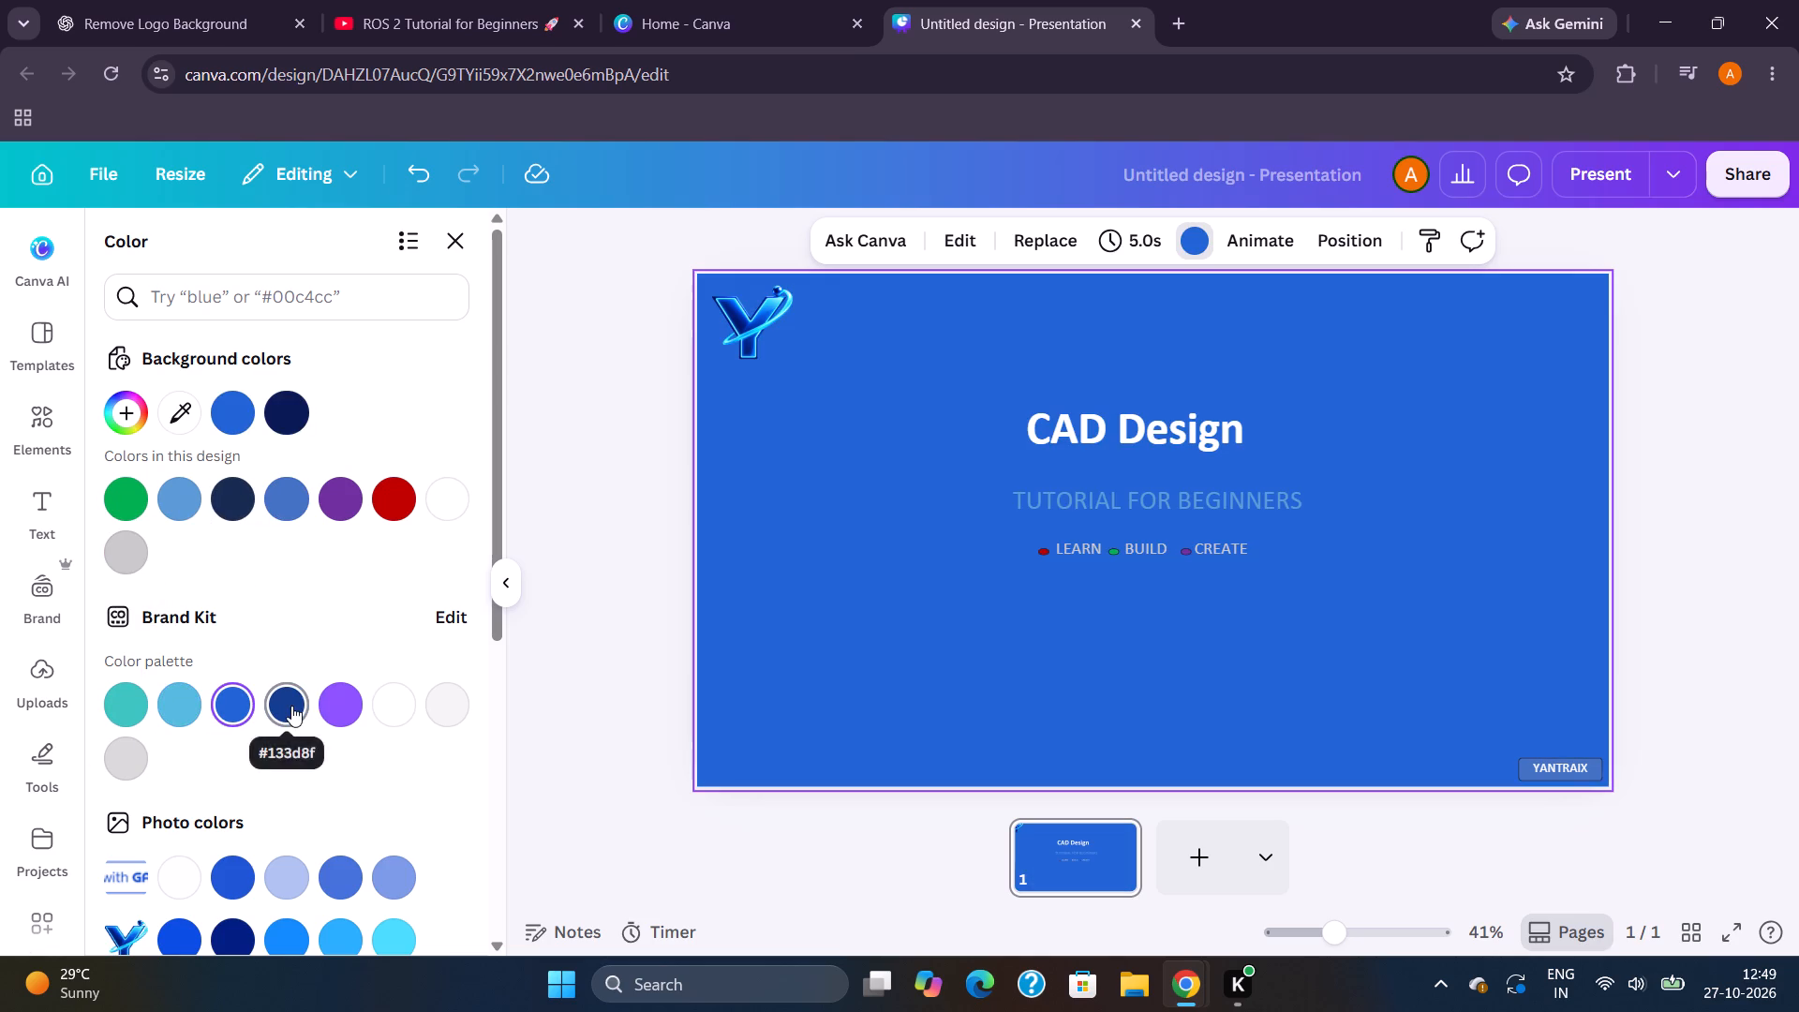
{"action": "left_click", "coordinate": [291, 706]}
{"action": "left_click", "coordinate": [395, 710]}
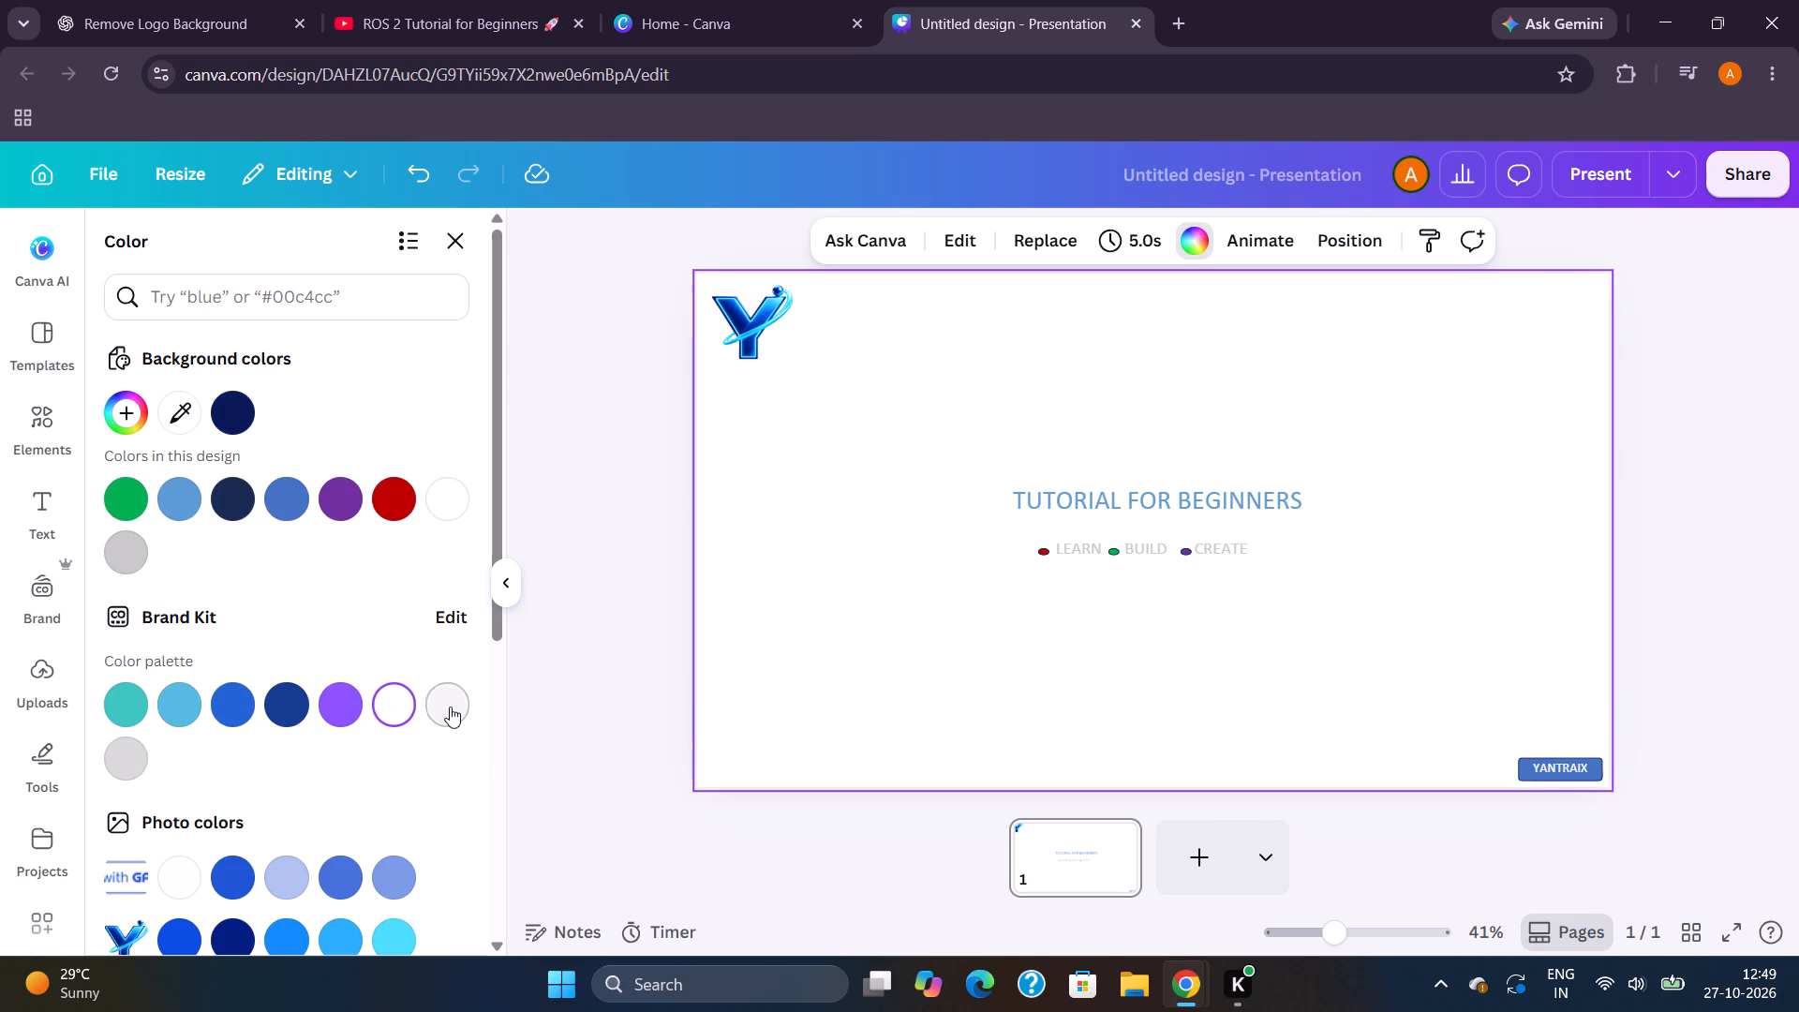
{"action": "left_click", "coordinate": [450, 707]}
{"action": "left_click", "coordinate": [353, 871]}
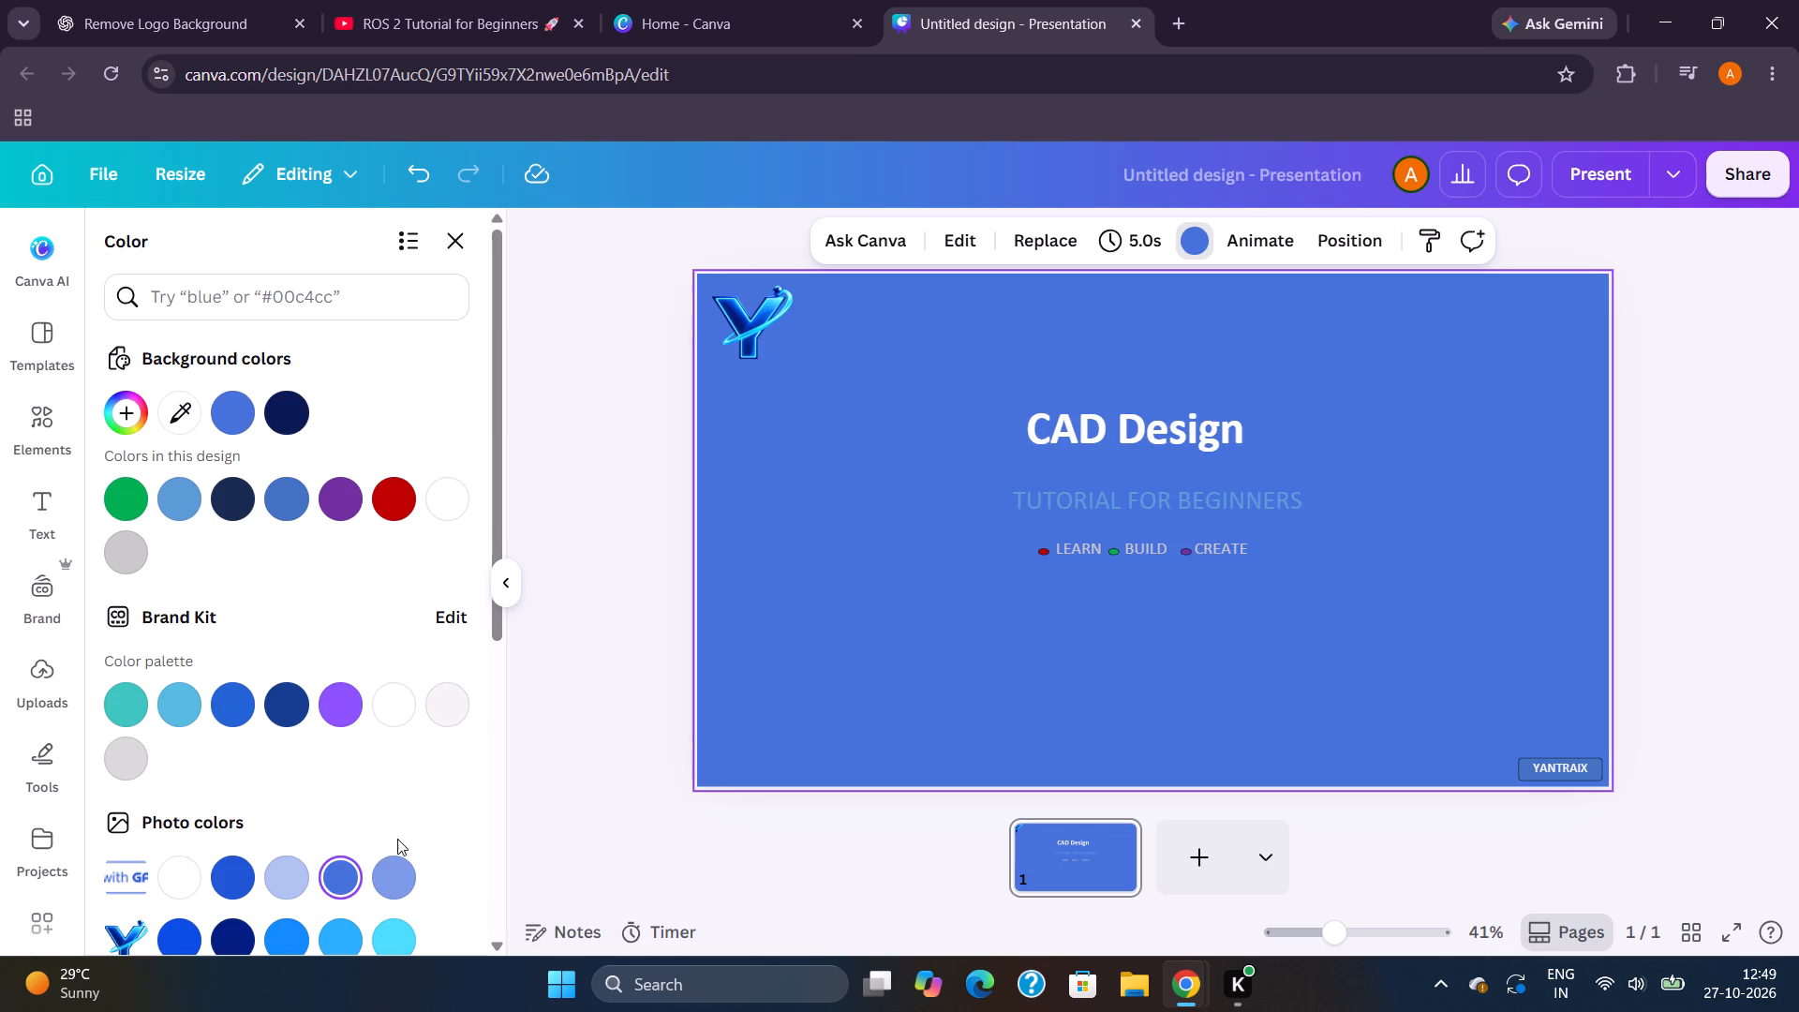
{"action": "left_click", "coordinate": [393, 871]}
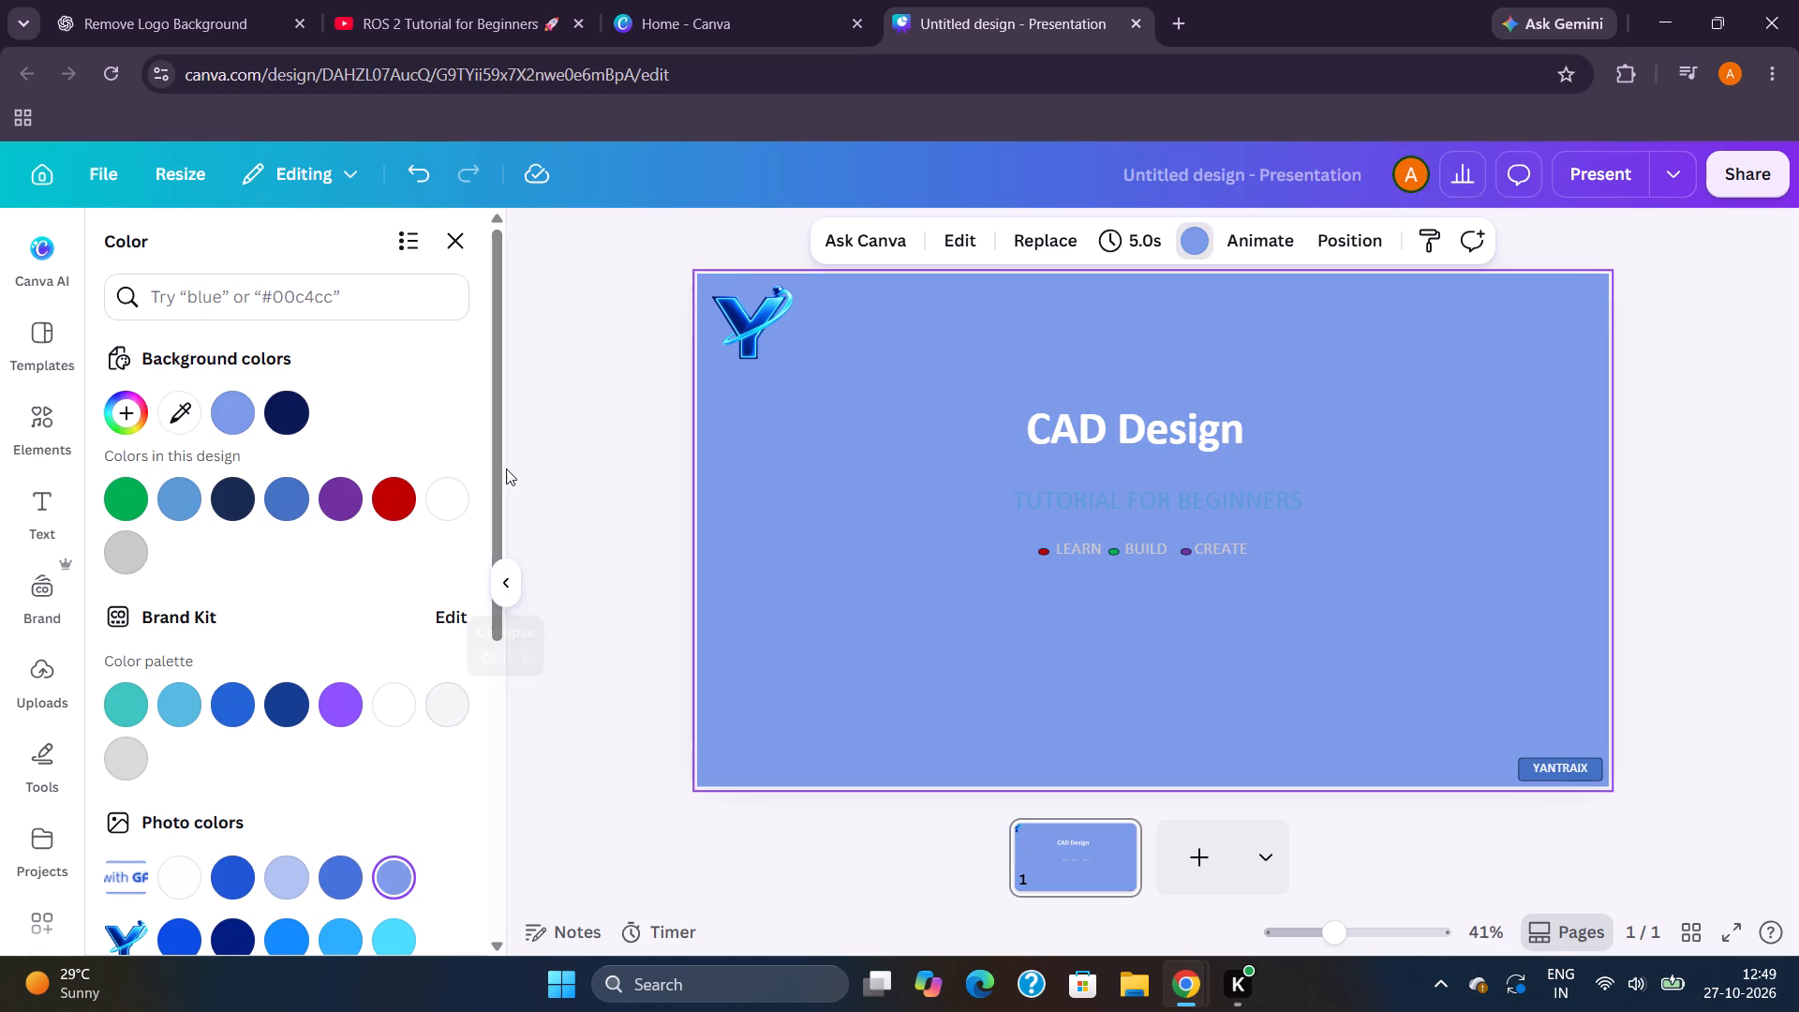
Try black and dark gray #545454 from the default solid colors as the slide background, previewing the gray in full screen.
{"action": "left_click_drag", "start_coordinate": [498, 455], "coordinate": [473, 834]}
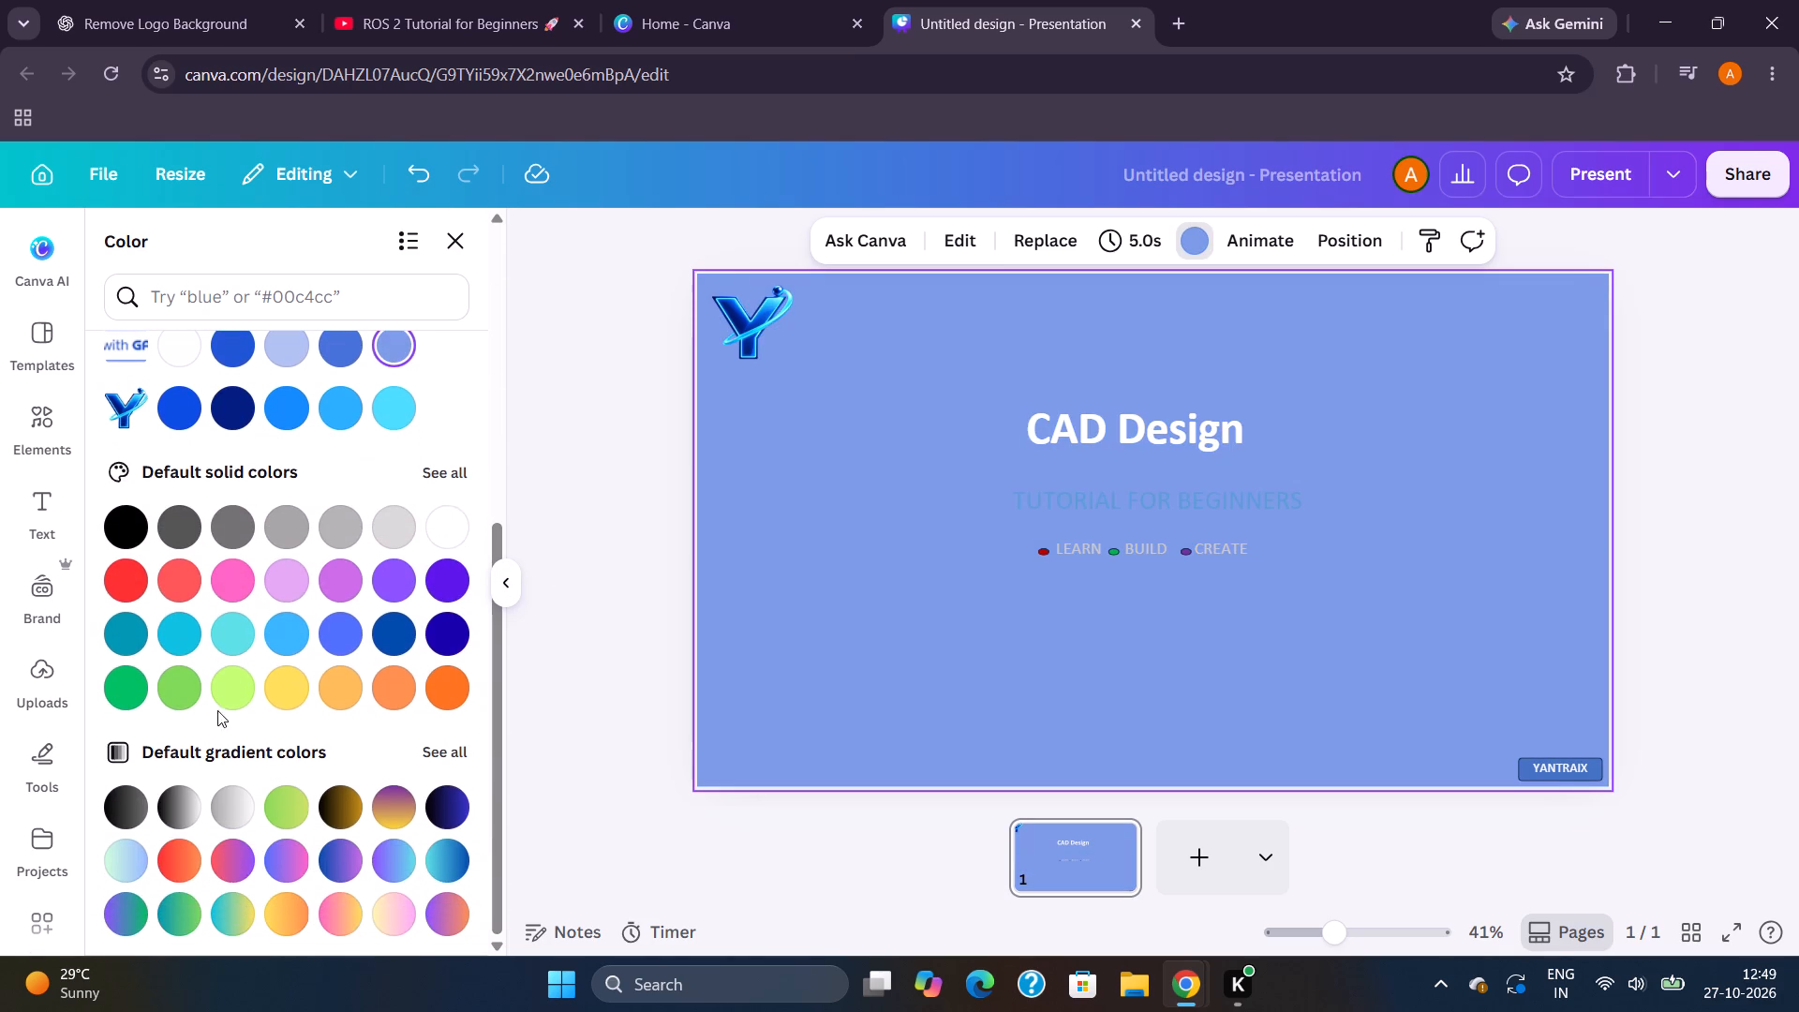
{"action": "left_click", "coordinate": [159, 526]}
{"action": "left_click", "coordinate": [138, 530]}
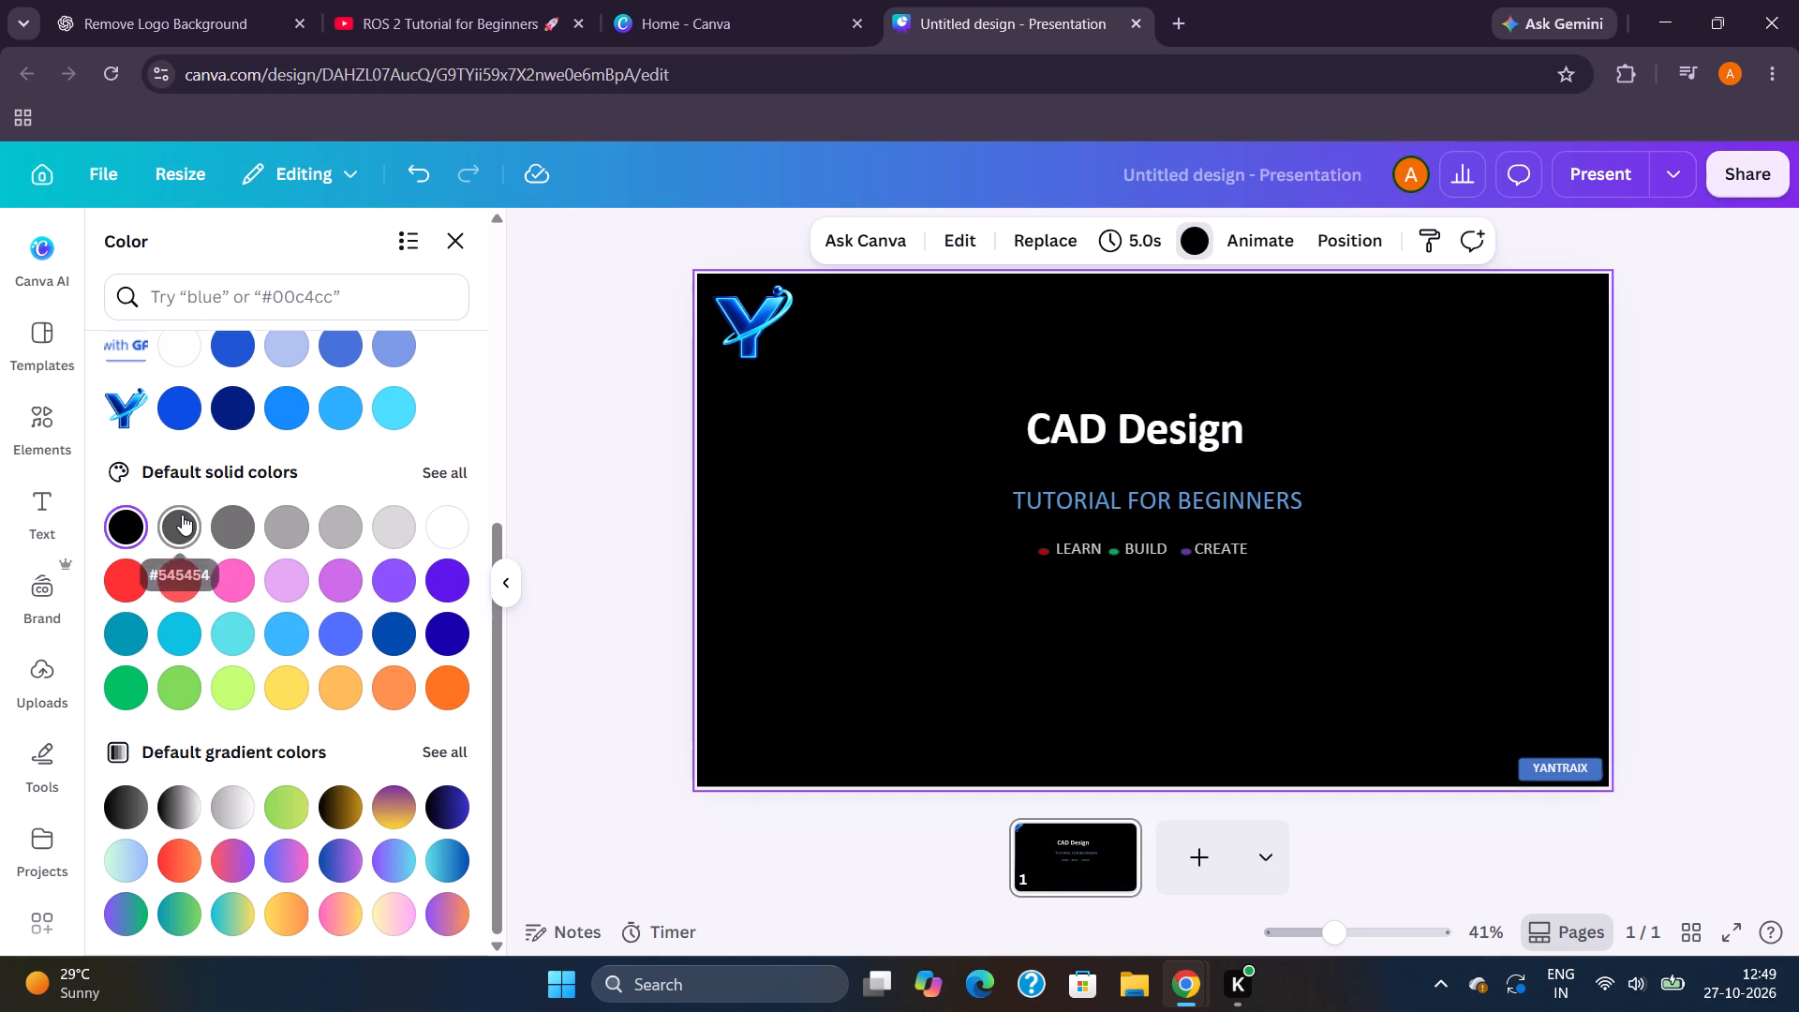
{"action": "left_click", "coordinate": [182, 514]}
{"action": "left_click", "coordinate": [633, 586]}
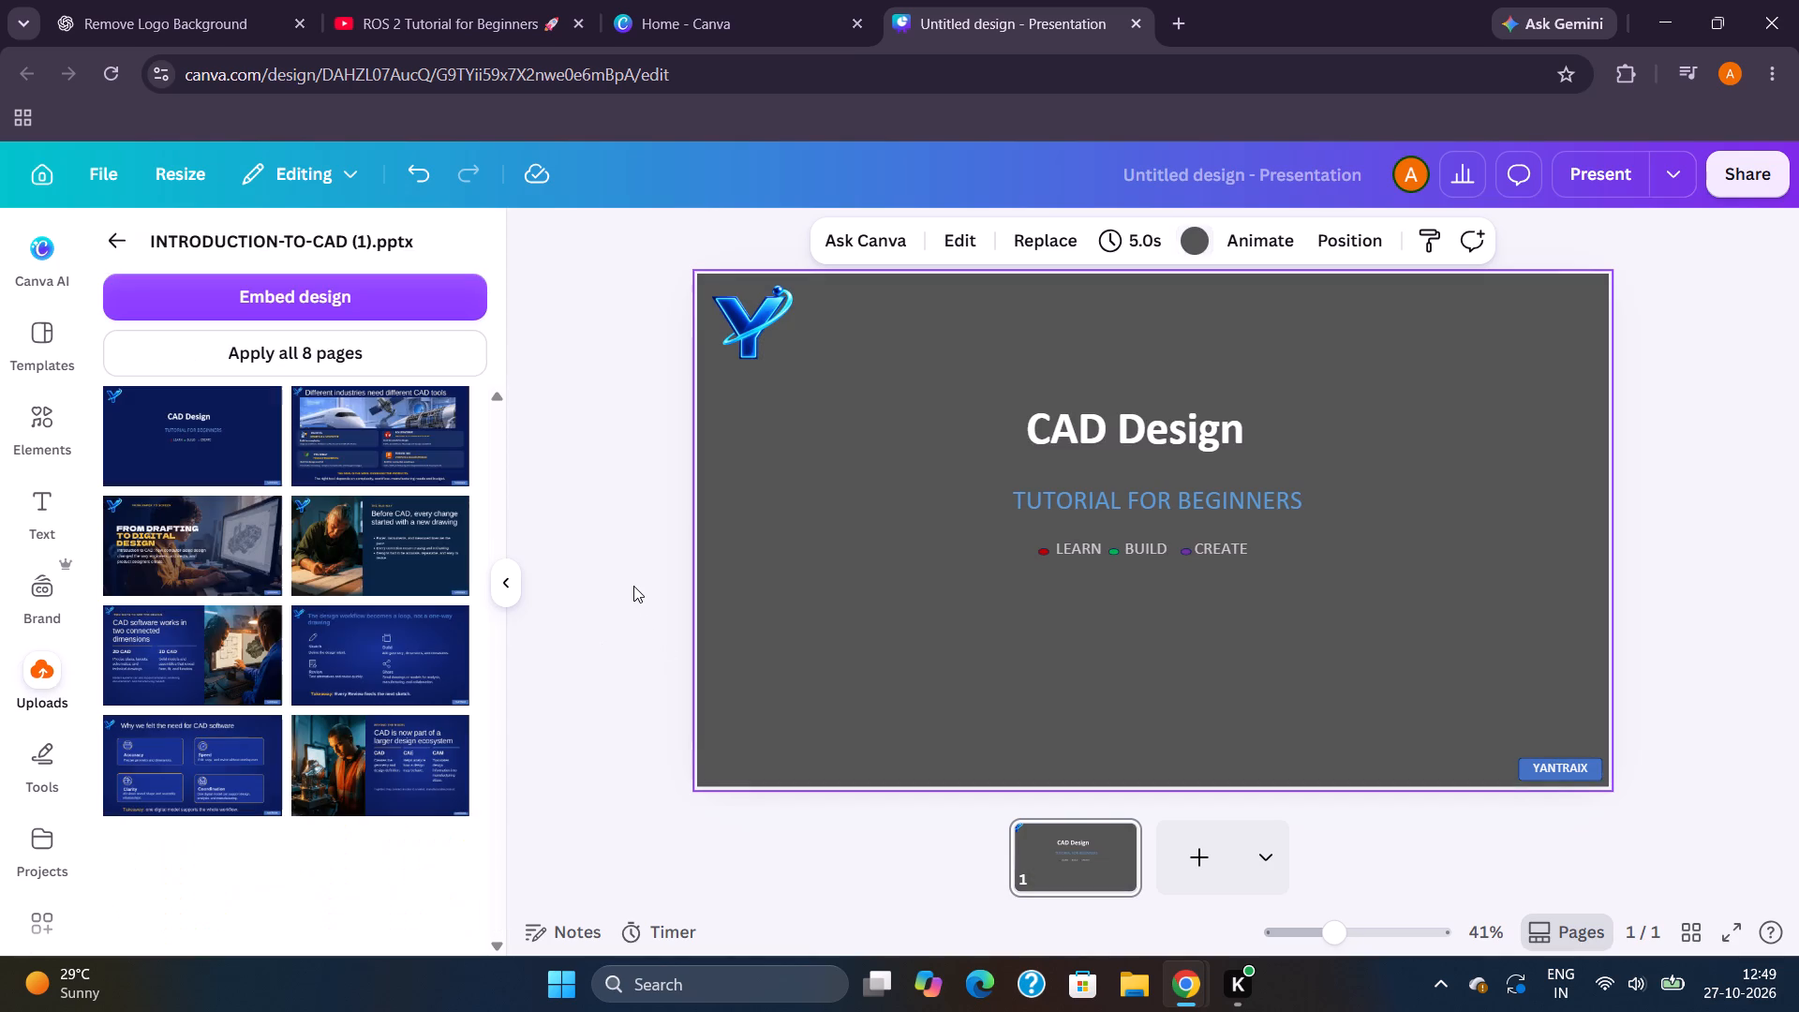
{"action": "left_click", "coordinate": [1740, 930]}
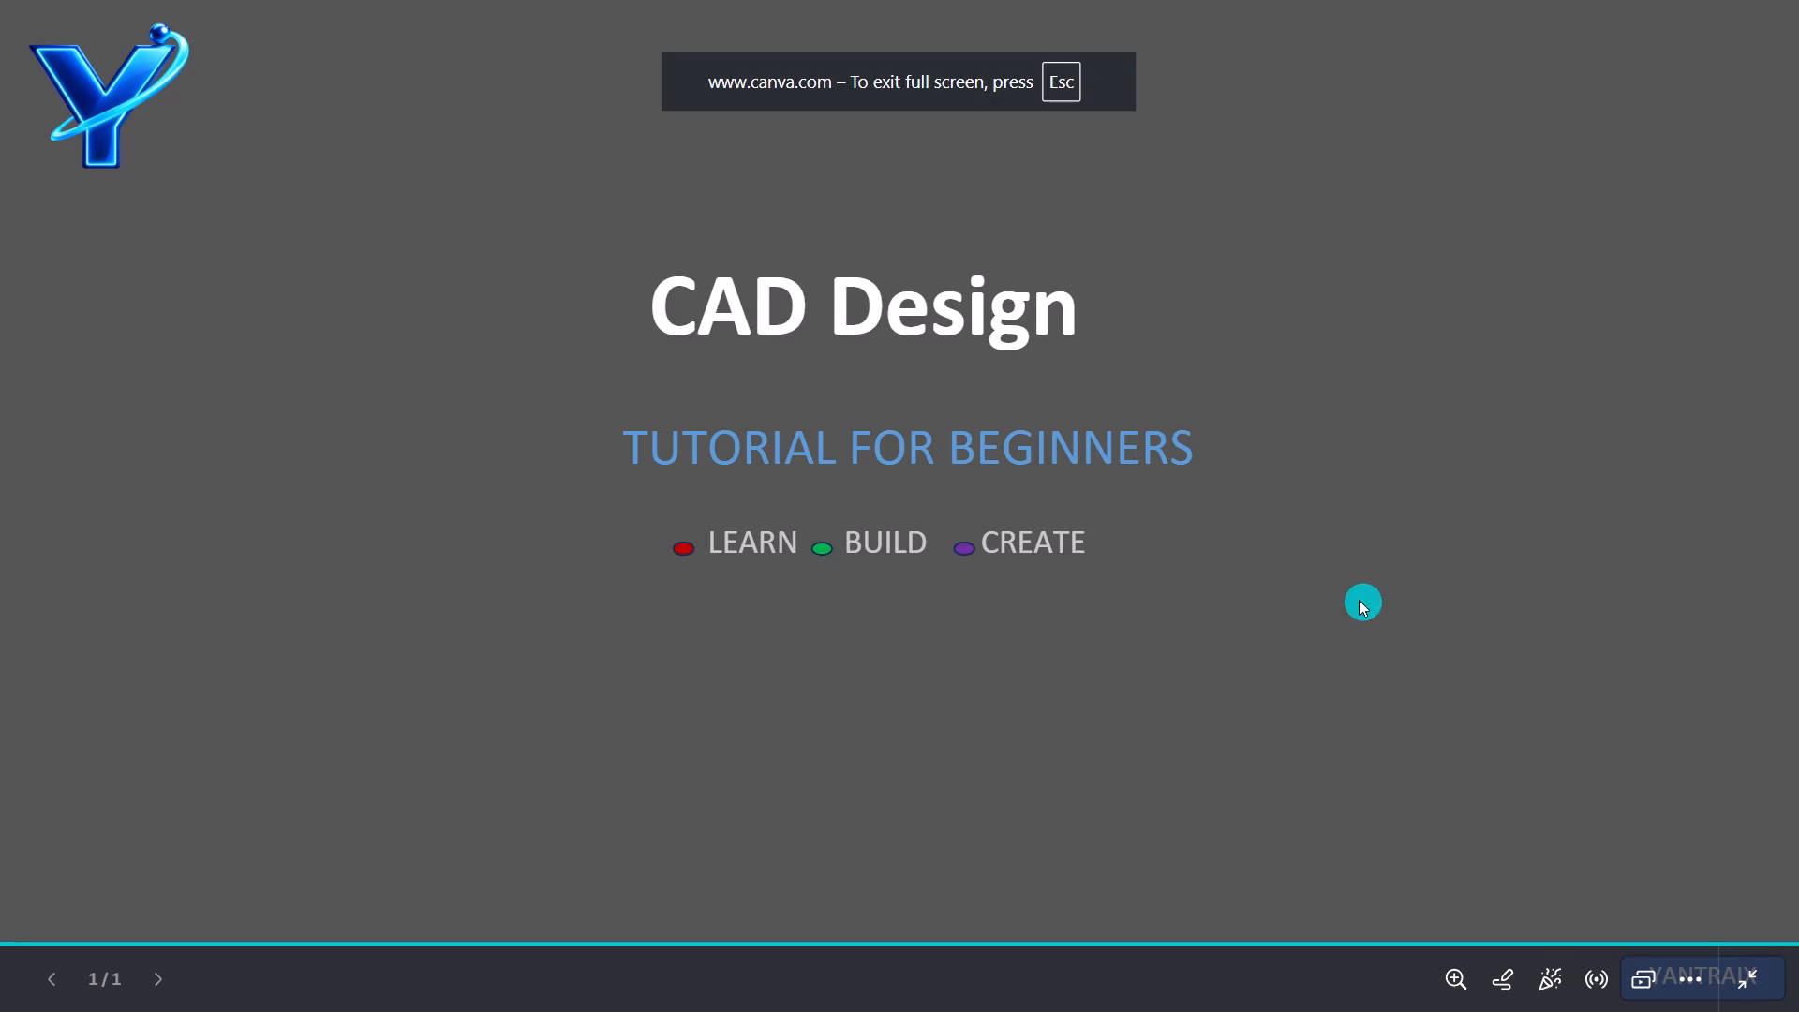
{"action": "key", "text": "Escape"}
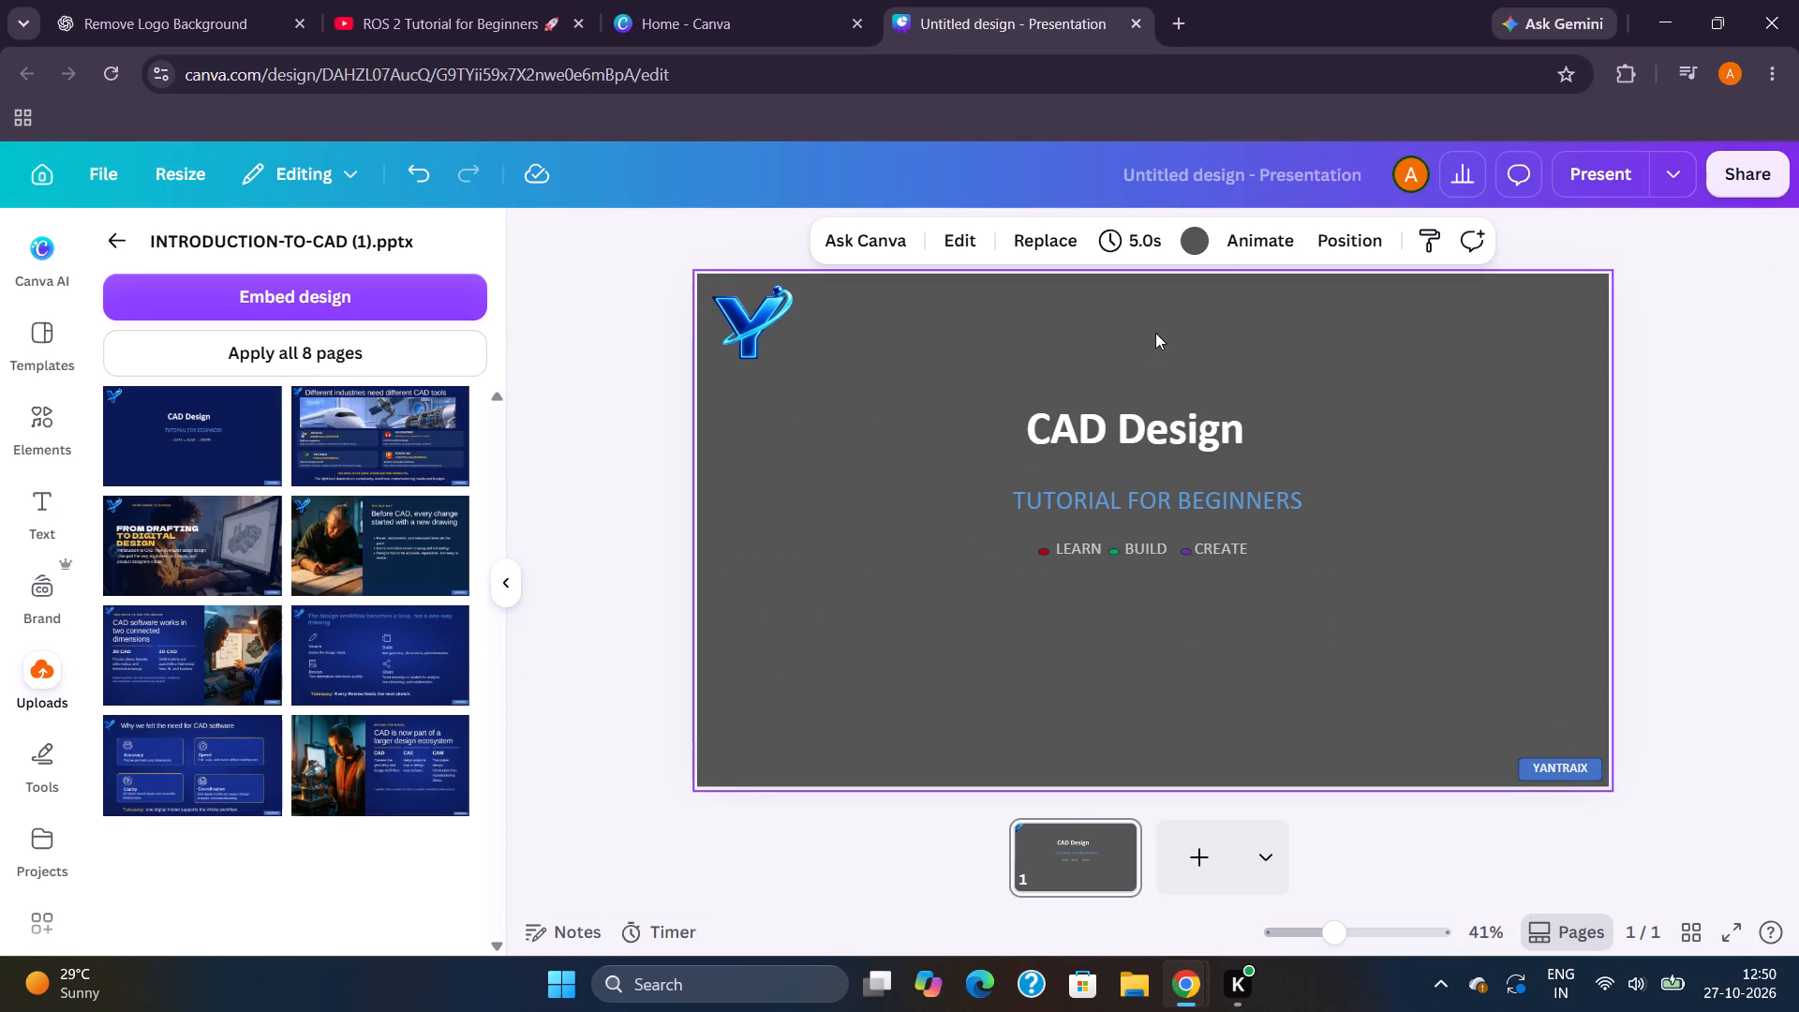
Set the title slide's background to the dark navy among the design's colors and preview the slide in full screen.
{"action": "left_click", "coordinate": [1202, 246]}
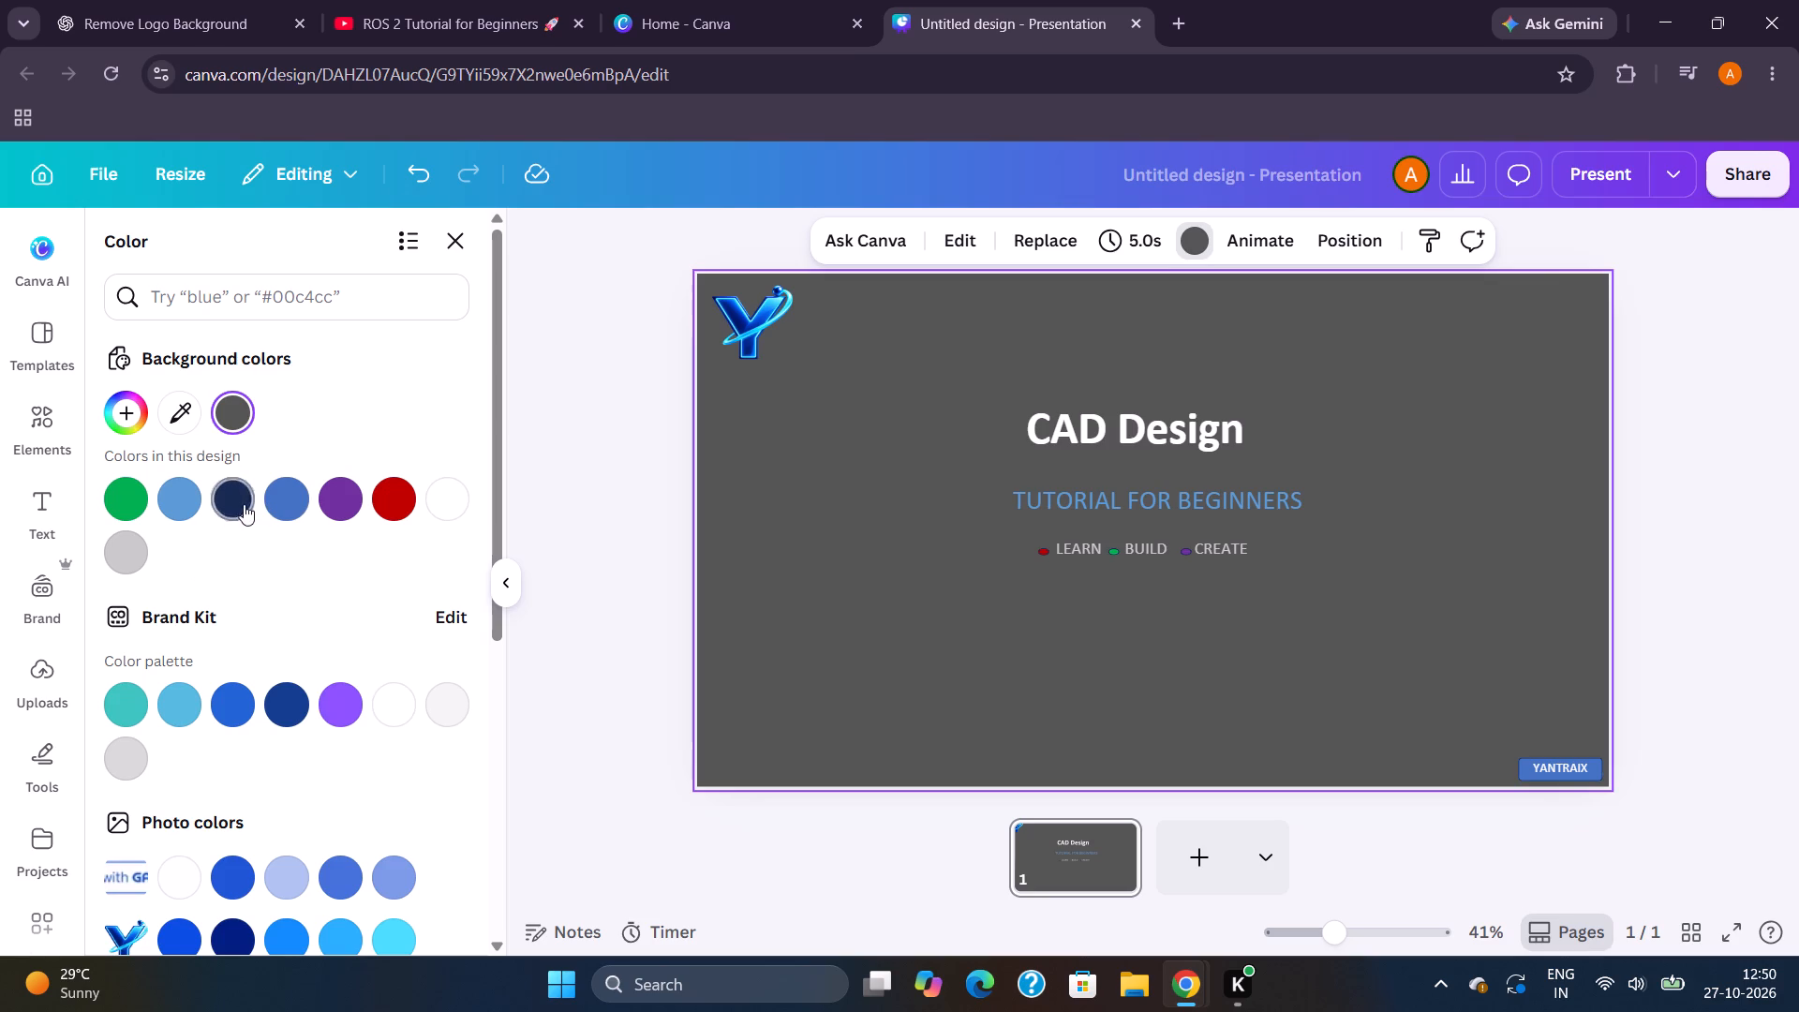
{"action": "left_click", "coordinate": [243, 504]}
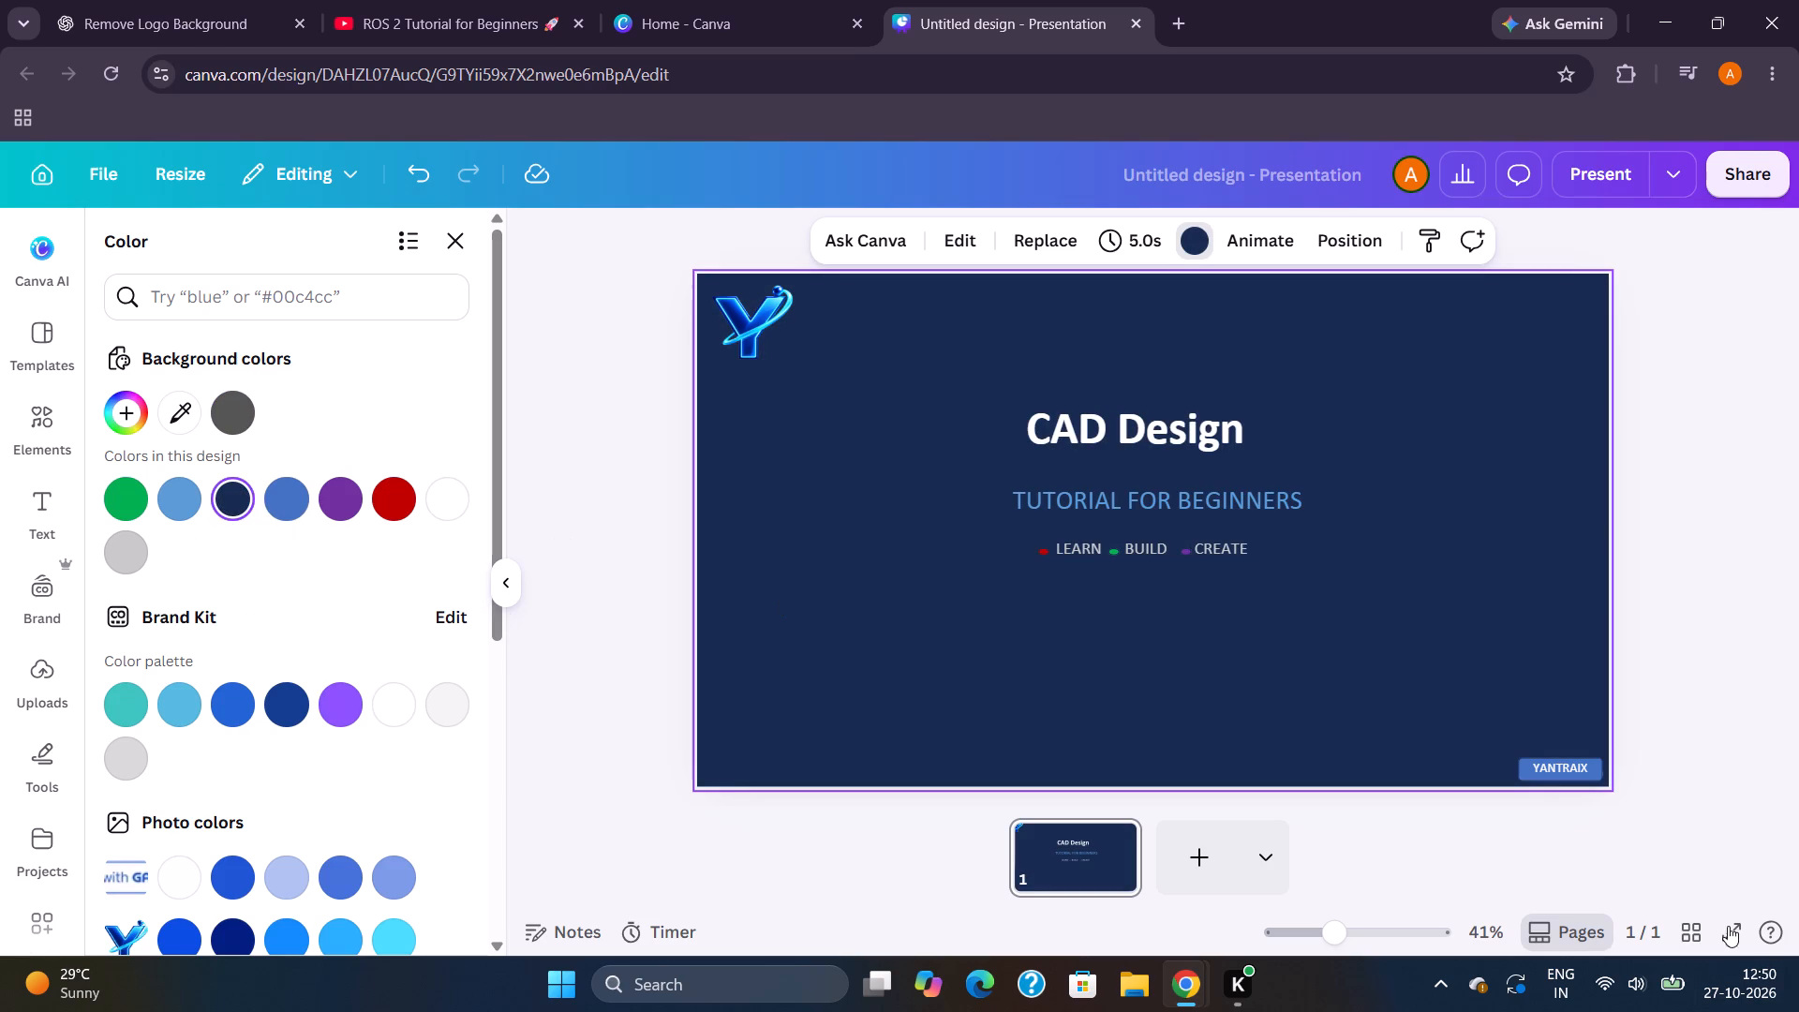
{"action": "left_click", "coordinate": [1726, 922]}
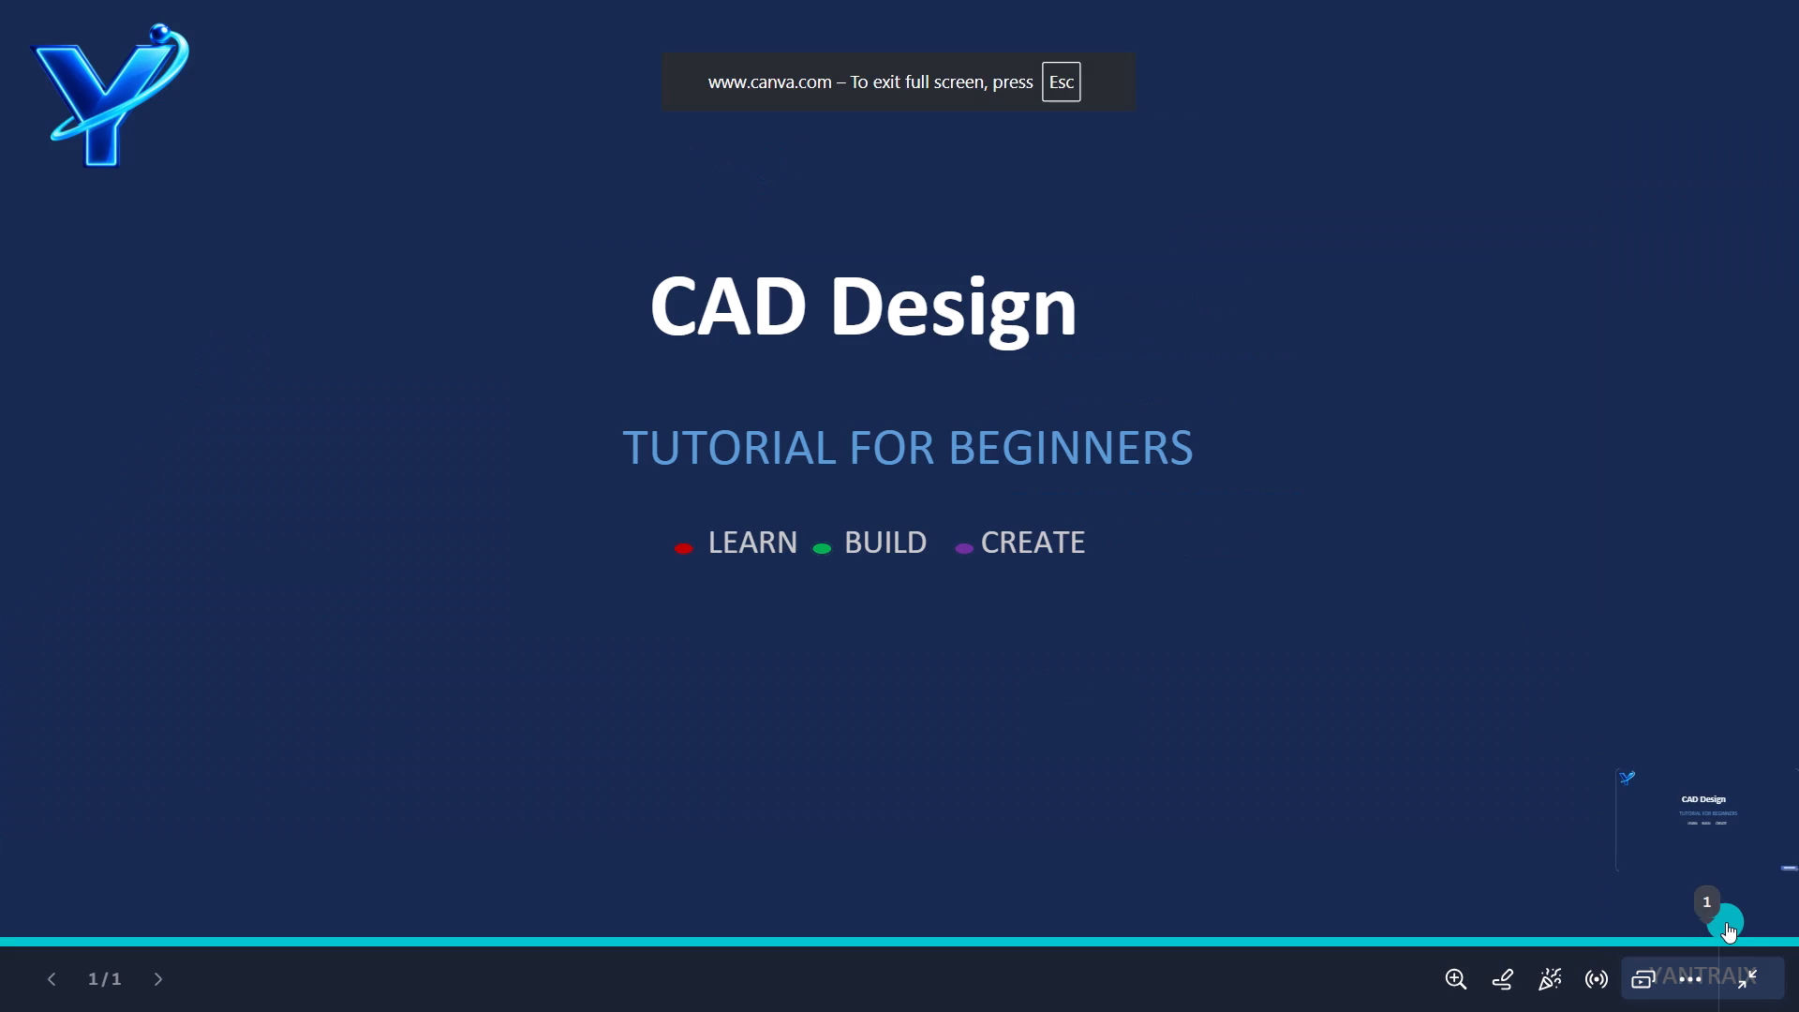
{"action": "key", "text": "Escape"}
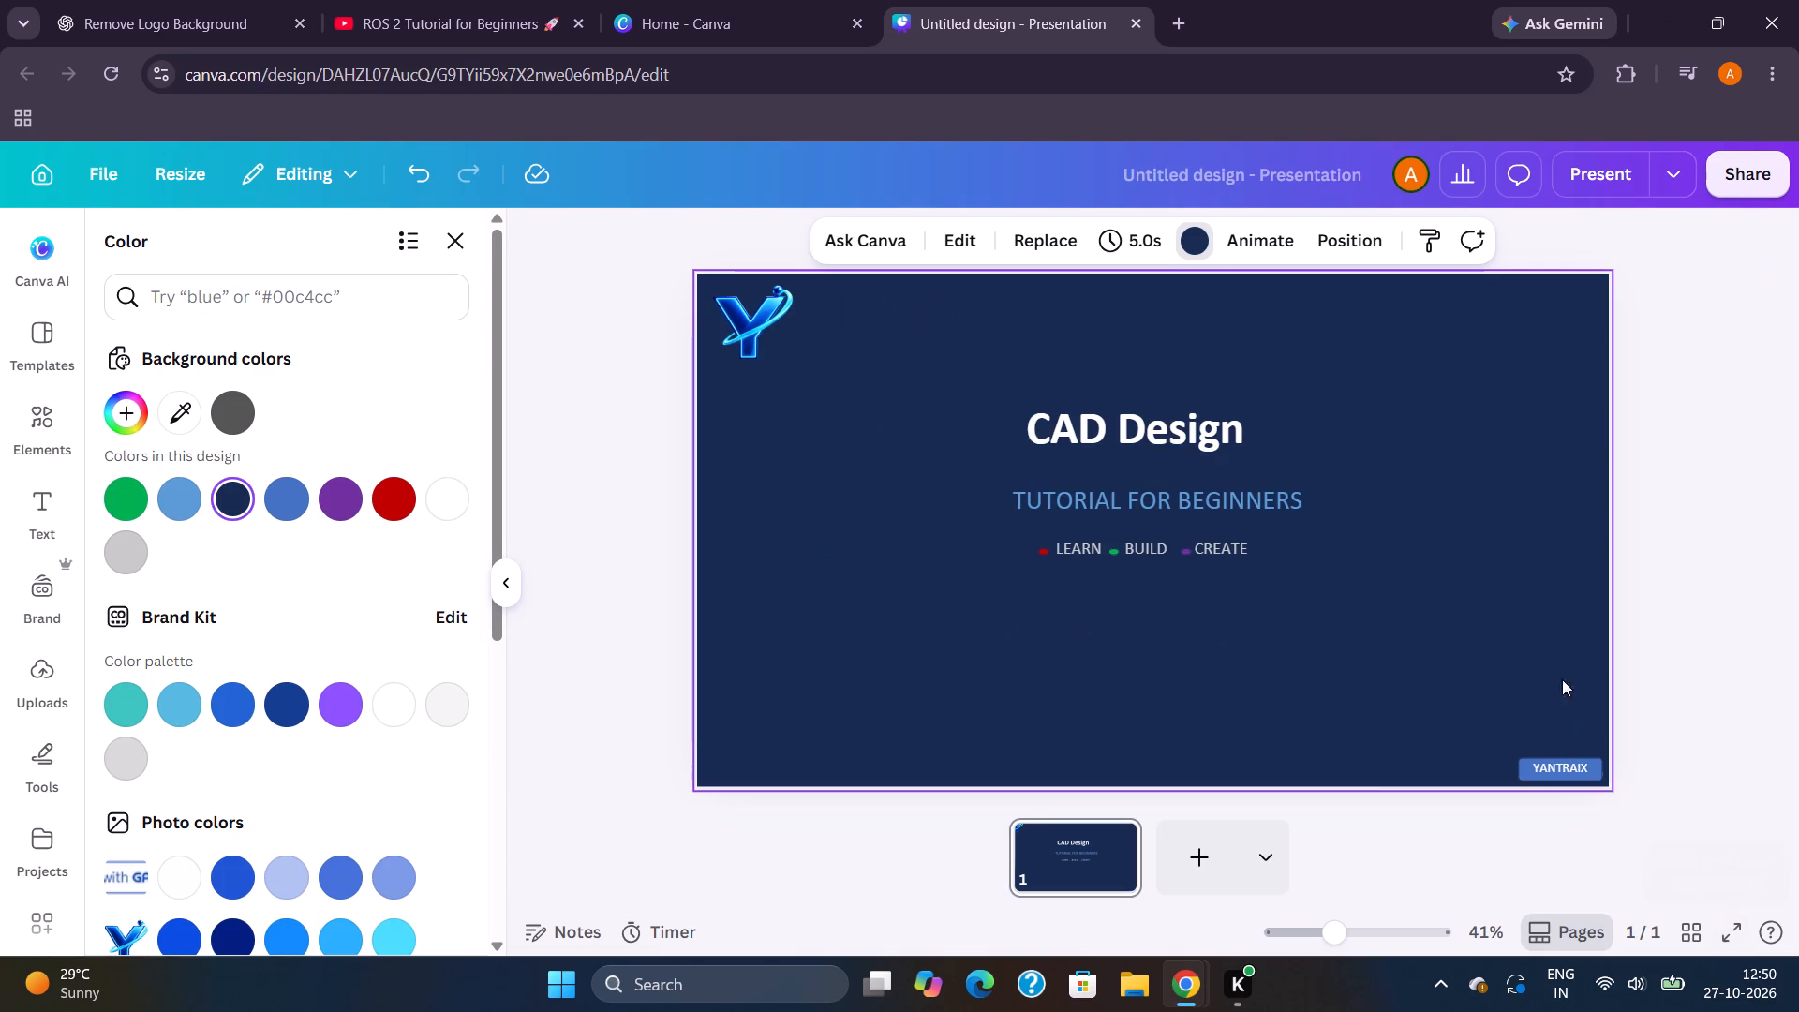
Open the TUTORIAL FOR BEGINNERS subtitle for editing with all of its text selected.
{"action": "left_click", "coordinate": [1046, 493]}
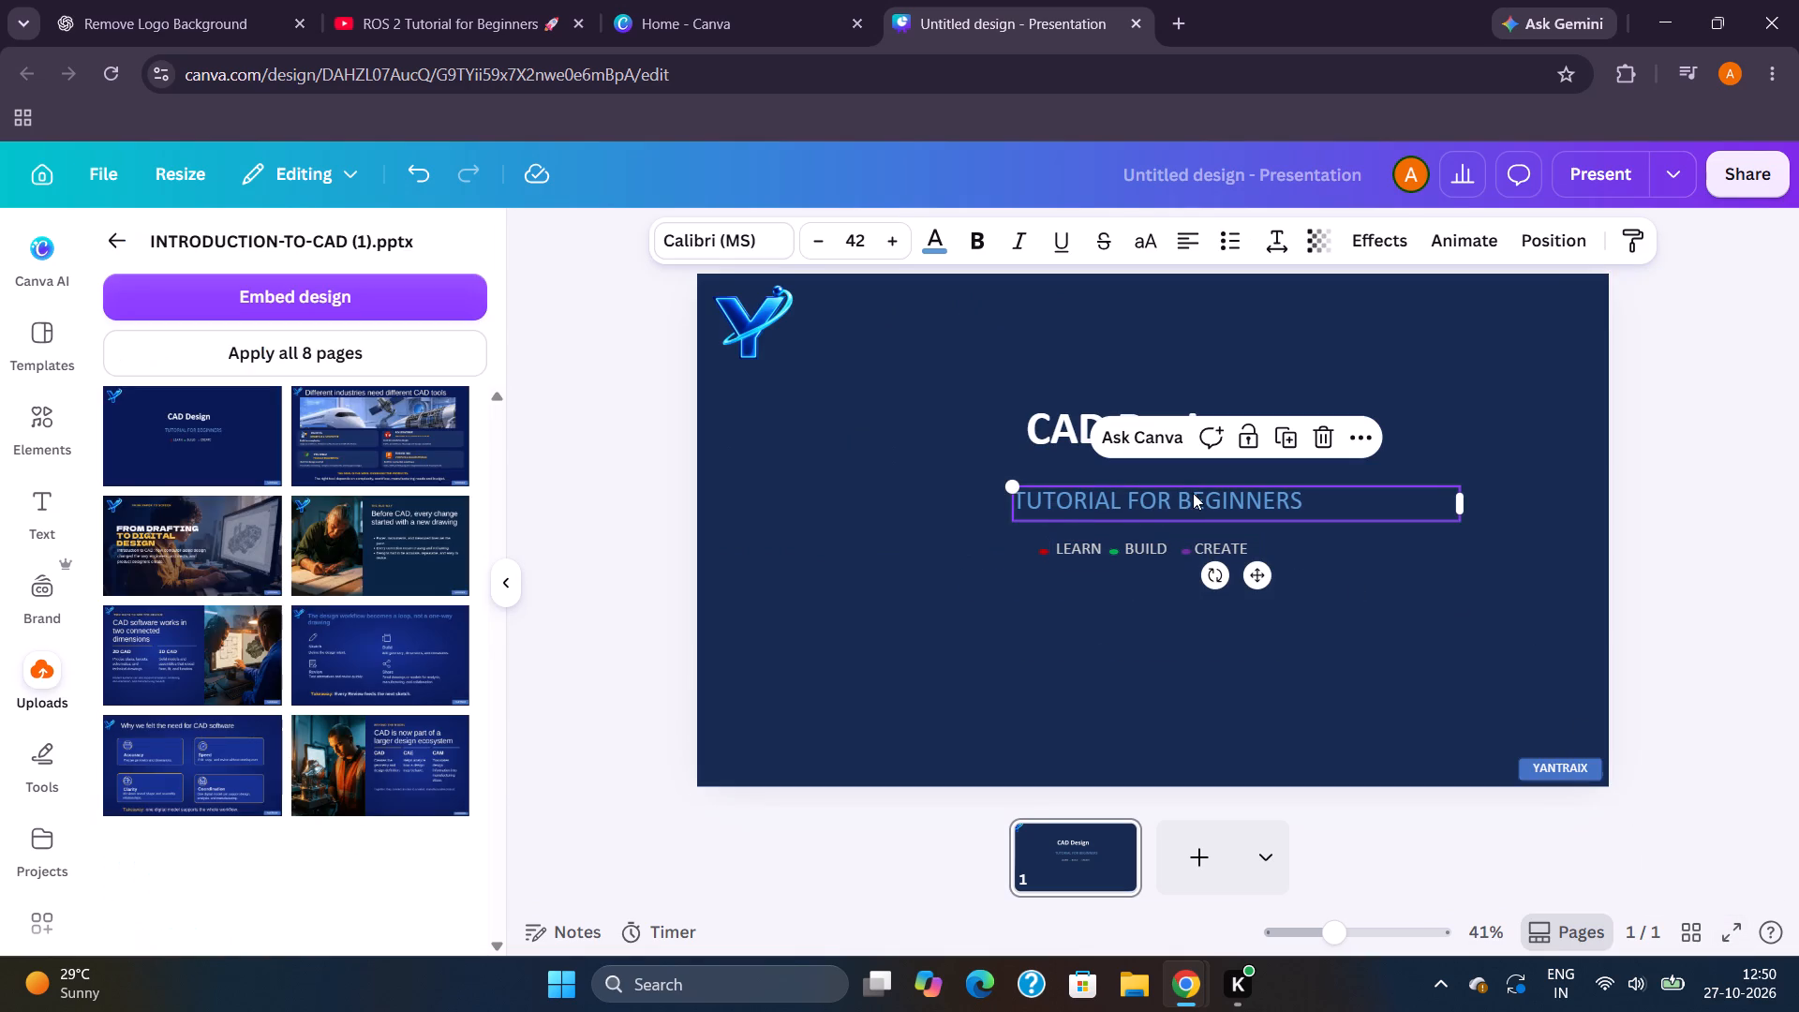
{"action": "left_click", "coordinate": [1287, 495]}
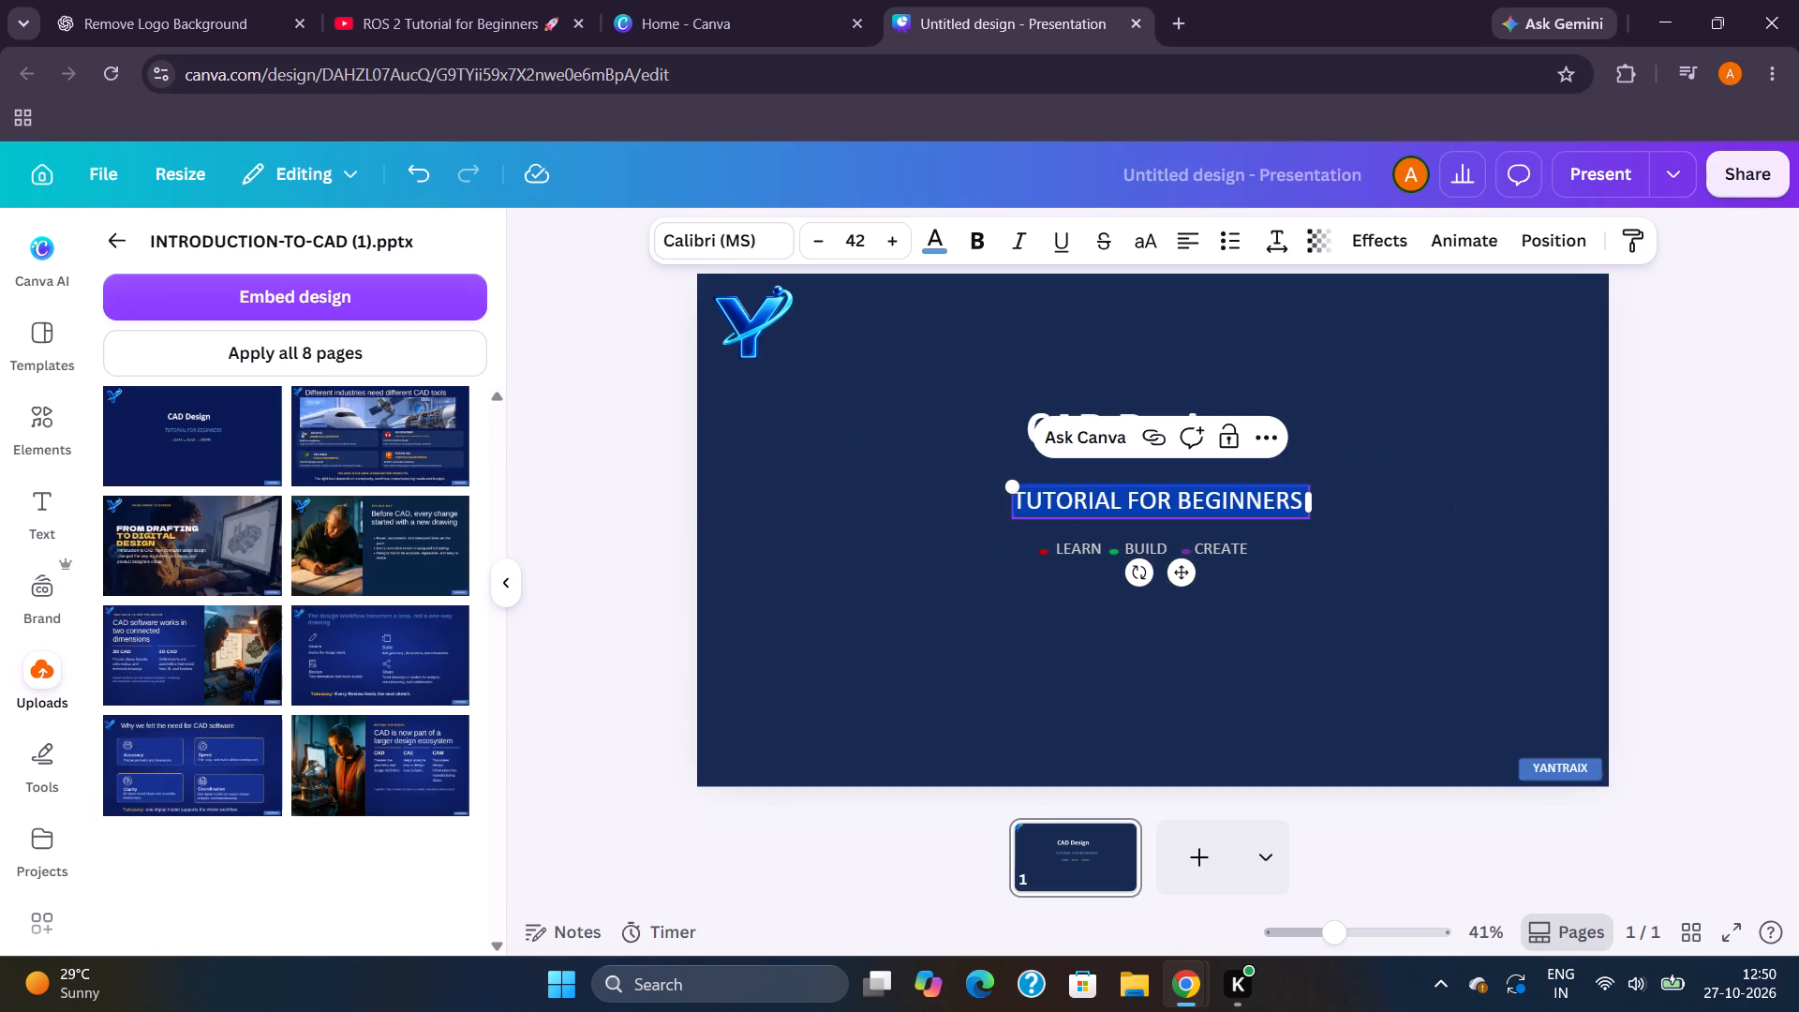
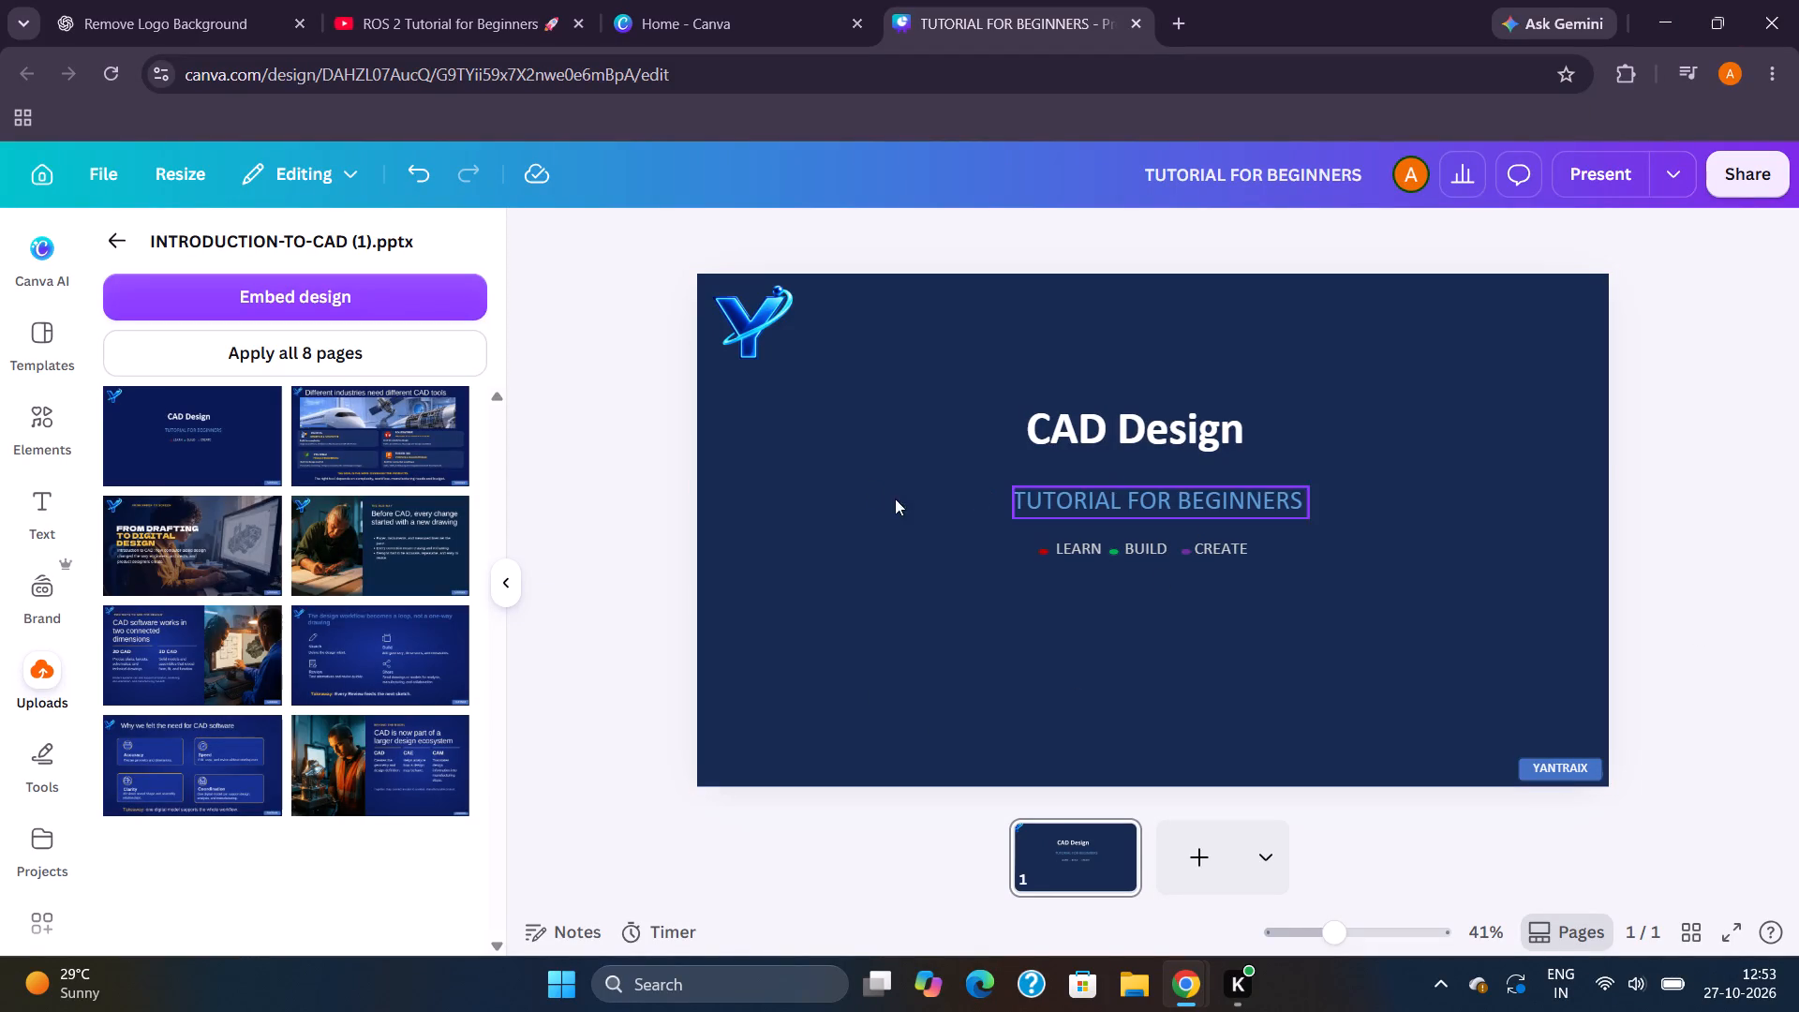
Apply the uploaded deck's "Different industries need different CAD tools" slide to the current page.
{"action": "left_click", "coordinate": [330, 457]}
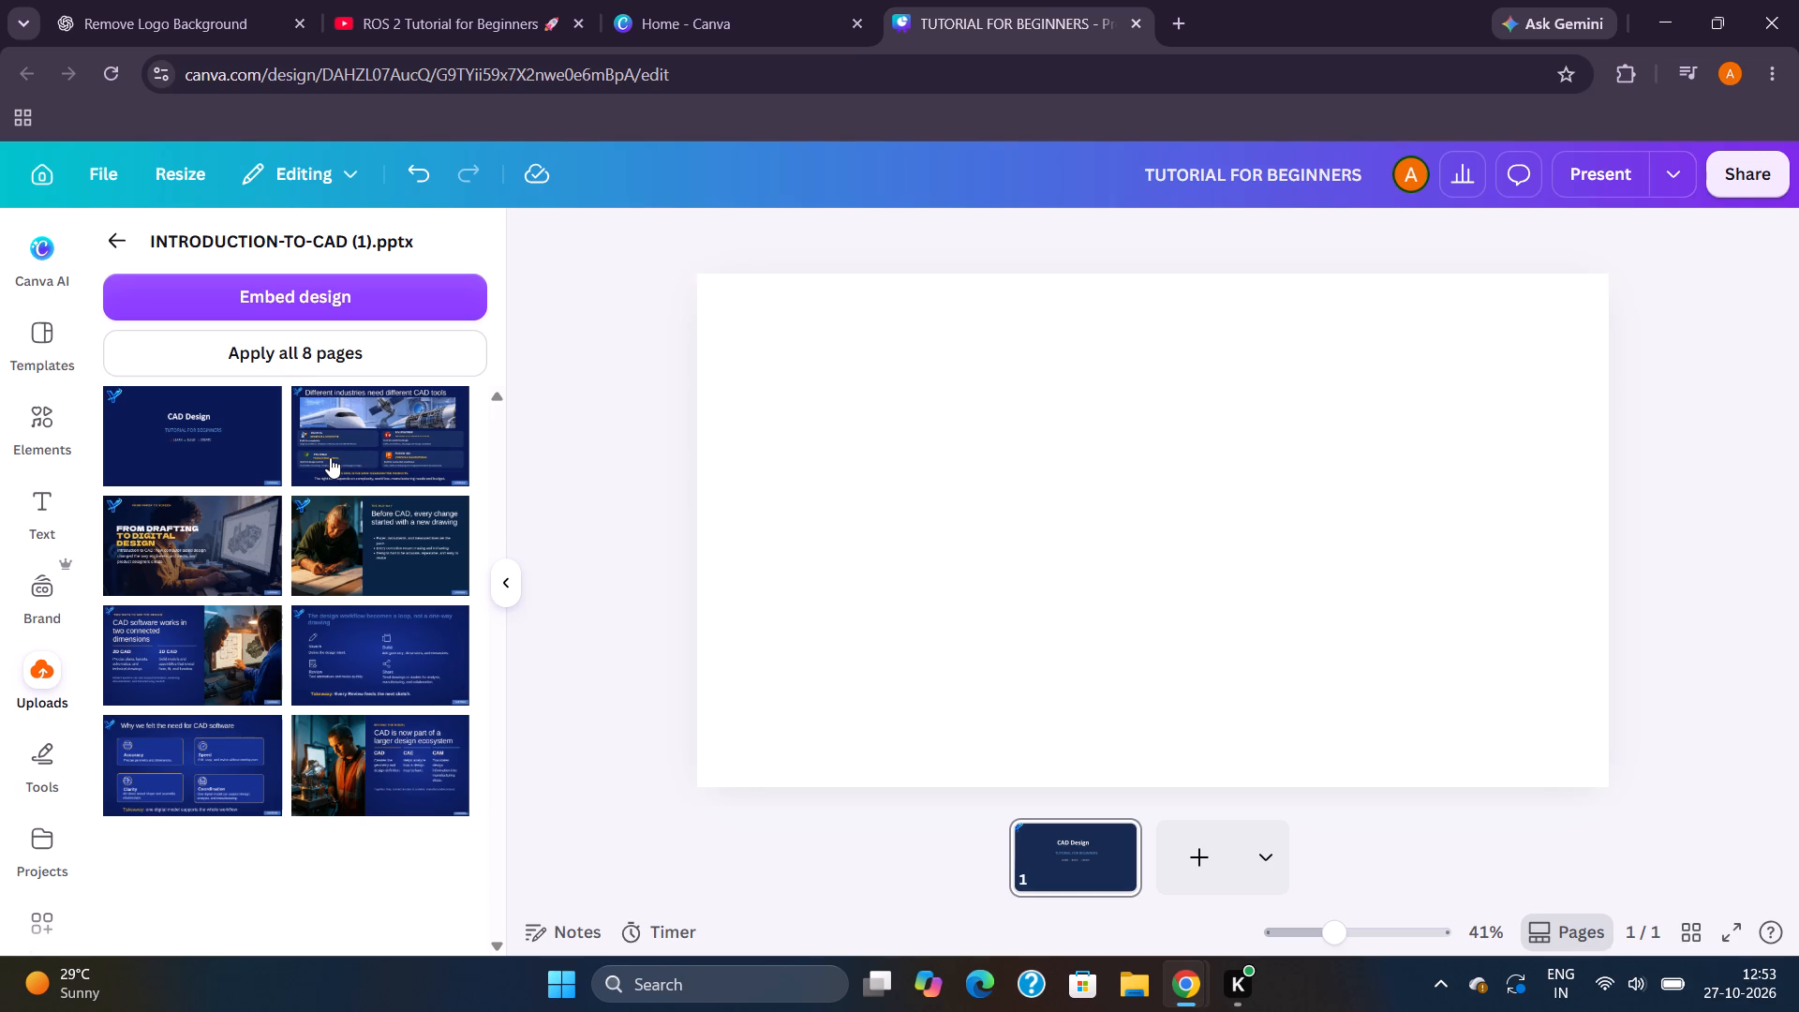
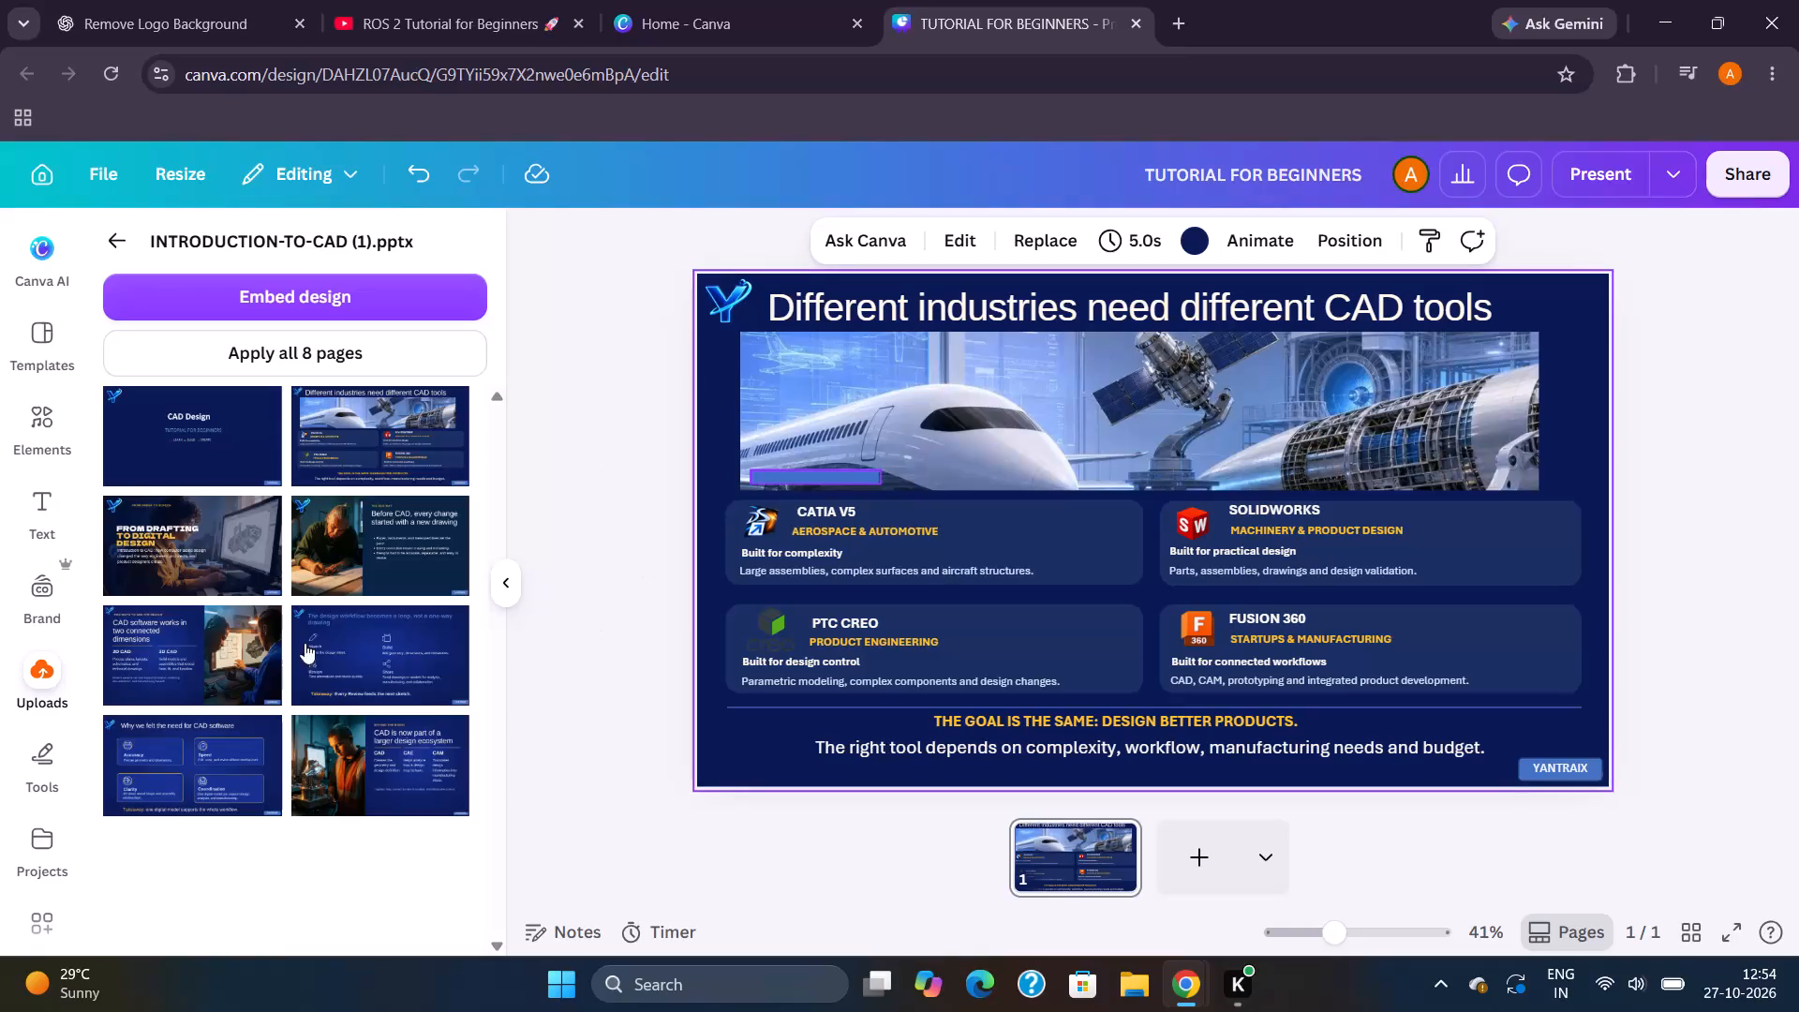
Apply the uploaded deck's "CAD Design" title slide to the current page.
{"action": "left_click", "coordinate": [388, 450]}
{"action": "left_click", "coordinate": [230, 428]}
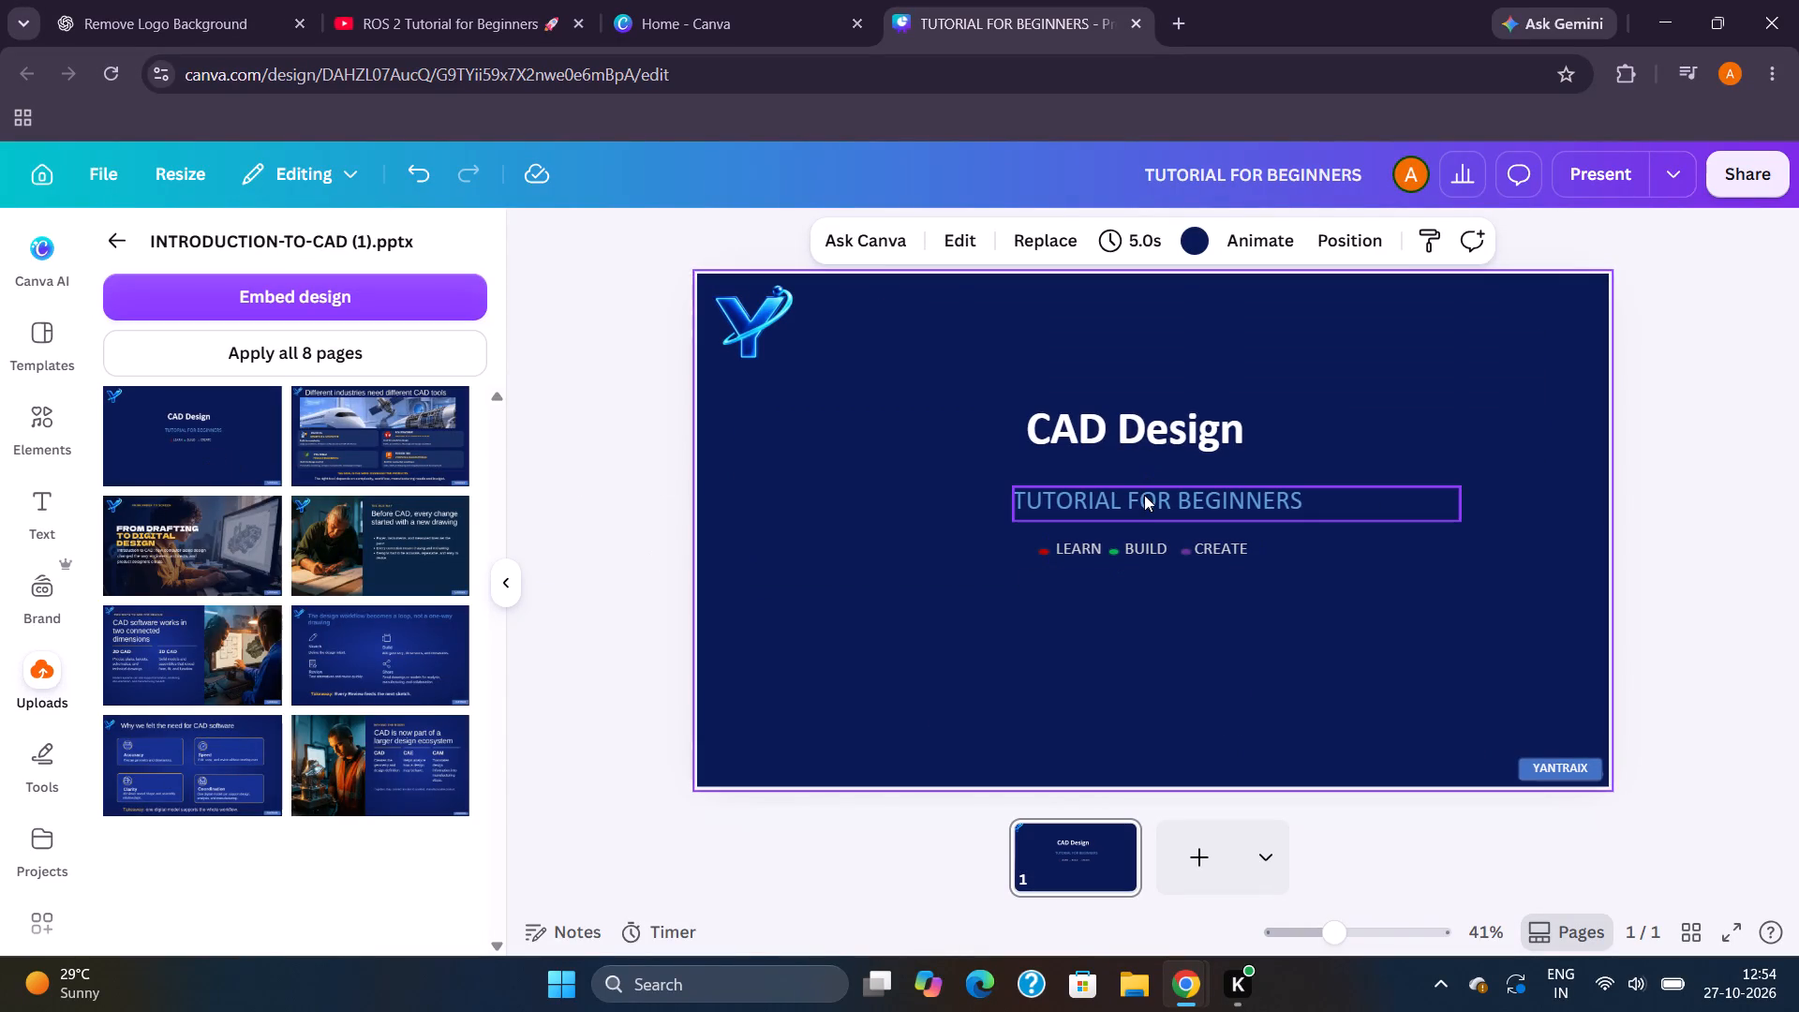
Set the transparency of the "TUTORIAL FOR BEGINNERS" subtitle to about 89.
{"action": "double_click", "coordinate": [1144, 495]}
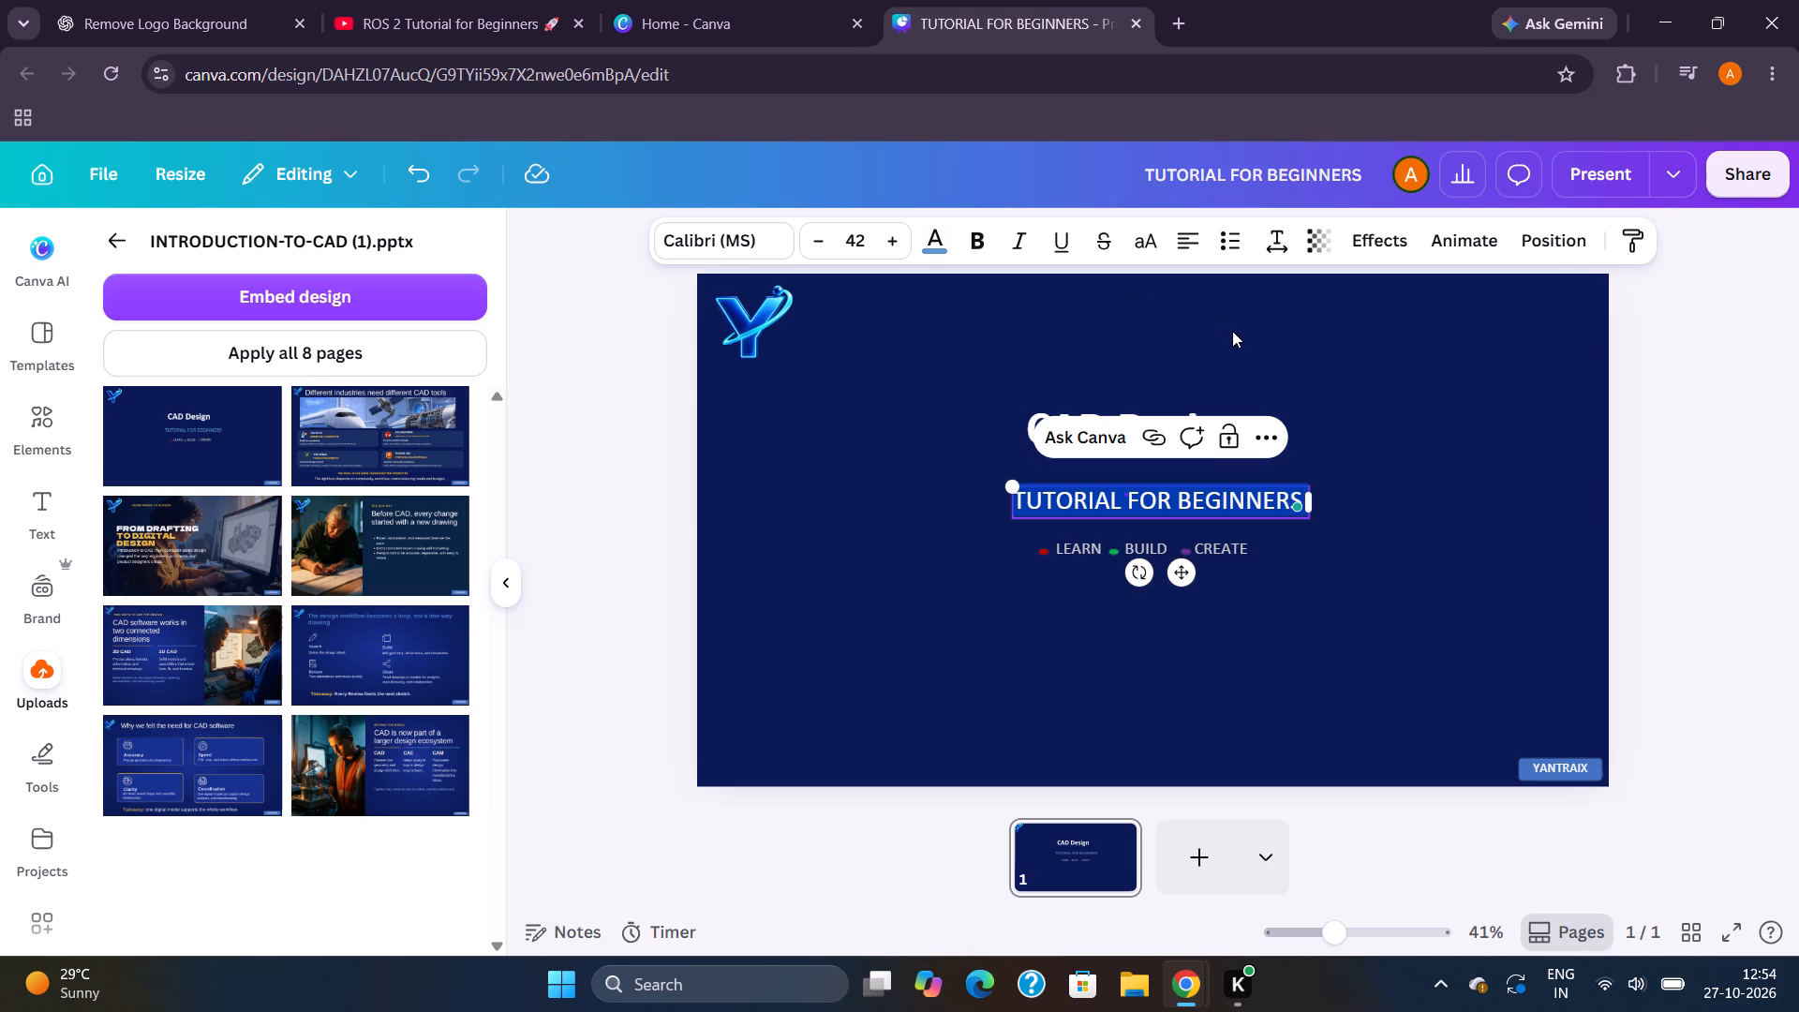
{"action": "left_click", "coordinate": [1312, 241]}
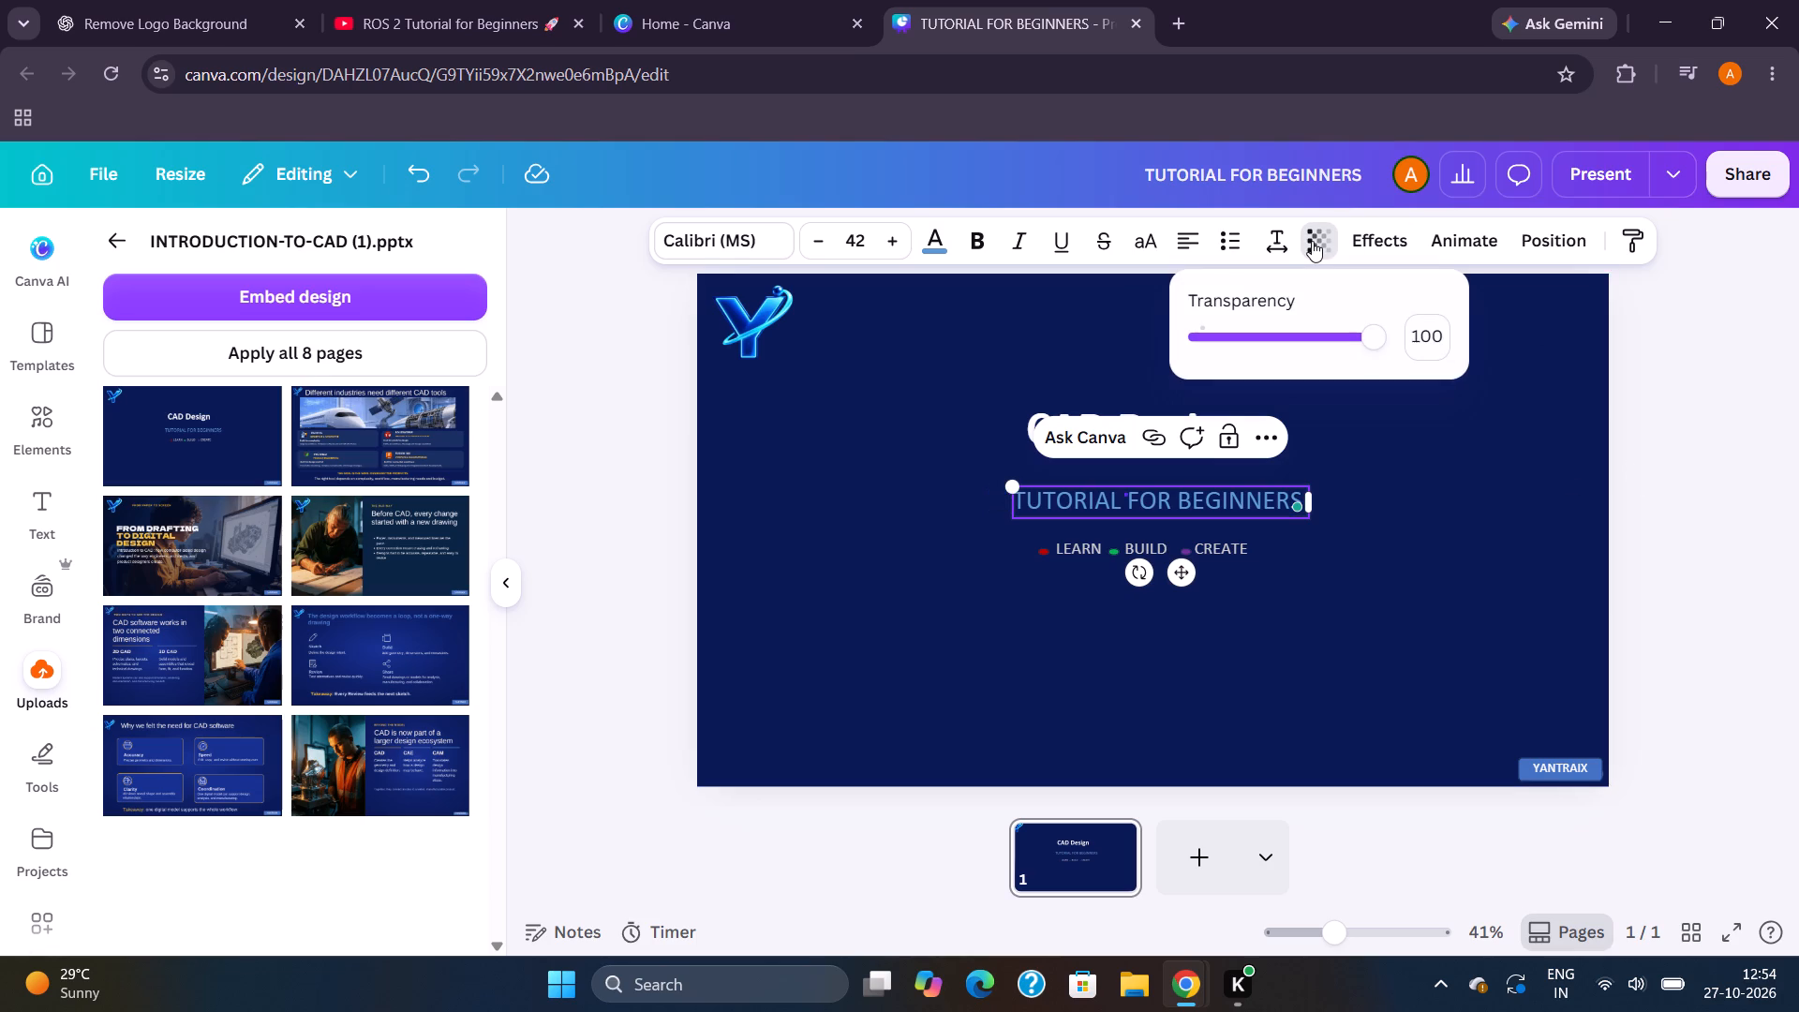
{"action": "left_click_drag", "start_coordinate": [1370, 334], "coordinate": [1297, 335]}
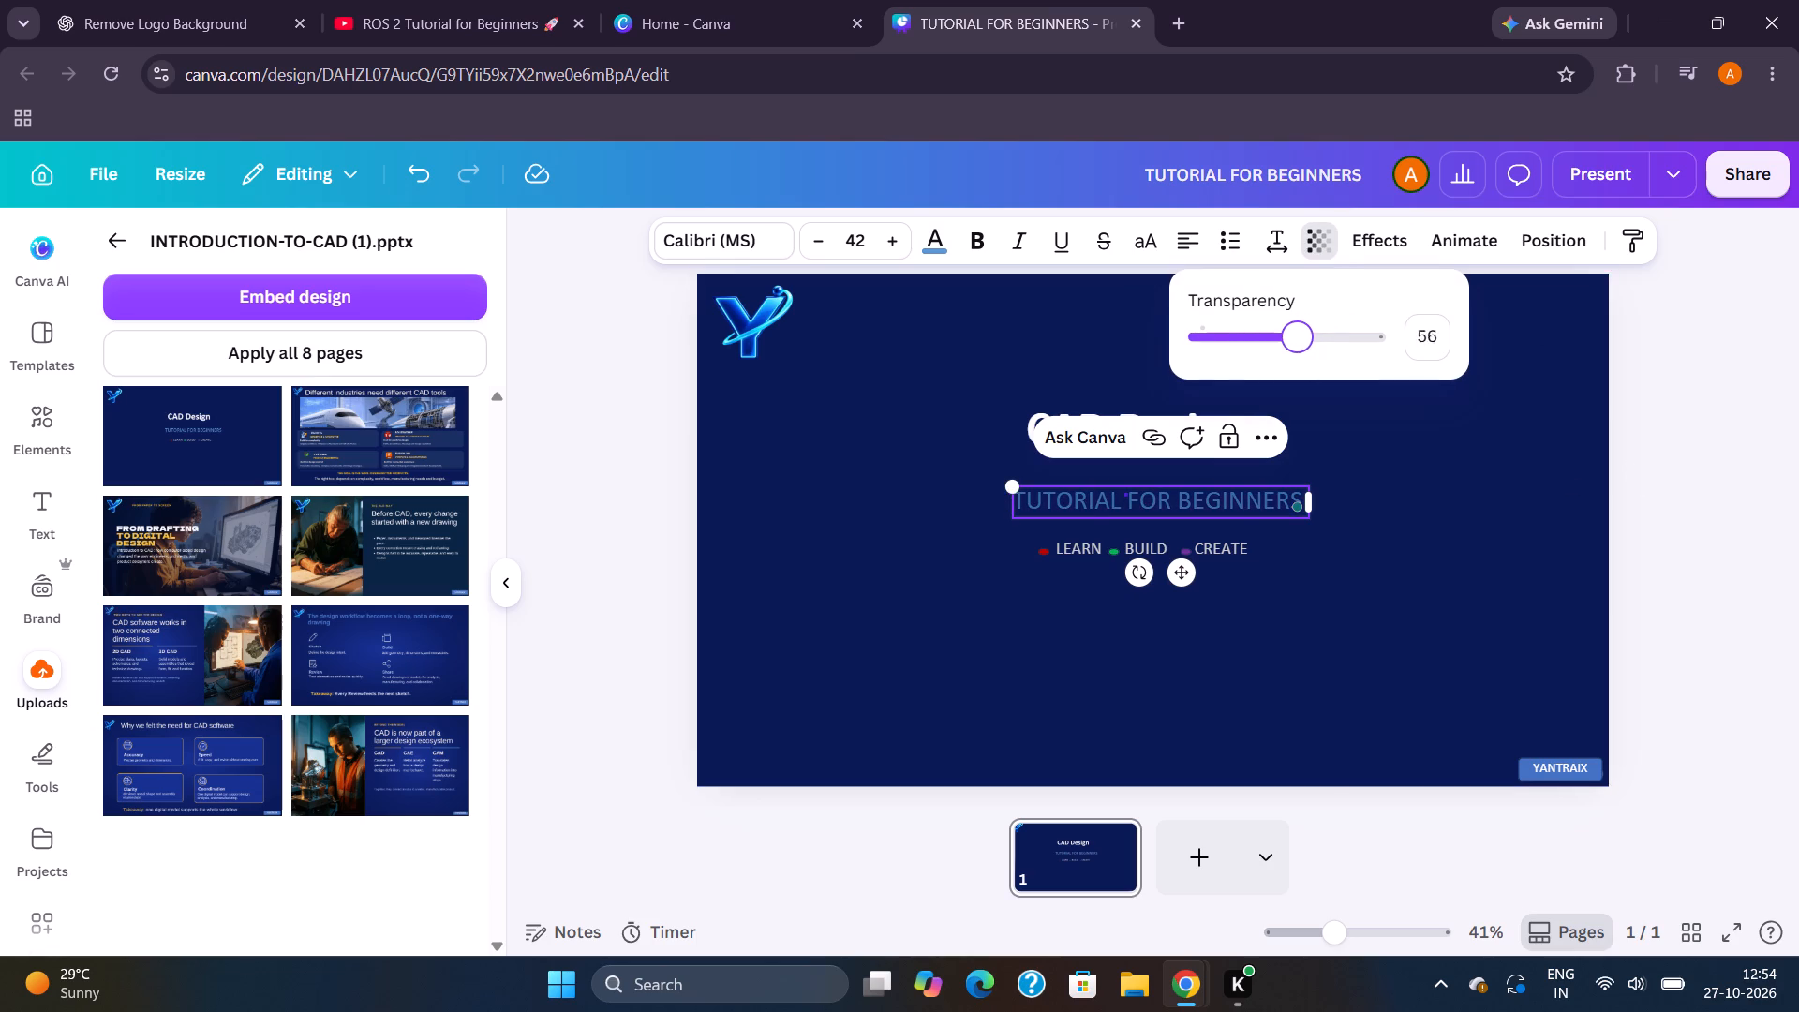
{"action": "left_click_drag", "start_coordinate": [1297, 335], "coordinate": [1357, 351]}
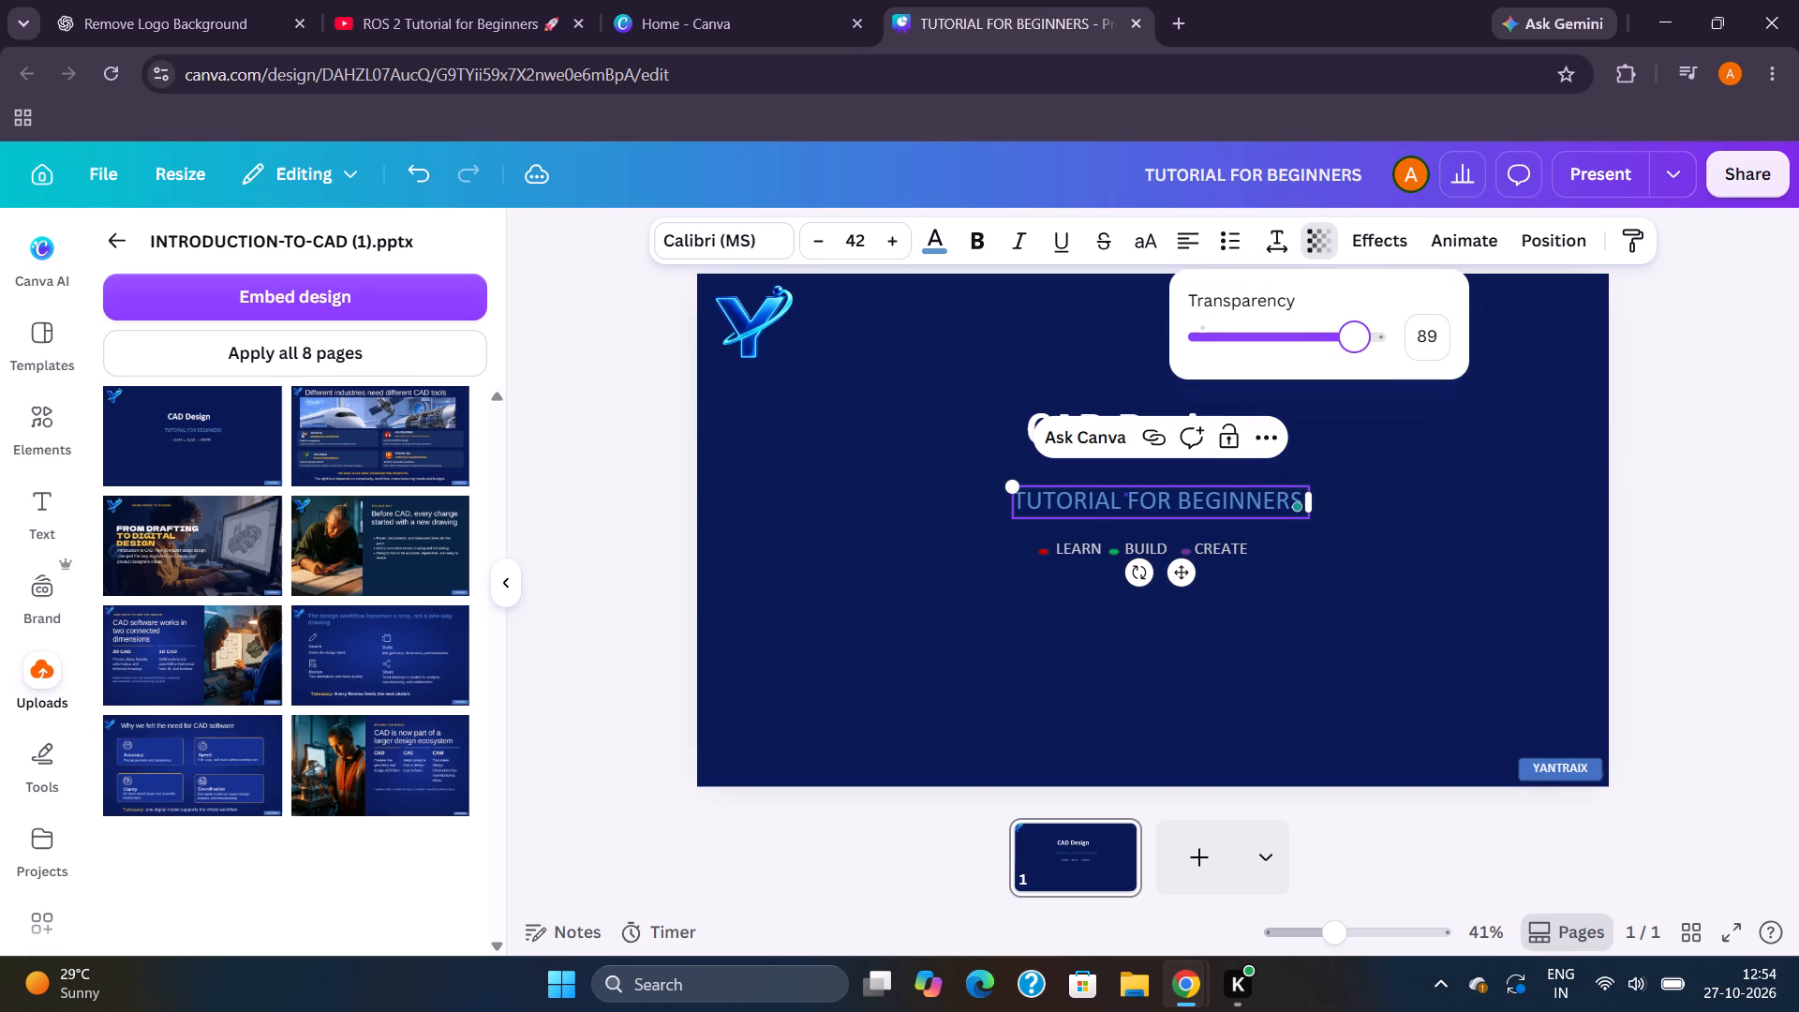
{"action": "left_click_drag", "start_coordinate": [1357, 351], "coordinate": [1358, 351]}
Apply the Typewriter text animation to the "LEARN BUILD CREATE" line.
{"action": "left_click", "coordinate": [1227, 542]}
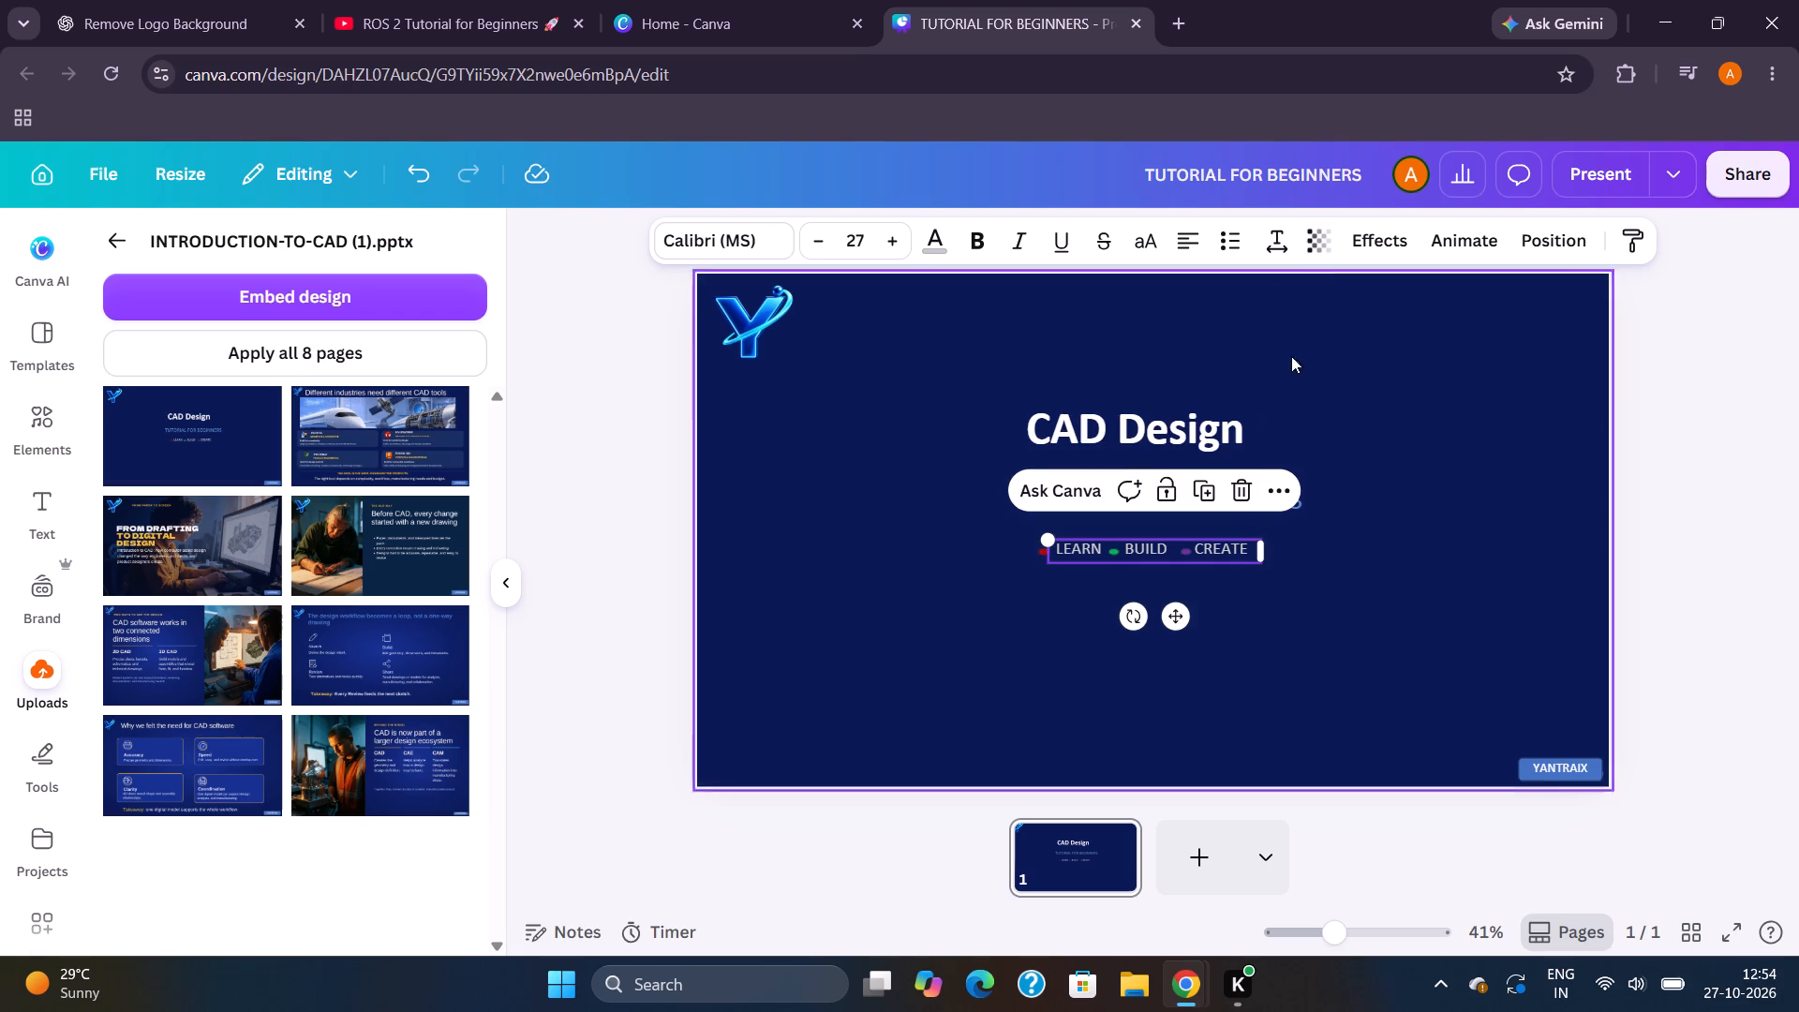
{"action": "left_click", "coordinate": [1463, 238]}
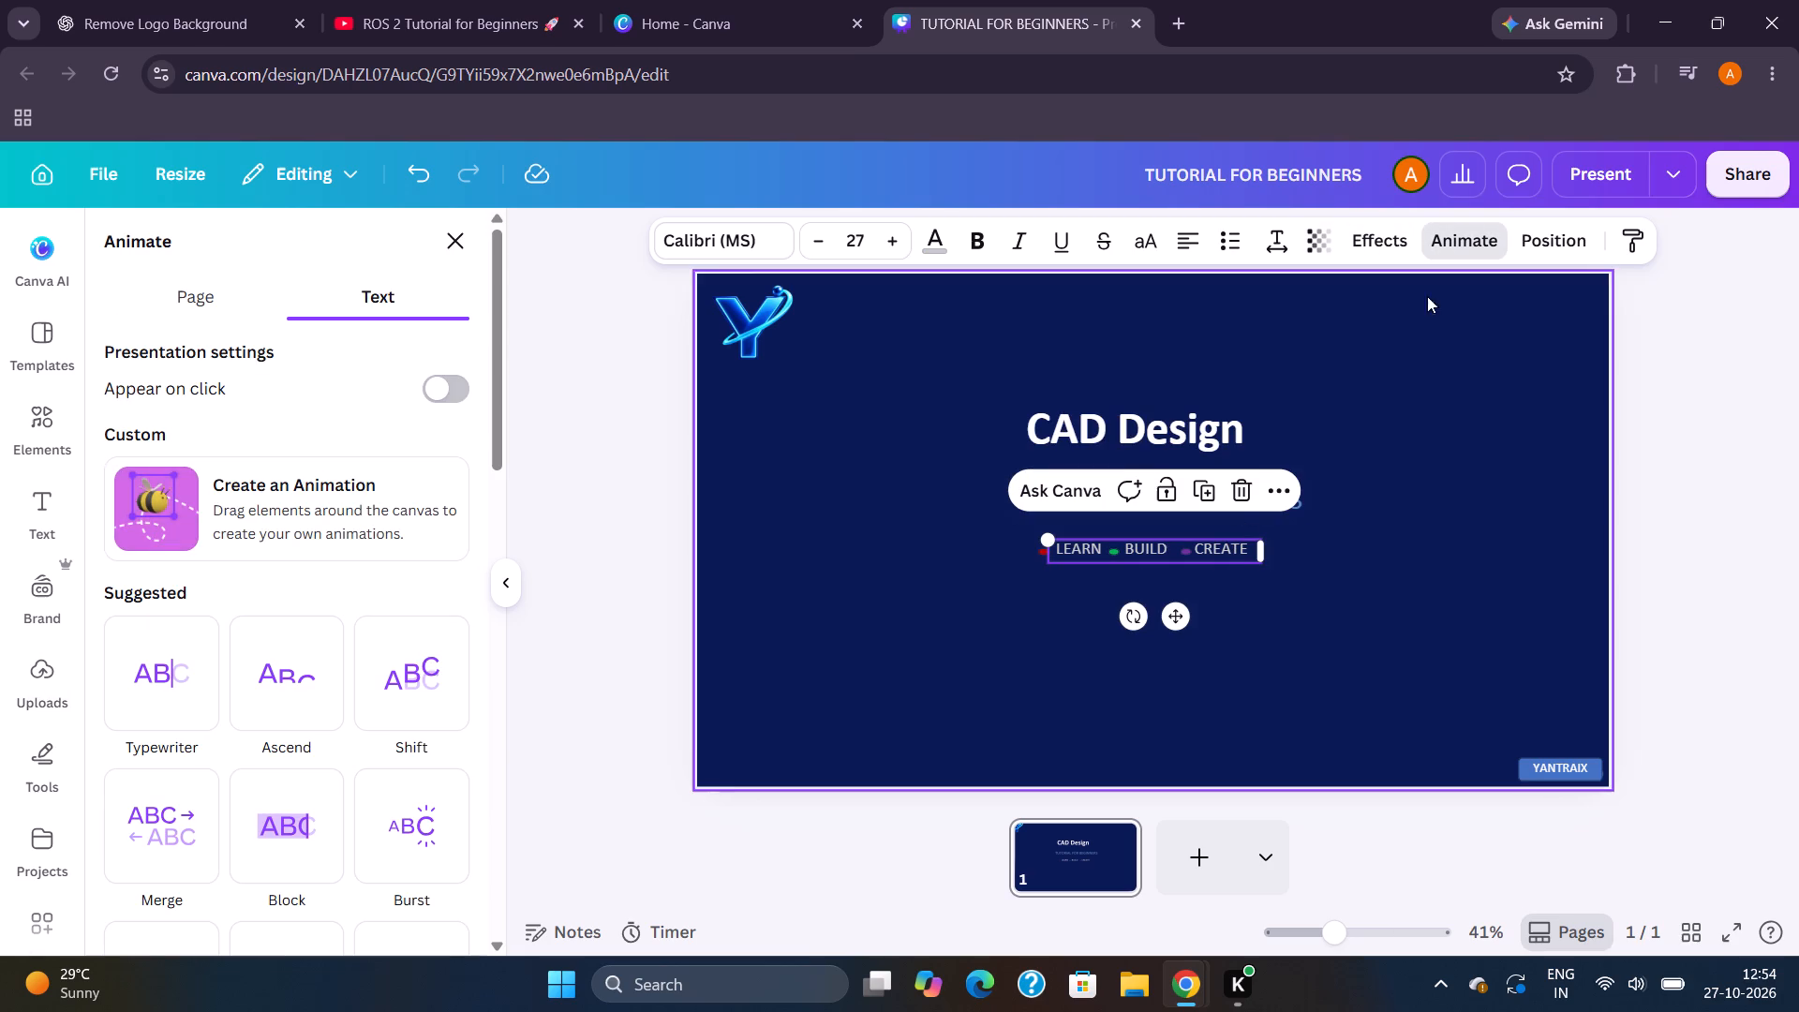
{"action": "left_click", "coordinate": [203, 682]}
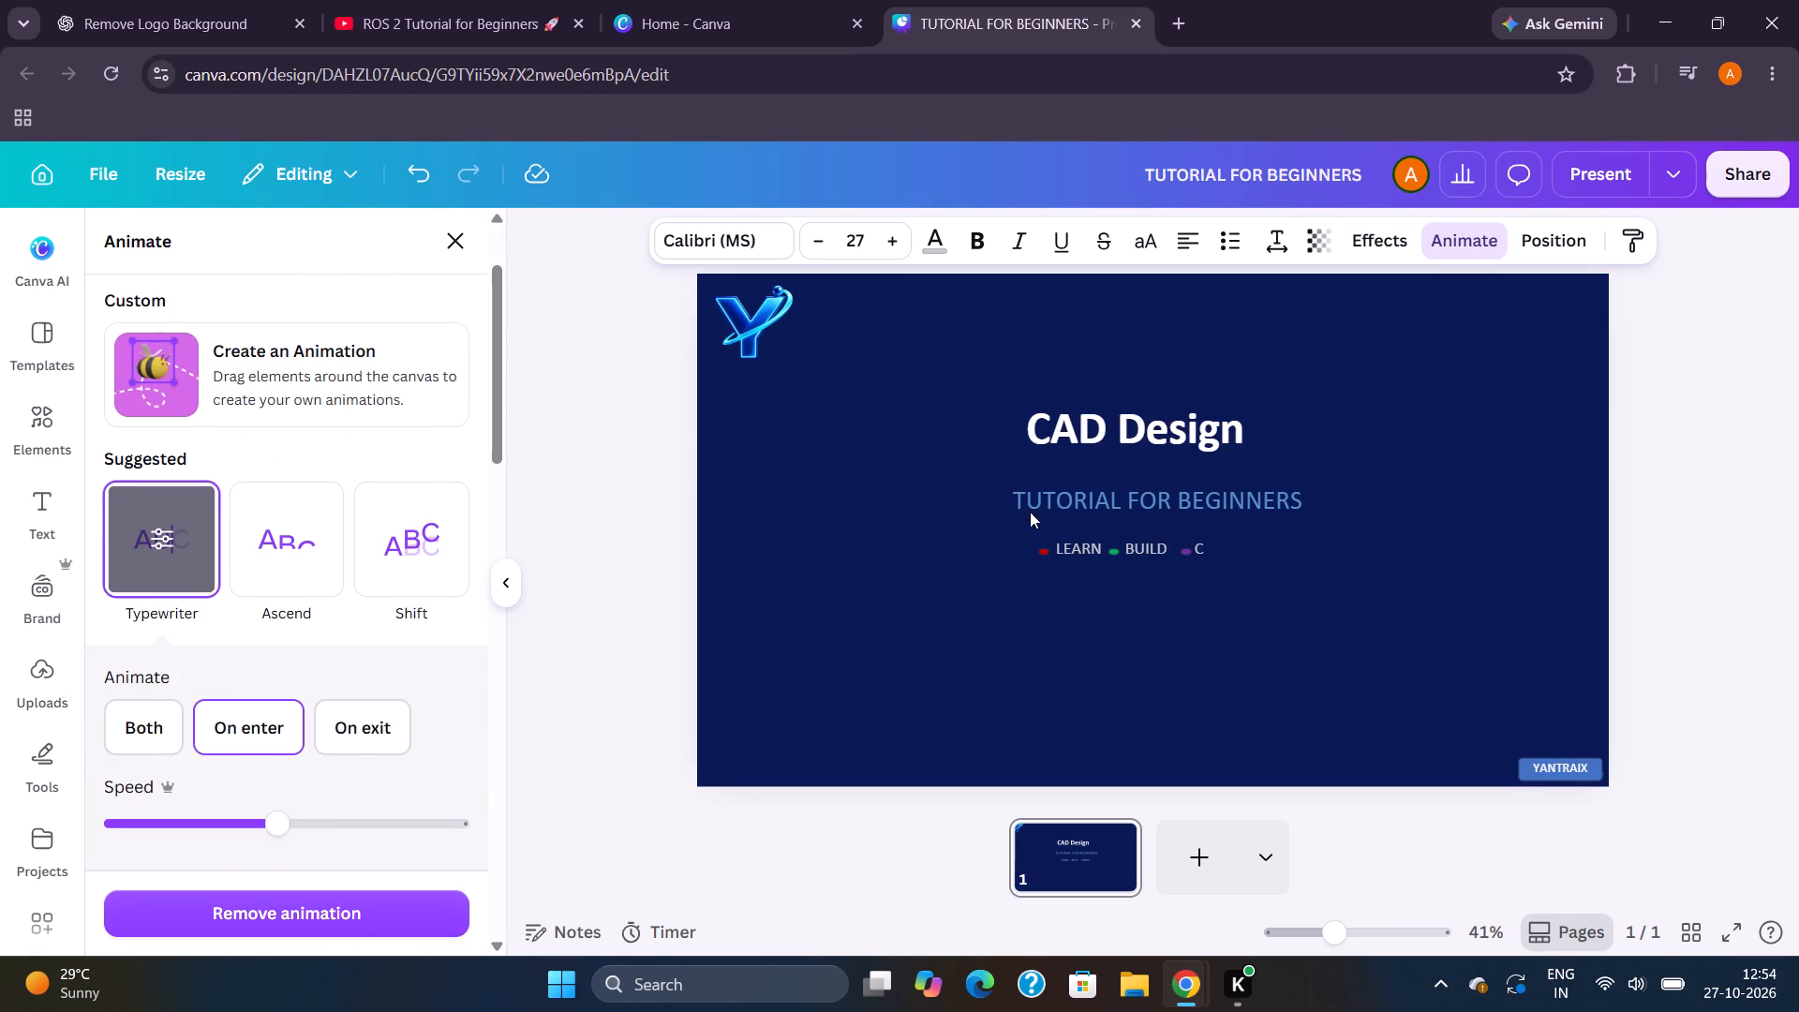
{"action": "left_click", "coordinate": [885, 565]}
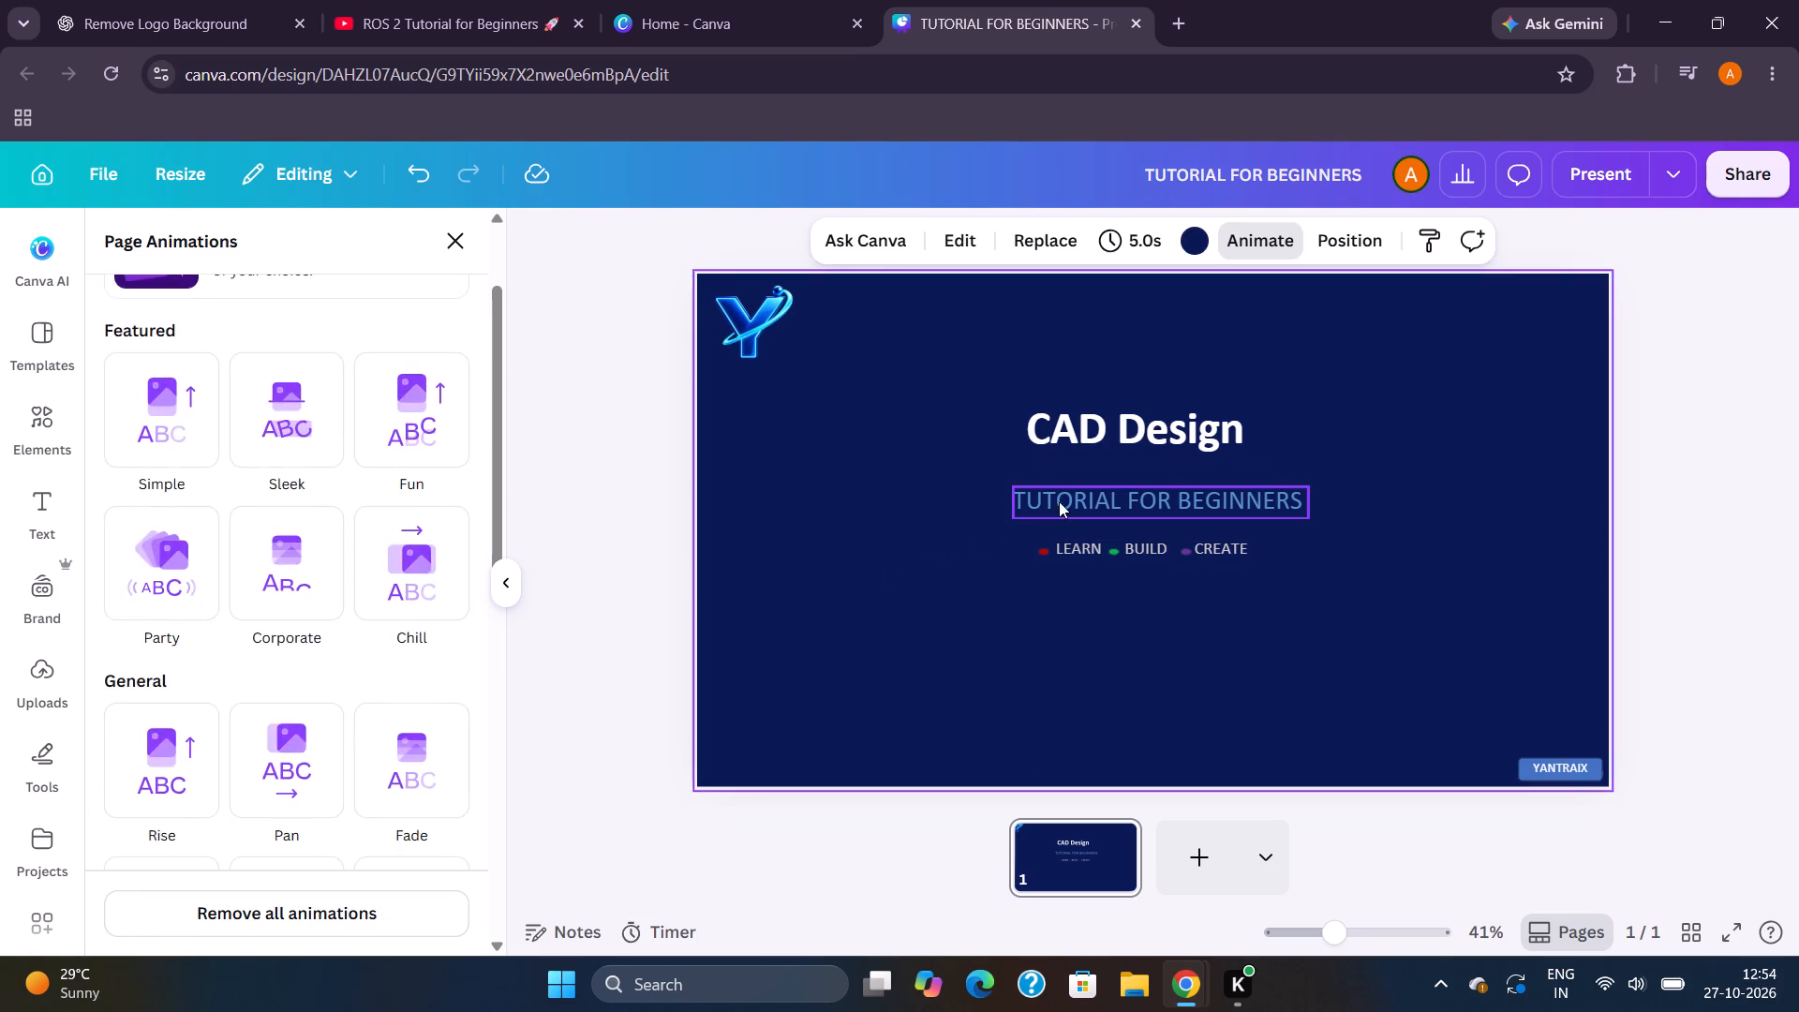
Try the Typewriter and Ascend animations on the "TUTORIAL FOR BEGINNERS" subtitle, settling on Shift.
{"action": "left_click", "coordinate": [1064, 500]}
{"action": "left_click", "coordinate": [185, 530]}
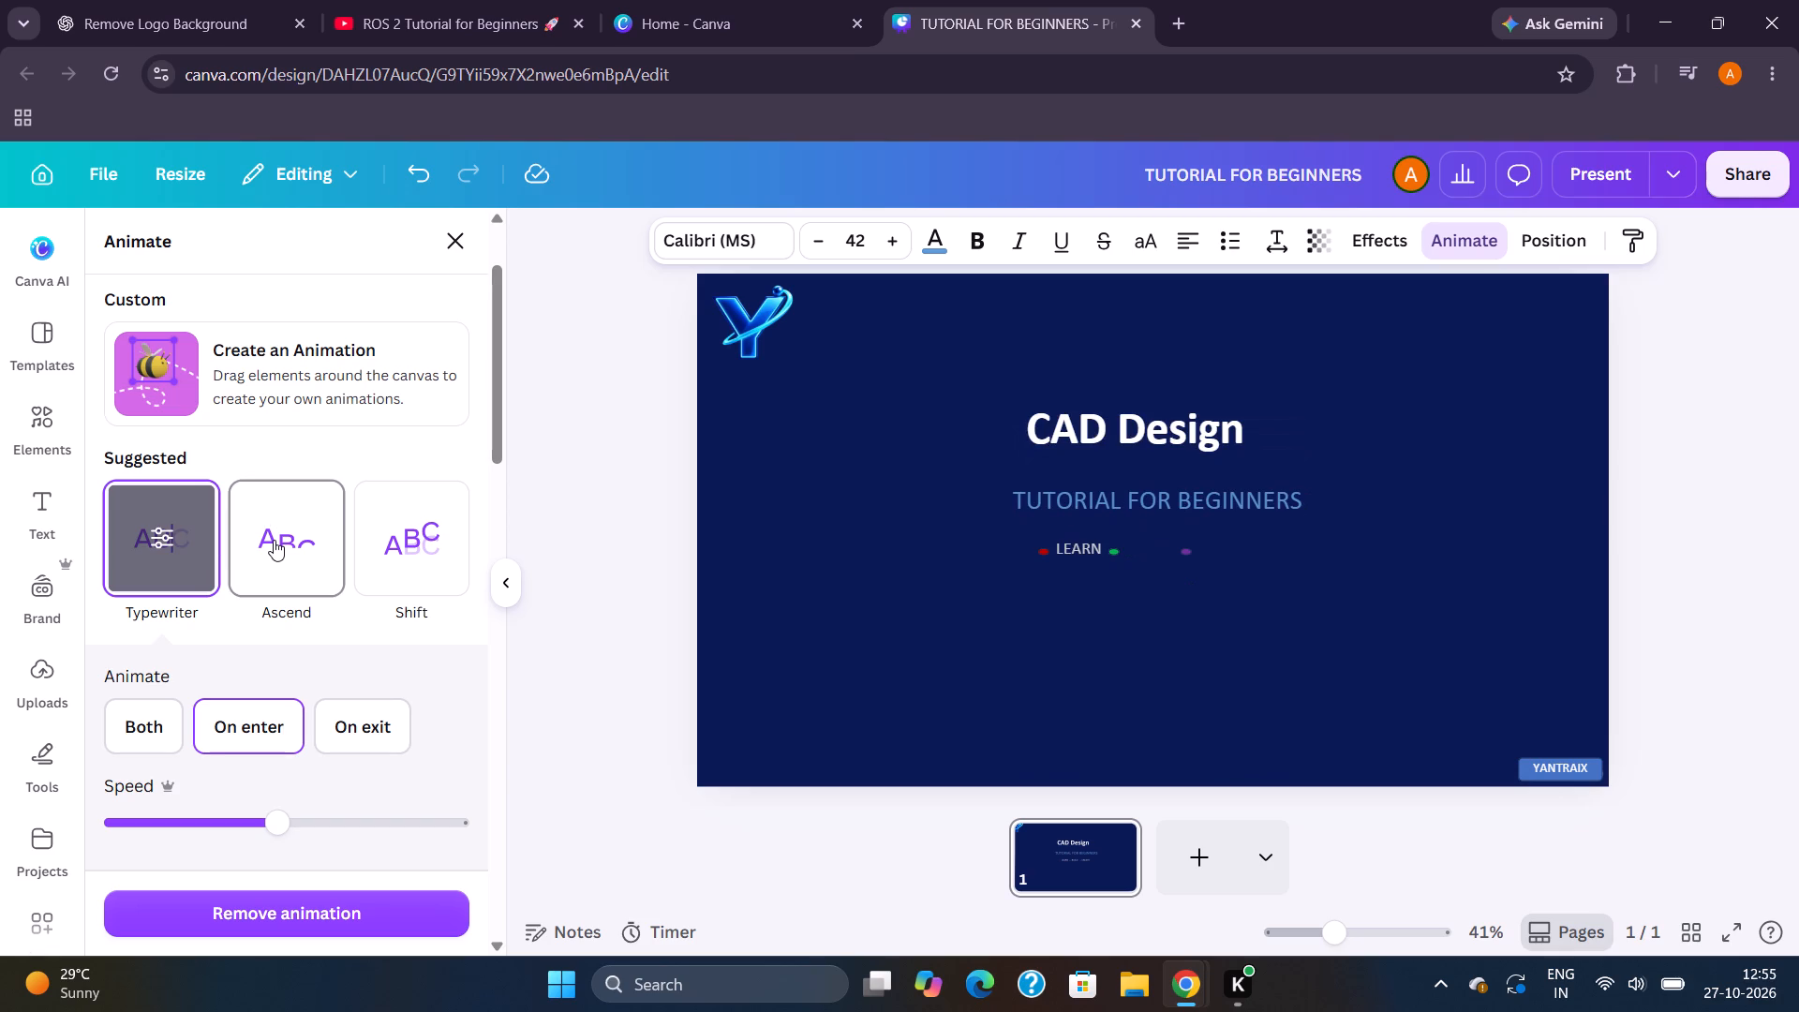
{"action": "left_click", "coordinate": [257, 557]}
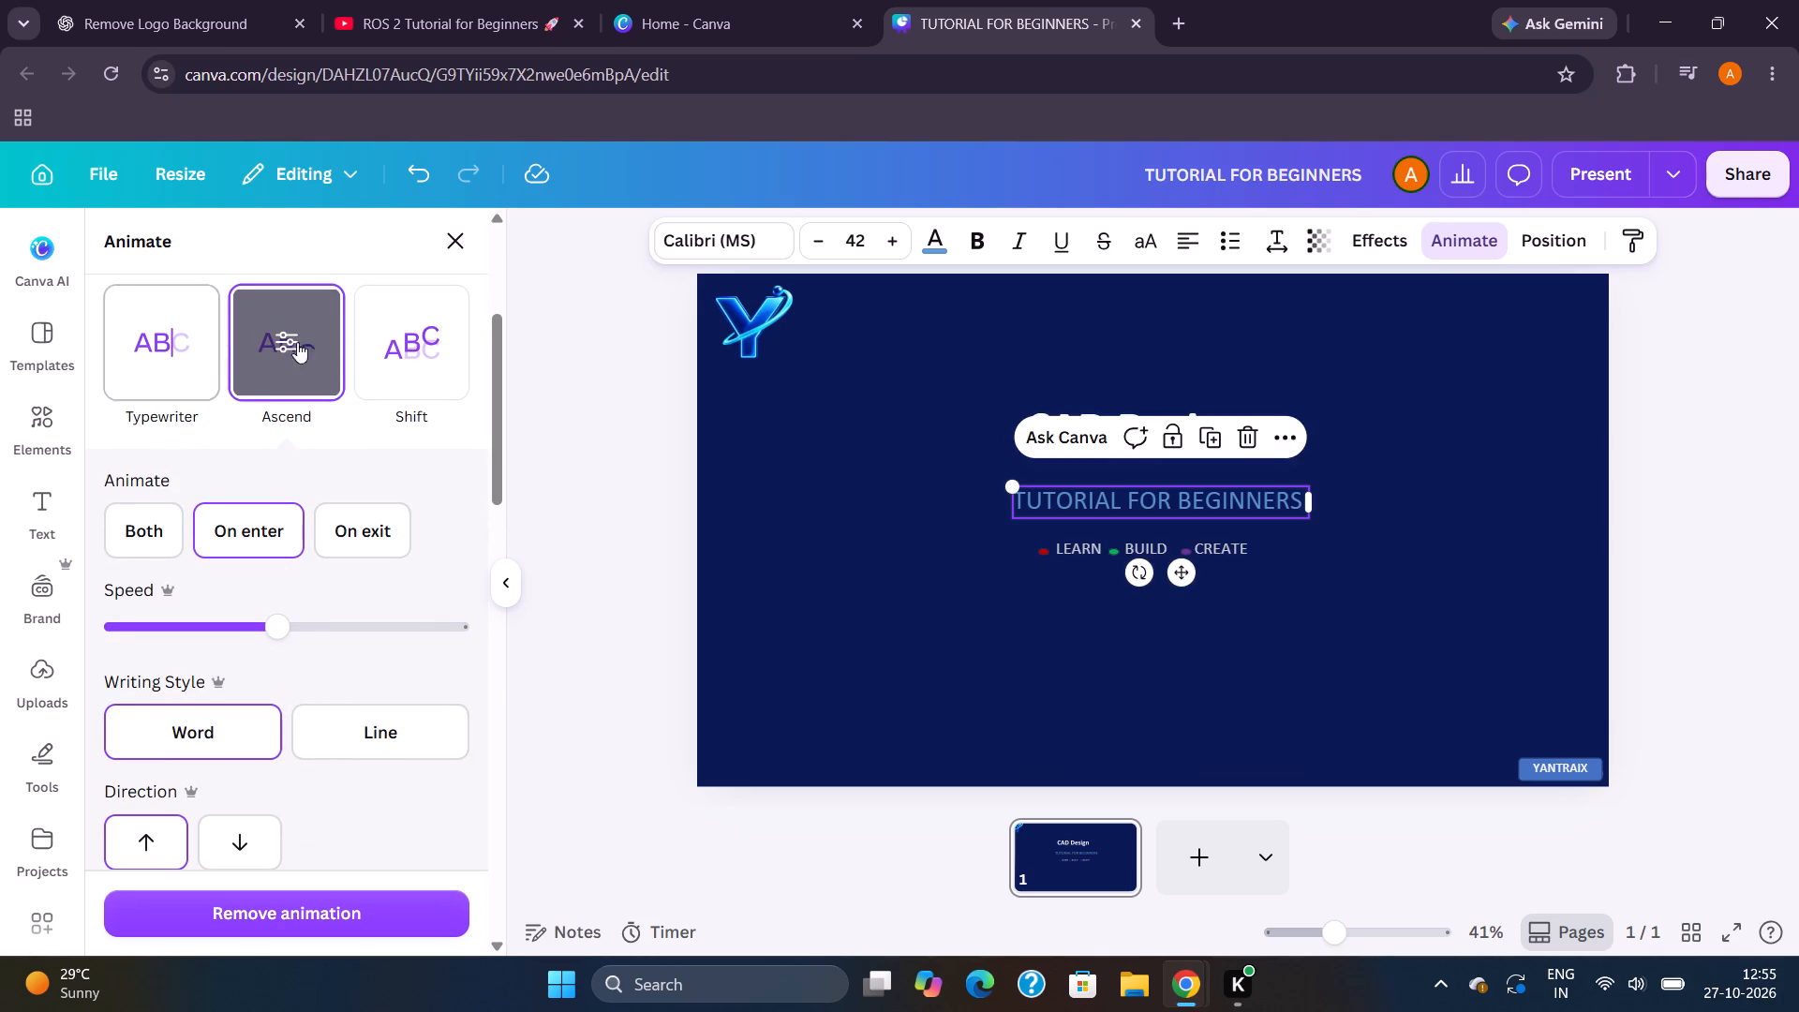
{"action": "left_click", "coordinate": [422, 338]}
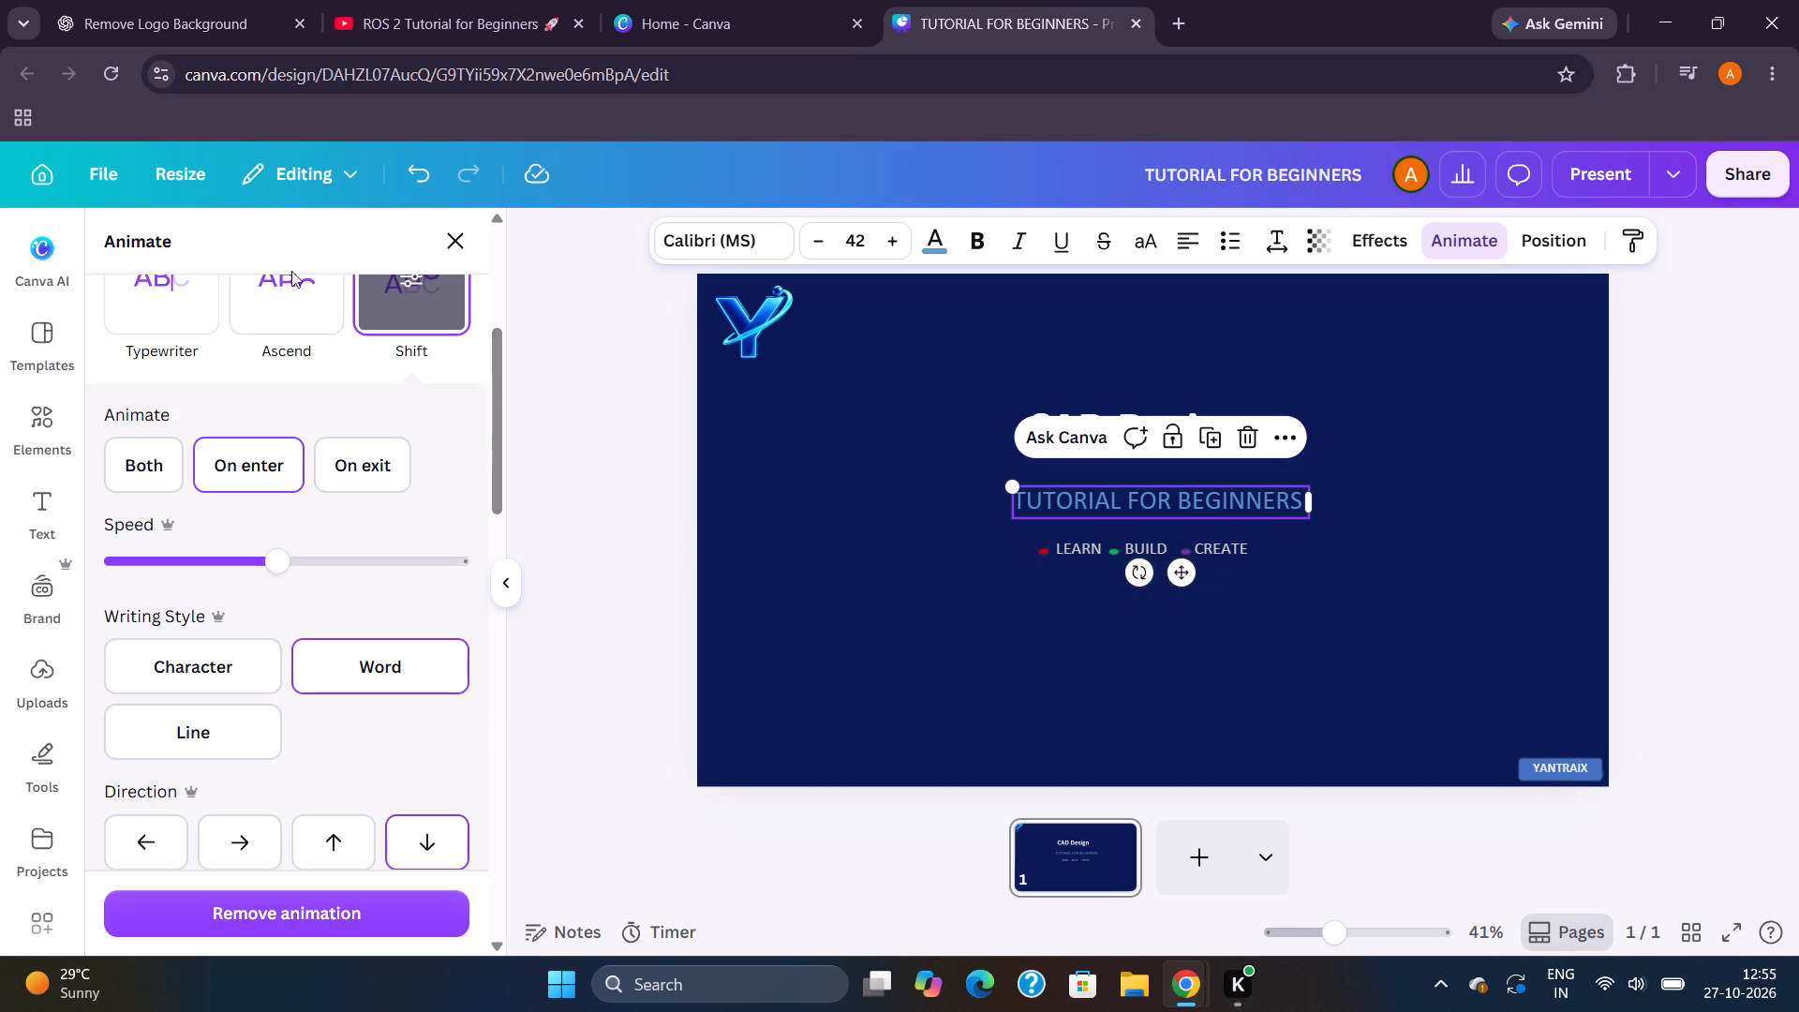
Preview the subtitle's Shift animation and slow its speed to about one fifth of the range.
{"action": "left_click", "coordinate": [408, 298]}
{"action": "left_click_drag", "start_coordinate": [284, 564], "coordinate": [115, 556]}
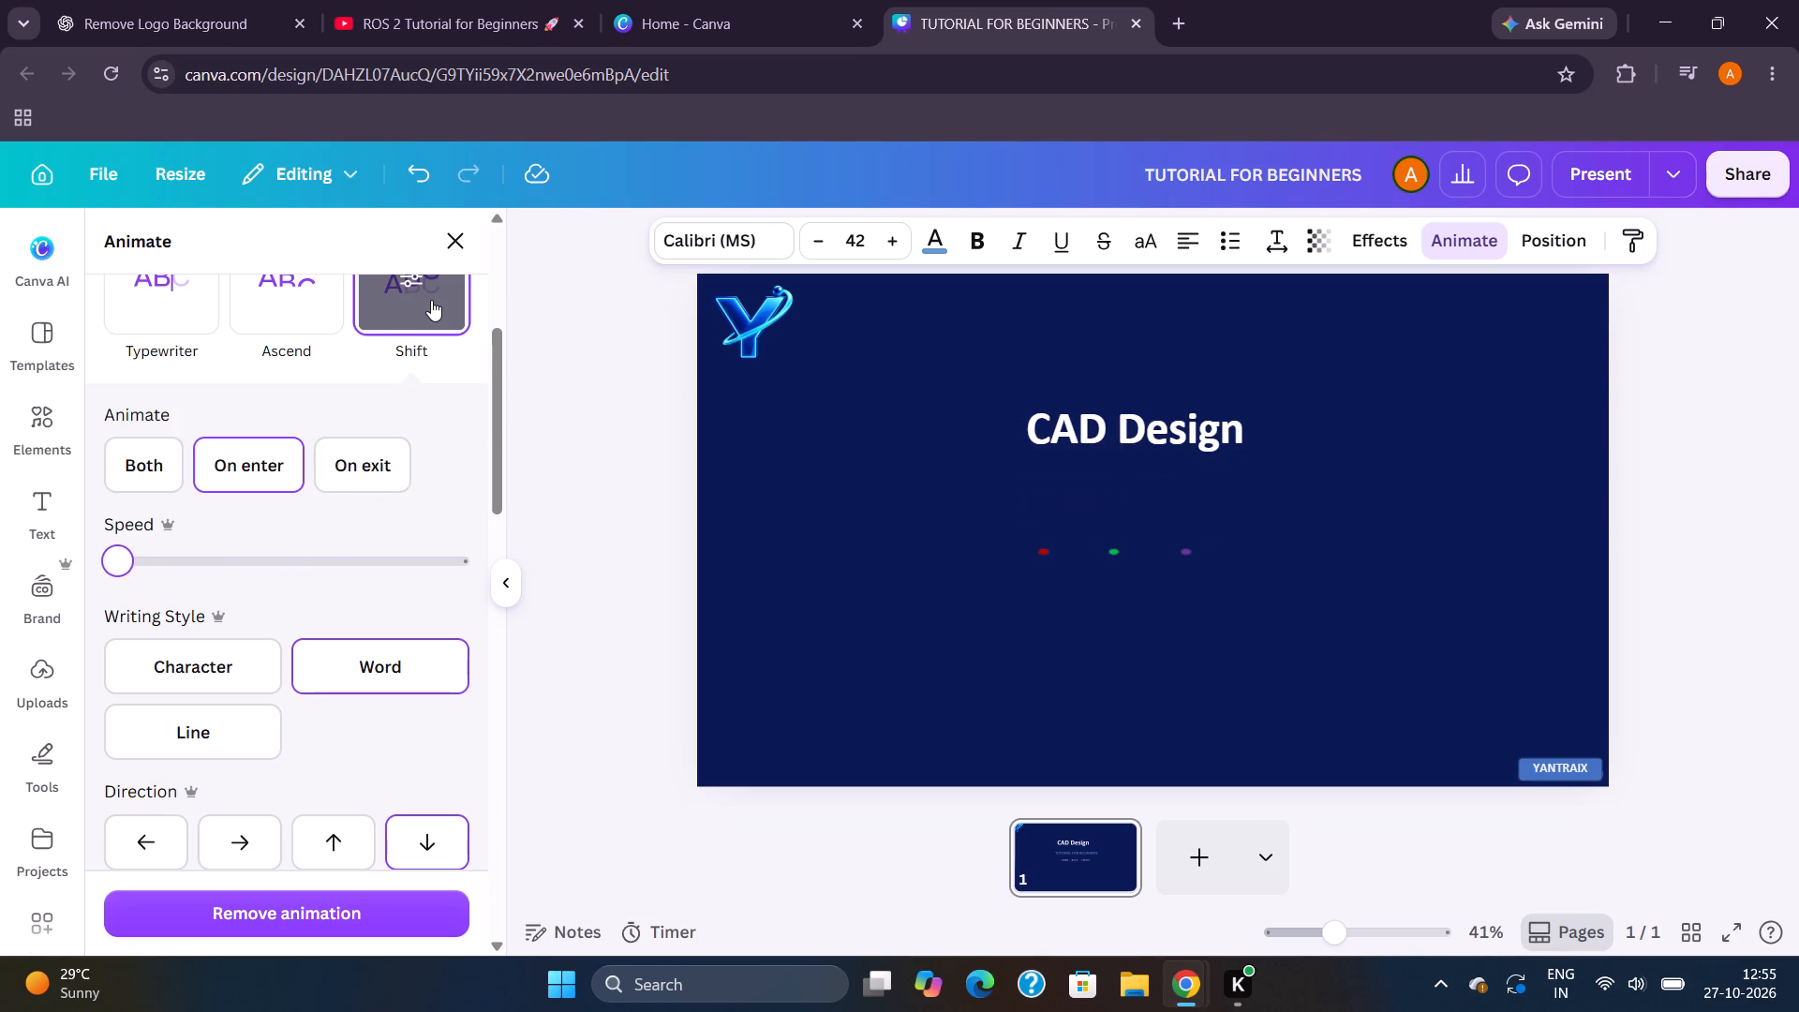
{"action": "left_click", "coordinate": [429, 300]}
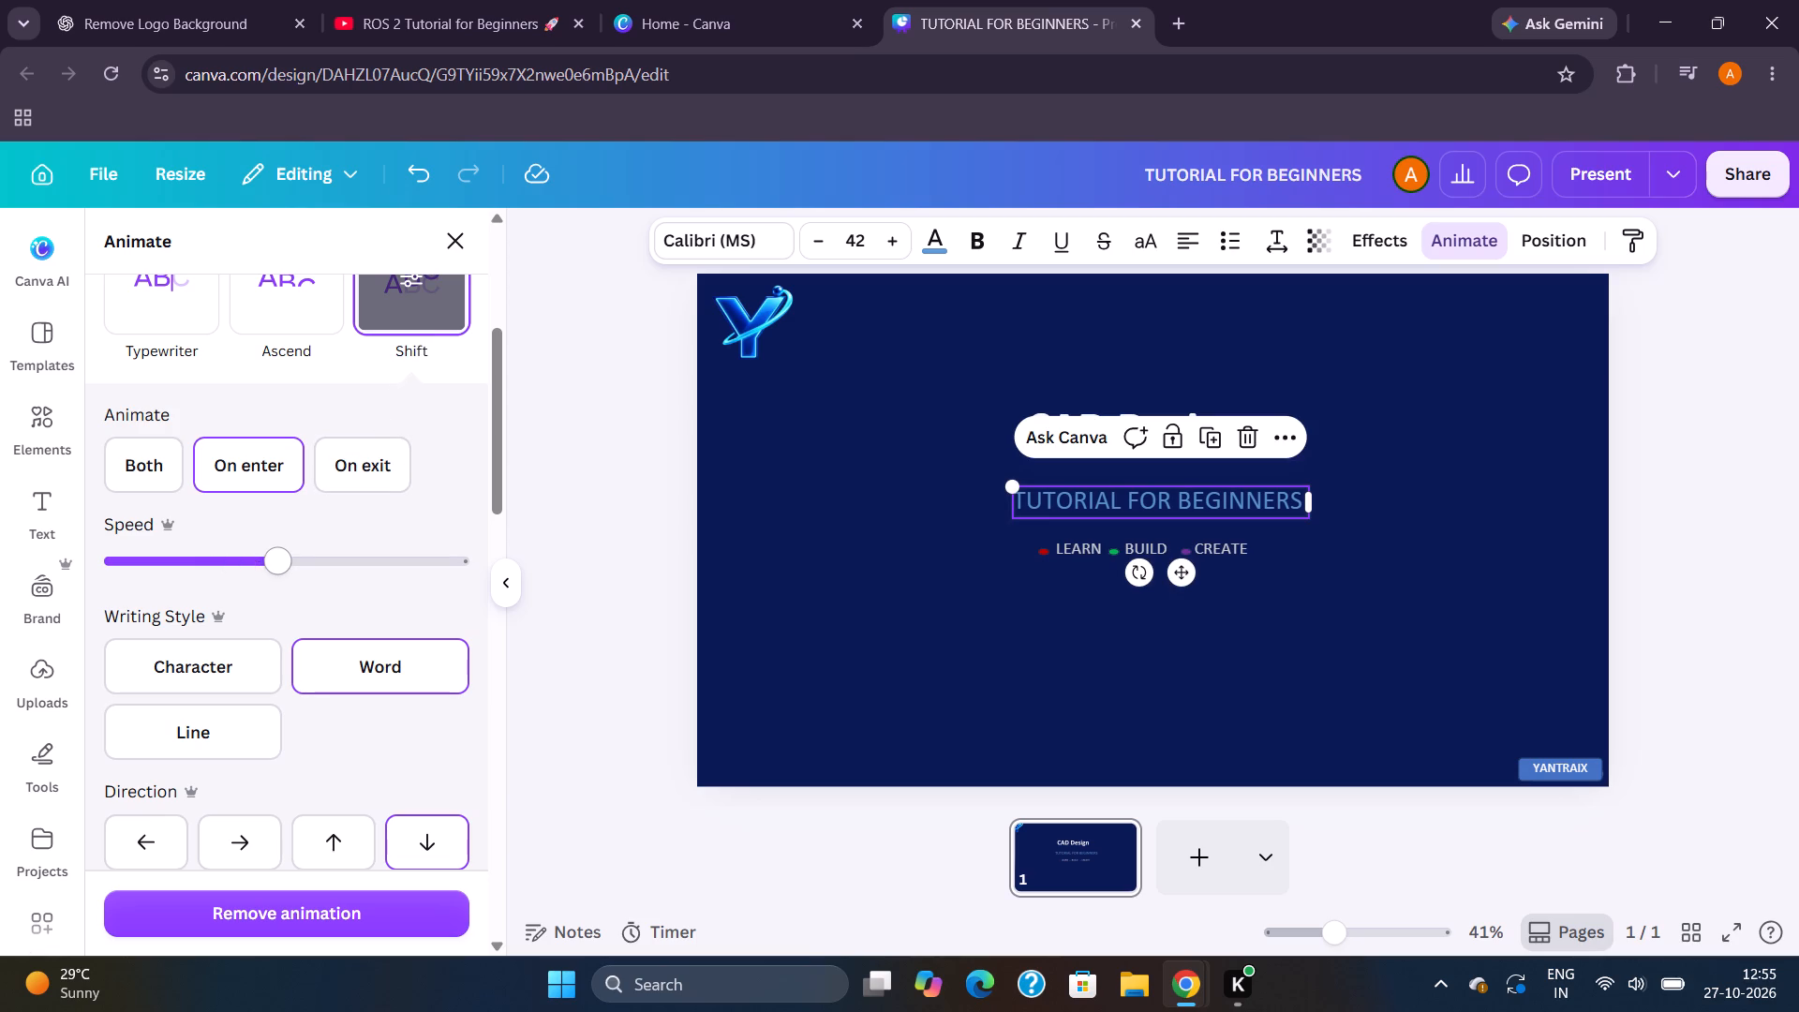
{"action": "left_click_drag", "start_coordinate": [274, 562], "coordinate": [227, 560]}
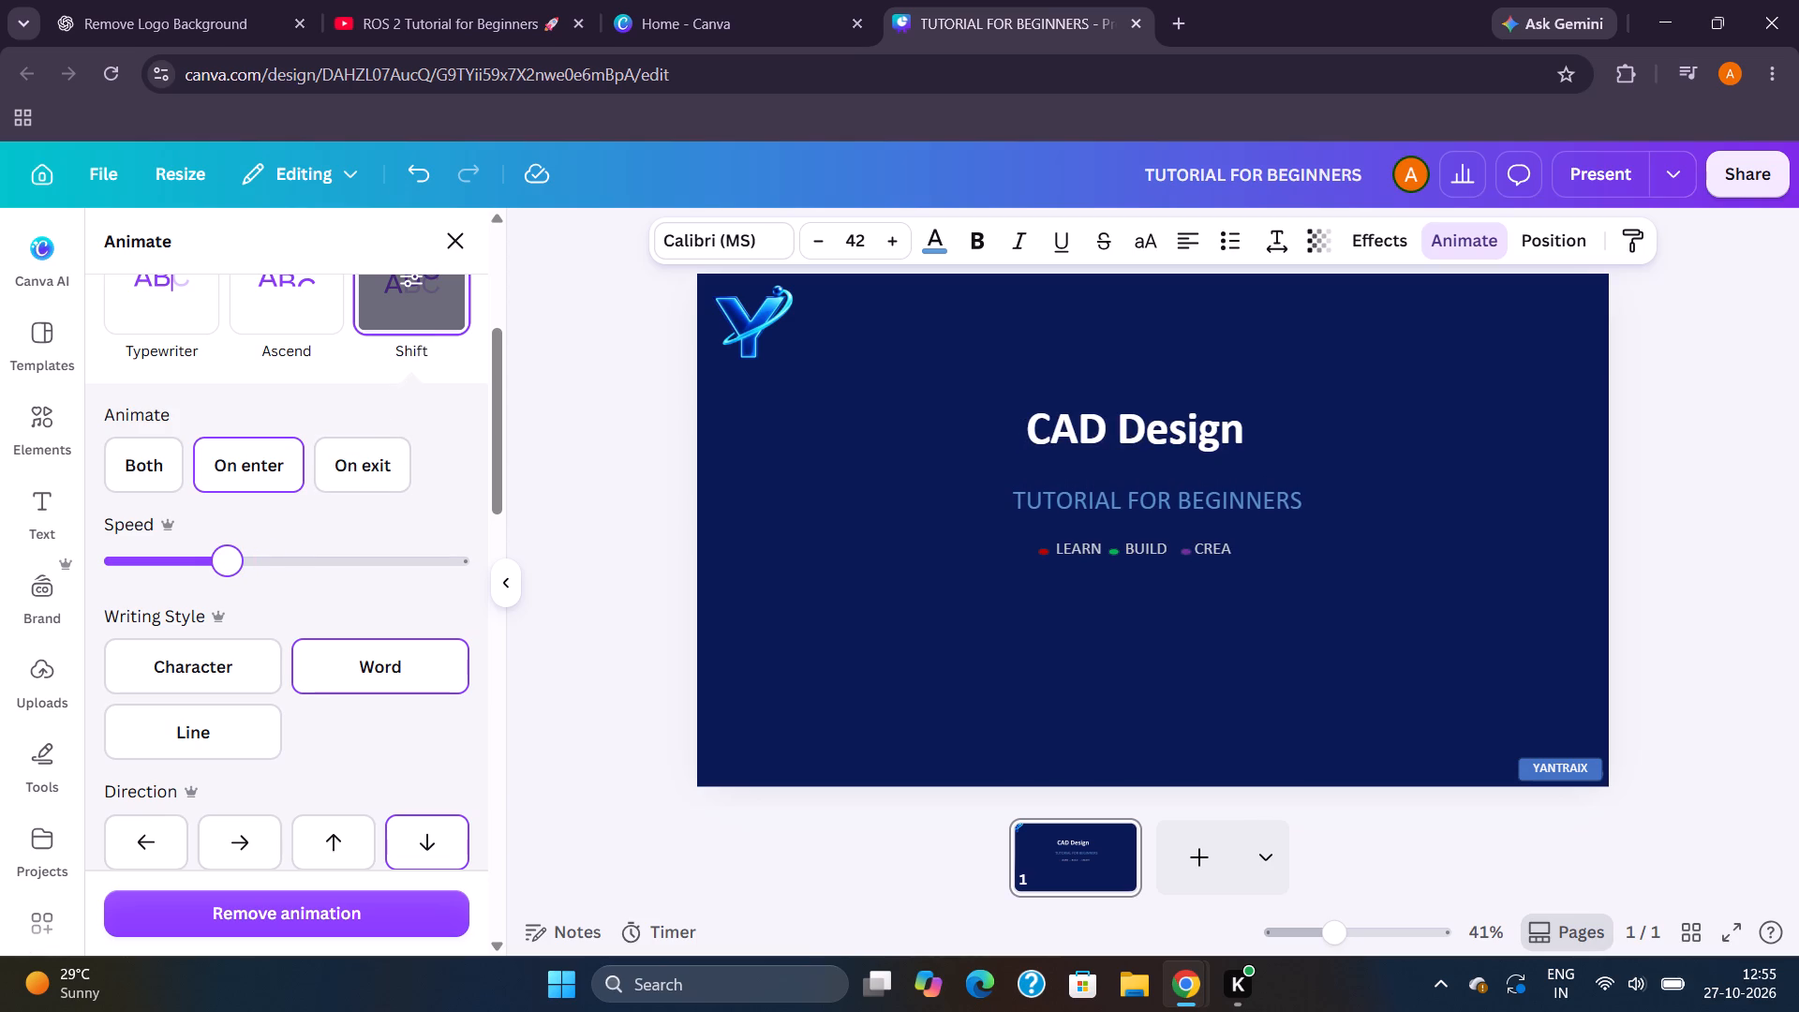
{"action": "left_click_drag", "start_coordinate": [230, 562], "coordinate": [174, 562]}
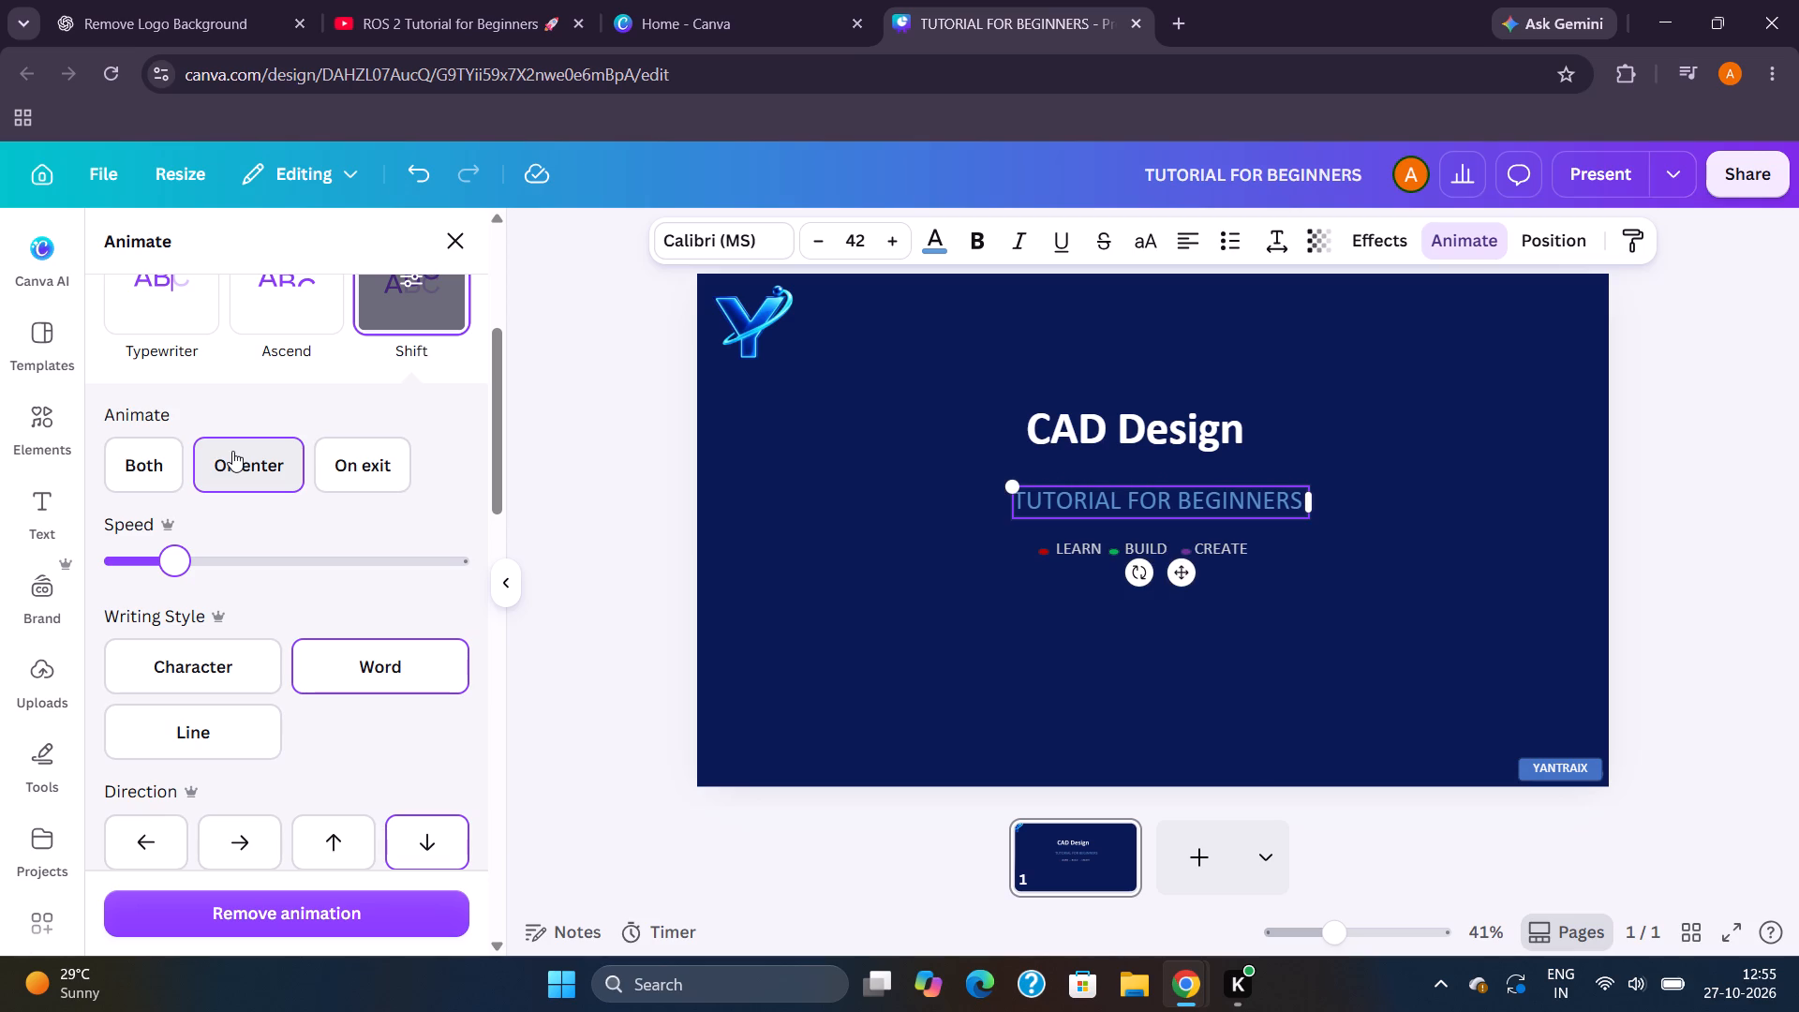
Look through the other text and general animation styles available for the "TUTORIAL FOR BEGINNERS" subtitle.
{"action": "scroll", "coordinate": [232, 451], "scroll_direction": "up", "scroll_amount": 5}
{"action": "scroll", "coordinate": [232, 451], "scroll_direction": "down", "scroll_amount": 1}
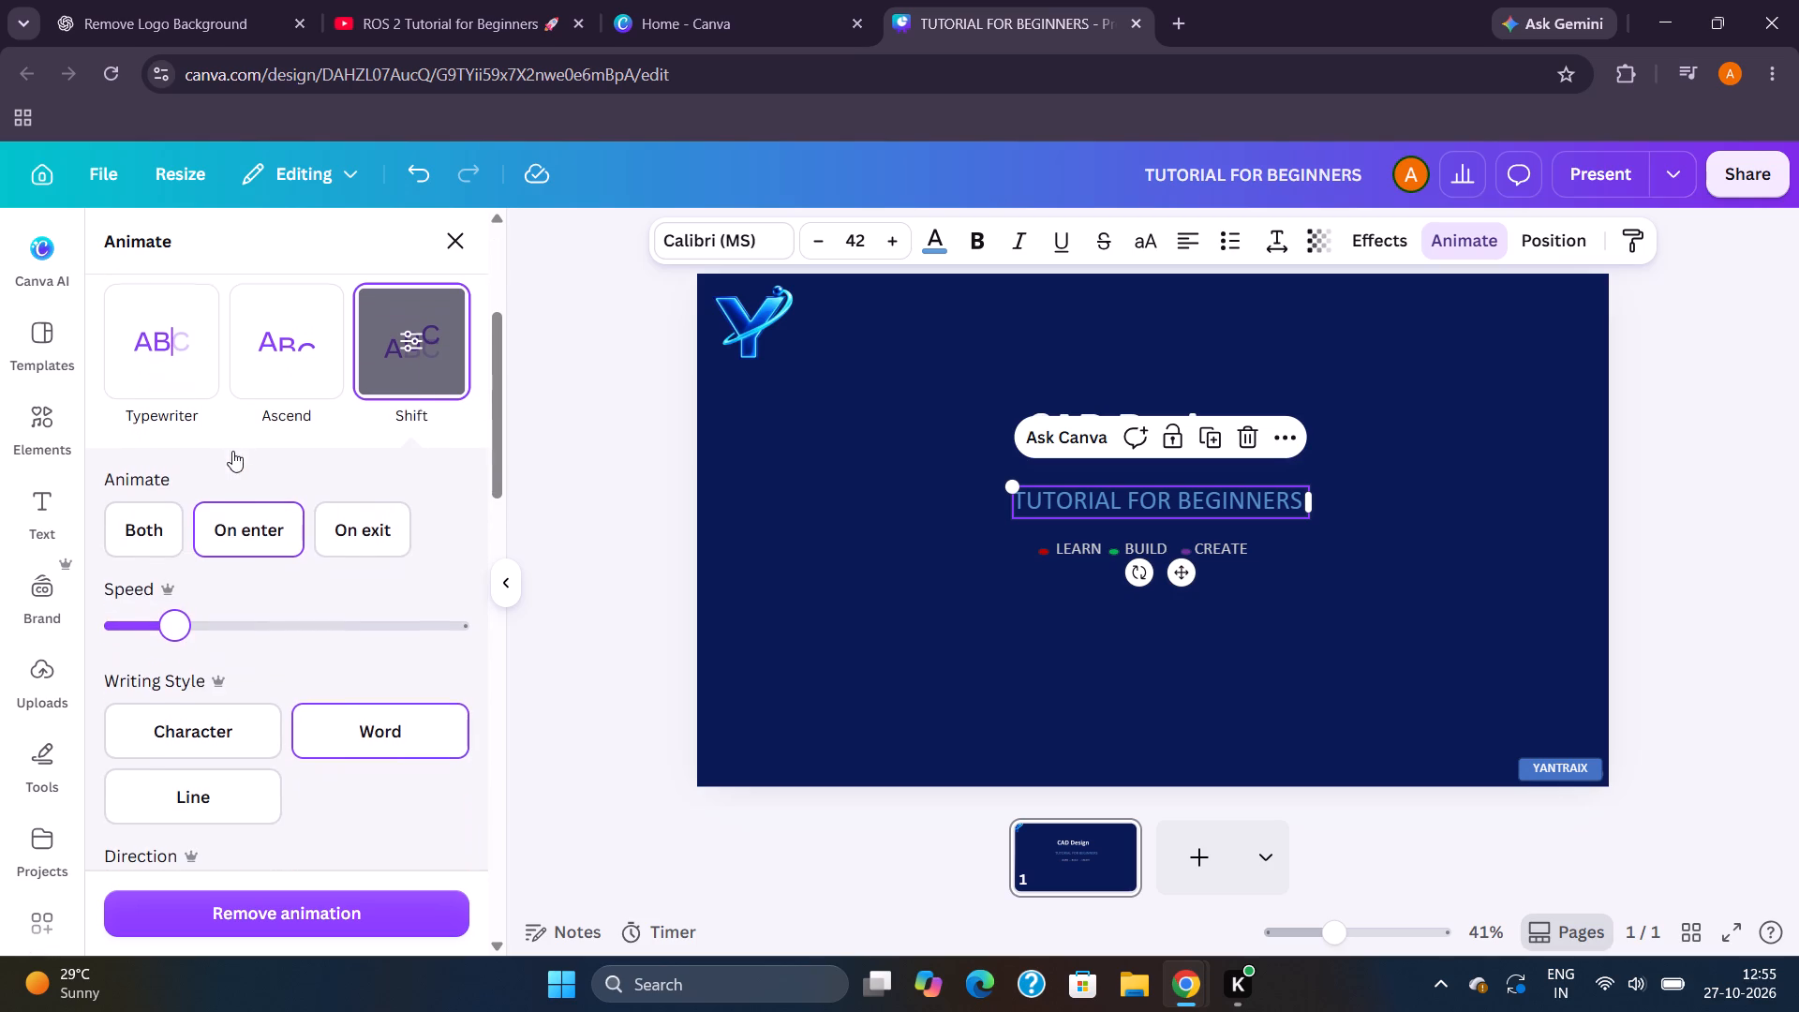
{"action": "scroll", "coordinate": [232, 451], "scroll_direction": "down", "scroll_amount": 1}
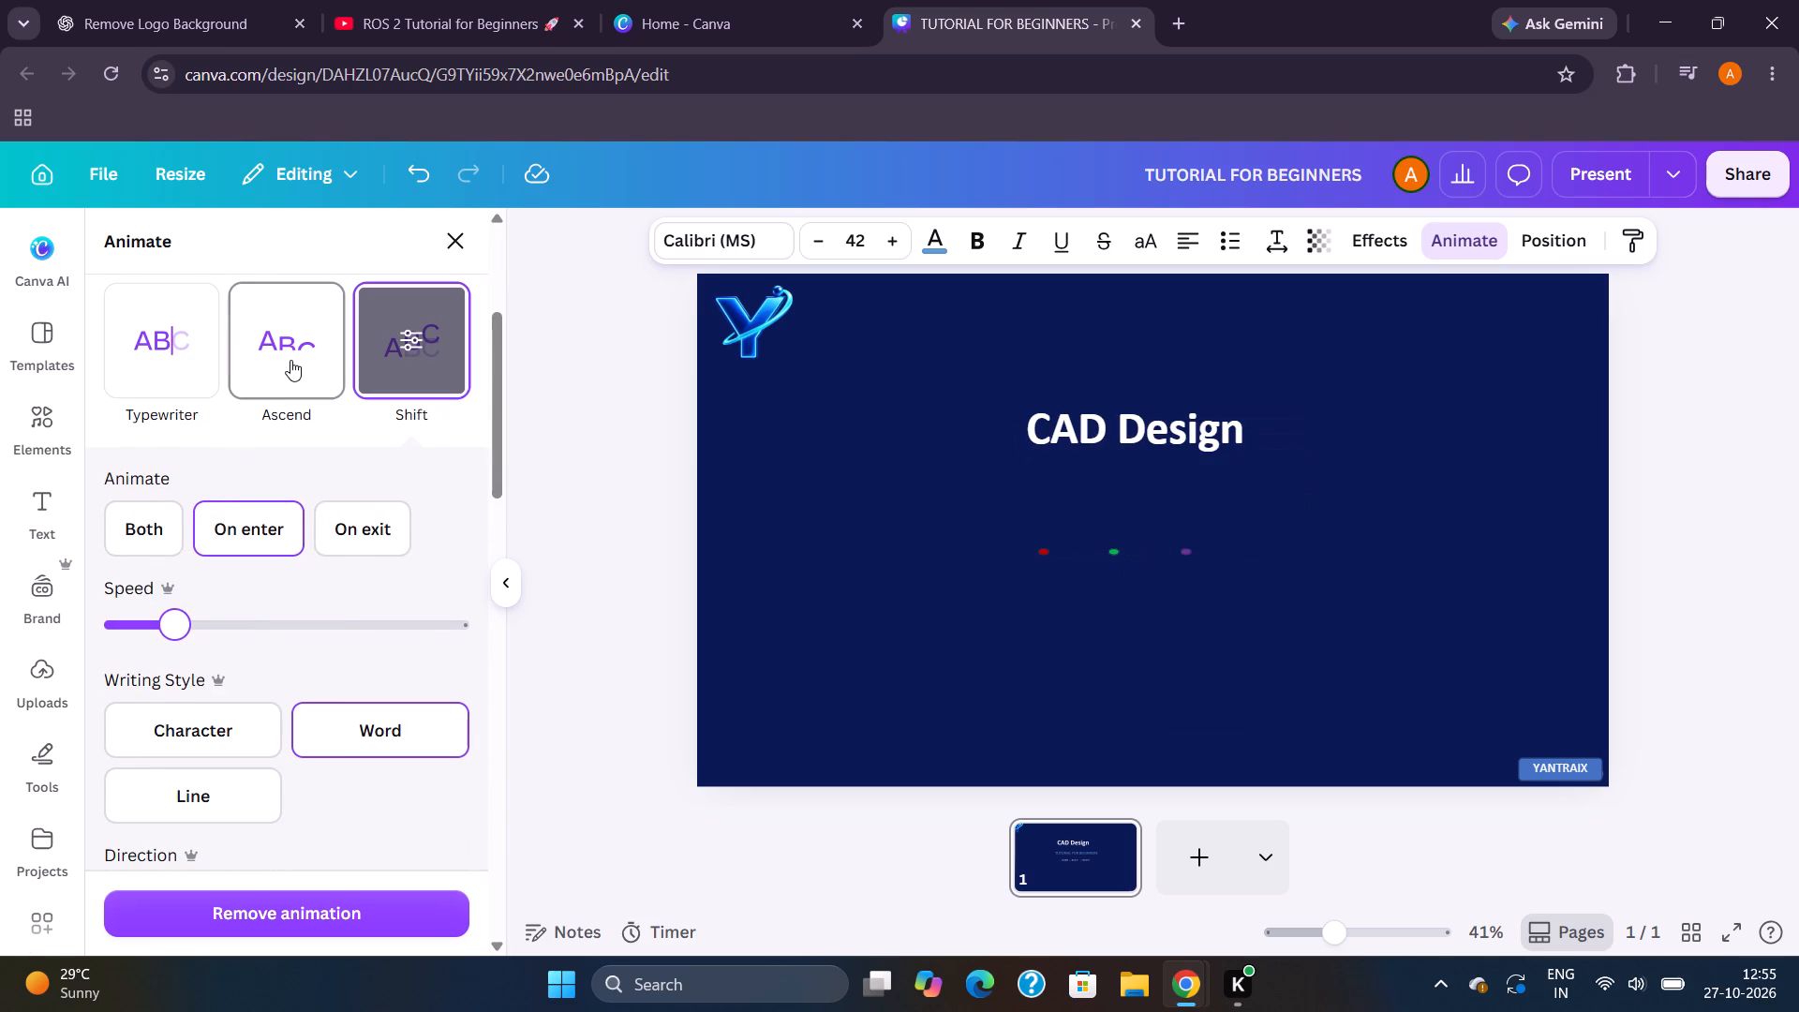
{"action": "scroll", "coordinate": [290, 360], "scroll_direction": "left", "scroll_amount": 1}
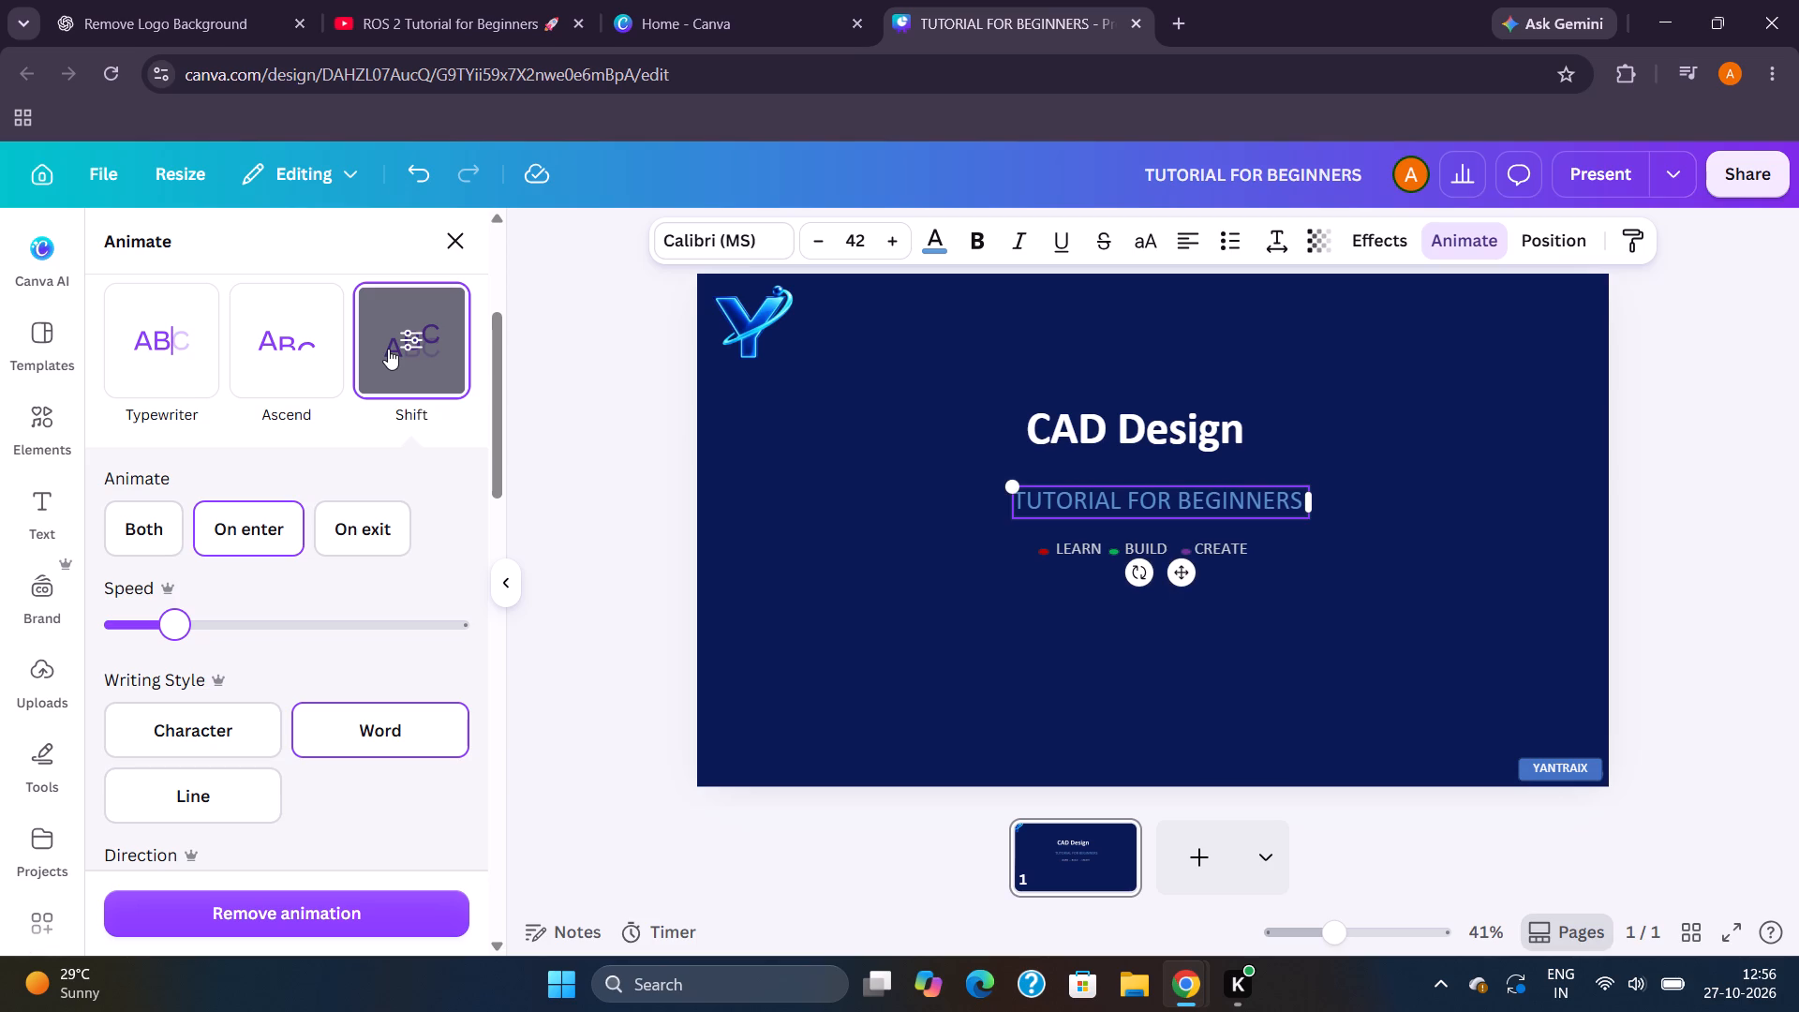
{"action": "scroll", "coordinate": [300, 717], "scroll_direction": "down", "scroll_amount": 3}
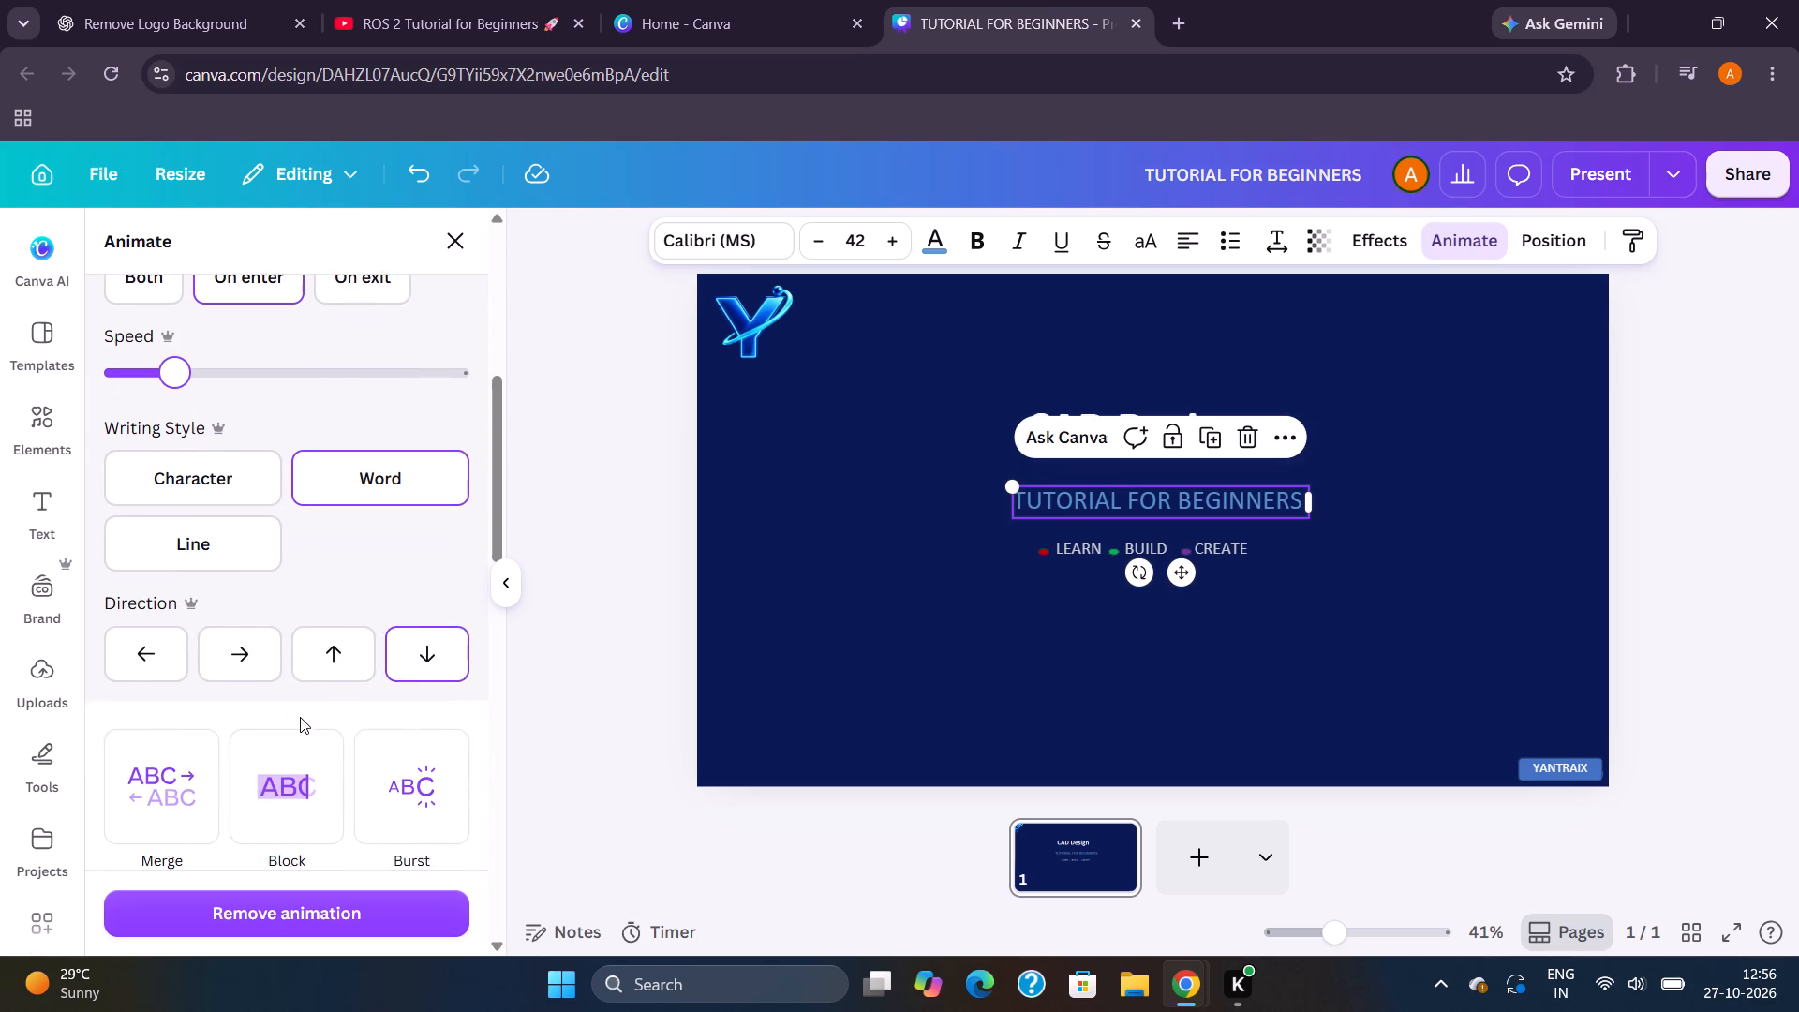
{"action": "scroll", "coordinate": [300, 717], "scroll_direction": "down", "scroll_amount": 3}
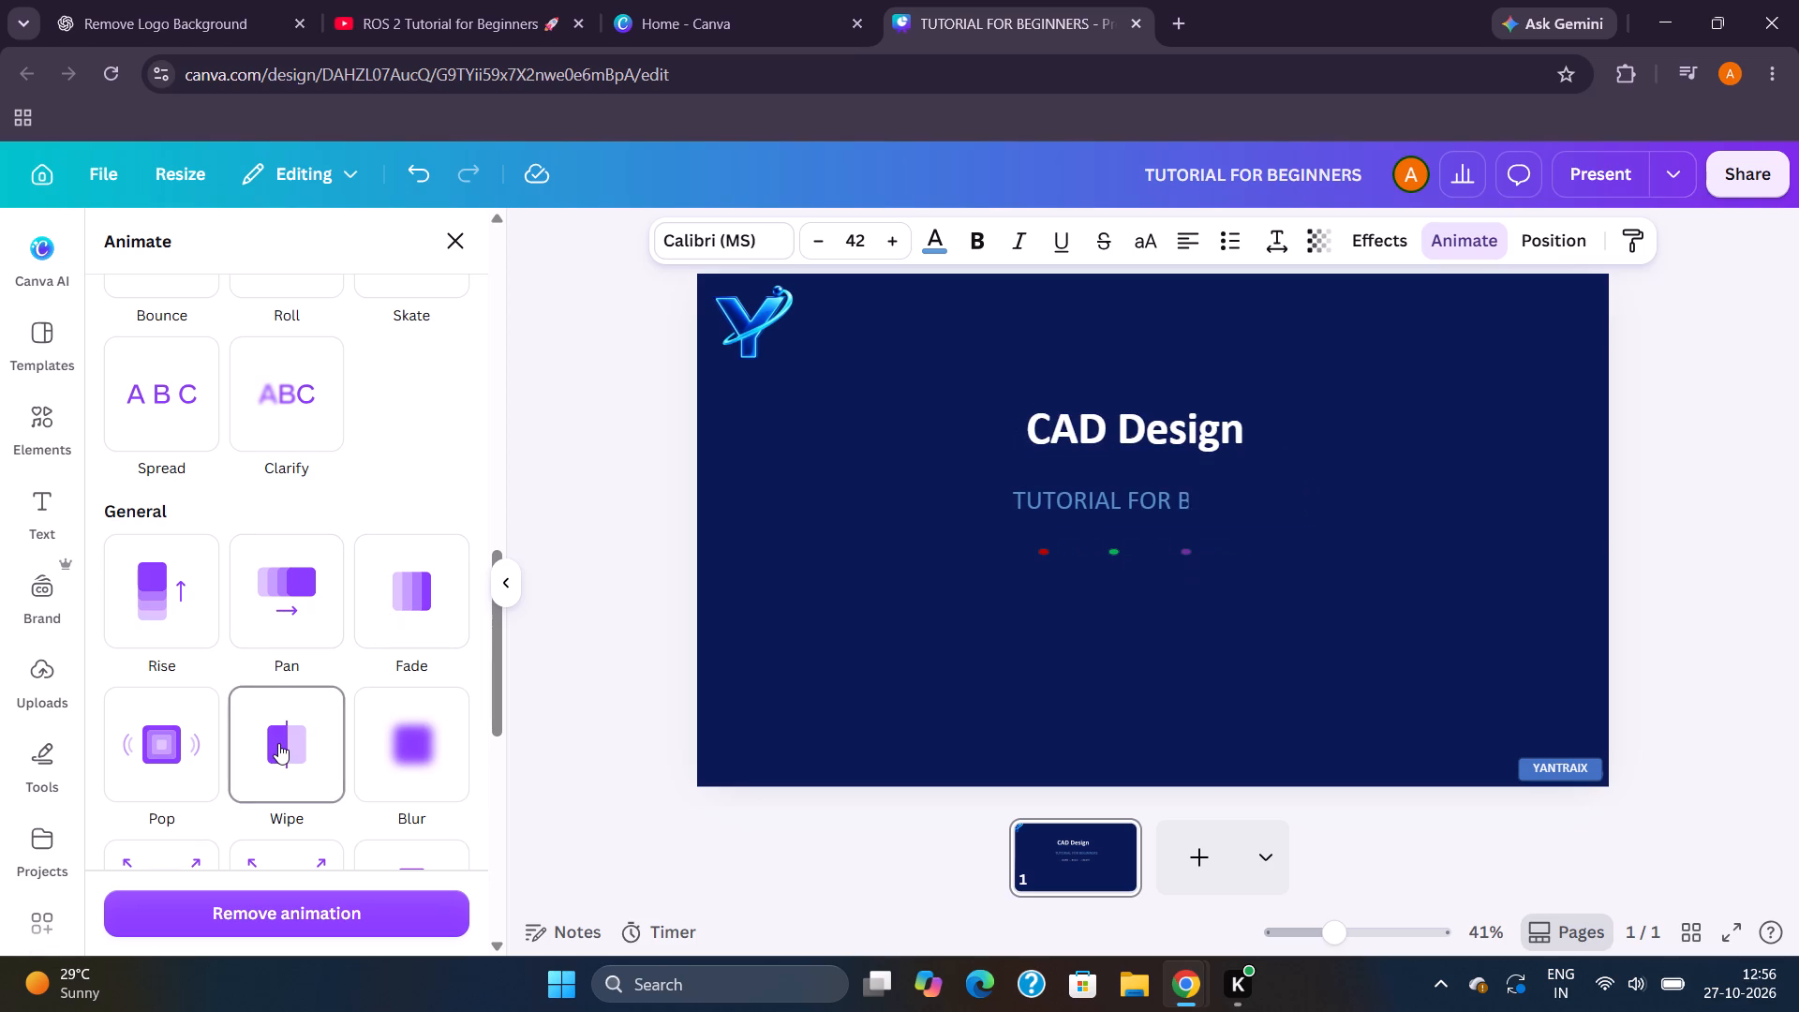
{"action": "scroll", "coordinate": [408, 750], "scroll_direction": "down", "scroll_amount": 1}
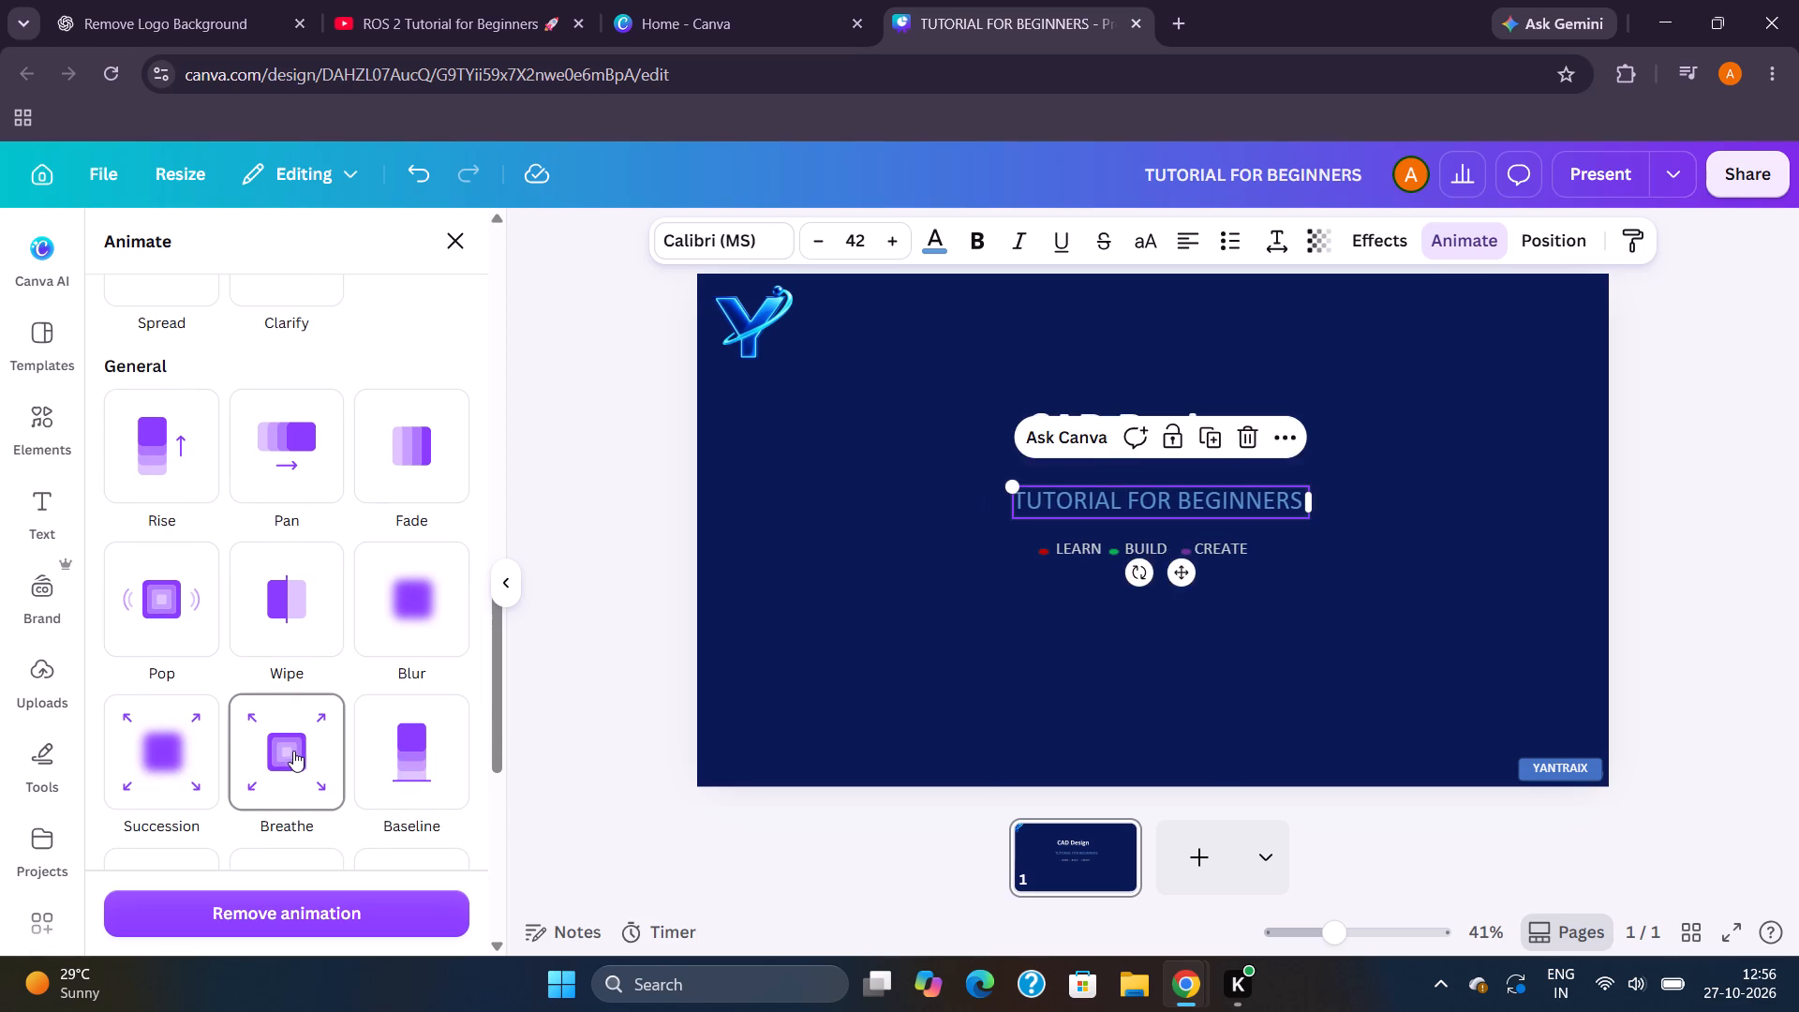
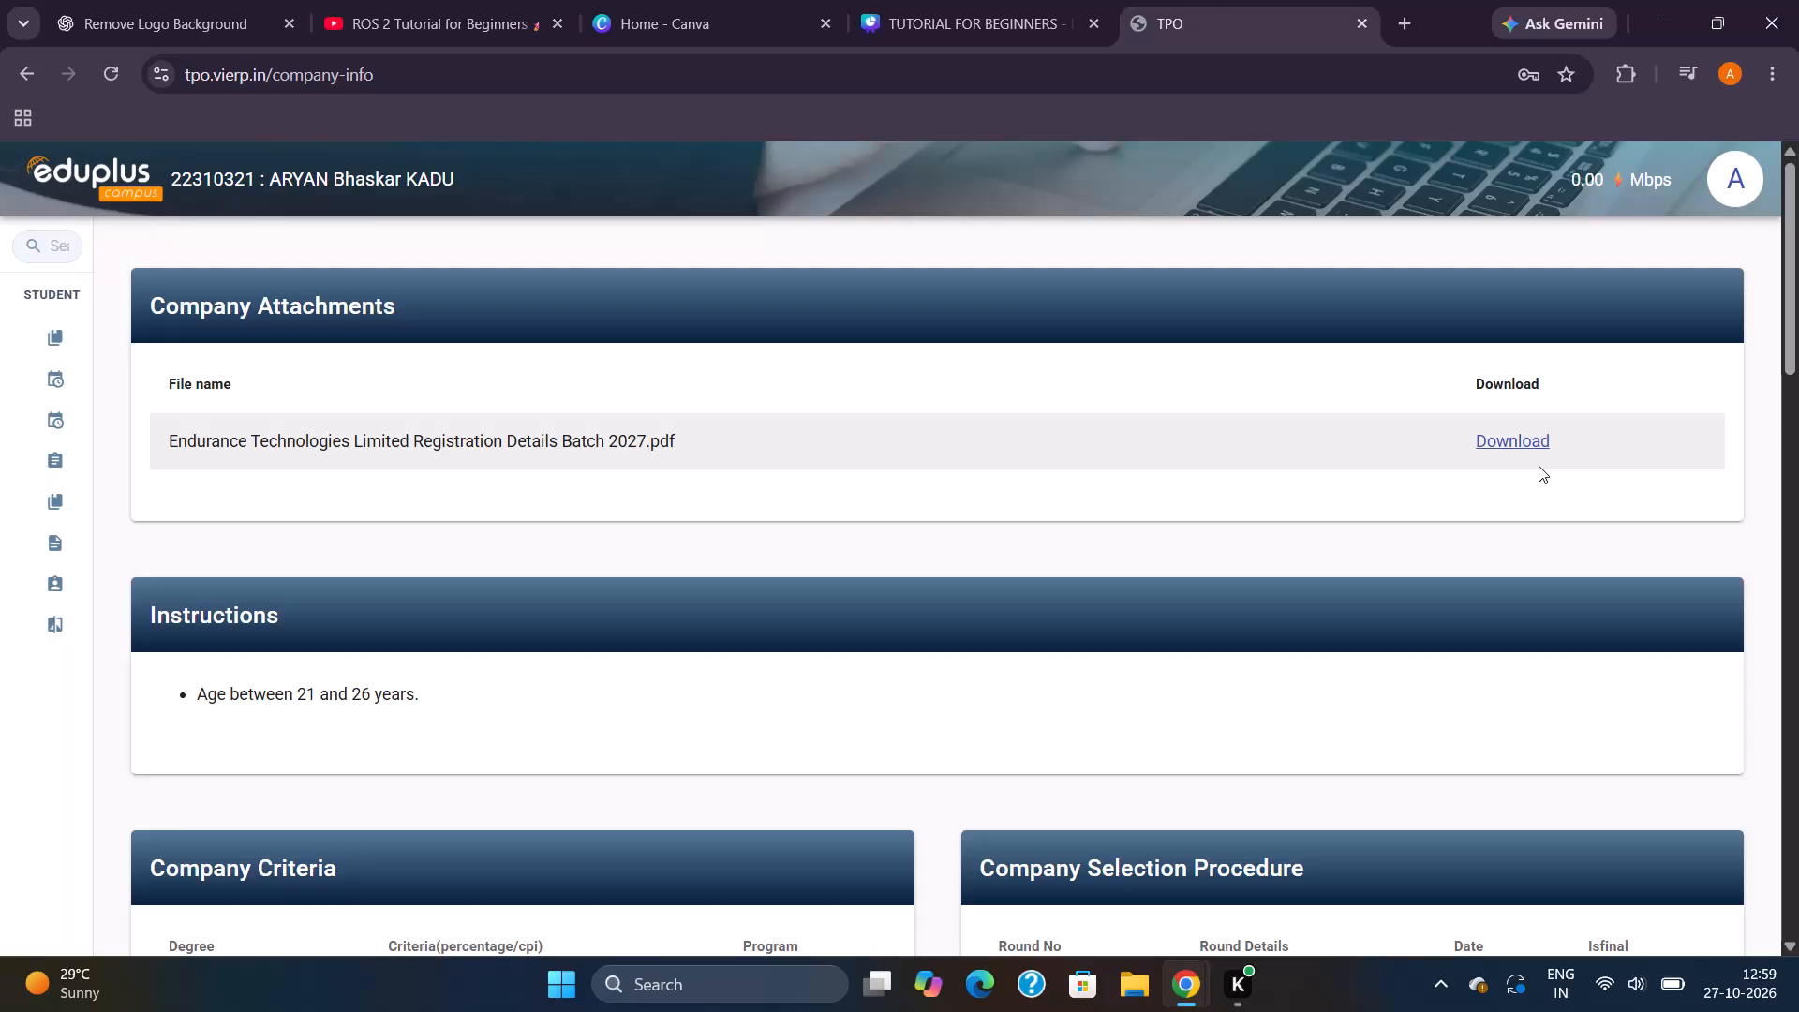
Open the Endurance Technologies Limited registration details PDF, read through its hiring information and eligibility criteria, and close it along with the placement portal.
{"action": "left_click", "coordinate": [1500, 454]}
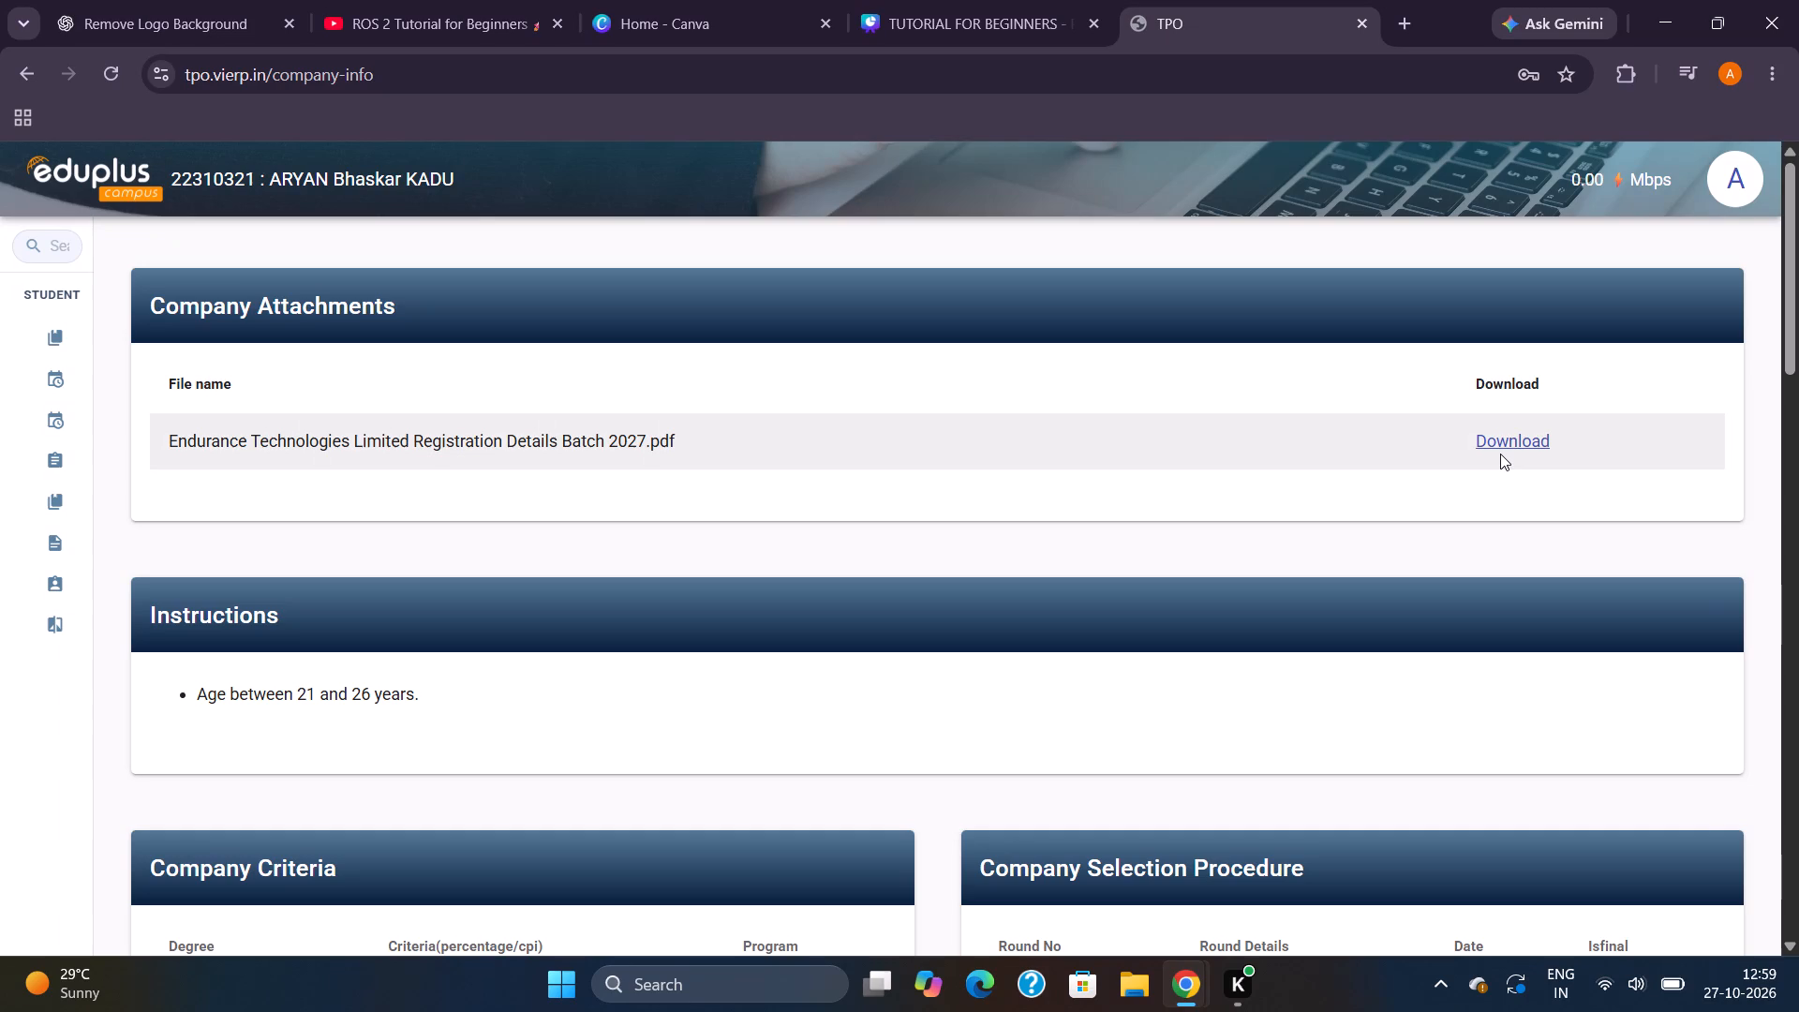
{"action": "left_click", "coordinate": [1508, 441]}
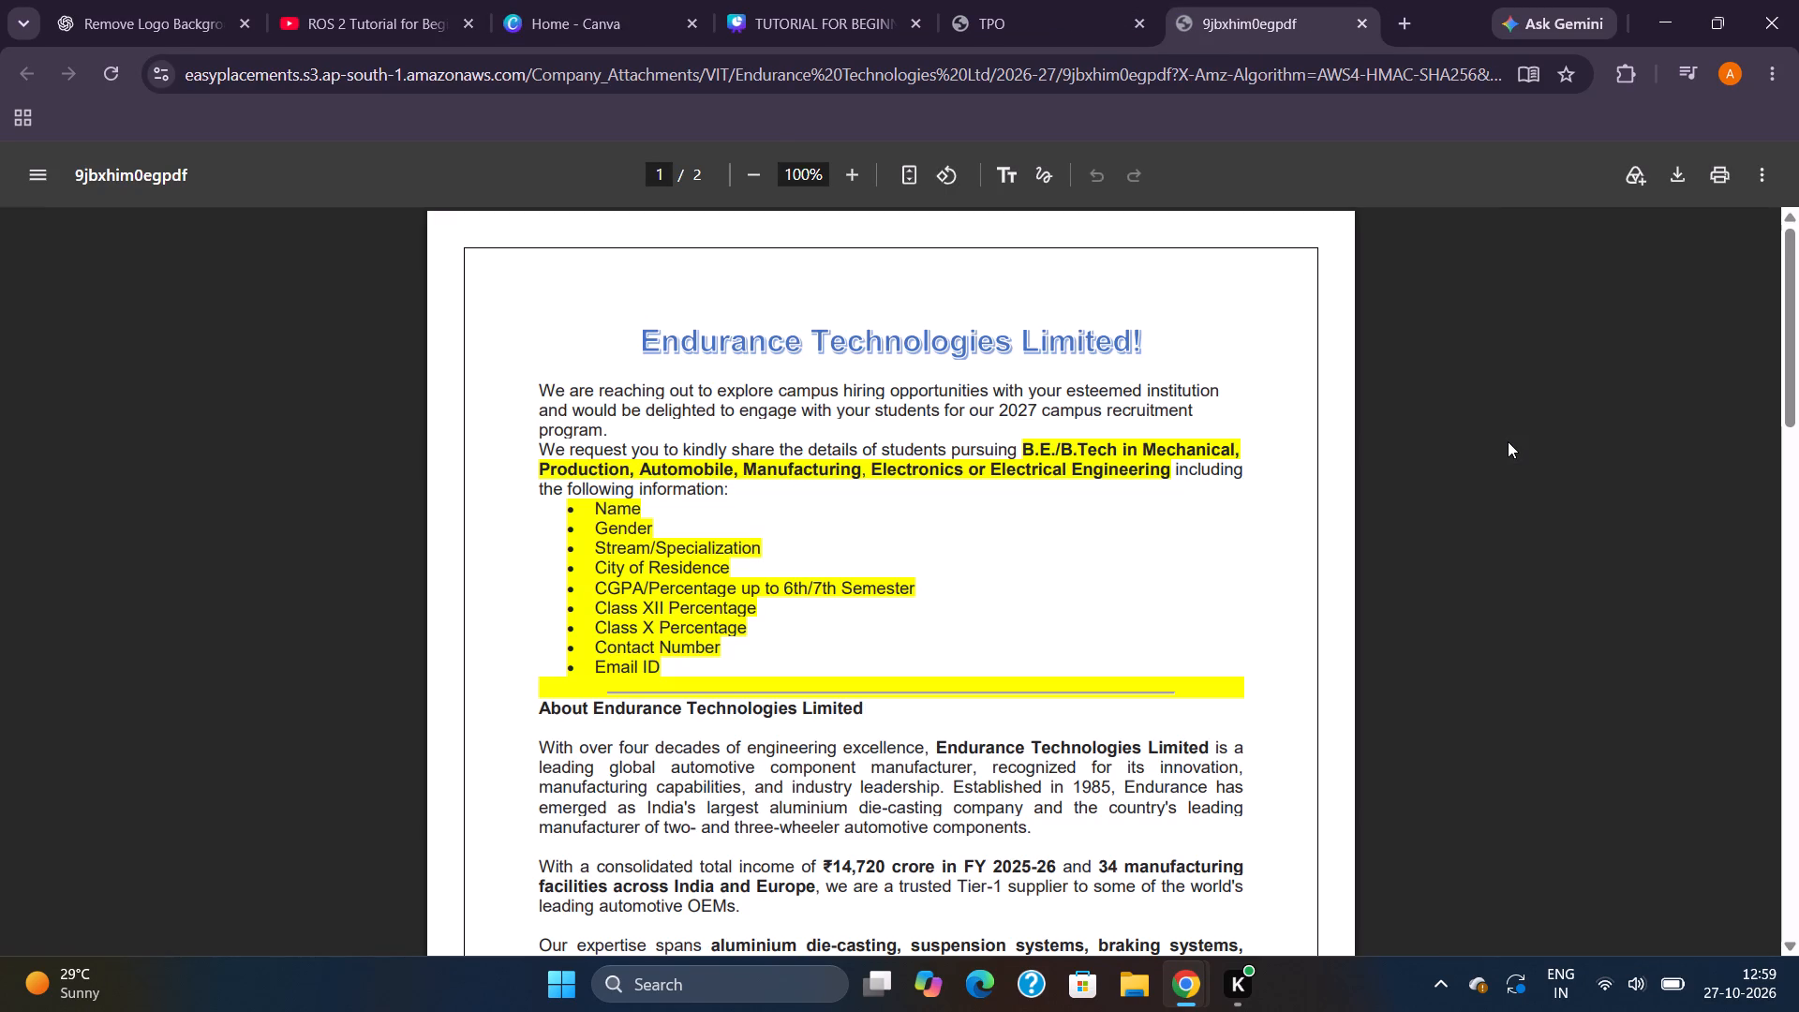
{"action": "scroll", "coordinate": [1508, 441], "scroll_direction": "down", "scroll_amount": 1}
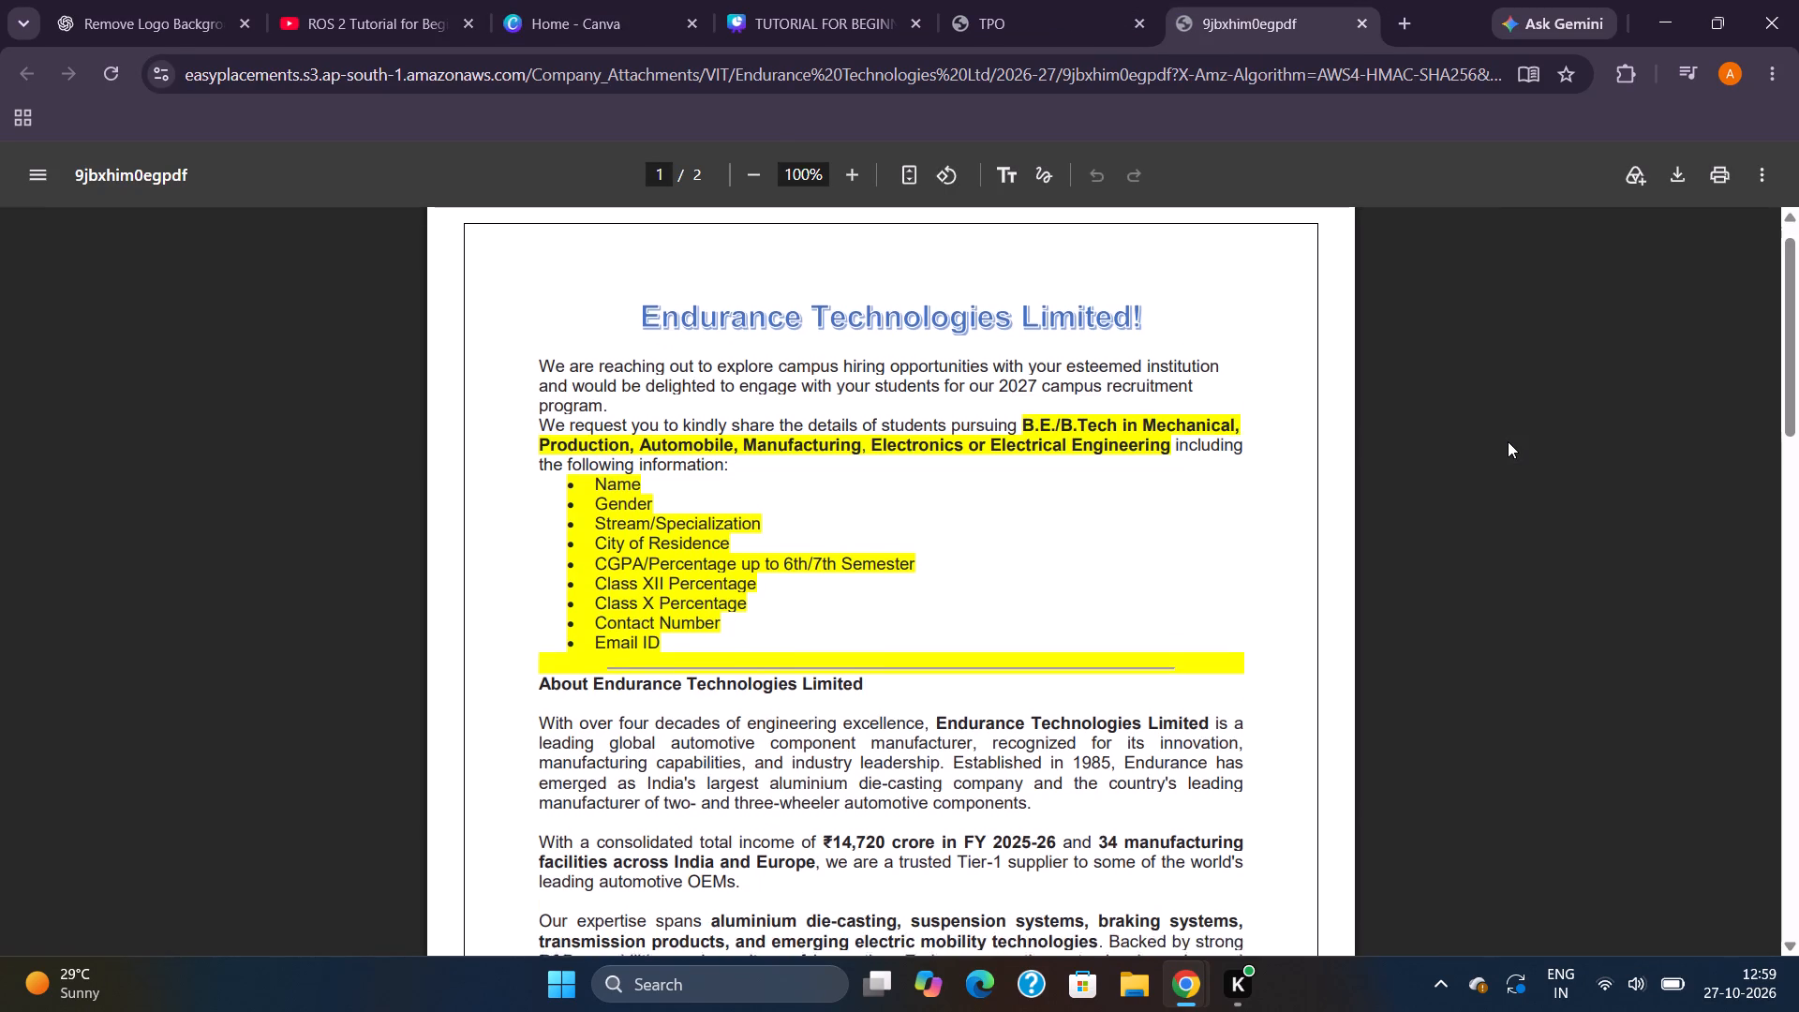
{"action": "scroll", "coordinate": [1508, 441], "scroll_direction": "down", "scroll_amount": 3}
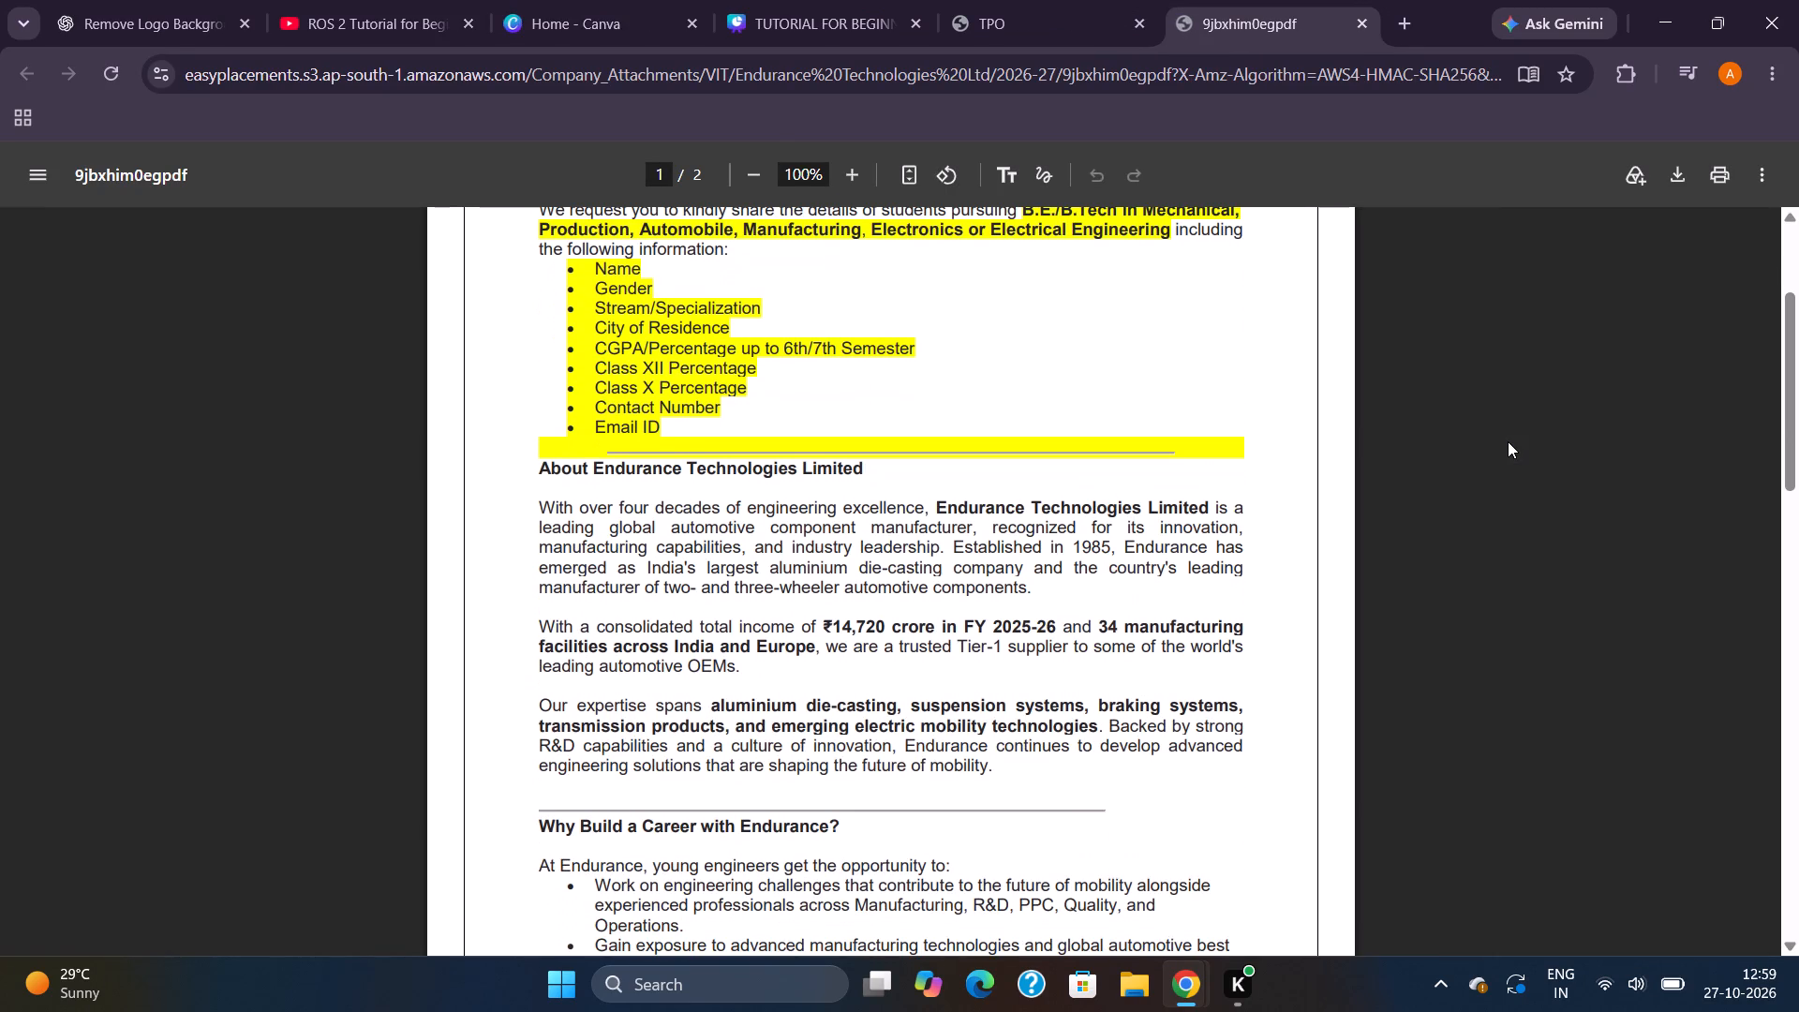
{"action": "scroll", "coordinate": [1508, 441], "scroll_direction": "down", "scroll_amount": 8}
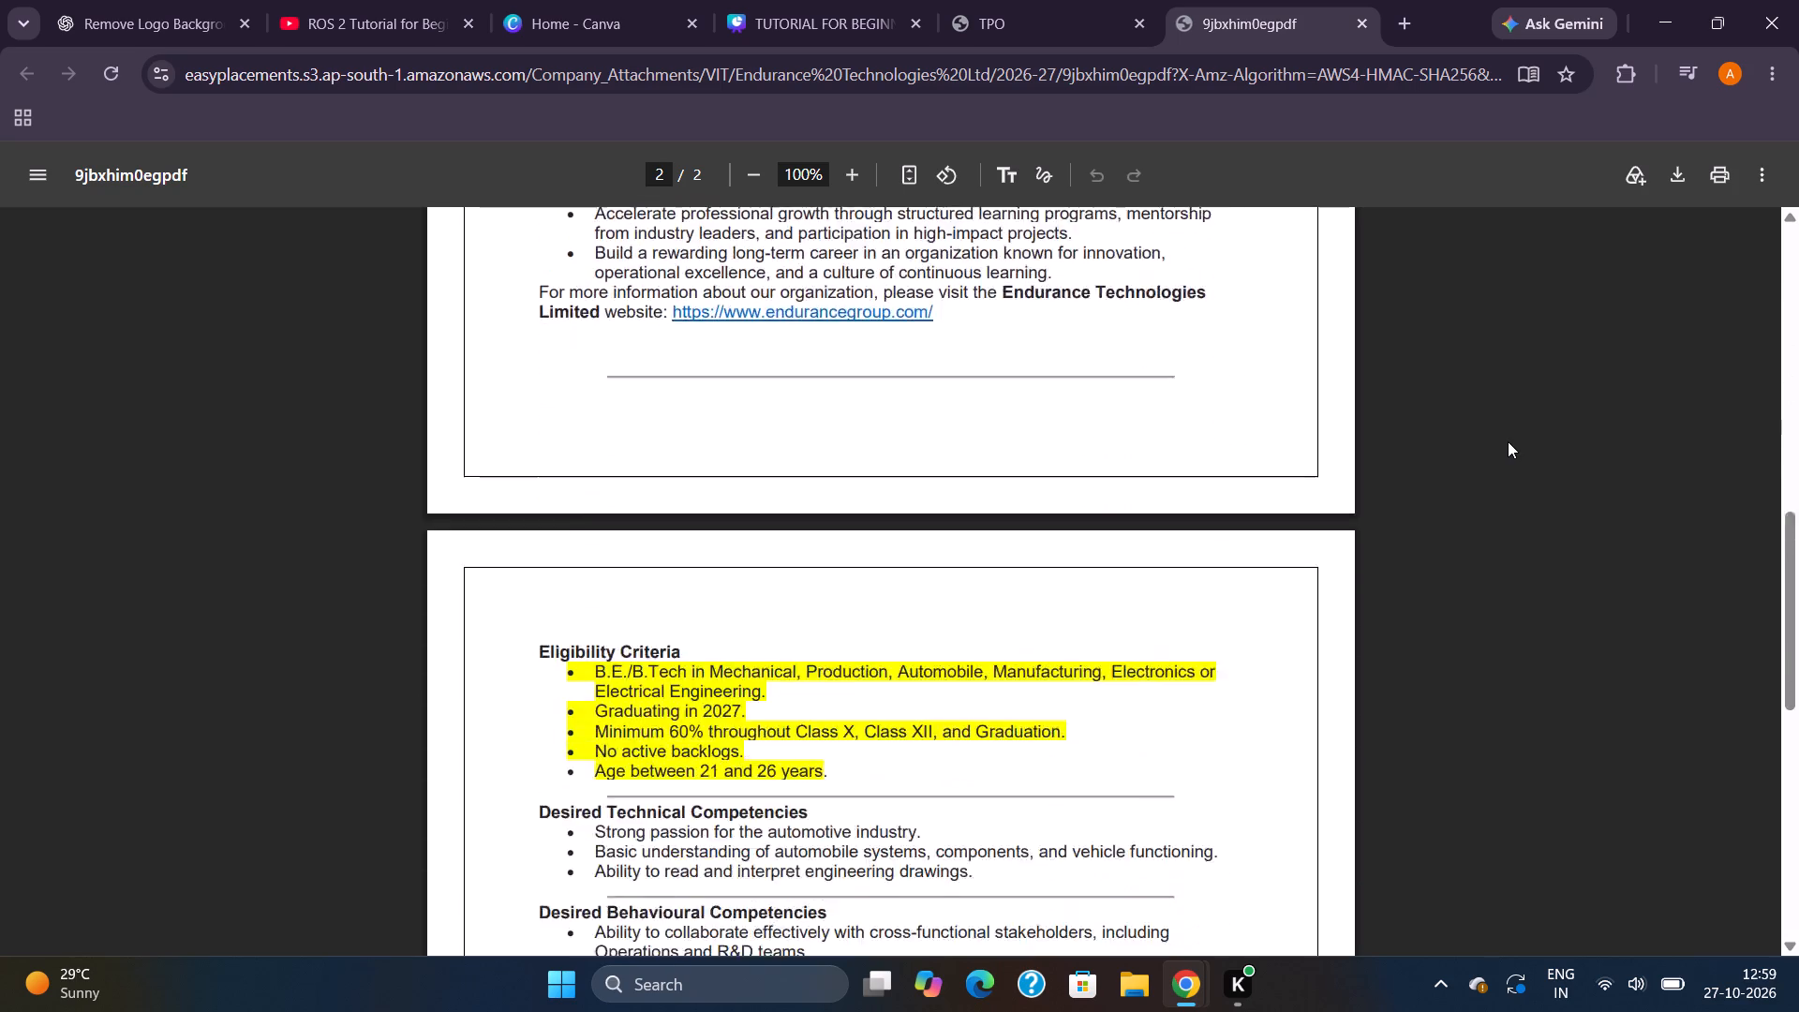
{"action": "scroll", "coordinate": [1508, 441], "scroll_direction": "down", "scroll_amount": 7}
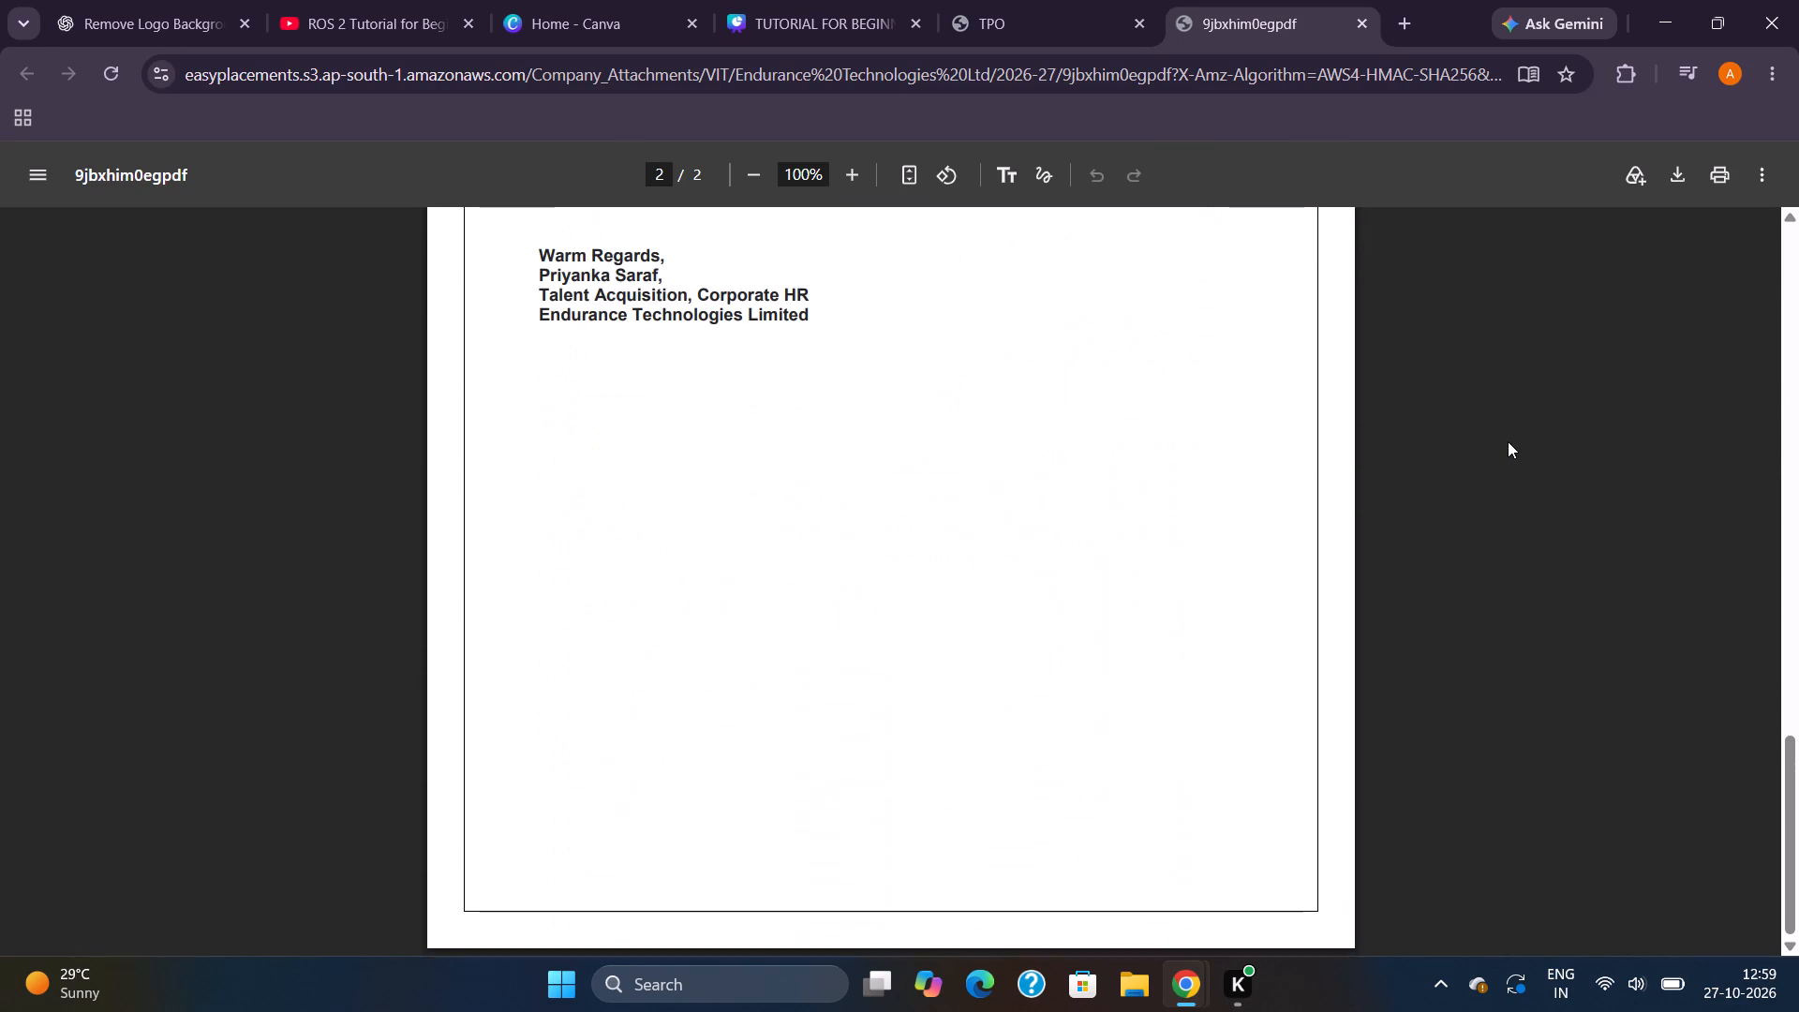
{"action": "scroll", "coordinate": [1508, 441], "scroll_direction": "up", "scroll_amount": 5}
{"action": "scroll", "coordinate": [1508, 441], "scroll_direction": "right", "scroll_amount": 13}
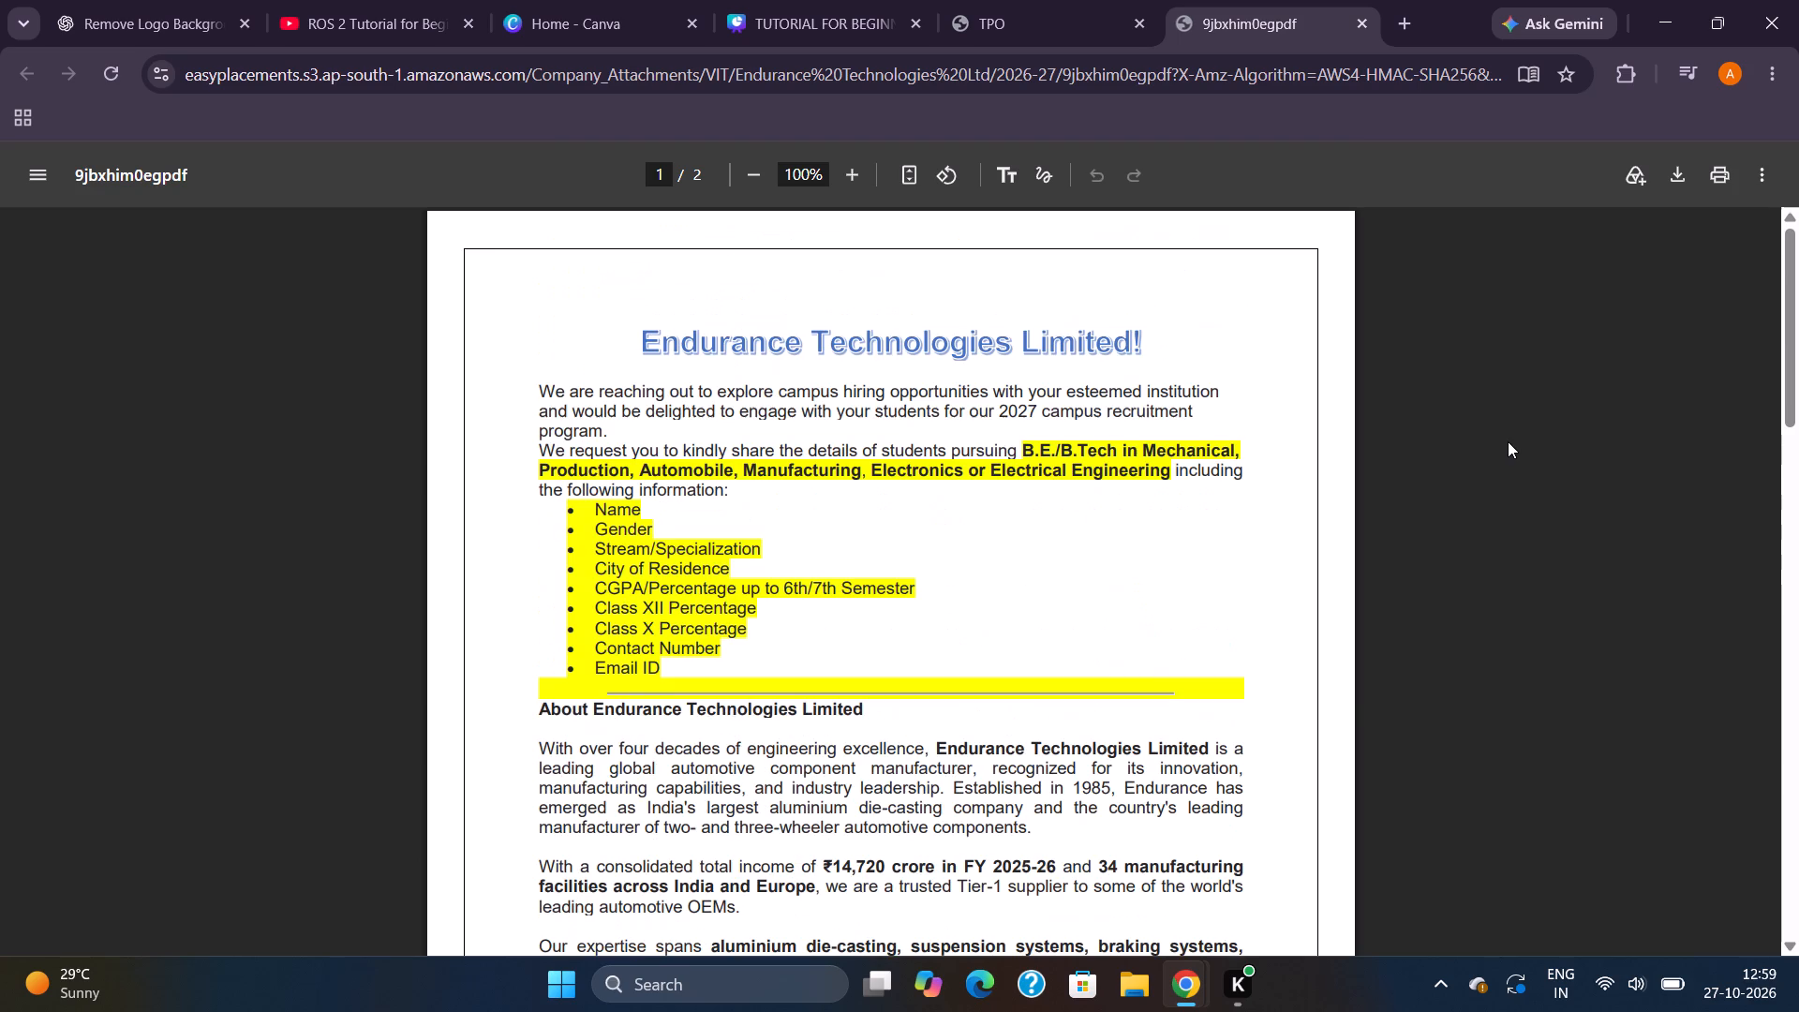
{"action": "left_click", "coordinate": [1356, 17]}
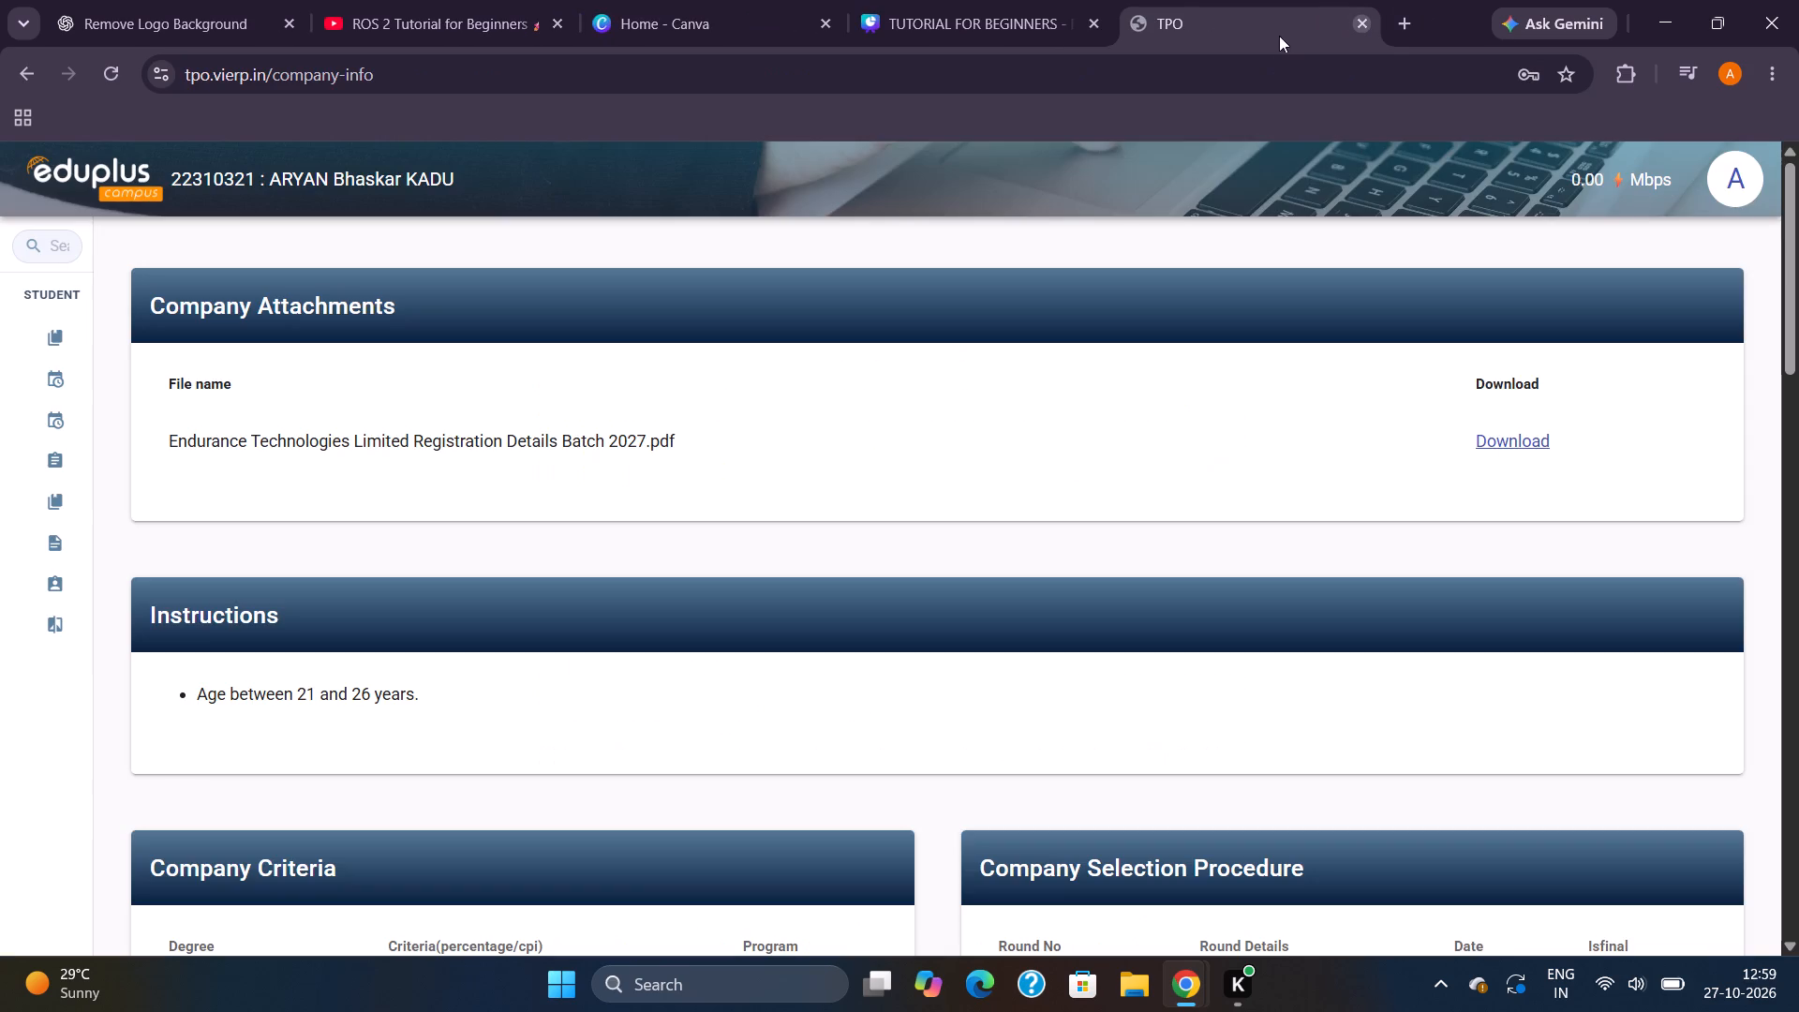
{"action": "left_click", "coordinate": [1366, 27]}
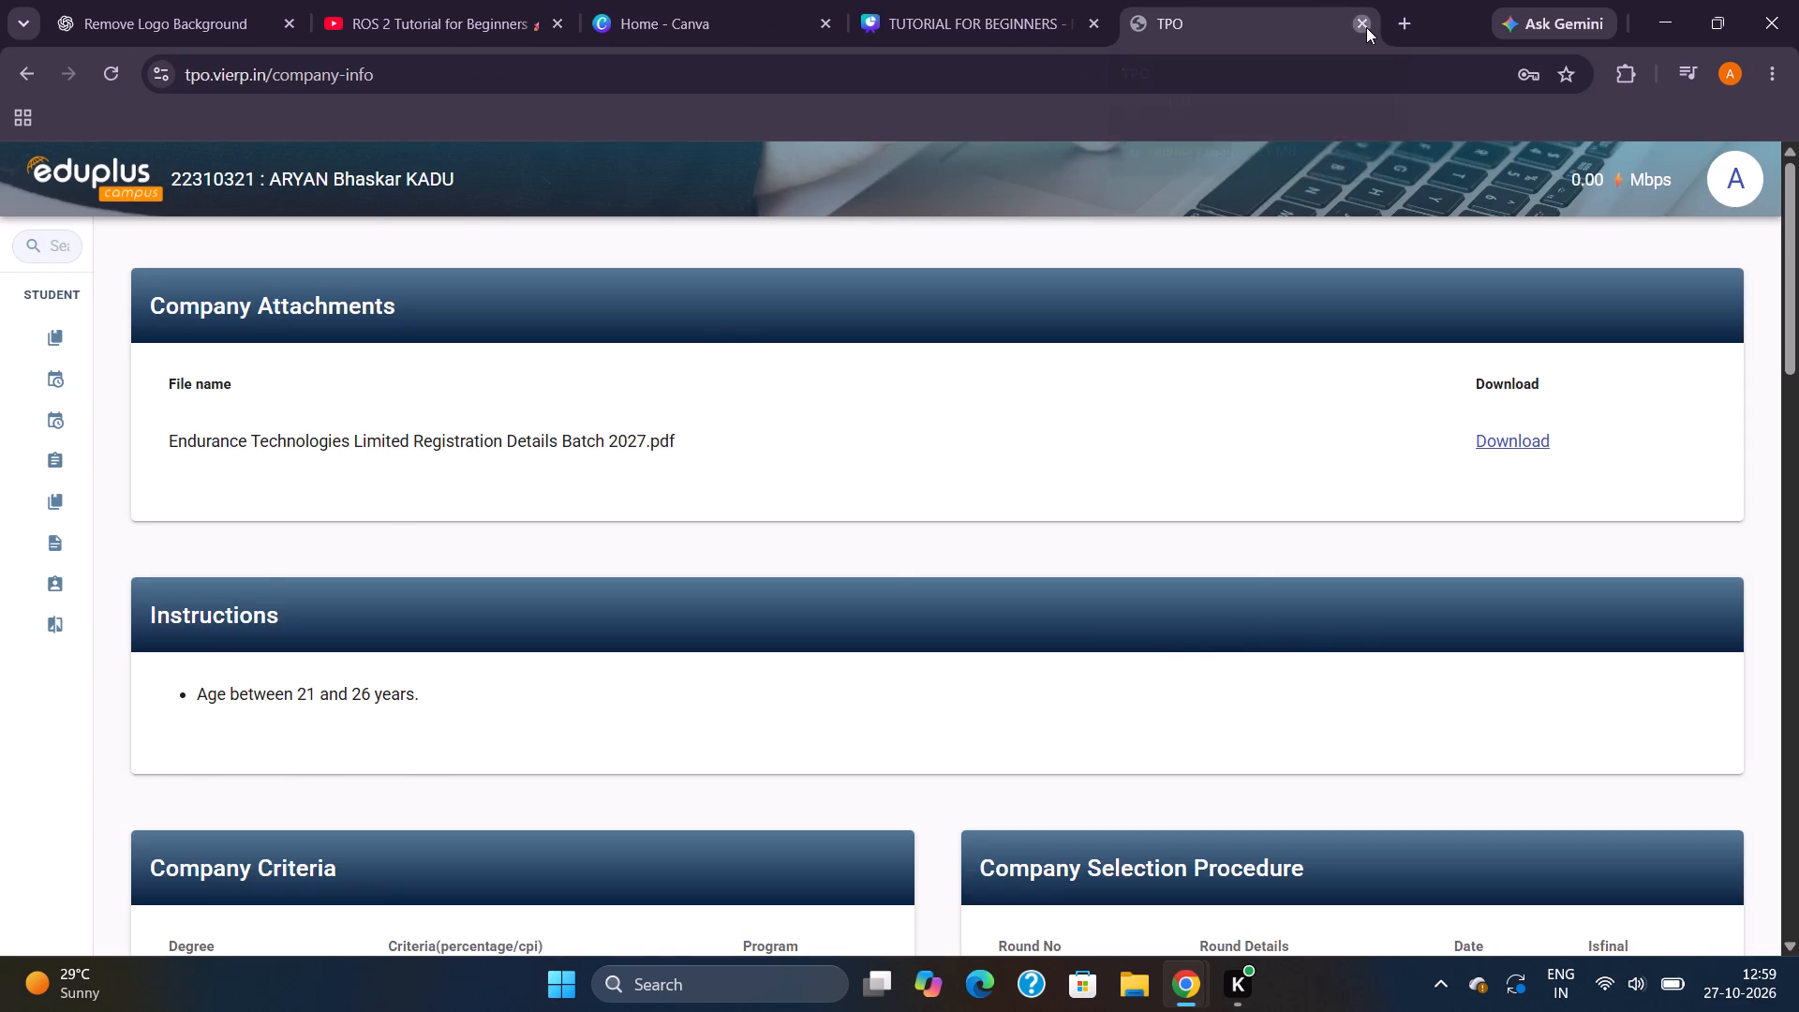
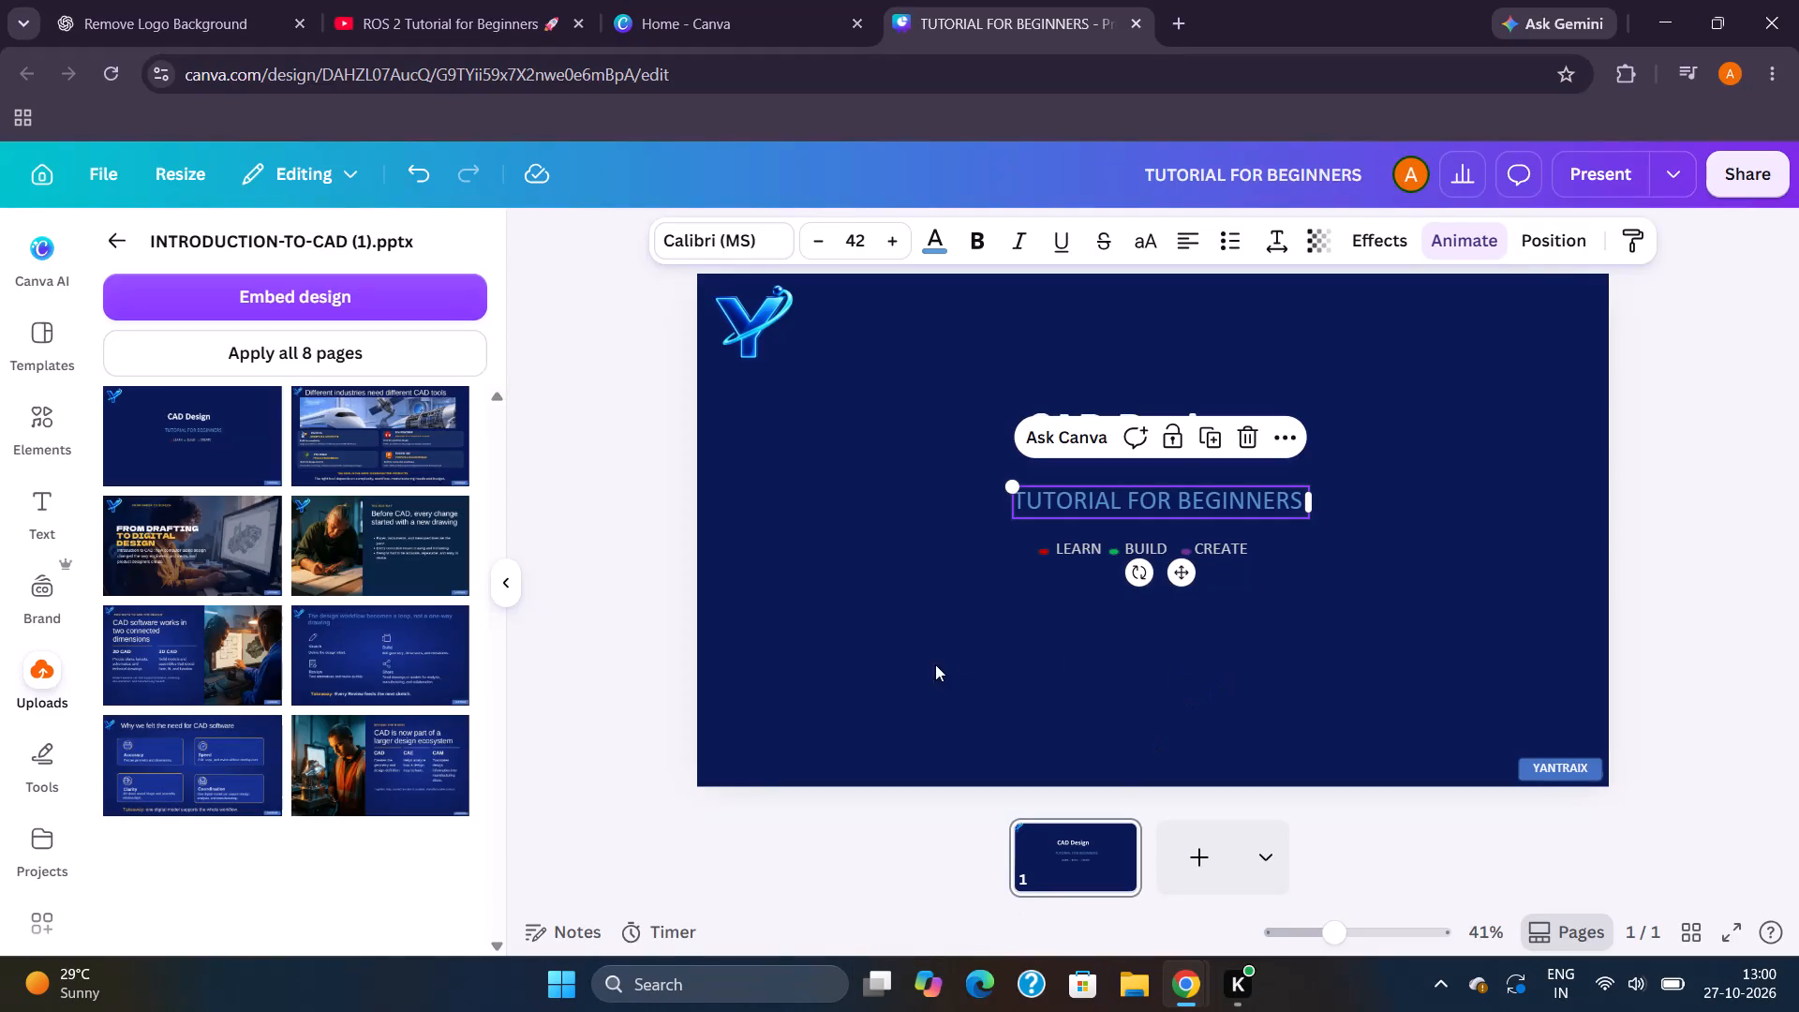
Reload the page from the imported INTRODUCTION-TO-CAD file, trying the CAD tools slide first and ending with the CAD Design title slide.
{"action": "left_click", "coordinate": [326, 448]}
{"action": "left_click", "coordinate": [212, 448]}
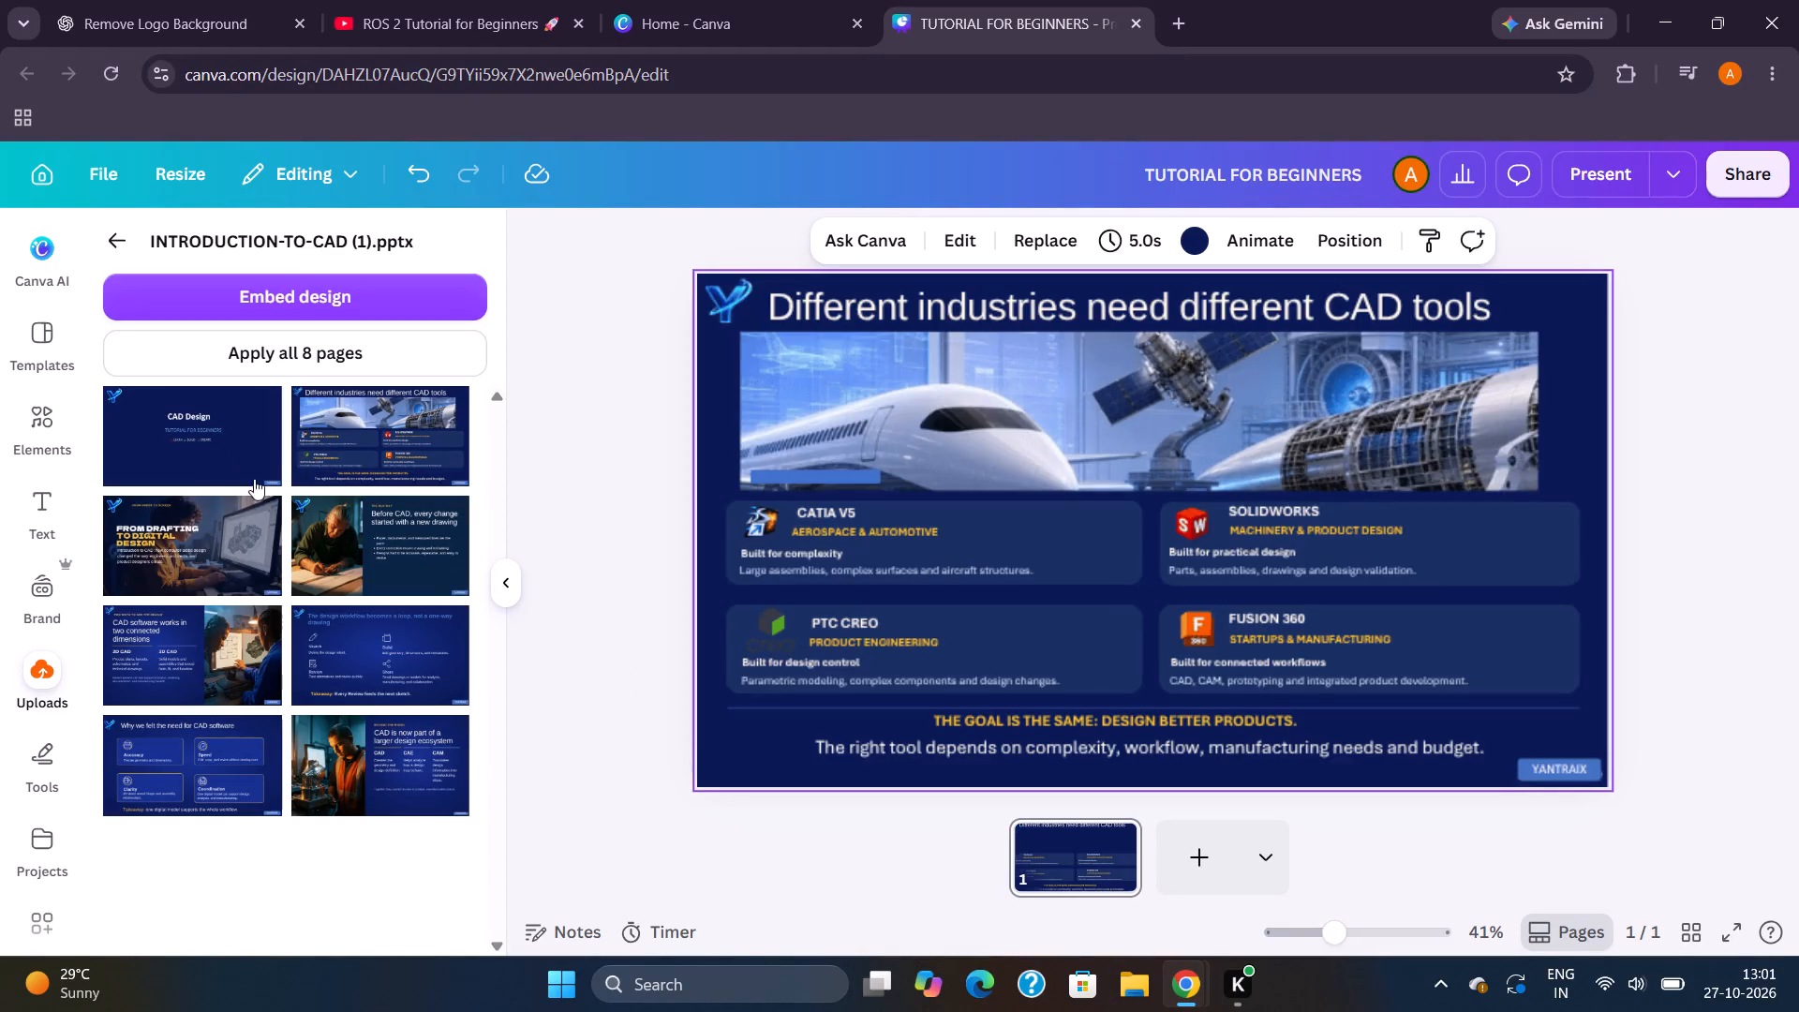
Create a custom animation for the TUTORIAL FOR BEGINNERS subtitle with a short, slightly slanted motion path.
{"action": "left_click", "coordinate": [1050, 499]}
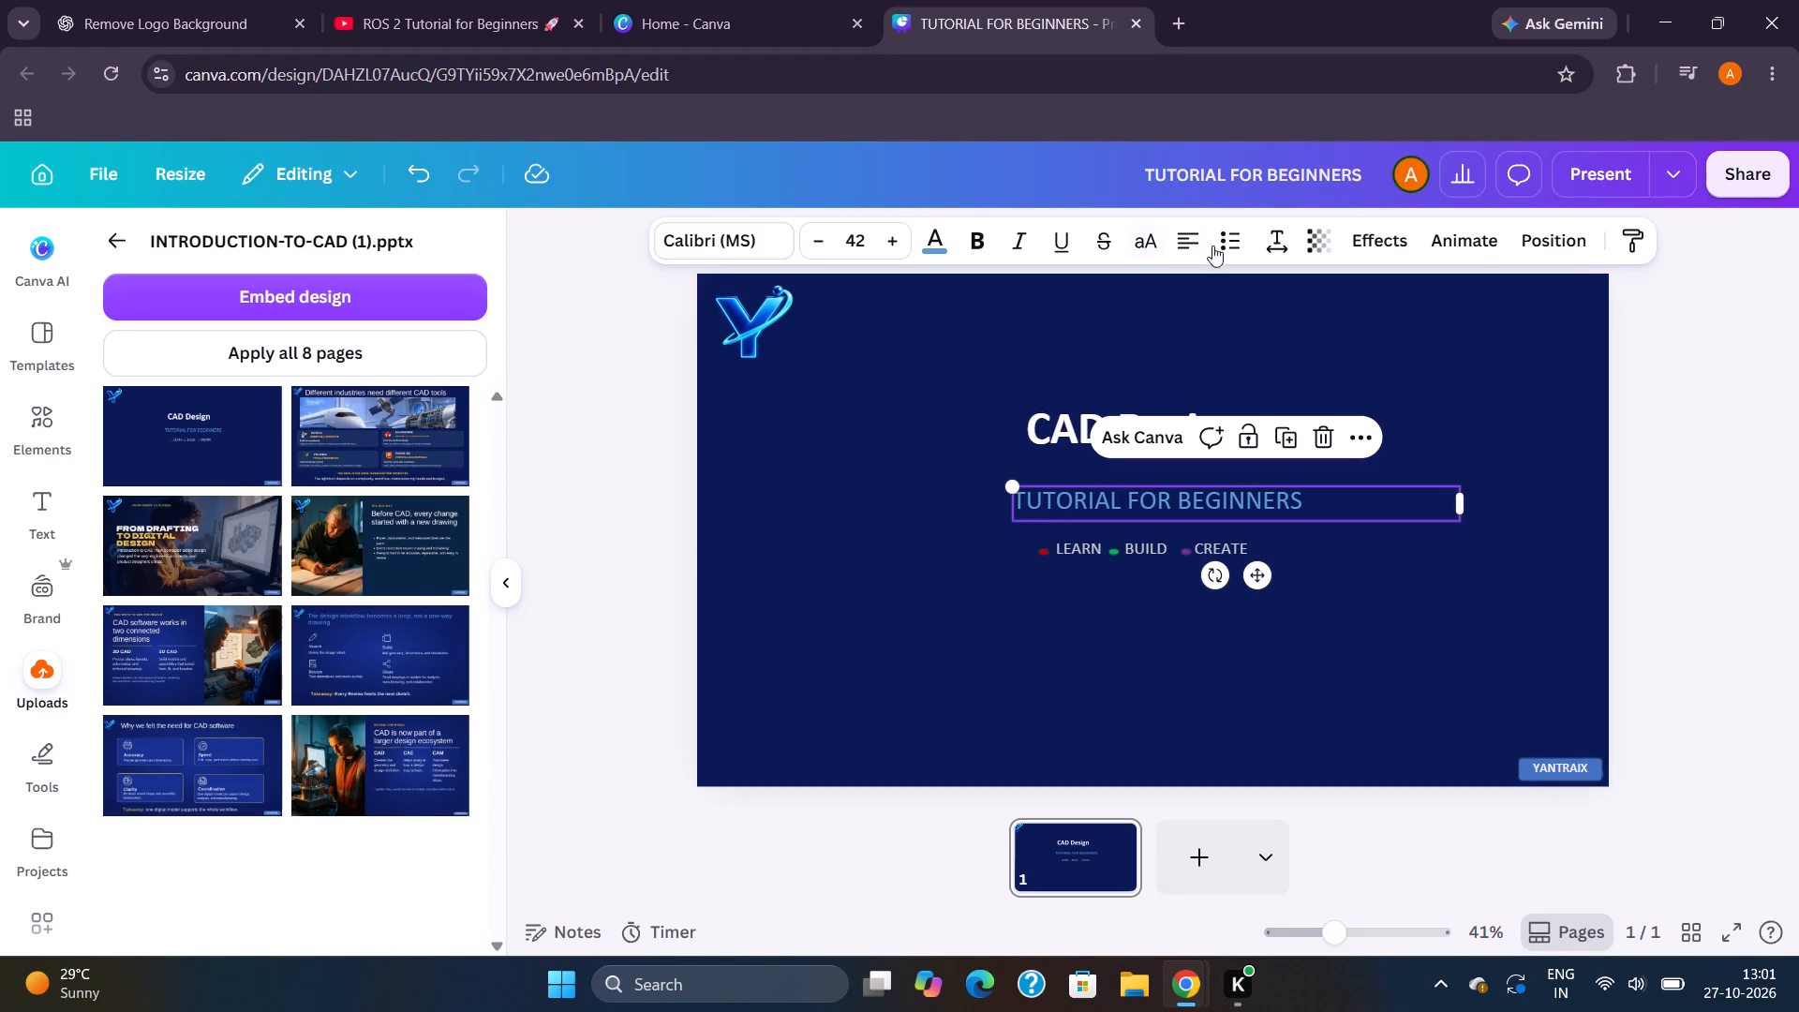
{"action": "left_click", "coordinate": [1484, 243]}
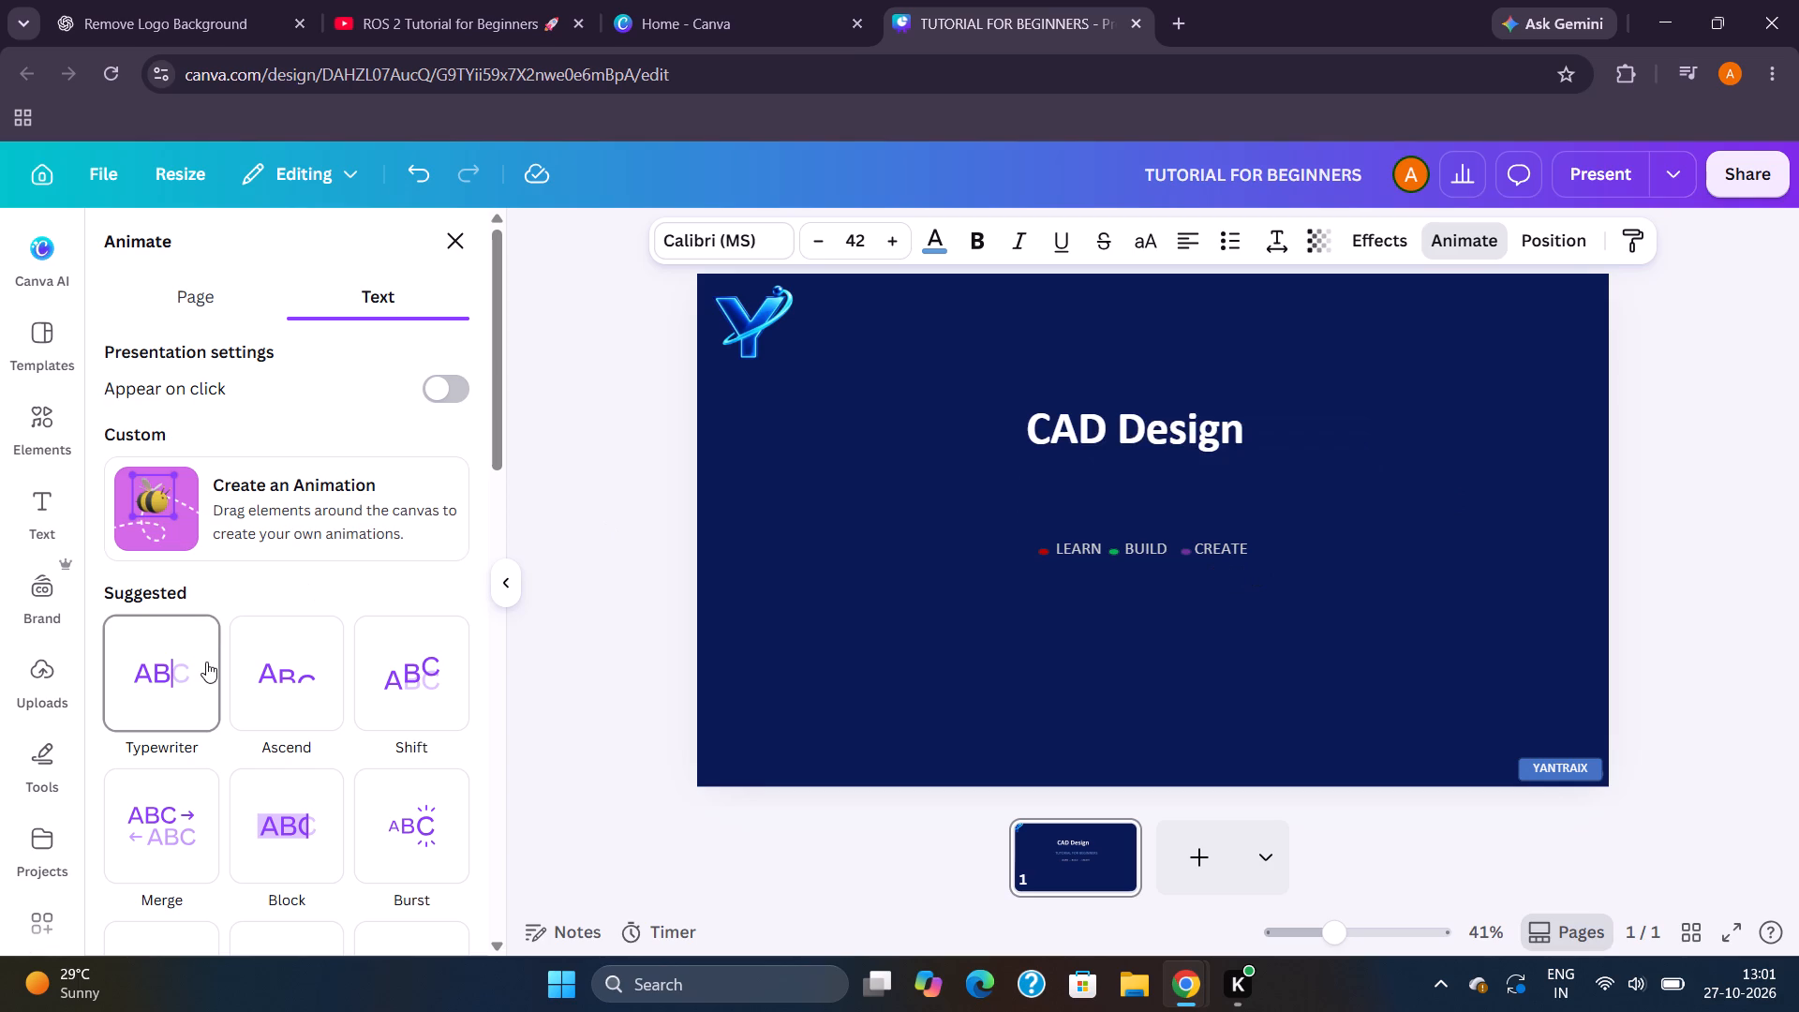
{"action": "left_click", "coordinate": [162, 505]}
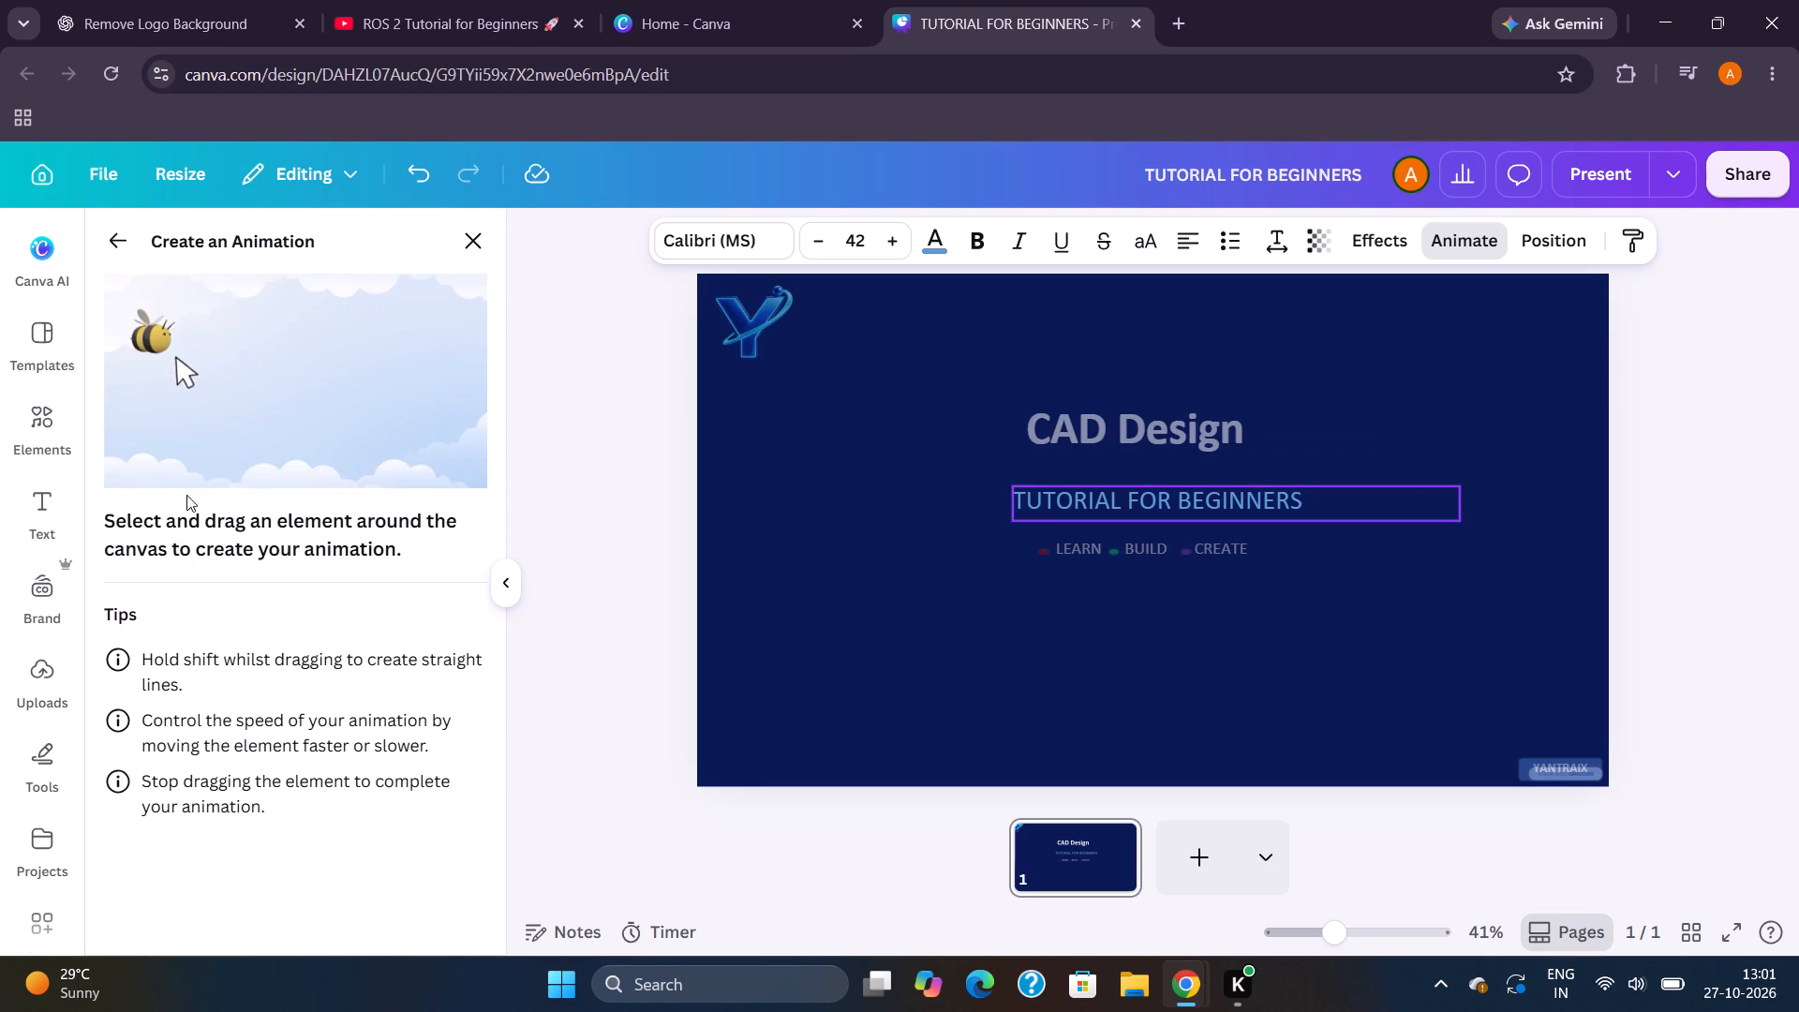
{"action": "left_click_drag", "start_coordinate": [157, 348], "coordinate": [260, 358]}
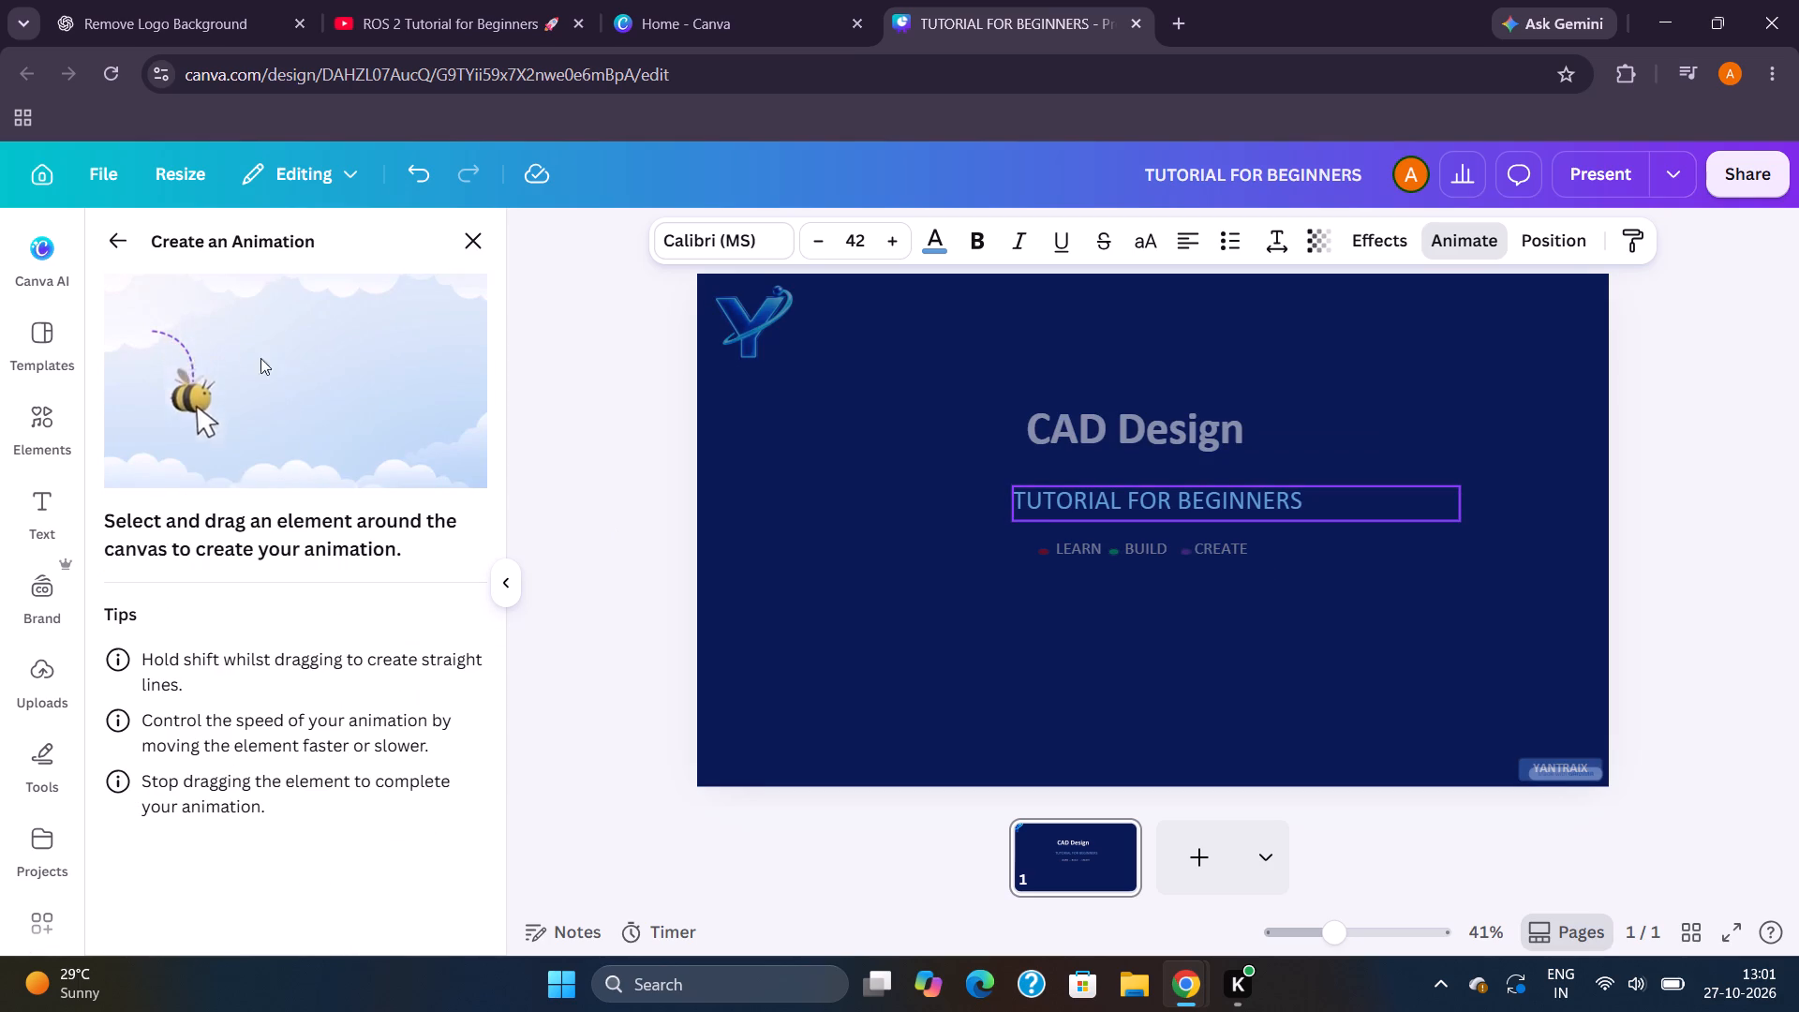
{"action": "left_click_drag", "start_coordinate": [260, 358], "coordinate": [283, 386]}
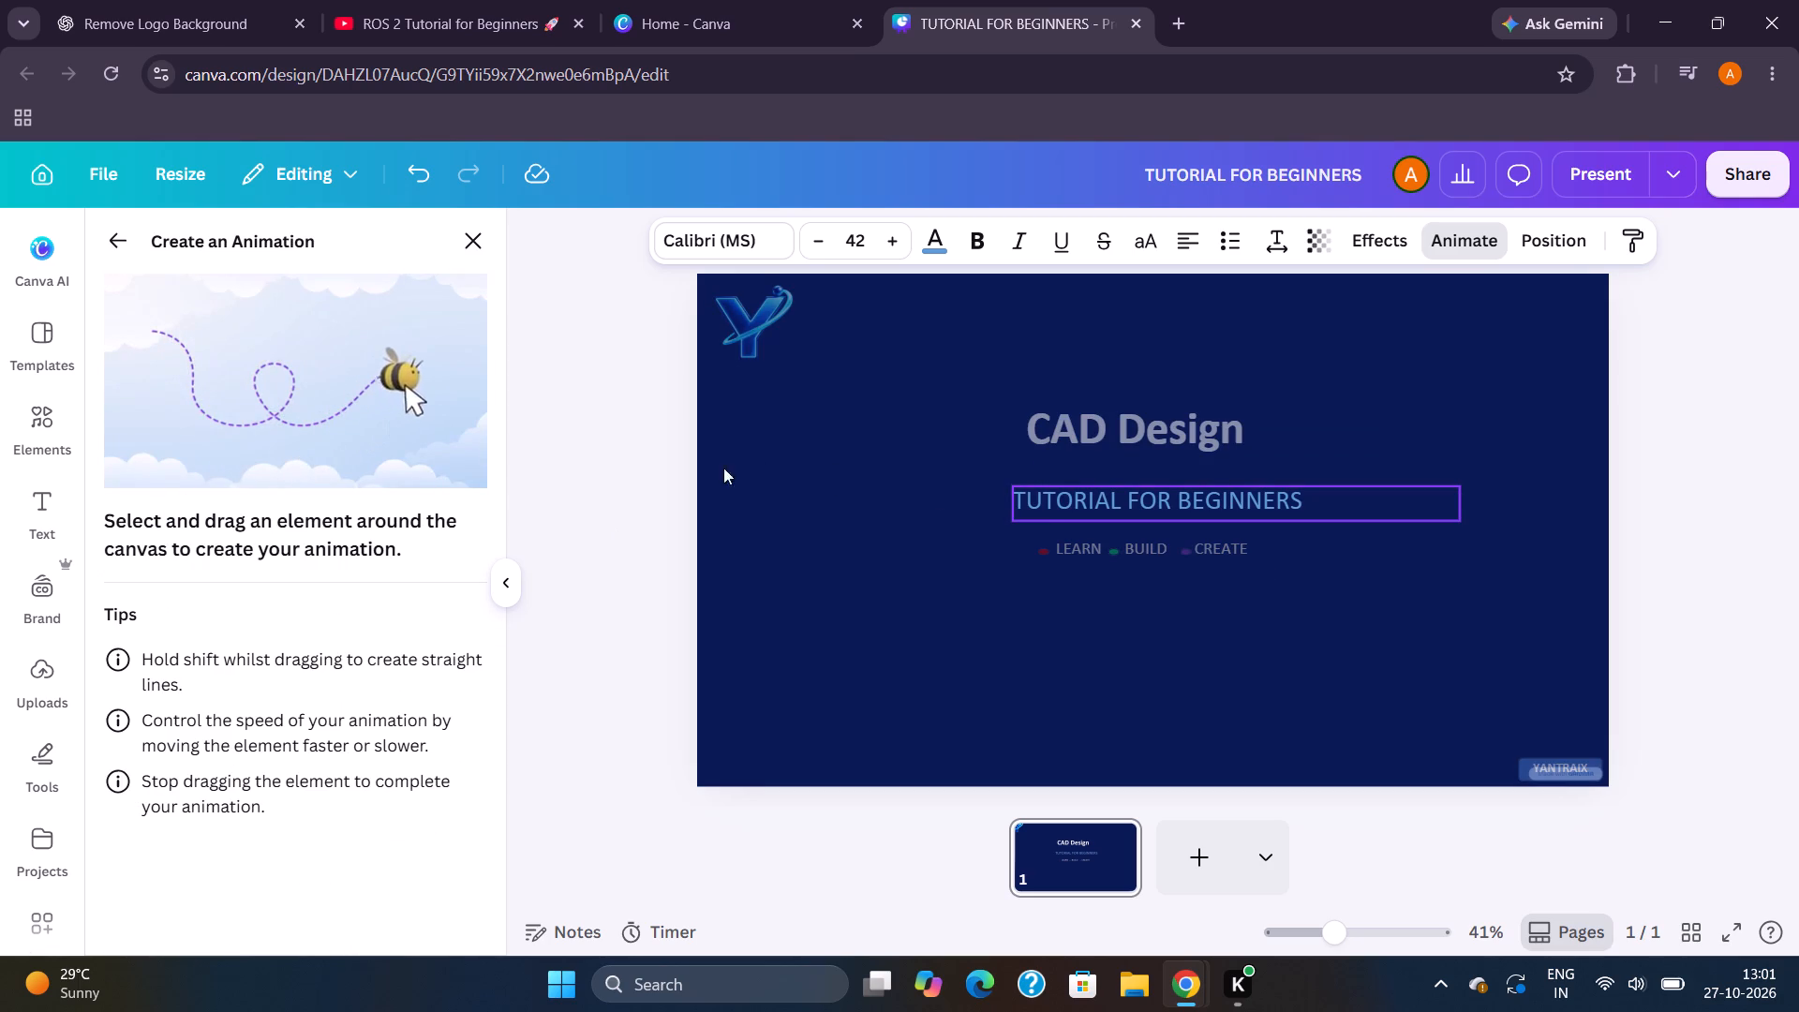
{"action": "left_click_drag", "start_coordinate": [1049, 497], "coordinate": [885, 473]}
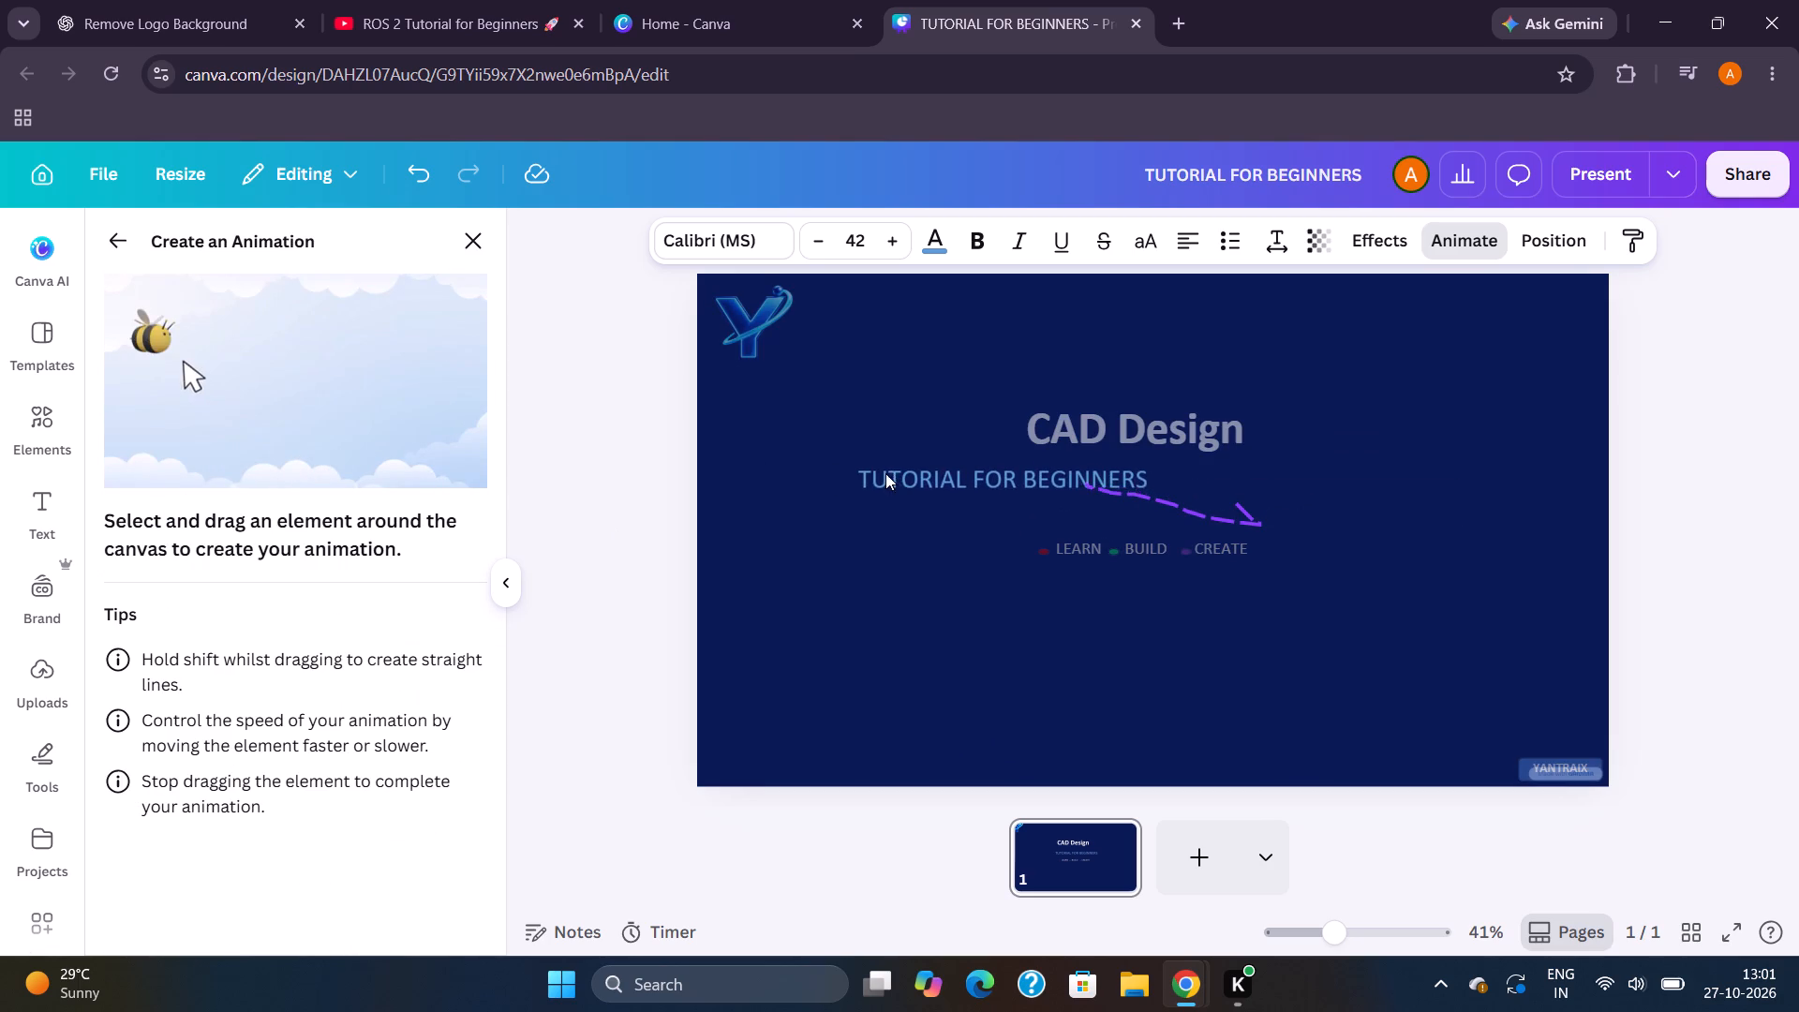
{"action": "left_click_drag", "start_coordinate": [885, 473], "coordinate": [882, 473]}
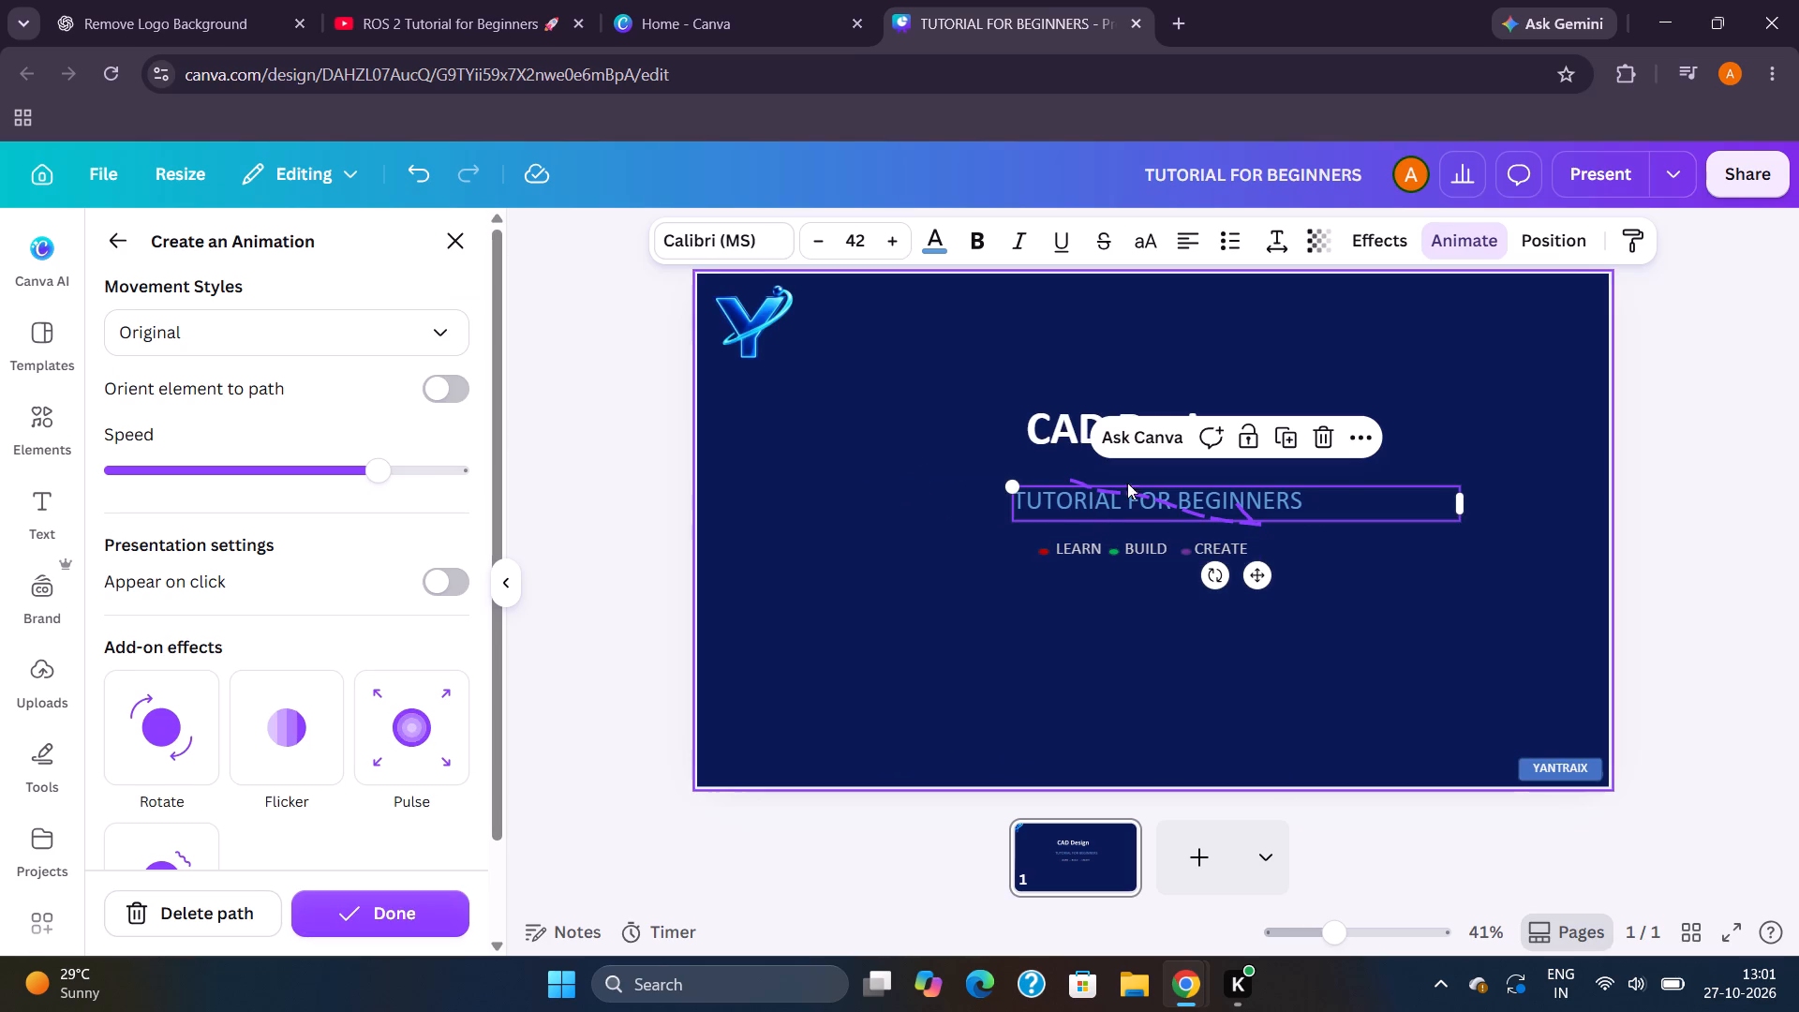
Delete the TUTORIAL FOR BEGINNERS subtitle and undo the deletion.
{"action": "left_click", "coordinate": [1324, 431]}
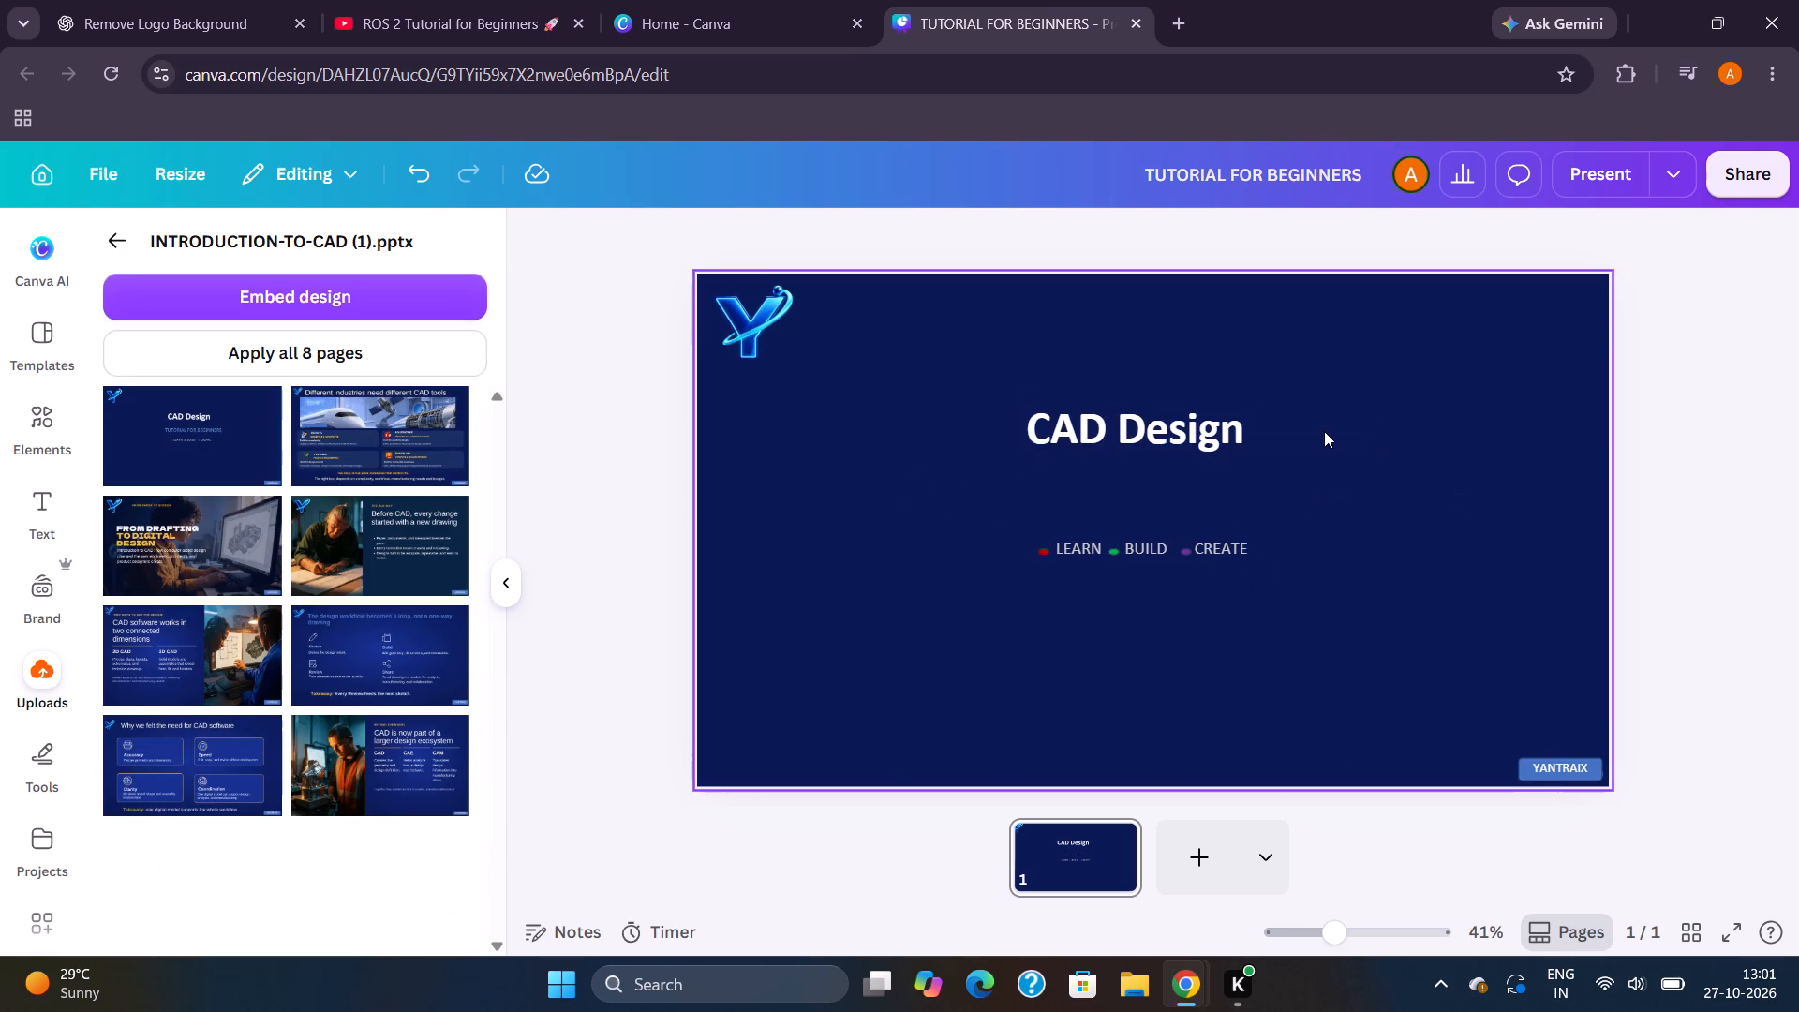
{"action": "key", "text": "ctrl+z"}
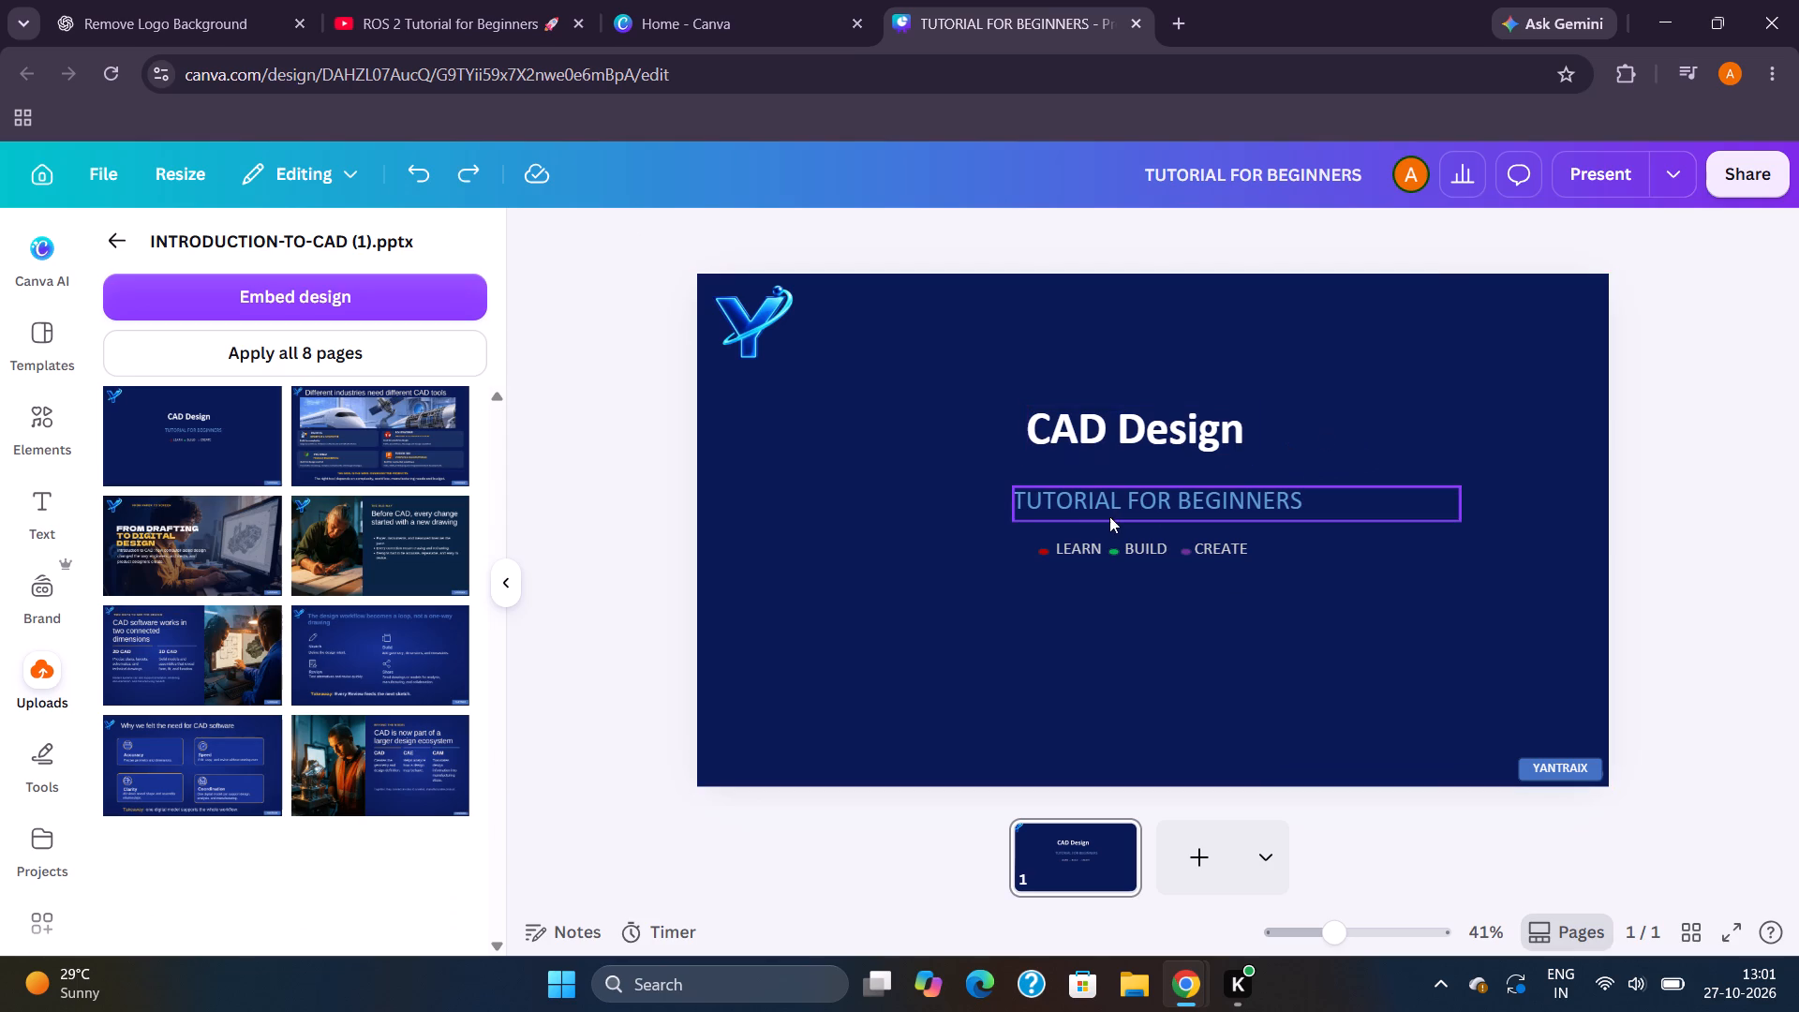
Reopen the subtitle's custom animation and nudge the text slightly left and up beneath the CAD Design heading.
{"action": "left_click", "coordinate": [1093, 502]}
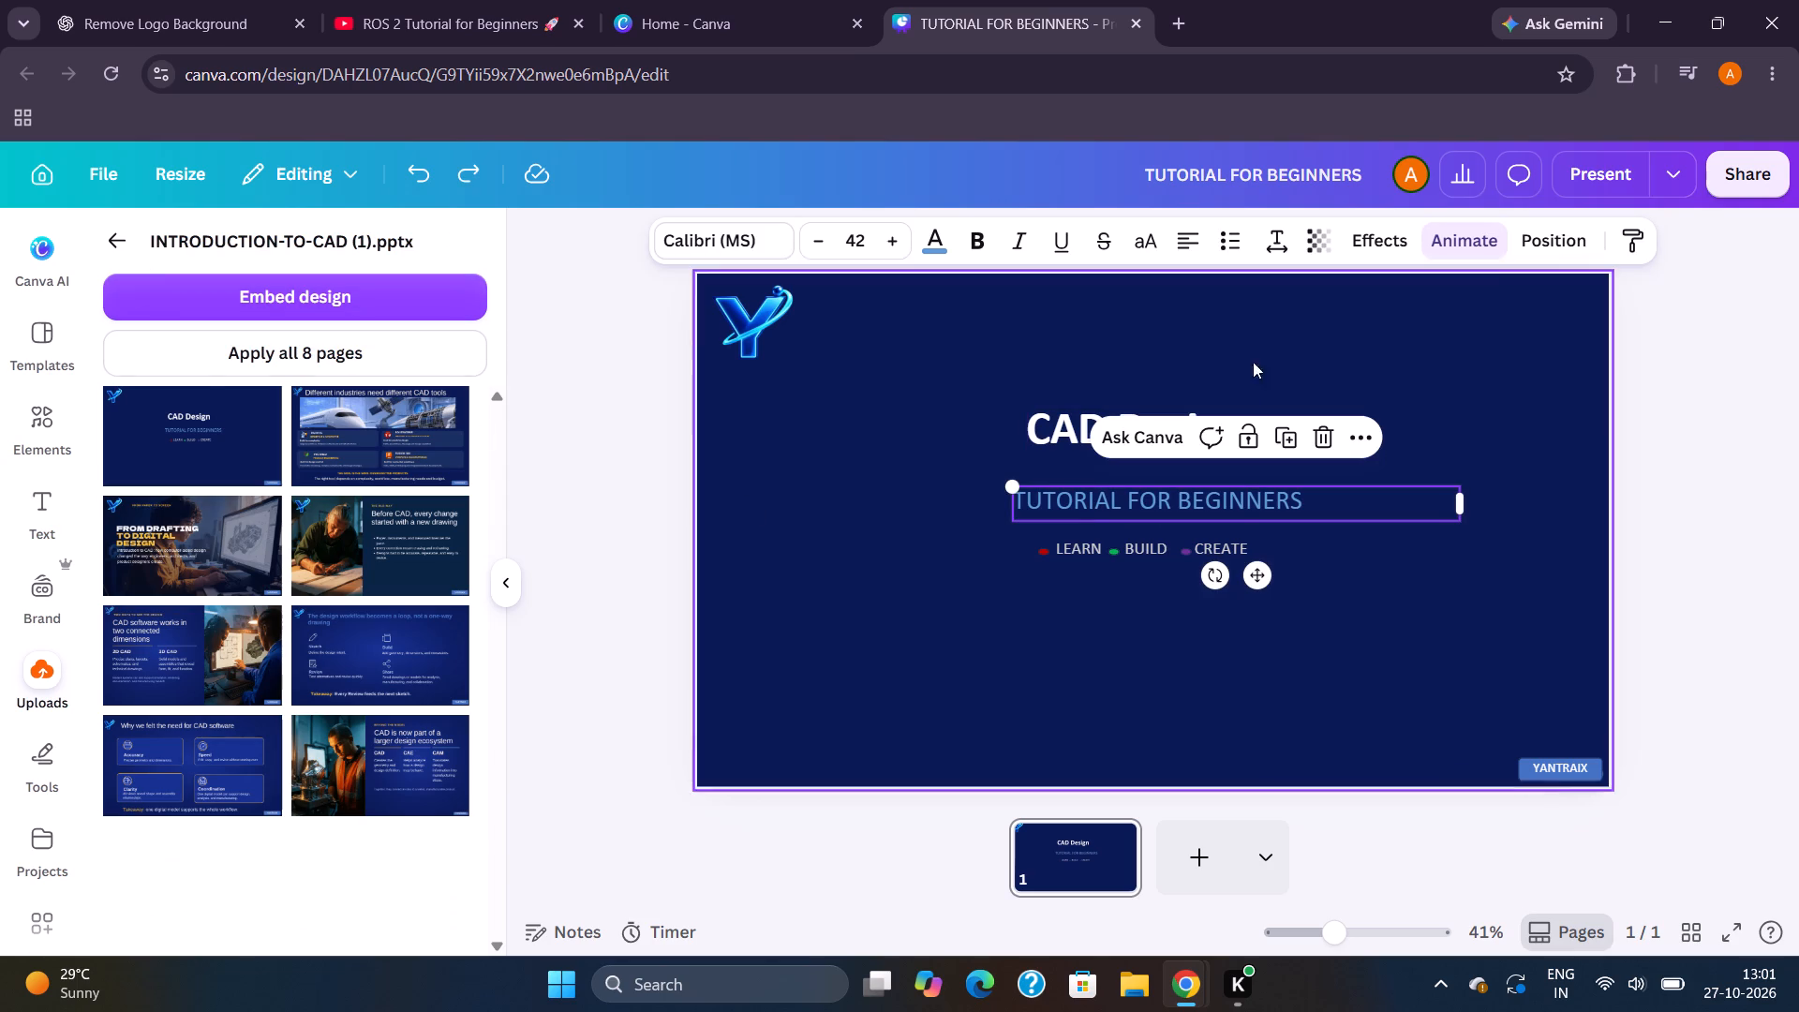
{"action": "left_click", "coordinate": [1451, 235]}
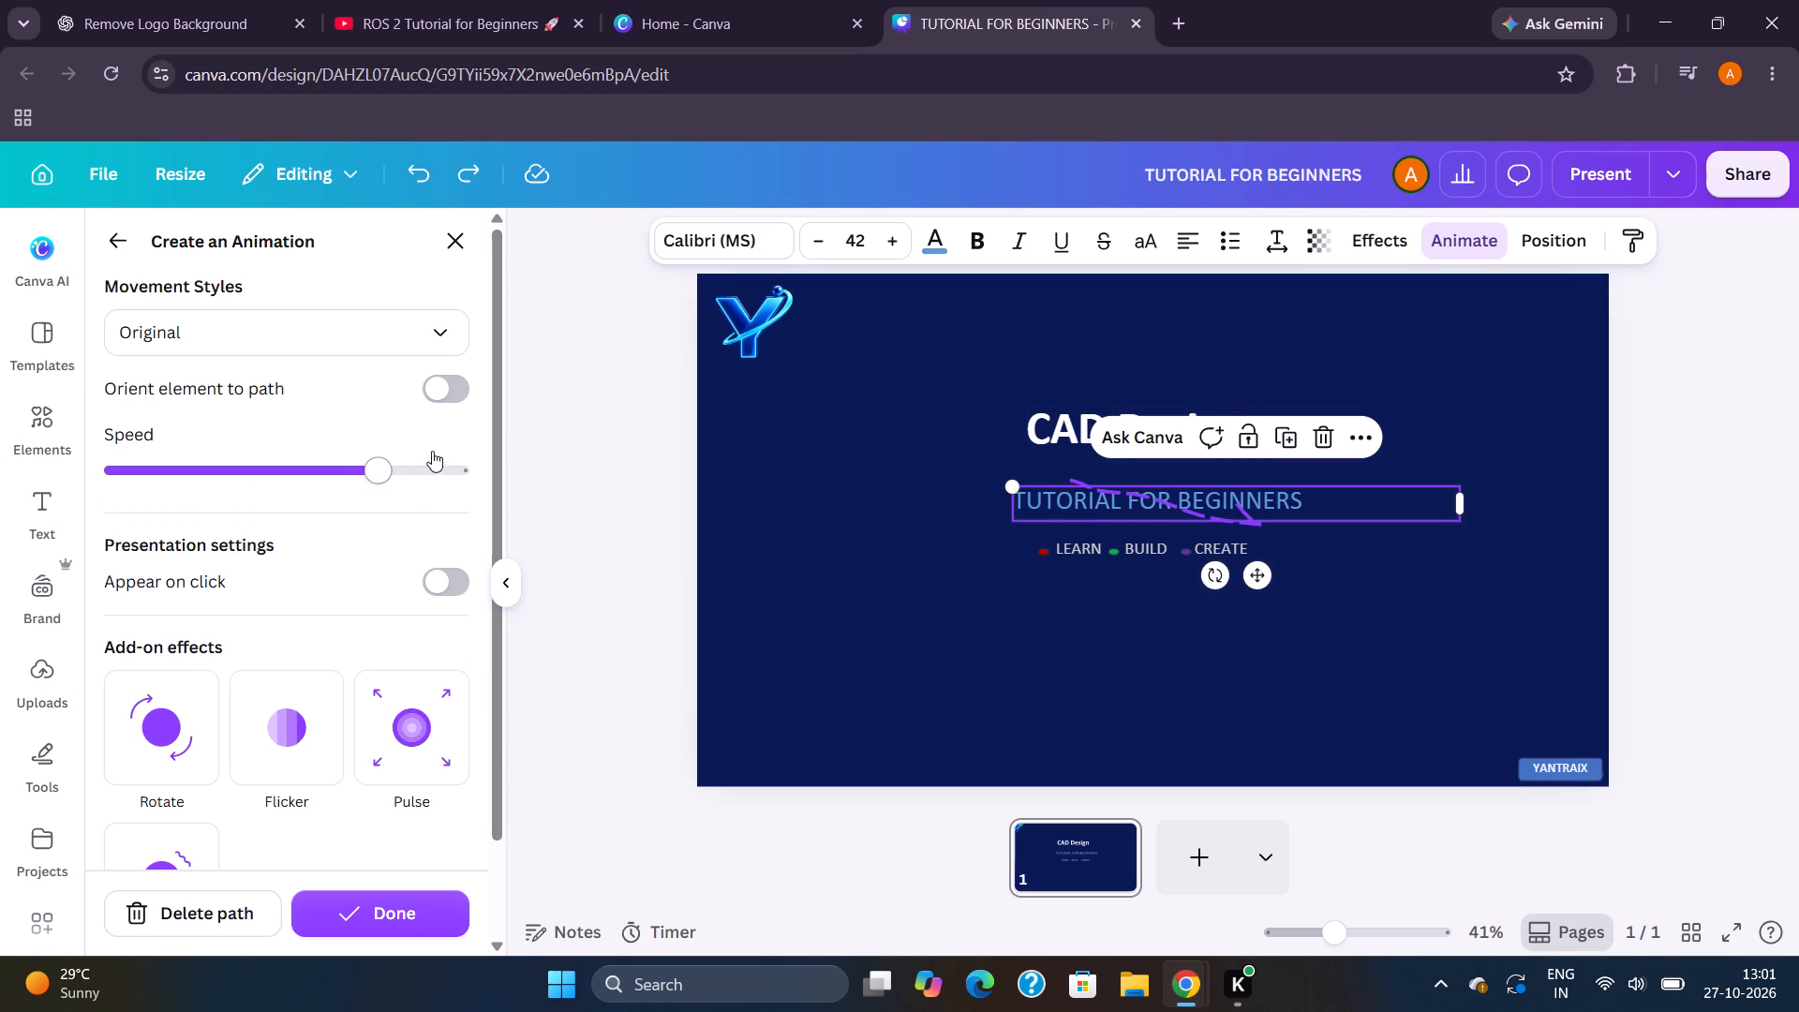
{"action": "left_click_drag", "start_coordinate": [1138, 496], "coordinate": [1137, 494]}
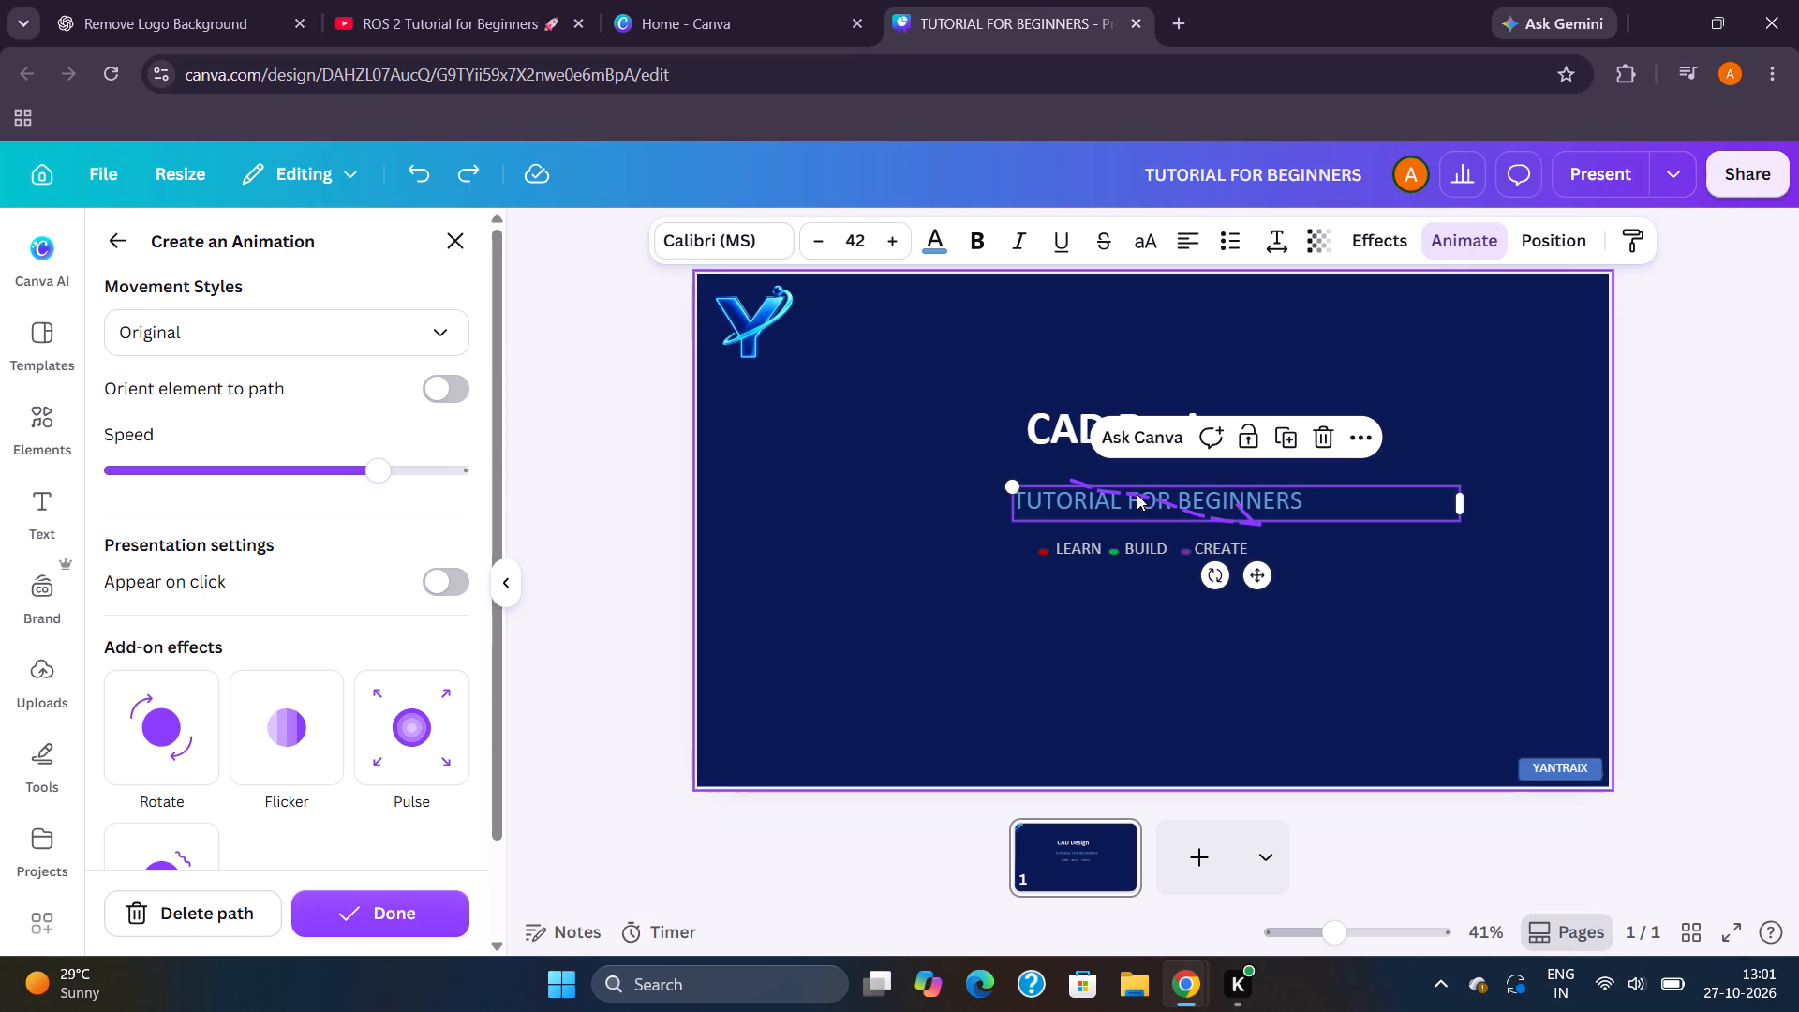
{"action": "left_click_drag", "start_coordinate": [1137, 494], "coordinate": [1125, 497]}
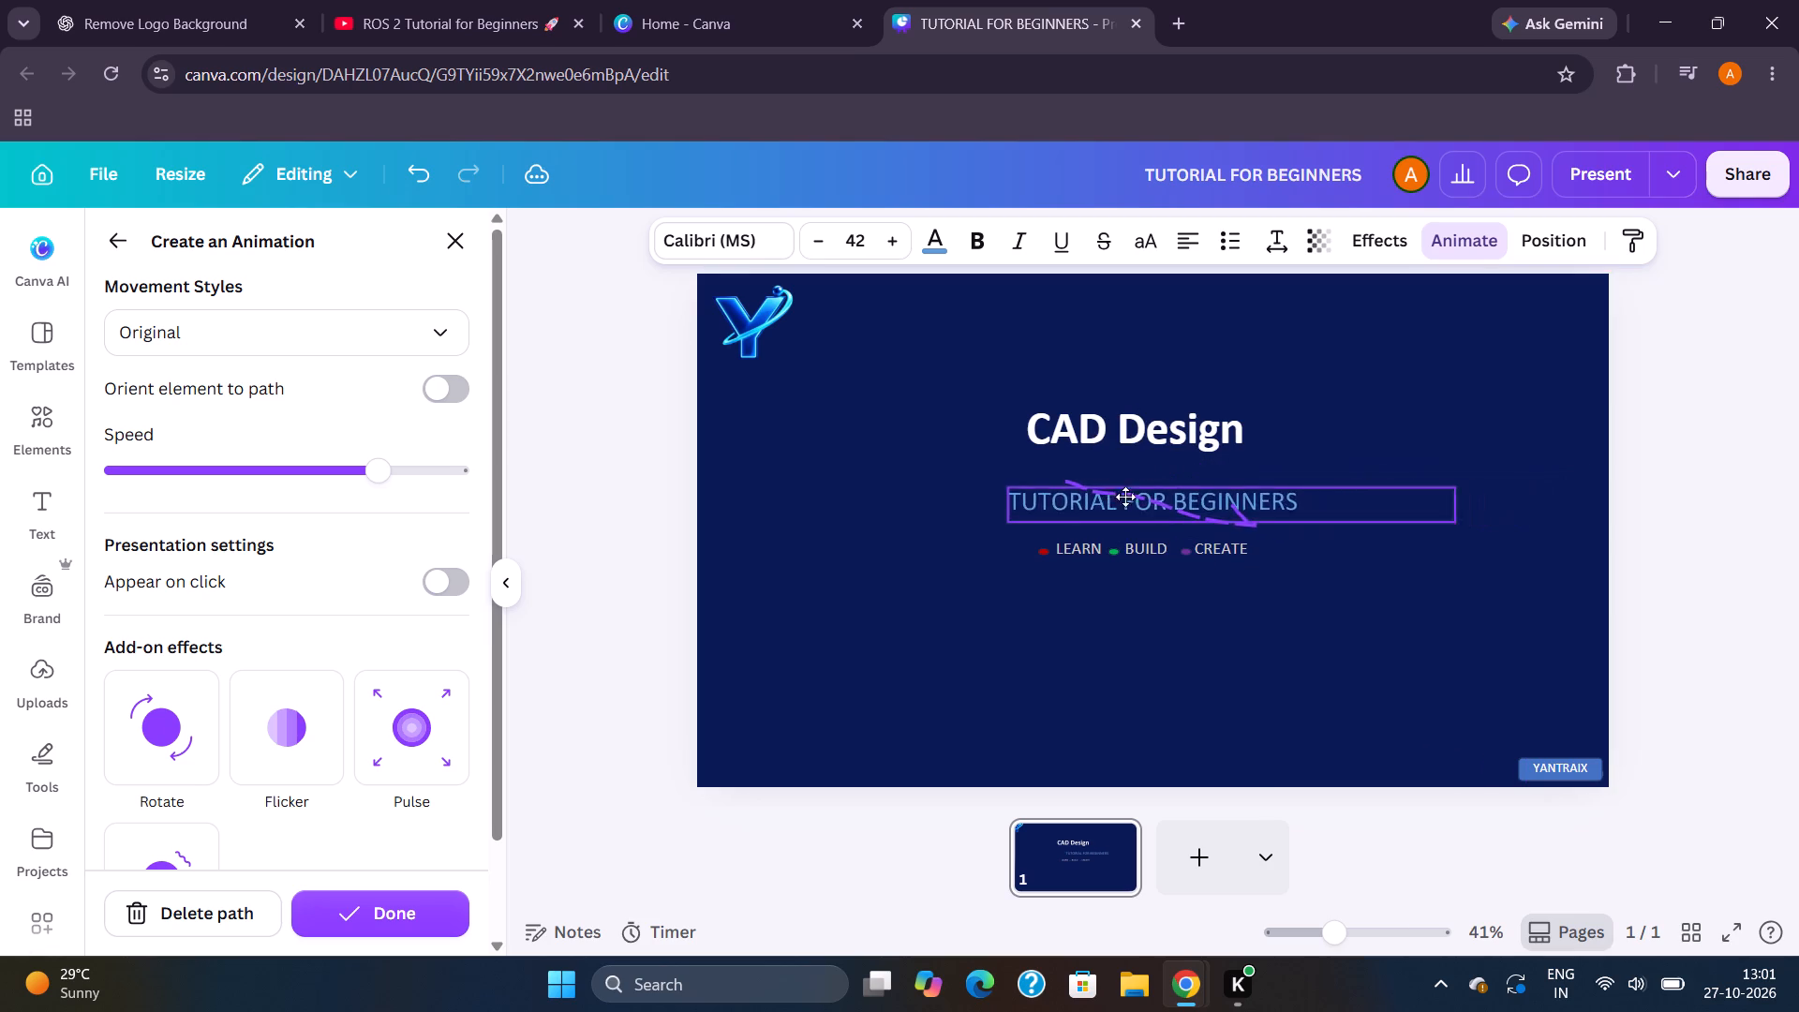
{"action": "left_click_drag", "start_coordinate": [1125, 497], "coordinate": [1124, 490]}
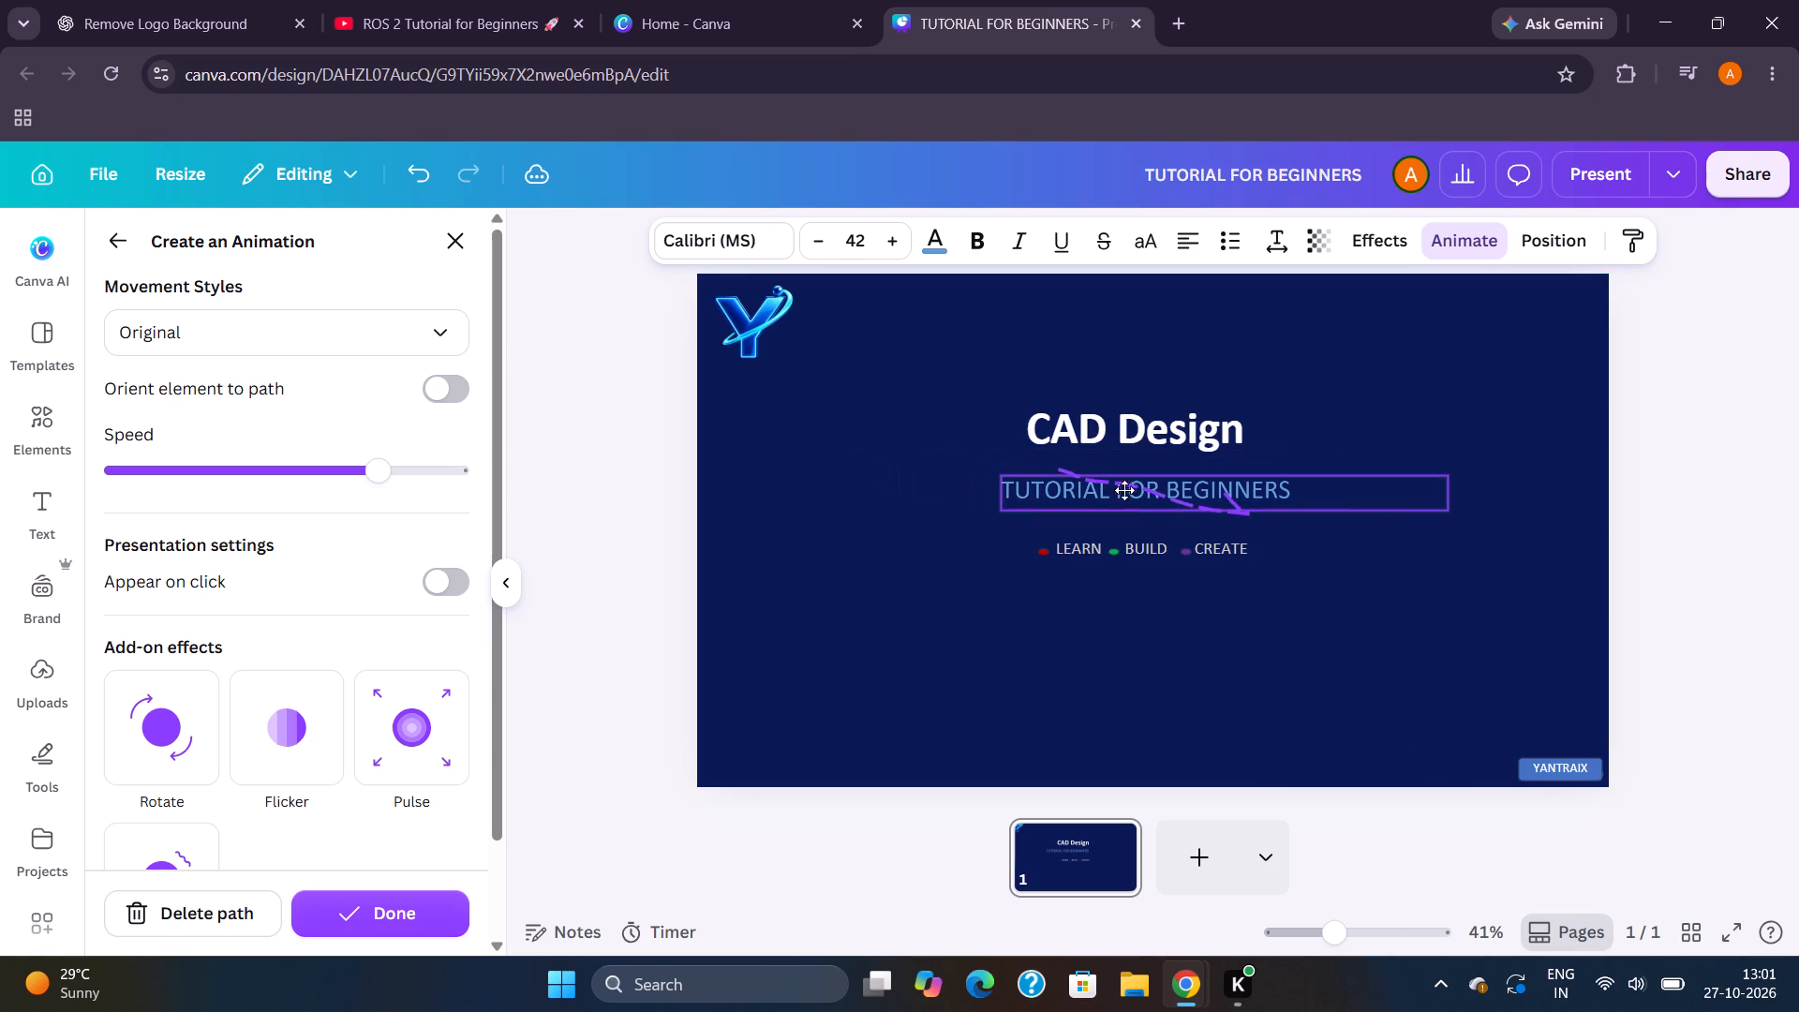
{"action": "left_click_drag", "start_coordinate": [1124, 490], "coordinate": [1128, 491]}
{"action": "left_click", "coordinate": [892, 566]}
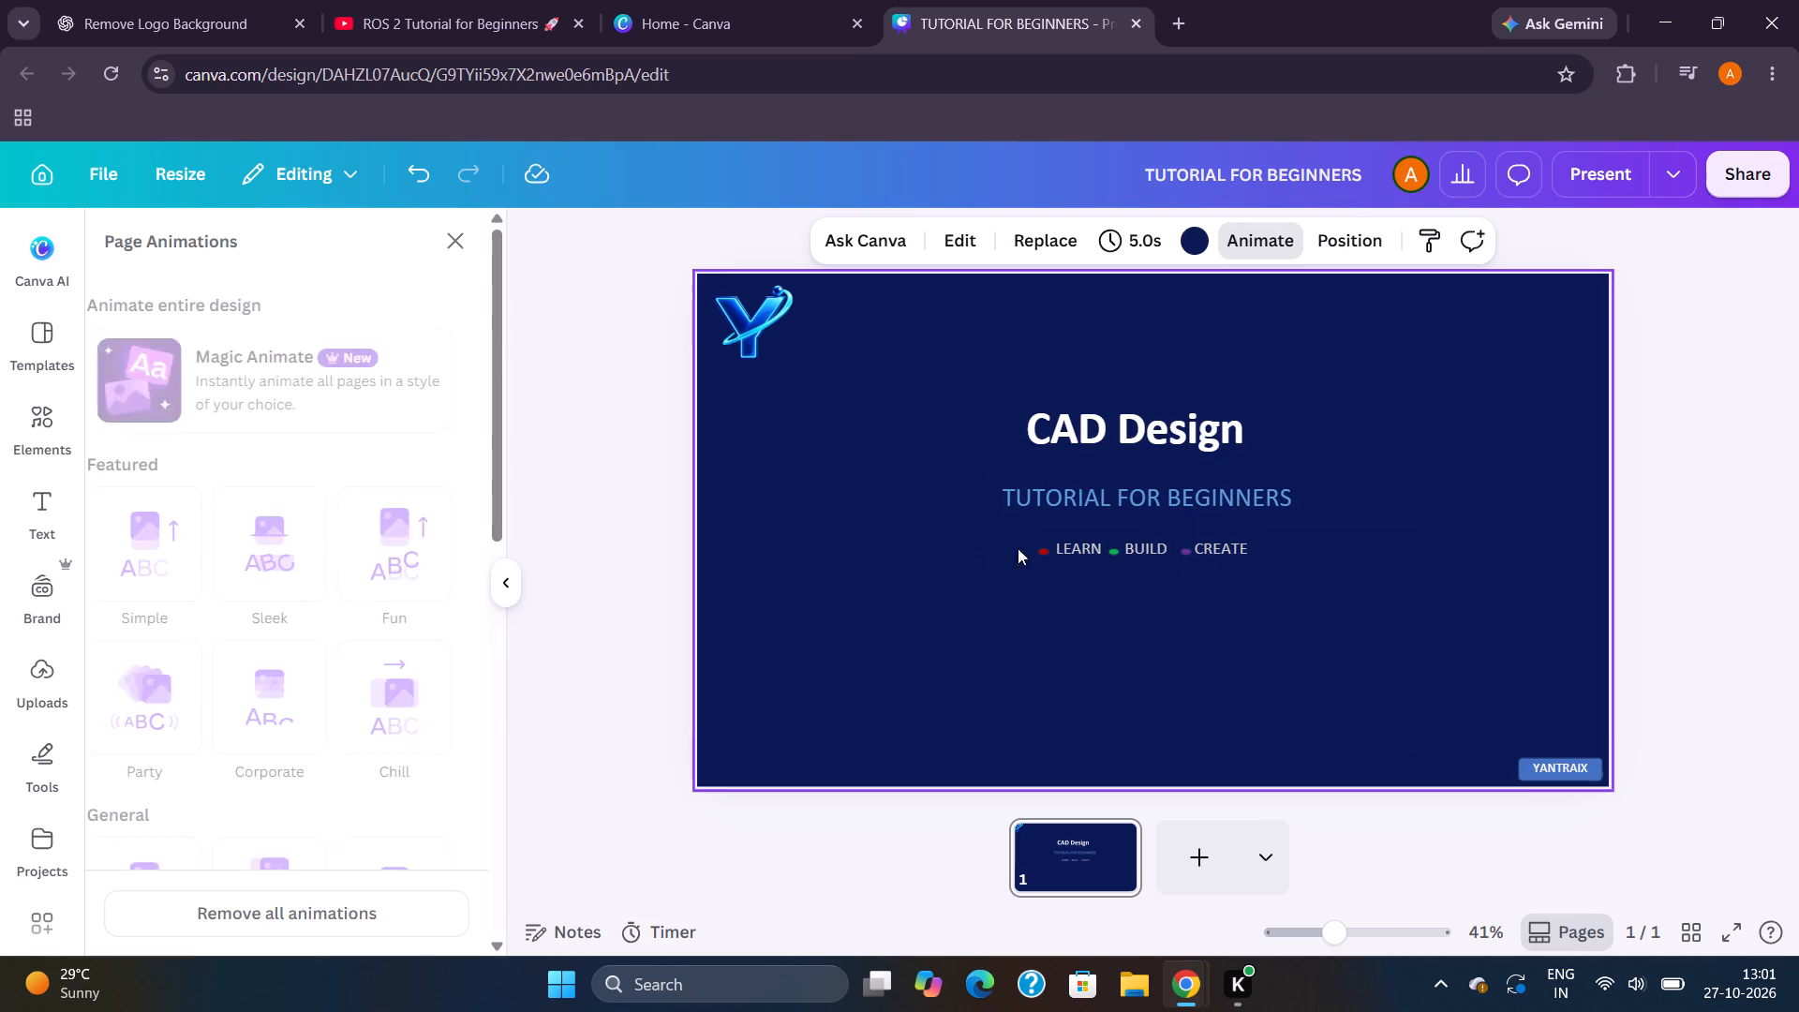
Add the Rotate, Flicker and Pulse add-on effects to the TUTORIAL FOR BEGINNERS subtitle's custom animation.
{"action": "left_click", "coordinate": [1091, 493]}
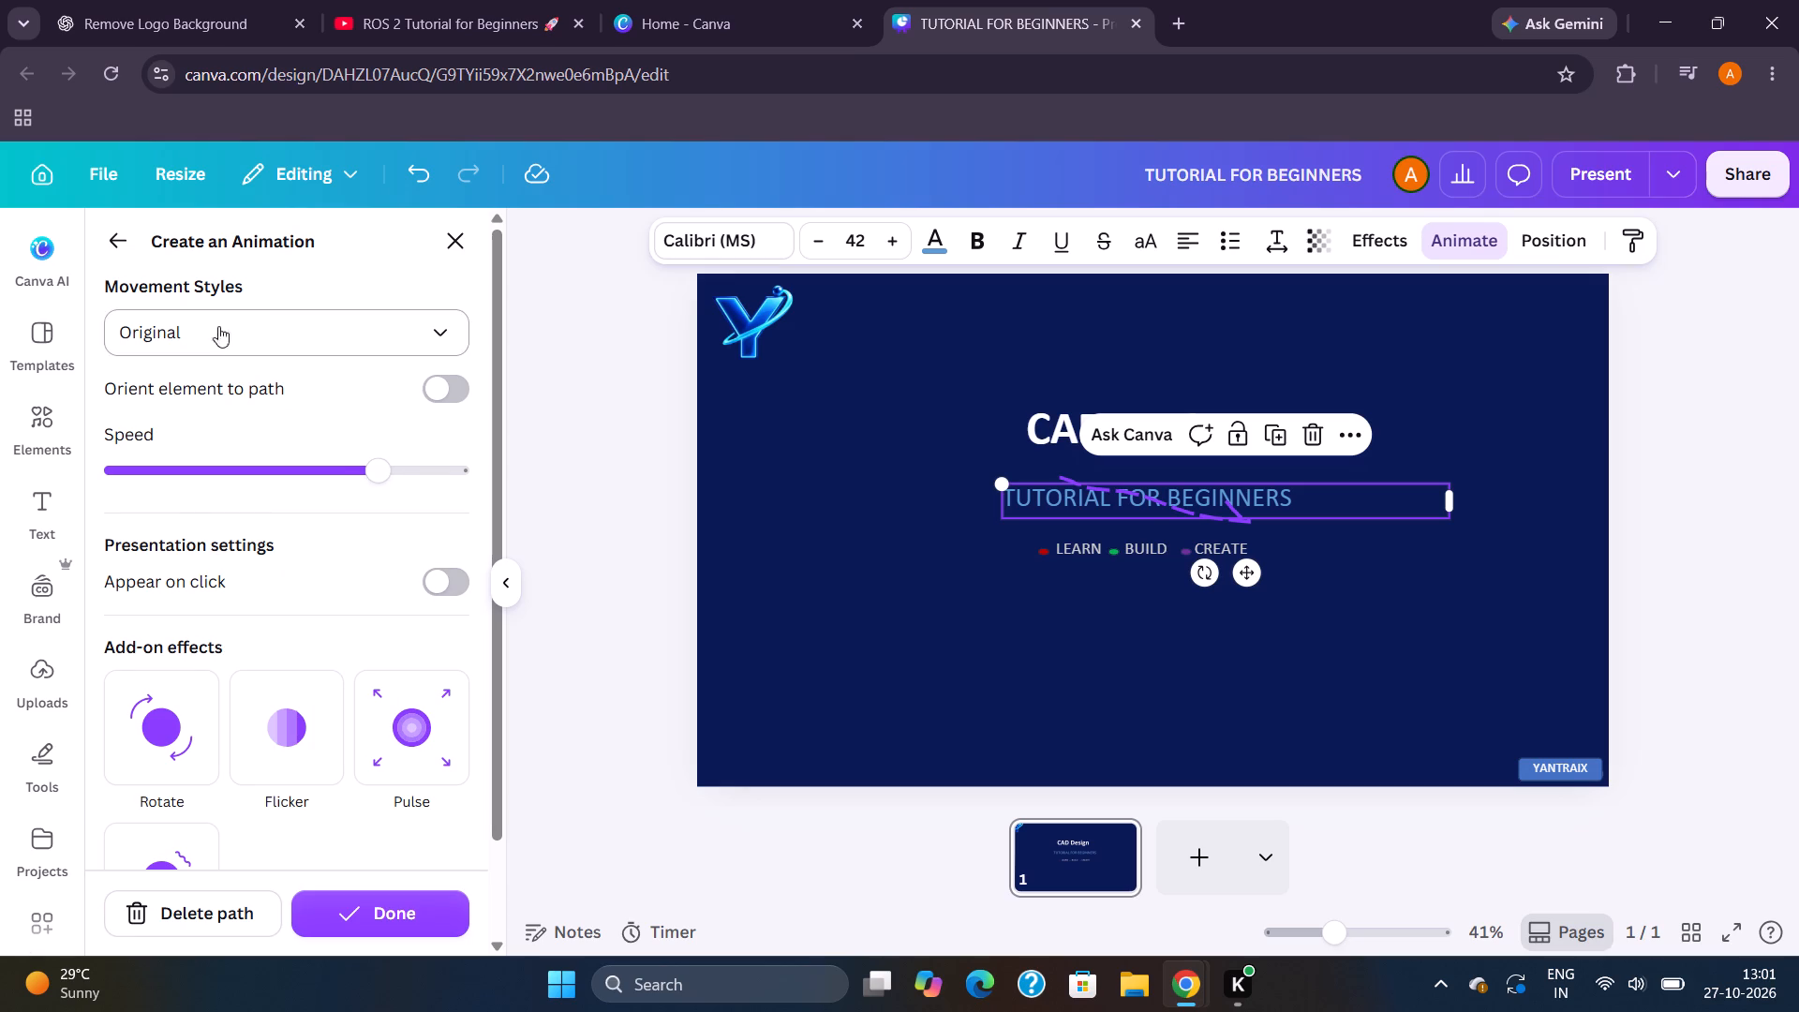
{"action": "left_click", "coordinate": [168, 718]}
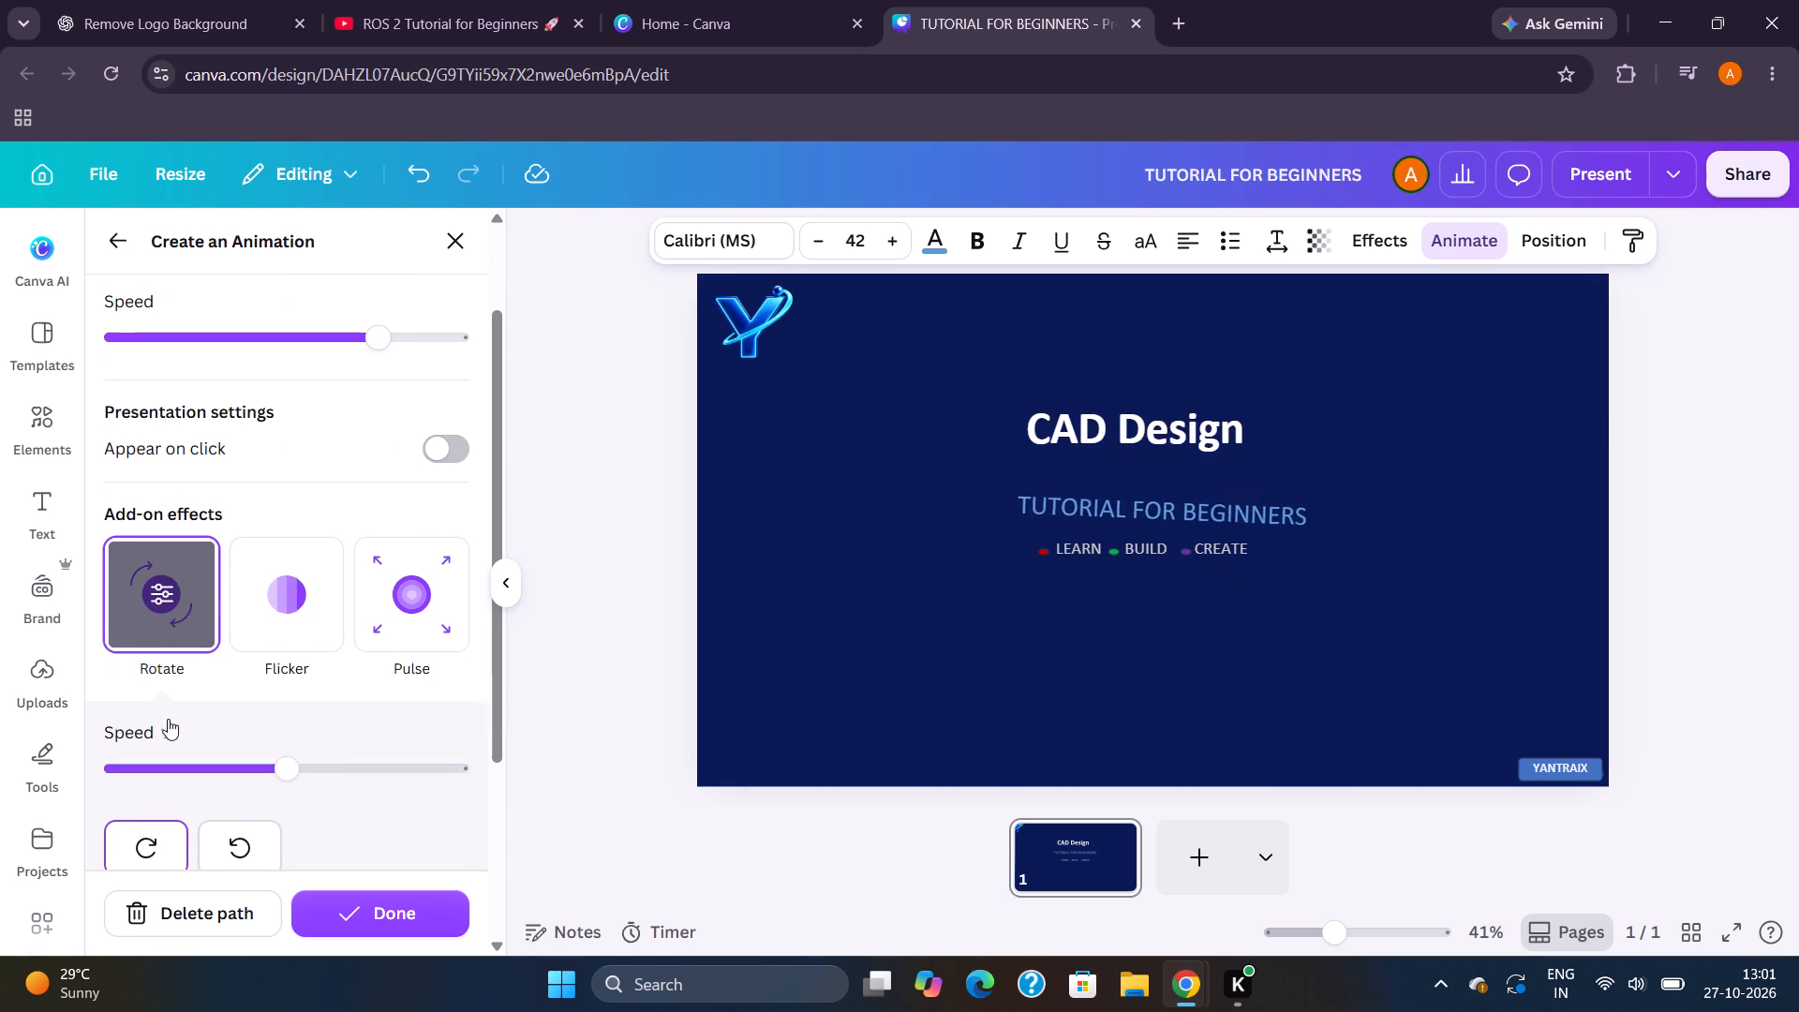
{"action": "left_click", "coordinate": [289, 606]}
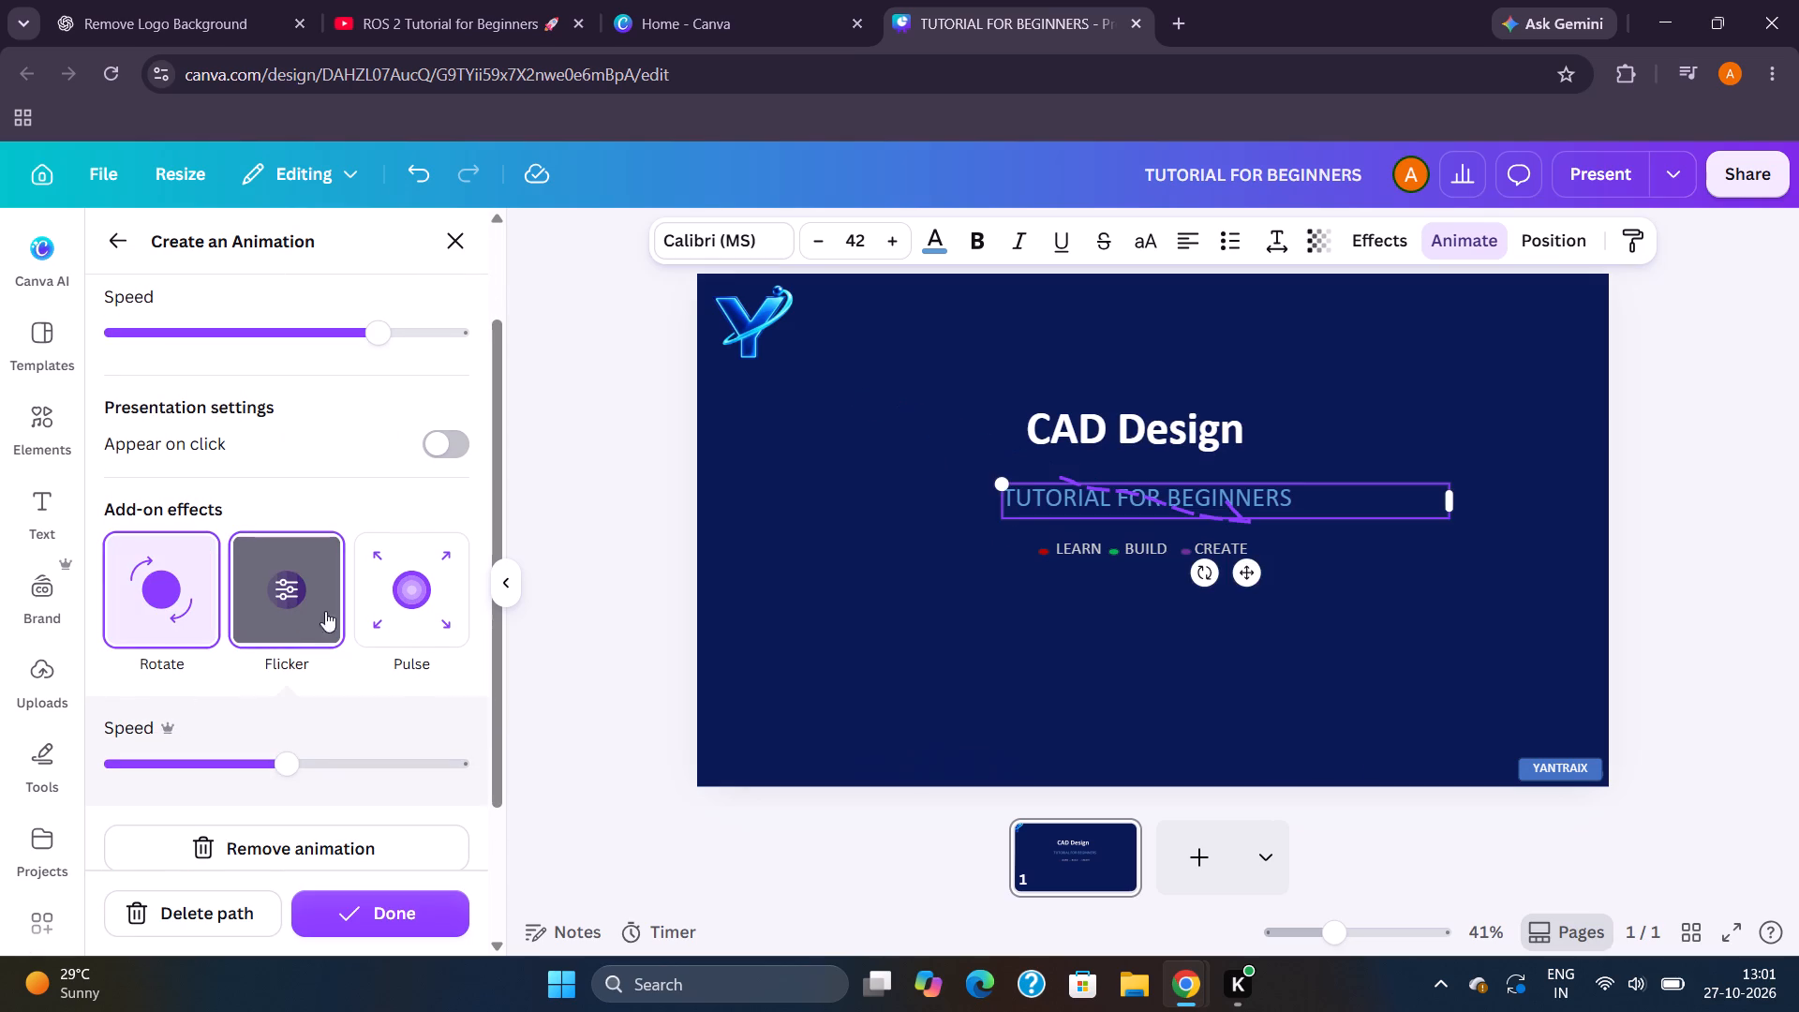
{"action": "left_click", "coordinate": [399, 598]}
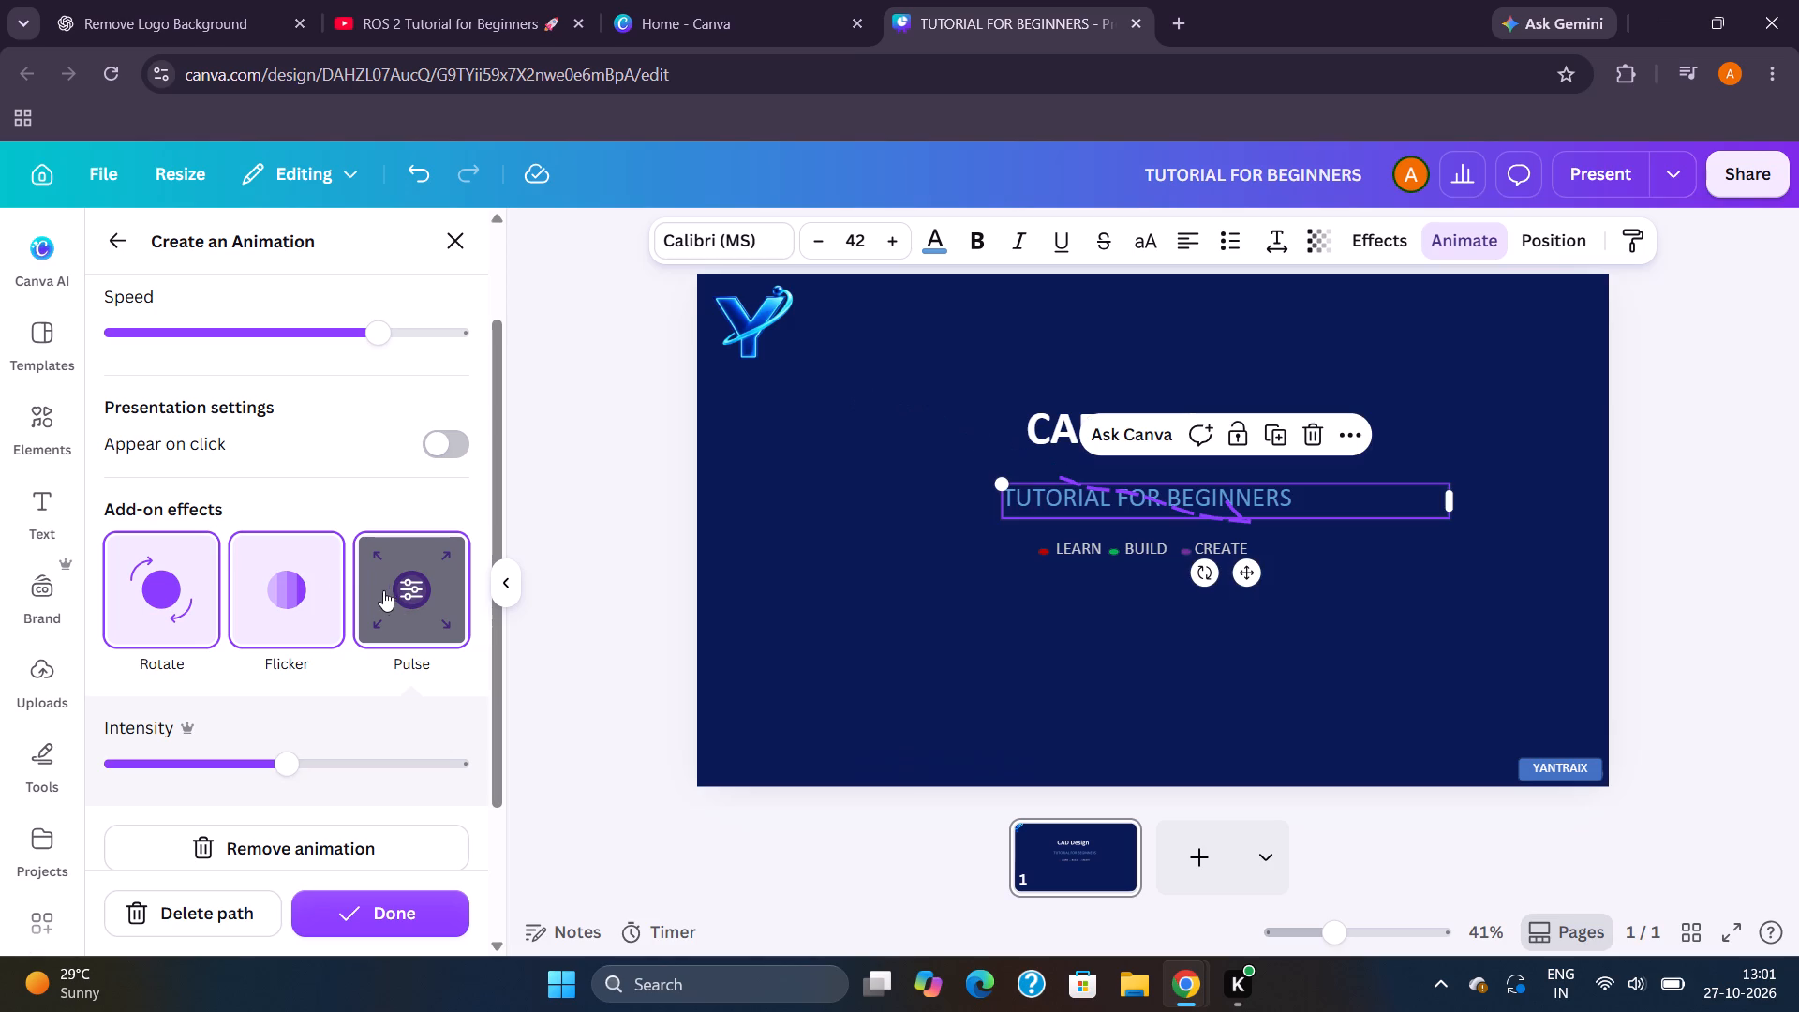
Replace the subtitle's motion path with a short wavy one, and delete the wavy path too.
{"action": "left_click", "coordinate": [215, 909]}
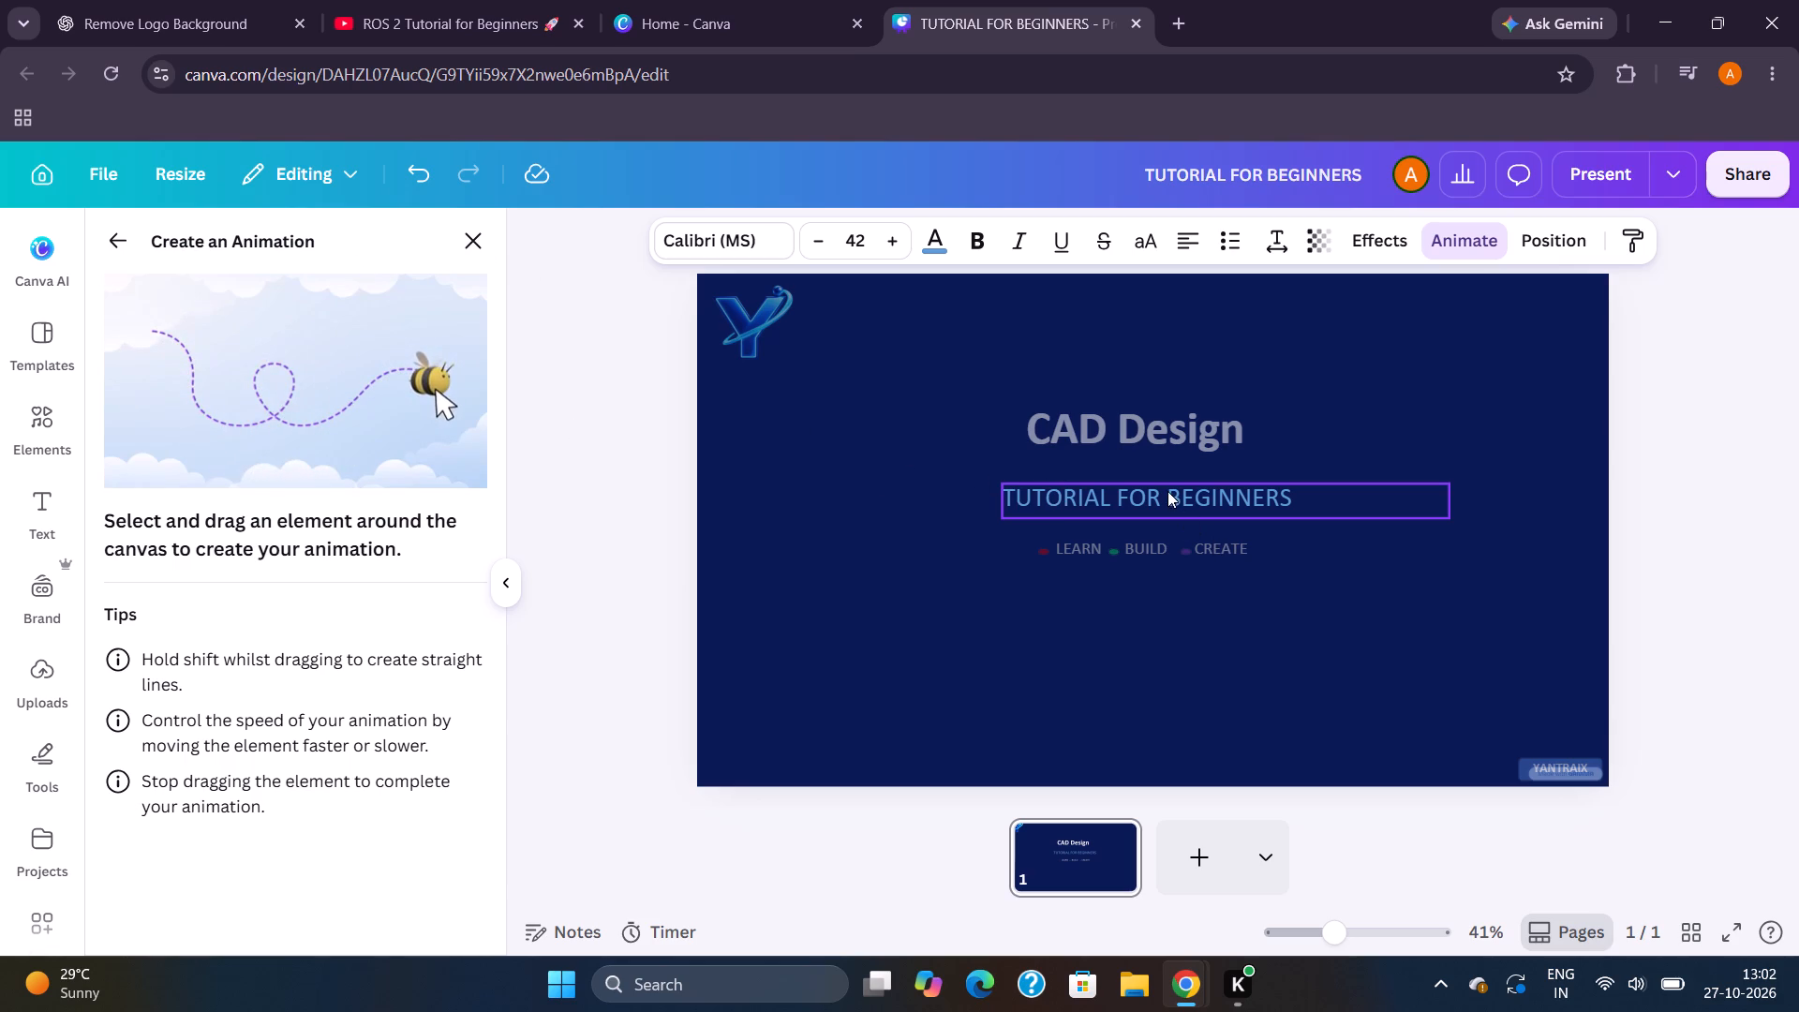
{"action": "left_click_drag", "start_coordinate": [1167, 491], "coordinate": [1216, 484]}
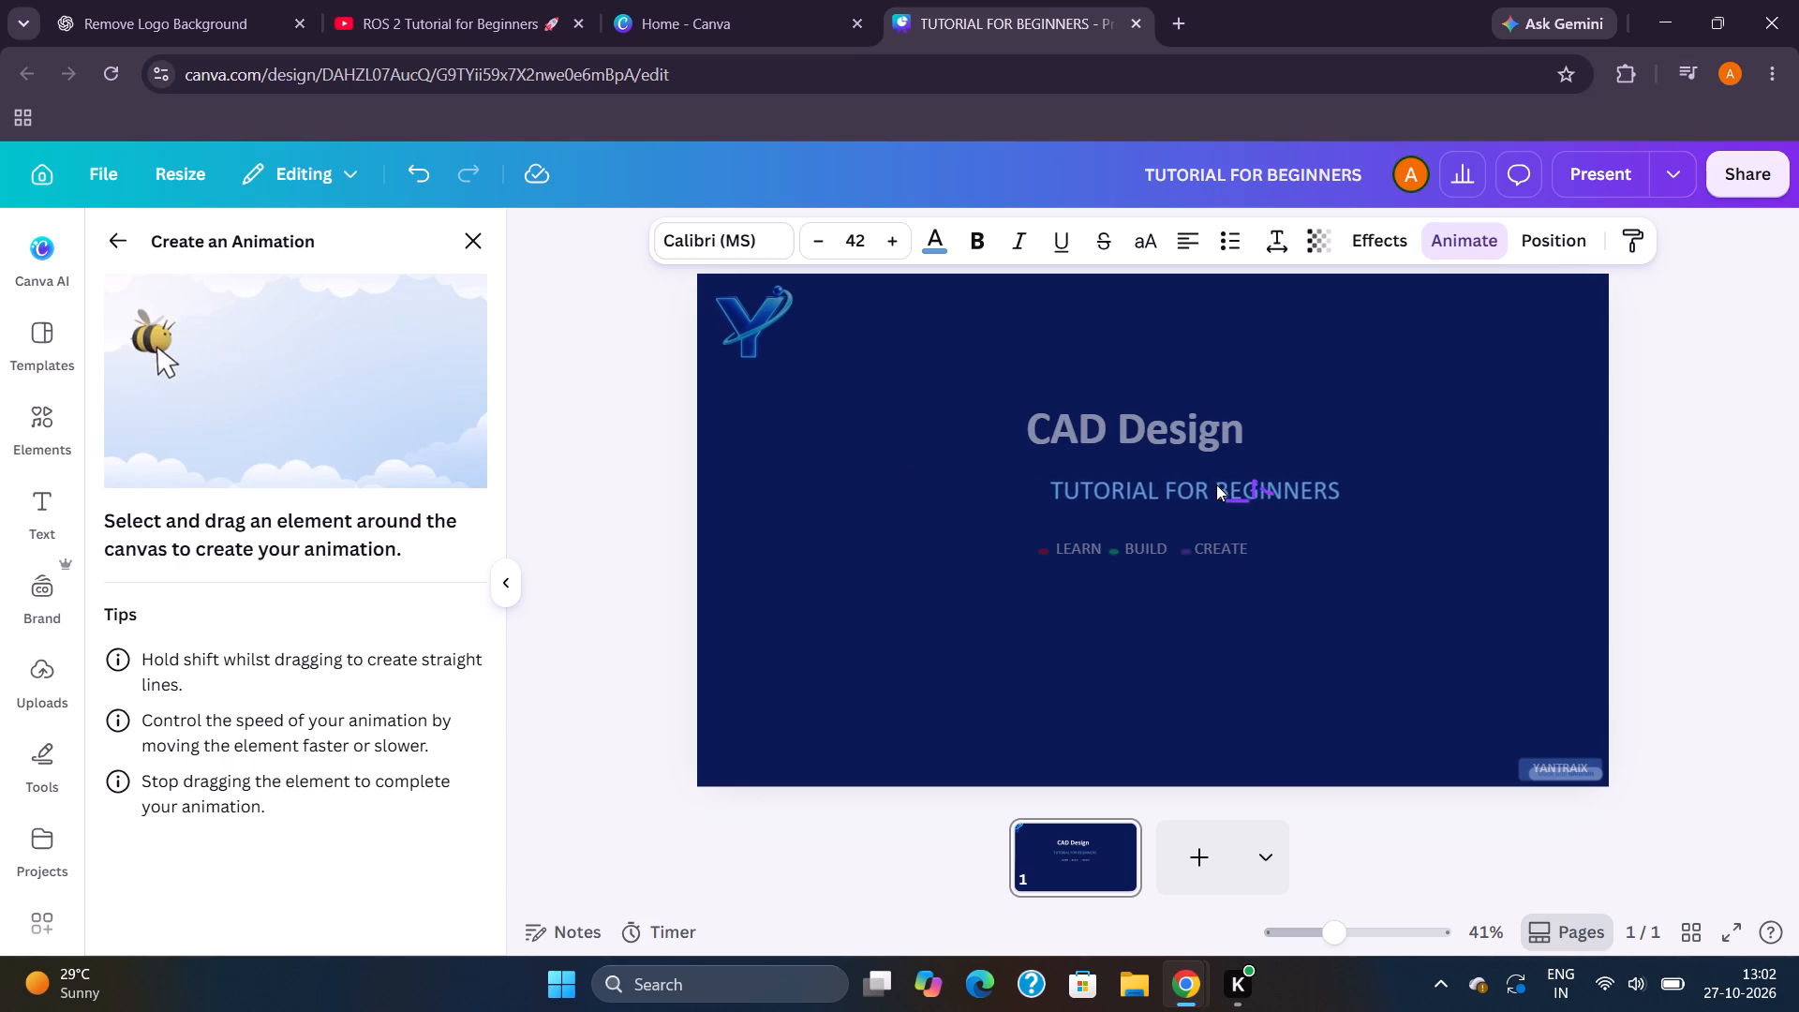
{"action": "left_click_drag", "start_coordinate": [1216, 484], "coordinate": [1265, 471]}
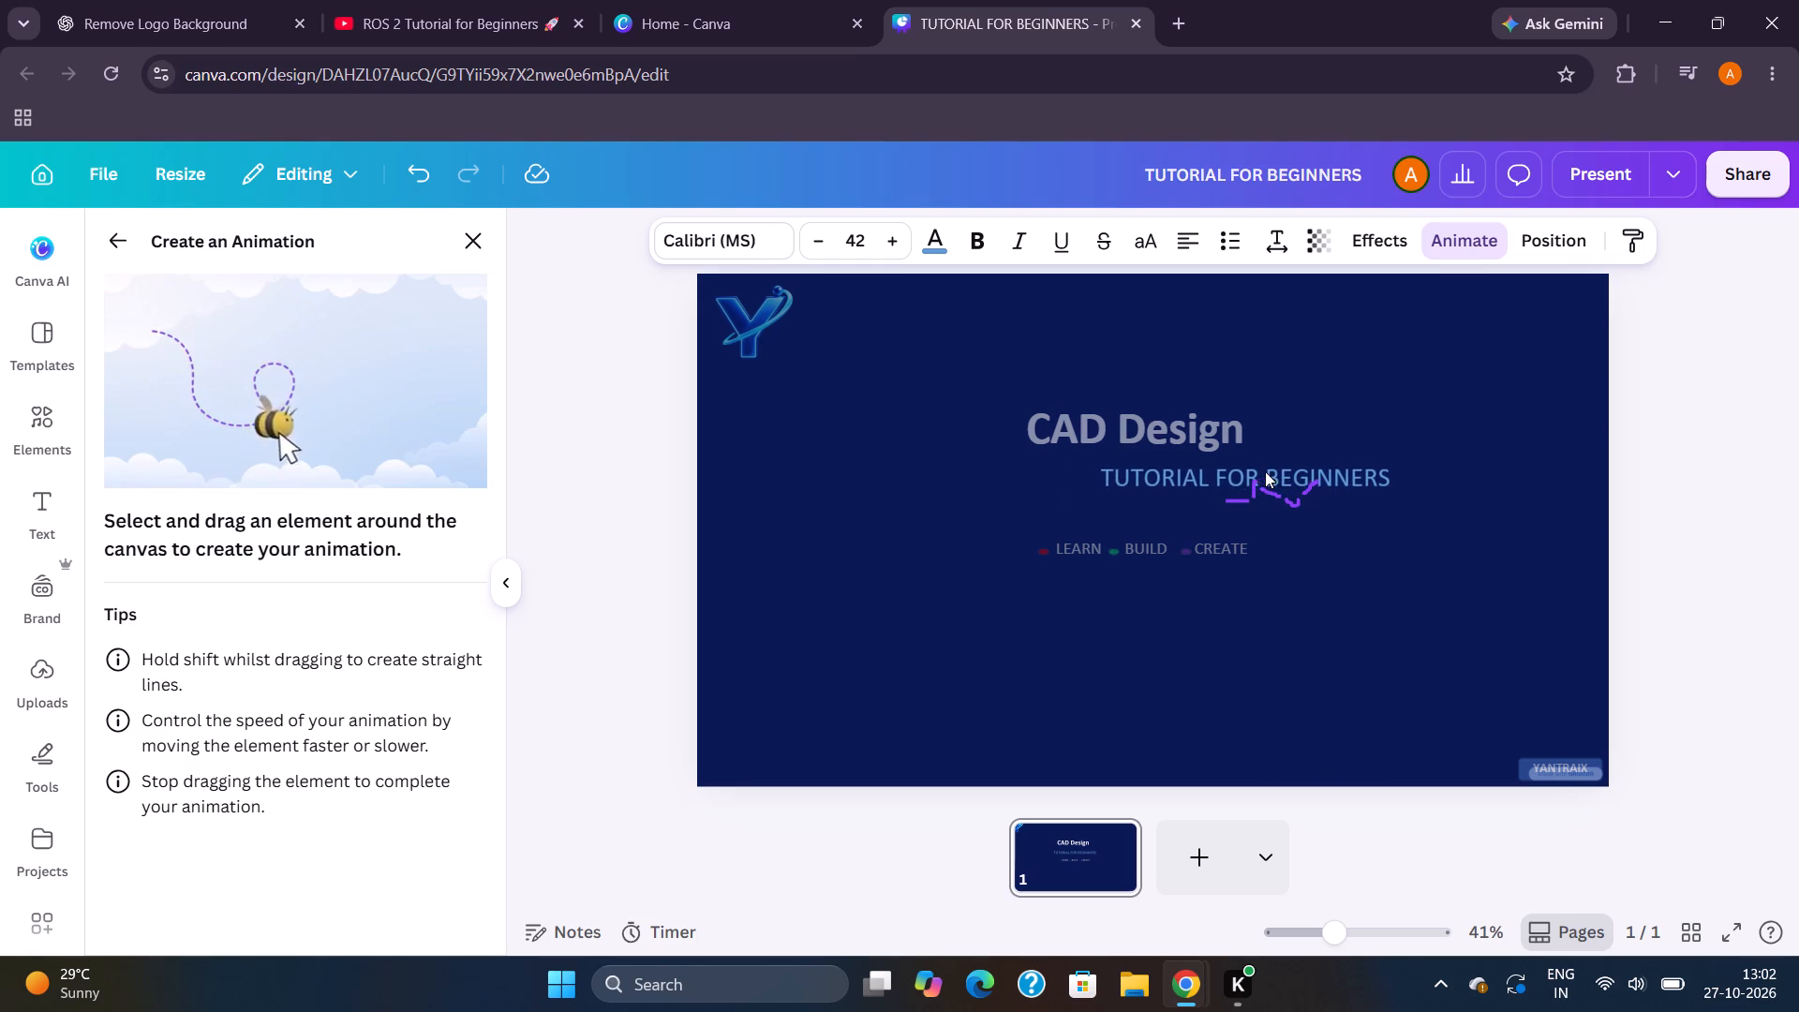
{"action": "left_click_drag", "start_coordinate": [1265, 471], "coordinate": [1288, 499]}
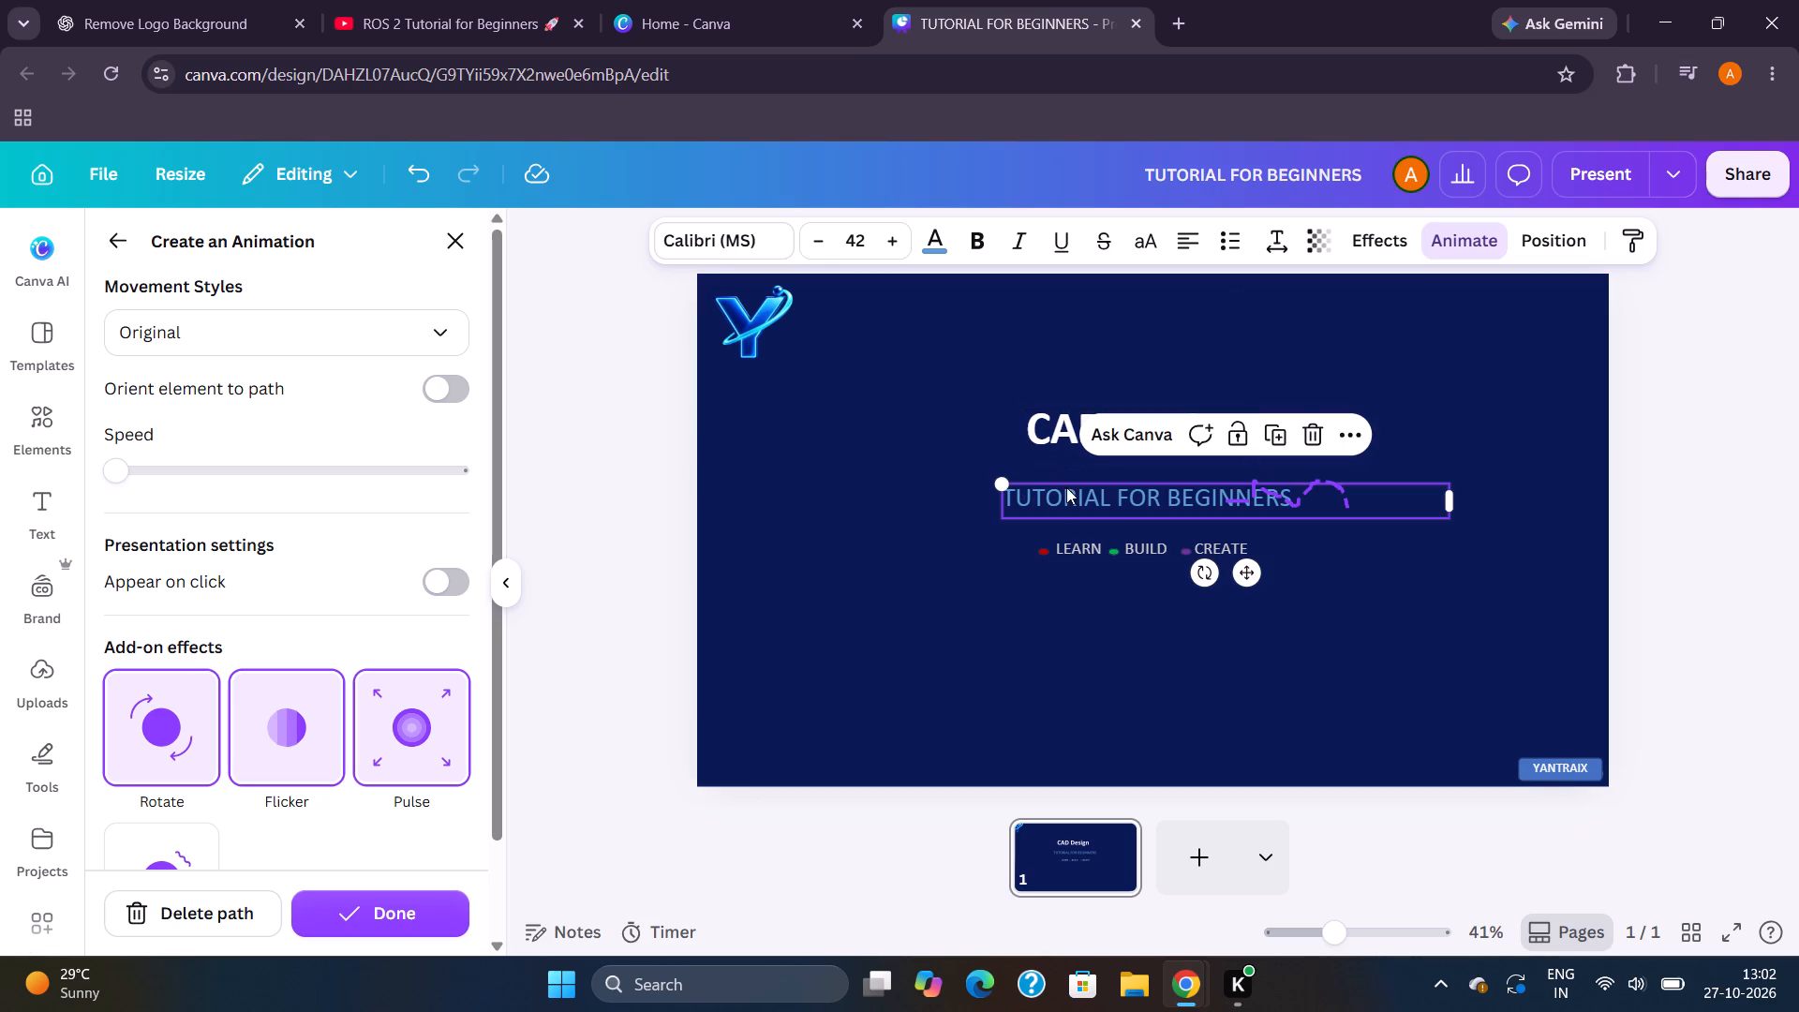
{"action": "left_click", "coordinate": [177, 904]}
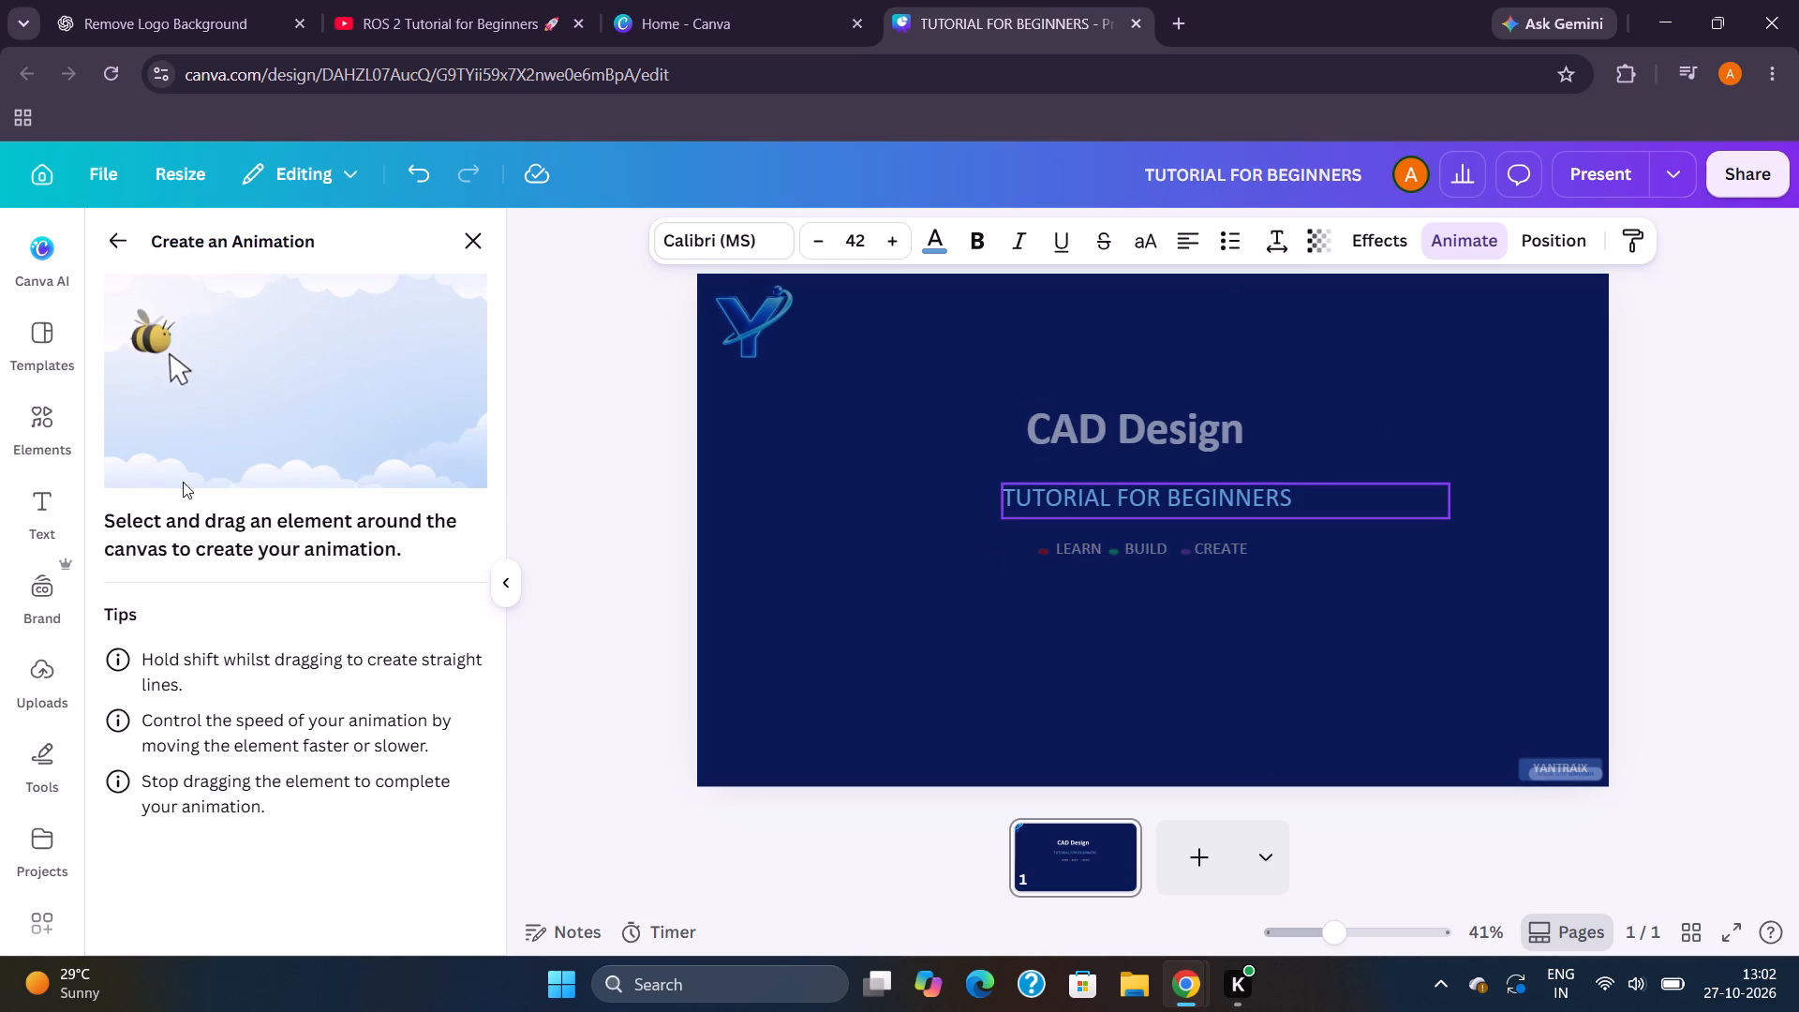
Try the Bounce and Roll text animations on the subtitle and settle on Skate, applied on enter.
{"action": "left_click", "coordinate": [111, 248]}
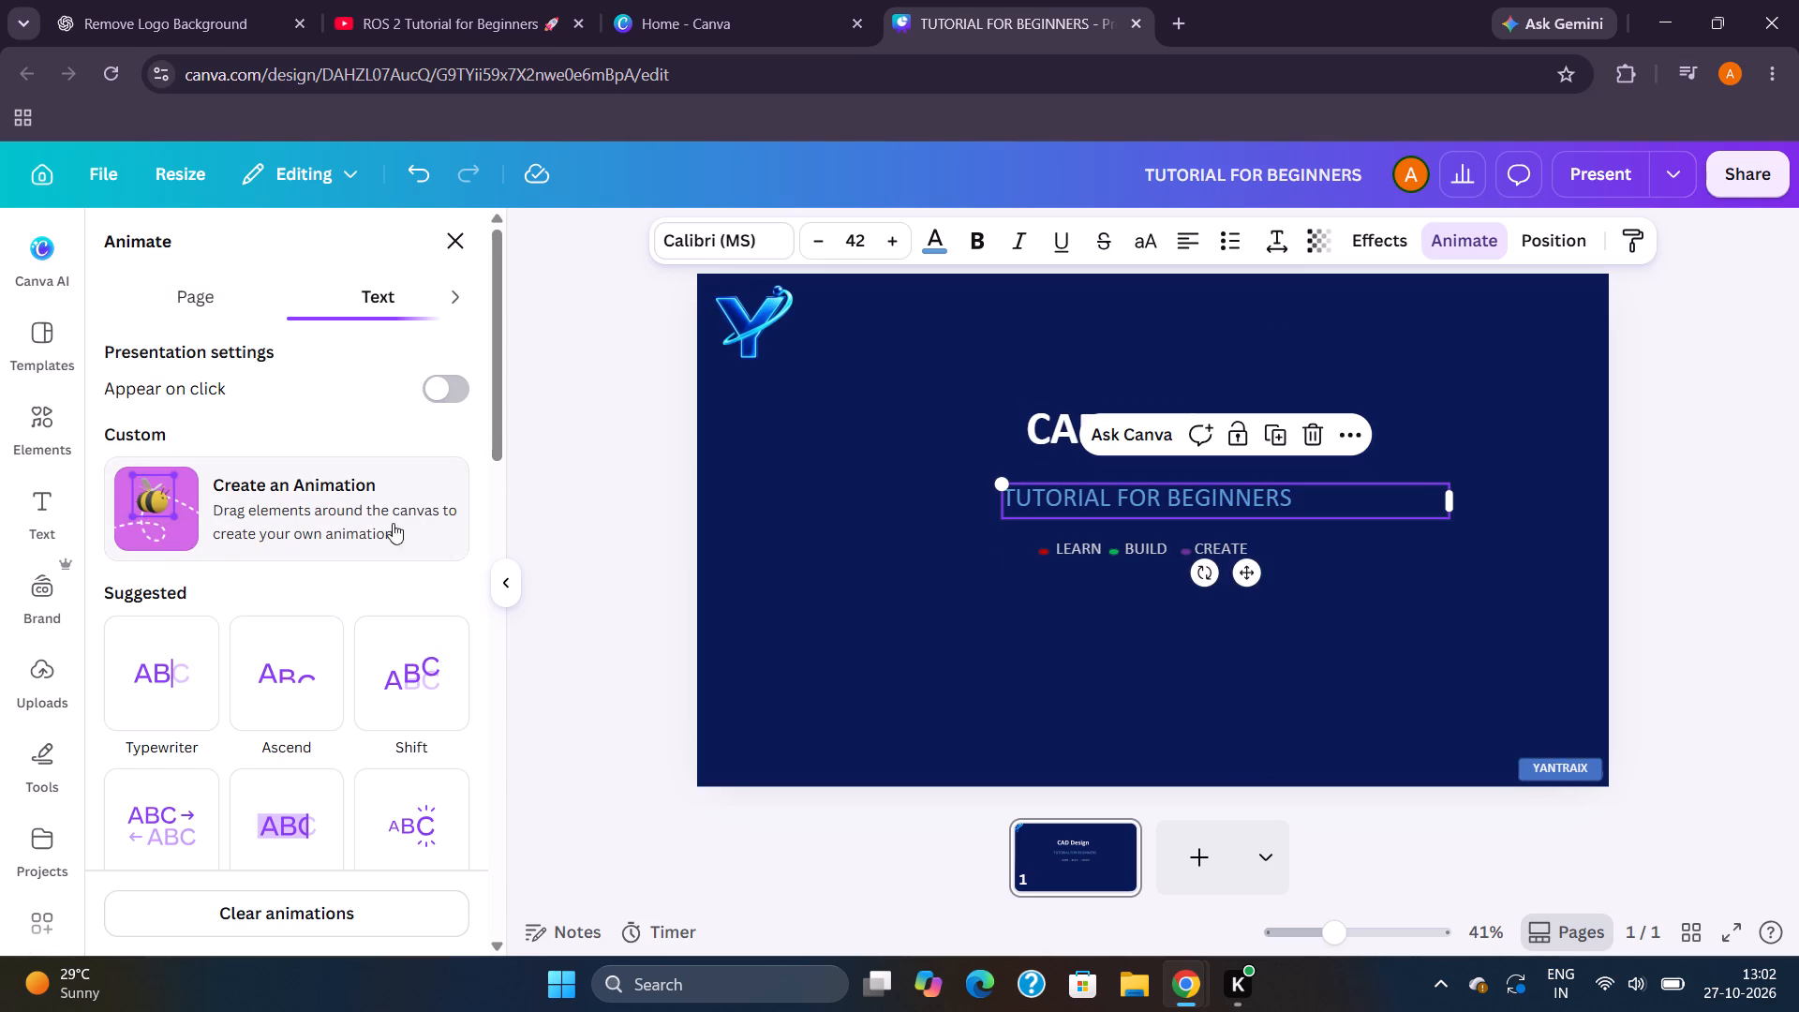
{"action": "left_click_drag", "start_coordinate": [493, 399], "coordinate": [488, 558]}
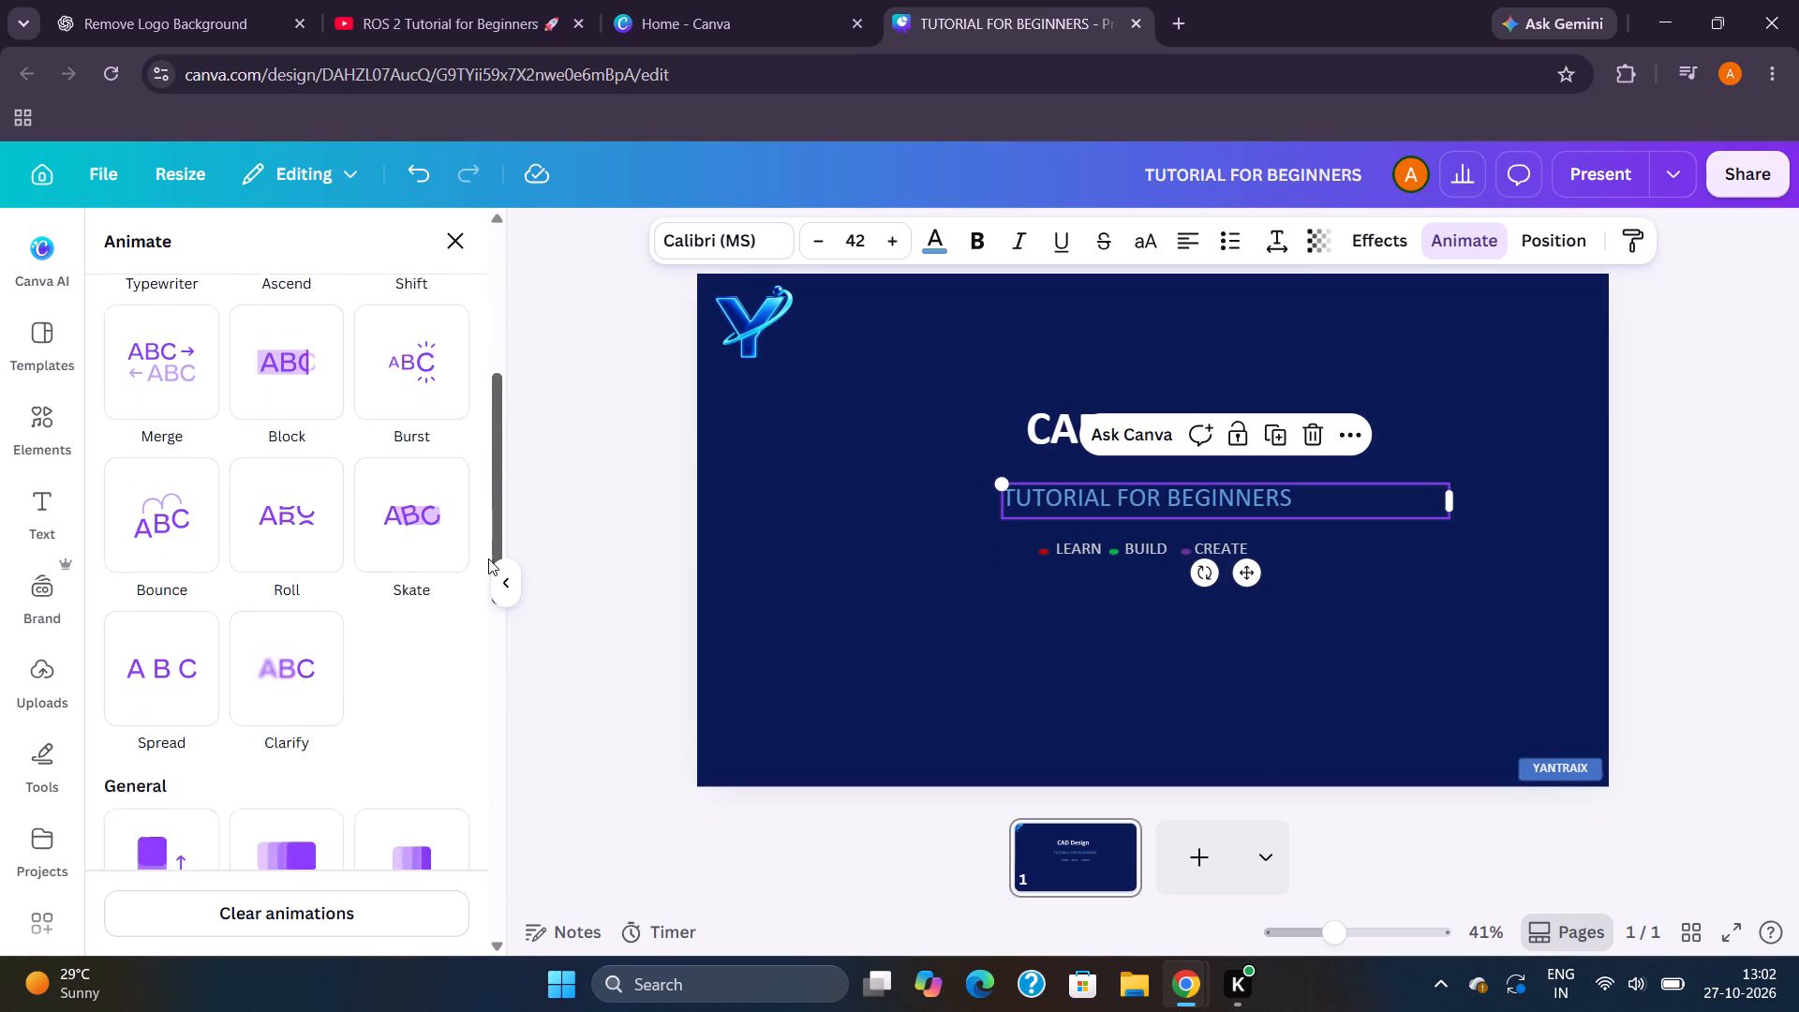
{"action": "left_click_drag", "start_coordinate": [488, 558], "coordinate": [492, 599]}
{"action": "left_click", "coordinate": [144, 365]}
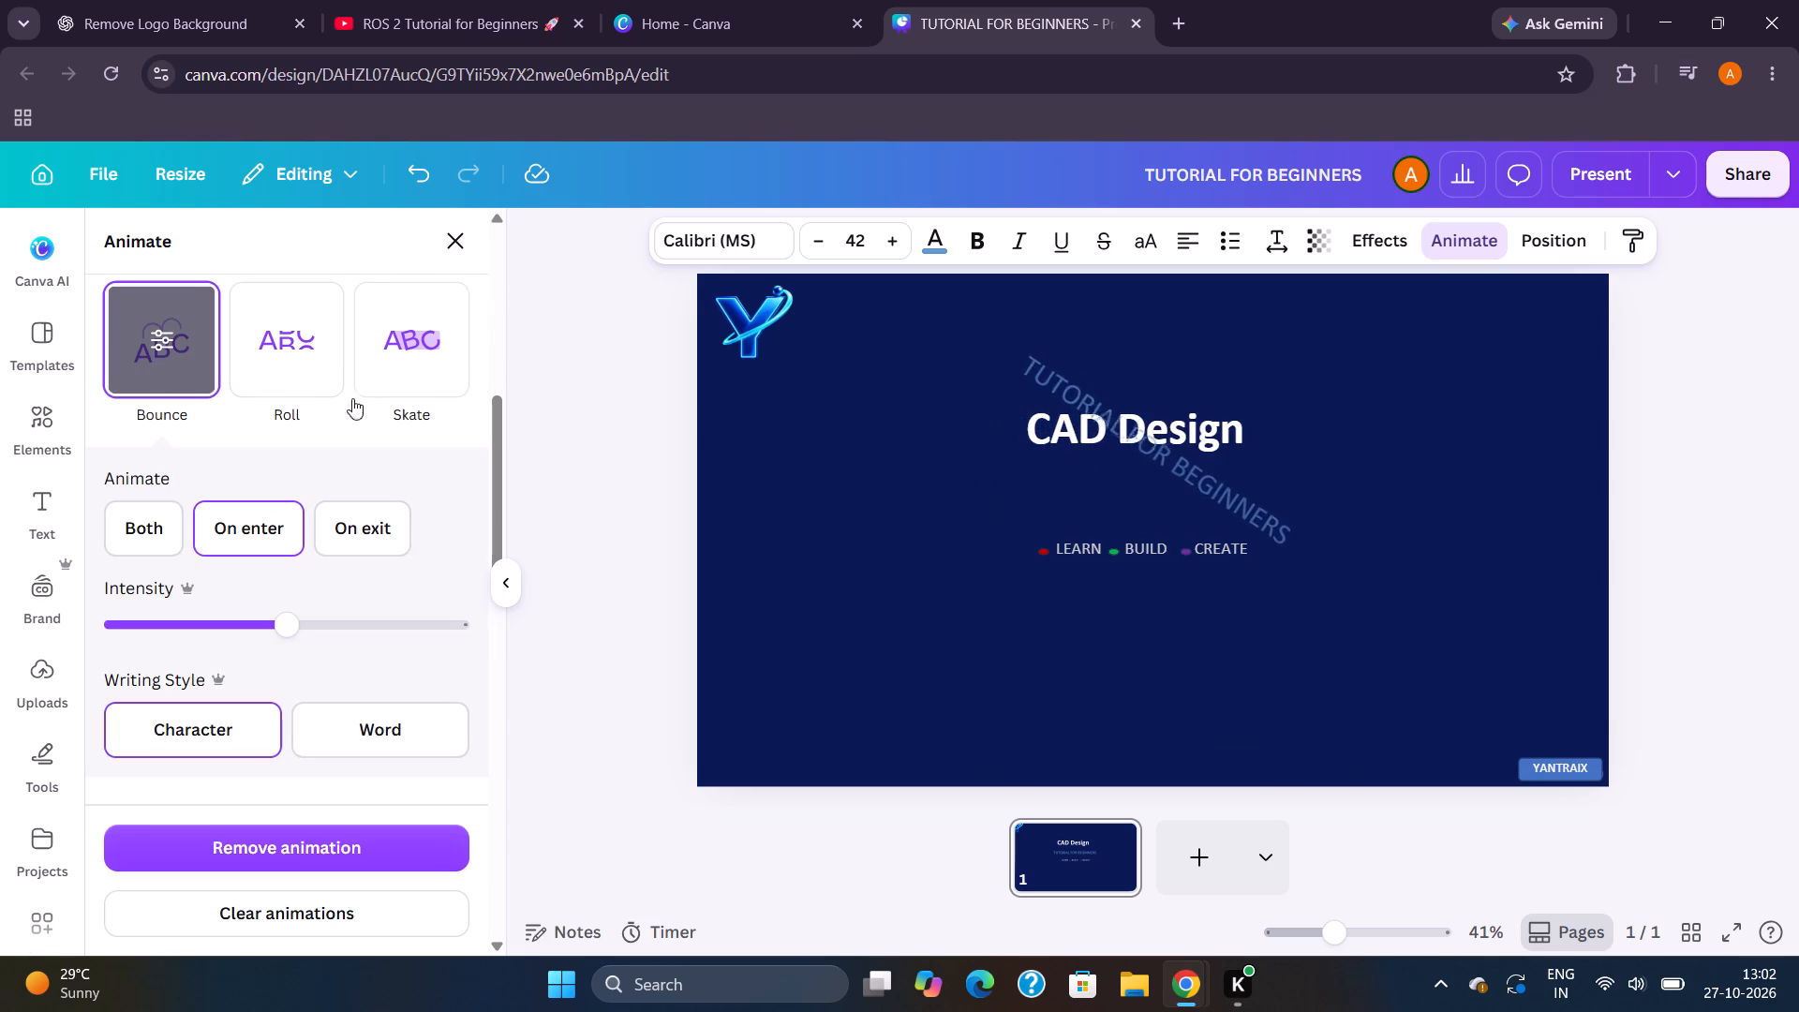
{"action": "left_click", "coordinate": [281, 359]}
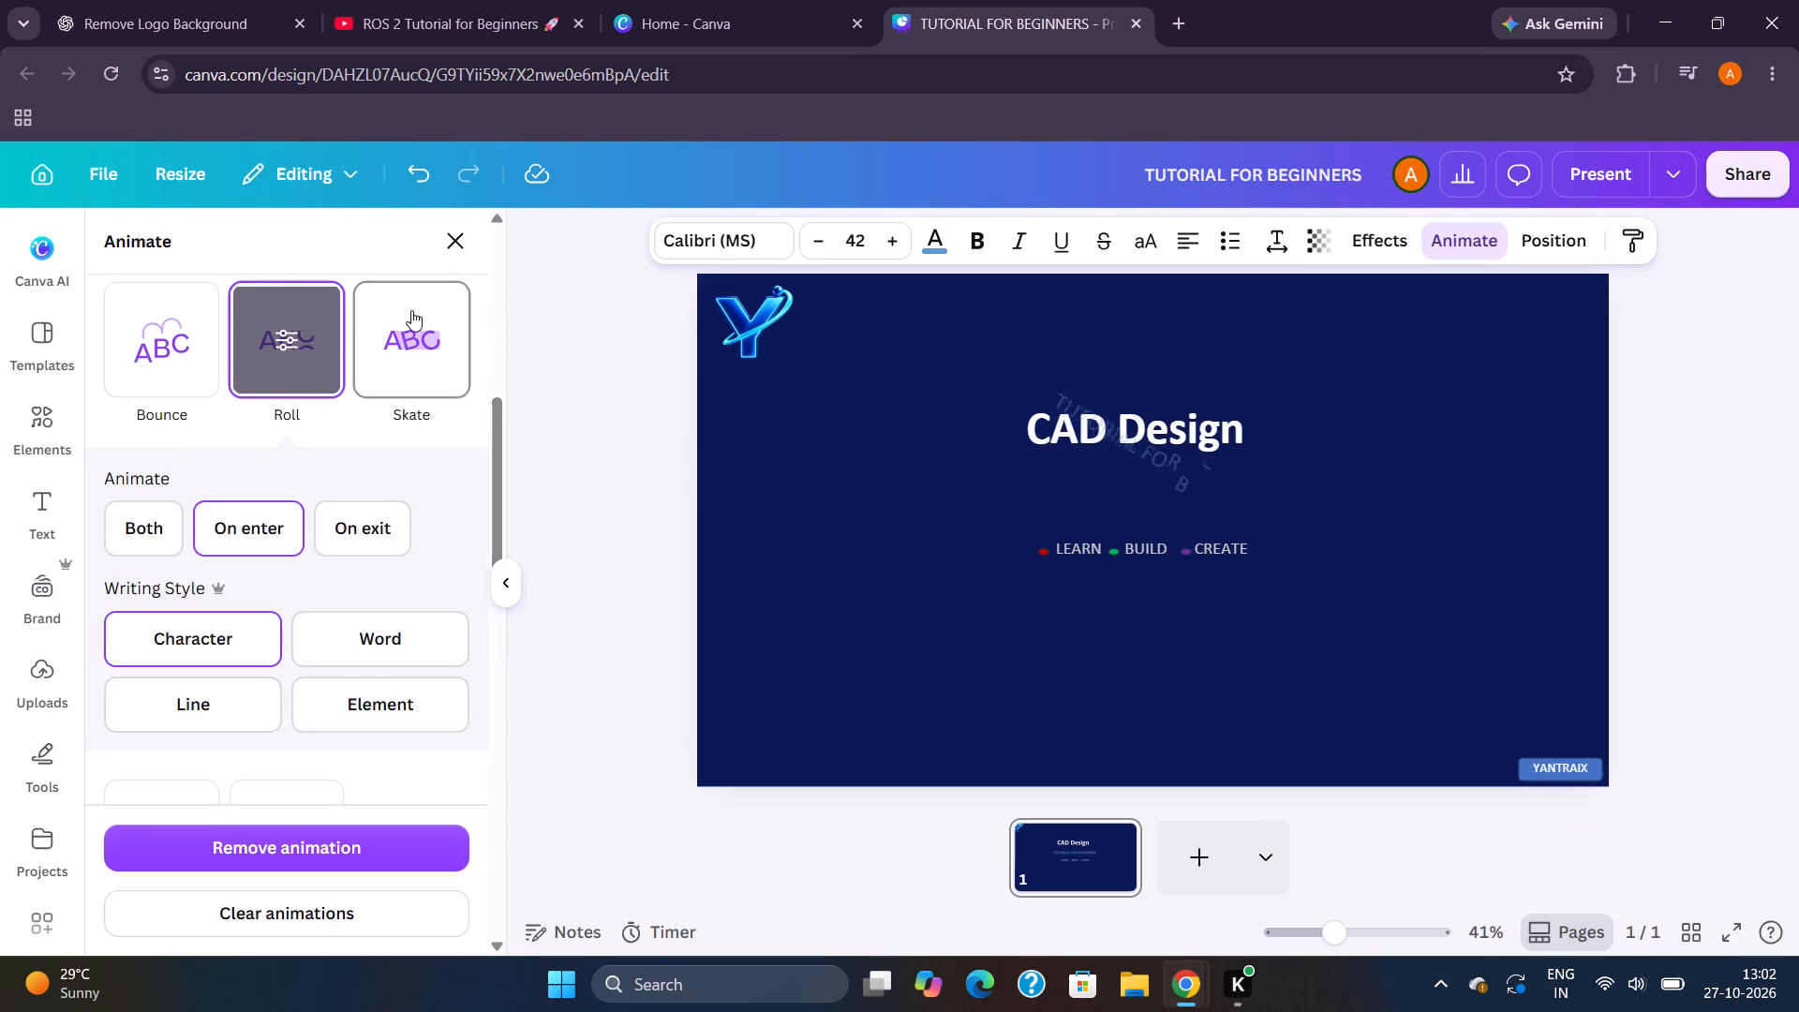
{"action": "left_click", "coordinate": [411, 310]}
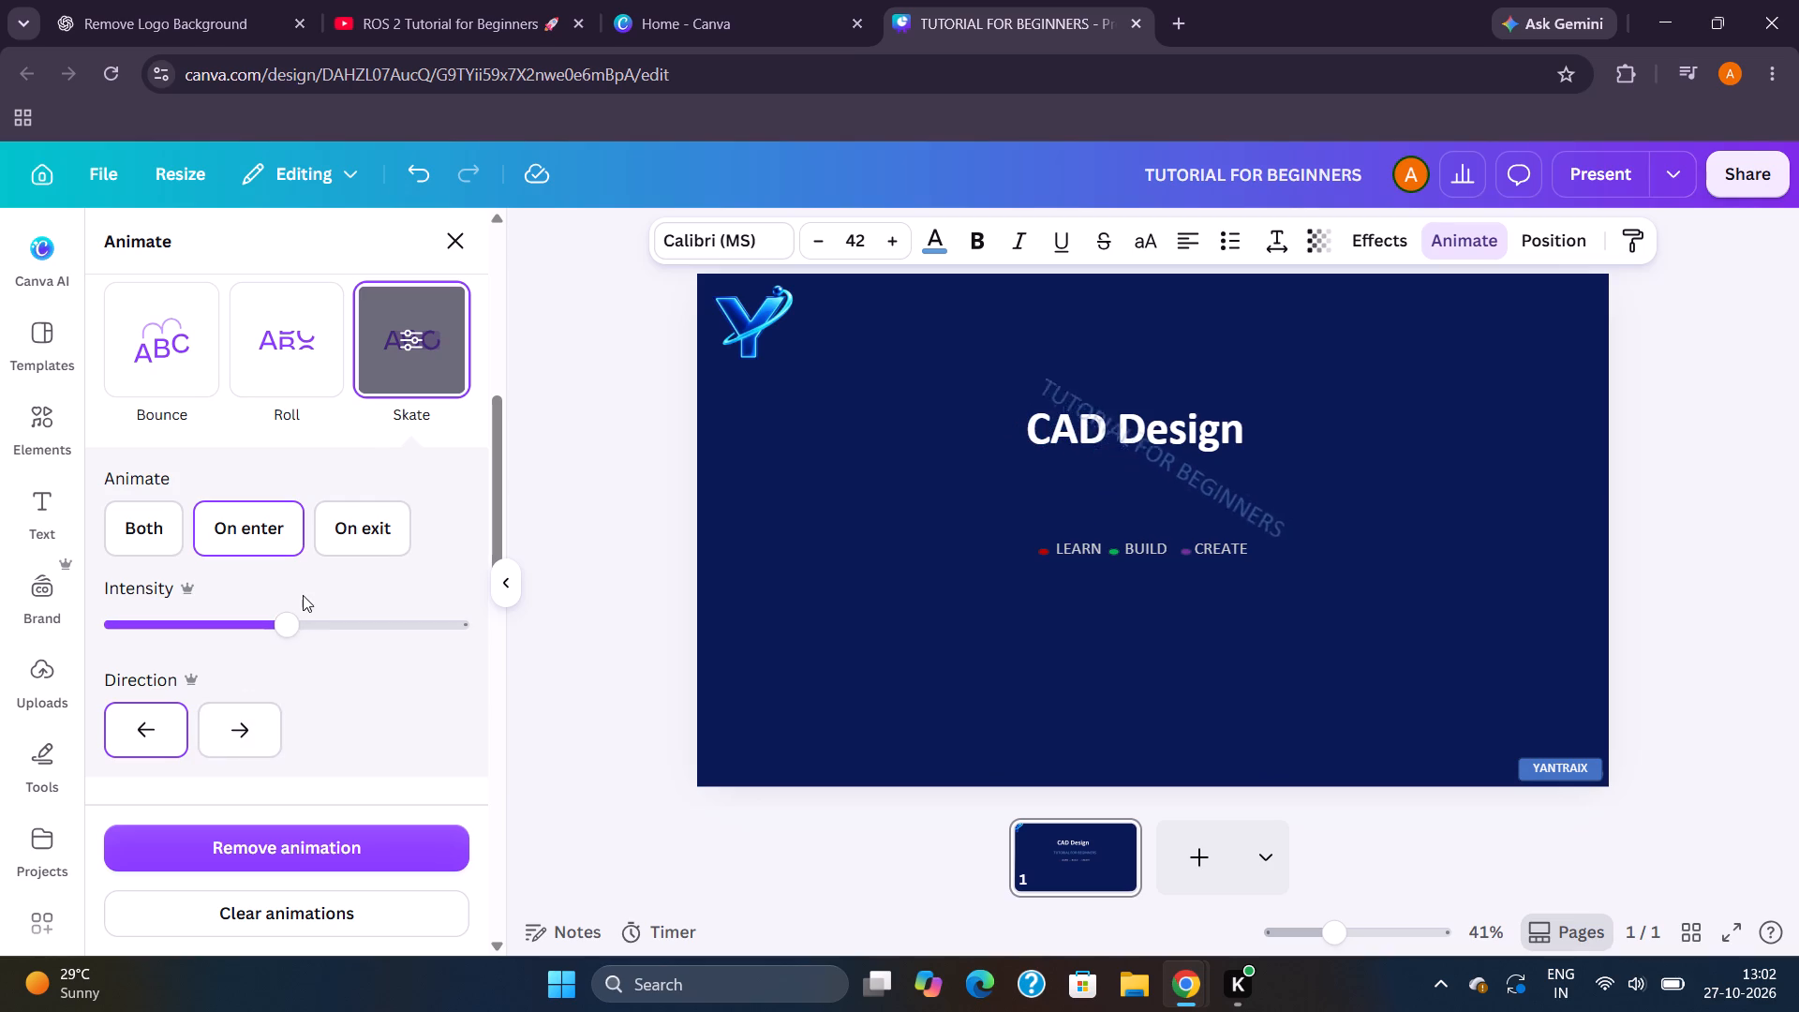
Clear the subtitle's existing animations and apply the Roll text animation to it on enter.
{"action": "scroll", "coordinate": [306, 600], "scroll_direction": "up", "scroll_amount": 9}
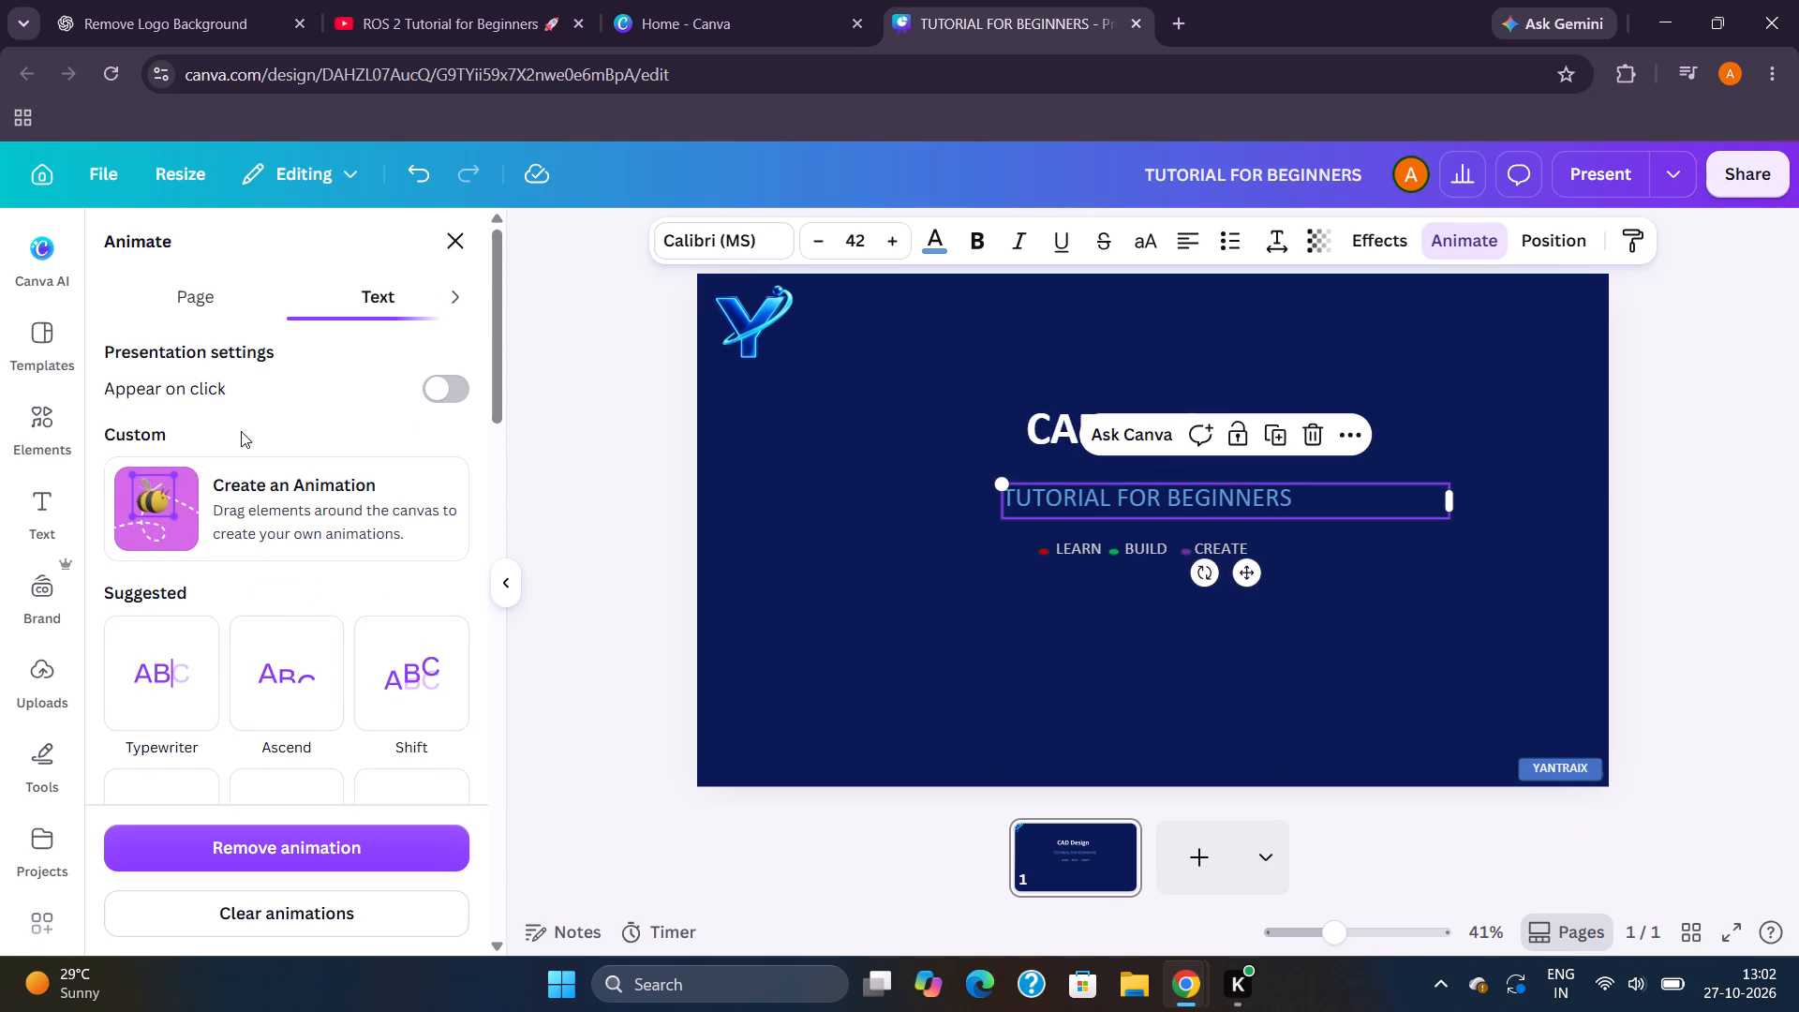
{"action": "left_click", "coordinate": [197, 298]}
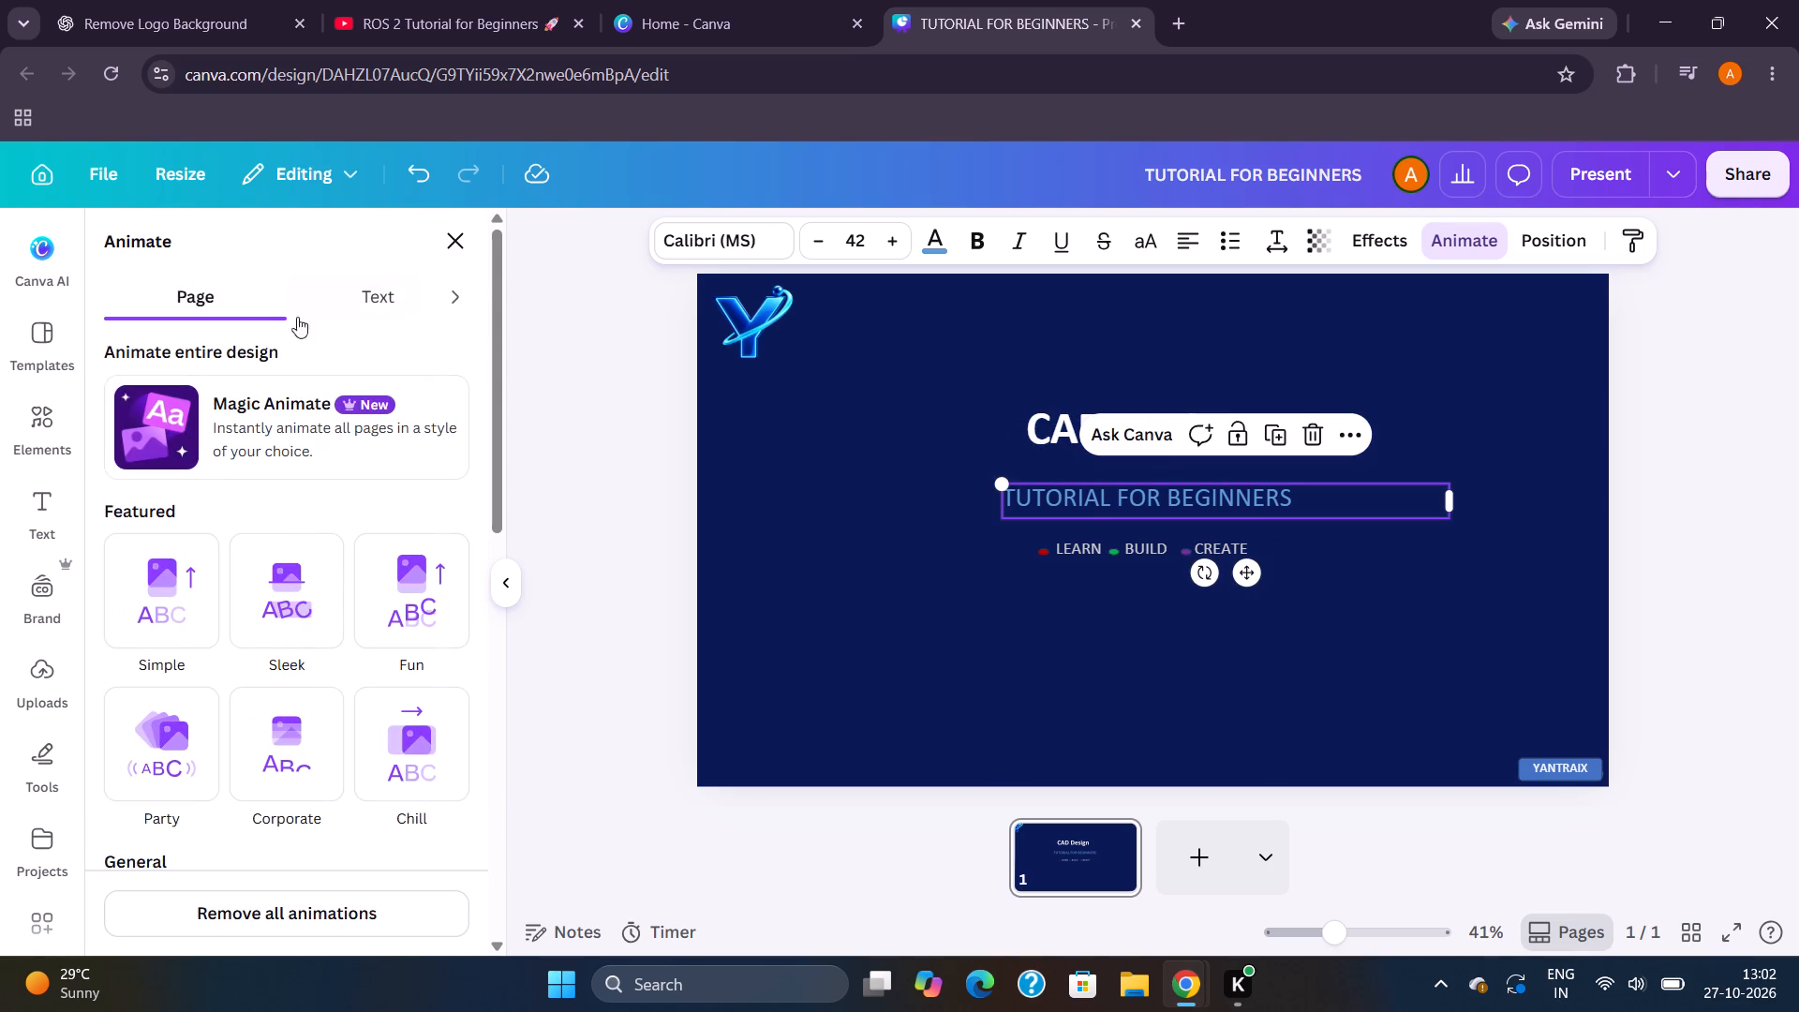
{"action": "left_click", "coordinate": [344, 316]}
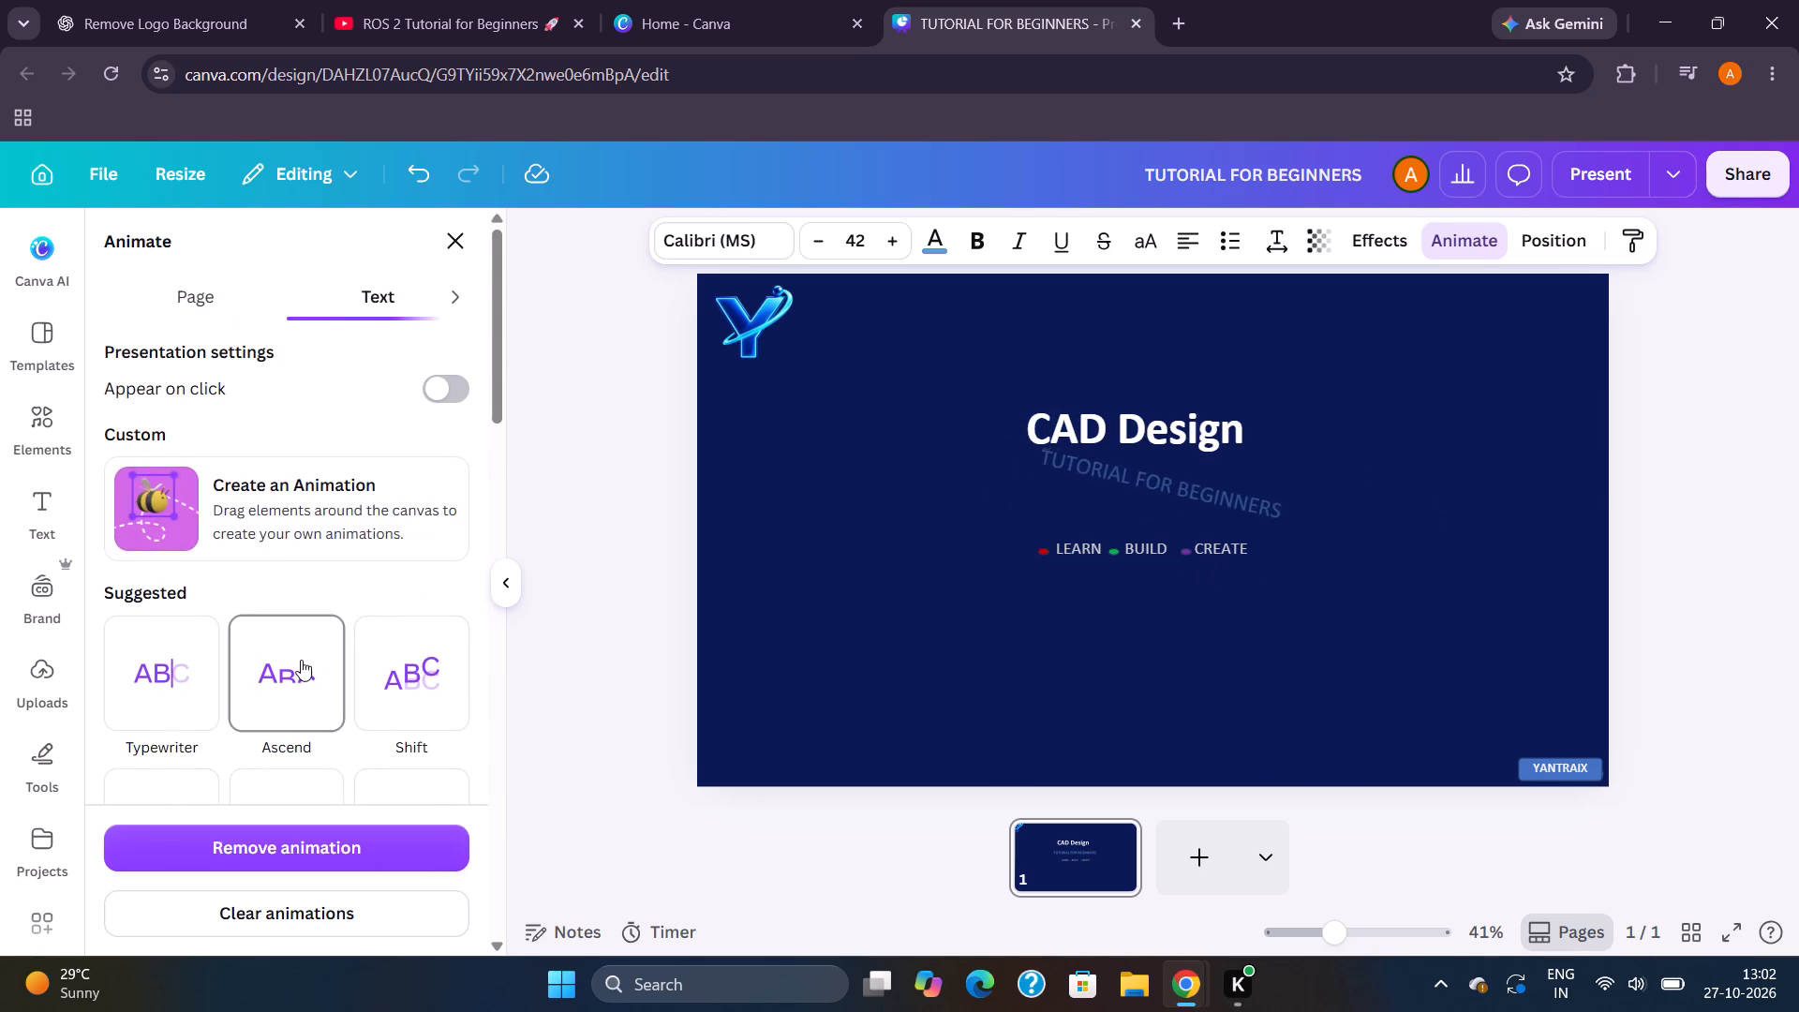
{"action": "scroll", "coordinate": [301, 660], "scroll_direction": "down", "scroll_amount": 9}
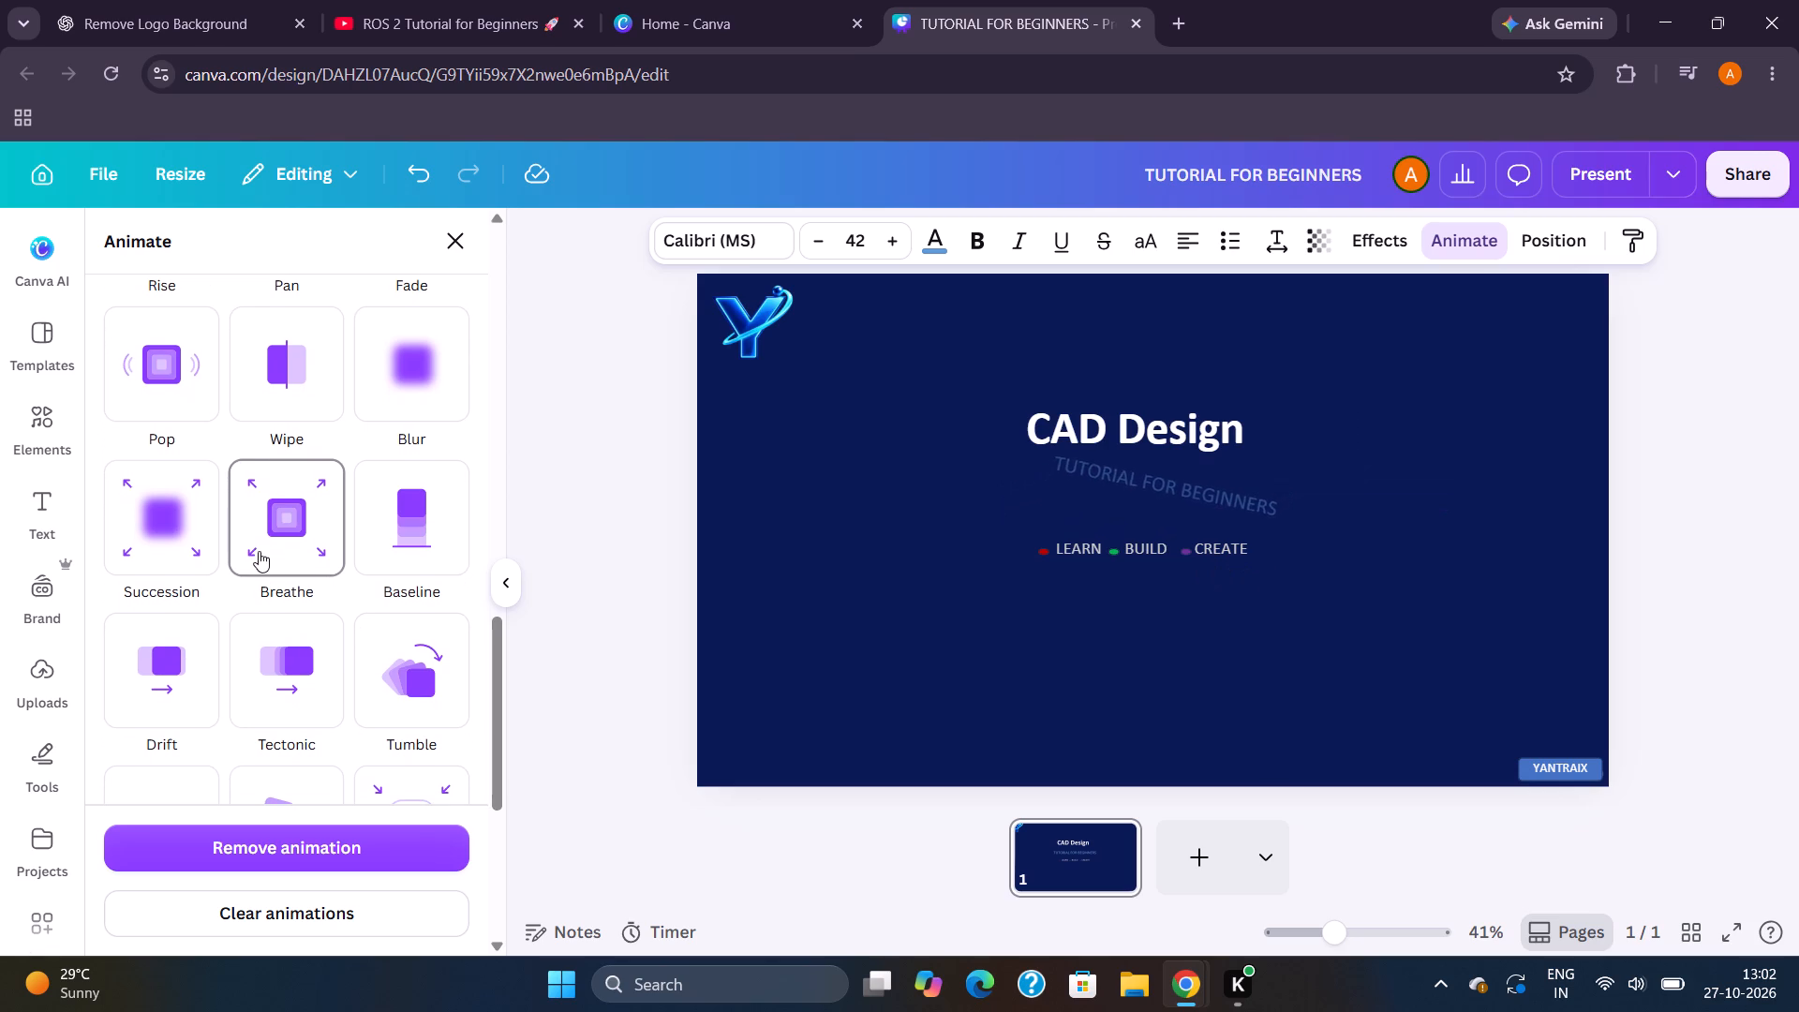
{"action": "scroll", "coordinate": [305, 539], "scroll_direction": "up", "scroll_amount": 7}
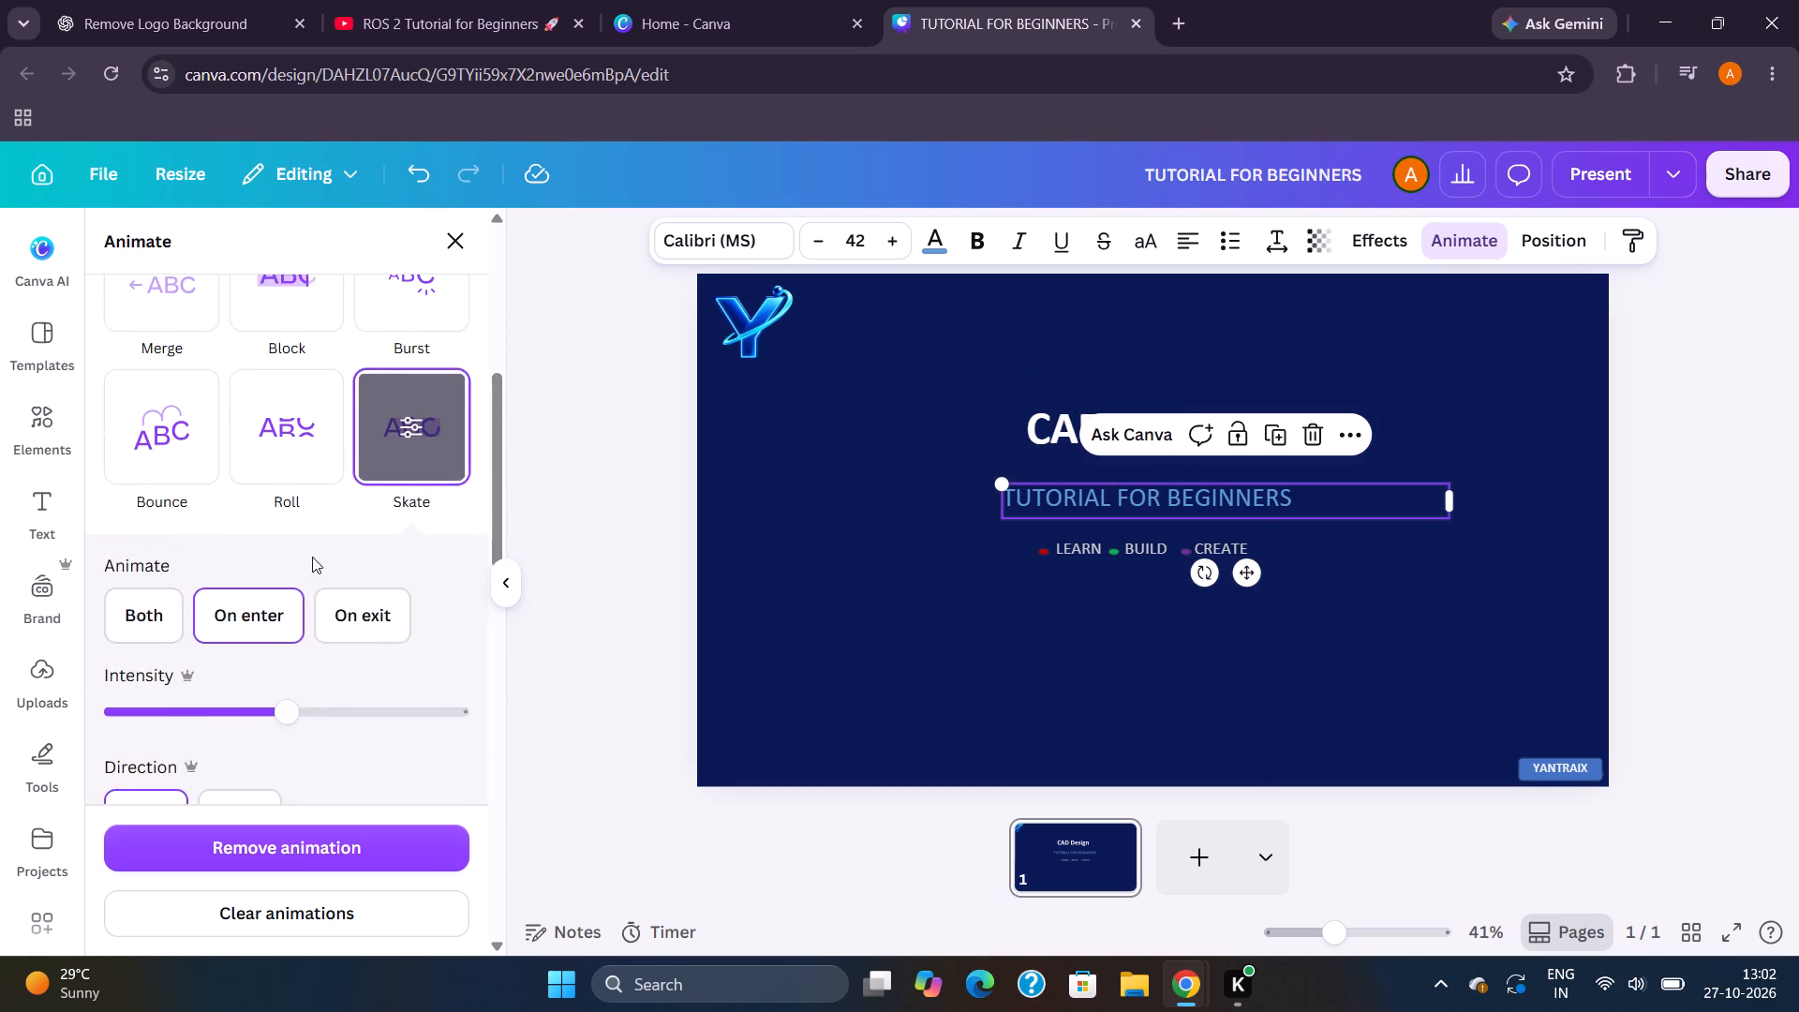
{"action": "left_click", "coordinate": [268, 924]}
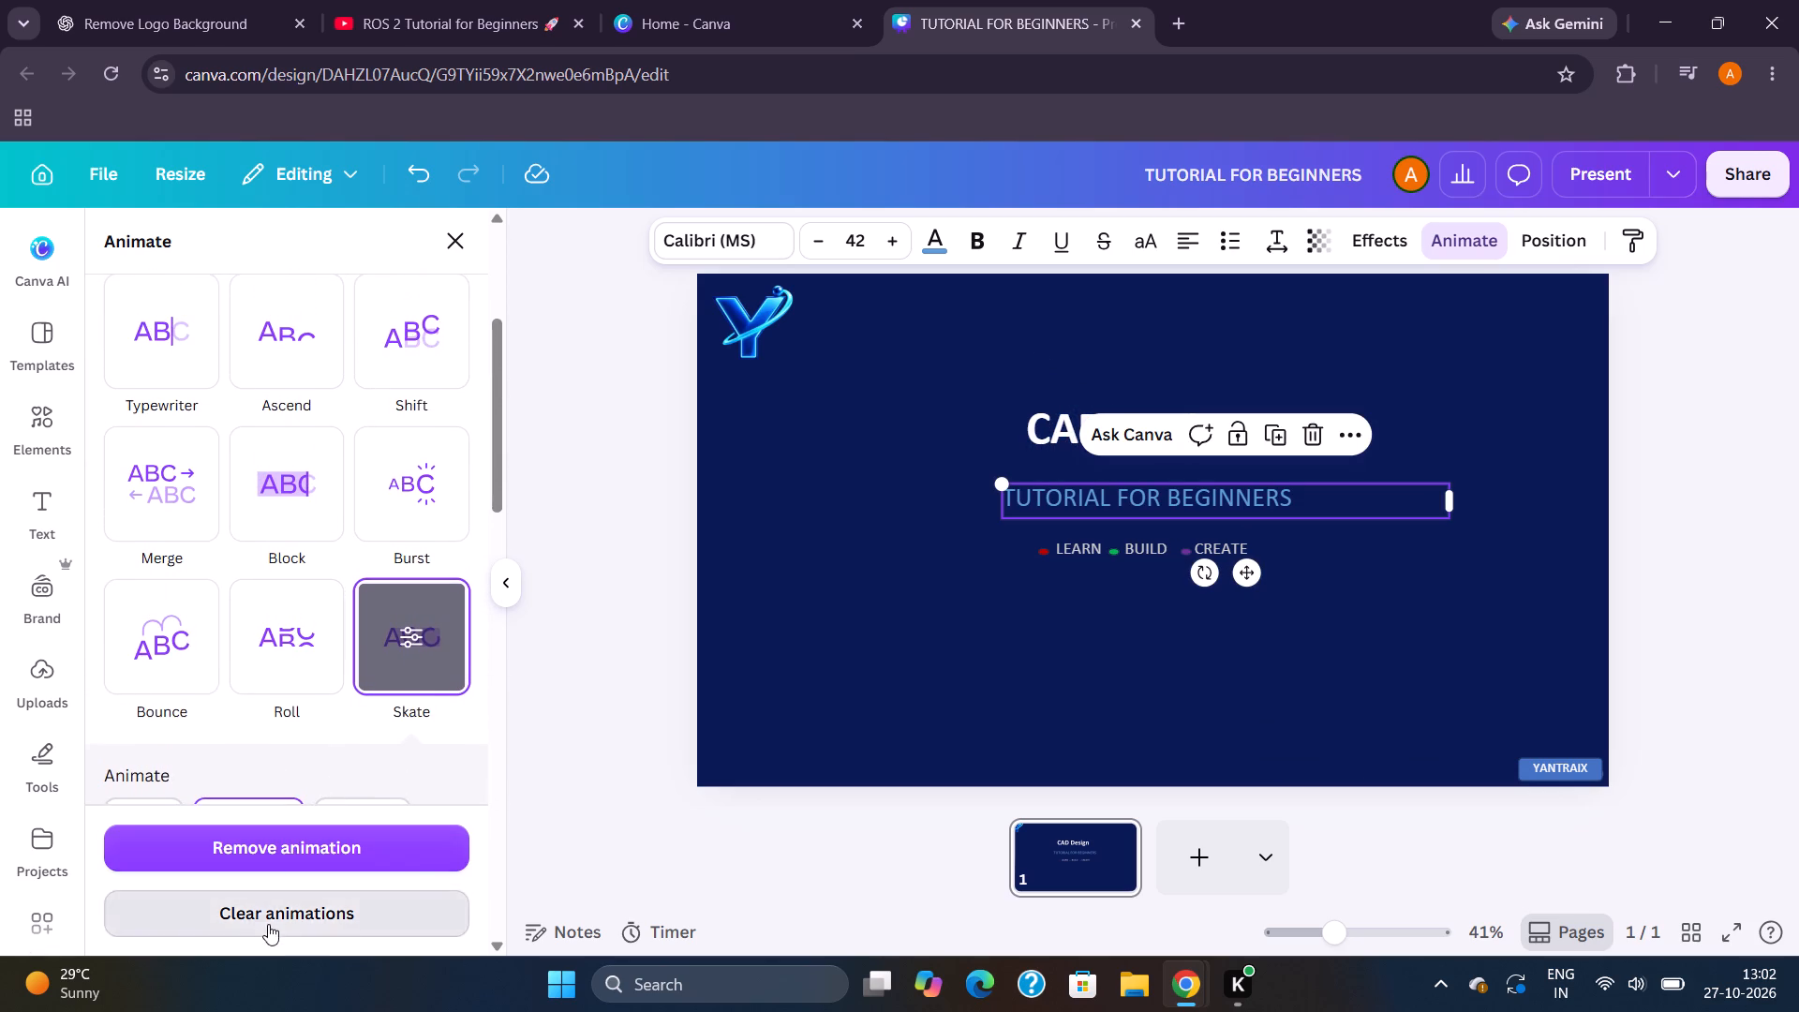
{"action": "left_click", "coordinate": [310, 624]}
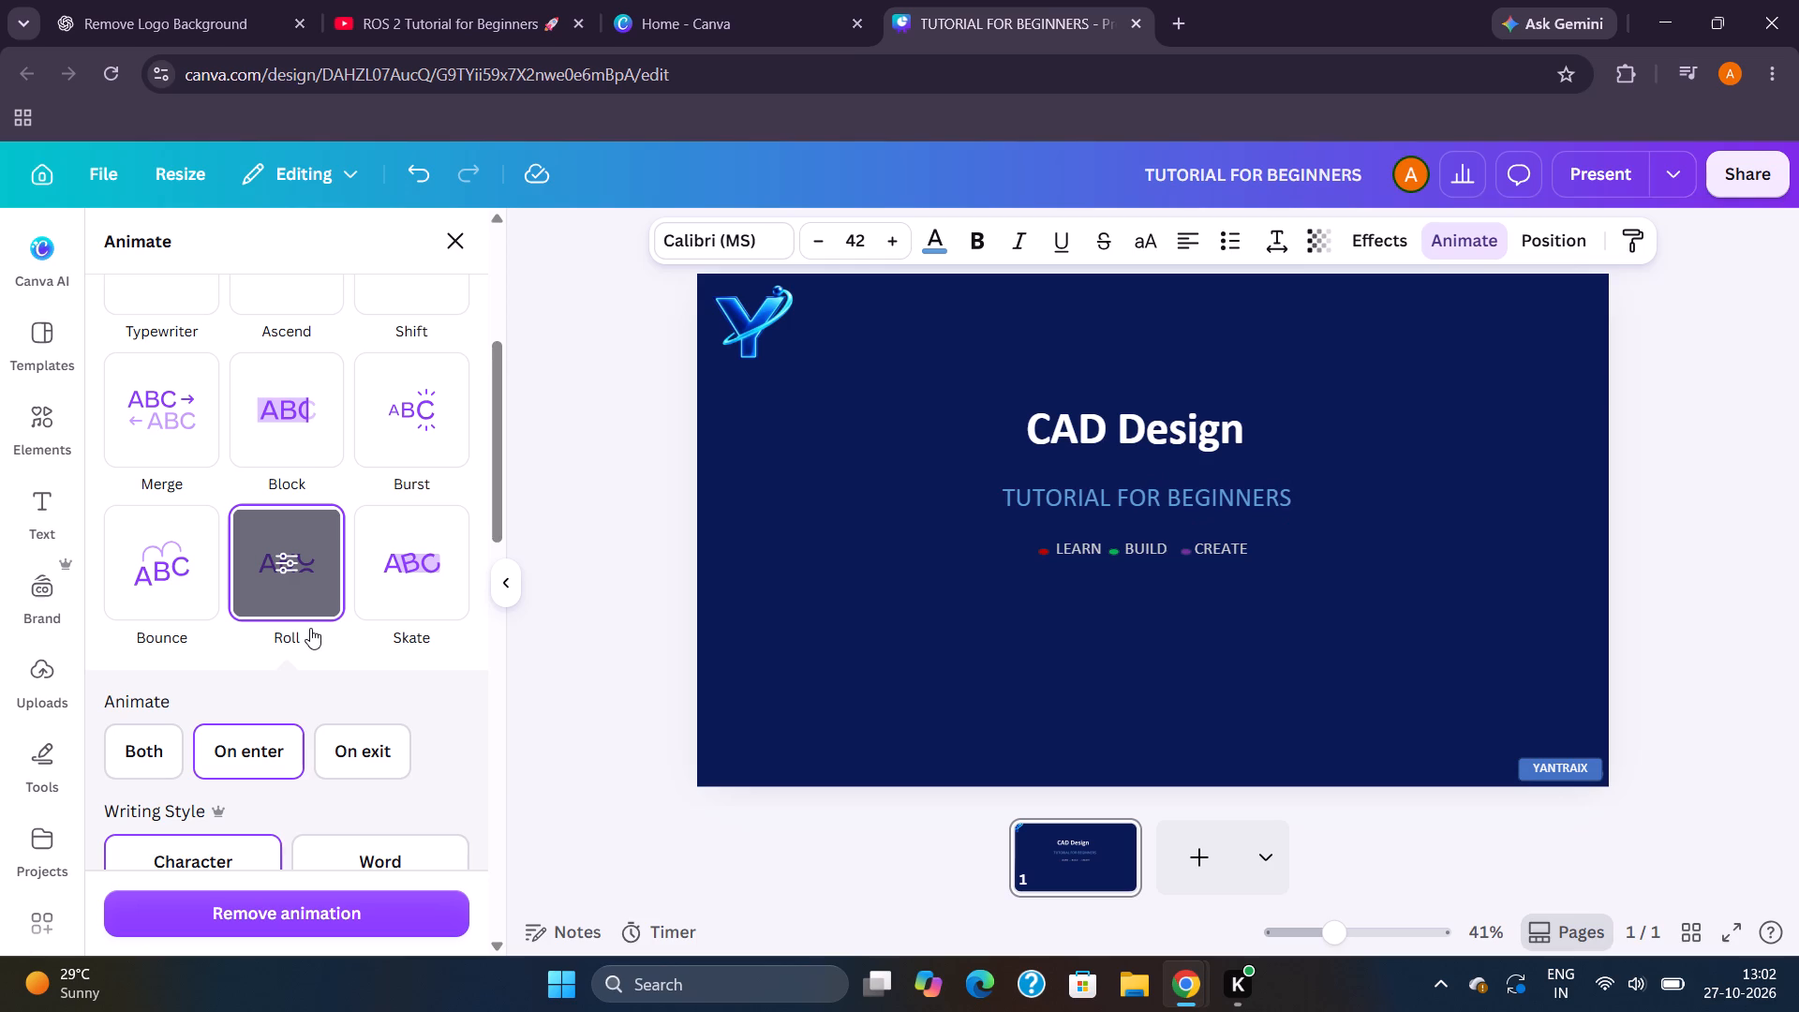
{"action": "left_click", "coordinate": [264, 571]}
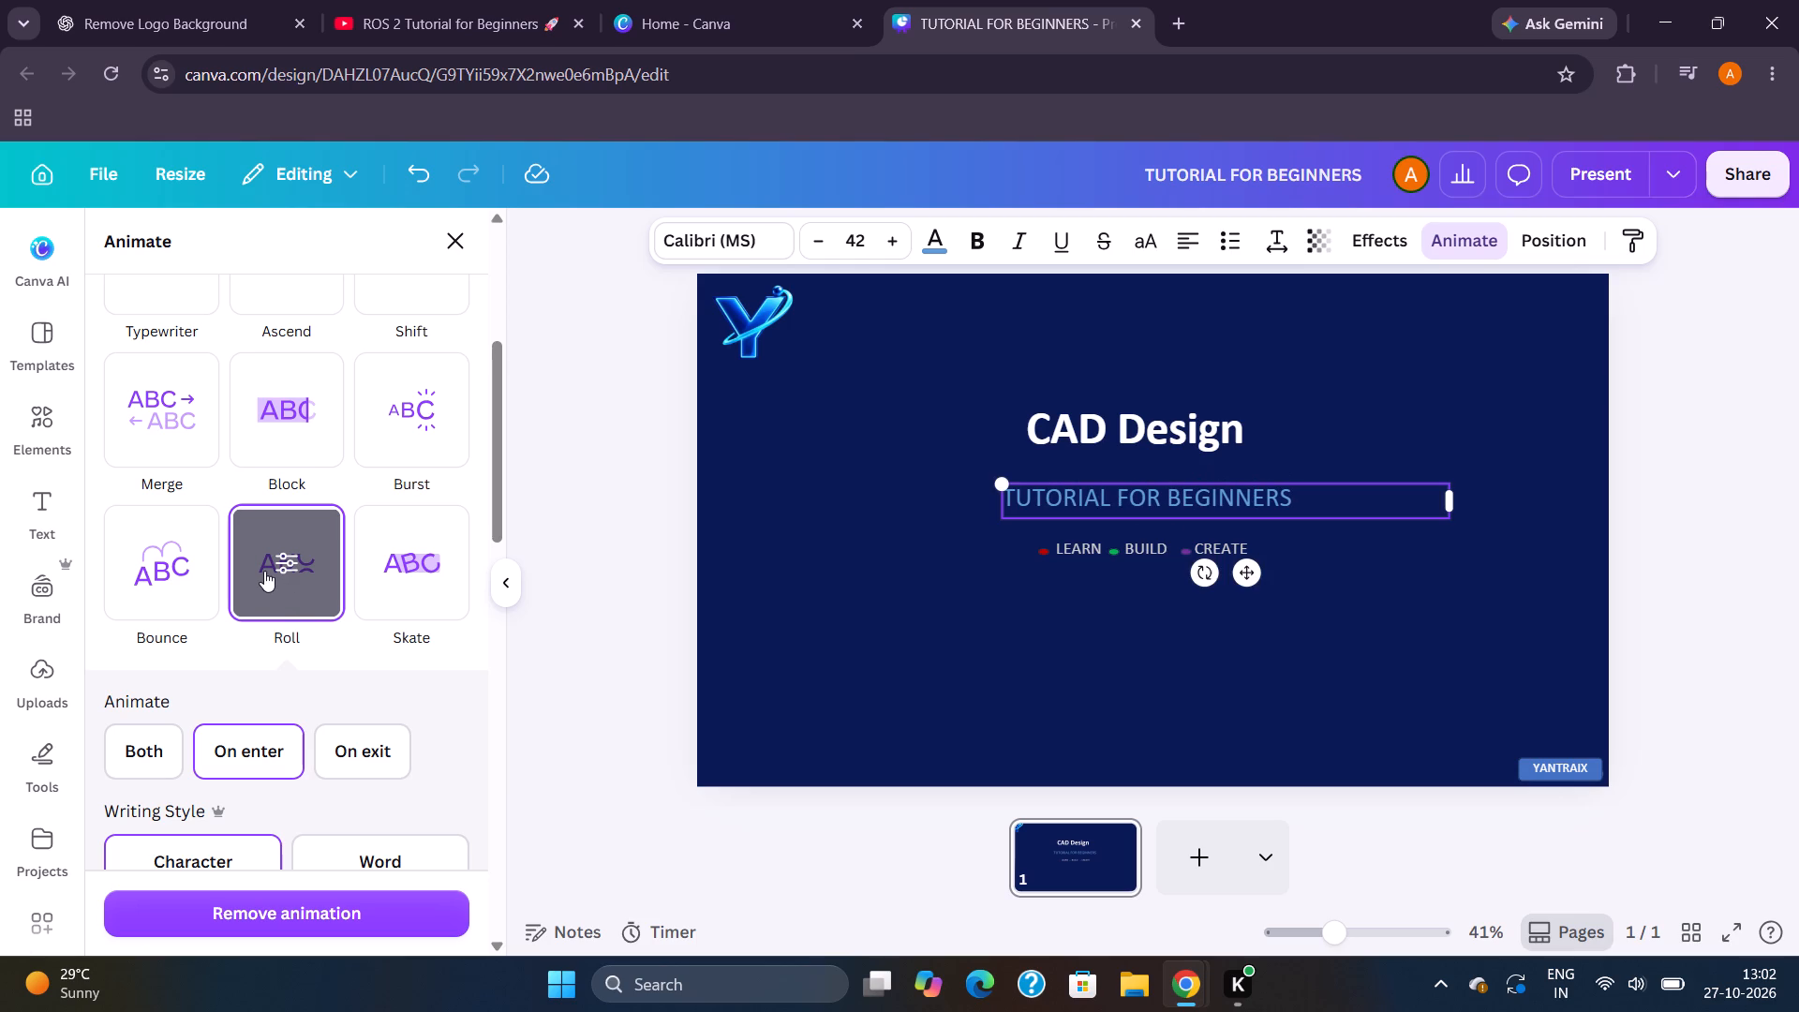
{"action": "left_click", "coordinate": [264, 571]}
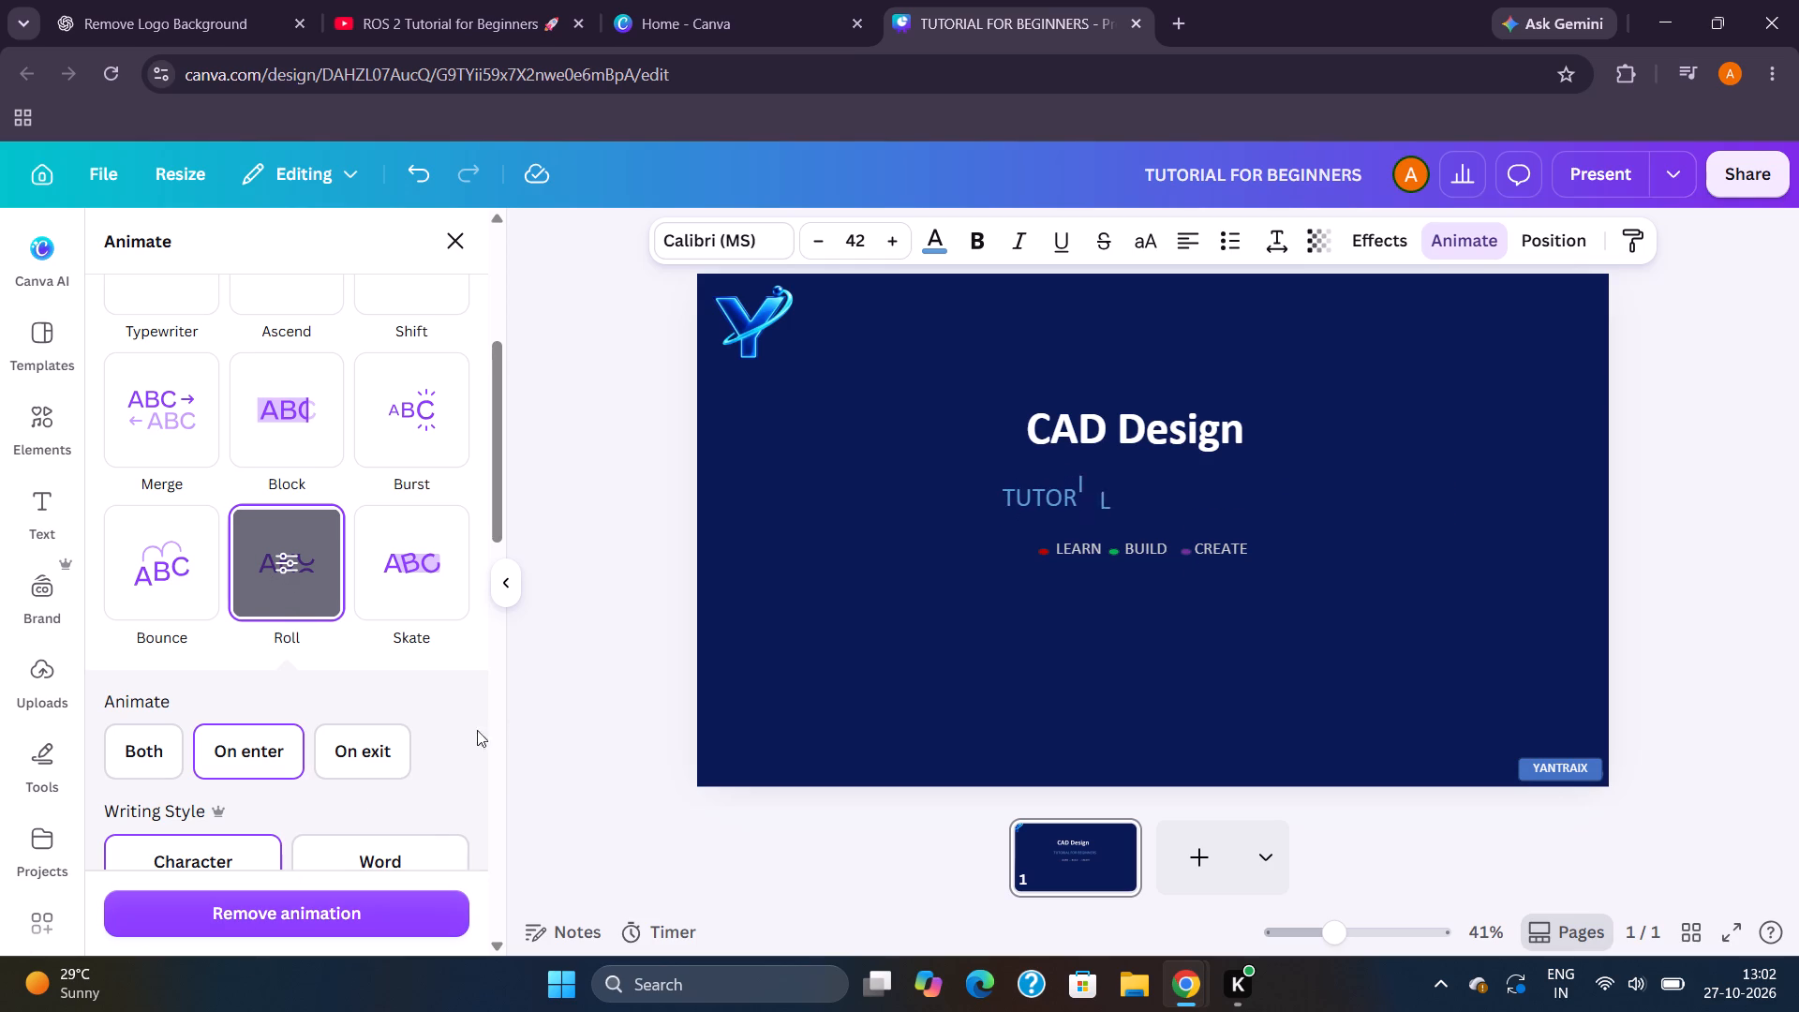
{"action": "left_click", "coordinate": [285, 563]}
{"action": "left_click", "coordinate": [256, 756]}
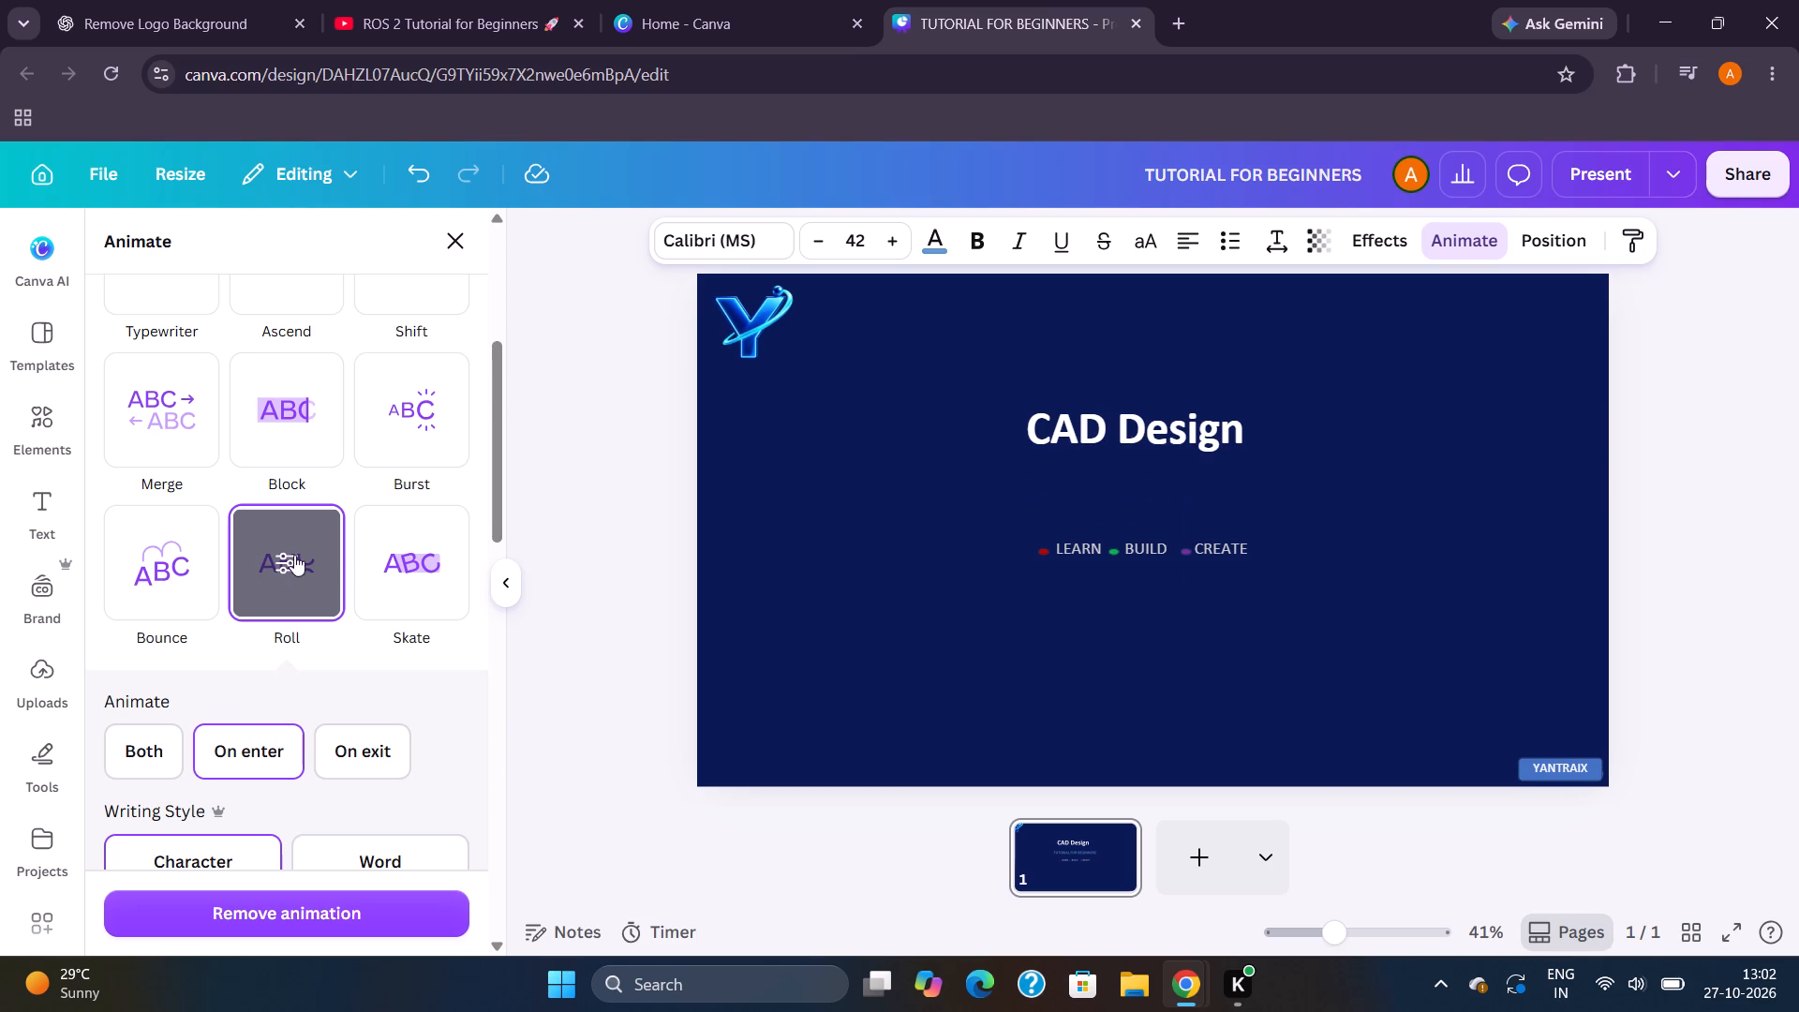
Preview the title slide in full screen to check the heading, the subtitle and the tagline, and return to editing.
{"action": "left_click", "coordinate": [1732, 920]}
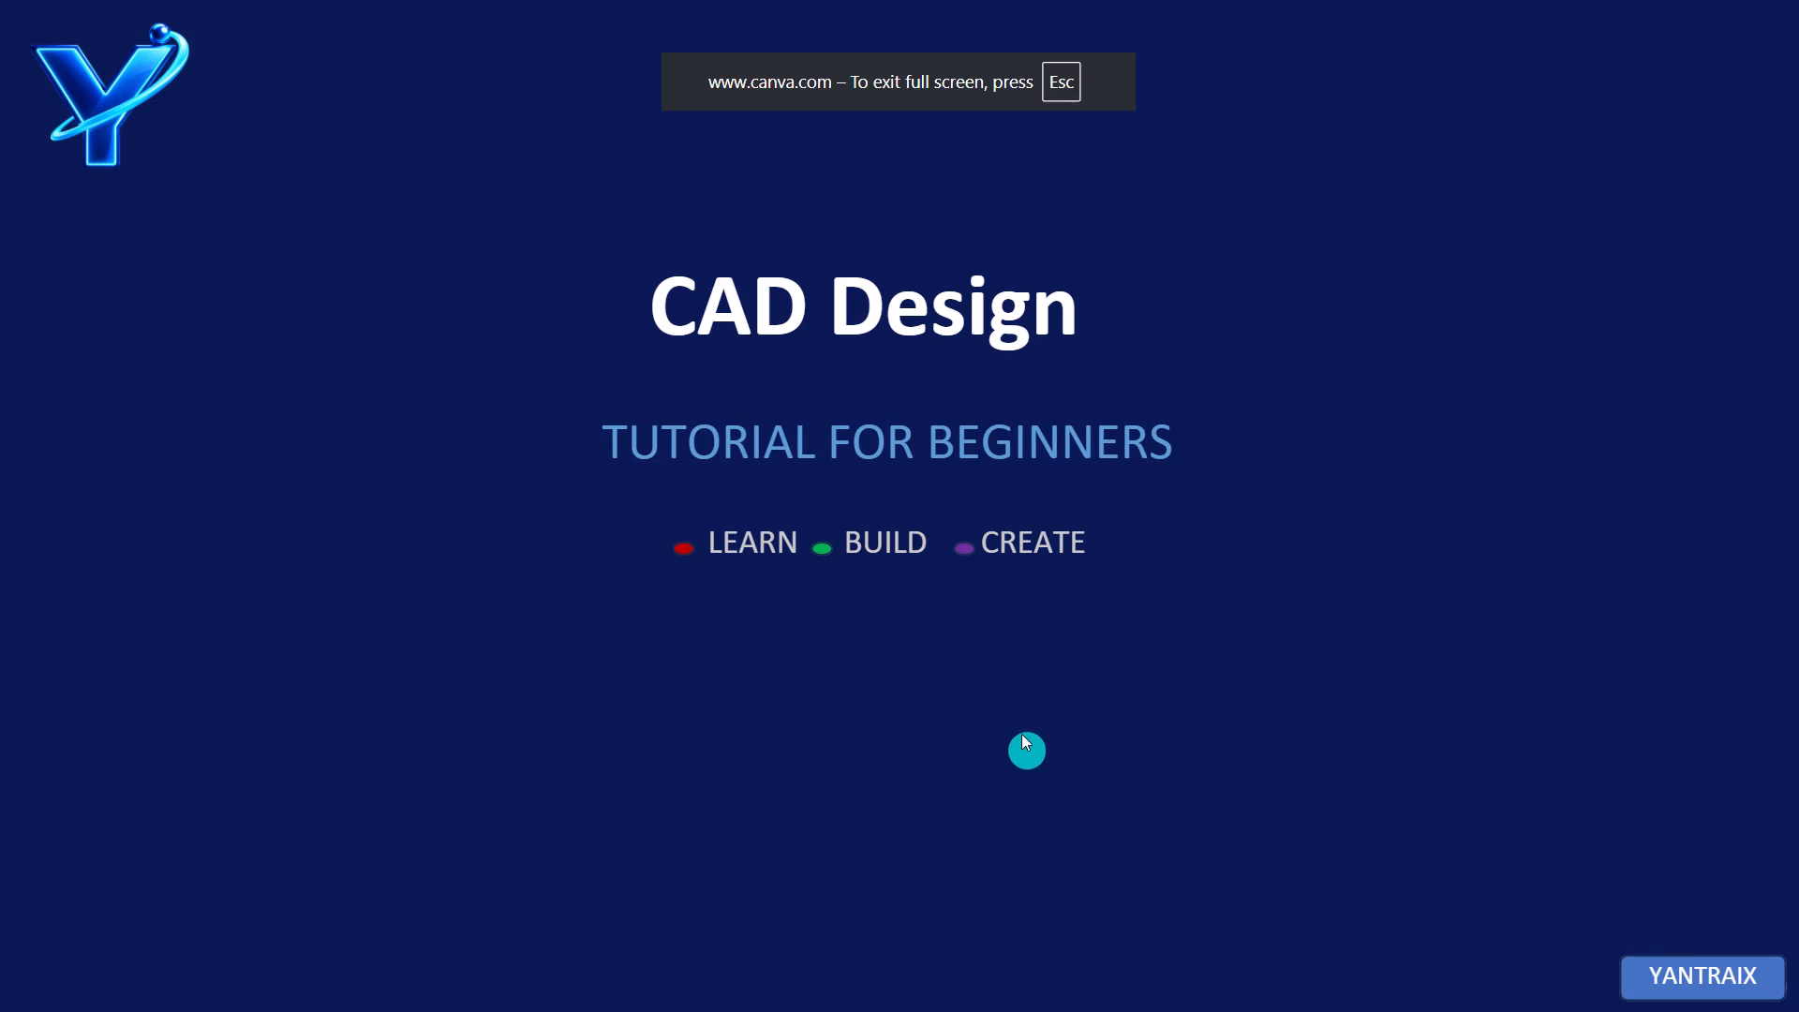
{"action": "left_click", "coordinate": [819, 460]}
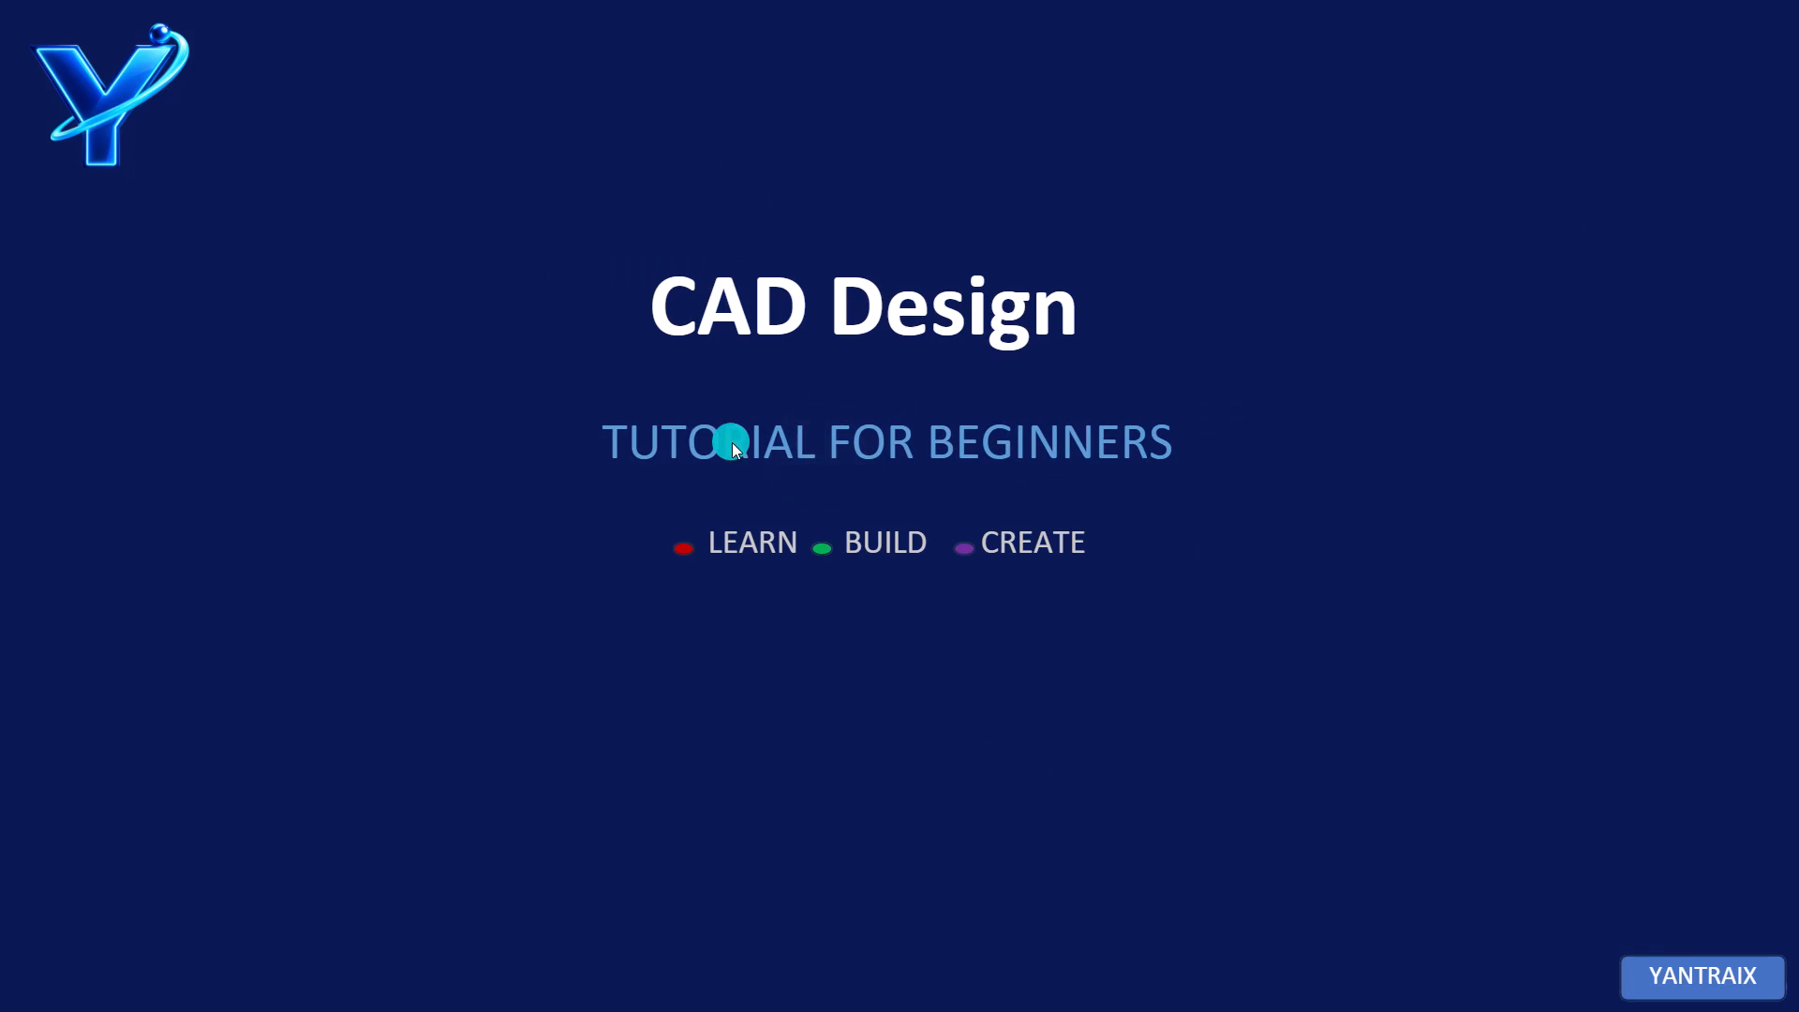
{"action": "left_click_drag", "start_coordinate": [732, 442], "coordinate": [950, 436]}
{"action": "left_click_drag", "start_coordinate": [867, 545], "coordinate": [840, 584]}
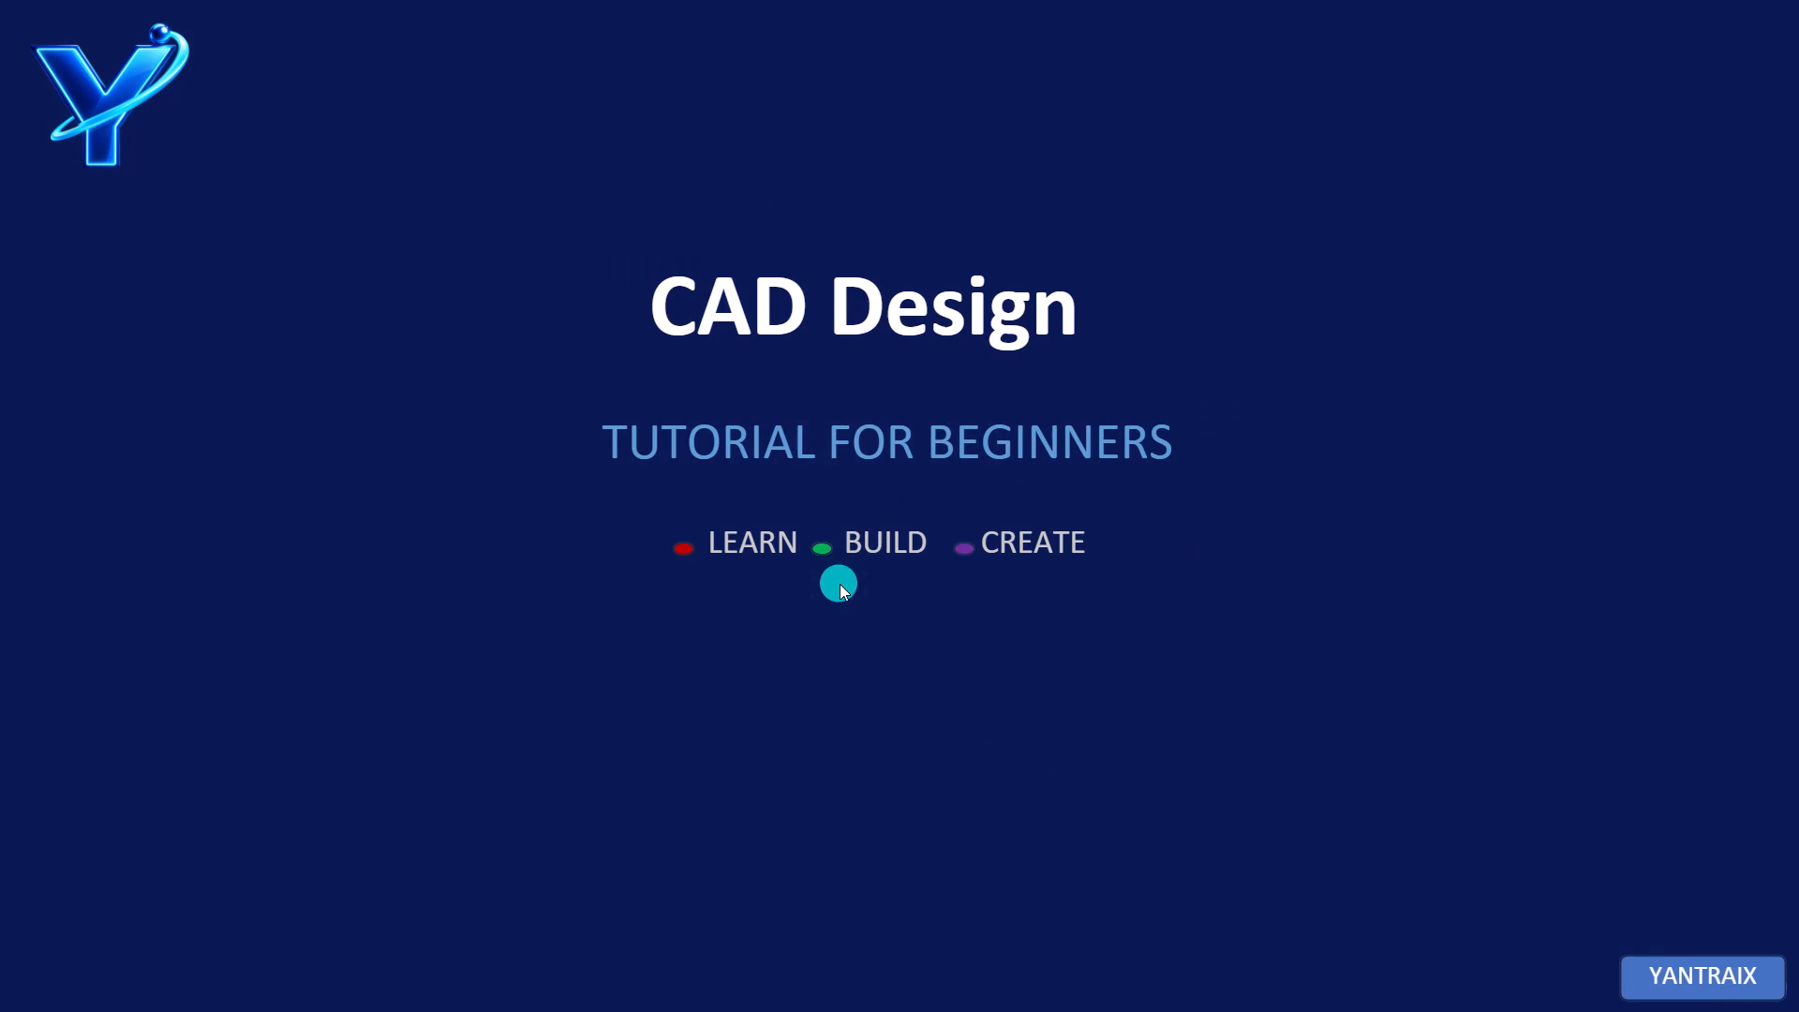
{"action": "key", "text": "Escape"}
Increase the CAD Design heading's font size to 79.
{"action": "left_click", "coordinate": [1066, 459]}
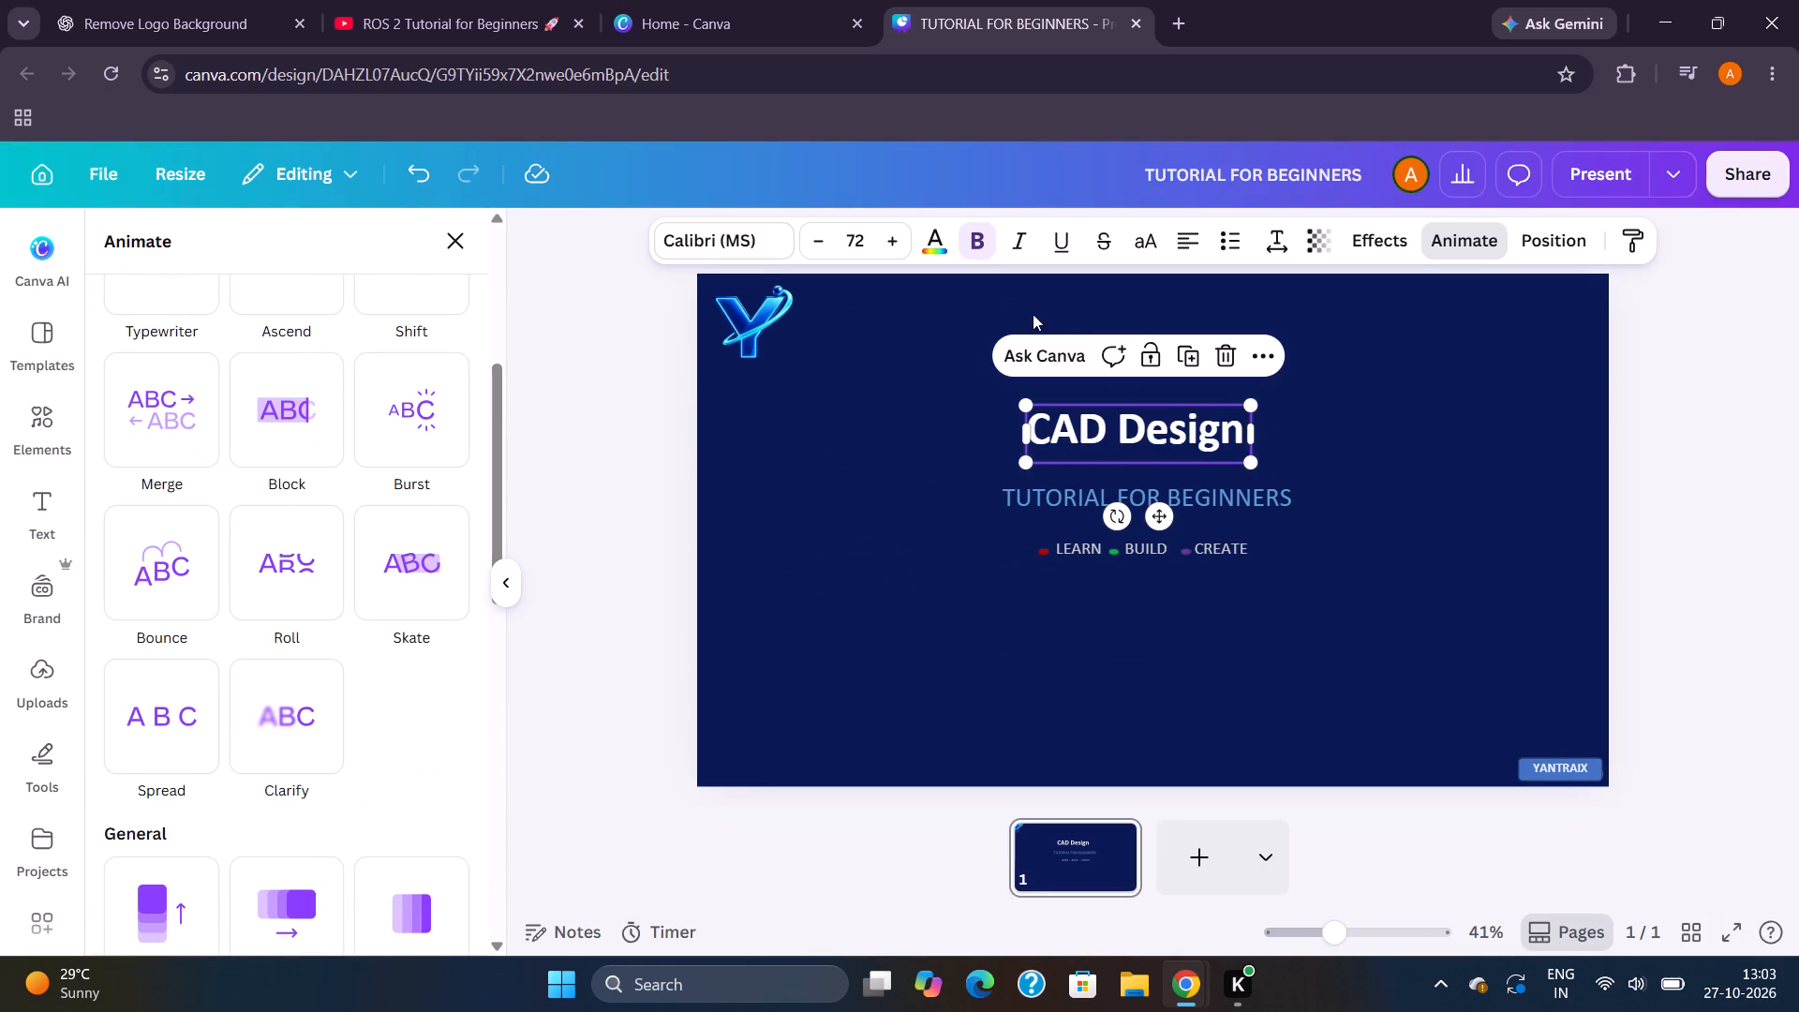
{"action": "left_click", "coordinate": [885, 230]}
{"action": "left_click", "coordinate": [885, 230]}
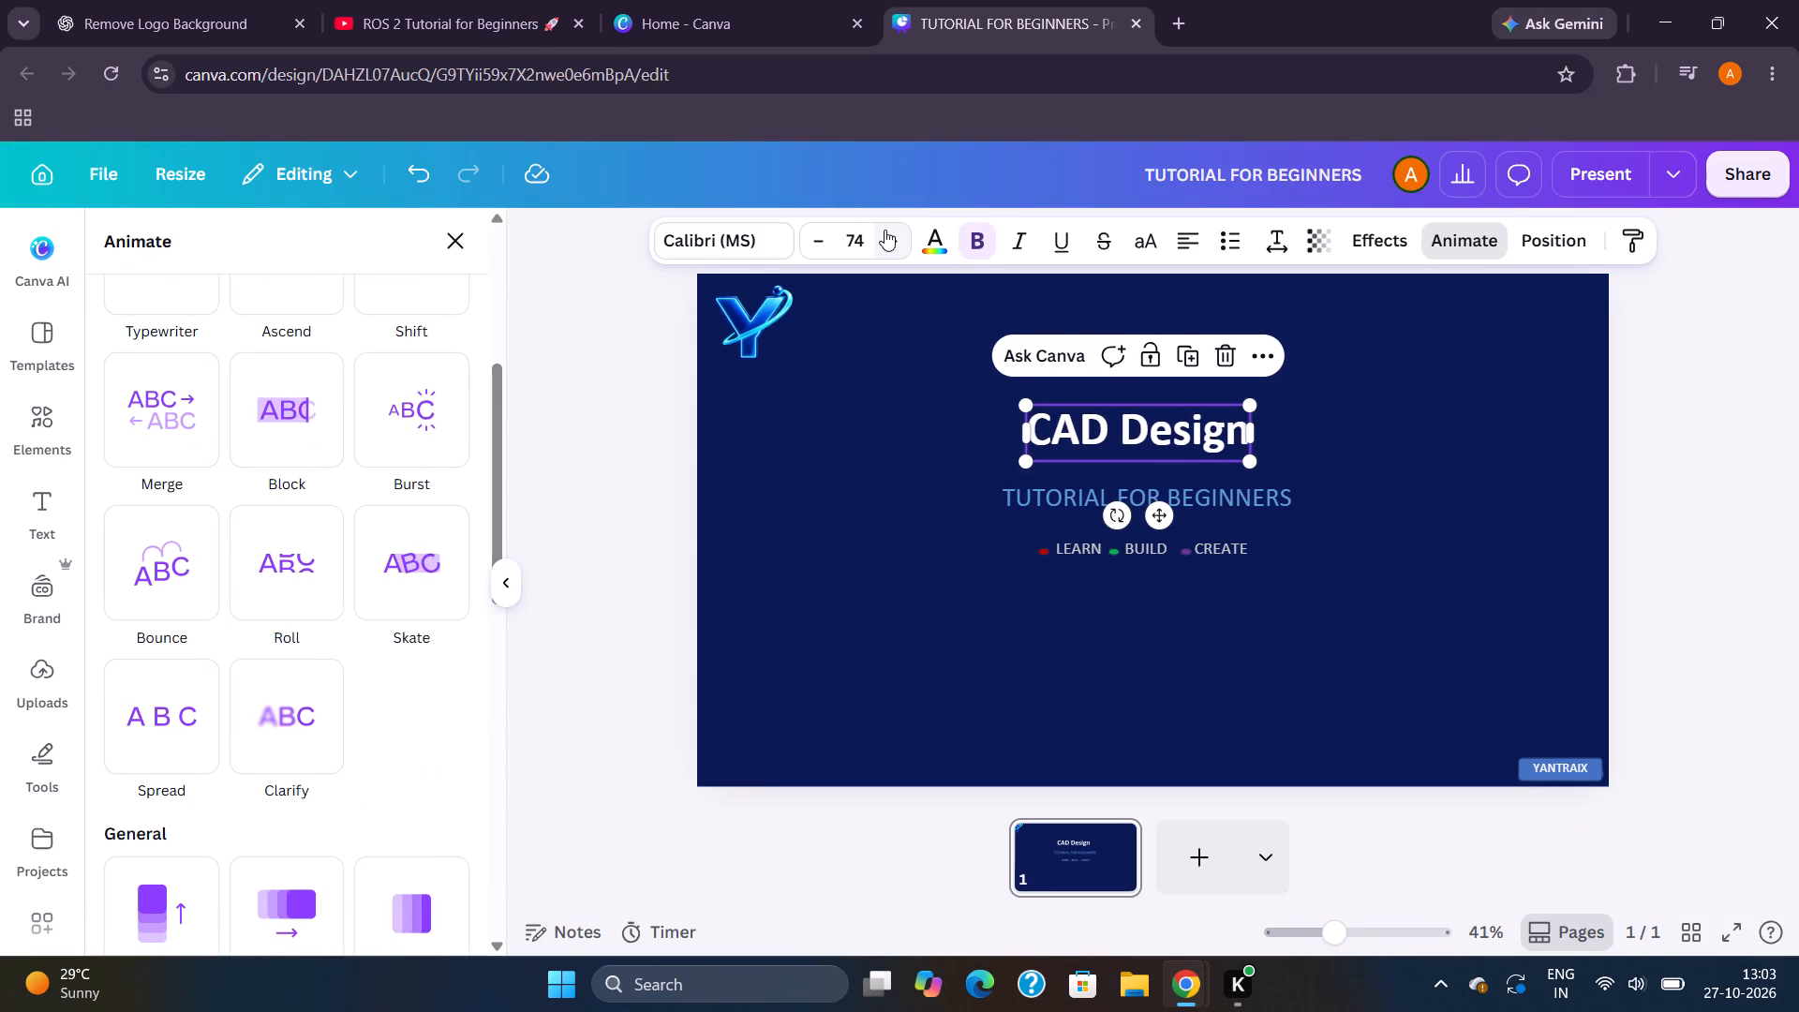
{"action": "triple_click", "coordinate": [885, 230]}
{"action": "double_click", "coordinate": [885, 230]}
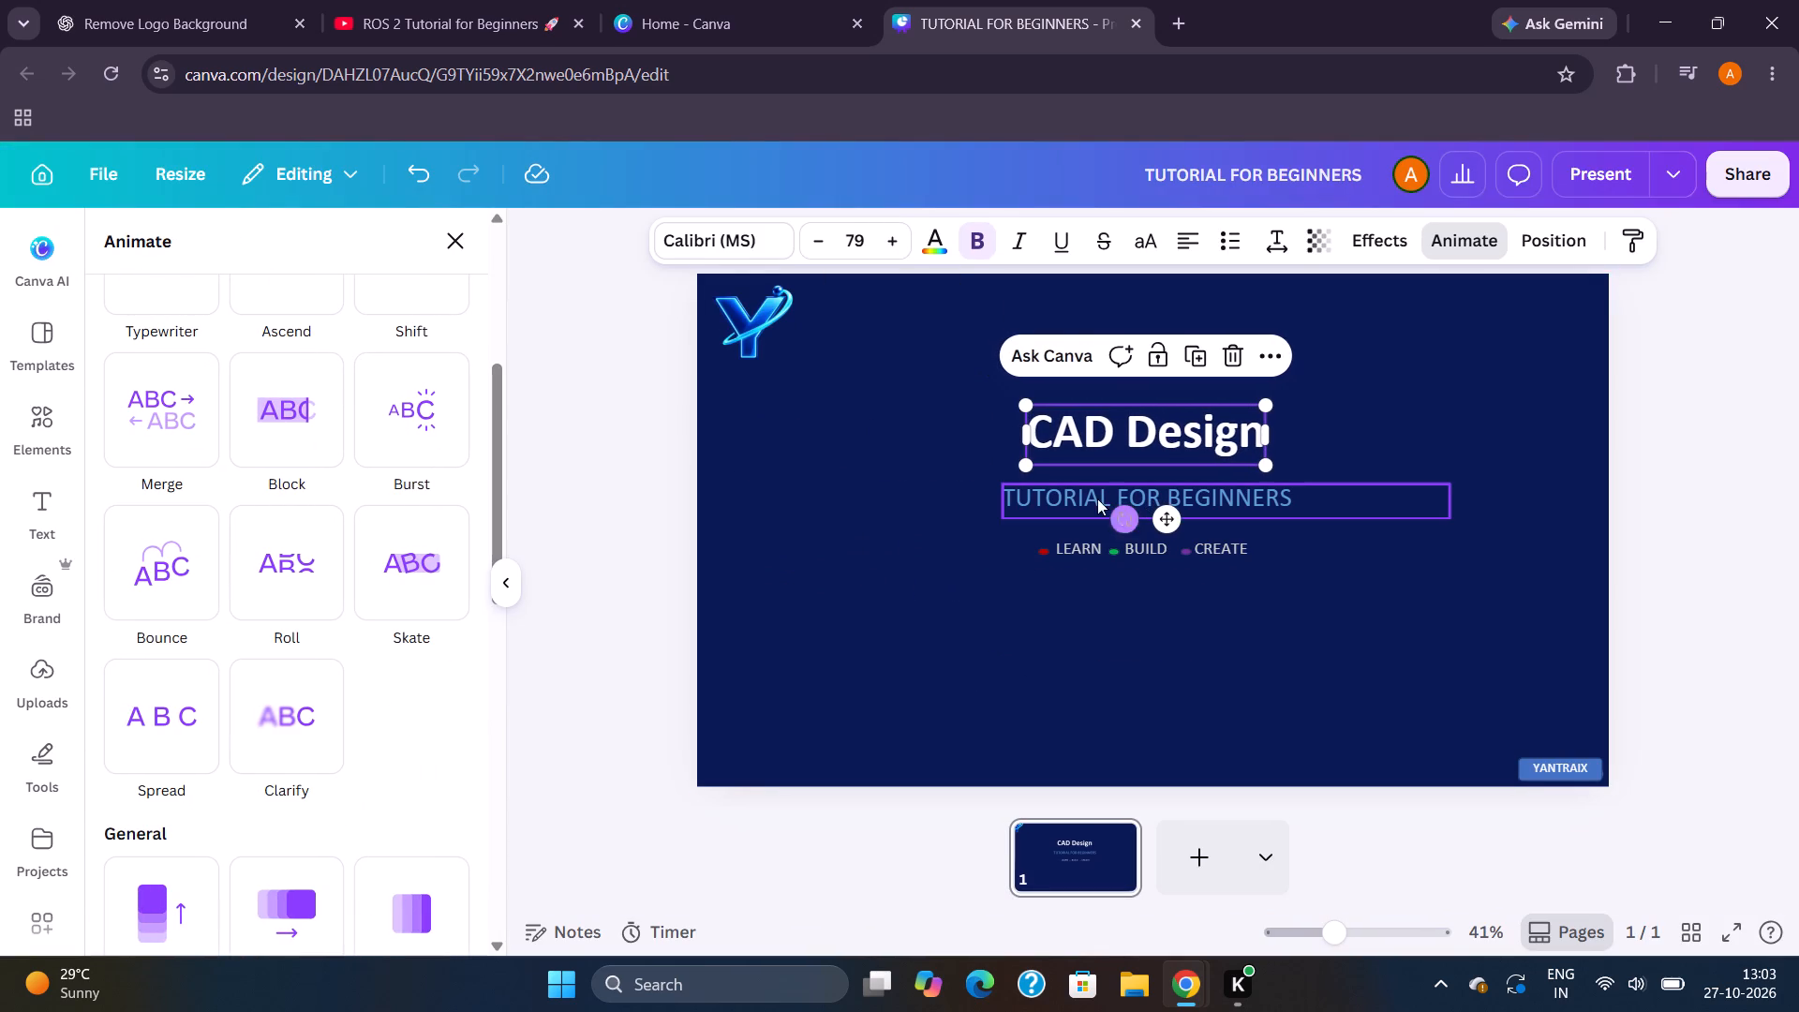
Nudge the TUTORIAL FOR BEGINNERS subtitle and the LEARN BUILD CREATE line slightly down beneath the heading.
{"action": "left_click", "coordinate": [1077, 484]}
{"action": "left_click", "coordinate": [1248, 566]}
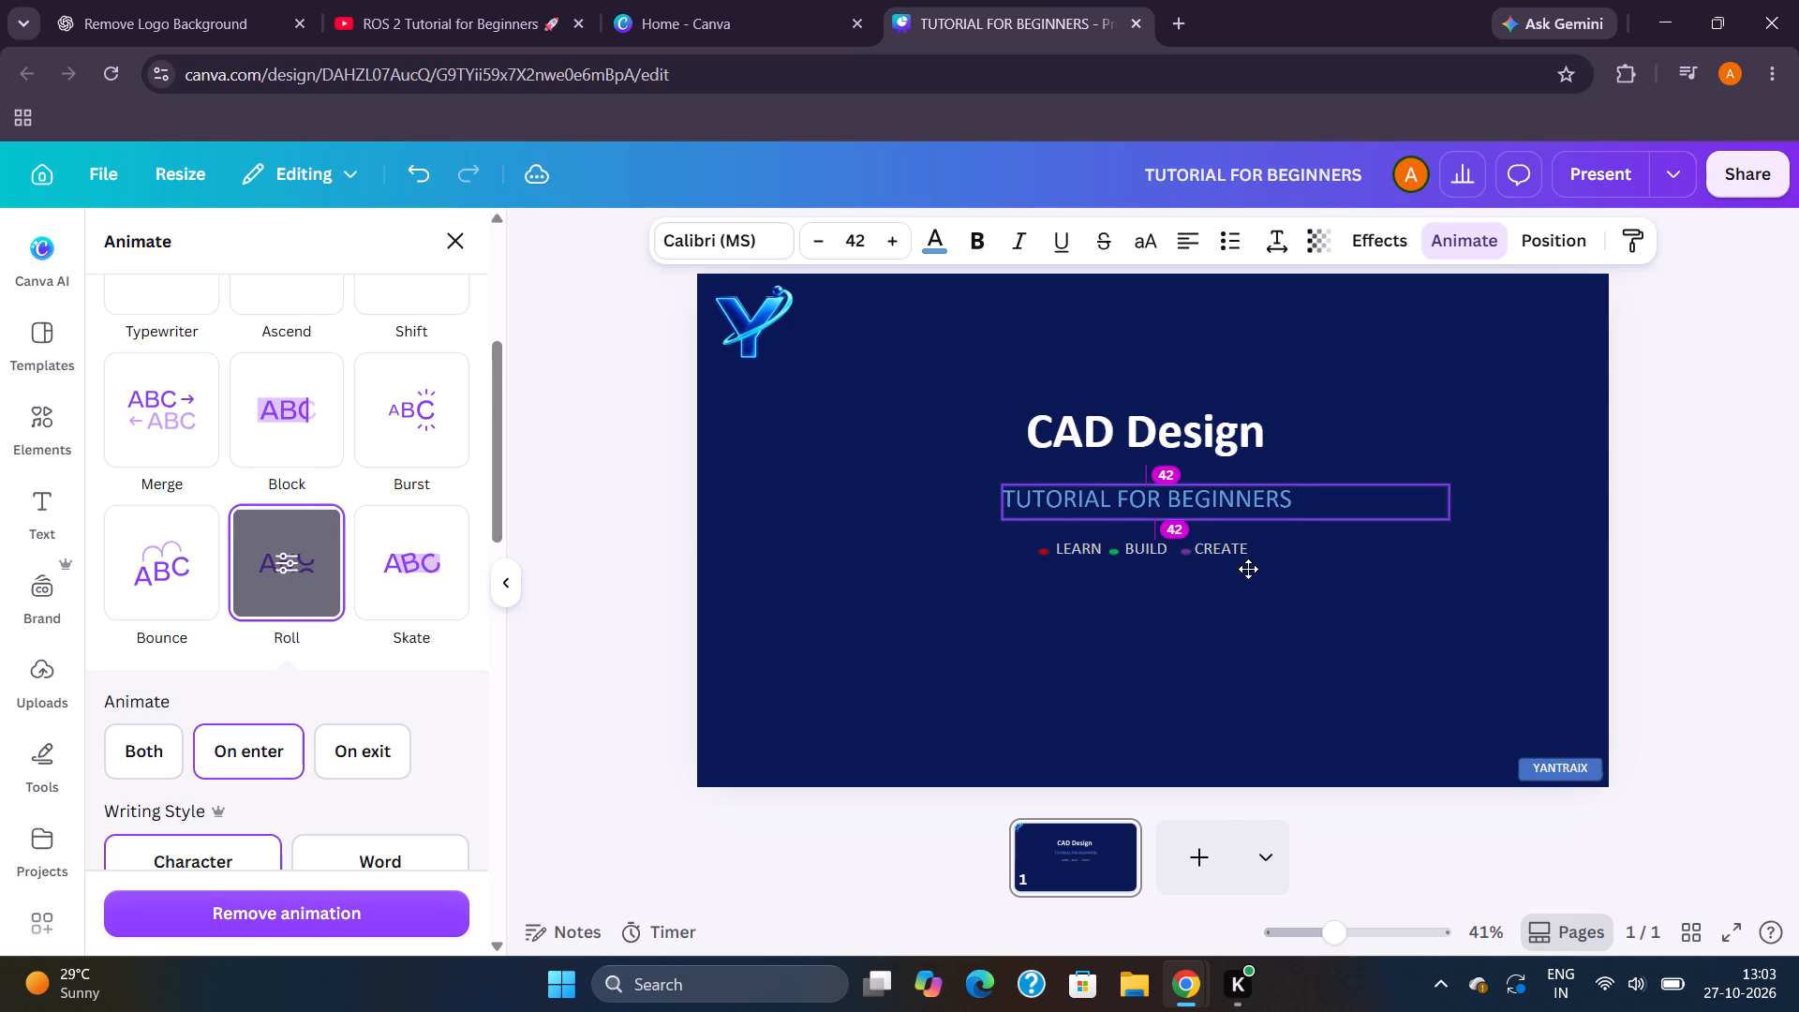
{"action": "left_click", "coordinate": [1217, 553]}
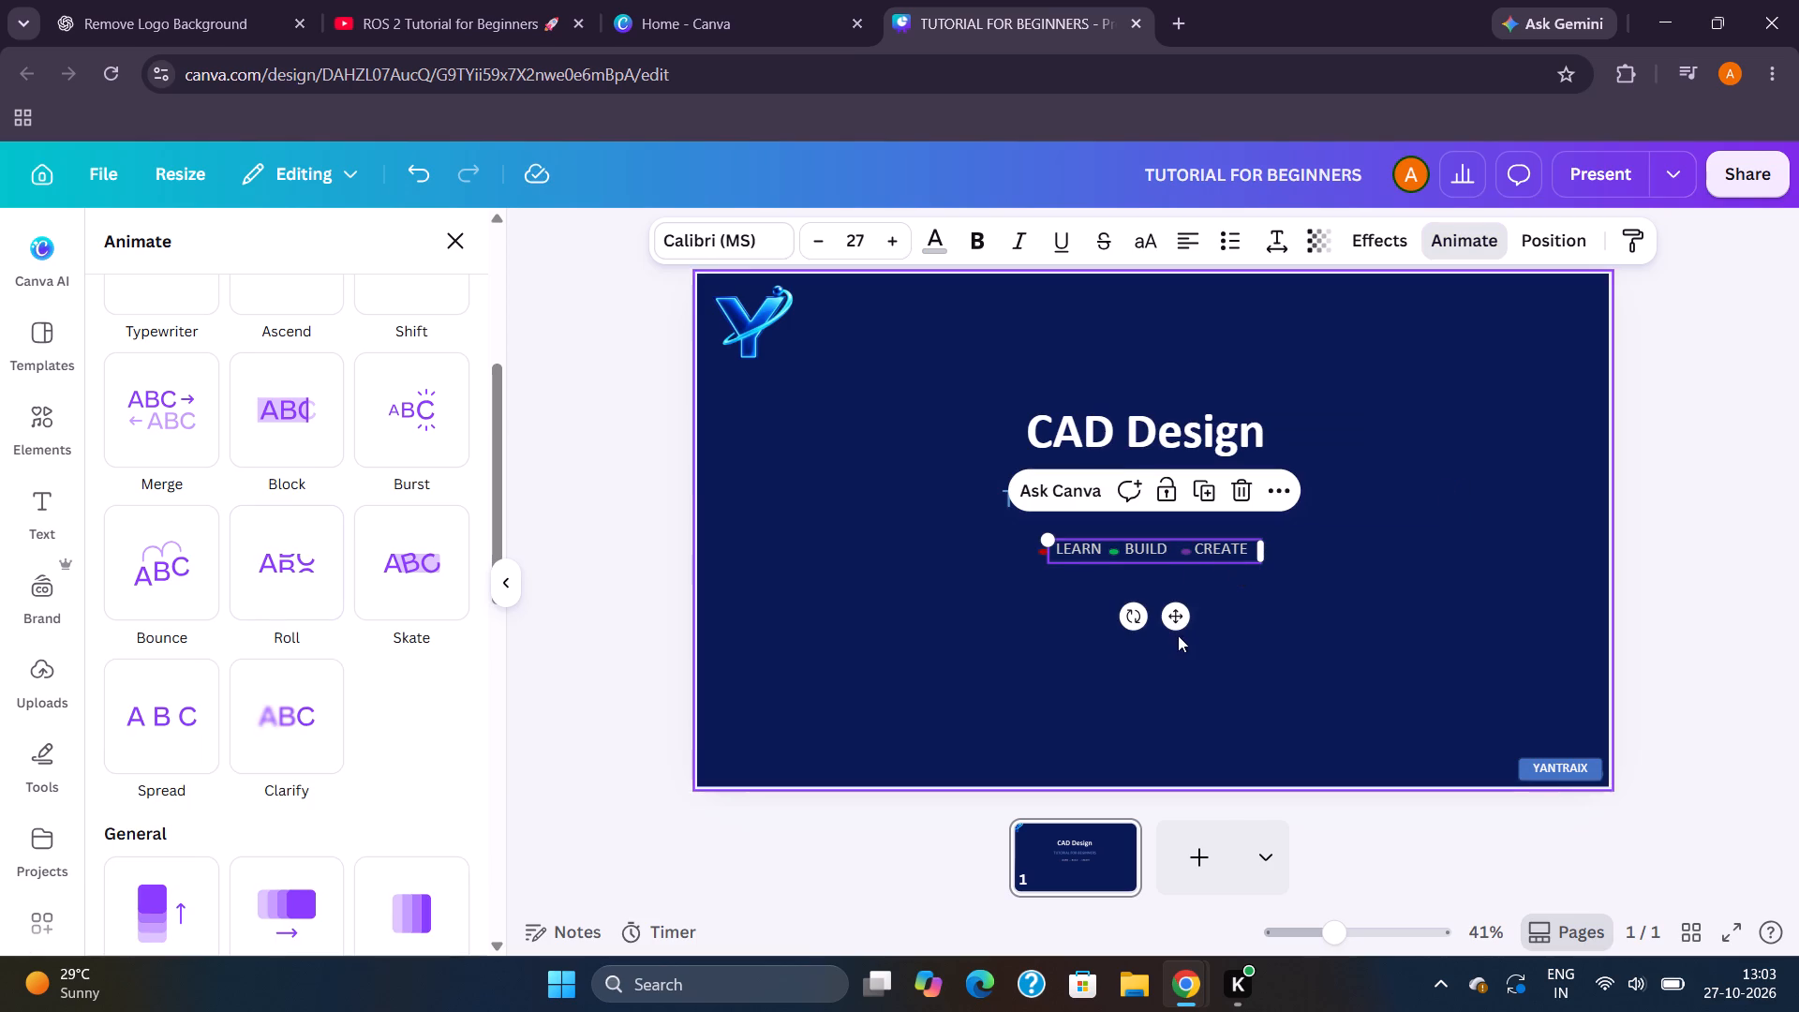
{"action": "left_click_drag", "start_coordinate": [1175, 618], "coordinate": [1171, 632]}
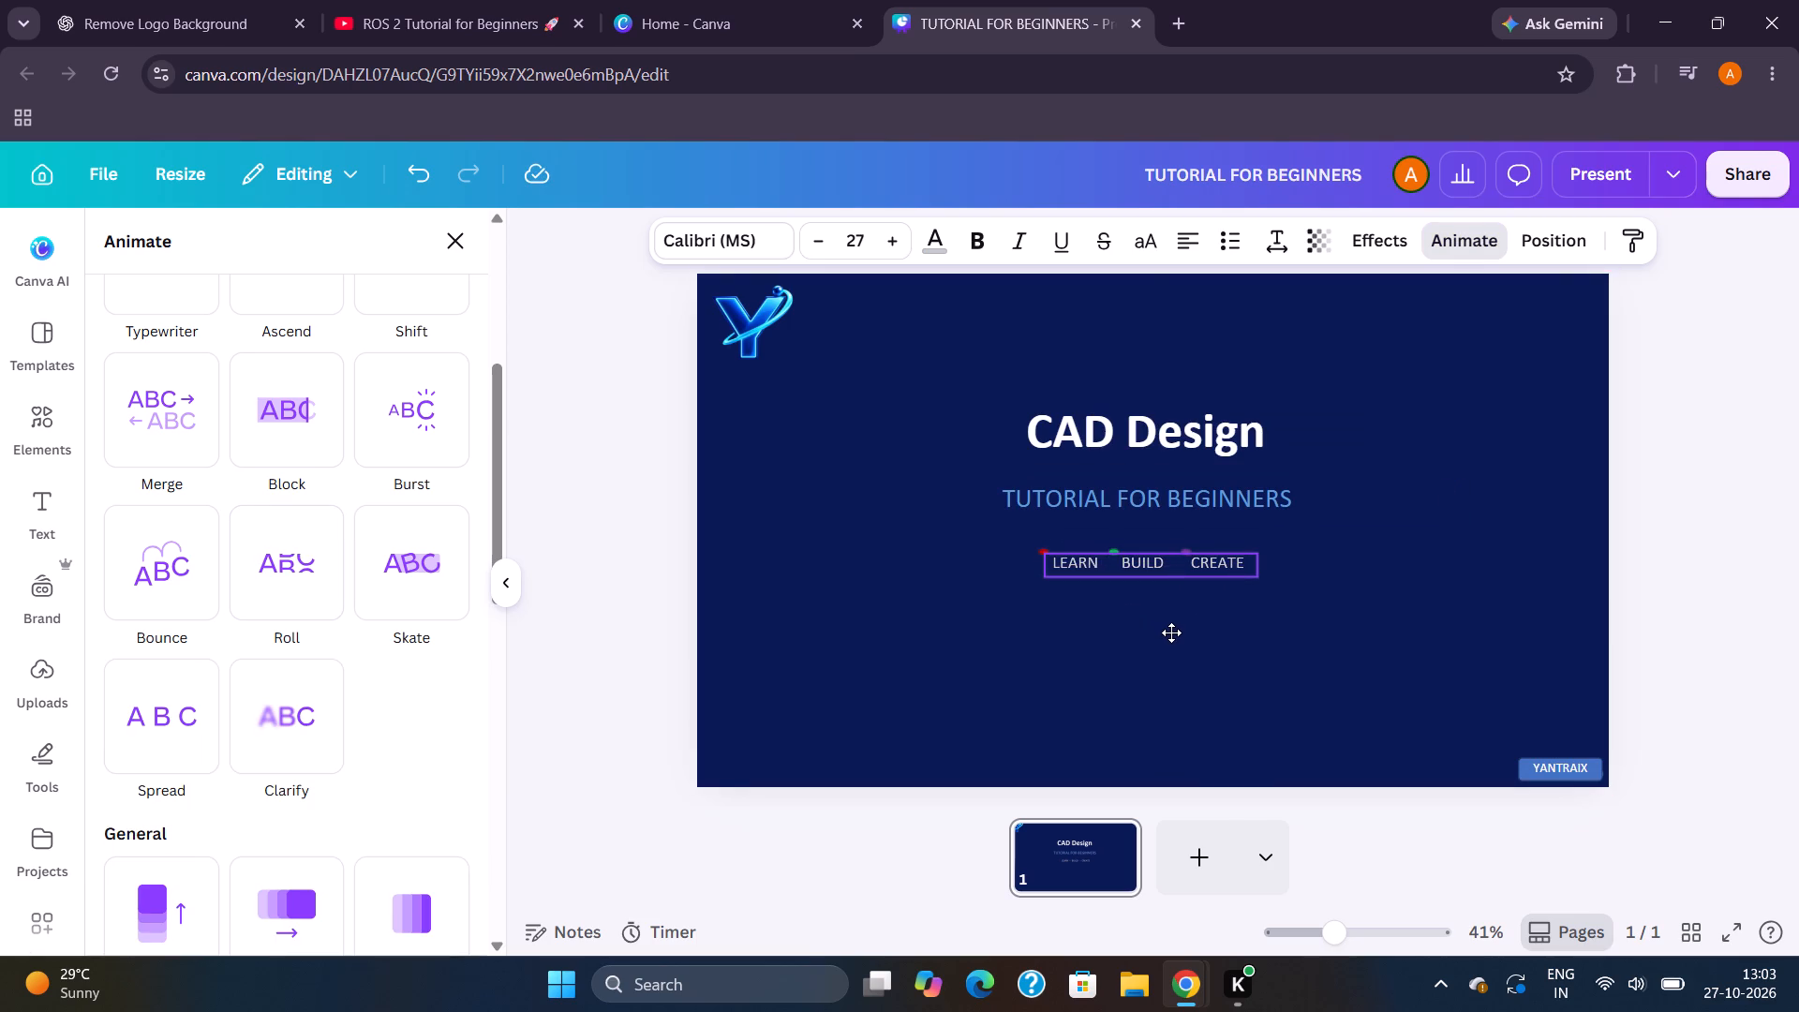
{"action": "left_click_drag", "start_coordinate": [1171, 632], "coordinate": [1174, 632]}
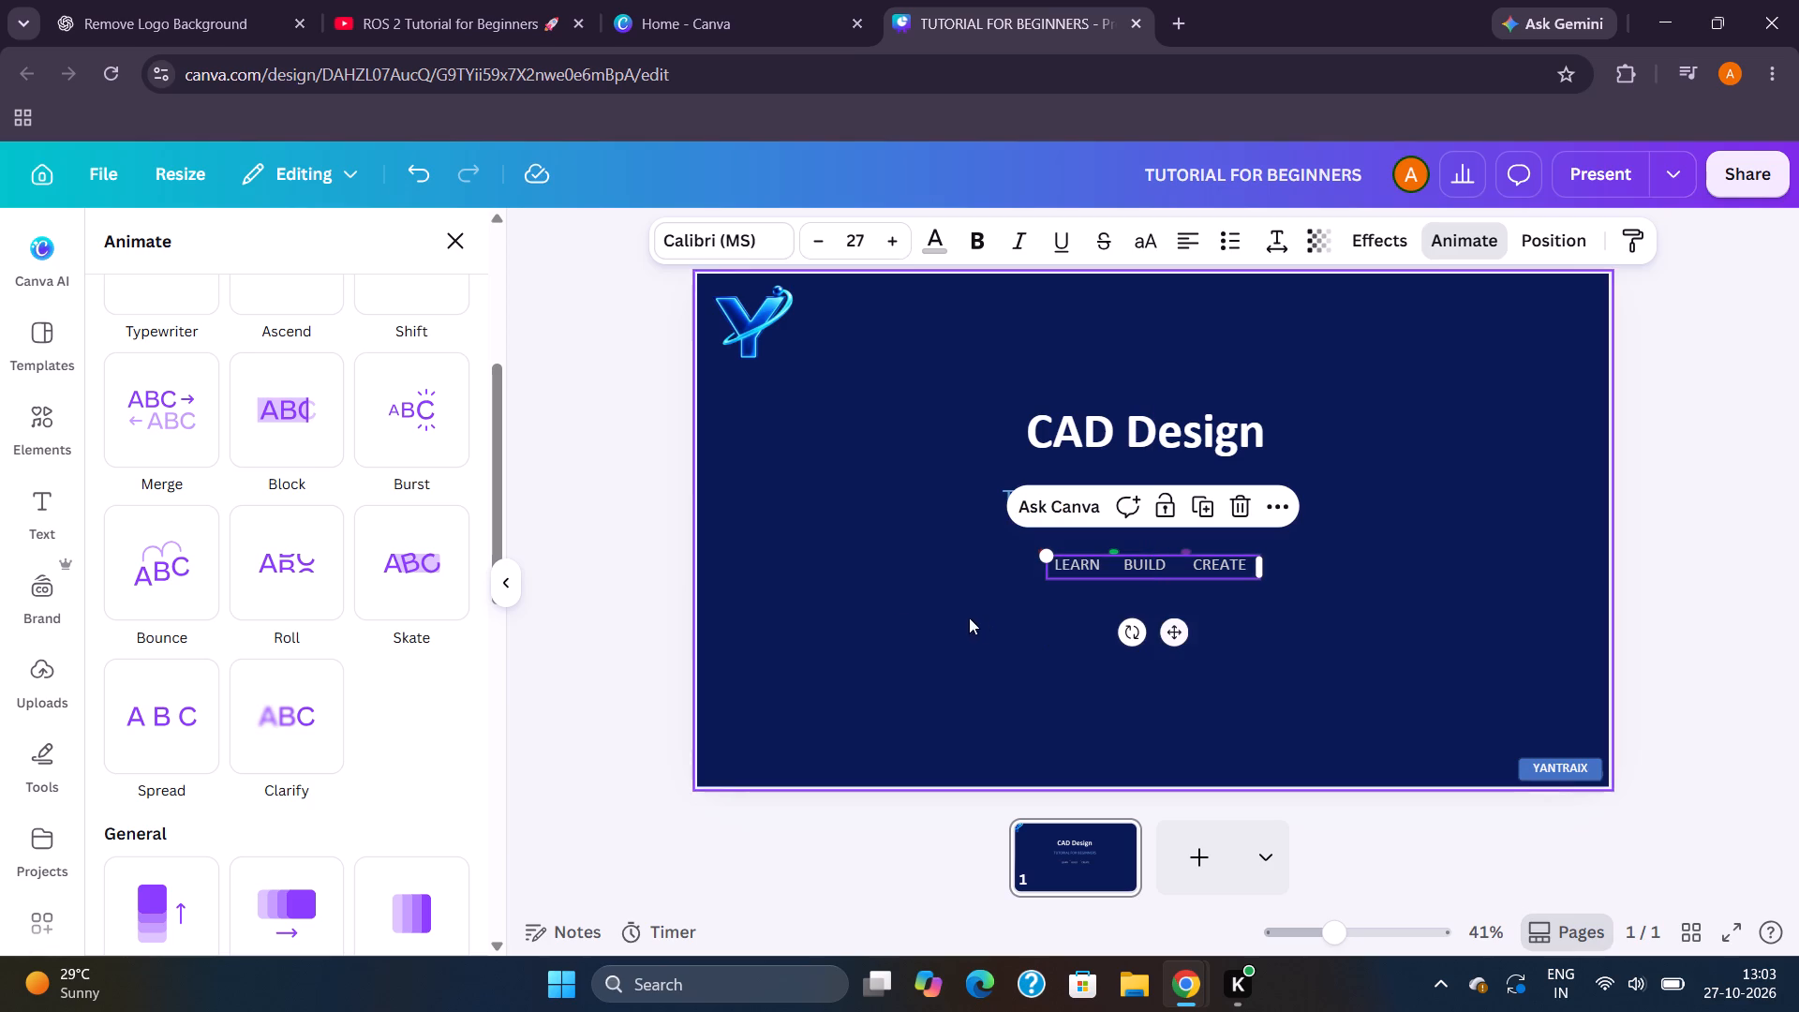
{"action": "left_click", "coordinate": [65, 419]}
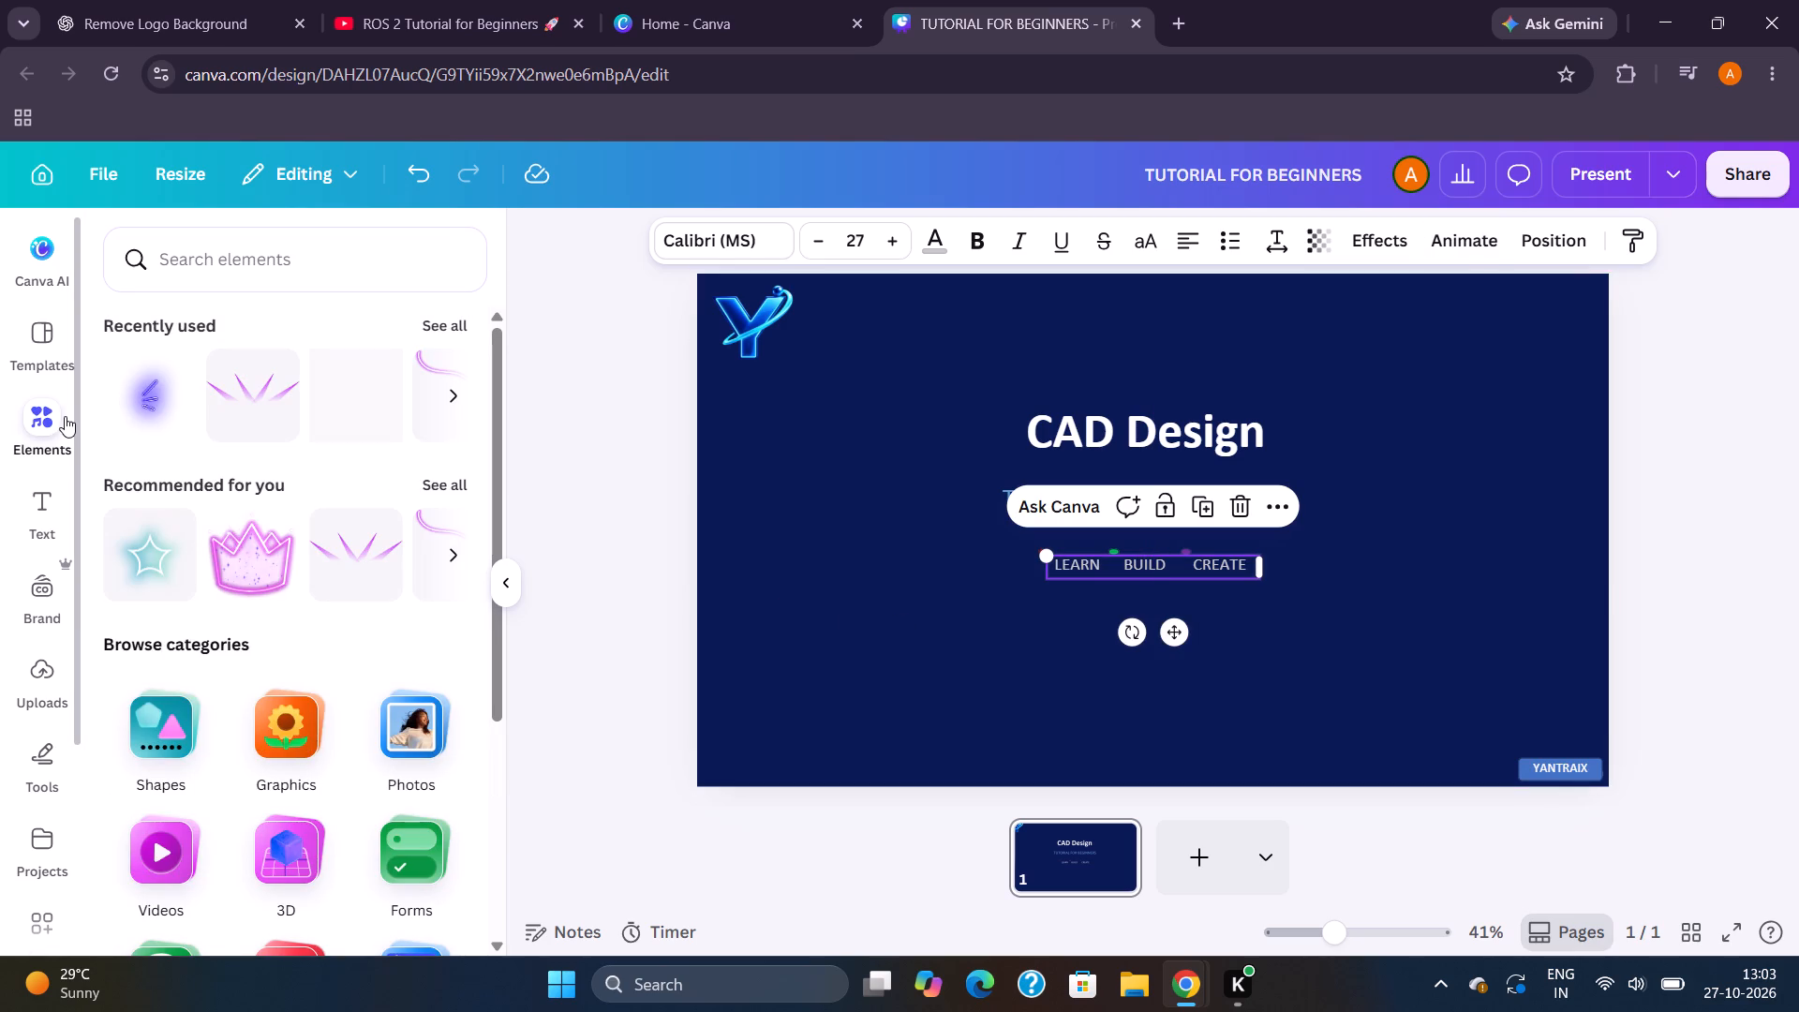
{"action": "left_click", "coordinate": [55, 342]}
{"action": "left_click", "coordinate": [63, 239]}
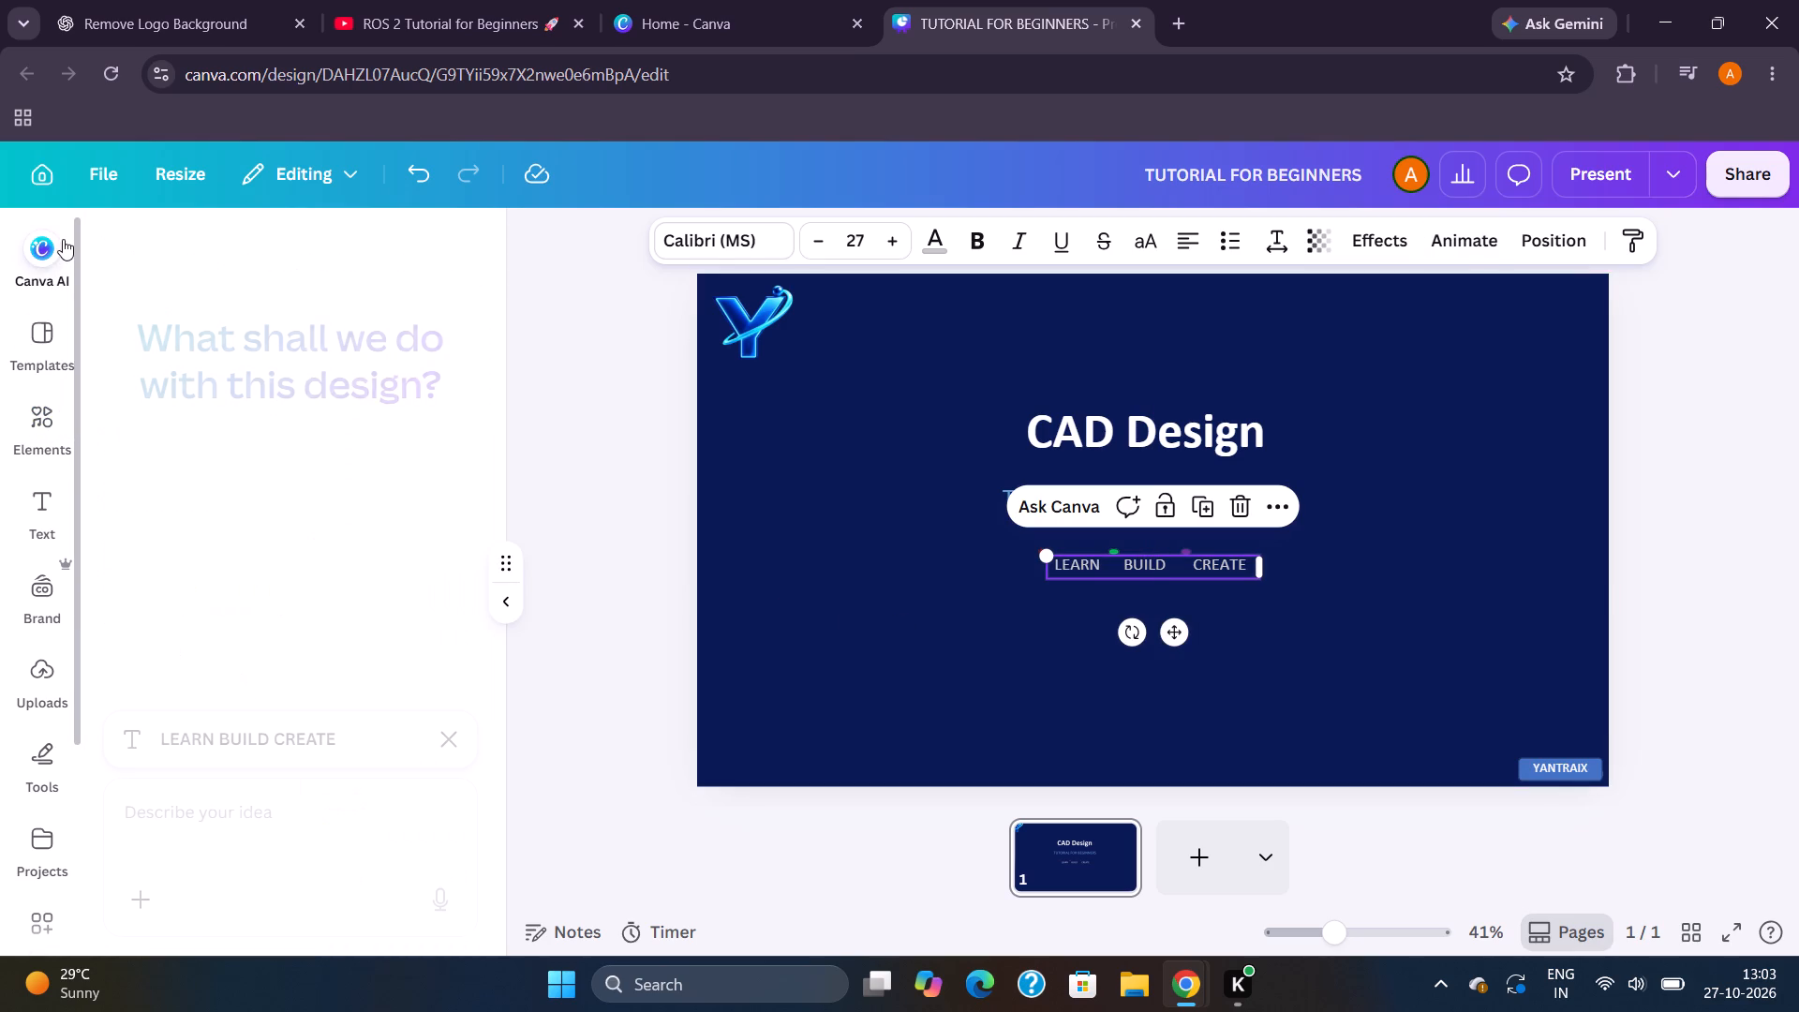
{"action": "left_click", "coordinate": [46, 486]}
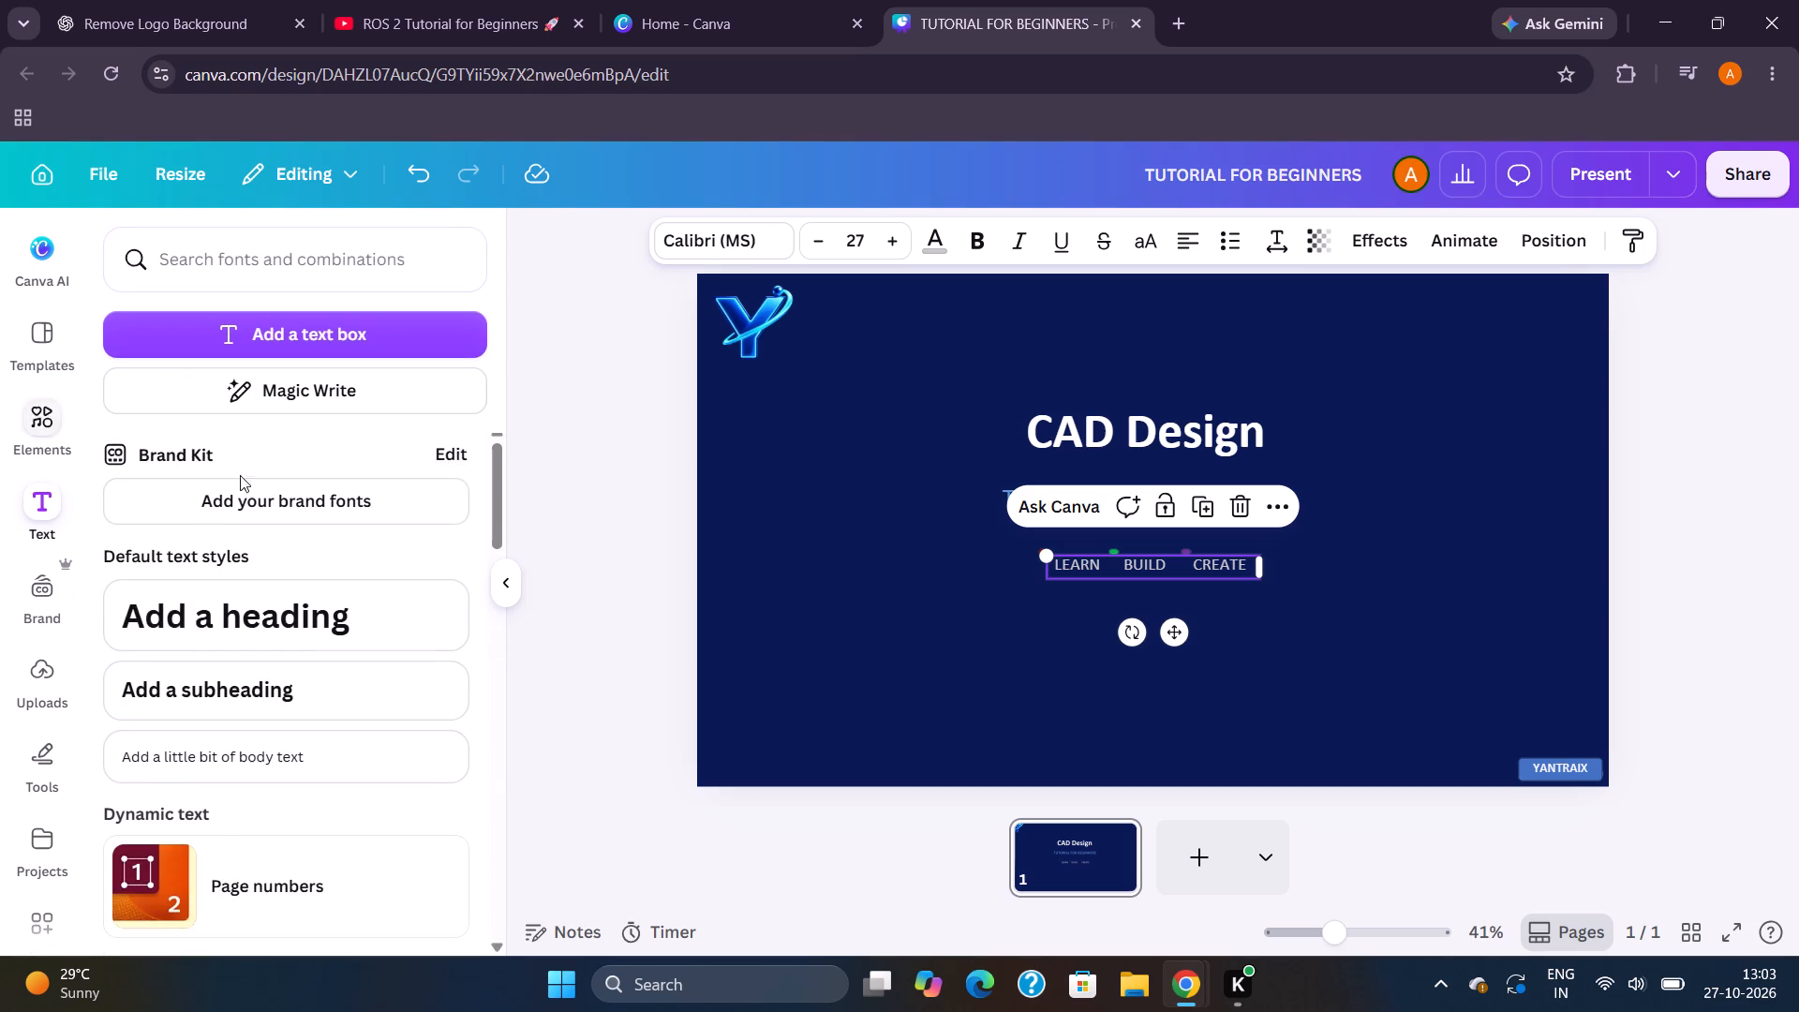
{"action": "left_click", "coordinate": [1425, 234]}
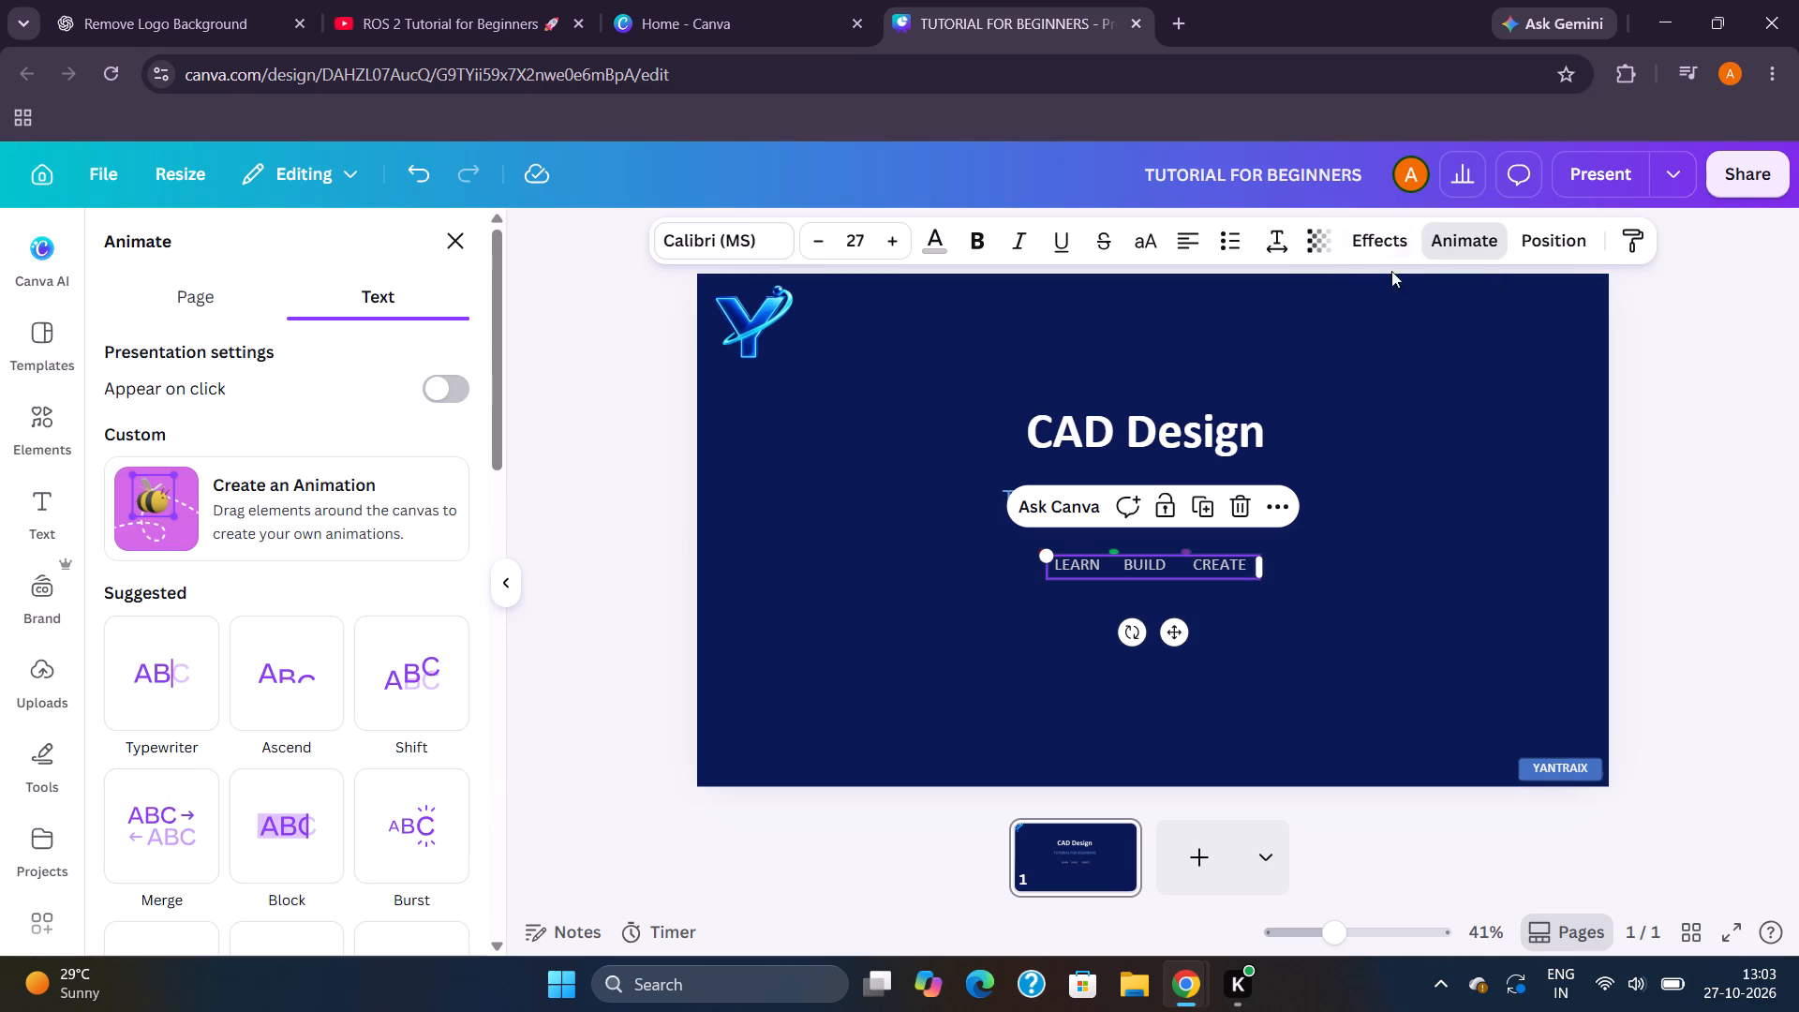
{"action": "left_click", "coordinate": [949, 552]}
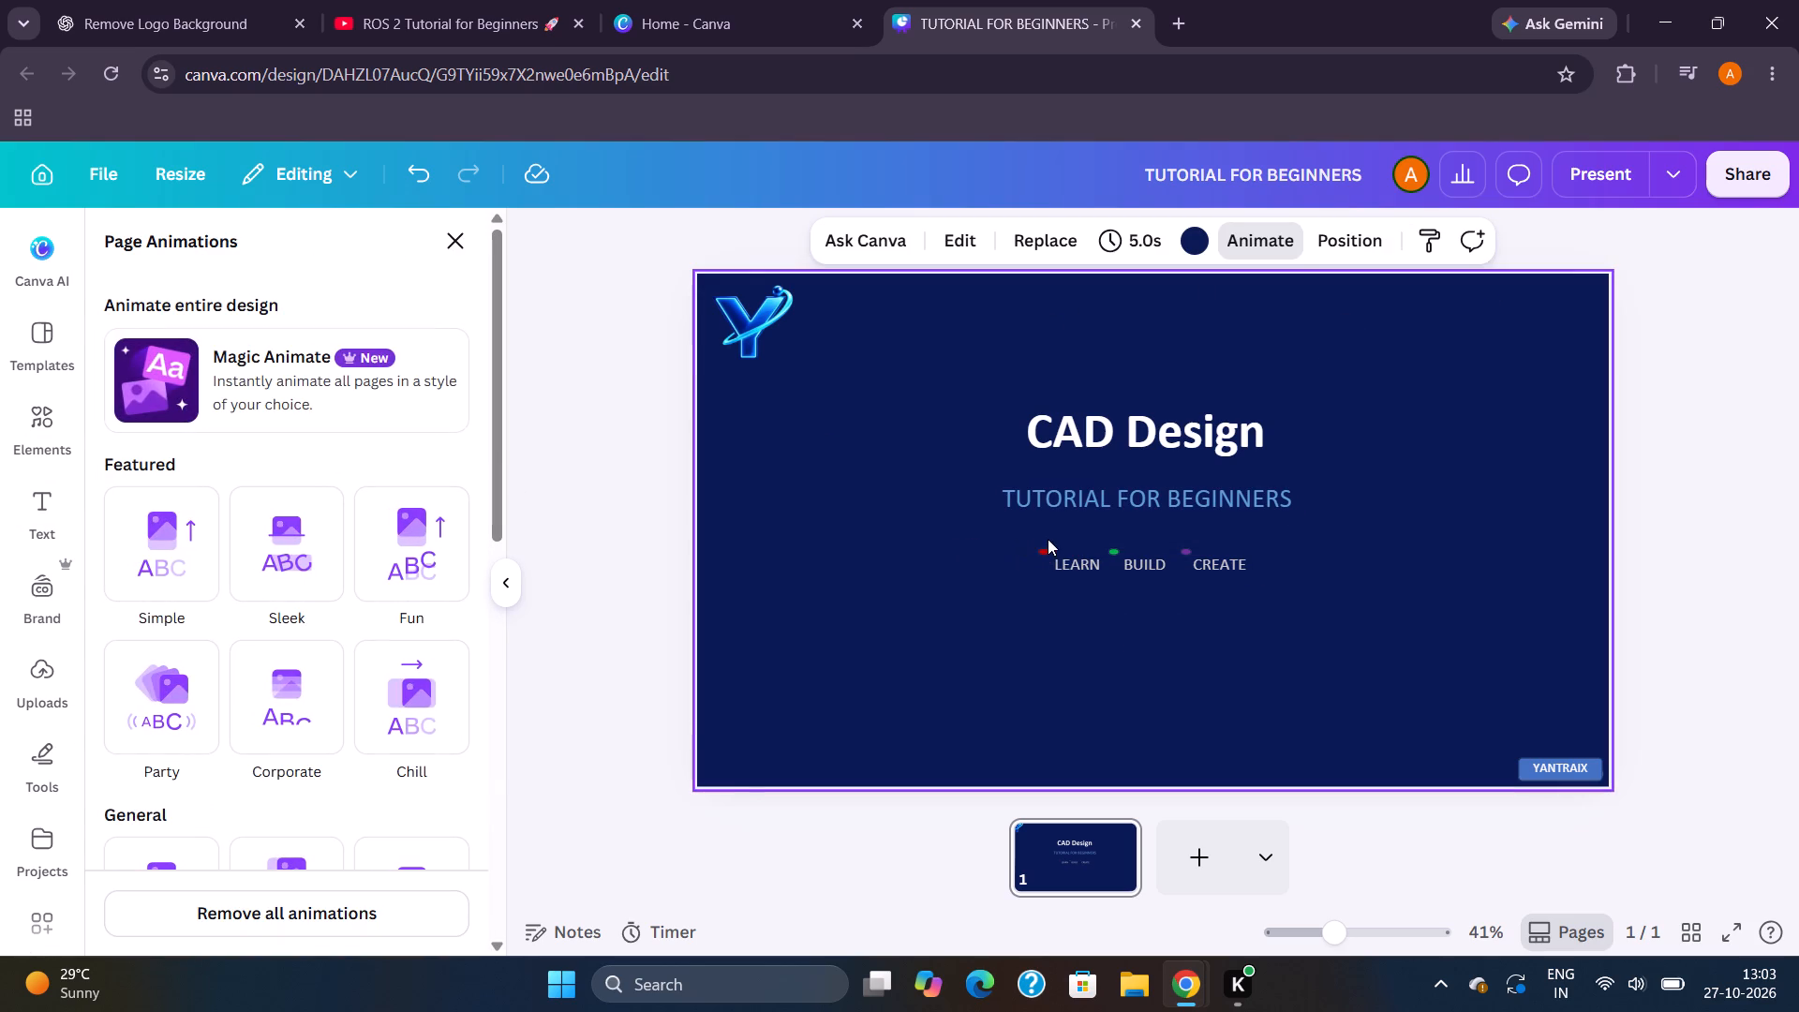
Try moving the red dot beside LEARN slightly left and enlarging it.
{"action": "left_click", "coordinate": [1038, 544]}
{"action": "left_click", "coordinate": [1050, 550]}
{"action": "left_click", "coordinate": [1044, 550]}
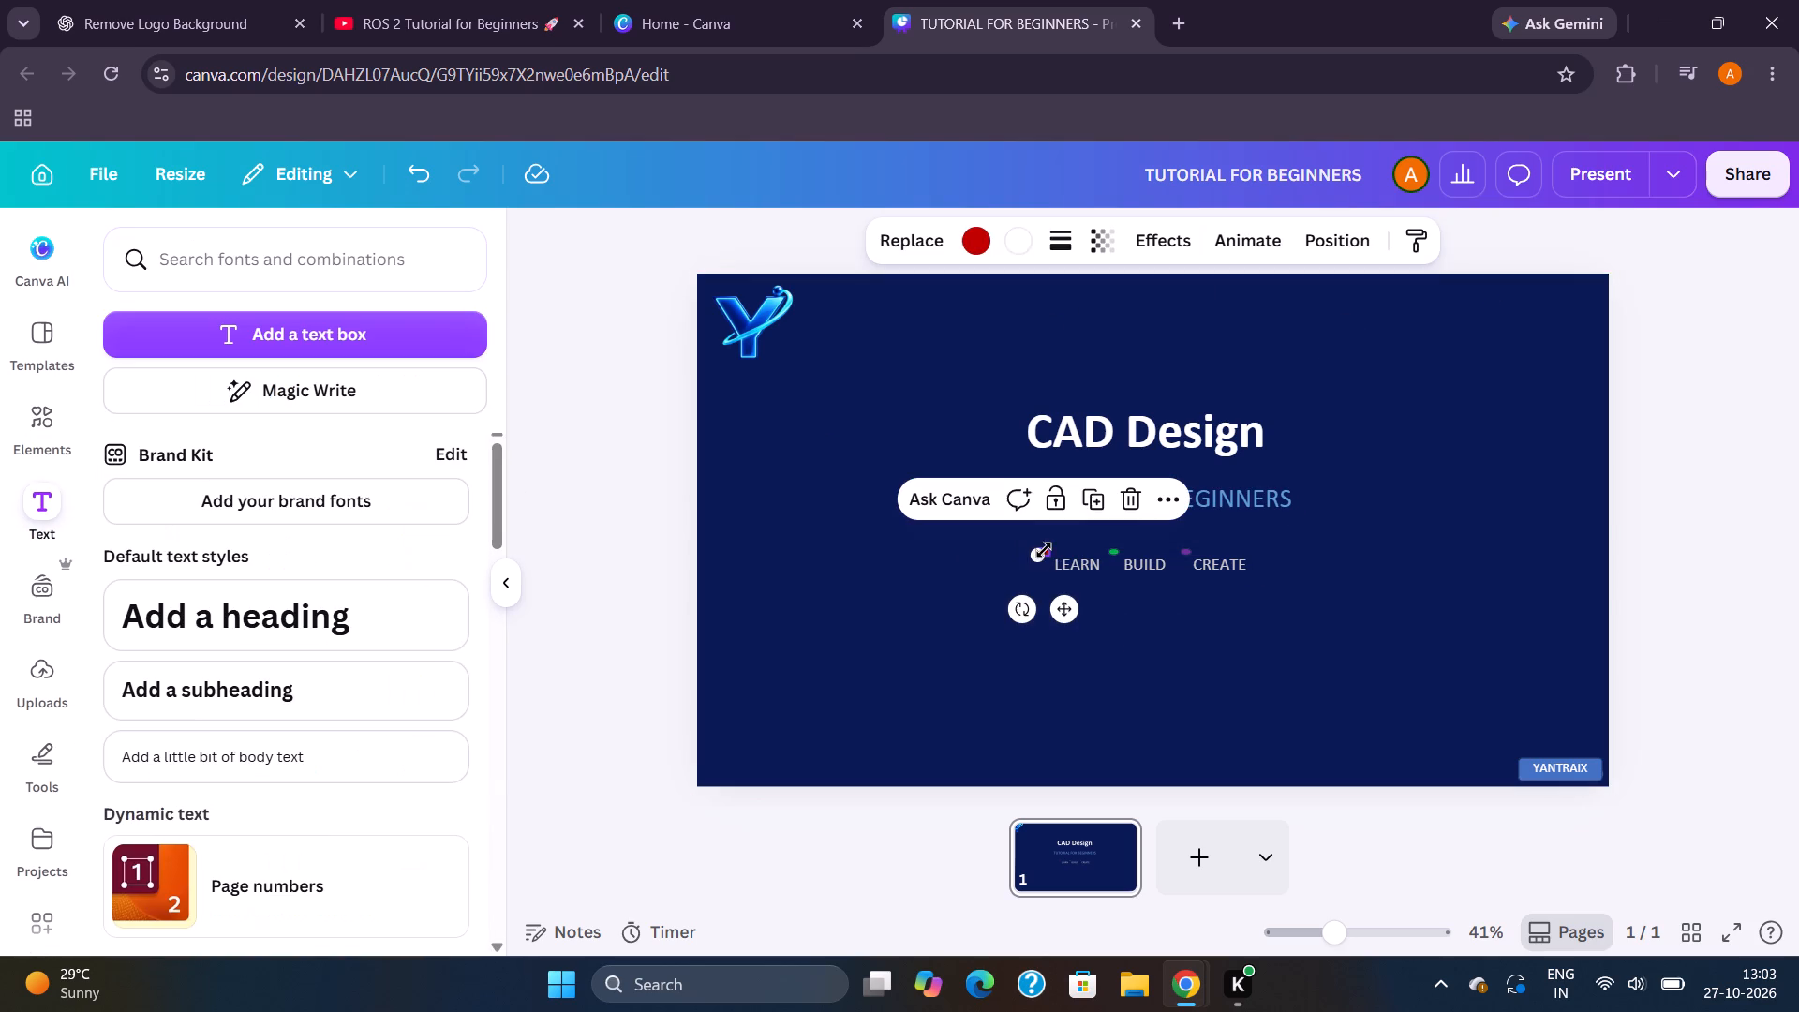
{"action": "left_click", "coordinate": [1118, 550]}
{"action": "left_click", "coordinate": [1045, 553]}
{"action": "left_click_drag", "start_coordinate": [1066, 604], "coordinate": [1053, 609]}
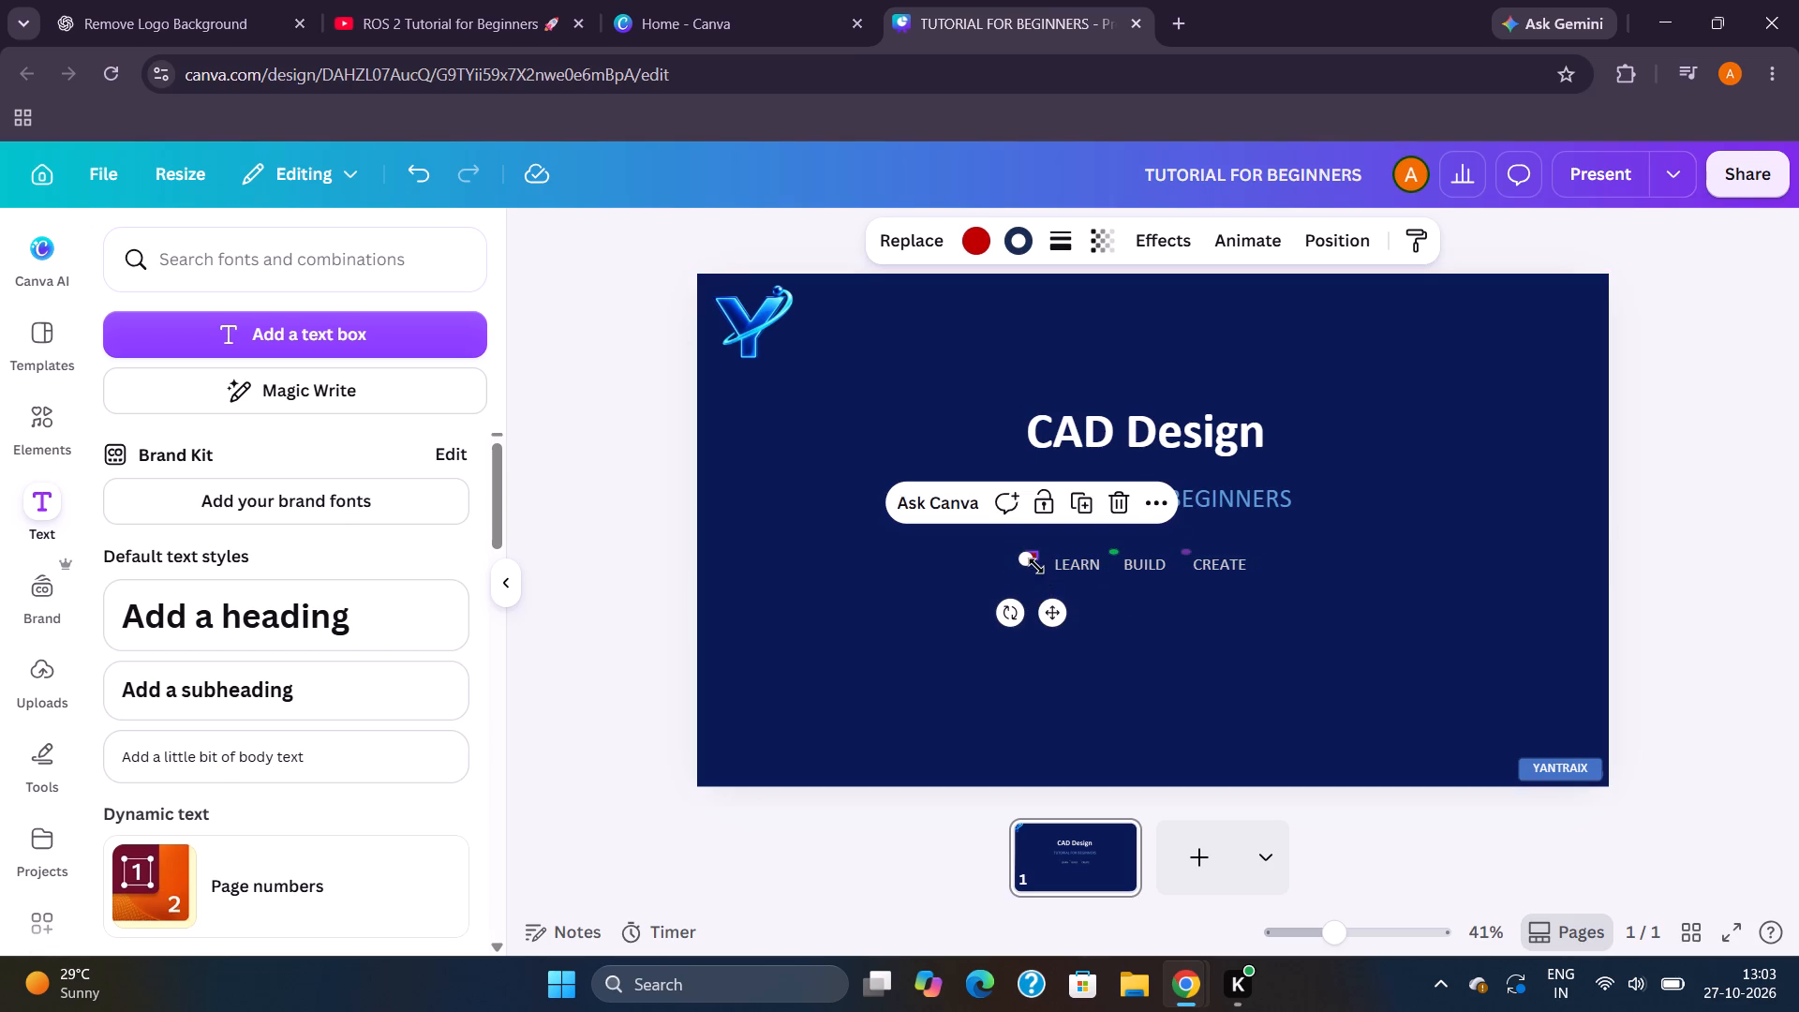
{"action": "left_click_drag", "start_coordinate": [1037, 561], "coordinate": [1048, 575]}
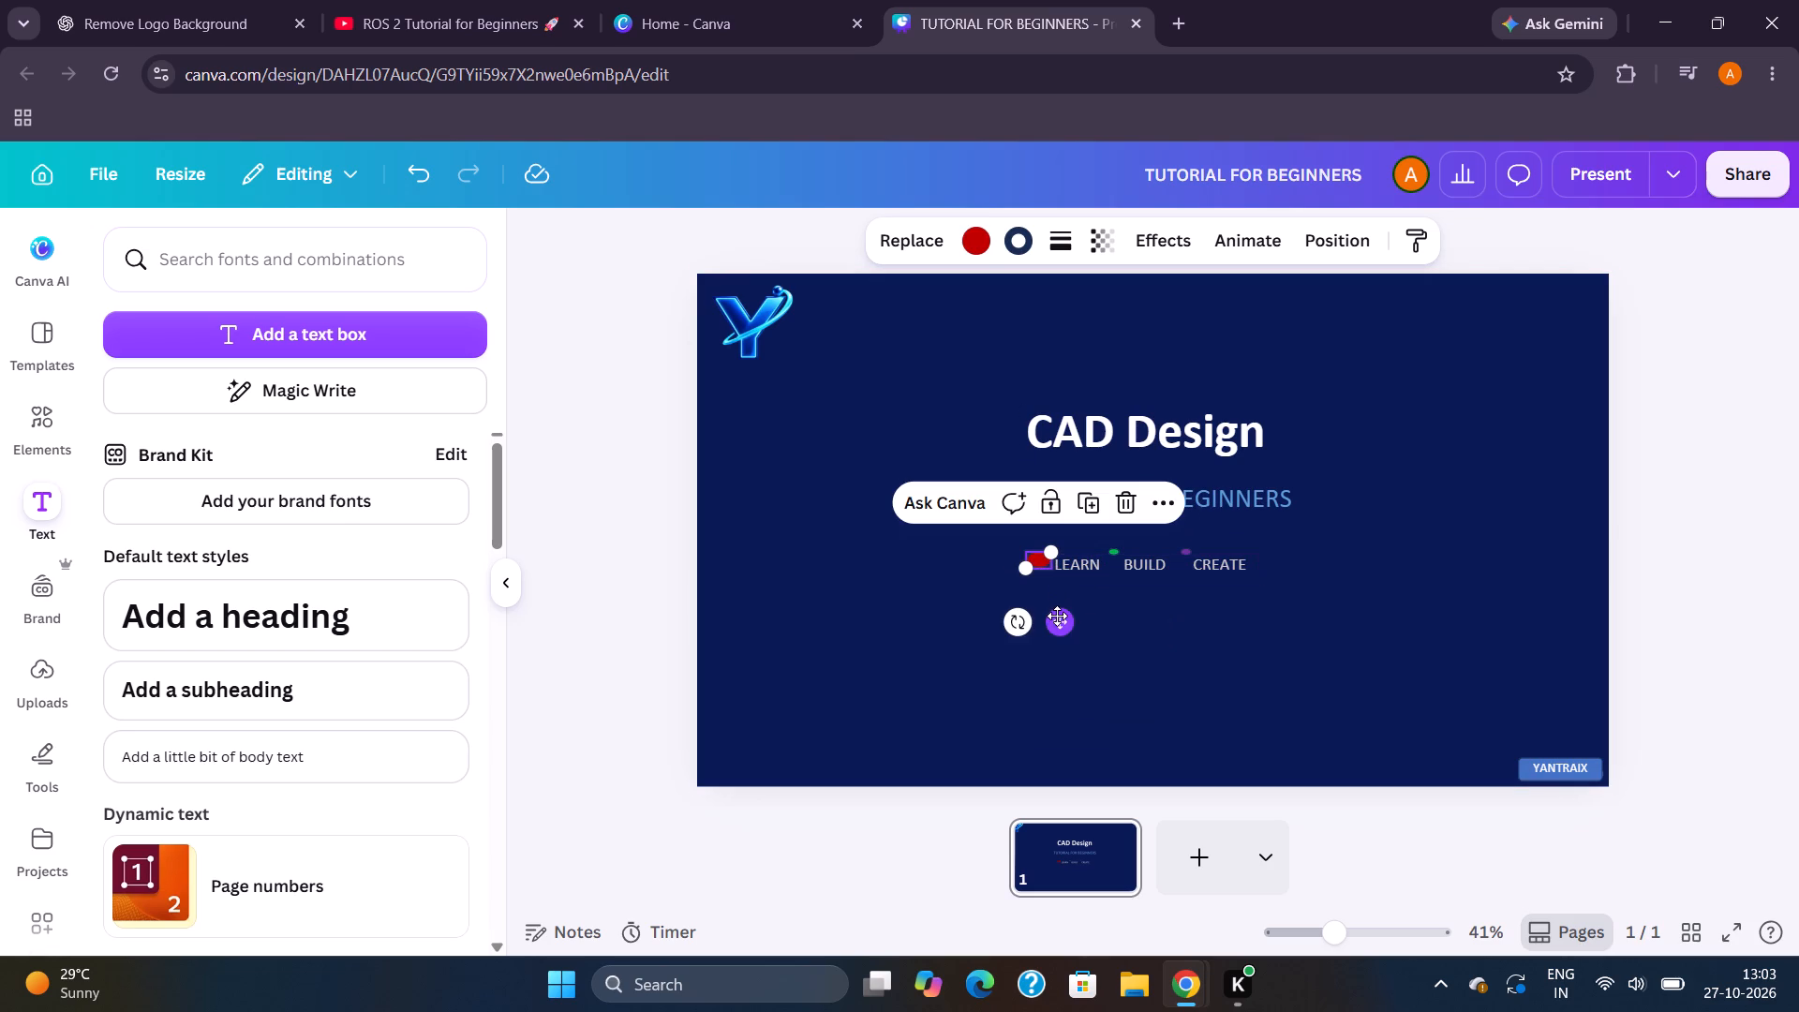
Delete the red, green and purple dots beside LEARN, BUILD and CREATE.
{"action": "left_click", "coordinate": [1121, 504]}
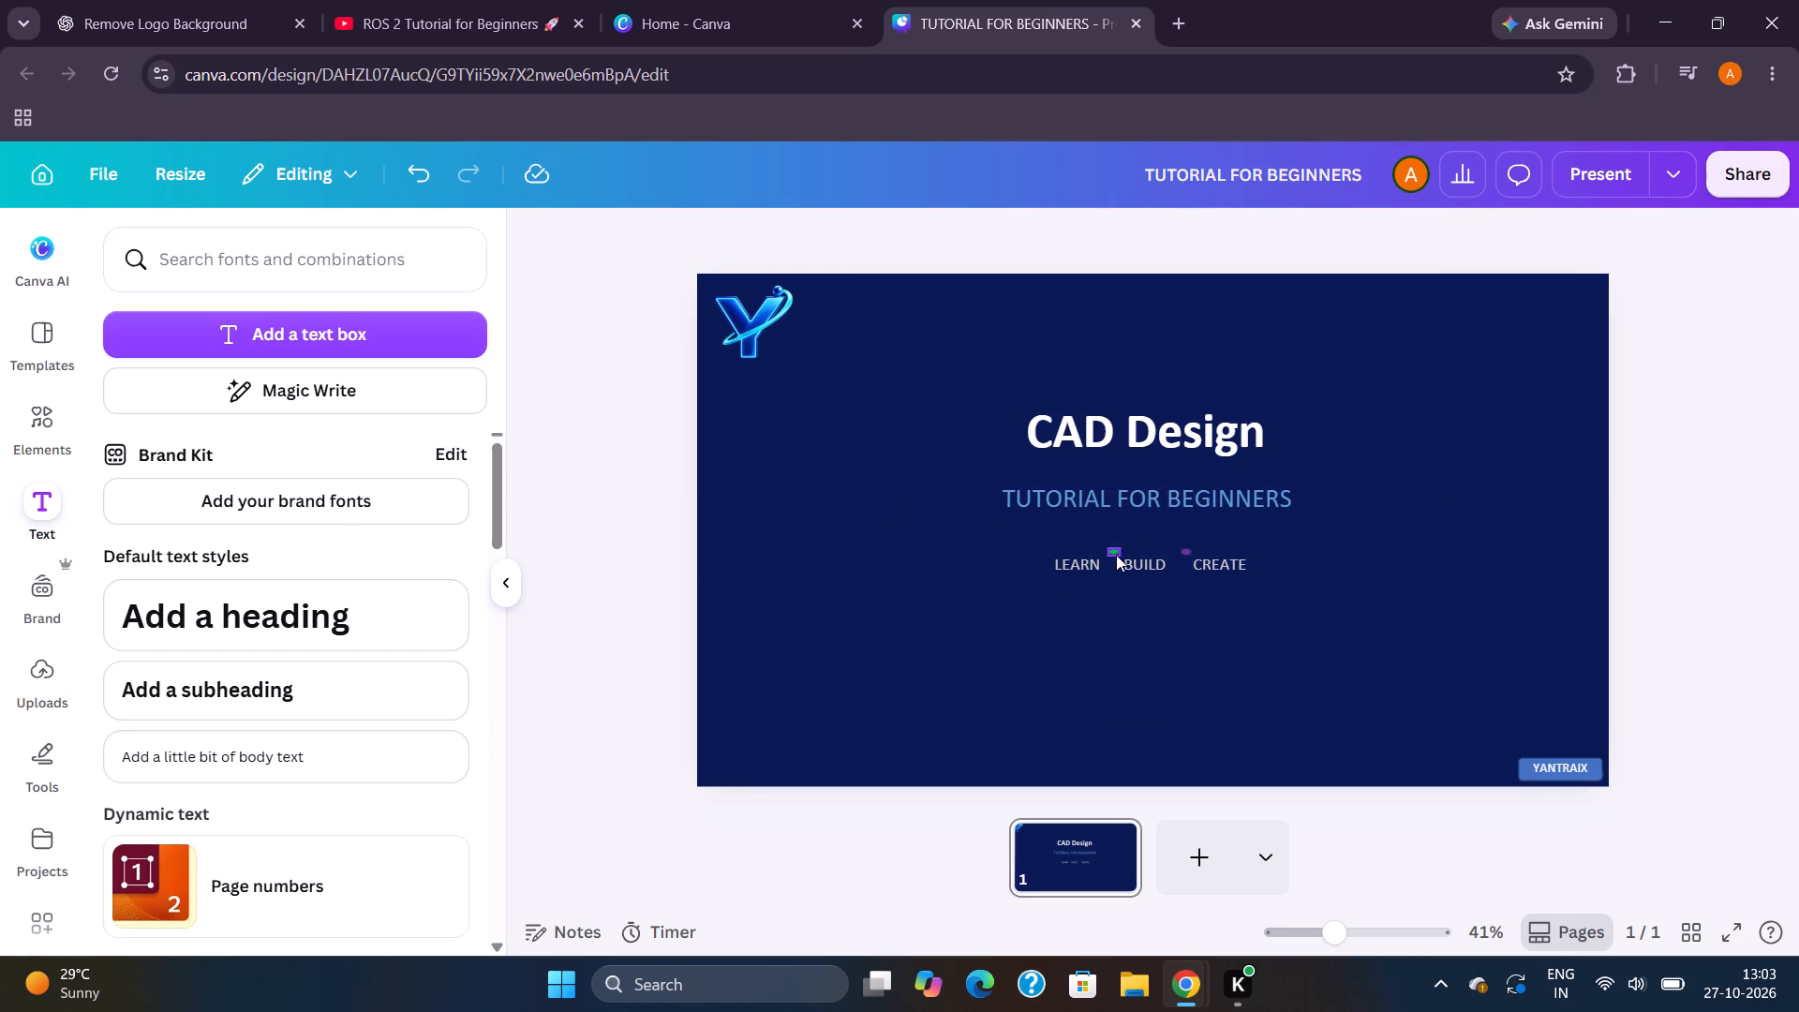
{"action": "left_click", "coordinate": [1116, 555]}
{"action": "key", "text": "Delete"}
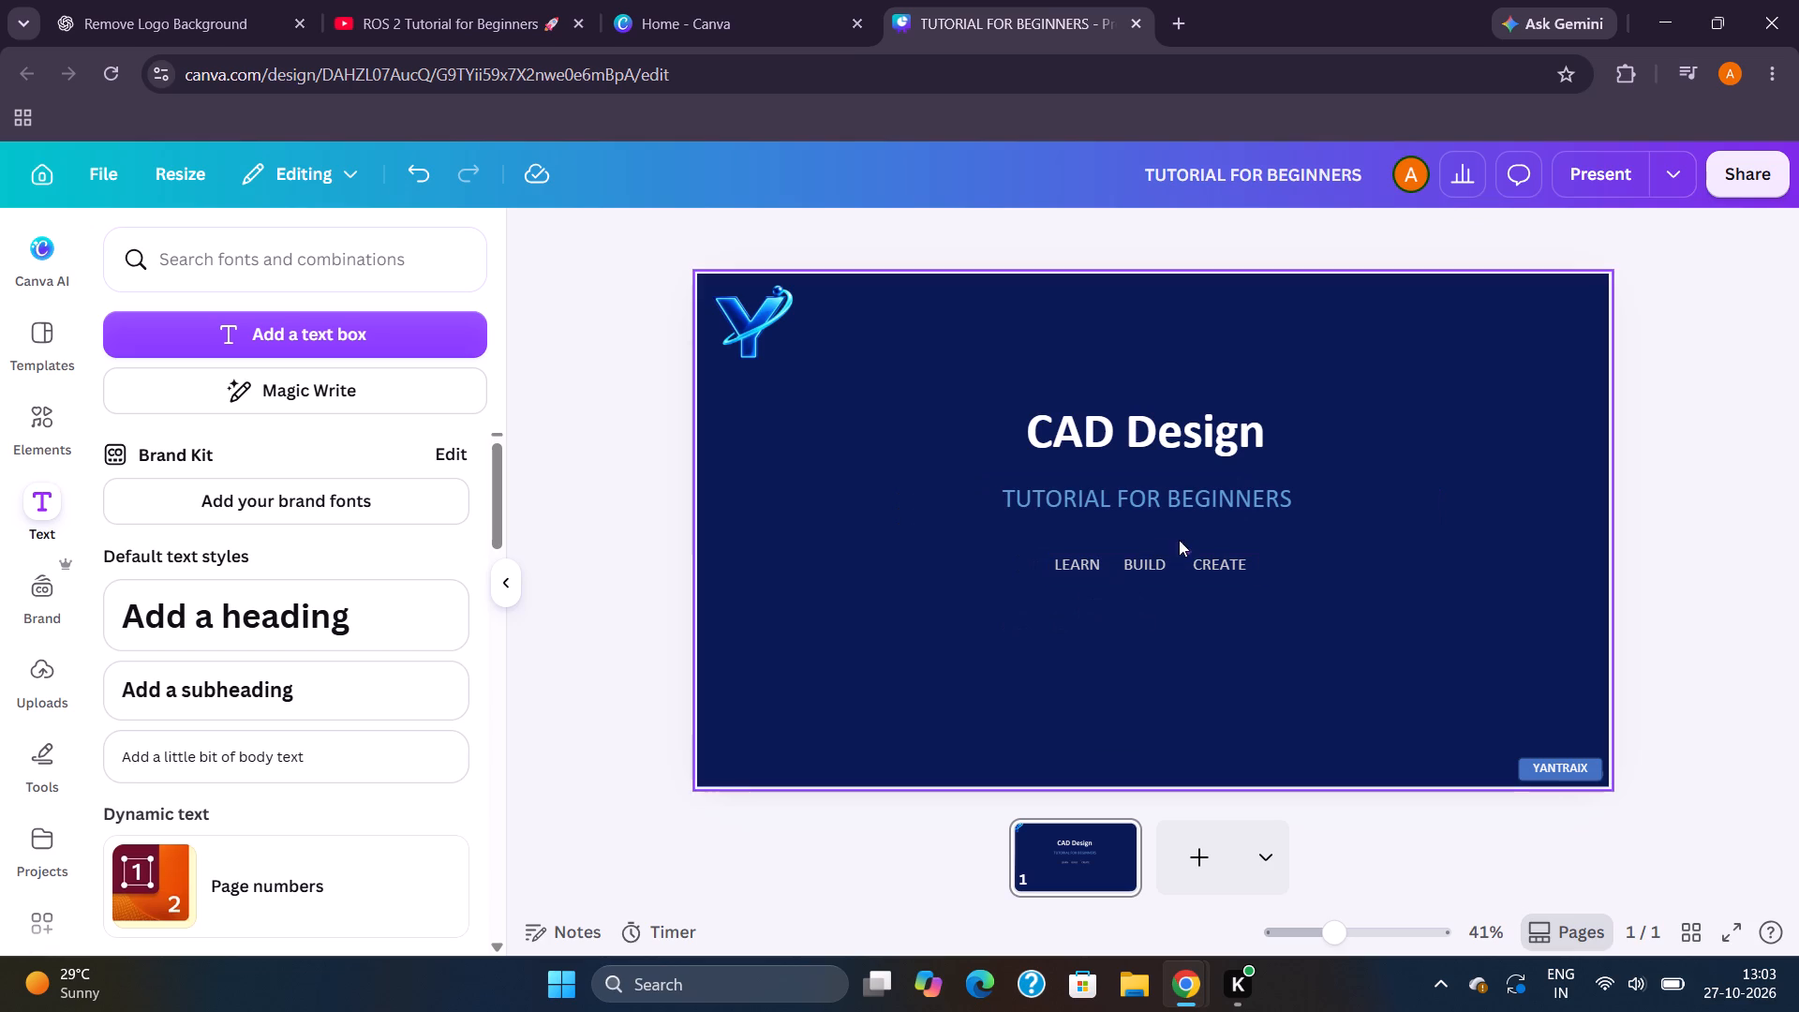
{"action": "left_click", "coordinate": [1182, 550]}
{"action": "key", "text": "Delete"}
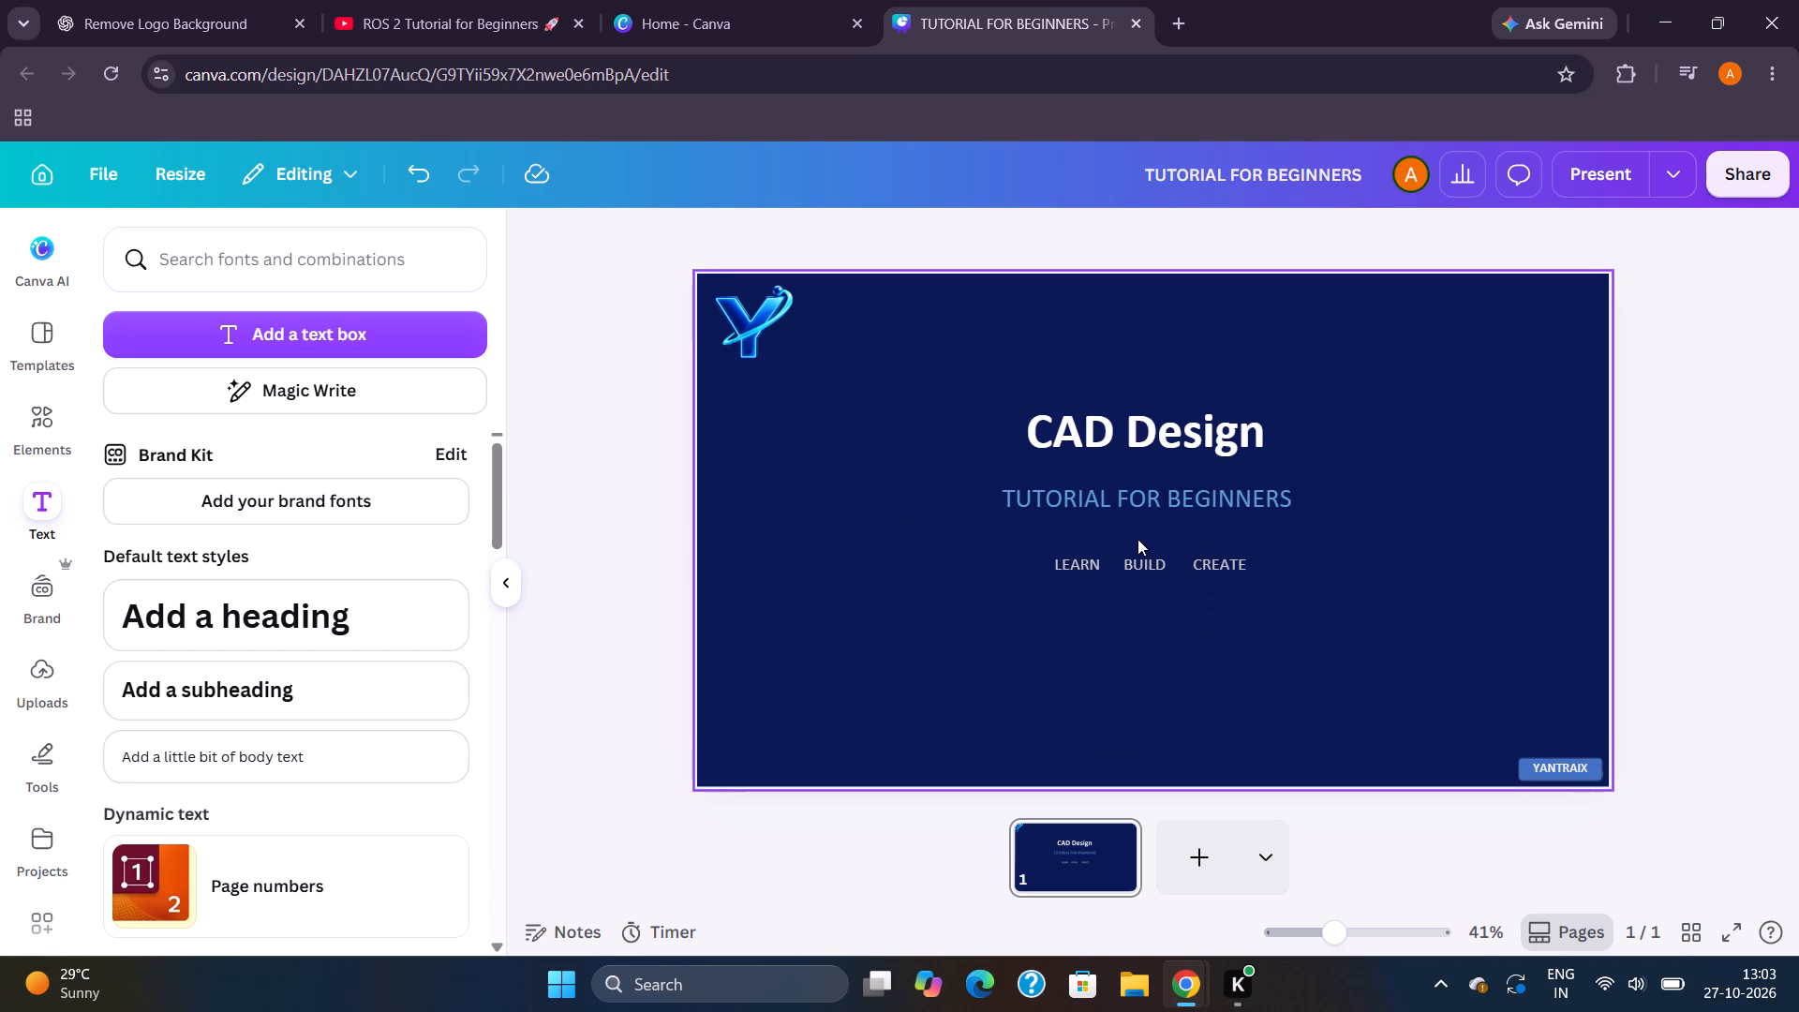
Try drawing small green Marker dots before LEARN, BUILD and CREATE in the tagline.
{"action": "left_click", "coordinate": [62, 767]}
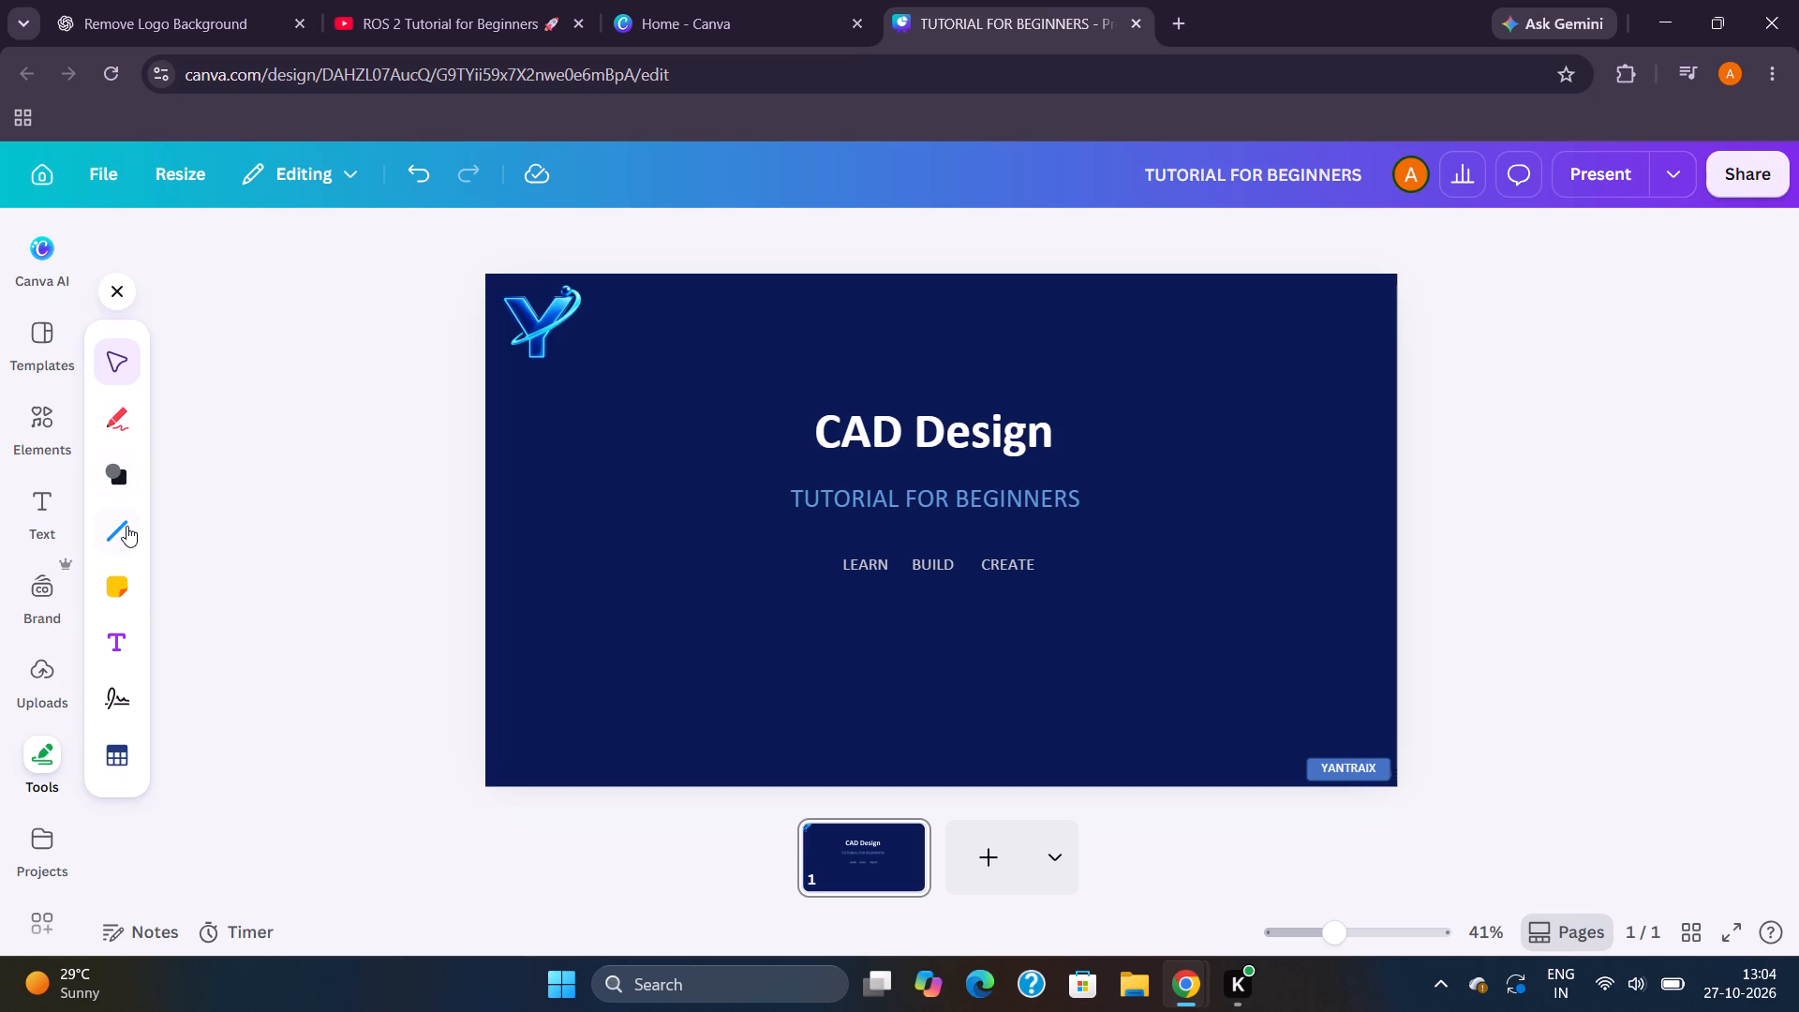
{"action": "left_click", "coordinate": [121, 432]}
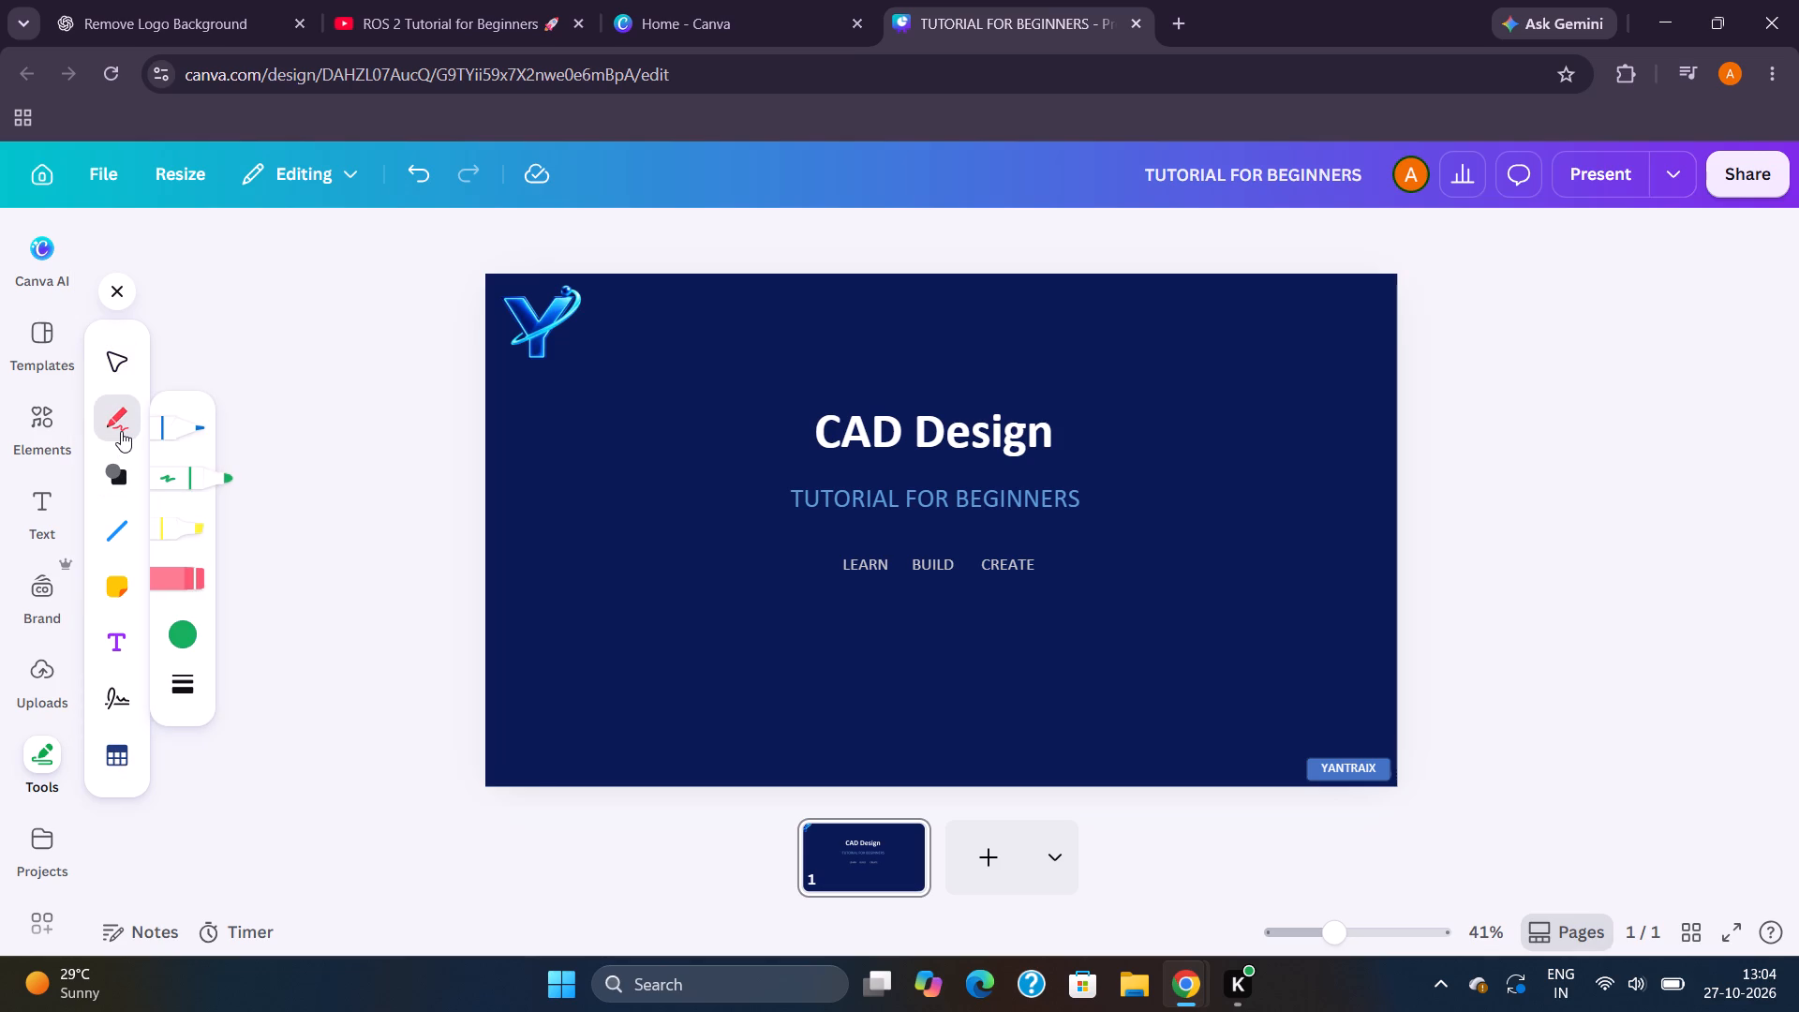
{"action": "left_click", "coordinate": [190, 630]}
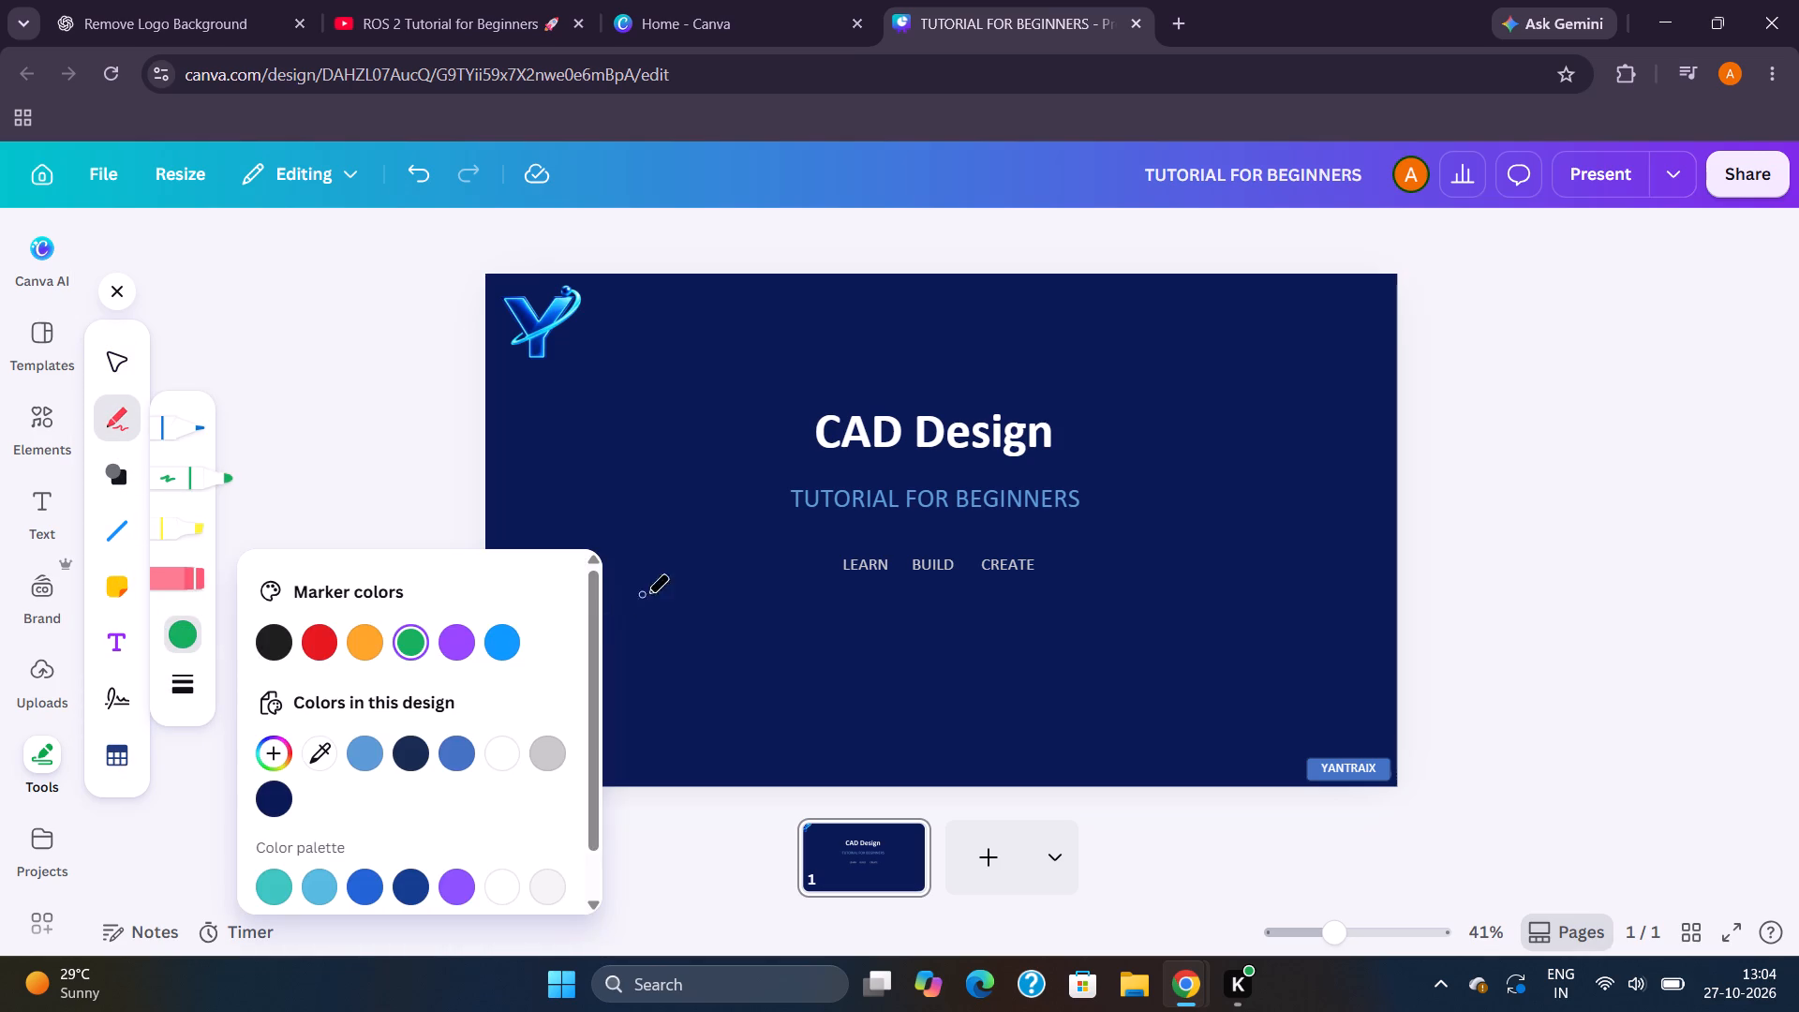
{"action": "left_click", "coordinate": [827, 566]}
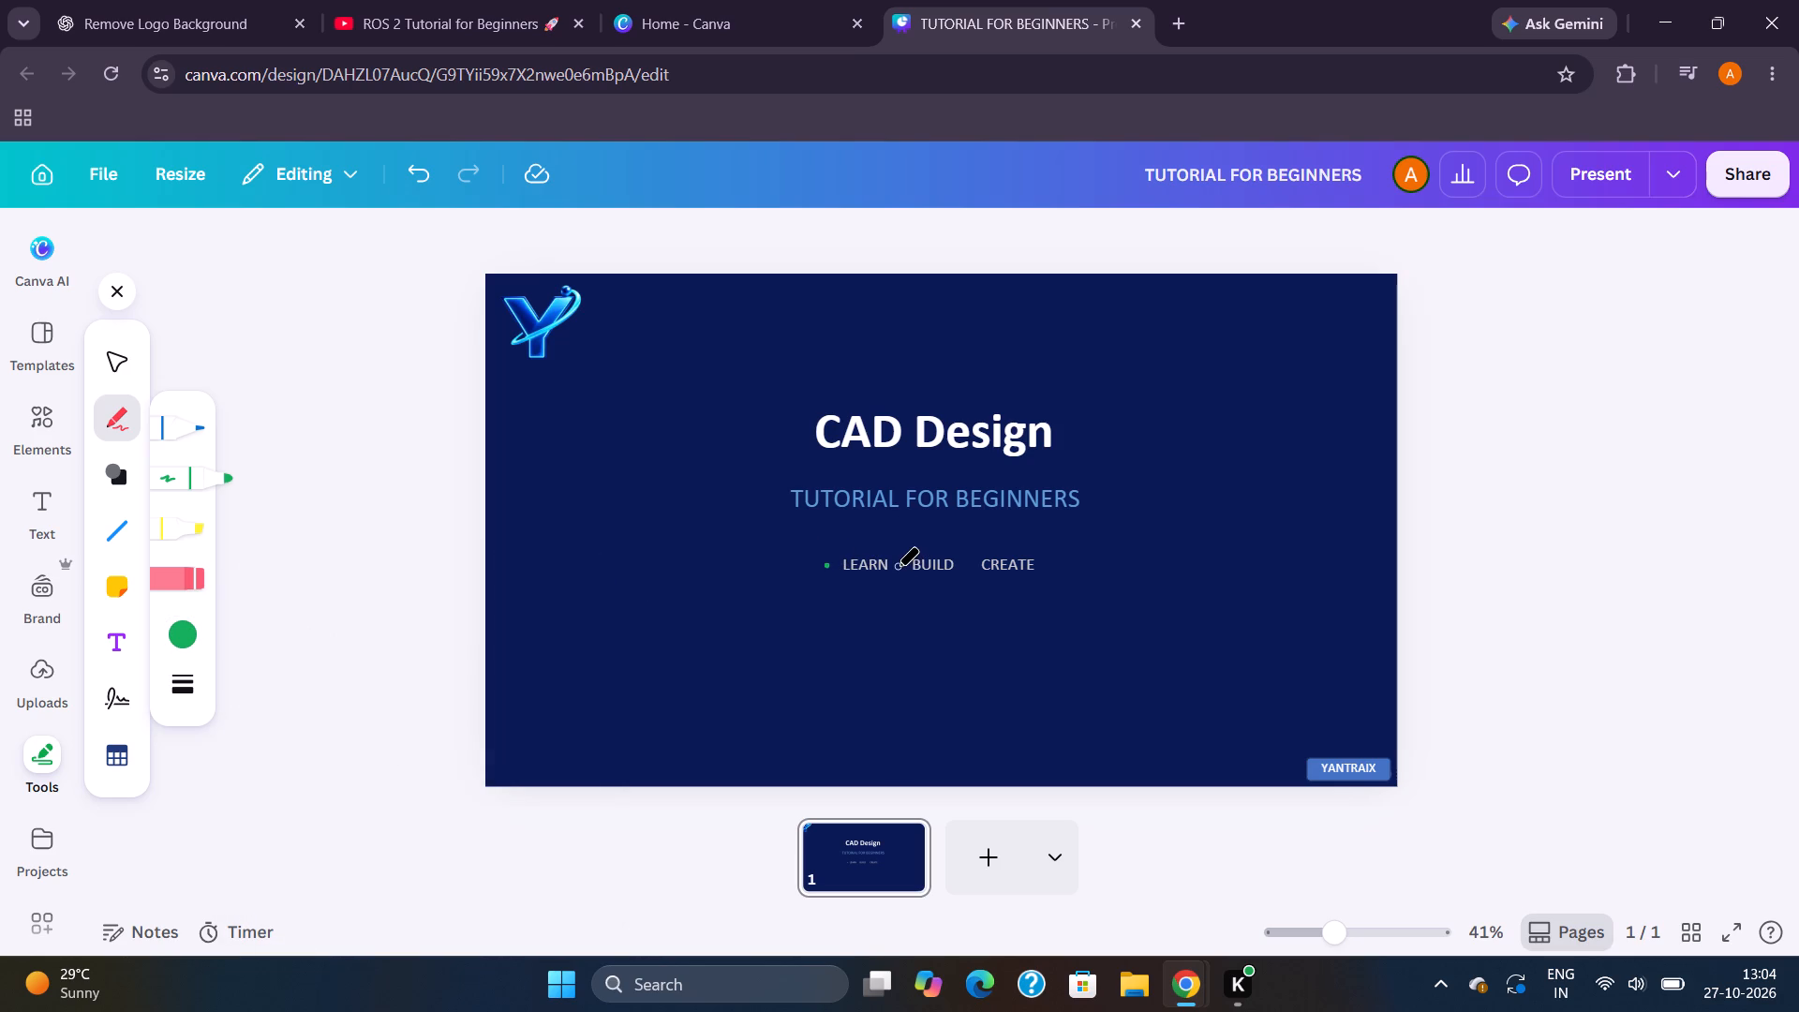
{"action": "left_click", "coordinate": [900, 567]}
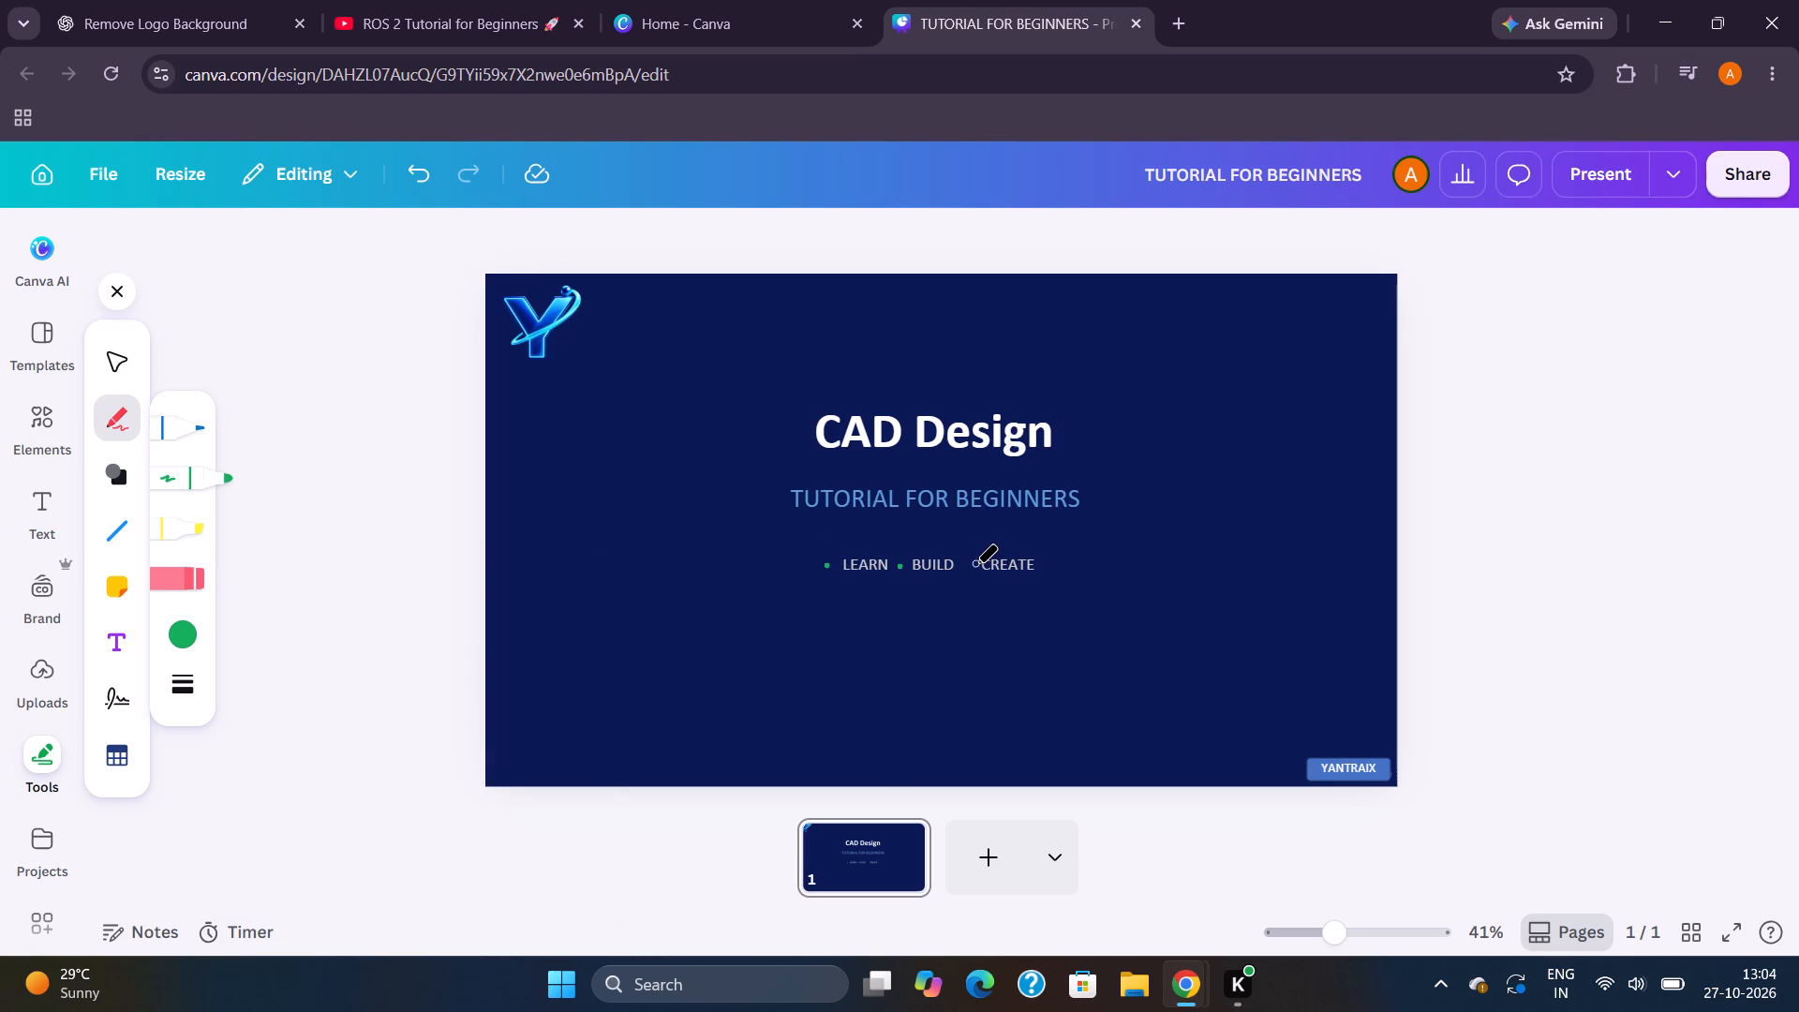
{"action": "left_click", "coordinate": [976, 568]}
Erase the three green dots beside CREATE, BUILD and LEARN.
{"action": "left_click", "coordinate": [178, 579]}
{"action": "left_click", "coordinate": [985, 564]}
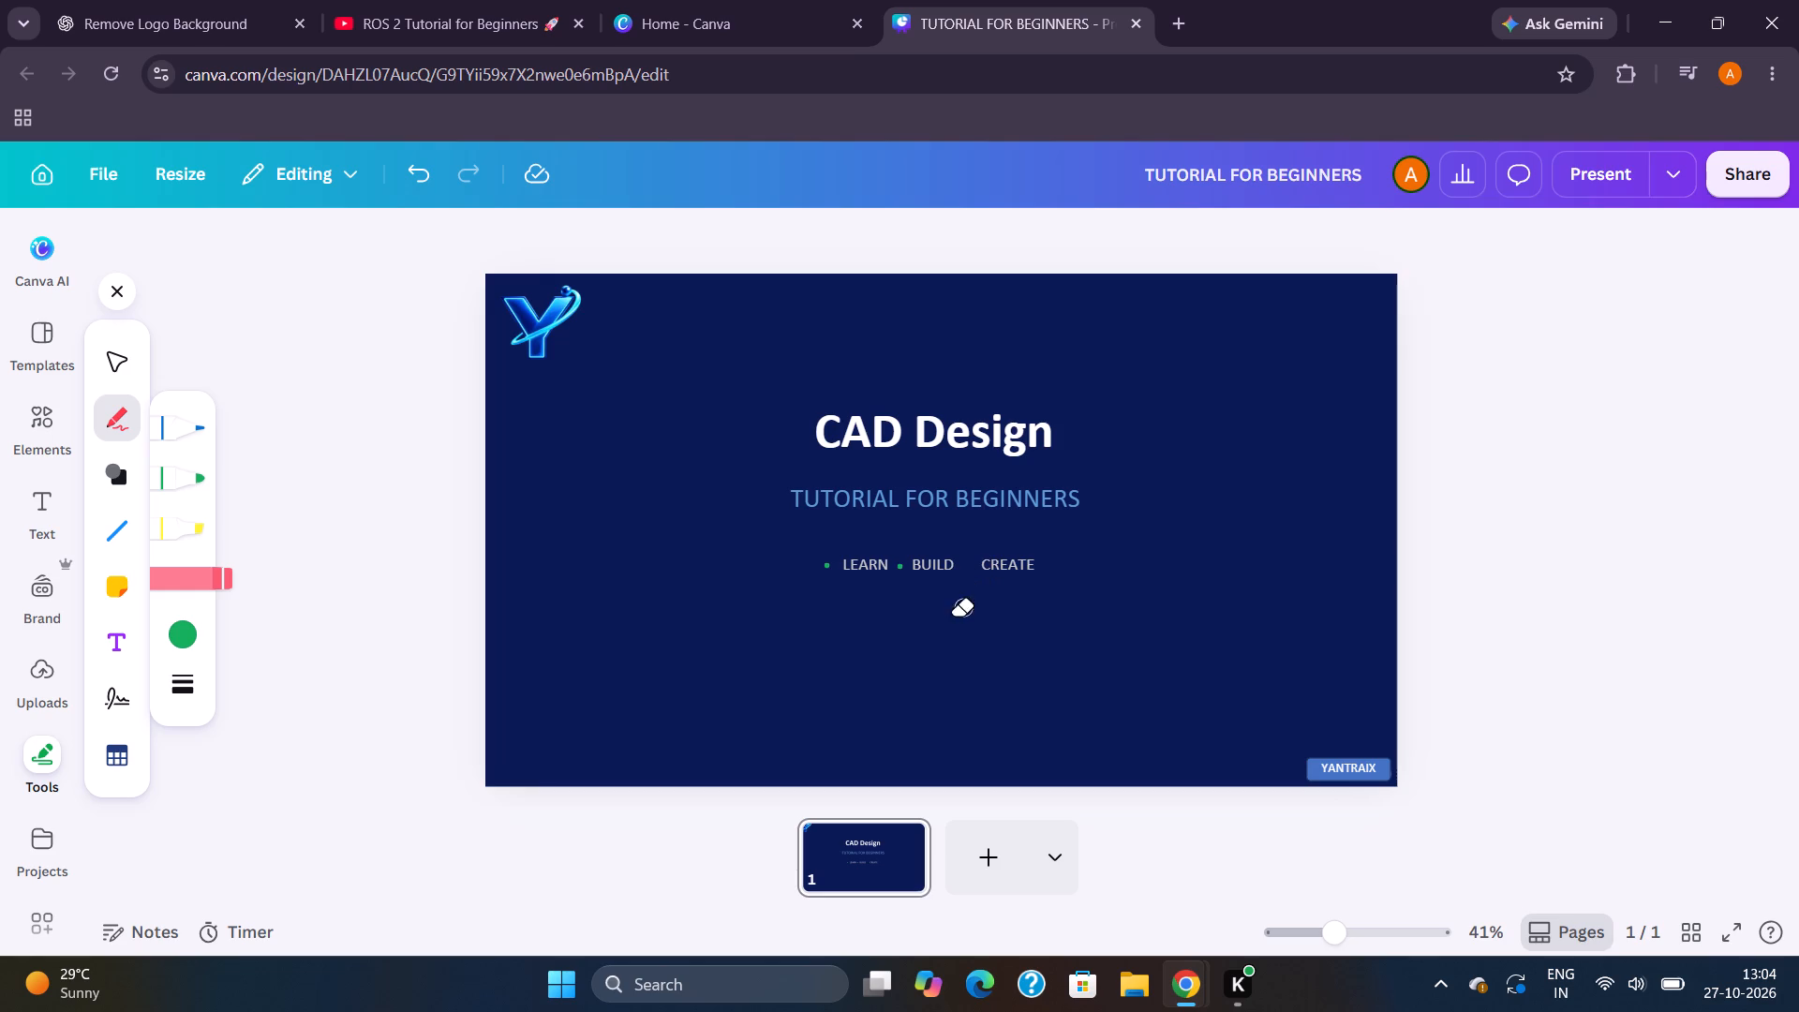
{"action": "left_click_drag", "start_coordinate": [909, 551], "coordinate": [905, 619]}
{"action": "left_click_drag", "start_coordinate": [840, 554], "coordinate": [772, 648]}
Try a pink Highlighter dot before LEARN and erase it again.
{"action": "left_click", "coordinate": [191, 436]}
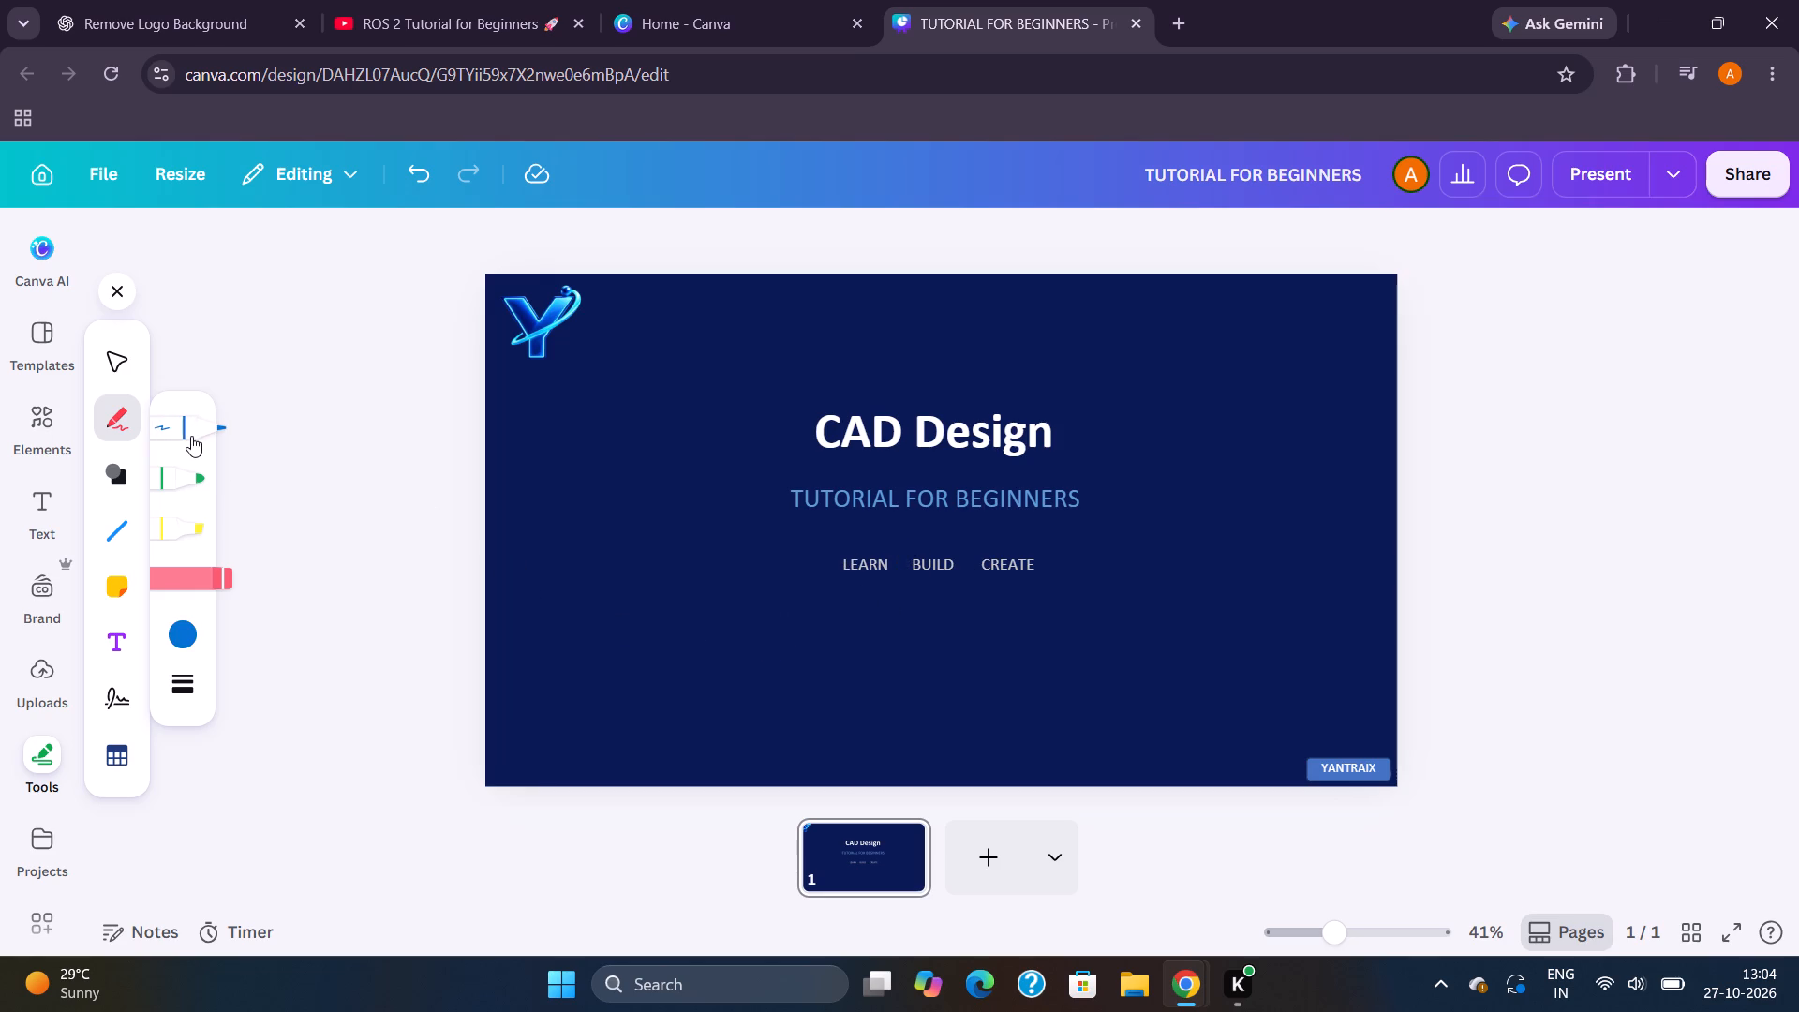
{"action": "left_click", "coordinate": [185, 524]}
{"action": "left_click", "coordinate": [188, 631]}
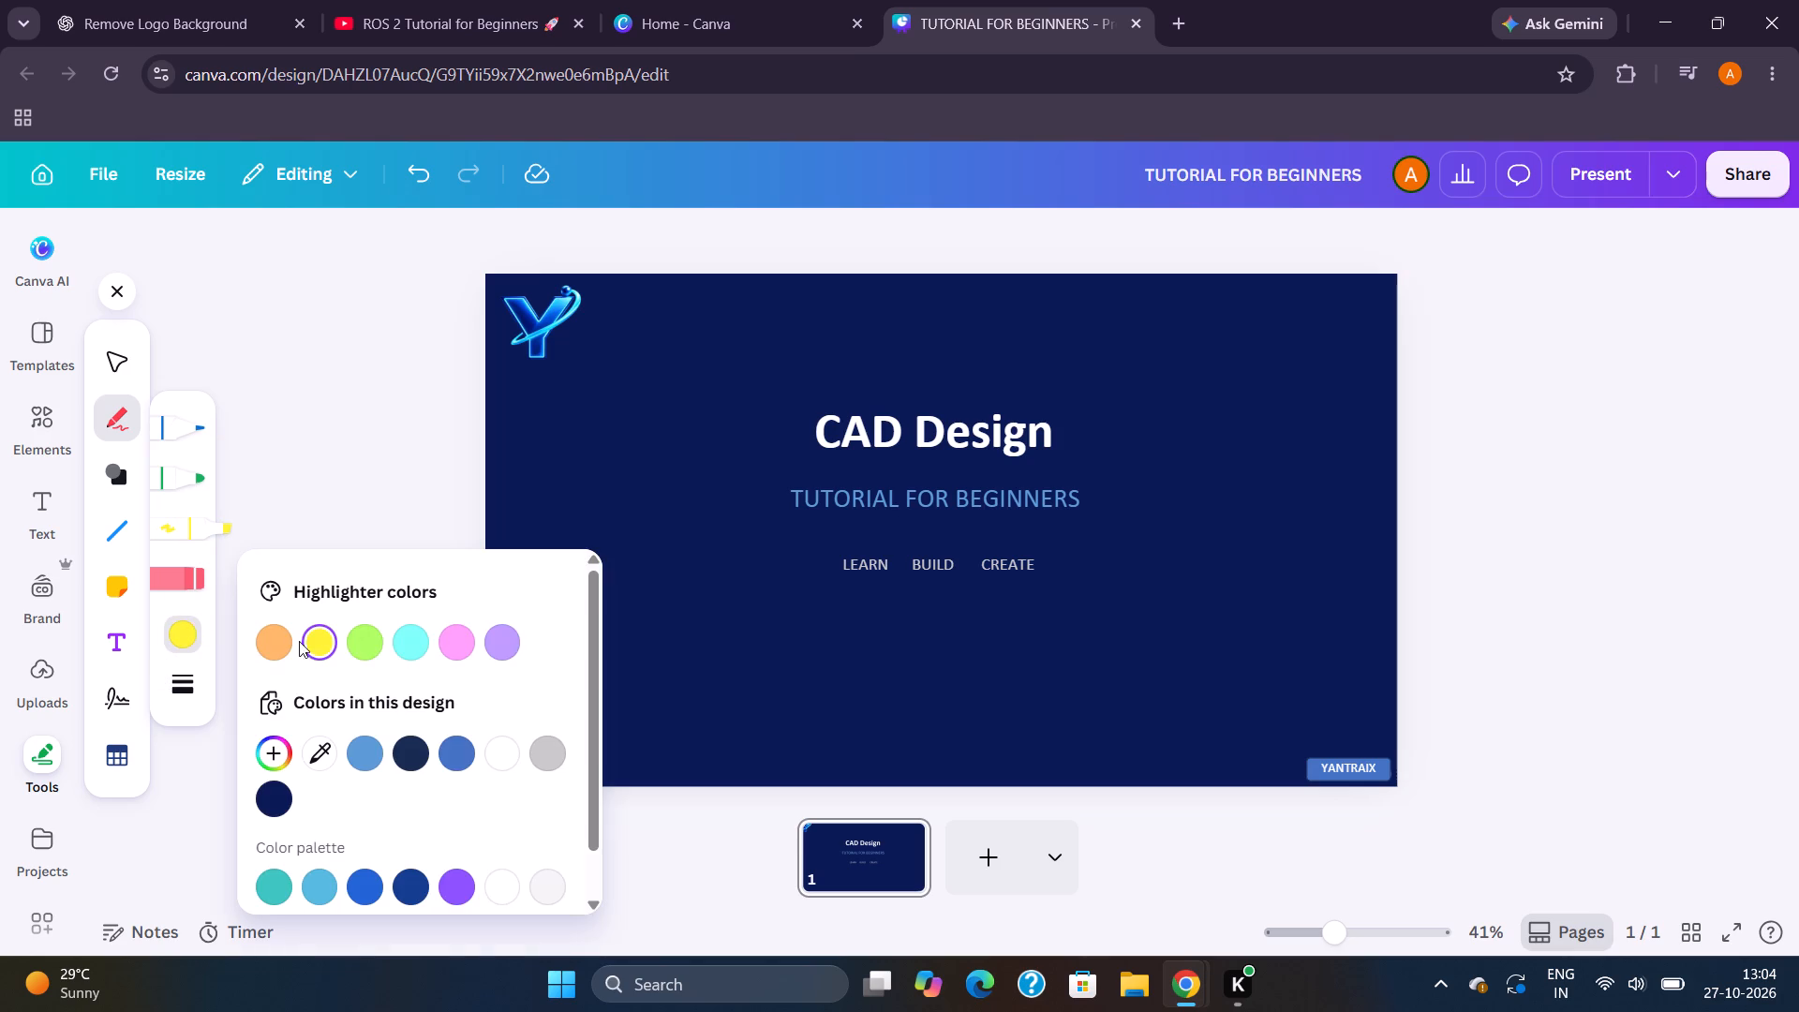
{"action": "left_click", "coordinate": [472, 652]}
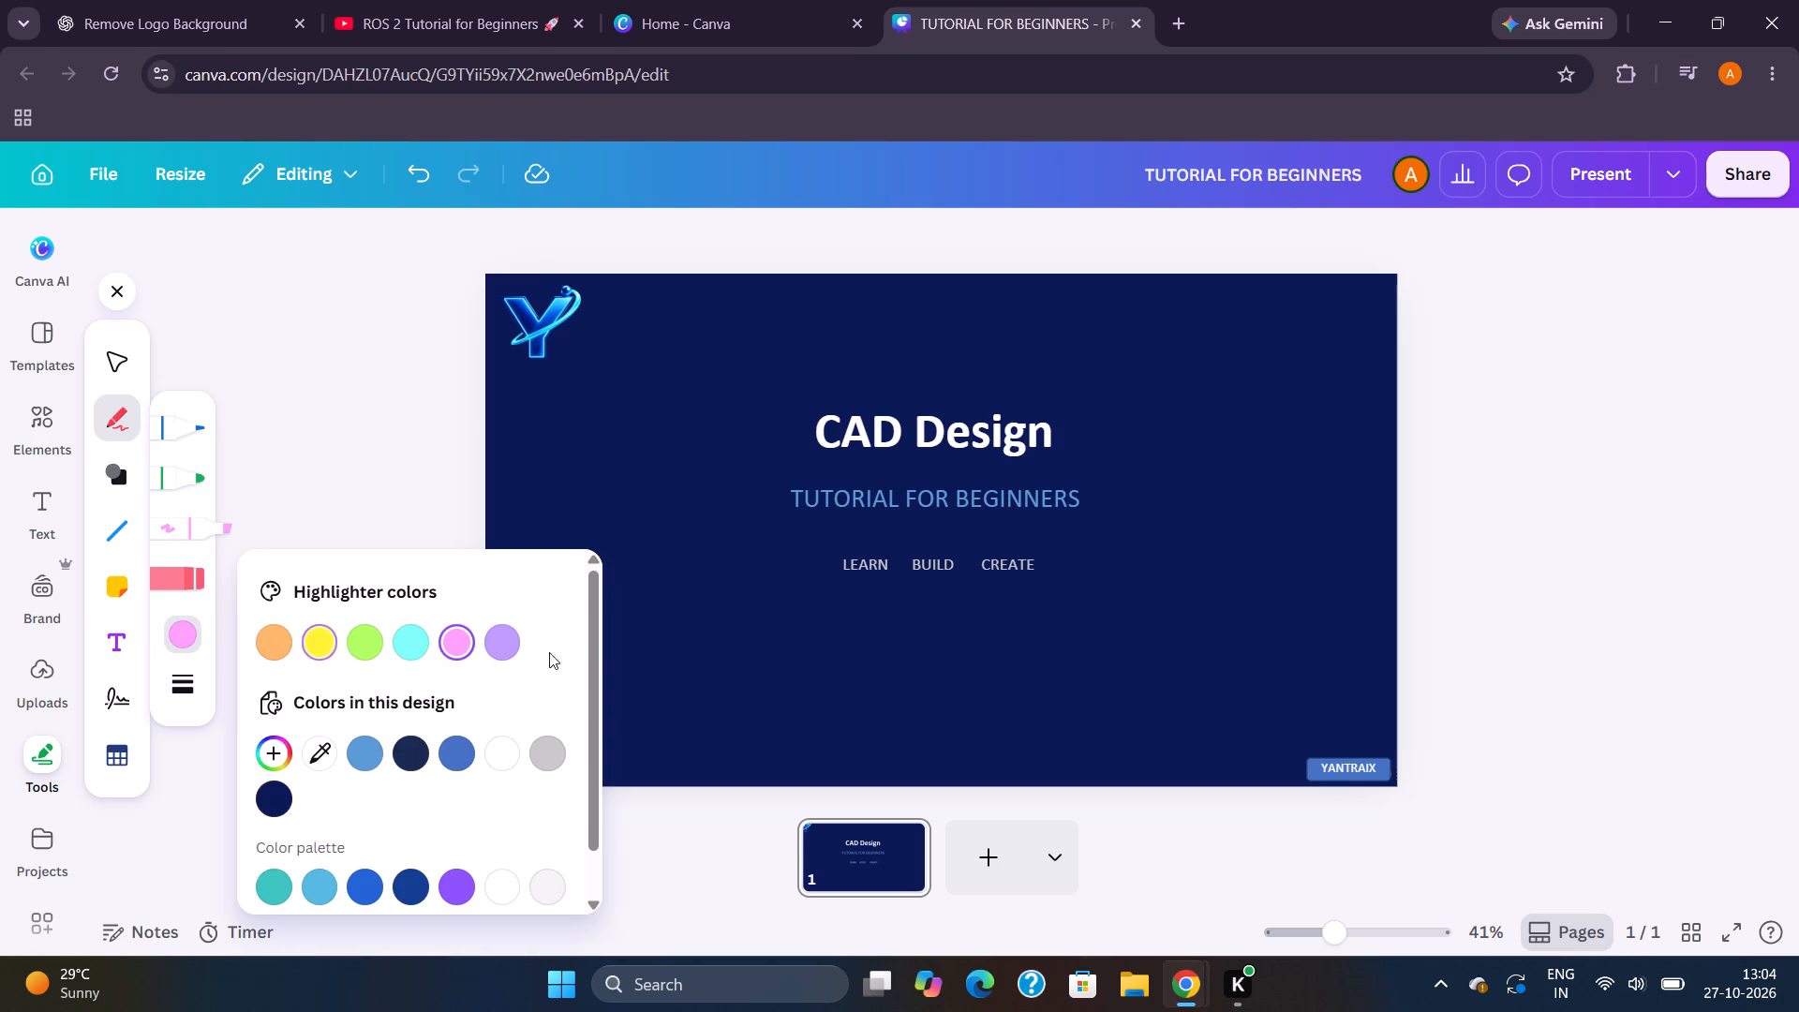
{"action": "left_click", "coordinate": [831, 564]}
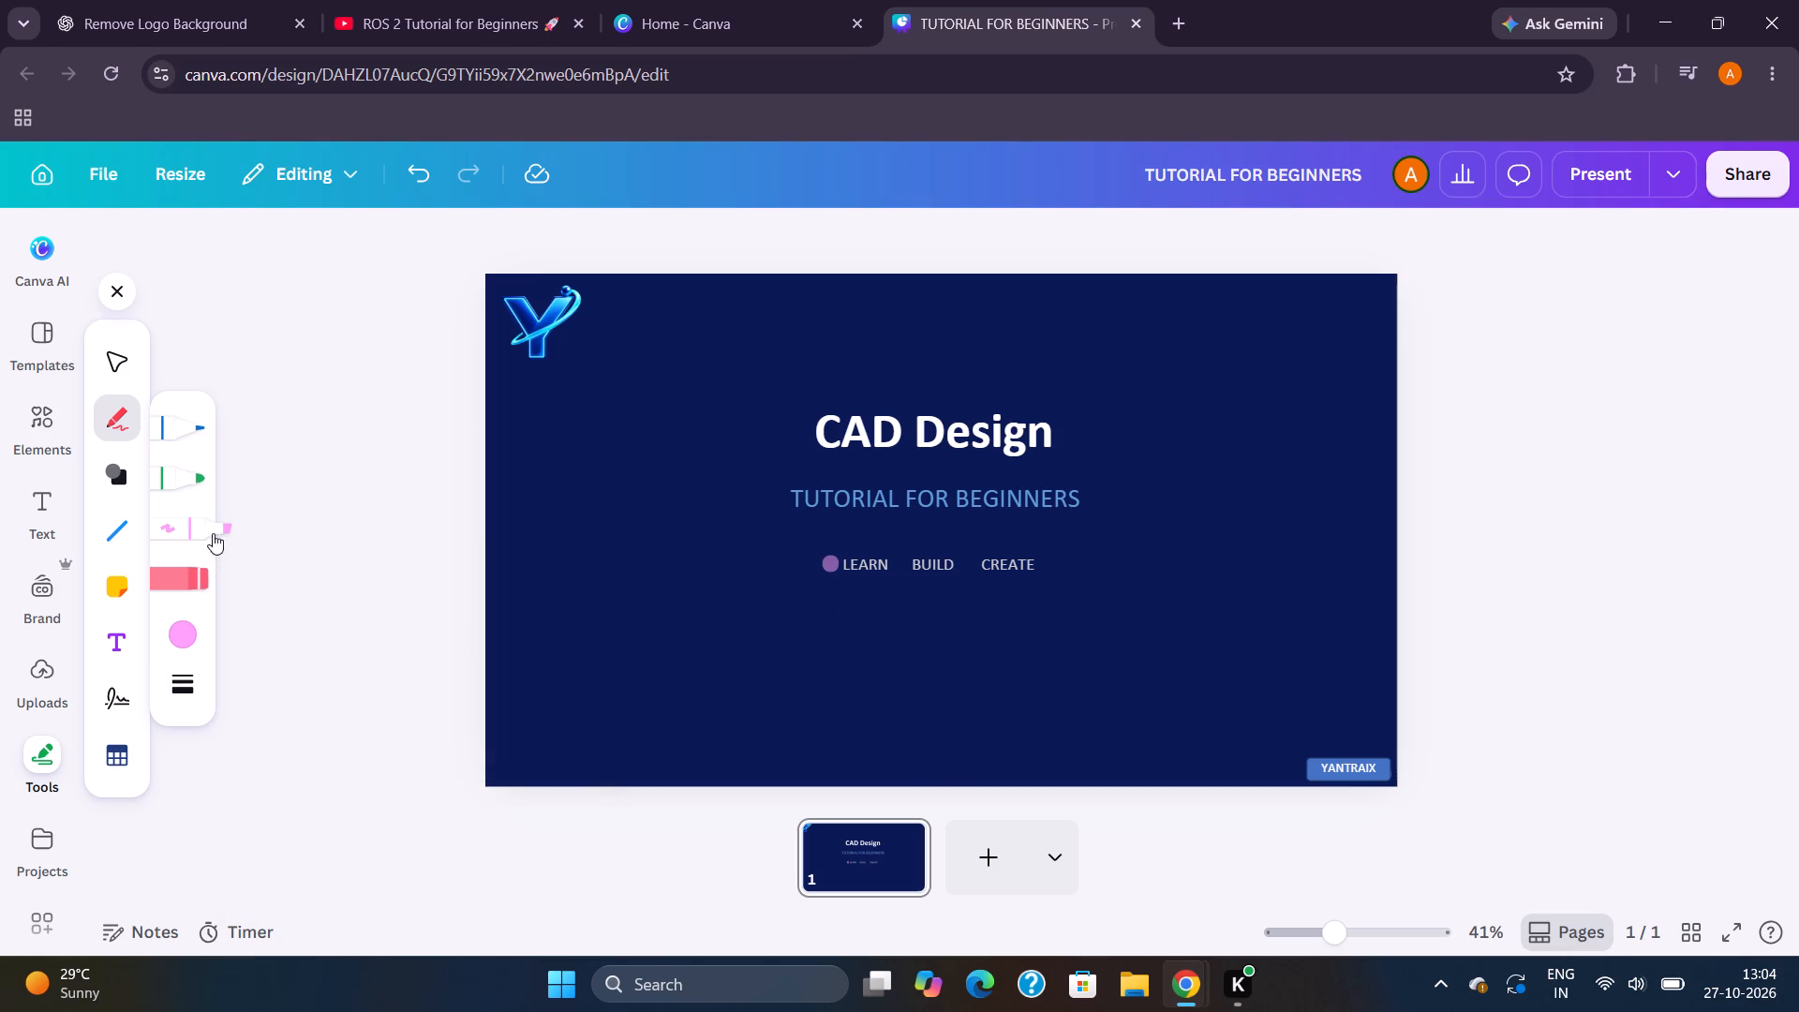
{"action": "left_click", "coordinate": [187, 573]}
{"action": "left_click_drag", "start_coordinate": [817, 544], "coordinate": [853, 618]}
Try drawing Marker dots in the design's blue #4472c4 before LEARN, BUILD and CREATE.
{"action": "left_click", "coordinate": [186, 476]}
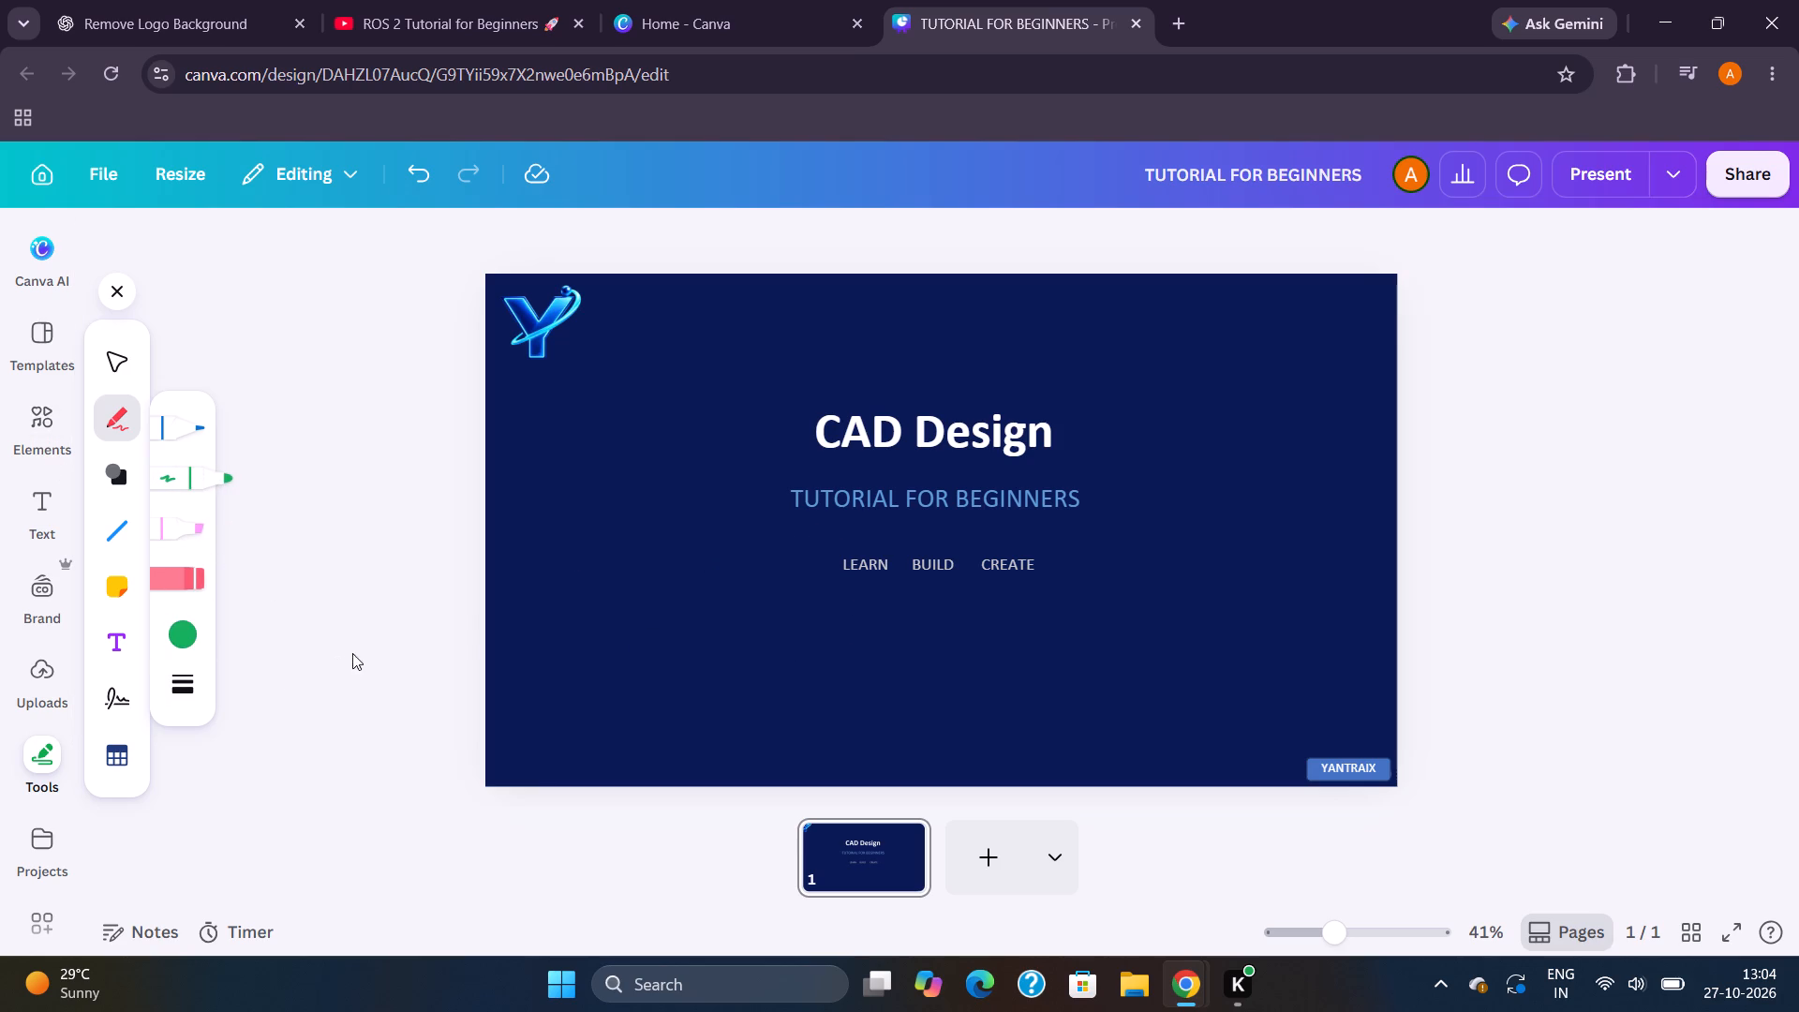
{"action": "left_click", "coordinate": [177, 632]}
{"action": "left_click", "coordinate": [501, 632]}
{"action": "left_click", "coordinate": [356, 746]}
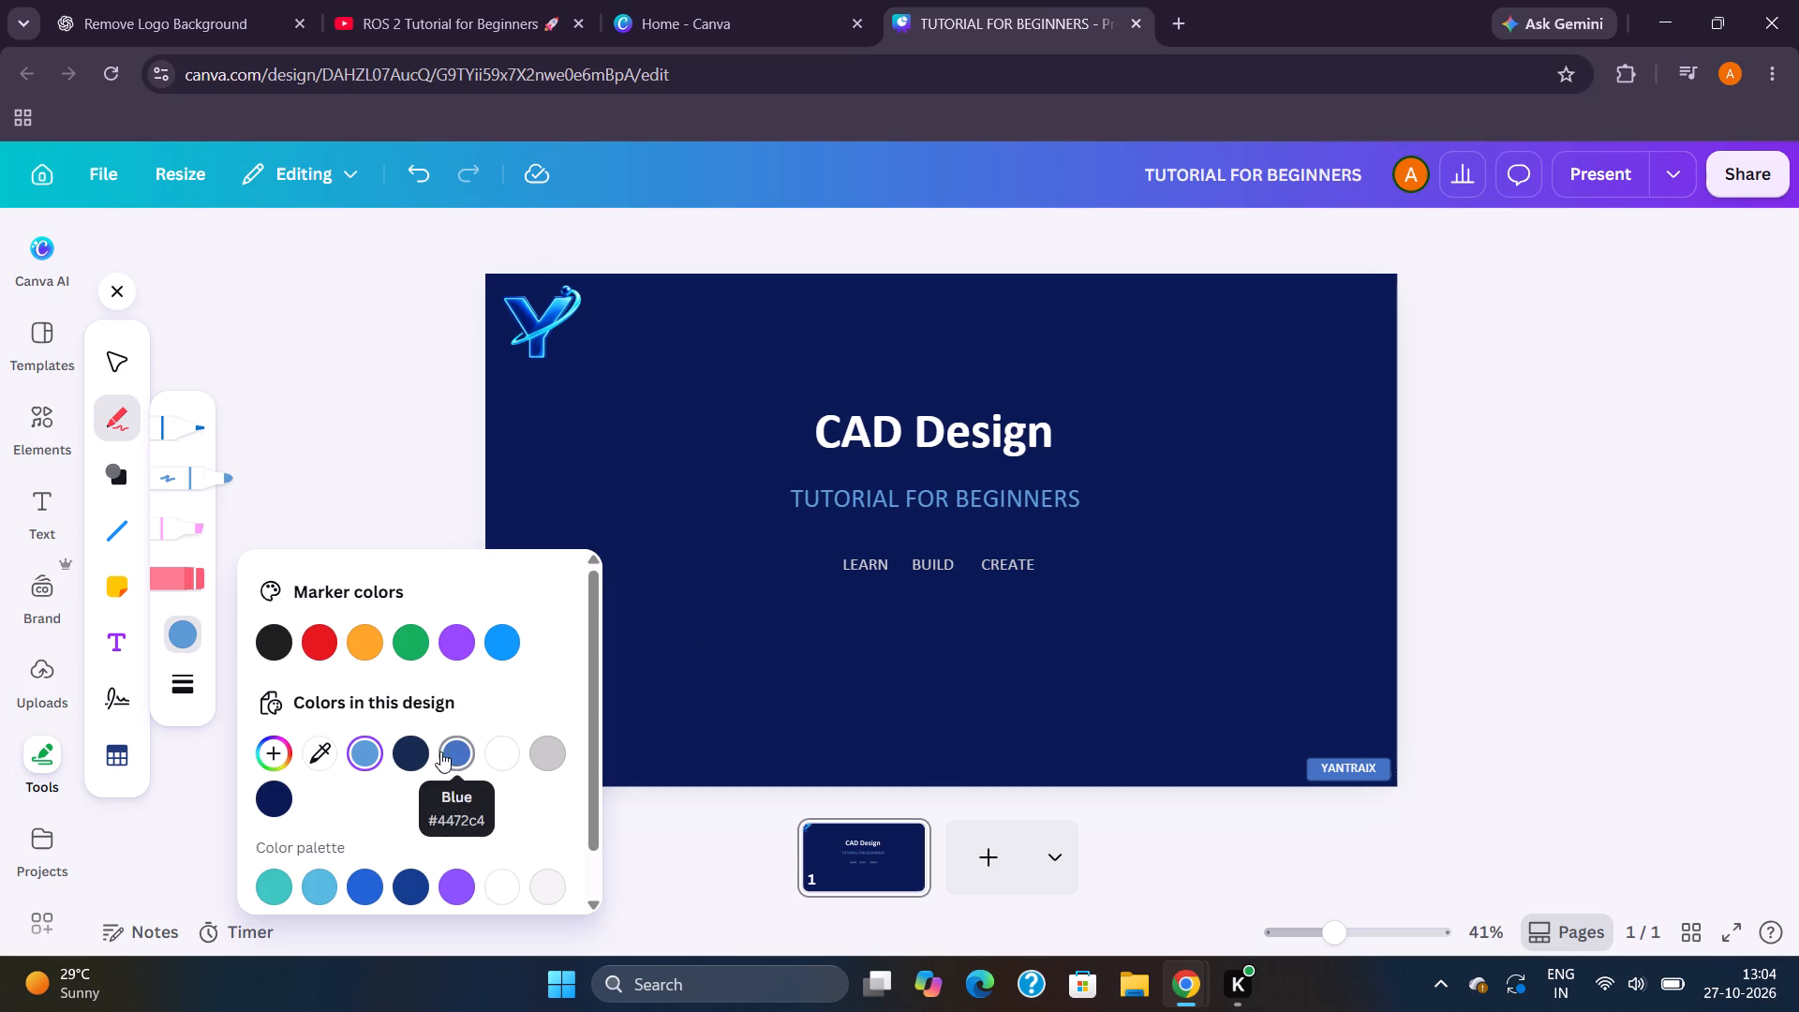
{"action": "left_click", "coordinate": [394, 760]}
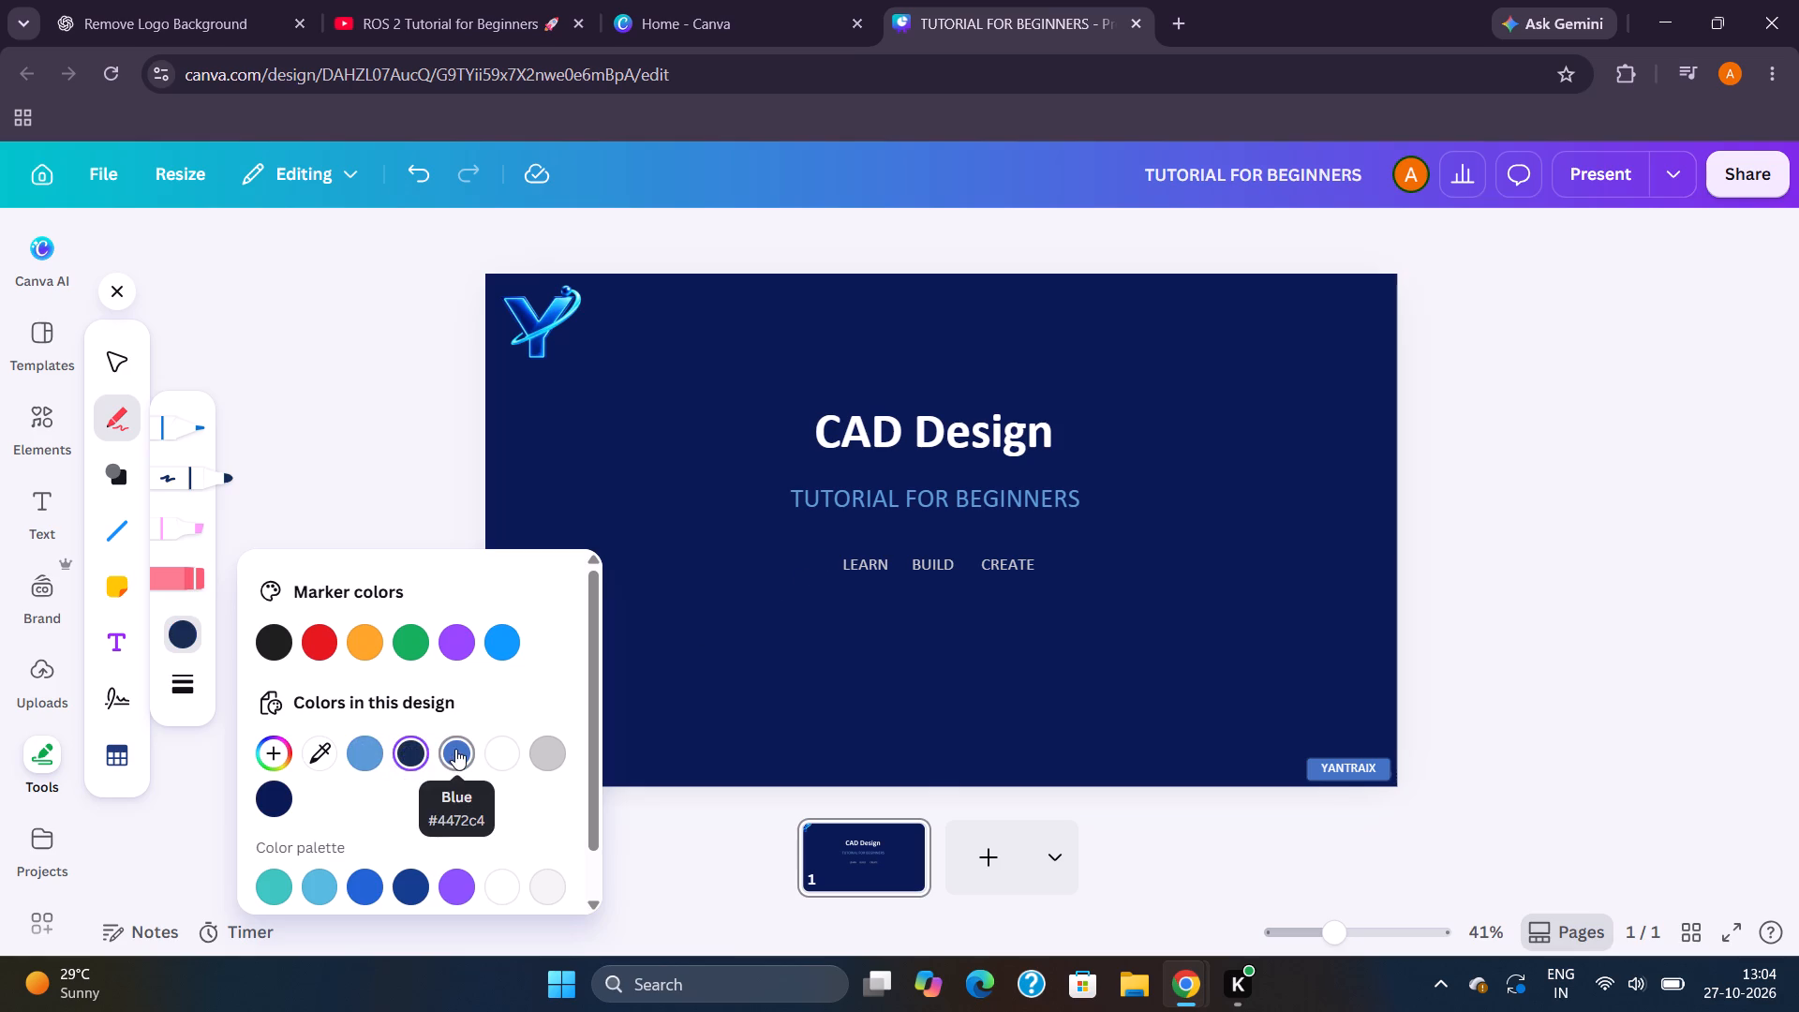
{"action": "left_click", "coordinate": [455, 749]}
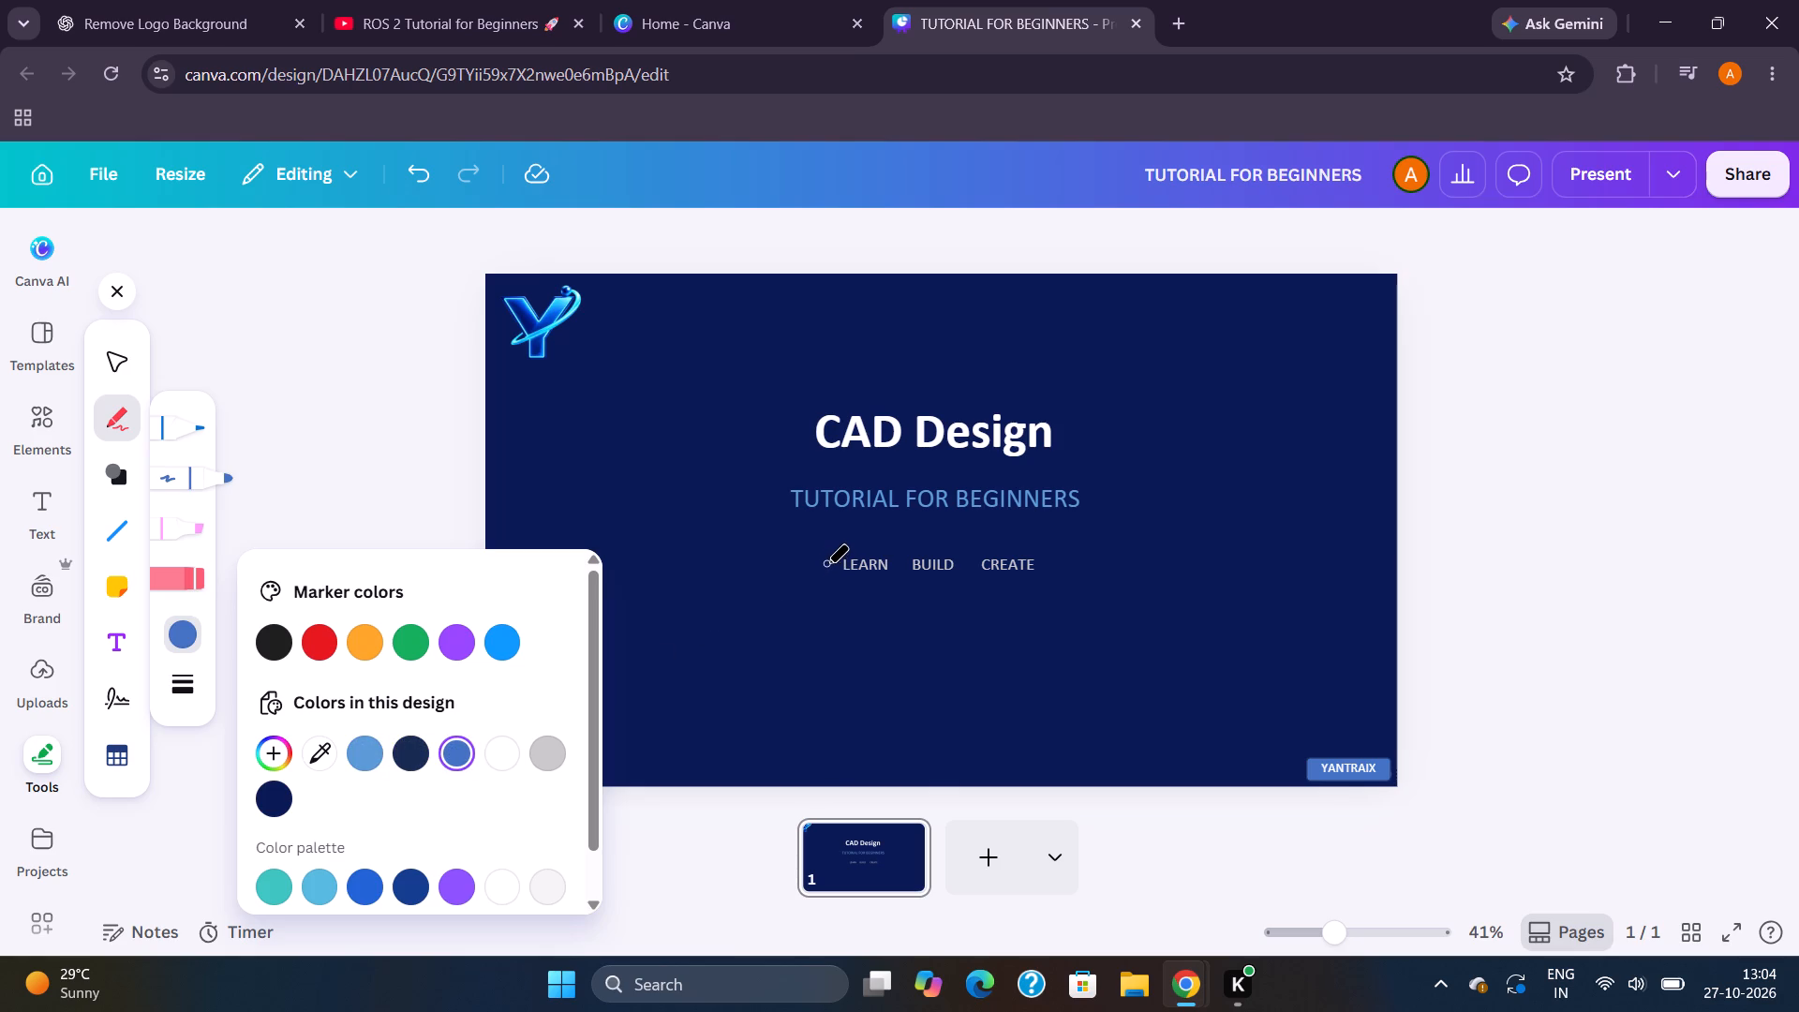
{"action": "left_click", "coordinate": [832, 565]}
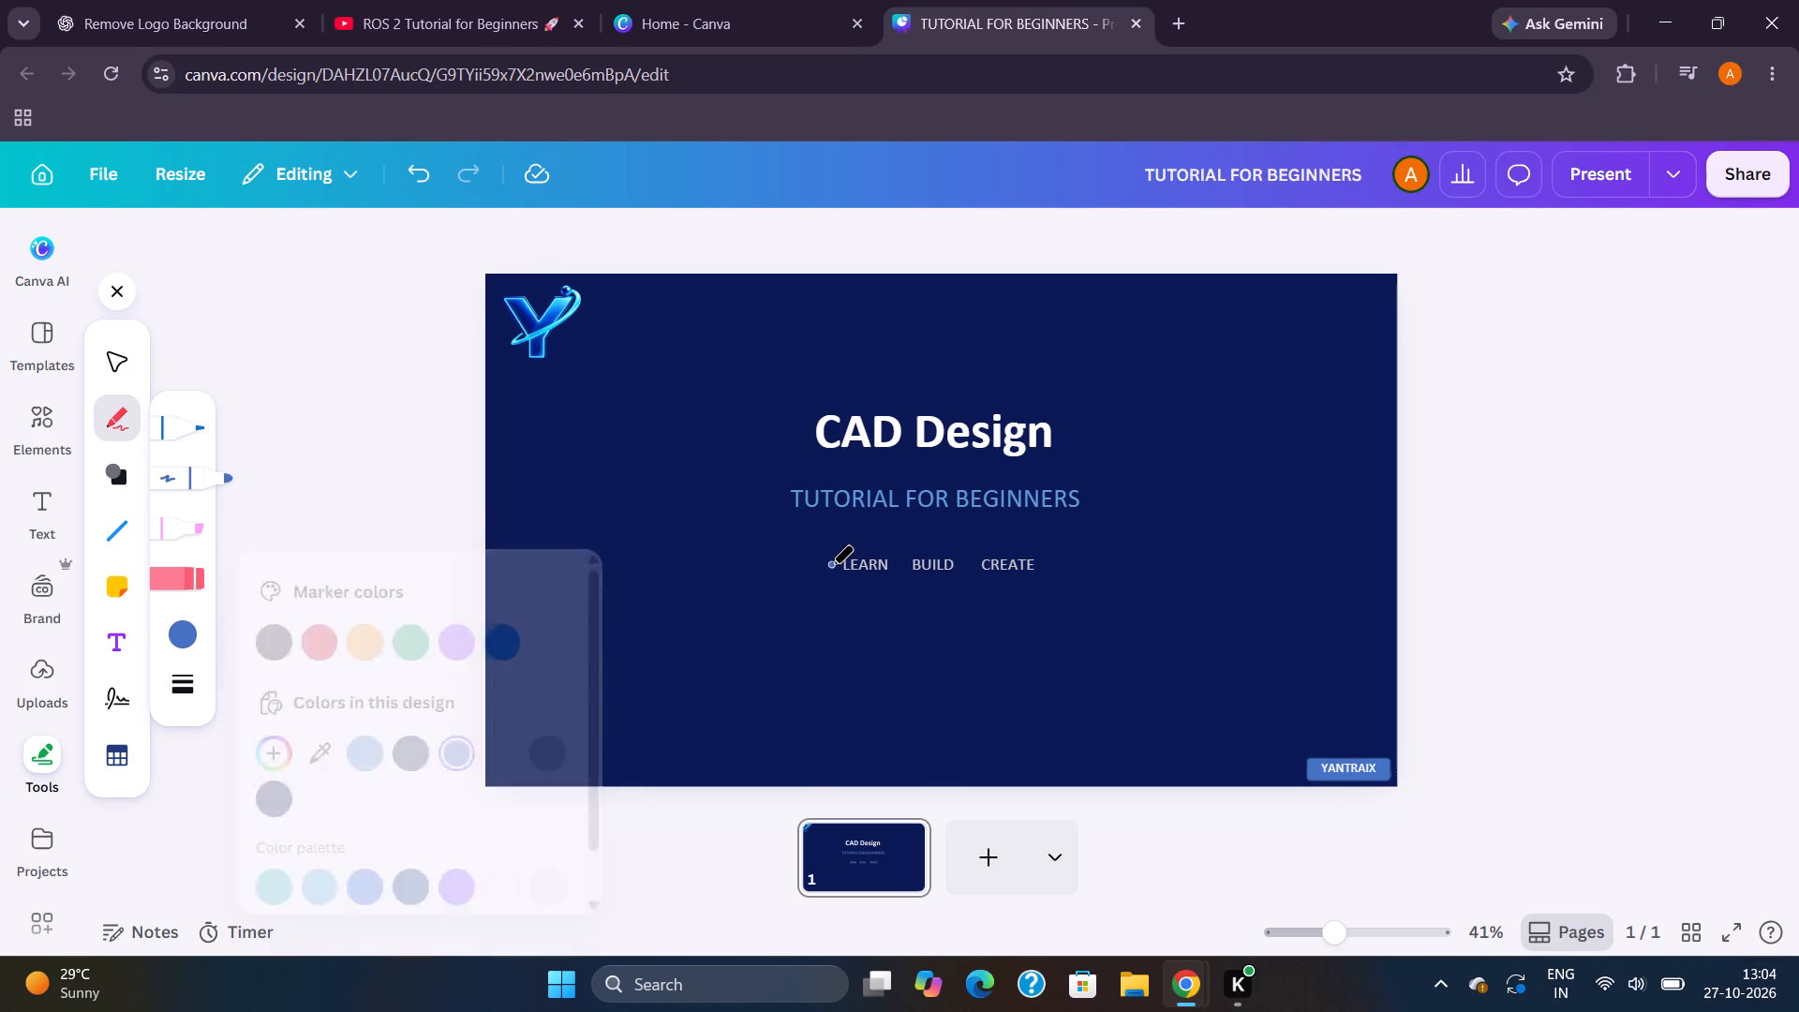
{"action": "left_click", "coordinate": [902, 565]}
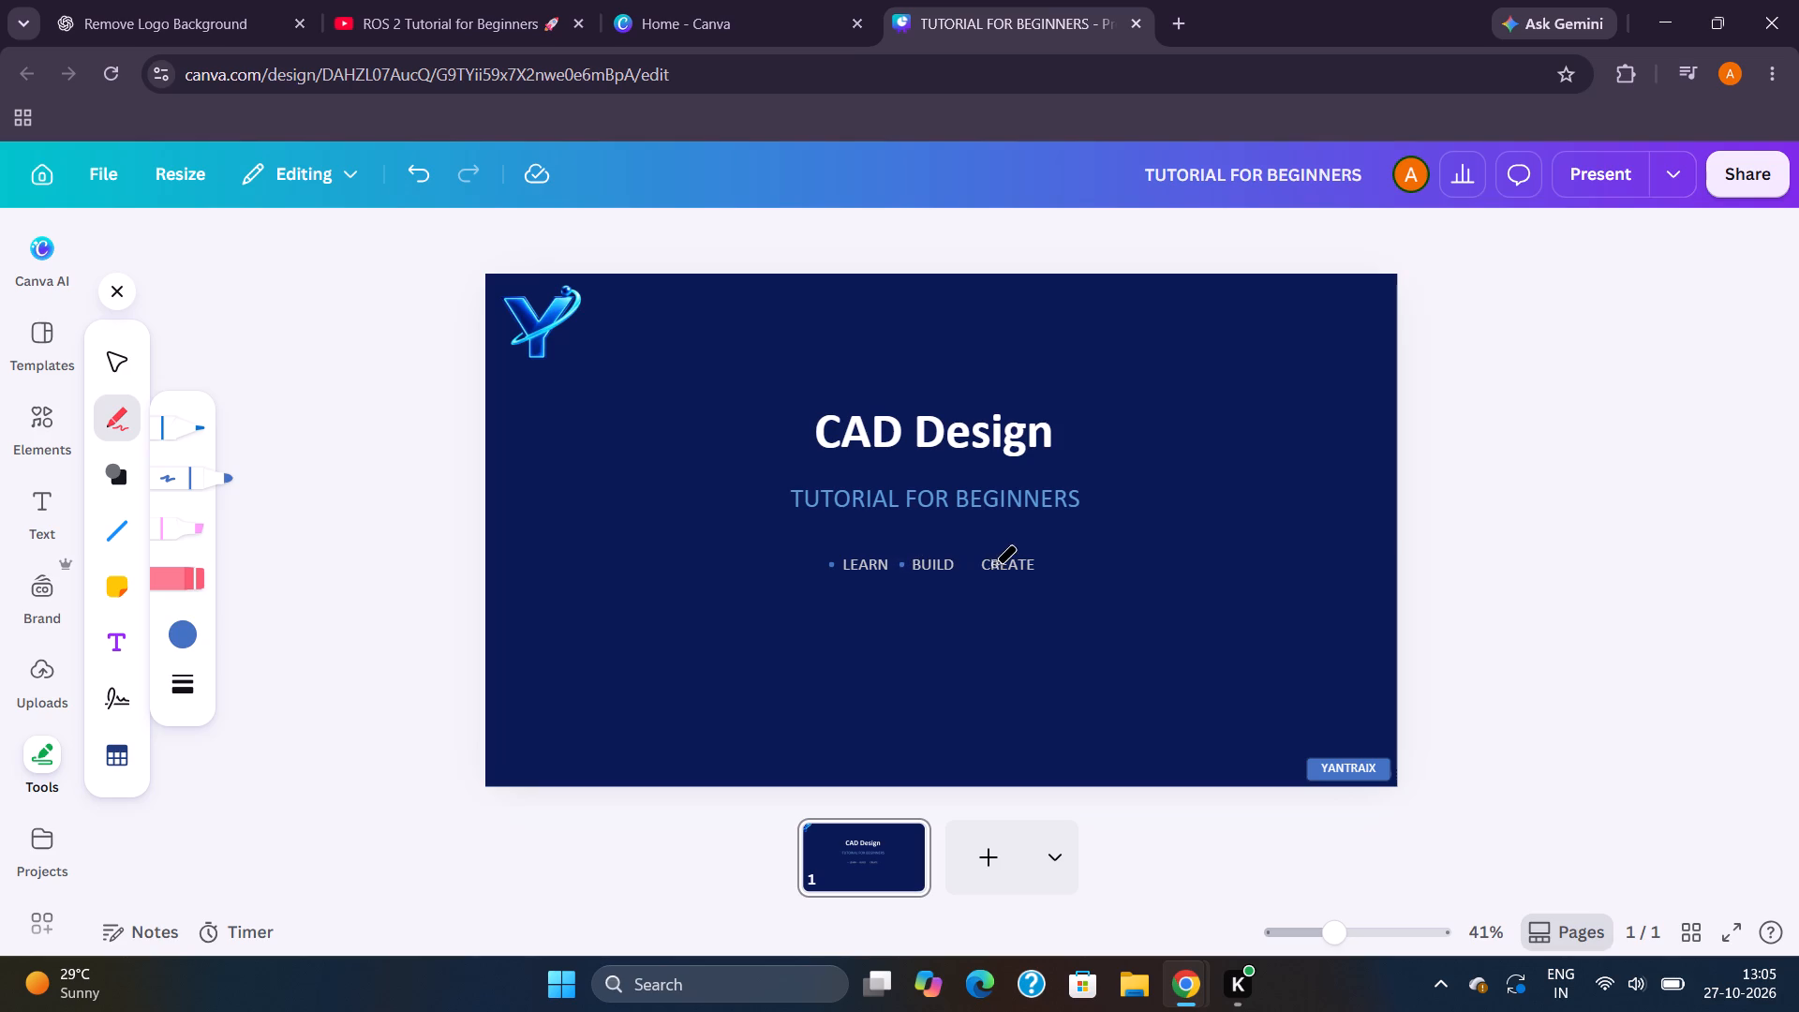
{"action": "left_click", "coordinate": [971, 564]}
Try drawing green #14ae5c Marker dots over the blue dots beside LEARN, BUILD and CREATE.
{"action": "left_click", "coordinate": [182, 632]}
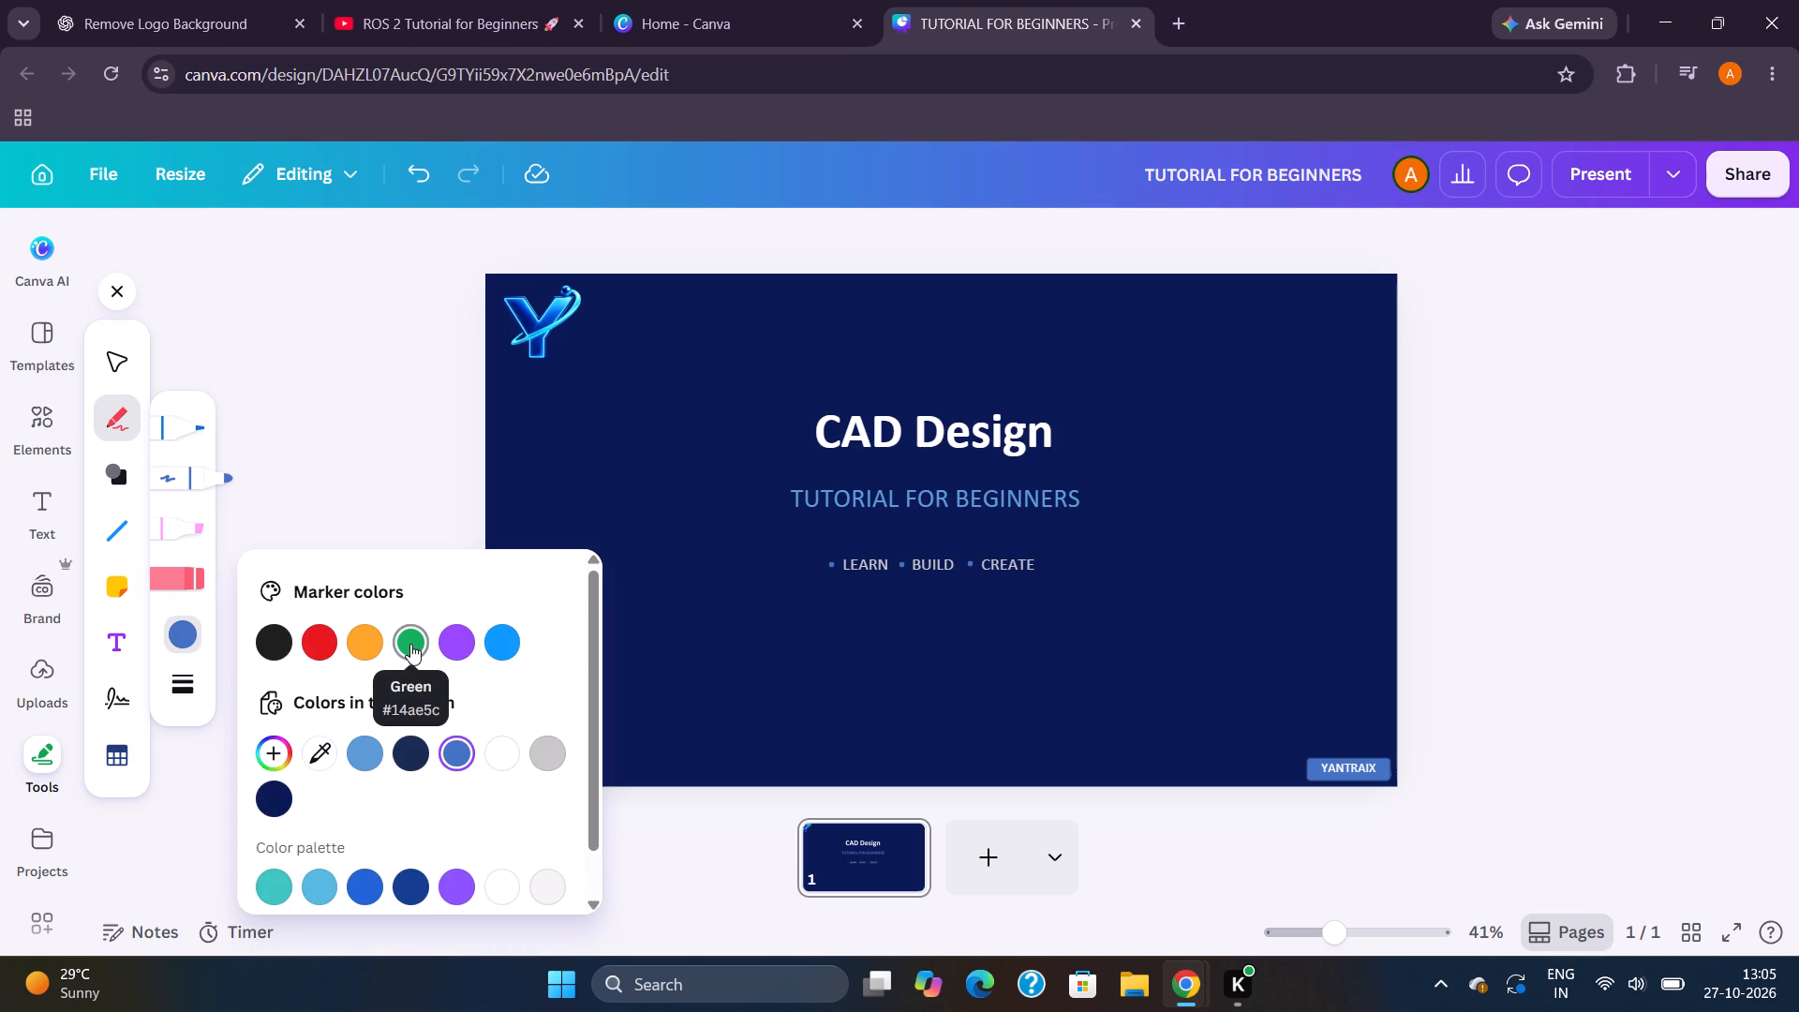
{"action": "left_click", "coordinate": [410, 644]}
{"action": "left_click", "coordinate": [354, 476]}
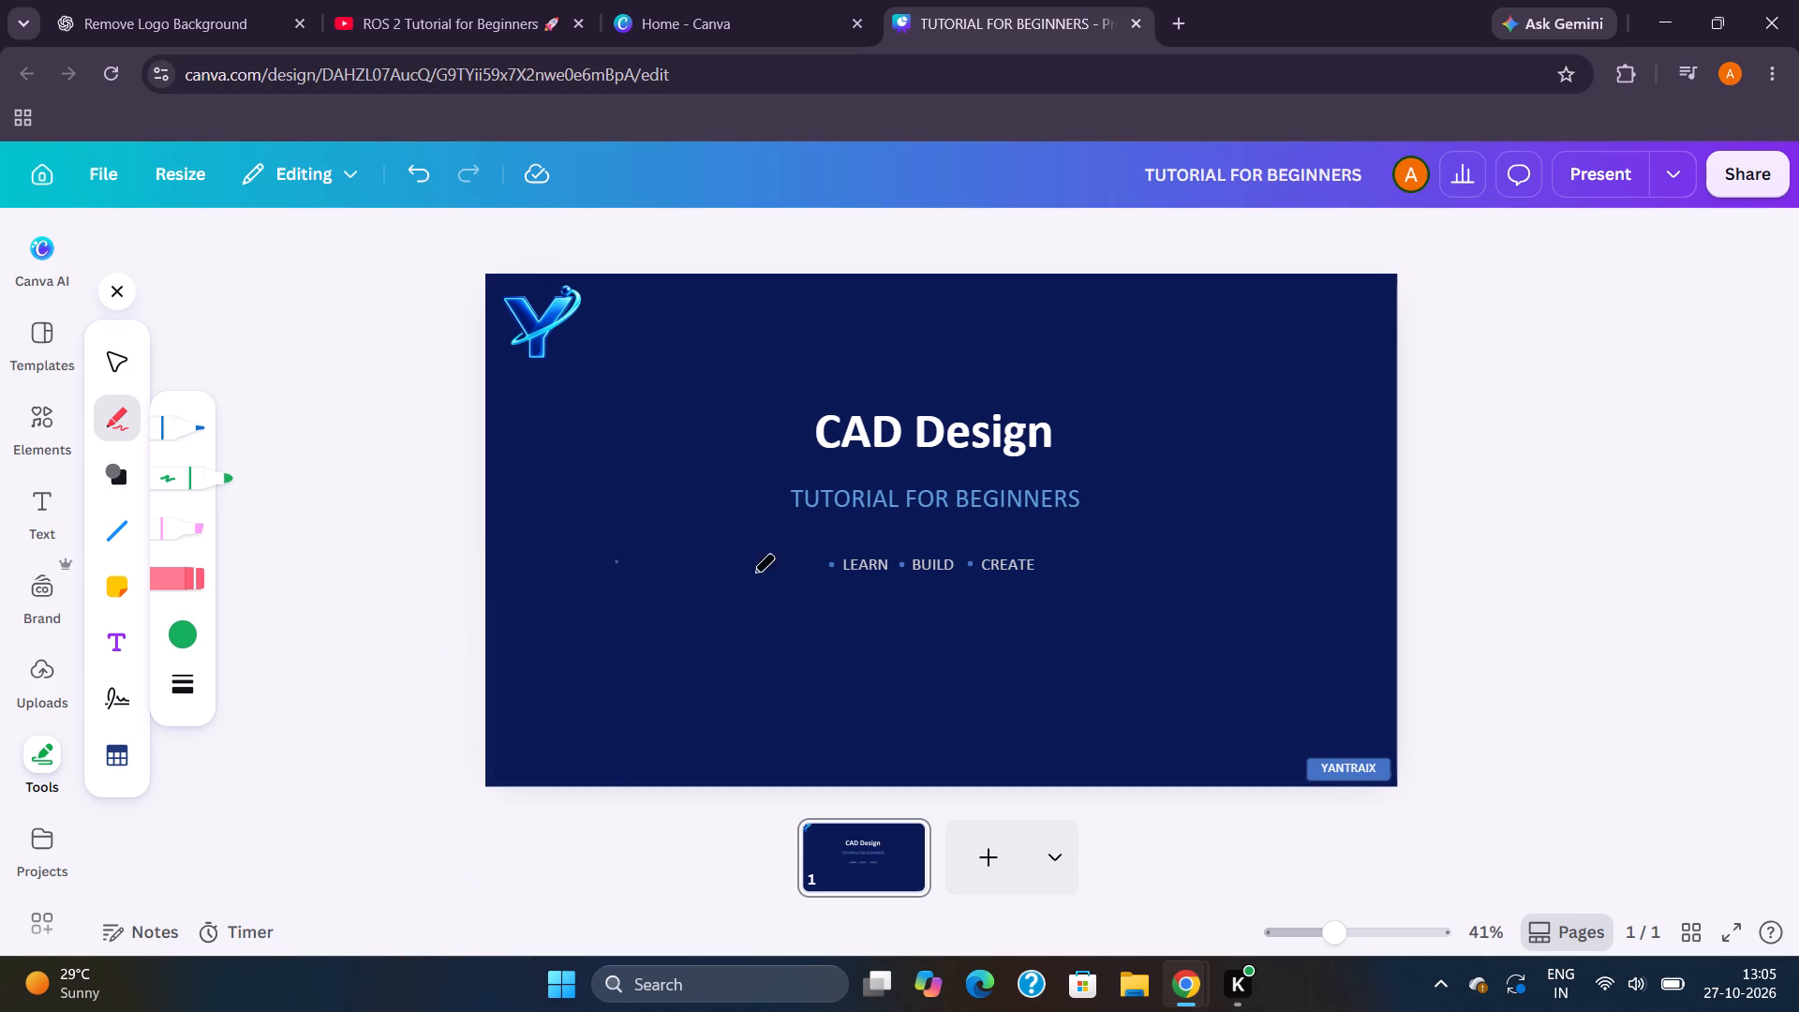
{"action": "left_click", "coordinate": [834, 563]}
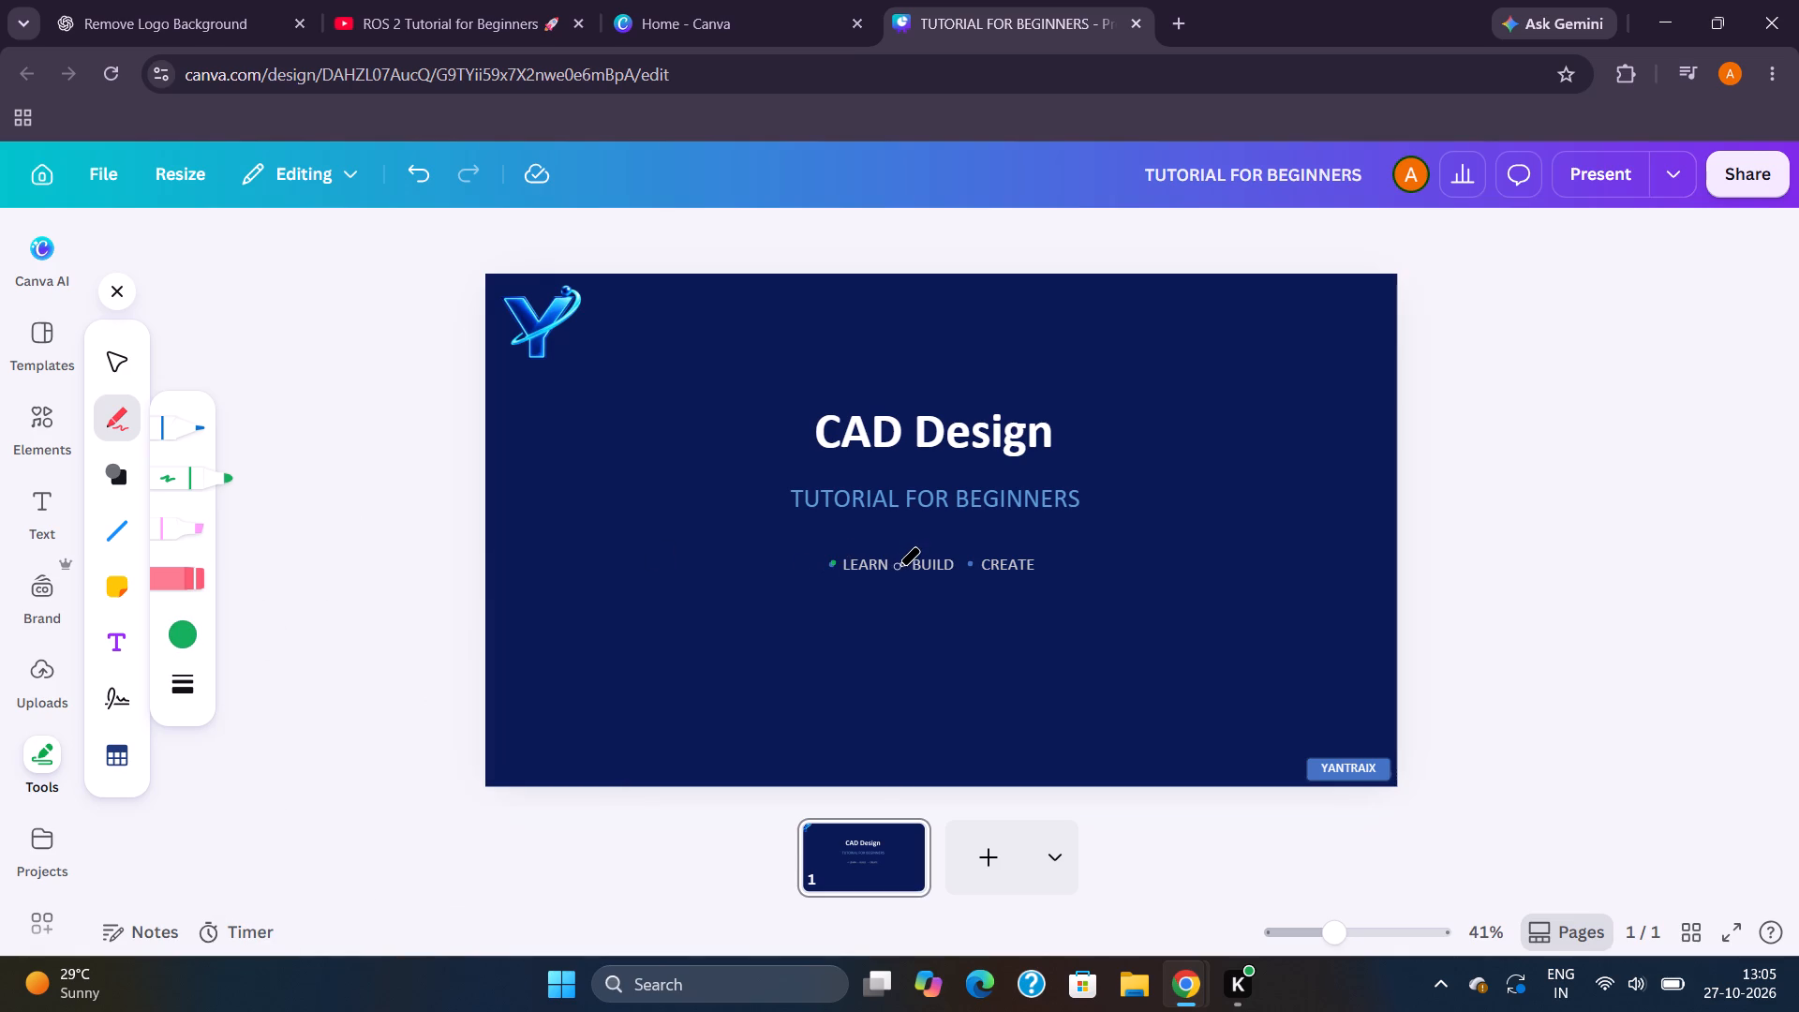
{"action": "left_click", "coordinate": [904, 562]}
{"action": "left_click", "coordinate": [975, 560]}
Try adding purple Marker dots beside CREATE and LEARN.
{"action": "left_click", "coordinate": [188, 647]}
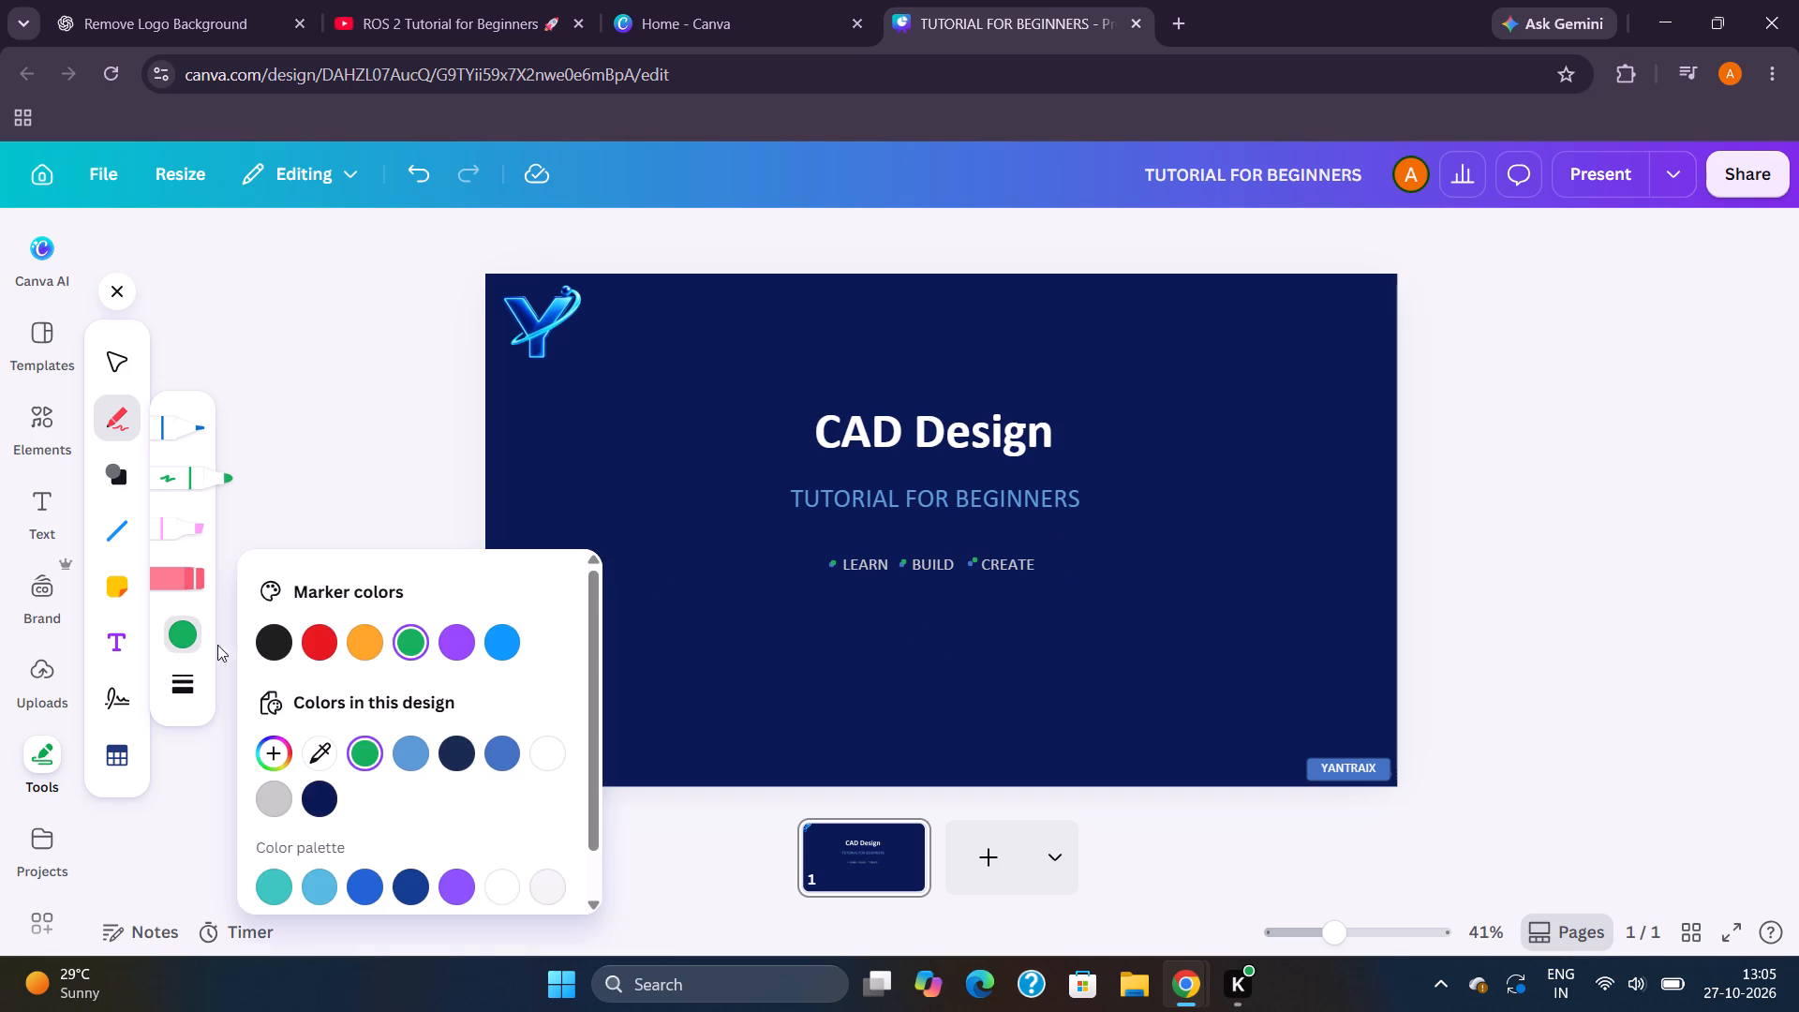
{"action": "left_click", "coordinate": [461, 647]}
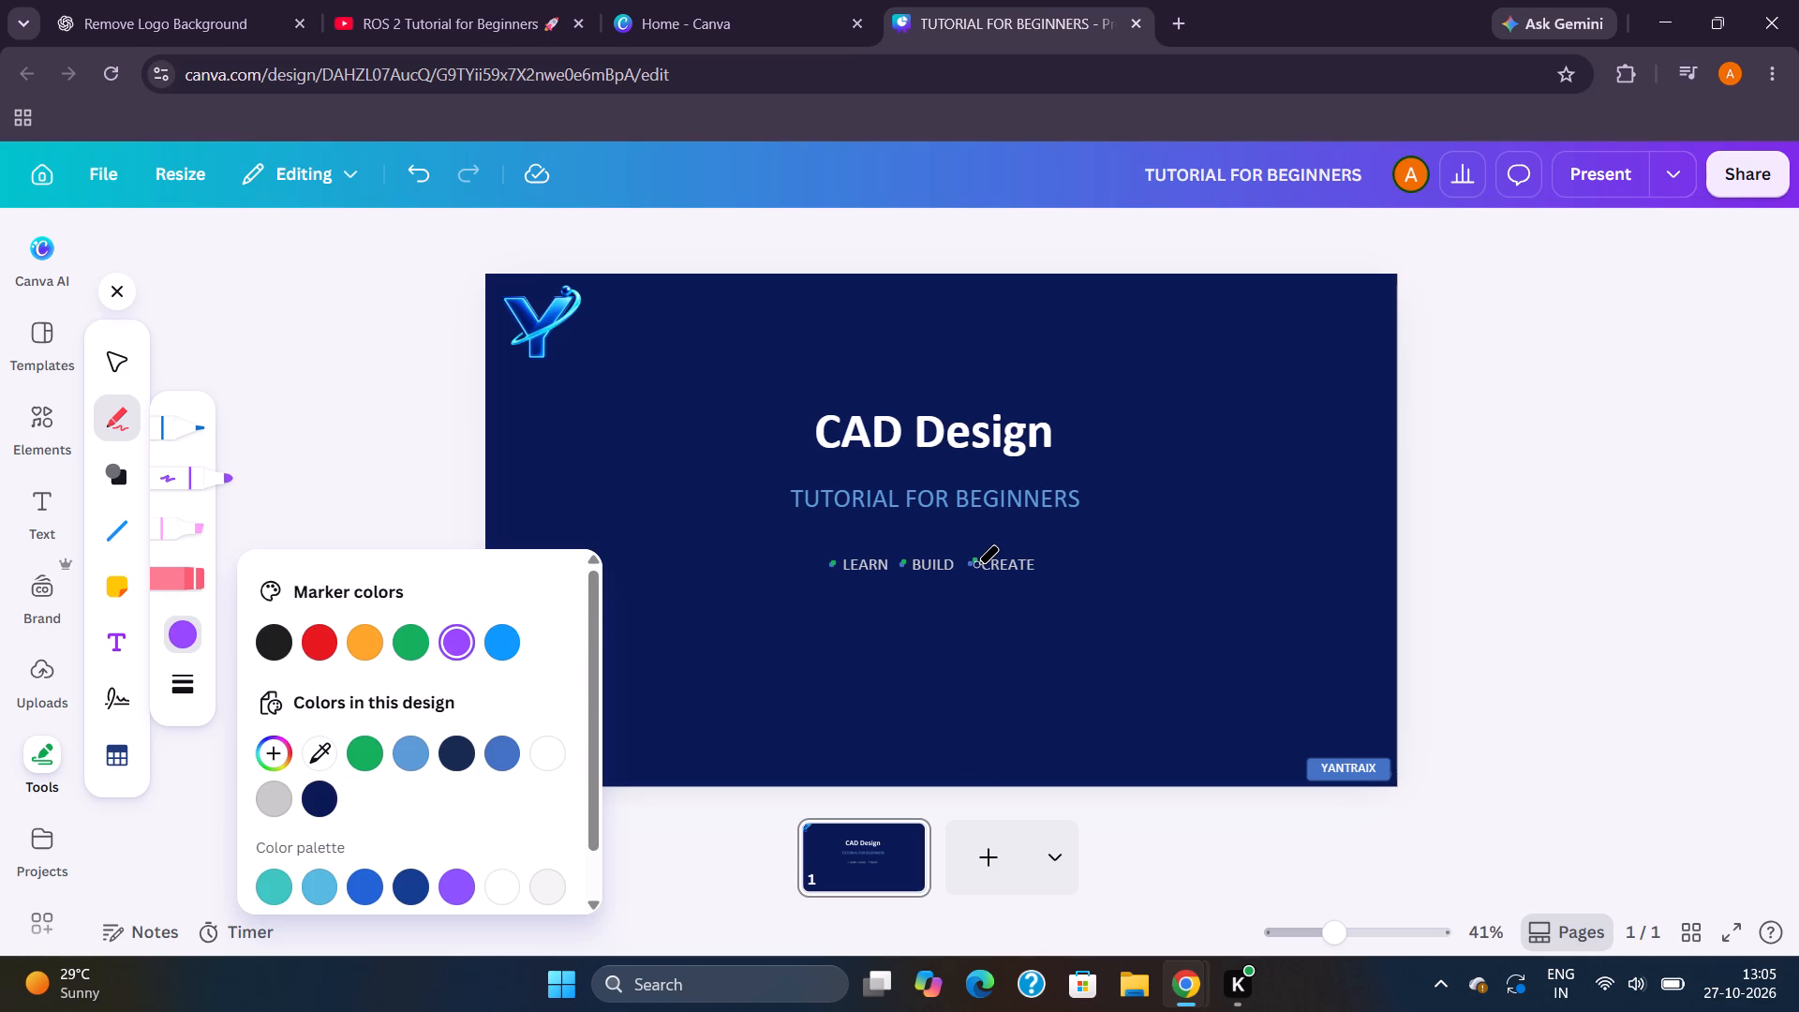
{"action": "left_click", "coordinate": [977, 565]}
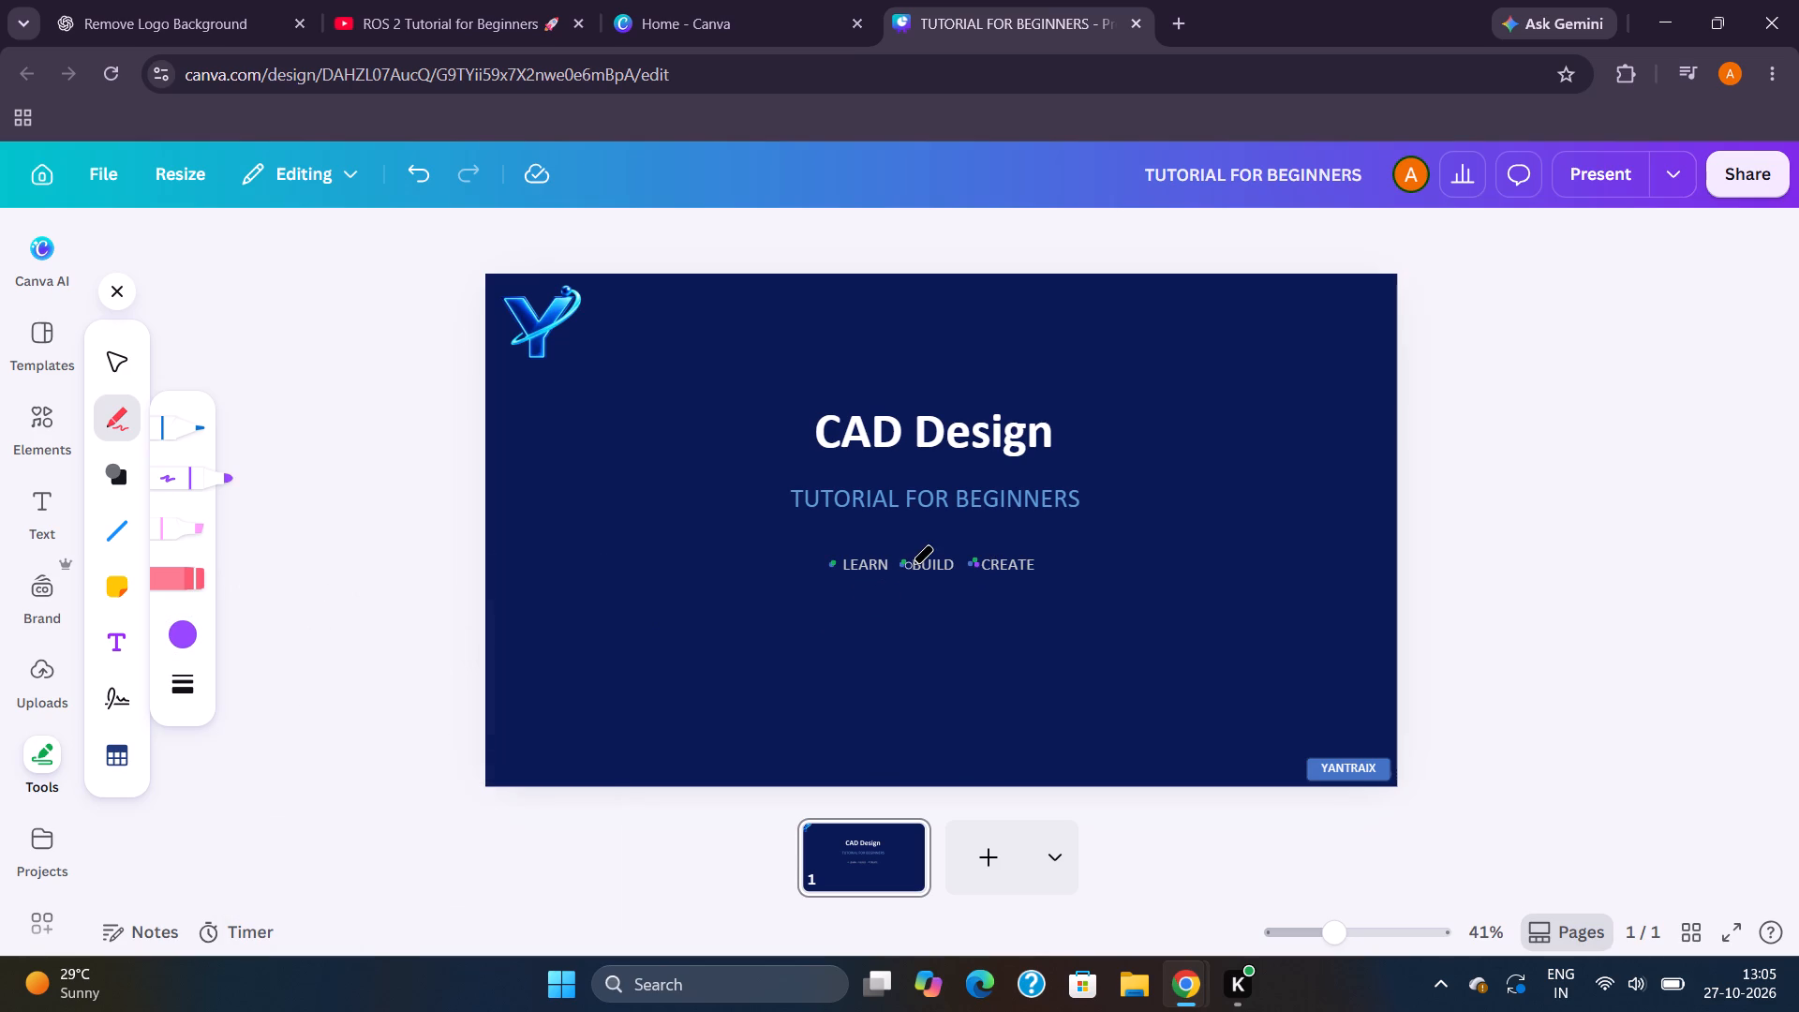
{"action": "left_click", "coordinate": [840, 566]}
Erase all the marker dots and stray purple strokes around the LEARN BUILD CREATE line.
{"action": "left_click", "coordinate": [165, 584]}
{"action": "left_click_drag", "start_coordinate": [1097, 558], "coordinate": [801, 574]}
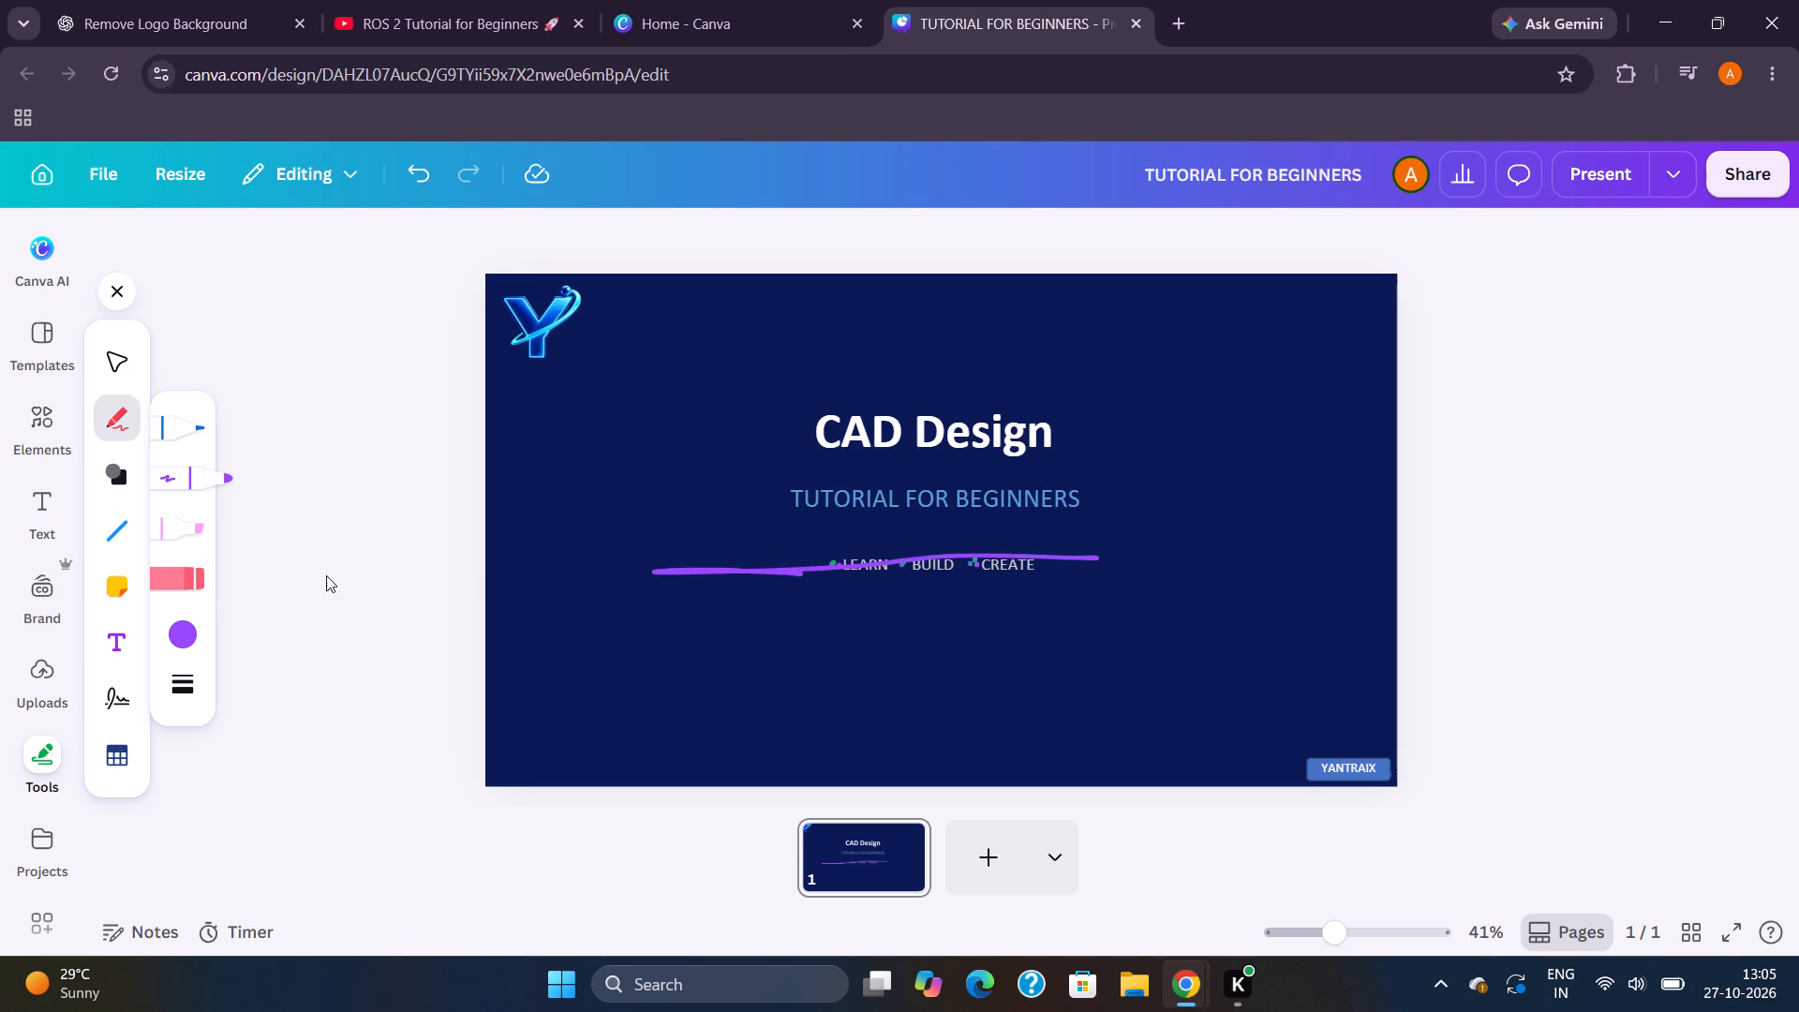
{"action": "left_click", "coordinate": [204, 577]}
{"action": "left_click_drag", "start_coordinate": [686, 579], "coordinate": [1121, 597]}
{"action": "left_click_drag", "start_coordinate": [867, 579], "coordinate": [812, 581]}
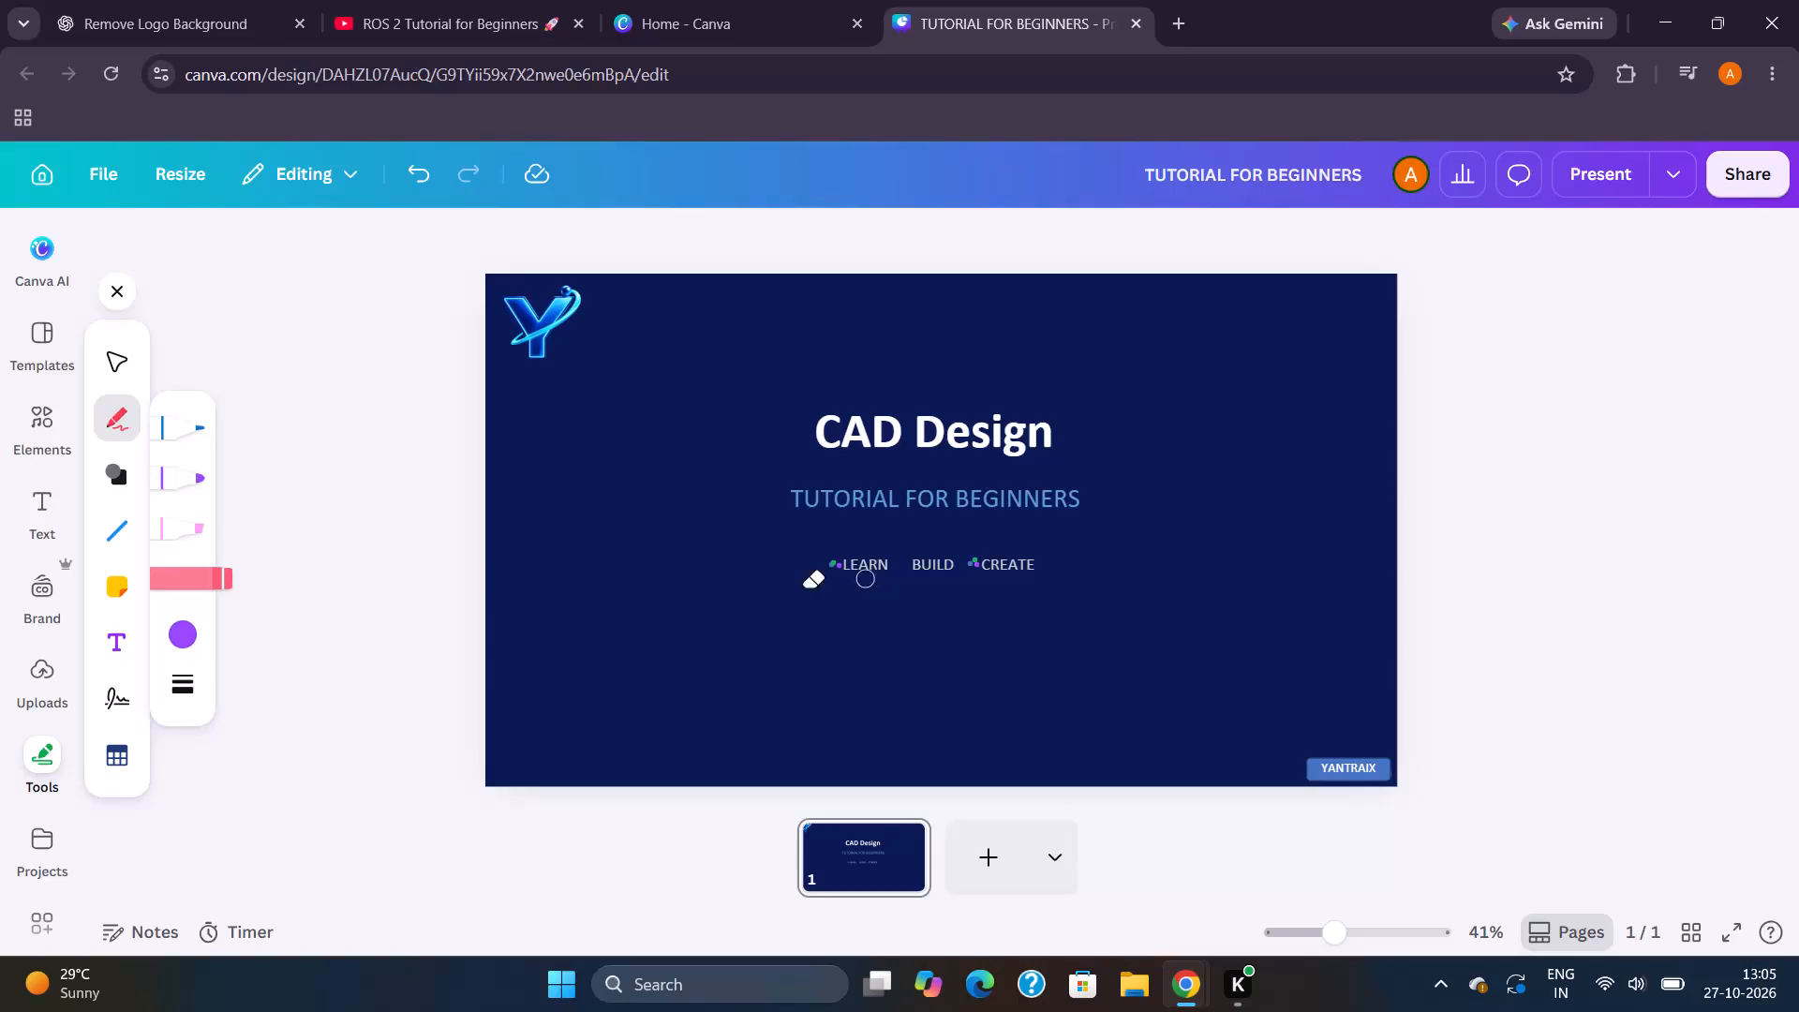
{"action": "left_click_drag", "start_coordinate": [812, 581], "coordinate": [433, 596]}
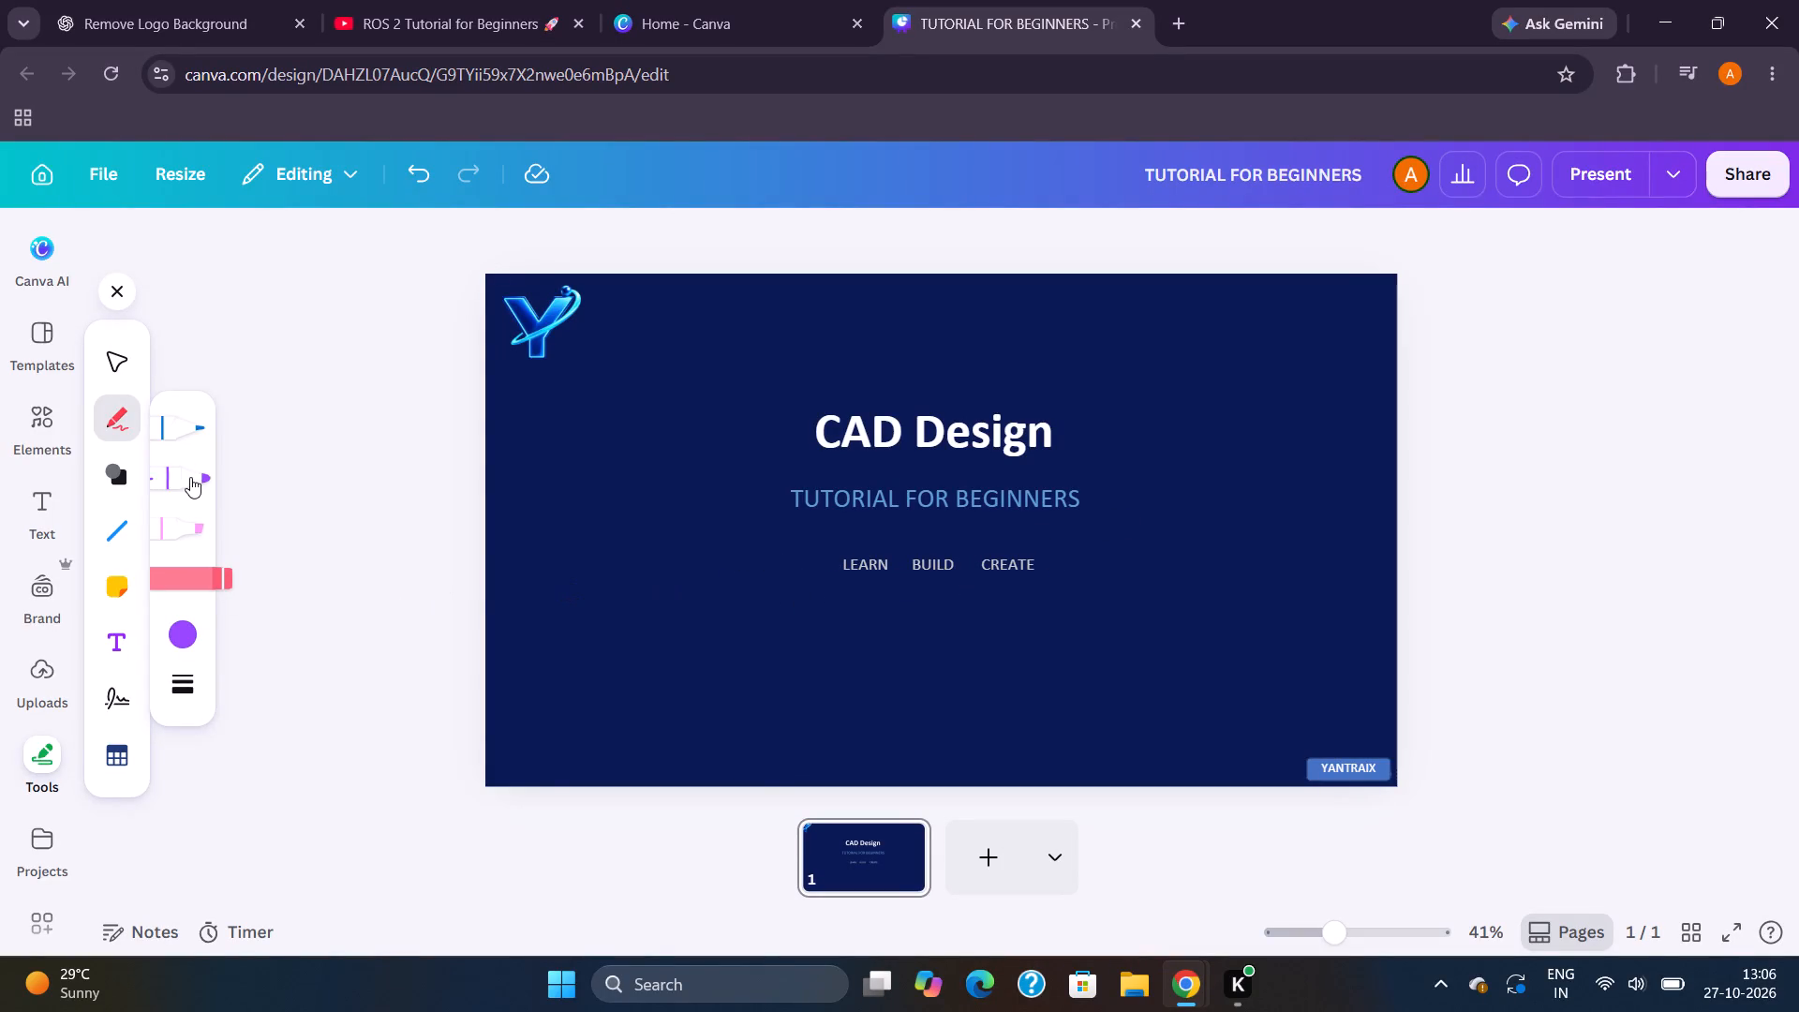
Draw one orange, one light-blue and one green Marker dot close together in front of LEARN.
{"action": "left_click", "coordinate": [190, 477]}
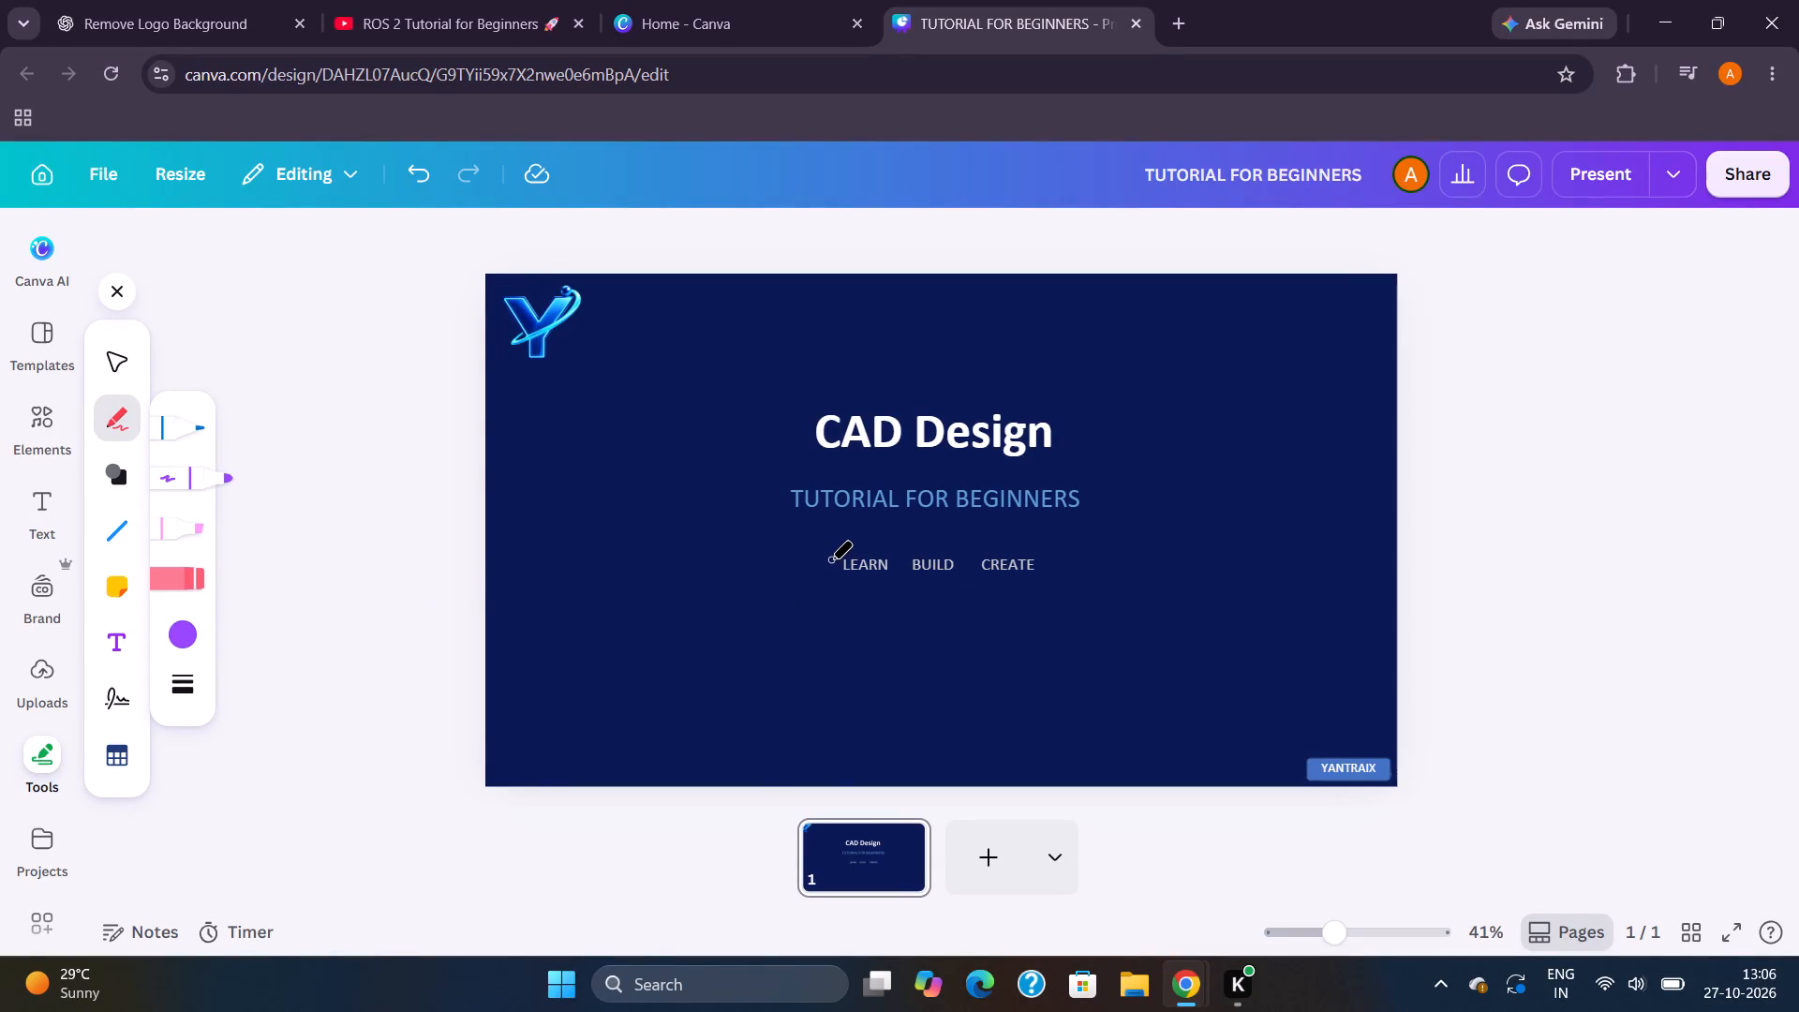
{"action": "left_click", "coordinate": [164, 640]}
{"action": "left_click", "coordinate": [381, 647]}
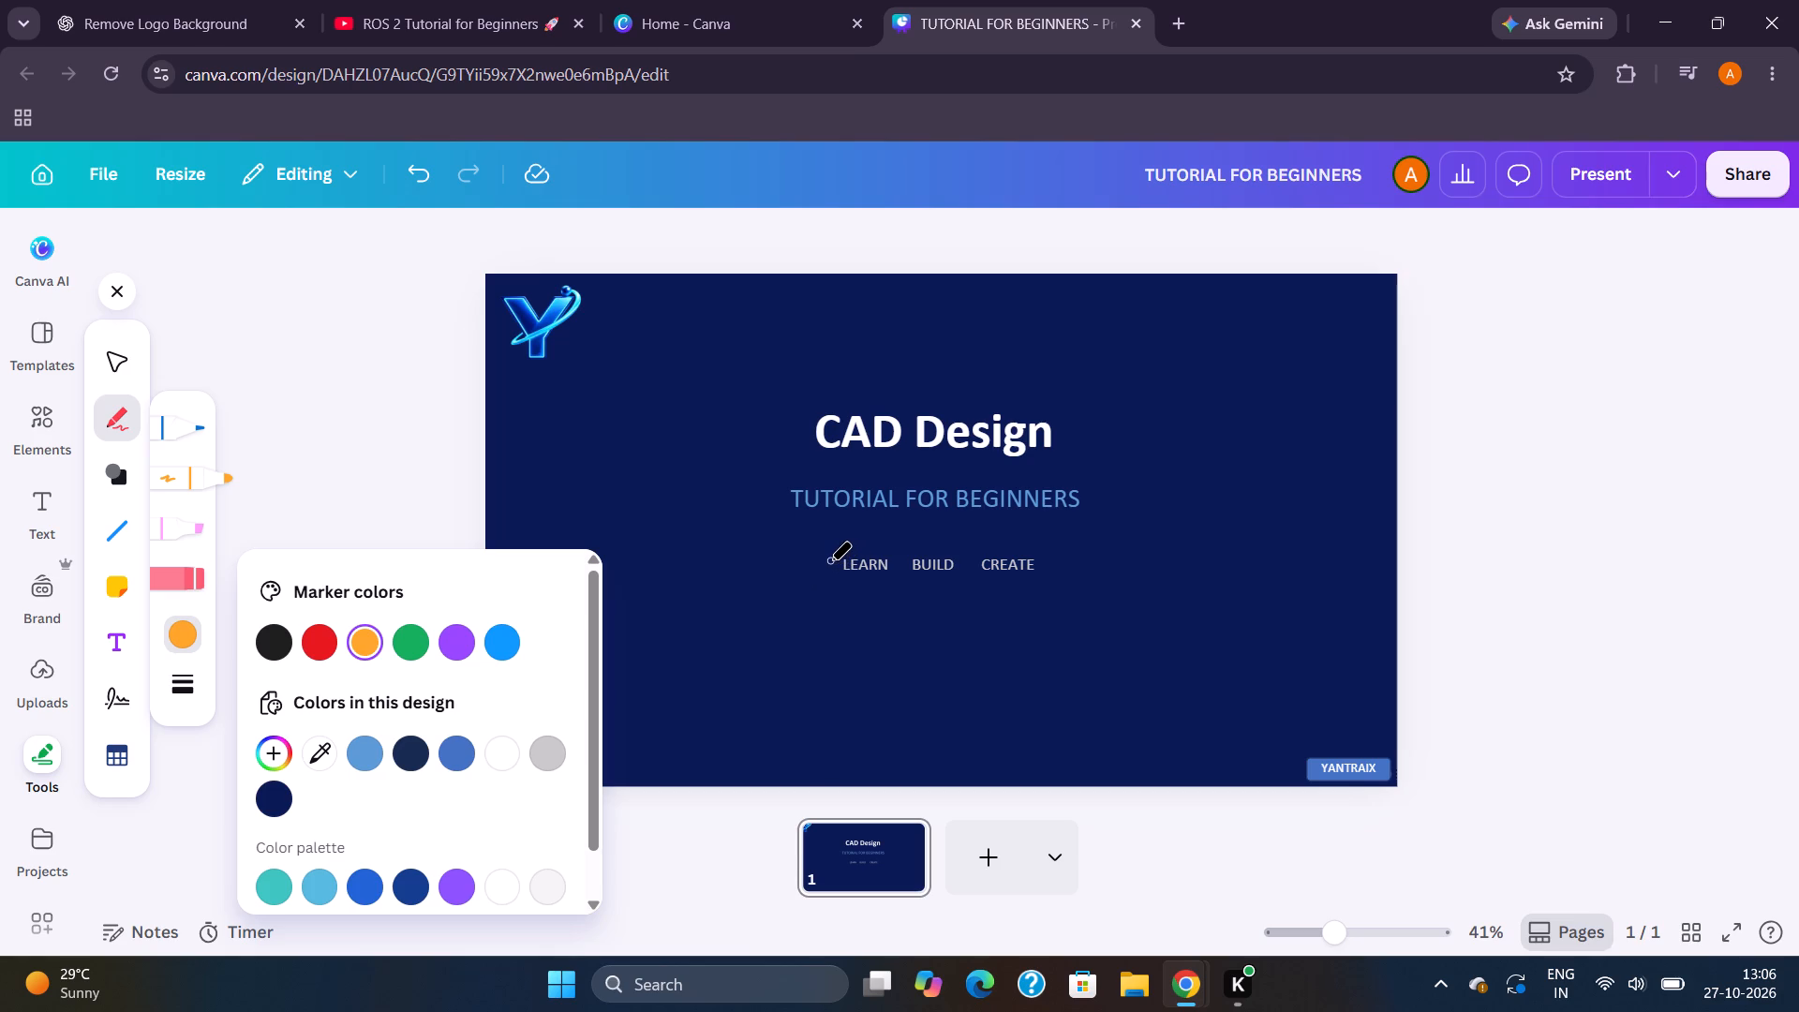
{"action": "left_click", "coordinate": [830, 561]}
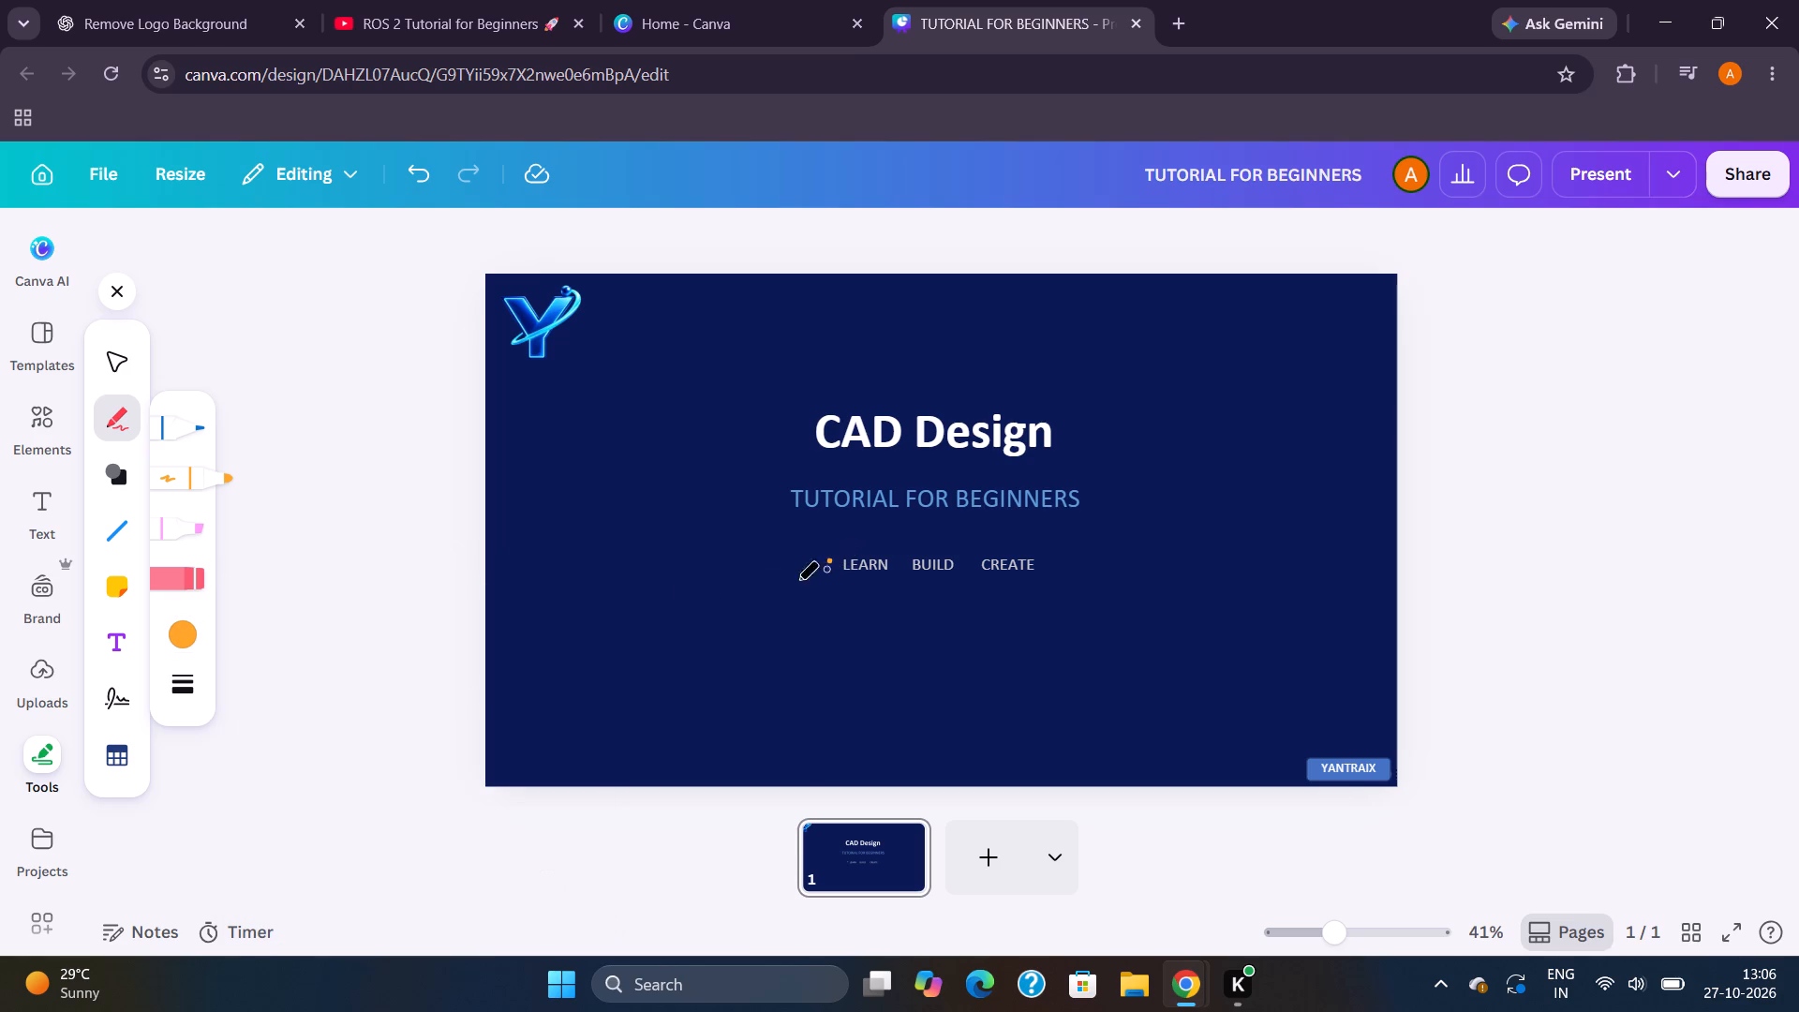
{"action": "left_click", "coordinate": [181, 622]}
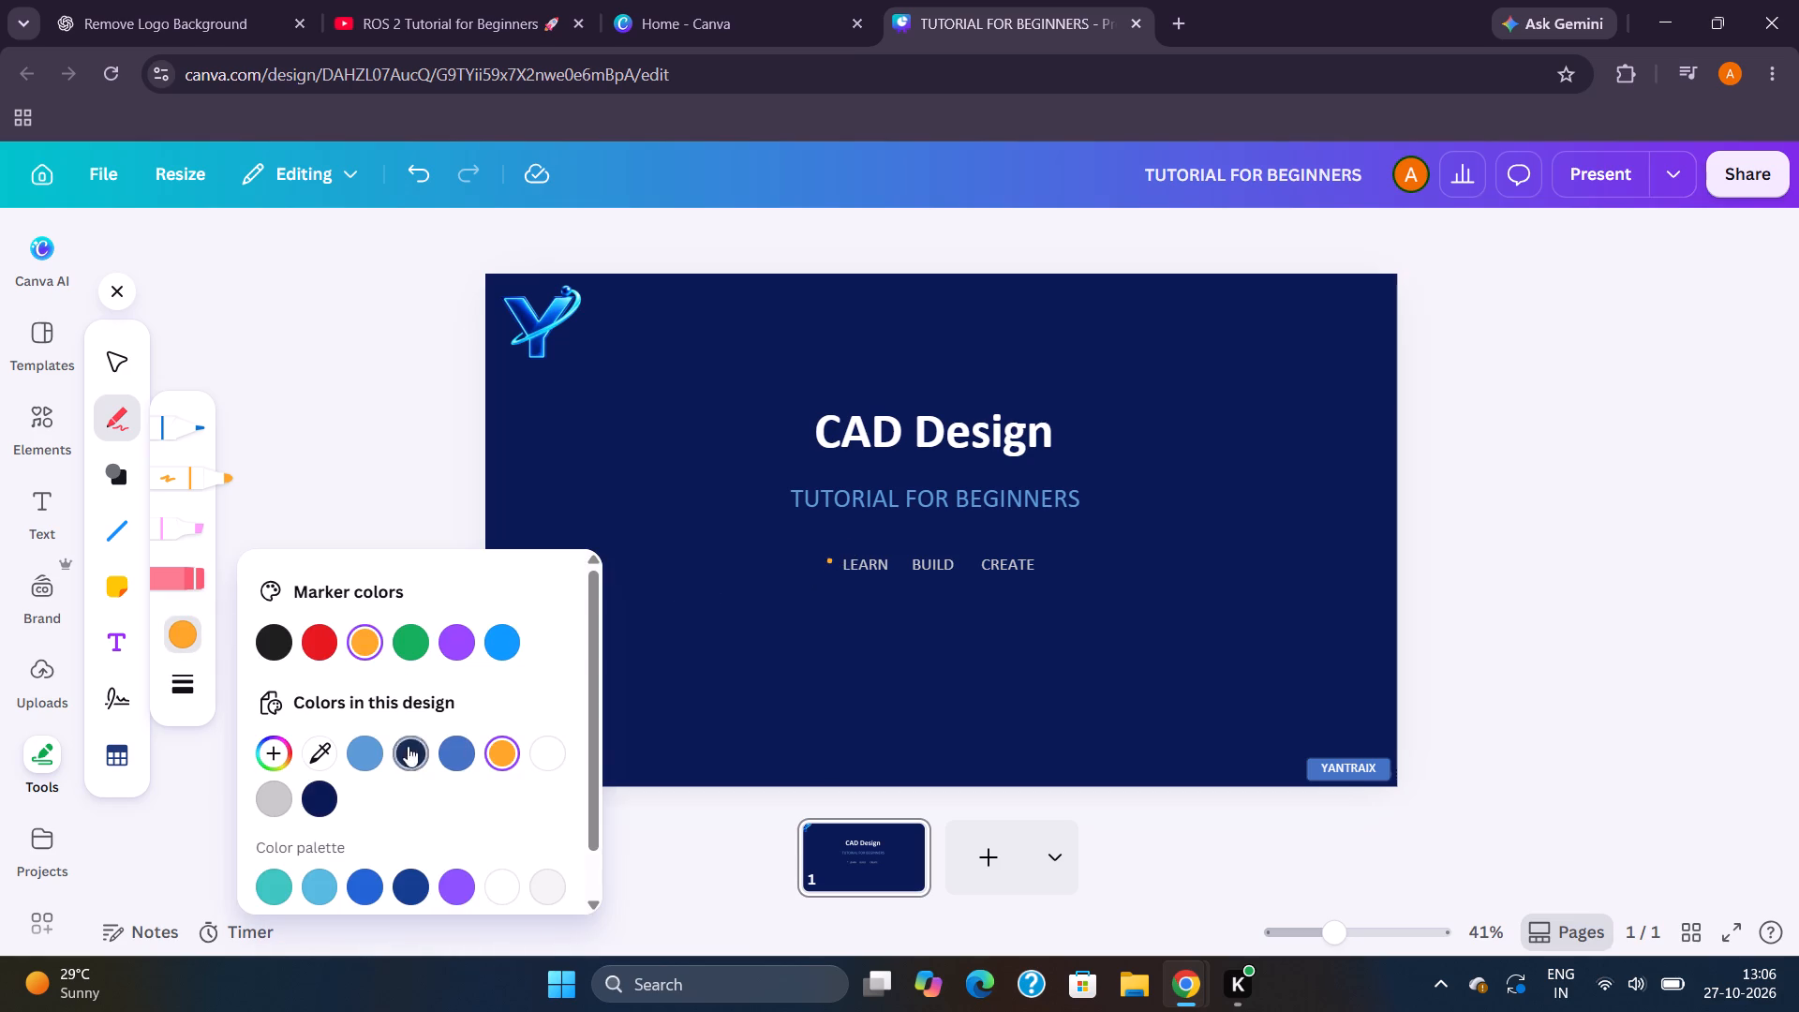
{"action": "left_click", "coordinate": [366, 749]}
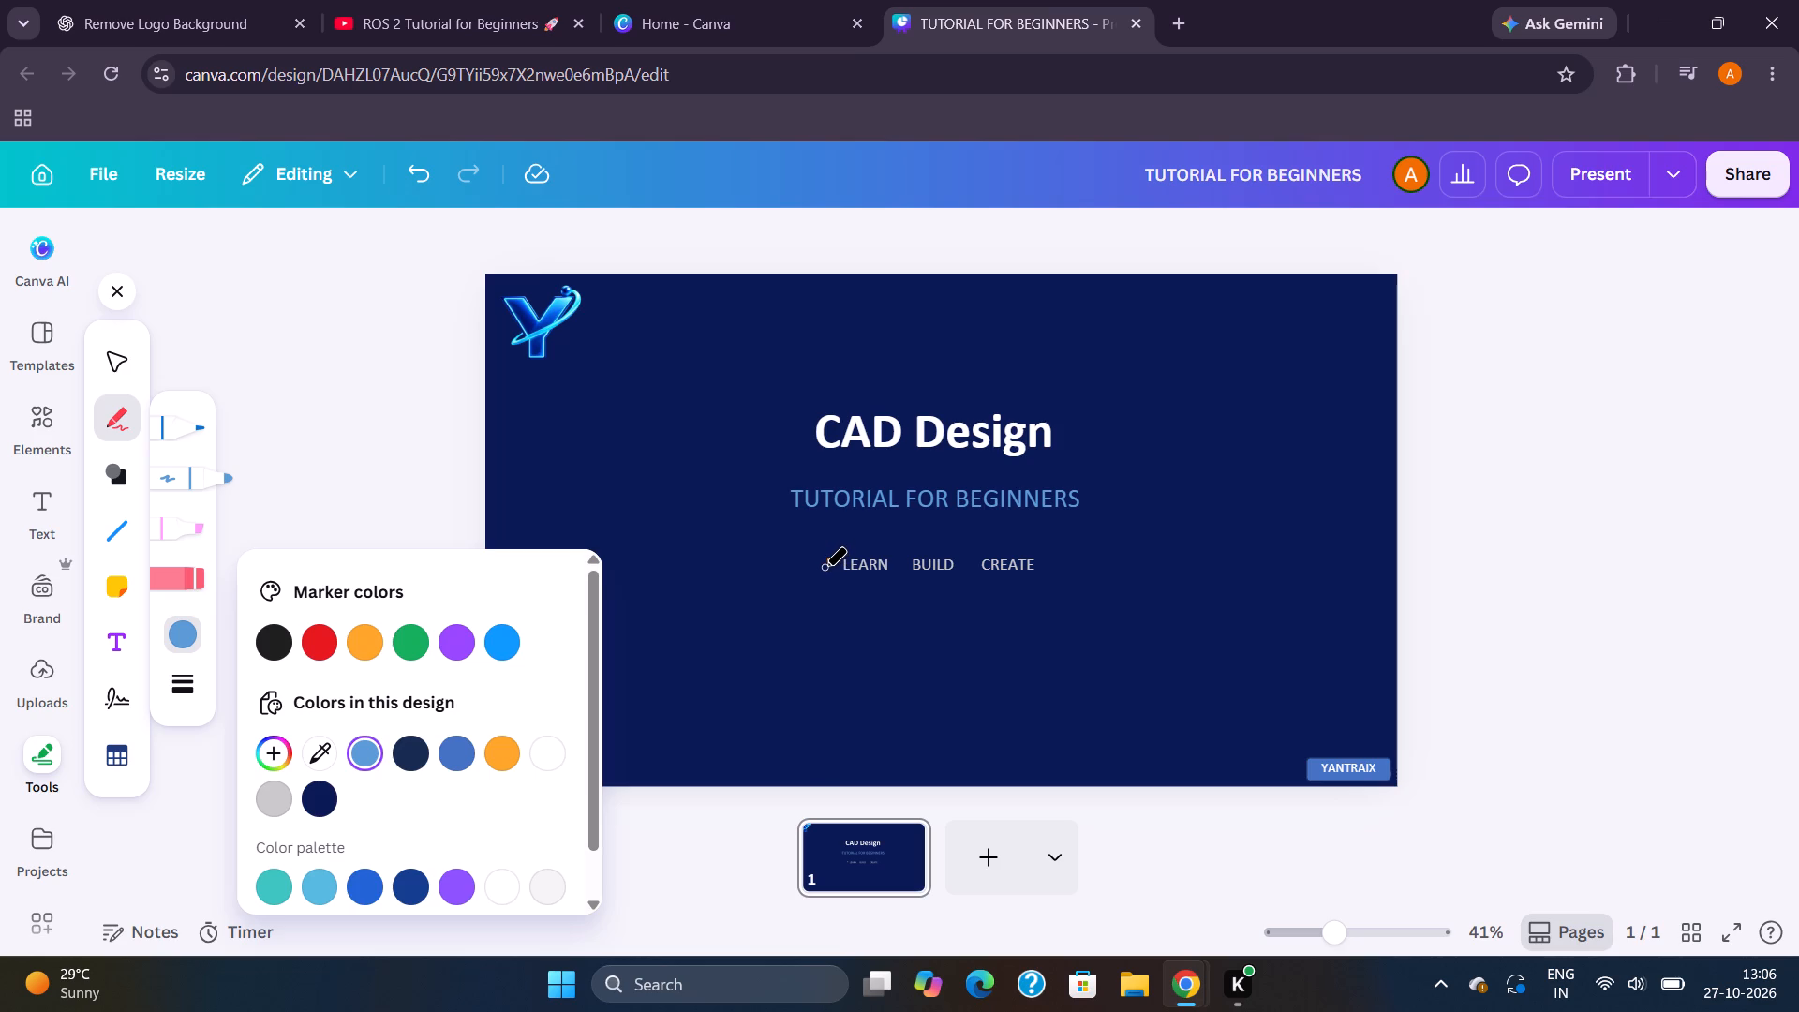
{"action": "left_click", "coordinate": [826, 567]}
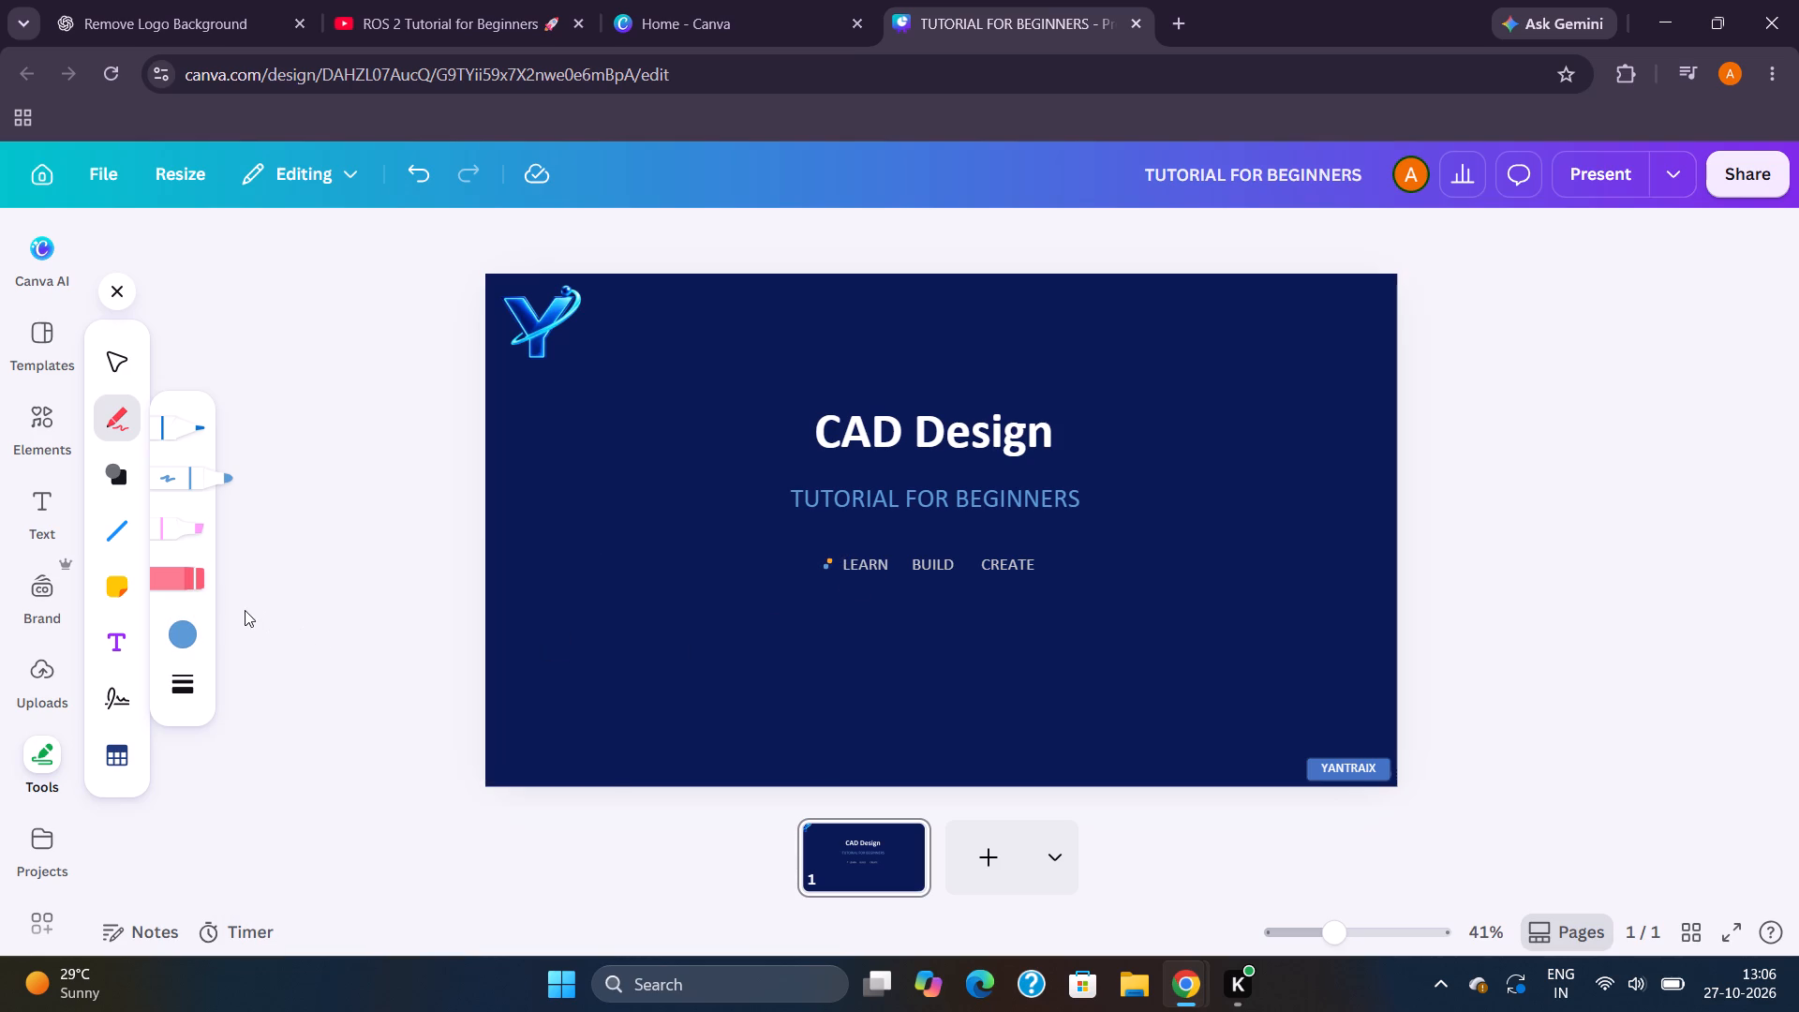
{"action": "left_click", "coordinate": [187, 628]}
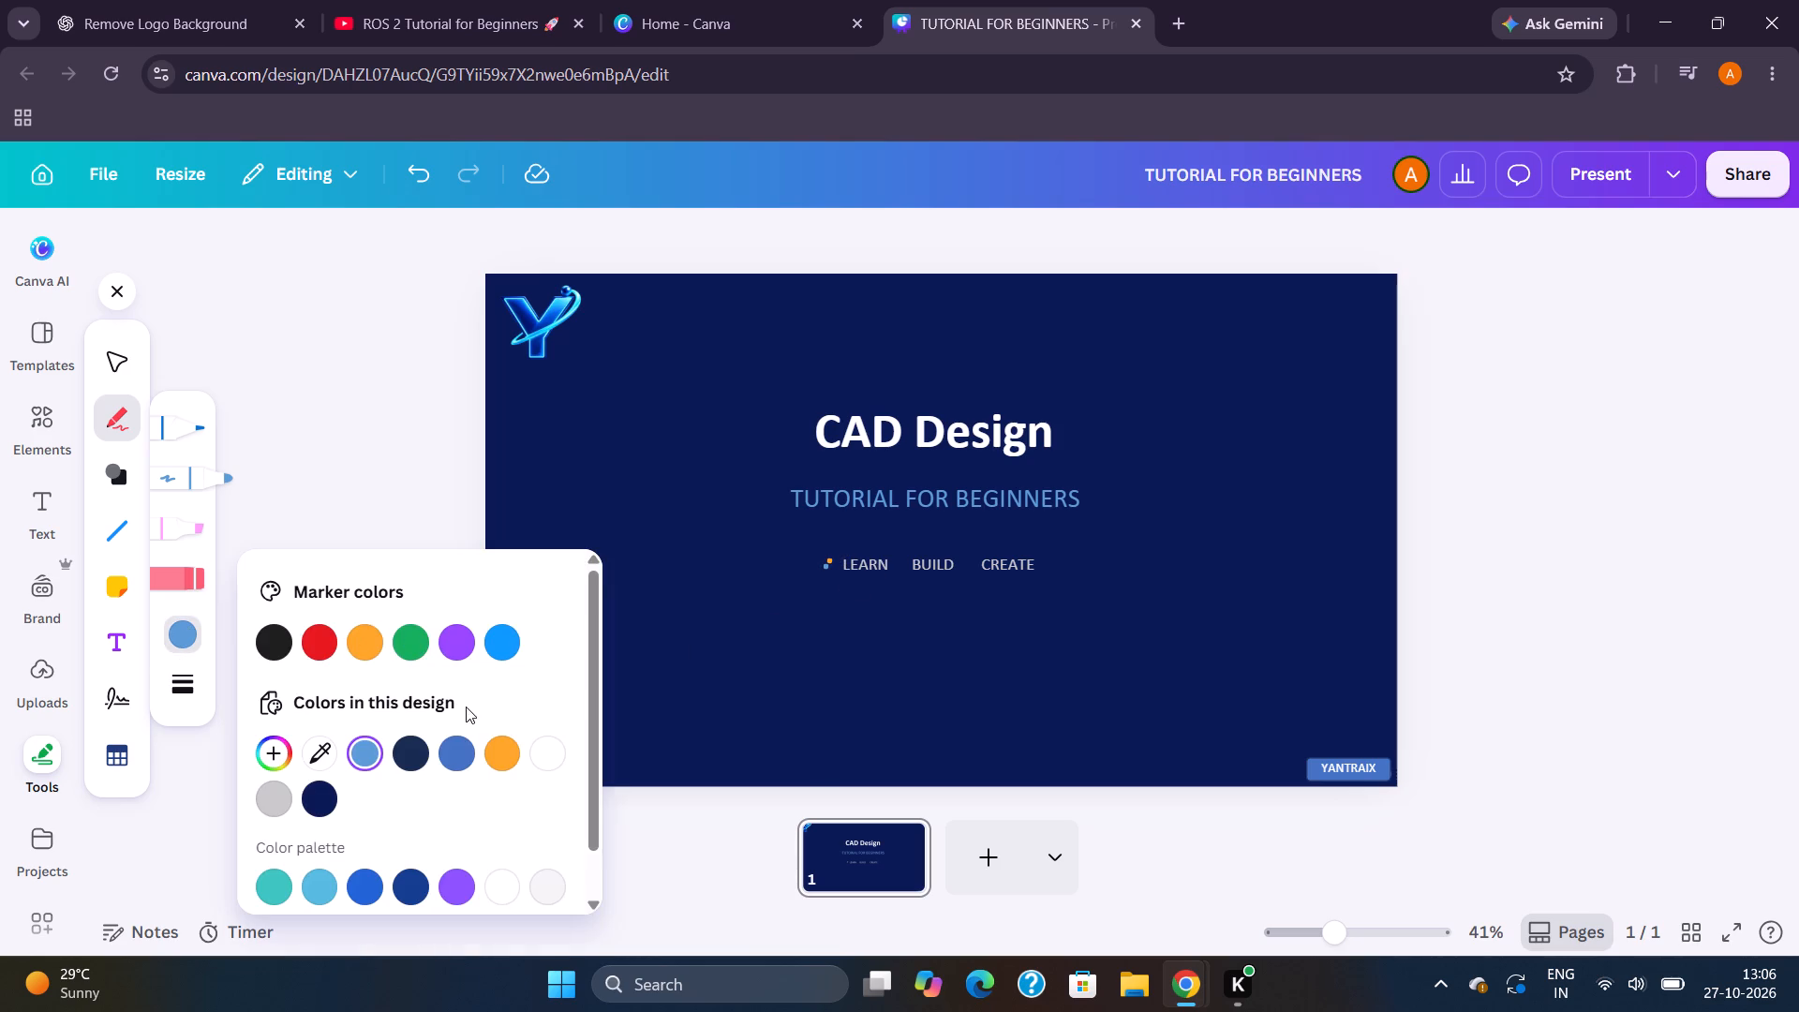
{"action": "left_click", "coordinate": [419, 649]}
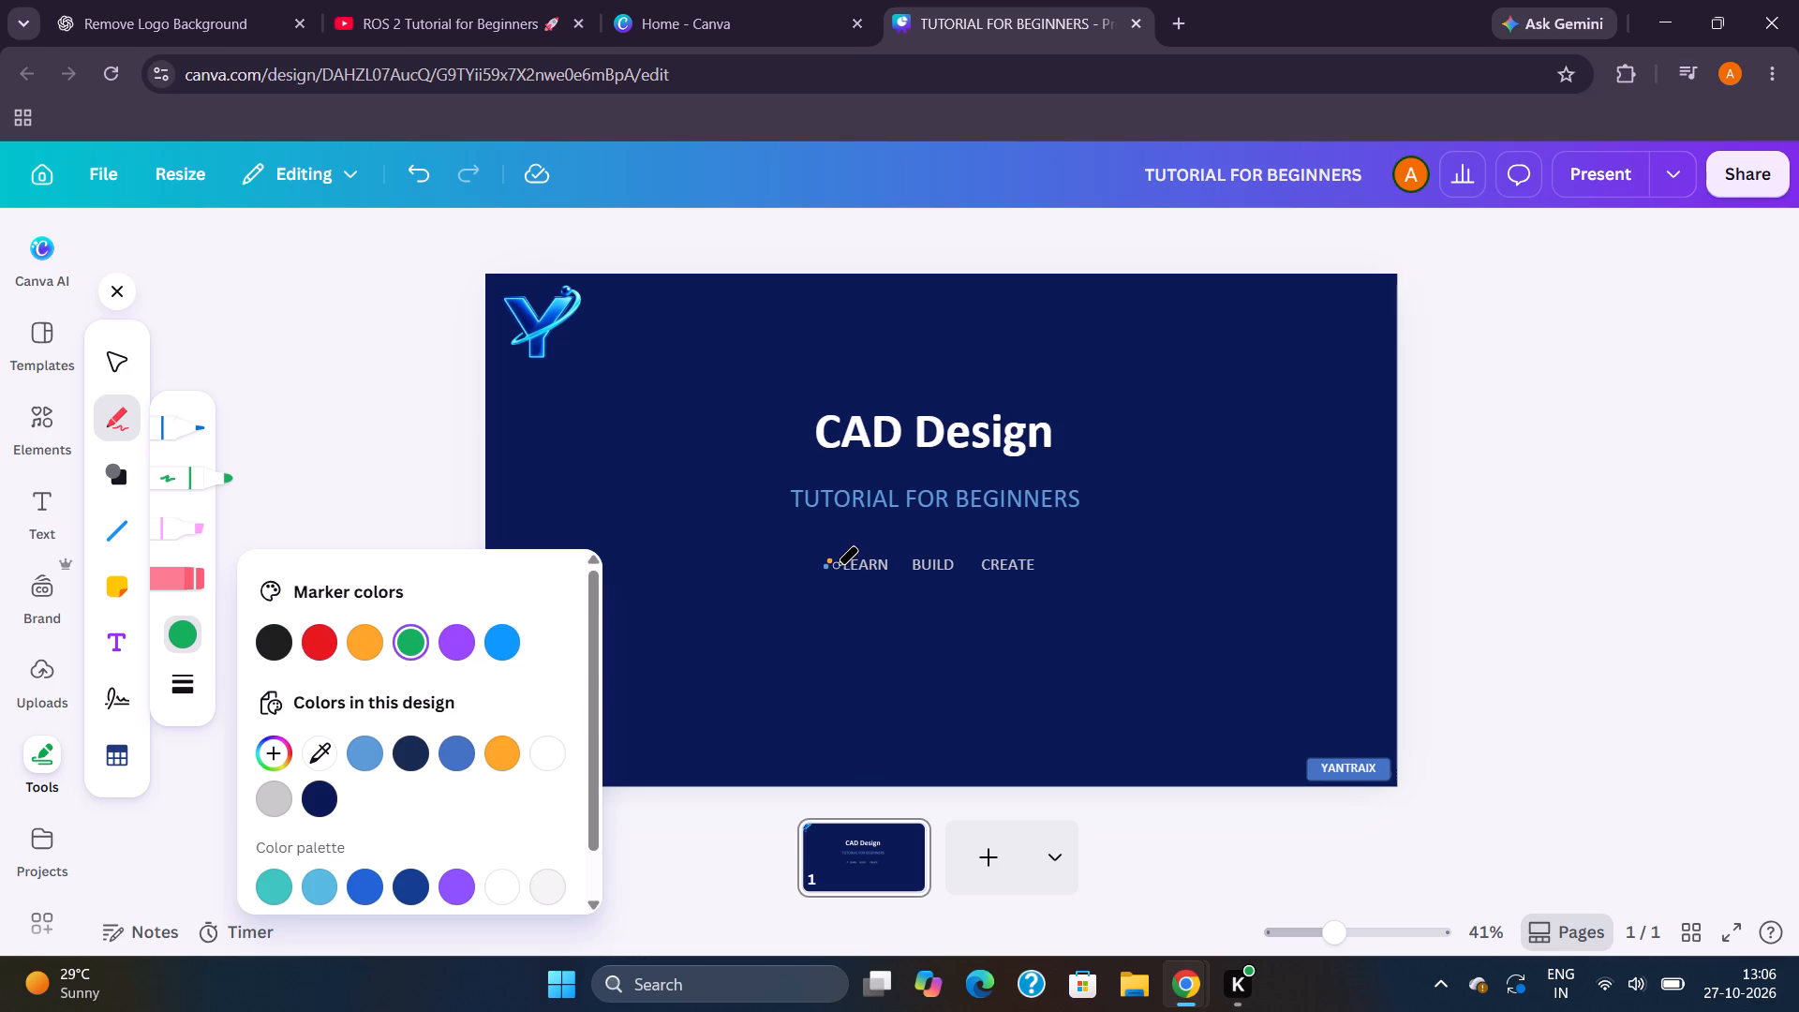
{"action": "left_click", "coordinate": [837, 566]}
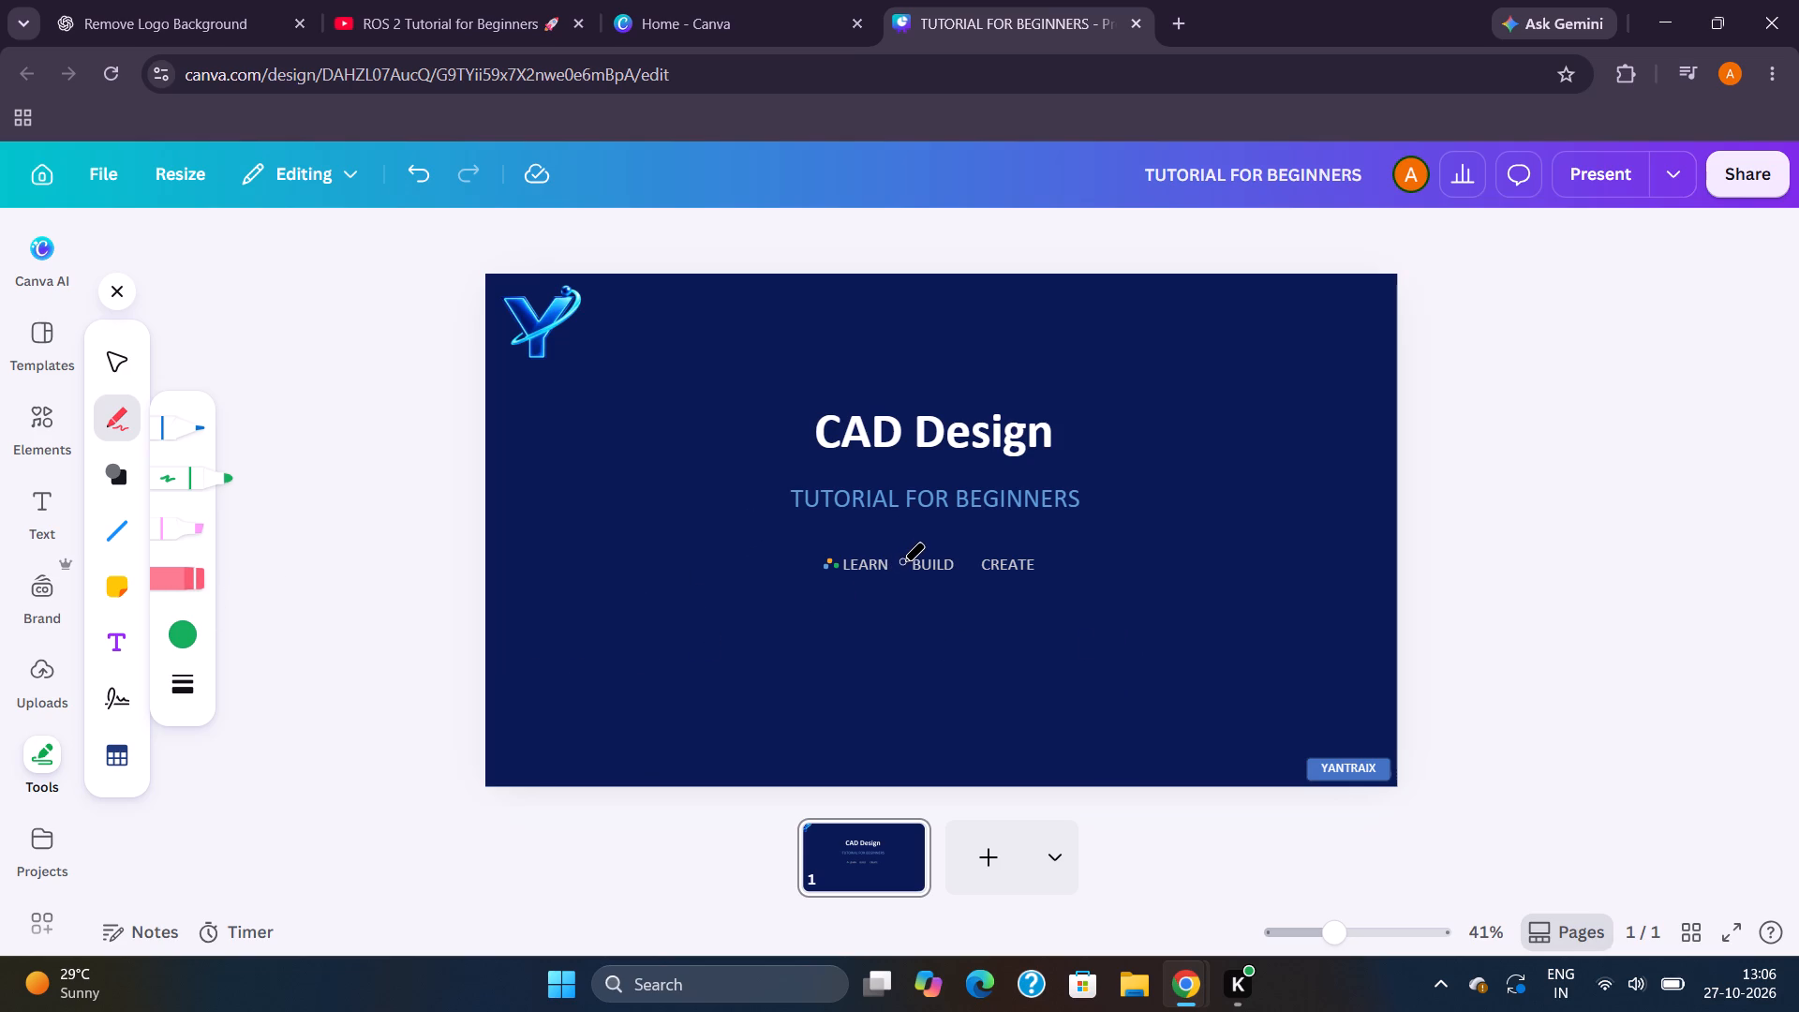
{"action": "left_click", "coordinate": [186, 623]}
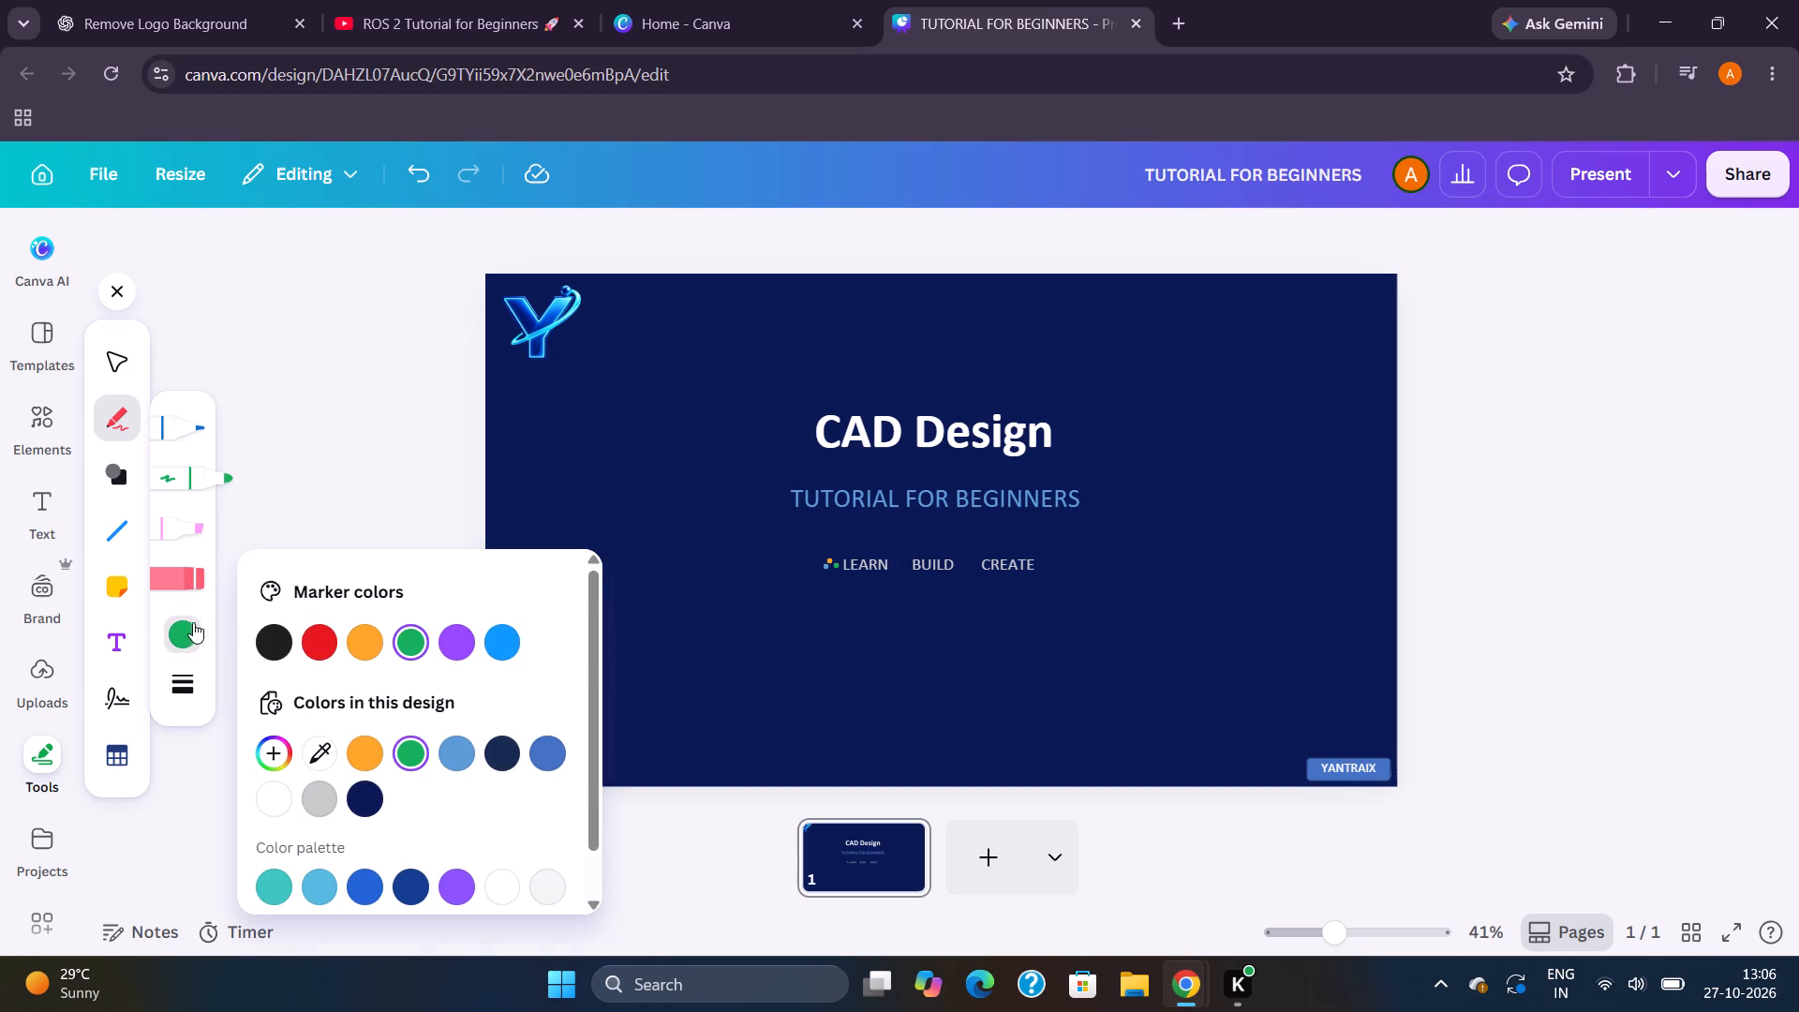
{"action": "left_click", "coordinate": [365, 634]}
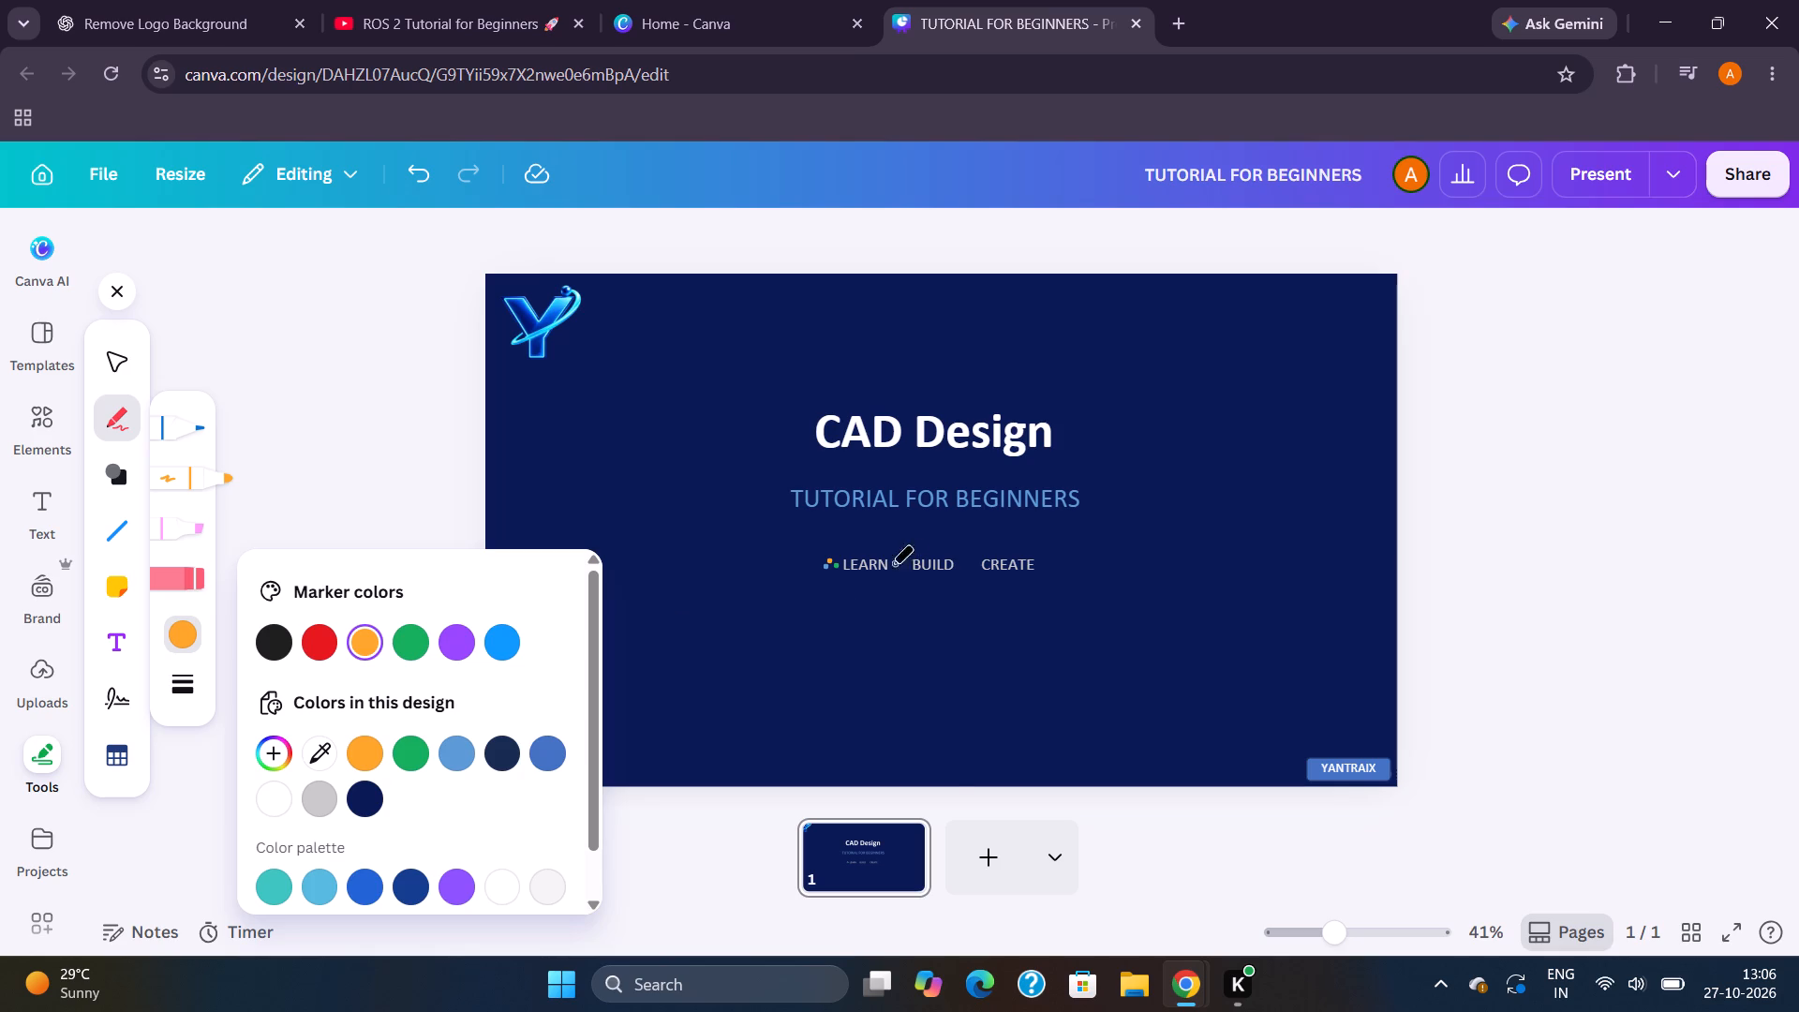
{"action": "left_click", "coordinate": [122, 370]}
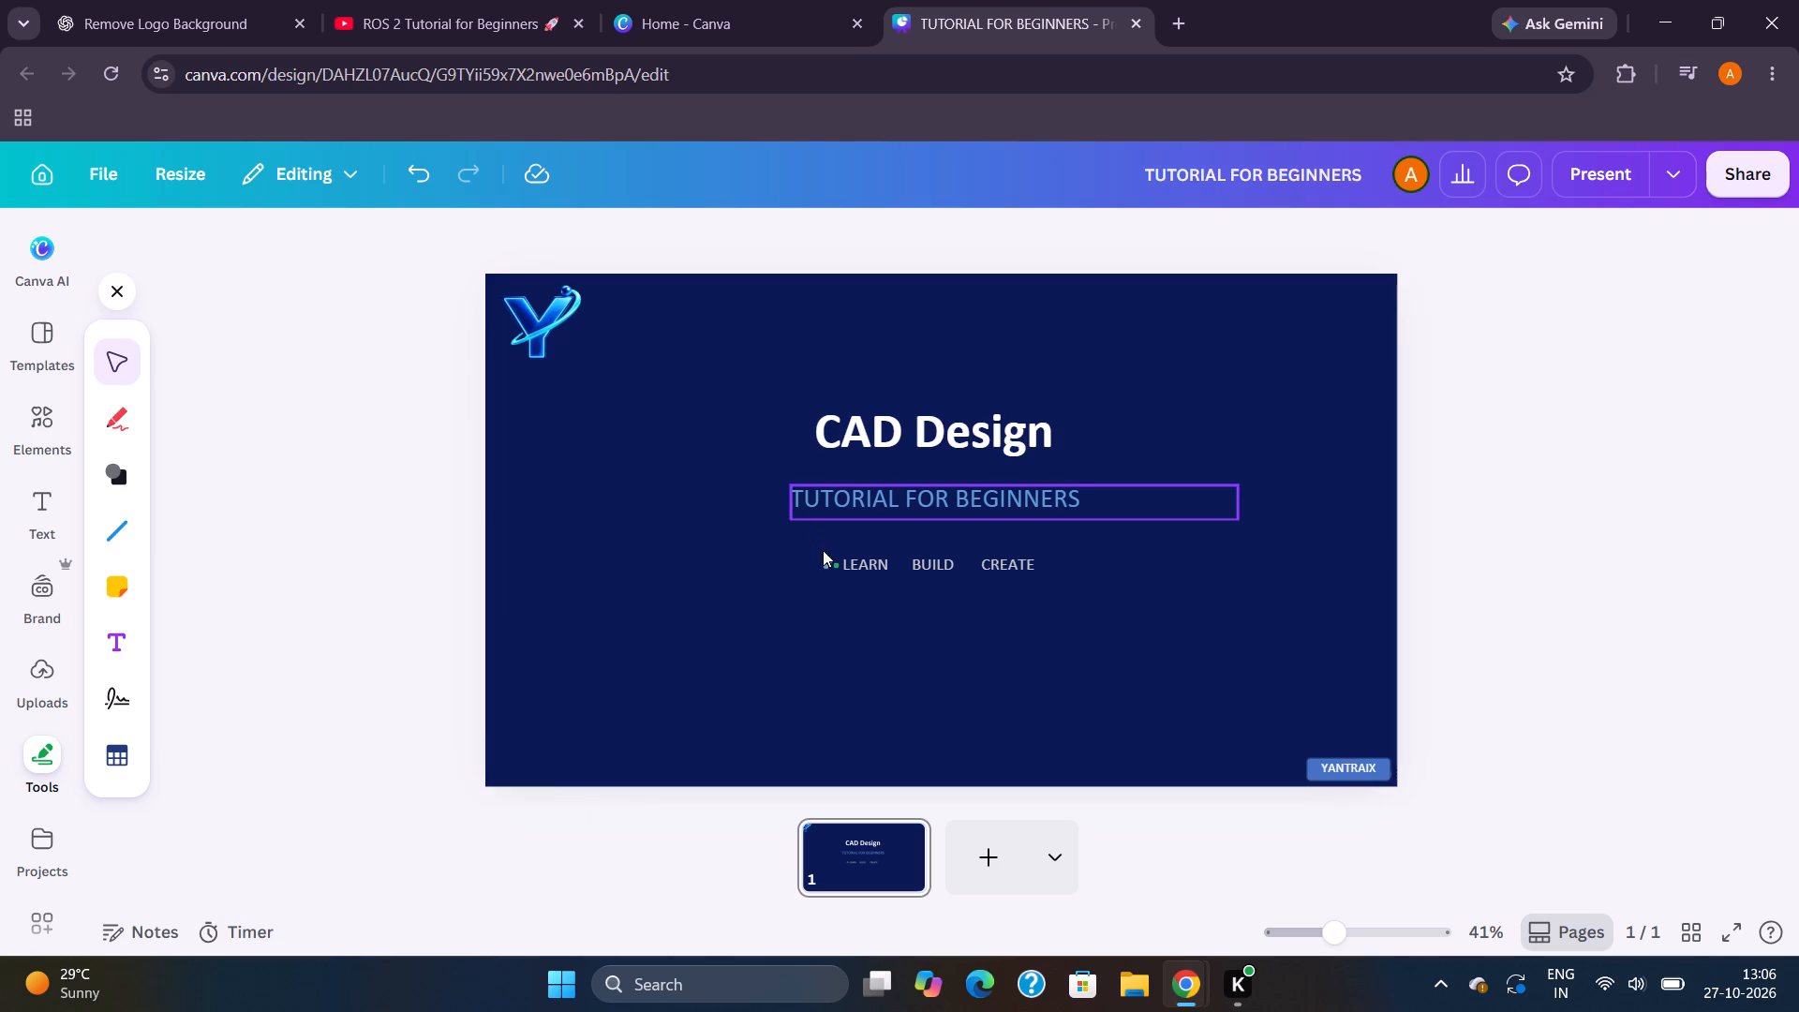
Make the LEARN BUILD CREATE line bold at size 31 and widen its text box to fit on one line.
{"action": "left_click", "coordinate": [827, 565]}
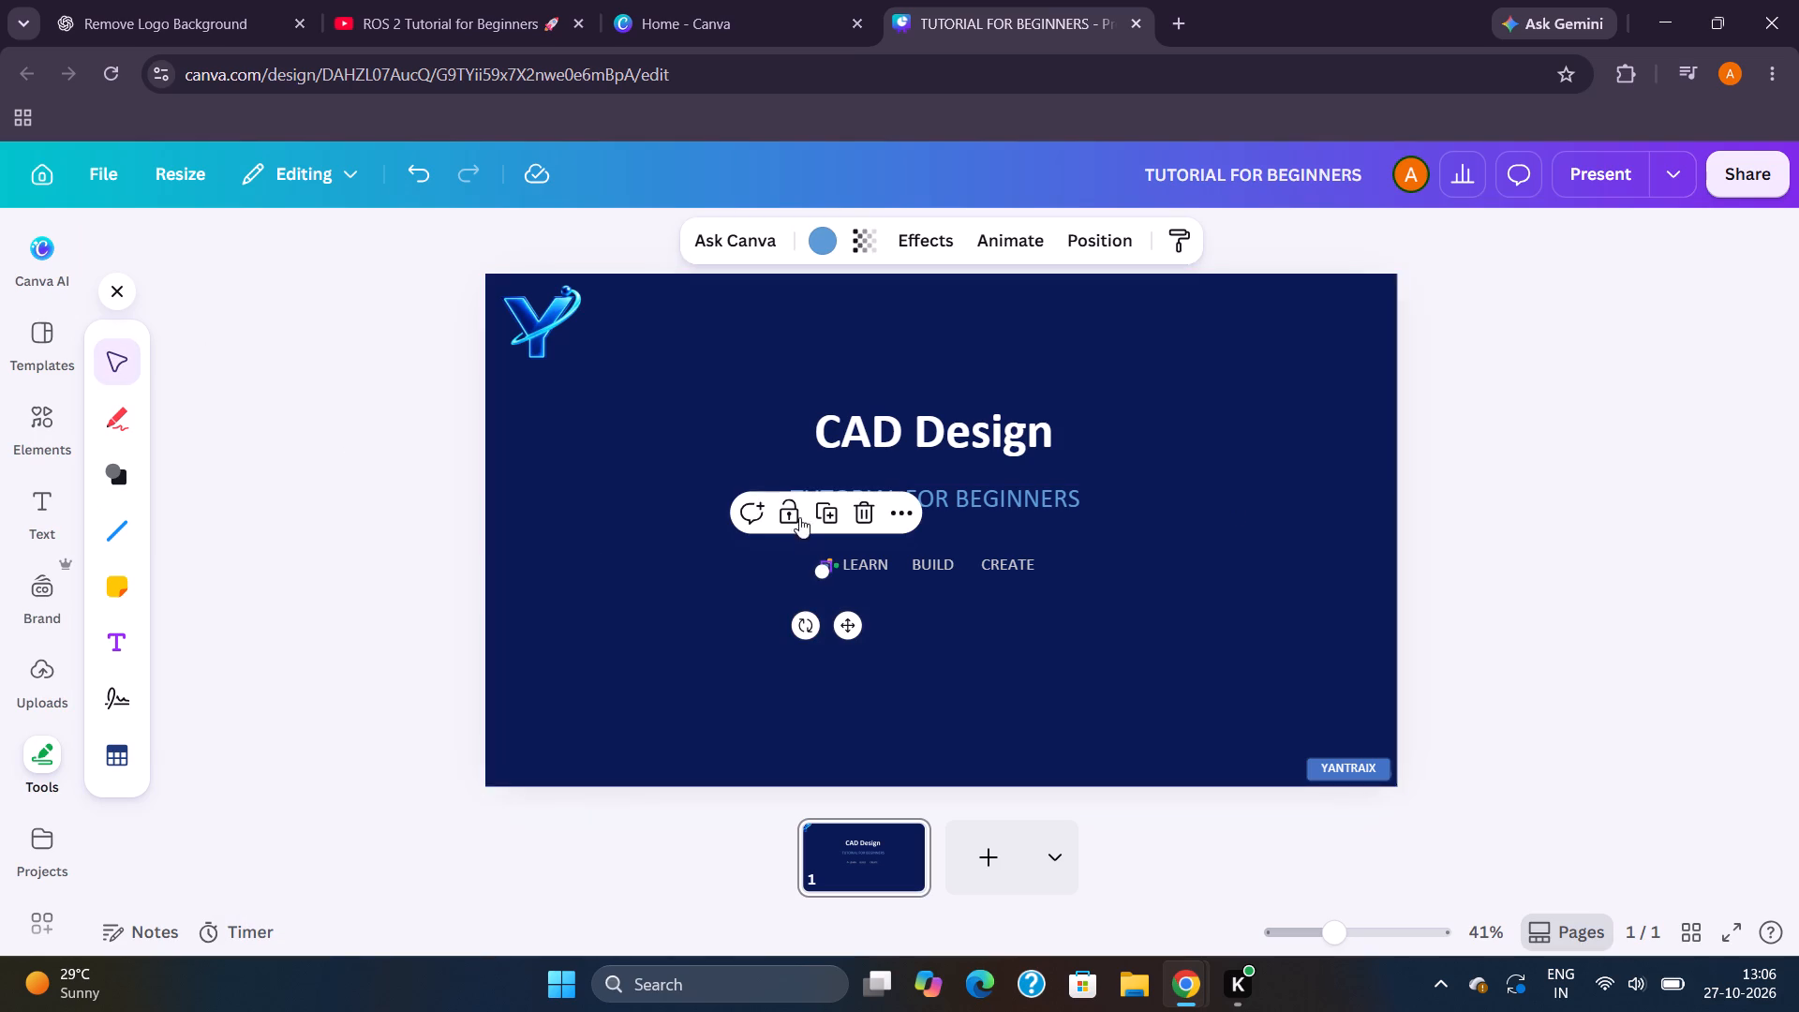
{"action": "left_click", "coordinate": [885, 566]}
{"action": "triple_click", "coordinate": [682, 243]}
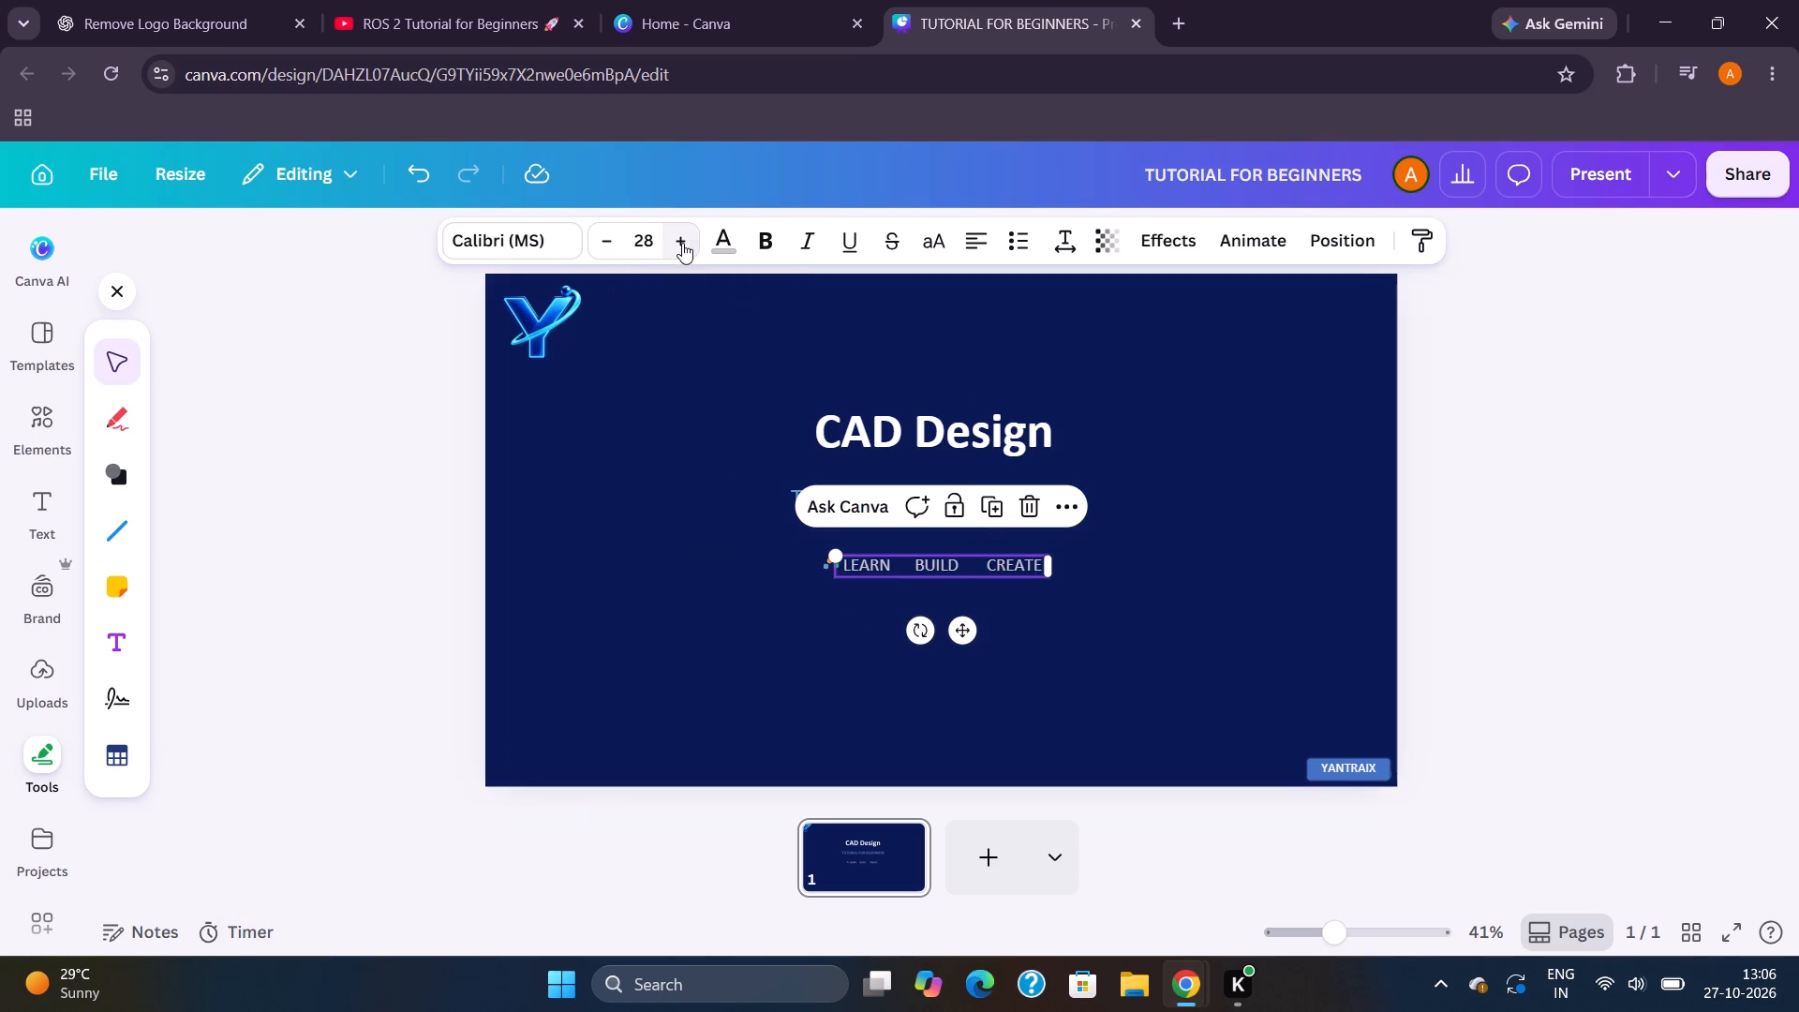
{"action": "left_click", "coordinate": [682, 243]}
{"action": "left_click", "coordinate": [758, 236]}
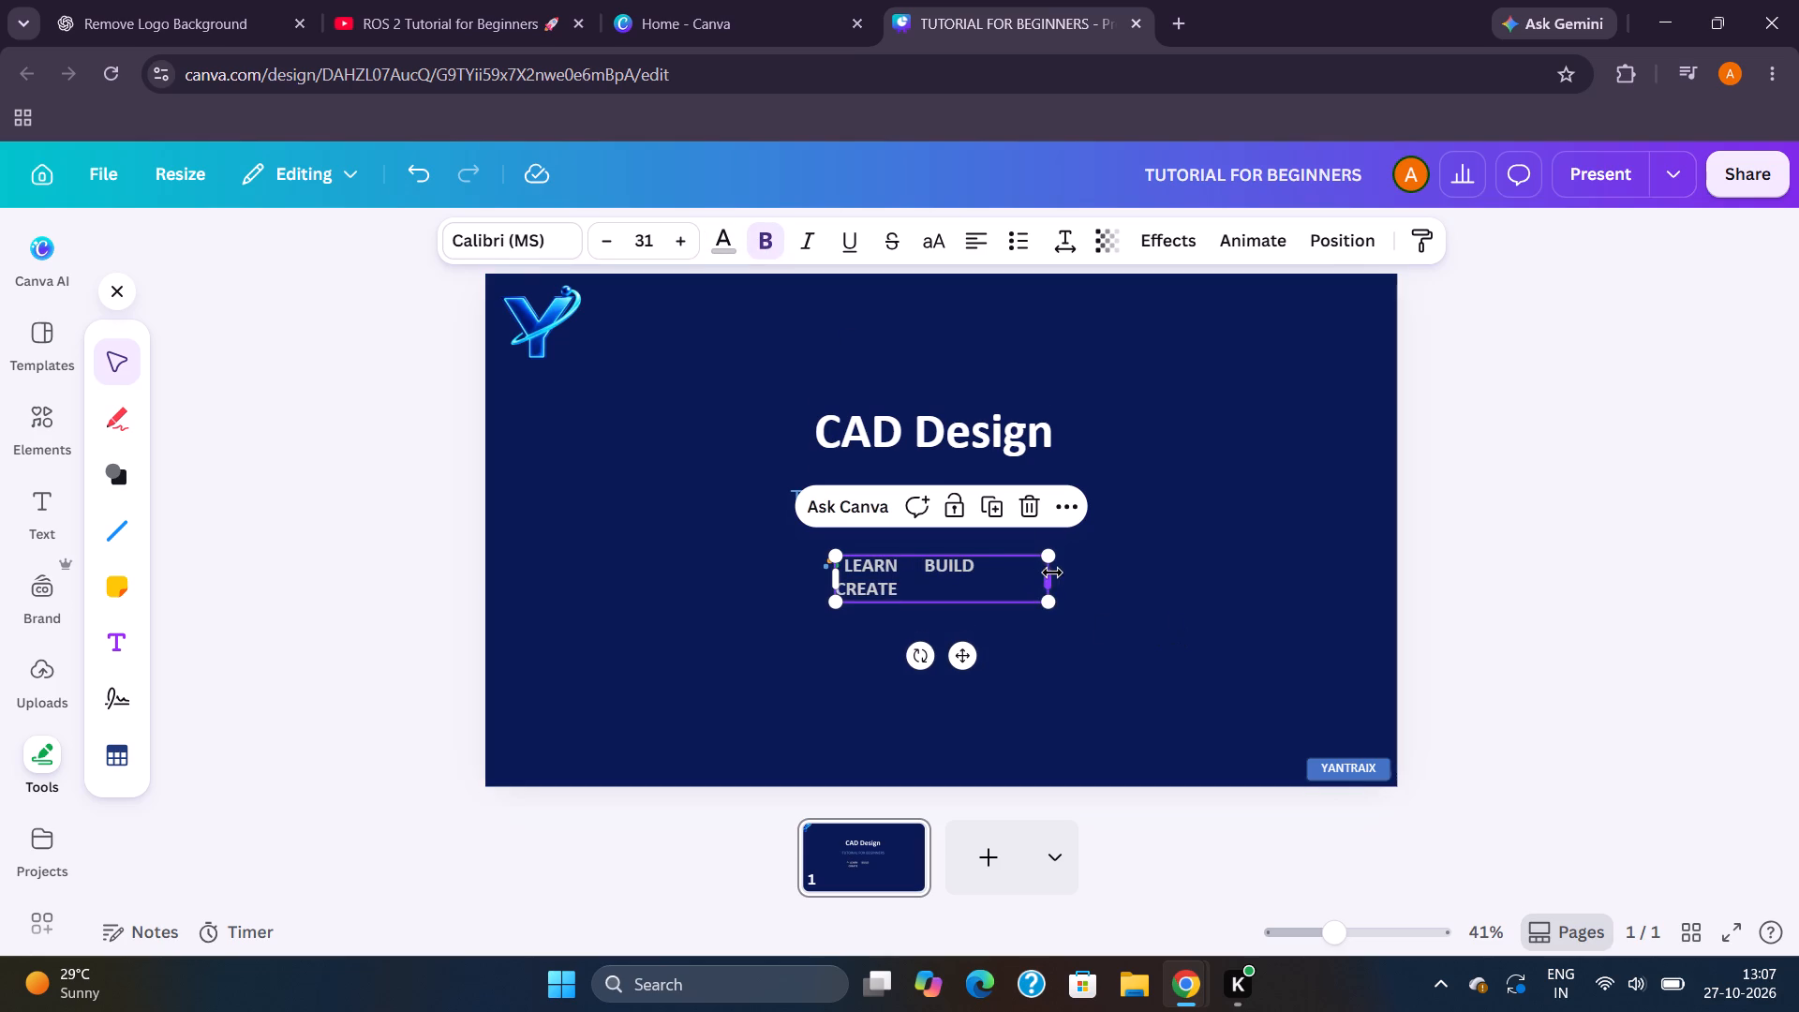
{"action": "left_click_drag", "start_coordinate": [1052, 573], "coordinate": [1082, 561]}
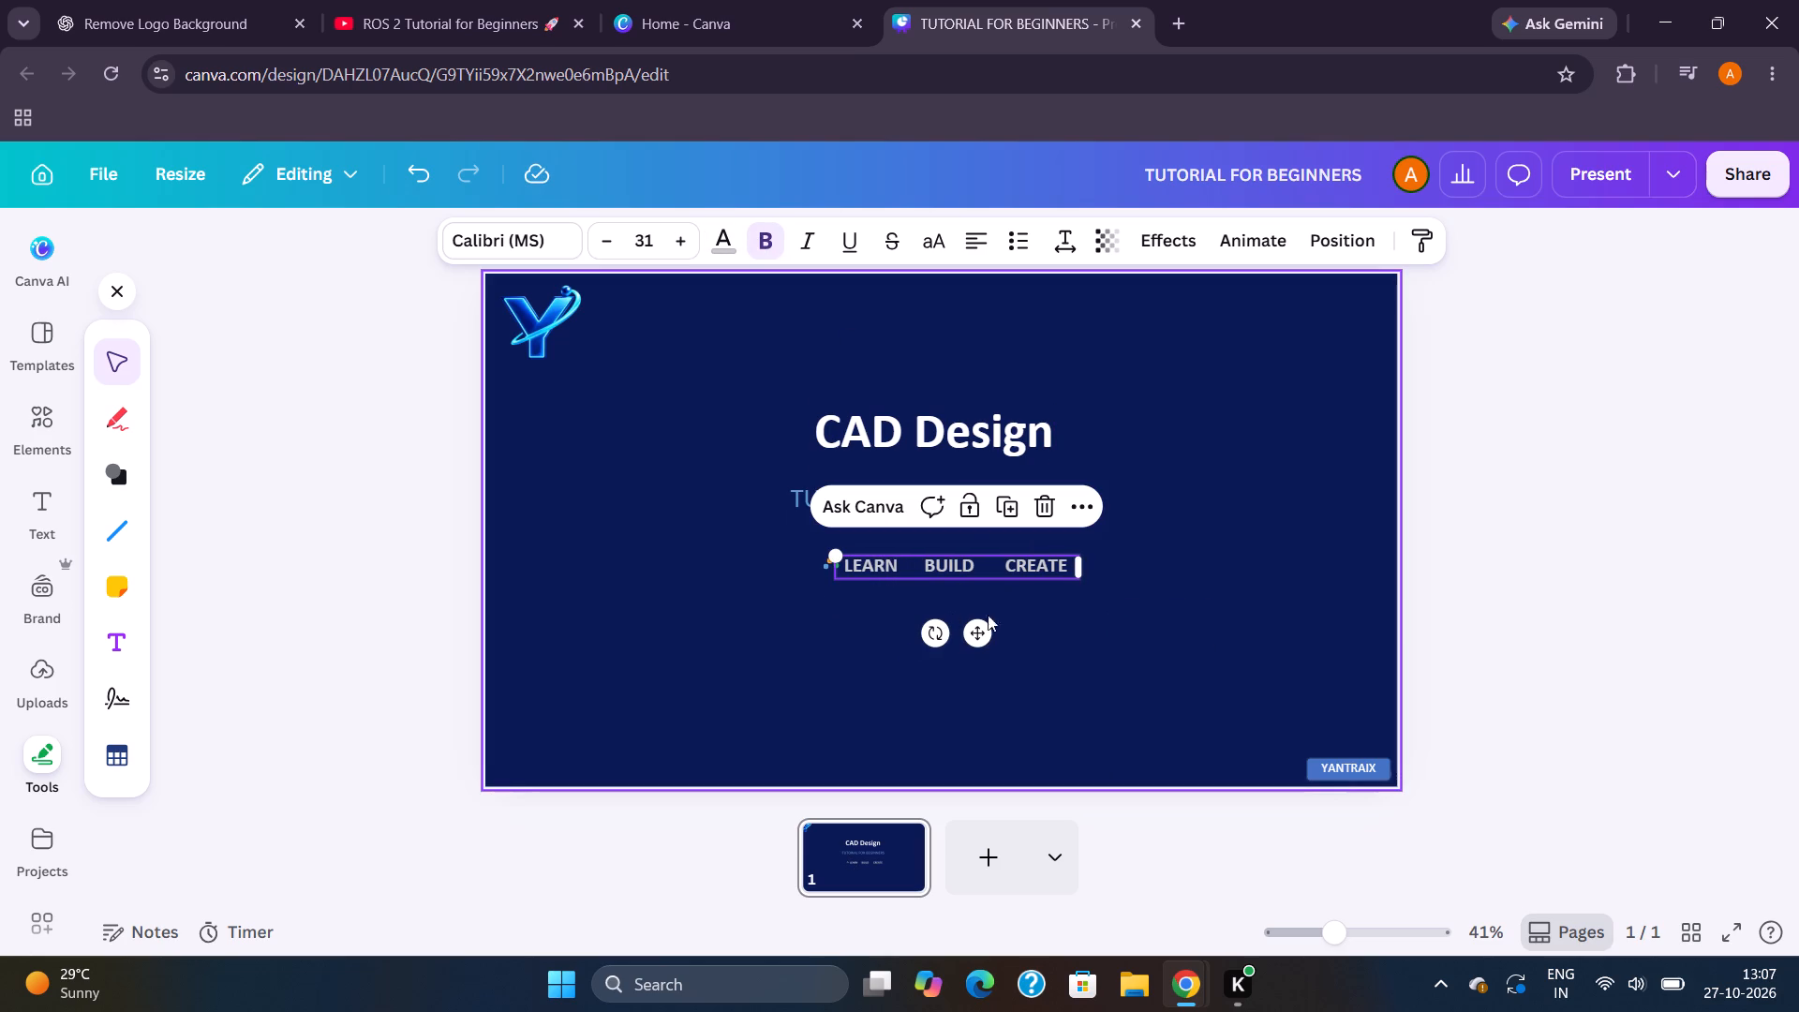
{"action": "left_click", "coordinate": [1161, 613]}
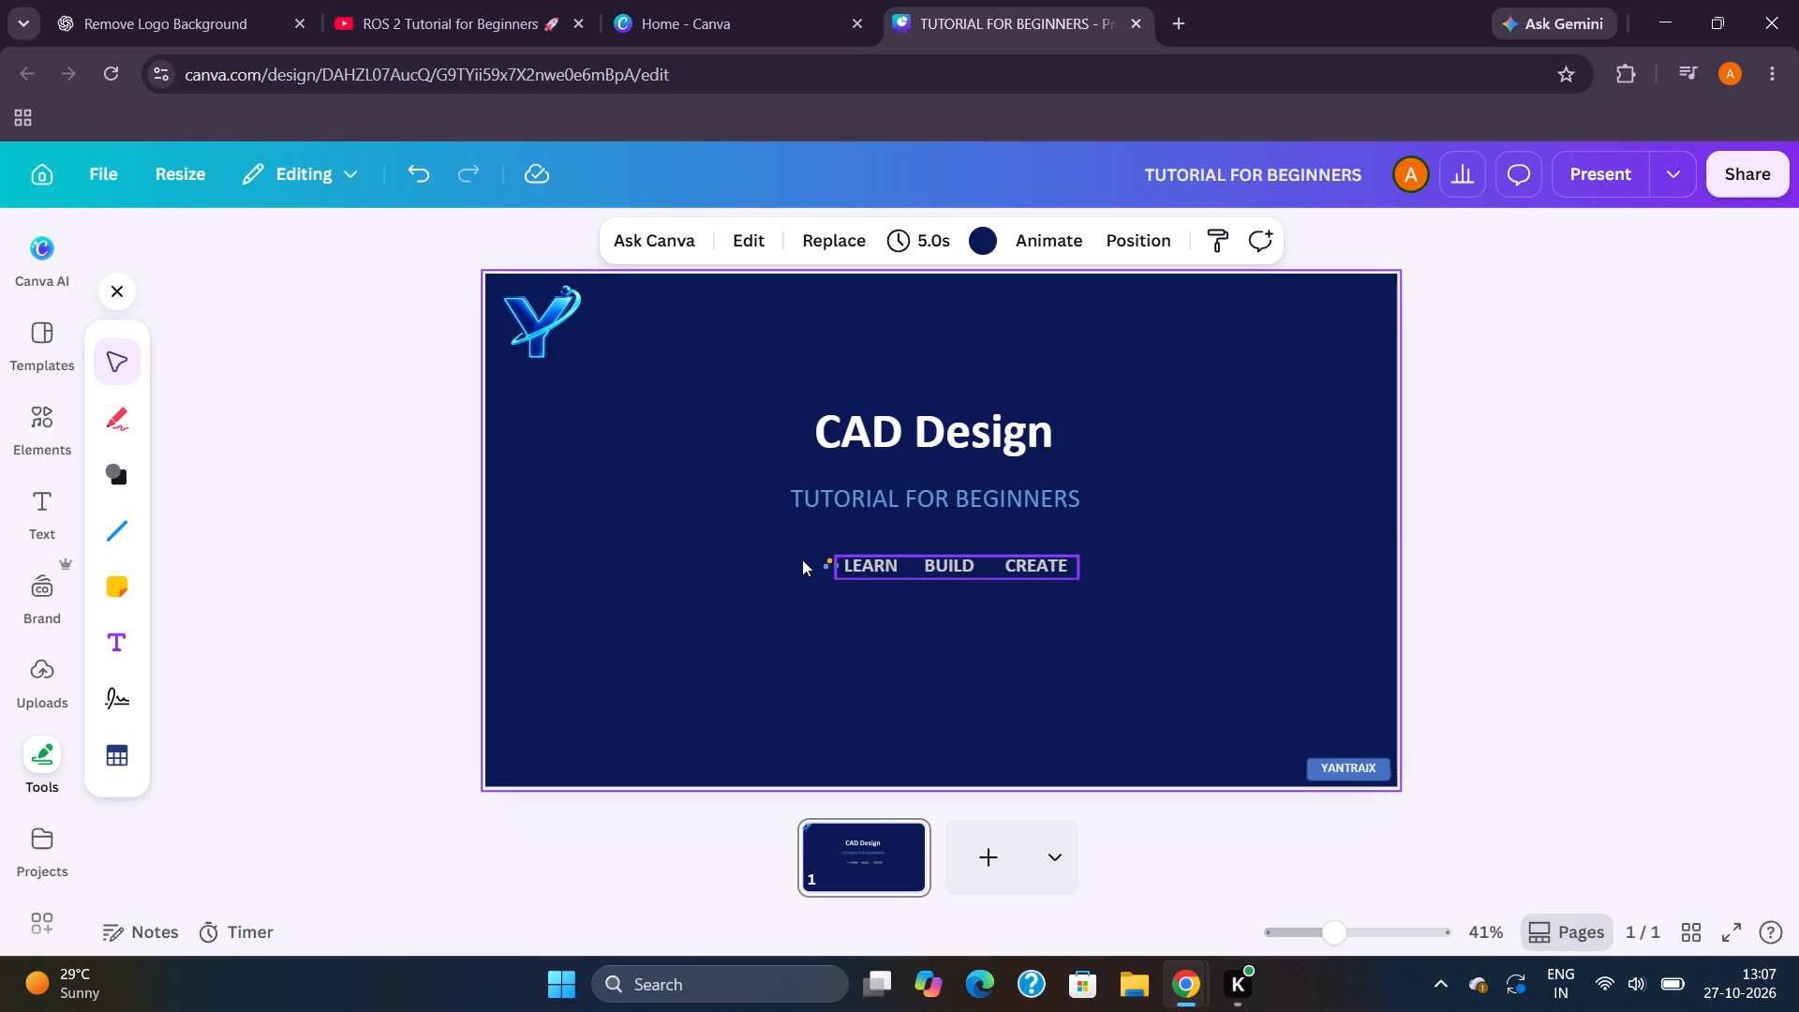
Move the light-blue dot into the gap just before BUILD.
{"action": "left_click", "coordinate": [828, 561]}
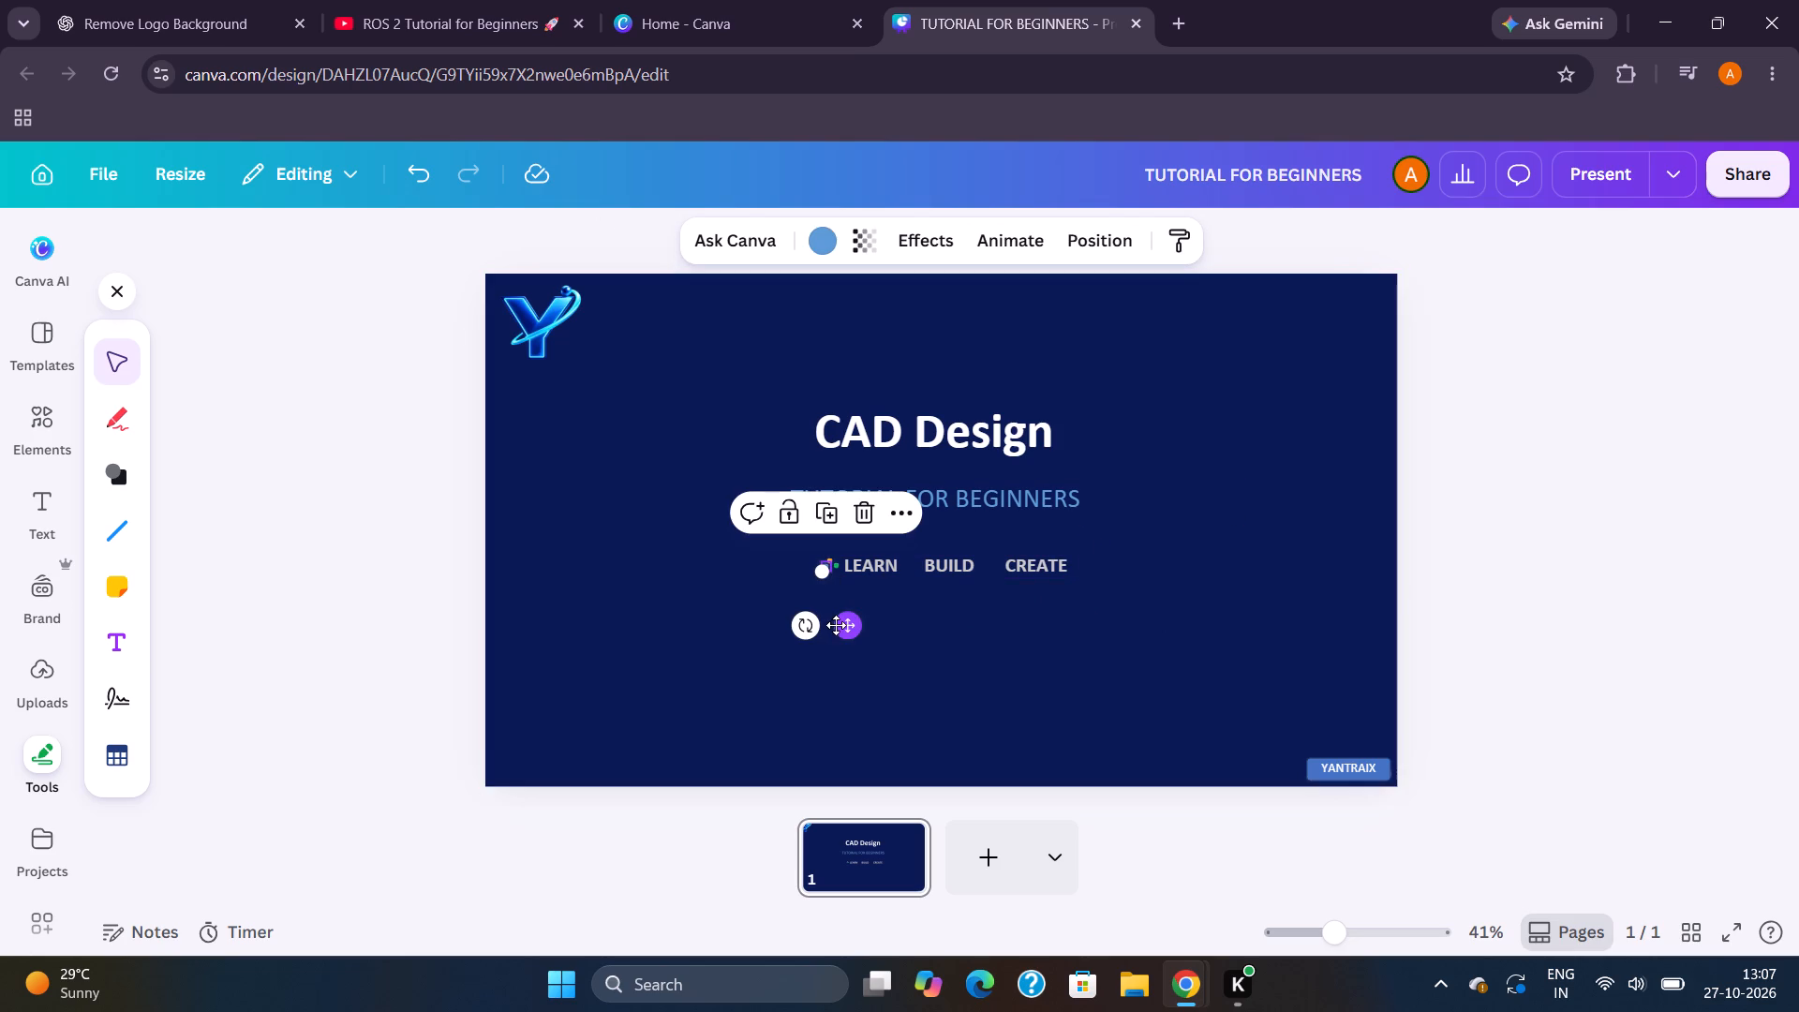
{"action": "left_click_drag", "start_coordinate": [836, 625], "coordinate": [873, 617]}
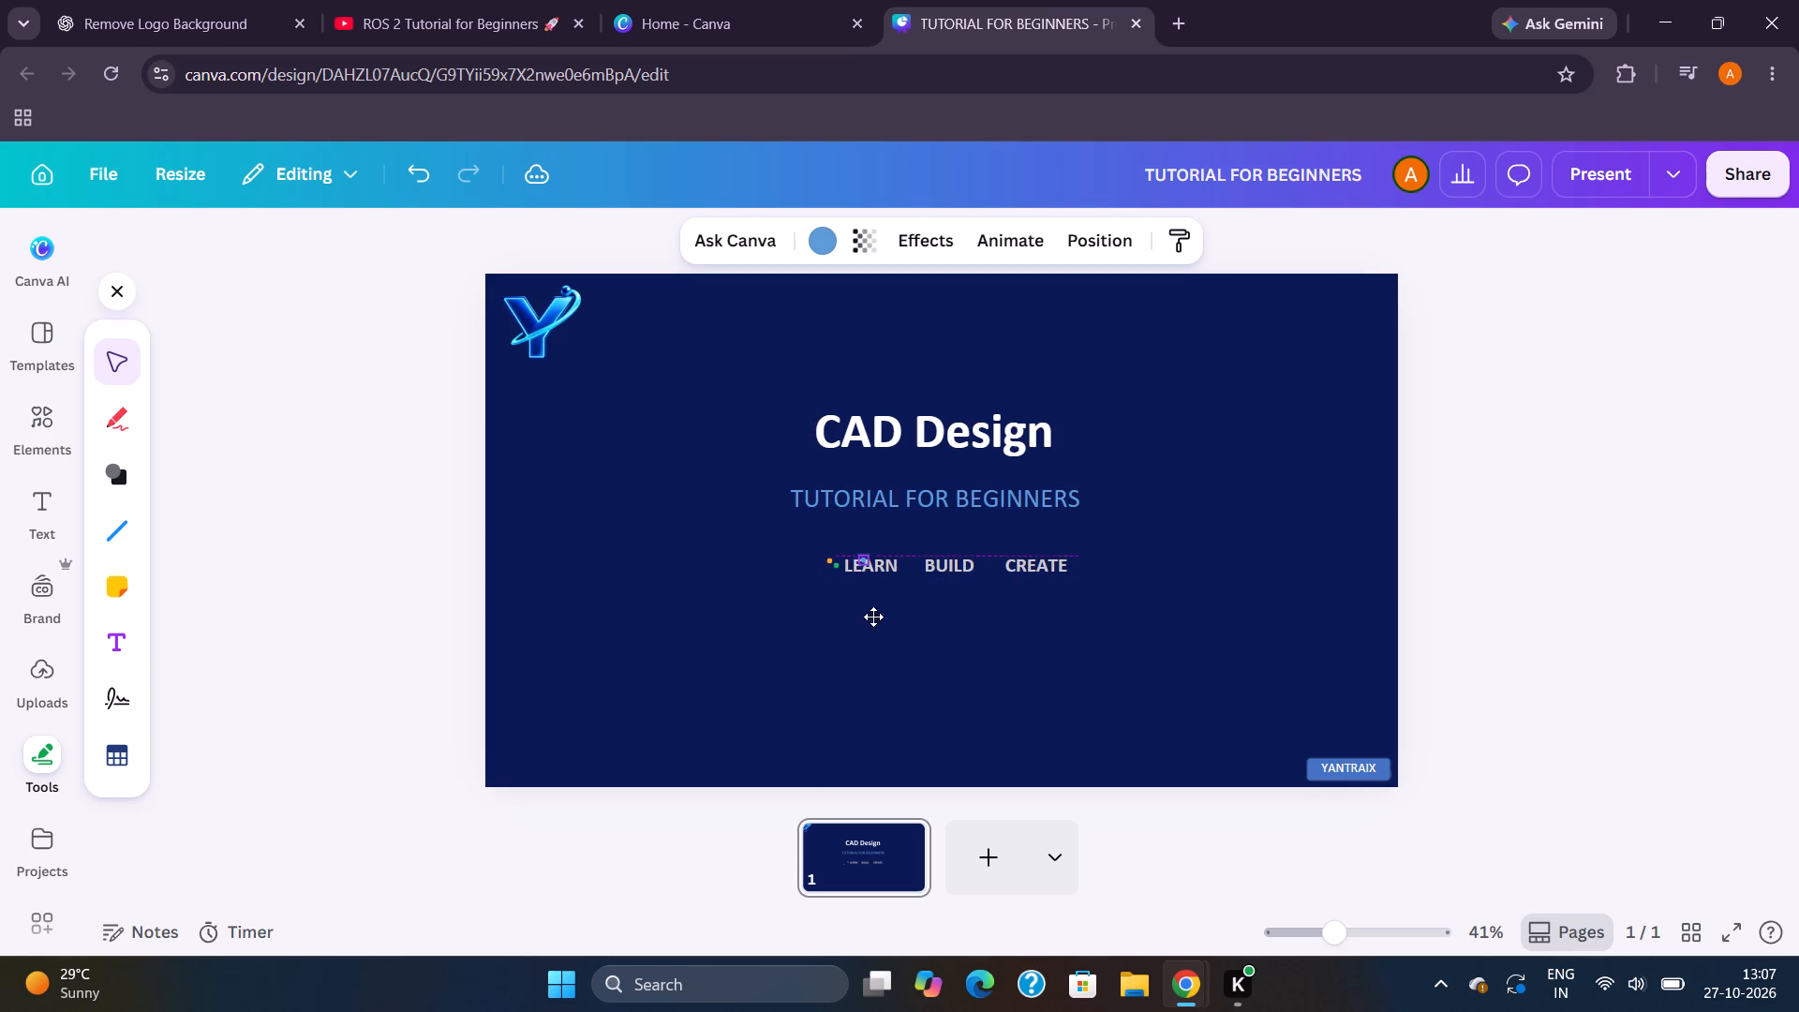
{"action": "left_click_drag", "start_coordinate": [873, 617], "coordinate": [925, 622]}
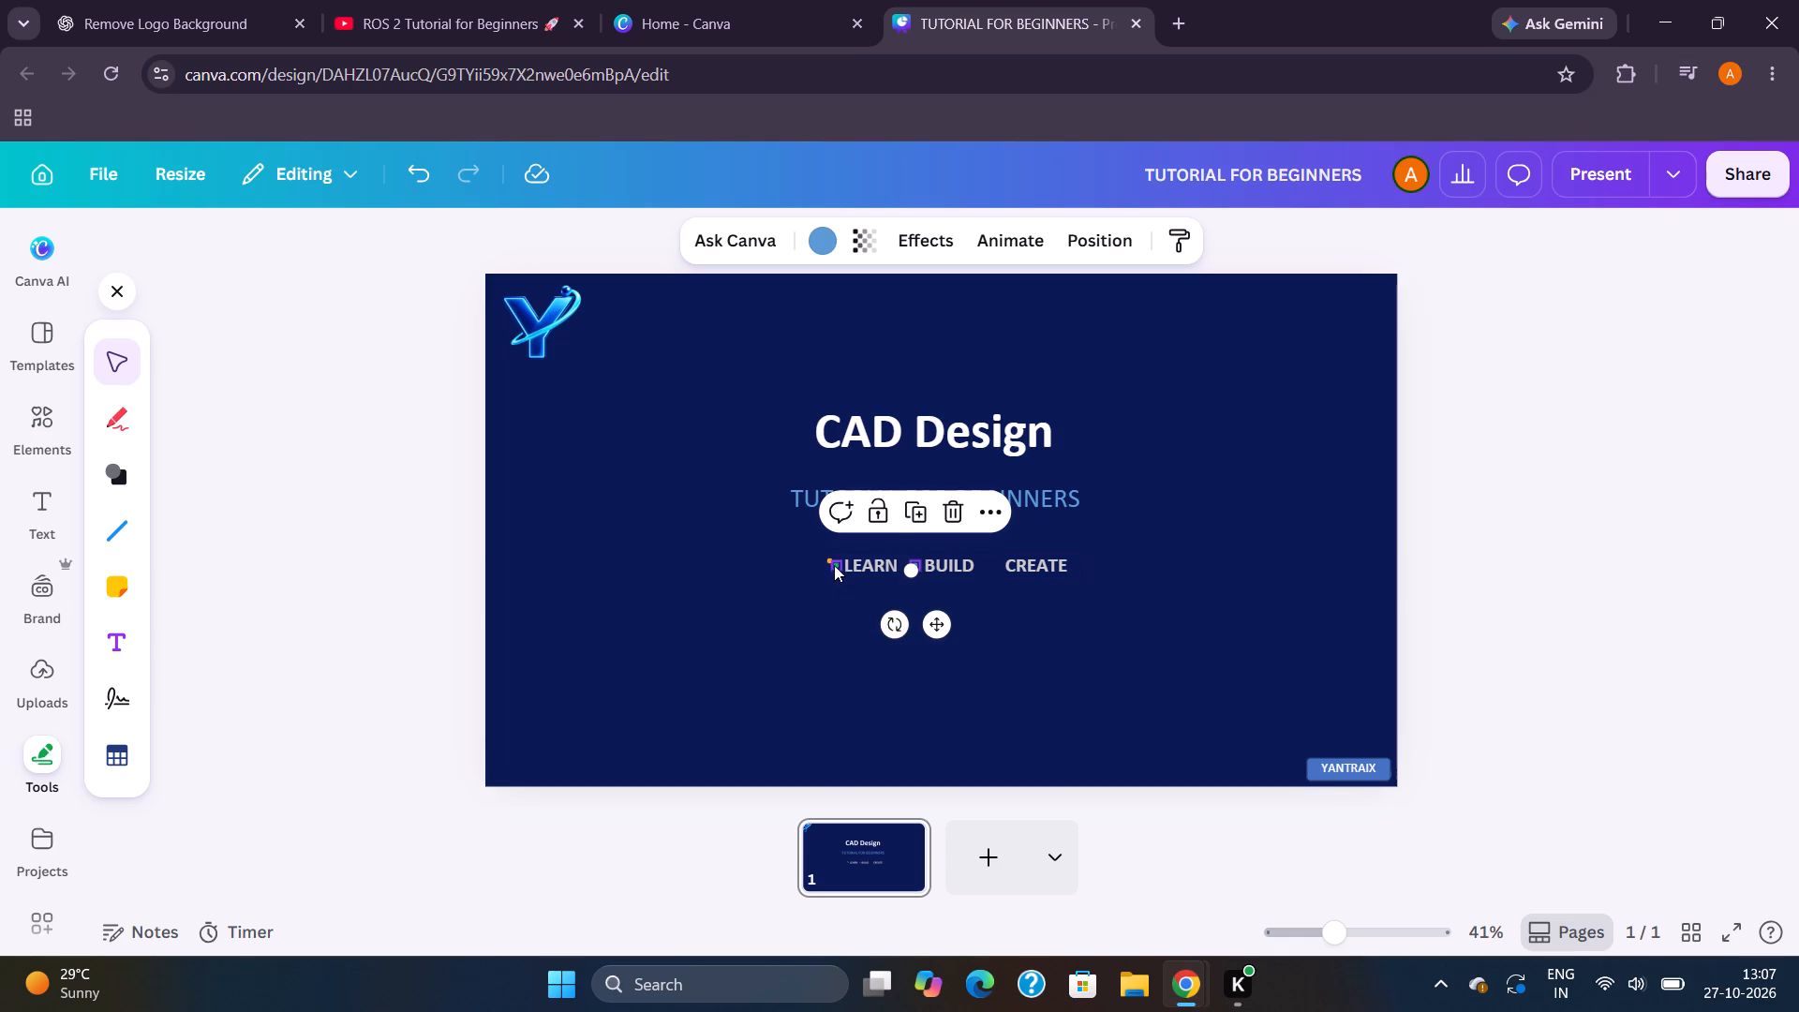
Move the green dot into the gap between BUILD and CREATE, level with the light-blue dot.
{"action": "left_click", "coordinate": [834, 565]}
{"action": "left_click_drag", "start_coordinate": [862, 619], "coordinate": [1032, 610]}
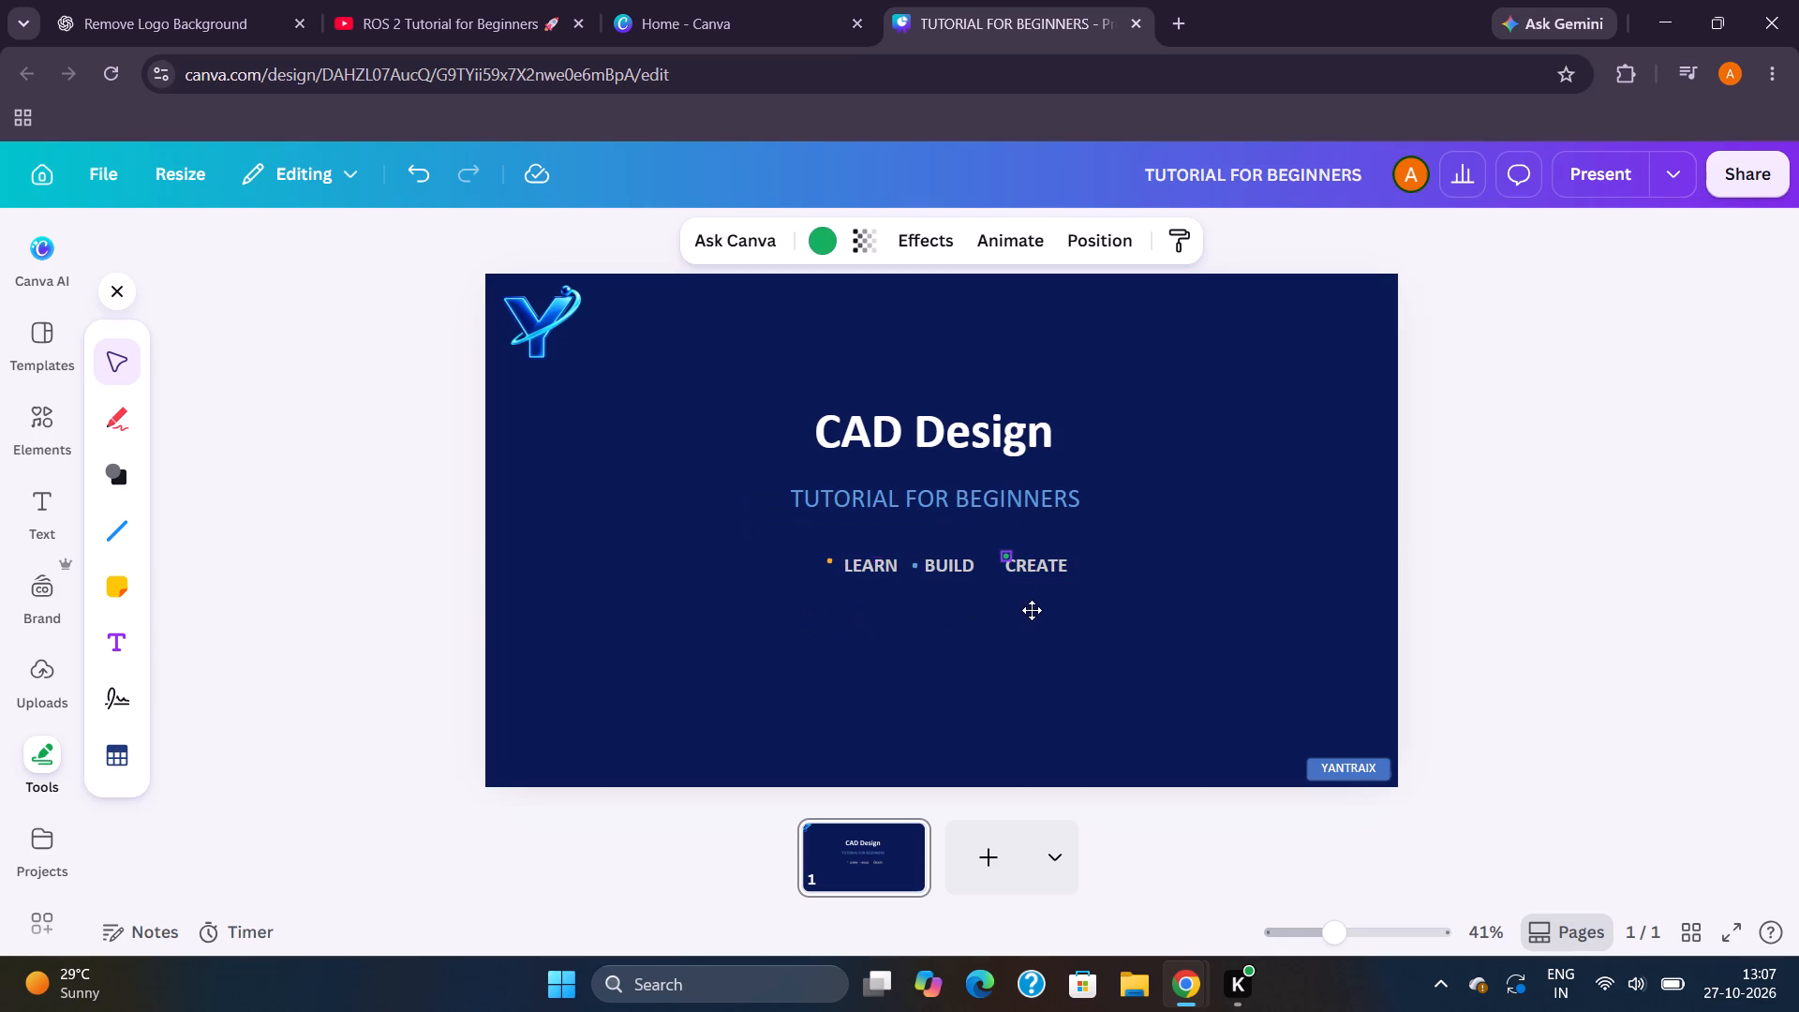
{"action": "left_click_drag", "start_coordinate": [1032, 610], "coordinate": [1019, 618]}
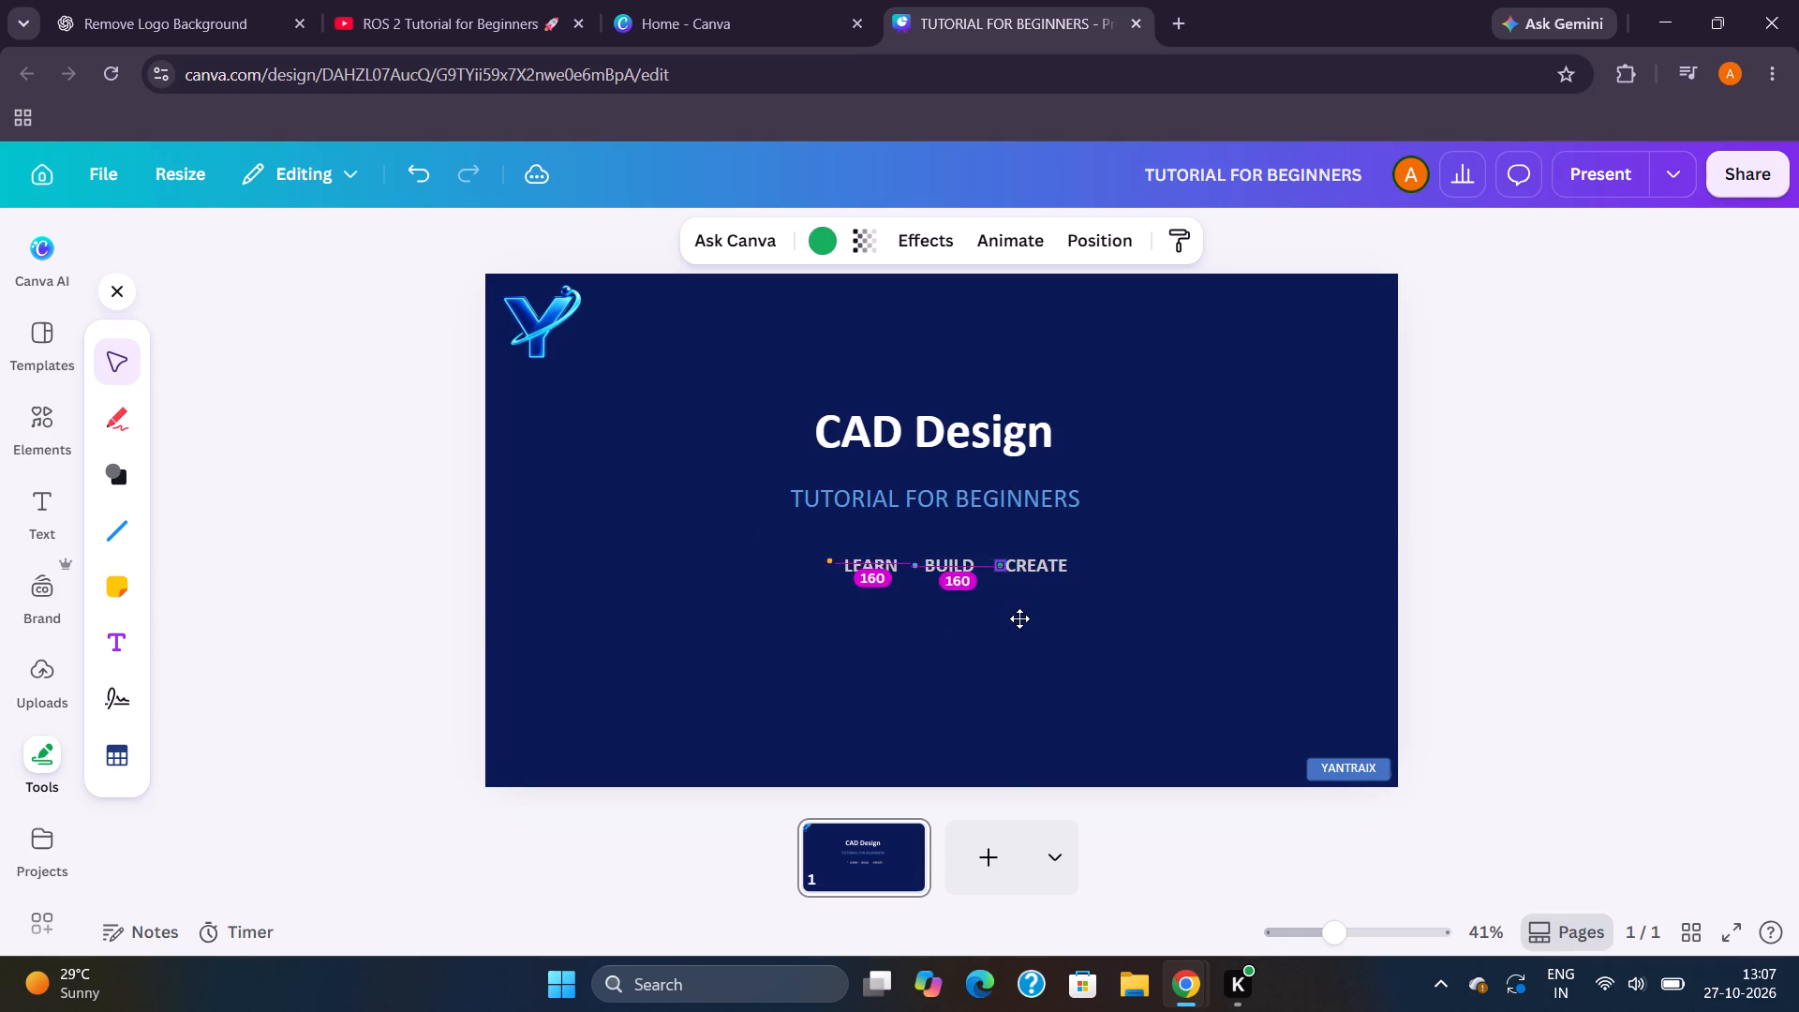
{"action": "left_click_drag", "start_coordinate": [1019, 618], "coordinate": [1021, 619]}
{"action": "left_click_drag", "start_coordinate": [1021, 619], "coordinate": [1018, 618]}
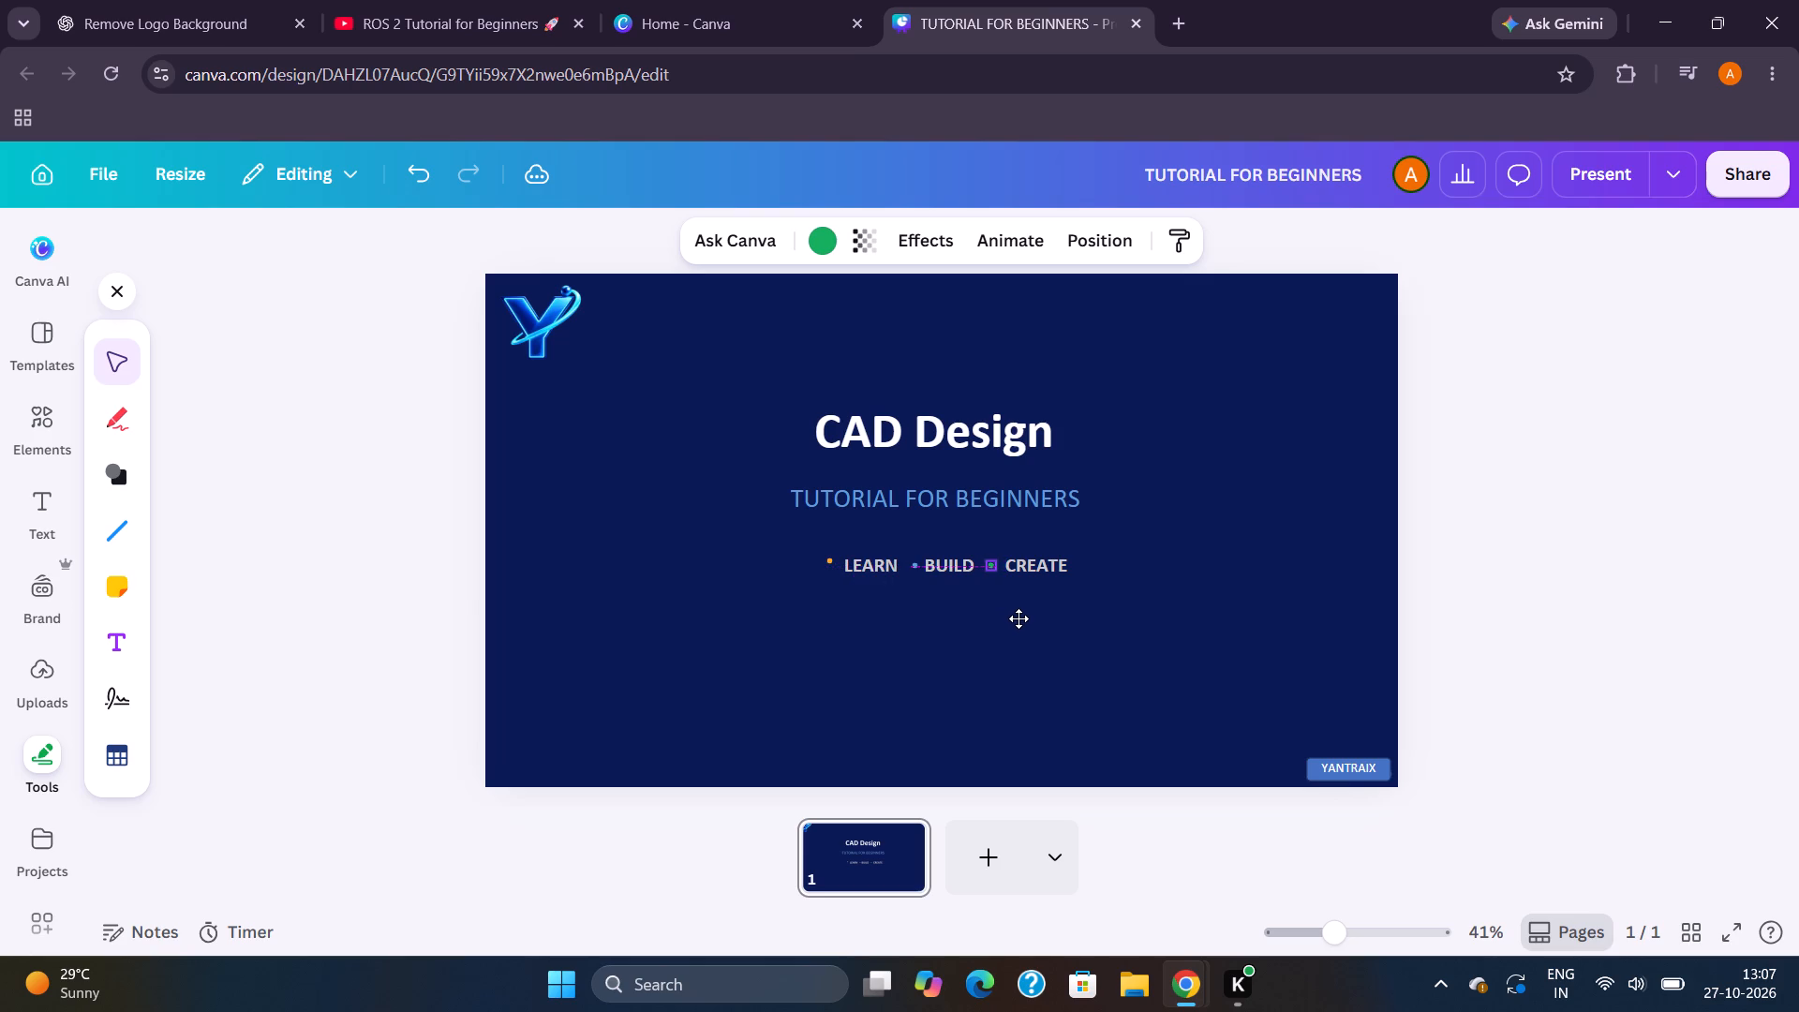
{"action": "left_click_drag", "start_coordinate": [1018, 618], "coordinate": [1018, 618]}
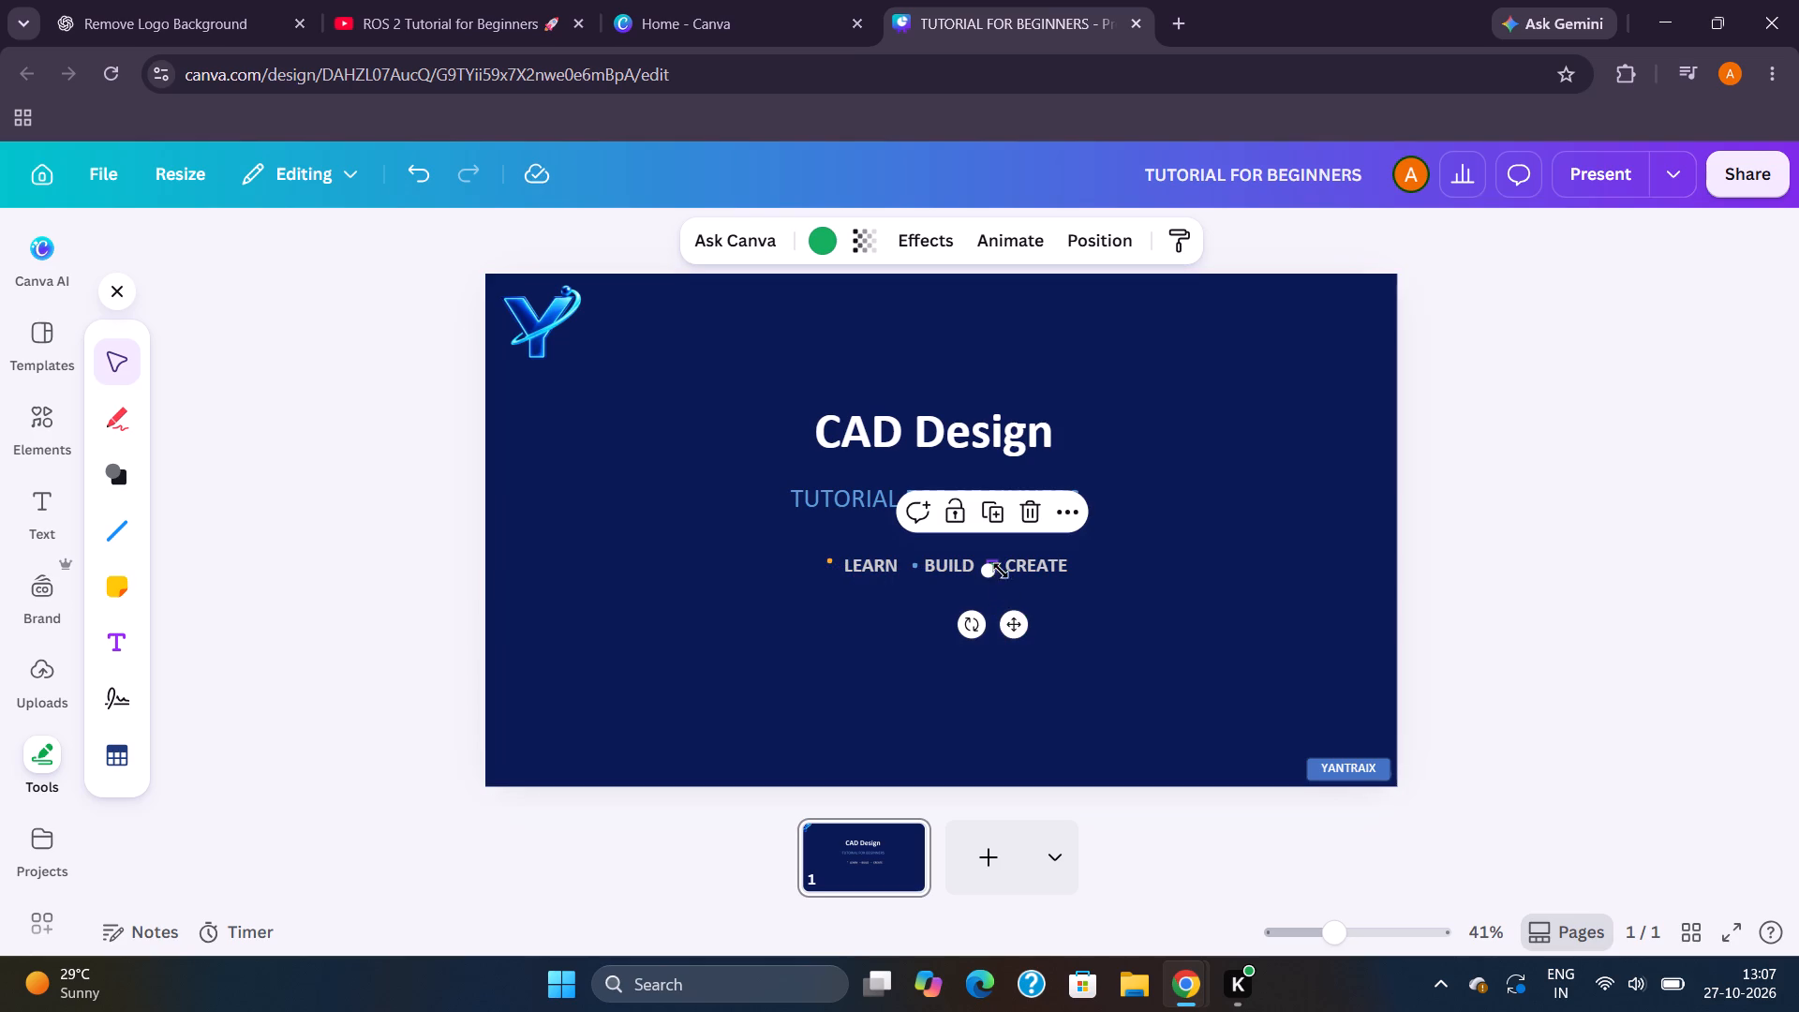
{"action": "left_click", "coordinate": [998, 570]}
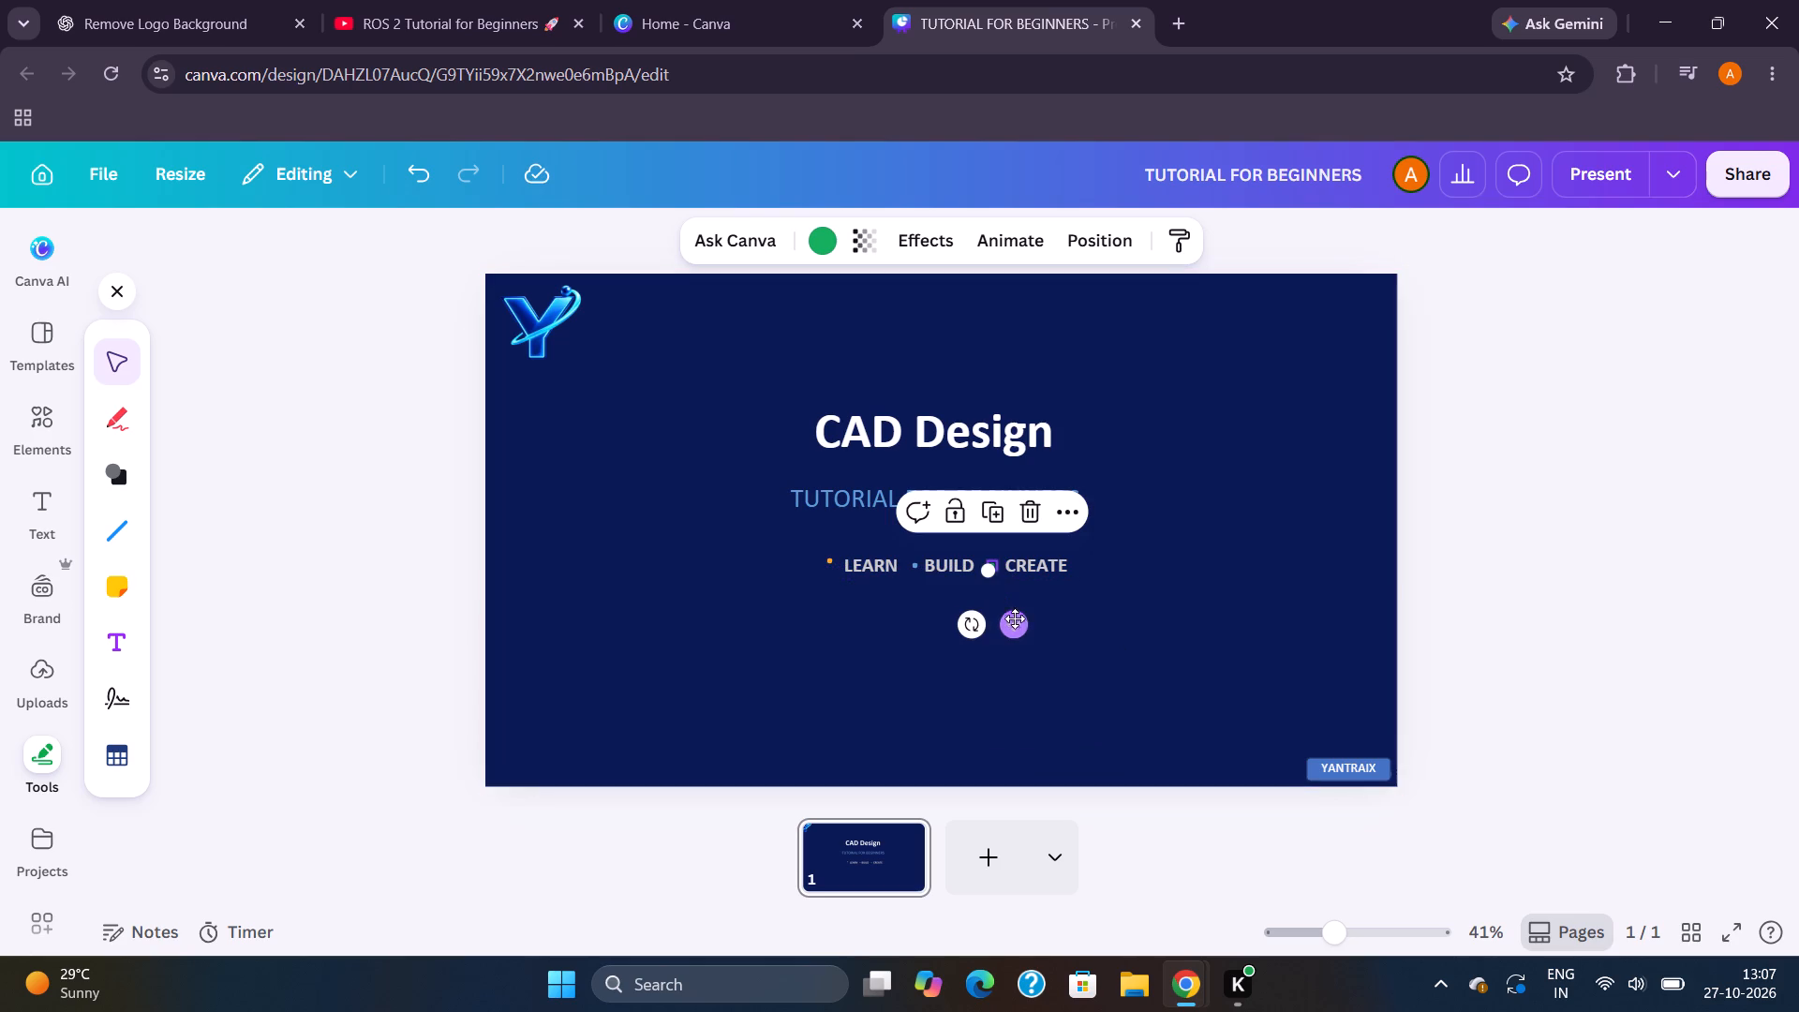
{"action": "left_click", "coordinate": [1015, 619]}
{"action": "left_click", "coordinate": [1108, 594]}
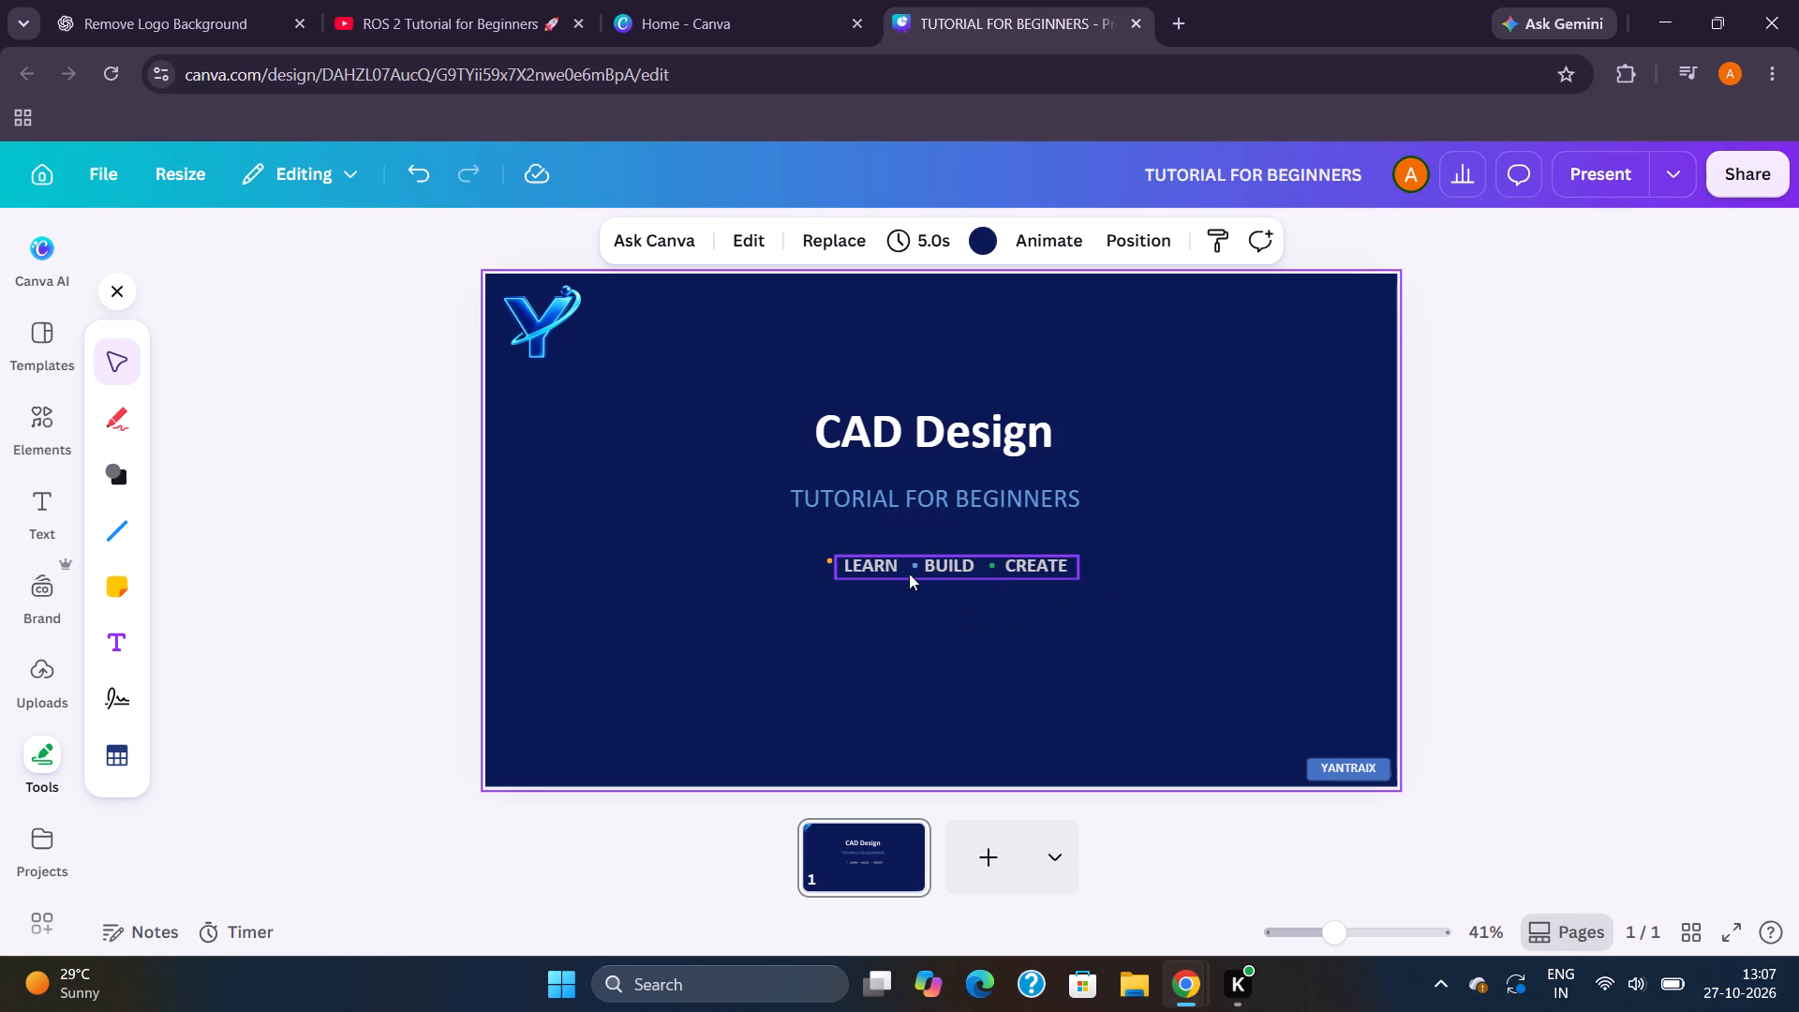
Nudge the orange dot before LEARN down so it lines up with the other two dots.
{"action": "left_click", "coordinate": [825, 556]}
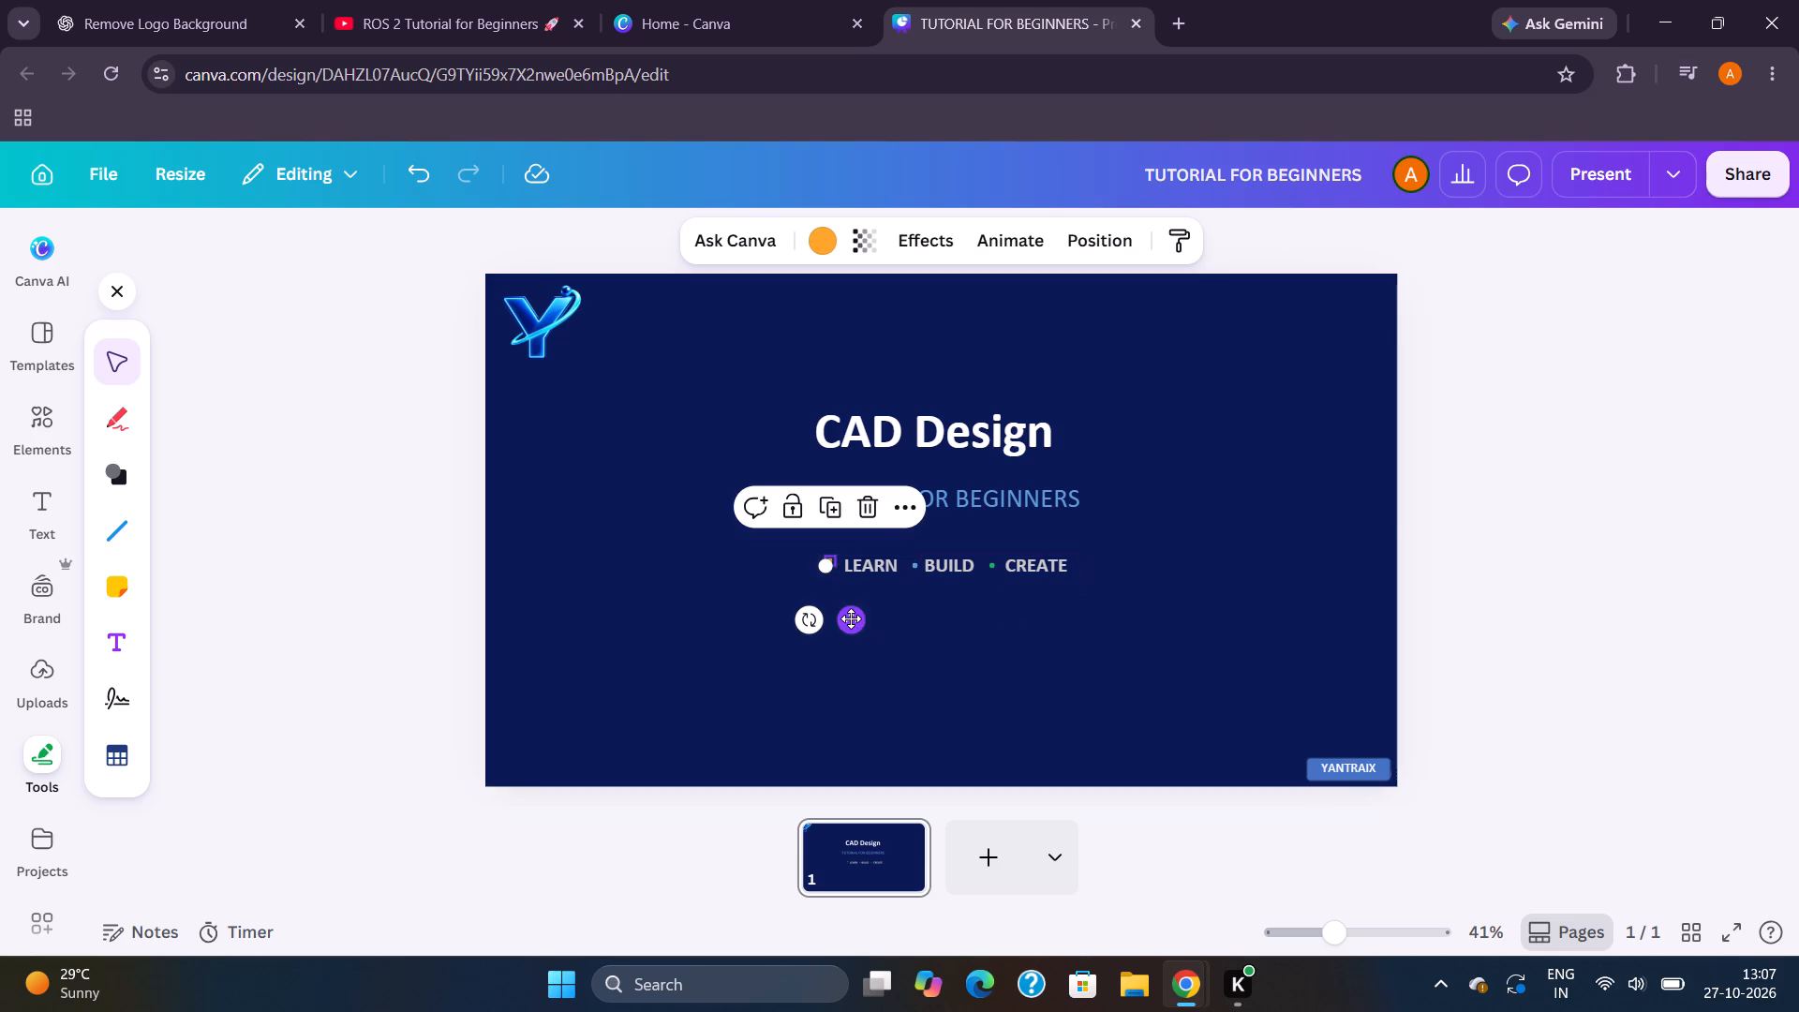
{"action": "left_click", "coordinate": [851, 618]}
{"action": "left_click", "coordinate": [1066, 643]}
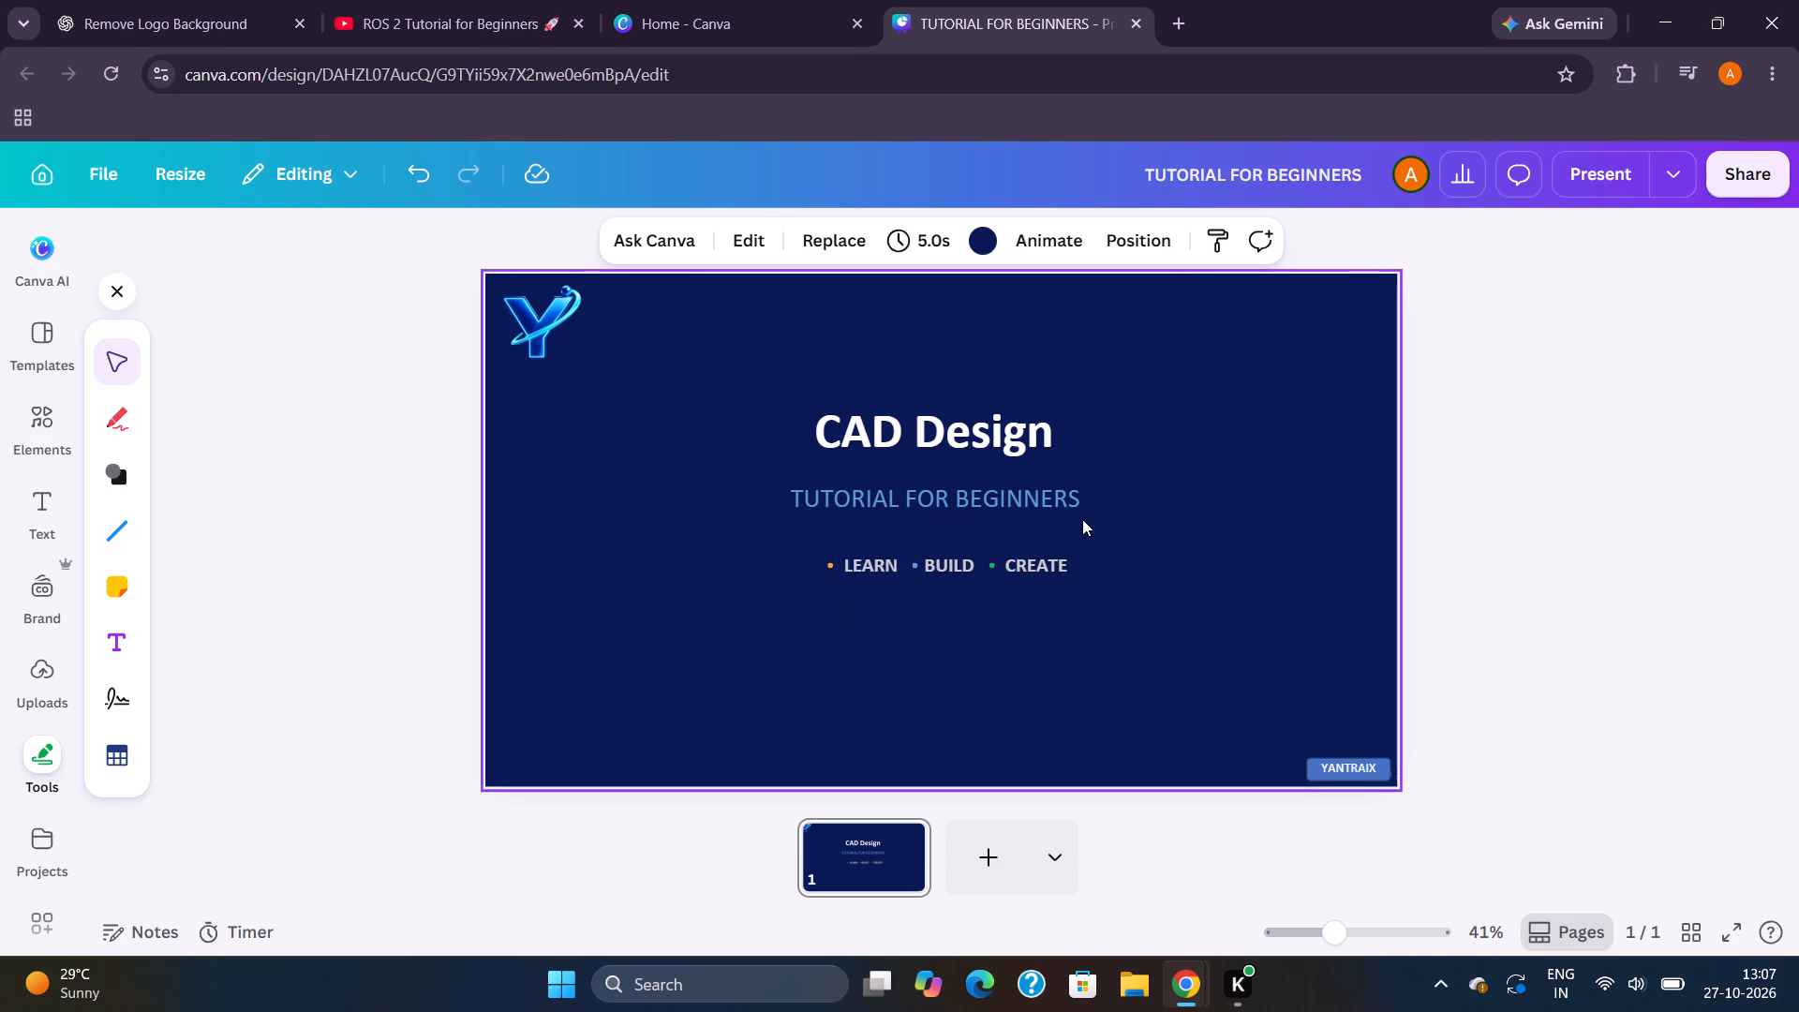
Enlarge the TUTORIAL FOR BEGINNERS subtitle to size 50 and reposition it between the title and the tagline.
{"action": "left_click_drag", "start_coordinate": [1069, 506], "coordinate": [1066, 494]}
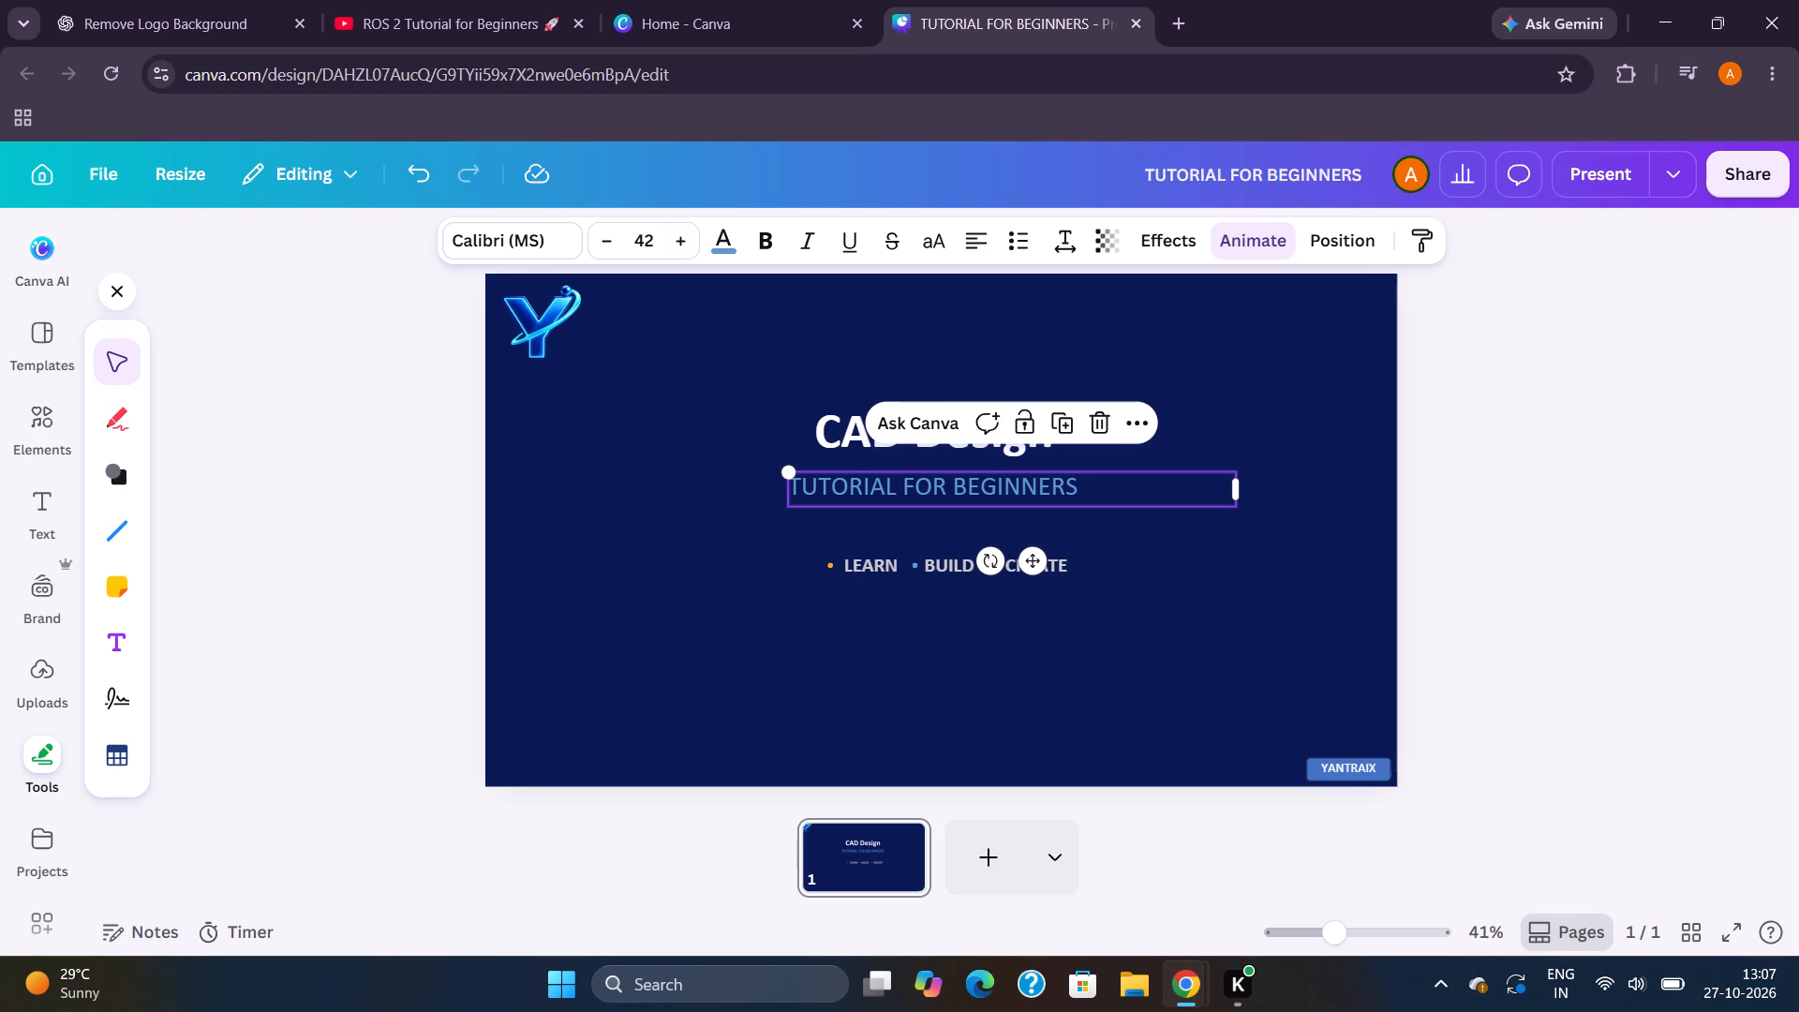
{"action": "left_click", "coordinate": [665, 240]}
{"action": "left_click", "coordinate": [665, 240]}
{"action": "triple_click", "coordinate": [673, 242]}
{"action": "triple_click", "coordinate": [673, 242]}
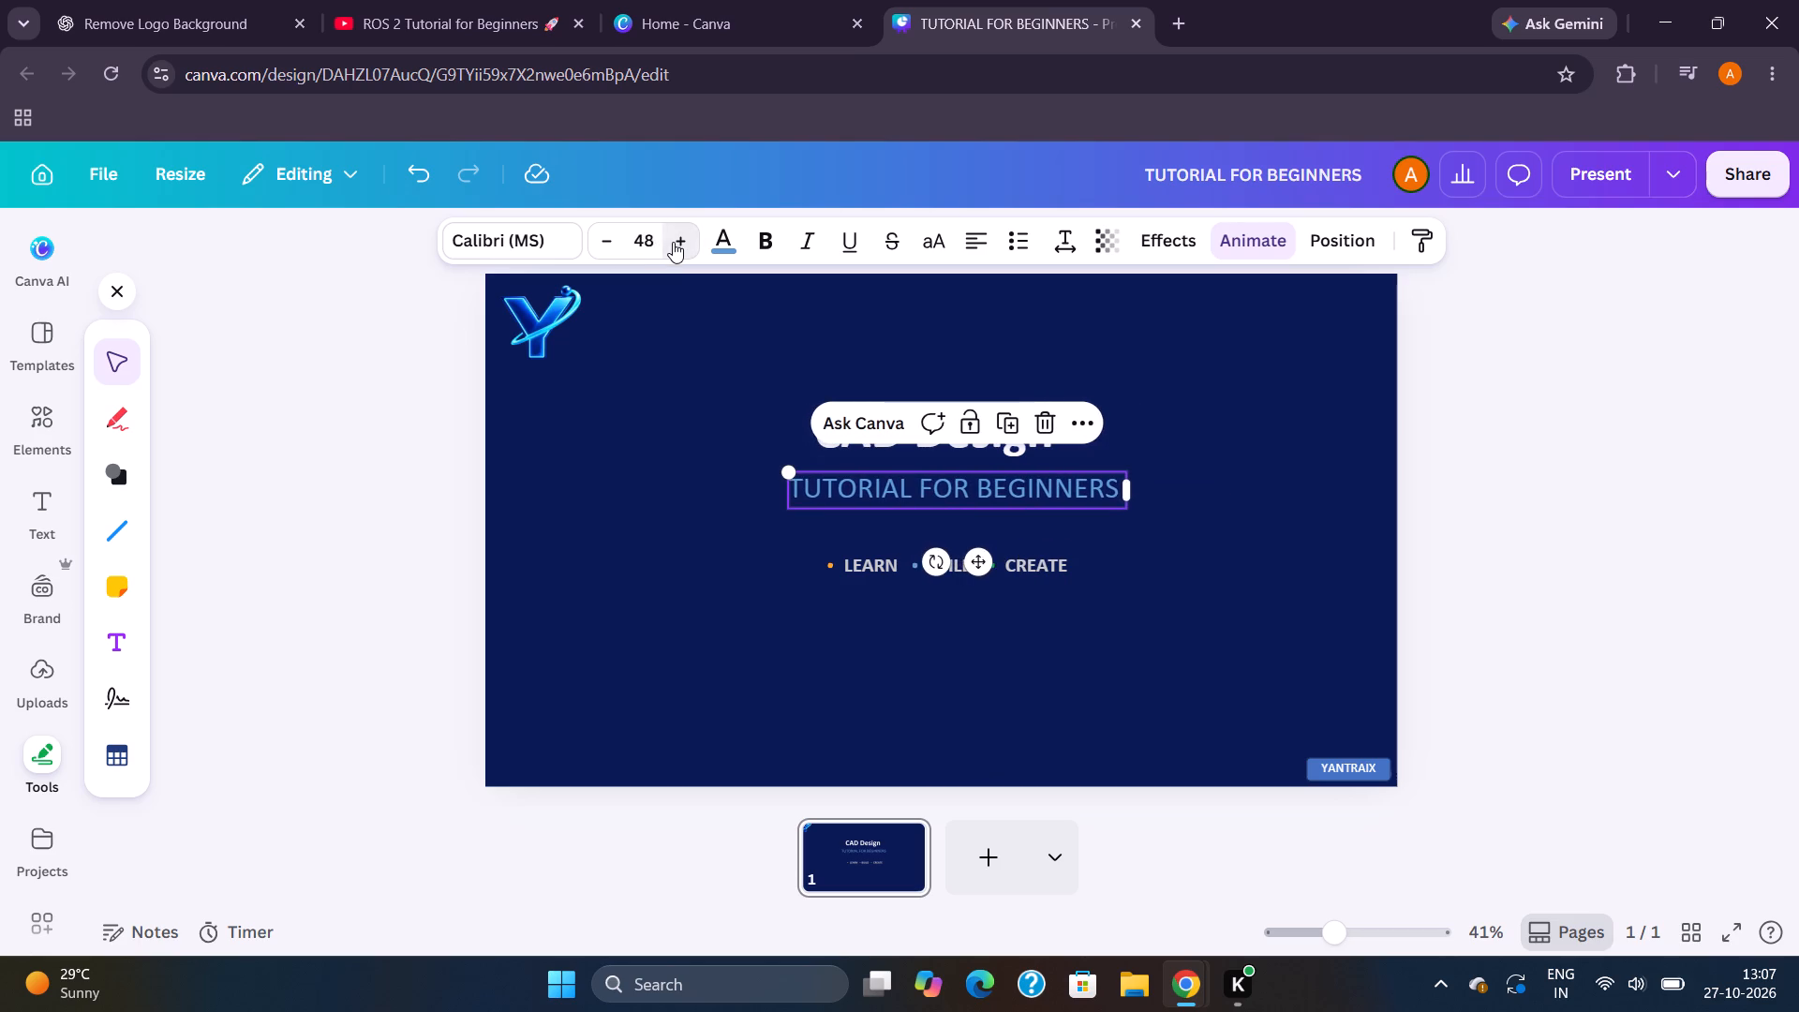
{"action": "left_click", "coordinate": [673, 242]}
{"action": "left_click", "coordinate": [612, 246]}
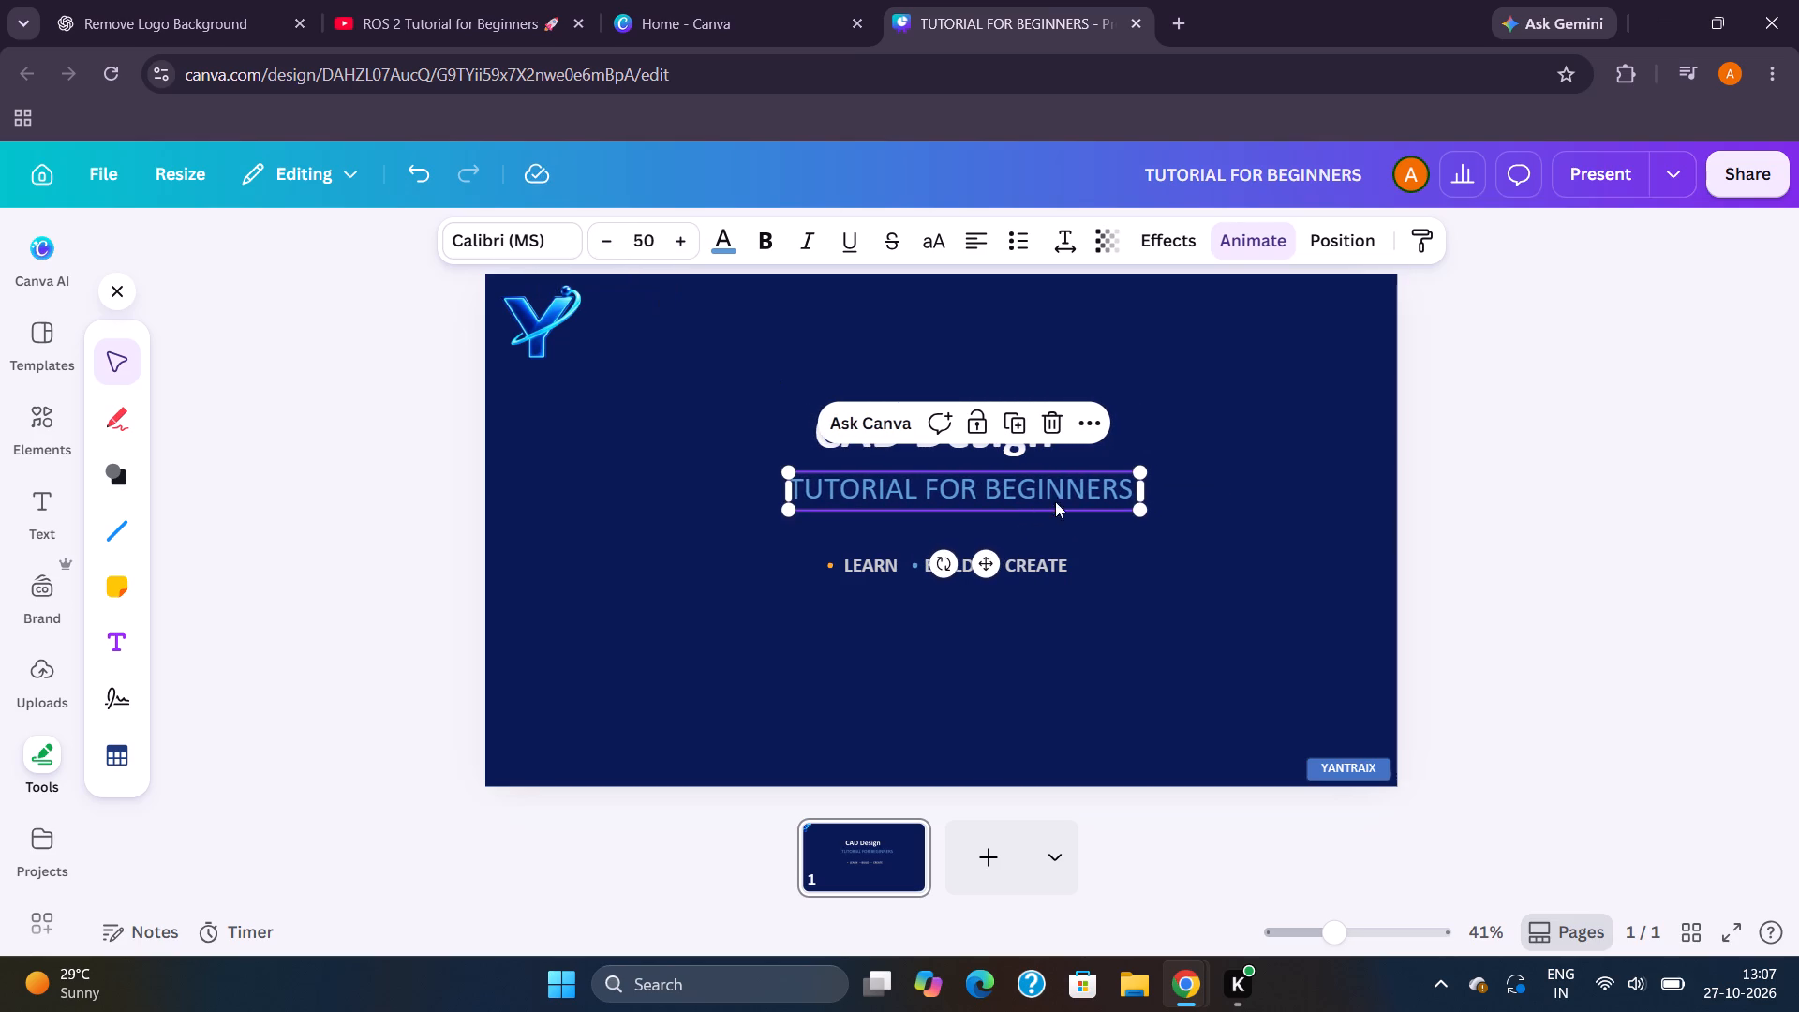
{"action": "left_click_drag", "start_coordinate": [984, 565], "coordinate": [996, 566]}
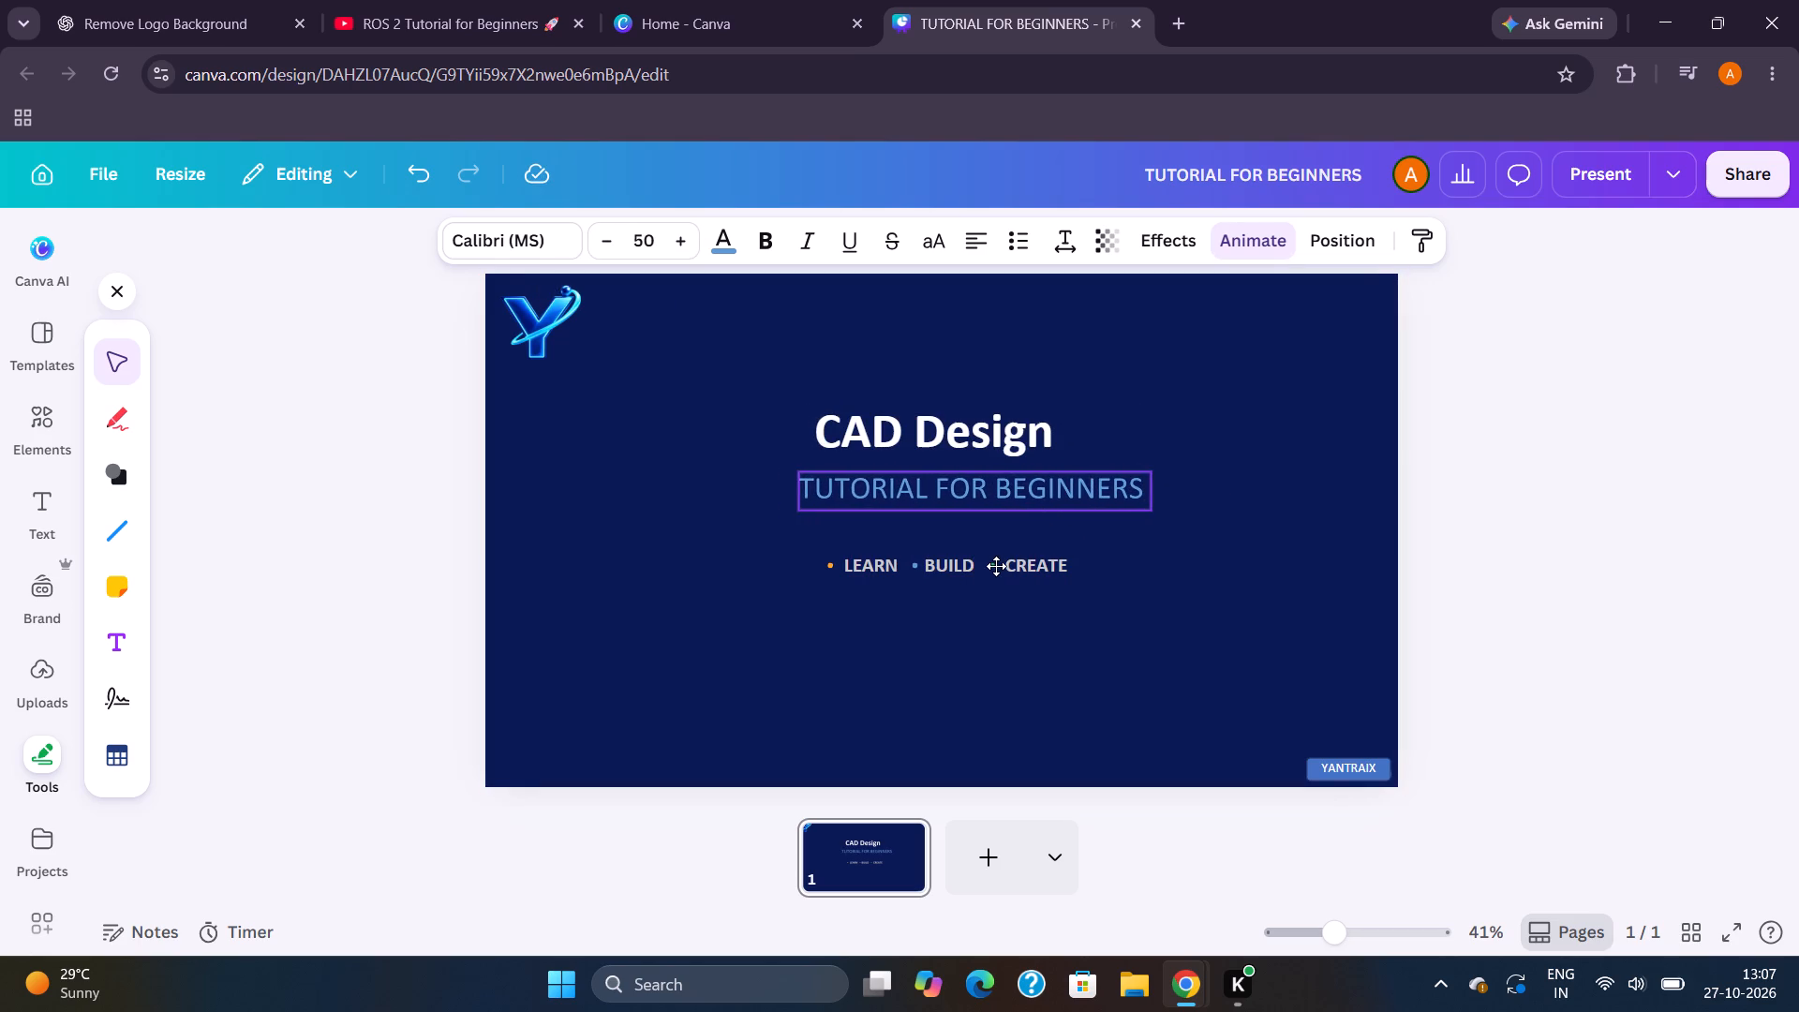
{"action": "left_click_drag", "start_coordinate": [996, 566], "coordinate": [992, 581]}
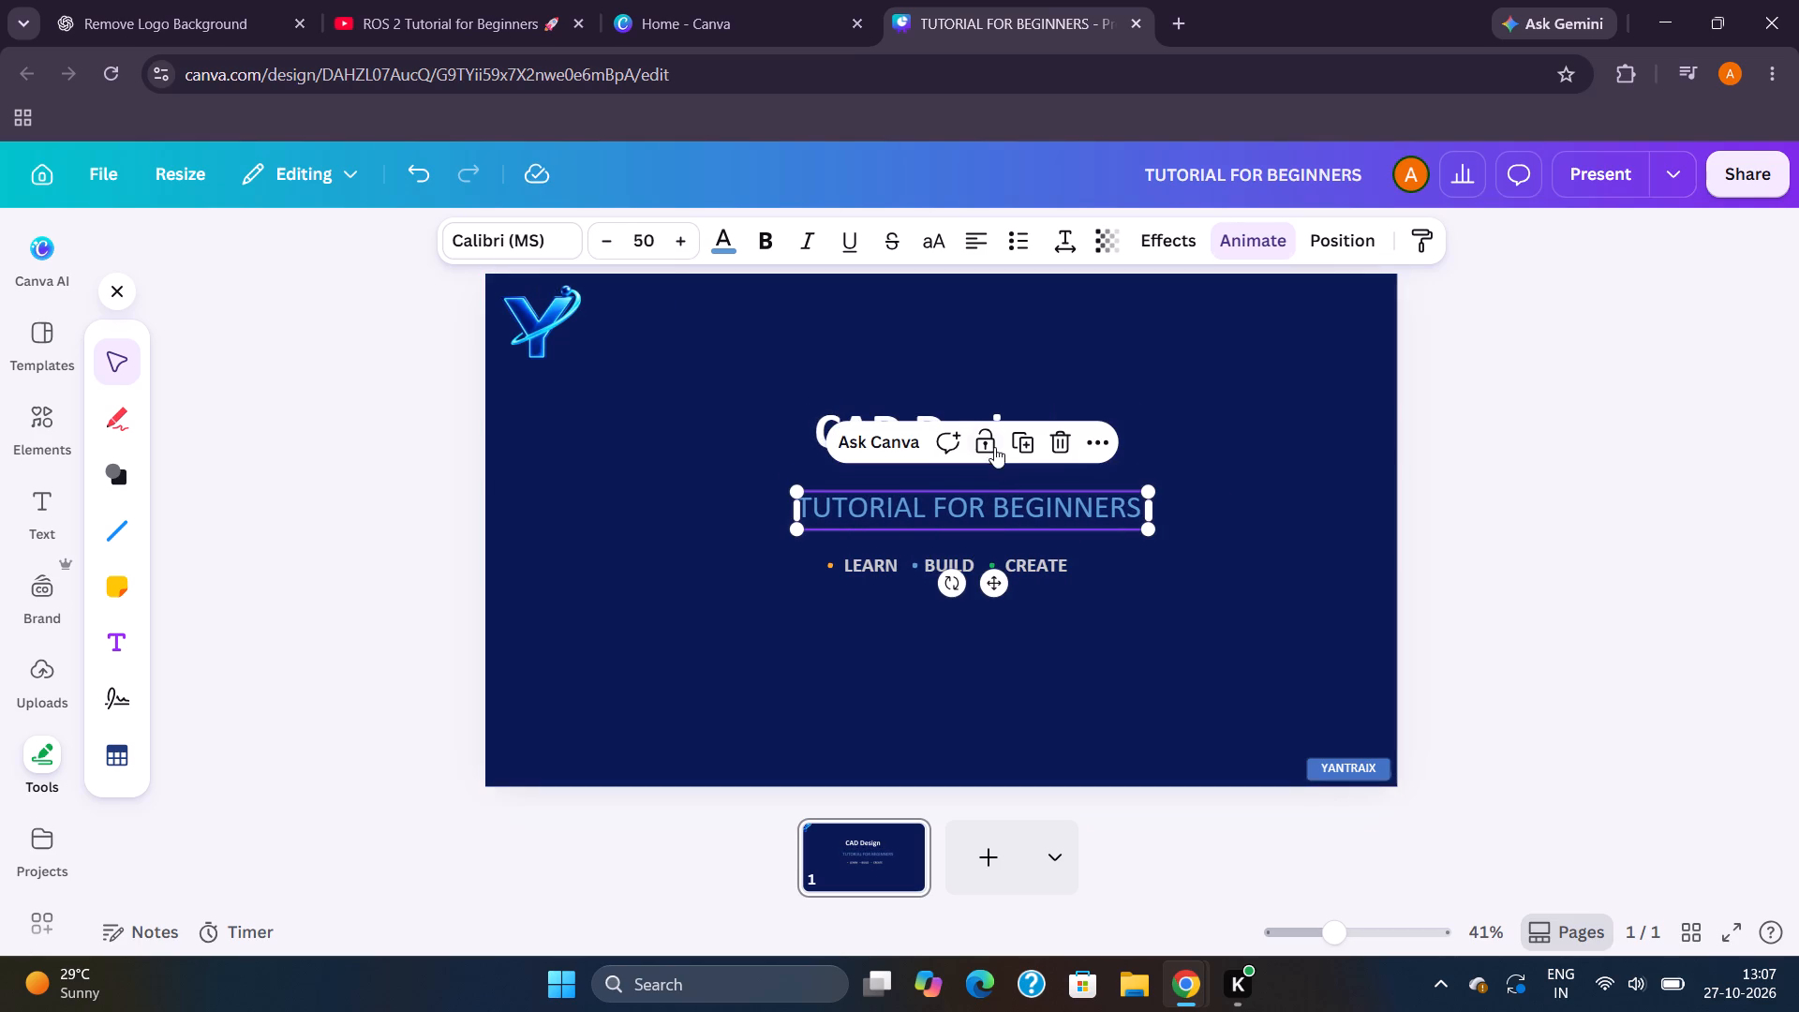
Move the CAD Design title slightly so it is centred horizontally on the slide above the subtitle.
{"action": "left_click", "coordinate": [893, 407]}
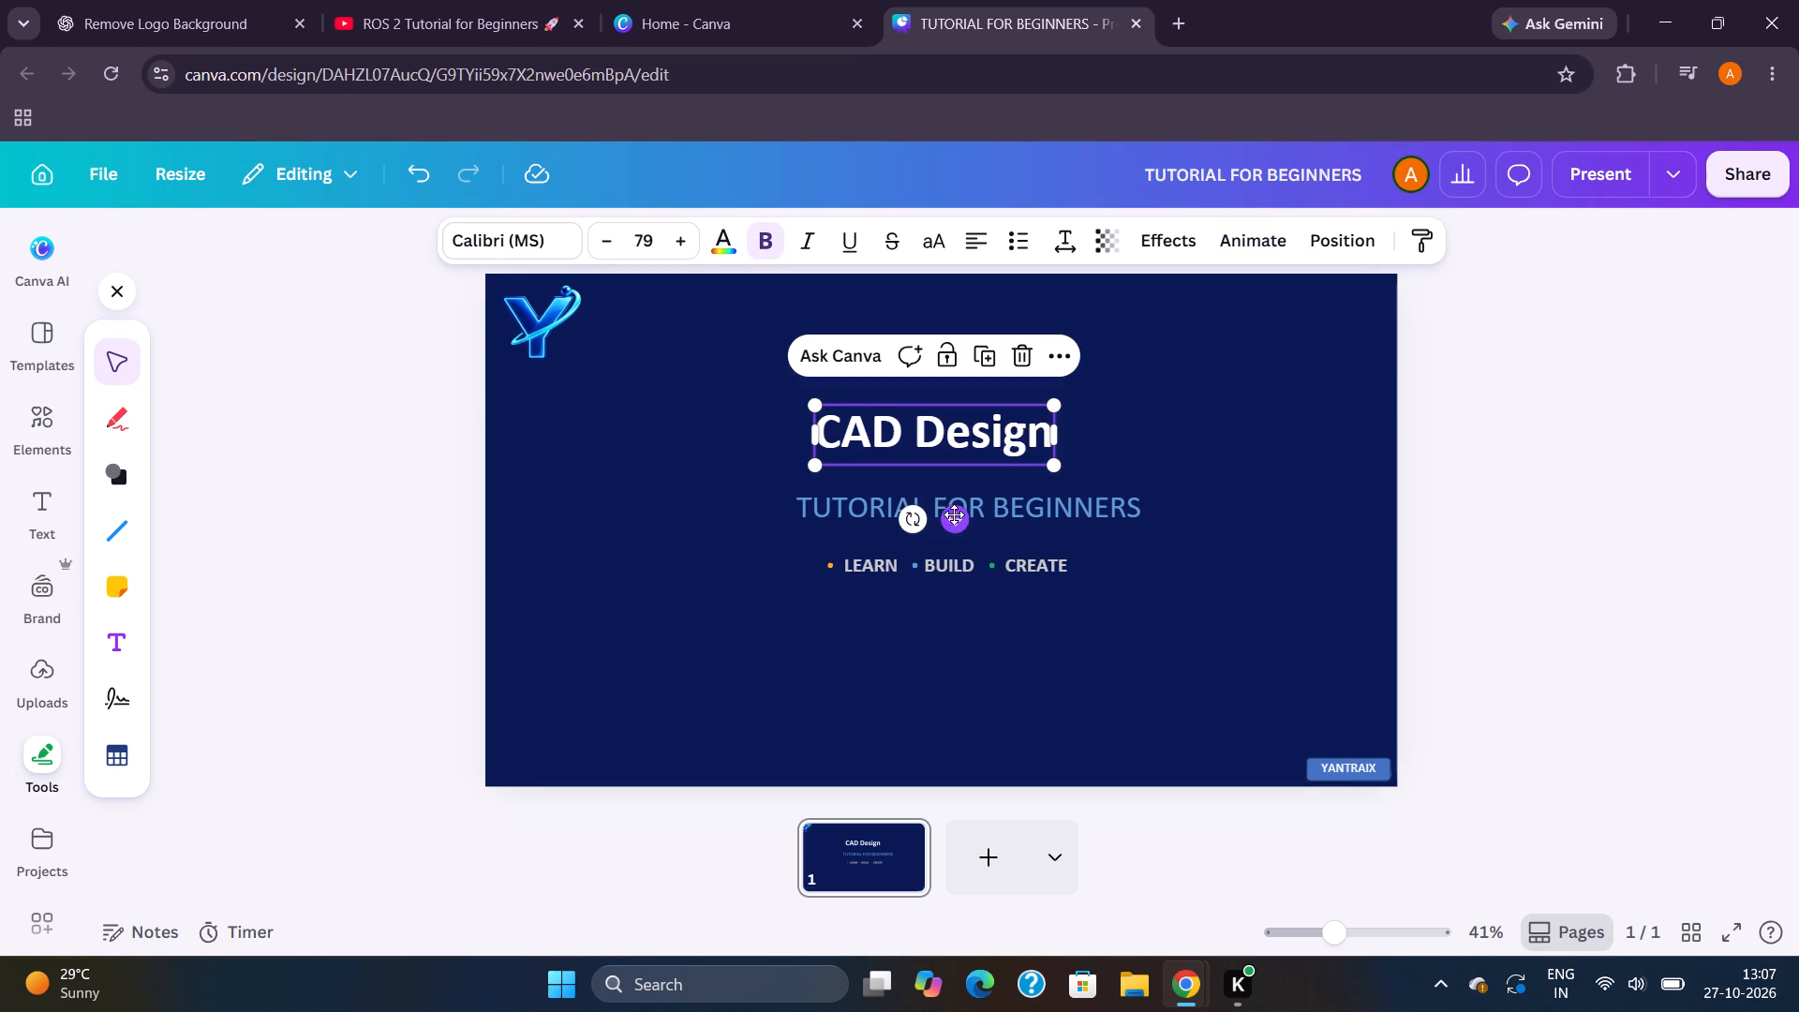
{"action": "left_click", "coordinate": [954, 514]}
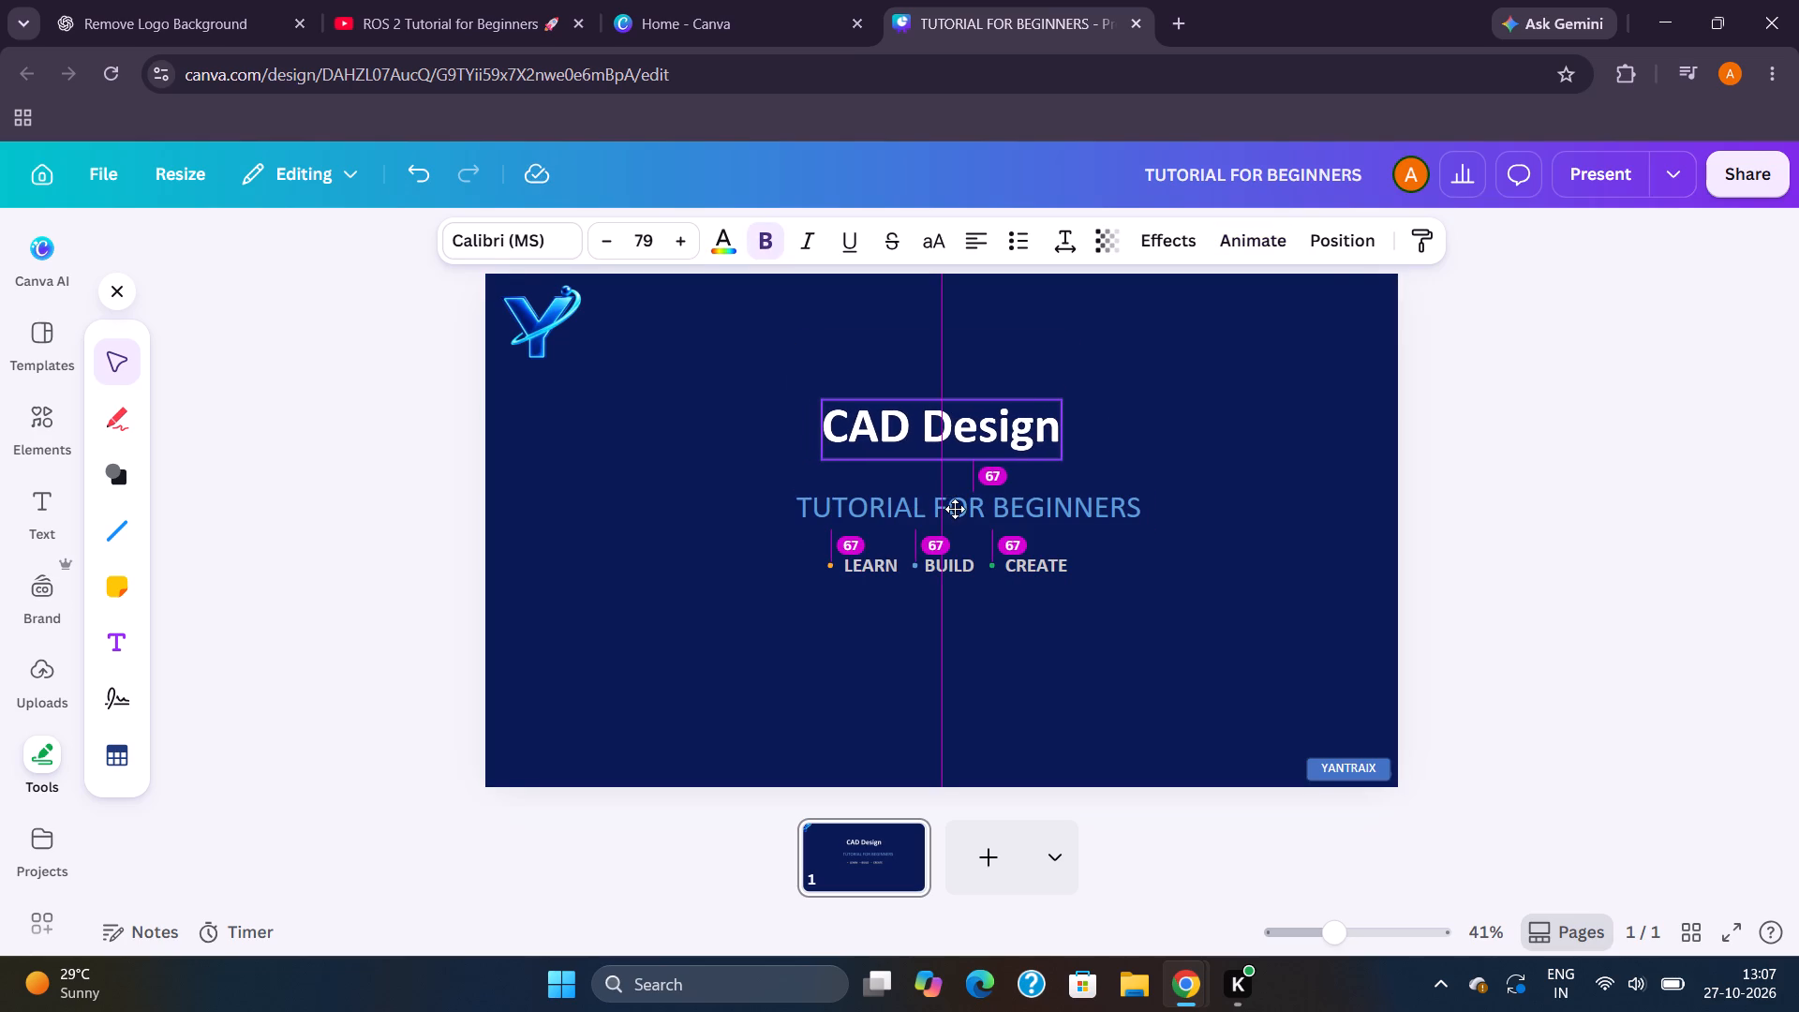
{"action": "left_click", "coordinate": [1331, 587]}
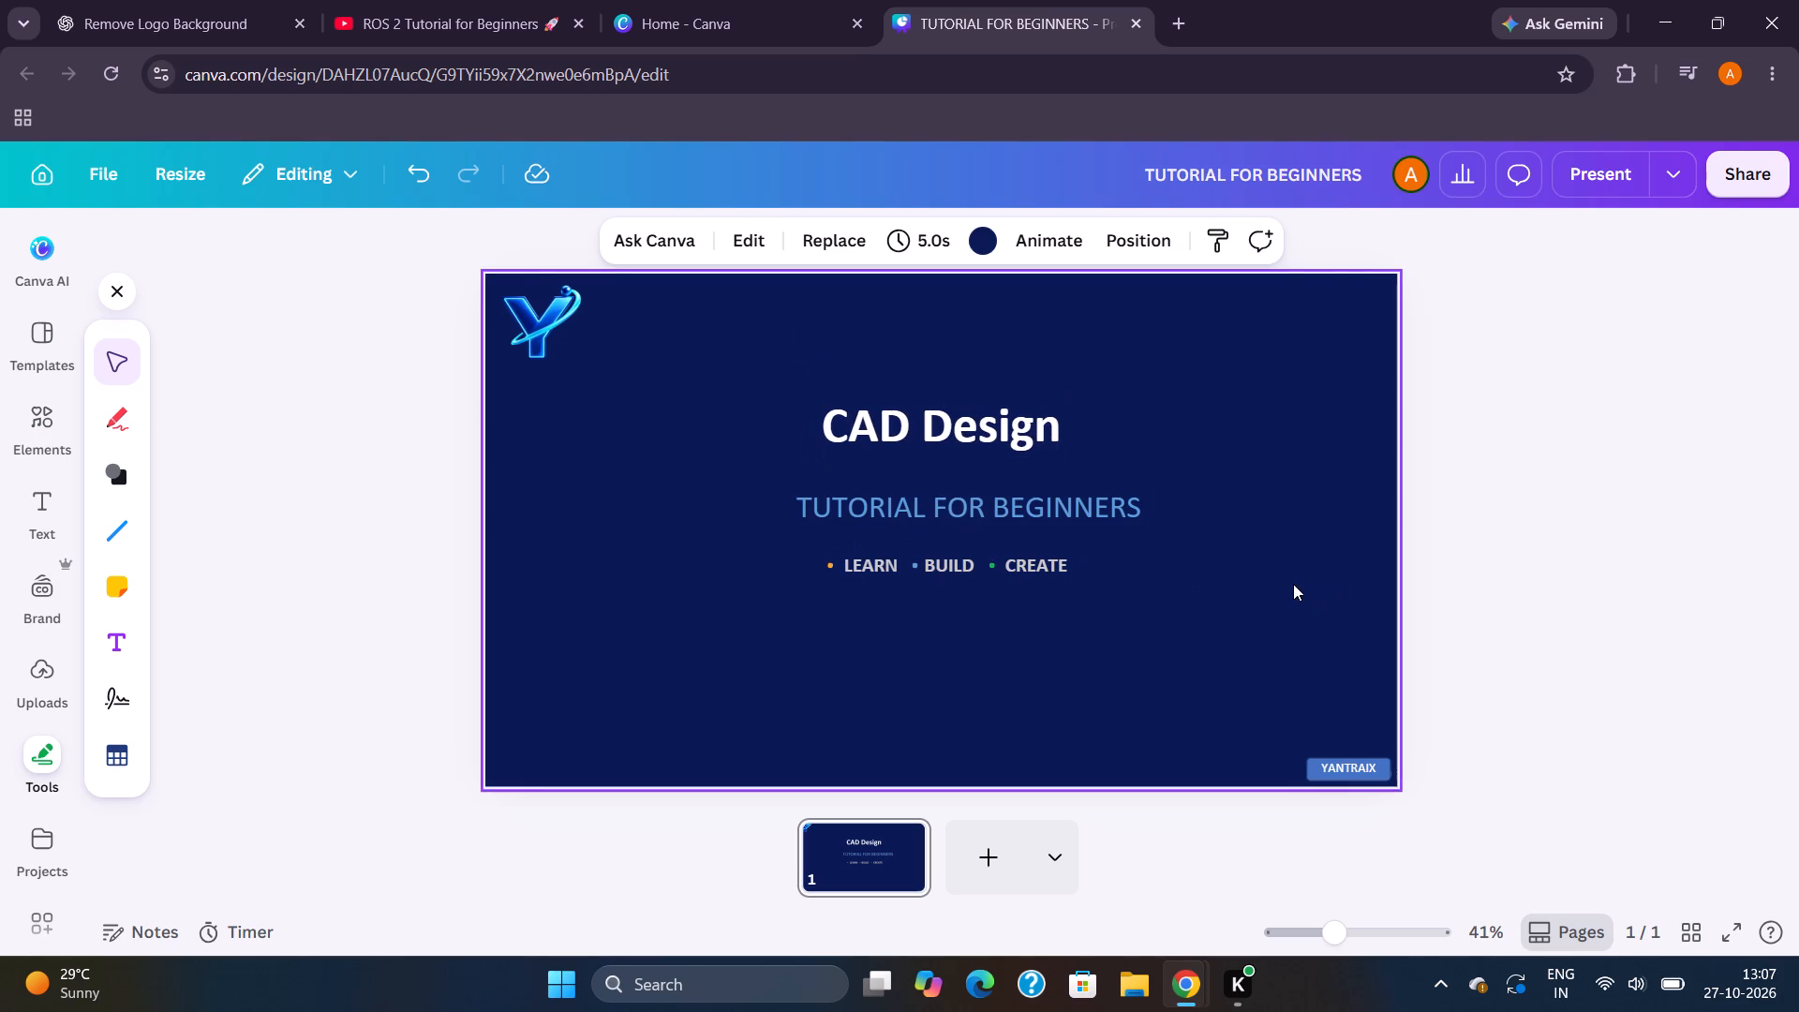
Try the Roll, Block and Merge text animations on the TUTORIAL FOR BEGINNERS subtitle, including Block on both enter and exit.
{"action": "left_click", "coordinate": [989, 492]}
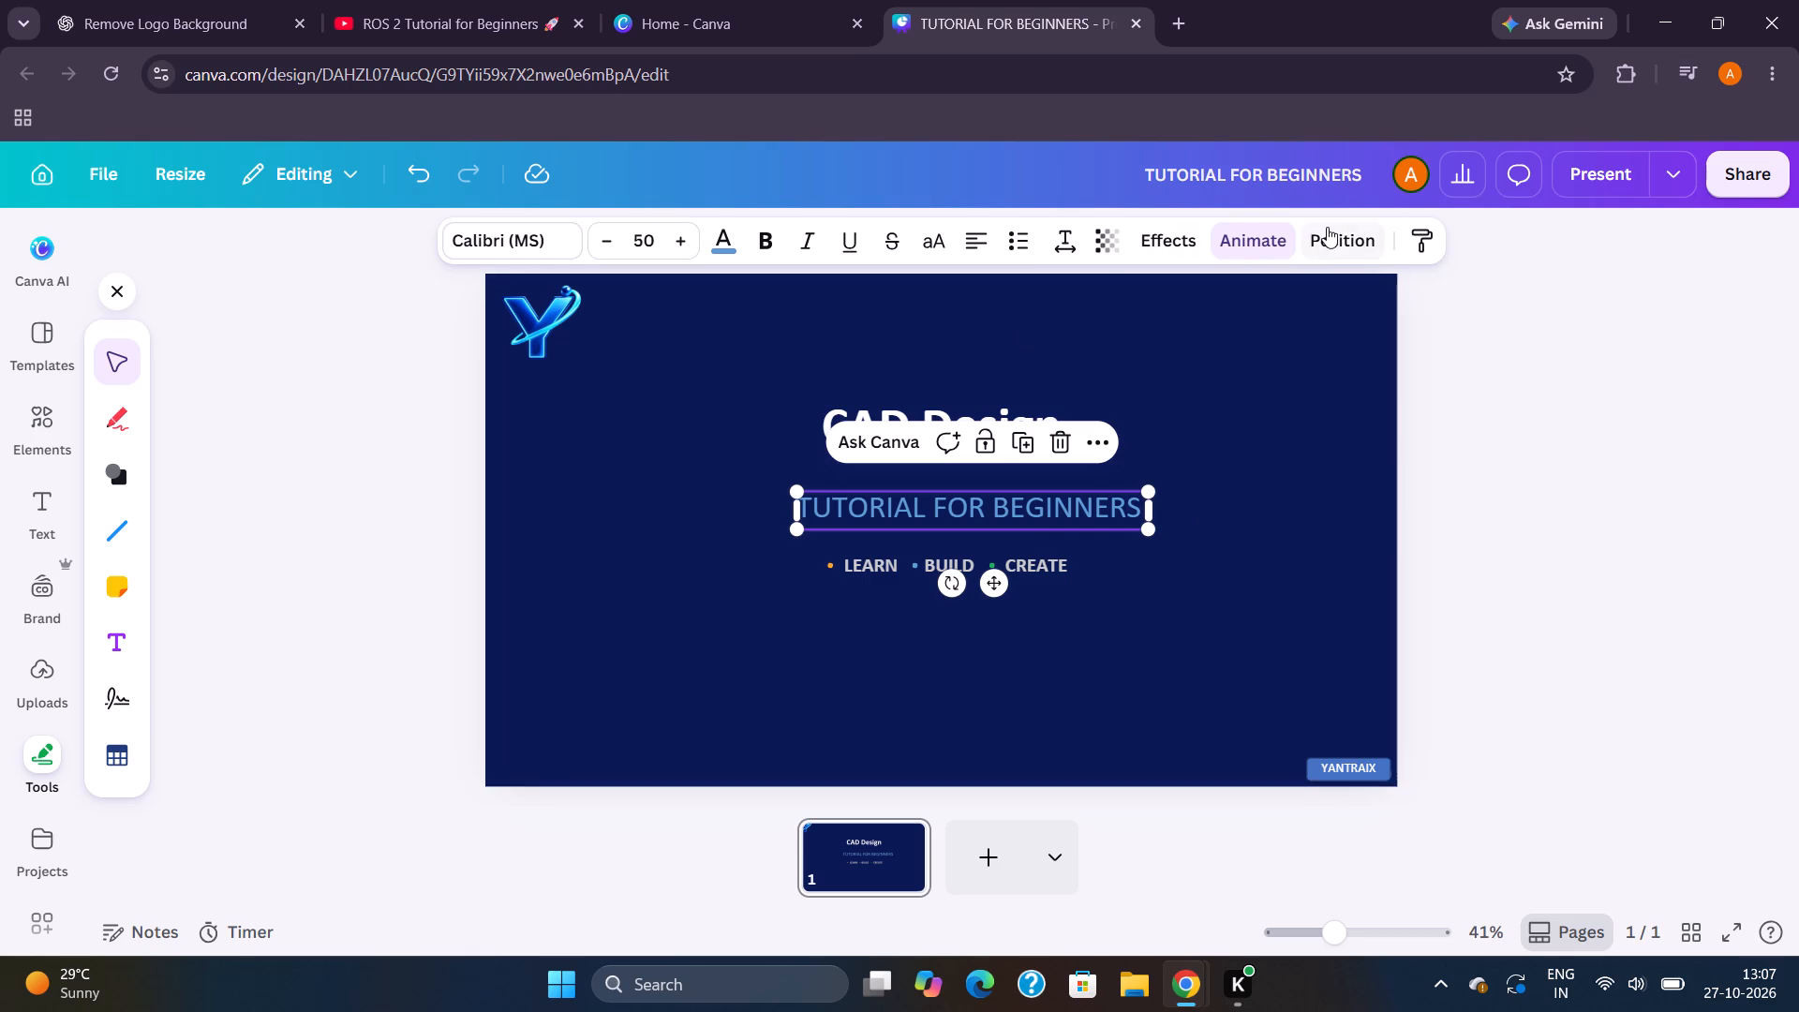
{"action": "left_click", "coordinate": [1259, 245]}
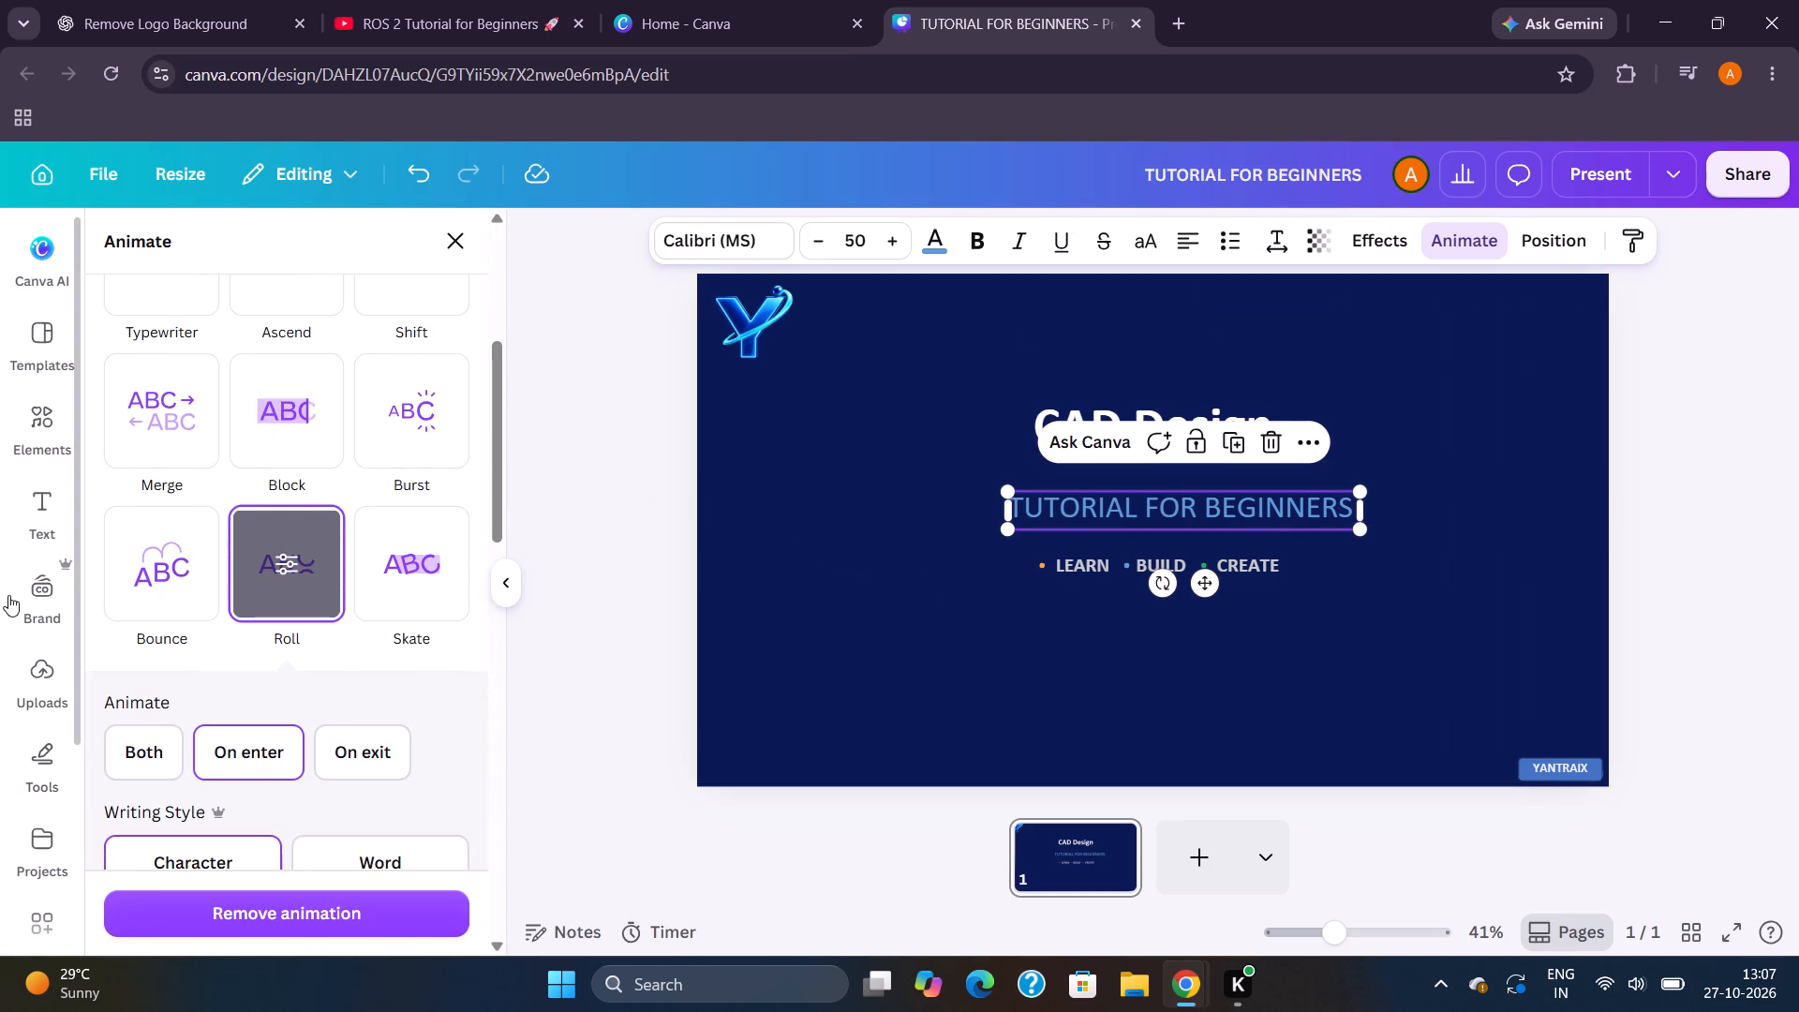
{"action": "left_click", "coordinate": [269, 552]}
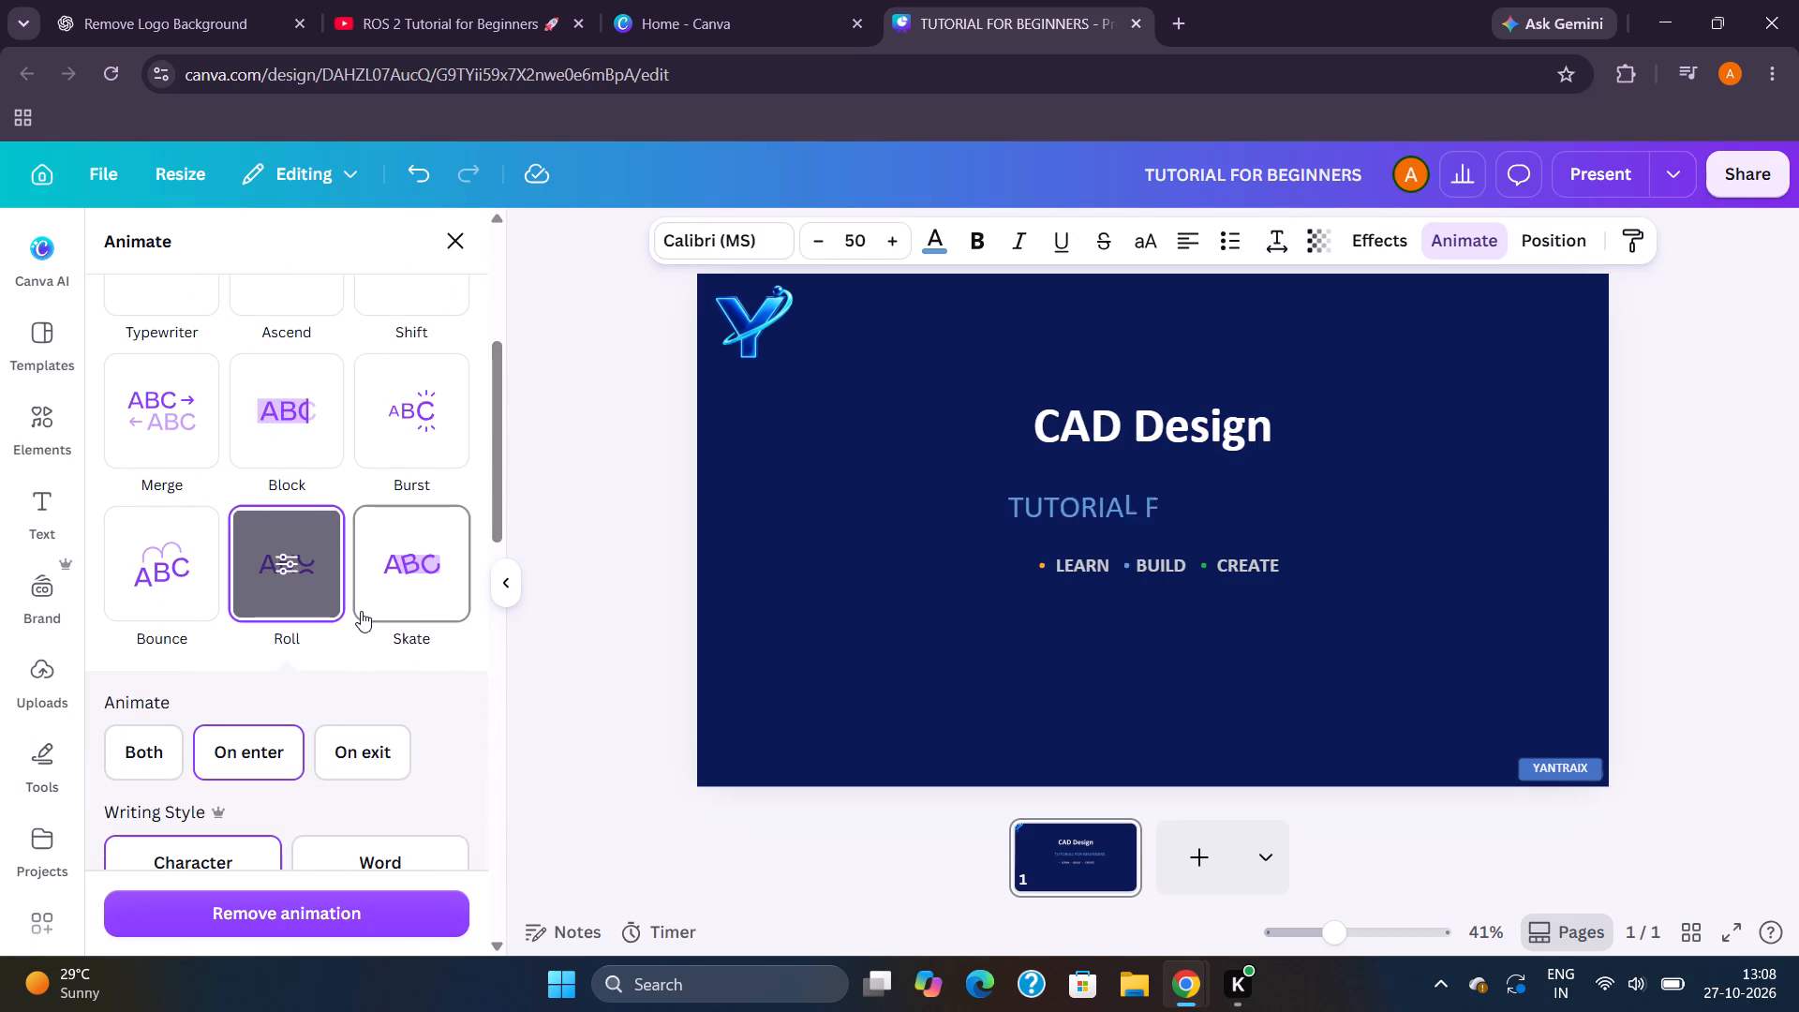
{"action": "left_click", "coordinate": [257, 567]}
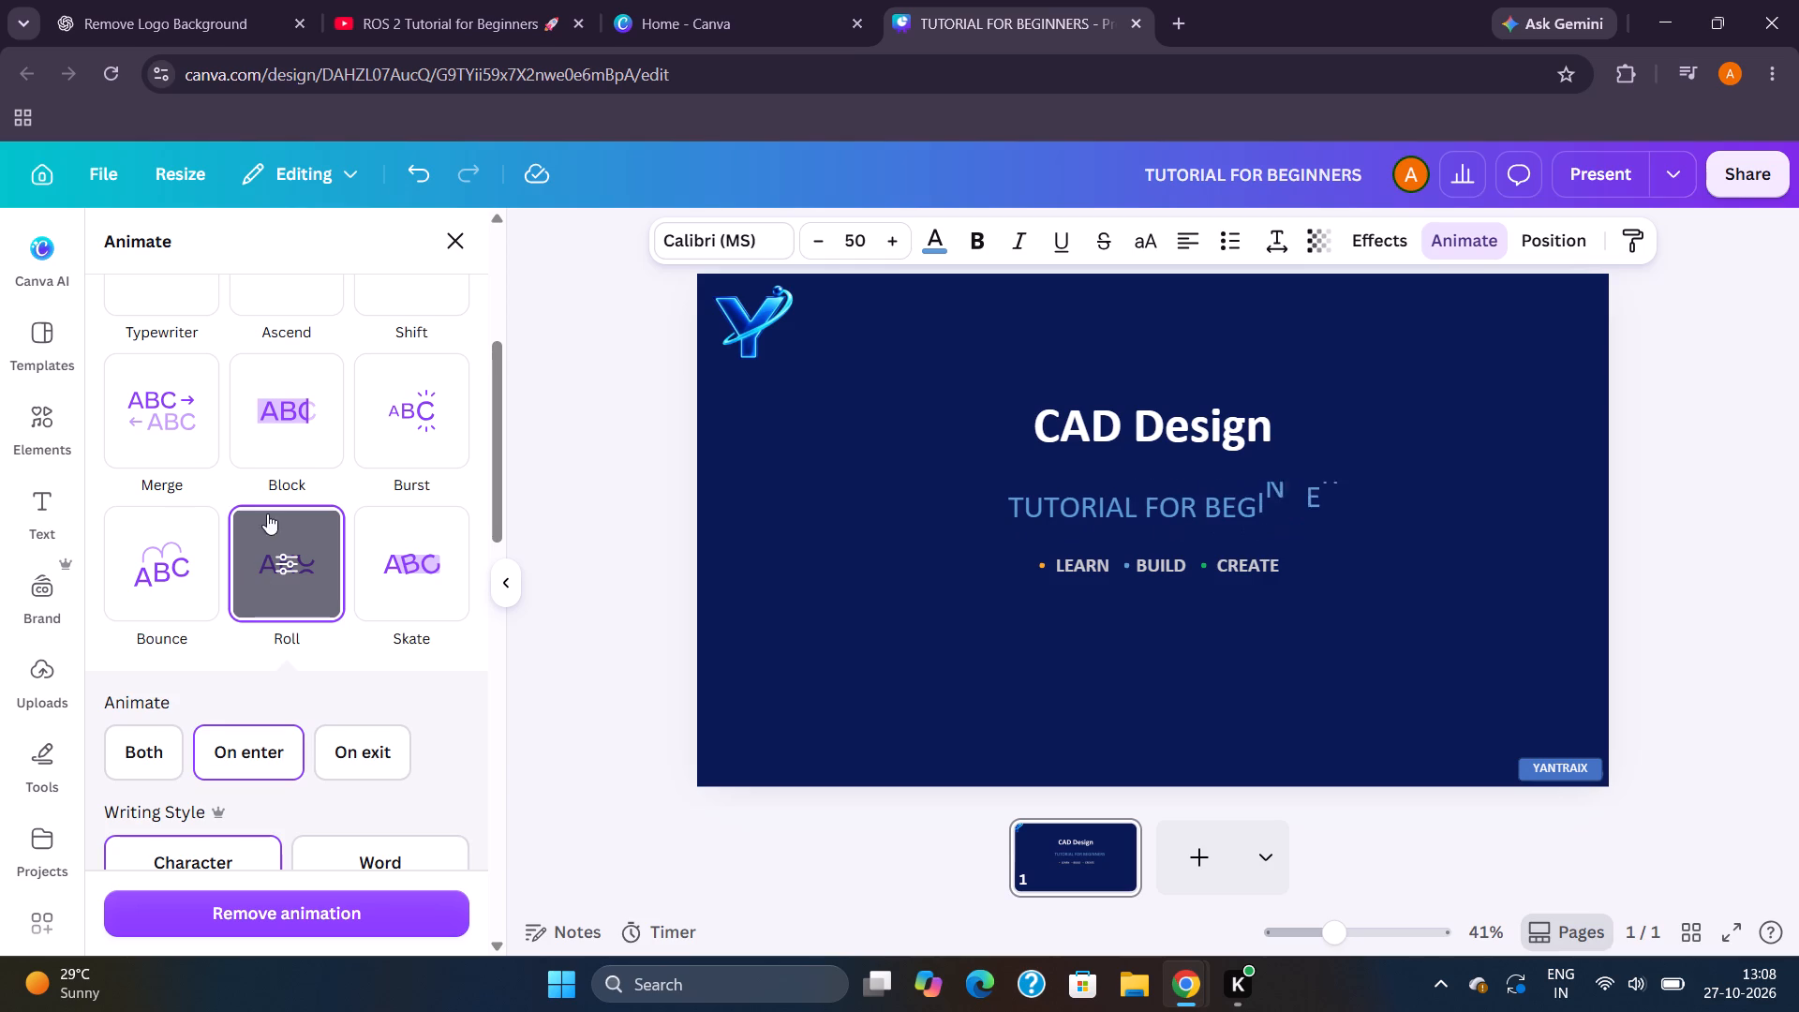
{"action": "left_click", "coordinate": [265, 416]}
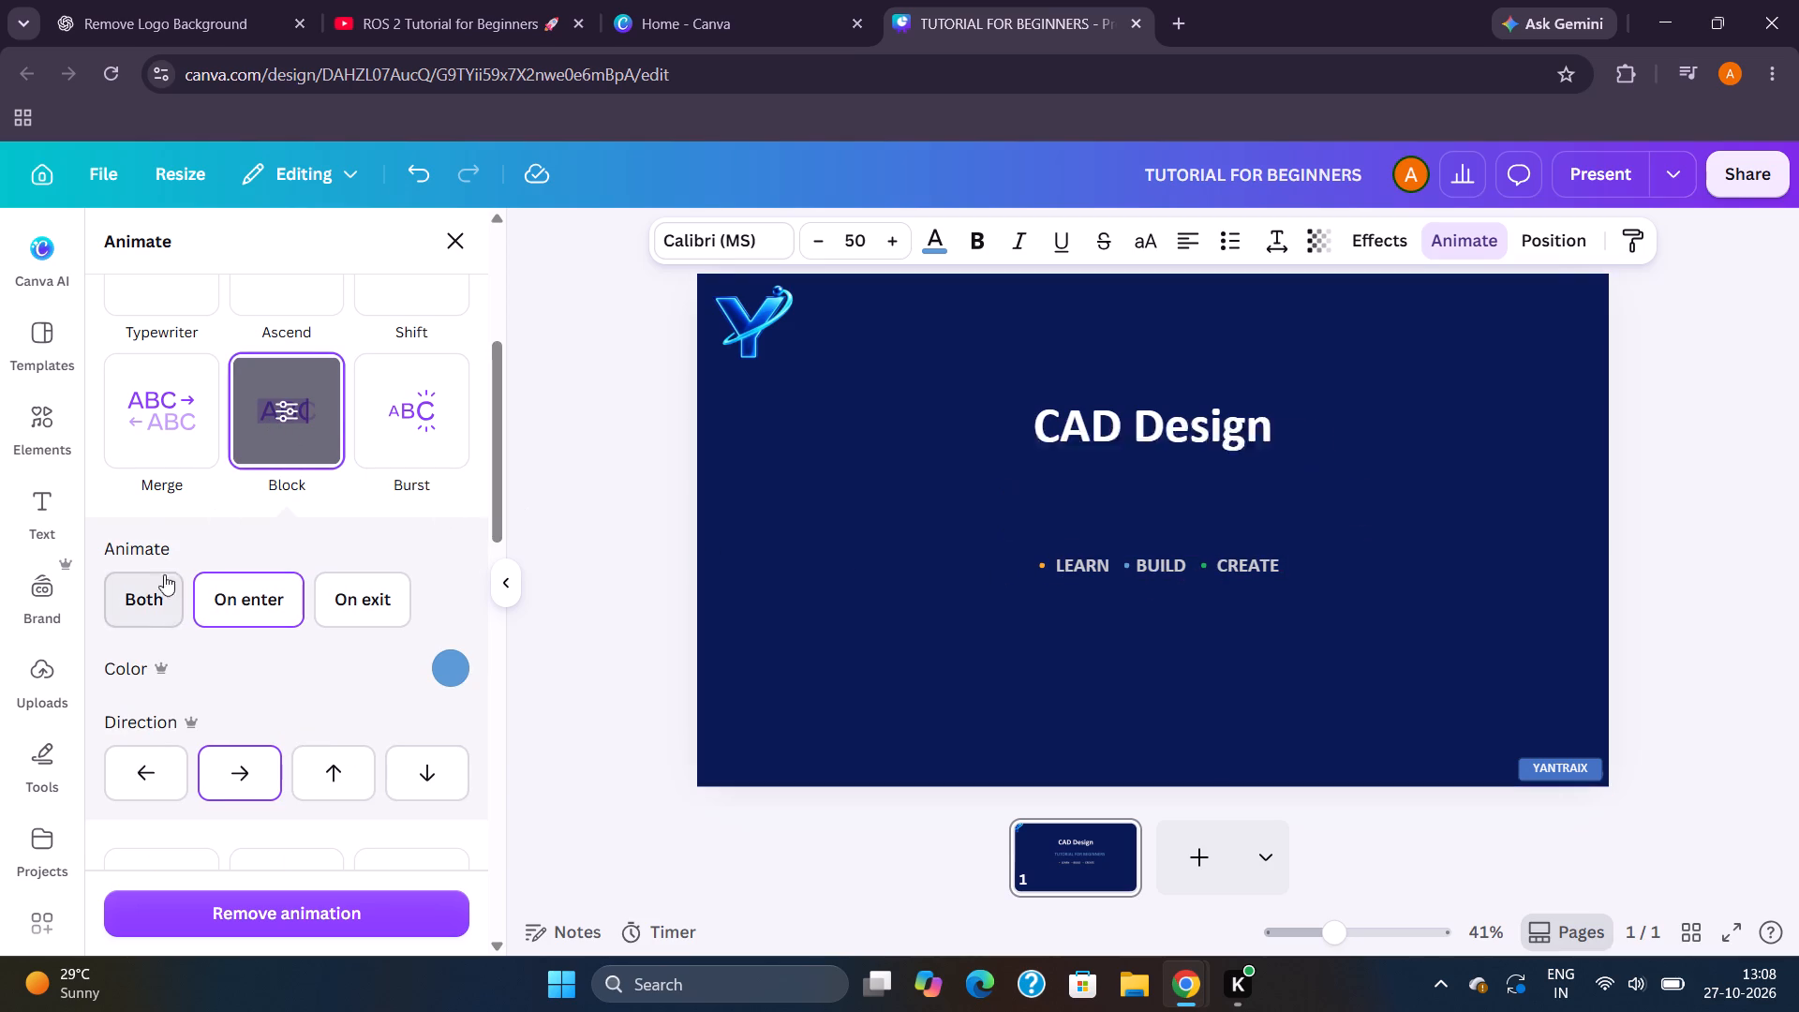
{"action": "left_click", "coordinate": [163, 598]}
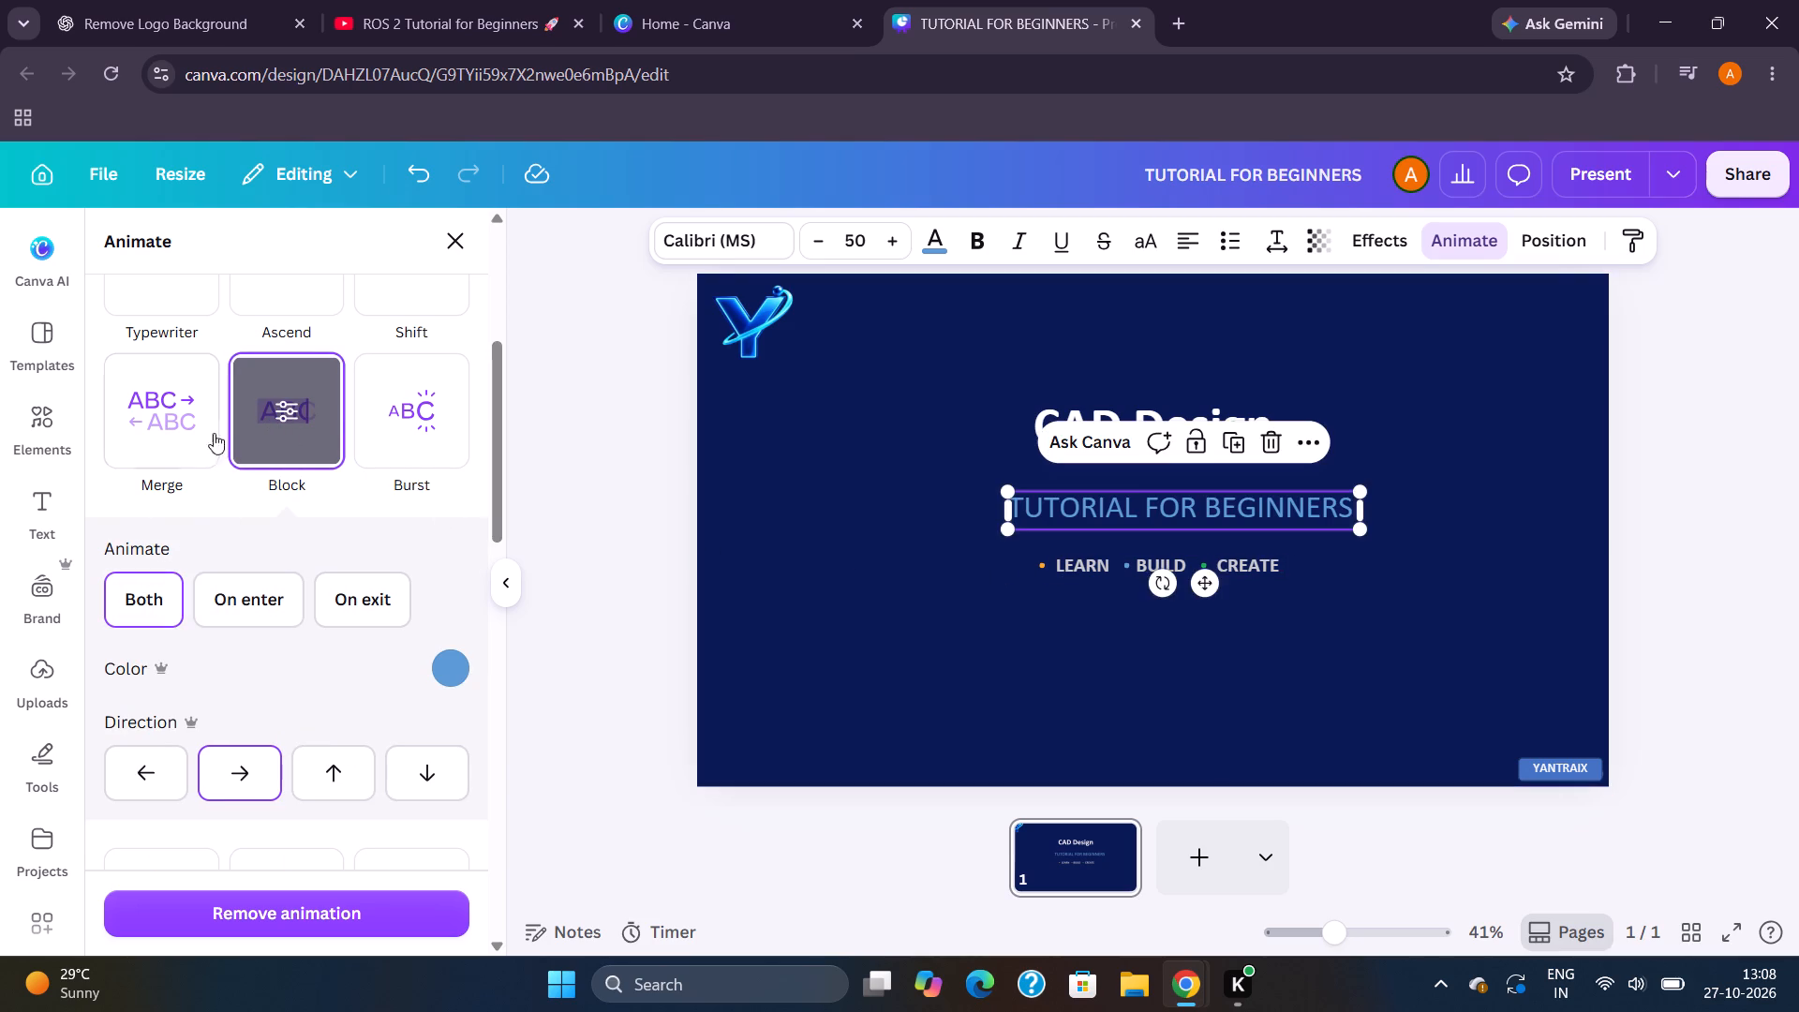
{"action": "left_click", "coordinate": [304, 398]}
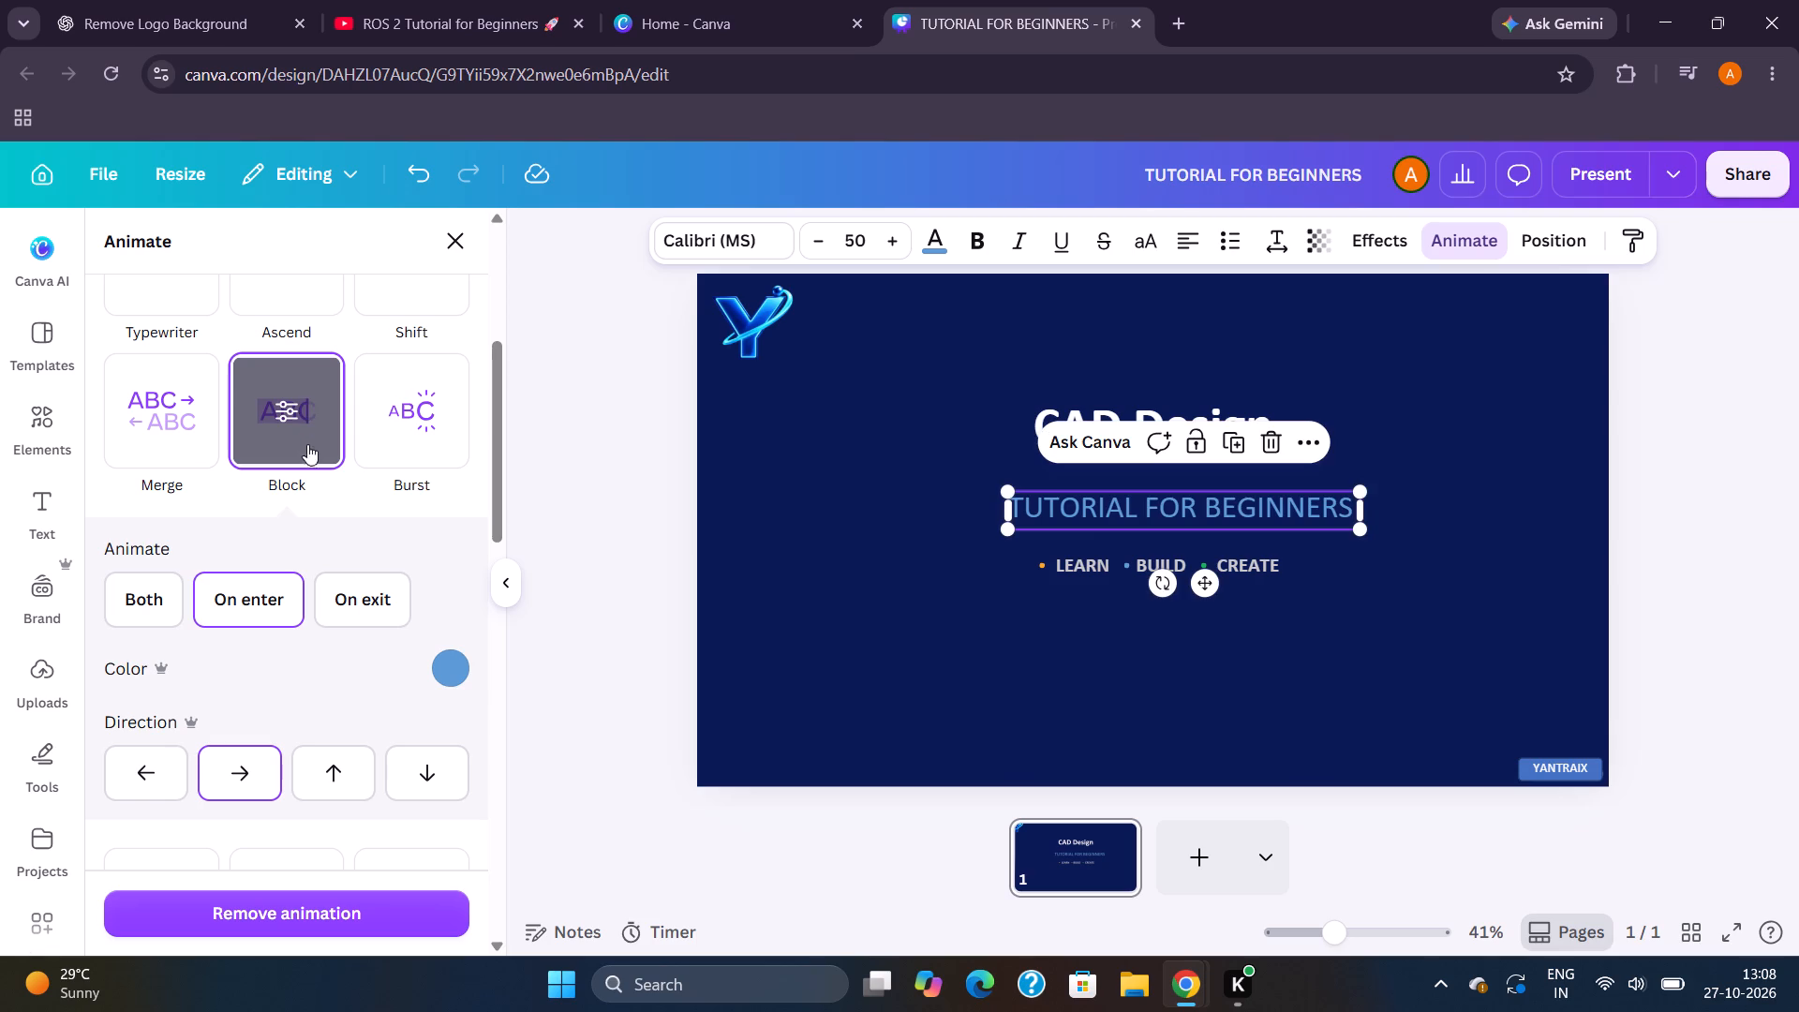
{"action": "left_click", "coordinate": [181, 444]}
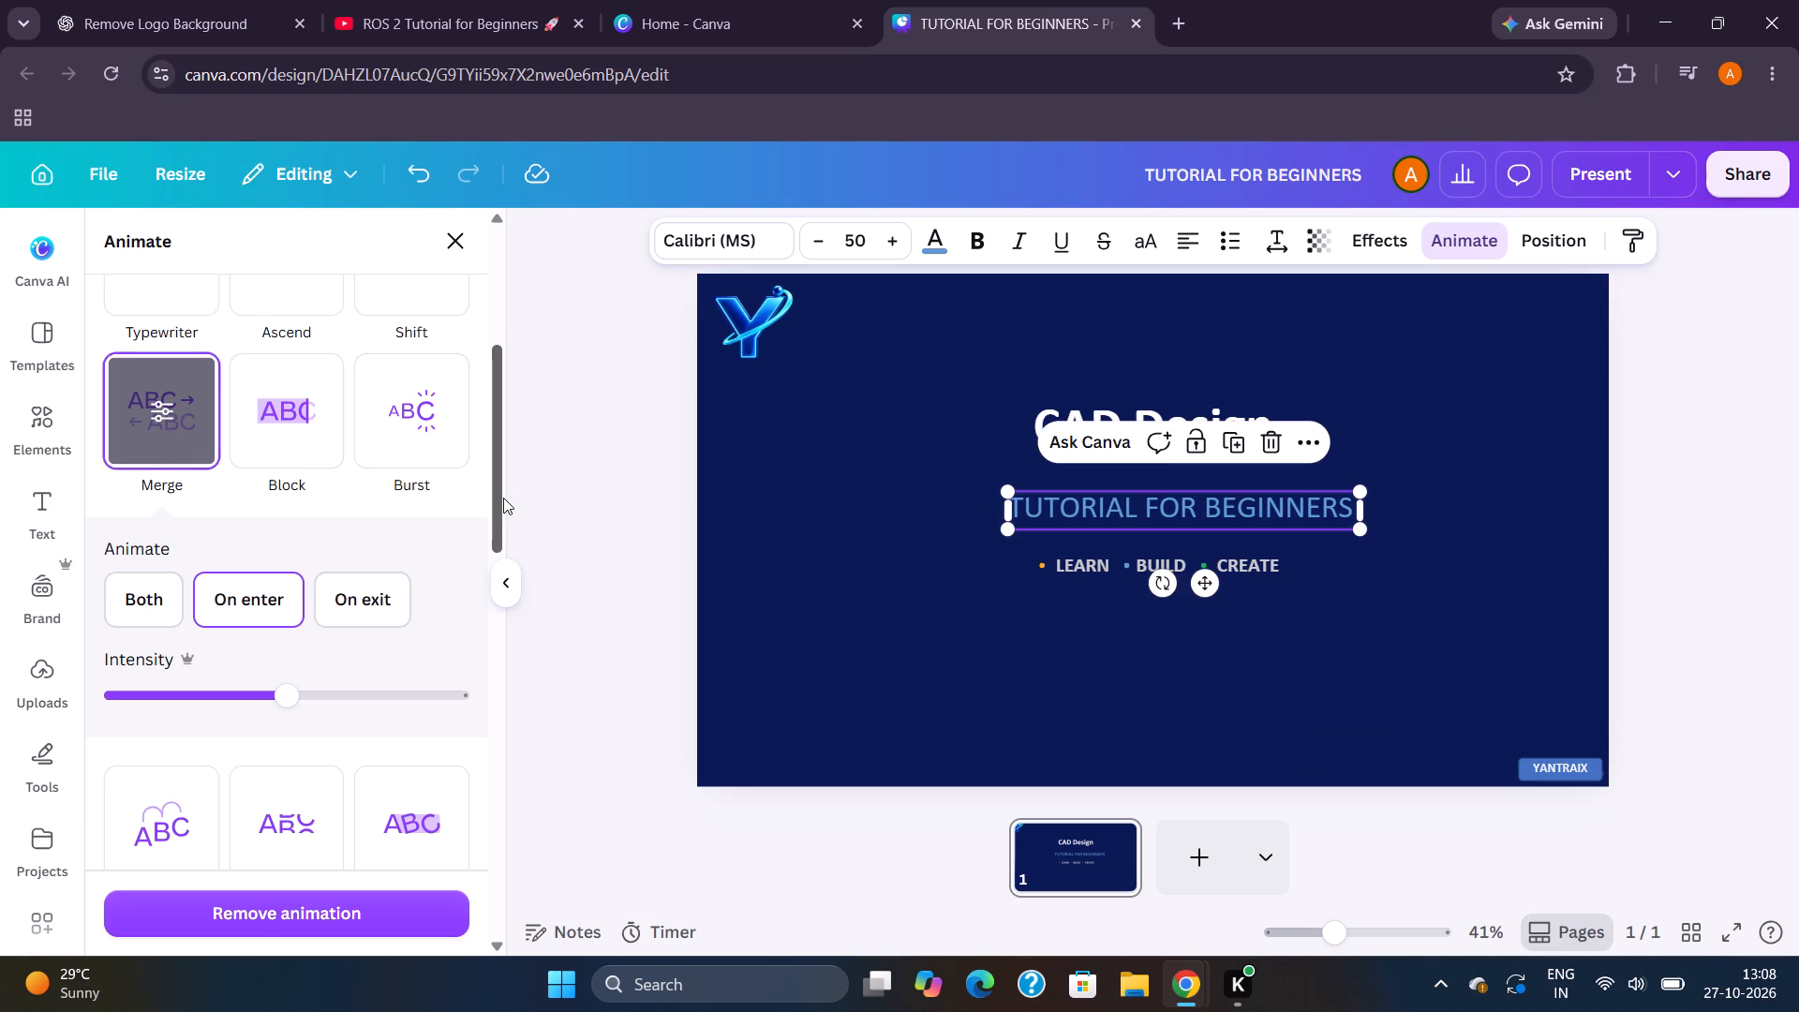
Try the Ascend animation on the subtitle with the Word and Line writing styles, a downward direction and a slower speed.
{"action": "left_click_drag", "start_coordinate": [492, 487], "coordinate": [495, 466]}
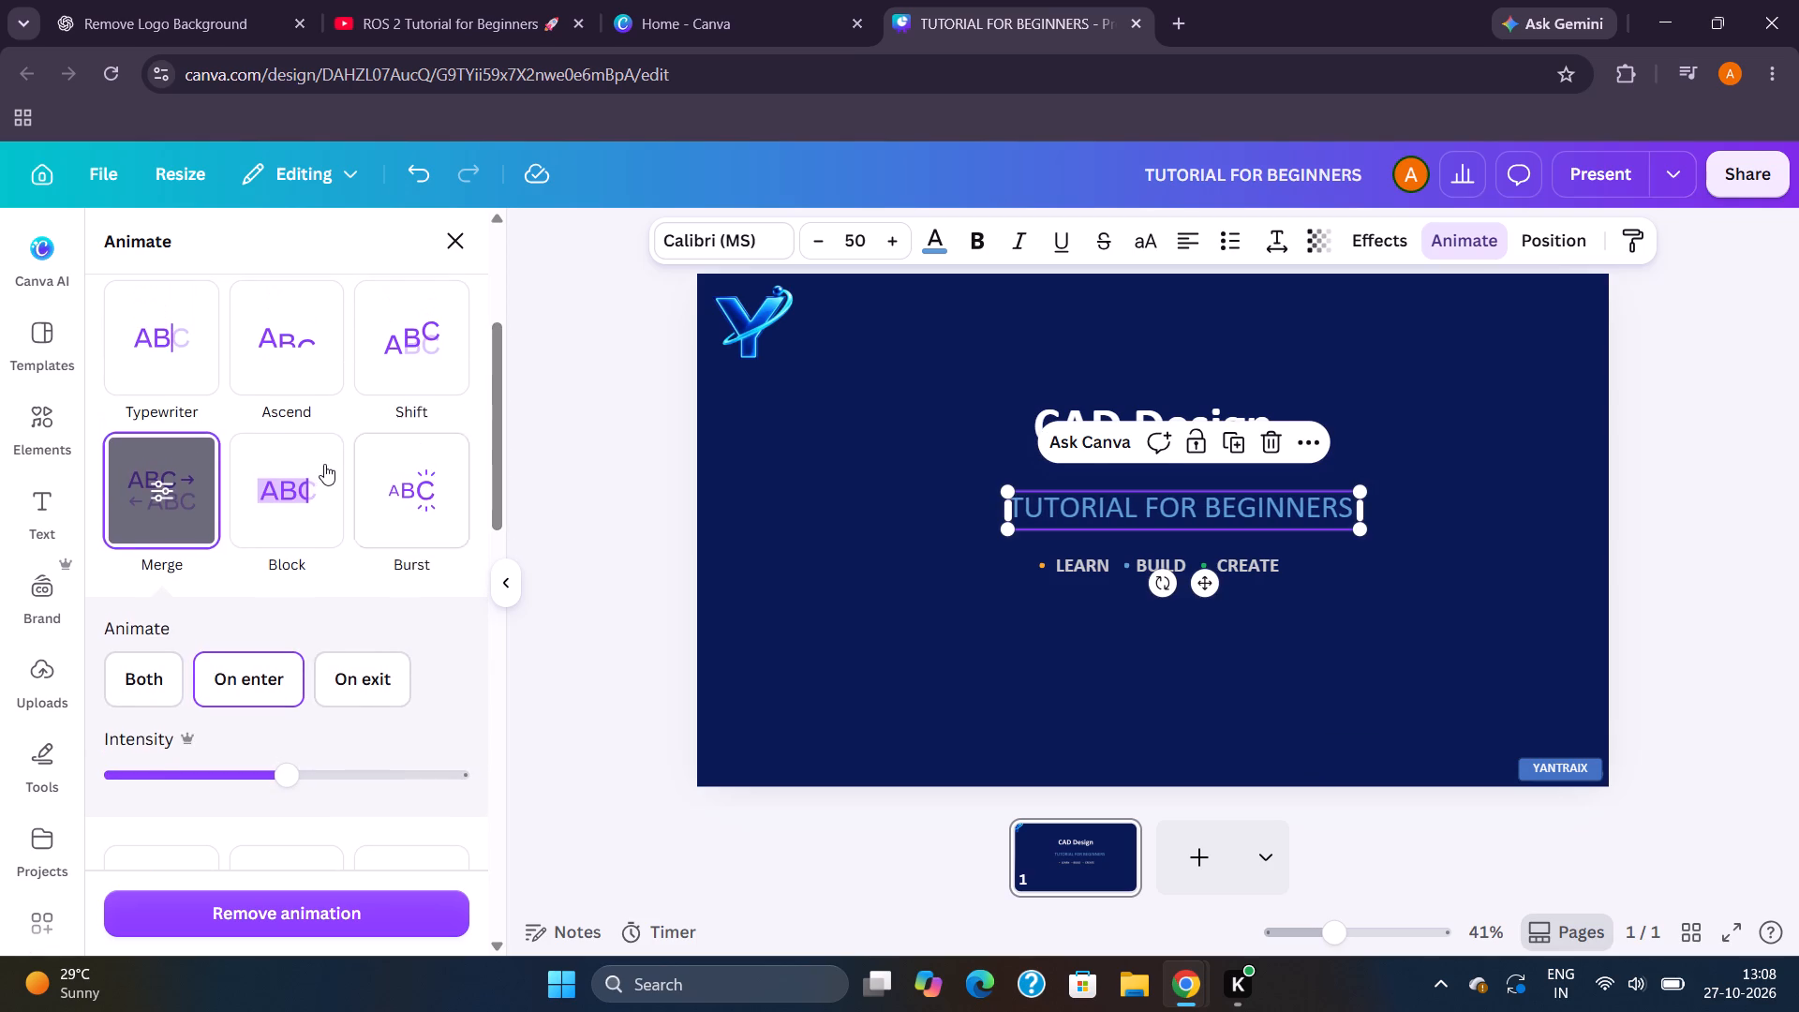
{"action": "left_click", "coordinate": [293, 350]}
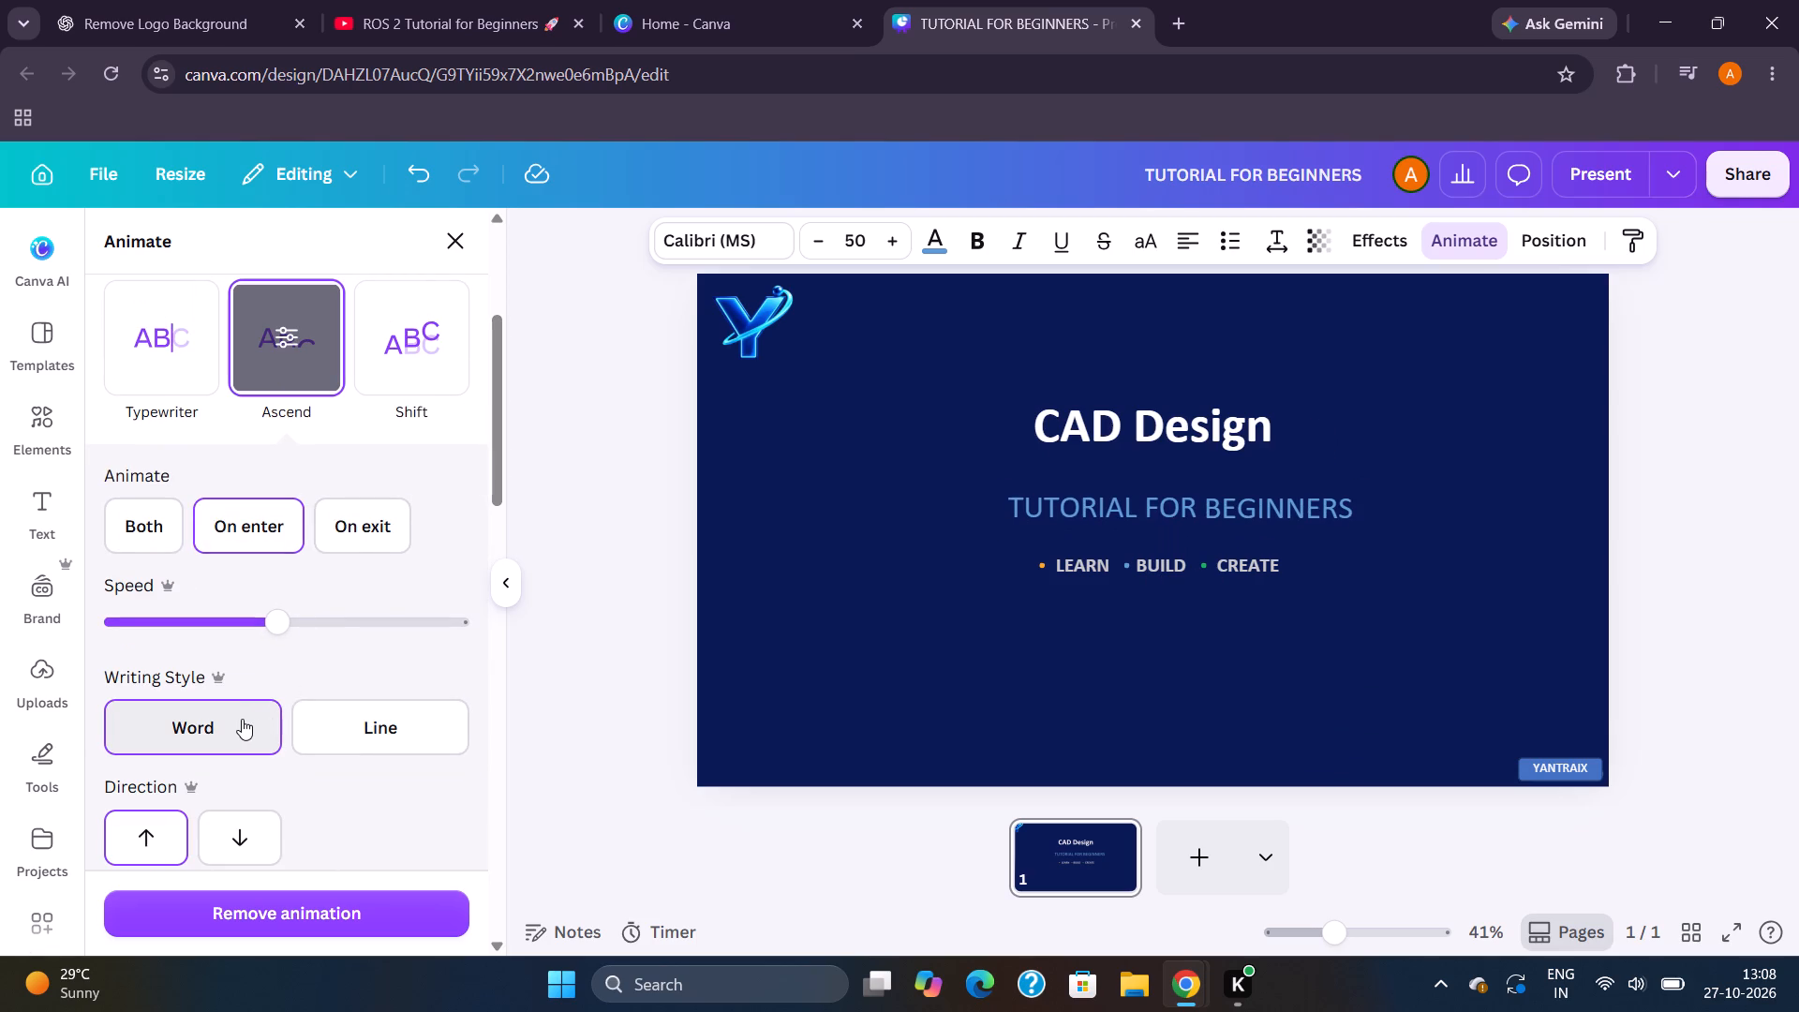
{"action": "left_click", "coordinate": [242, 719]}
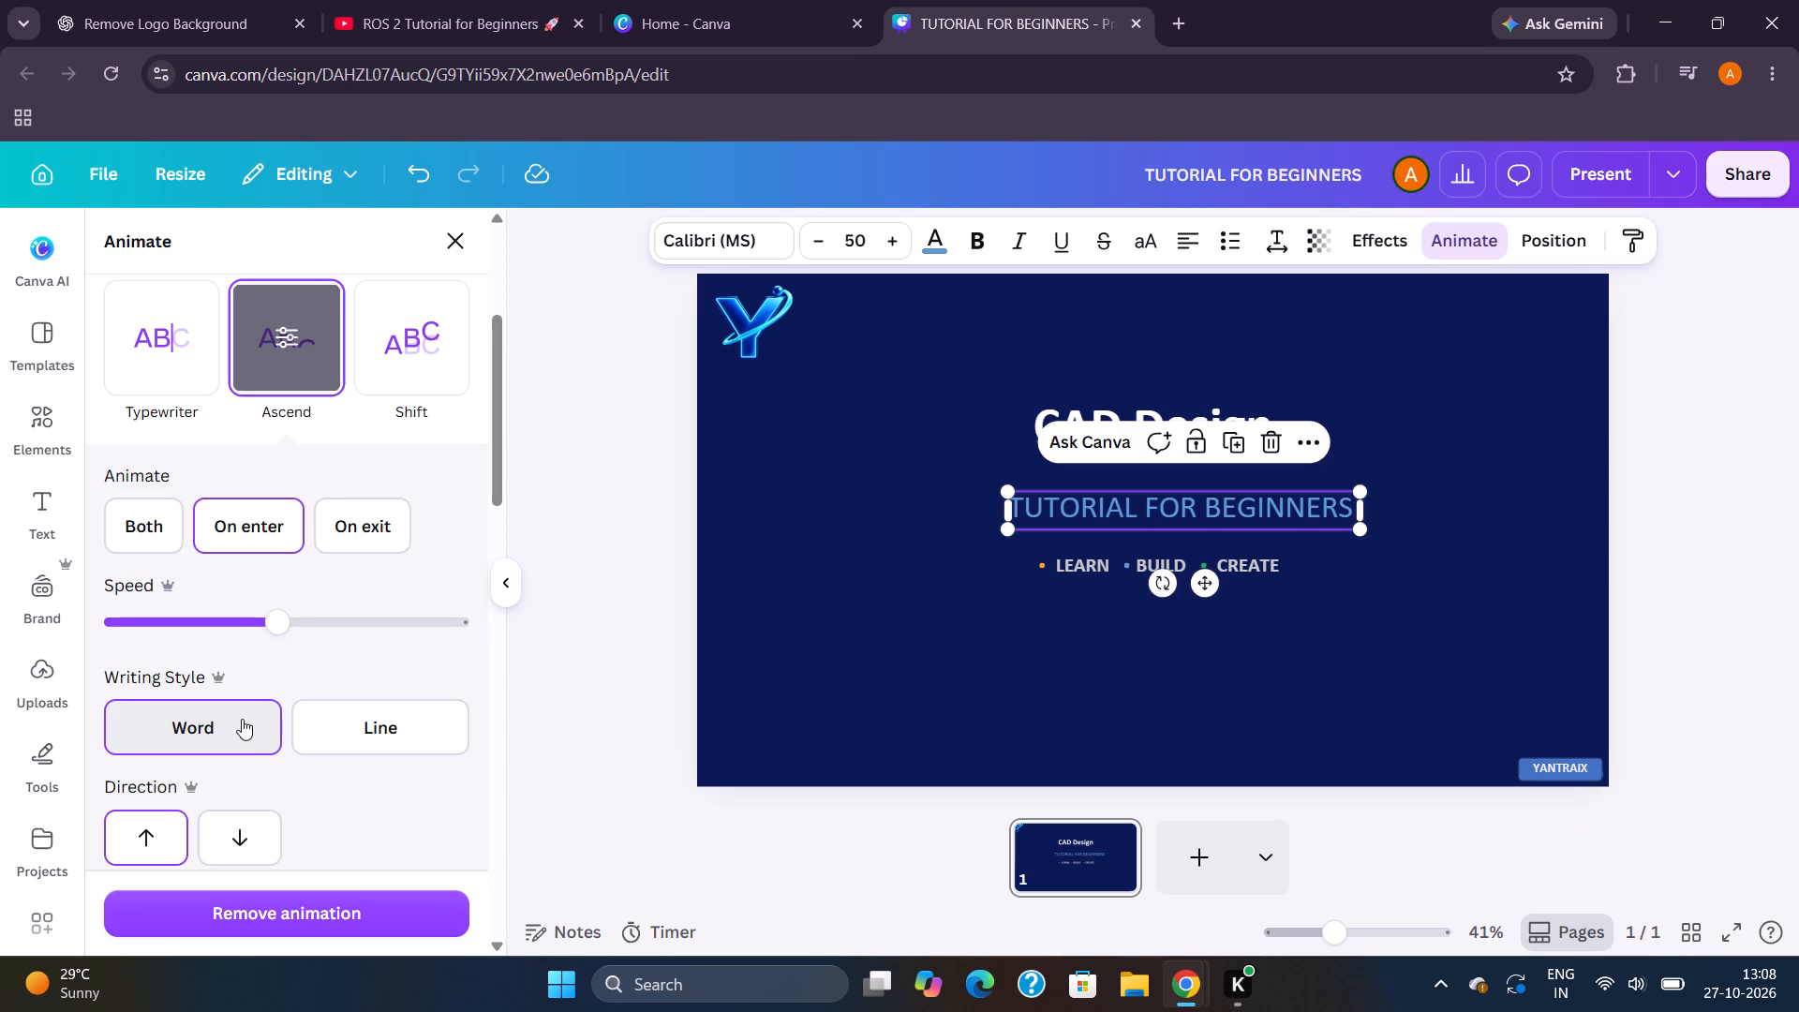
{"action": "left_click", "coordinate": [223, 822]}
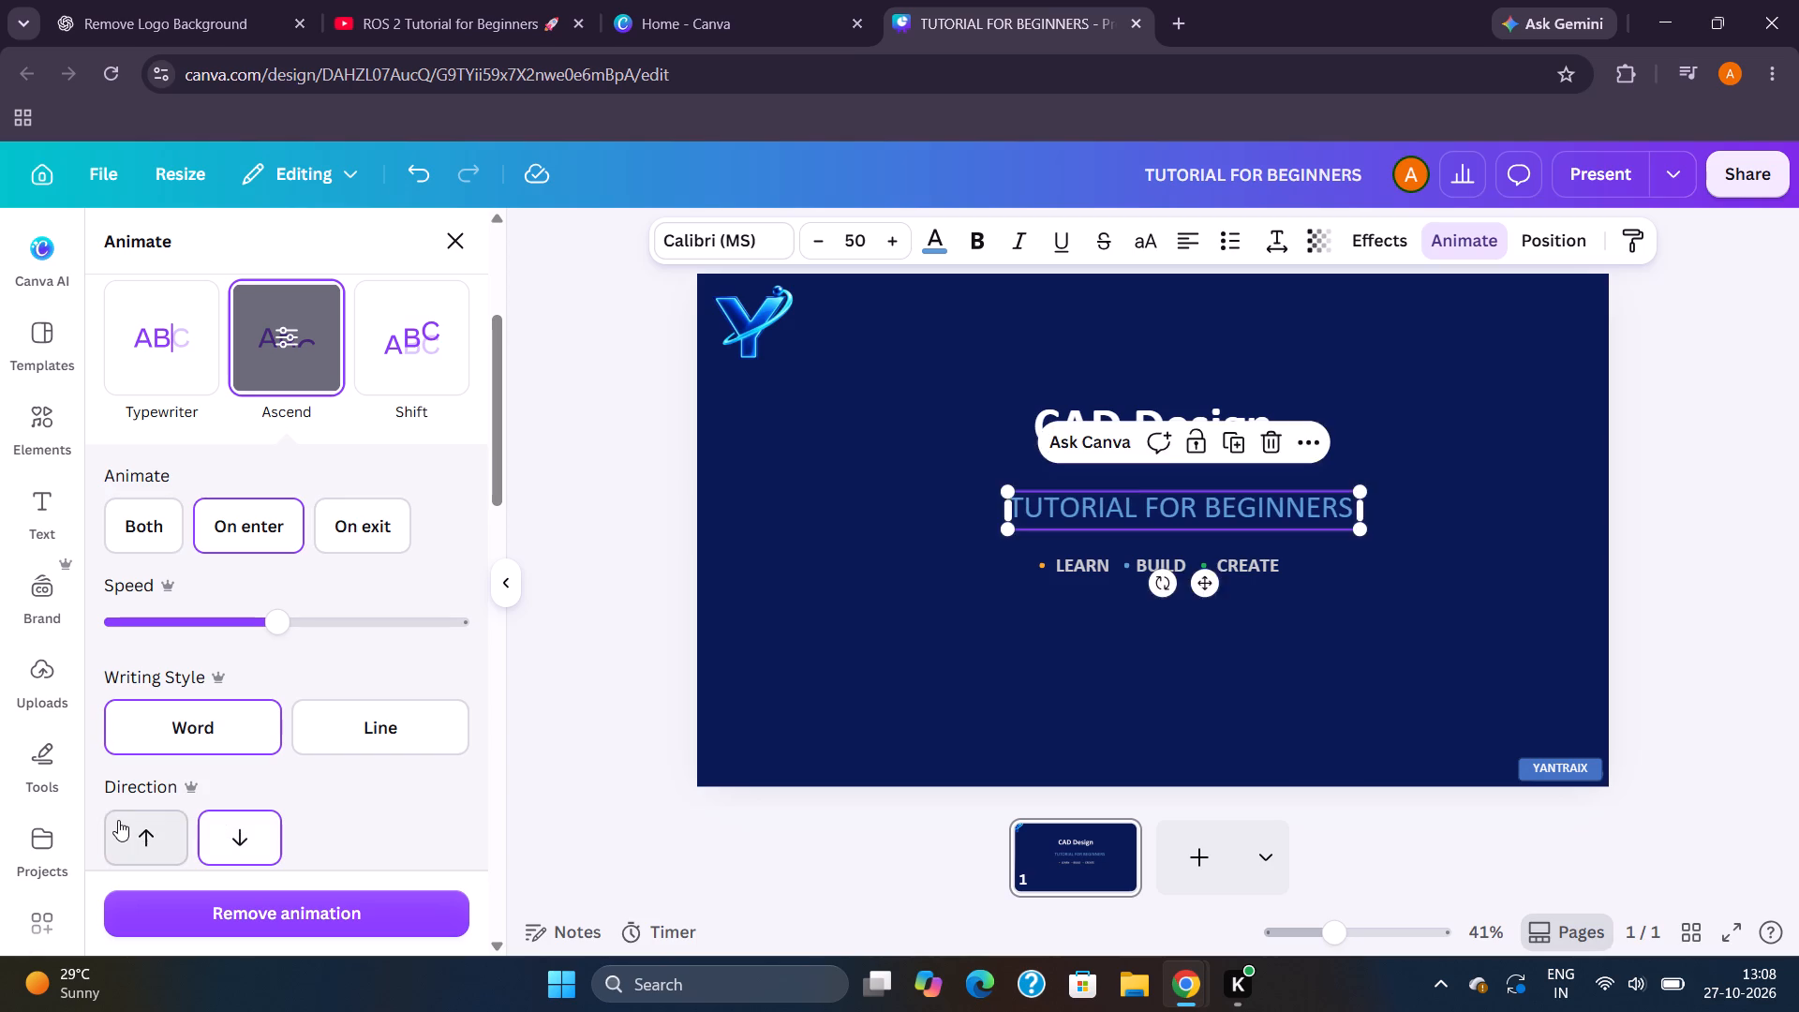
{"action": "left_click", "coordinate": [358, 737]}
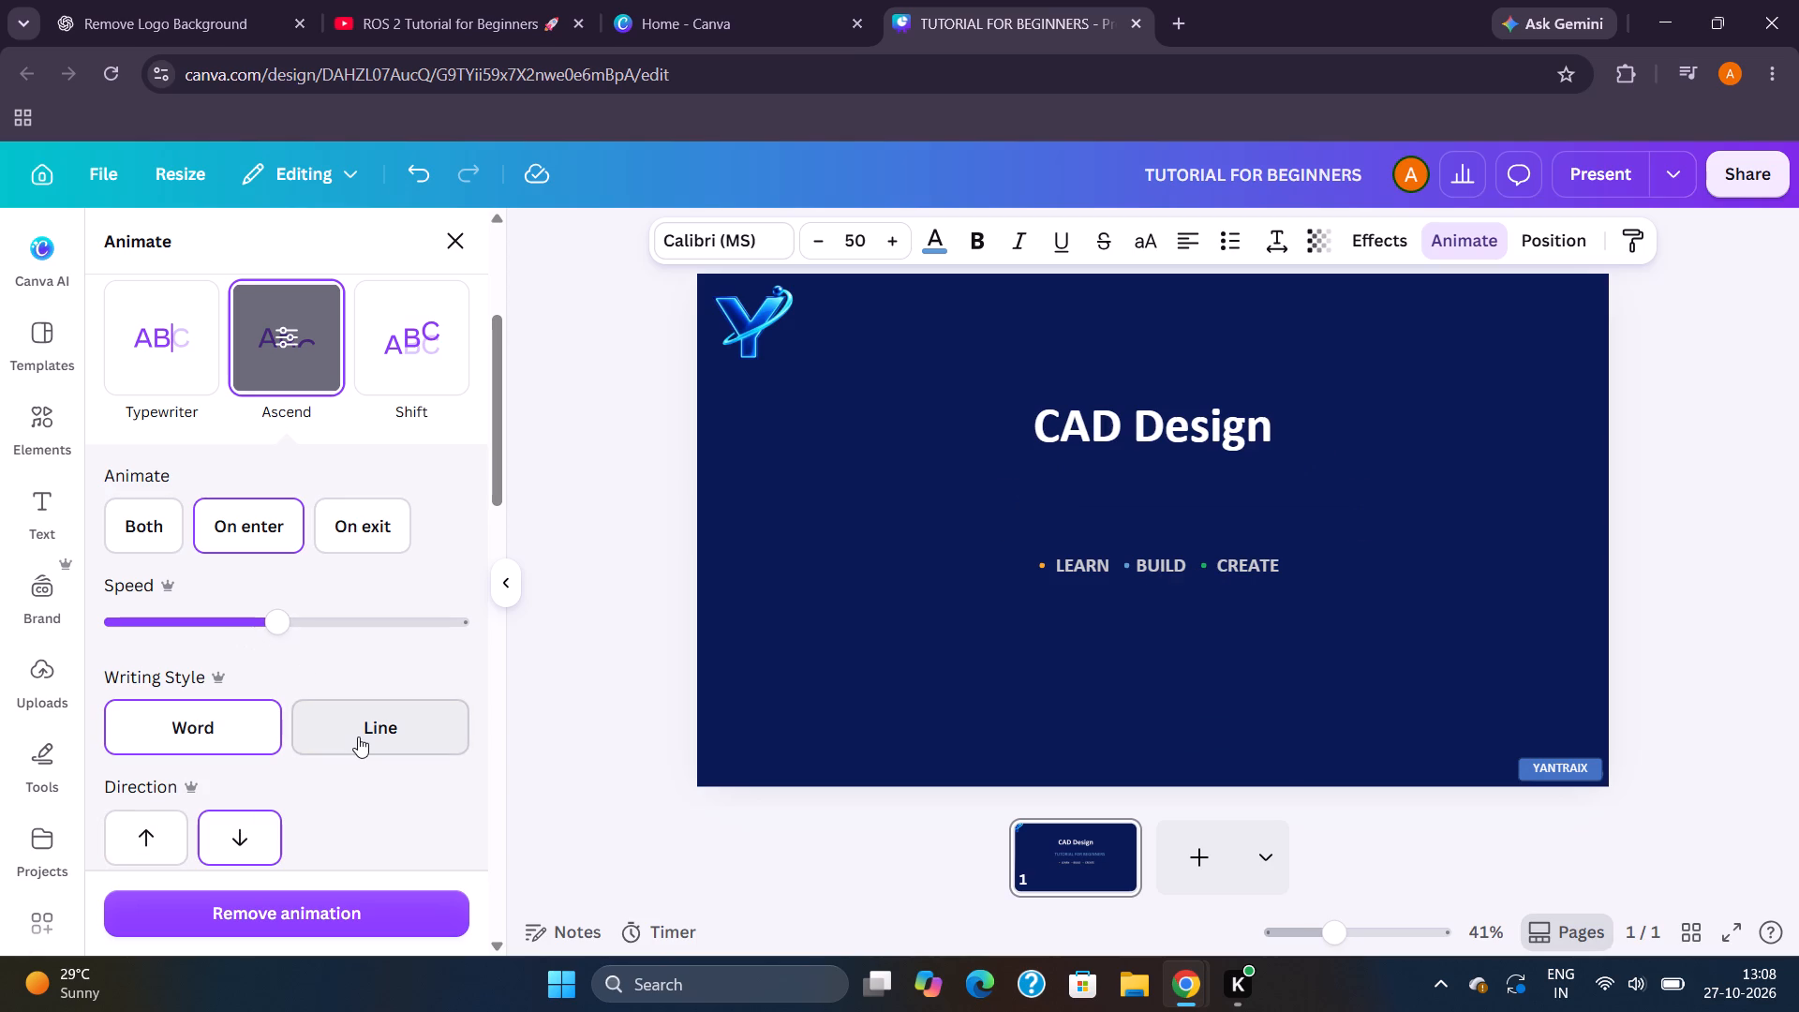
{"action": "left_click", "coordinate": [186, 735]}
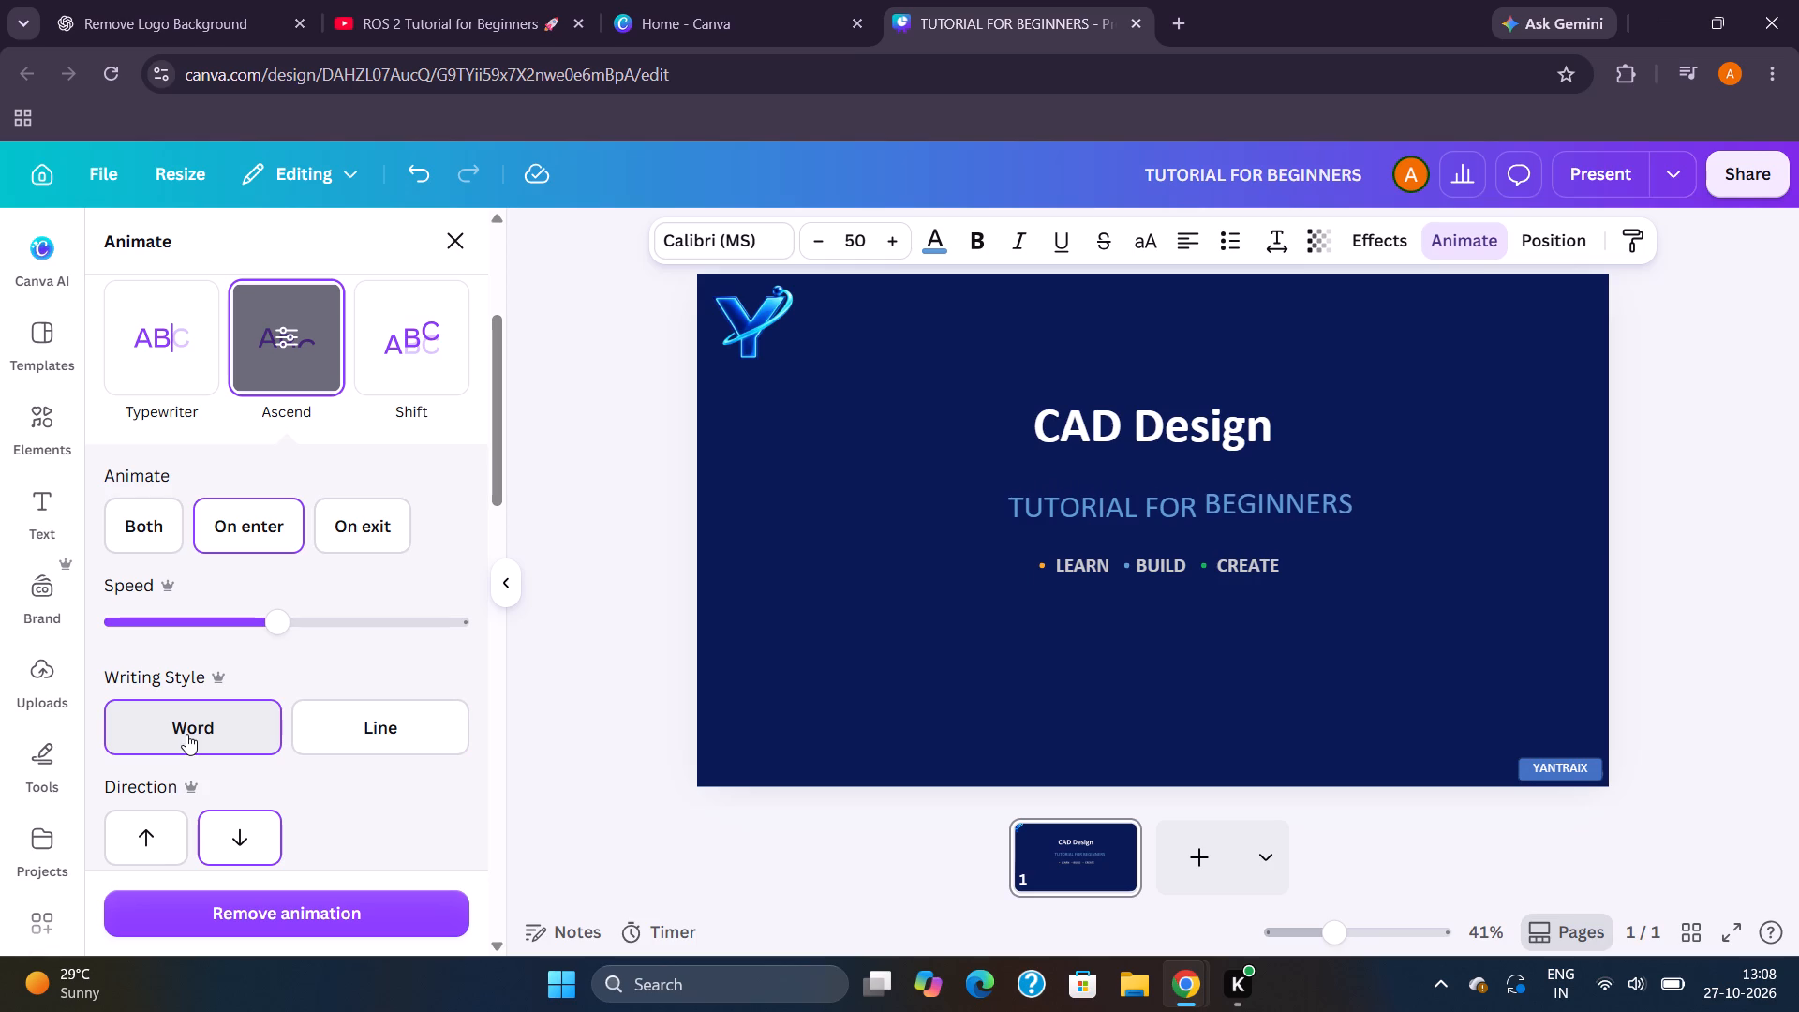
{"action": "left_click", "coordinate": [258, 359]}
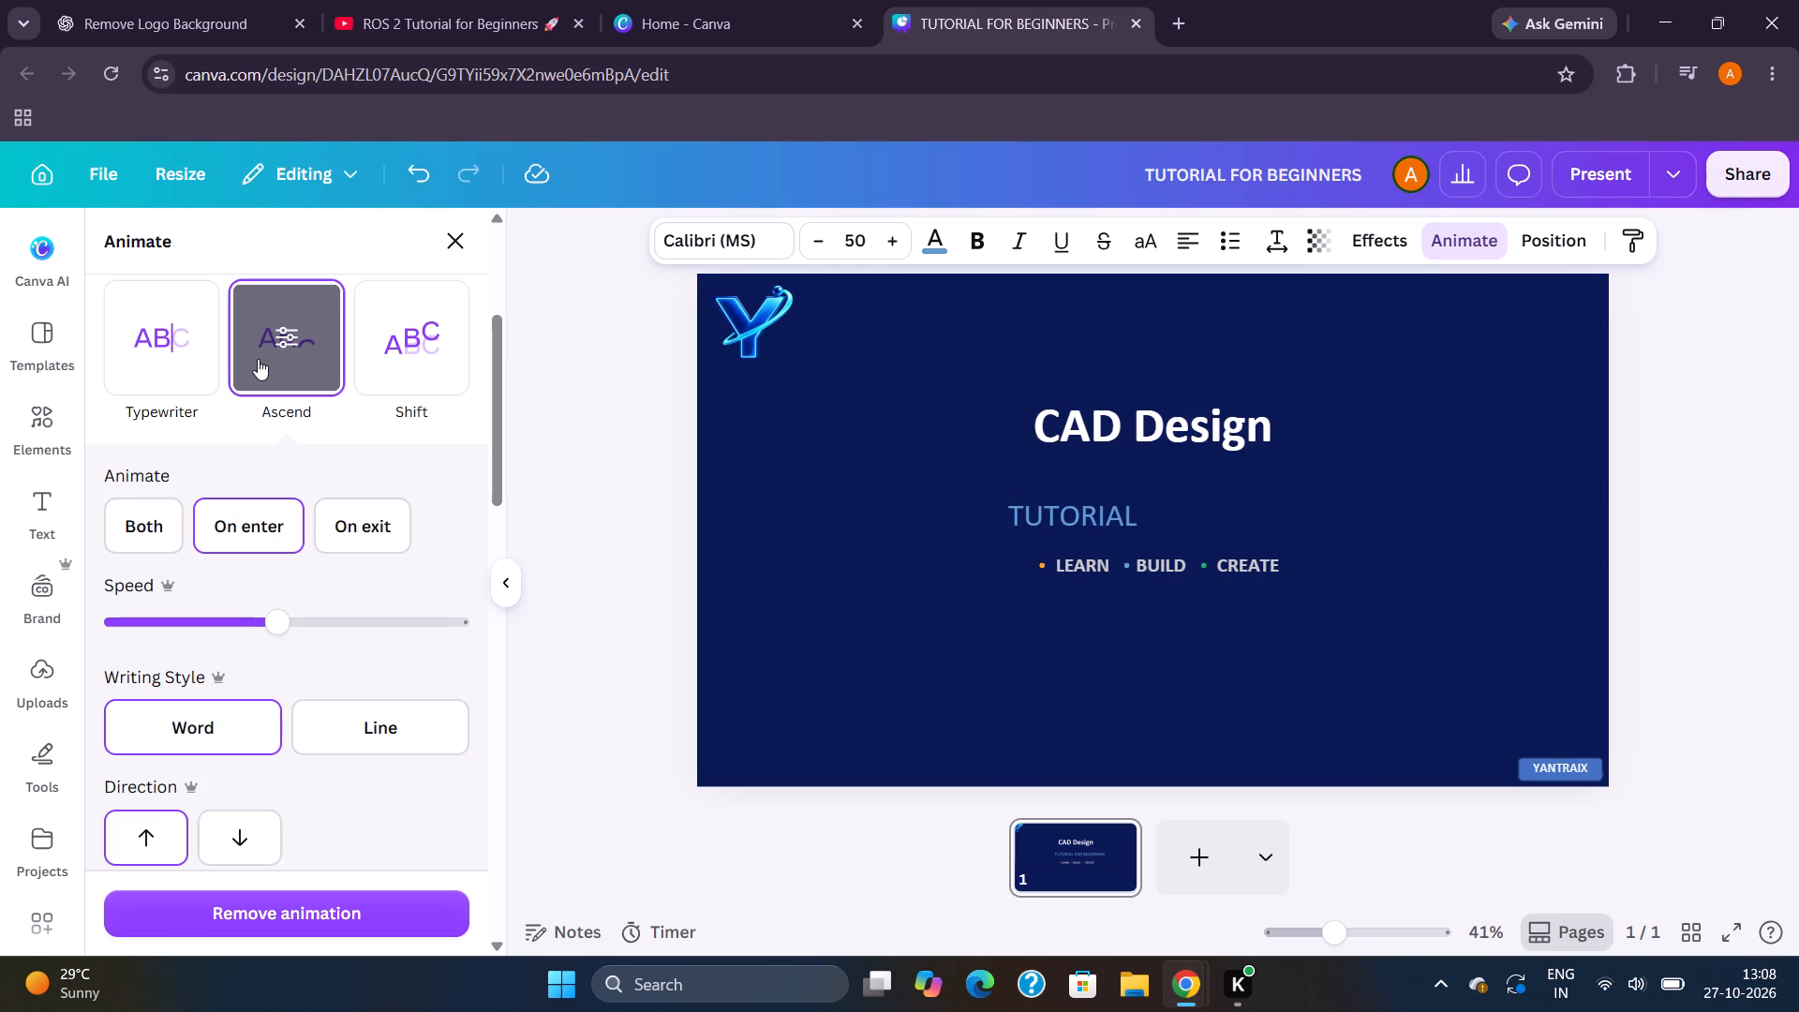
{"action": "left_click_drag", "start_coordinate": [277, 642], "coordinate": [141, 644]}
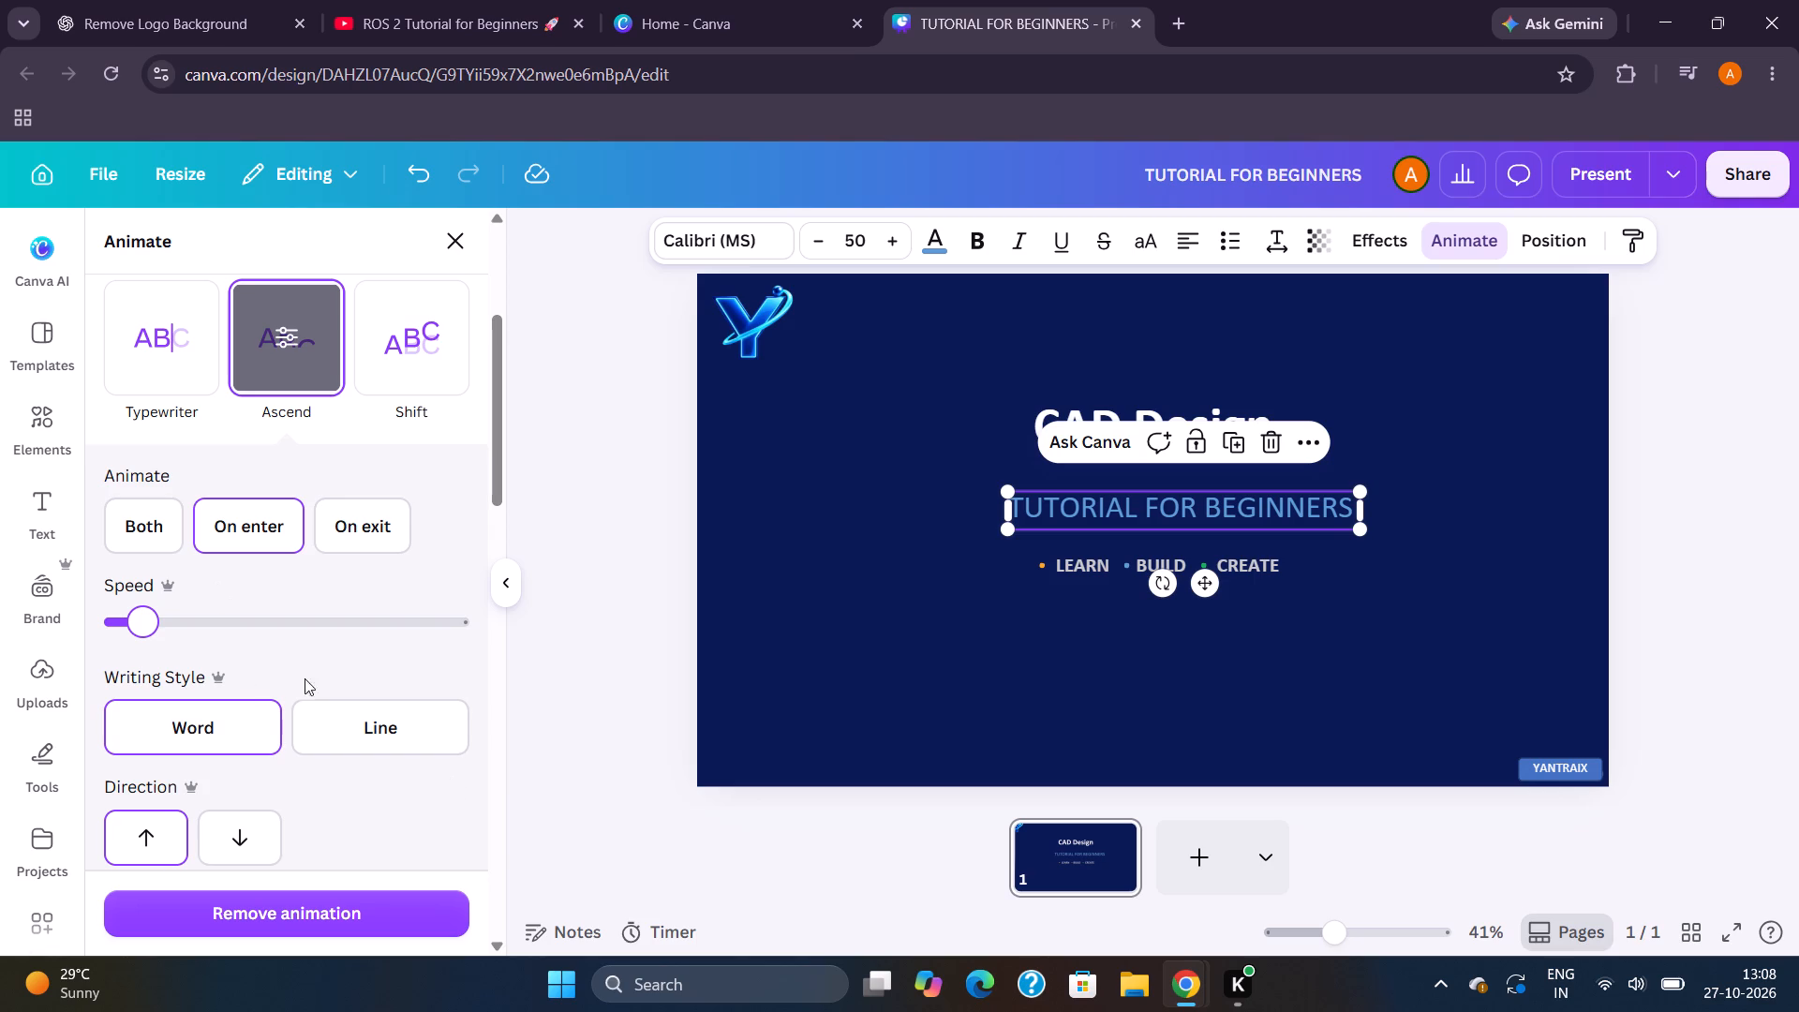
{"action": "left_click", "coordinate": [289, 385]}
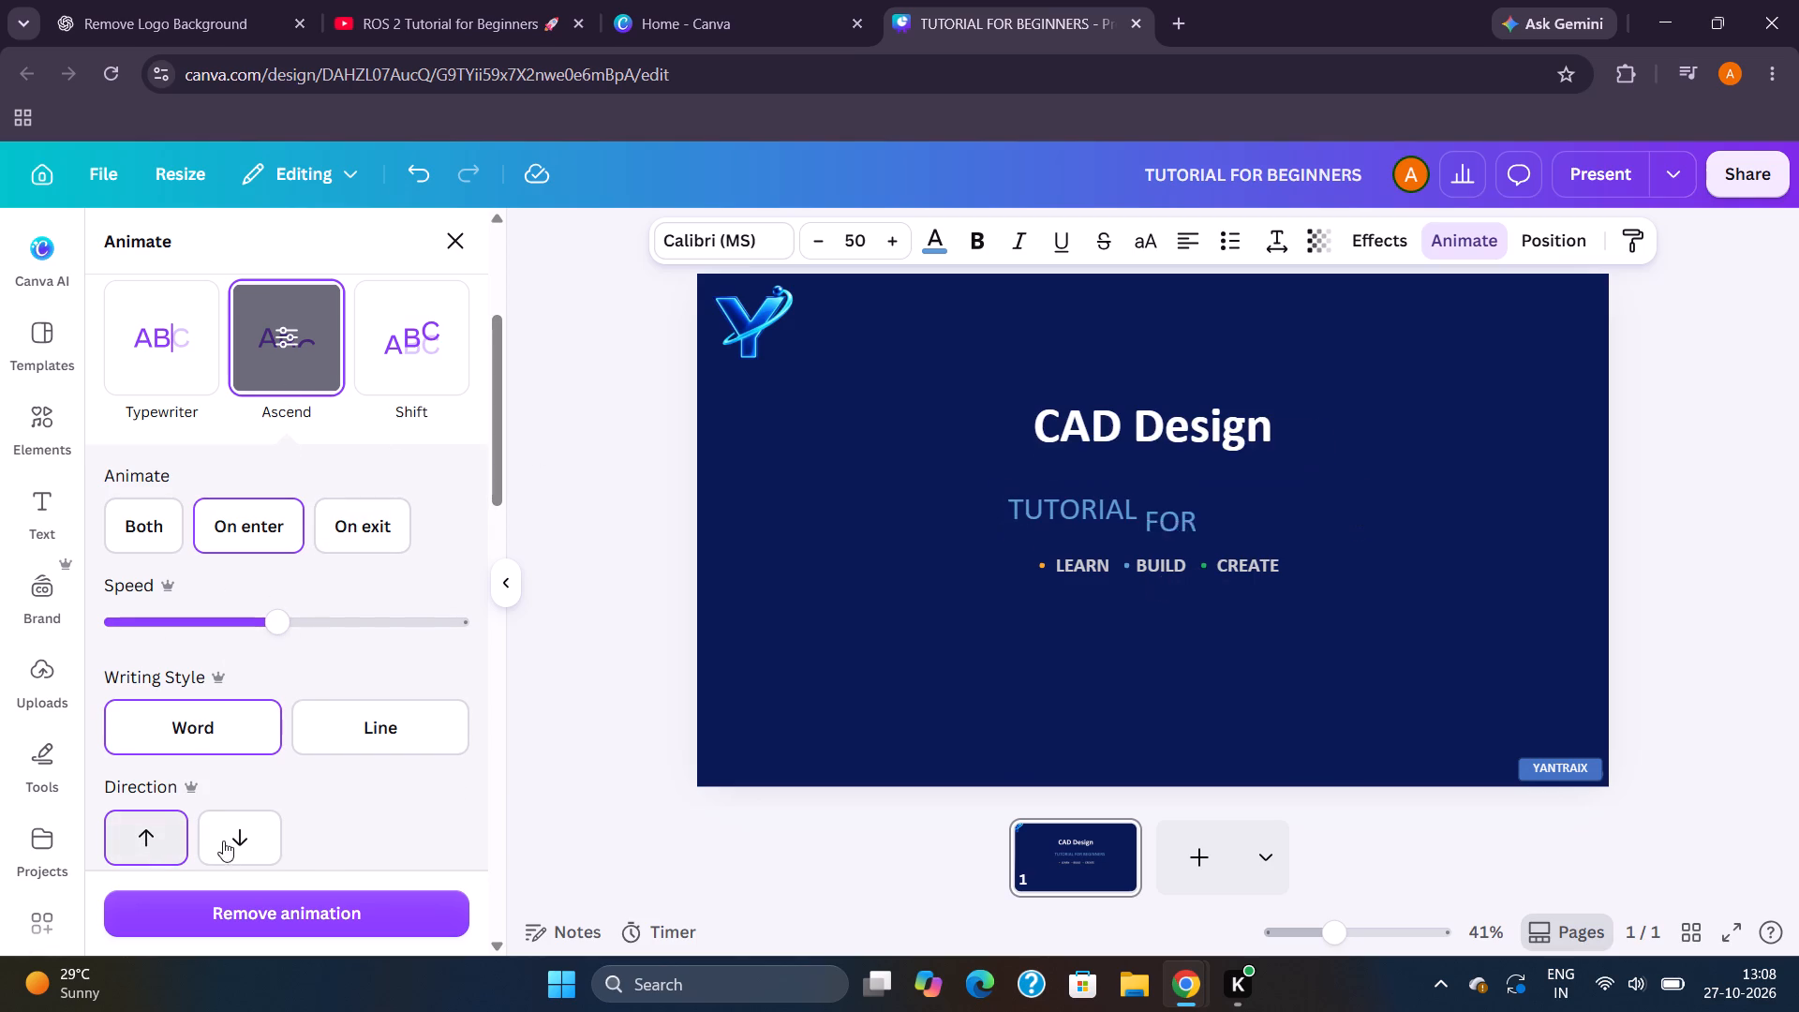
Remove the subtitle's Ascend animation and apply the Roll animation on enter instead.
{"action": "left_click", "coordinate": [336, 920]}
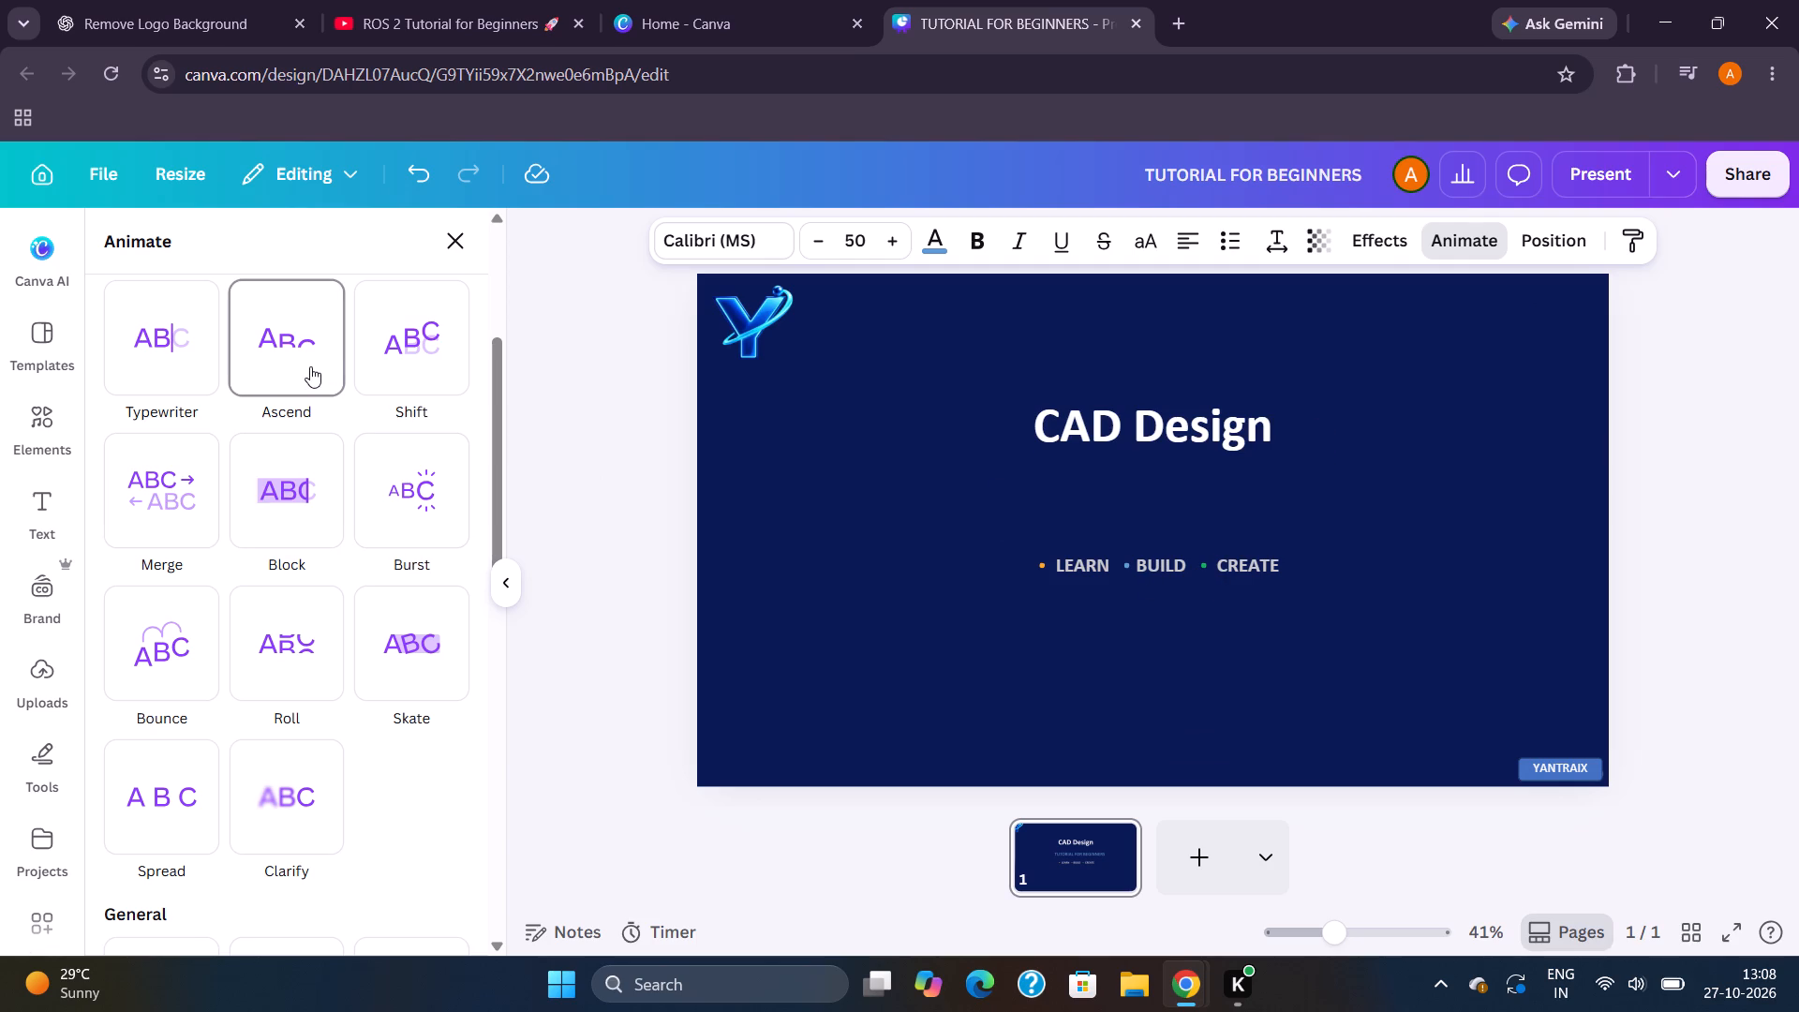
{"action": "left_click", "coordinate": [305, 641]}
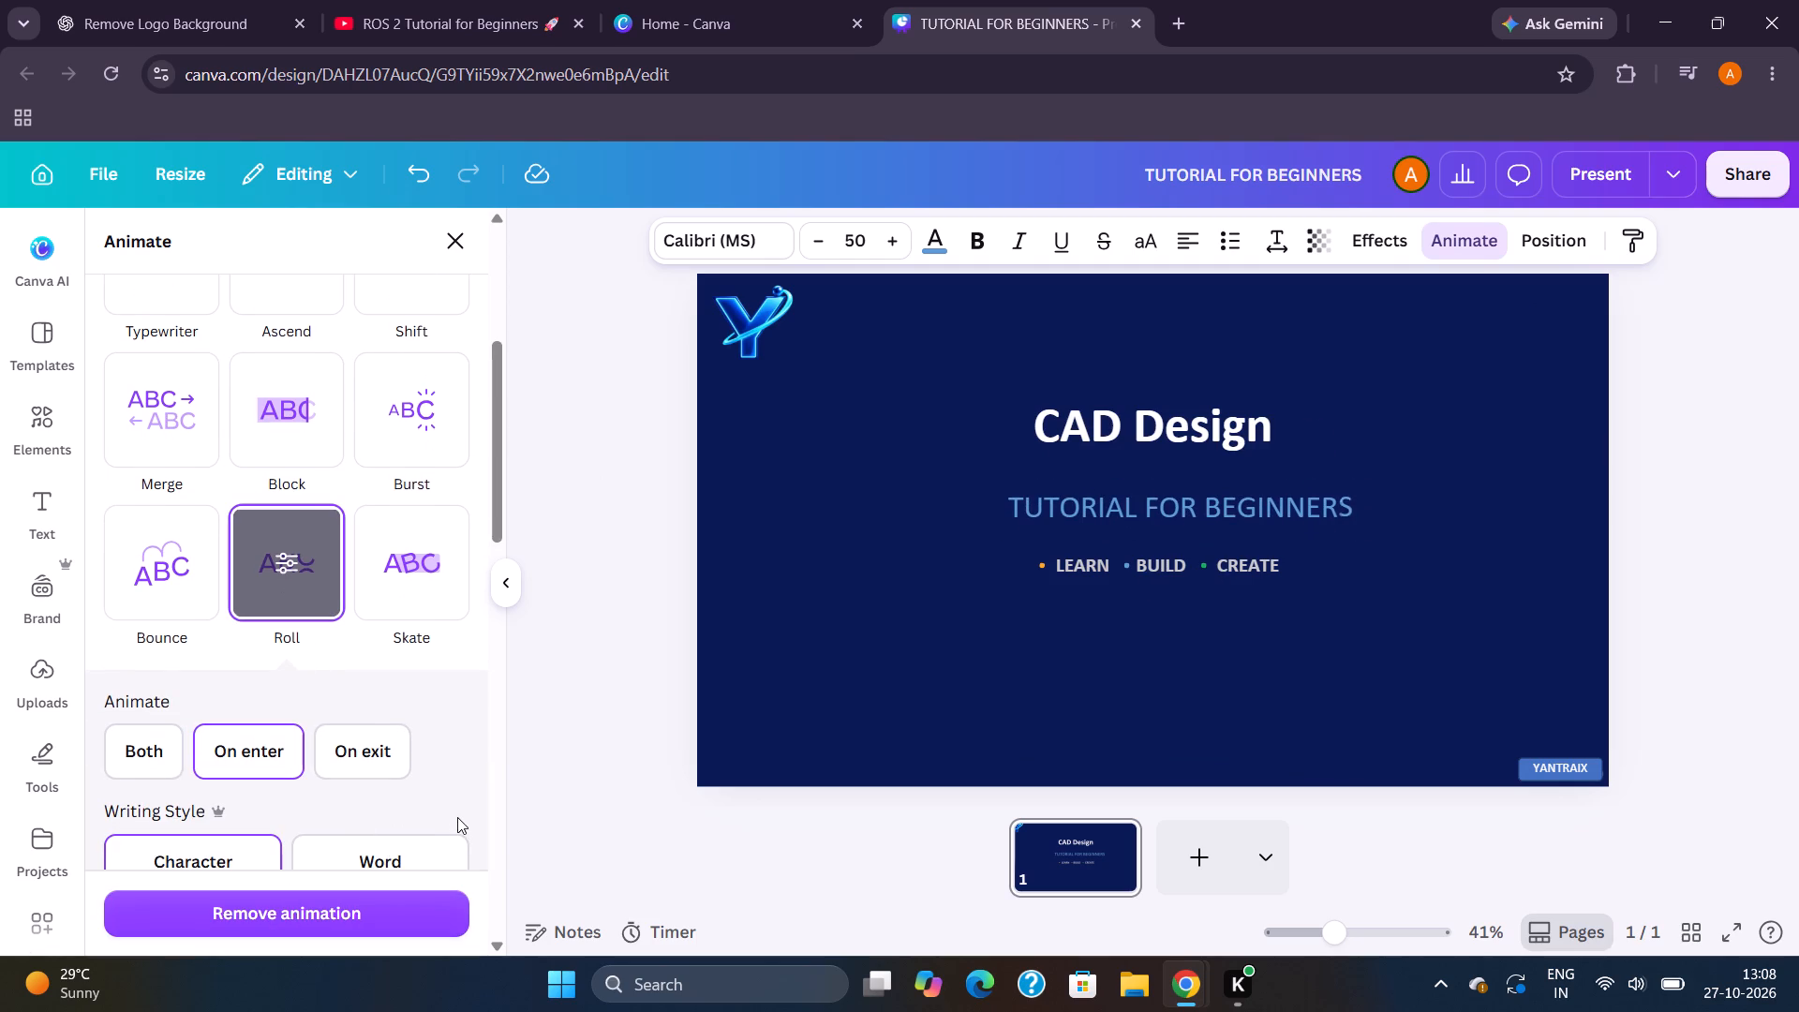
Preview the title slide full screen to check the subtitle's animation, and return to the editor.
{"action": "left_click", "coordinate": [1725, 942]}
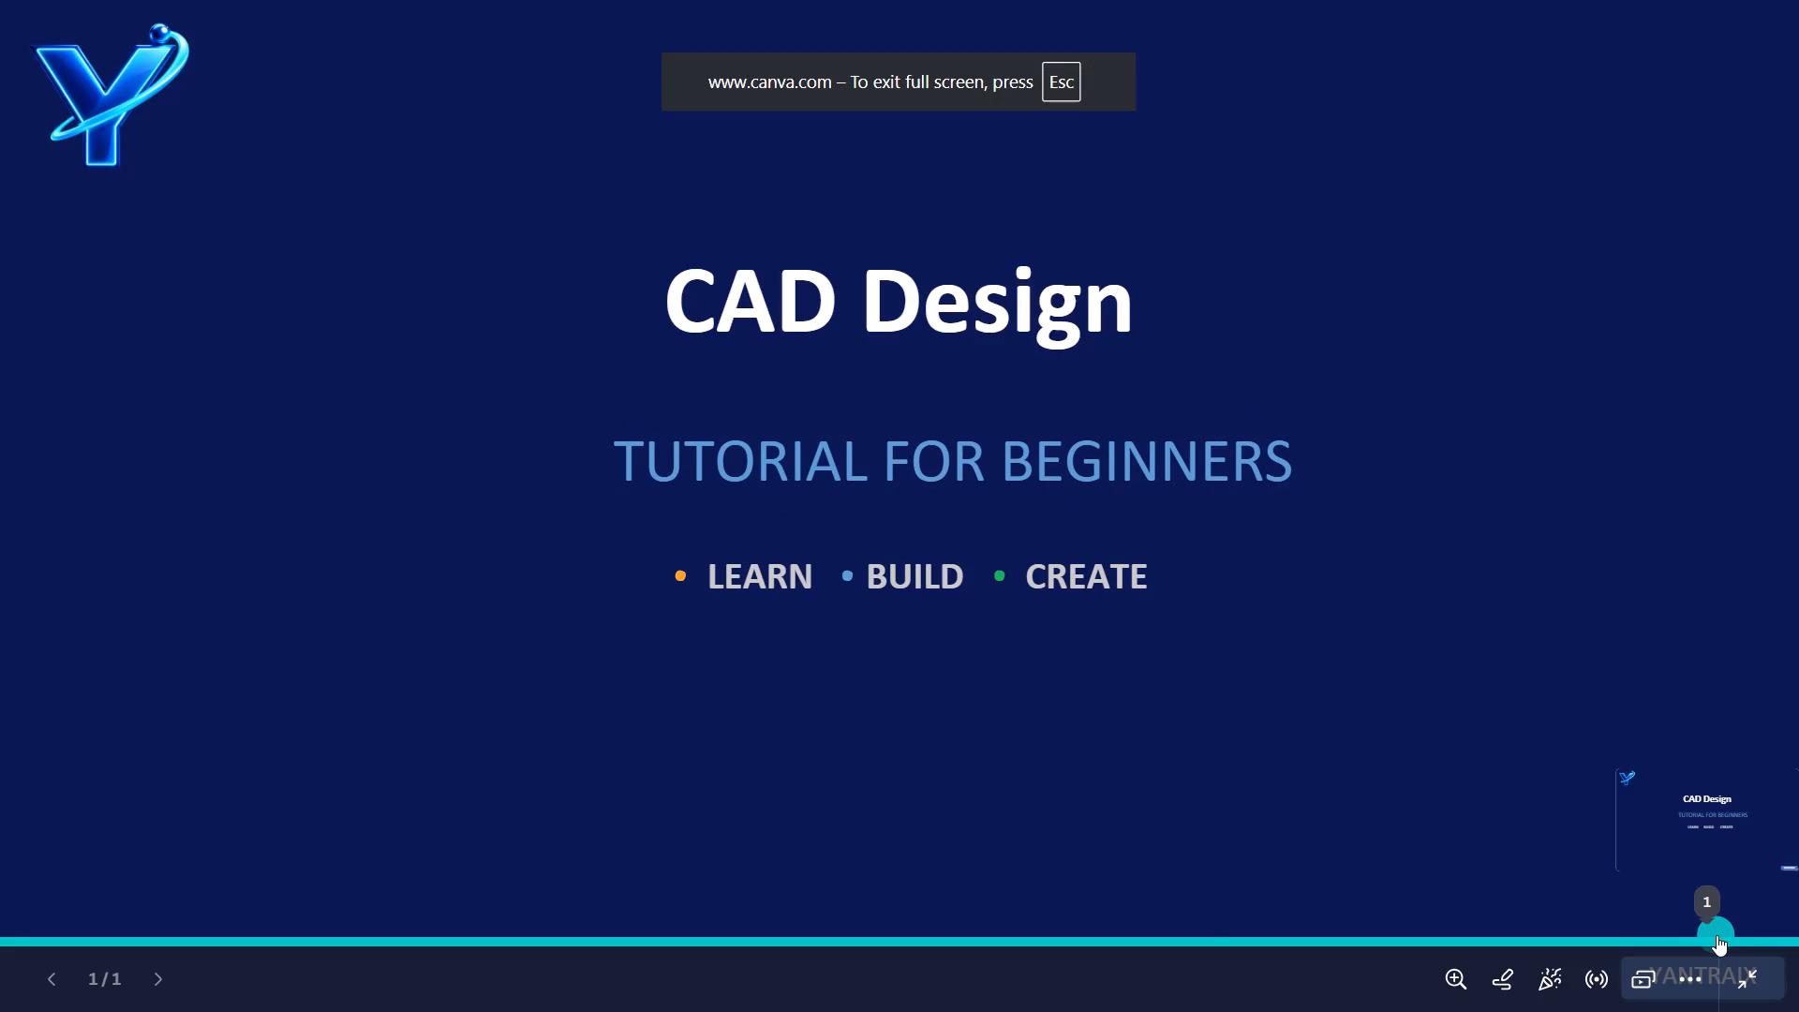
{"action": "key", "text": "Escape"}
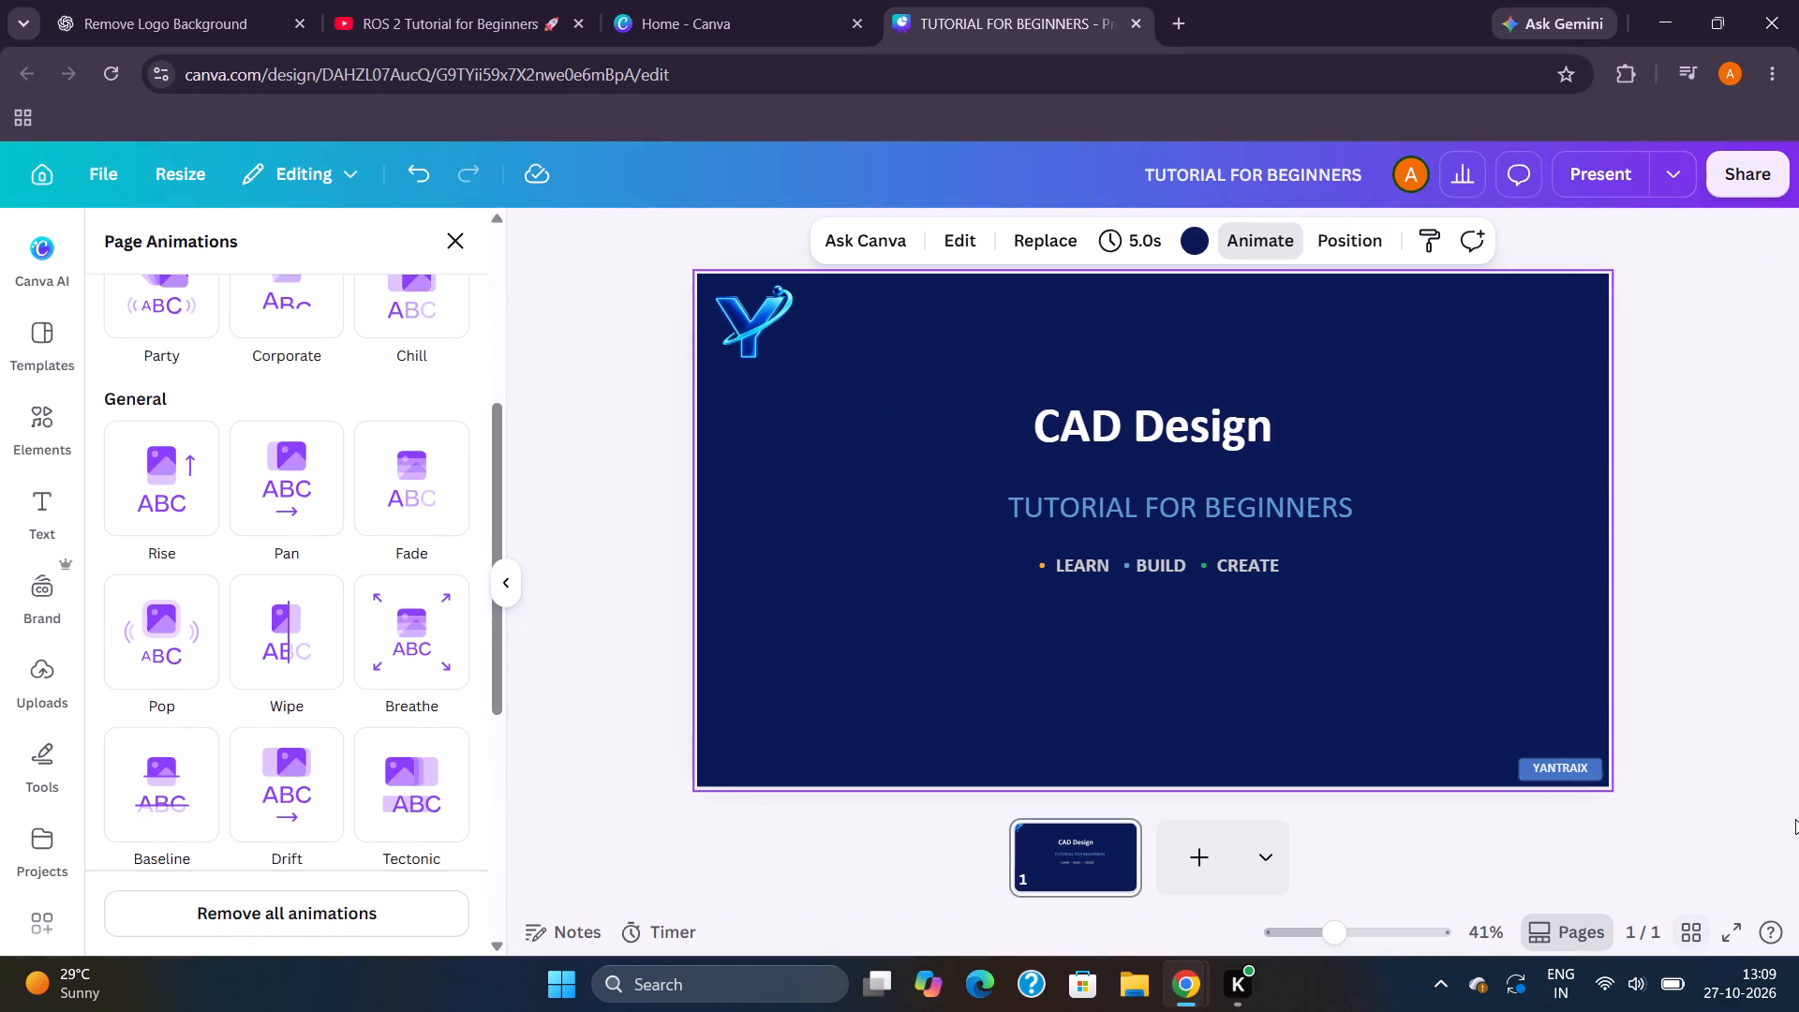
Recolour the whole LEARN BUILD CREATE tagline text with the light cyan from the logo's photo colours.
{"action": "left_click", "coordinate": [1074, 562]}
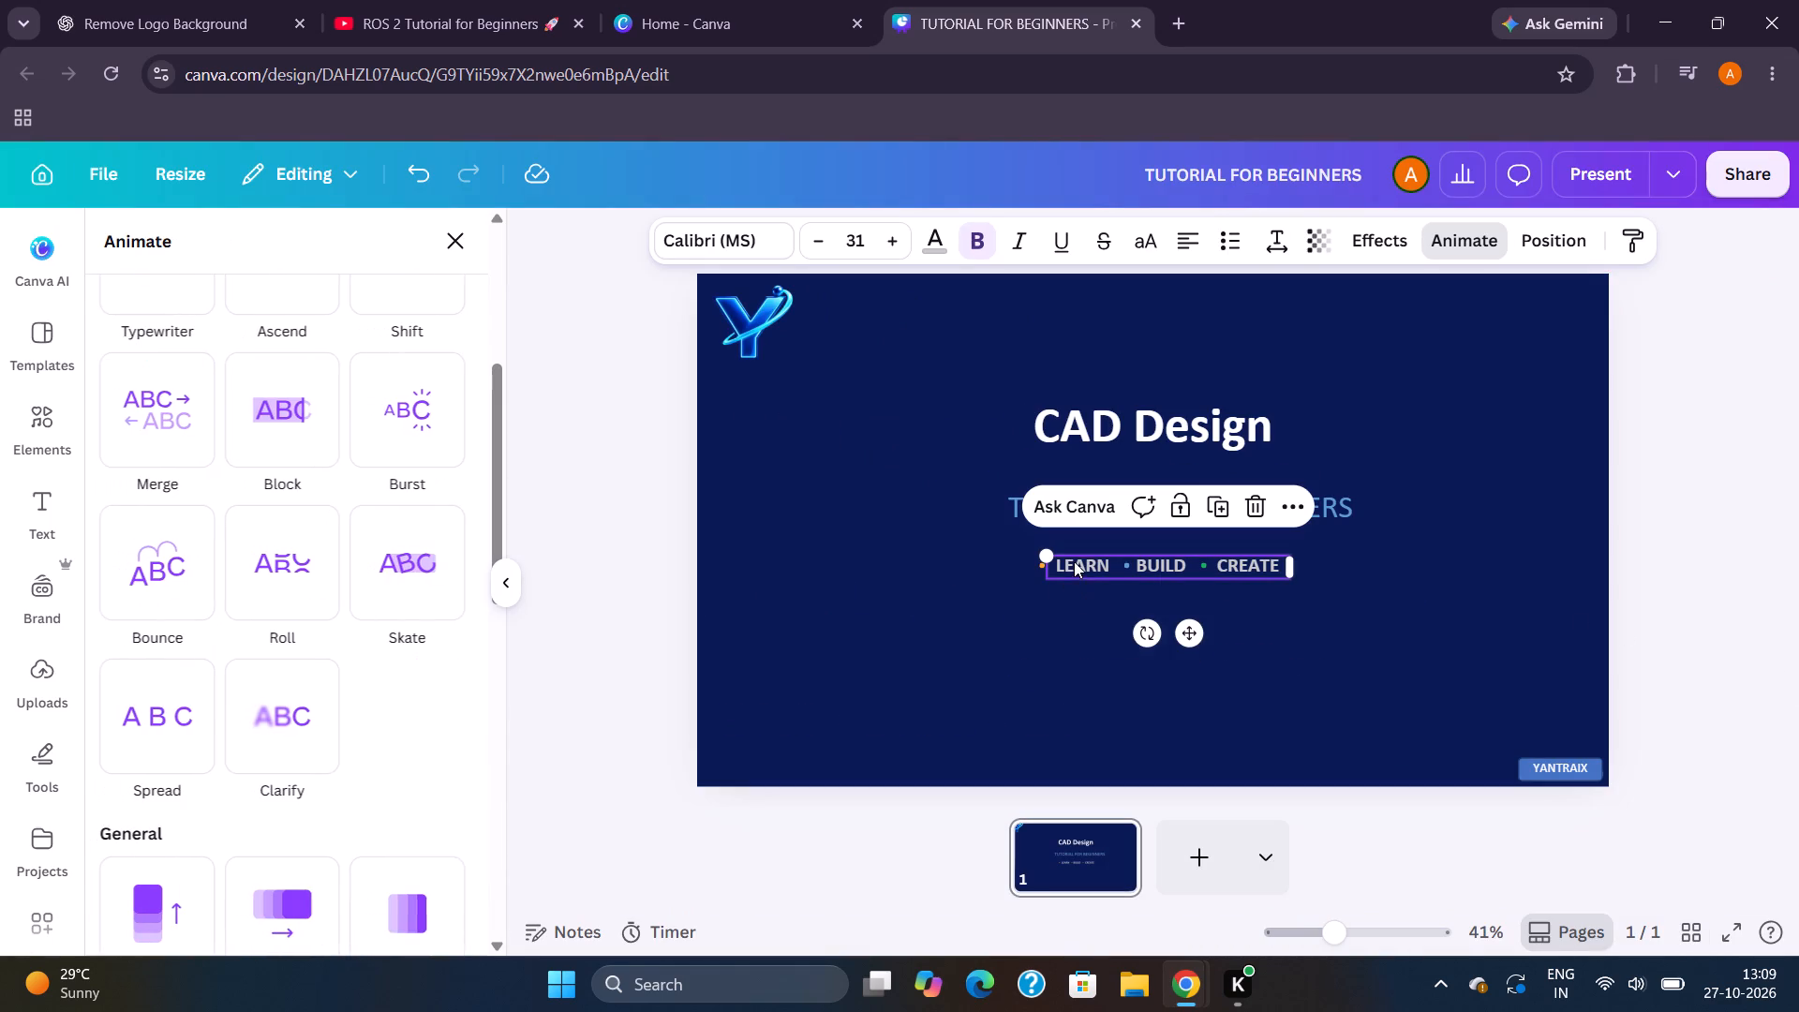
{"action": "double_click", "coordinate": [1096, 562]}
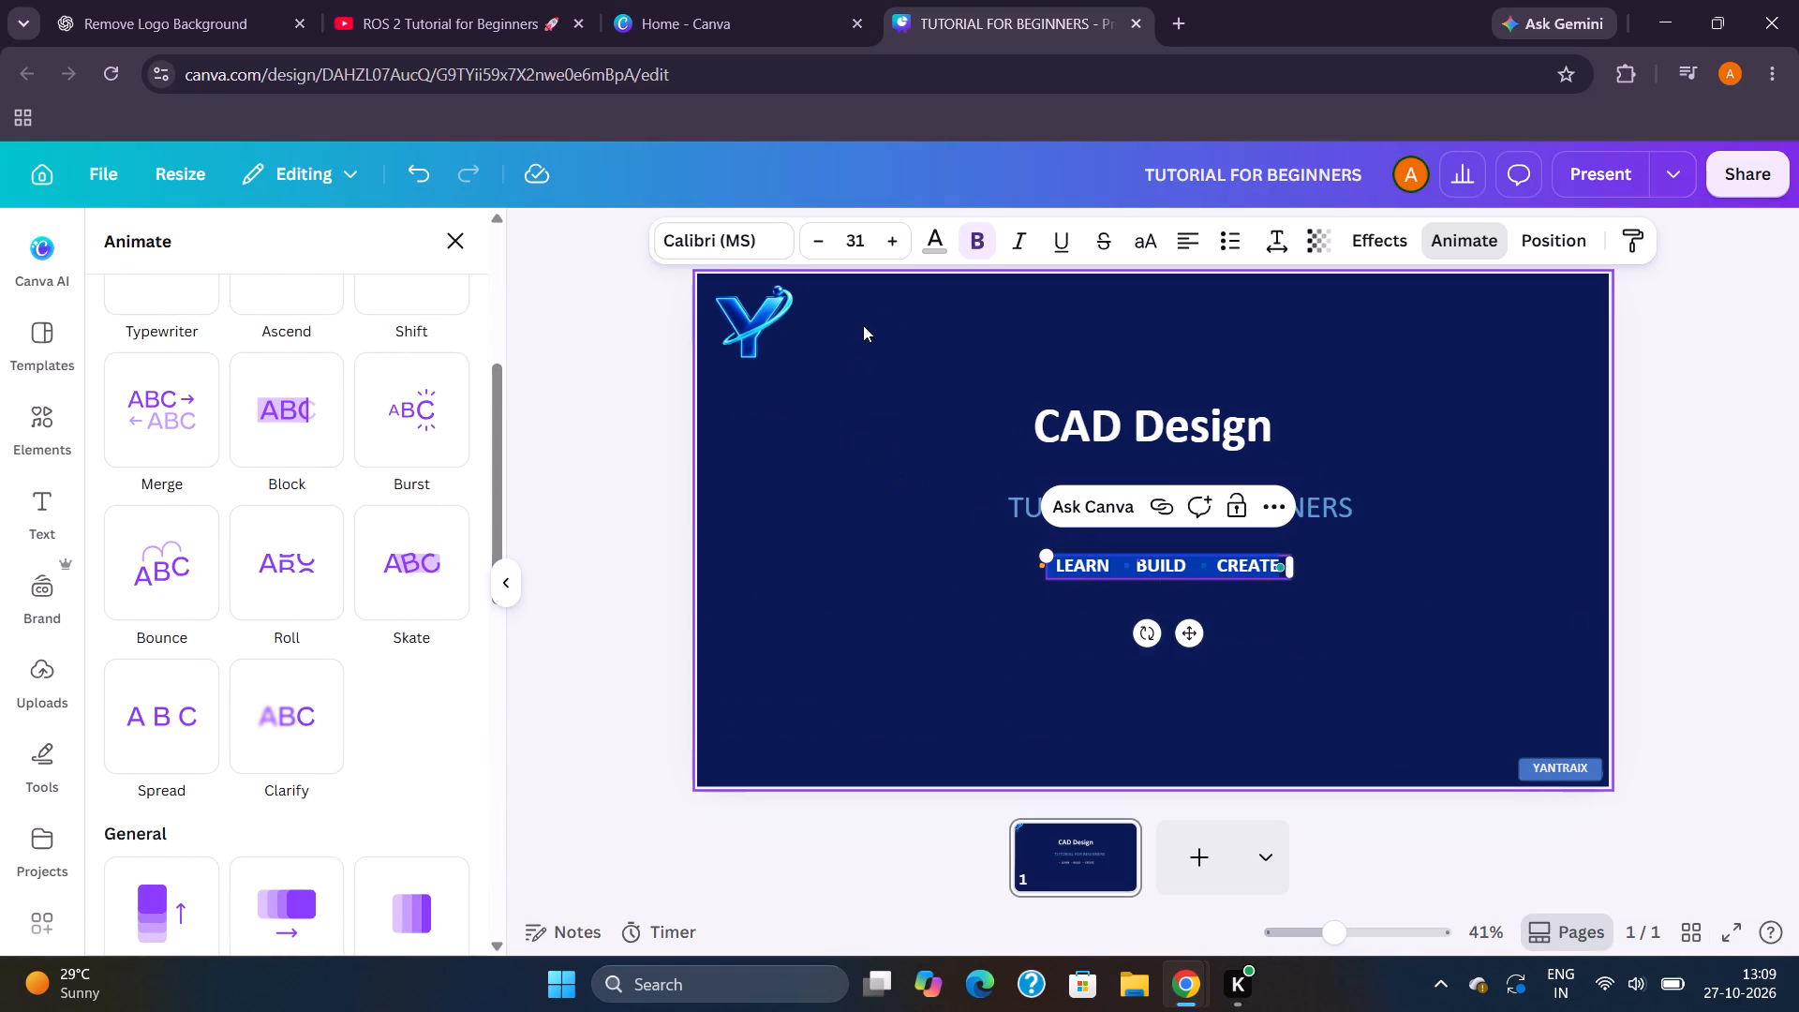
{"action": "left_click", "coordinate": [934, 245]}
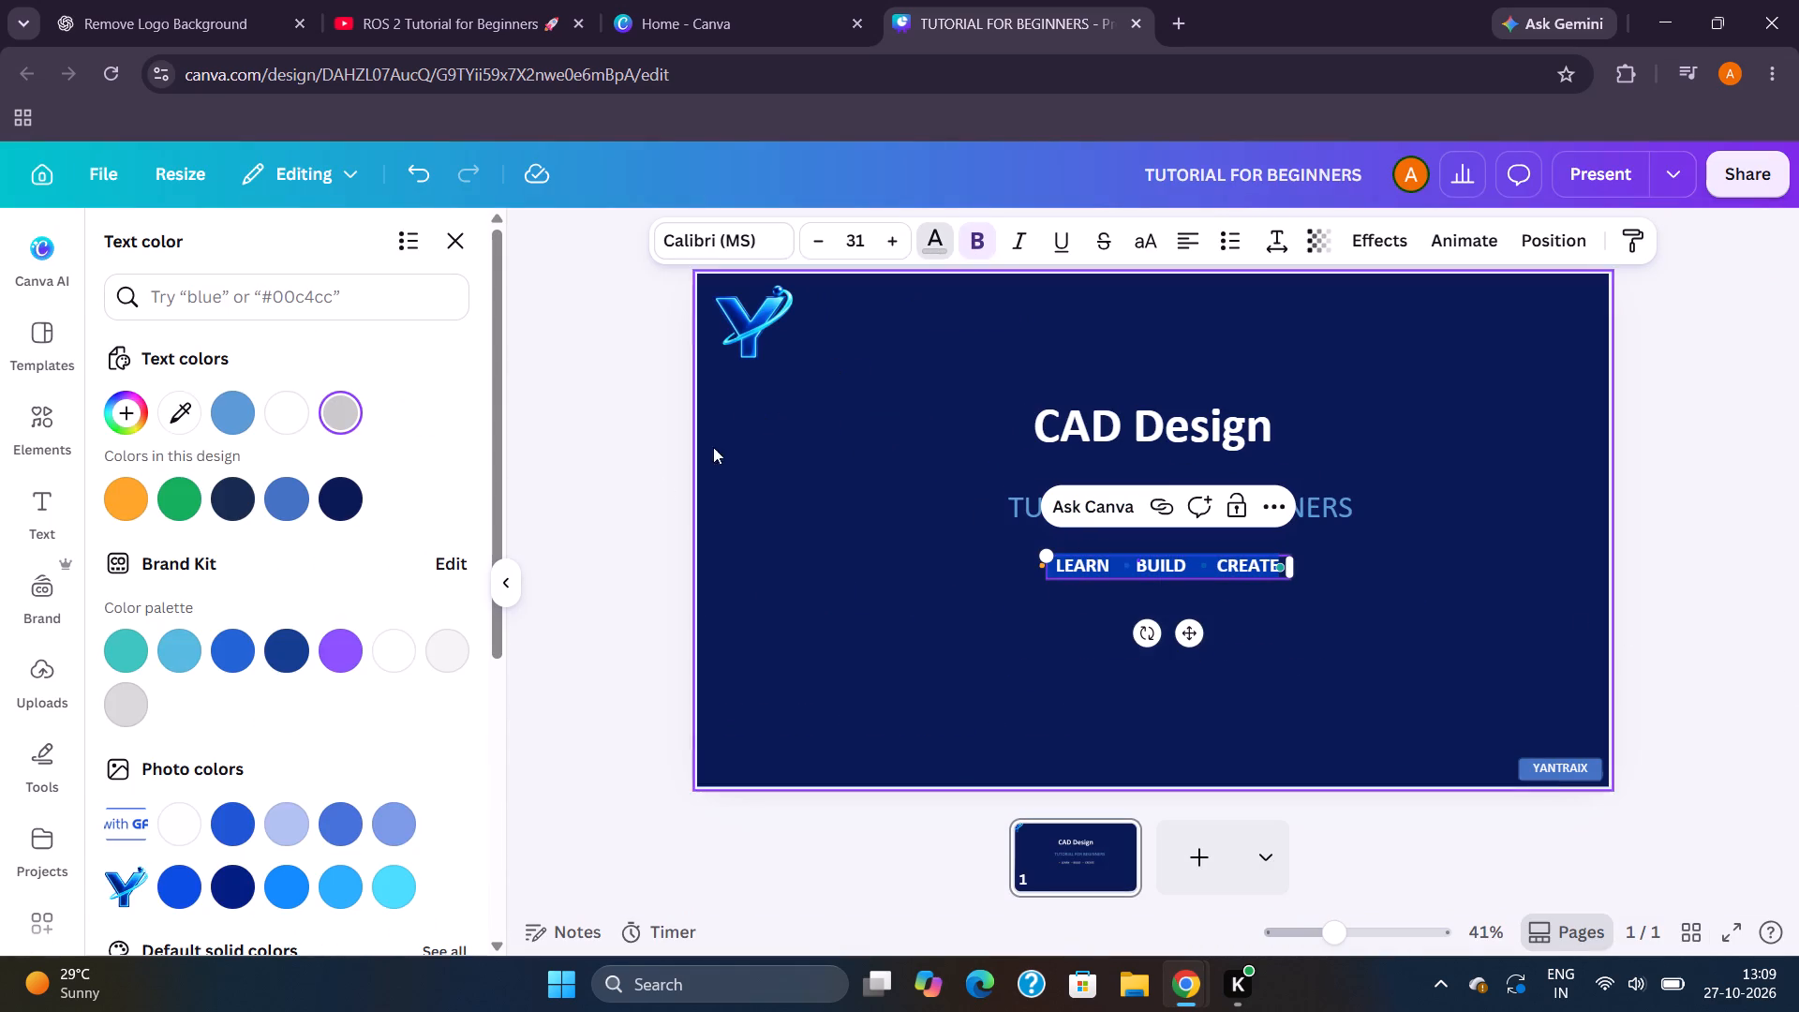
{"action": "left_click", "coordinate": [292, 512]}
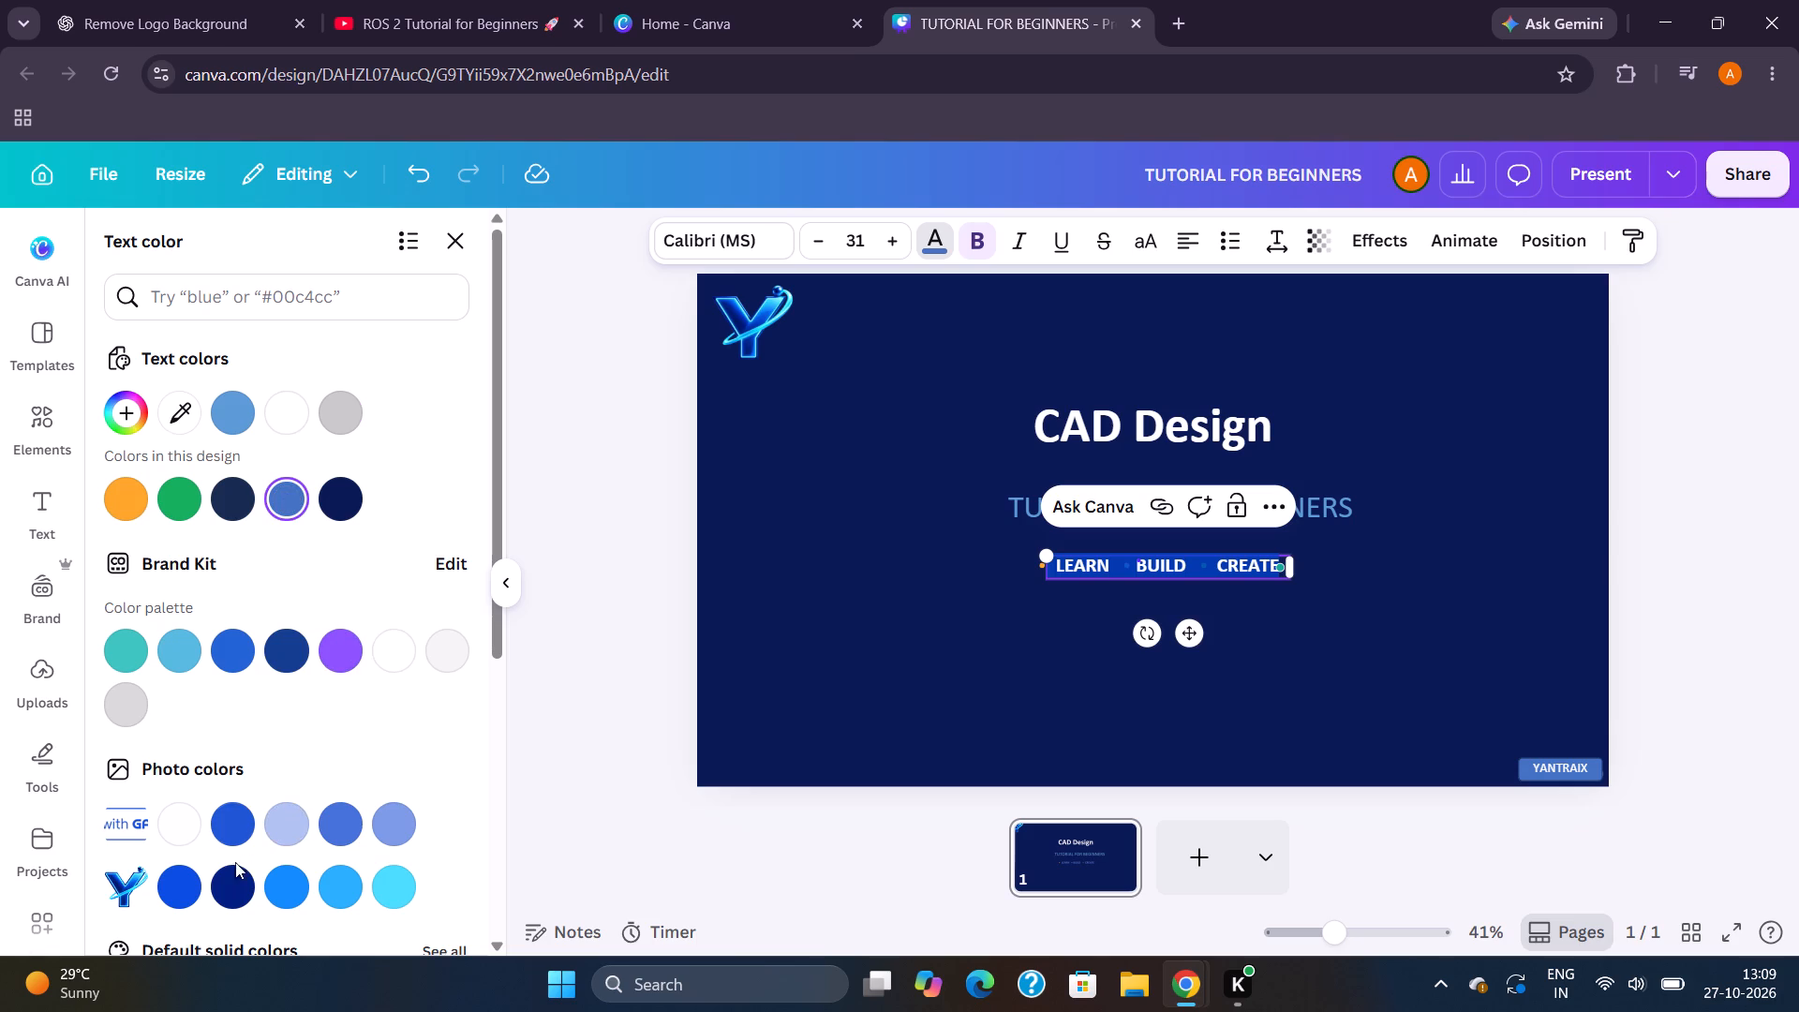
{"action": "left_click", "coordinate": [334, 890]}
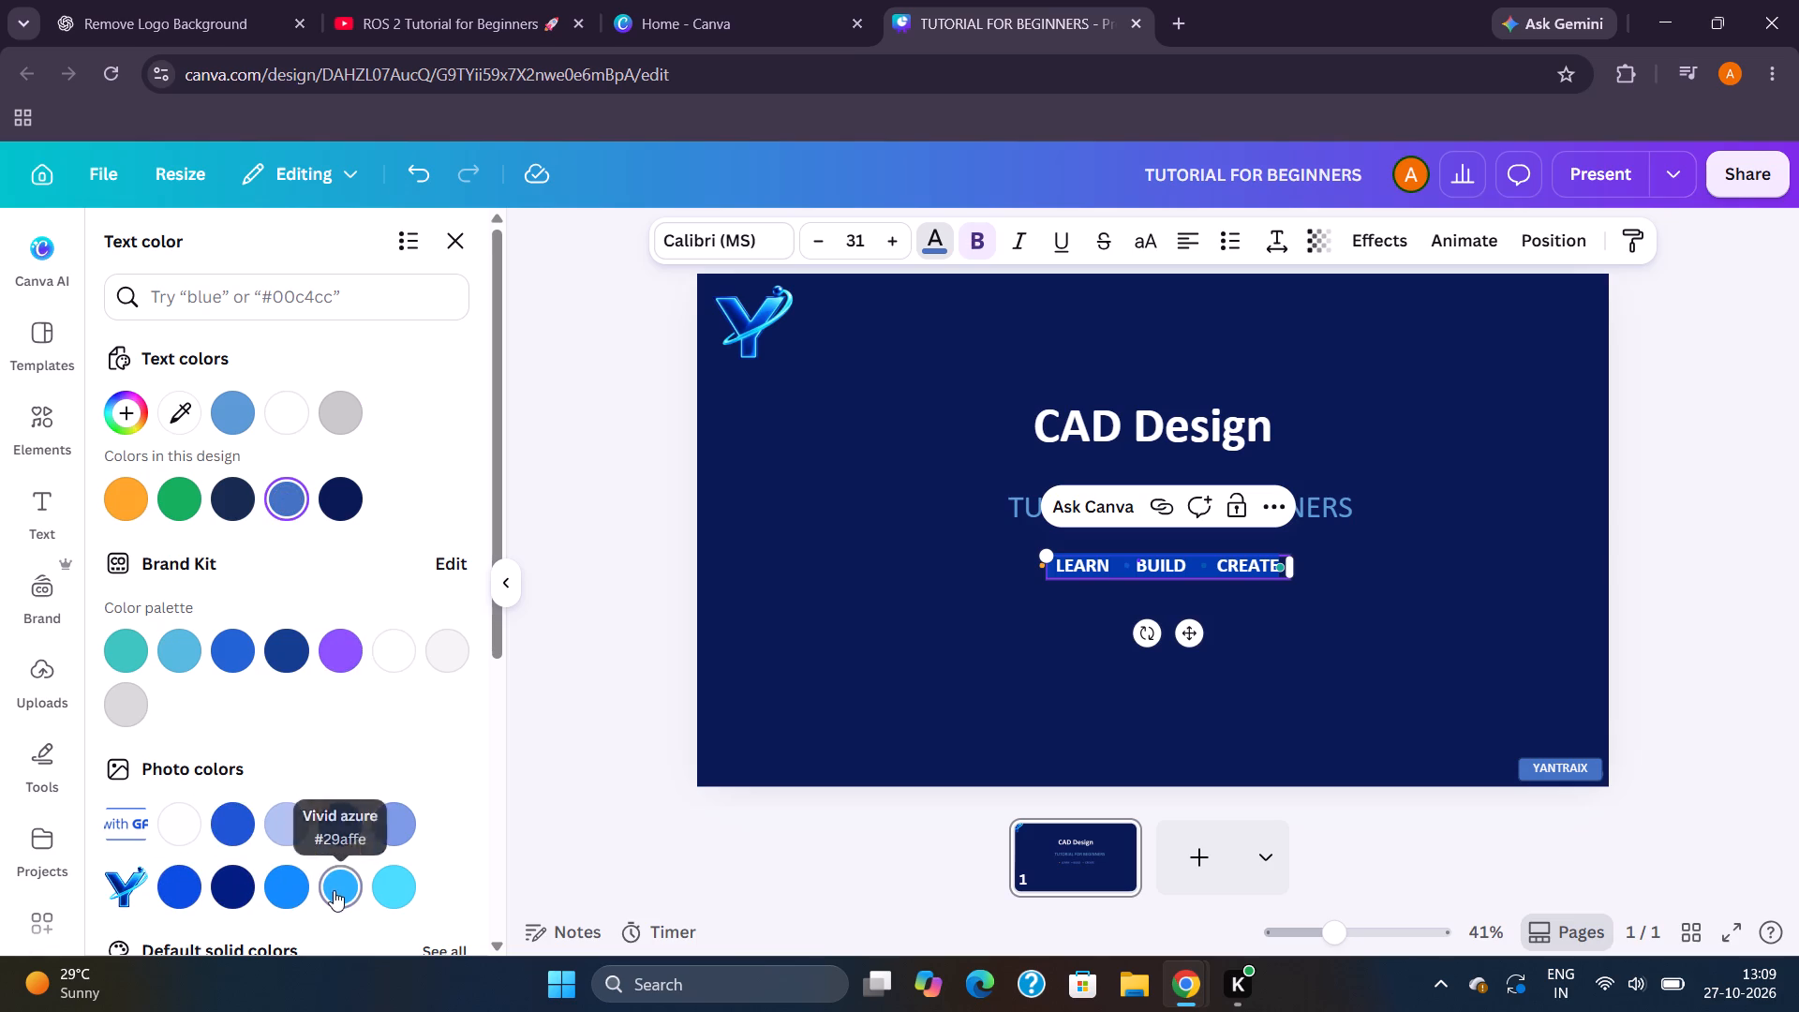
{"action": "left_click", "coordinate": [383, 890]}
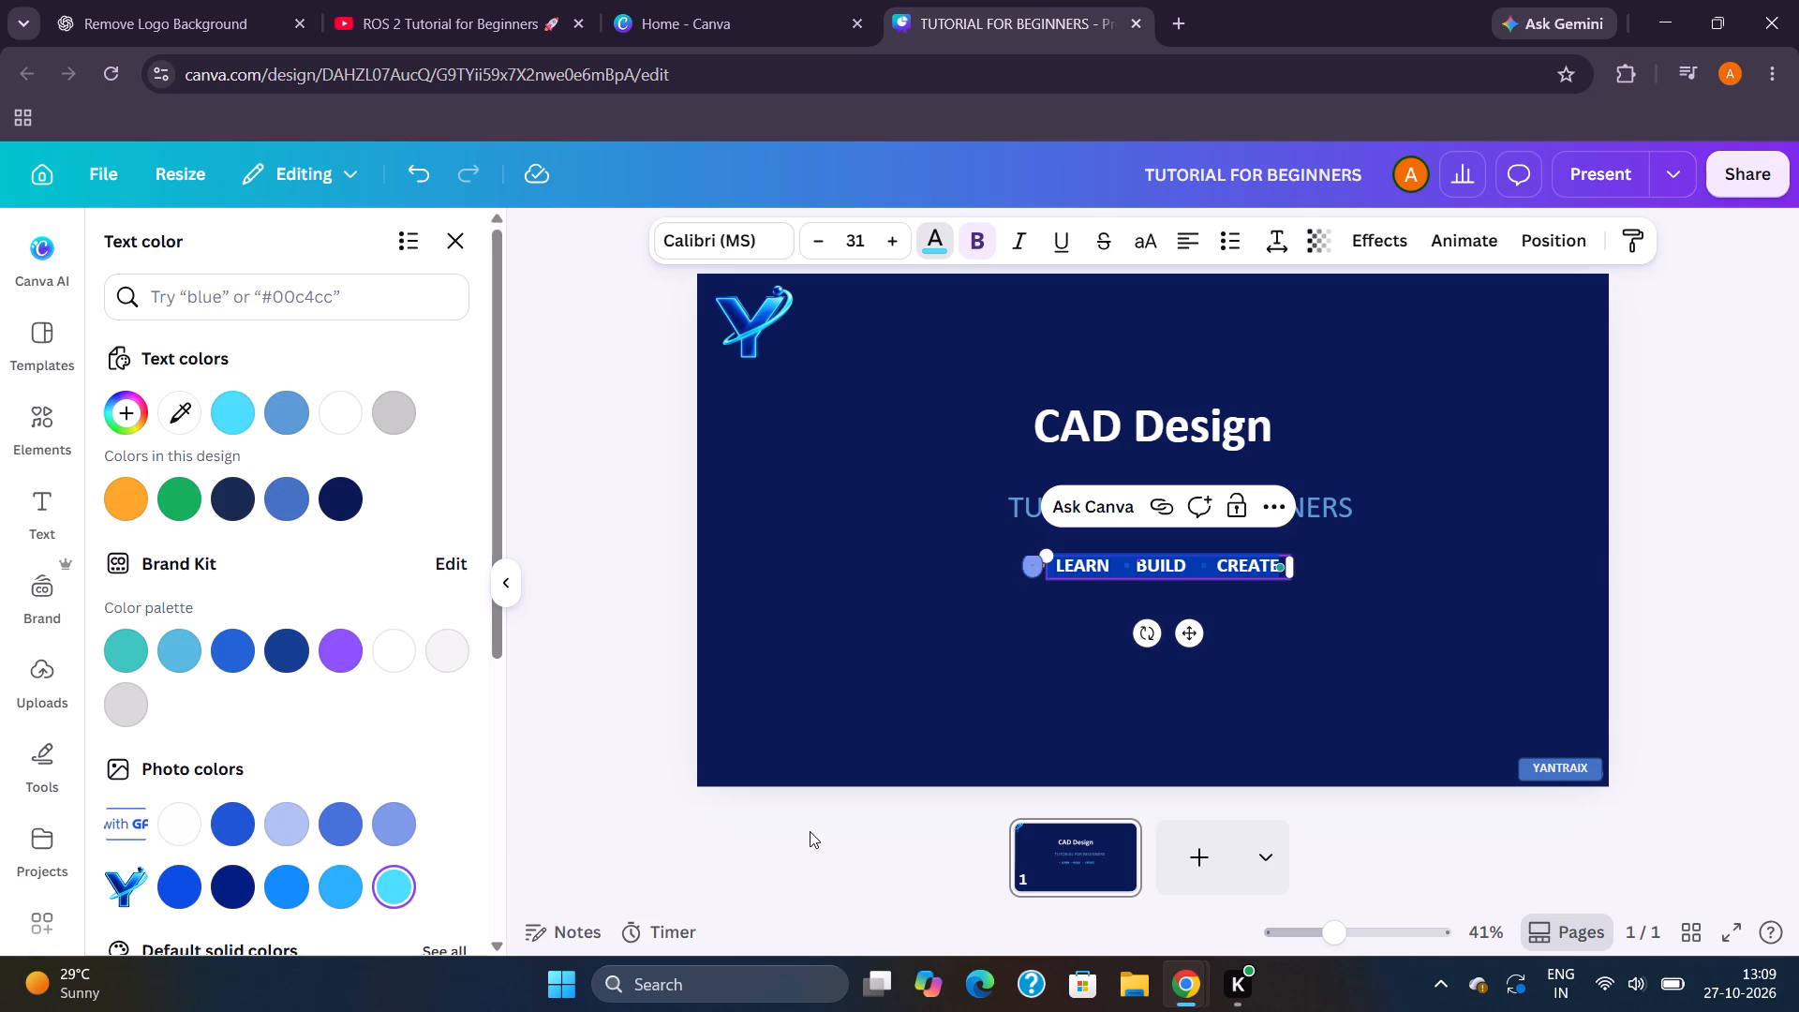
{"action": "left_click", "coordinate": [809, 838]}
{"action": "left_click", "coordinate": [996, 843]}
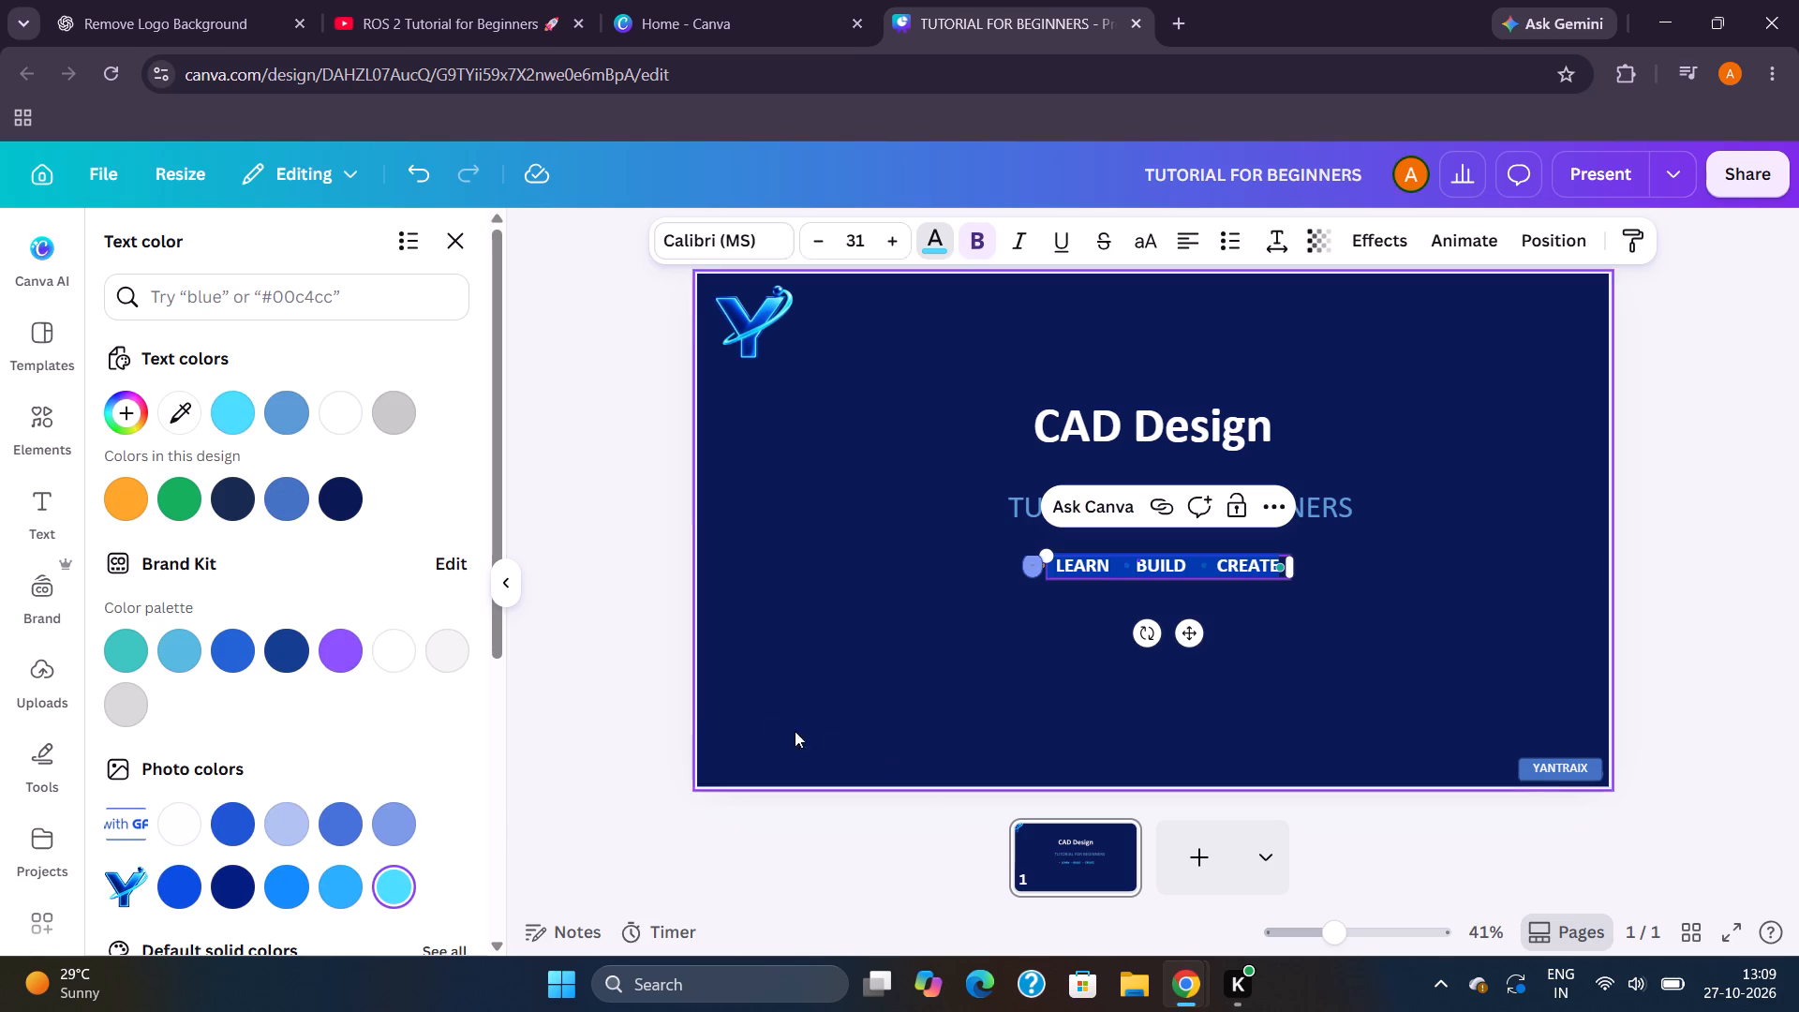
{"action": "left_click", "coordinate": [617, 677]}
{"action": "left_click", "coordinate": [1594, 589]}
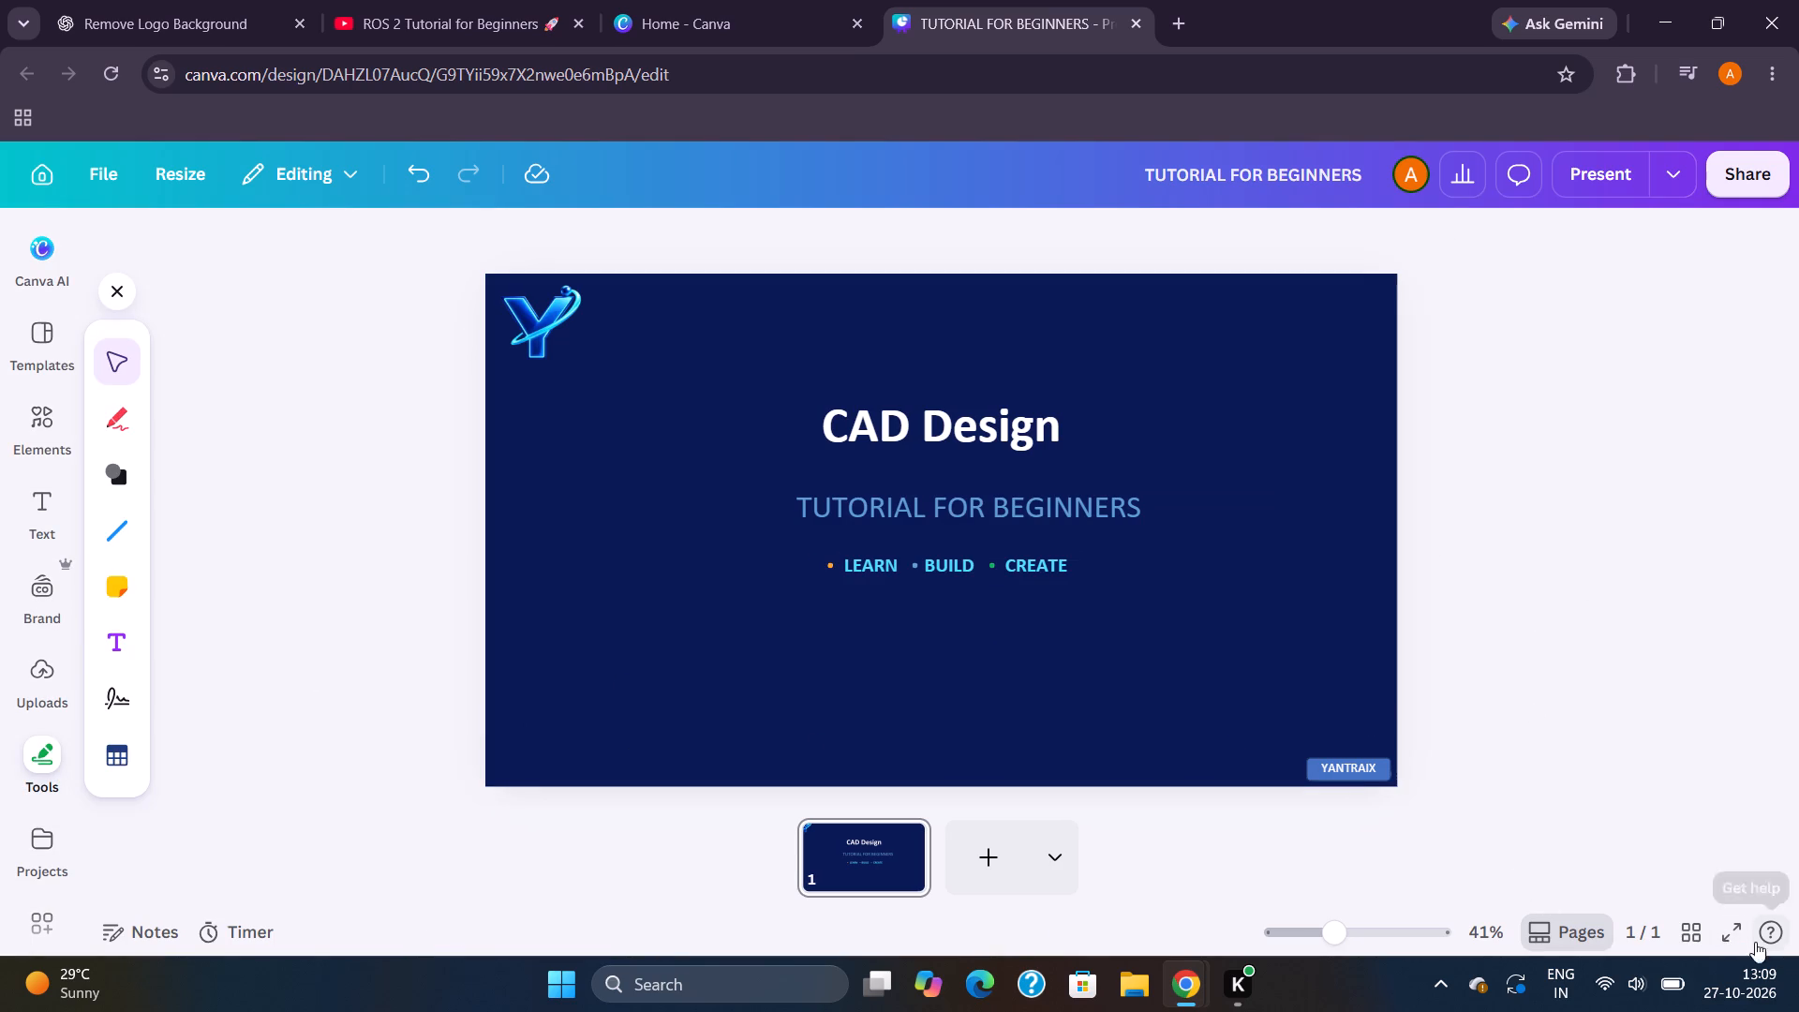
Preview the recoloured title slide full screen and return to the editor.
{"action": "left_click", "coordinate": [1730, 935]}
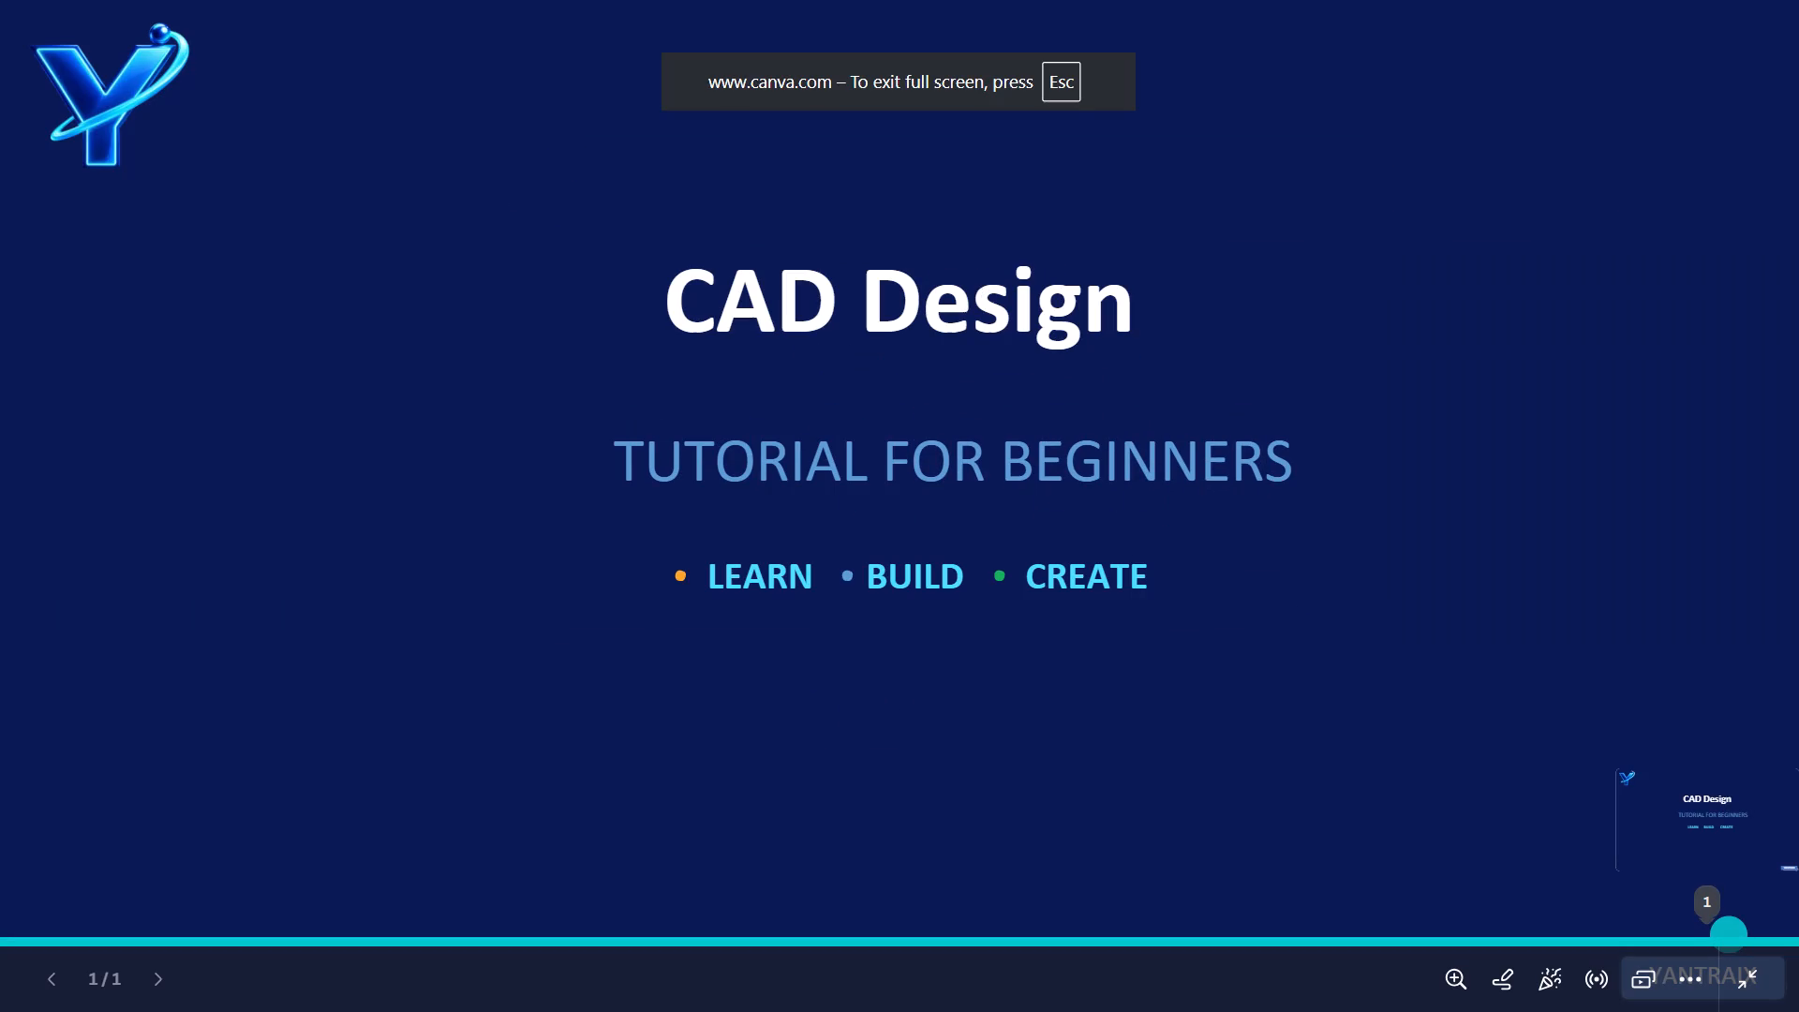
{"action": "key", "text": "Escape"}
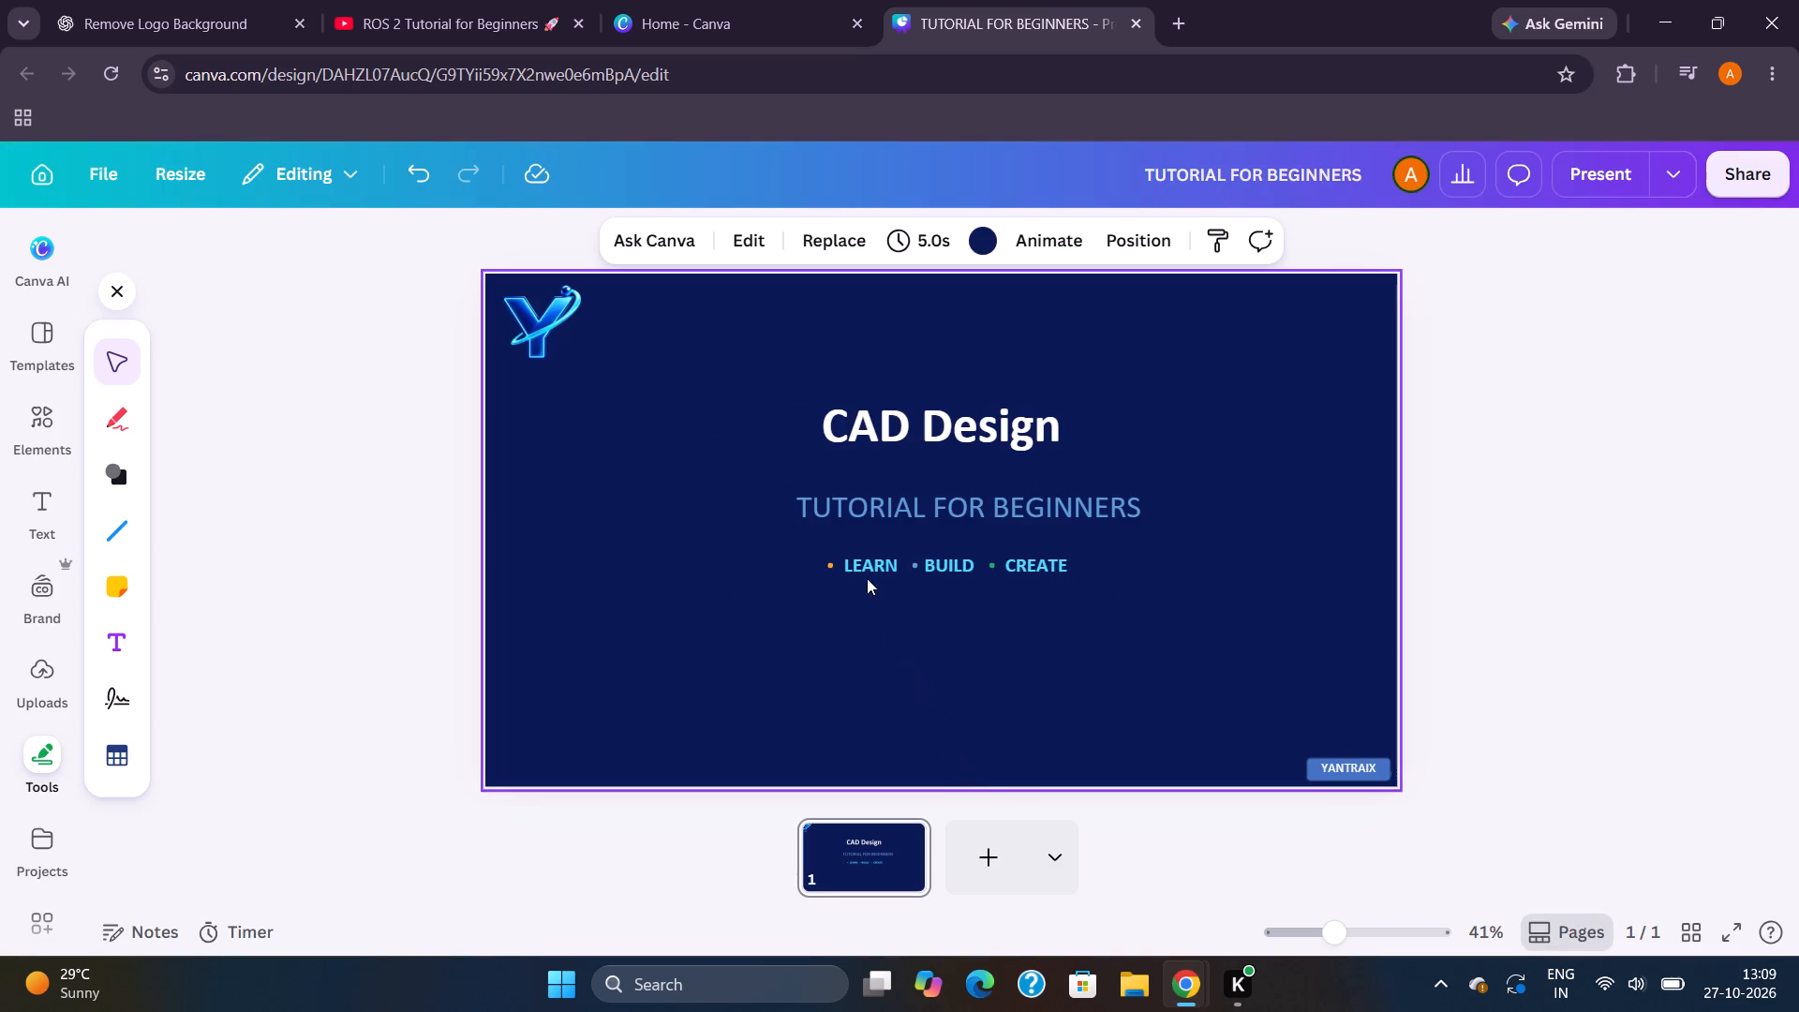
Recolour the whole LEARN BUILD CREATE tagline with the light lilac from the default solid colours.
{"action": "left_click", "coordinate": [861, 557]}
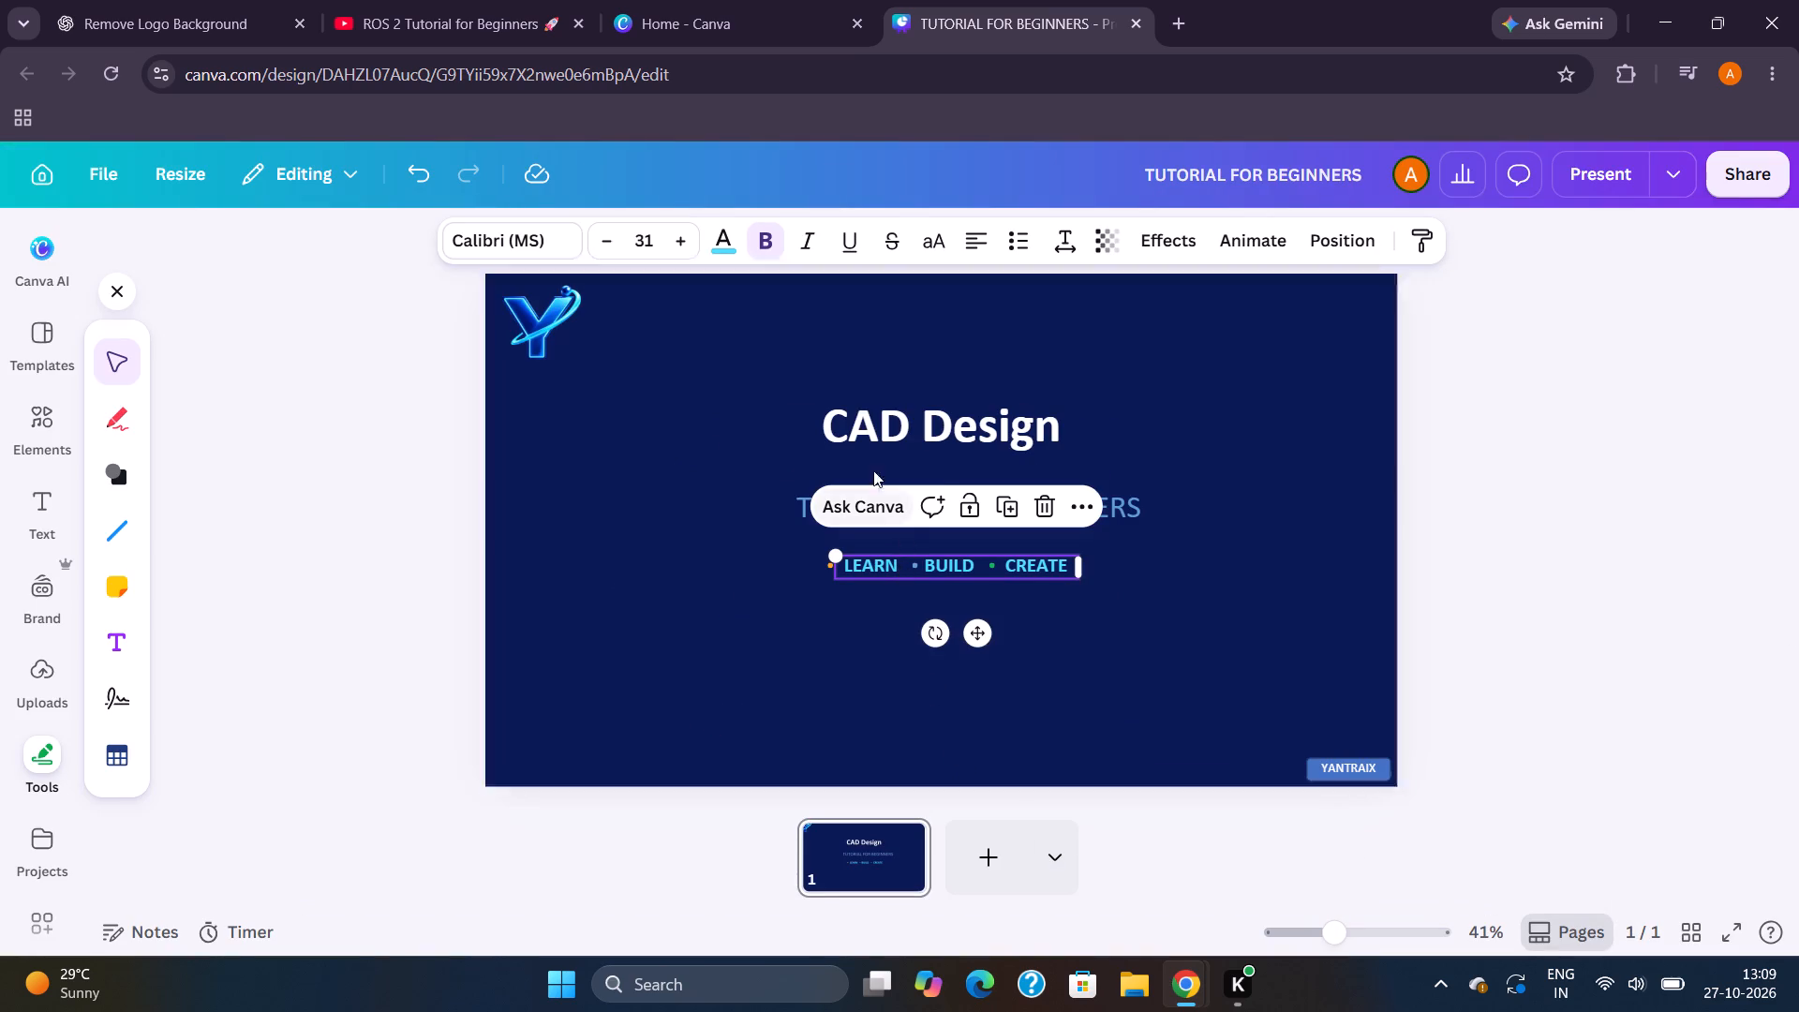
{"action": "left_click", "coordinate": [722, 239]}
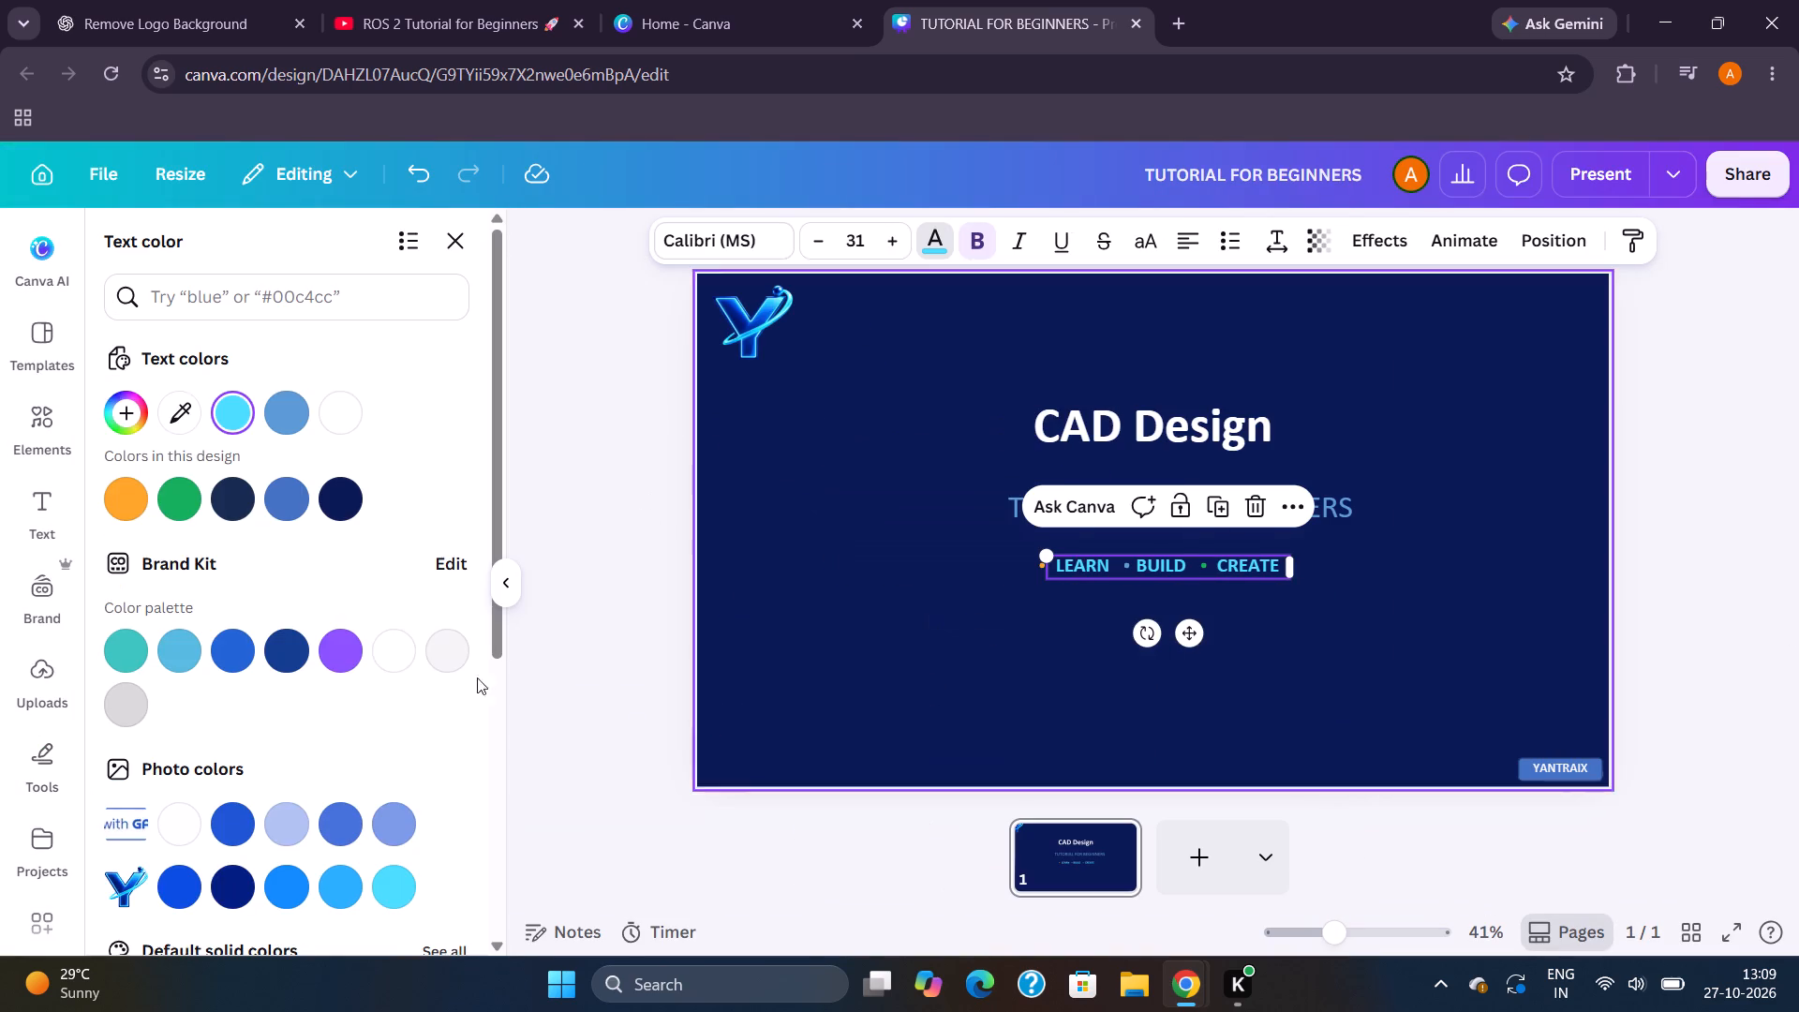
{"action": "scroll", "coordinate": [327, 884], "scroll_direction": "down", "scroll_amount": 5}
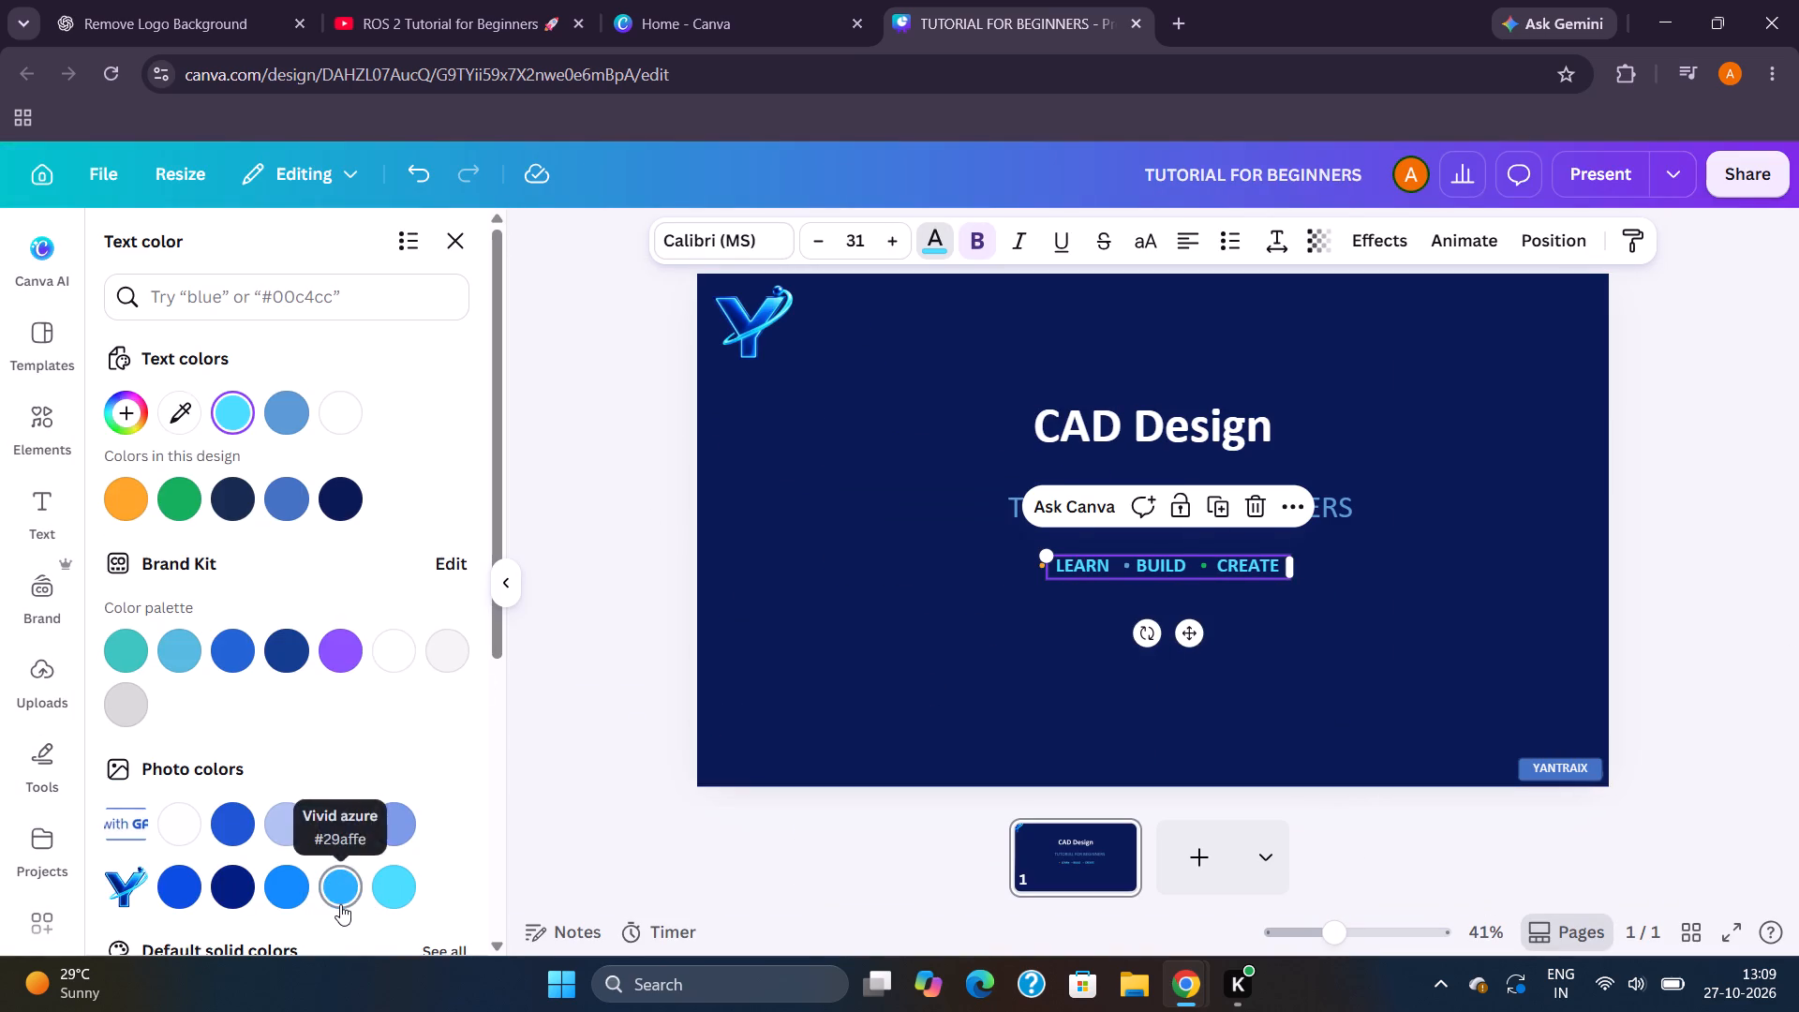
{"action": "scroll", "coordinate": [340, 904], "scroll_direction": "down", "scroll_amount": 2}
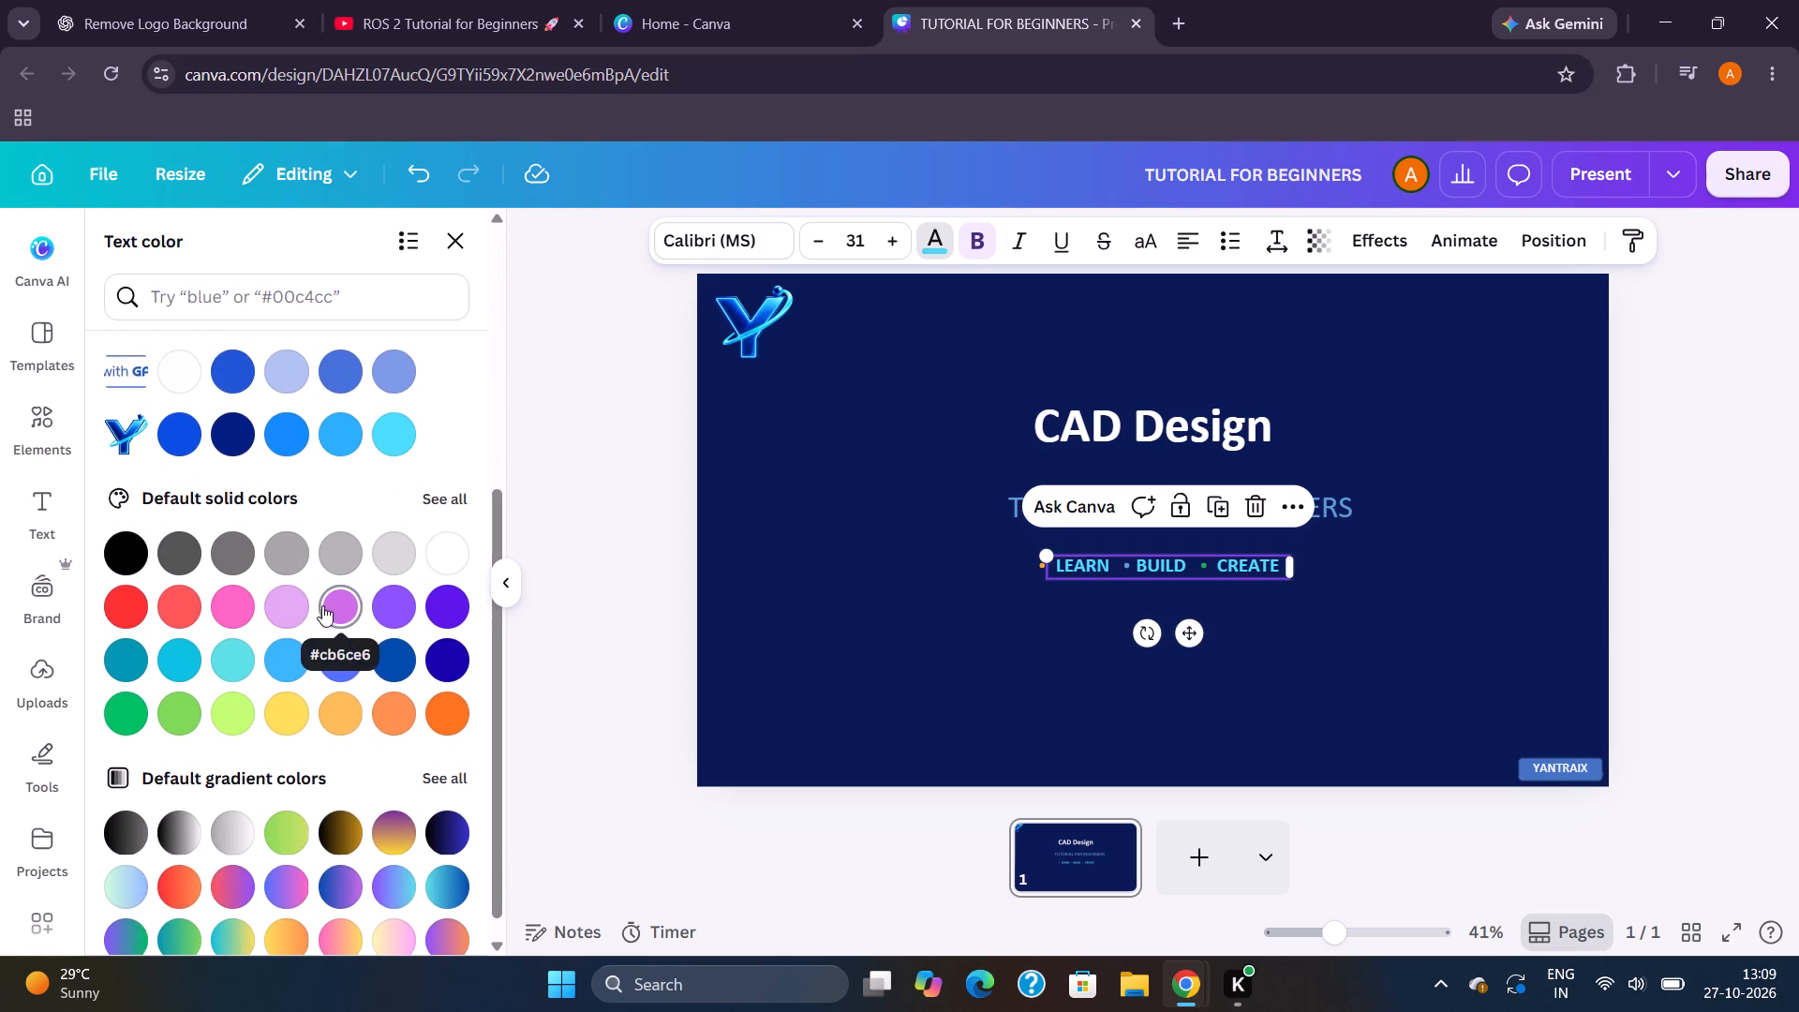
{"action": "left_click", "coordinate": [293, 608]}
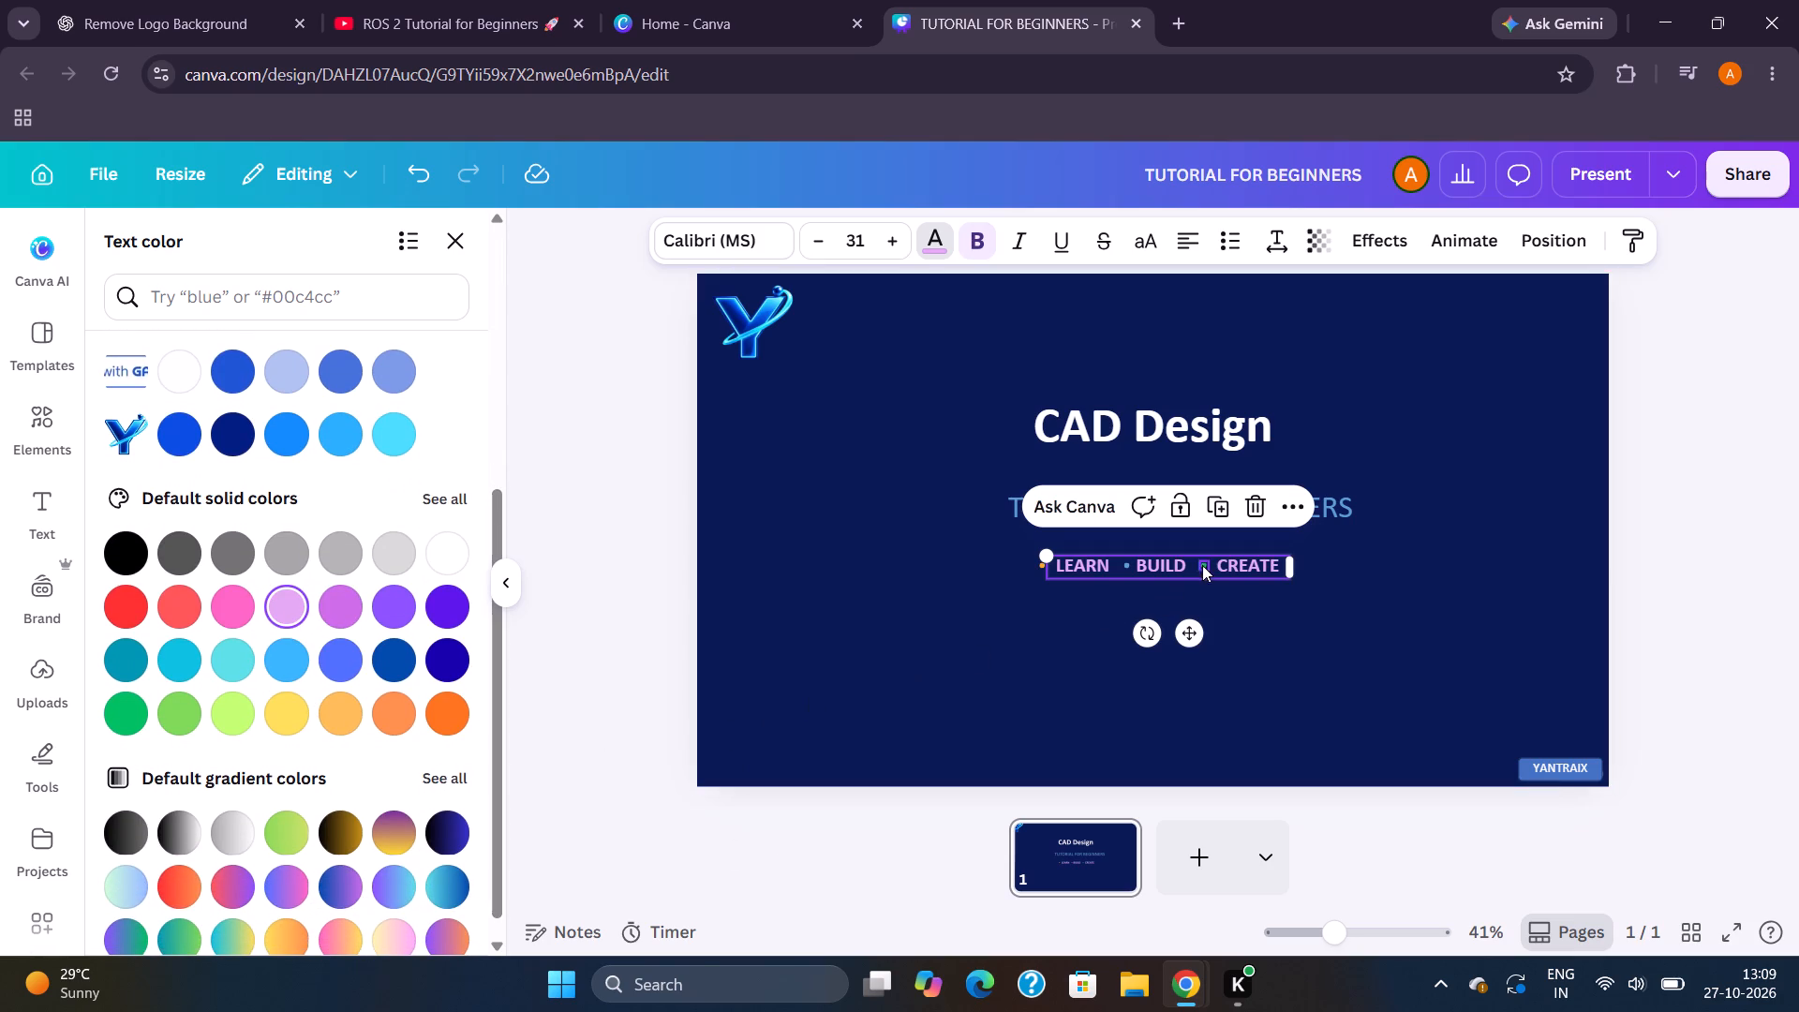
Recolour only the word BUILD in the tagline with the periwinkle blue from the default solid colours.
{"action": "left_click", "coordinate": [1153, 568]}
{"action": "left_click", "coordinate": [1142, 561]}
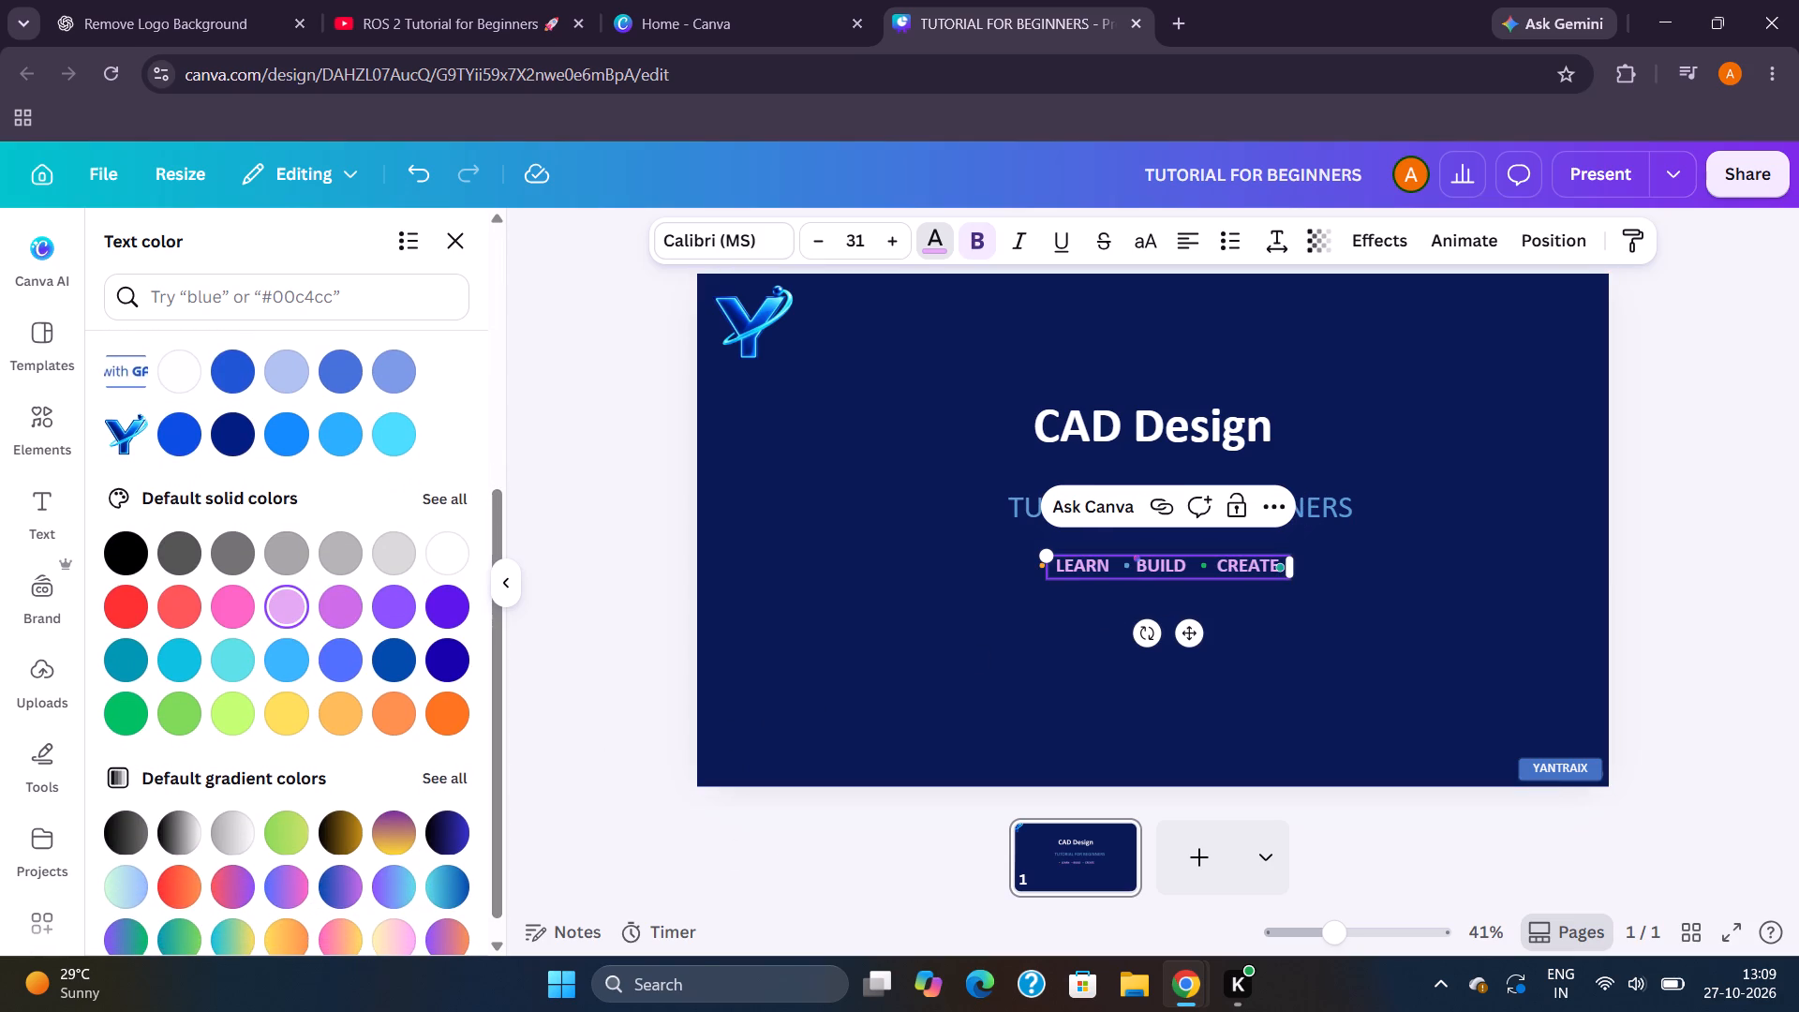
{"action": "left_click_drag", "start_coordinate": [1133, 563], "coordinate": [1186, 564]}
{"action": "left_click", "coordinate": [342, 666]}
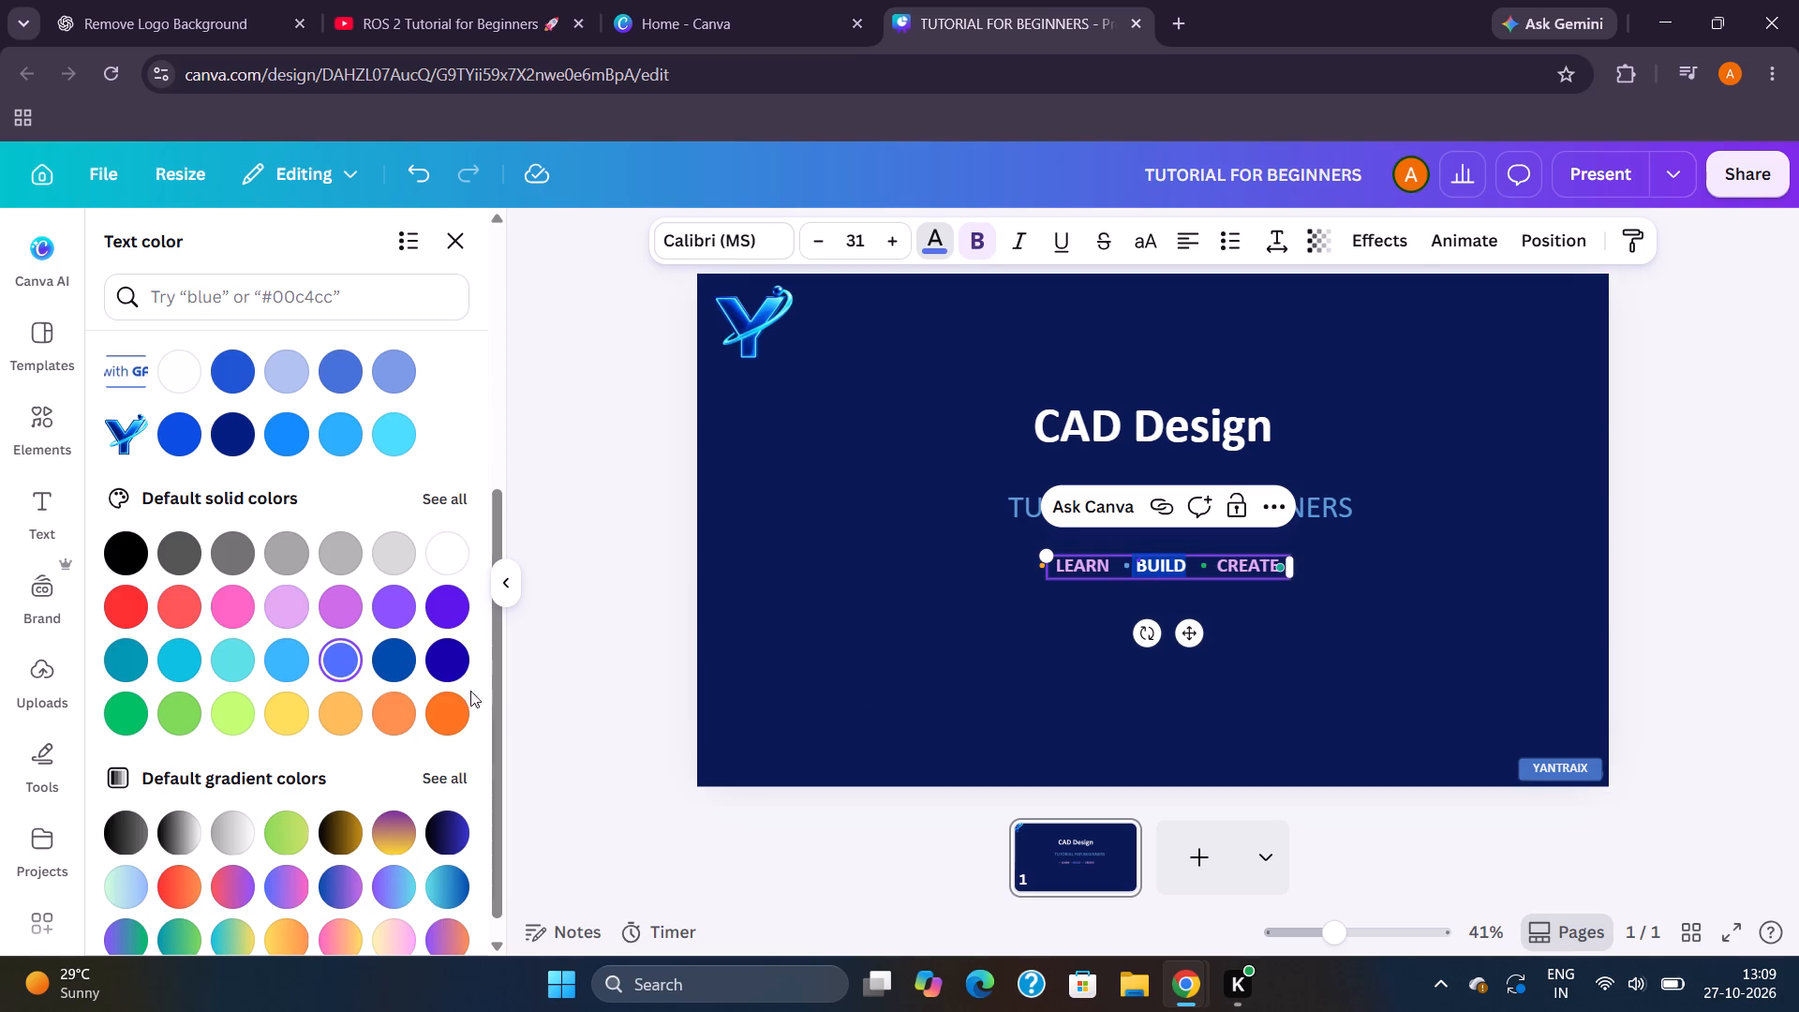
{"action": "left_click", "coordinate": [579, 770]}
{"action": "left_click_drag", "start_coordinate": [1612, 724], "coordinate": [1586, 709]}
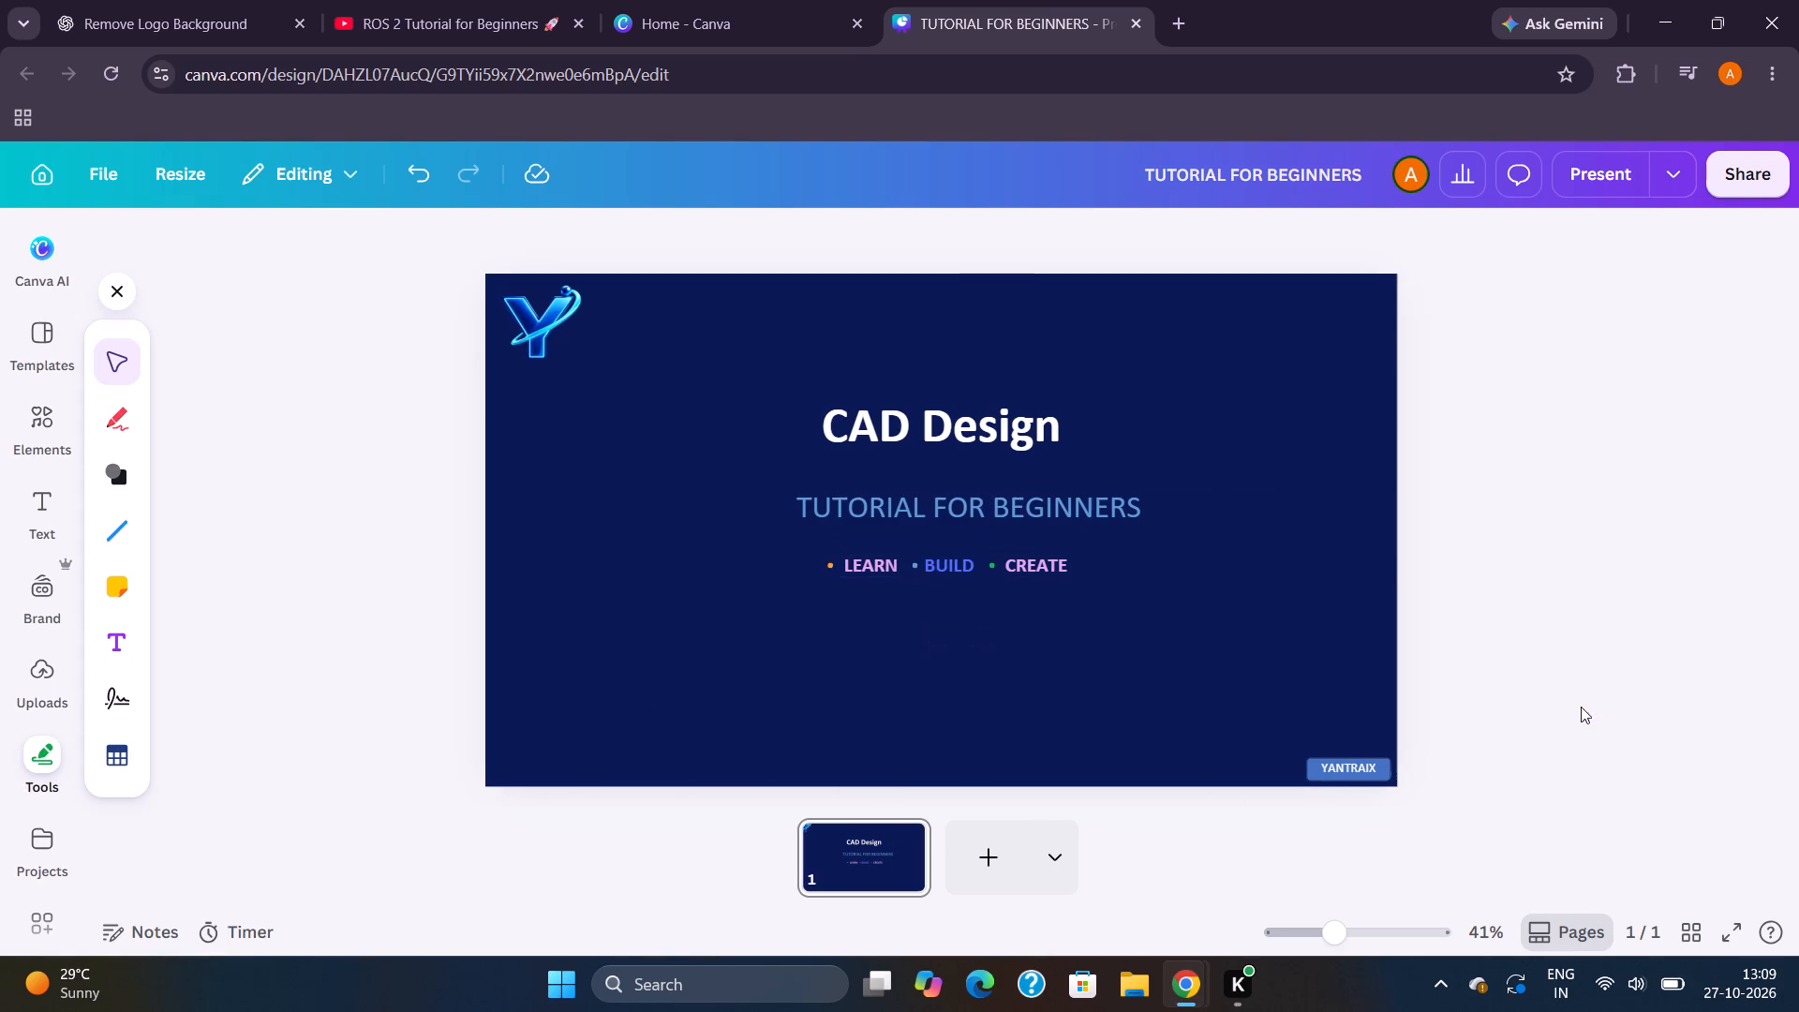
Recolour only the word CREATE in the tagline with the light lime green from the default solid colours.
{"action": "double_click", "coordinate": [1029, 563]}
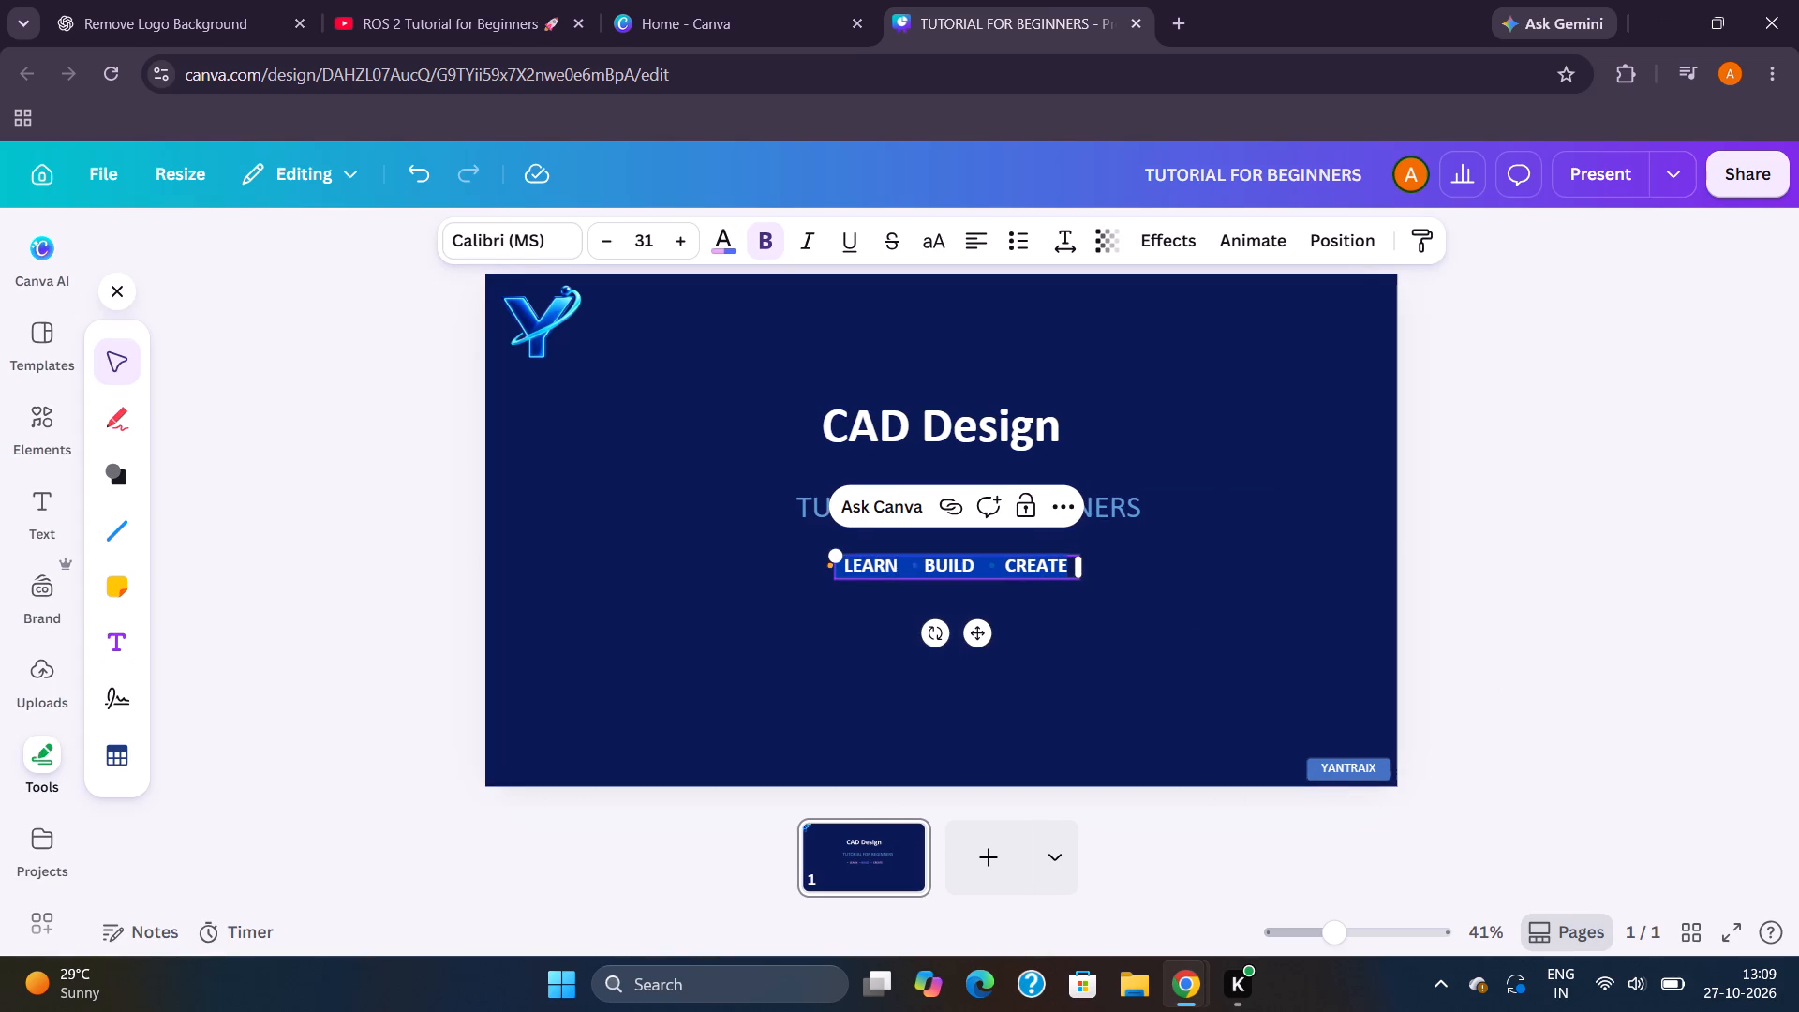
{"action": "left_click", "coordinate": [1019, 567]}
{"action": "left_click_drag", "start_coordinate": [1011, 569], "coordinate": [1063, 562]}
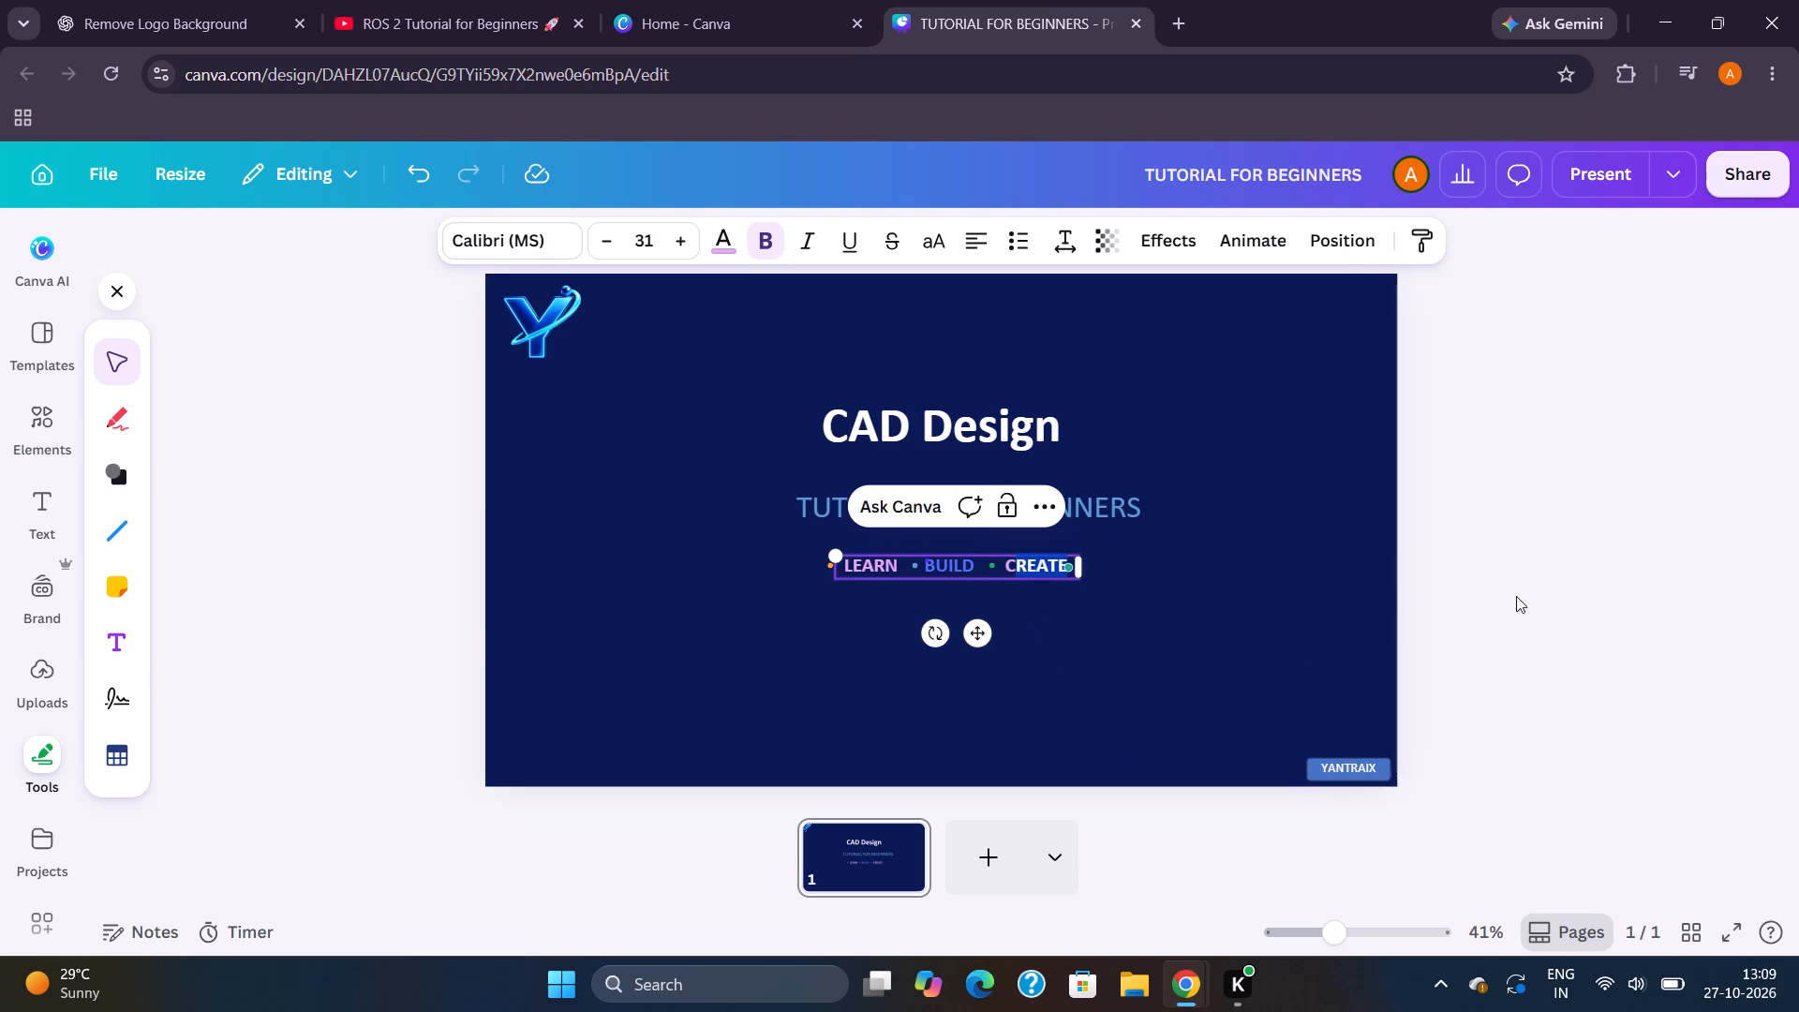
{"action": "left_click", "coordinate": [1540, 572]}
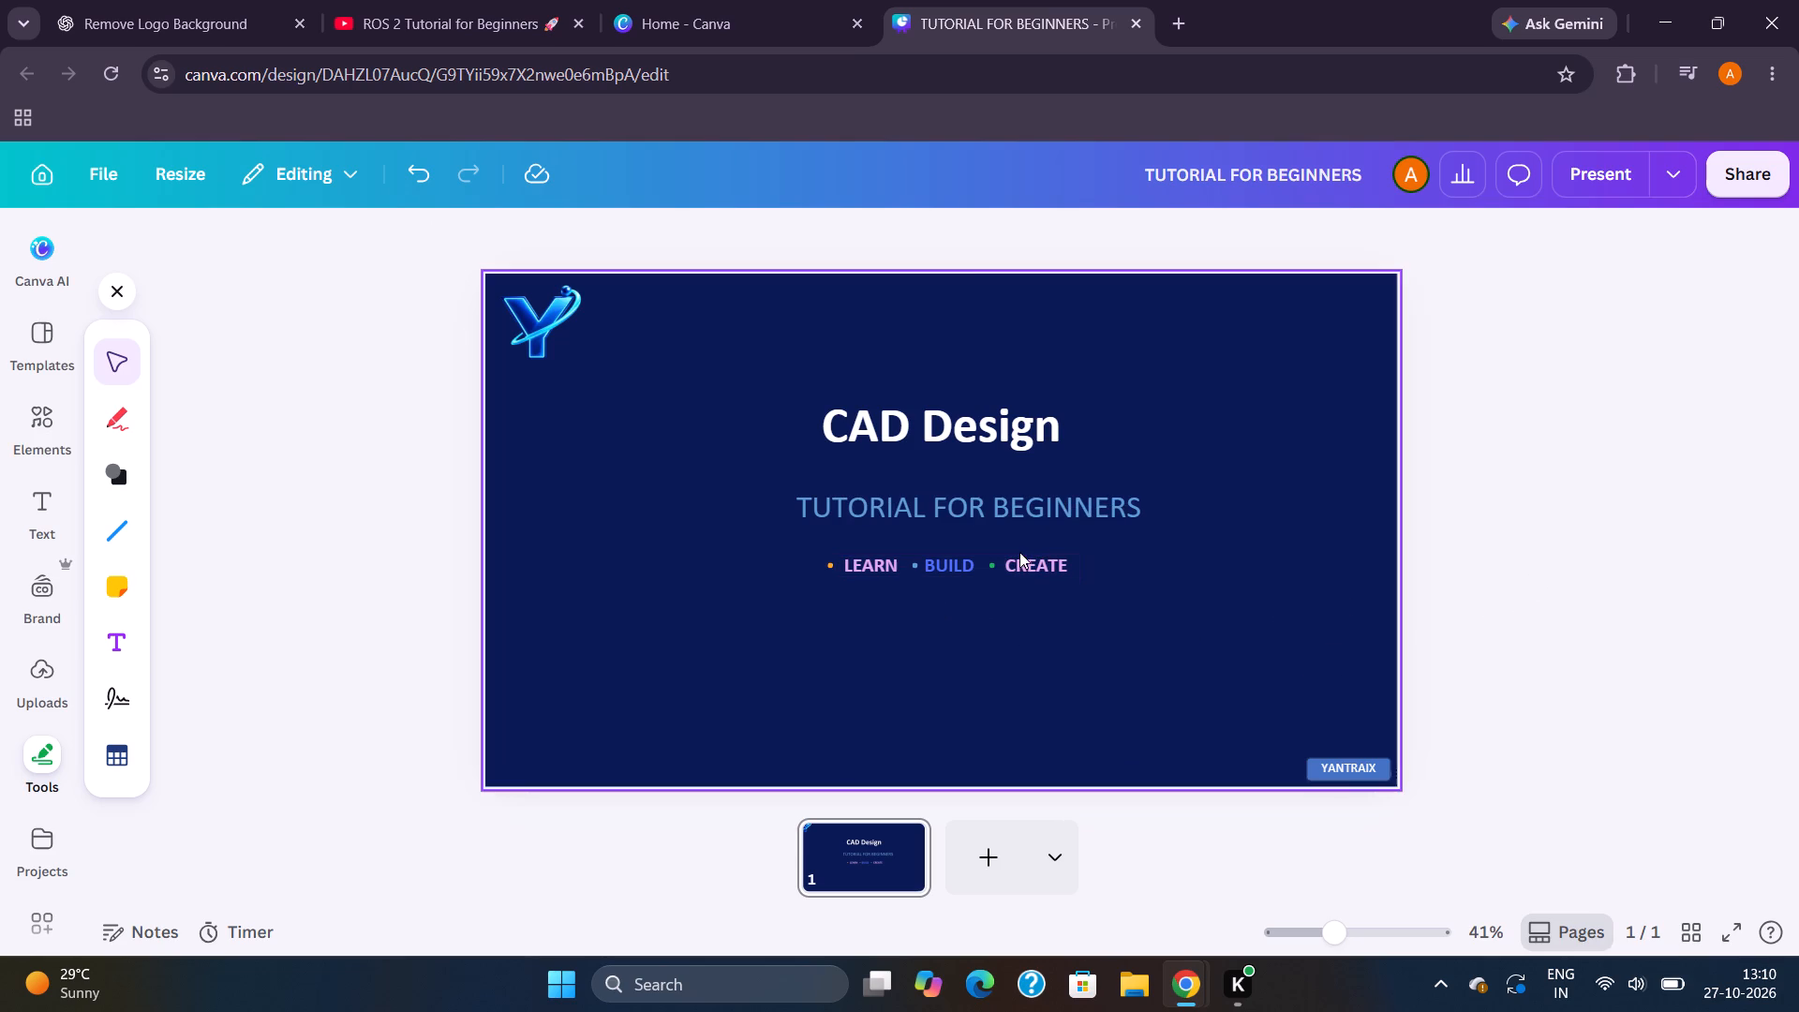
{"action": "left_click", "coordinate": [1019, 552]}
{"action": "left_click", "coordinate": [1019, 559]}
{"action": "left_click", "coordinate": [1009, 565]}
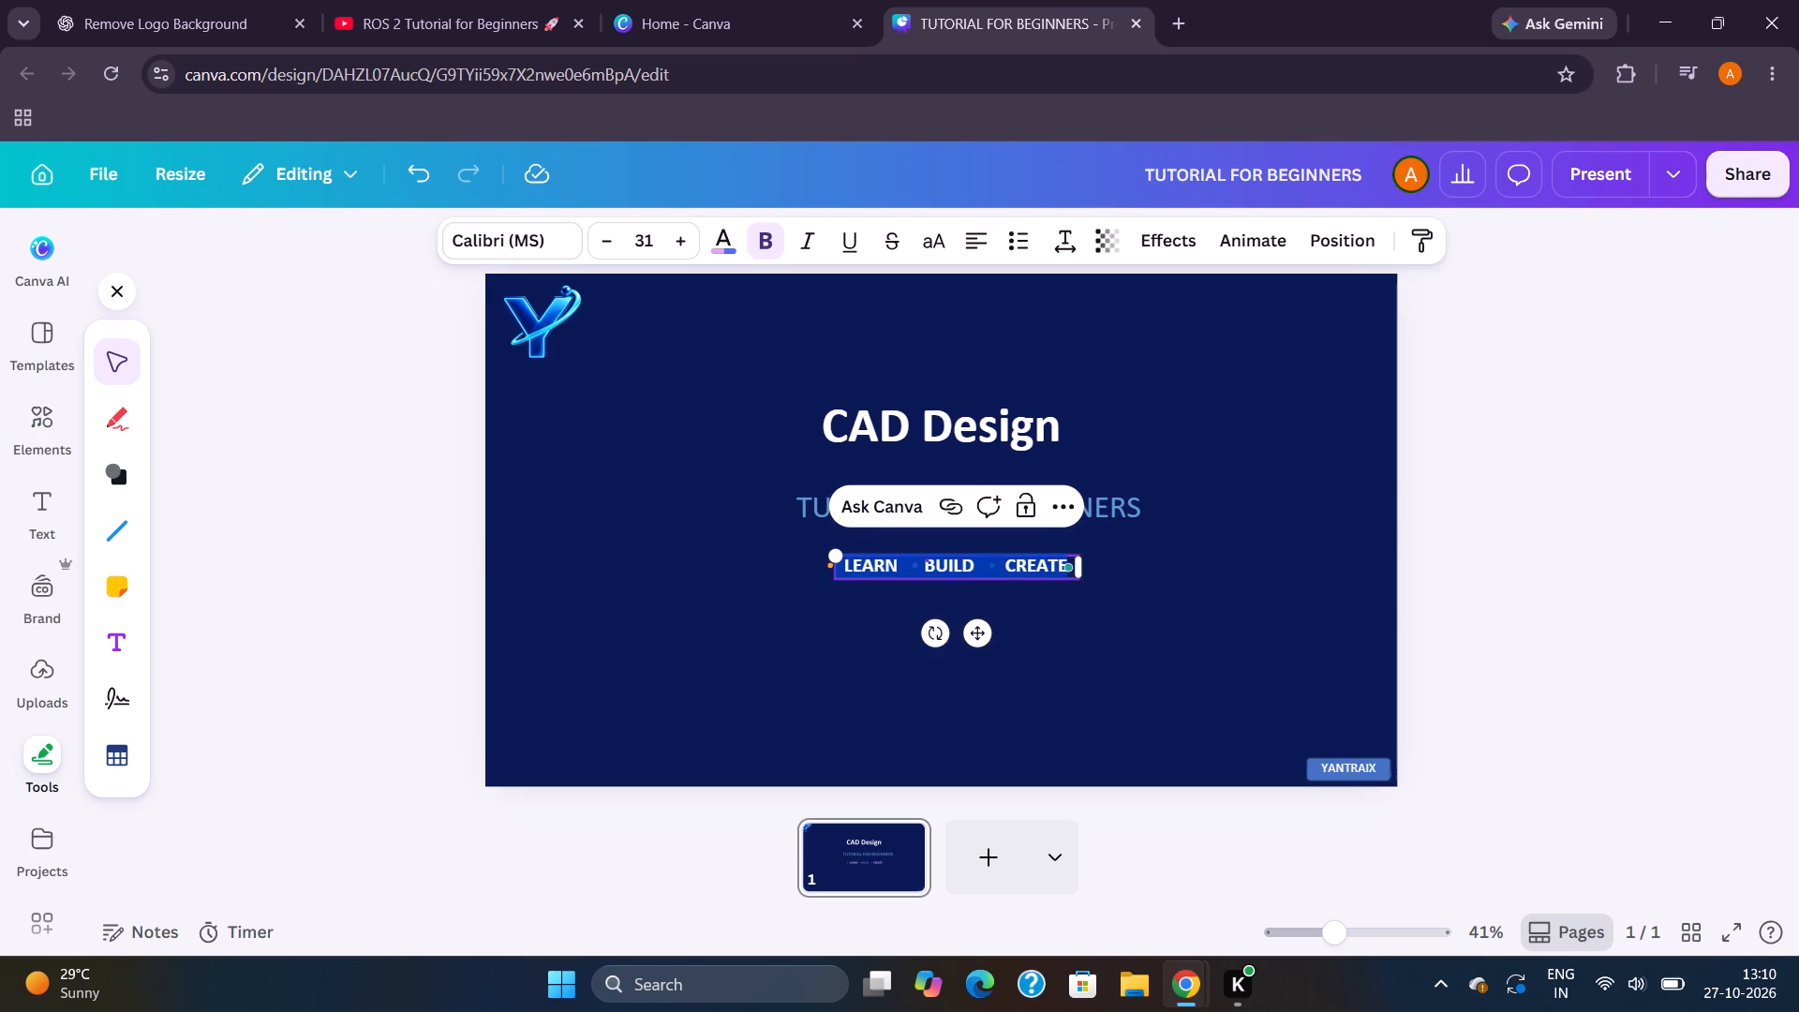
{"action": "left_click", "coordinate": [1006, 565]}
{"action": "left_click_drag", "start_coordinate": [1006, 565], "coordinate": [1049, 563]}
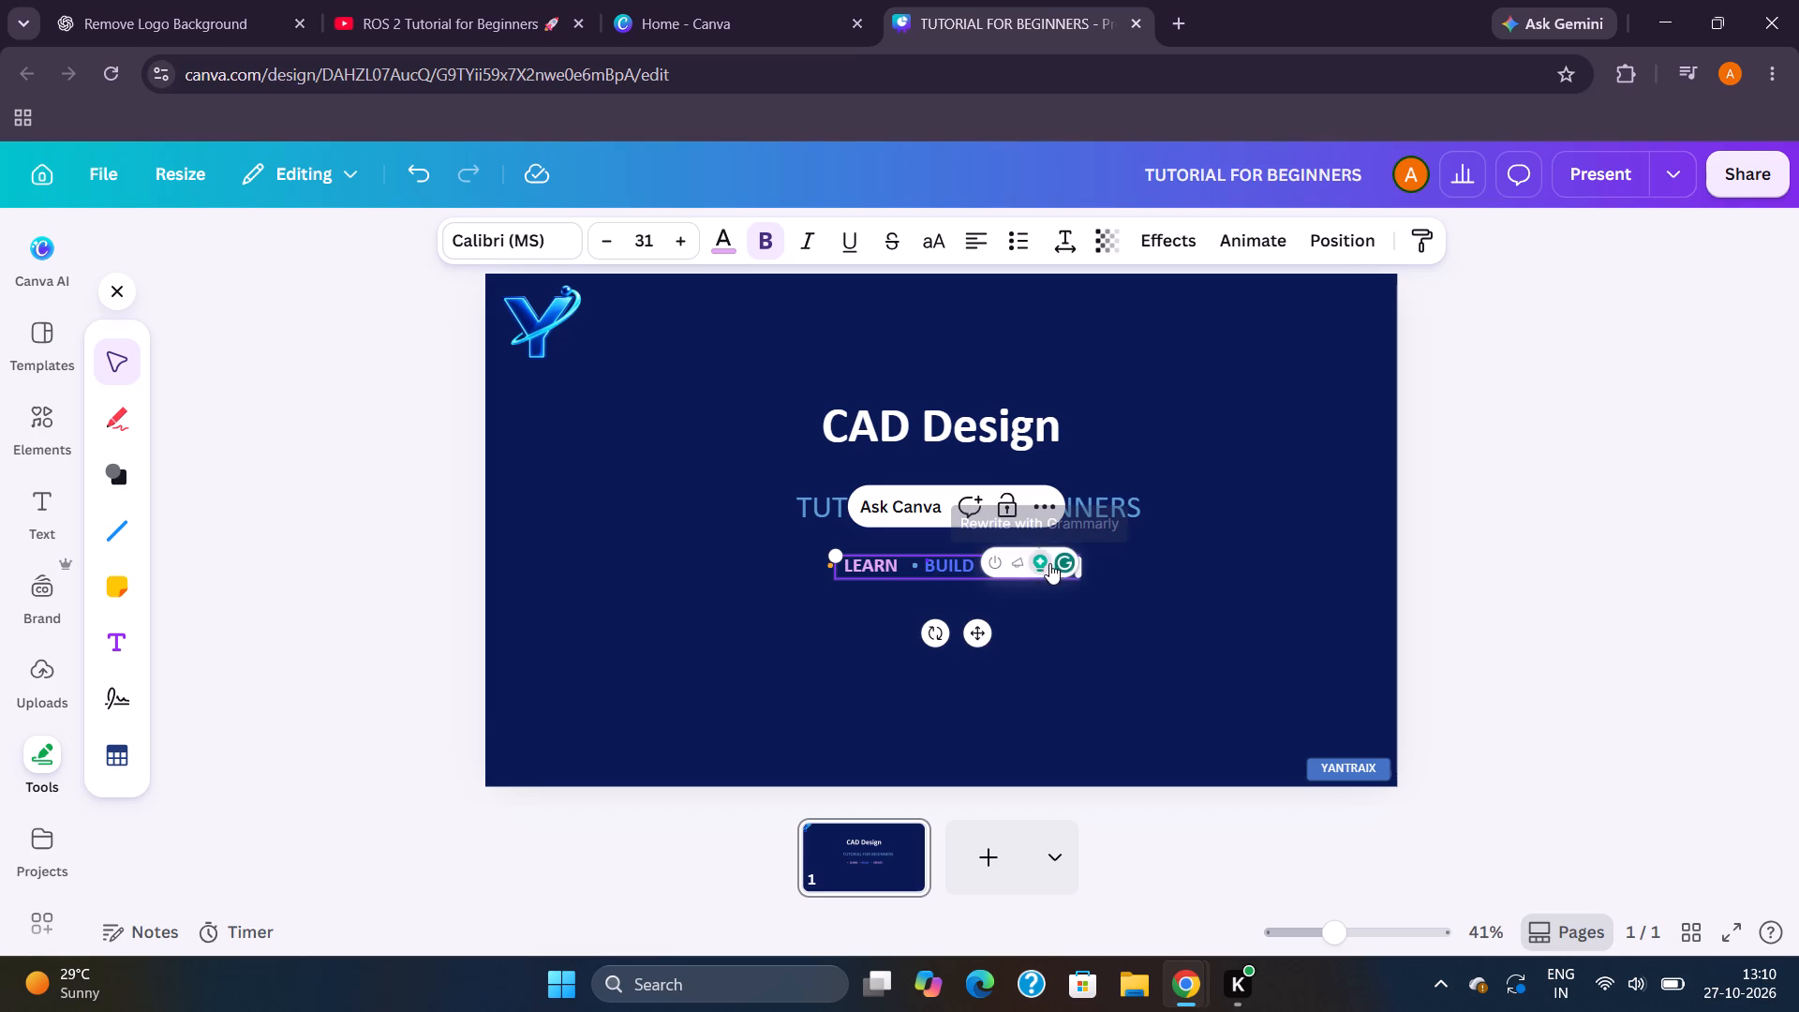
{"action": "left_click_drag", "start_coordinate": [1049, 563], "coordinate": [1074, 572]}
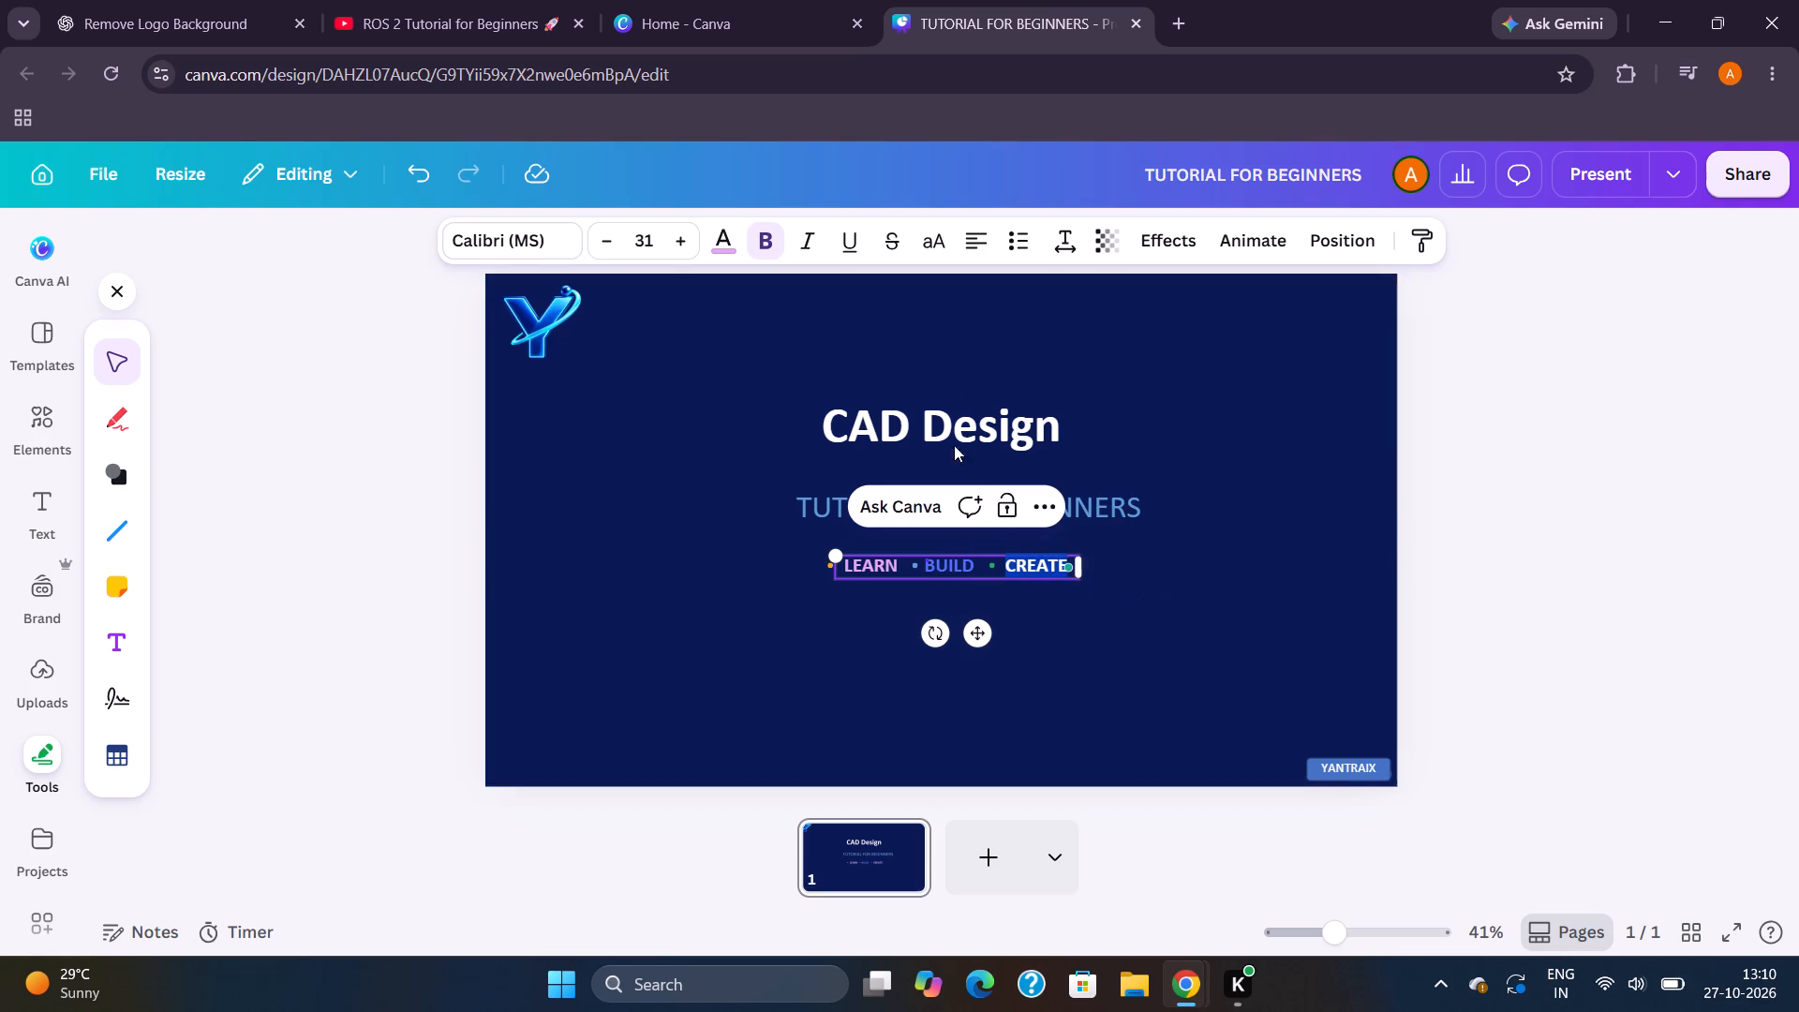
{"action": "left_click", "coordinate": [729, 246]}
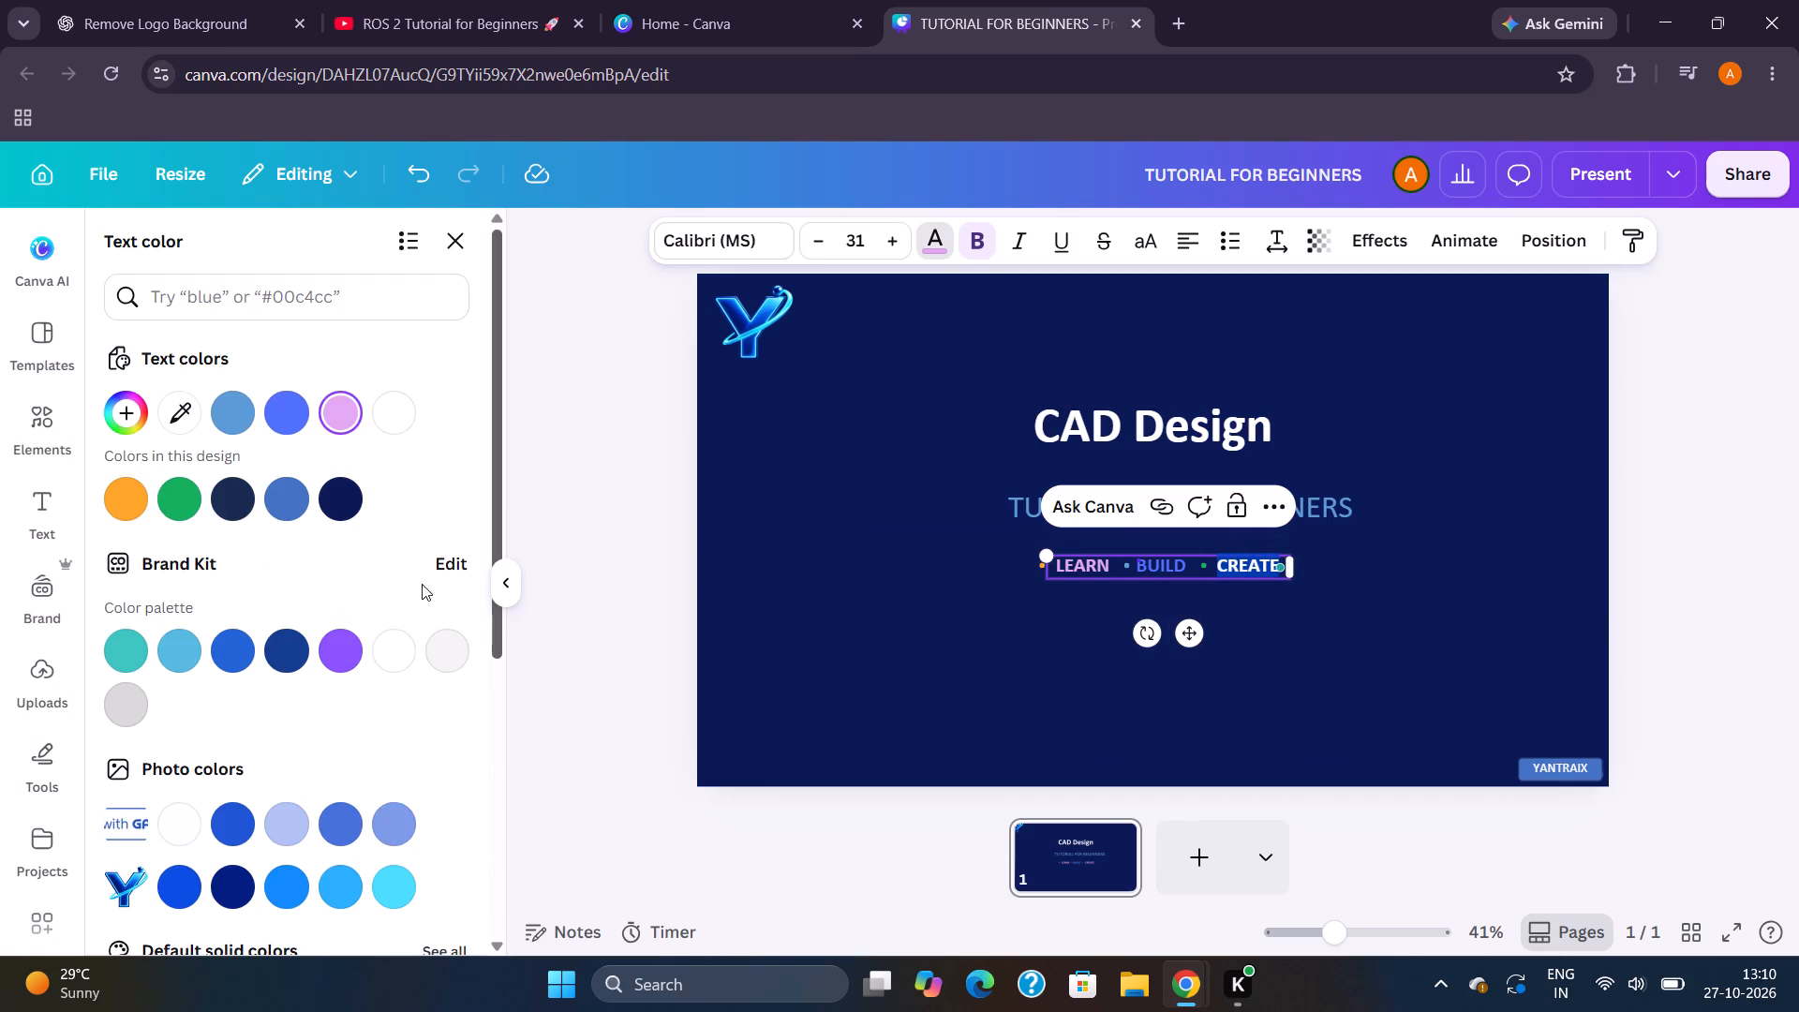
{"action": "left_click_drag", "start_coordinate": [498, 631], "coordinate": [508, 775]}
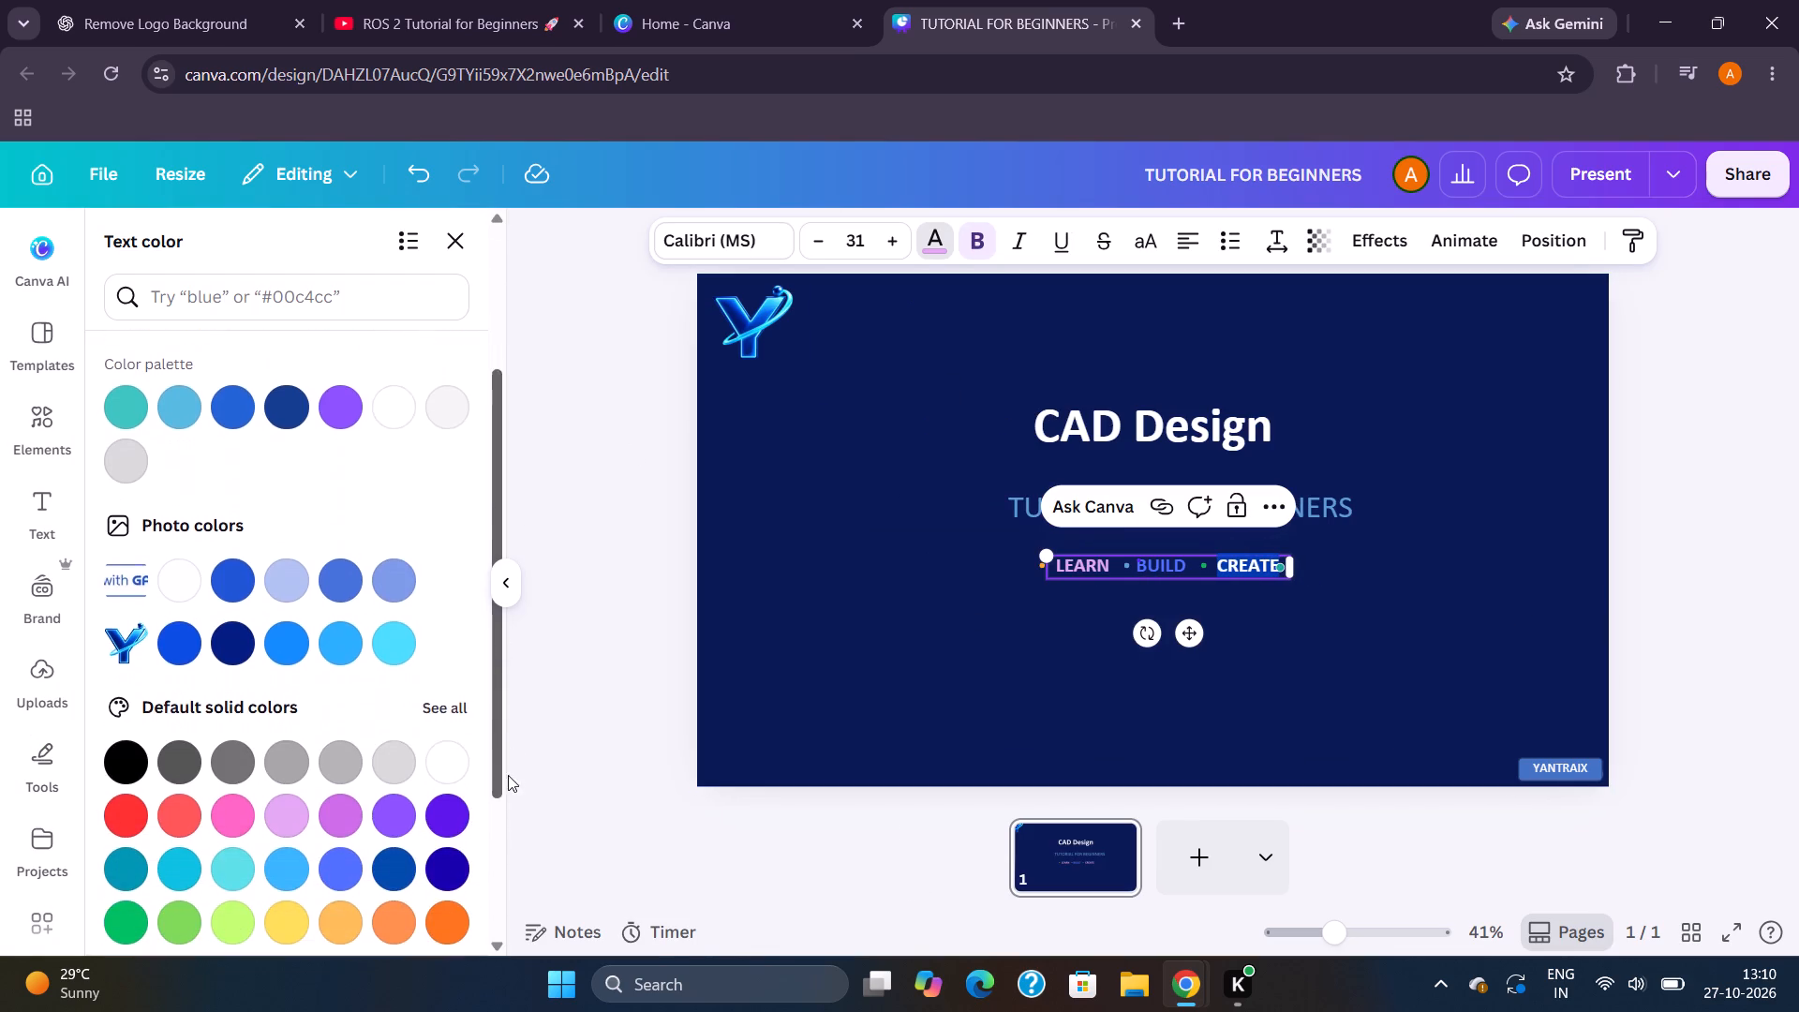
{"action": "left_click_drag", "start_coordinate": [508, 775], "coordinate": [521, 865]}
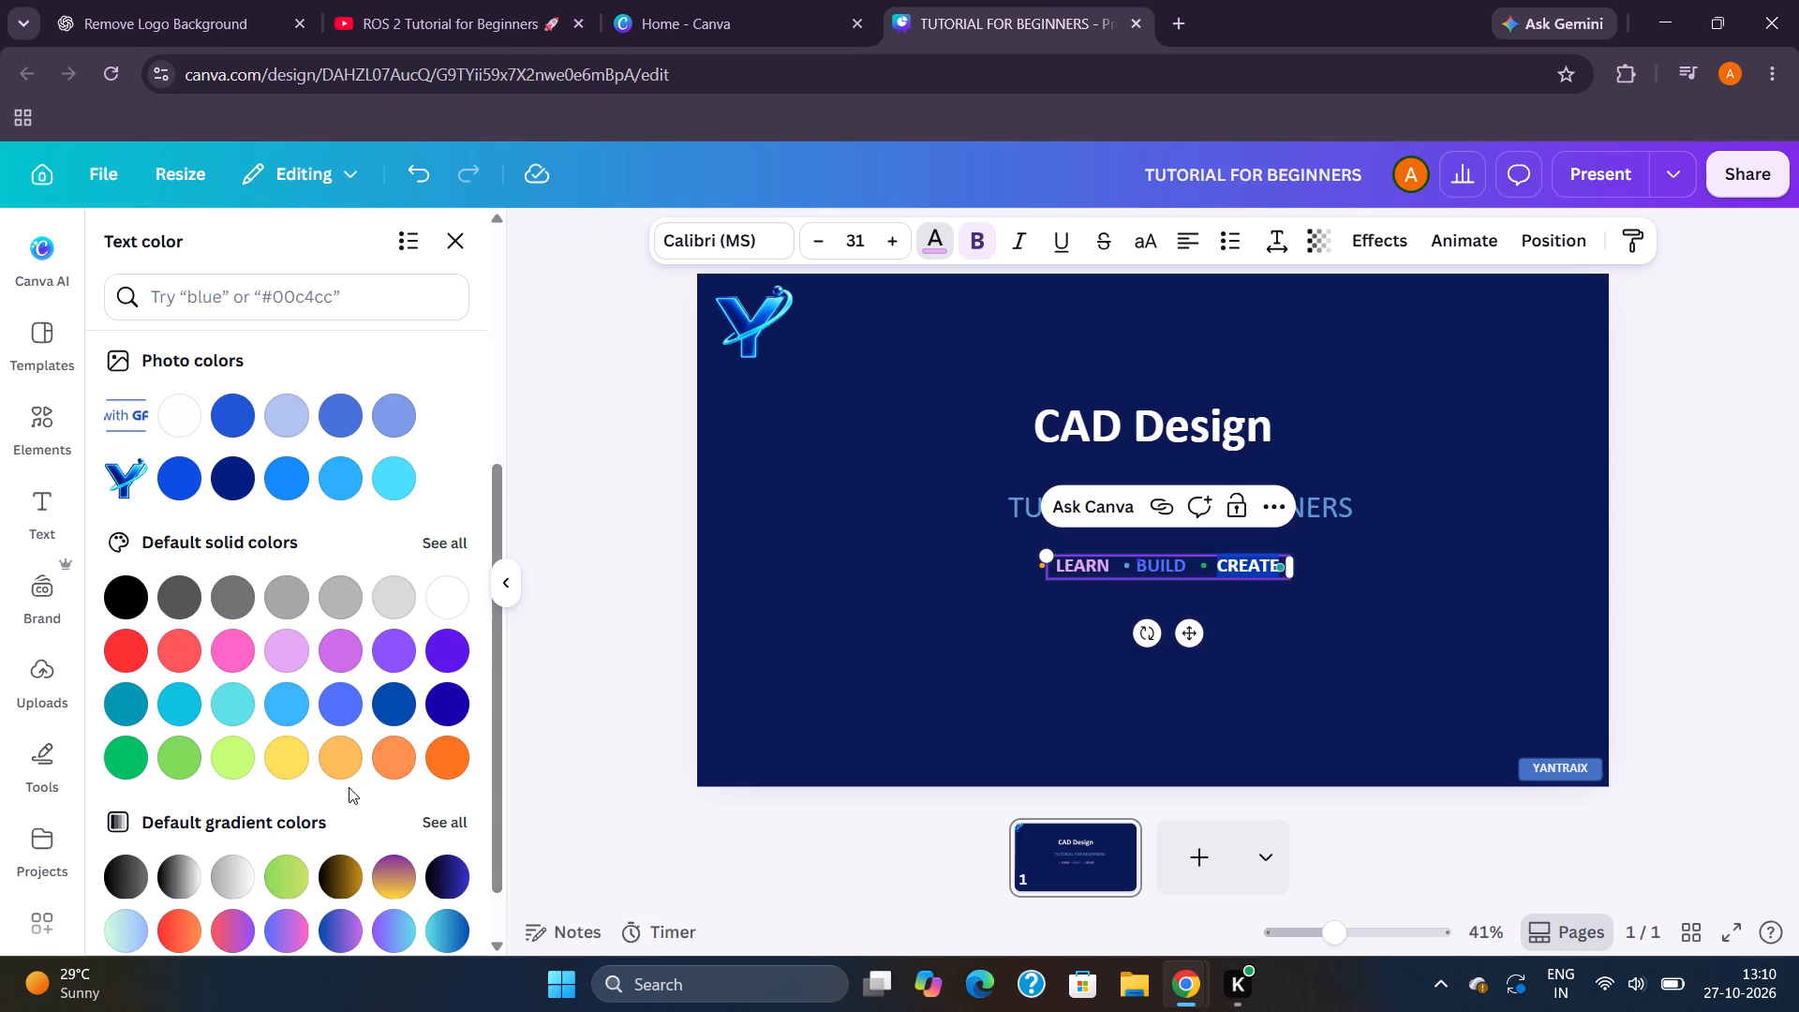
{"action": "left_click", "coordinate": [225, 759]}
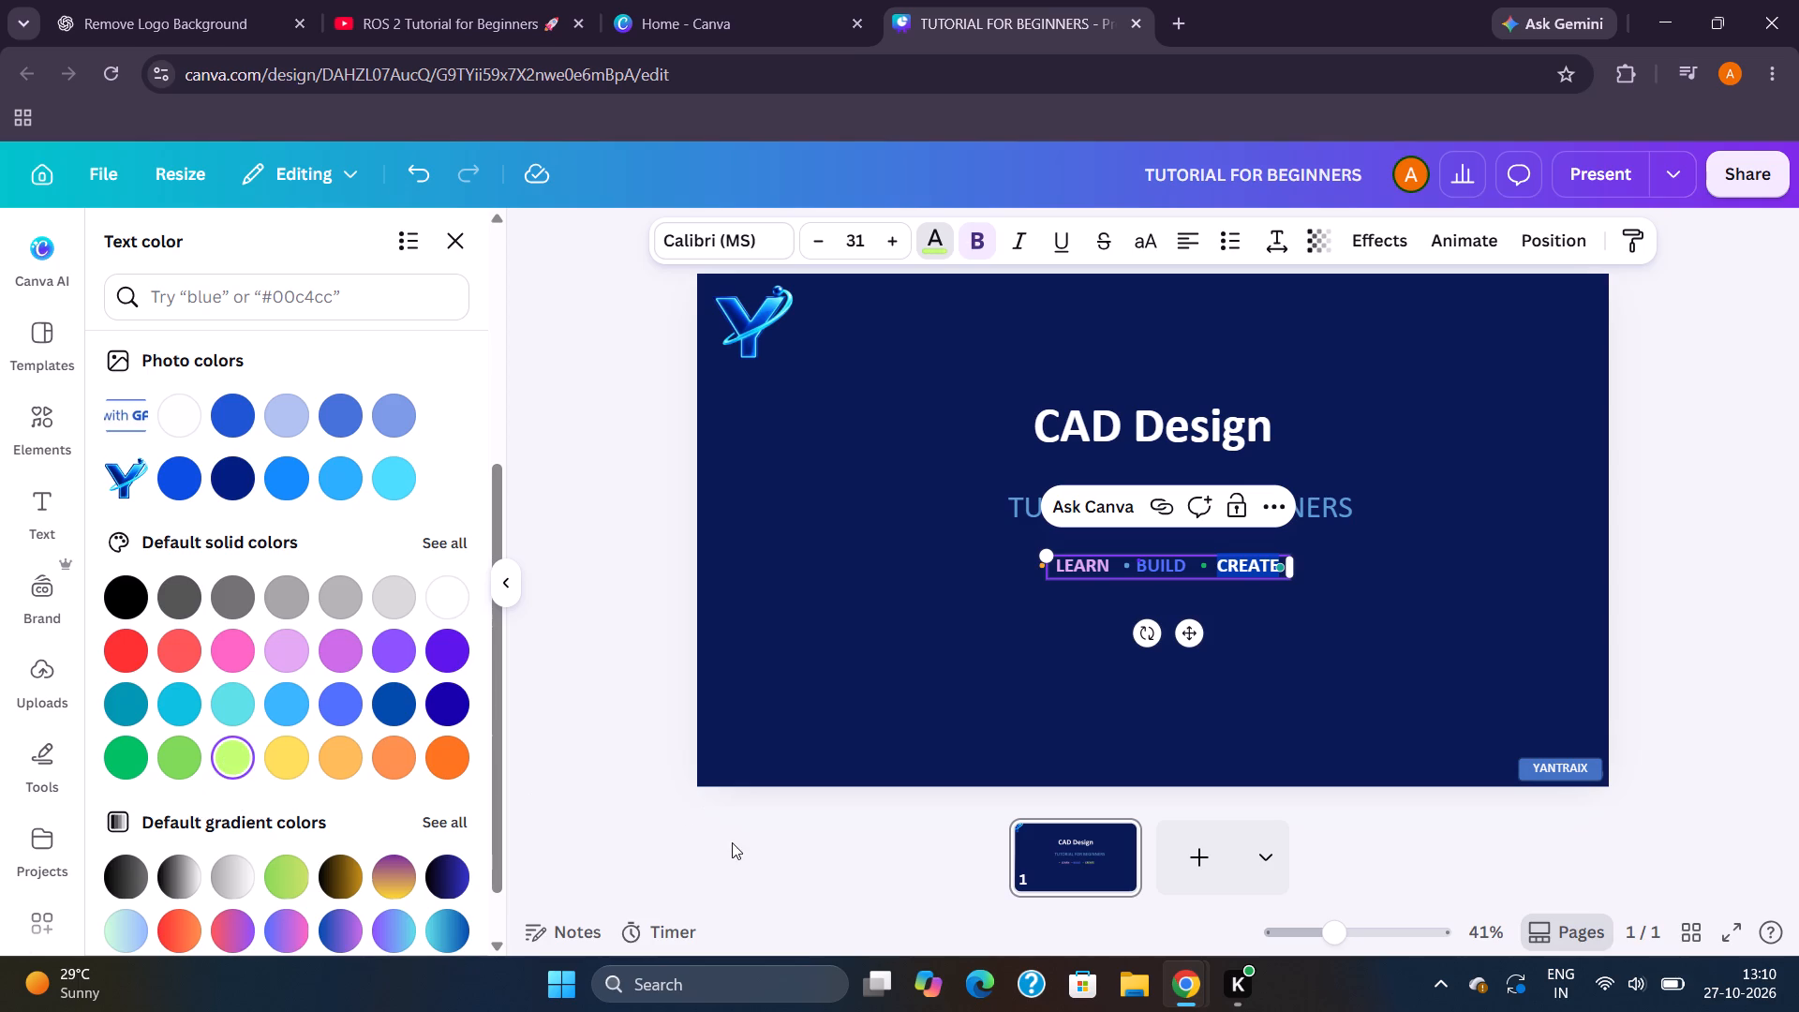
{"action": "left_click", "coordinate": [732, 842]}
{"action": "left_click", "coordinate": [1673, 525]}
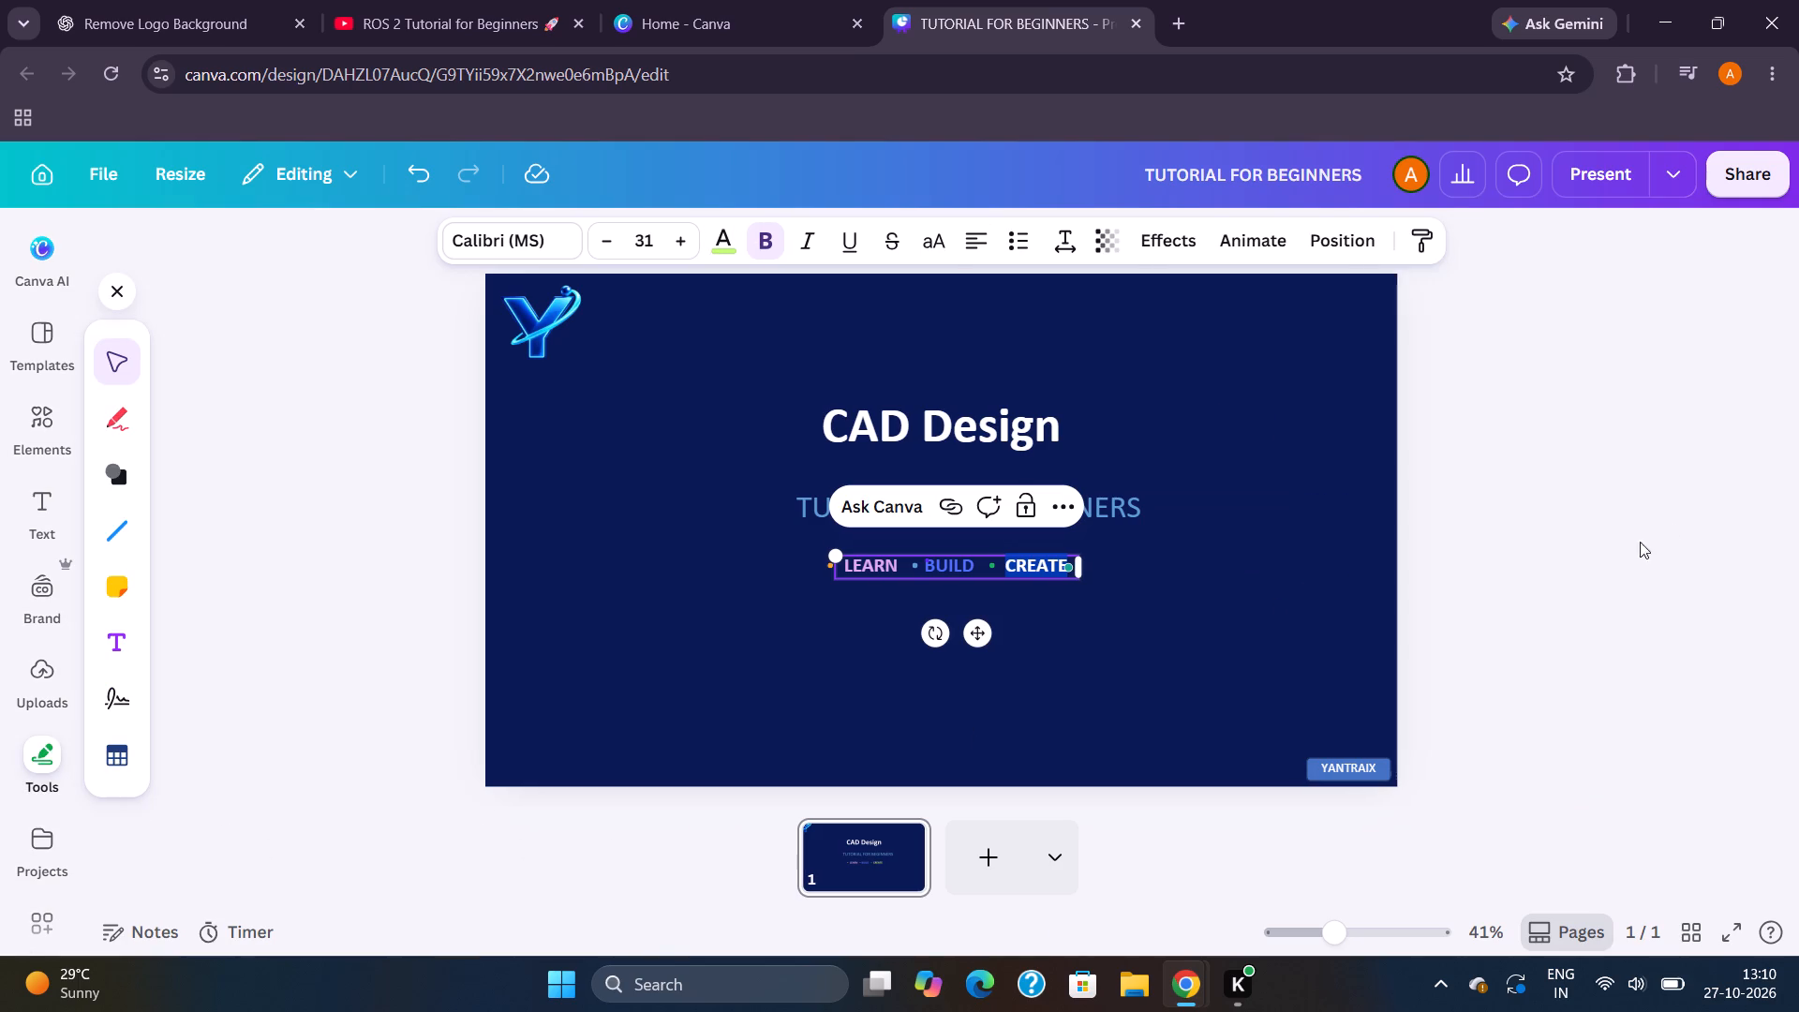
{"action": "left_click", "coordinate": [1525, 537]}
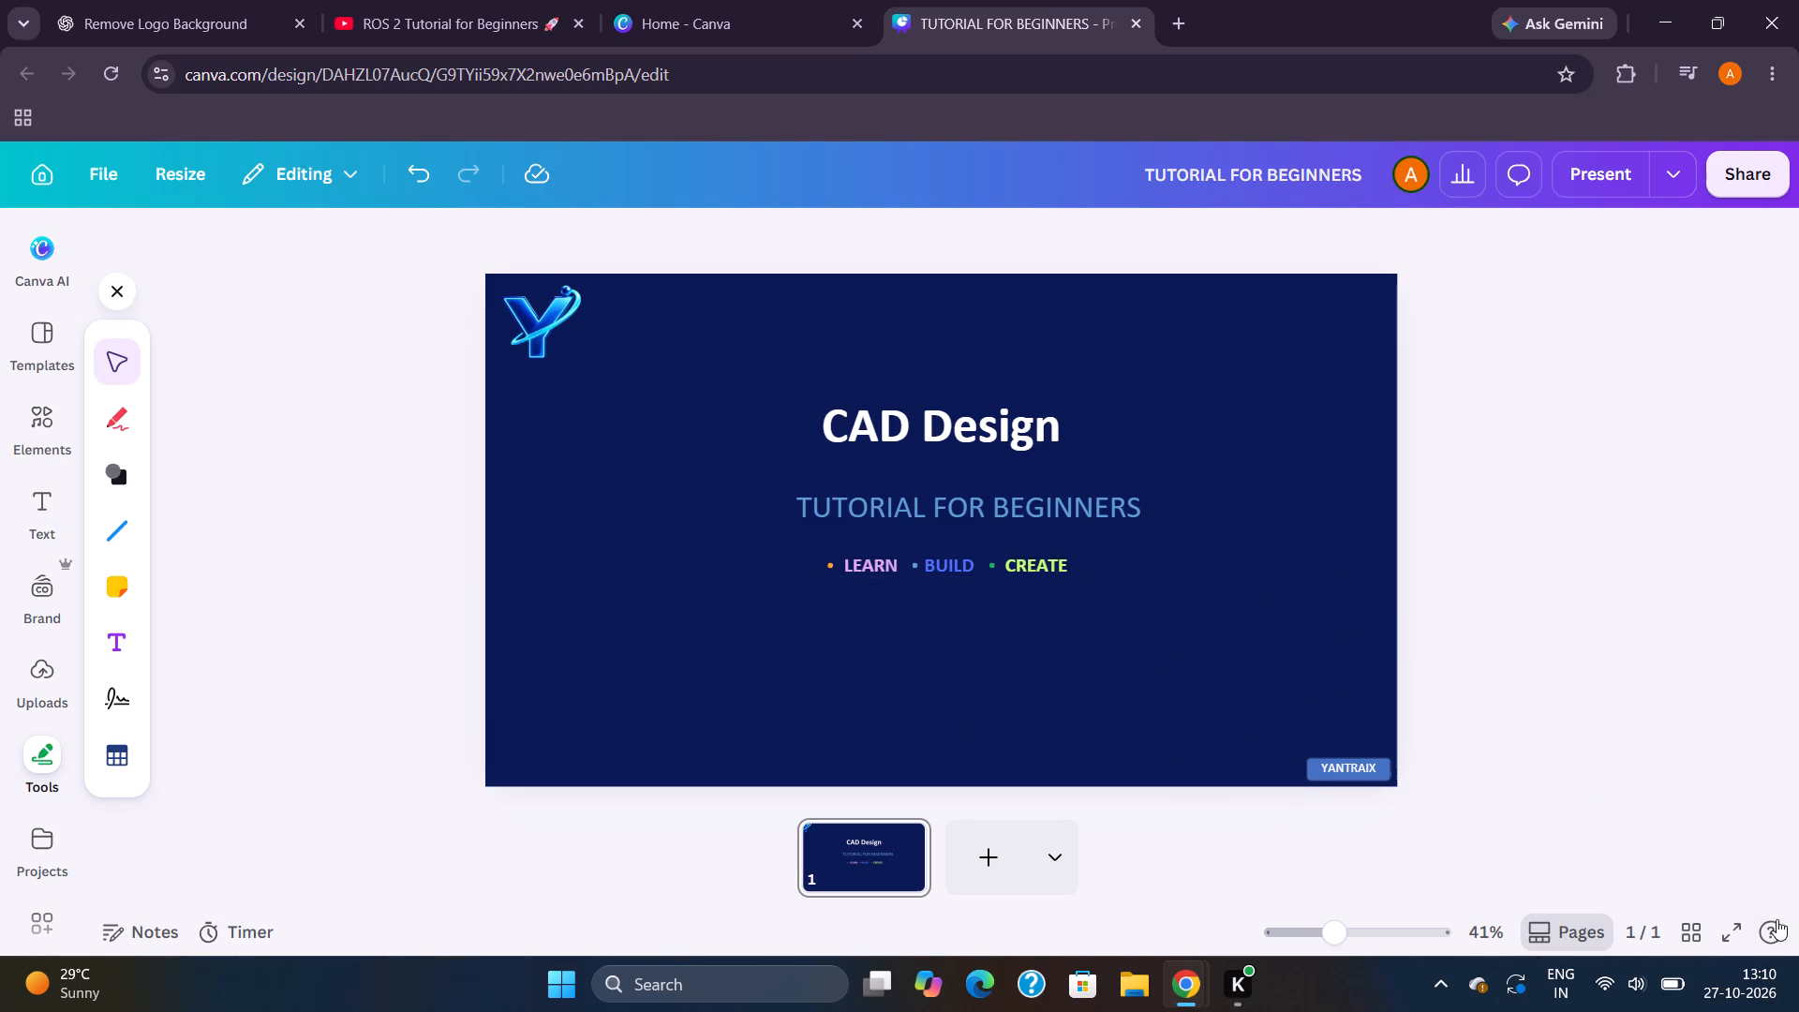
Preview the title slide full screen to check the three tagline colours, and return to the editor.
{"action": "left_click", "coordinate": [1730, 923]}
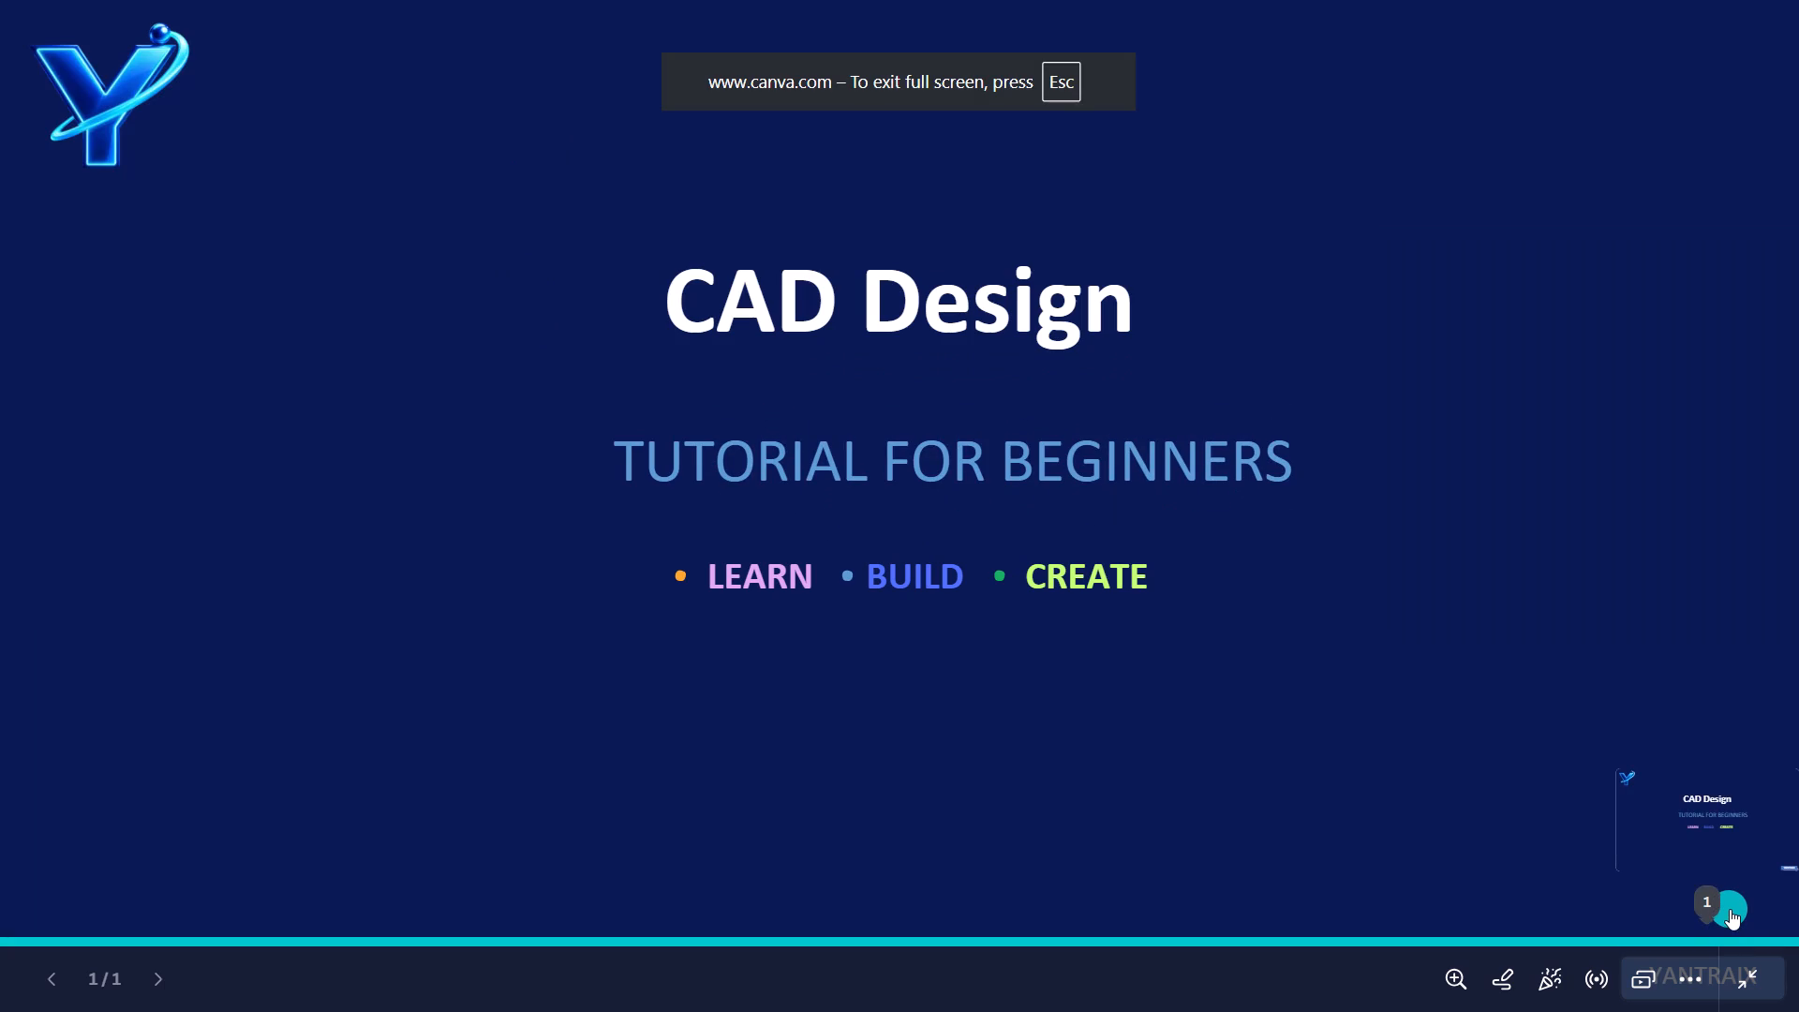
{"action": "key", "text": "Escape"}
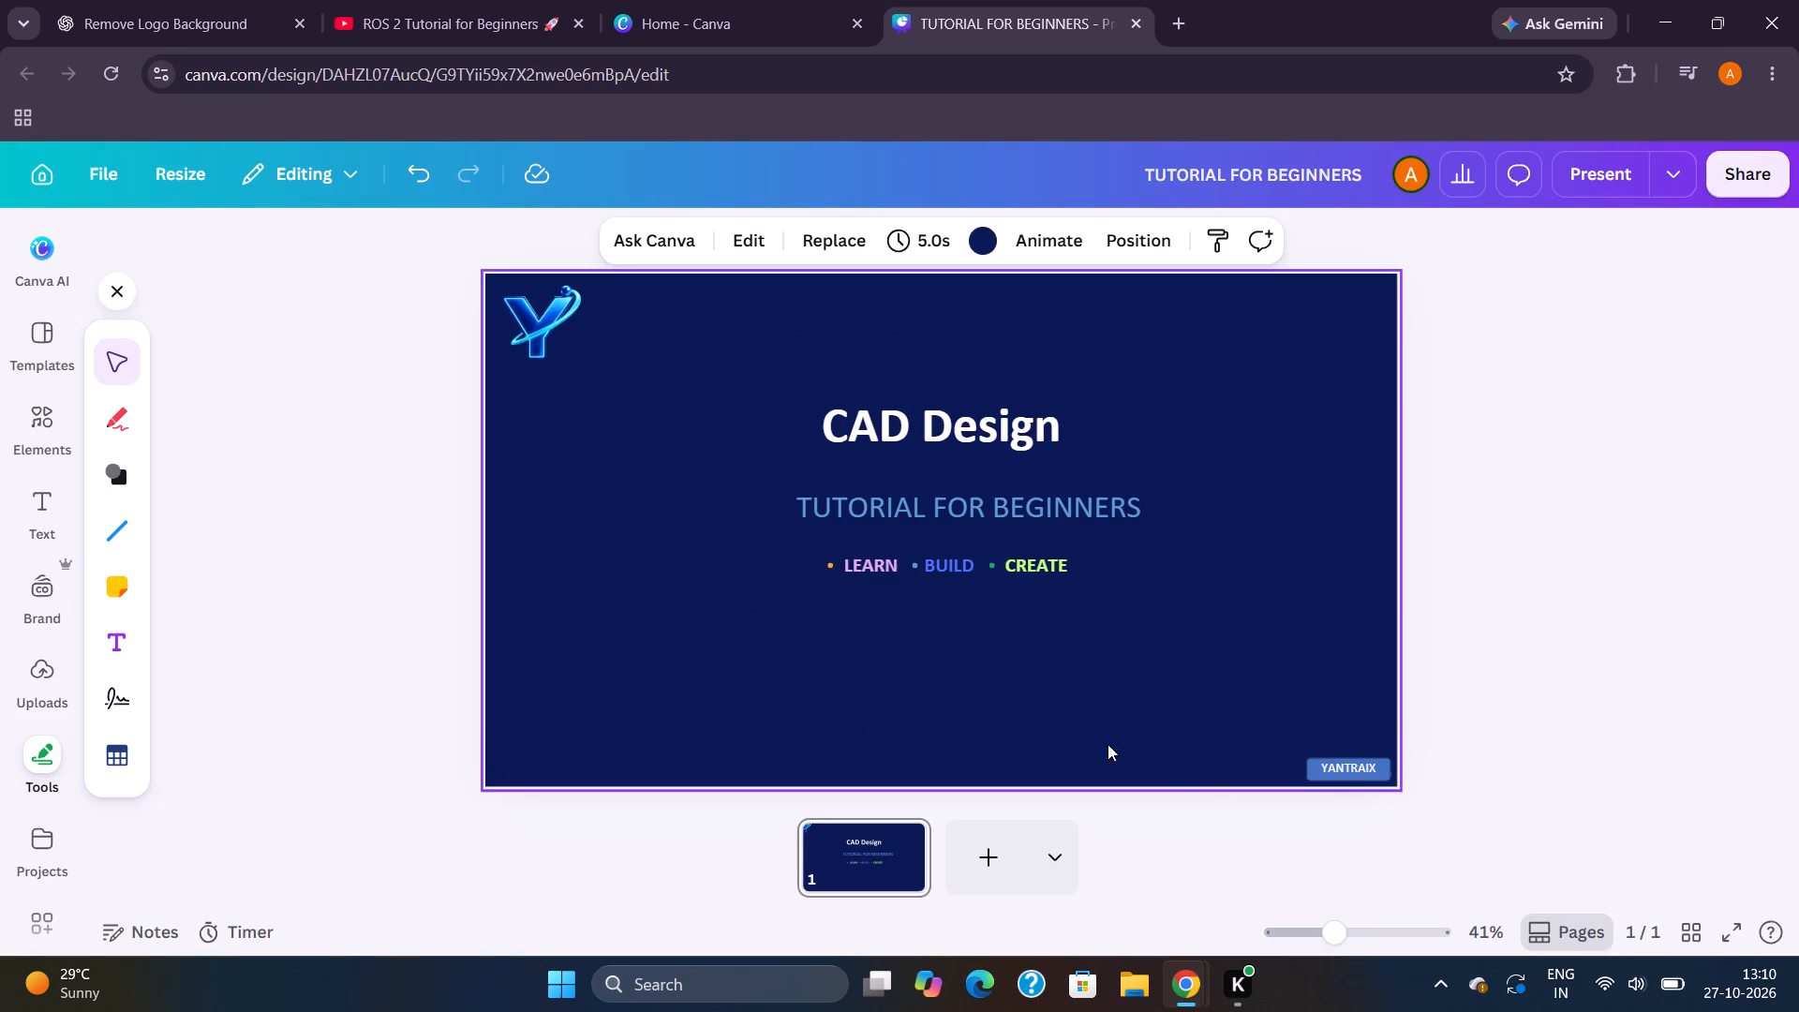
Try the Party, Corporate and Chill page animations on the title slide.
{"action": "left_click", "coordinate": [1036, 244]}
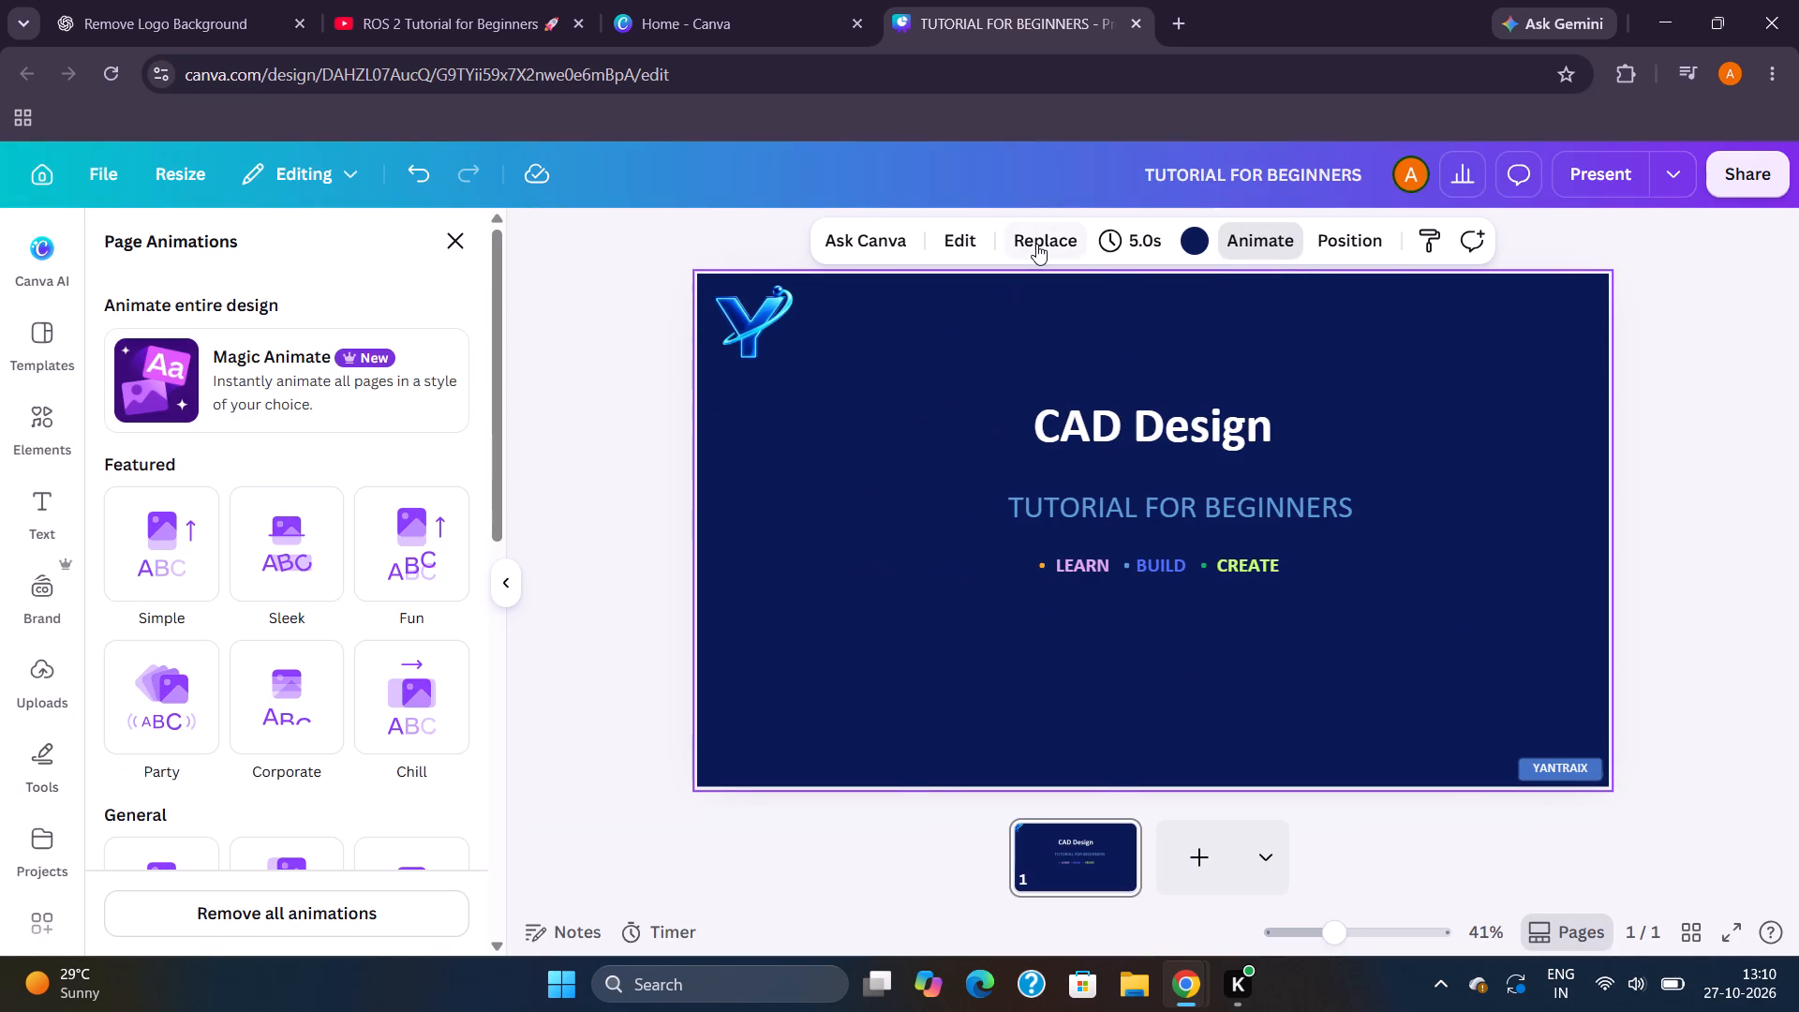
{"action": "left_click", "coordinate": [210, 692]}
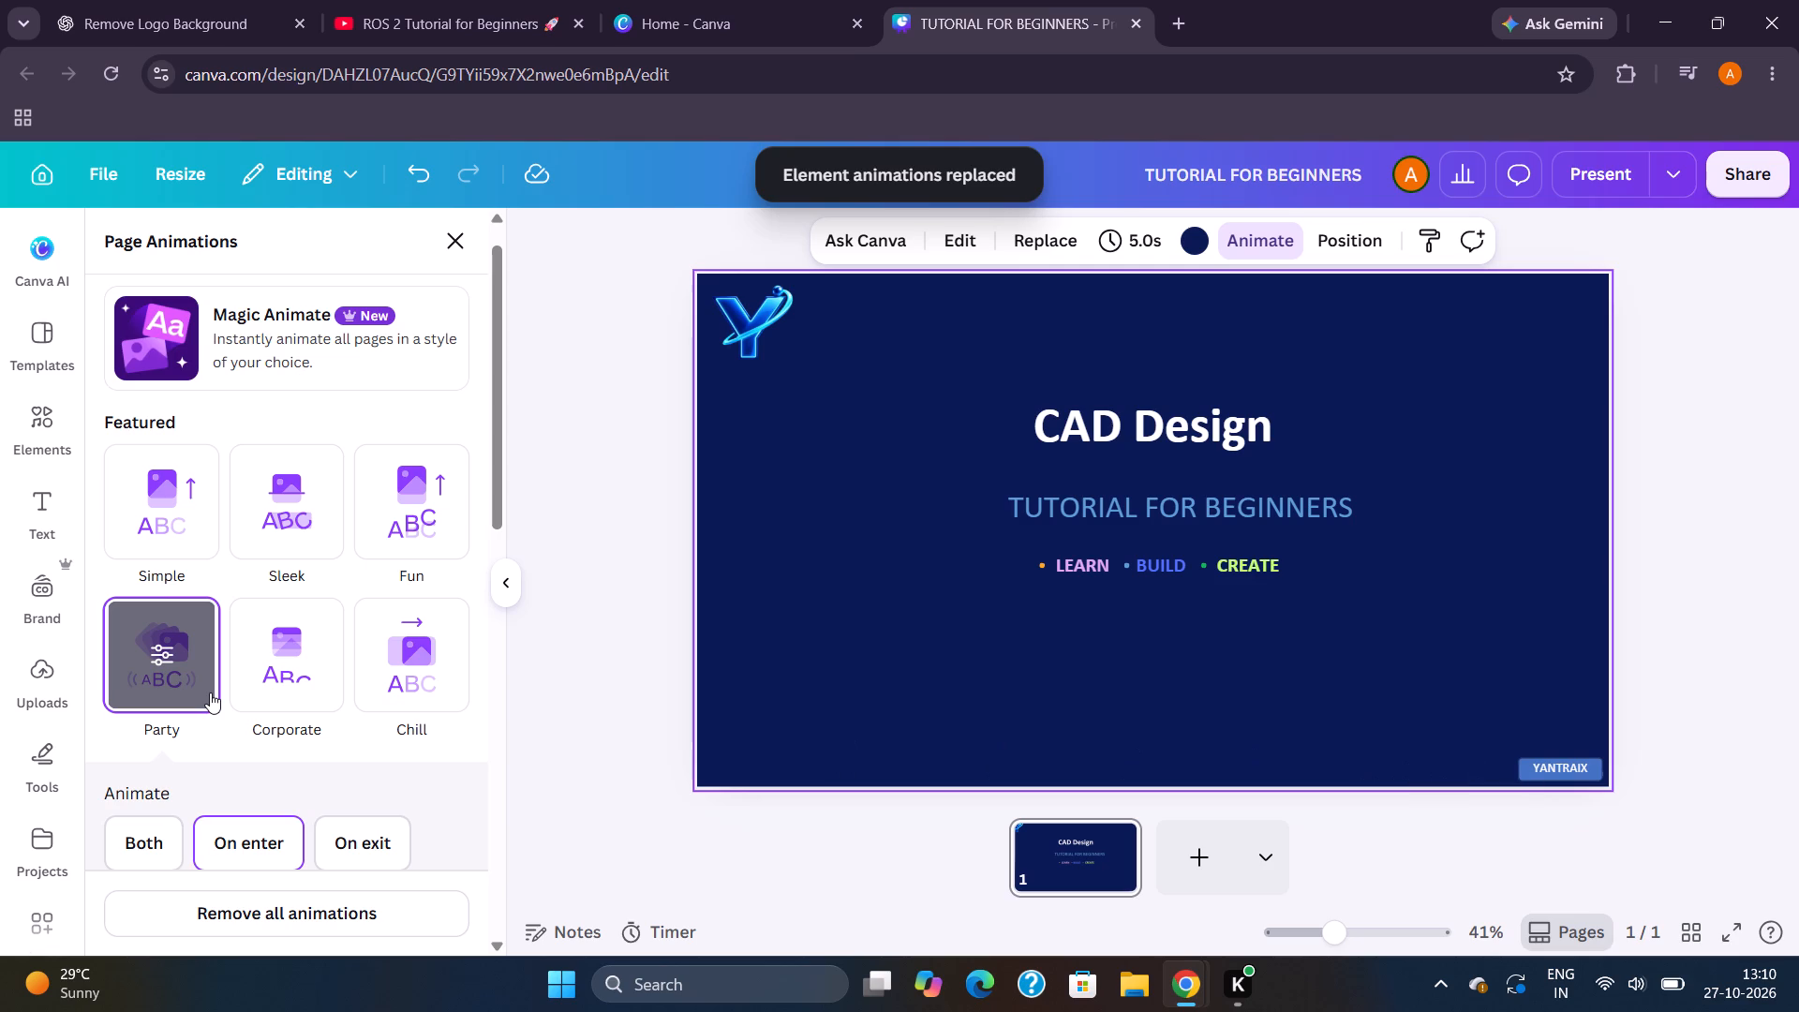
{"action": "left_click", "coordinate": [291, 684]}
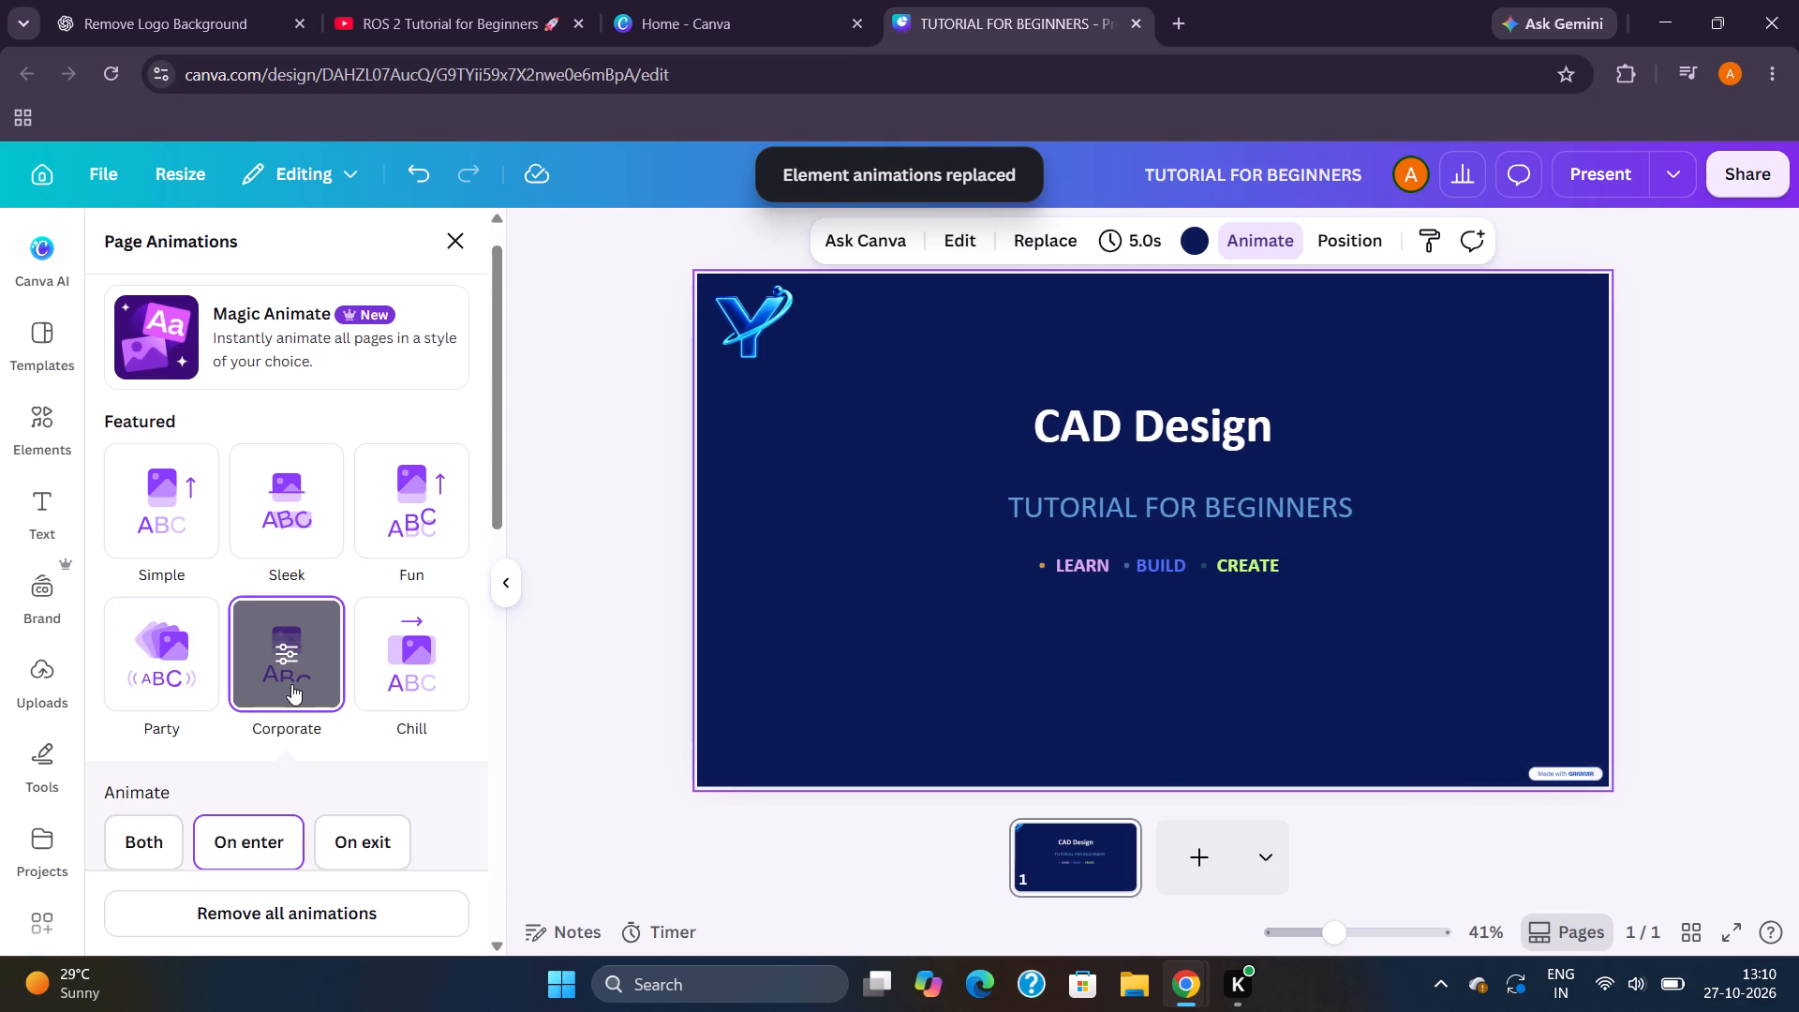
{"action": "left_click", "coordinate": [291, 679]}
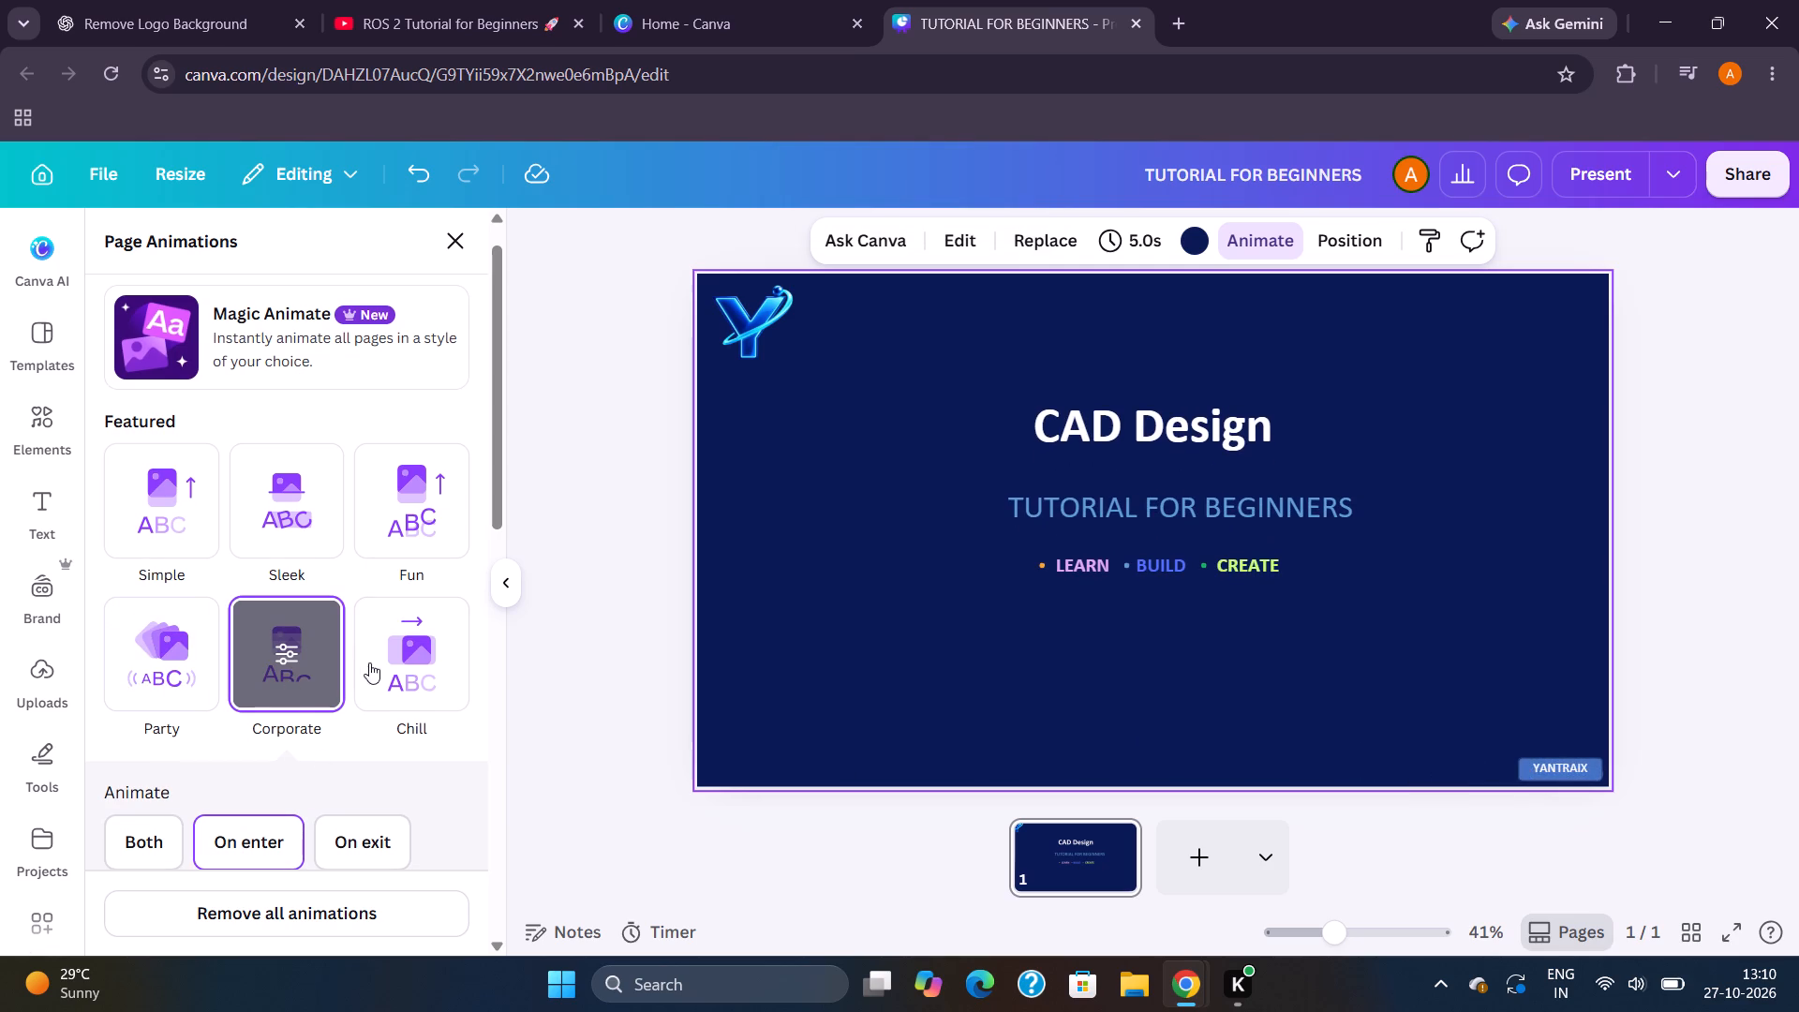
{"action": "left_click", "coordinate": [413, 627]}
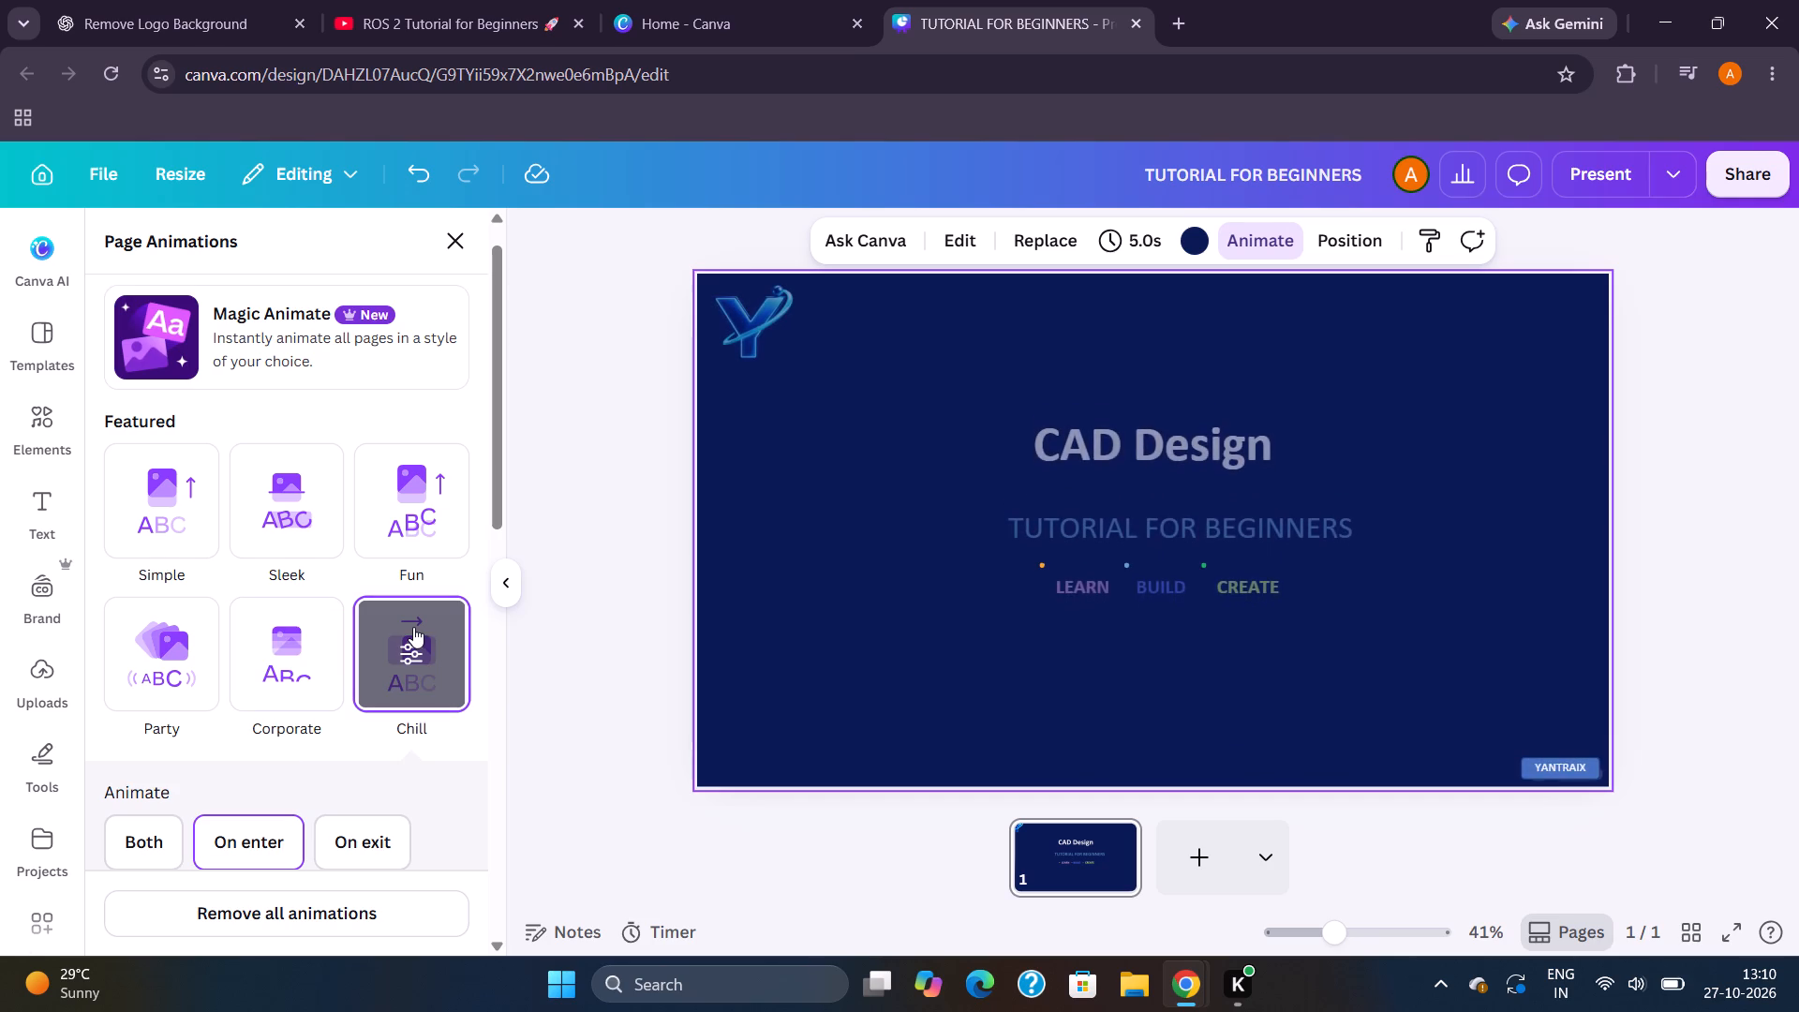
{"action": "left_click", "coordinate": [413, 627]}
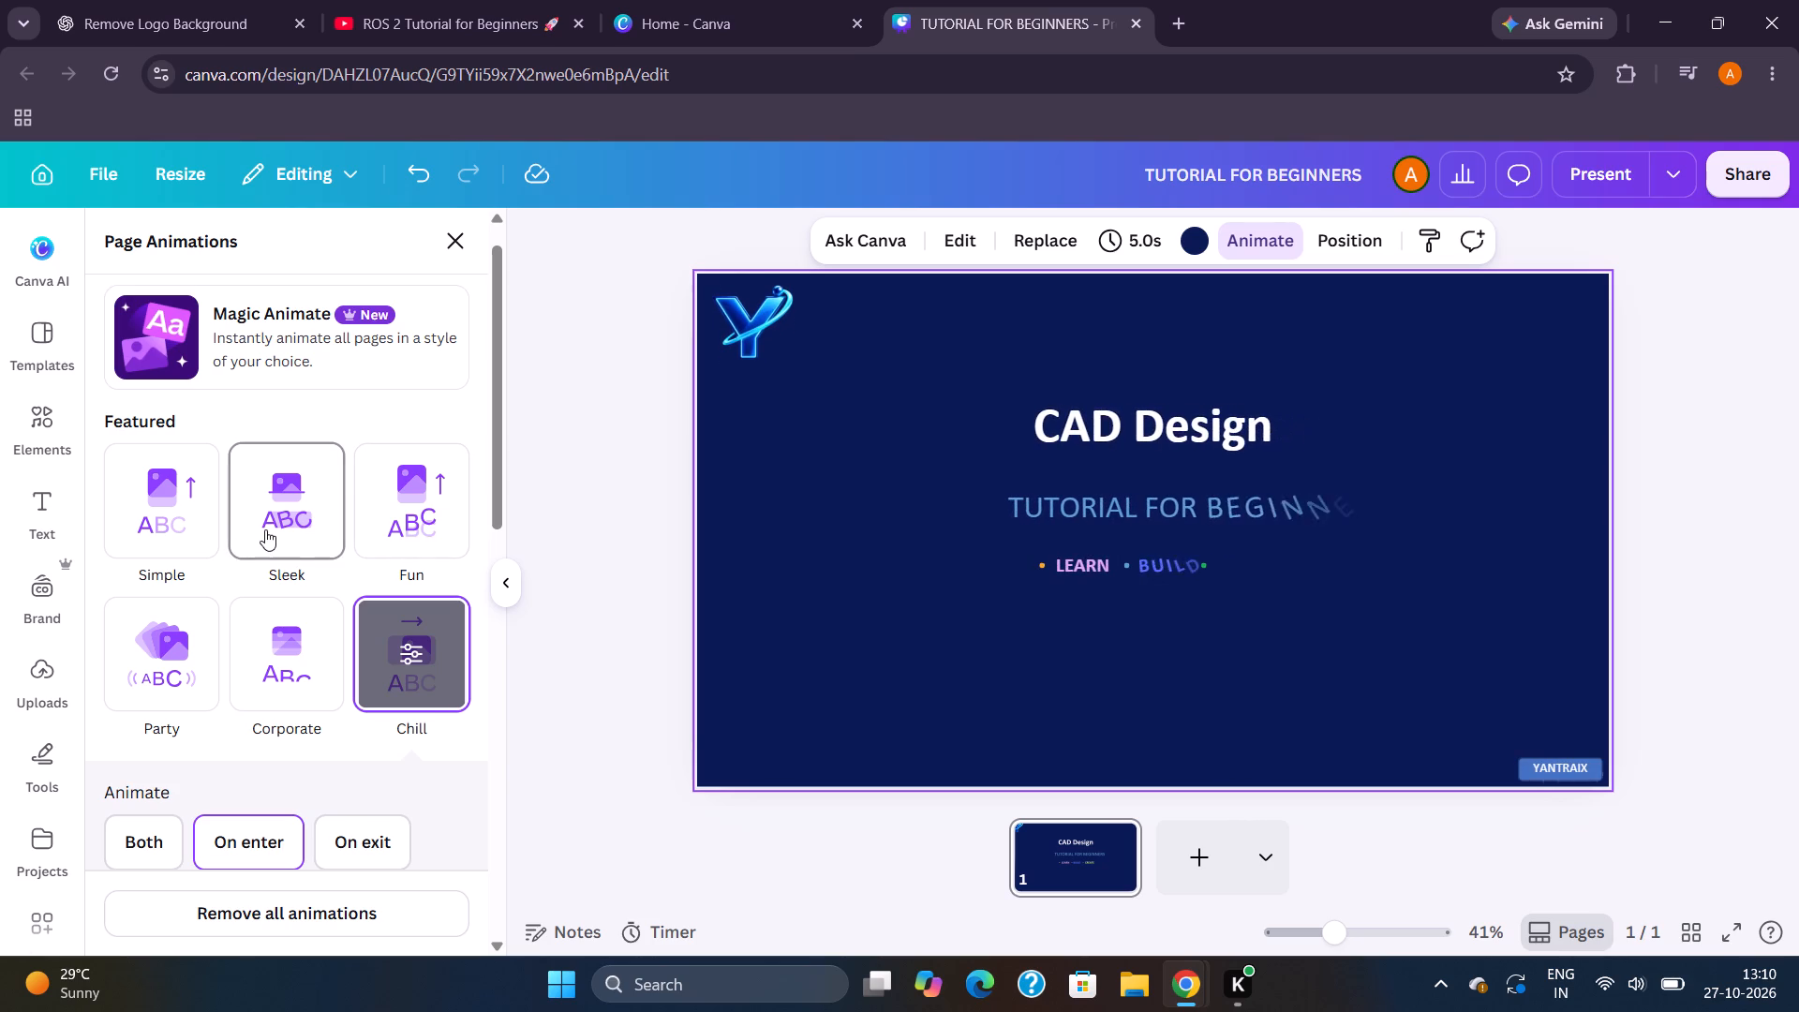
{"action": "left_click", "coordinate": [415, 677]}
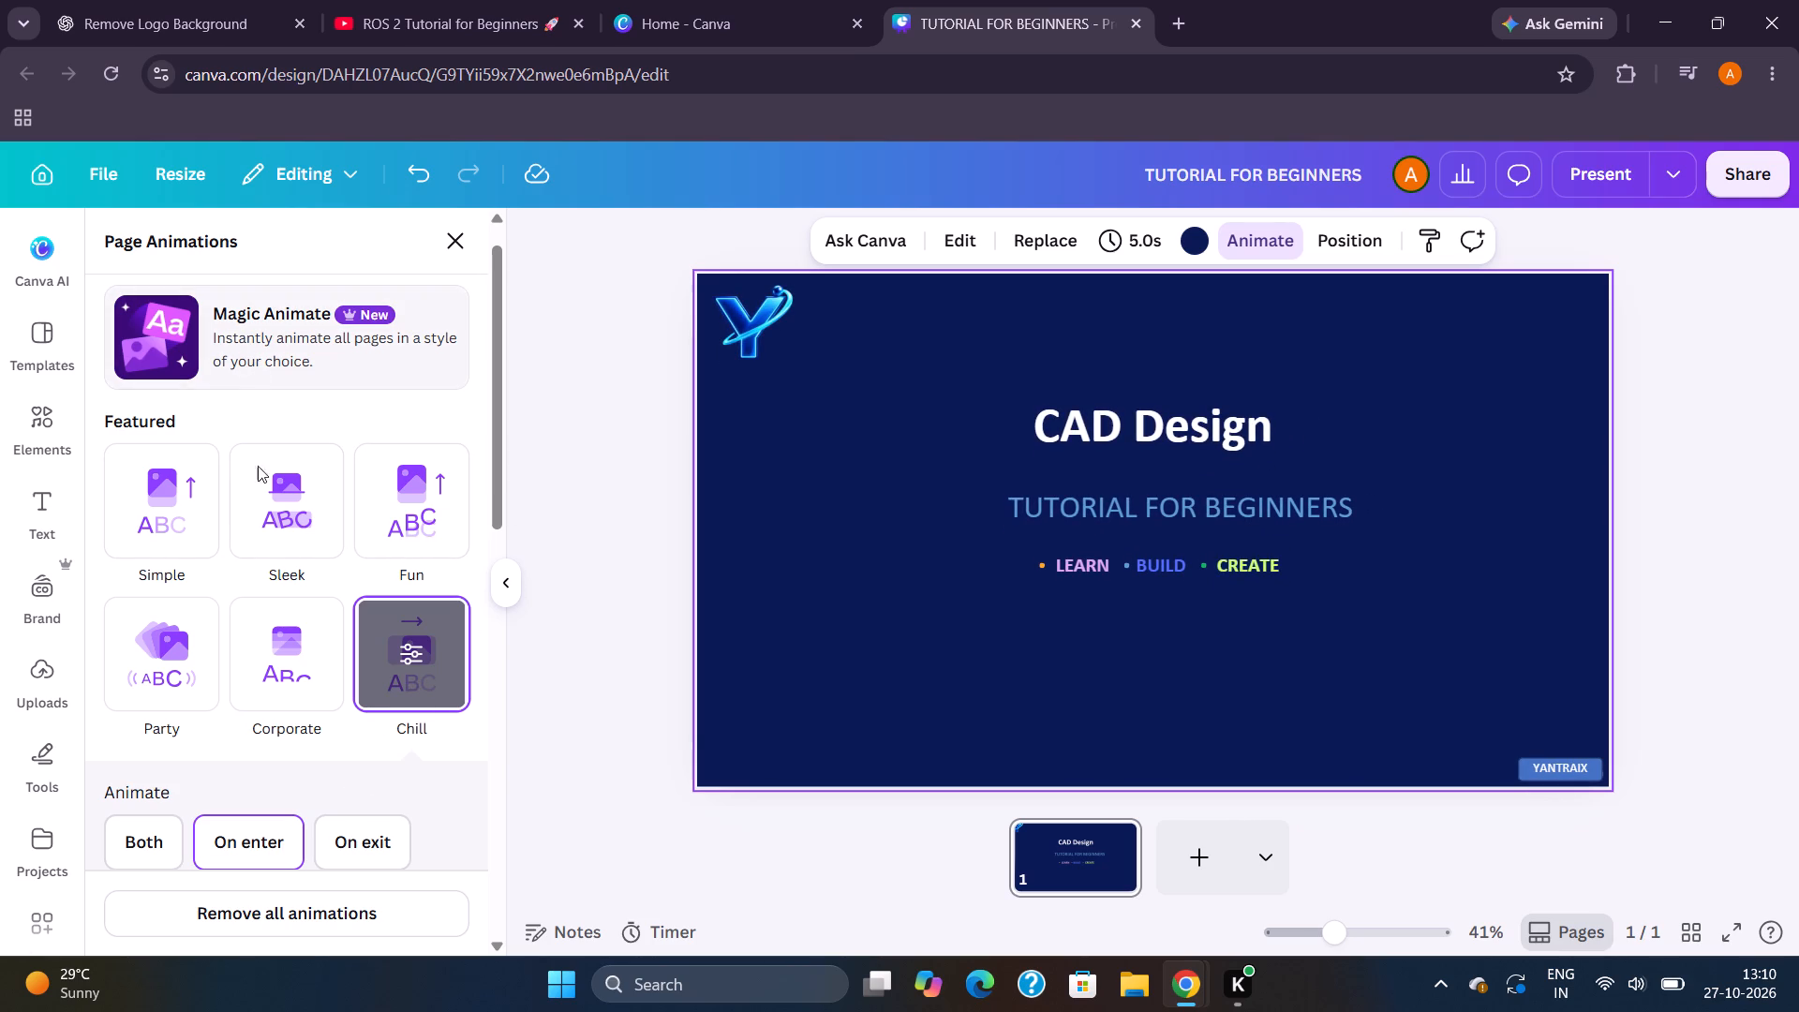
Remove all animations from the title slide.
{"action": "left_click", "coordinate": [308, 925]}
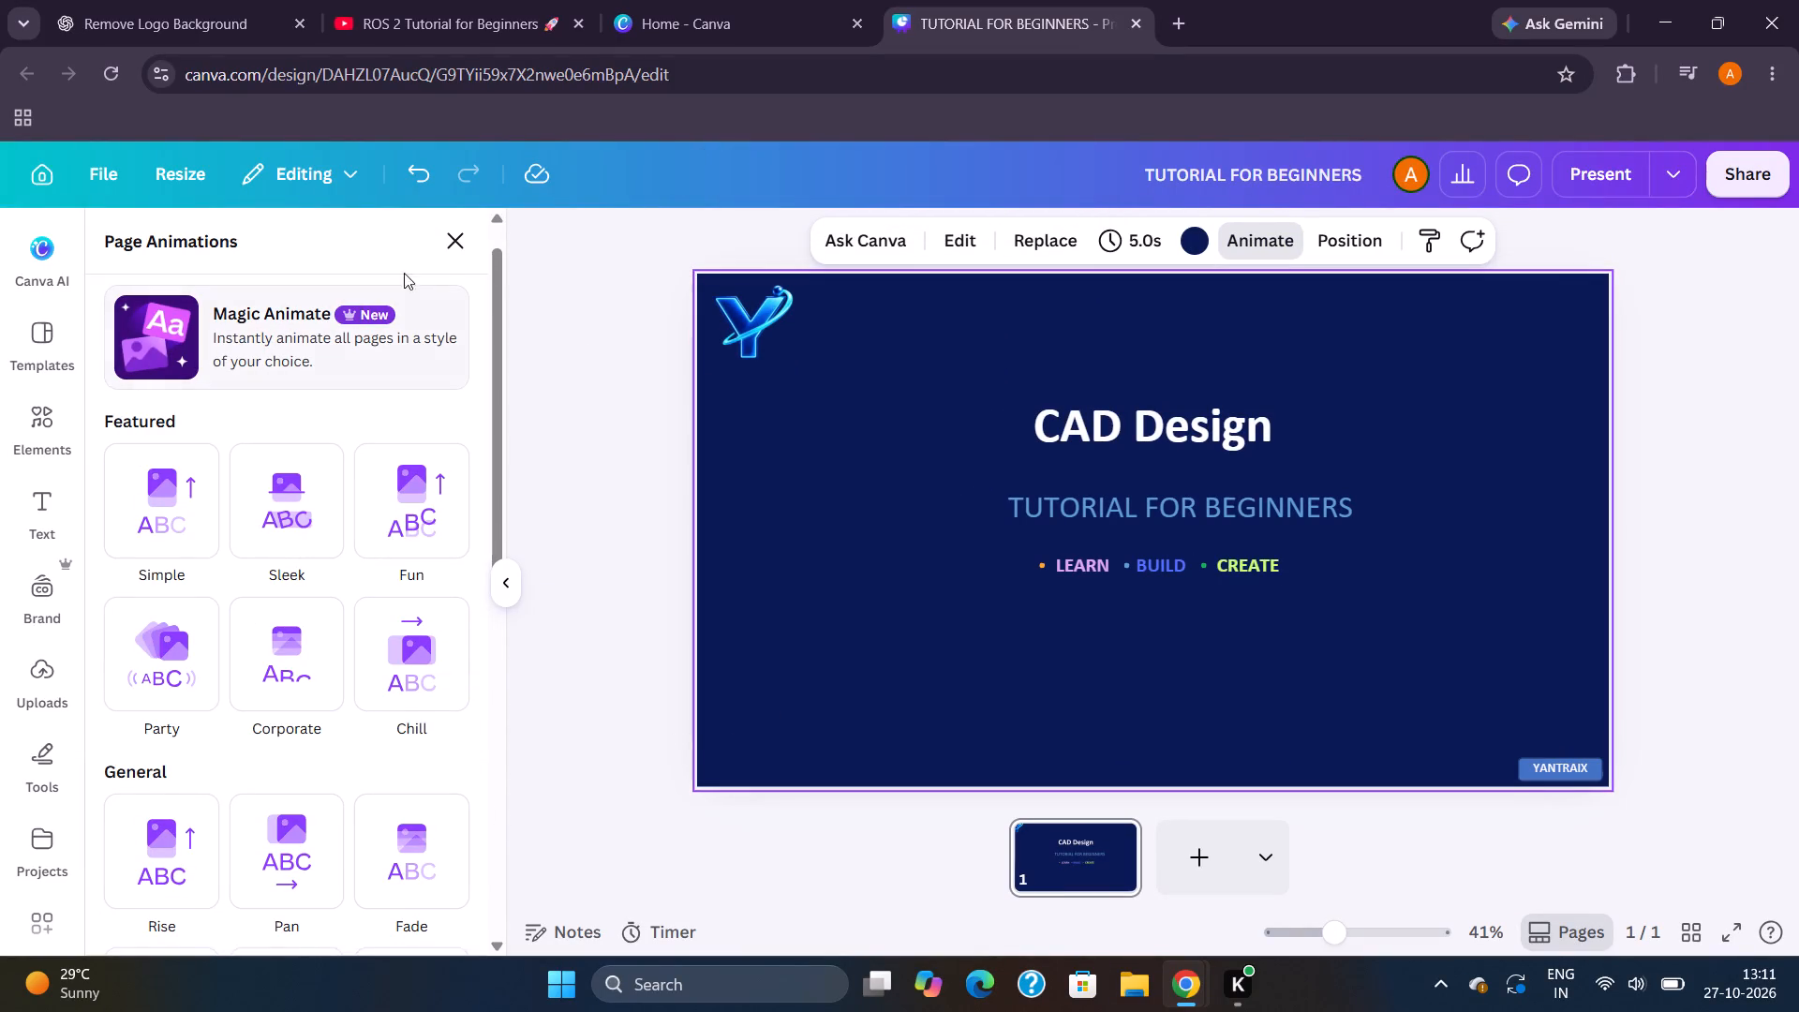
{"action": "left_click", "coordinate": [452, 242]}
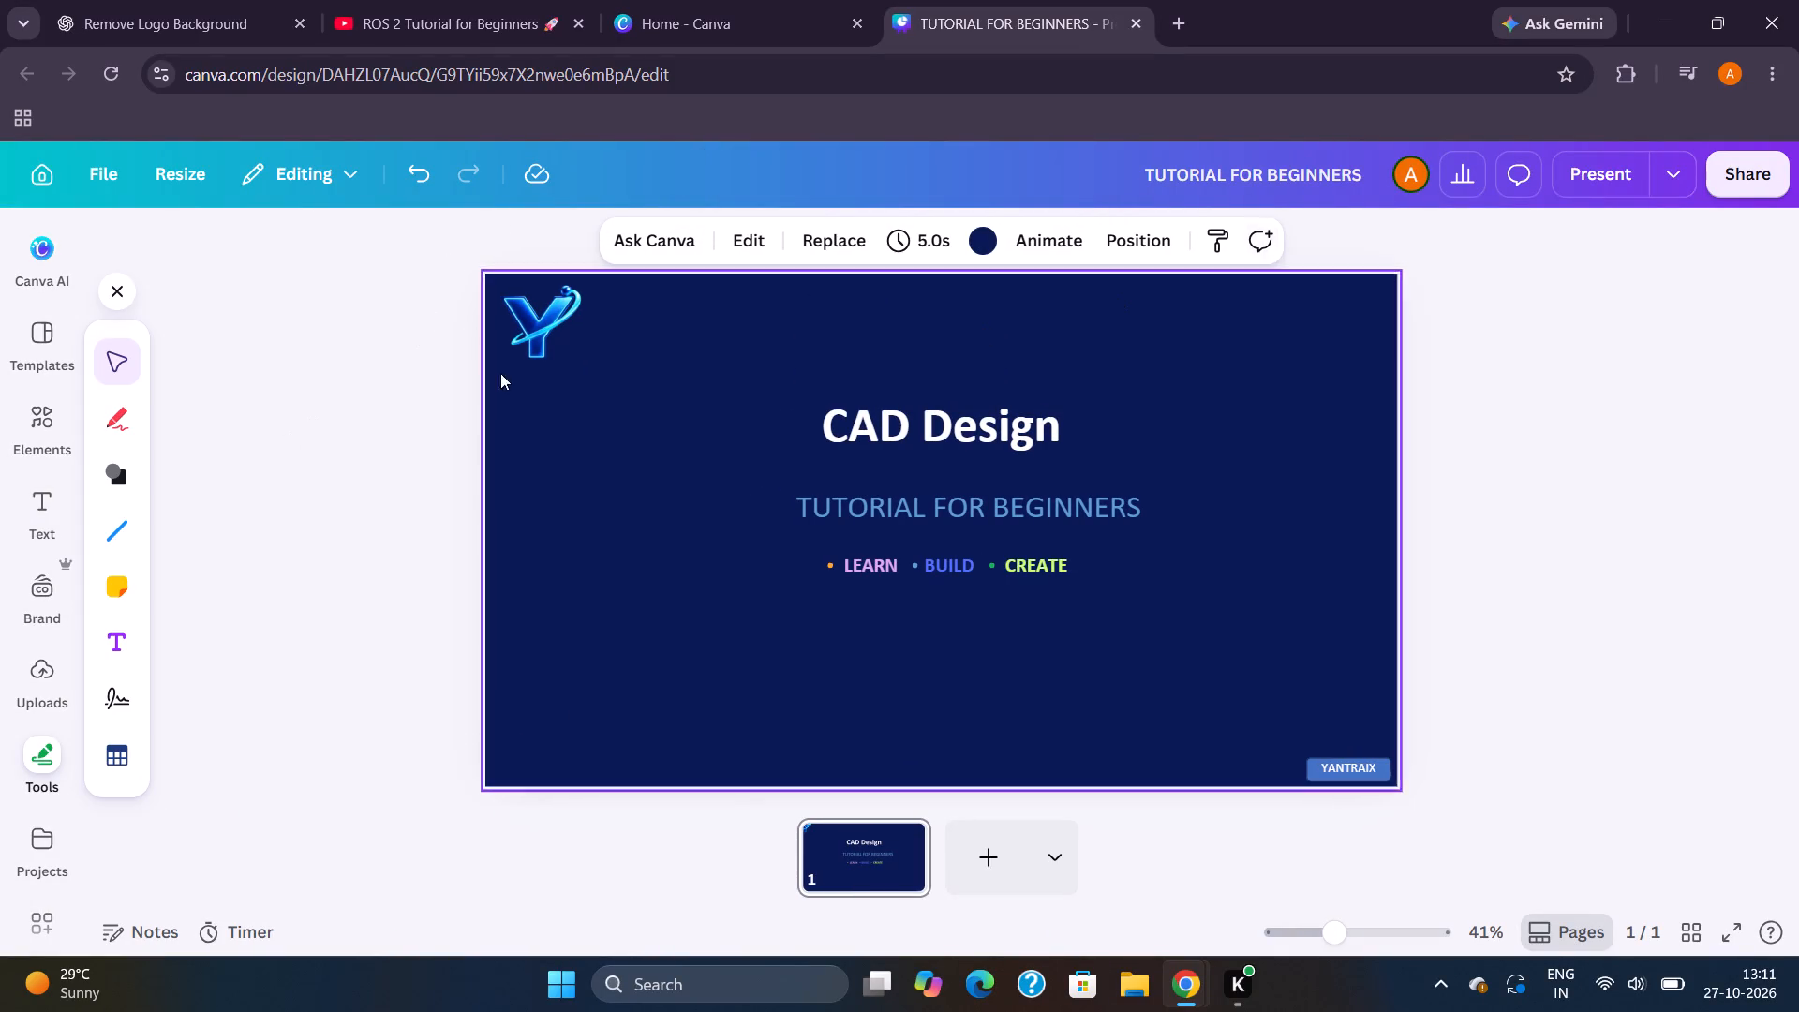
Apply the Roll text animation on enter to the TUTORIAL FOR BEGINNERS subtitle.
{"action": "left_click", "coordinate": [961, 500]}
{"action": "left_click", "coordinate": [1244, 230]}
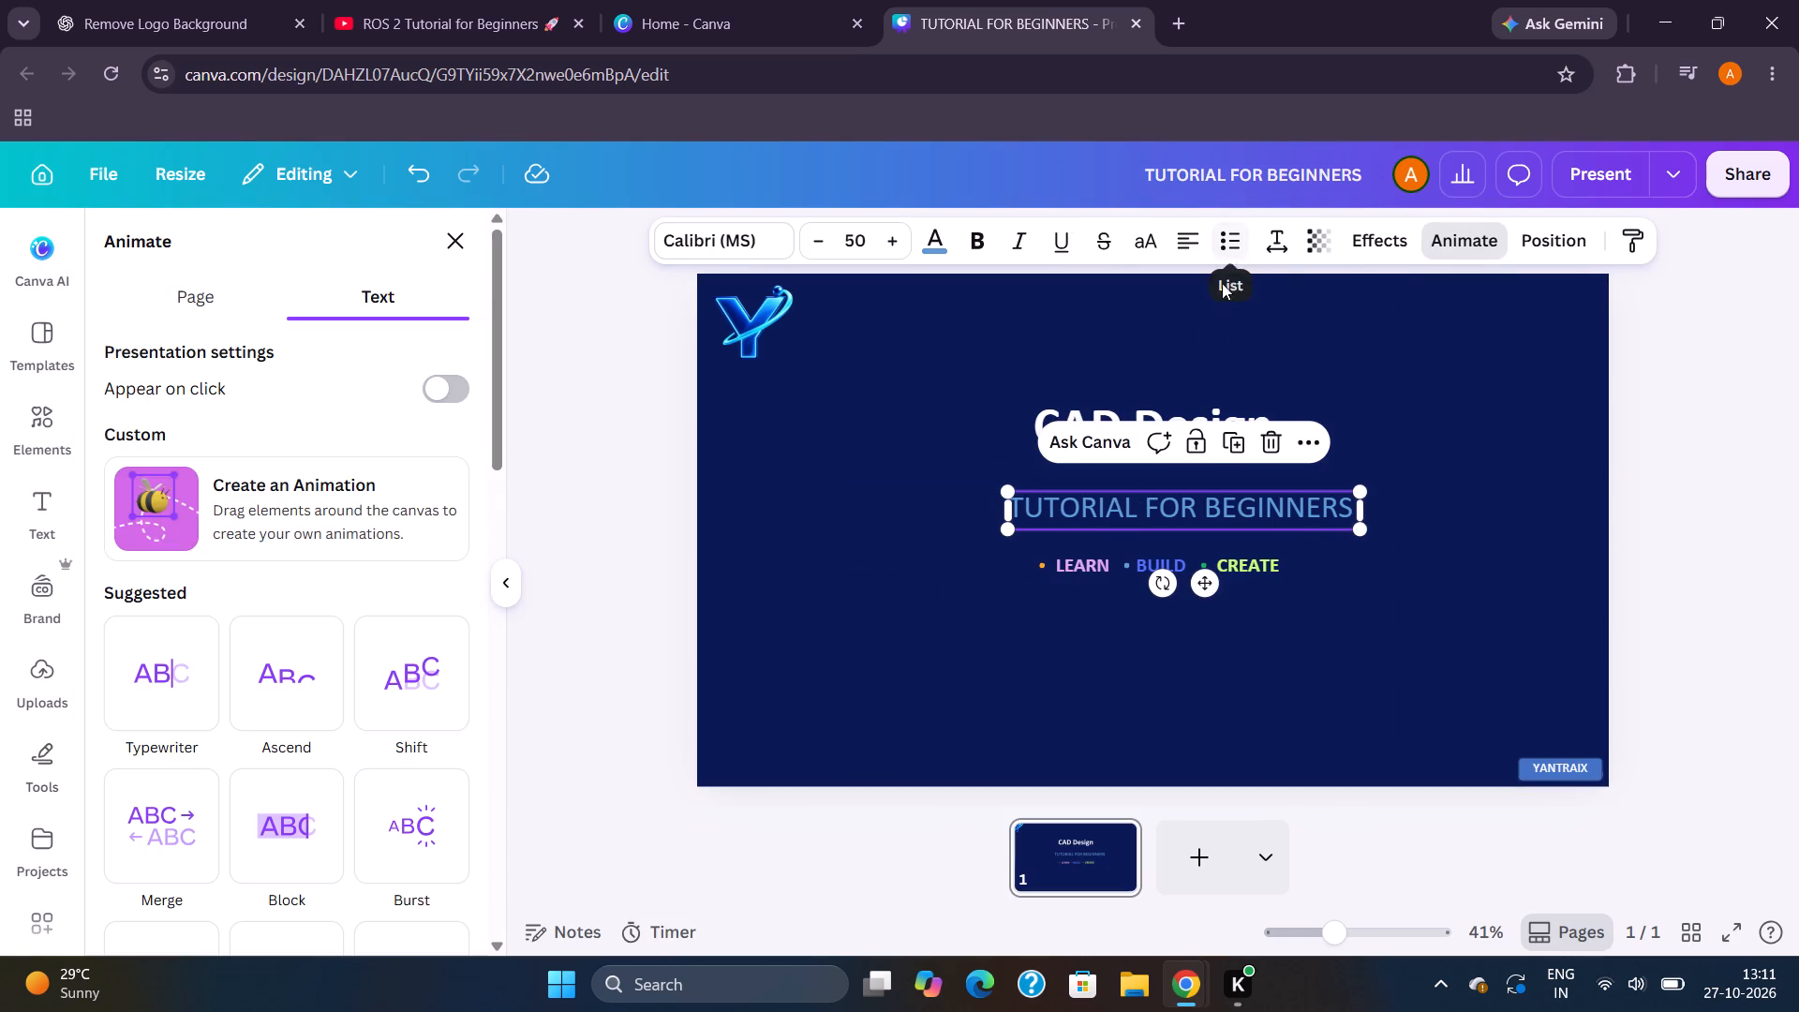
{"action": "scroll", "coordinate": [356, 685], "scroll_direction": "down", "scroll_amount": 4}
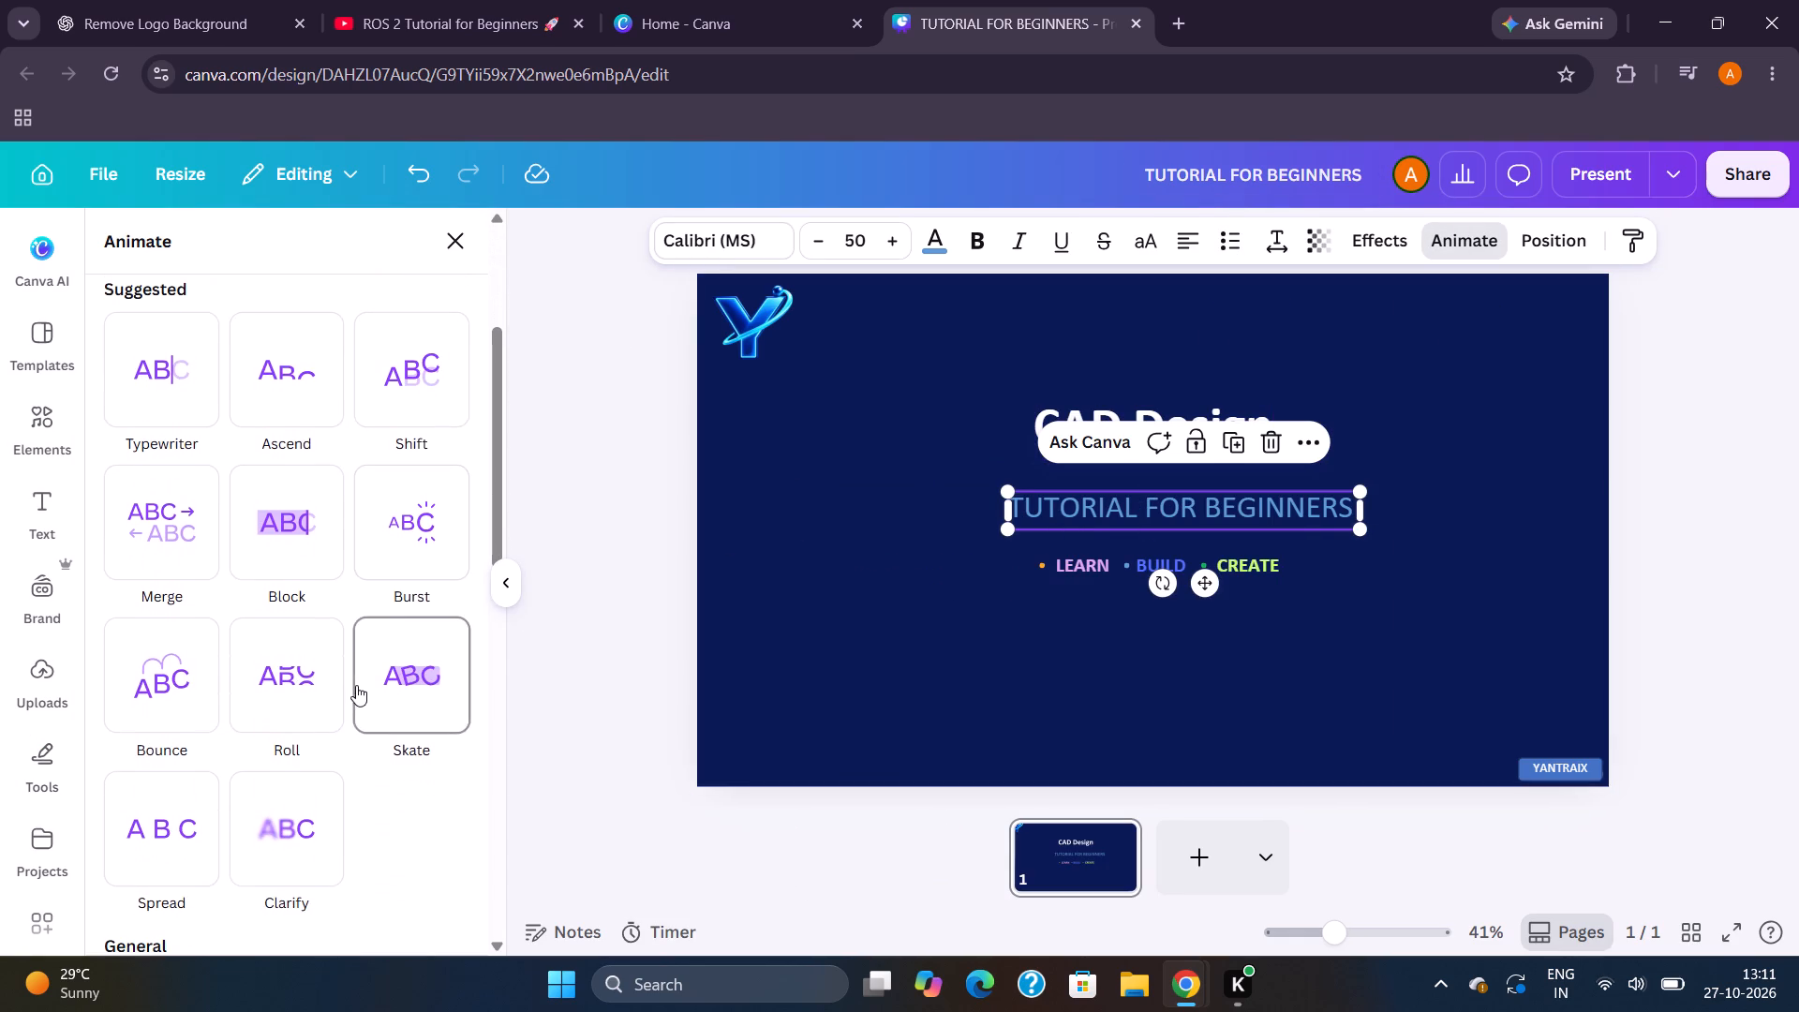
{"action": "left_click", "coordinate": [284, 678]}
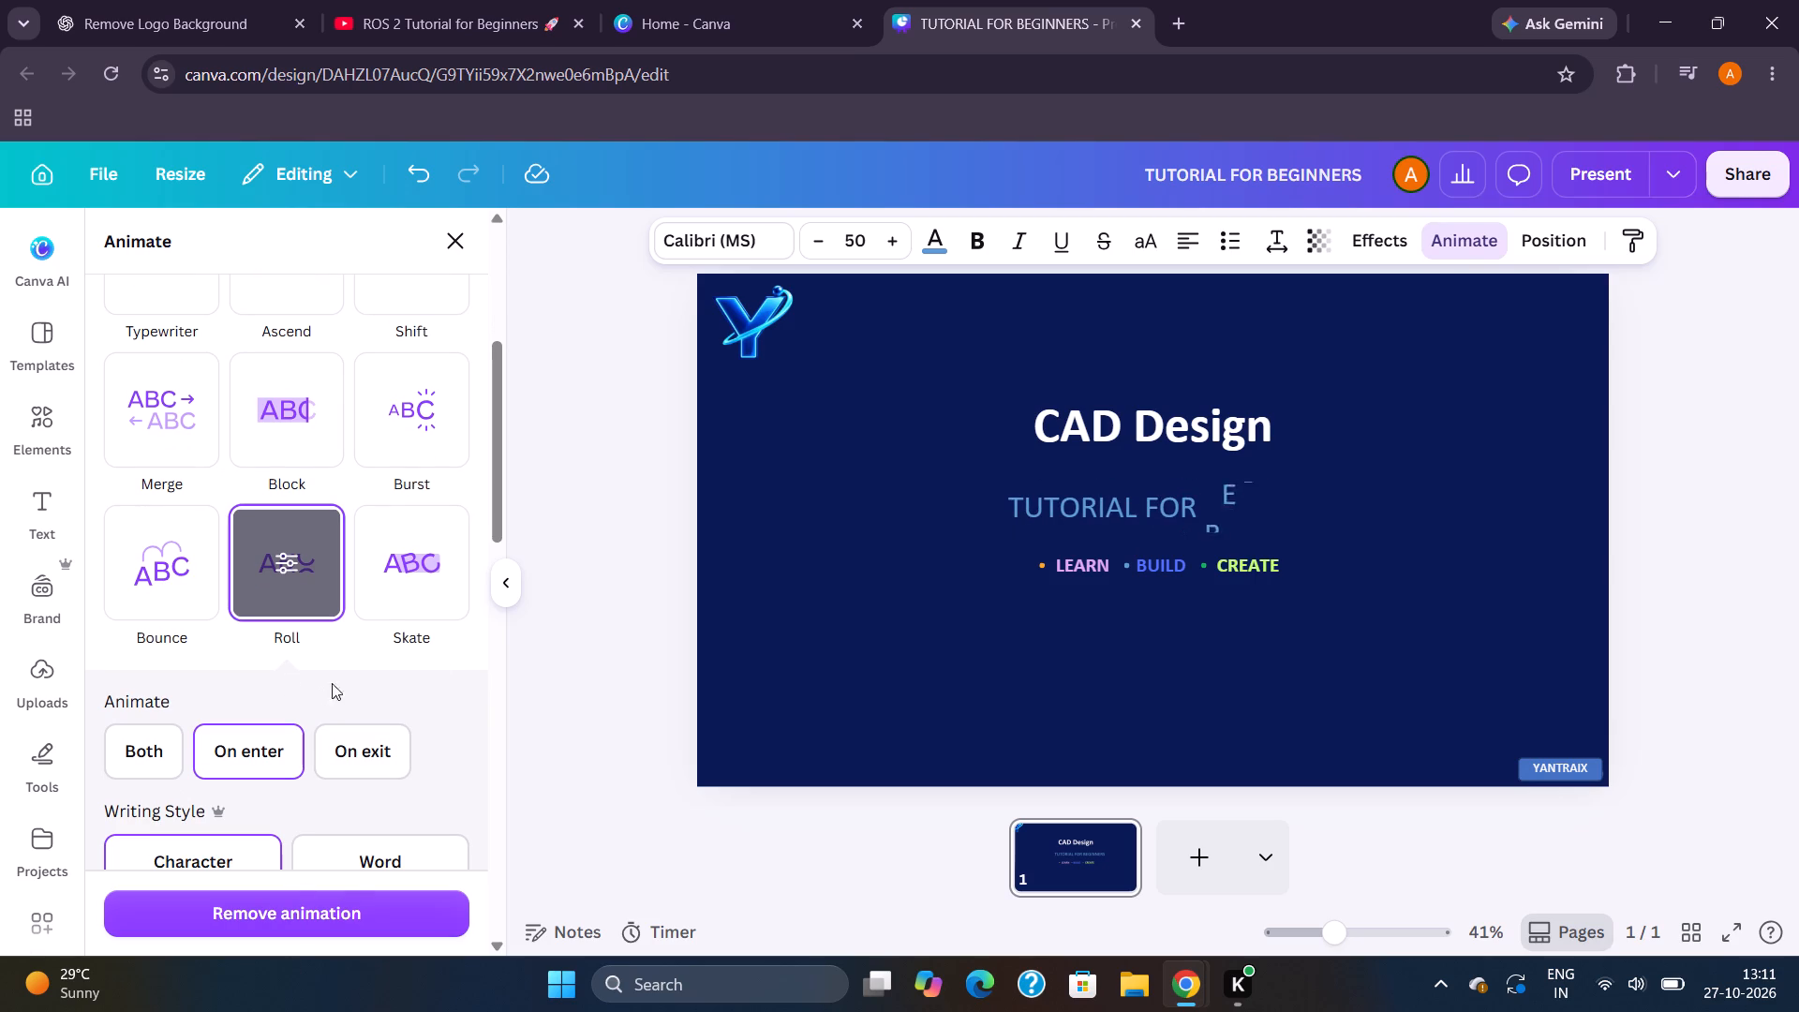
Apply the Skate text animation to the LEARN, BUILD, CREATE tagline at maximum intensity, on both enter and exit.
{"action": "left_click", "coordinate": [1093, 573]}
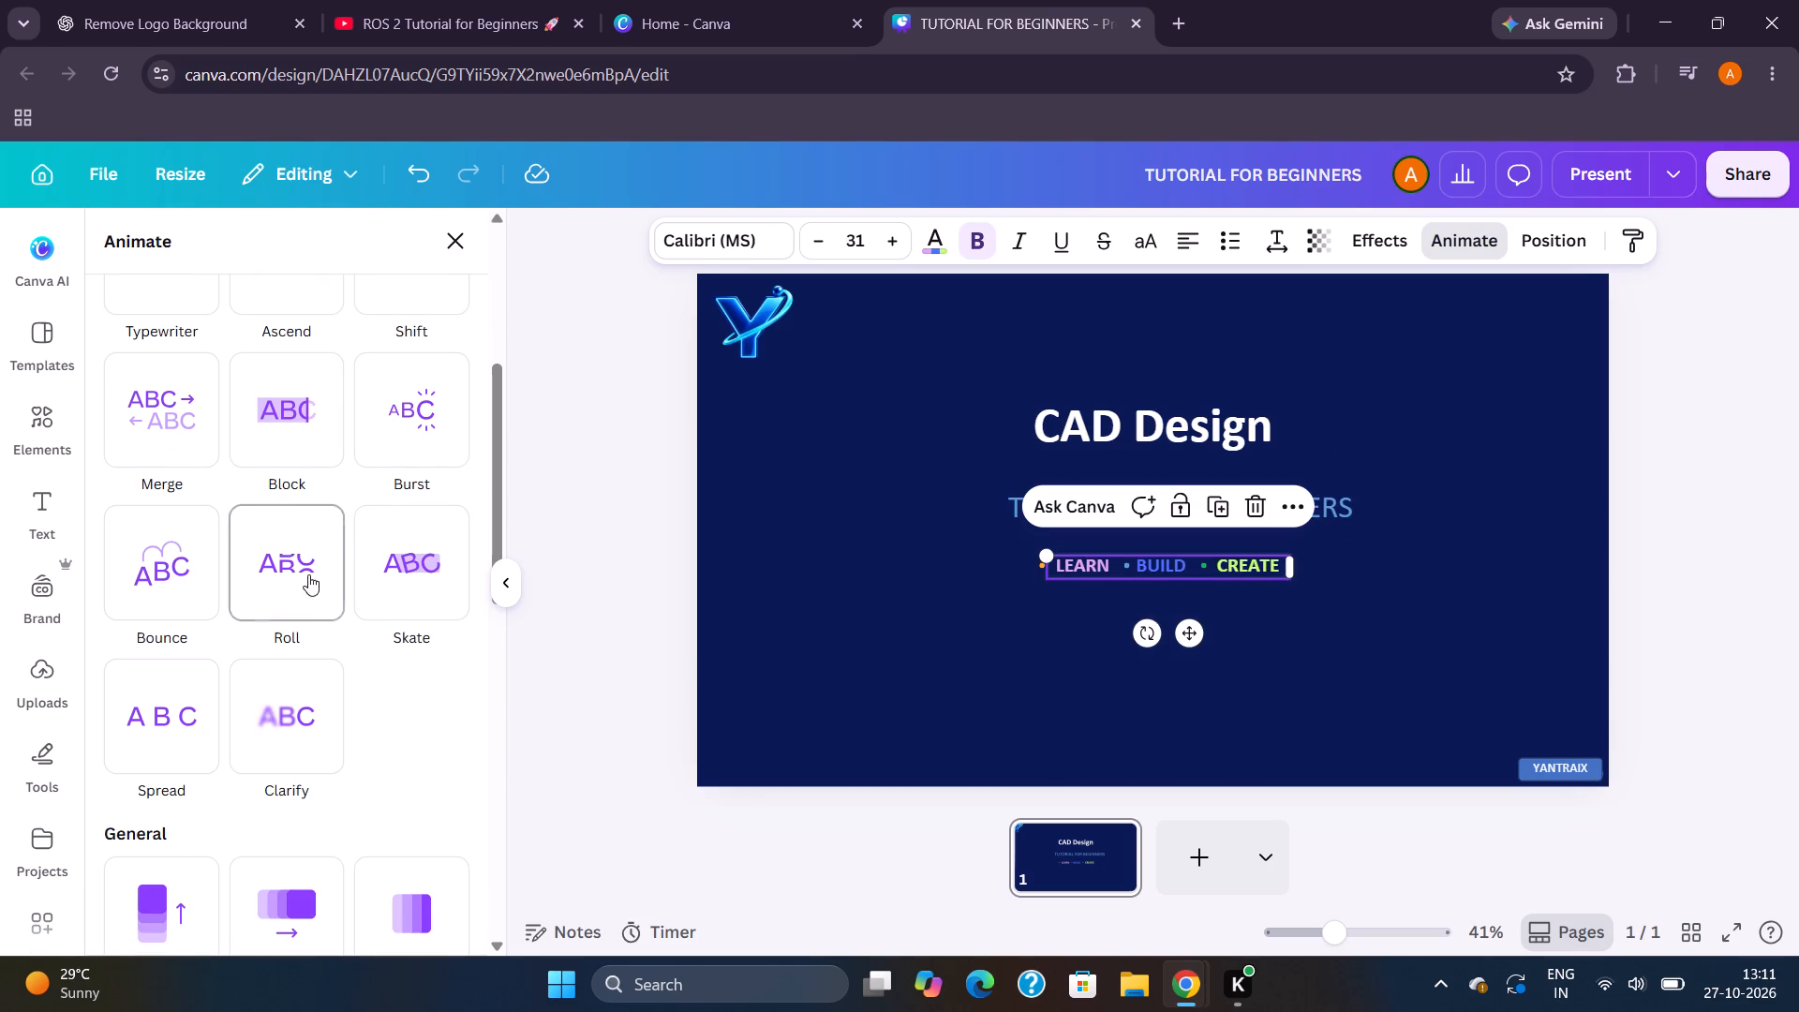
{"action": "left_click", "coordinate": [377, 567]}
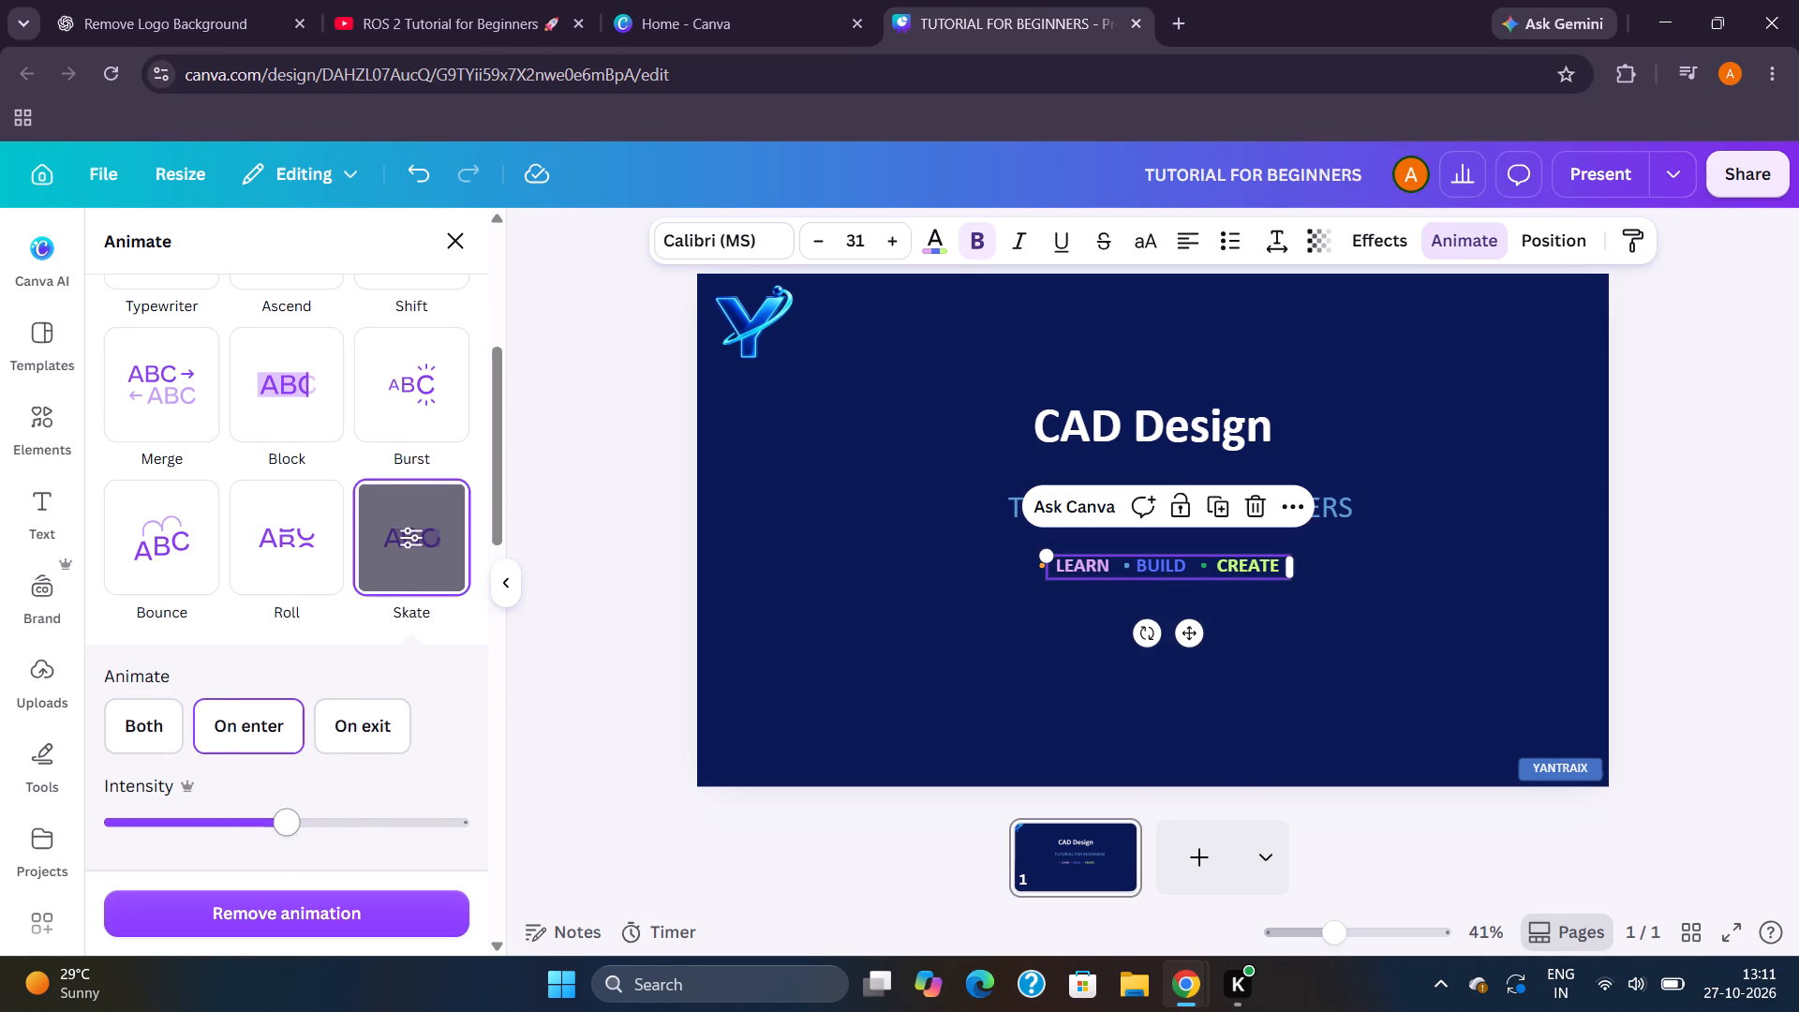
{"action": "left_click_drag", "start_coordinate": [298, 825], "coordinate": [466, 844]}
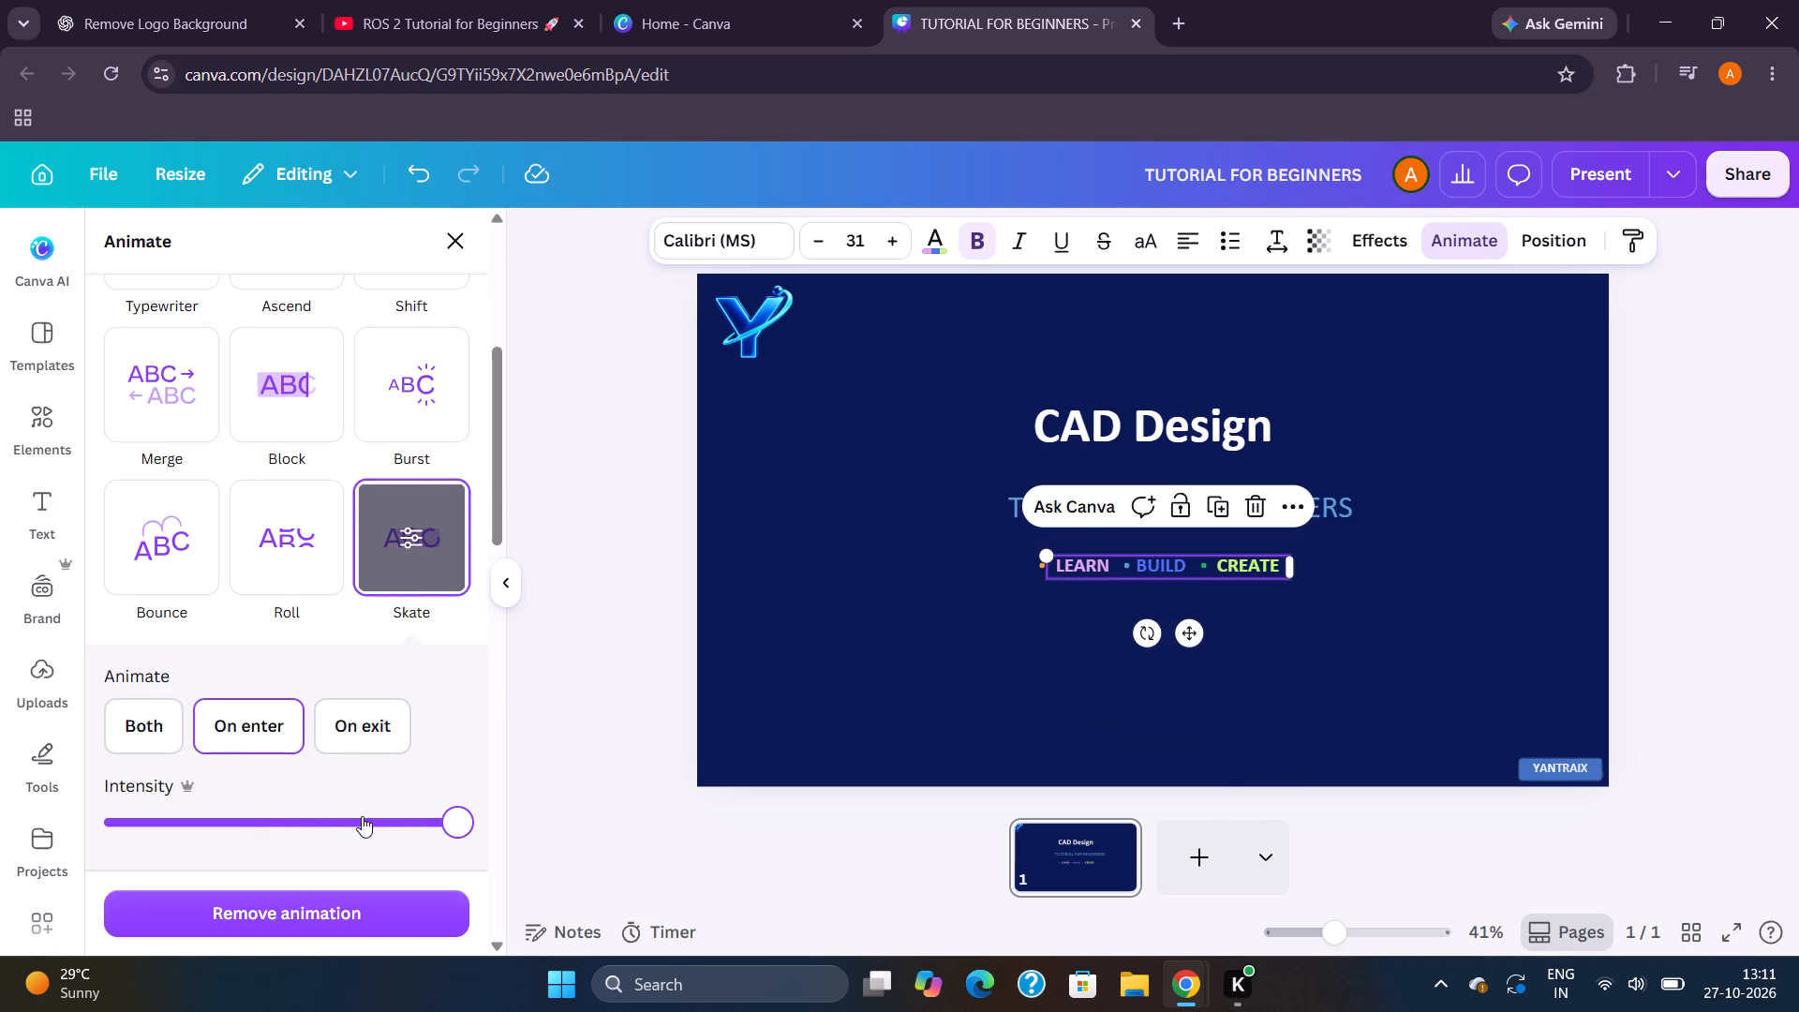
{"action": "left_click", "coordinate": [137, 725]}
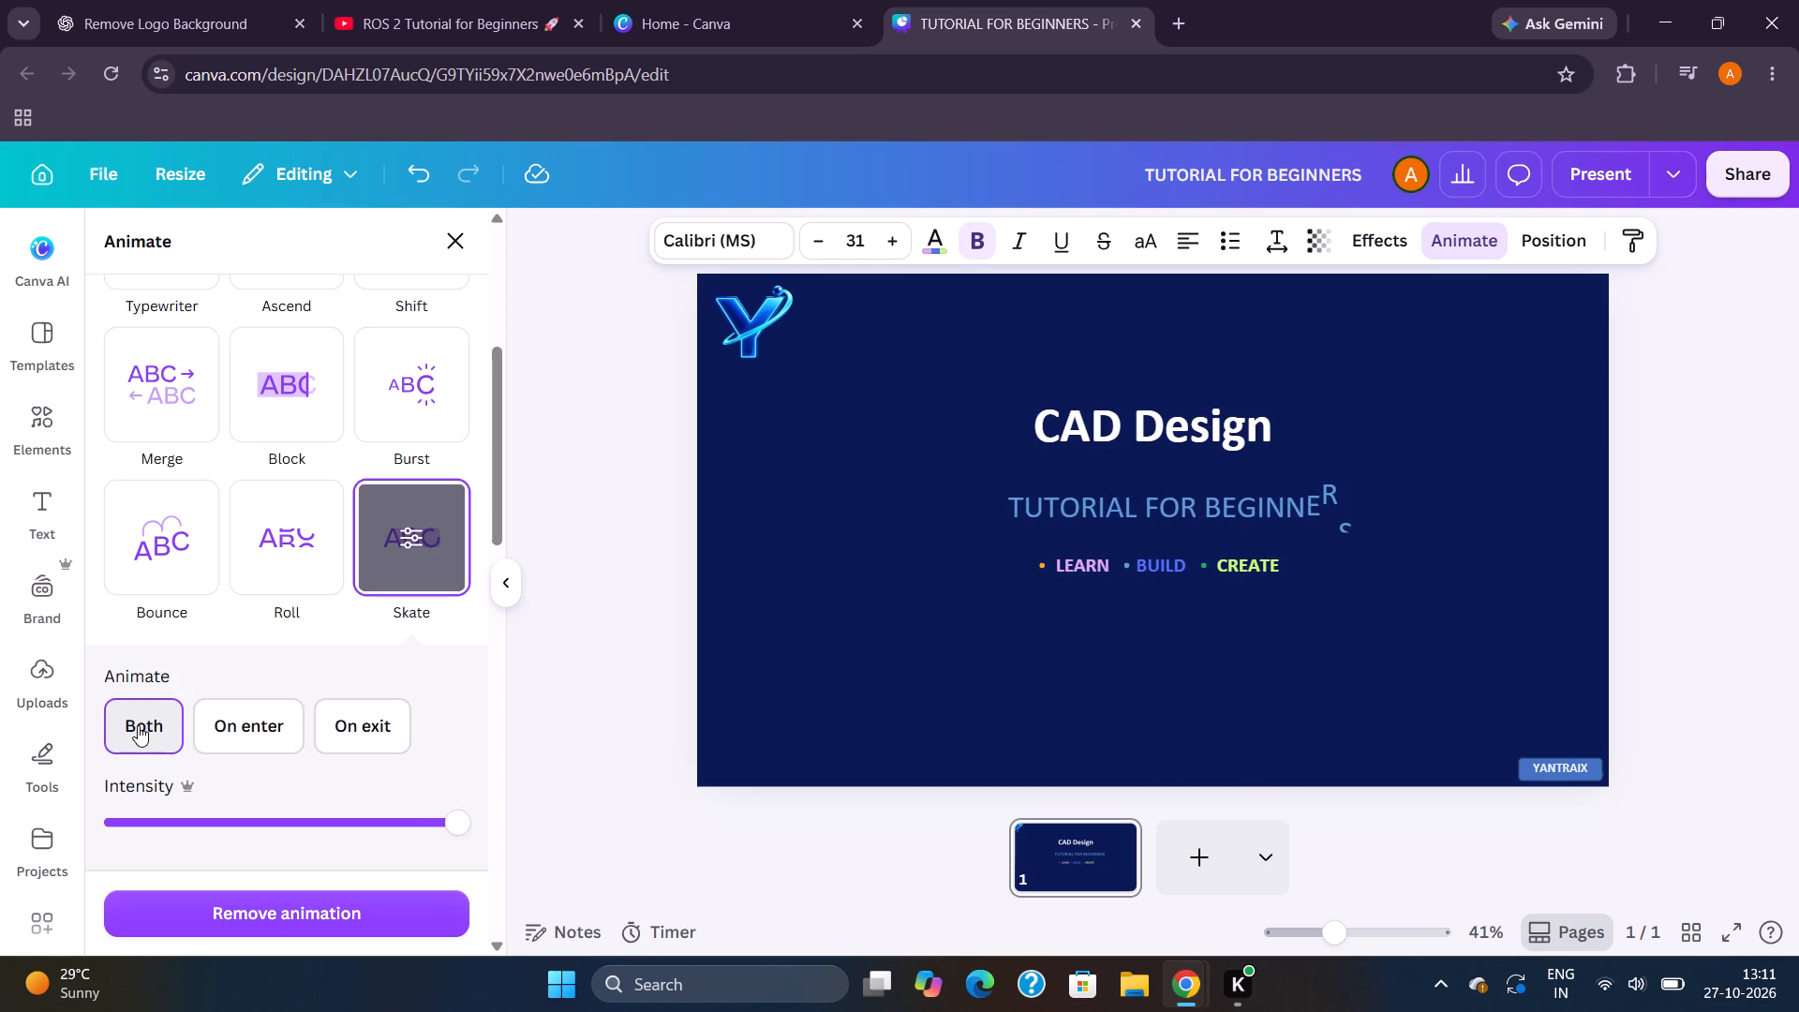
Preview the title slide full screen to check the subtitle and tagline animations, and return to the editor.
{"action": "left_click", "coordinate": [1736, 931]}
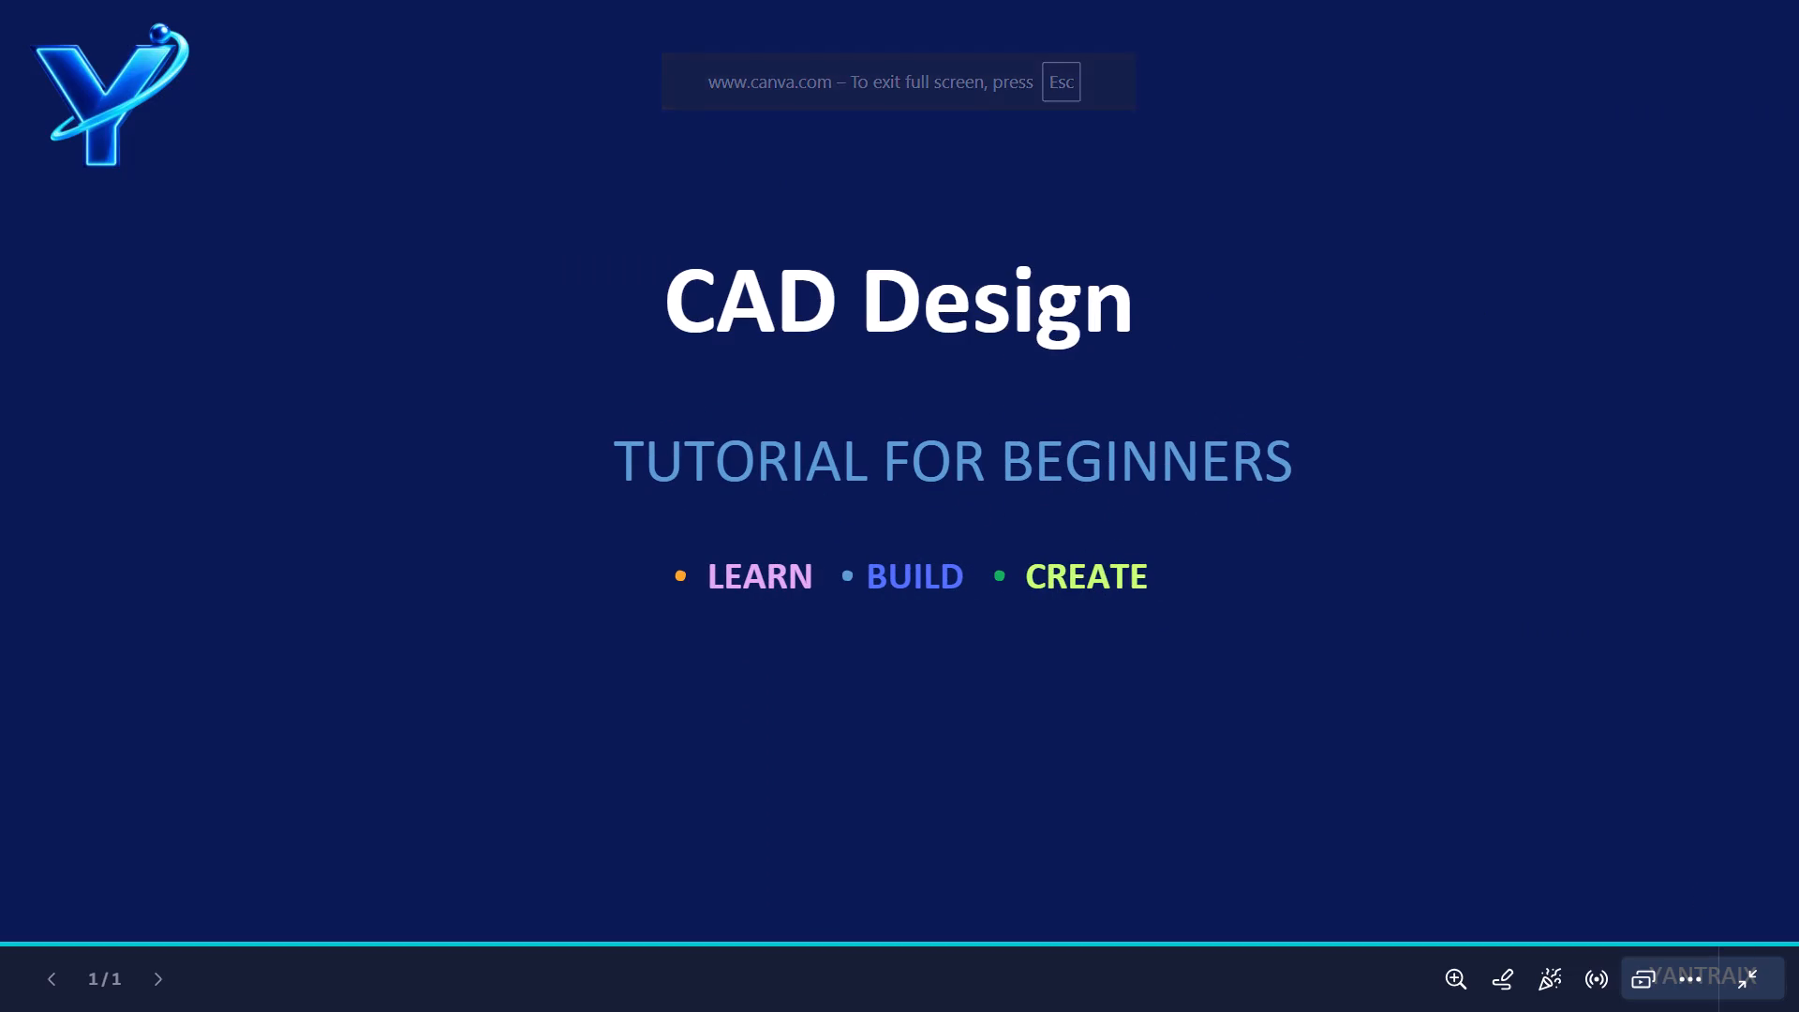
{"action": "key", "text": "space"}
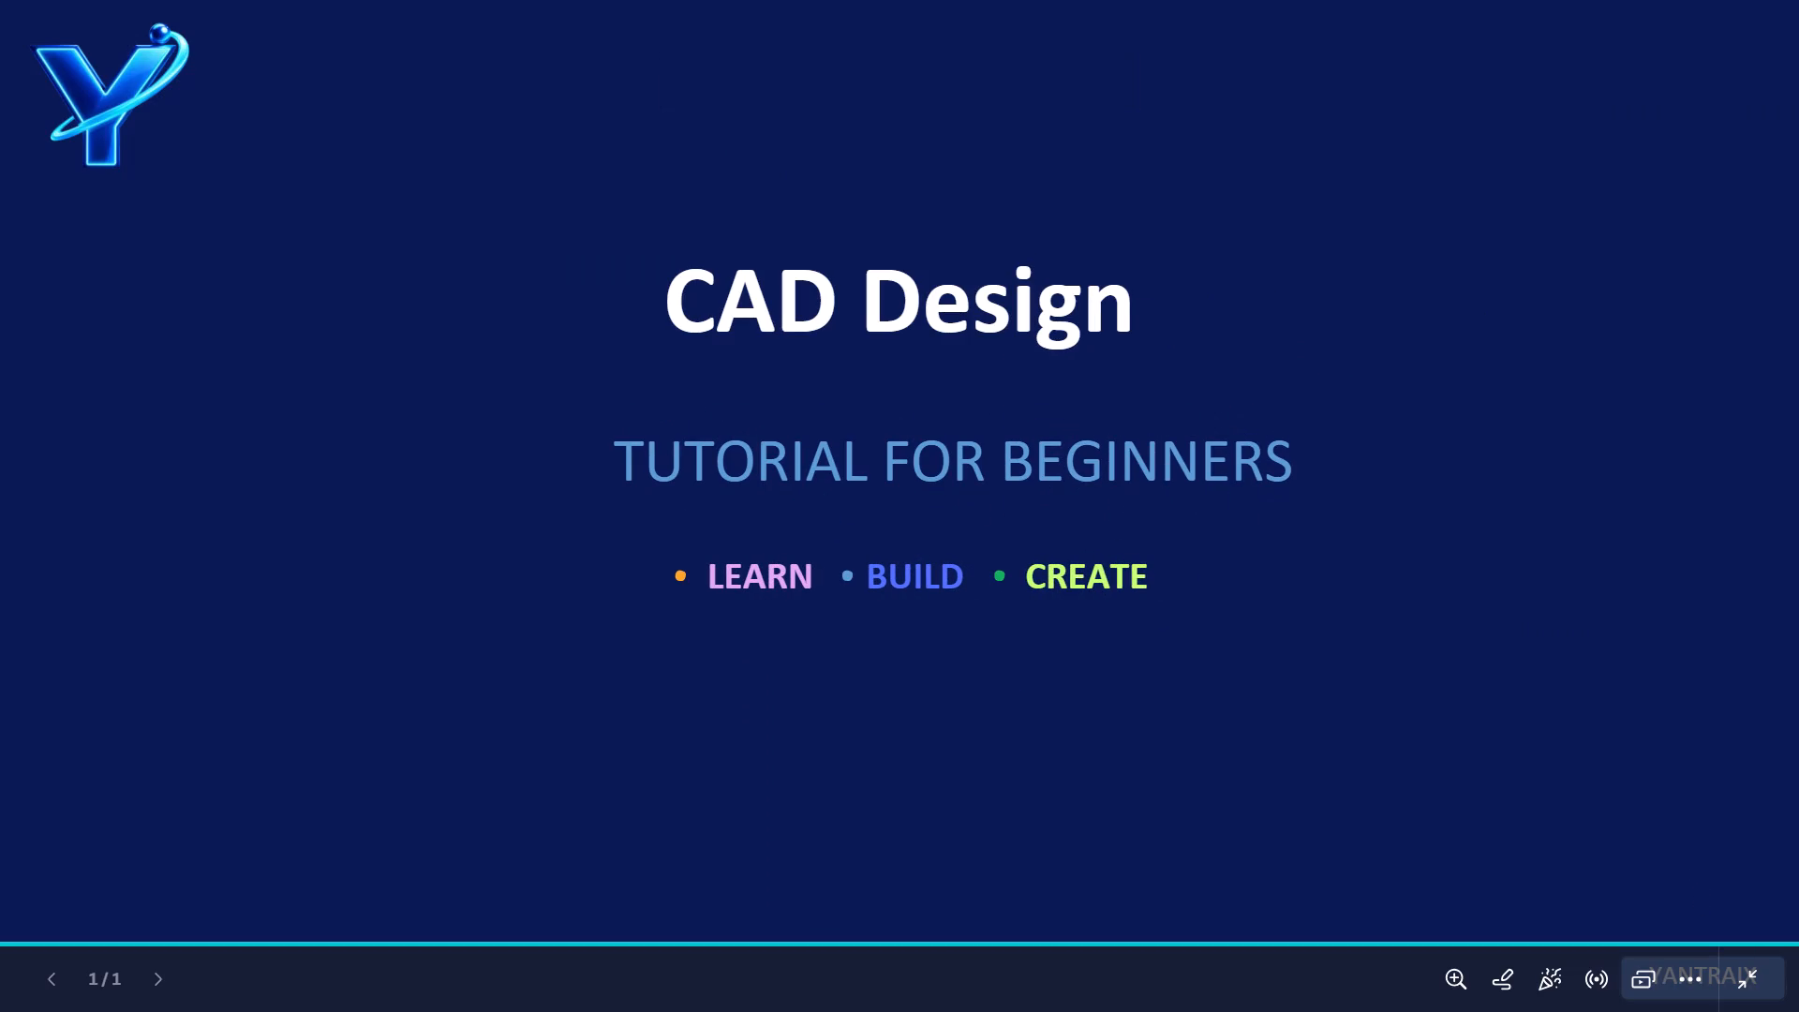
{"action": "key", "text": "Left"}
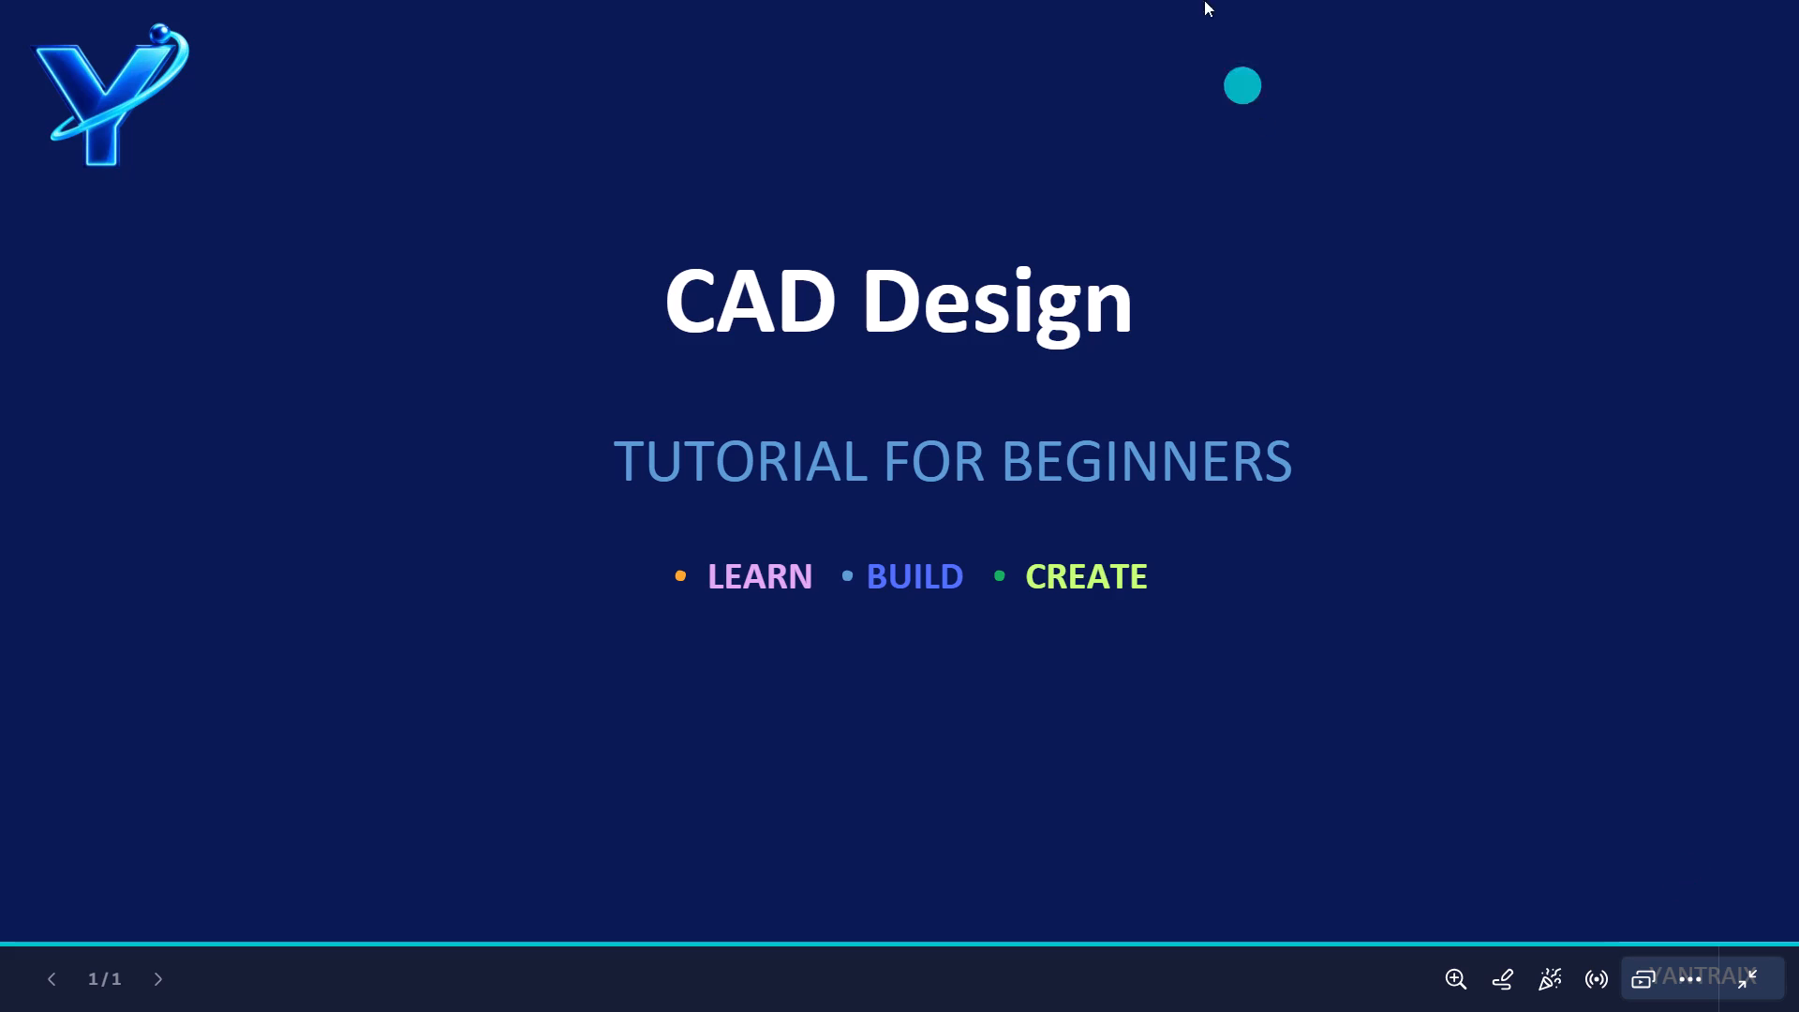
{"action": "left_click", "coordinate": [1376, 329]}
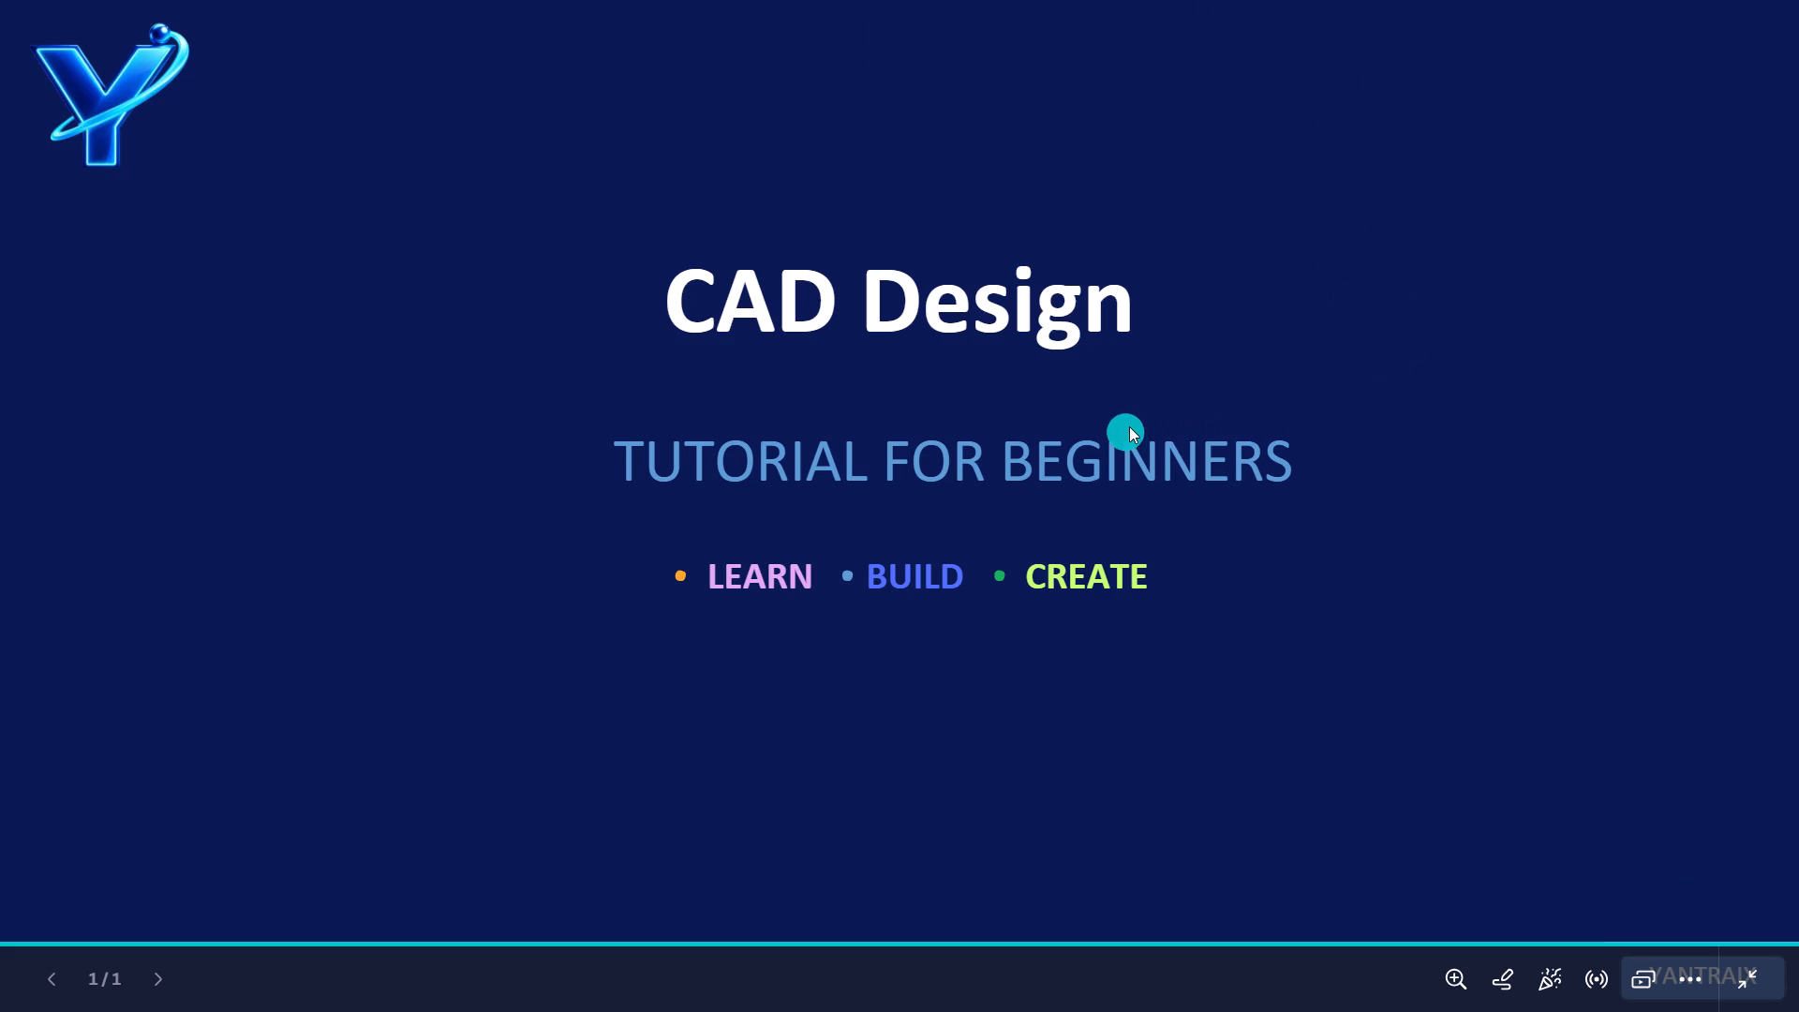
{"action": "key", "text": "Escape"}
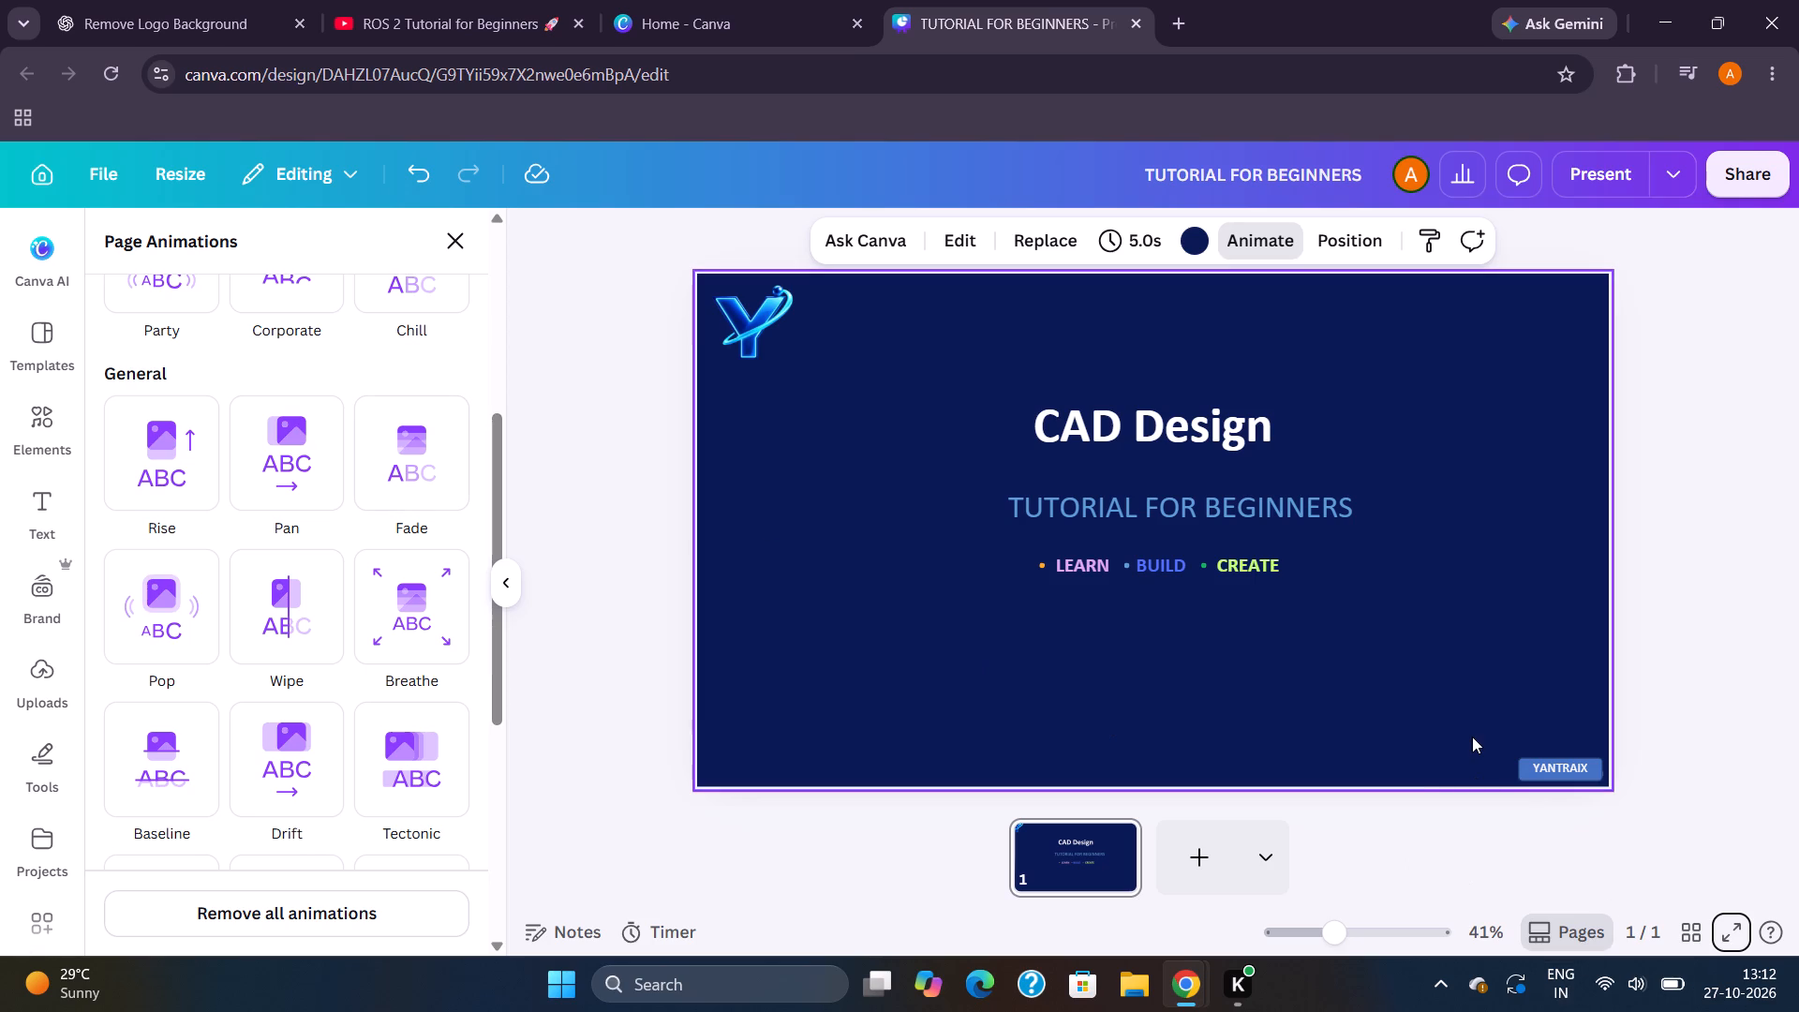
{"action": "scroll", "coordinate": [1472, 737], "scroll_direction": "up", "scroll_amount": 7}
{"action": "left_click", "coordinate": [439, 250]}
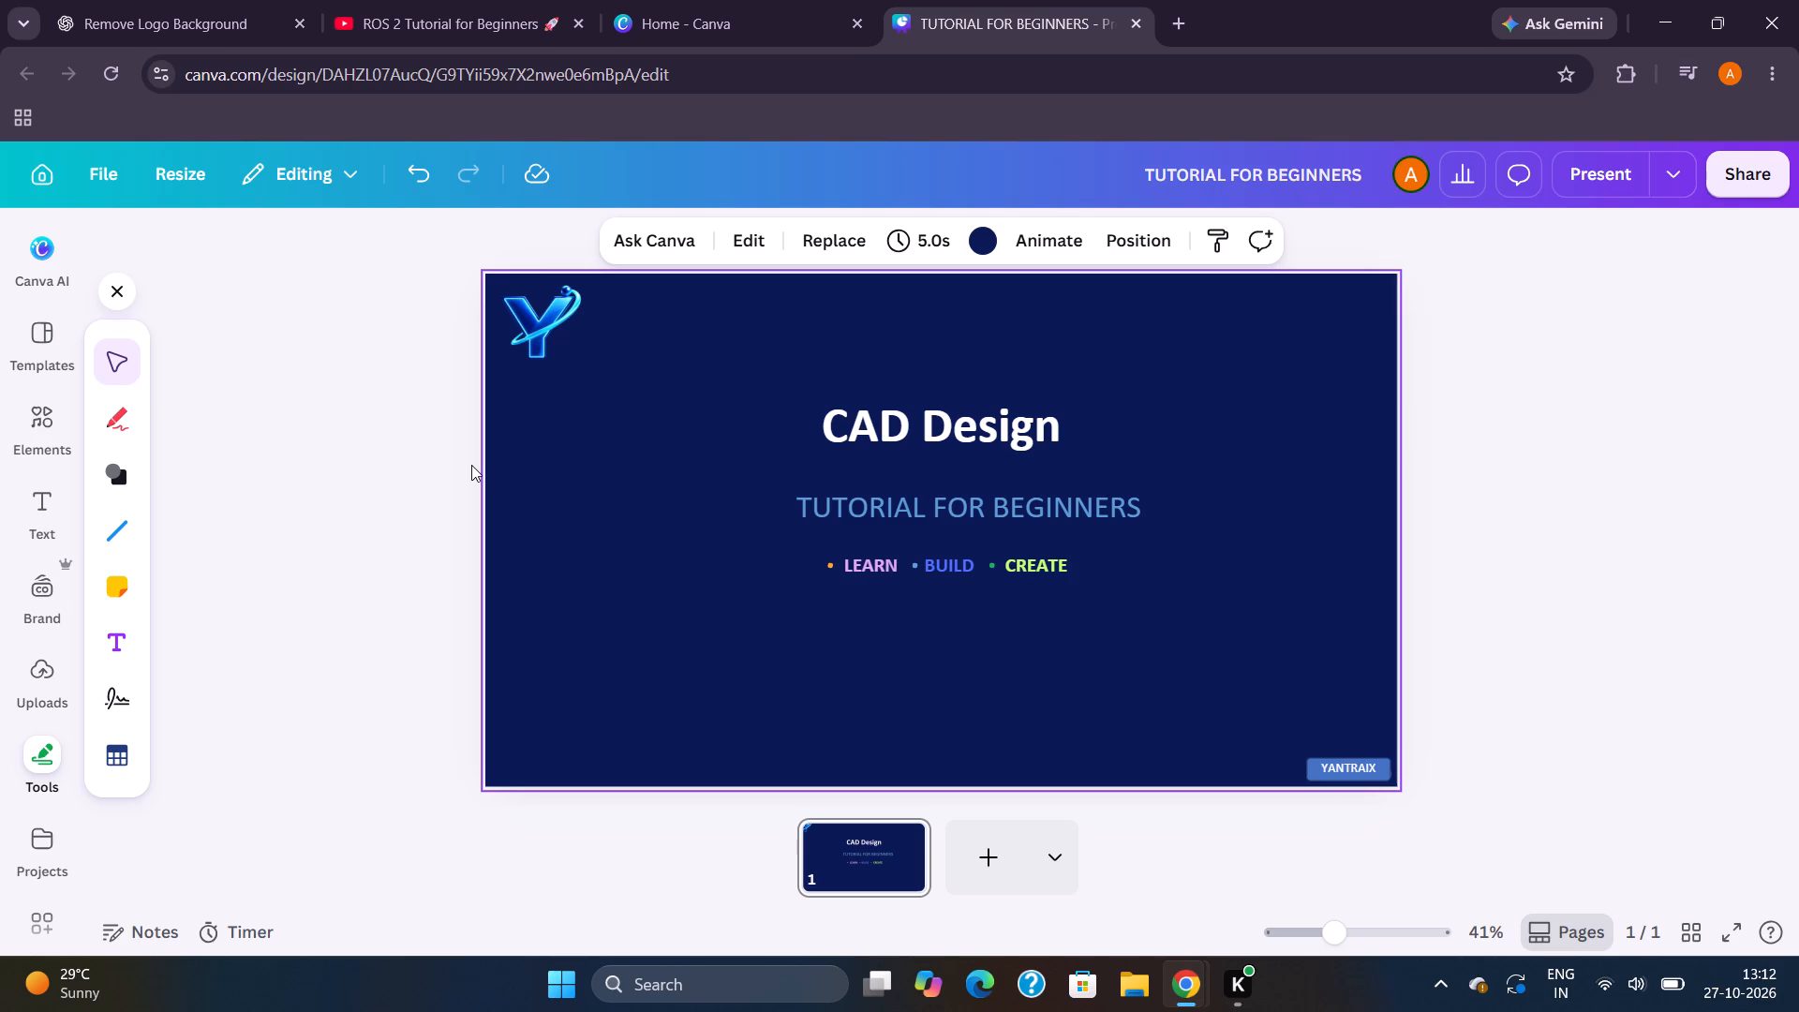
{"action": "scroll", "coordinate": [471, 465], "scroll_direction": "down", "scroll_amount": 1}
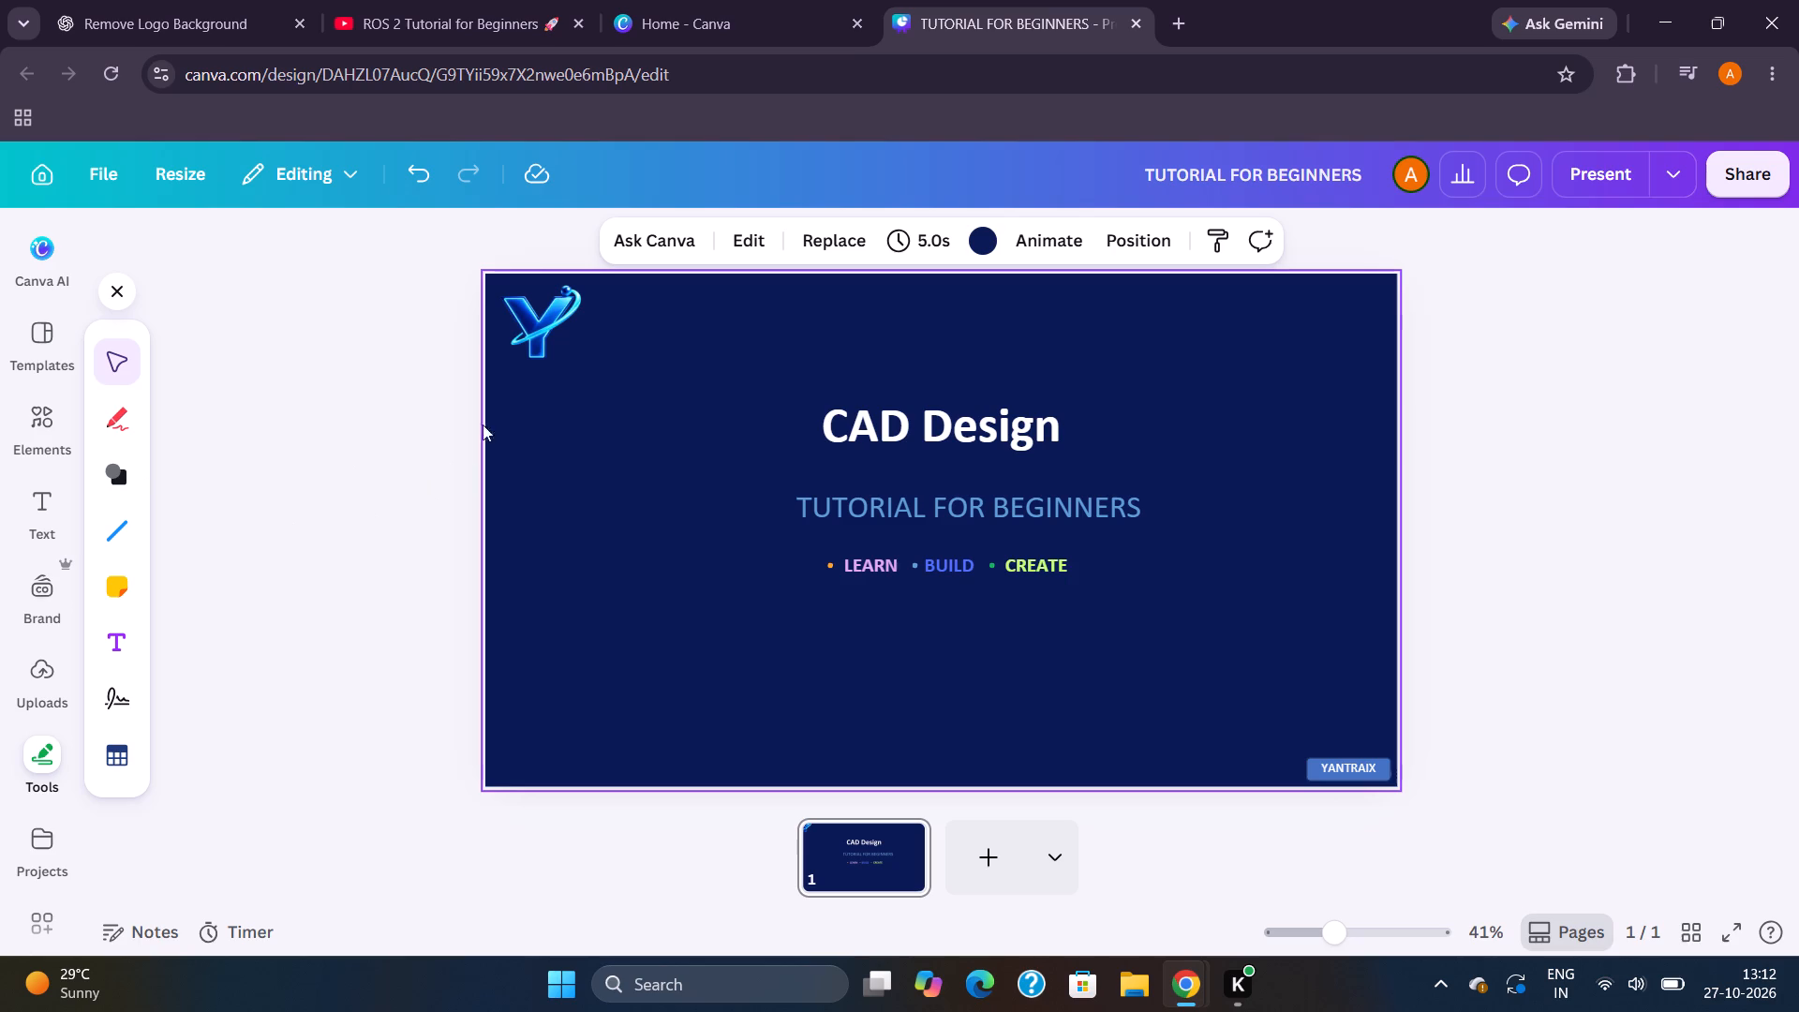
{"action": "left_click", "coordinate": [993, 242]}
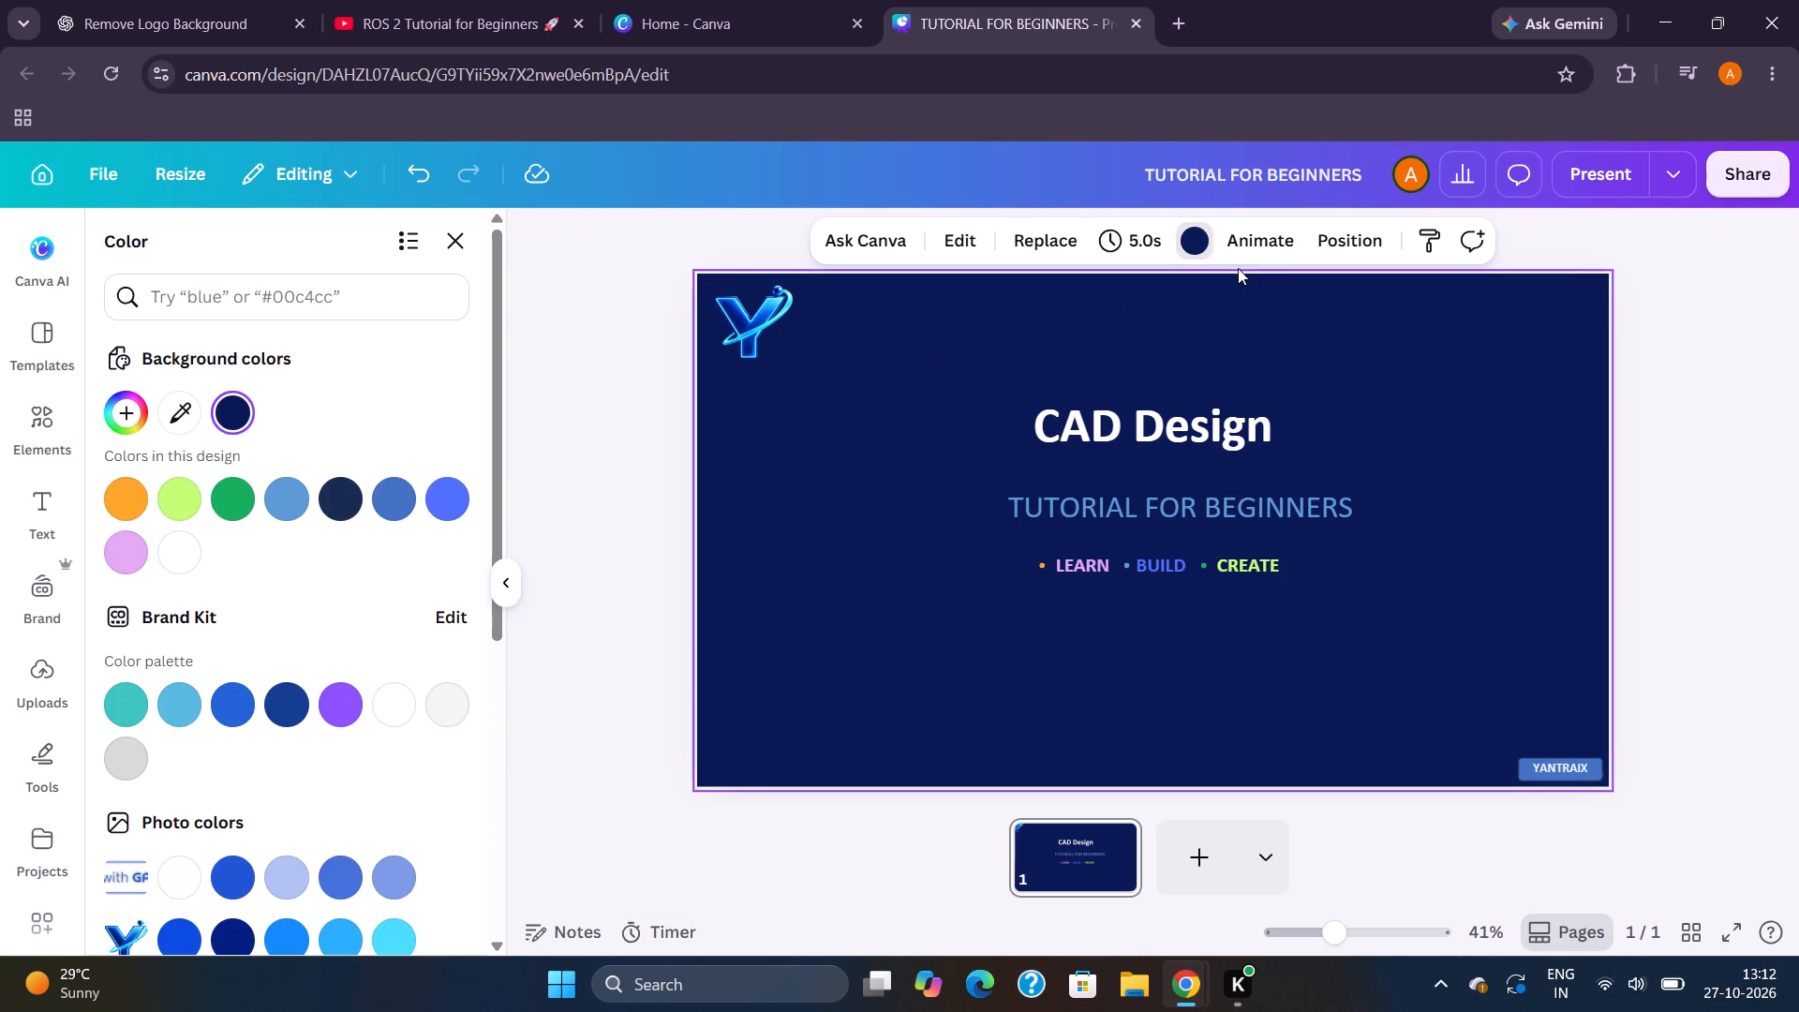
Try the Fade page animation on the title slide, and apply the Pan page animation on enter instead.
{"action": "left_click", "coordinate": [1250, 240]}
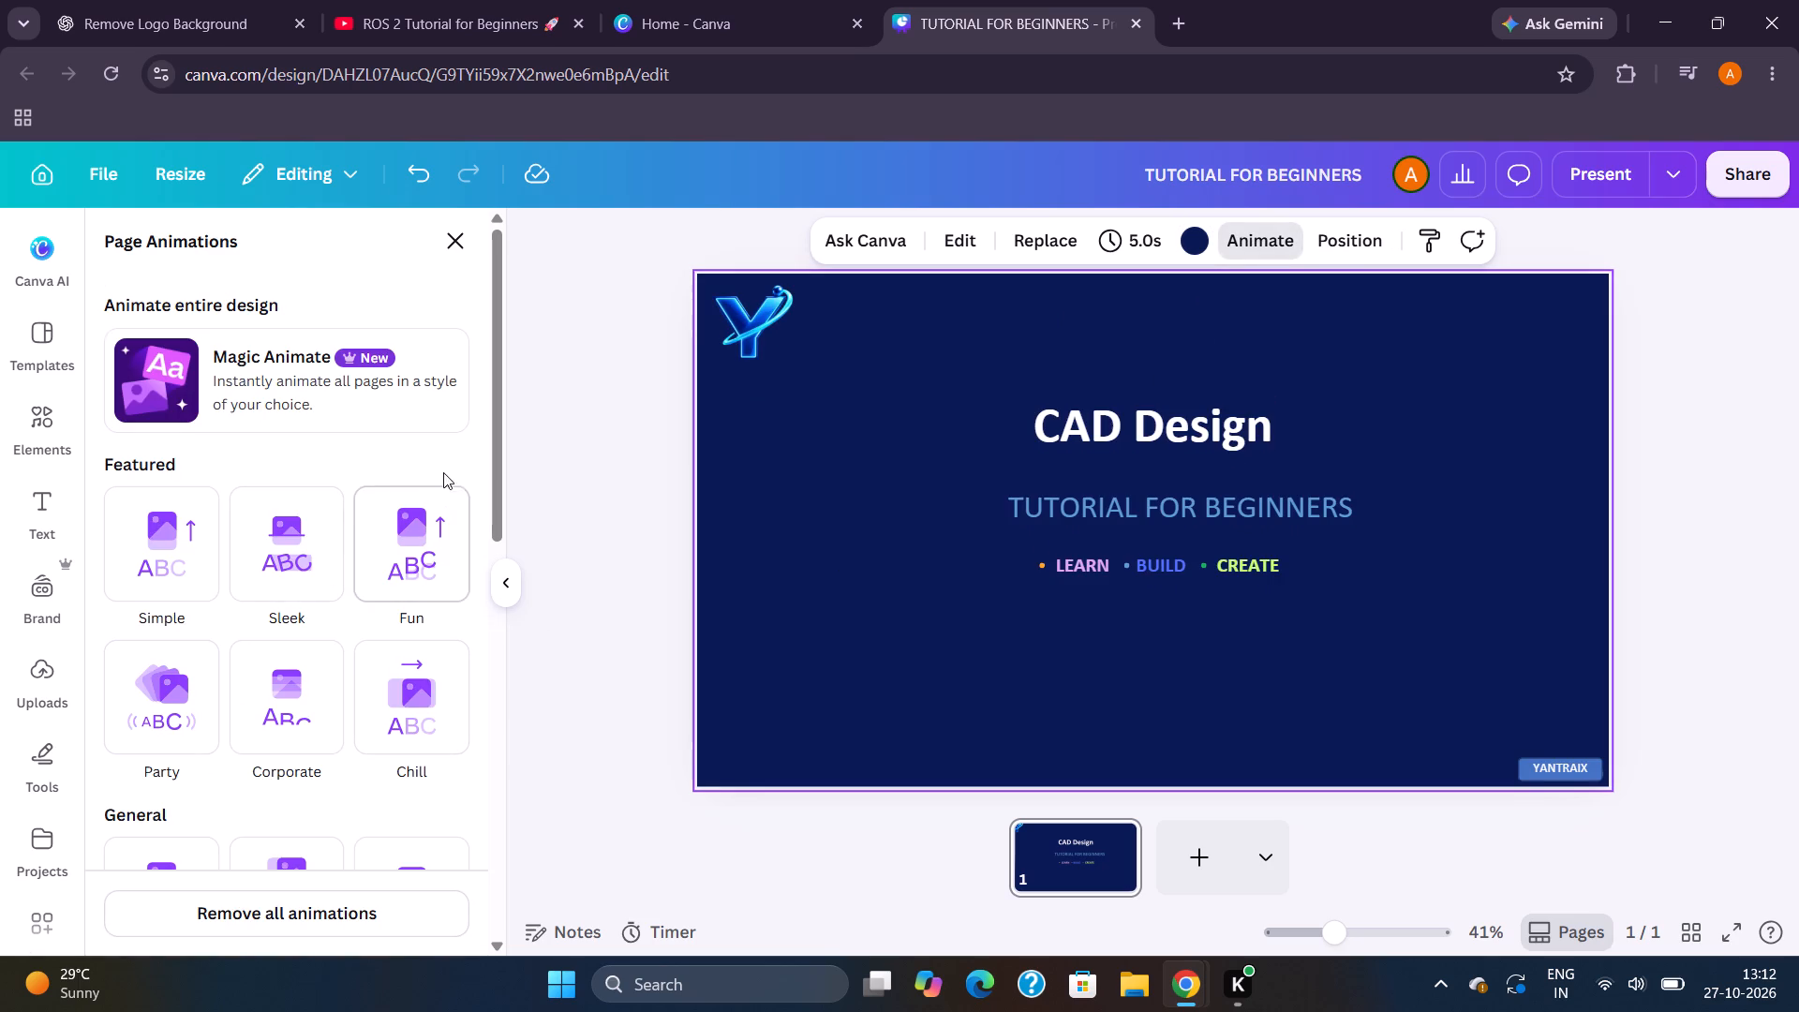
{"action": "left_click_drag", "start_coordinate": [494, 476], "coordinate": [465, 652]}
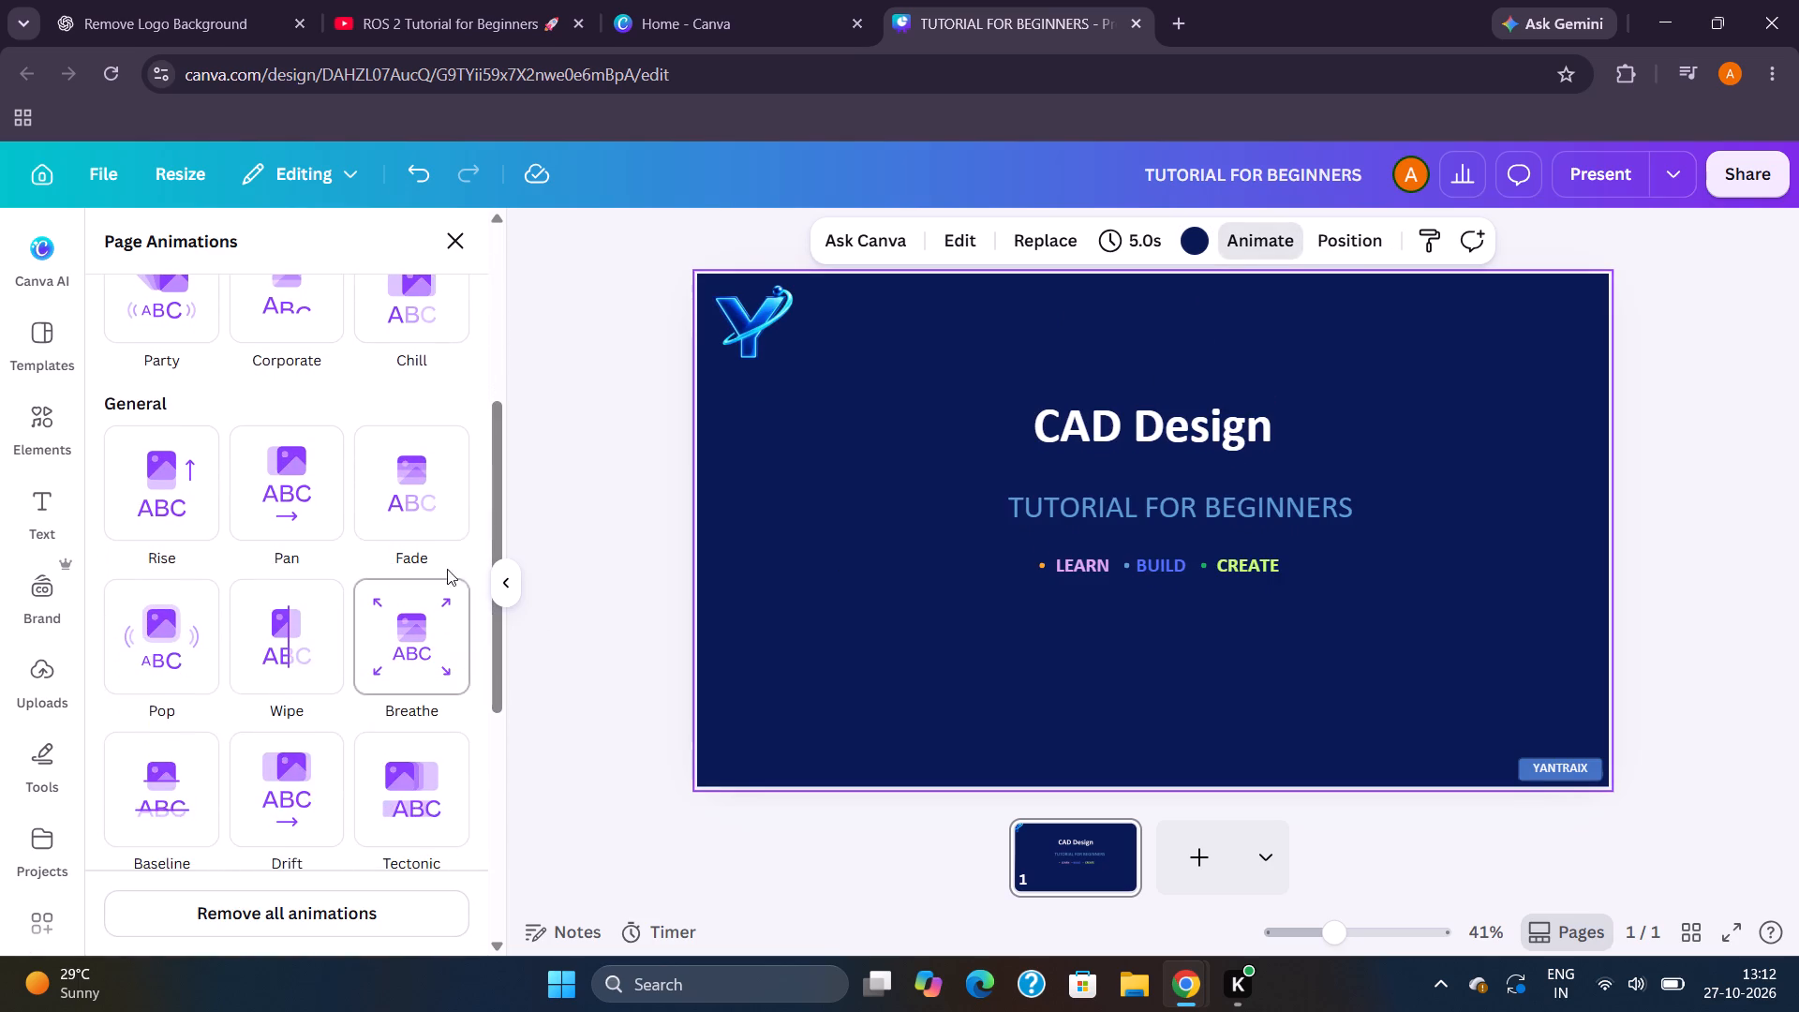
{"action": "left_click", "coordinate": [409, 469]}
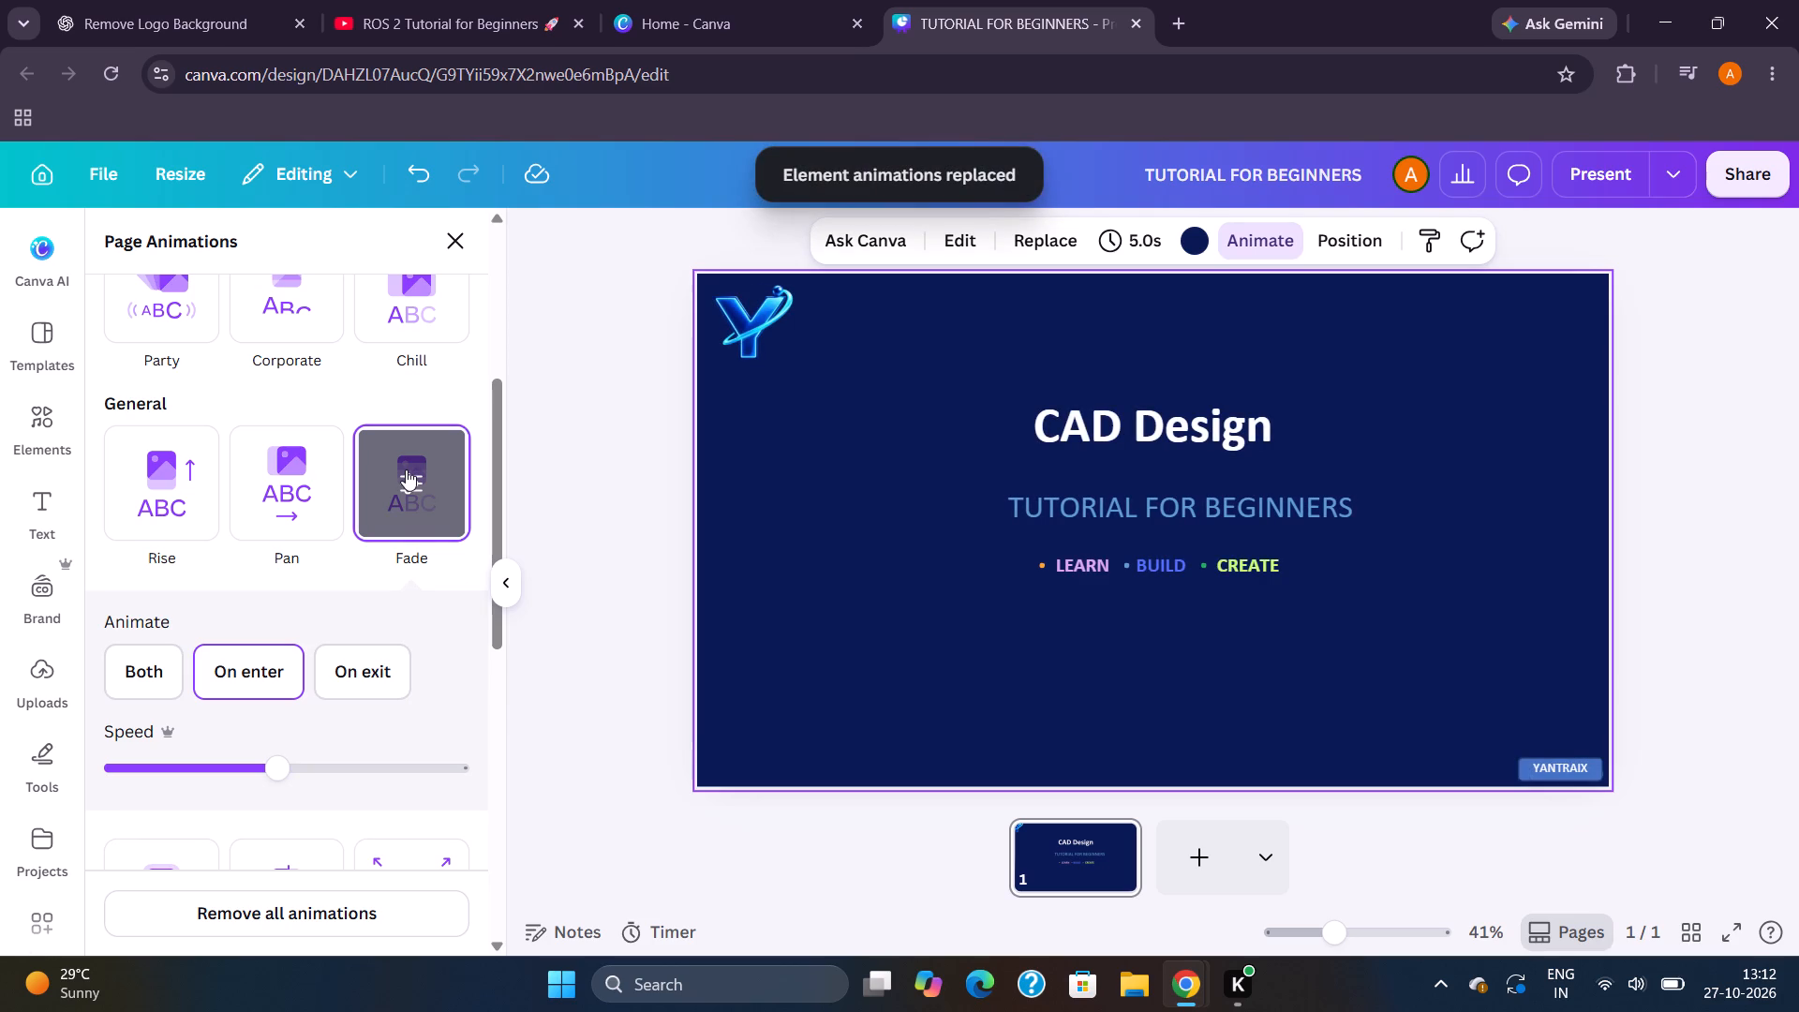
{"action": "left_click", "coordinate": [320, 506]}
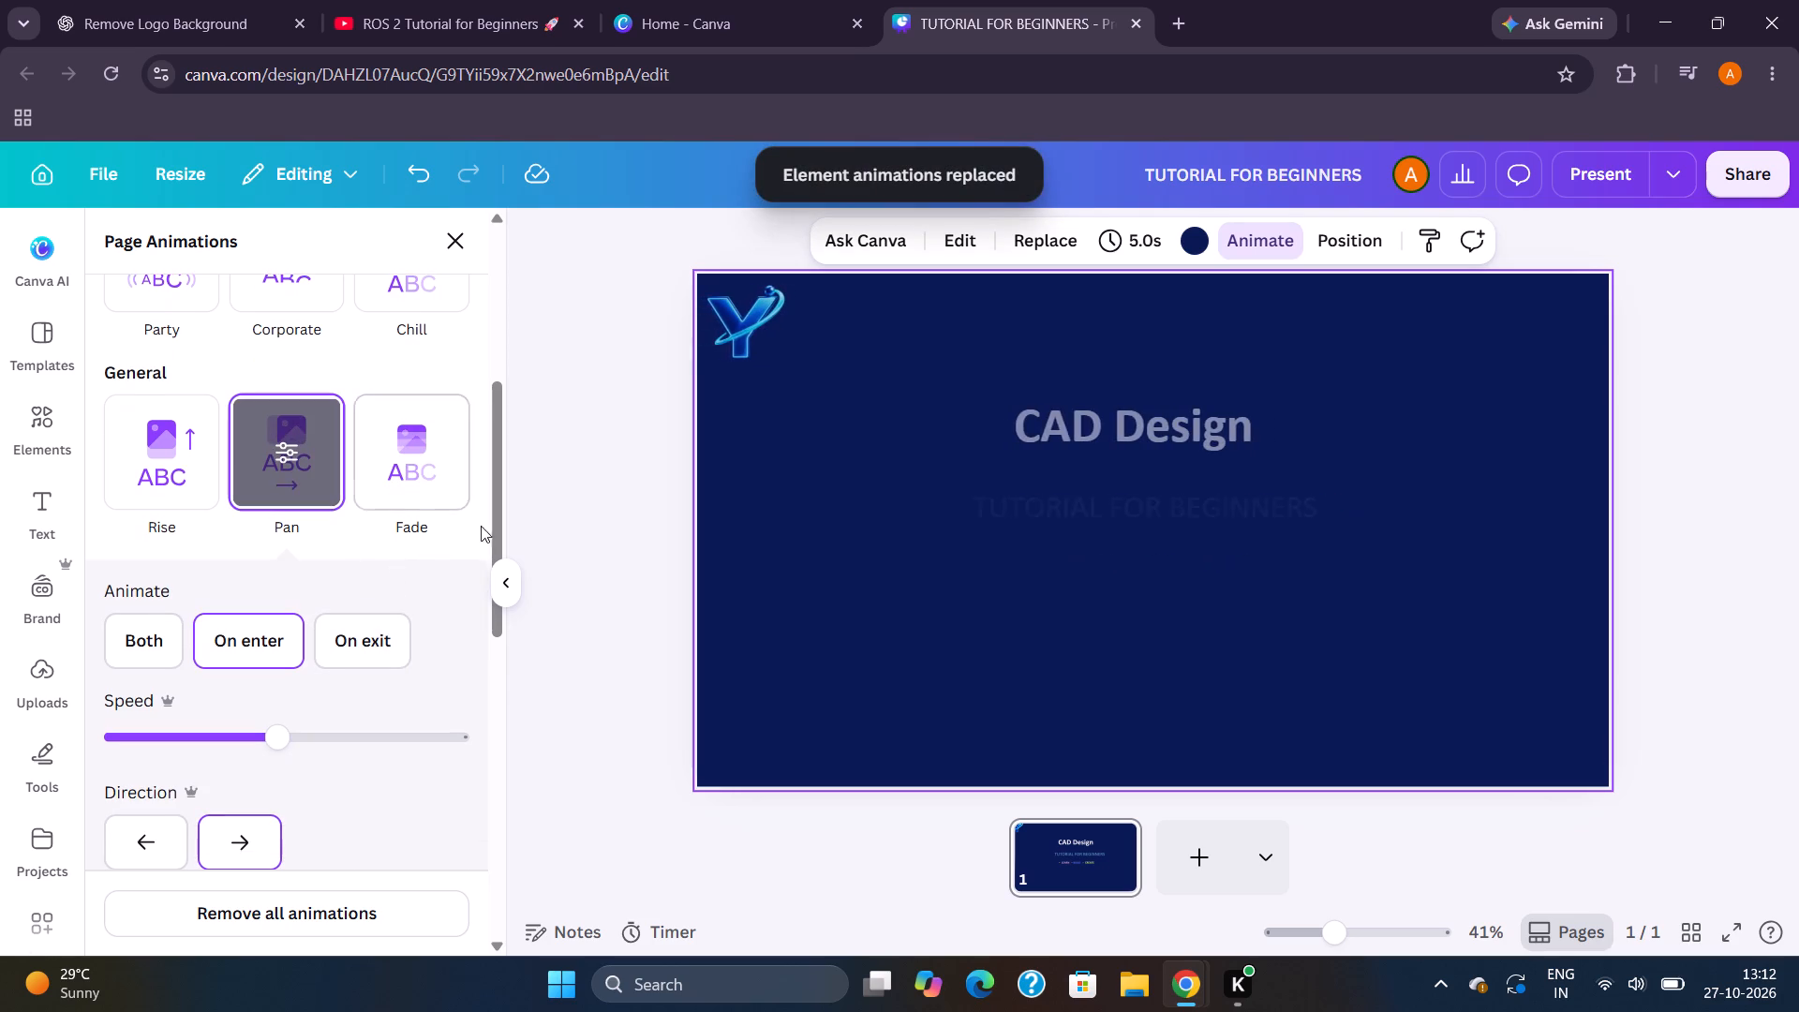
{"action": "left_click", "coordinate": [640, 449]}
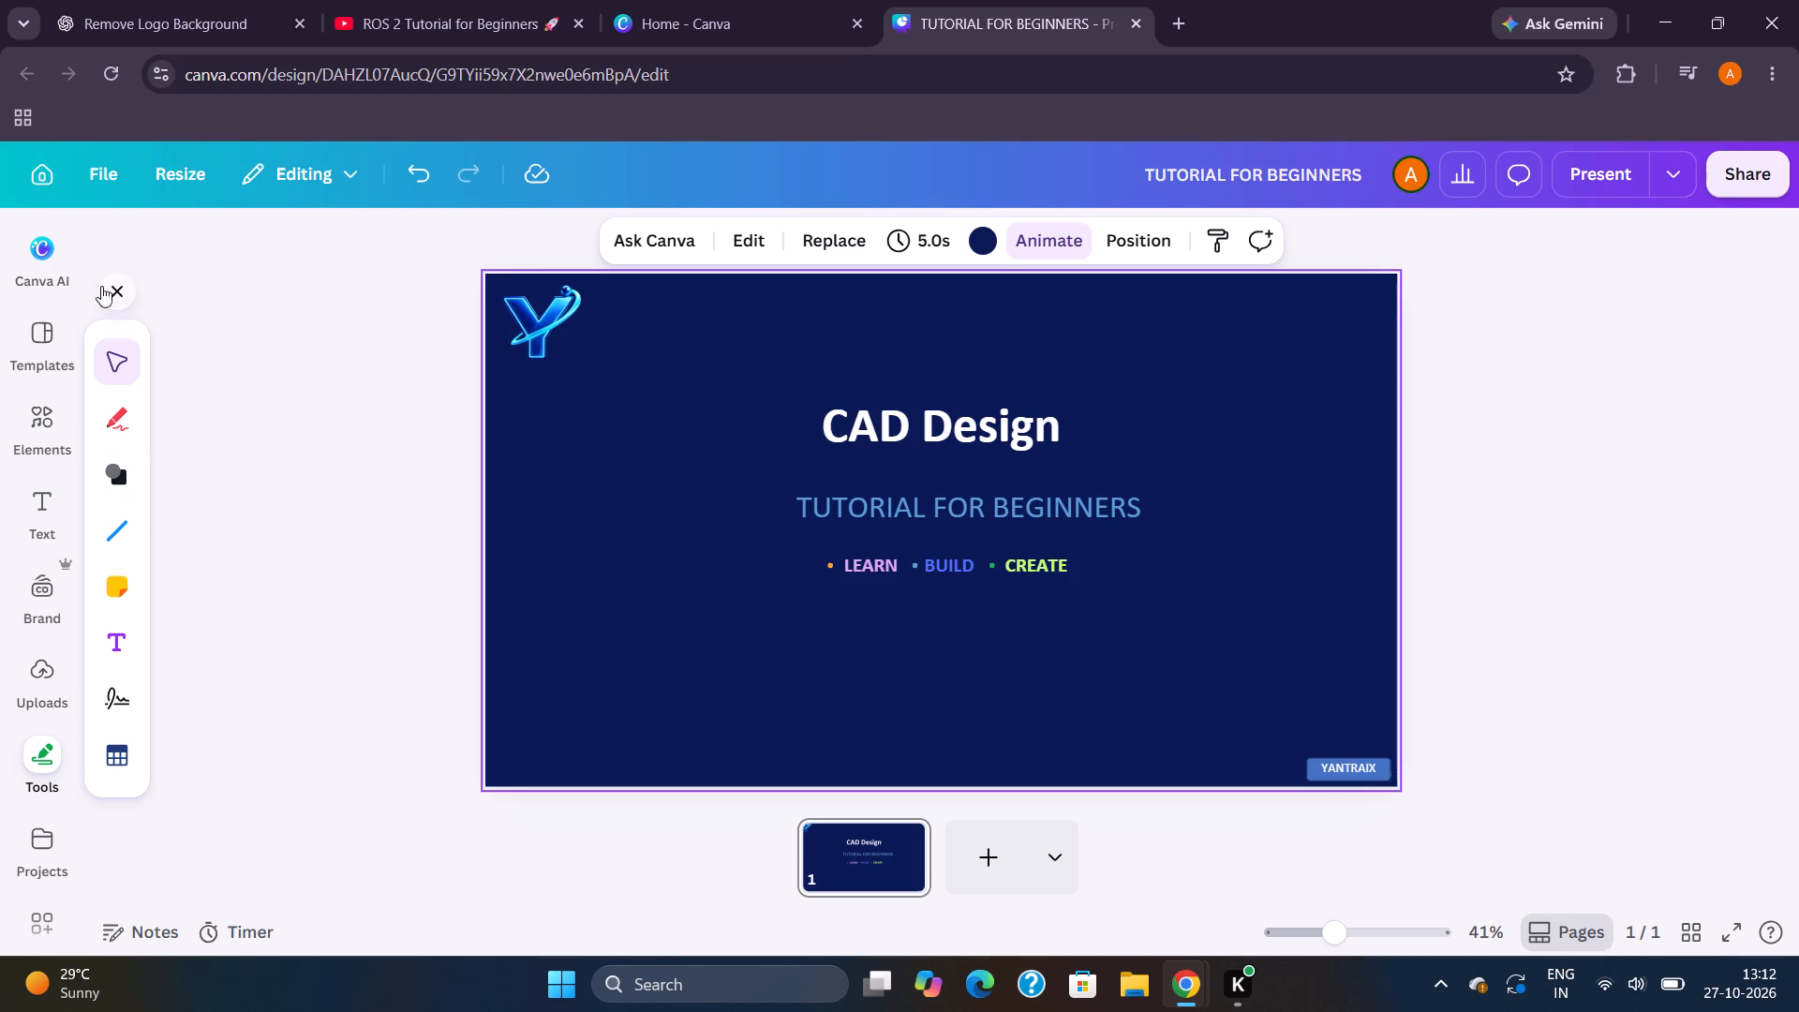
Return to the Canva home page and create a new blank presentation.
{"action": "left_click", "coordinate": [45, 180]}
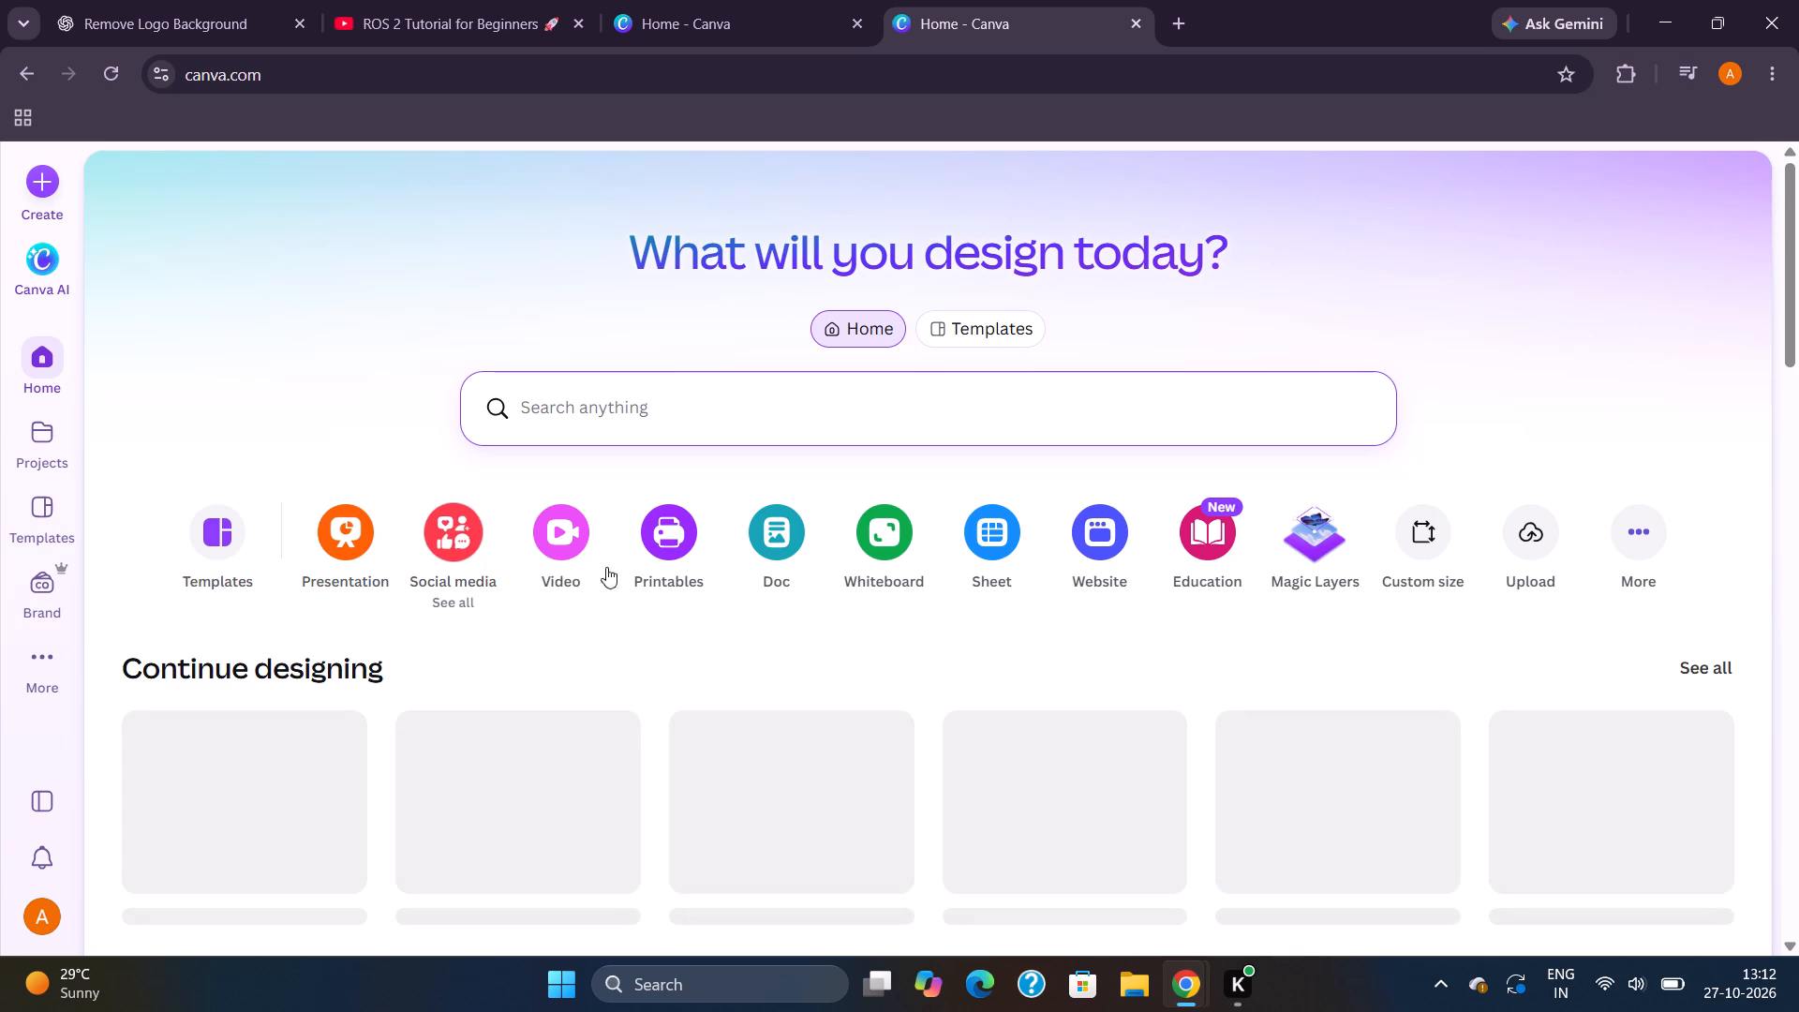
{"action": "left_click", "coordinate": [351, 556]}
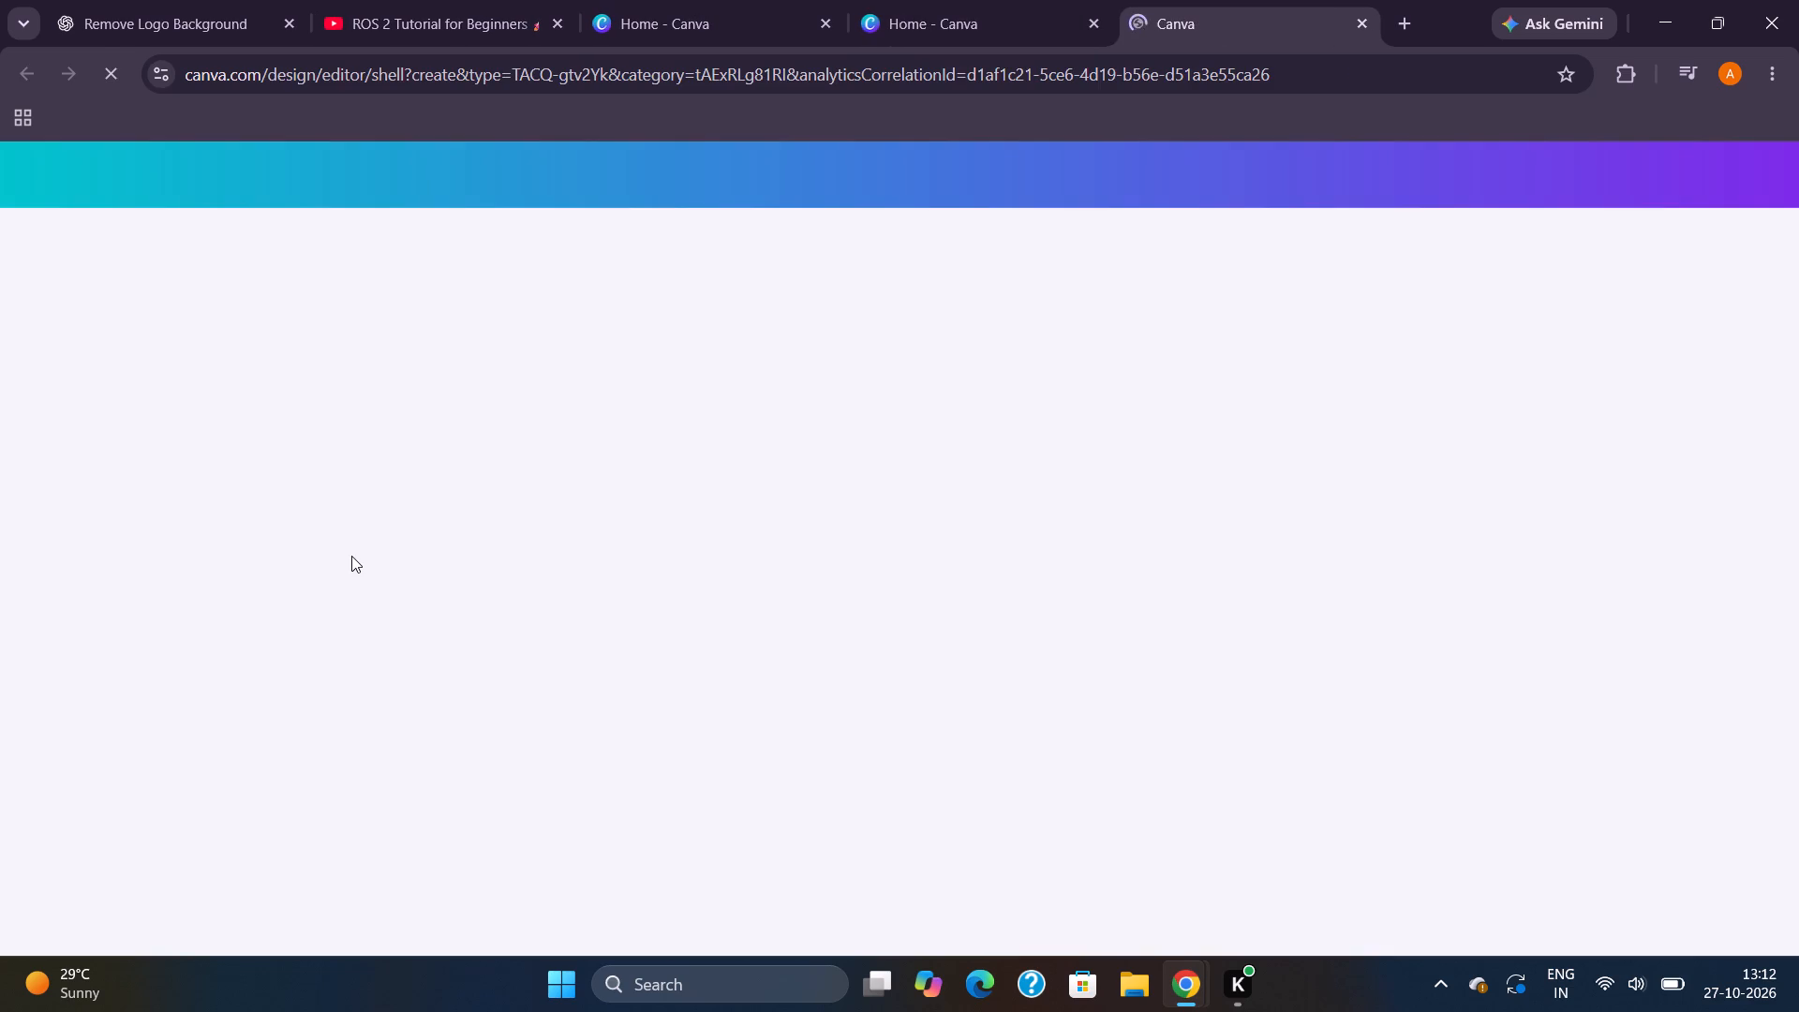
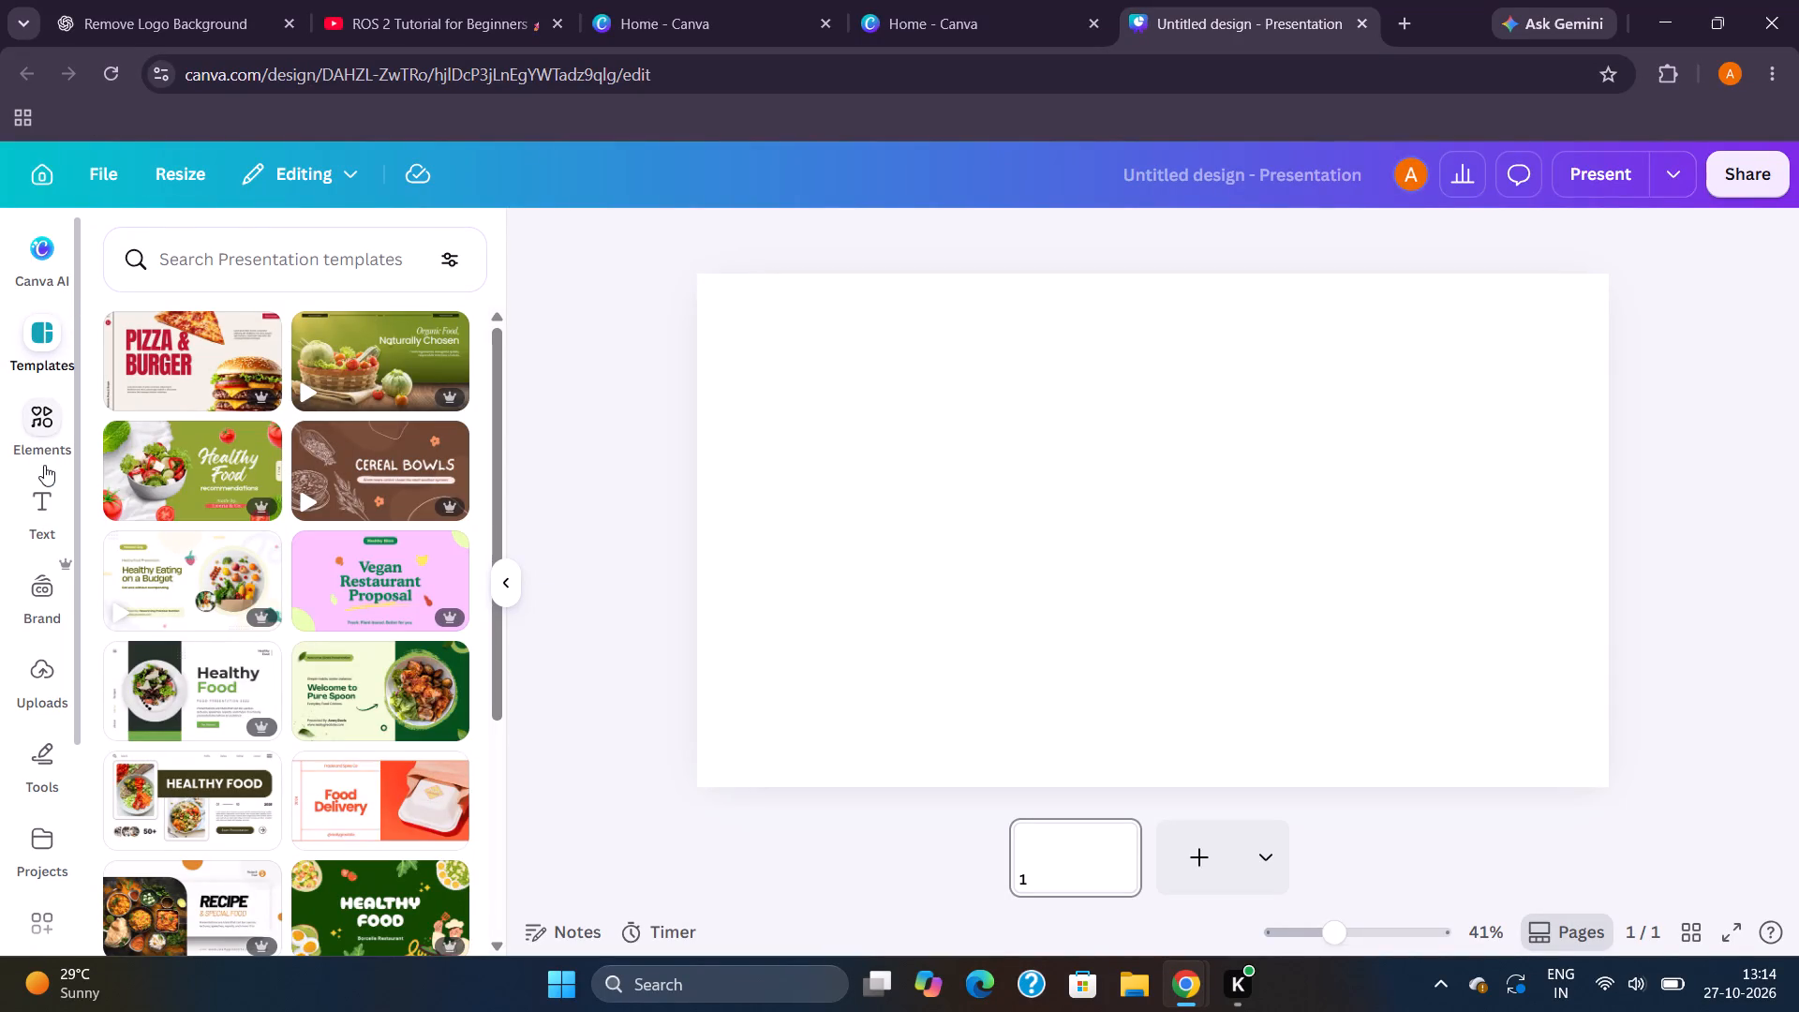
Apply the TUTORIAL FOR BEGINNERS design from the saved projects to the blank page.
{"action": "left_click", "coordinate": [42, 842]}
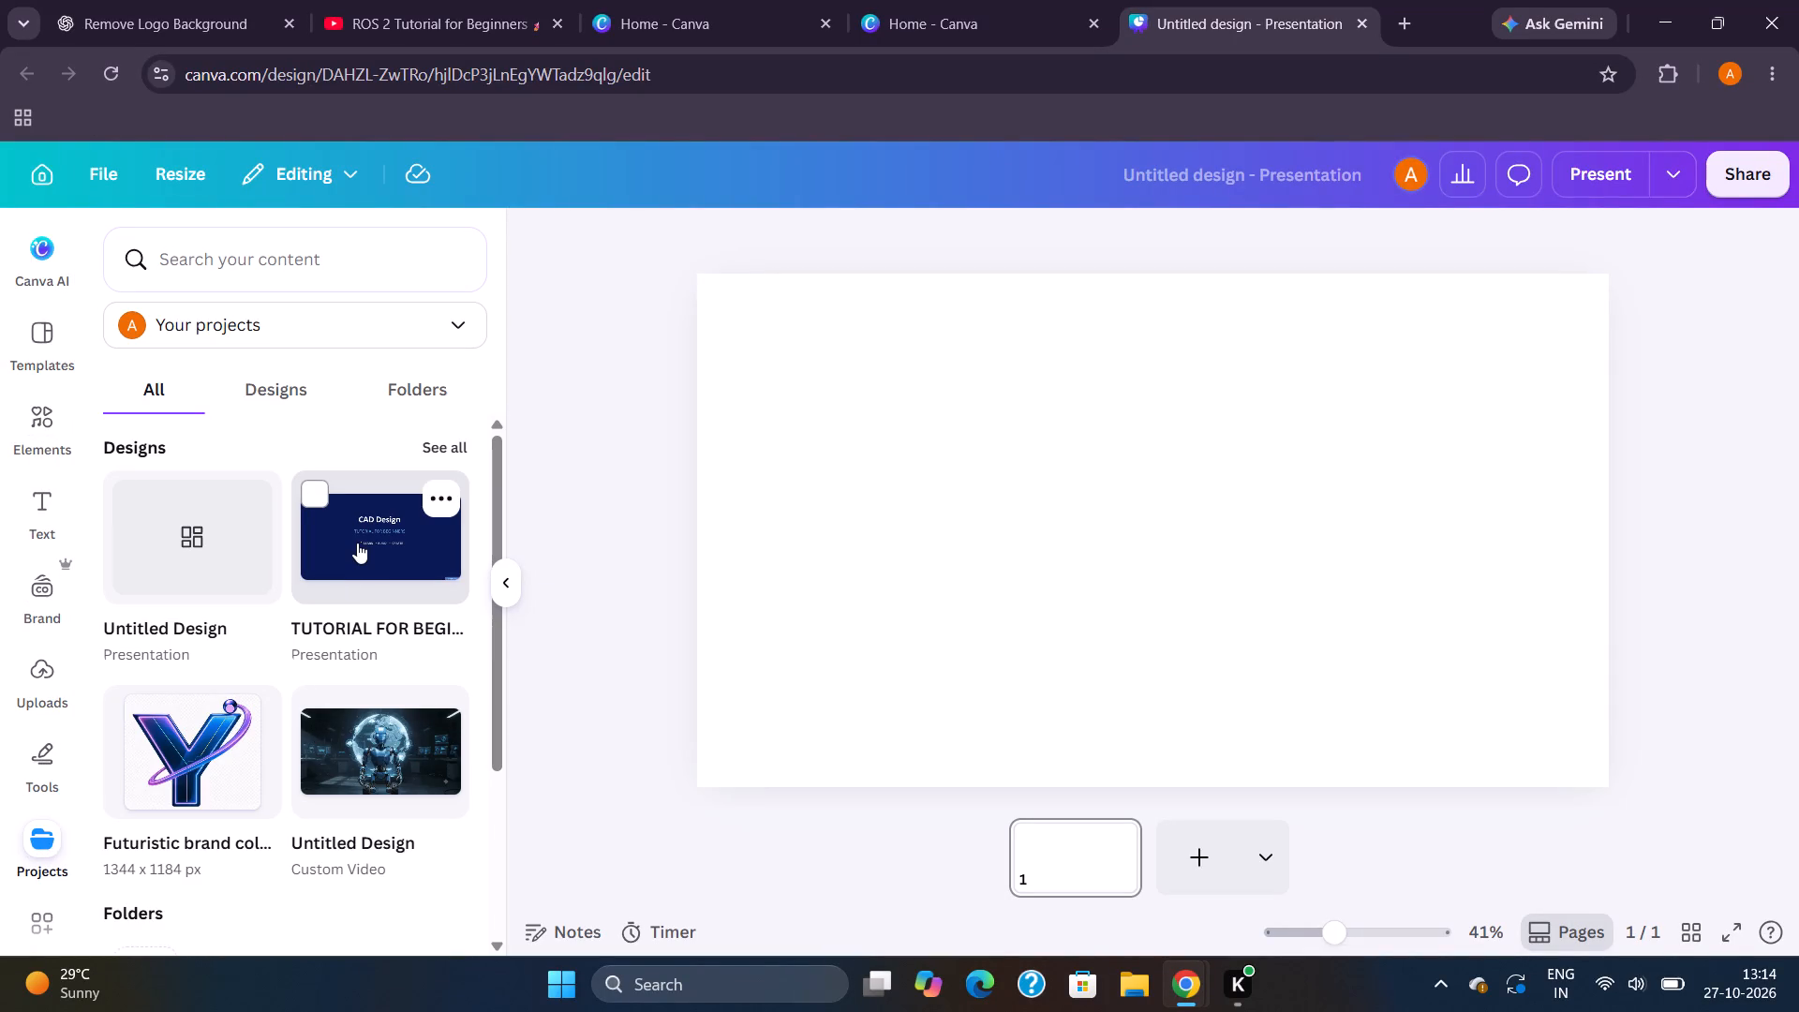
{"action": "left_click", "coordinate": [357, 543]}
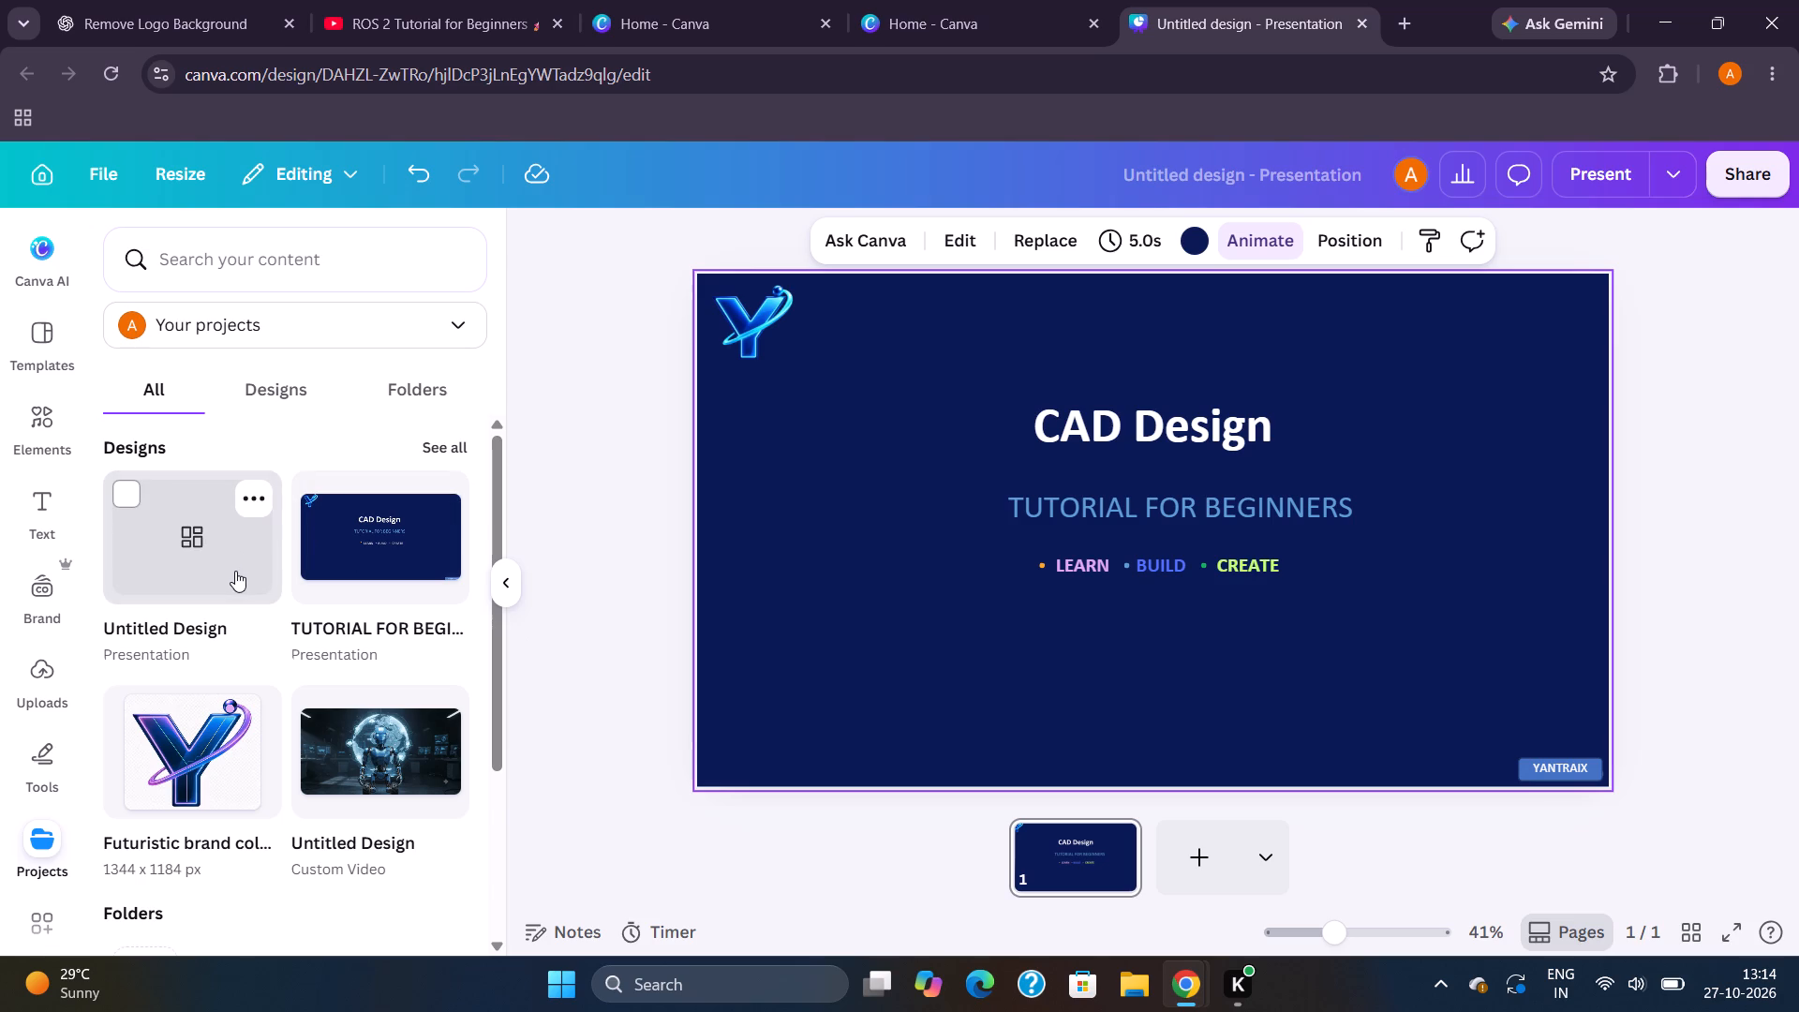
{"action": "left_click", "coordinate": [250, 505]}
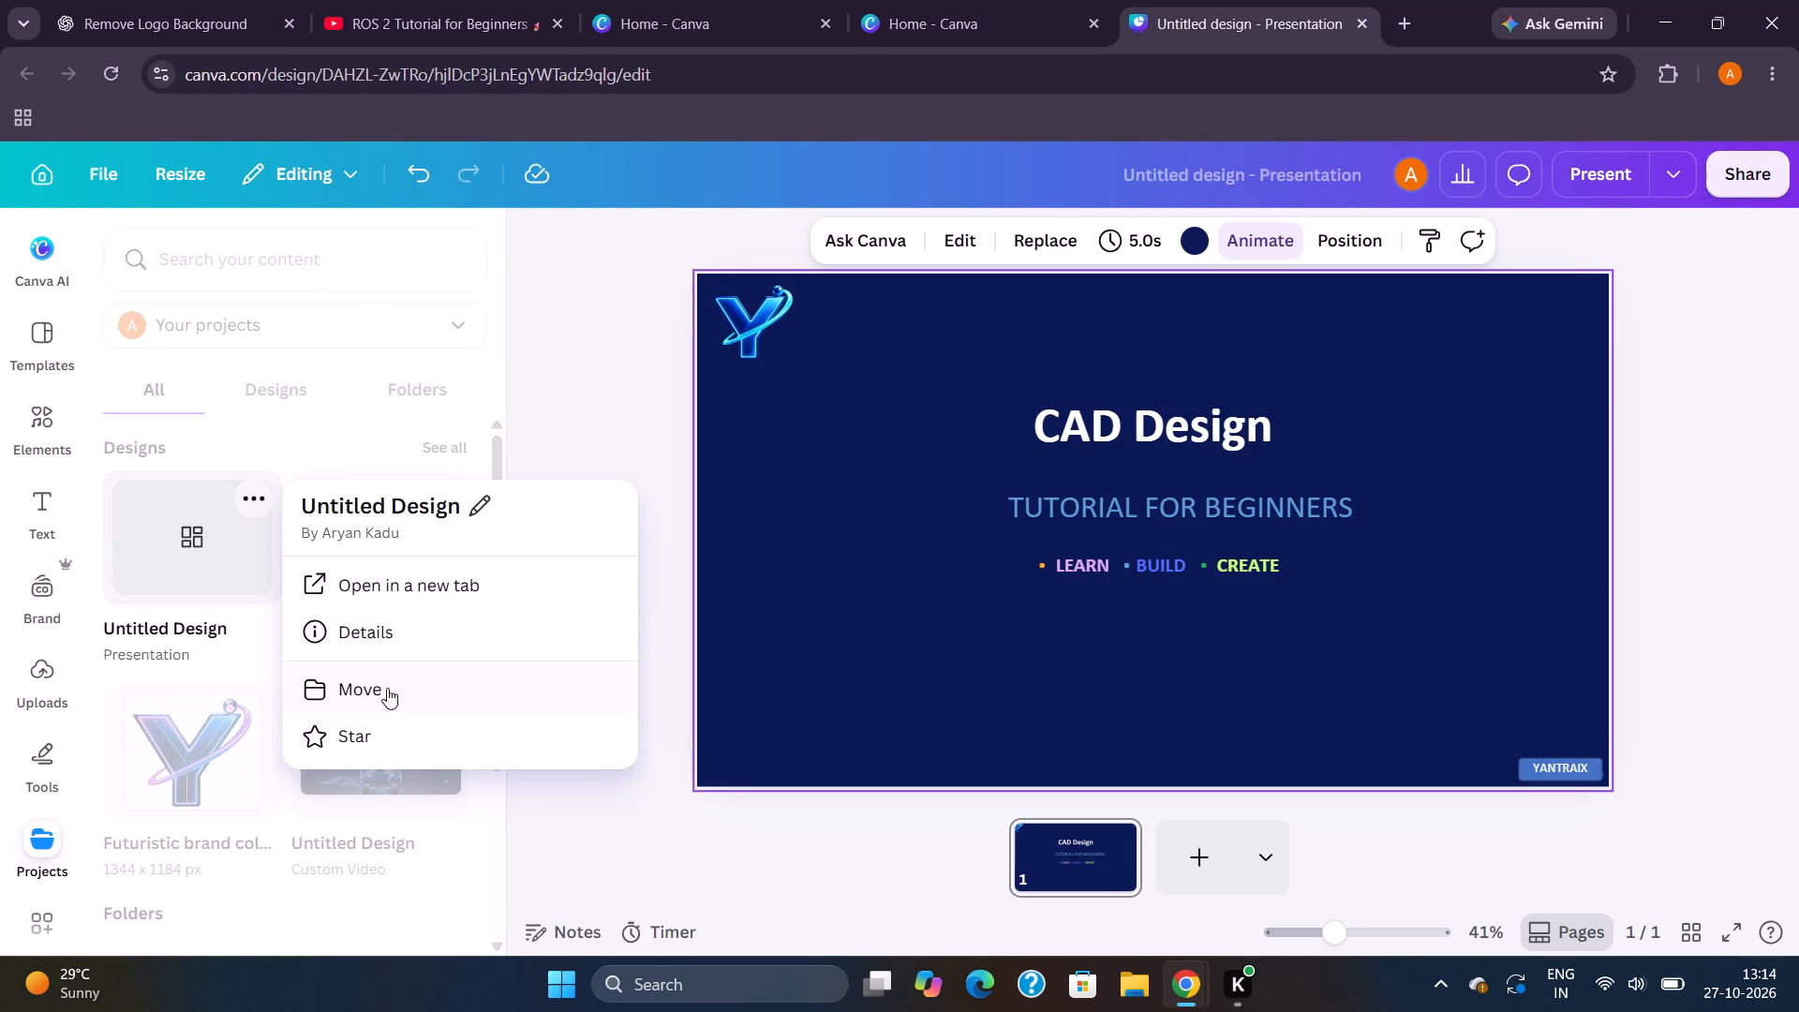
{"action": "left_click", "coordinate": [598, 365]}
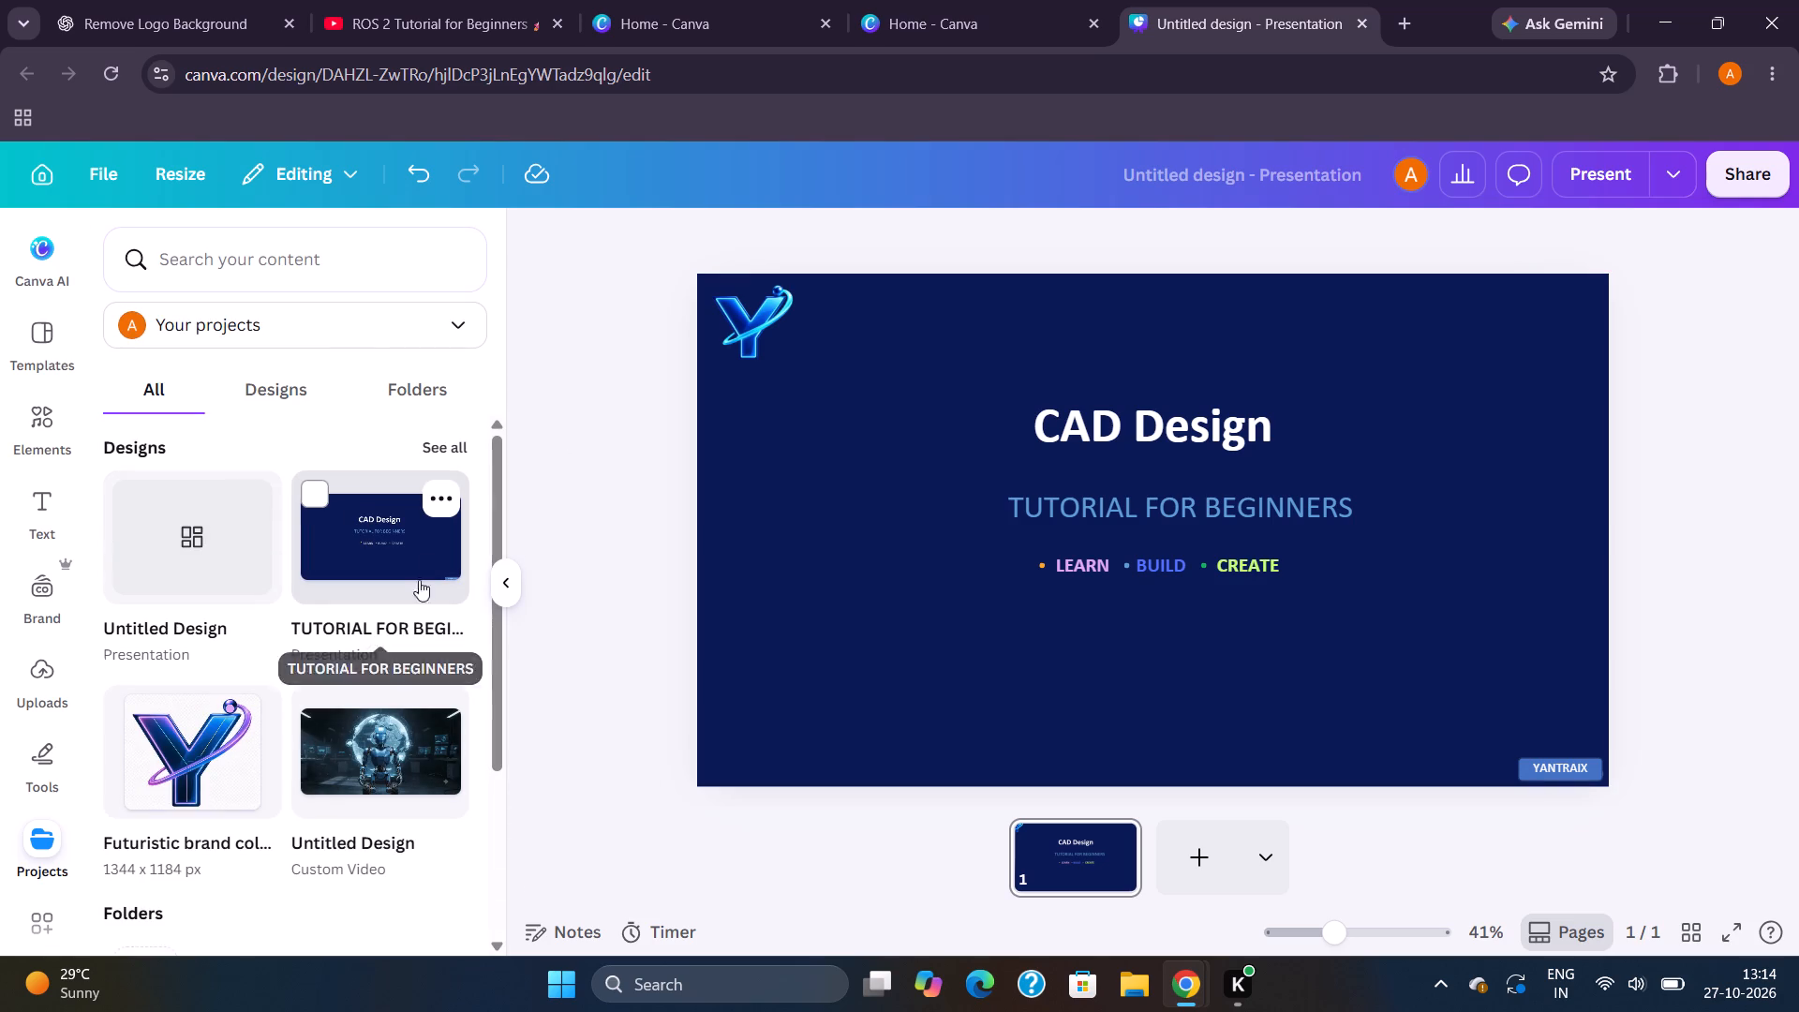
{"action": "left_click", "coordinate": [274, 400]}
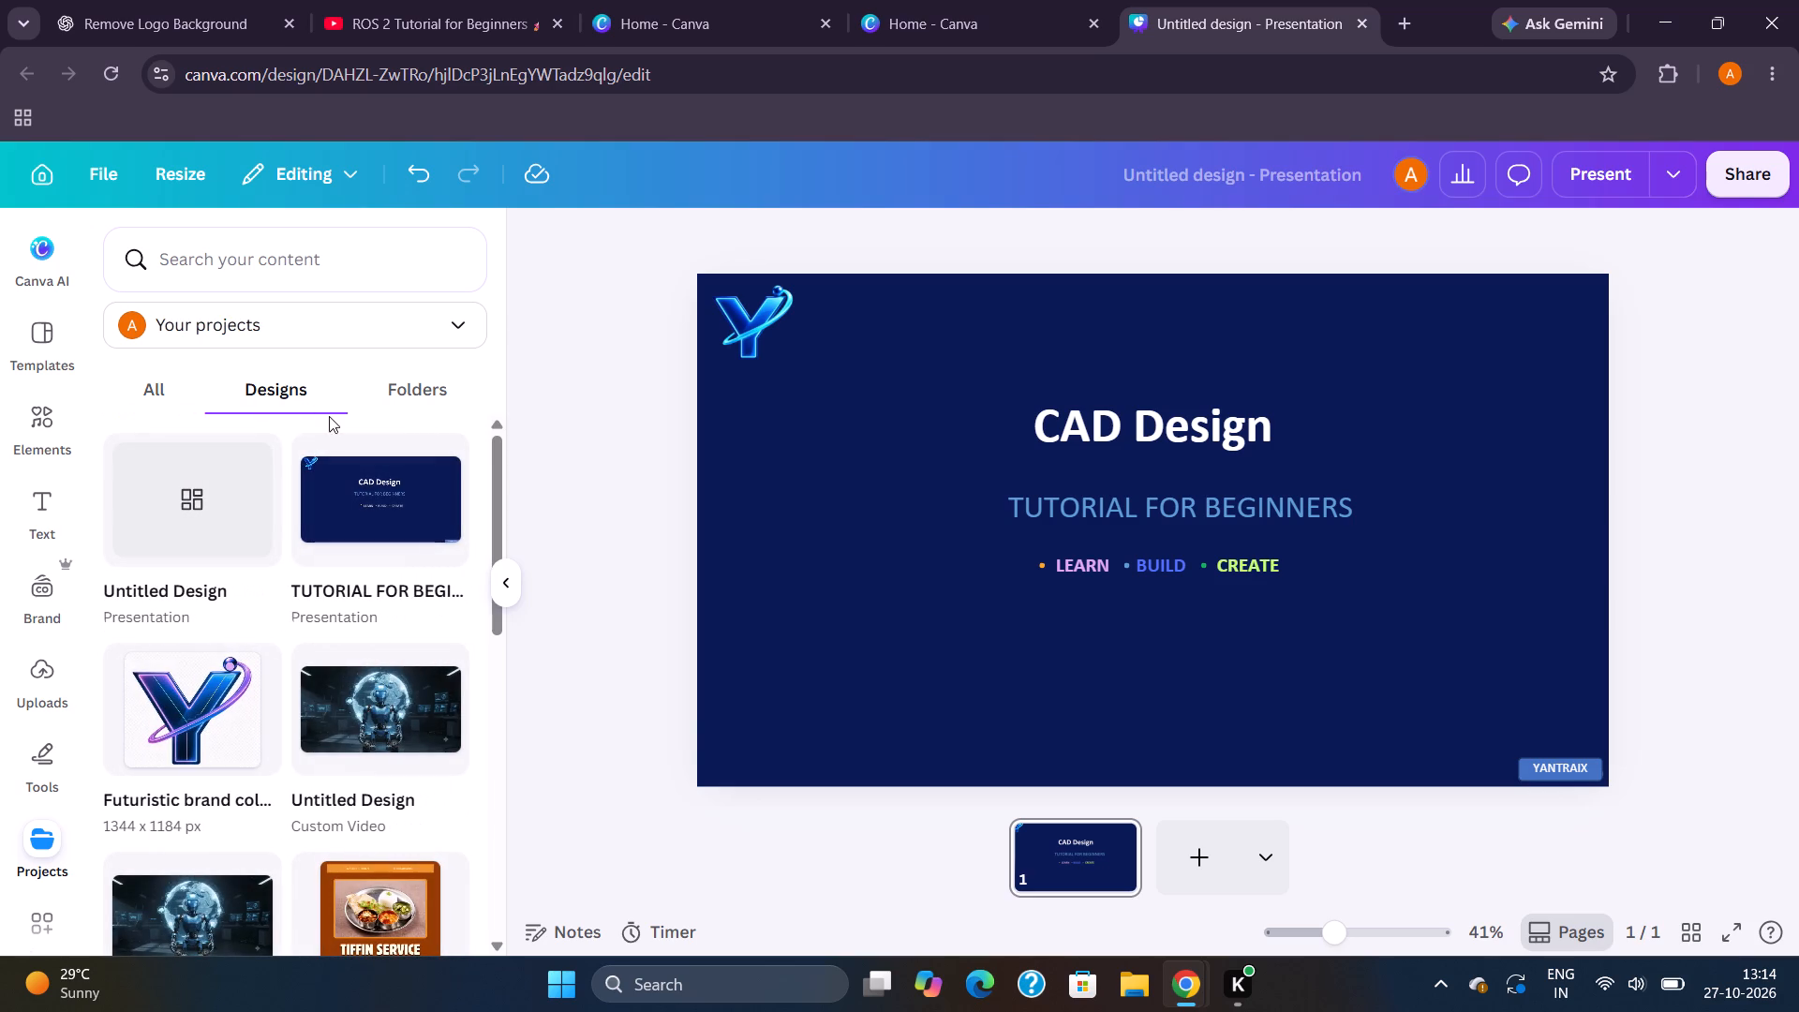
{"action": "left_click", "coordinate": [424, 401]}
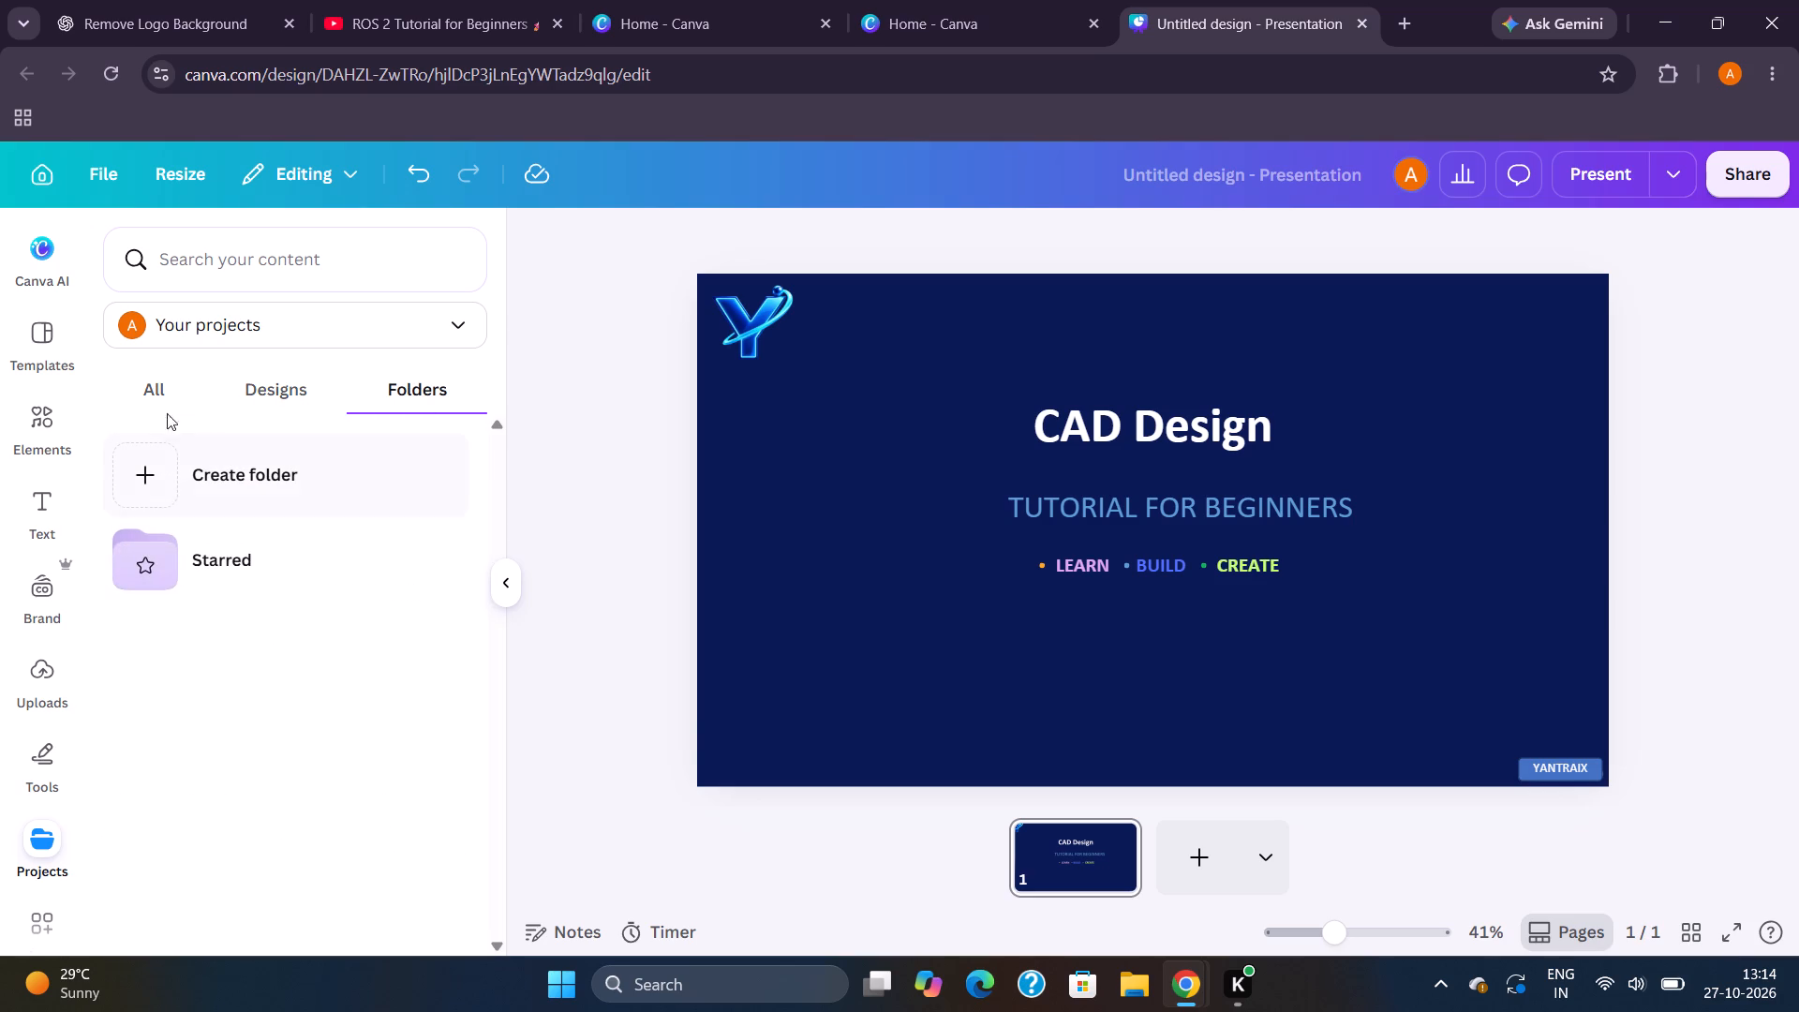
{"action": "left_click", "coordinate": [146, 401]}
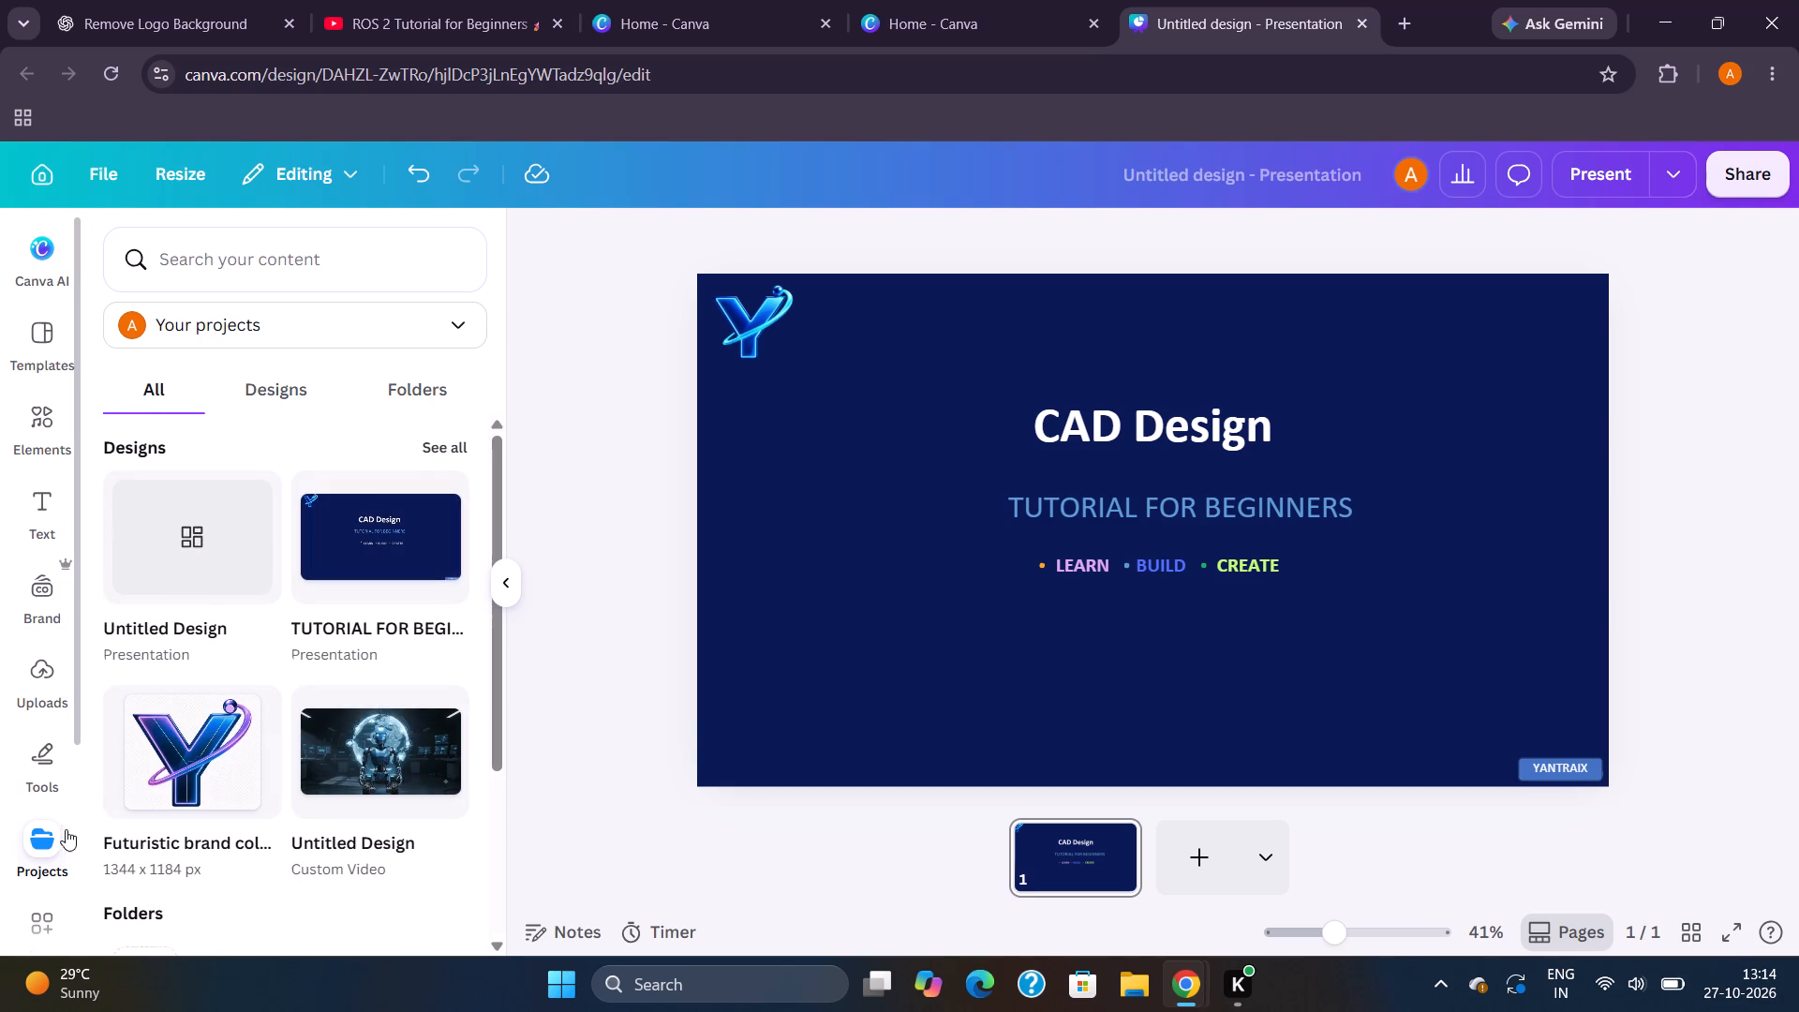
Find the INTRODUCTION-TO-CAD (1).pptx presentation among the uploaded designs and open its page list.
{"action": "left_click", "coordinate": [52, 678]}
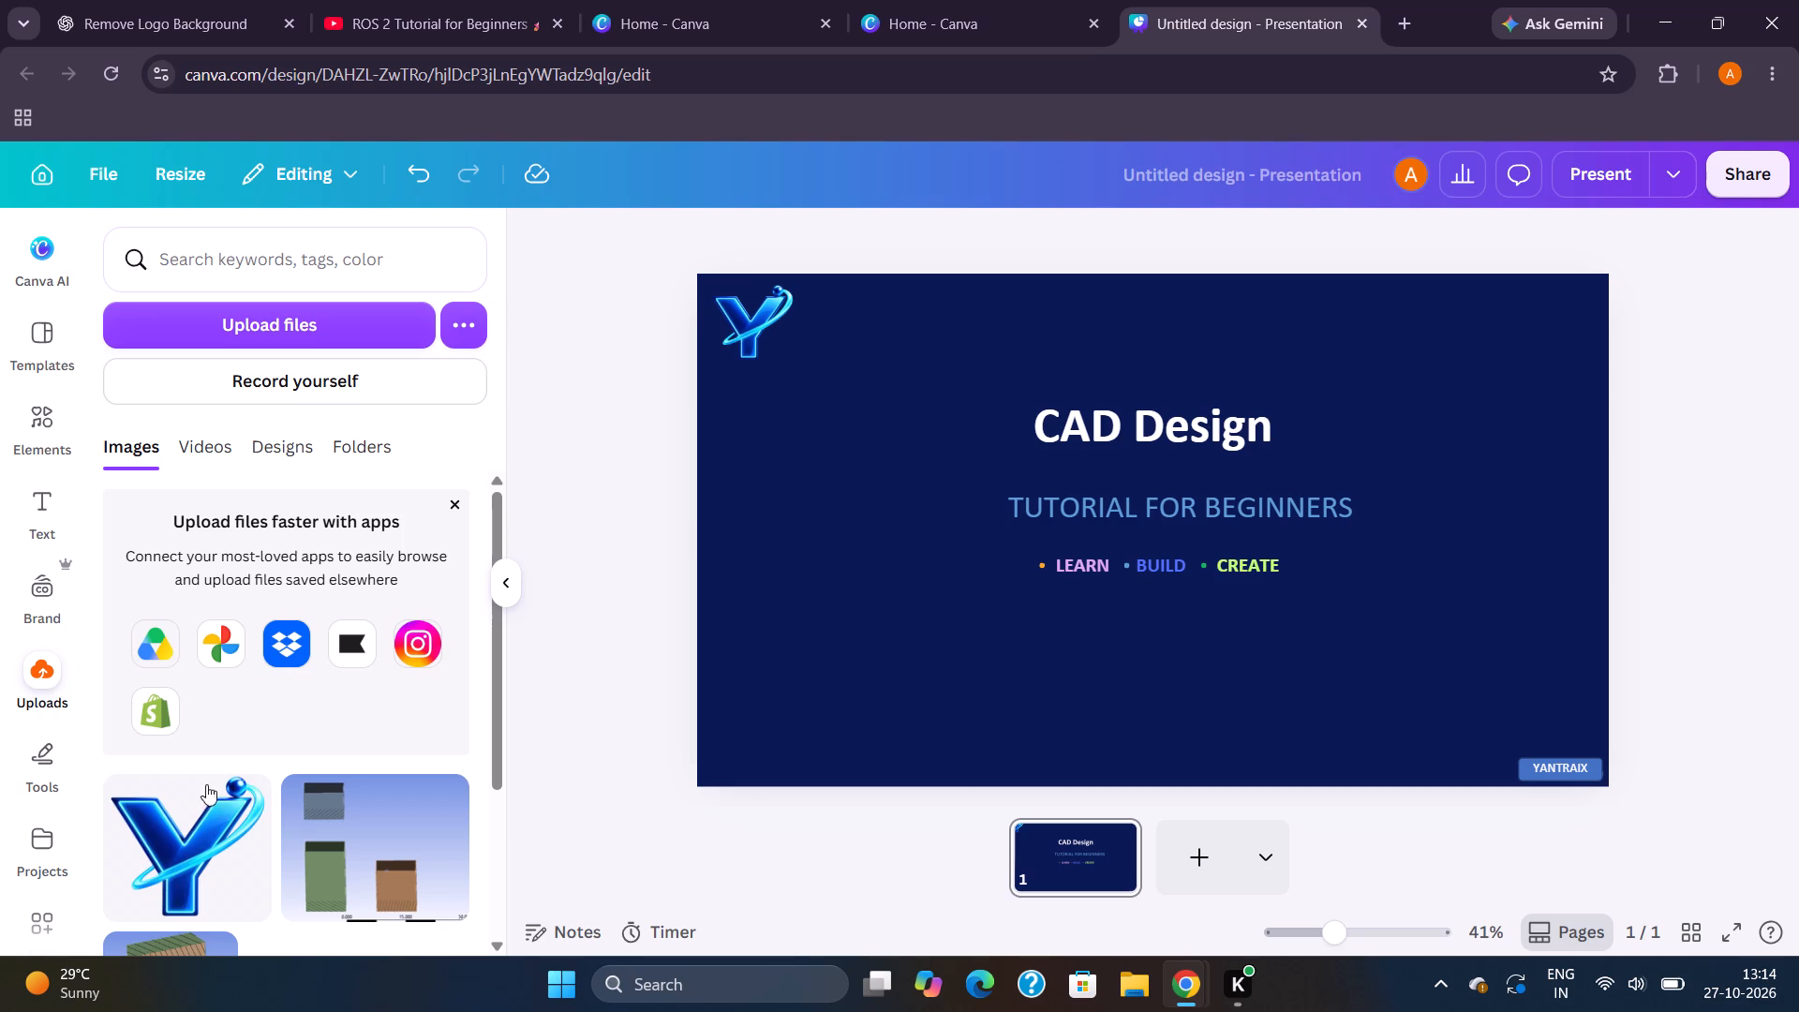
{"action": "left_click_drag", "start_coordinate": [495, 527], "coordinate": [485, 596]}
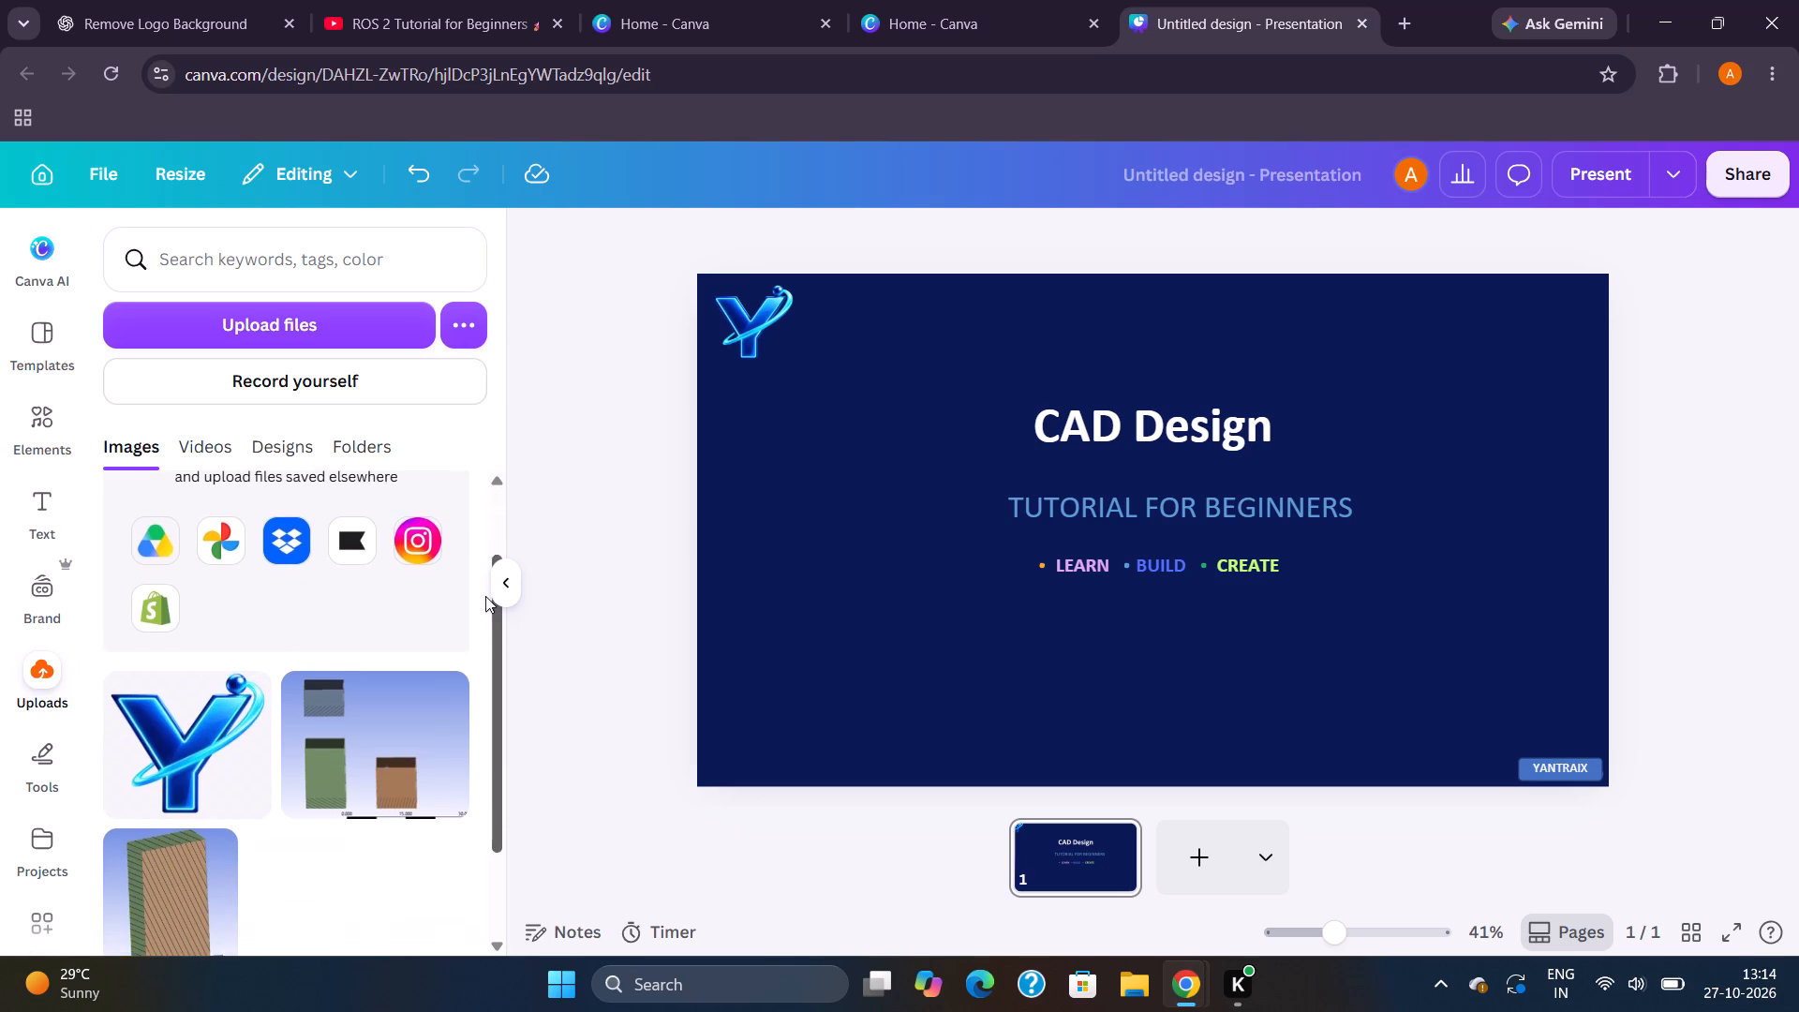
{"action": "left_click_drag", "start_coordinate": [485, 596], "coordinate": [509, 446]}
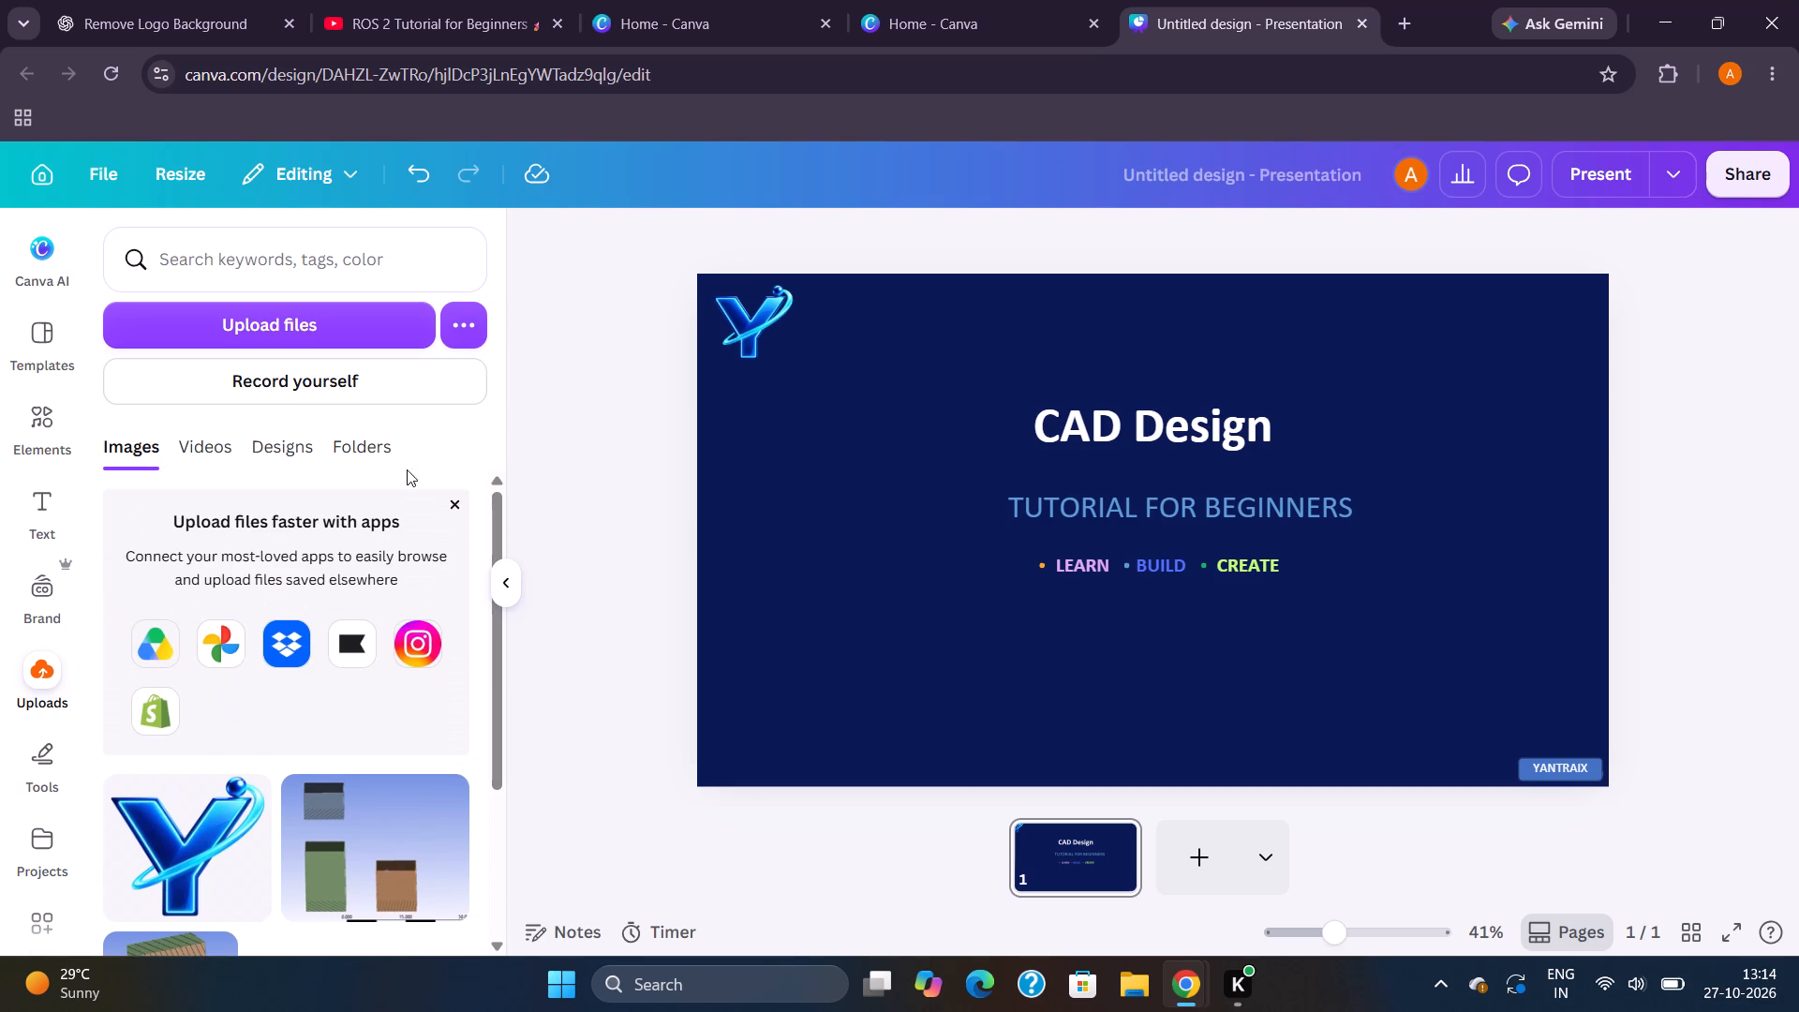
{"action": "left_click", "coordinate": [198, 448]}
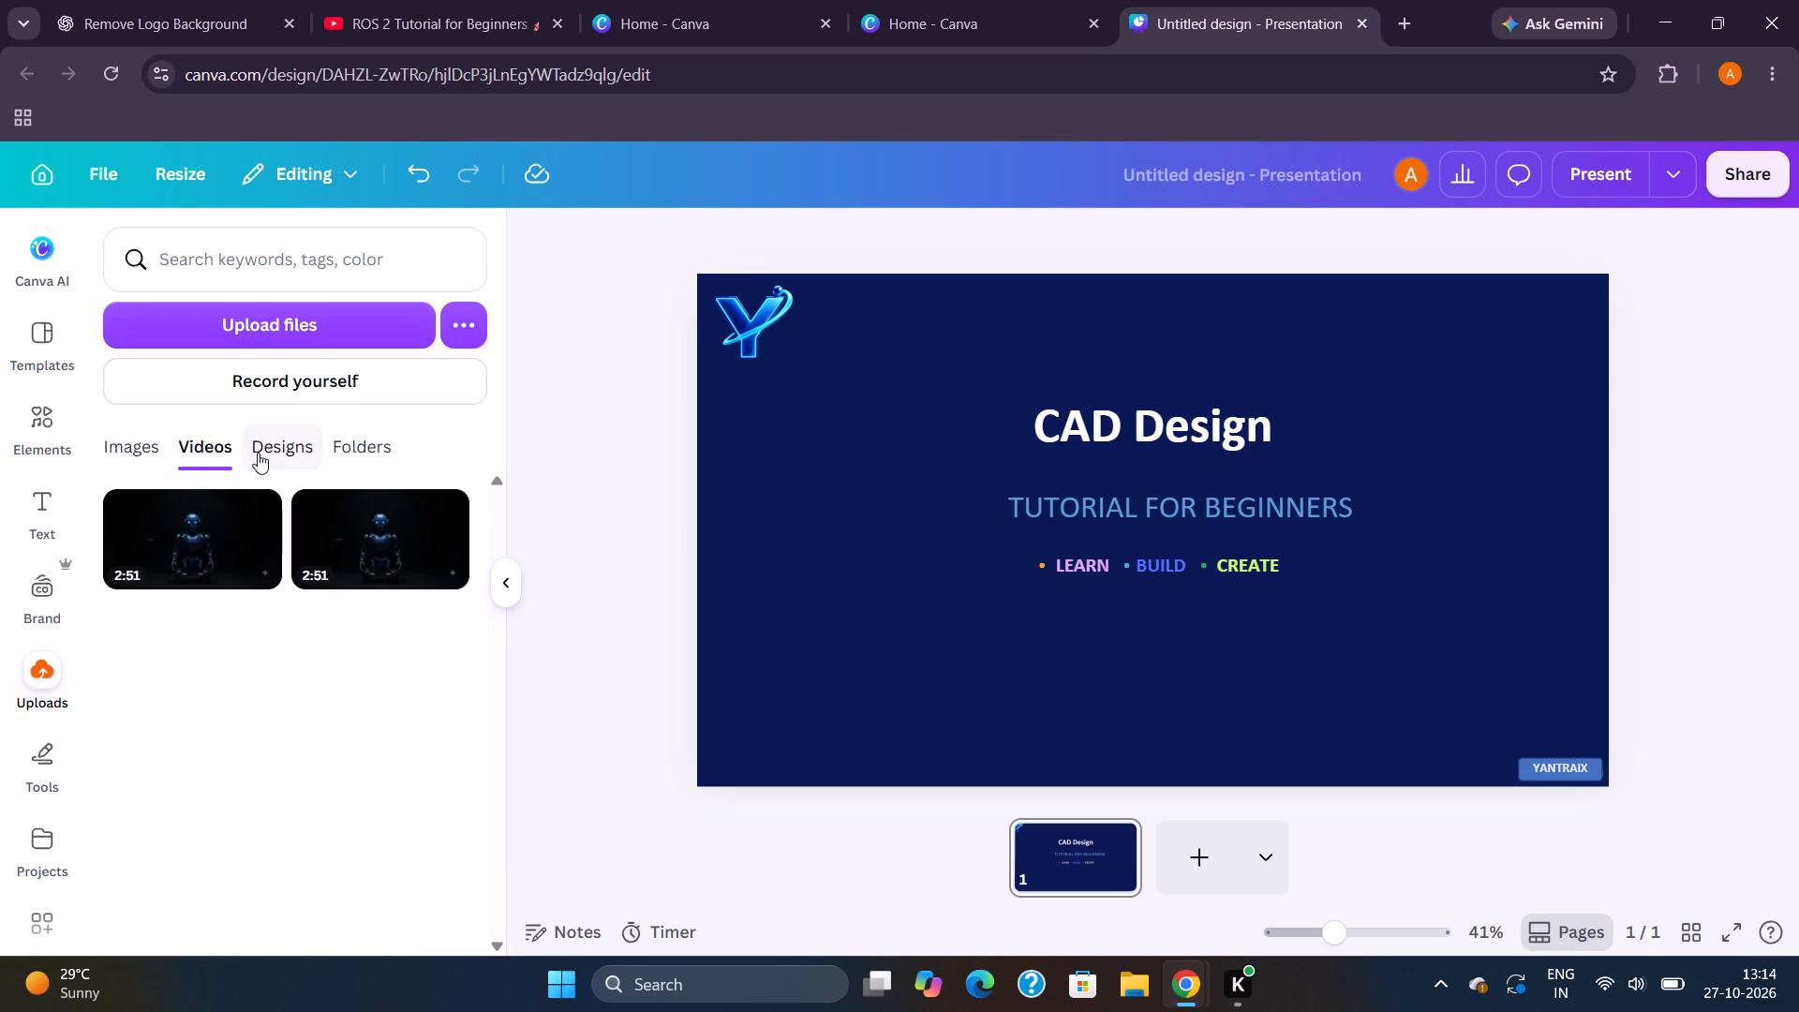
{"action": "left_click", "coordinate": [258, 453]}
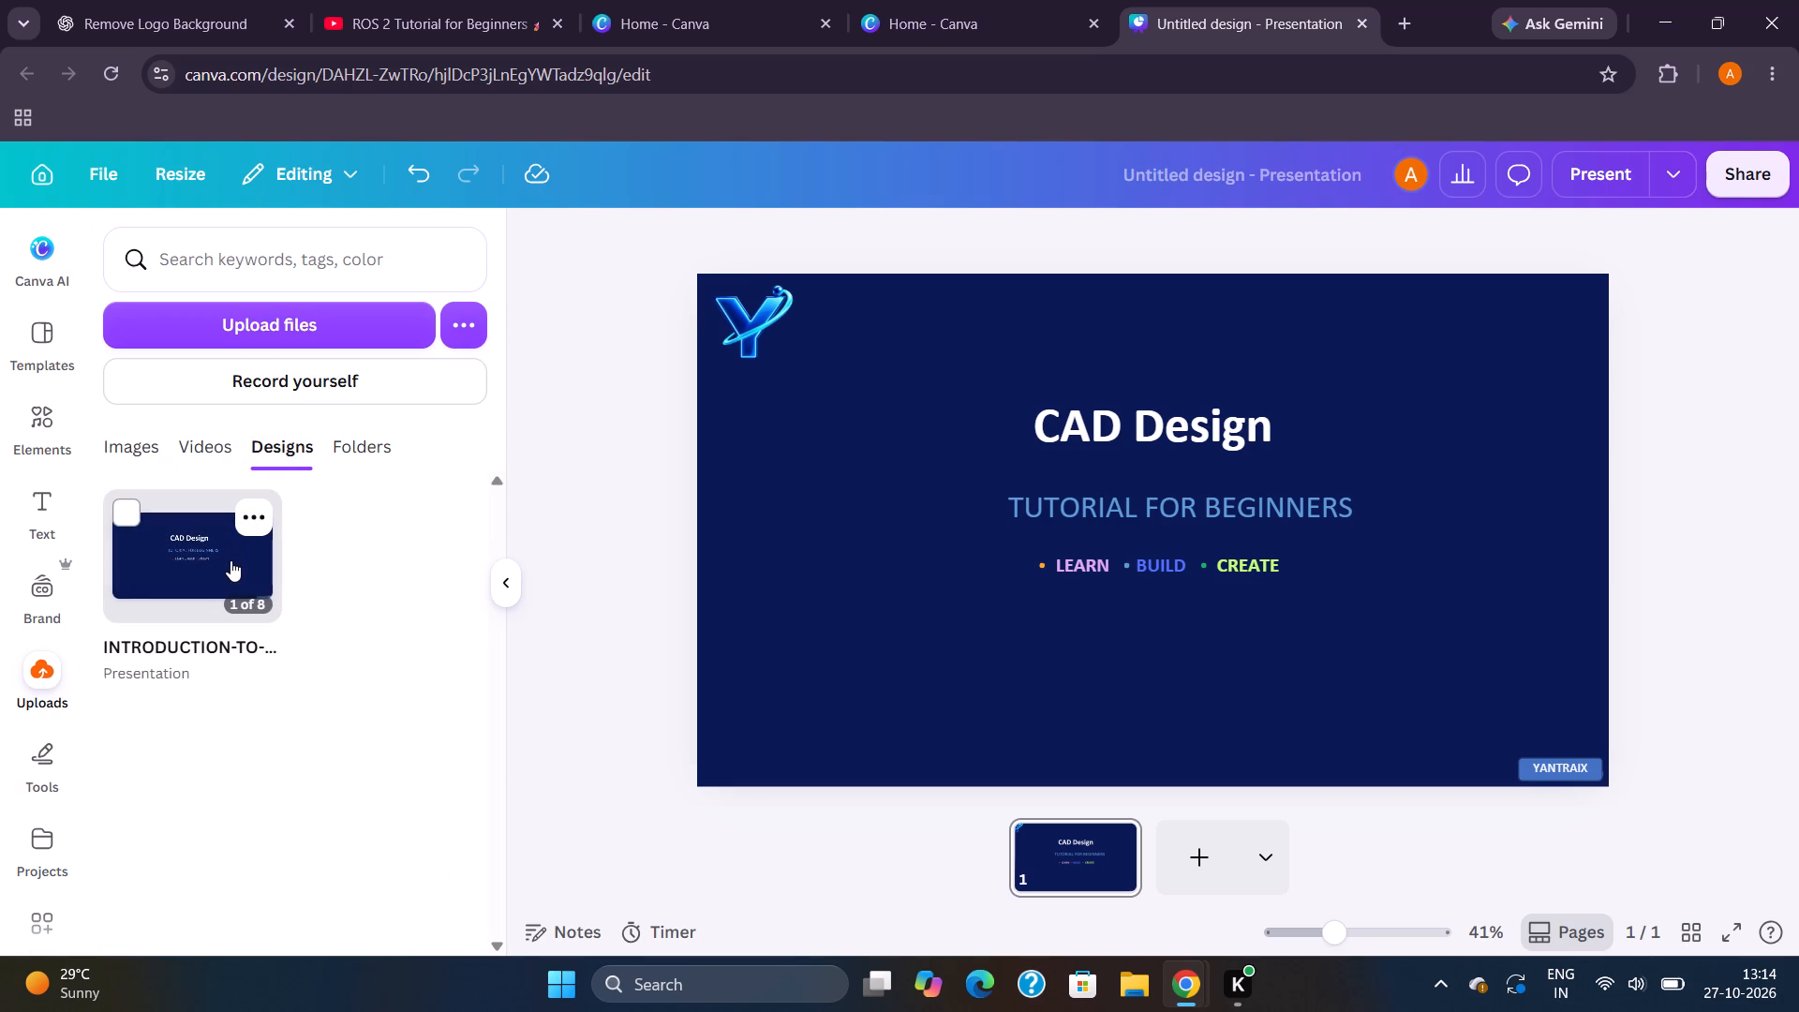
{"action": "left_click", "coordinate": [230, 560]}
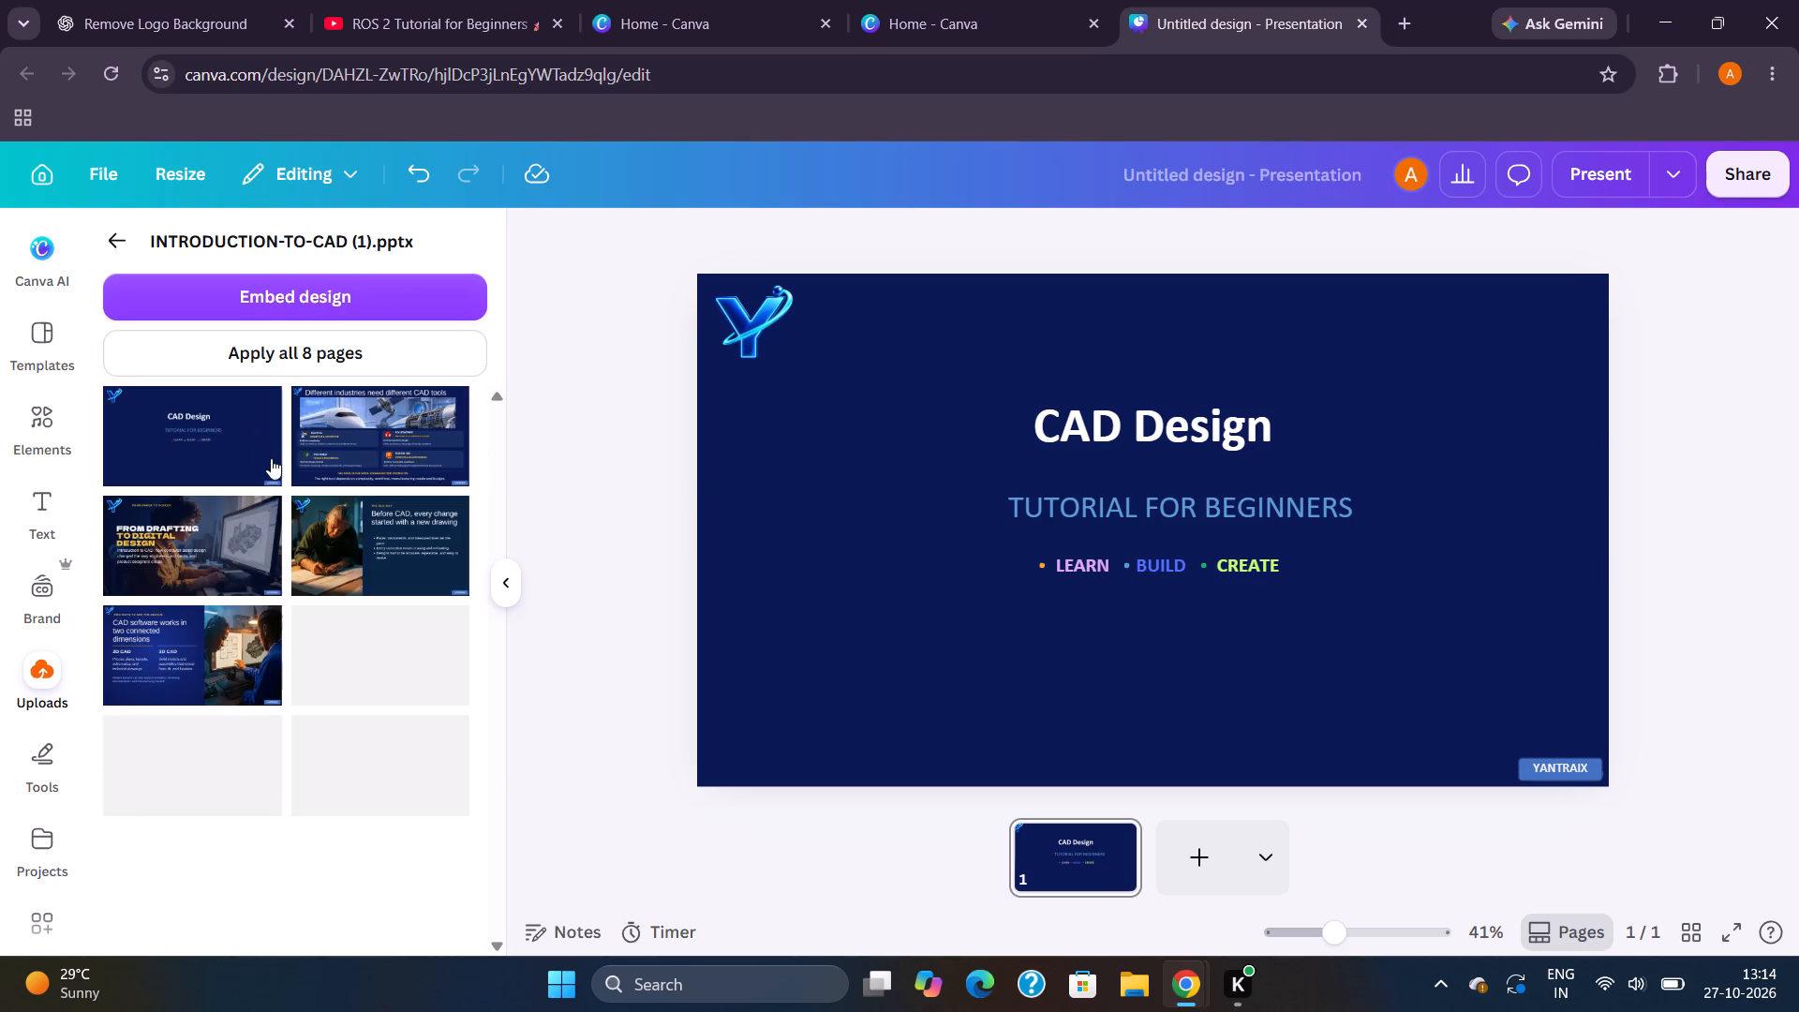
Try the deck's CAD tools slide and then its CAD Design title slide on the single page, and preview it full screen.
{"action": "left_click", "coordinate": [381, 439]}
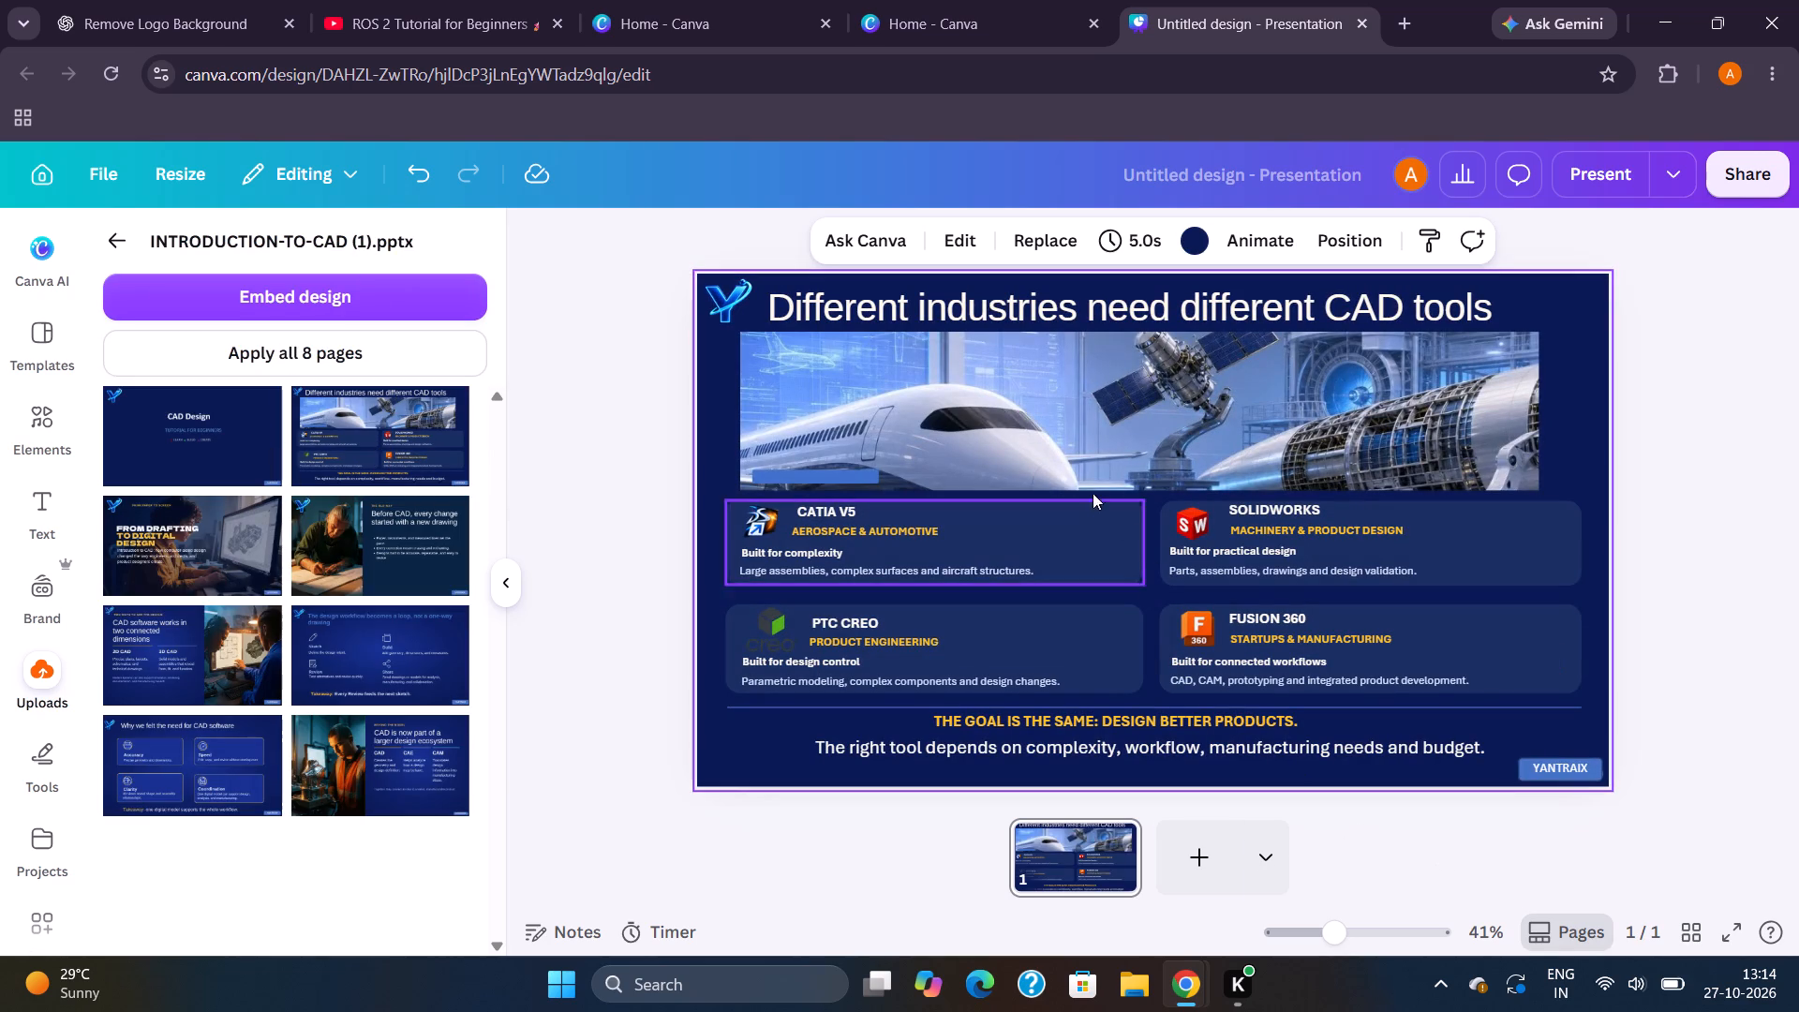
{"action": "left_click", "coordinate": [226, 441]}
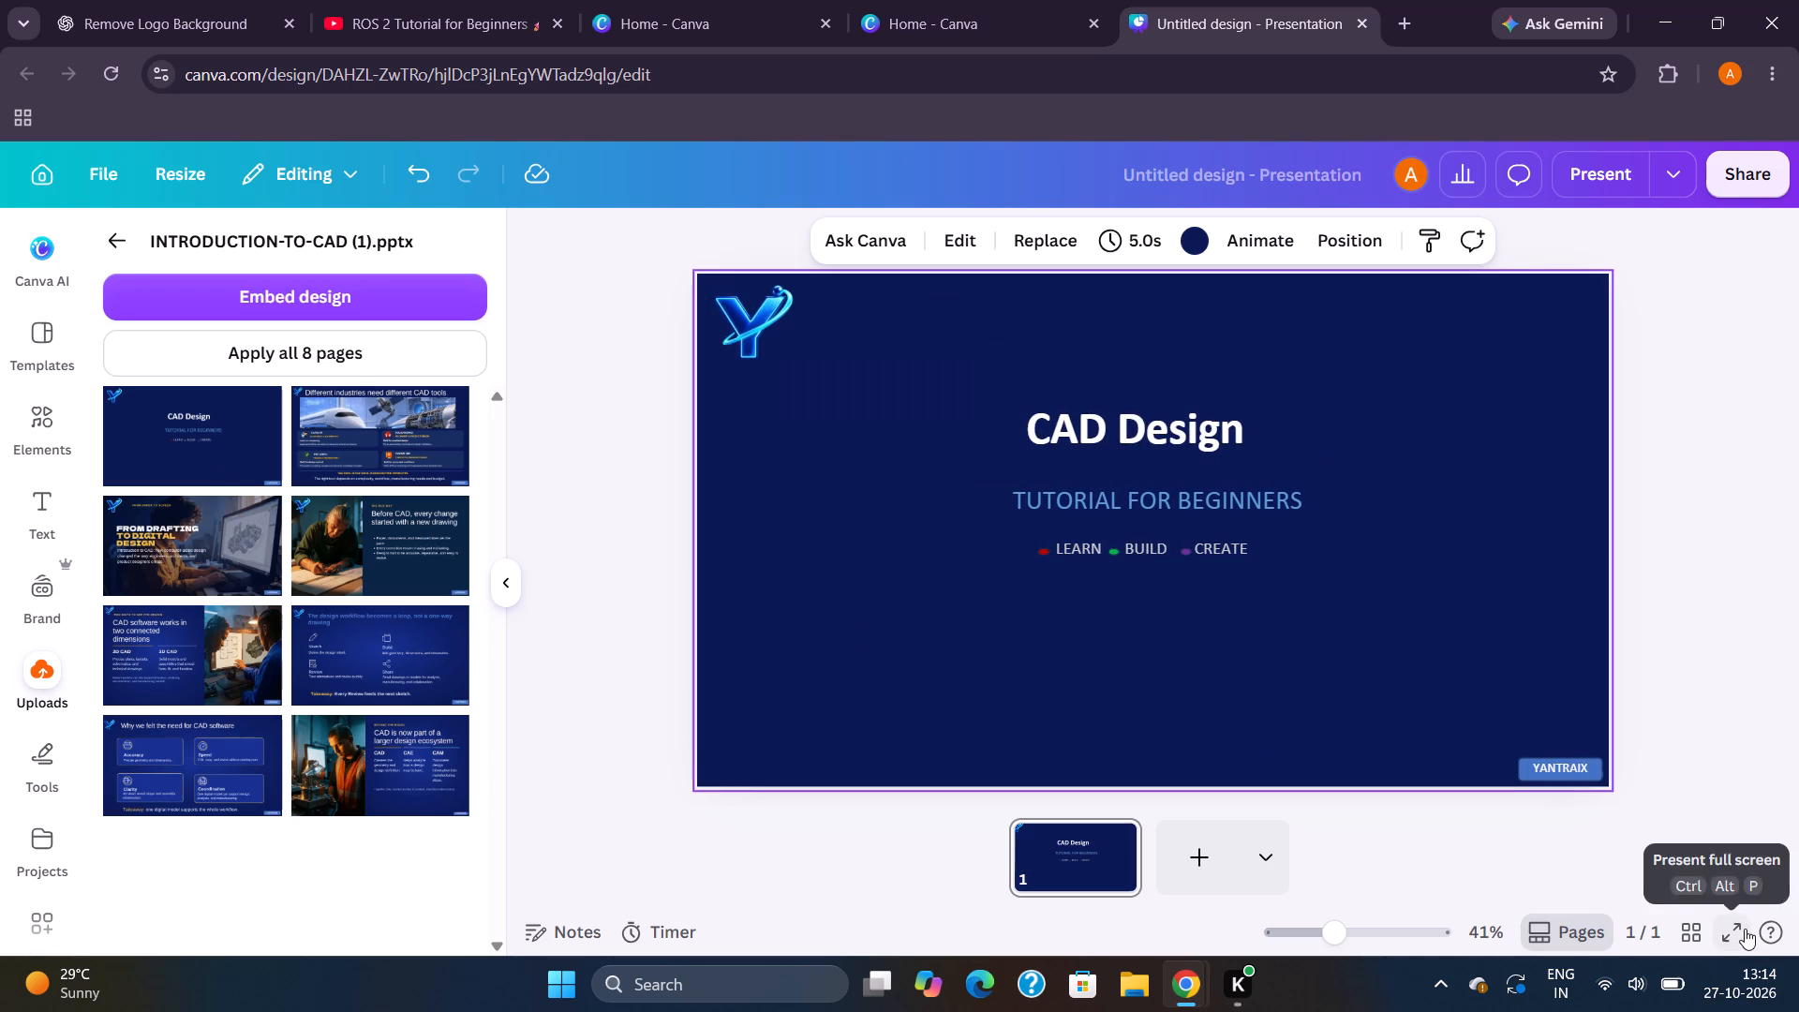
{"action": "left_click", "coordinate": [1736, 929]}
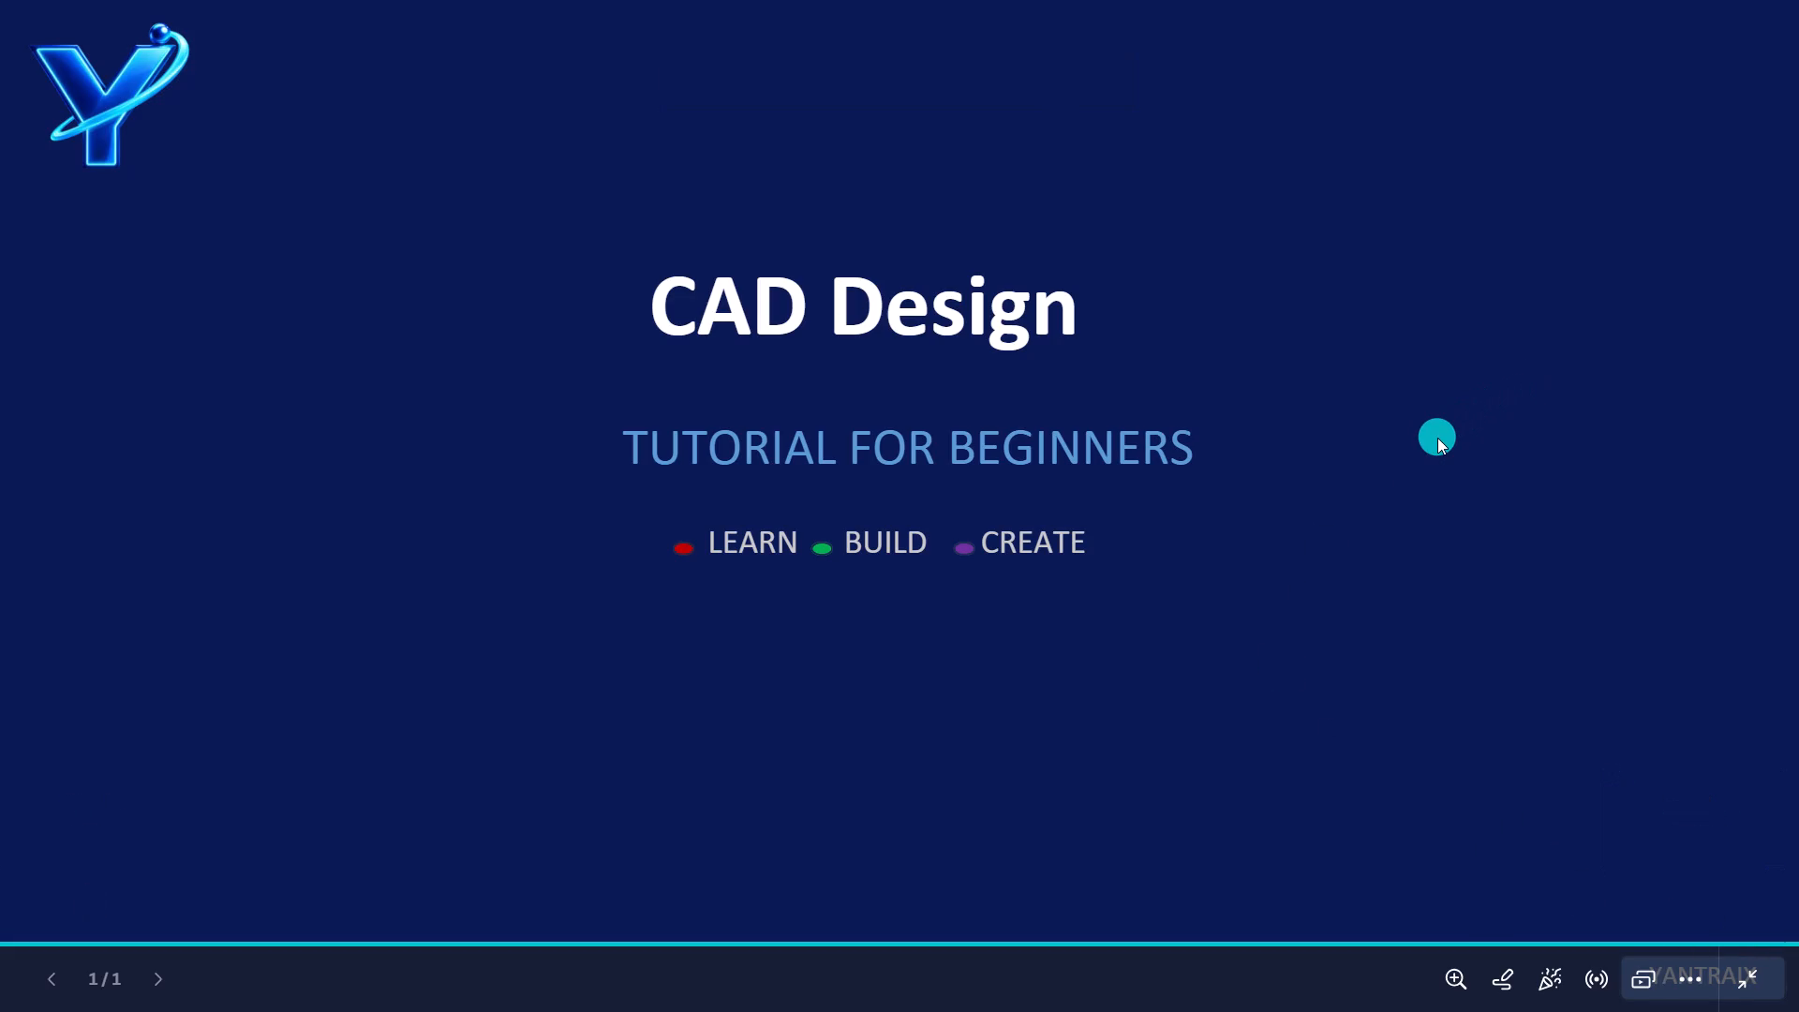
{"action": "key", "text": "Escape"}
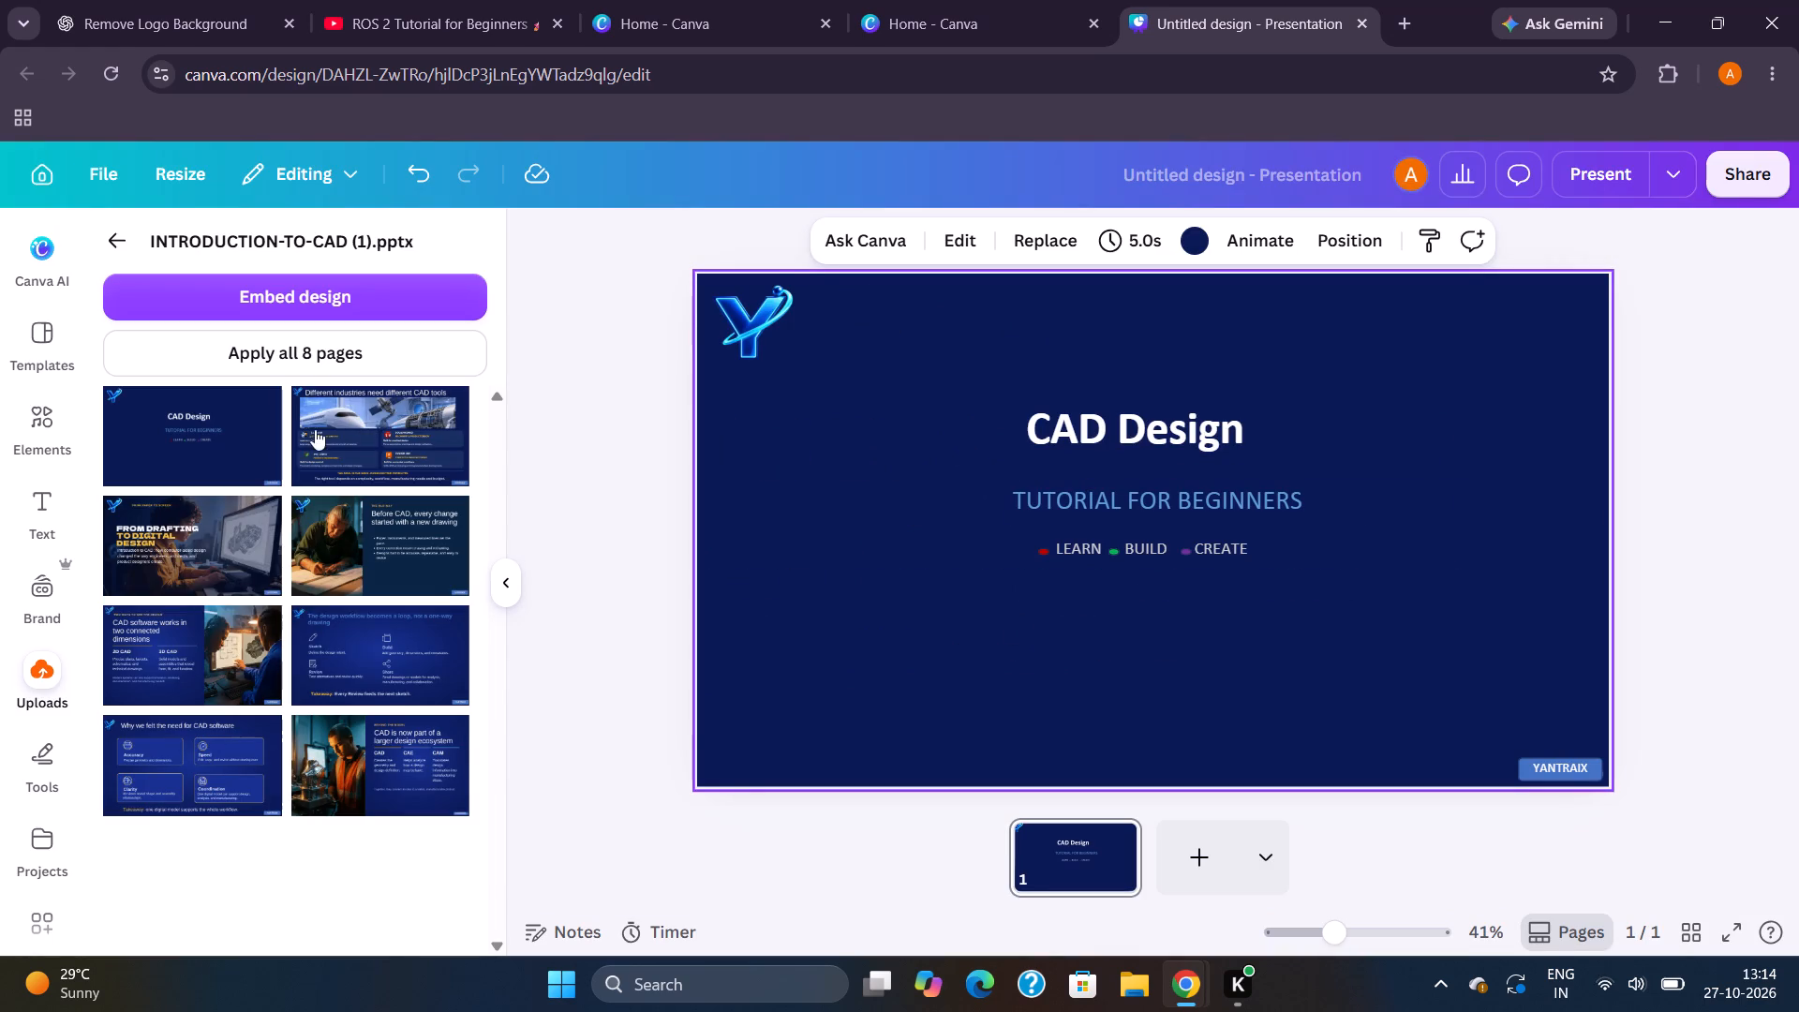
Apply all 8 pages of the INTRODUCTION-TO-CAD deck to the new presentation.
{"action": "left_click", "coordinate": [225, 422]}
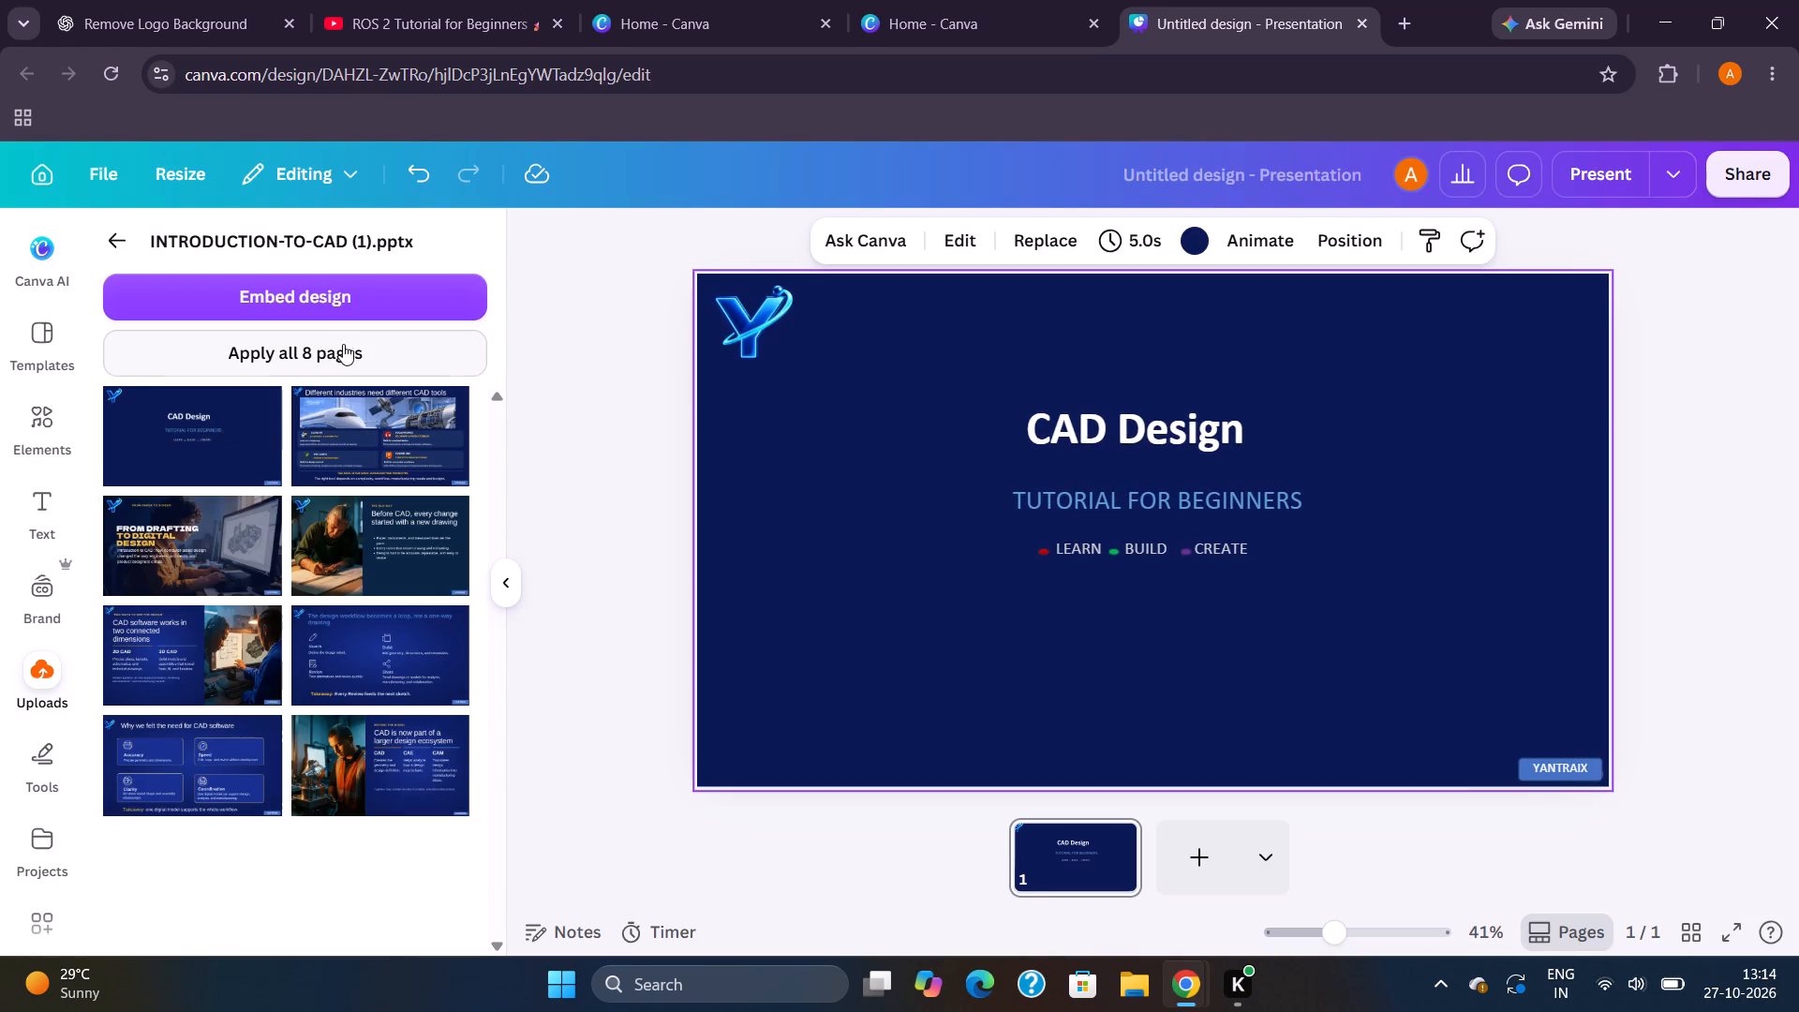
{"action": "left_click", "coordinate": [297, 353]}
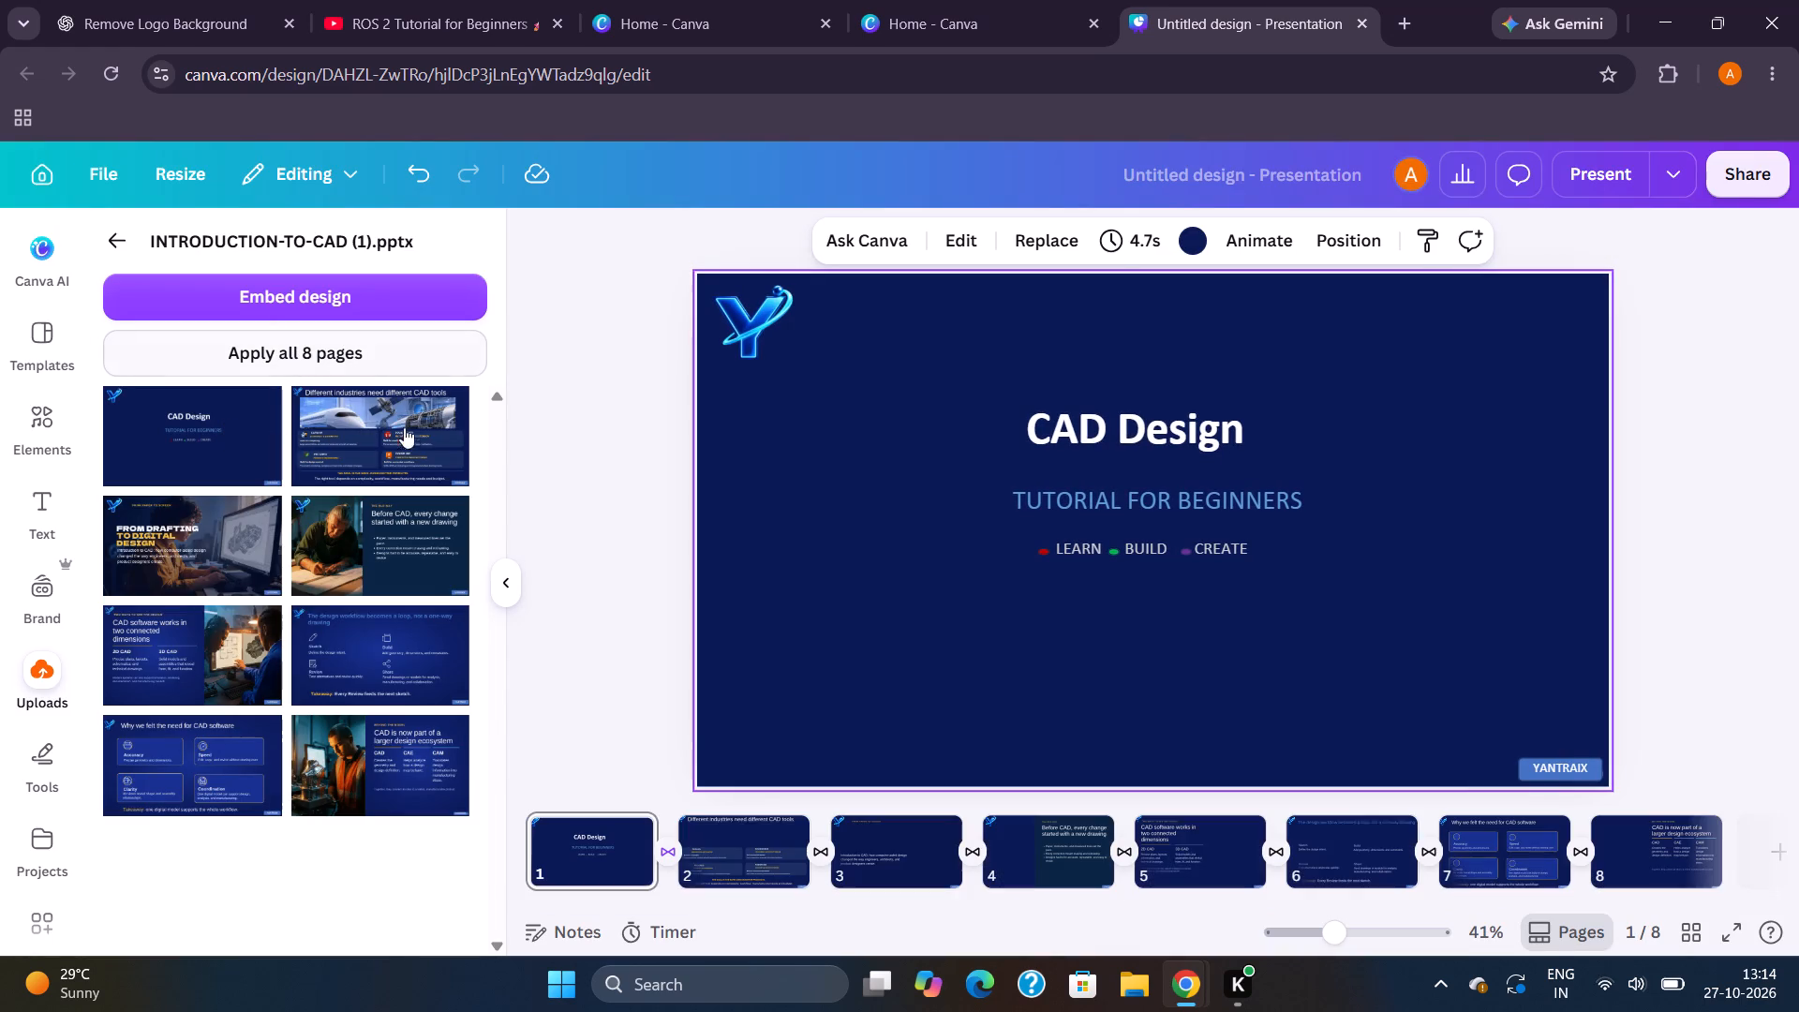
Preview the first three slides full screen and return to the editor.
{"action": "left_click", "coordinate": [1734, 936]}
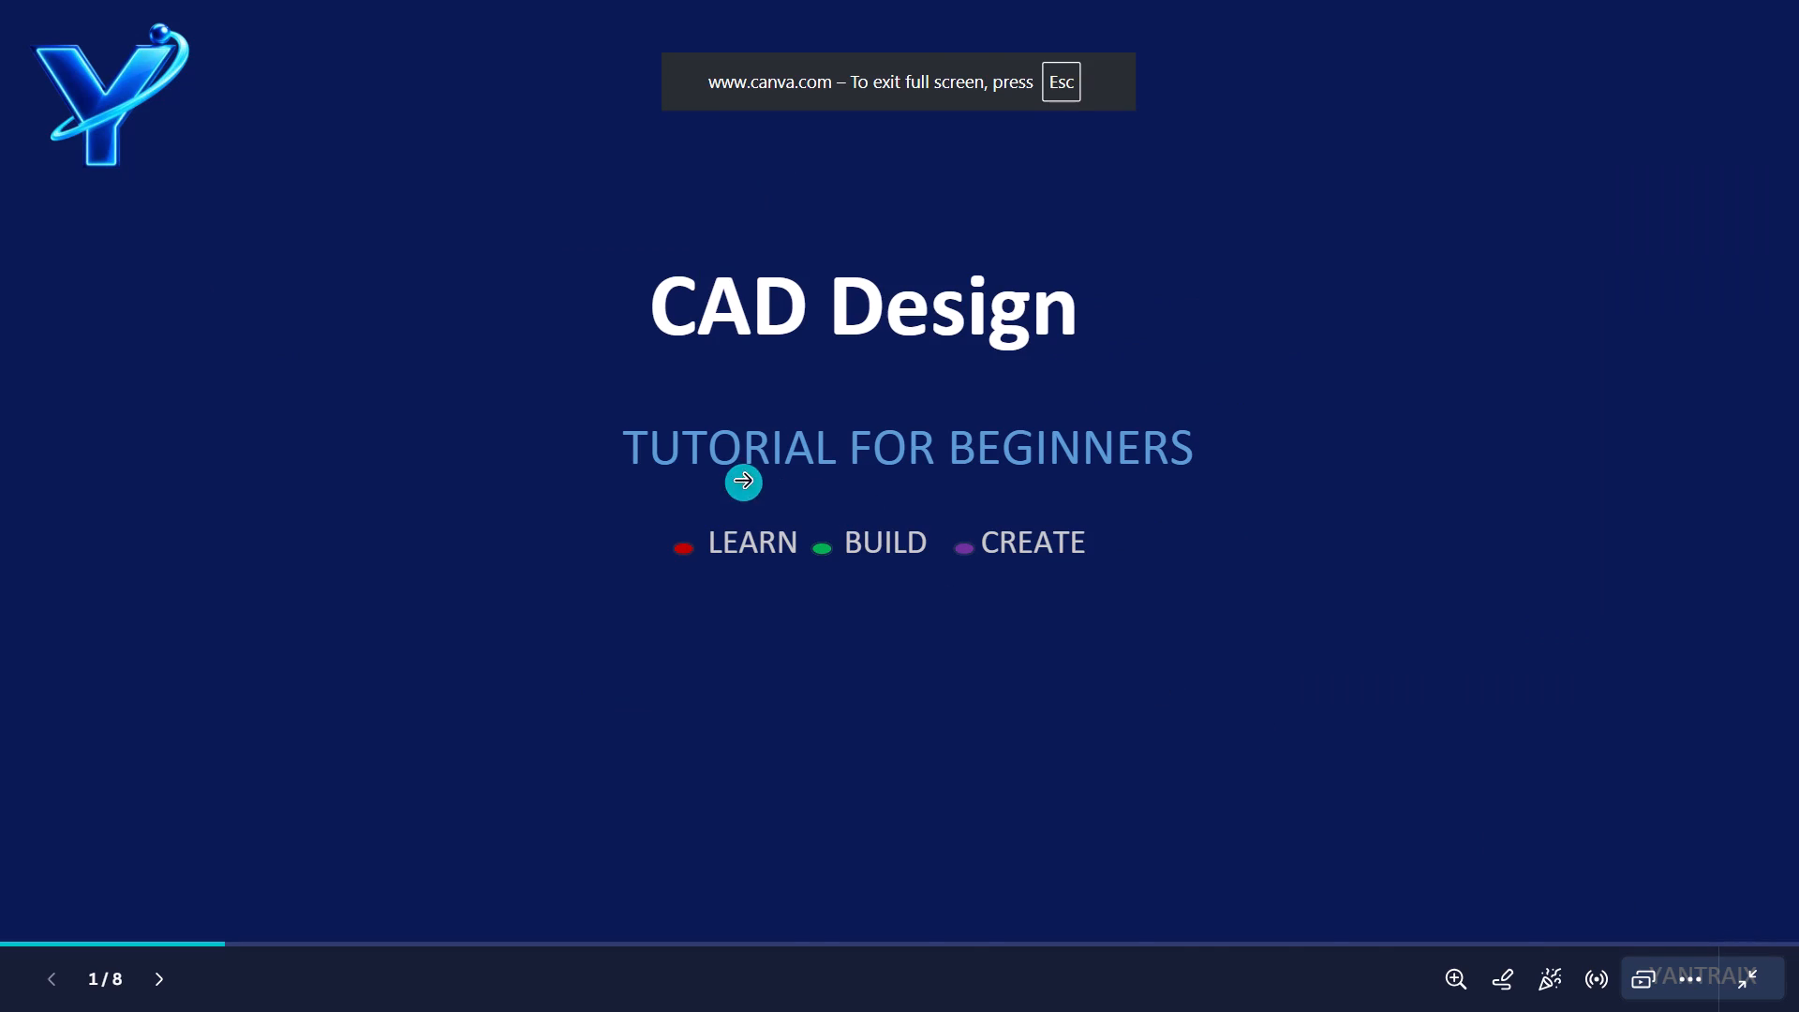
{"action": "left_click", "coordinate": [739, 482]}
{"action": "left_click", "coordinate": [737, 474]}
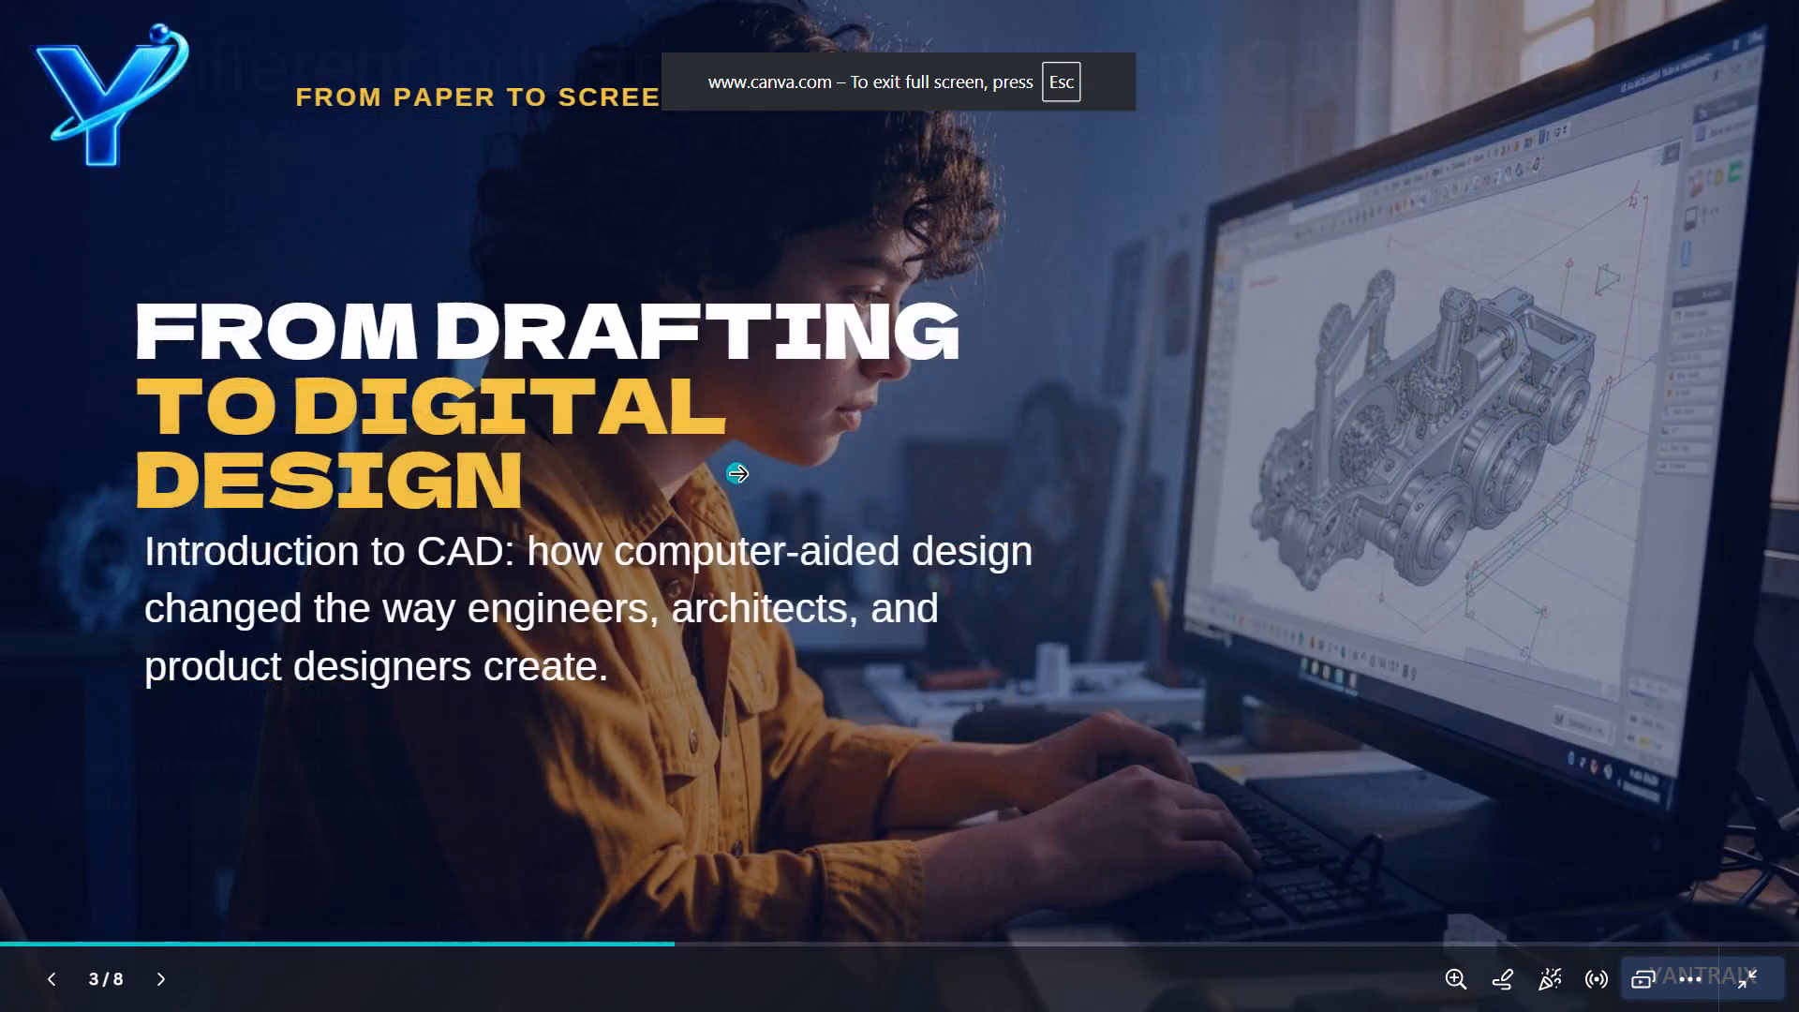
{"action": "key", "text": "Escape"}
Apply the Roll text animation to the TUTORIAL FOR BEGINNERS subtitle on the title slide, on both enter and exit.
{"action": "left_click", "coordinate": [626, 853]}
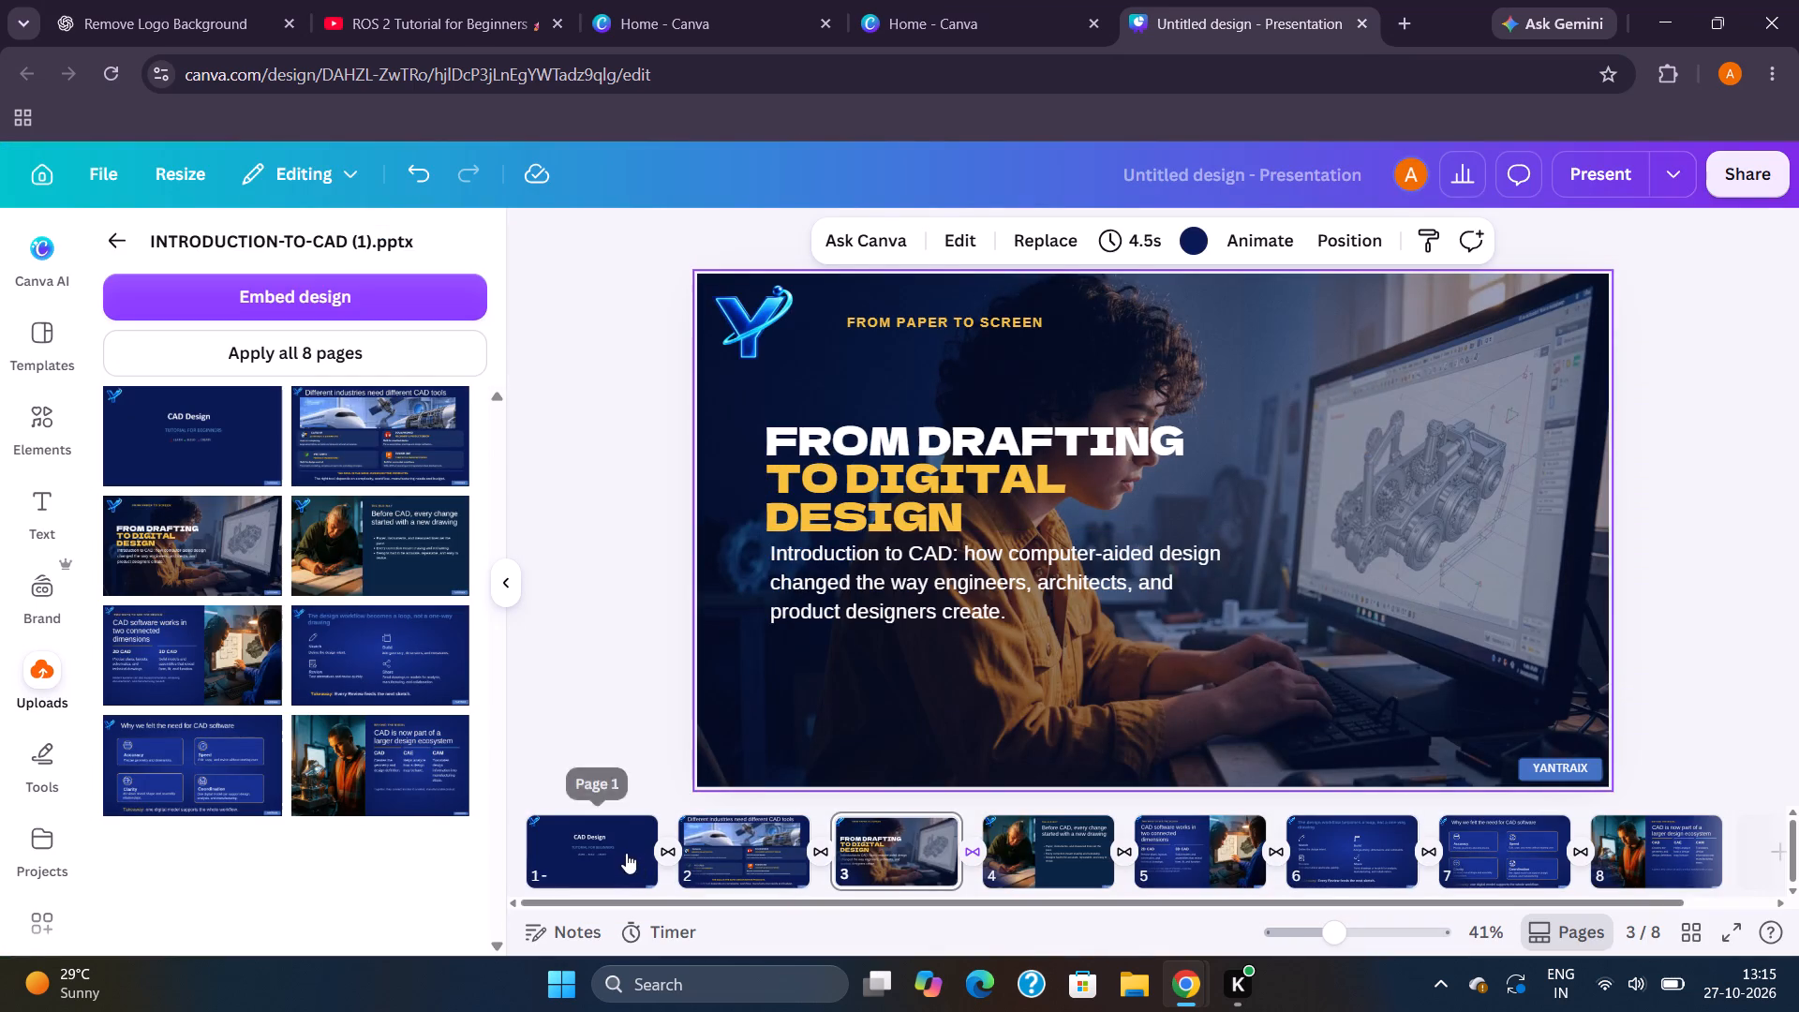
{"action": "left_click", "coordinate": [1067, 509]}
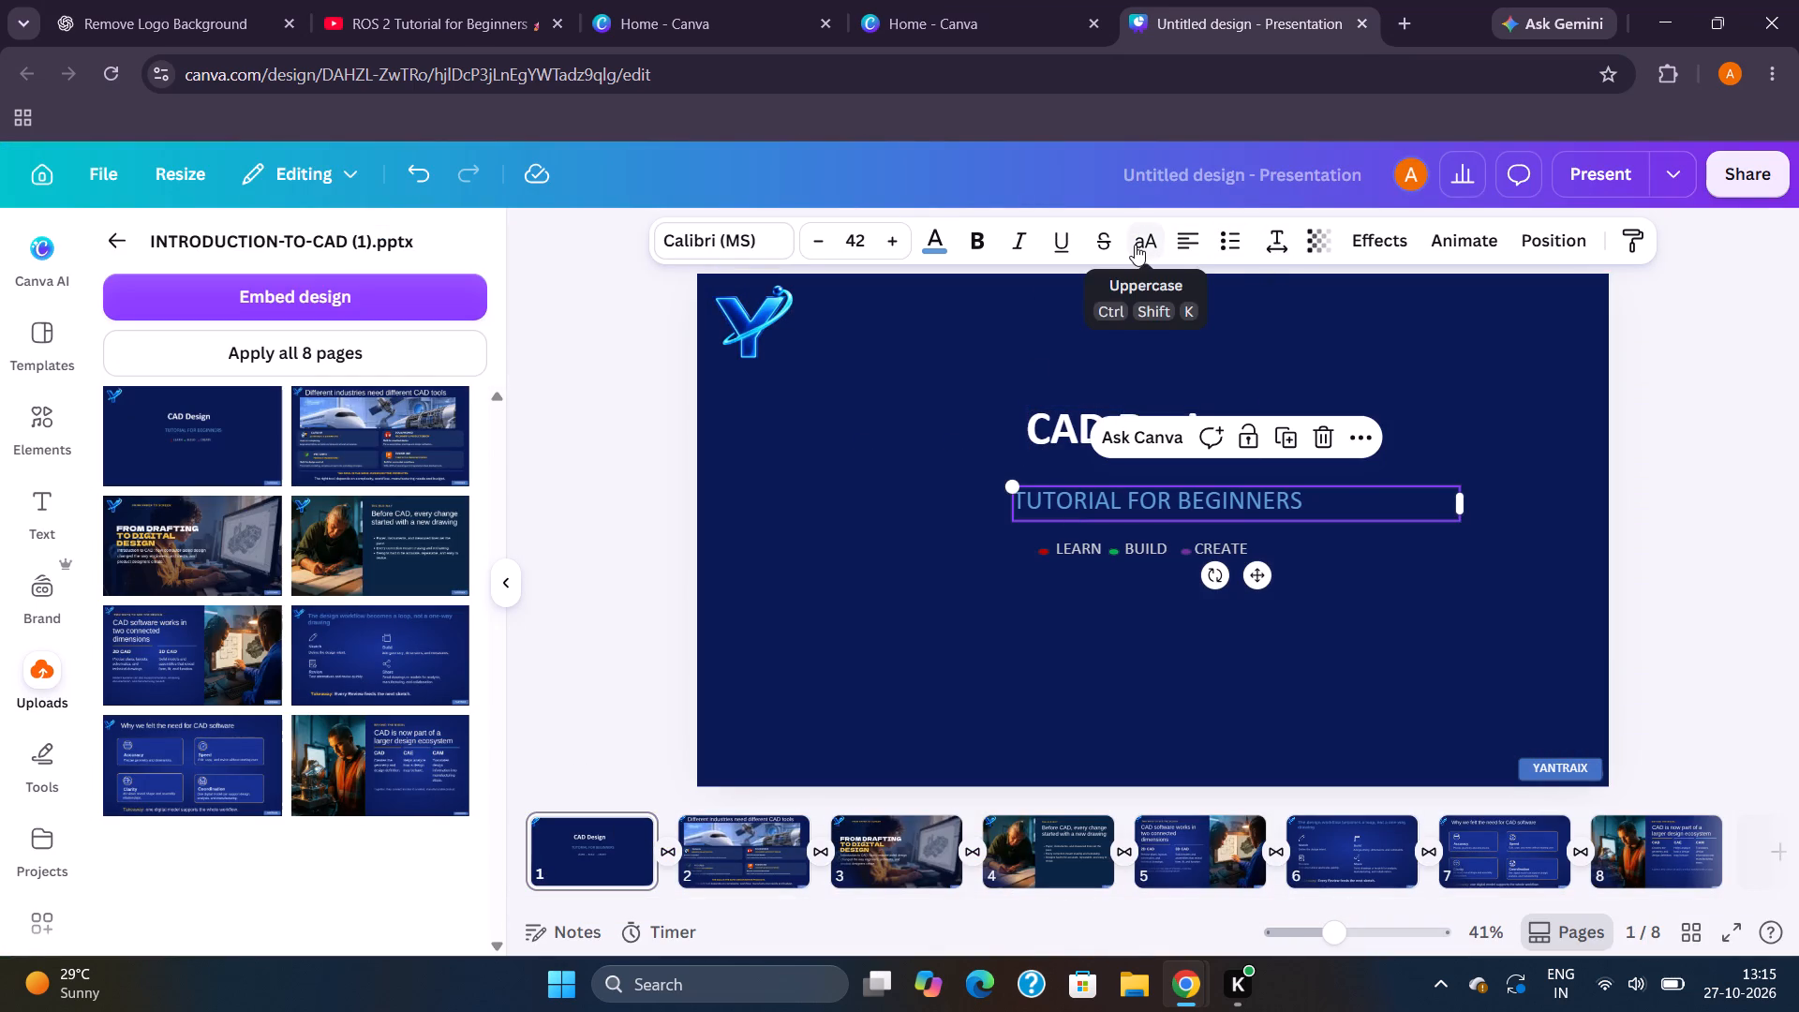
{"action": "left_click", "coordinate": [1450, 231]}
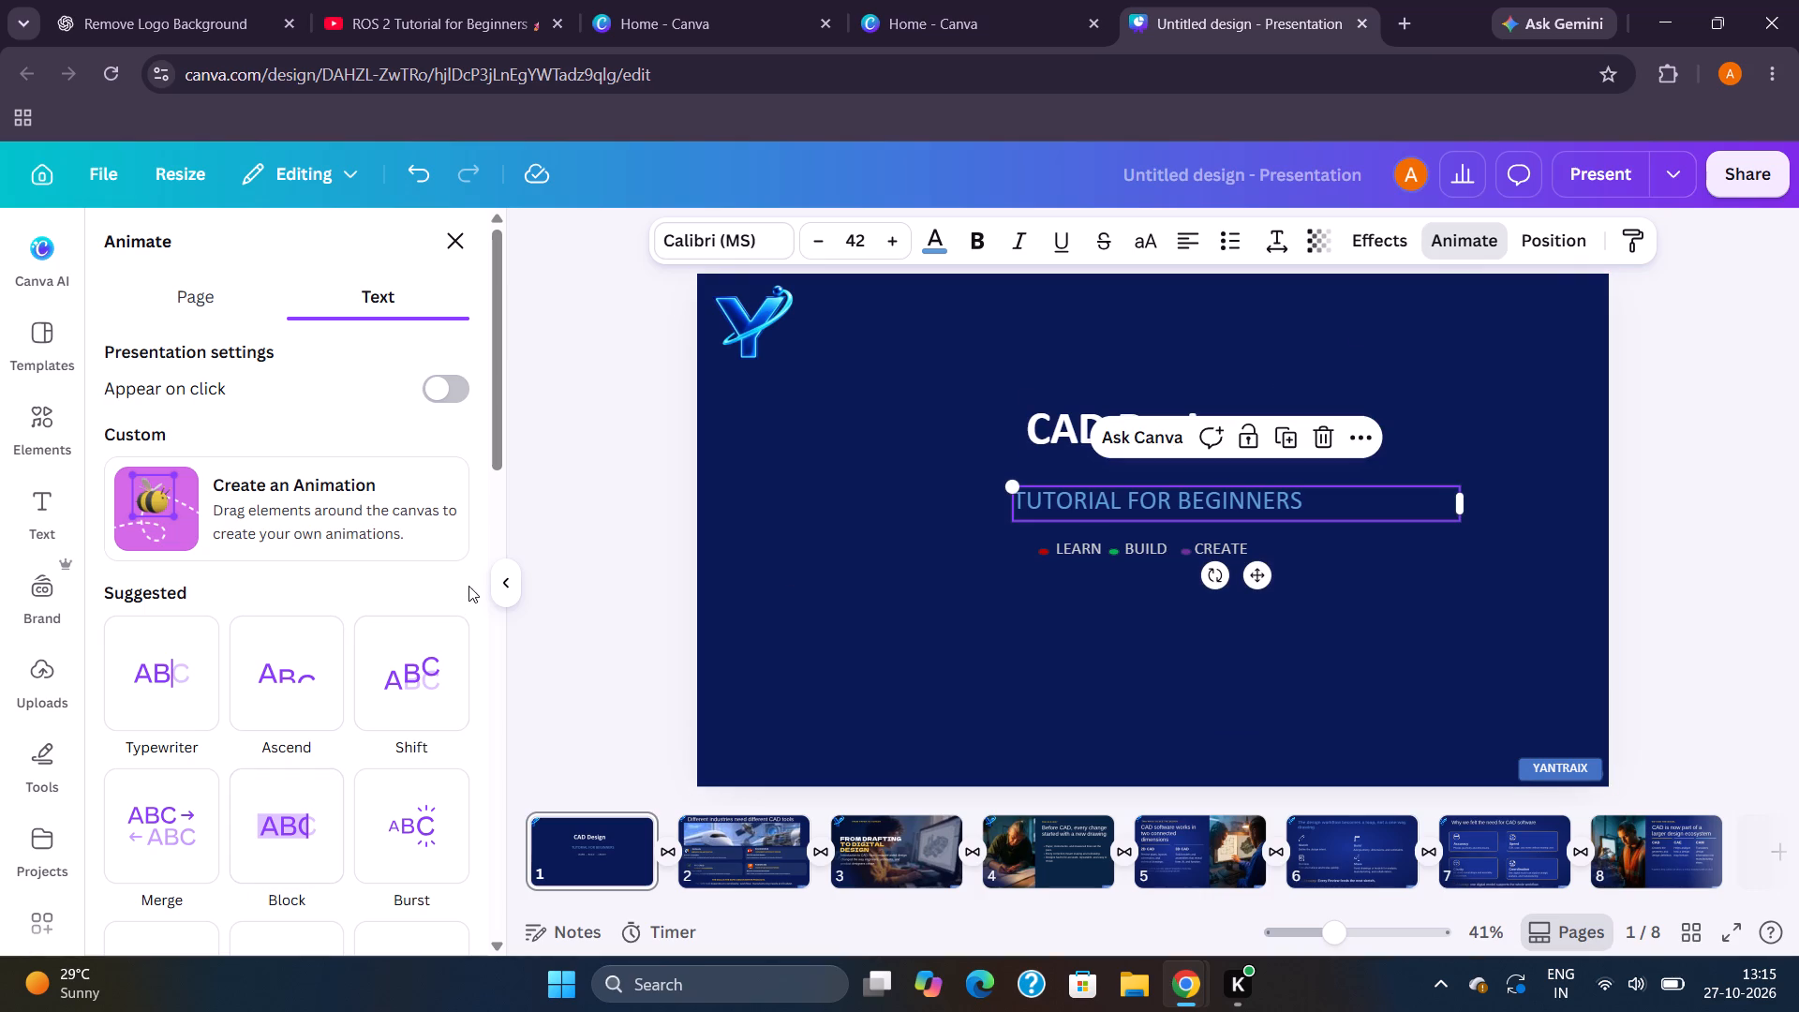
{"action": "left_click_drag", "start_coordinate": [494, 423], "coordinate": [508, 584]}
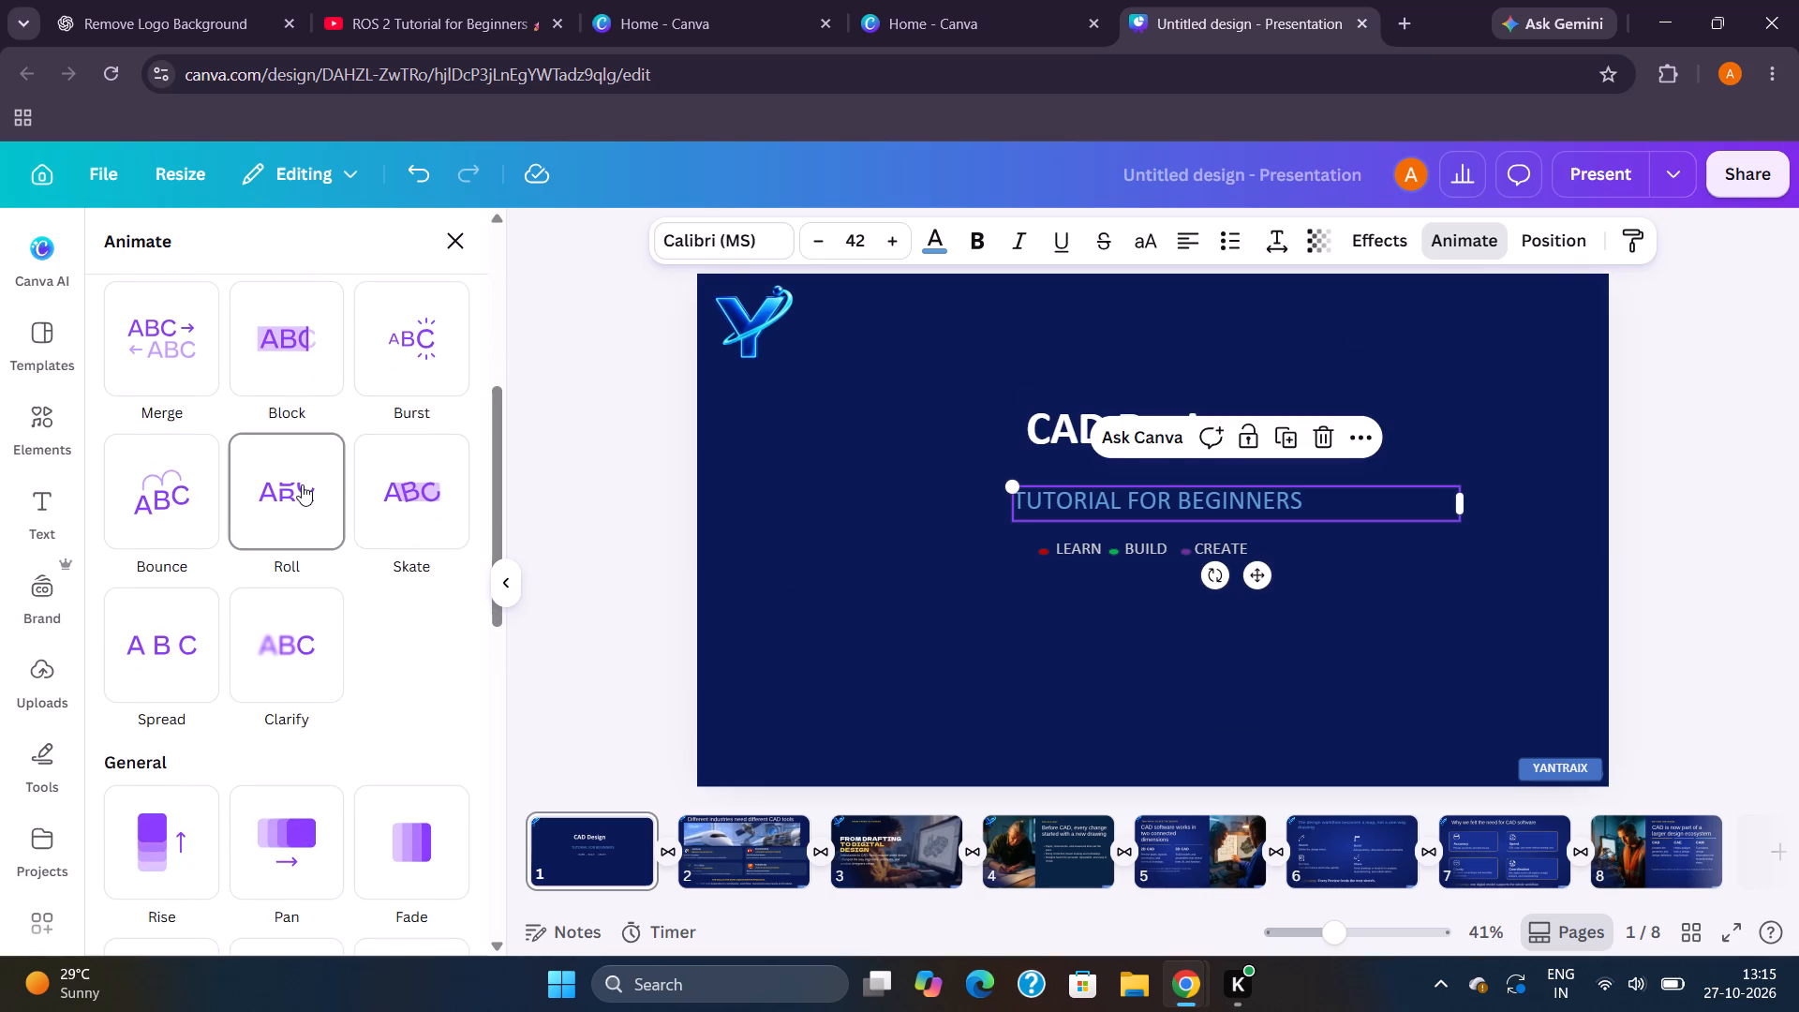
{"action": "left_click", "coordinate": [302, 484]}
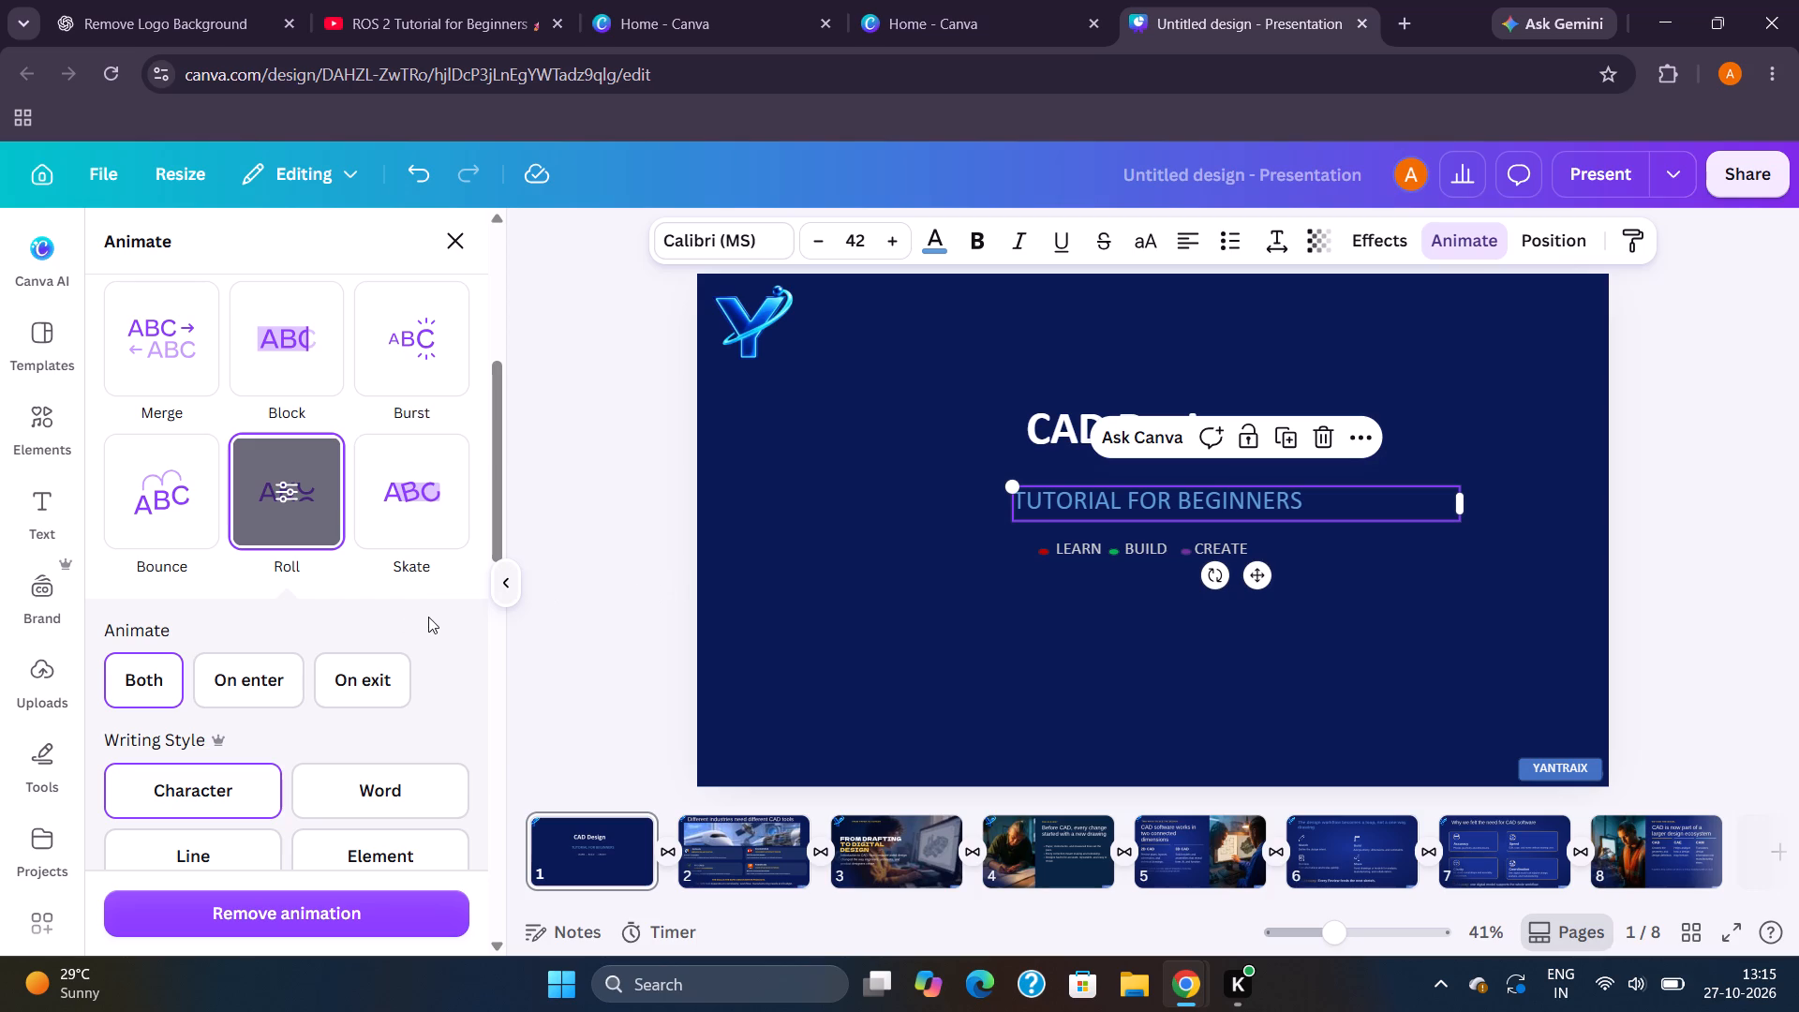
Apply the Skate text animation to the LEARN, BUILD, CREATE tagline on the title slide, on both enter and exit.
{"action": "left_click", "coordinate": [1092, 554]}
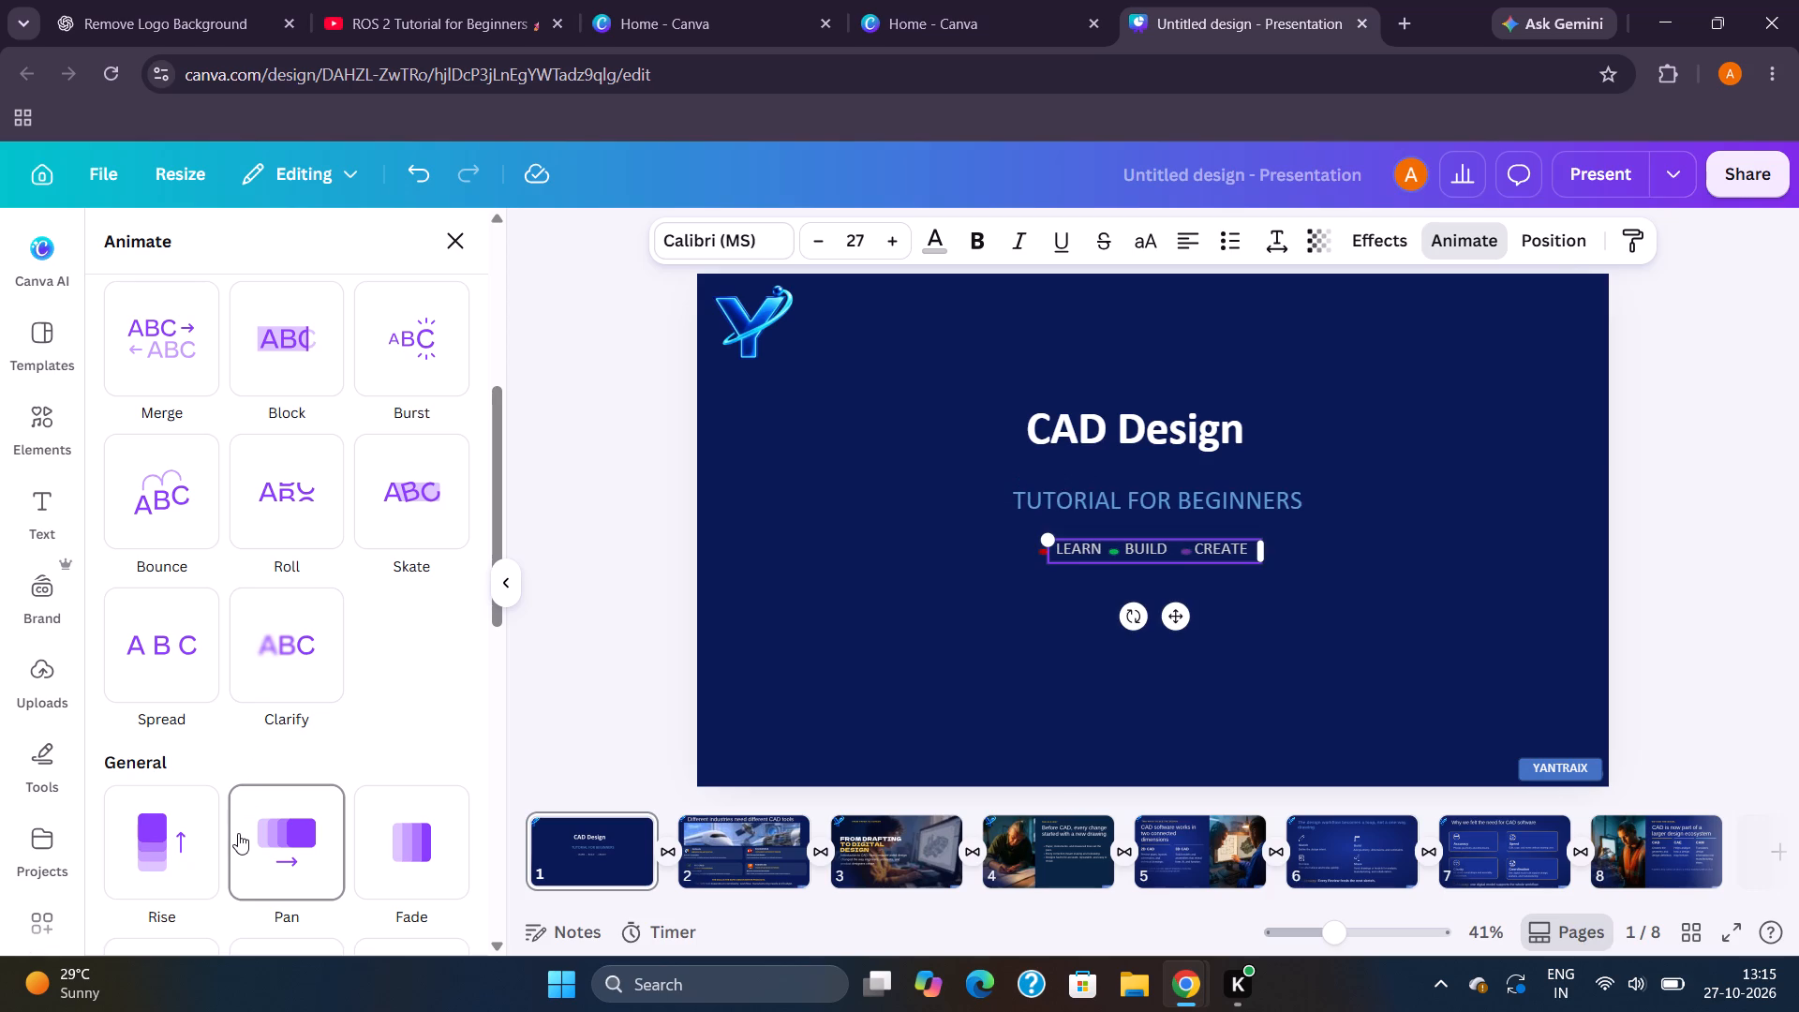
{"action": "left_click", "coordinate": [397, 499]}
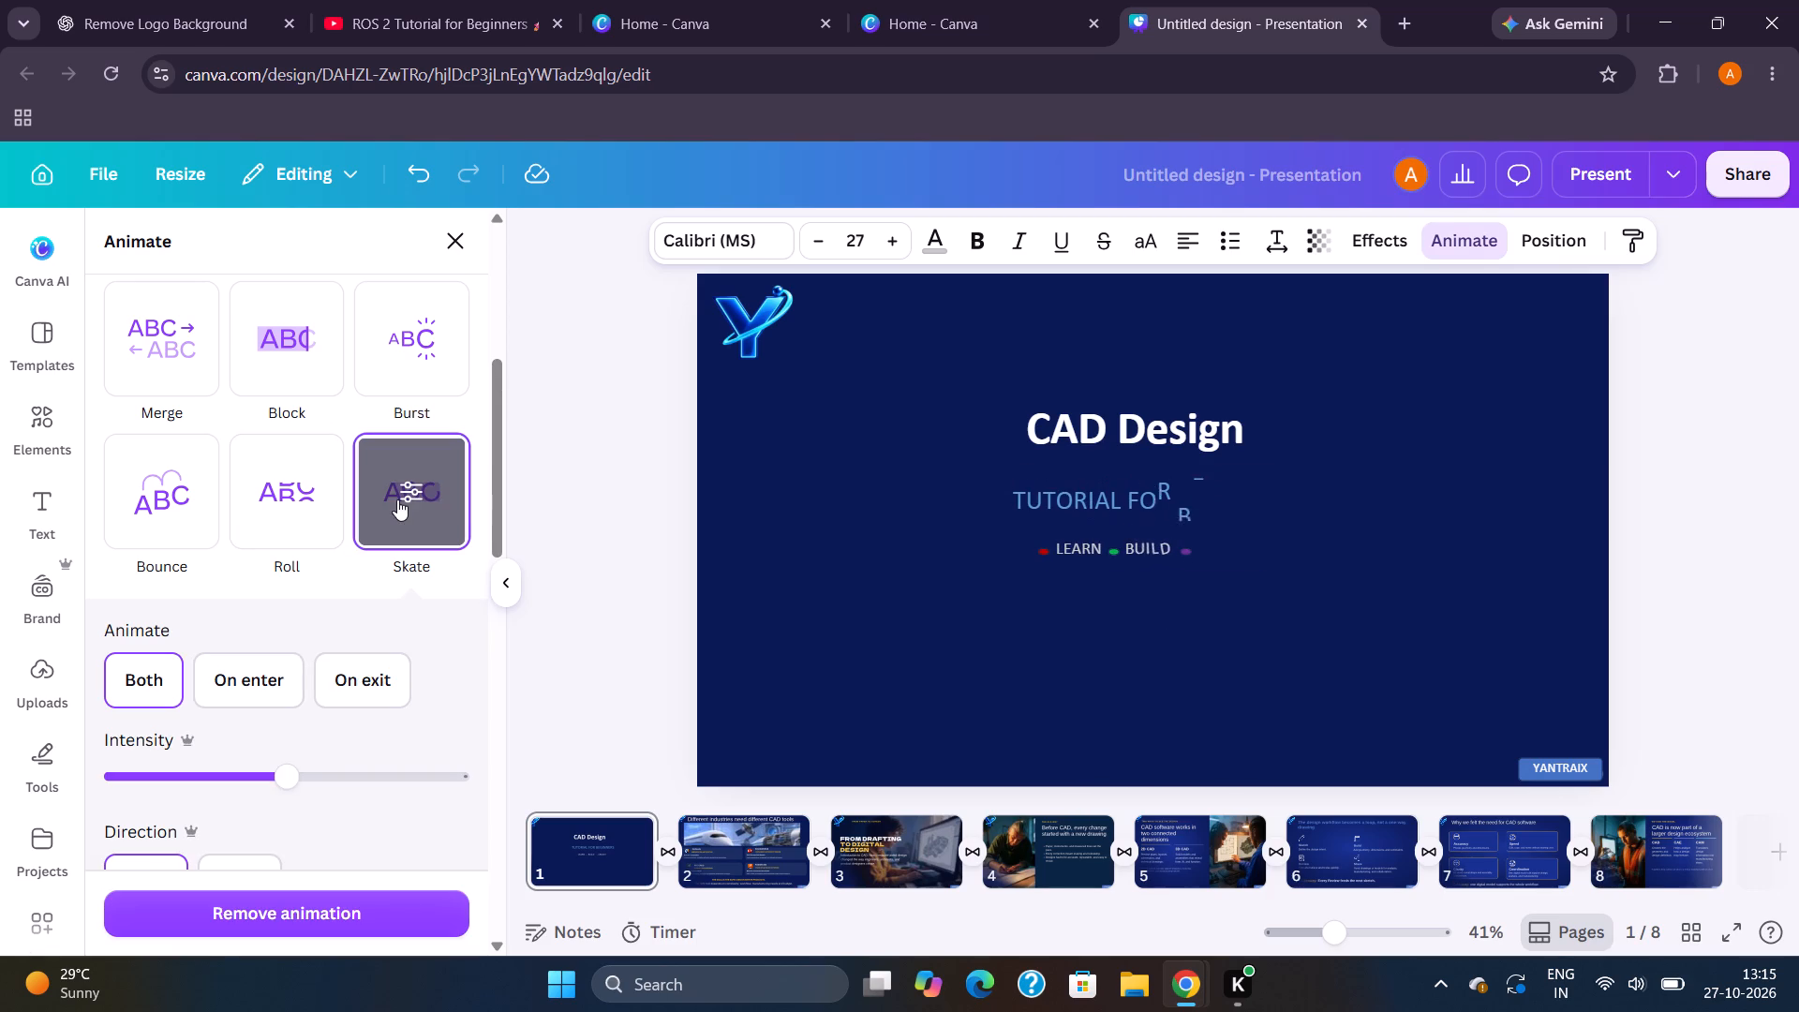
Preview the animated title slide full screen and return to the editor.
{"action": "left_click", "coordinate": [1721, 940]}
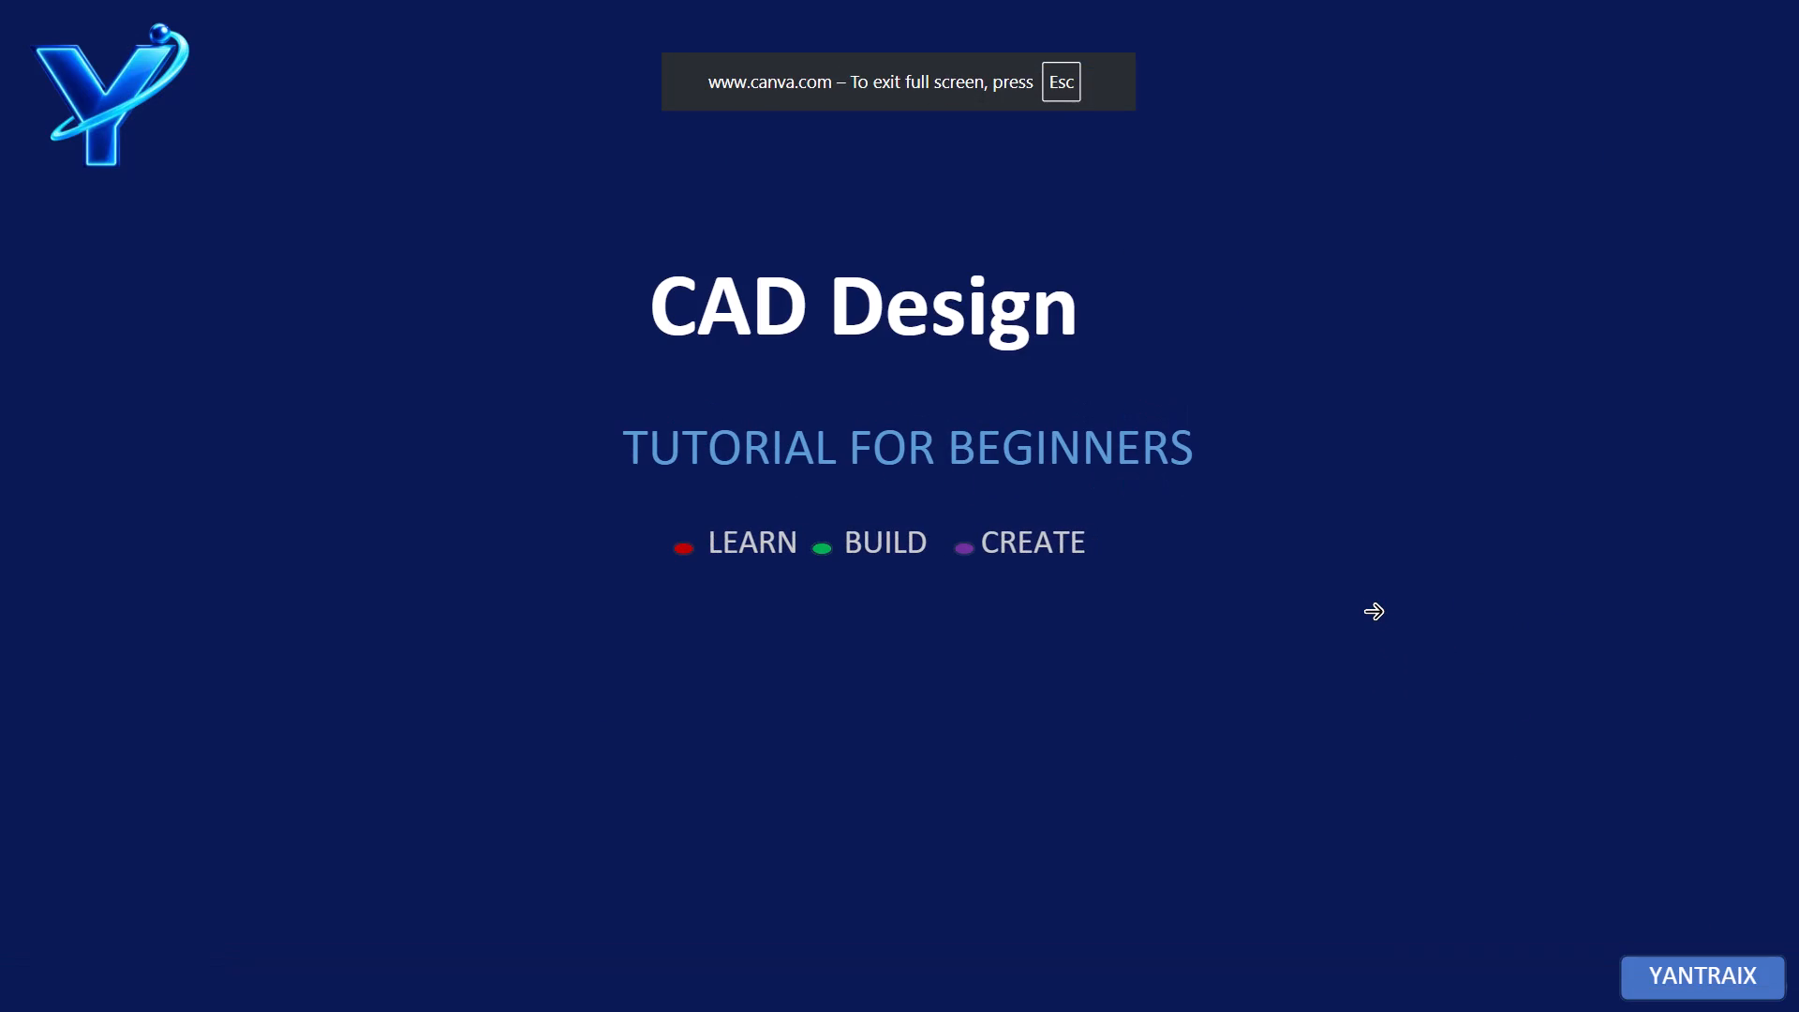
{"action": "key", "text": "Escape"}
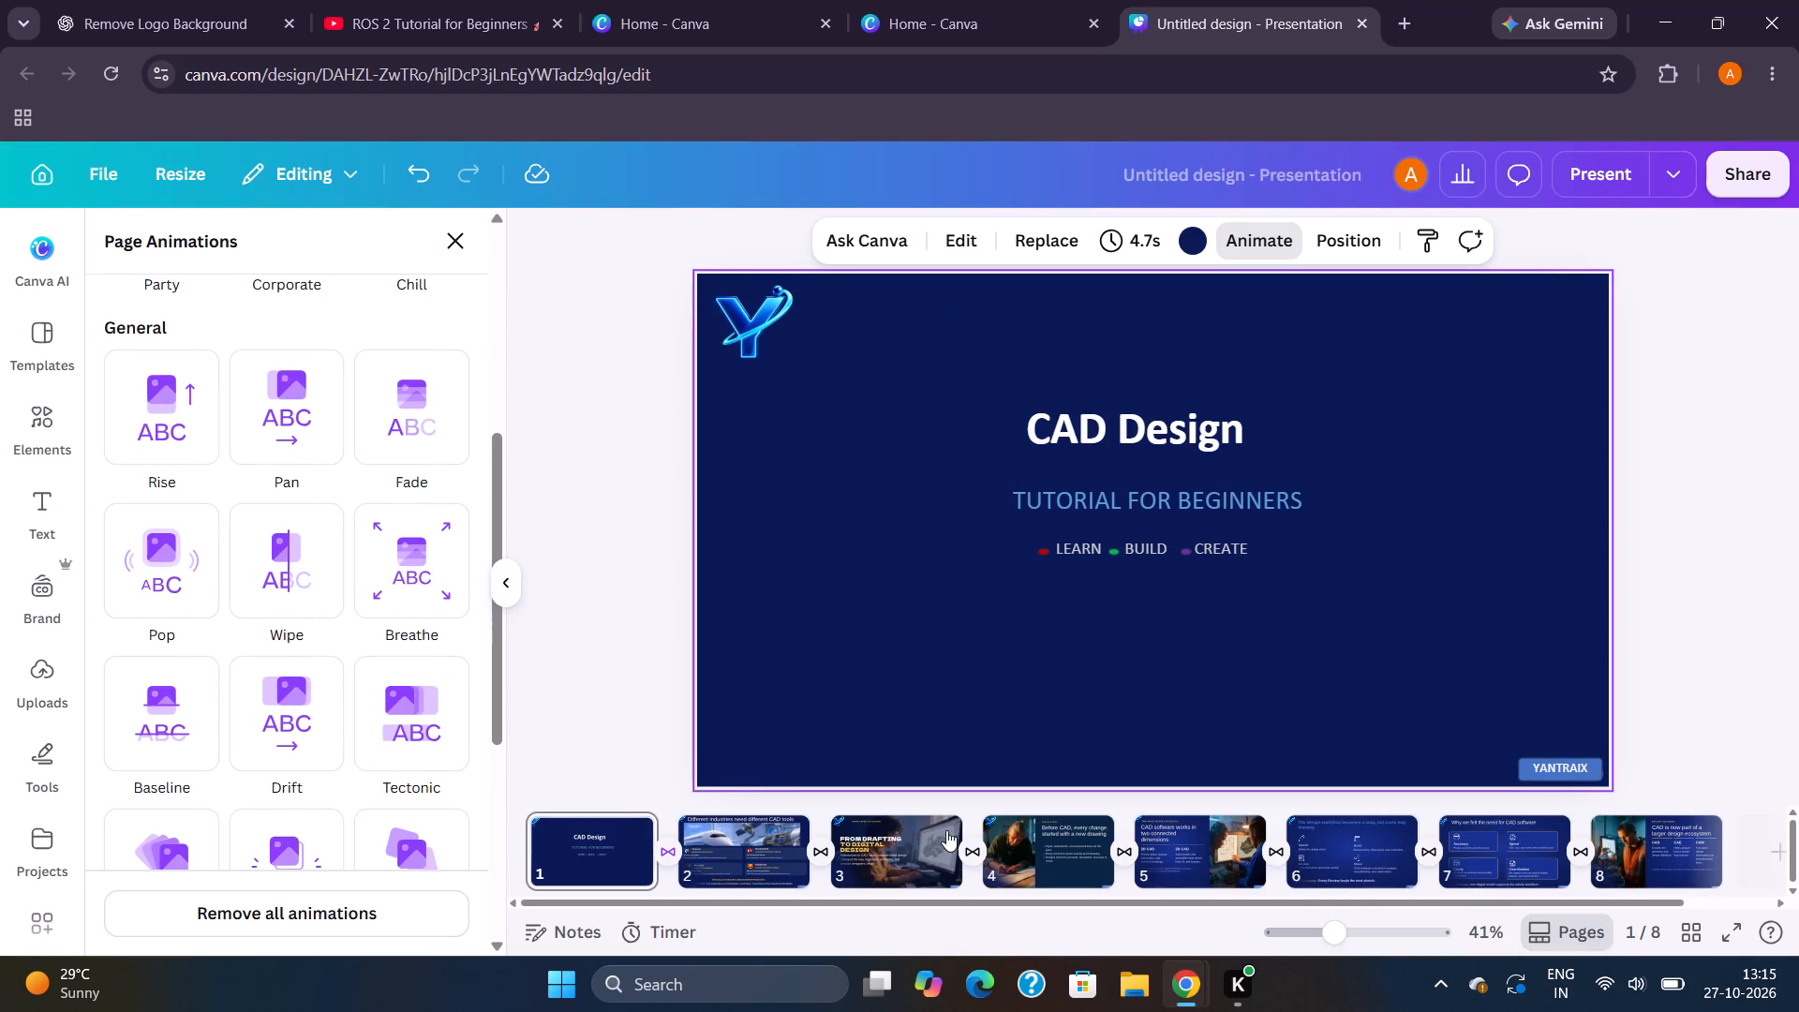
Apply the Typewriter text animation to slide 2's heading about different industries and CAD tools, on both enter and exit.
{"action": "left_click", "coordinate": [752, 873]}
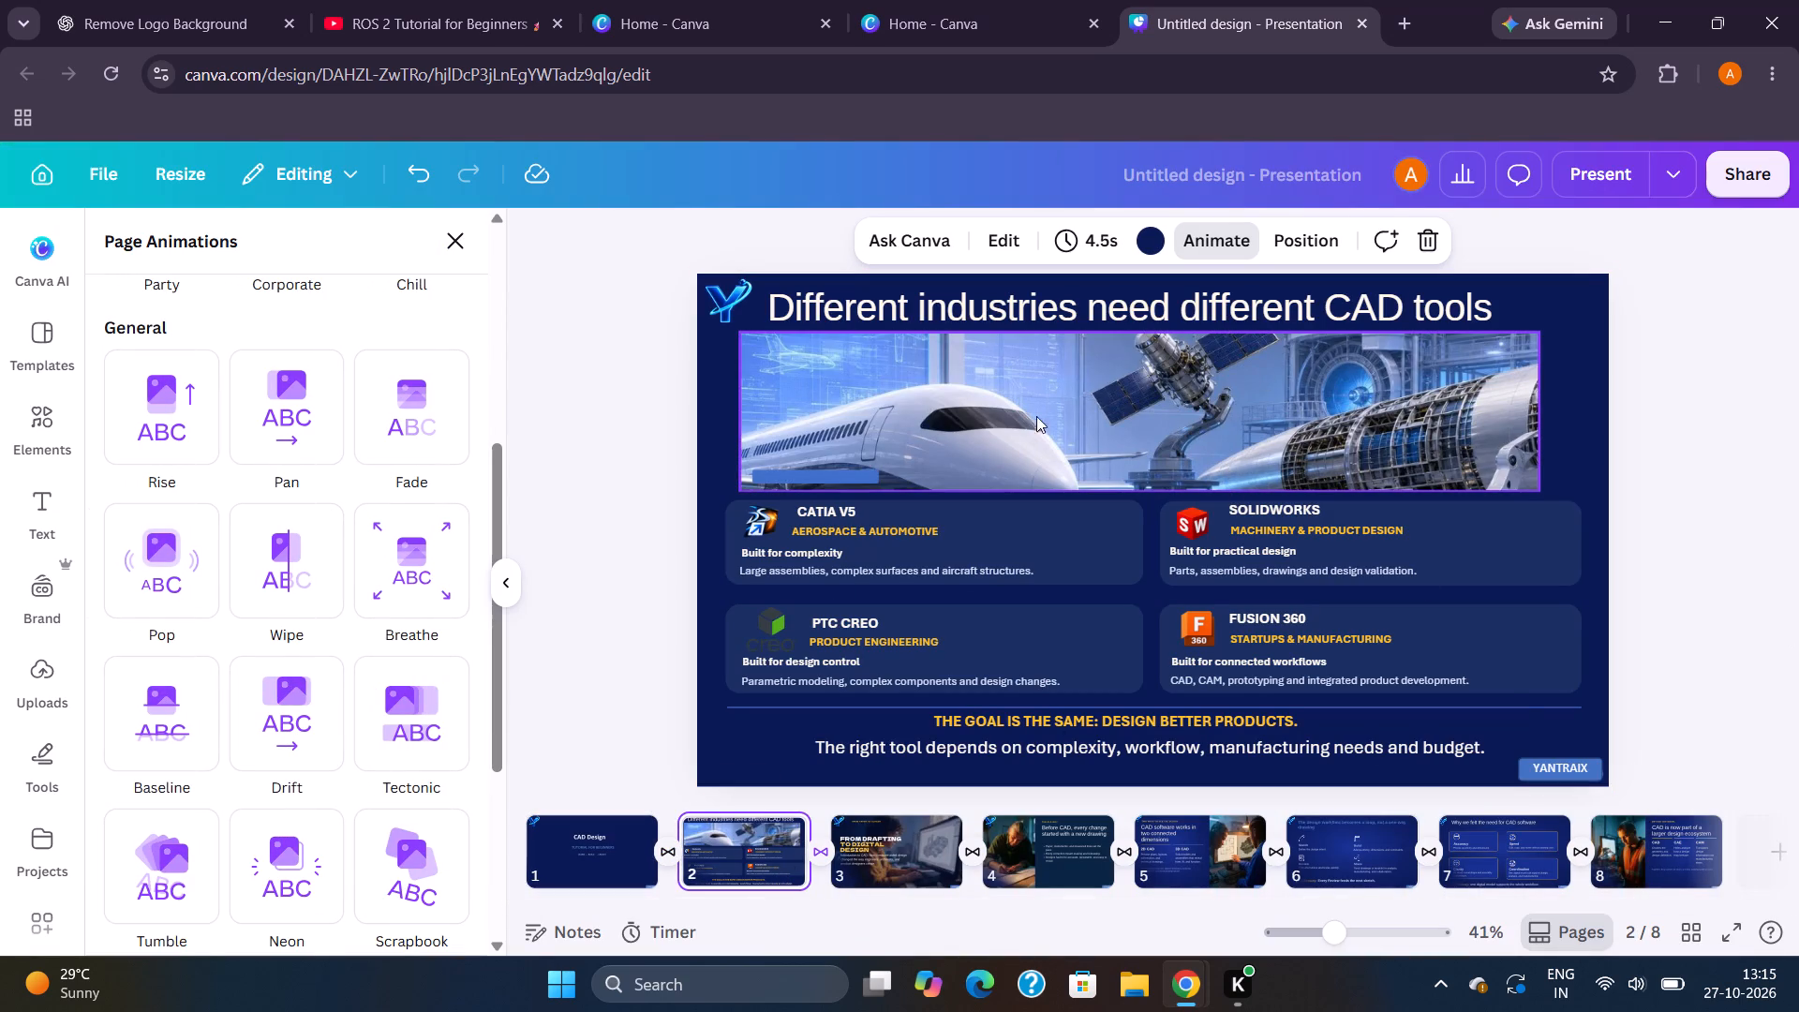
{"action": "left_click", "coordinate": [855, 311]}
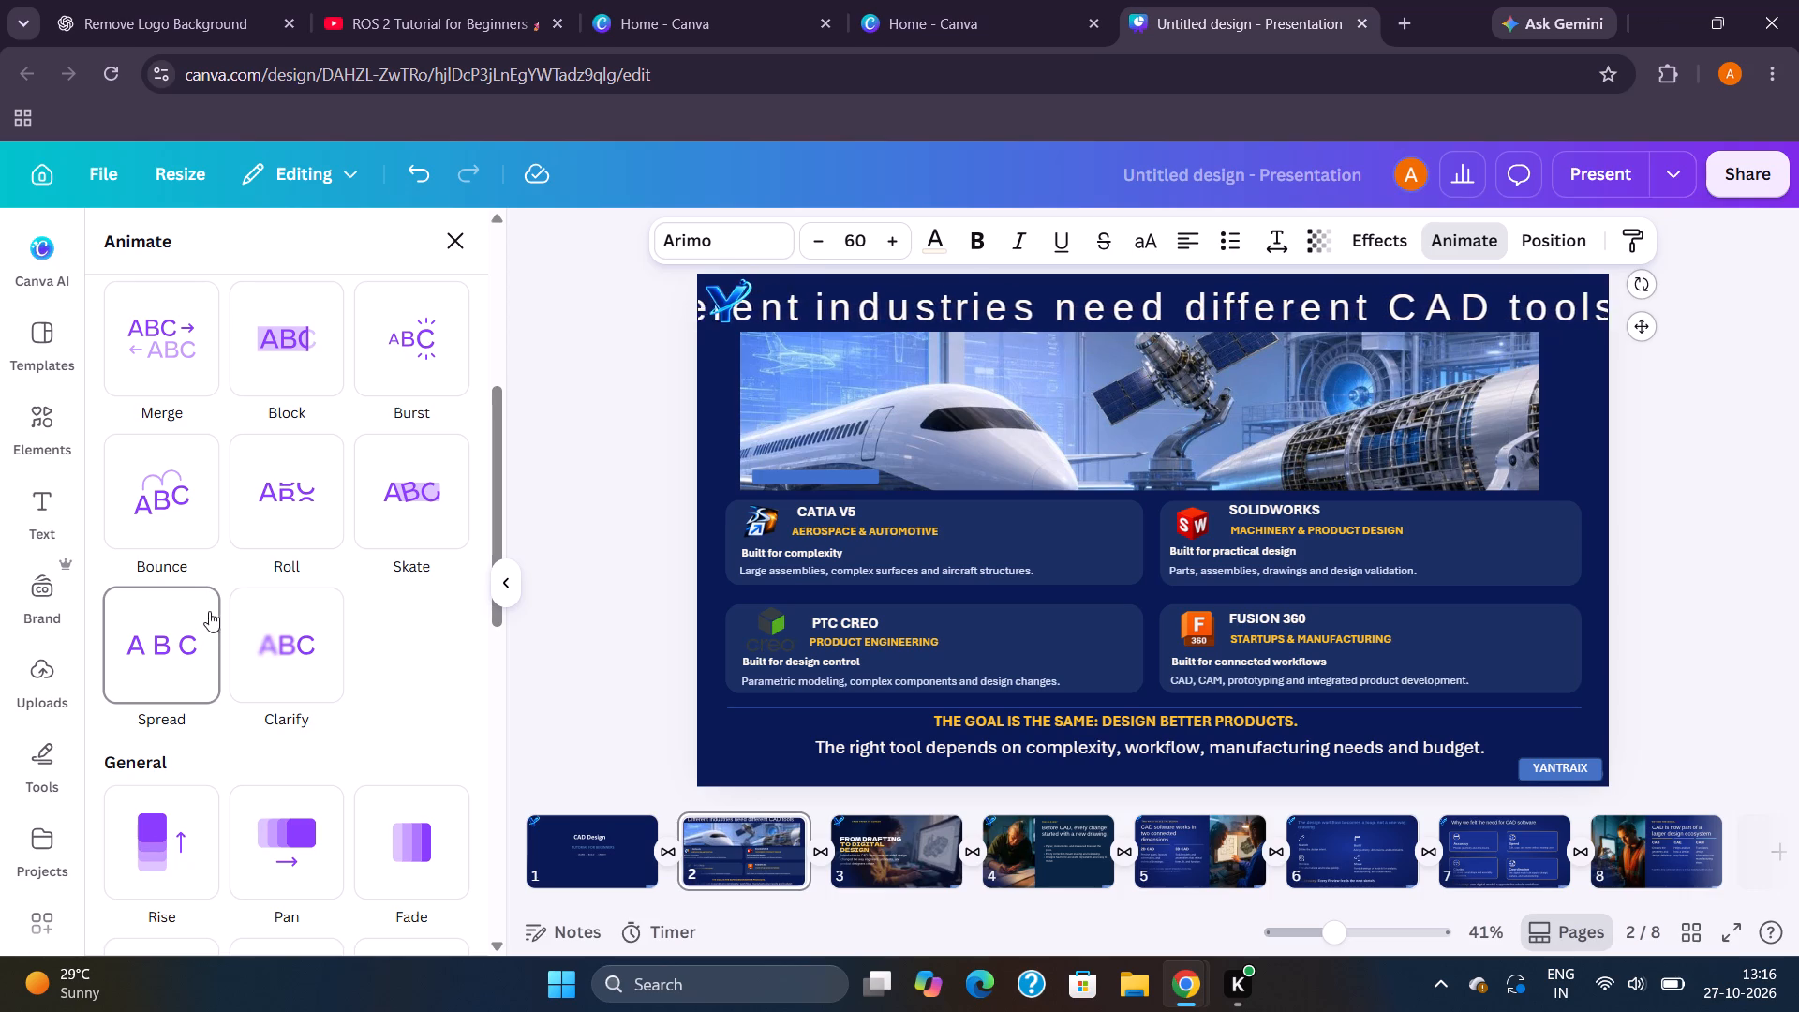
{"action": "scroll", "coordinate": [364, 456], "scroll_direction": "up", "scroll_amount": 1}
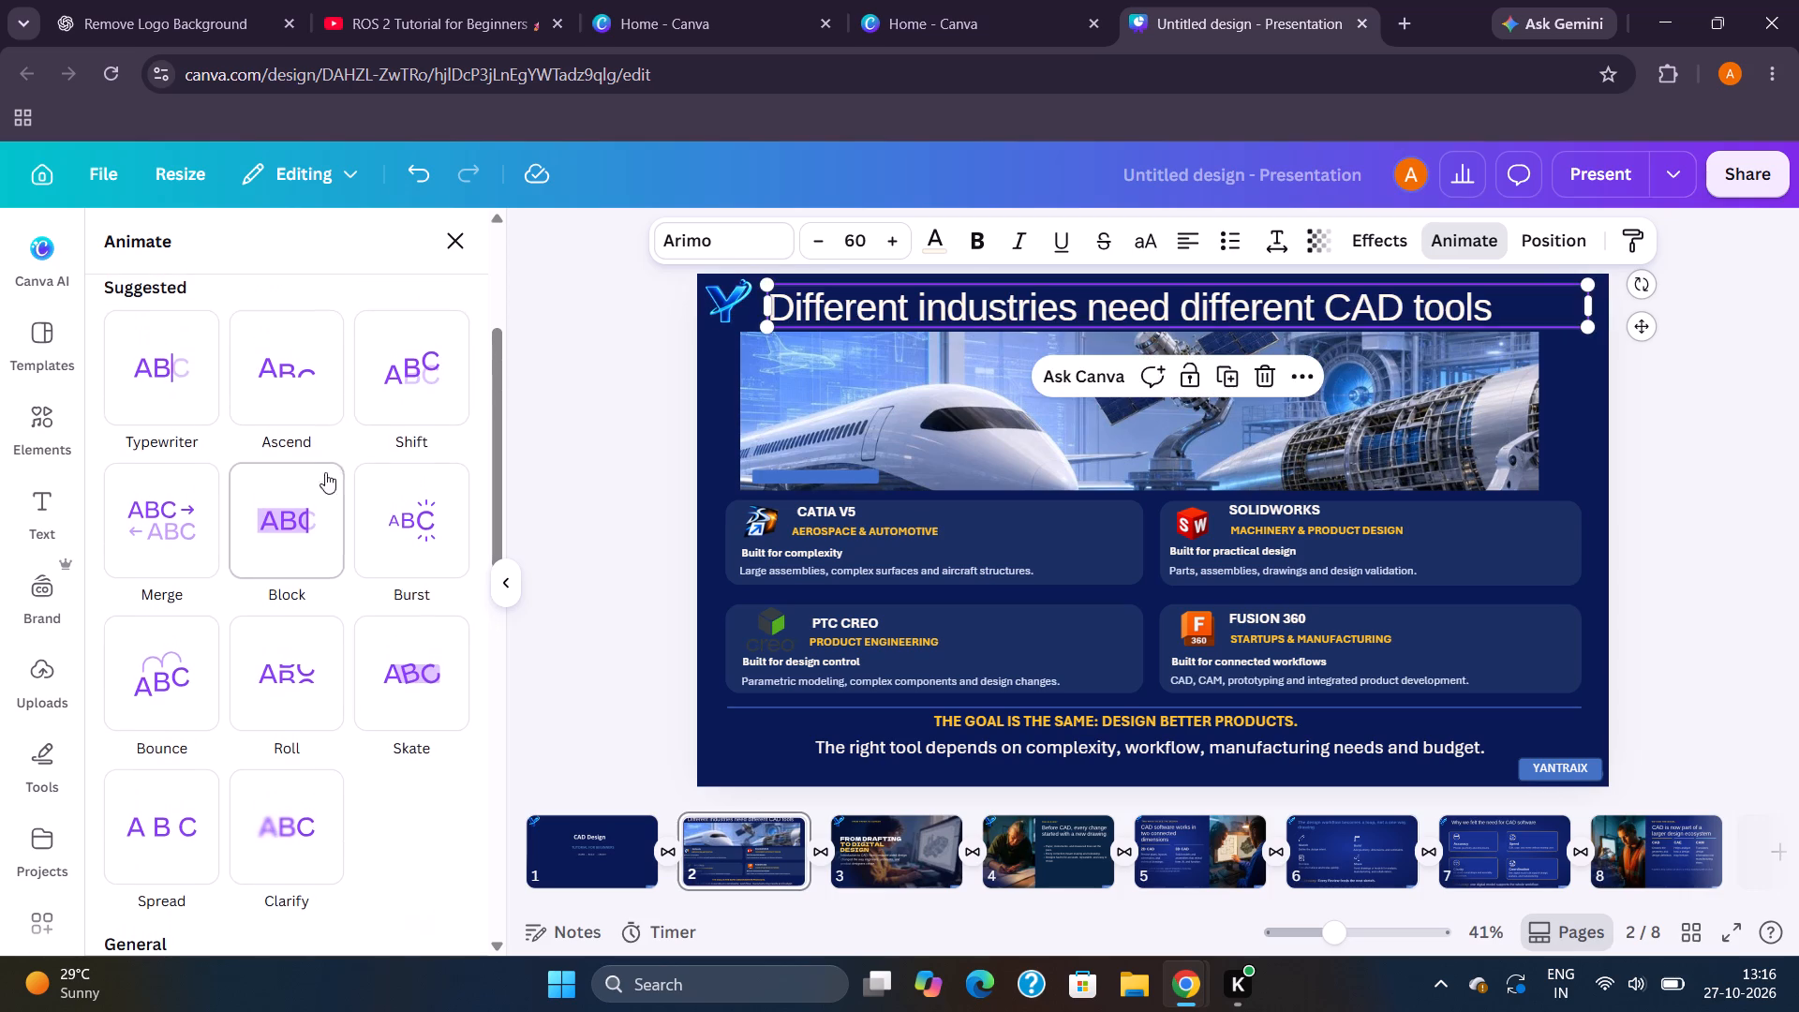
{"action": "scroll", "coordinate": [325, 472], "scroll_direction": "up", "scroll_amount": 1}
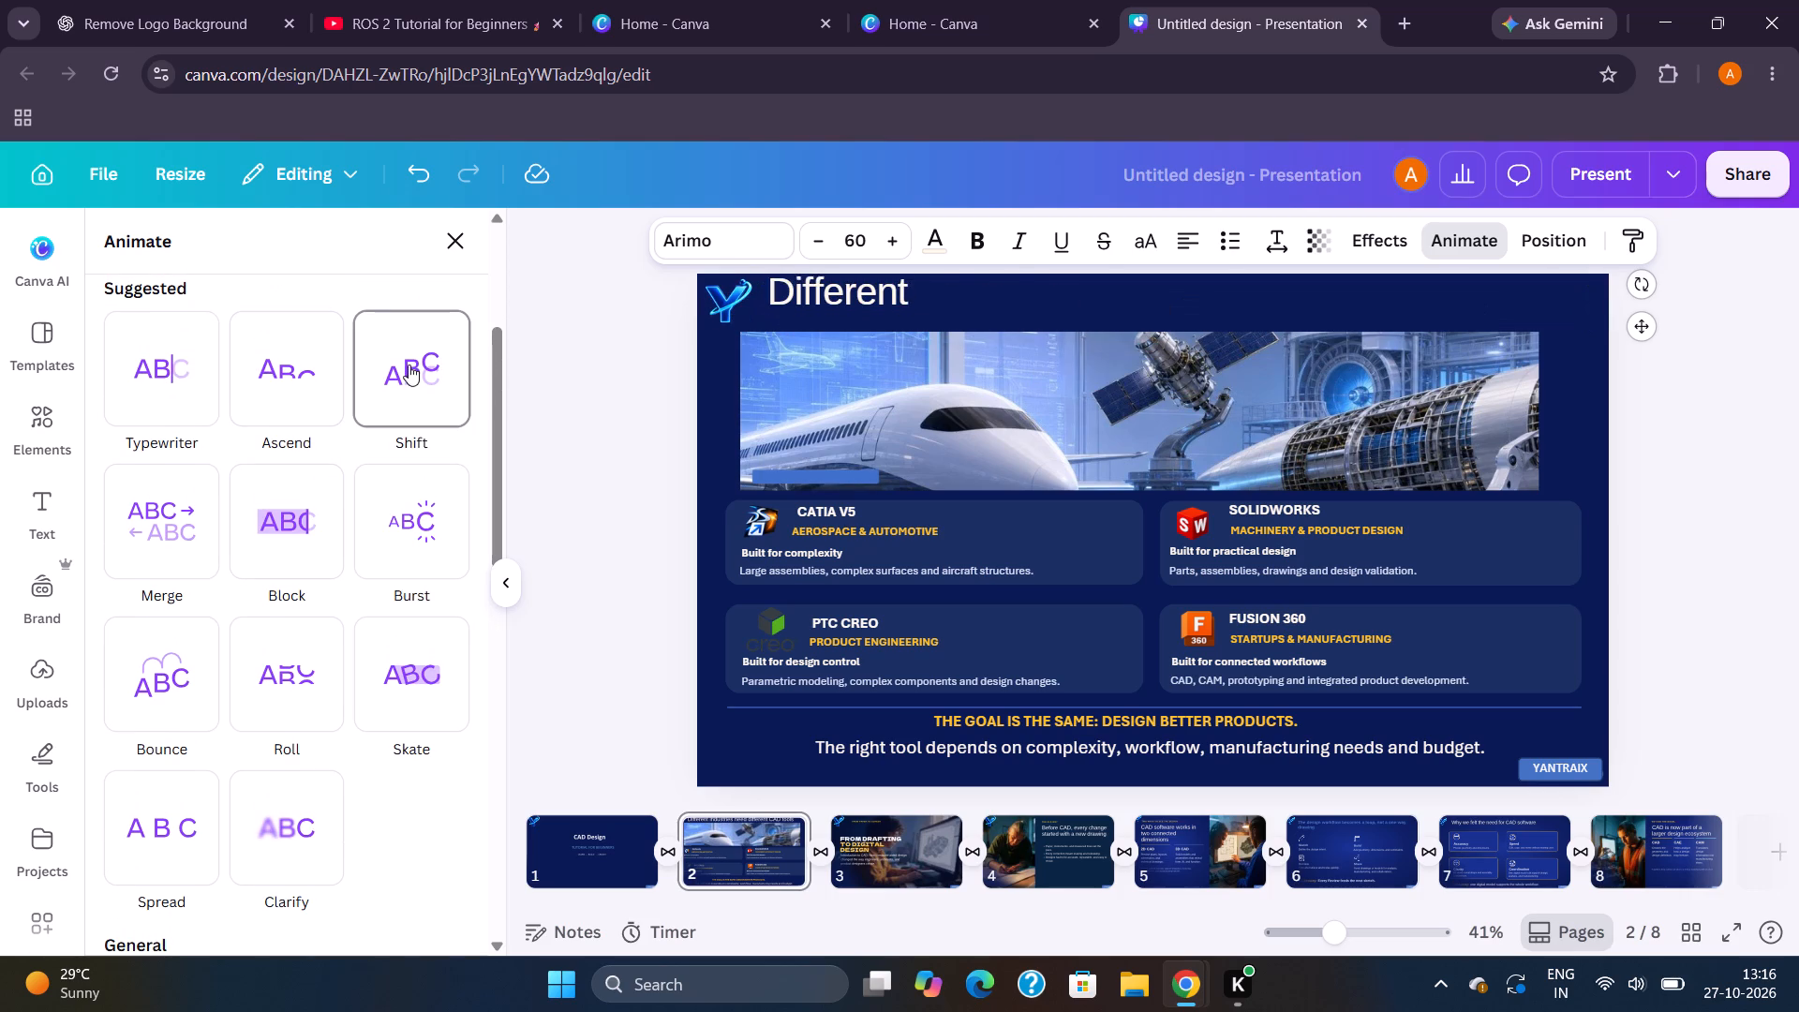
{"action": "left_click", "coordinate": [155, 355]}
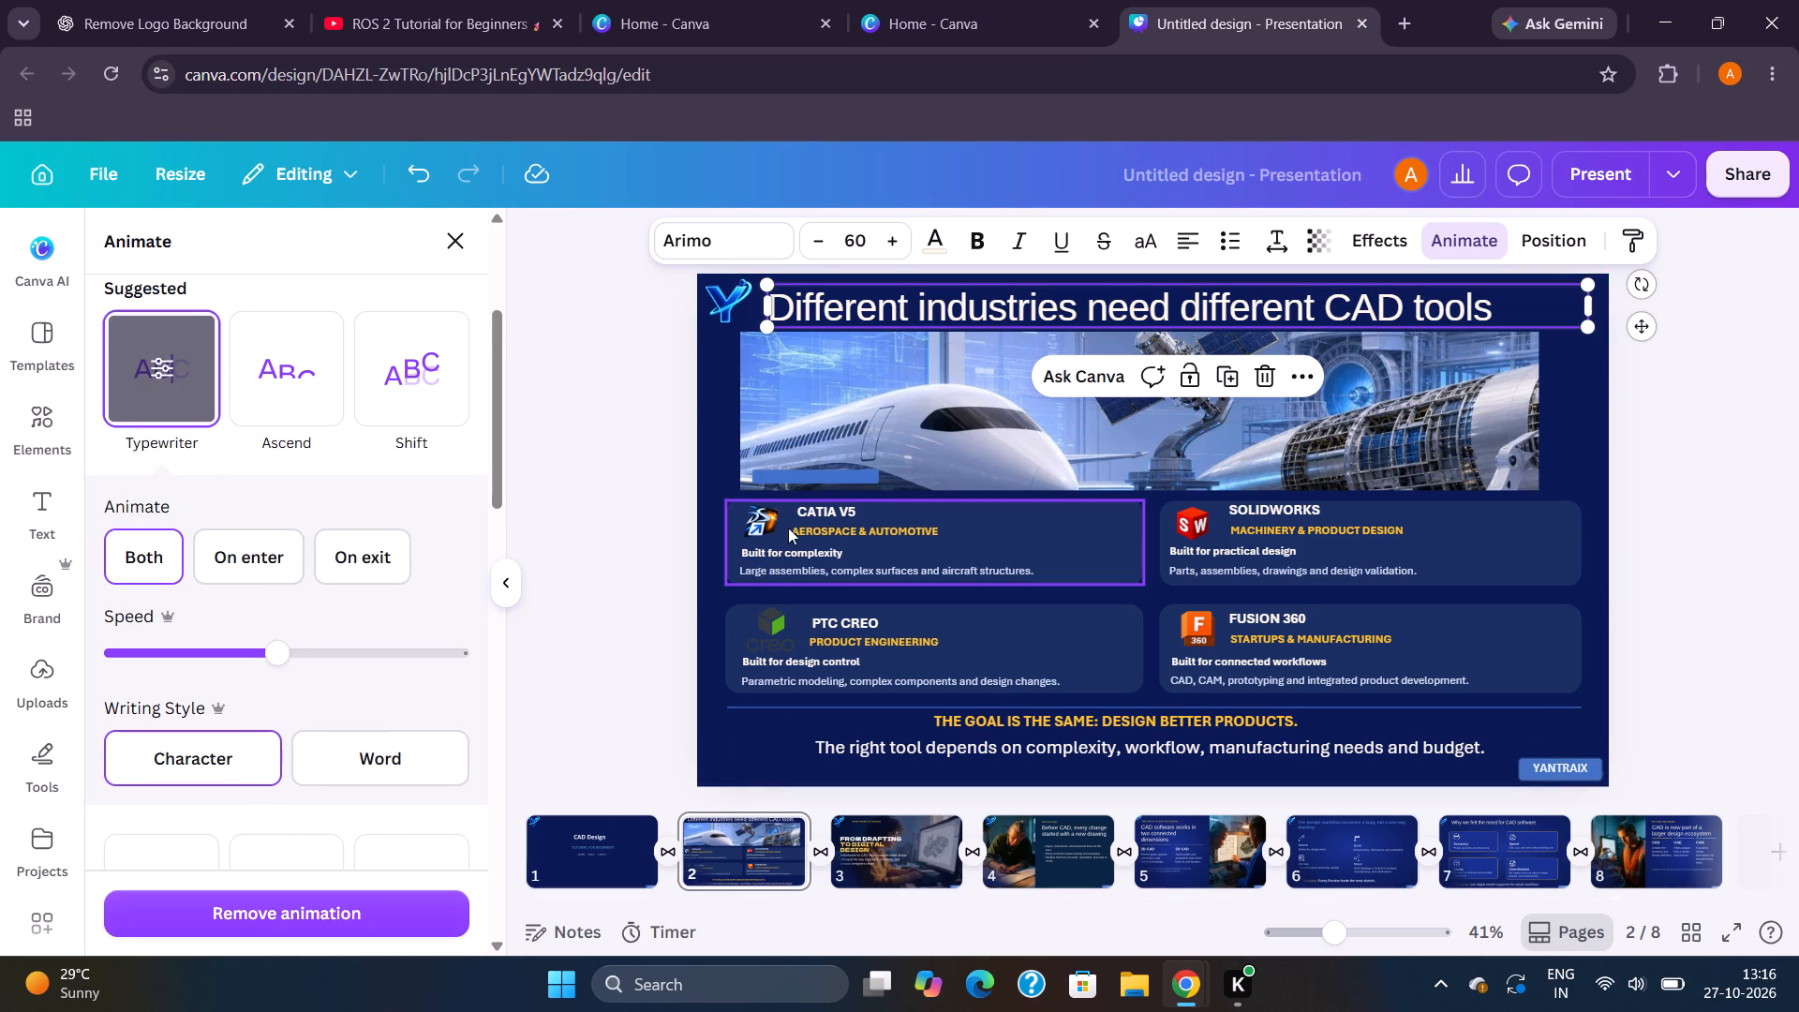
Try Rise on slide 2's CATIA V5 card background and settle on the Pan animation, on both enter and exit.
{"action": "left_click", "coordinate": [730, 516]}
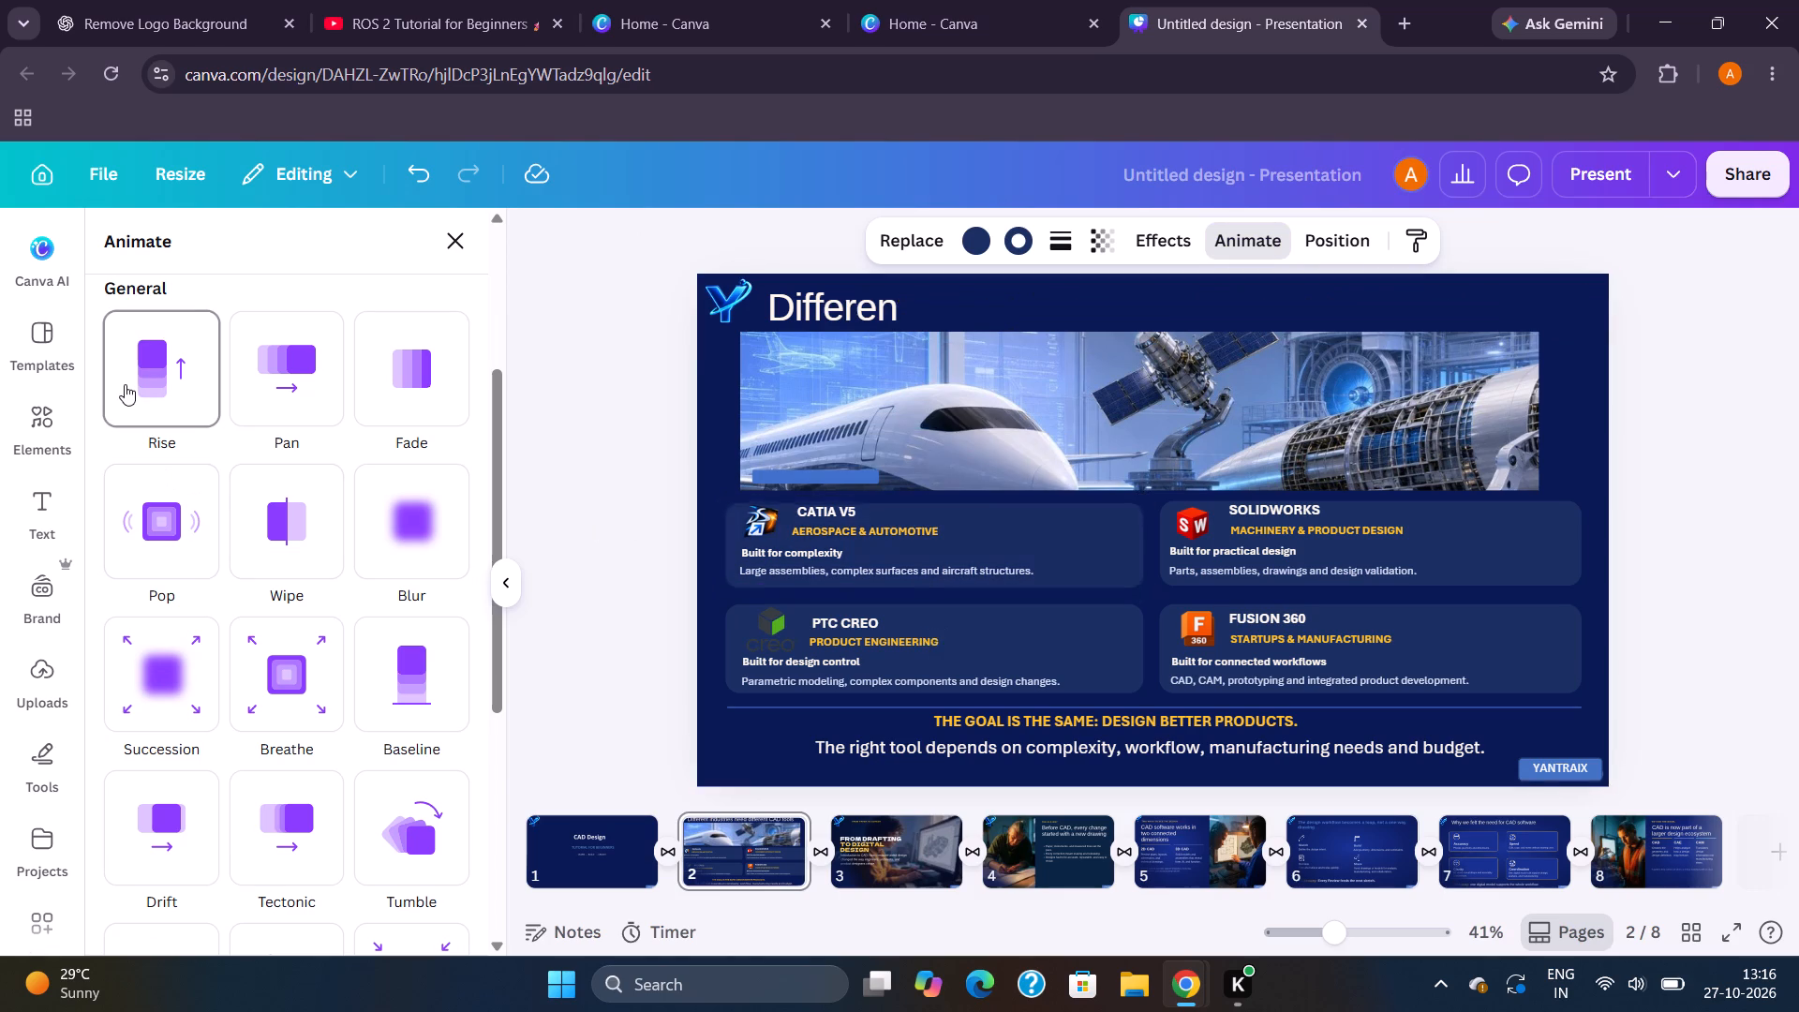
{"action": "left_click", "coordinate": [135, 379]}
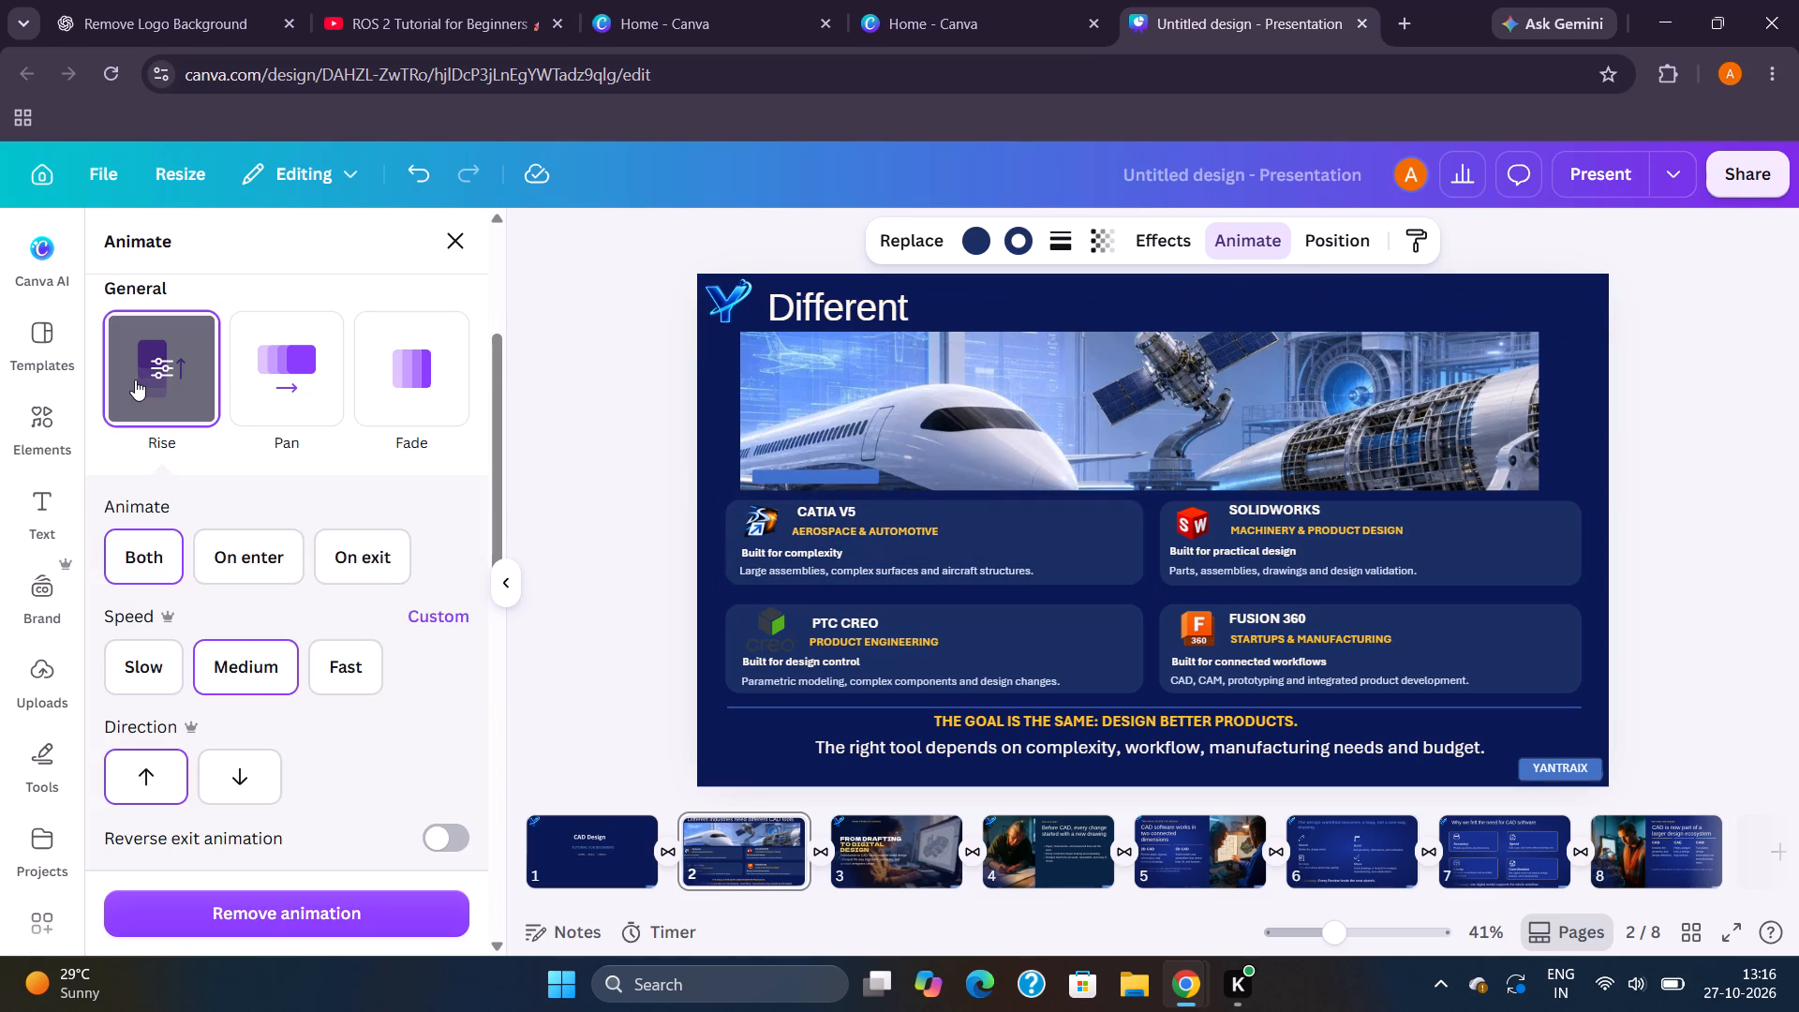
{"action": "left_click", "coordinate": [277, 364]}
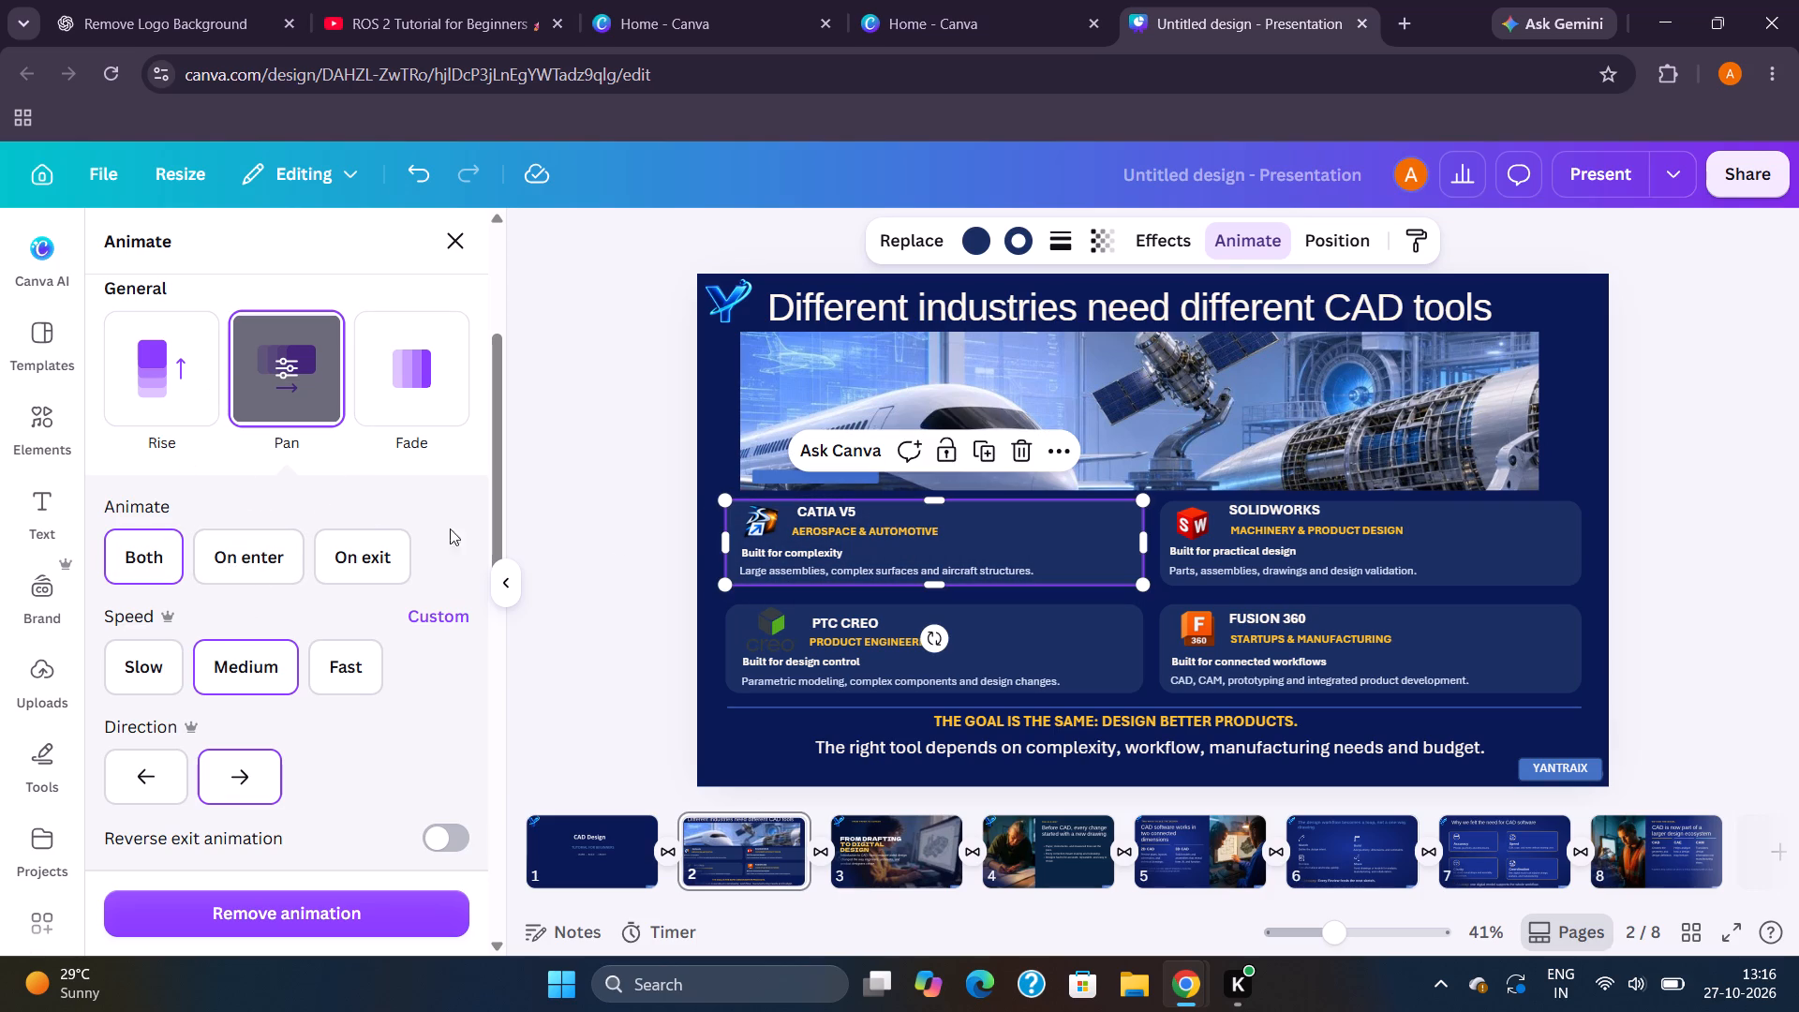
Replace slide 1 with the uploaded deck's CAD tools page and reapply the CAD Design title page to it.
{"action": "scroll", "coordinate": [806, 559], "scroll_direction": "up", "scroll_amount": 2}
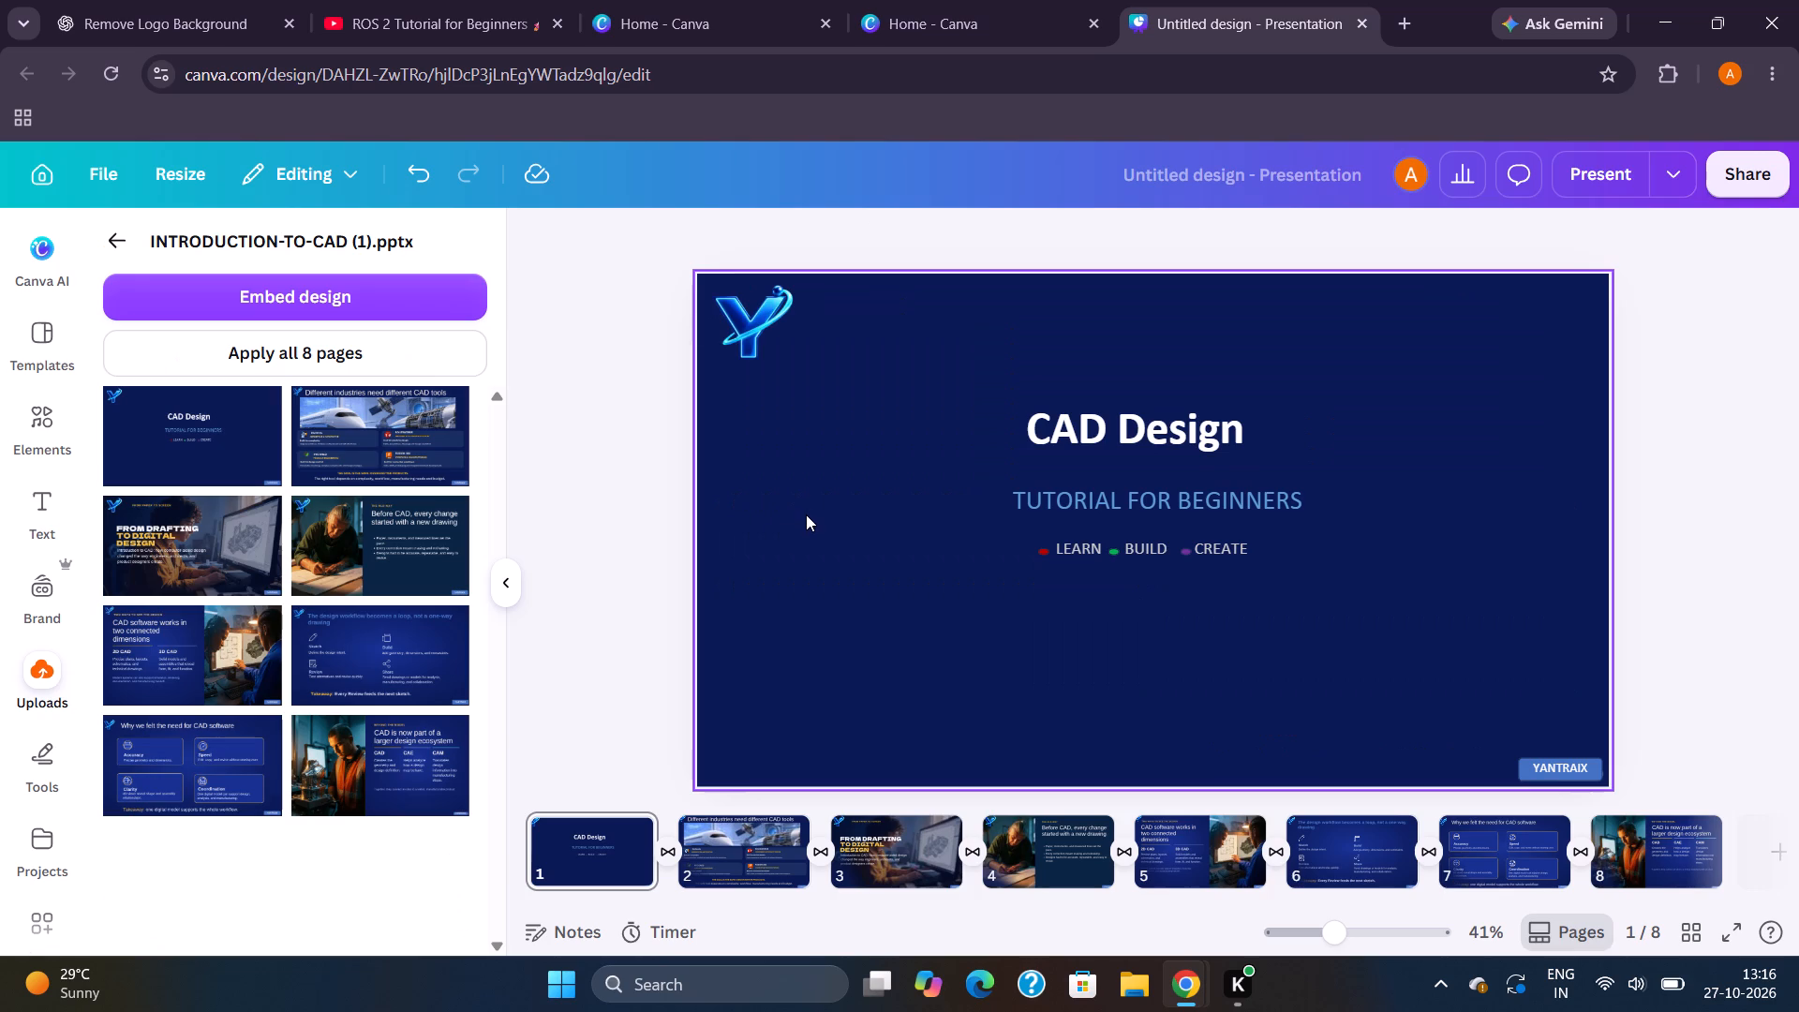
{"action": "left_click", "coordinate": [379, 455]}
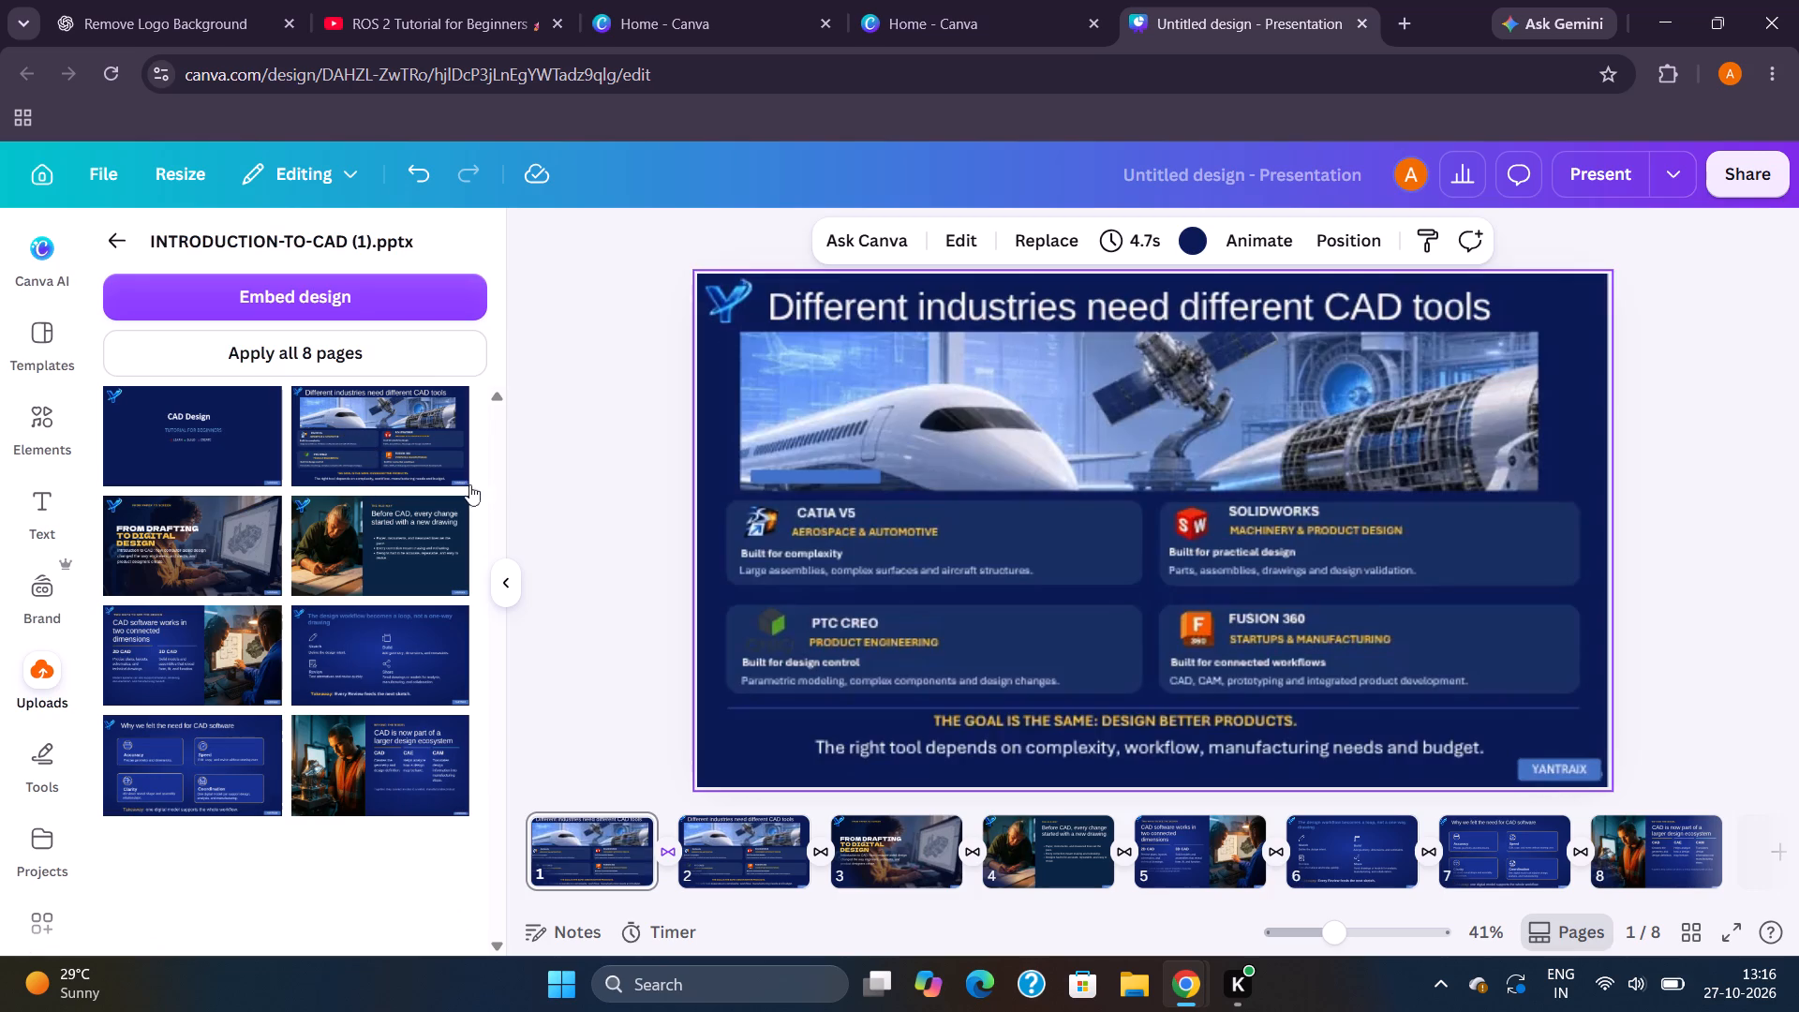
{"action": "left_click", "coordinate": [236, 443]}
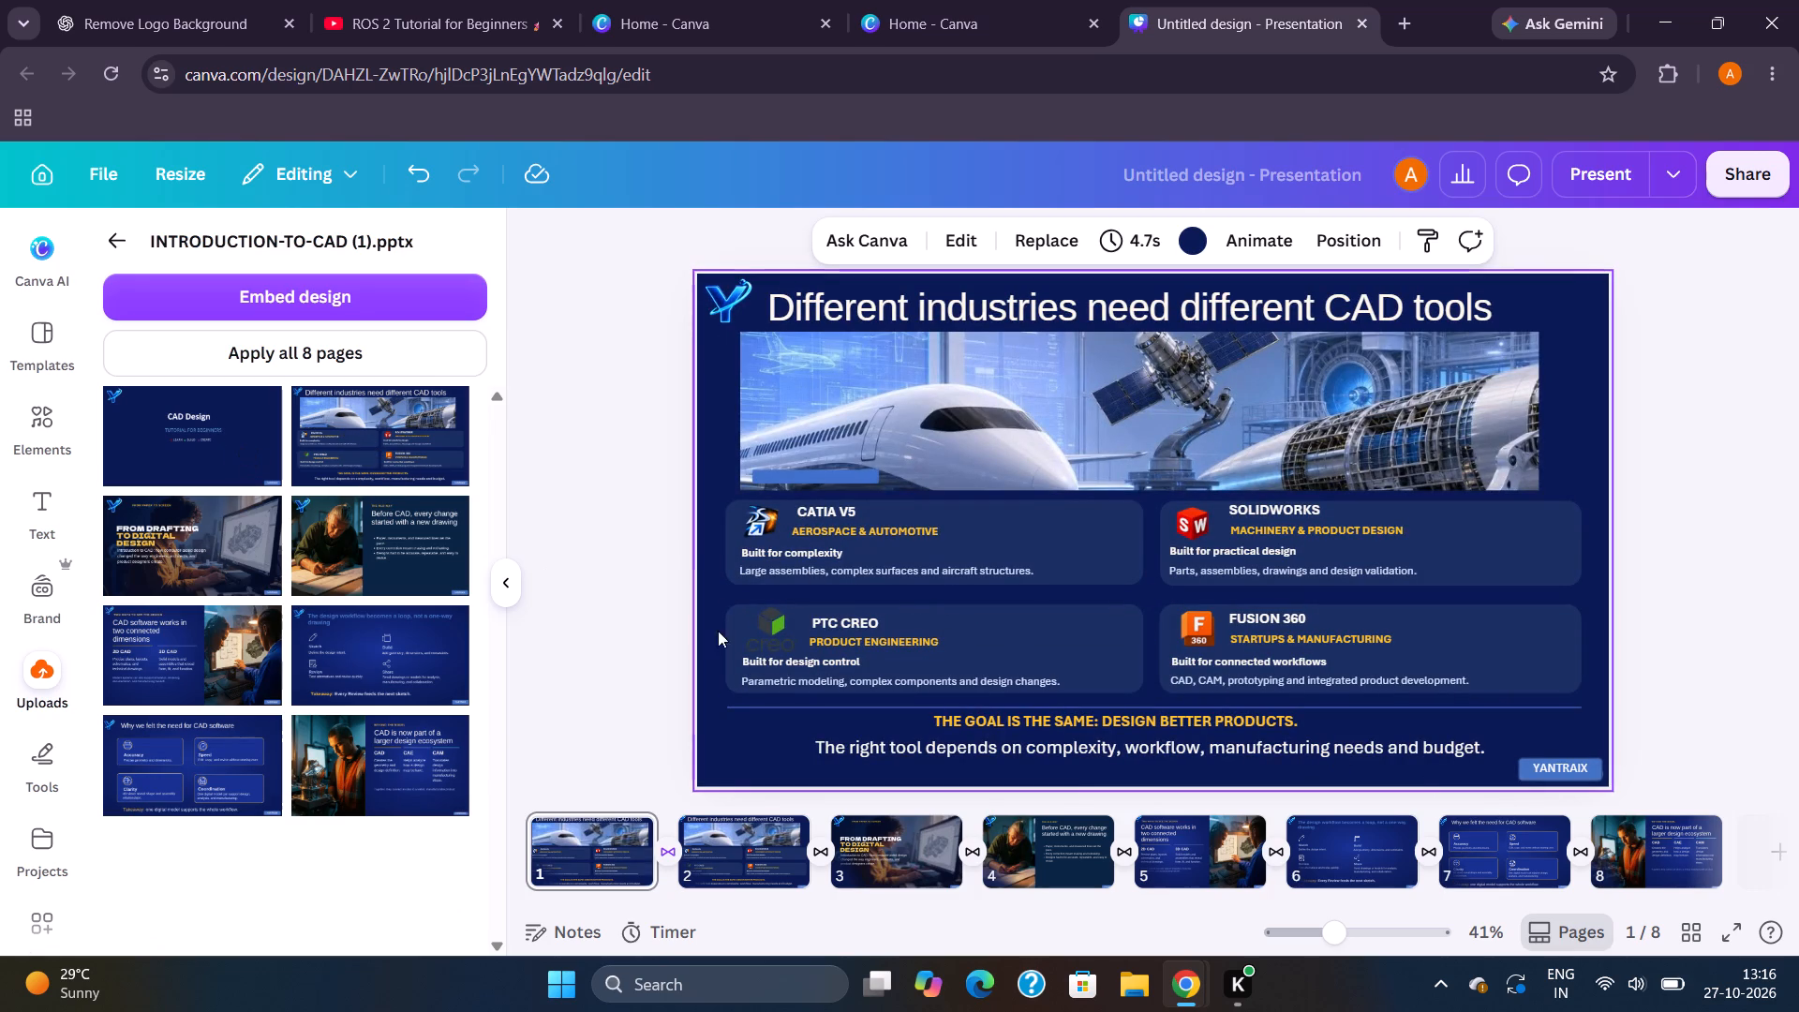
Preview the deck full screen from the title slide through the last slide and return to the editor.
{"action": "left_click", "coordinate": [576, 850]}
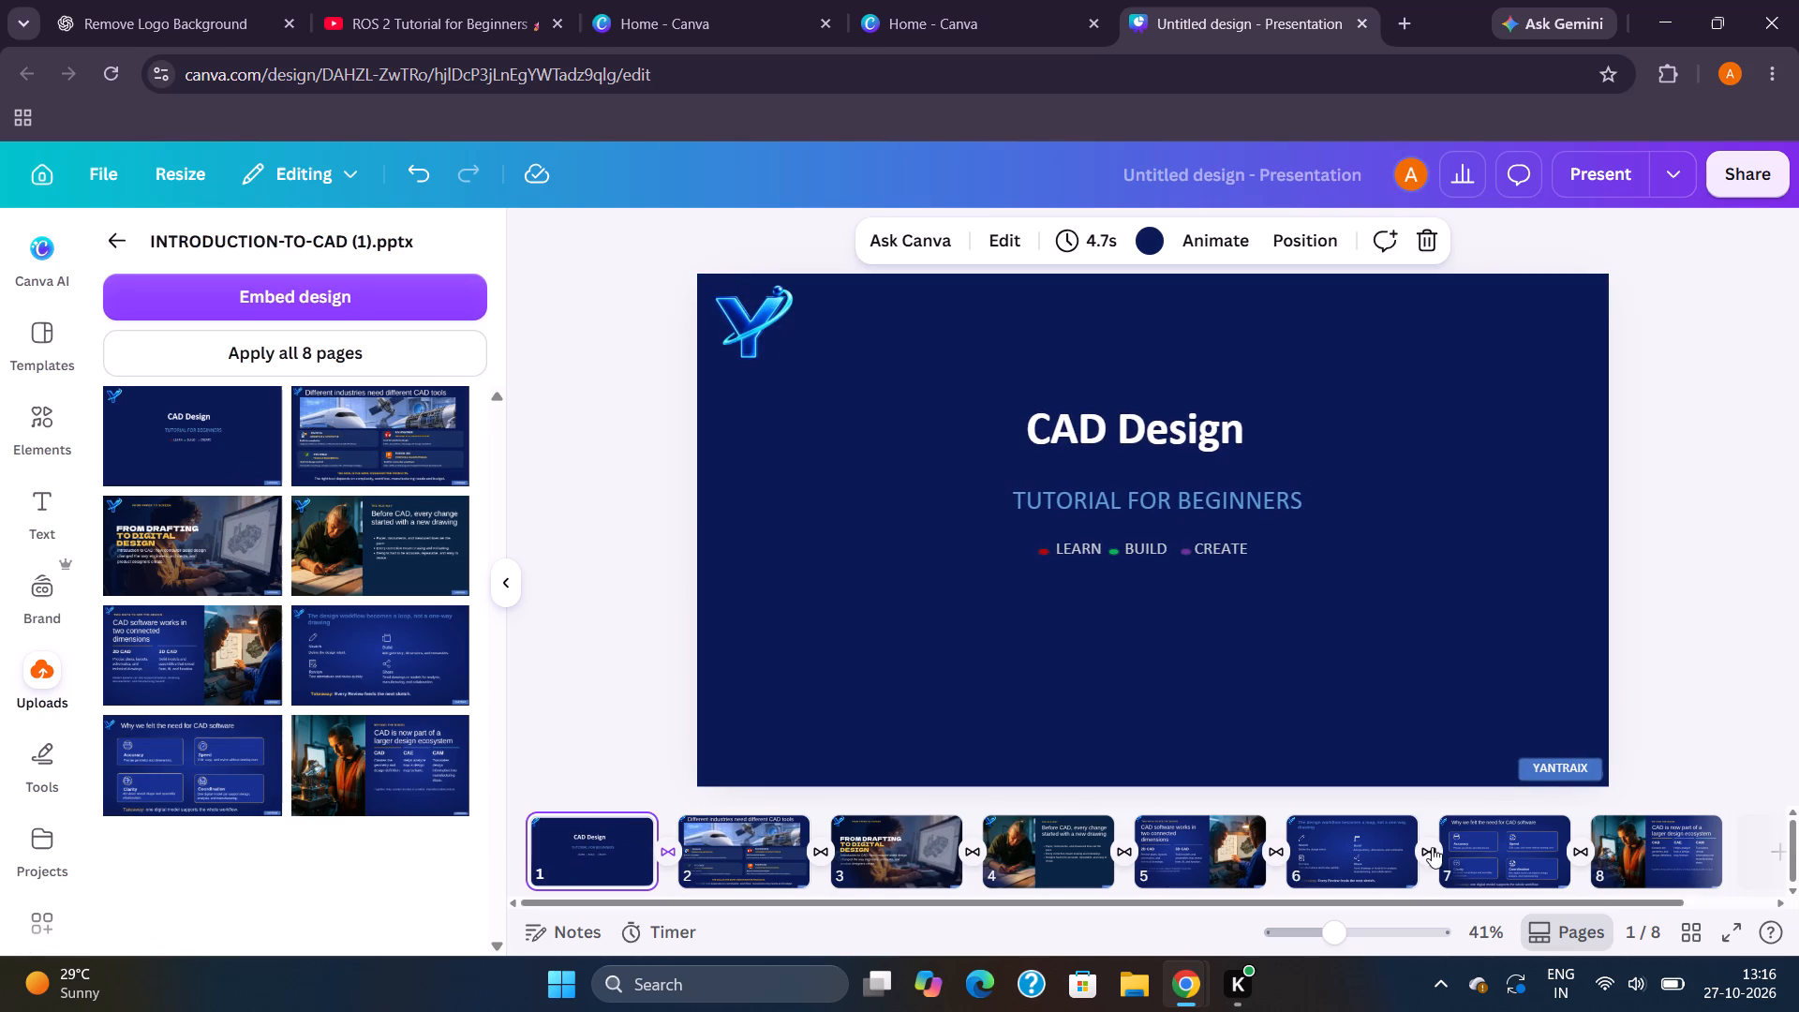
{"action": "left_click", "coordinate": [1727, 923]}
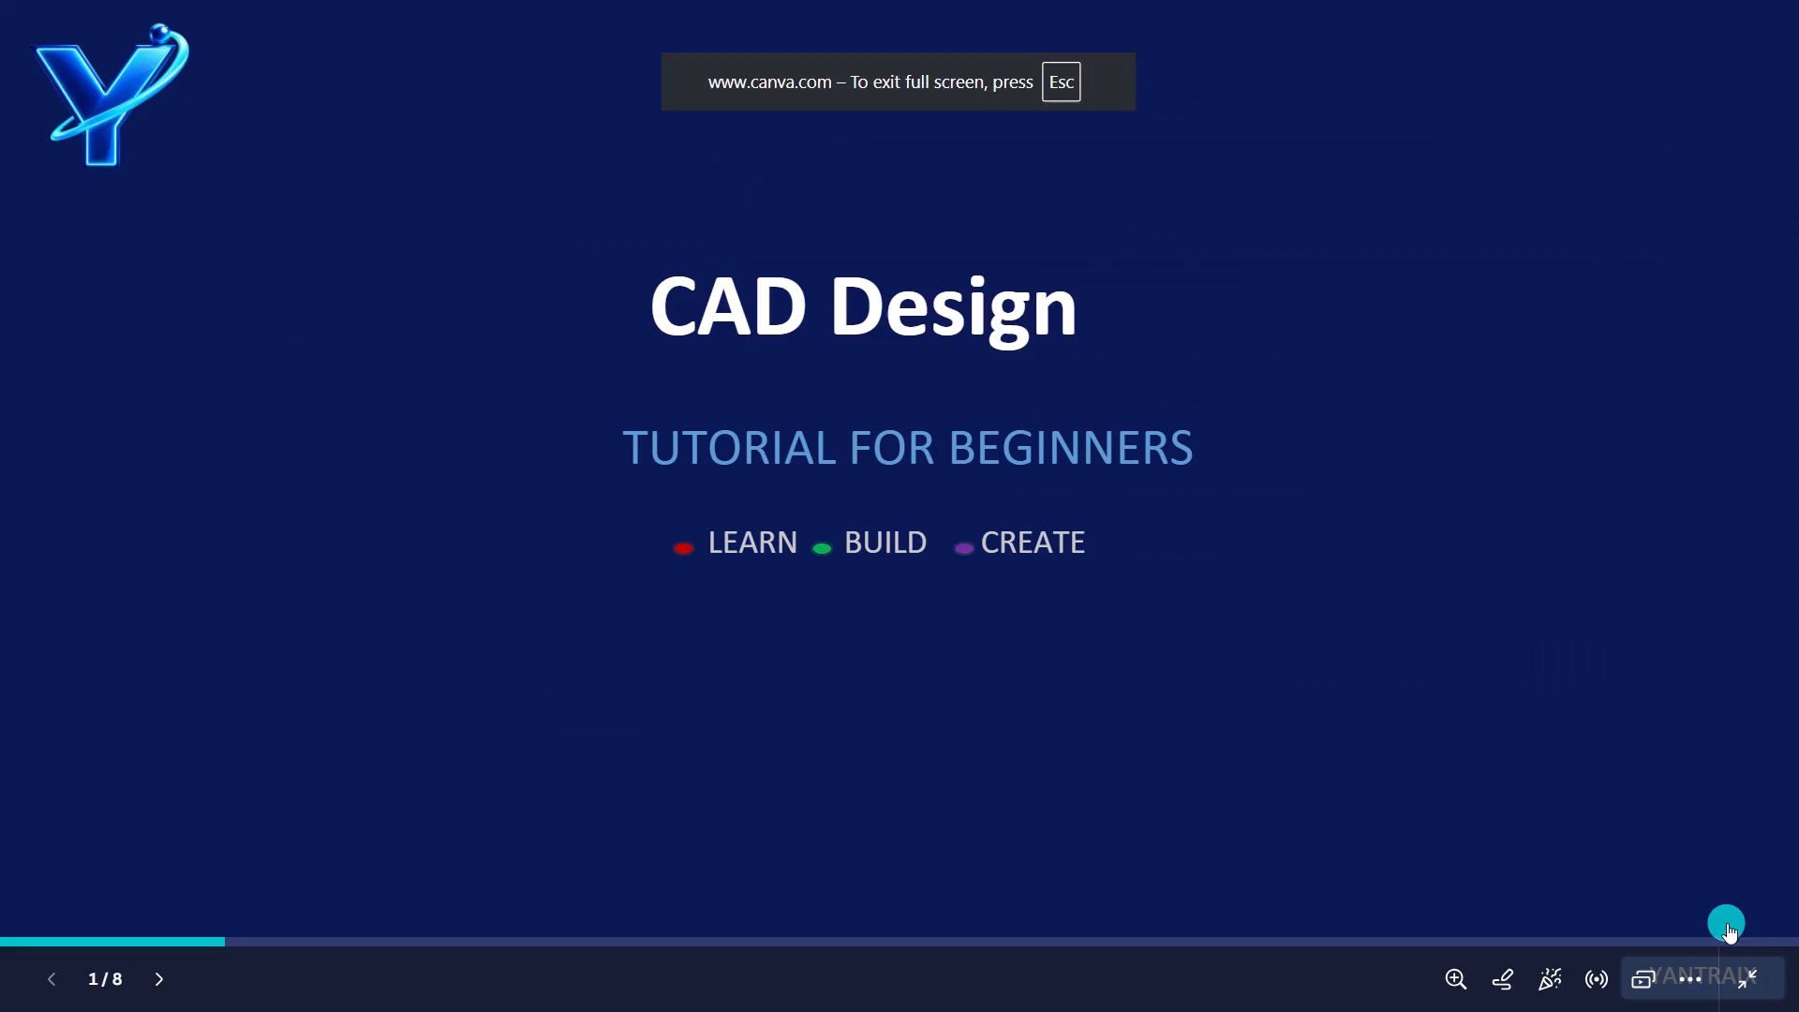
{"action": "left_click", "coordinate": [819, 575]}
{"action": "left_click", "coordinate": [830, 571]}
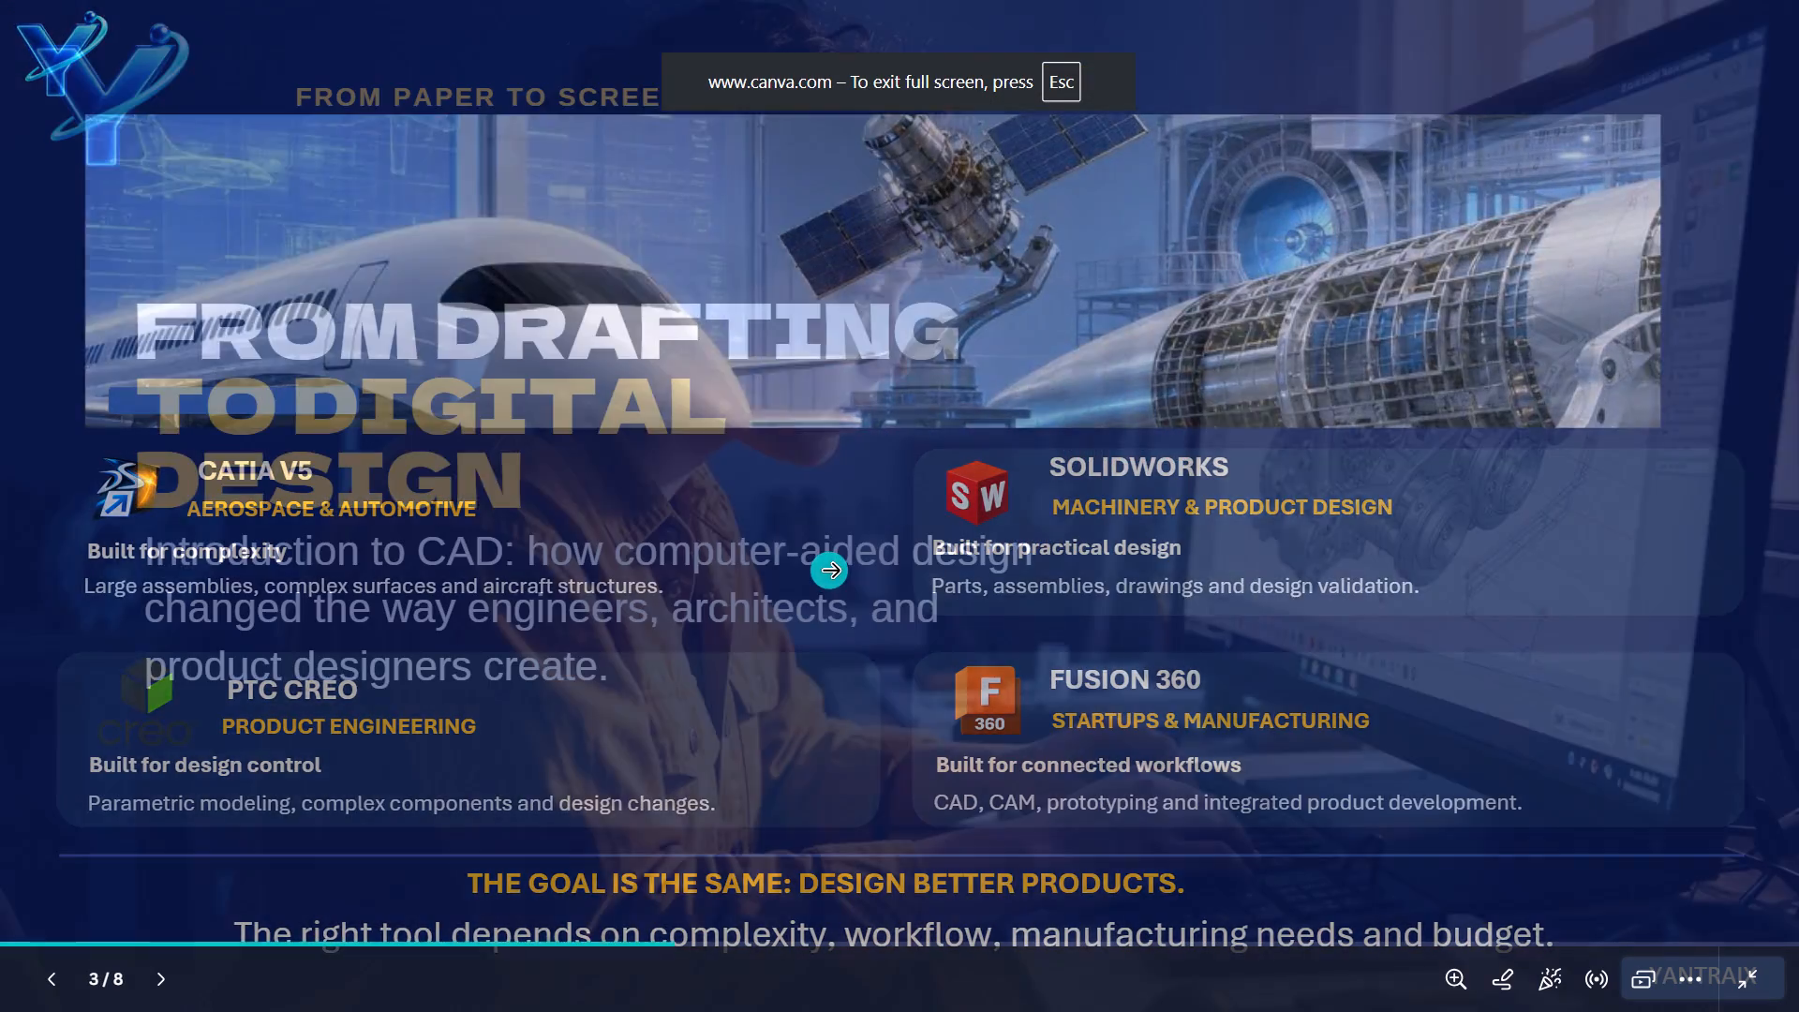
{"action": "triple_click", "coordinate": [830, 571]}
{"action": "triple_click", "coordinate": [830, 571]}
{"action": "triple_click", "coordinate": [830, 571]}
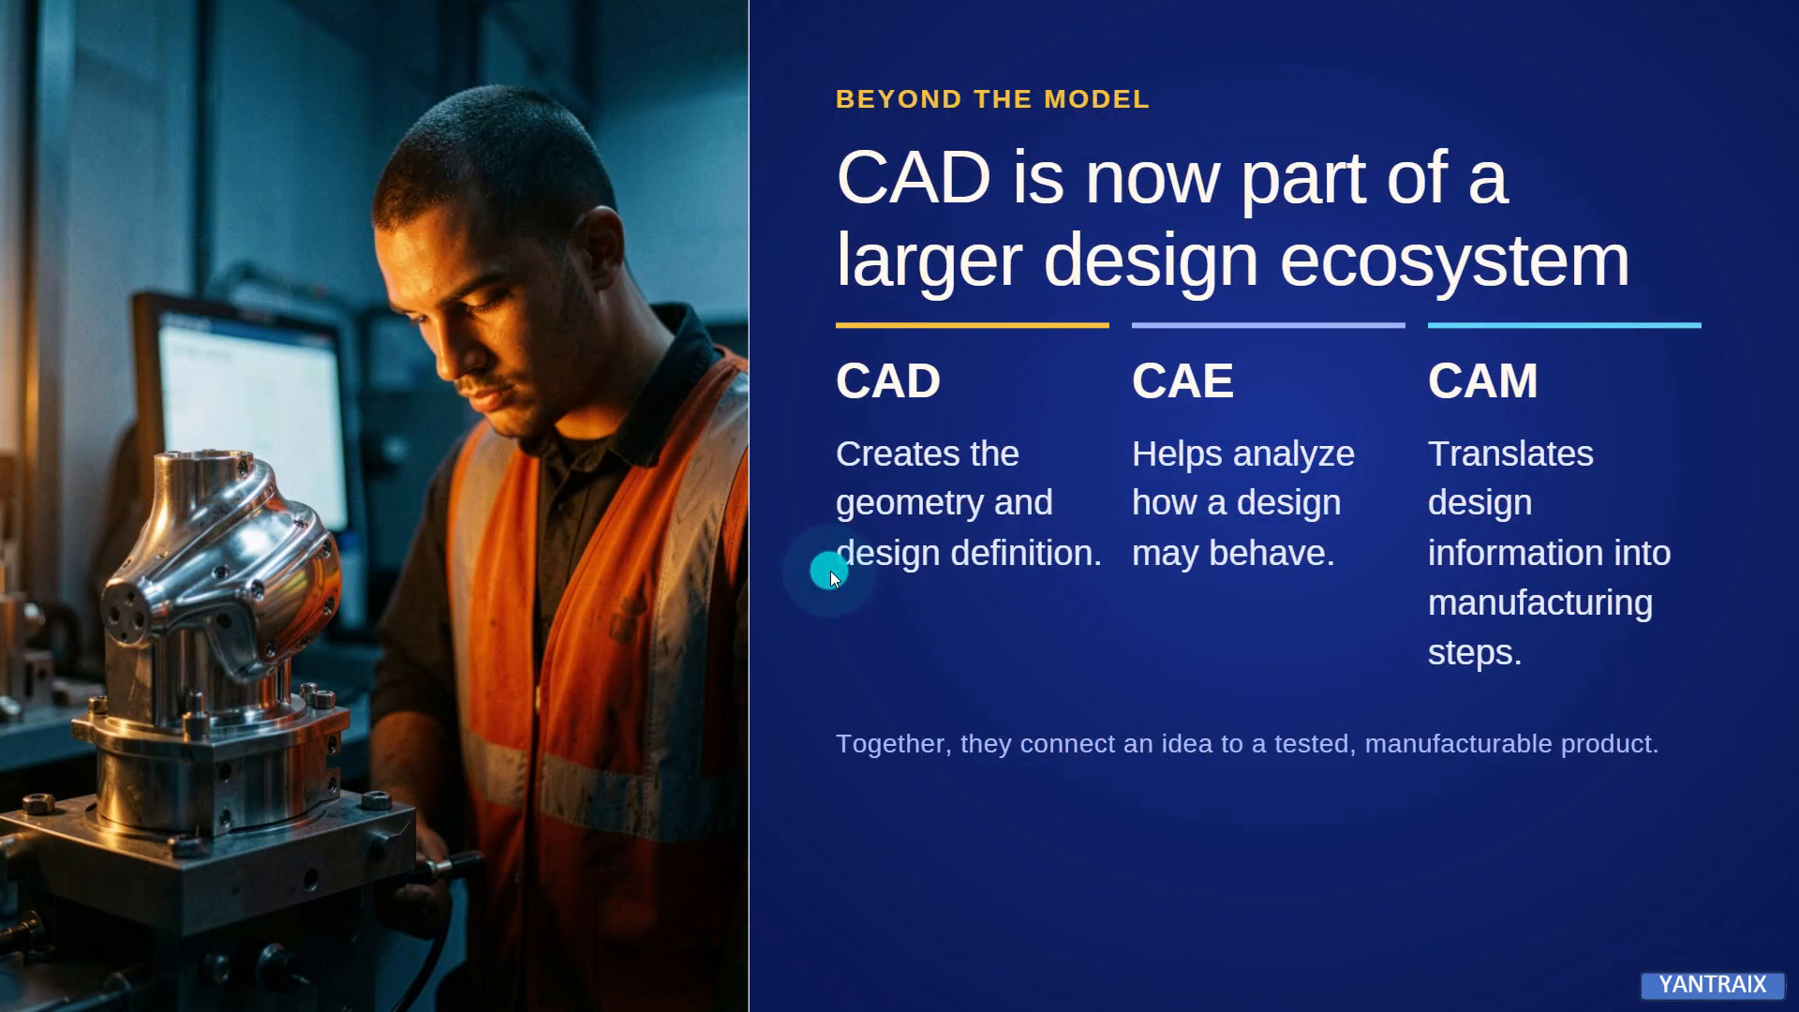
{"action": "left_click", "coordinate": [1370, 419]}
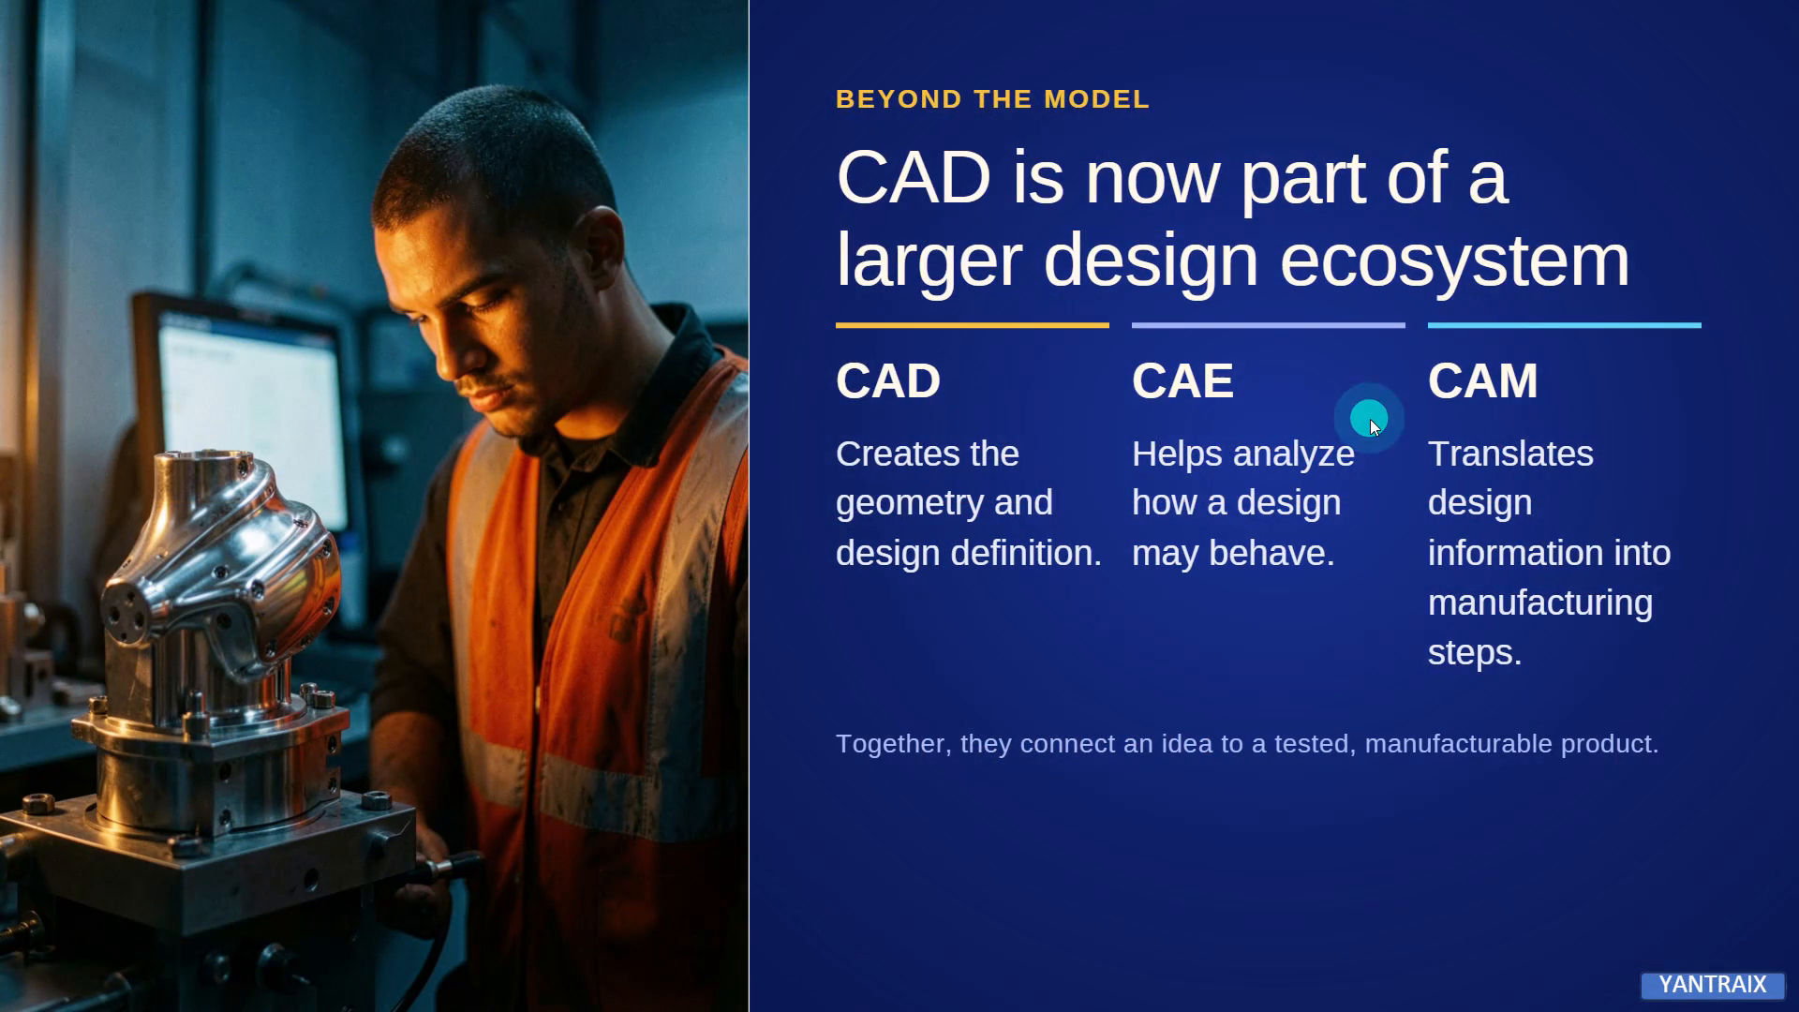
{"action": "key", "text": "Escape"}
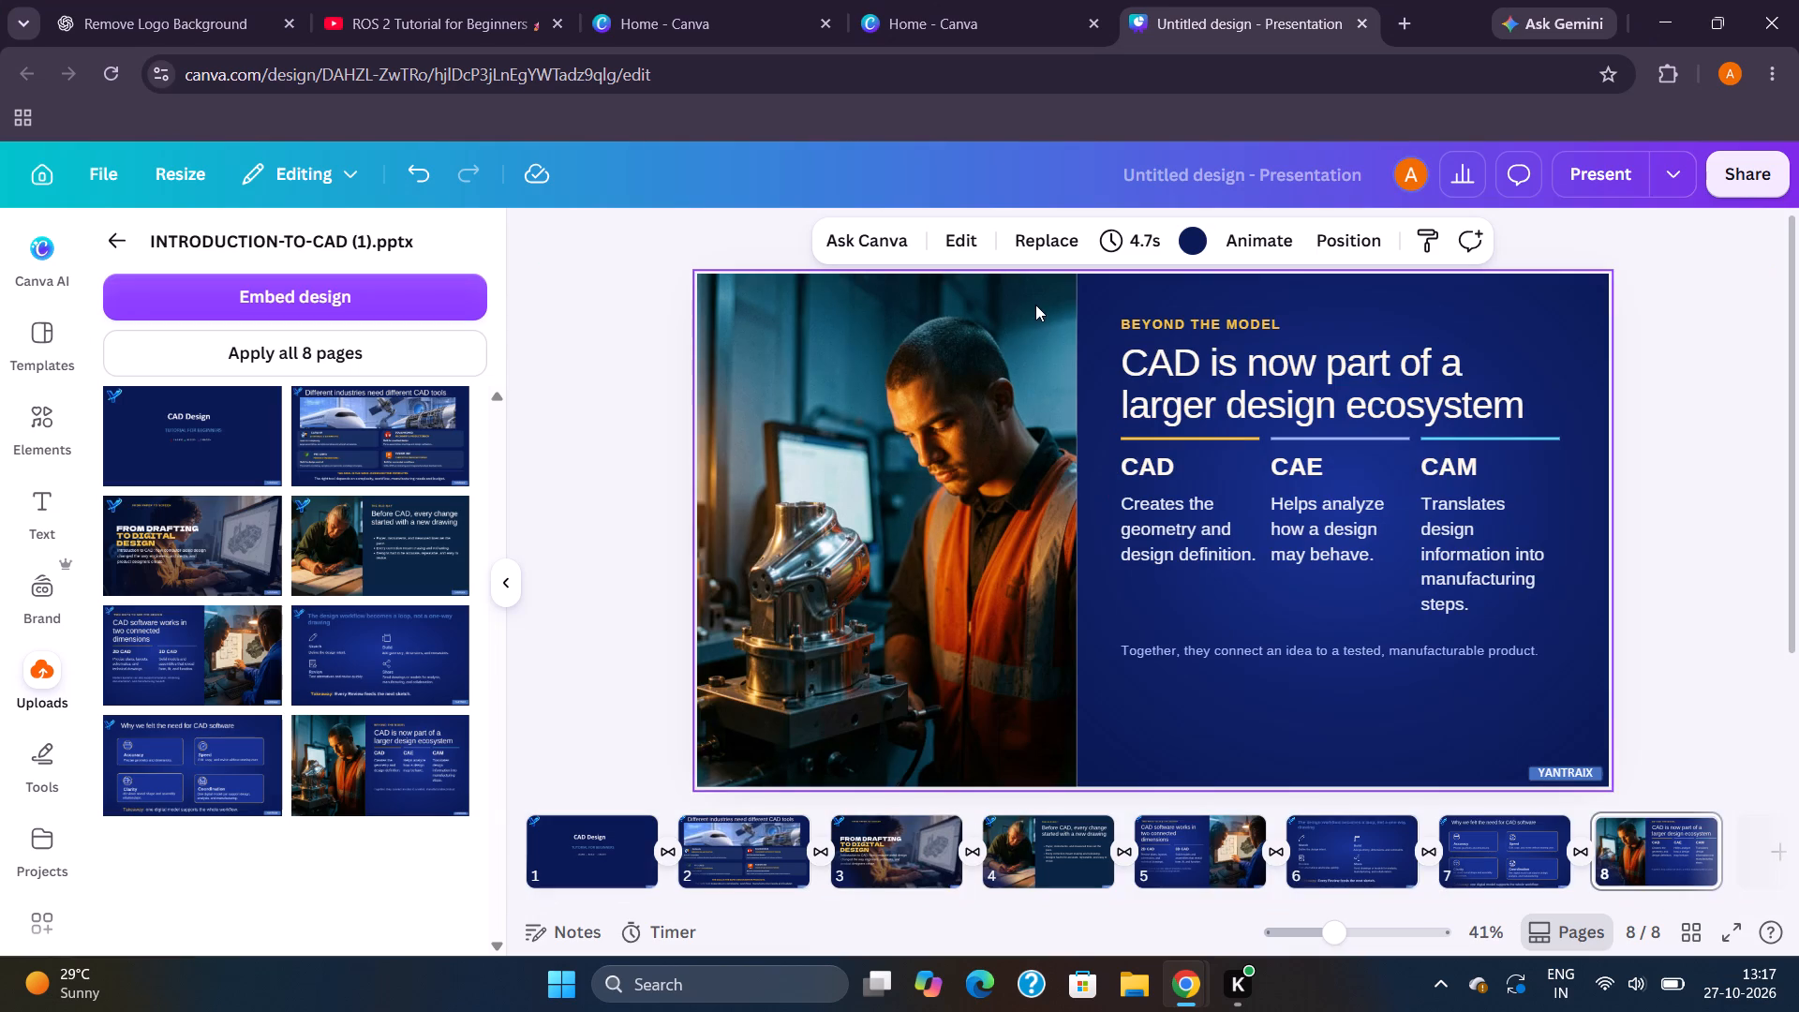
Apply the Roll text animation to the TUTORIAL FOR BEGINNERS subtitle on the title slide, on both enter and exit.
{"action": "left_click", "coordinate": [584, 828]}
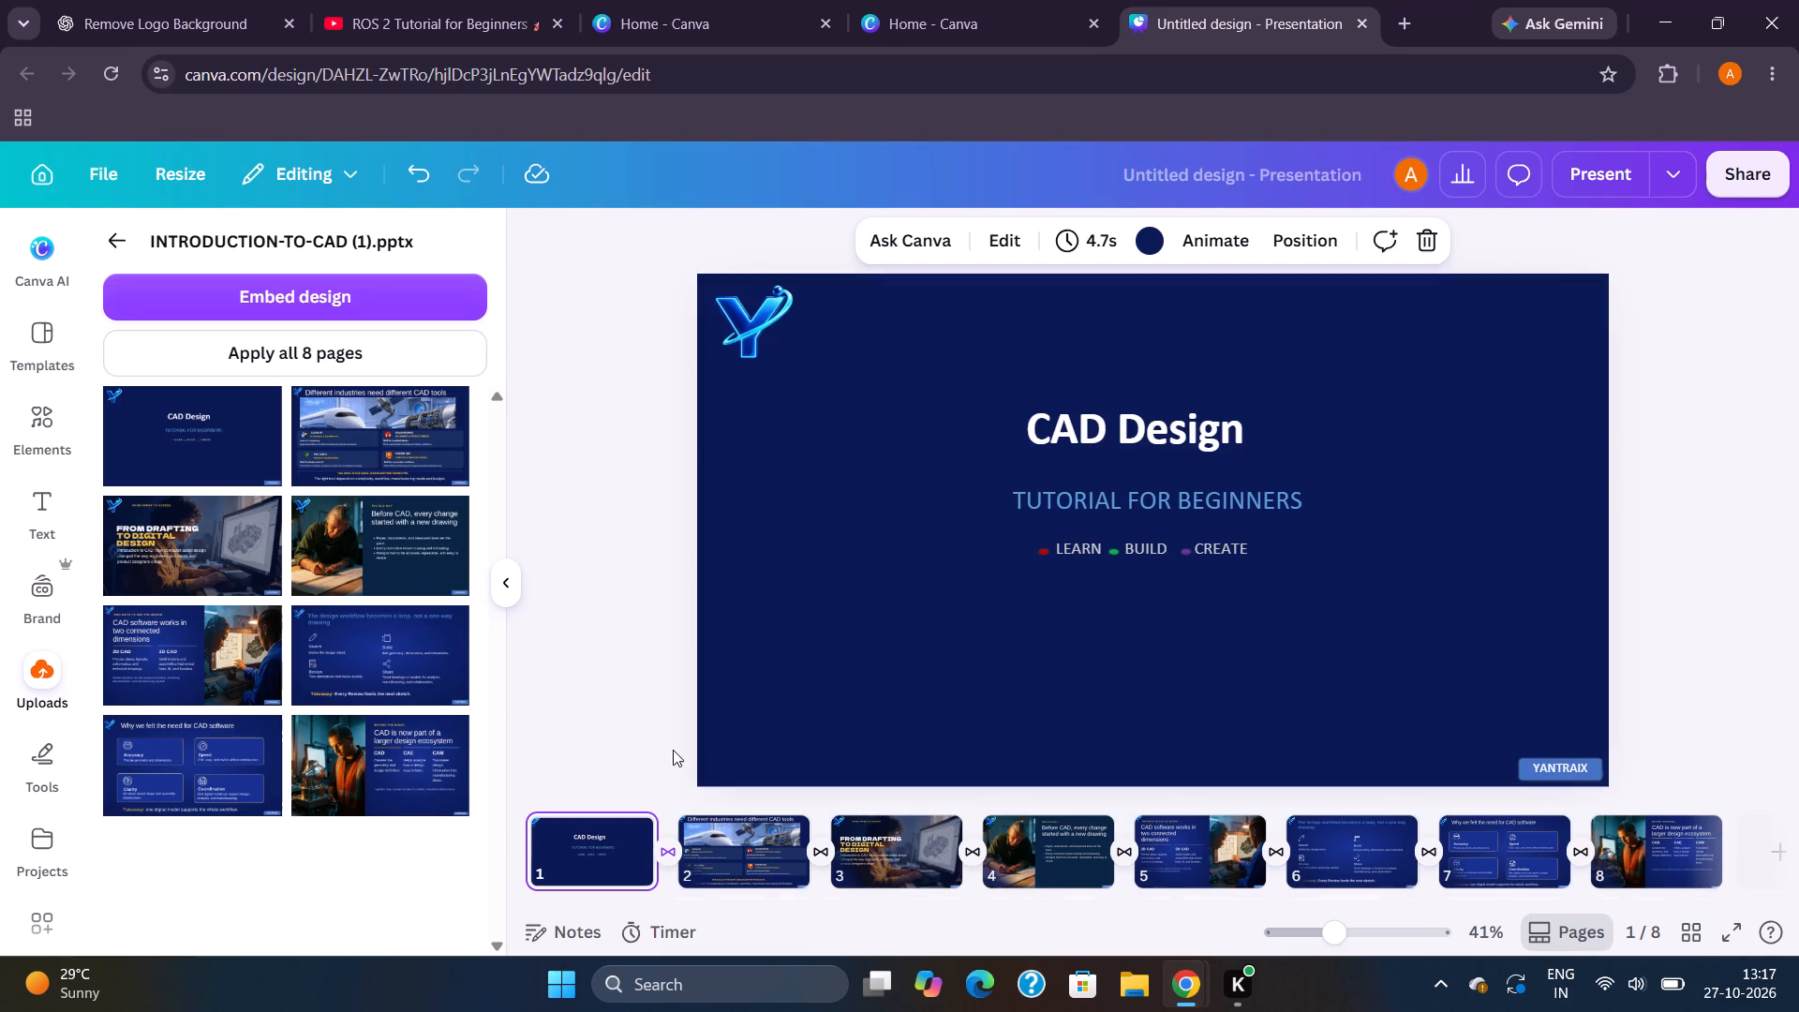
{"action": "left_click", "coordinate": [1125, 515]}
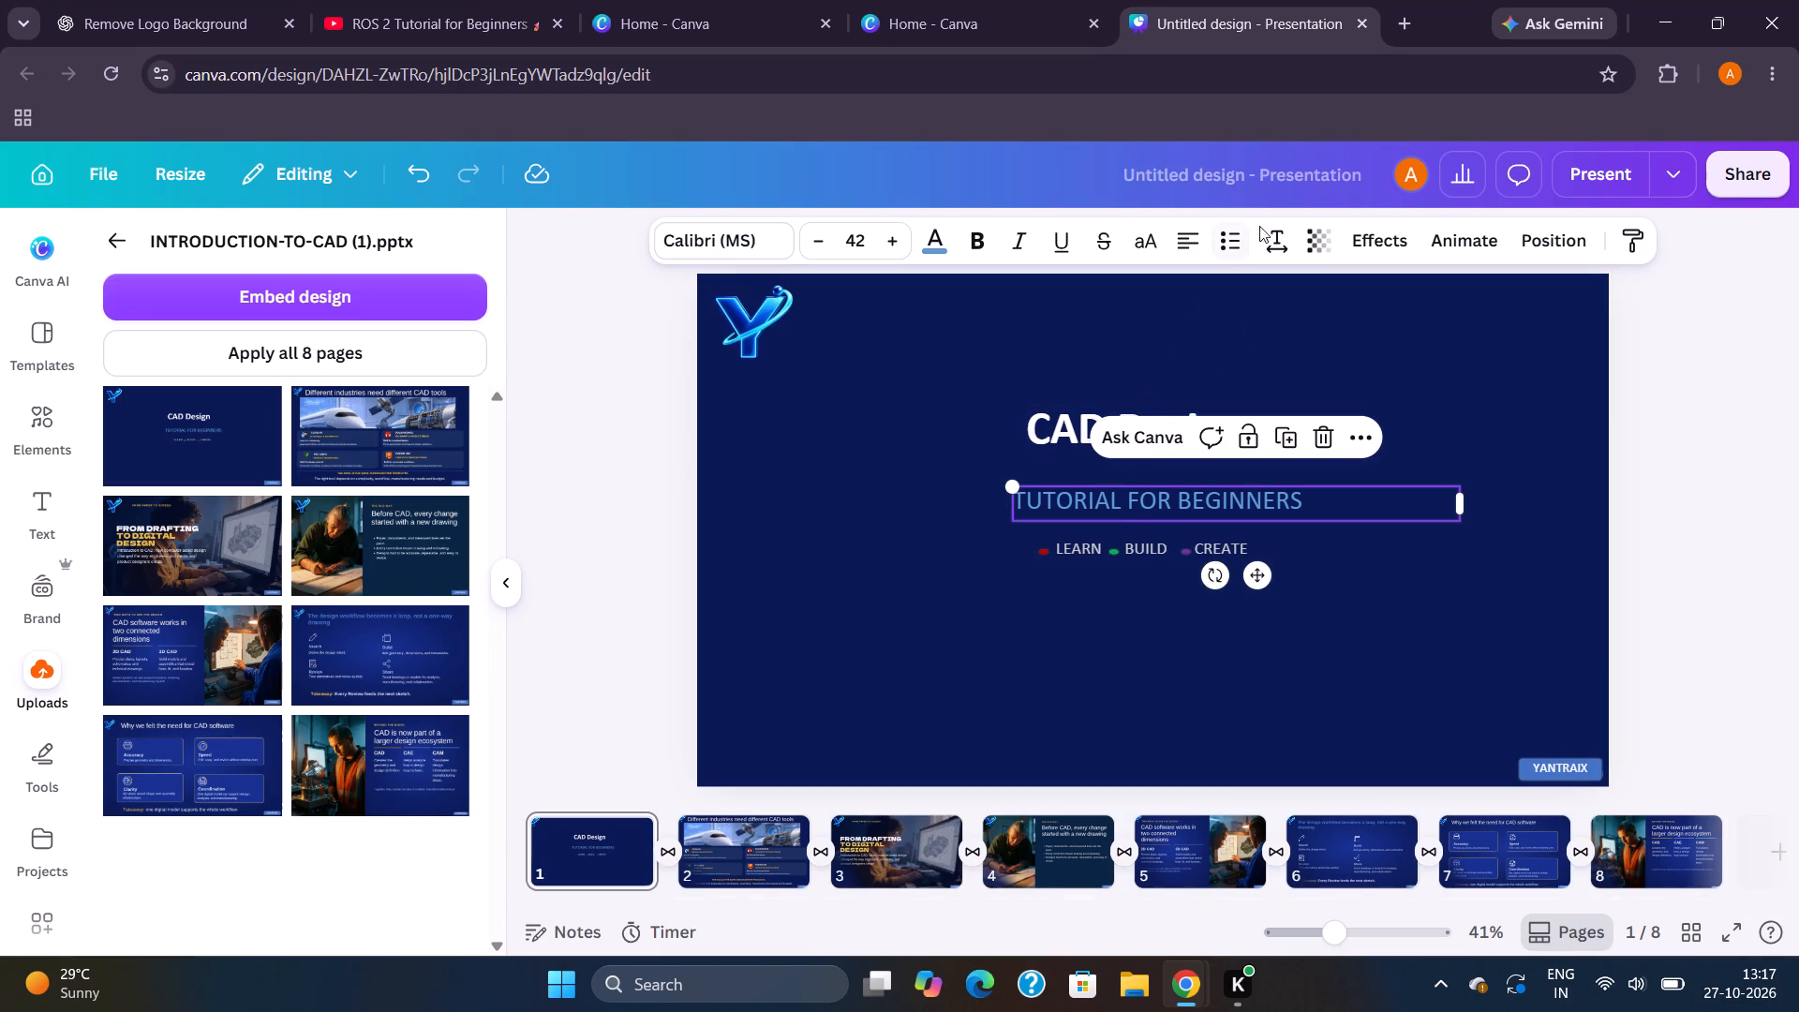
{"action": "left_click", "coordinate": [1446, 240]}
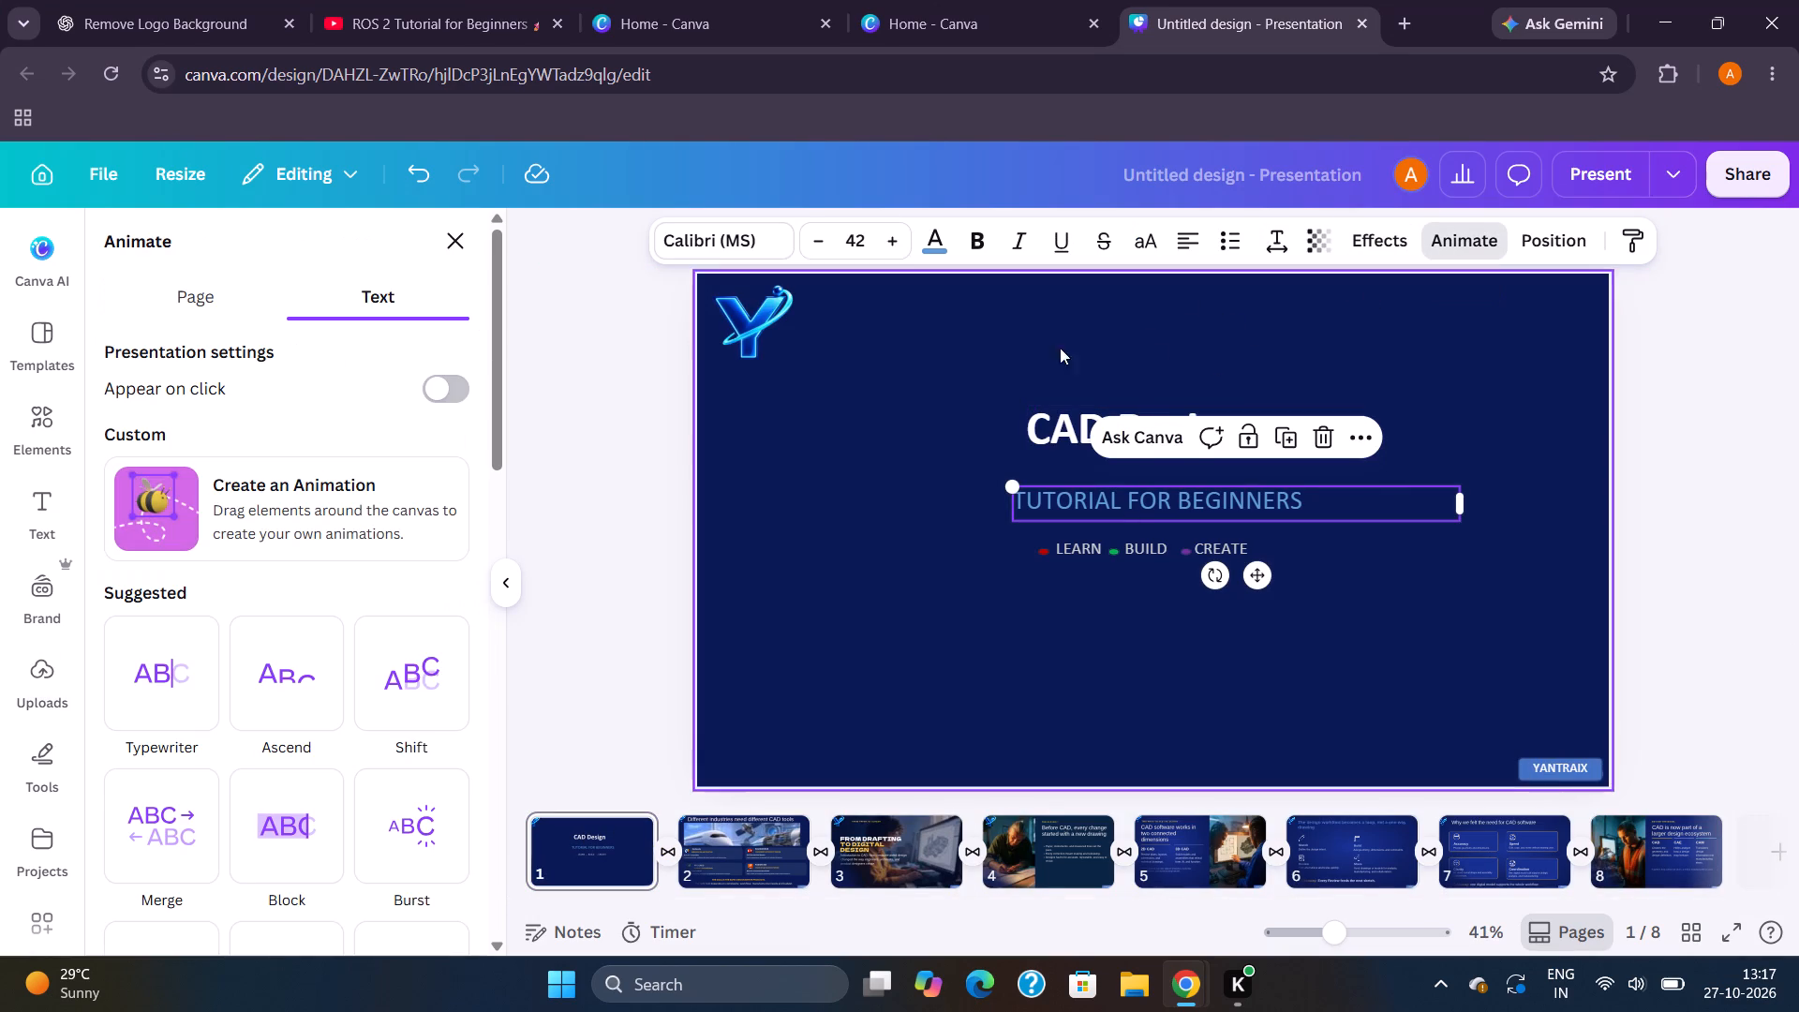
{"action": "scroll", "coordinate": [378, 650], "scroll_direction": "down", "scroll_amount": 1}
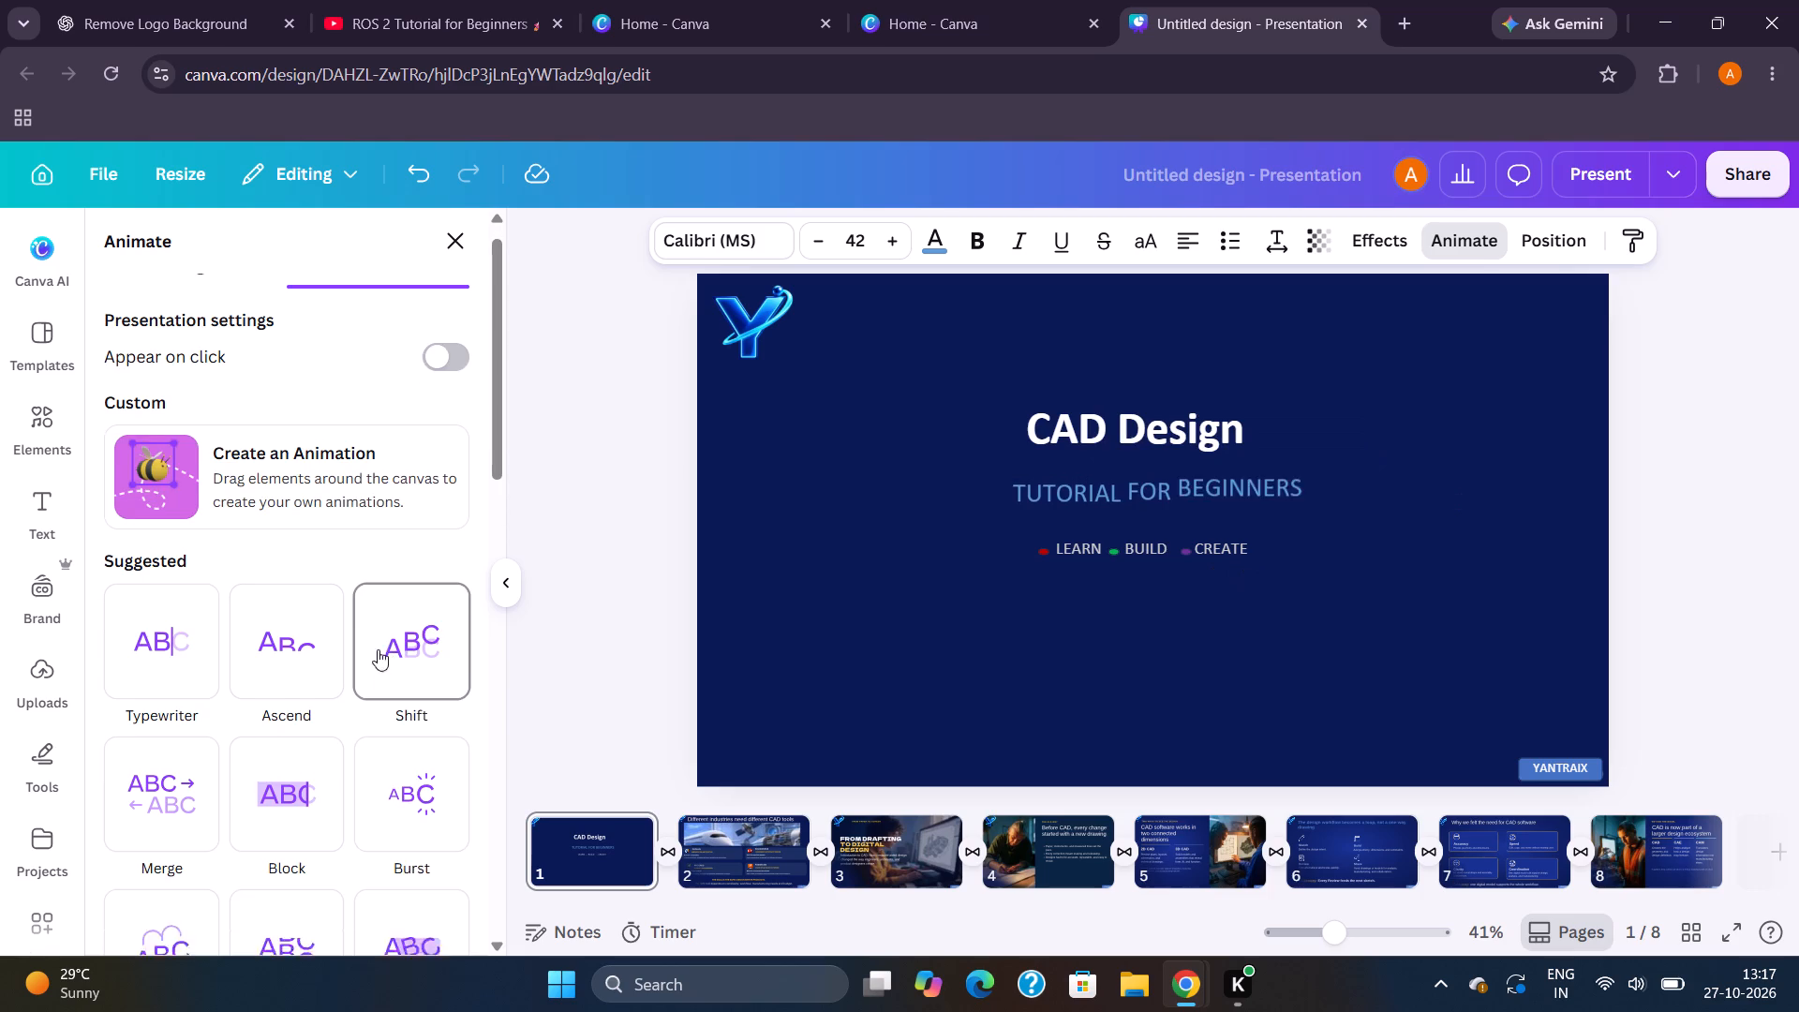
{"action": "scroll", "coordinate": [378, 649], "scroll_direction": "down", "scroll_amount": 3}
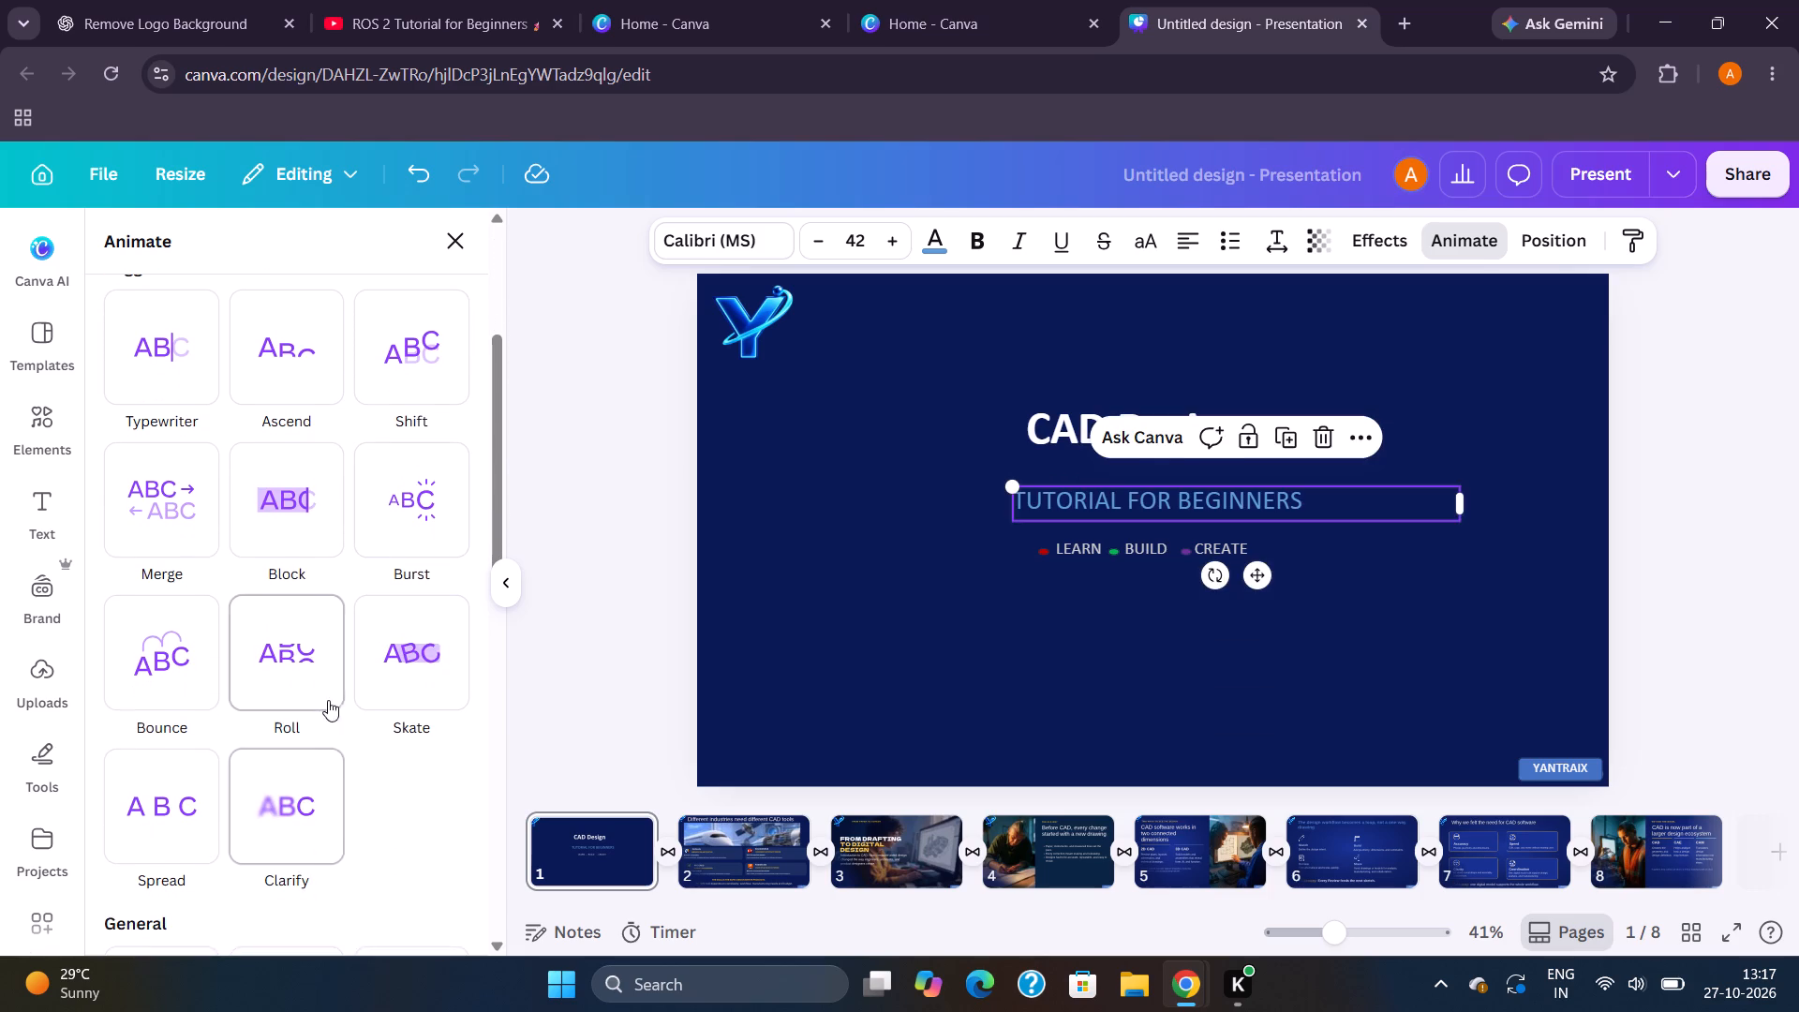
{"action": "left_click", "coordinate": [320, 677]}
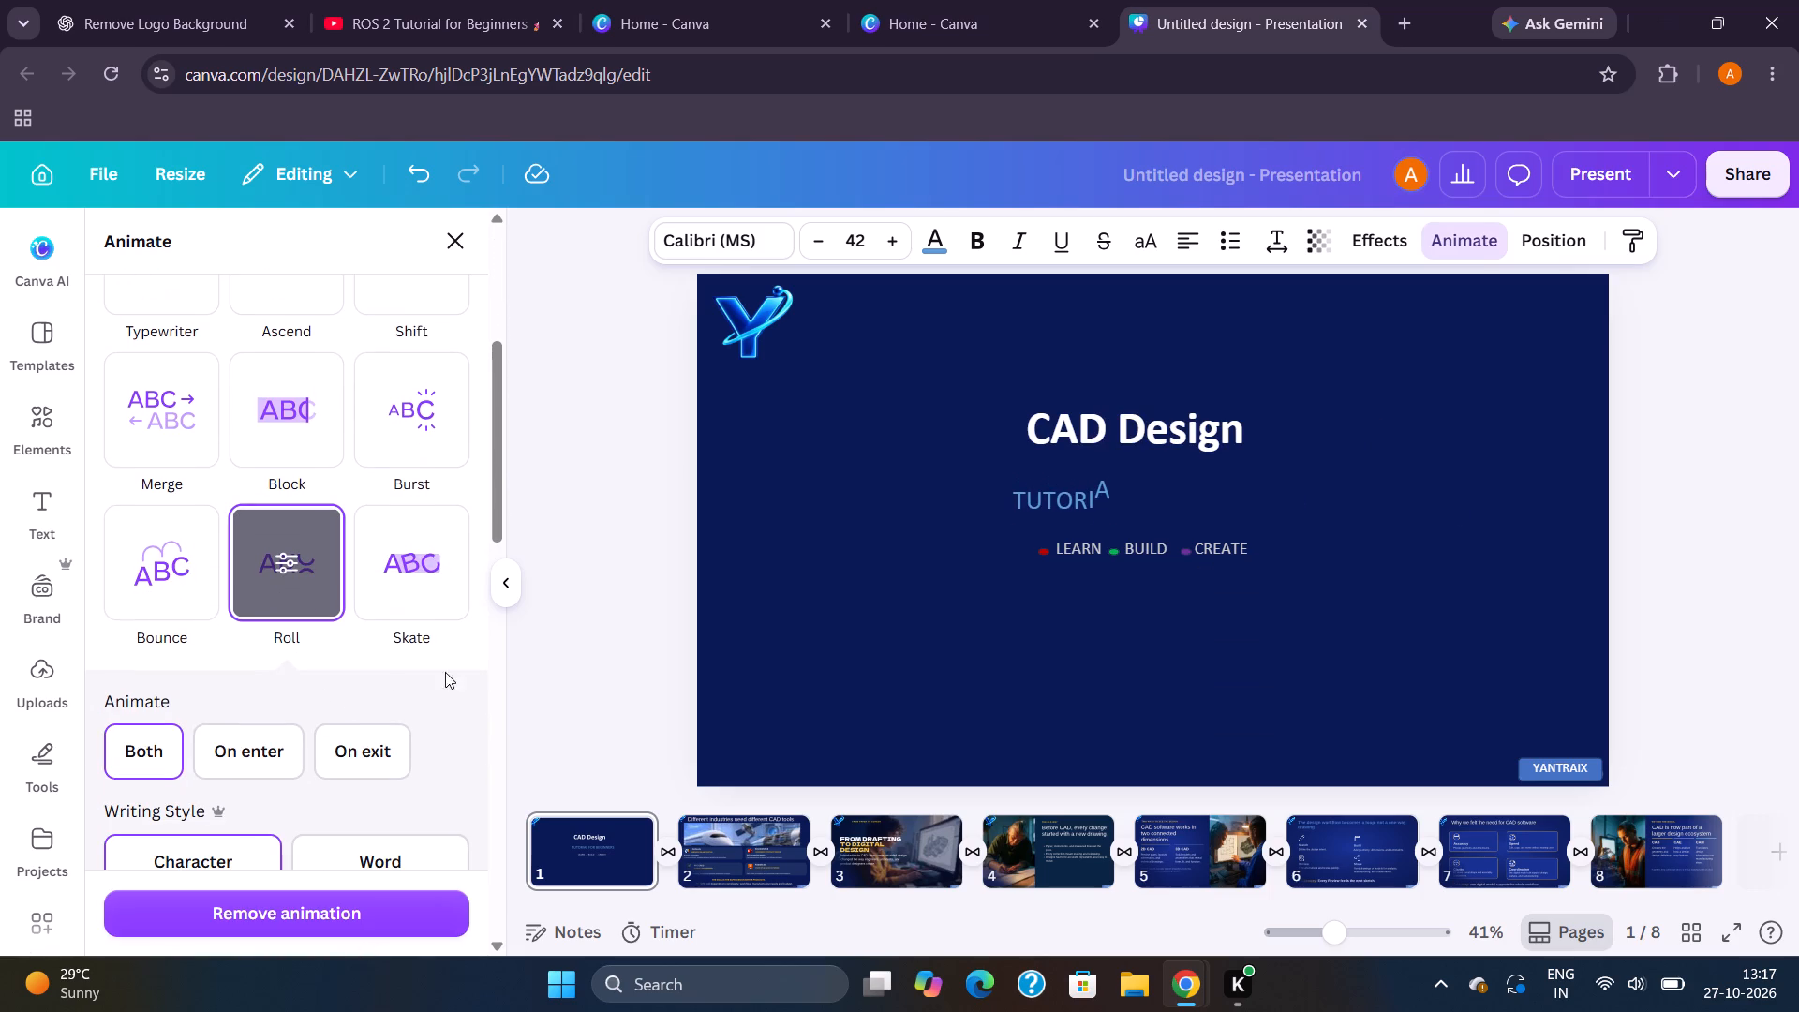
Apply the Typewriter text animation to the LEARN, BUILD, CREATE tagline on the title slide, on both enter and exit.
{"action": "left_click", "coordinate": [1063, 558]}
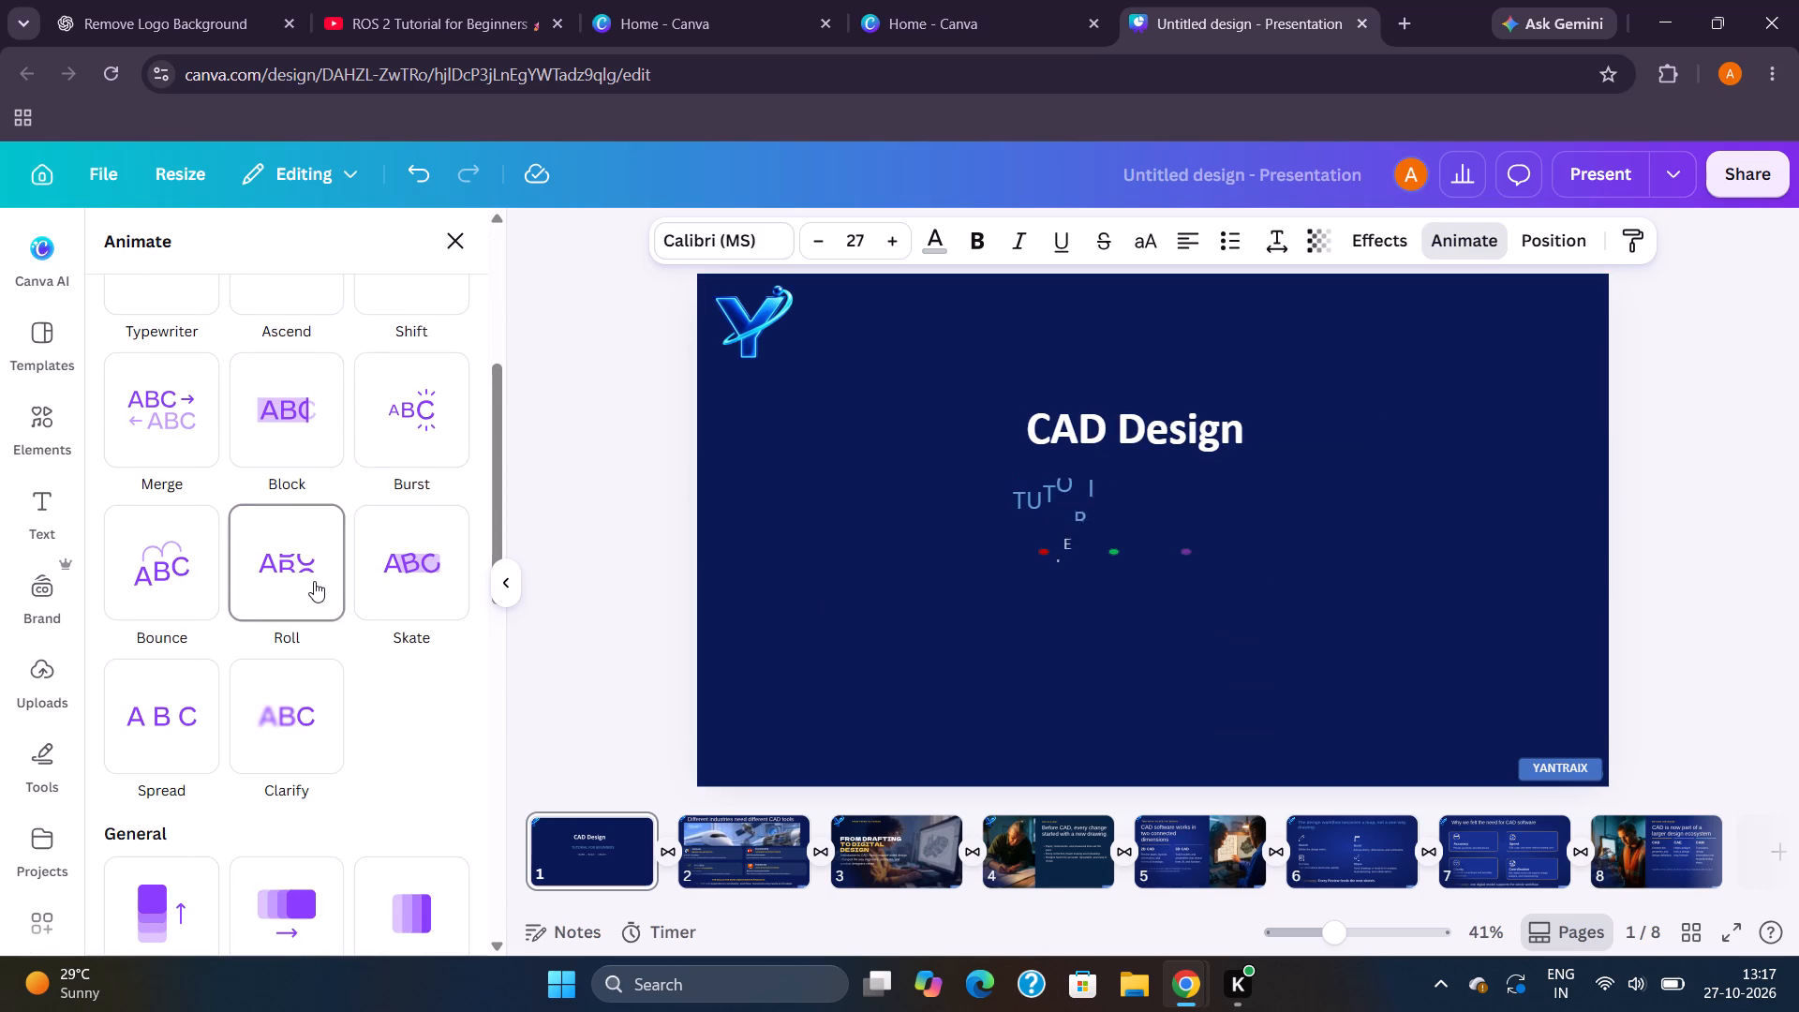
{"action": "scroll", "coordinate": [314, 581], "scroll_direction": "up", "scroll_amount": 1}
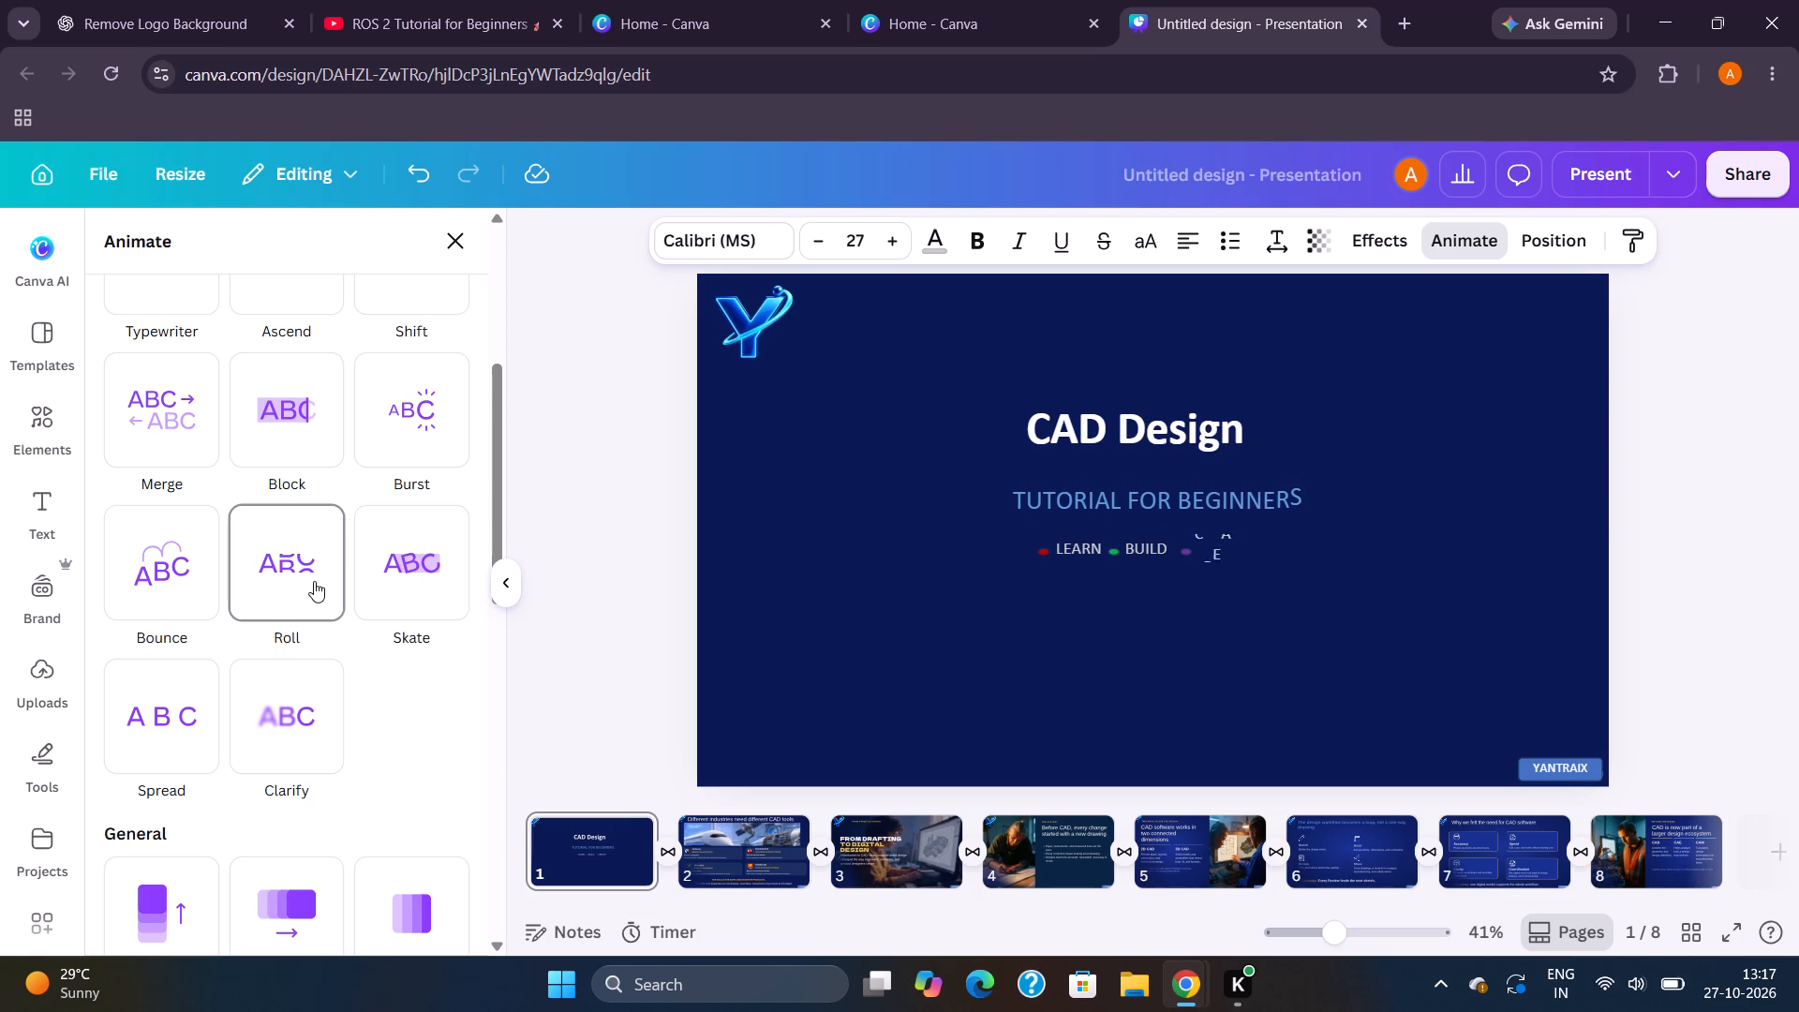
{"action": "scroll", "coordinate": [314, 581], "scroll_direction": "up", "scroll_amount": 4}
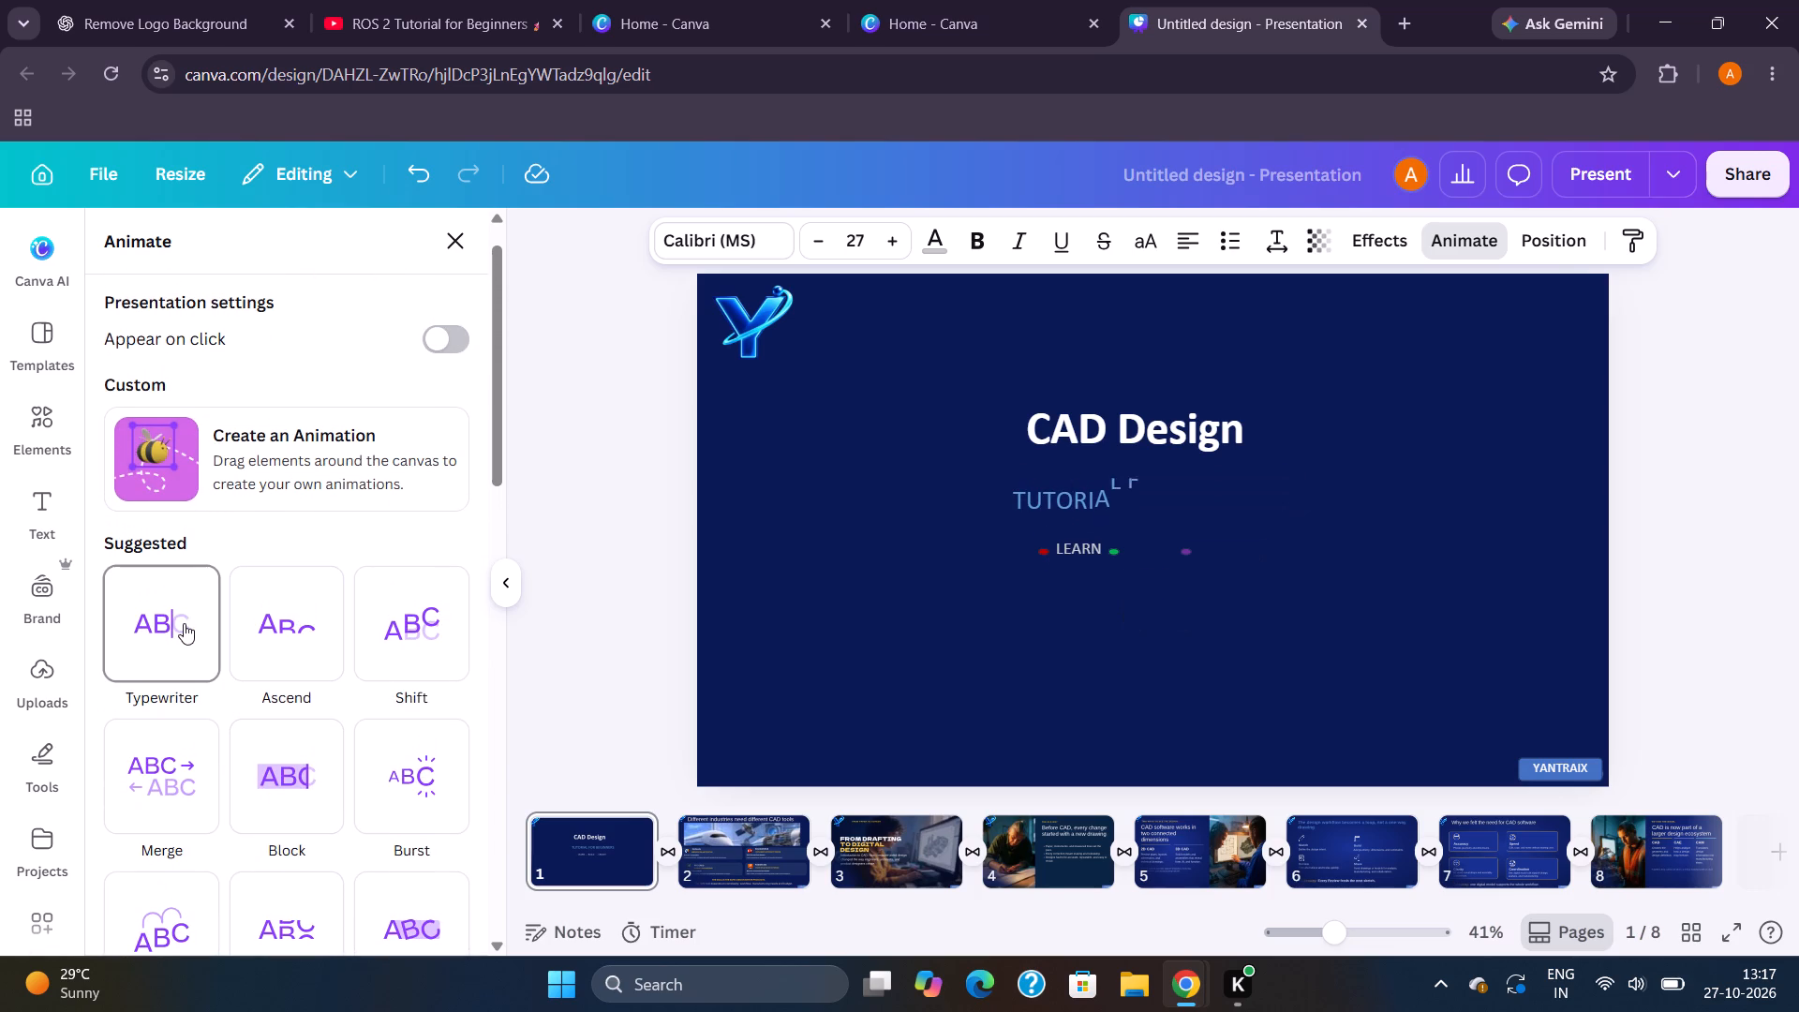
{"action": "left_click", "coordinate": [184, 623]}
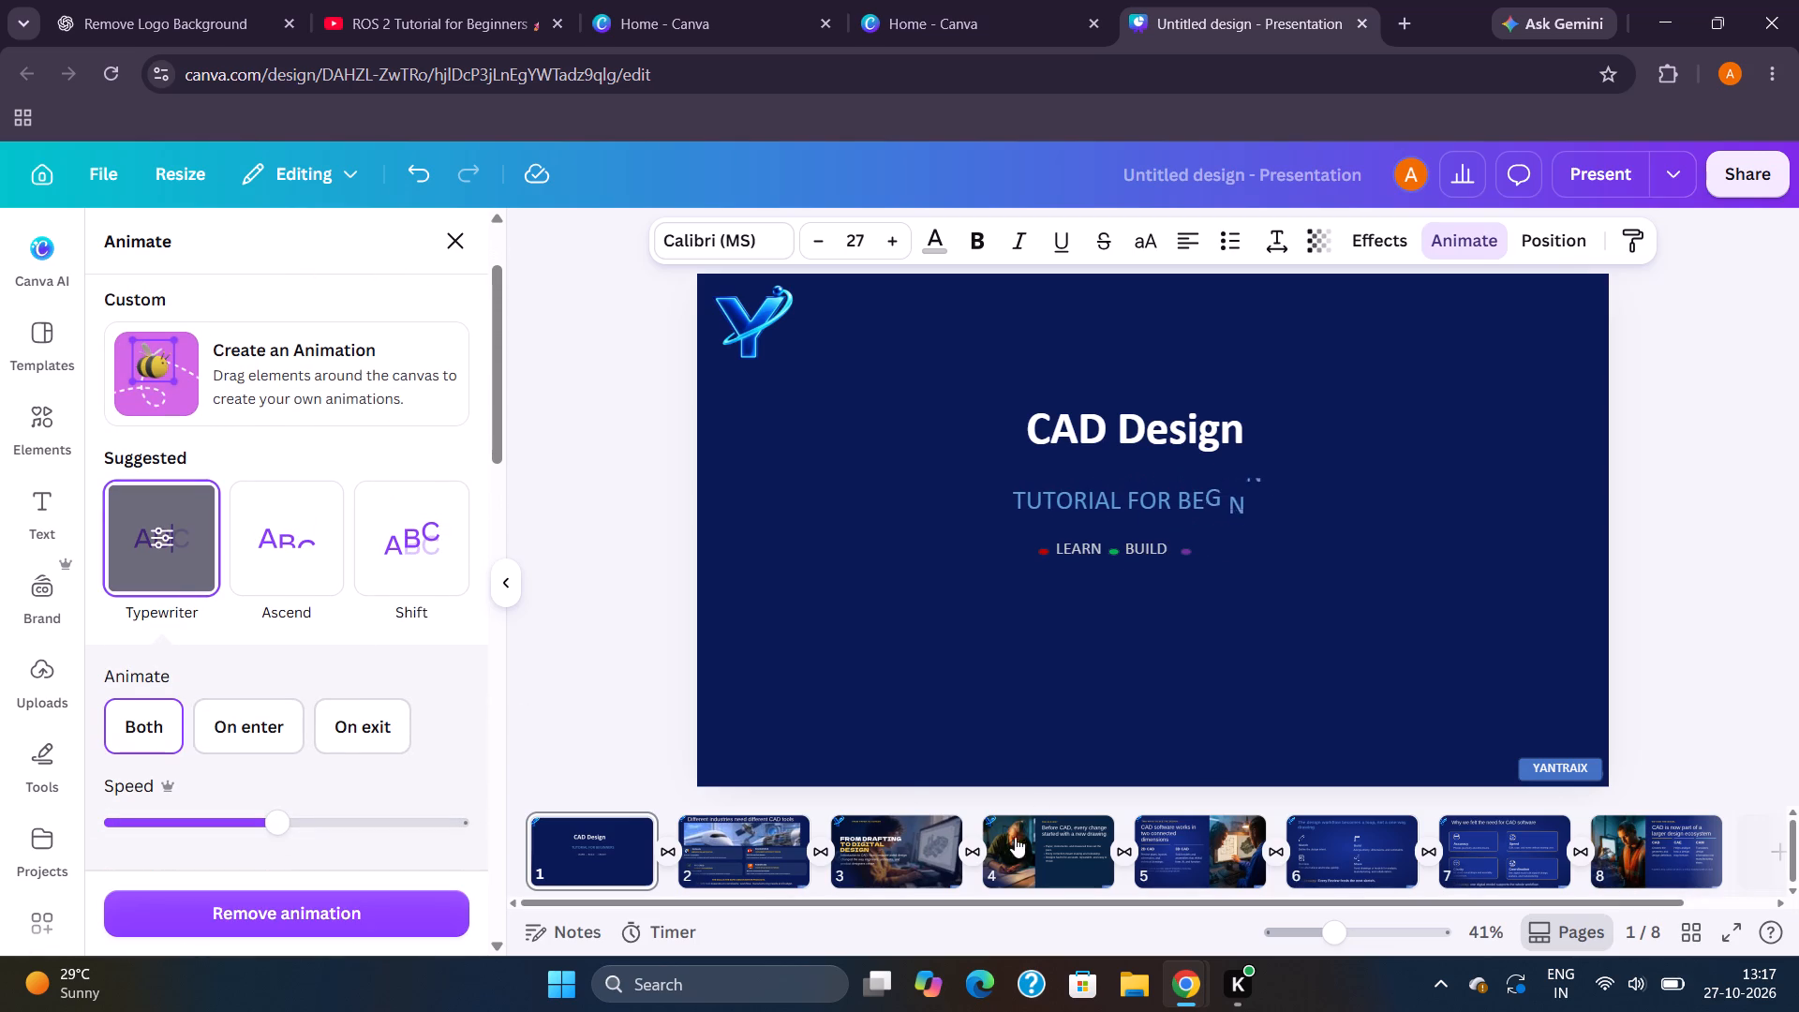
Apply the Typewriter text animation to slide 2's heading, Different industries need different CAD tools, on both enter and exit.
{"action": "left_click", "coordinate": [717, 848]}
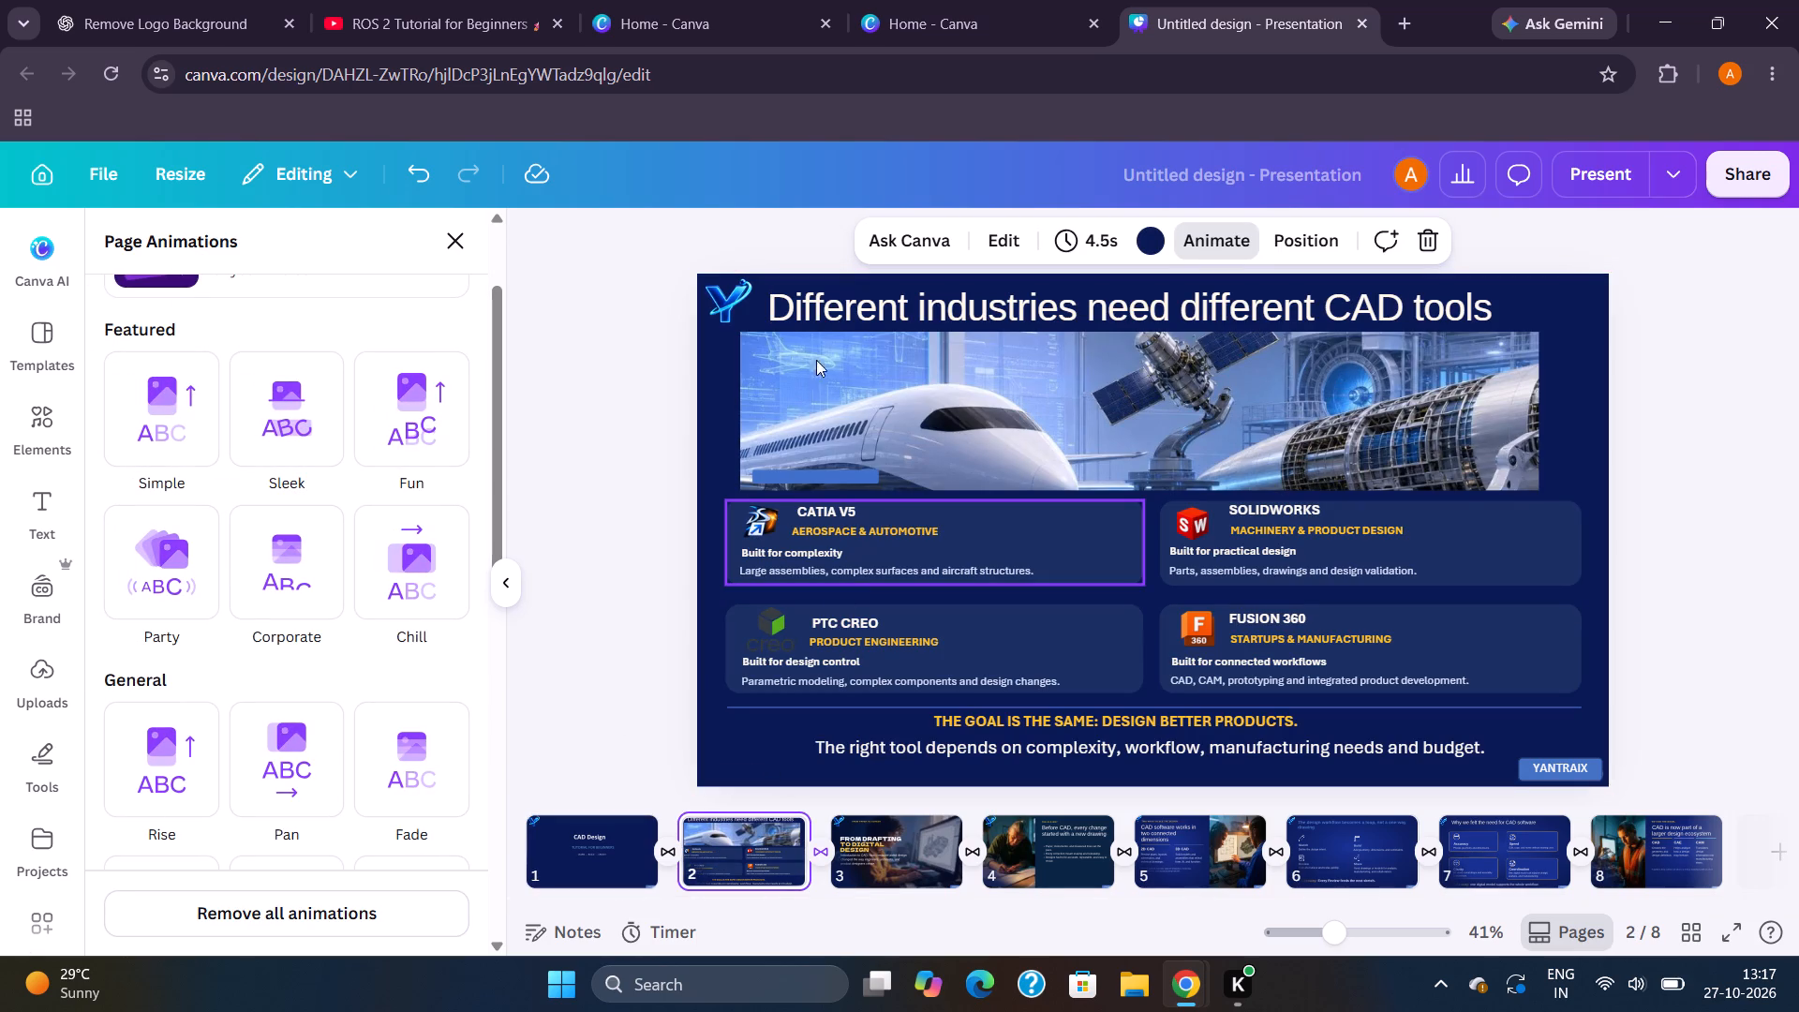
{"action": "left_click", "coordinate": [817, 308]}
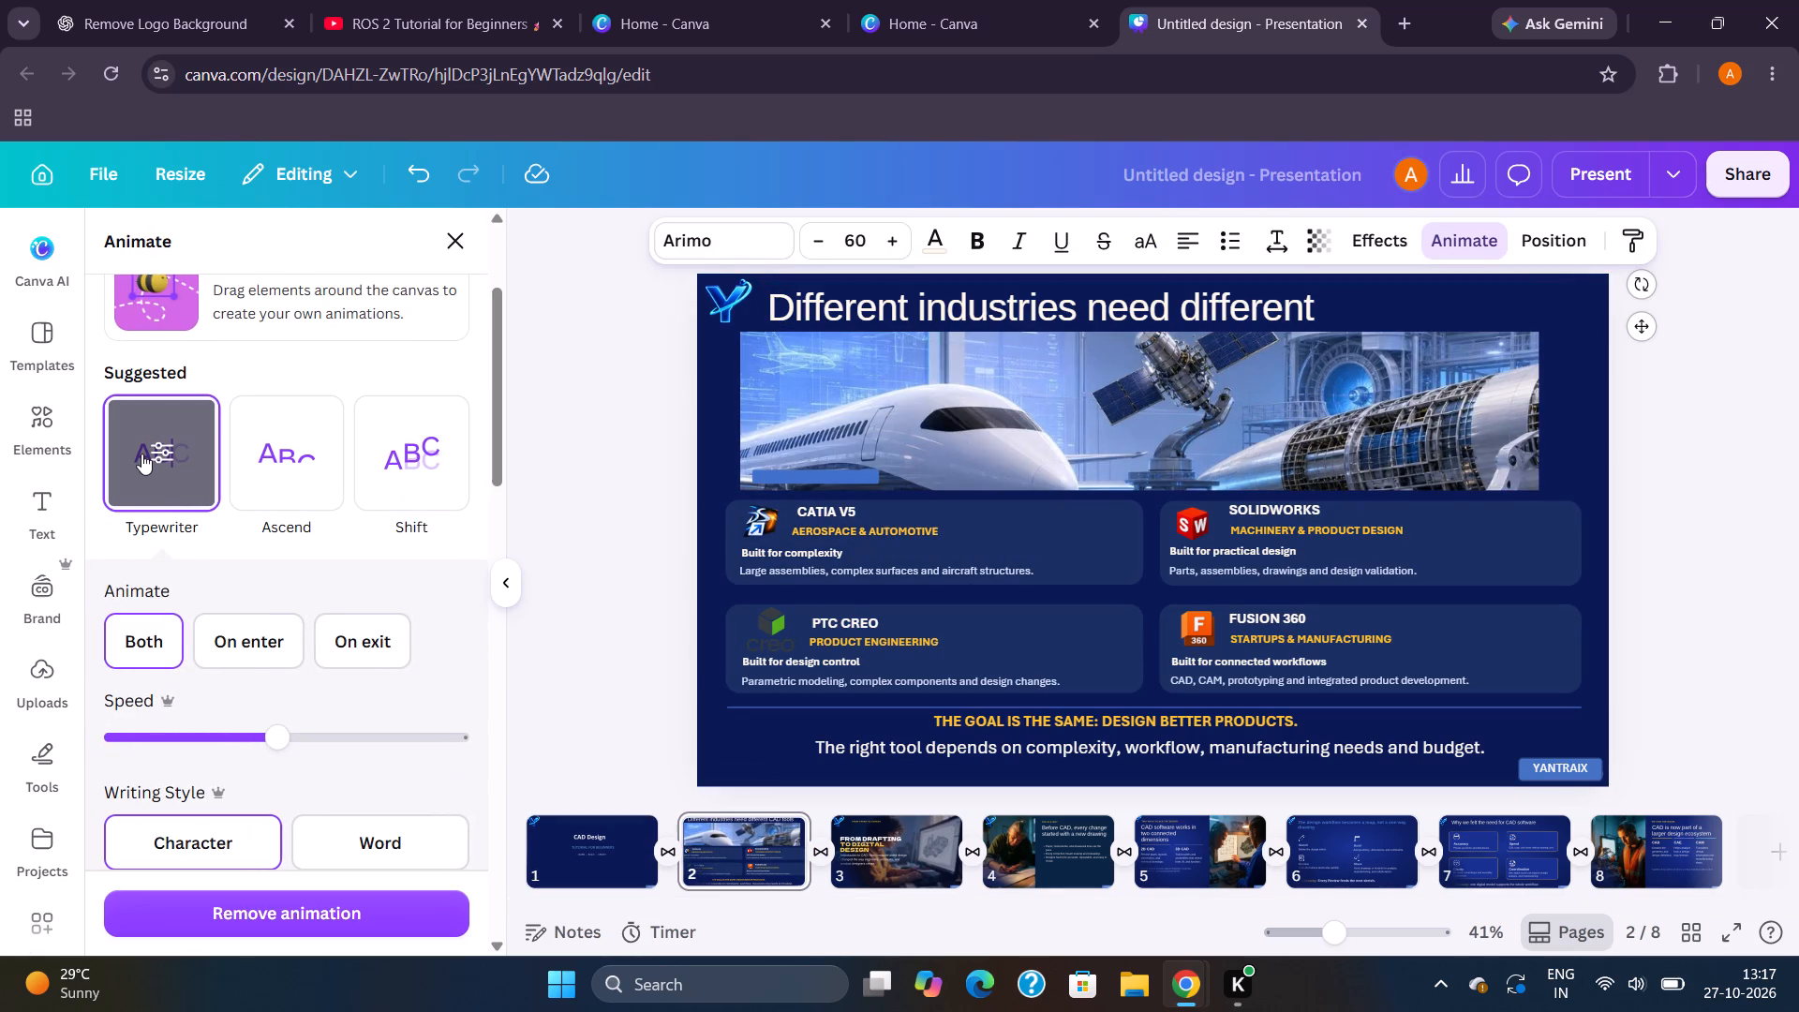
{"action": "left_click", "coordinate": [141, 454]}
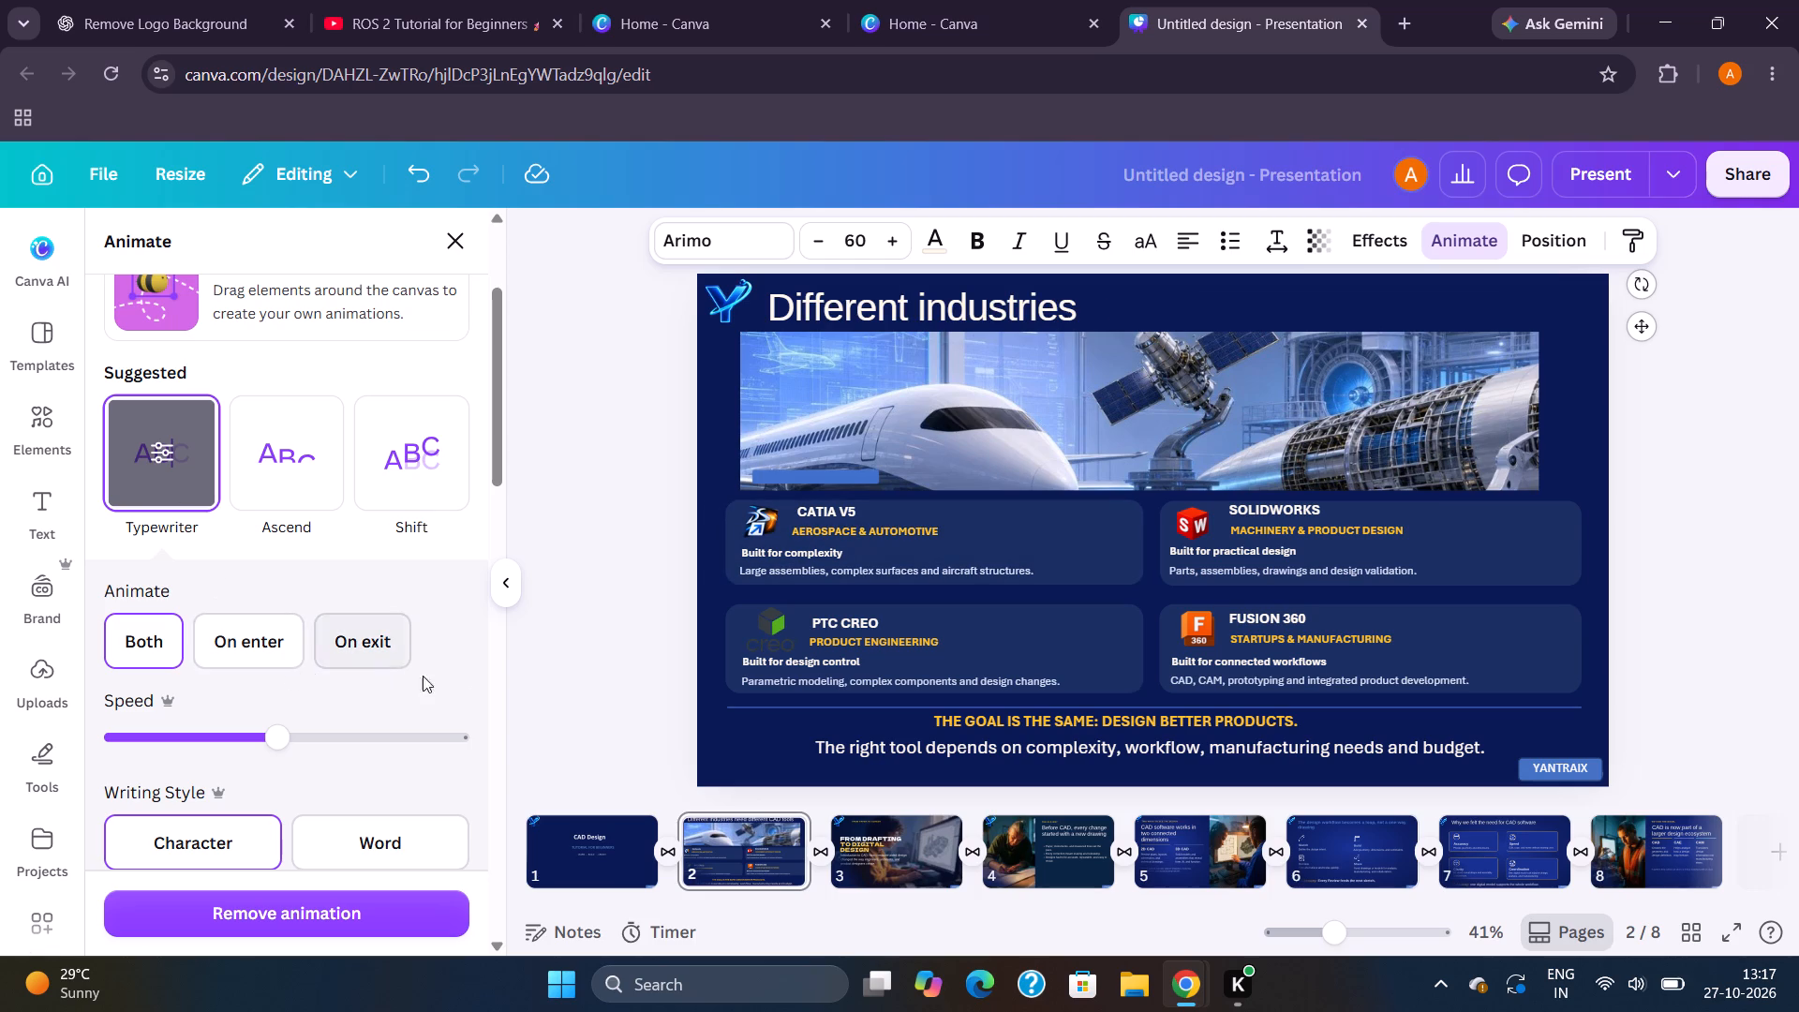
Apply the Wipe animation to the CATIA V5 label on slide 2, on both enter and exit at medium speed.
{"action": "left_click", "coordinate": [819, 515]}
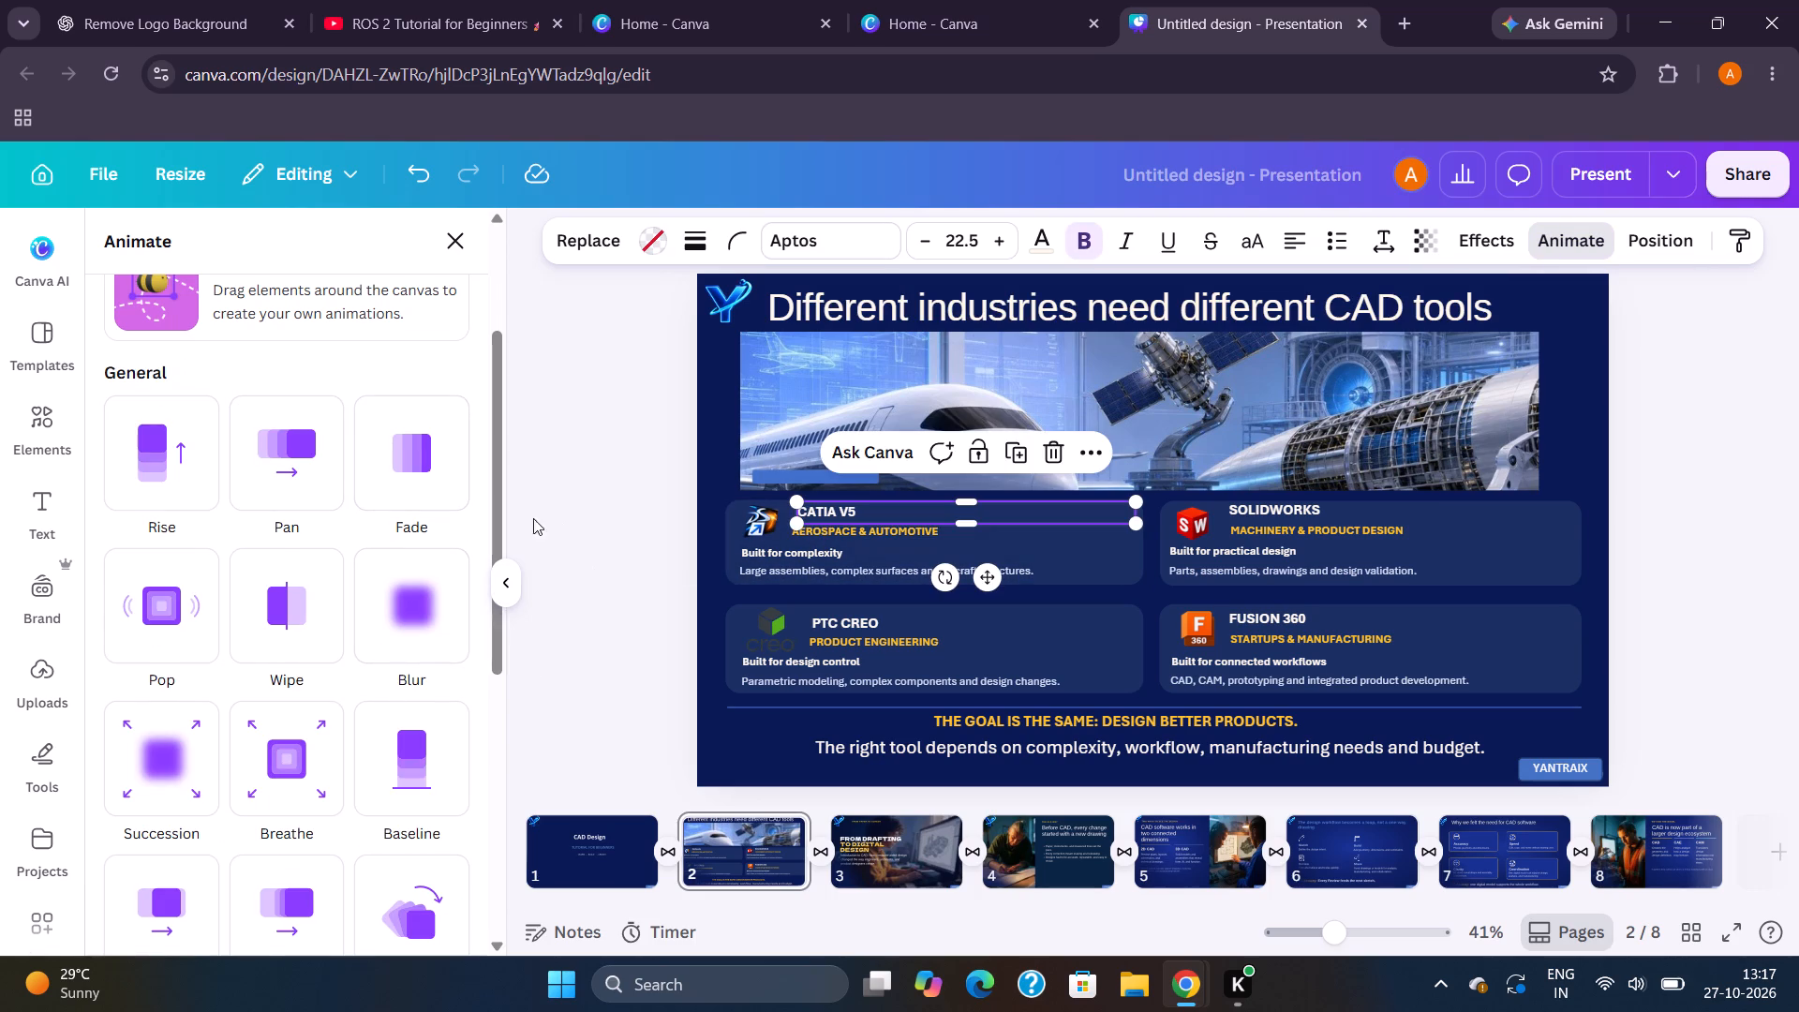
{"action": "scroll", "coordinate": [379, 526], "scroll_direction": "up", "scroll_amount": 2}
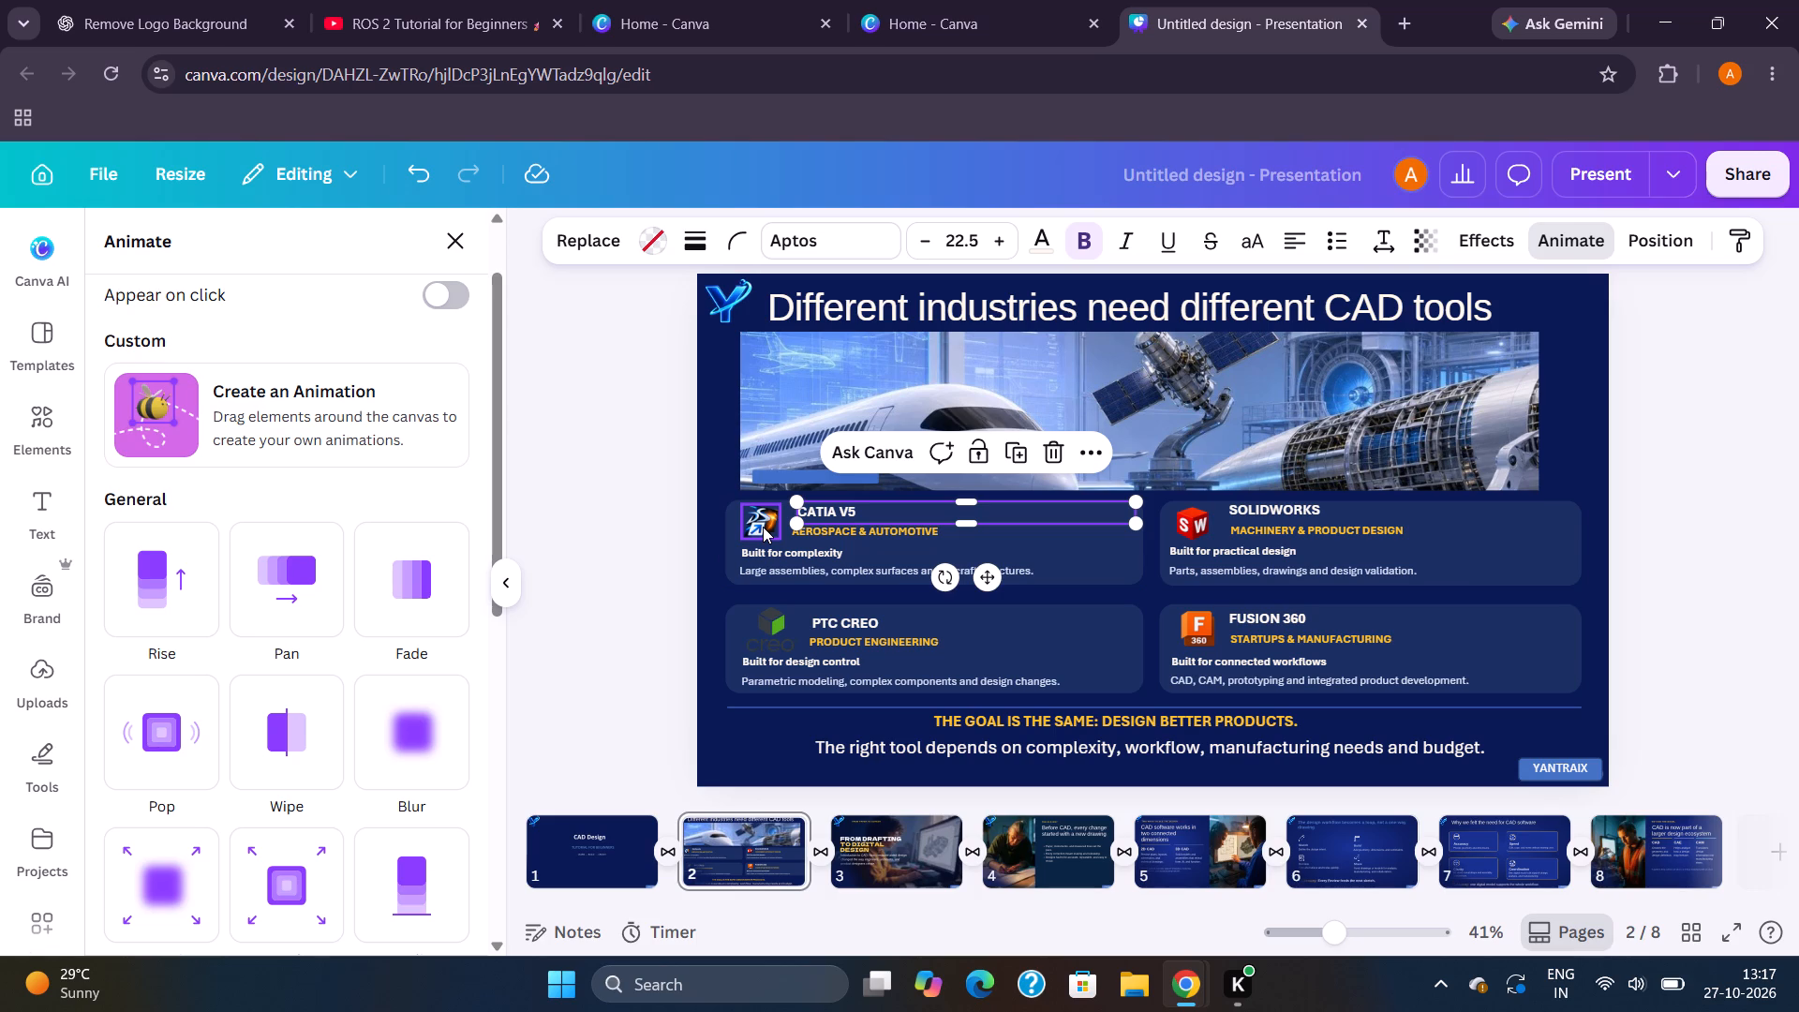
{"action": "left_click", "coordinate": [814, 535], "text": "ctrl"}
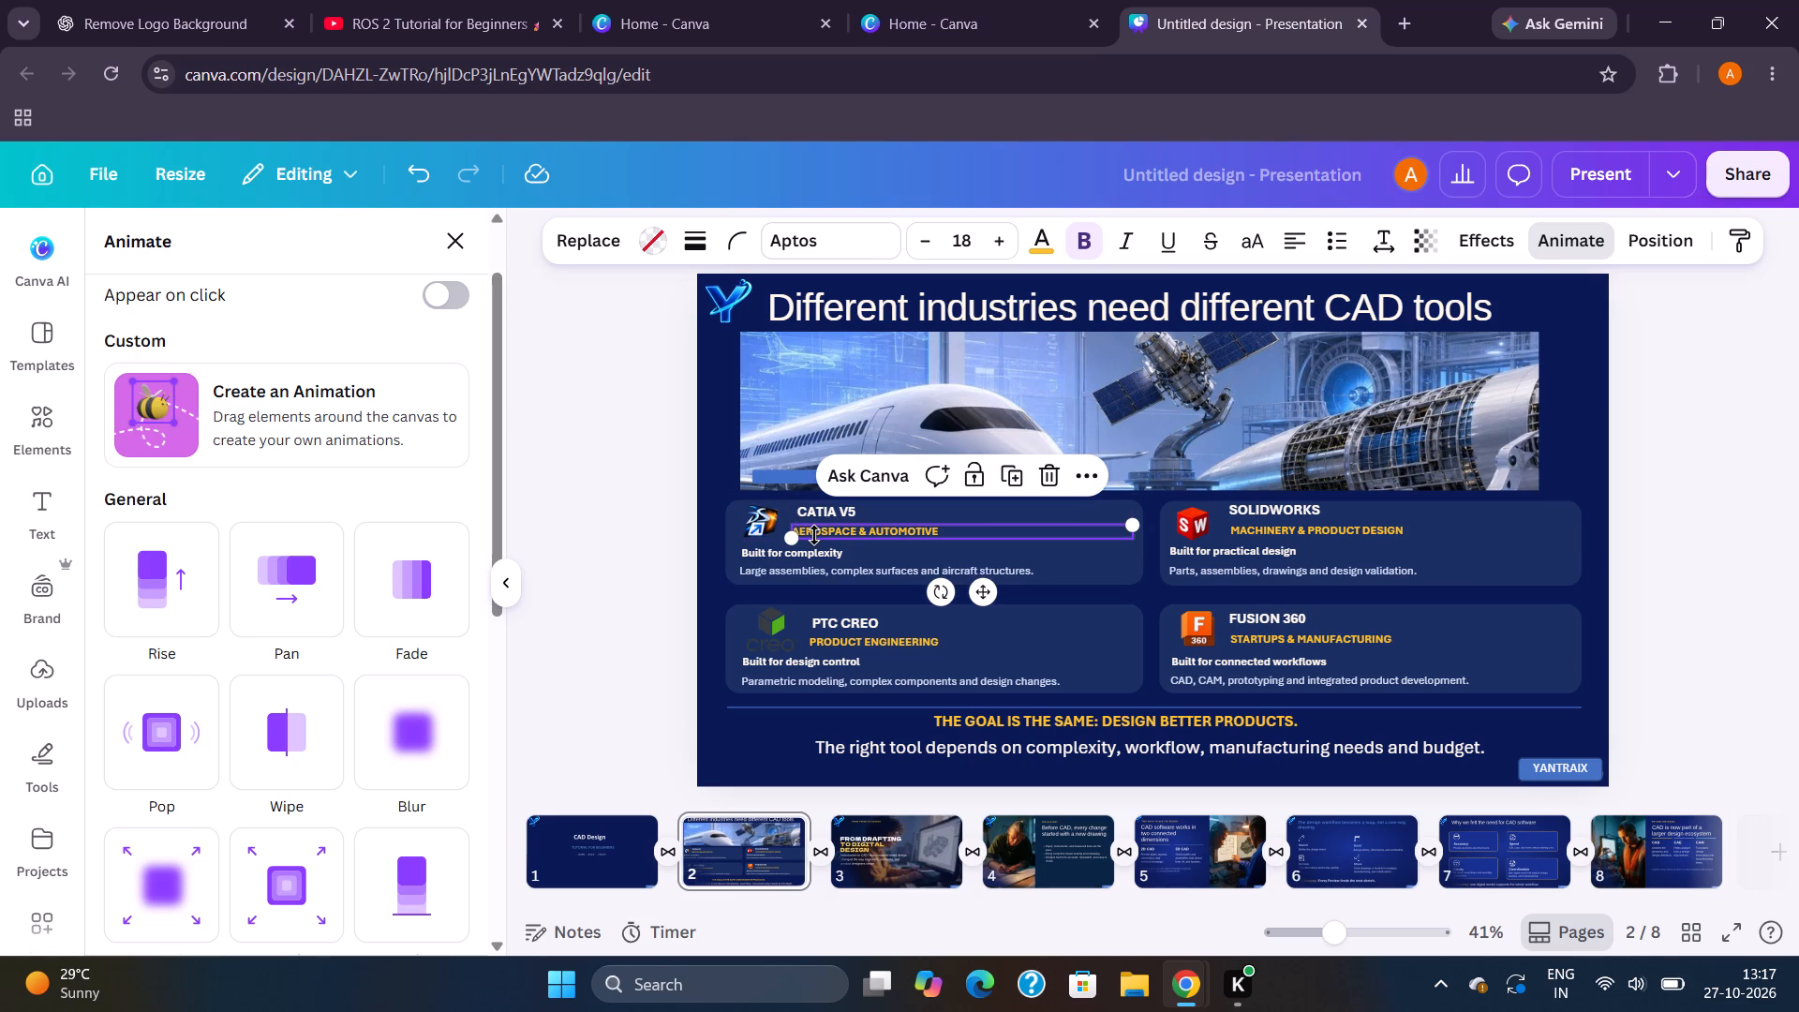
{"action": "left_click", "coordinate": [824, 505], "text": "ctrl"}
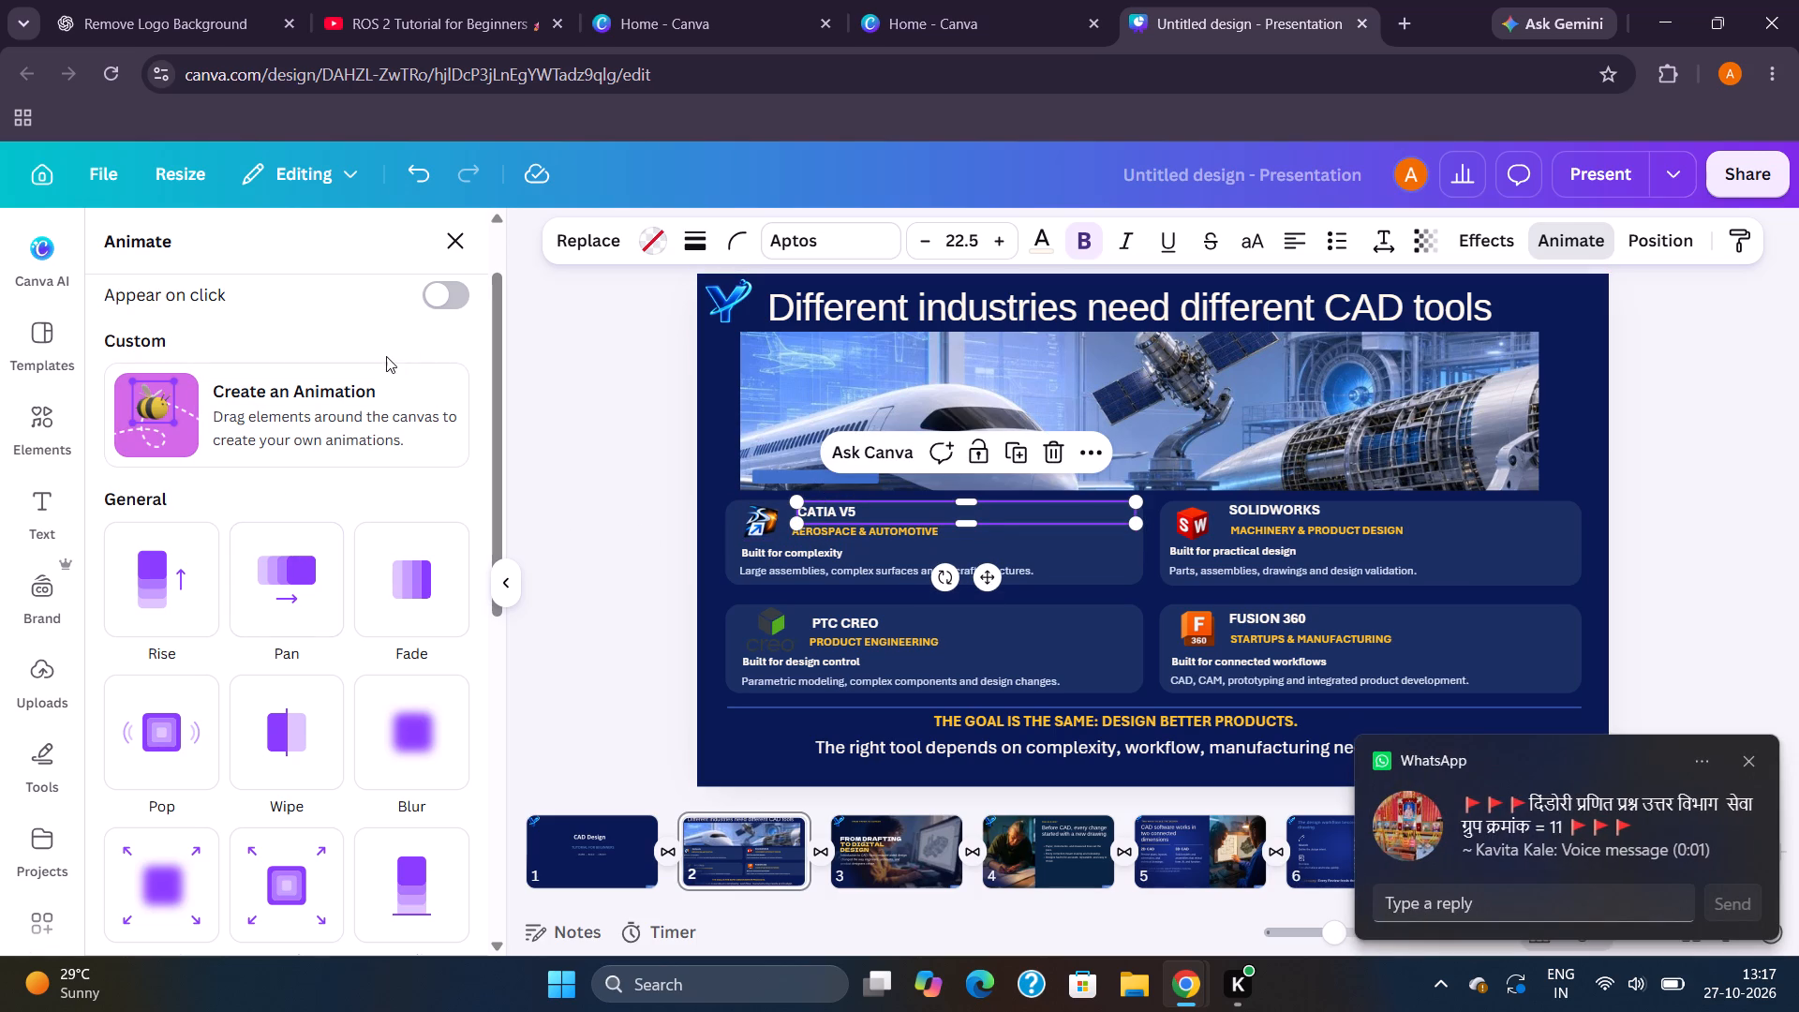
{"action": "left_click", "coordinate": [1751, 765]}
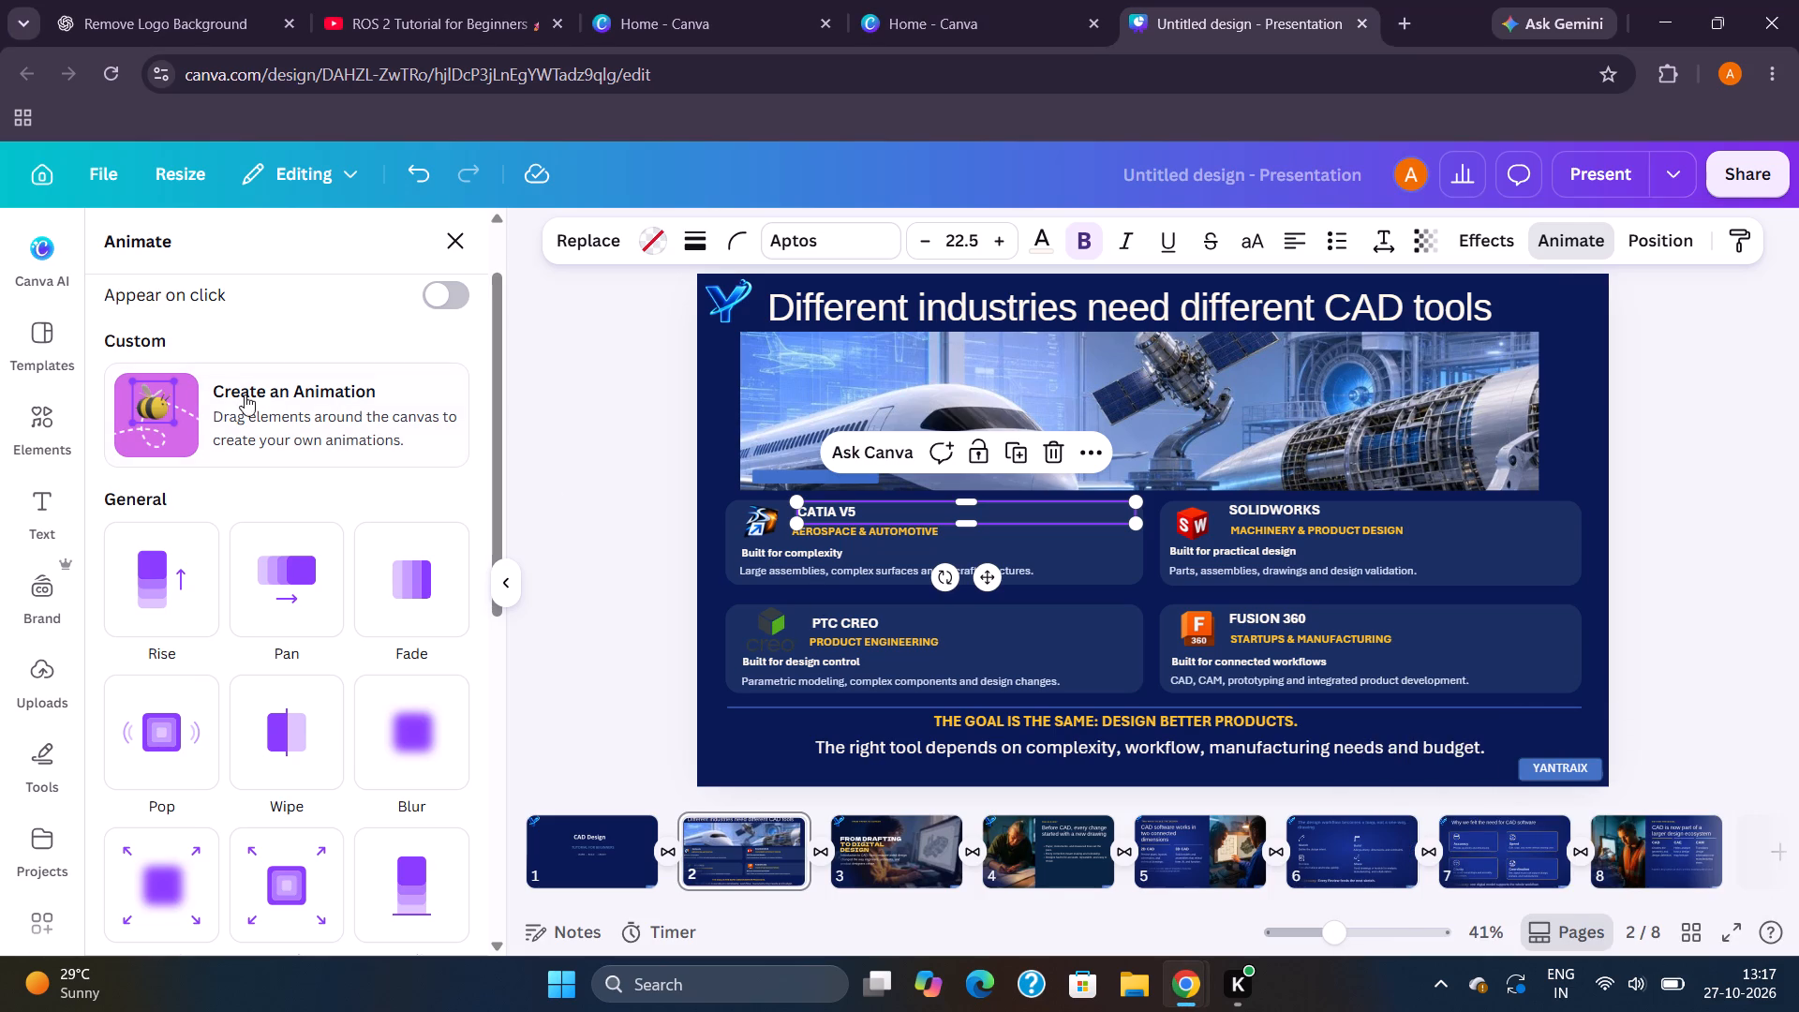
{"action": "left_click_drag", "start_coordinate": [498, 462], "coordinate": [524, 389]}
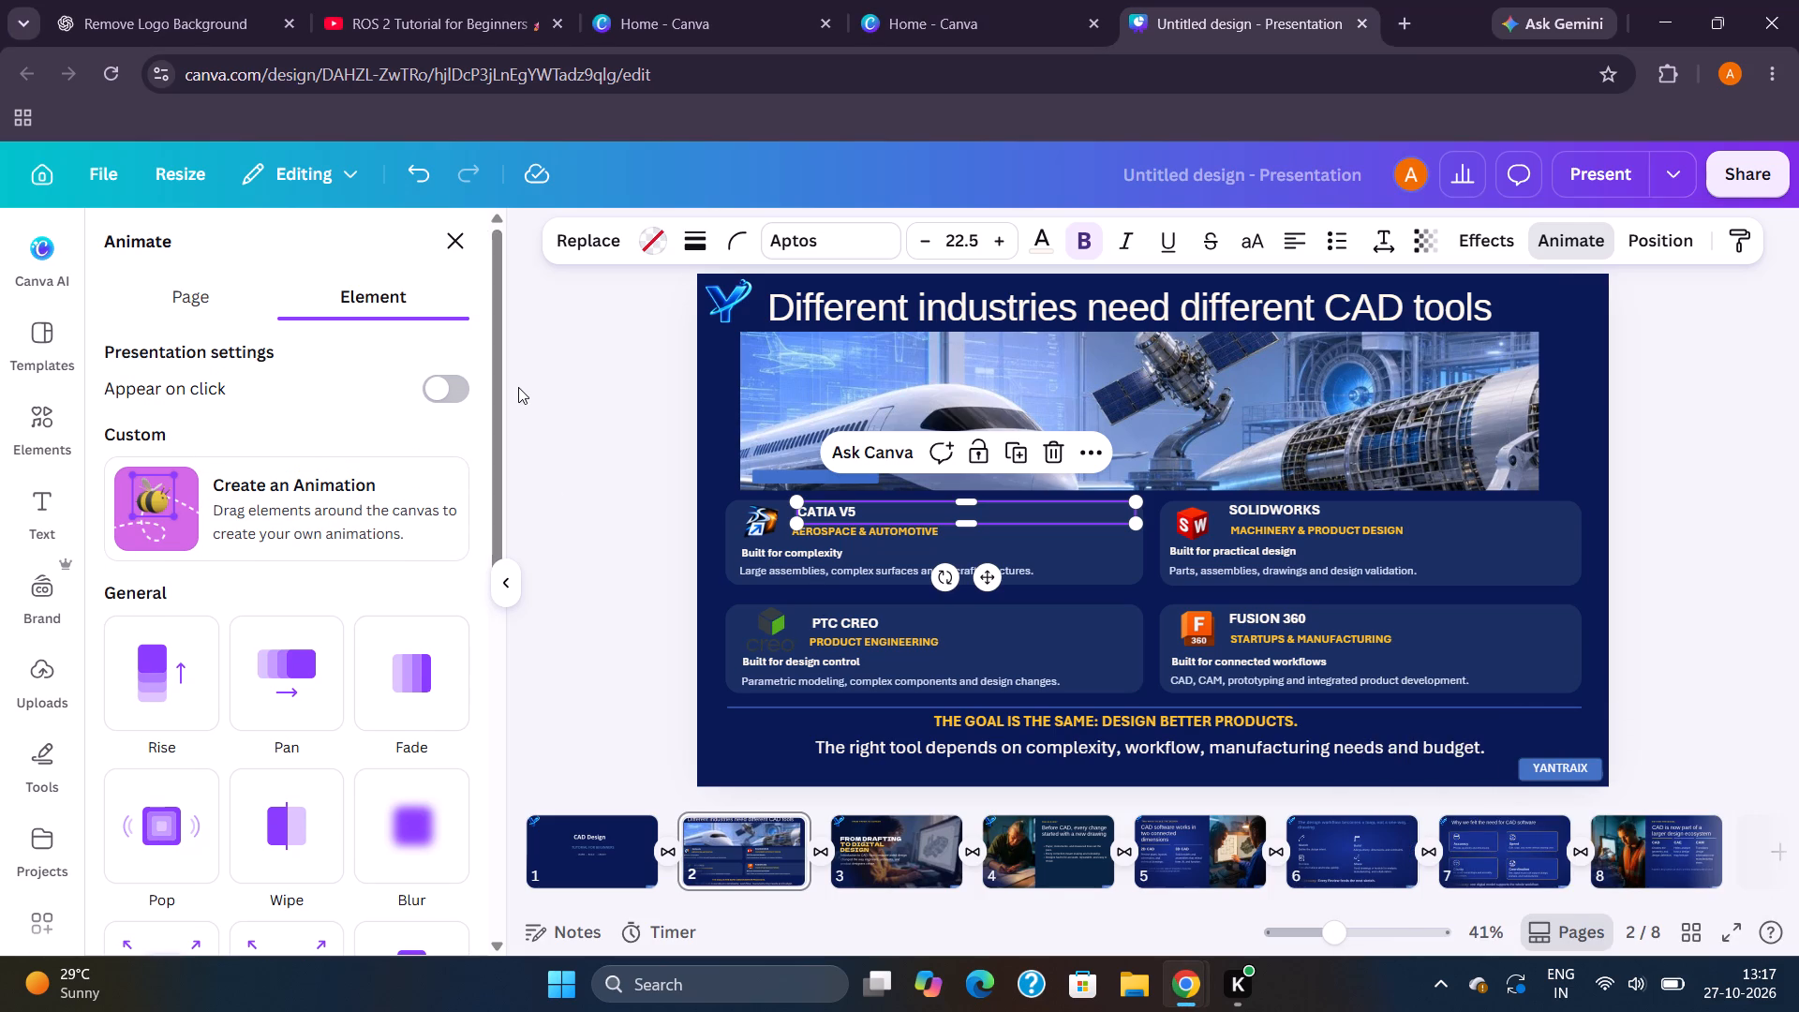
{"action": "left_click_drag", "start_coordinate": [497, 451], "coordinate": [496, 475]}
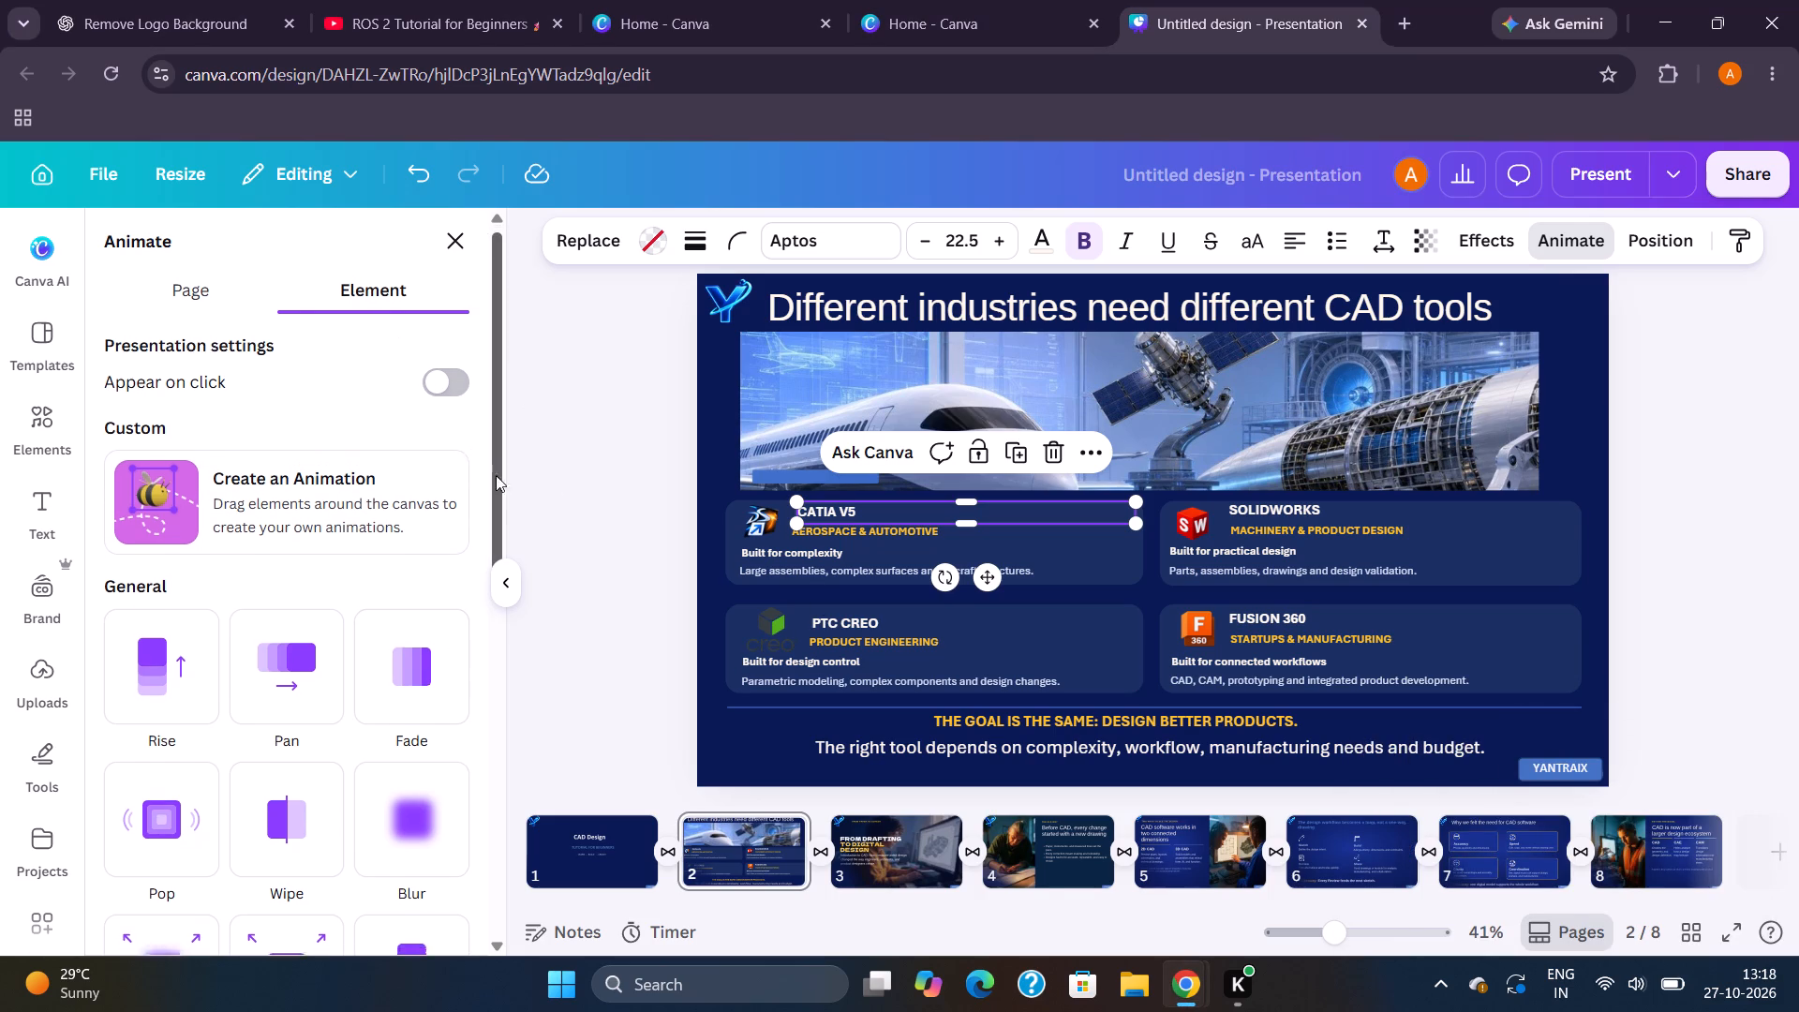
{"action": "left_click_drag", "start_coordinate": [496, 475], "coordinate": [503, 607]}
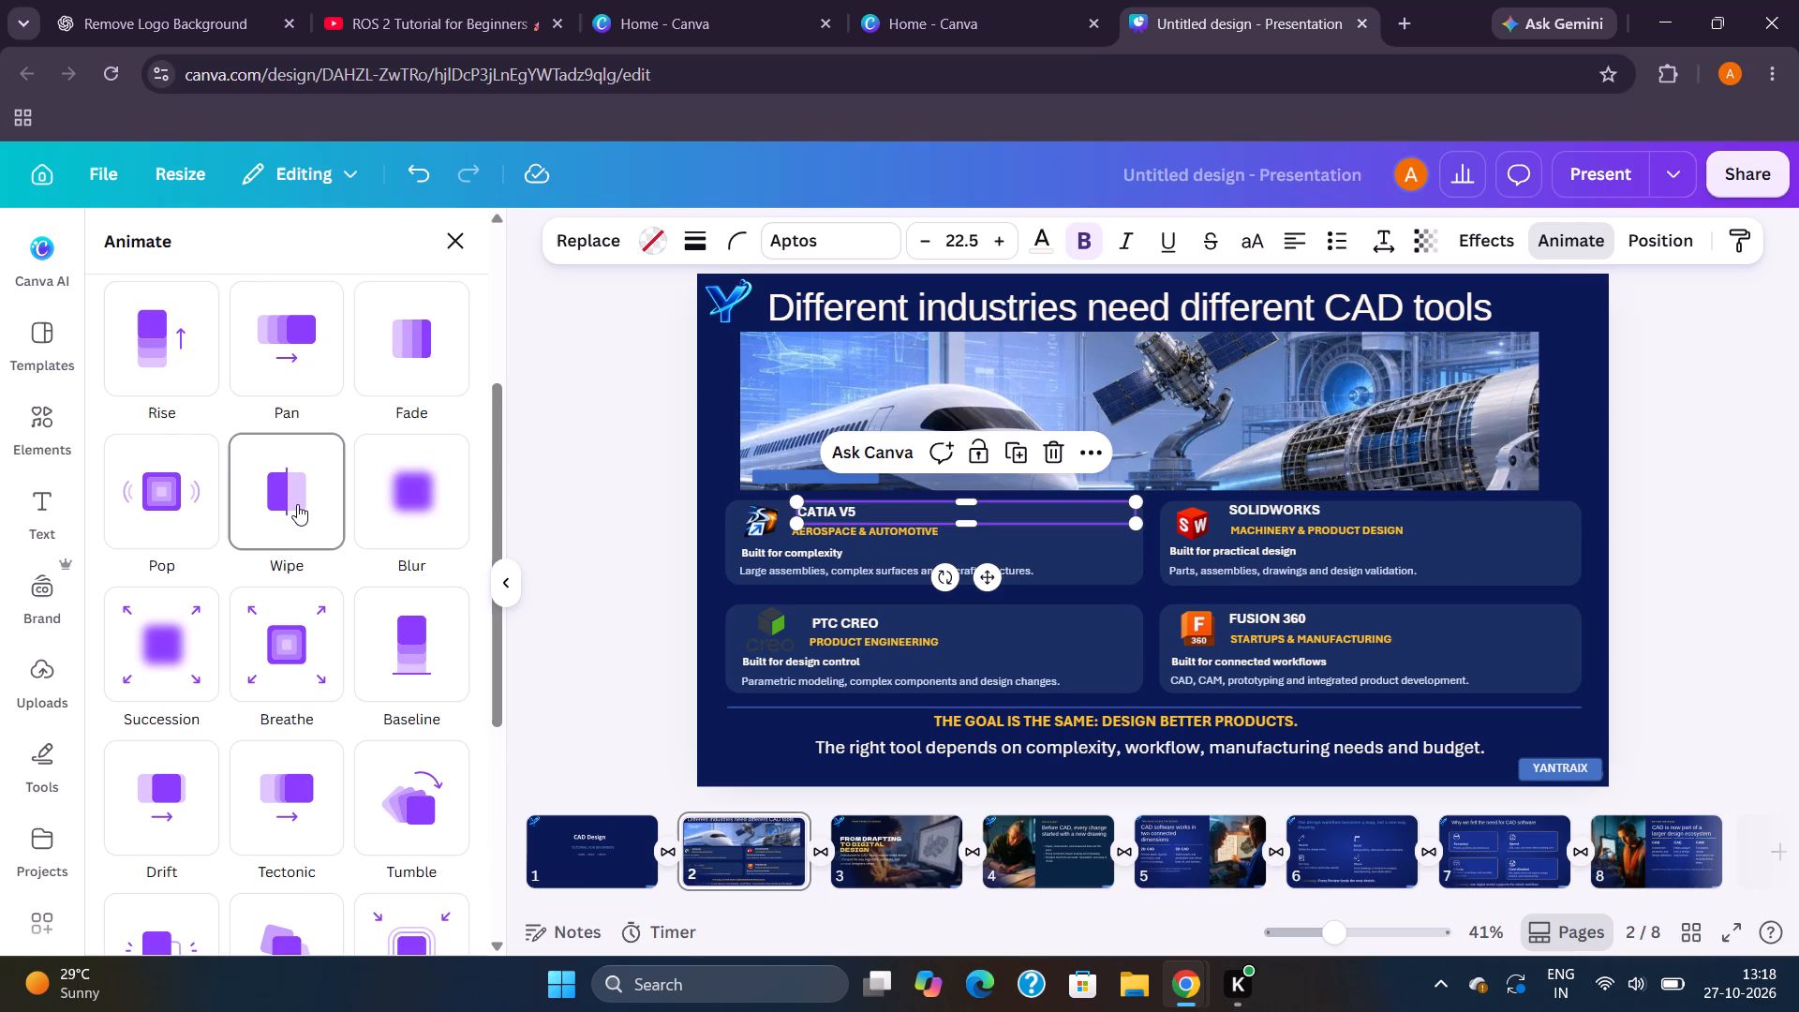
{"action": "left_click", "coordinate": [297, 504]}
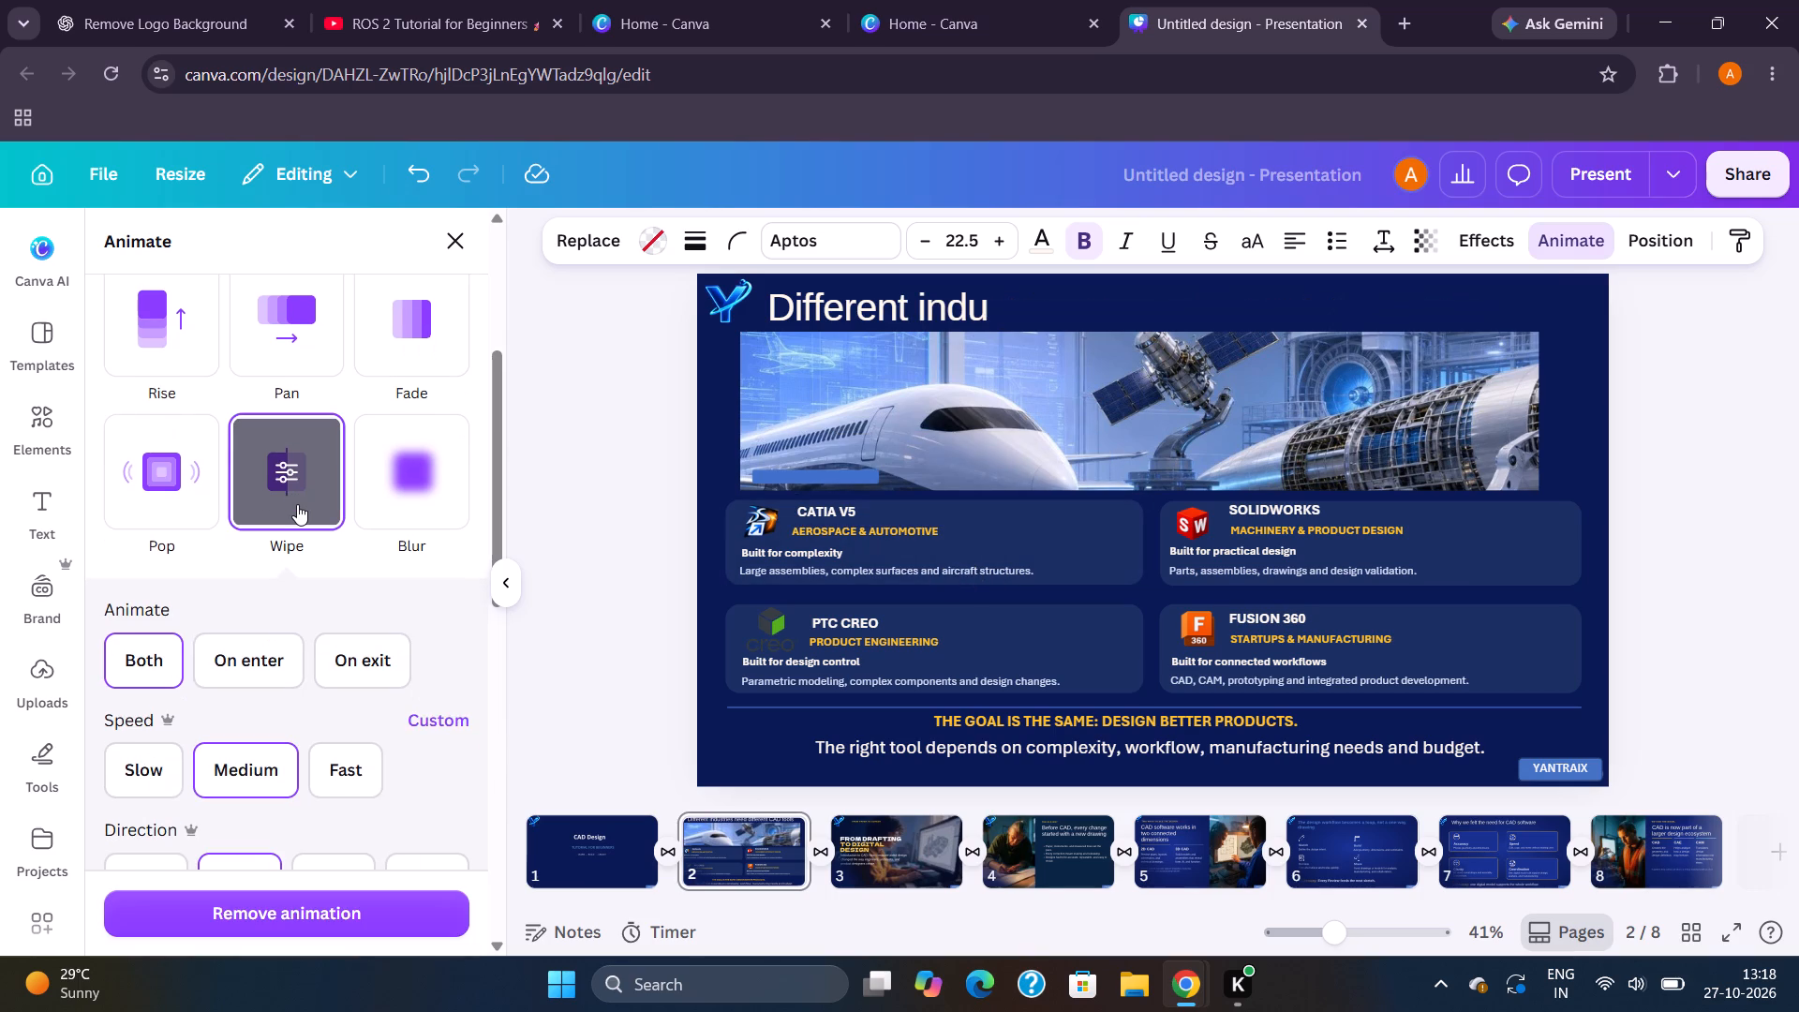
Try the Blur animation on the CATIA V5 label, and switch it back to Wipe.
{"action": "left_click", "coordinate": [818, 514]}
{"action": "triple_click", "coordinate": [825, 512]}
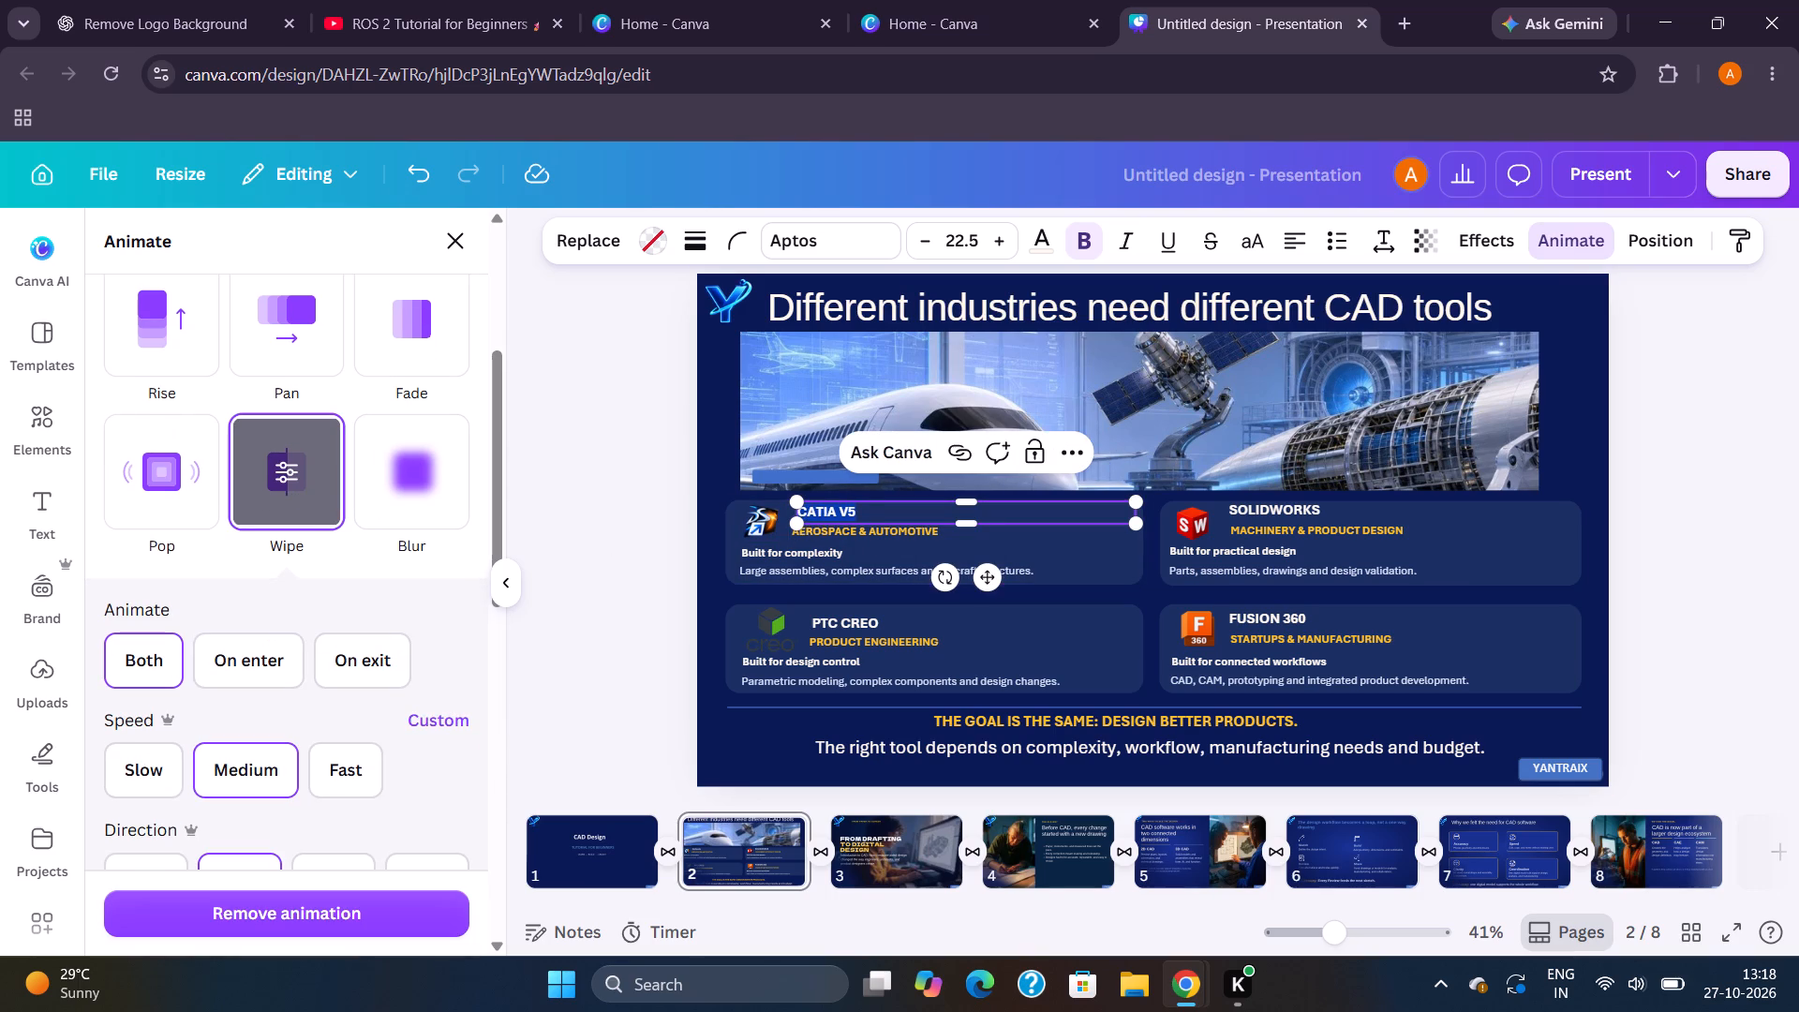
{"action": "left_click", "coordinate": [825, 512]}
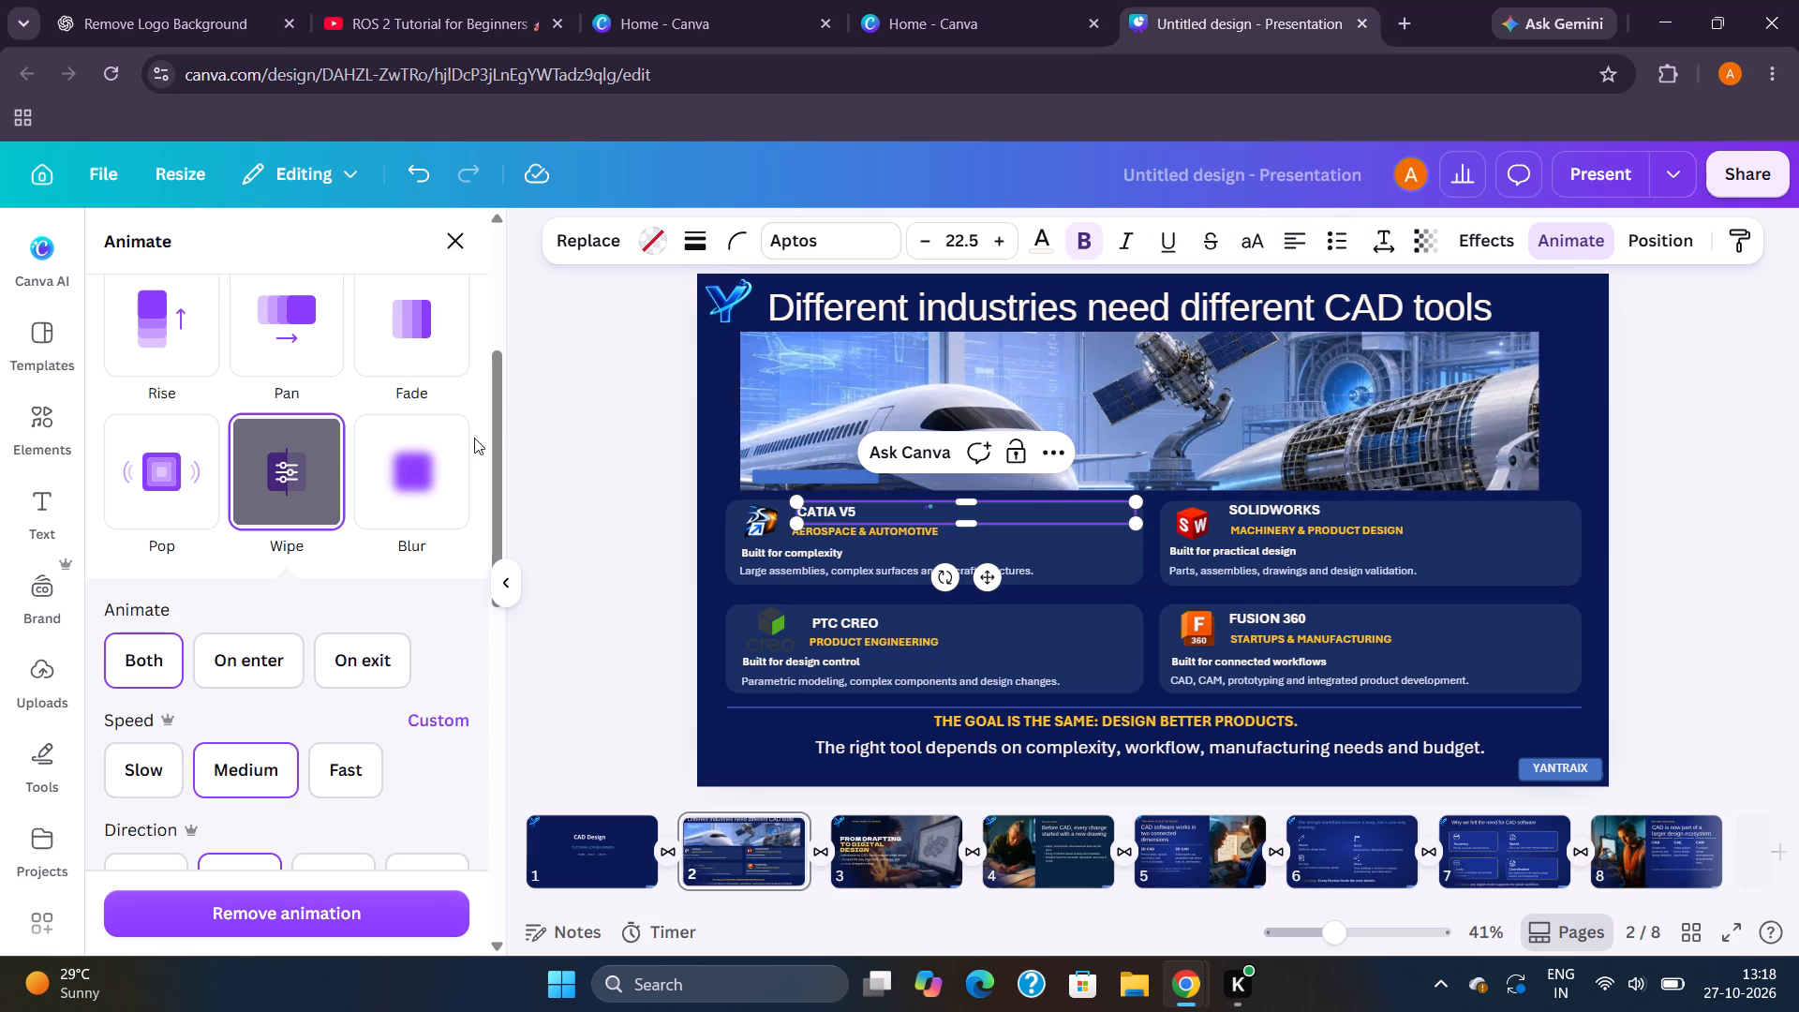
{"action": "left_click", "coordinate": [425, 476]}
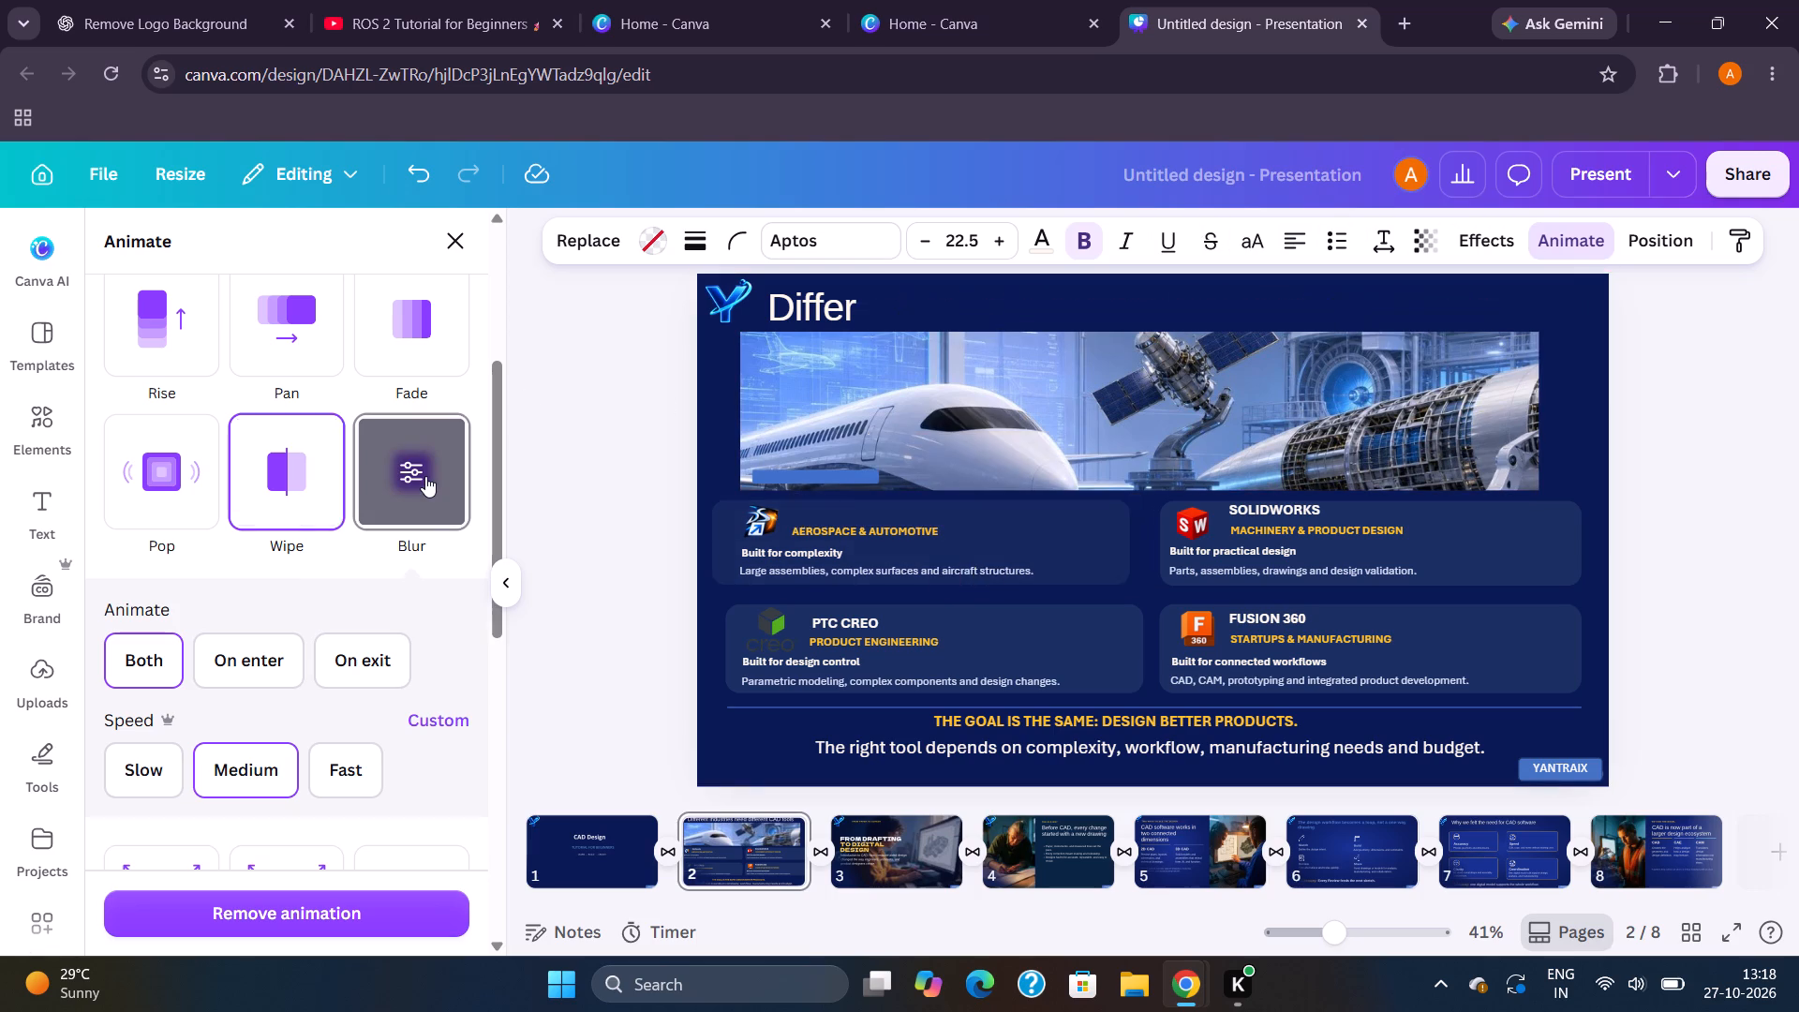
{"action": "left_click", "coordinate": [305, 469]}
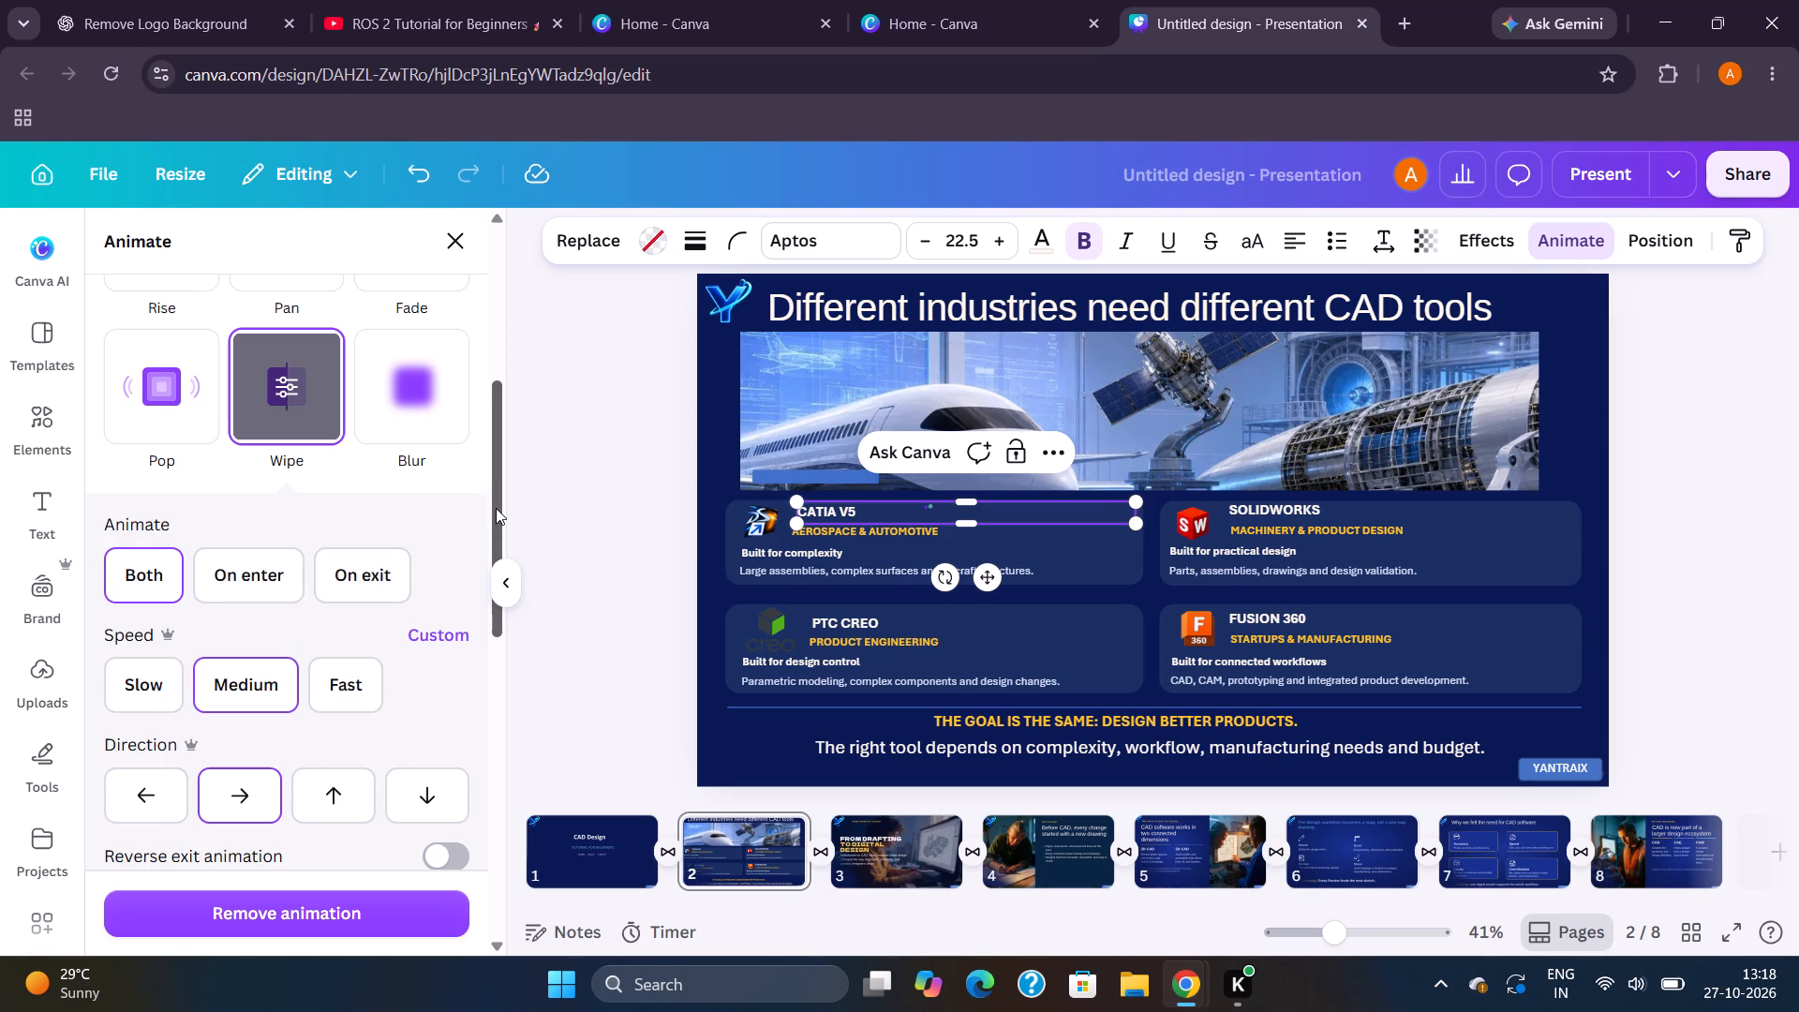
Examine the animation options for the CATIA V5 heading, its card background and the PTC CREO heading on slide 2.
{"action": "left_click_drag", "start_coordinate": [496, 508], "coordinate": [501, 640]}
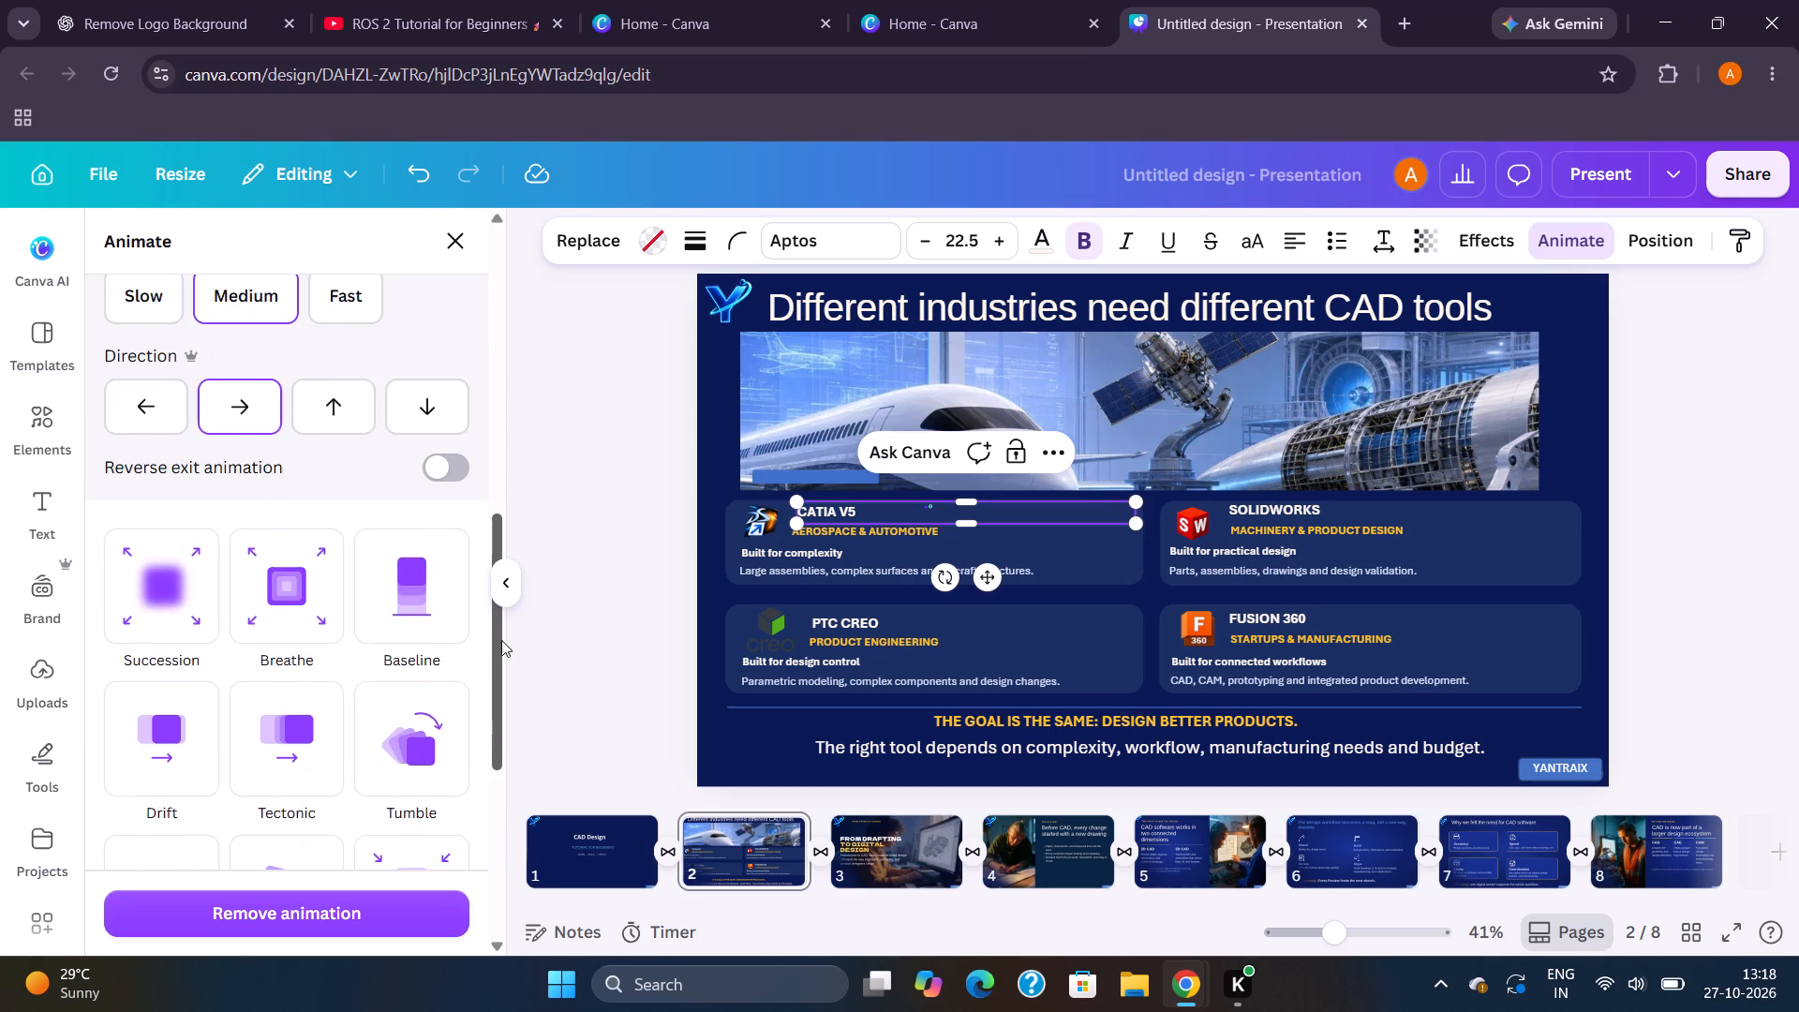
{"action": "left_click_drag", "start_coordinate": [501, 640], "coordinate": [480, 505]}
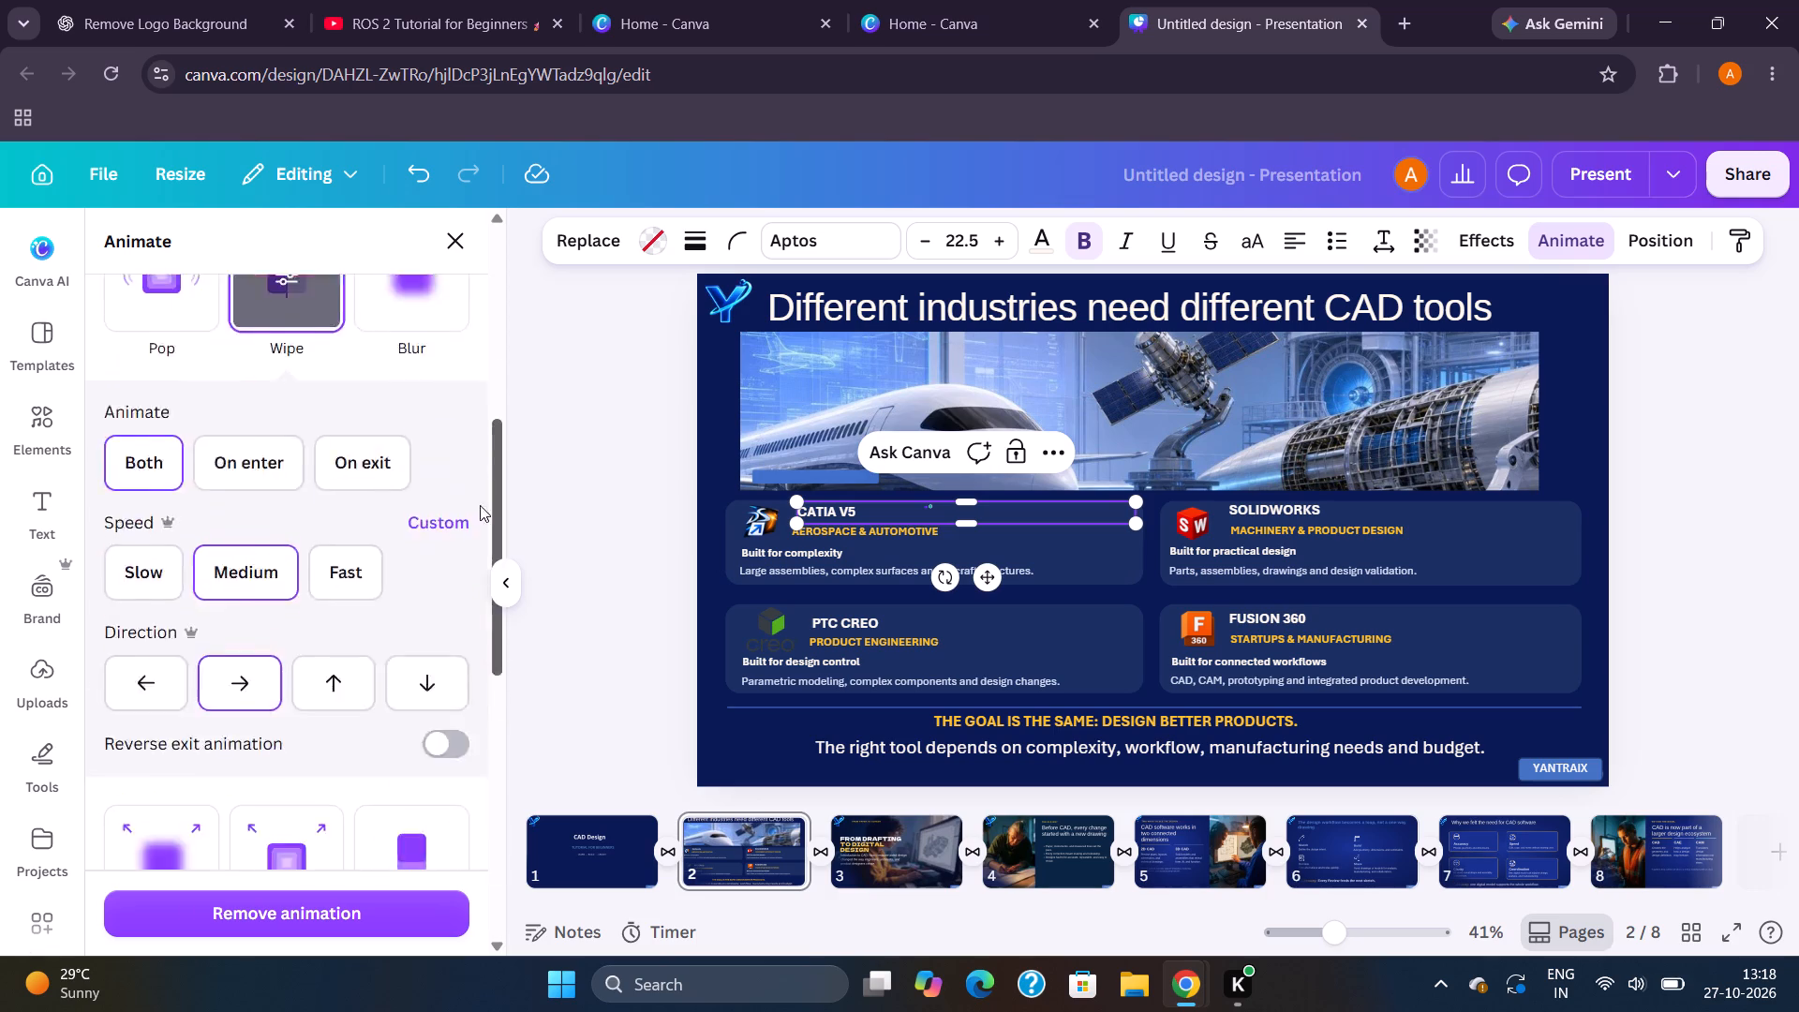
{"action": "left_click_drag", "start_coordinate": [480, 505], "coordinate": [443, 320]}
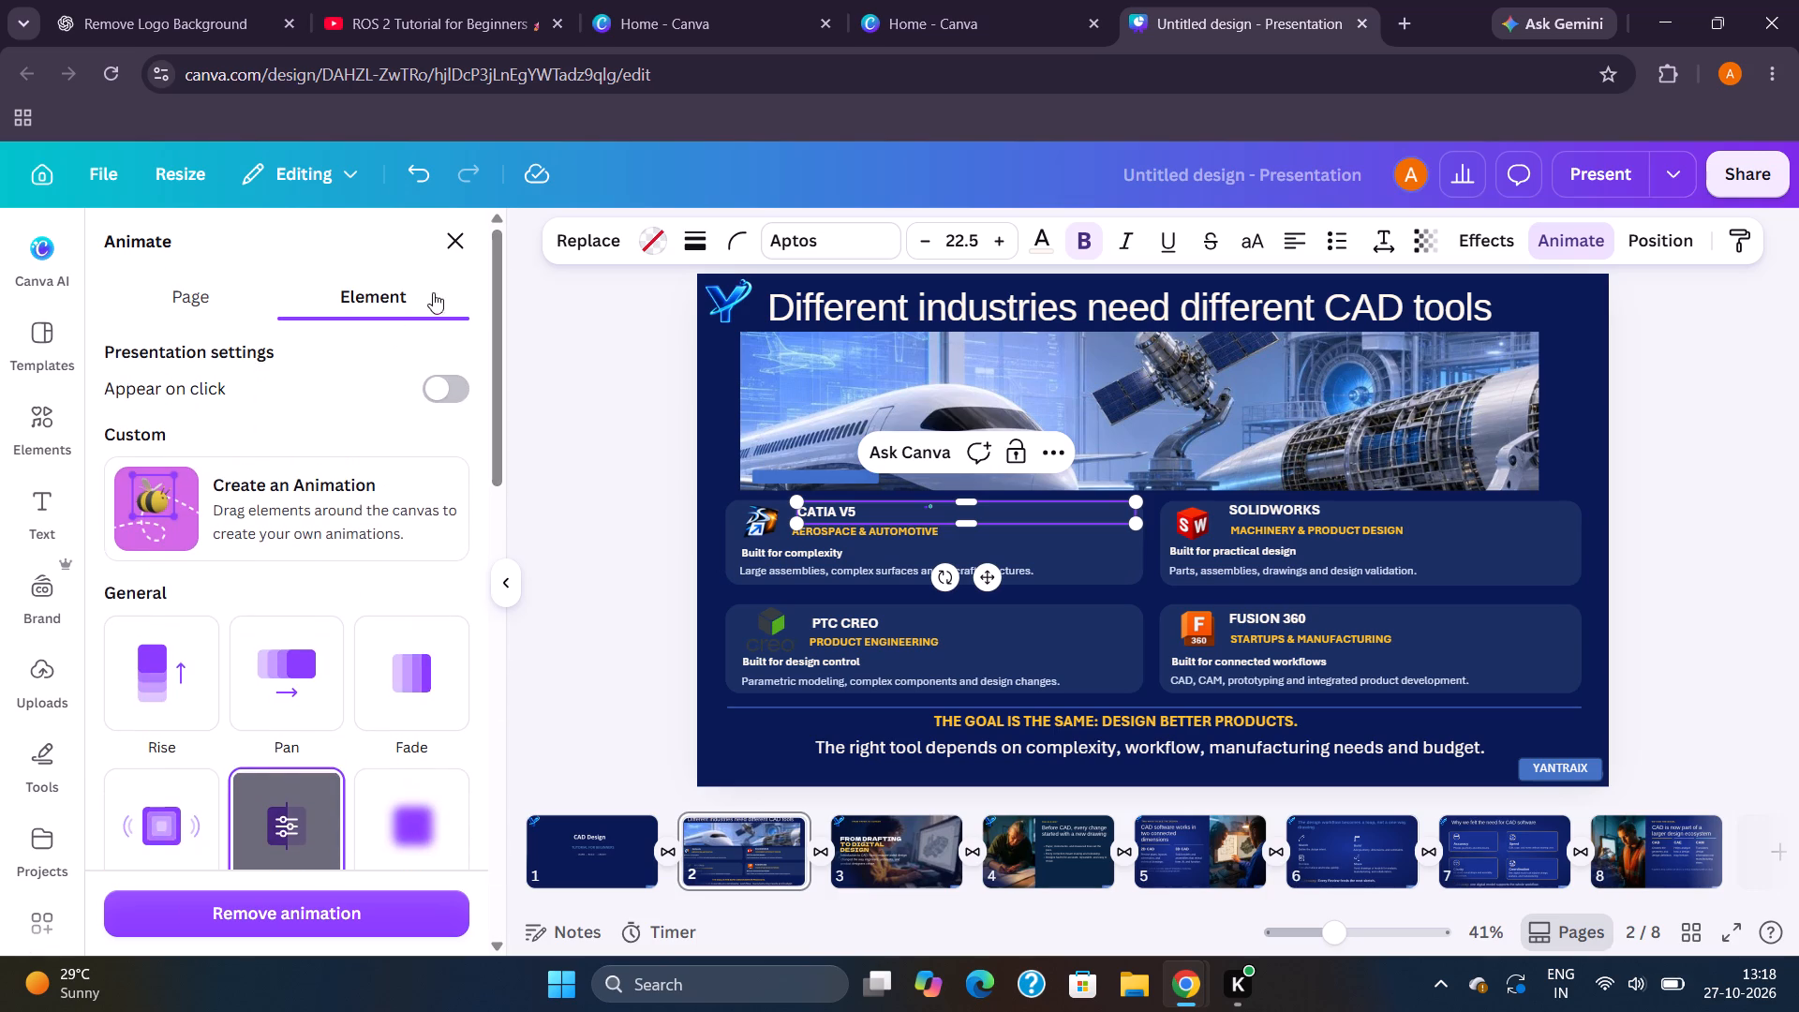
{"action": "left_click", "coordinate": [777, 556]}
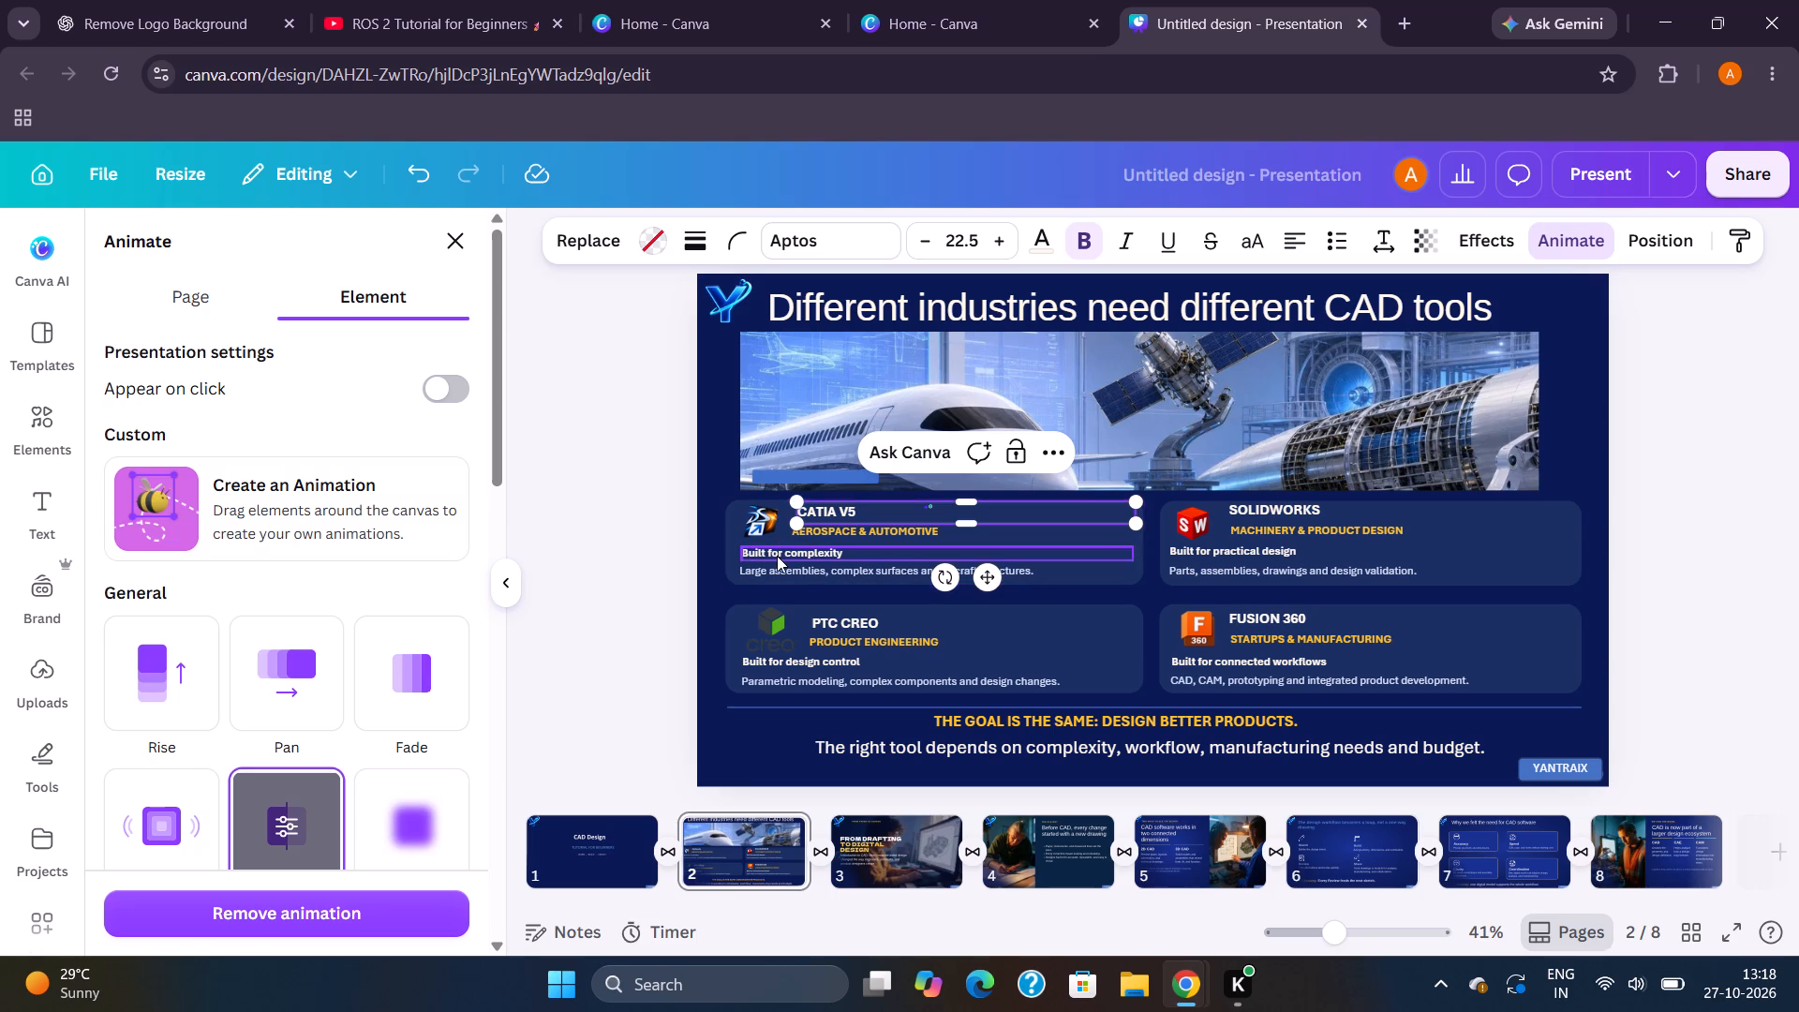
{"action": "left_click", "coordinate": [781, 582]}
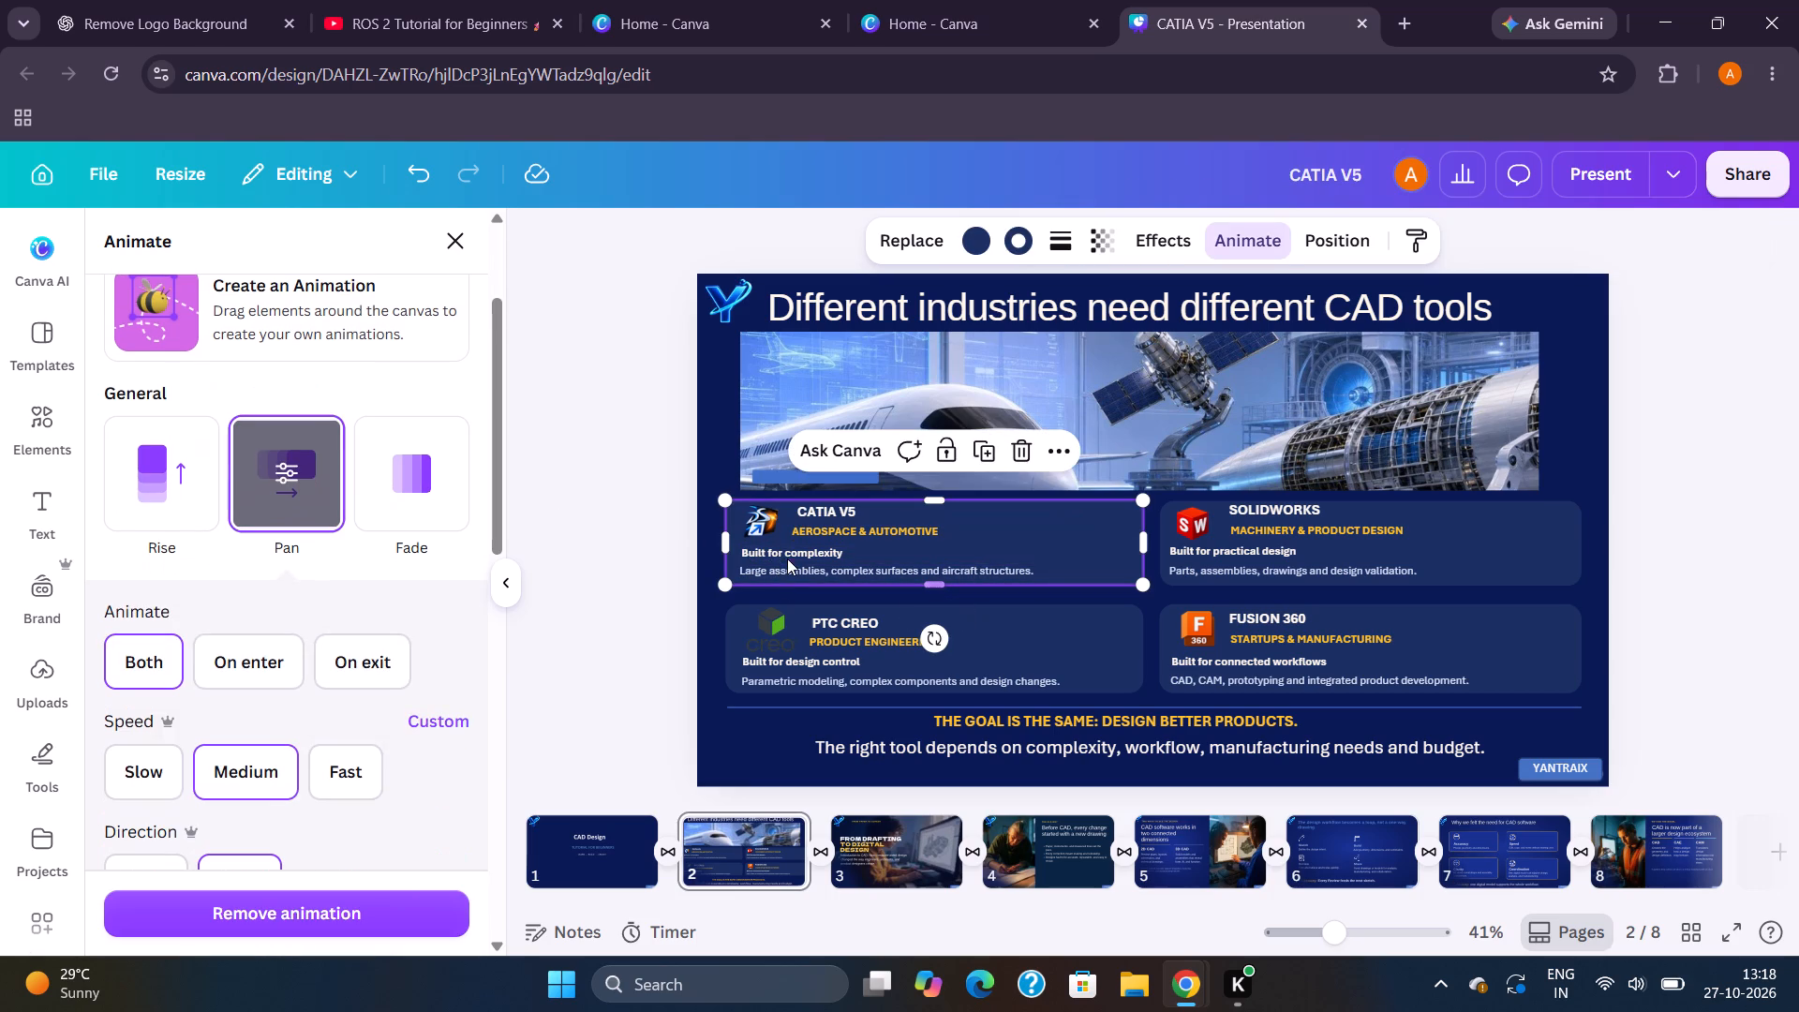
{"action": "left_click", "coordinate": [823, 631]}
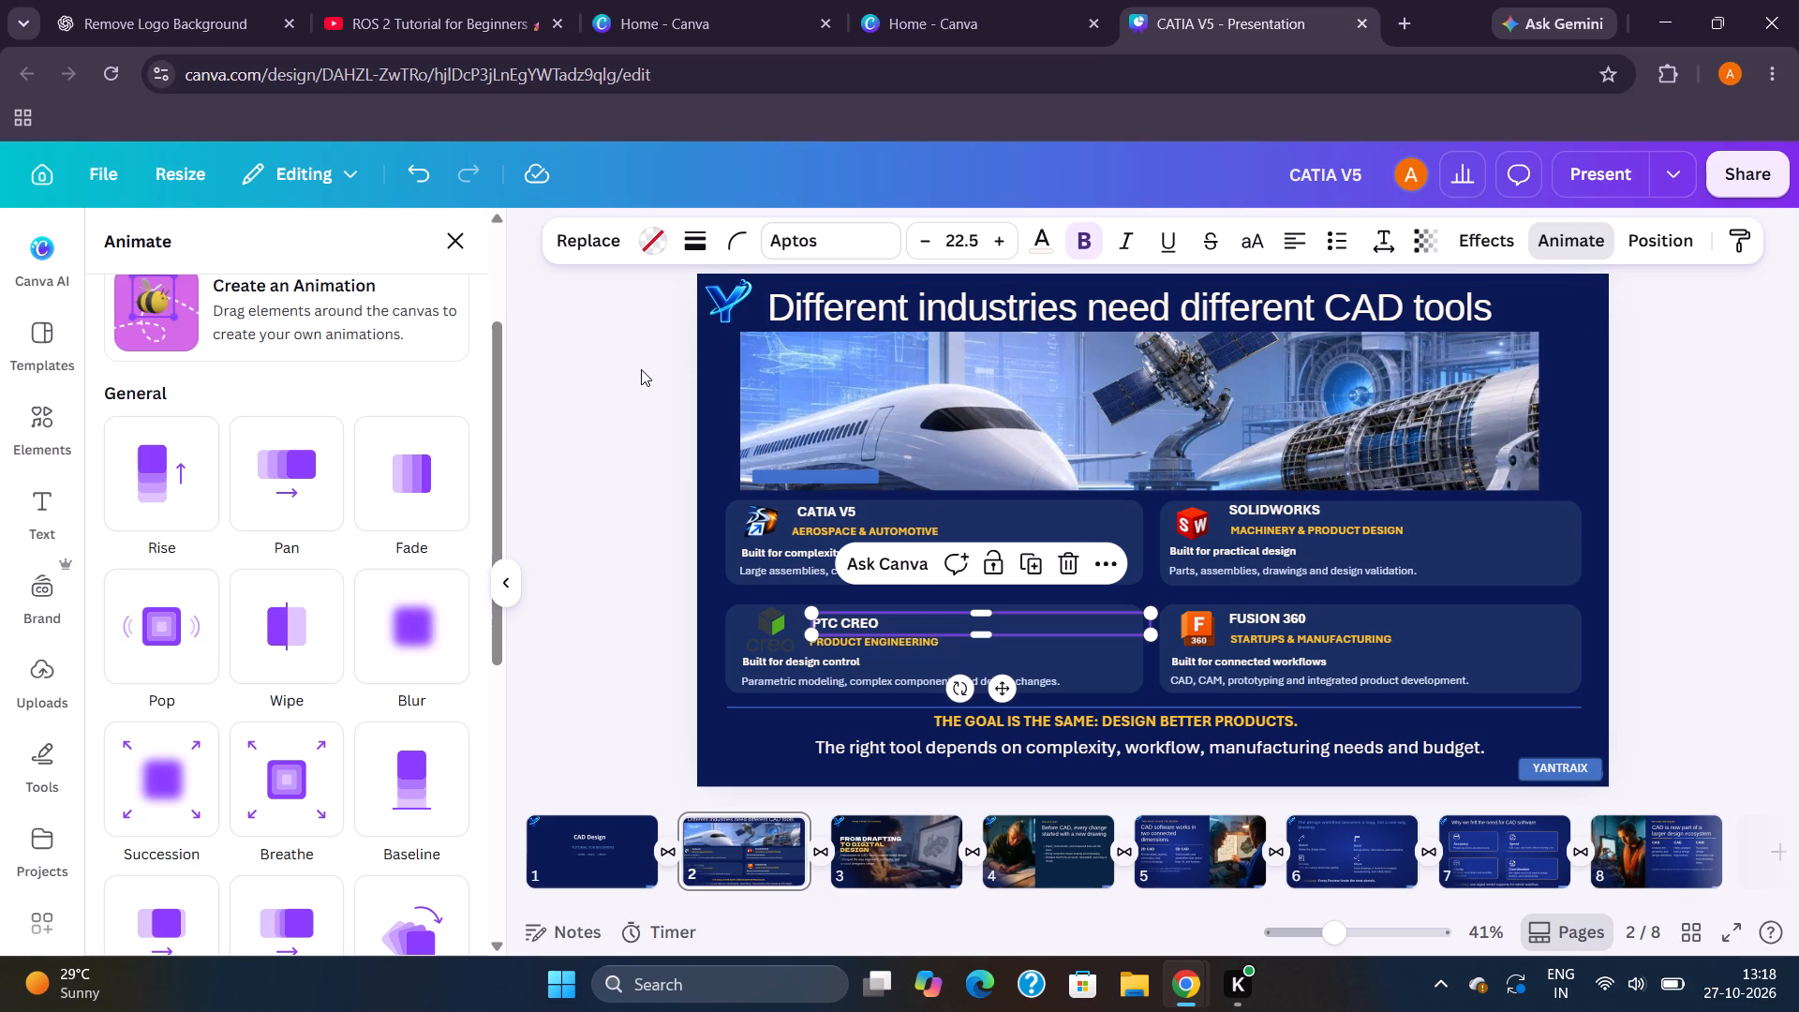
{"action": "left_click", "coordinate": [1778, 520]}
{"action": "double_click", "coordinate": [585, 516]}
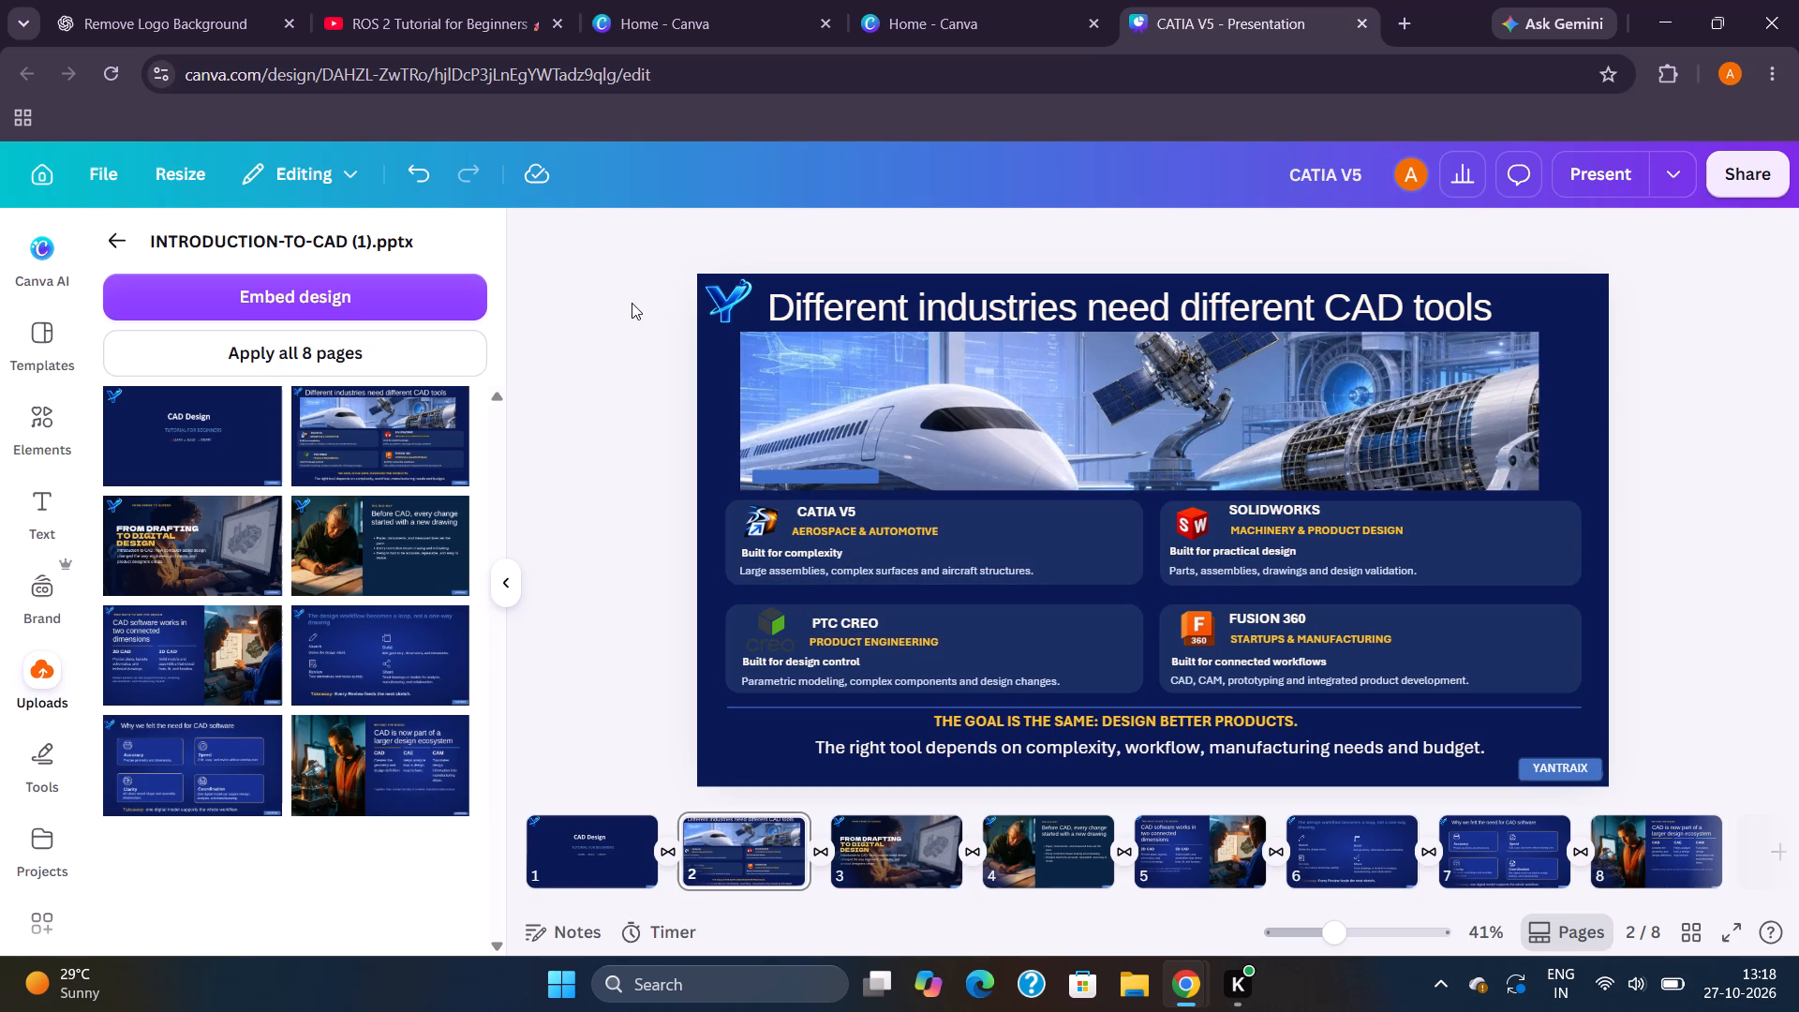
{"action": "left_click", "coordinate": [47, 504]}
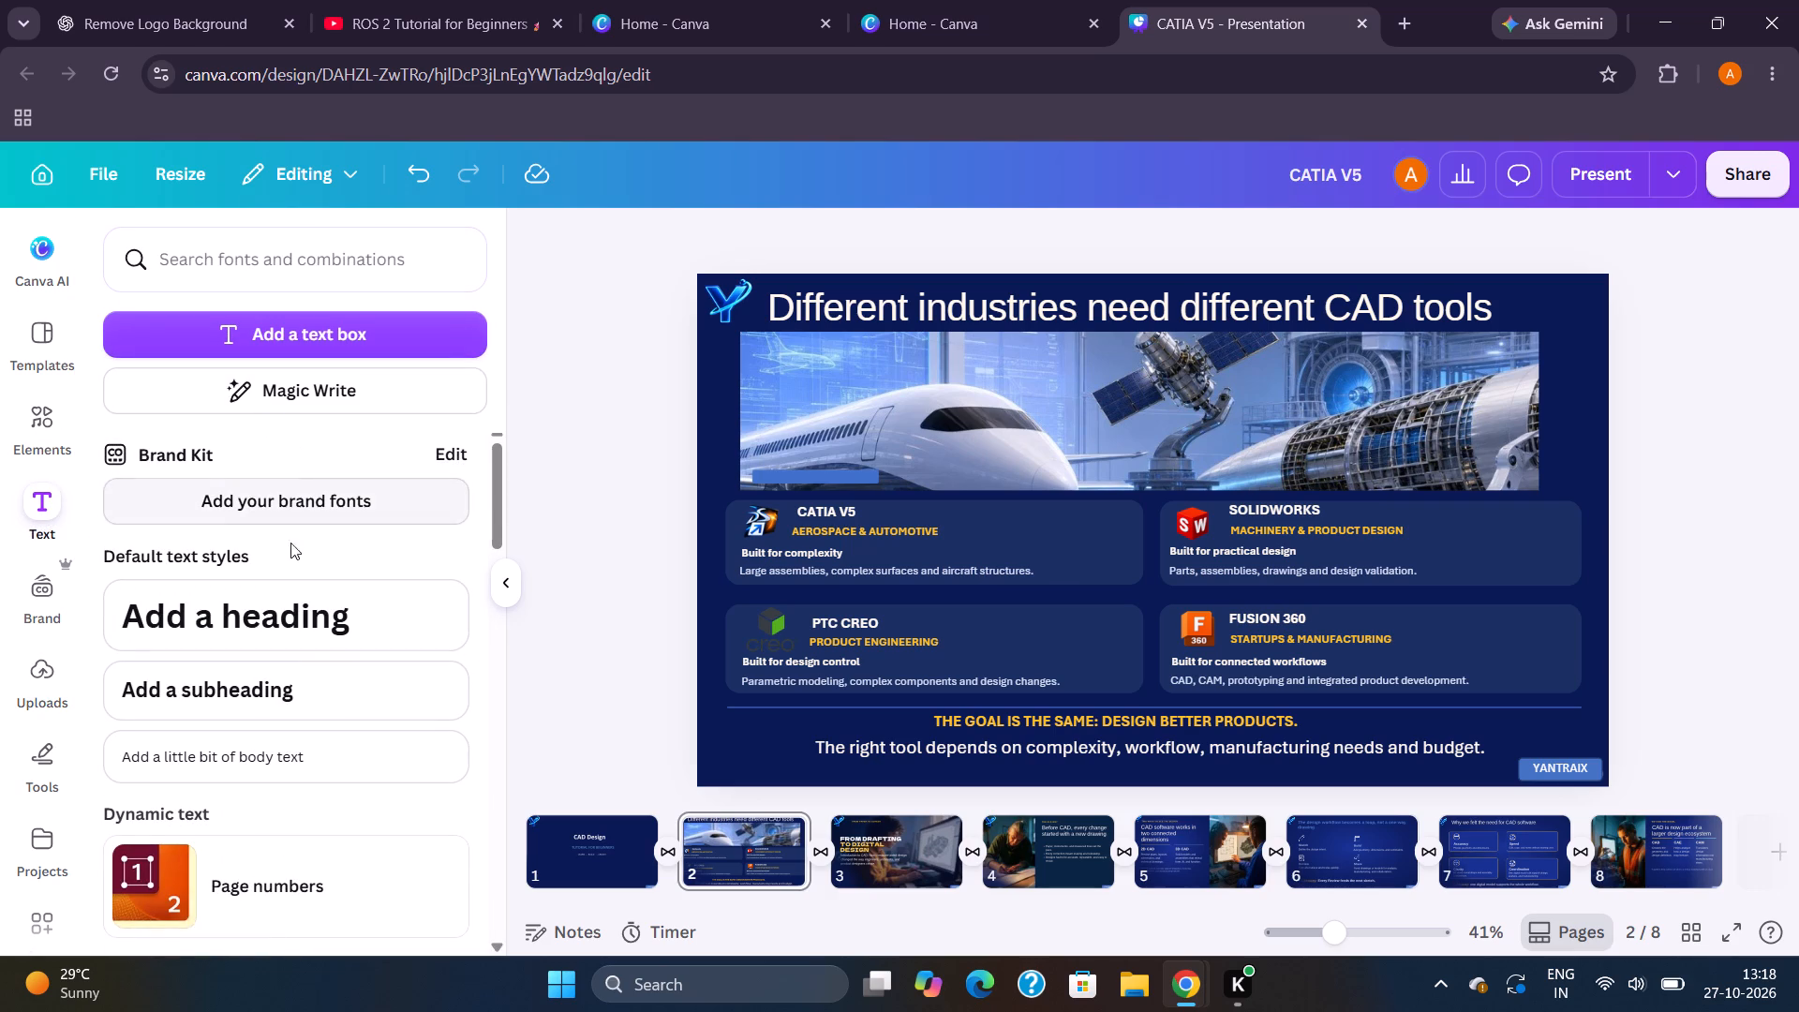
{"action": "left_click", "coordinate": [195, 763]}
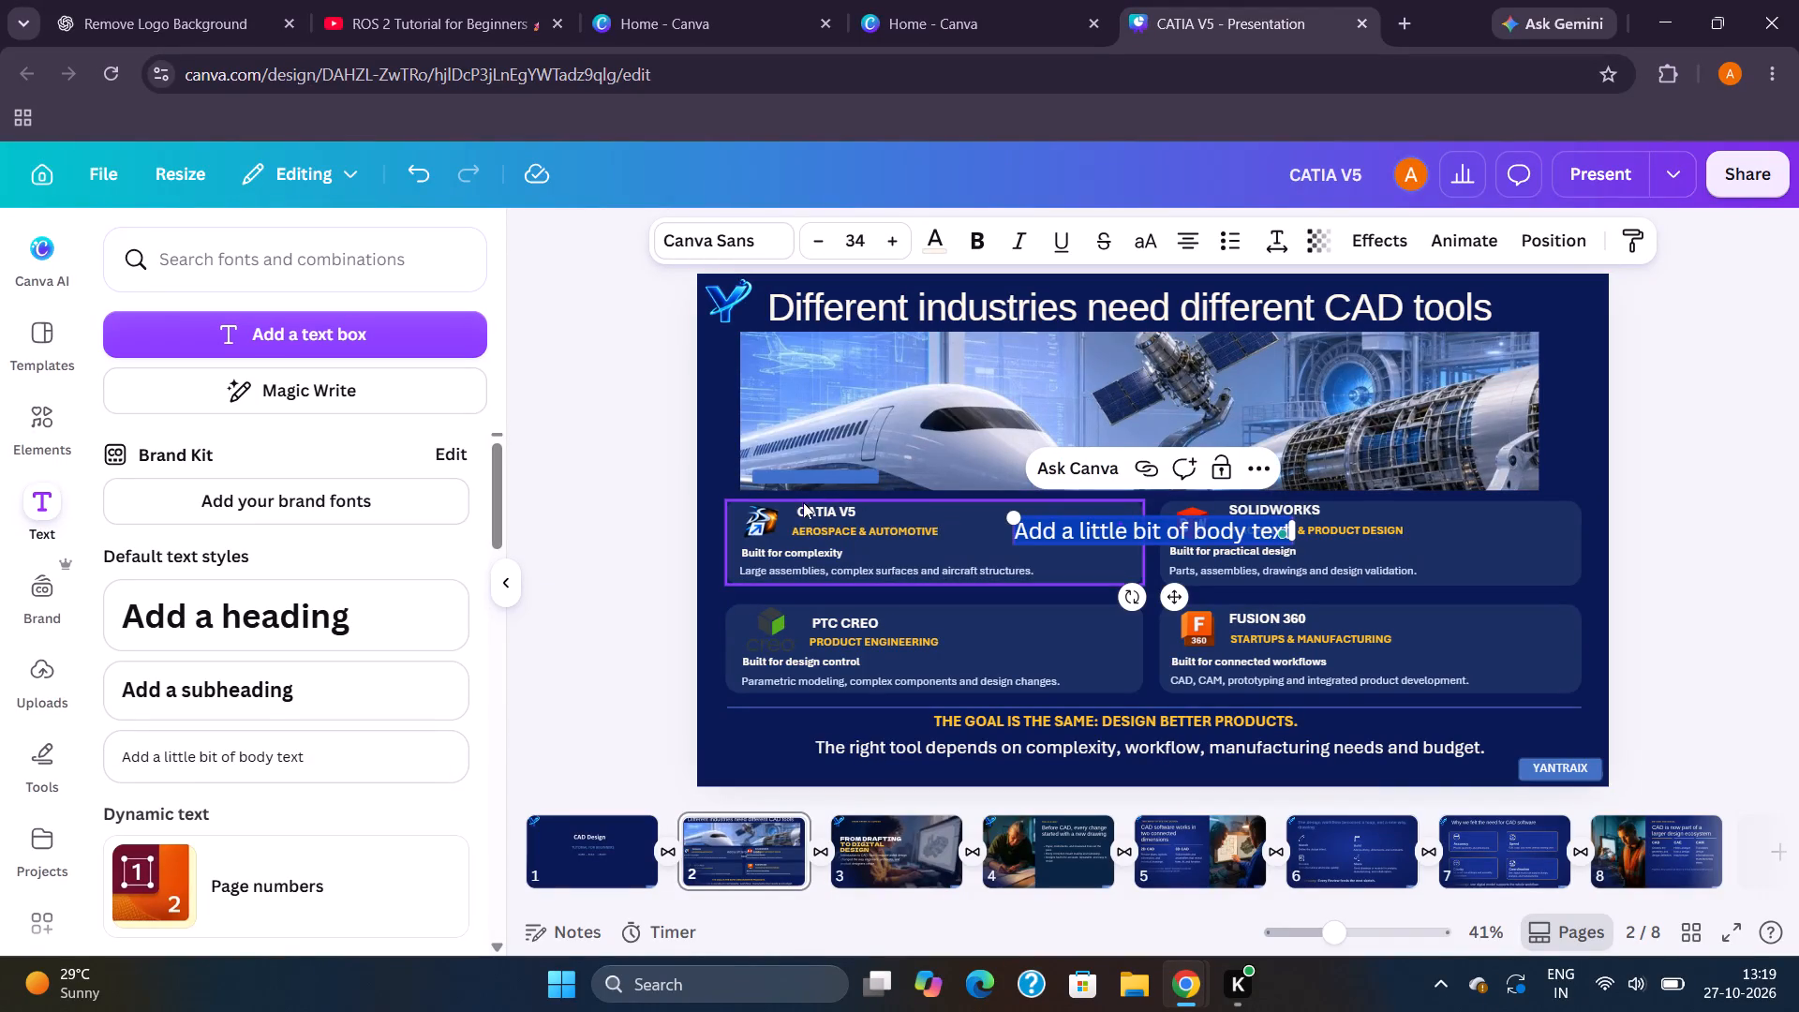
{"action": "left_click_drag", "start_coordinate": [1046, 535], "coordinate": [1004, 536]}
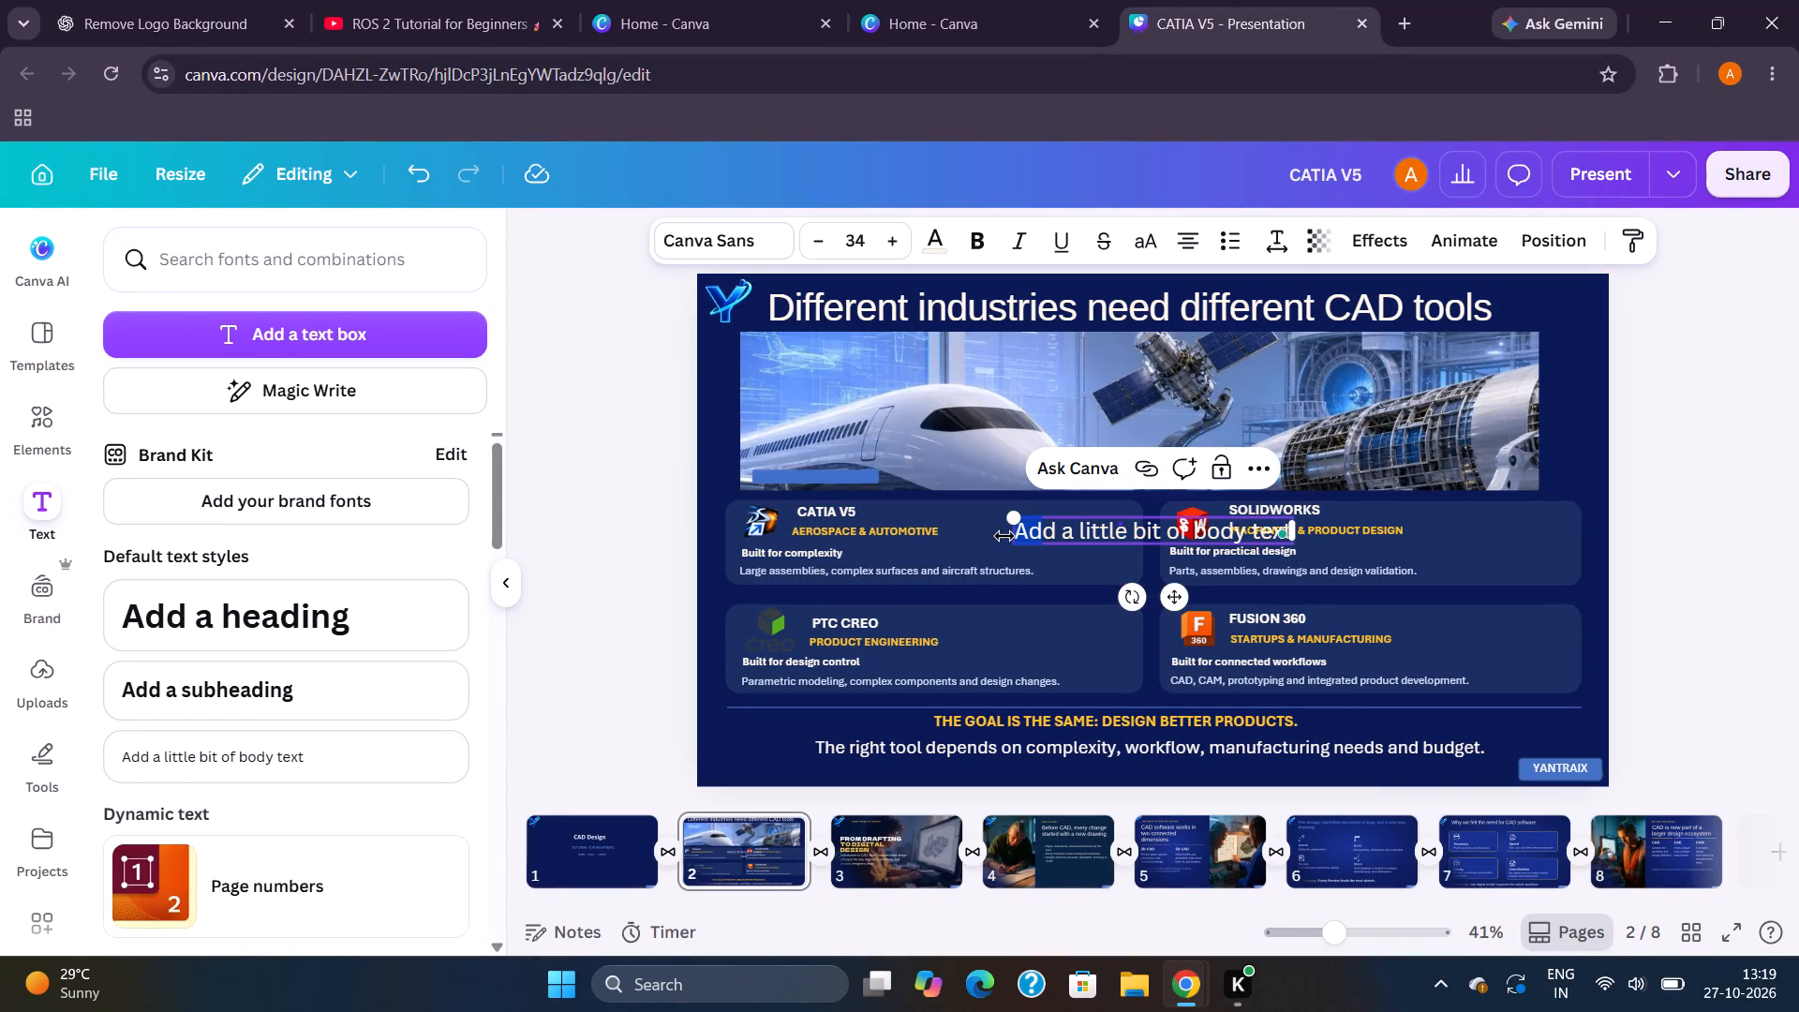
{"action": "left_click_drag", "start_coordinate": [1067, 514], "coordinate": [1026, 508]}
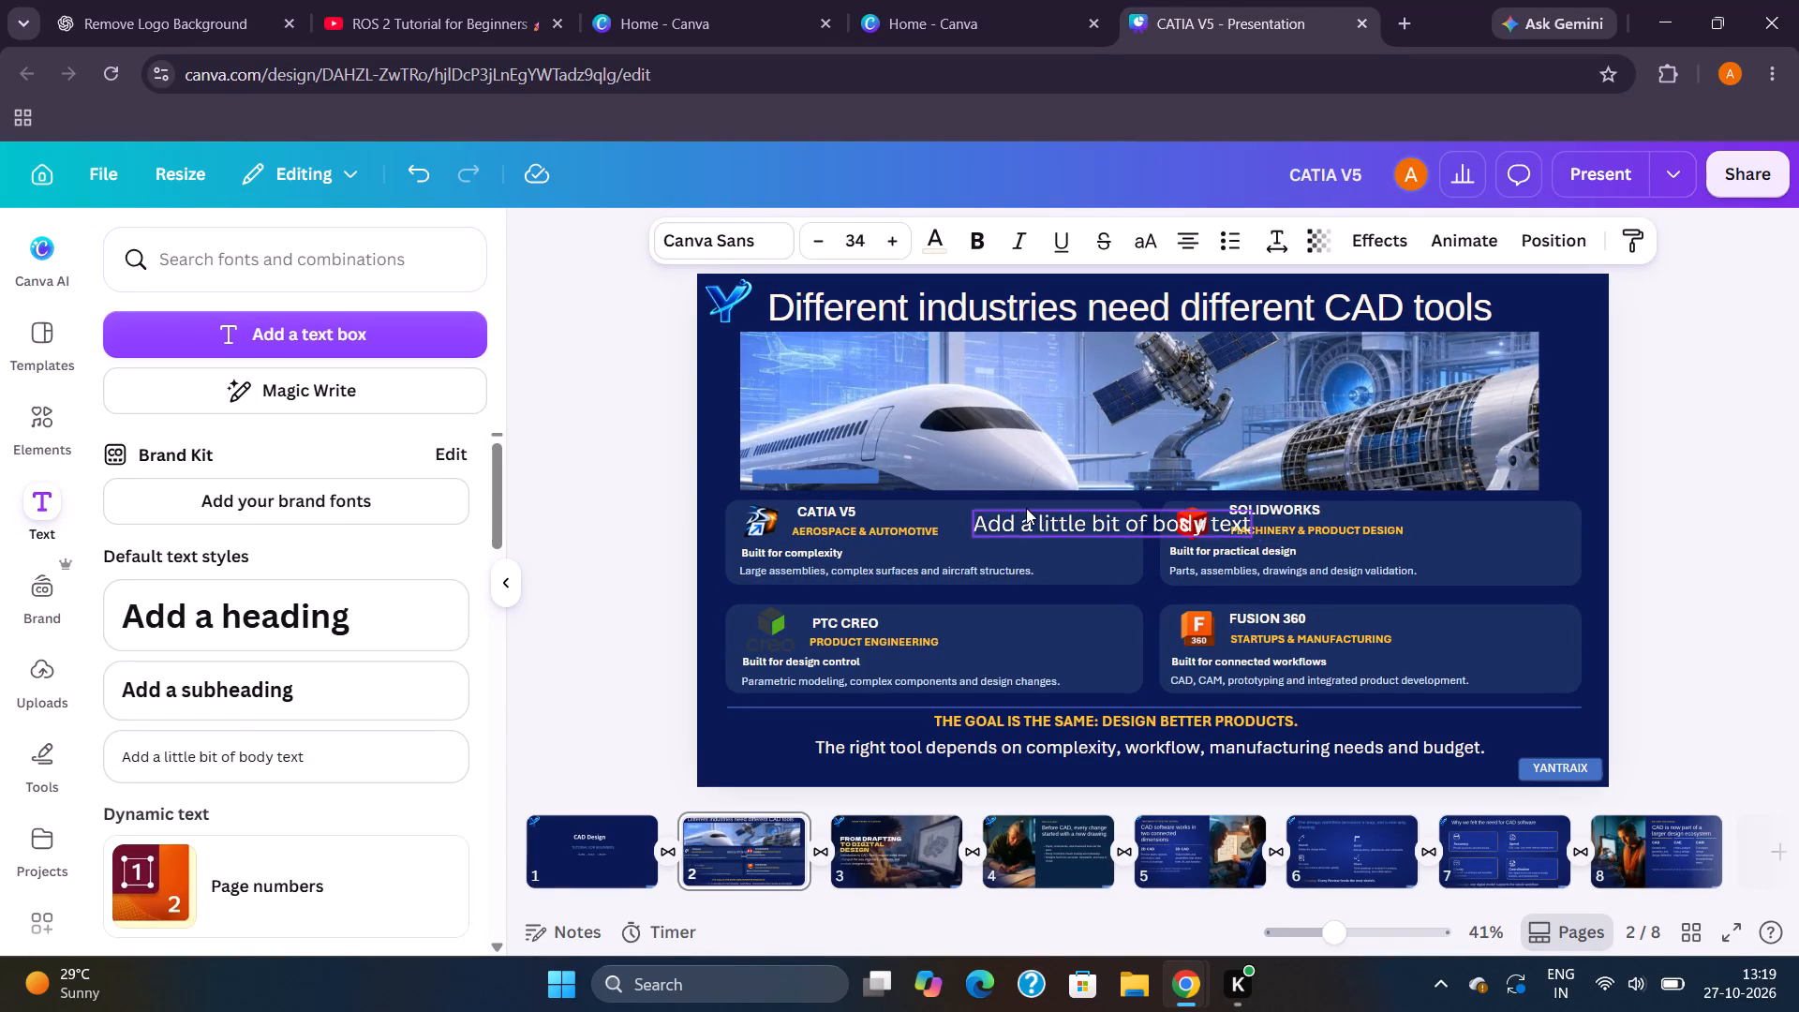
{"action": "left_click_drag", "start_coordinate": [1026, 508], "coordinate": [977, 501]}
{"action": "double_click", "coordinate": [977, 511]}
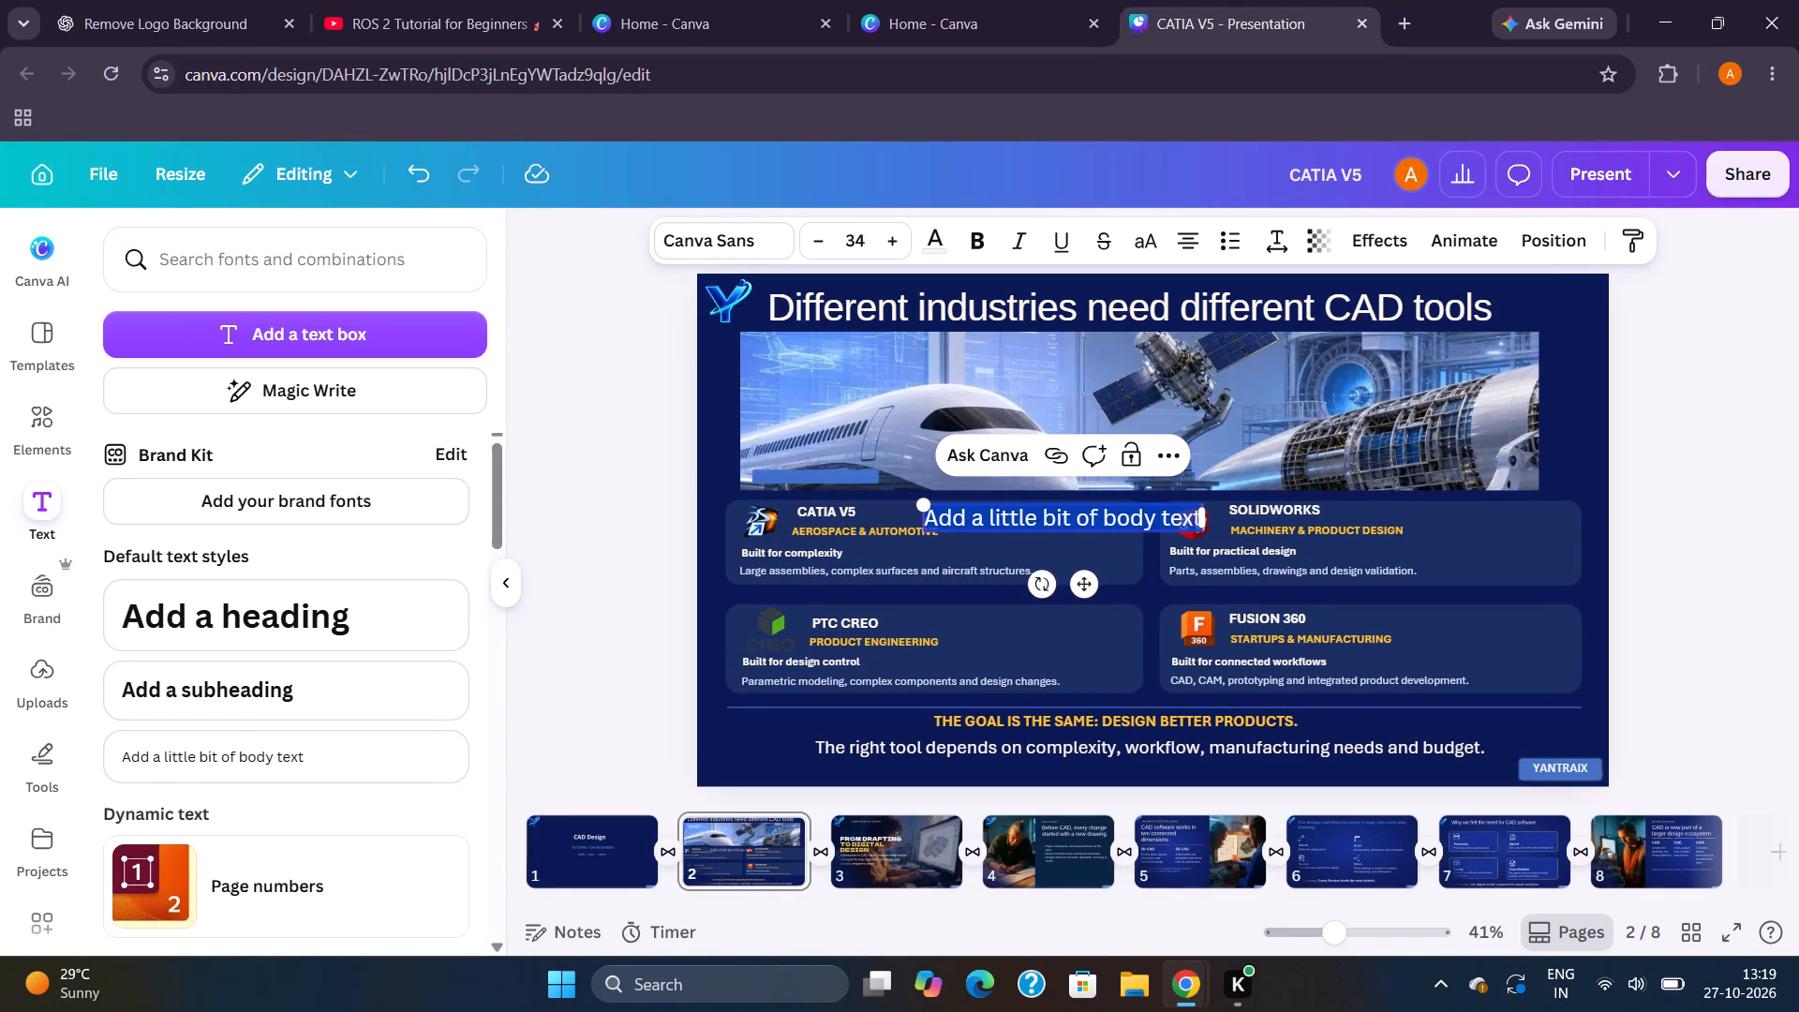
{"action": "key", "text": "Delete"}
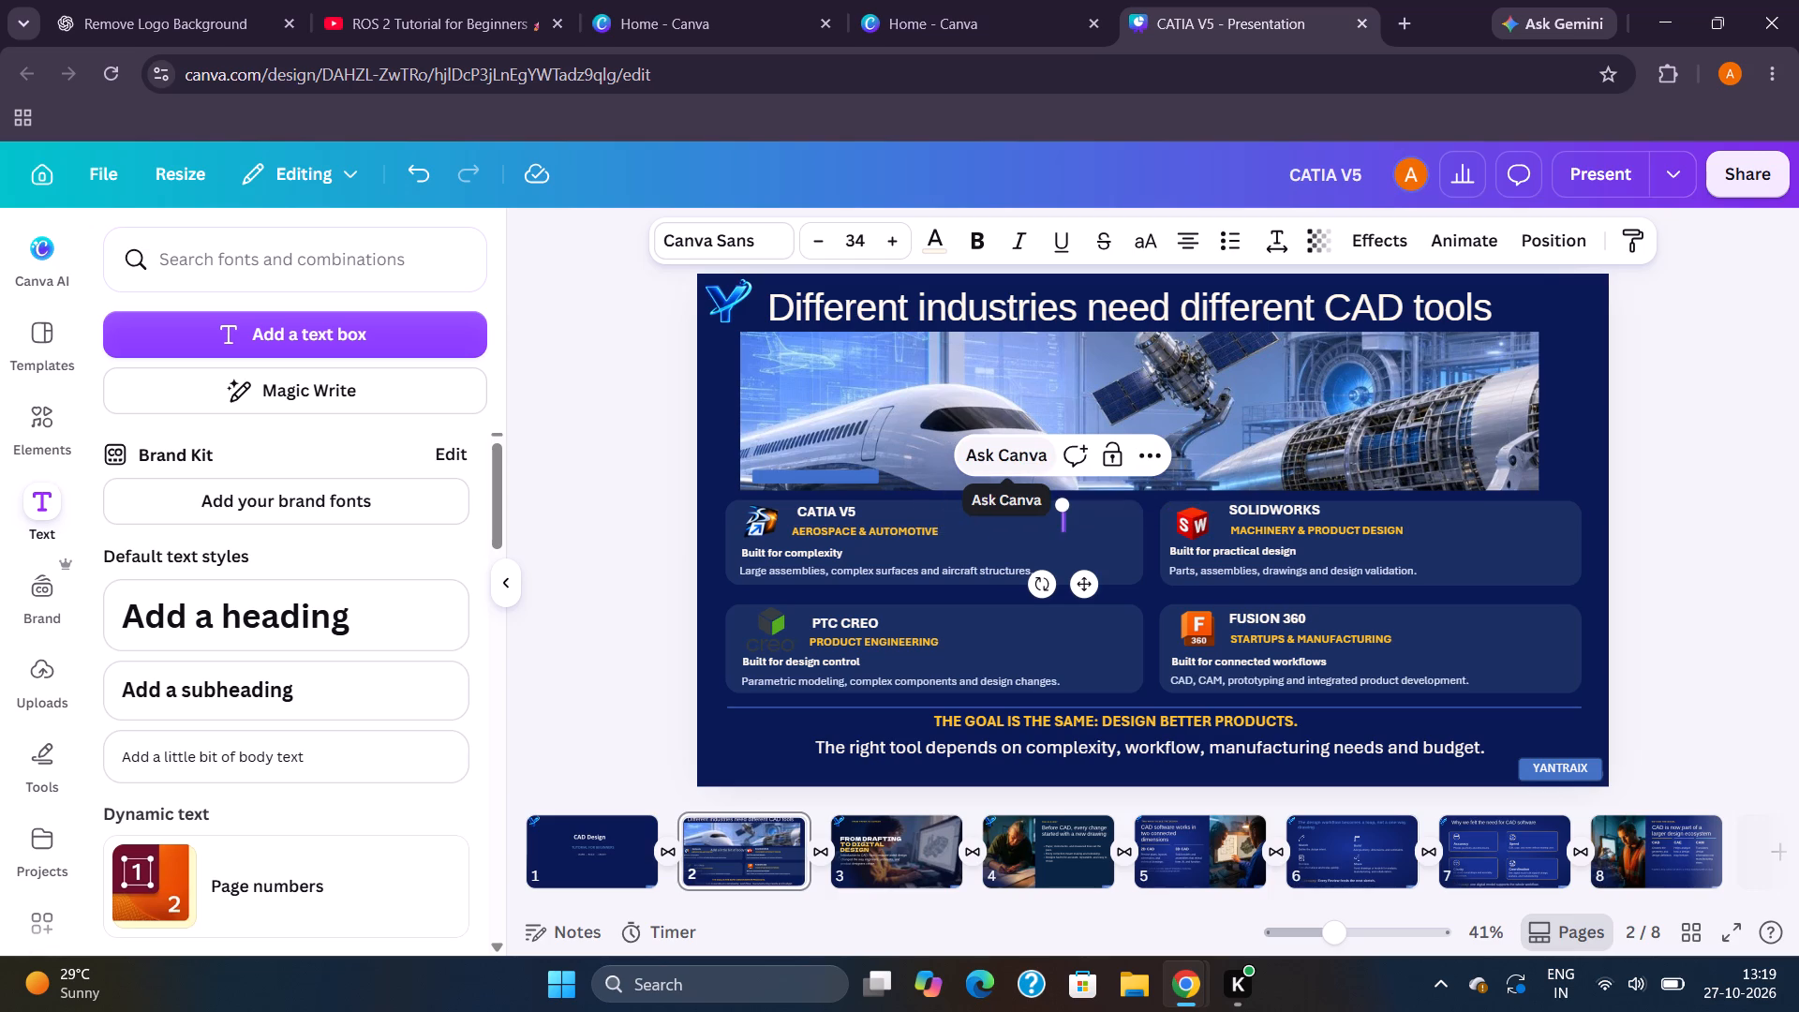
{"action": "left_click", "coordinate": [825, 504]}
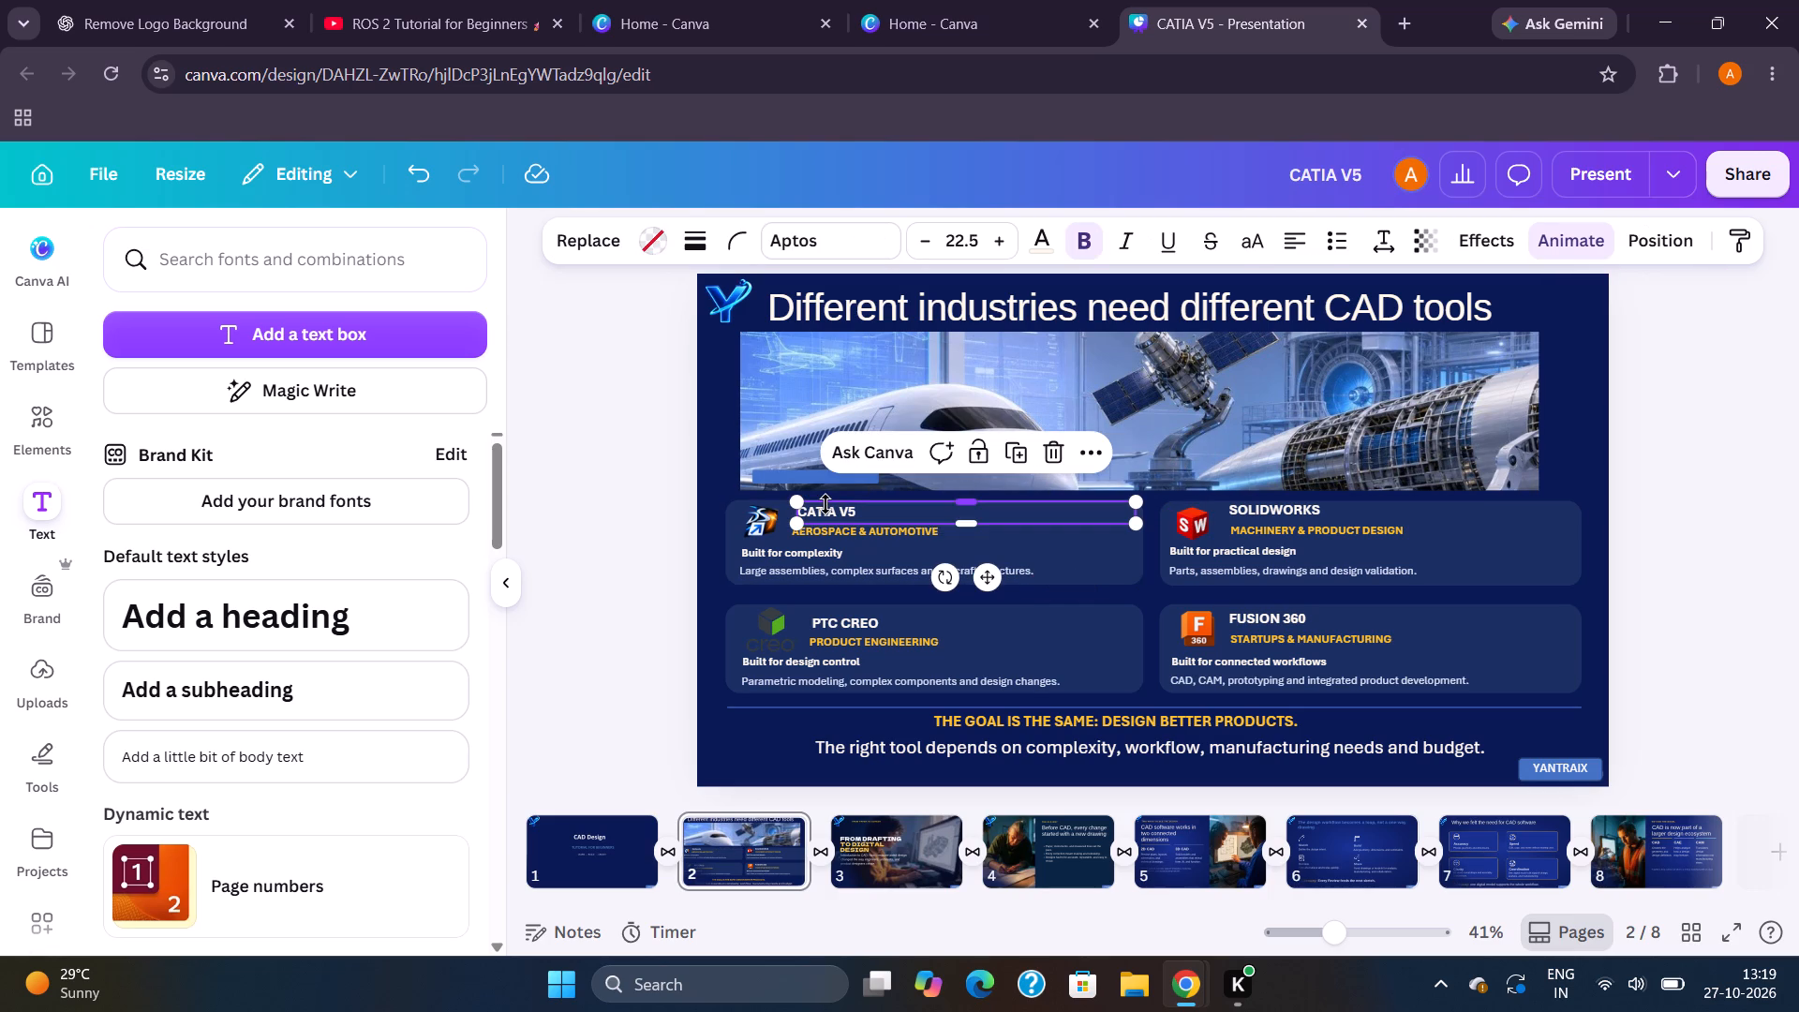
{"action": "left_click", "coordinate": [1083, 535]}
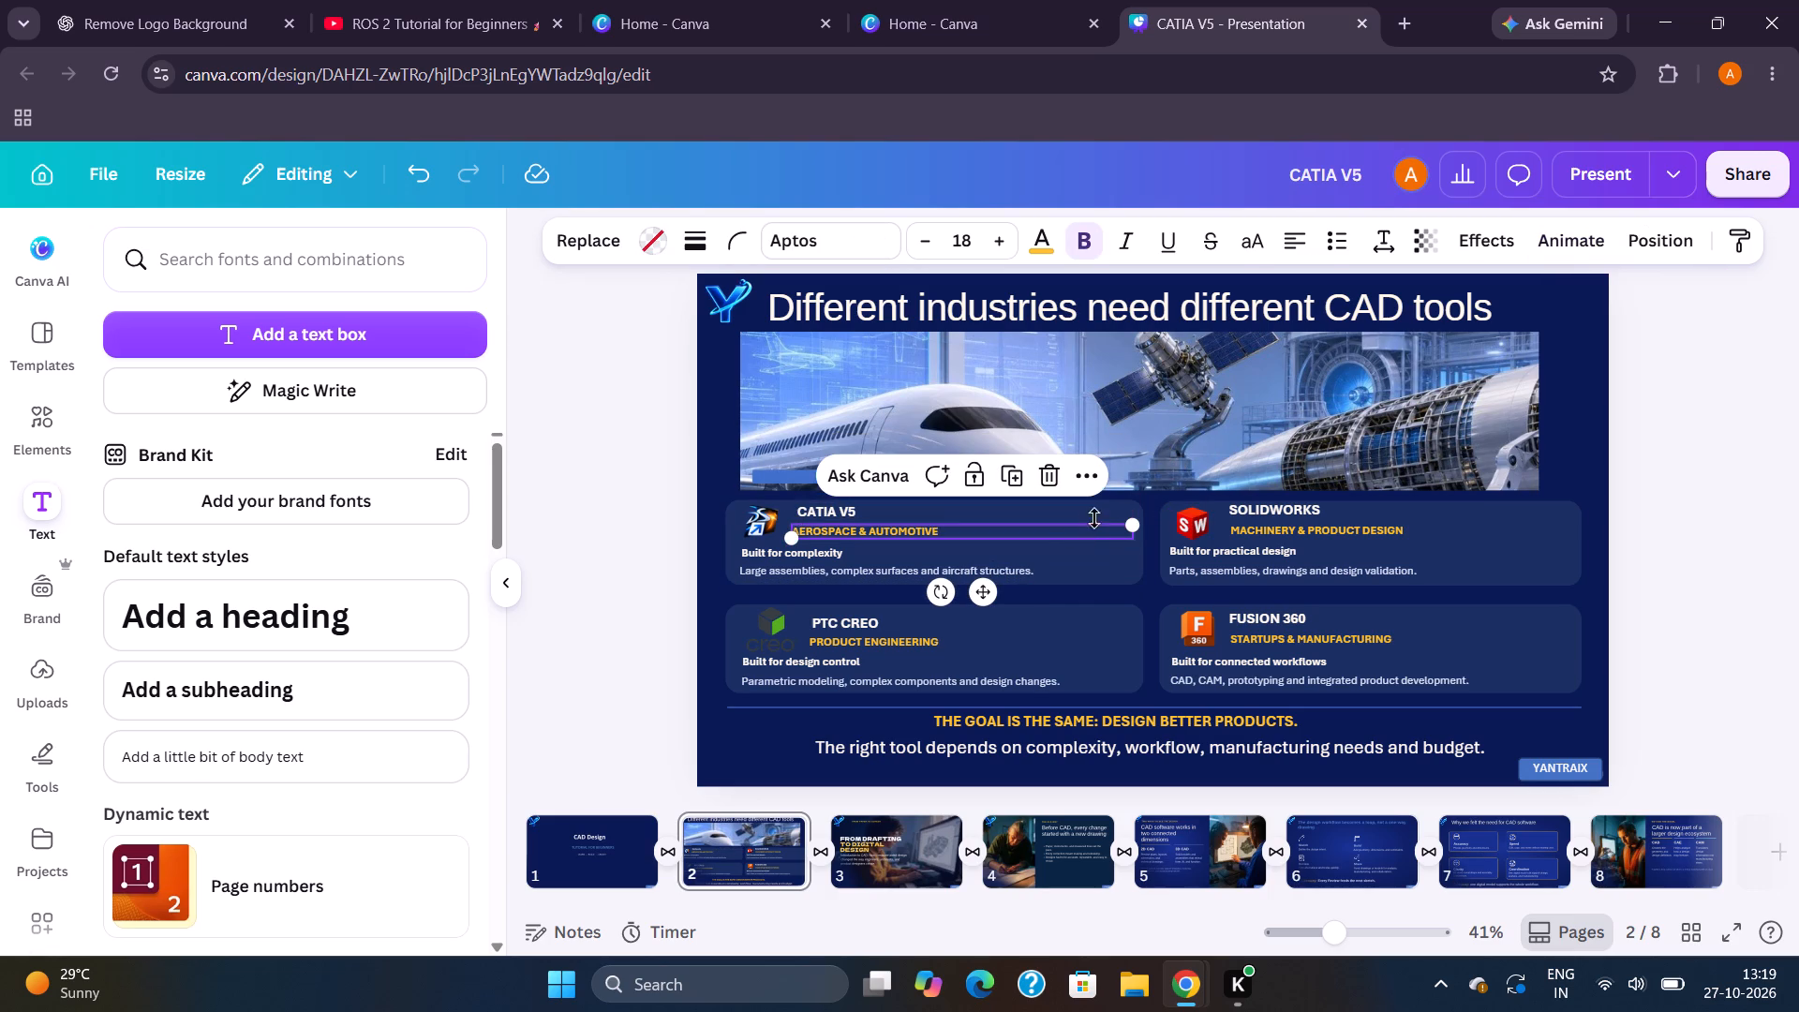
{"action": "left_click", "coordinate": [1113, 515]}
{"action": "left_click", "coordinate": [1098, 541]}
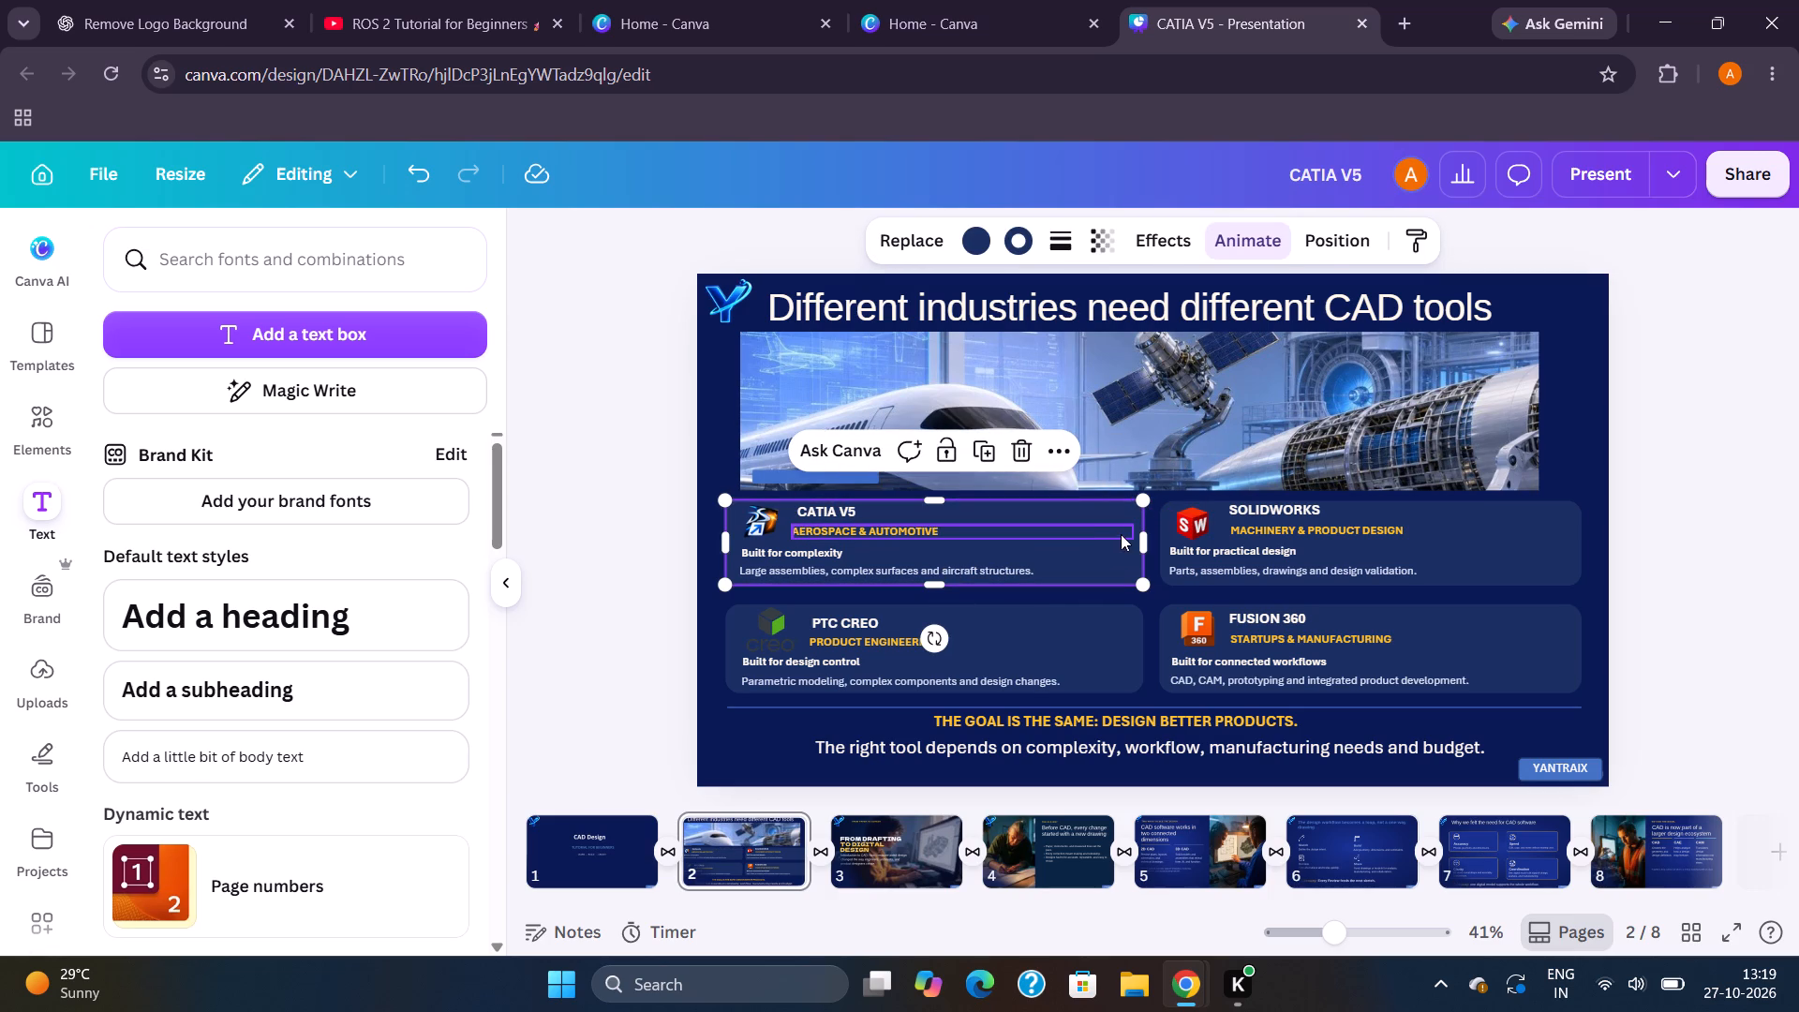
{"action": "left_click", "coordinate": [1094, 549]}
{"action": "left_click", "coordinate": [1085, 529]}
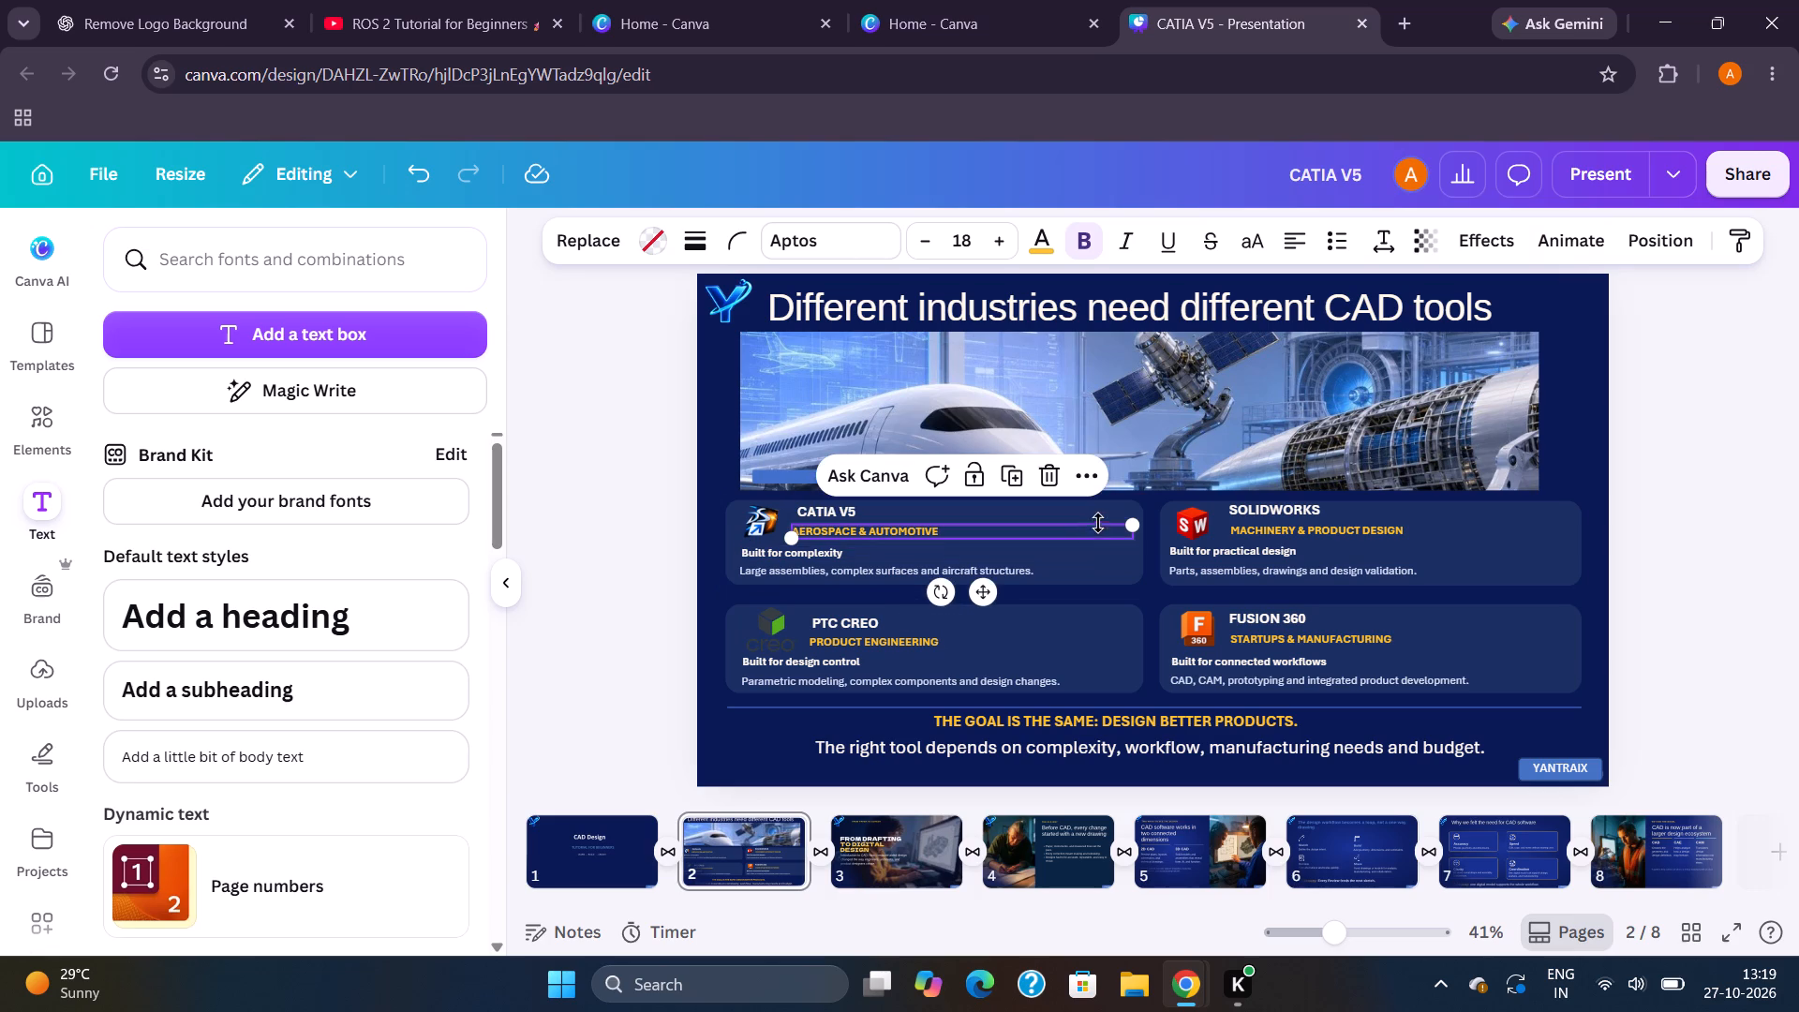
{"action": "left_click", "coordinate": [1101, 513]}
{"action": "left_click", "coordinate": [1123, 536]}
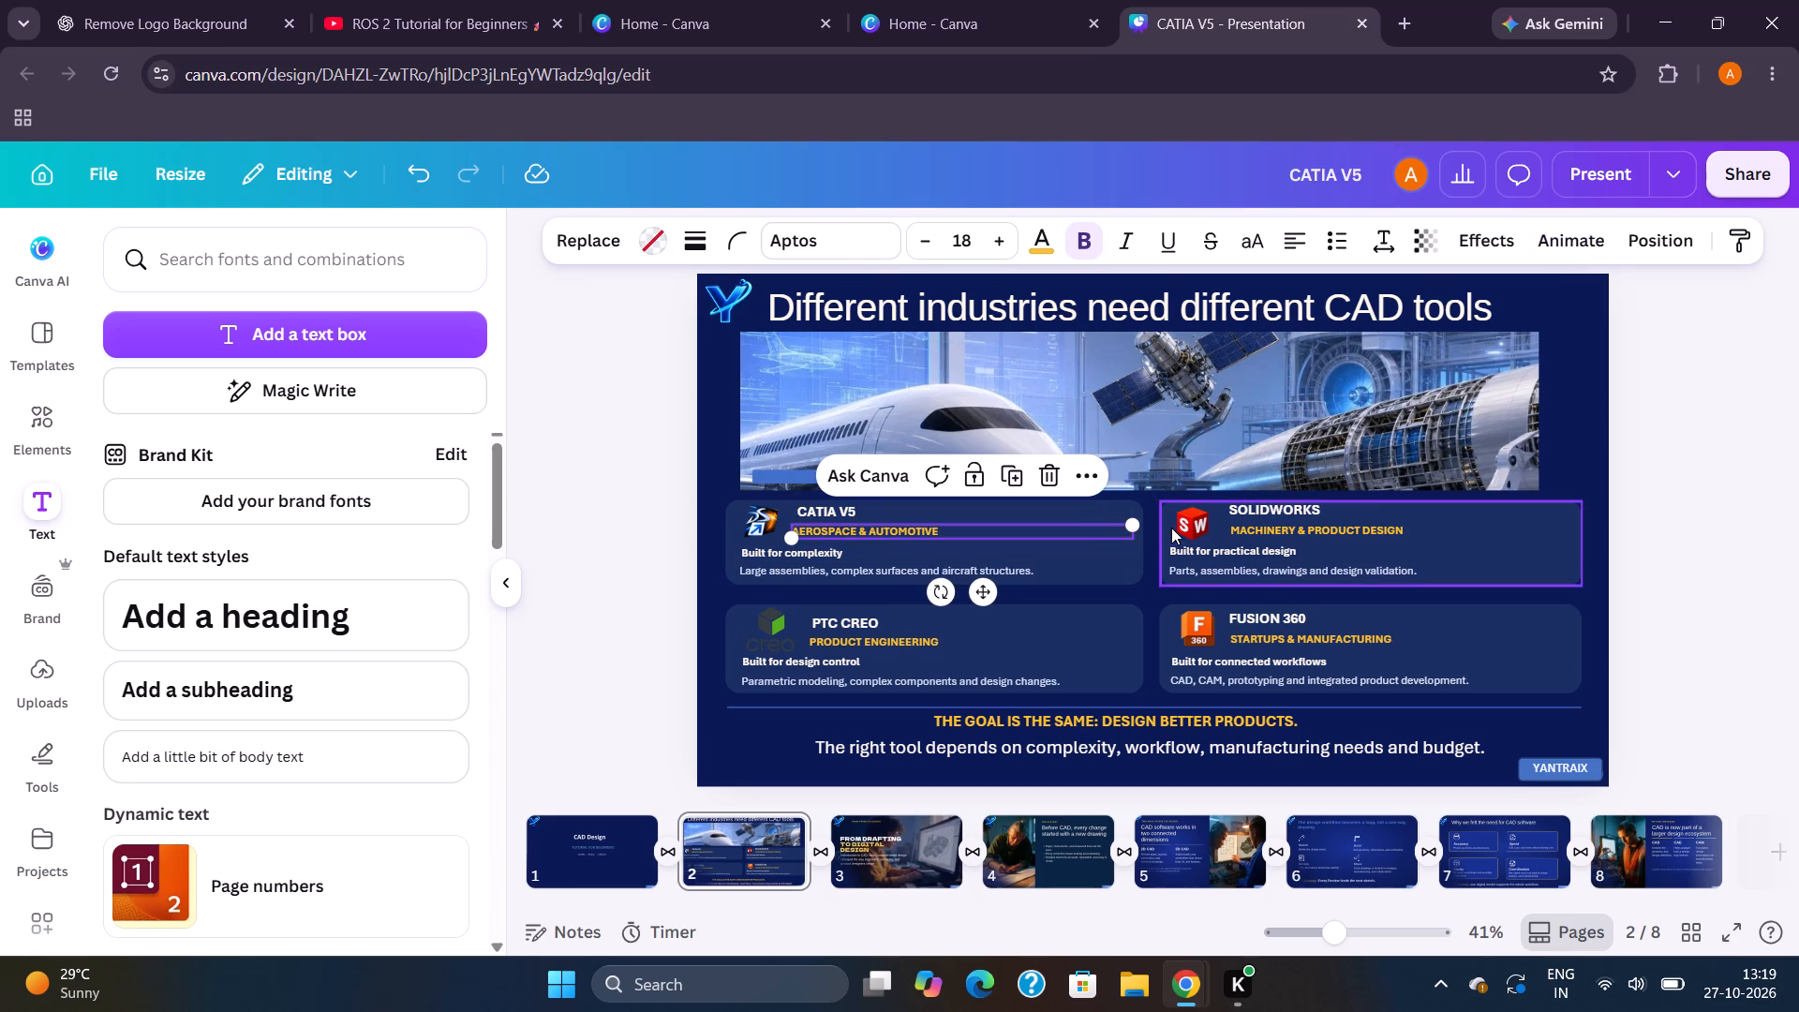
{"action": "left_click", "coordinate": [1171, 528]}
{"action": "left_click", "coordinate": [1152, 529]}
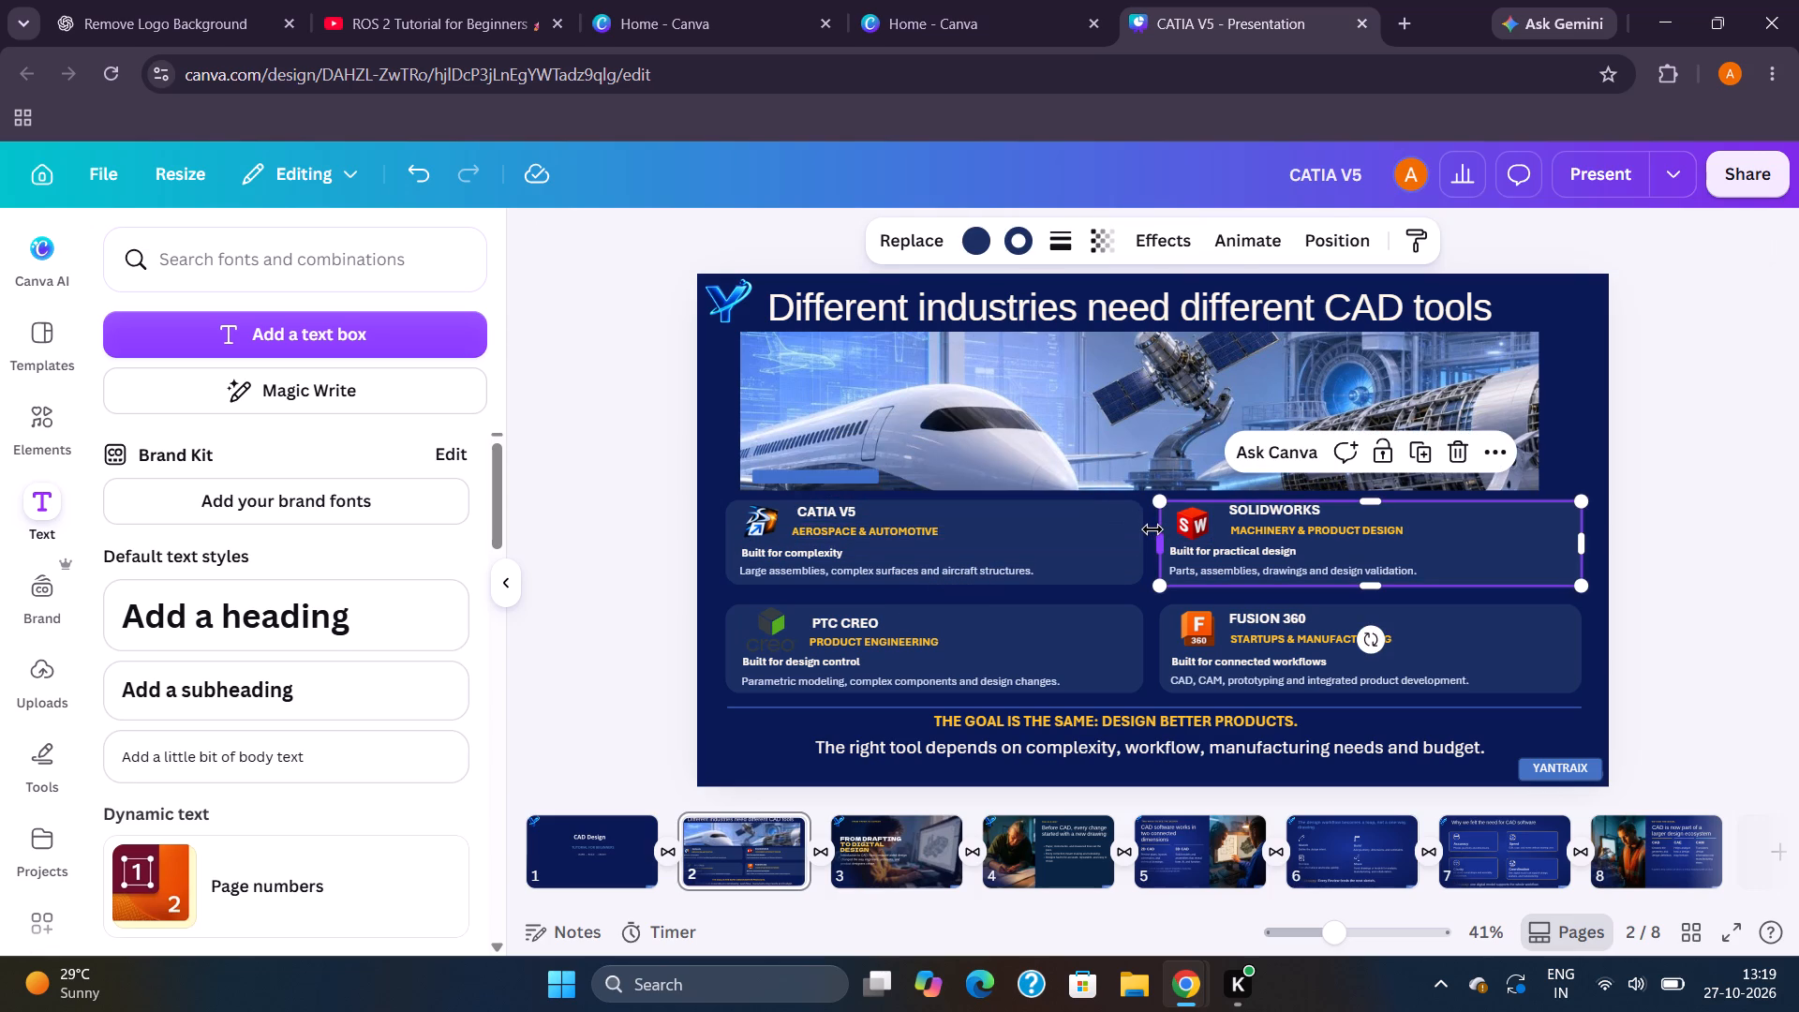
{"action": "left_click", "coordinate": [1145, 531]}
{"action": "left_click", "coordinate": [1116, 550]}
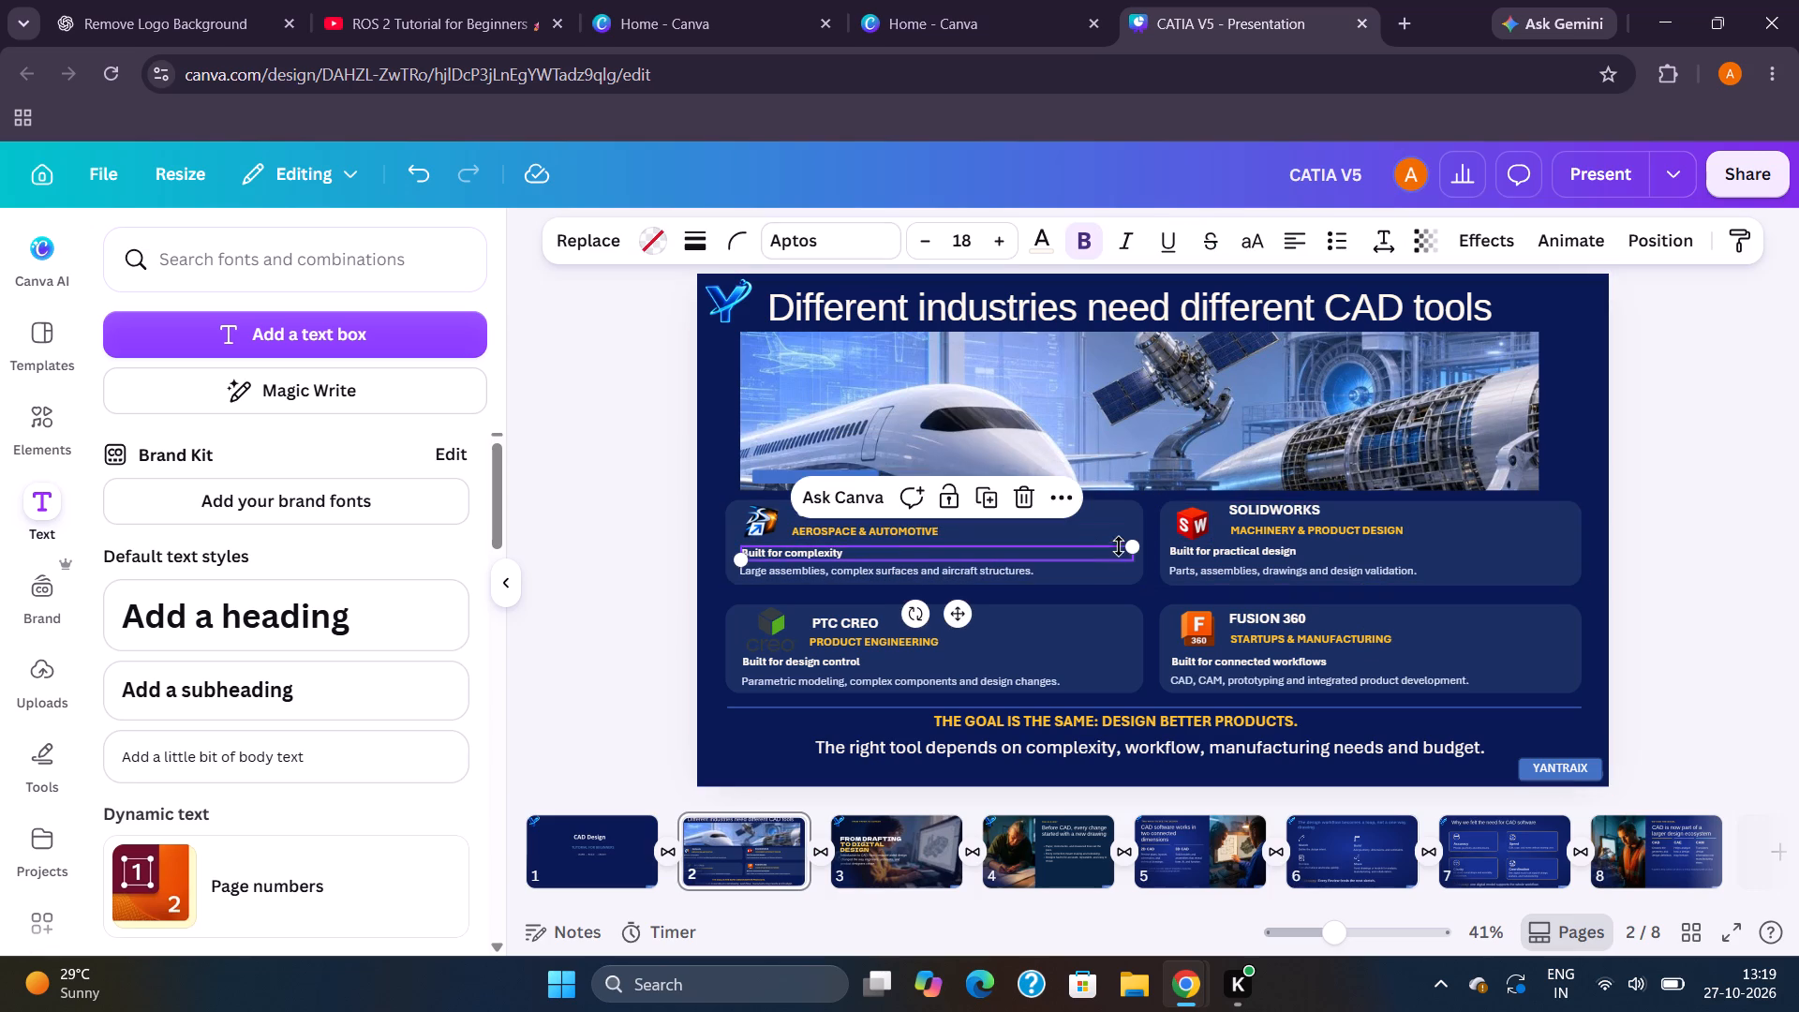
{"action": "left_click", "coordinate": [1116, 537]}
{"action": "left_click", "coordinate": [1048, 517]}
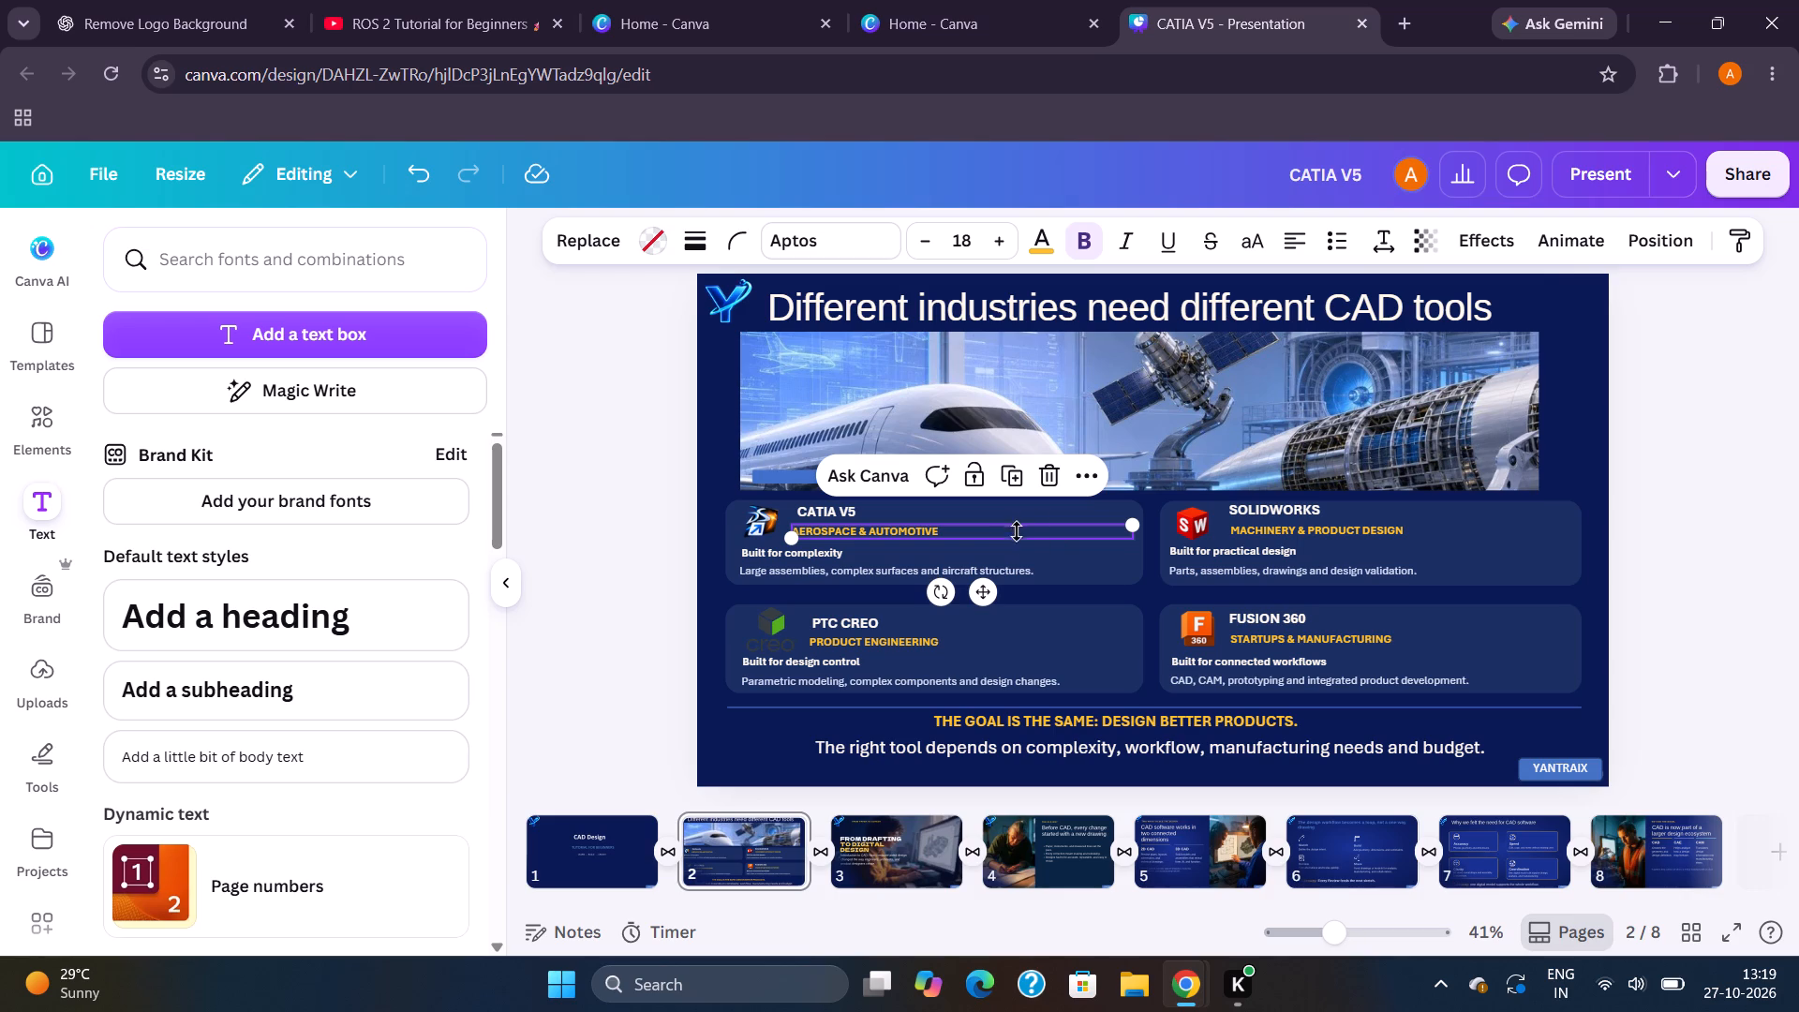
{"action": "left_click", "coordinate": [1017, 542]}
Add a body text box to slide 2 and place it over the right half of the banner image.
{"action": "left_click", "coordinate": [249, 760]}
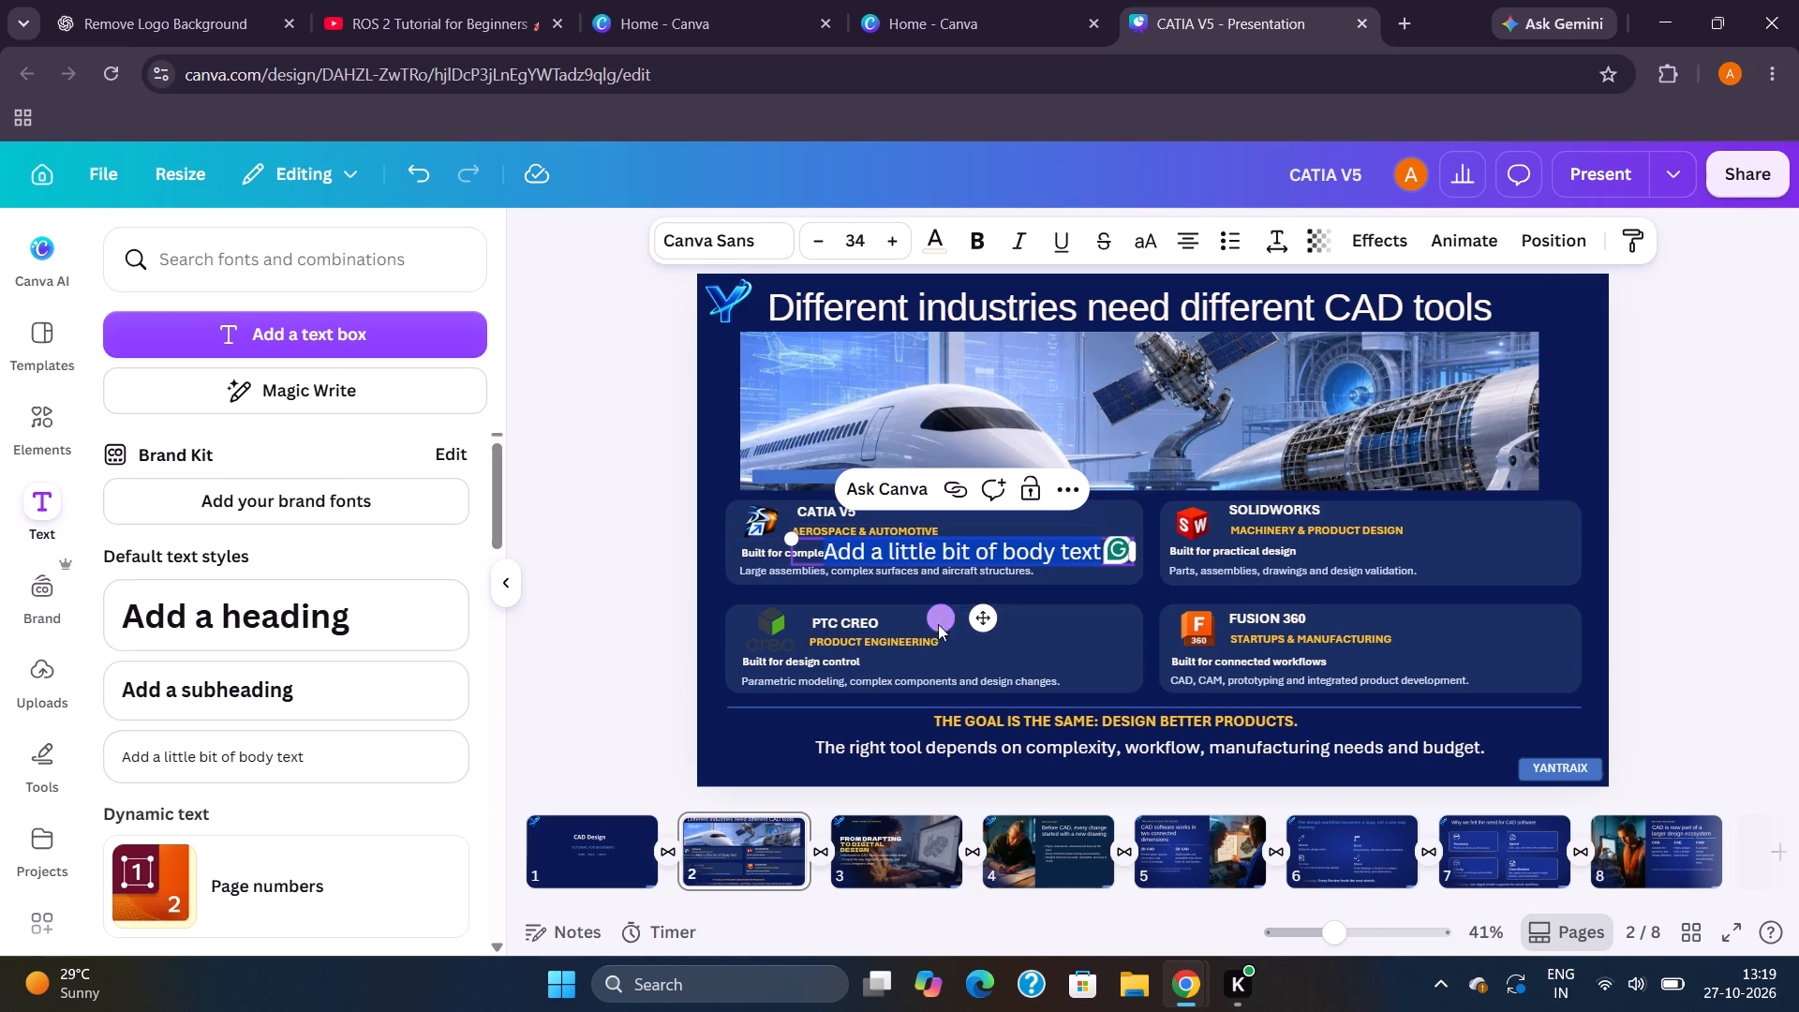
{"action": "left_click_drag", "start_coordinate": [981, 613], "coordinate": [1519, 735]}
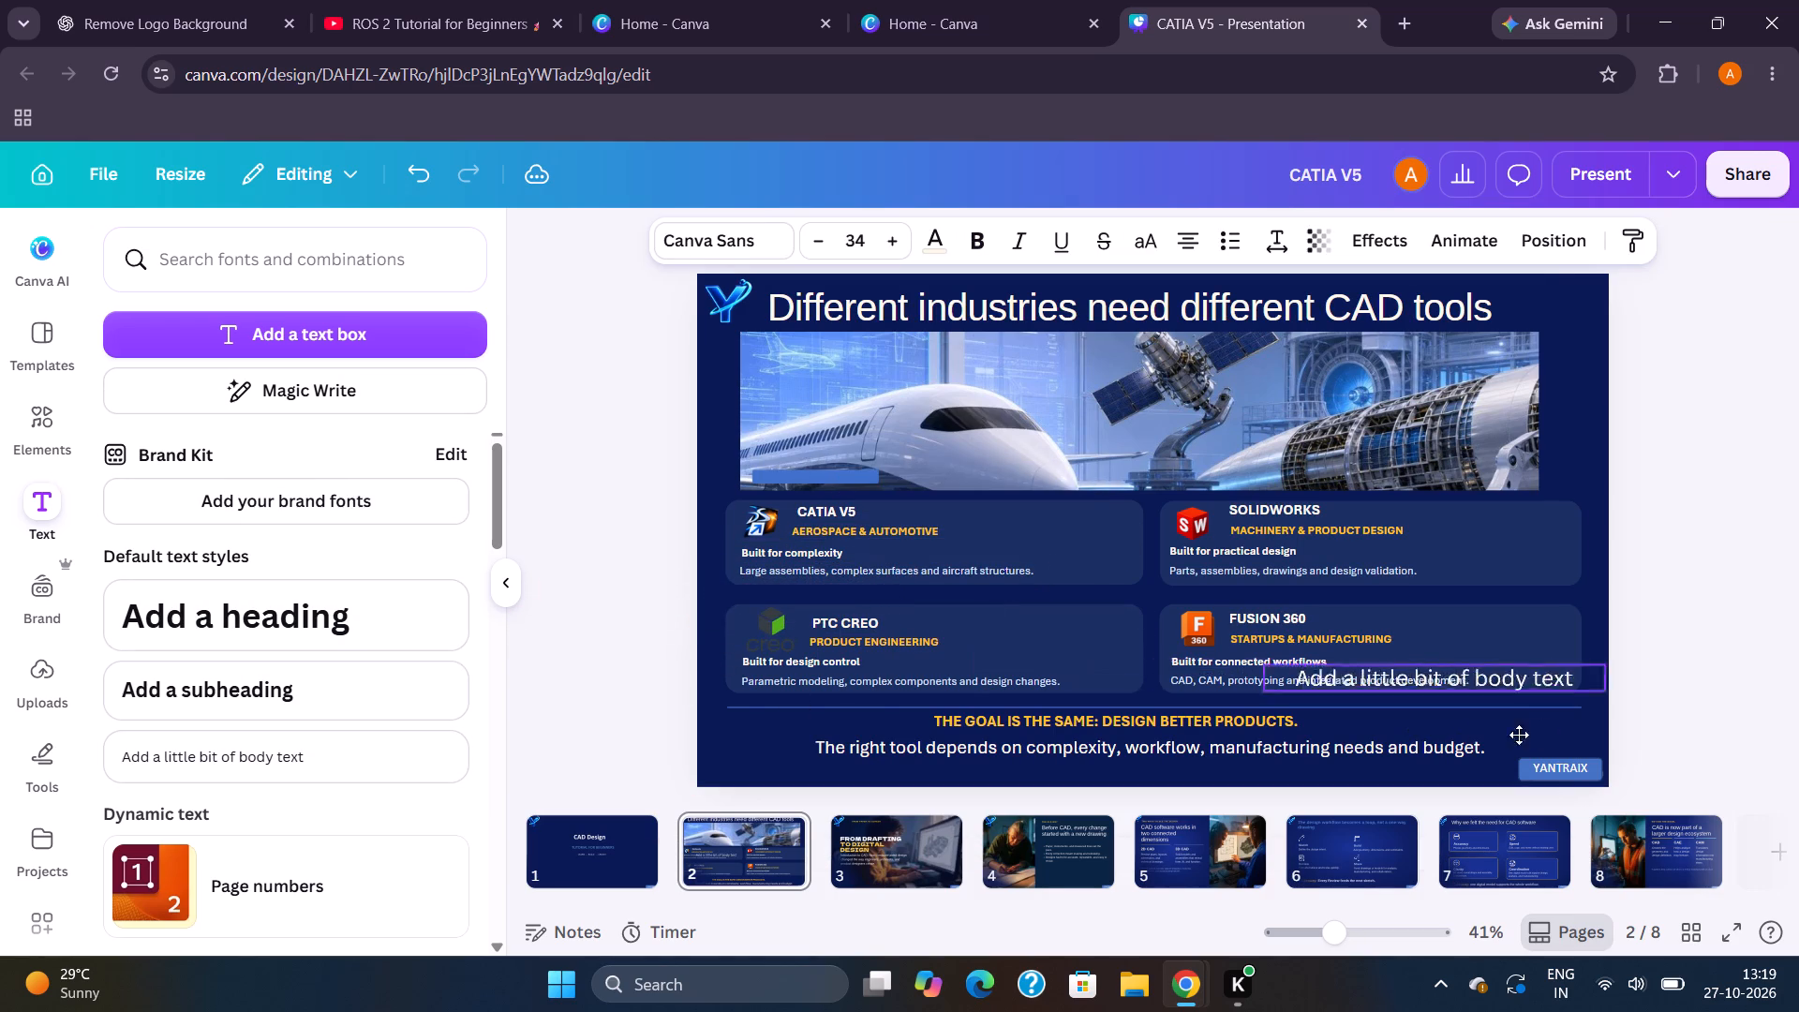
{"action": "left_click_drag", "start_coordinate": [1519, 735], "coordinate": [1254, 492]}
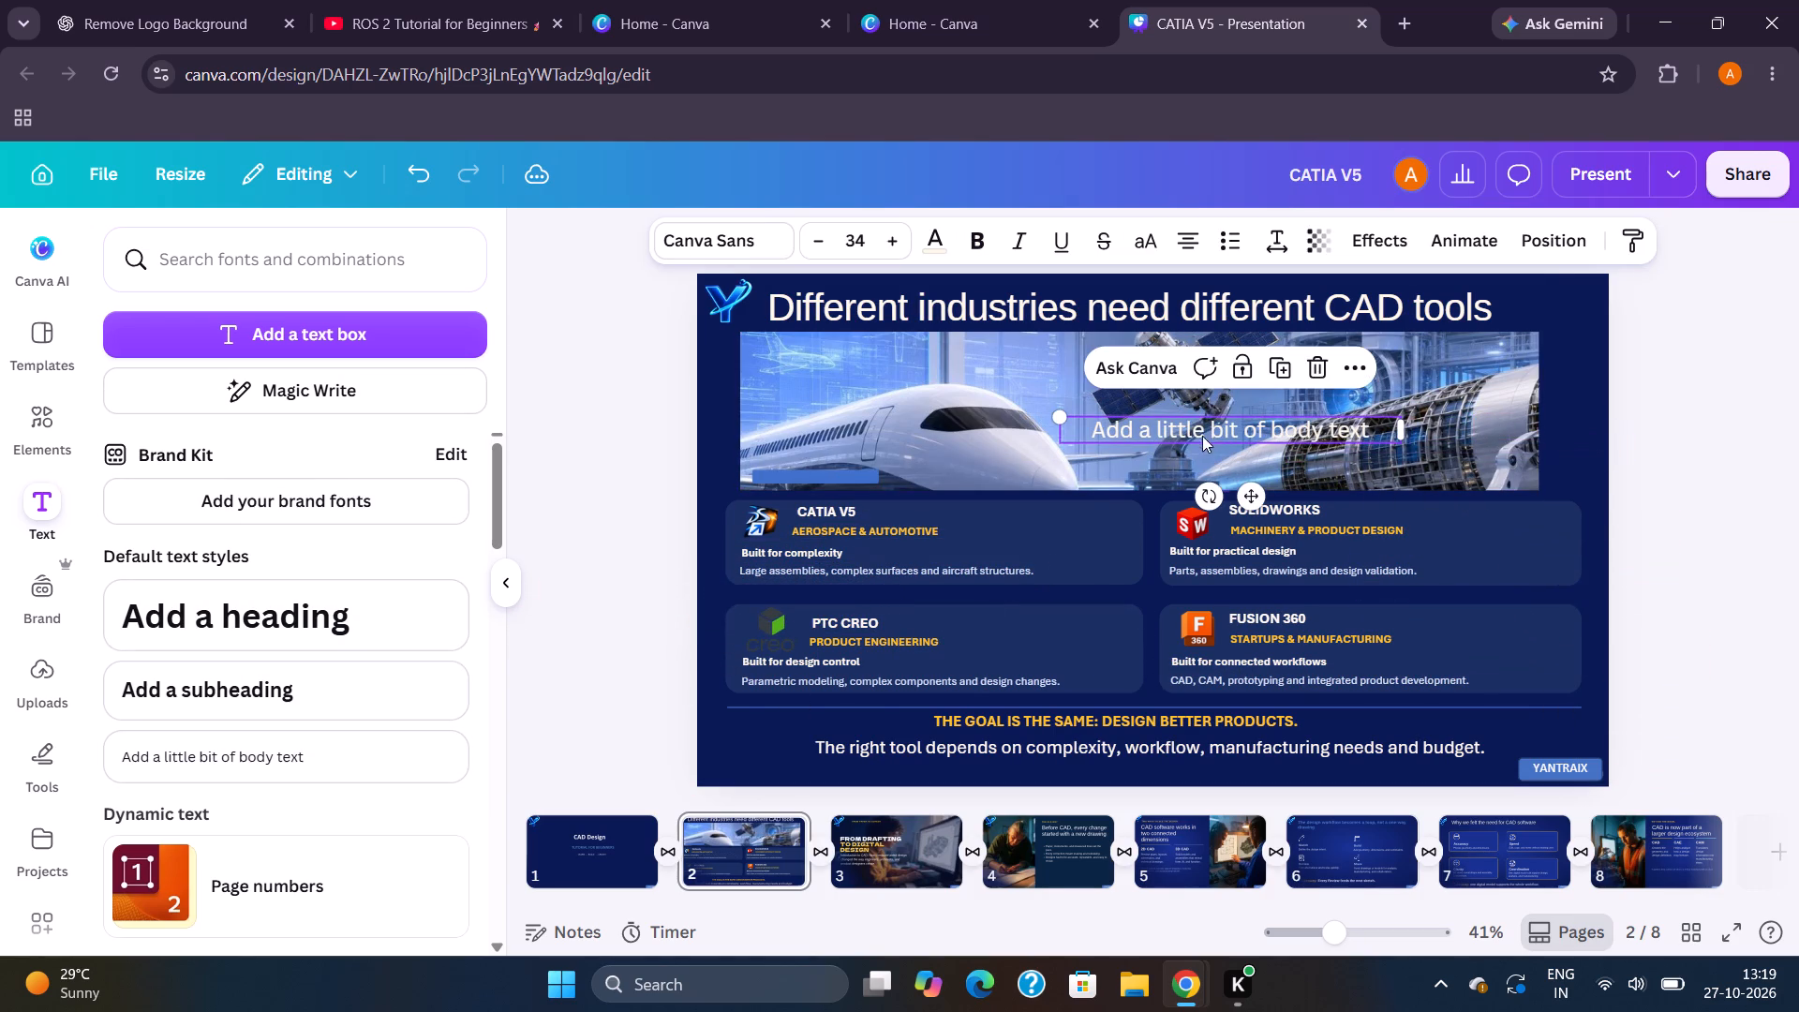
Replace the new text box's placeholder with CATIA V5, copied from the card heading.
{"action": "left_click", "coordinate": [1197, 426]}
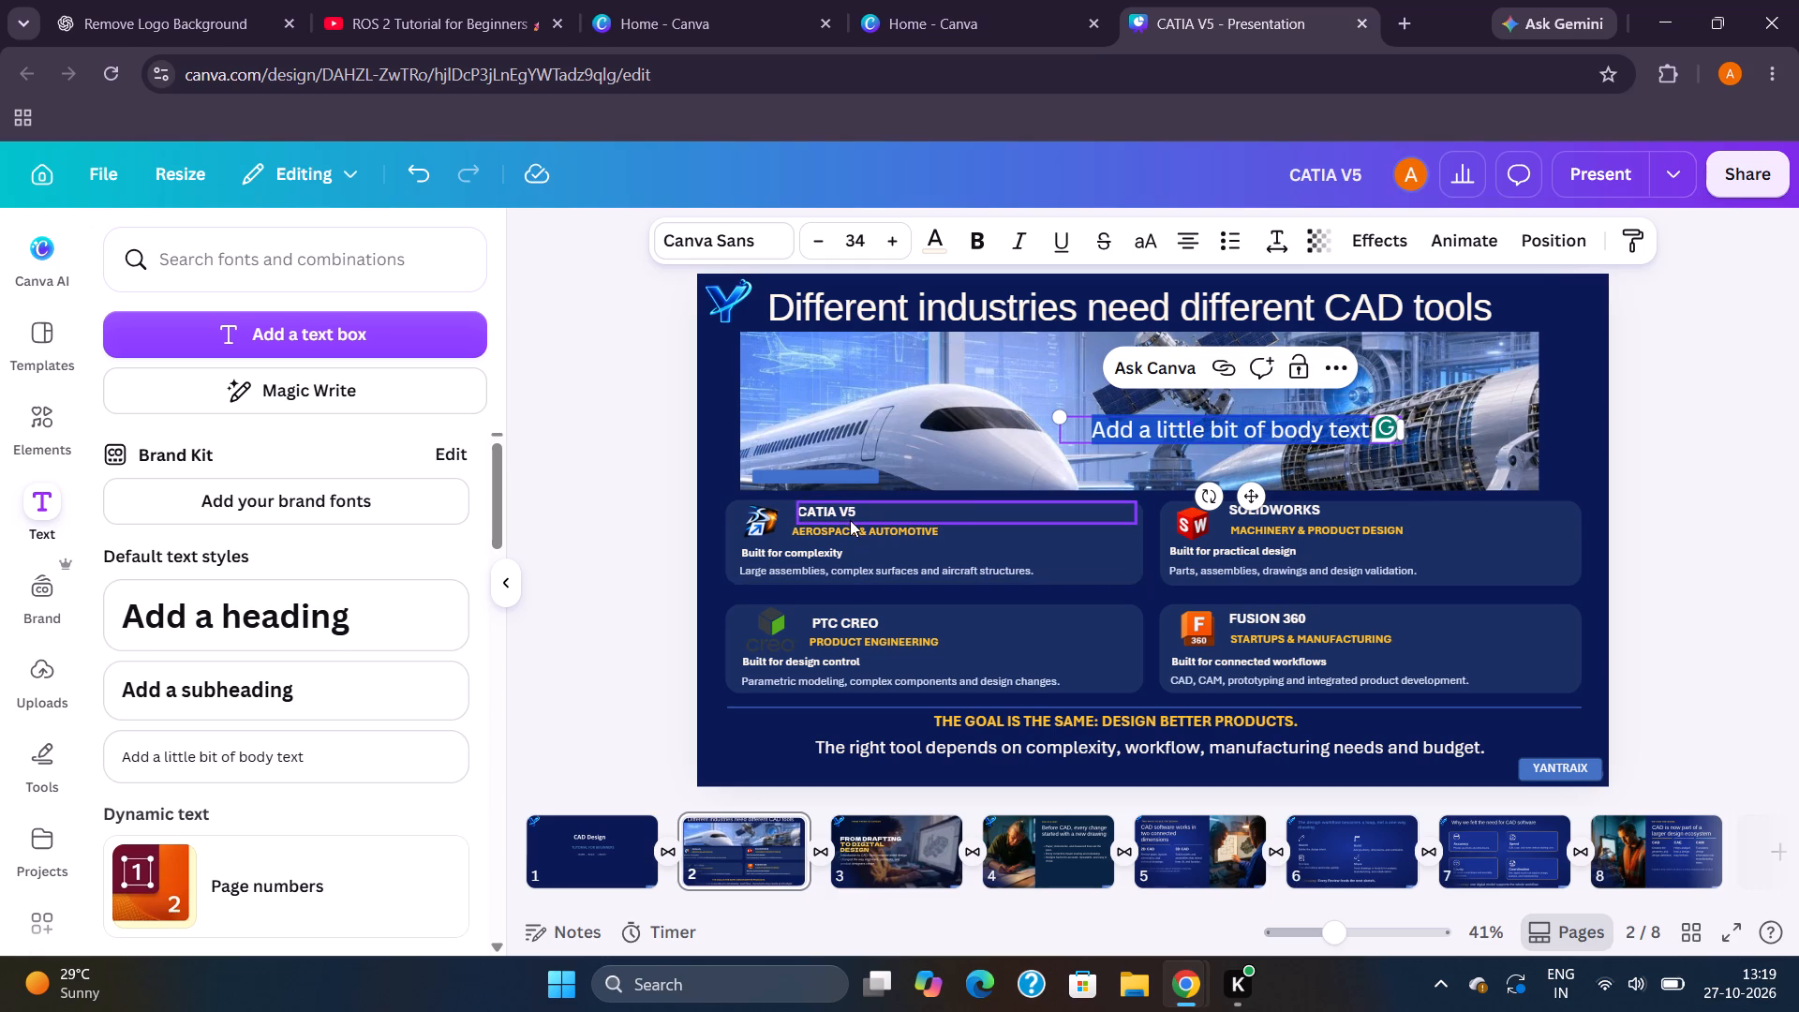
{"action": "left_click", "coordinate": [843, 511]}
{"action": "right_click", "coordinate": [843, 511]}
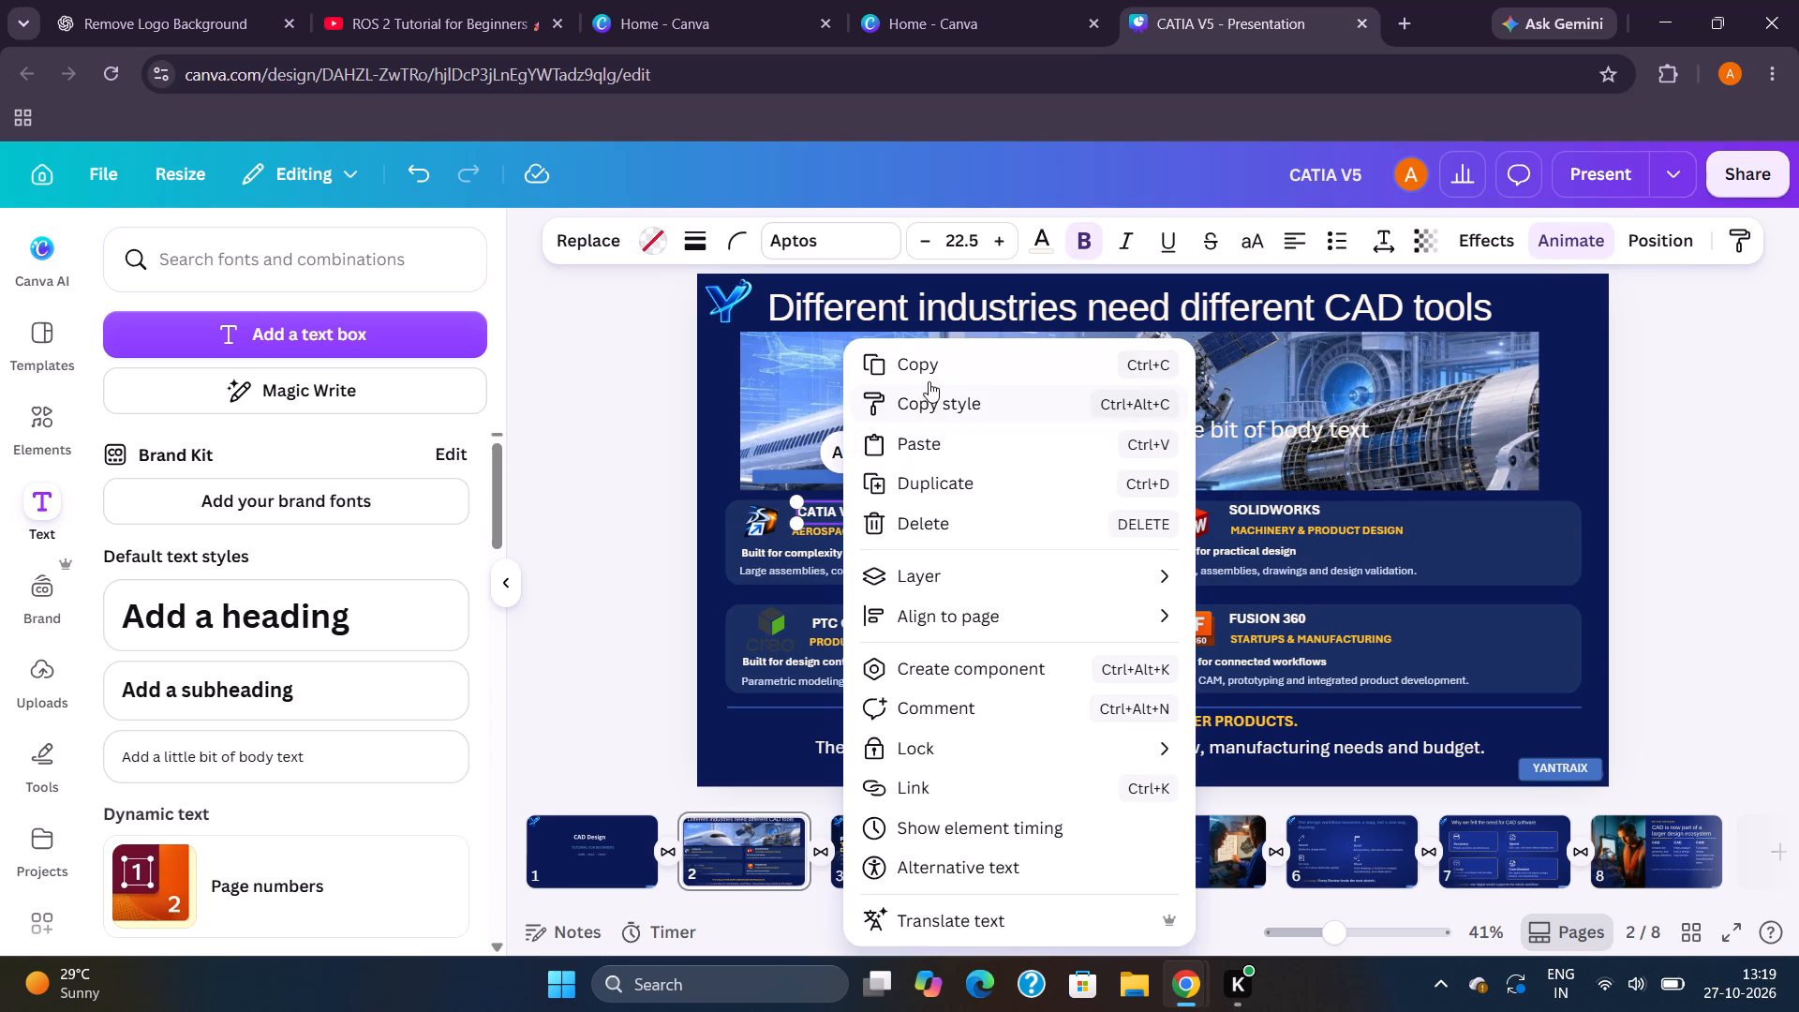
{"action": "left_click", "coordinate": [929, 376]}
{"action": "double_click", "coordinate": [1163, 422]}
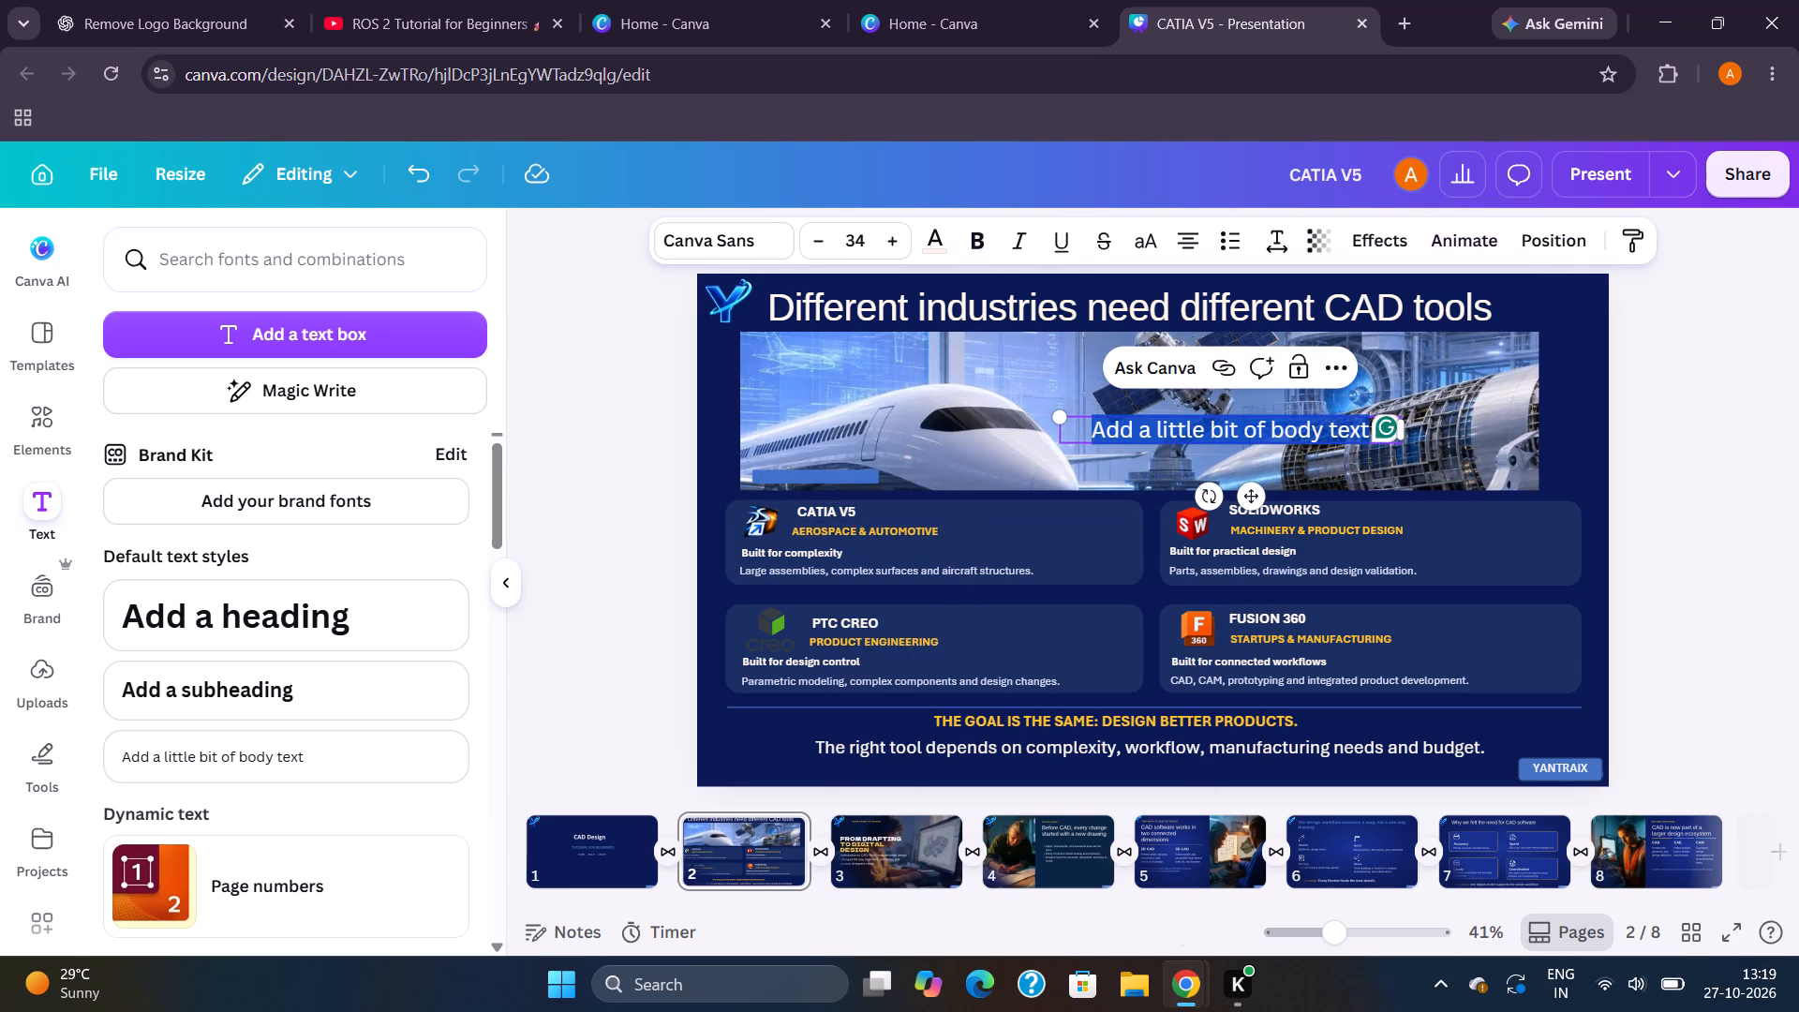
{"action": "key", "text": "ctrl+v"}
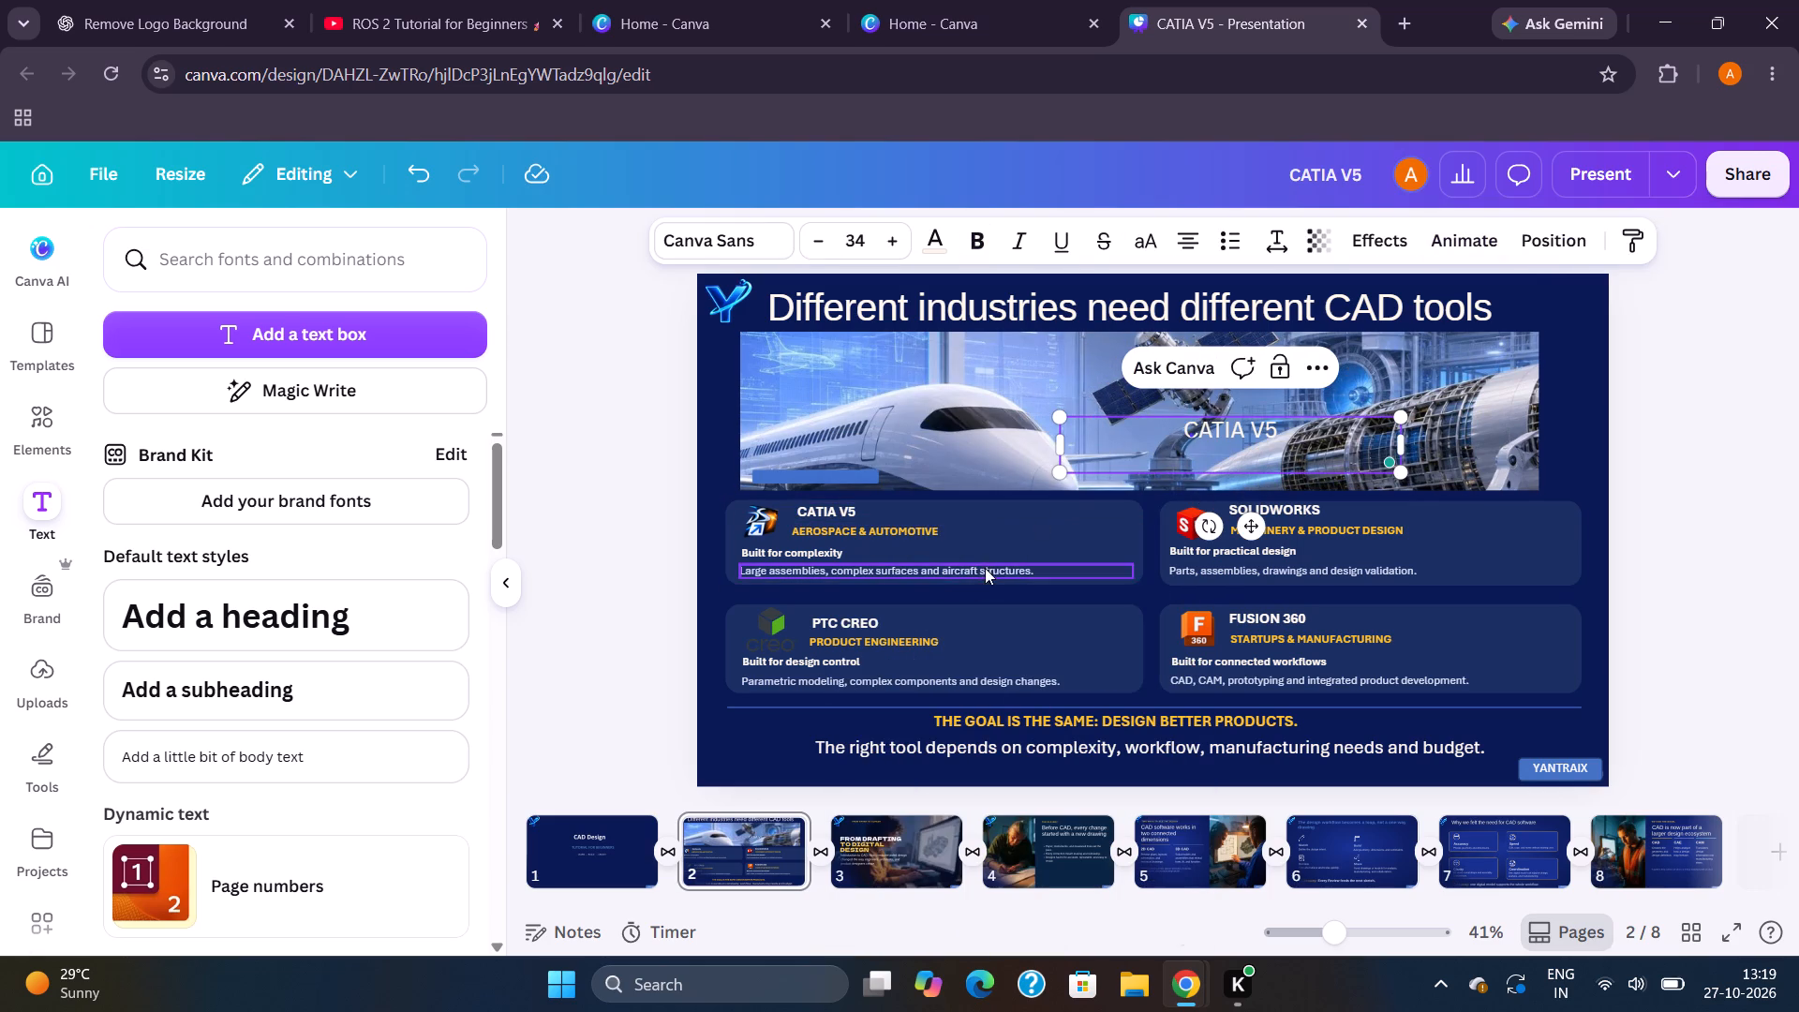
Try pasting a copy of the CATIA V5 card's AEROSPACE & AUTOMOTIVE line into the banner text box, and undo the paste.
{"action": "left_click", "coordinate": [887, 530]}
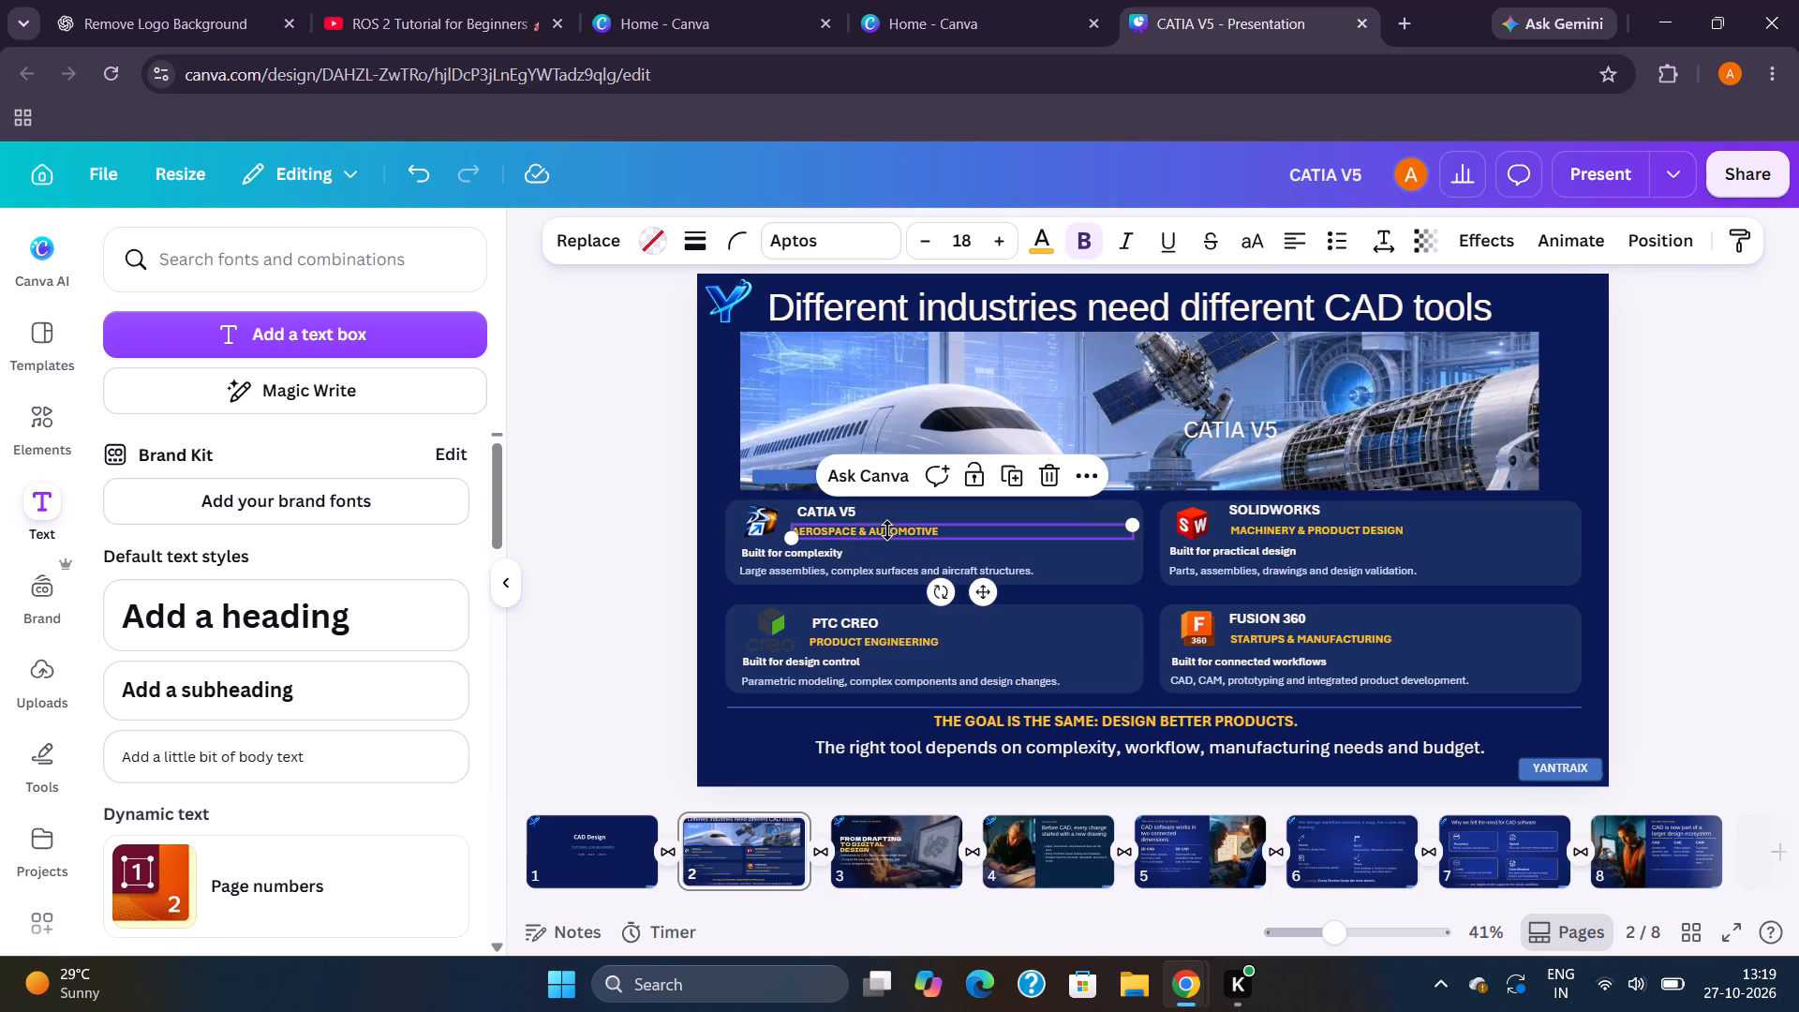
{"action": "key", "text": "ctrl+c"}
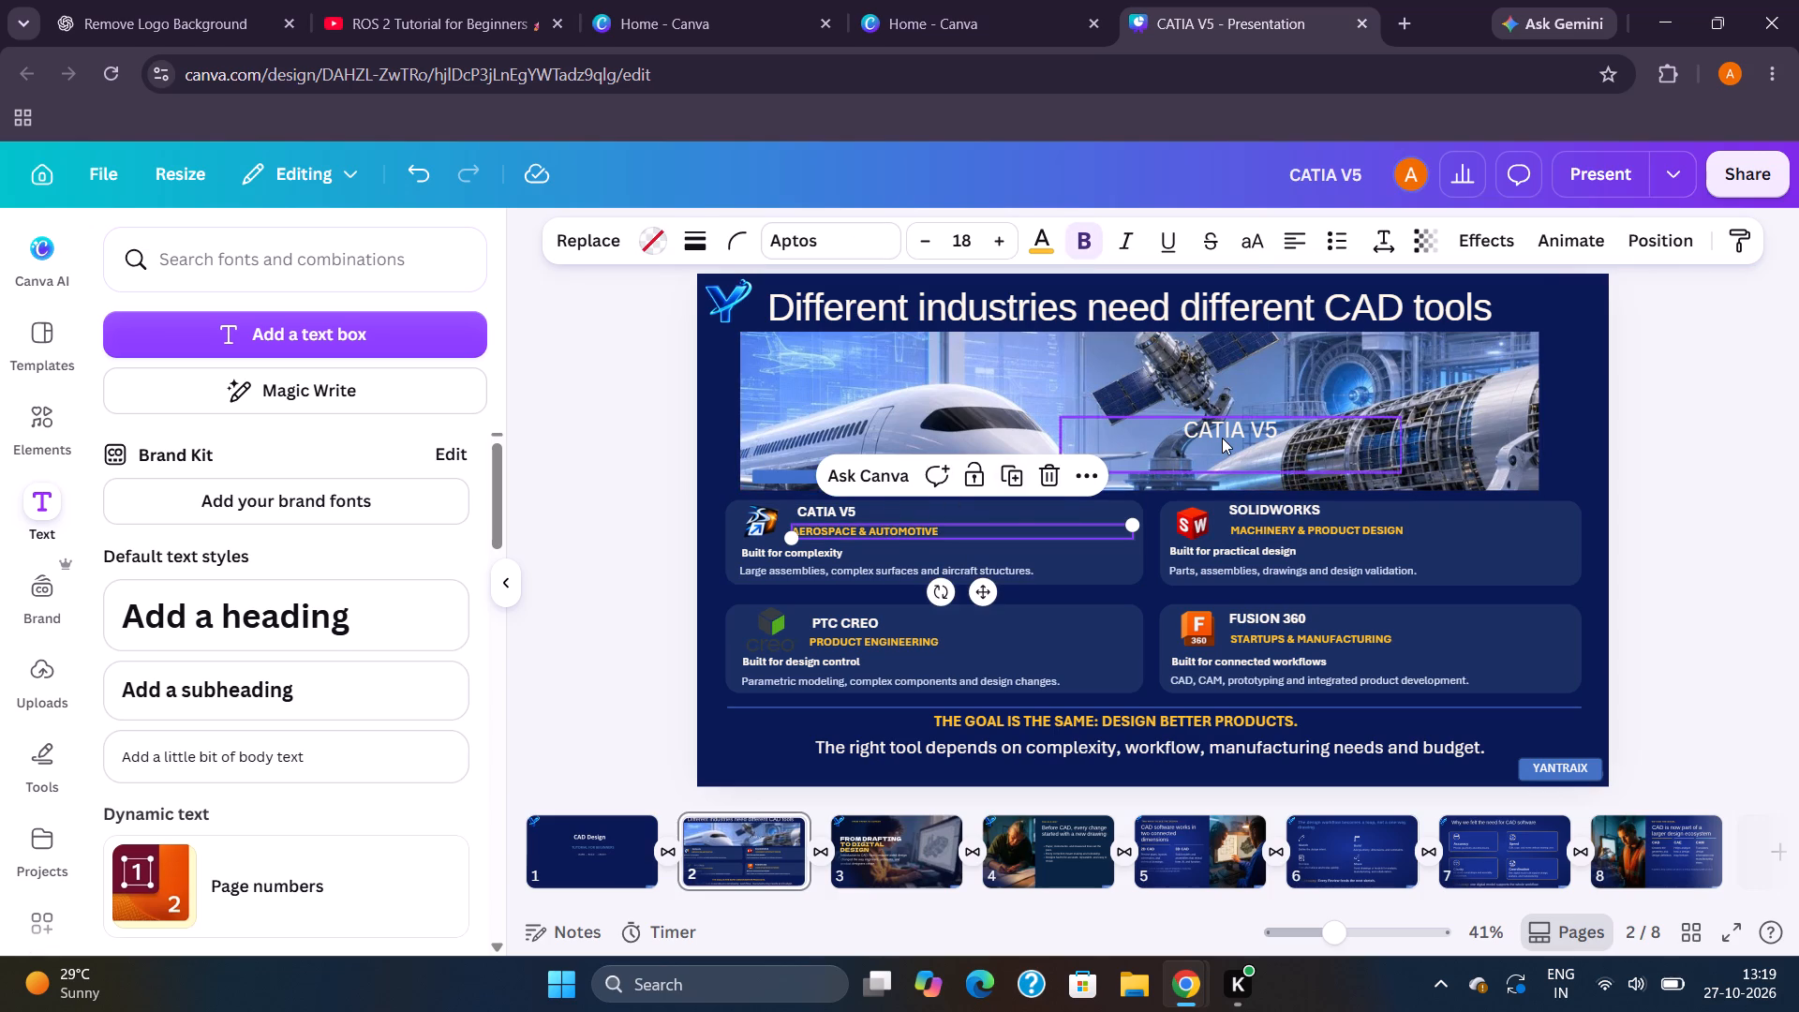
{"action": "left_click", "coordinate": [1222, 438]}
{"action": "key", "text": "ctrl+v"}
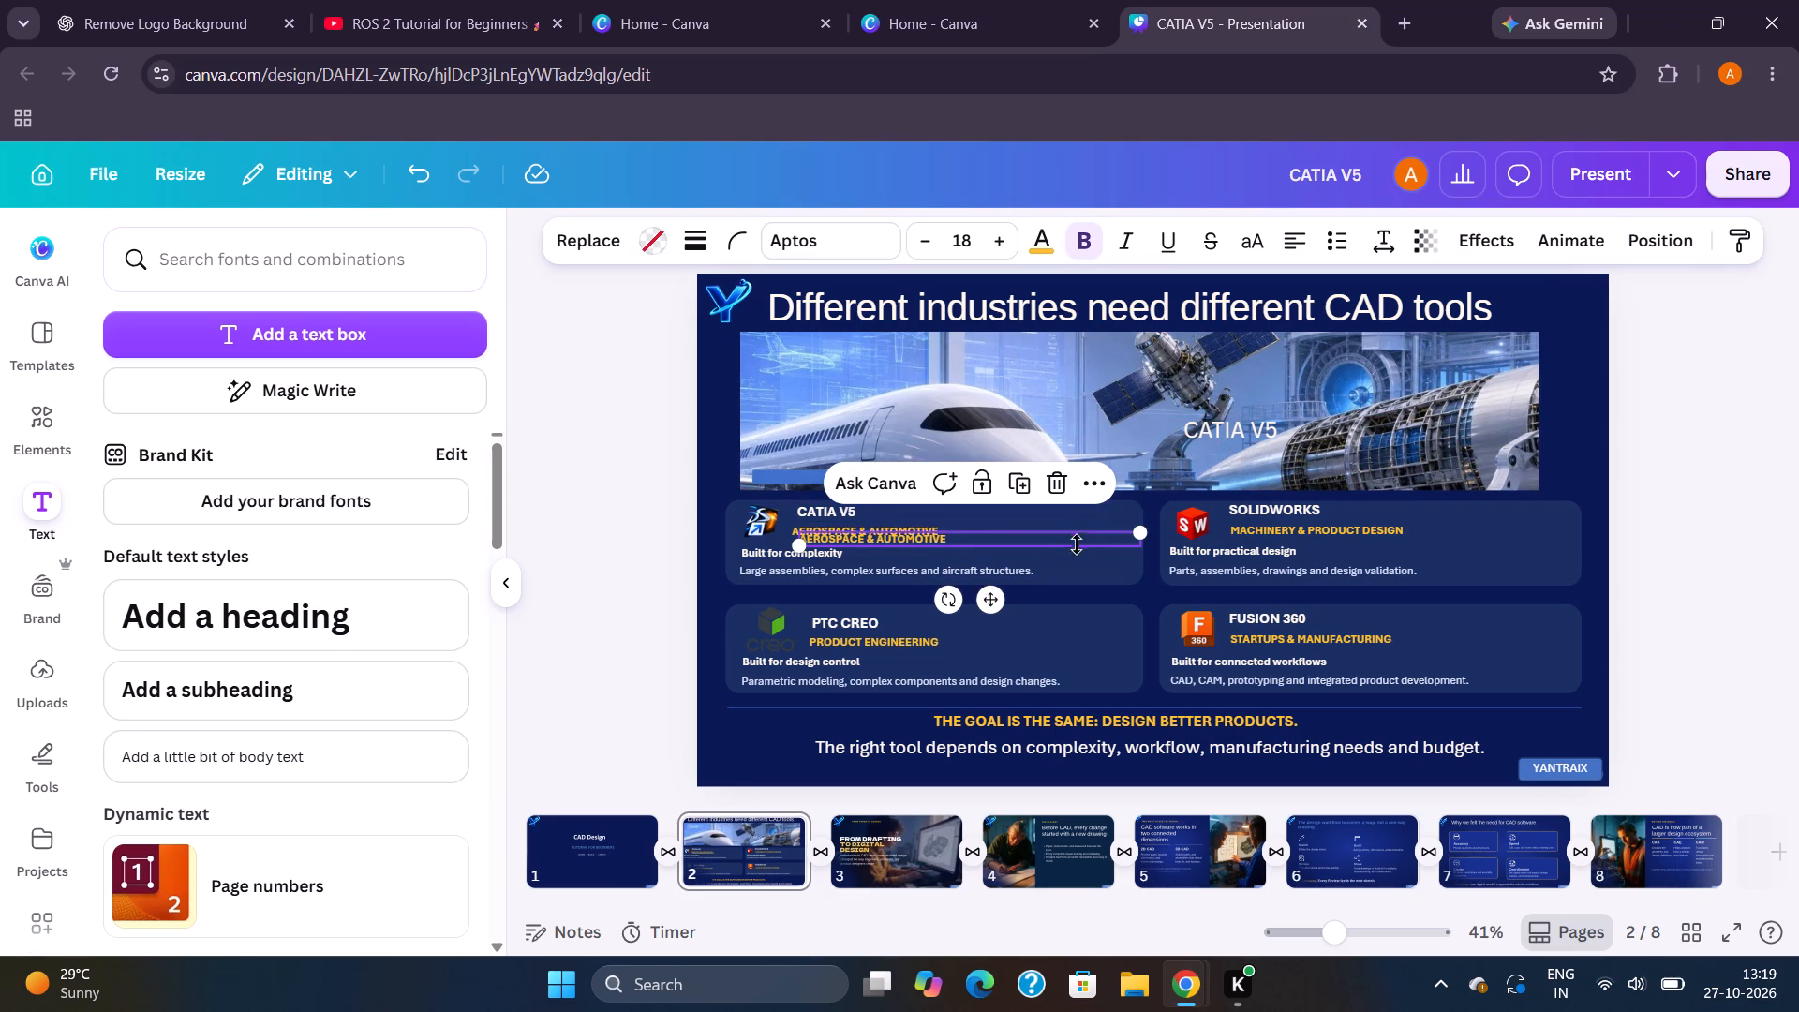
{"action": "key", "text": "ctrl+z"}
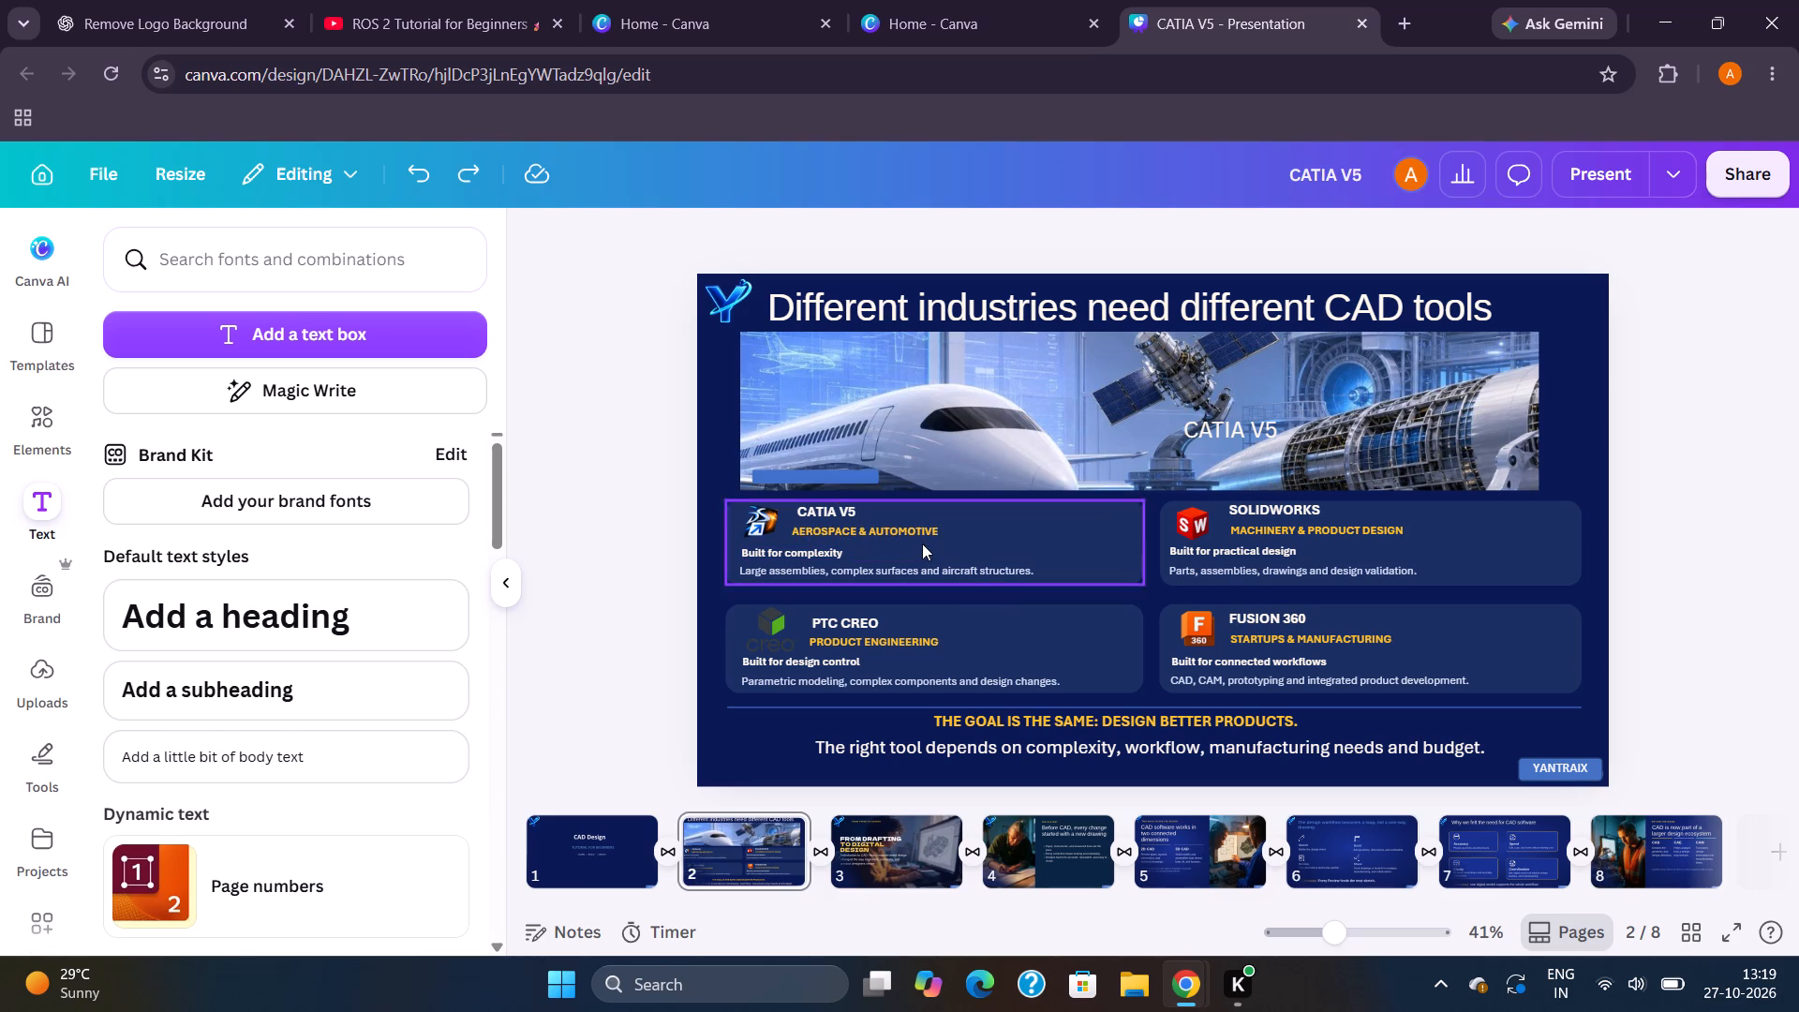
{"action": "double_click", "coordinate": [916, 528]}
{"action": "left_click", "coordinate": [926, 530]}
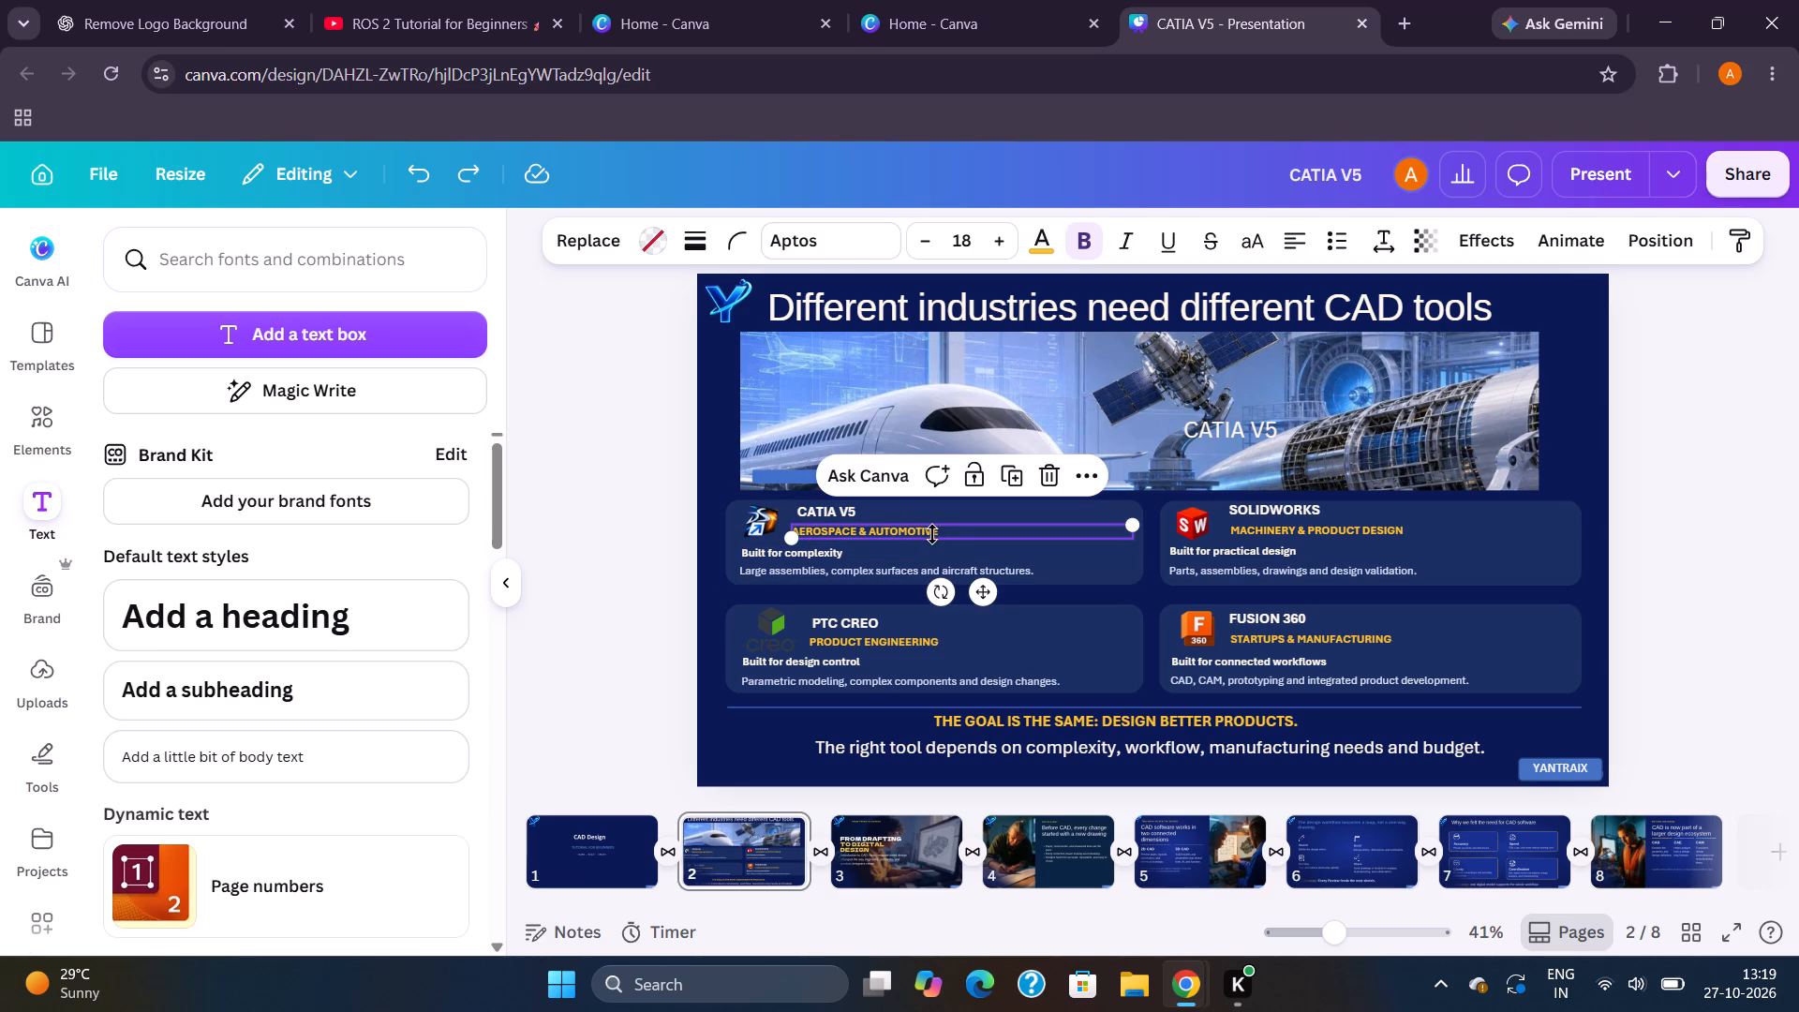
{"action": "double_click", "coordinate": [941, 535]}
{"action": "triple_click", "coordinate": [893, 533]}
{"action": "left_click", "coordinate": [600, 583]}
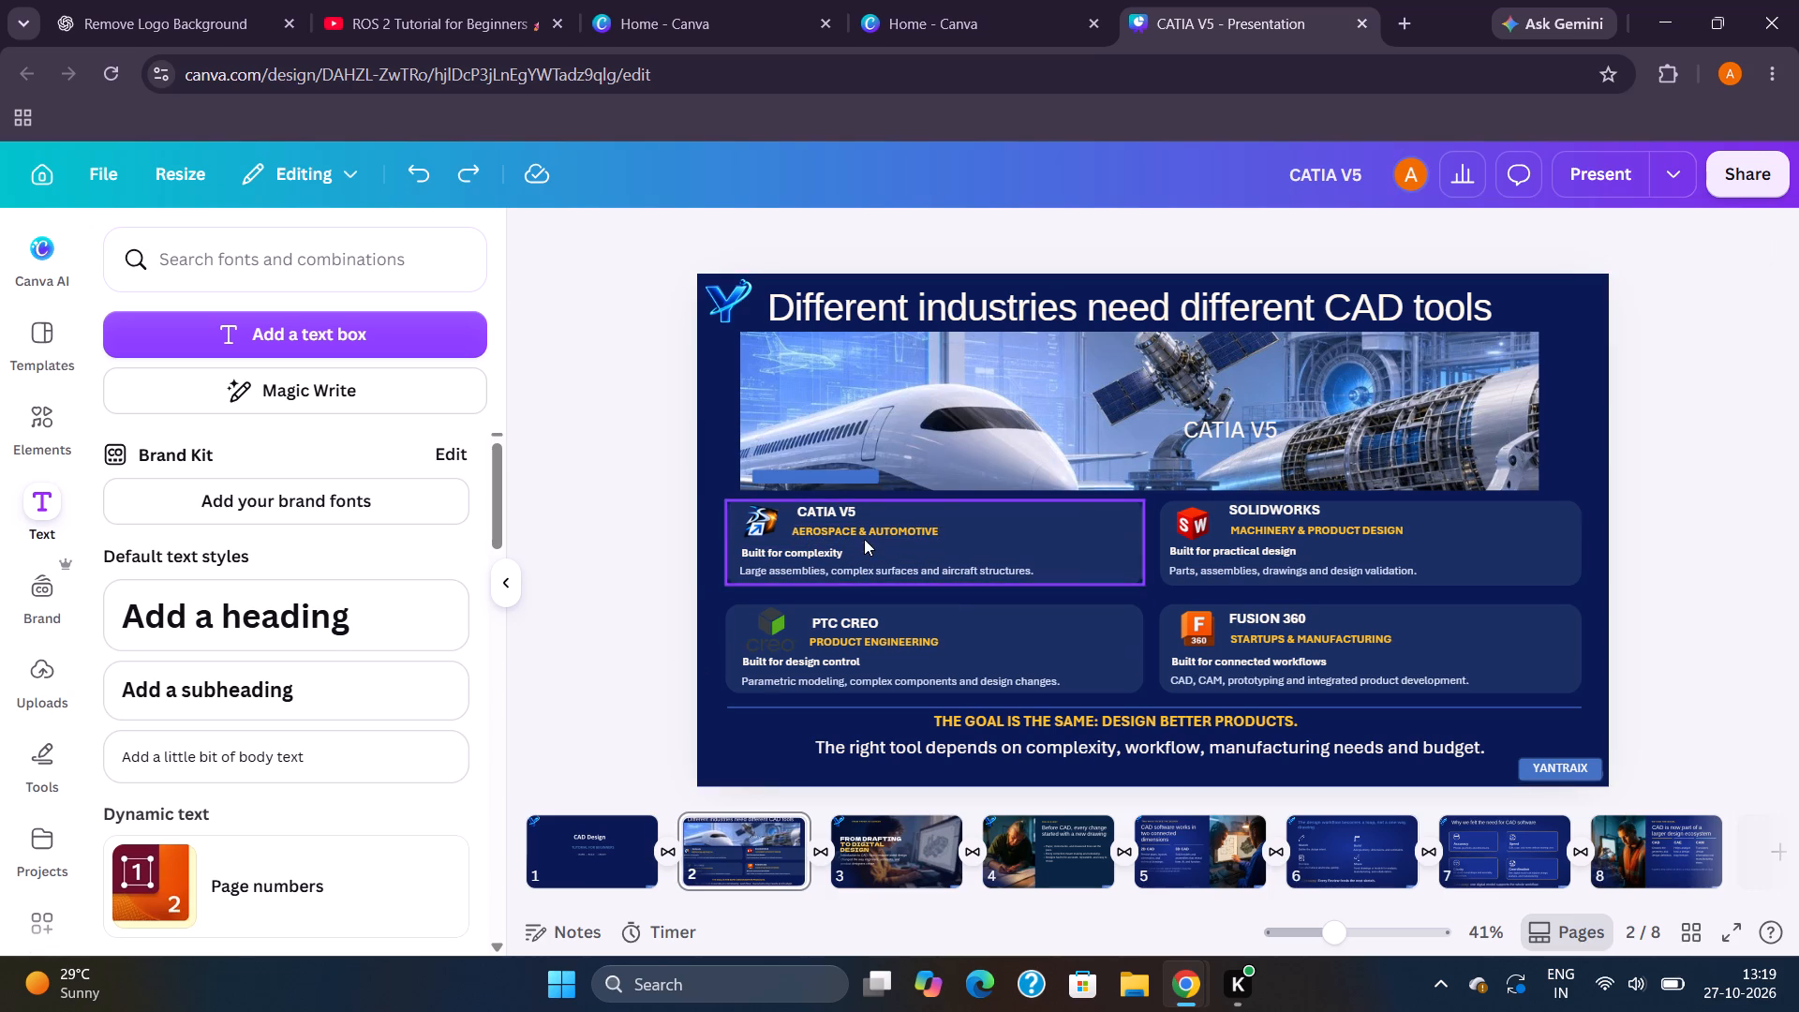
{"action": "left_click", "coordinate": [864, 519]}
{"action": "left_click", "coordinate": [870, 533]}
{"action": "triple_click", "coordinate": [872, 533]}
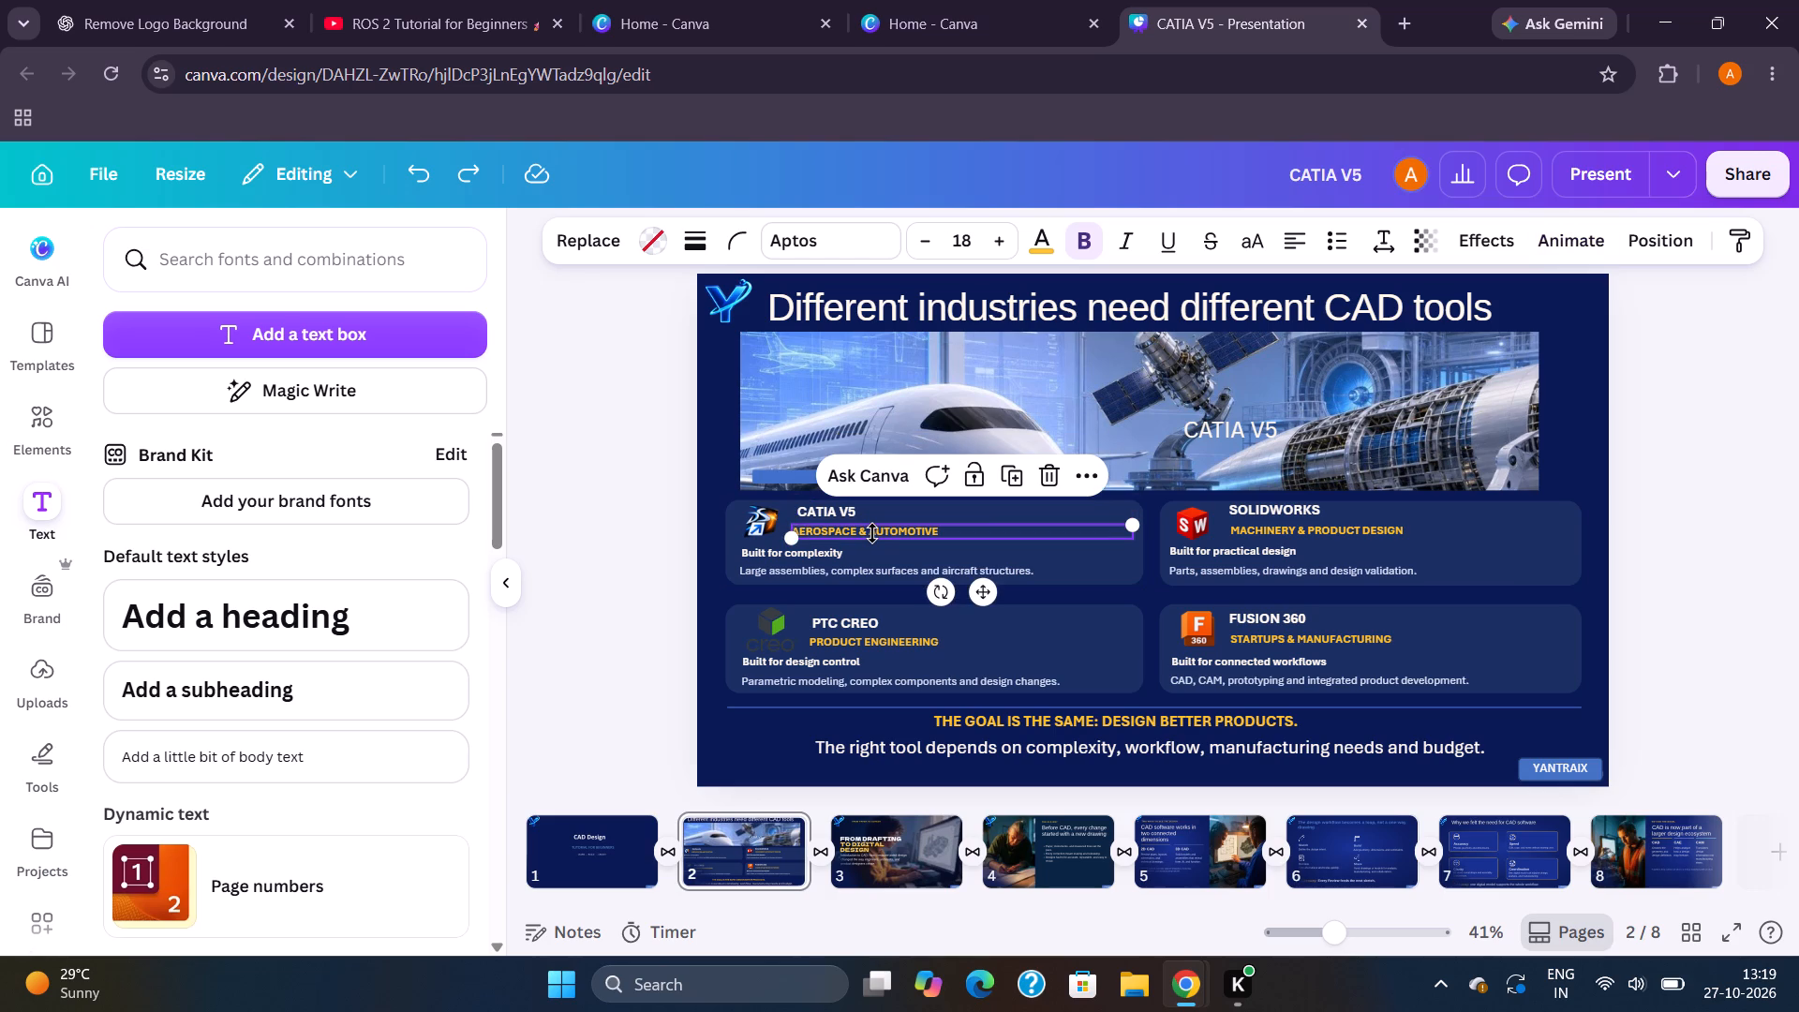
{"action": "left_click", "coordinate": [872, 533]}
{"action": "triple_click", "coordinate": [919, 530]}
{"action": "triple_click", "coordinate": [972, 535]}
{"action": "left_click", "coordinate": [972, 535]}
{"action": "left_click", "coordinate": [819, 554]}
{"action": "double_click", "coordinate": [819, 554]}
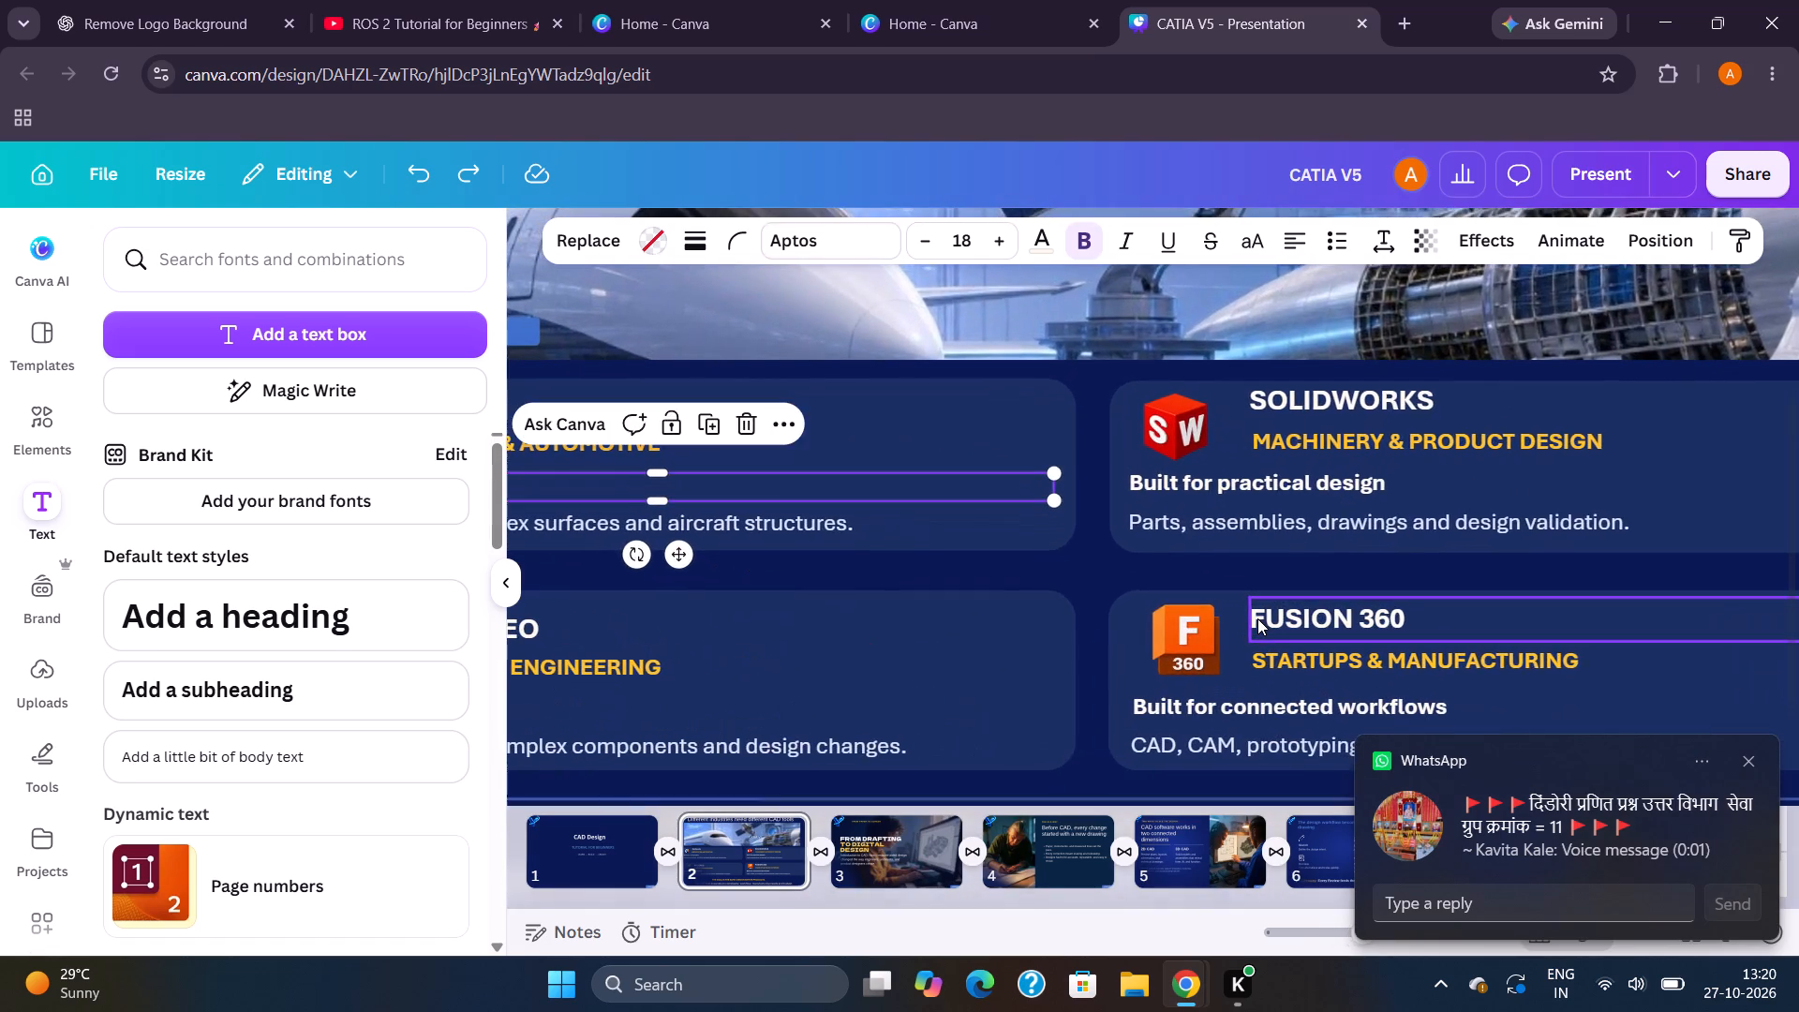
Add AEROSPACE & AUTOMOTIVE, copied from the CATIA V5 card, as a second line below CATIA V5 in the banner text box.
{"action": "scroll", "coordinate": [1257, 618], "scroll_direction": "right", "scroll_amount": 5}
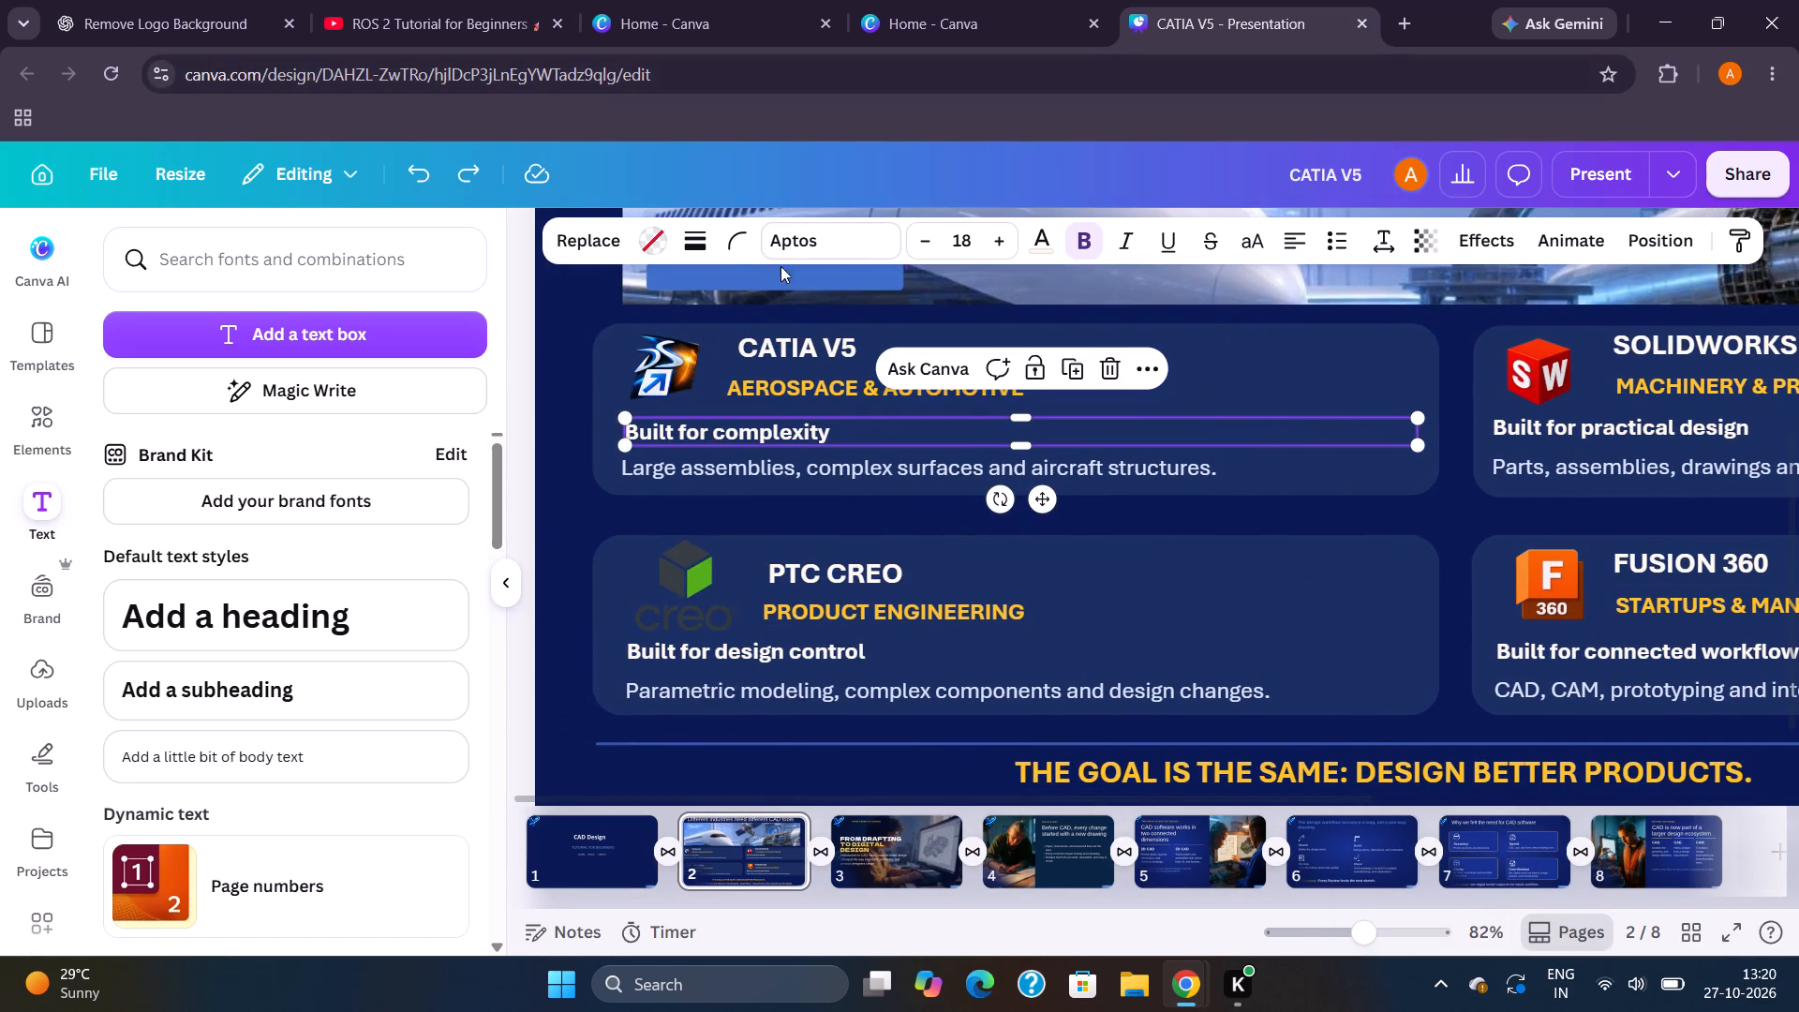
{"action": "left_click", "coordinate": [822, 439]}
{"action": "double_click", "coordinate": [822, 432]}
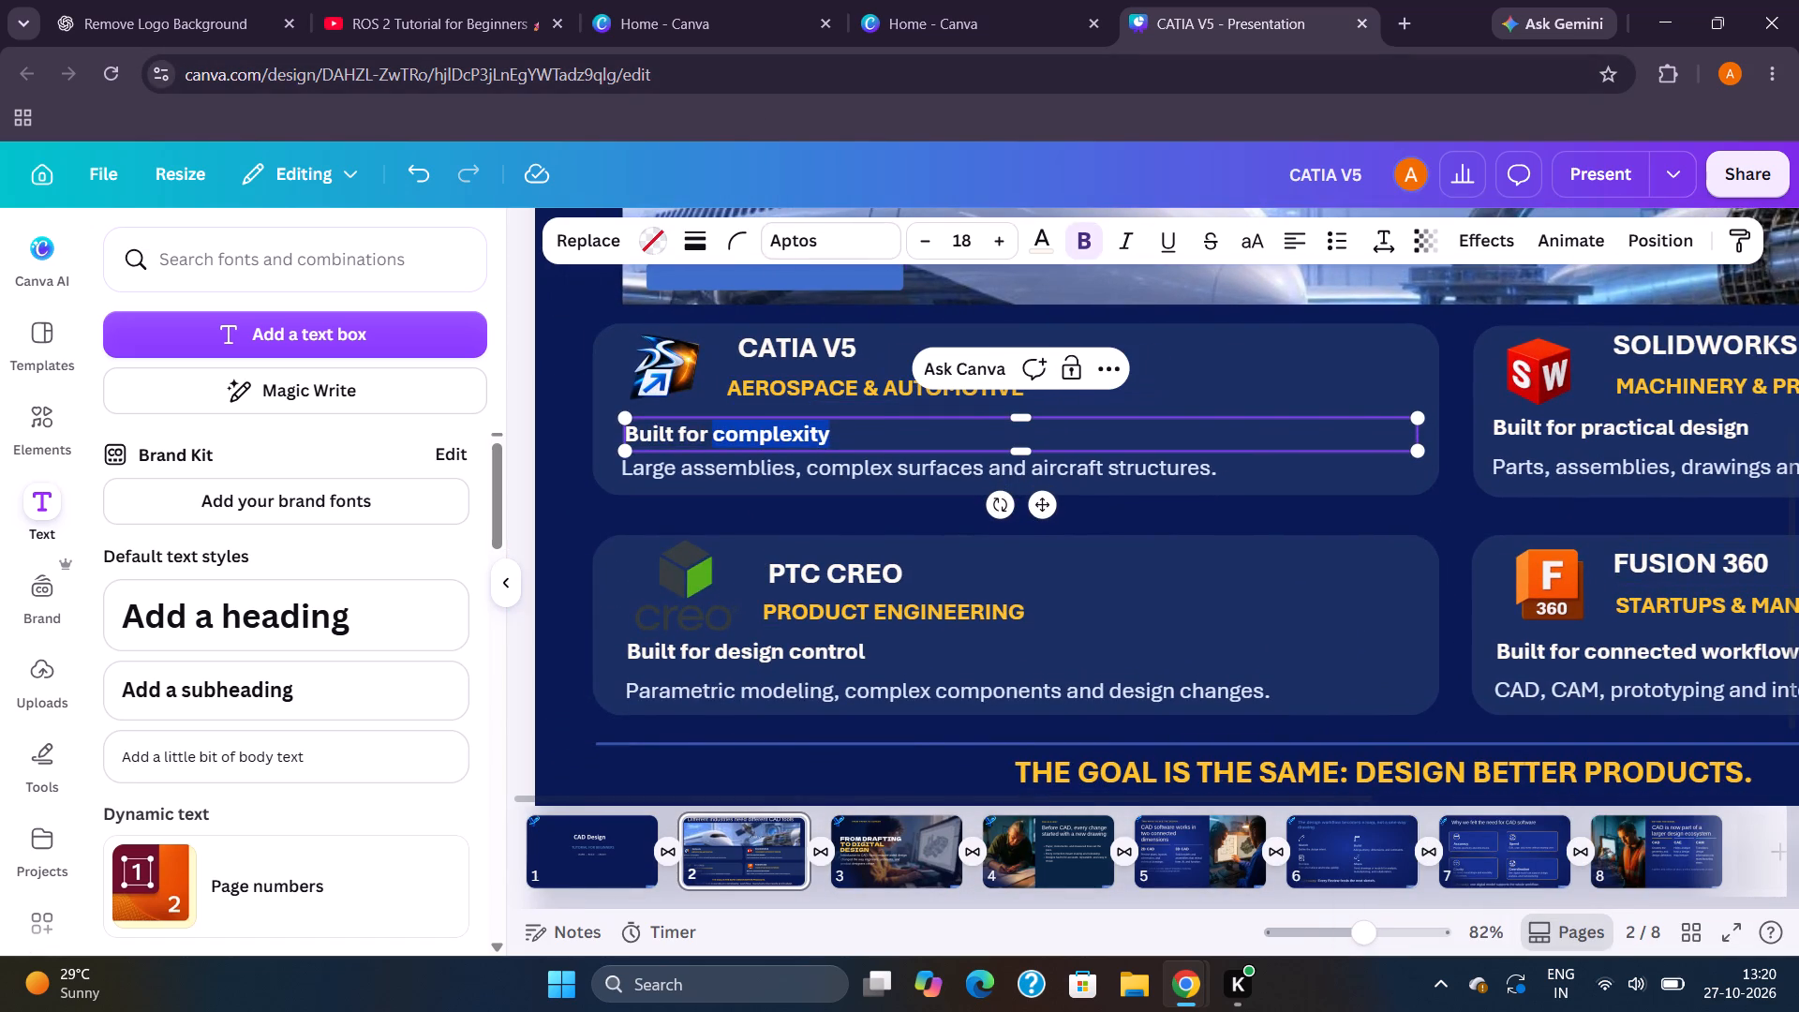
{"action": "triple_click", "coordinate": [833, 384]}
{"action": "left_click", "coordinate": [833, 384]}
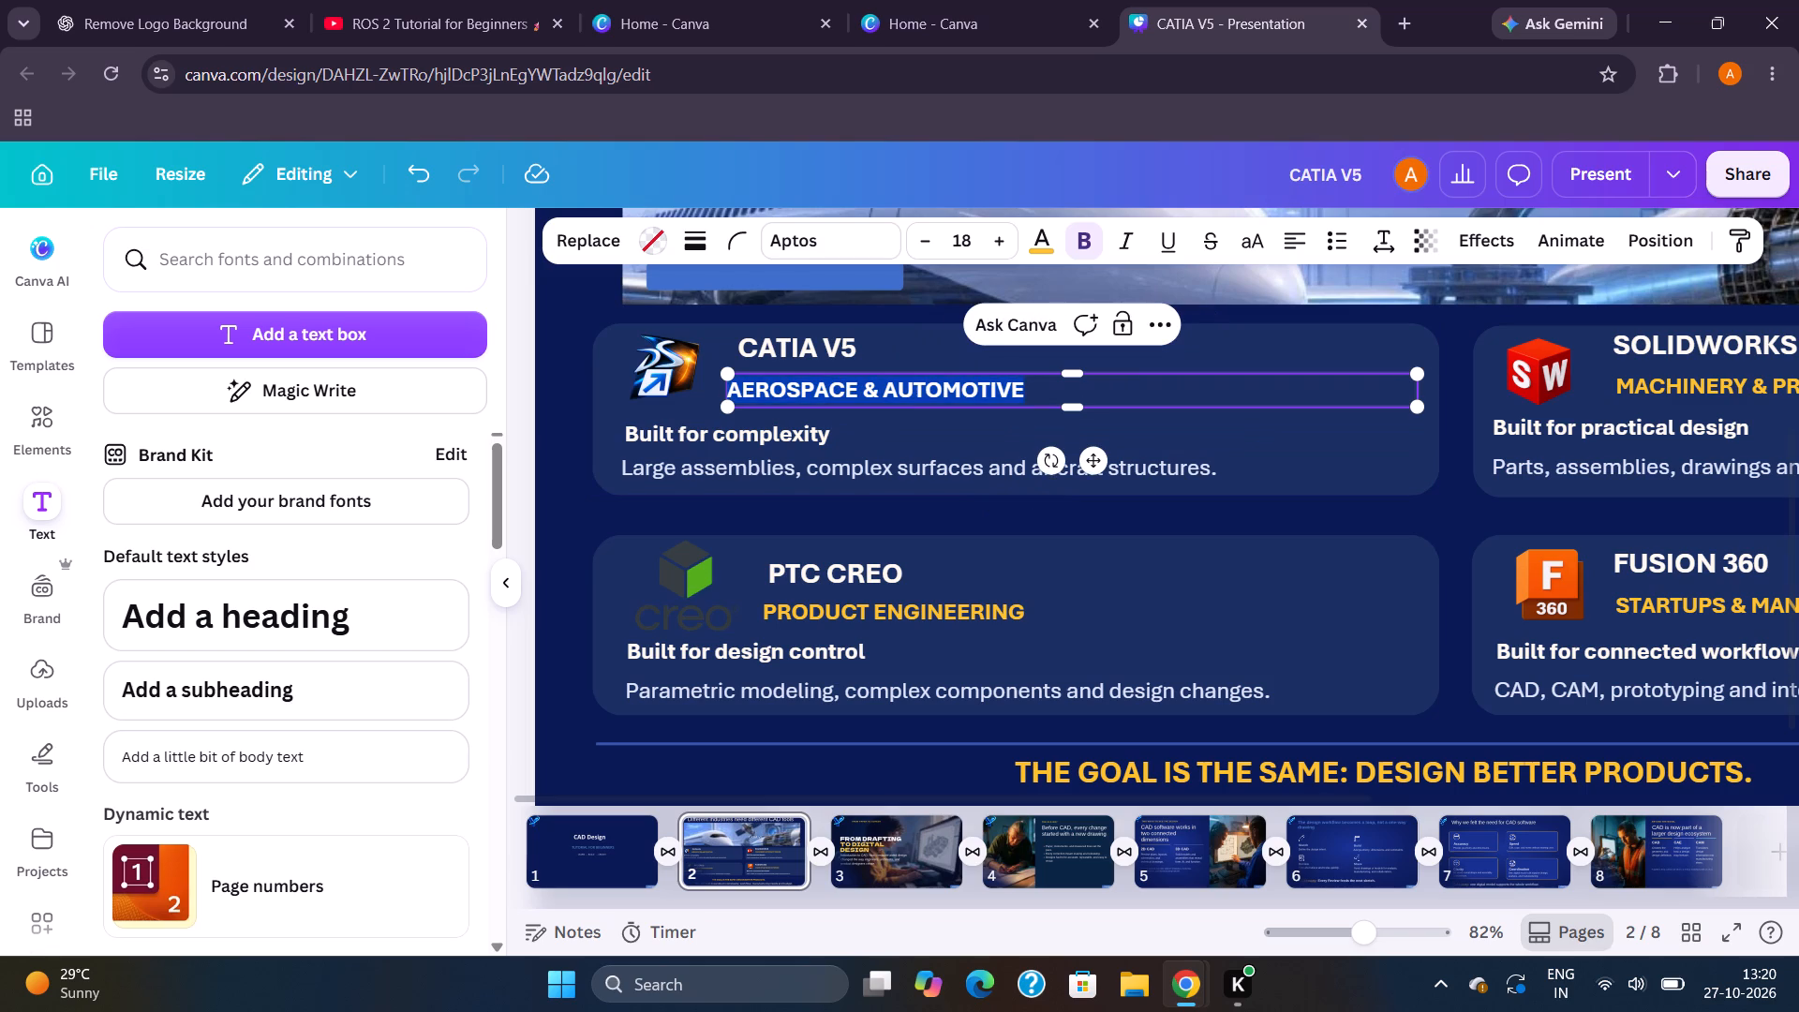
{"action": "right_click", "coordinate": [833, 384]}
{"action": "left_click", "coordinate": [921, 379]}
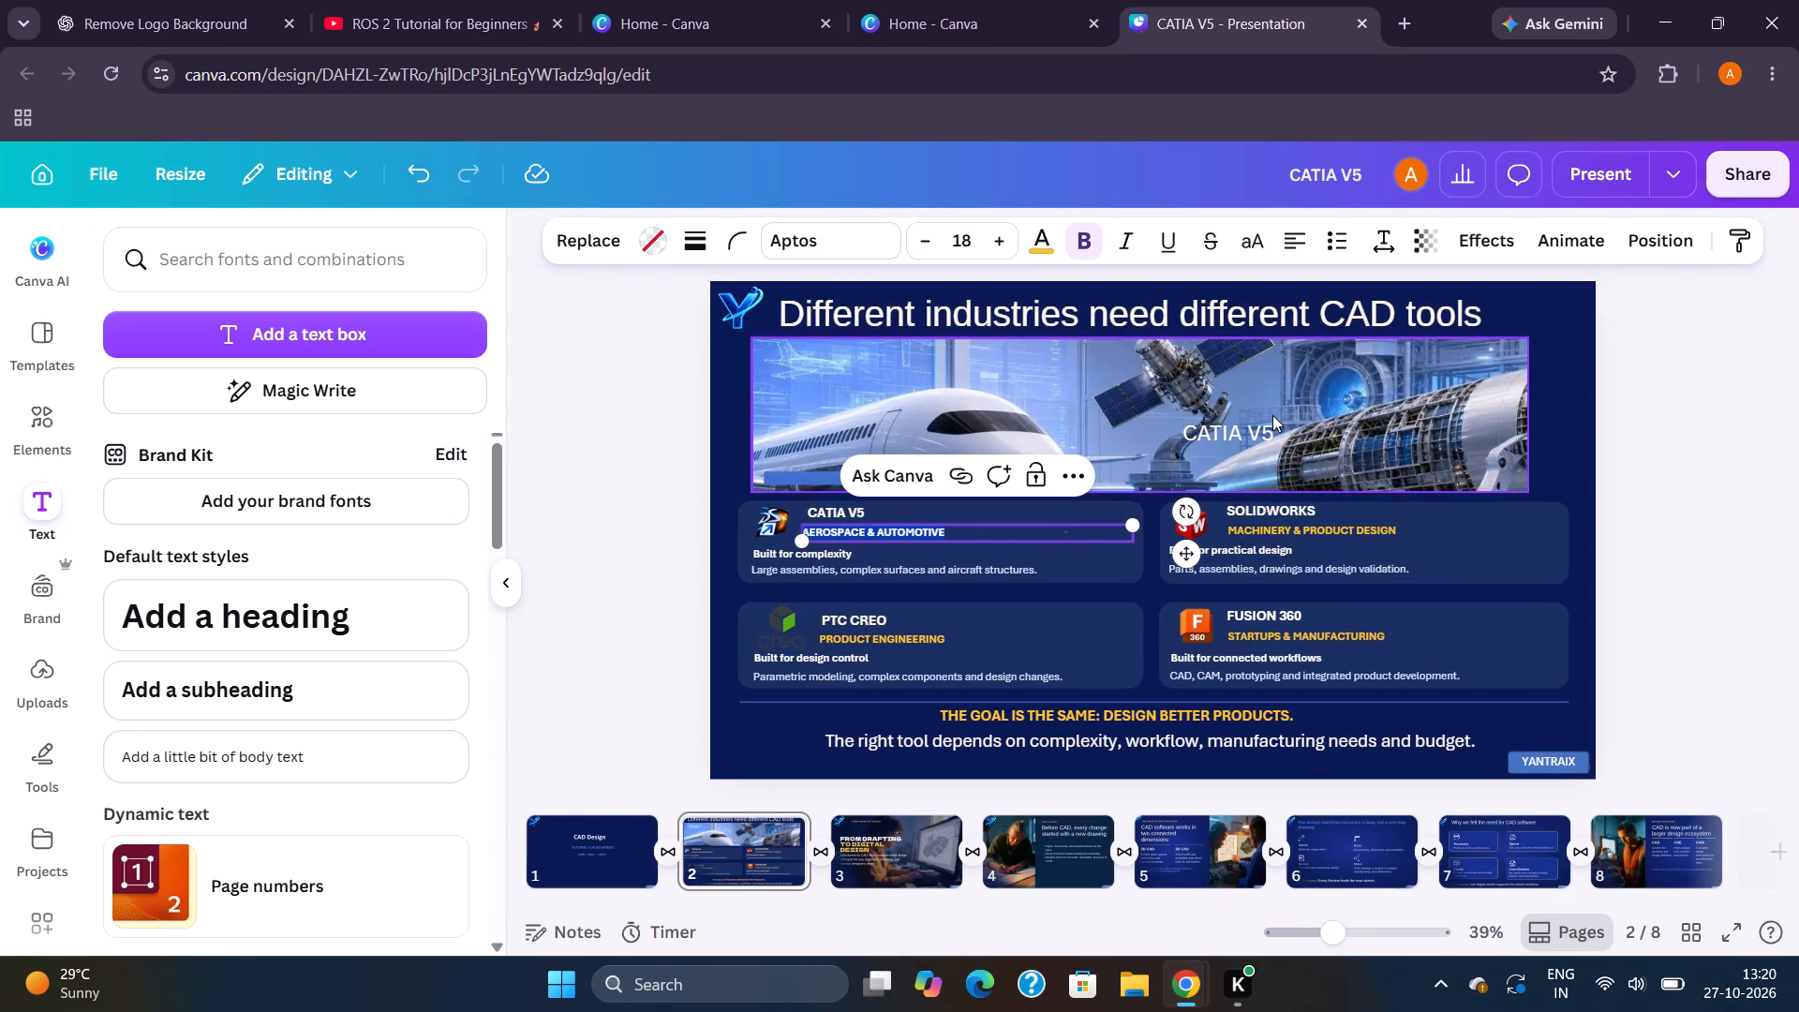
{"action": "double_click", "coordinate": [1264, 431]}
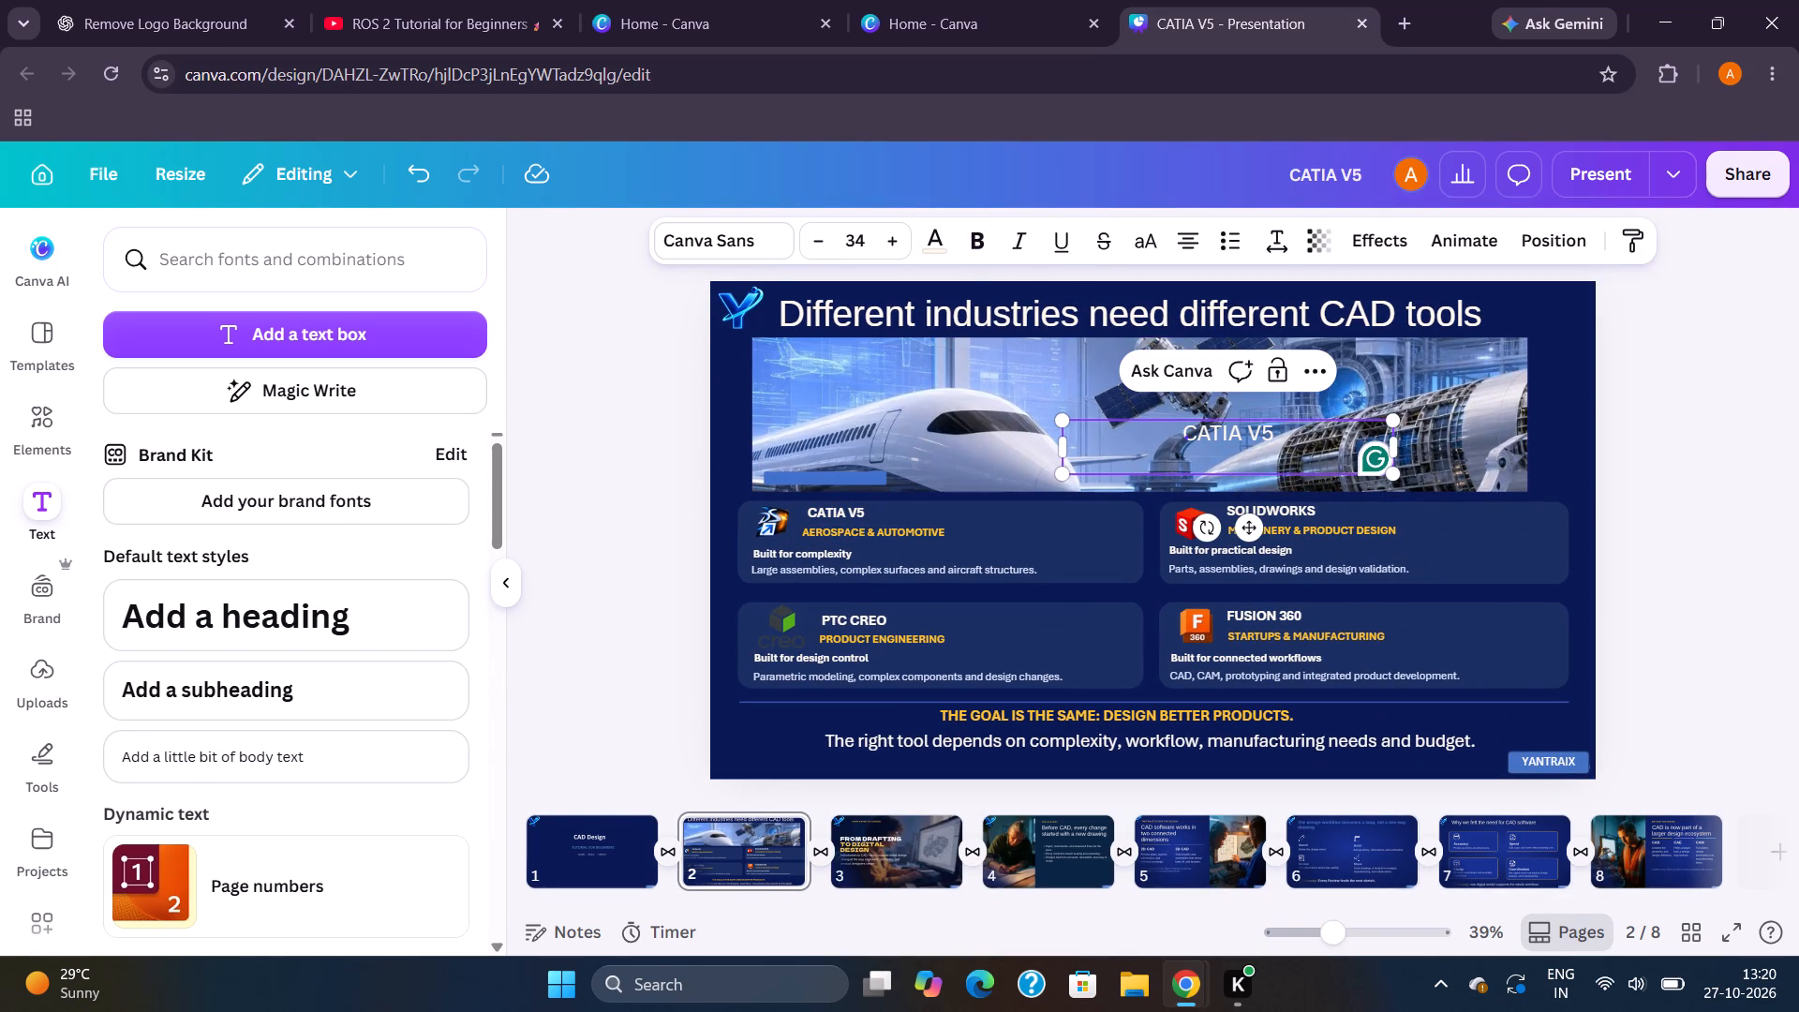
{"action": "left_click", "coordinate": [1203, 448]}
{"action": "left_click", "coordinate": [1195, 446]}
{"action": "left_click", "coordinate": [1185, 448]}
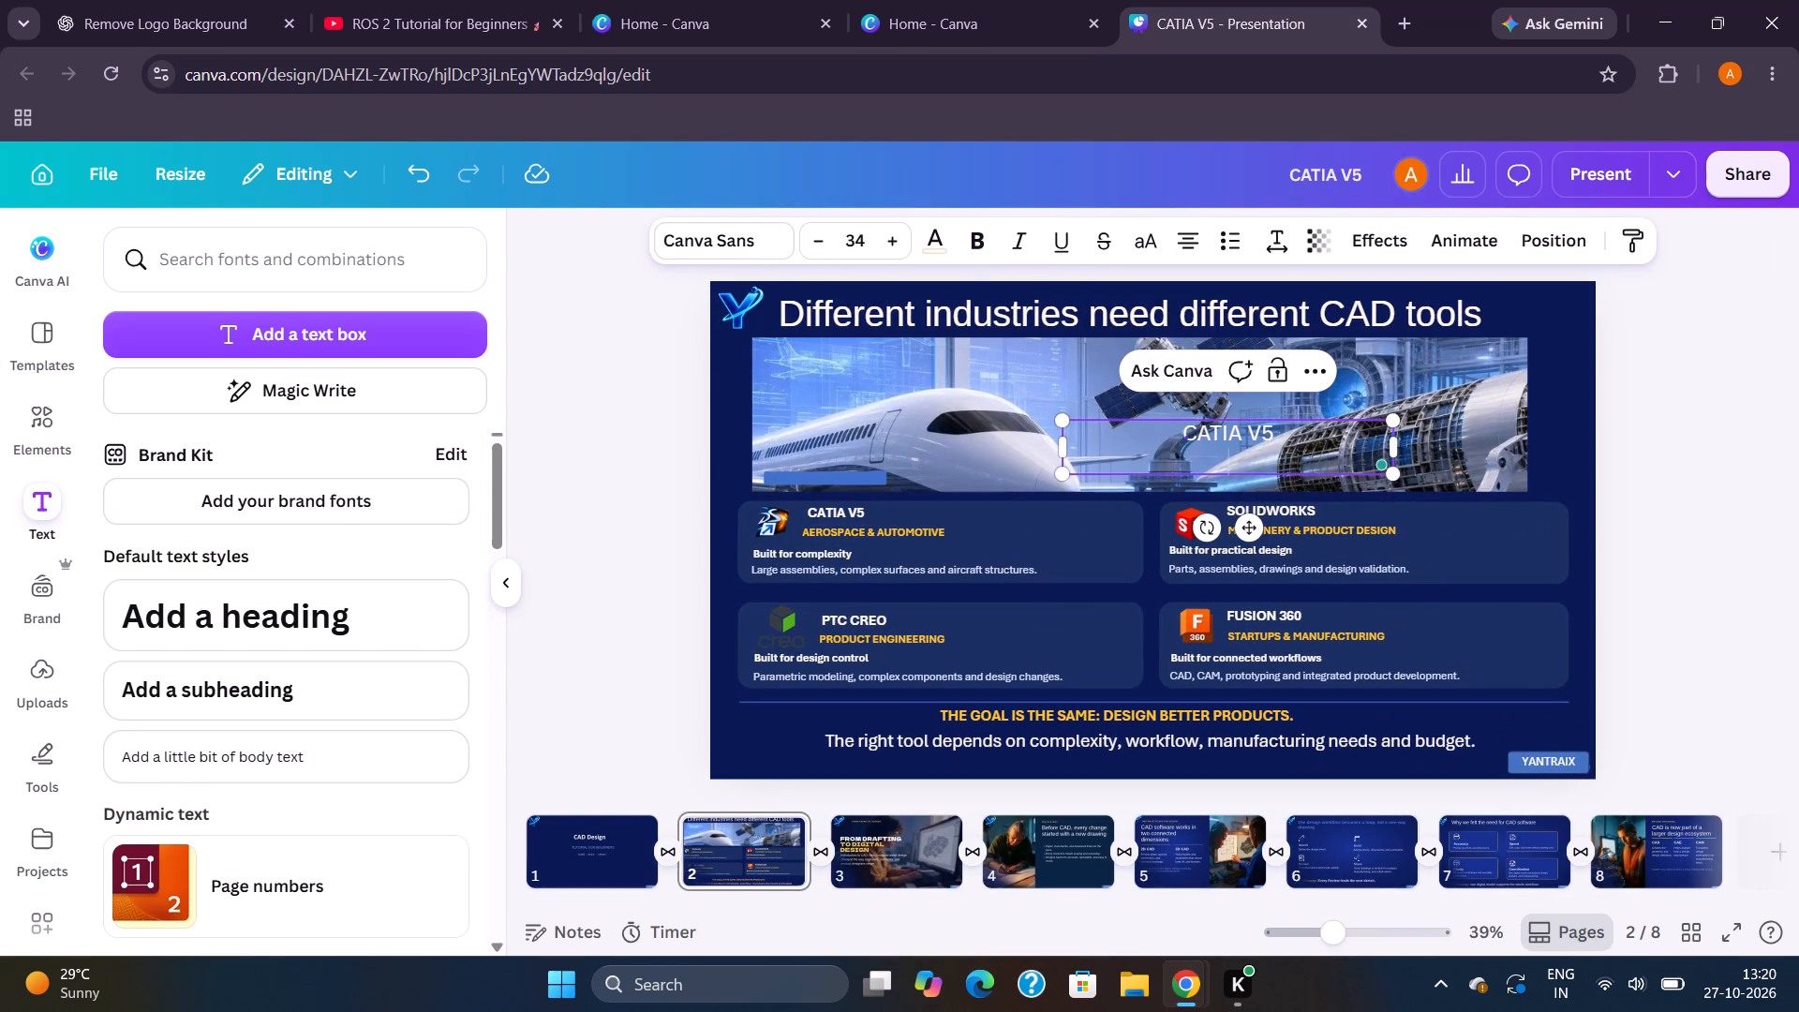
{"action": "key", "text": "ctrl+v"}
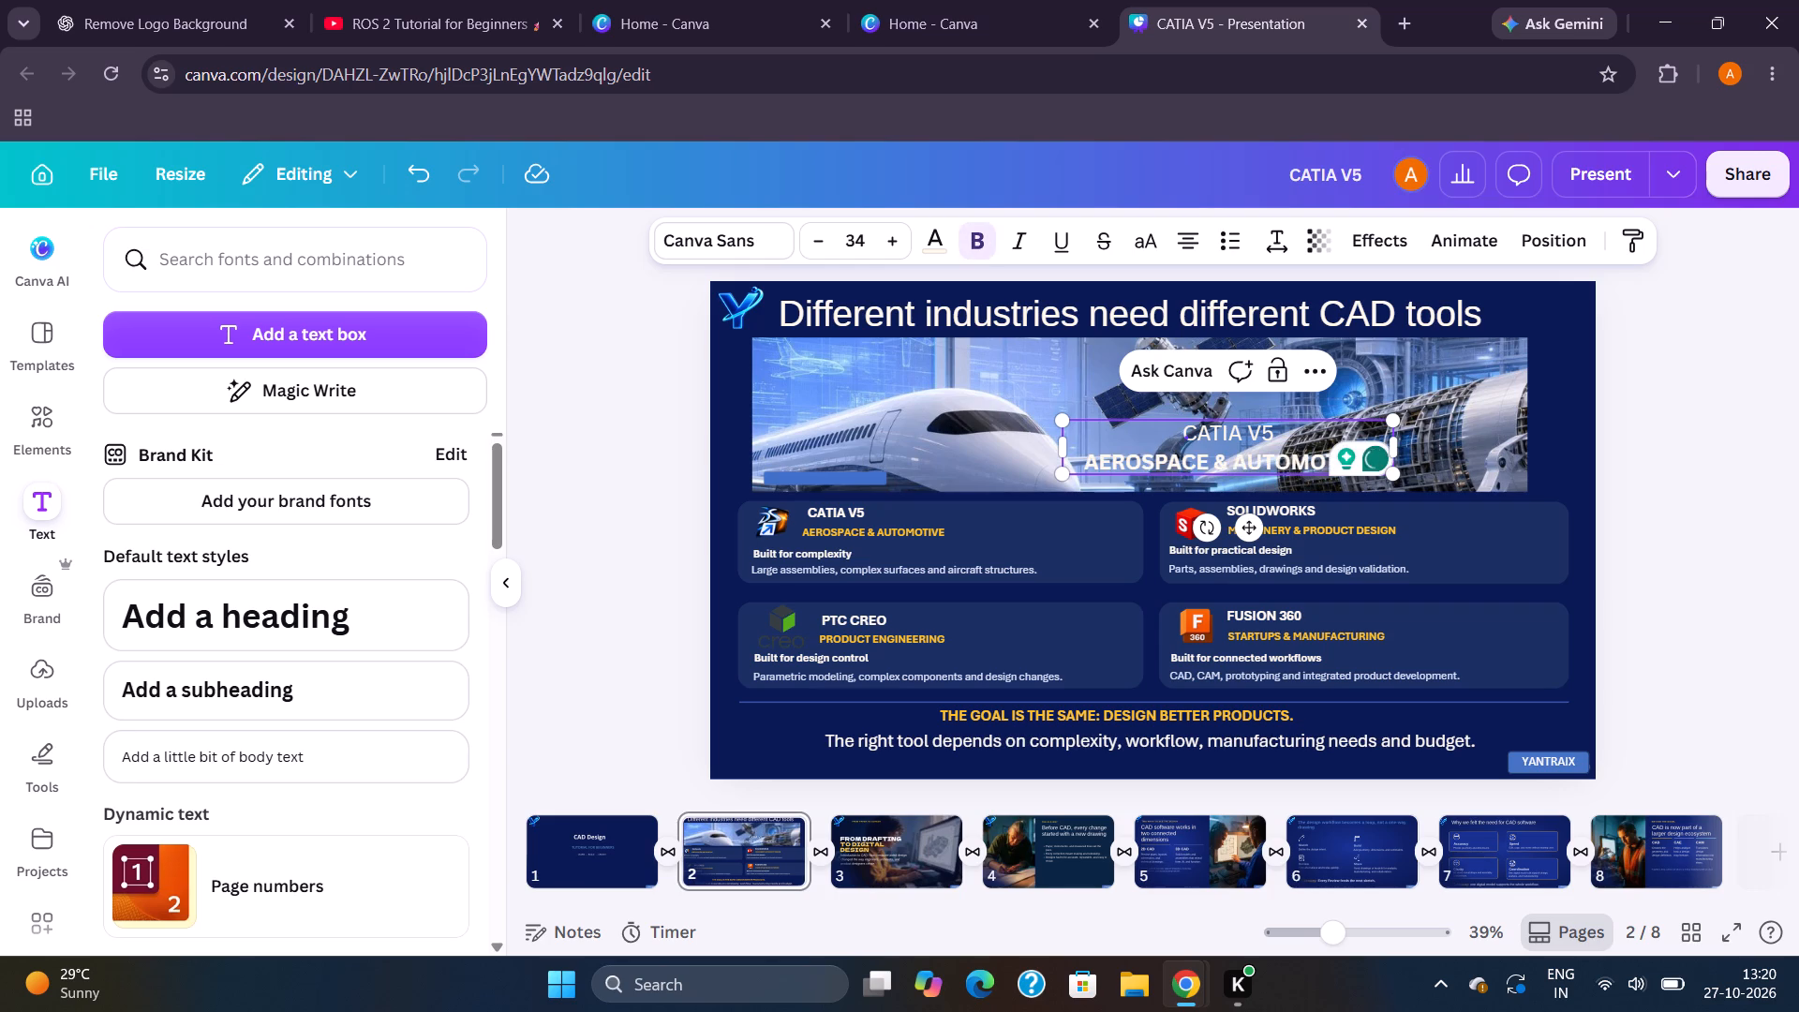
Copy the Built for complexity line from slide 2's CATIA V5 card.
{"action": "left_click", "coordinate": [854, 560]}
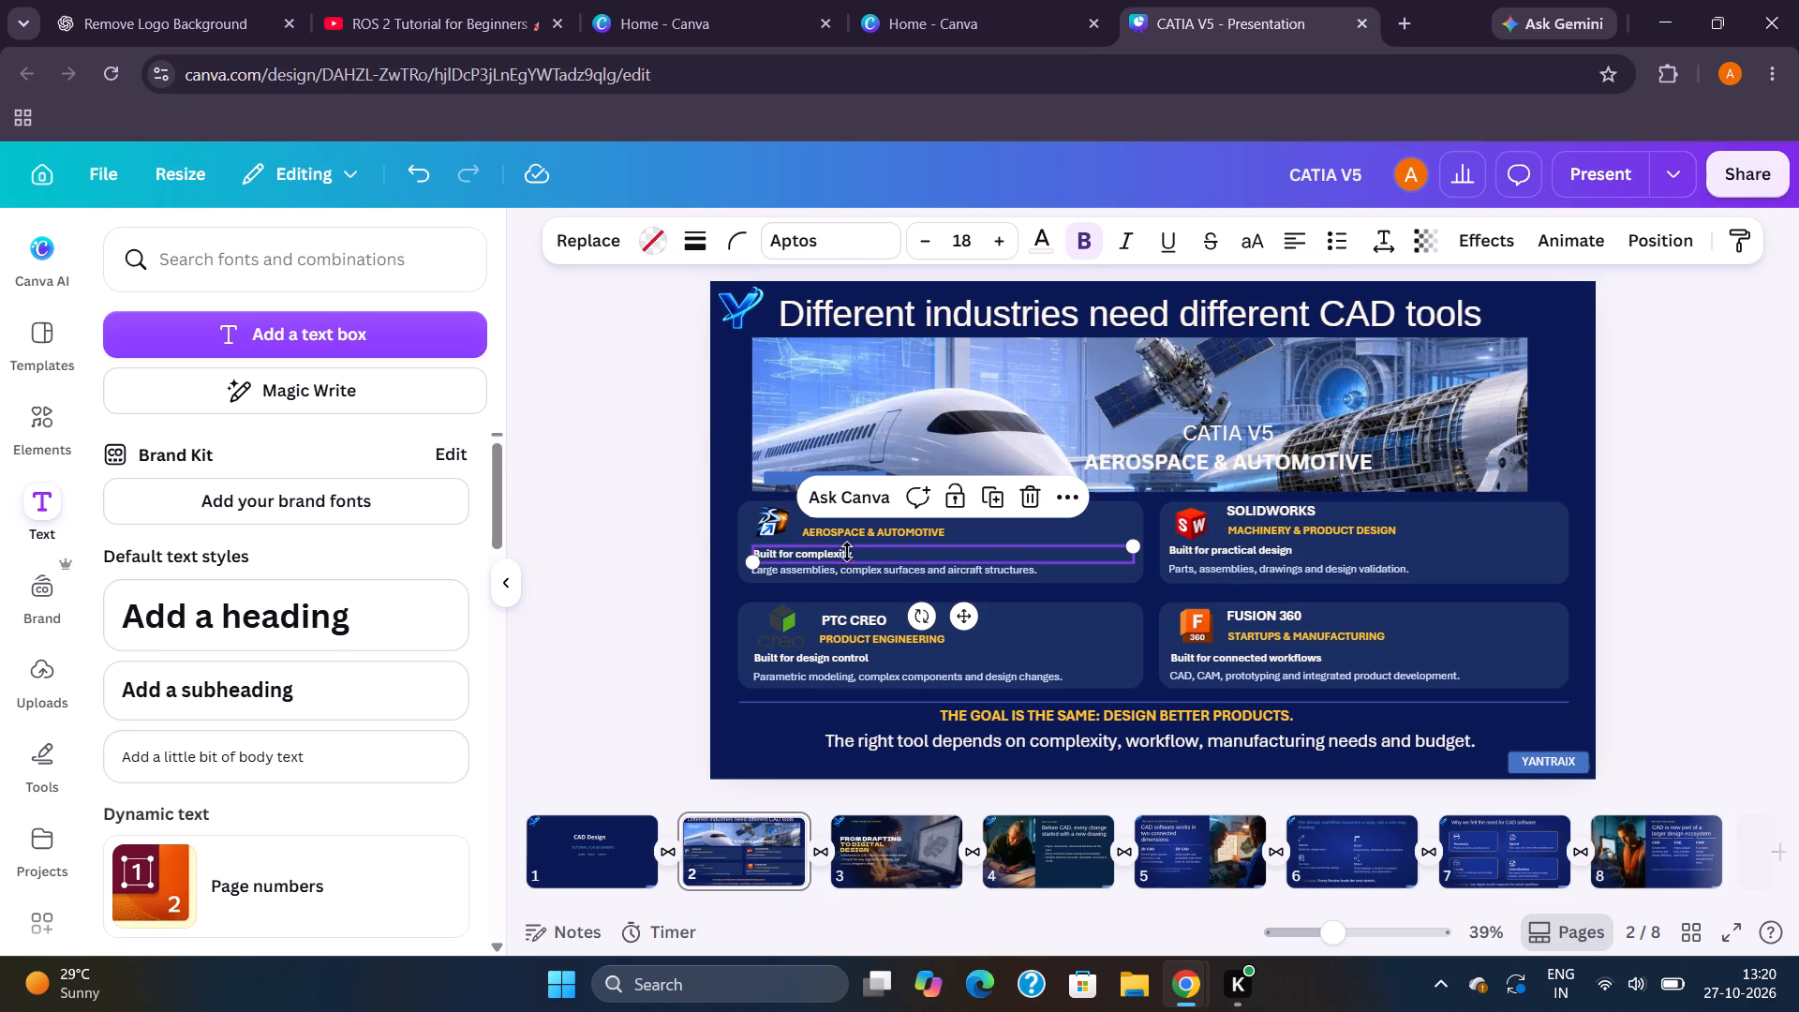
{"action": "left_click", "coordinate": [847, 557]}
{"action": "double_click", "coordinate": [847, 557]}
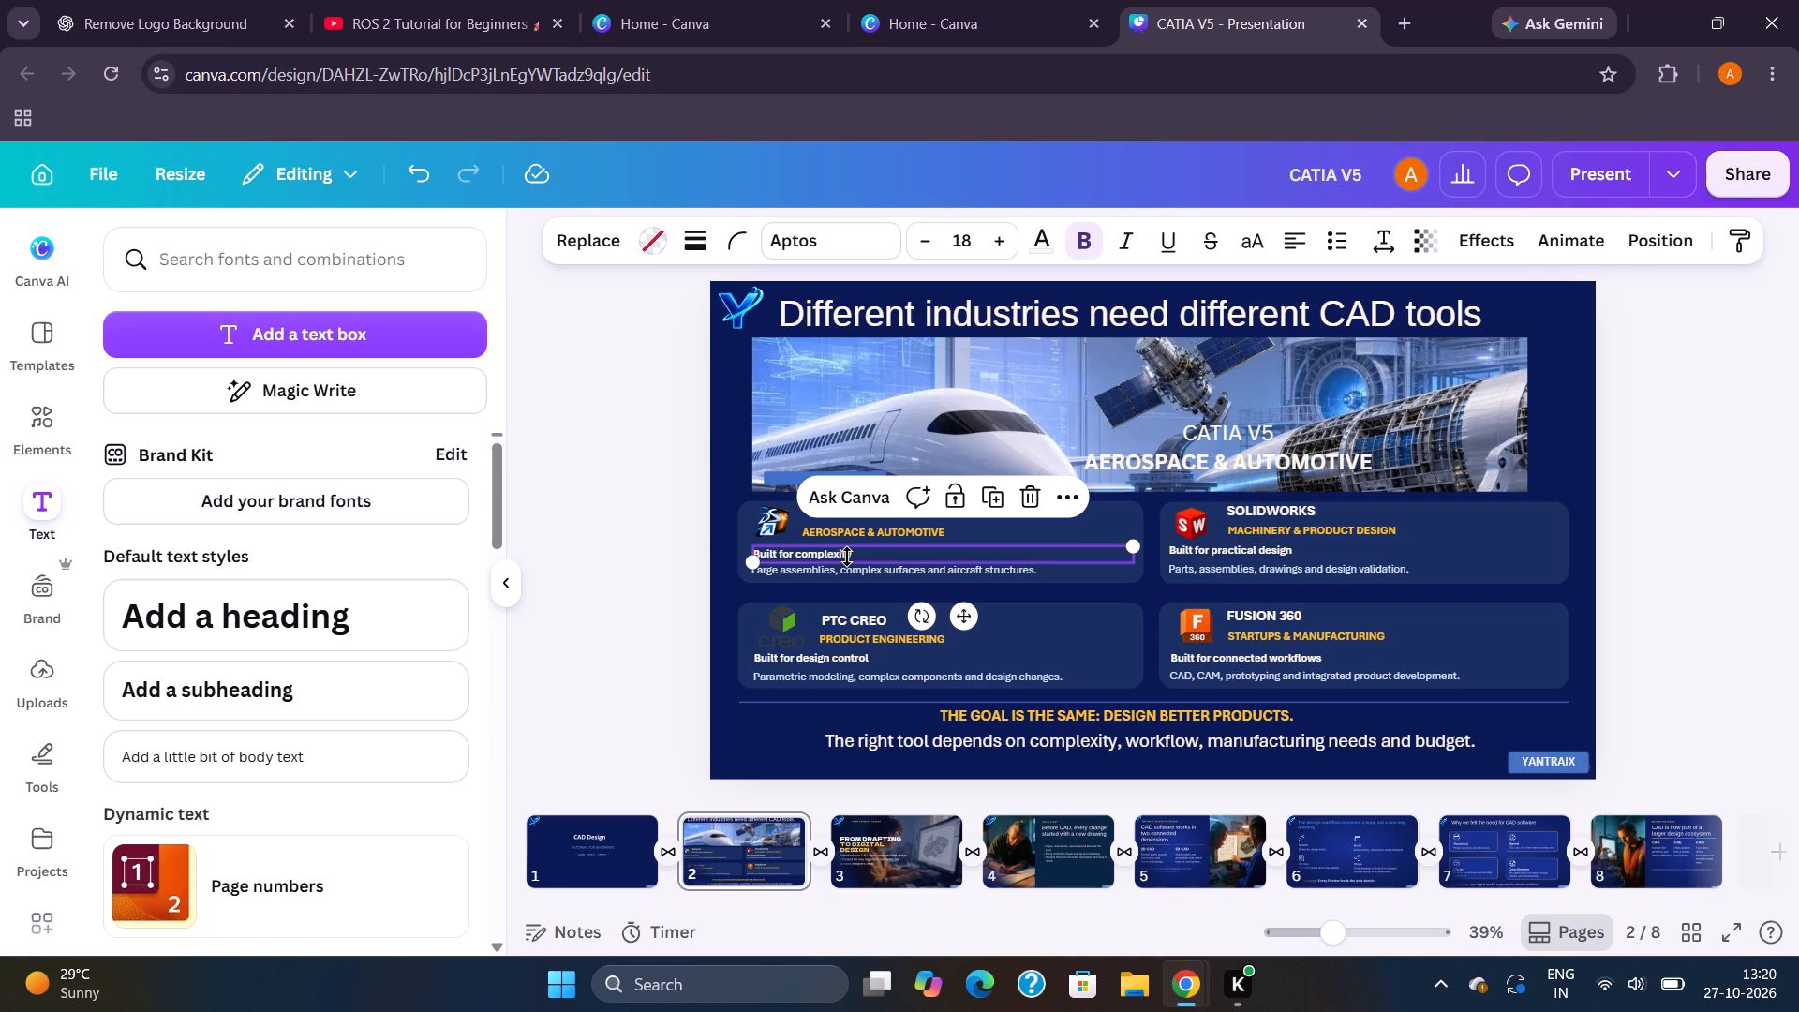
{"action": "double_click", "coordinate": [847, 557]}
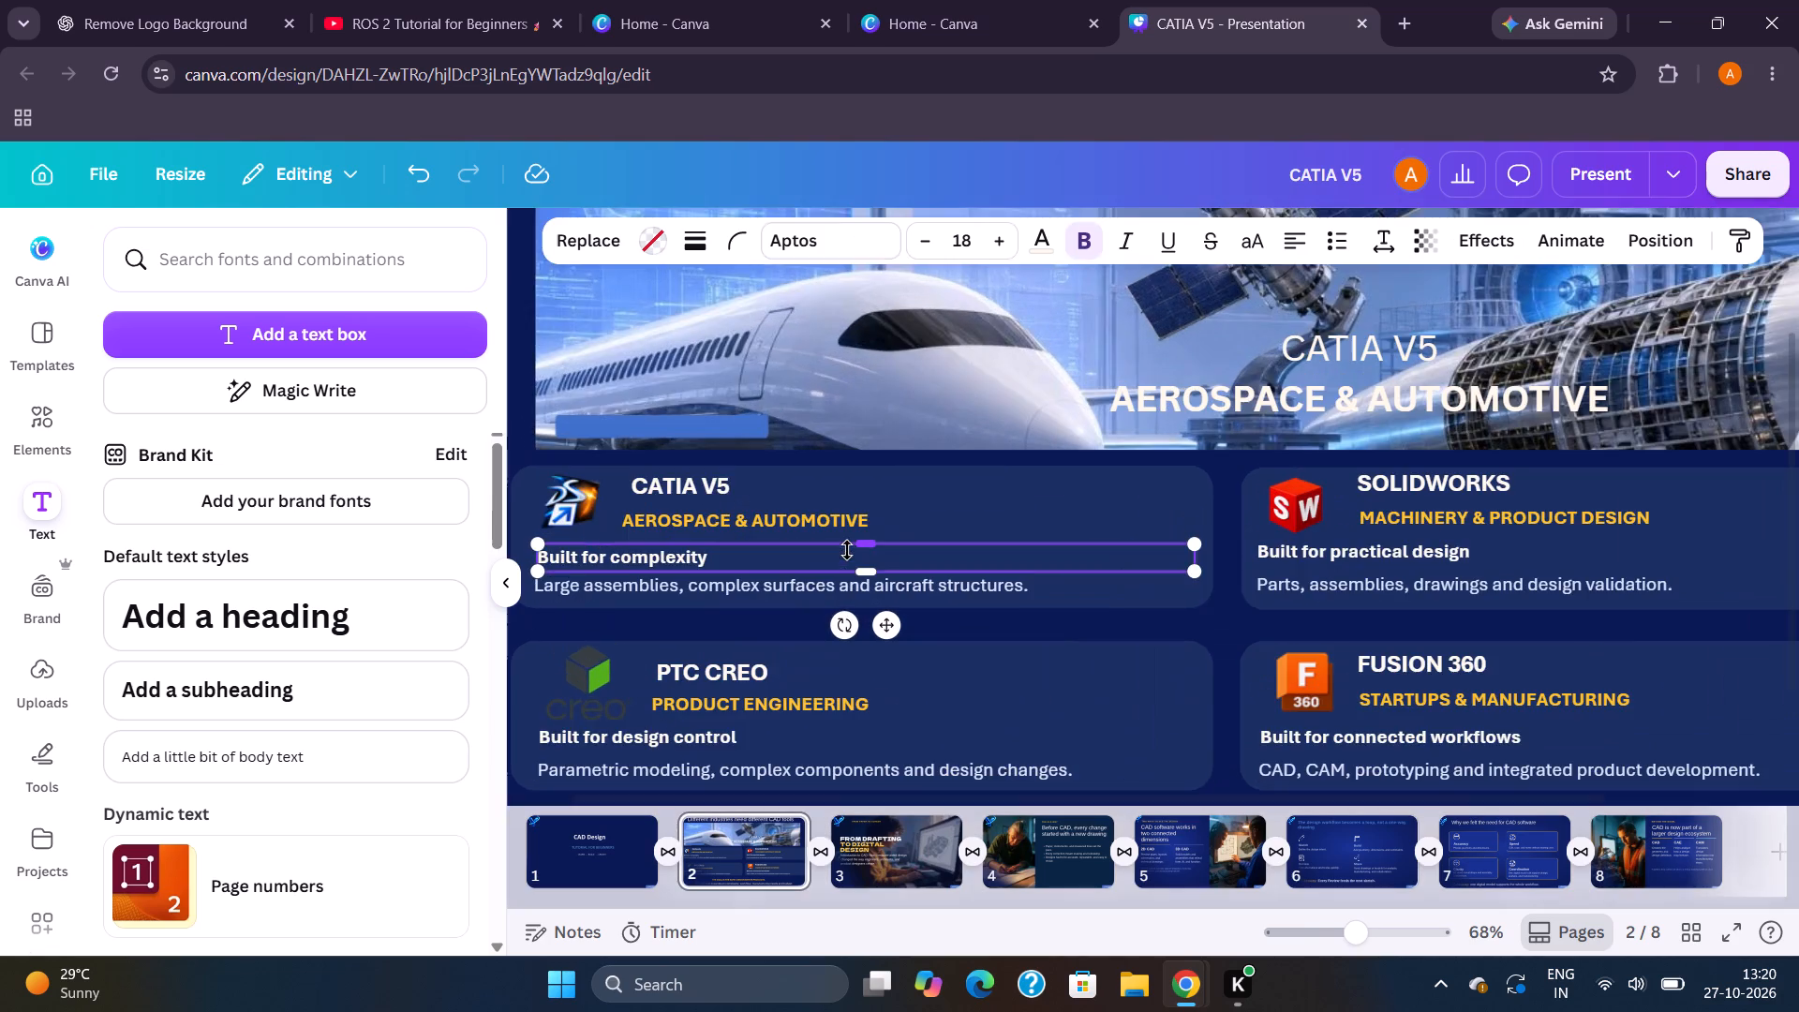
{"action": "double_click", "coordinate": [656, 551]}
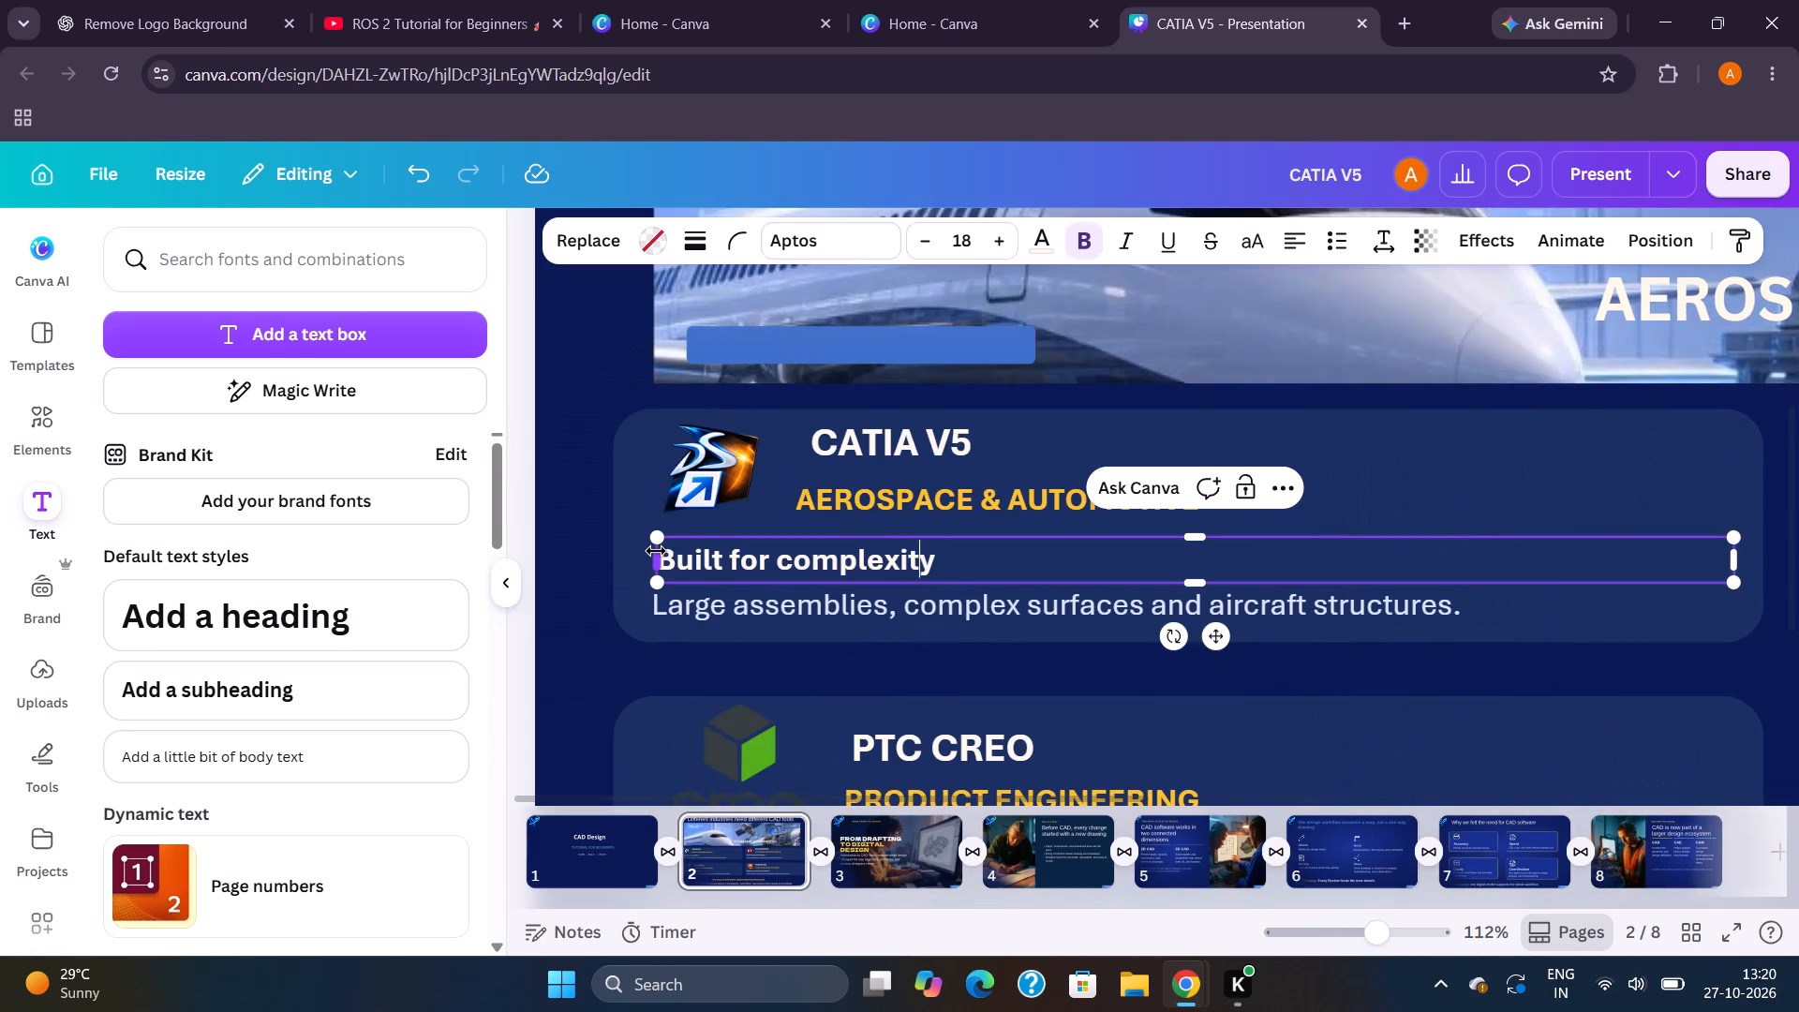
{"action": "triple_click", "coordinate": [775, 559]}
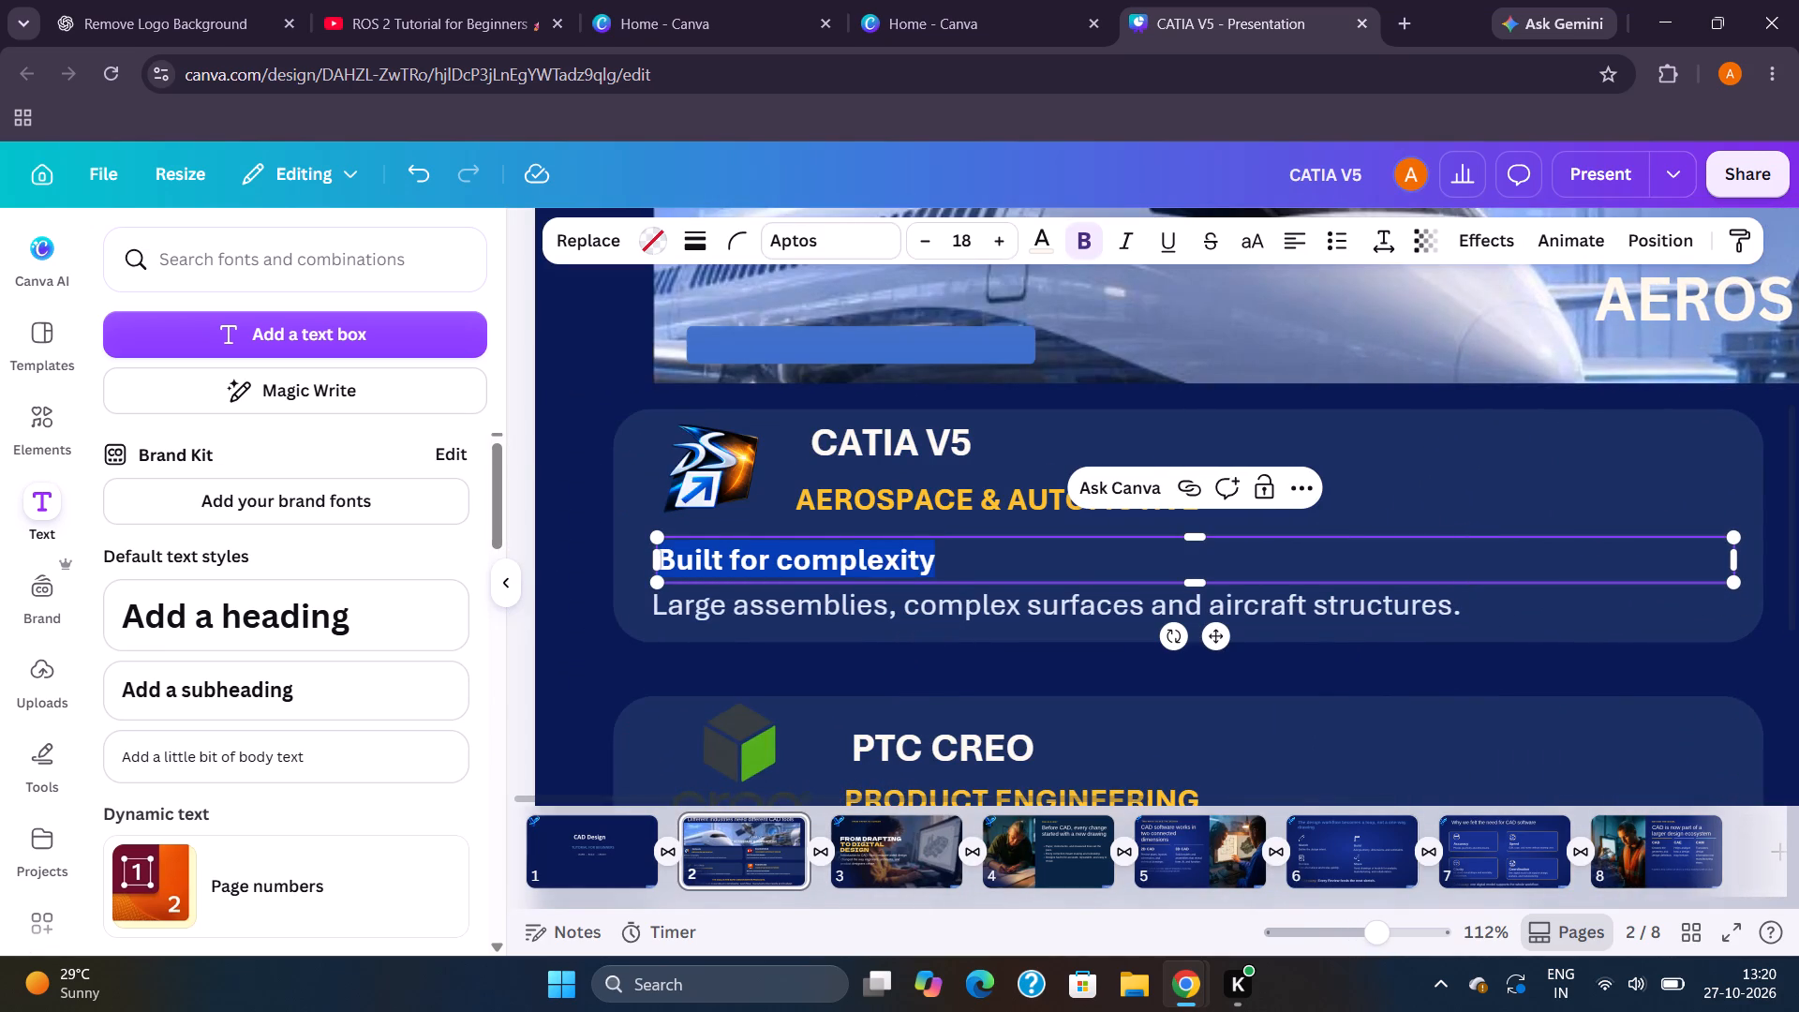
{"action": "key", "text": "ctrl+c"}
{"action": "scroll", "coordinate": [859, 552], "scroll_direction": "down", "scroll_amount": 1}
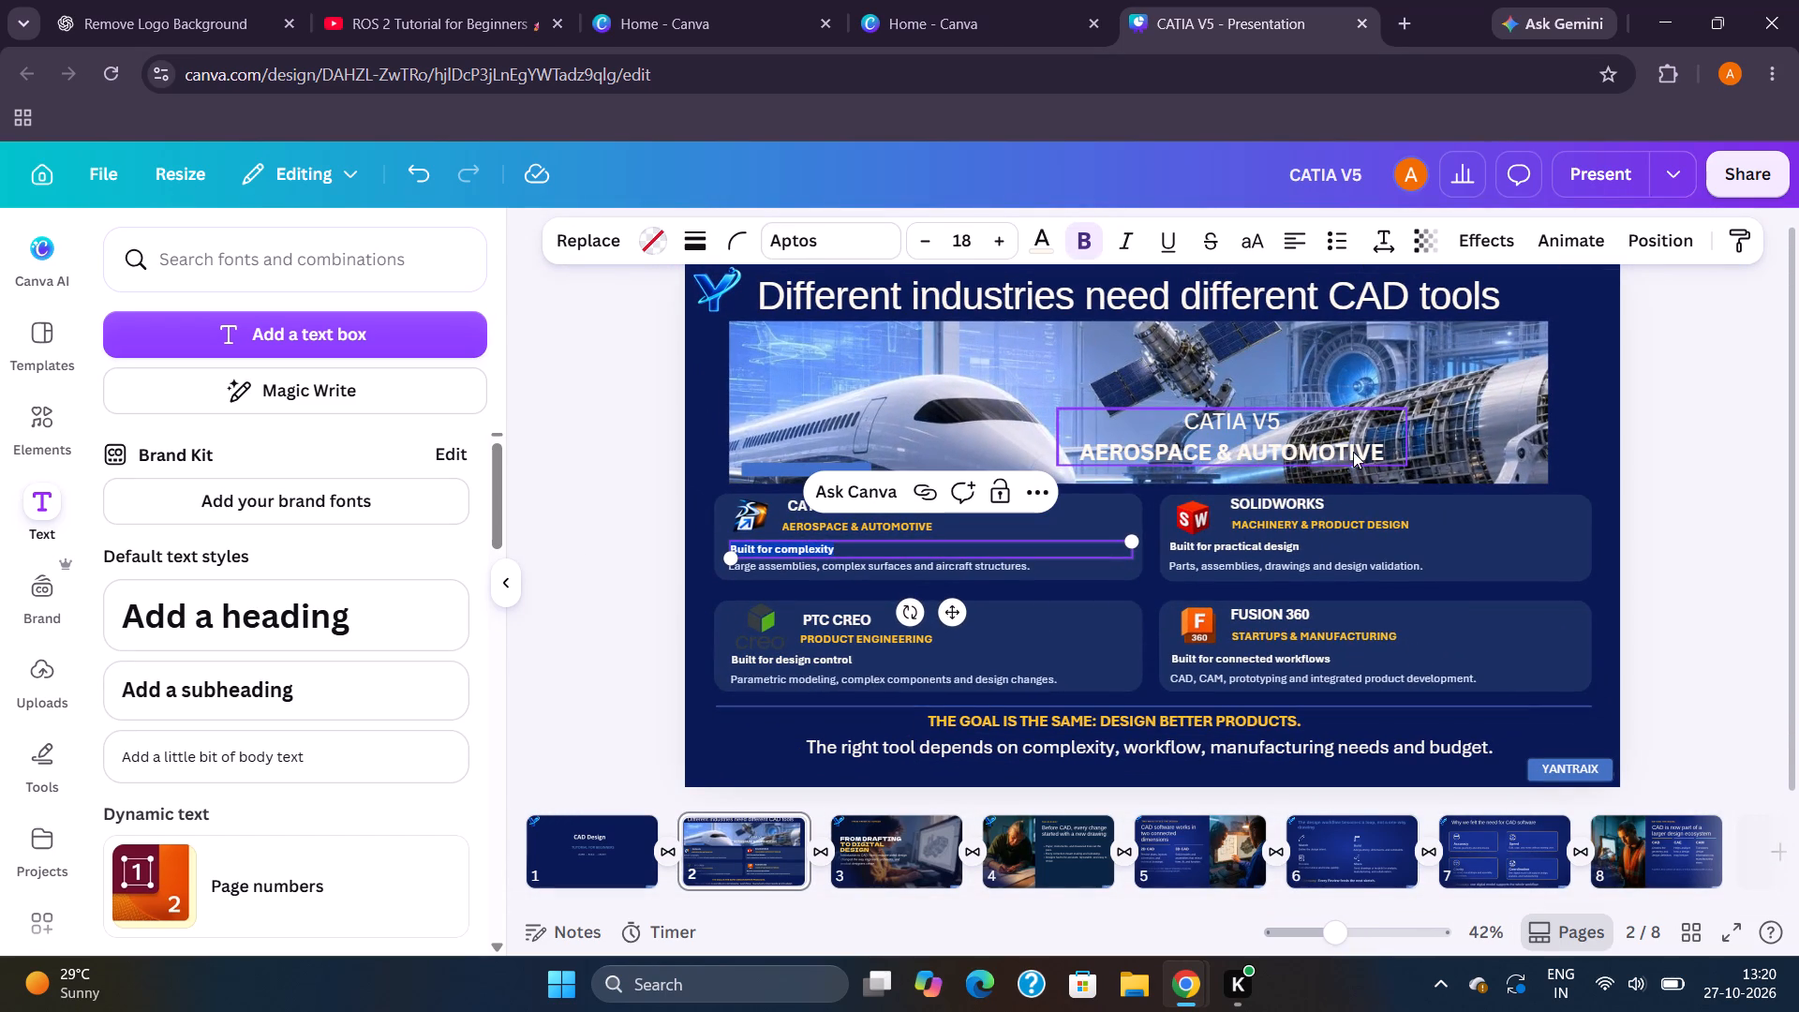
Set the AEROSPACE & AUTOMOTIVE line in the banner text box to font size 22.
{"action": "left_click", "coordinate": [1307, 447]}
{"action": "double_click", "coordinate": [1081, 447]}
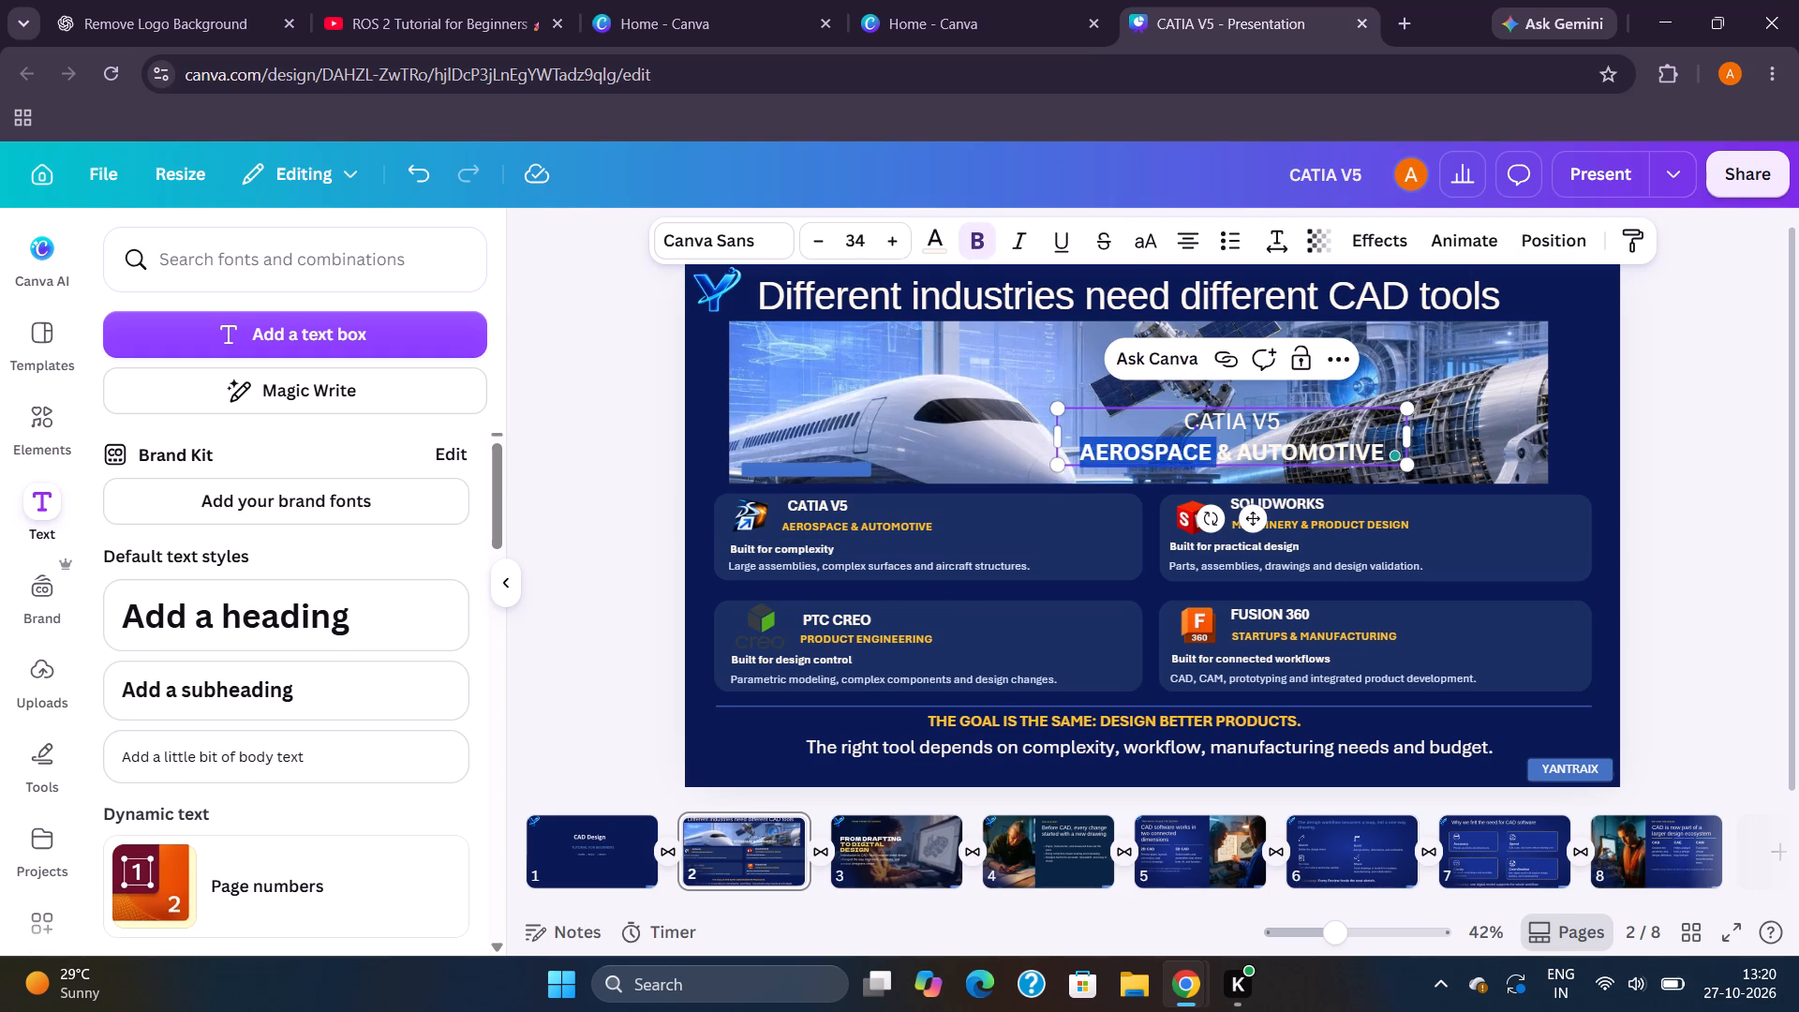
{"action": "left_click", "coordinate": [1094, 445]}
{"action": "left_click_drag", "start_coordinate": [1083, 446], "coordinate": [1278, 465]}
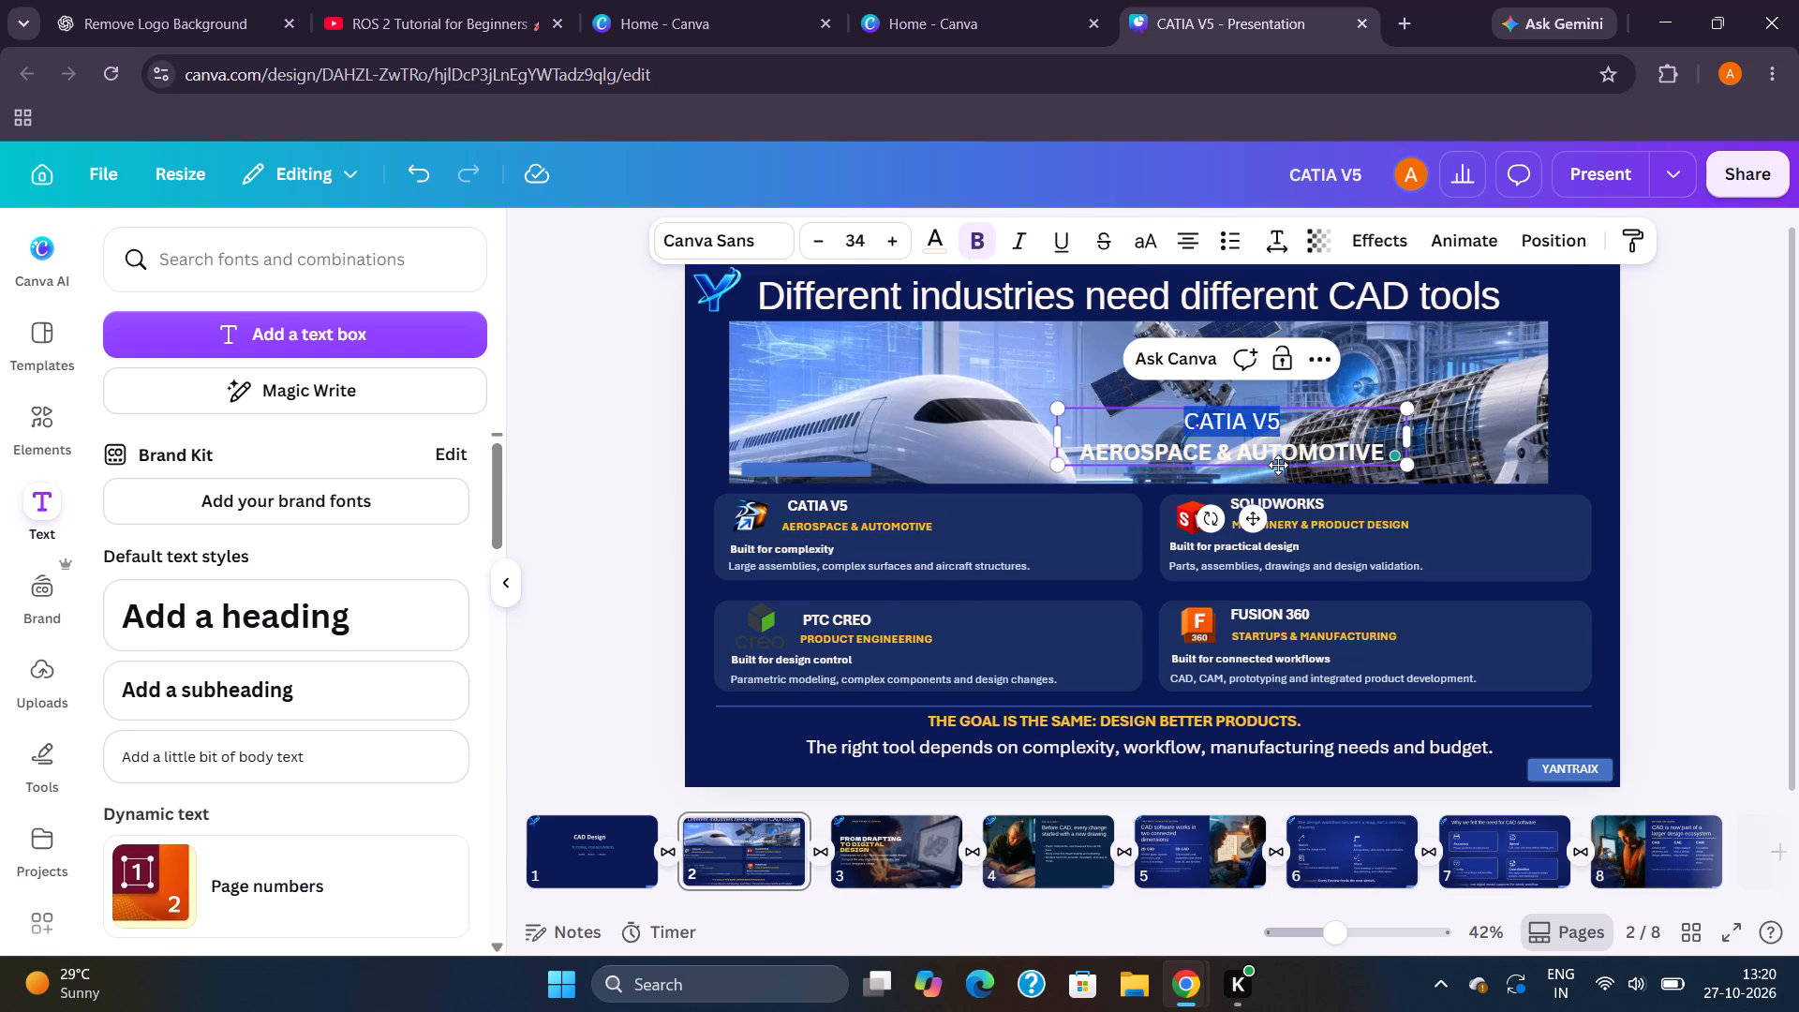
{"action": "left_click_drag", "start_coordinate": [1278, 465], "coordinate": [1373, 452]}
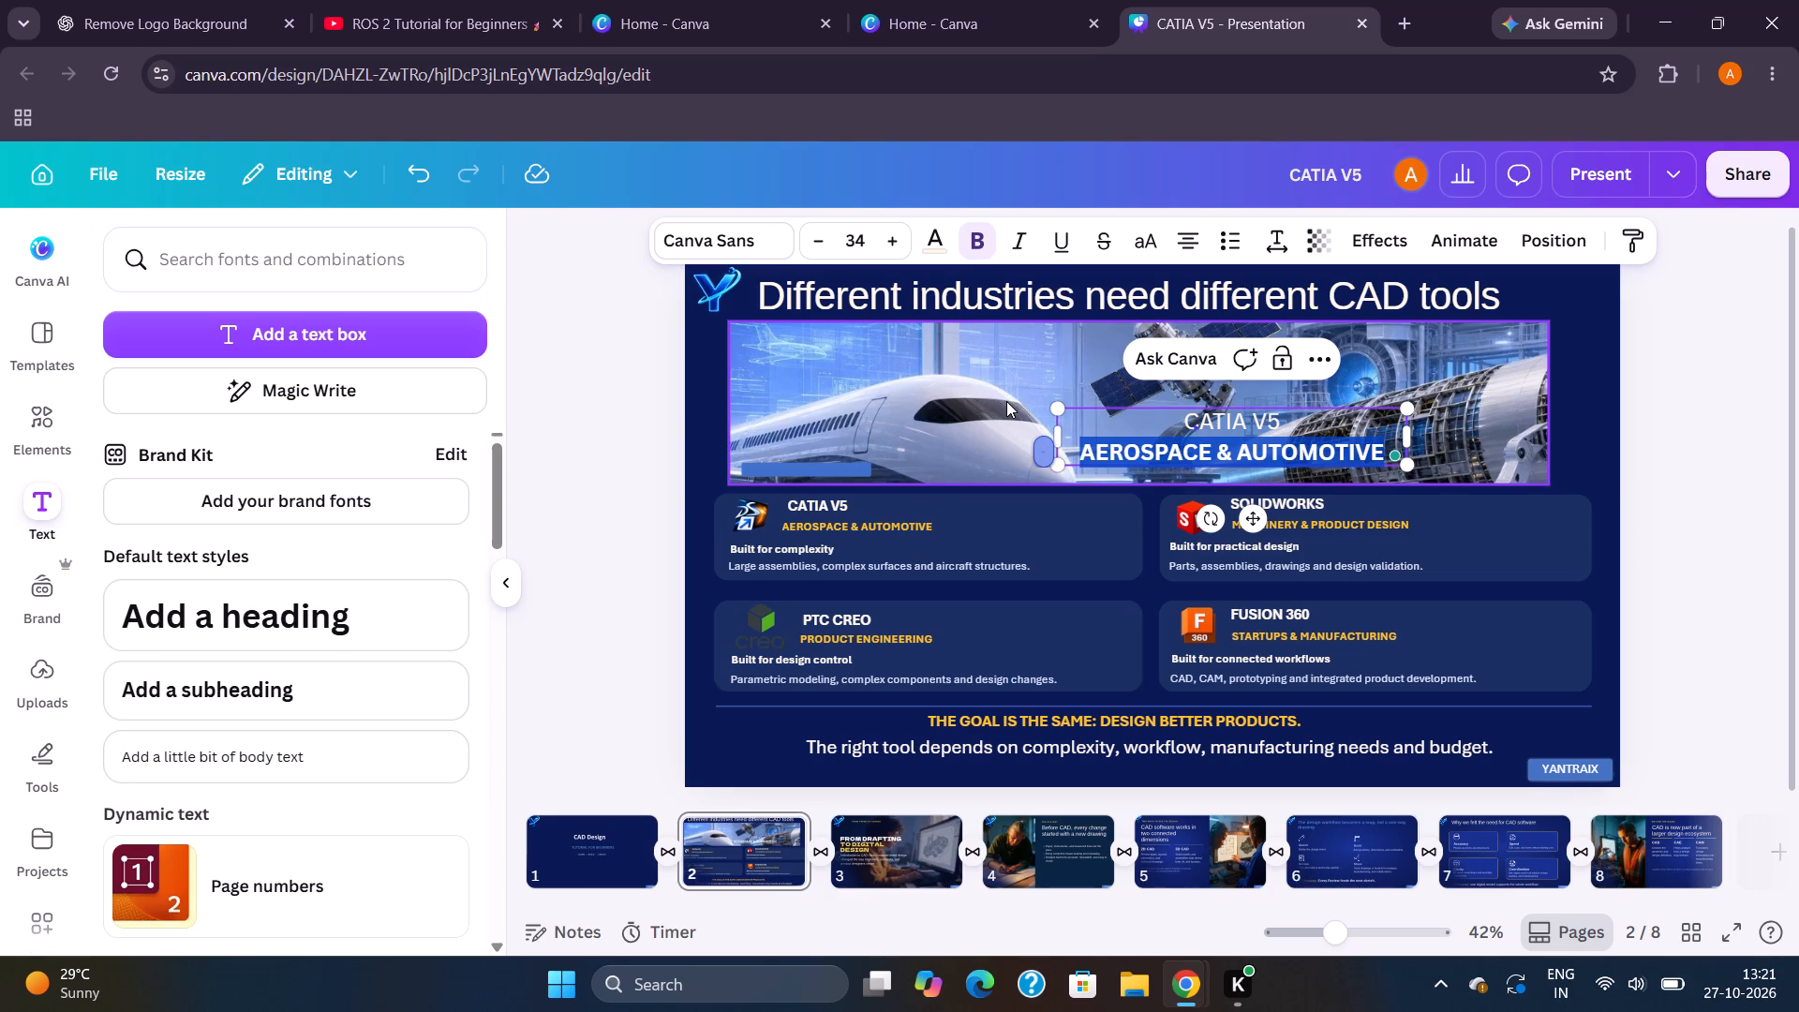
{"action": "left_click", "coordinate": [944, 244]}
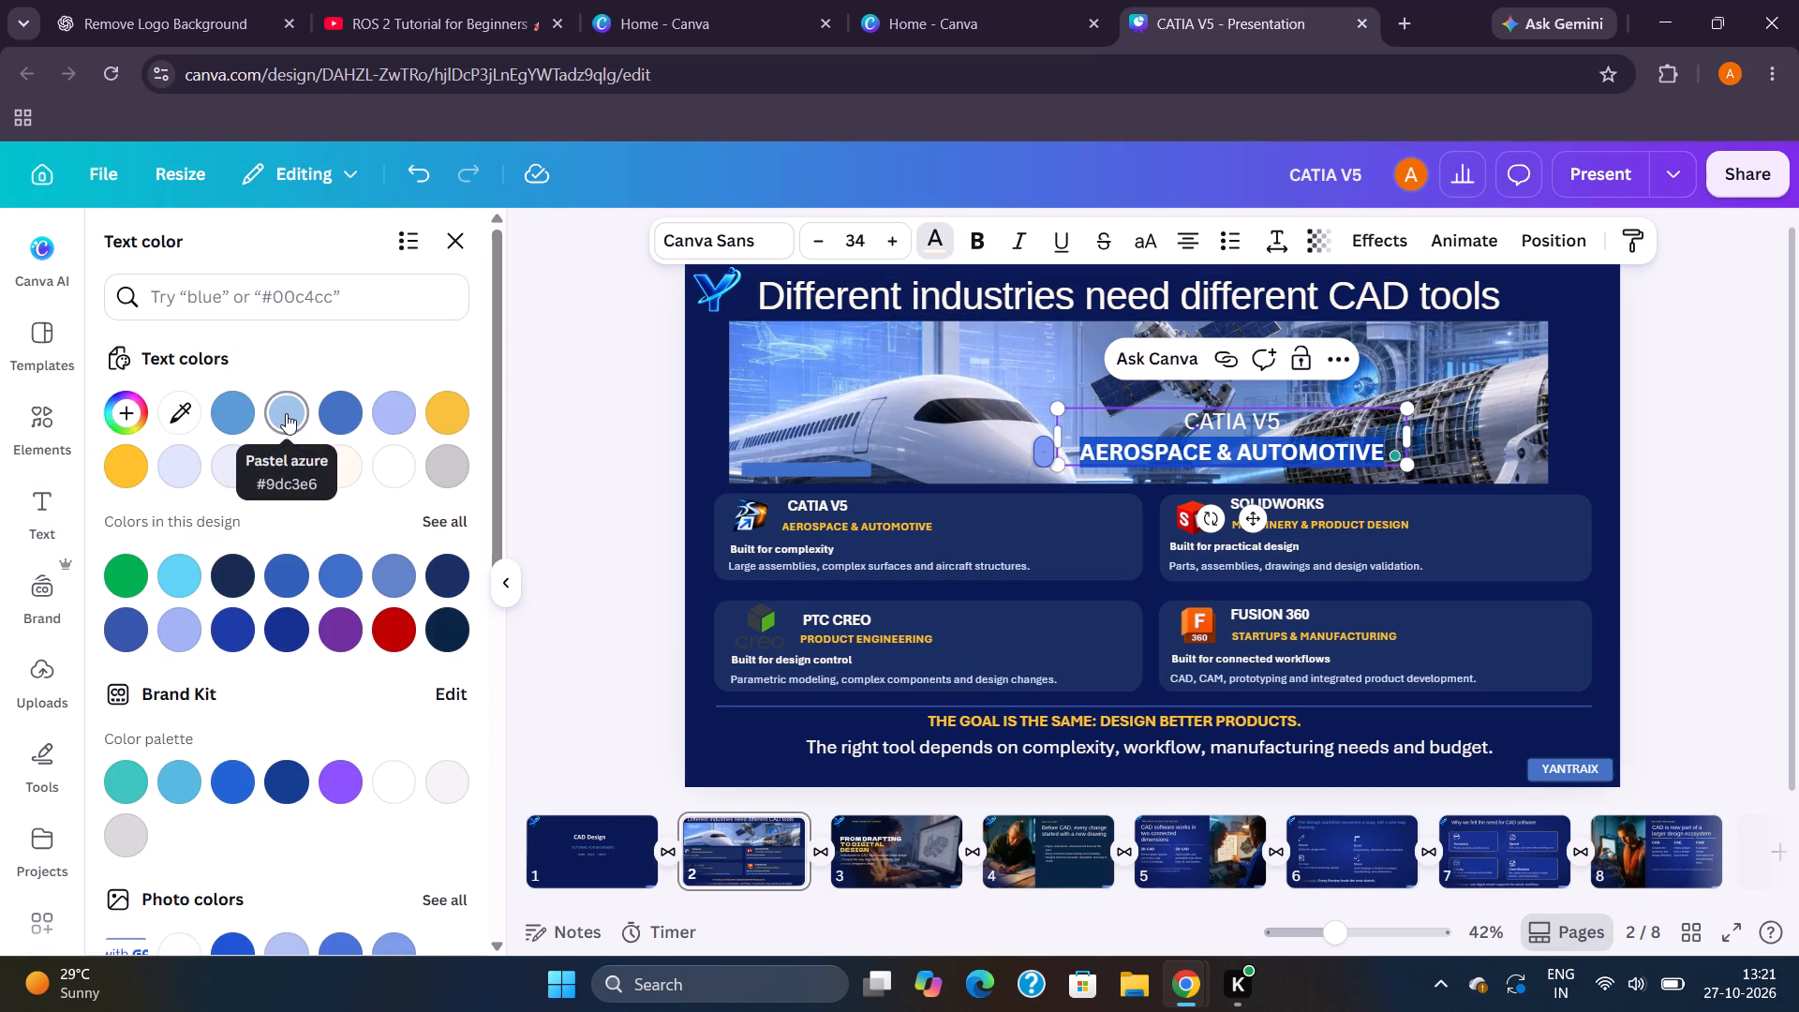
{"action": "triple_click", "coordinate": [822, 236]}
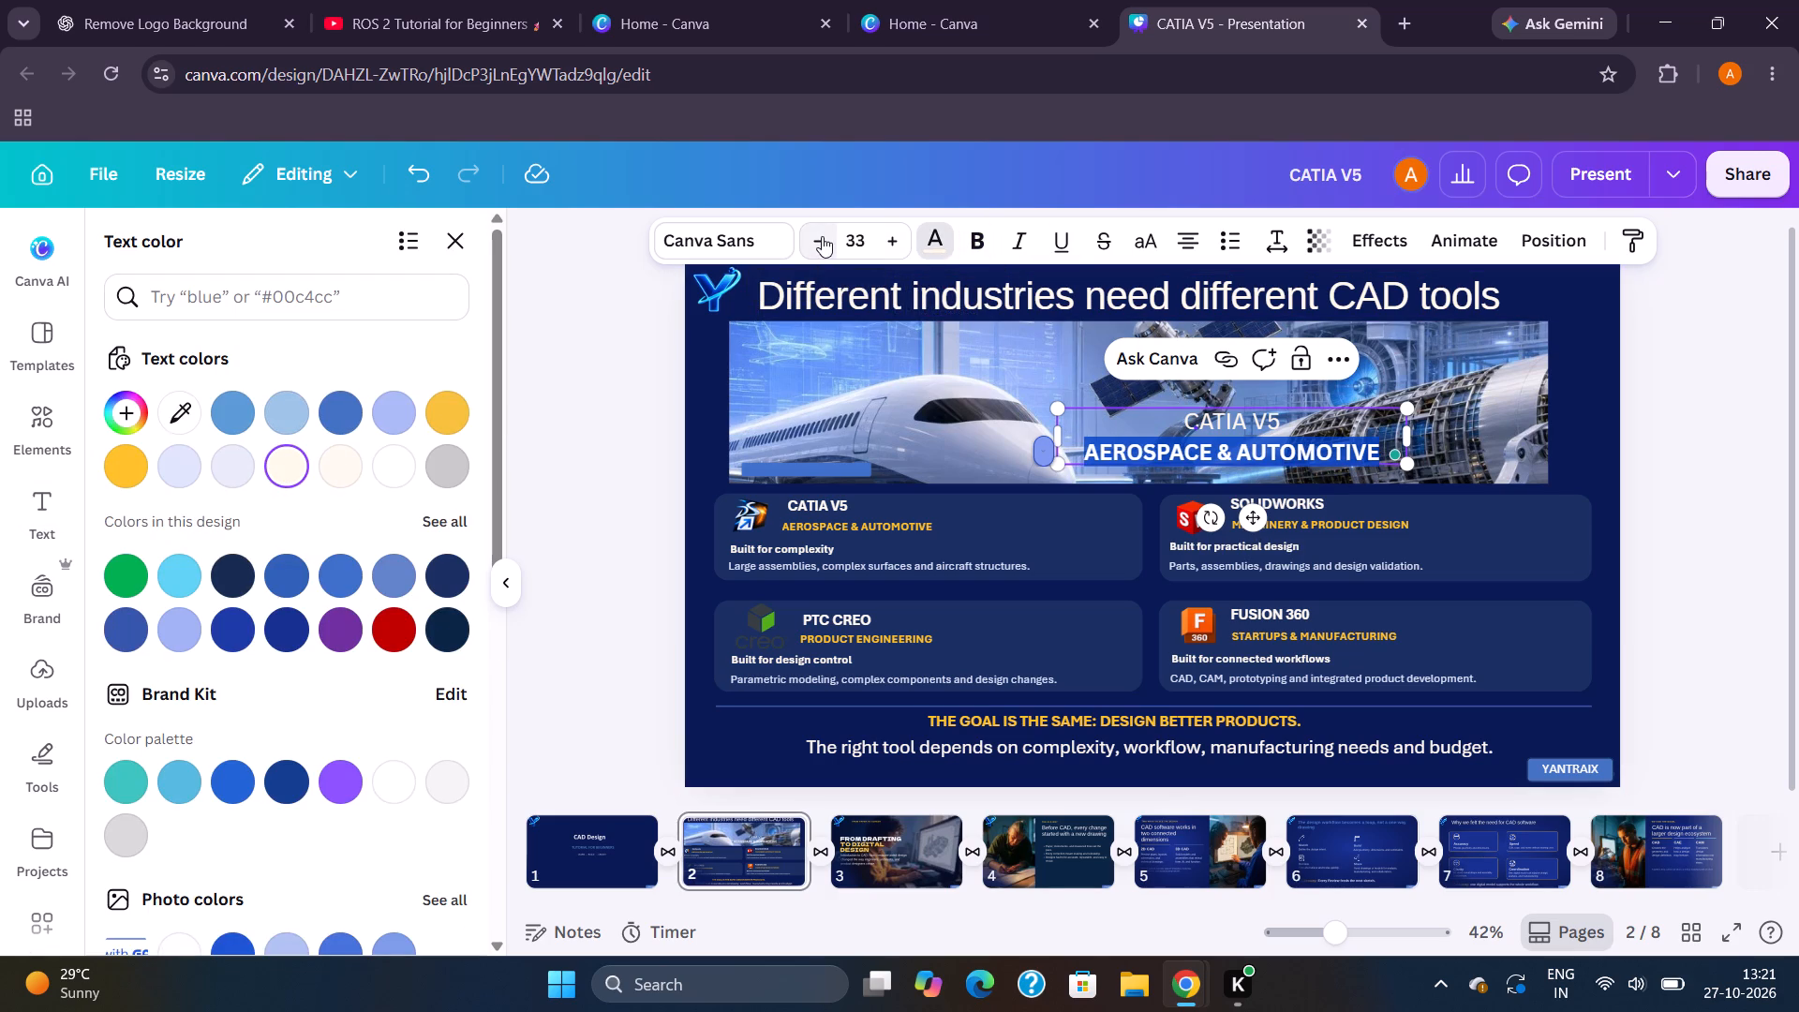
{"action": "triple_click", "coordinate": [822, 236]}
{"action": "triple_click", "coordinate": [822, 236]}
{"action": "double_click", "coordinate": [822, 236]}
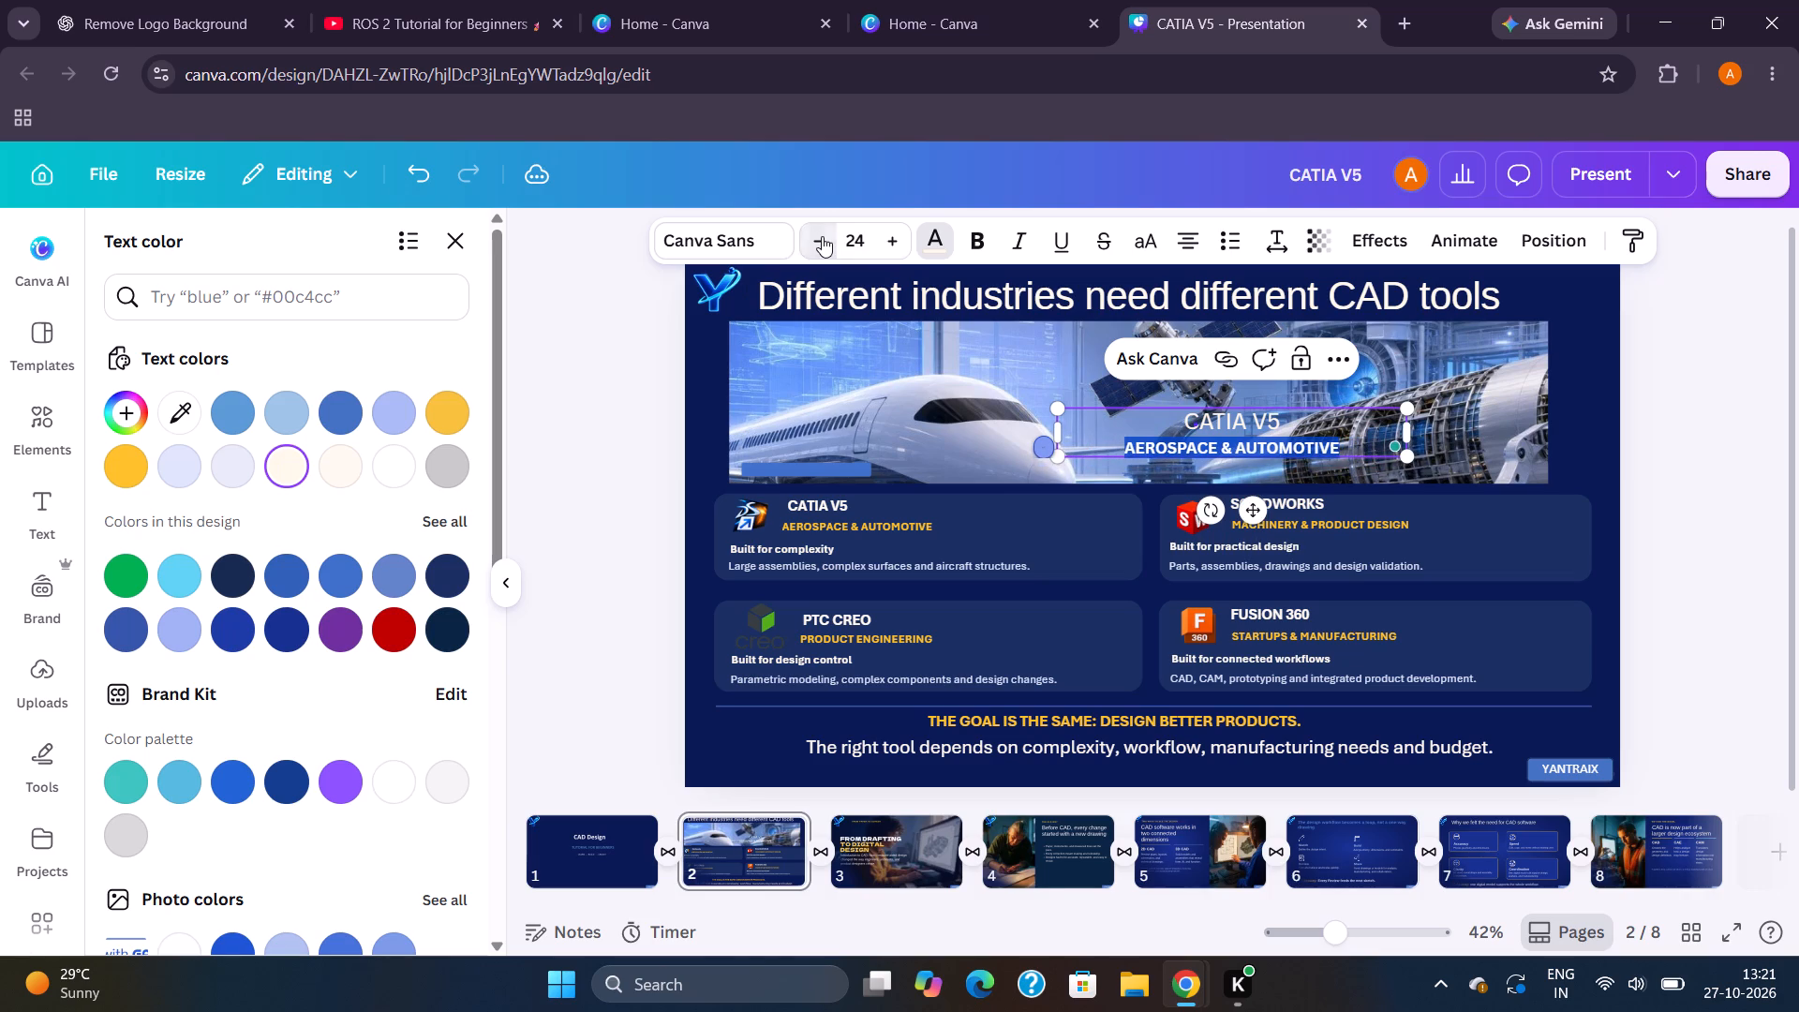
{"action": "double_click", "coordinate": [822, 236]}
{"action": "left_click", "coordinate": [824, 236]}
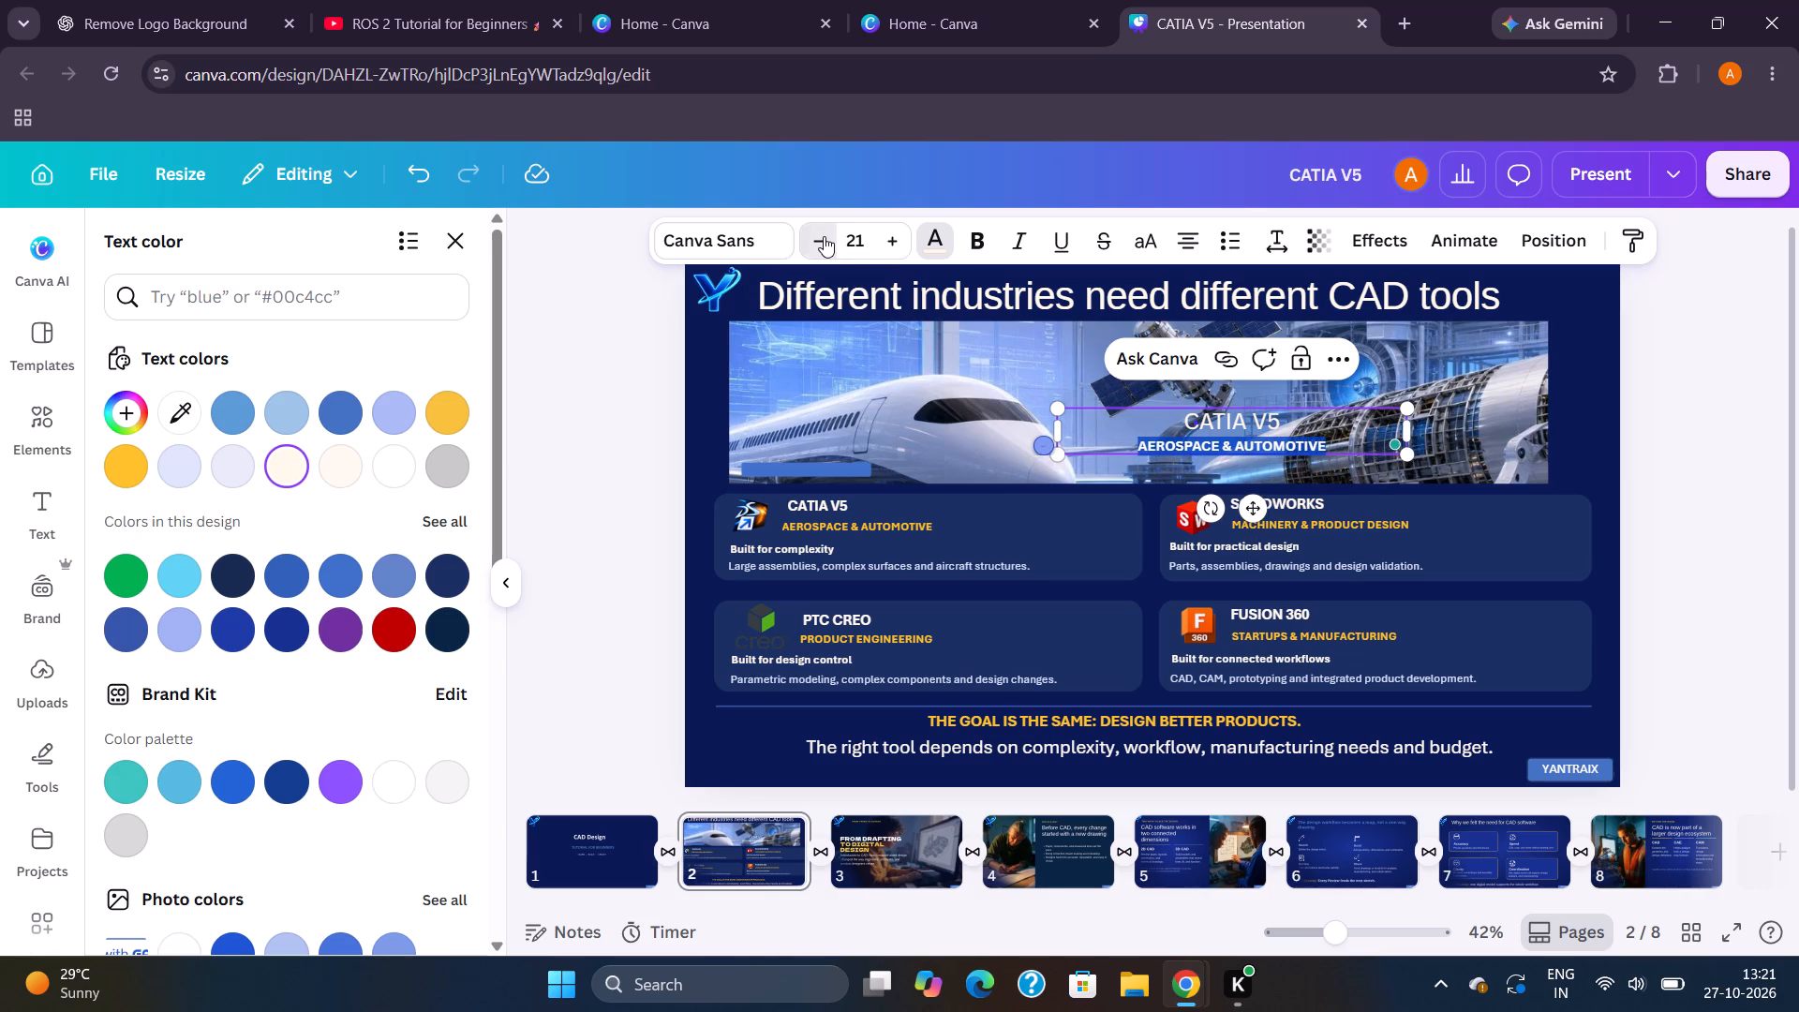
{"action": "double_click", "coordinate": [896, 240]}
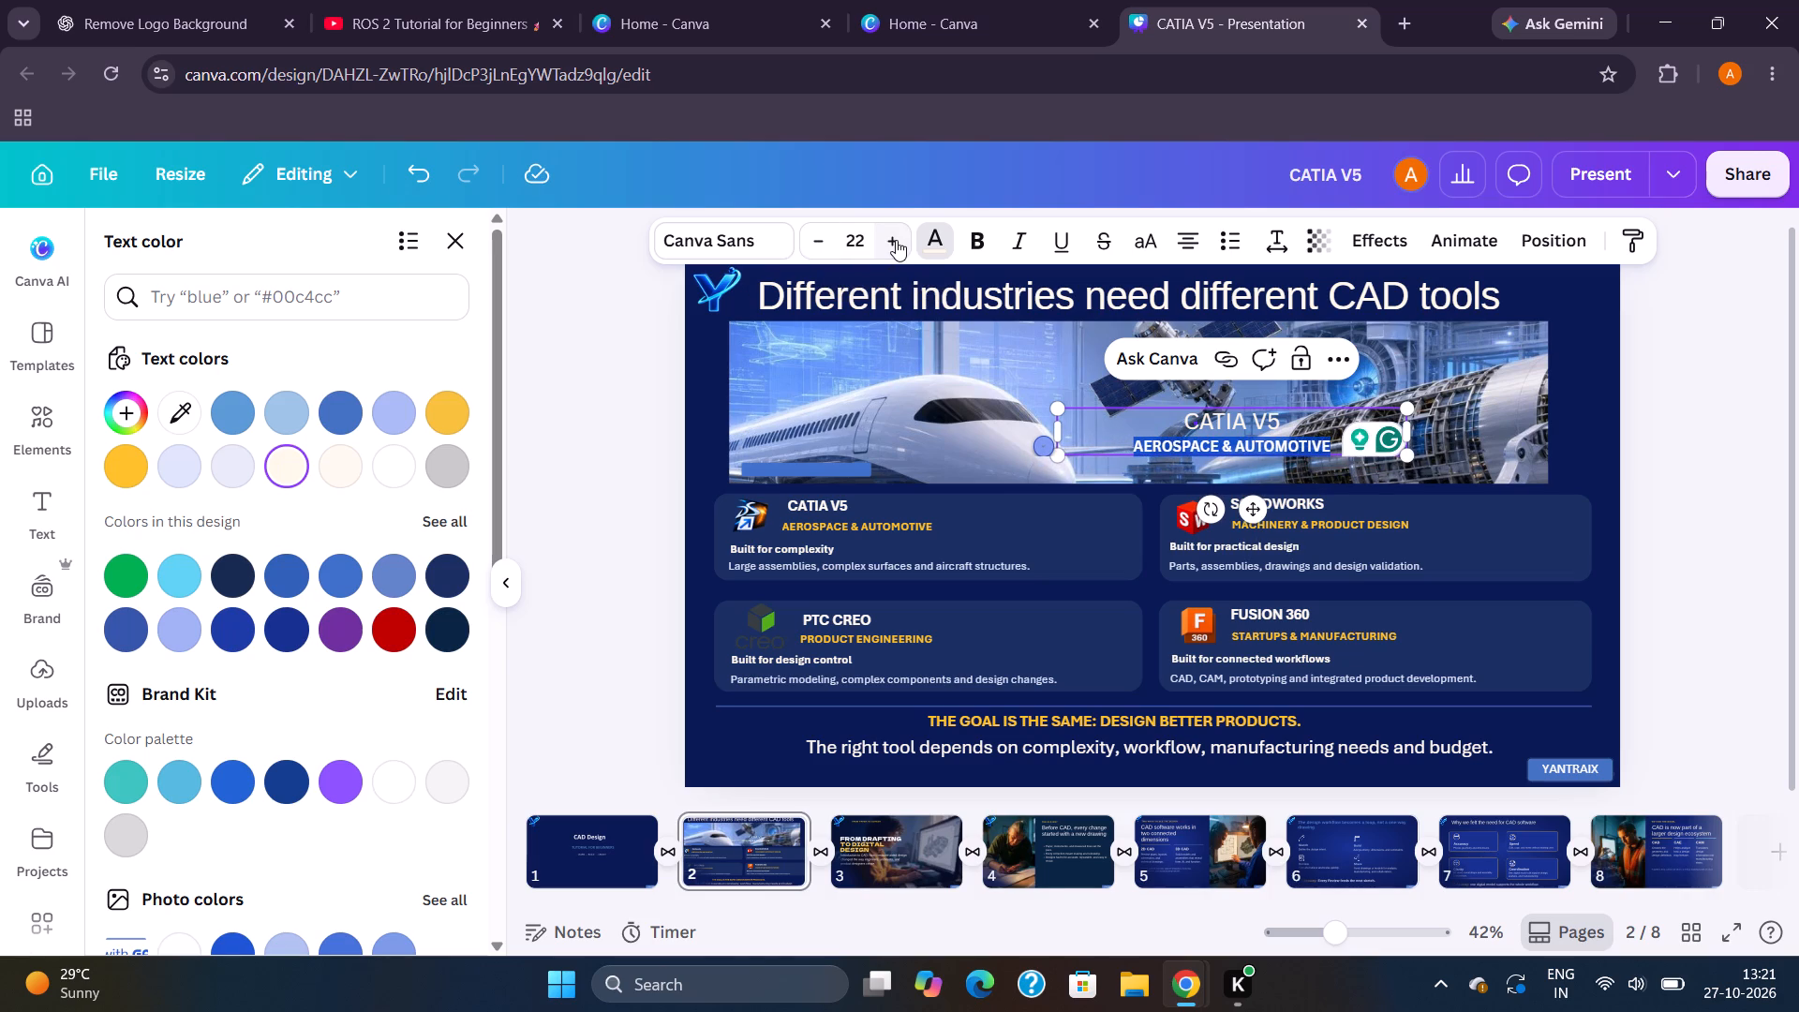
Set the CATIA V5 line in the banner text box to font size 22.
{"action": "left_click", "coordinate": [1222, 423]}
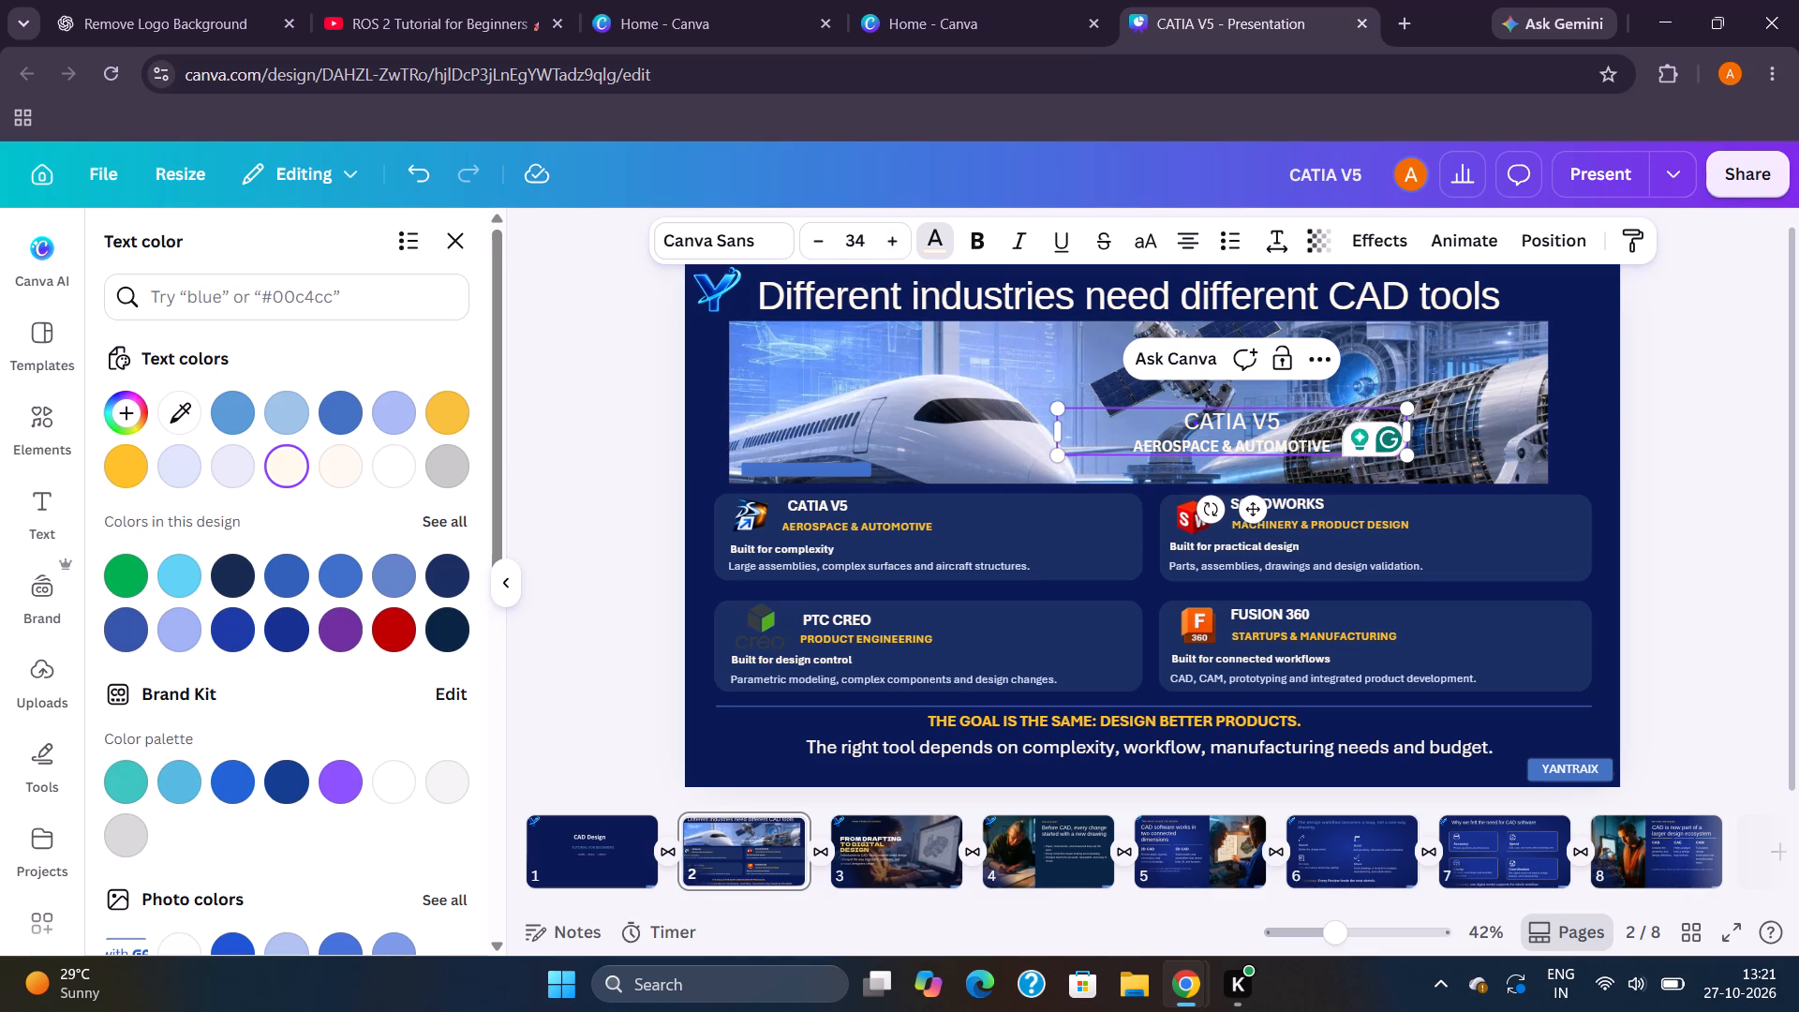
{"action": "left_click", "coordinate": [1191, 409]}
{"action": "left_click_drag", "start_coordinate": [1189, 409], "coordinate": [1285, 418]}
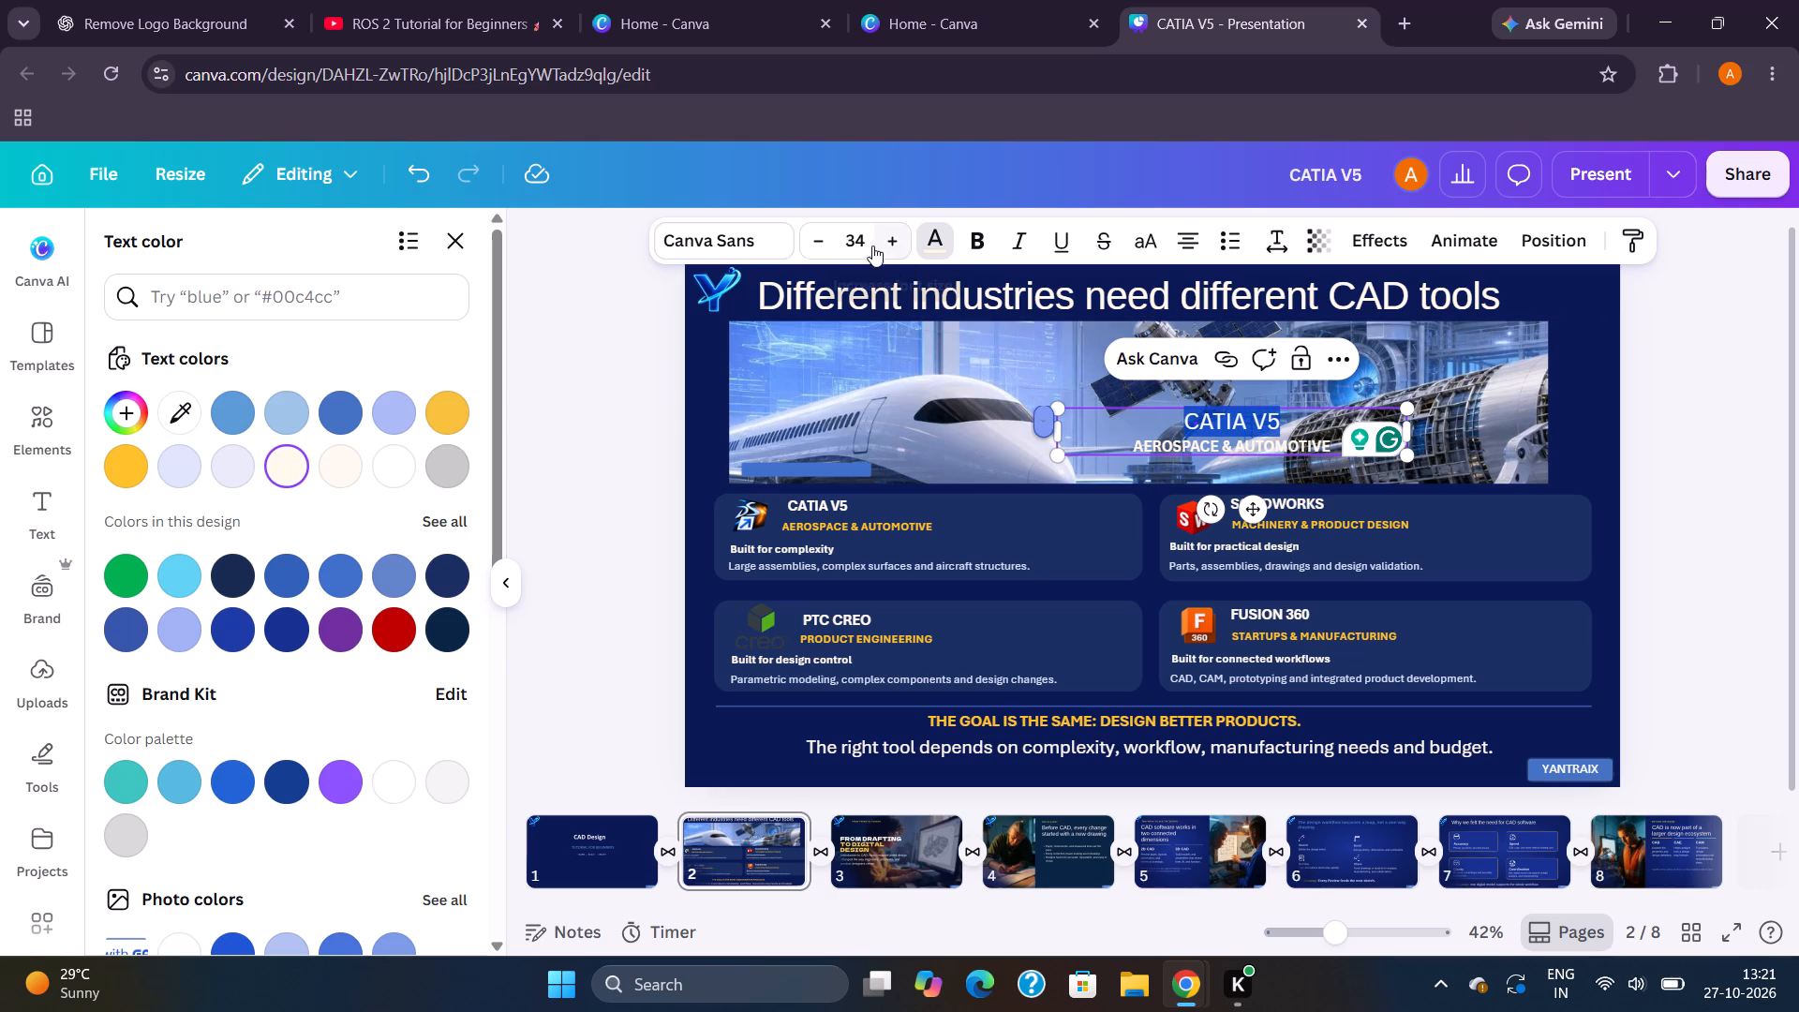
{"action": "left_click", "coordinate": [823, 240]}
{"action": "triple_click", "coordinate": [823, 240]}
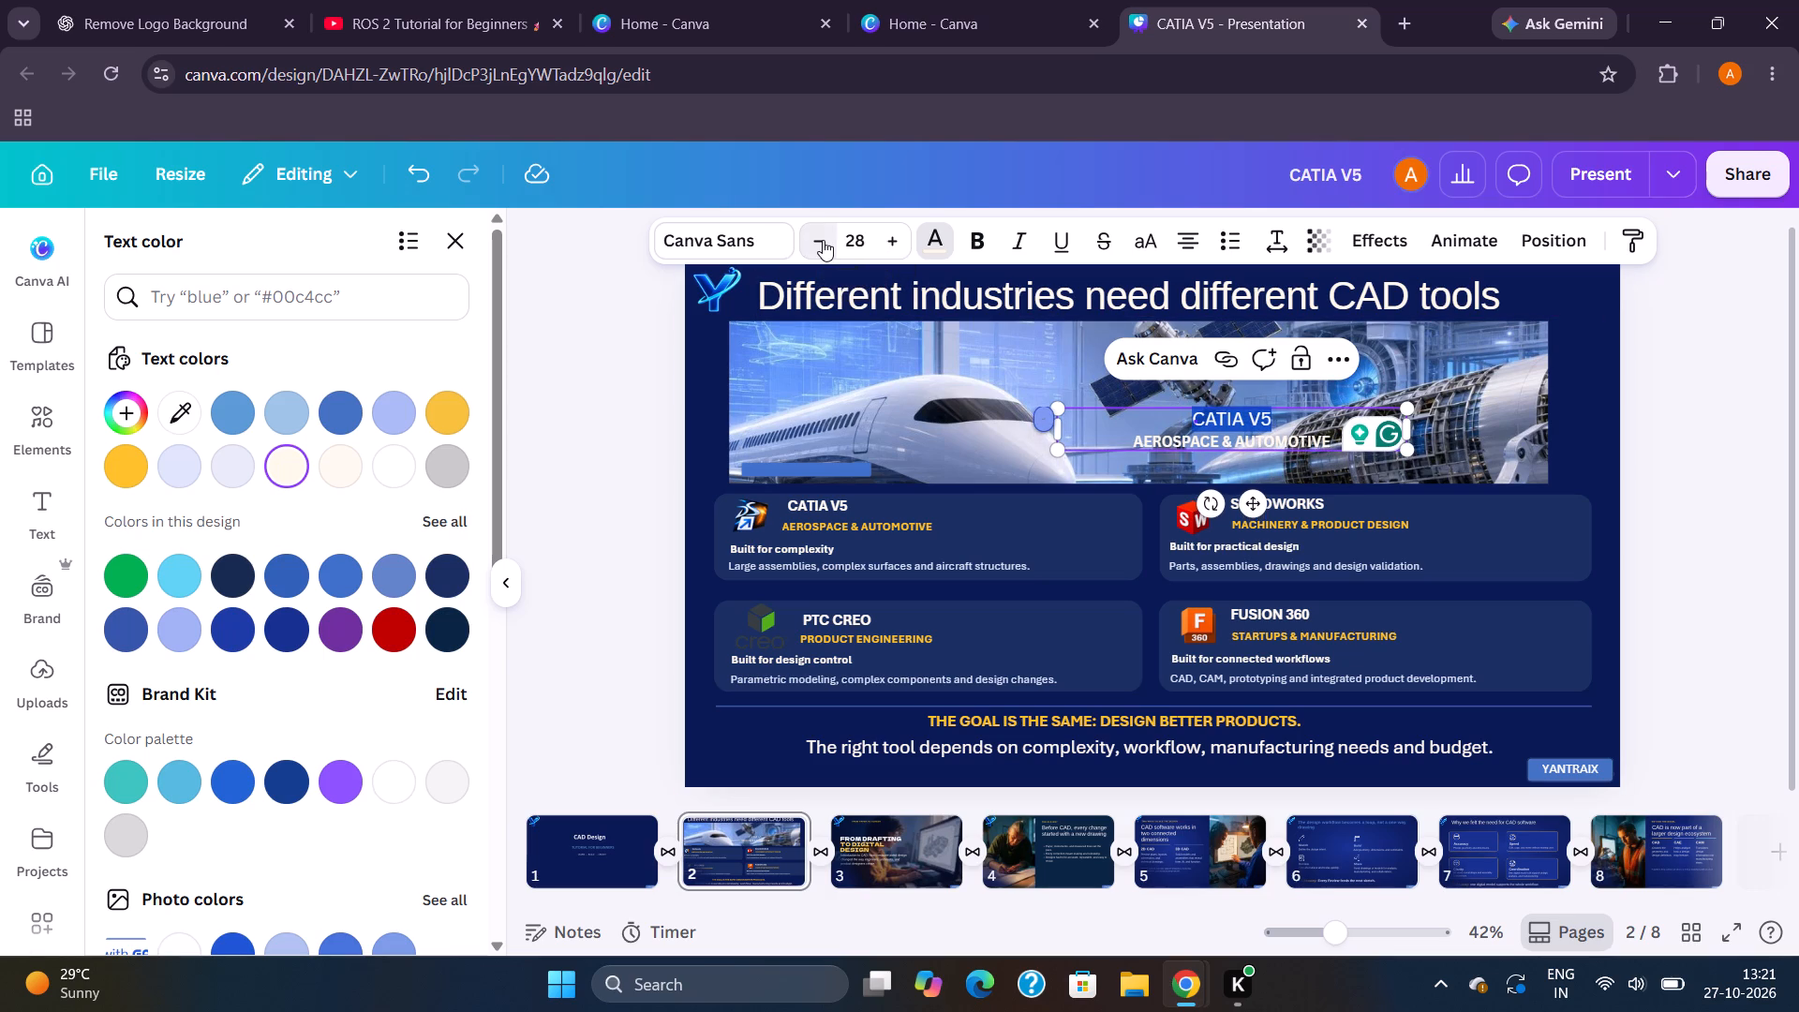
{"action": "double_click", "coordinate": [823, 240]}
{"action": "left_click", "coordinate": [823, 240]}
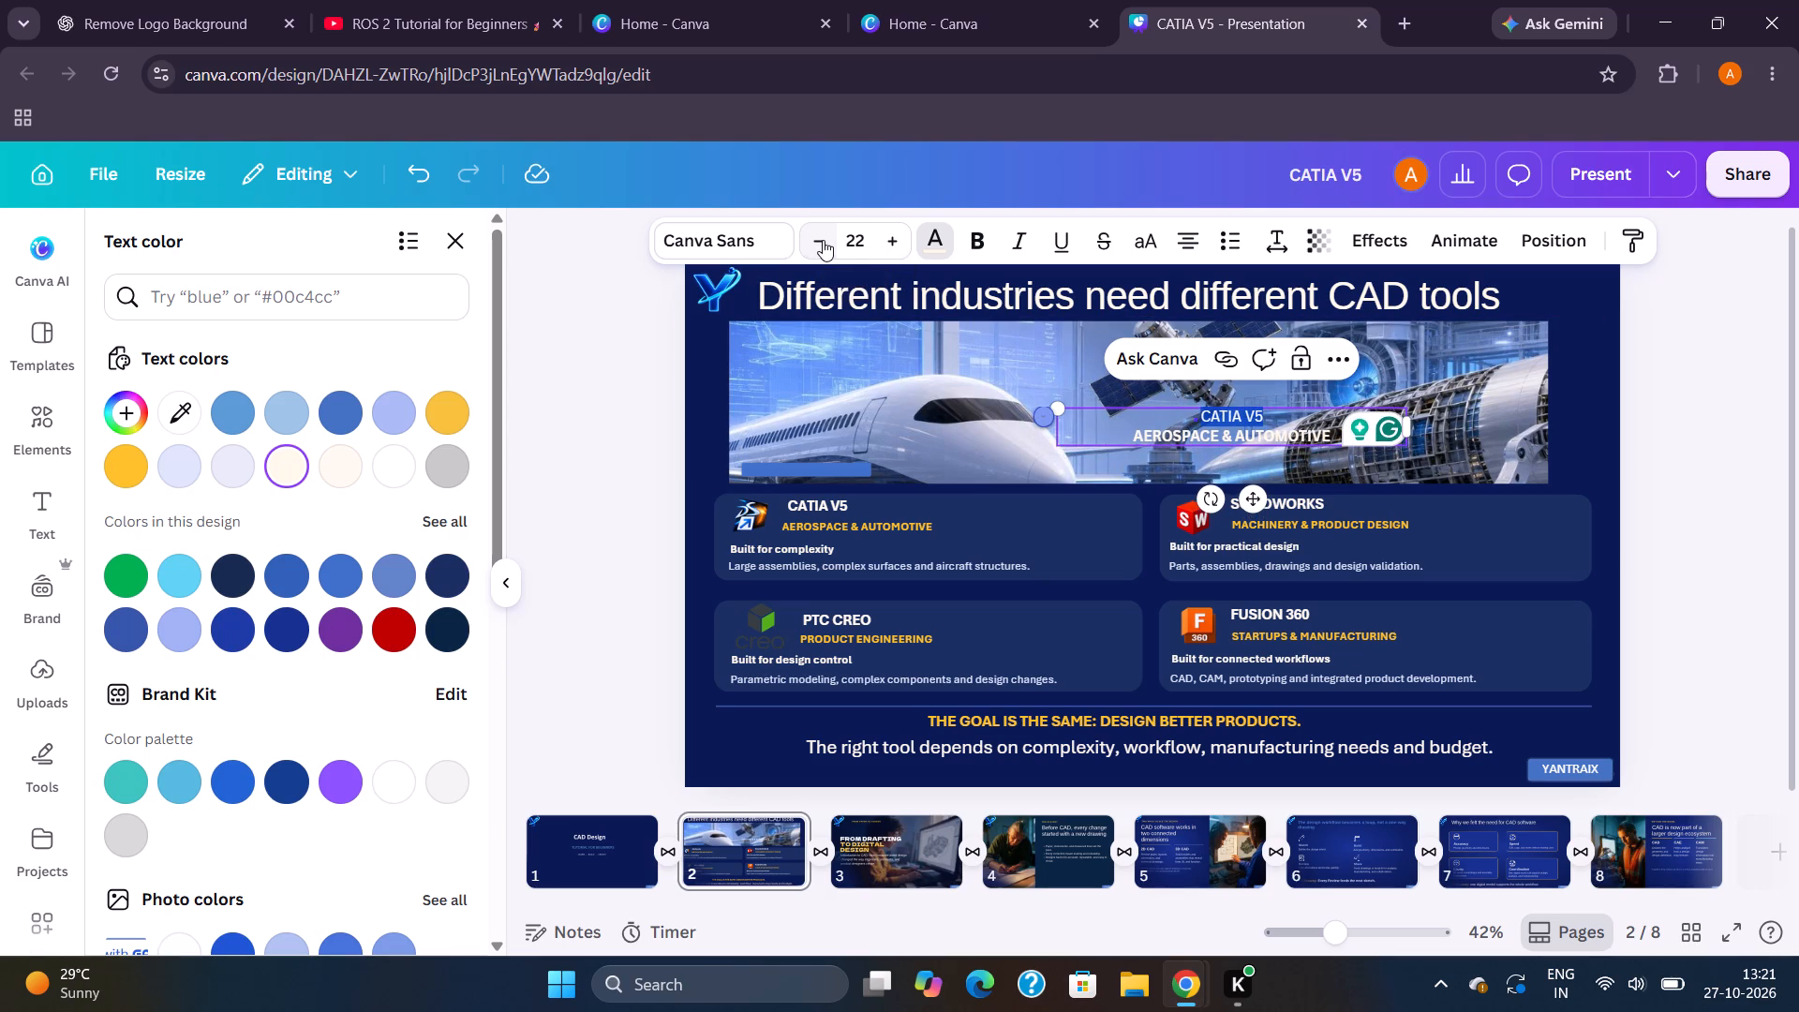
Colour the banner text box's AEROSPACE & AUTOMOTIVE line amber yellow, matching the card subtitles.
{"action": "left_click", "coordinate": [1161, 438]}
{"action": "left_click_drag", "start_coordinate": [1138, 428], "coordinate": [1301, 443]}
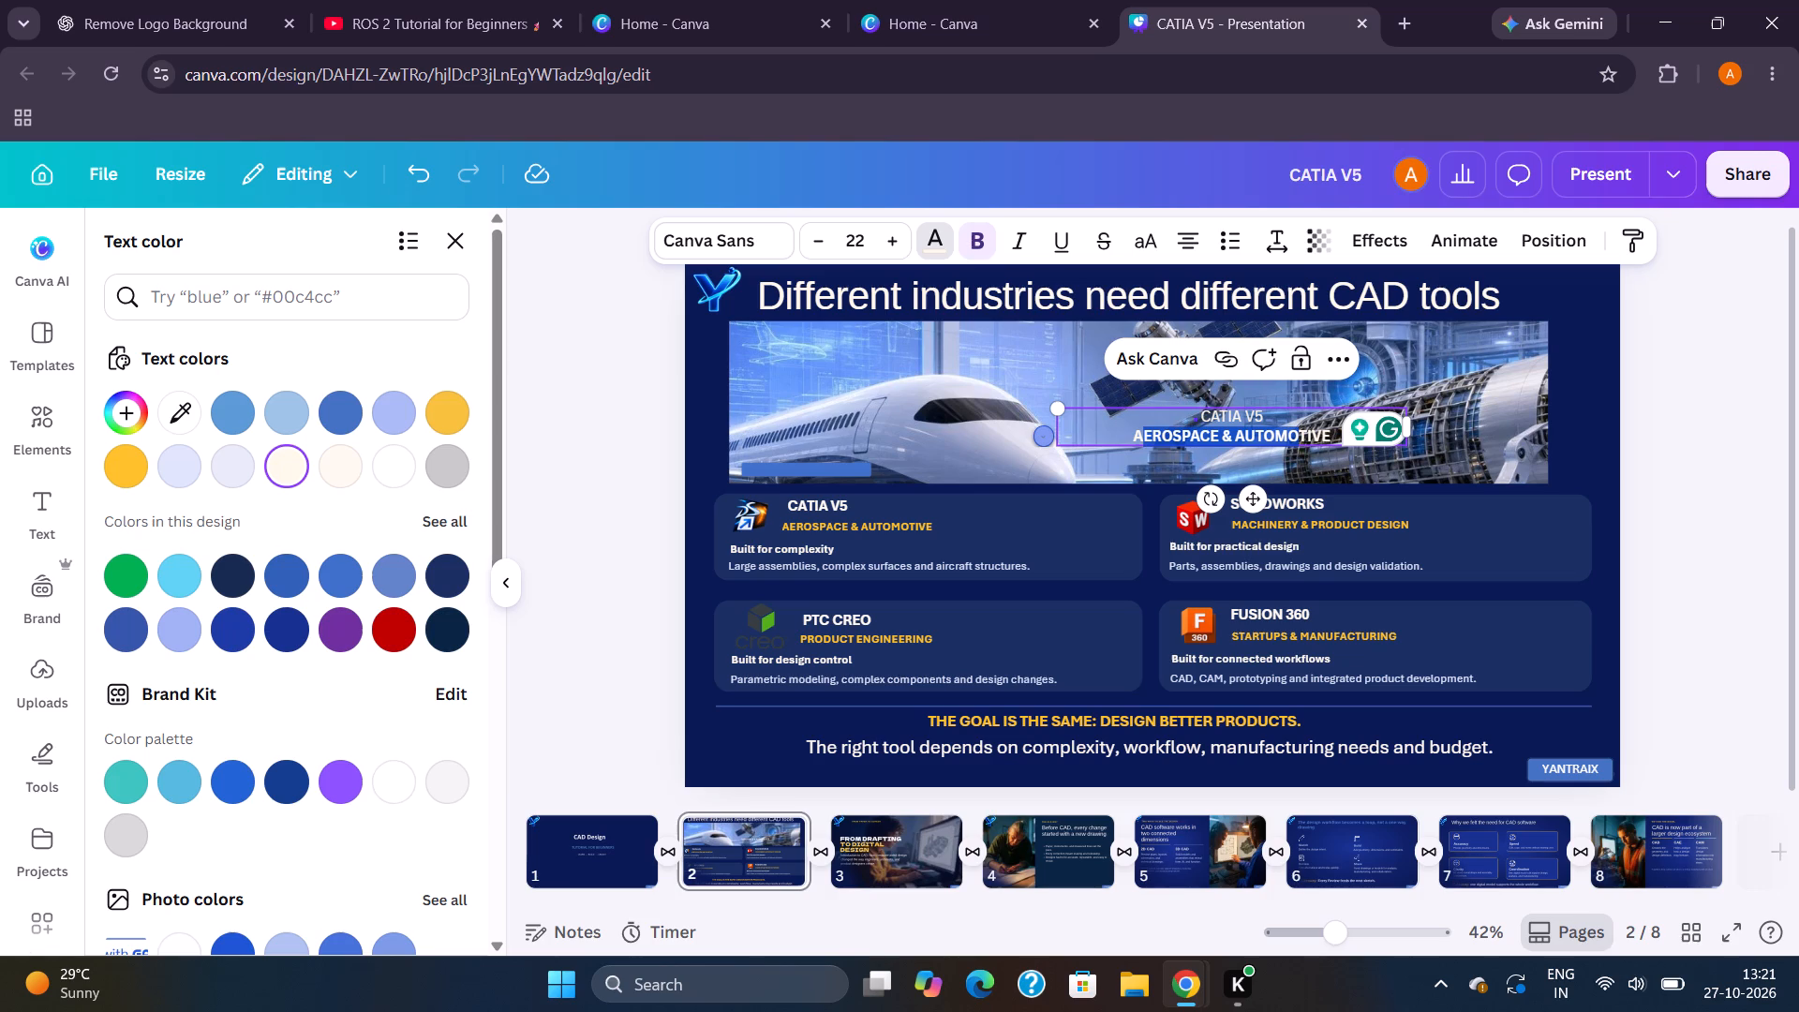
{"action": "left_click_drag", "start_coordinate": [1126, 434], "coordinate": [1332, 441]}
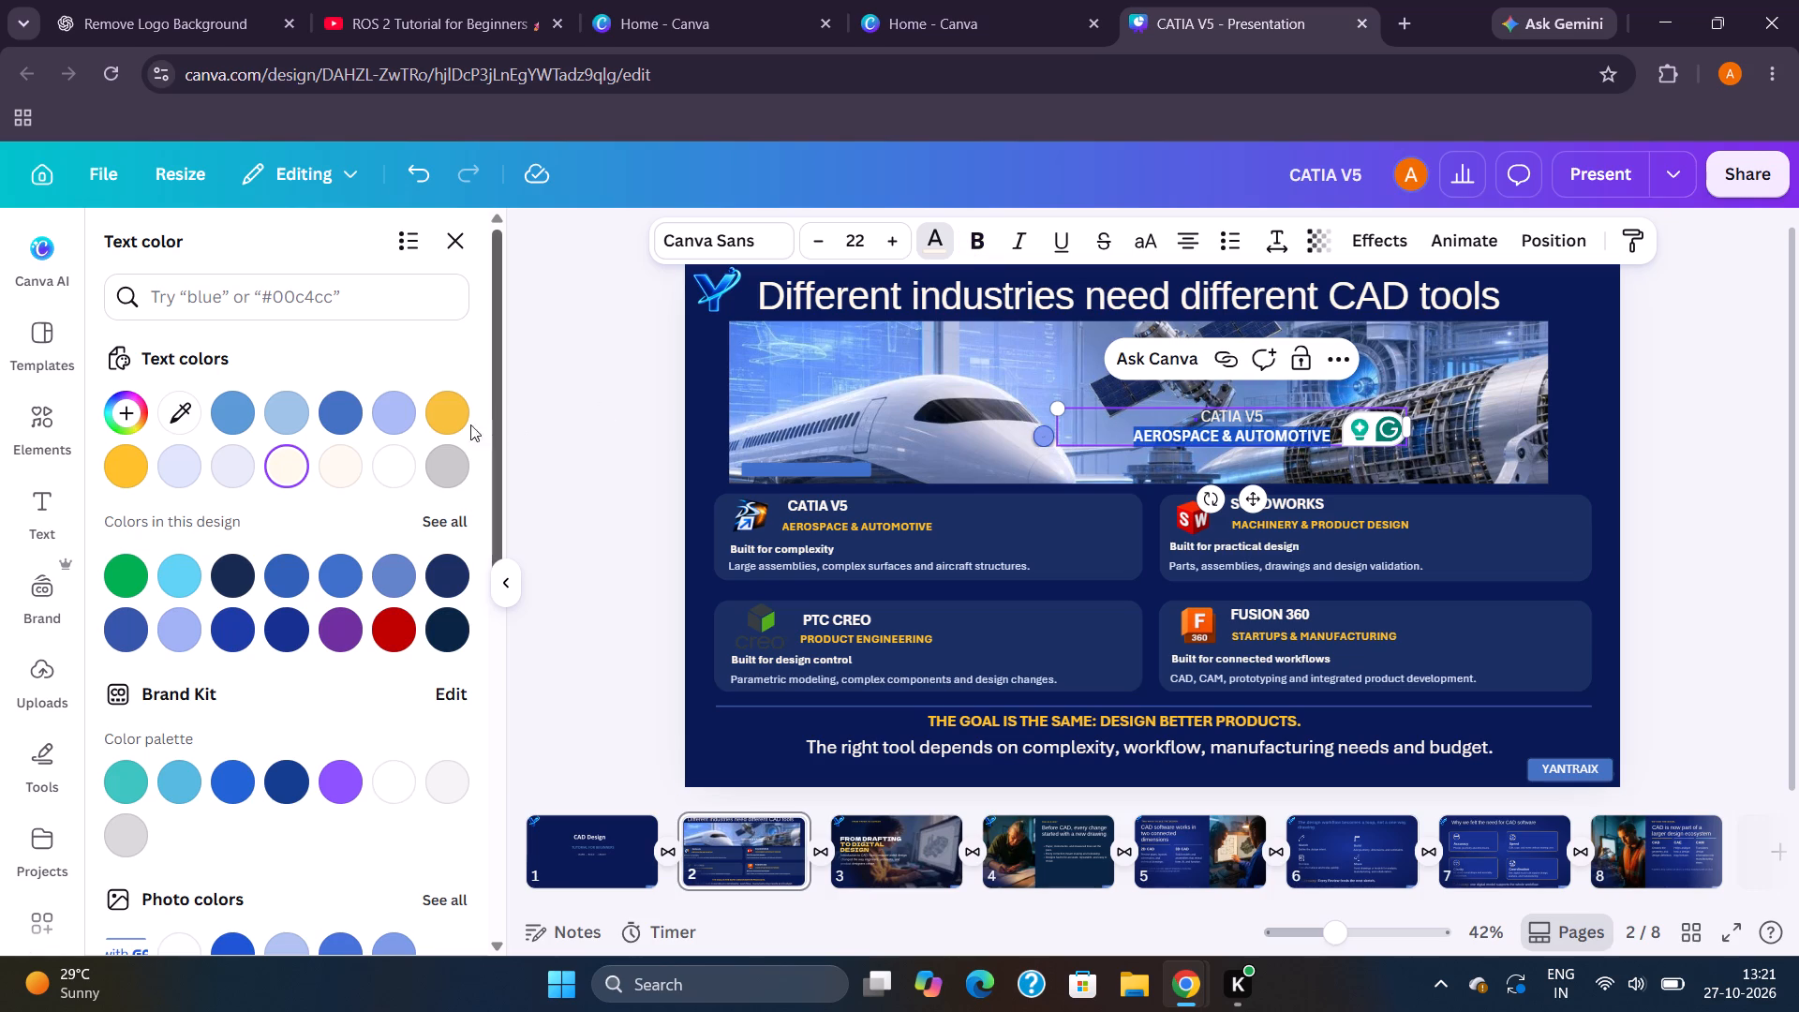
{"action": "left_click", "coordinate": [130, 475]}
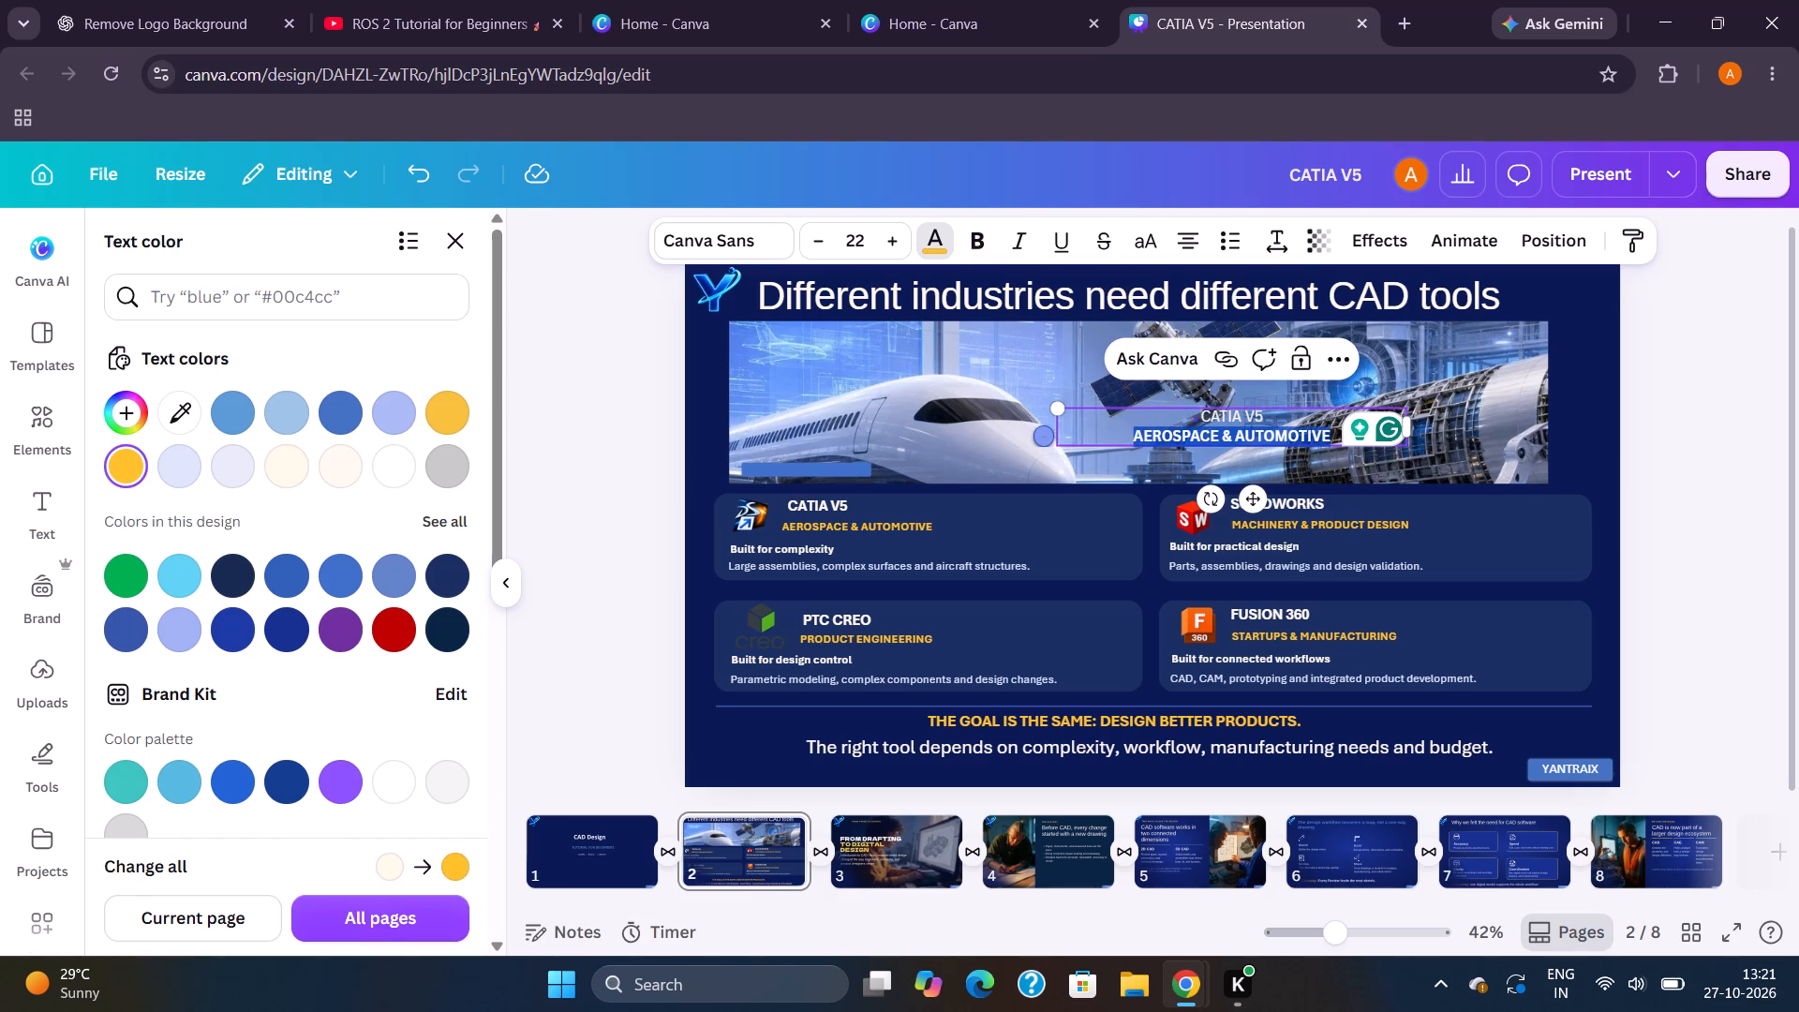
Apply bold to the CATIA V5 line and the AEROSPACE & AUTOMOTIVE line in the banner text box.
{"action": "left_click", "coordinate": [1204, 418]}
{"action": "left_click_drag", "start_coordinate": [1204, 418], "coordinate": [1277, 424]}
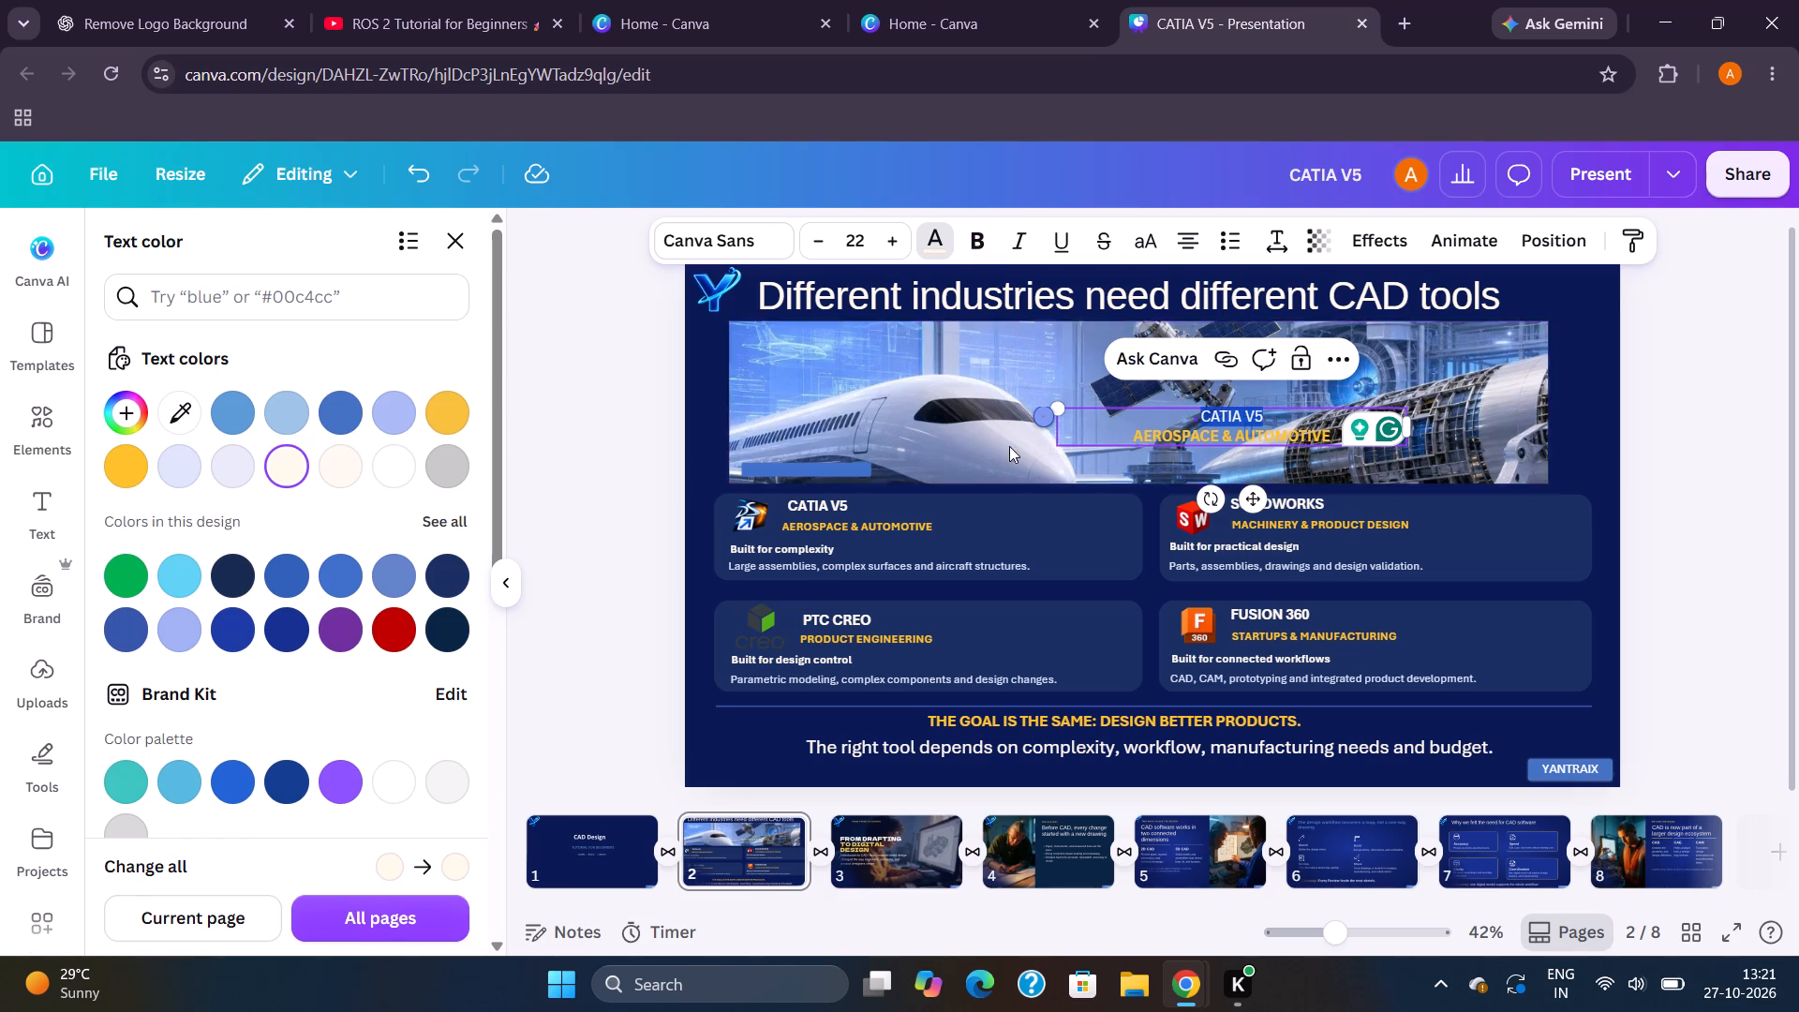
{"action": "left_click", "coordinate": [972, 235]}
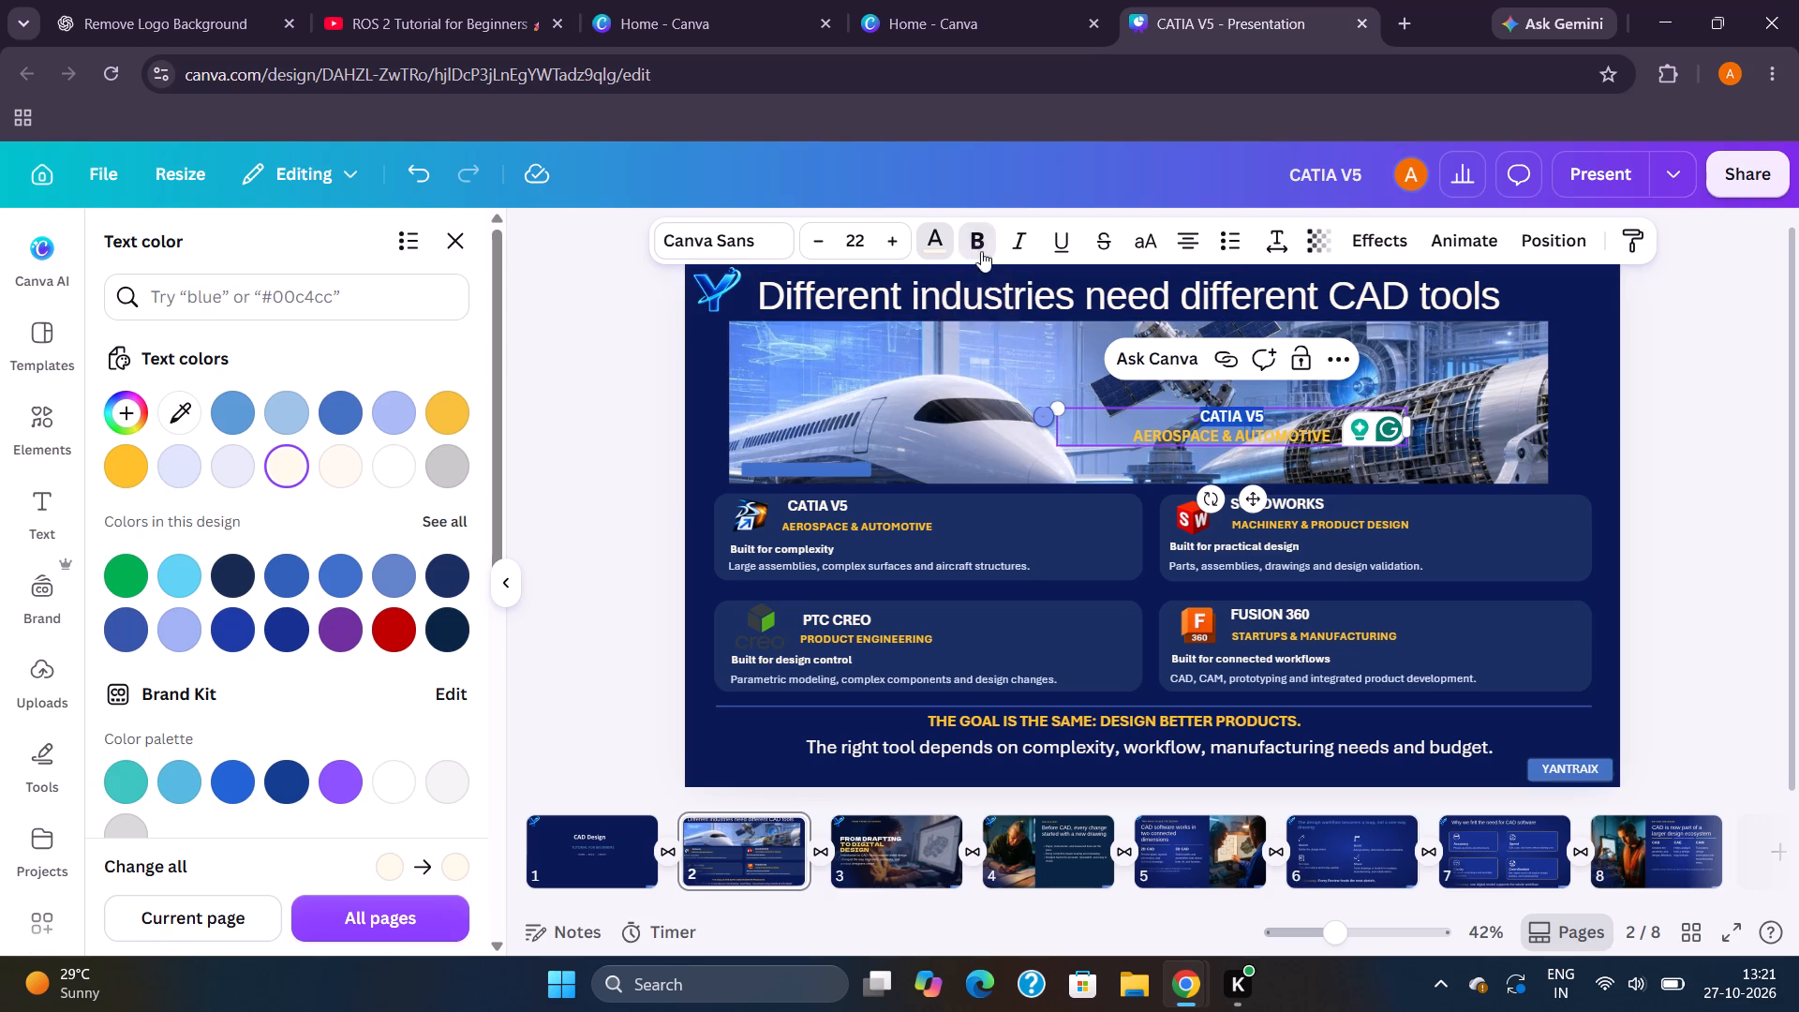
{"action": "left_click", "coordinate": [1138, 428]}
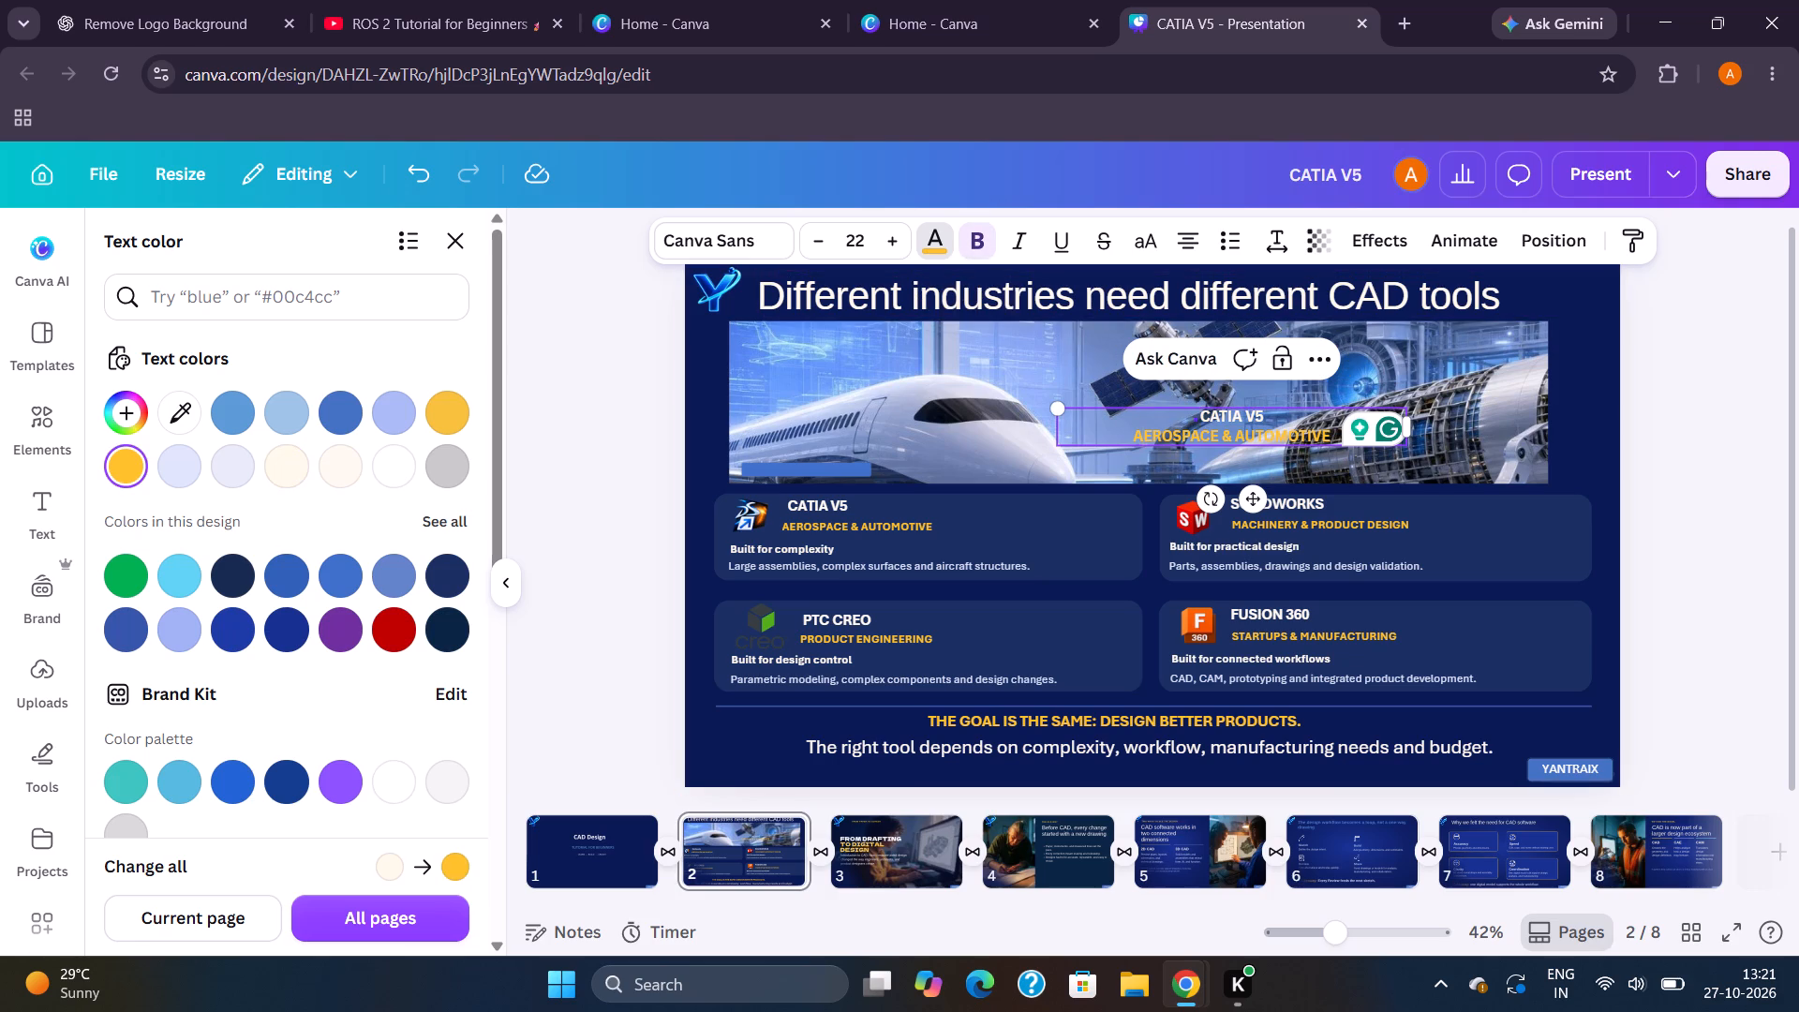
{"action": "left_click_drag", "start_coordinate": [1184, 437], "coordinate": [1199, 433]}
{"action": "left_click_drag", "start_coordinate": [1132, 436], "coordinate": [1299, 439]}
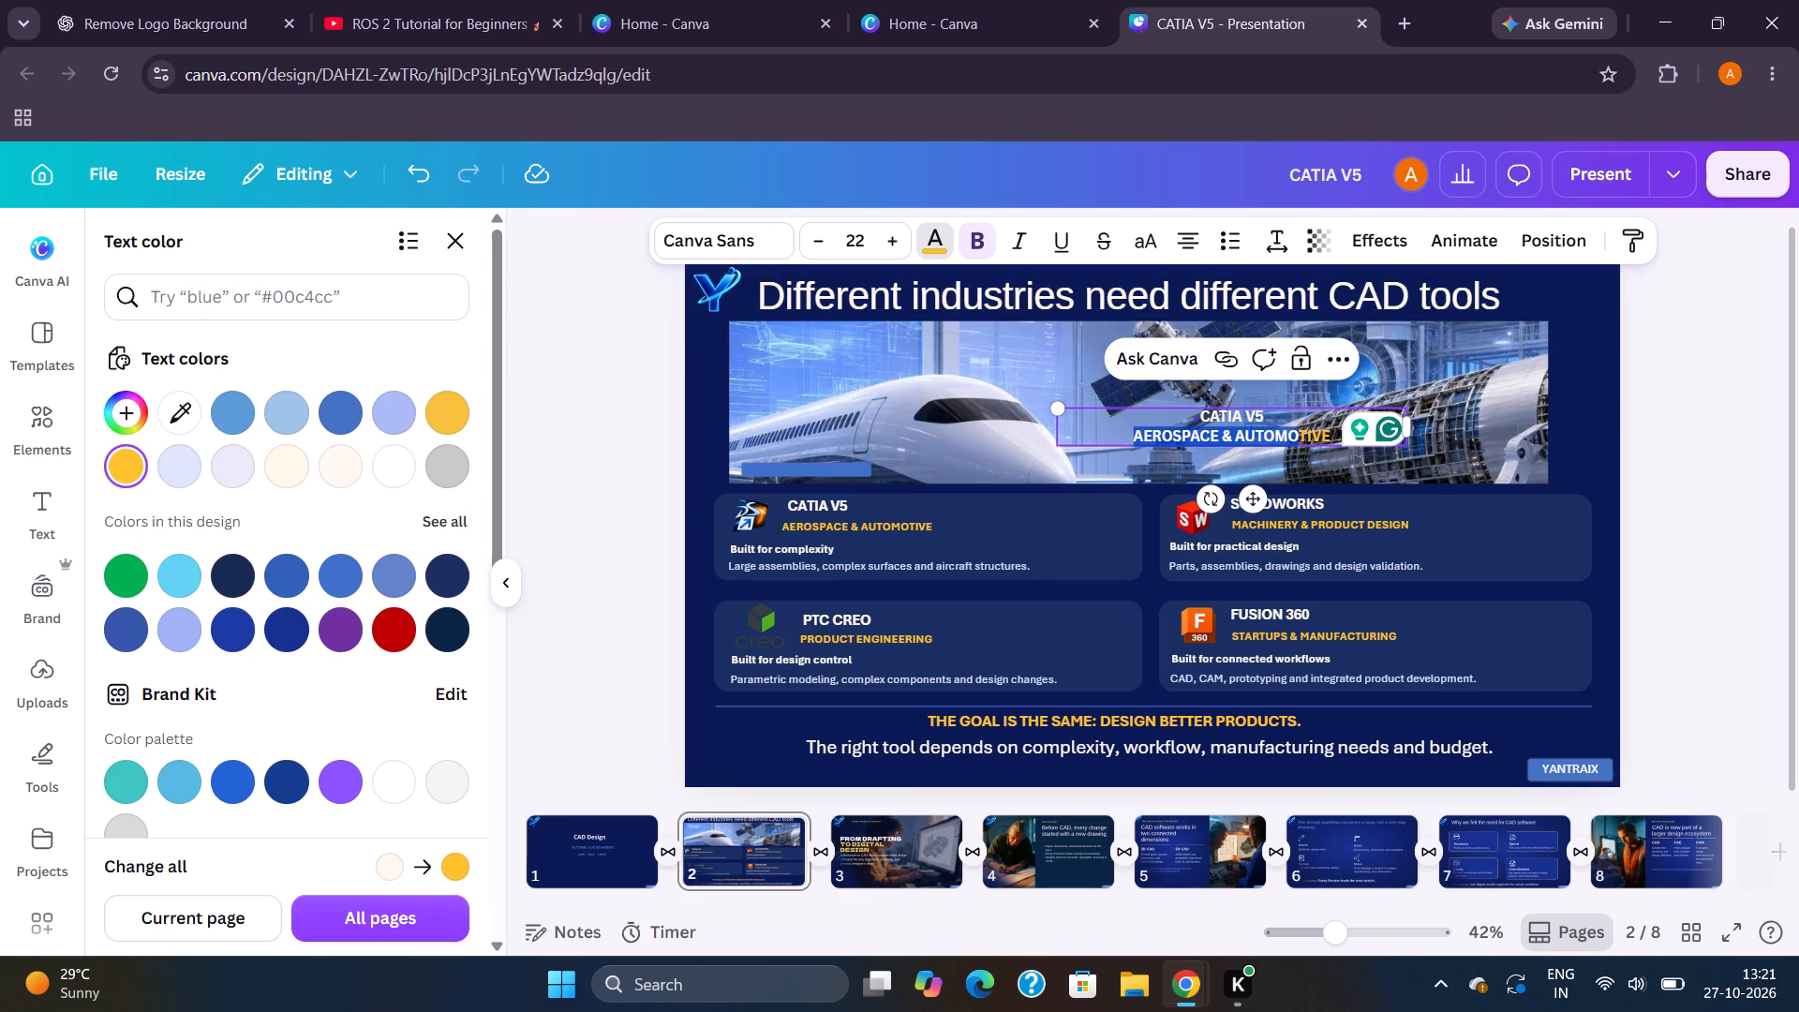
{"action": "left_click_drag", "start_coordinate": [1299, 439], "coordinate": [1334, 441]}
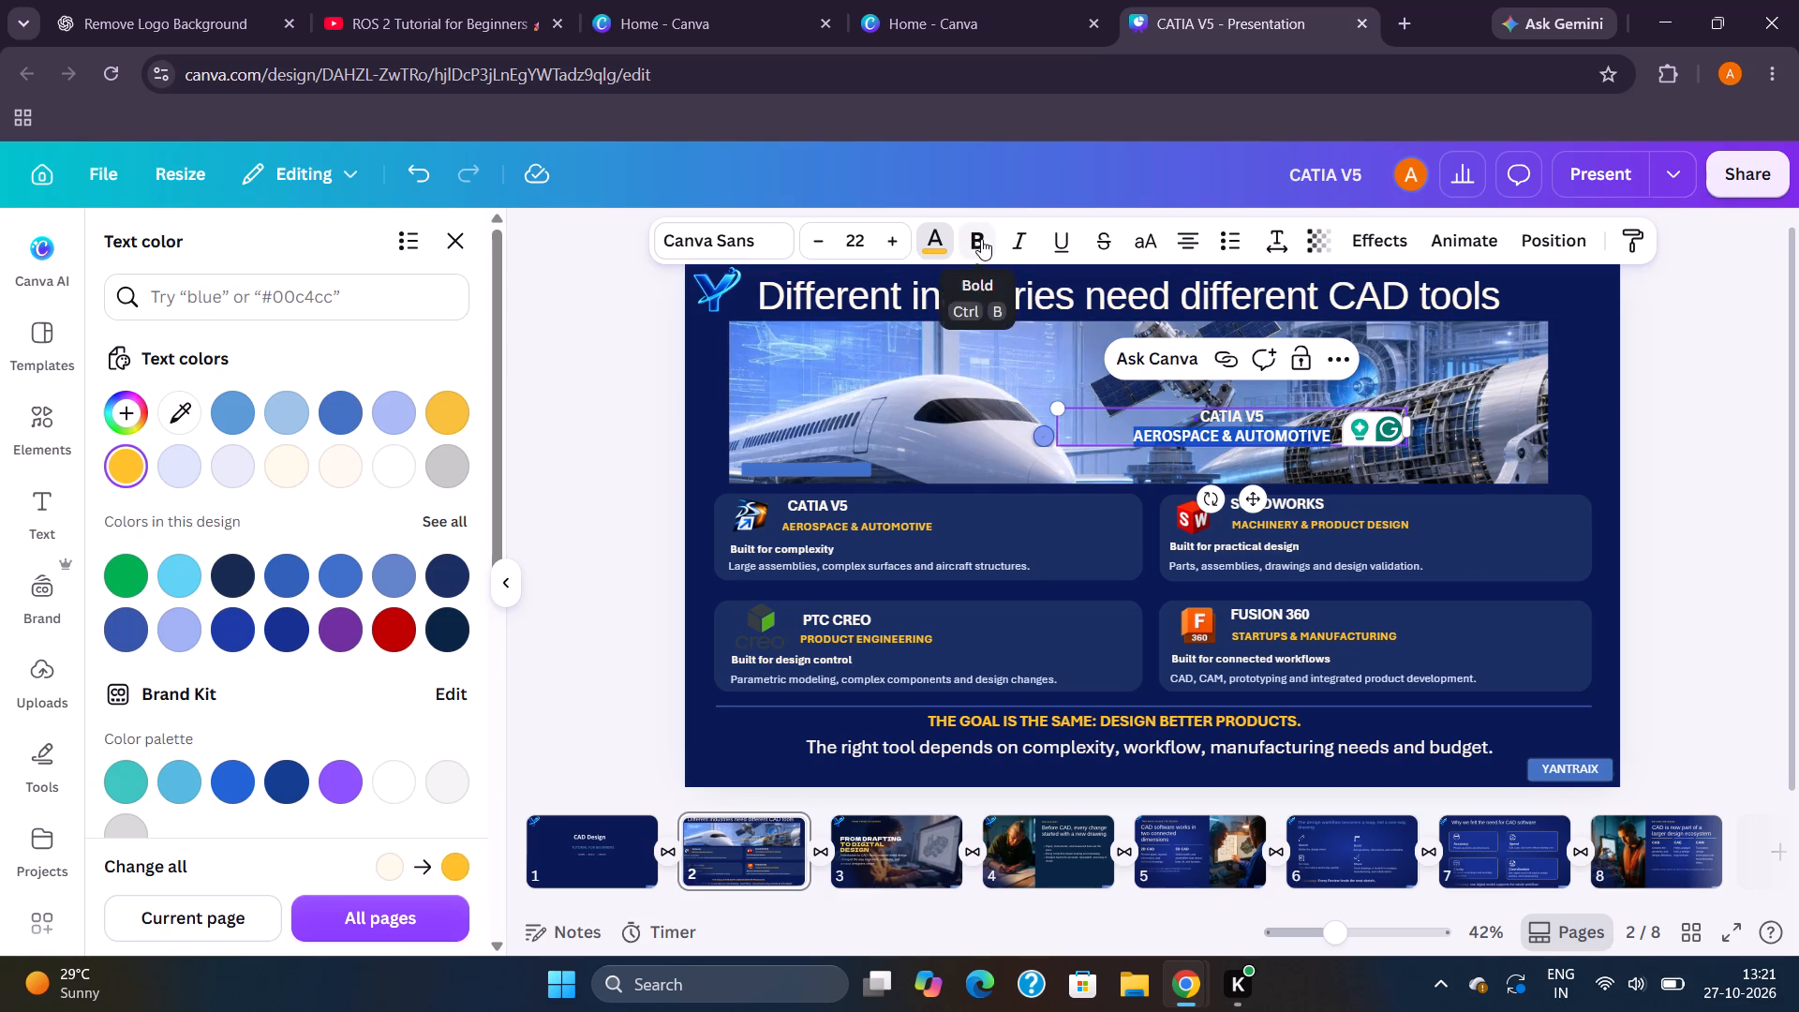
{"action": "left_click", "coordinate": [981, 239]}
Move the combined text box off the banner image down to the upper edge of the CATIA V5 card.
{"action": "left_click_drag", "start_coordinate": [1084, 402], "coordinate": [1036, 424]}
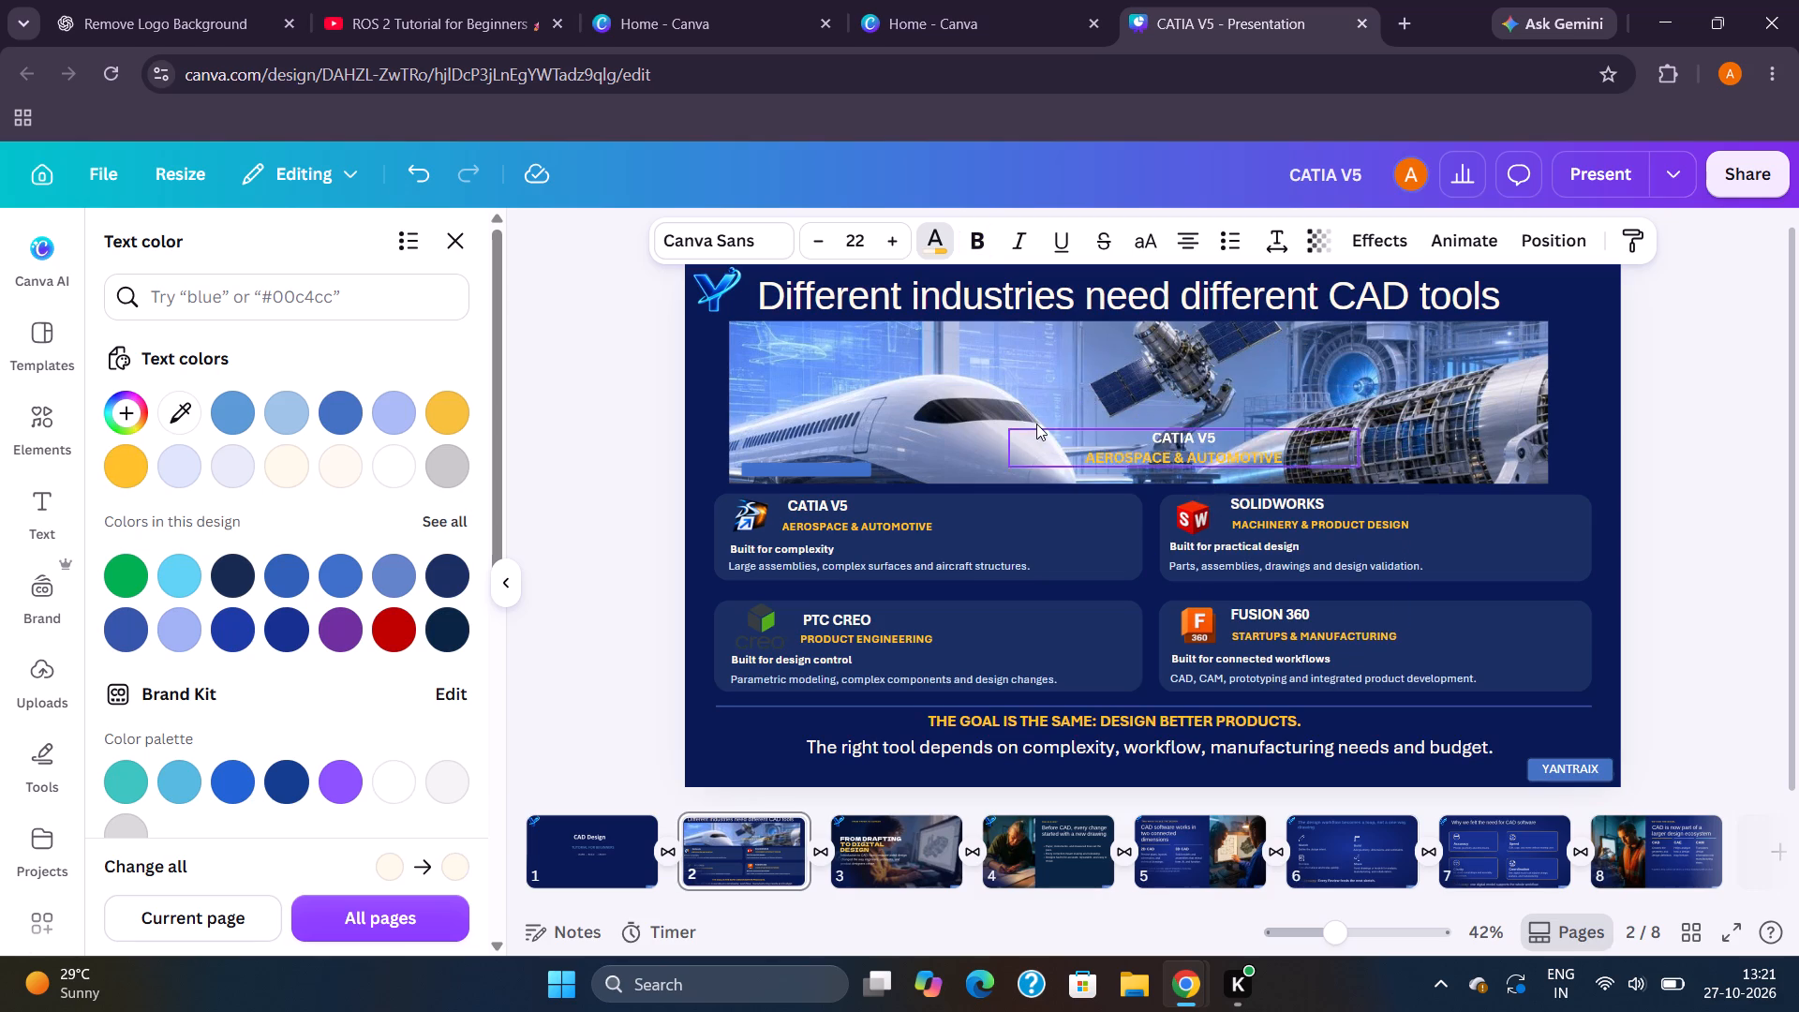
{"action": "left_click_drag", "start_coordinate": [1036, 424], "coordinate": [830, 486]}
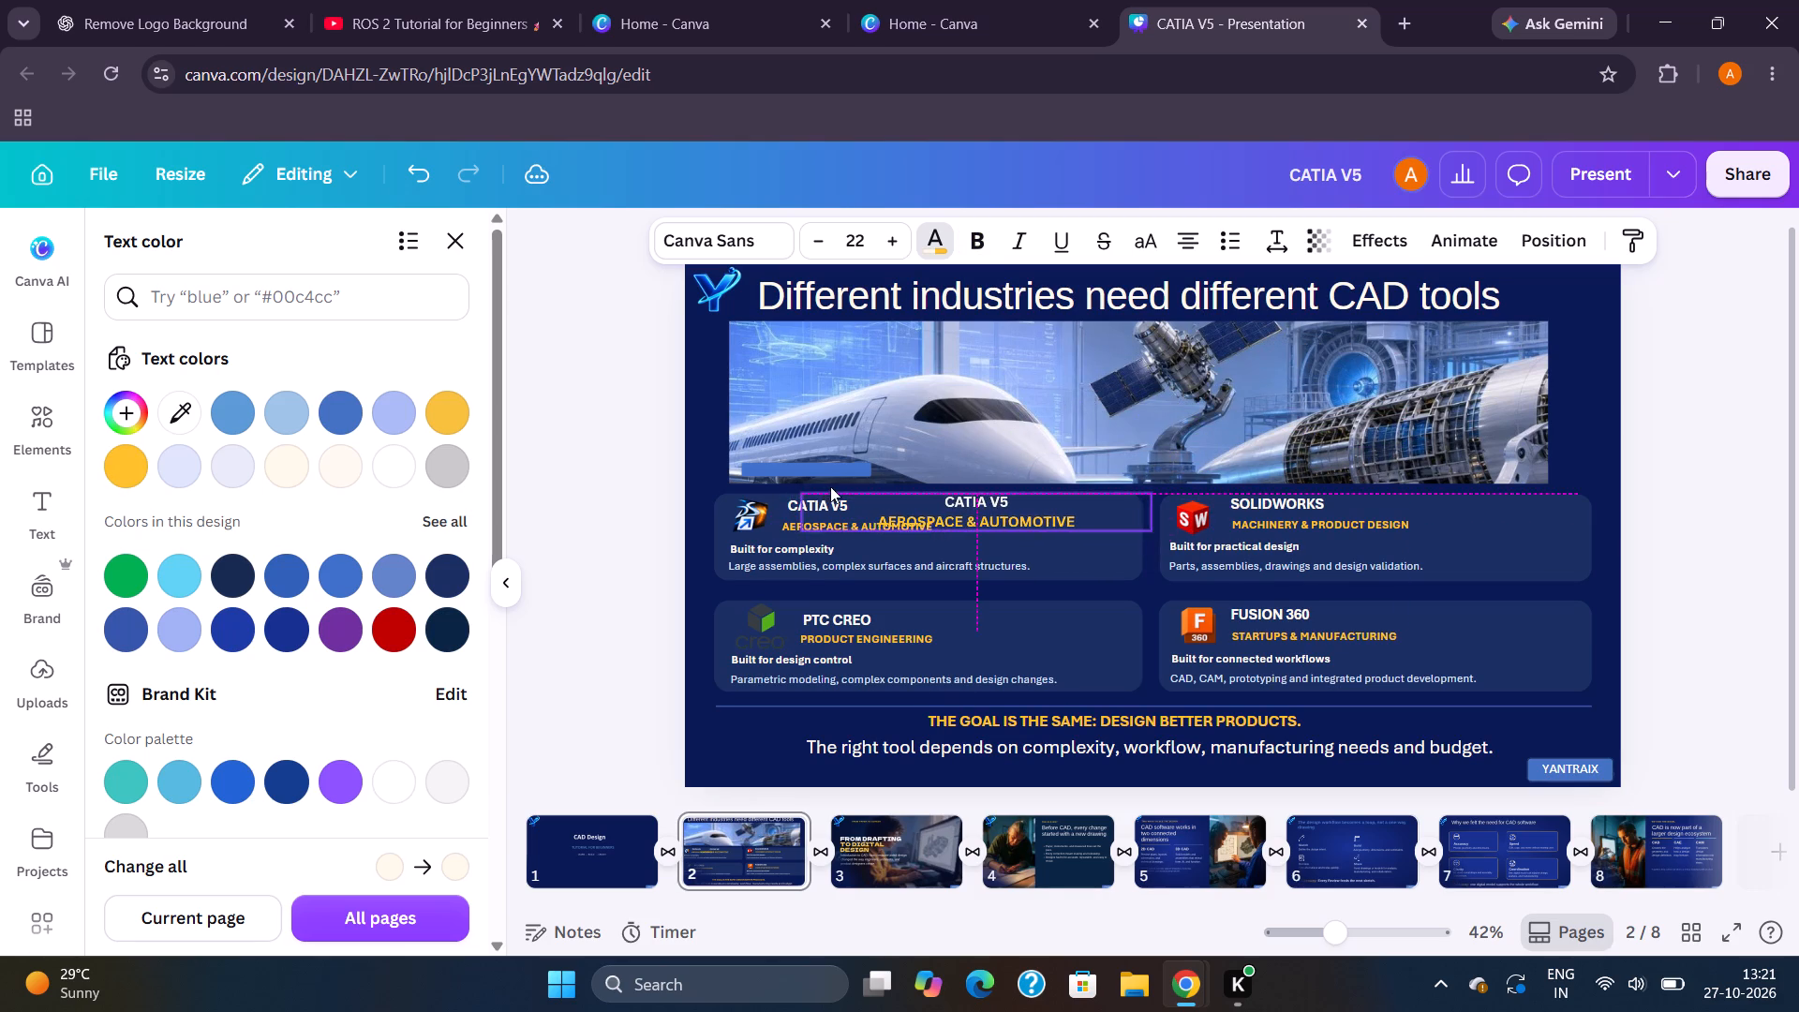
{"action": "left_click_drag", "start_coordinate": [830, 486], "coordinate": [930, 476]}
Delete the CATIA V5 card's original separate heading and AEROSPACE & AUTOMOTIVE subtitle.
{"action": "left_click", "coordinate": [794, 516]}
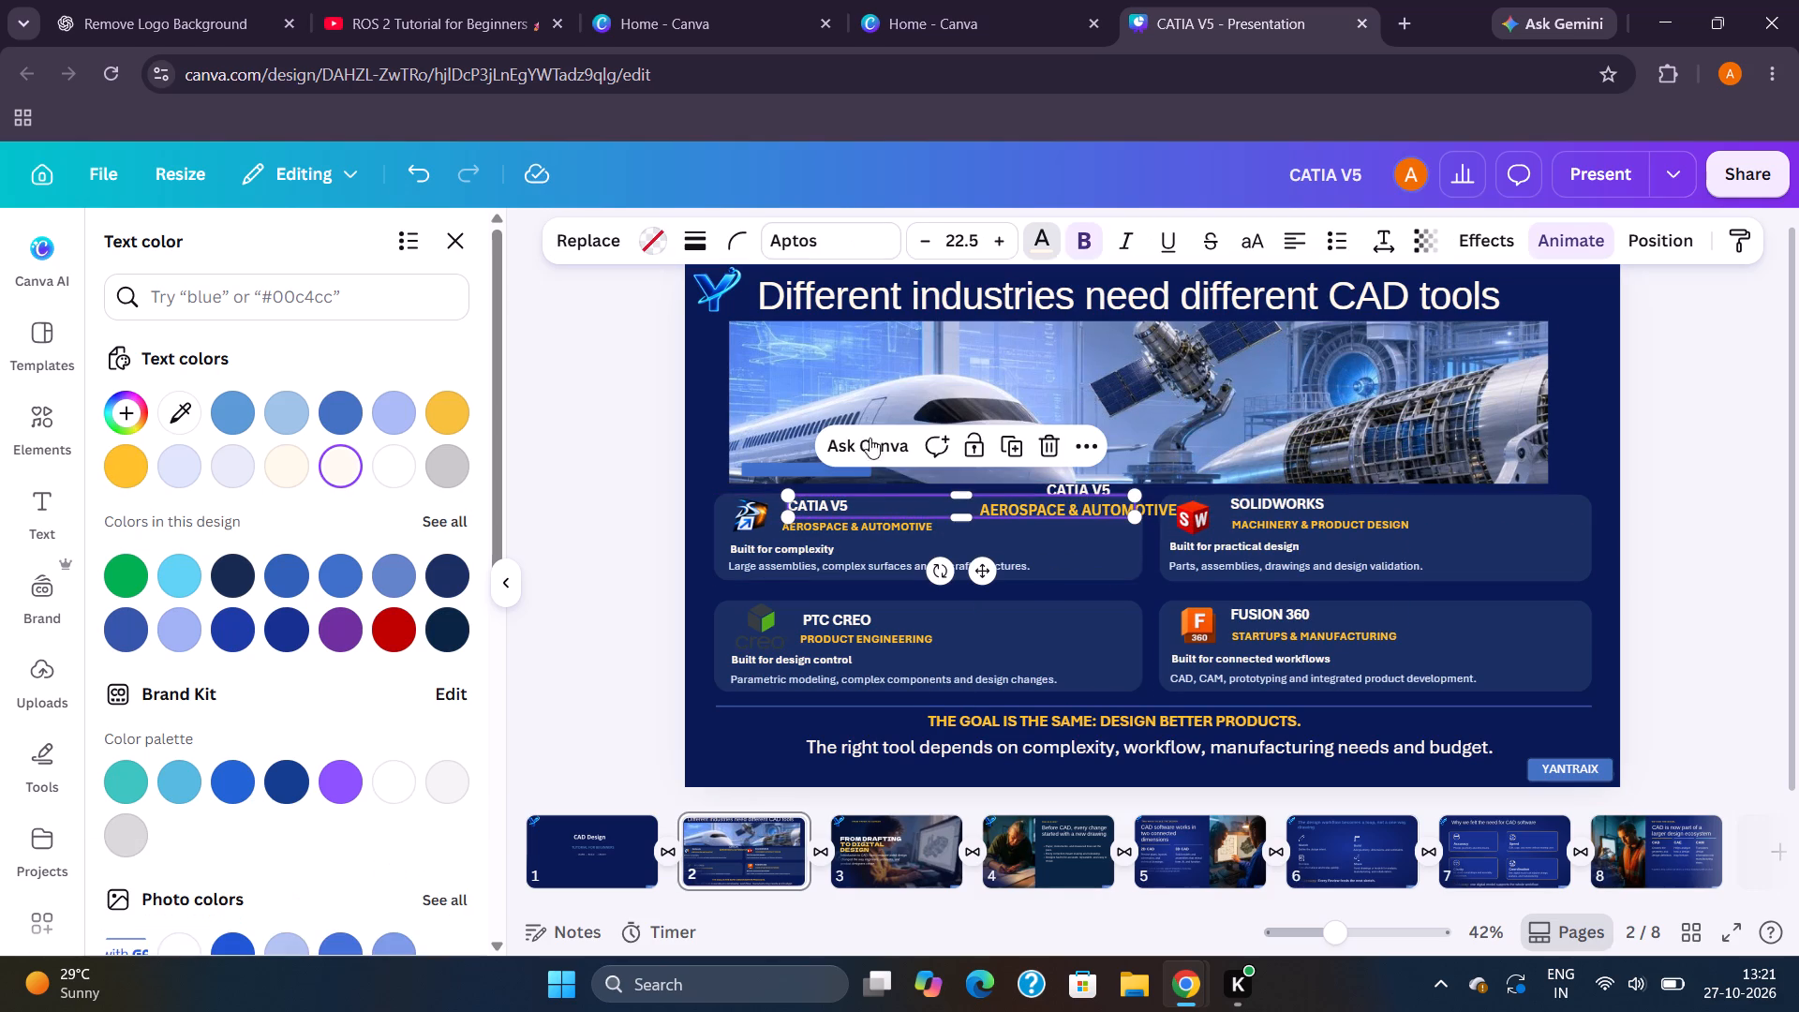
{"action": "key", "text": "Delete"}
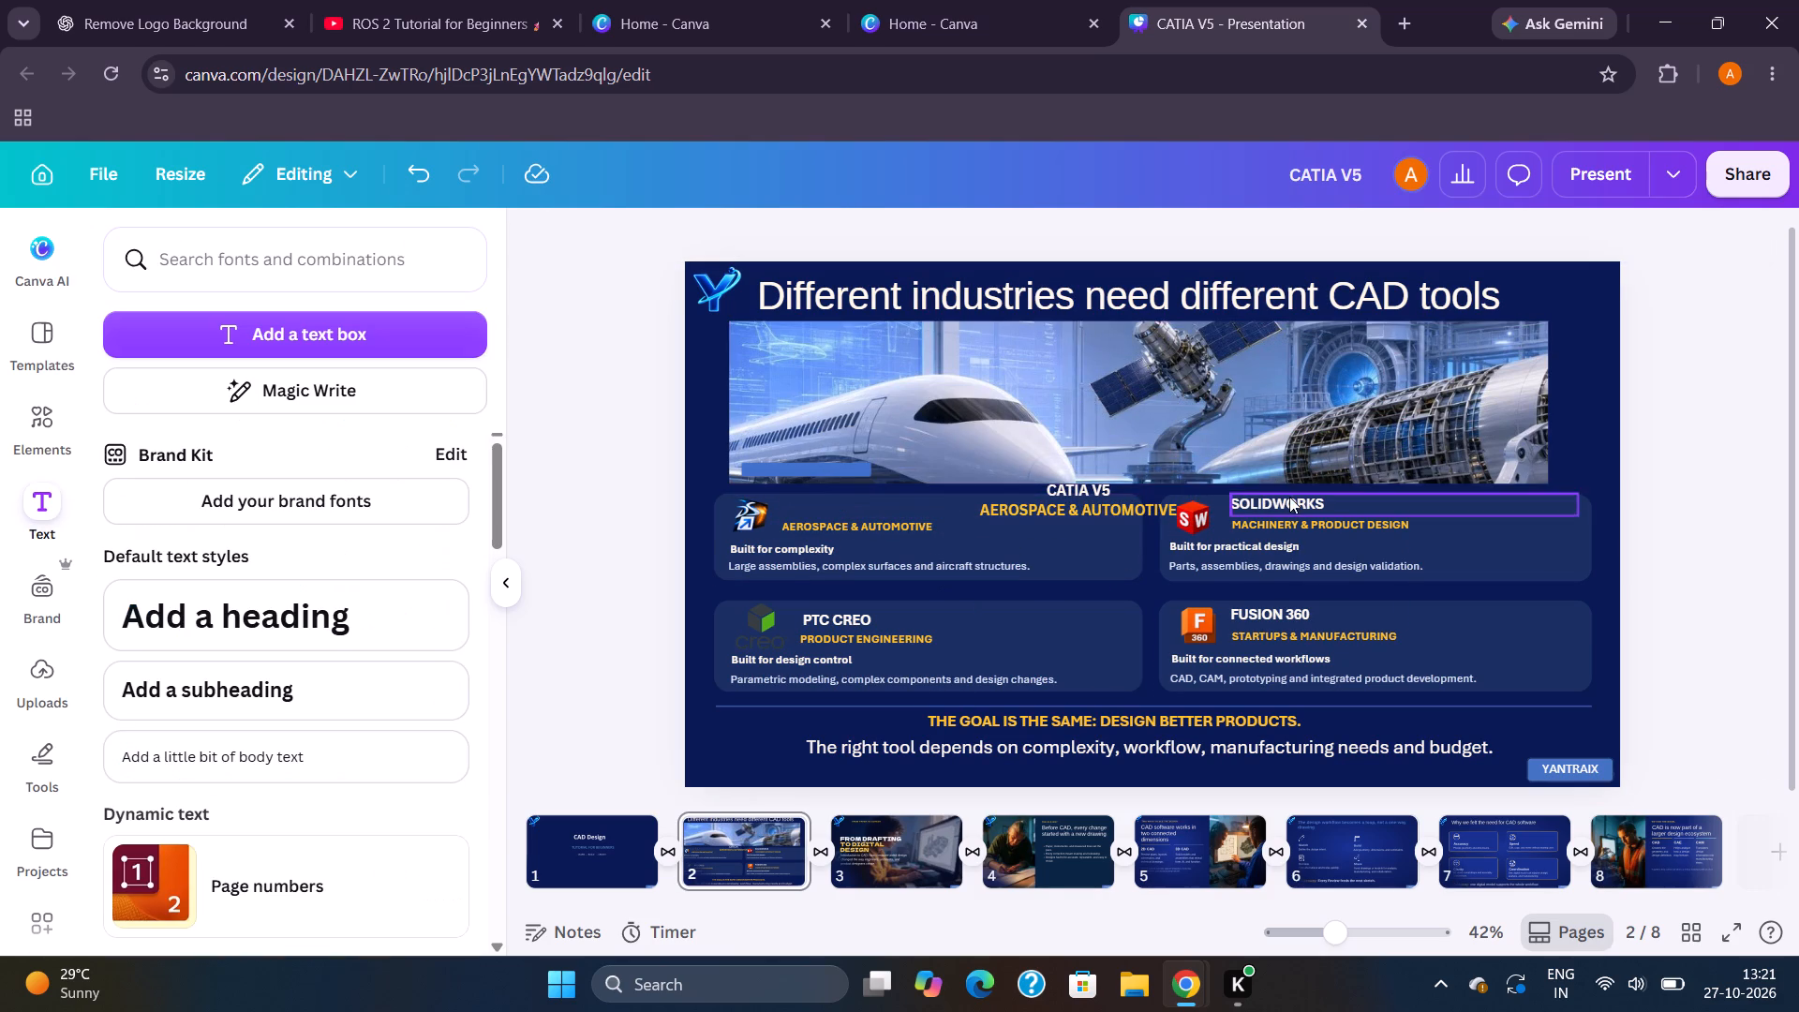
{"action": "left_click", "coordinate": [837, 519]}
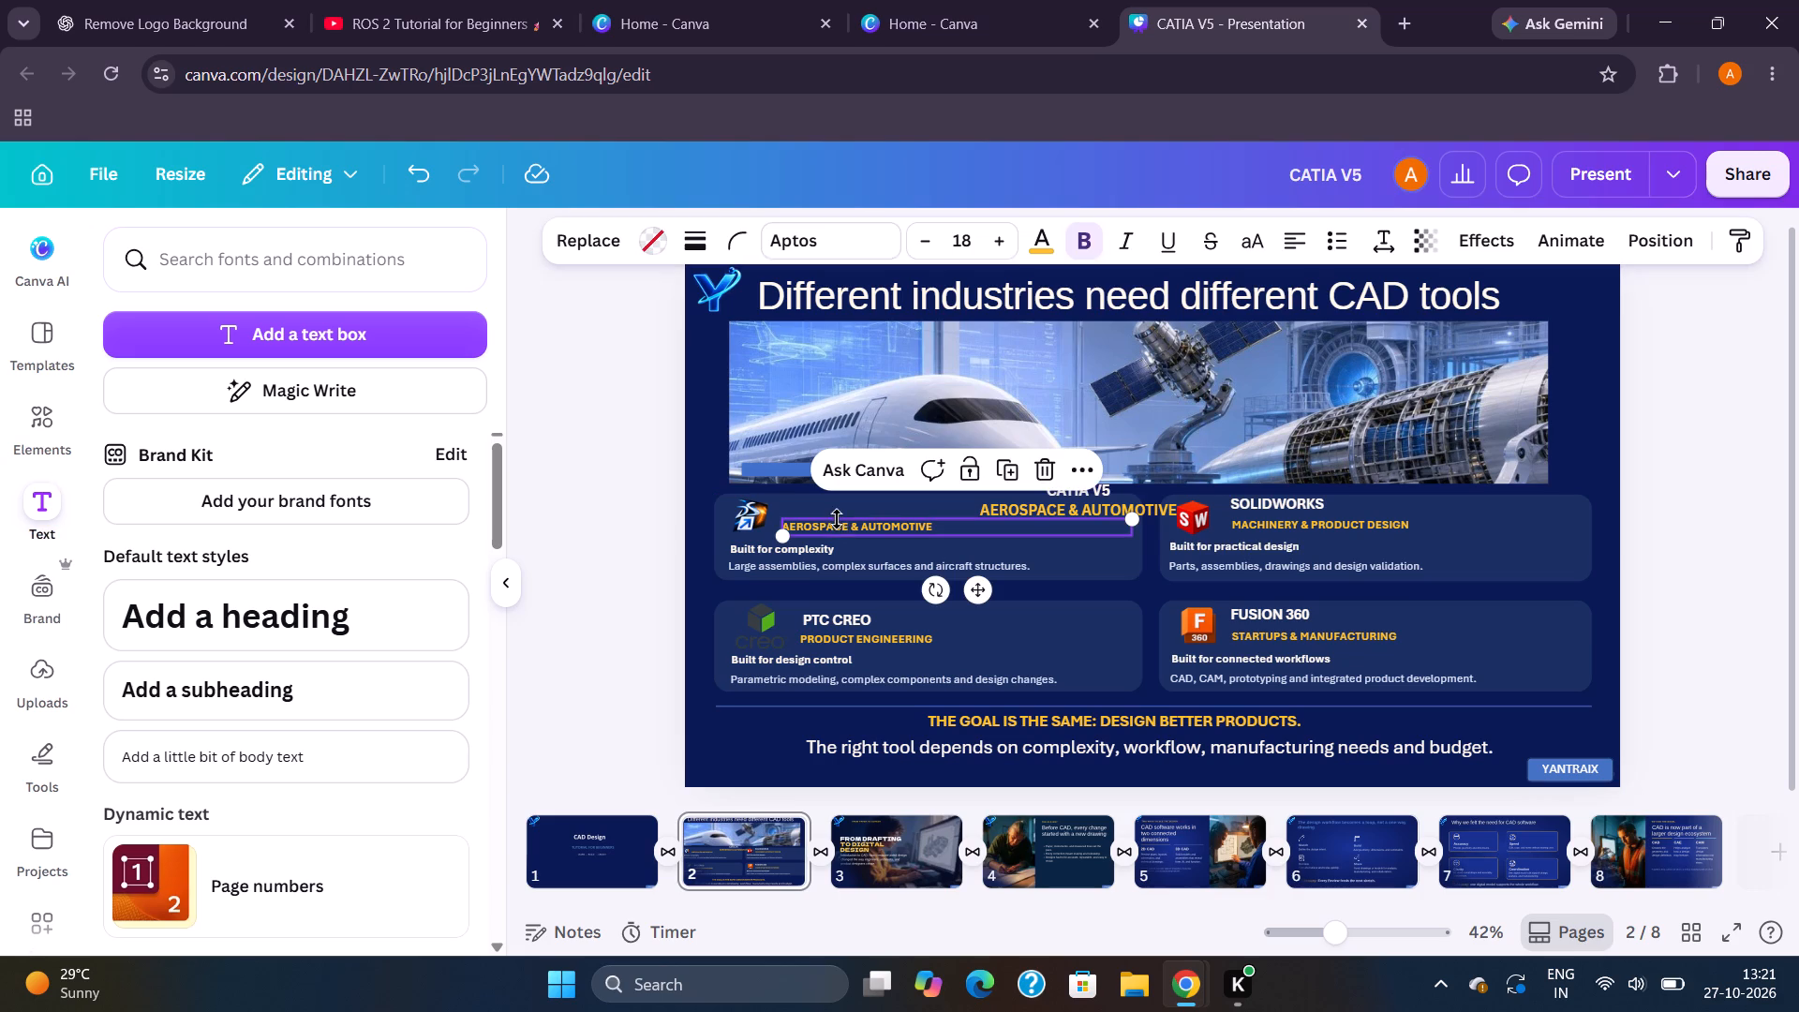
{"action": "key", "text": "Delete"}
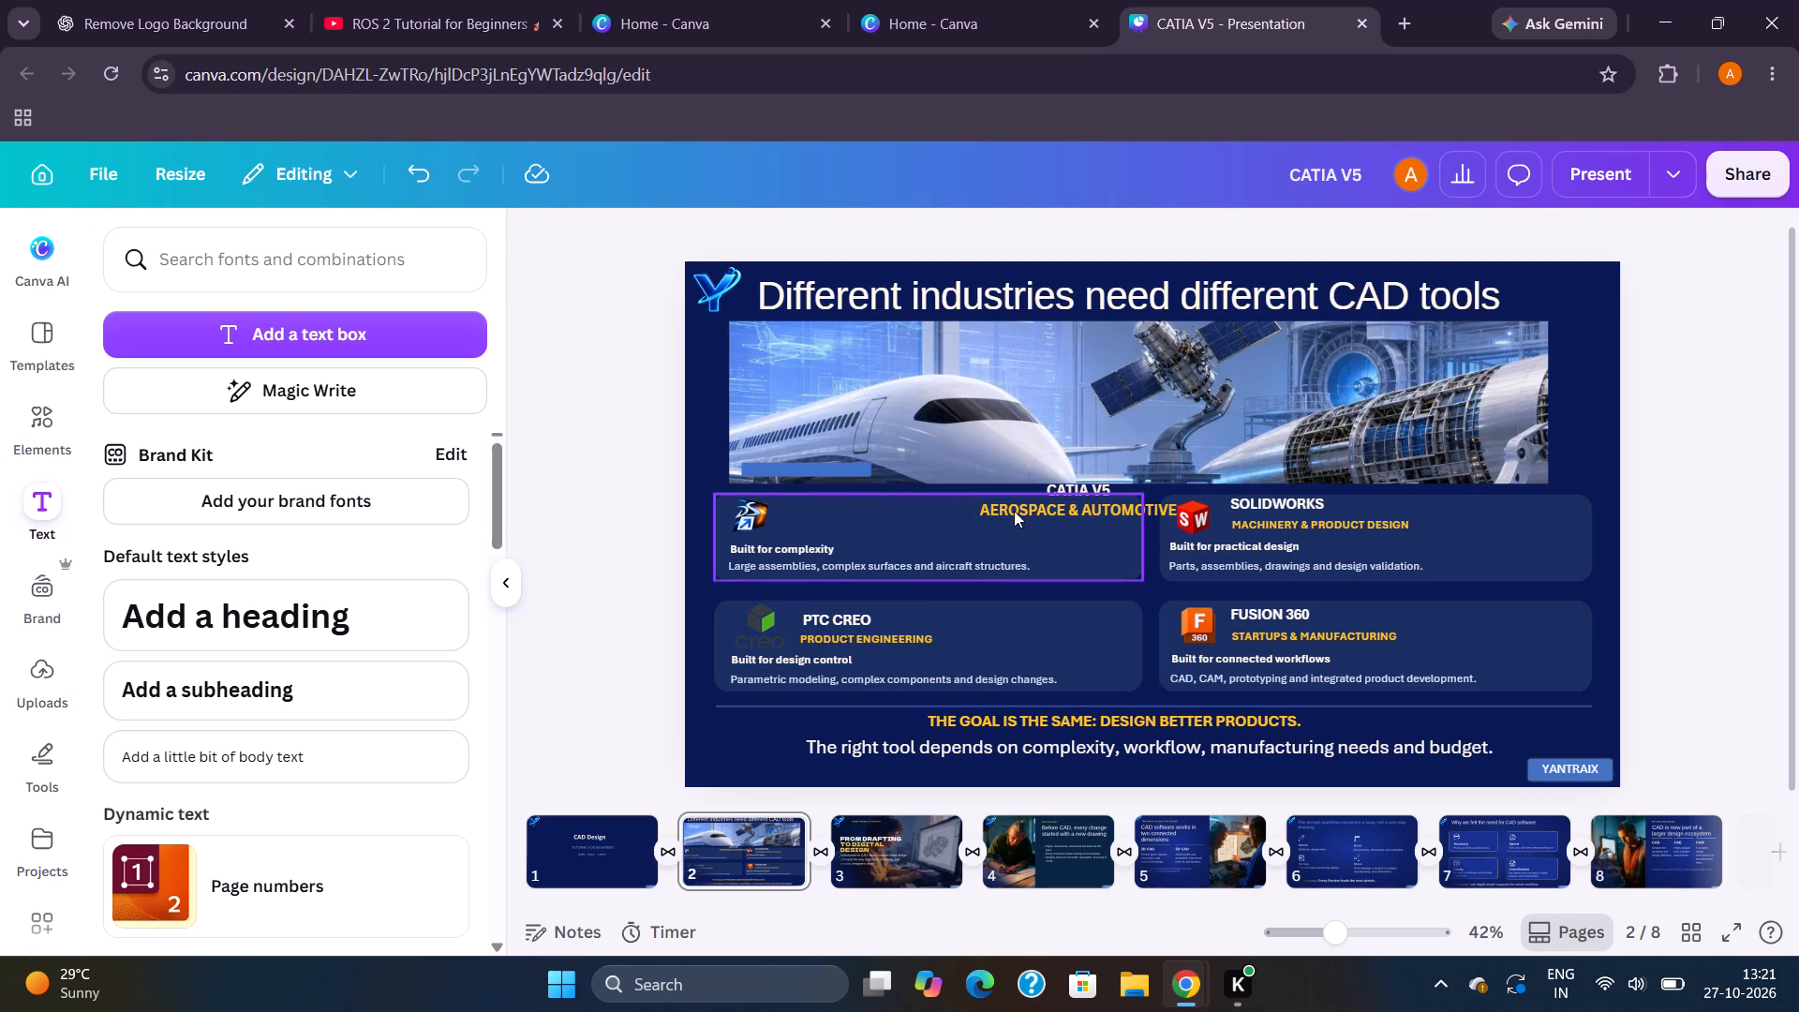
Place the combined text box inside the CATIA V5 card, beside its logo and above Built for complexity.
{"action": "left_click", "coordinate": [1019, 501]}
{"action": "left_click_drag", "start_coordinate": [1101, 573], "coordinate": [1069, 592]}
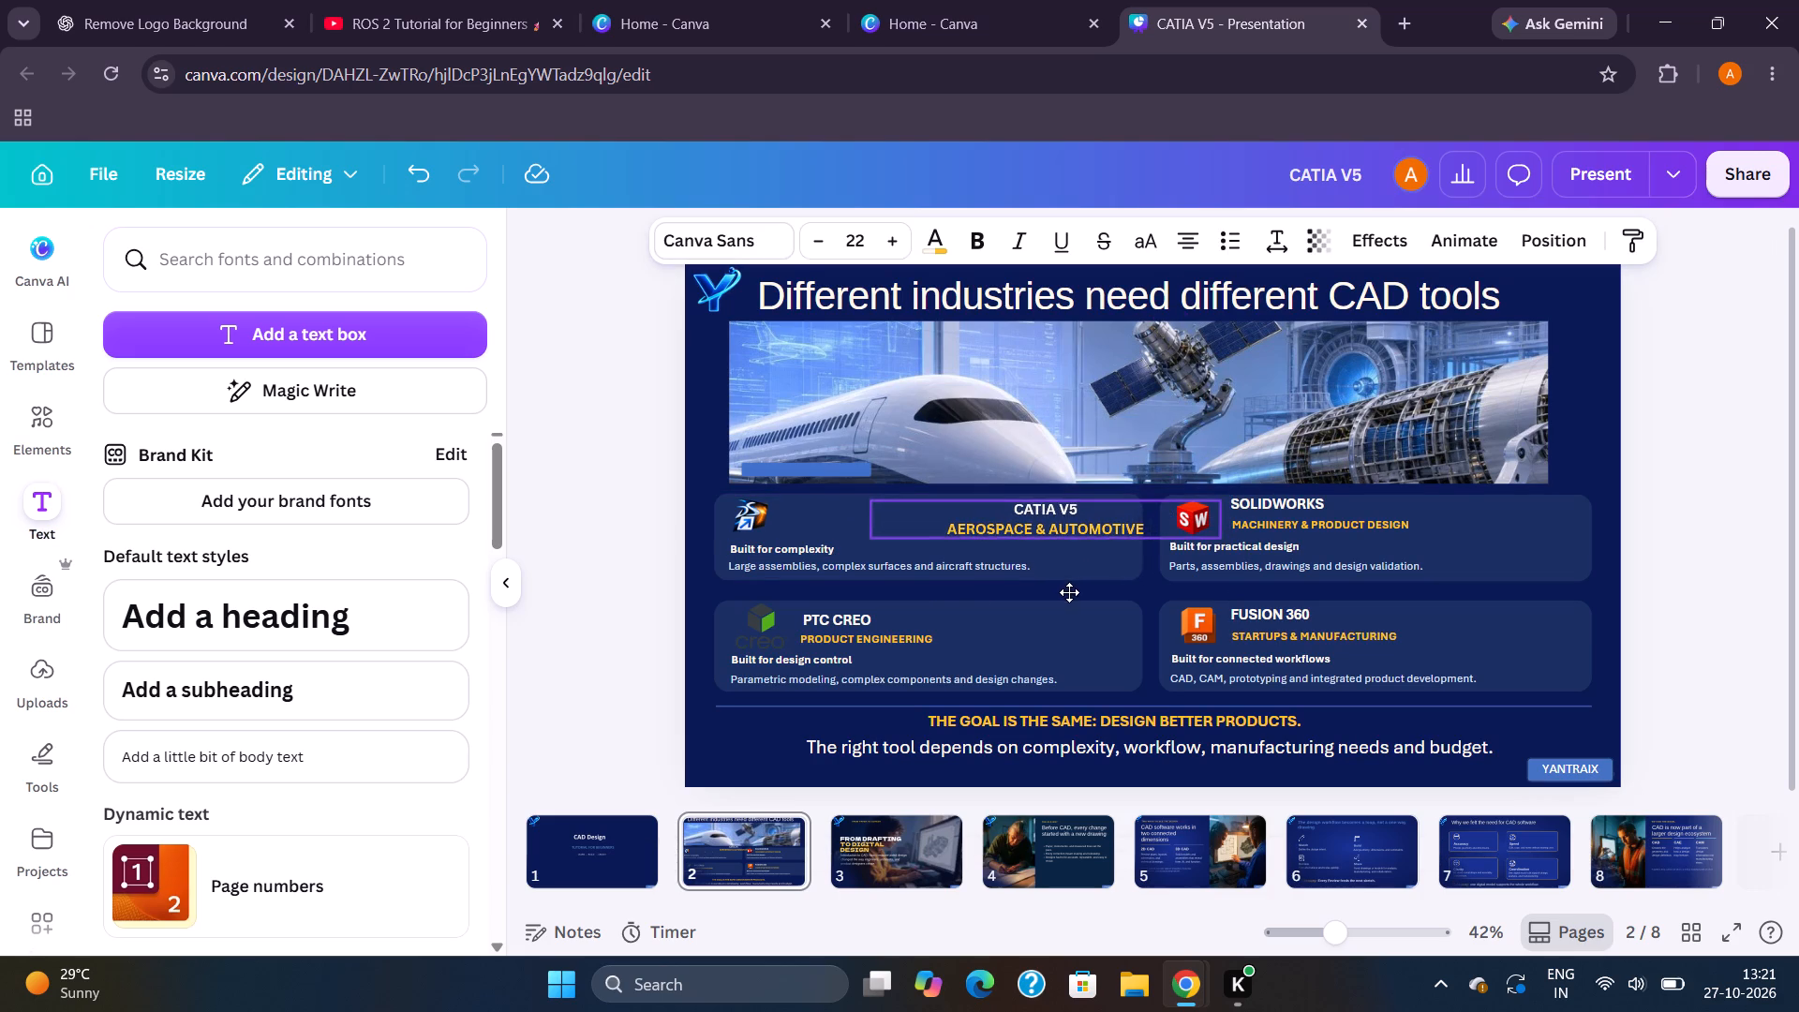
{"action": "left_click_drag", "start_coordinate": [1069, 592], "coordinate": [973, 589]}
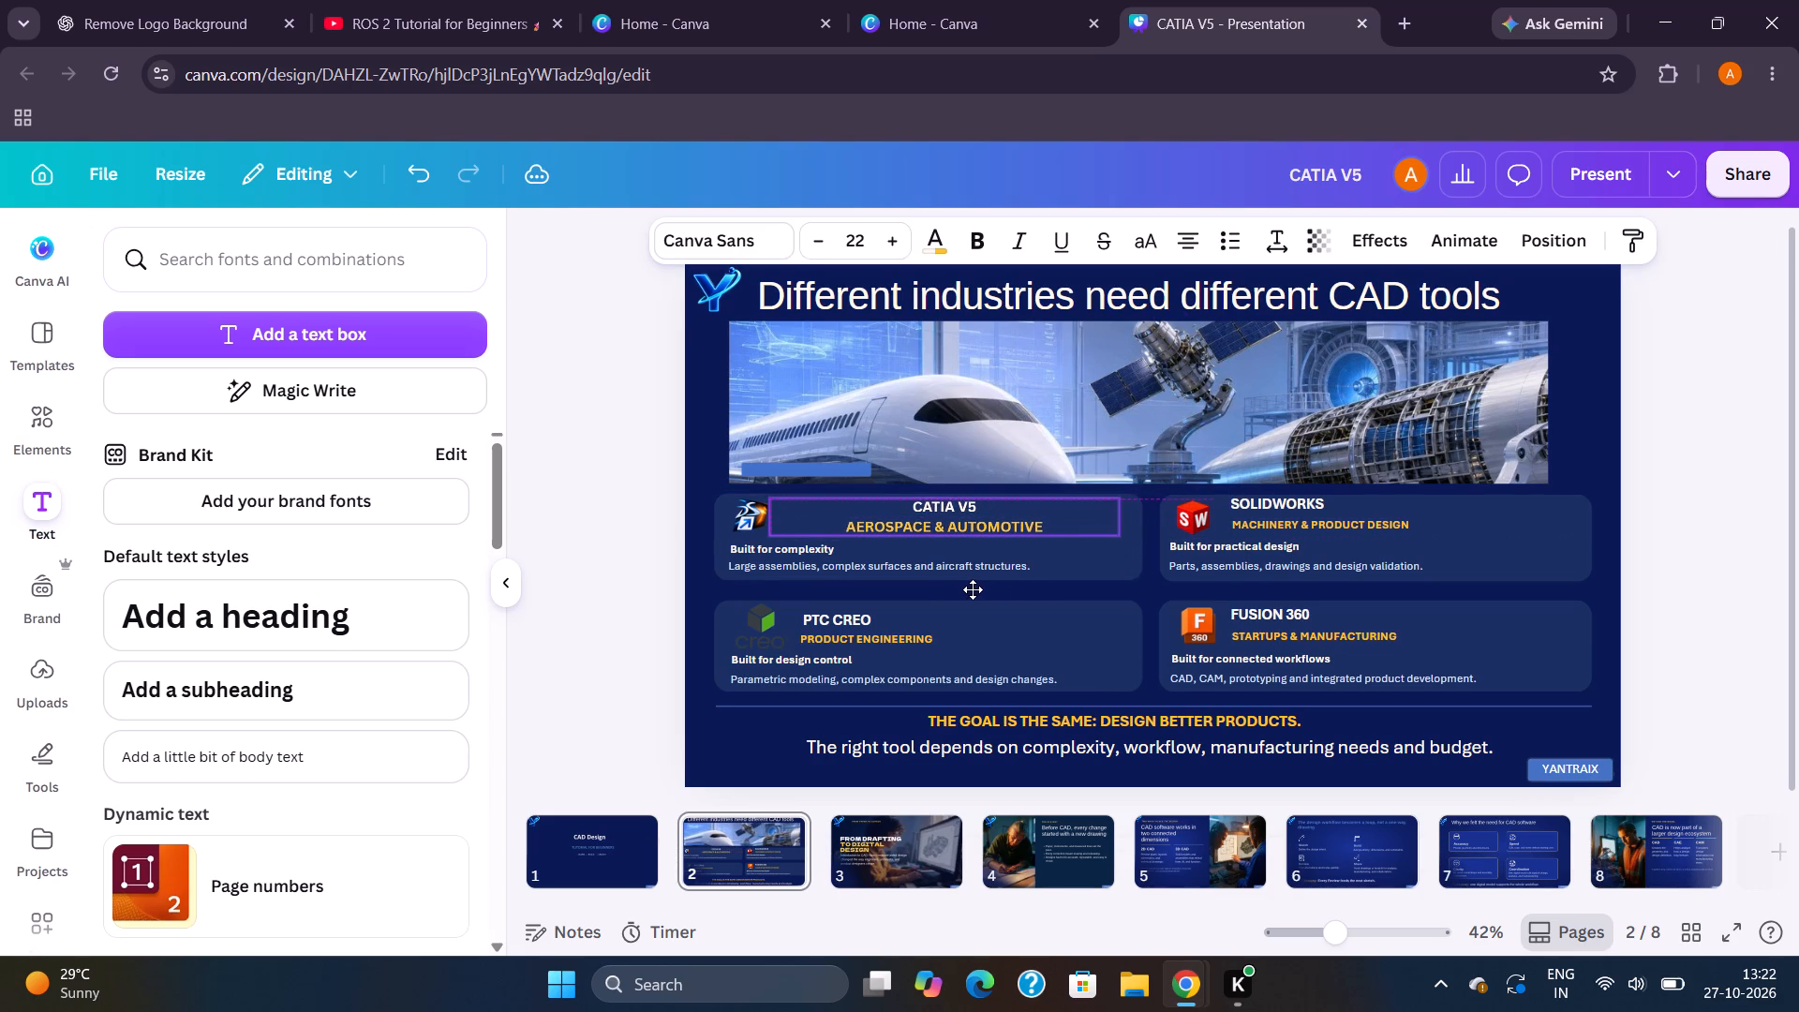
Shift the combined CATIA V5 text box sideways so its centred text sits close beside the card's logo.
{"action": "left_click_drag", "start_coordinate": [973, 589], "coordinate": [906, 585]}
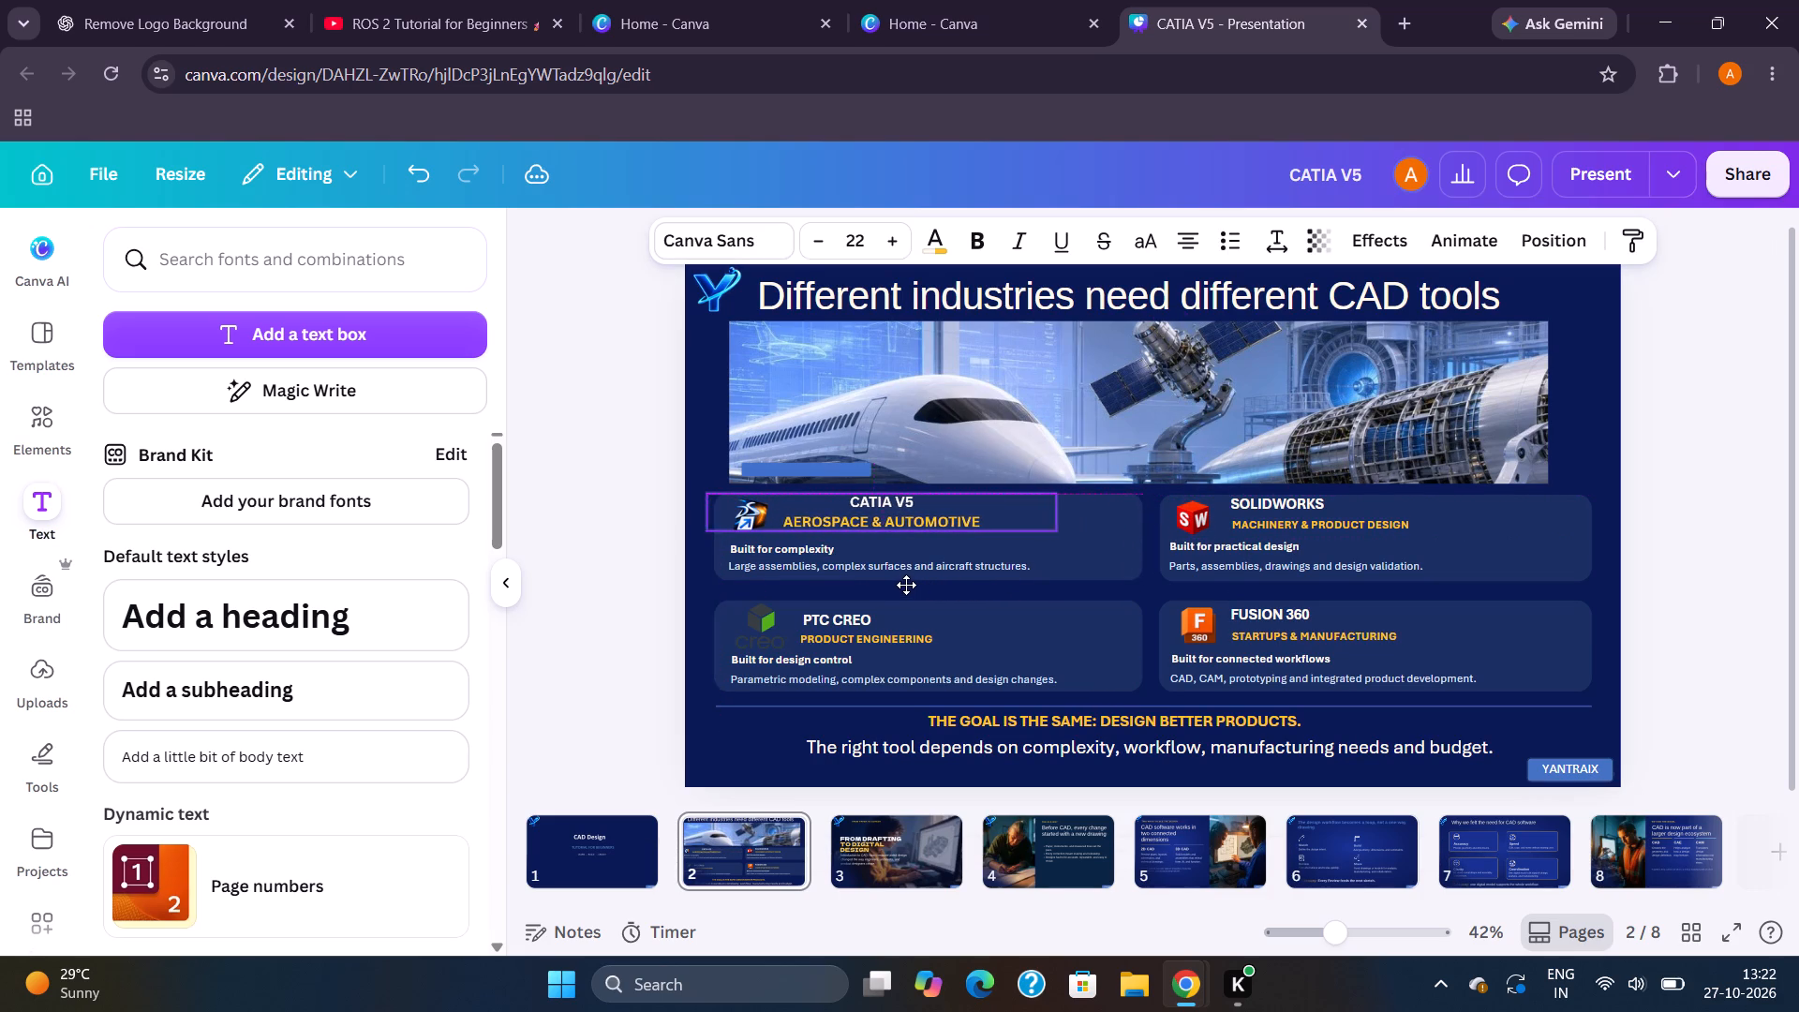
{"action": "left_click_drag", "start_coordinate": [906, 585], "coordinate": [908, 588]}
{"action": "left_click", "coordinate": [621, 584]}
{"action": "left_click", "coordinate": [894, 503]}
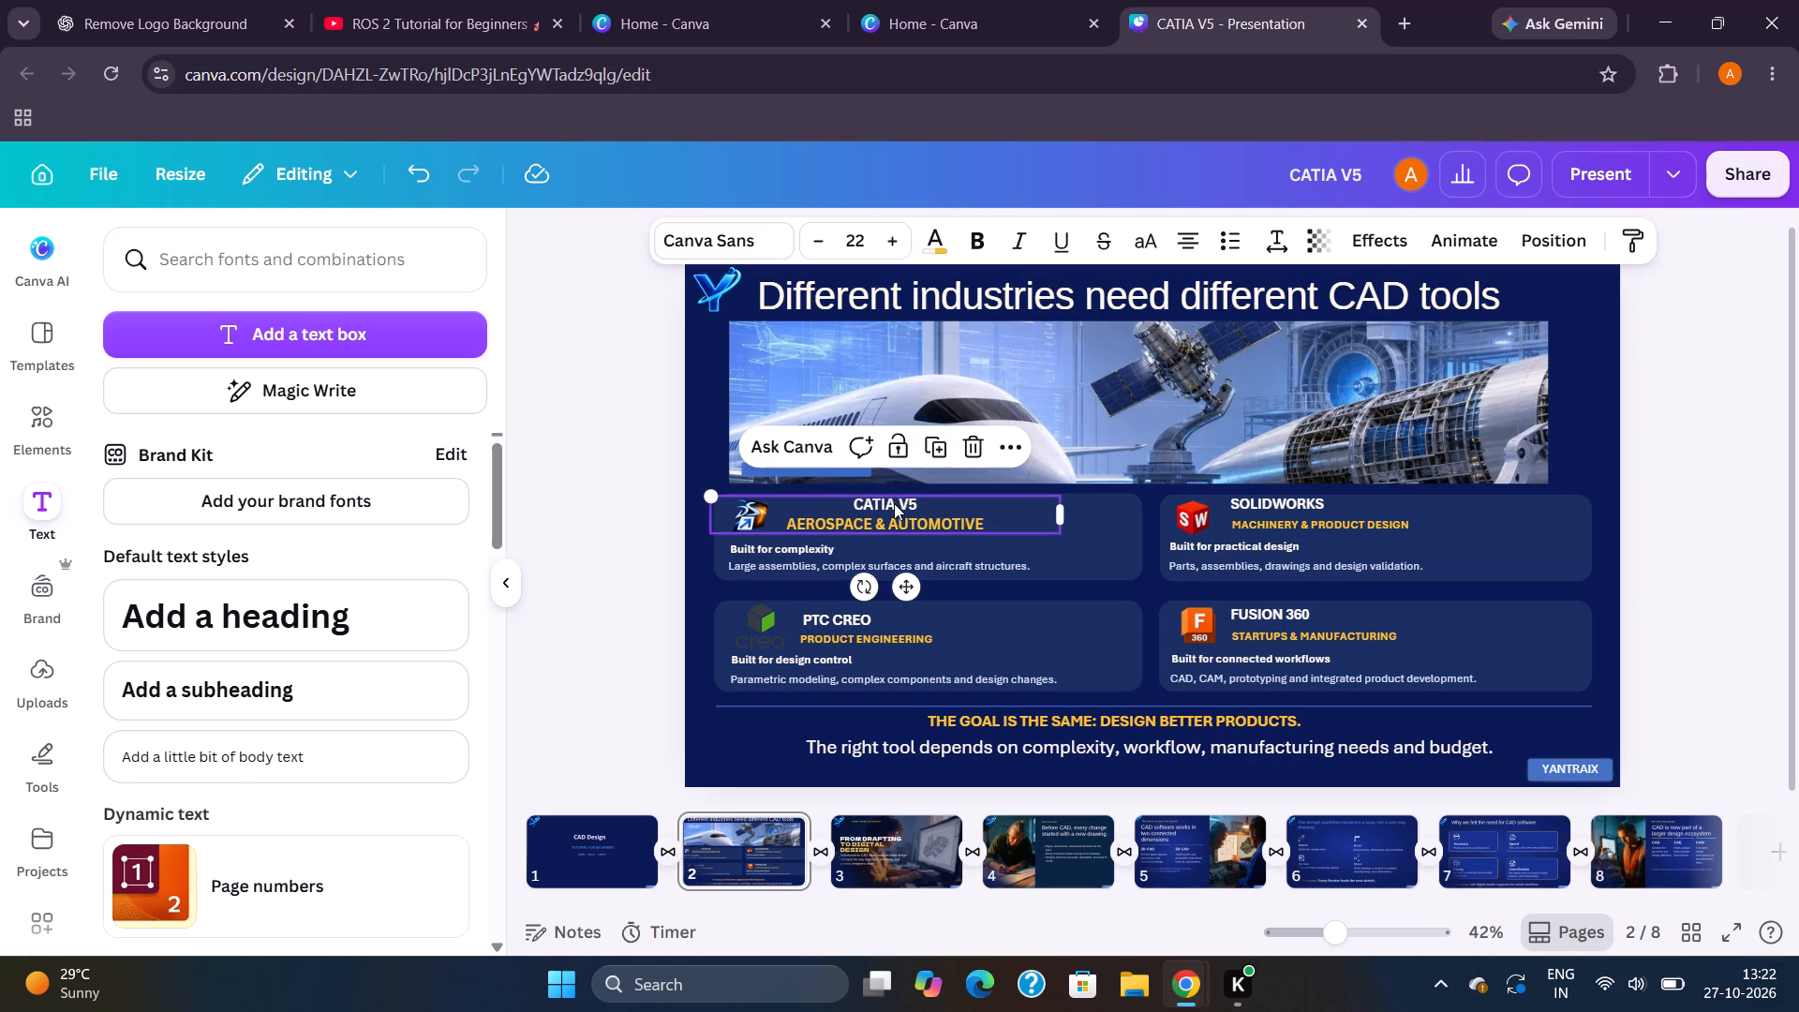
{"action": "left_click", "coordinate": [901, 577]}
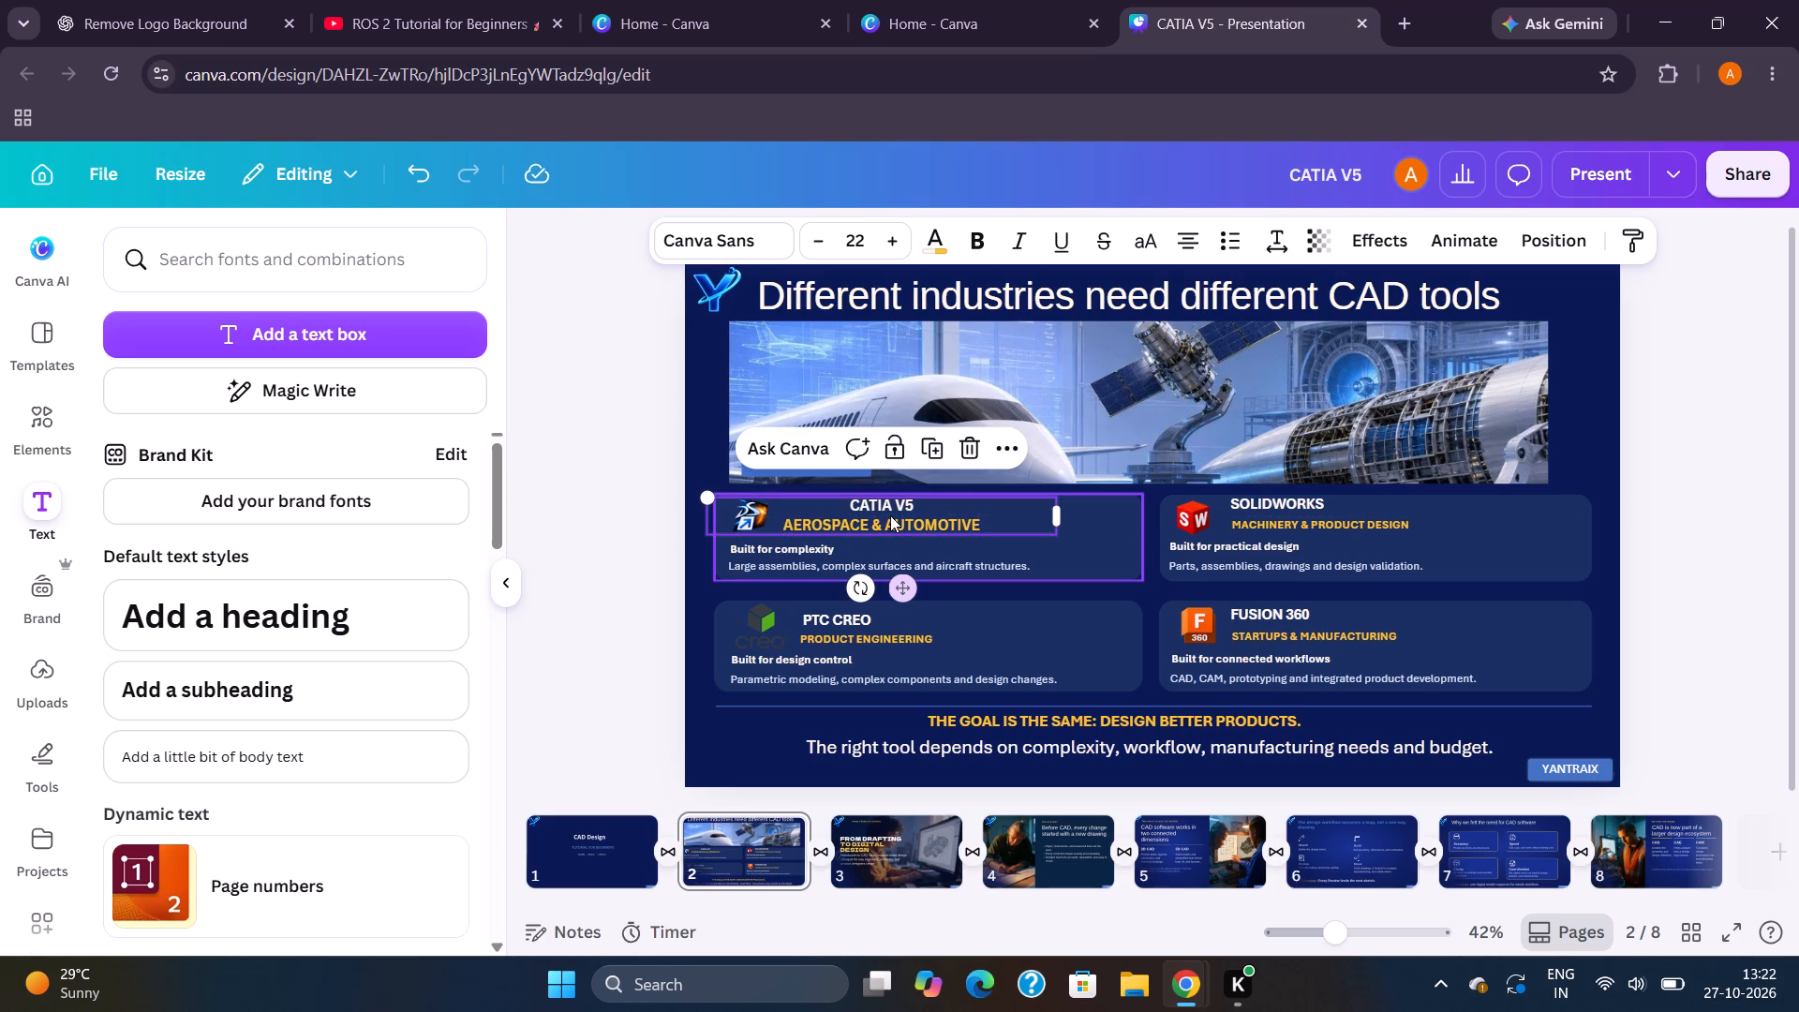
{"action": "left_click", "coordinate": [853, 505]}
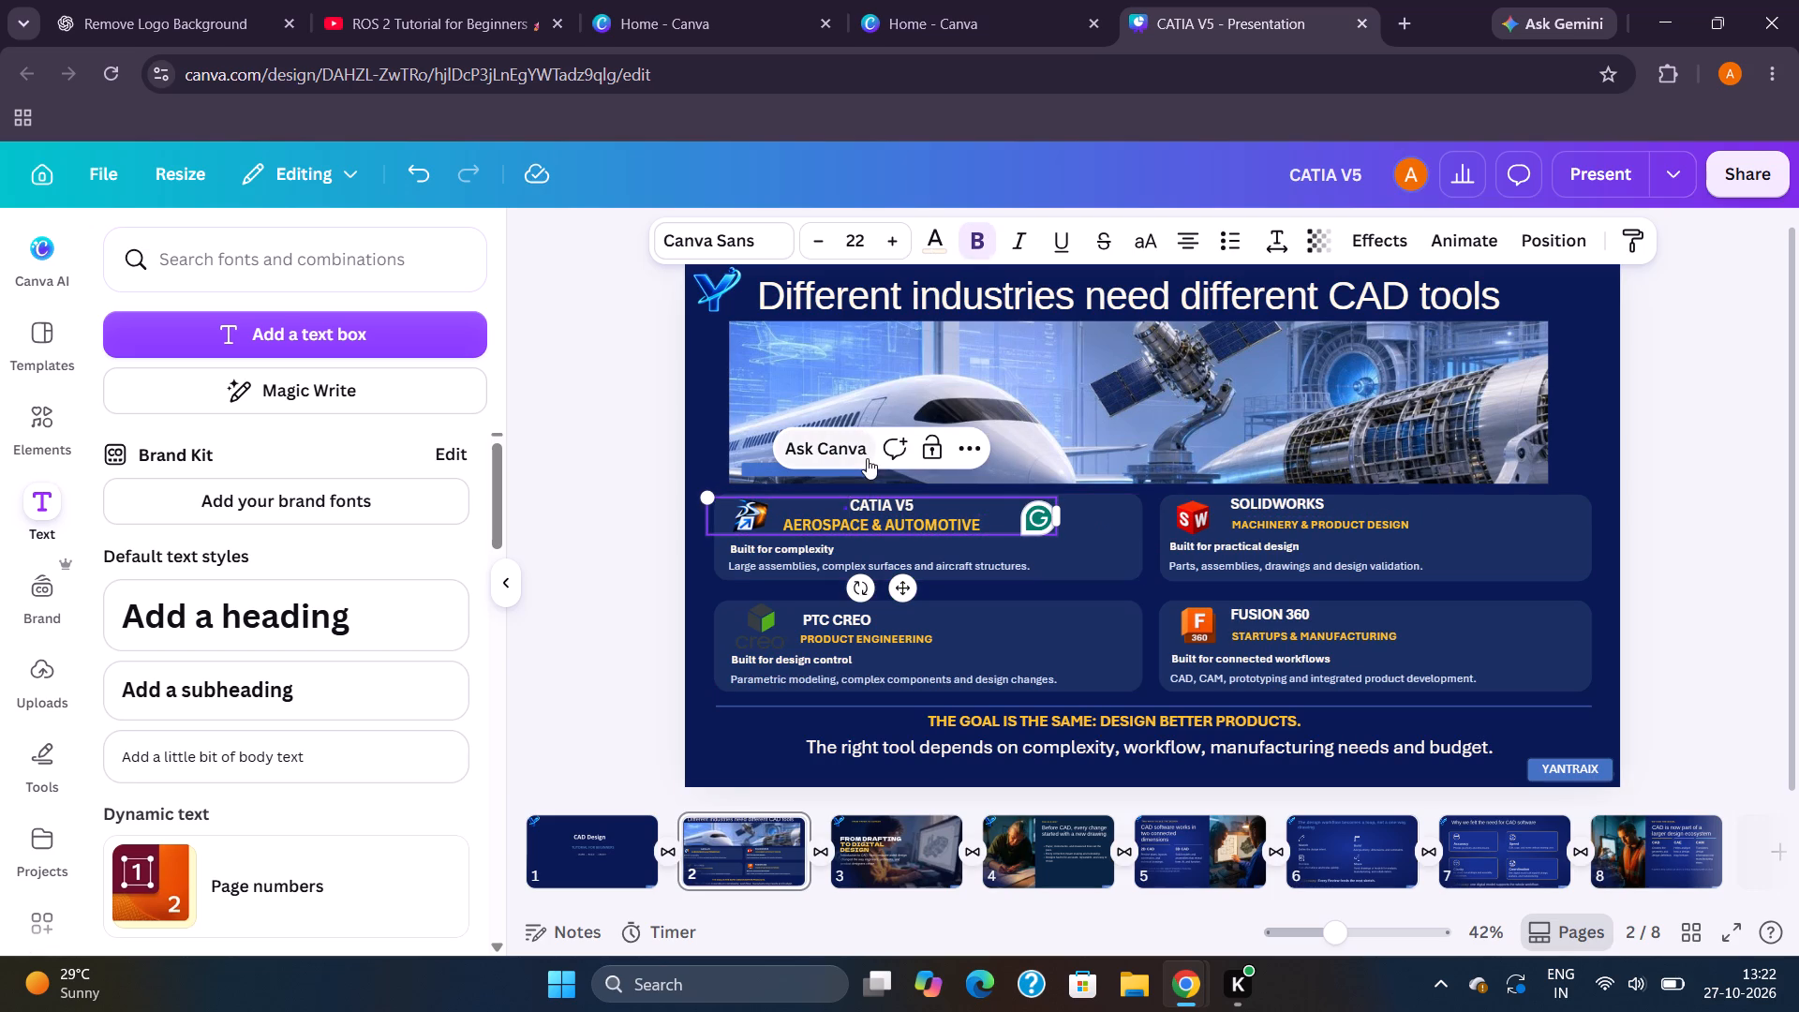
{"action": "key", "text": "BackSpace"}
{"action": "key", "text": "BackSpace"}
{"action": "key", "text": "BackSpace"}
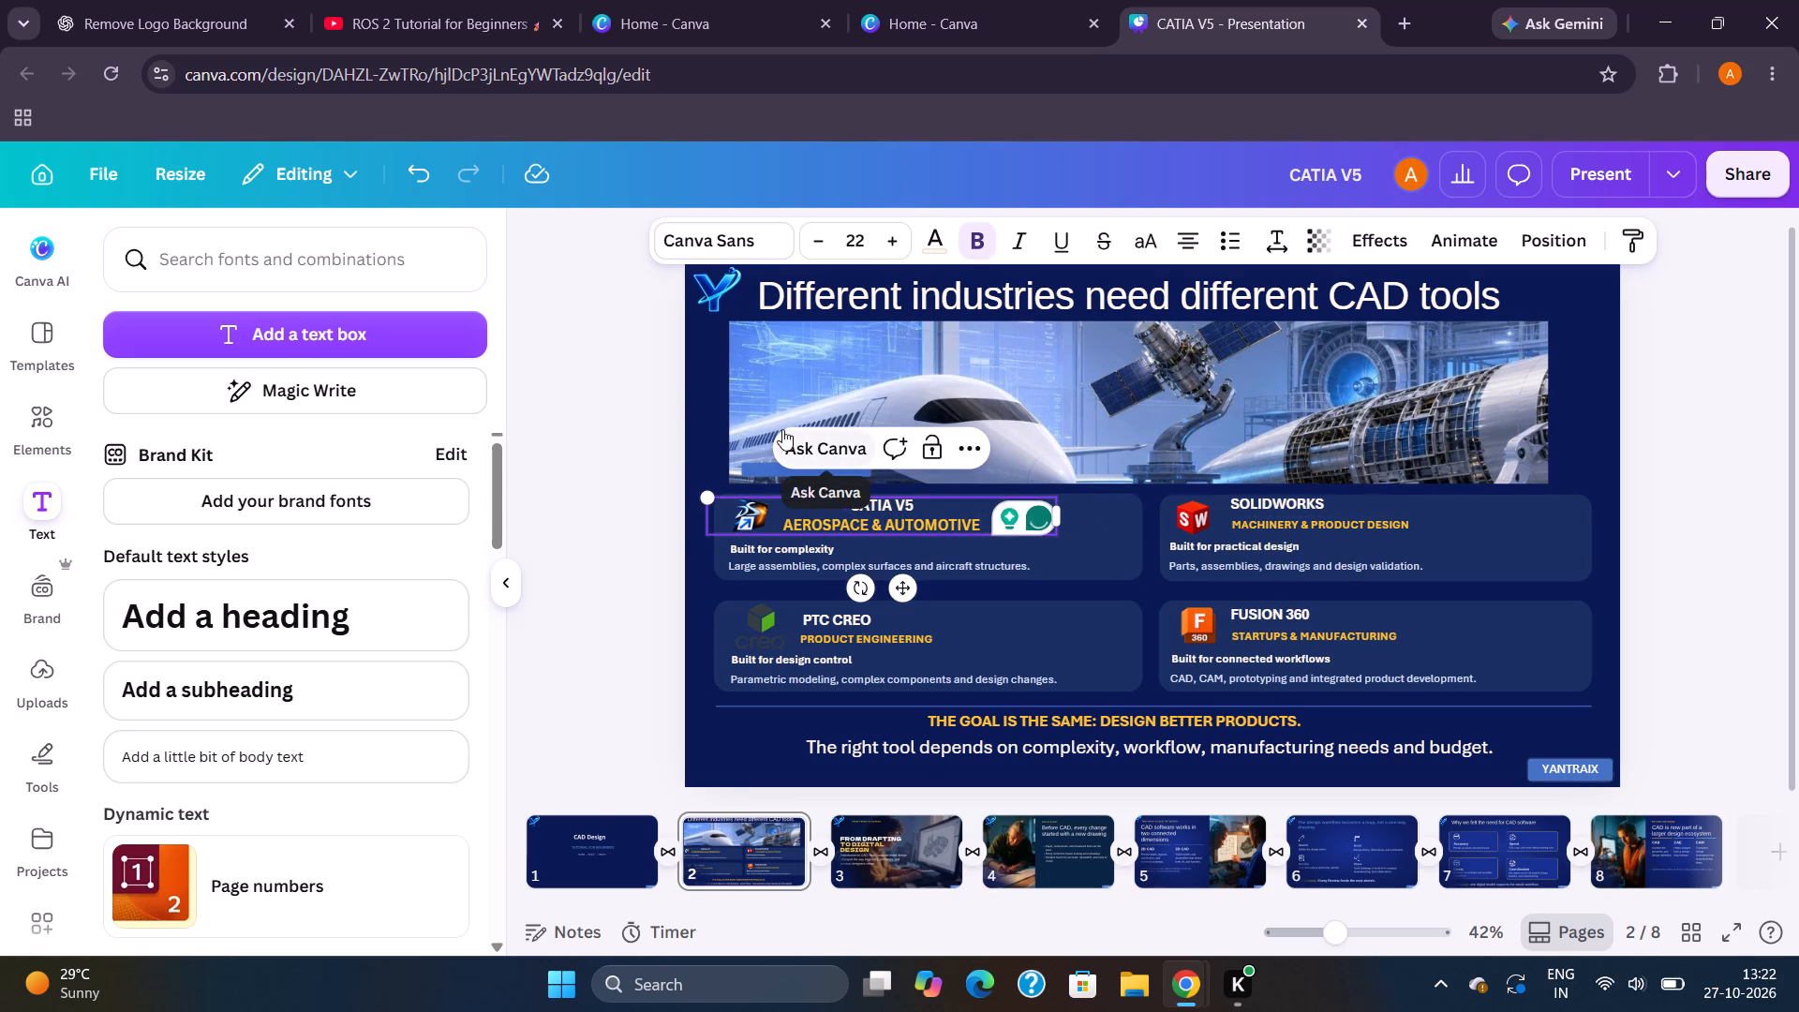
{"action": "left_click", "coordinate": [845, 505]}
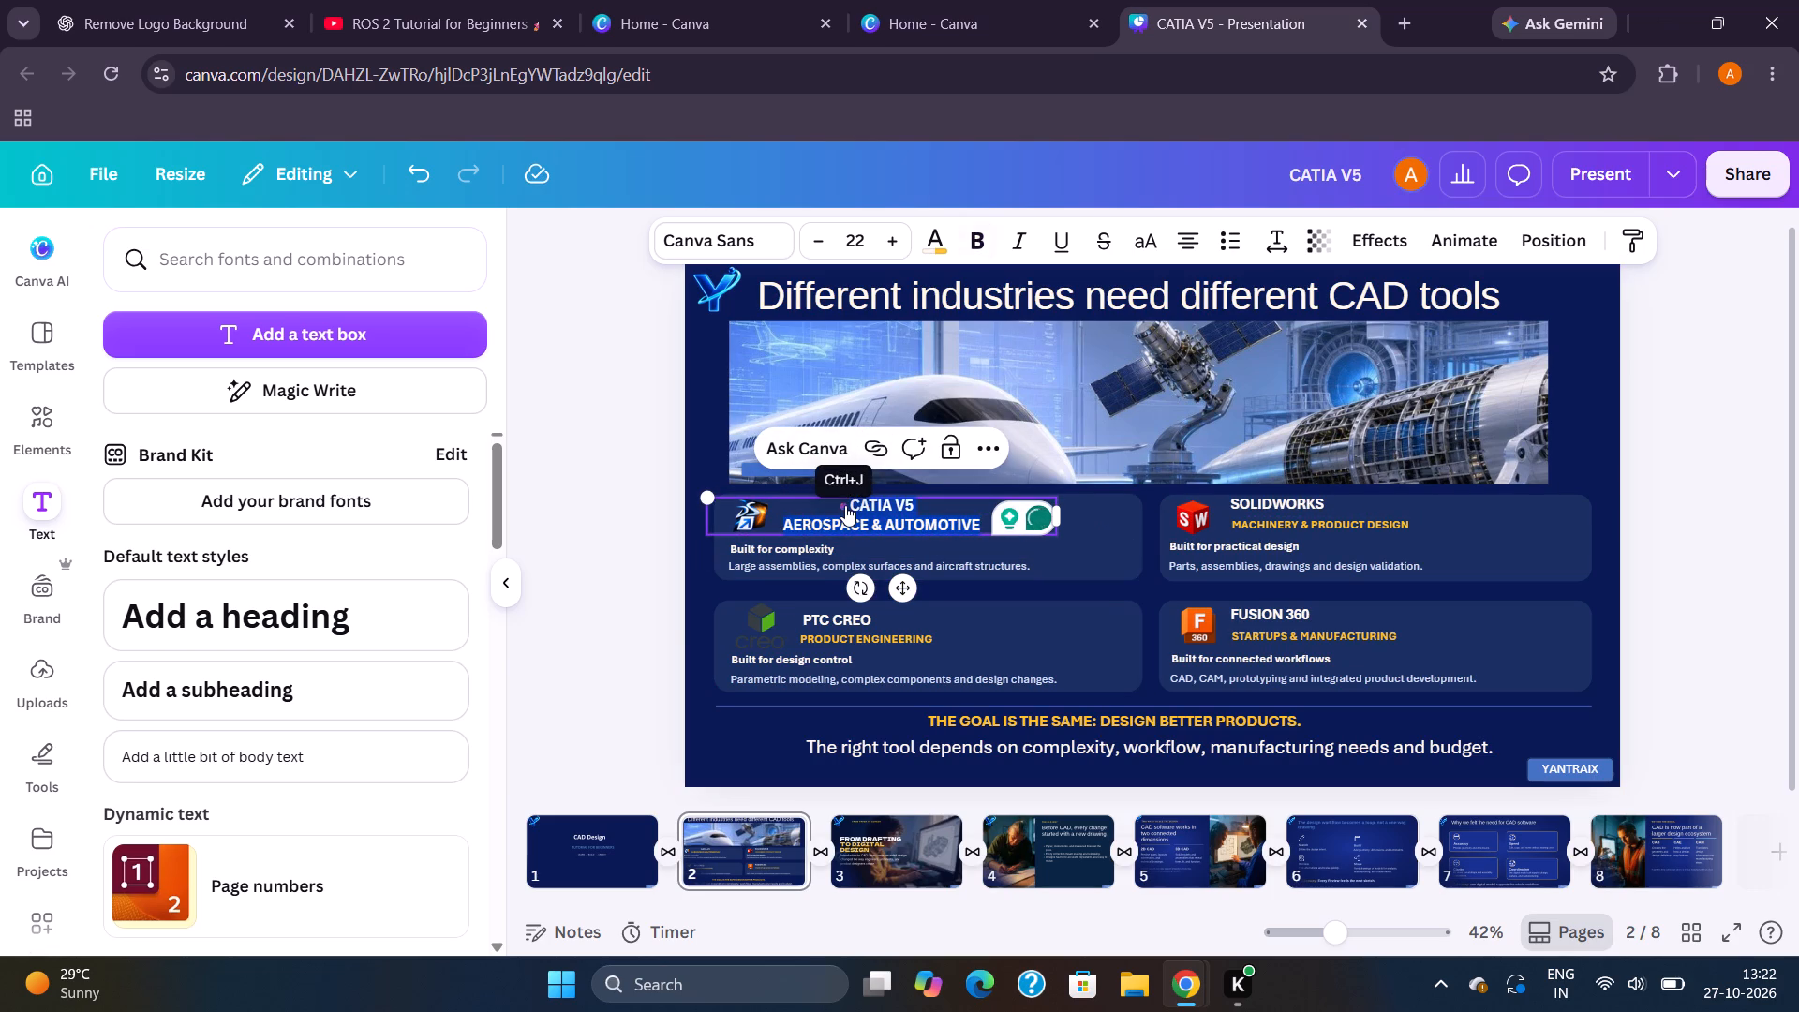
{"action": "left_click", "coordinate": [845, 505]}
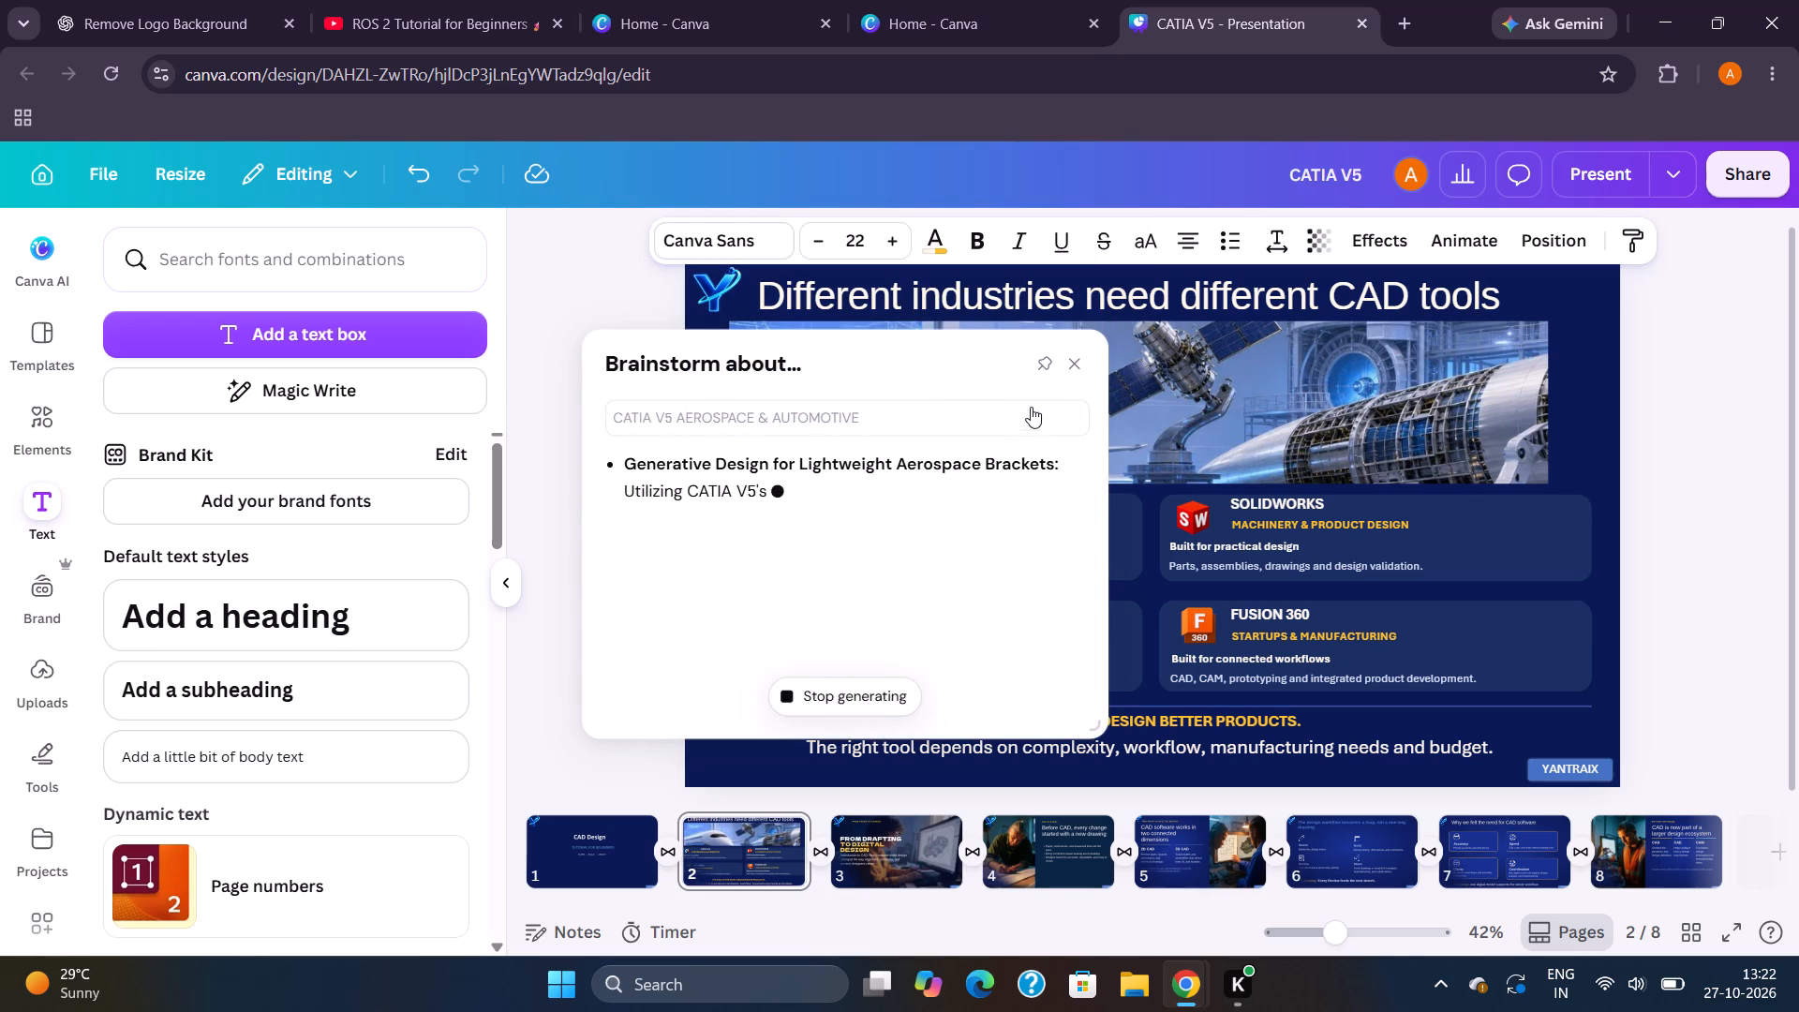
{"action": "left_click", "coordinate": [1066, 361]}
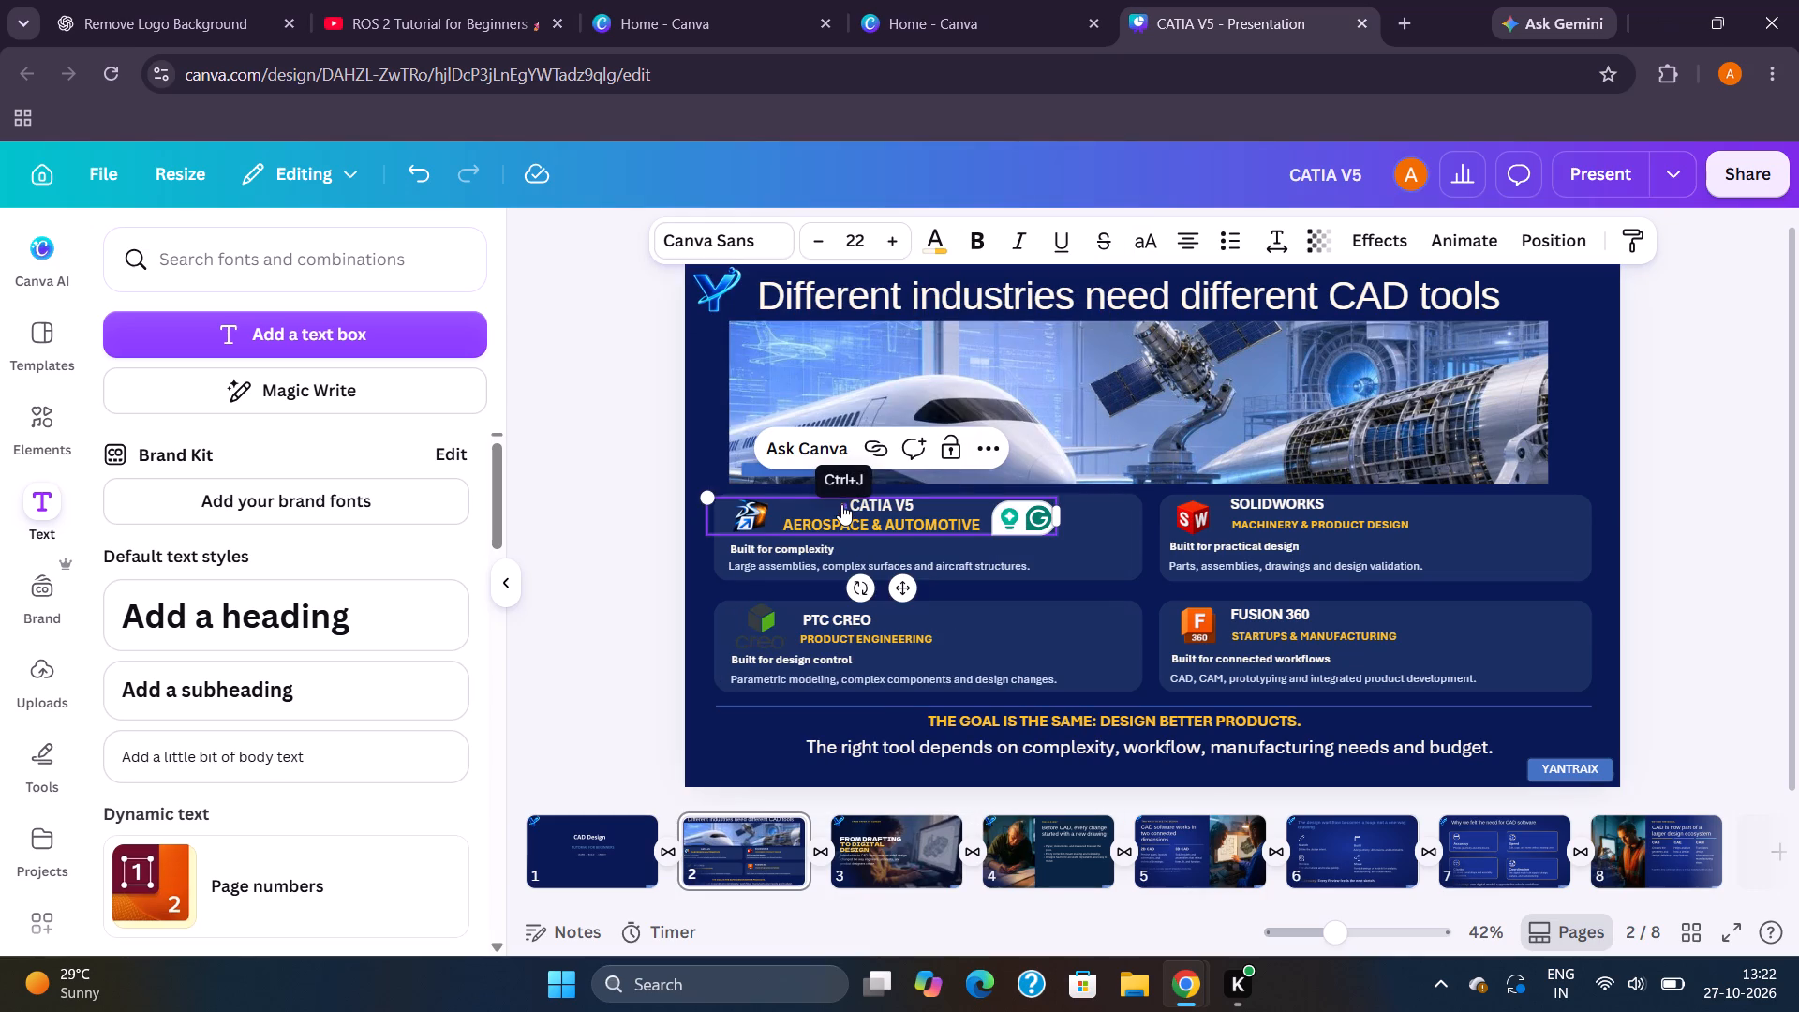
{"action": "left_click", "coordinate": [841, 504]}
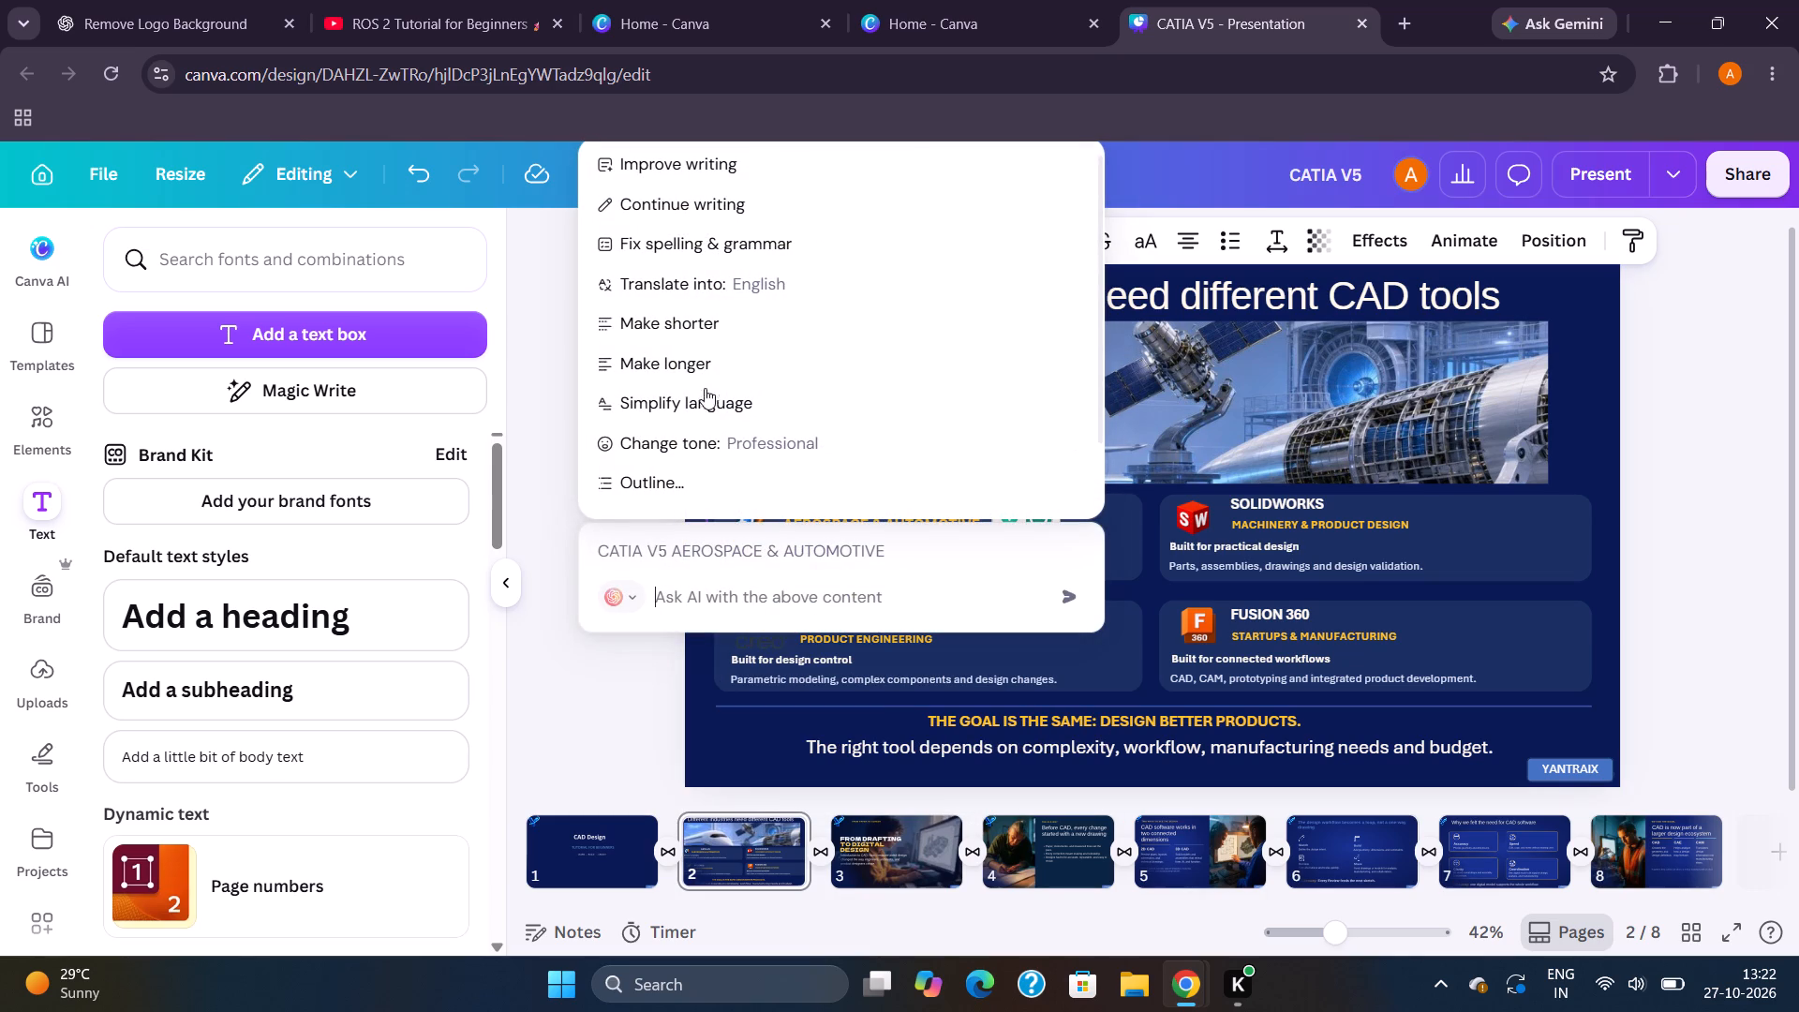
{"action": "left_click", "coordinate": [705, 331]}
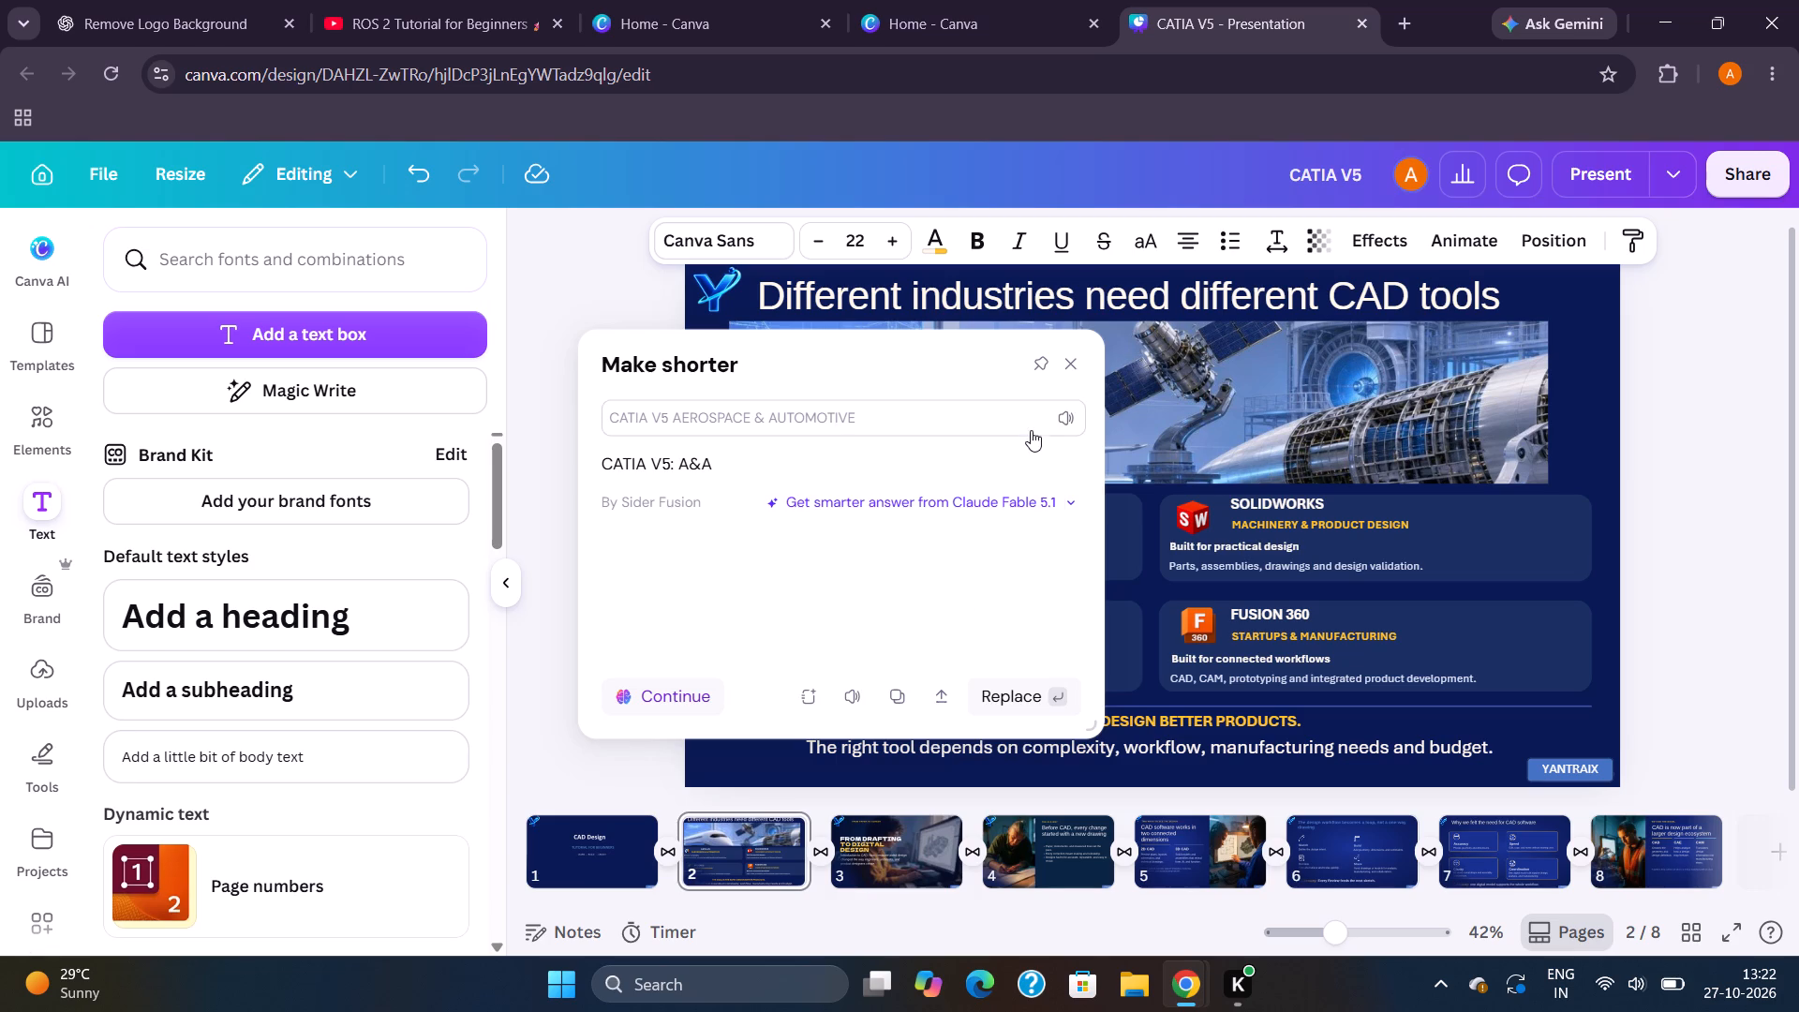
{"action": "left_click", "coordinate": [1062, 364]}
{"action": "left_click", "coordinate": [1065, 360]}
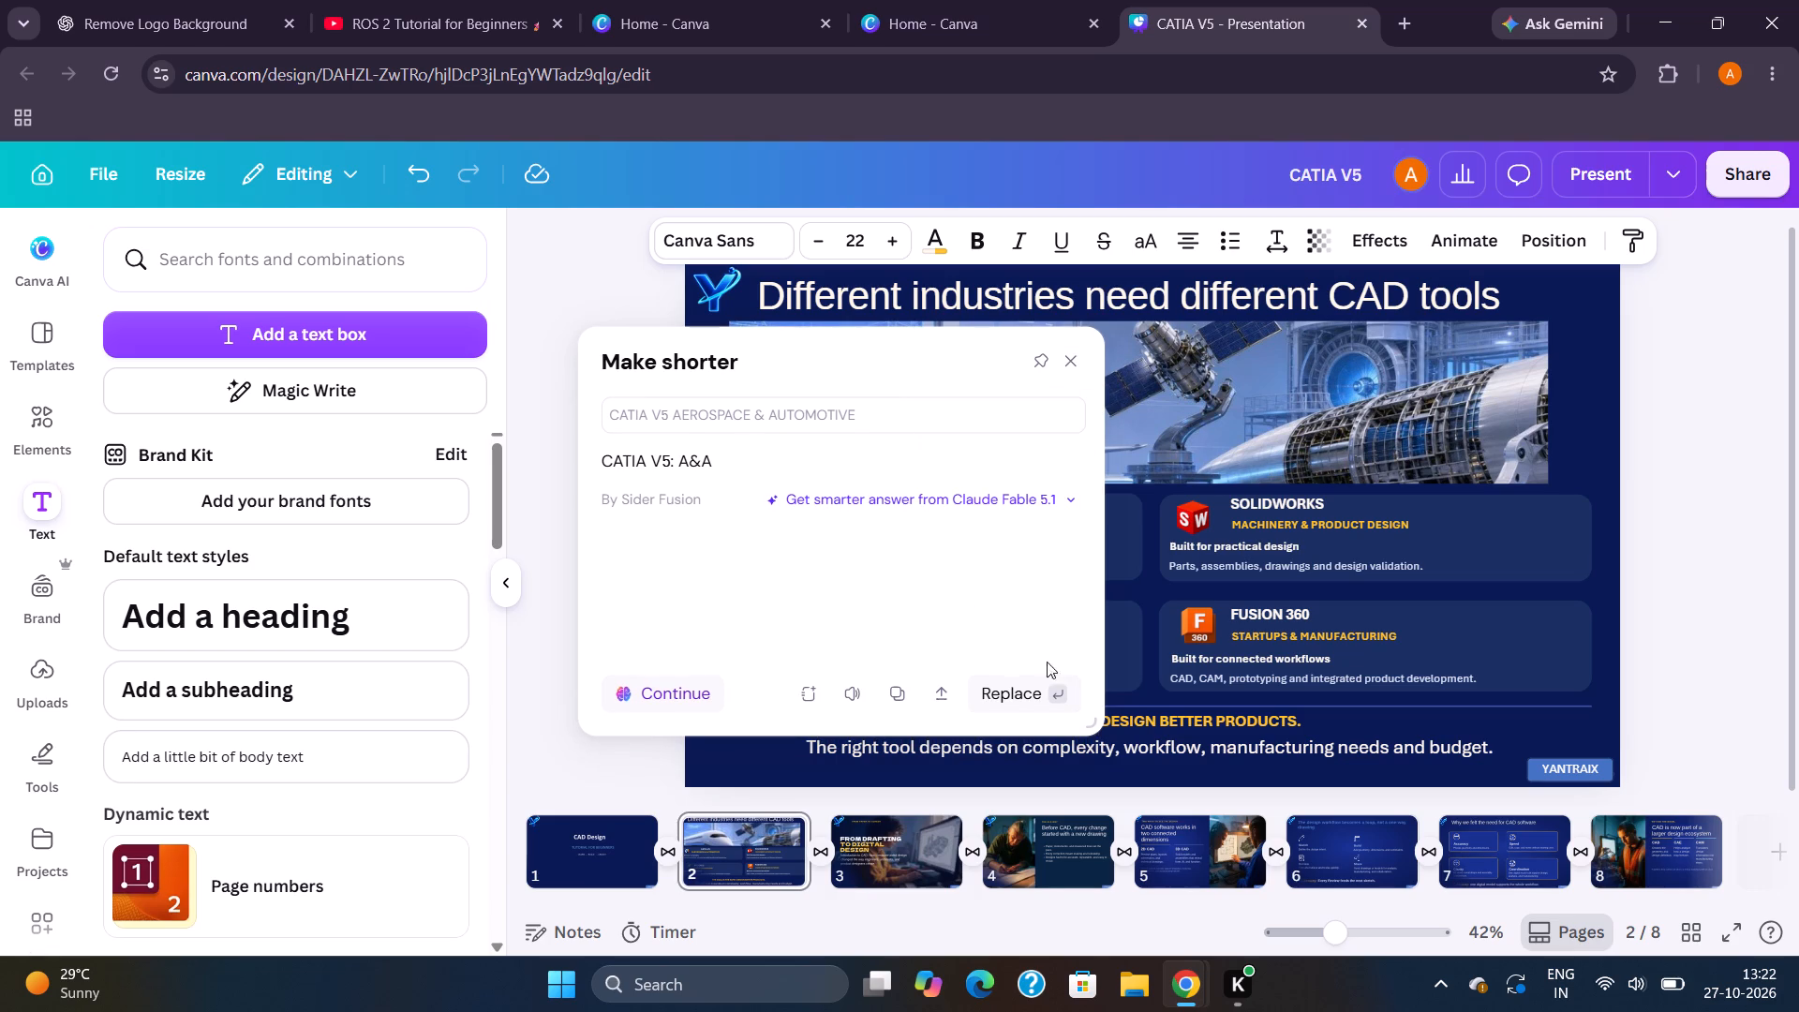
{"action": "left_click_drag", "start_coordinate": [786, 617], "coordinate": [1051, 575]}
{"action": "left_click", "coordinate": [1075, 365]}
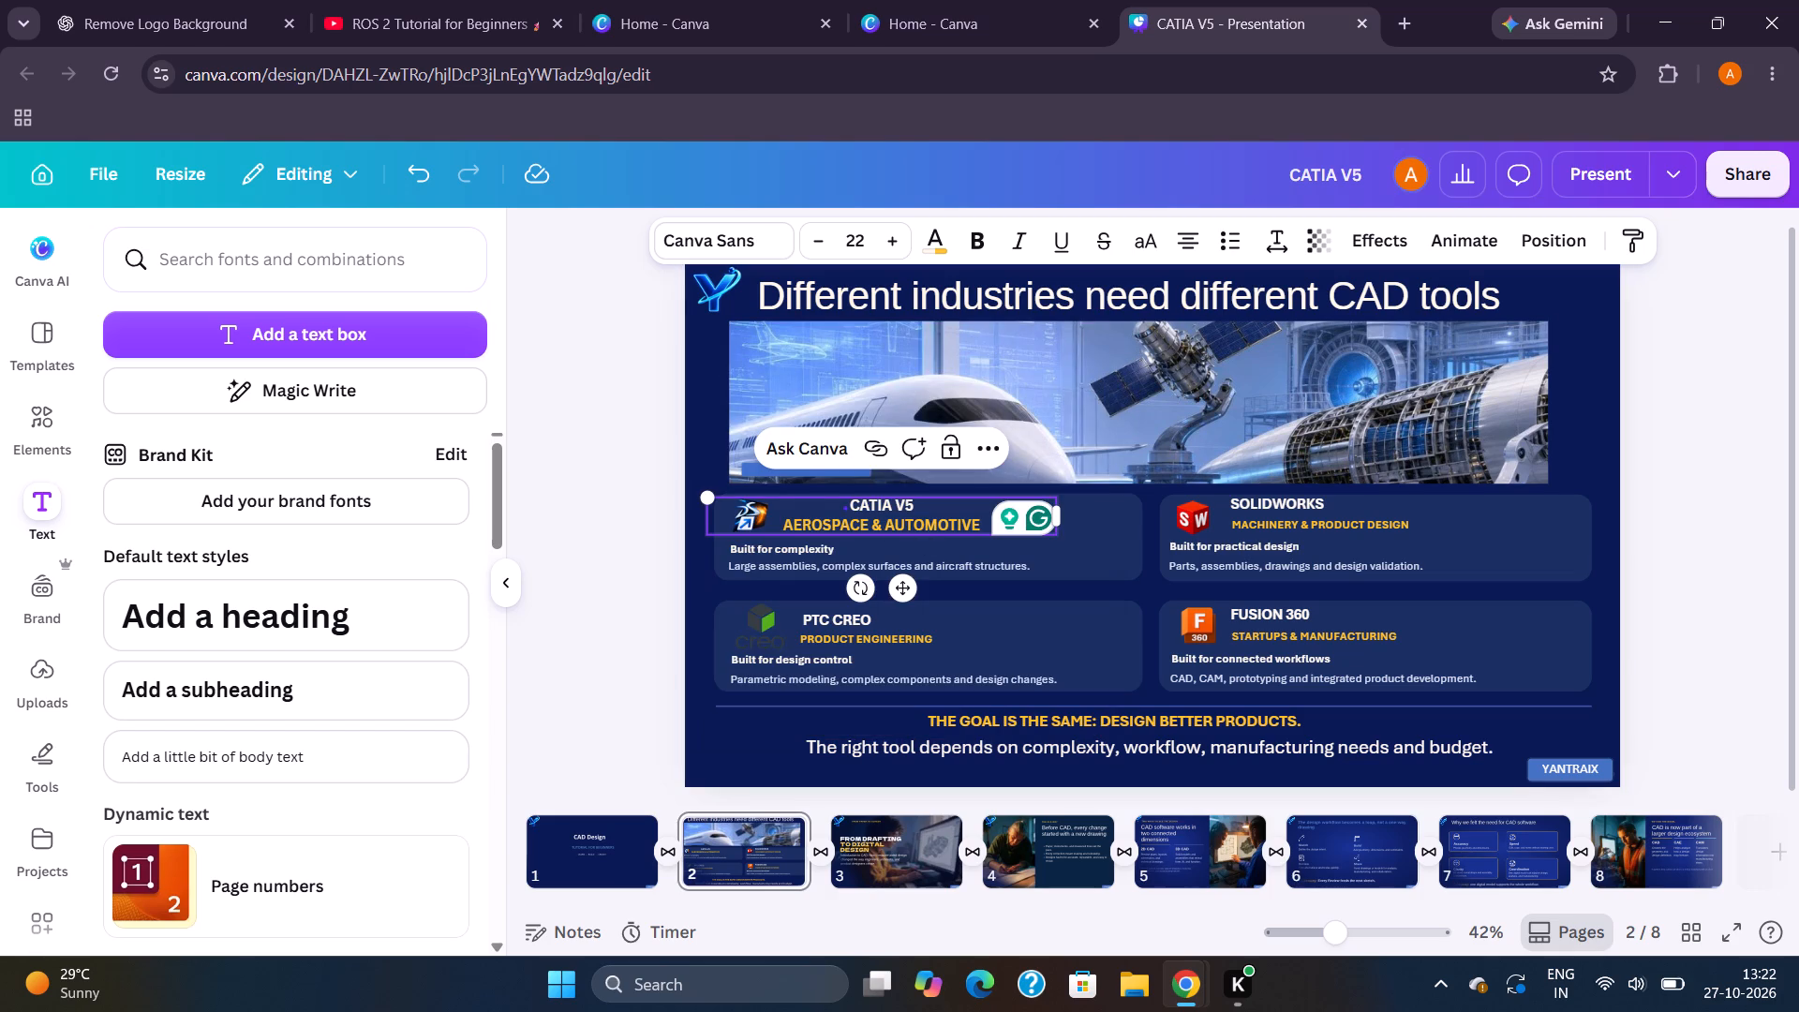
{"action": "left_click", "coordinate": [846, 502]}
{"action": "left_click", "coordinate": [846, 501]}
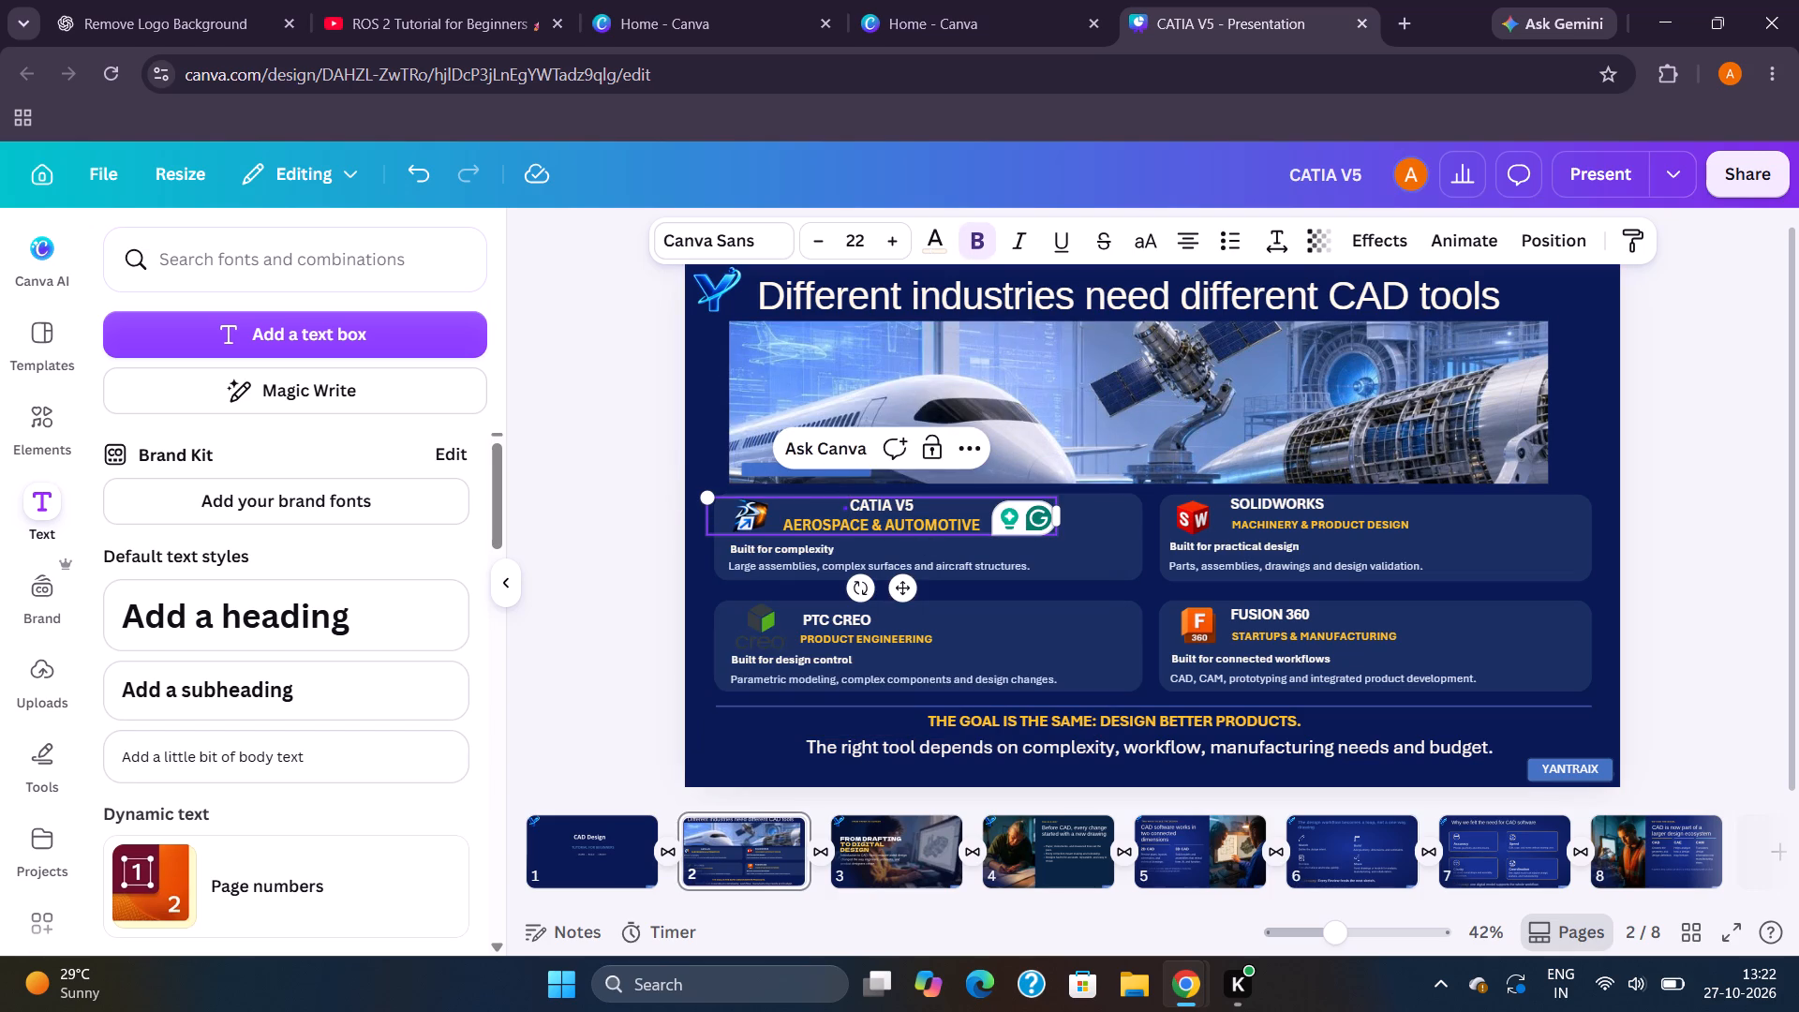
Narrow the combined text box from both sides to fit closely around the CATIA V5 and AEROSPACE & AUTOMOTIVE lines.
{"action": "left_click_drag", "start_coordinate": [704, 515], "coordinate": [729, 511]}
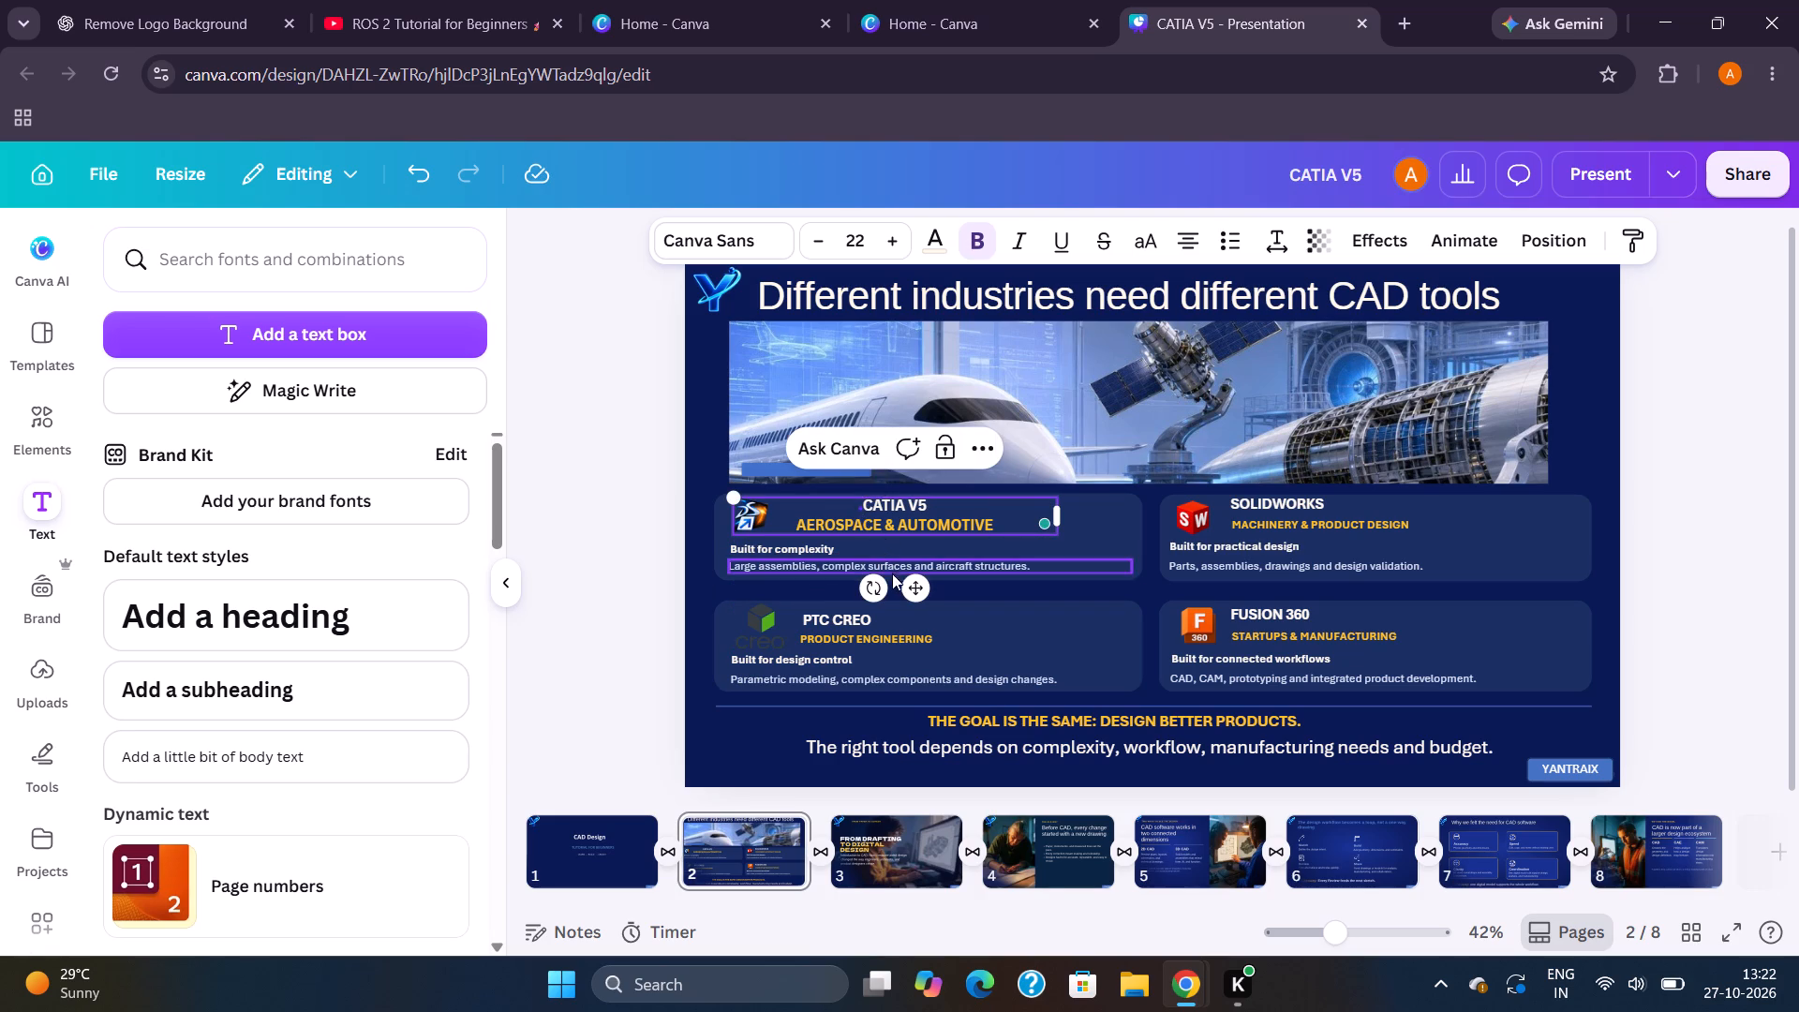
{"action": "left_click", "coordinate": [910, 578]}
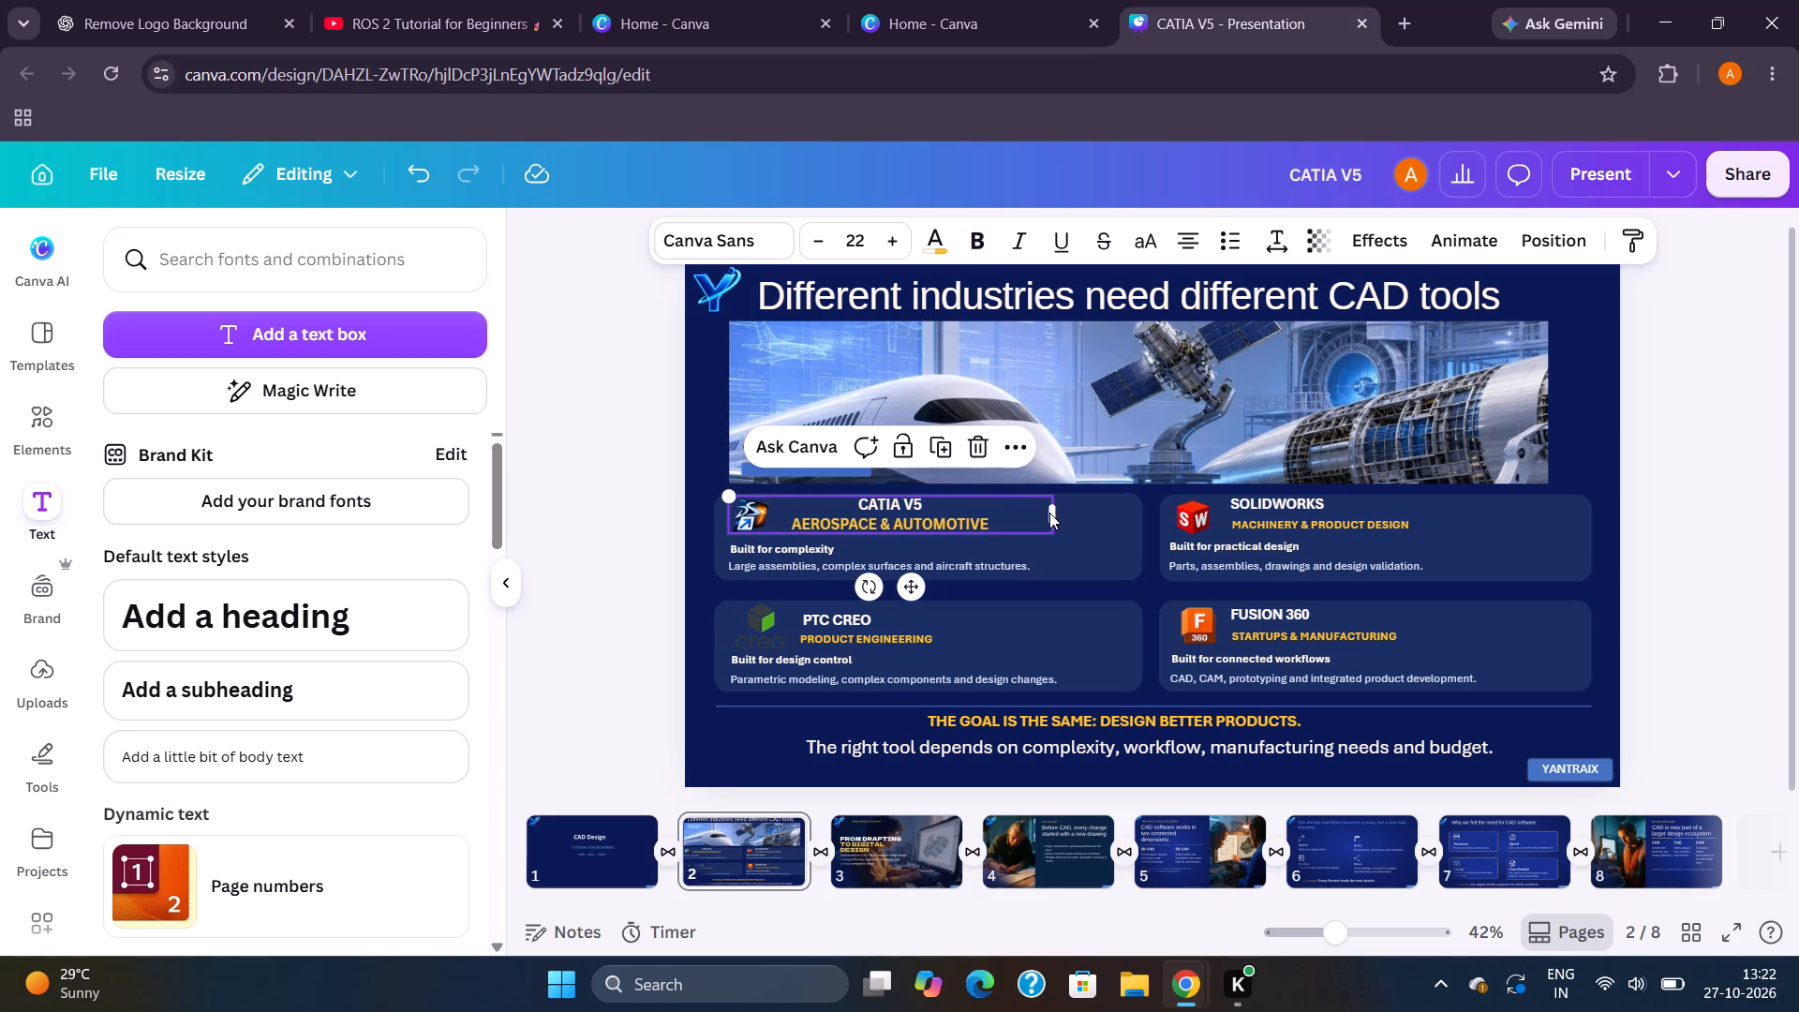
{"action": "left_click", "coordinate": [1054, 513]}
{"action": "left_click_drag", "start_coordinate": [1054, 513], "coordinate": [945, 512]}
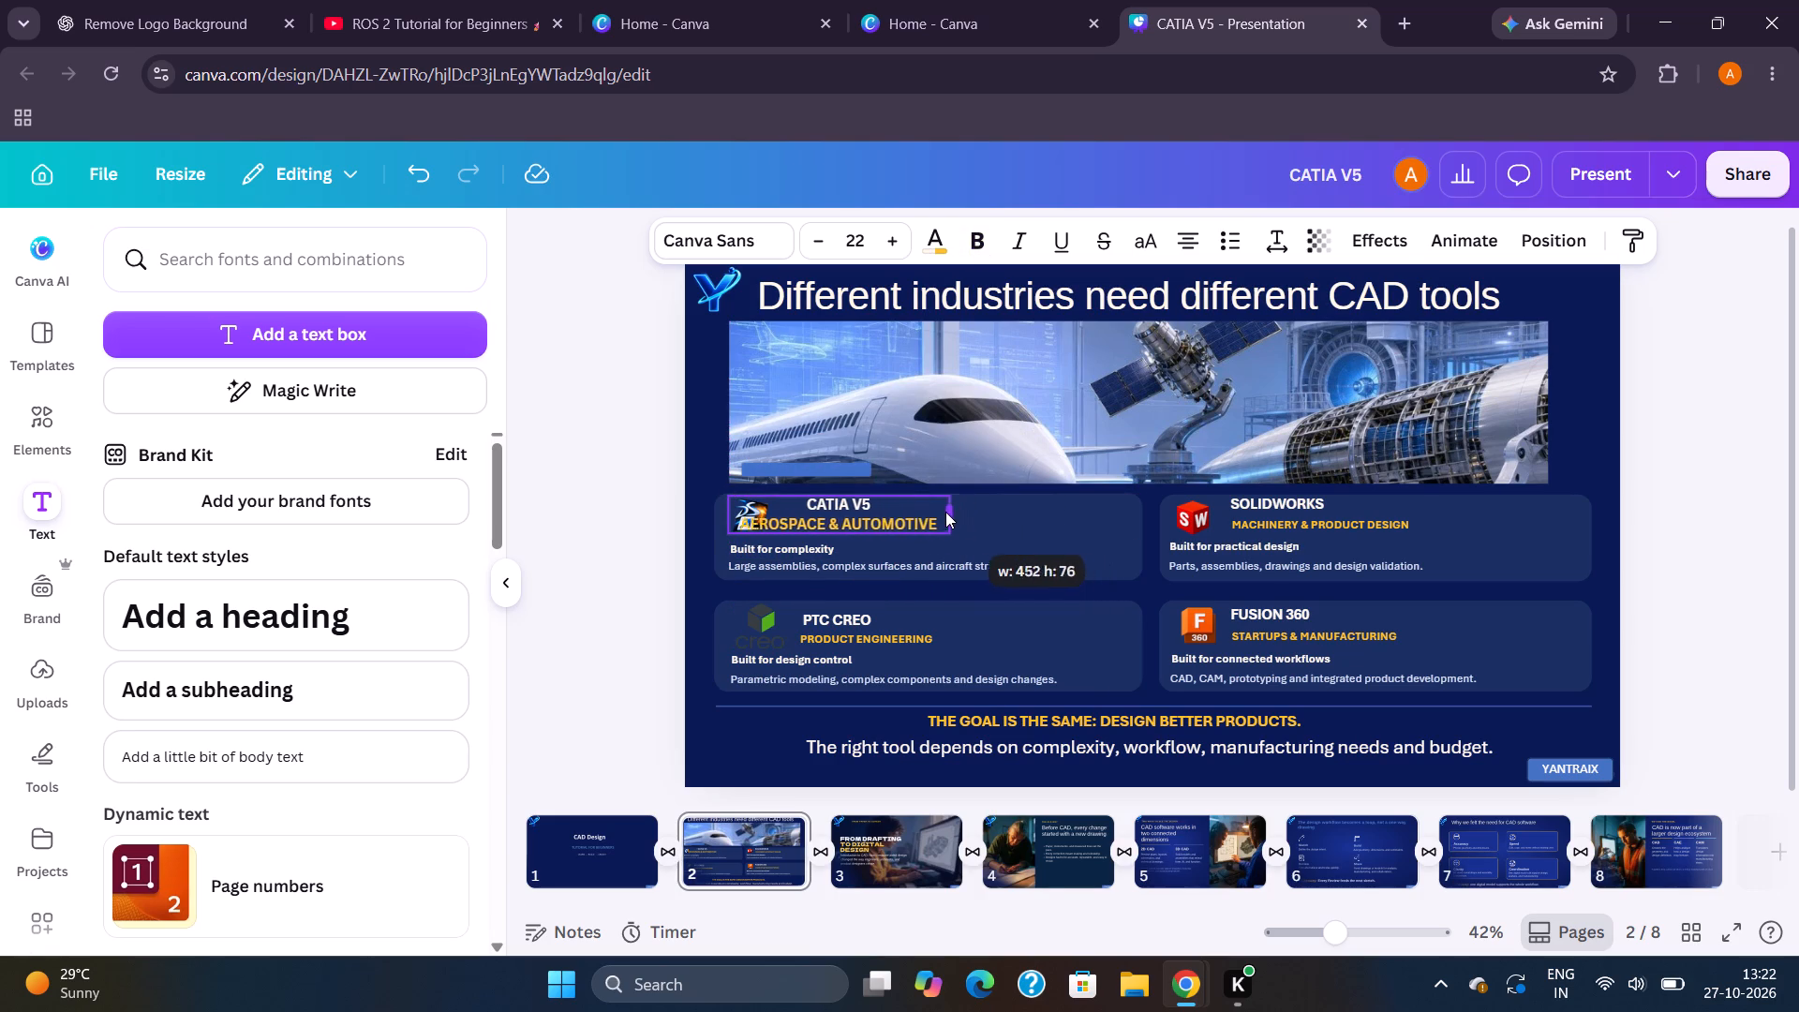
{"action": "left_click_drag", "start_coordinate": [945, 512], "coordinate": [897, 511]}
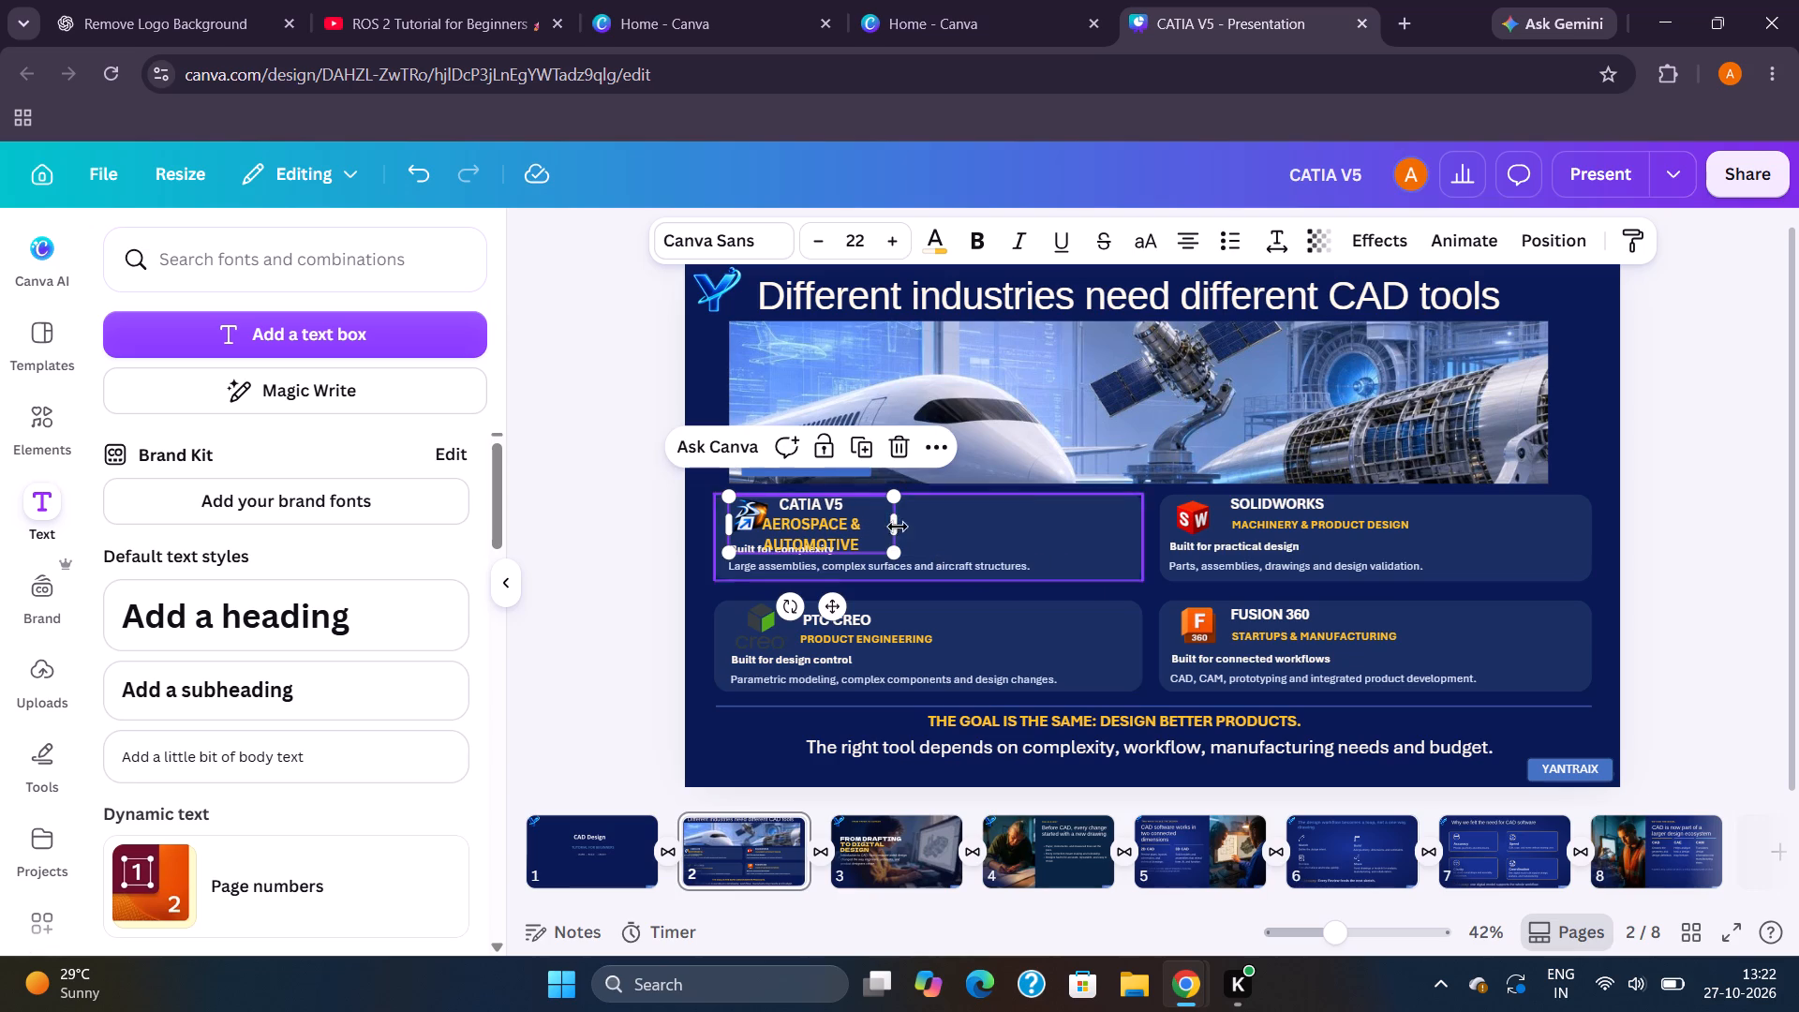
{"action": "left_click_drag", "start_coordinate": [895, 523], "coordinate": [1038, 511]}
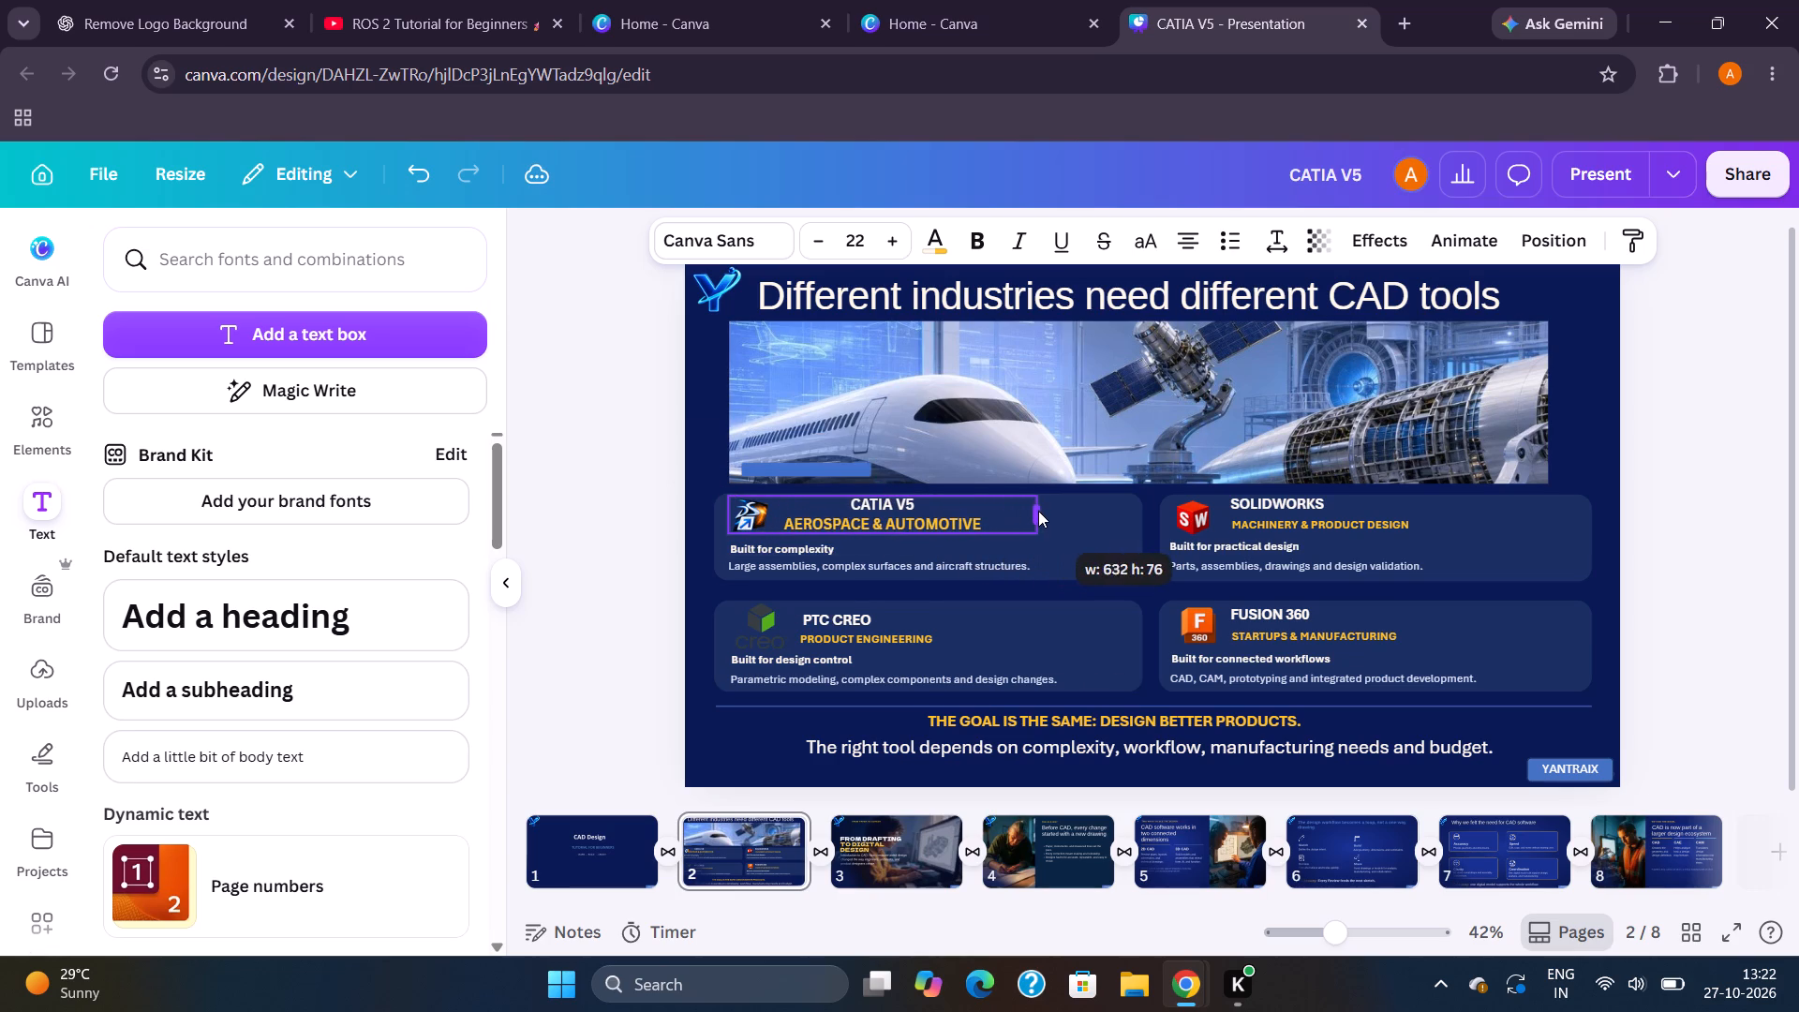
{"action": "left_click_drag", "start_coordinate": [1038, 511], "coordinate": [1043, 511]}
{"action": "left_click_drag", "start_coordinate": [726, 519], "coordinate": [746, 519]}
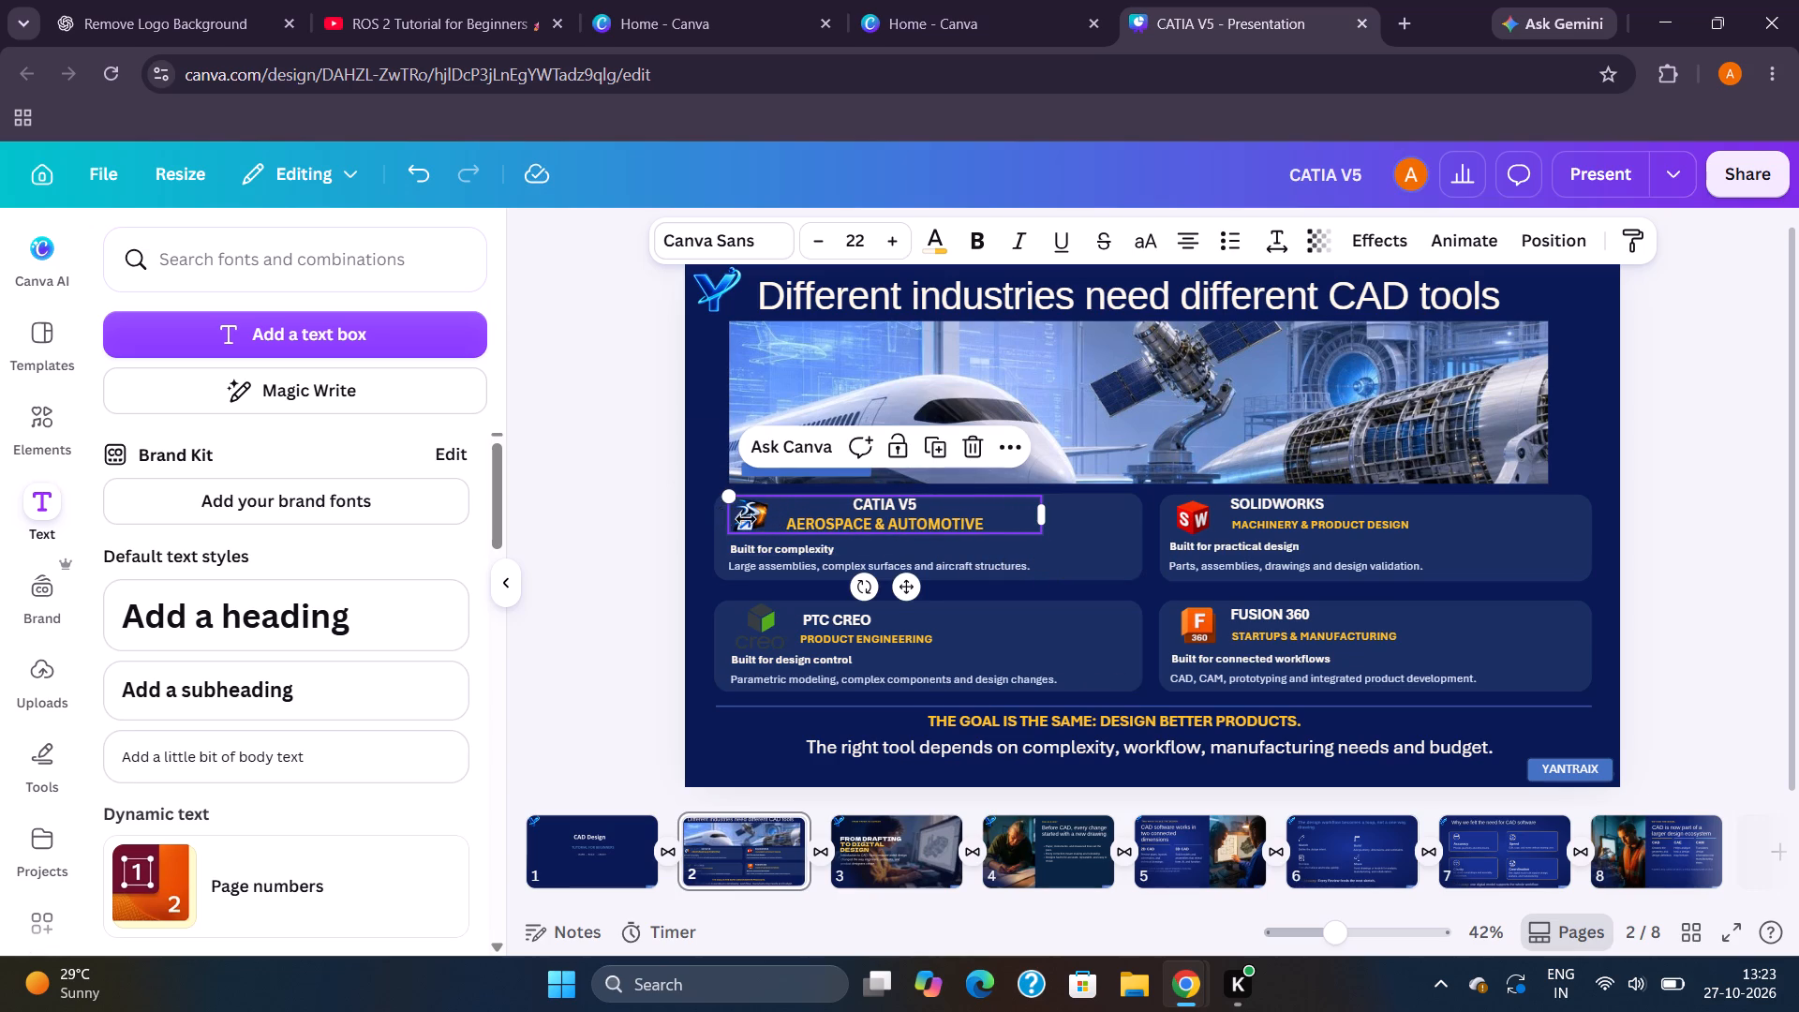
{"action": "left_click_drag", "start_coordinate": [746, 519], "coordinate": [831, 517]}
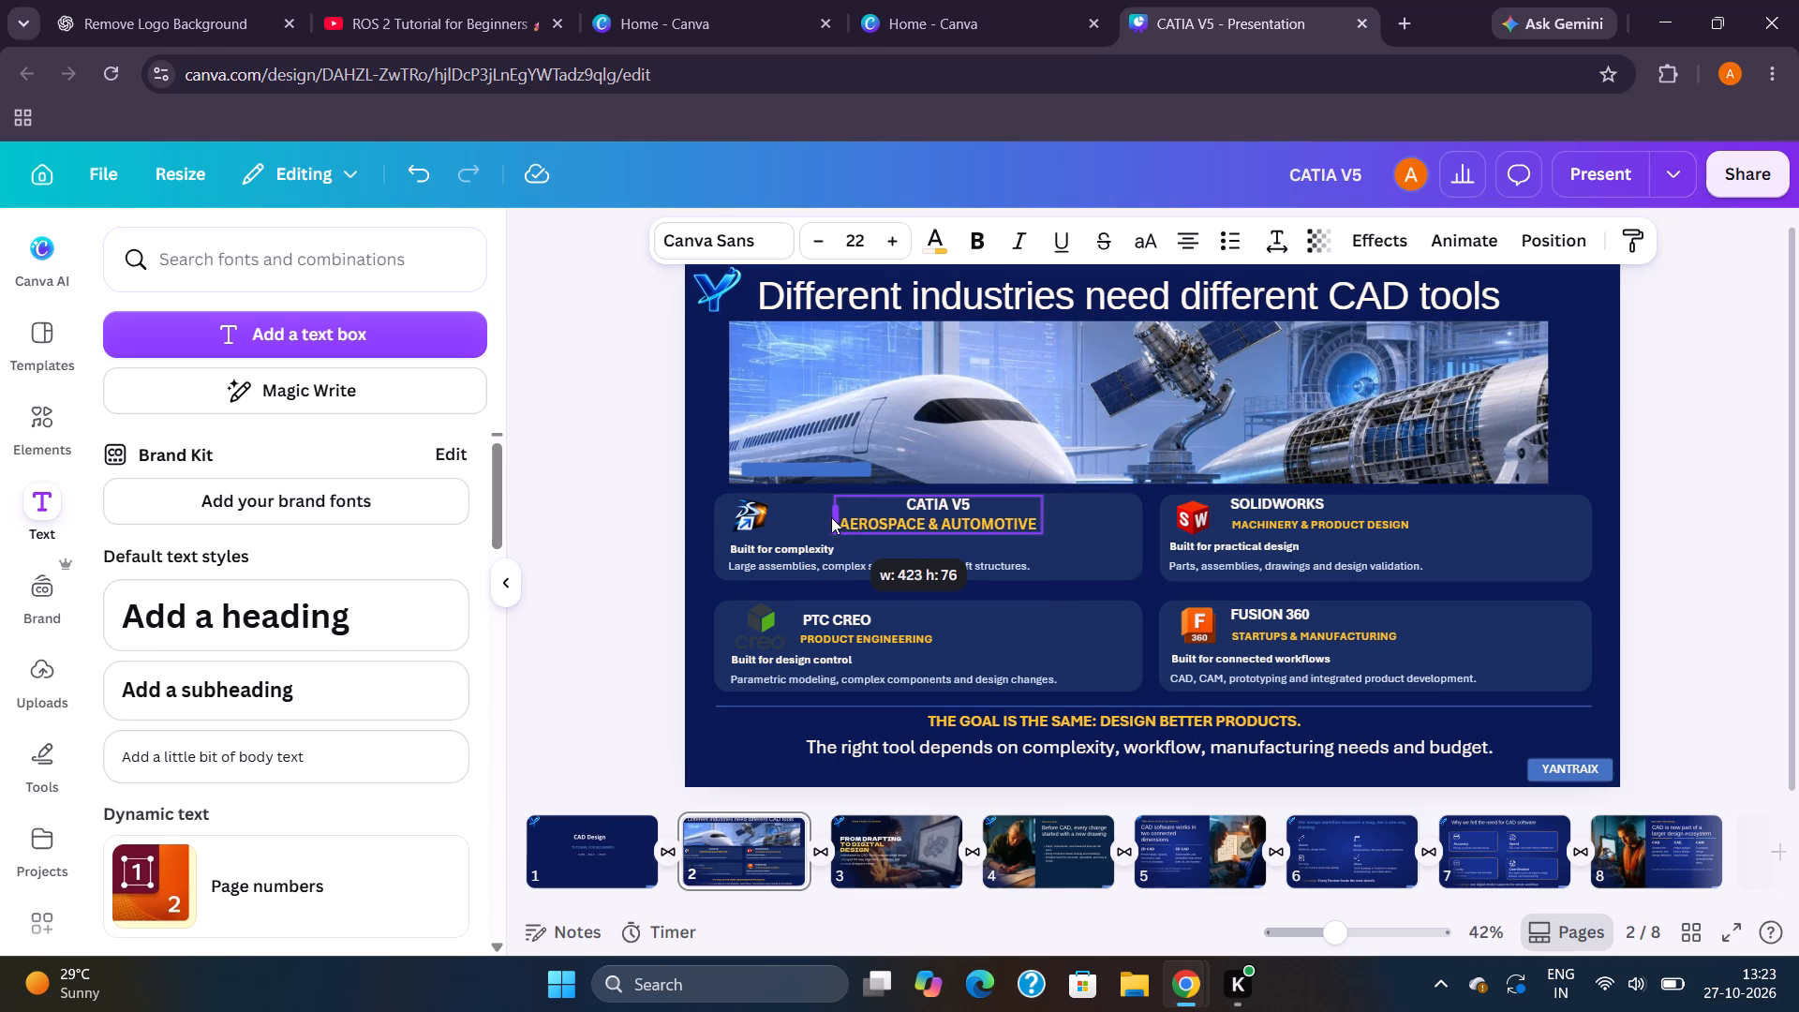
{"action": "left_click_drag", "start_coordinate": [831, 517], "coordinate": [825, 514]}
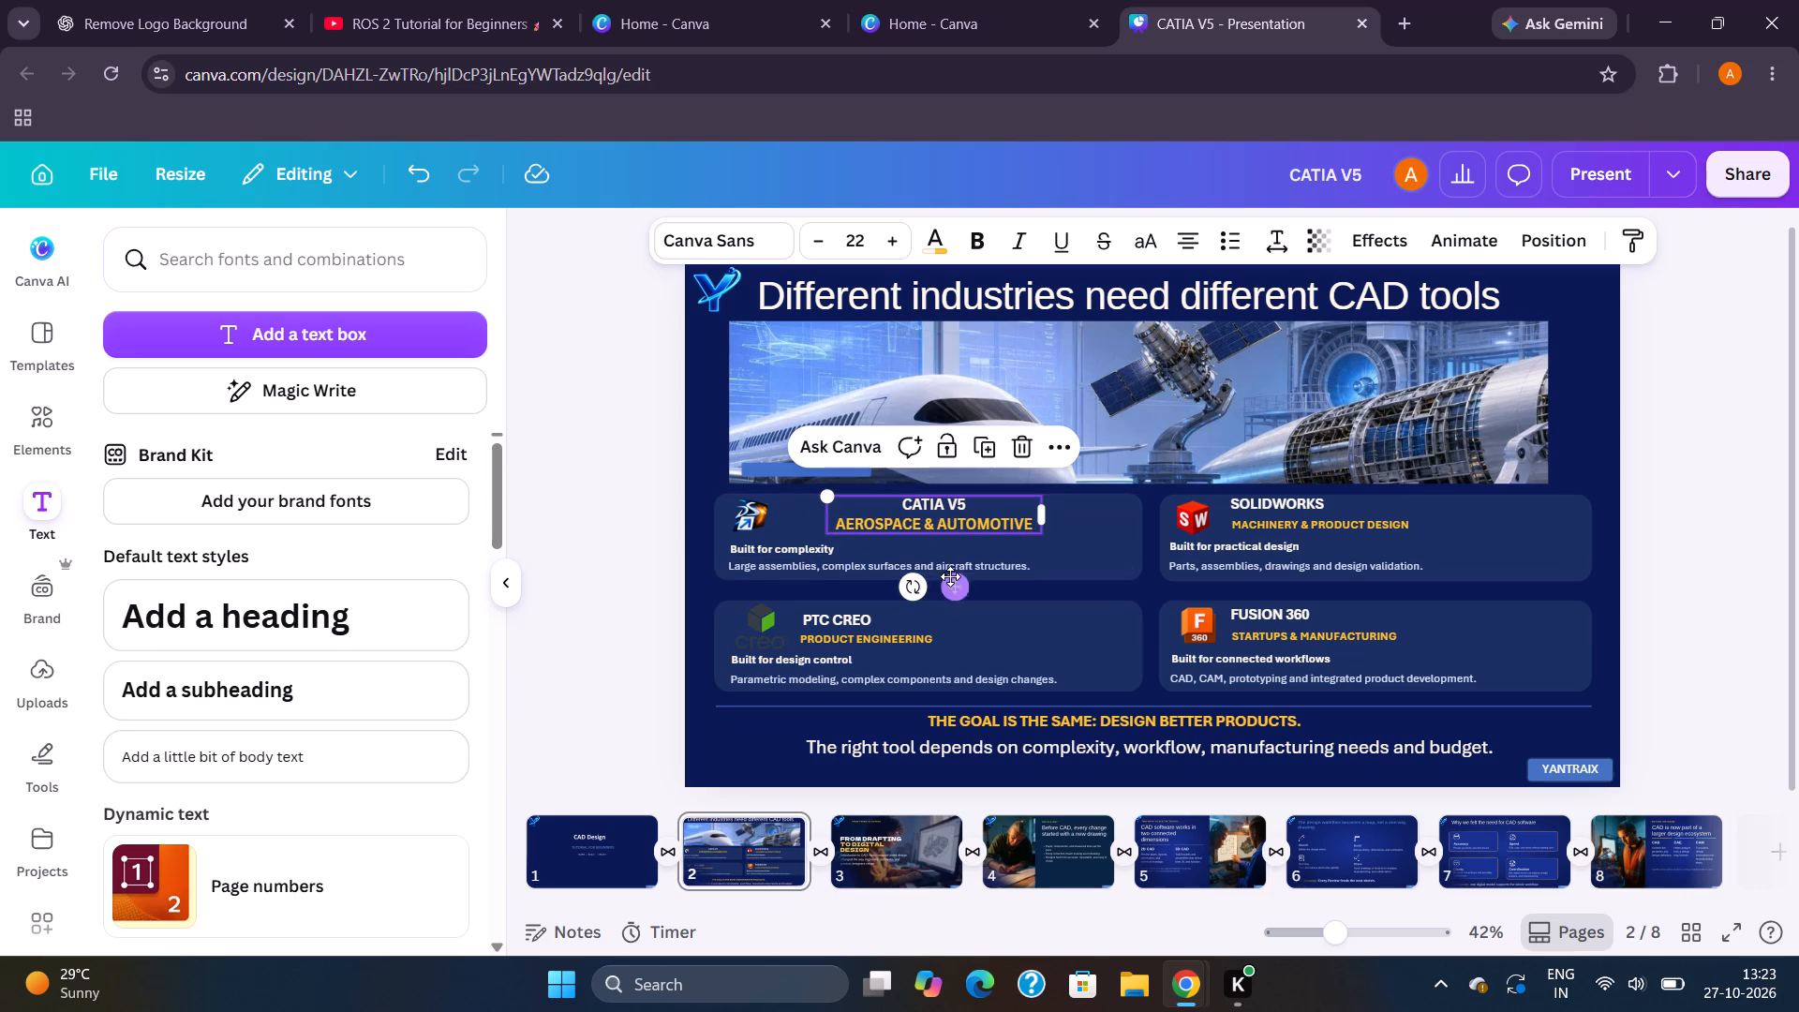
Move the narrowed text box back beside the CATIA logo, just above Built for complexity.
{"action": "left_click_drag", "start_coordinate": [950, 576], "coordinate": [900, 576]}
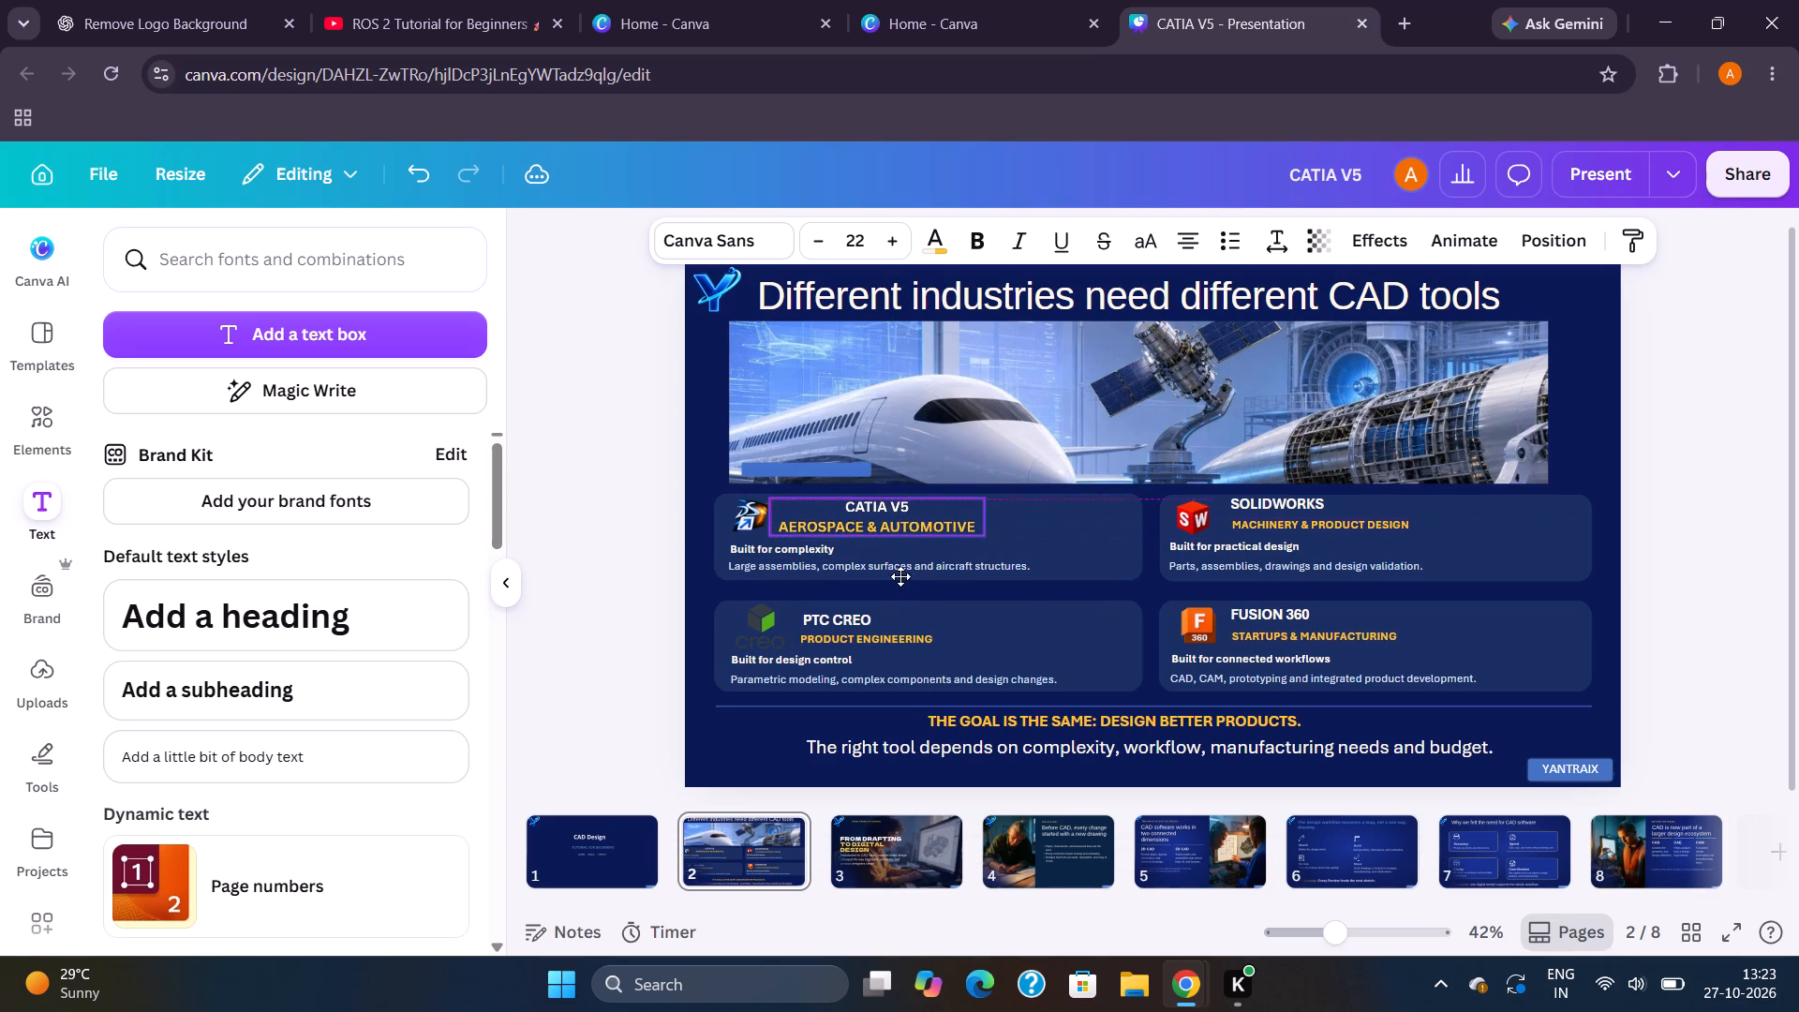
{"action": "left_click_drag", "start_coordinate": [900, 576], "coordinate": [903, 573]}
{"action": "left_click", "coordinate": [629, 503]}
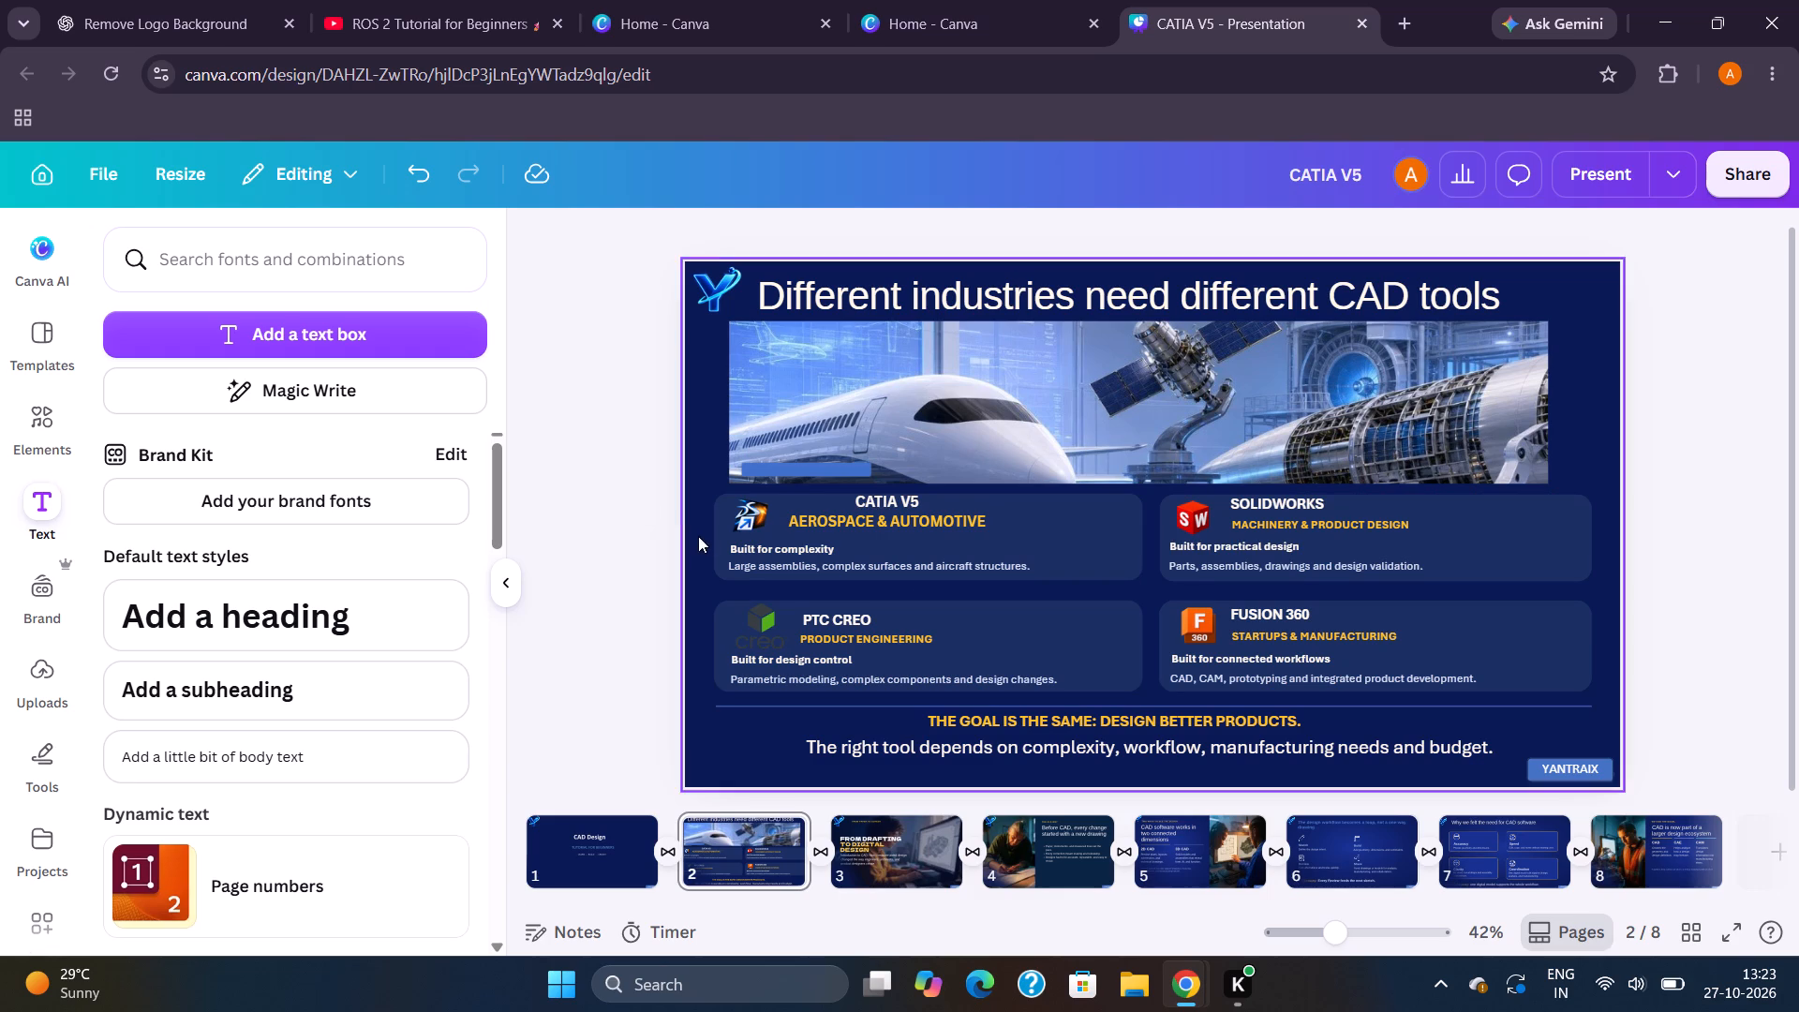
{"action": "left_click", "coordinate": [873, 517]}
{"action": "left_click", "coordinate": [907, 587]}
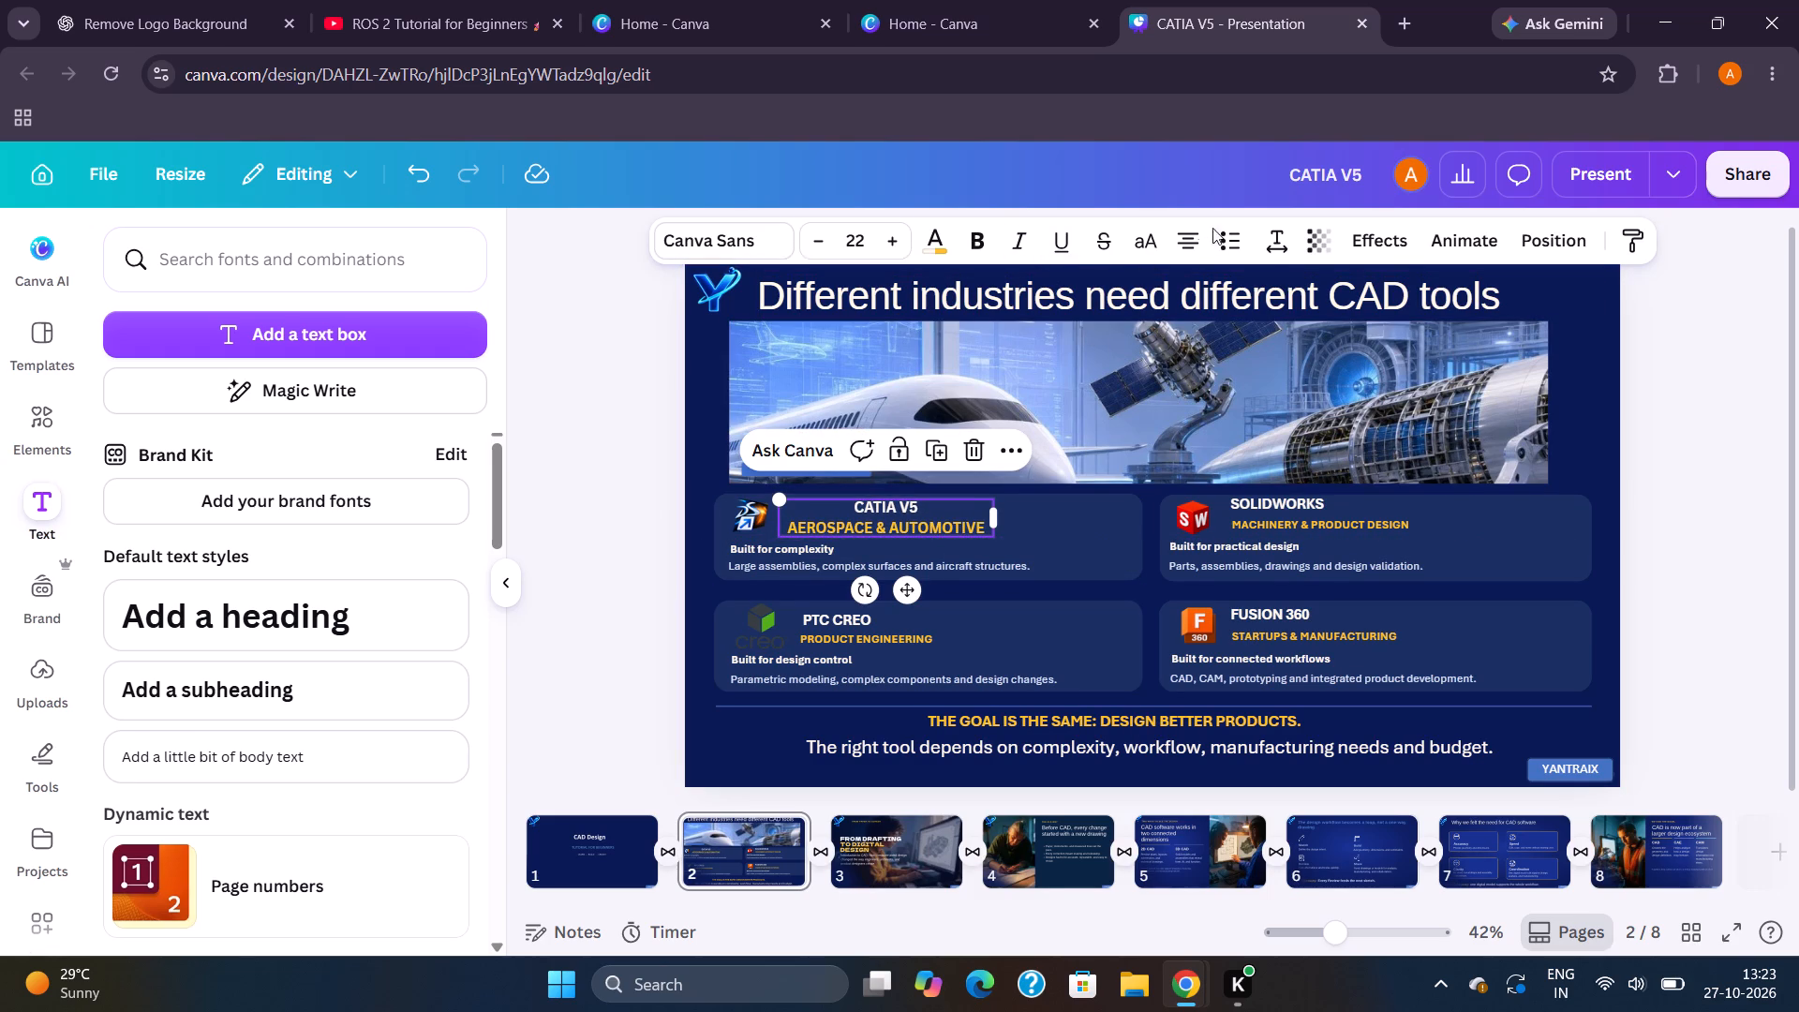
Apply the Ascend animation to the combined CATIA V5 text box.
{"action": "left_click", "coordinate": [1438, 239]}
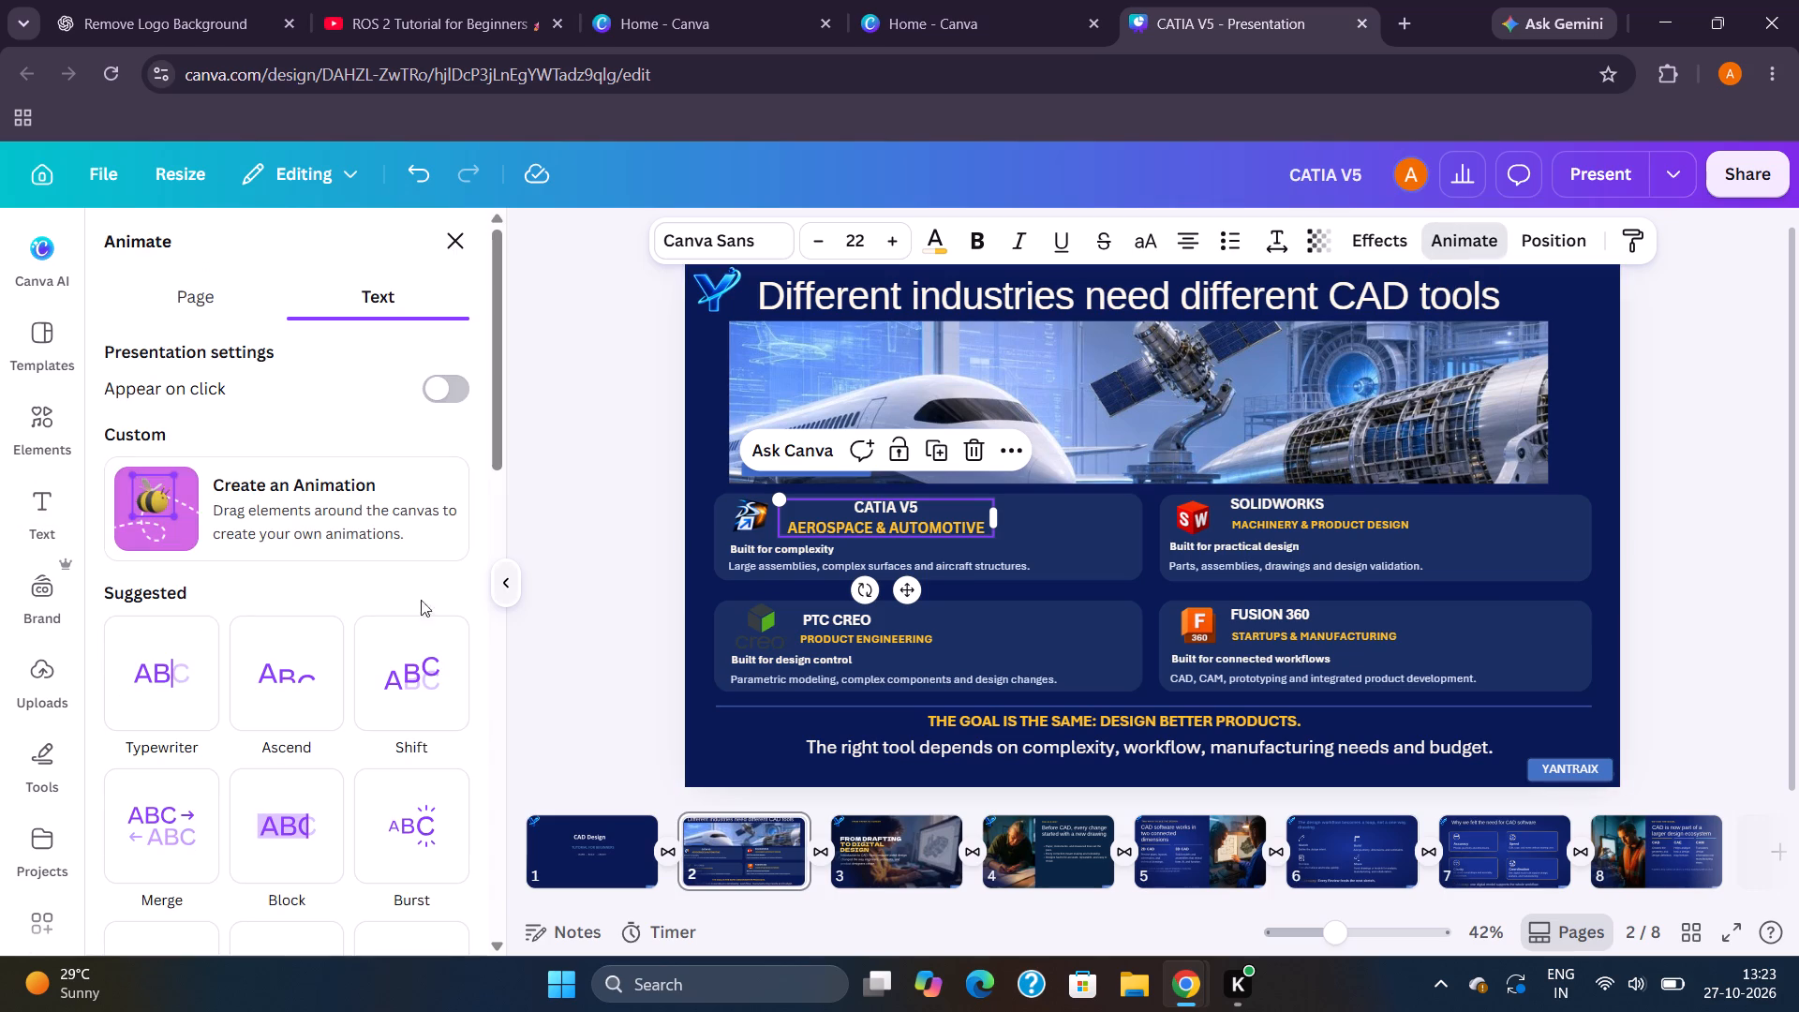
{"action": "left_click", "coordinate": [305, 660]}
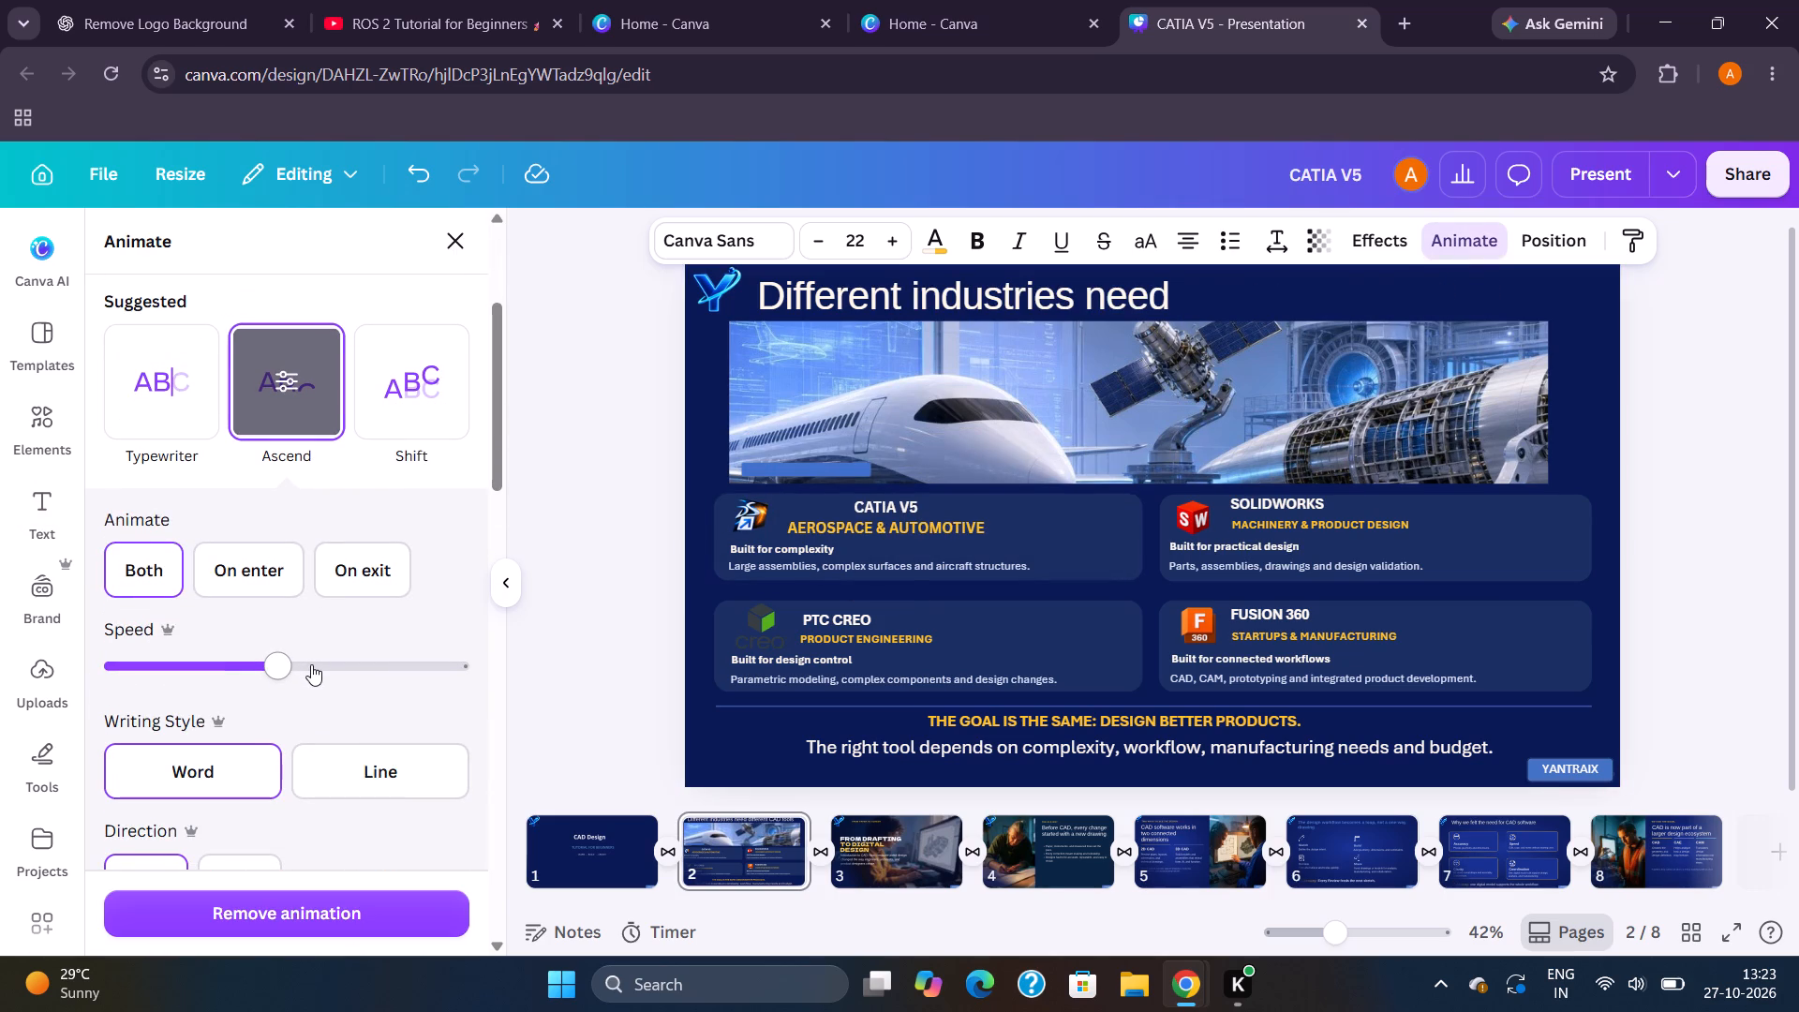
Set the animation of the CATIA V5 card's background shape to Fade.
{"action": "left_click", "coordinate": [719, 526]}
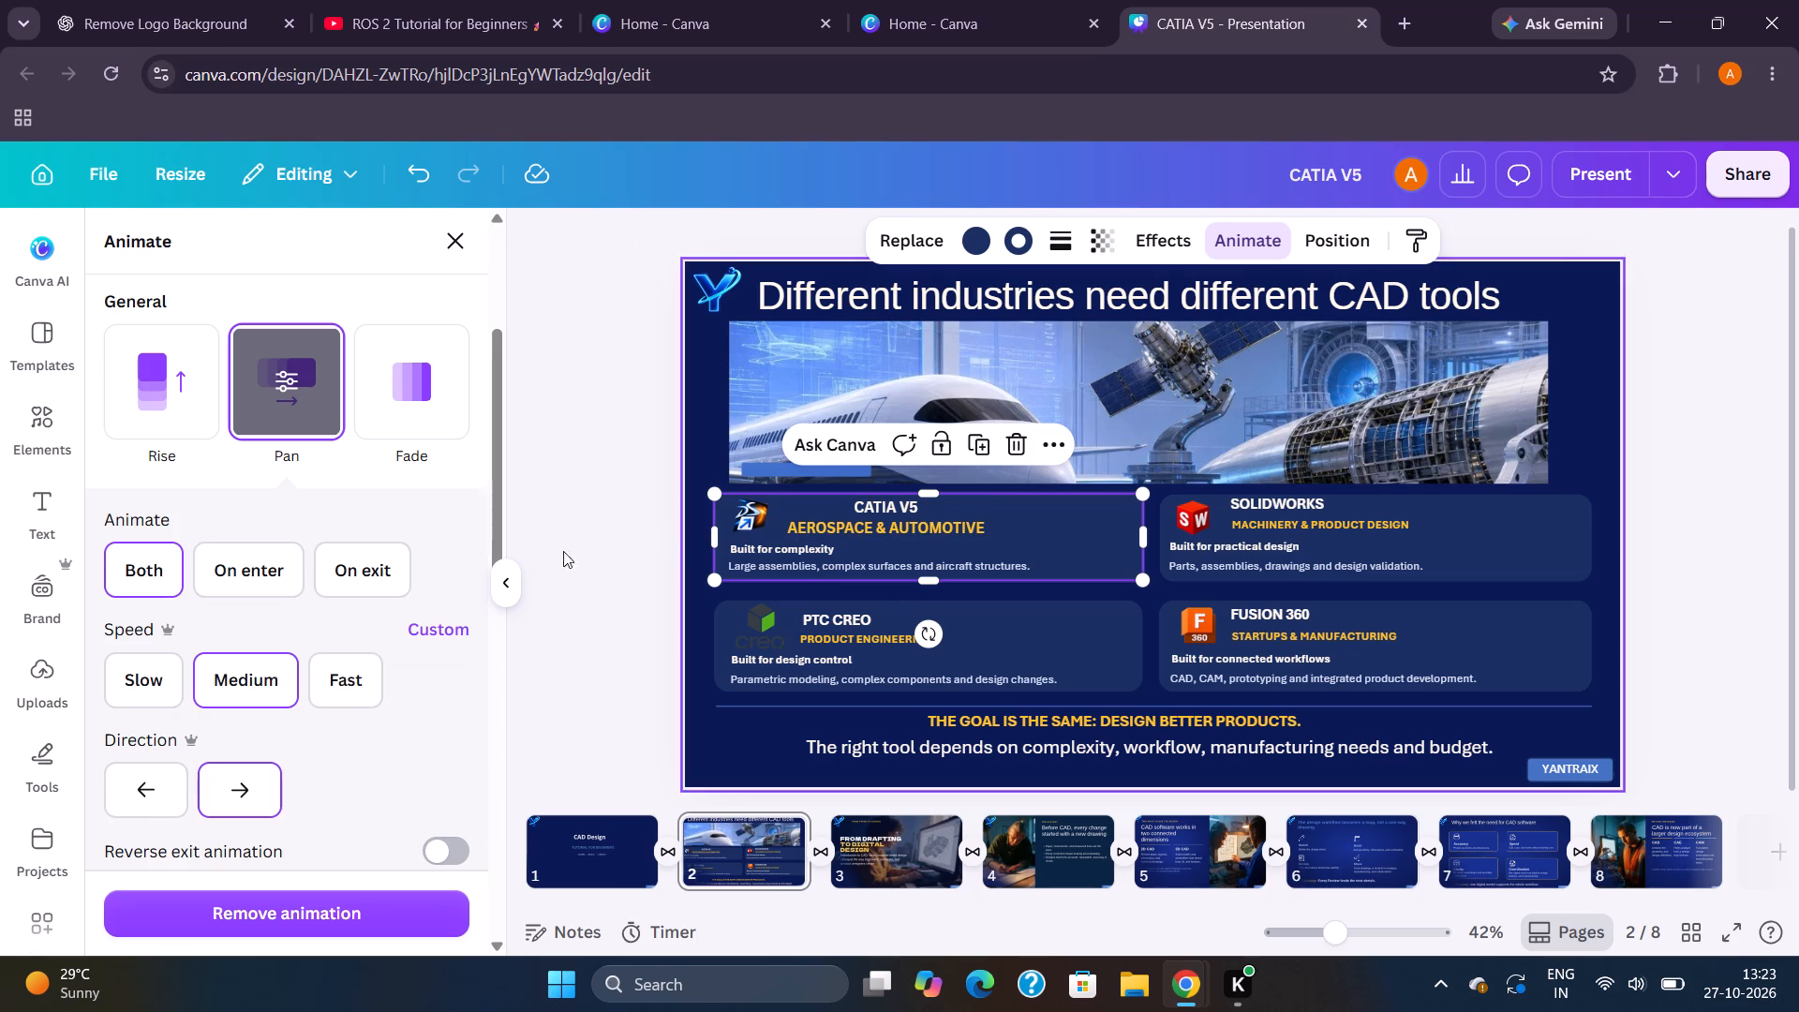
{"action": "left_click", "coordinate": [297, 417]}
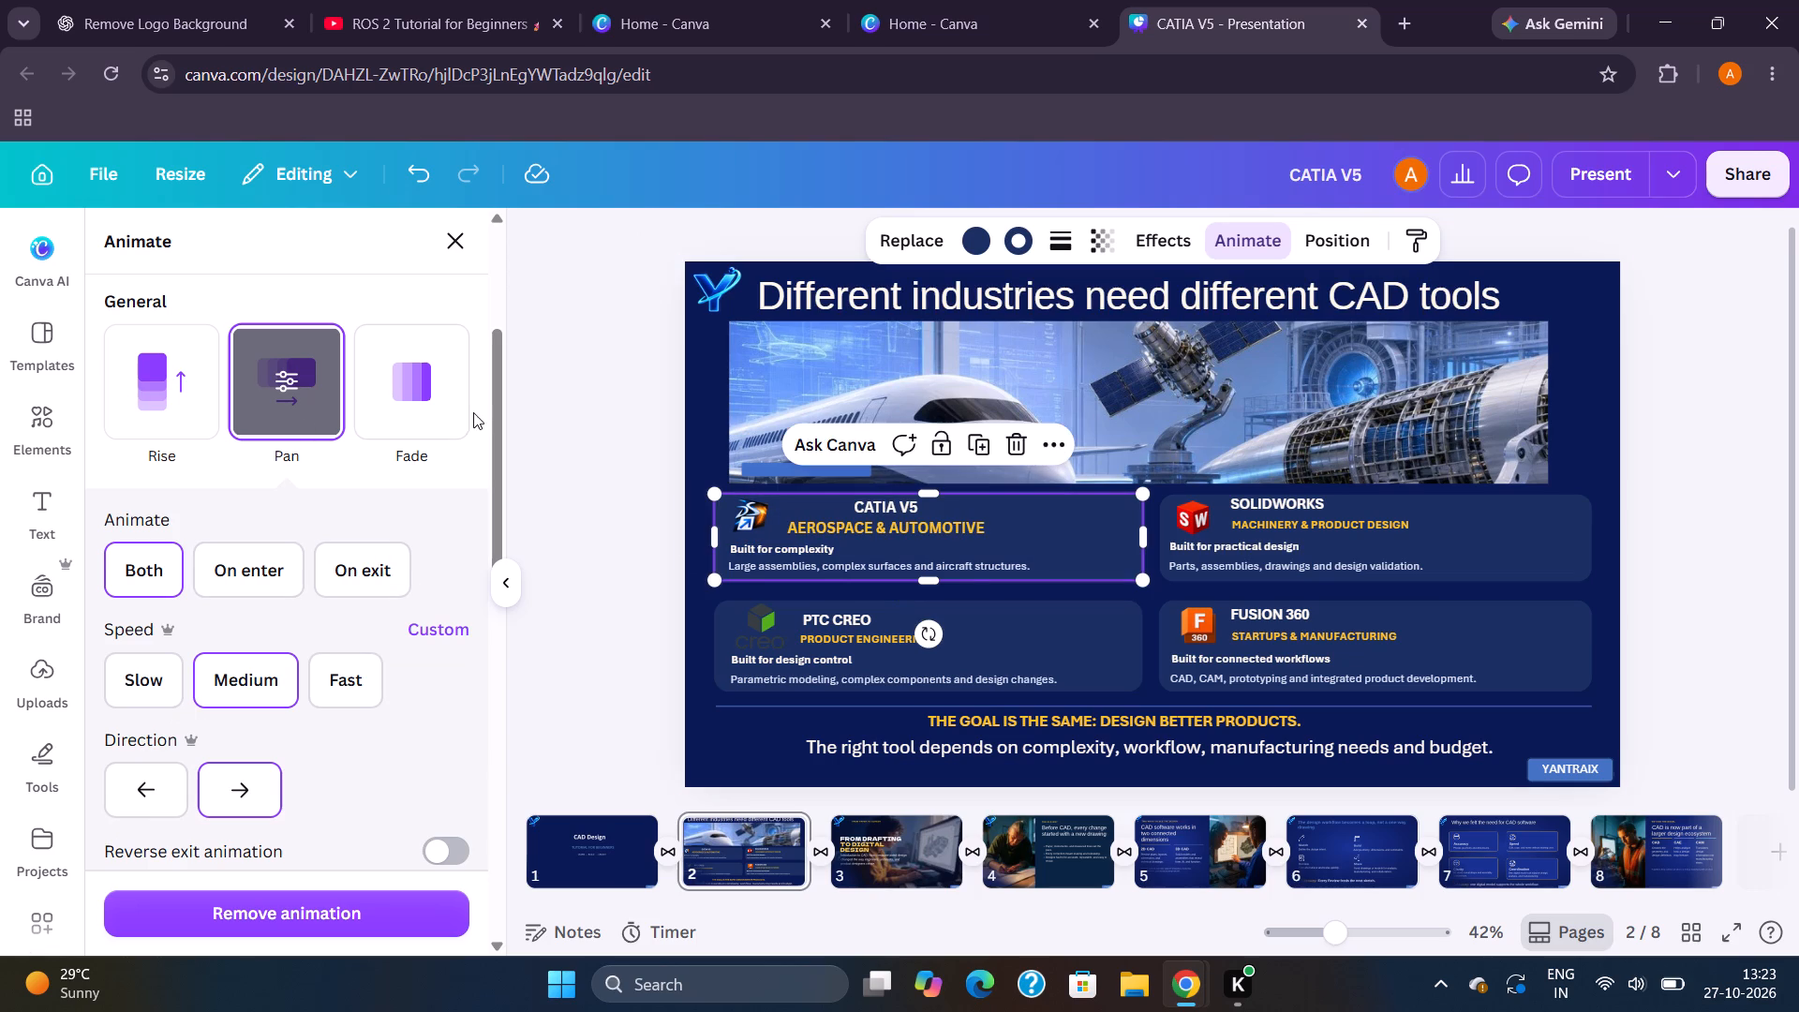
{"action": "left_click", "coordinate": [411, 406]}
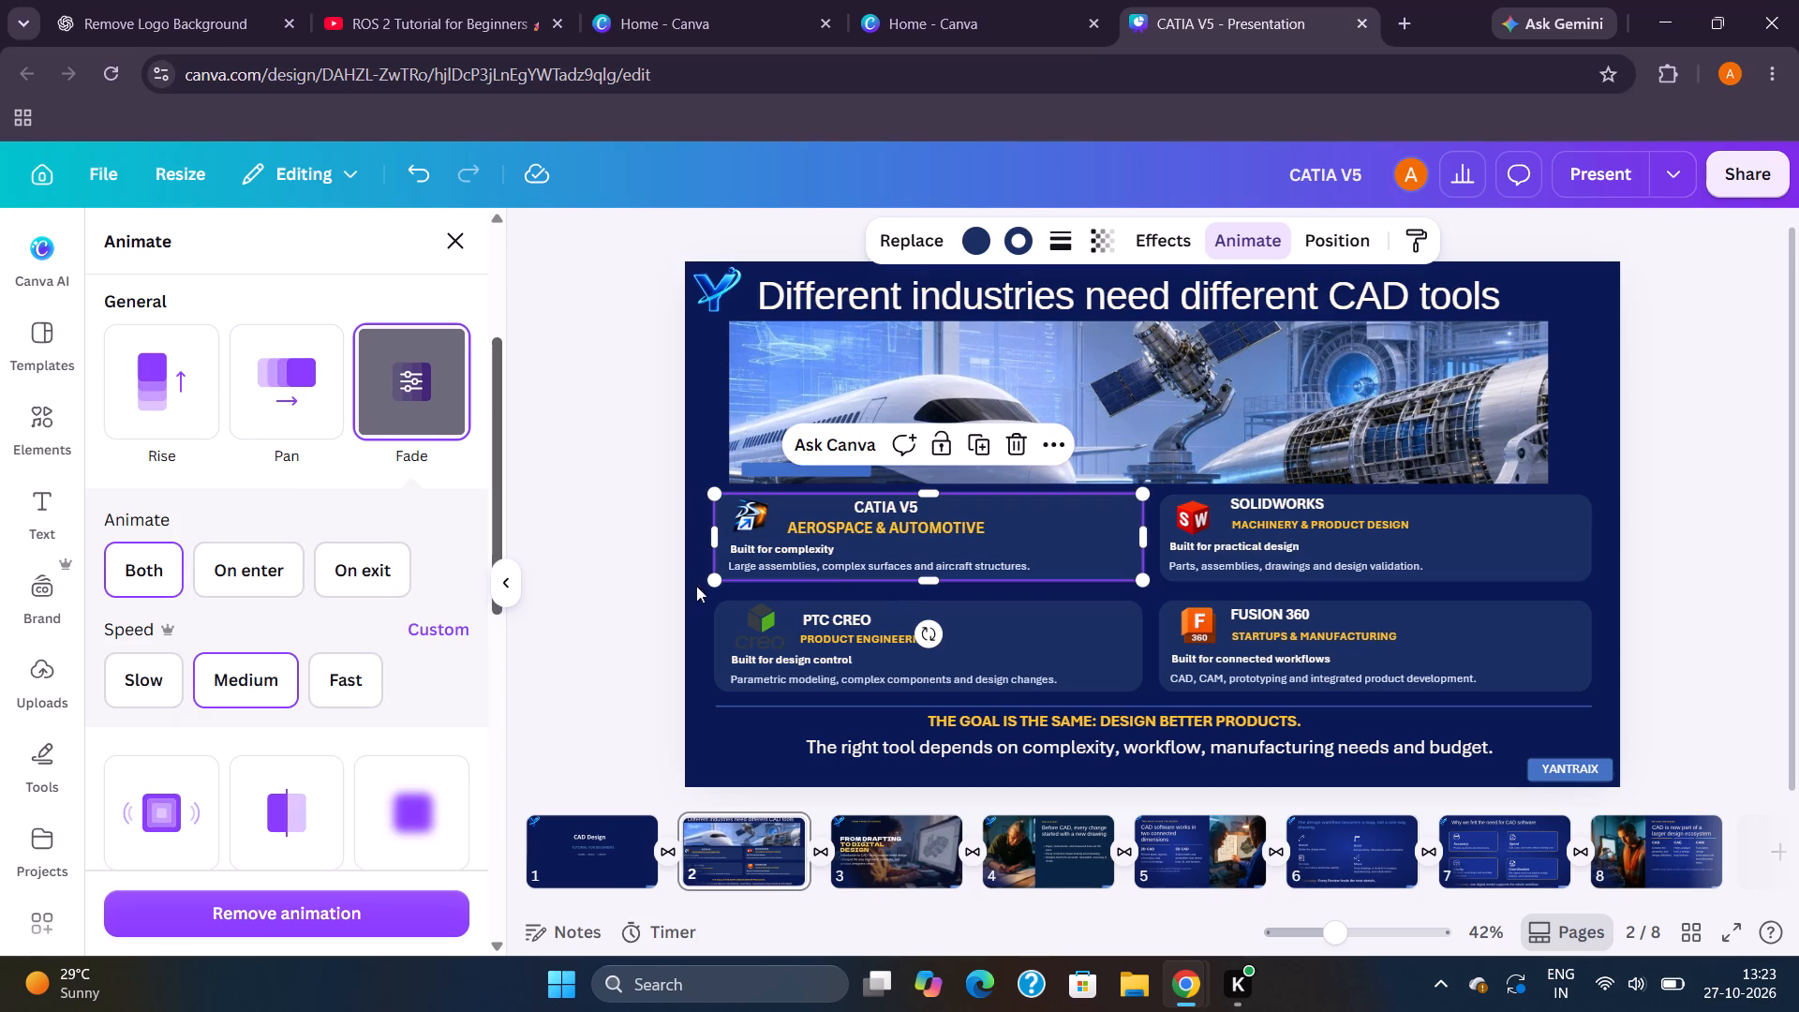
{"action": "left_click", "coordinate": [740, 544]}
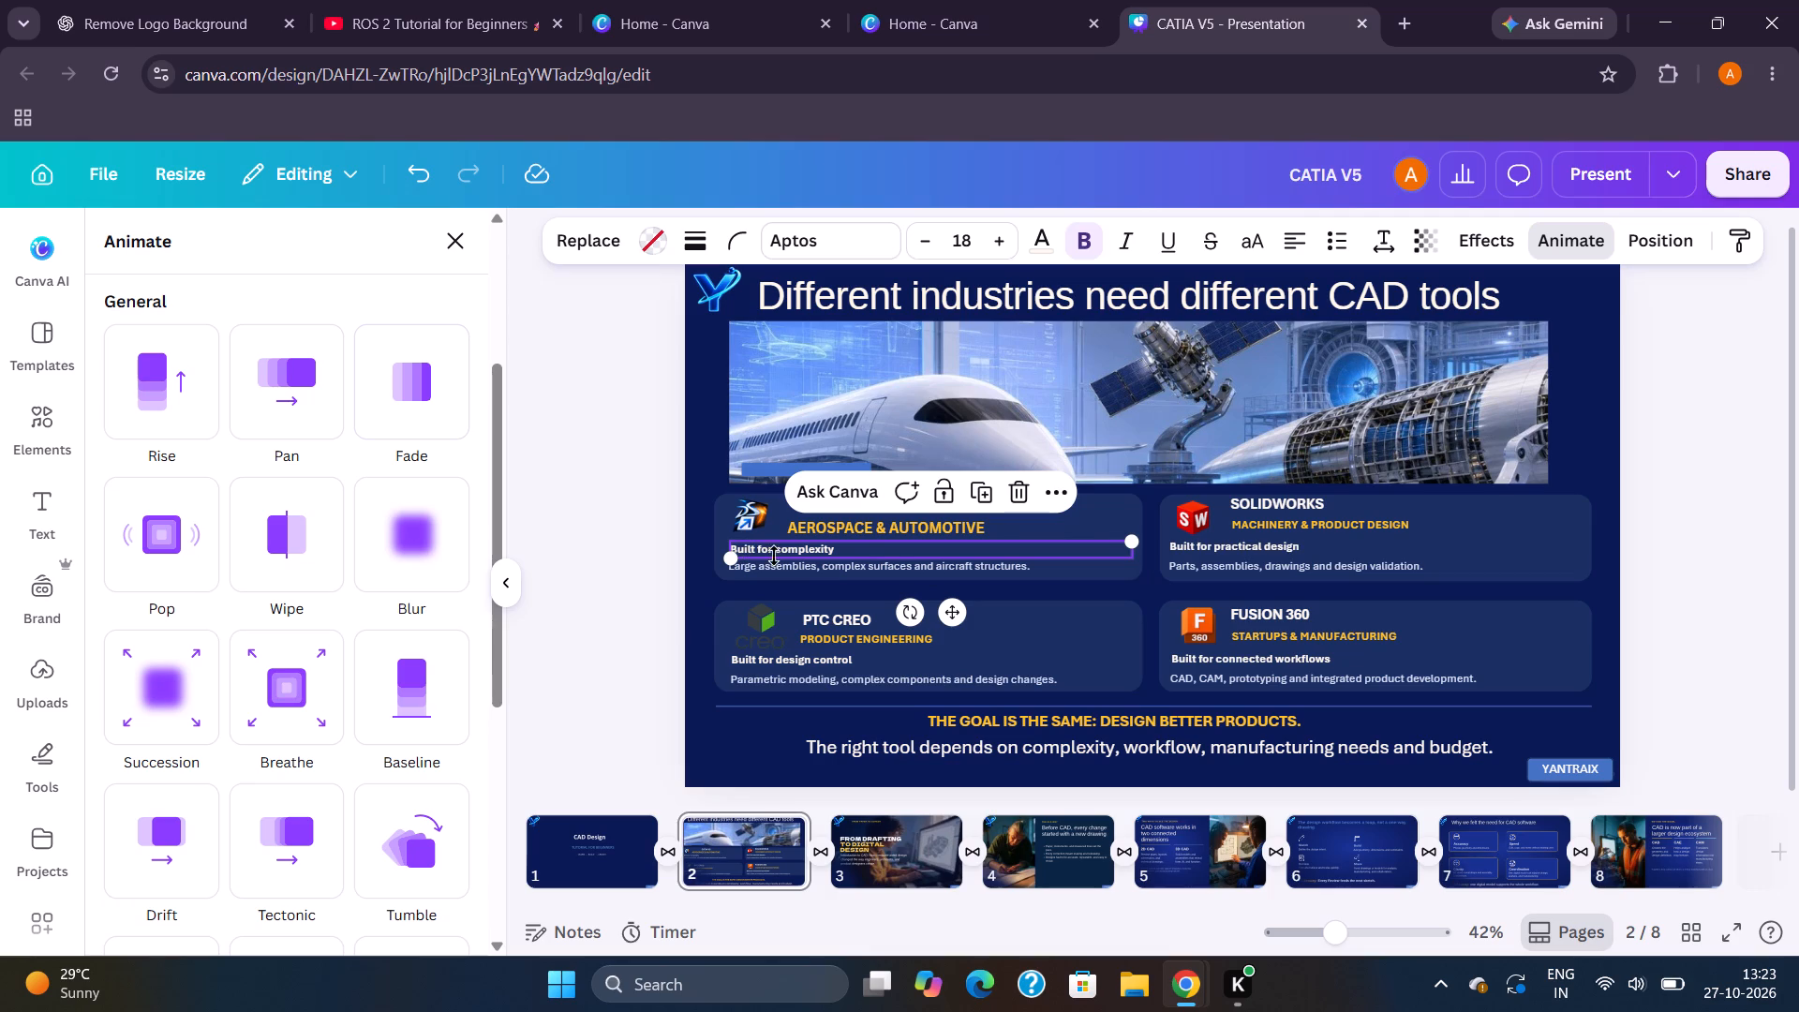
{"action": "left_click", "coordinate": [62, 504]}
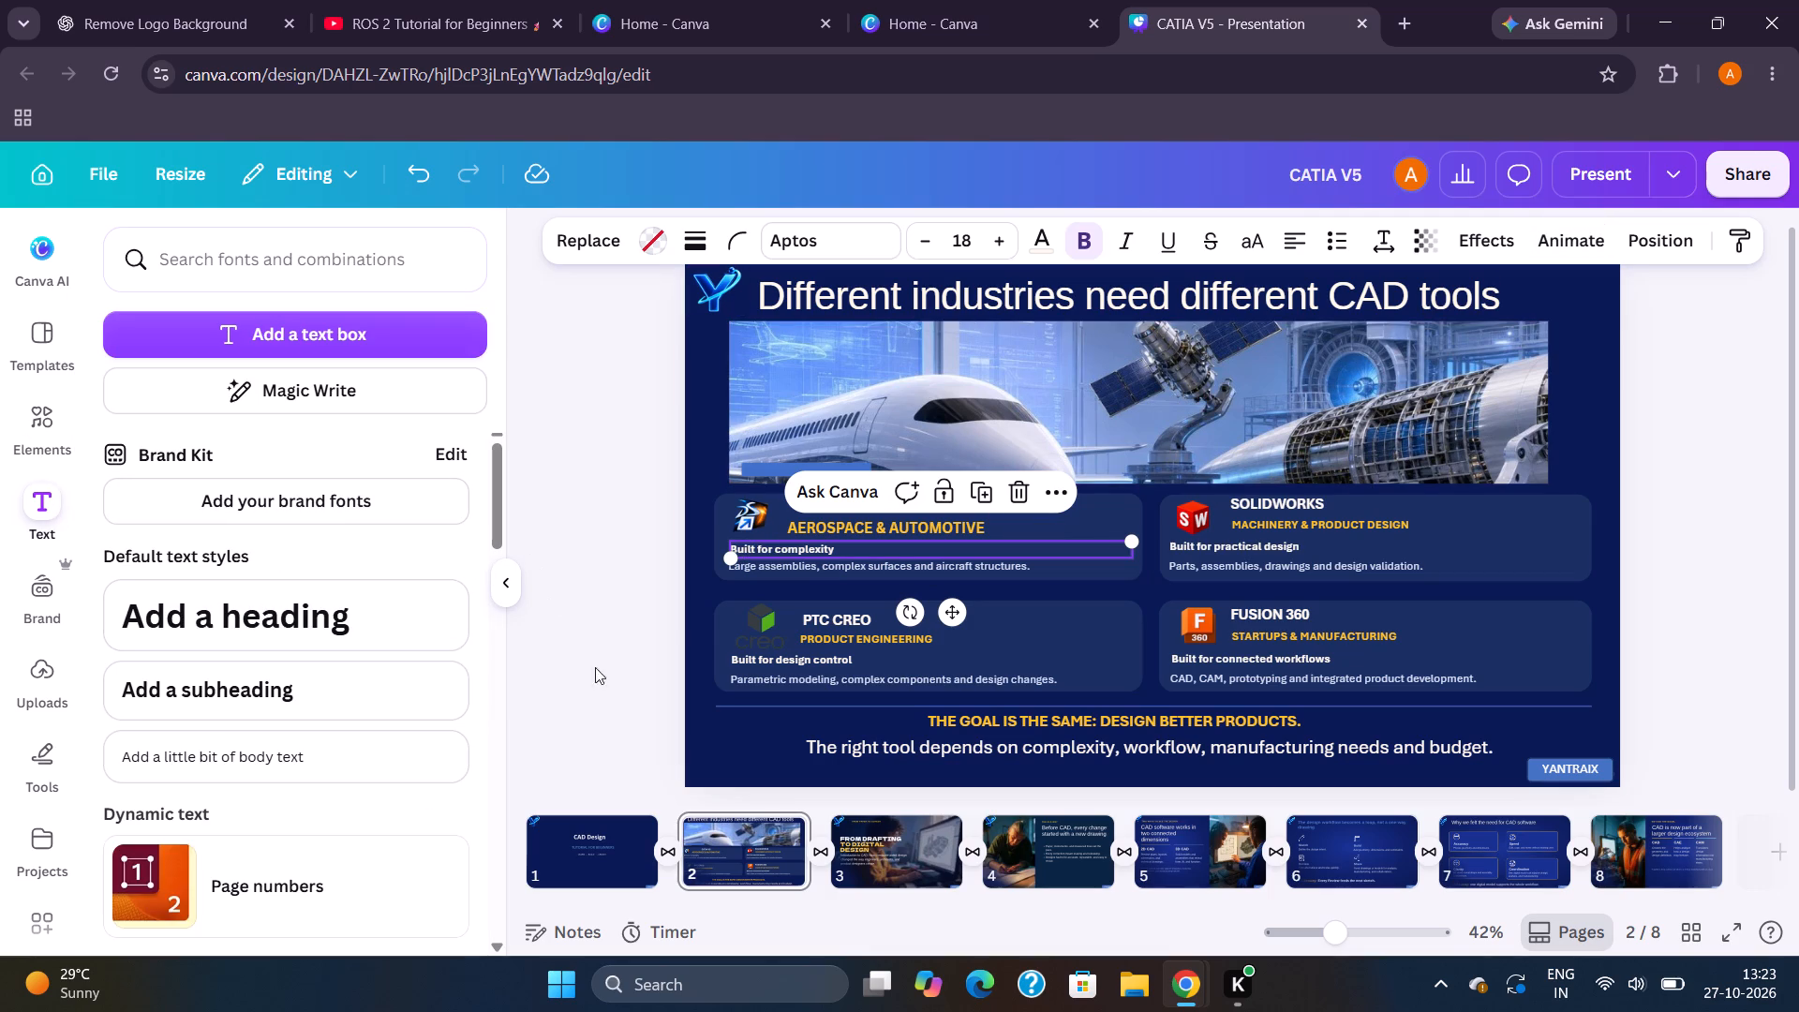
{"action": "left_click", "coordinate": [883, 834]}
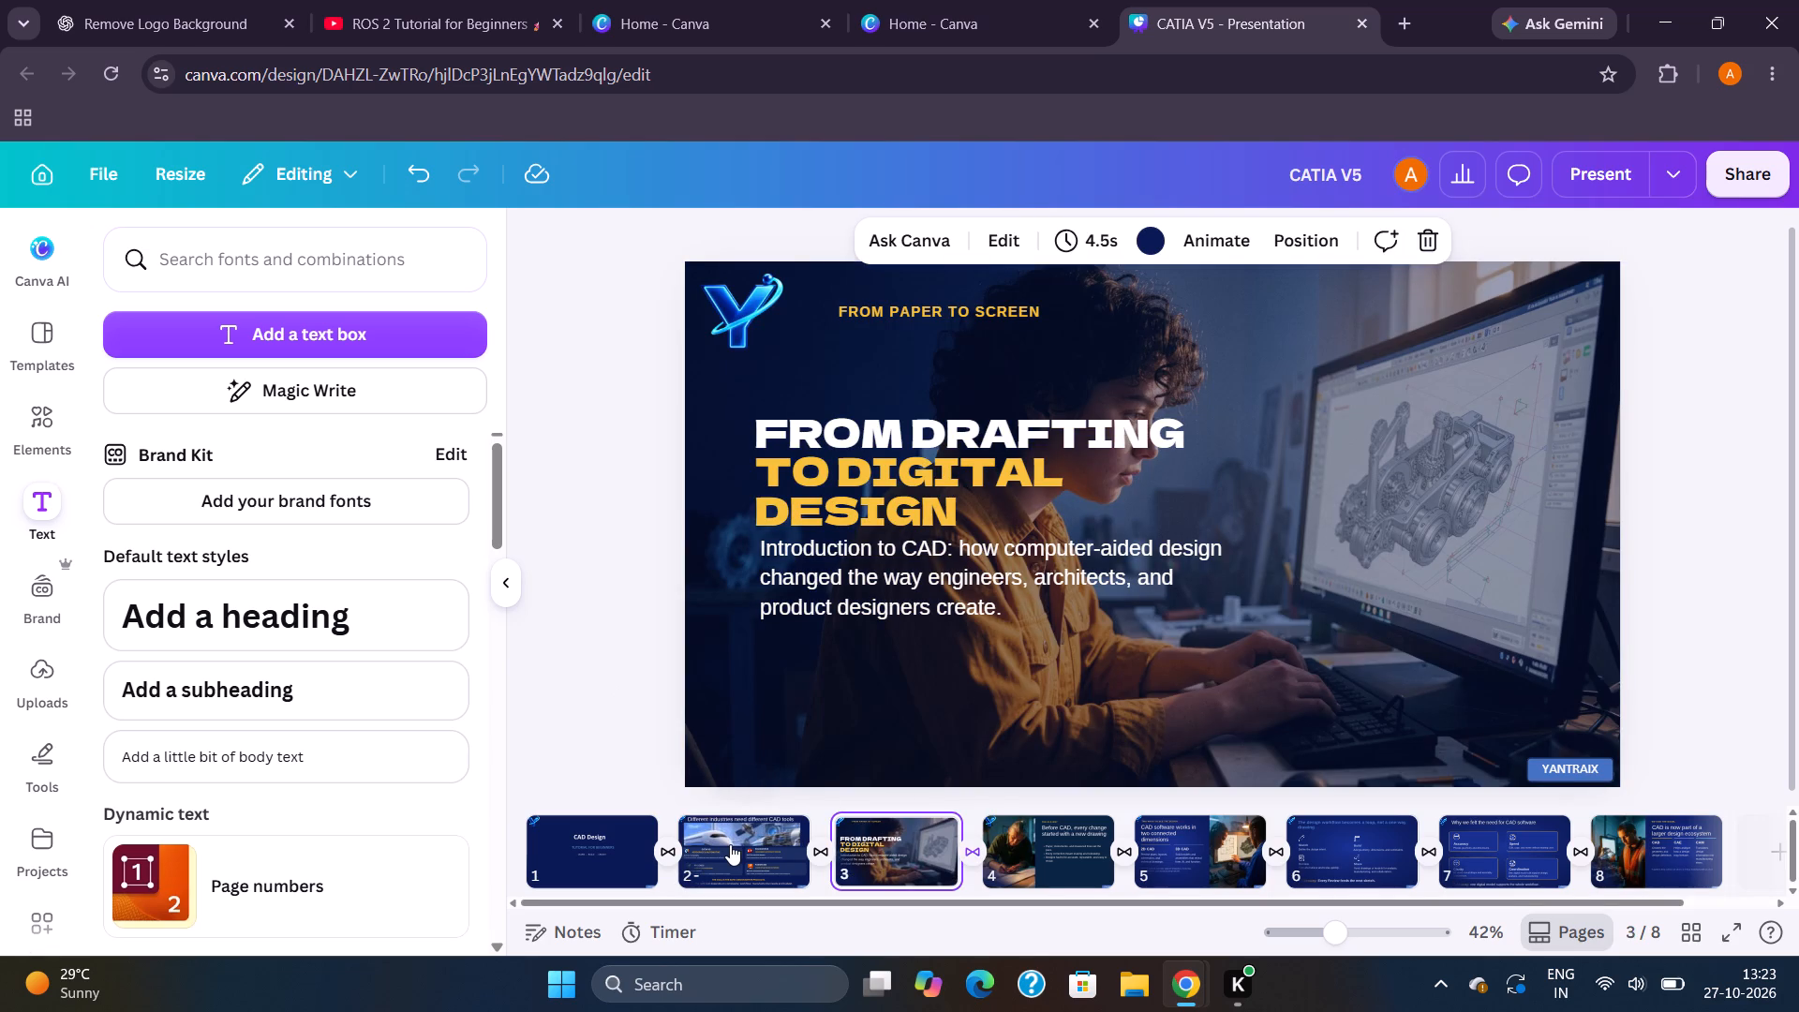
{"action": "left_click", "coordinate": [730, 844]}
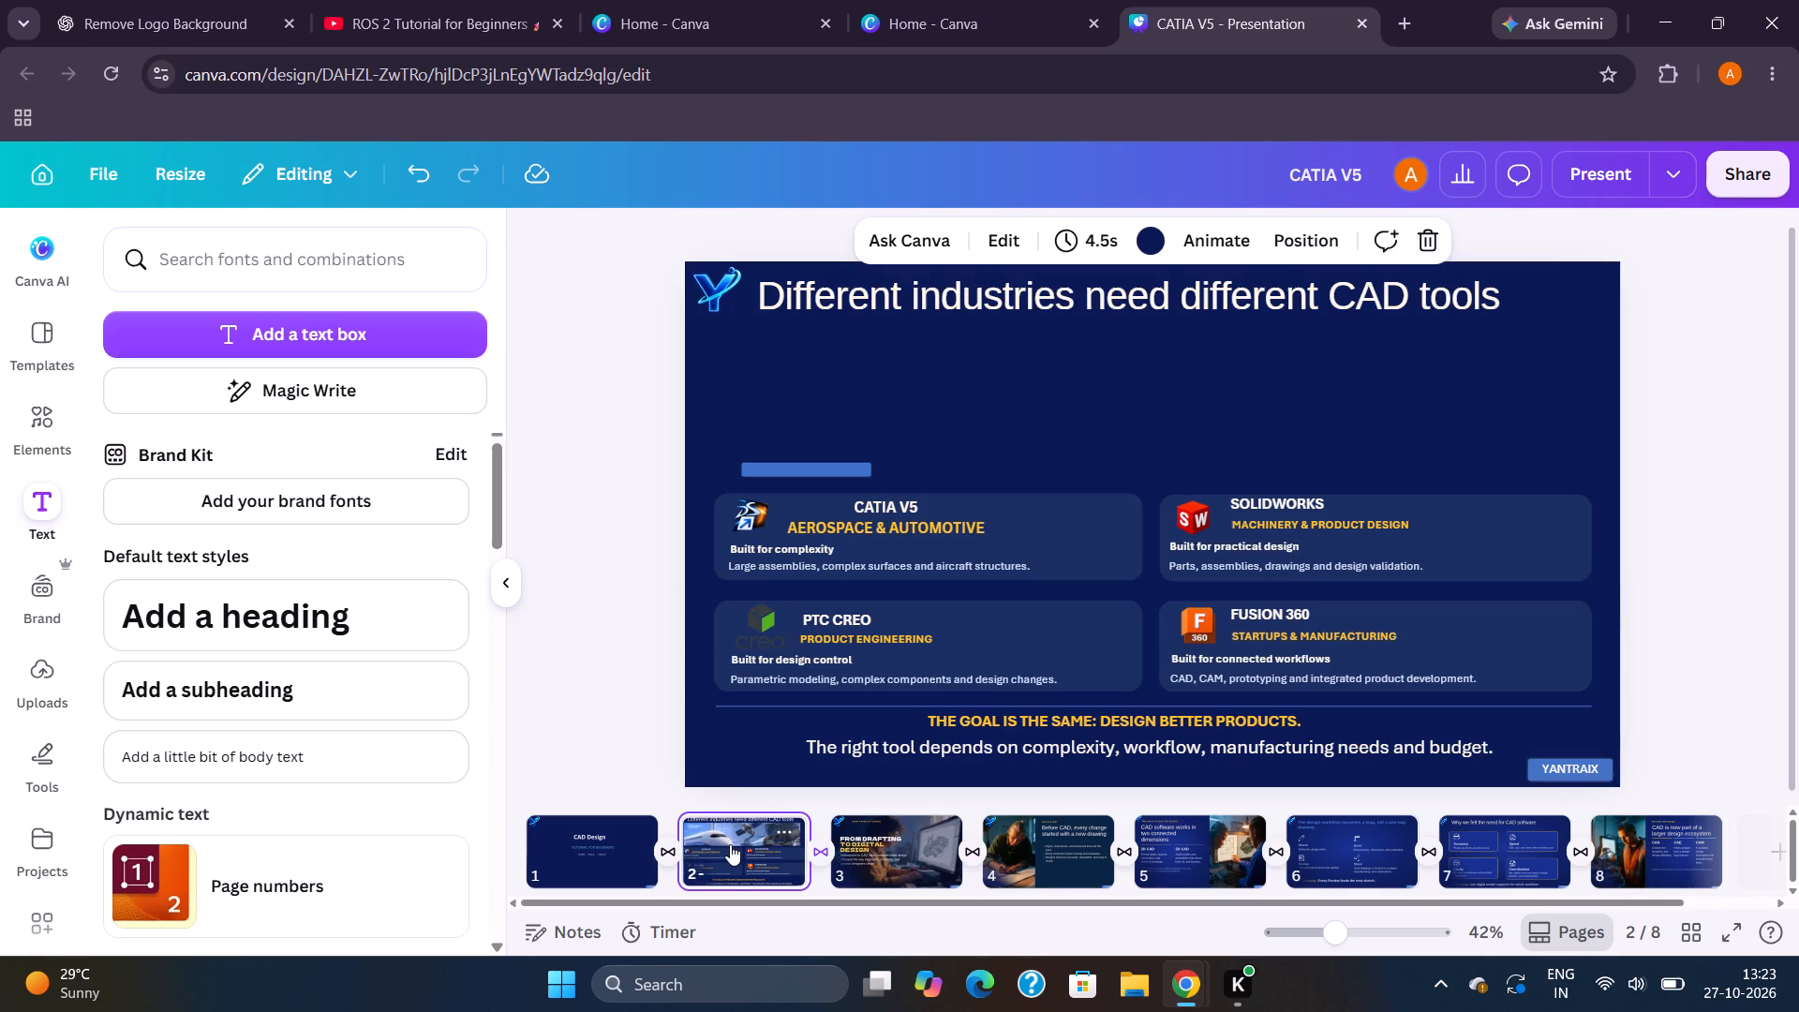
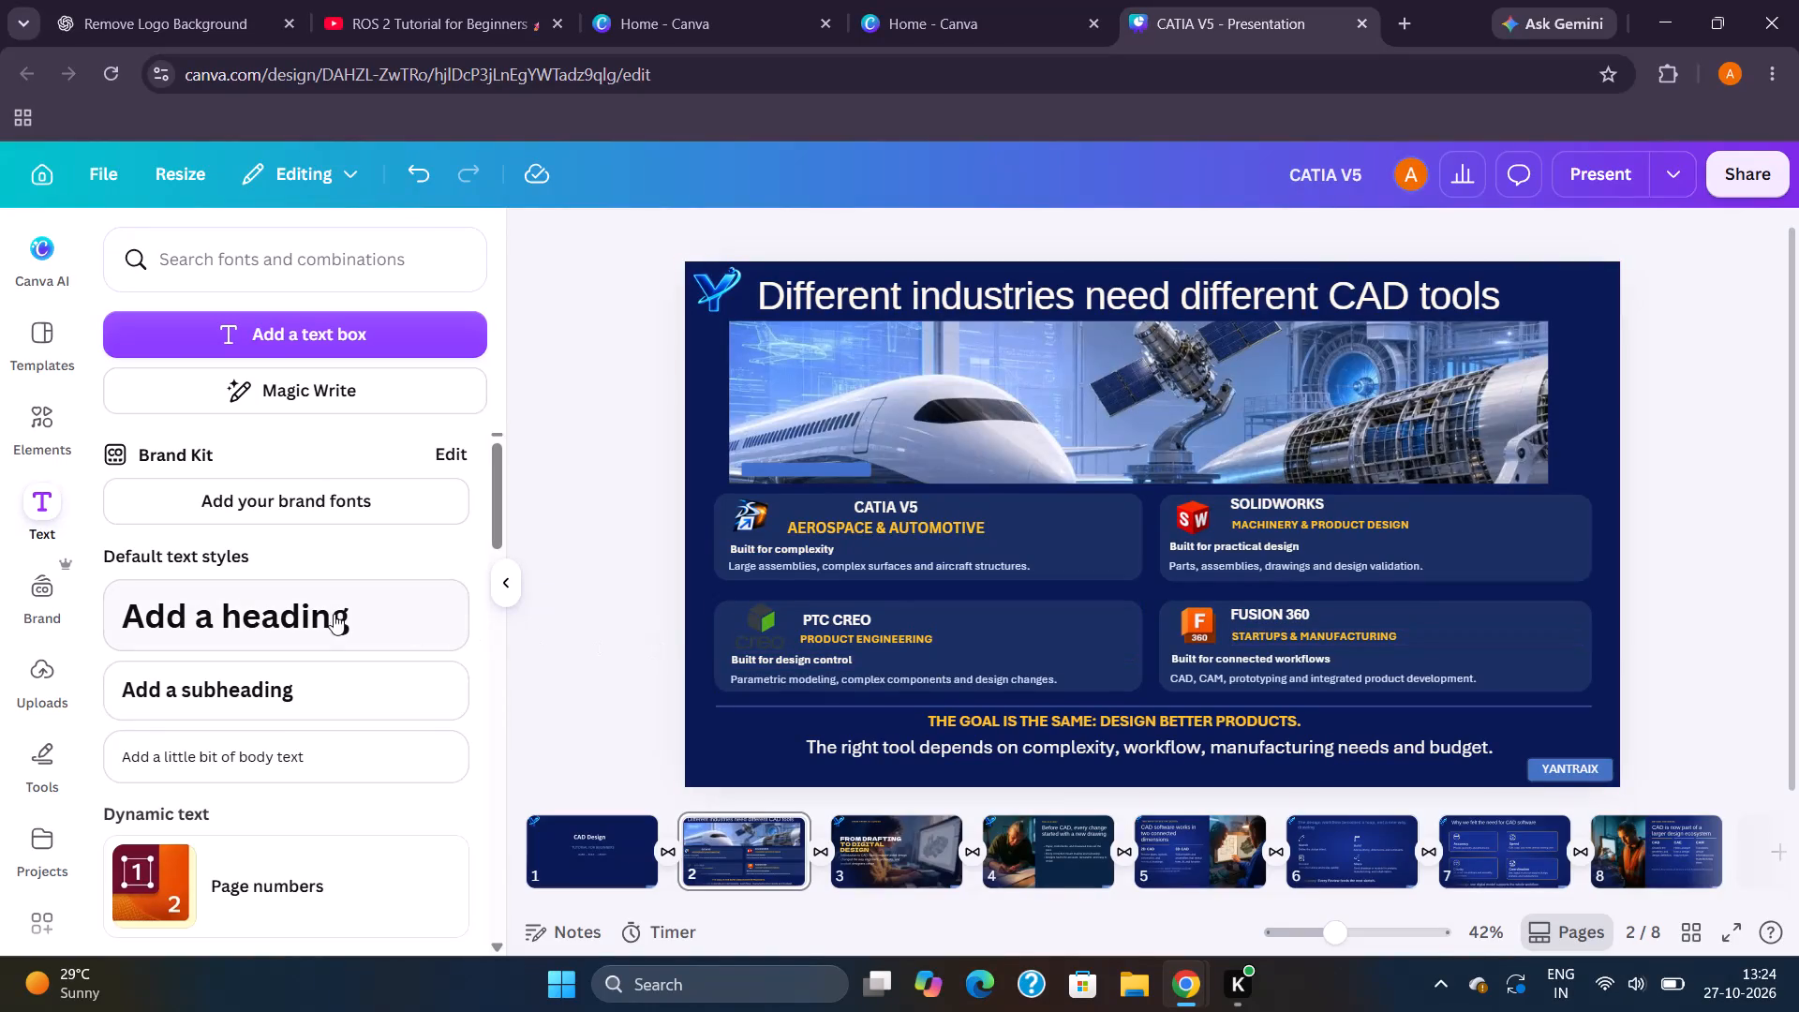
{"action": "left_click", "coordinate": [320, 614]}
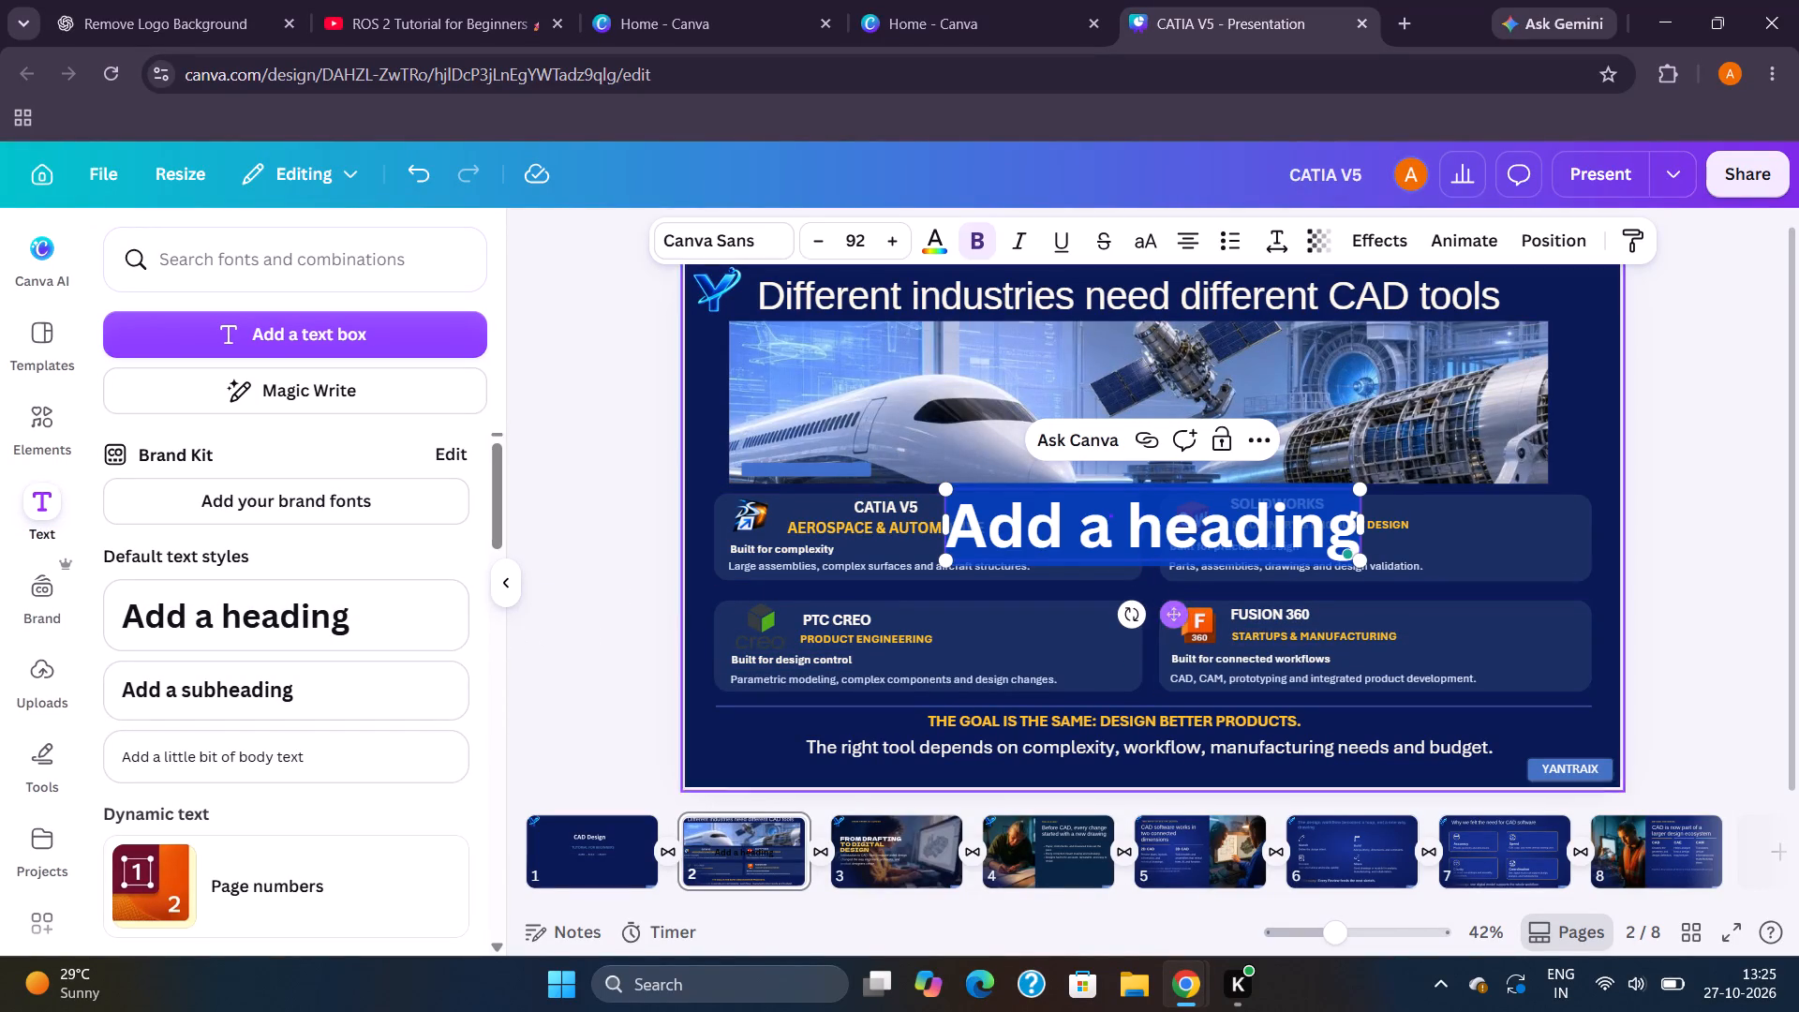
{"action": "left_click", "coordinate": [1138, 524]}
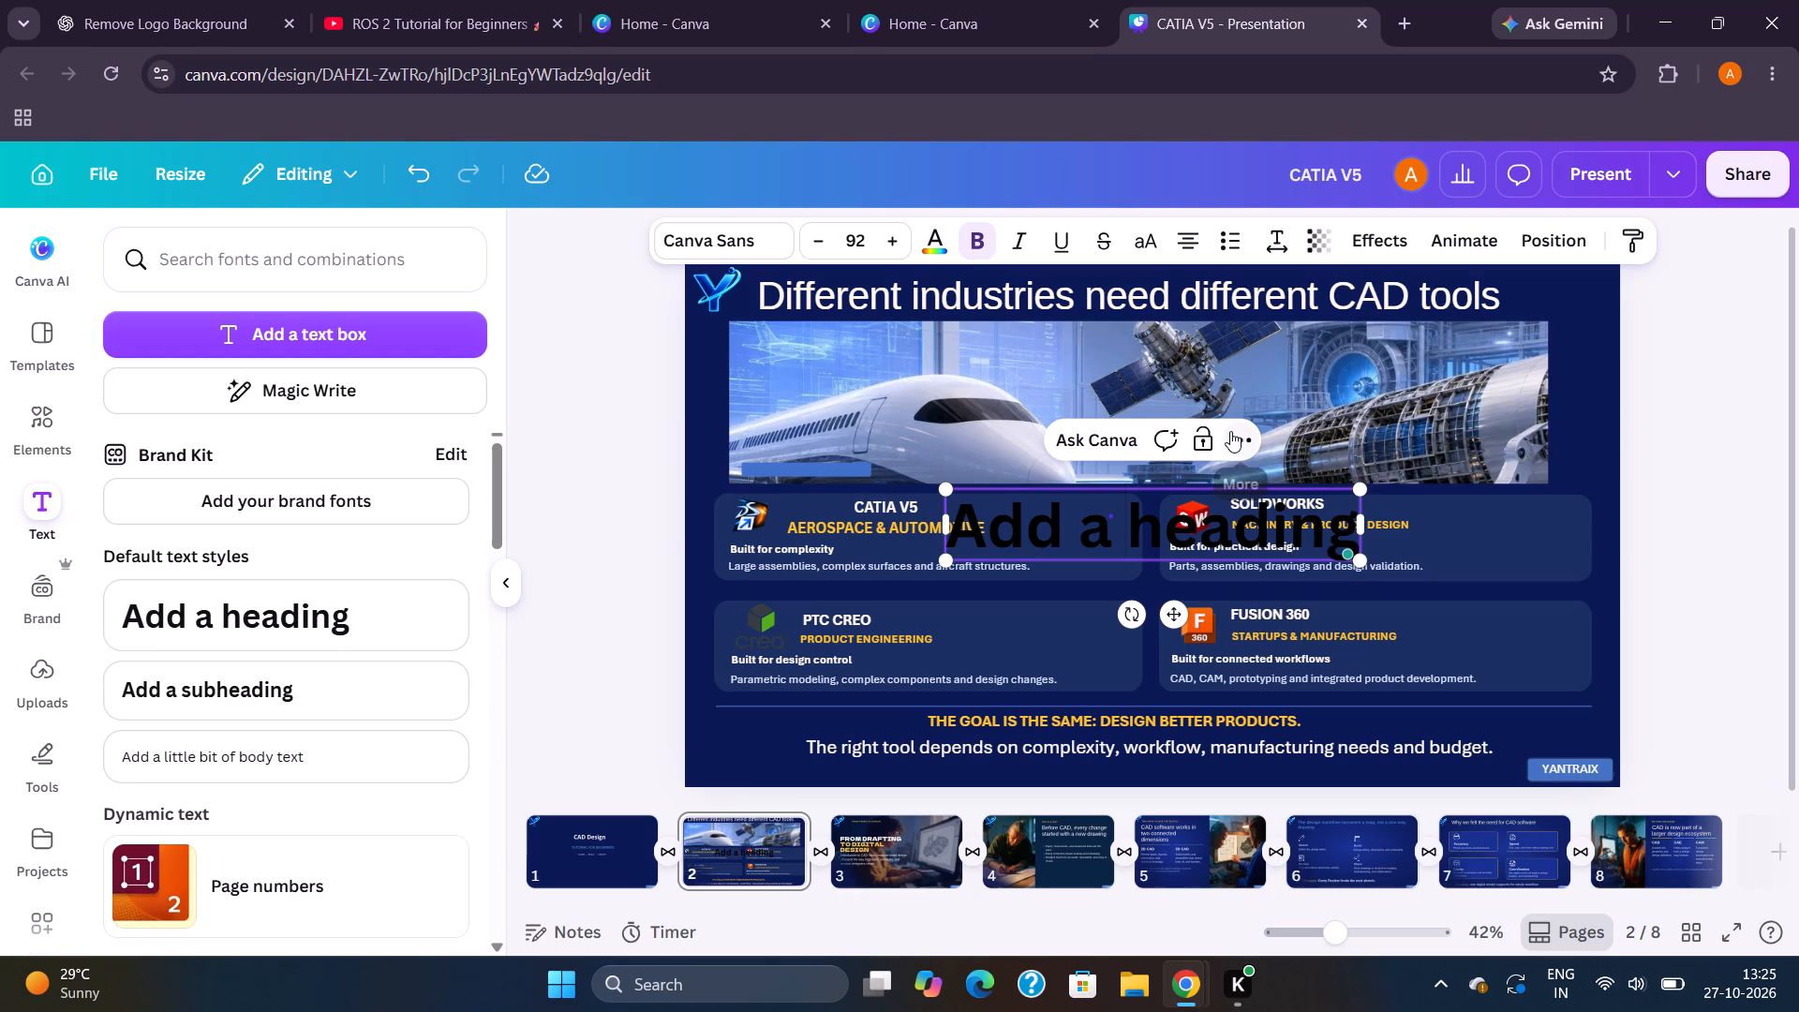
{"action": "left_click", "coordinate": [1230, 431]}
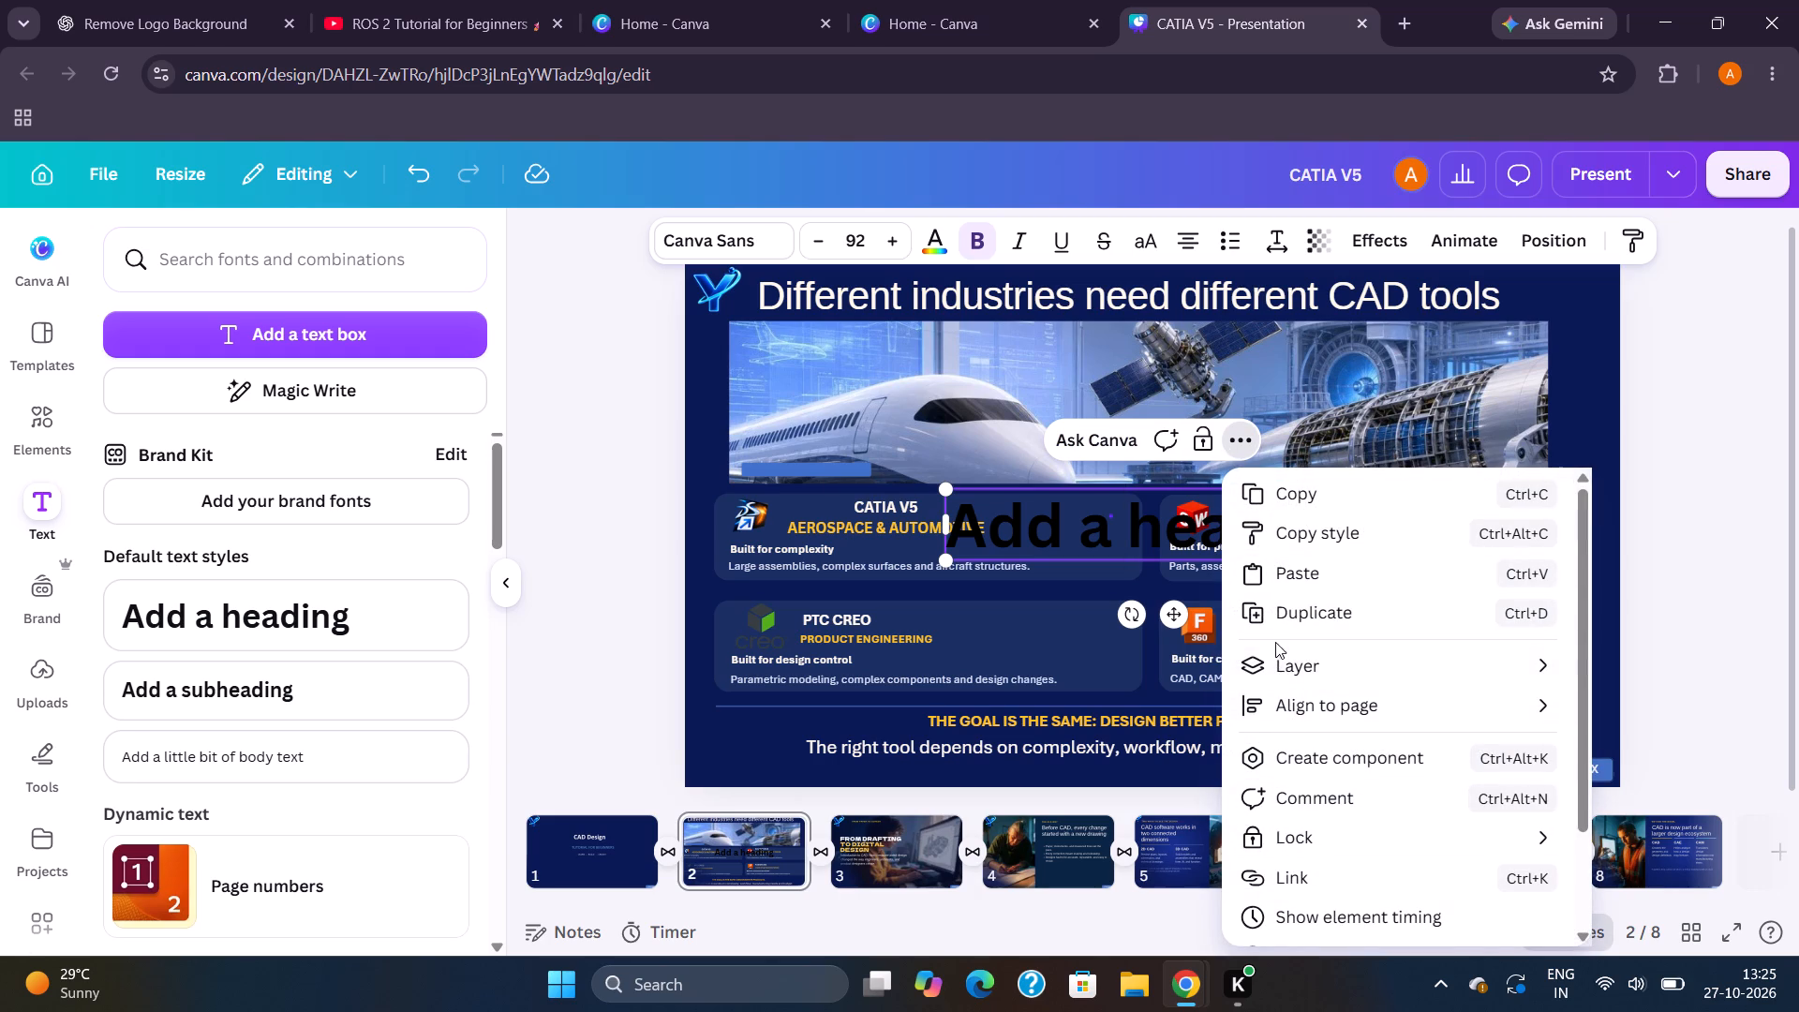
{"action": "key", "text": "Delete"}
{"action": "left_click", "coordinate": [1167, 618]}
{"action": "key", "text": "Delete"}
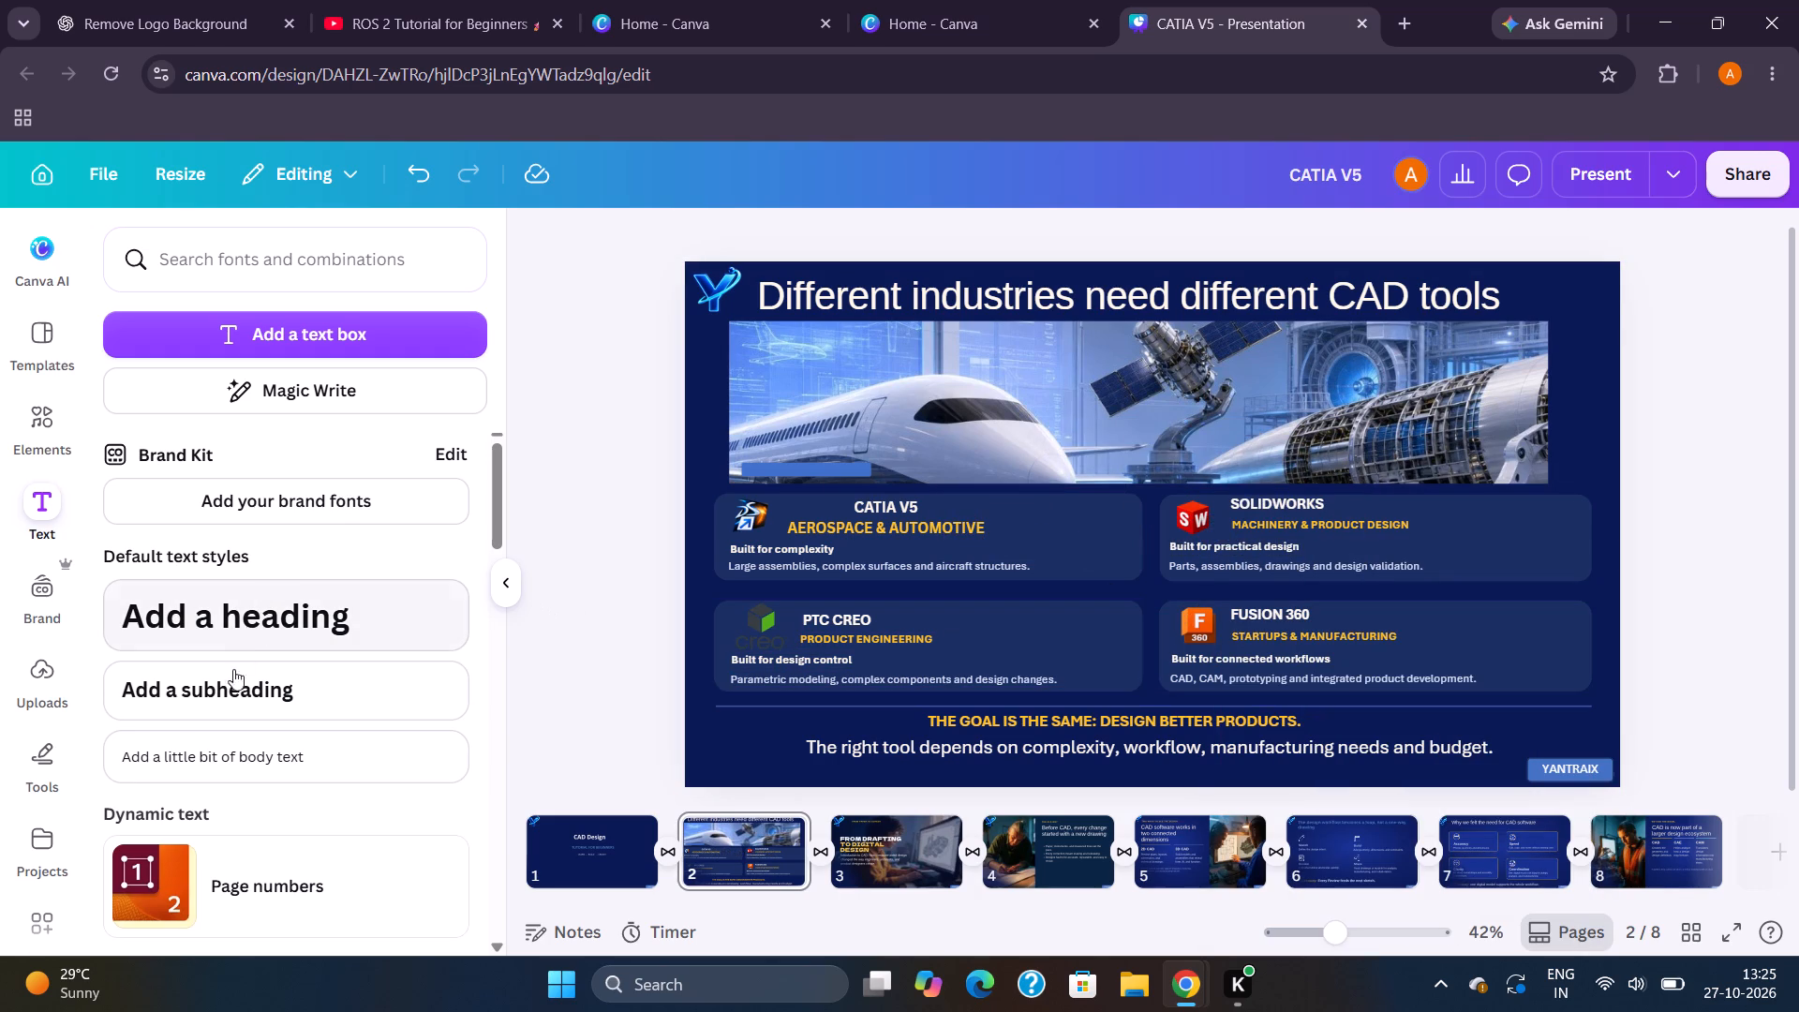
Add a body text box to slide 2.
{"action": "left_click", "coordinate": [251, 759]}
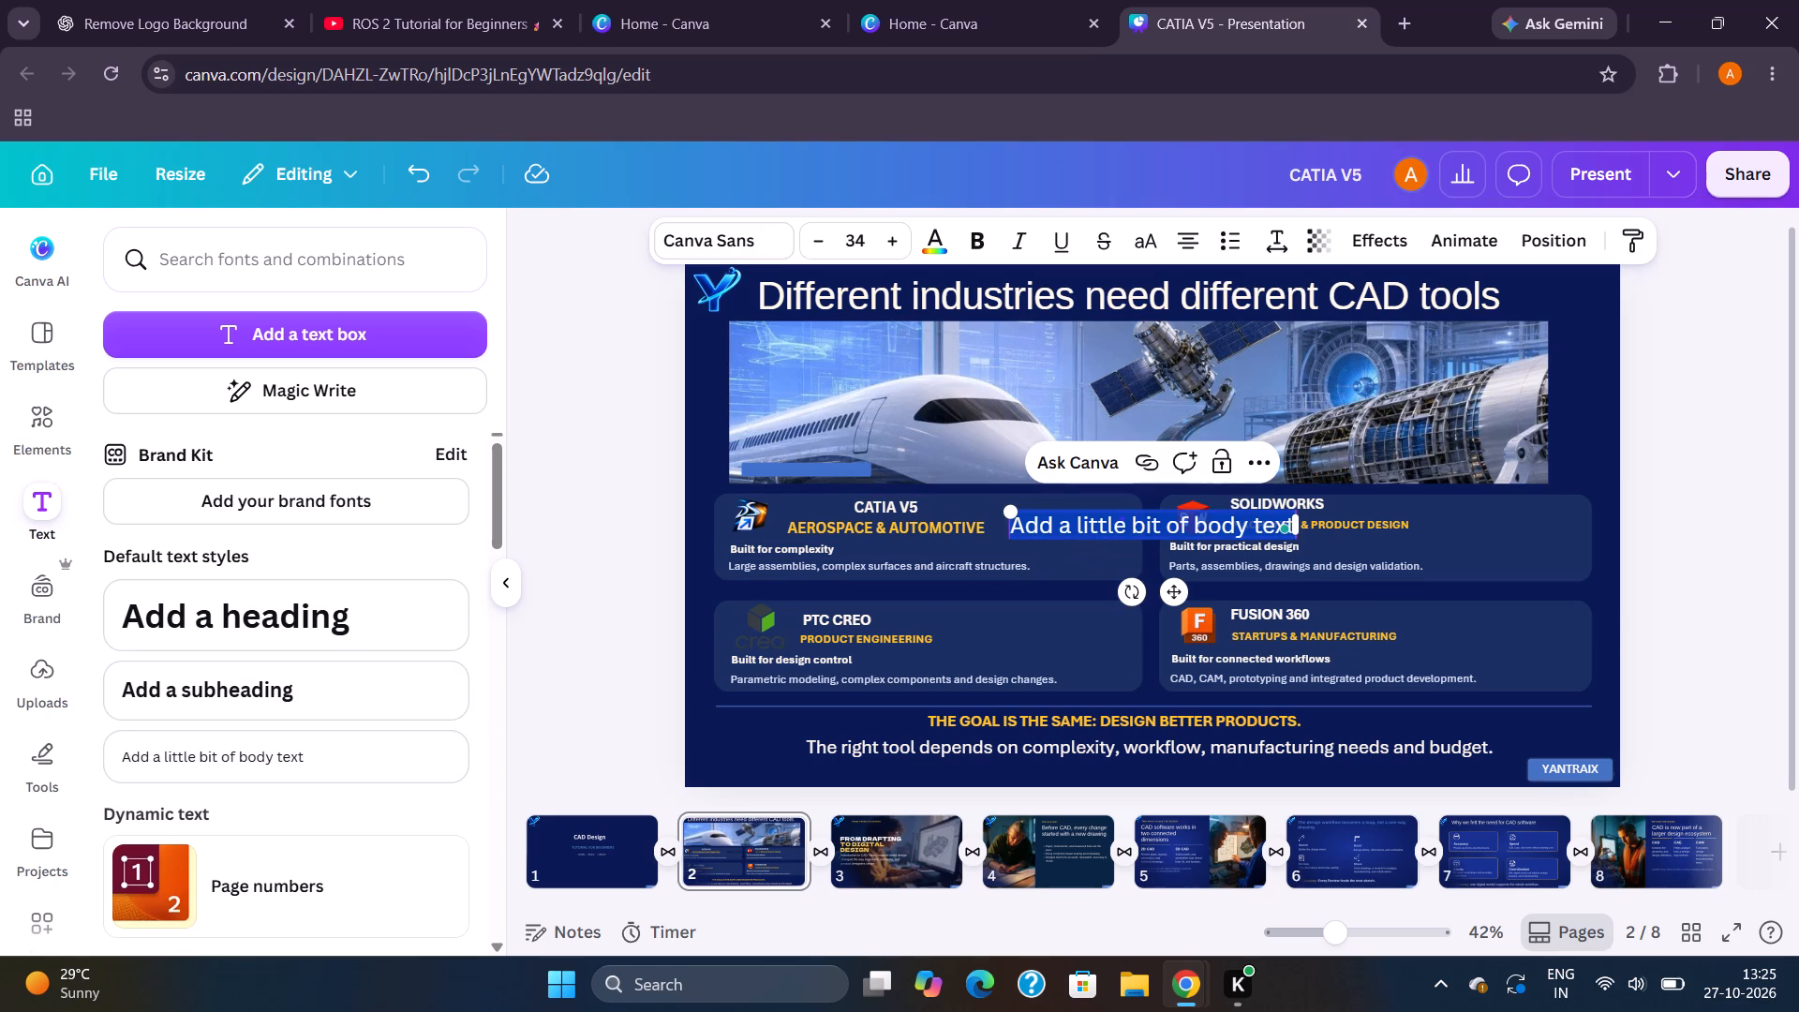
{"action": "left_click", "coordinate": [1069, 523]}
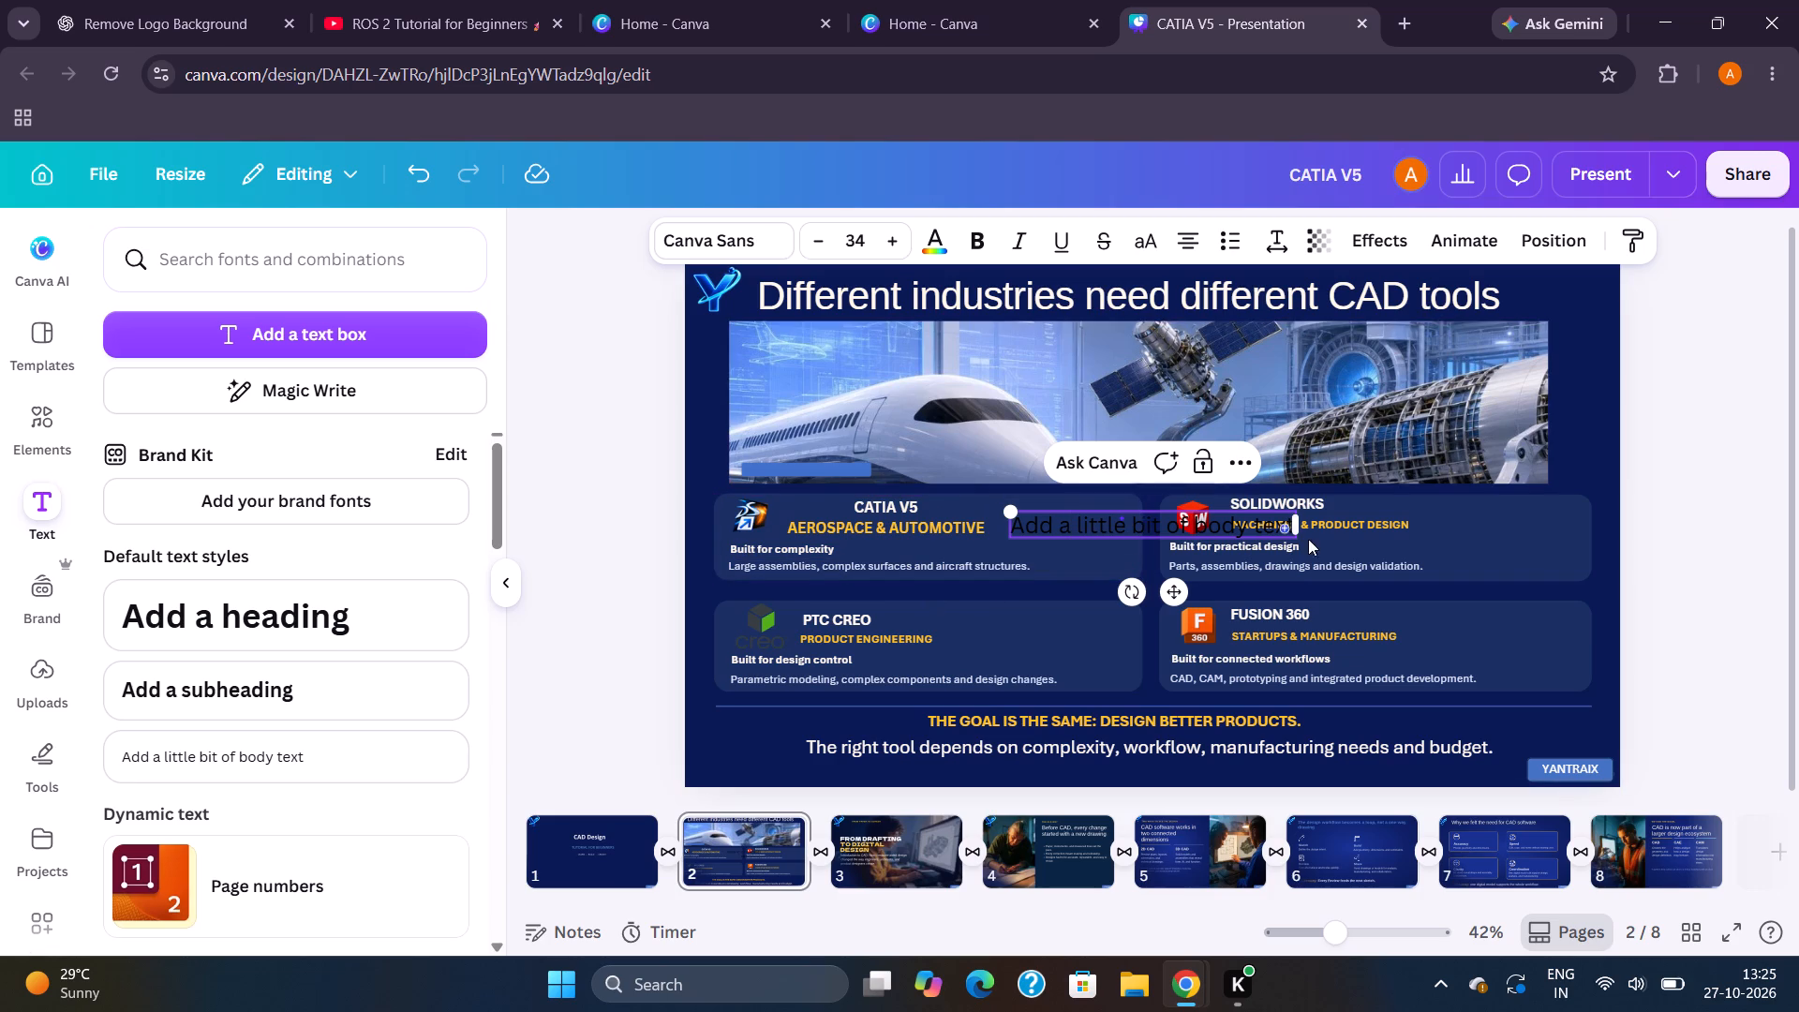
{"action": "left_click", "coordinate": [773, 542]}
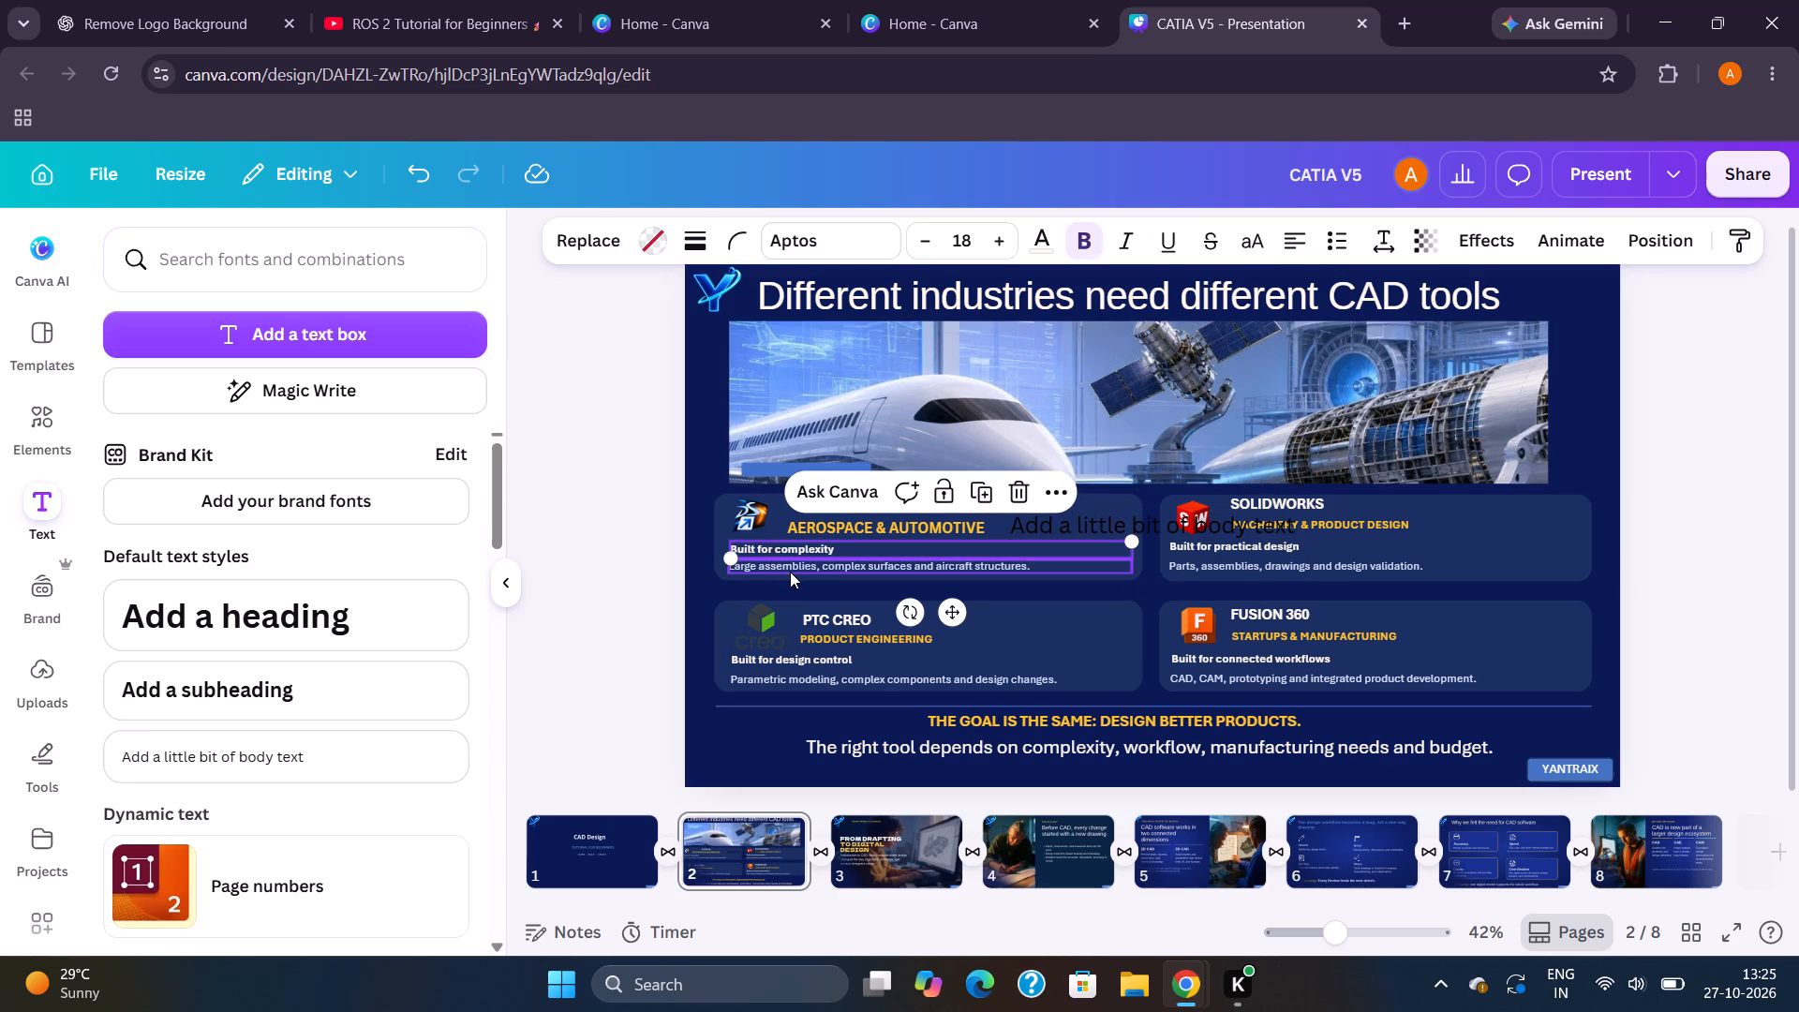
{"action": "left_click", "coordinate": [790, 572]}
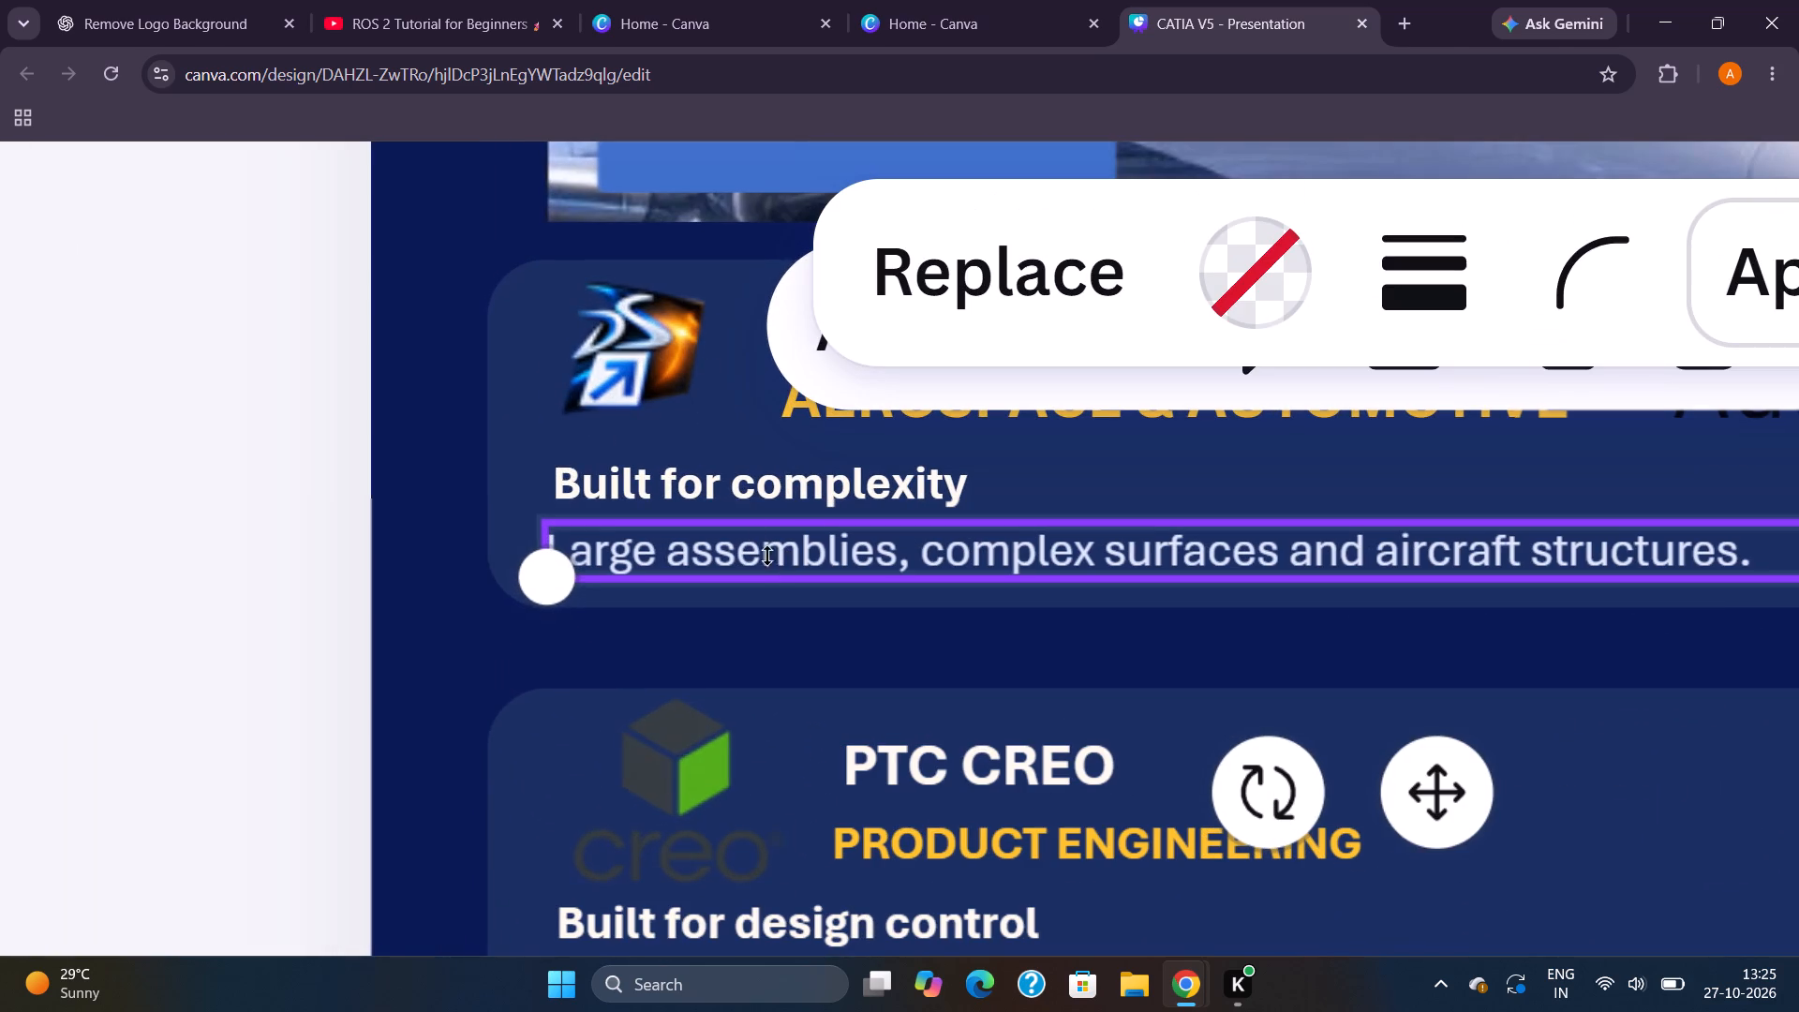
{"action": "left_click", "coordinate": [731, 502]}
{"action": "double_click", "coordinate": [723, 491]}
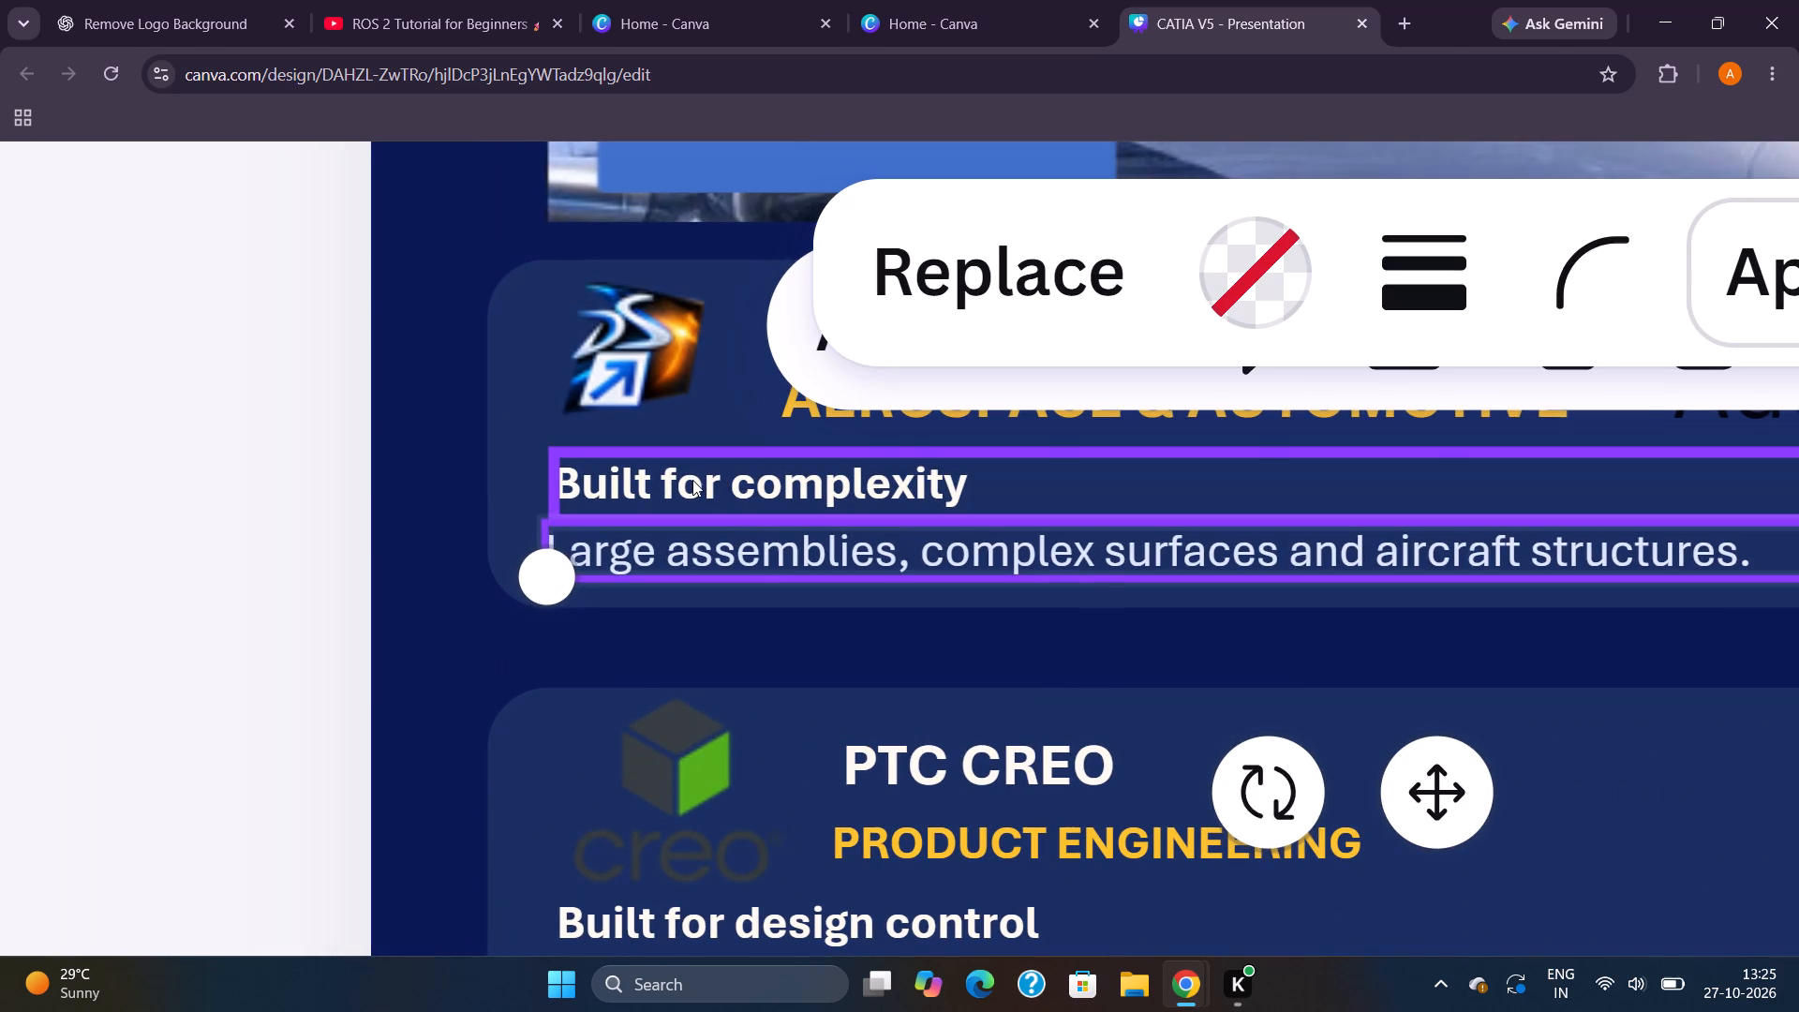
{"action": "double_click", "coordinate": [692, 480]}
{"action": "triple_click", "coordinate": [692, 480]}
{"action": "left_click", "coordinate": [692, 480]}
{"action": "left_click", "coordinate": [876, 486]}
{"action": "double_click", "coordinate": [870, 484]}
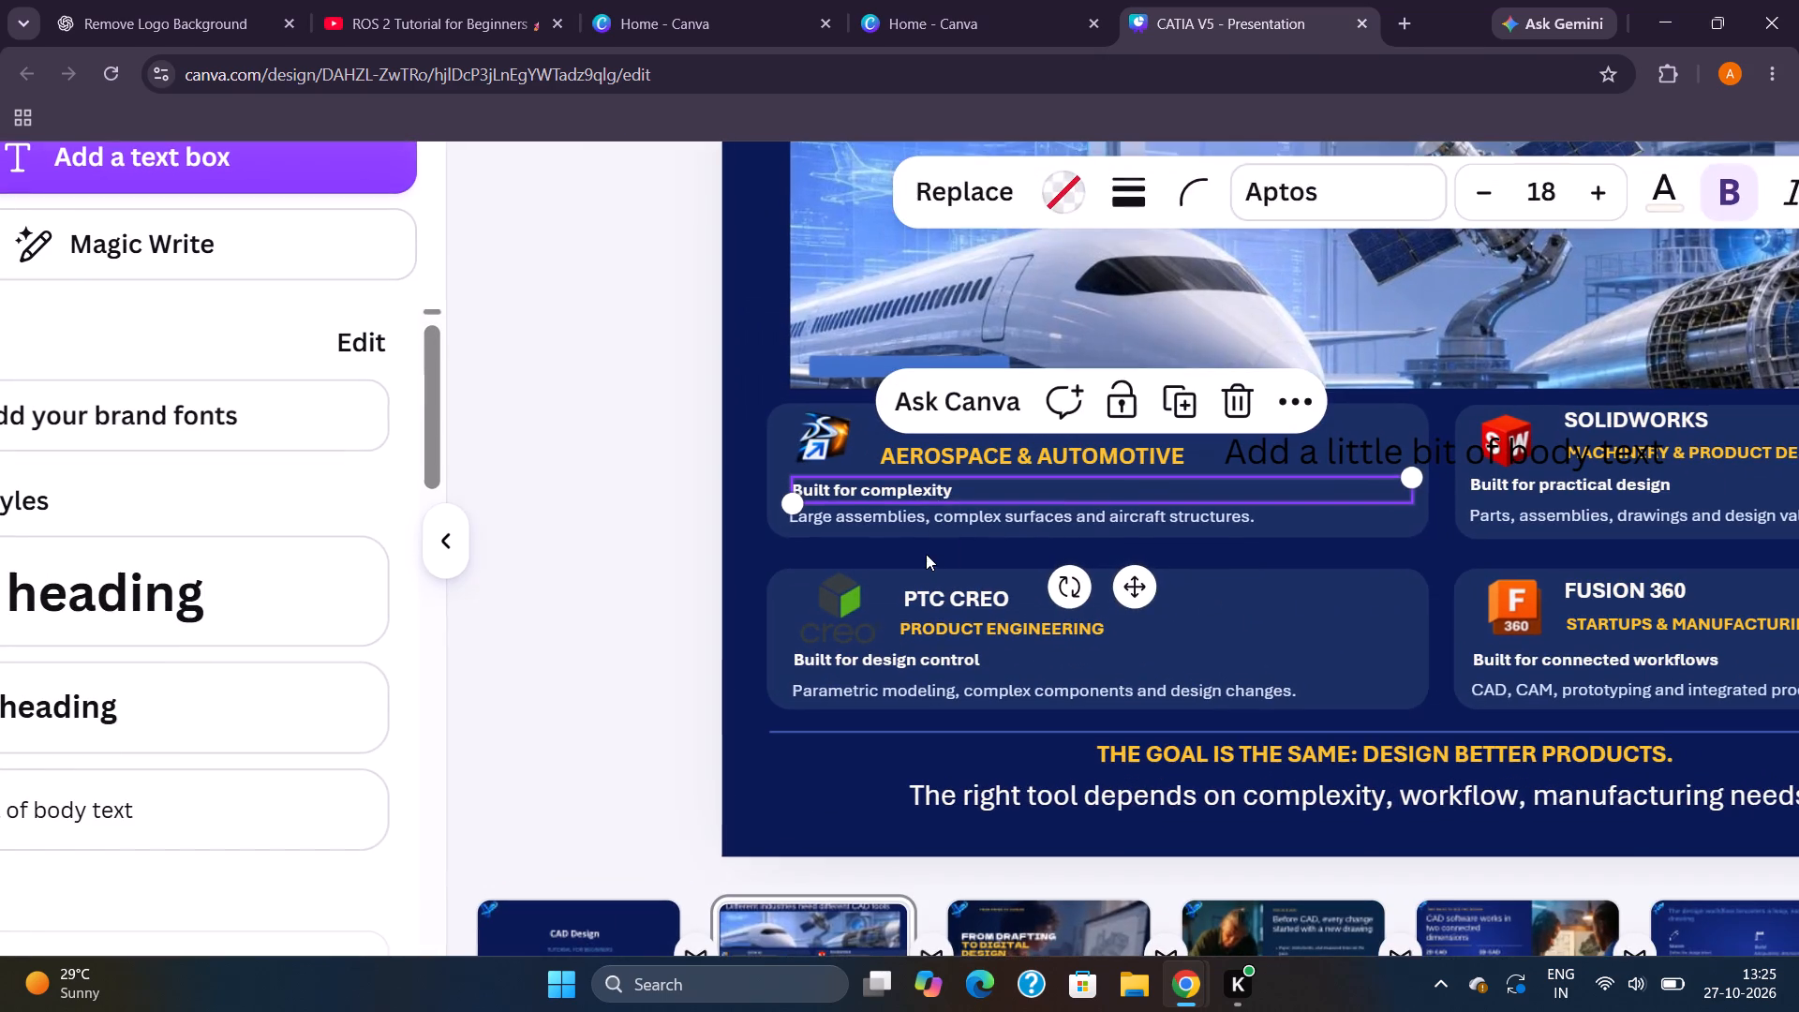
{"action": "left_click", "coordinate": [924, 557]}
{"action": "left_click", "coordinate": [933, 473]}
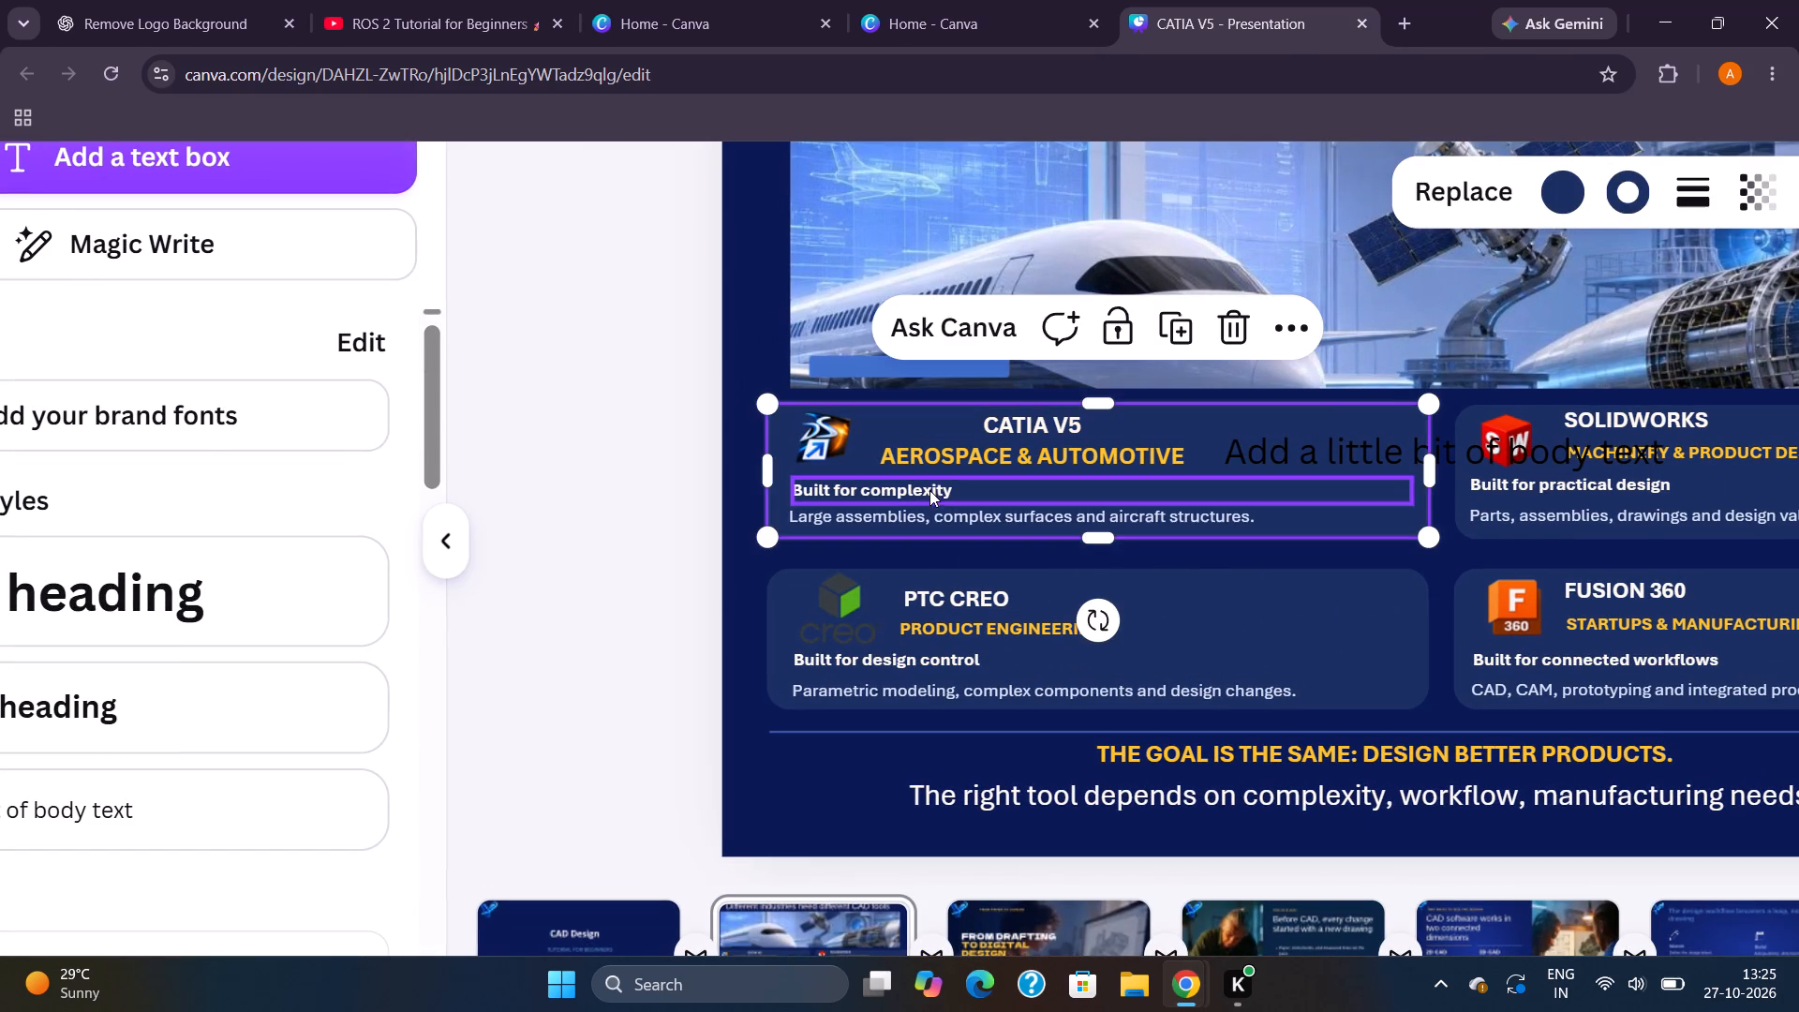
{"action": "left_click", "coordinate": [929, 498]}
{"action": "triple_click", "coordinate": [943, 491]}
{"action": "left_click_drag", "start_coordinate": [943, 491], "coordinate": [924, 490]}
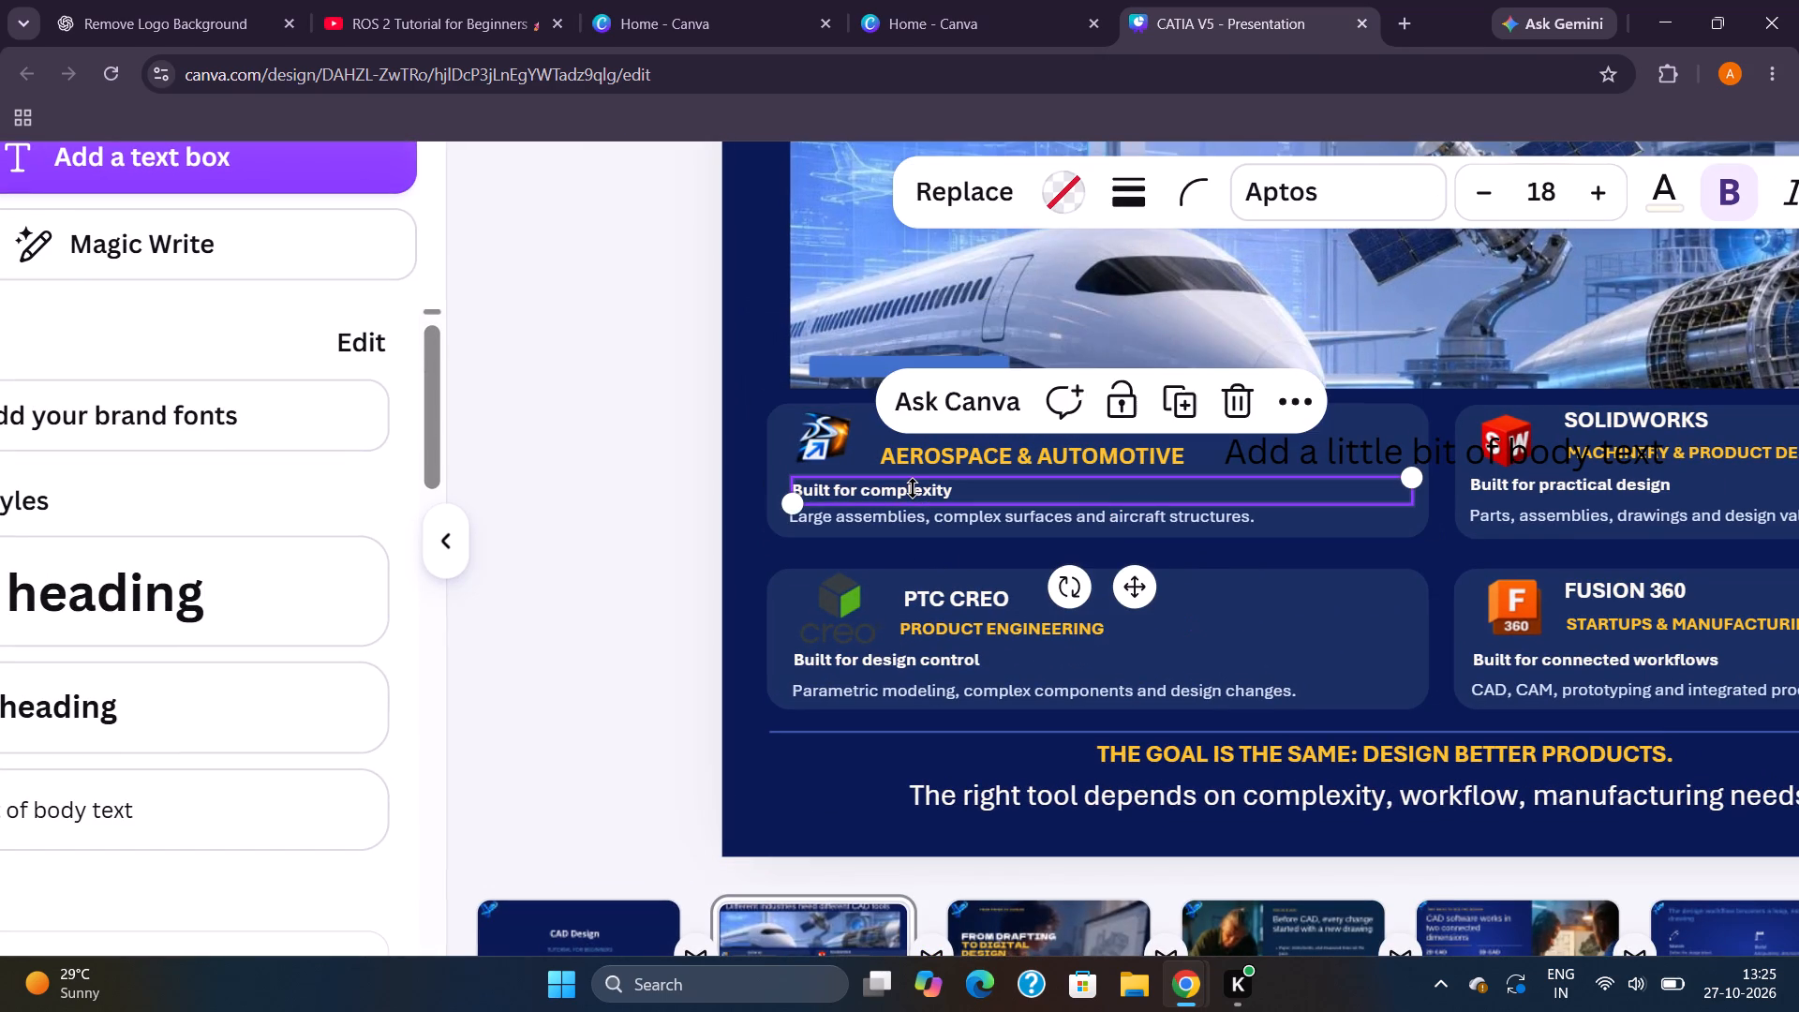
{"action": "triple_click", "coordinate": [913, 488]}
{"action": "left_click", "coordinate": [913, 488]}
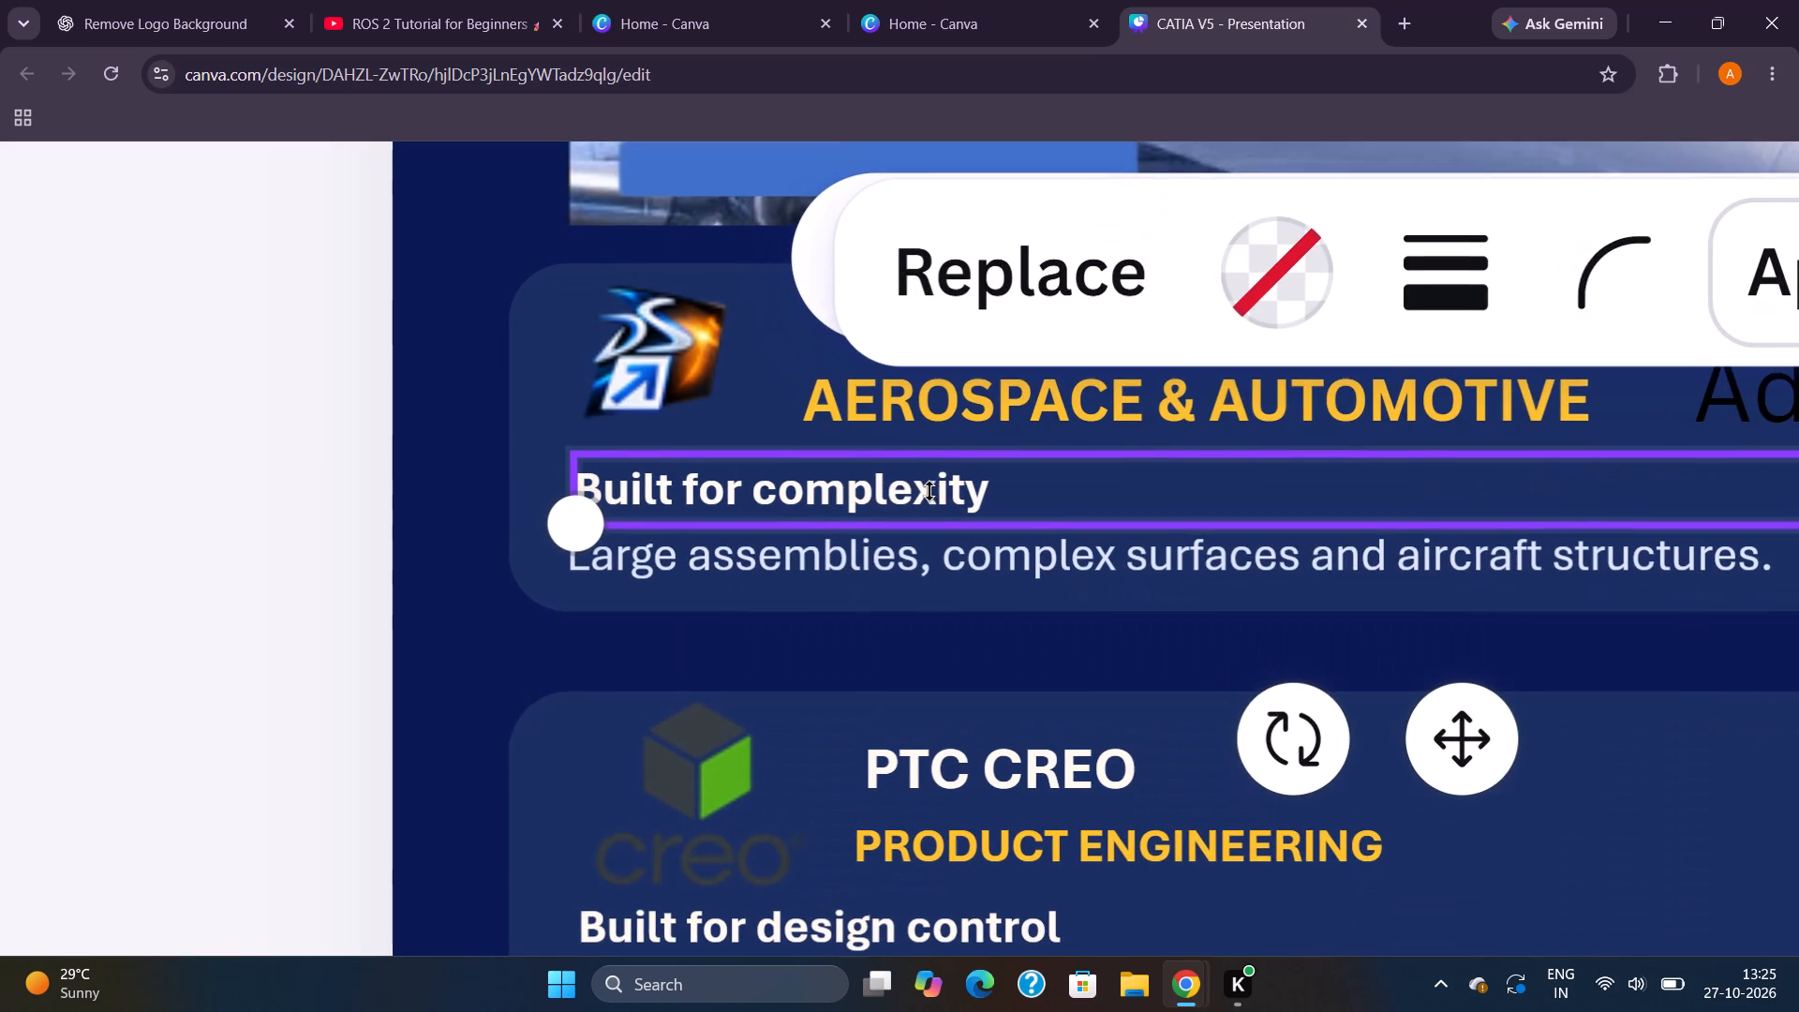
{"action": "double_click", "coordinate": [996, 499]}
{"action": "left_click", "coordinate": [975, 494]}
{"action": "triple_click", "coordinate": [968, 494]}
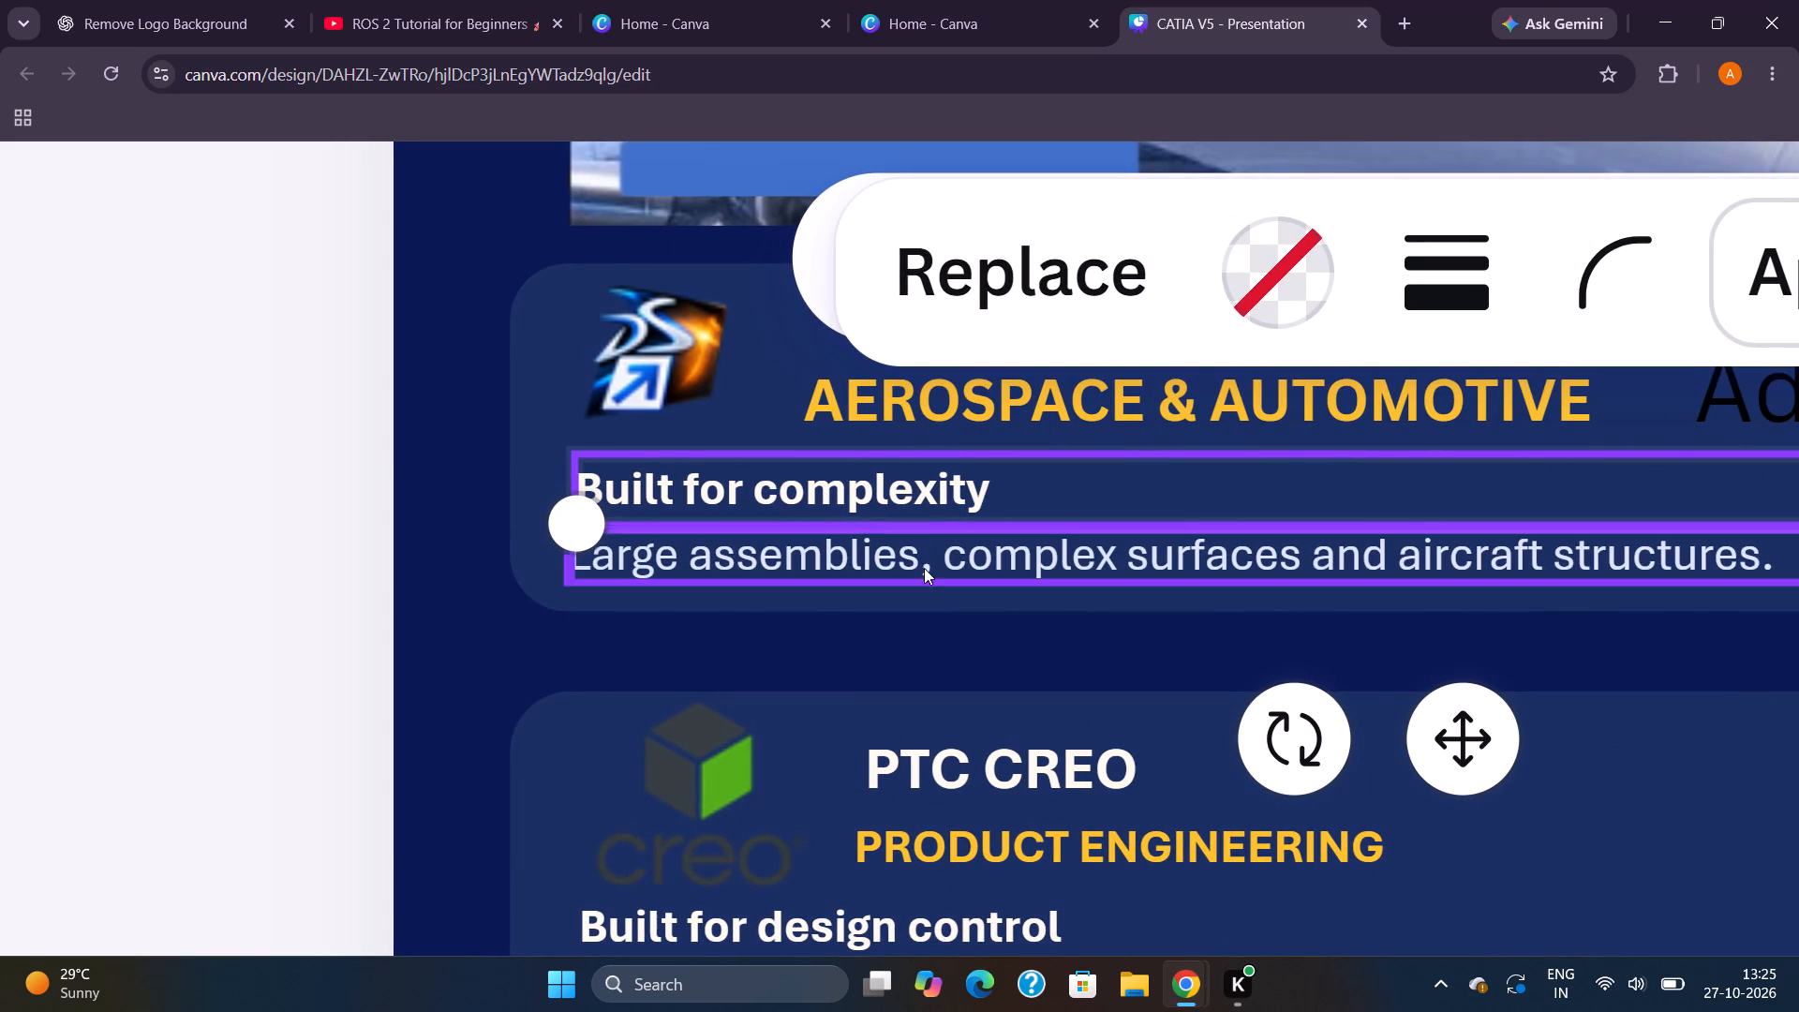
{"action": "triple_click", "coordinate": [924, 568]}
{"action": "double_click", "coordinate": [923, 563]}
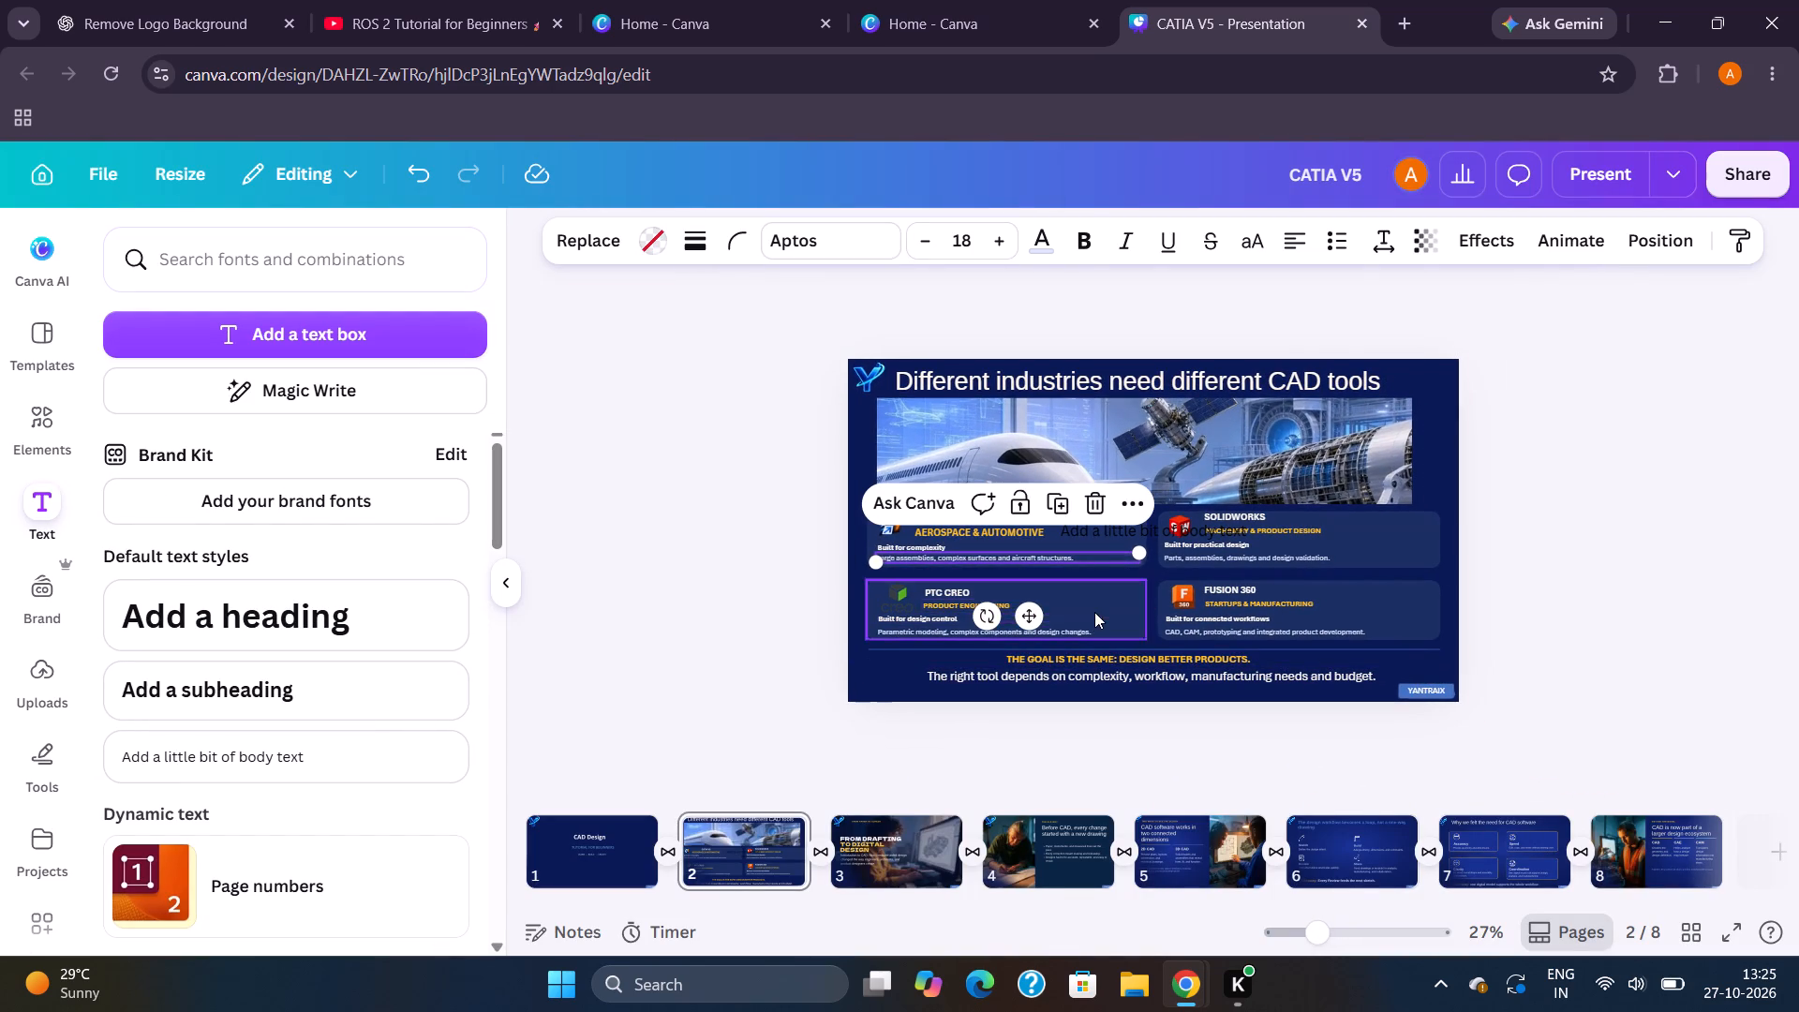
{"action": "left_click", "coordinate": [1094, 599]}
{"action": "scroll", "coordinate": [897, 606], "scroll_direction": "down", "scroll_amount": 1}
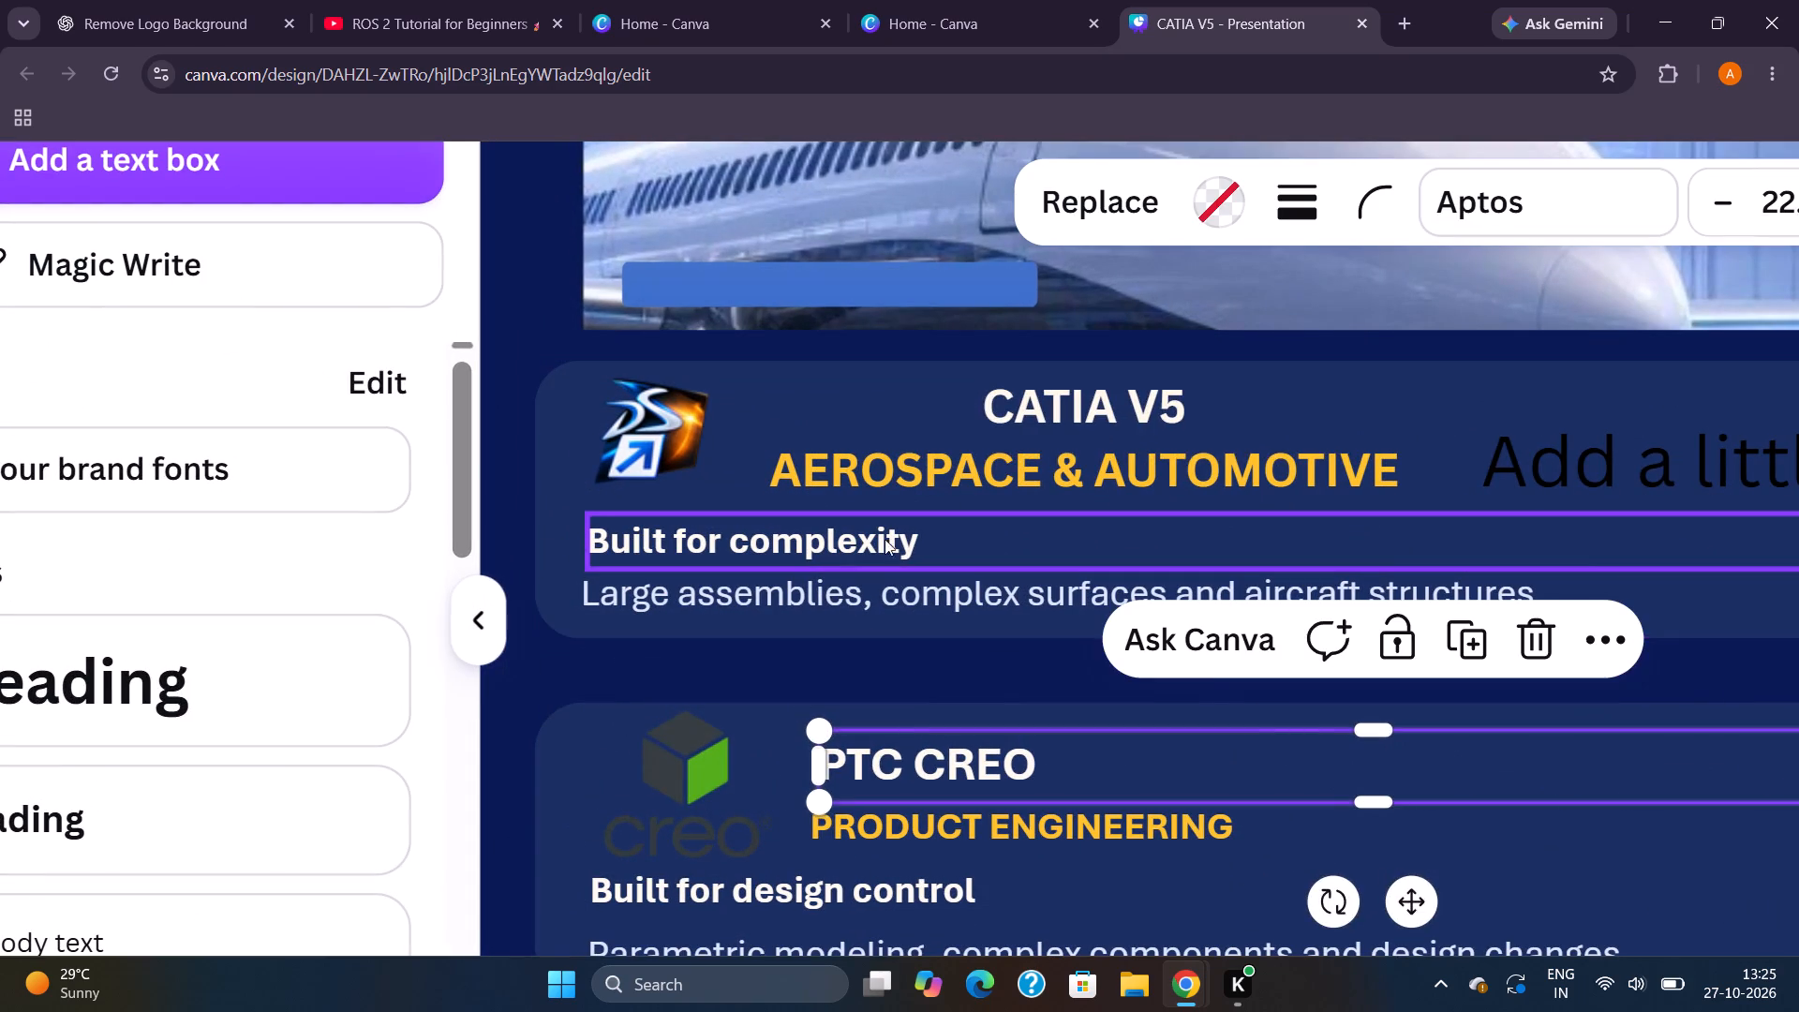
Copy the line "Built for complexity" from the CATIA V5 card into the new body text box, replacing its placeholder text.
{"action": "triple_click", "coordinate": [893, 539]}
{"action": "right_click", "coordinate": [849, 550]}
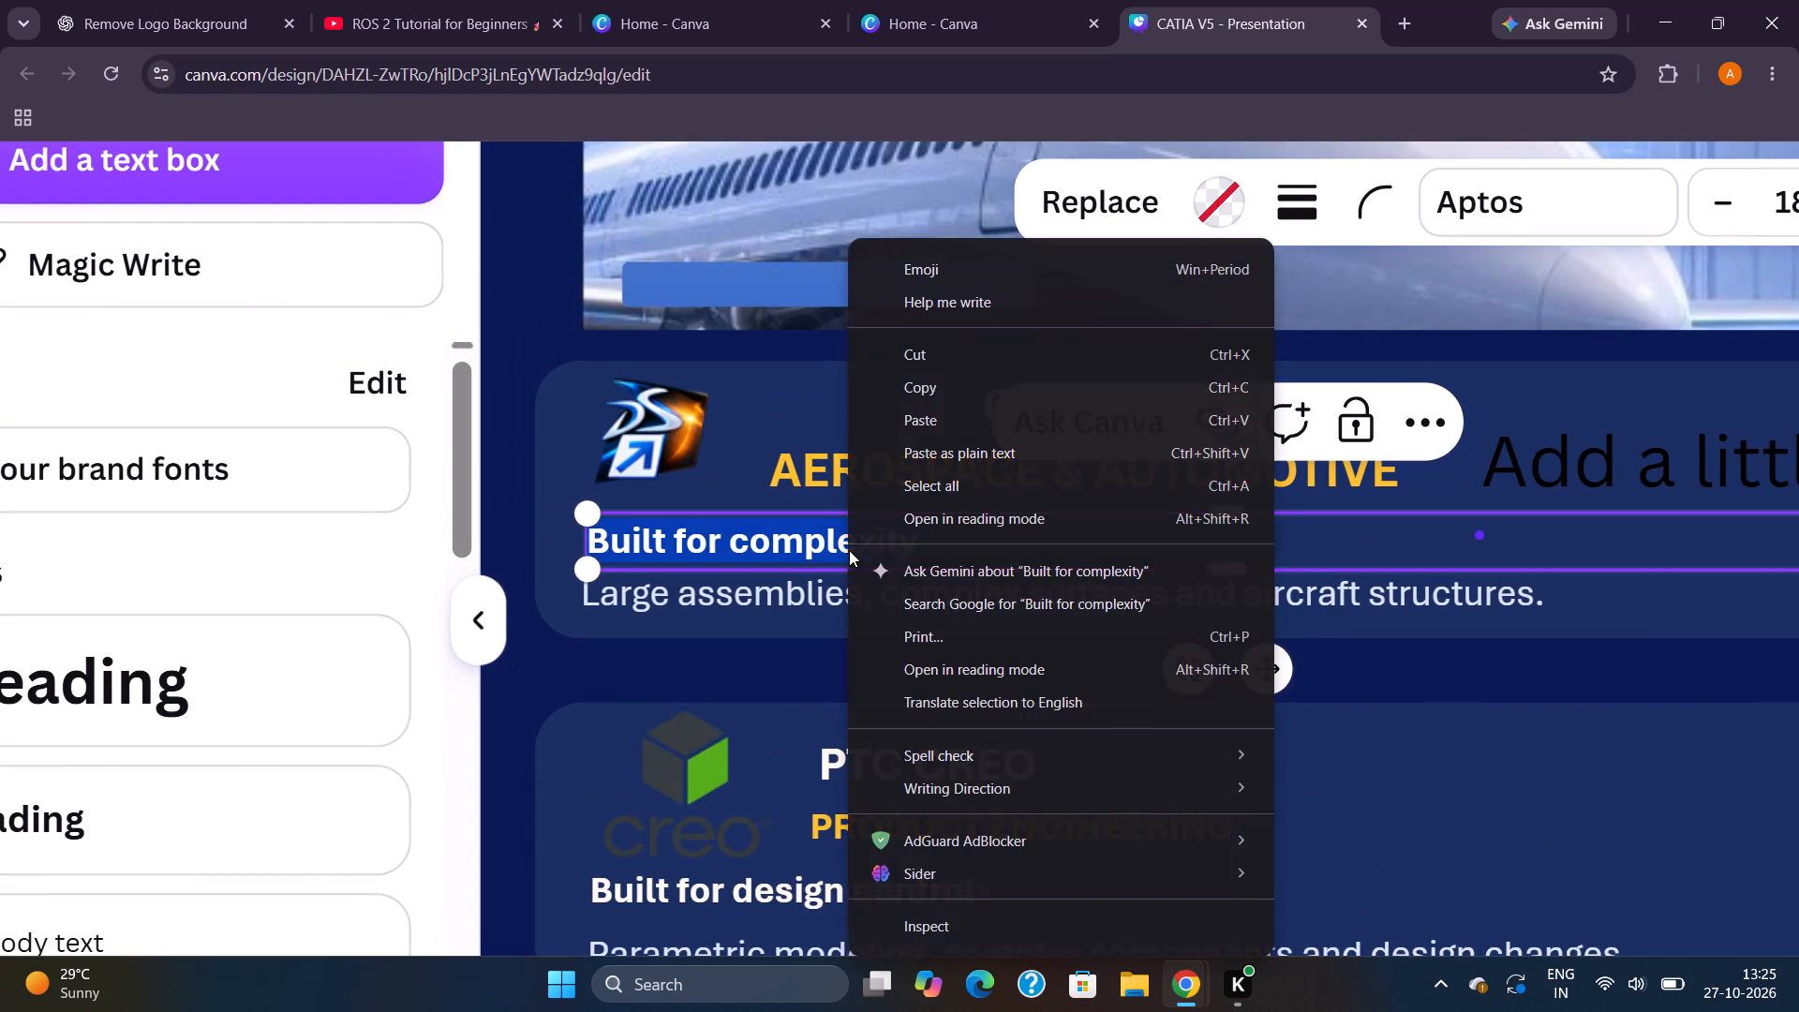
{"action": "left_click", "coordinate": [980, 389]}
{"action": "double_click", "coordinate": [1586, 441]}
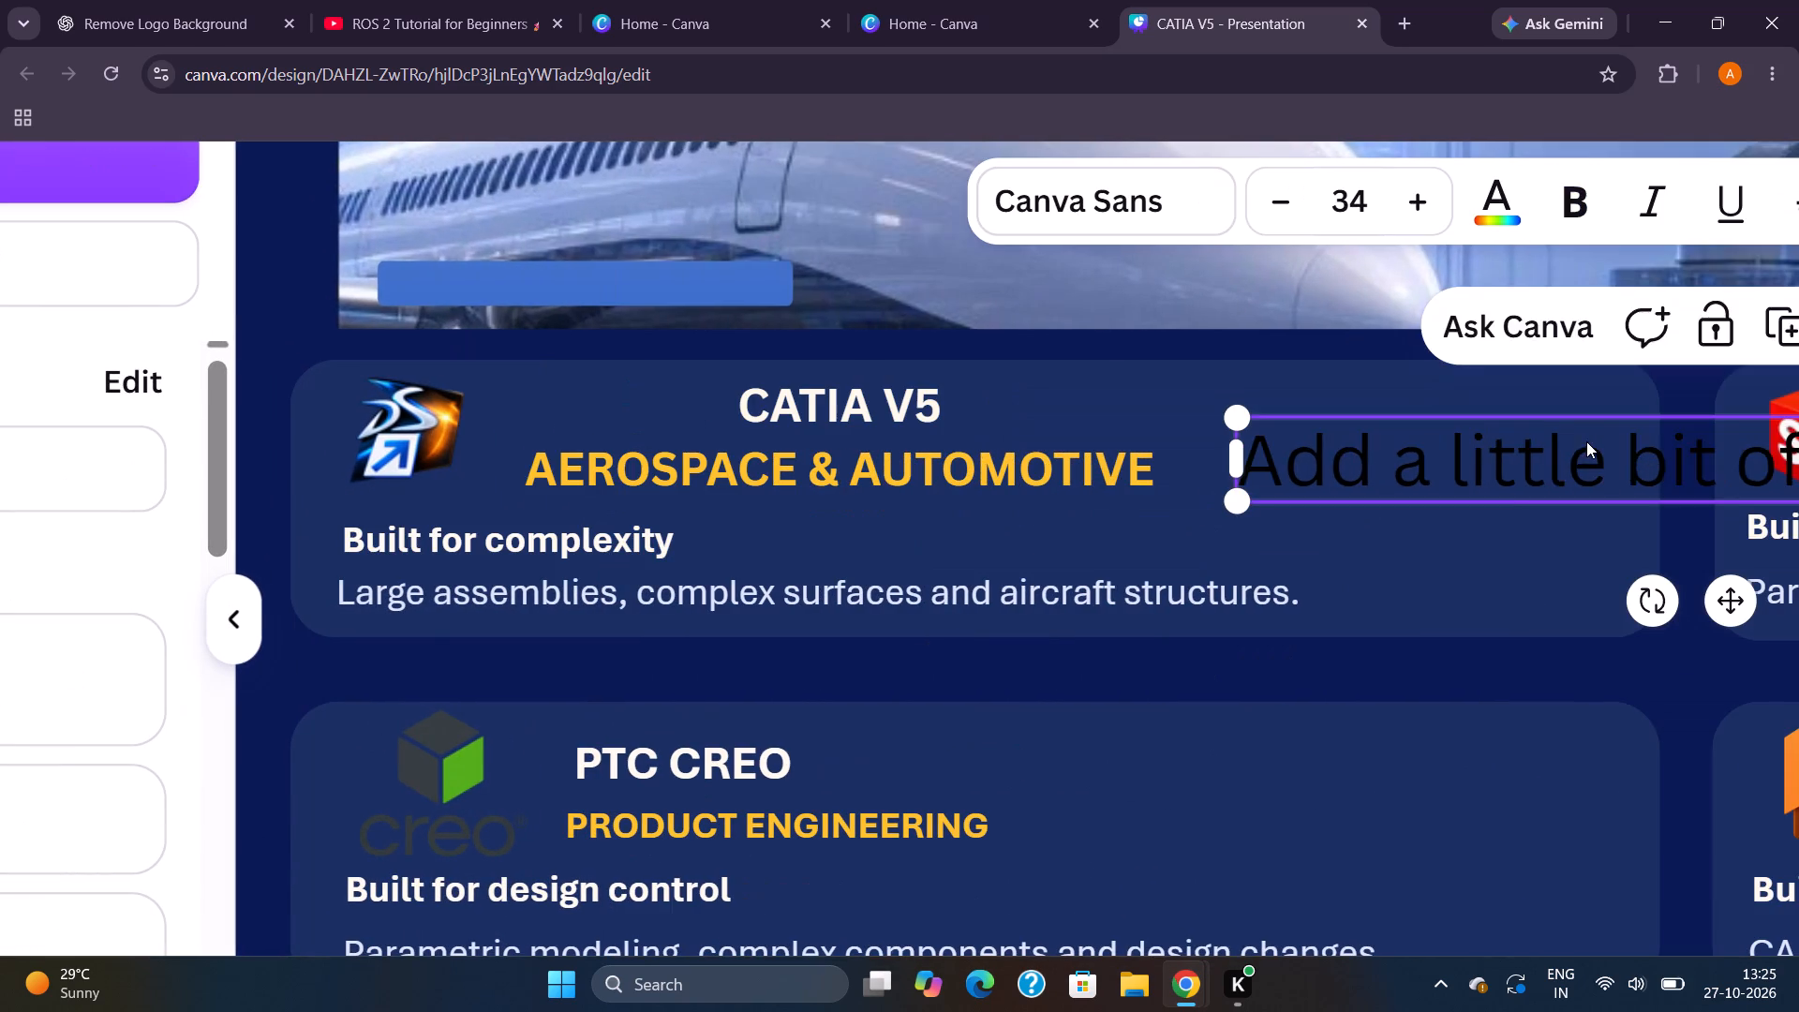
{"action": "key", "text": "ctrl+v"}
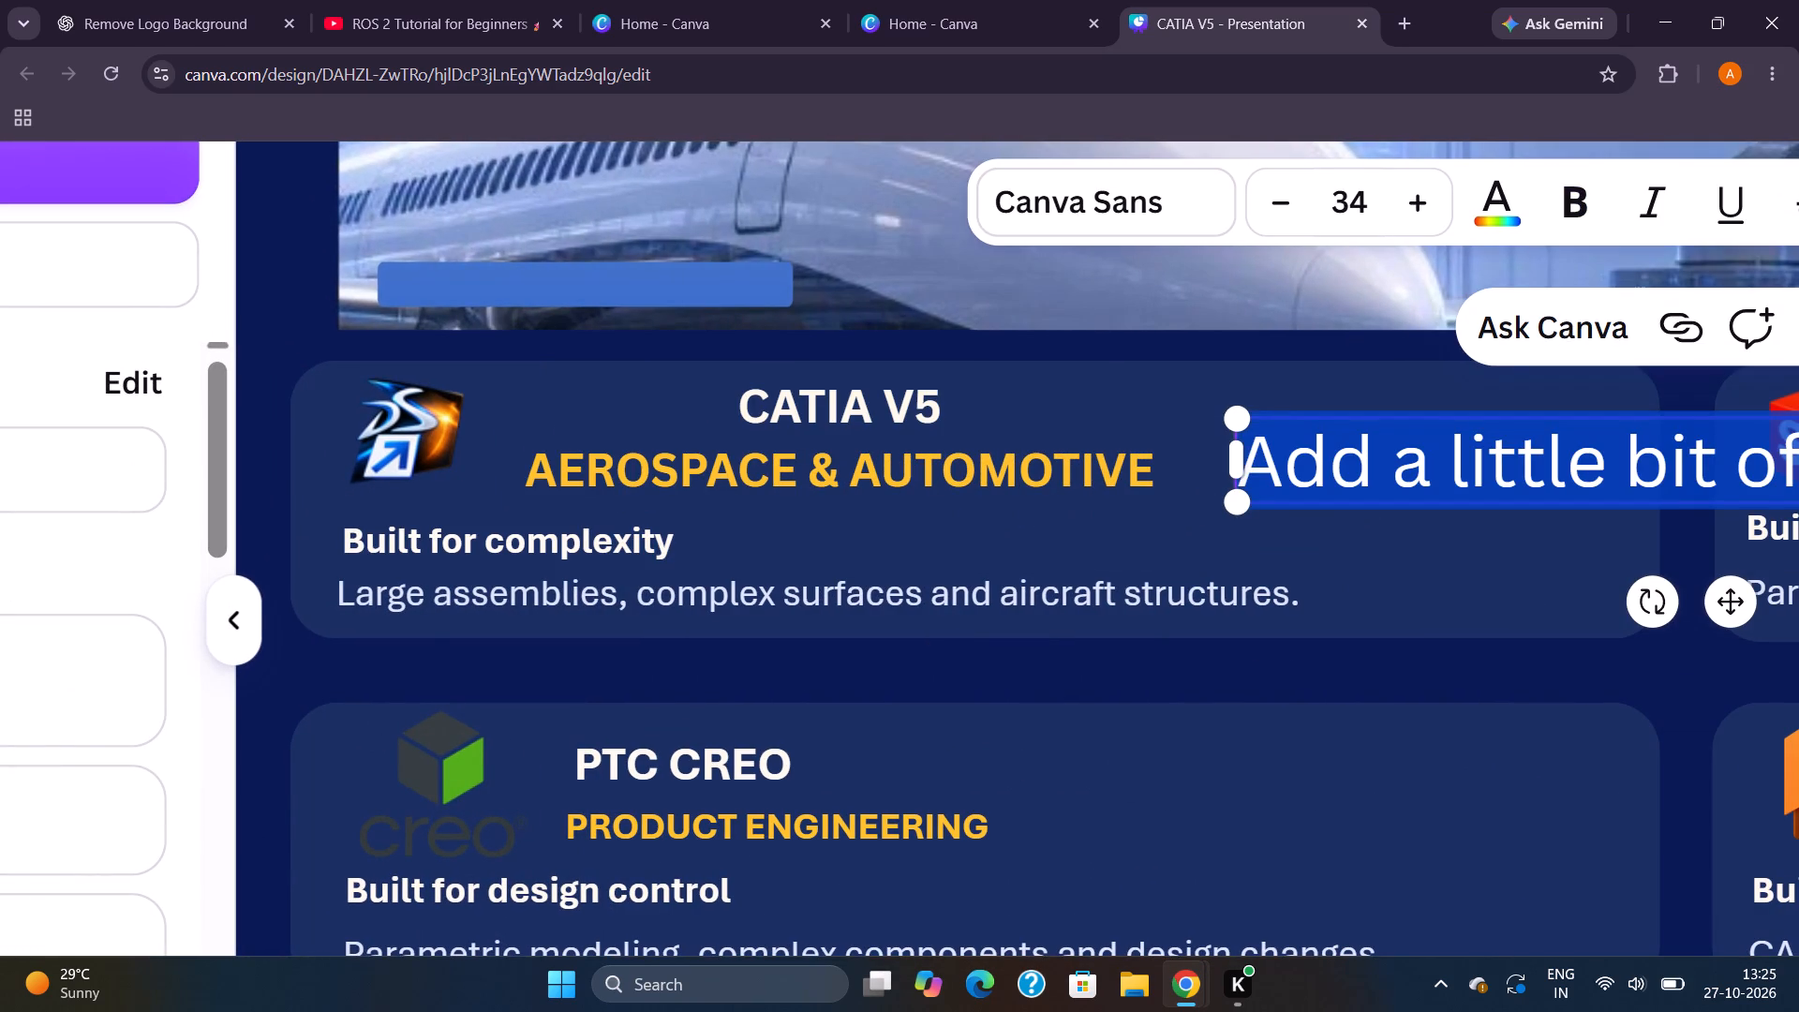
Set the new text box's font size to 18 and fit the box to about 238 wide.
{"action": "left_click", "coordinate": [1271, 209]}
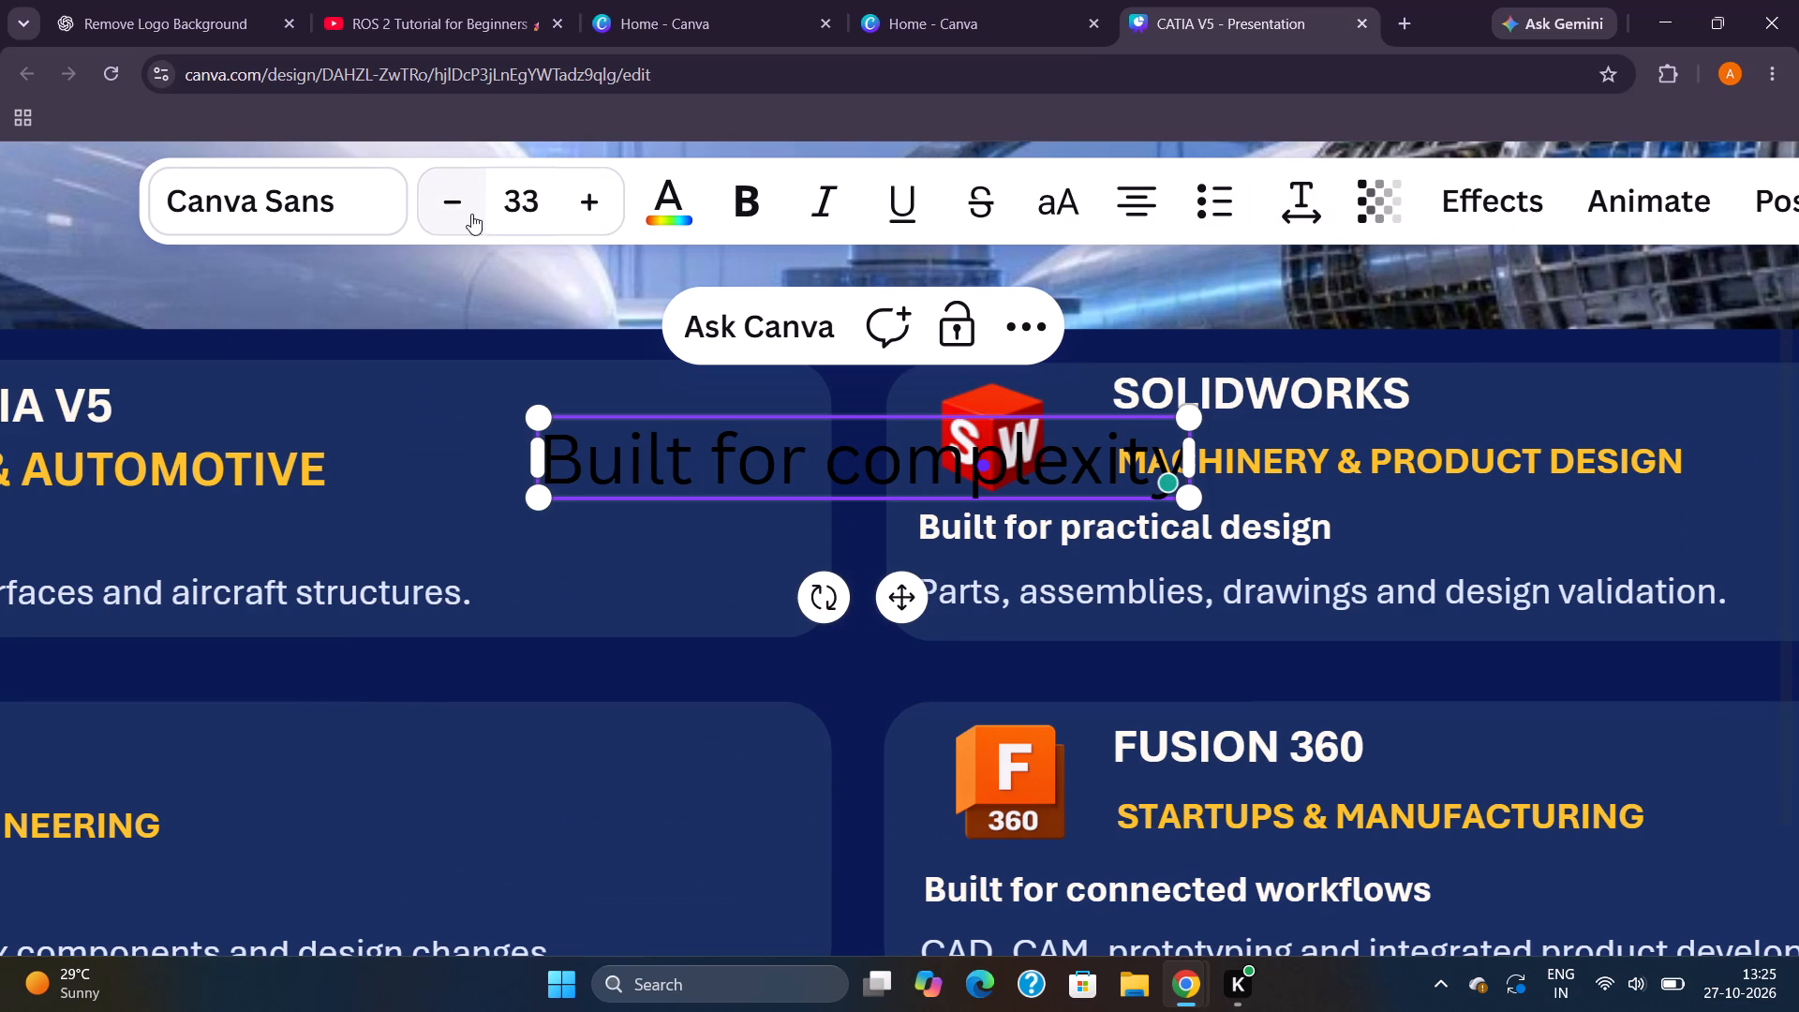
{"action": "left_click", "coordinate": [439, 194]}
{"action": "left_click", "coordinate": [439, 194]}
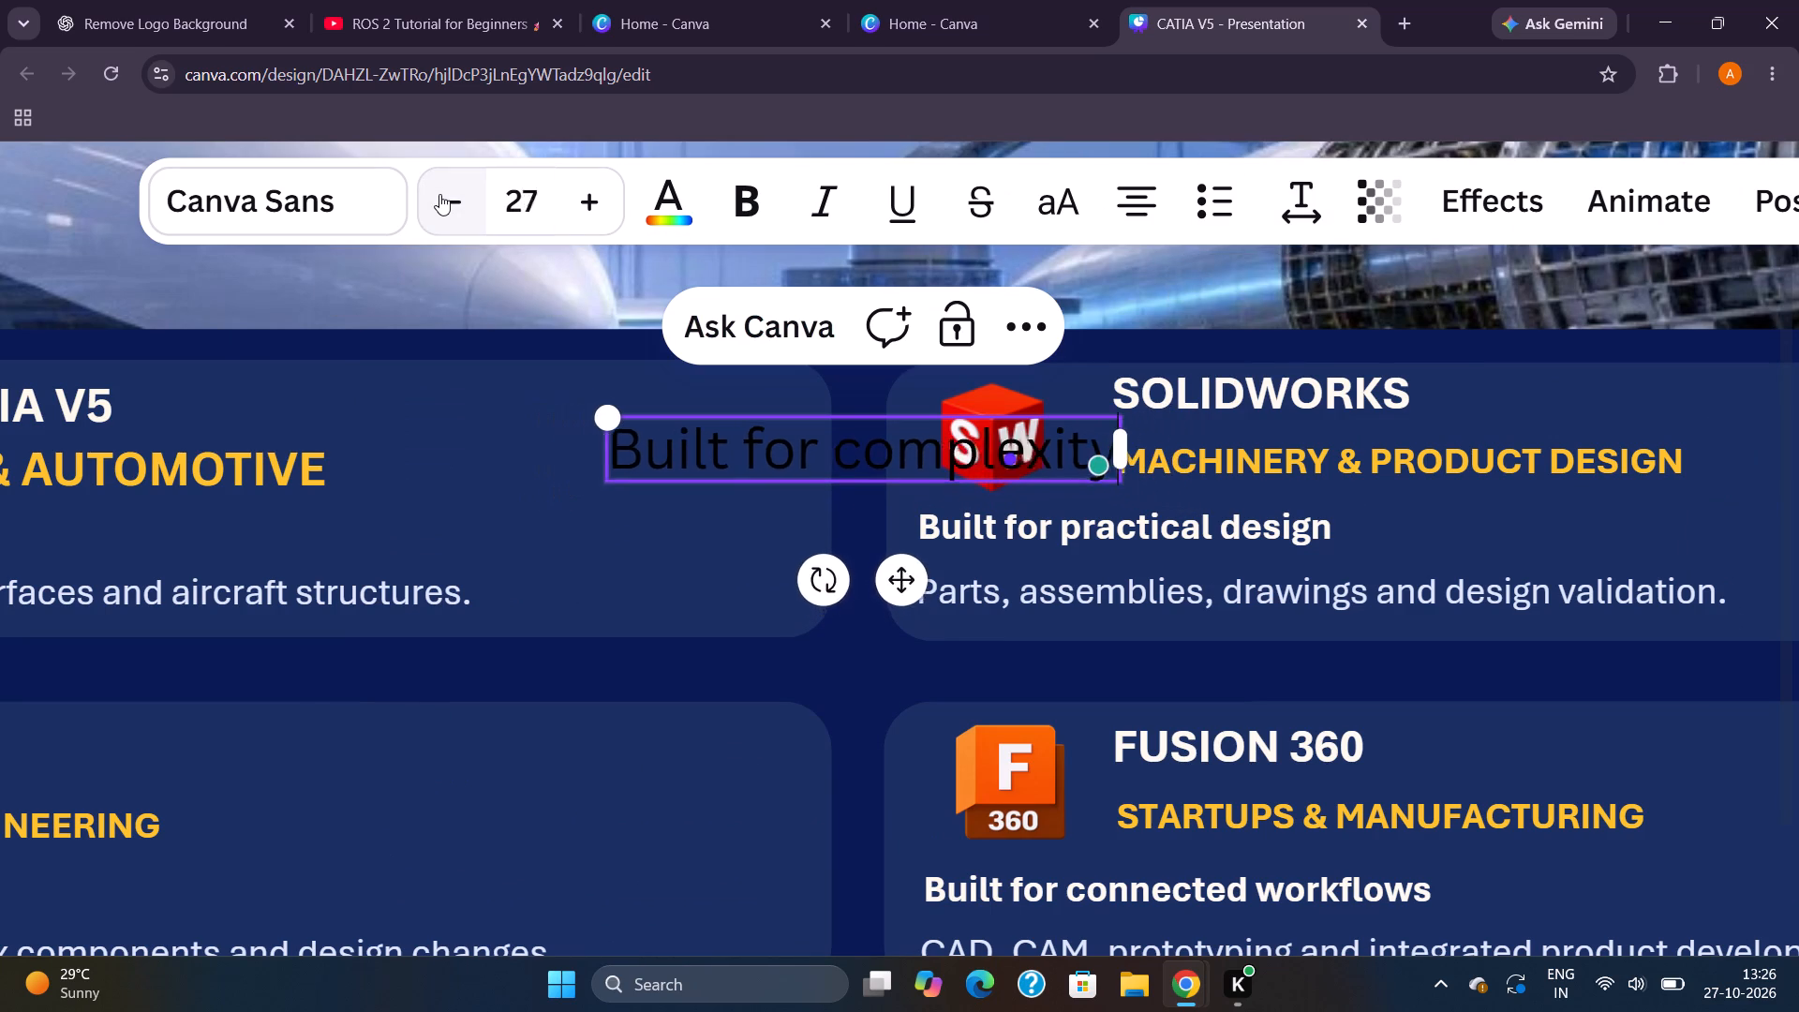
{"action": "double_click", "coordinate": [439, 194]}
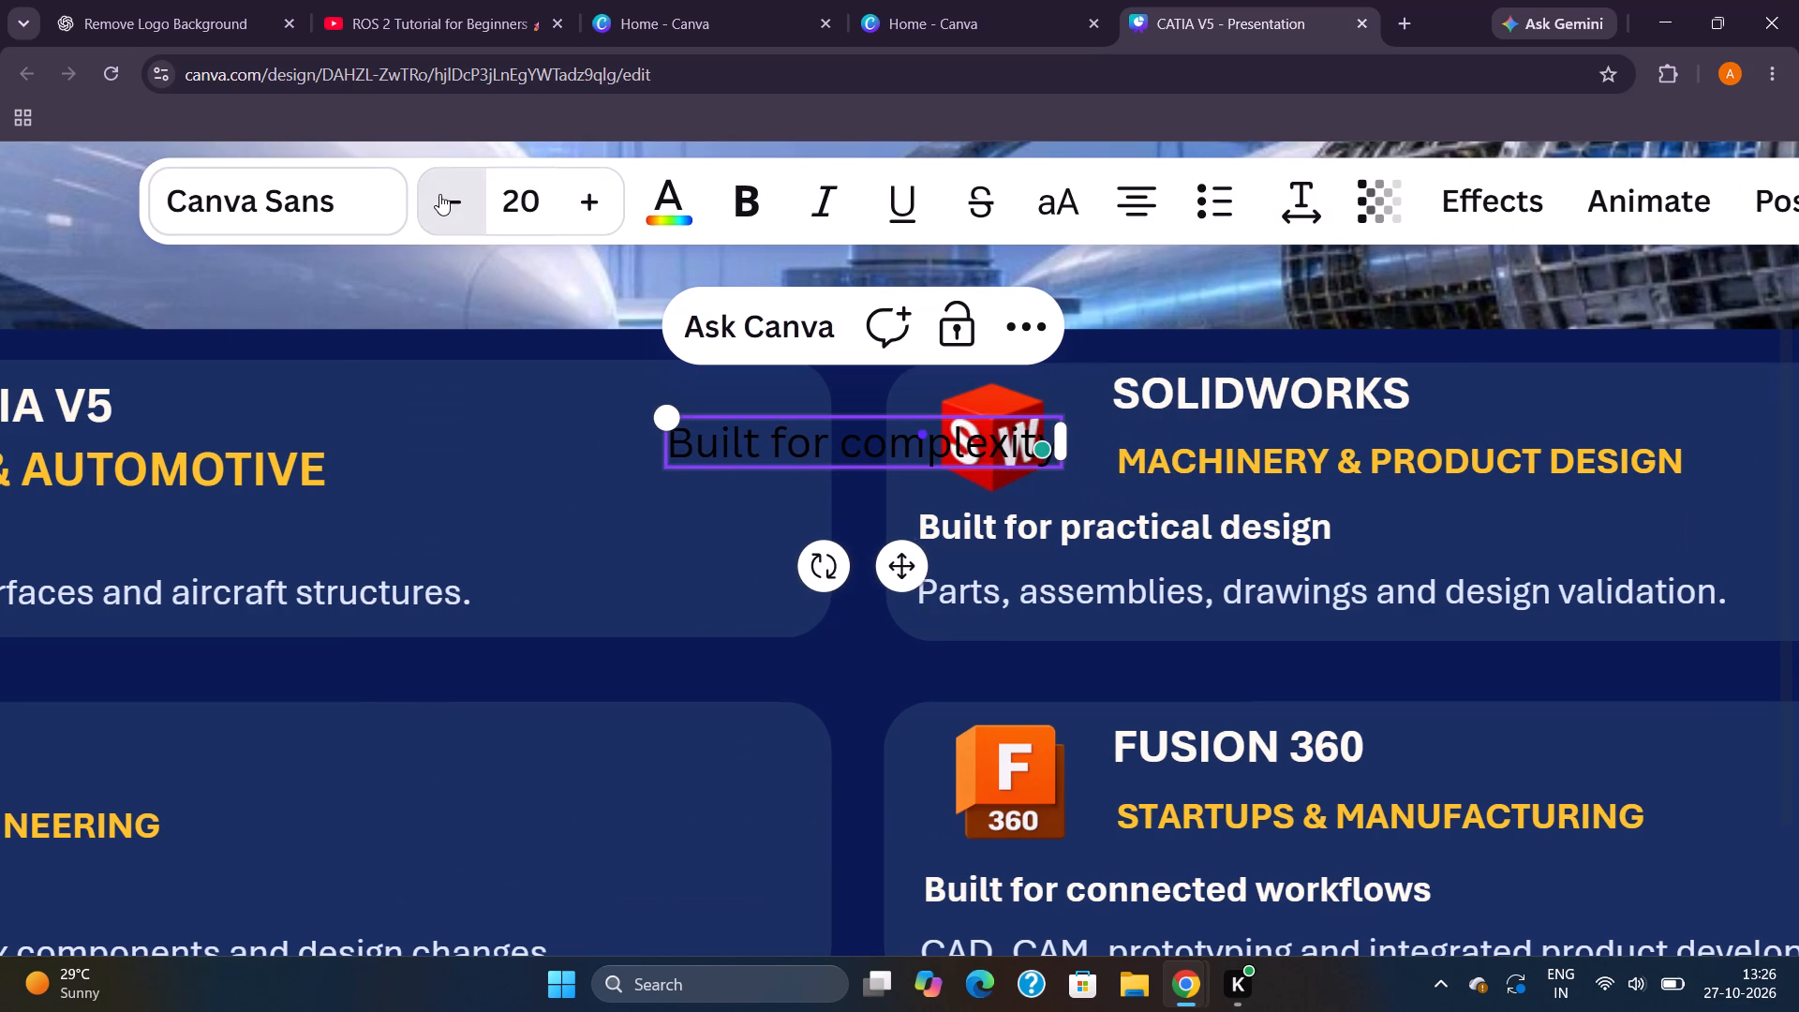
{"action": "left_click_drag", "start_coordinate": [1052, 435], "coordinate": [1330, 449]}
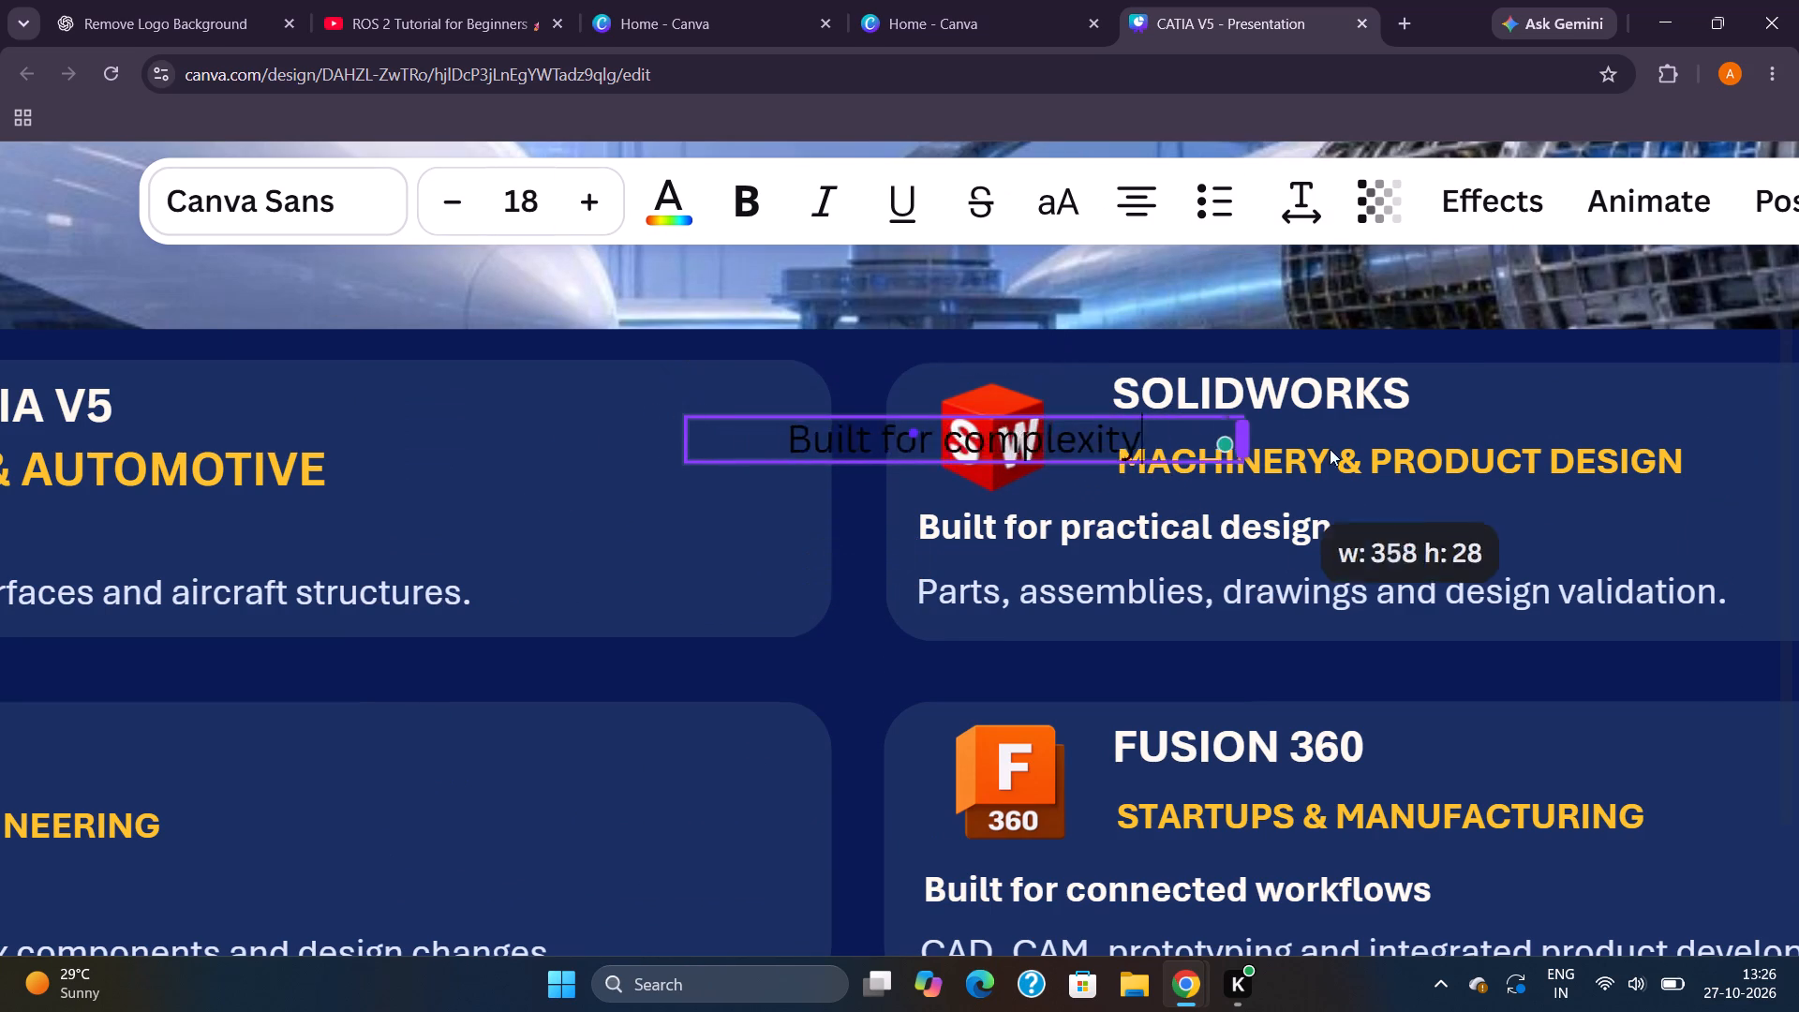
{"action": "left_click_drag", "start_coordinate": [1330, 449], "coordinate": [1038, 457]}
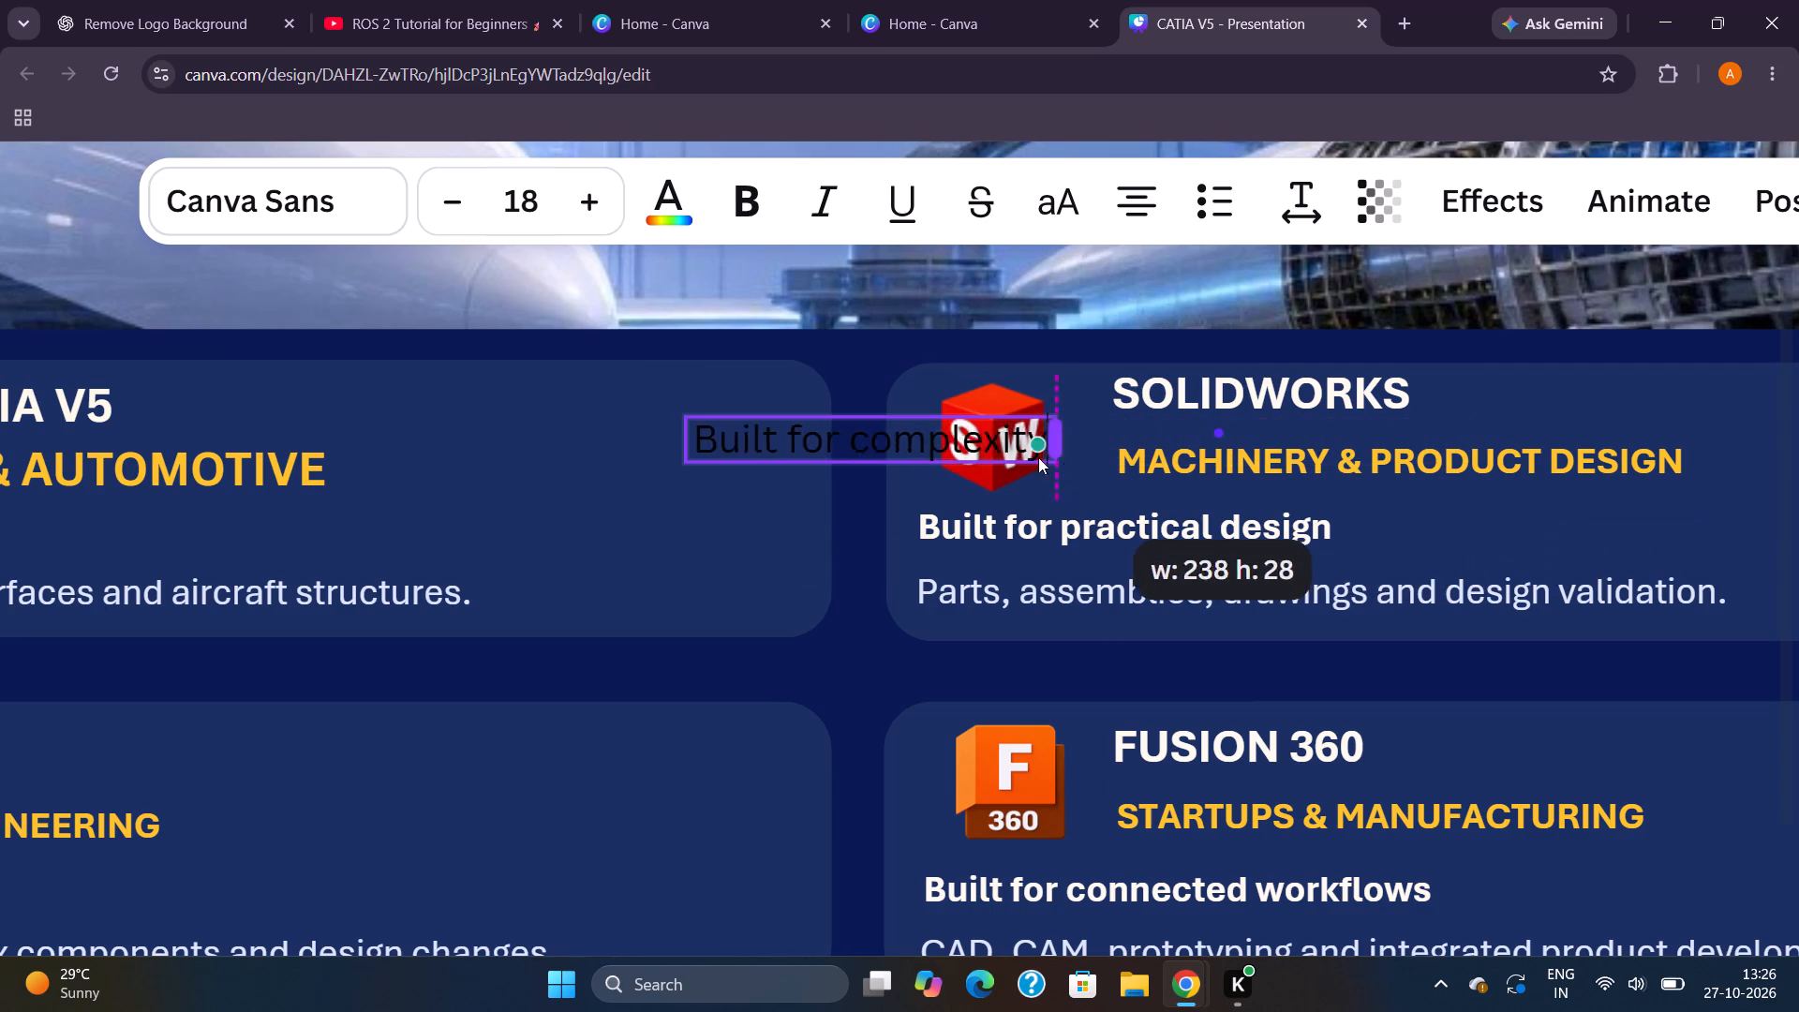
{"action": "left_click_drag", "start_coordinate": [1038, 457], "coordinate": [1072, 456]}
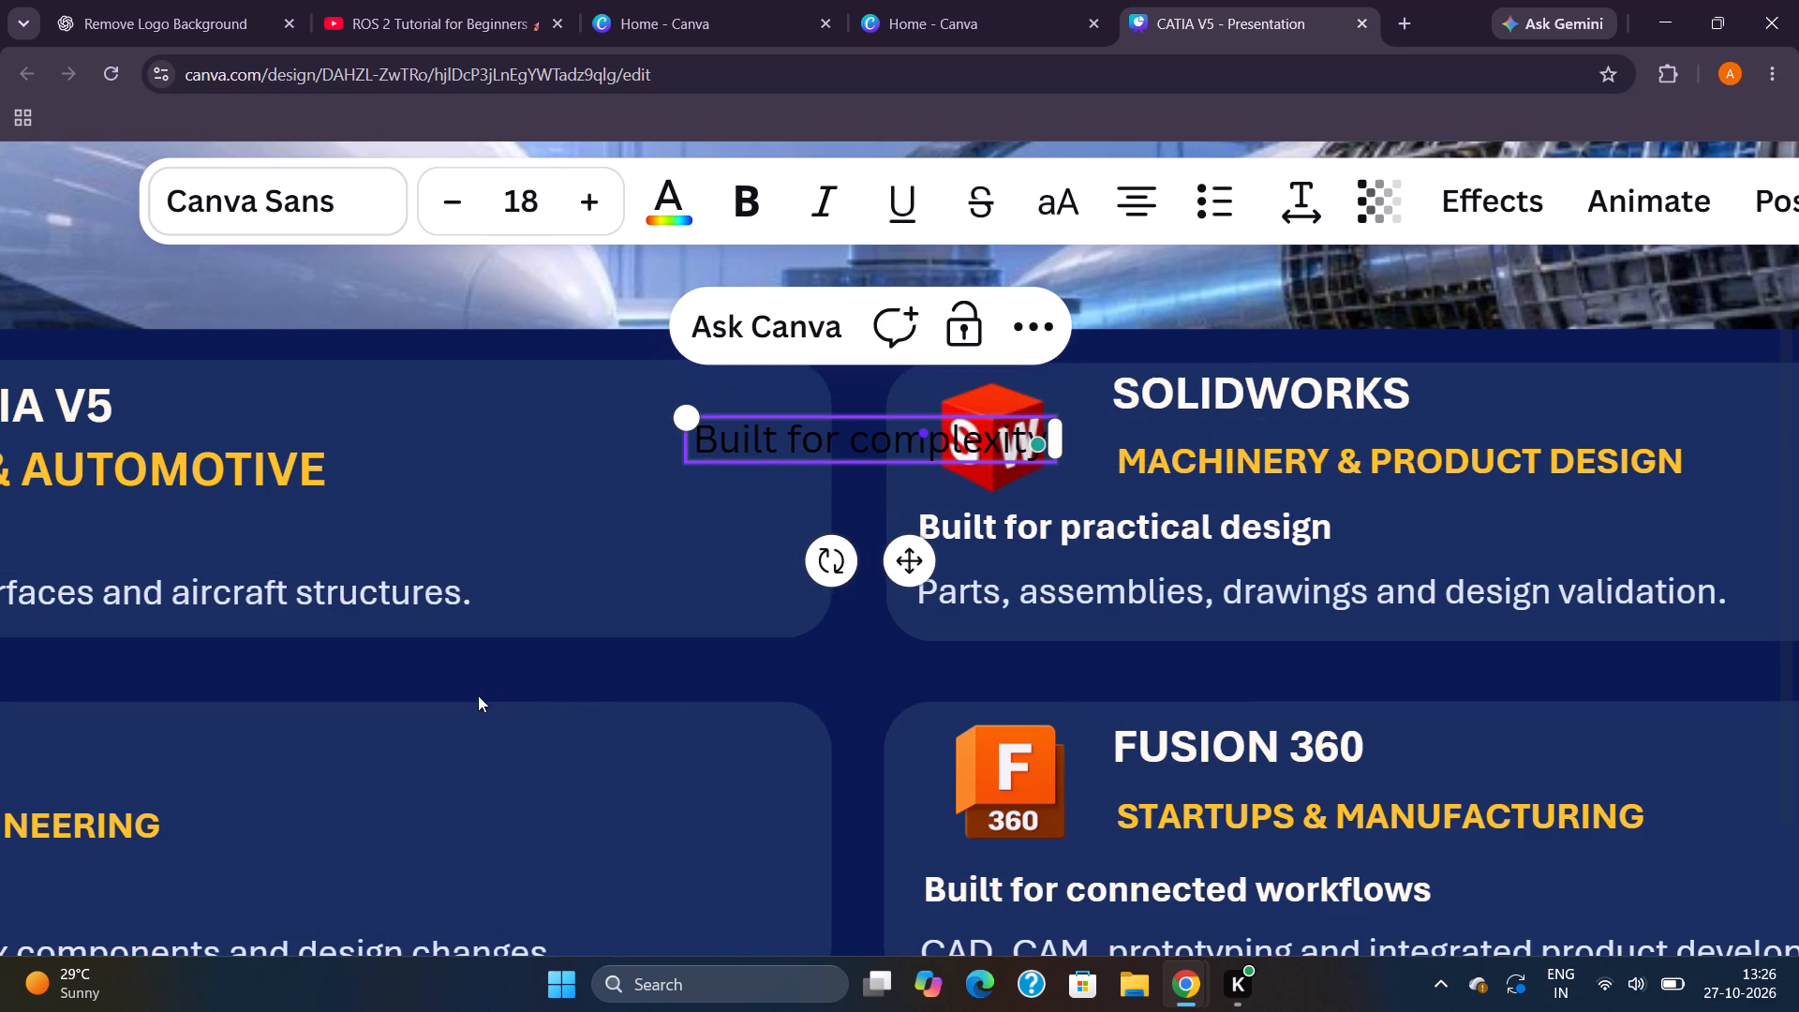
Copy the CATIA V5 card's "Large assemblies, complex surfaces and aircraft structures." onto a new line below "Built for complexity" in the new text box.
{"action": "double_click", "coordinate": [827, 505]}
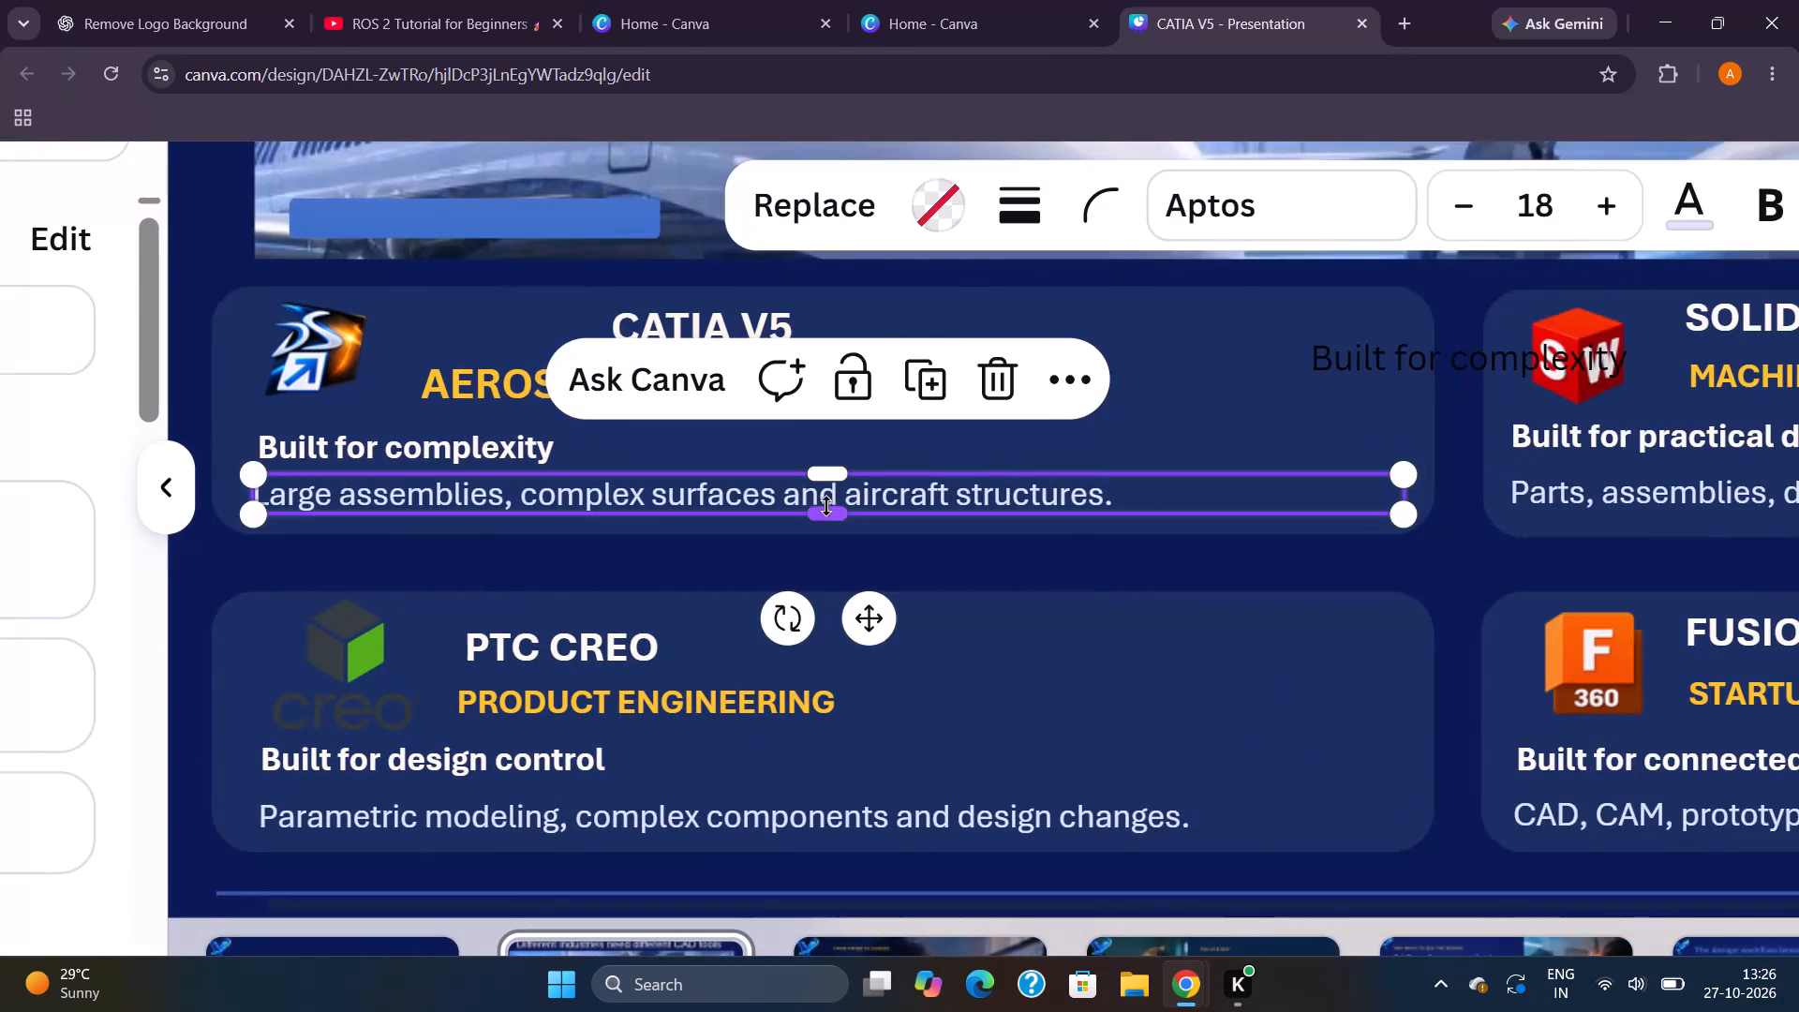
{"action": "left_click", "coordinate": [591, 508]}
{"action": "triple_click", "coordinate": [587, 499]}
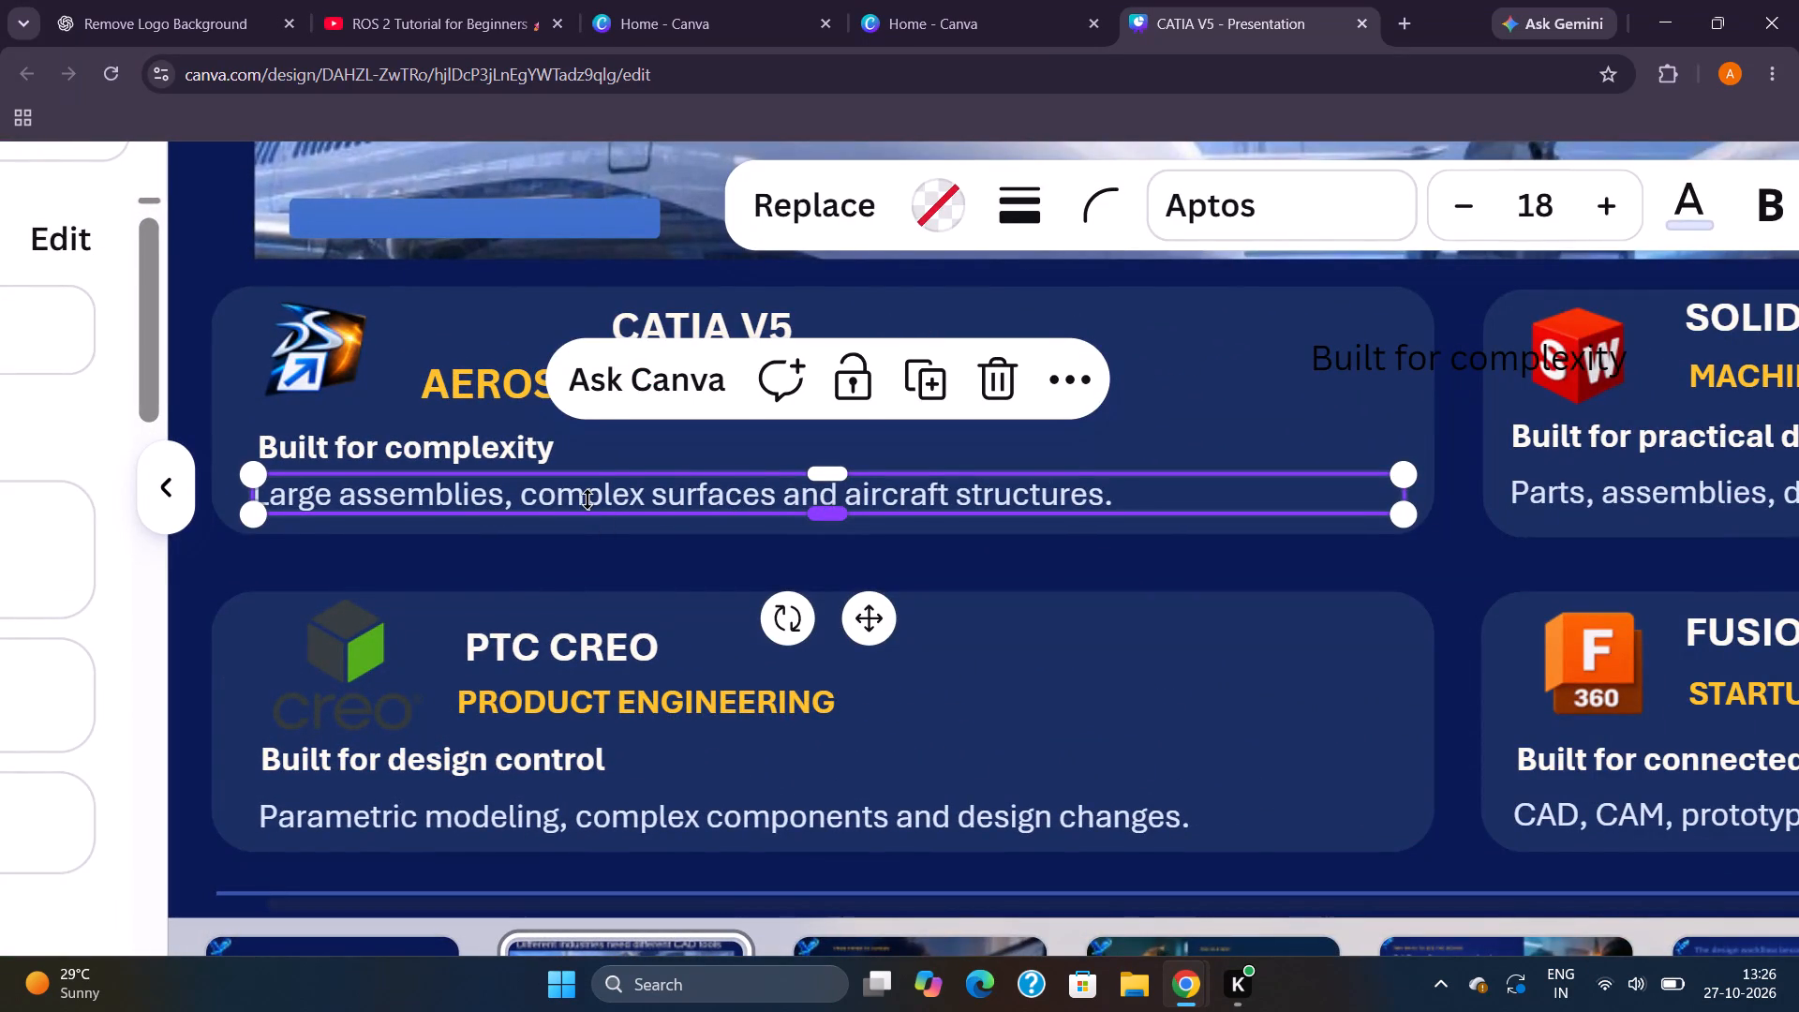
{"action": "scroll", "coordinate": [501, 497], "scroll_direction": "down", "scroll_amount": 1}
{"action": "triple_click", "coordinate": [367, 463]}
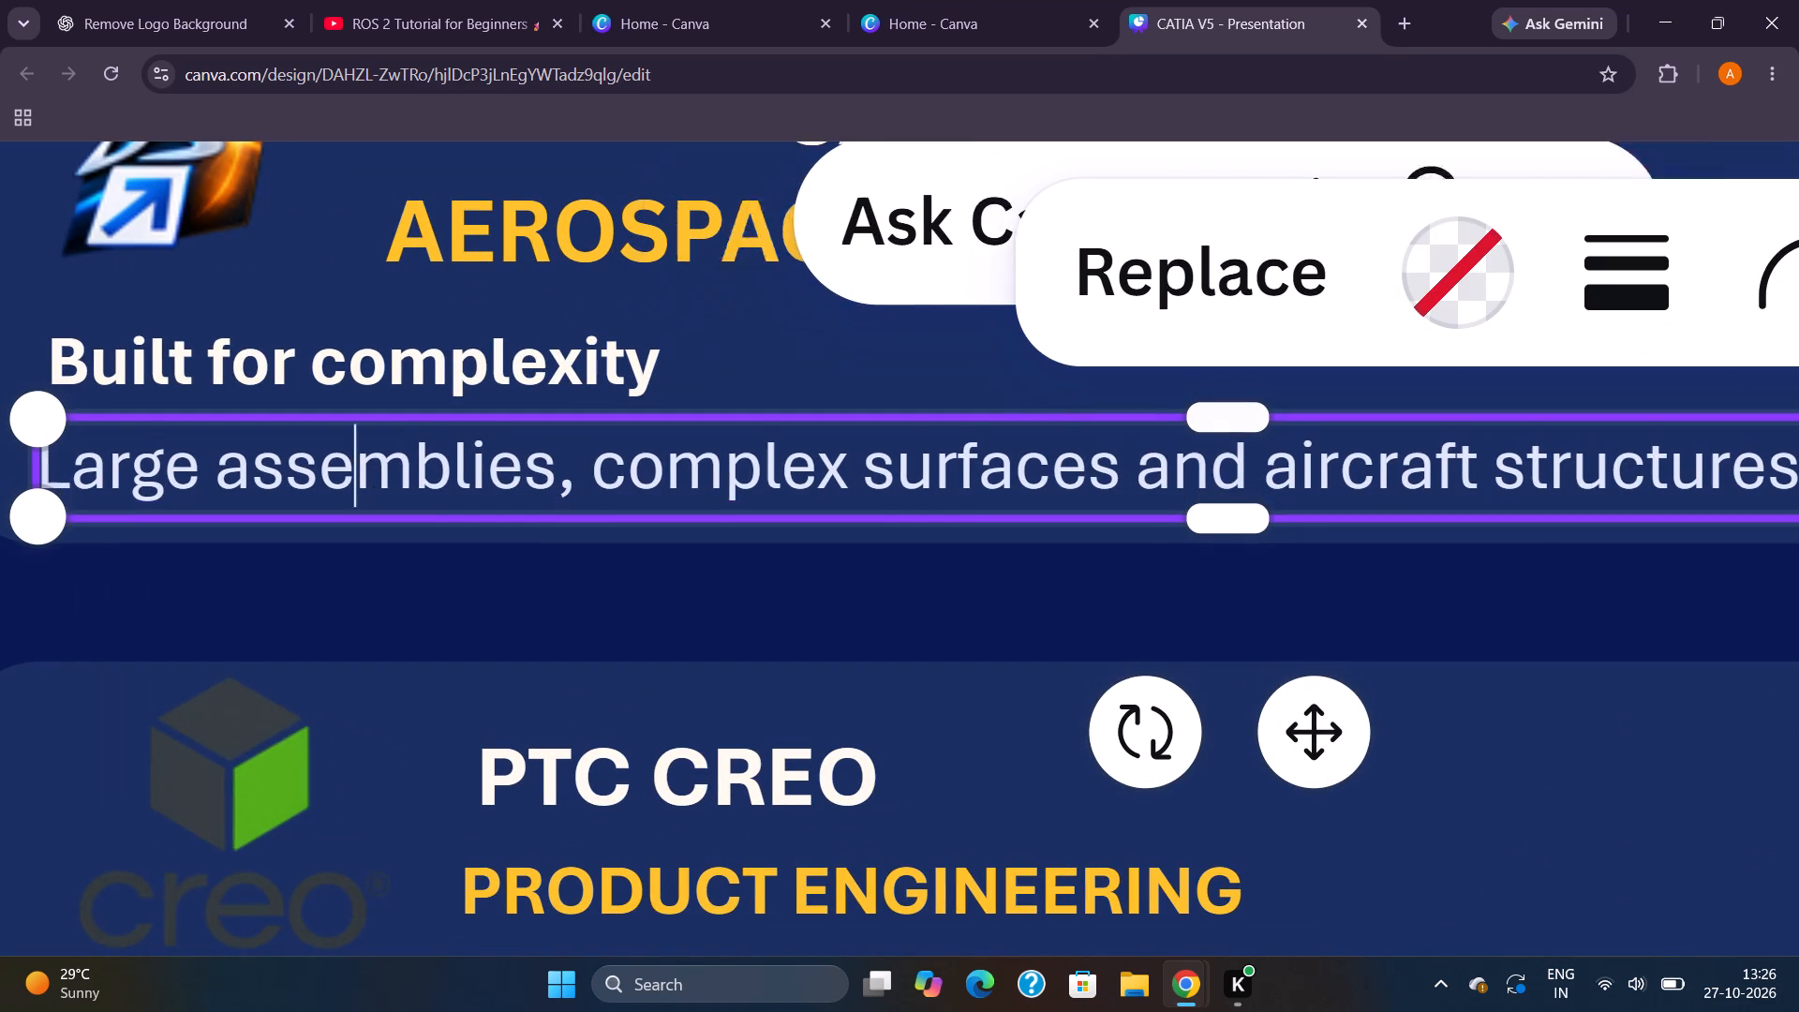
{"action": "right_click", "coordinate": [367, 463]}
{"action": "left_click", "coordinate": [452, 391]}
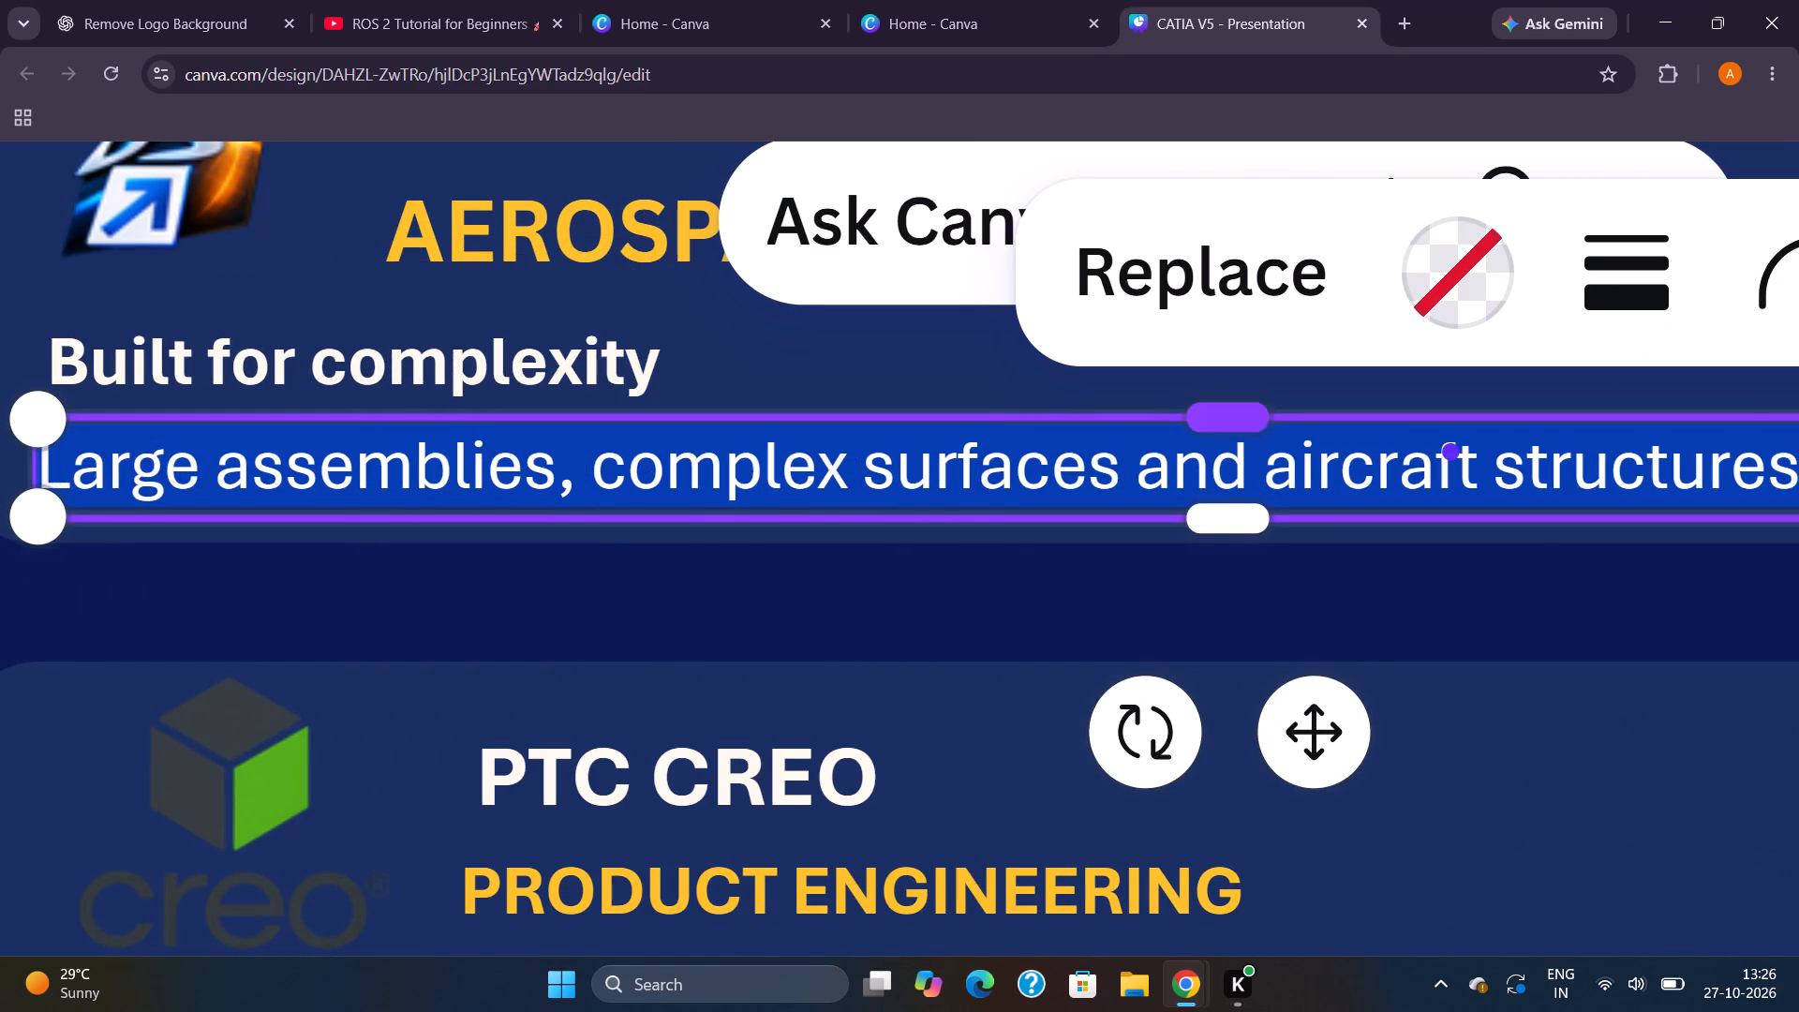
{"action": "scroll", "coordinate": [1126, 516], "scroll_direction": "left", "scroll_amount": 3}
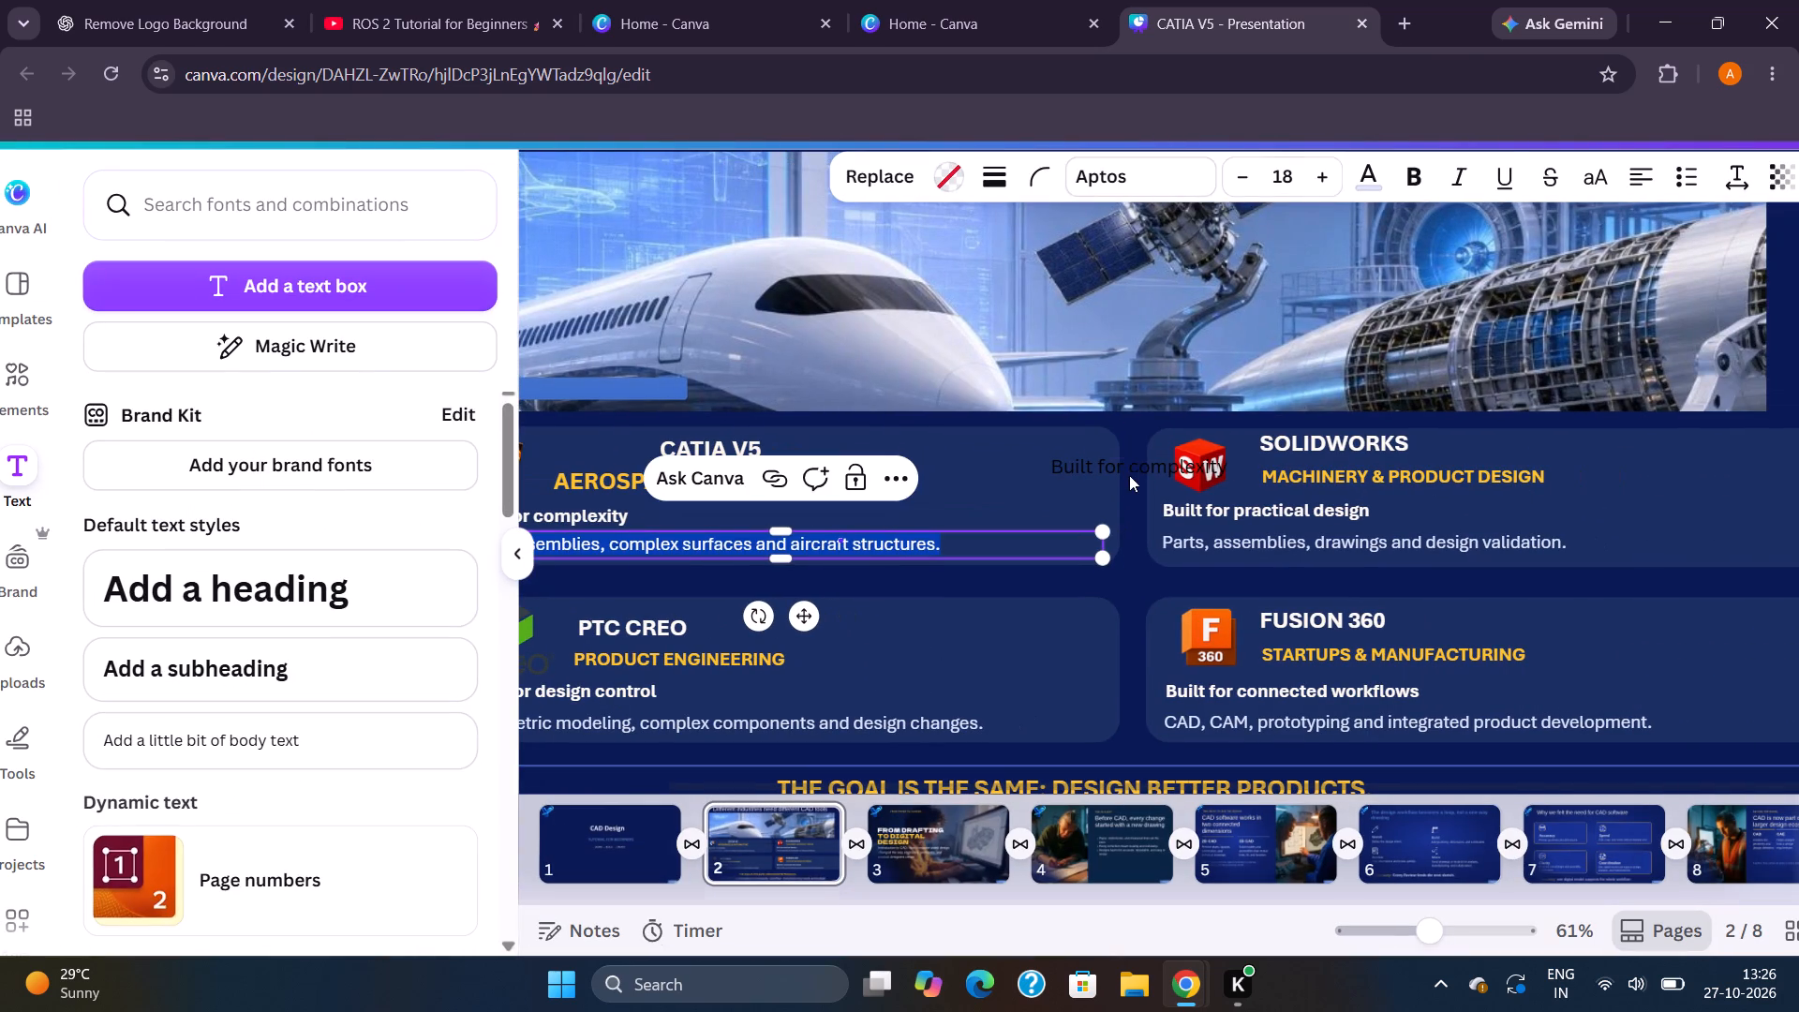
{"action": "double_click", "coordinate": [1124, 467]}
{"action": "left_click", "coordinate": [1224, 470]}
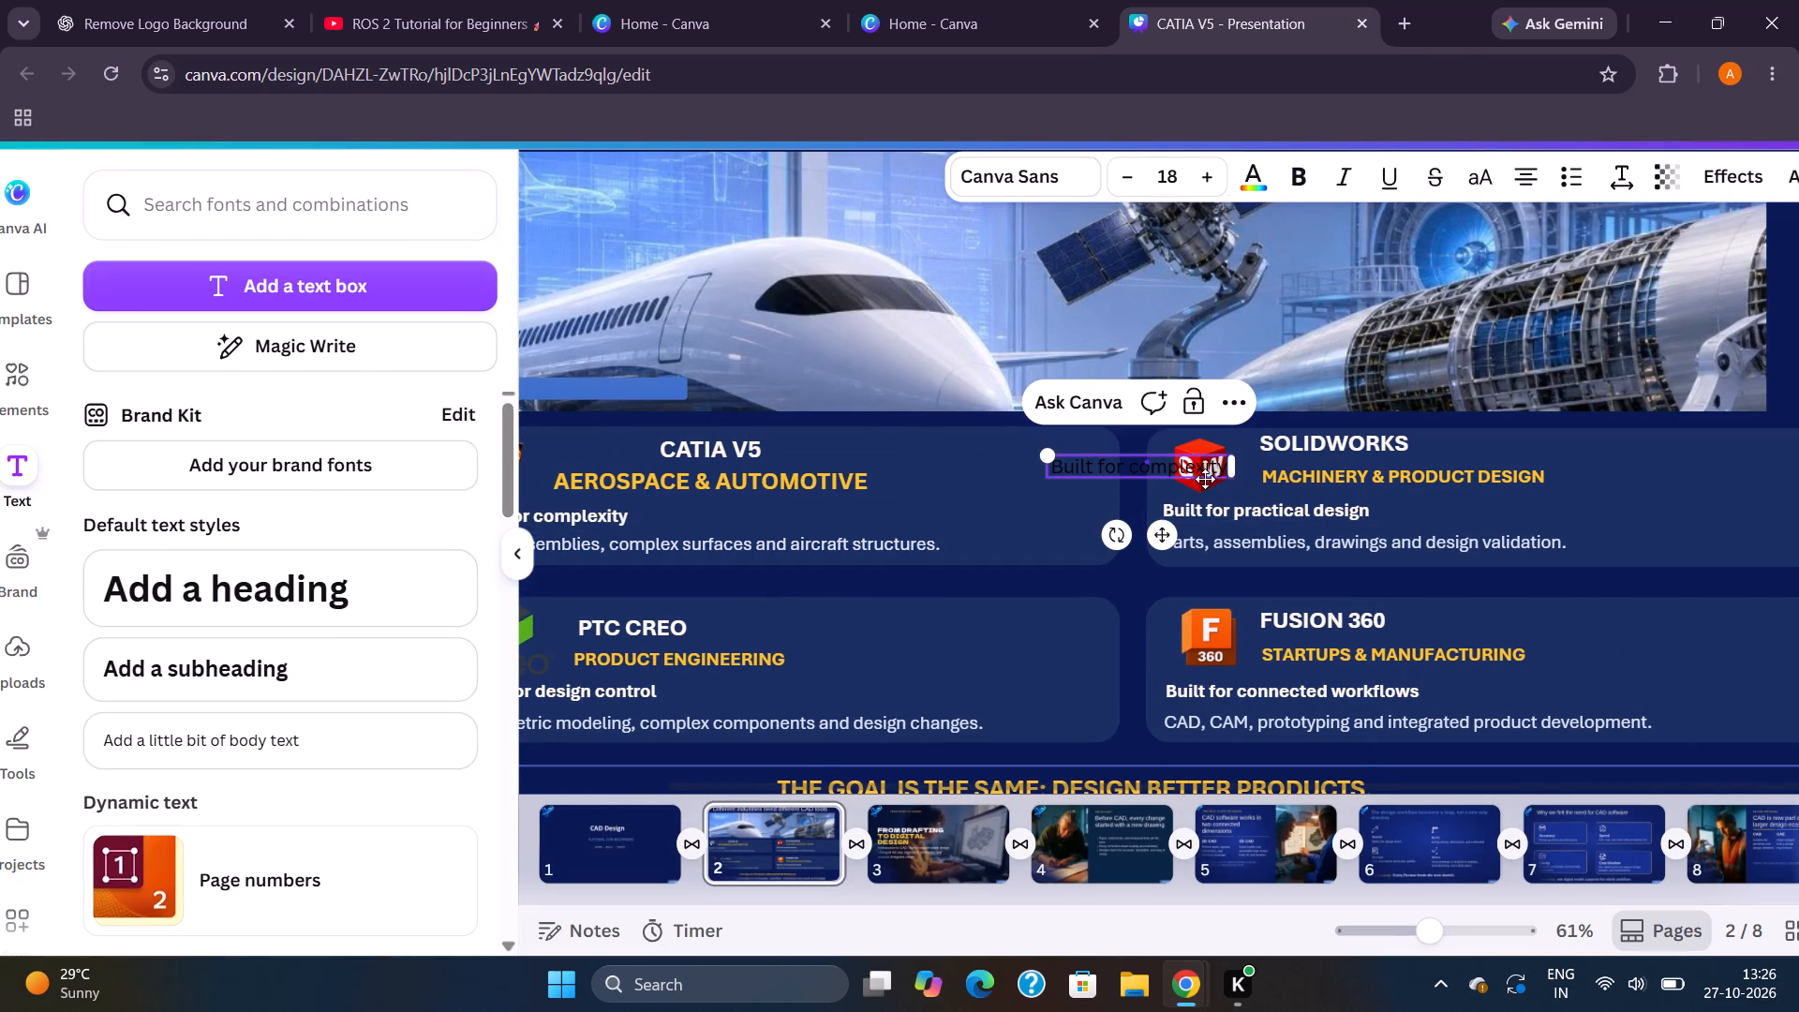
{"action": "key", "text": "Return"}
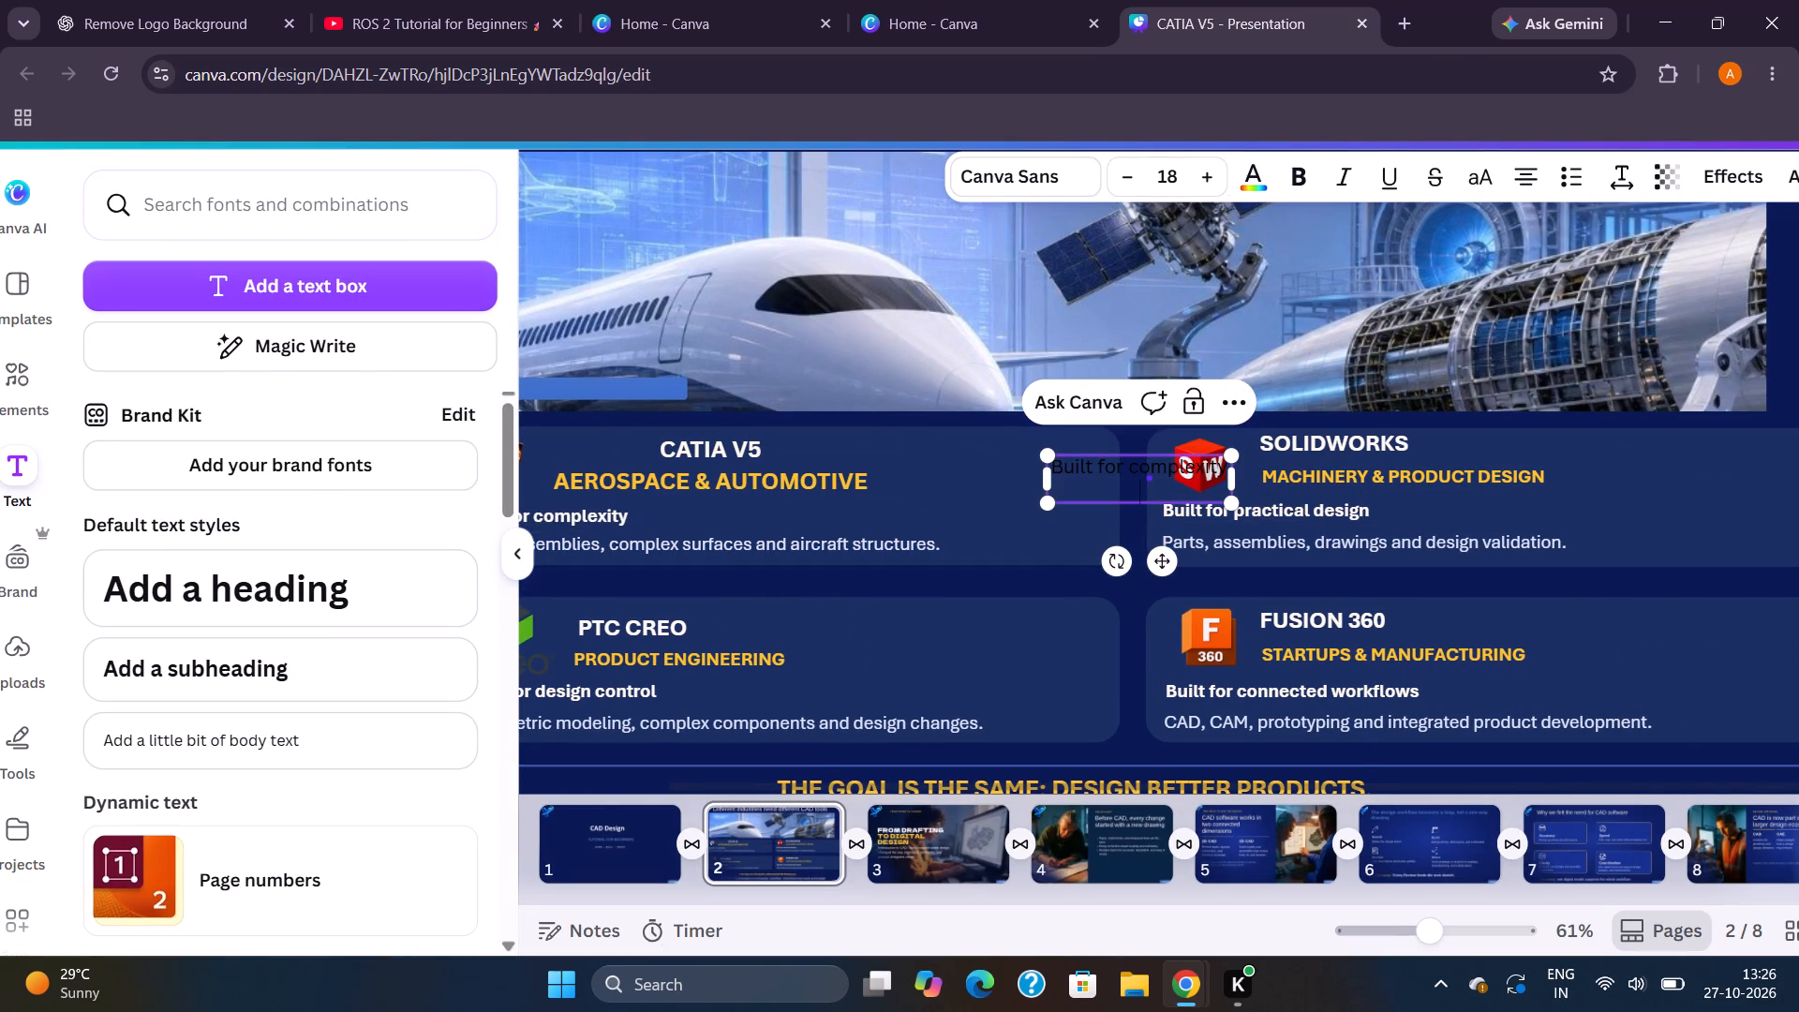
{"action": "key", "text": "ctrl+v"}
Remove the line break between "Built for complexity" and the pasted description in the new text box.
{"action": "left_click", "coordinate": [1060, 486]}
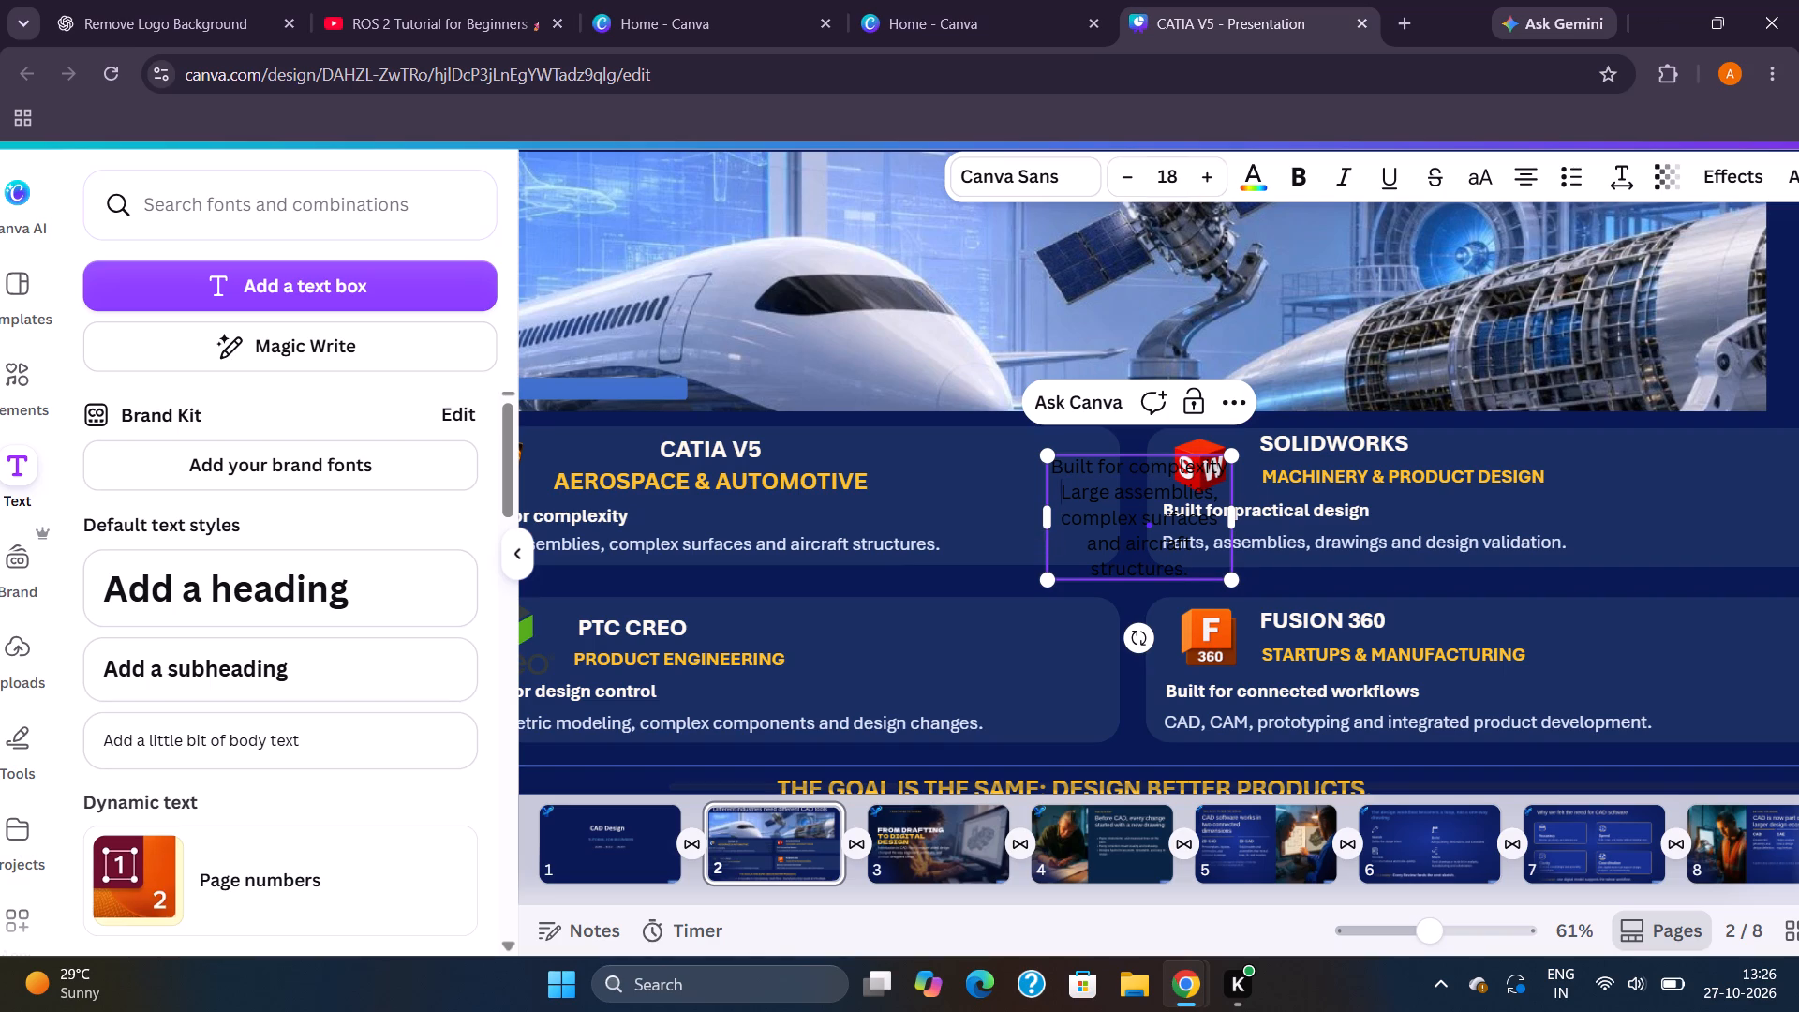
{"action": "key", "text": "BackSpace"}
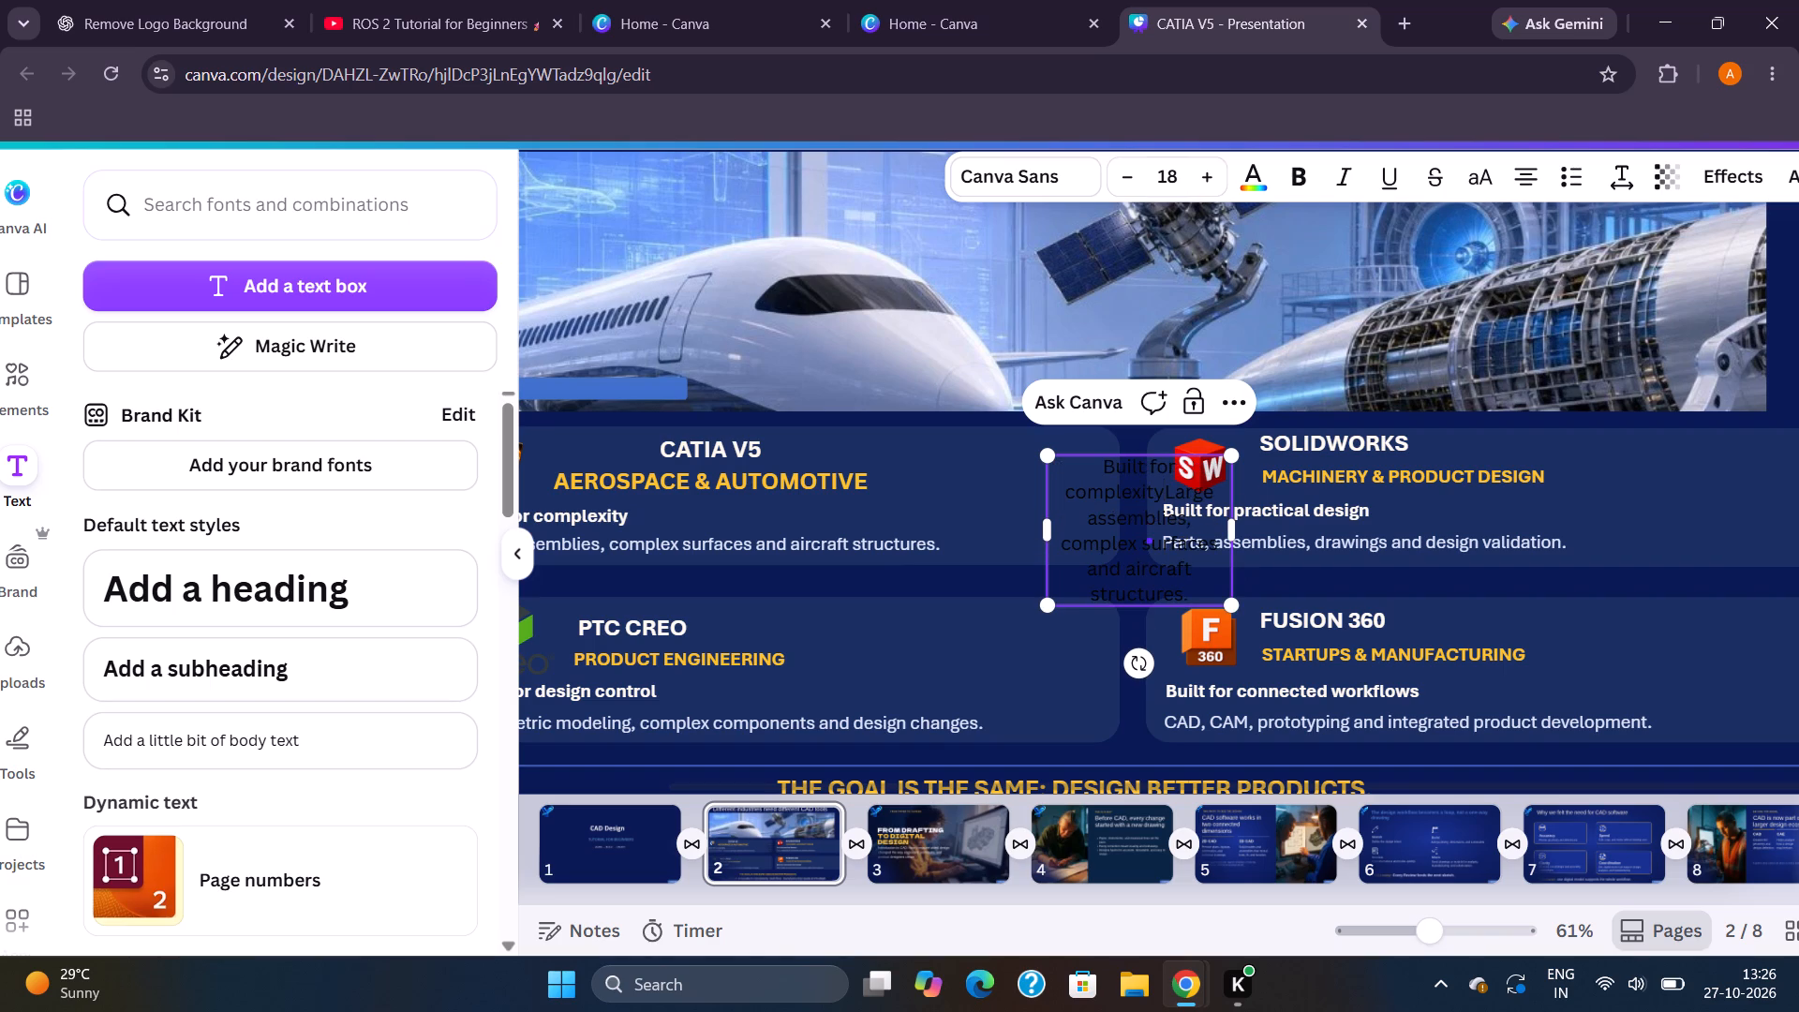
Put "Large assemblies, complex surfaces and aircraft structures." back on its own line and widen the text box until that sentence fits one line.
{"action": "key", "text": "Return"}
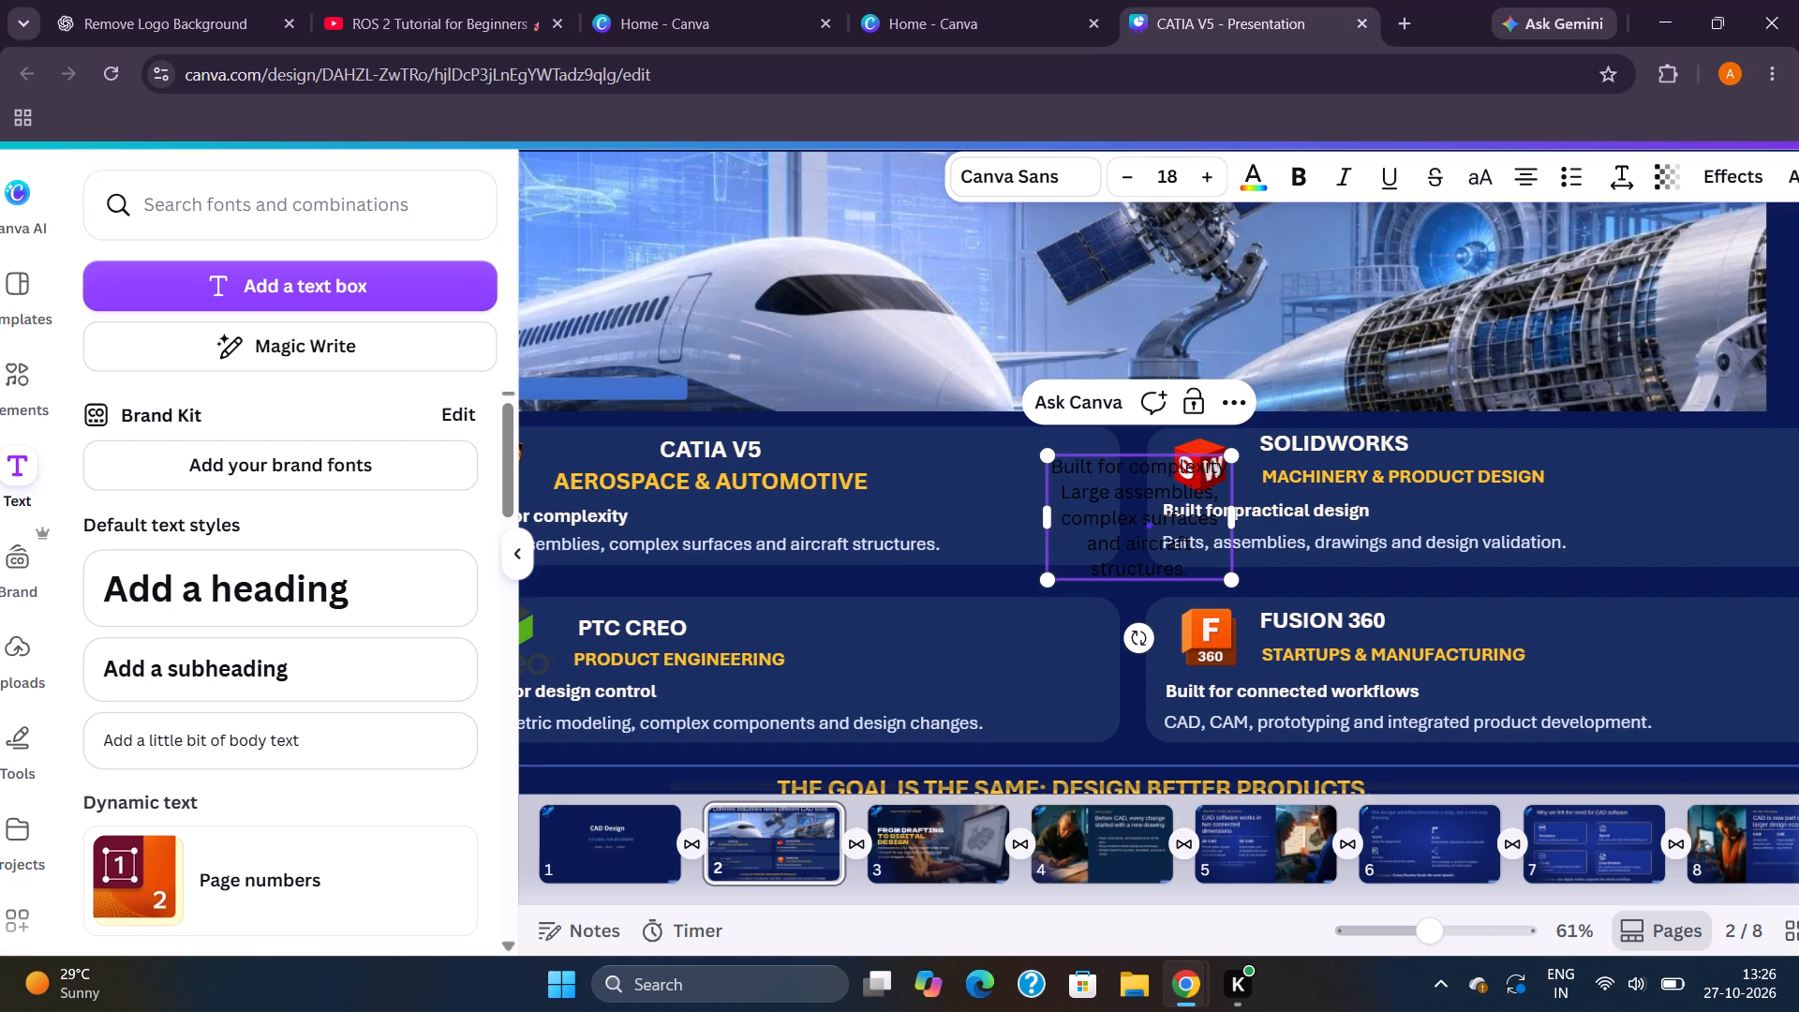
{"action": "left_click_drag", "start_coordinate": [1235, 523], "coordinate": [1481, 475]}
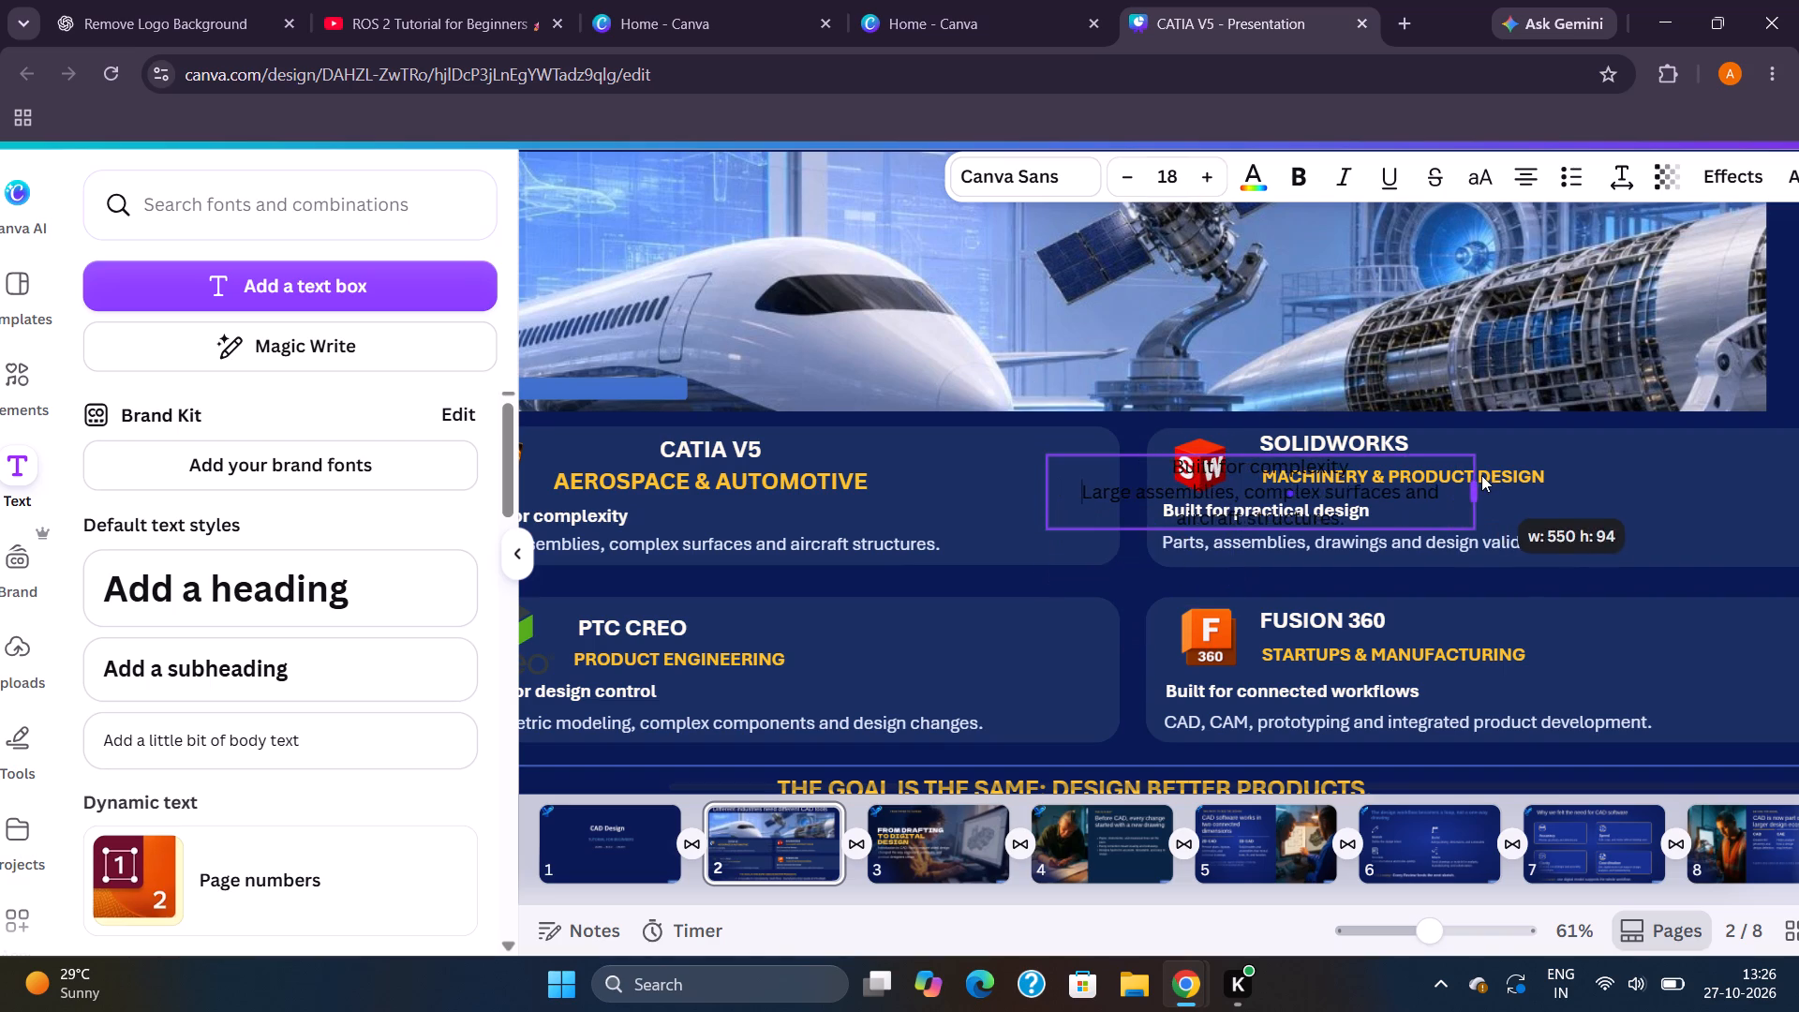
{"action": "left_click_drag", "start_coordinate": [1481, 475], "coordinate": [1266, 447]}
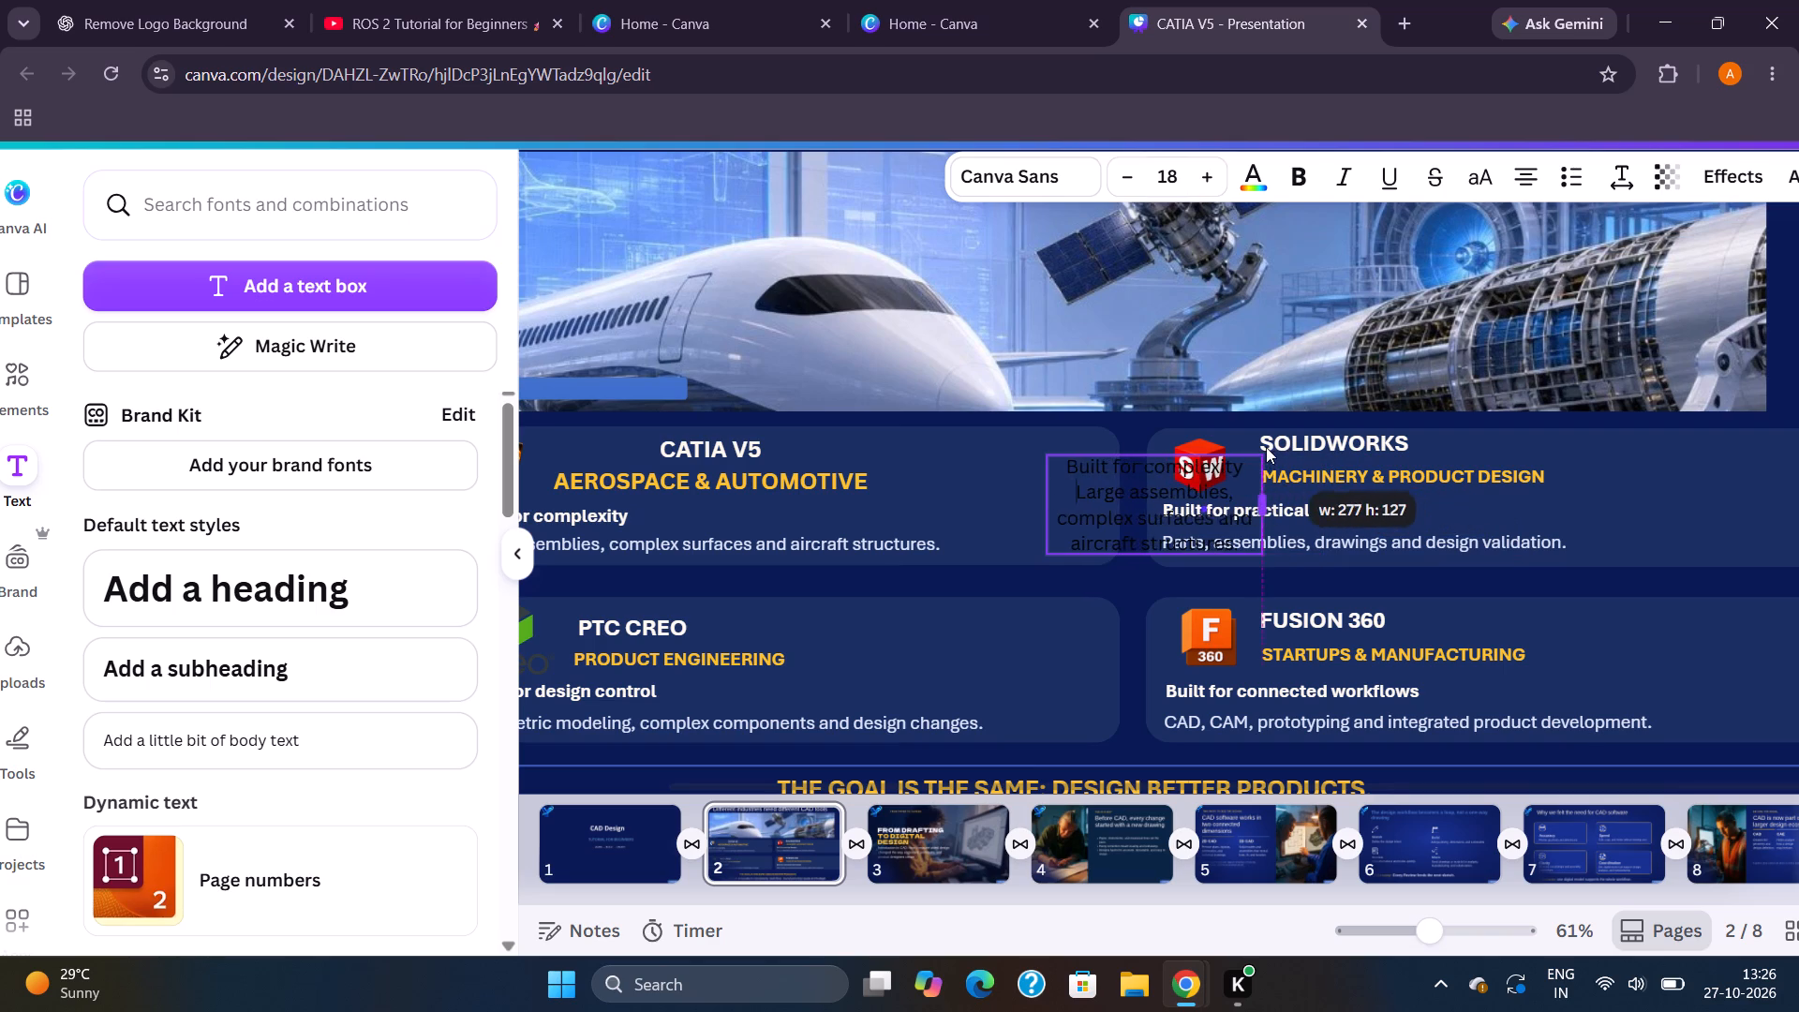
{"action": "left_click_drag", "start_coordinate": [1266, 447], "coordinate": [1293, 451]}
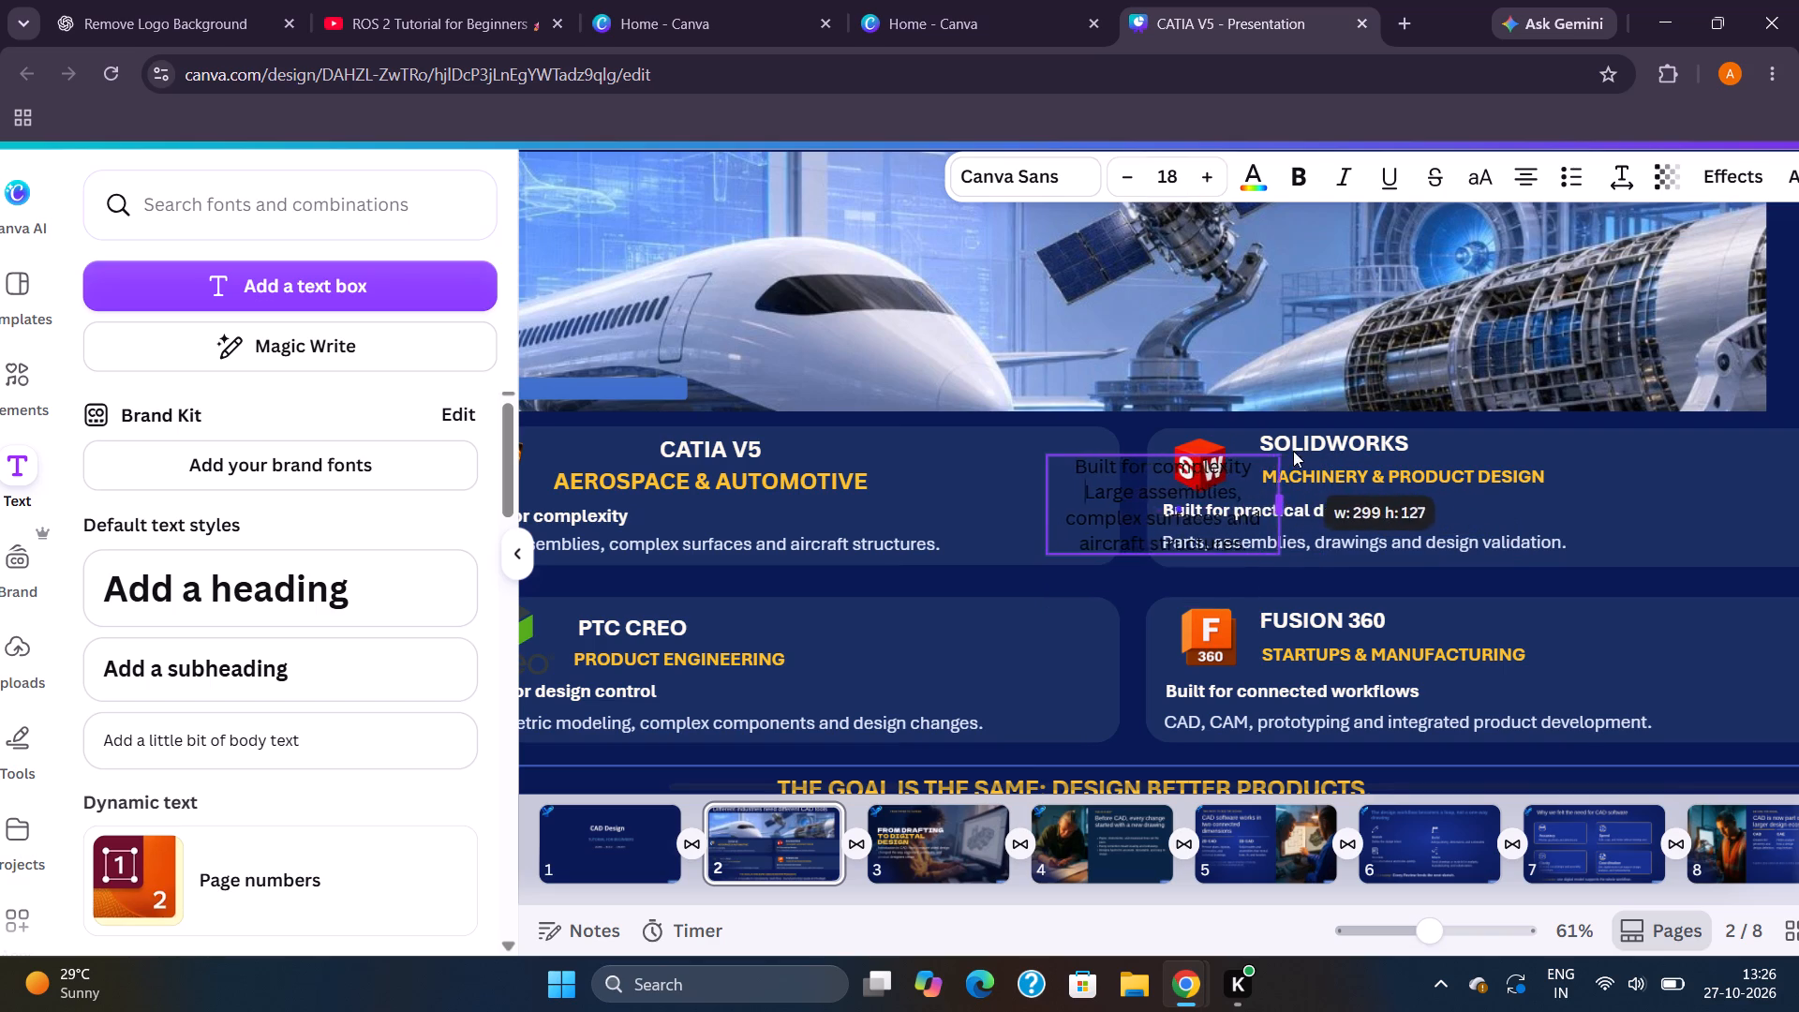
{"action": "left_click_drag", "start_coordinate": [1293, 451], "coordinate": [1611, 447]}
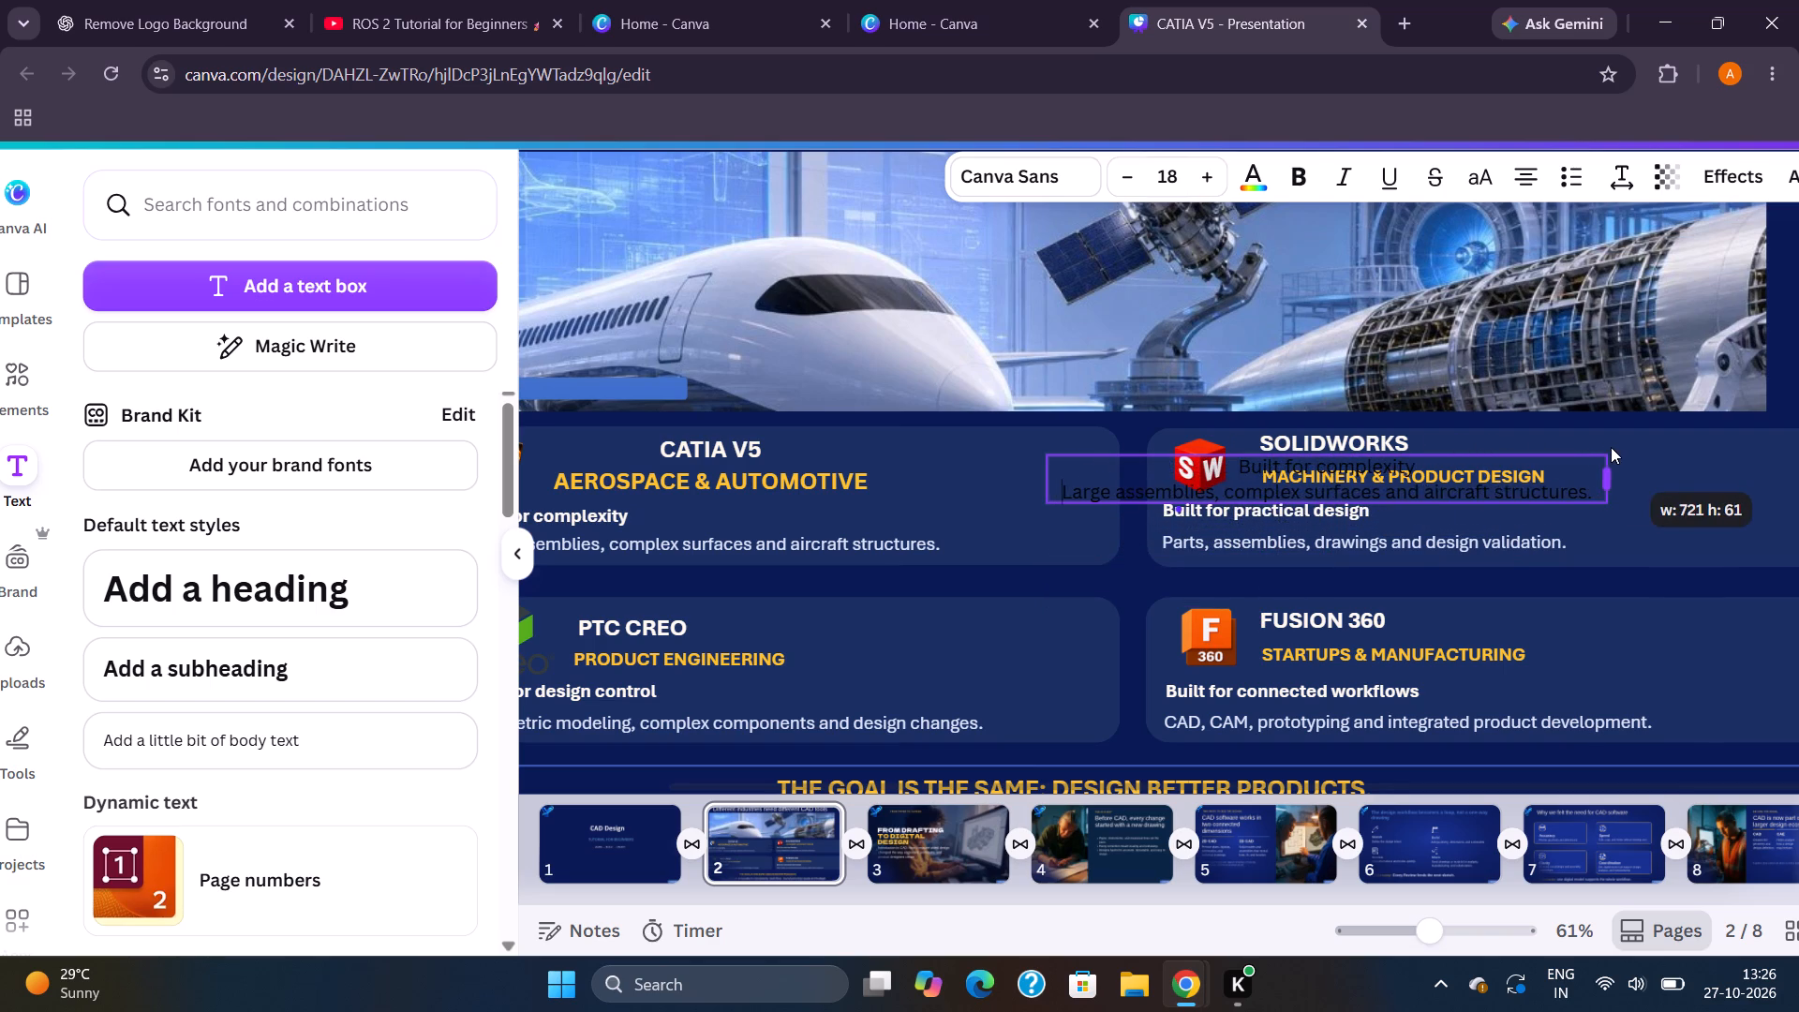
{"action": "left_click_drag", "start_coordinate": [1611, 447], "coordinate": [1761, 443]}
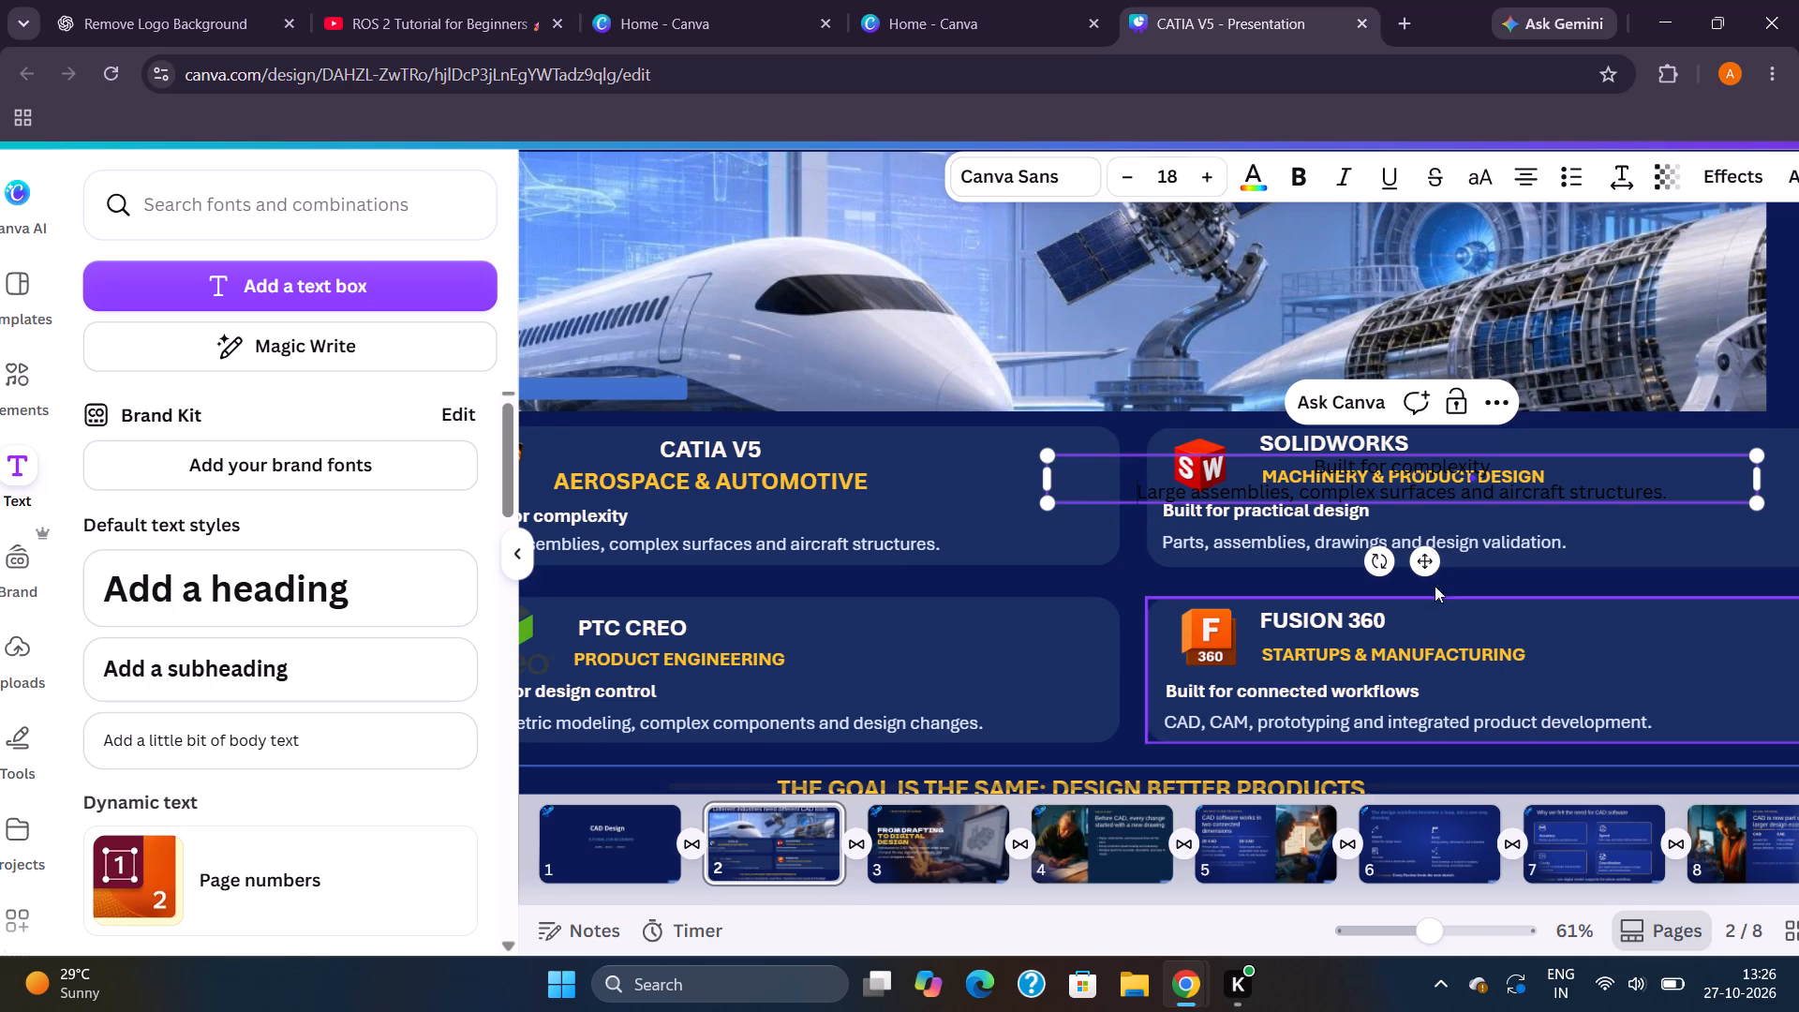
Delete the new text box containing the combined CATIA V5 heading line and description.
{"action": "left_click", "coordinate": [1423, 558]}
{"action": "right_click", "coordinate": [1423, 558]}
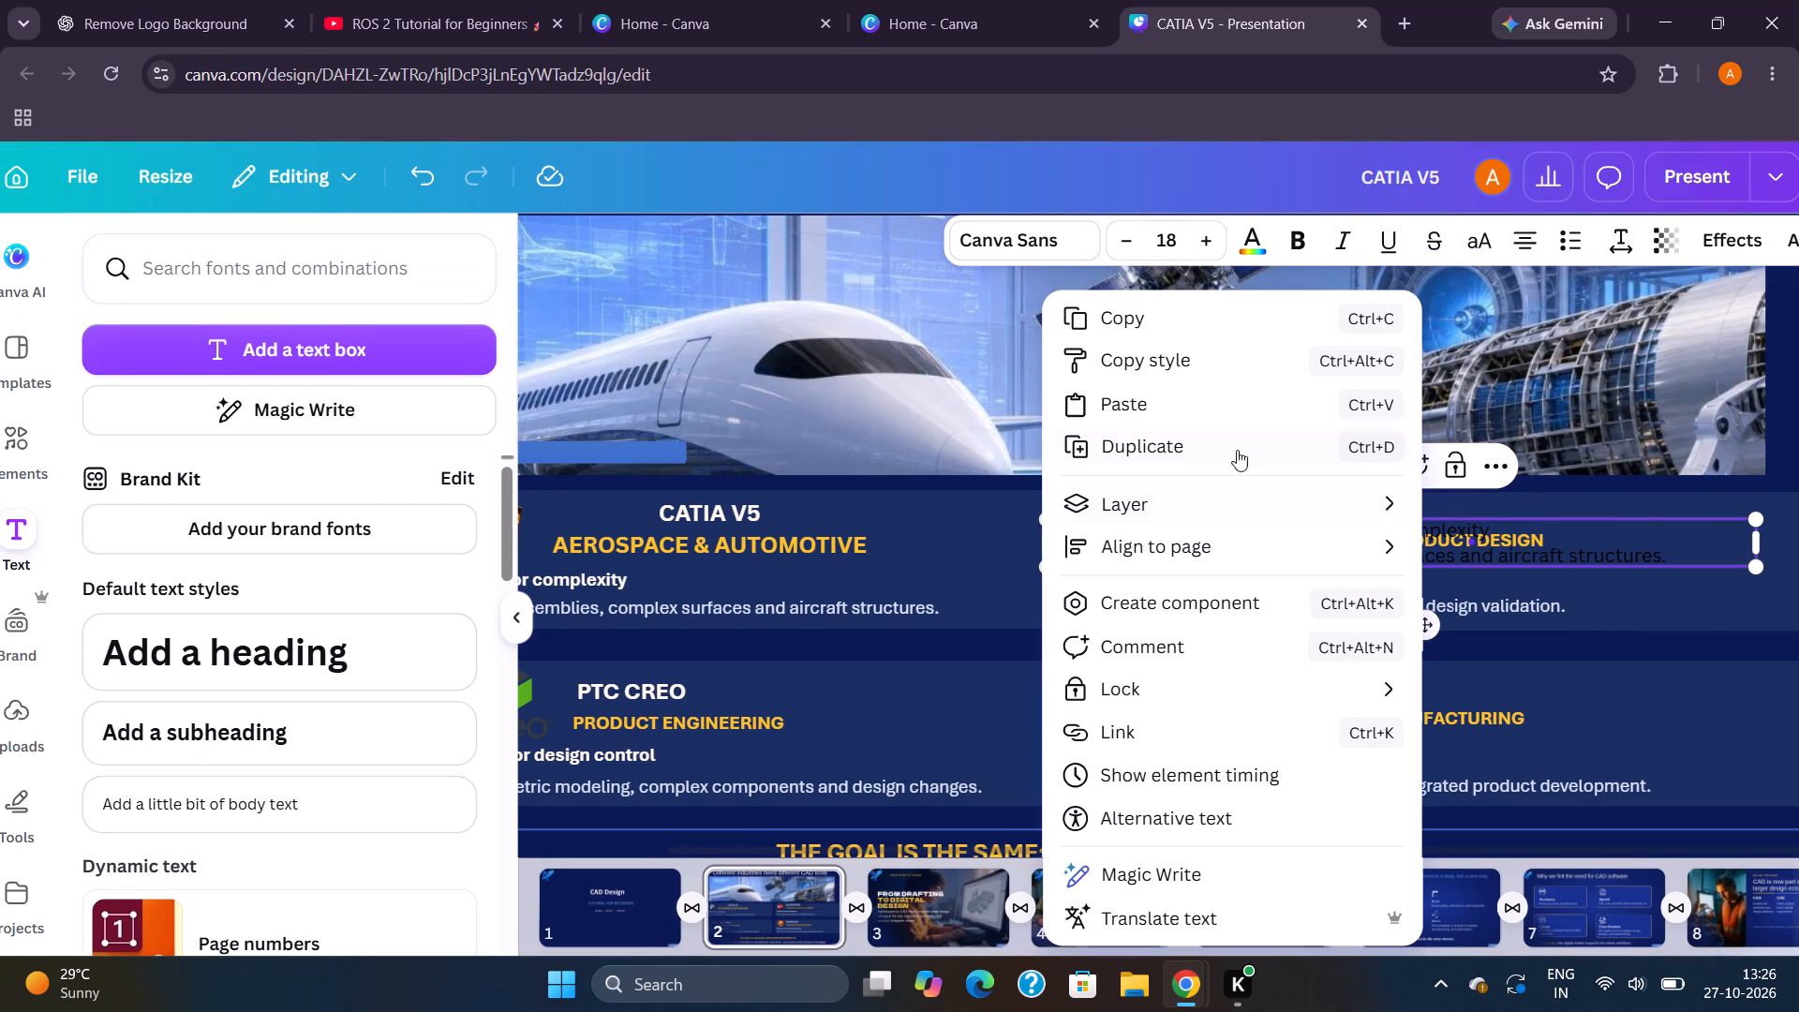
{"action": "key", "text": "Delete"}
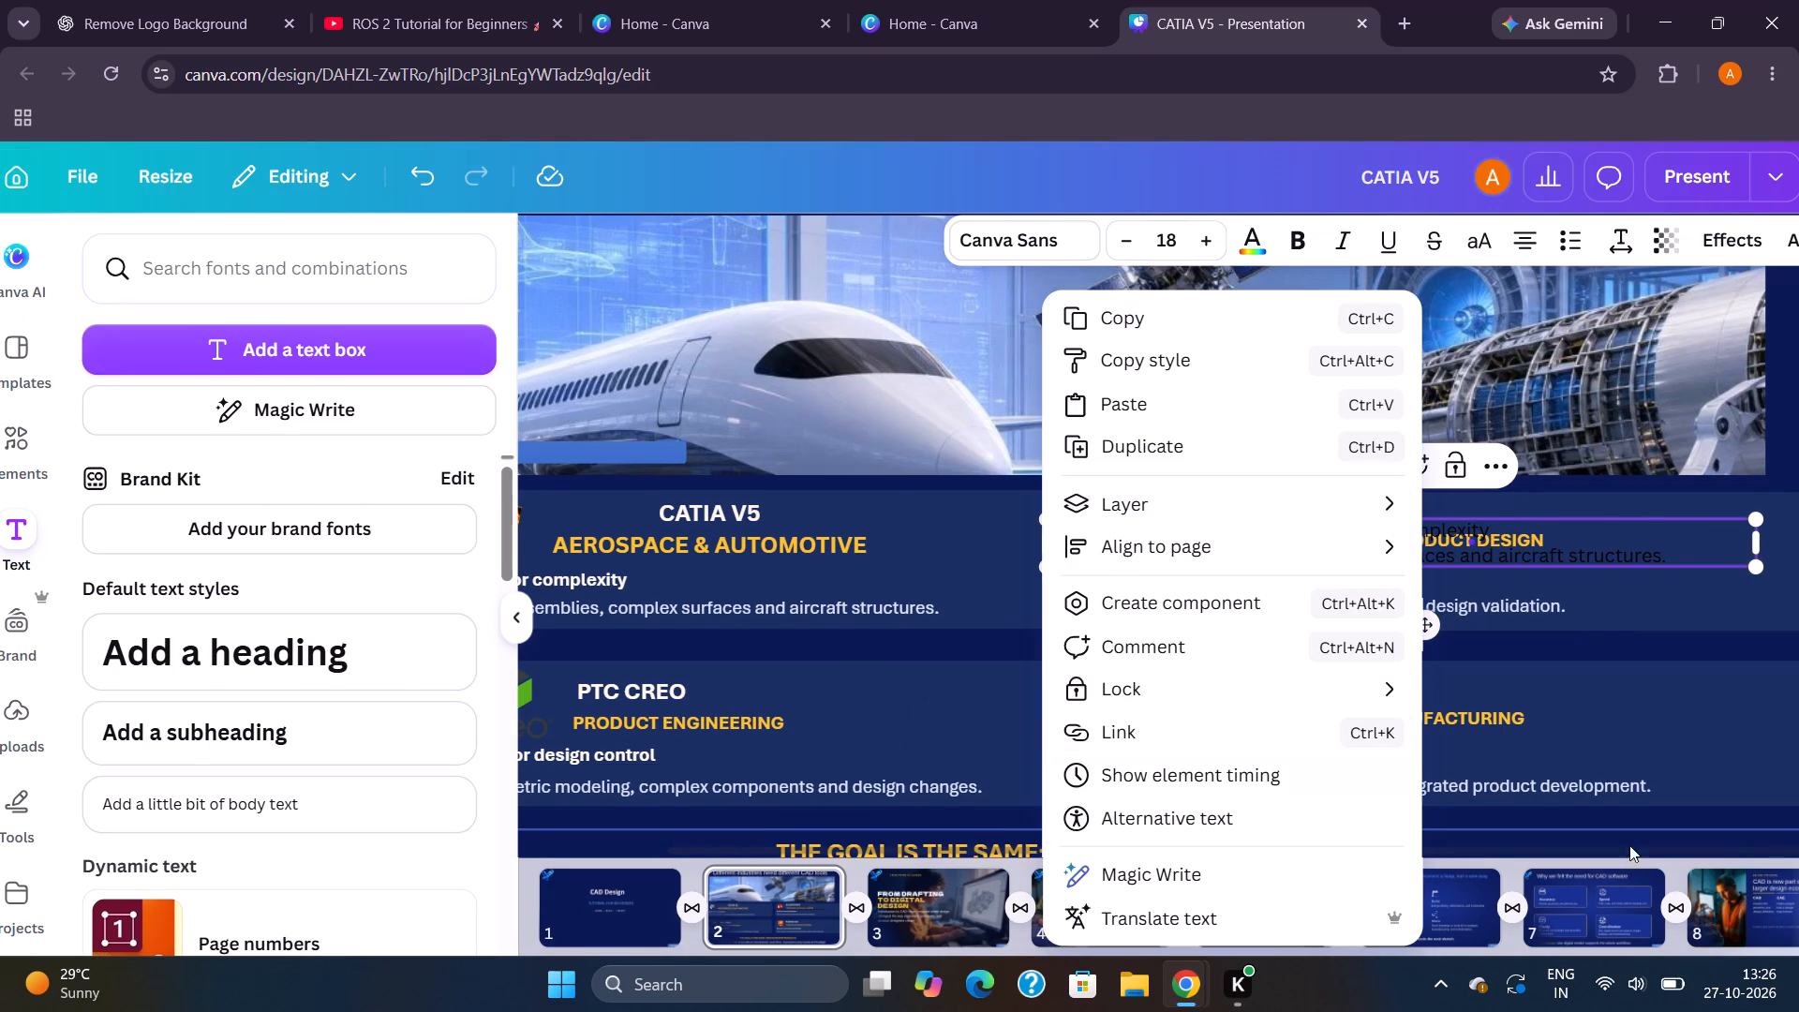
{"action": "key", "text": "Delete"}
{"action": "key", "text": "Delete"}
{"action": "left_click", "coordinate": [1613, 628]}
{"action": "key", "text": "Delete"}
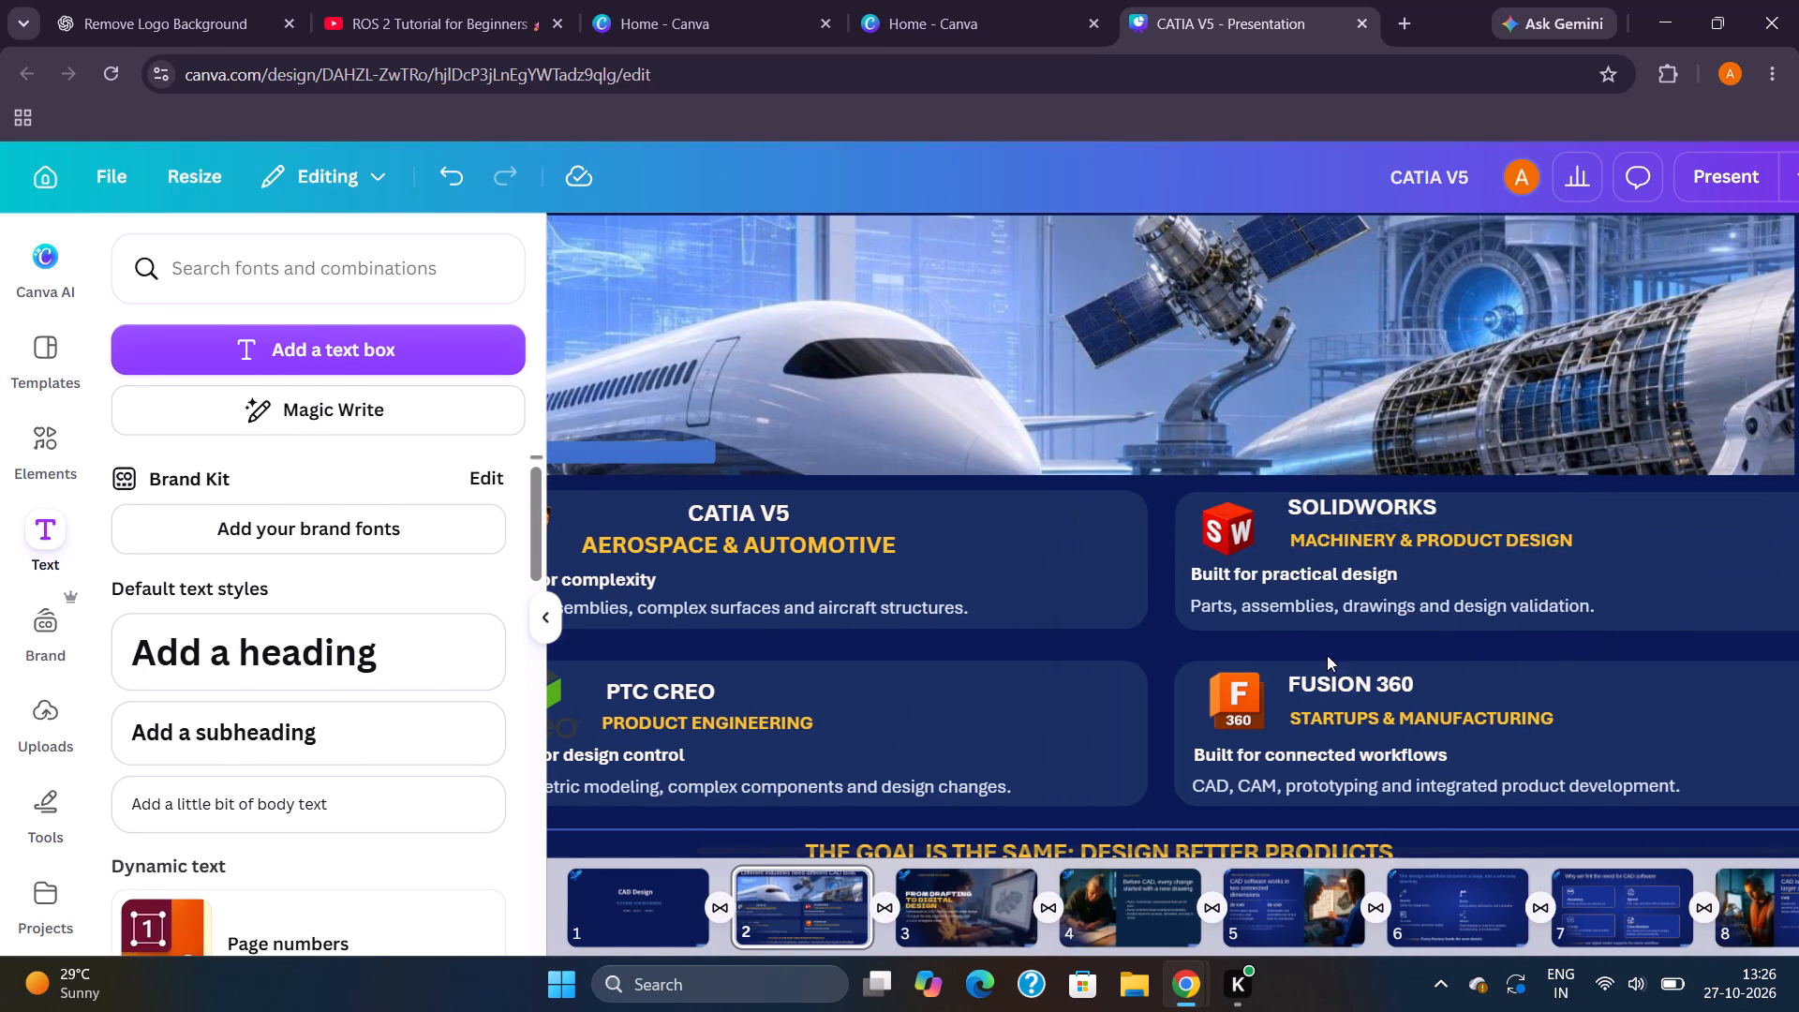
Duplicate the CATIA V5 card's two-line title text box and place the copy over the banner image, just above the SOLIDWORKS card.
{"action": "scroll", "coordinate": [958, 548], "scroll_direction": "right", "scroll_amount": 1}
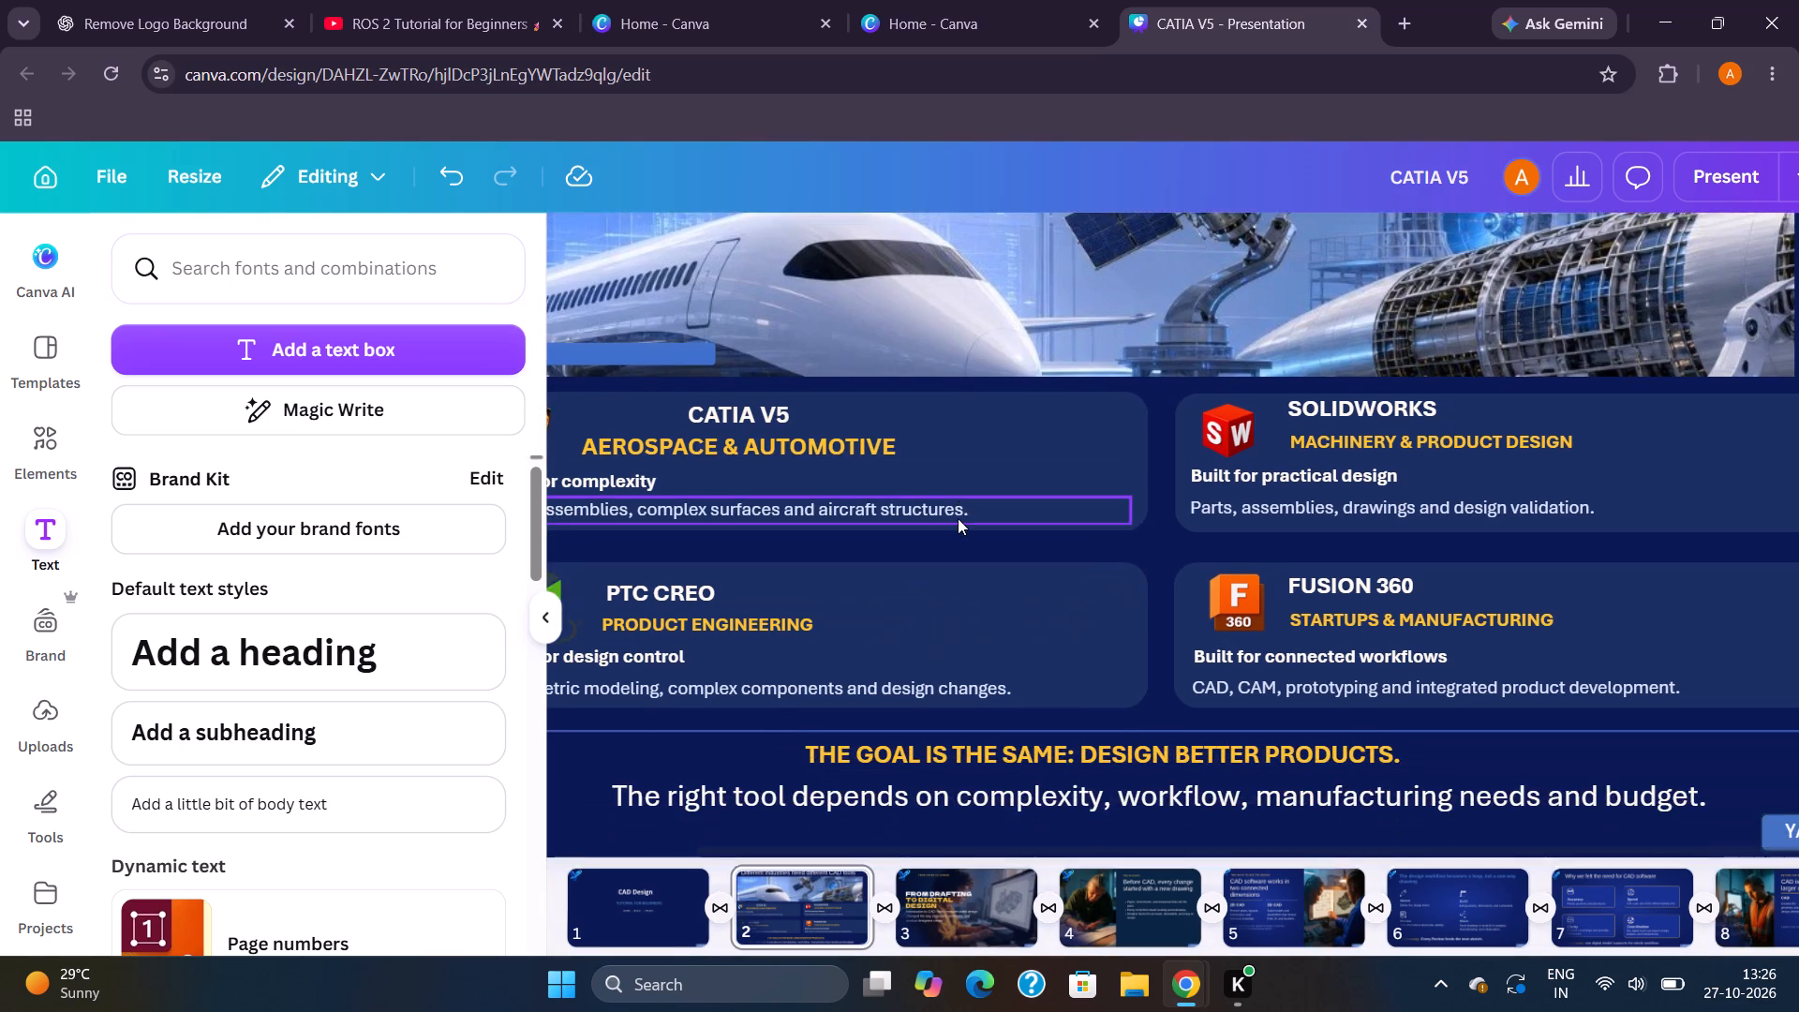
{"action": "scroll", "coordinate": [958, 518], "scroll_direction": "right", "scroll_amount": 2}
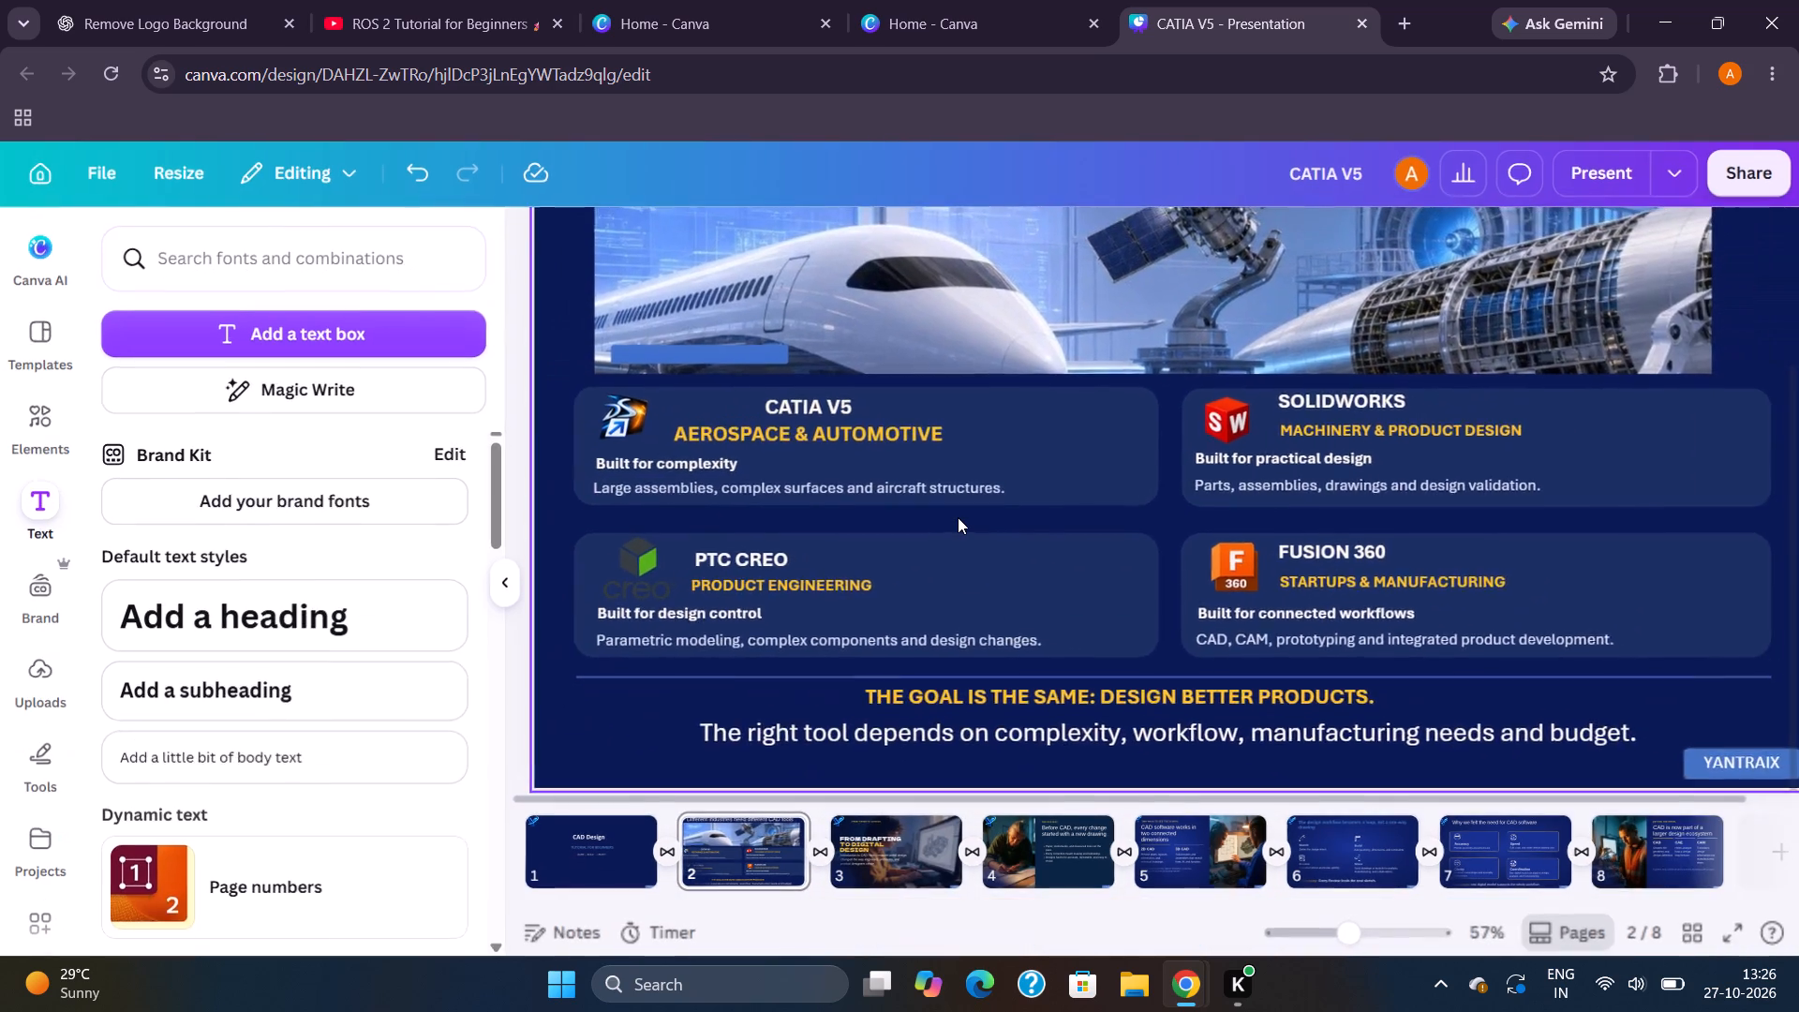
{"action": "scroll", "coordinate": [1228, 520], "scroll_direction": "up", "scroll_amount": 3}
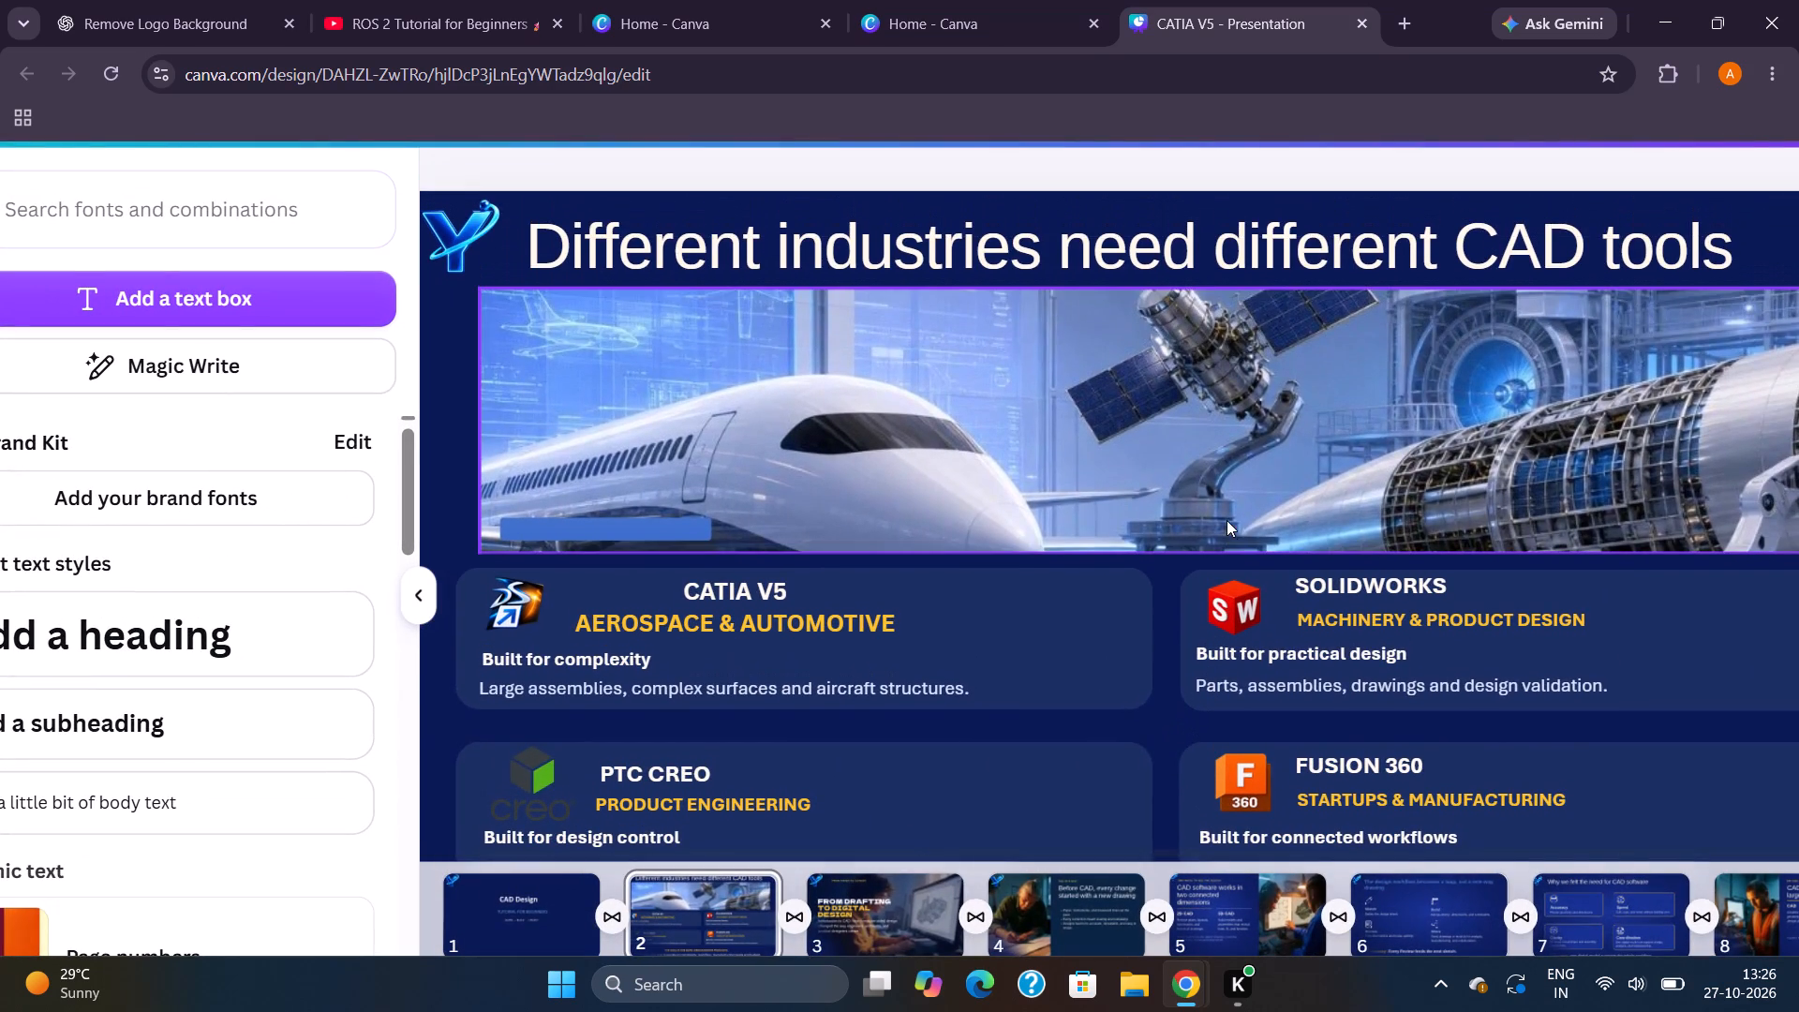
{"action": "scroll", "coordinate": [1227, 520], "scroll_direction": "down", "scroll_amount": 2}
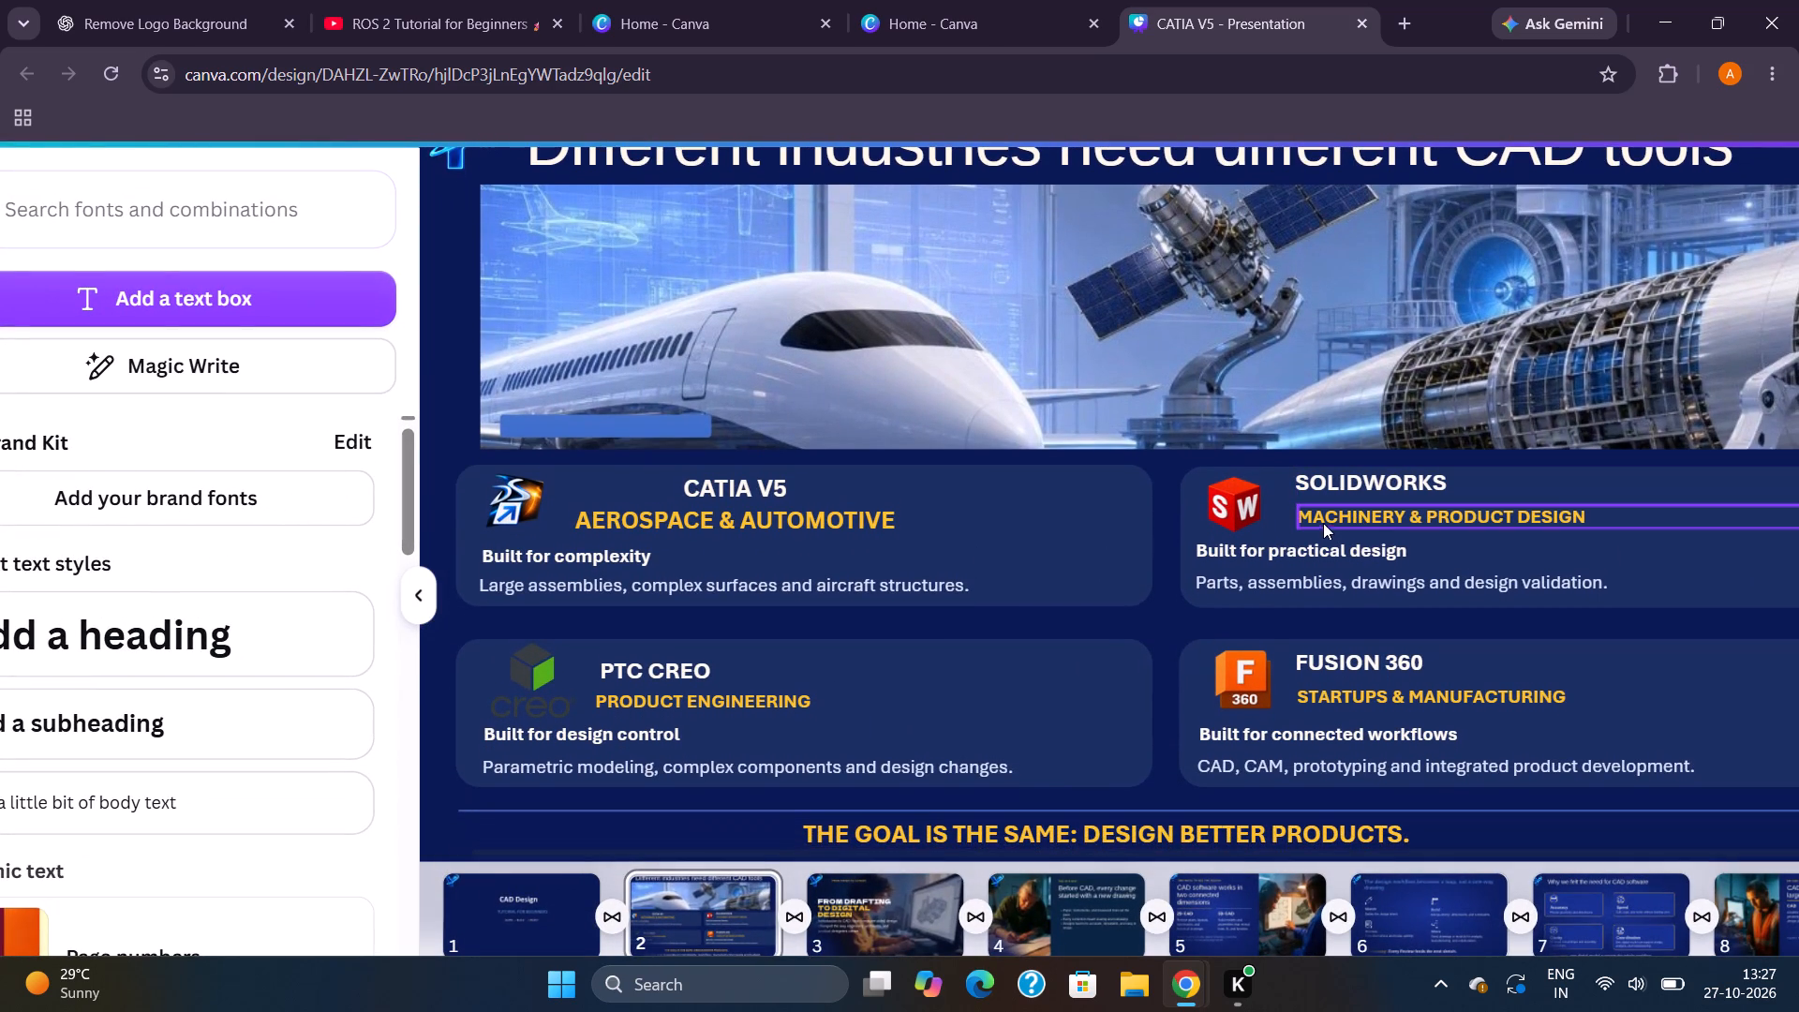
{"action": "left_click", "coordinate": [864, 509]}
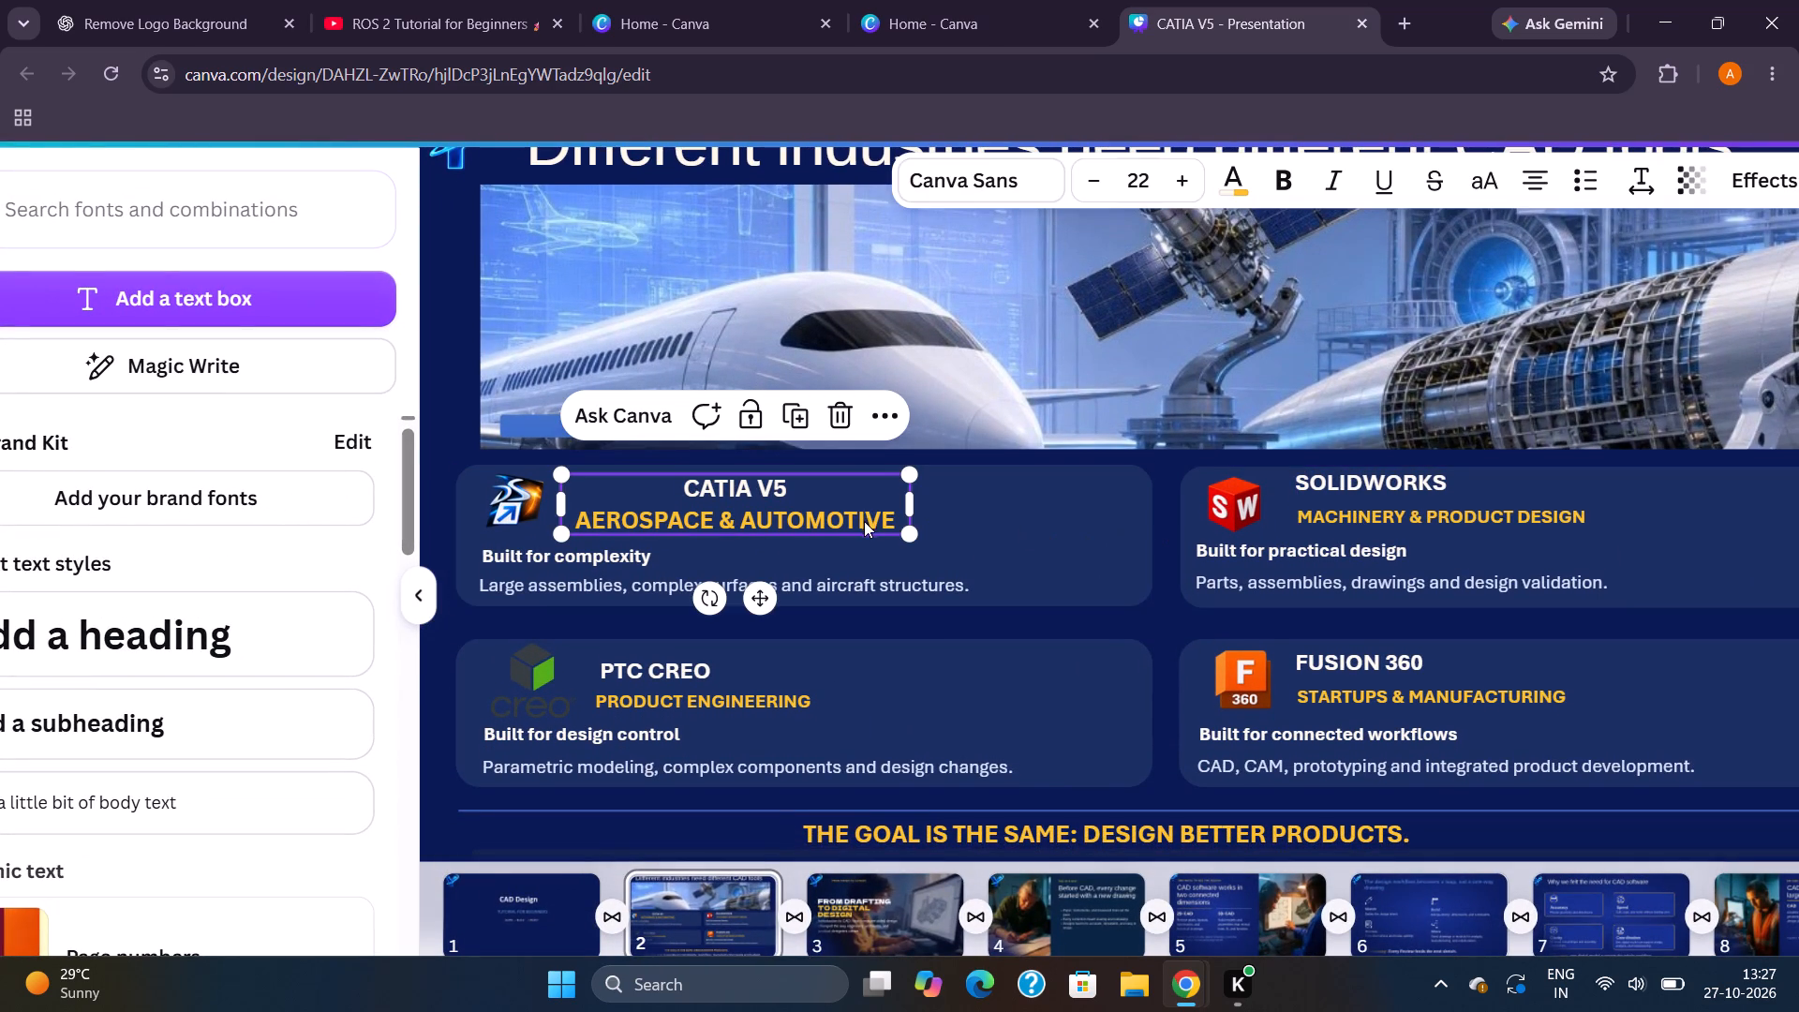
{"action": "key", "text": "ctrl+c"}
{"action": "key", "text": "ctrl+v"}
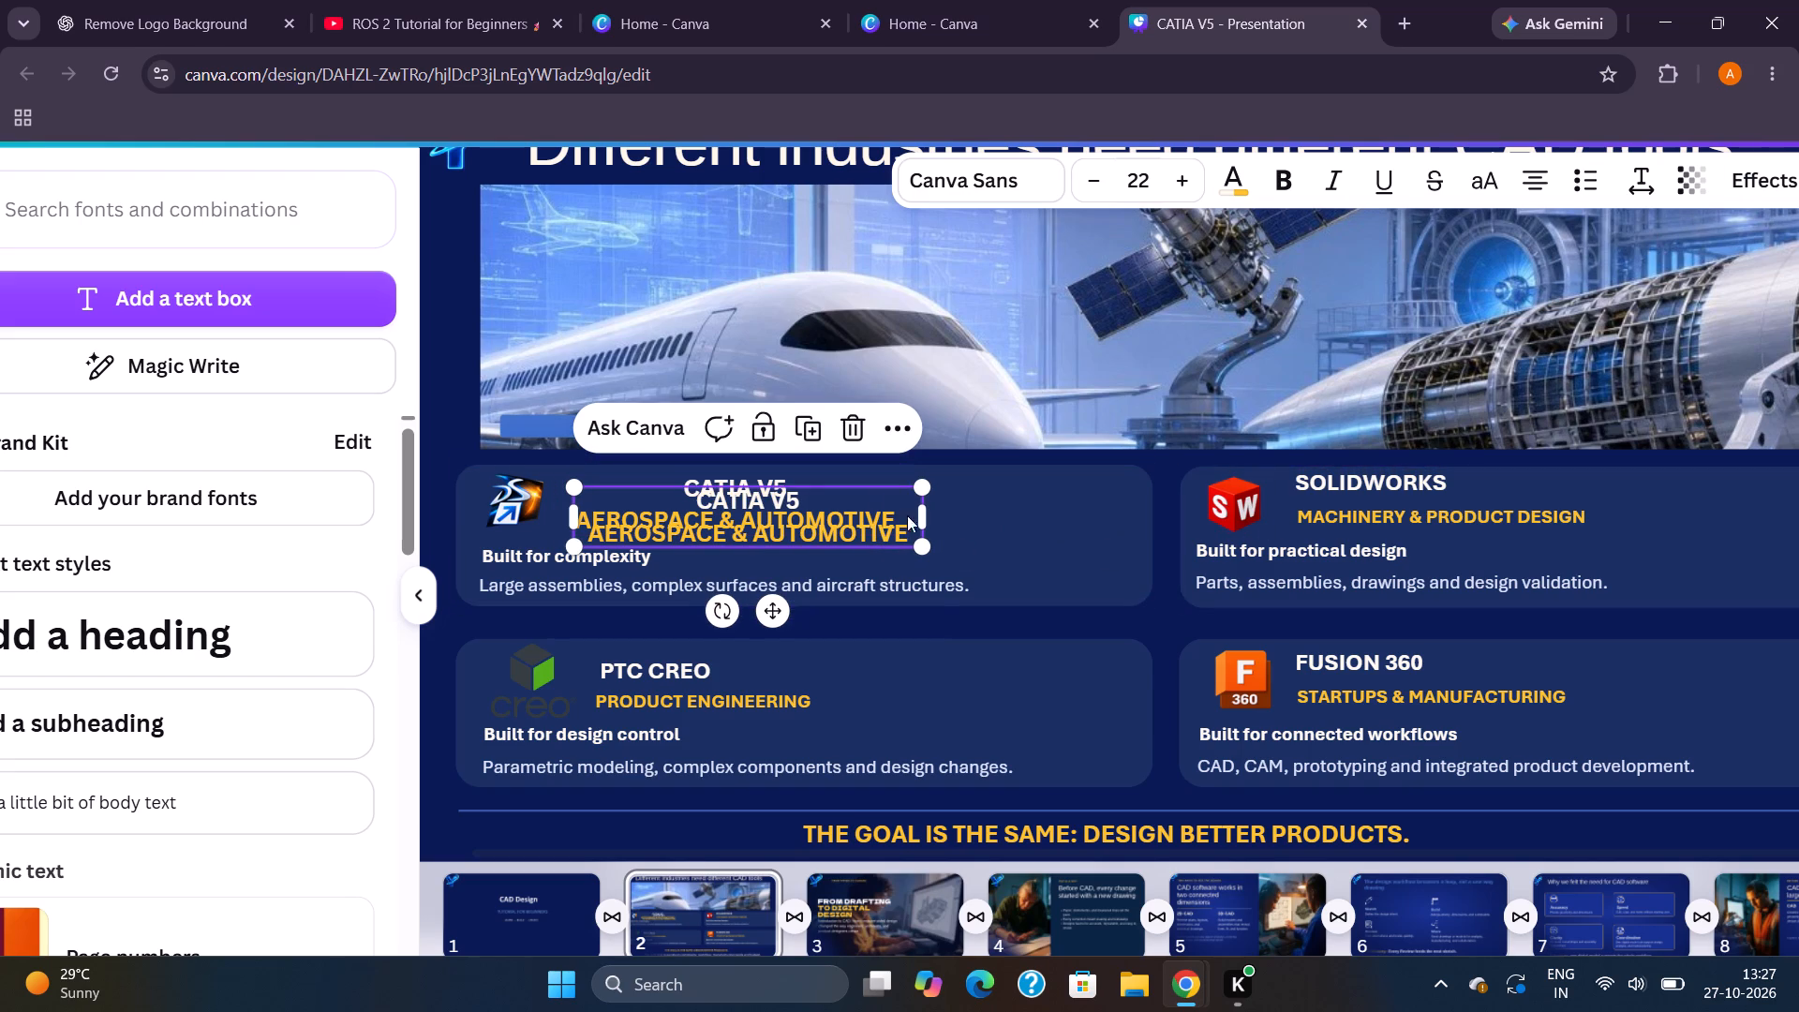
{"action": "left_click_drag", "start_coordinate": [768, 614], "coordinate": [1330, 522]}
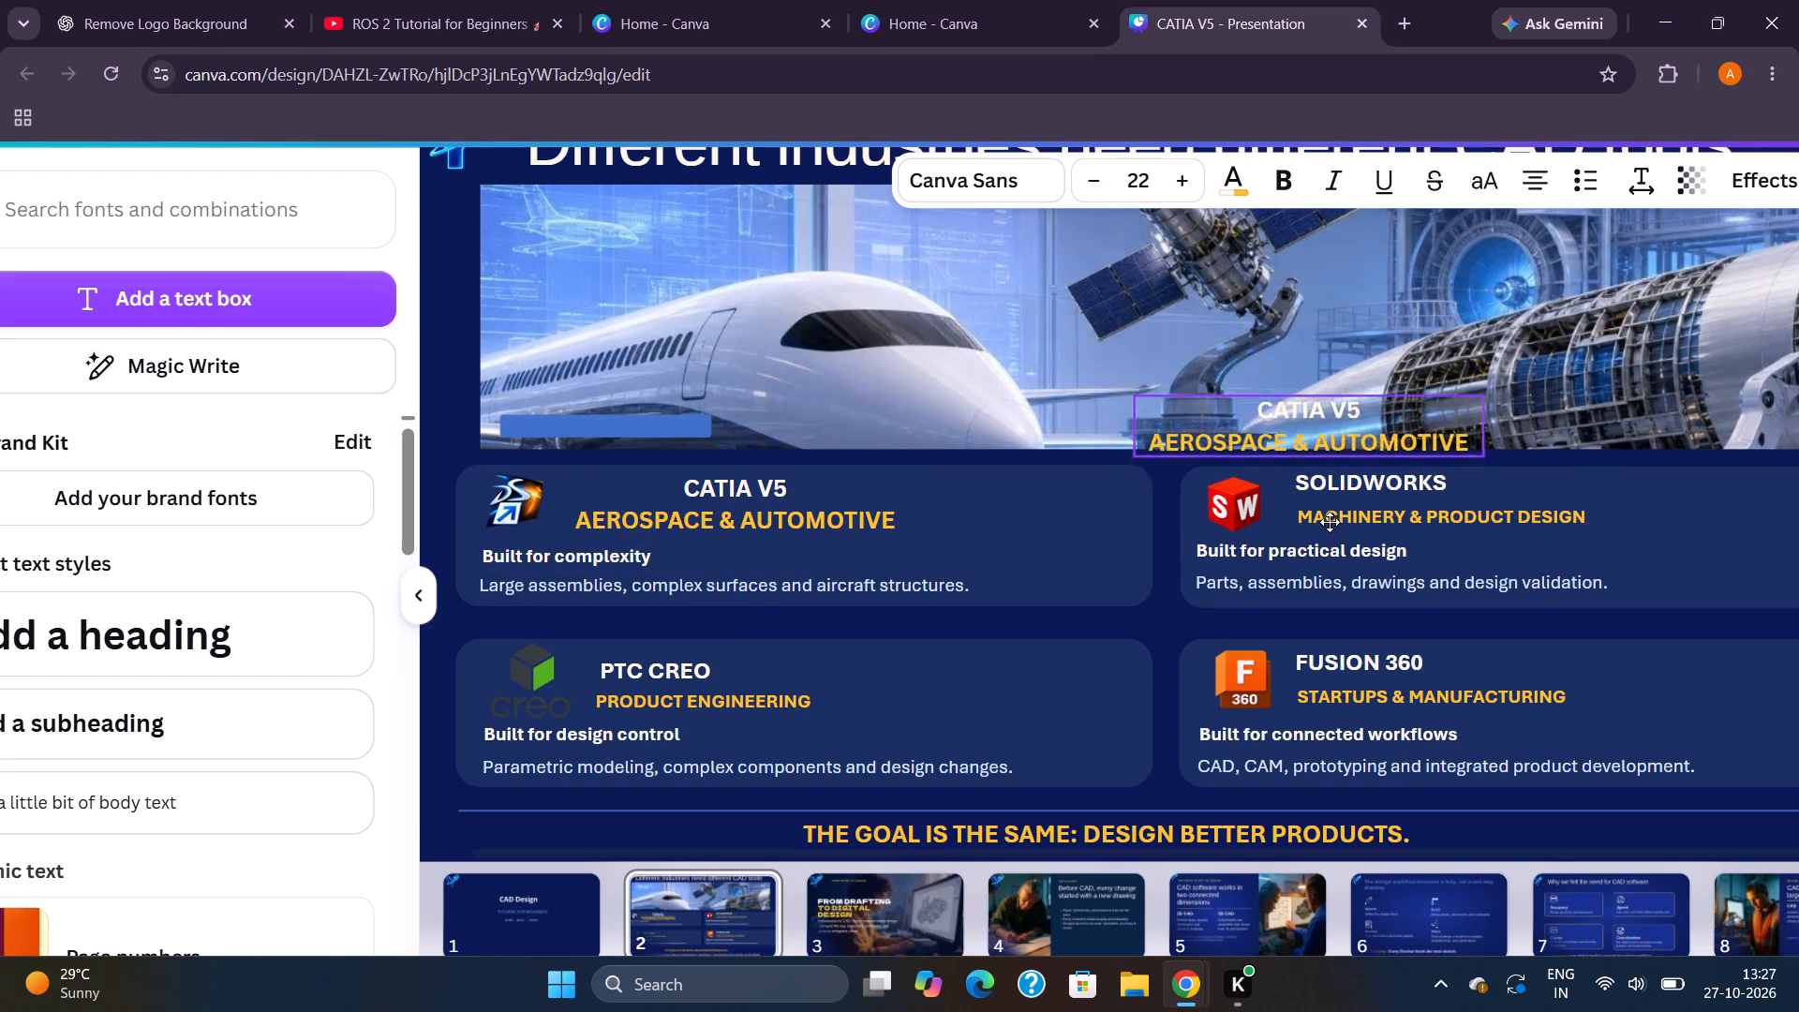
{"action": "left_click_drag", "start_coordinate": [1330, 522], "coordinate": [1316, 499]}
Replace "CATIA V5" in the duplicated title box with "SOLIDWORKS" copied from the SOLIDWORKS card's heading.
{"action": "double_click", "coordinate": [1382, 485]}
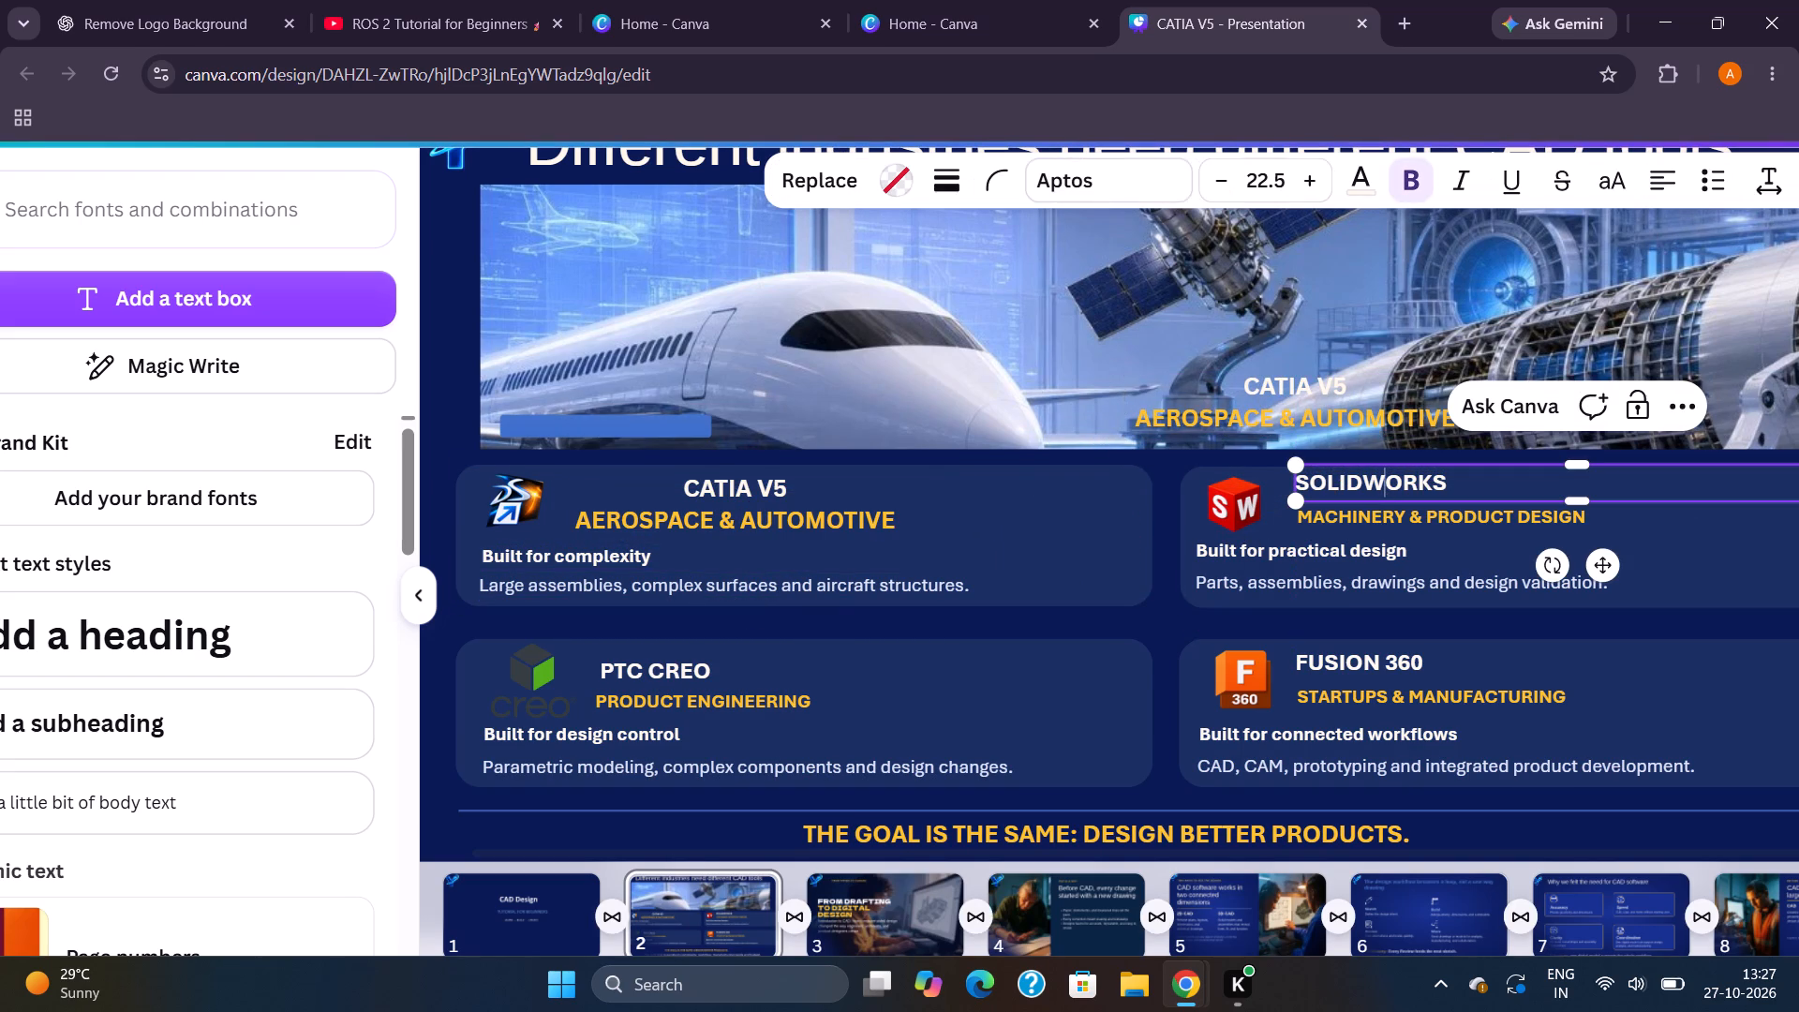
{"action": "double_click", "coordinate": [1382, 484]}
{"action": "right_click", "coordinate": [1382, 484]}
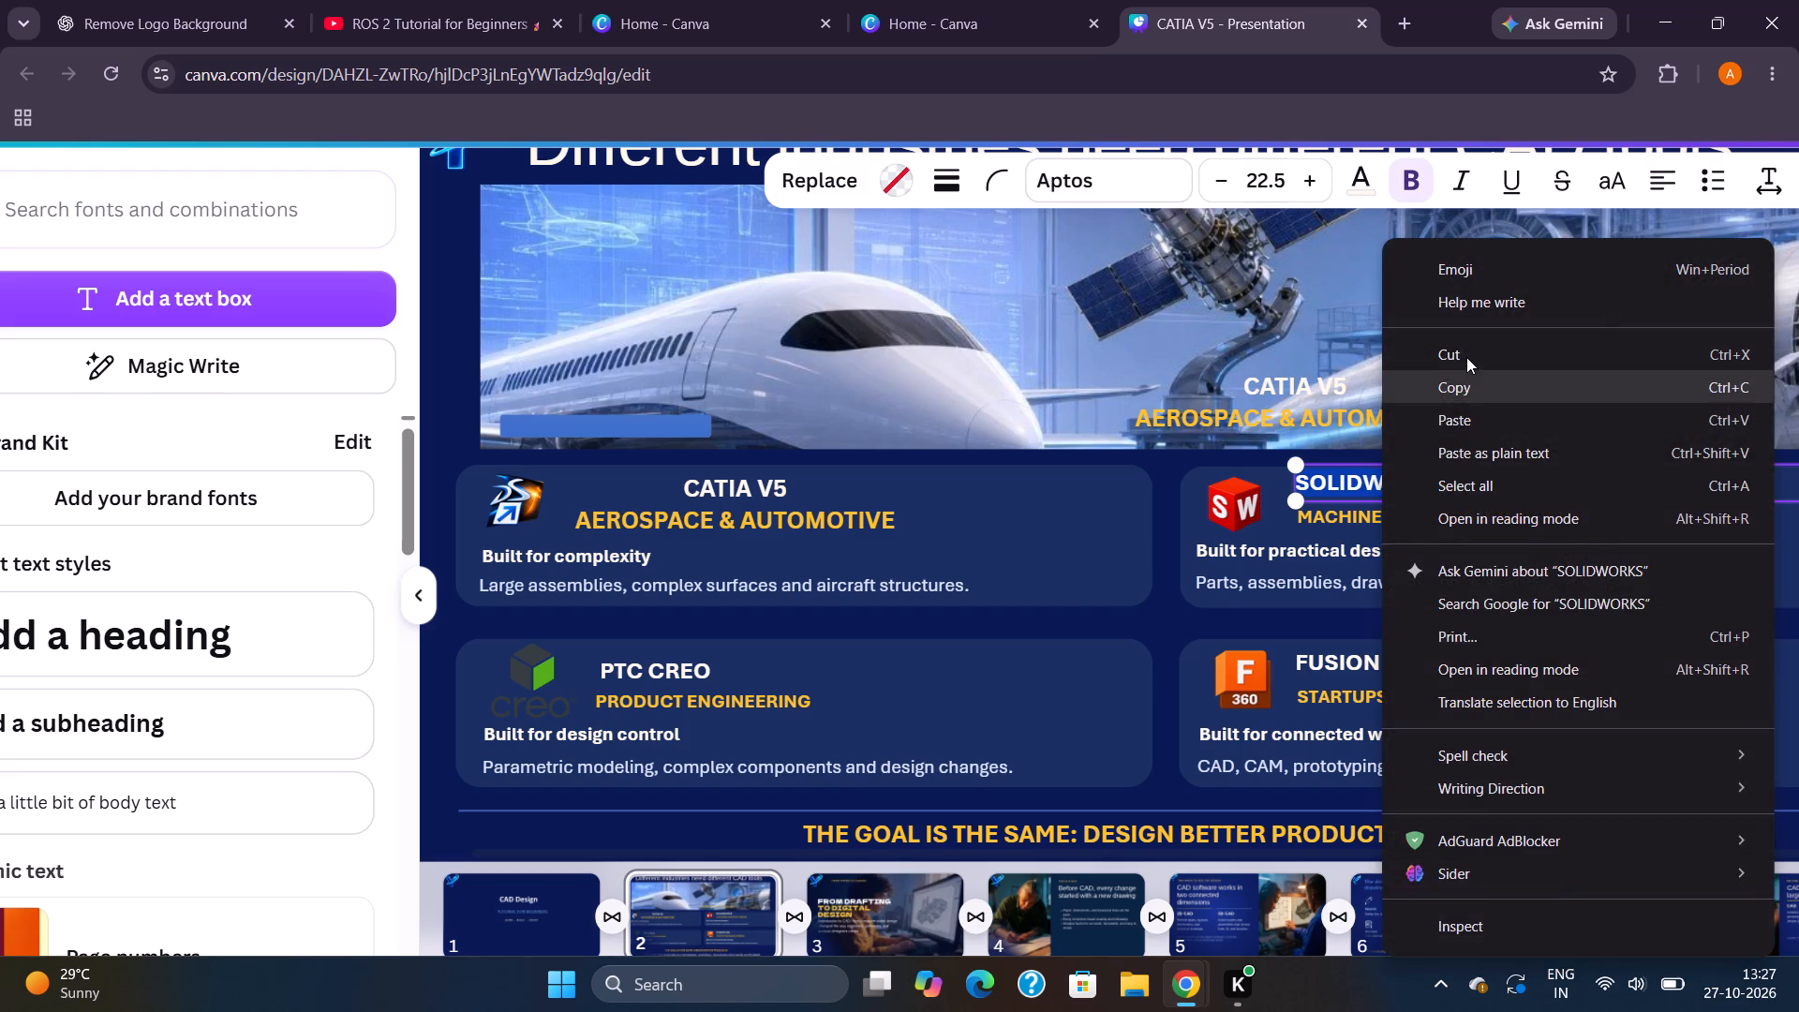
{"action": "left_click", "coordinate": [1463, 388]}
{"action": "double_click", "coordinate": [1309, 384]}
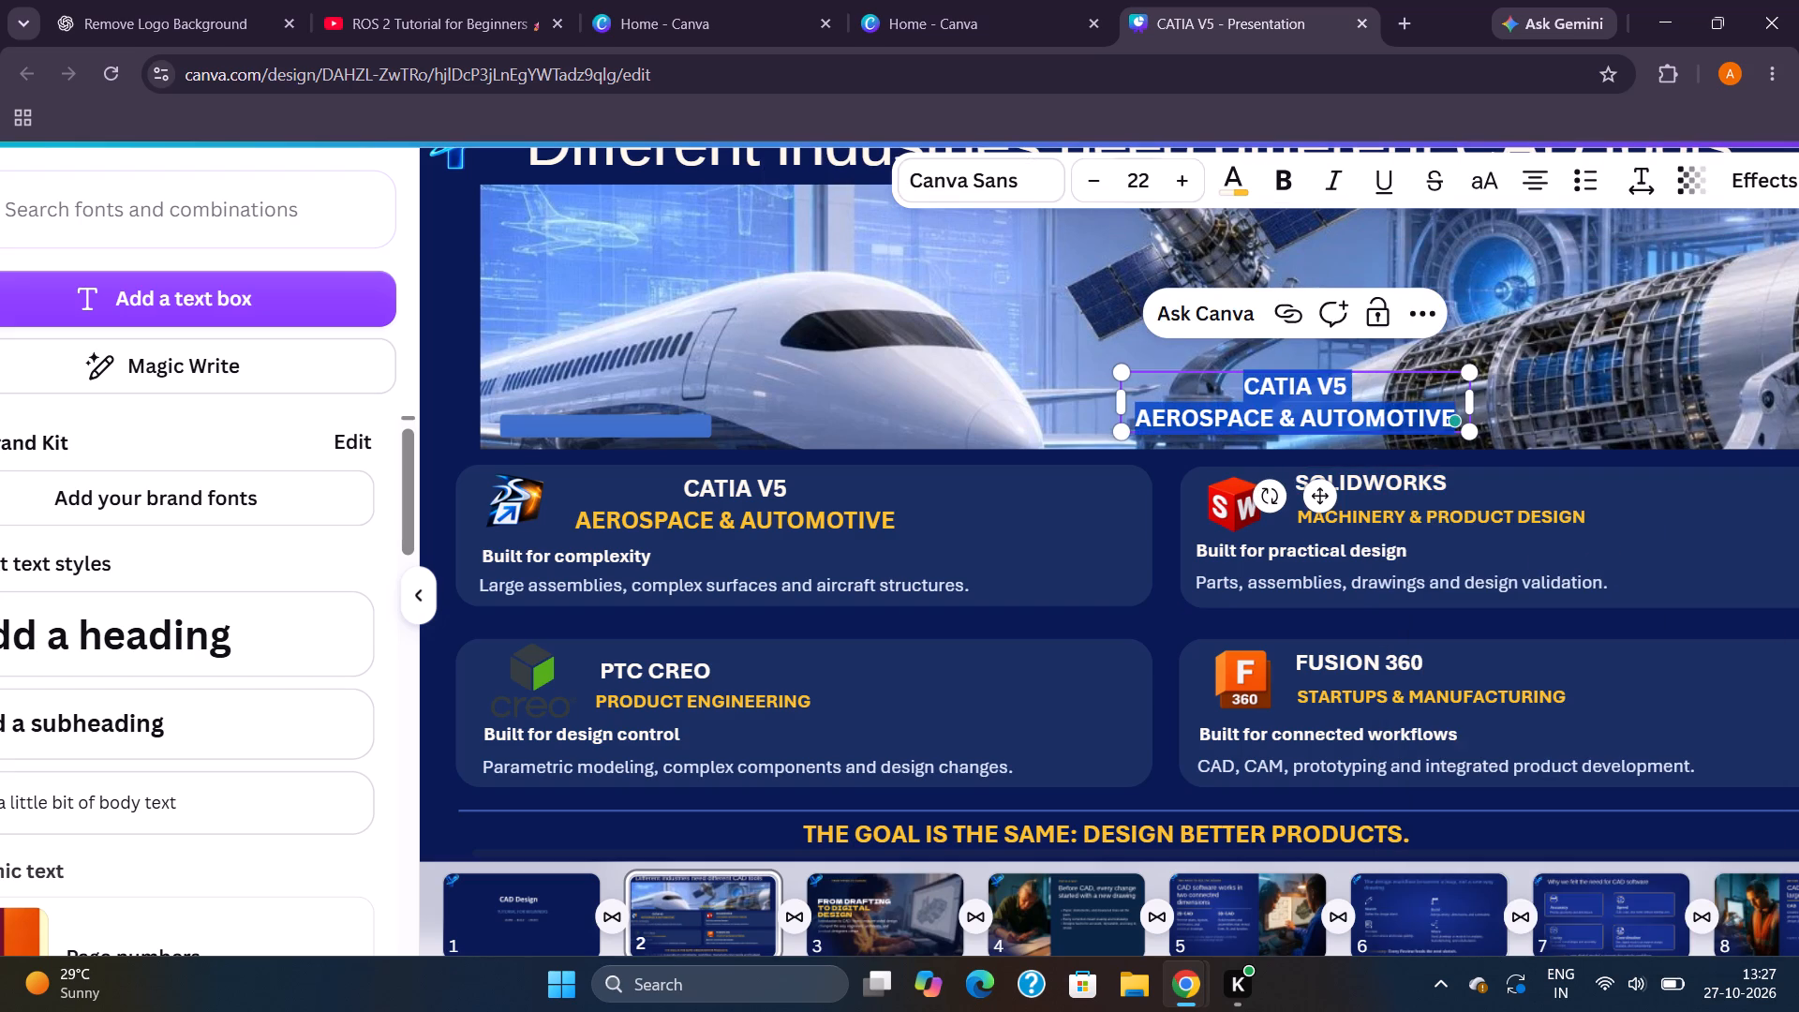
{"action": "left_click", "coordinate": [1311, 377]}
{"action": "left_click_drag", "start_coordinate": [1349, 383], "coordinate": [1257, 380]}
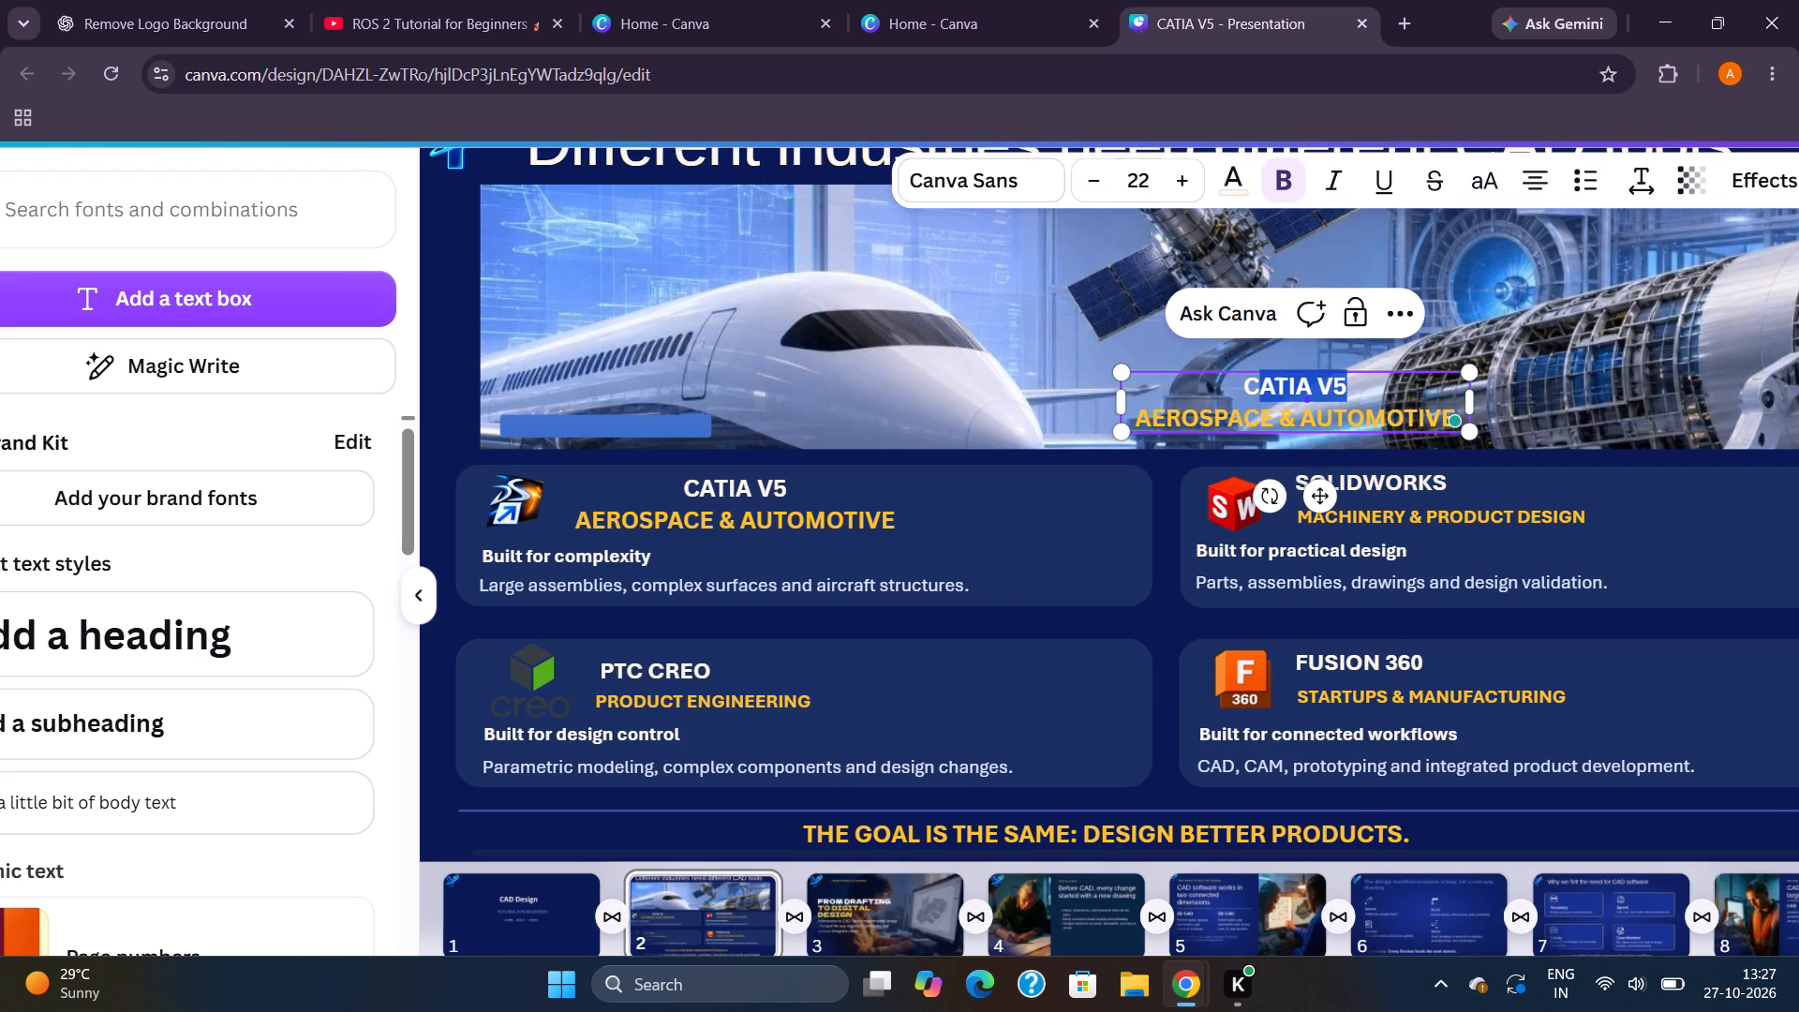
{"action": "left_click_drag", "start_coordinate": [1257, 380], "coordinate": [1226, 379]}
{"action": "key", "text": "ctrl+v"}
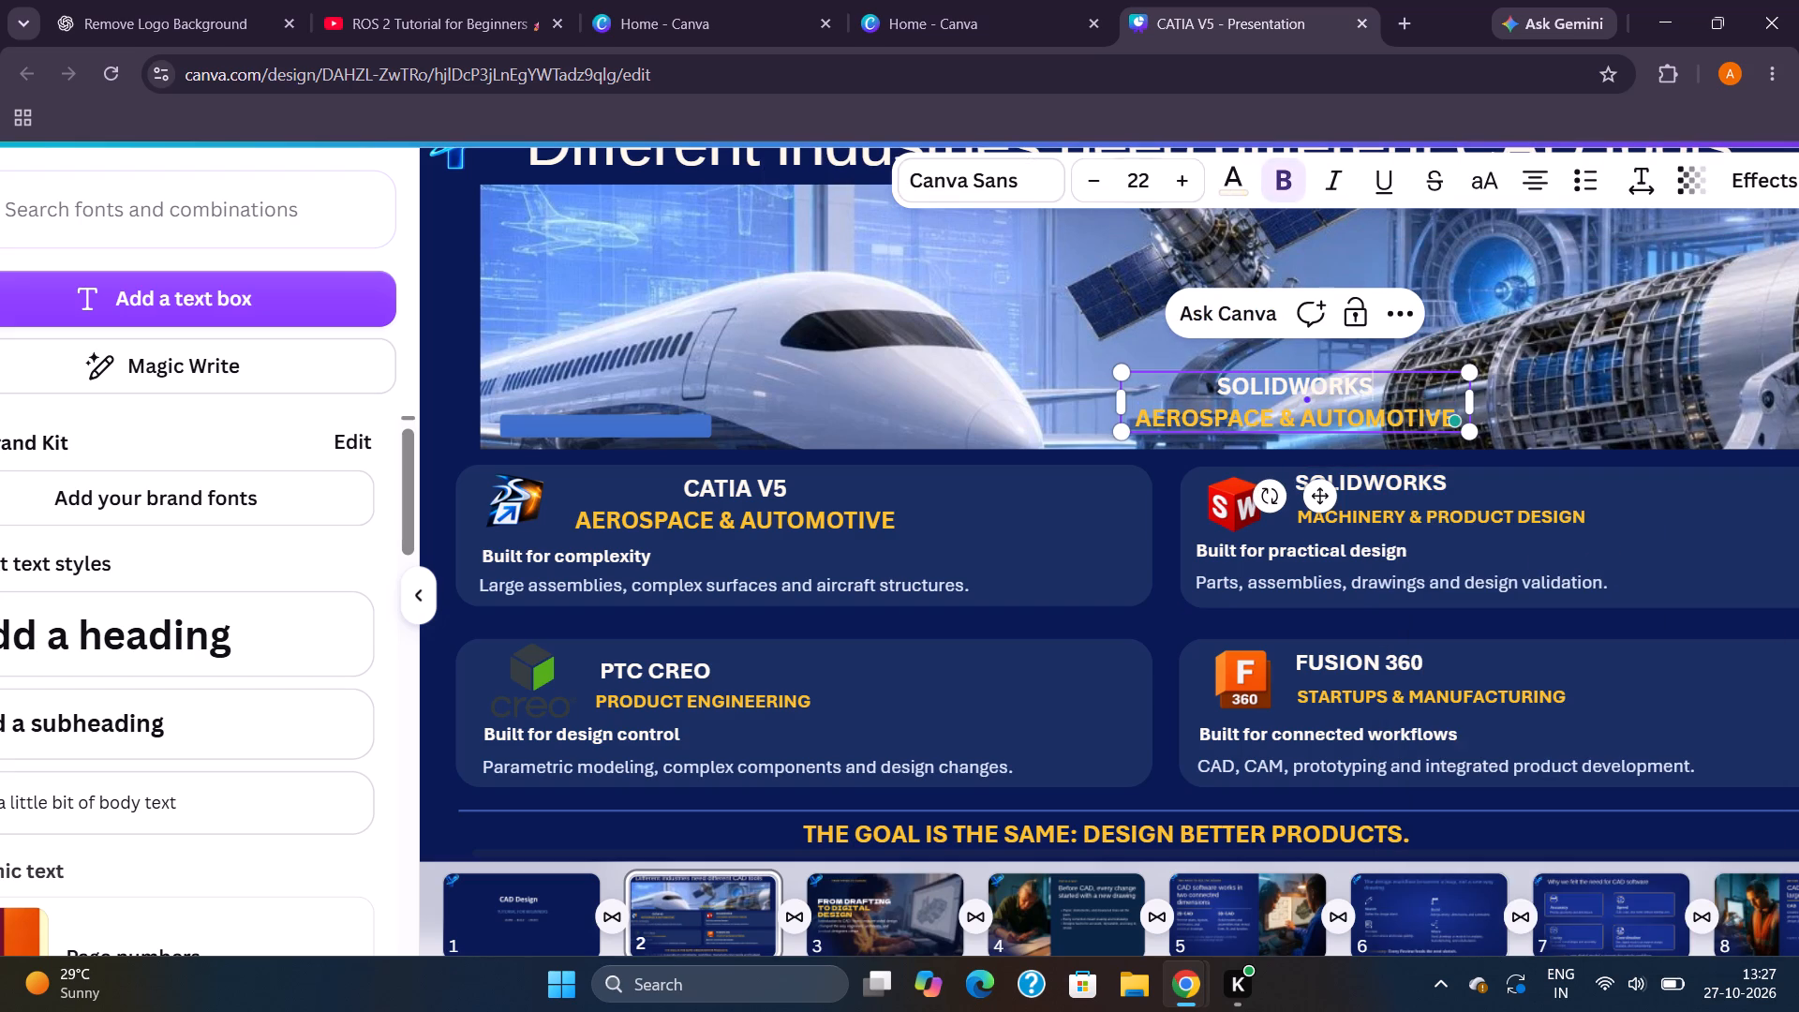
Replace "AEROSPACE & AUTOMOTIVE" in the duplicated title box with "MACHINERY & PRODUCT DESIGN" copied from the SOLIDWORKS card.
{"action": "left_click", "coordinate": [1386, 518]}
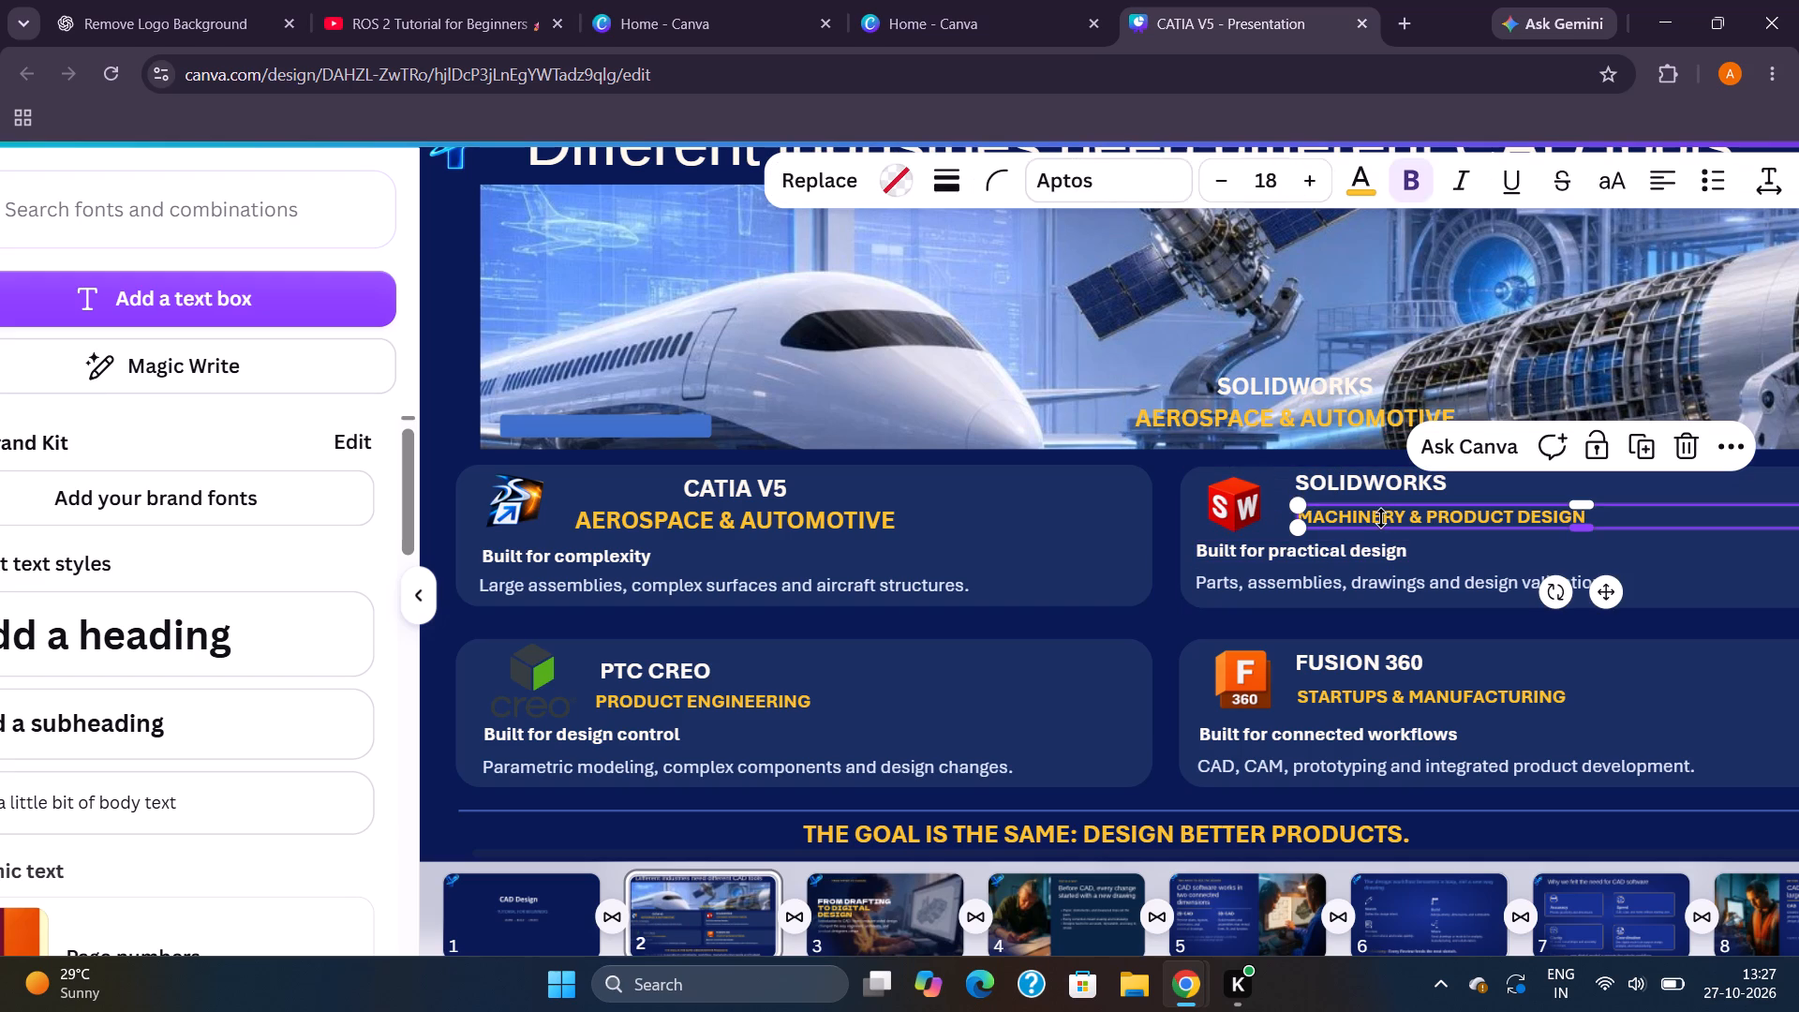
{"action": "triple_click", "coordinate": [1372, 519]}
{"action": "triple_click", "coordinate": [1376, 515]}
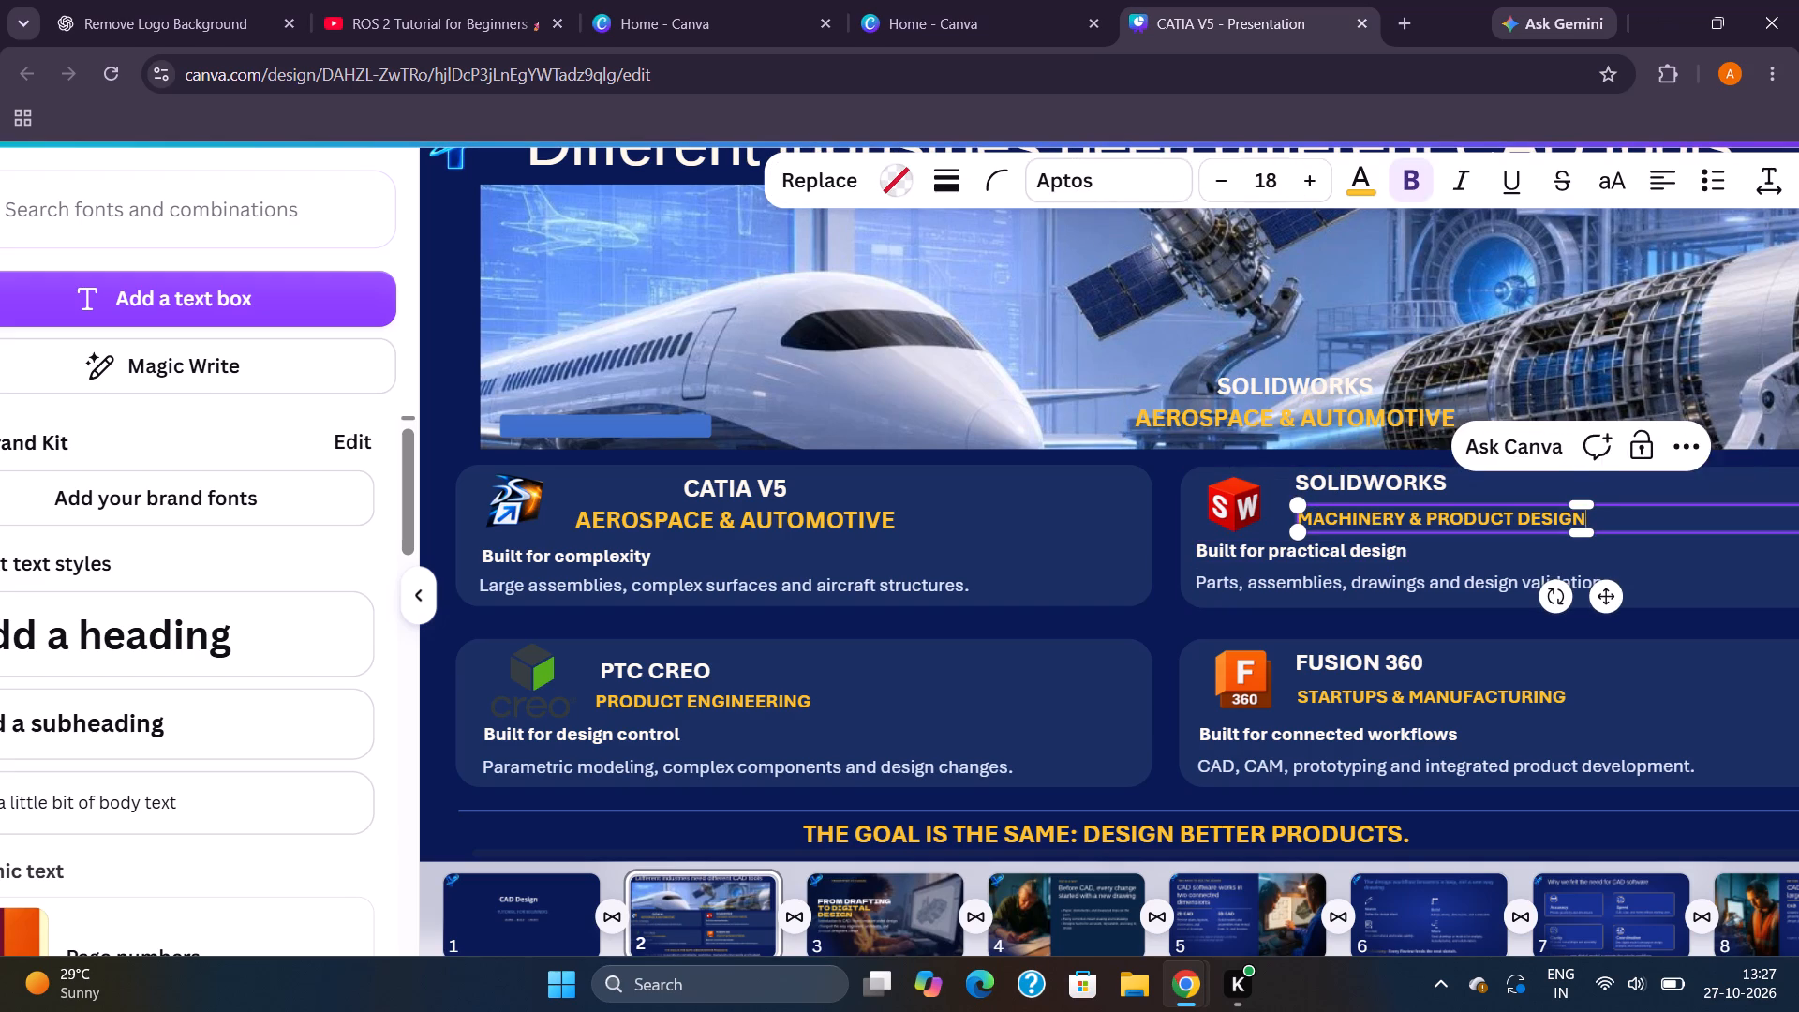
{"action": "right_click", "coordinate": [1363, 523]}
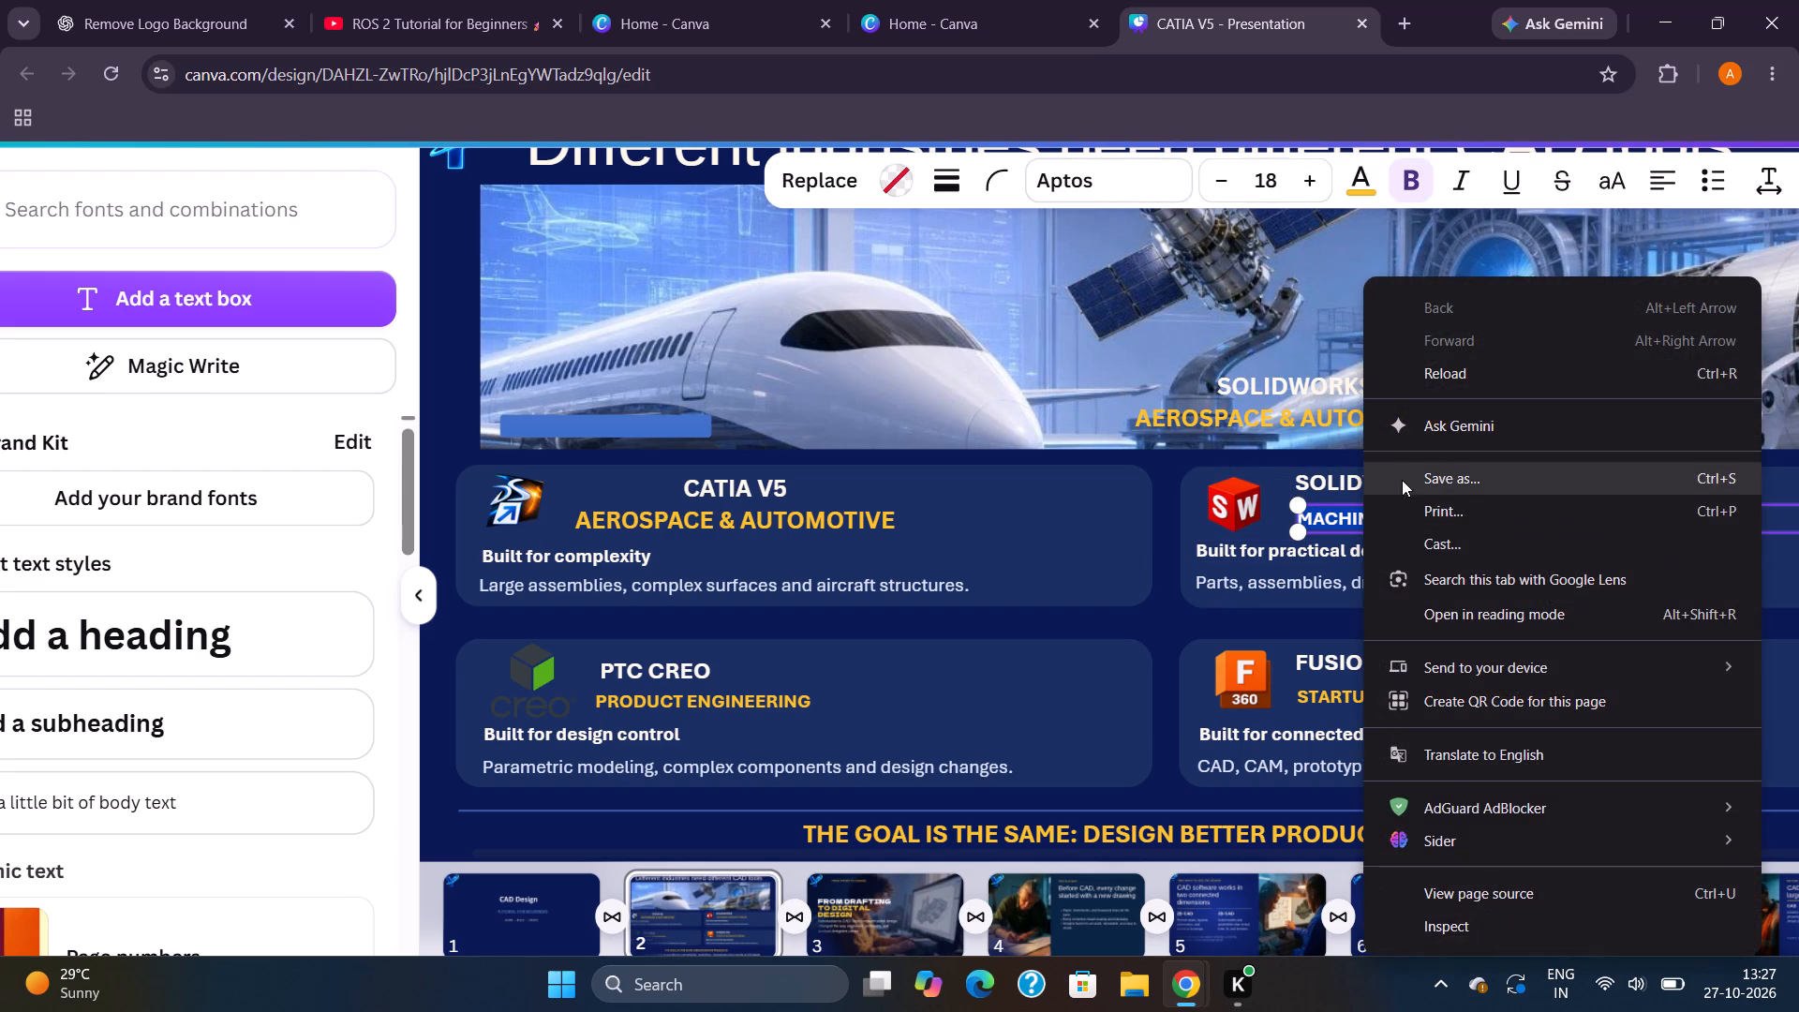
{"action": "left_click", "coordinate": [1315, 504]}
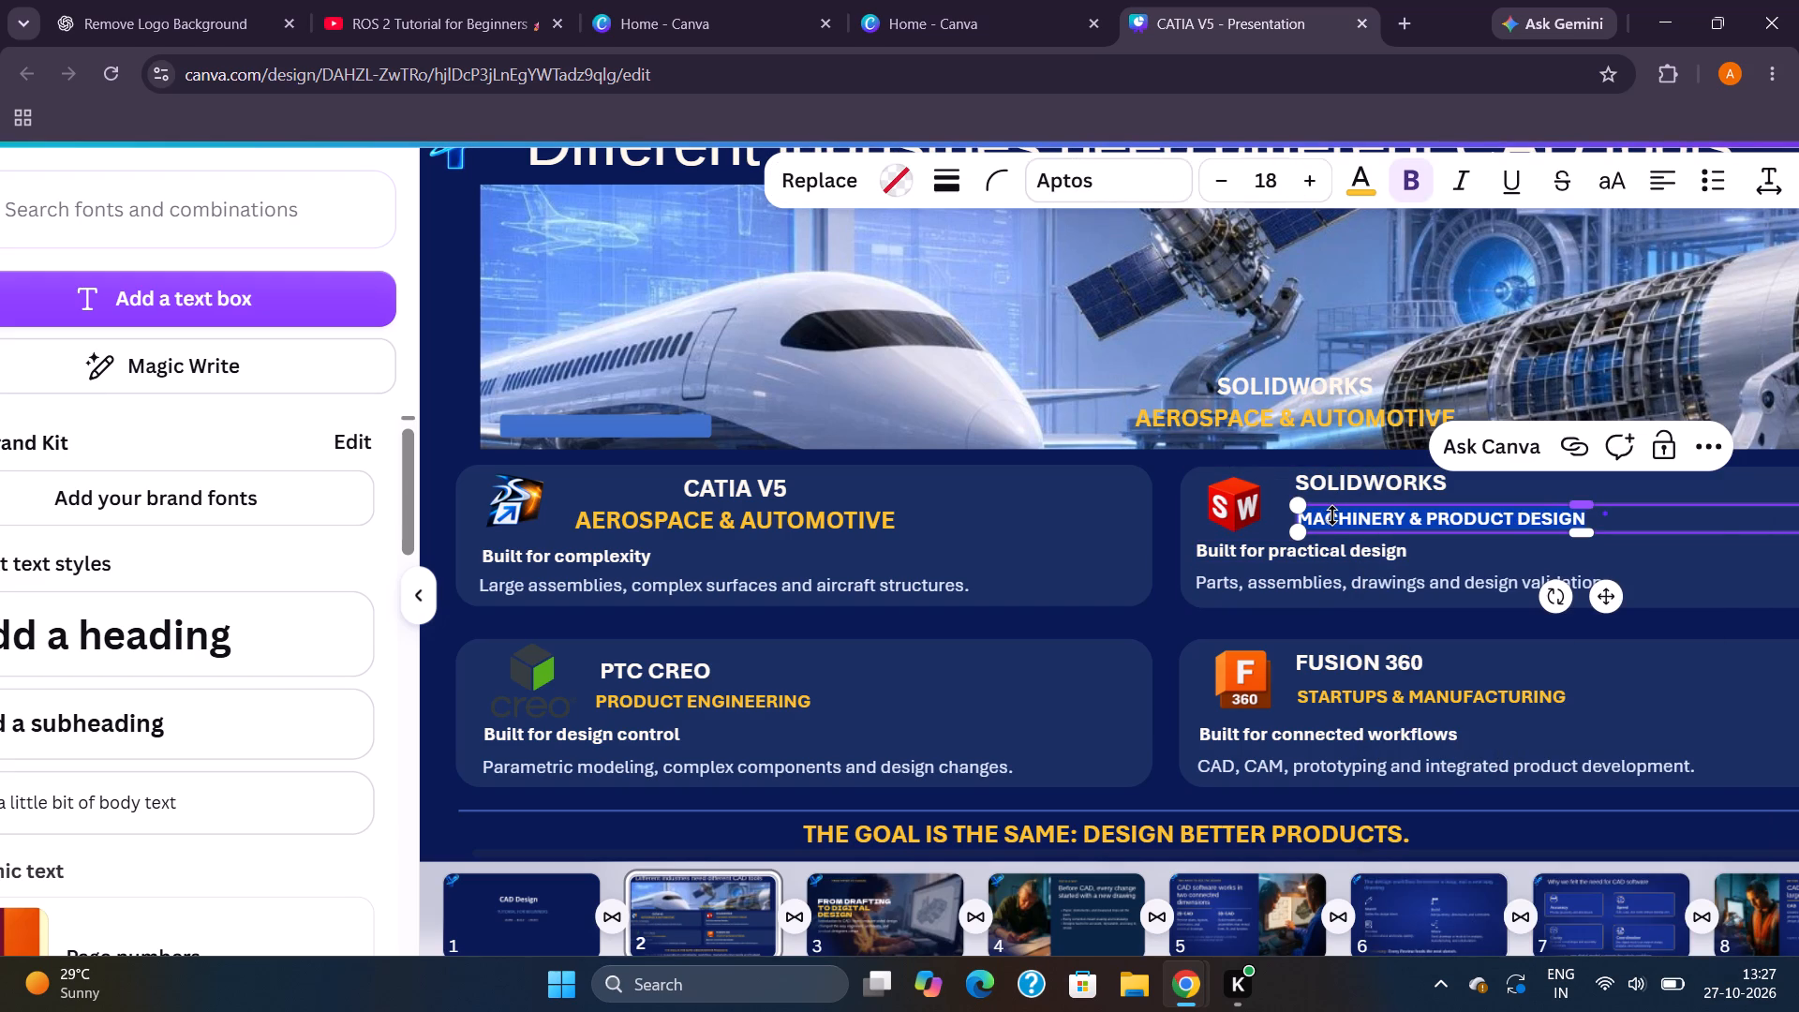
{"action": "left_click", "coordinate": [1332, 515]}
{"action": "triple_click", "coordinate": [1332, 515]}
{"action": "double_click", "coordinate": [1332, 515]}
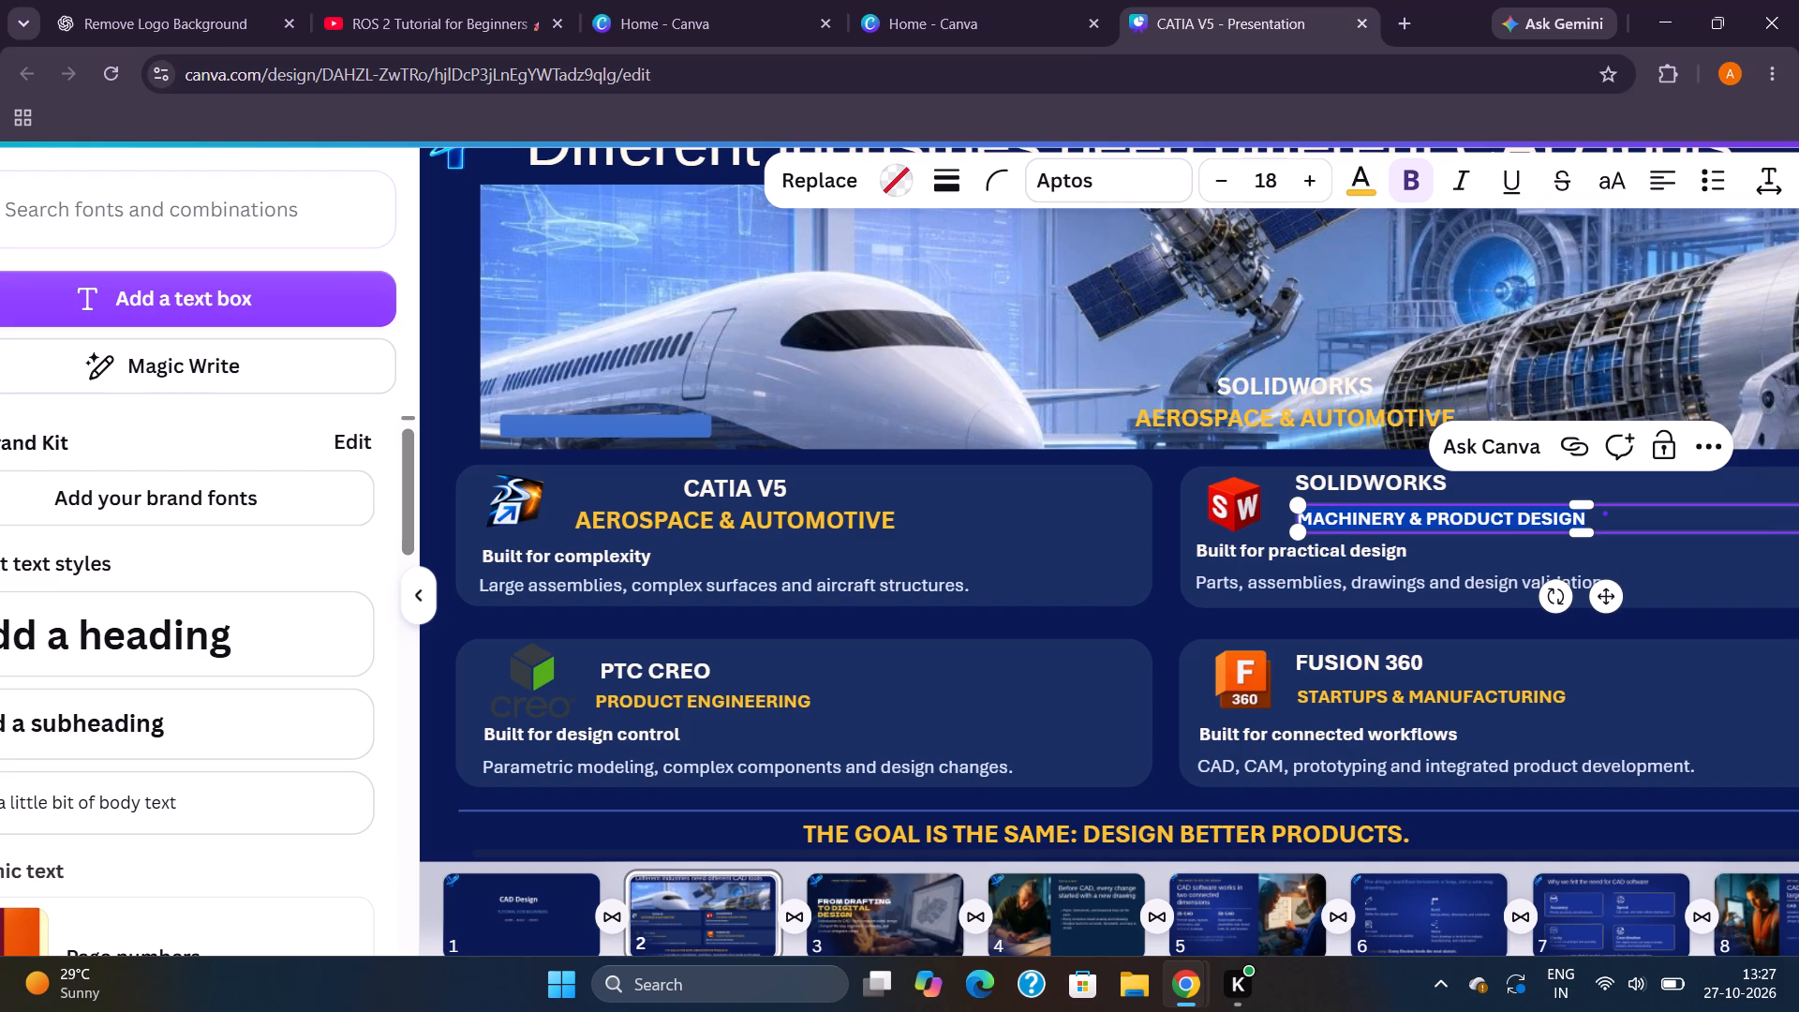
{"action": "right_click", "coordinate": [1339, 519]}
{"action": "left_click", "coordinate": [1037, 391]}
{"action": "left_click", "coordinate": [1212, 417]}
{"action": "double_click", "coordinate": [1205, 420]}
{"action": "double_click", "coordinate": [1205, 420]}
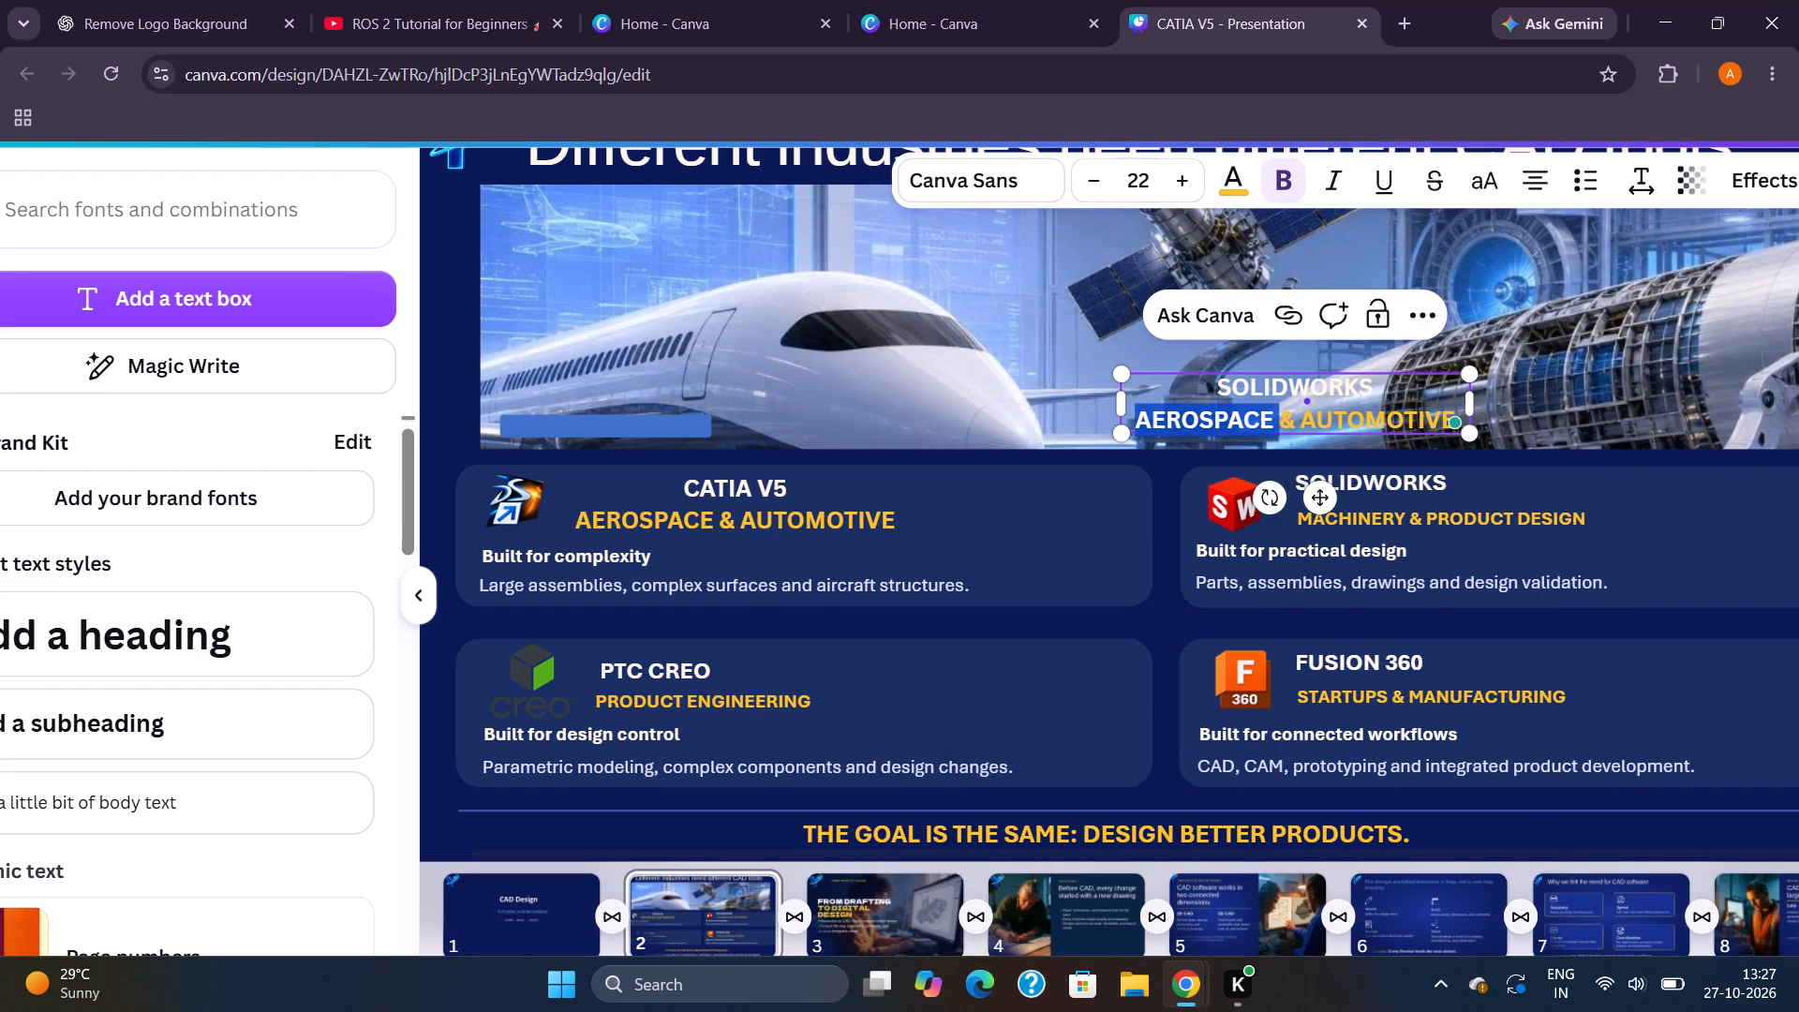
{"action": "double_click", "coordinate": [1205, 420]}
{"action": "key", "text": "ctrl+v"}
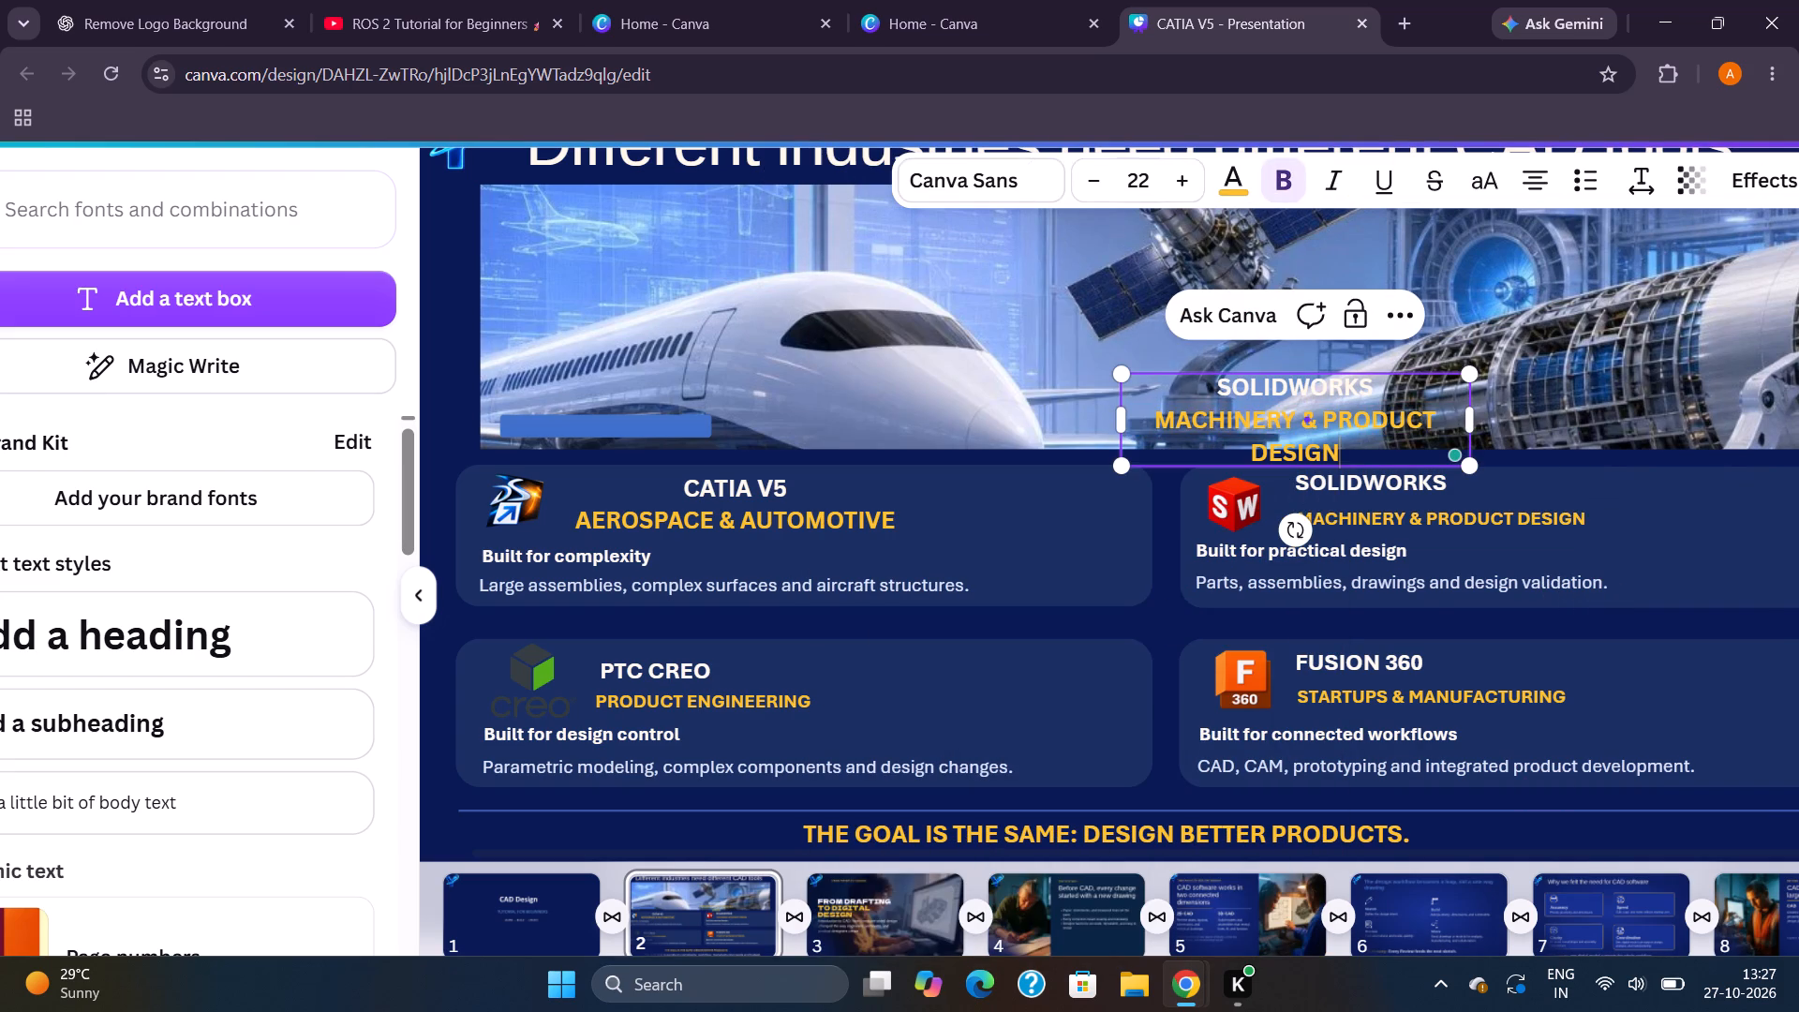
Widen the duplicated title box so "MACHINERY & PRODUCT DESIGN" fits on one line.
{"action": "left_click_drag", "start_coordinate": [1479, 424], "coordinate": [1538, 430]}
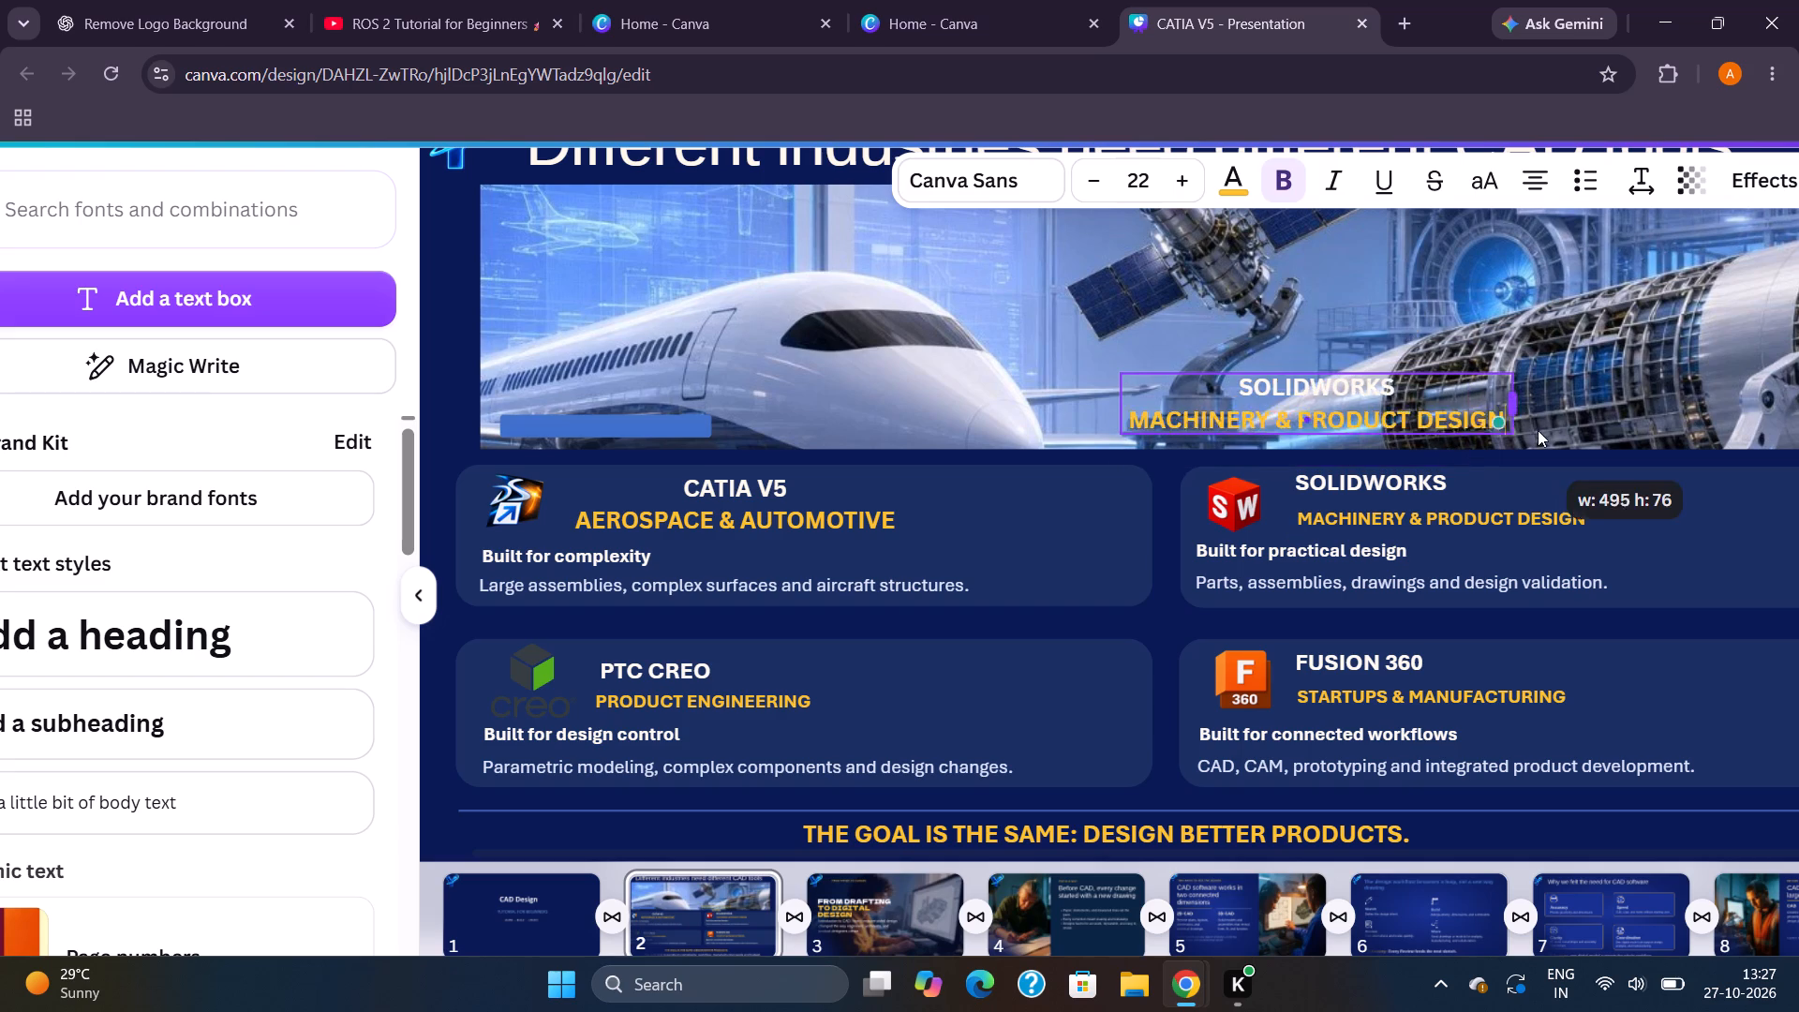
{"action": "left_click_drag", "start_coordinate": [1538, 430], "coordinate": [1583, 421]}
Delete the SOLIDWORKS card's original "SOLIDWORKS" heading and "MACHINERY & PRODUCT DESIGN" text boxes.
{"action": "left_click", "coordinate": [1383, 479]}
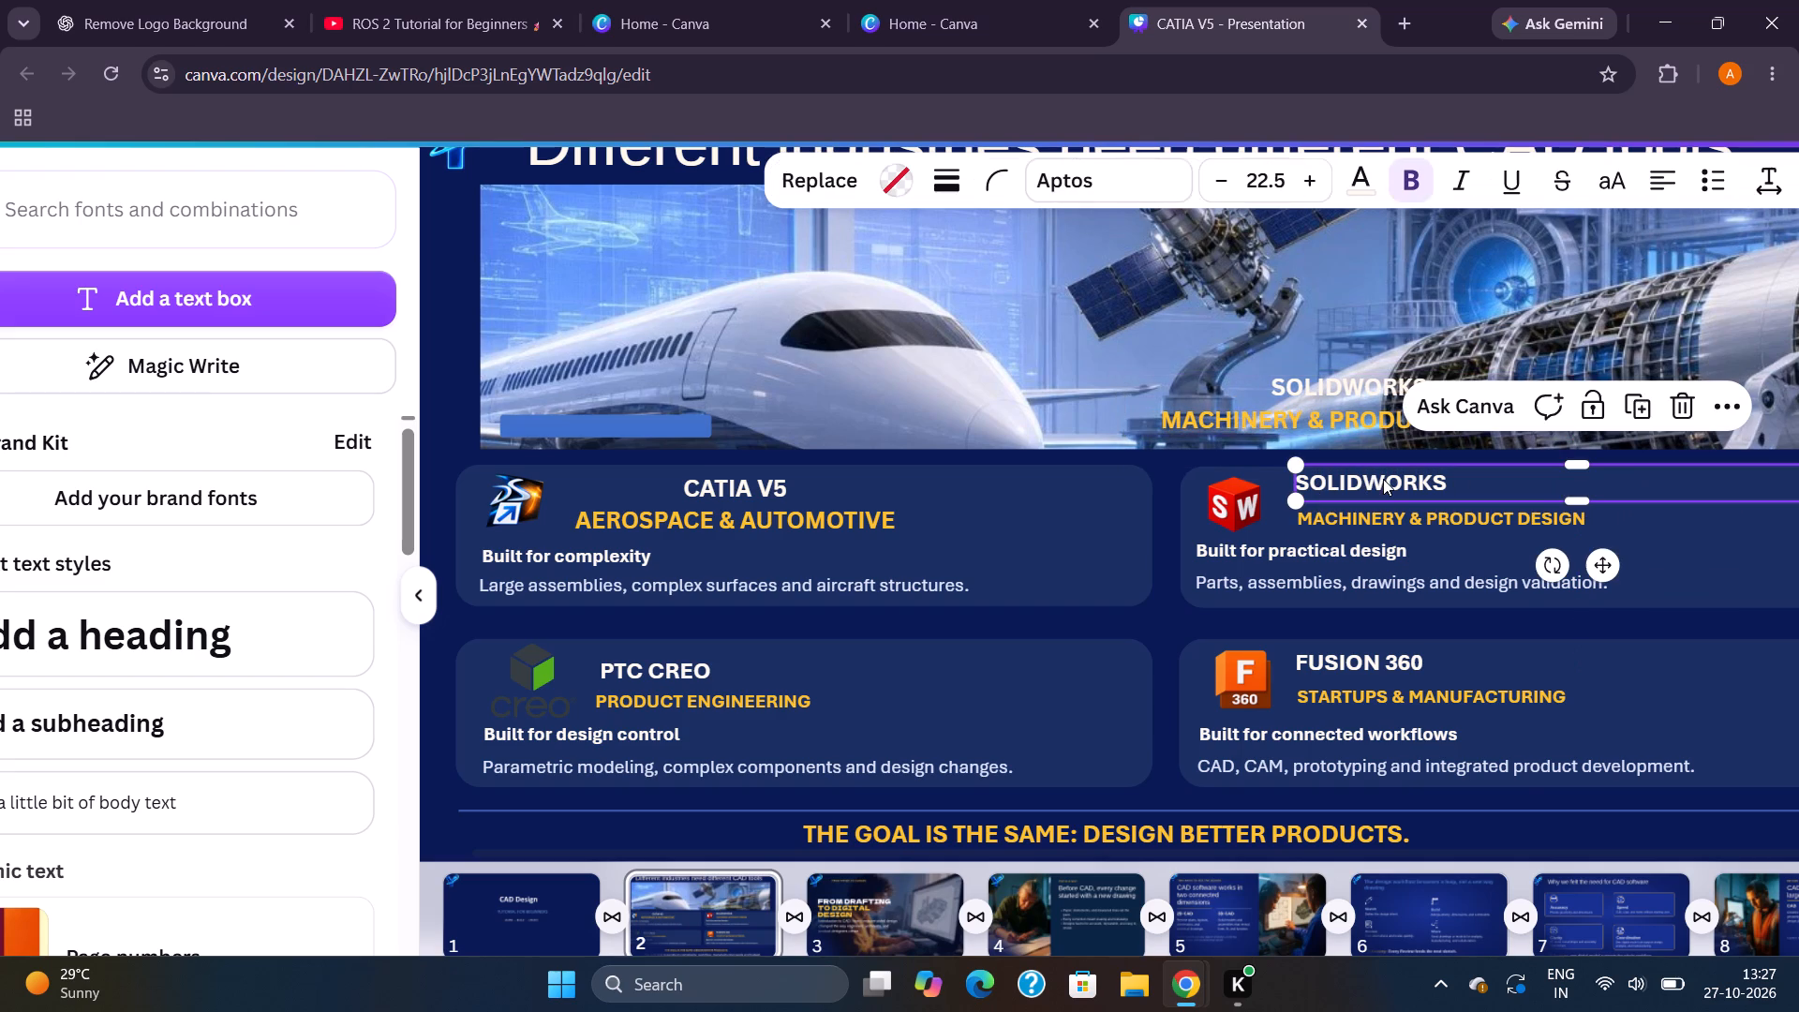
{"action": "left_click", "coordinate": [1608, 564]}
{"action": "key", "text": "Delete"}
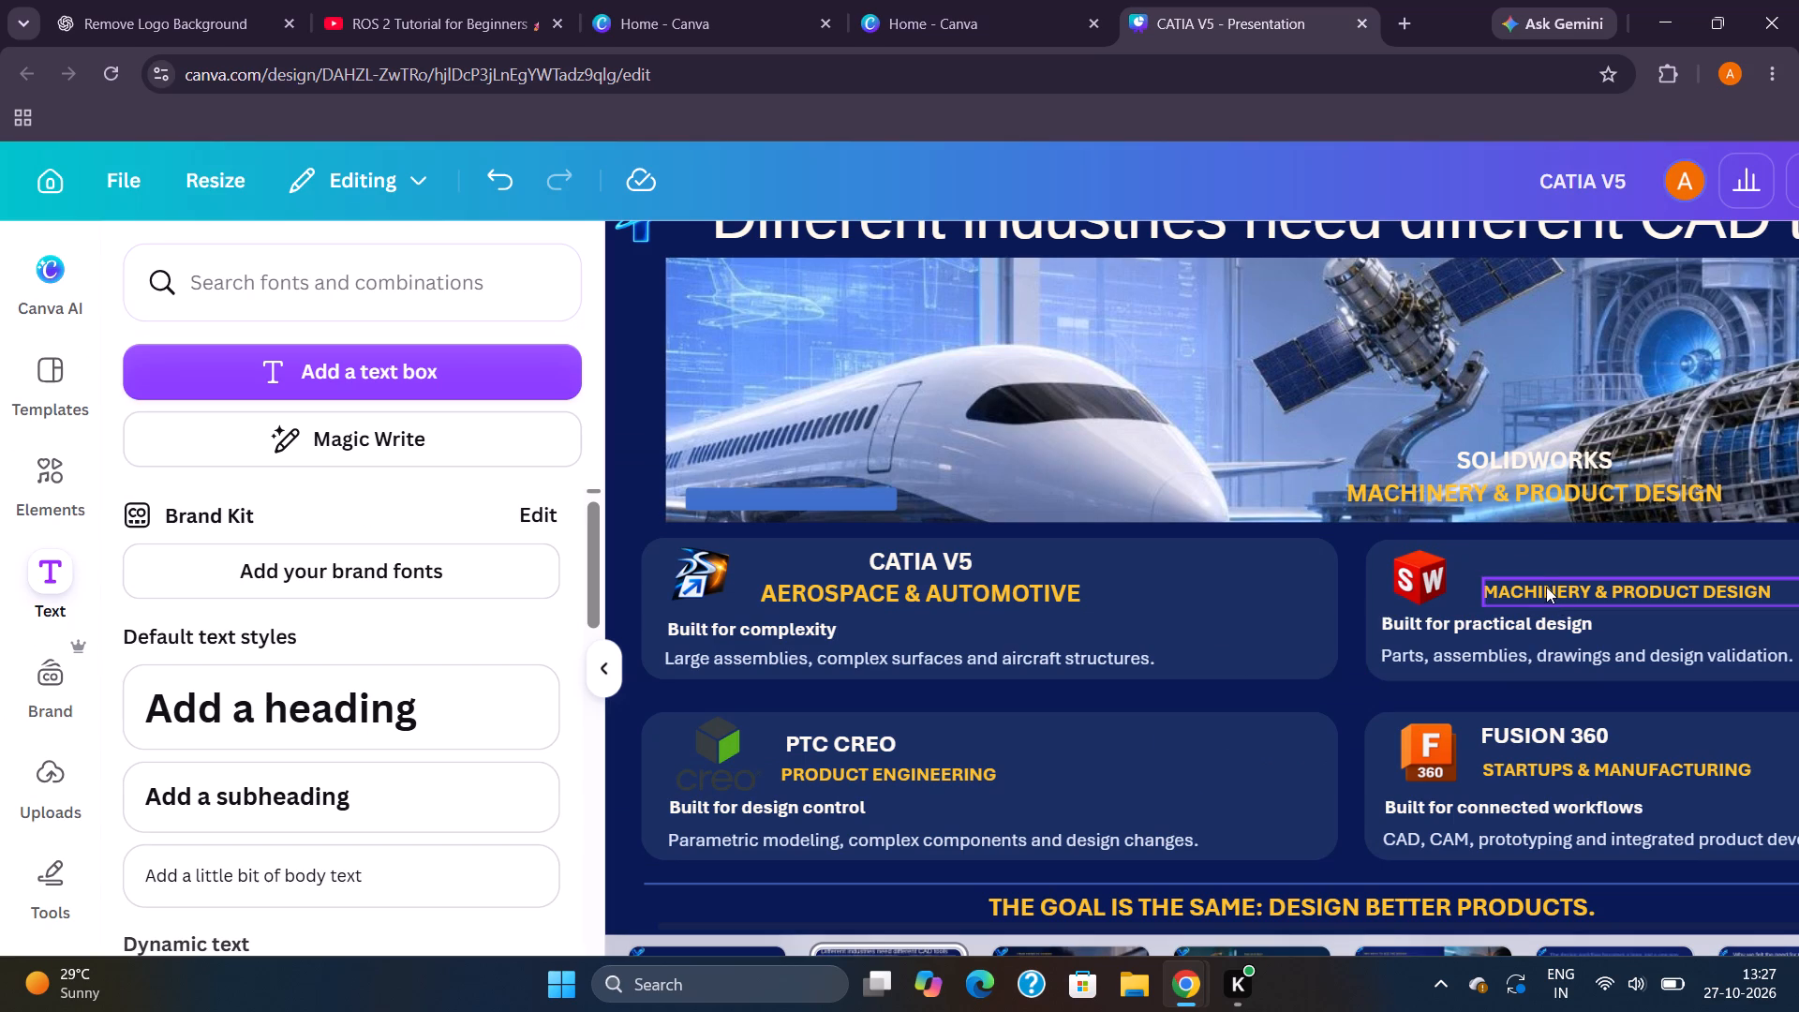
{"action": "left_click", "coordinate": [1546, 587]}
{"action": "left_click", "coordinate": [1793, 669]}
{"action": "key", "text": "Delete"}
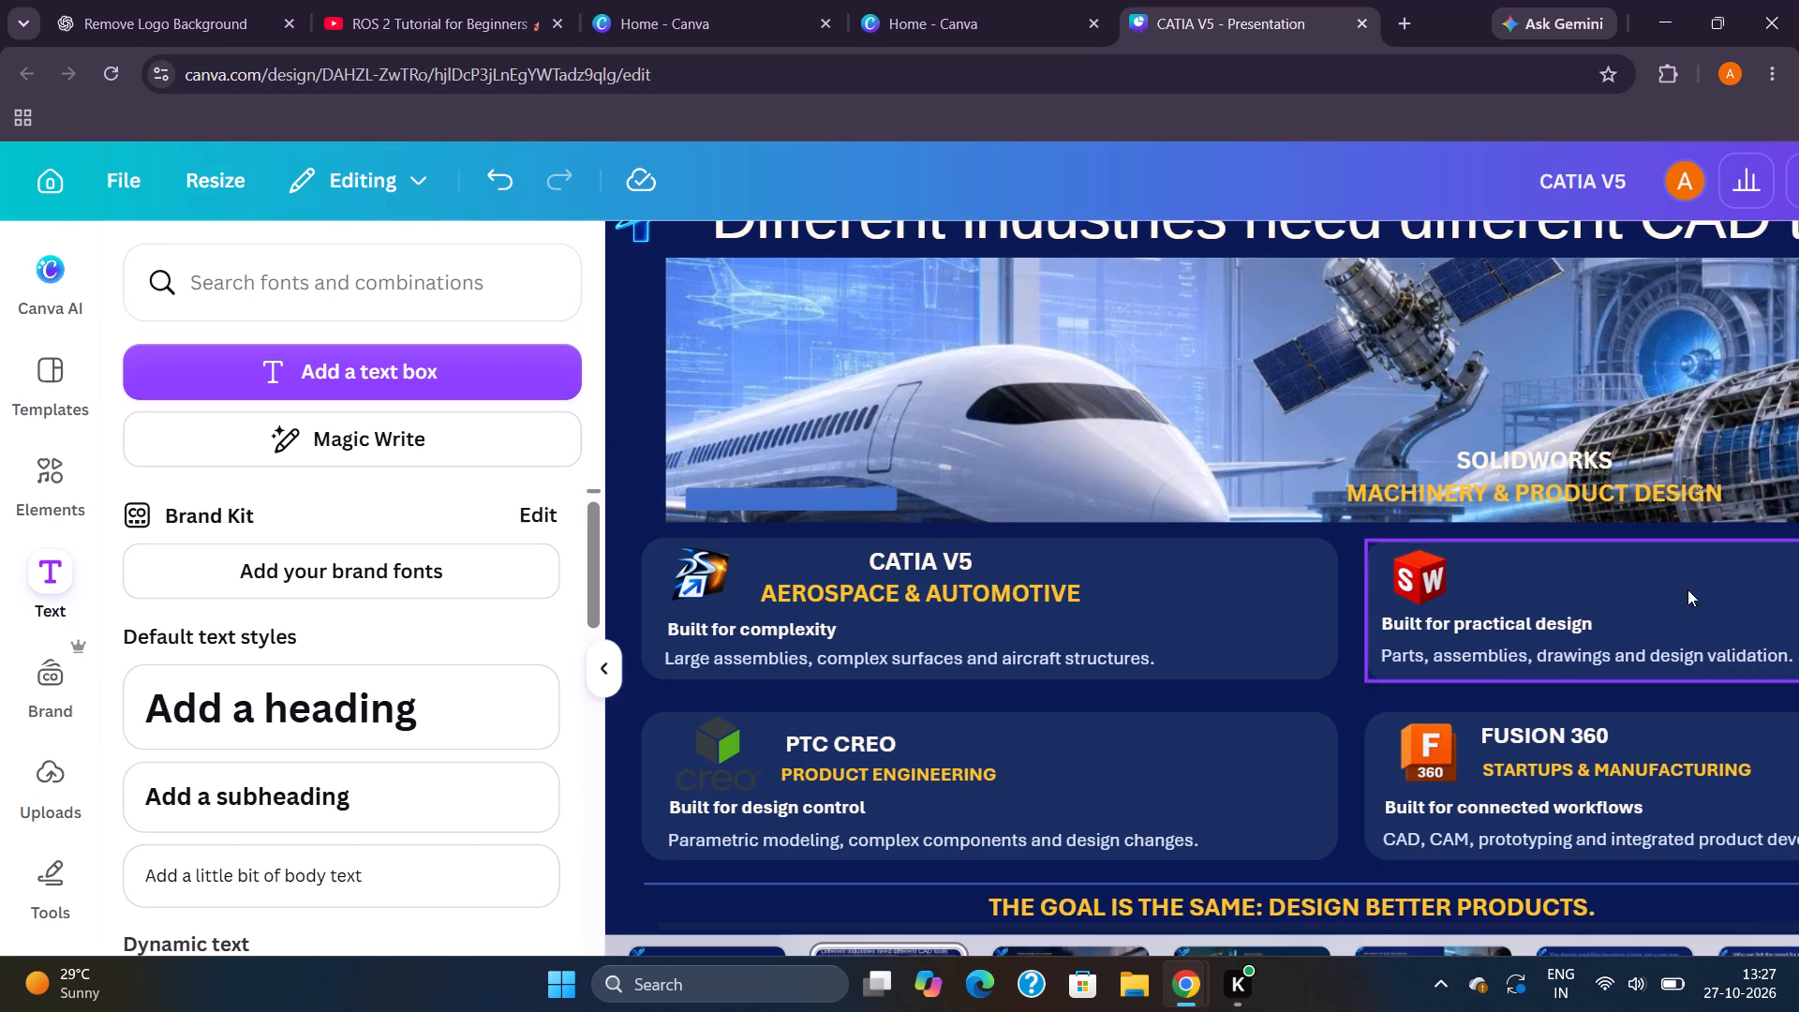
Move the combined SOLIDWORKS / MACHINERY & PRODUCT DESIGN title box into the SOLIDWORKS card, beside its logo.
{"action": "left_click", "coordinate": [1570, 480]}
{"action": "left_click_drag", "start_coordinate": [1562, 574], "coordinate": [1672, 655]}
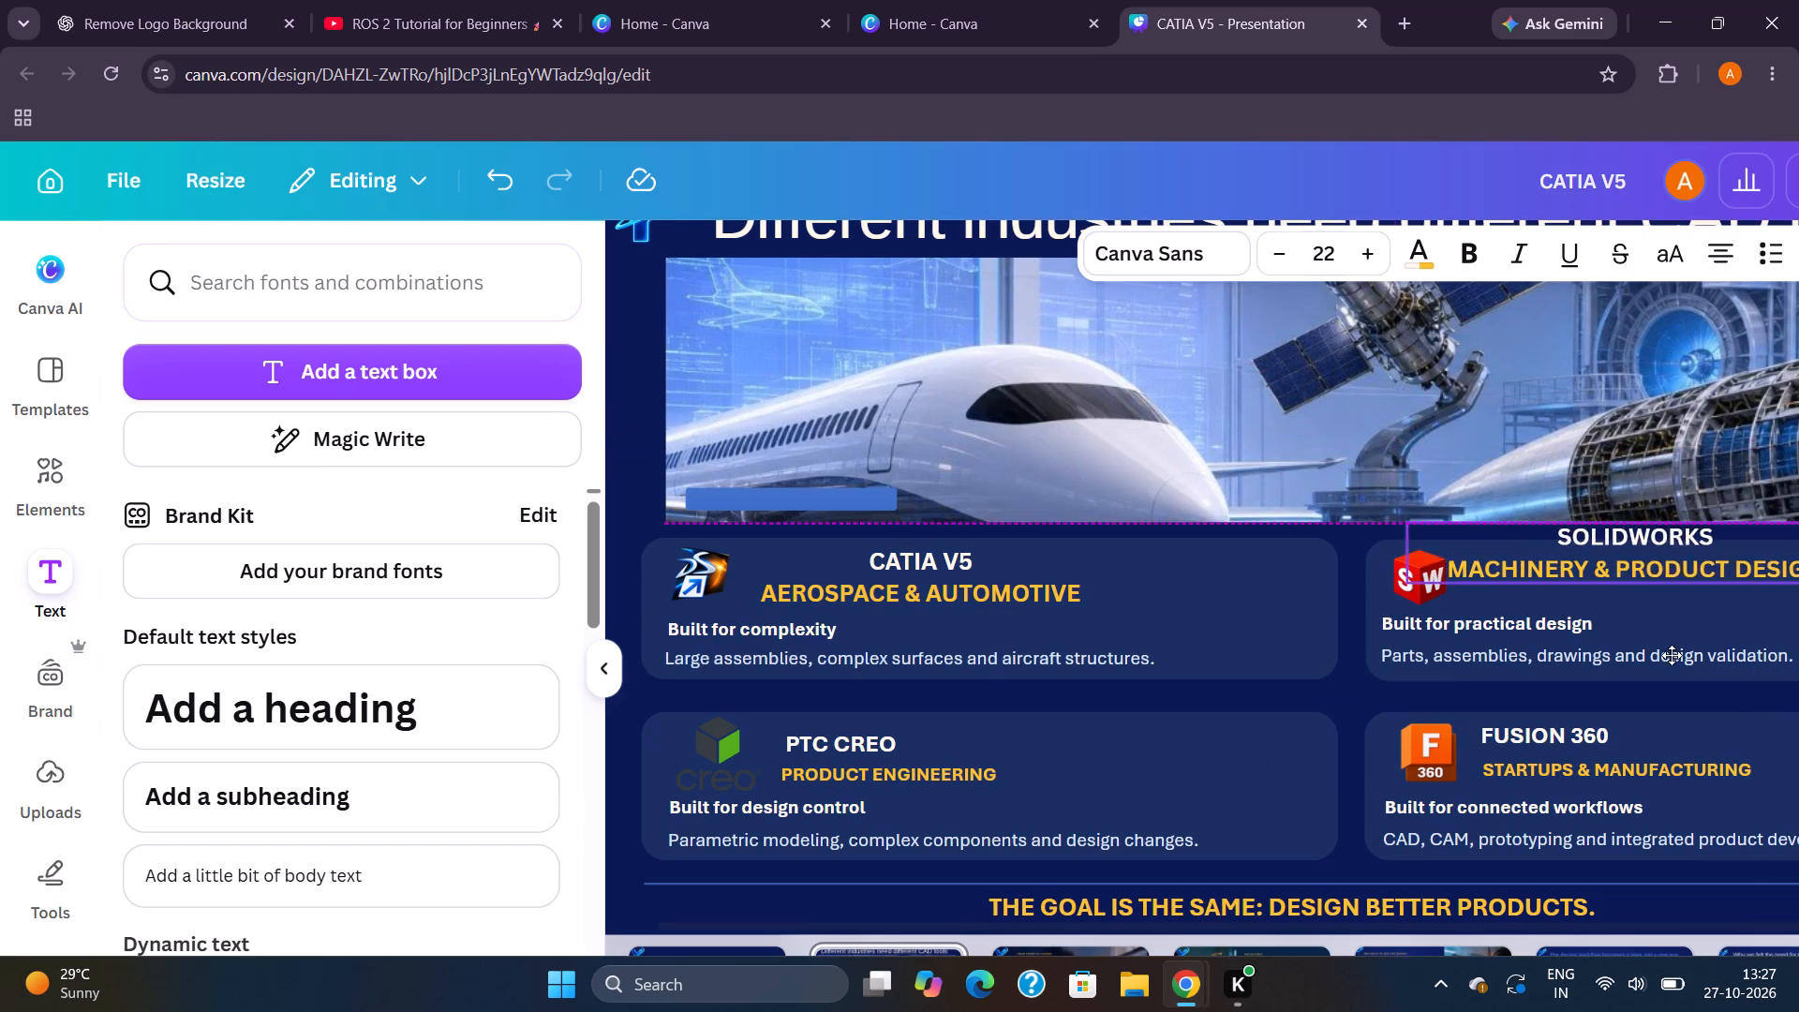
{"action": "left_click_drag", "start_coordinate": [1672, 655], "coordinate": [1691, 670]}
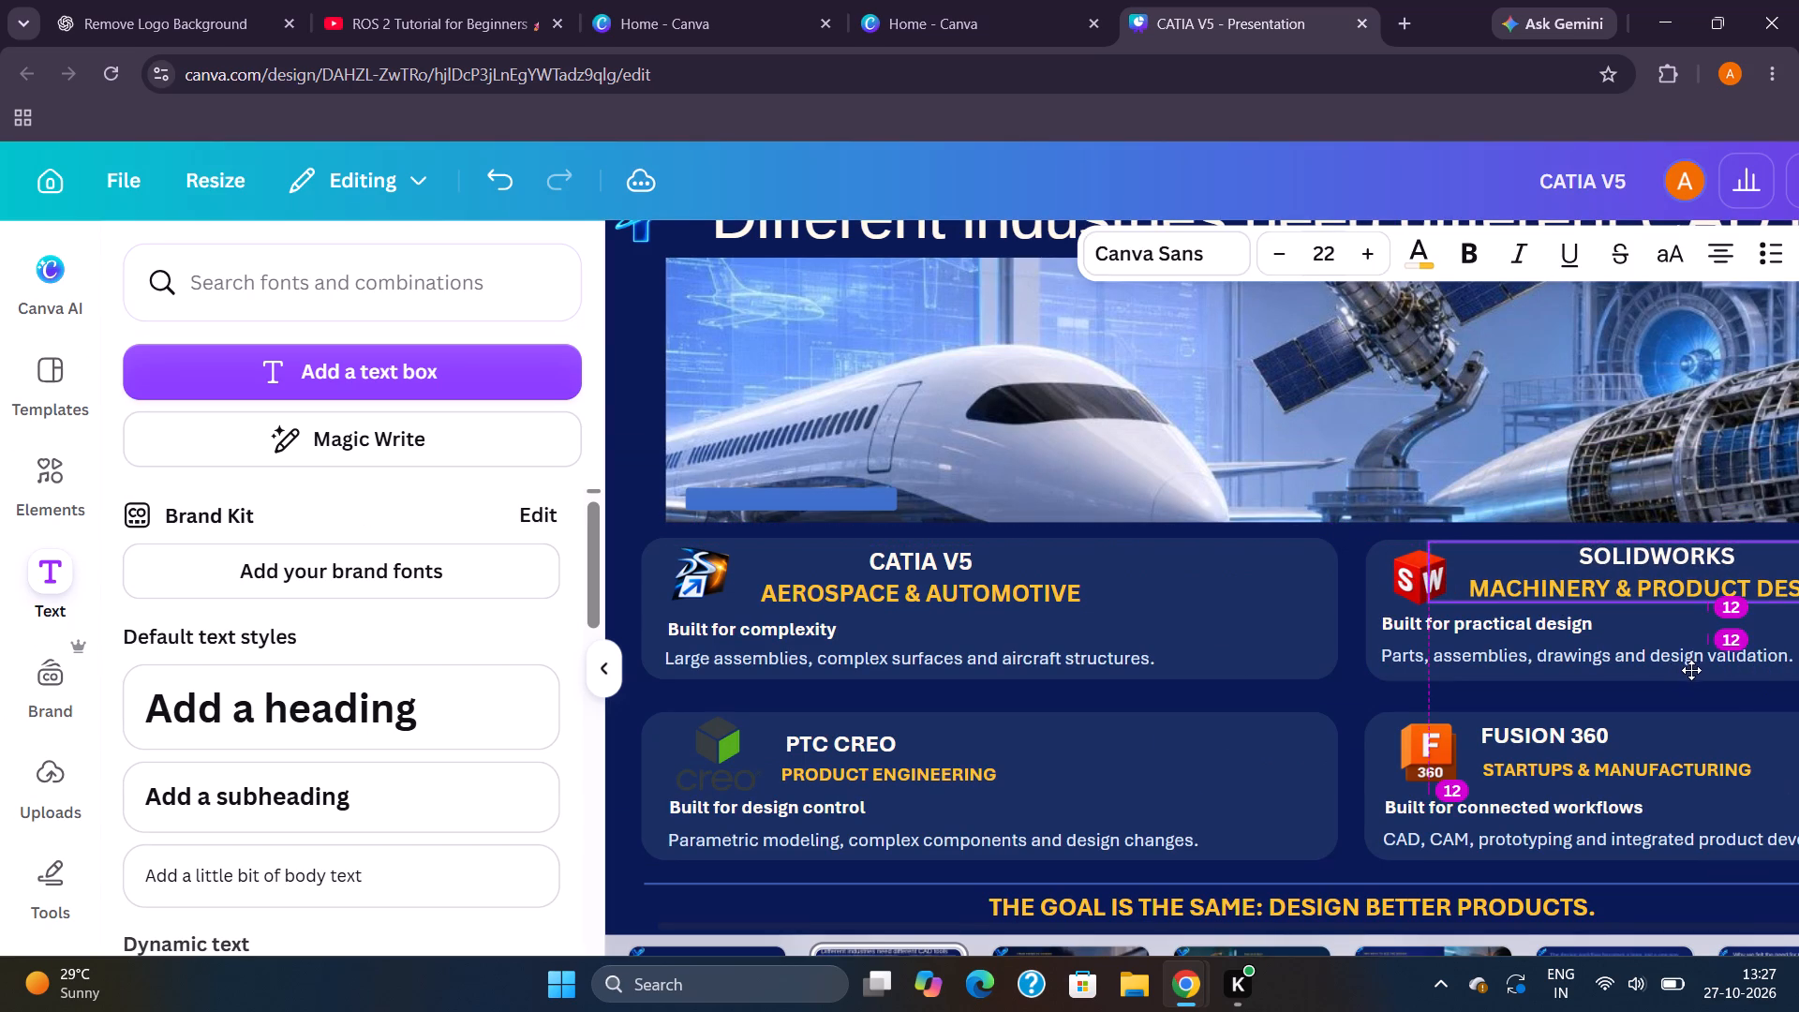
{"action": "left_click_drag", "start_coordinate": [1691, 670], "coordinate": [1697, 667]}
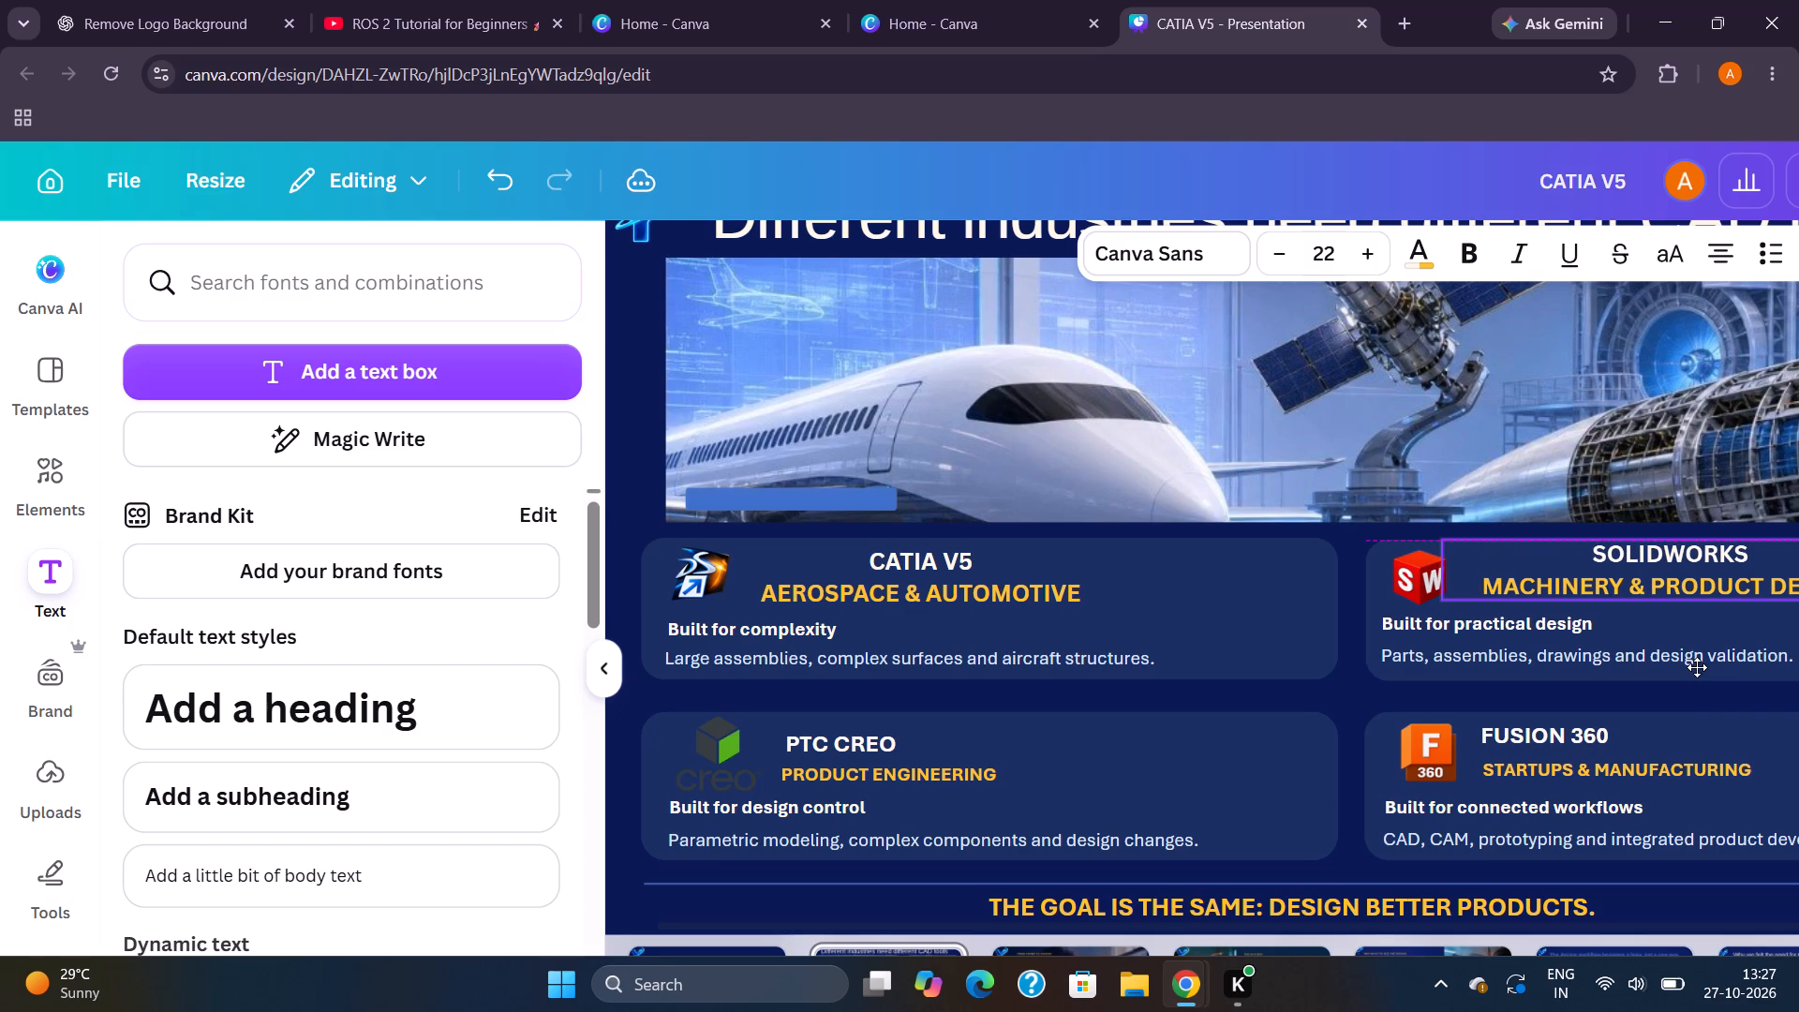
{"action": "left_click_drag", "start_coordinate": [1697, 667], "coordinate": [1700, 670]}
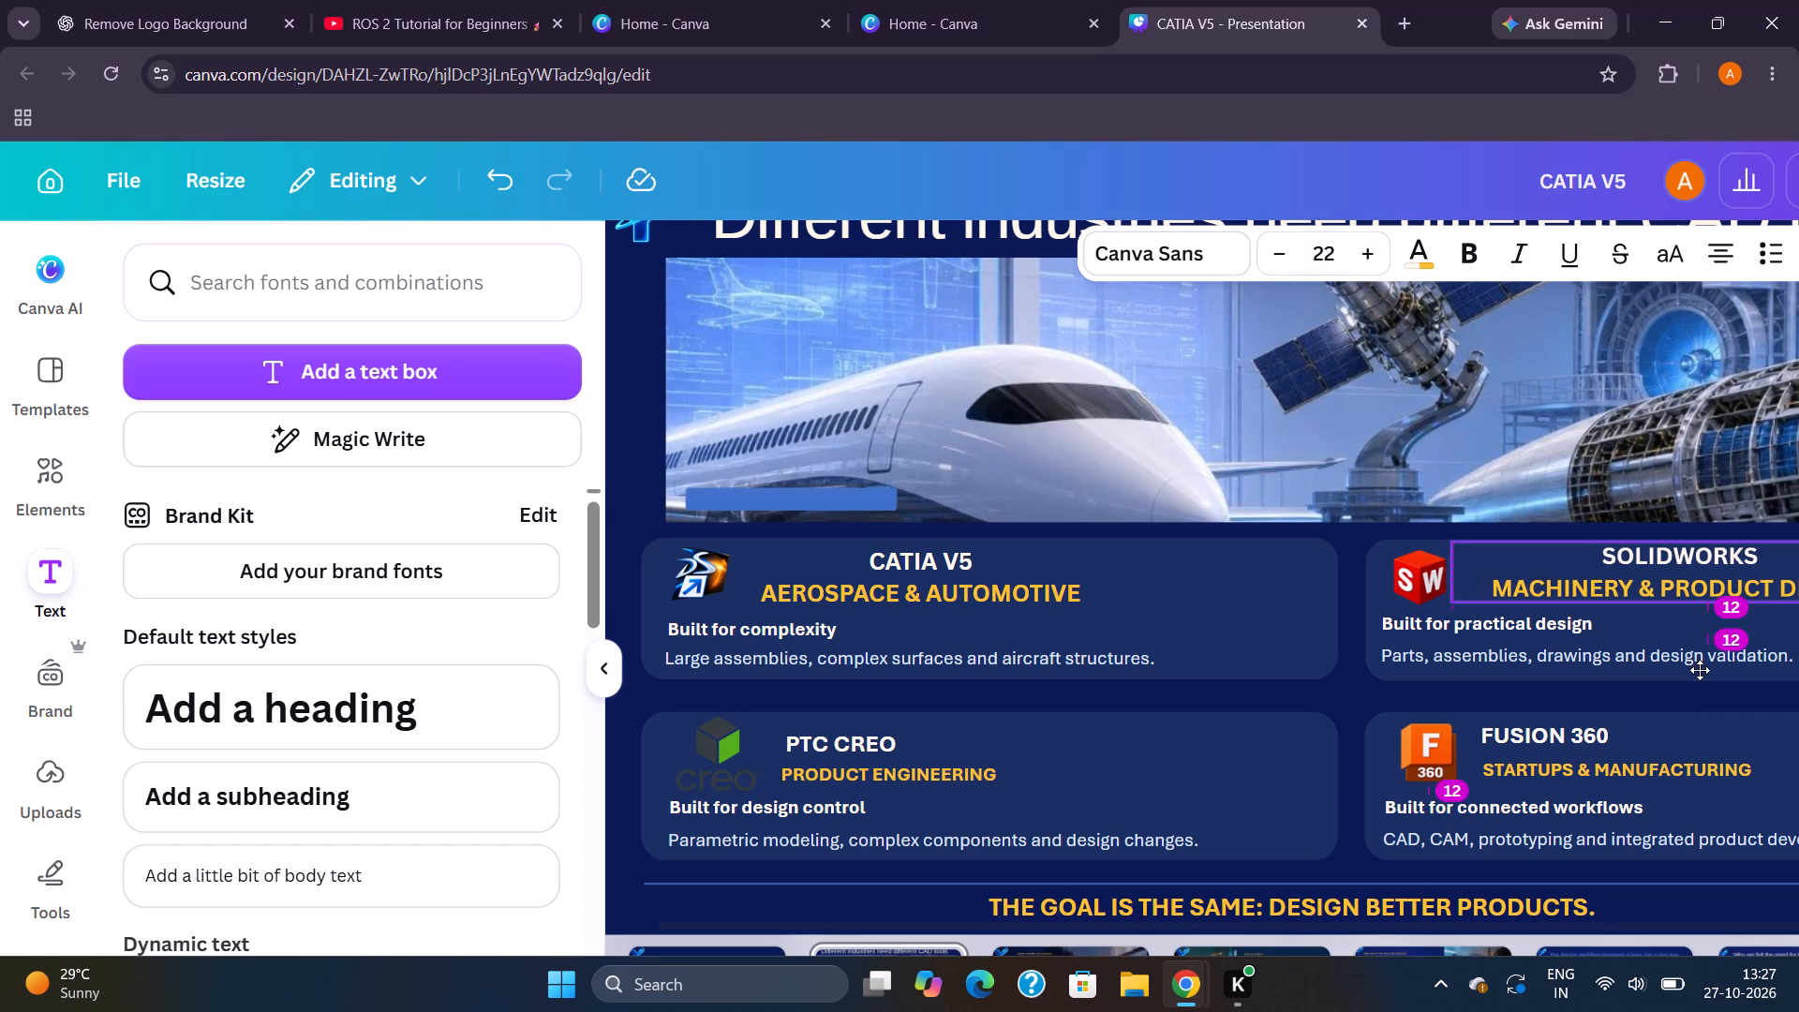
{"action": "left_click_drag", "start_coordinate": [1700, 670], "coordinate": [1698, 675]}
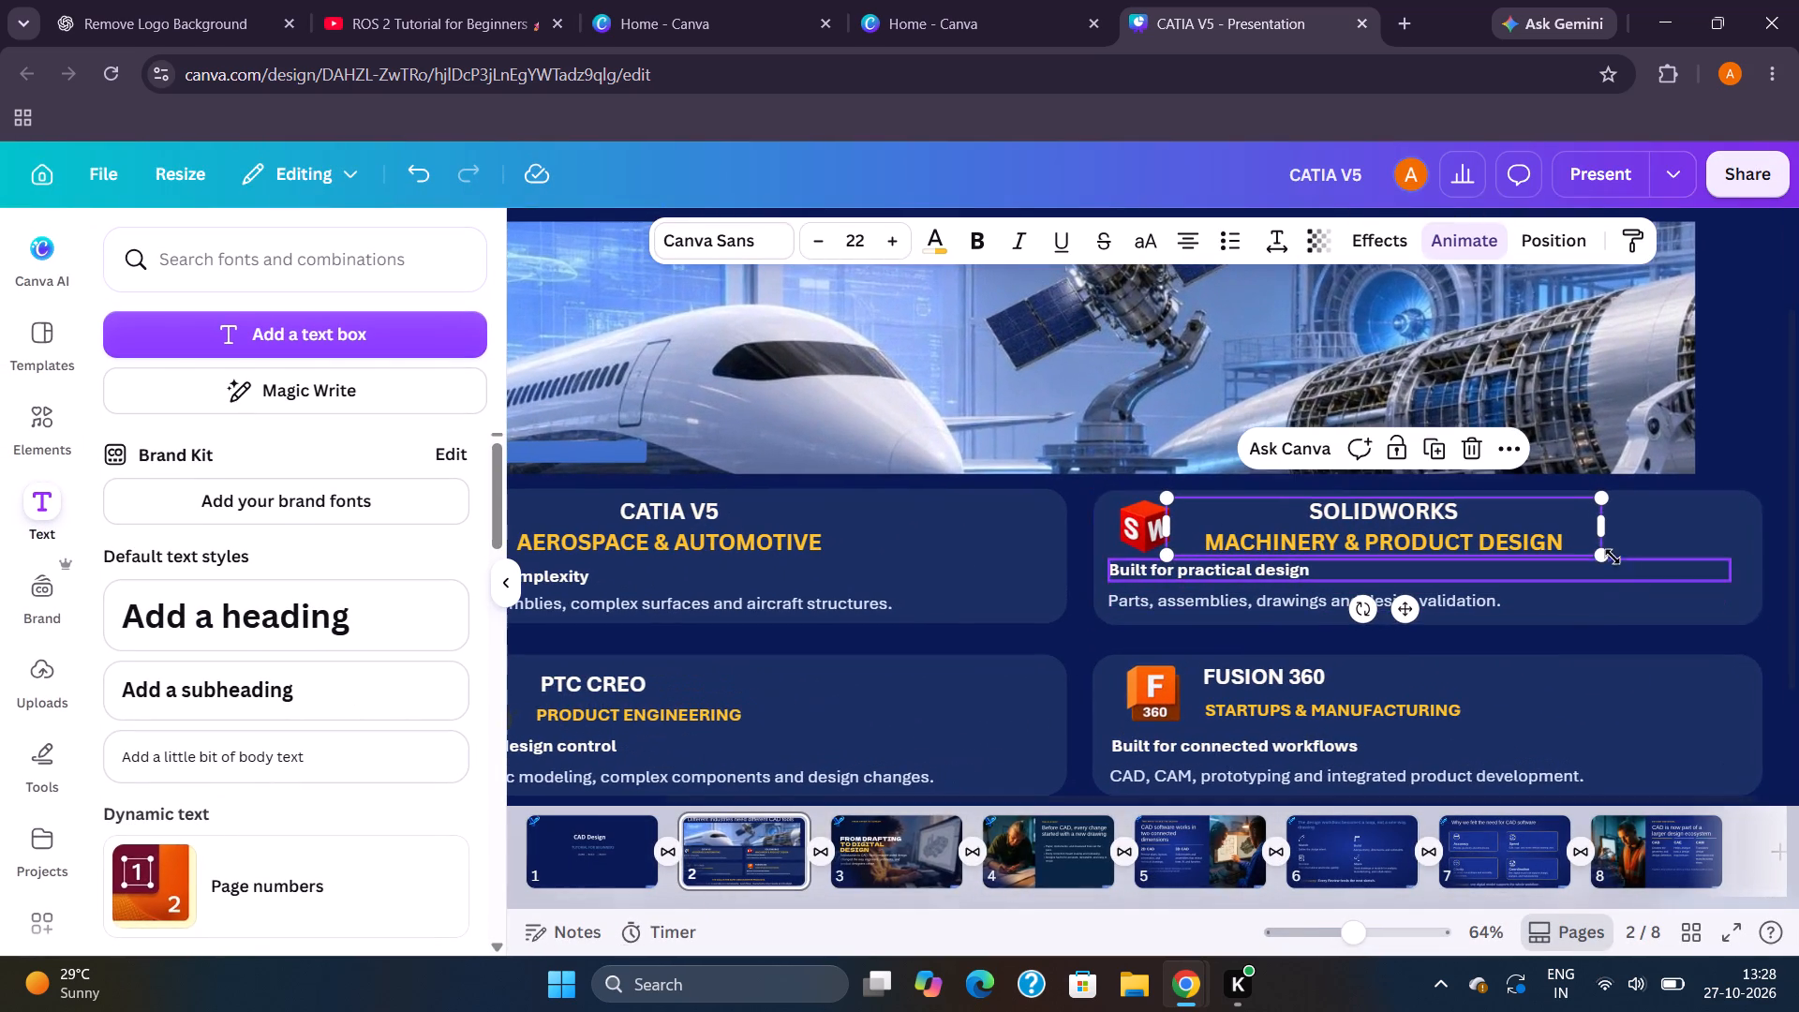
Narrow the SOLIDWORKS title box closer to its text and nudge it slightly away from the logo, level with the CATIA V5 title.
{"action": "left_click_drag", "start_coordinate": [1606, 534], "coordinate": [1562, 536]}
{"action": "left_click", "coordinate": [1760, 419]}
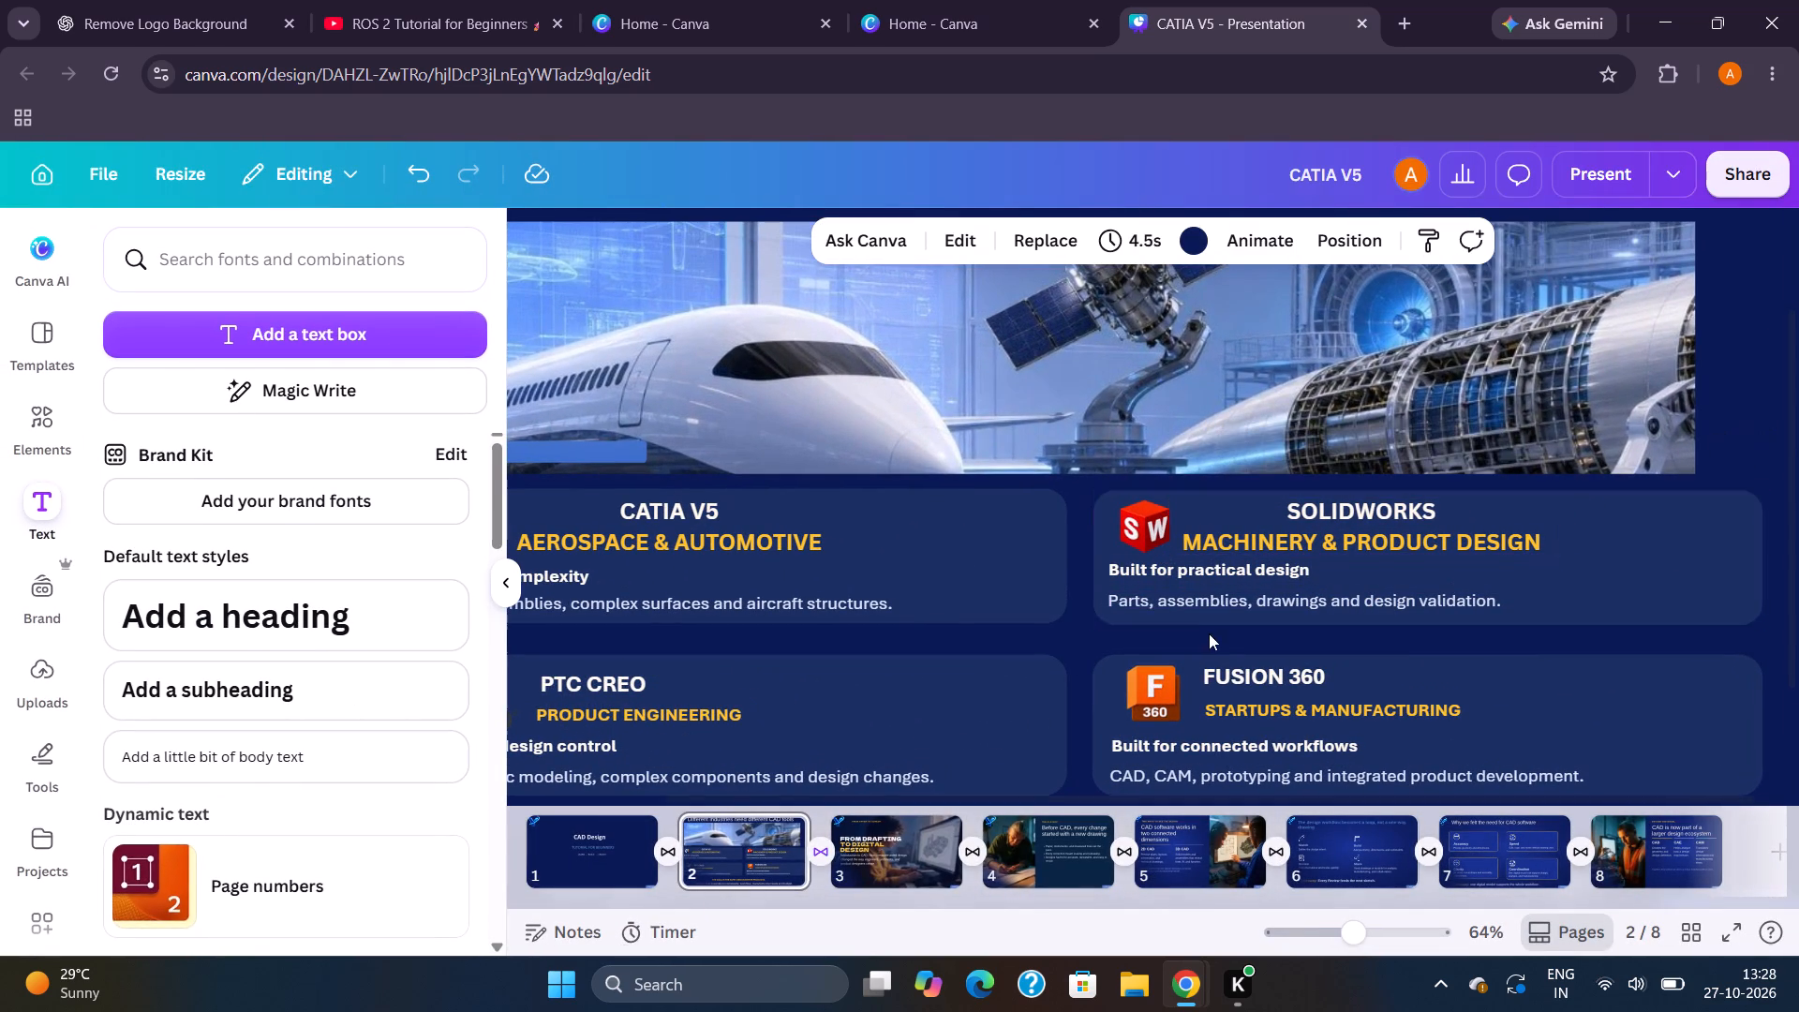
{"action": "left_click", "coordinate": [1280, 519]}
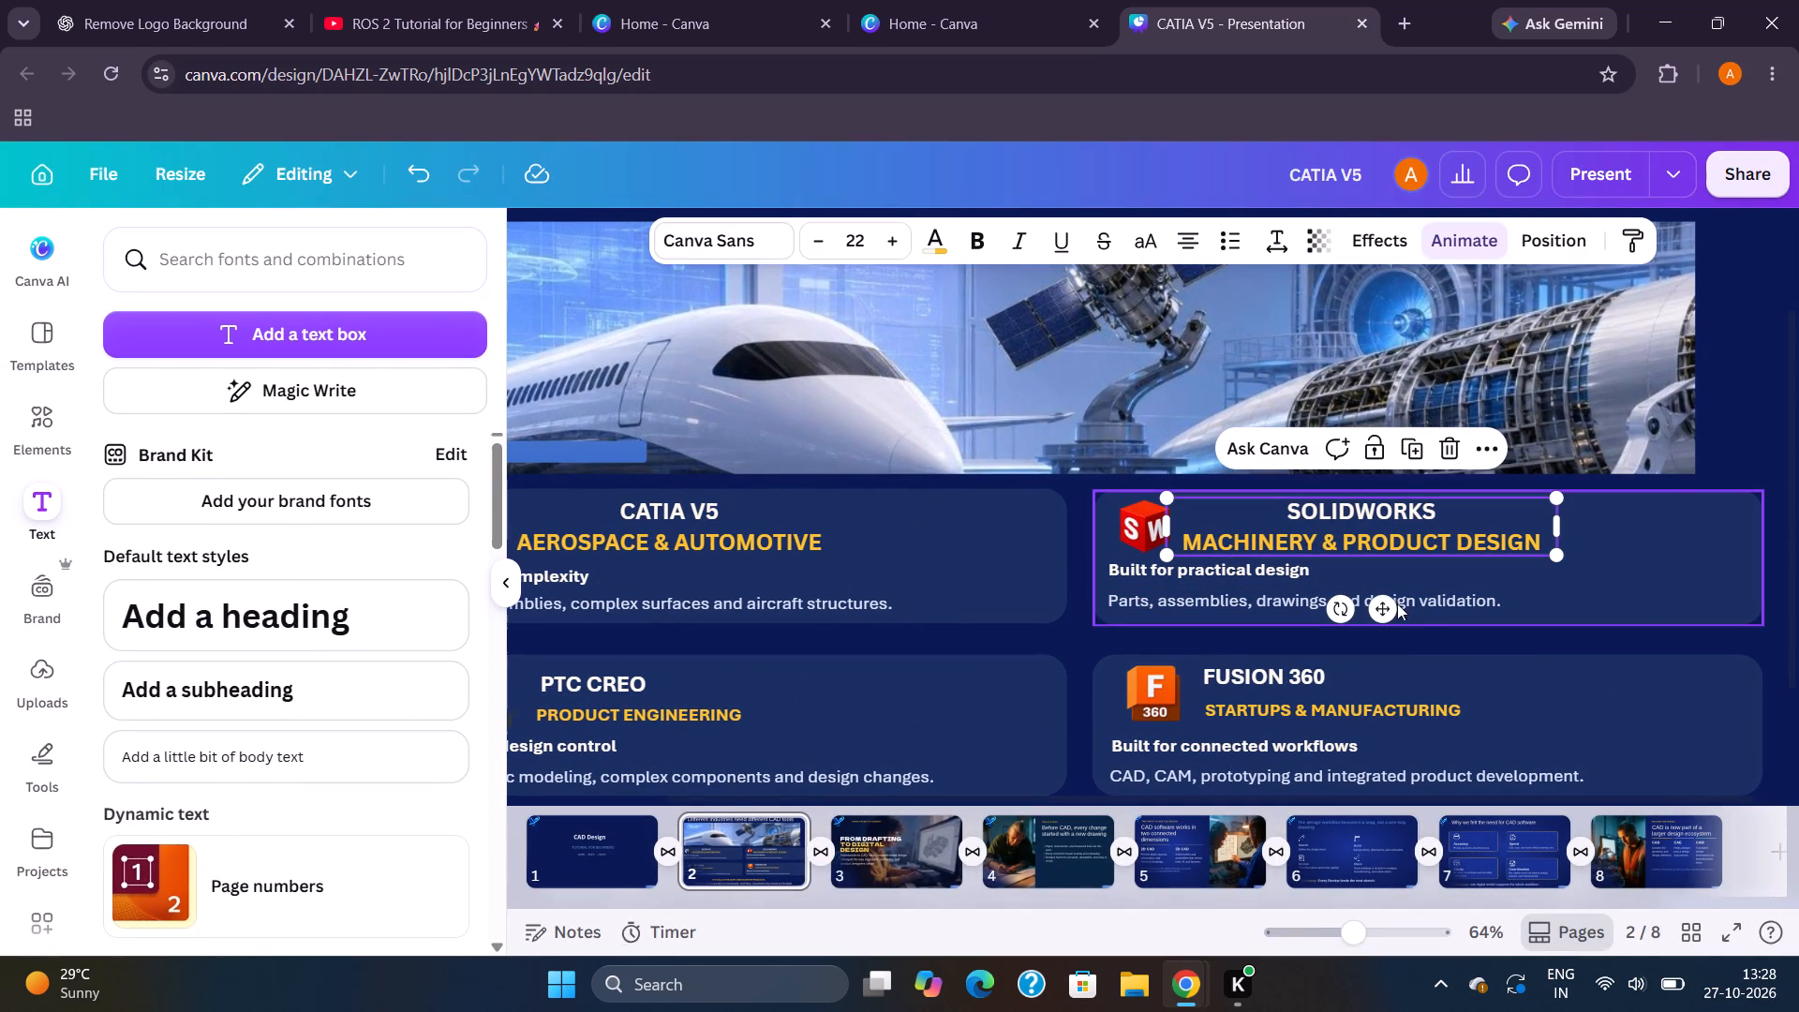
{"action": "left_click_drag", "start_coordinate": [1392, 601], "coordinate": [1399, 601]}
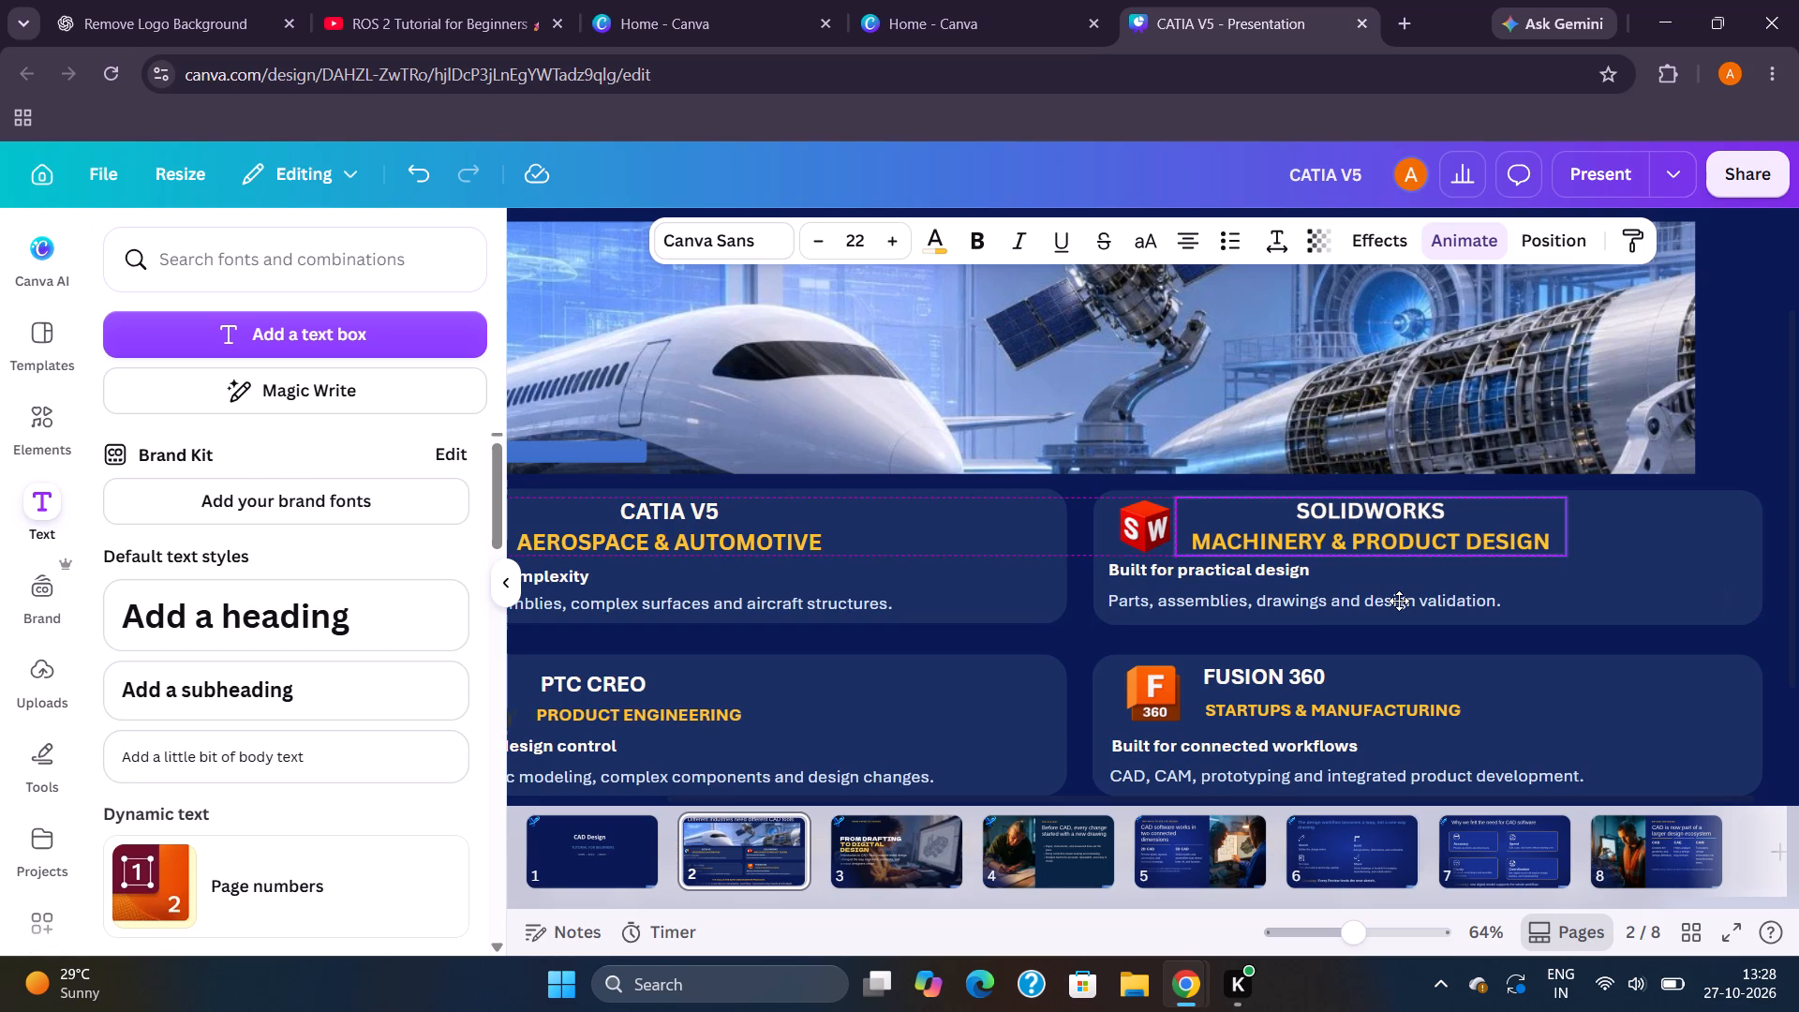
{"action": "left_click_drag", "start_coordinate": [1399, 601], "coordinate": [1407, 601]}
{"action": "left_click", "coordinate": [1730, 370]}
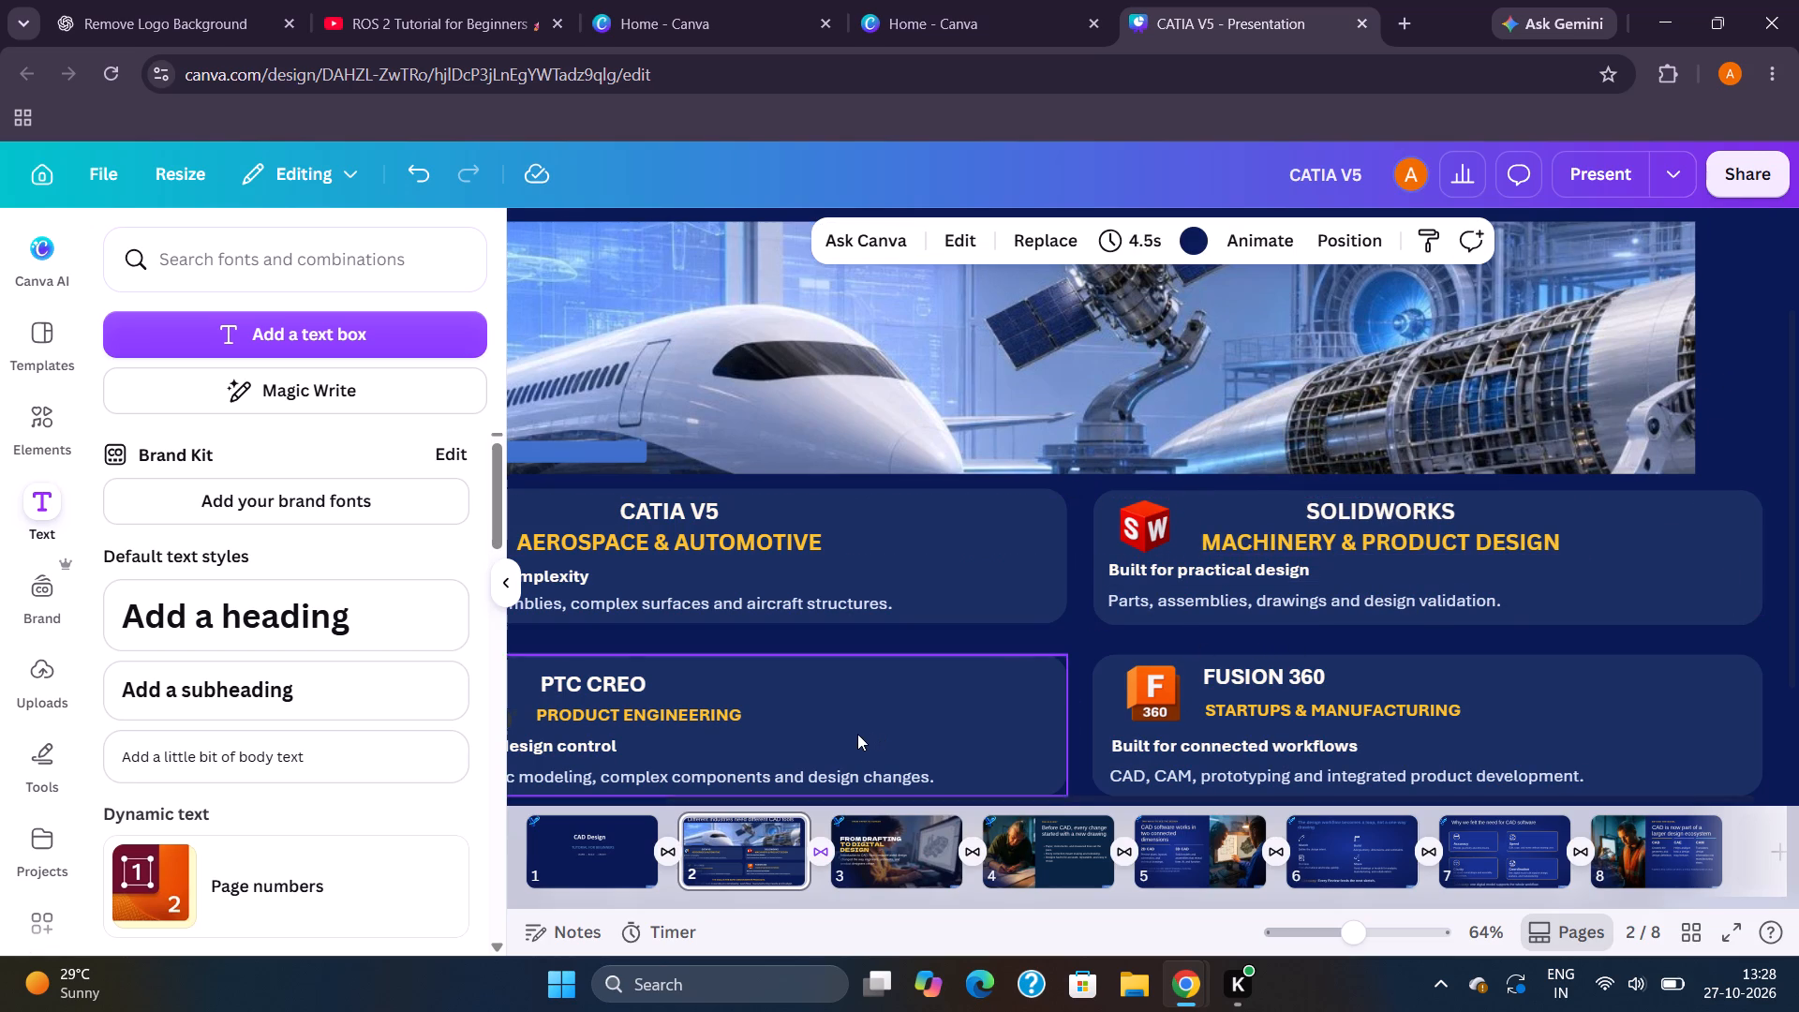
Duplicate the CATIA V5 card's two-line title box and place the copy in the PTC CREO card, beside its existing heading.
{"action": "key", "text": "ctrl+v"}
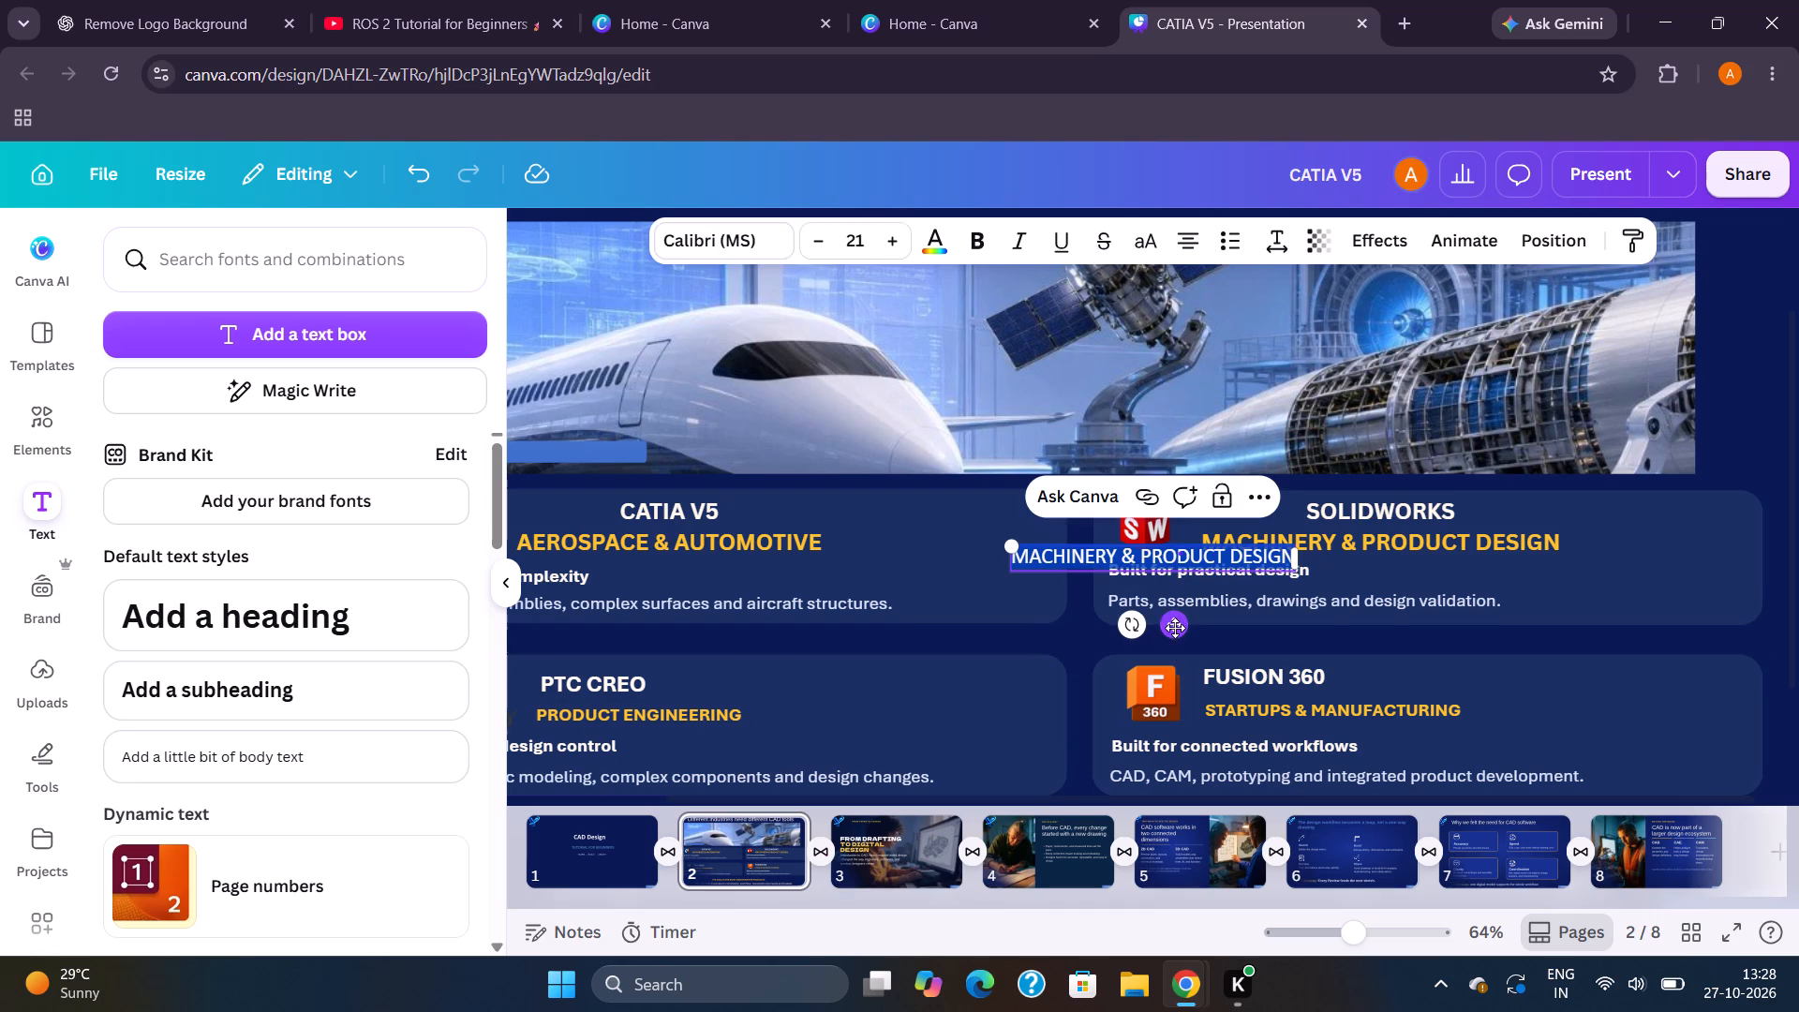
{"action": "key", "text": "ctrl+z"}
{"action": "left_click", "coordinate": [769, 526]}
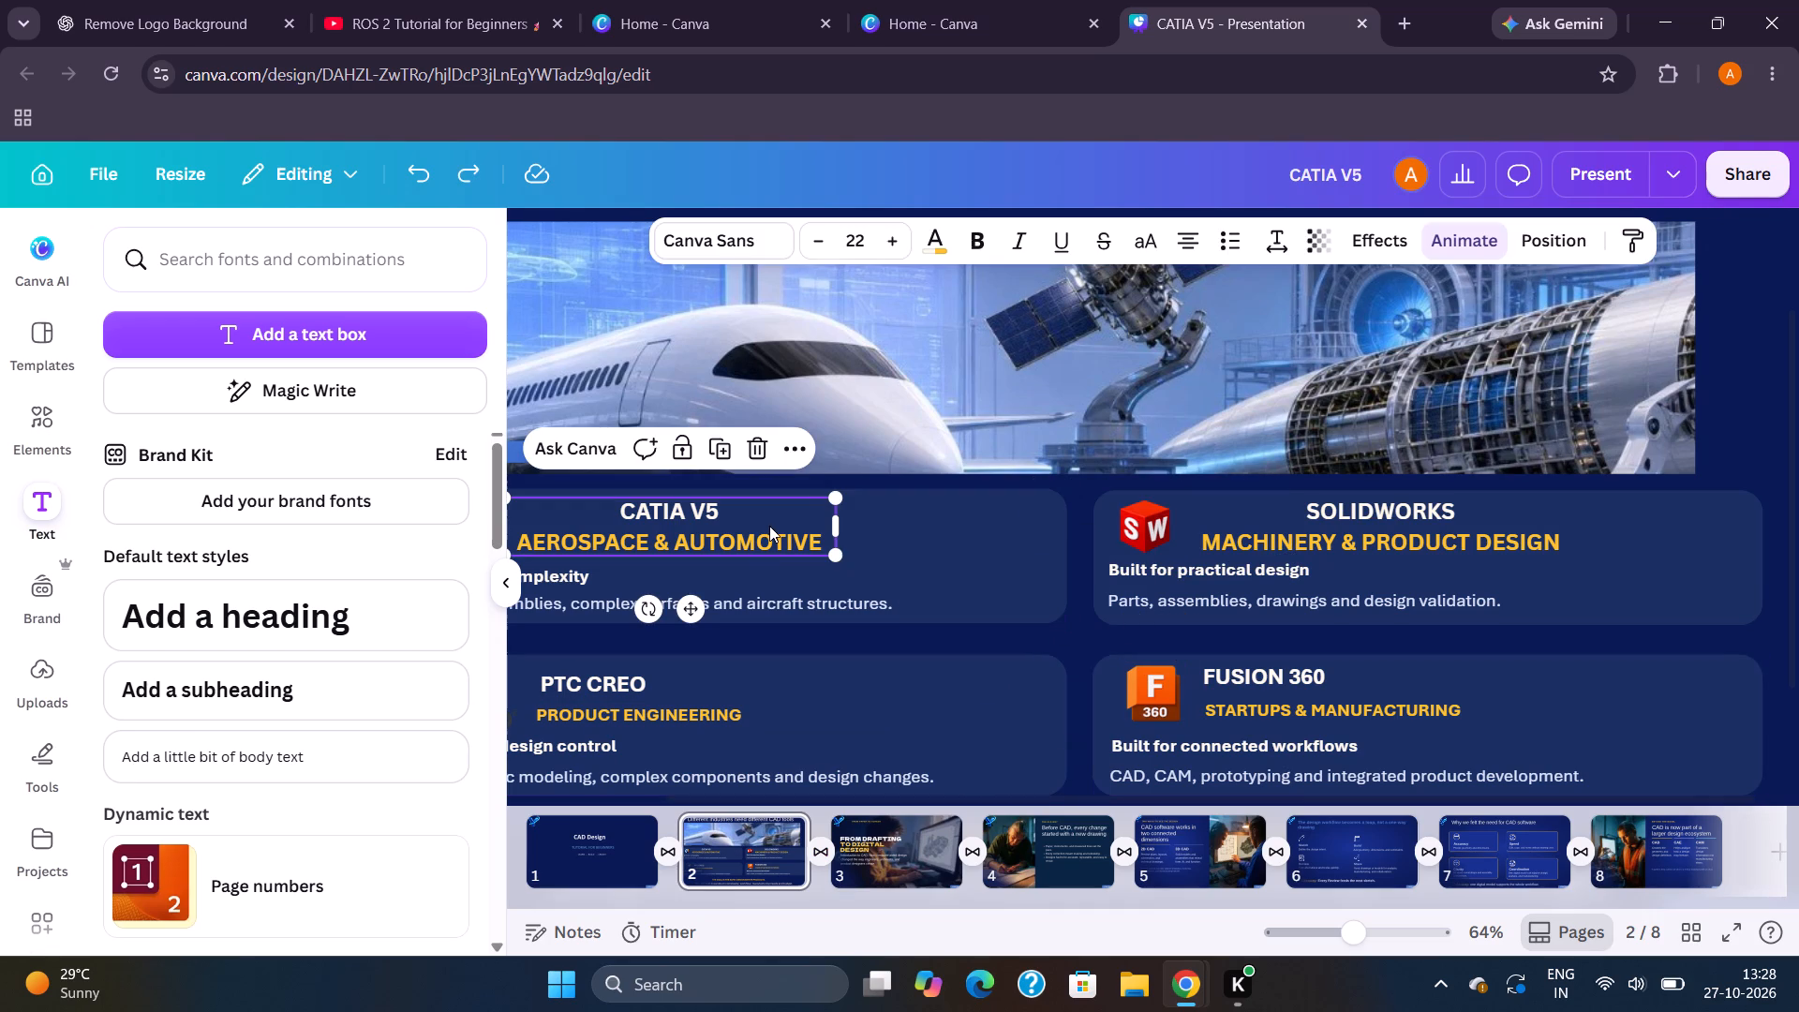
{"action": "key", "text": "ctrl+c"}
{"action": "left_click", "coordinate": [791, 676]}
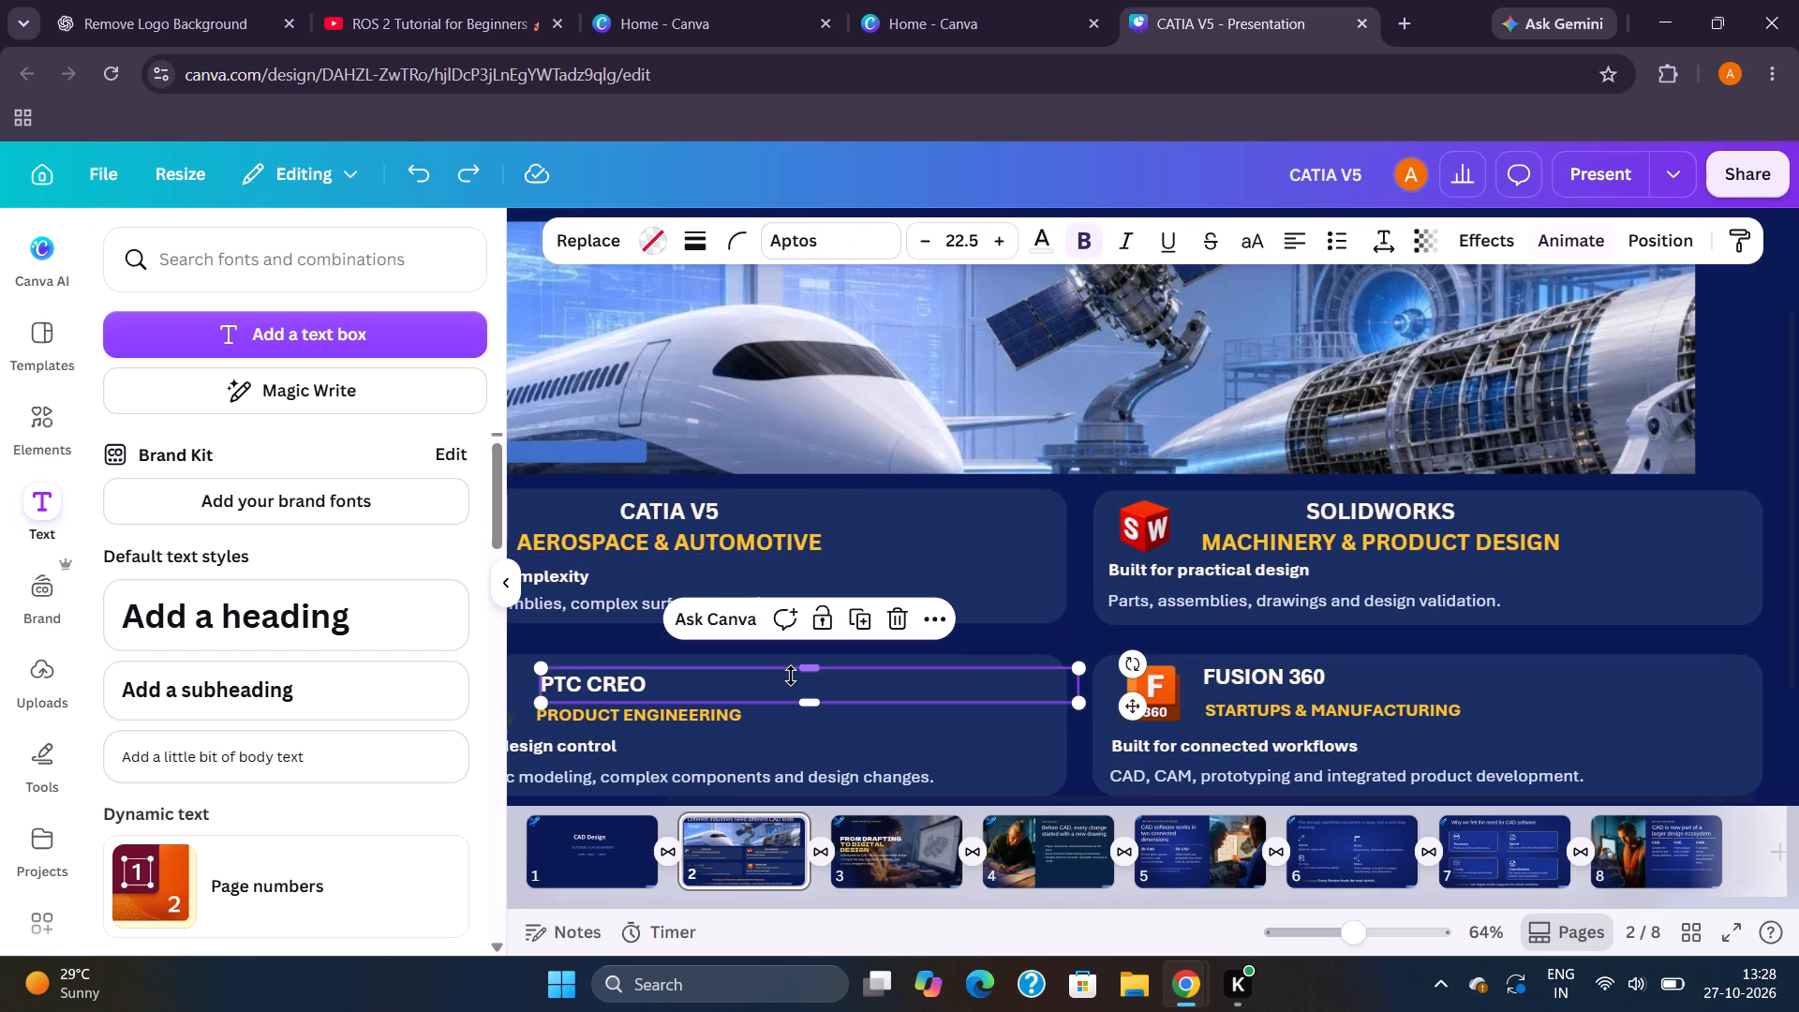
{"action": "key", "text": "ctrl+v"}
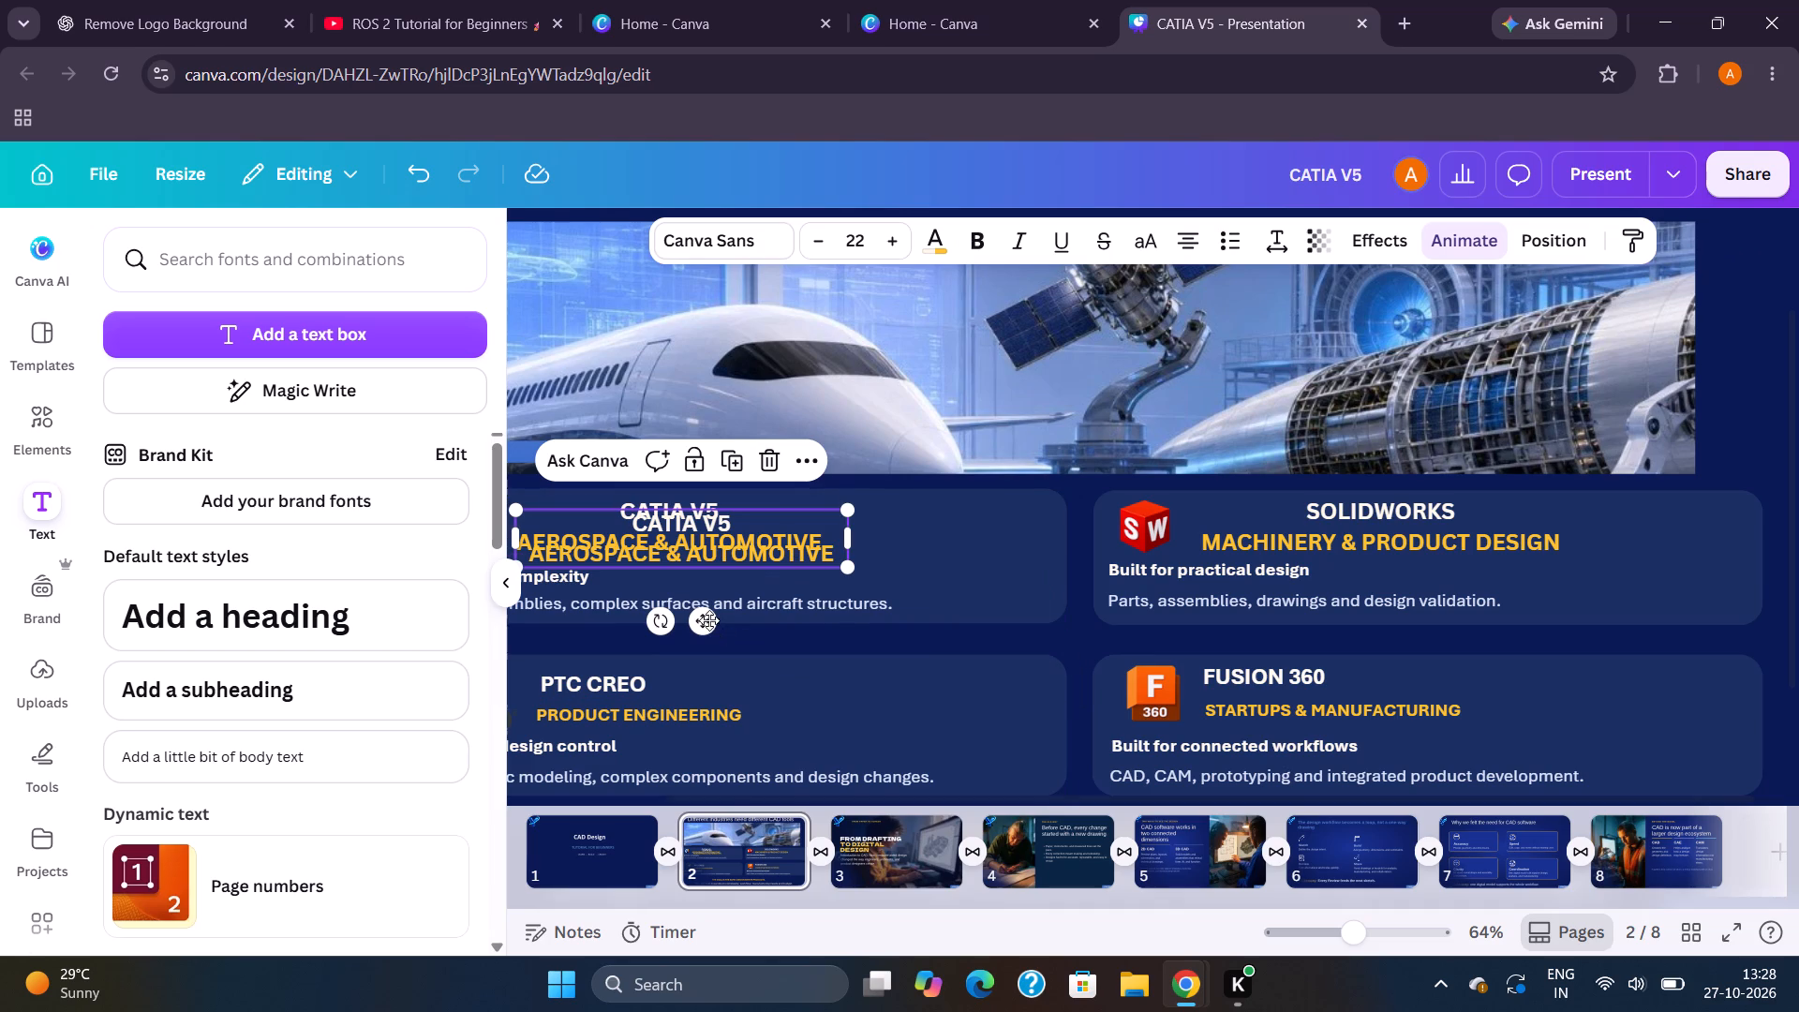
{"action": "left_click_drag", "start_coordinate": [704, 618], "coordinate": [876, 767]}
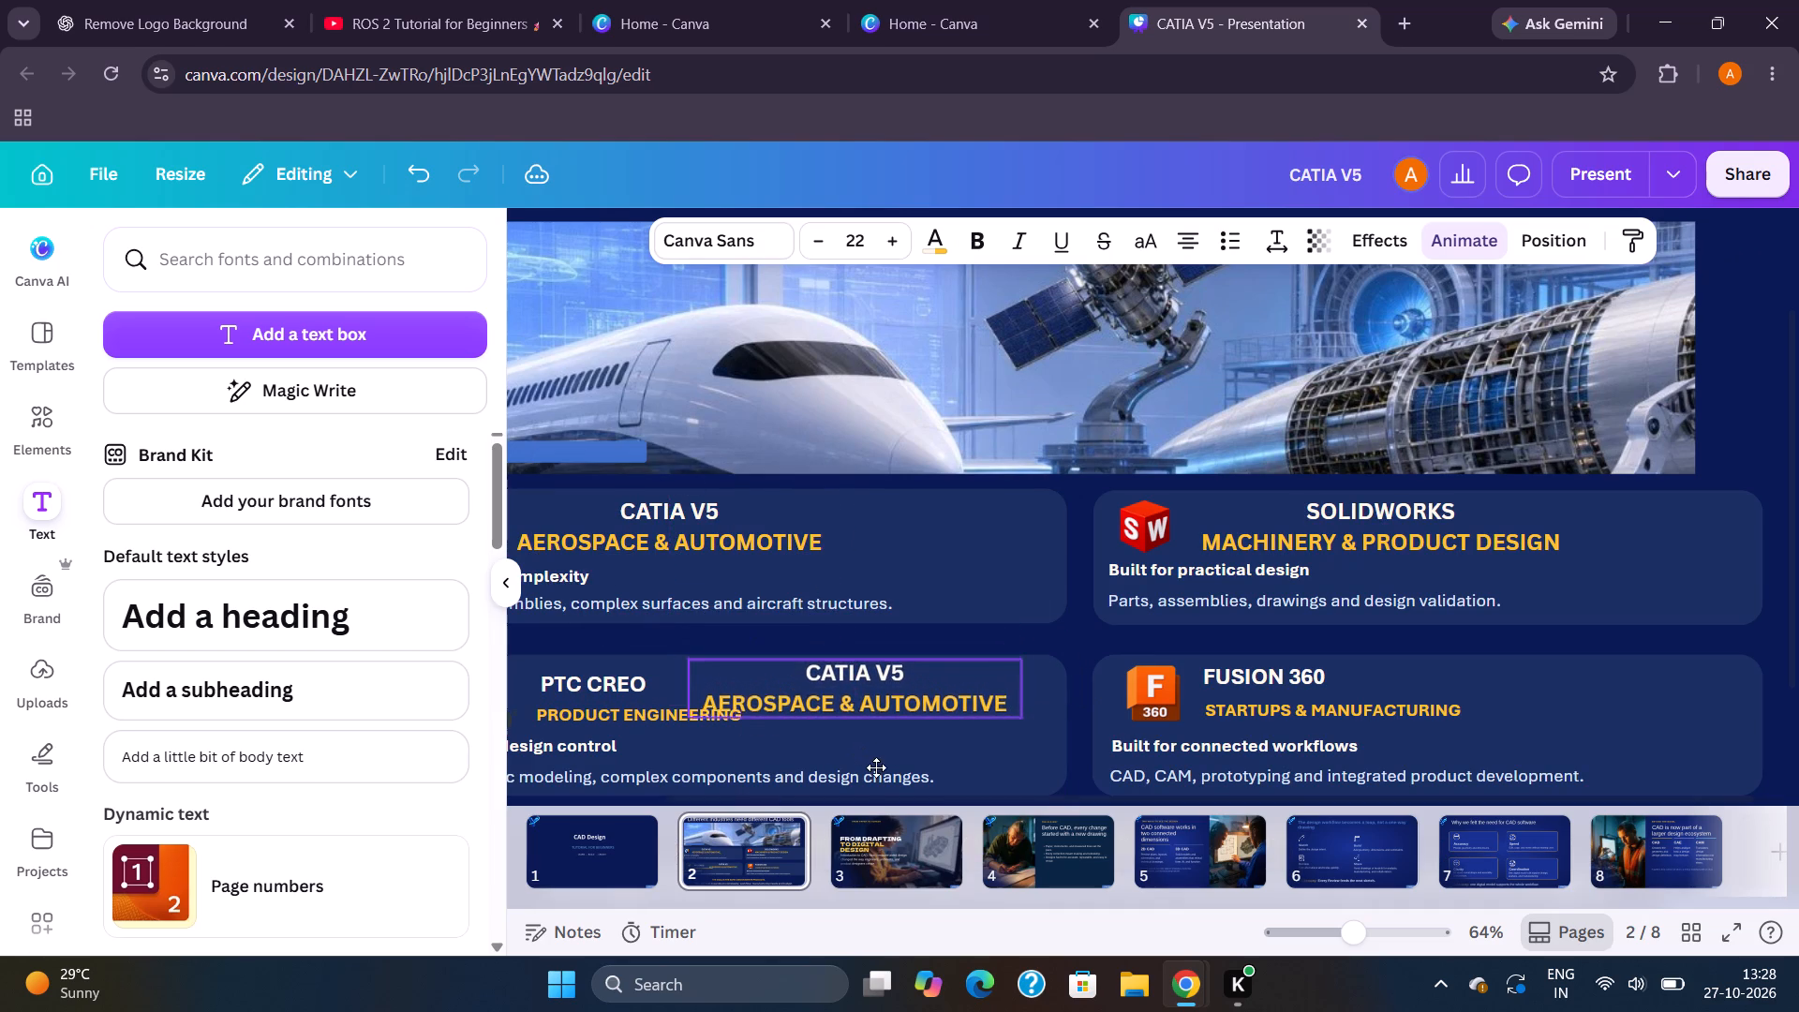
{"action": "left_click_drag", "start_coordinate": [876, 767], "coordinate": [888, 760]}
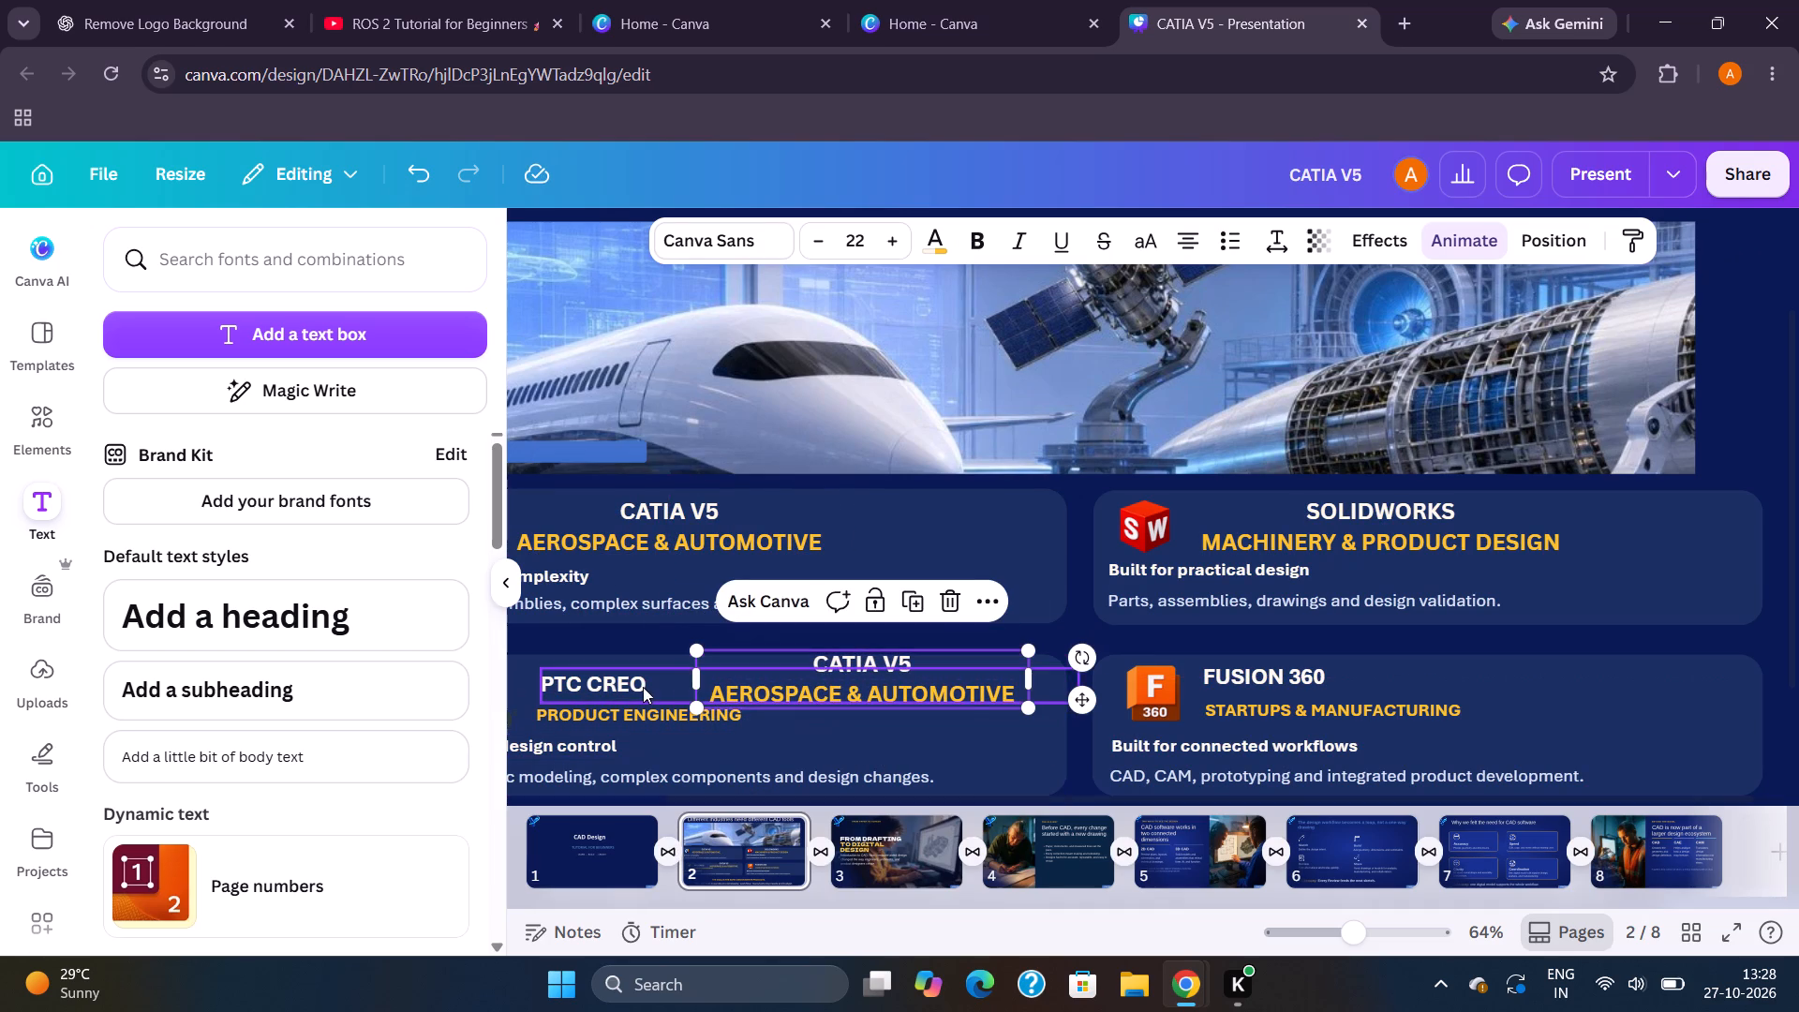
Replace "CATIA V5" in the duplicated title box with "PTC CREO" copied from the PTC CREO card's heading.
{"action": "double_click", "coordinate": [630, 680]}
{"action": "left_click", "coordinate": [630, 680]}
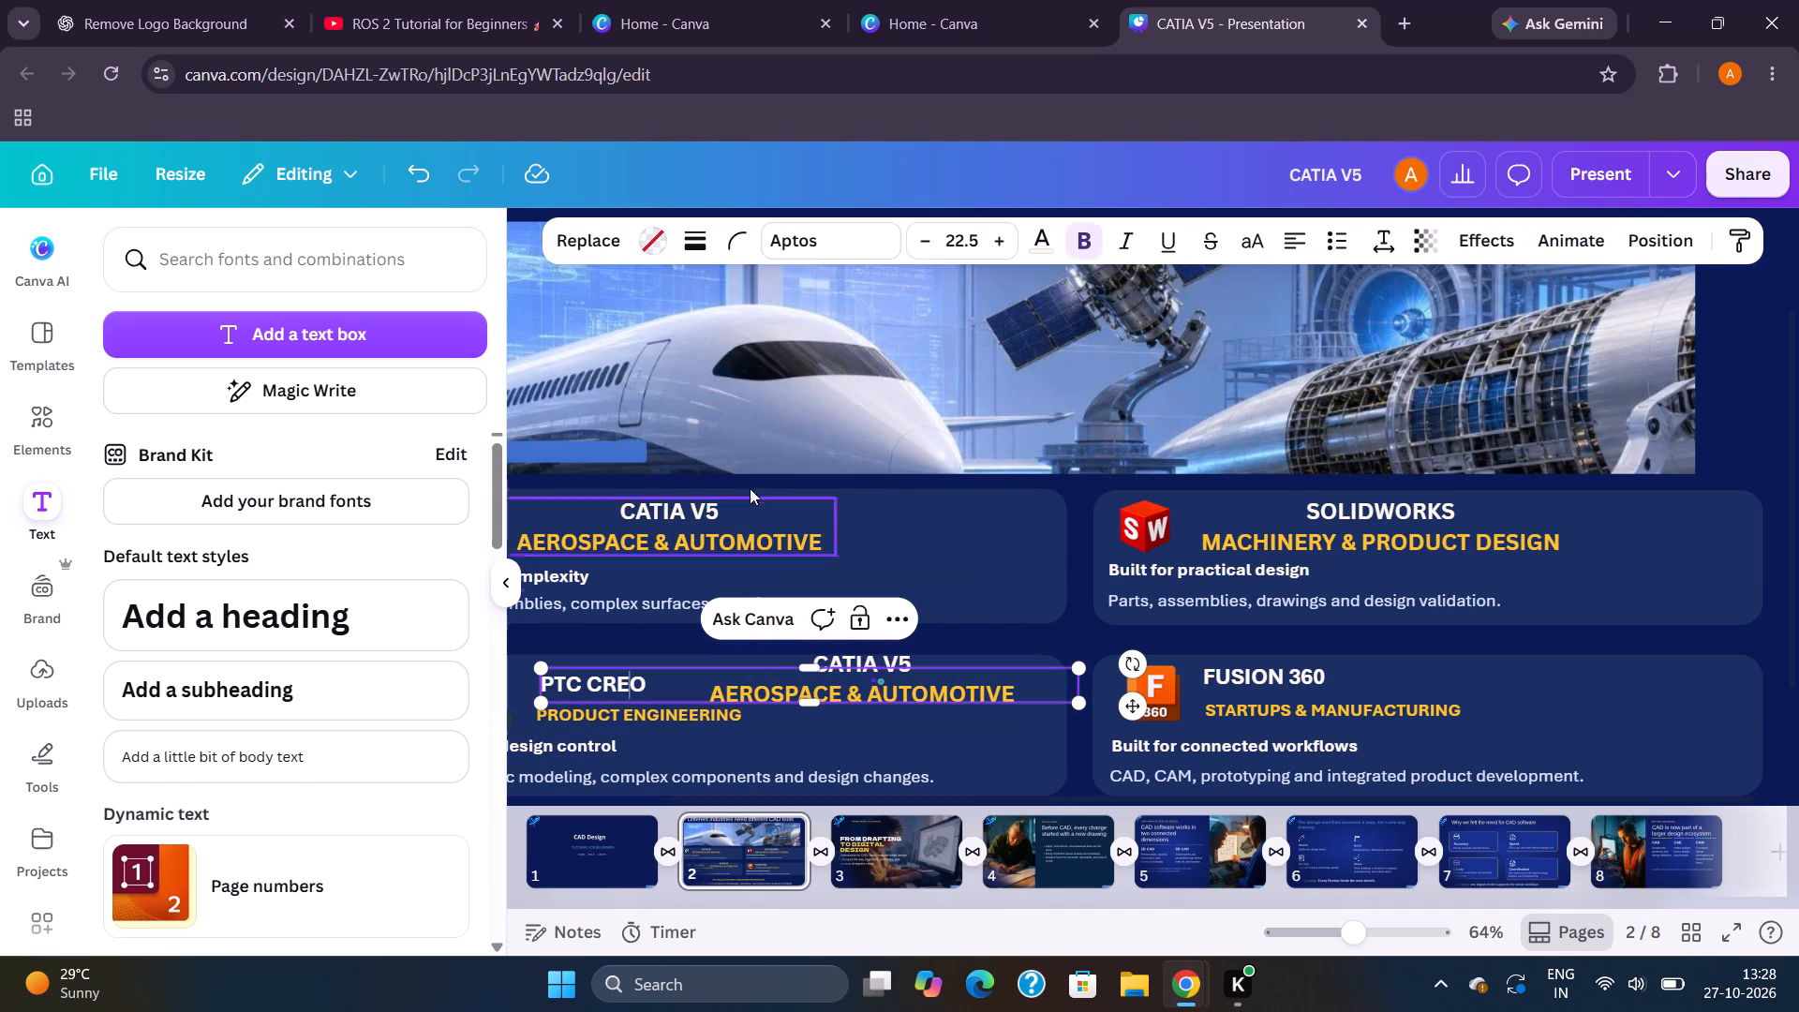
{"action": "double_click", "coordinate": [692, 507]}
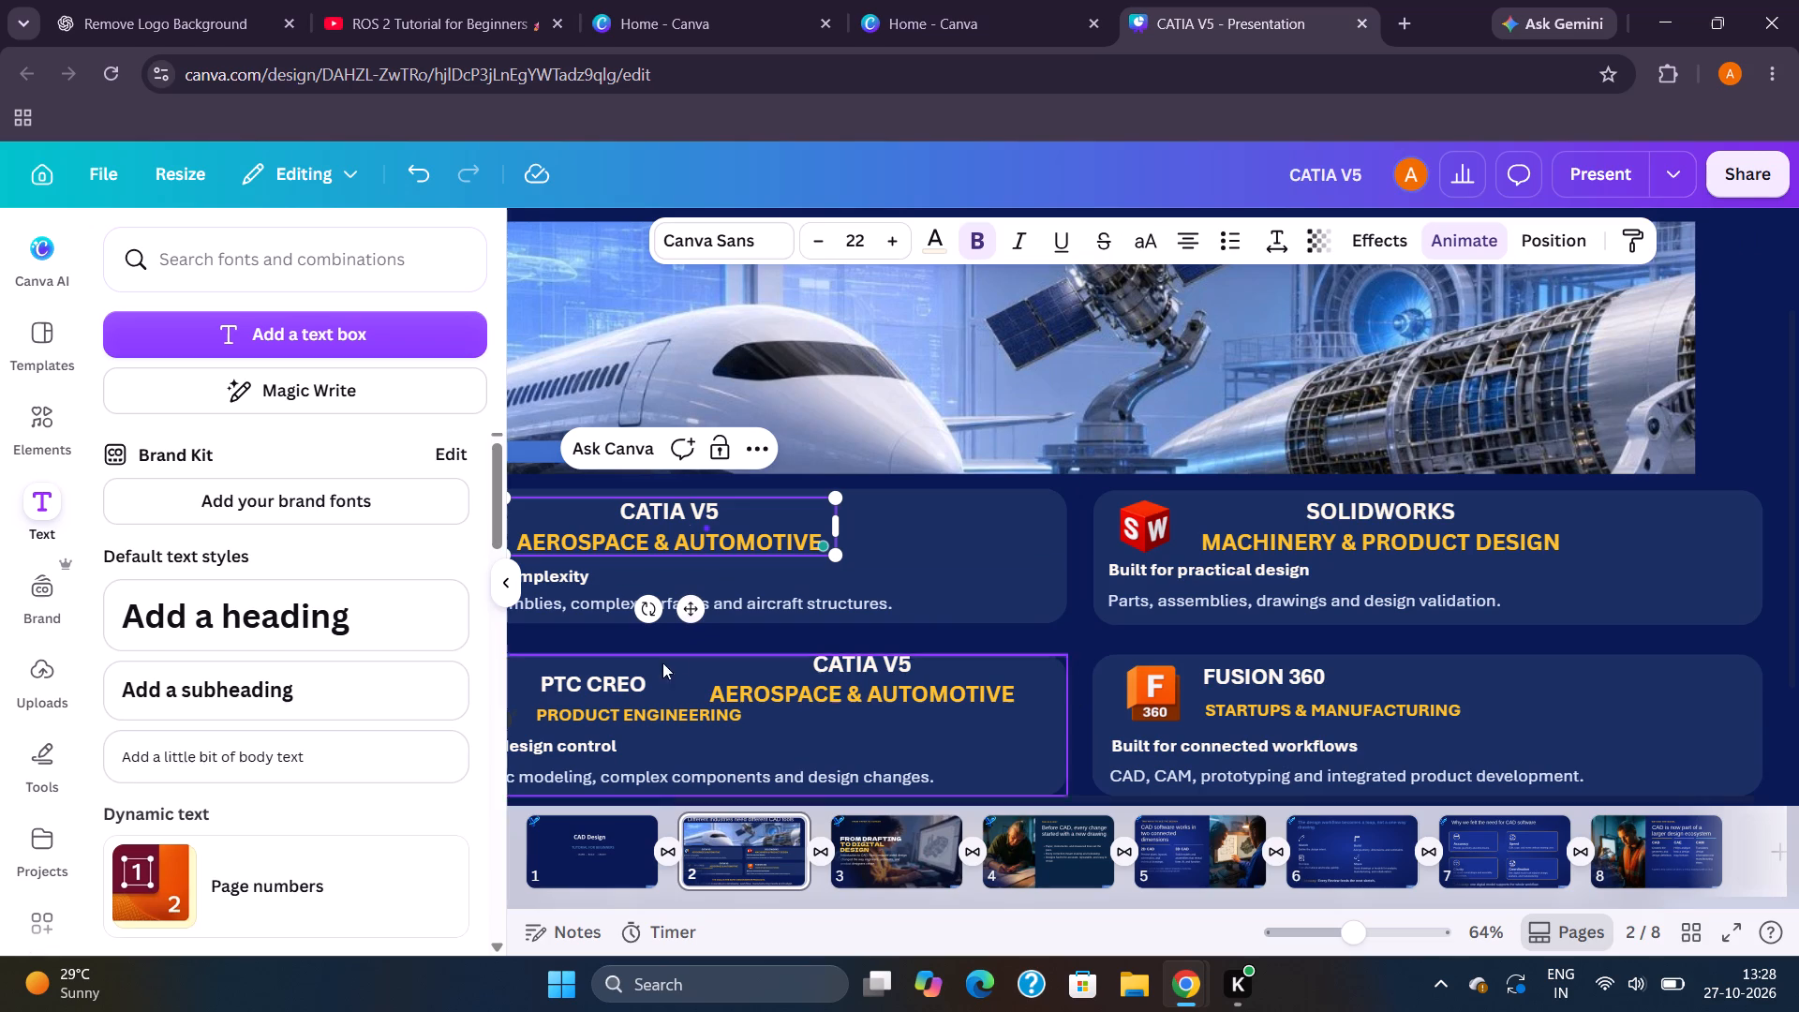
{"action": "left_click", "coordinate": [624, 679]}
{"action": "triple_click", "coordinate": [624, 679]}
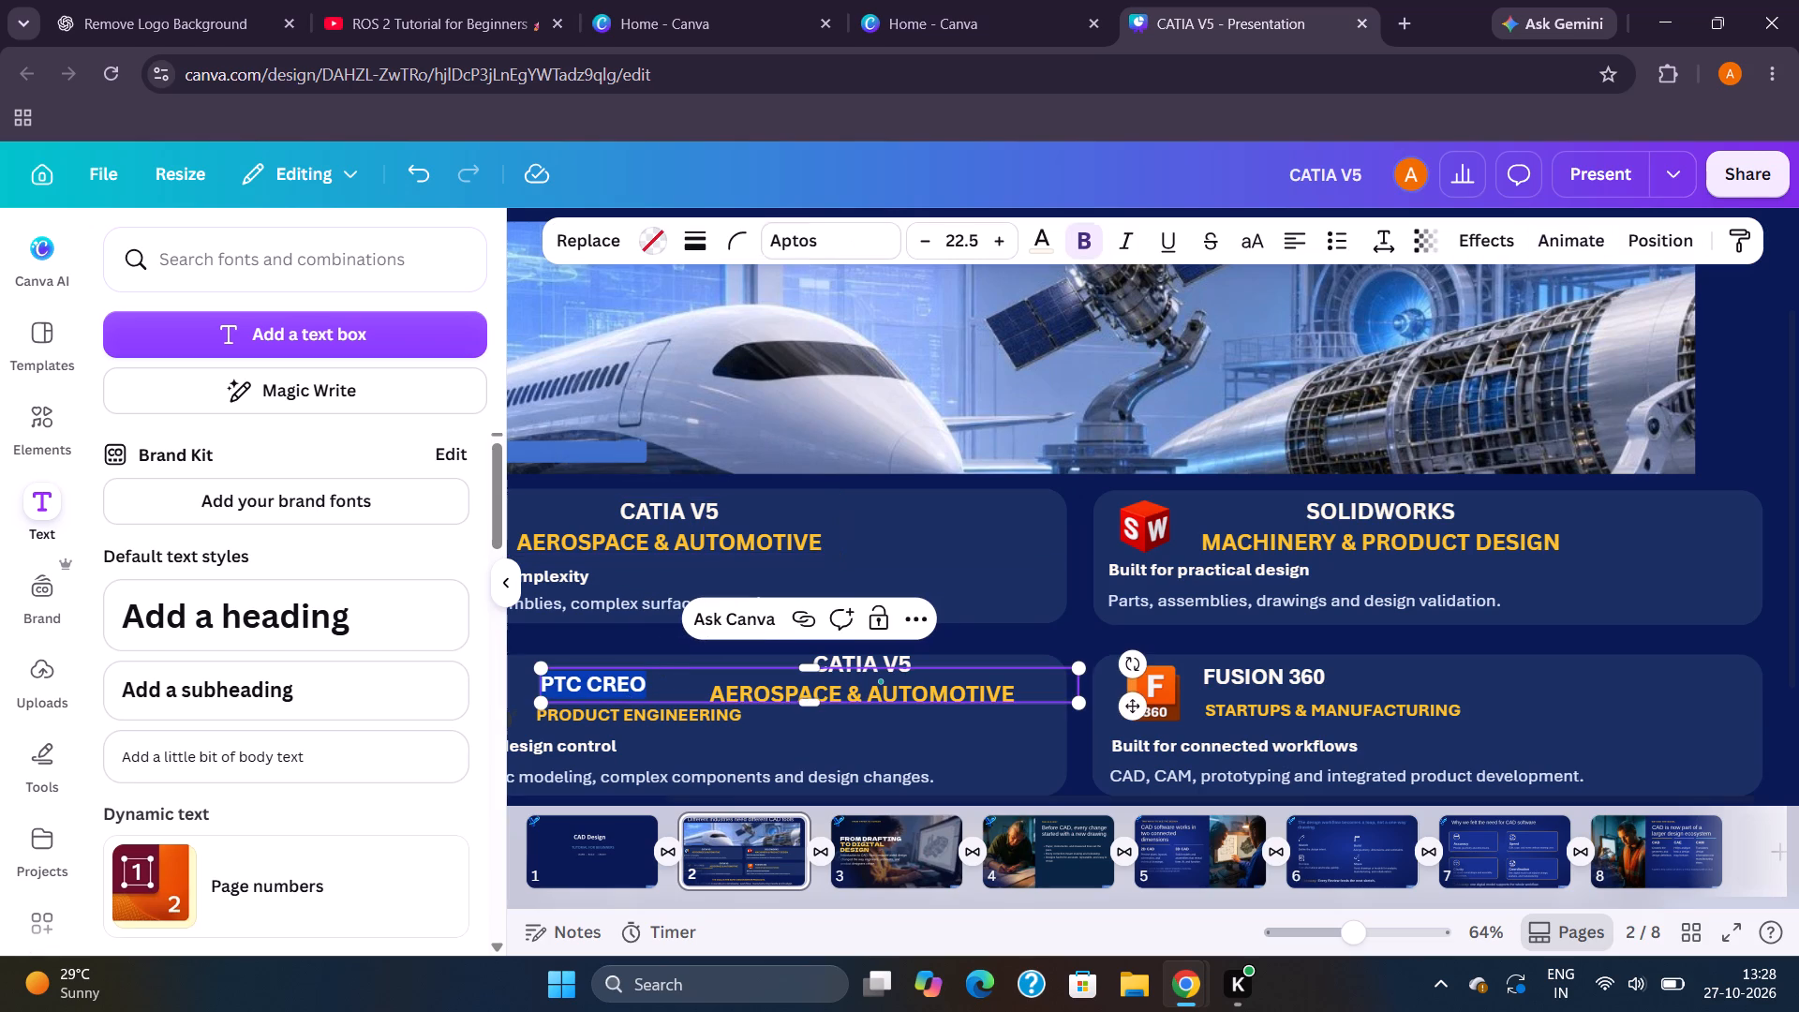
{"action": "key", "text": "ctrl+c"}
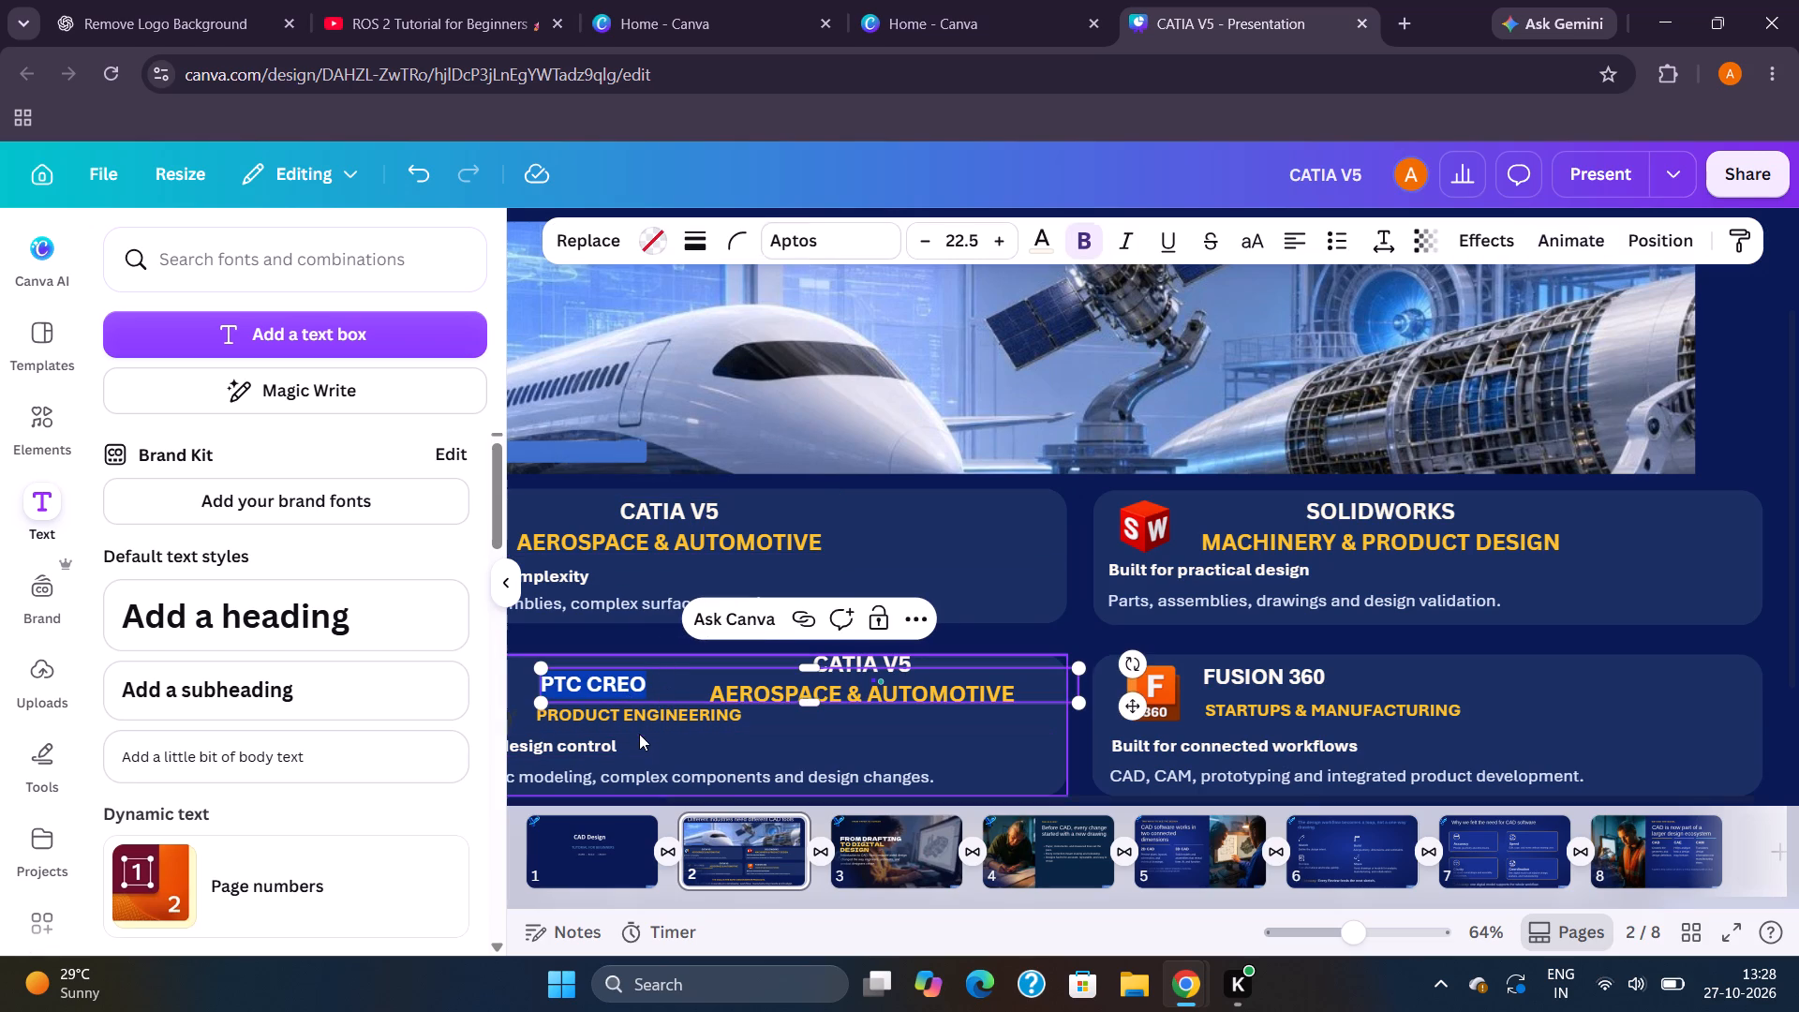
{"action": "left_click", "coordinate": [766, 731]}
{"action": "double_click", "coordinate": [844, 663]}
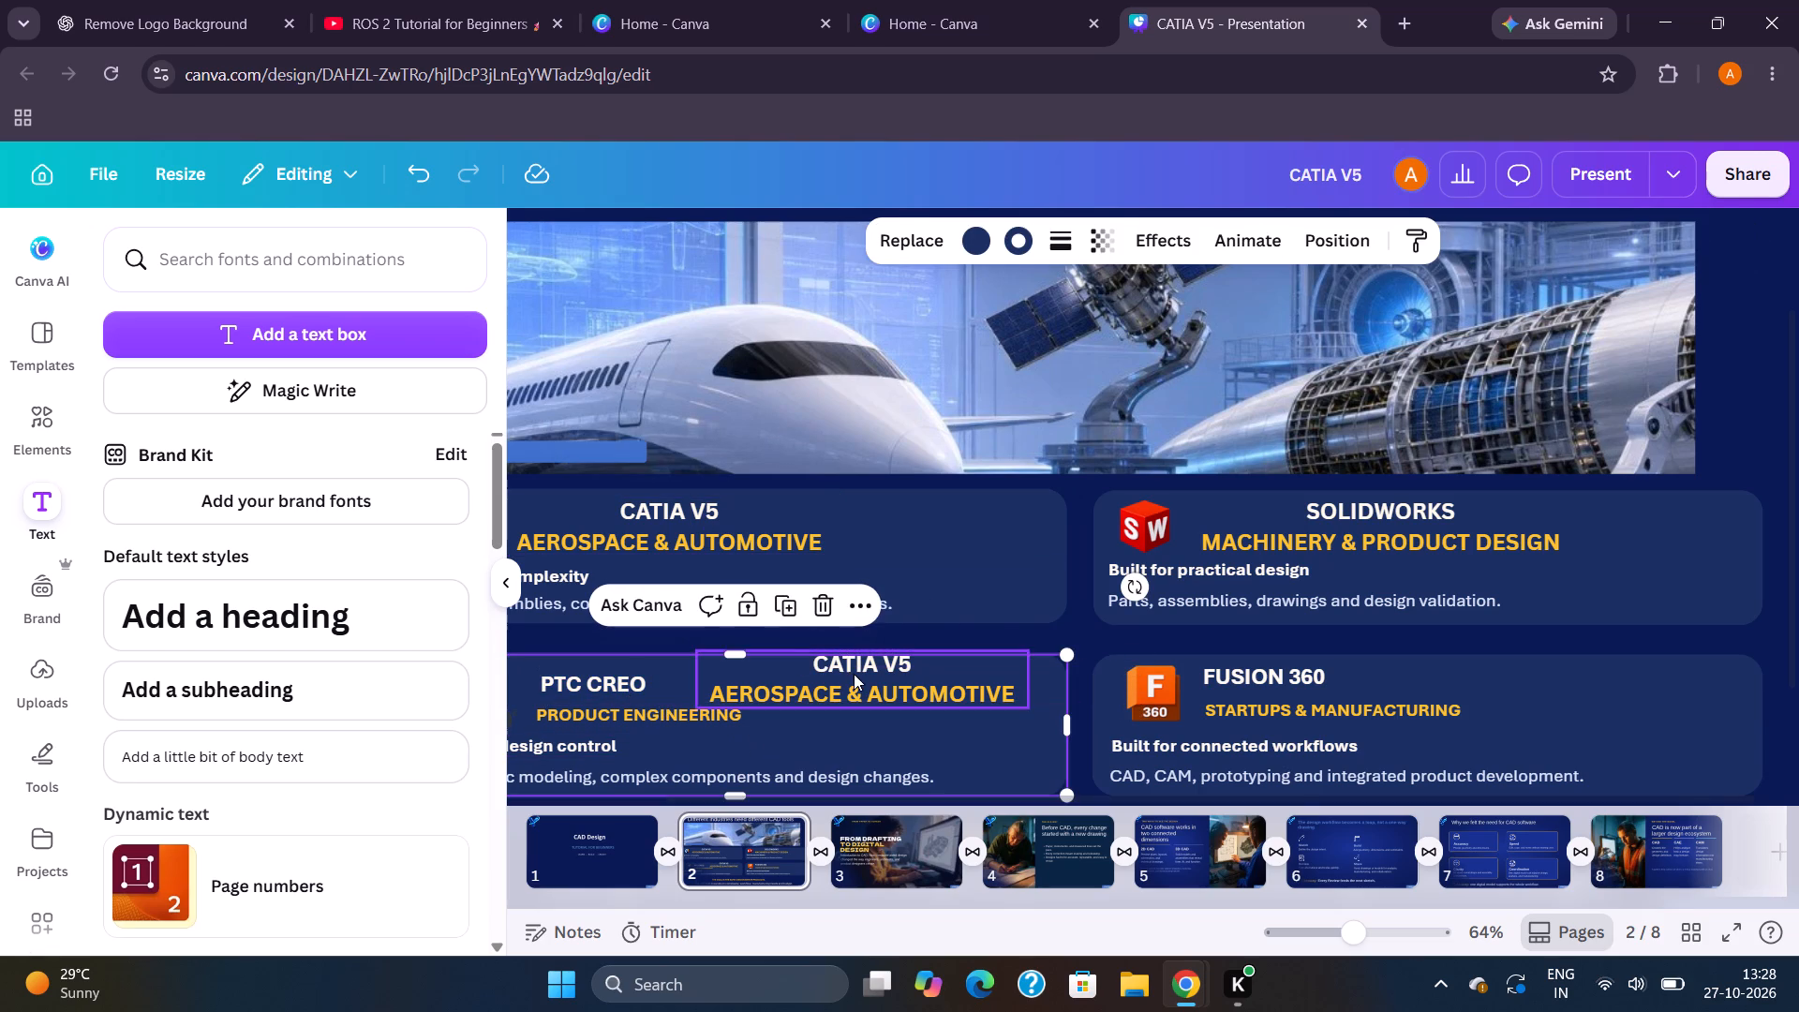
{"action": "double_click", "coordinate": [854, 674]}
{"action": "left_click", "coordinate": [926, 665]}
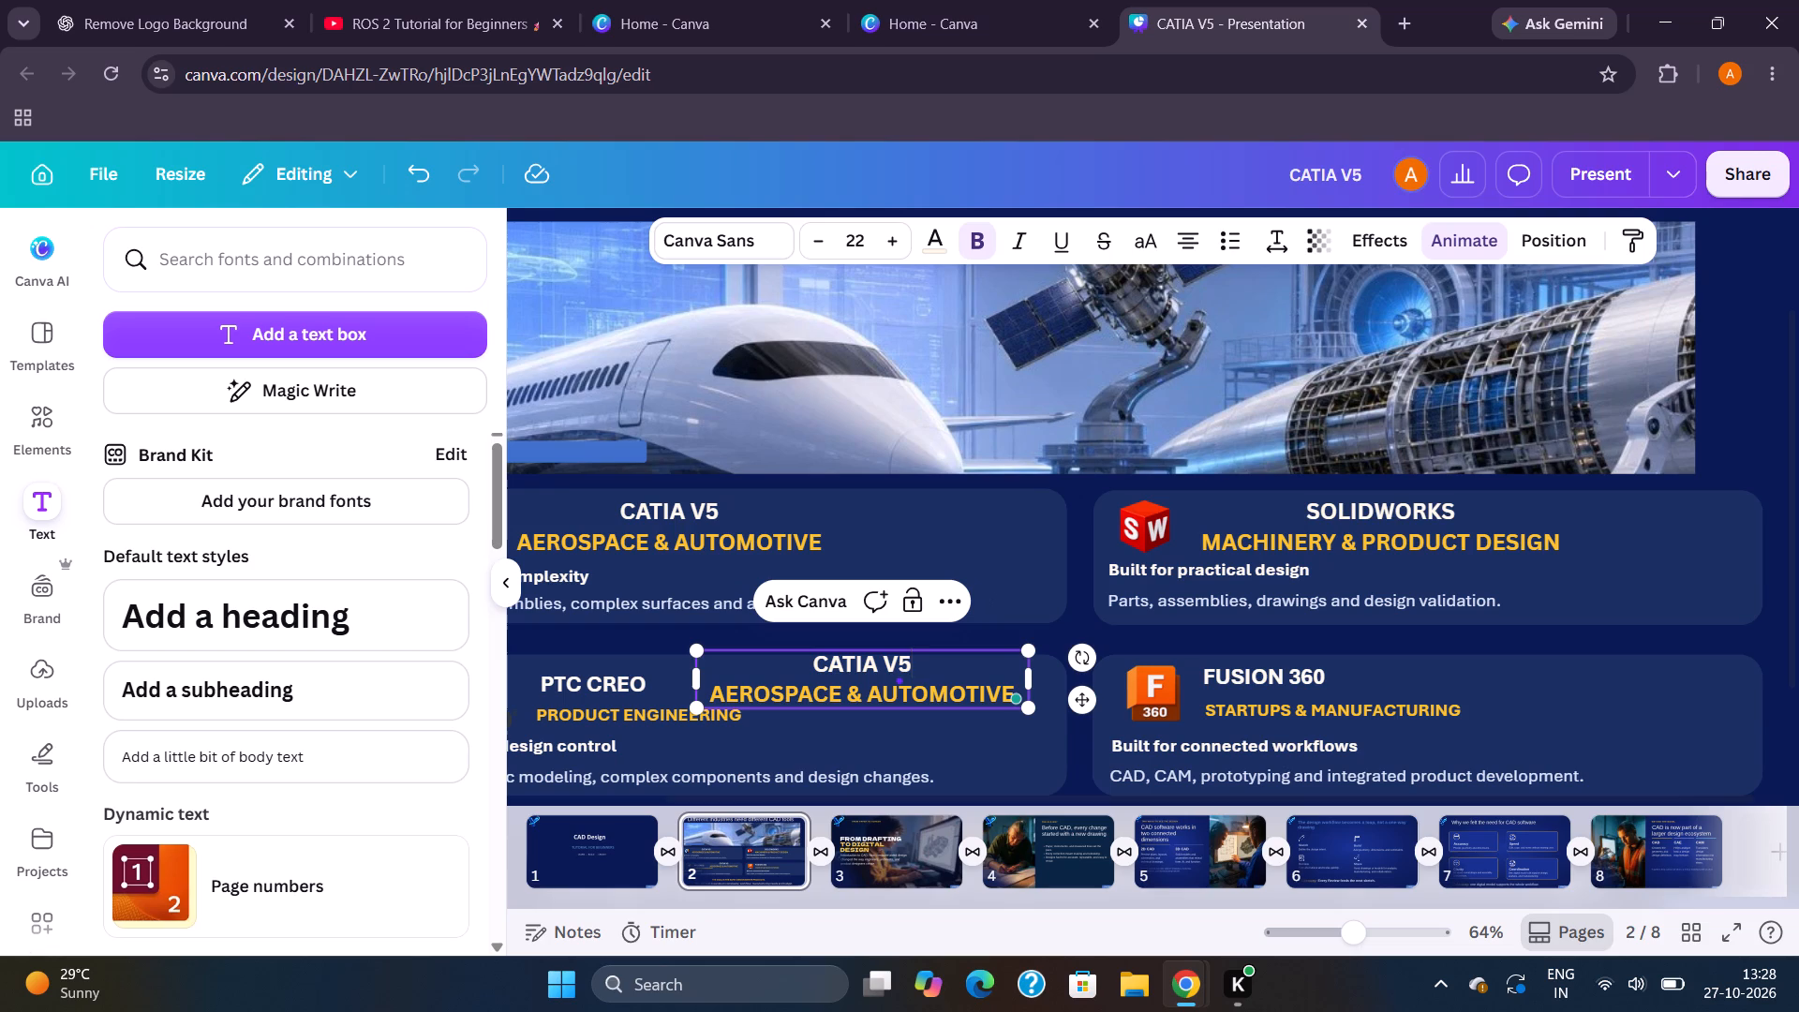
{"action": "key", "text": "ctrl+v"}
{"action": "left_click", "coordinate": [858, 671]}
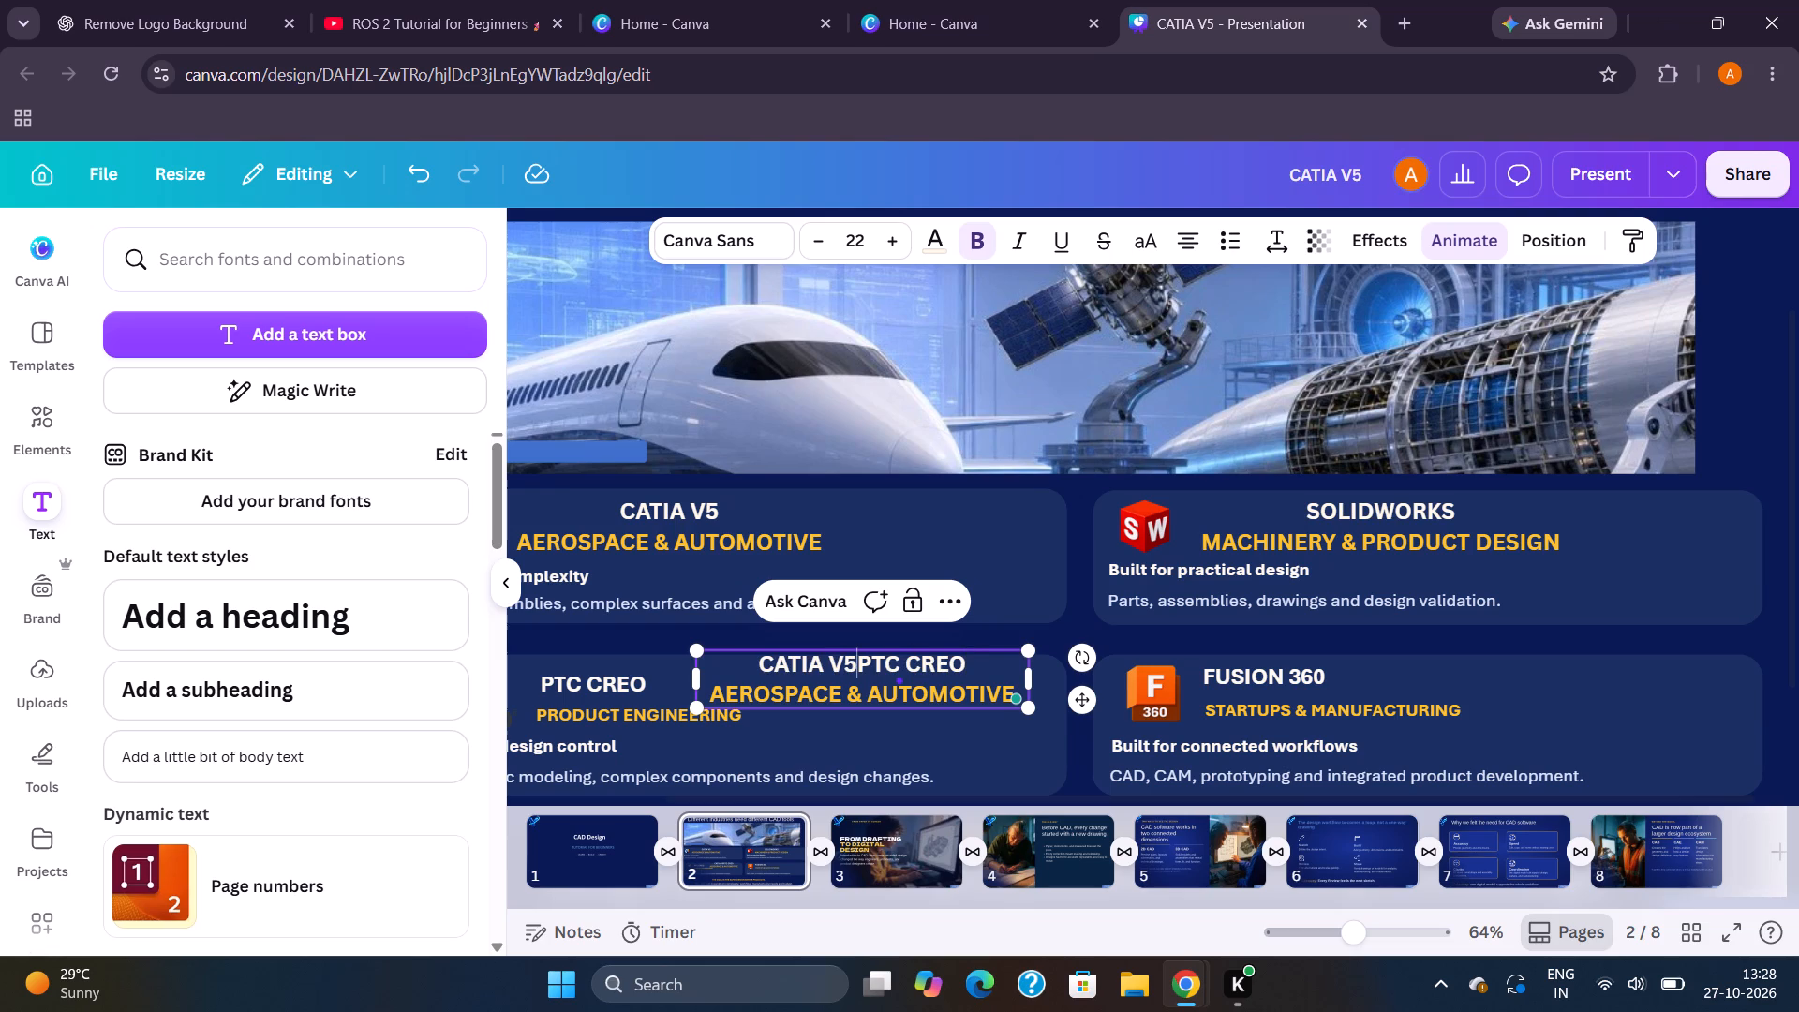
{"action": "key", "text": "BackSpace"}
{"action": "key", "text": "BackSpace"}
{"action": "key", "text": "BackSpace"}
{"action": "key", "text": "BackSpace"}
{"action": "key", "text": "BackSpace"}
{"action": "key", "text": "BackSpace"}
{"action": "key", "text": "BackSpace"}
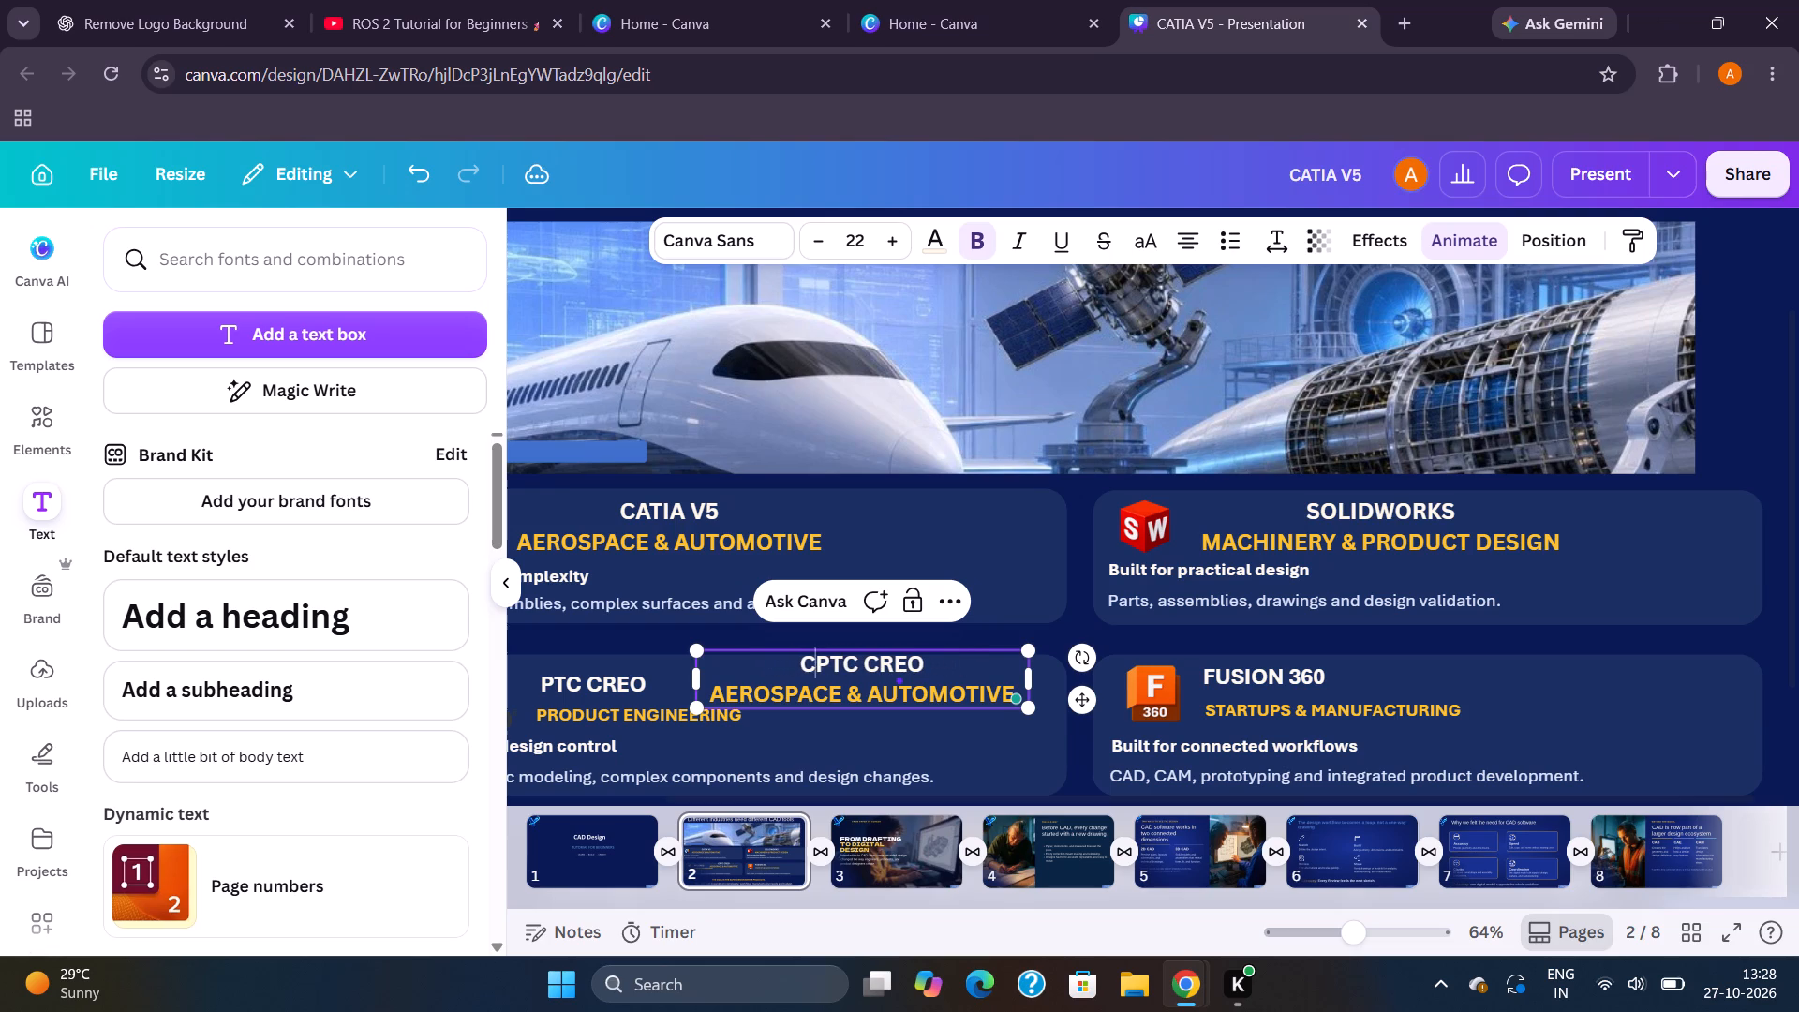
{"action": "key", "text": "BackSpace"}
Replace "AEROSPACE & AUTOMOTIVE" in the duplicated title box with "PRODUCT ENGINEERING" copied from the PTC CREO card.
{"action": "left_click", "coordinate": [615, 719]}
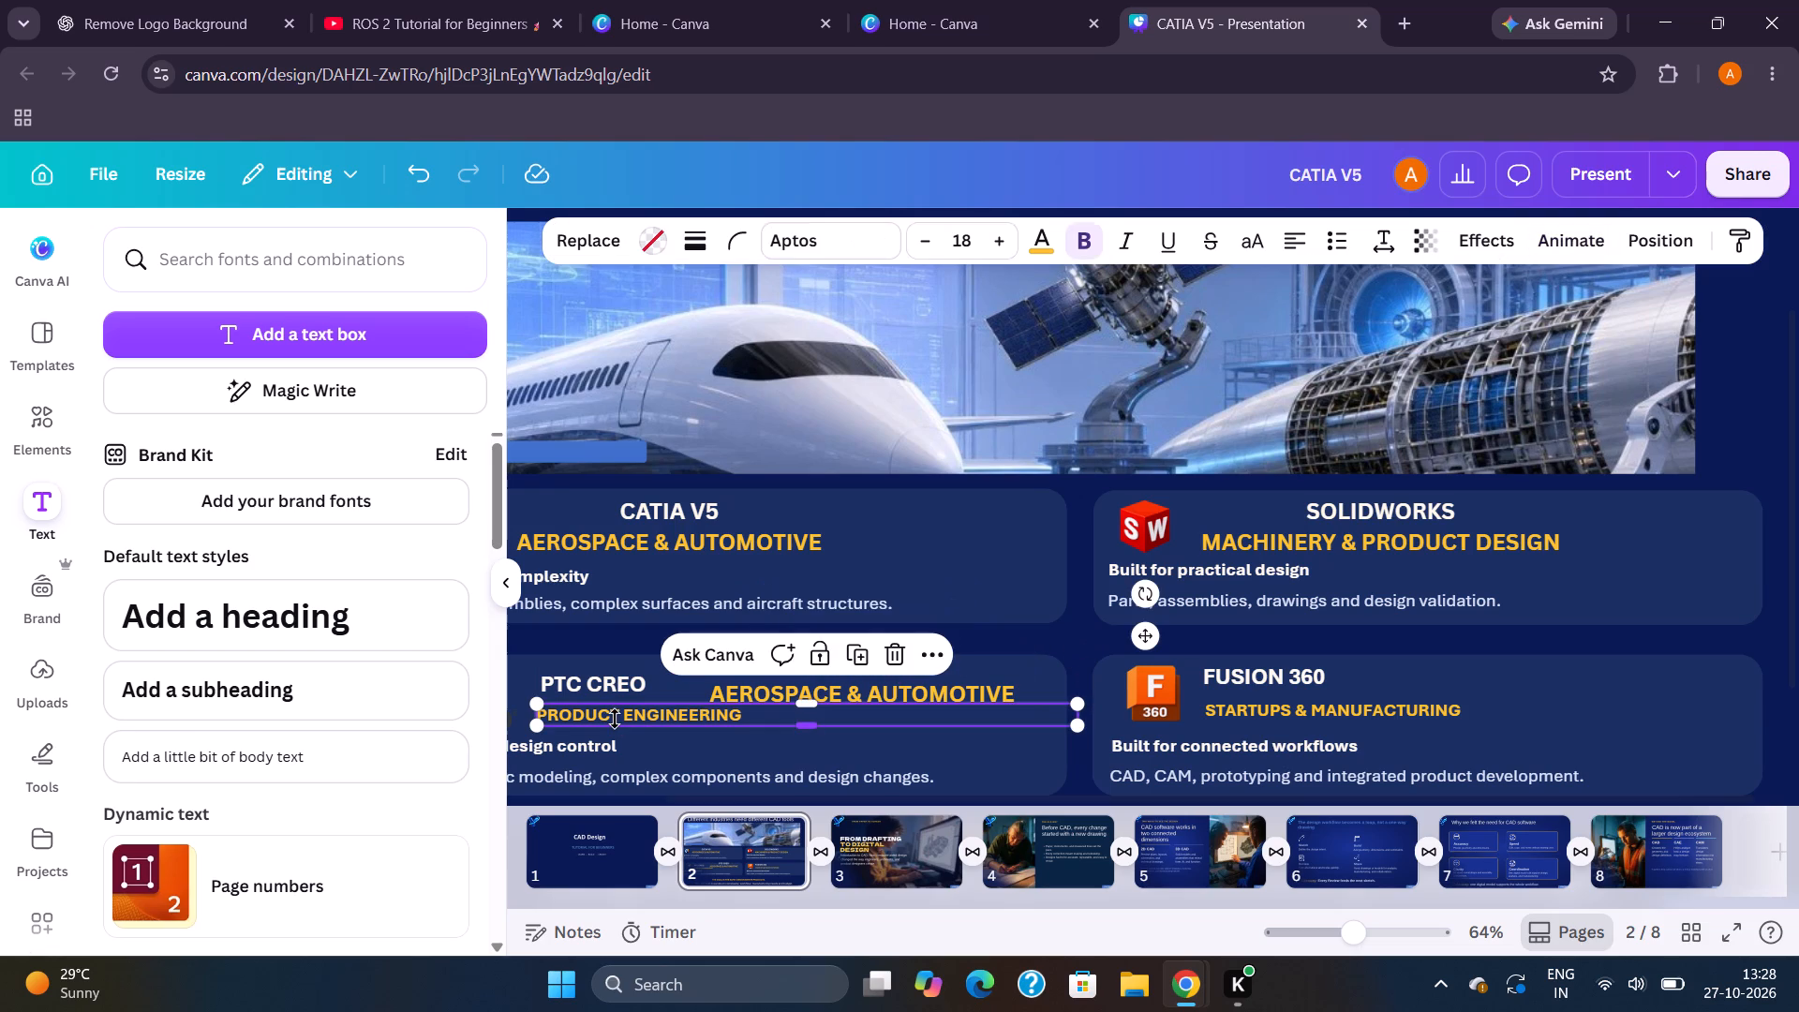
{"action": "double_click", "coordinate": [615, 719]}
{"action": "triple_click", "coordinate": [605, 712]}
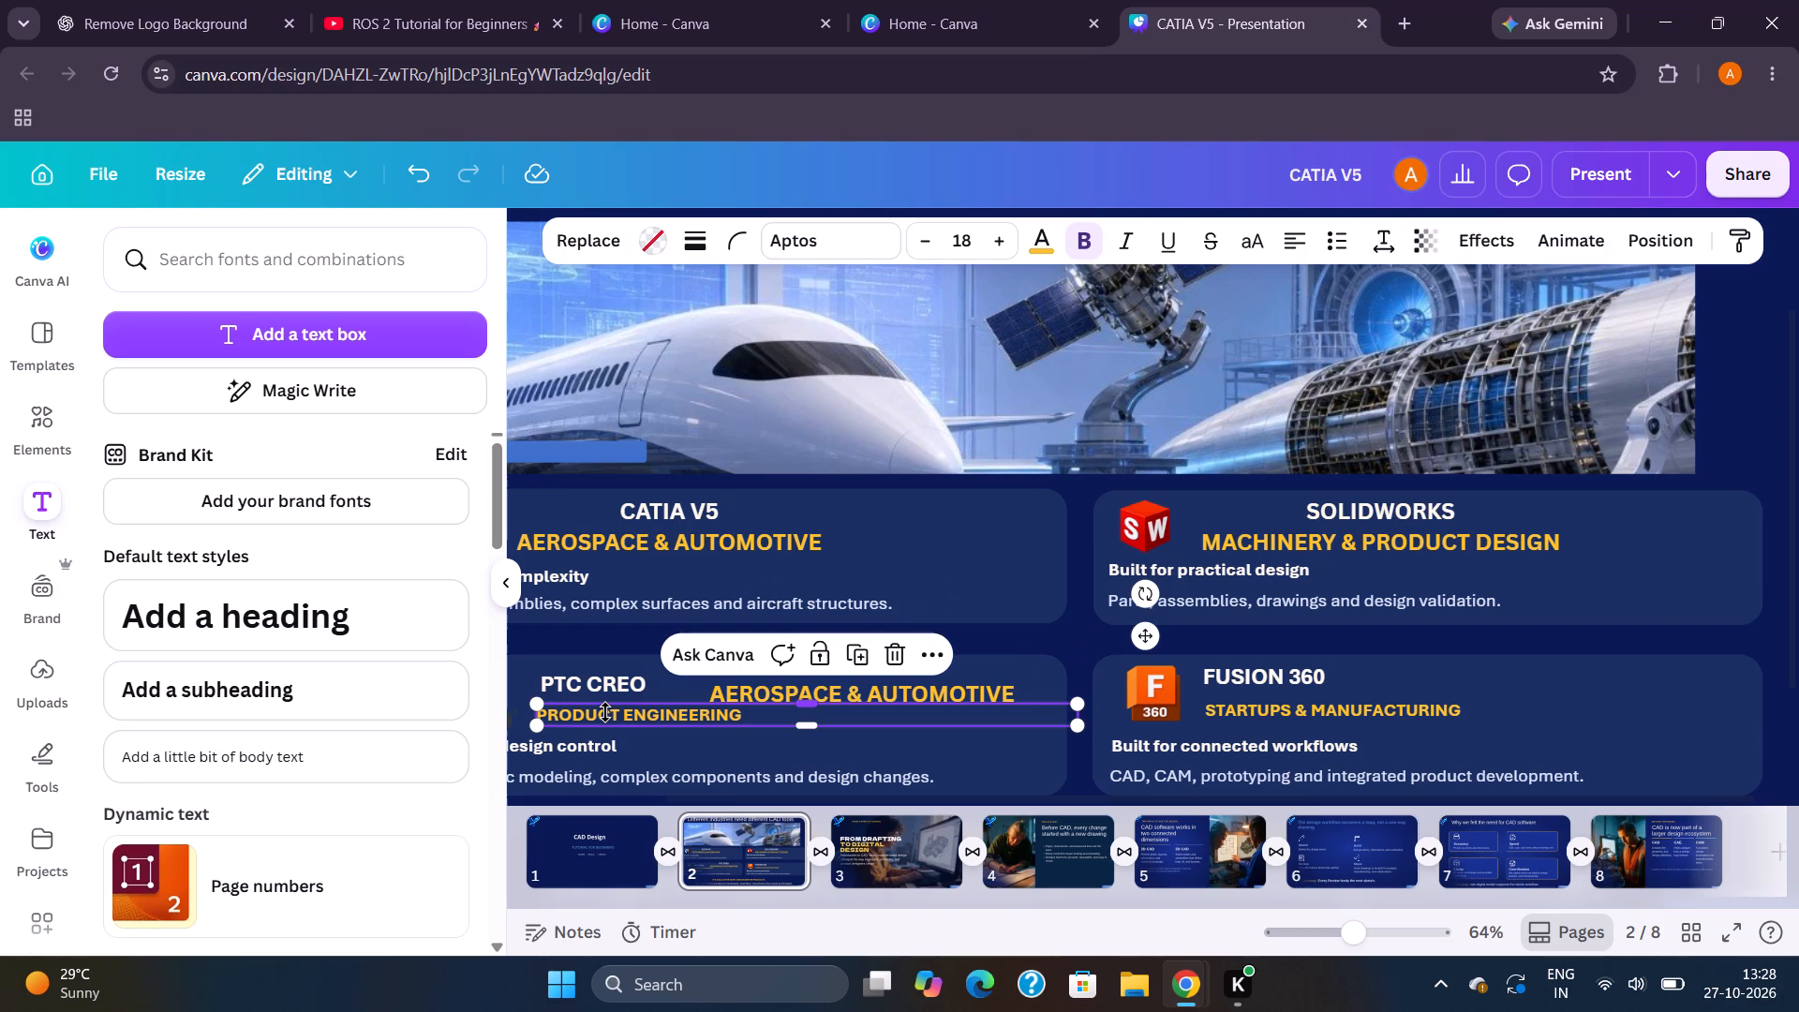
{"action": "triple_click", "coordinate": [605, 712]}
{"action": "triple_click", "coordinate": [605, 712]}
{"action": "left_click", "coordinate": [605, 712]}
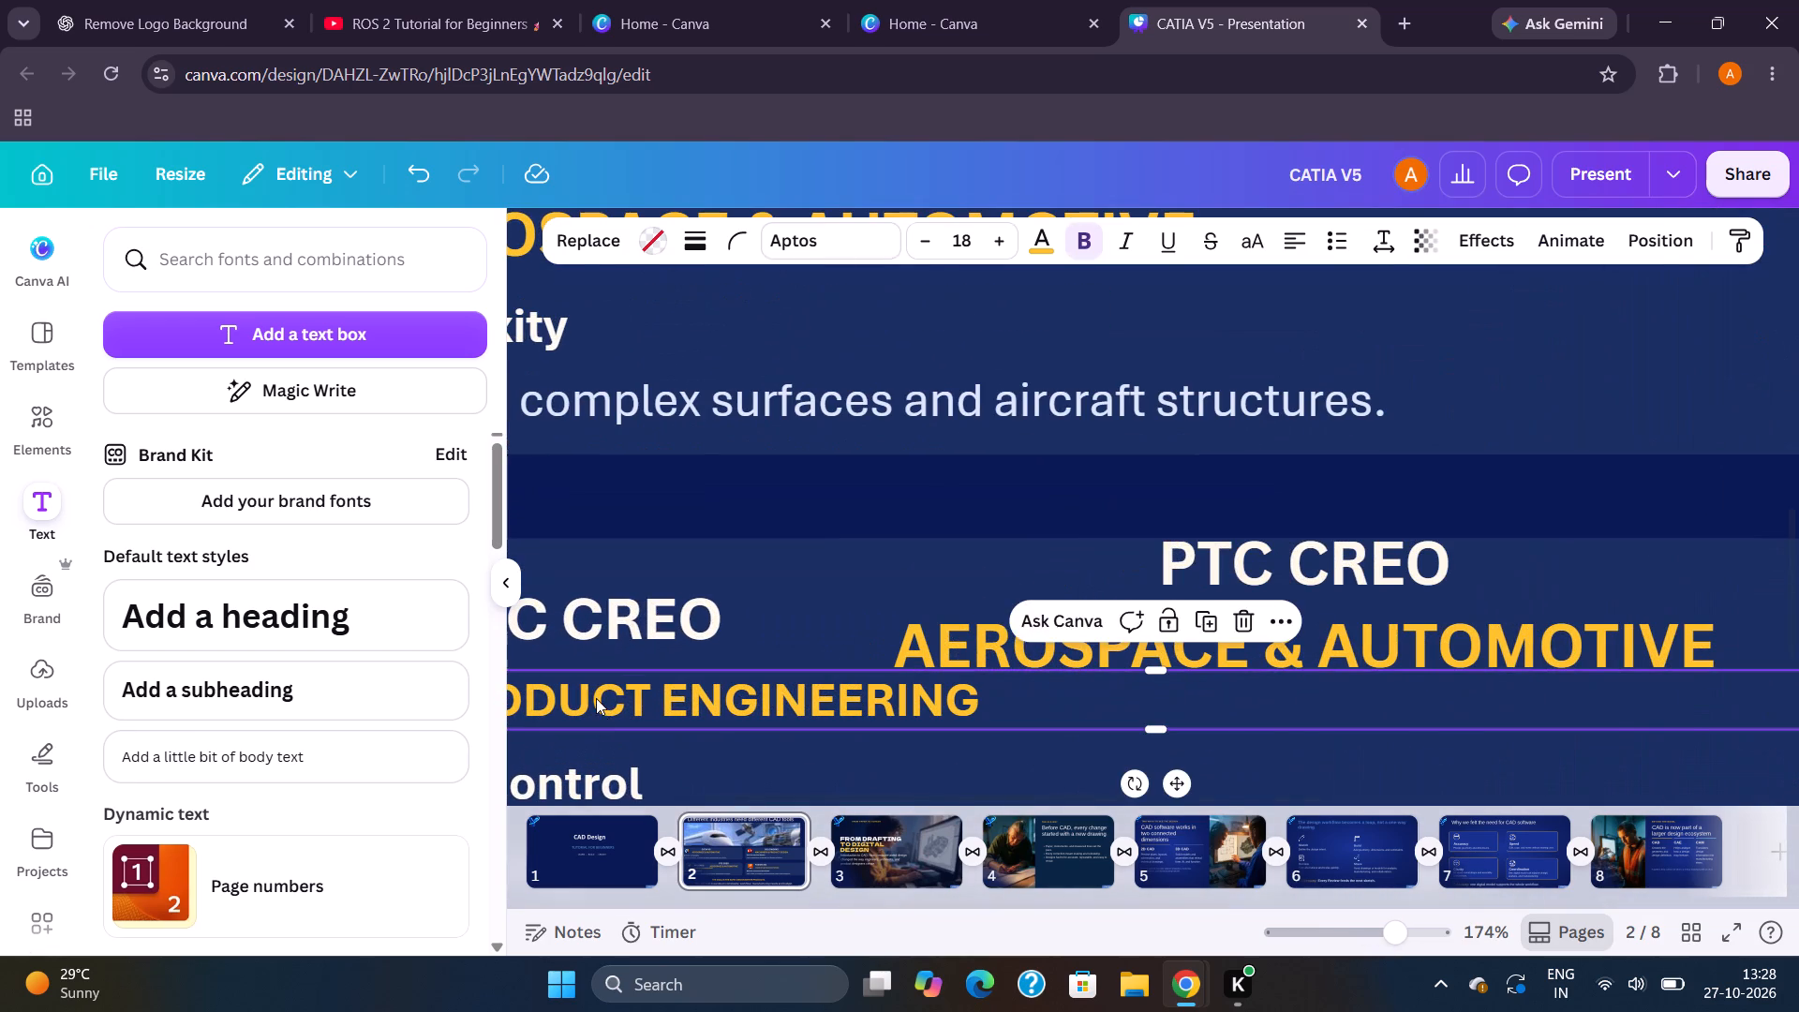
{"action": "double_click", "coordinate": [596, 698]}
{"action": "triple_click", "coordinate": [1269, 708]}
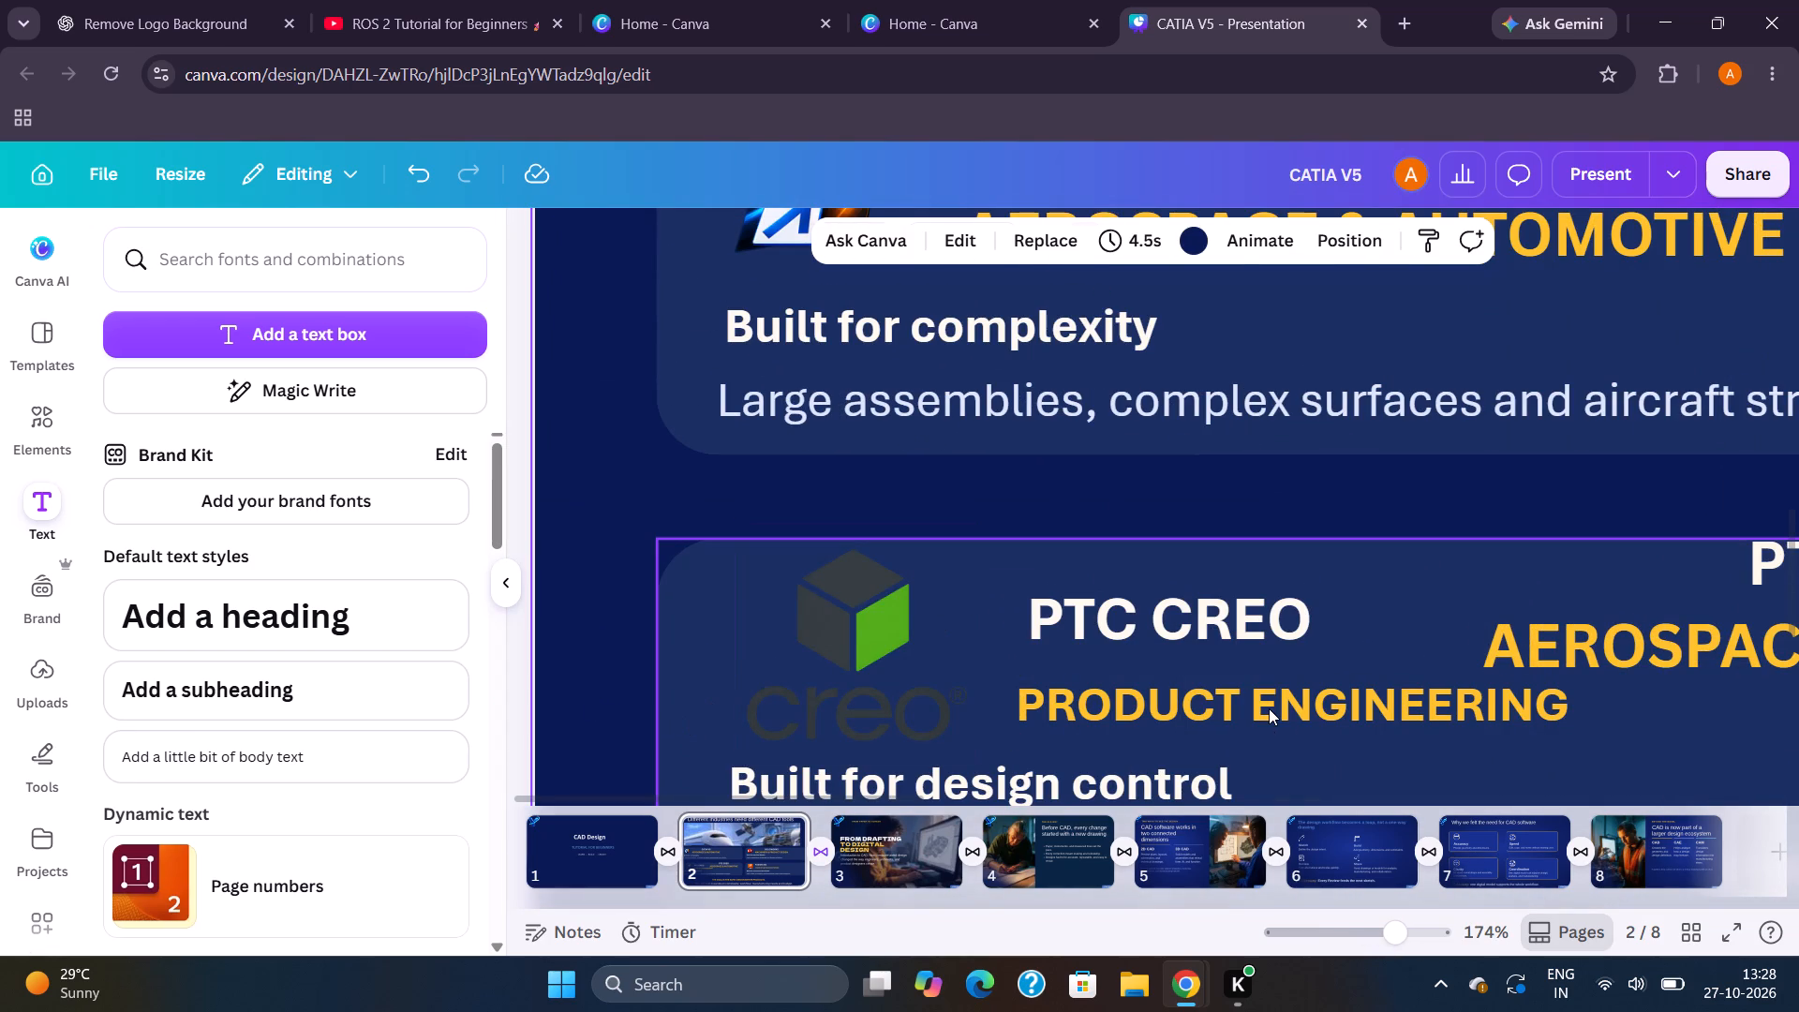
{"action": "key", "text": "ctrl+c"}
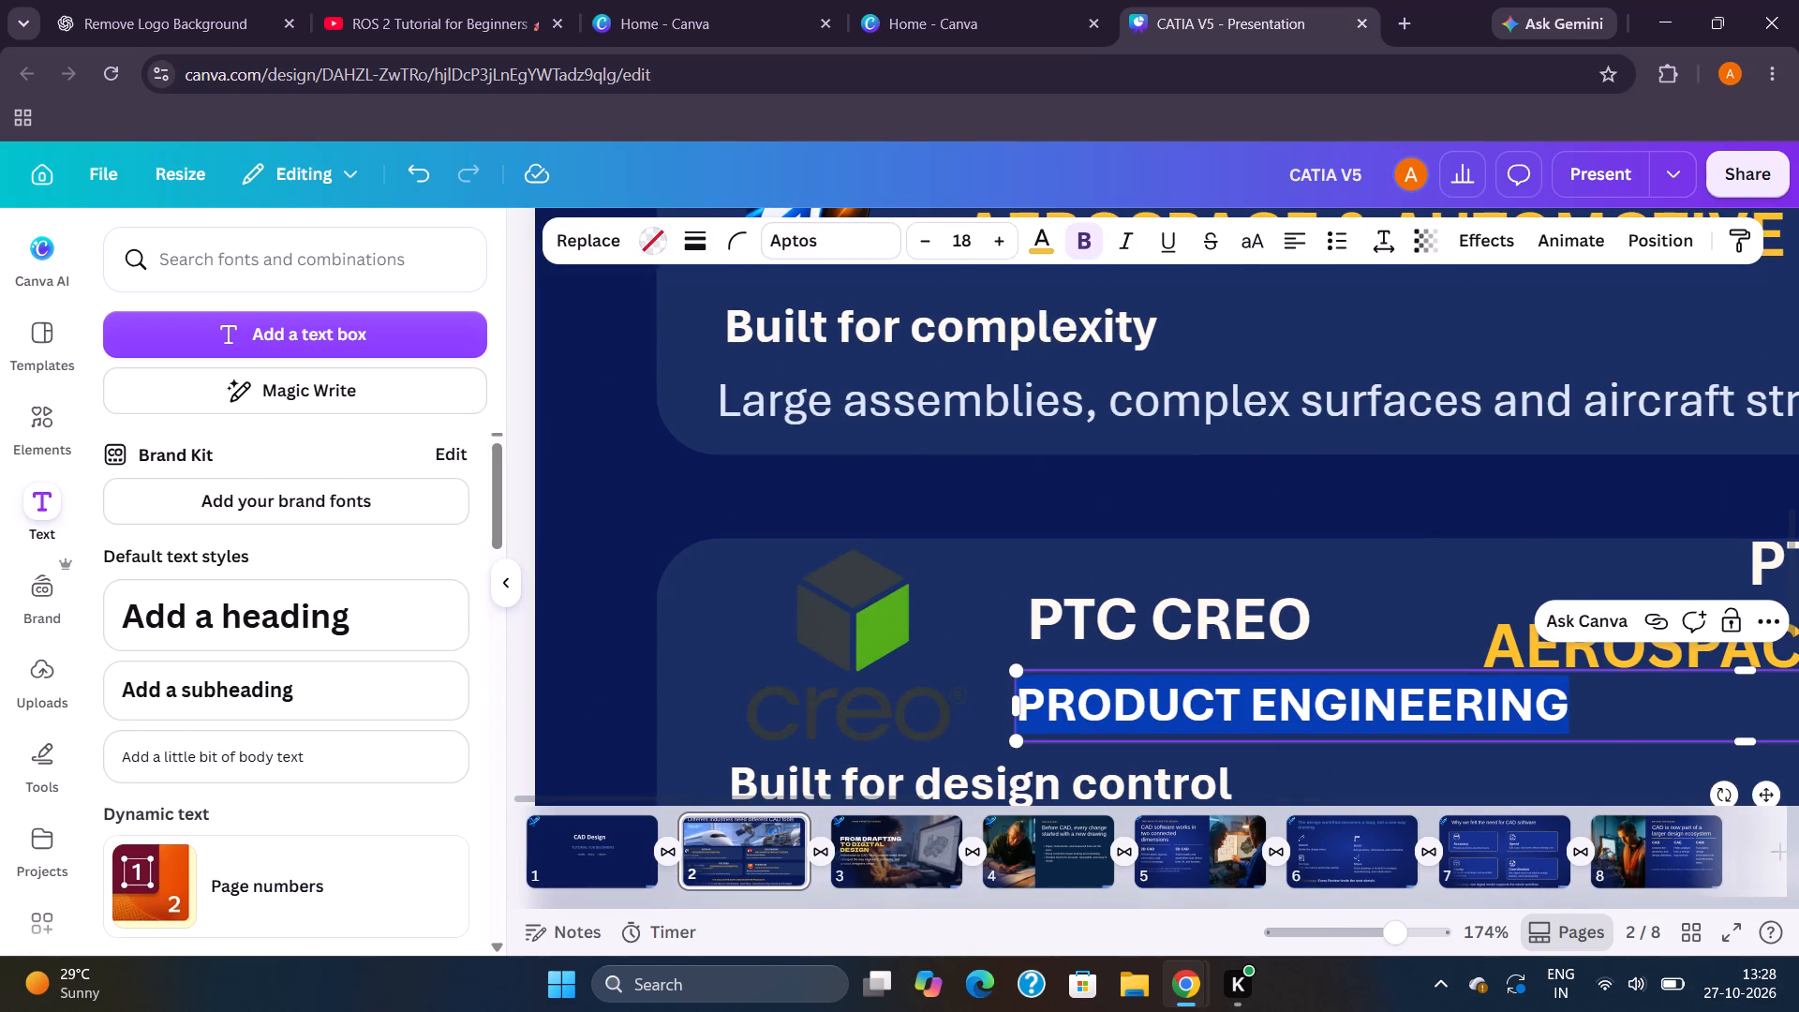
{"action": "left_click", "coordinate": [1477, 622]}
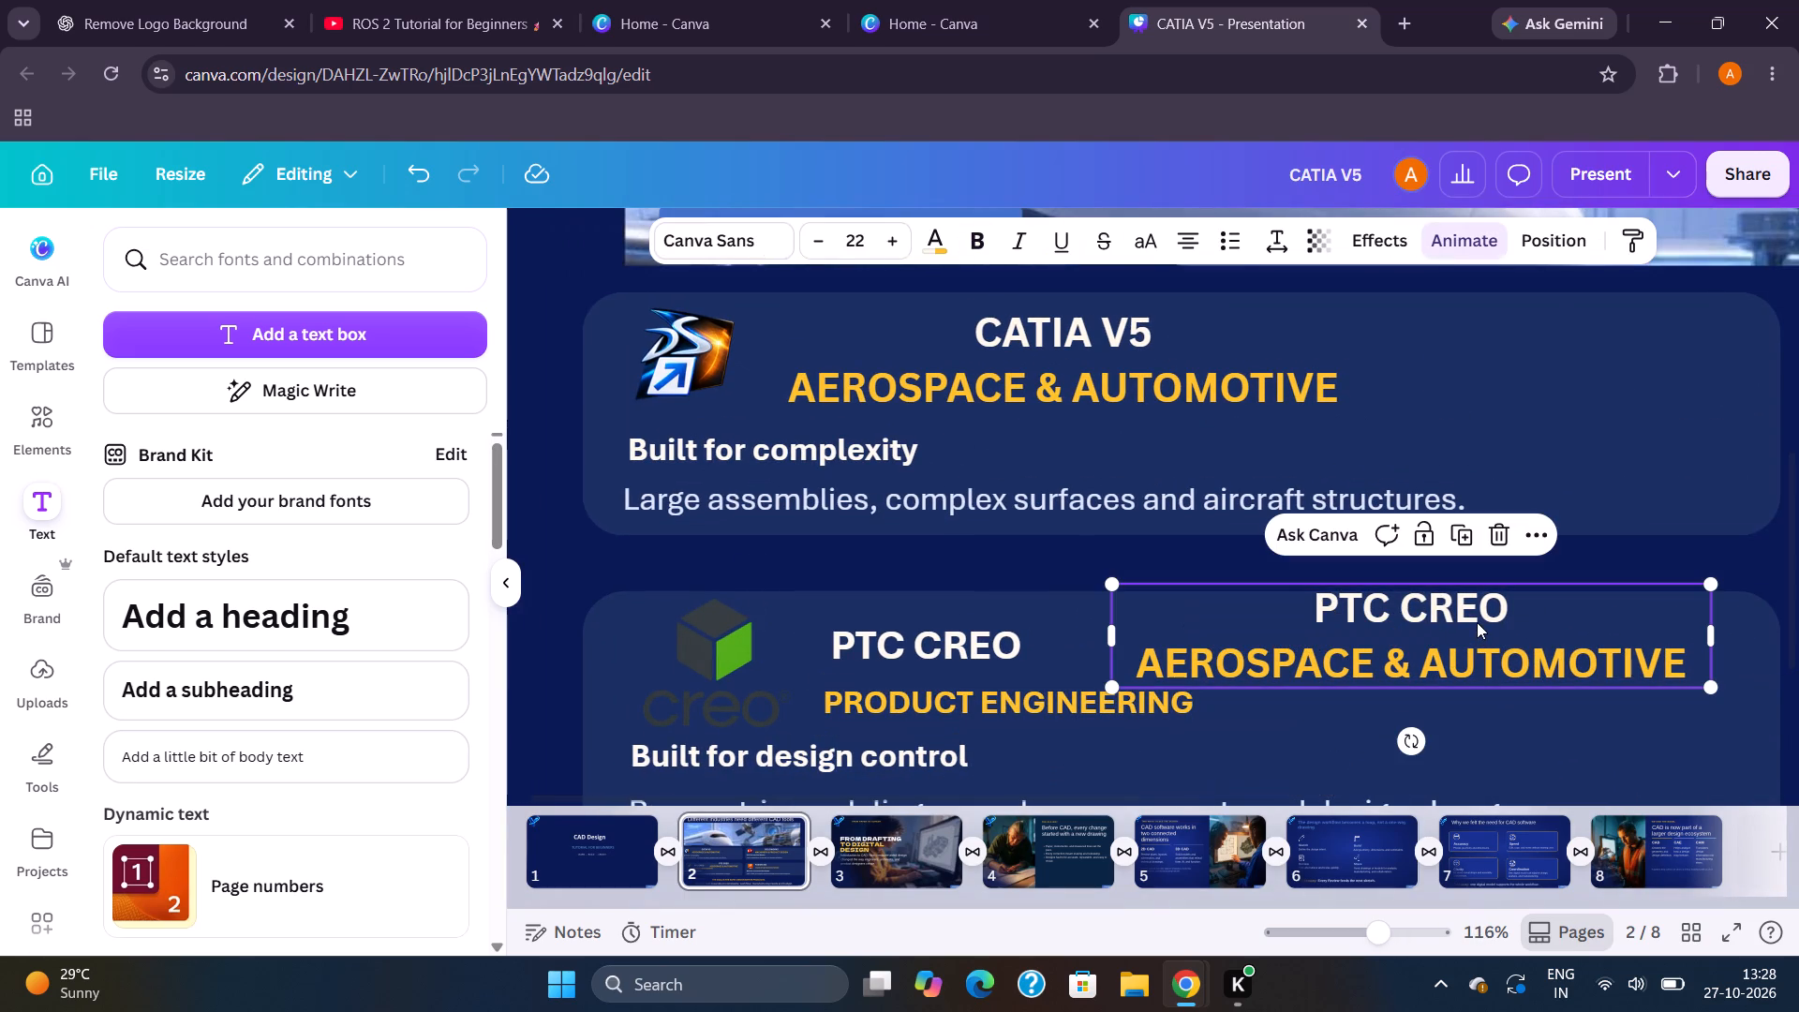
{"action": "double_click", "coordinate": [1524, 613]}
{"action": "triple_click", "coordinate": [1401, 666]}
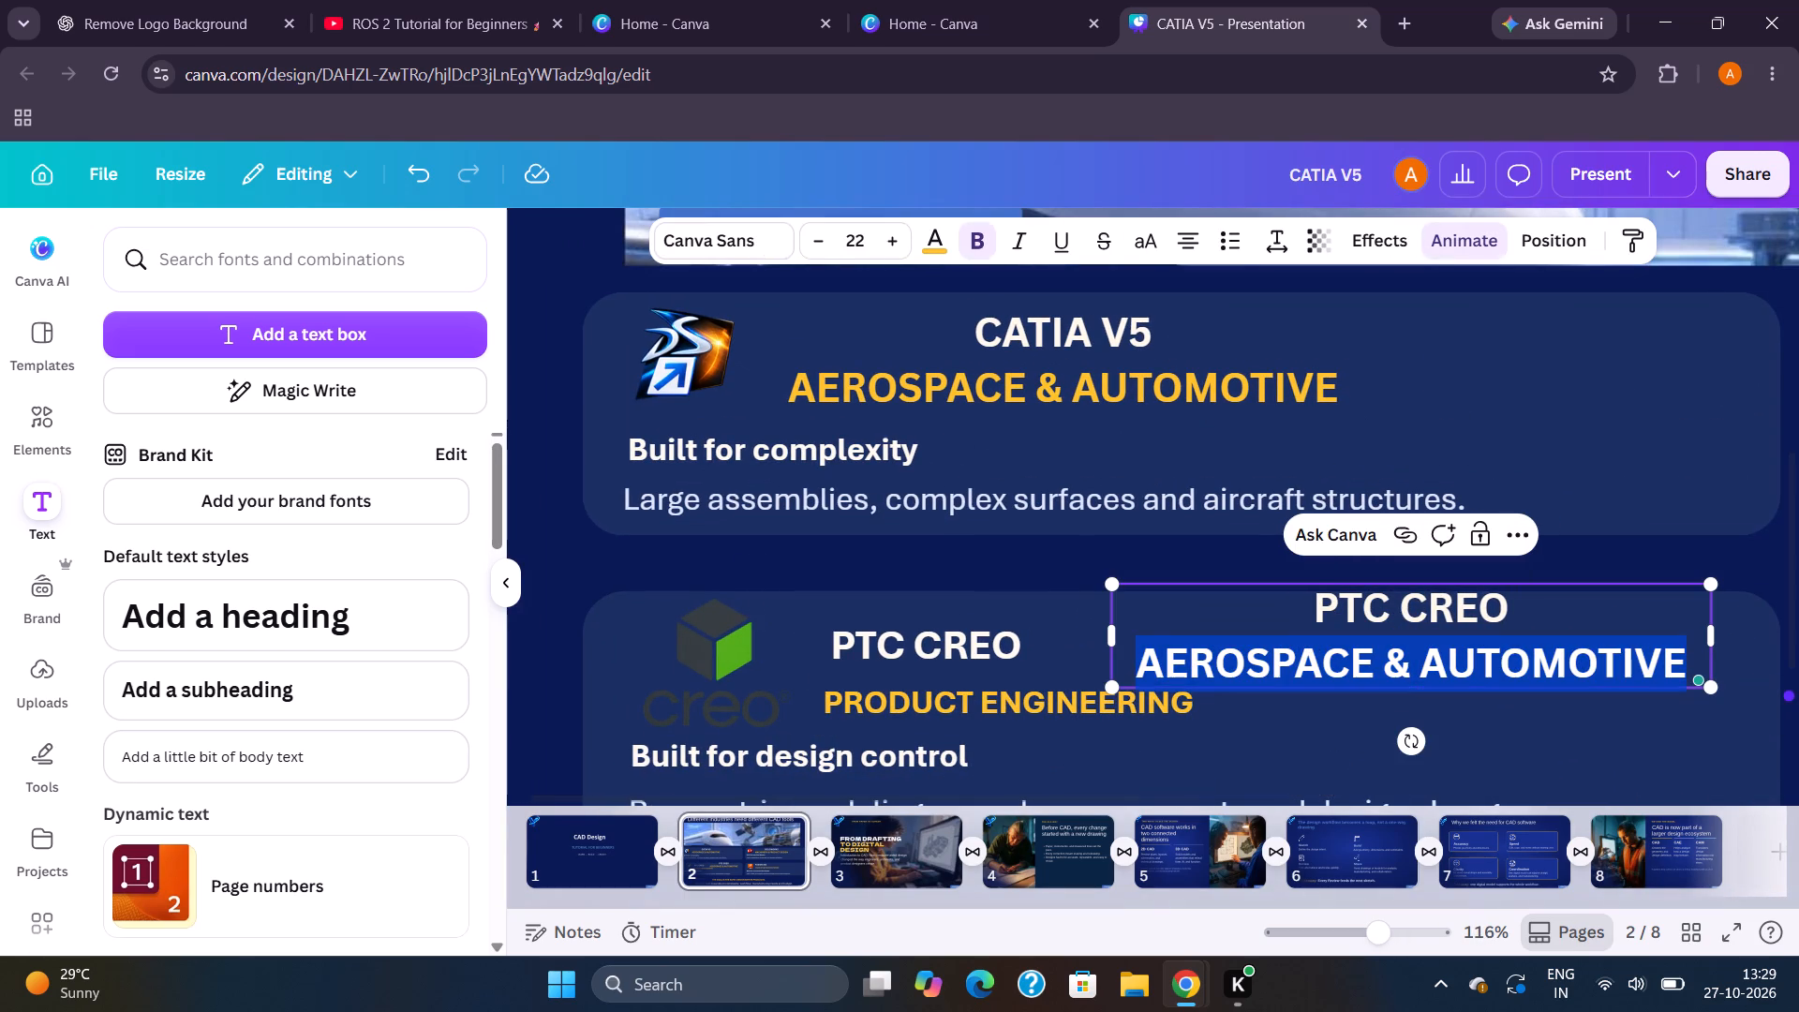
{"action": "key", "text": "ctrl+v"}
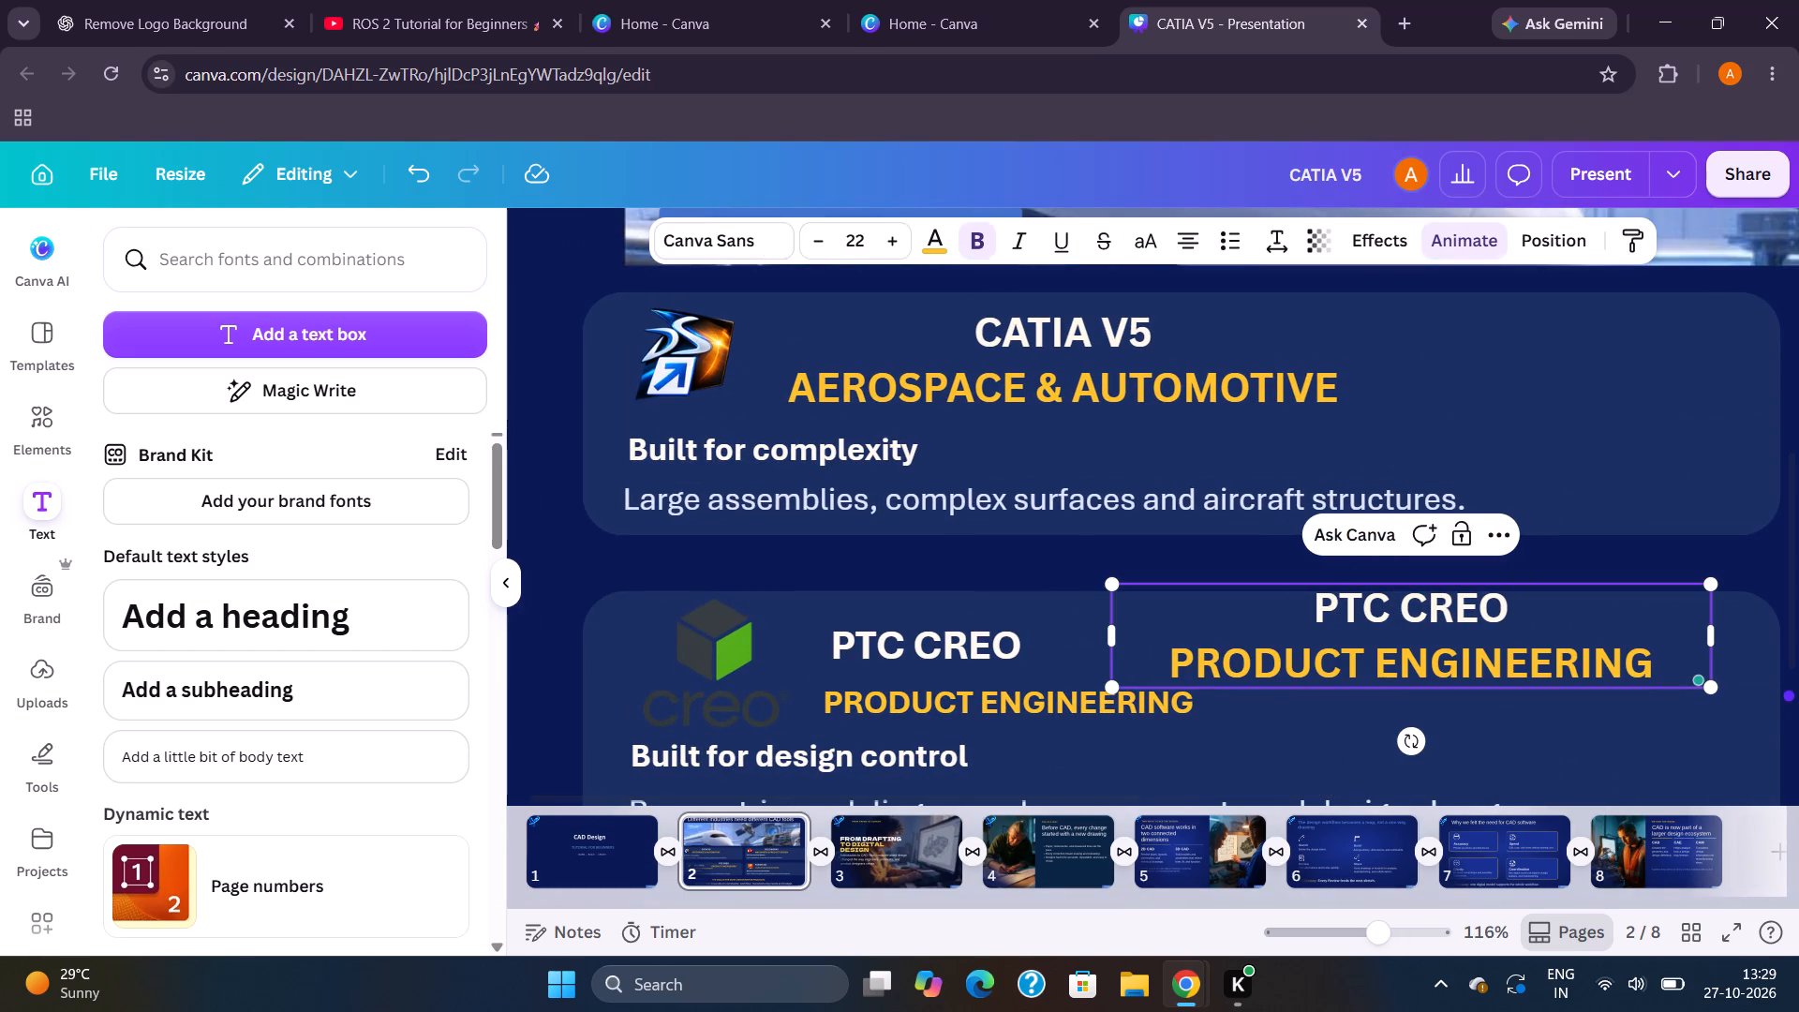
Reduce the "PRODUCT ENGINEERING" line in the duplicated title box to font size 20.
{"action": "left_click", "coordinate": [1244, 657]}
{"action": "left_click_drag", "start_coordinate": [1154, 662], "coordinate": [1623, 670]}
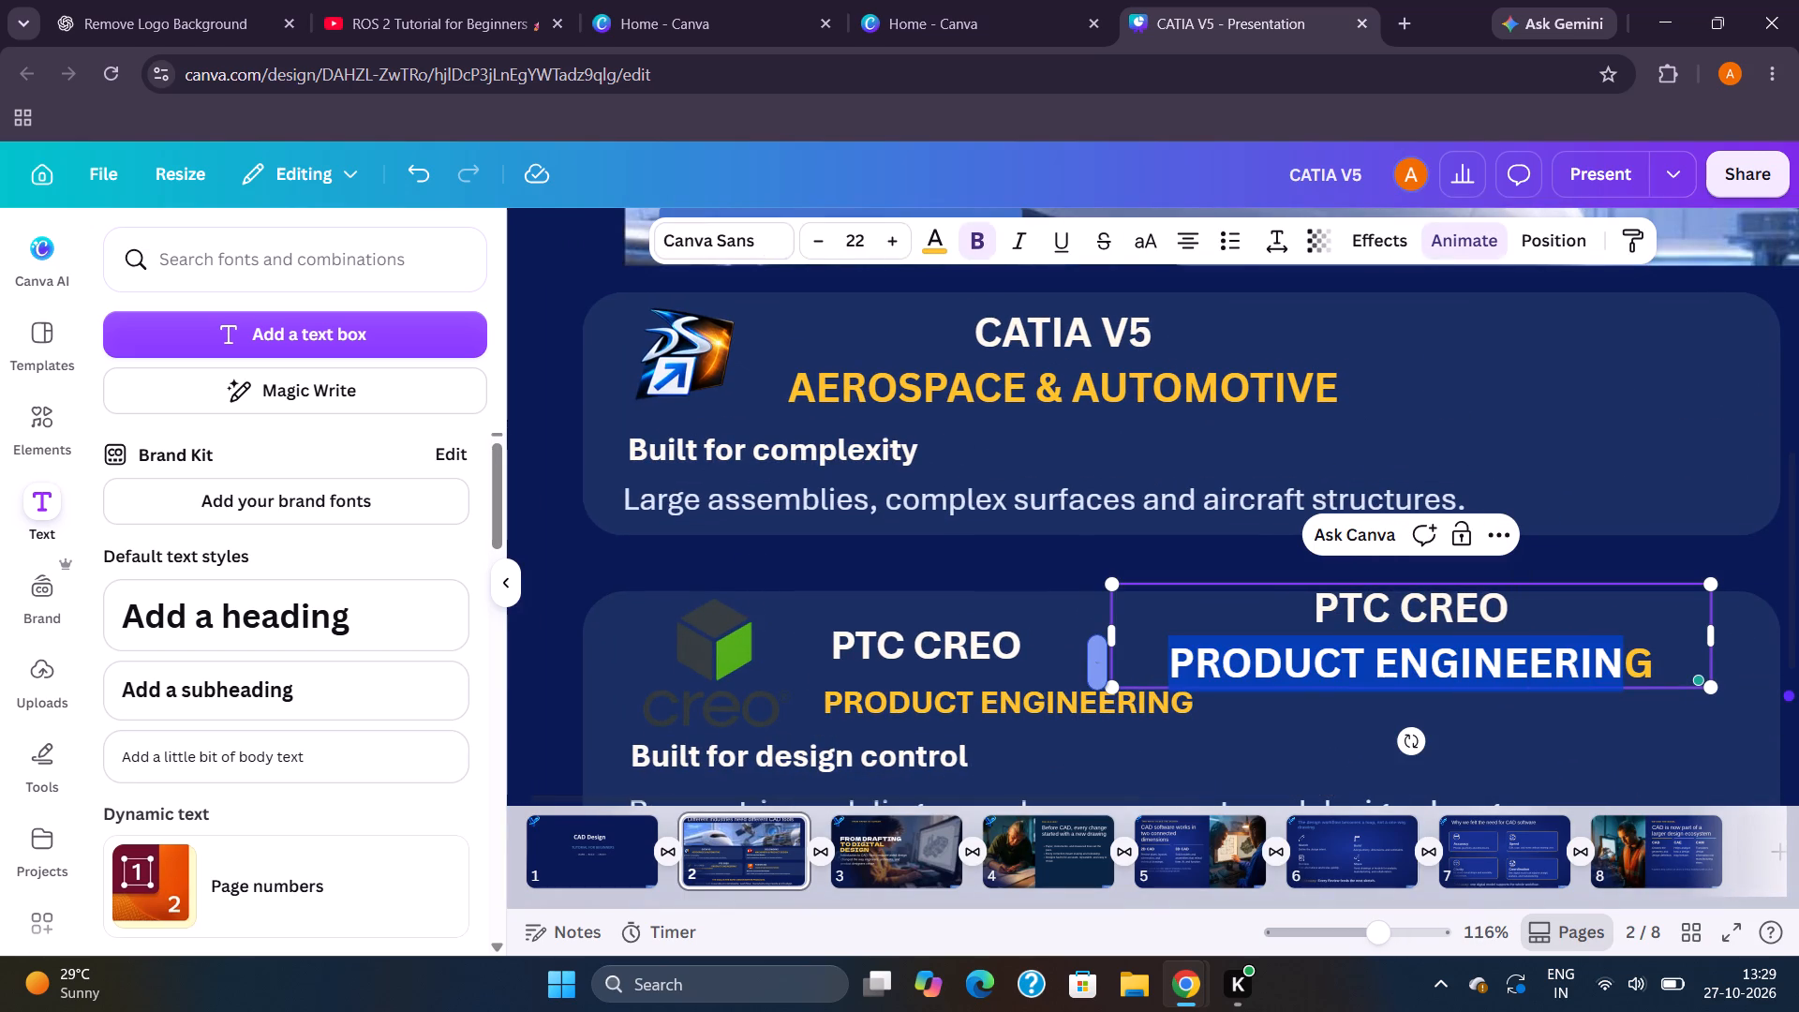
{"action": "left_click_drag", "start_coordinate": [1623, 670], "coordinate": [1660, 669]}
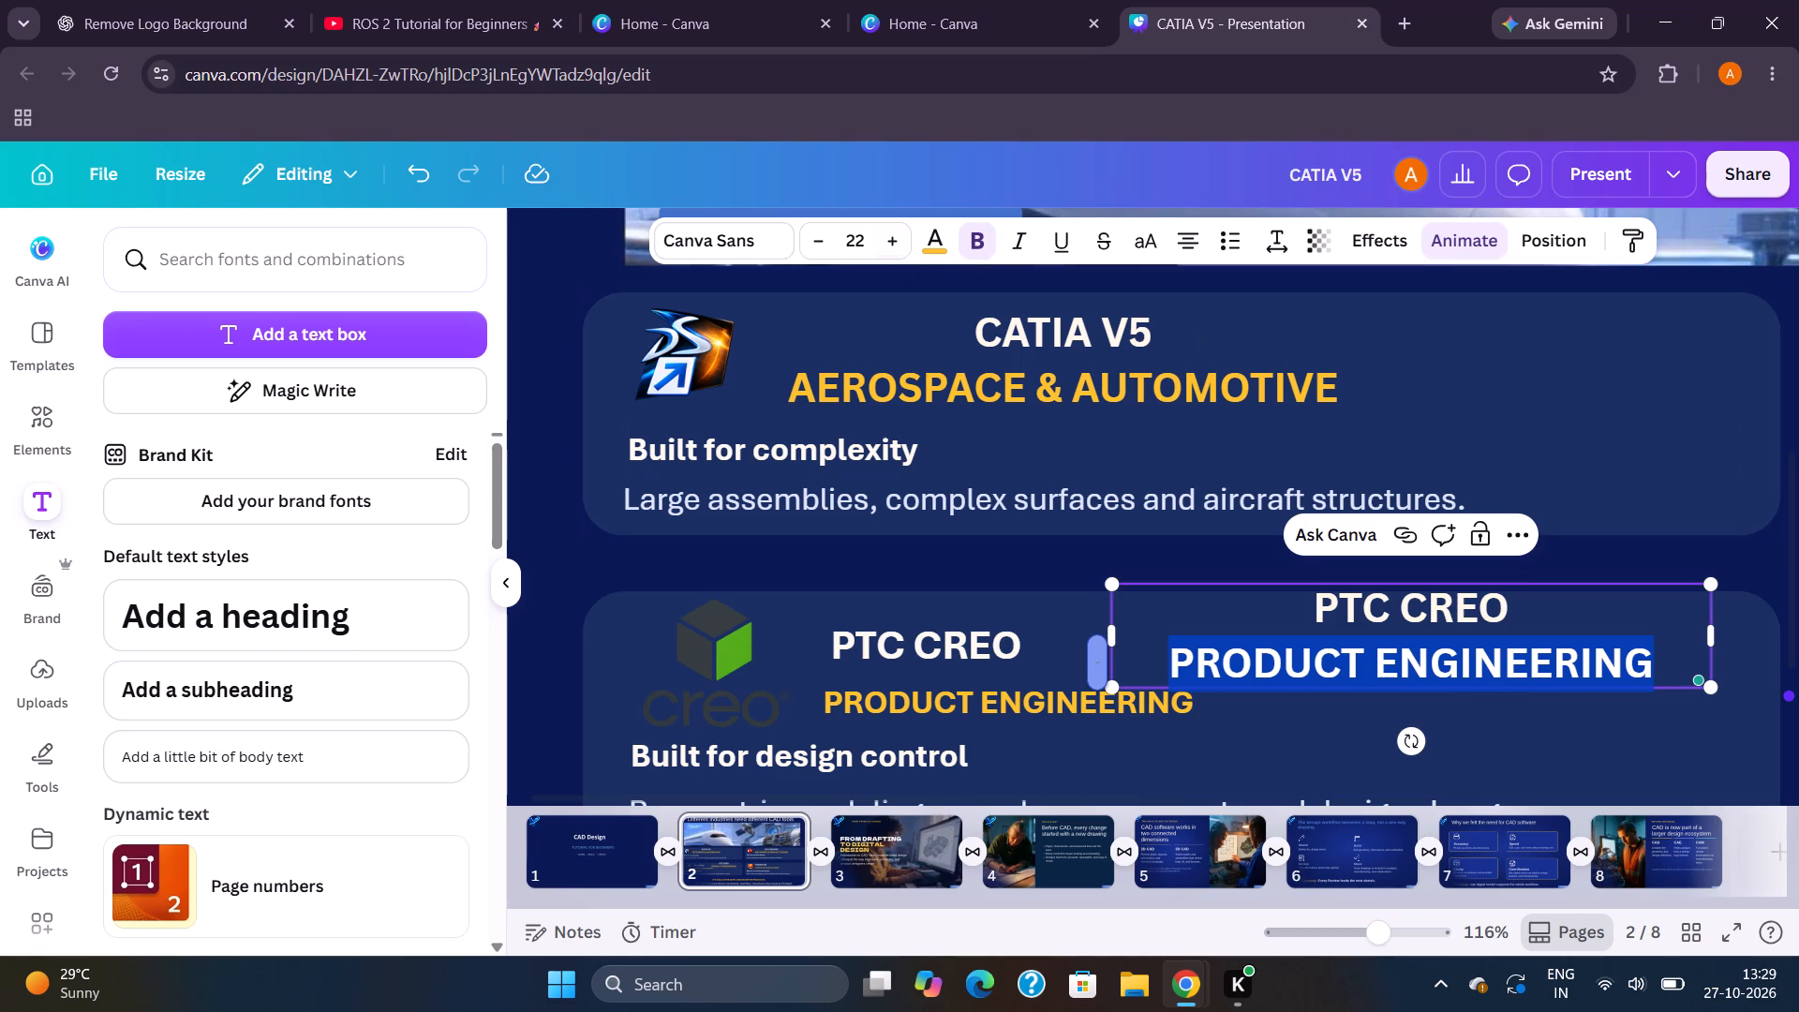
{"action": "double_click", "coordinate": [823, 247]}
{"action": "left_click", "coordinate": [1288, 634]}
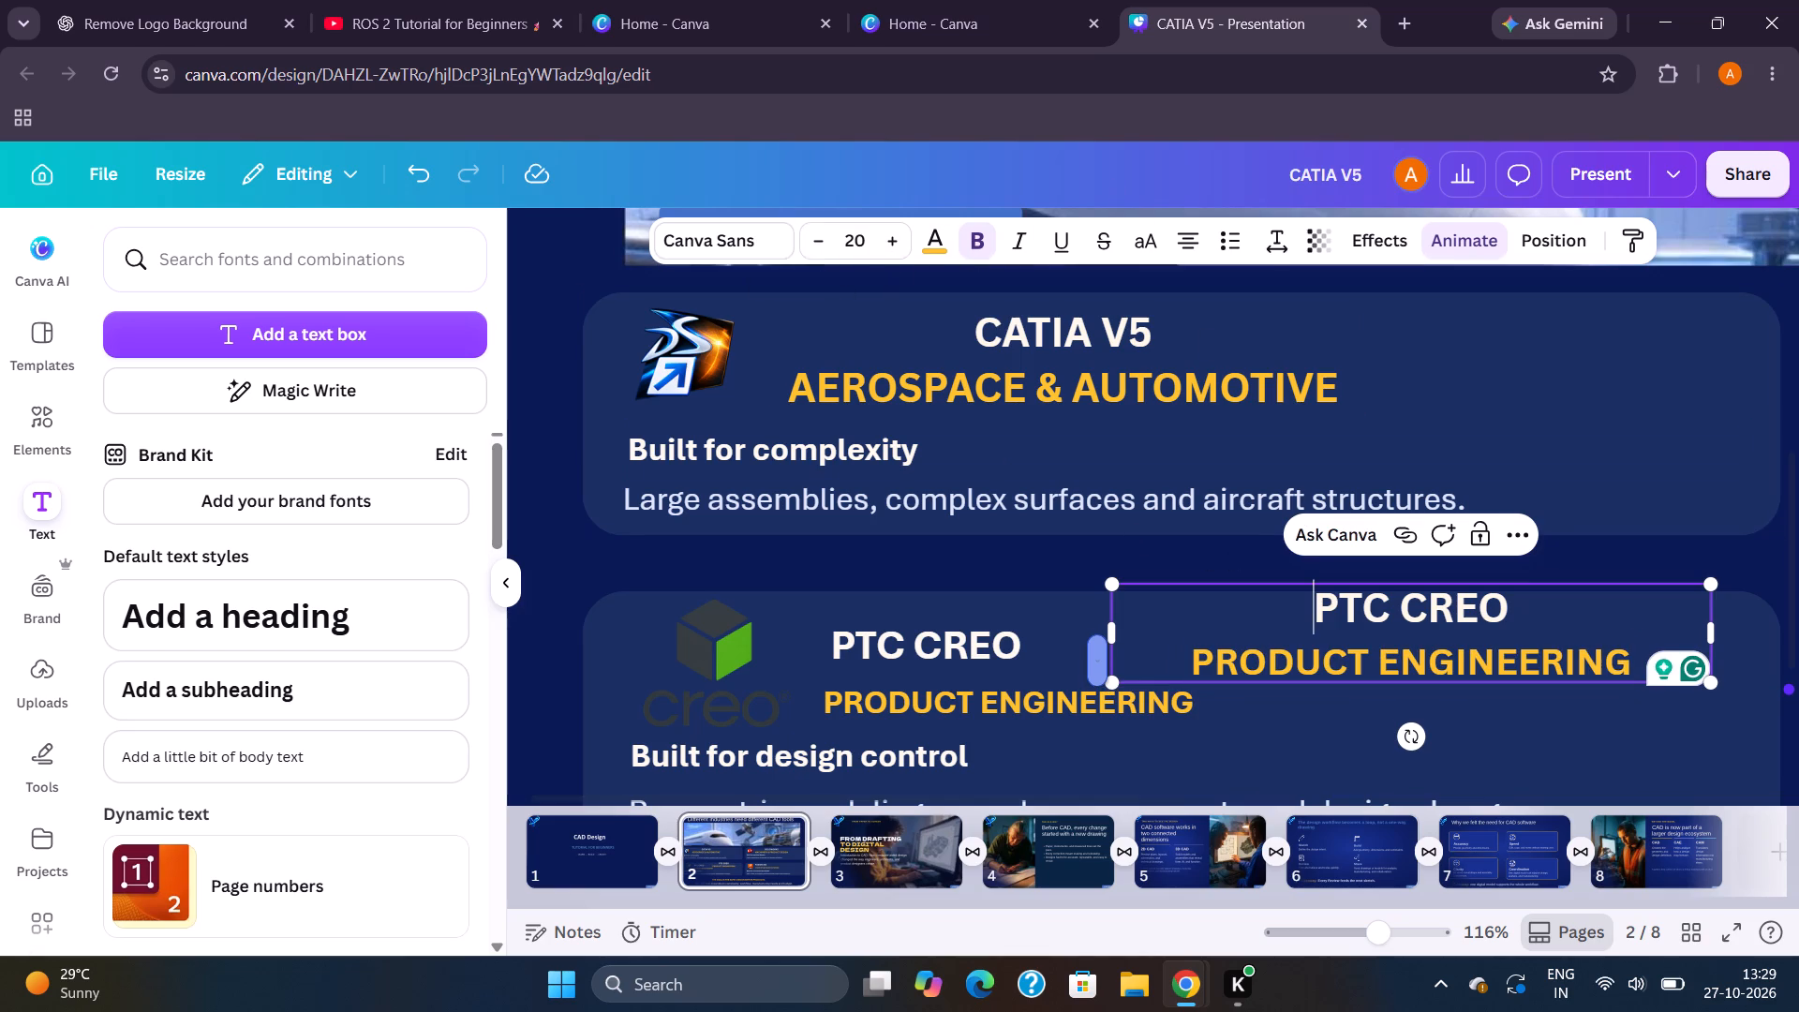
Delete the original separate "PTC CREO" heading and "PRODUCT ENGINEERING" subtitle from the PTC CREO card.
{"action": "left_click", "coordinate": [959, 646]}
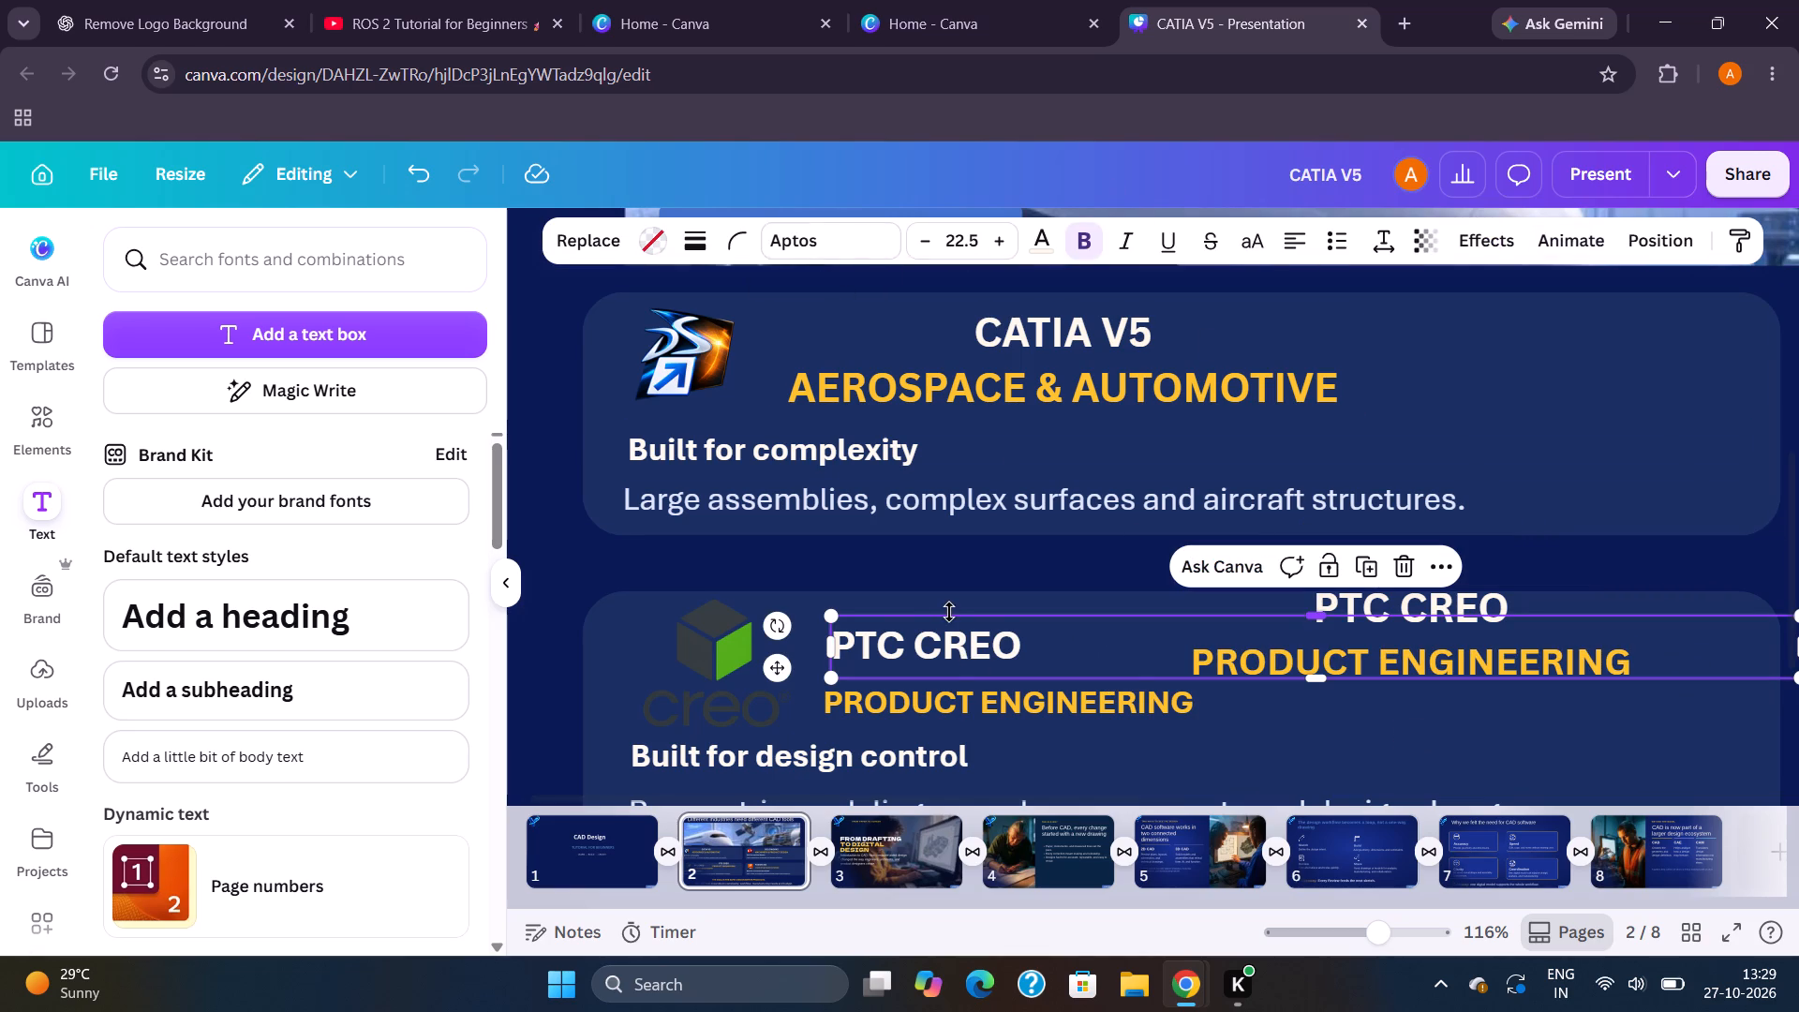
{"action": "left_click", "coordinate": [949, 612]}
{"action": "left_click", "coordinate": [959, 618]}
{"action": "key", "text": "Delete"}
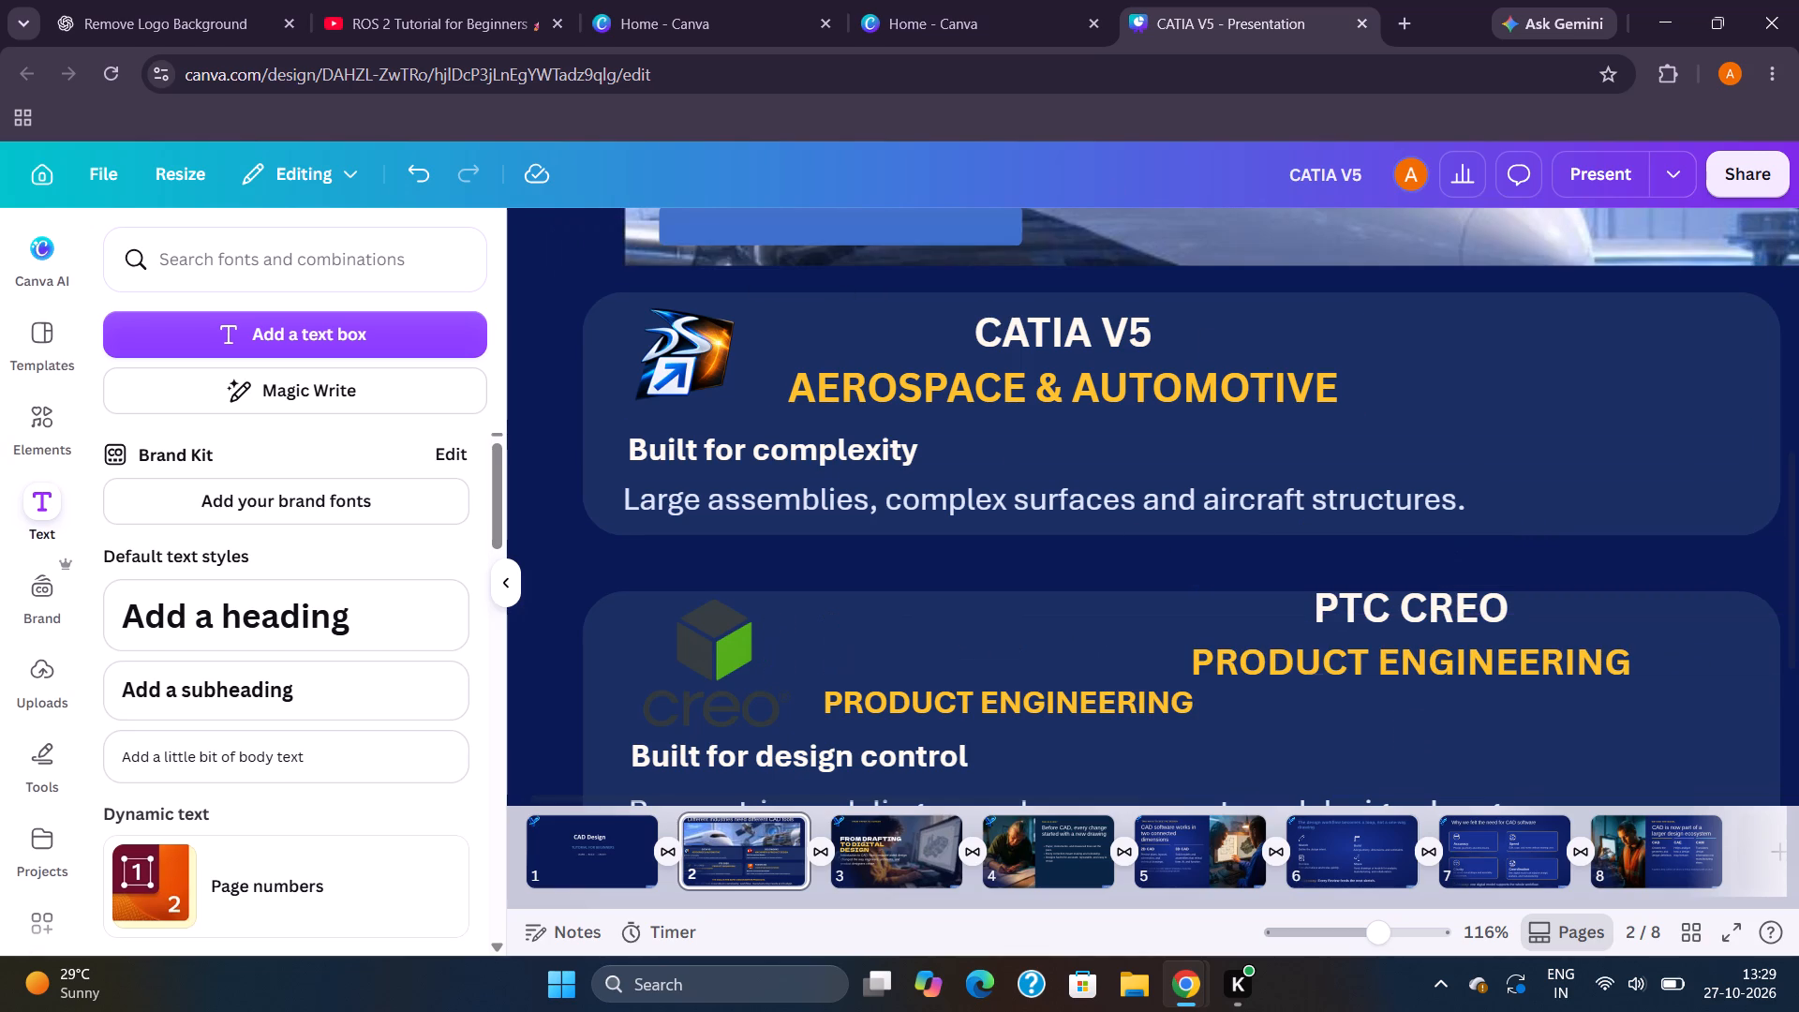
{"action": "left_click", "coordinate": [923, 689]}
{"action": "key", "text": "Delete"}
Move the combined PTC CREO title box beside the Creo logo, above "Built for design control".
{"action": "left_click", "coordinate": [1259, 663]}
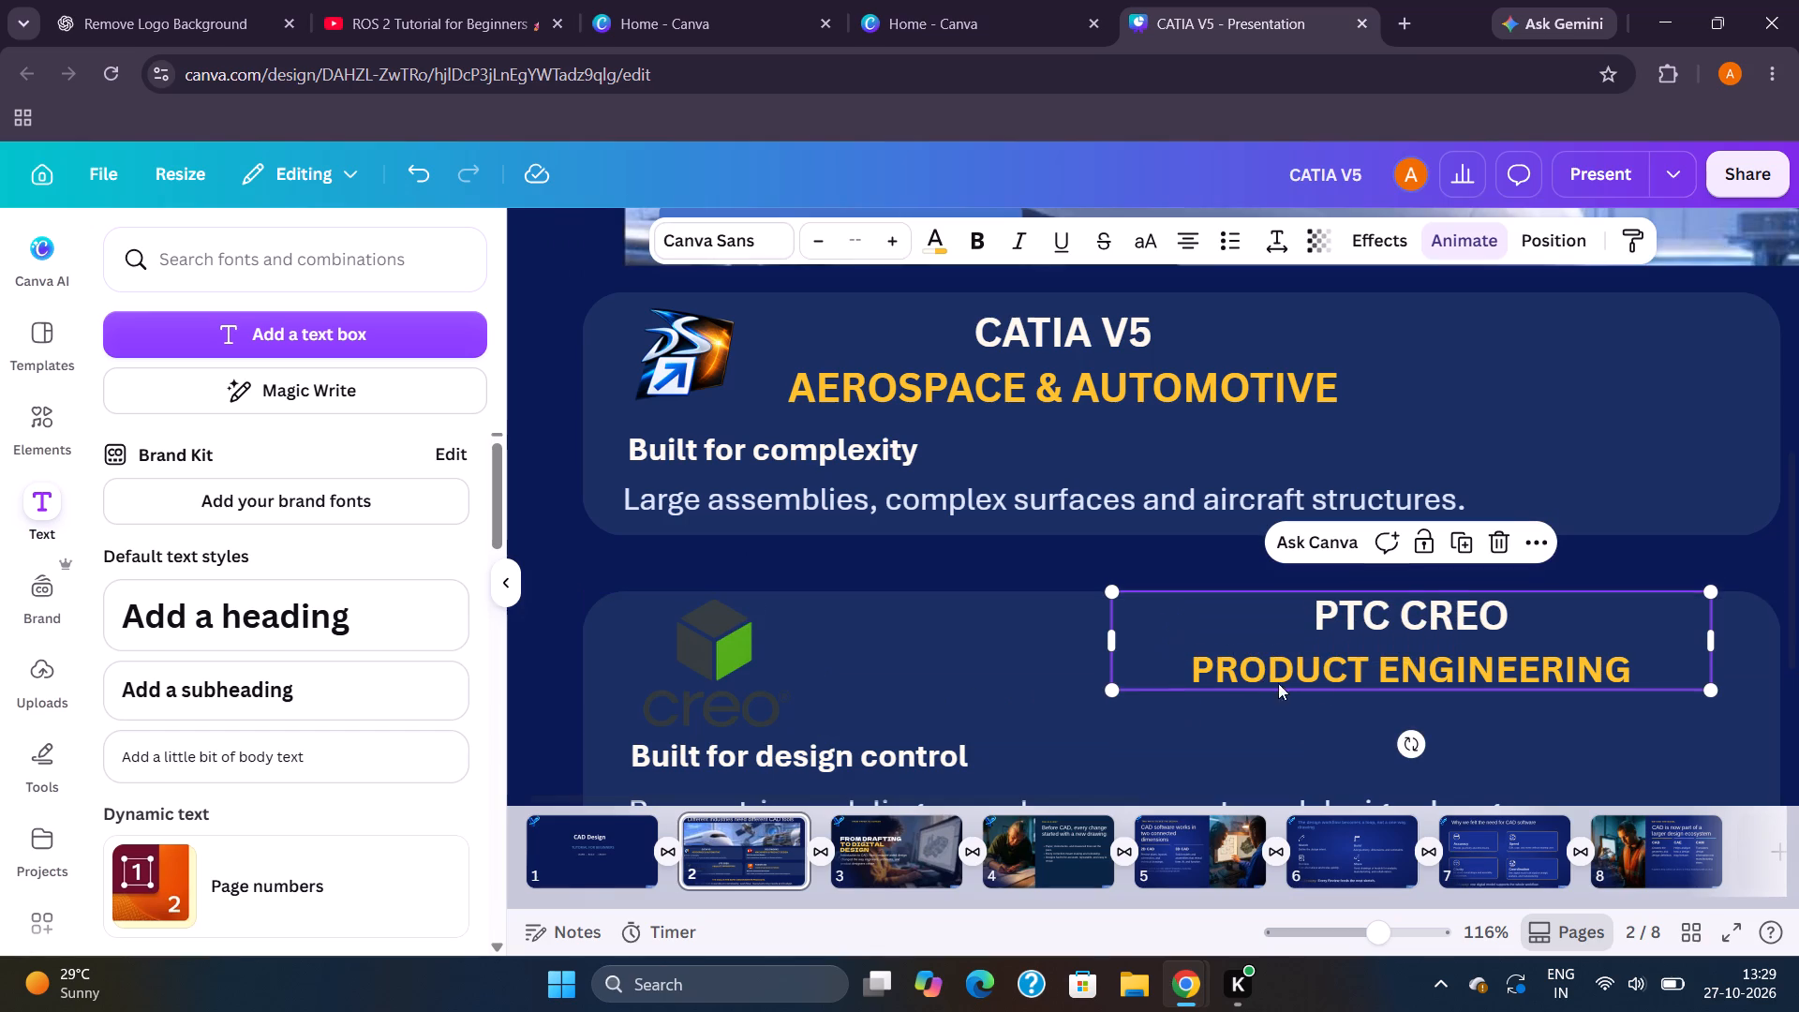
{"action": "left_click_drag", "start_coordinate": [1259, 662], "coordinate": [976, 687]}
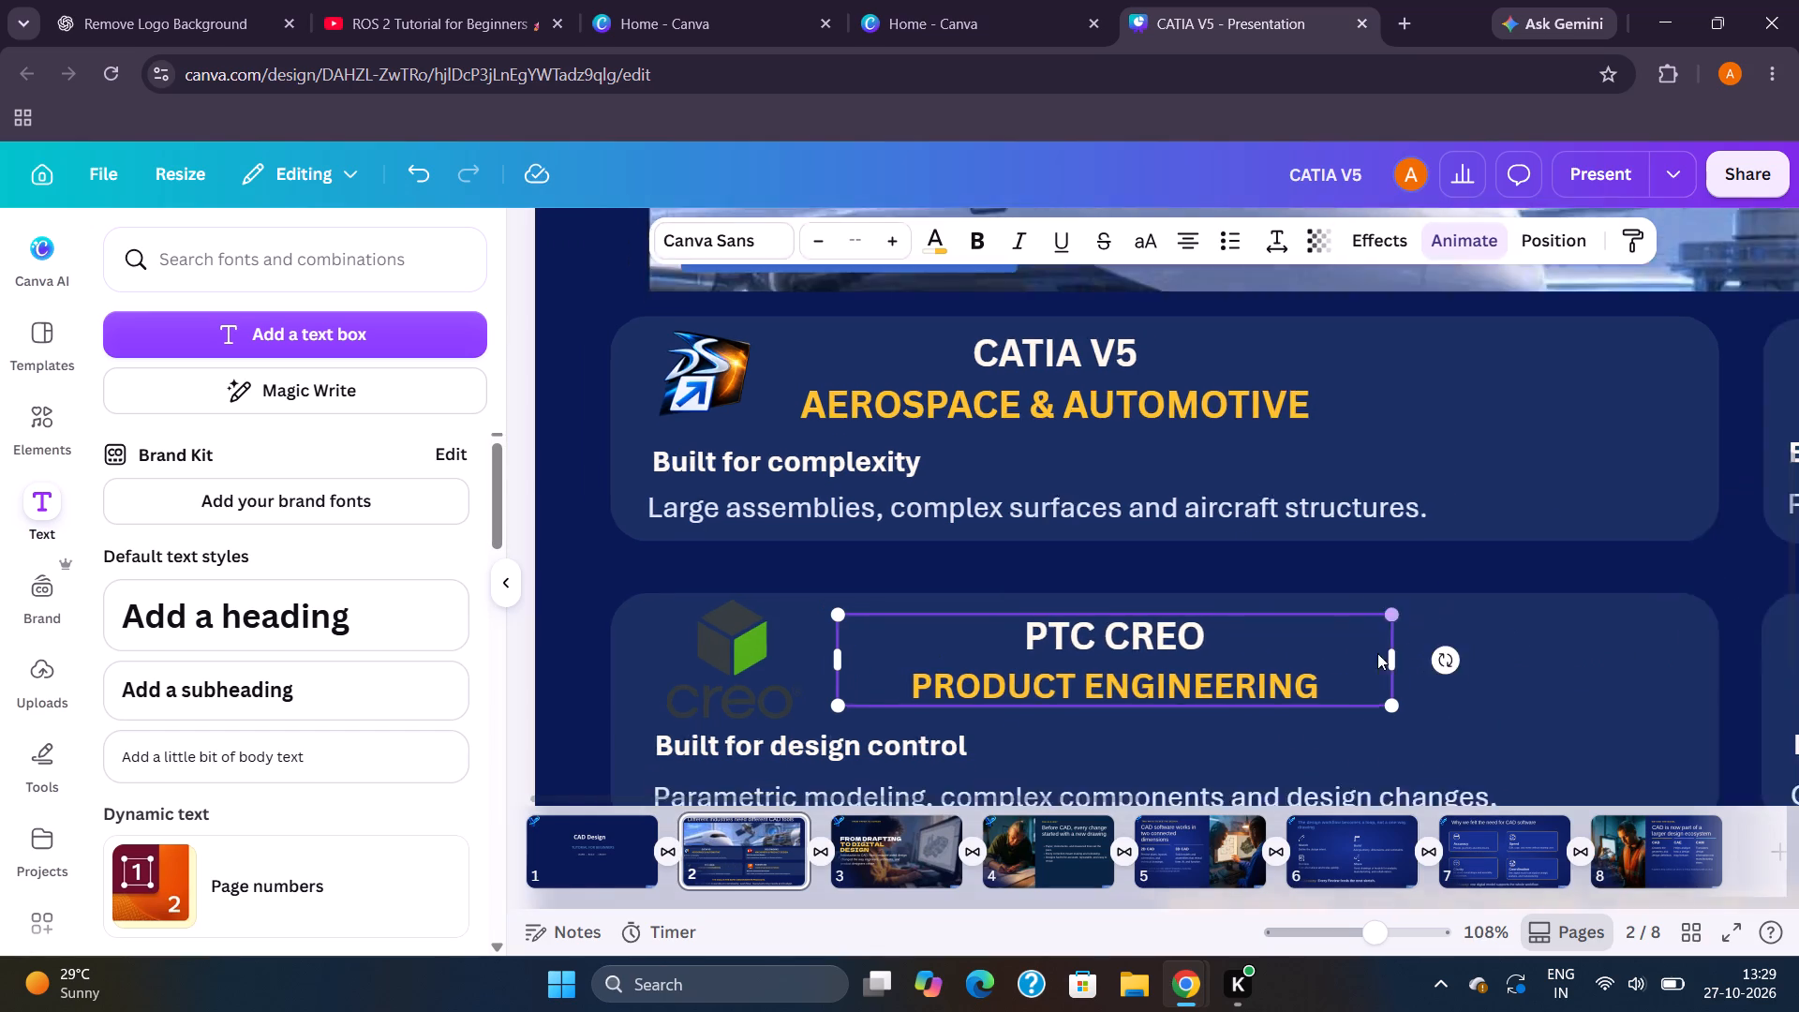
Shift the "Built for design control" line slightly down, closer to the description below it.
{"action": "left_click", "coordinate": [726, 741]}
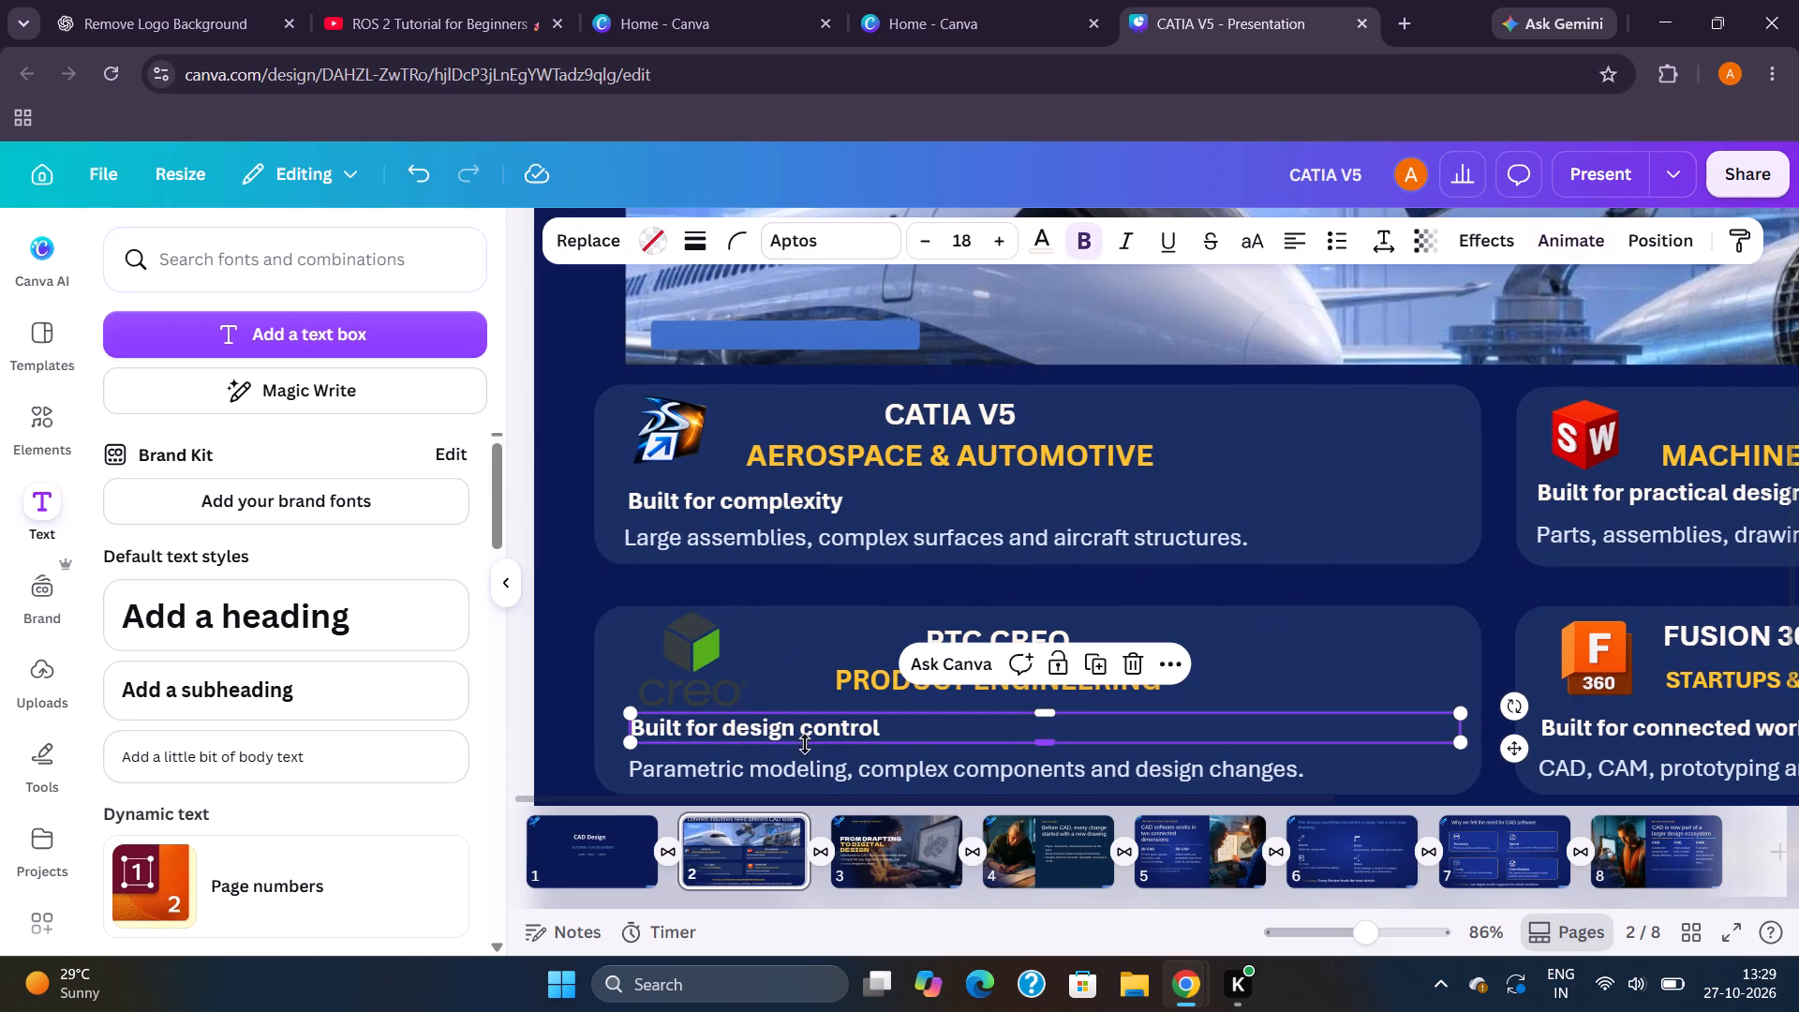
{"action": "left_click", "coordinate": [1509, 736]}
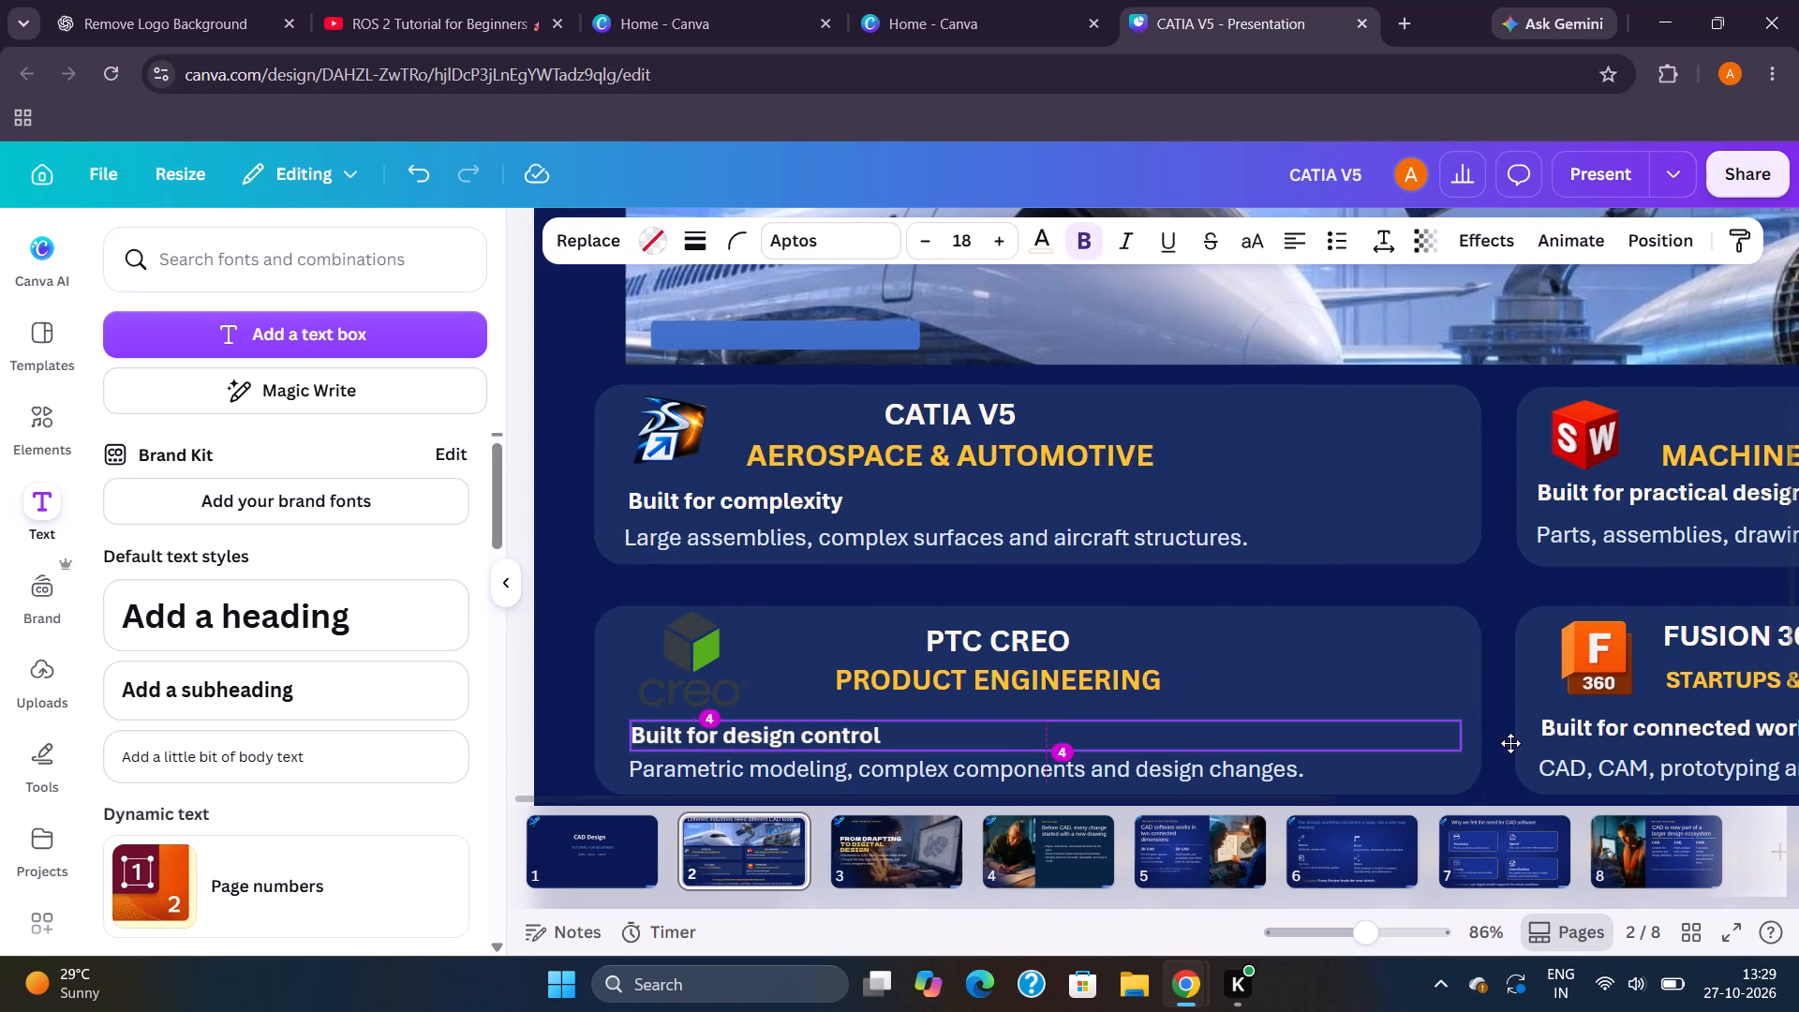
{"action": "left_click", "coordinate": [1352, 662]}
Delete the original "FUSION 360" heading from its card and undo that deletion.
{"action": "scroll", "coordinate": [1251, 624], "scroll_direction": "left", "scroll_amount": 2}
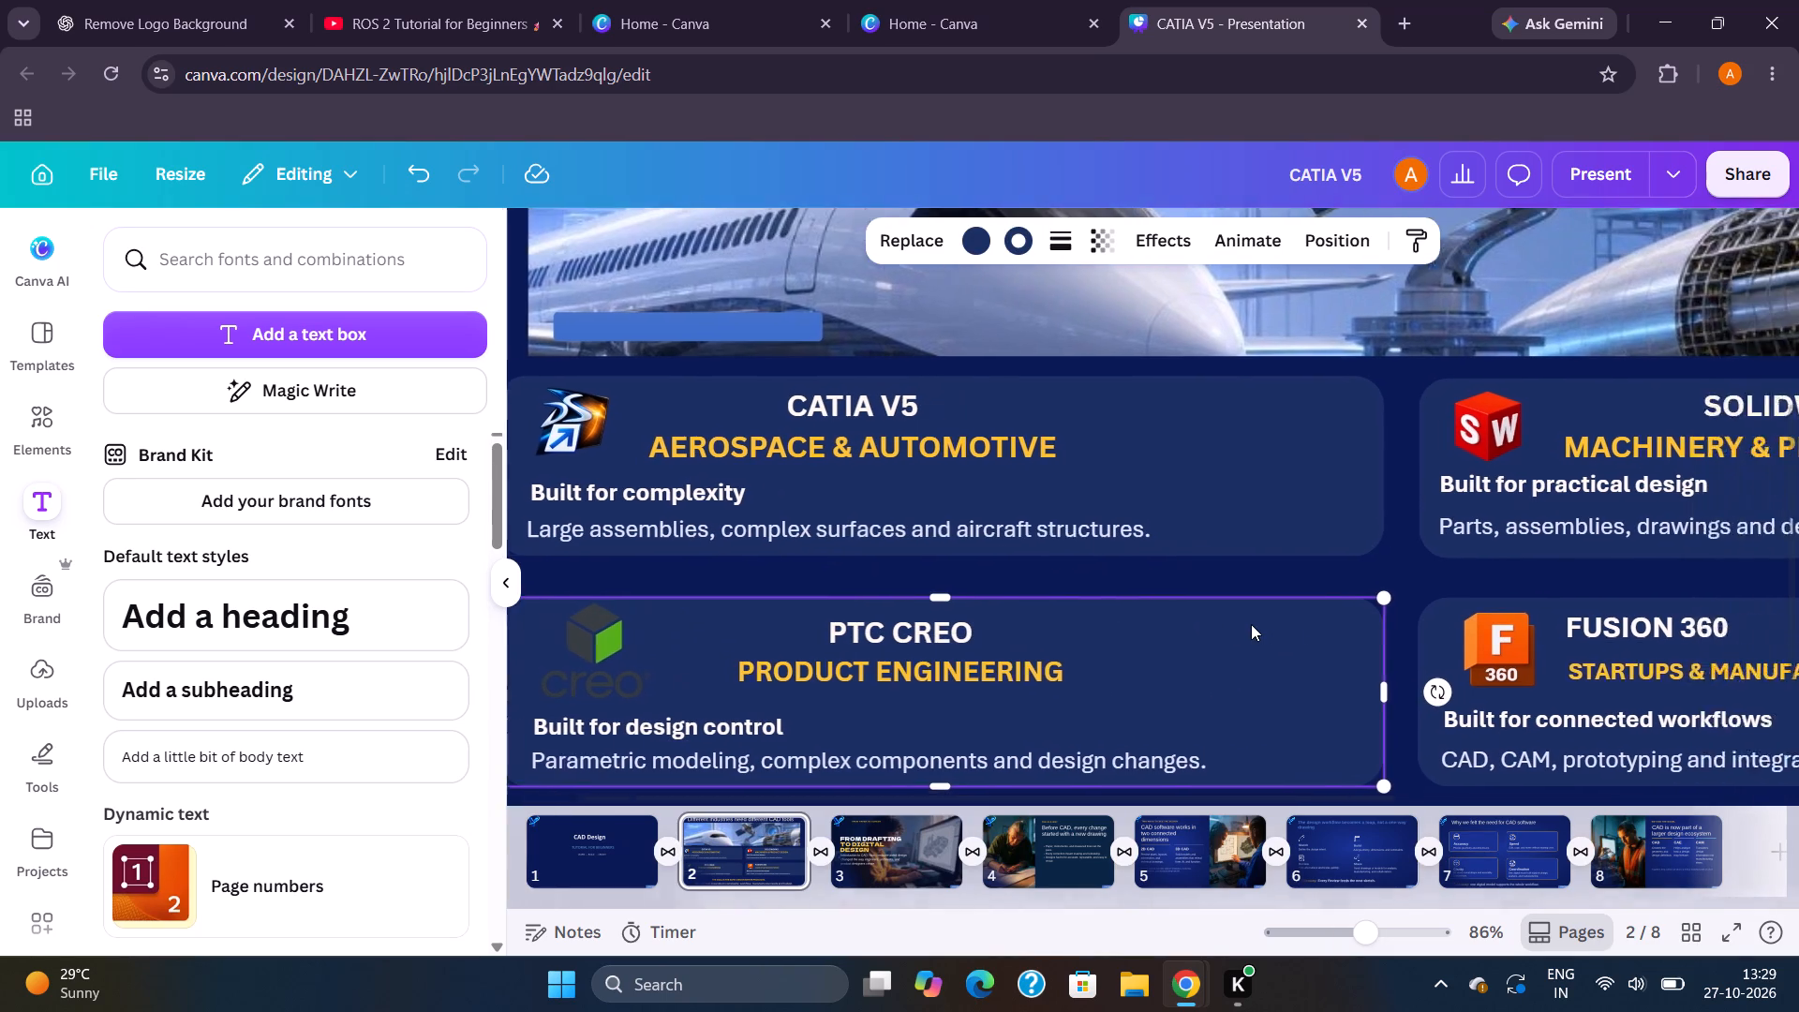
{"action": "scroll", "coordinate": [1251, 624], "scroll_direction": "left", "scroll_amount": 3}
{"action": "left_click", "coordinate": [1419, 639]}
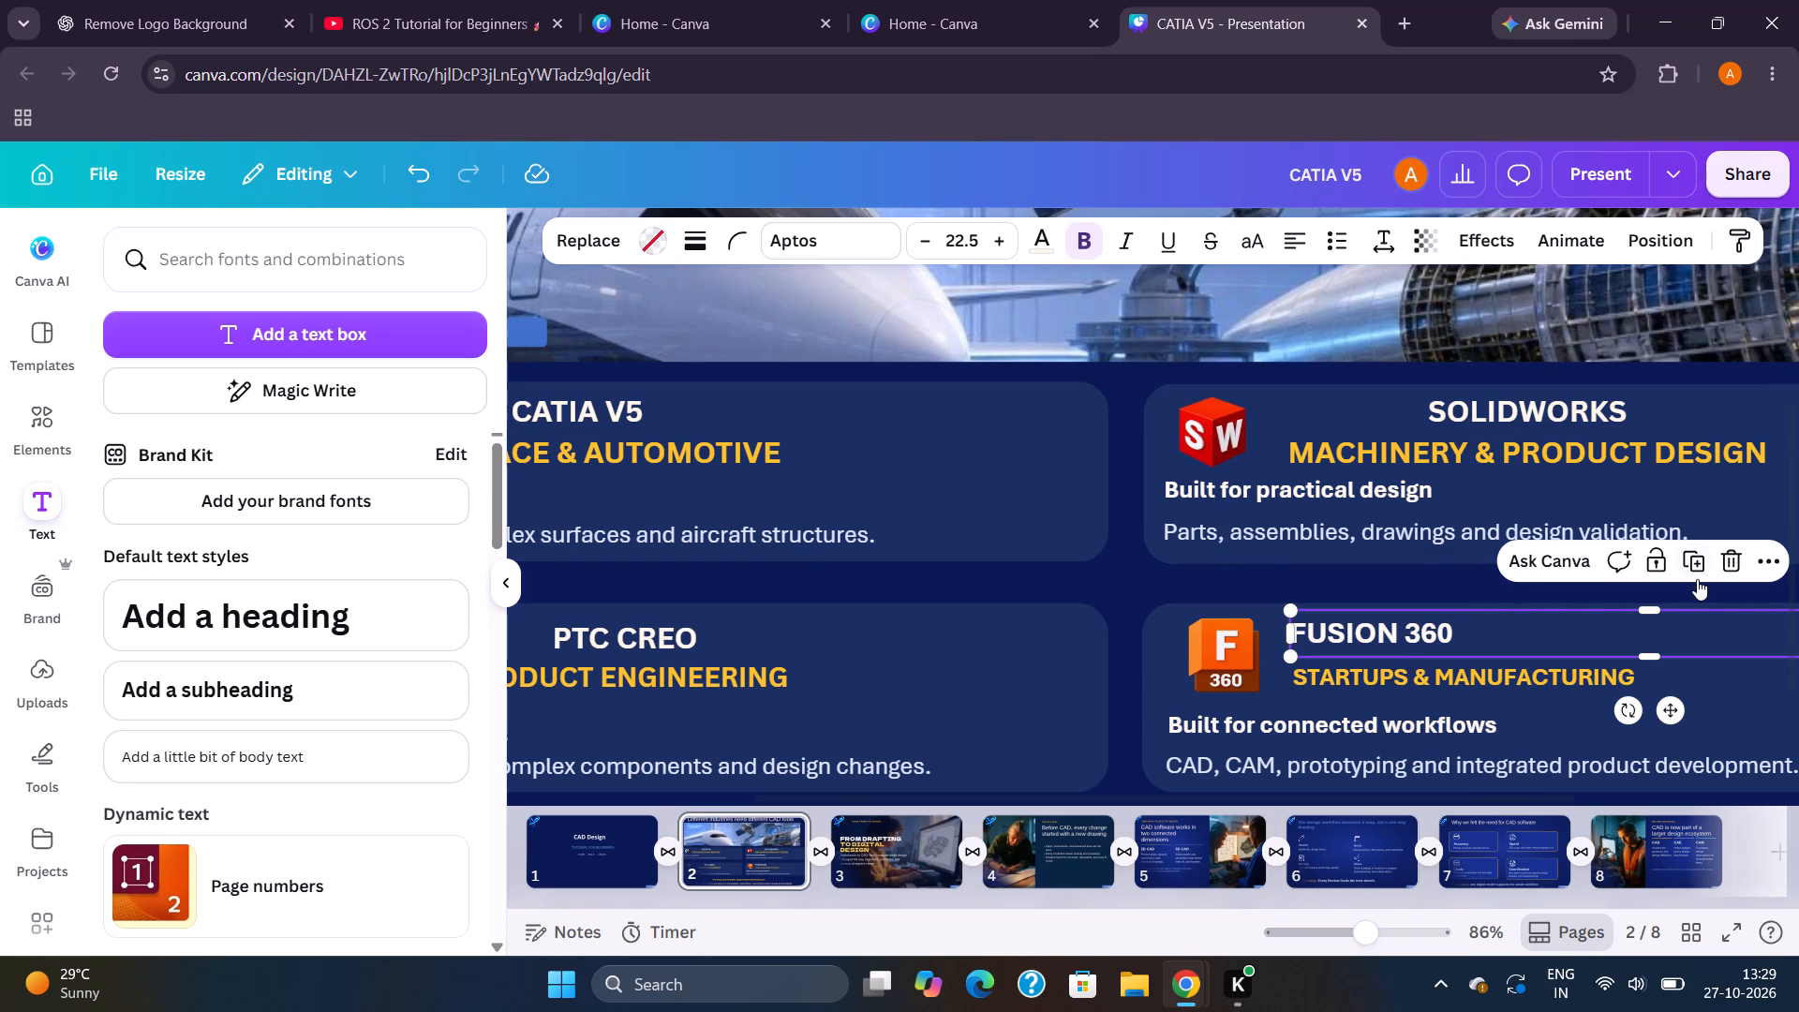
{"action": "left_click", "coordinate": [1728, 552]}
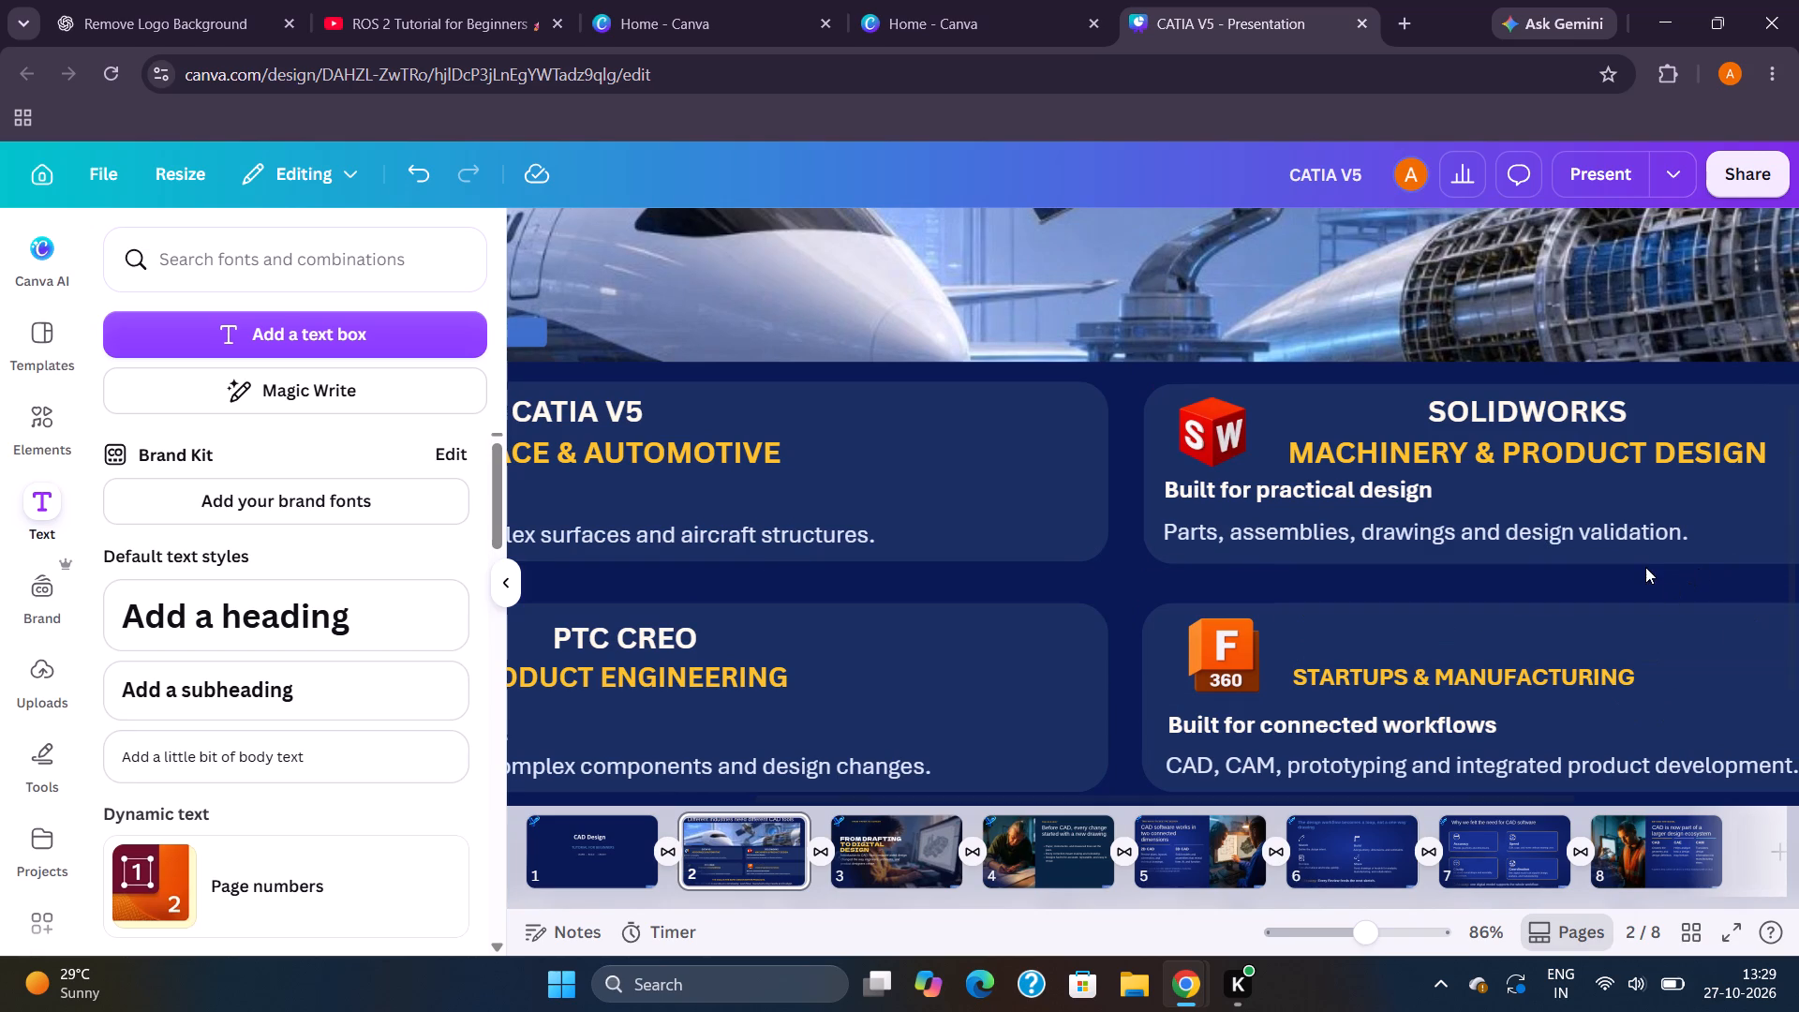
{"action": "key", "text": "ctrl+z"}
Duplicate the PTC CREO card's two-line title box and place the copy in the FUSION 360 card, beside its existing heading.
{"action": "left_click", "coordinate": [669, 654]}
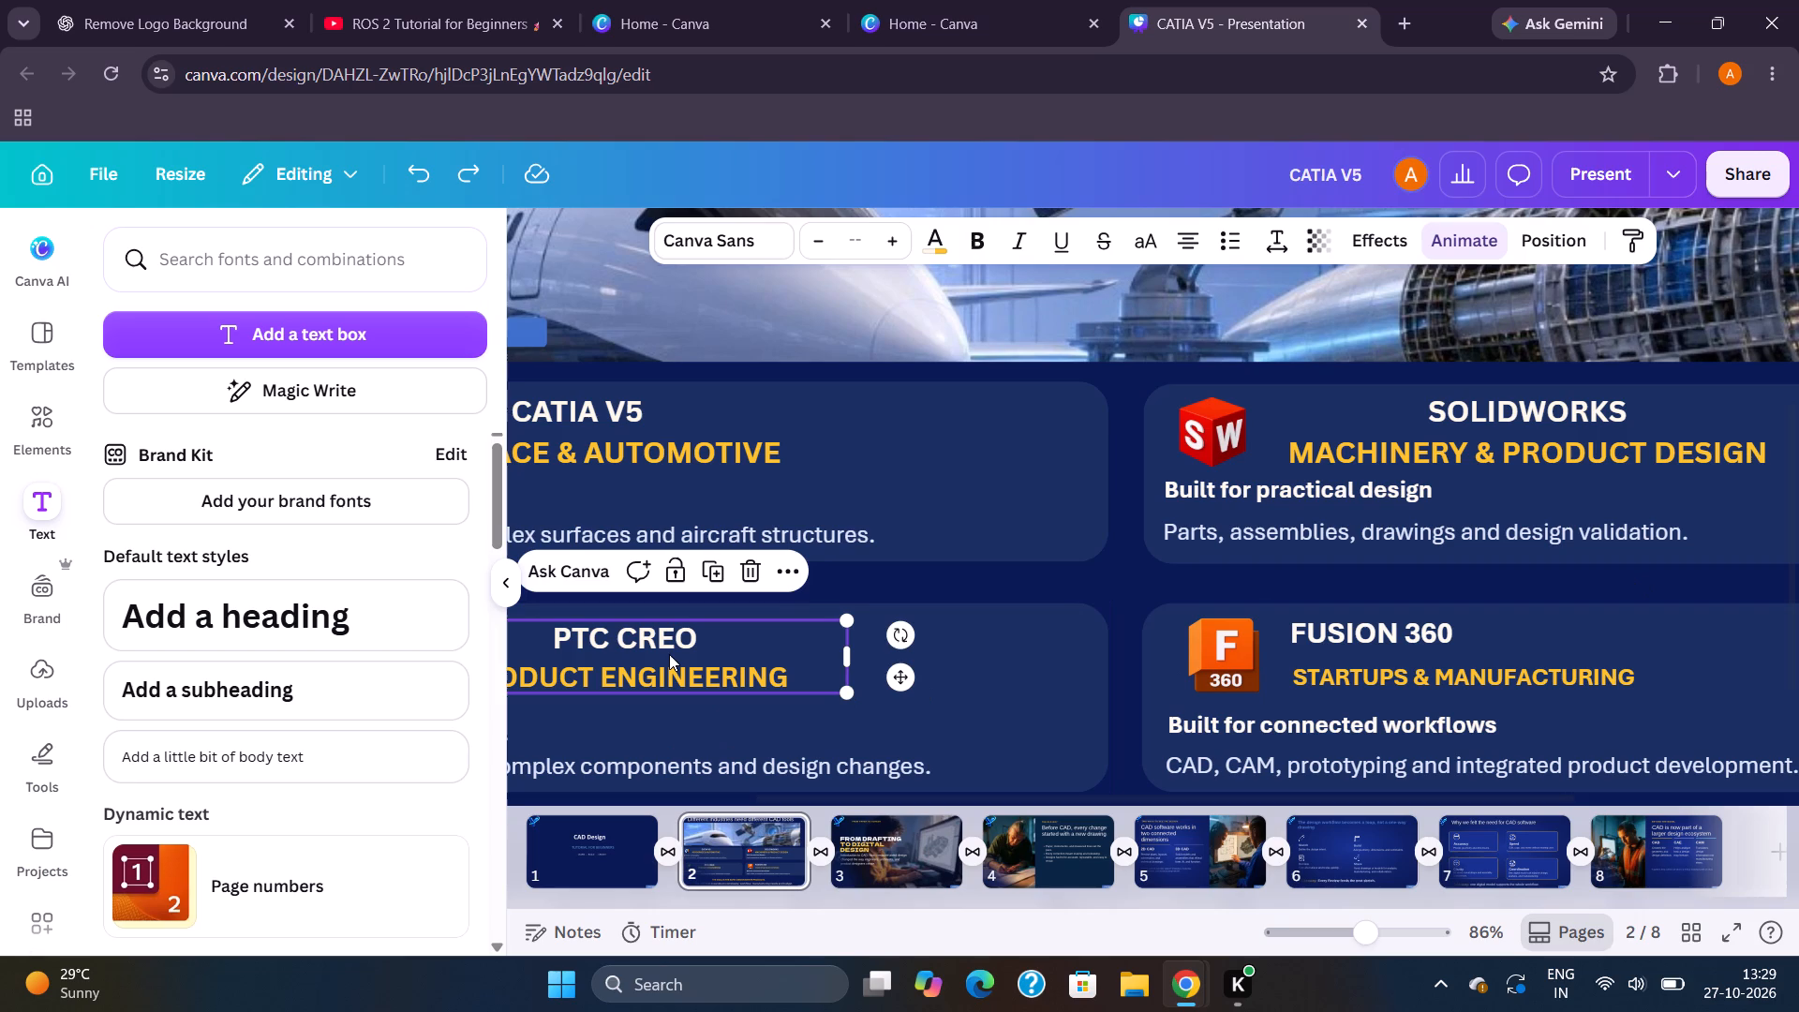
{"action": "key", "text": "ctrl+c"}
{"action": "key", "text": "ctrl+v"}
{"action": "left_click_drag", "start_coordinate": [909, 690], "coordinate": [1798, 667]}
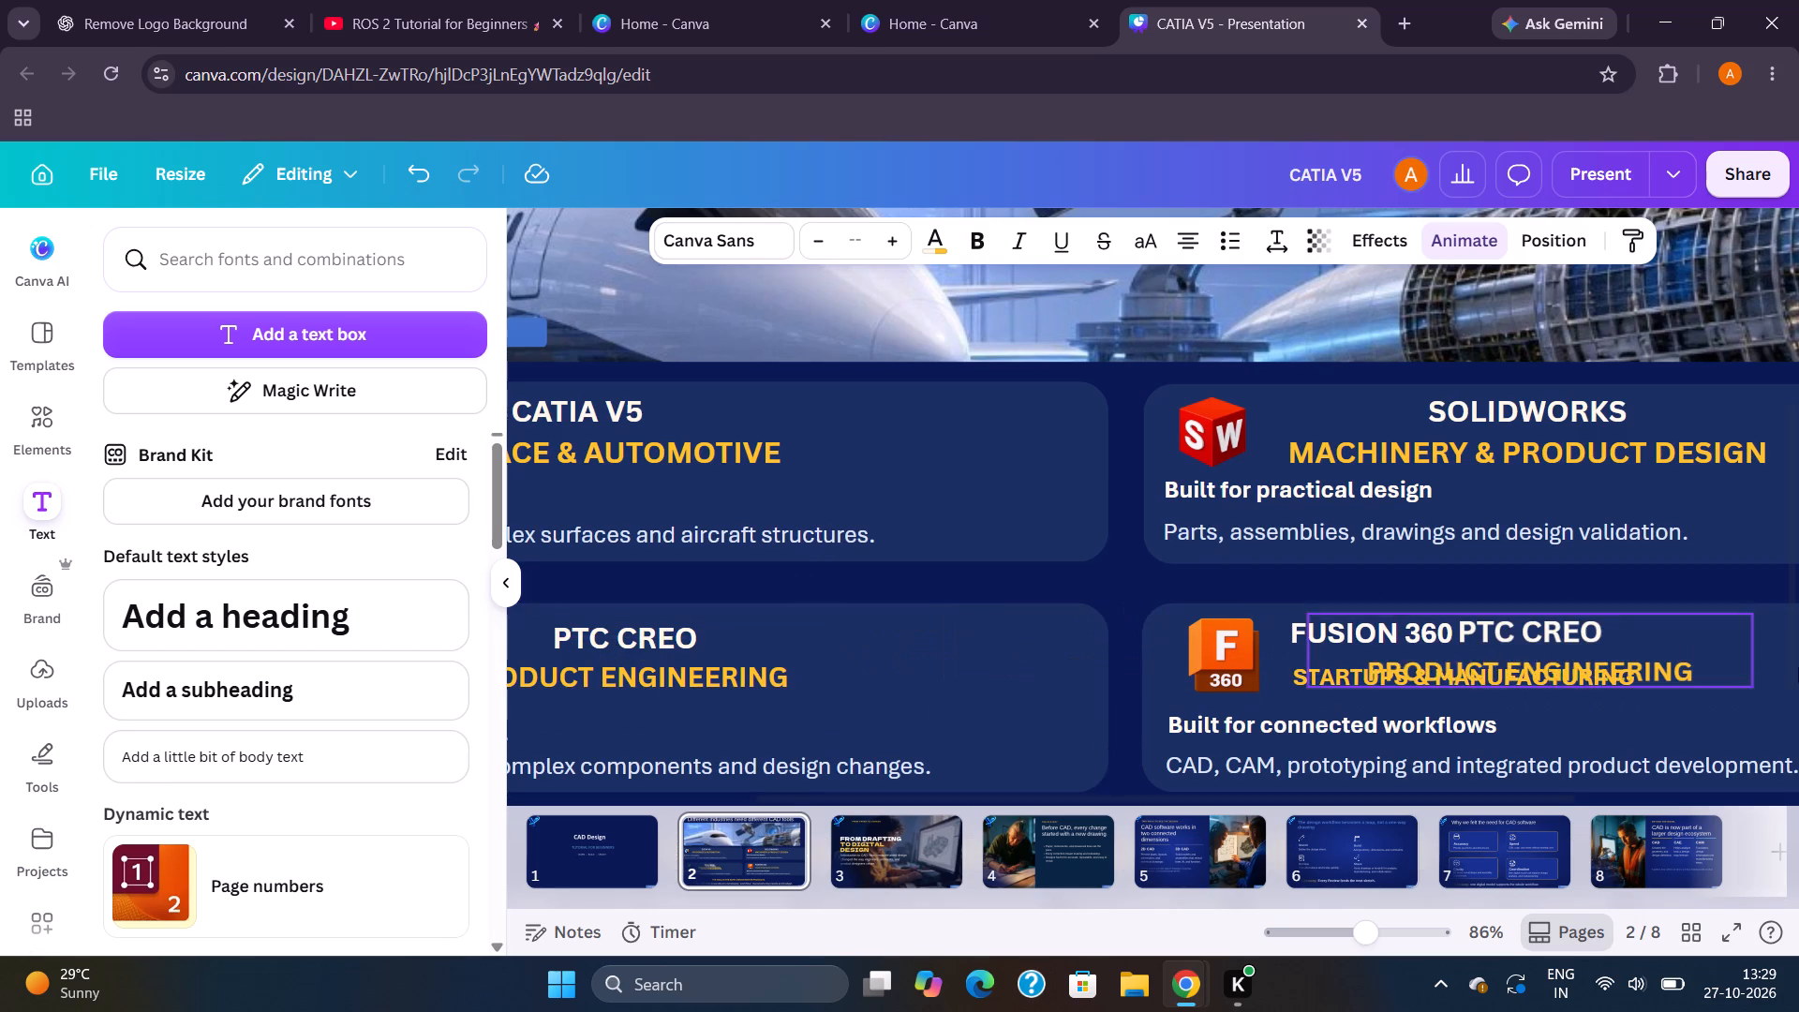
{"action": "left_click_drag", "start_coordinate": [1798, 667], "coordinate": [1796, 648]}
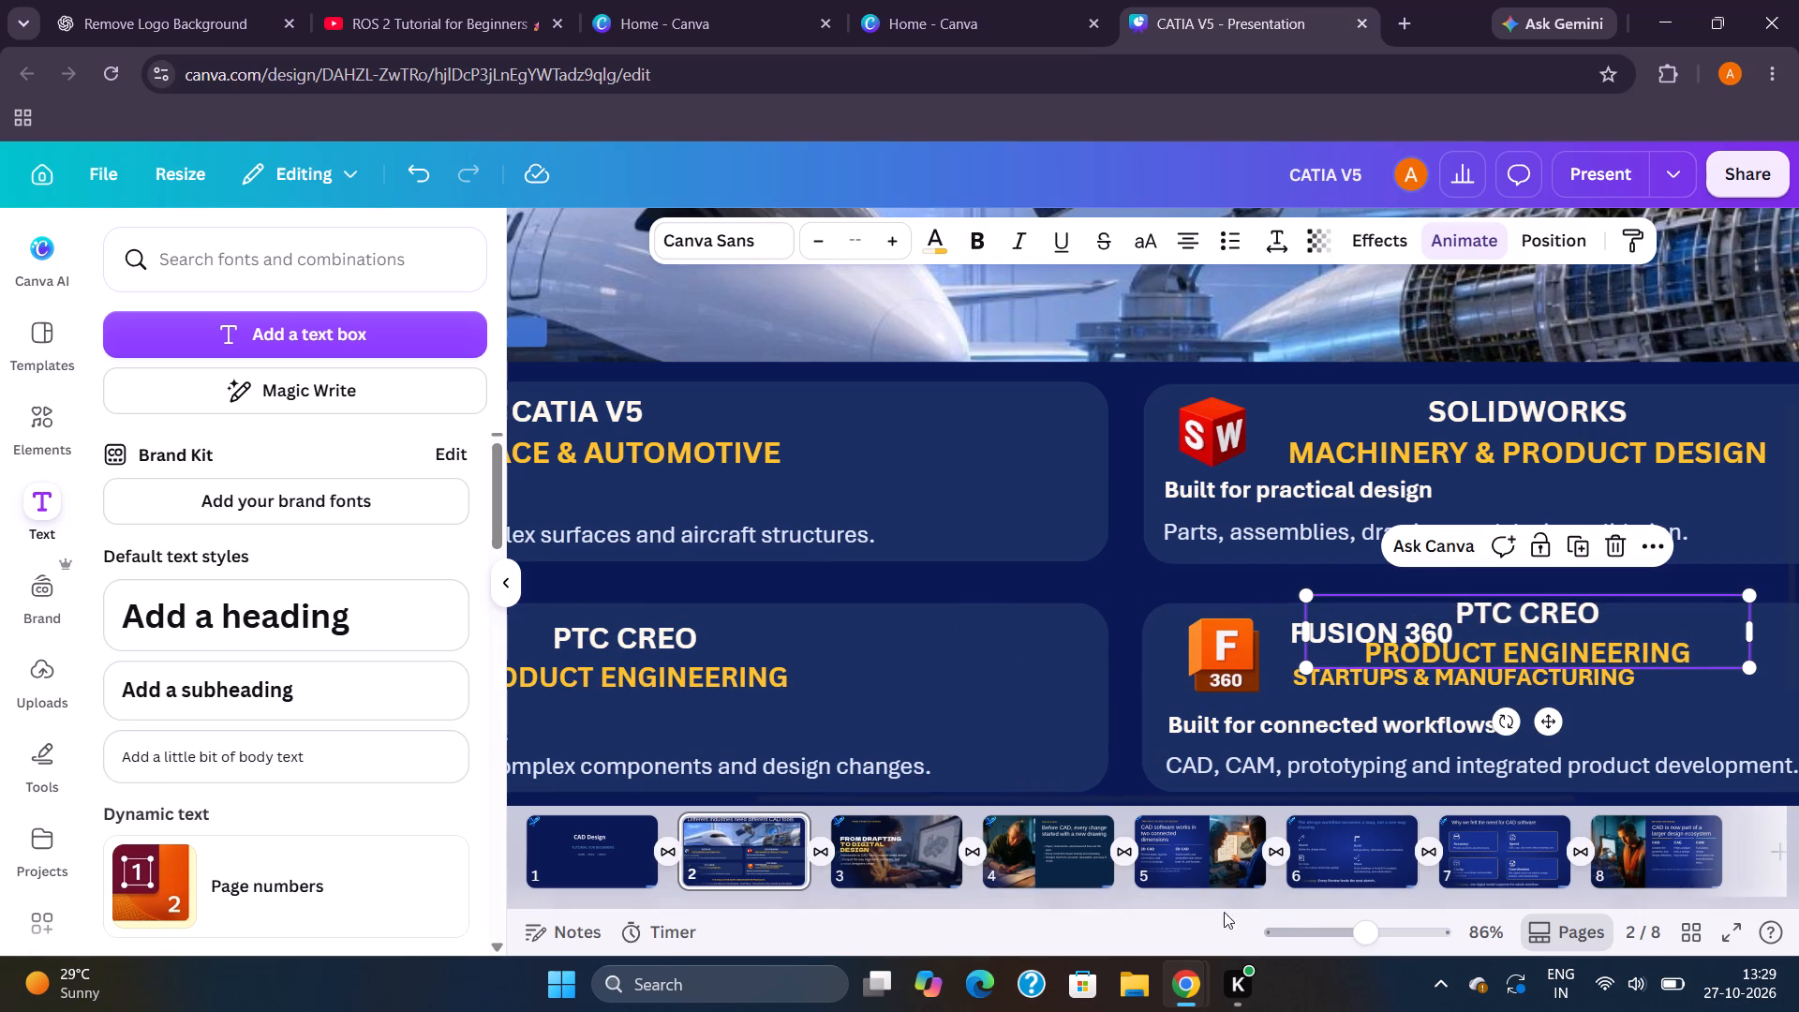
{"action": "scroll", "coordinate": [1167, 758], "scroll_direction": "left", "scroll_amount": 4}
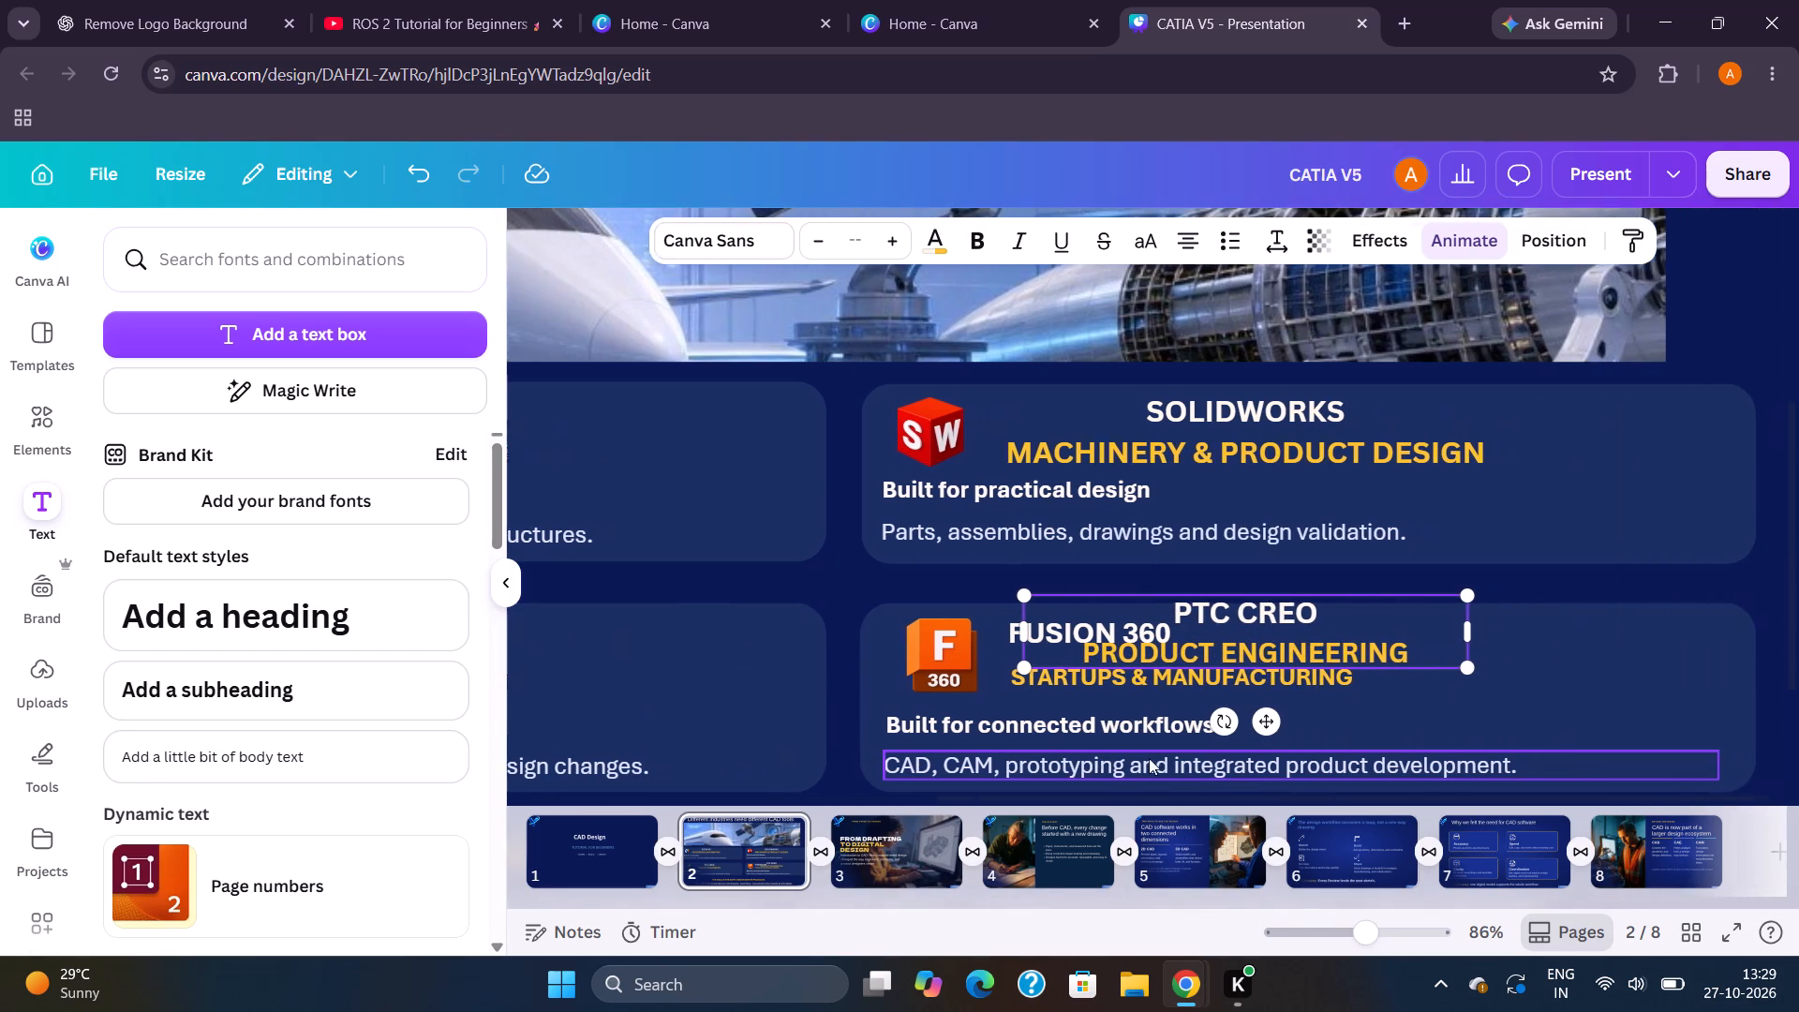
{"action": "scroll", "coordinate": [1149, 758], "scroll_direction": "left", "scroll_amount": 2}
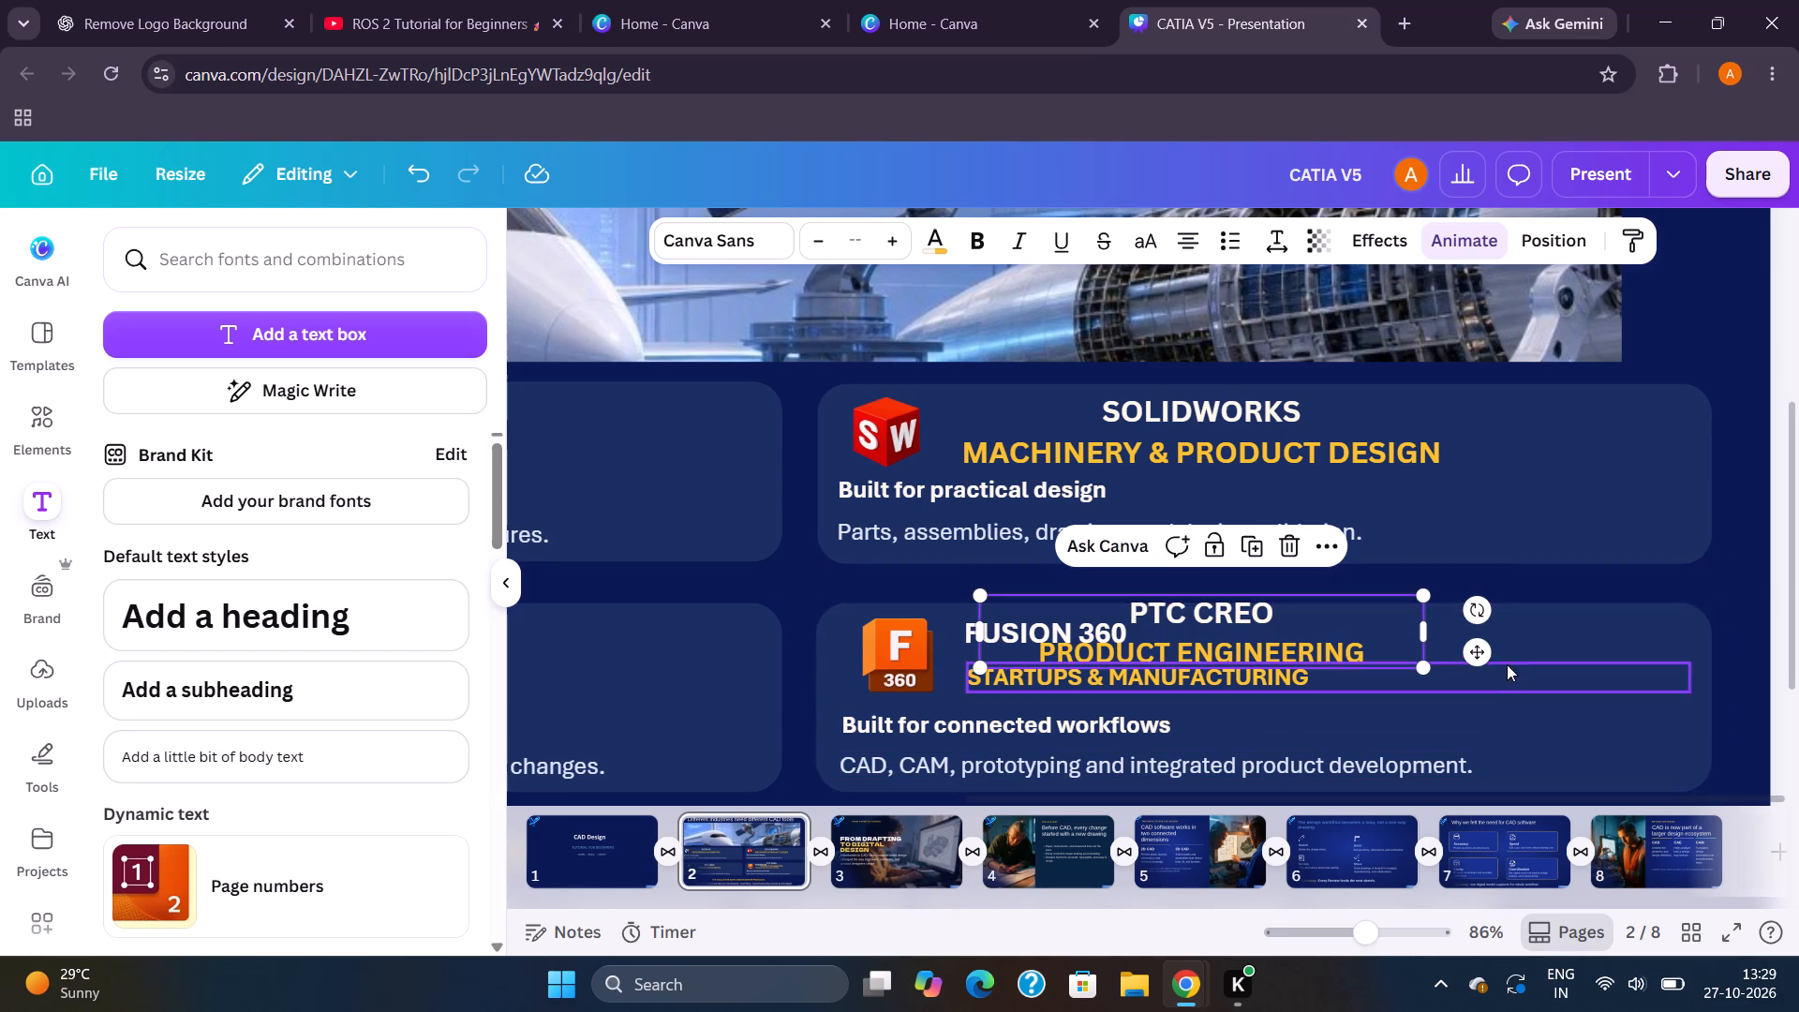
{"action": "left_click_drag", "start_coordinate": [1488, 658], "coordinate": [1709, 659]}
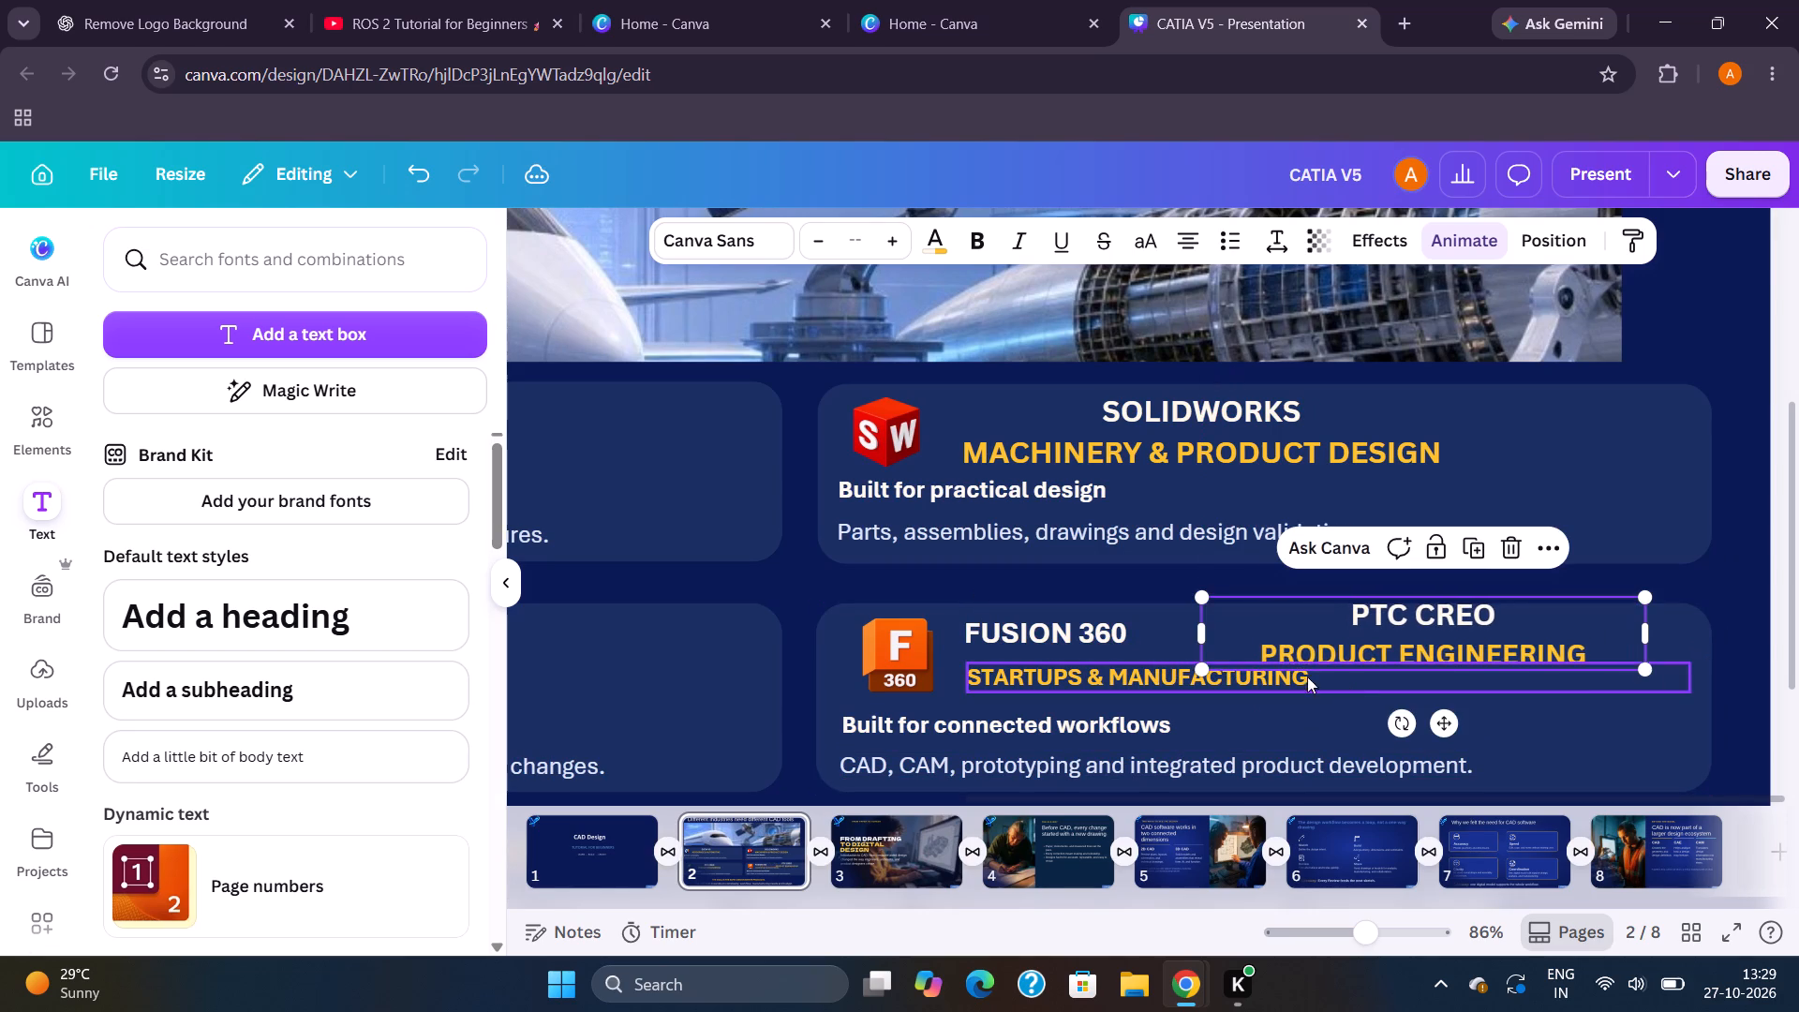
Replace "PTC CREO" in the duplicated title box with "FUSION 360" copied from the FUSION 360 card's heading.
{"action": "triple_click", "coordinate": [1101, 636]}
{"action": "left_click", "coordinate": [1101, 636]}
{"action": "right_click", "coordinate": [1101, 636]}
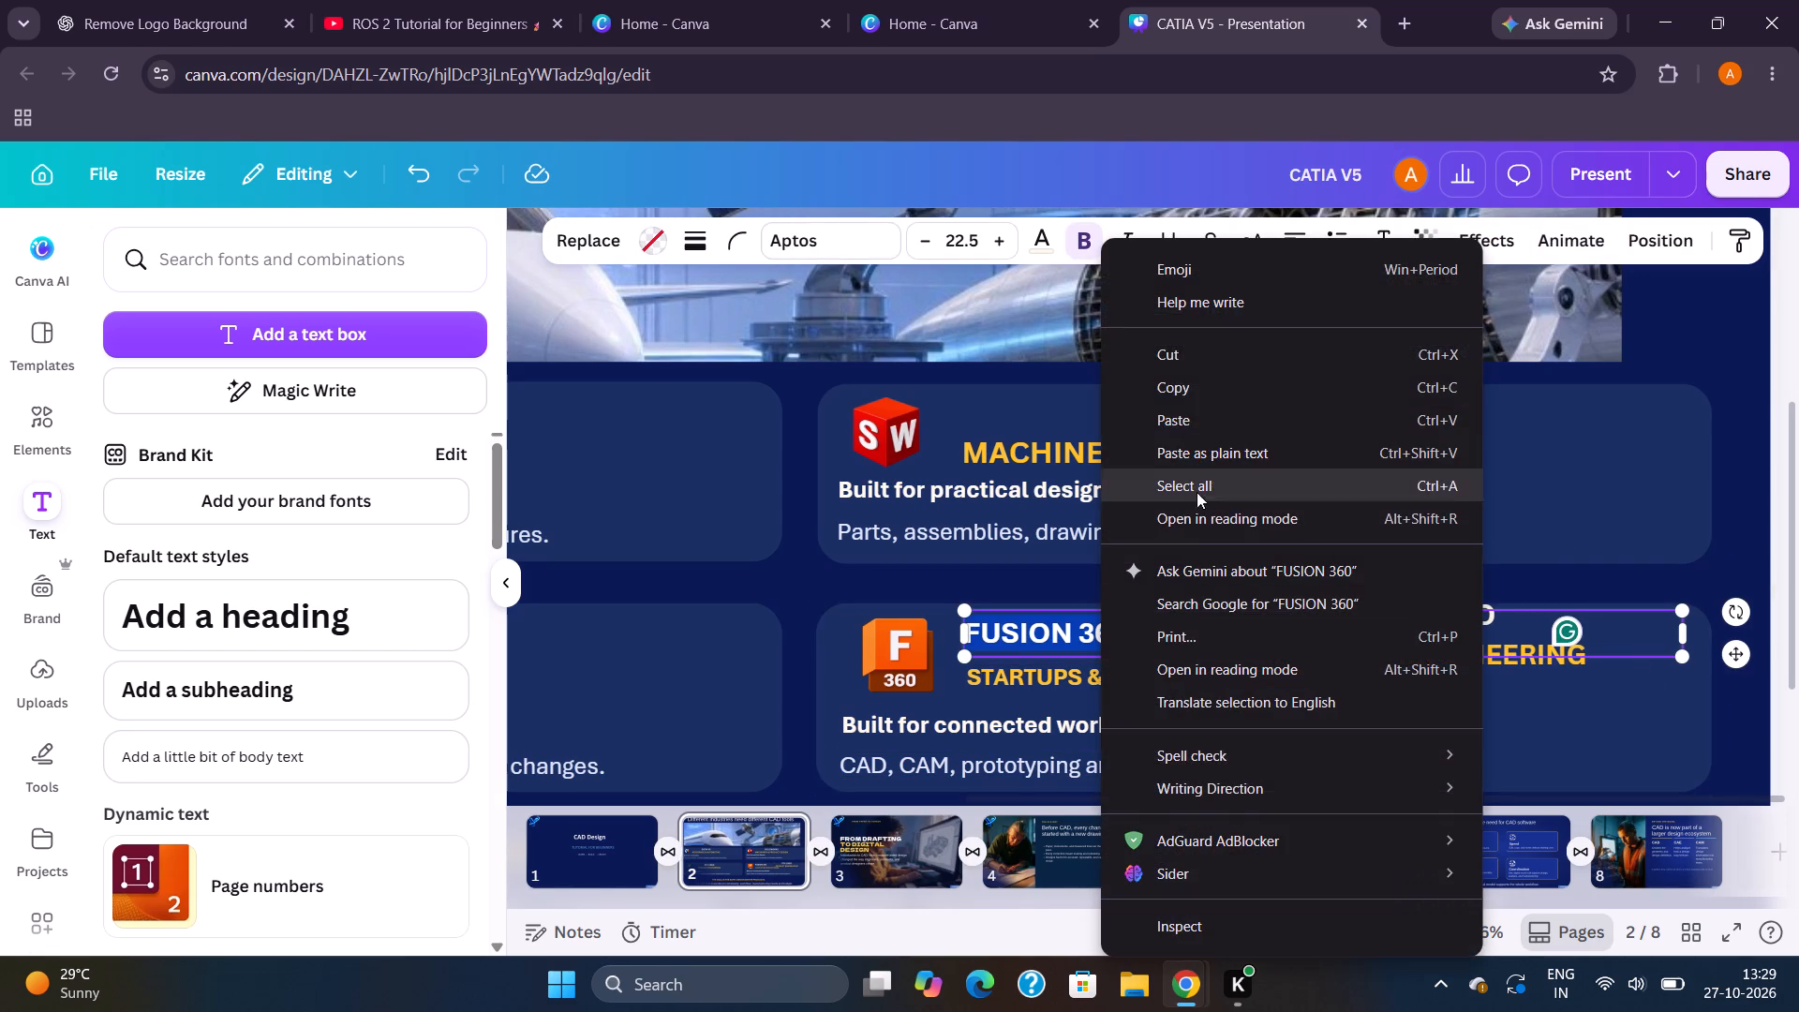
{"action": "left_click", "coordinate": [1159, 391]}
{"action": "double_click", "coordinate": [1400, 628]}
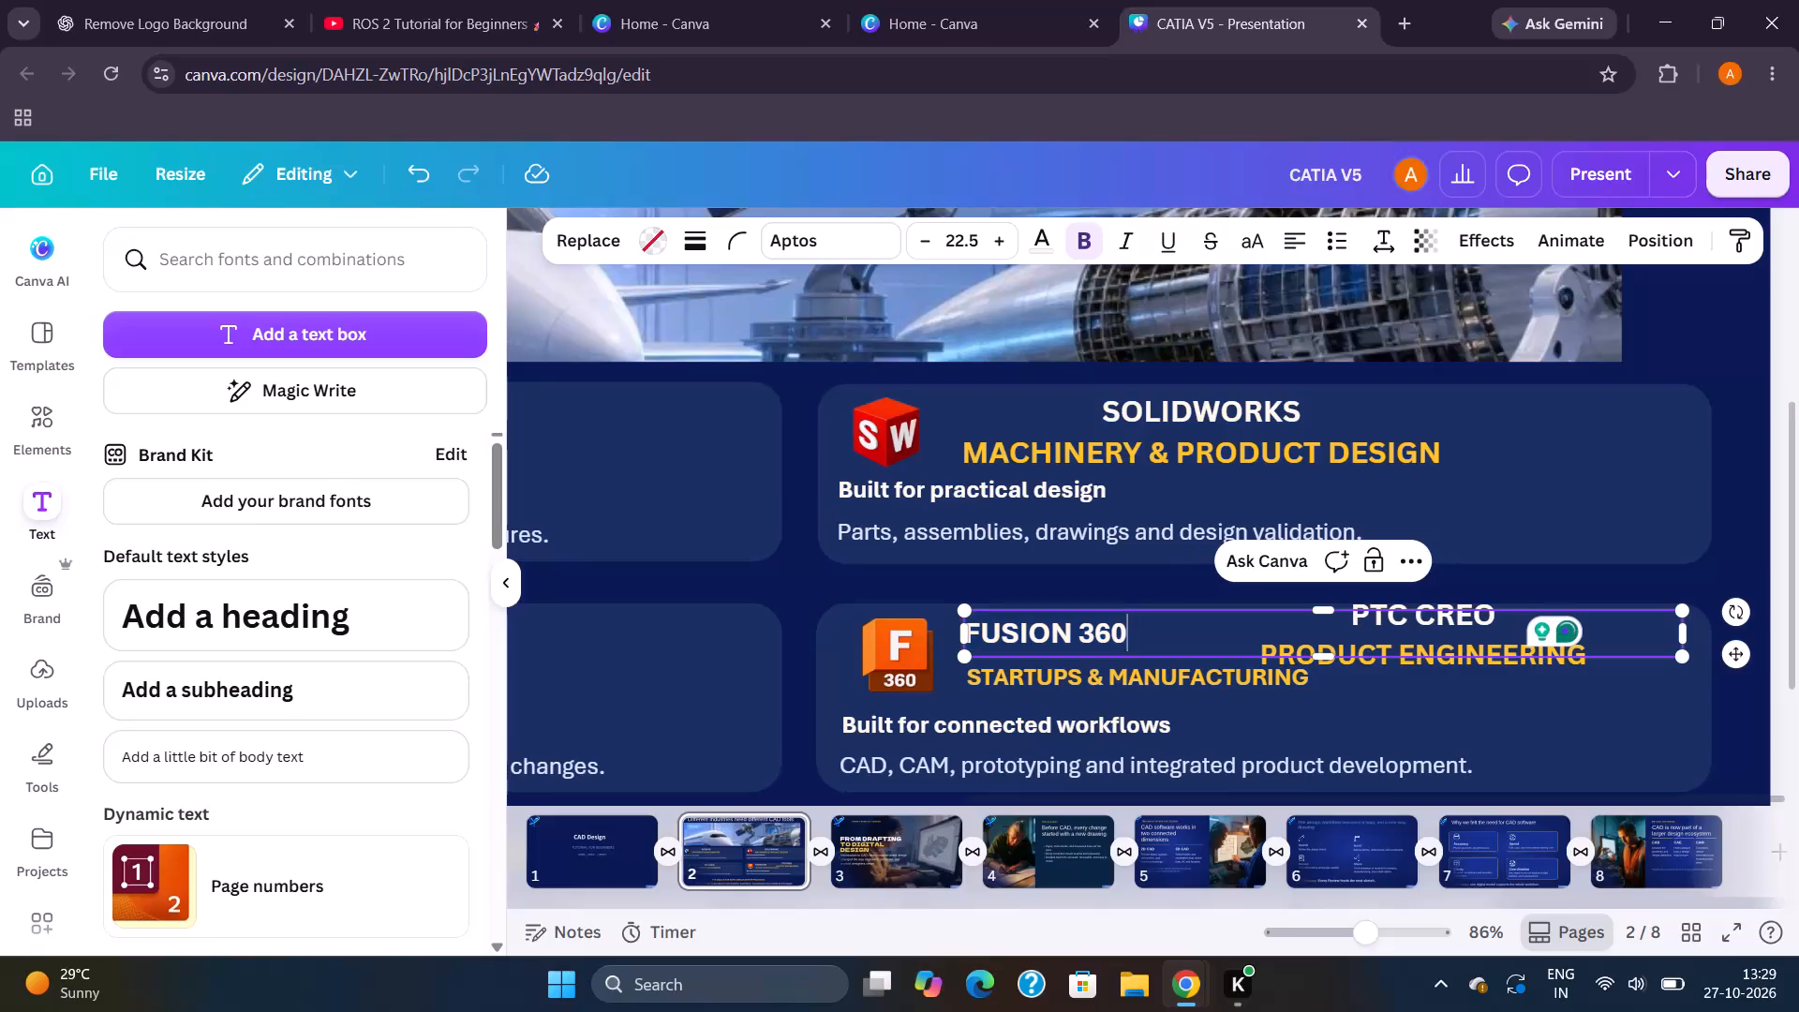
{"action": "left_click", "coordinate": [1578, 688]}
{"action": "left_click", "coordinate": [1600, 628]}
{"action": "double_click", "coordinate": [1599, 628]}
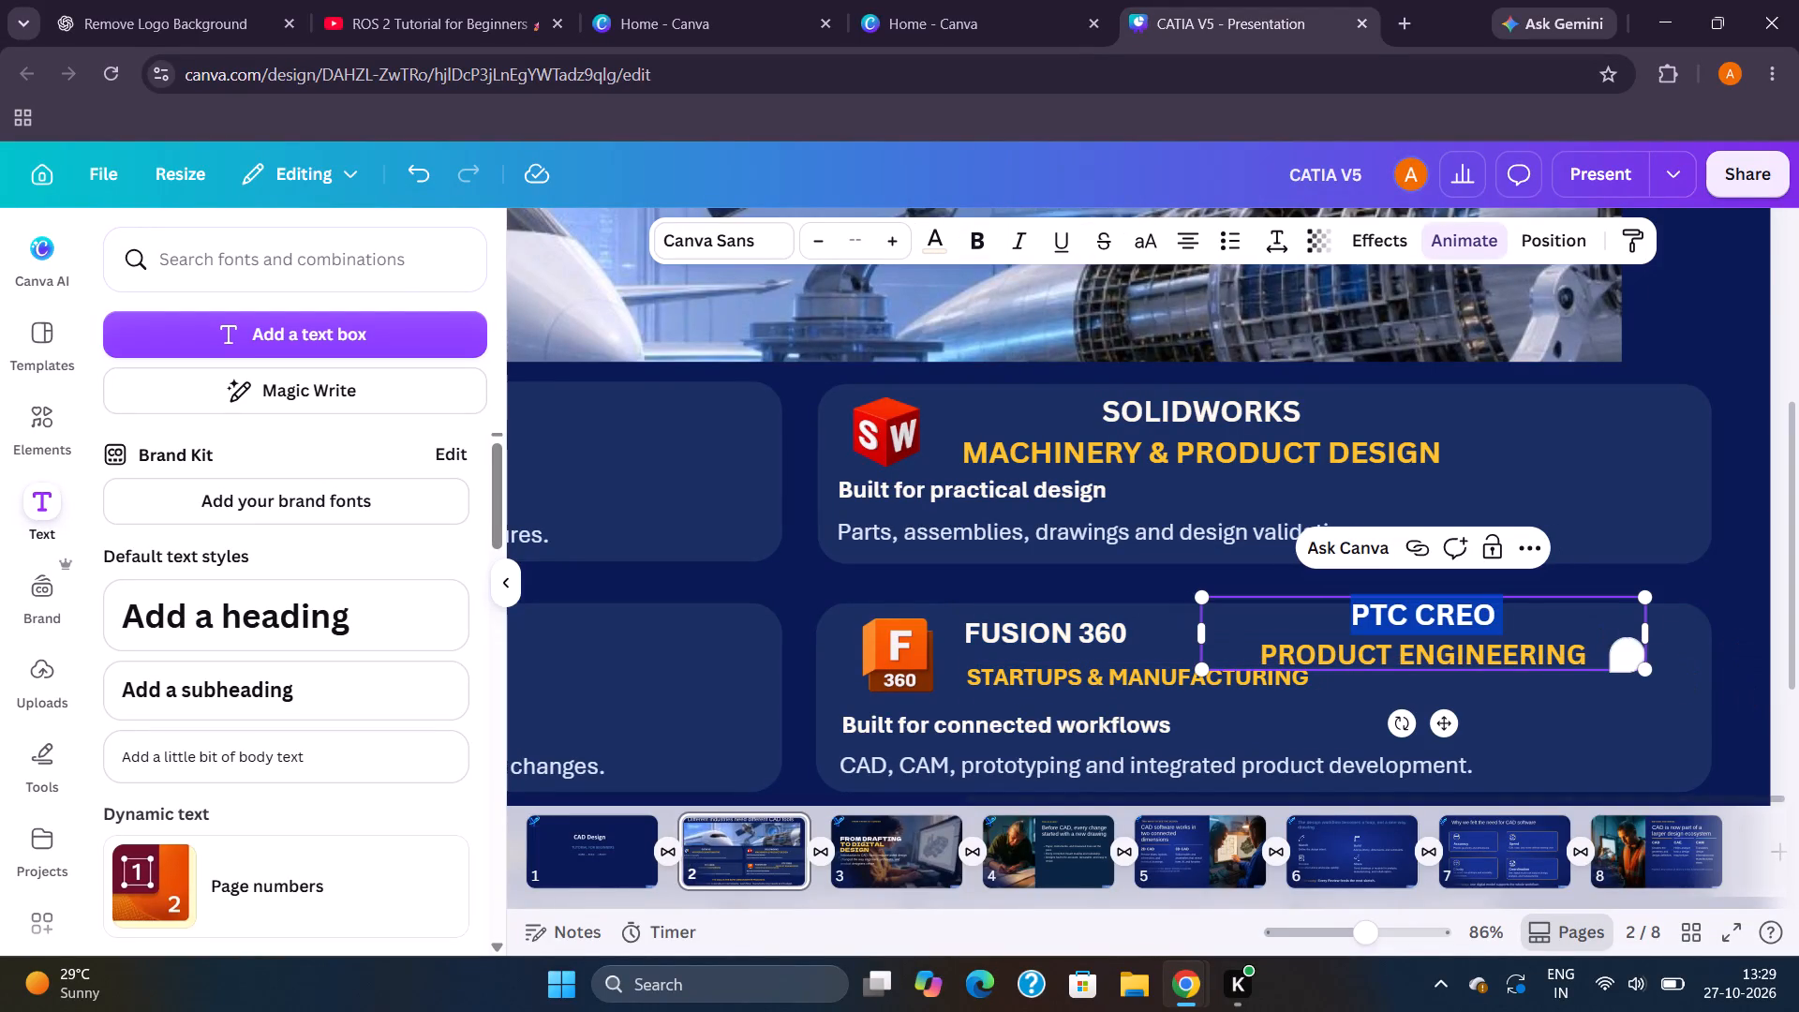
{"action": "key", "text": "ctrl+v"}
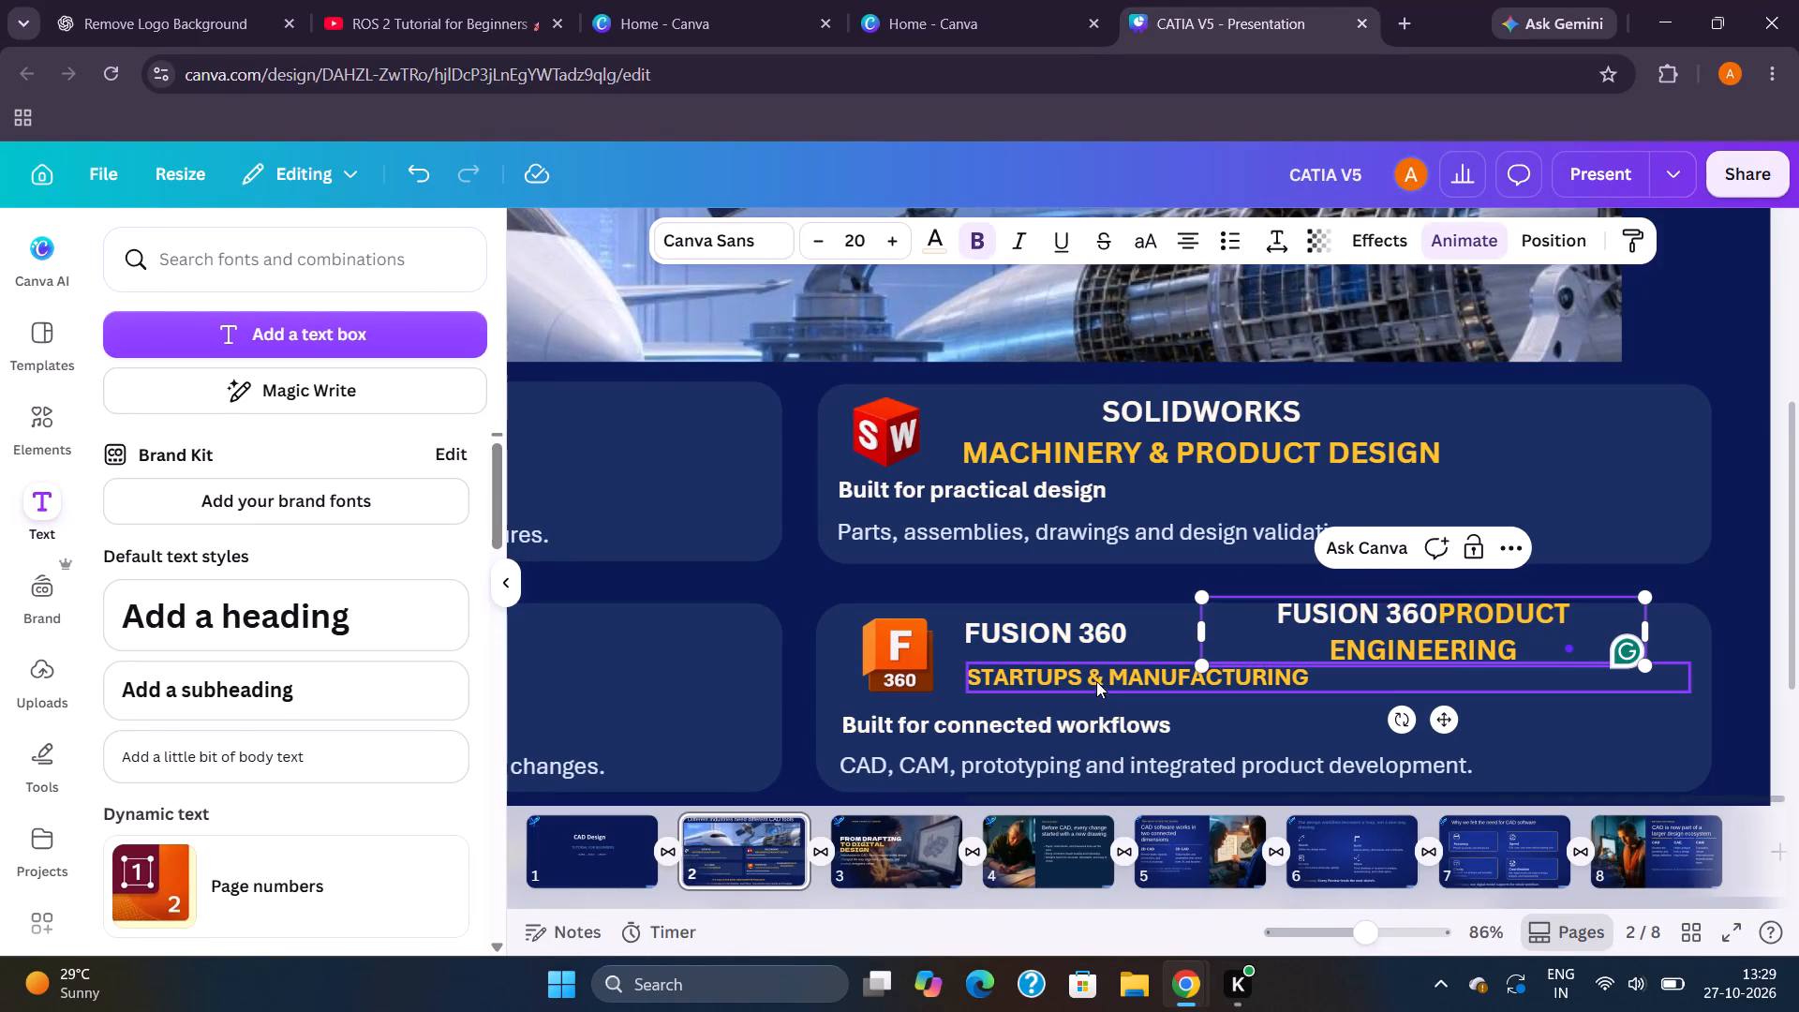
Replace "PRODUCT ENGINEERING" in the duplicated title box with "STARTUPS & MANUFACTURING" copied from the FUSION 360 card, on its own second line.
{"action": "double_click", "coordinate": [1093, 673]}
{"action": "right_click", "coordinate": [1093, 673]}
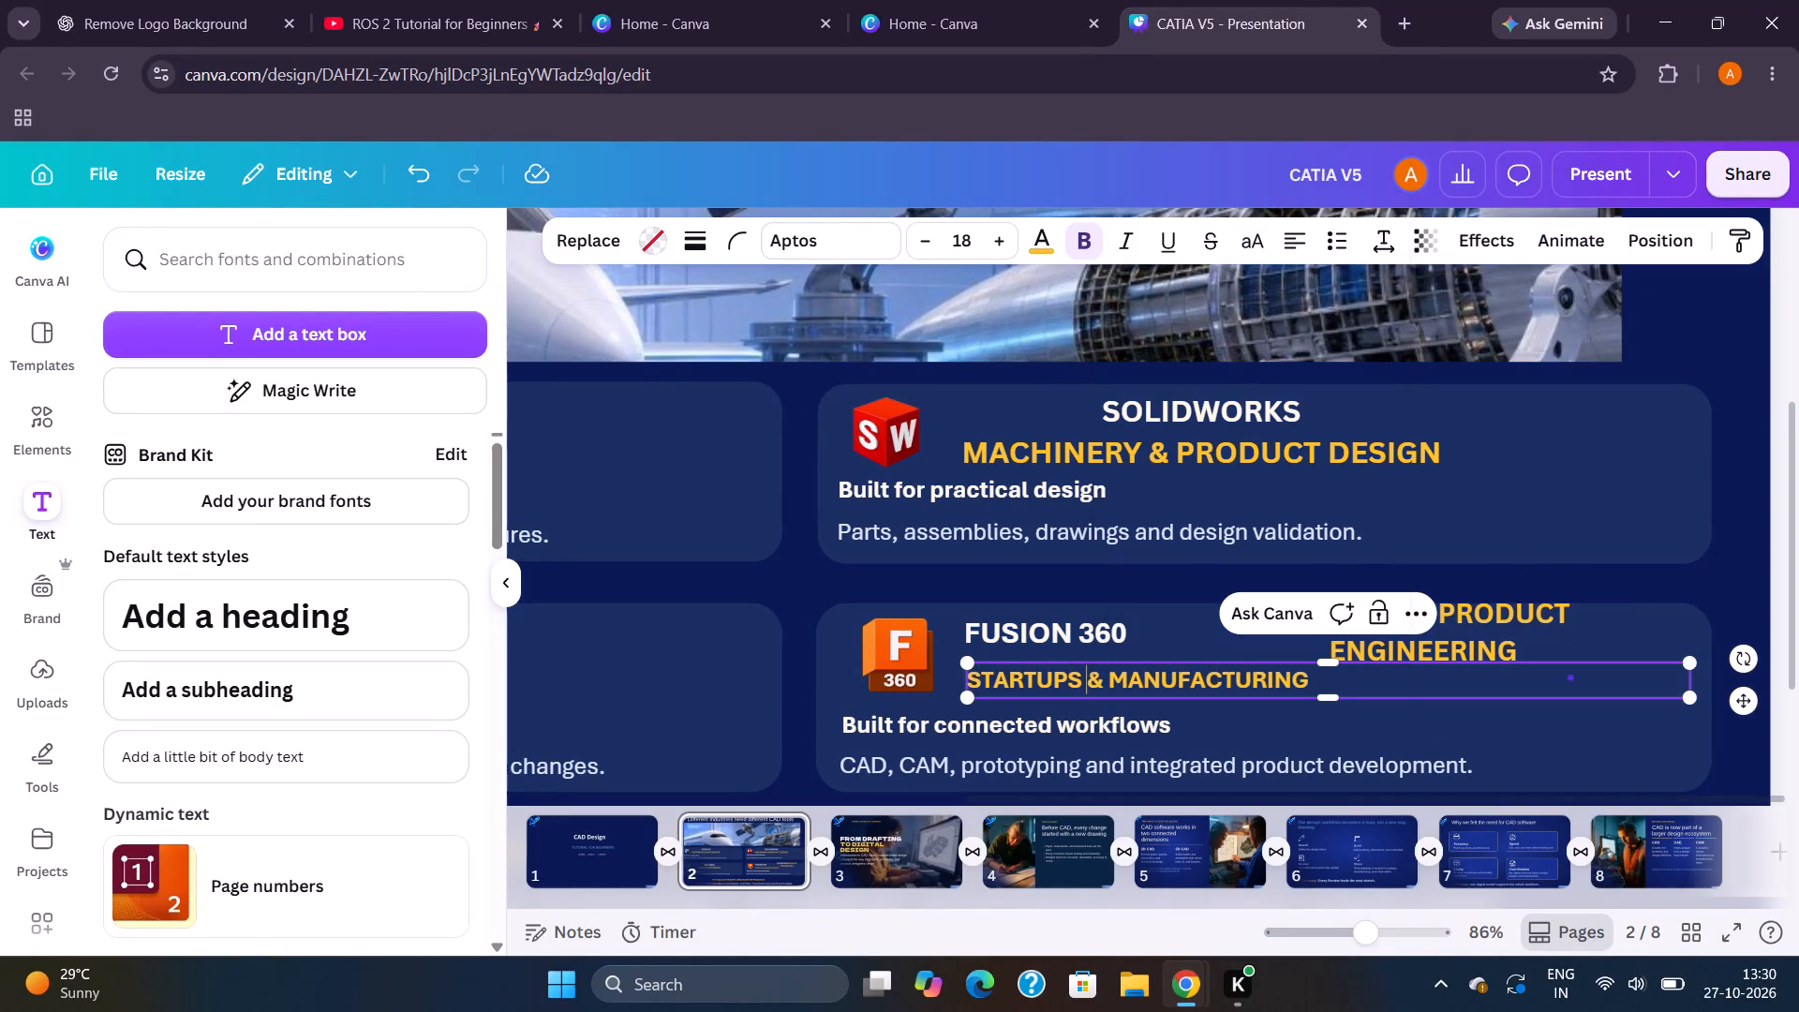
{"action": "triple_click", "coordinate": [1074, 681]}
{"action": "right_click", "coordinate": [1074, 681]}
{"action": "left_click", "coordinate": [1167, 388]}
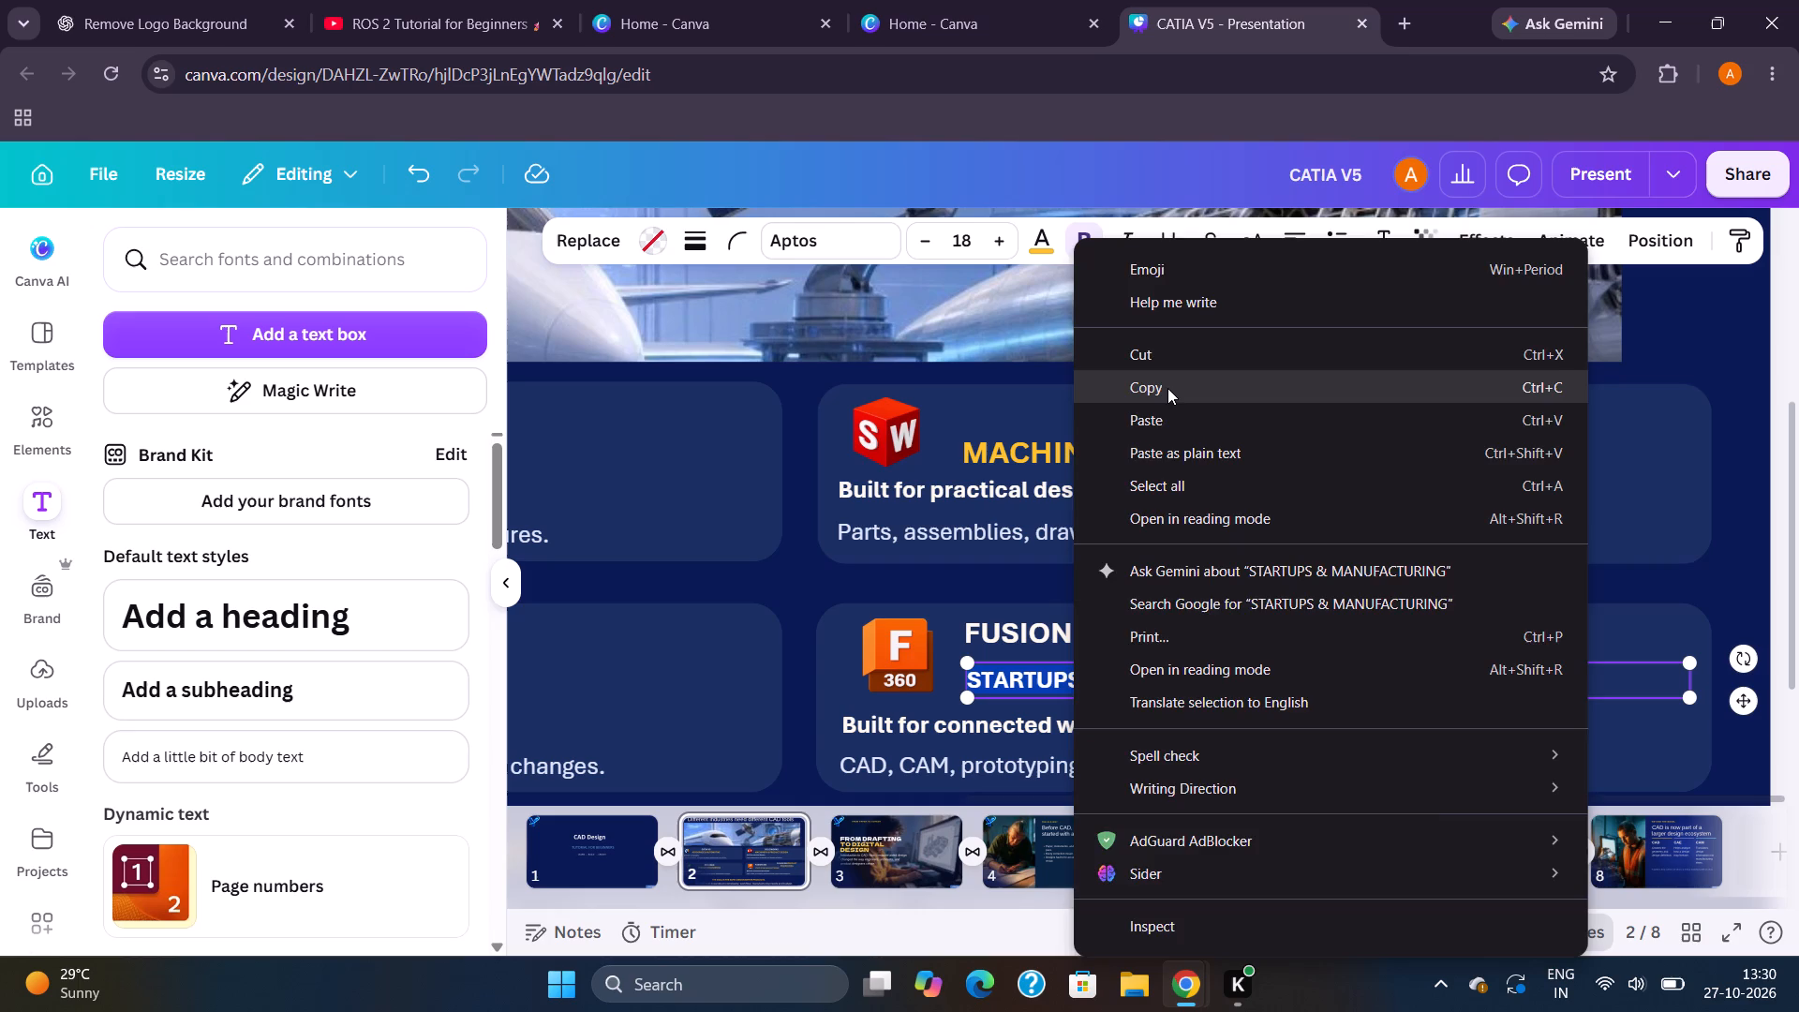
{"action": "left_click", "coordinate": [1532, 618]}
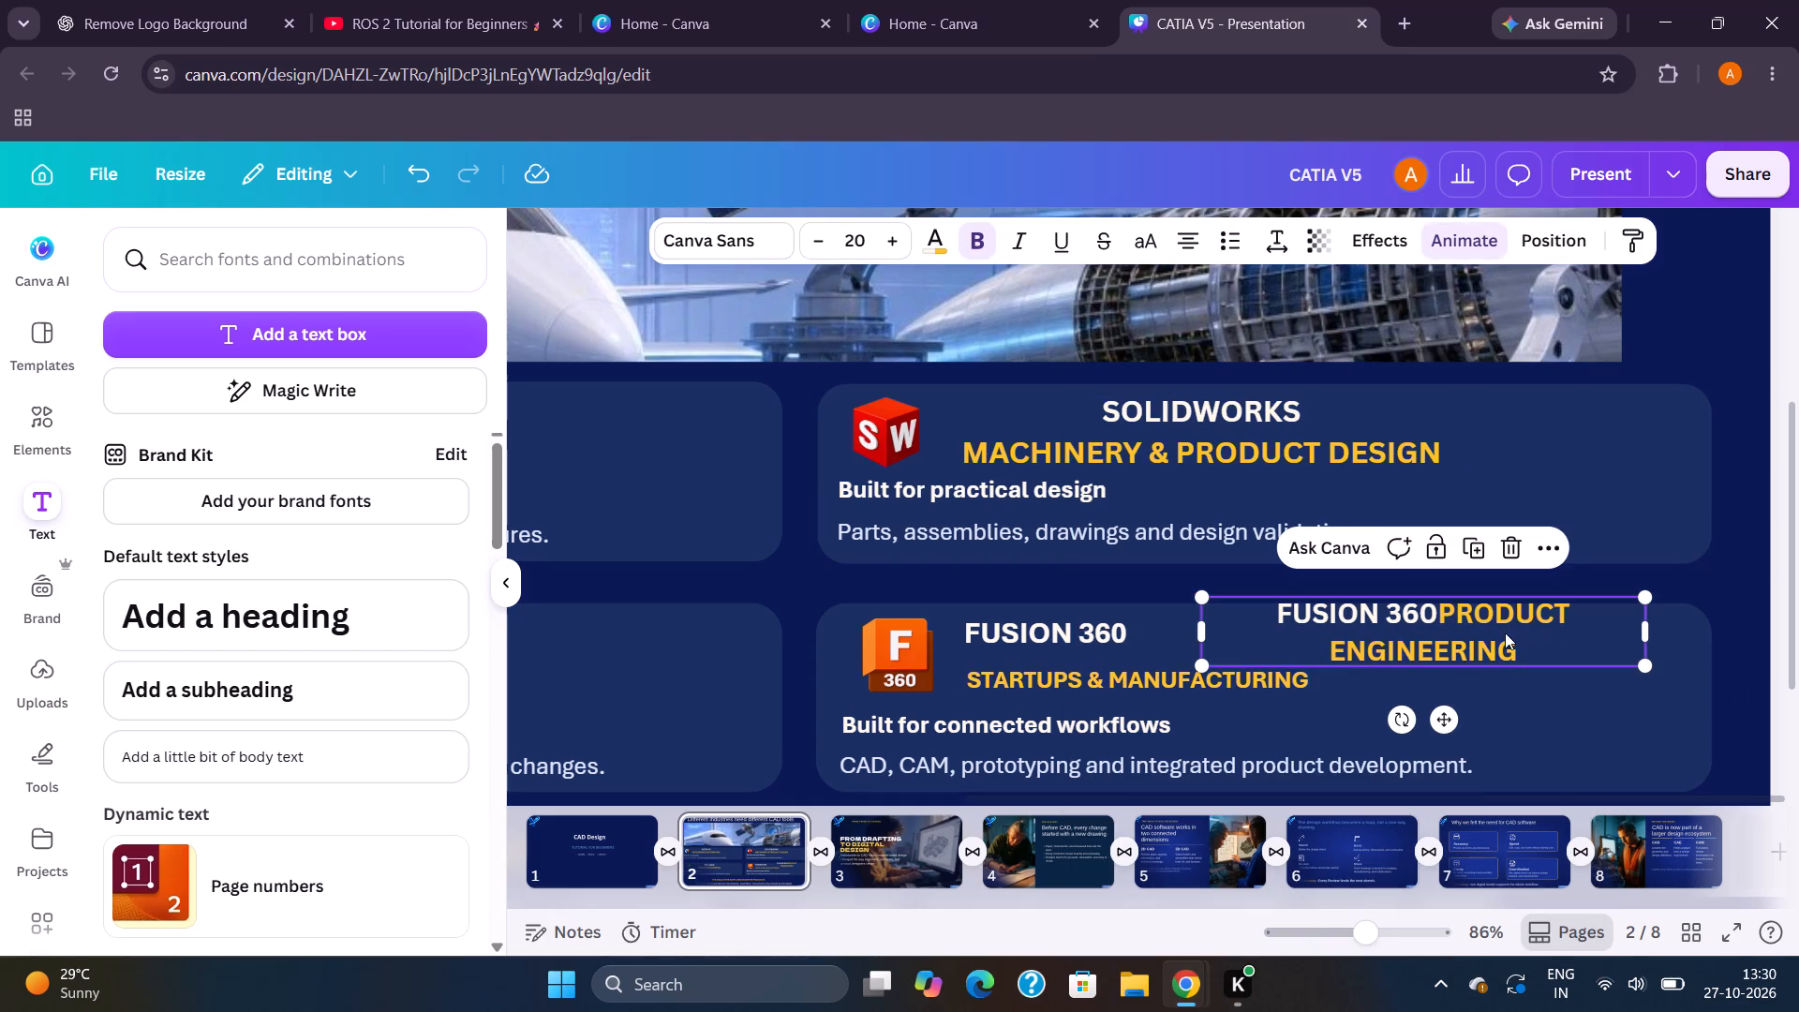
{"action": "double_click", "coordinate": [1437, 609]}
{"action": "left_click", "coordinate": [1439, 609]}
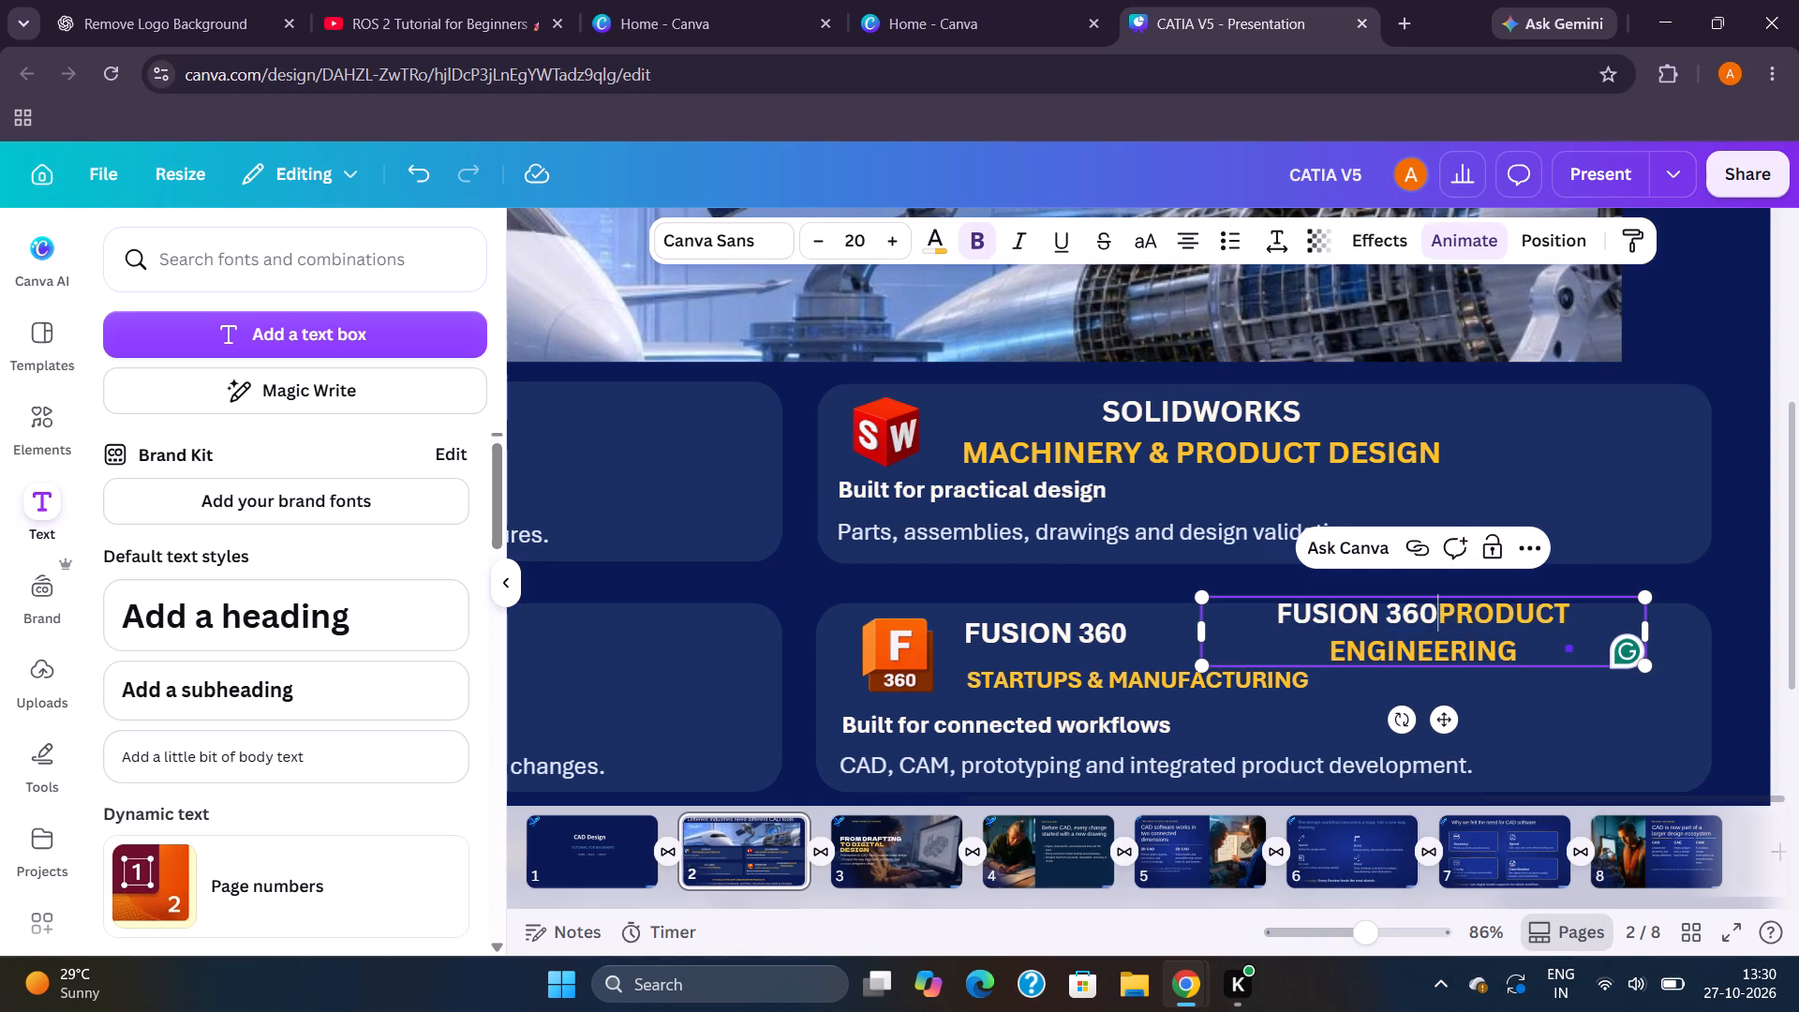
{"action": "left_click_drag", "start_coordinate": [1439, 610], "coordinate": [1526, 649]}
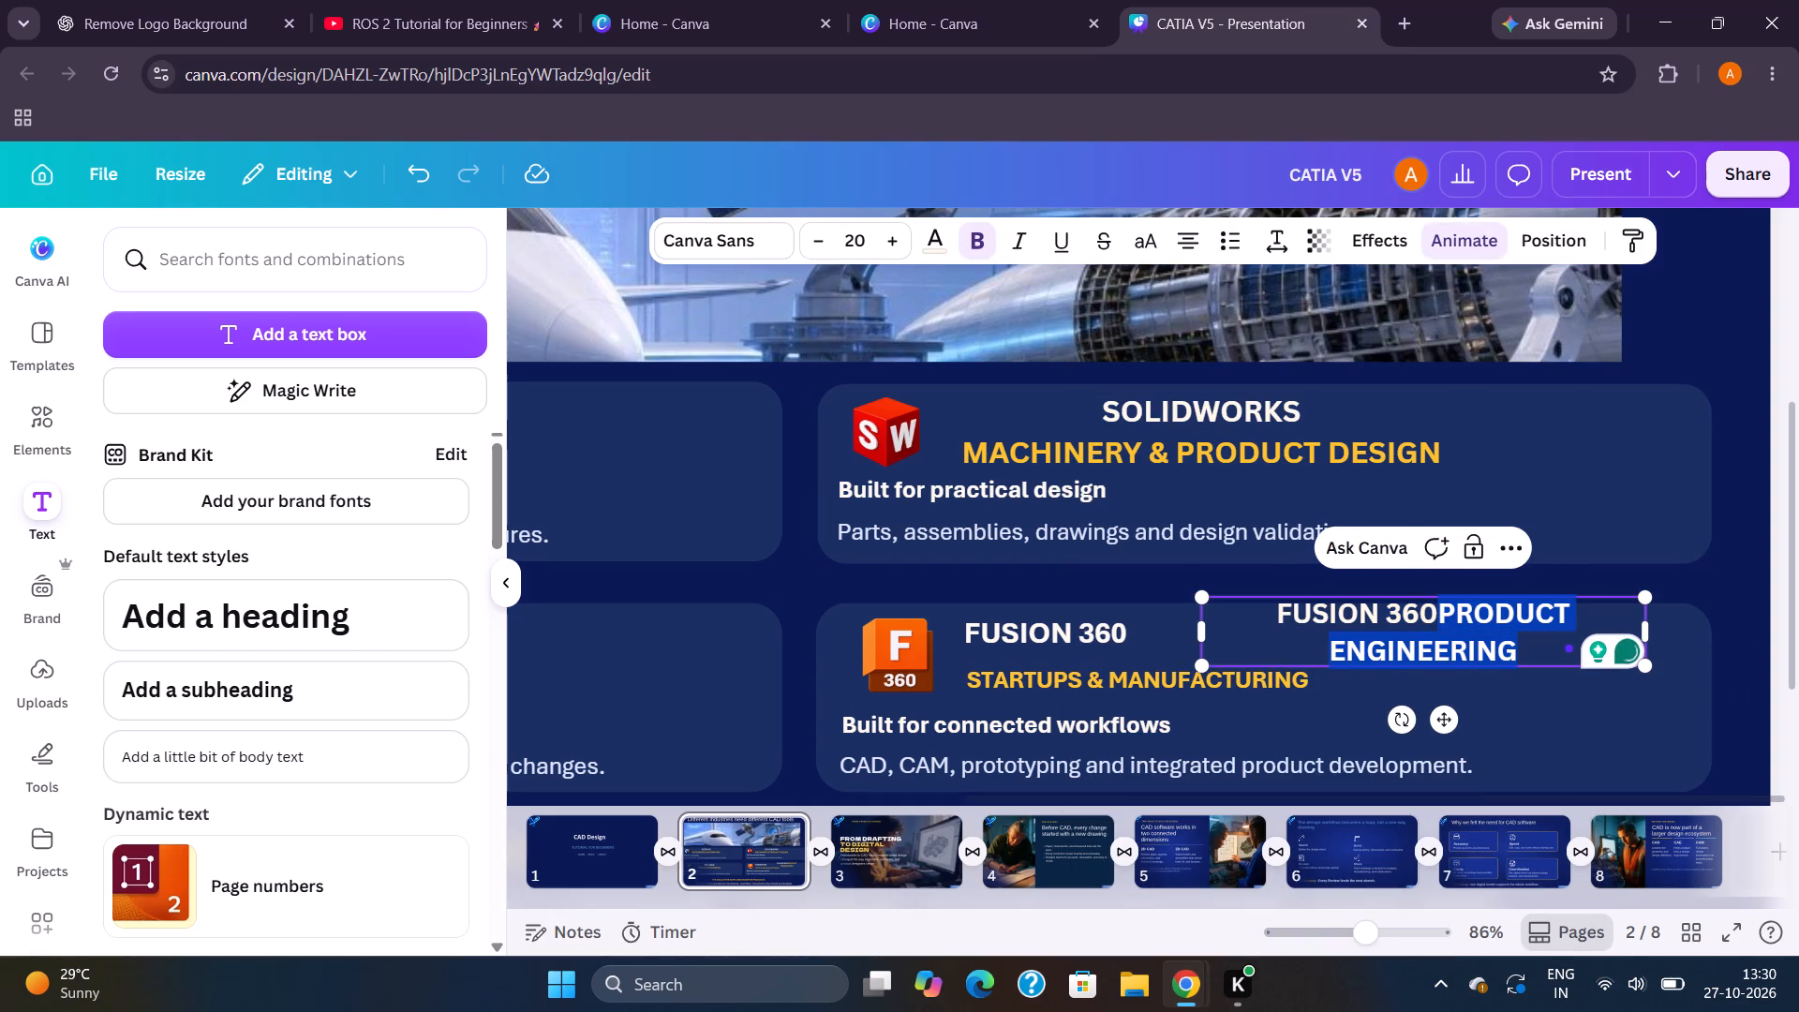
{"action": "left_click_drag", "start_coordinate": [1526, 649], "coordinate": [1525, 651]}
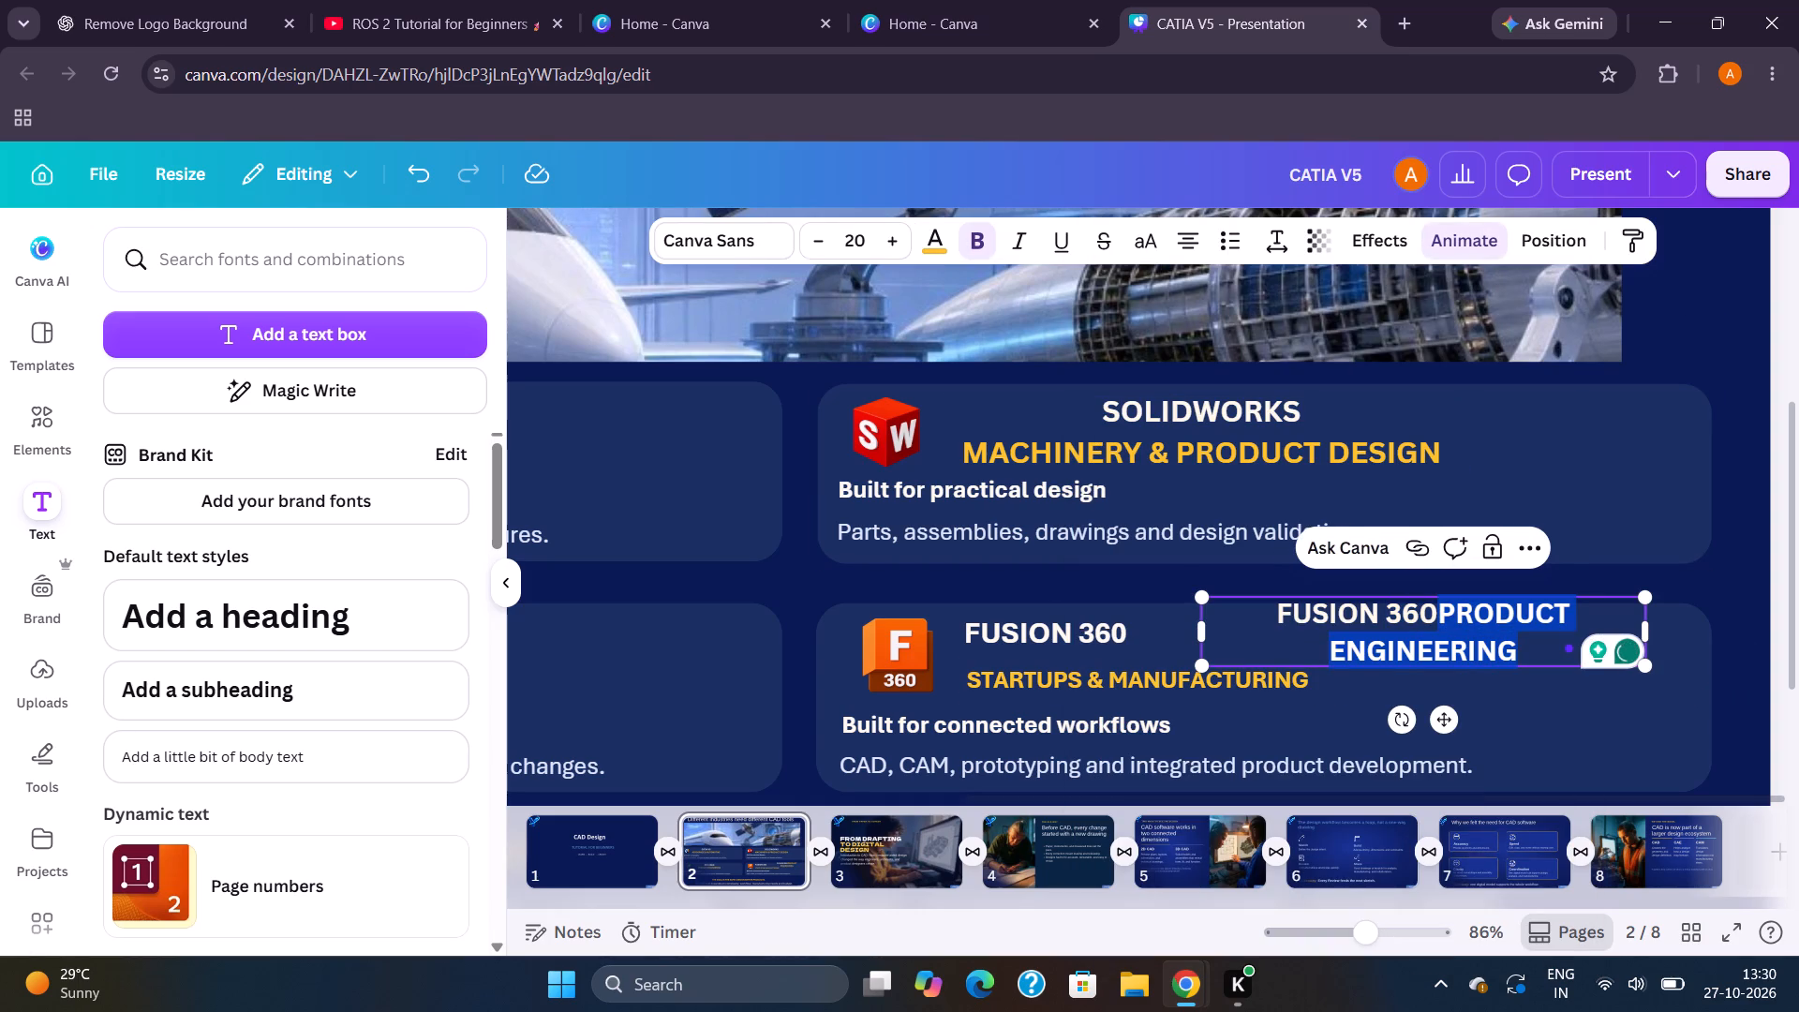
{"action": "key", "text": "ctrl+v"}
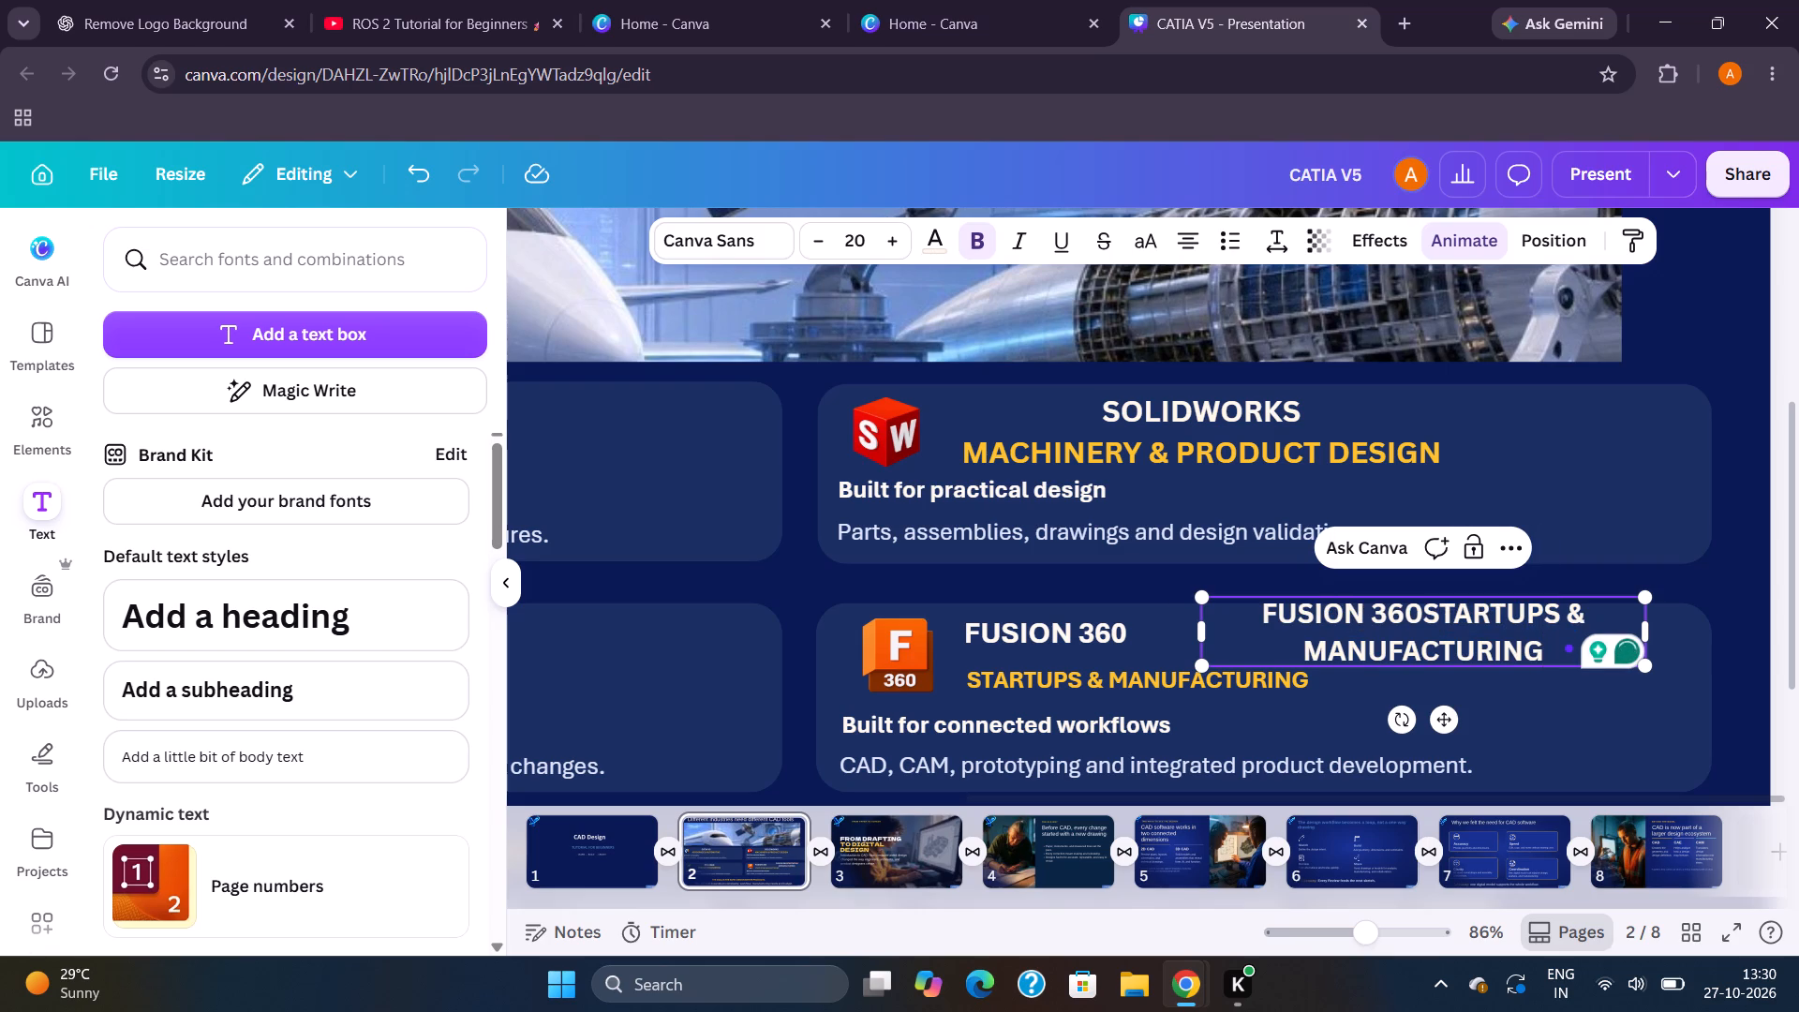
{"action": "left_click", "coordinate": [1426, 615]}
{"action": "key", "text": "Return"}
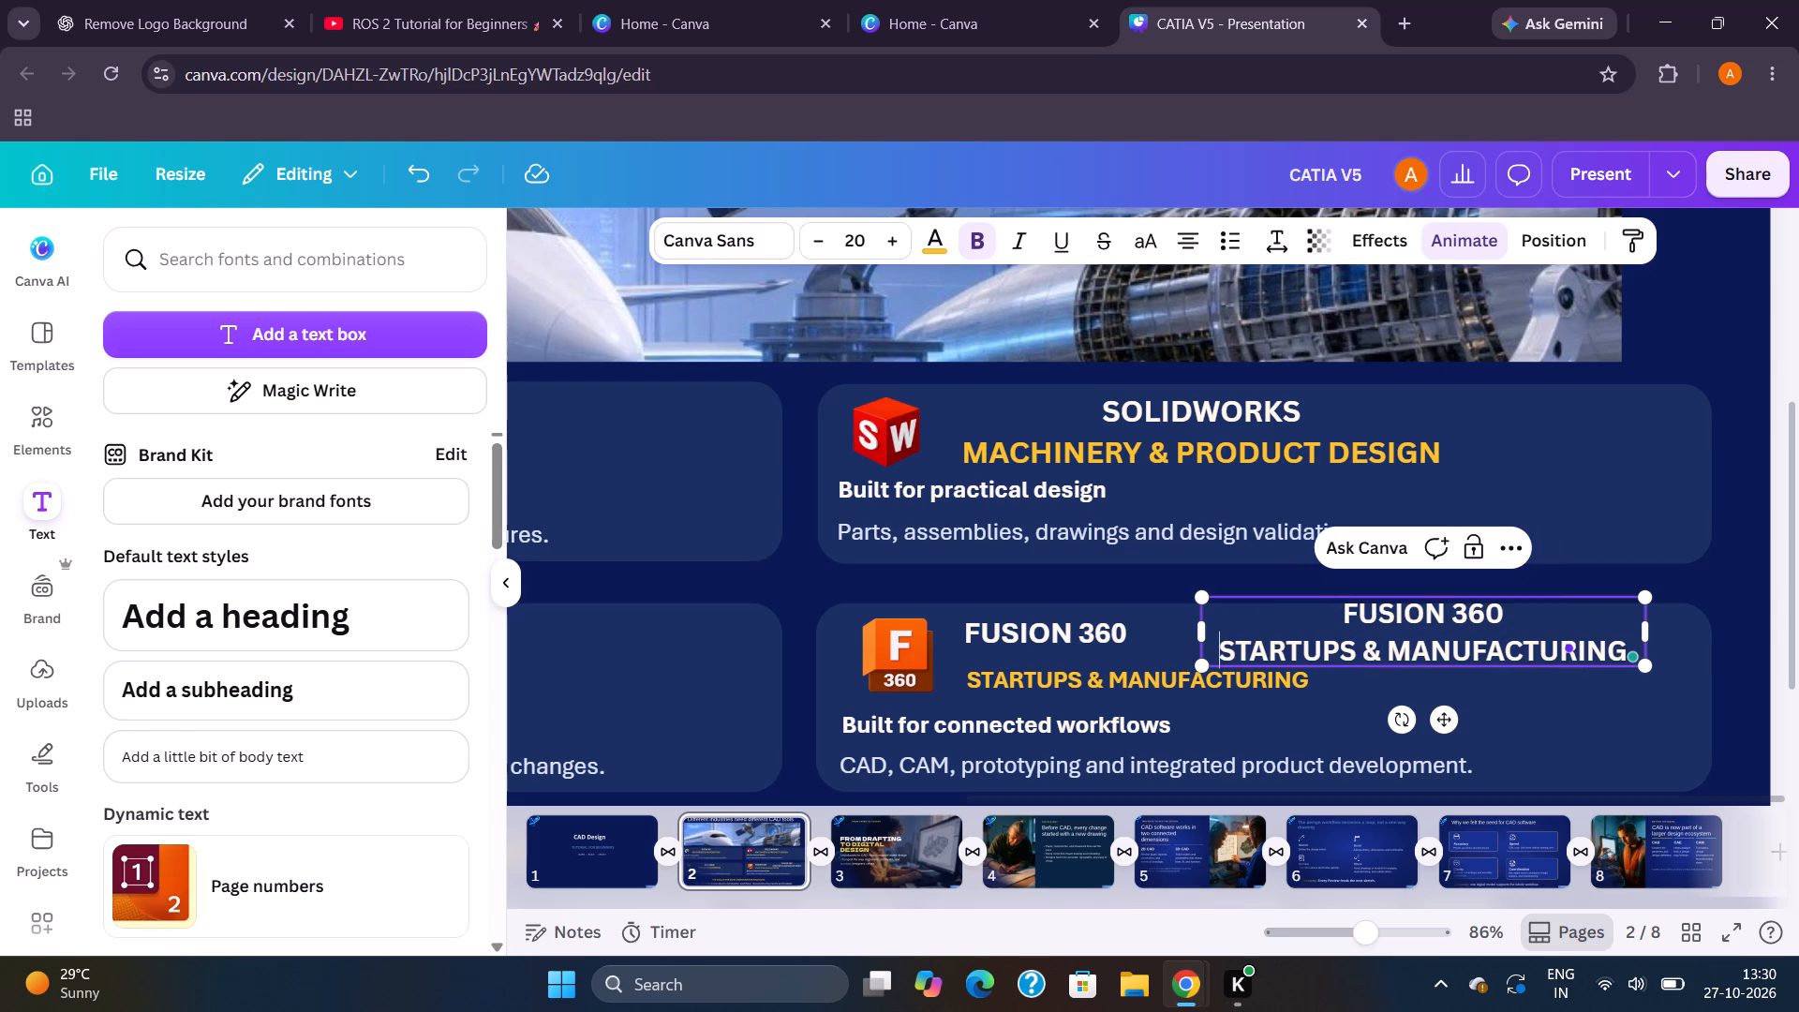
Reduce the "STARTUPS & MANUFACTURING" line in the duplicated title box to font size 18.
{"action": "left_click_drag", "start_coordinate": [1226, 650], "coordinate": [1627, 647]}
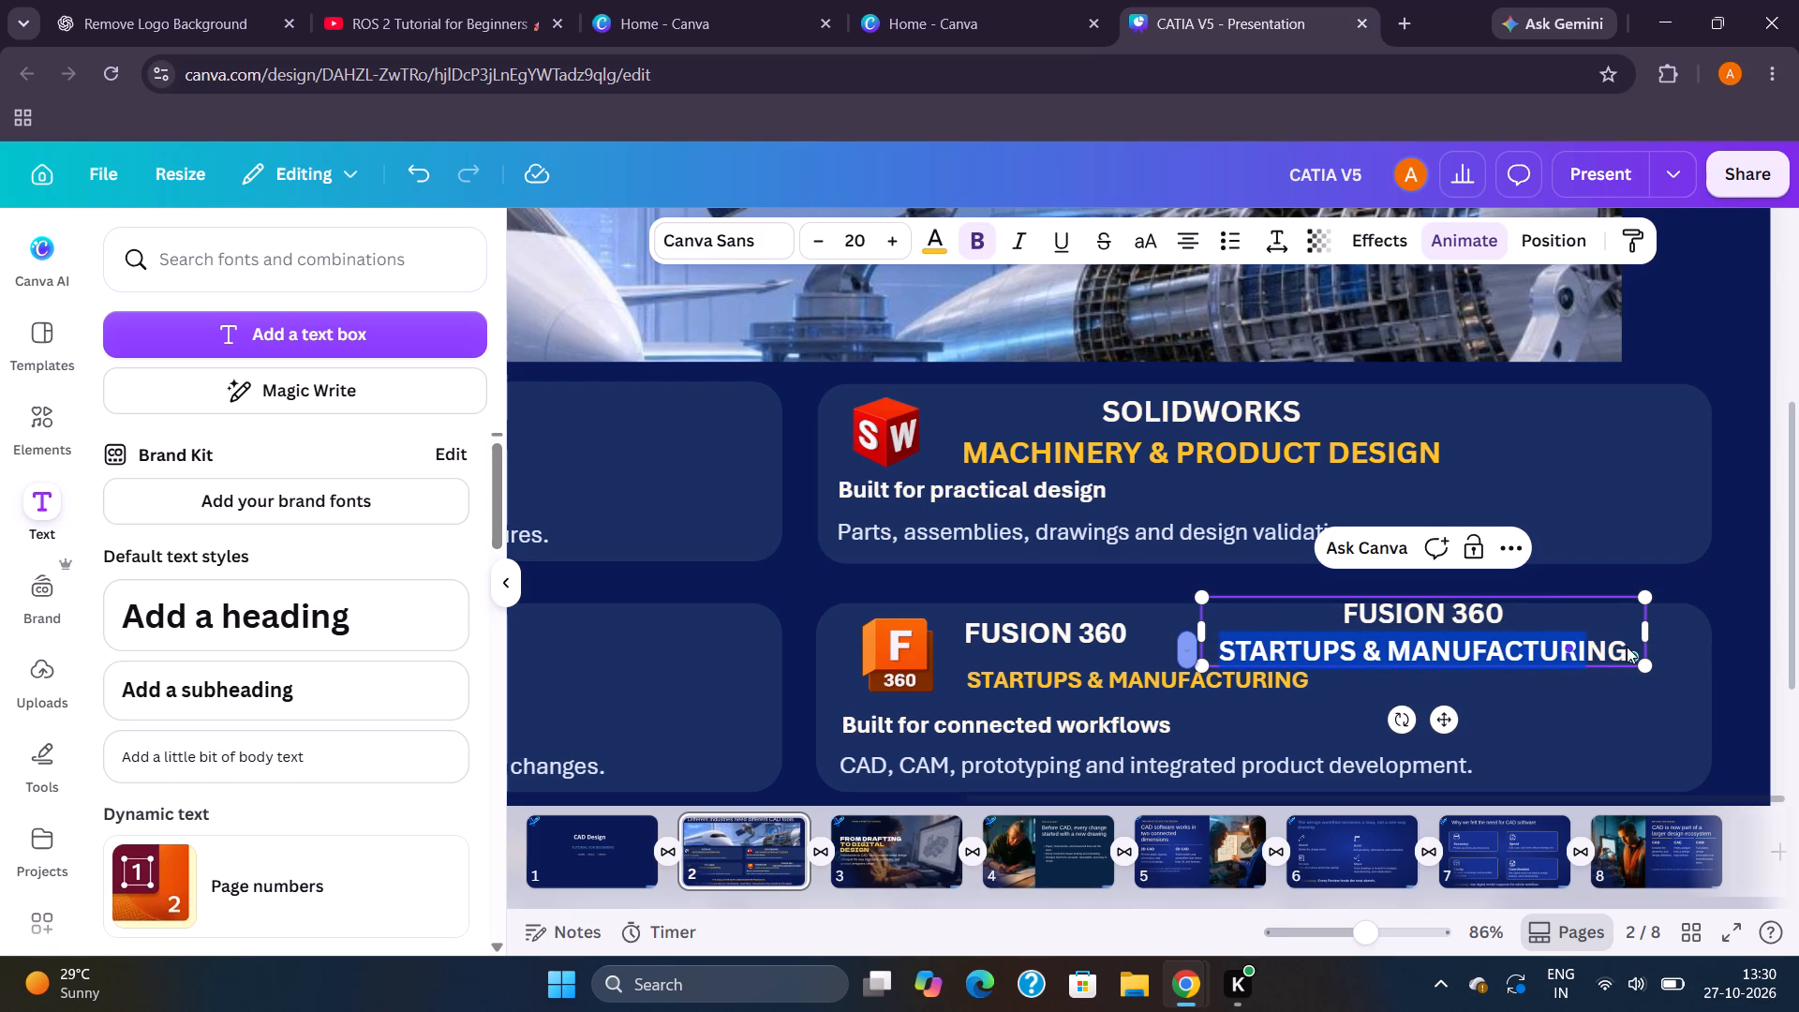
{"action": "left_click_drag", "start_coordinate": [1627, 647], "coordinate": [1624, 637]}
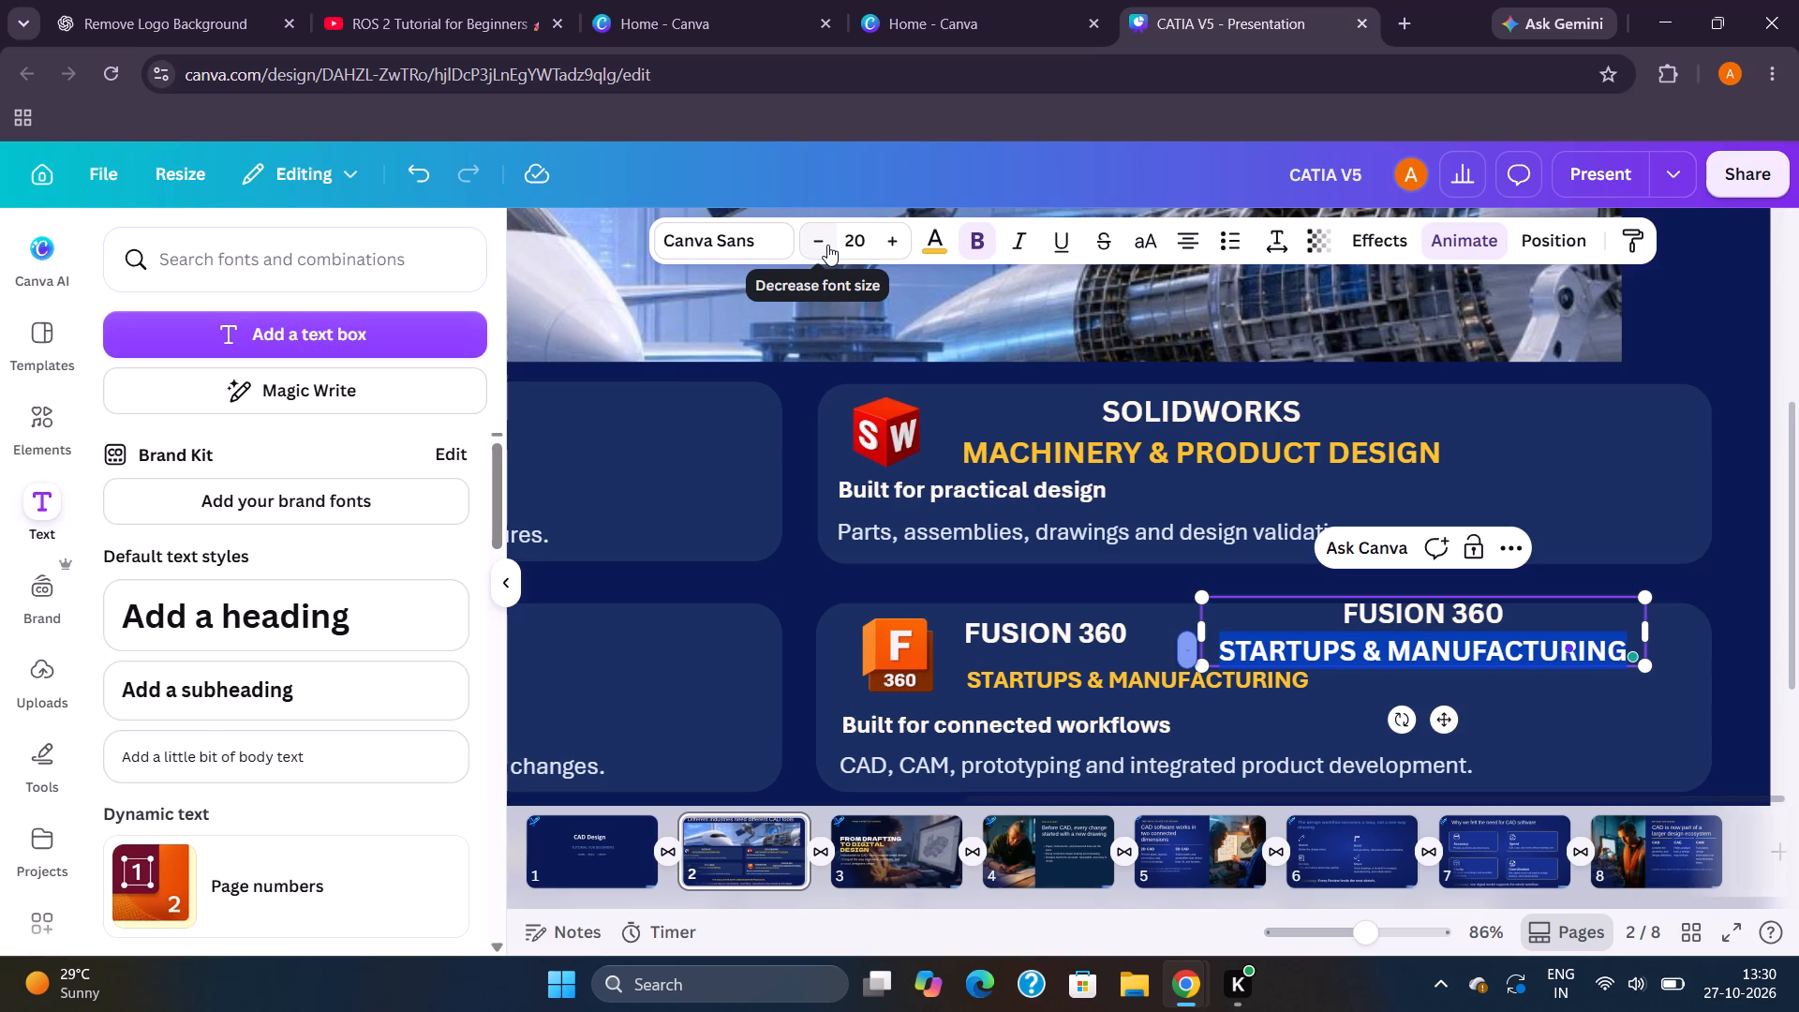
{"action": "left_click", "coordinate": [827, 245]}
{"action": "left_click", "coordinate": [827, 245]}
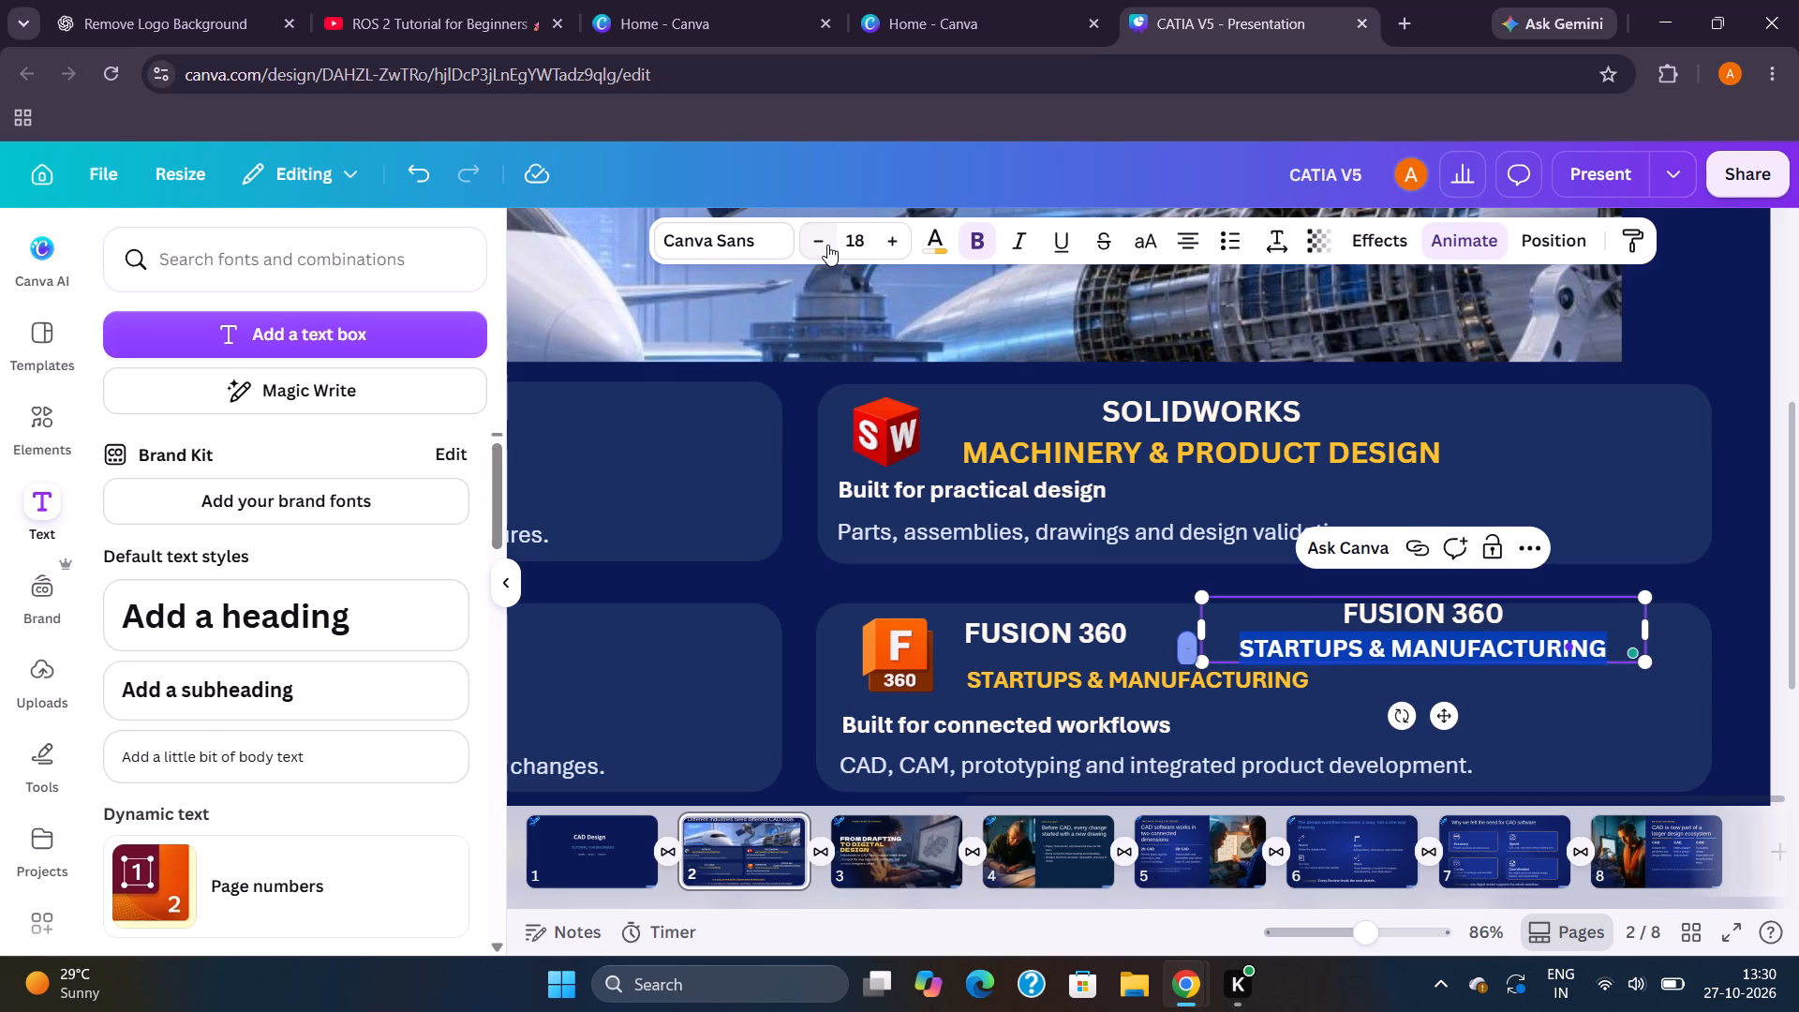
Delete the original separate "FUSION 360" heading and yellow "STARTUPS & MANUFACTURING" subtitle from the FUSION 360 card.
{"action": "left_click", "coordinate": [1031, 637]}
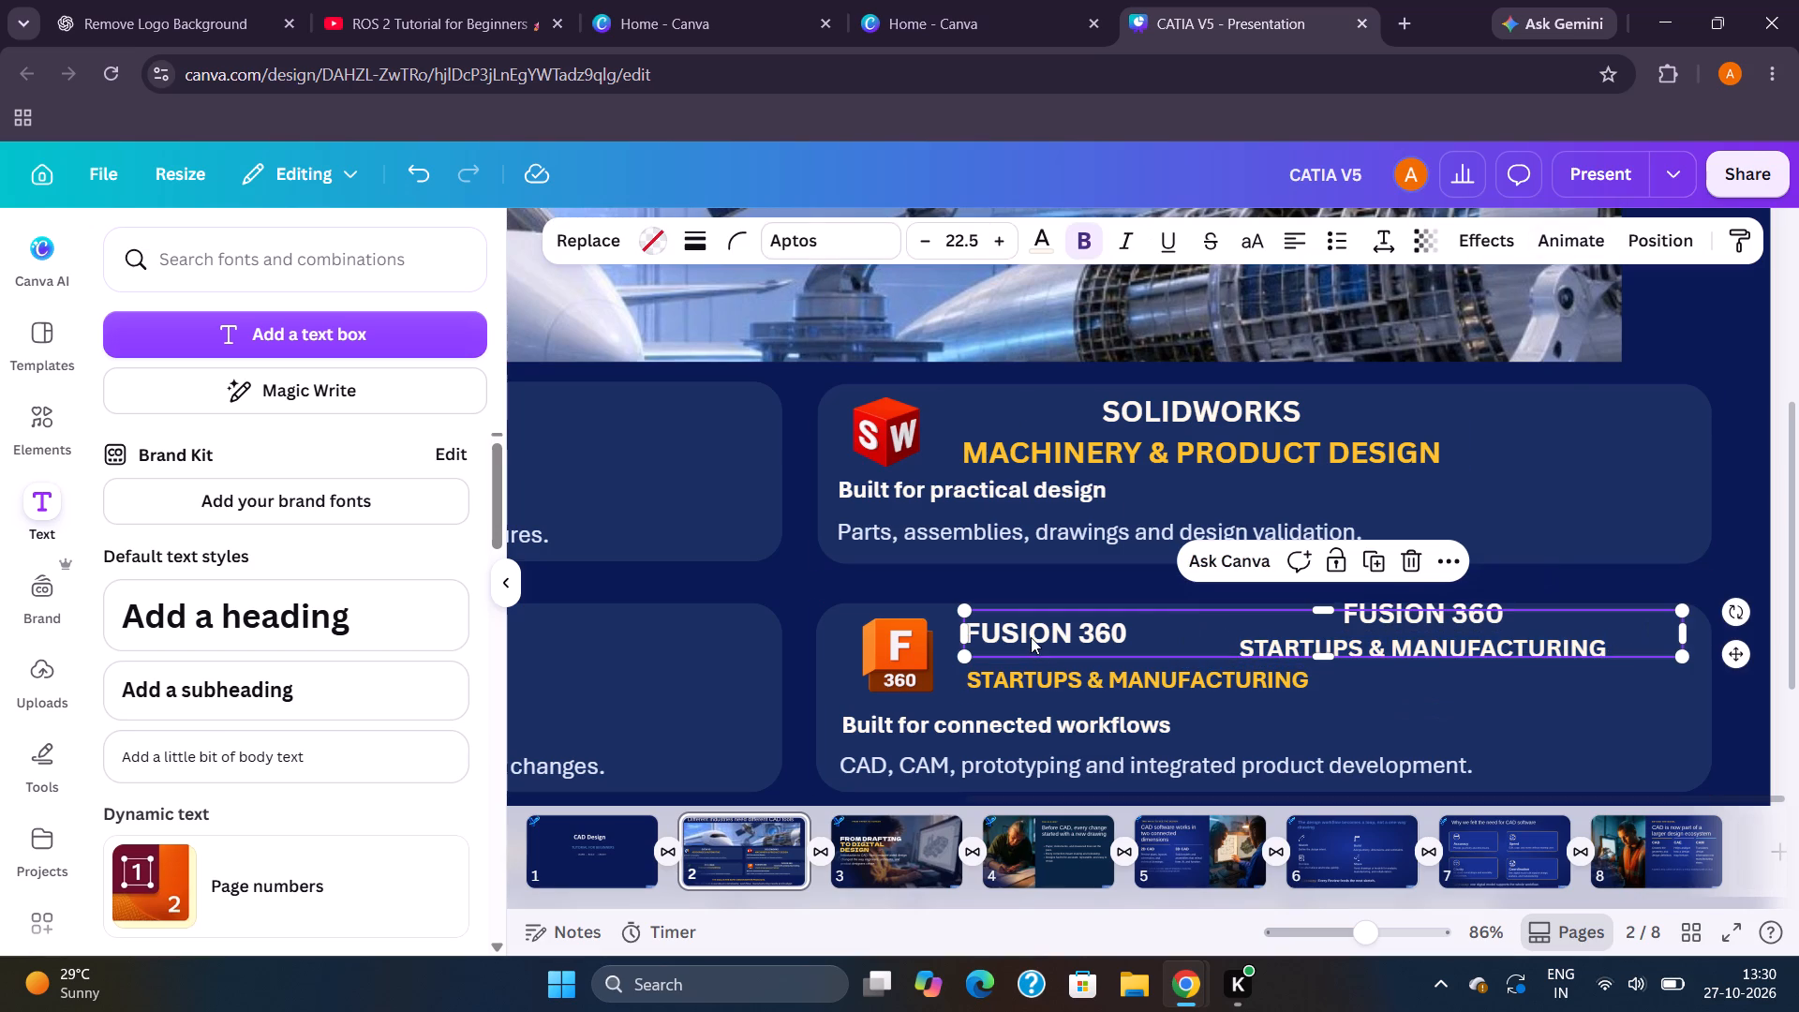
{"action": "key", "text": "Delete"}
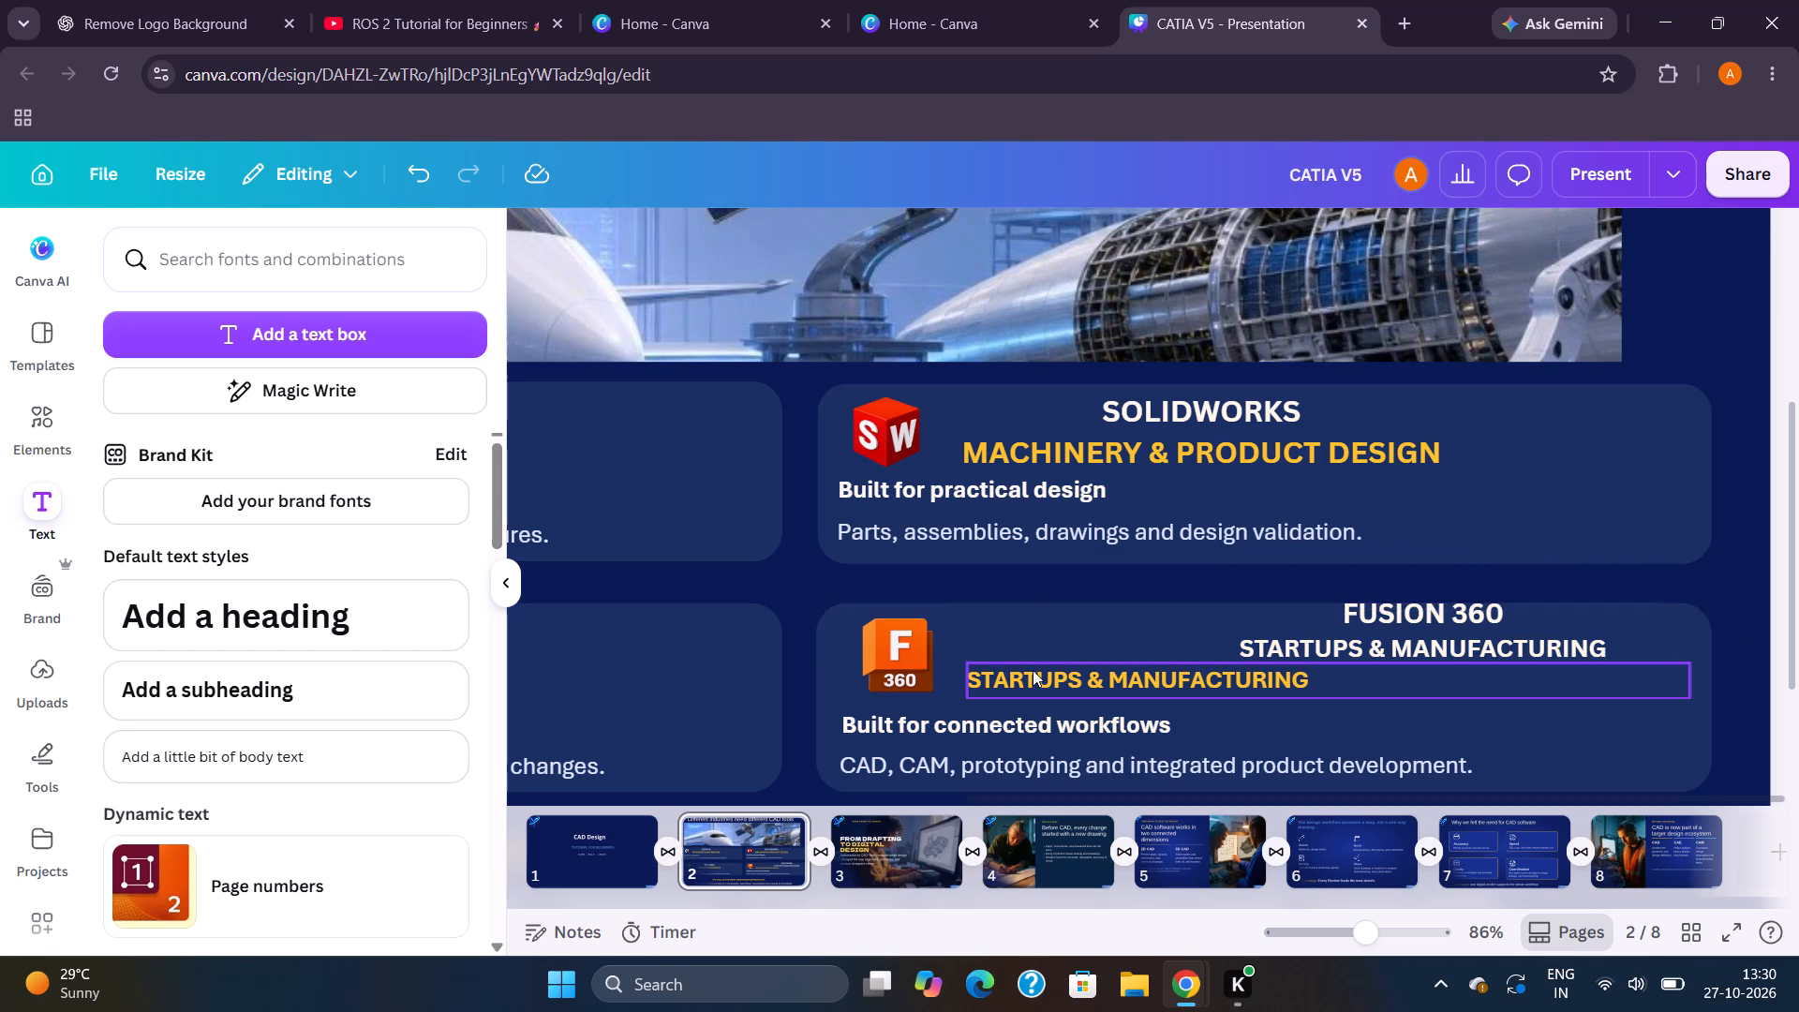
{"action": "left_click", "coordinate": [1033, 670]}
{"action": "key", "text": "Delete"}
Move the combined FUSION 360 title box beside the Fusion 360 logo, above "Built for connected workflows".
{"action": "left_click", "coordinate": [1448, 632]}
{"action": "left_click_drag", "start_coordinate": [1451, 705], "coordinate": [1451, 706]}
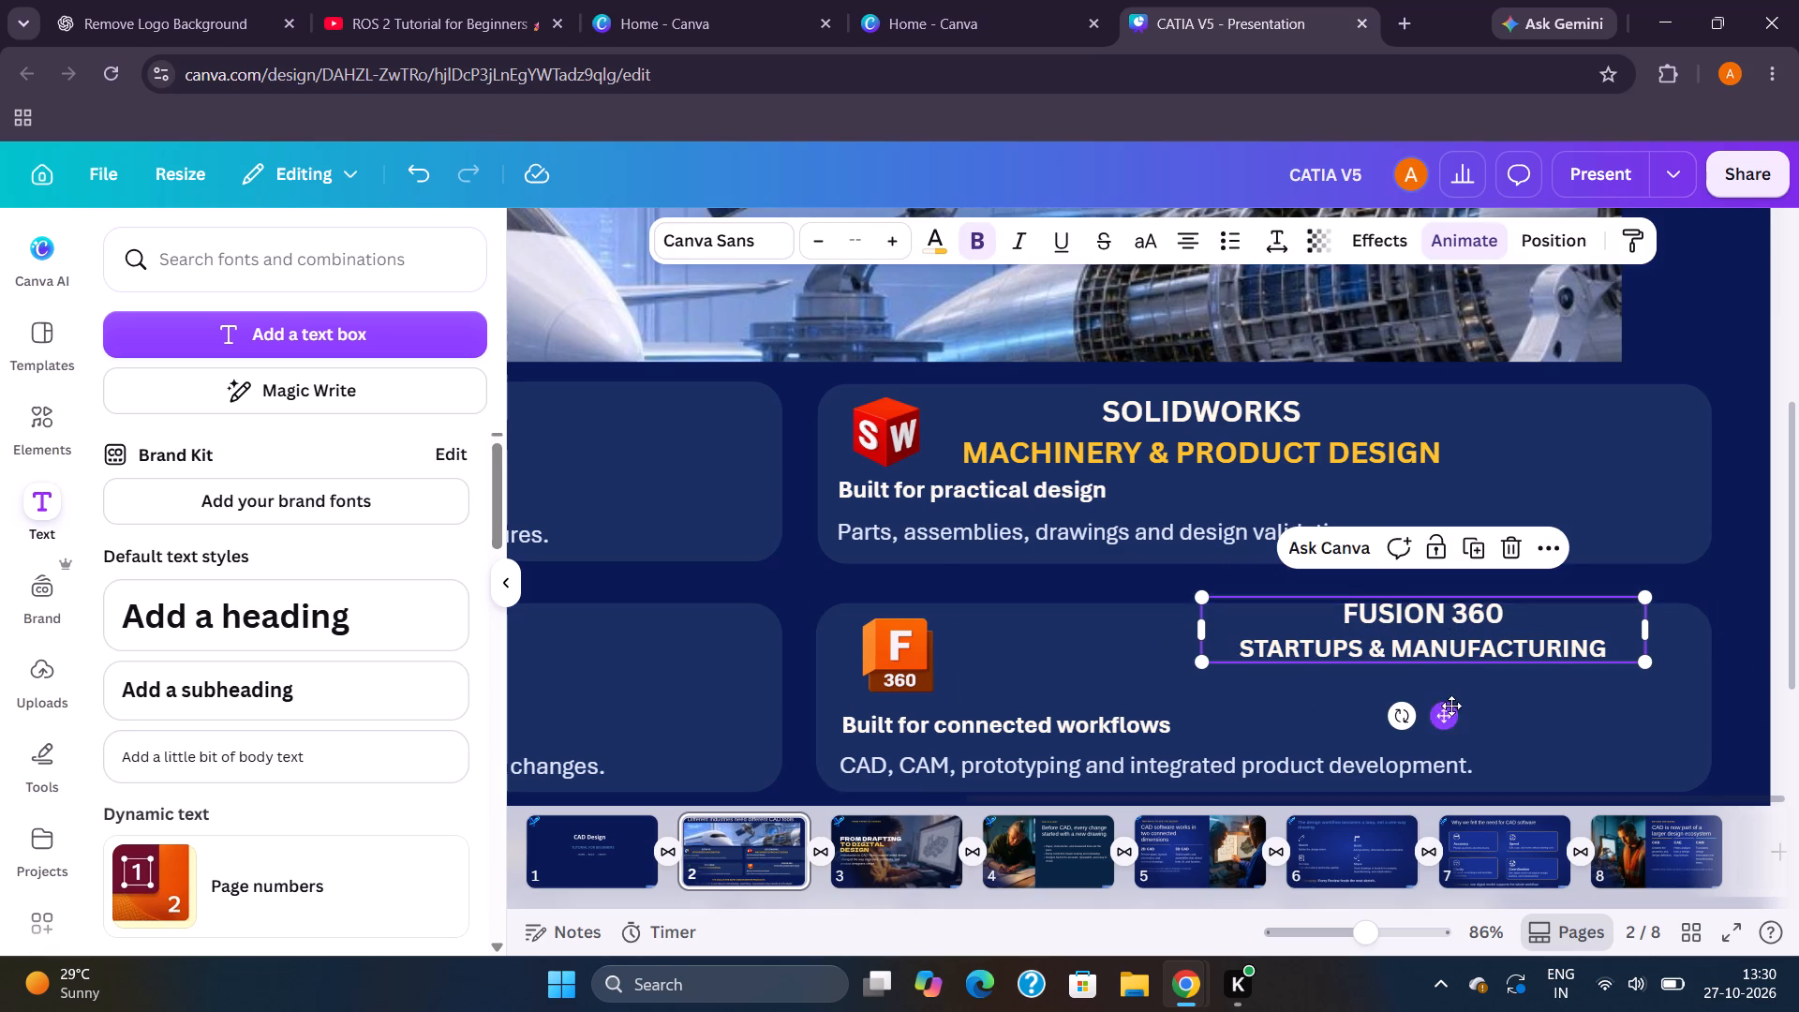
{"action": "left_click_drag", "start_coordinate": [1451, 706], "coordinate": [1205, 733]}
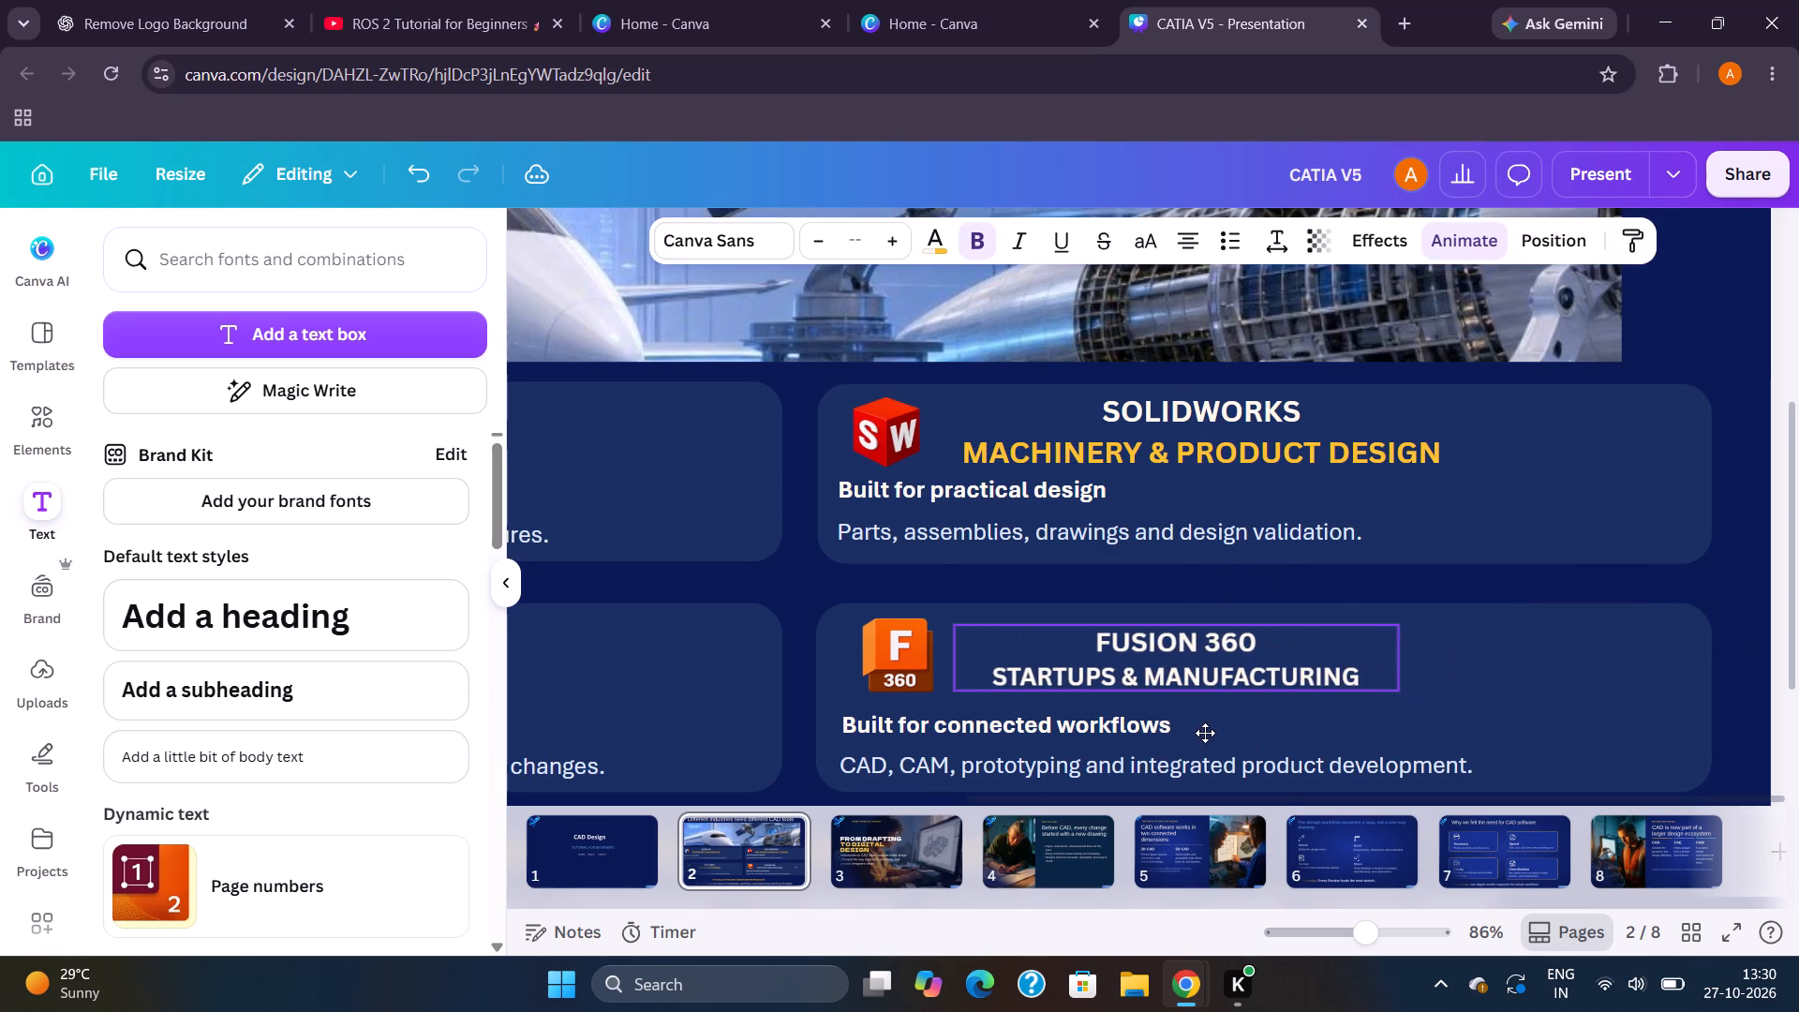
Shift the combined FUSION 360 title box further from the Fusion 360 logo, keeping it above "Built for connected workflows".
{"action": "left_click_drag", "start_coordinate": [1205, 733], "coordinate": [1238, 729]}
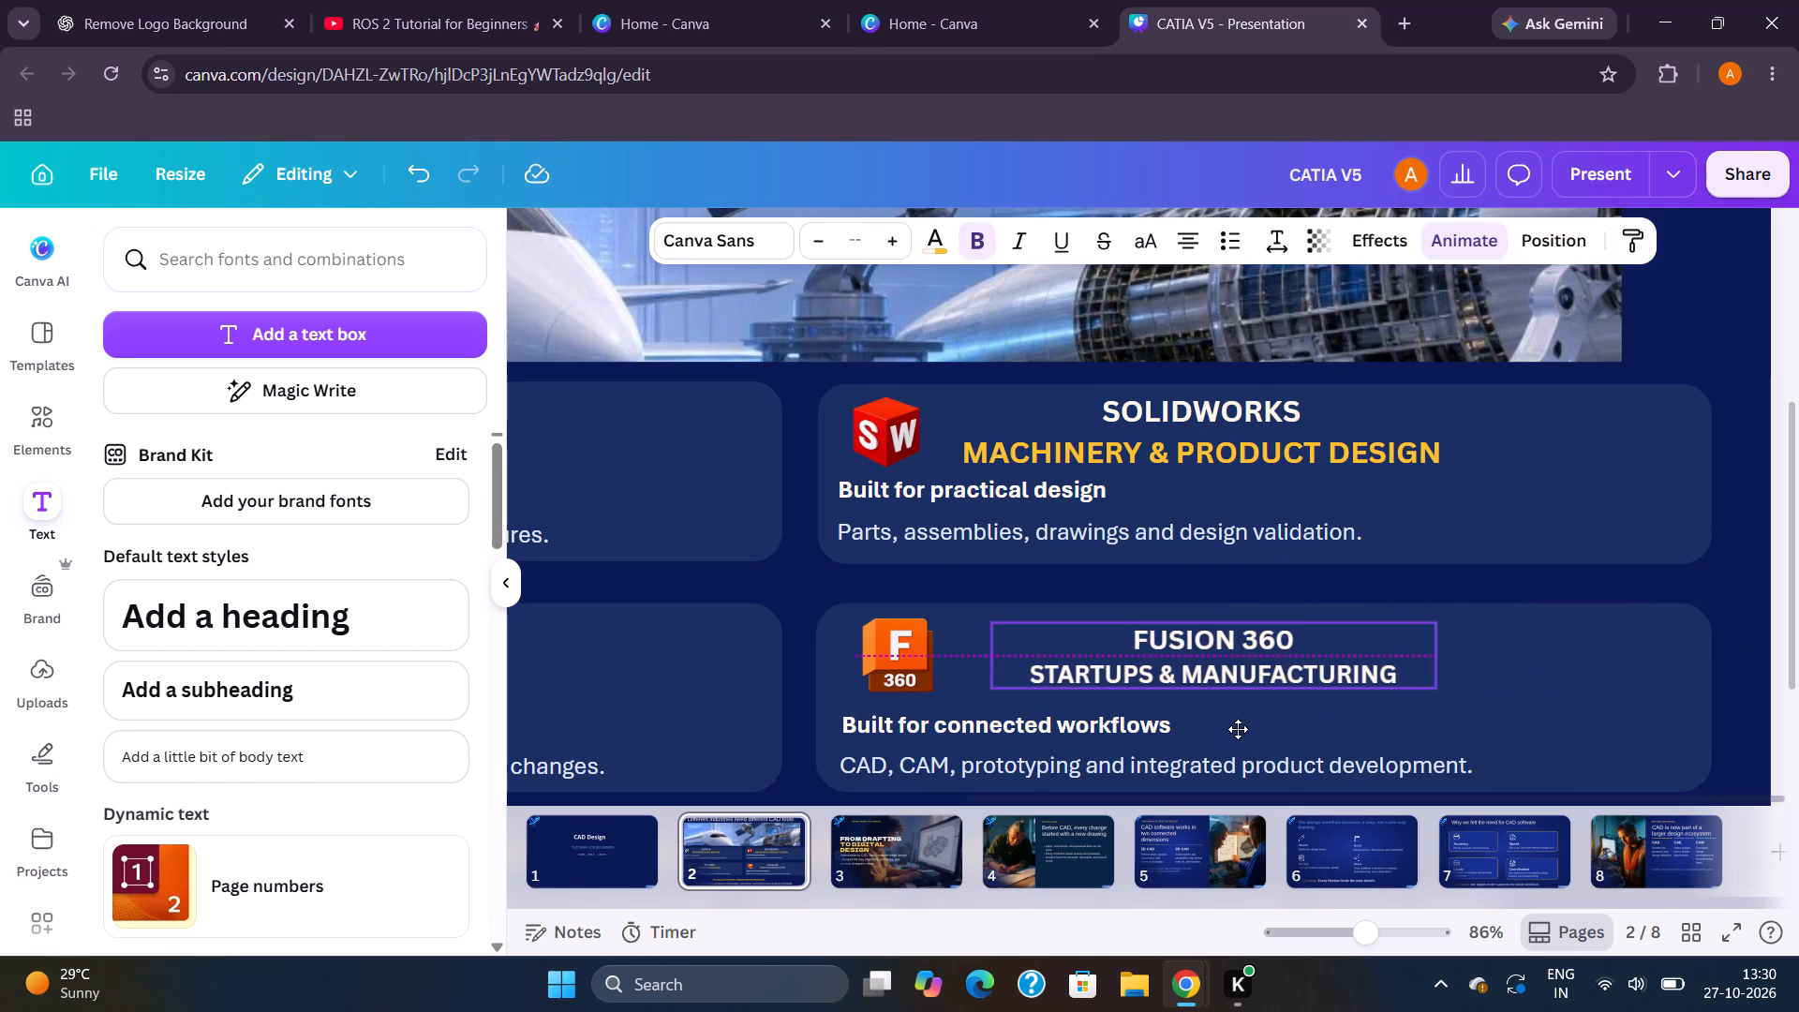
{"action": "left_click_drag", "start_coordinate": [1238, 729], "coordinate": [1243, 728]}
Colour the whole "STARTUPS & MANUFACTURING" line in the FUSION 360 title box green, including its final letter.
{"action": "left_click", "coordinate": [1149, 671]}
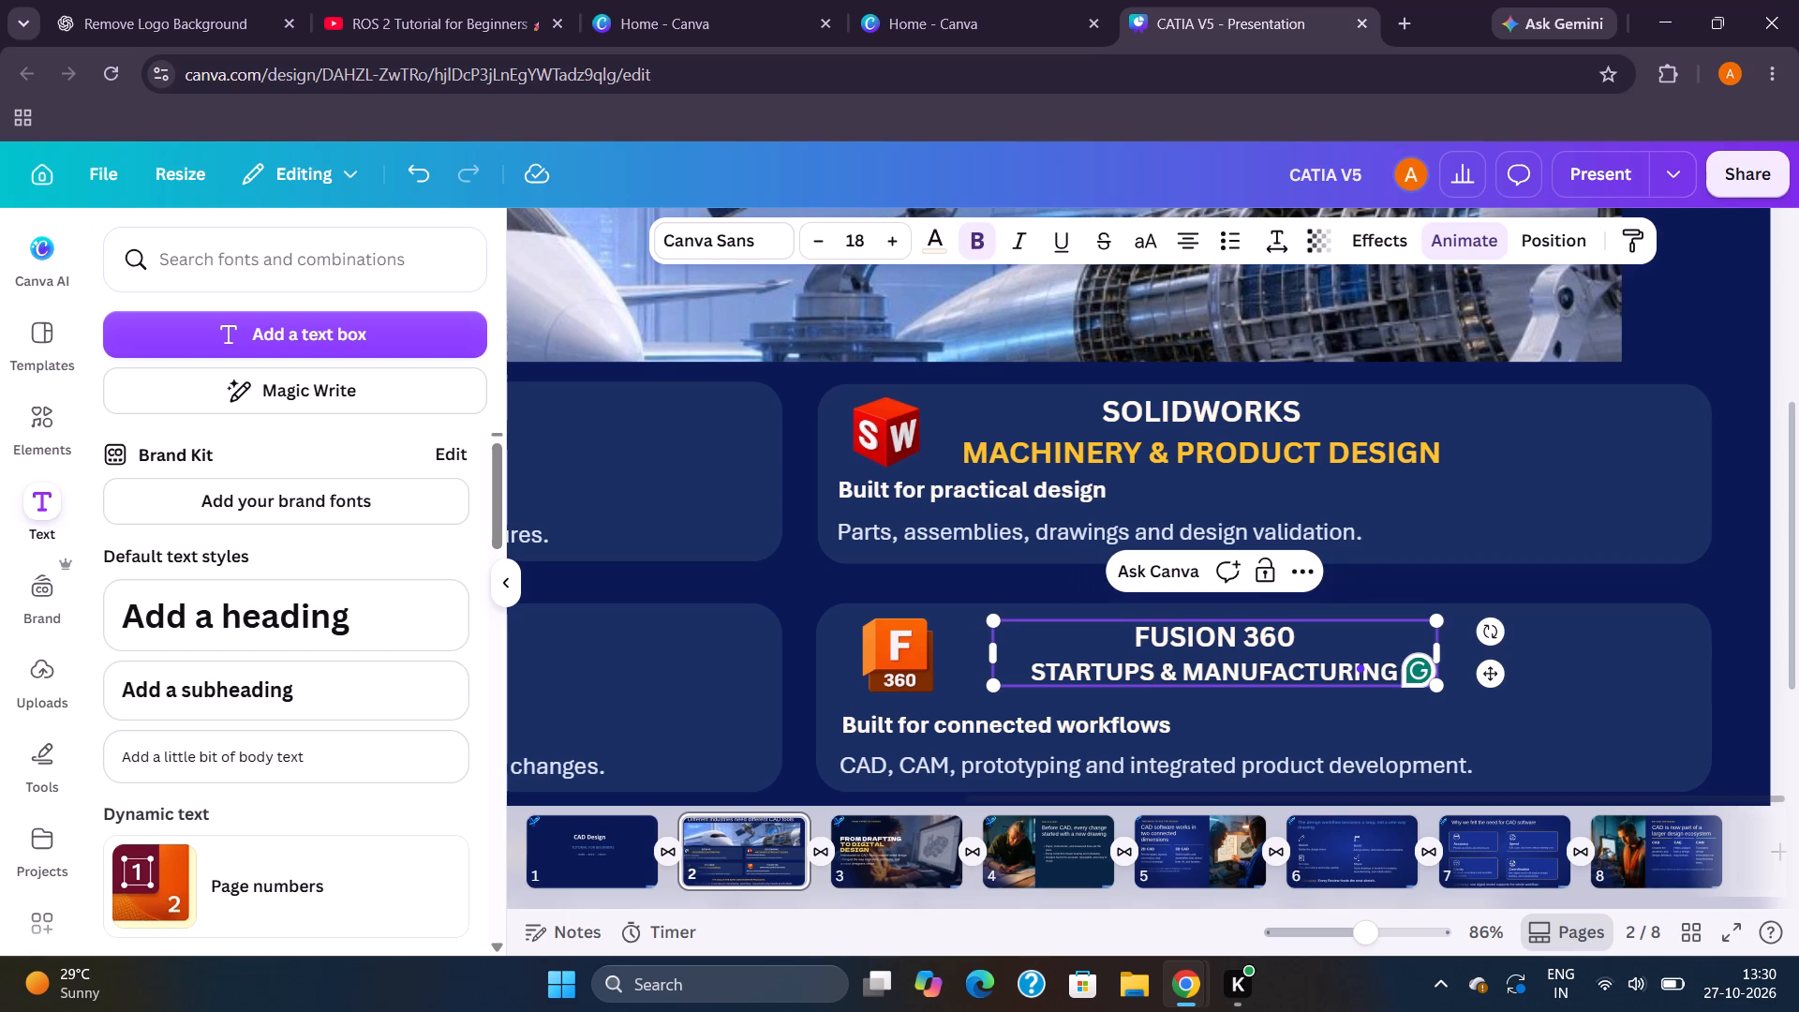
{"action": "left_click_drag", "start_coordinate": [1033, 673], "coordinate": [1401, 675]}
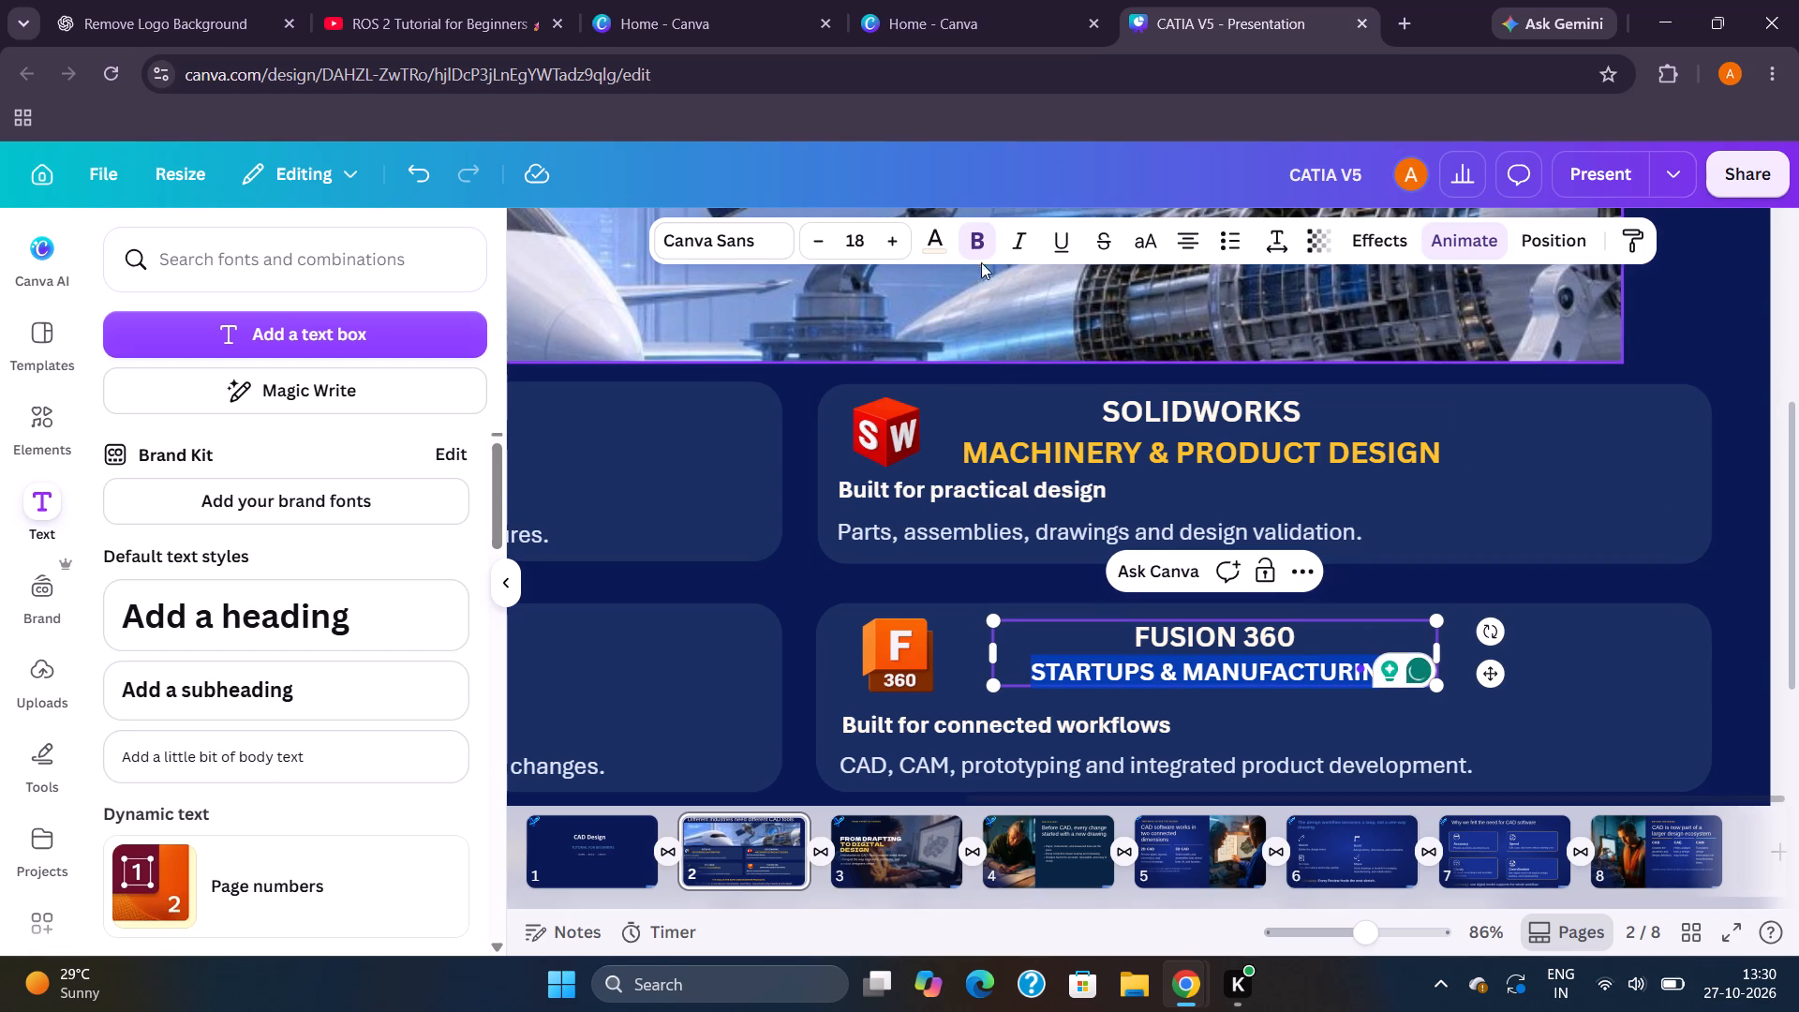
{"action": "left_click", "coordinate": [941, 246]}
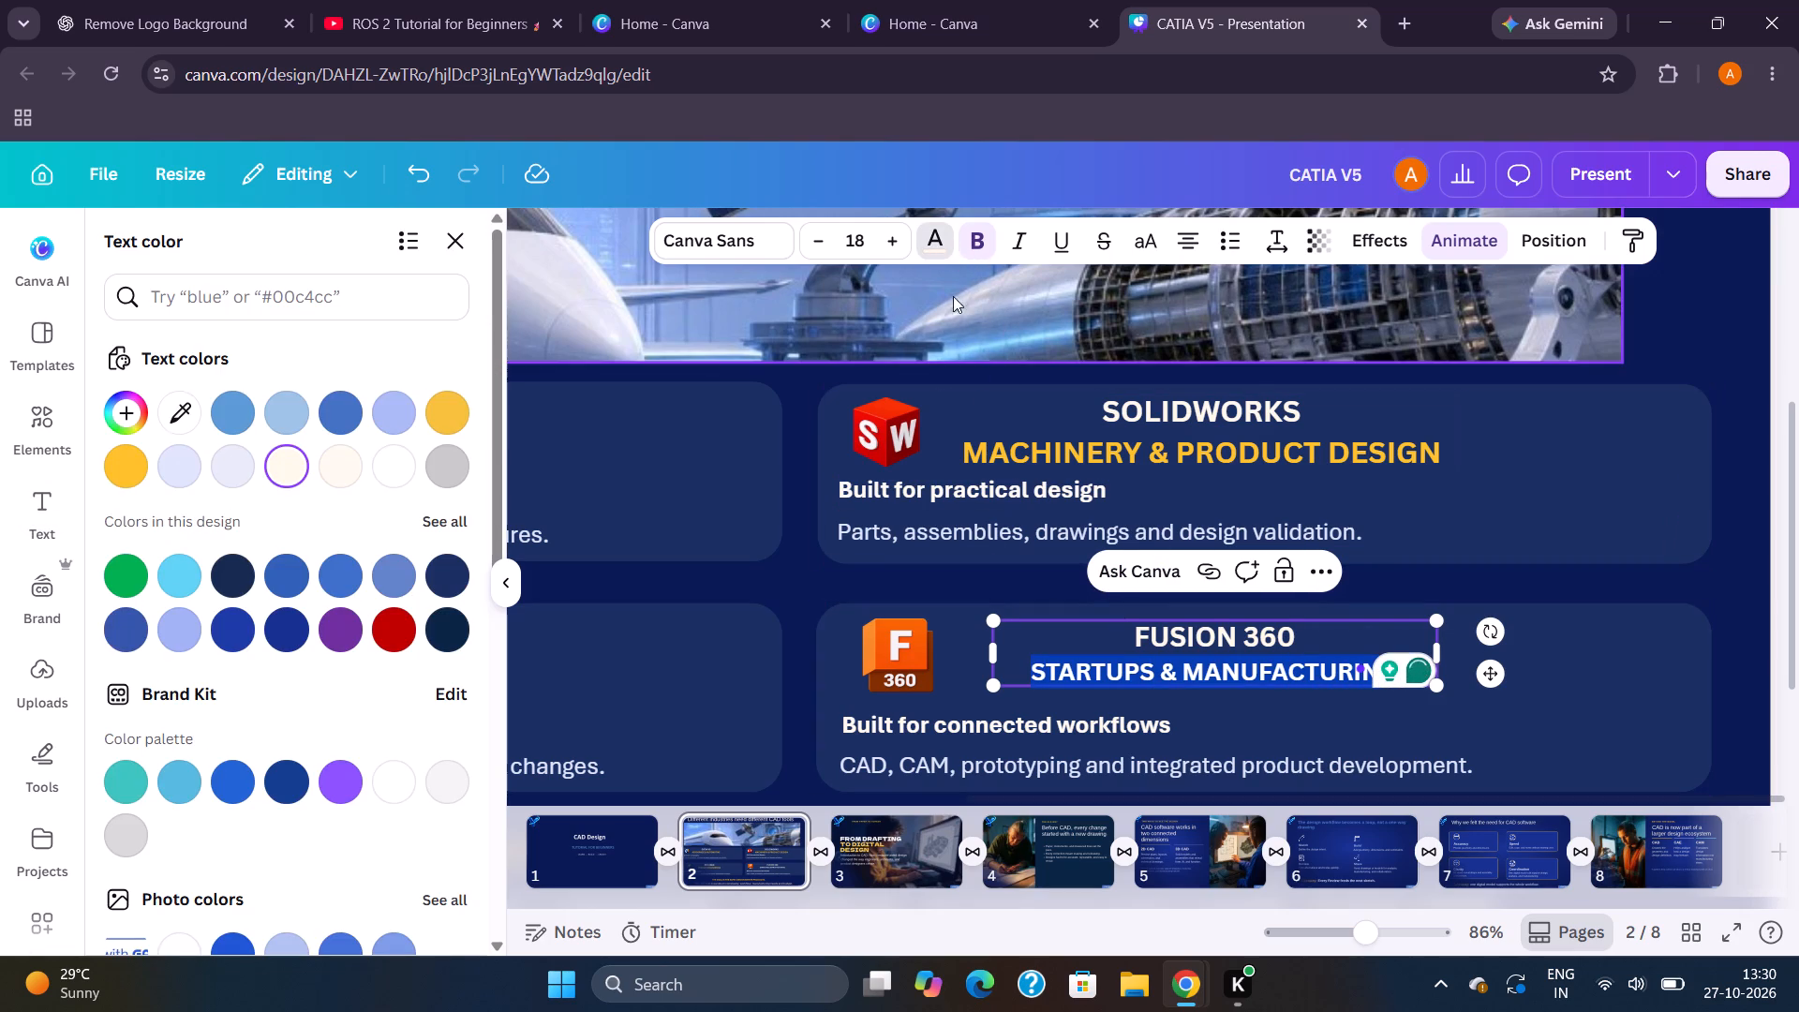
{"action": "left_click", "coordinate": [283, 421]}
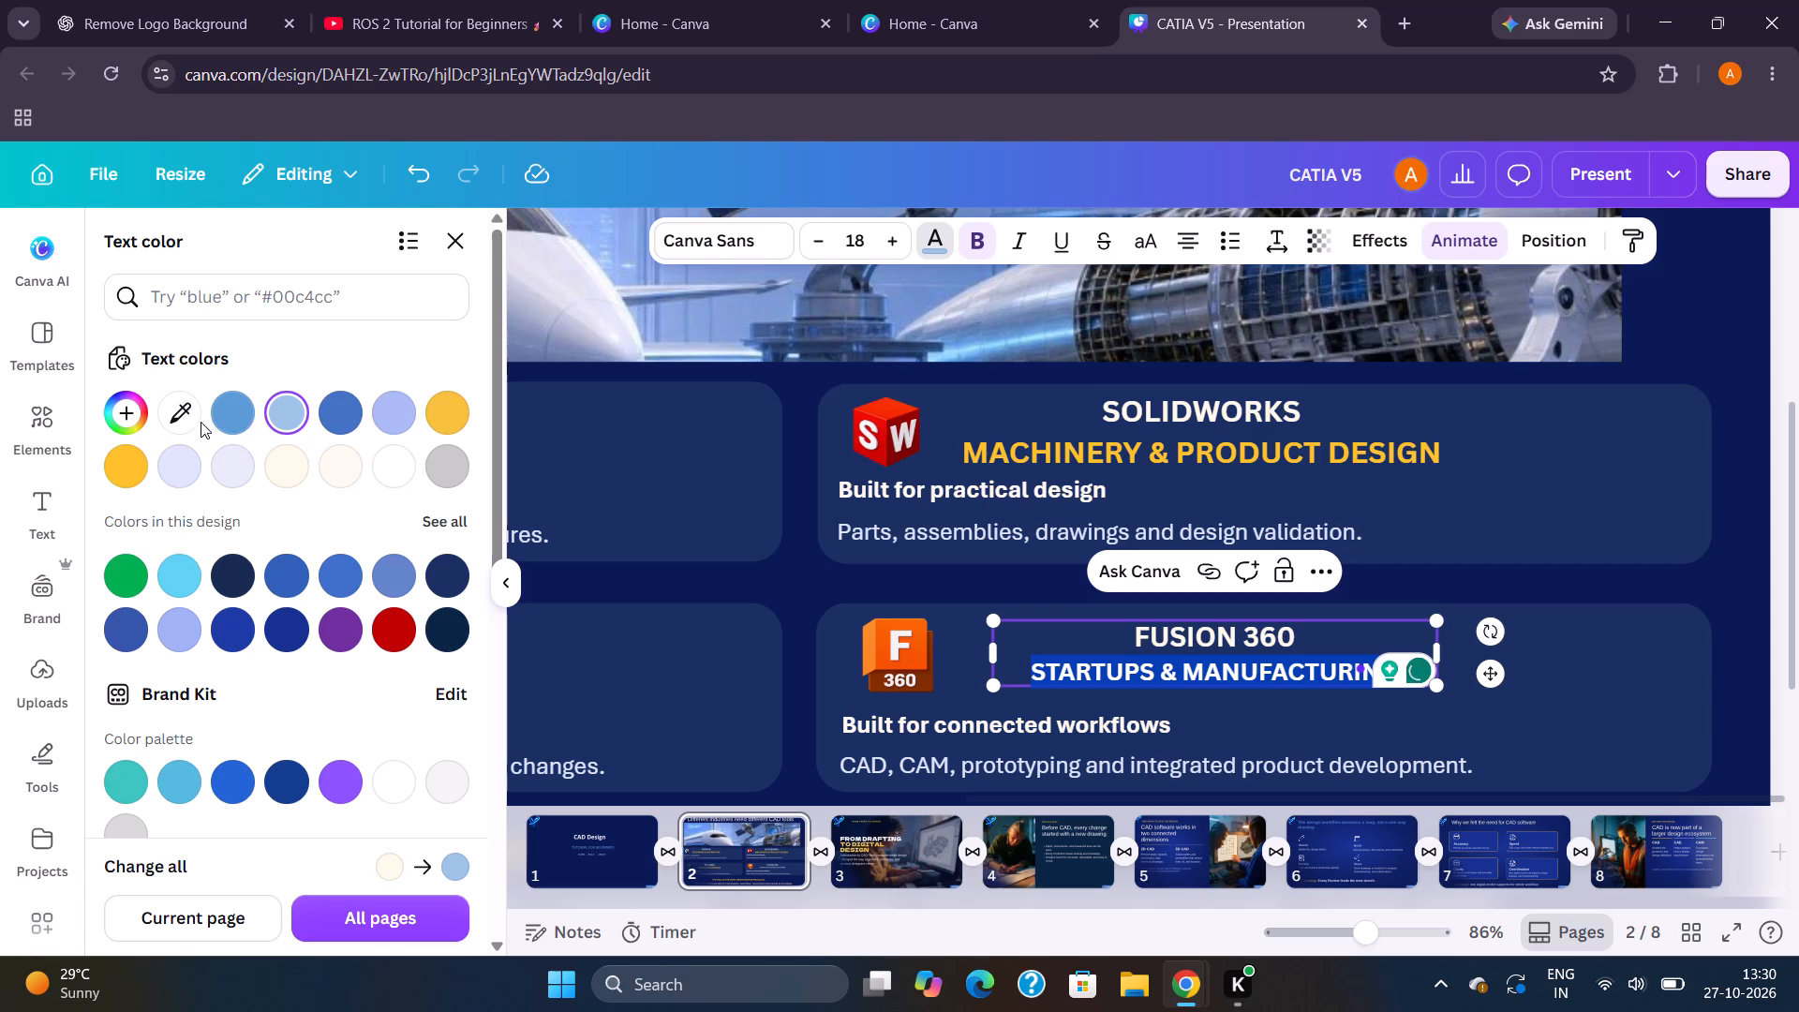
{"action": "left_click", "coordinate": [125, 581]}
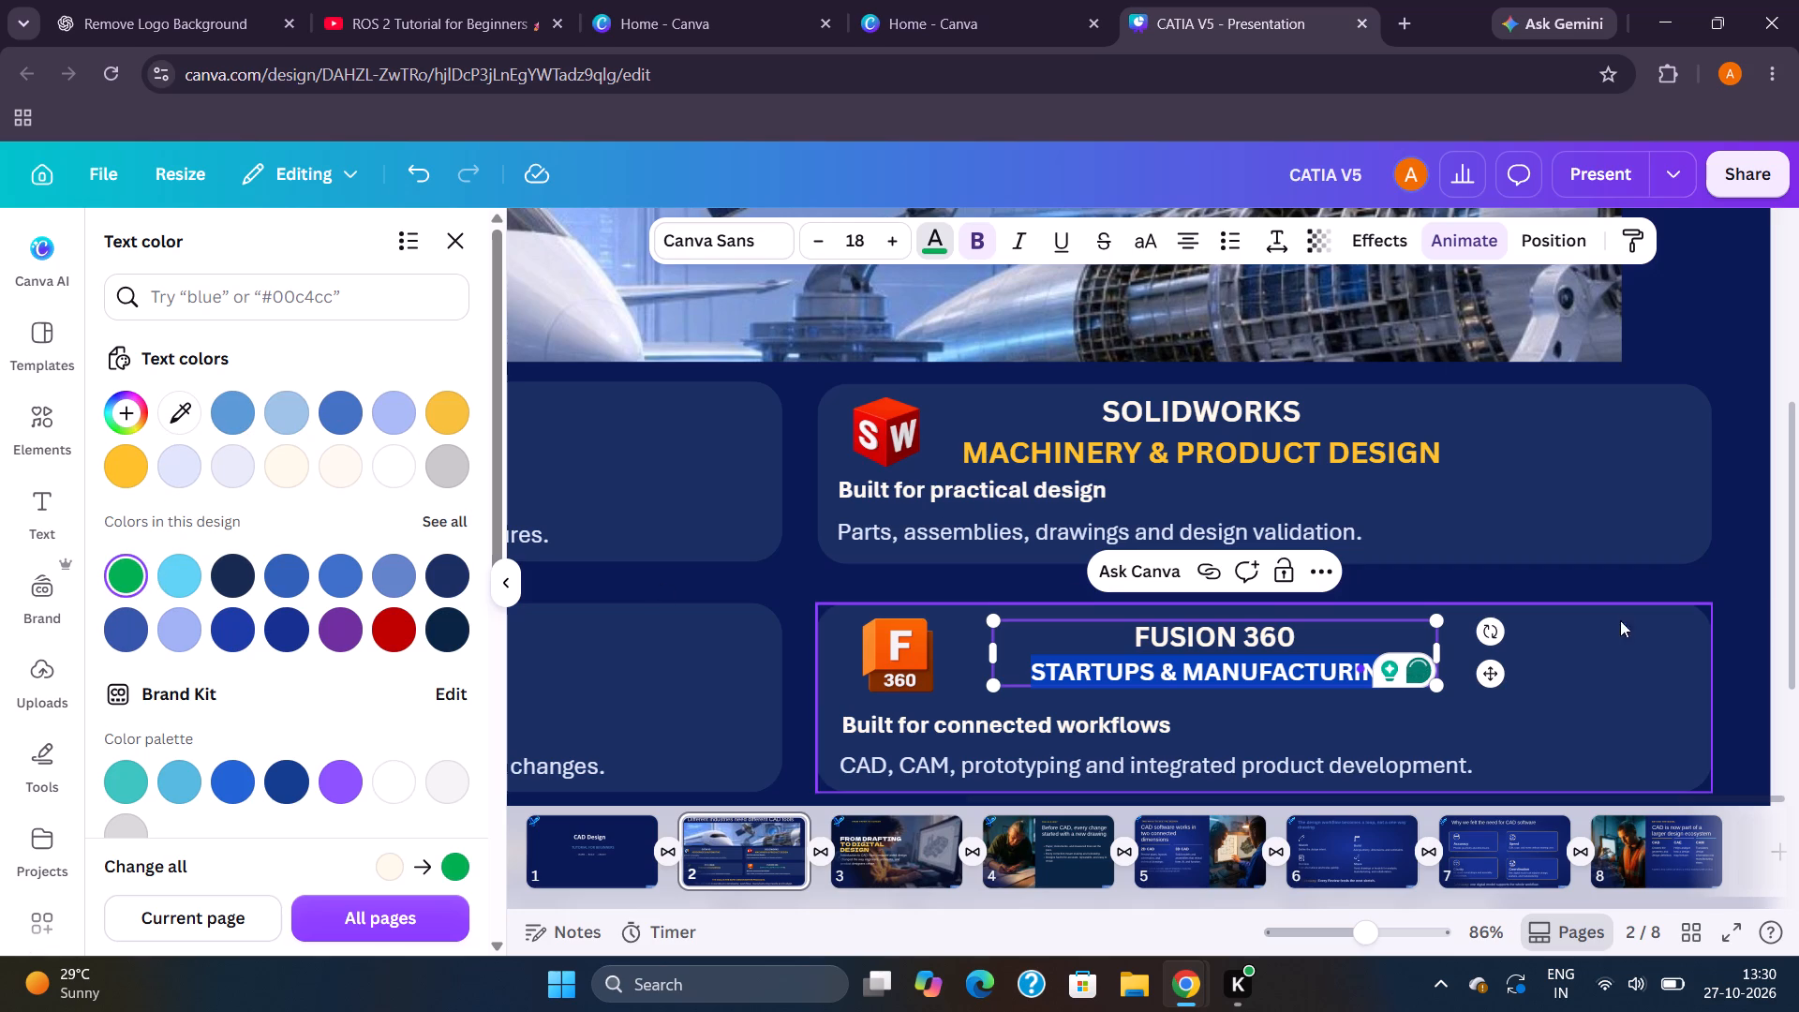
{"action": "left_click", "coordinate": [1626, 657]}
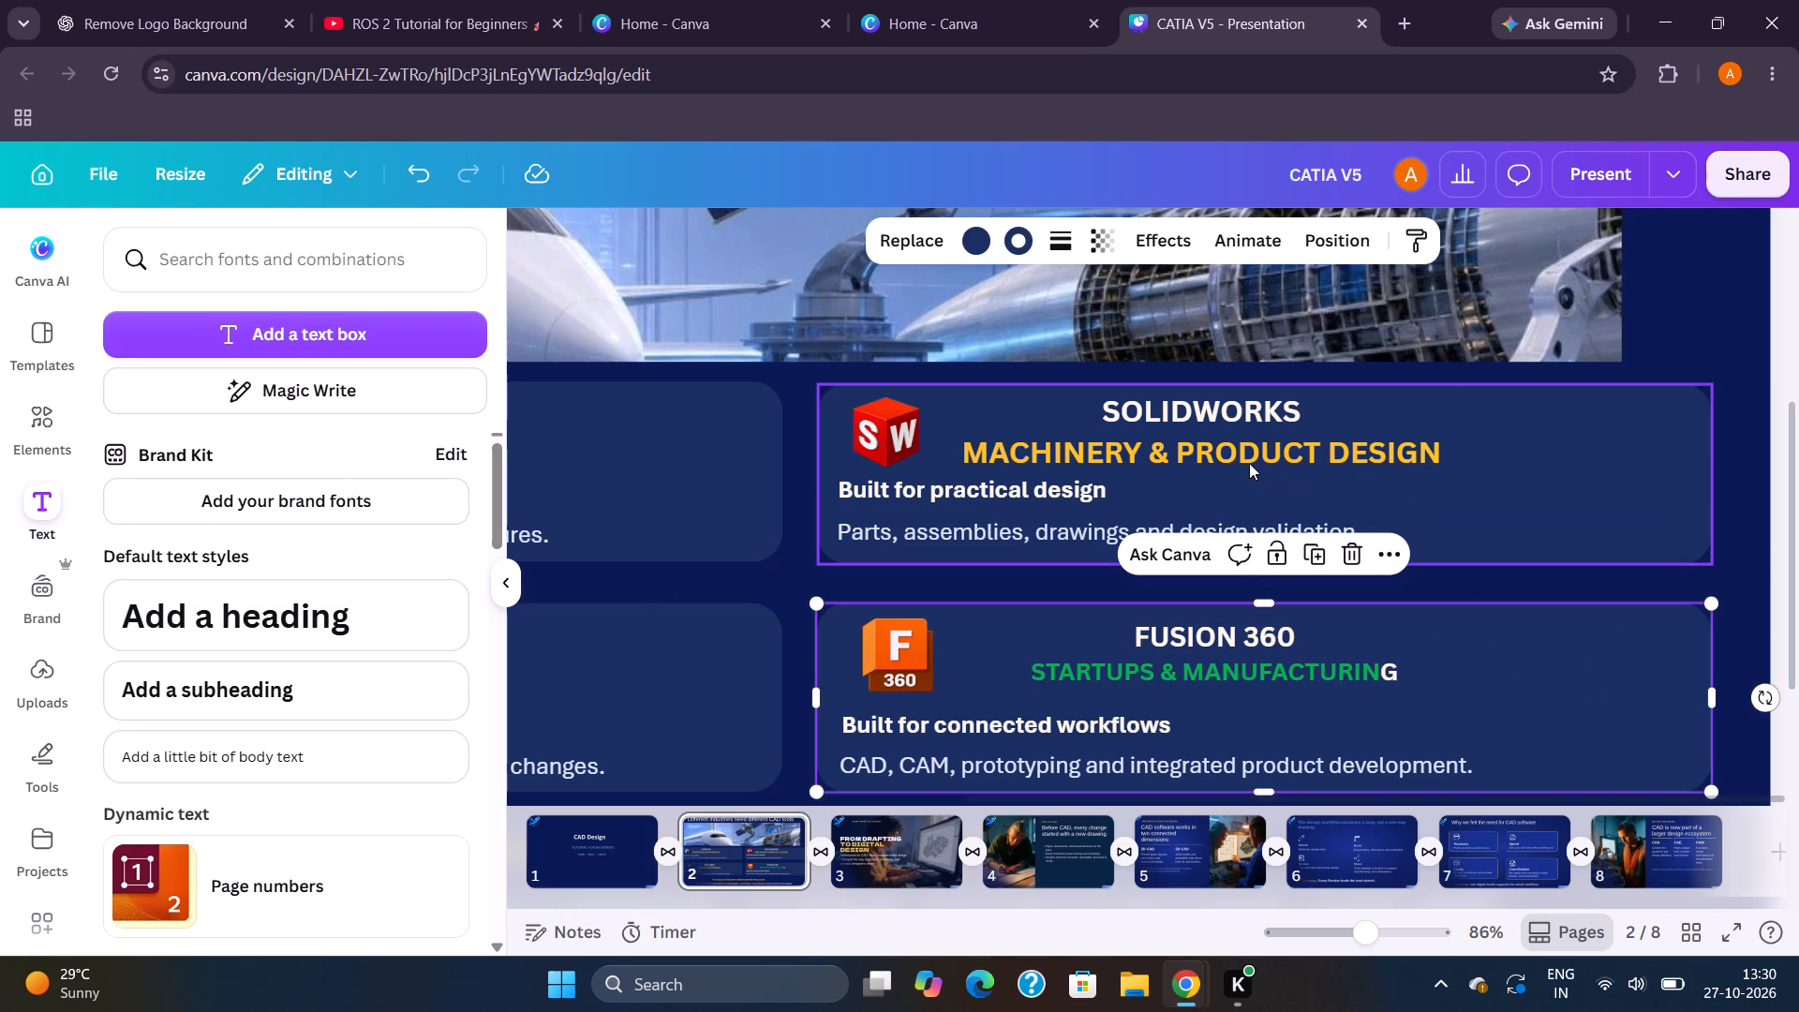
{"action": "double_click", "coordinate": [1244, 454]}
{"action": "double_click", "coordinate": [1390, 664]}
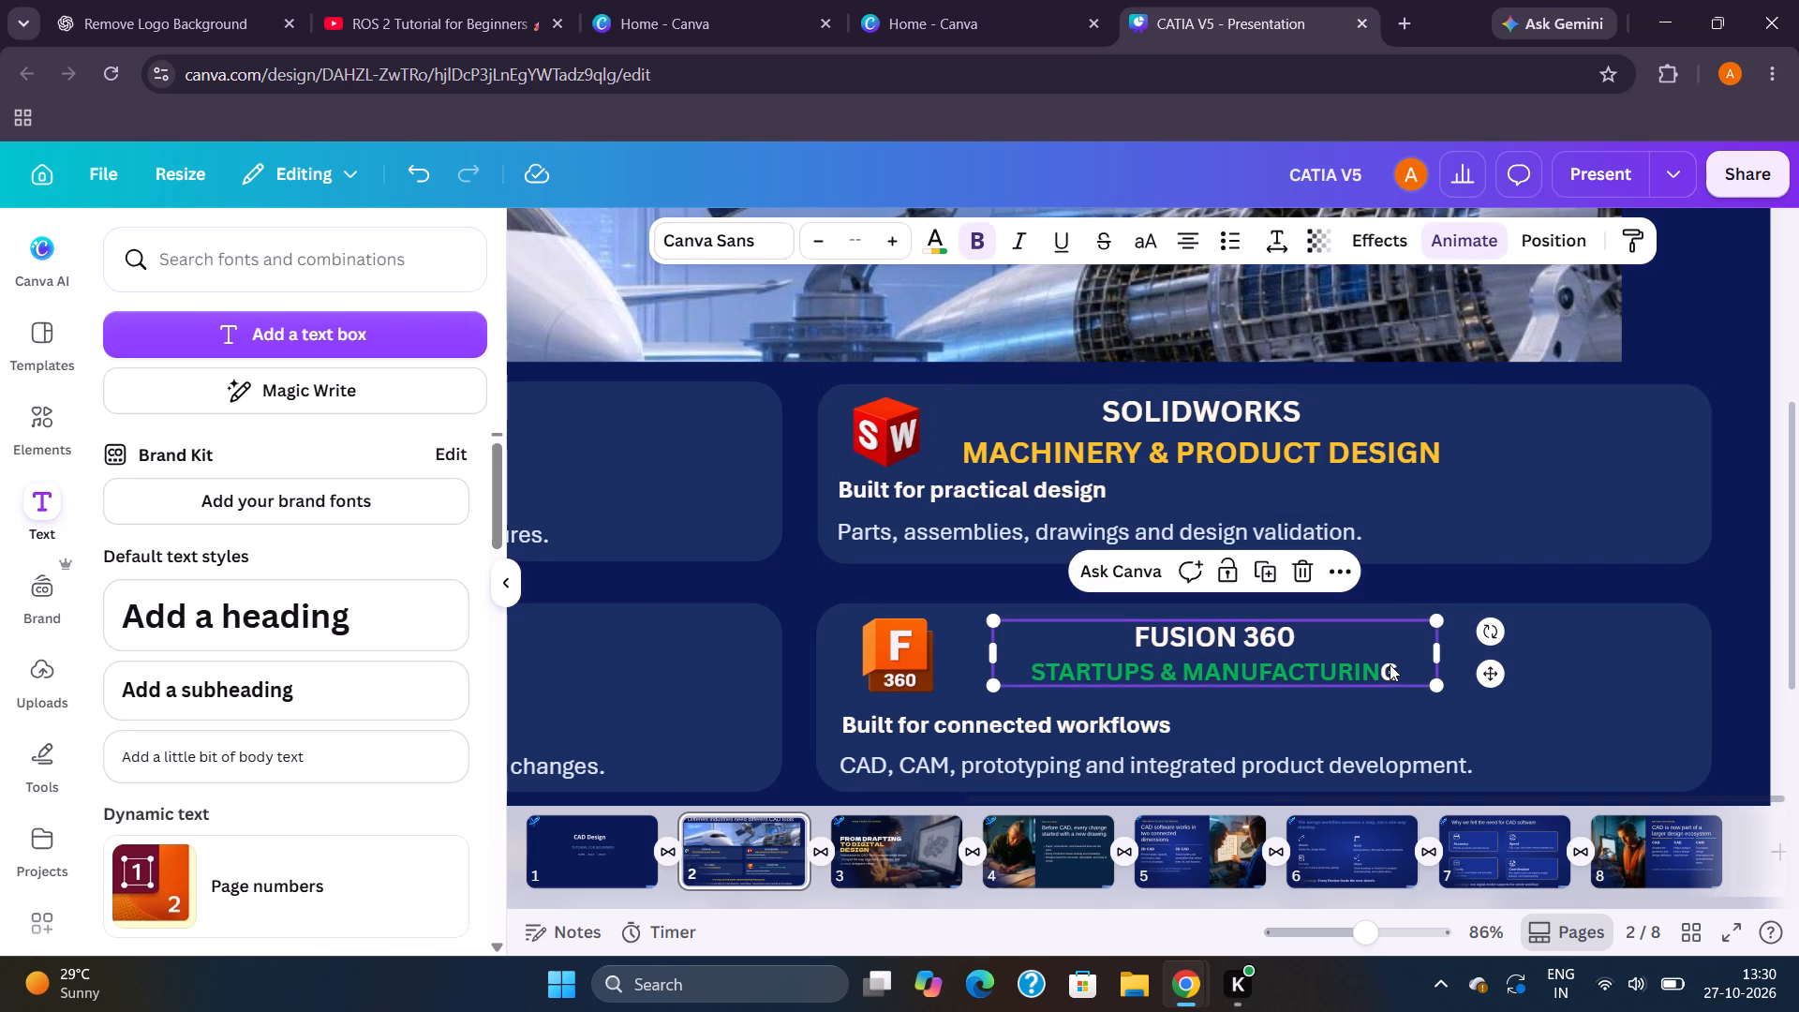
{"action": "left_click_drag", "start_coordinate": [1388, 664], "coordinate": [1404, 667]}
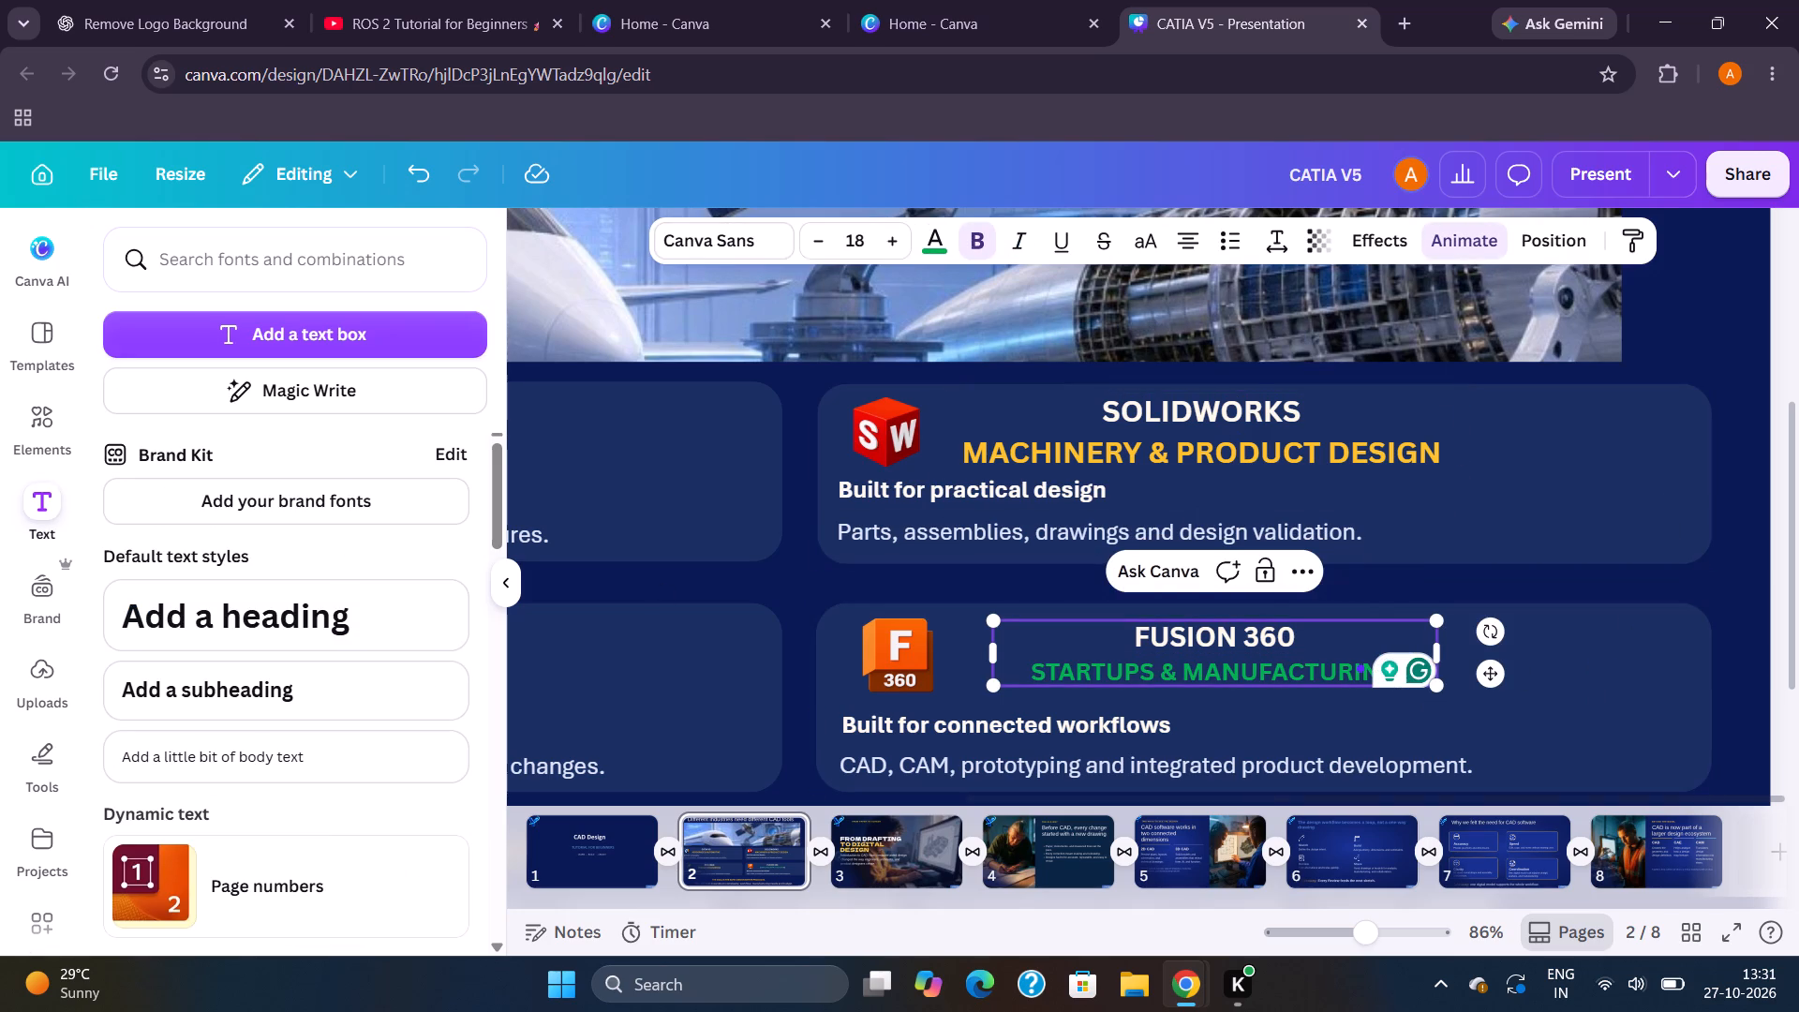
{"action": "left_click", "coordinate": [1596, 679]}
{"action": "double_click", "coordinate": [1388, 670]}
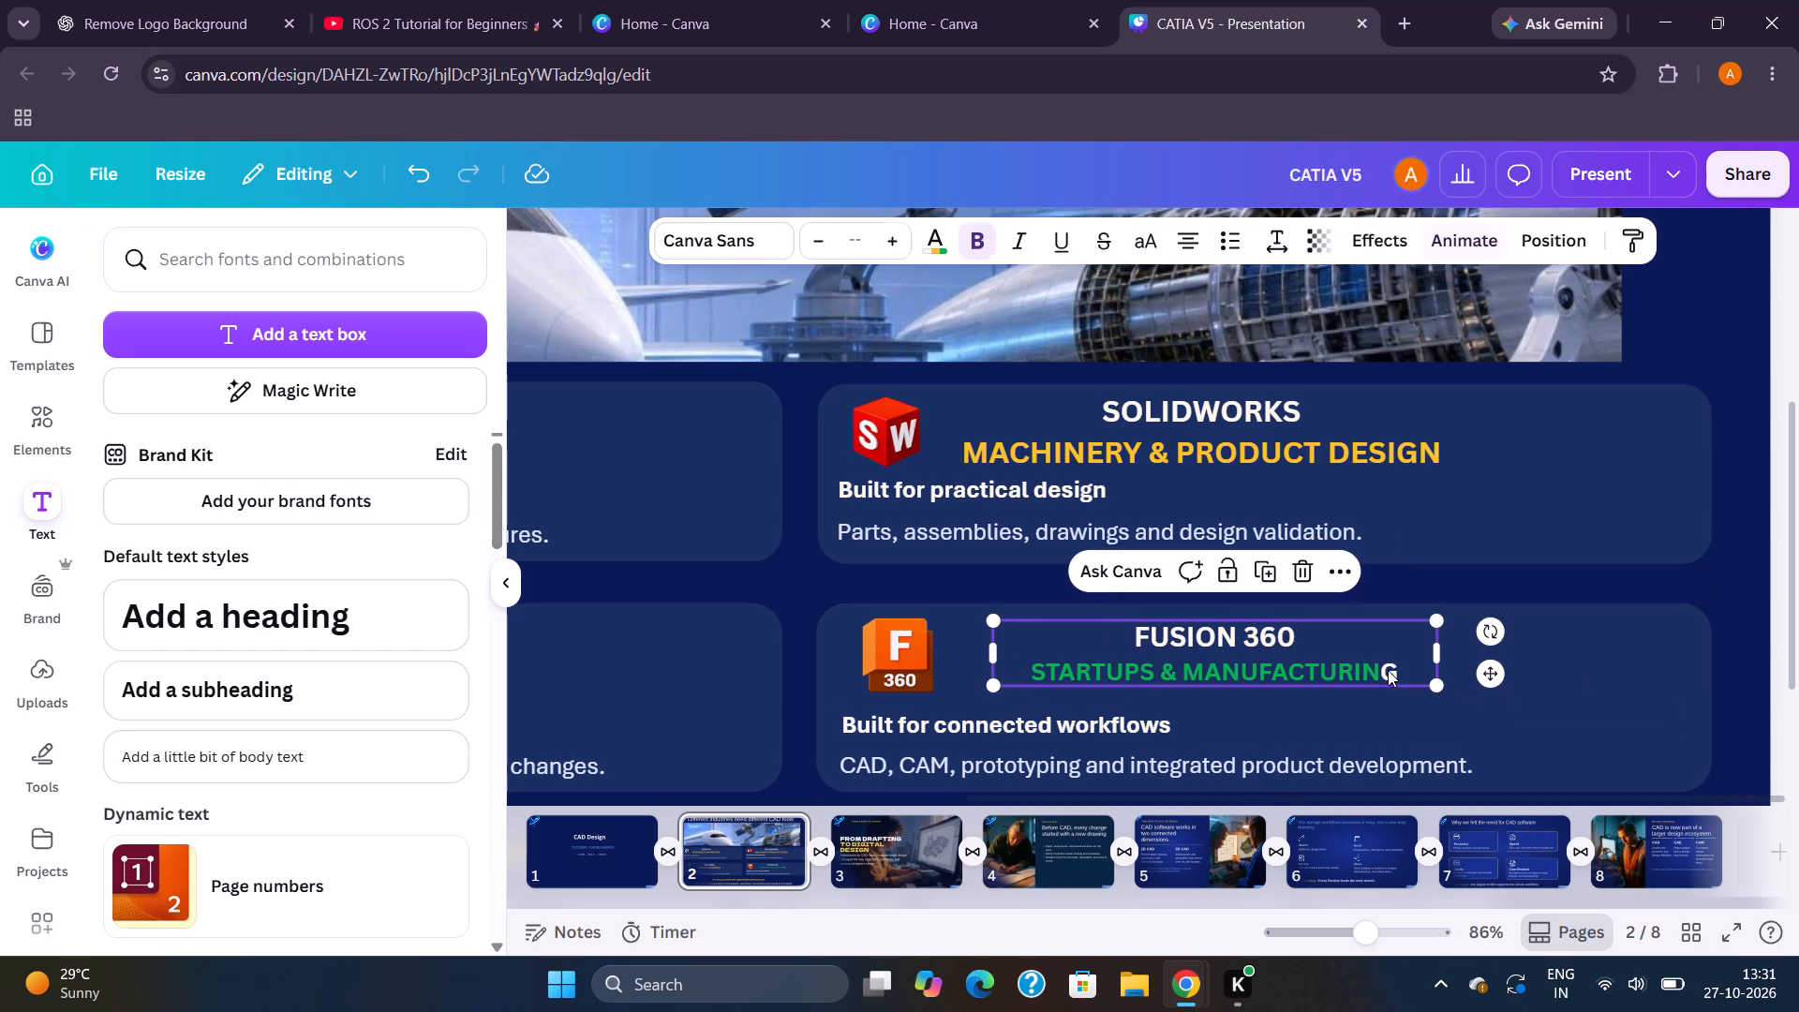
{"action": "double_click", "coordinate": [1388, 668]}
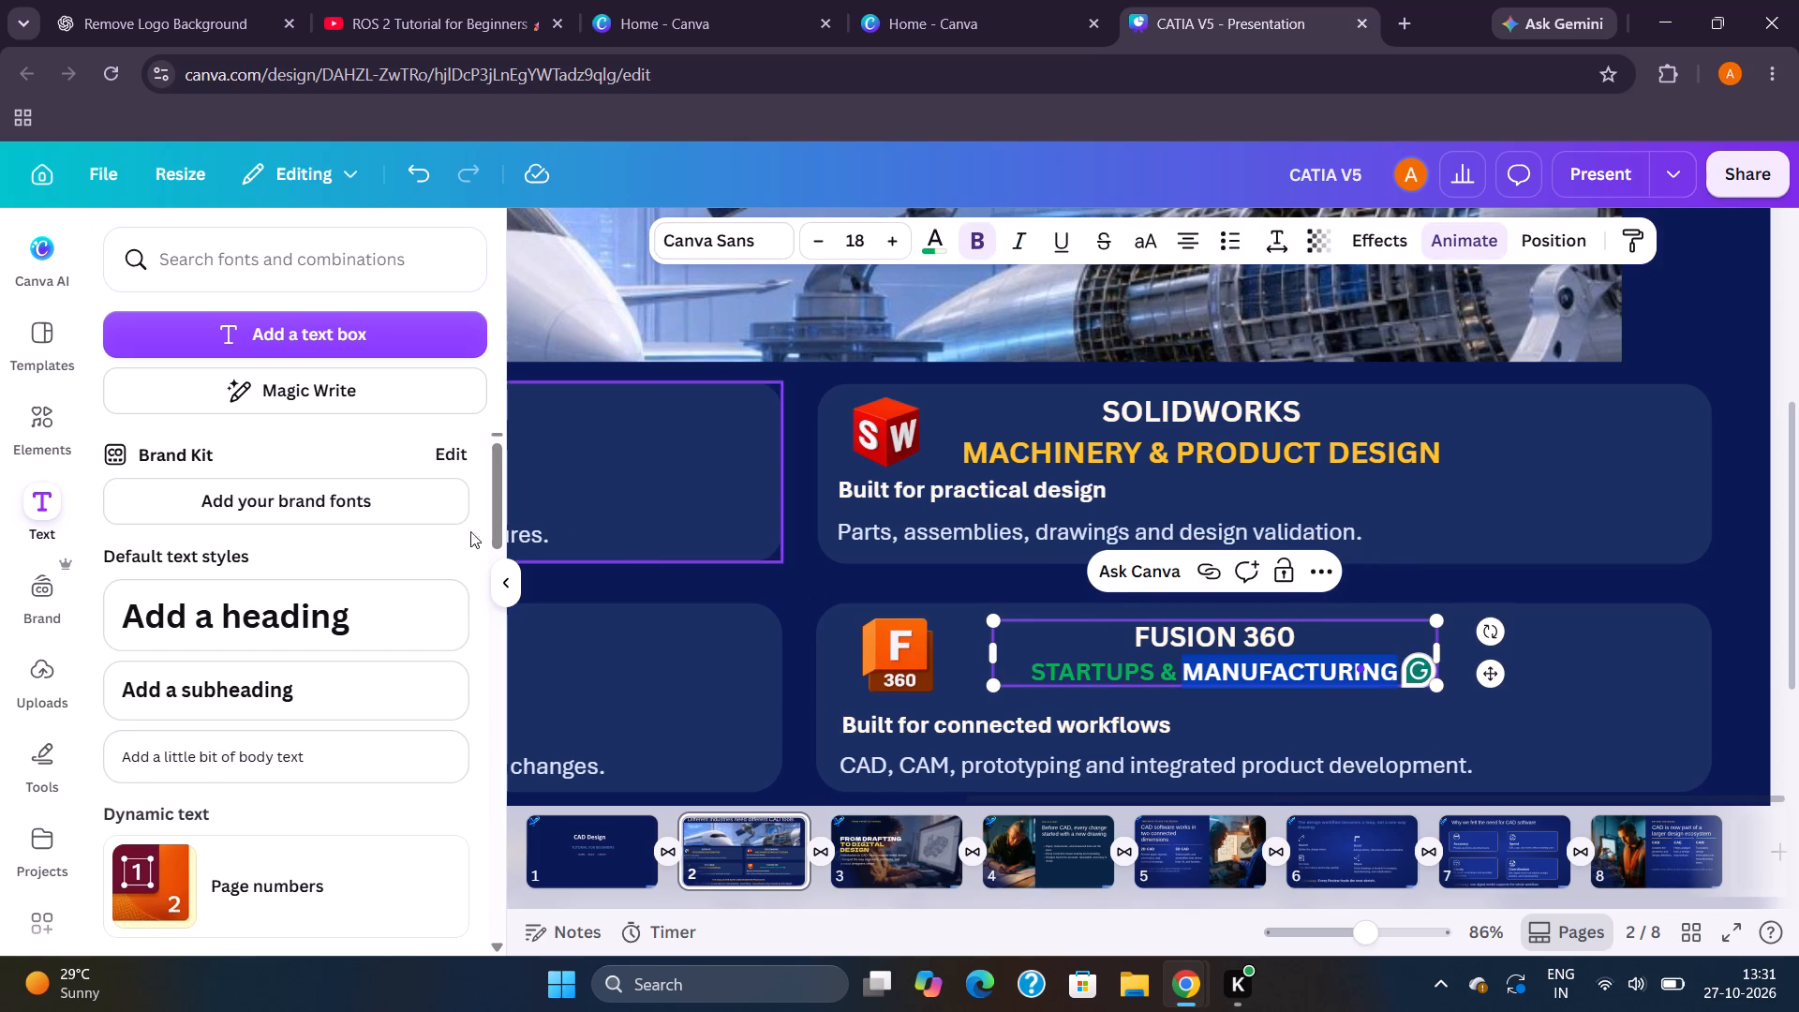
{"action": "left_click", "coordinate": [935, 244]}
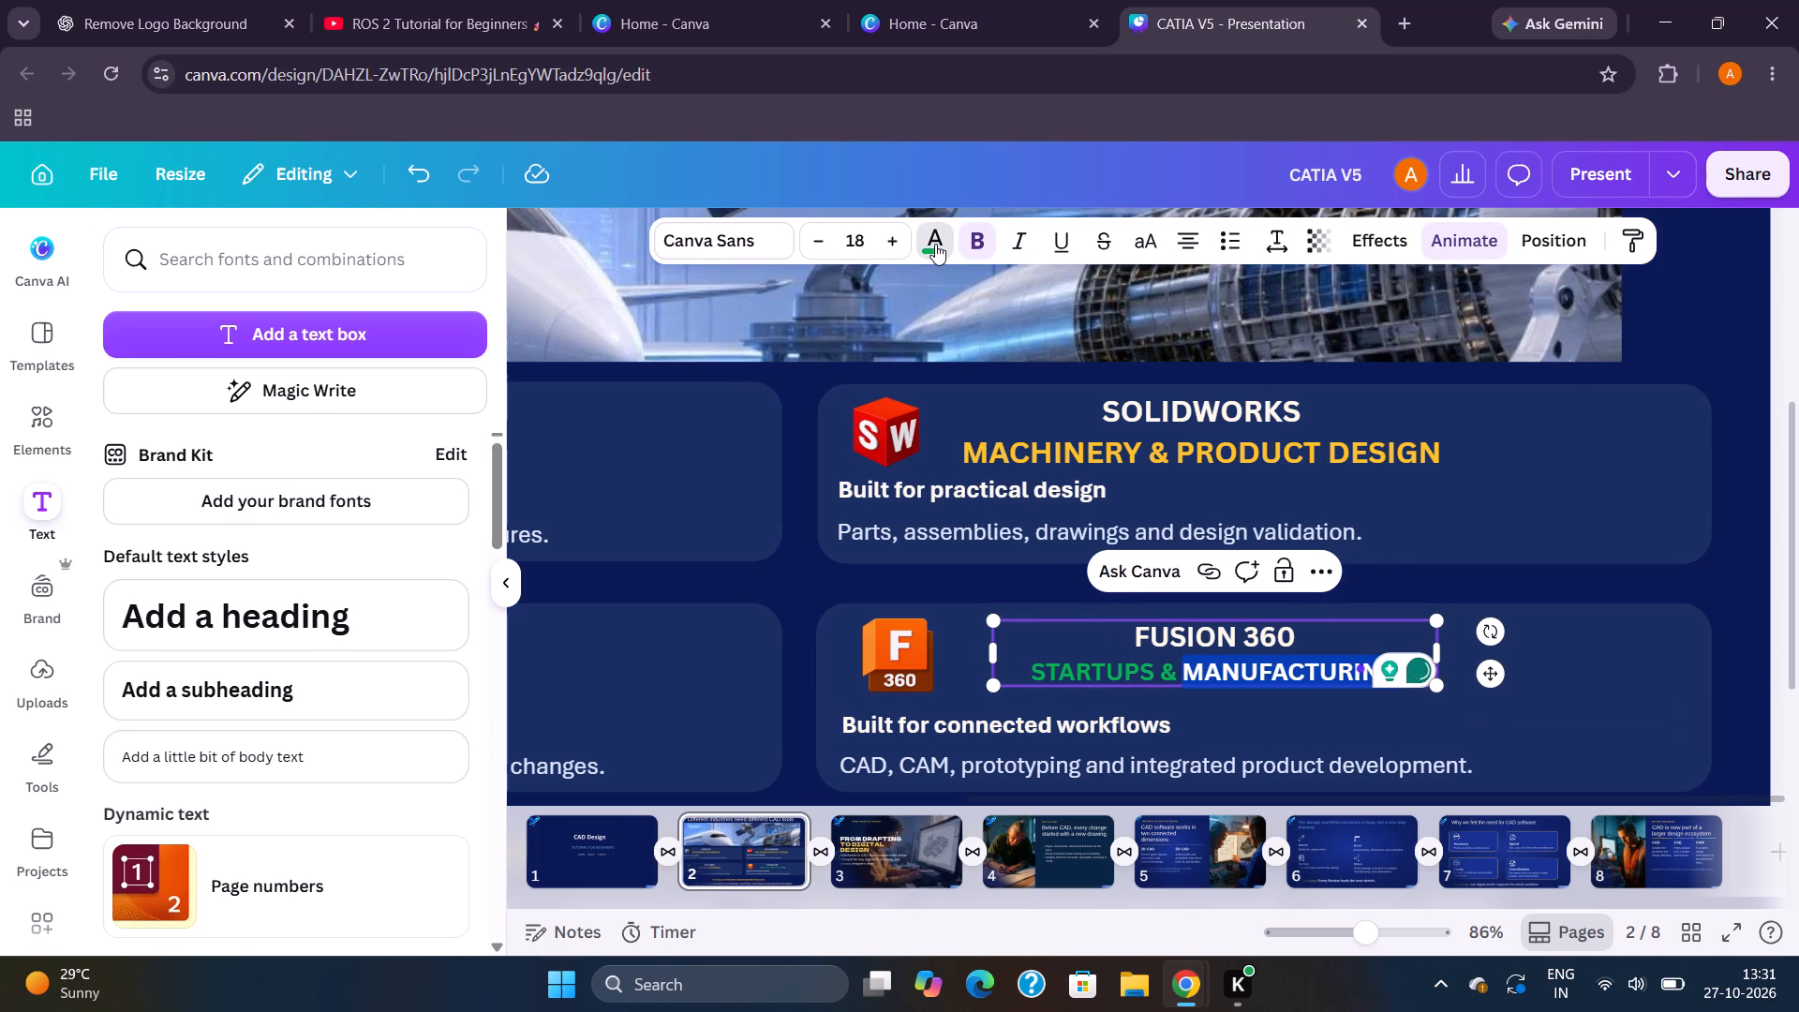
{"action": "left_click", "coordinate": [339, 421]}
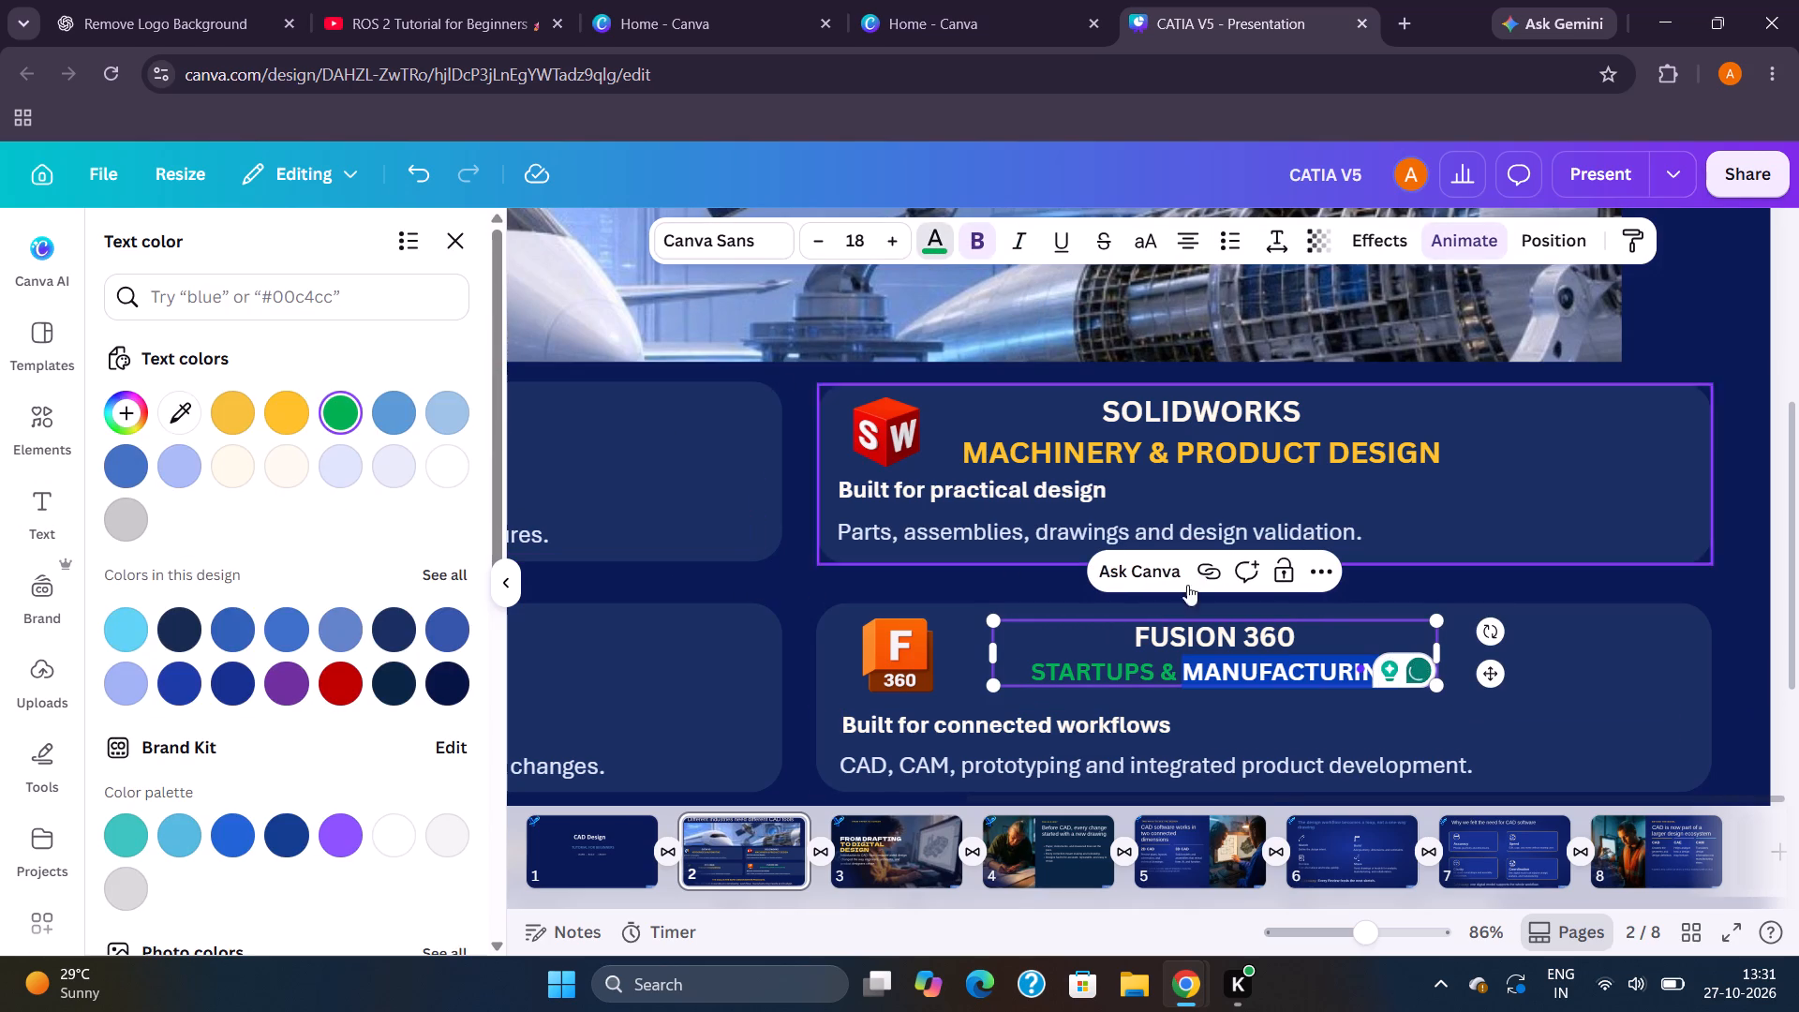
{"action": "left_click", "coordinate": [1499, 532]}
Colour the "MACHINERY & PRODUCT DESIGN" line in the SOLIDWORKS card green.
{"action": "double_click", "coordinate": [1429, 442]}
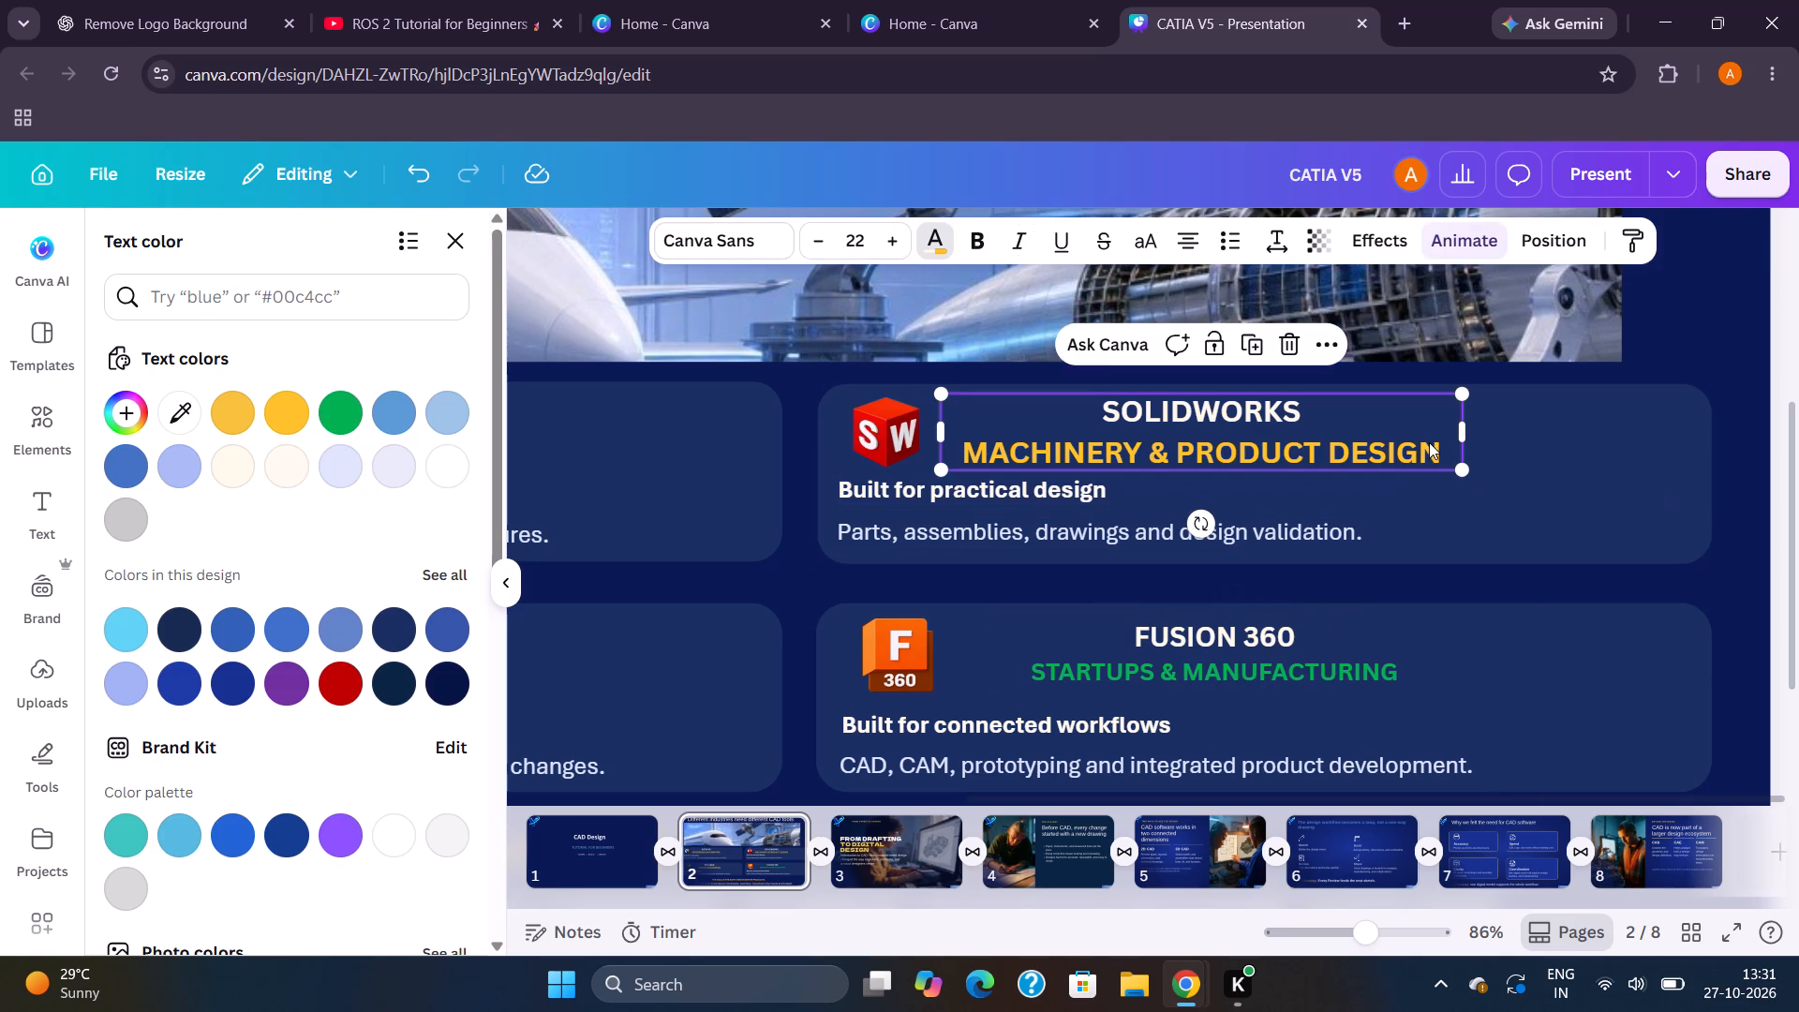
{"action": "left_click_drag", "start_coordinate": [964, 449], "coordinate": [1471, 458]}
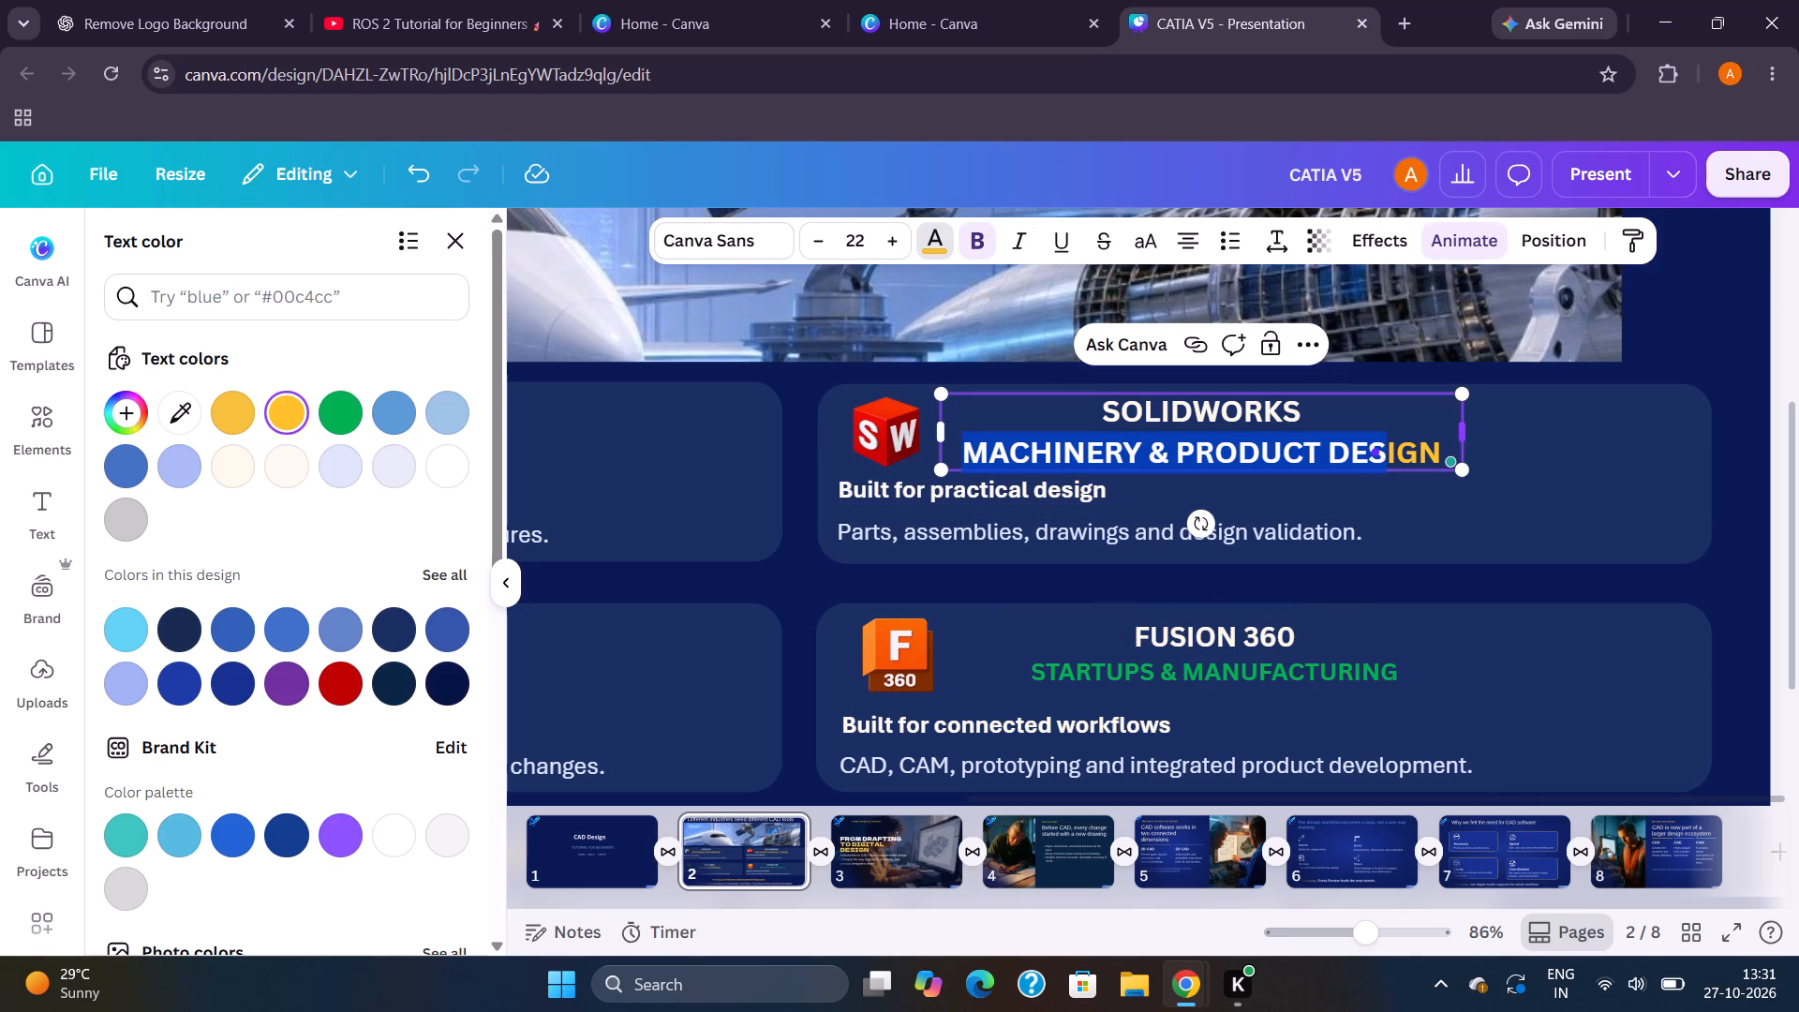
{"action": "left_click", "coordinate": [1432, 447]}
{"action": "left_click_drag", "start_coordinate": [1432, 447], "coordinate": [983, 463]}
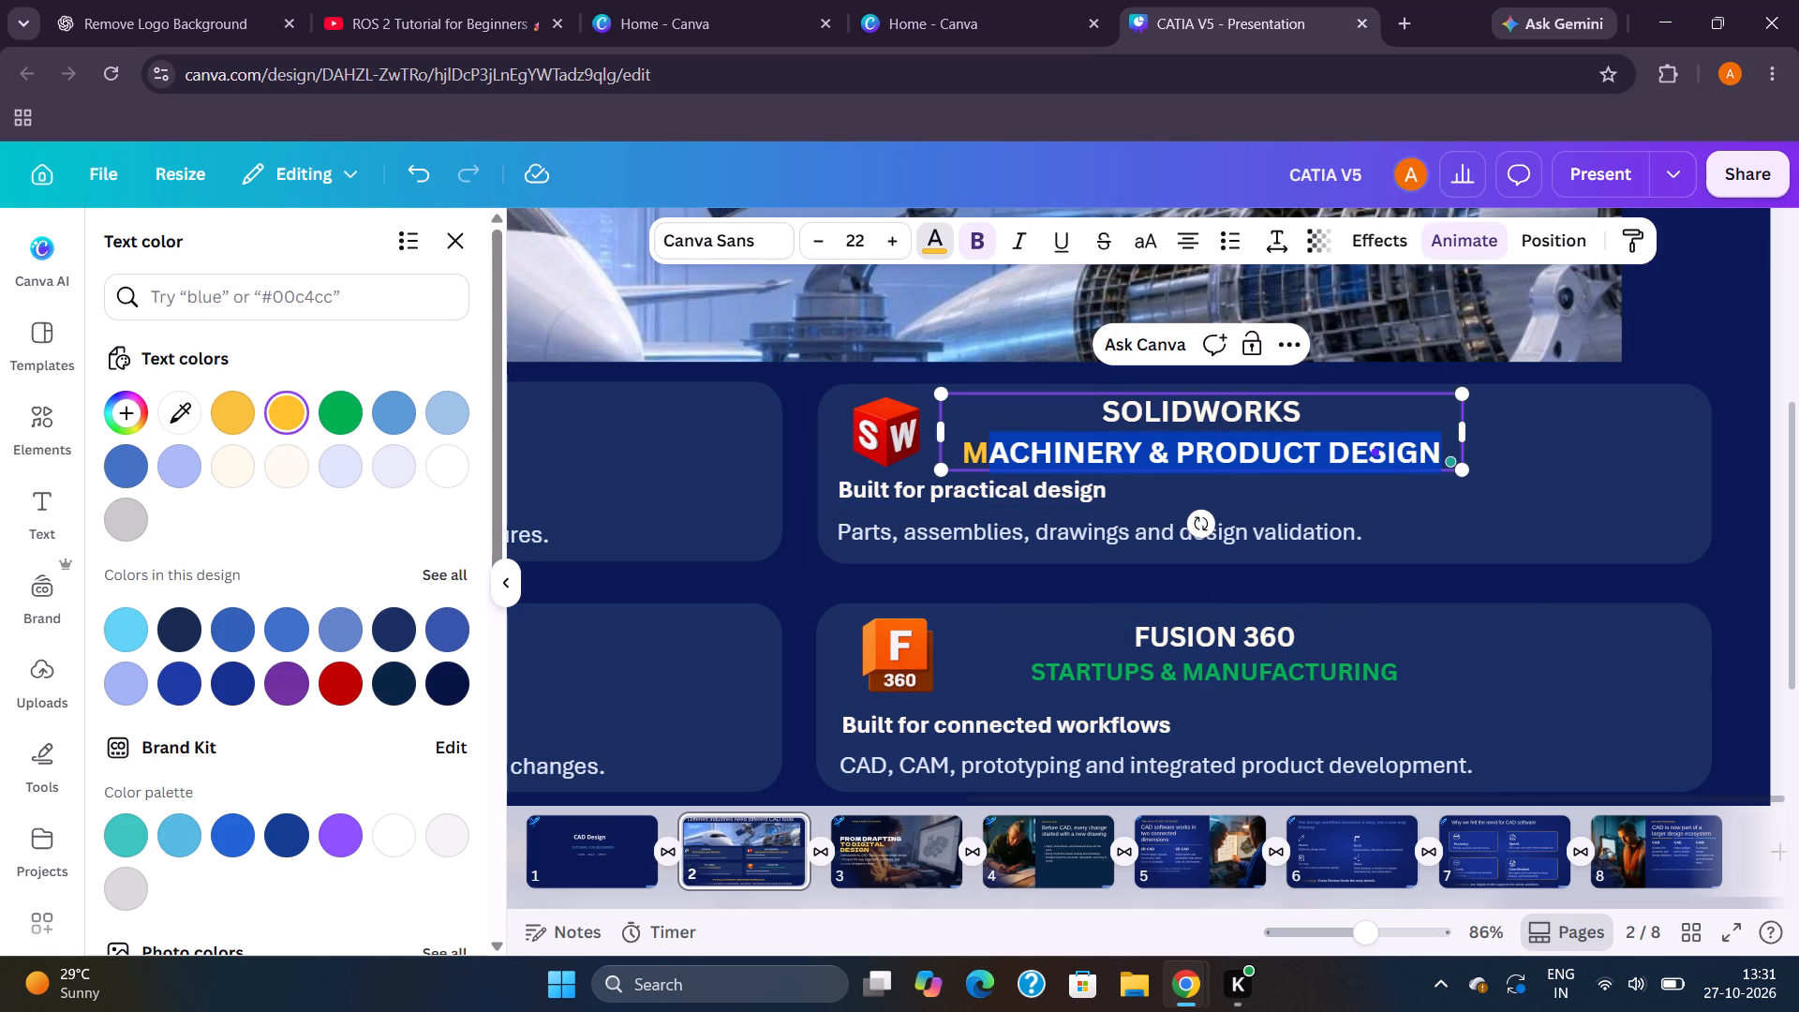
{"action": "left_click_drag", "start_coordinate": [983, 463], "coordinate": [964, 455]}
{"action": "left_click", "coordinate": [935, 238]}
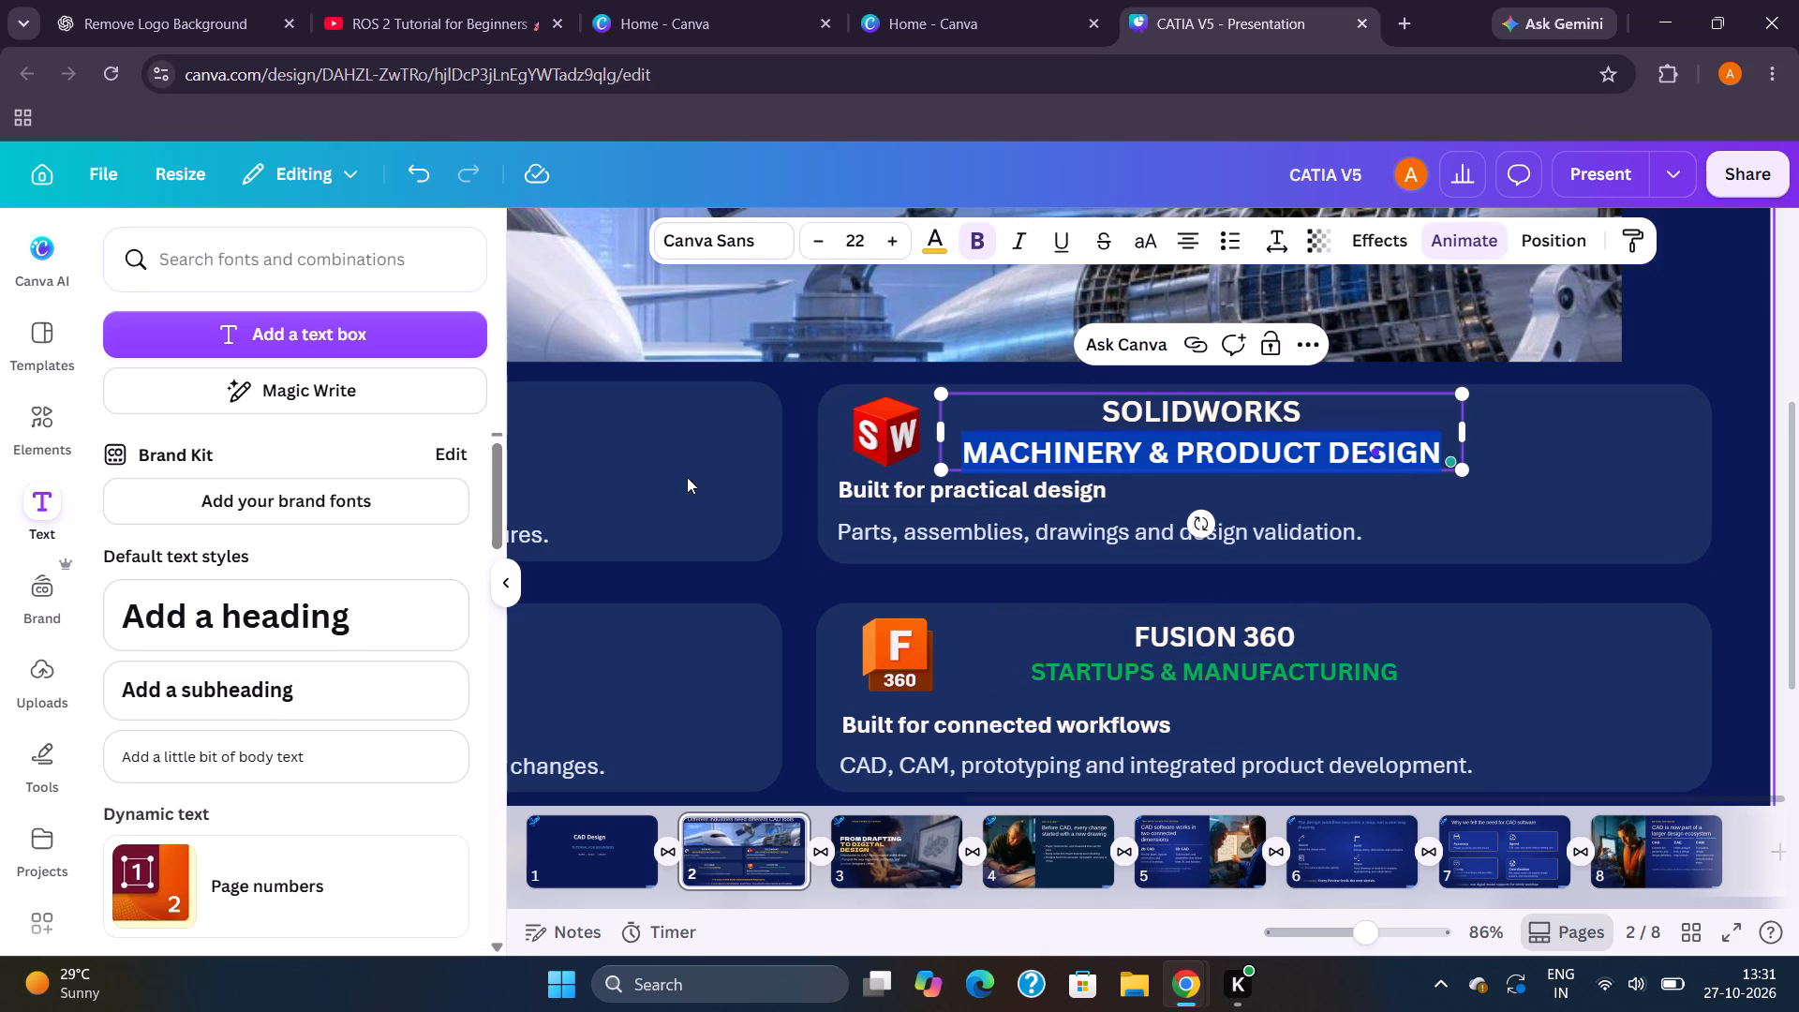
{"action": "left_click", "coordinate": [944, 230]}
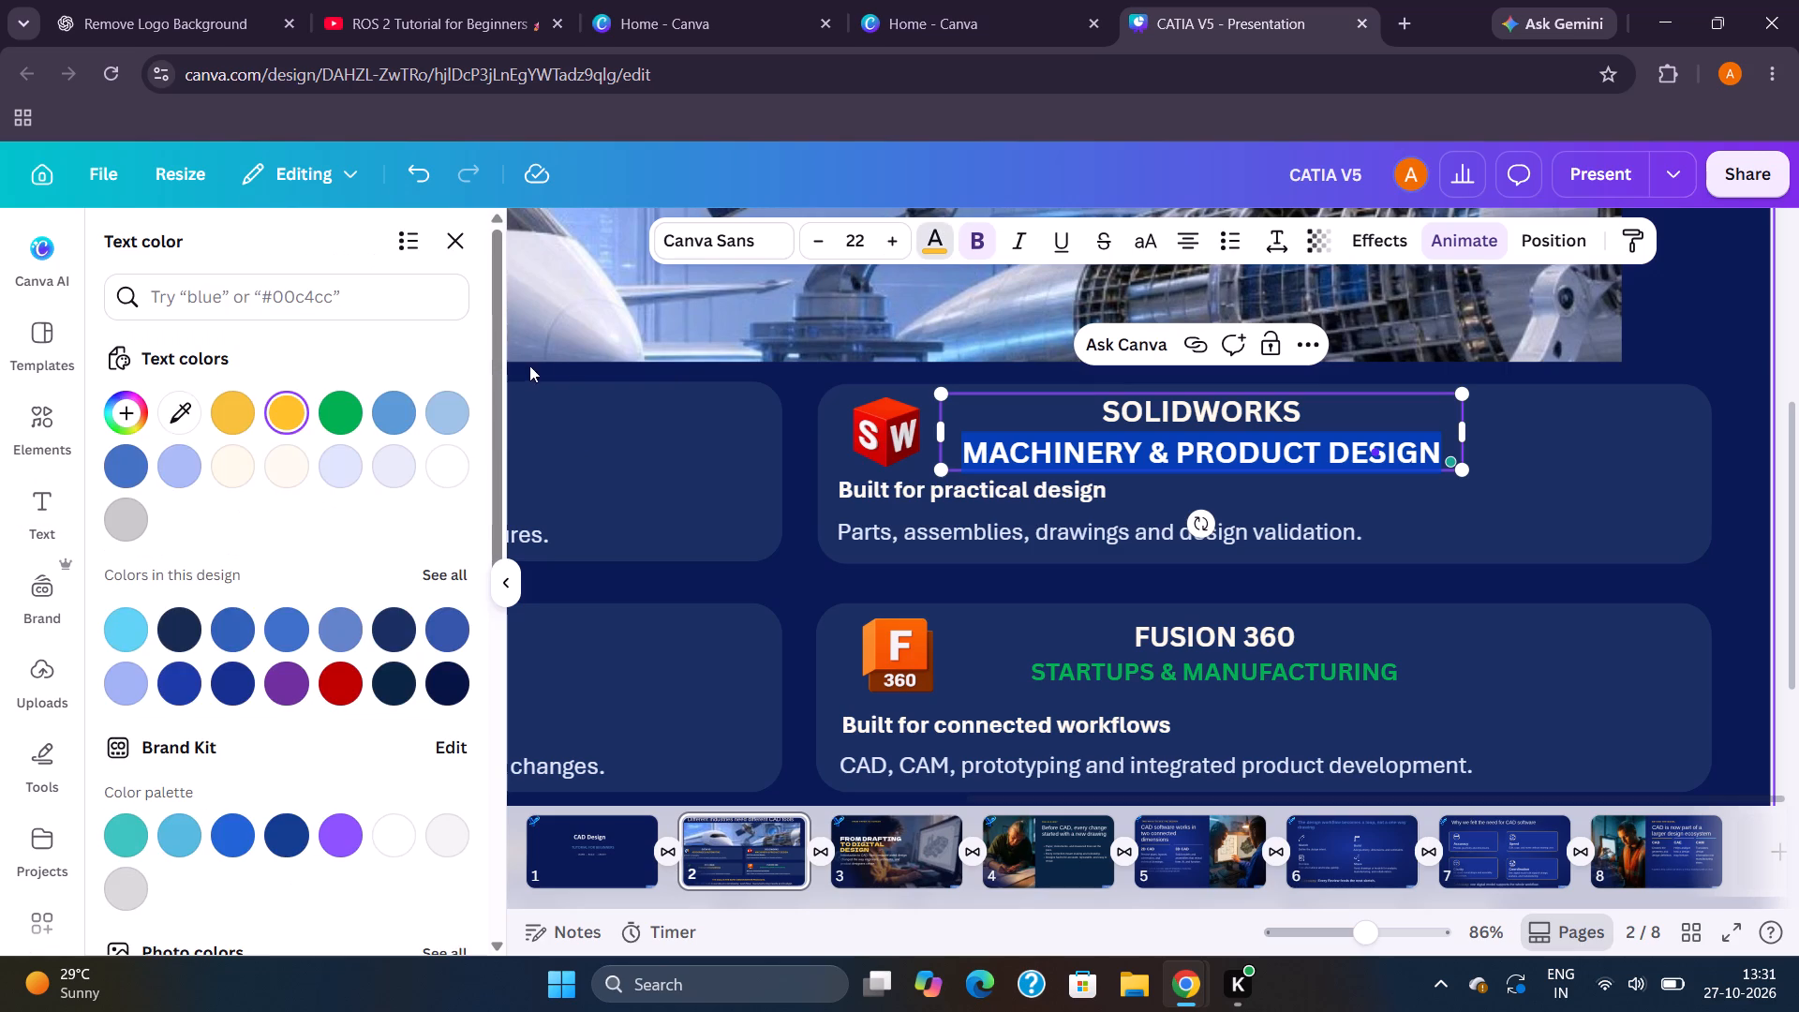
{"action": "left_click", "coordinate": [335, 404]}
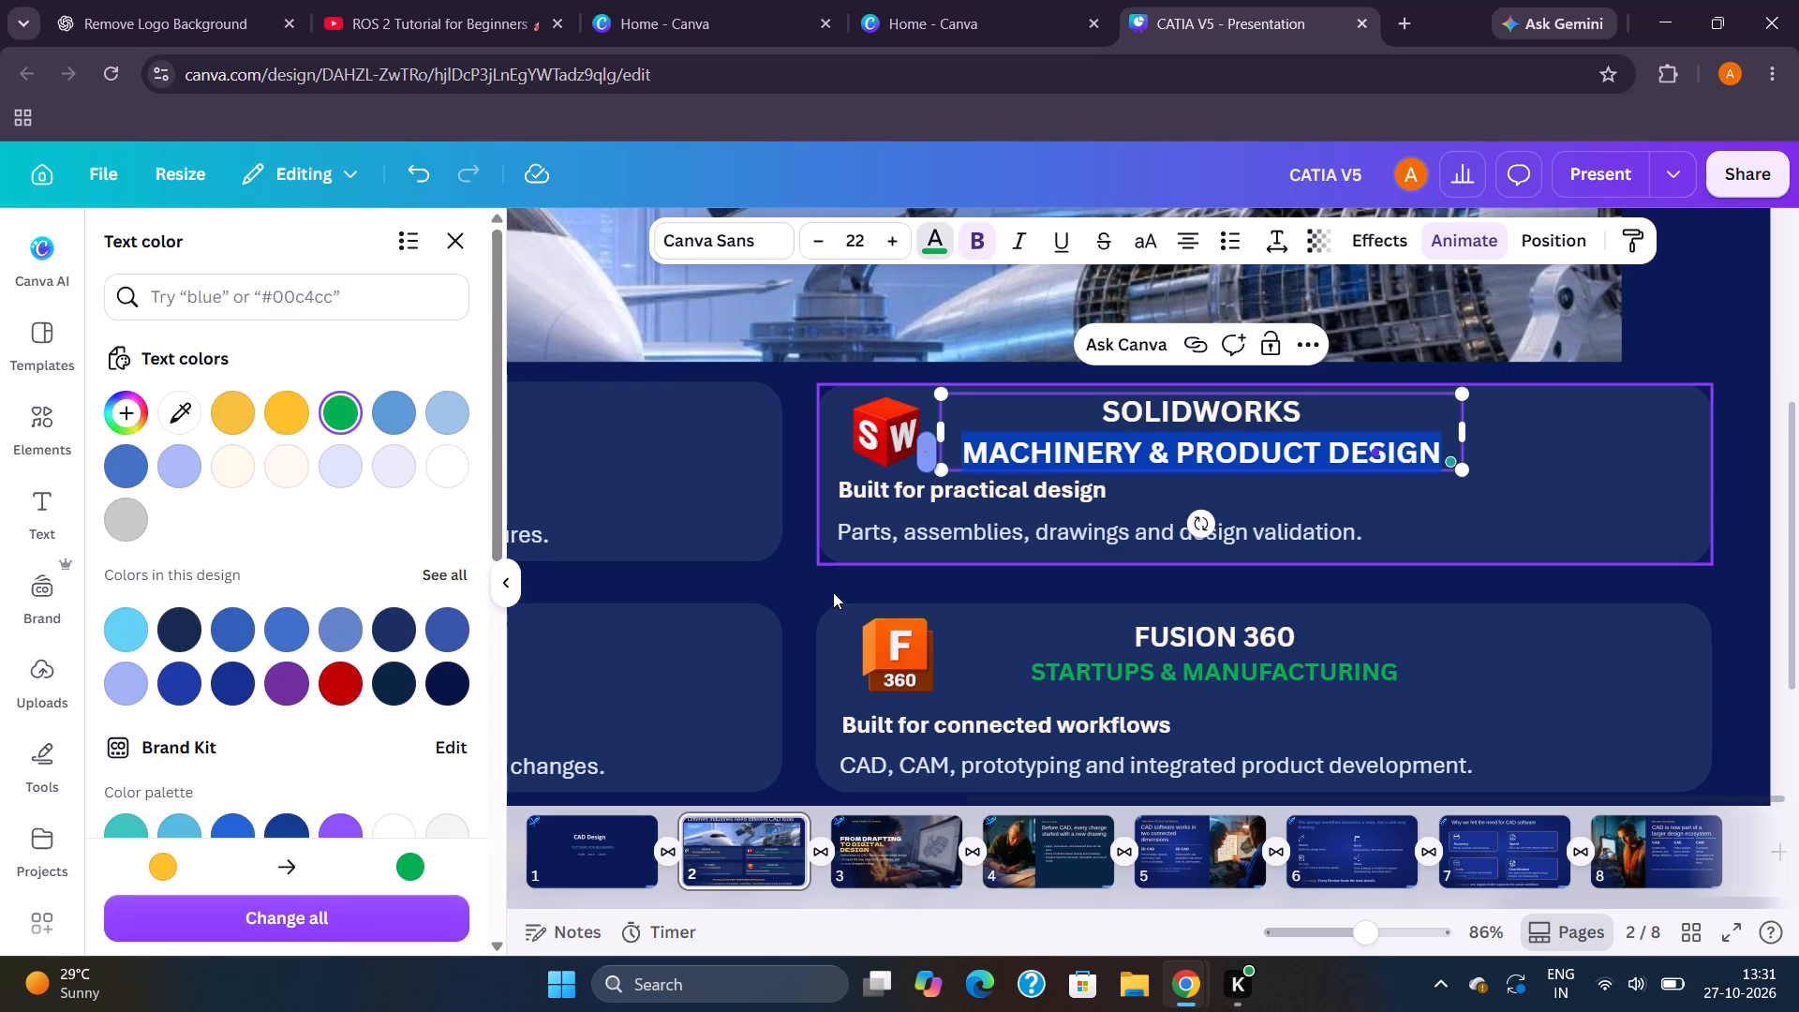
Apply the same yellow-to-green colour change to all matching elements on the slide.
{"action": "scroll", "coordinate": [832, 593], "scroll_direction": "right", "scroll_amount": 2}
{"action": "left_click", "coordinate": [365, 920]}
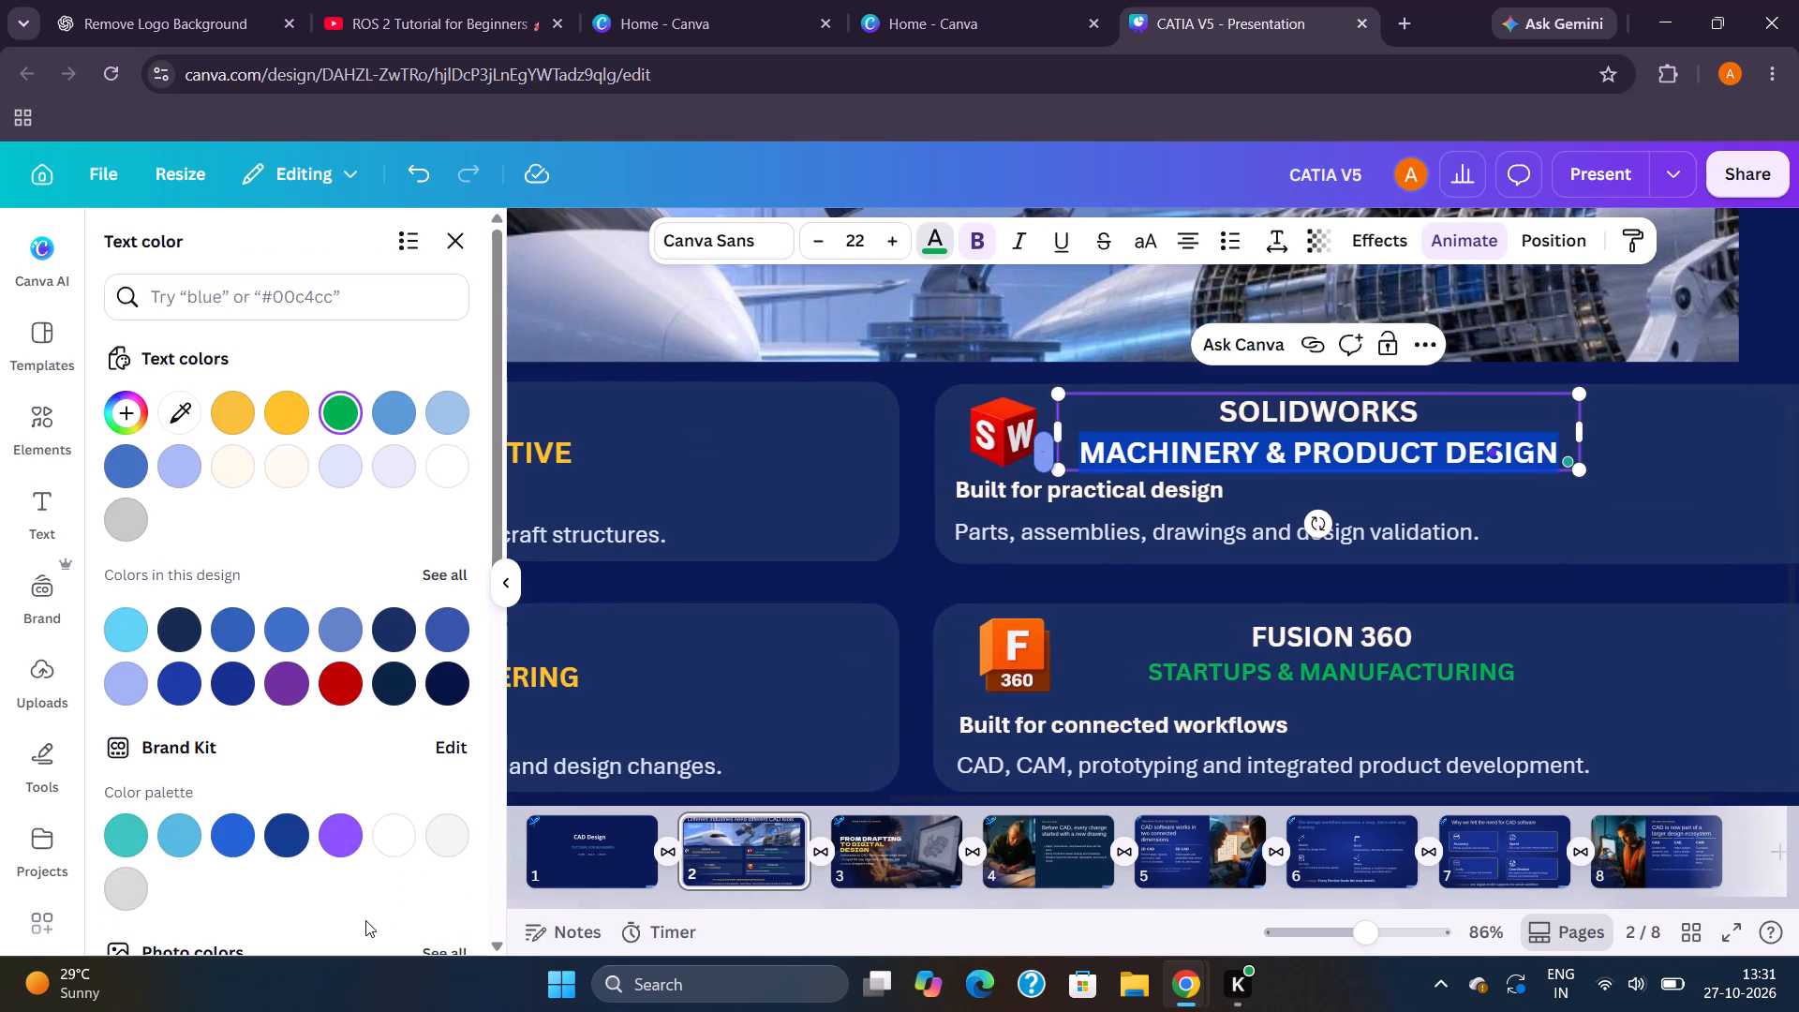
{"action": "scroll", "coordinate": [906, 671], "scroll_direction": "right", "scroll_amount": 3}
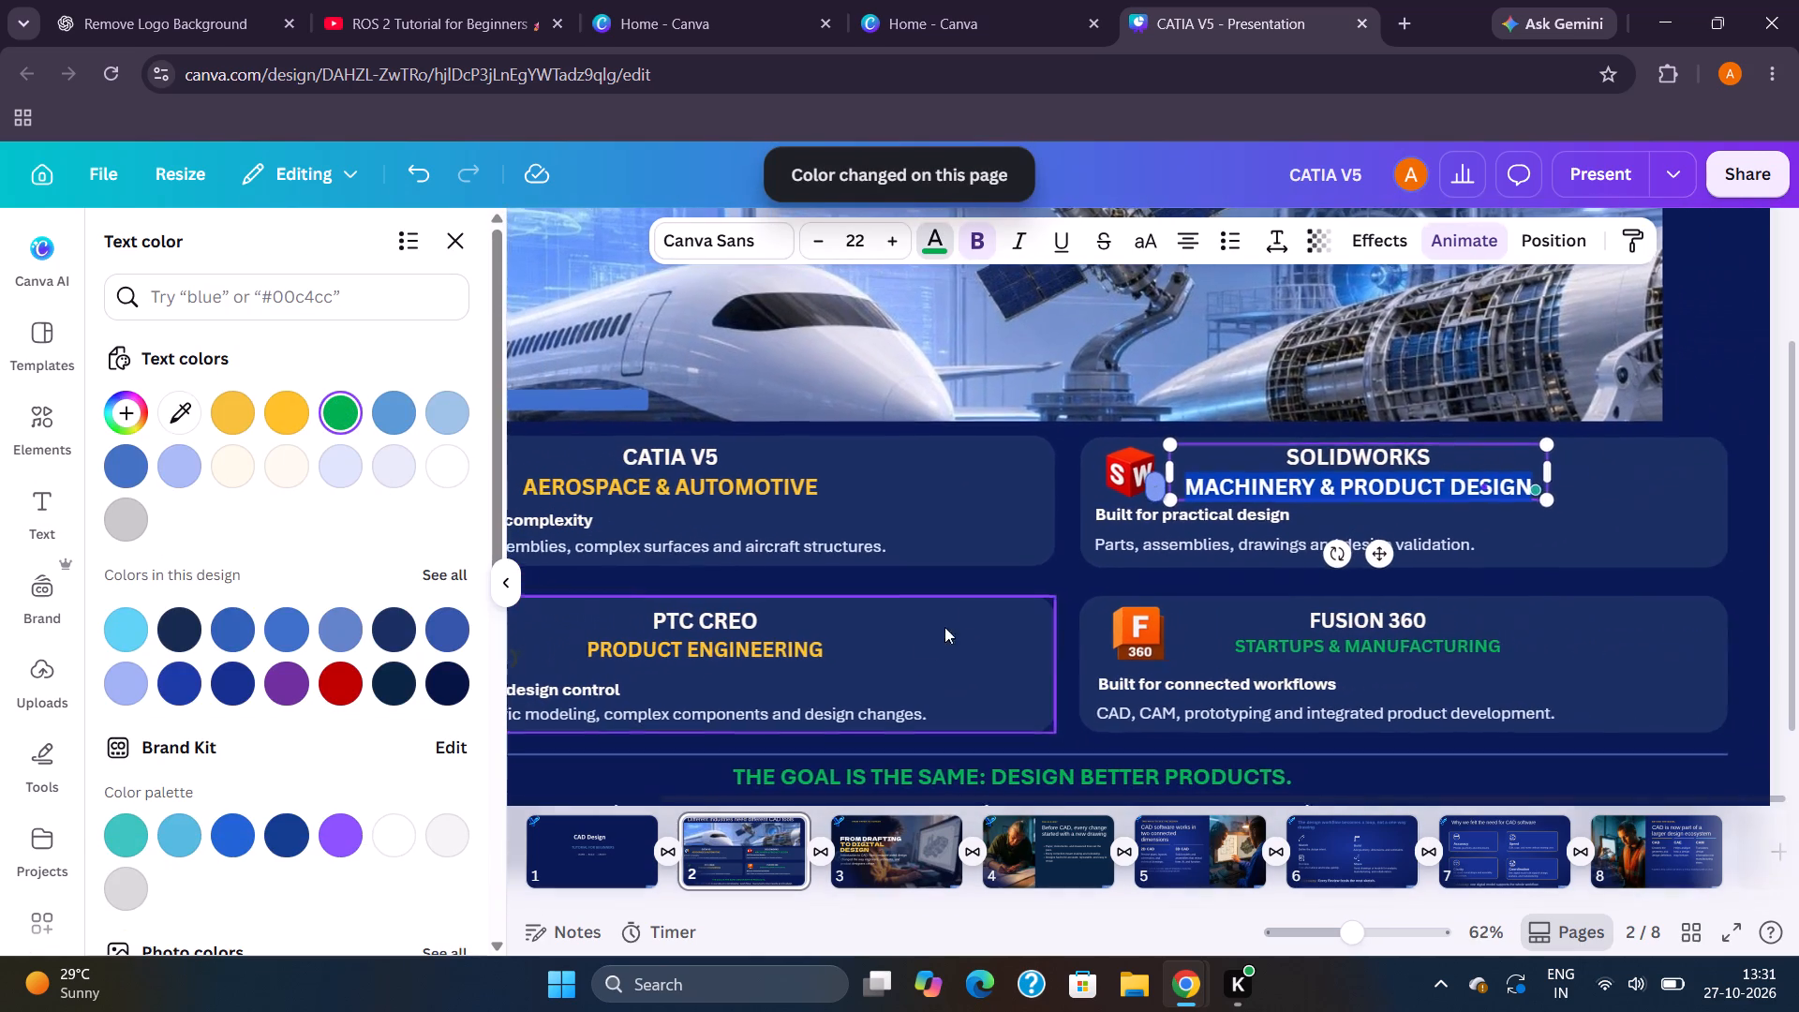
{"action": "left_click", "coordinate": [1721, 371]}
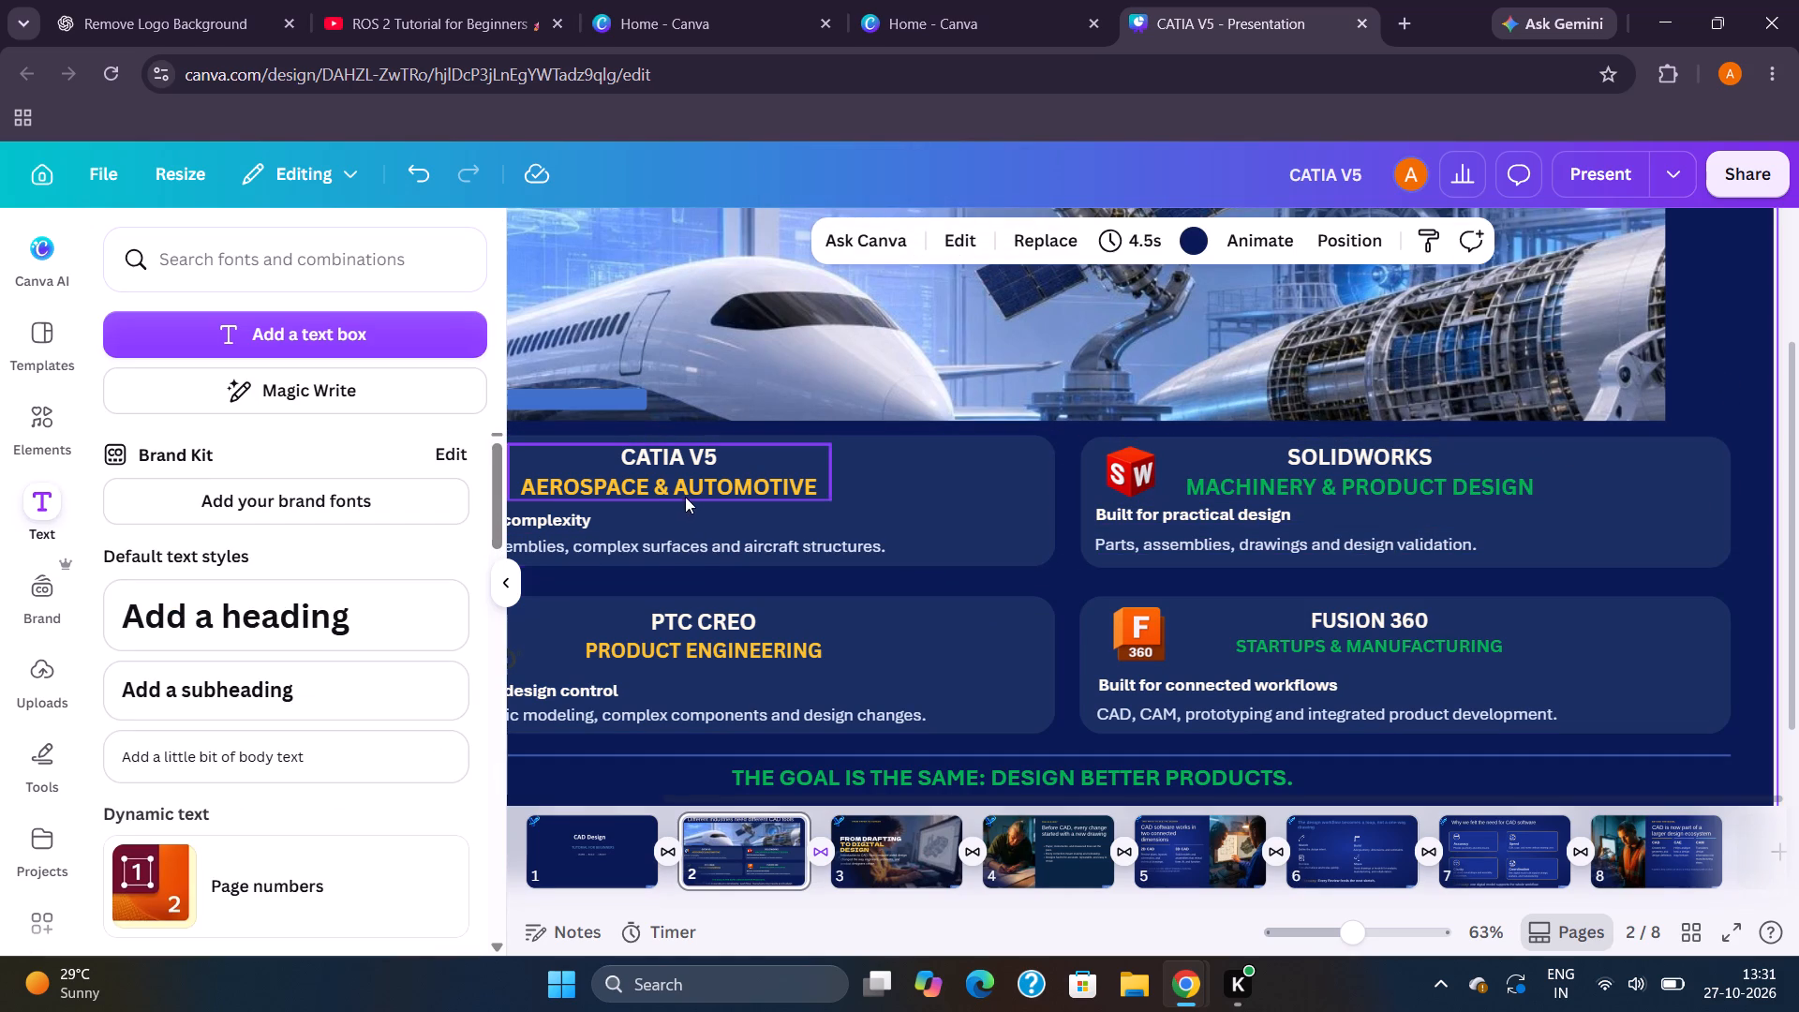
Colour the "AEROSPACE & AUTOMOTIVE" line in the CATIA V5 card the same green.
{"action": "left_click", "coordinate": [676, 485]}
{"action": "double_click", "coordinate": [674, 485]}
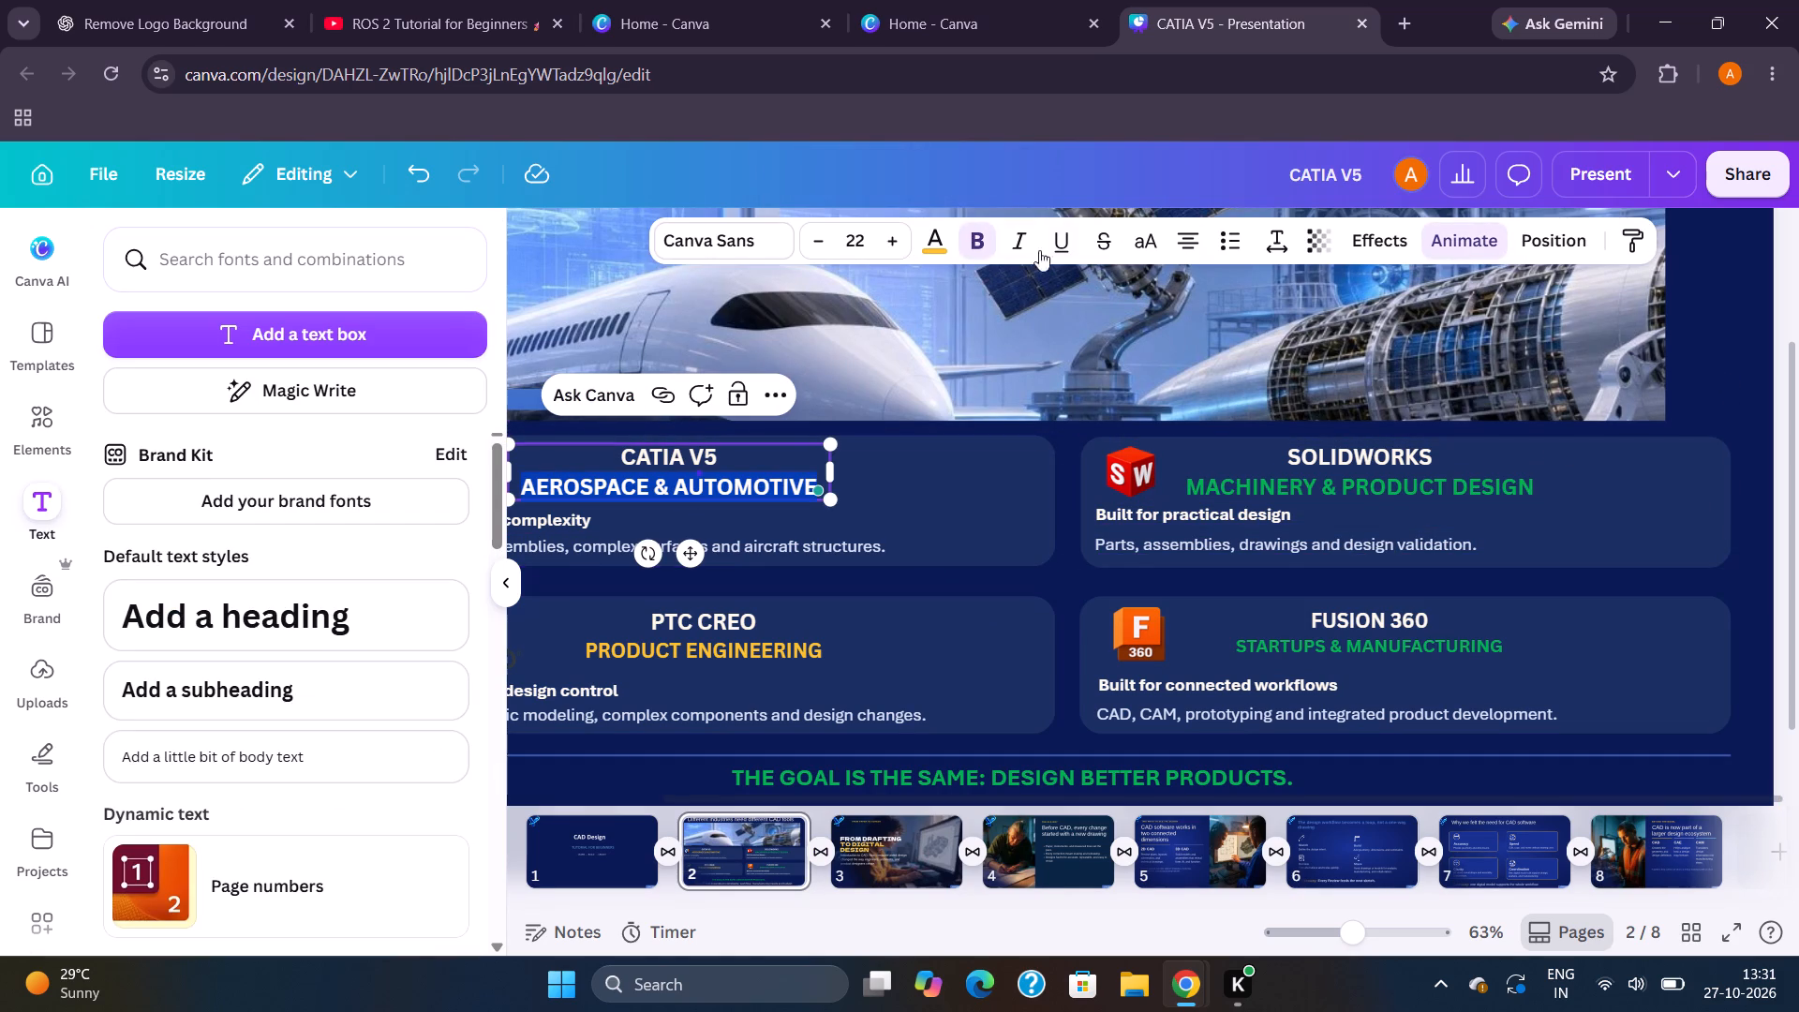
{"action": "left_click", "coordinate": [926, 232]}
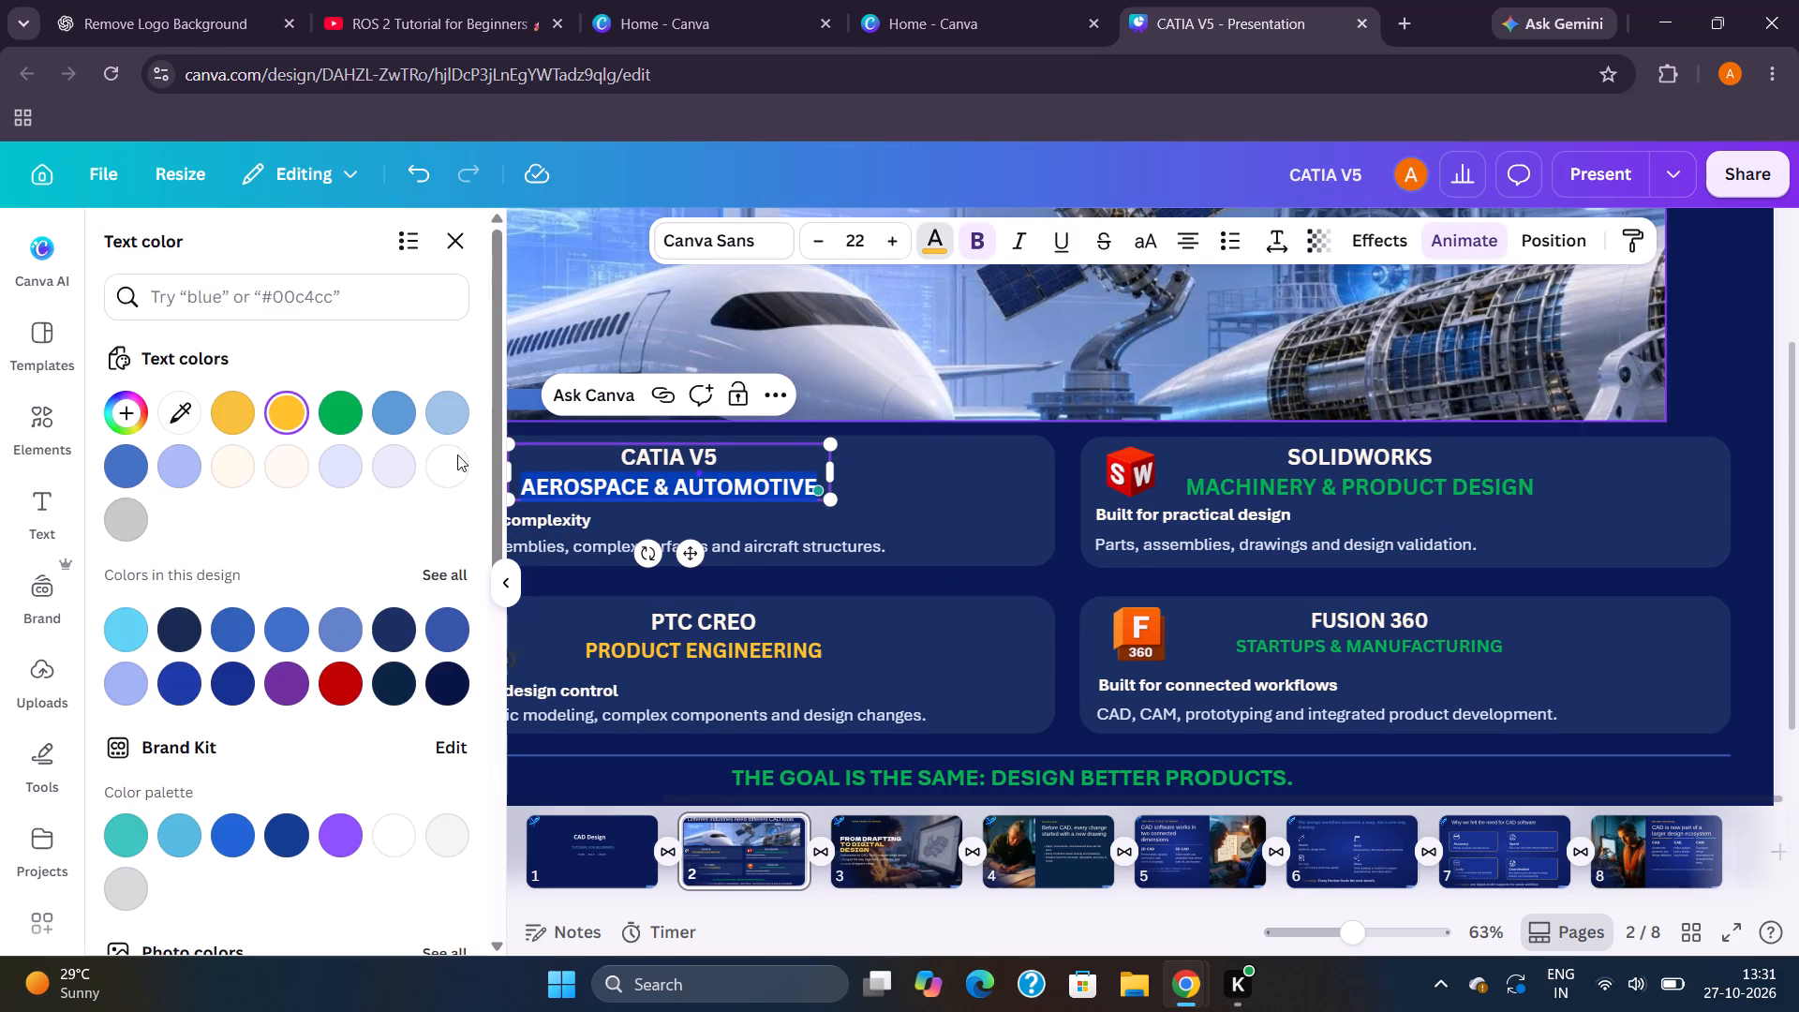
{"action": "left_click", "coordinate": [329, 414]}
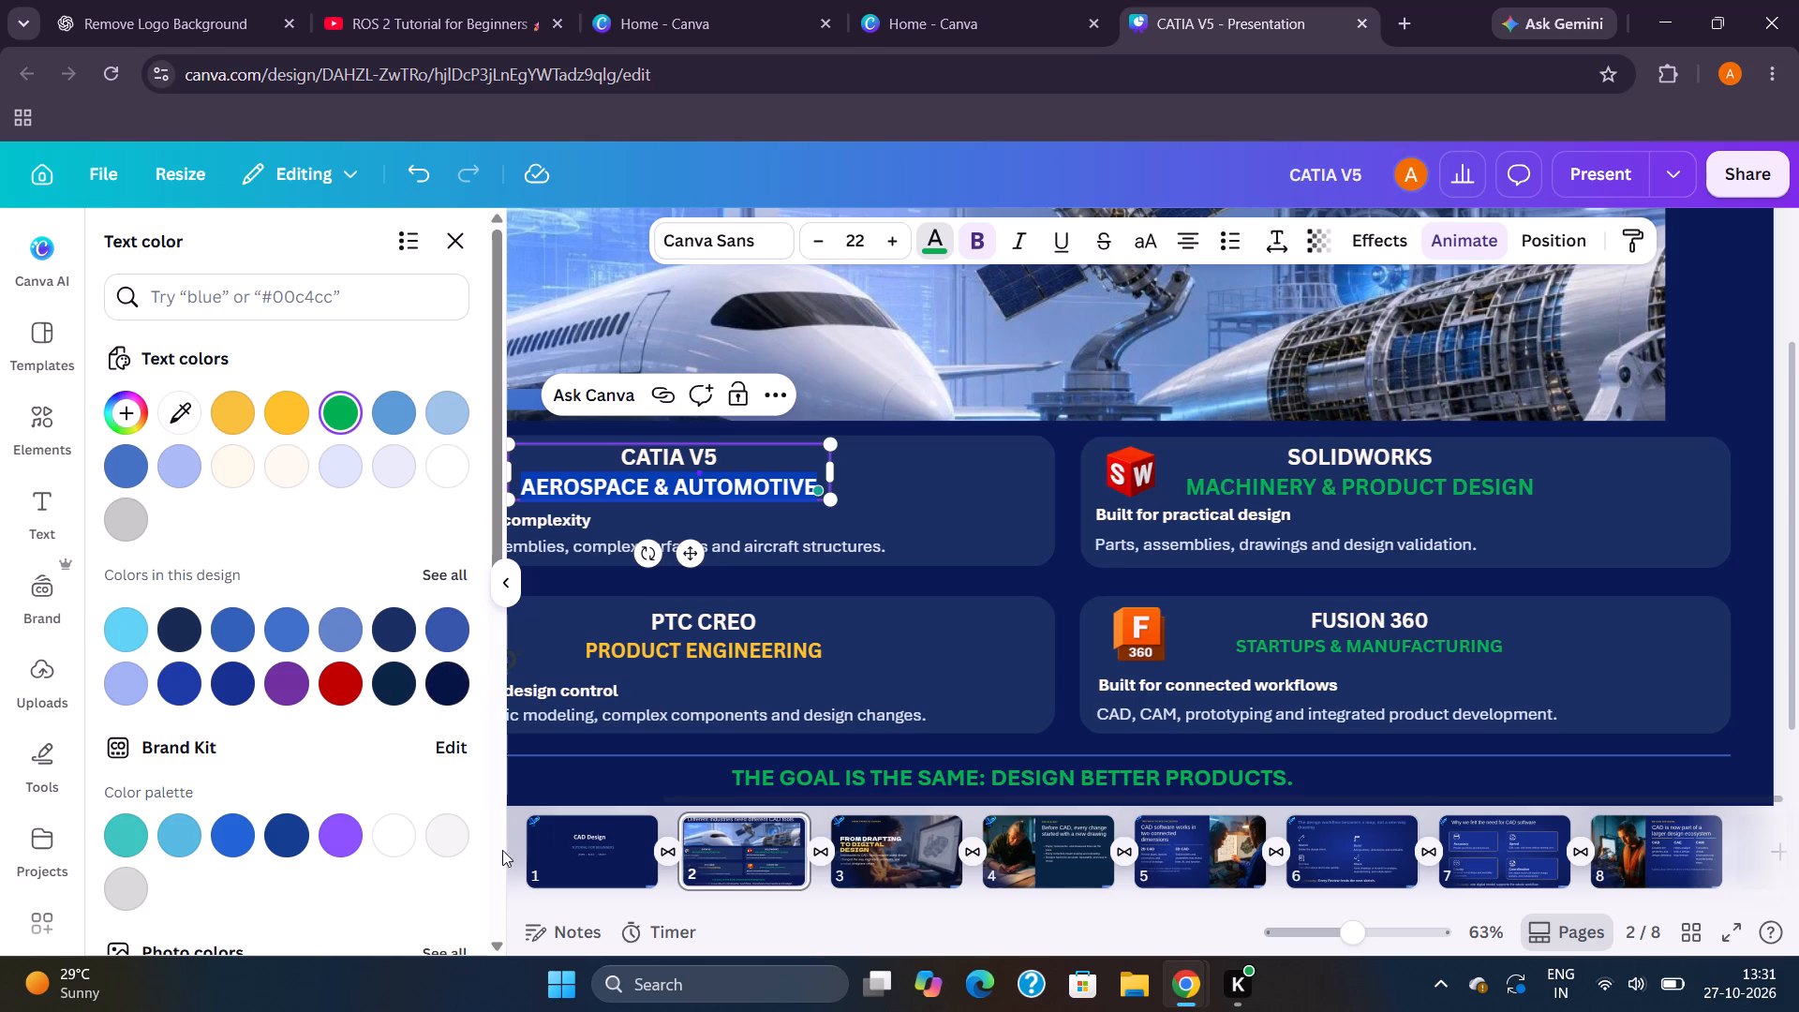
Colour the entire "PRODUCT ENGINEERING" line in the PTC CREO card the same green.
{"action": "left_click", "coordinate": [730, 654]}
{"action": "double_click", "coordinate": [733, 649]}
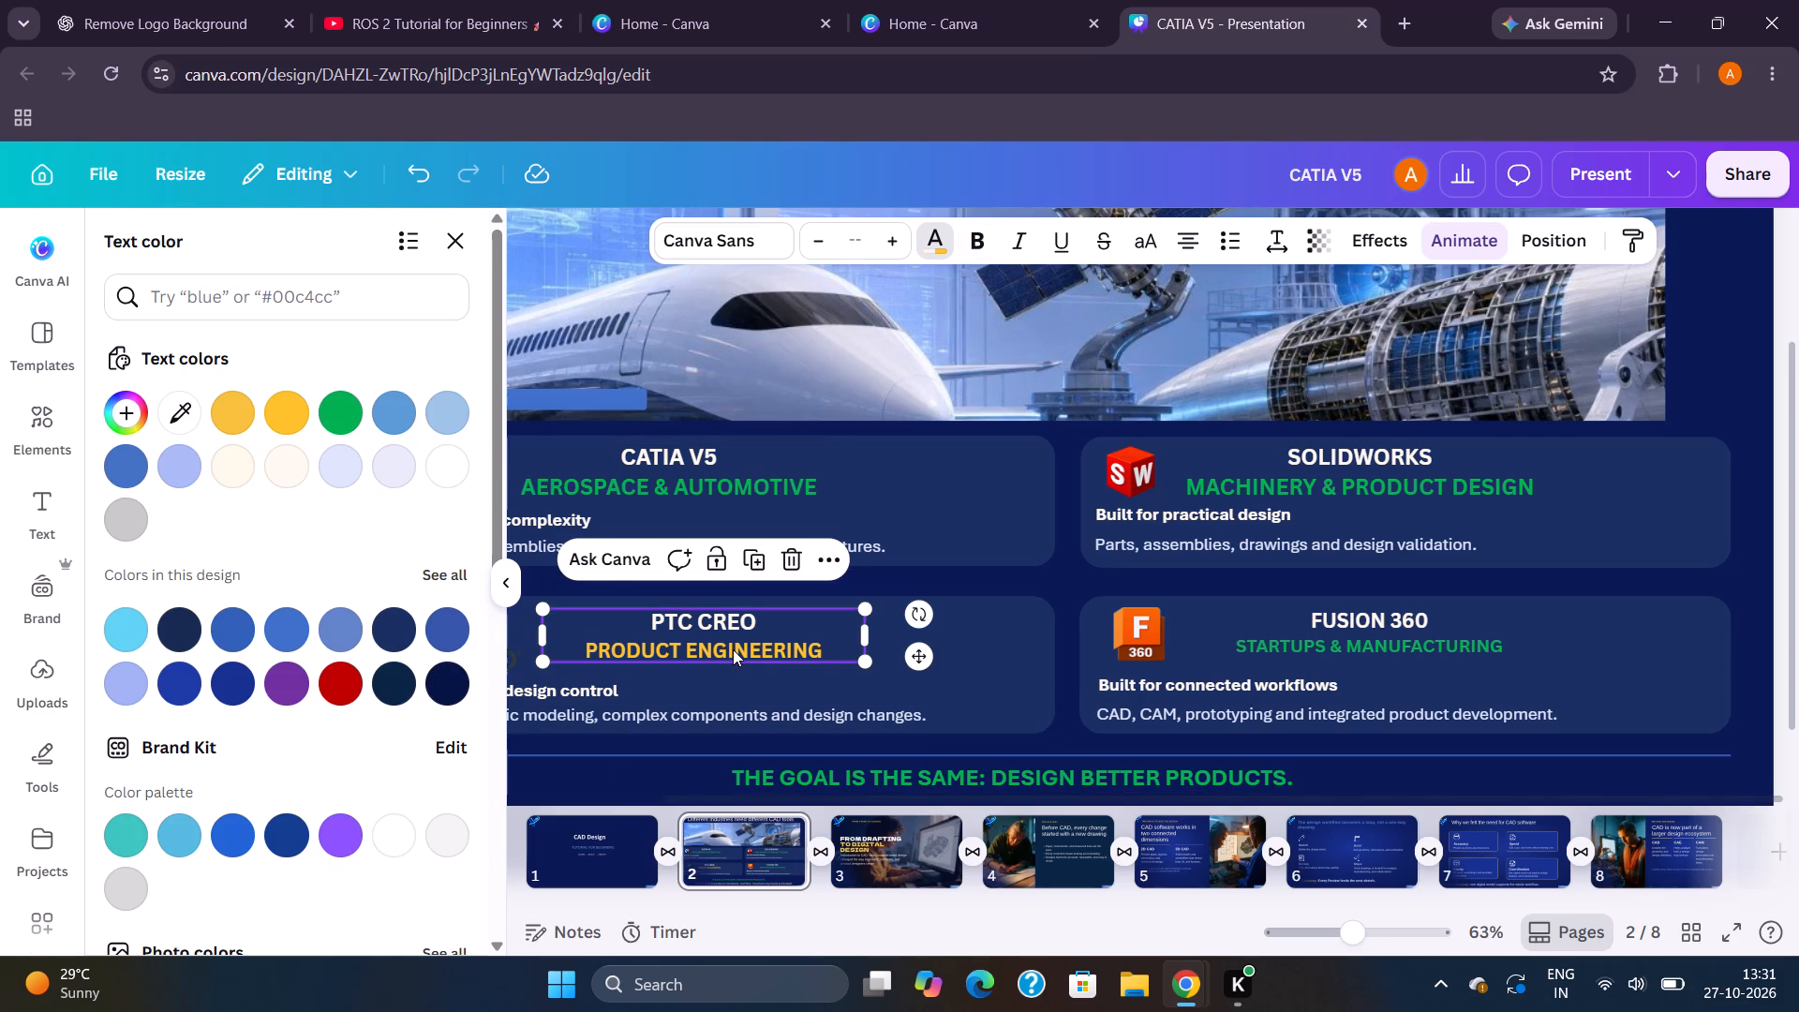
{"action": "left_click", "coordinate": [617, 659]}
{"action": "left_click_drag", "start_coordinate": [587, 650], "coordinate": [852, 662]}
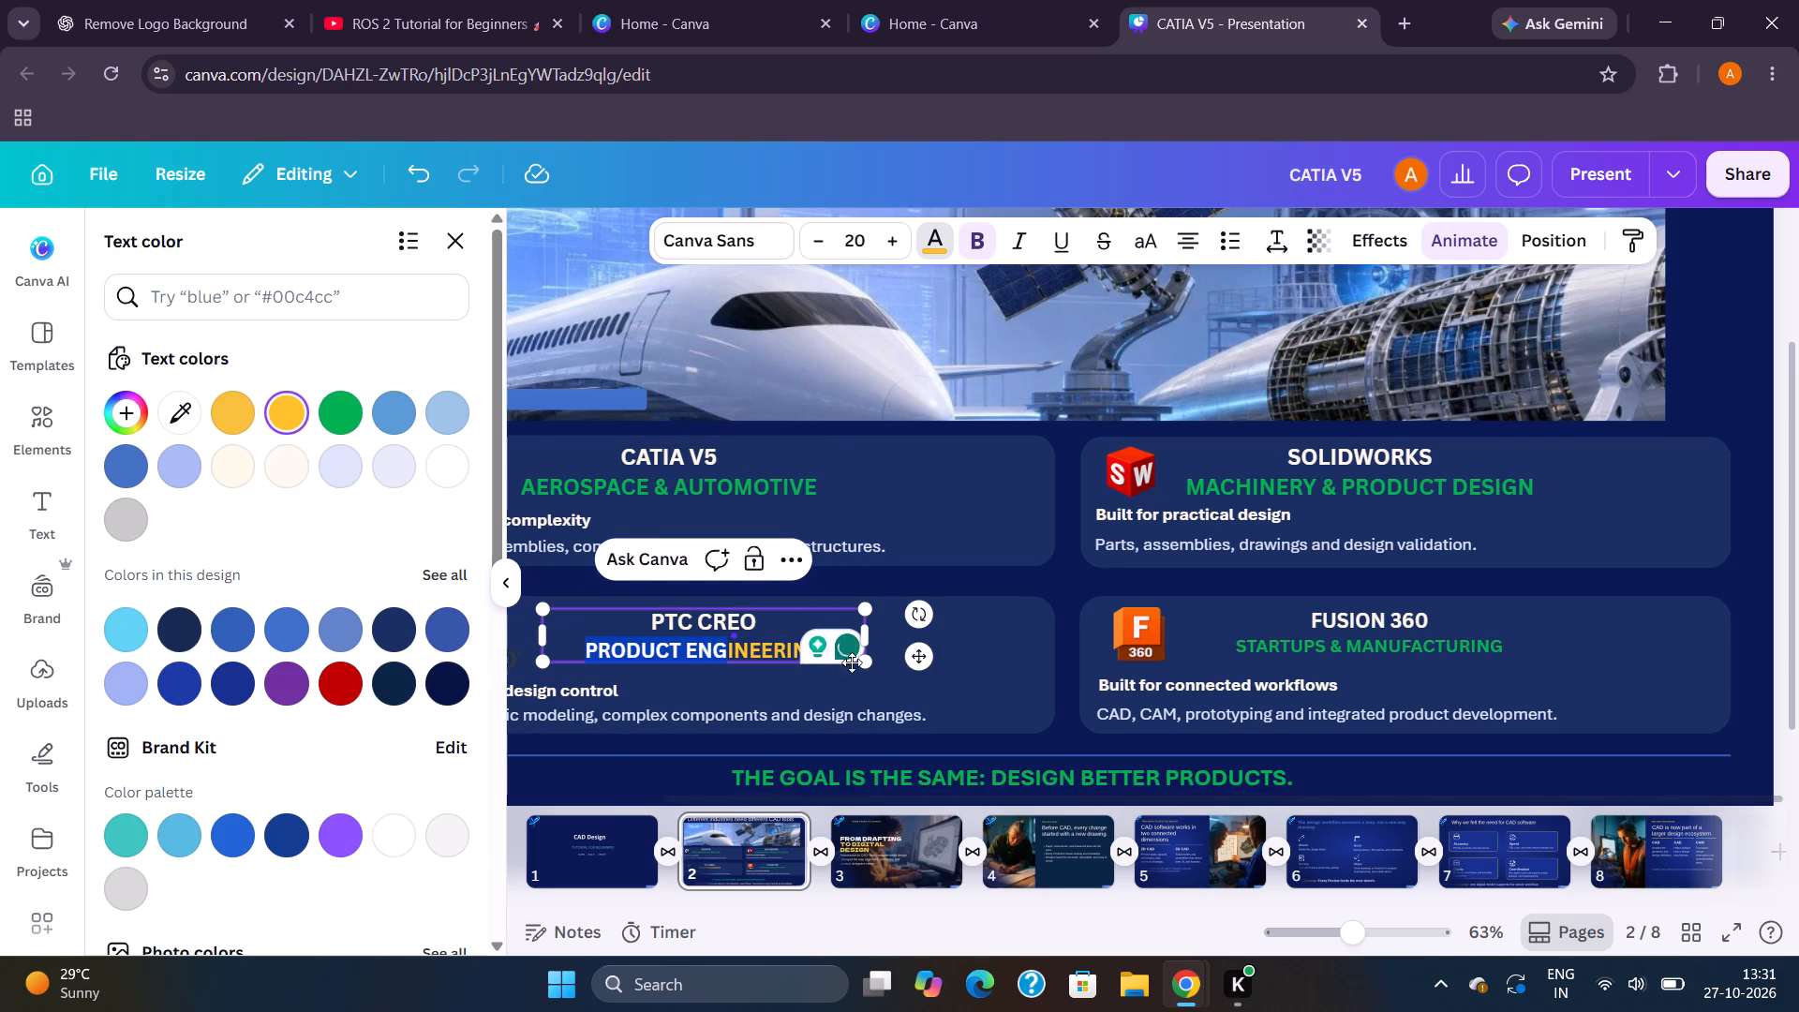
{"action": "left_click_drag", "start_coordinate": [852, 662], "coordinate": [850, 657]}
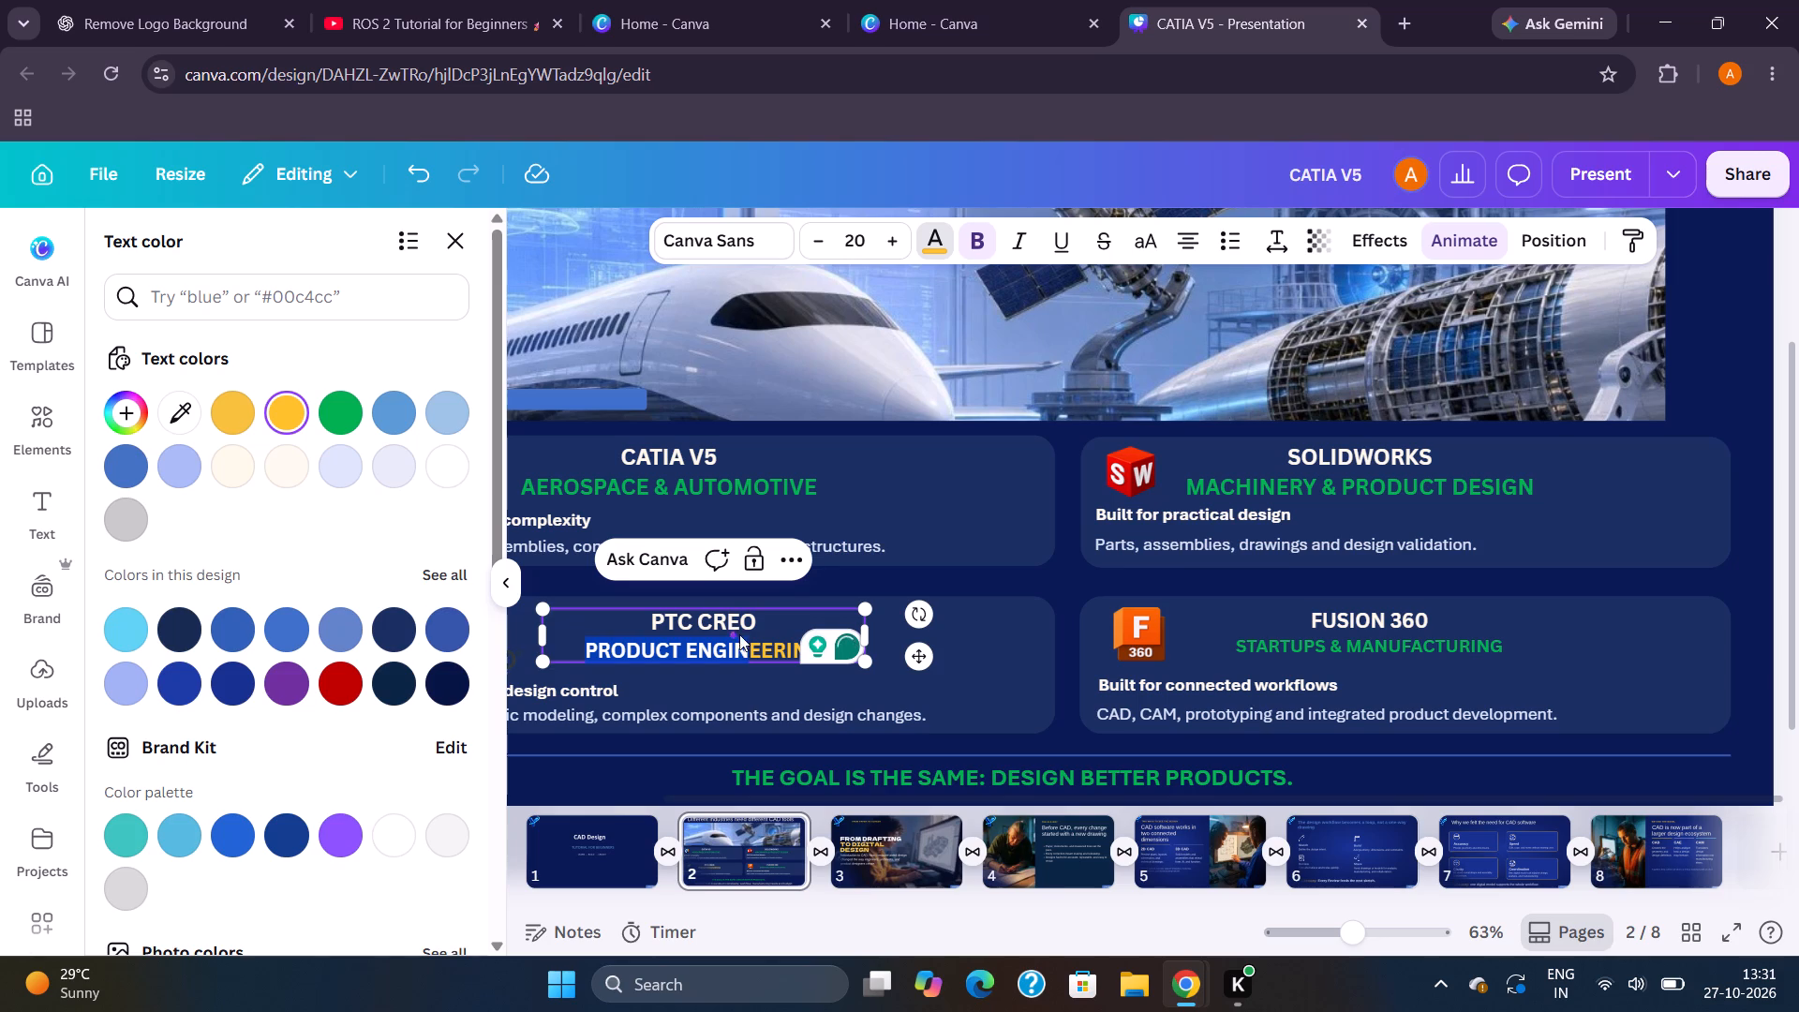
{"action": "left_click", "coordinate": [737, 643]}
{"action": "triple_click", "coordinate": [737, 650]}
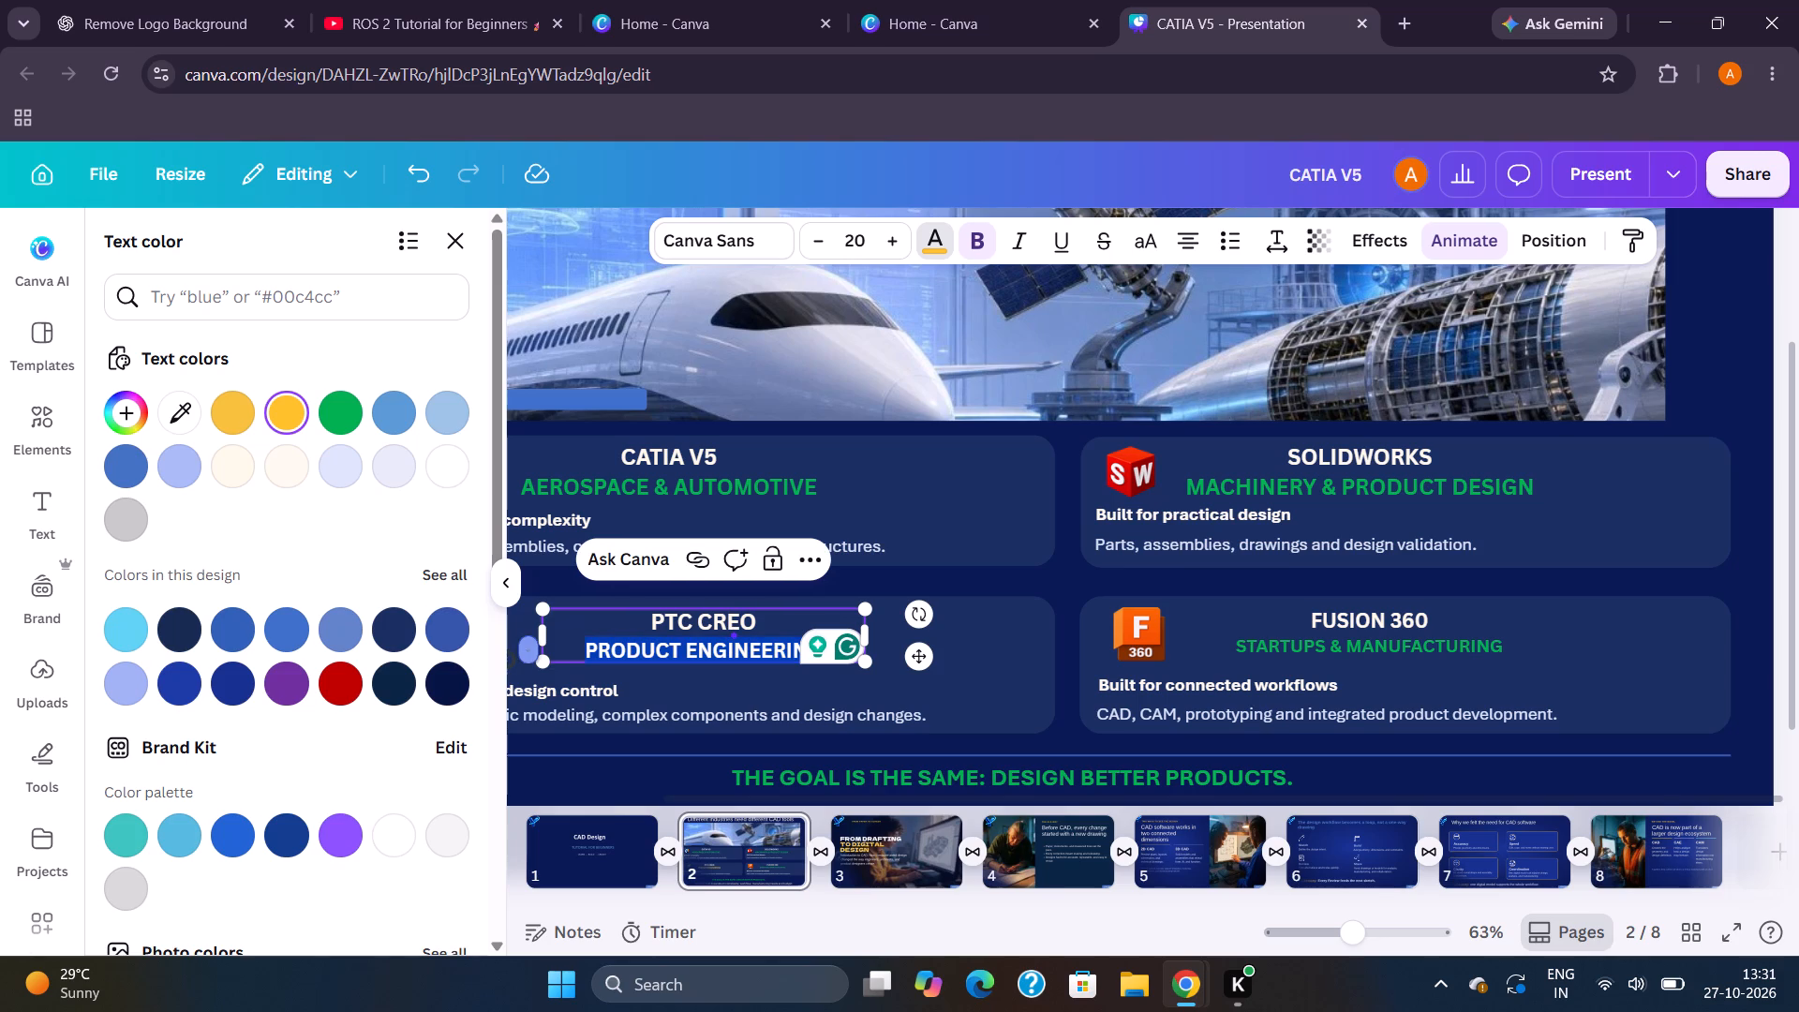
{"action": "left_click", "coordinate": [339, 411]}
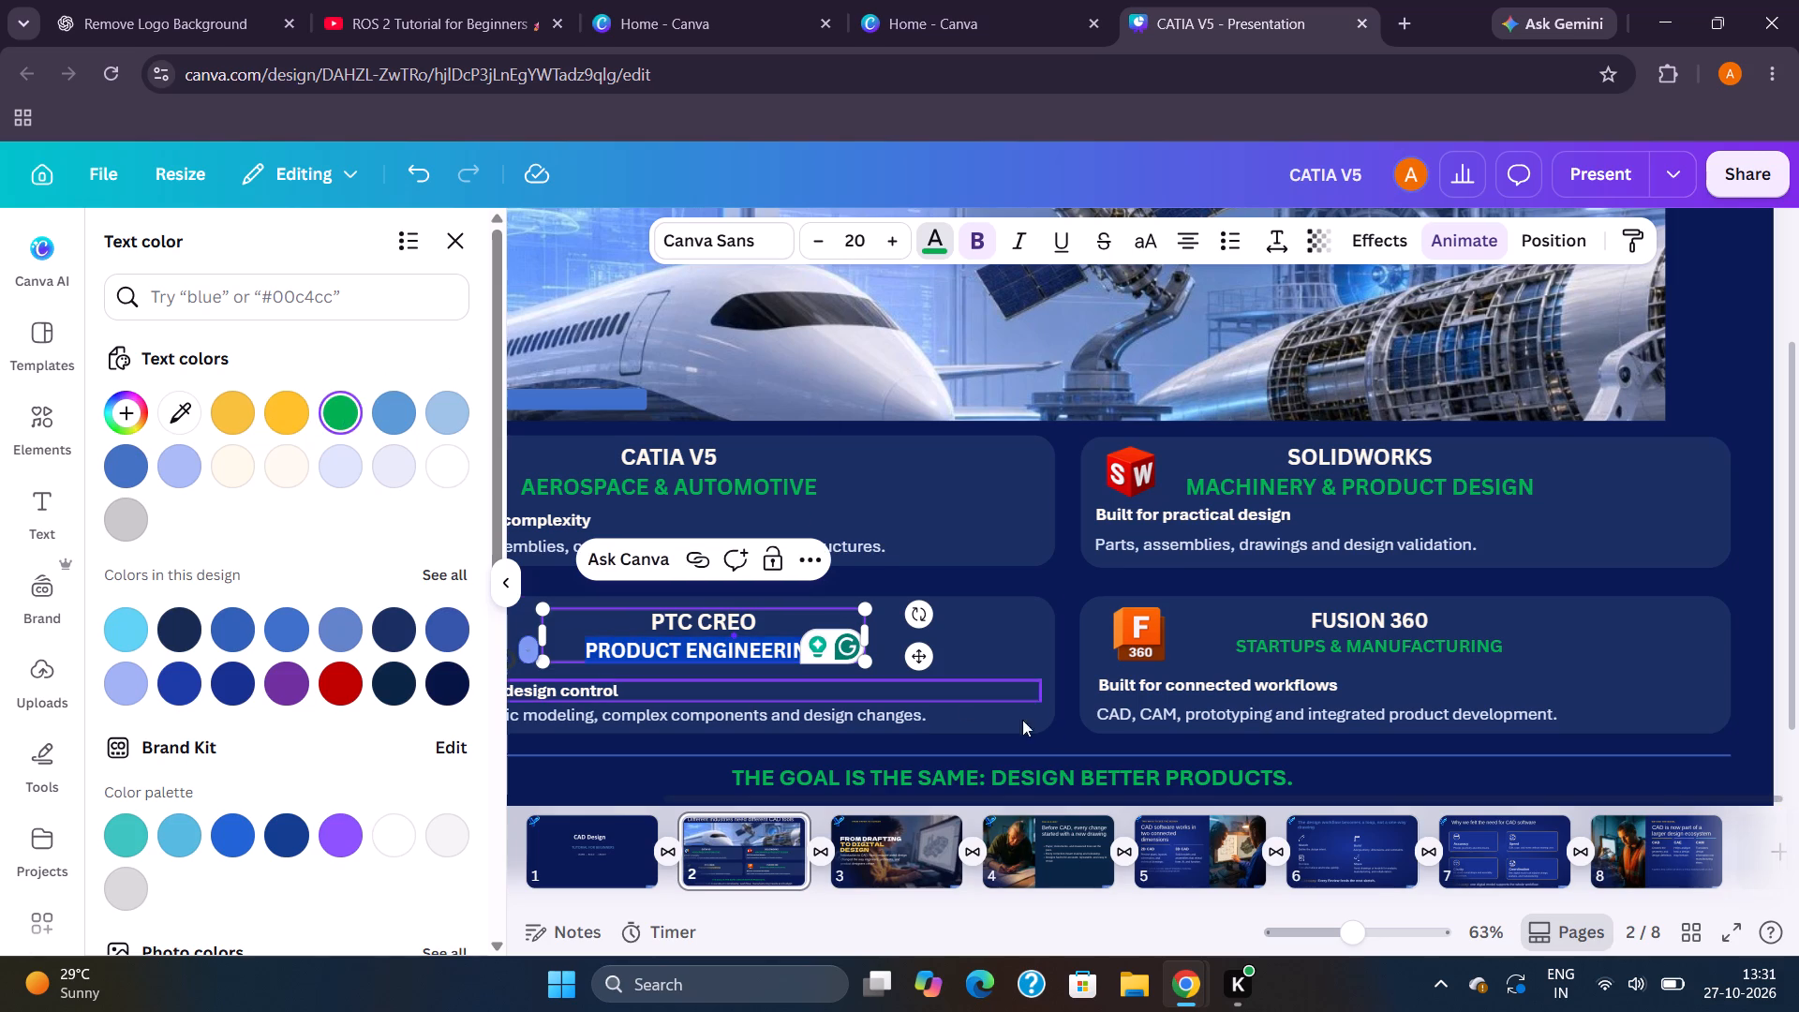
{"action": "left_click", "coordinate": [978, 671]}
Increase the "STARTUPS & MANUFACTURING" line in the FUSION 360 card to font size 20.
{"action": "left_click", "coordinate": [1256, 645]}
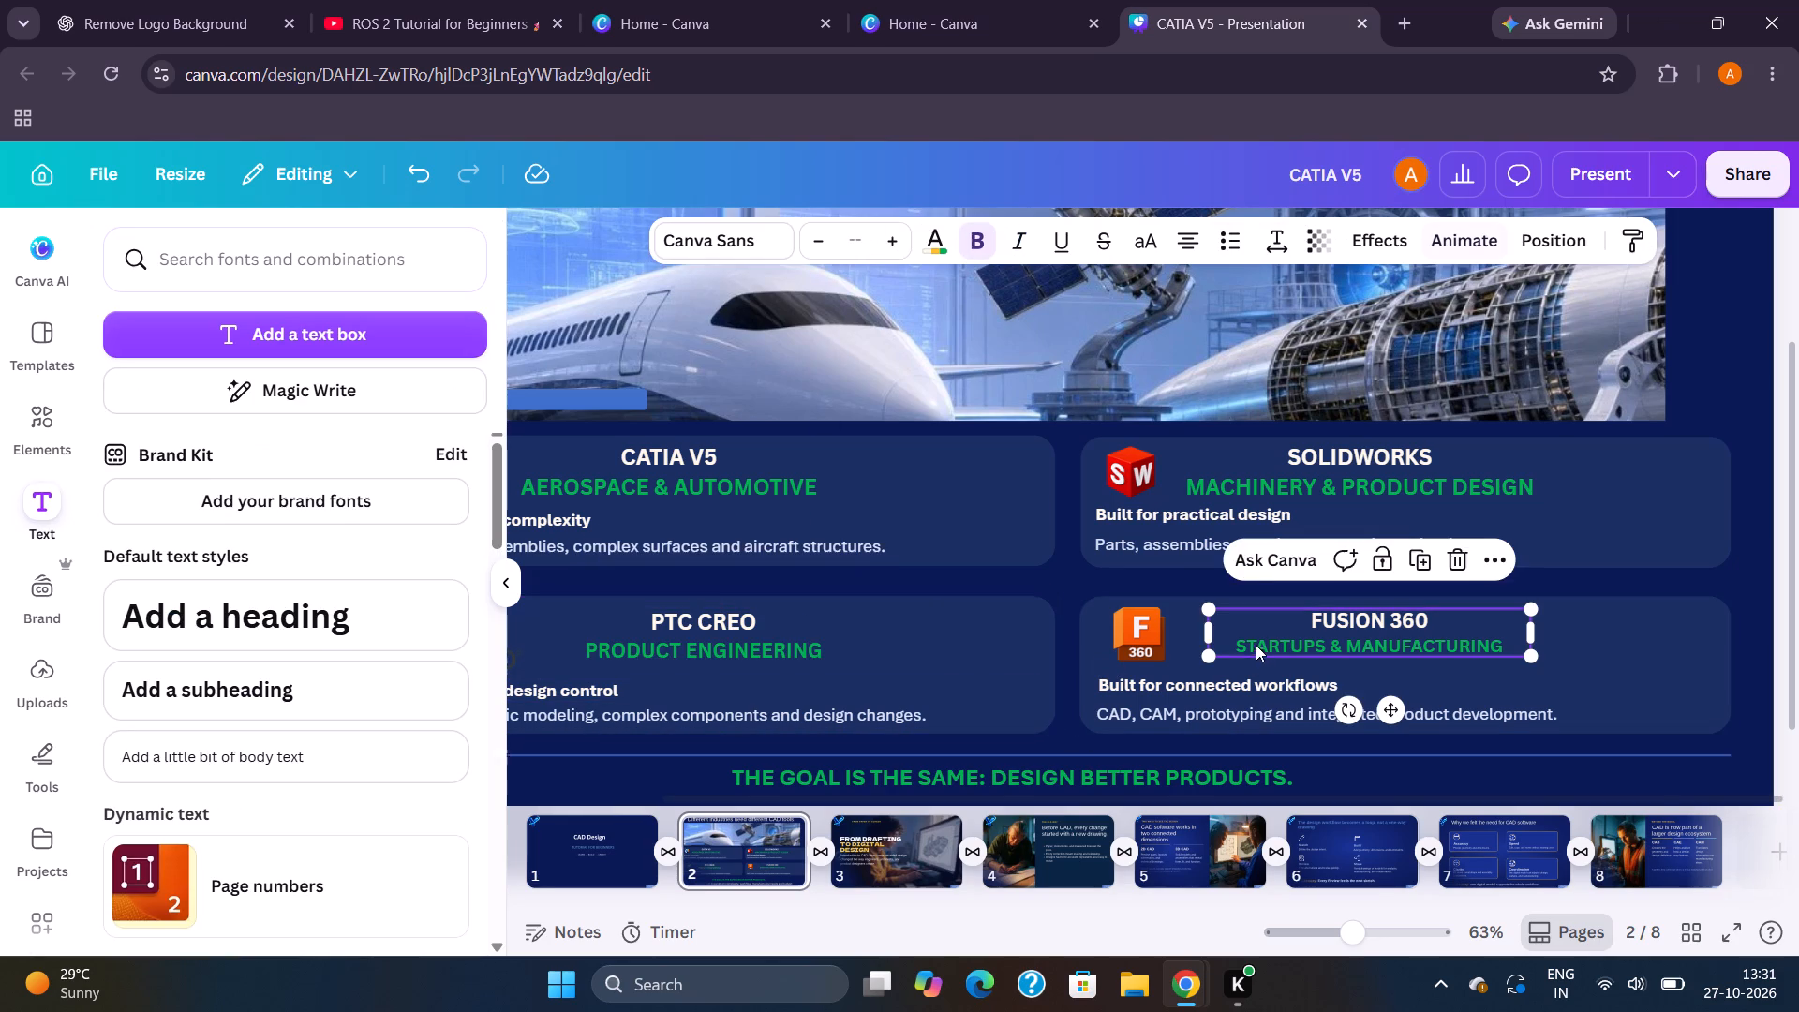
{"action": "left_click", "coordinate": [1250, 642]}
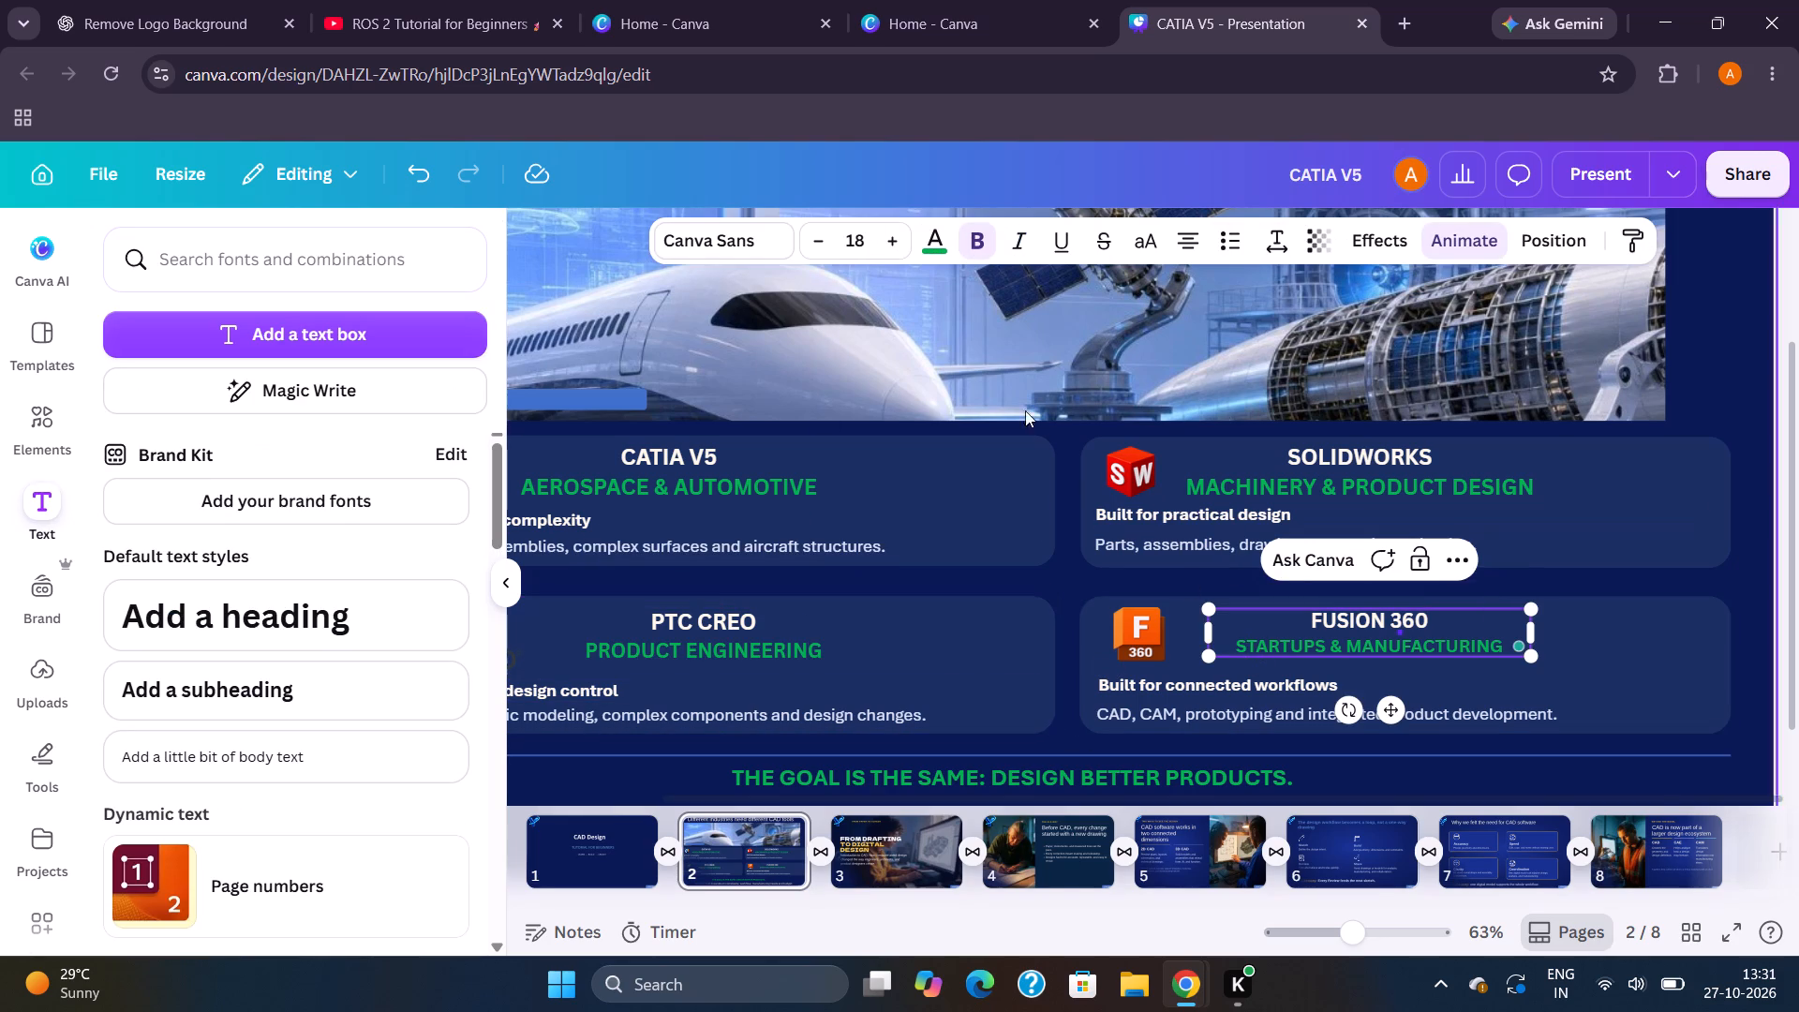
{"action": "left_click_drag", "start_coordinate": [1229, 643], "coordinate": [1463, 652]}
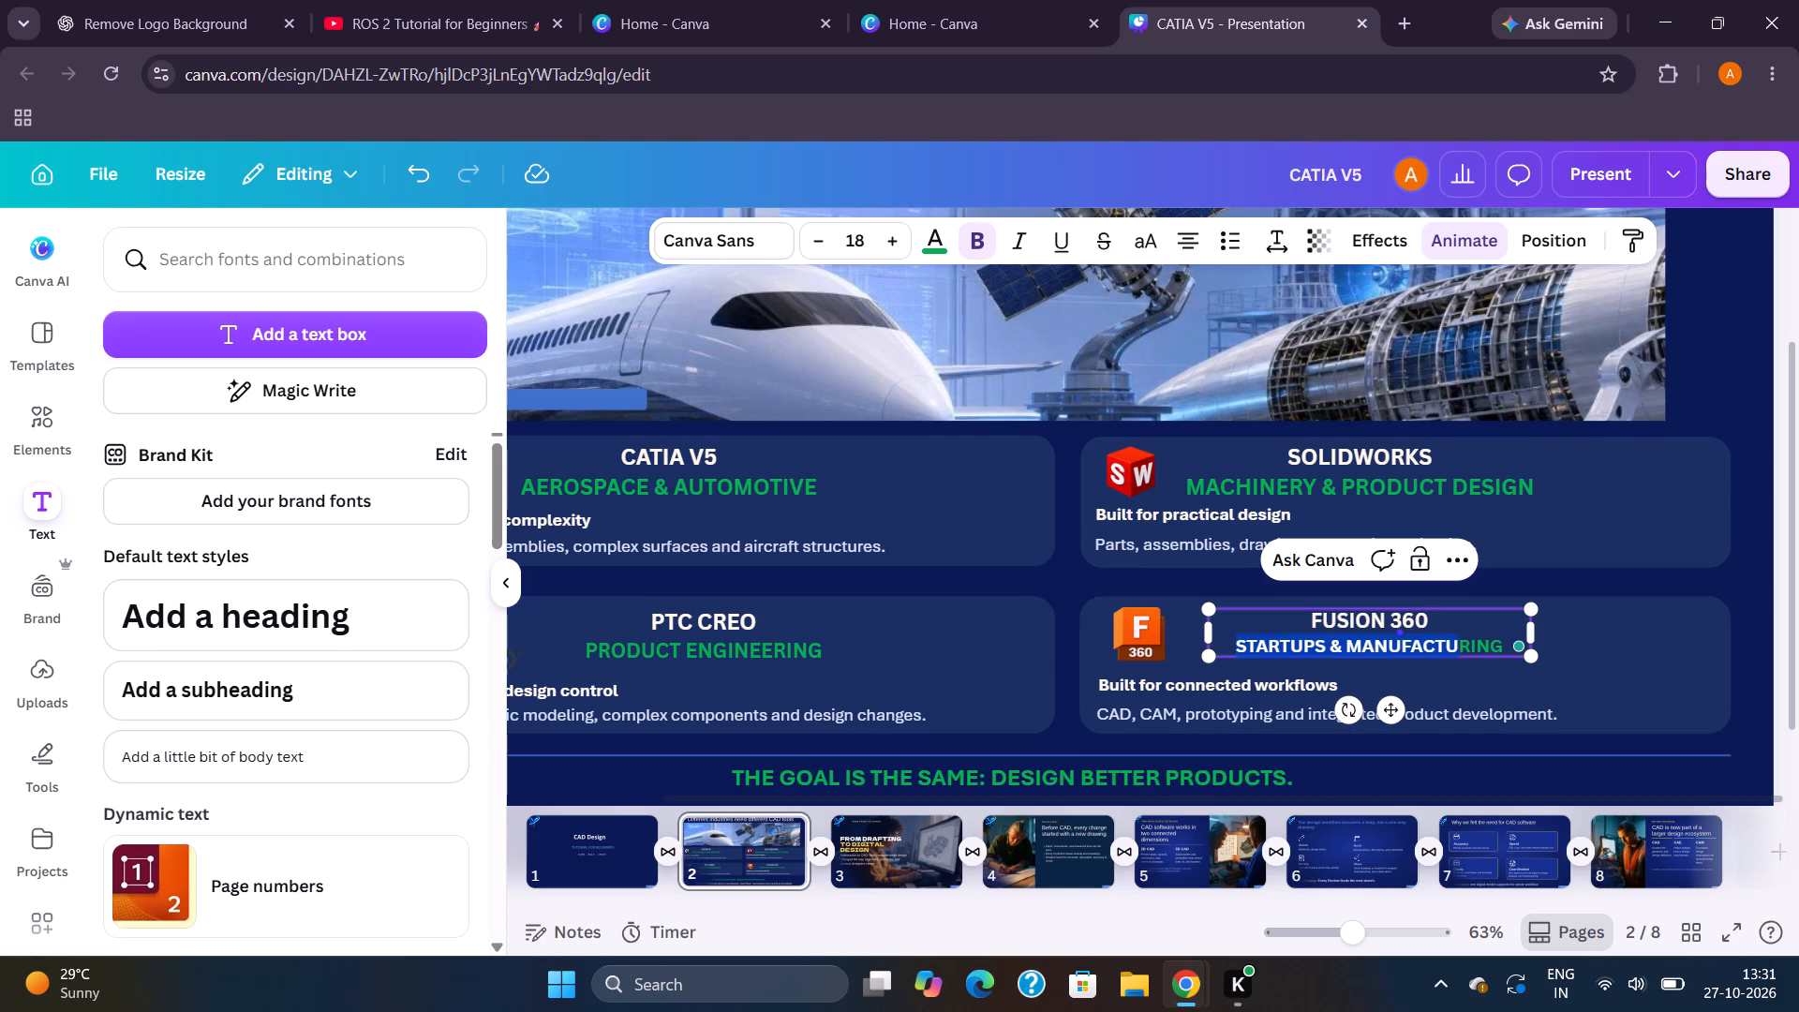
{"action": "left_click_drag", "start_coordinate": [1463, 652], "coordinate": [1509, 652]}
{"action": "double_click", "coordinate": [886, 240]}
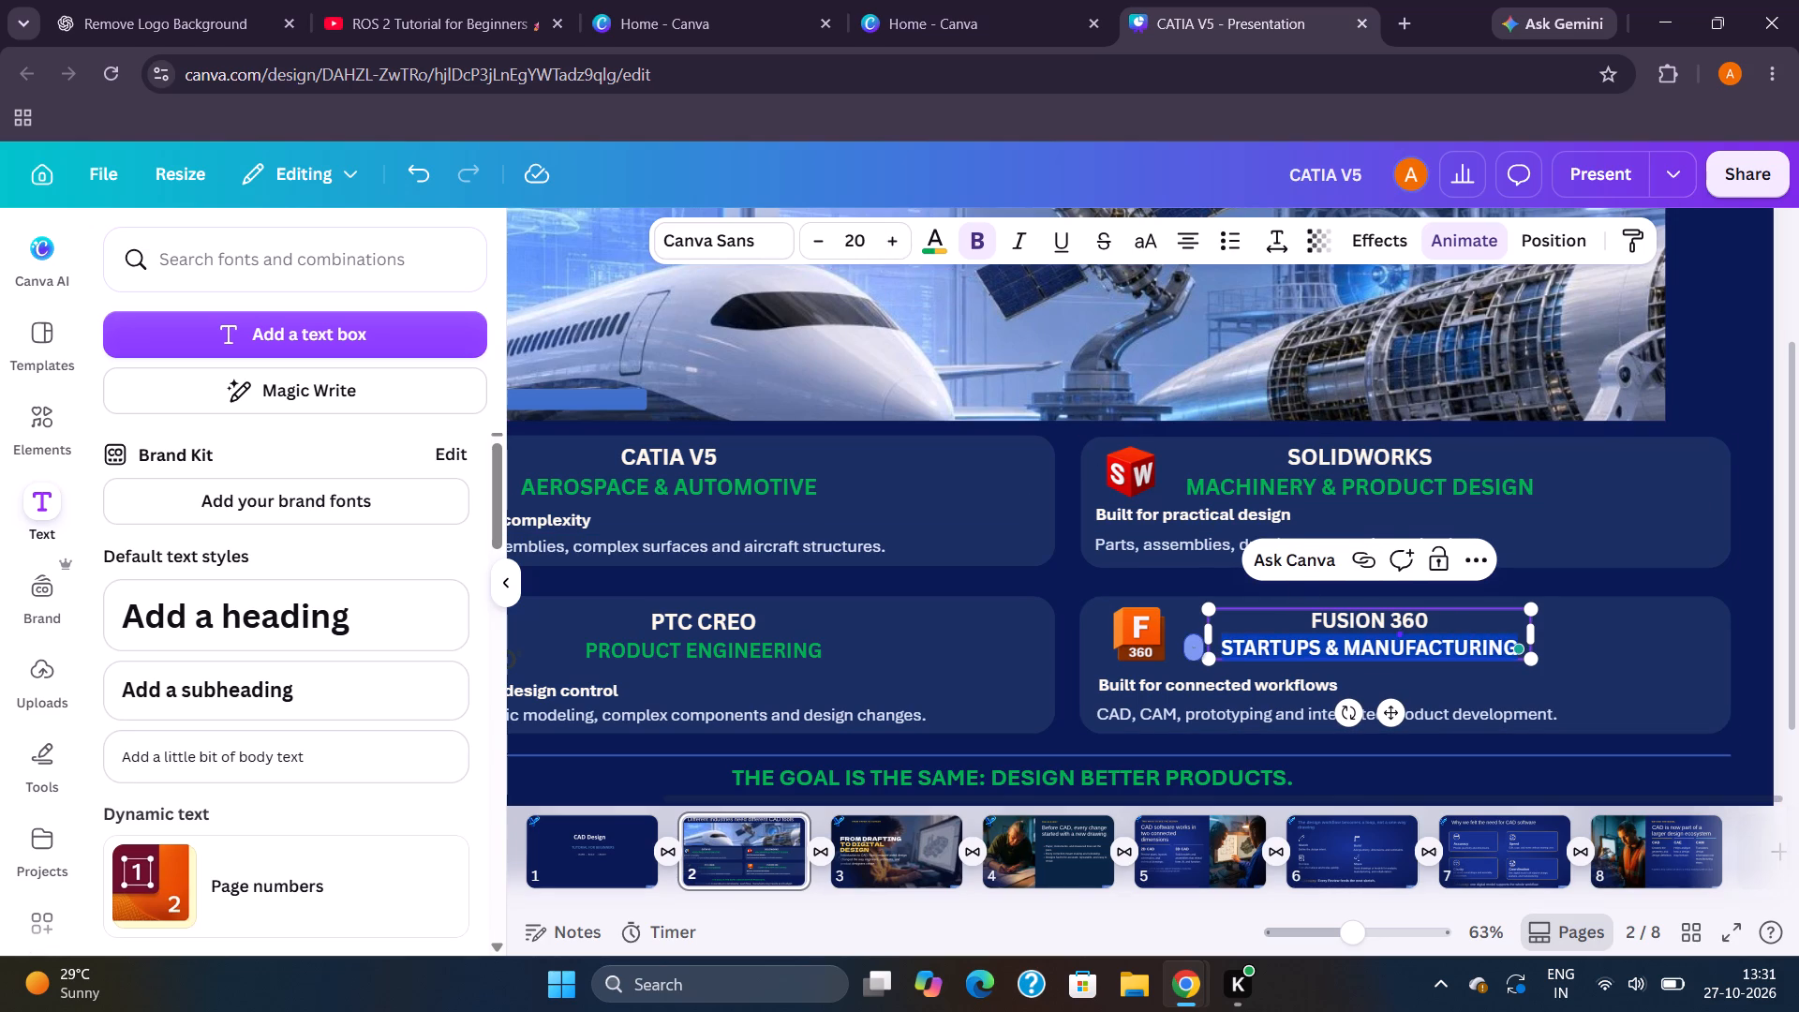
Increase the "FUSION 360" heading line to font size 22.
{"action": "left_click_drag", "start_coordinate": [1303, 622], "coordinate": [1462, 618]}
{"action": "double_click", "coordinate": [902, 236]}
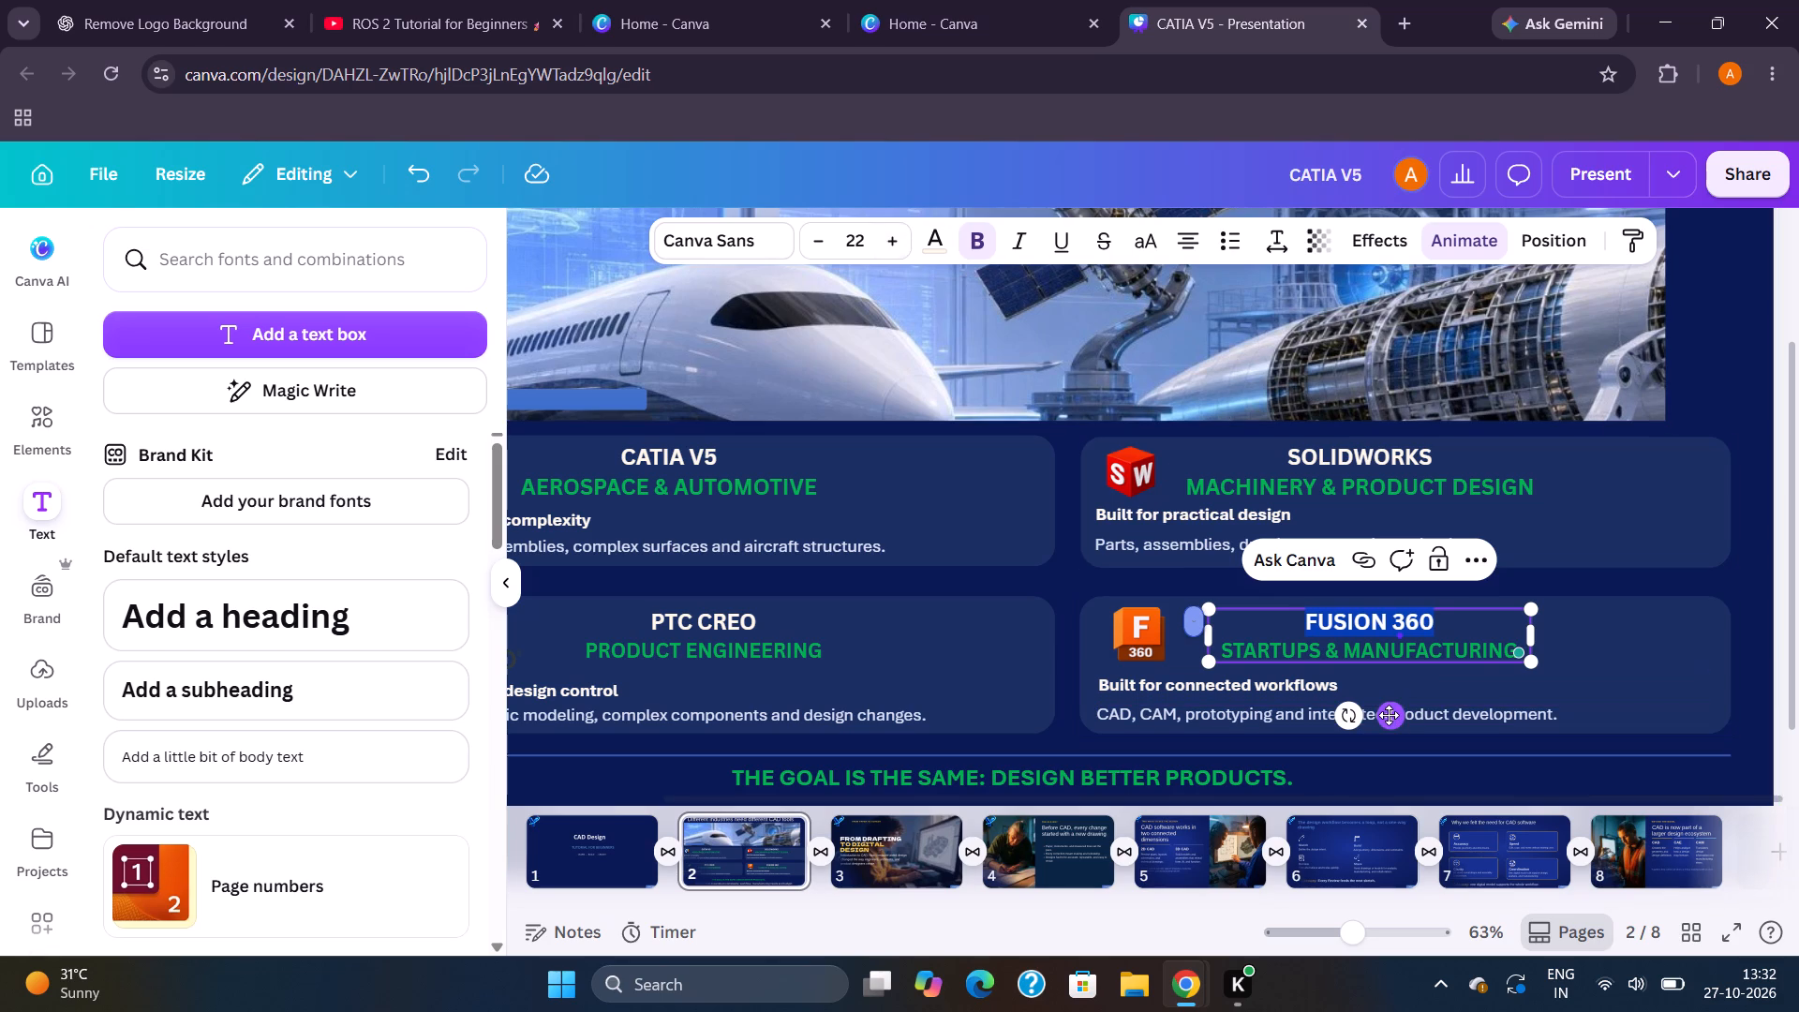
Shift the FUSION 360 title text box slightly left so it lines up under the SOLIDWORKS title.
{"action": "left_click_drag", "start_coordinate": [1389, 715], "coordinate": [1375, 715]}
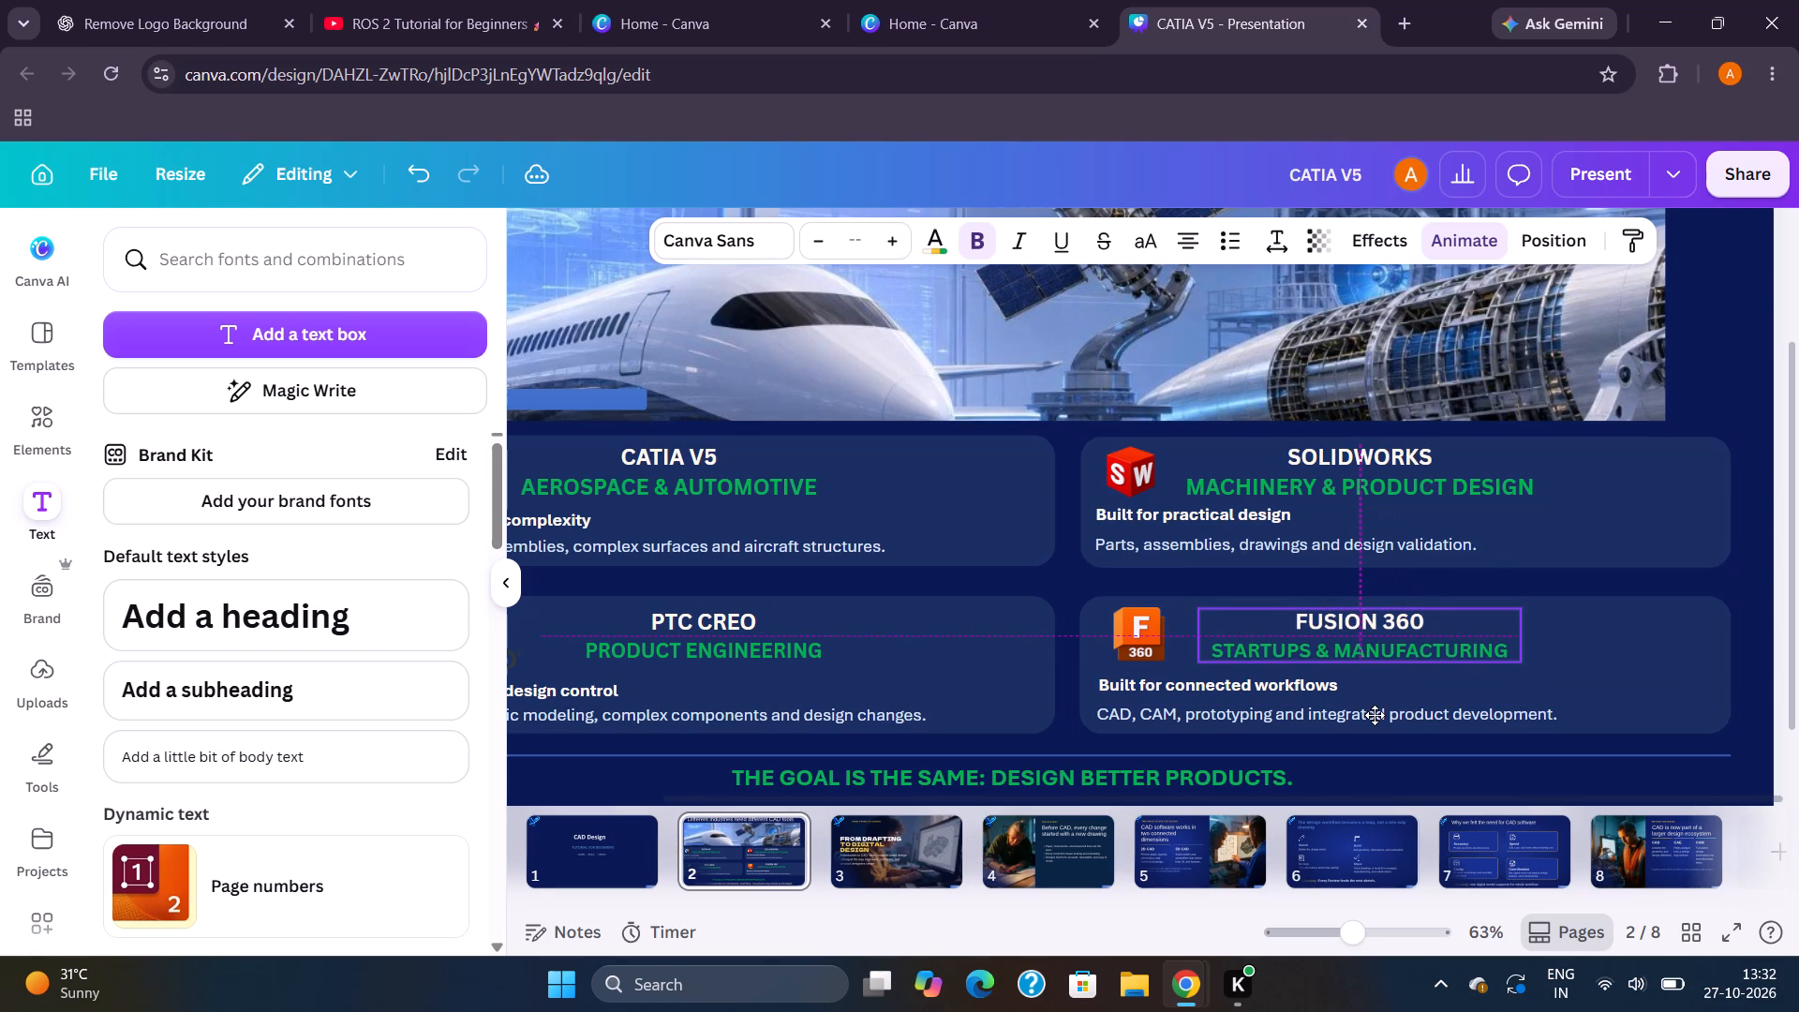
{"action": "left_click_drag", "start_coordinate": [1375, 715], "coordinate": [1374, 715]}
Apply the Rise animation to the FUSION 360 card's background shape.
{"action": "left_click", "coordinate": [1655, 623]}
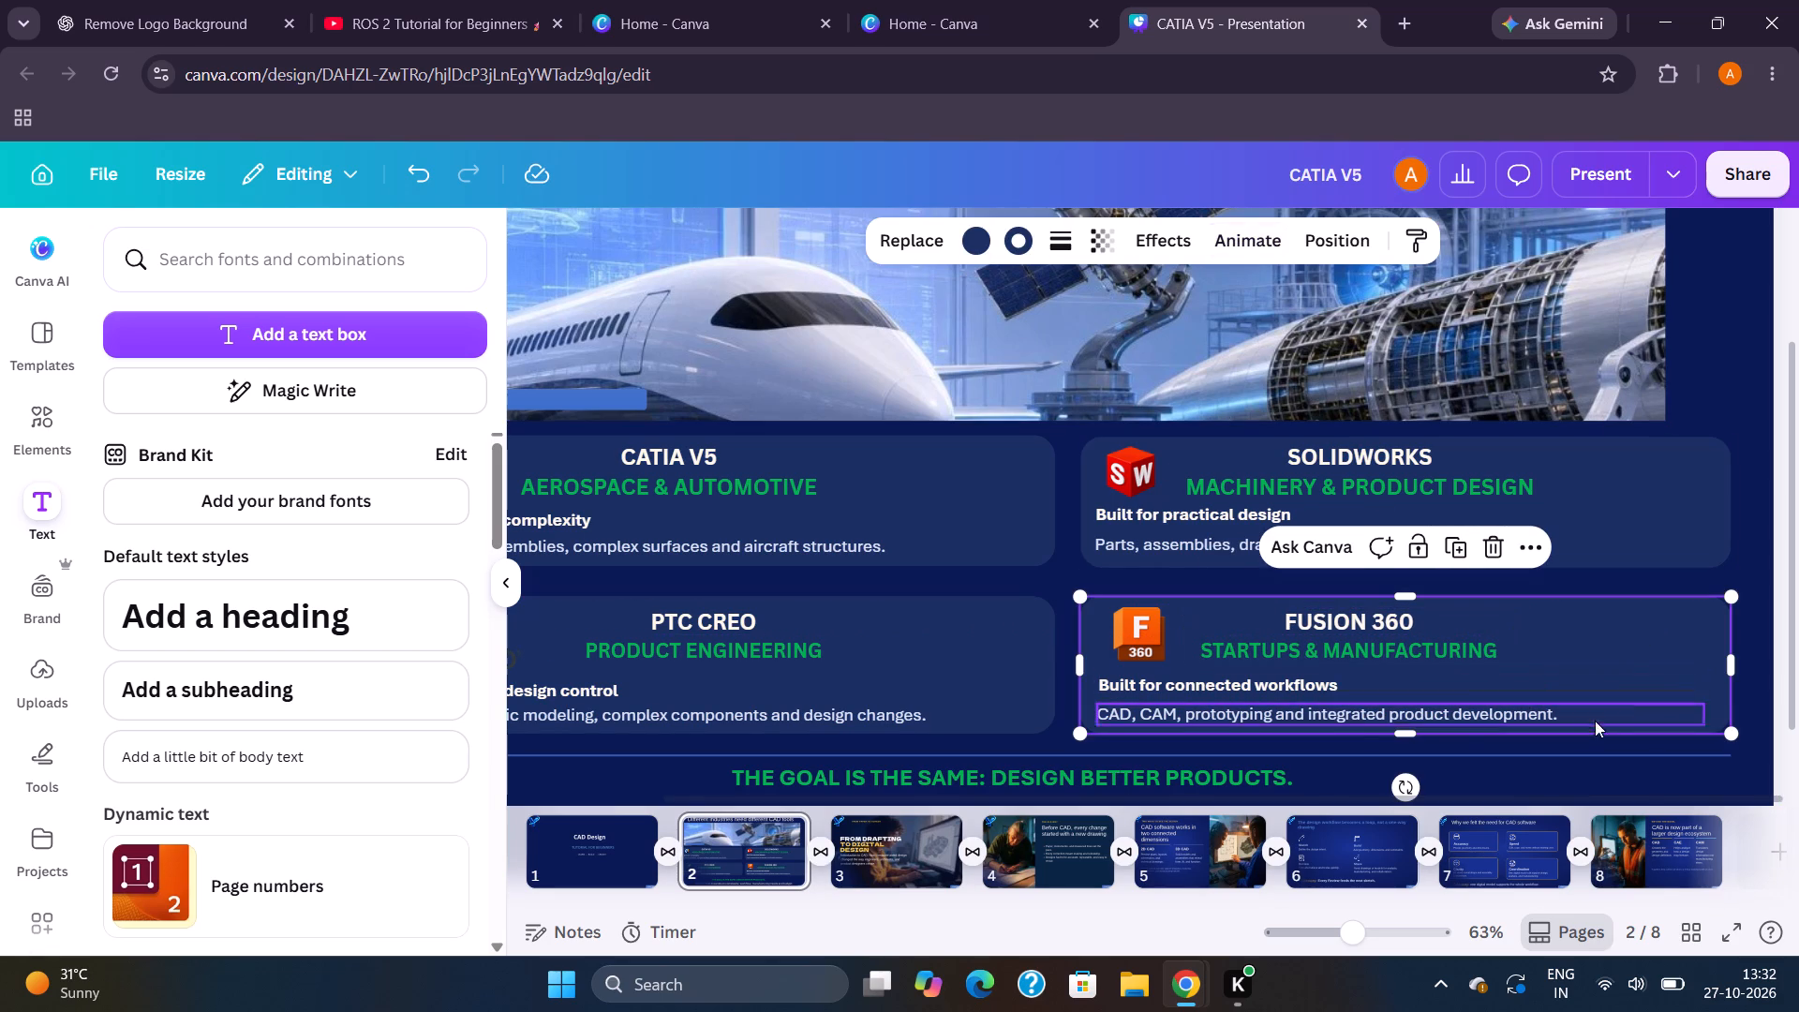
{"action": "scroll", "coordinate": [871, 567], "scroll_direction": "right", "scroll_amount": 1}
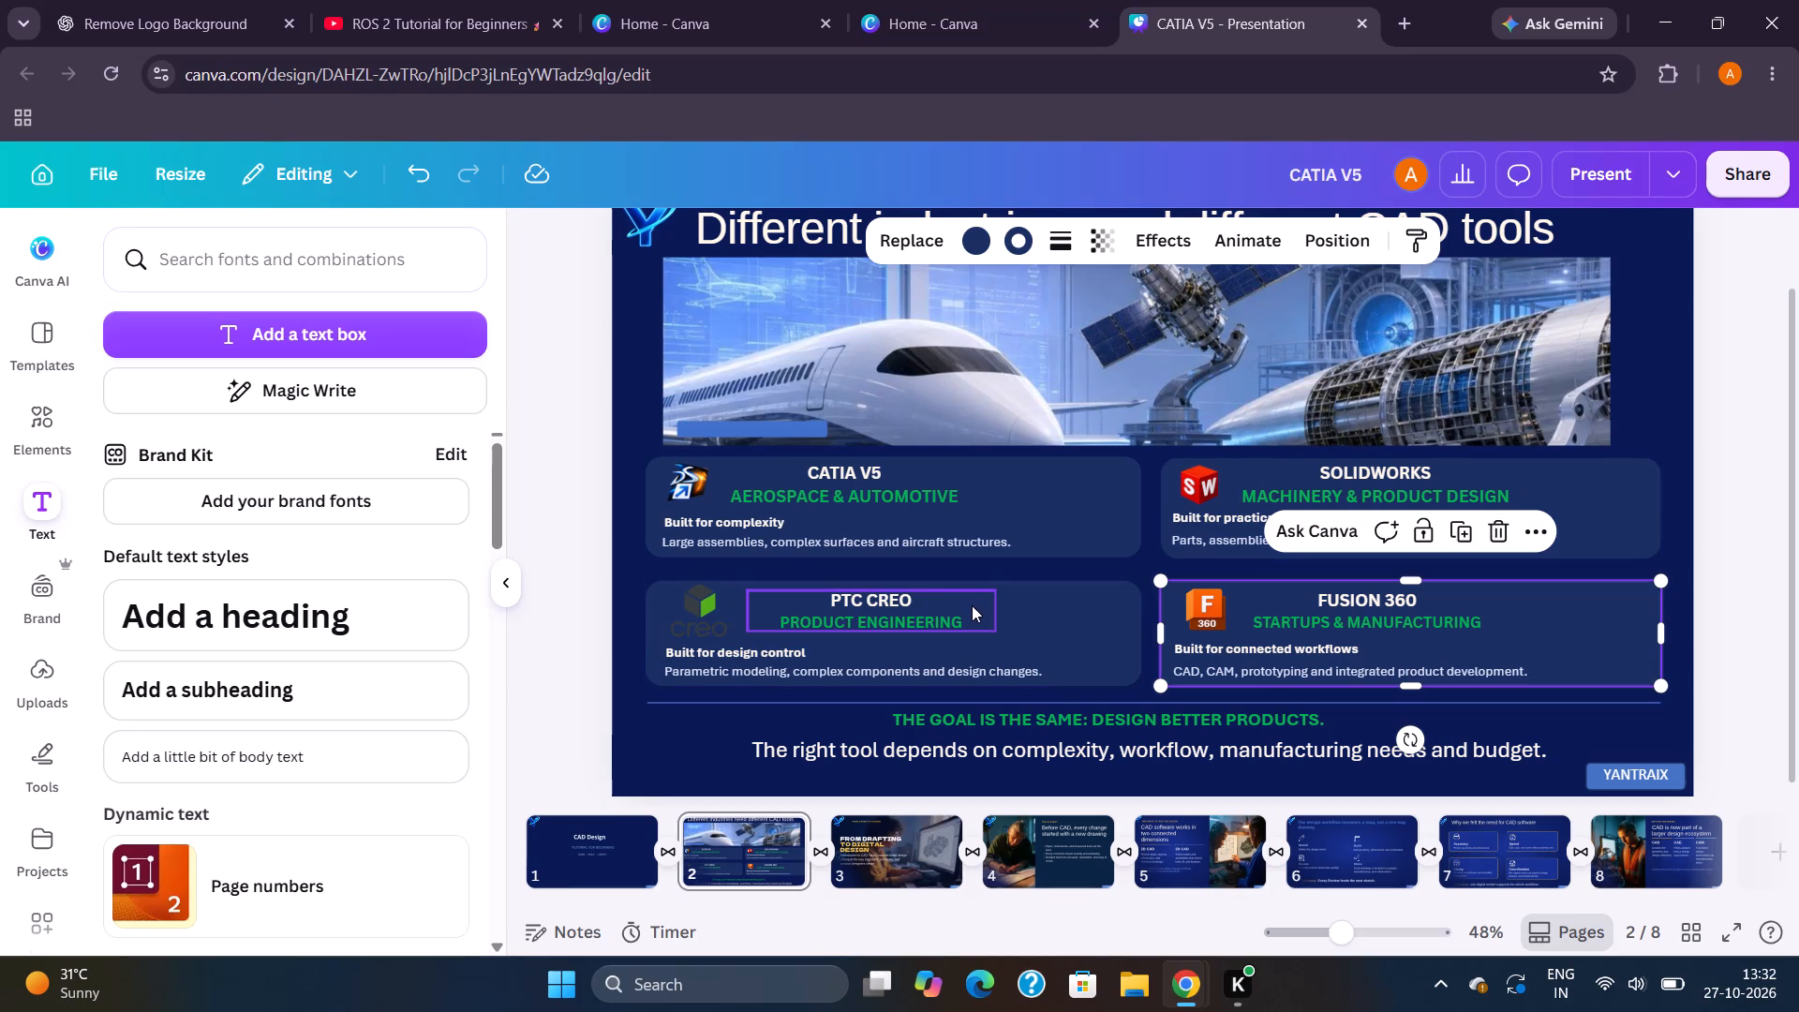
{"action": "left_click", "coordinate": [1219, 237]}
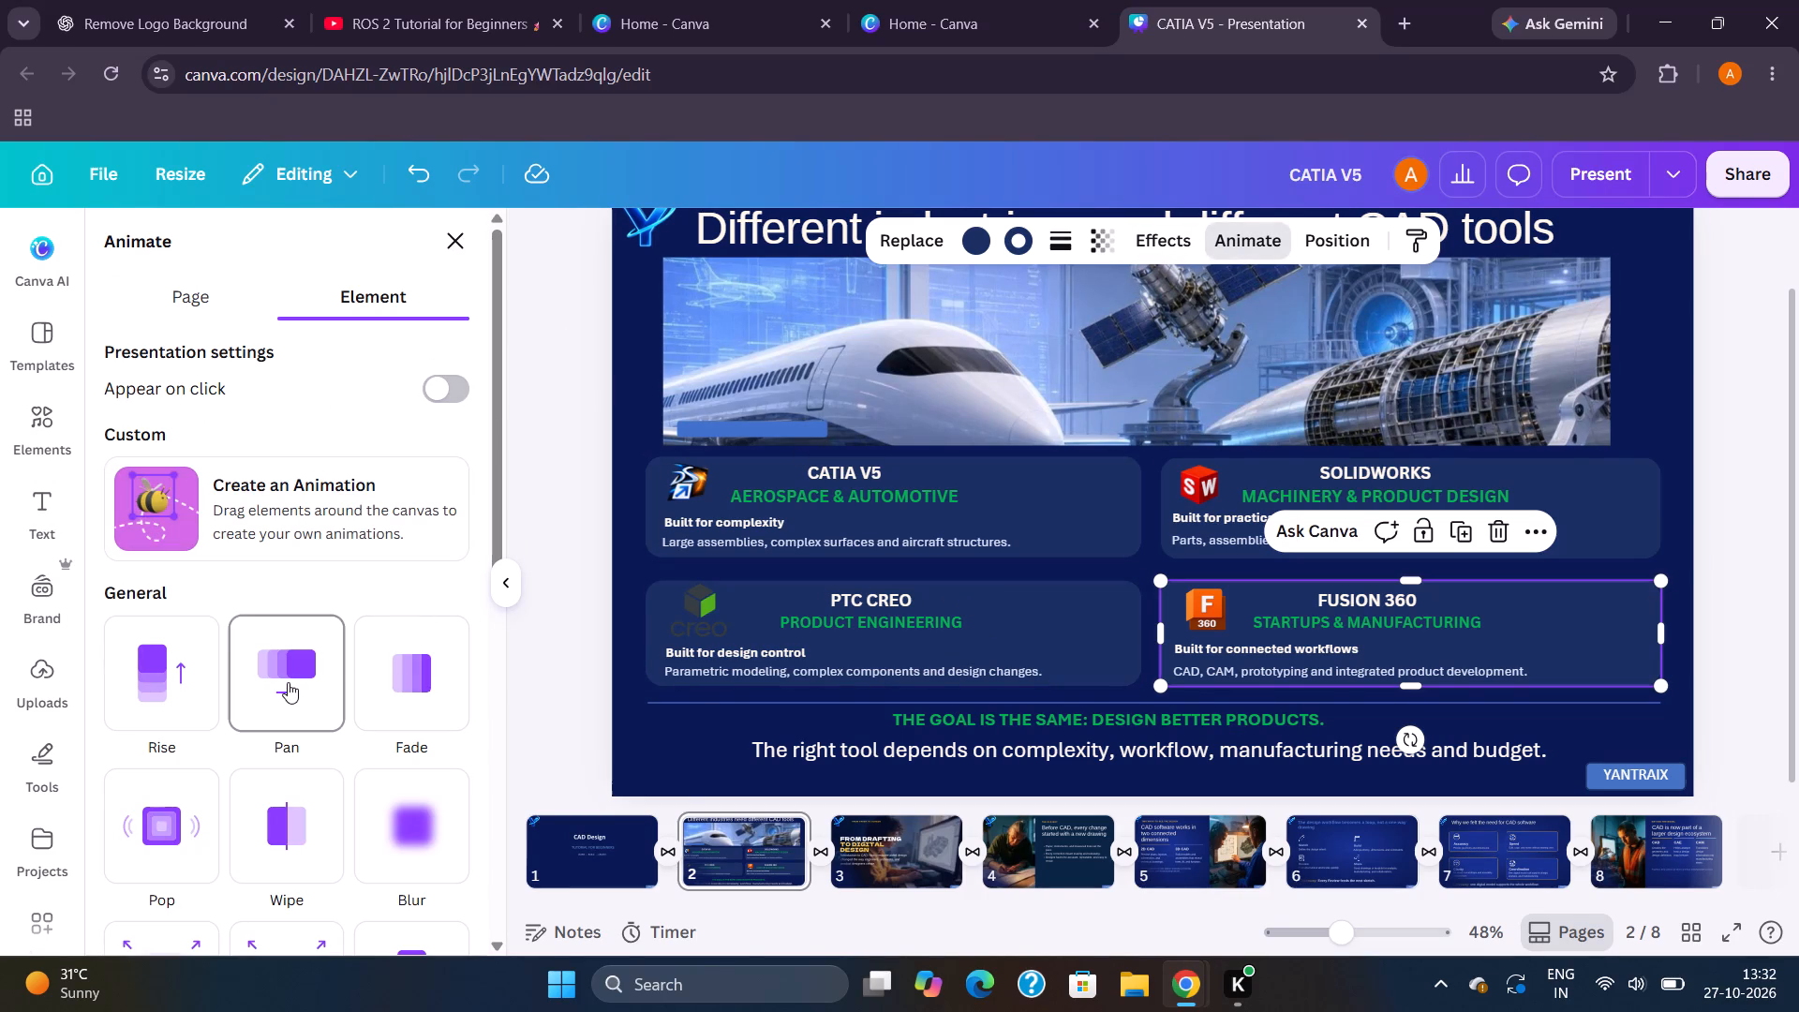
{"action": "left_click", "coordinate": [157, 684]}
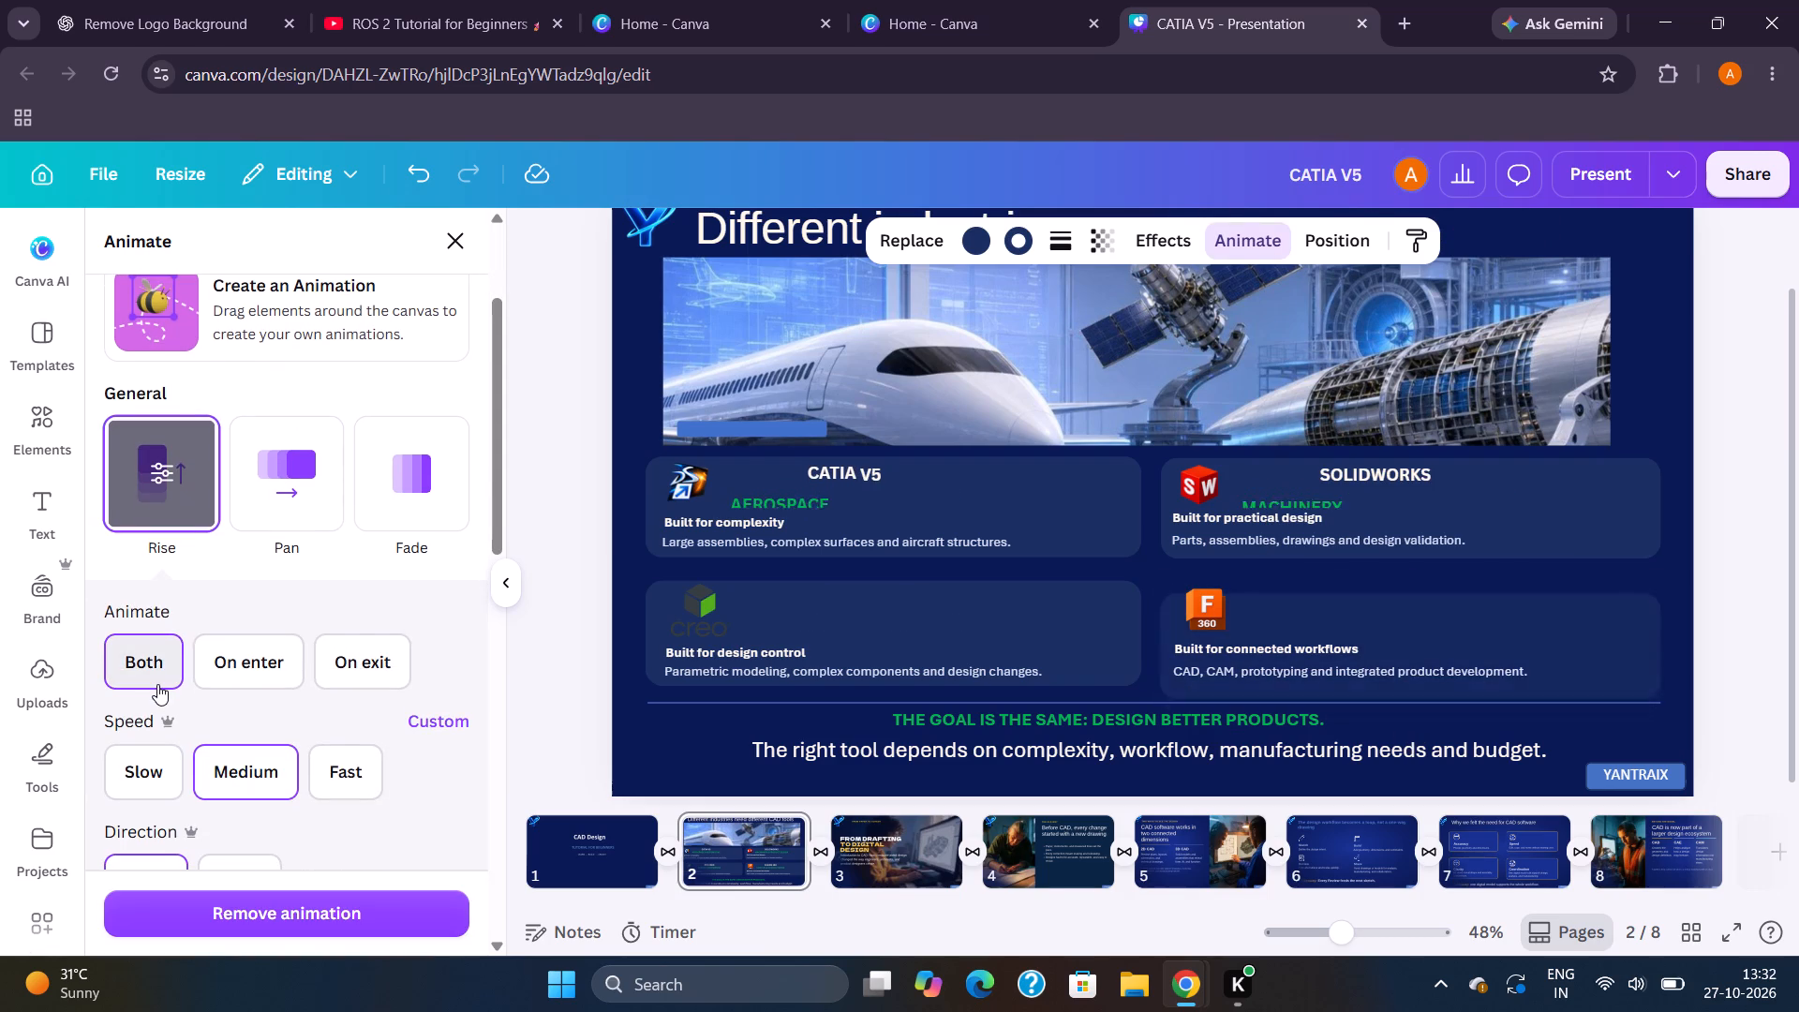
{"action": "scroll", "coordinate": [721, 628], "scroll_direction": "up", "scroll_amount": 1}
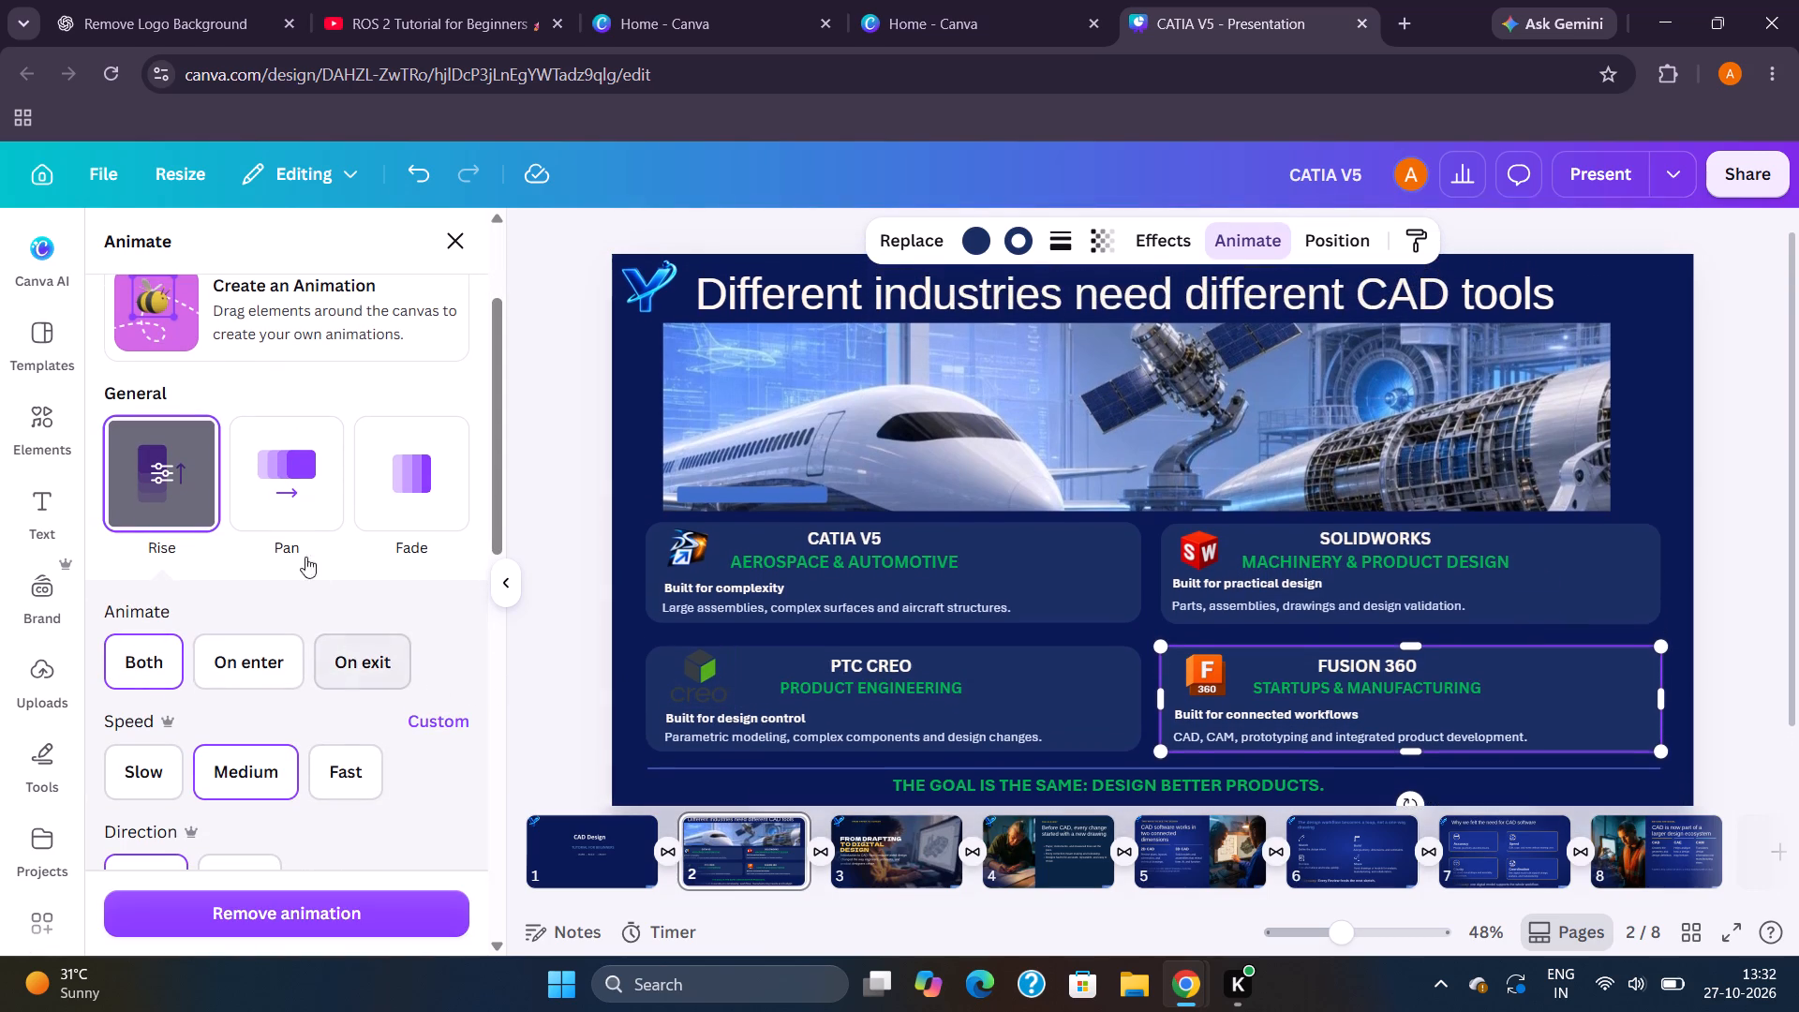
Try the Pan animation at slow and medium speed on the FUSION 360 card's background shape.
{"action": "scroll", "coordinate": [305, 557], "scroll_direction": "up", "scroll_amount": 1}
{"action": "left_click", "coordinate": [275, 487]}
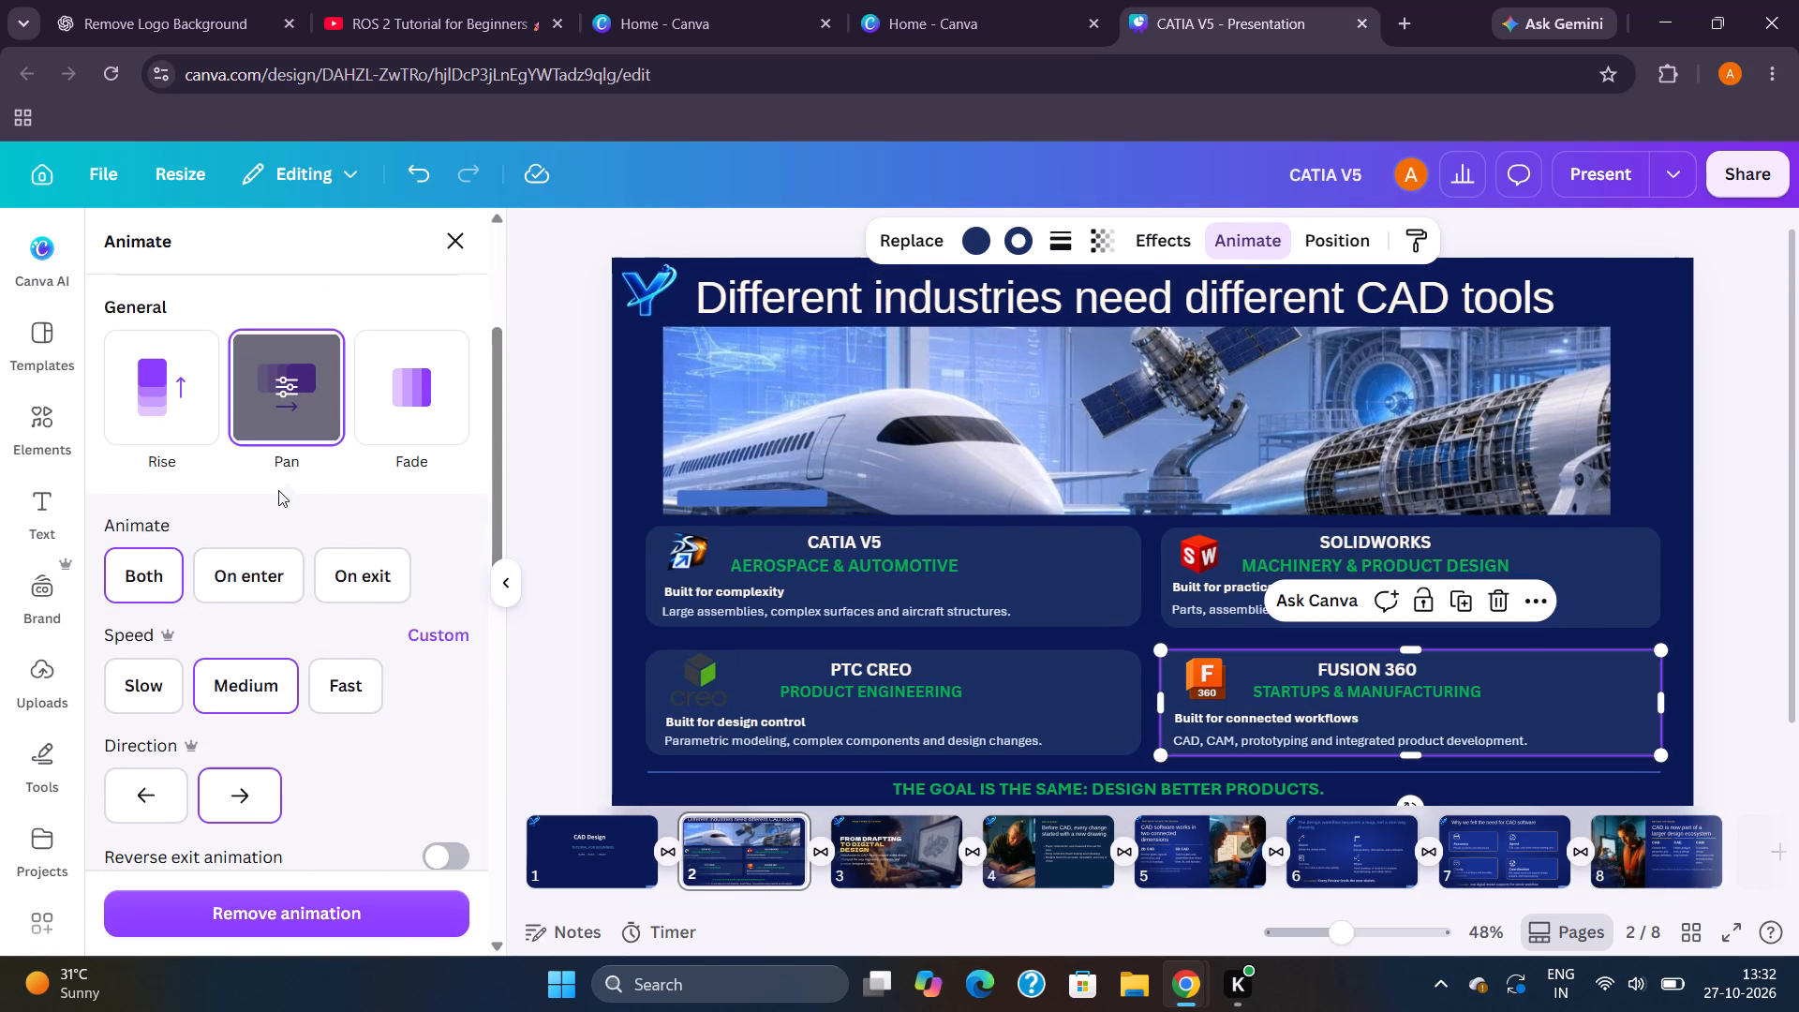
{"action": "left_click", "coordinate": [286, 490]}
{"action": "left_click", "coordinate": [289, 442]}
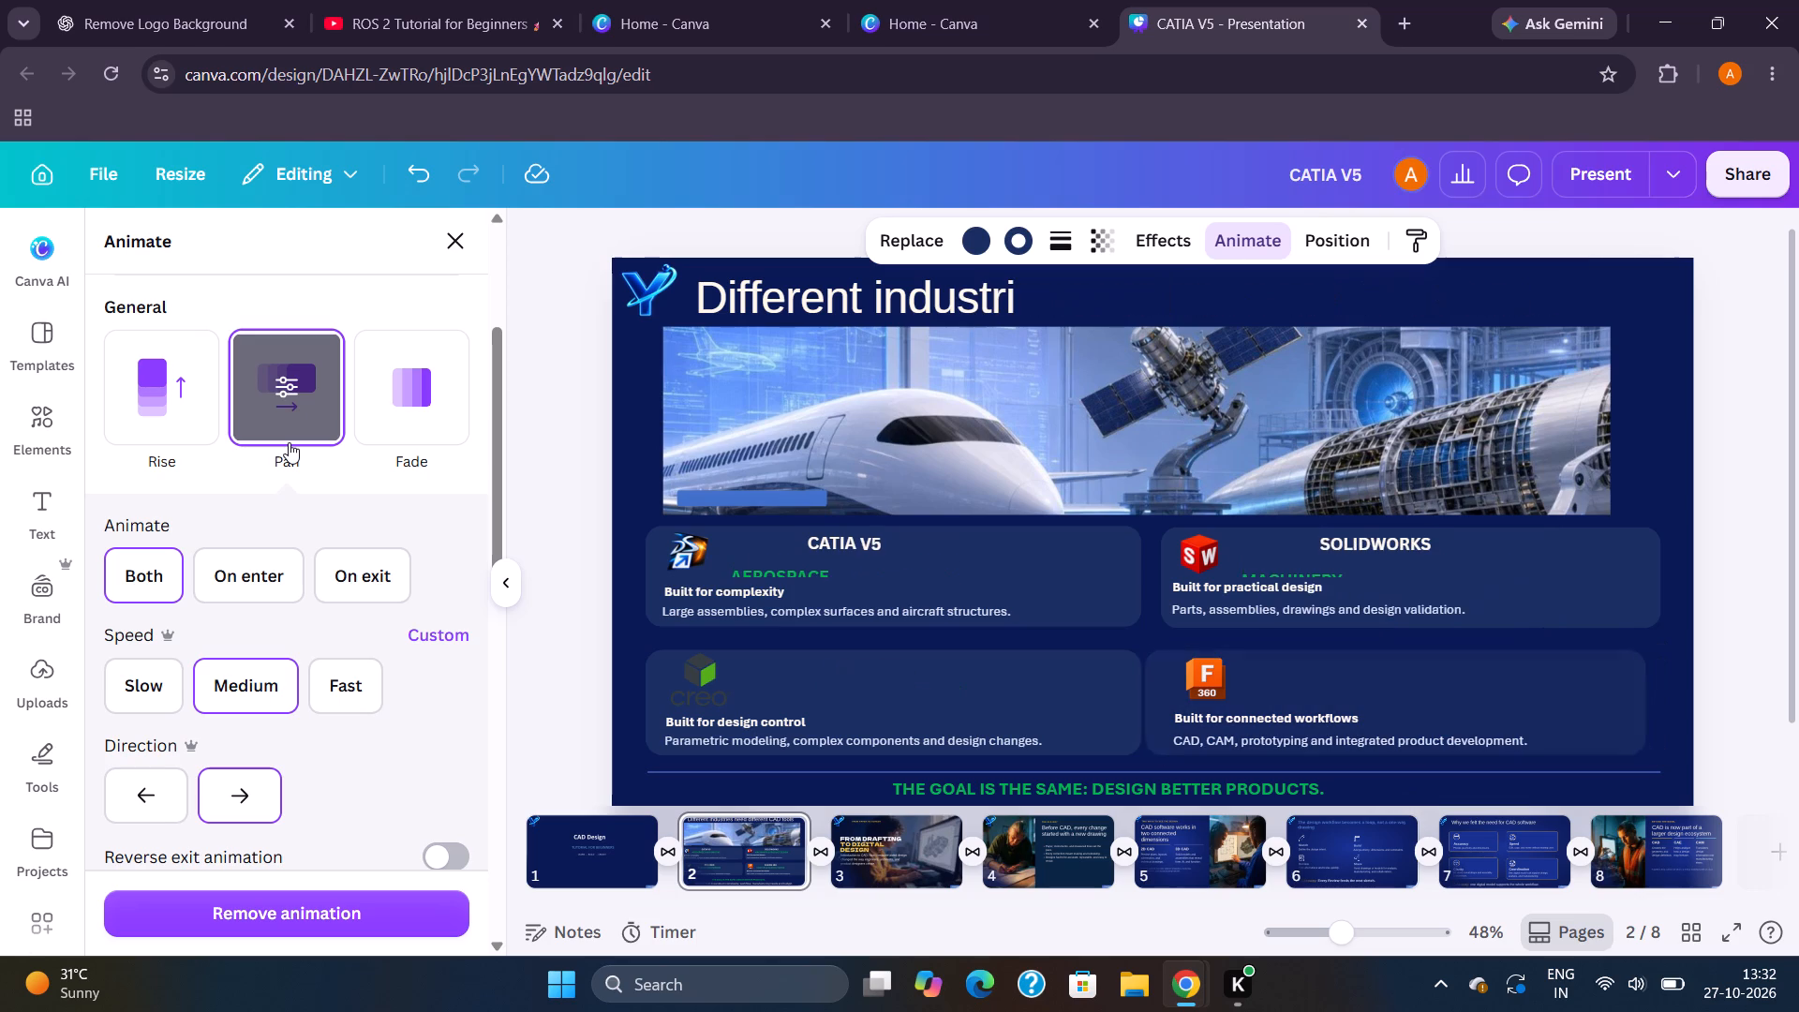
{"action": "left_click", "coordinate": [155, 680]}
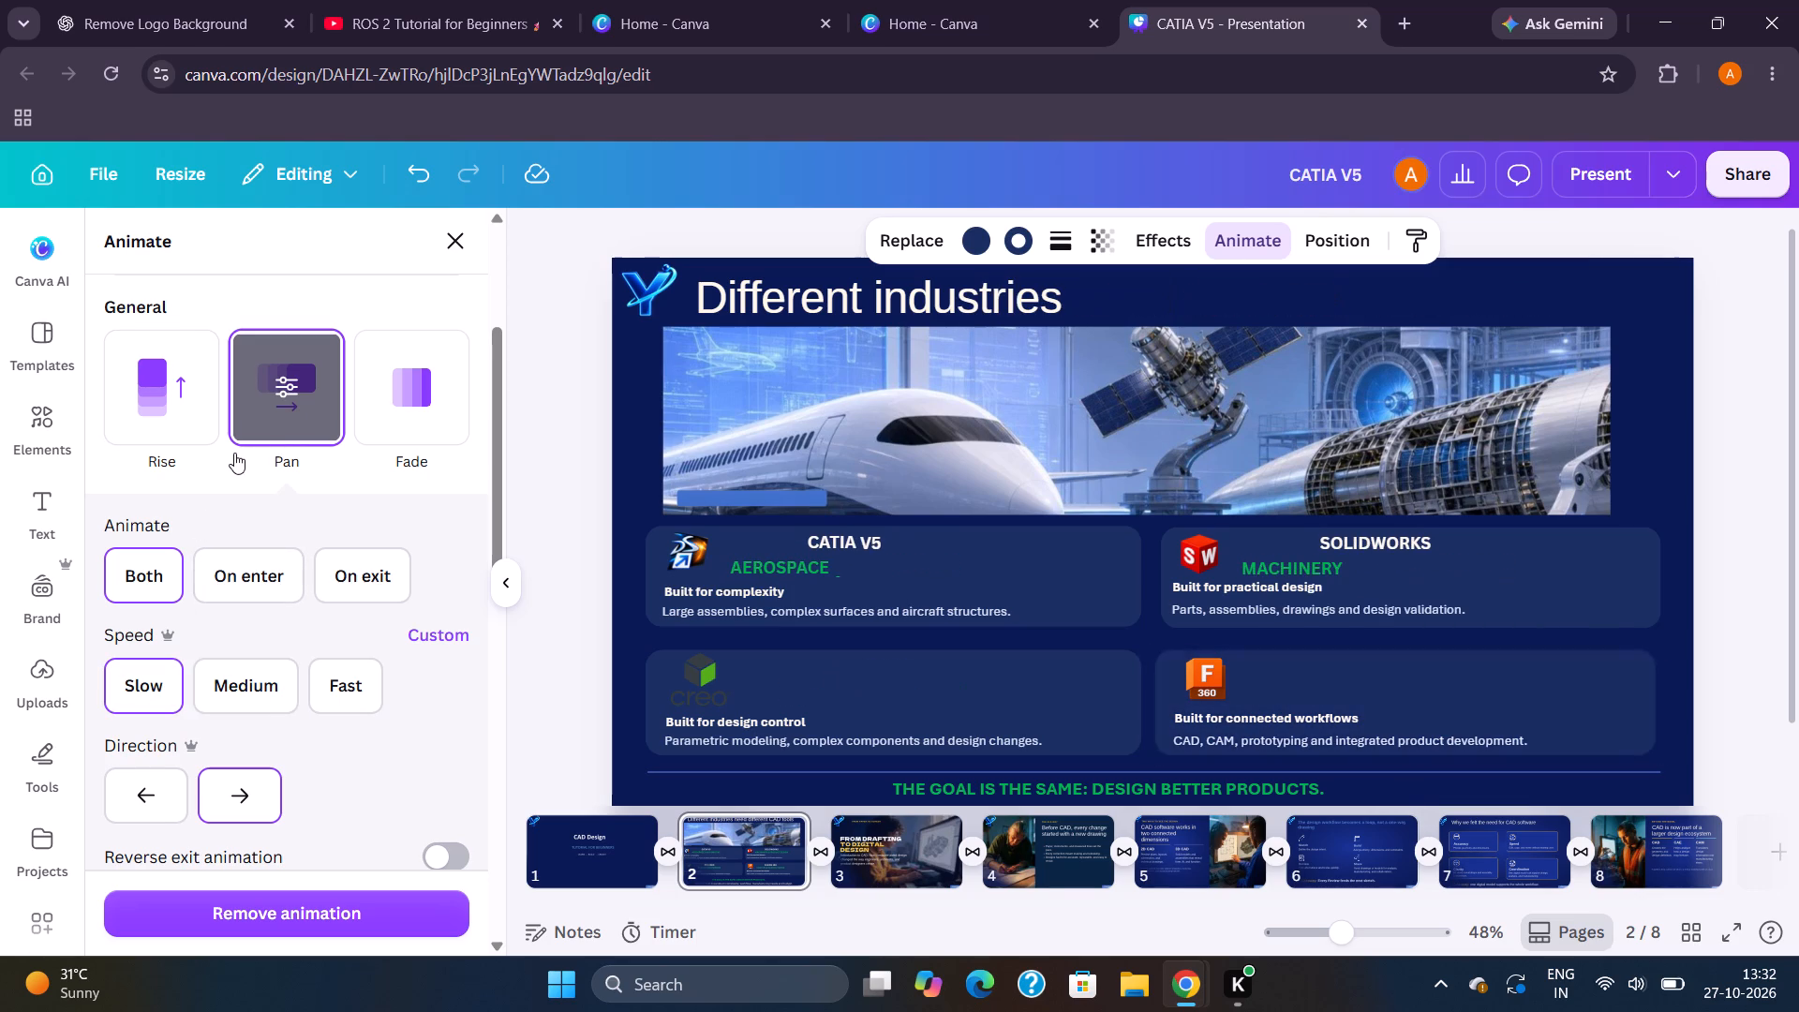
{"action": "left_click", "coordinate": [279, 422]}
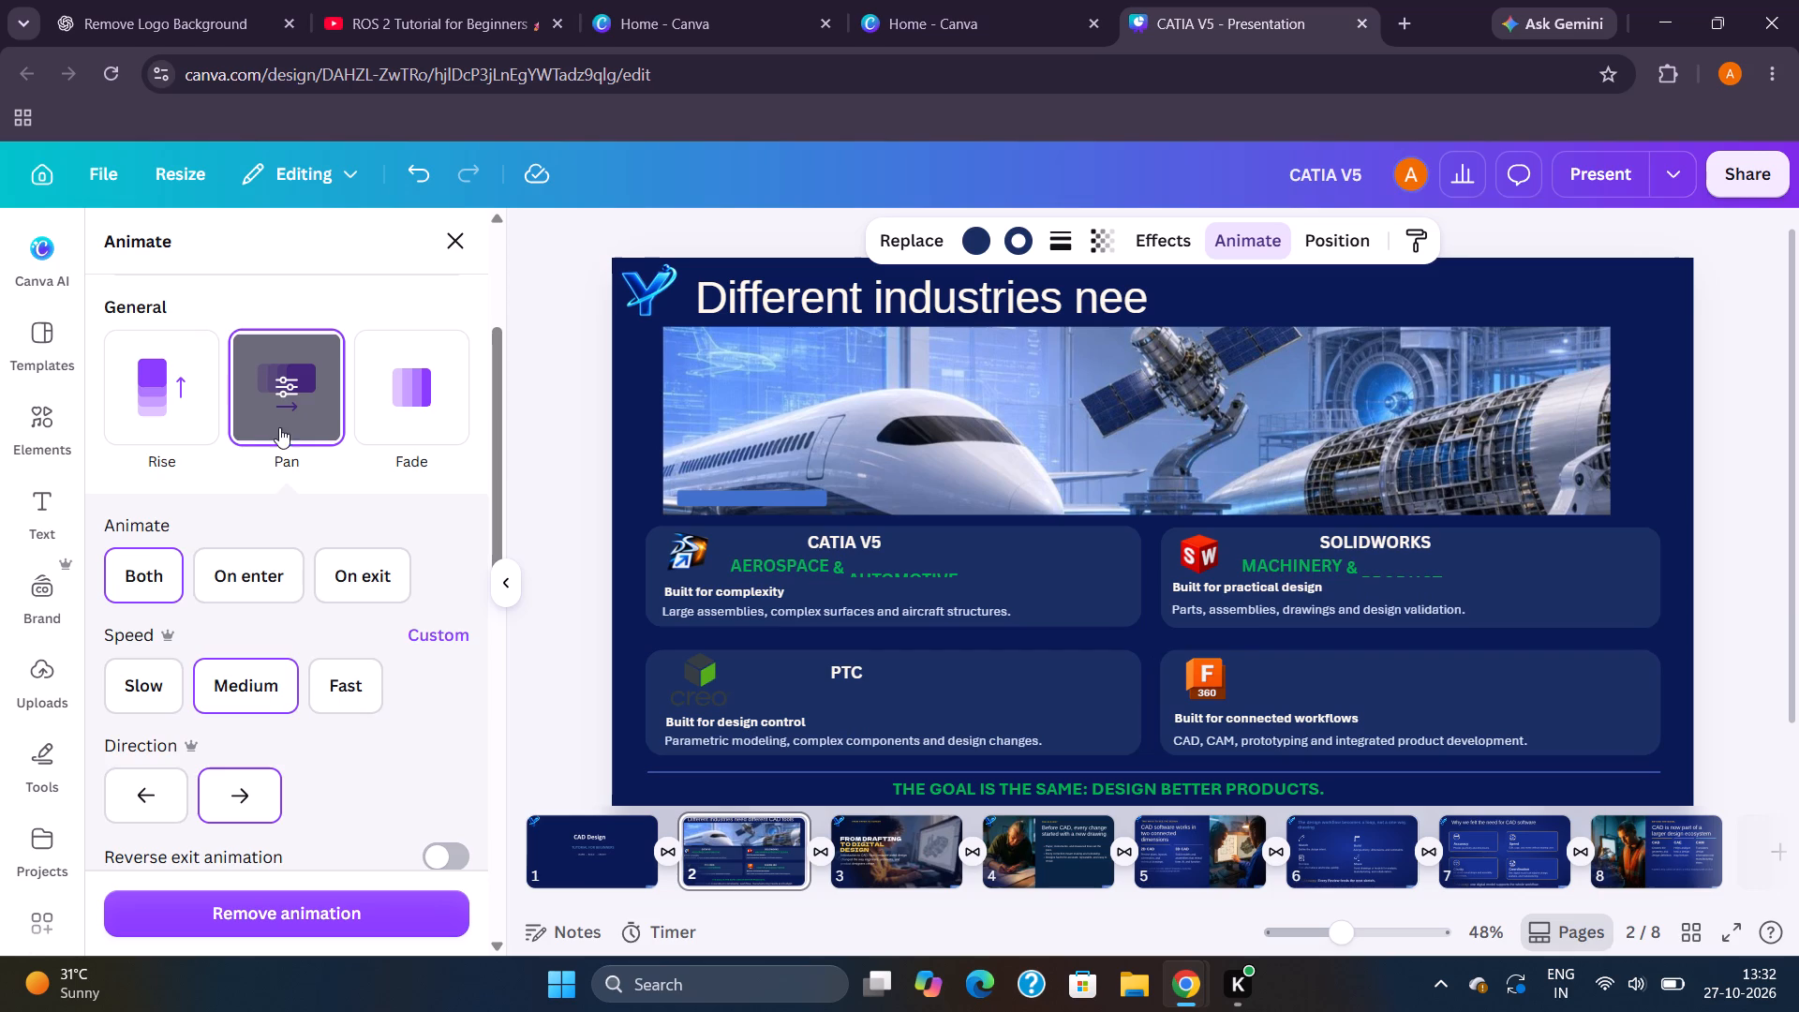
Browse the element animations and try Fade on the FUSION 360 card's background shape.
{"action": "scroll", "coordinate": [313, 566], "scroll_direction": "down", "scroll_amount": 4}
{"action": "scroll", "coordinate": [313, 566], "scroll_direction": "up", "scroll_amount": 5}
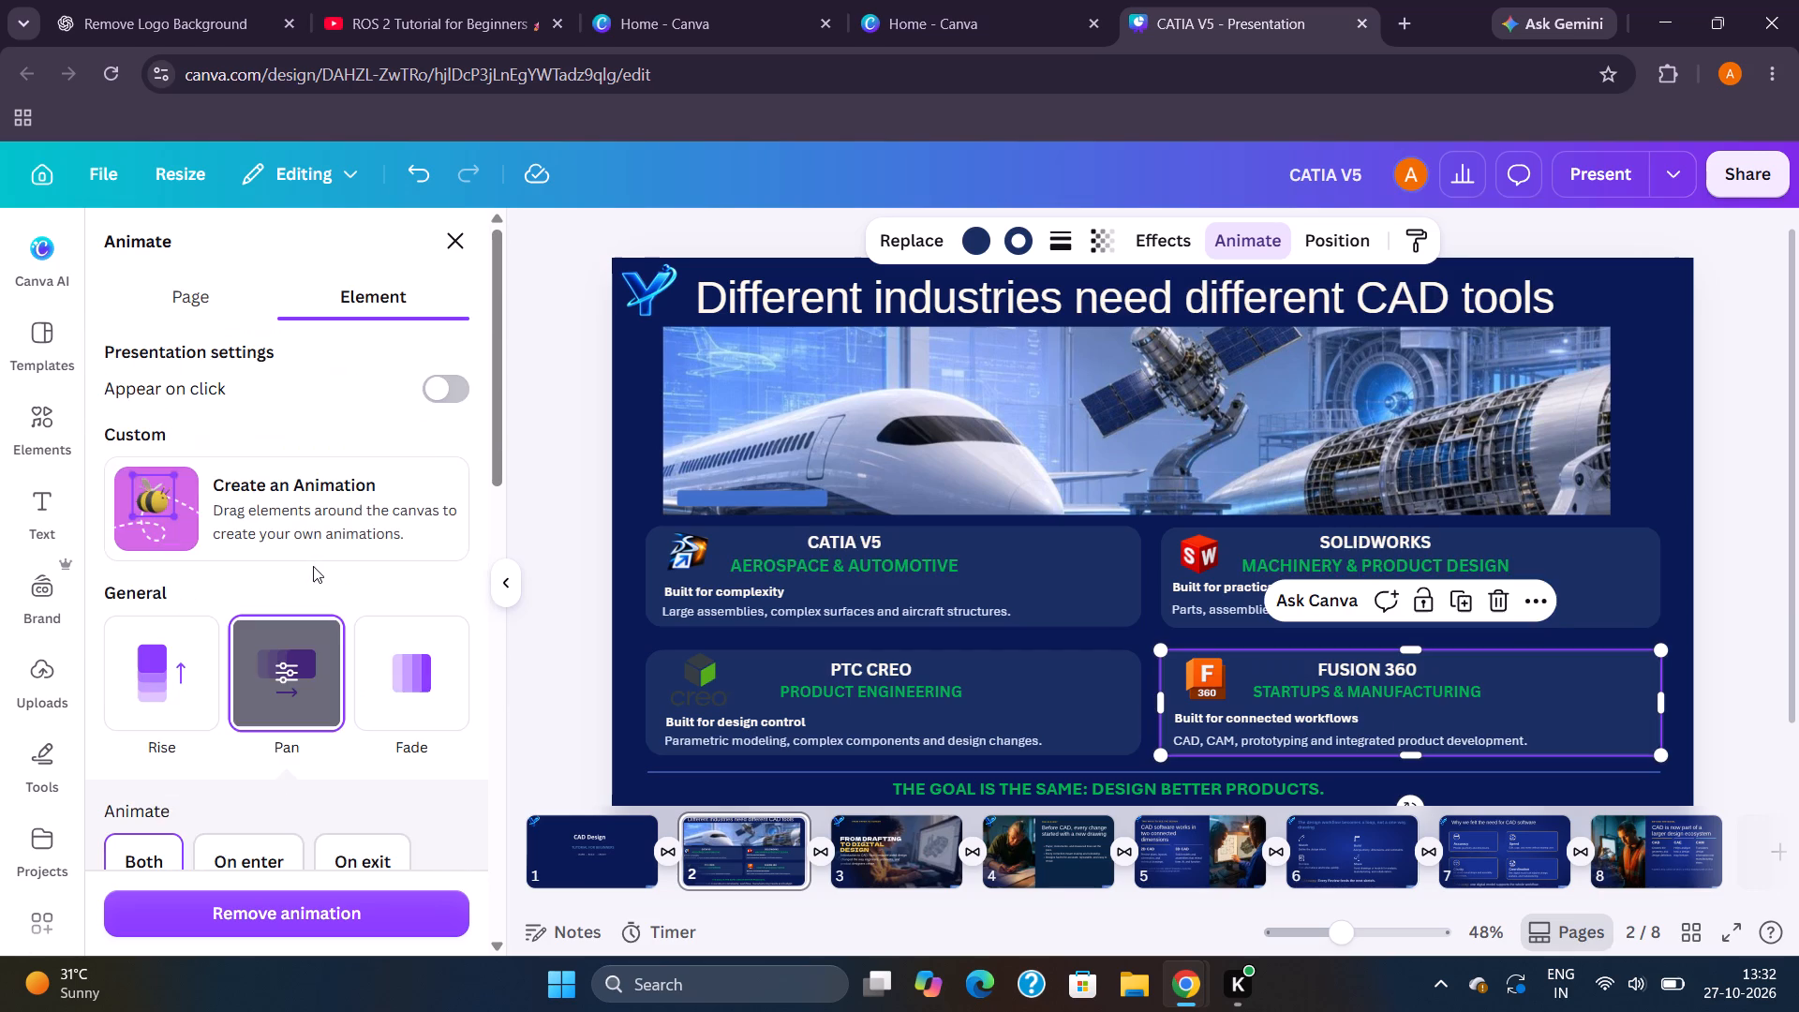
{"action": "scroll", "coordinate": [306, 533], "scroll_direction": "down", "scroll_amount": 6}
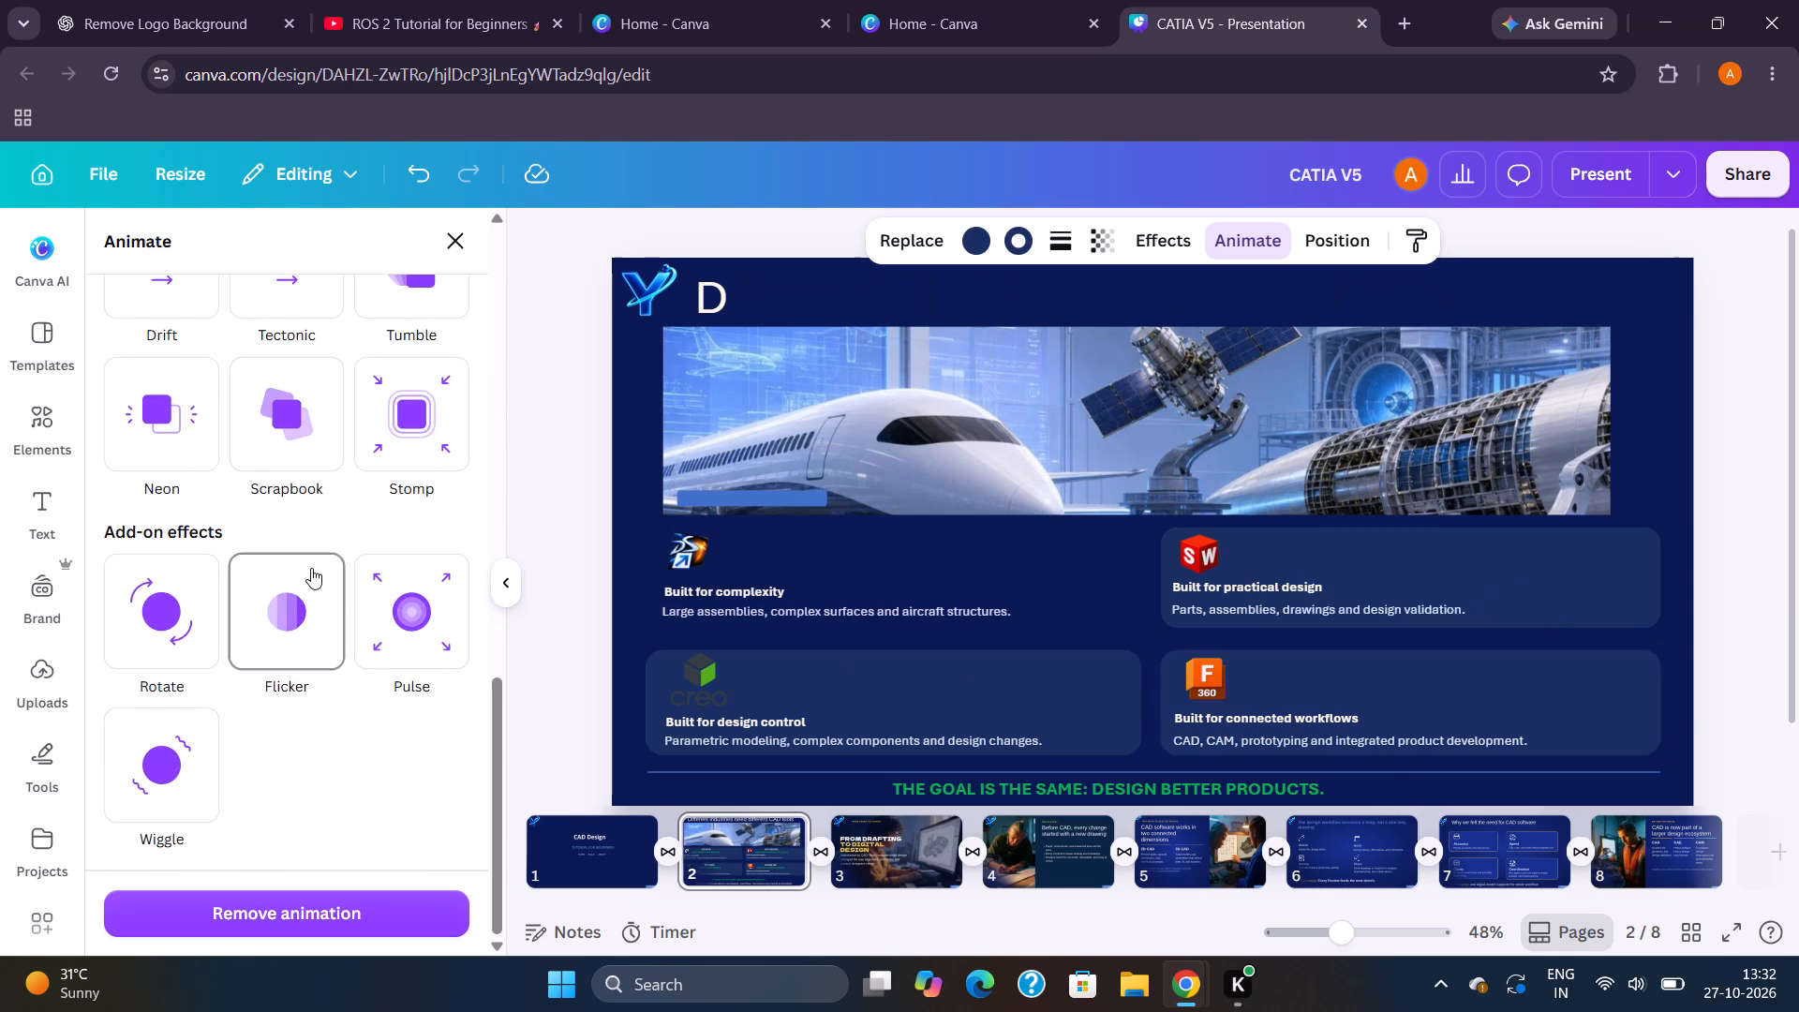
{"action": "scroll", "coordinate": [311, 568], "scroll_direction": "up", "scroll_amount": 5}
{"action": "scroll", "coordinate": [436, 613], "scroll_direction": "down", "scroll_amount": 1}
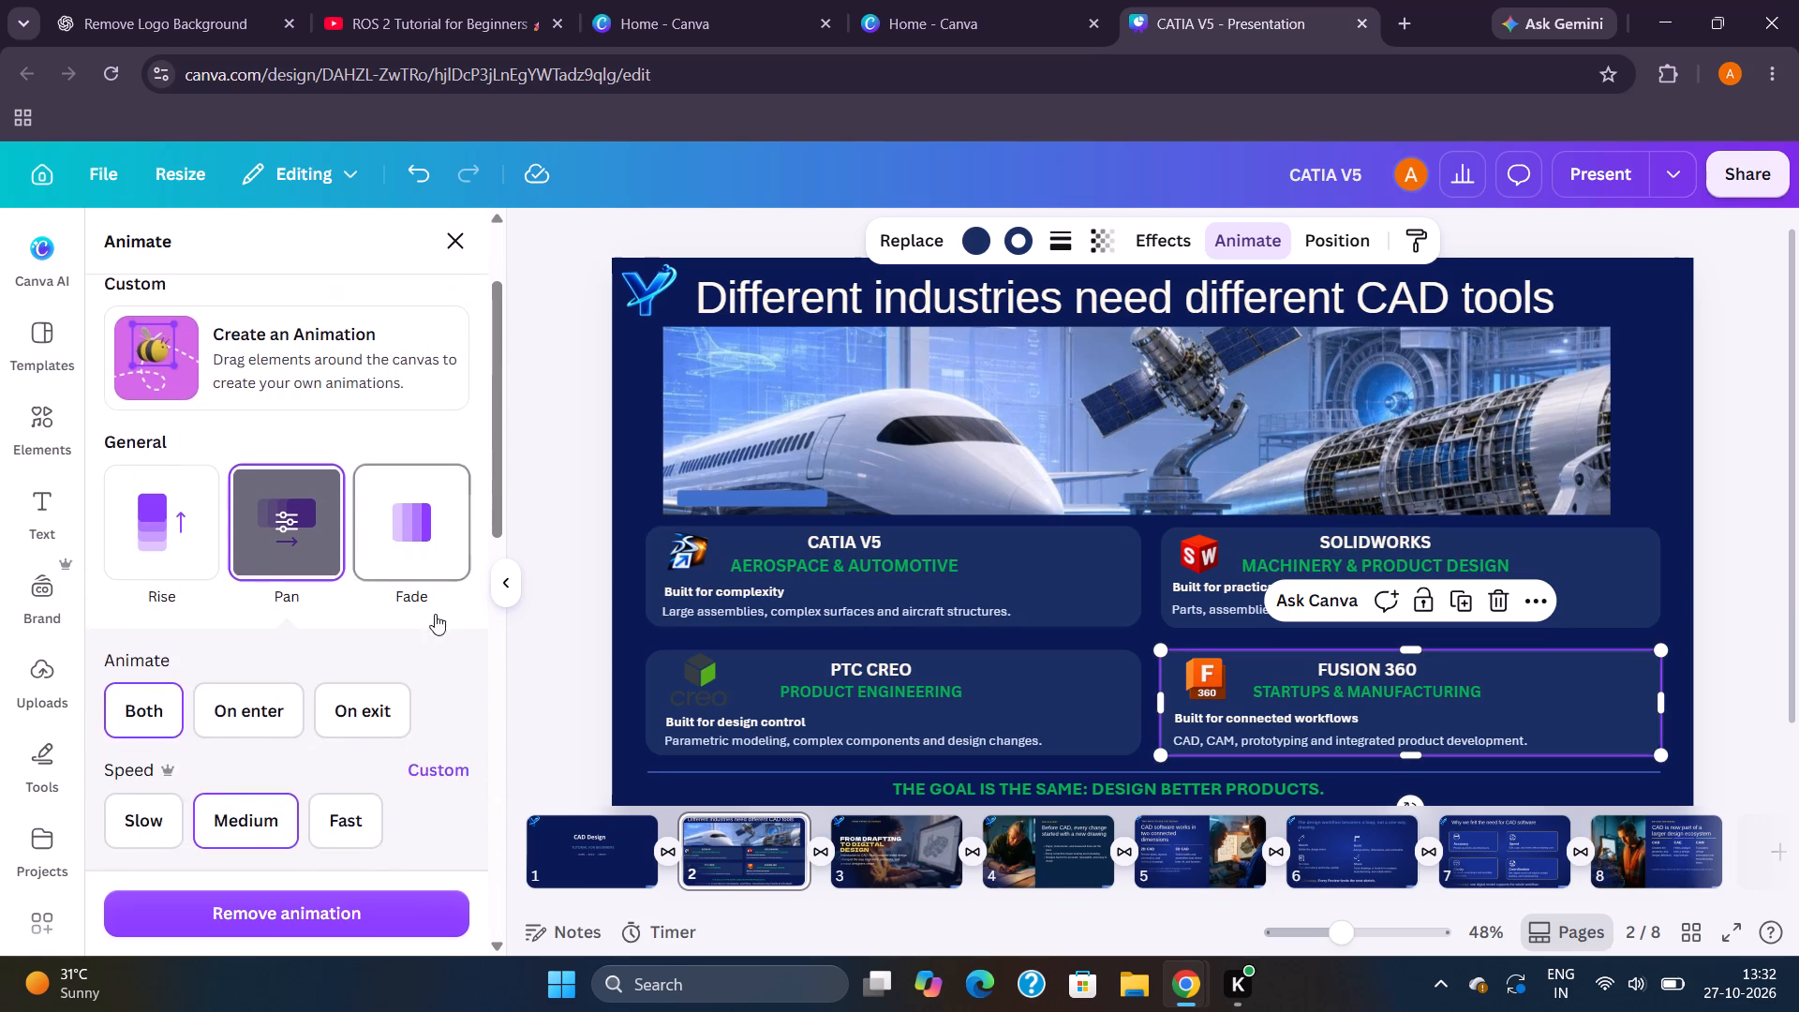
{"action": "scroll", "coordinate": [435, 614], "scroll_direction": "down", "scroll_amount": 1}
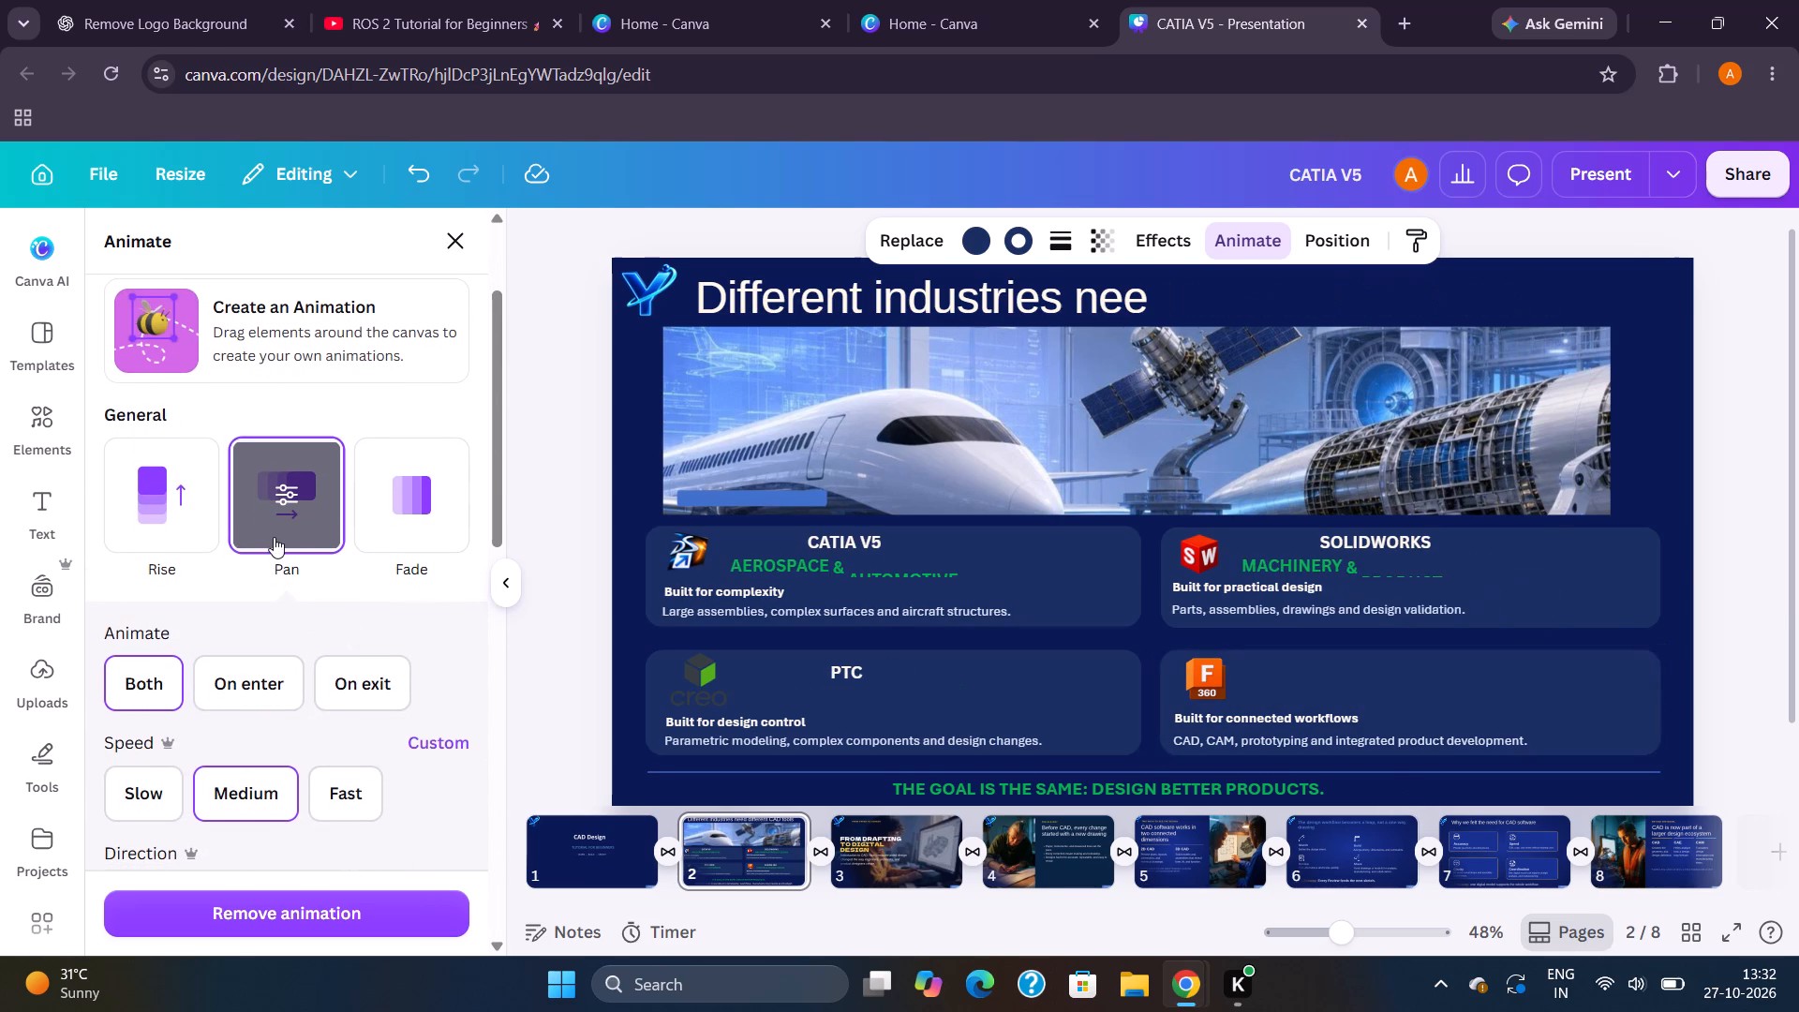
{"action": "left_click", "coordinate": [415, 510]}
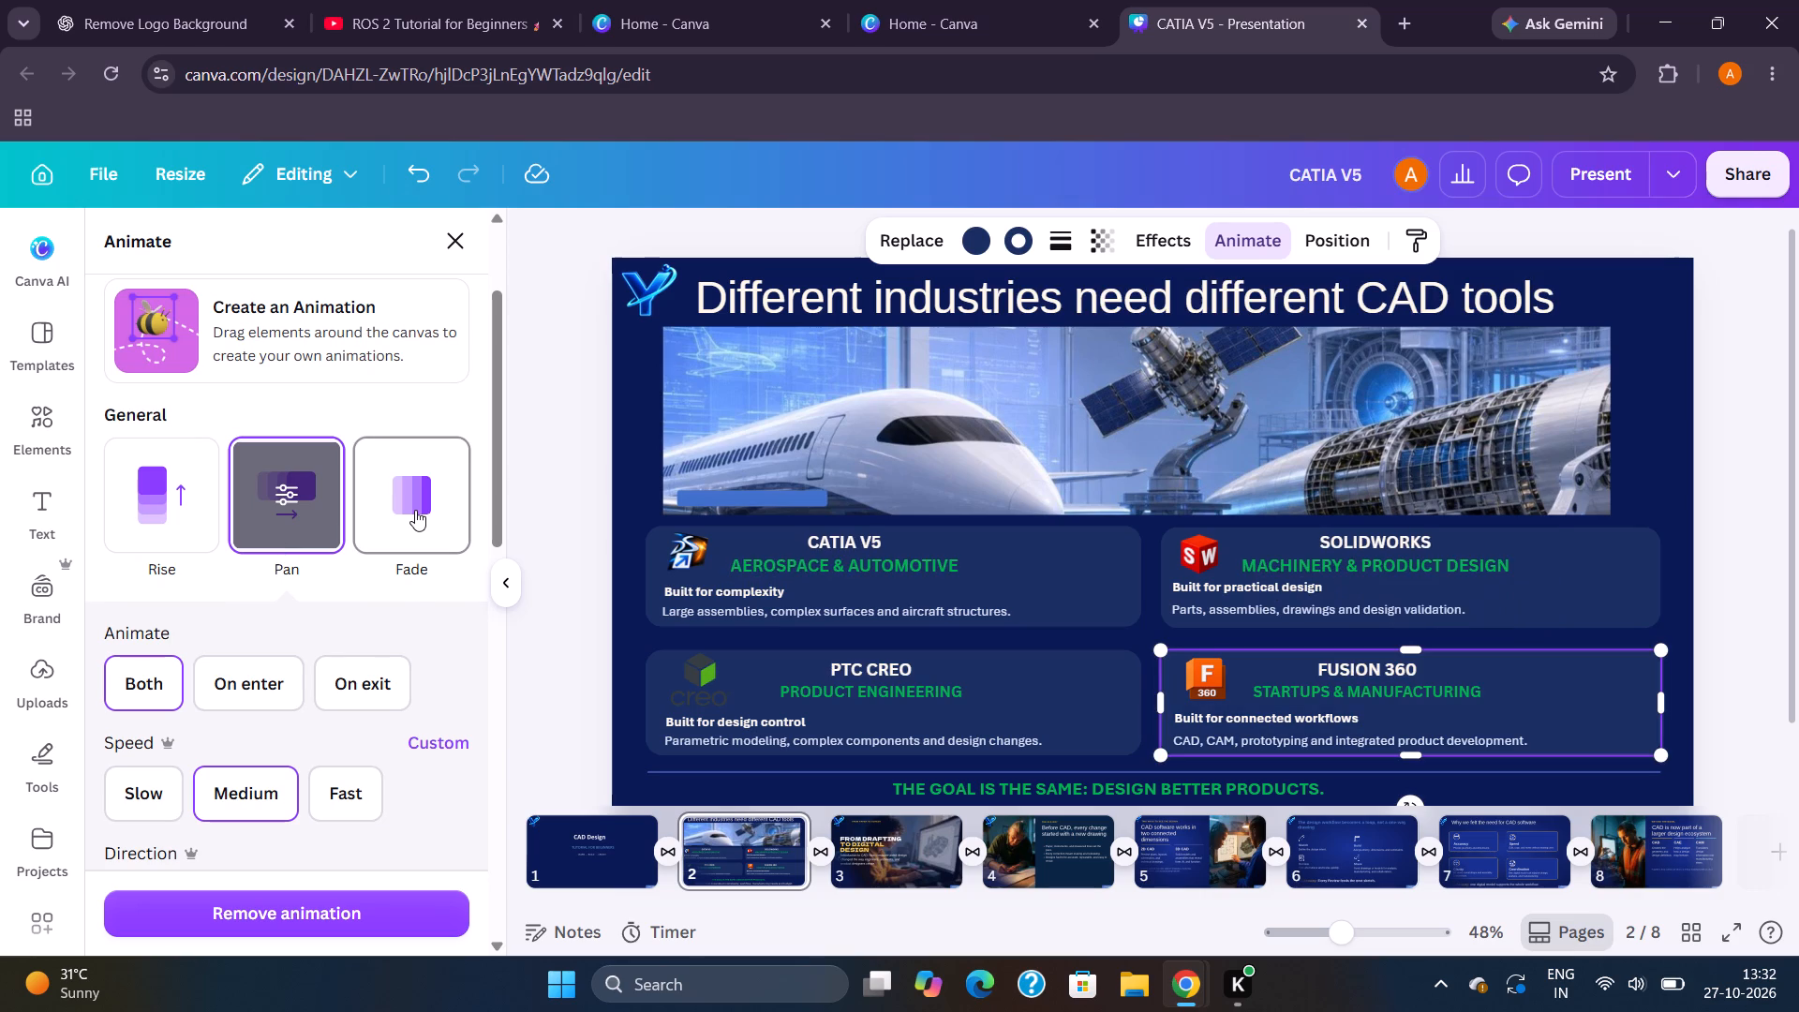
Give the FUSION 360 card's background shape the Pan animation at slow speed, with reverse exit animation off.
{"action": "left_click", "coordinate": [306, 529]}
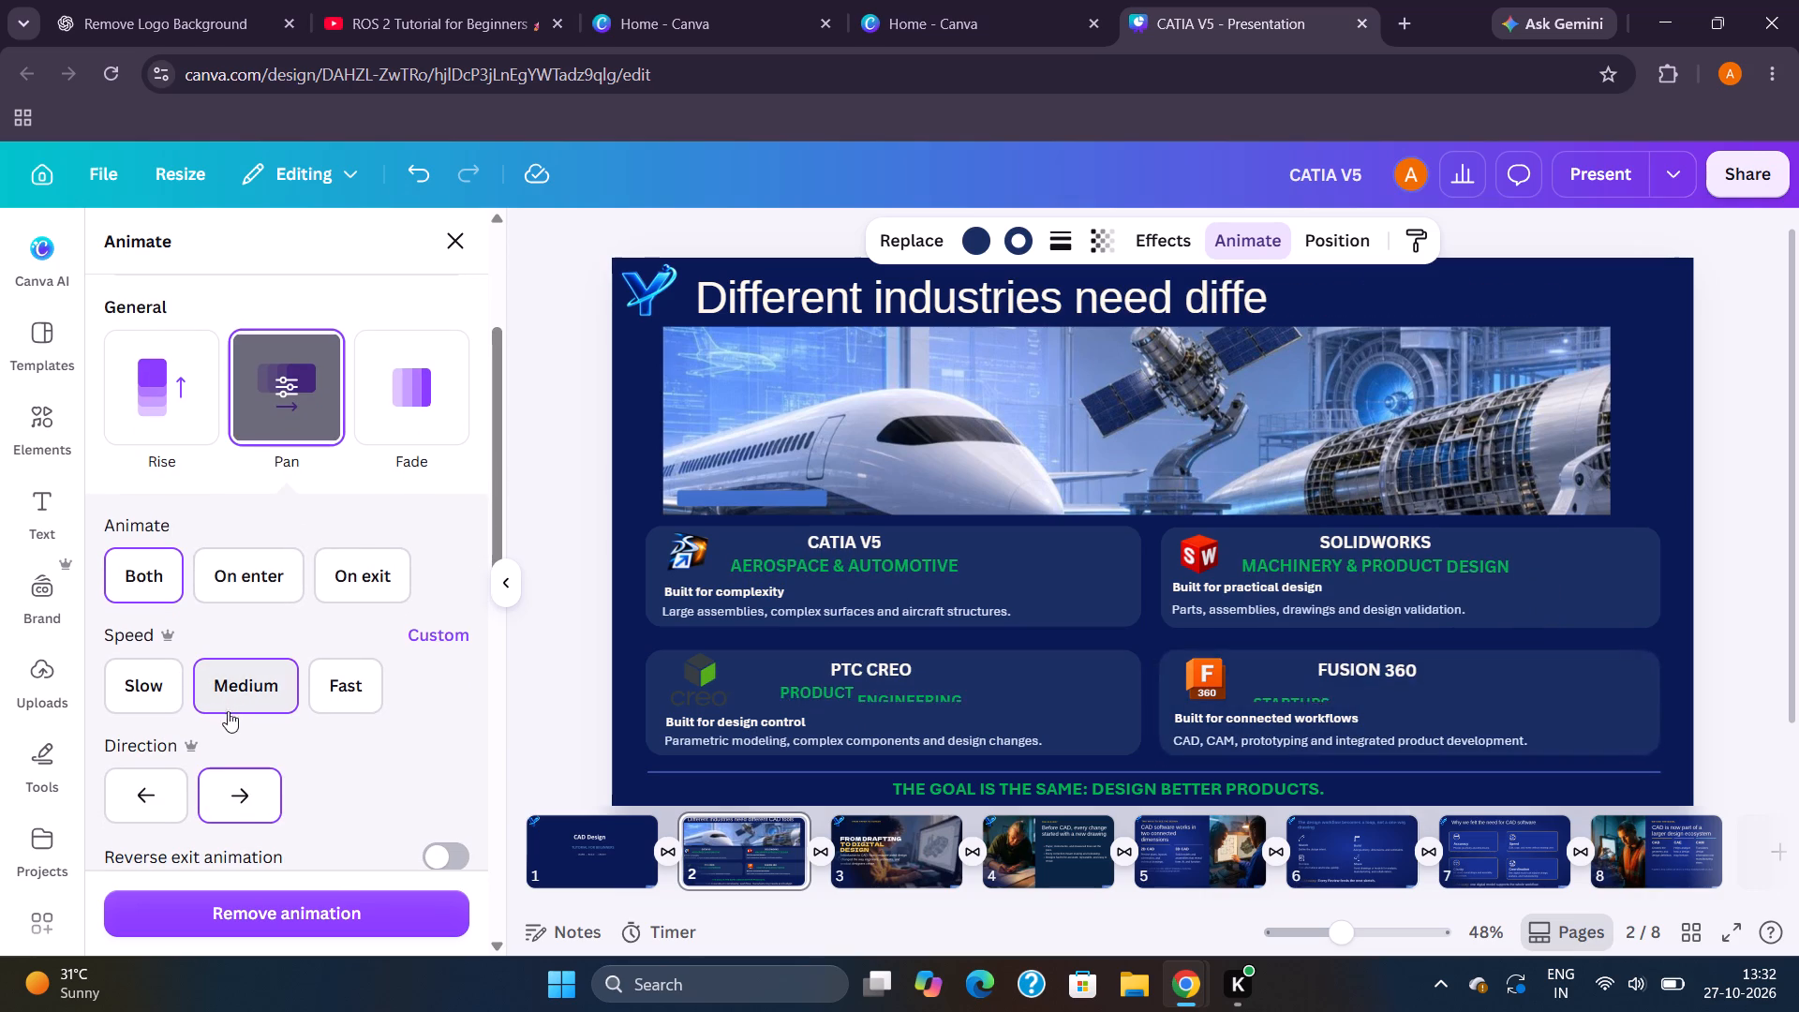
{"action": "left_click", "coordinate": [162, 694]}
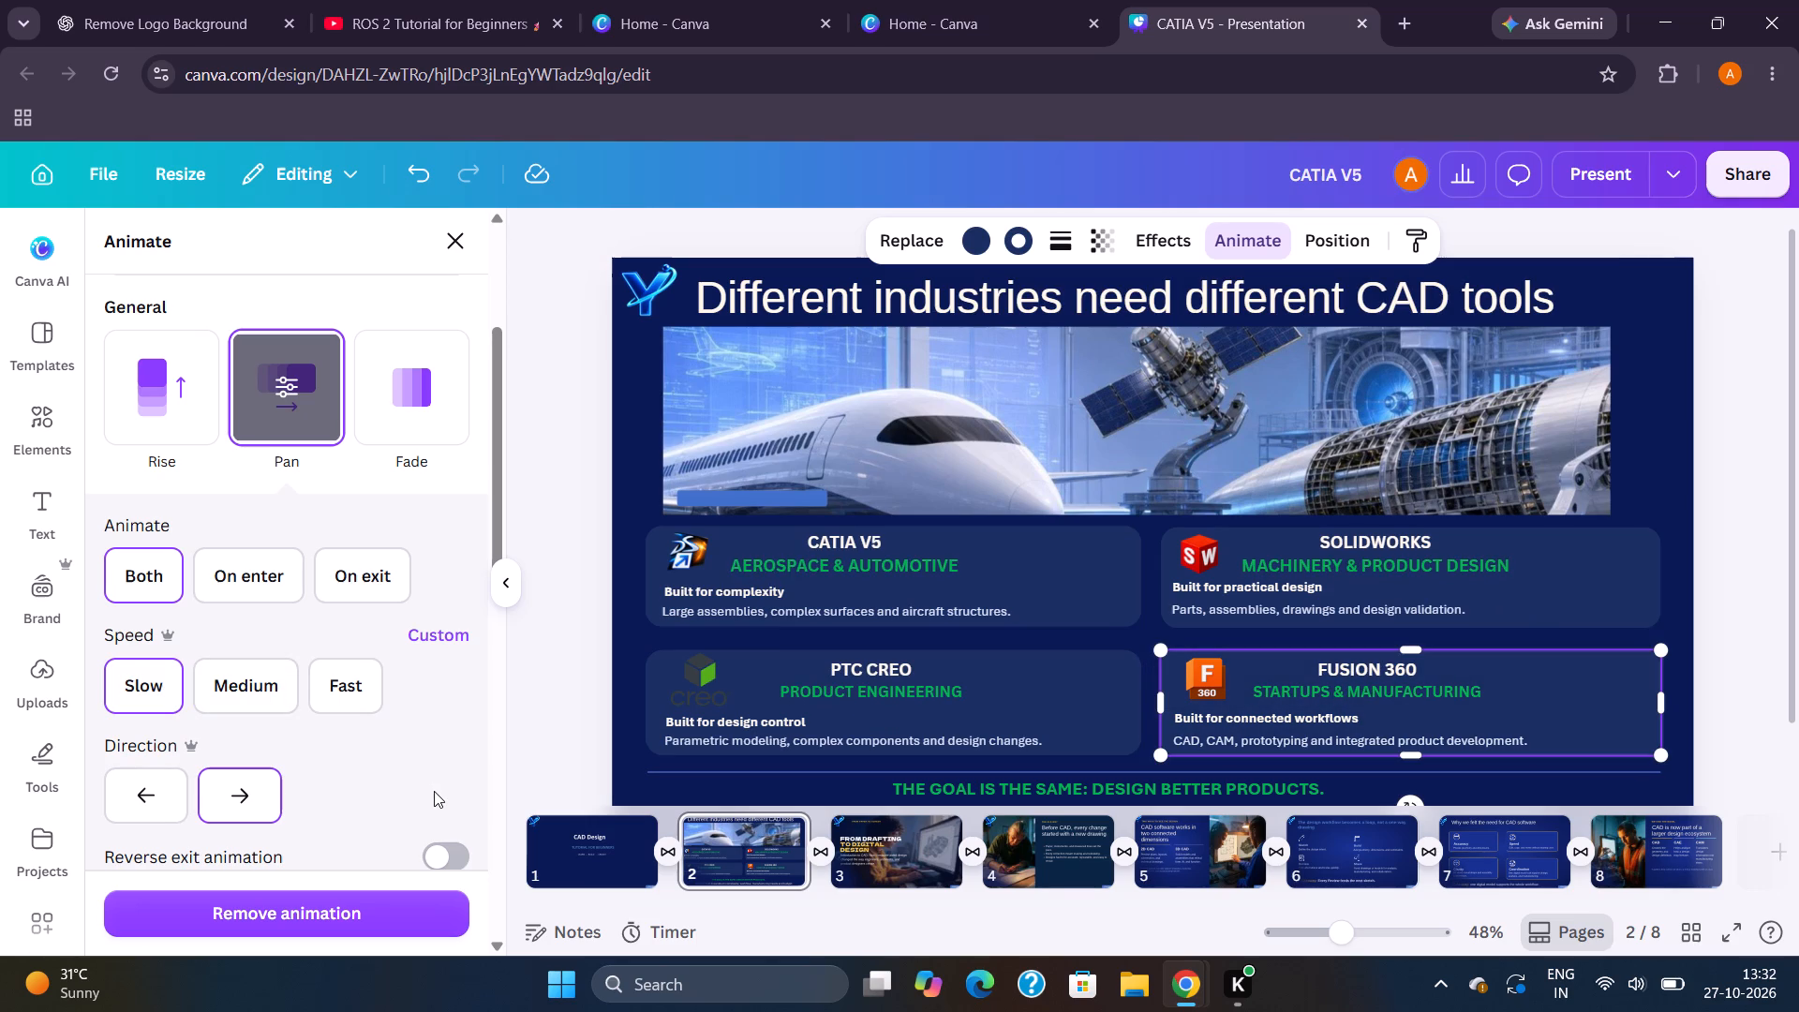
{"action": "left_click", "coordinate": [439, 853]}
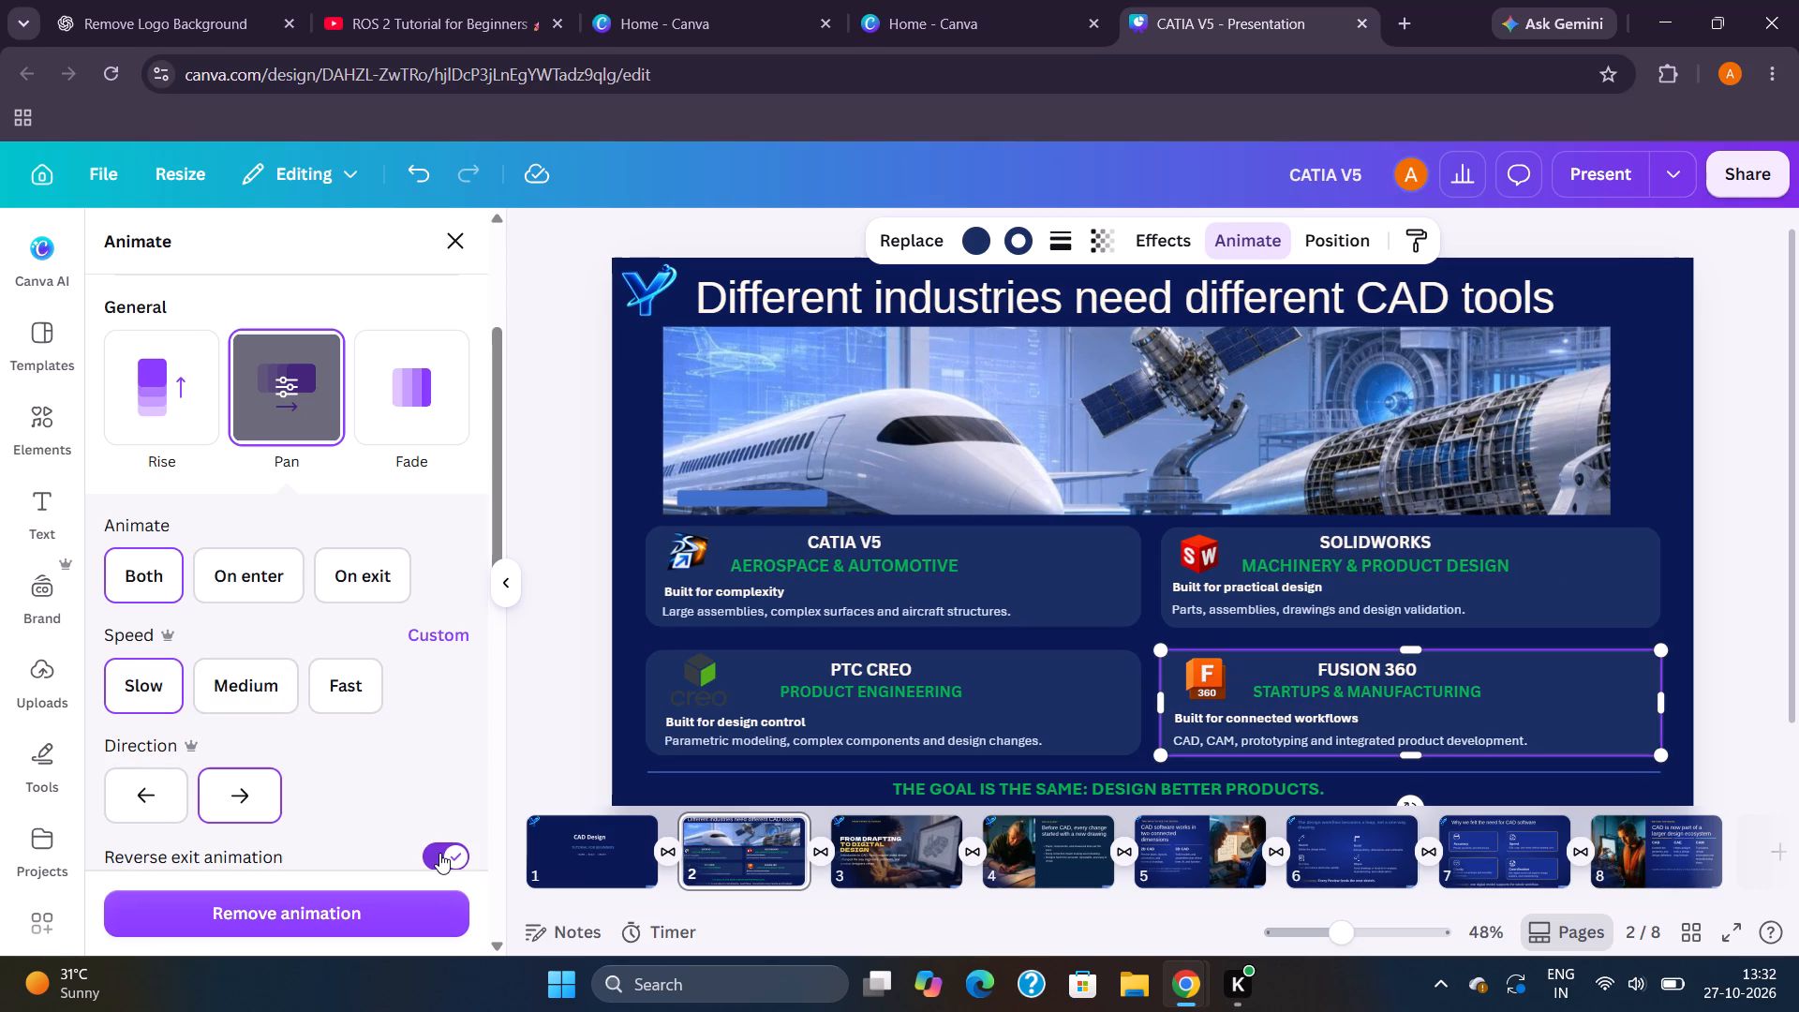
{"action": "left_click", "coordinate": [439, 853]}
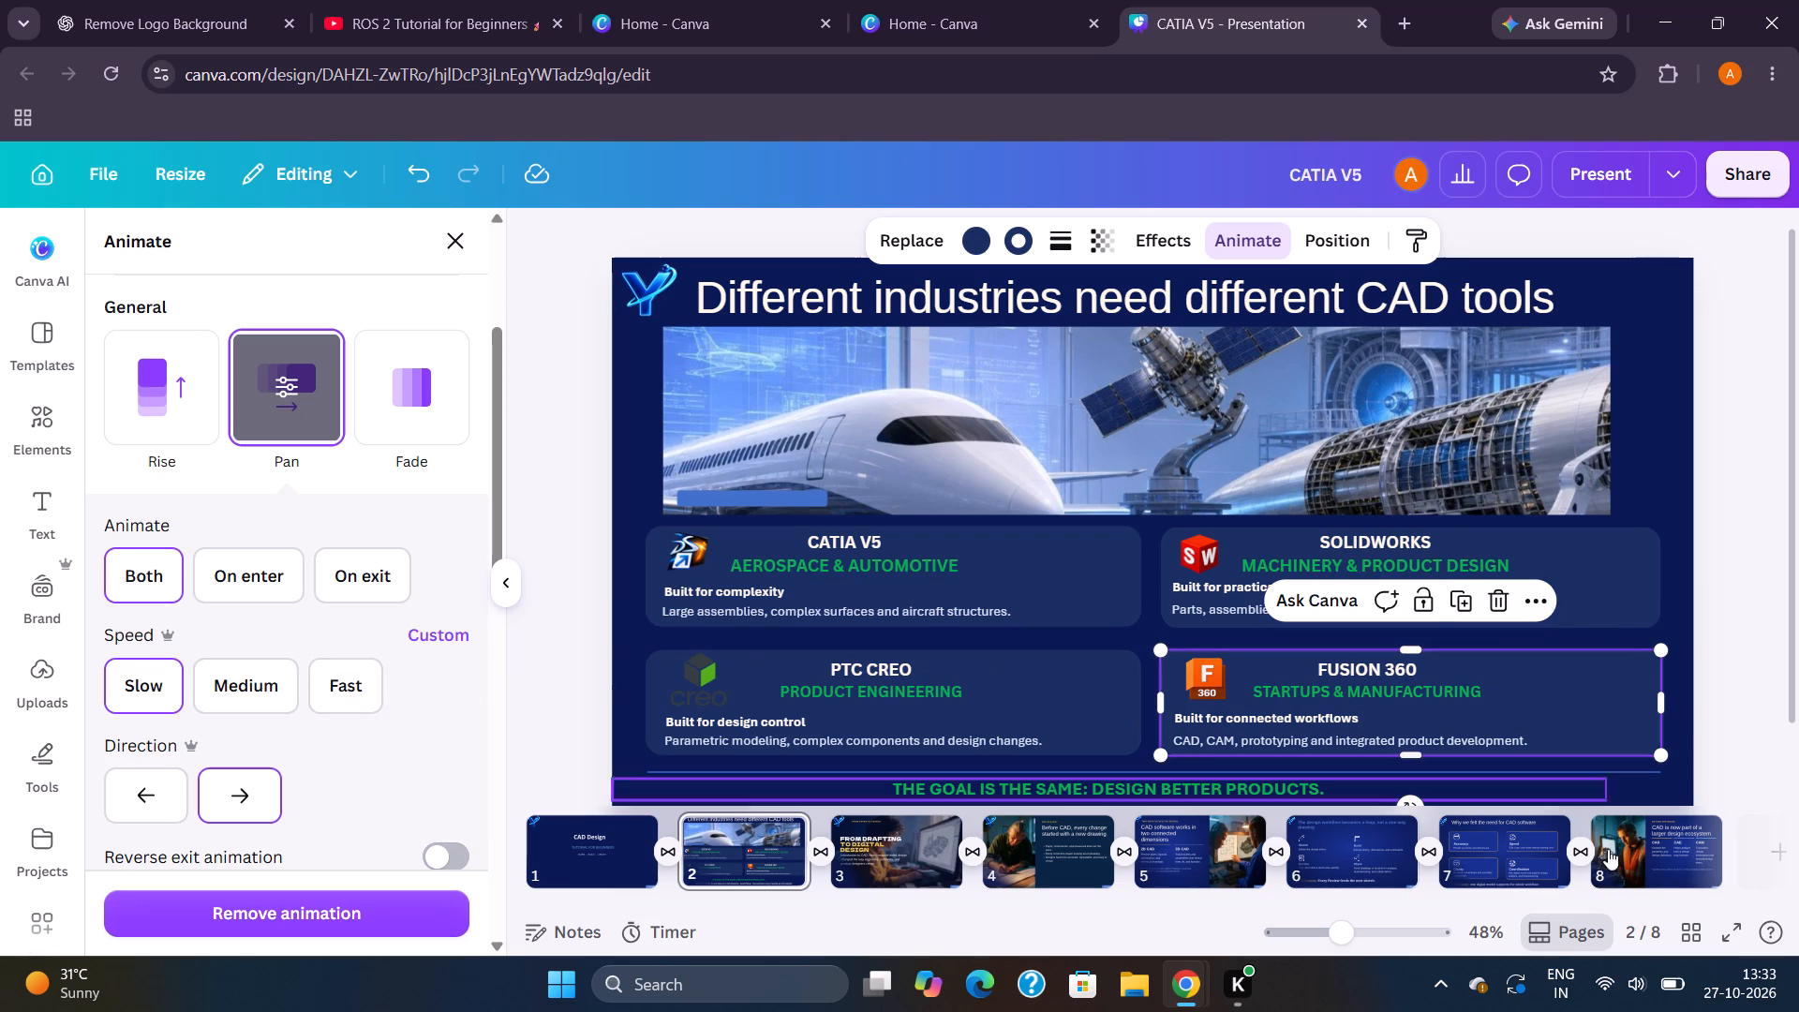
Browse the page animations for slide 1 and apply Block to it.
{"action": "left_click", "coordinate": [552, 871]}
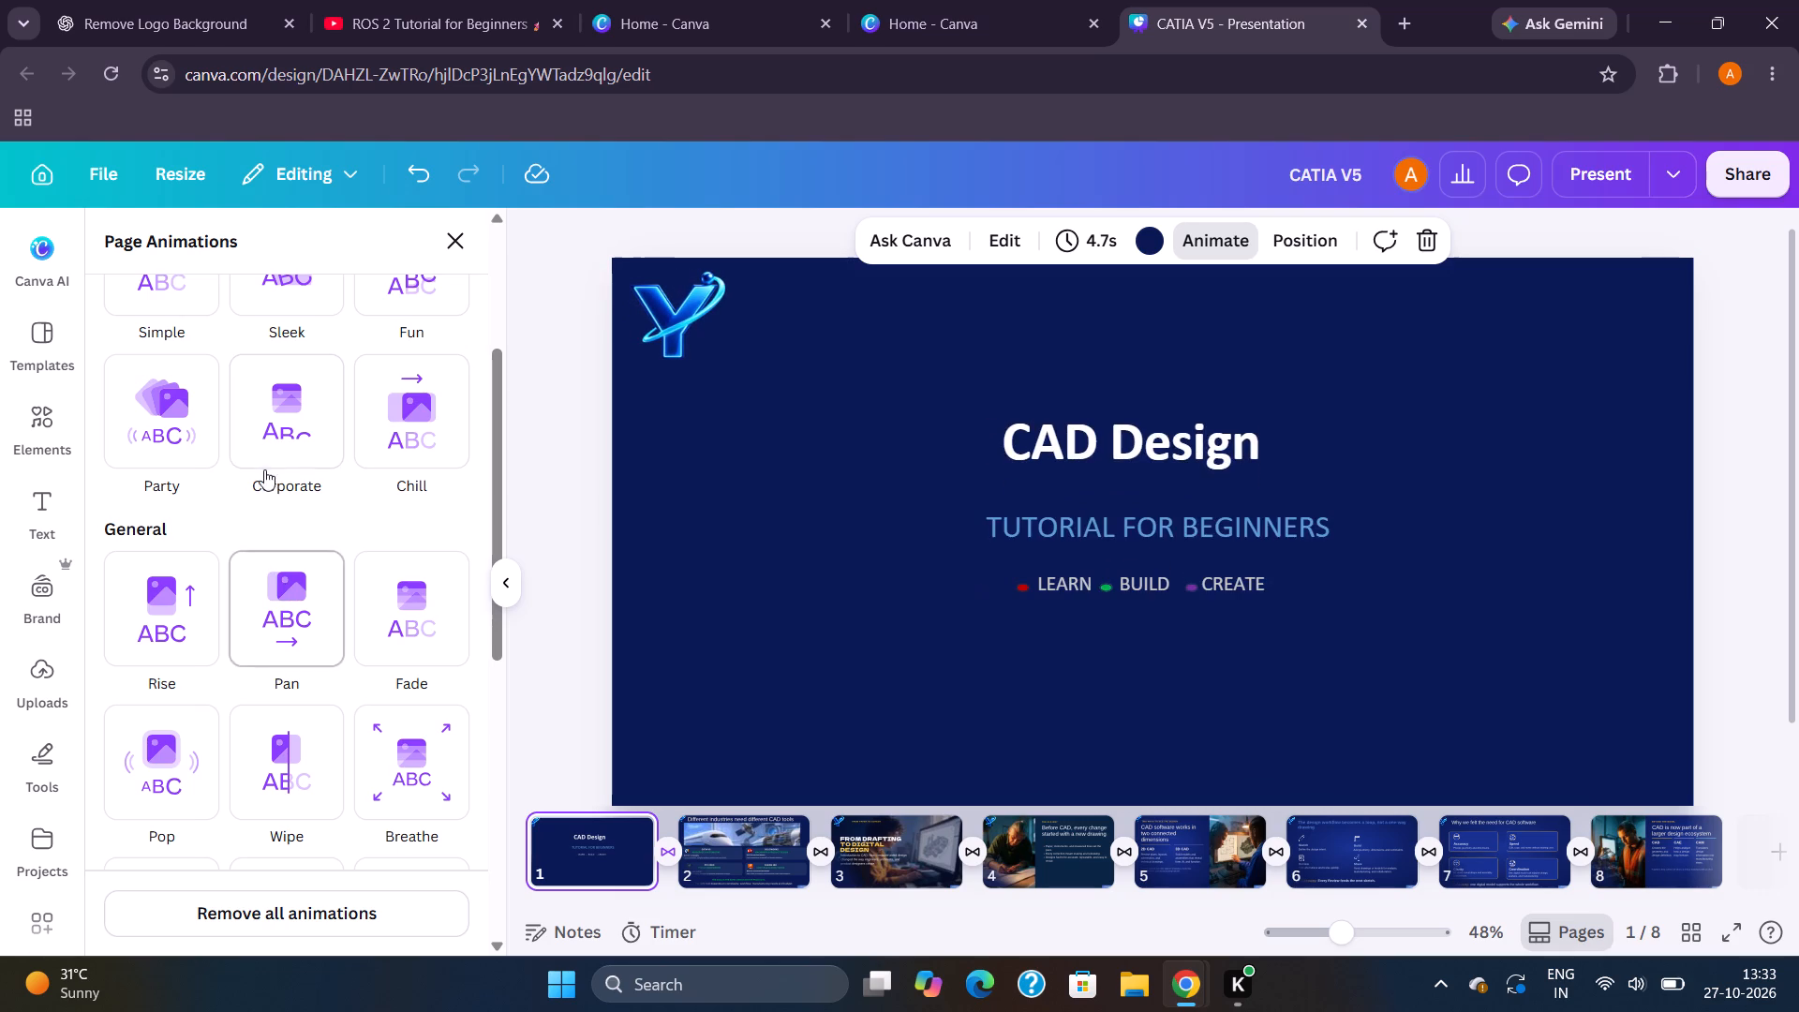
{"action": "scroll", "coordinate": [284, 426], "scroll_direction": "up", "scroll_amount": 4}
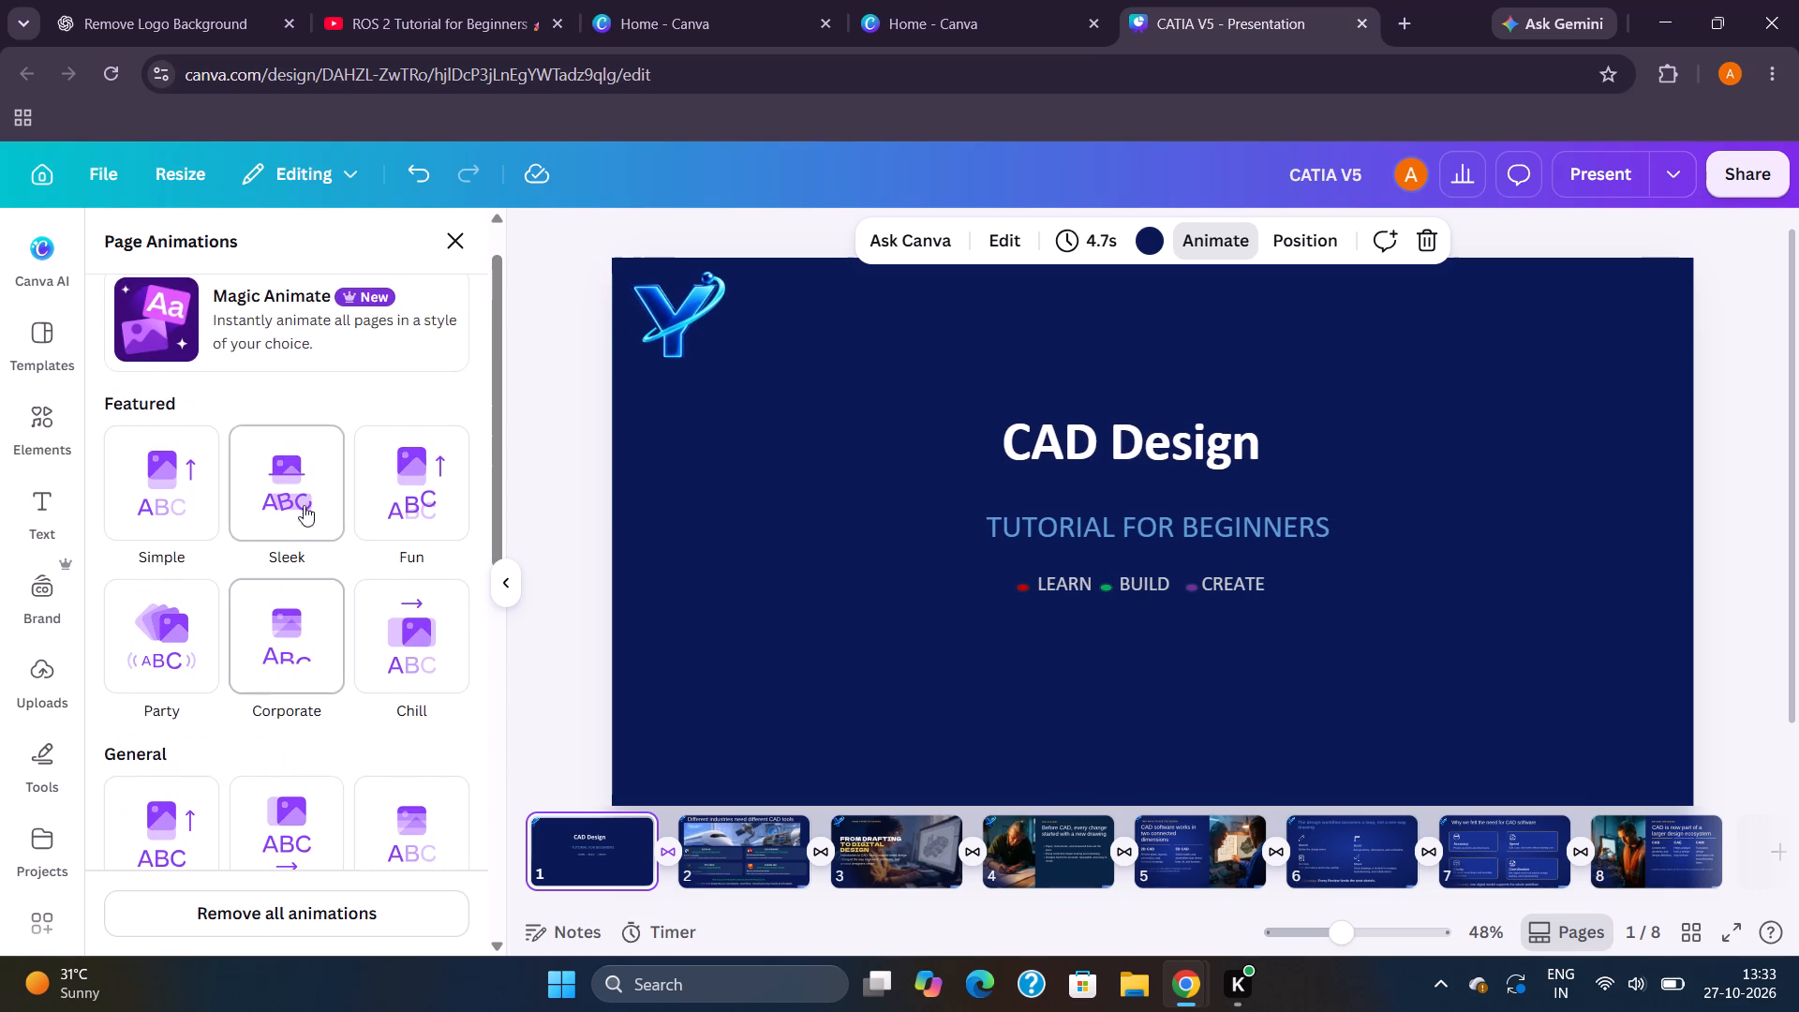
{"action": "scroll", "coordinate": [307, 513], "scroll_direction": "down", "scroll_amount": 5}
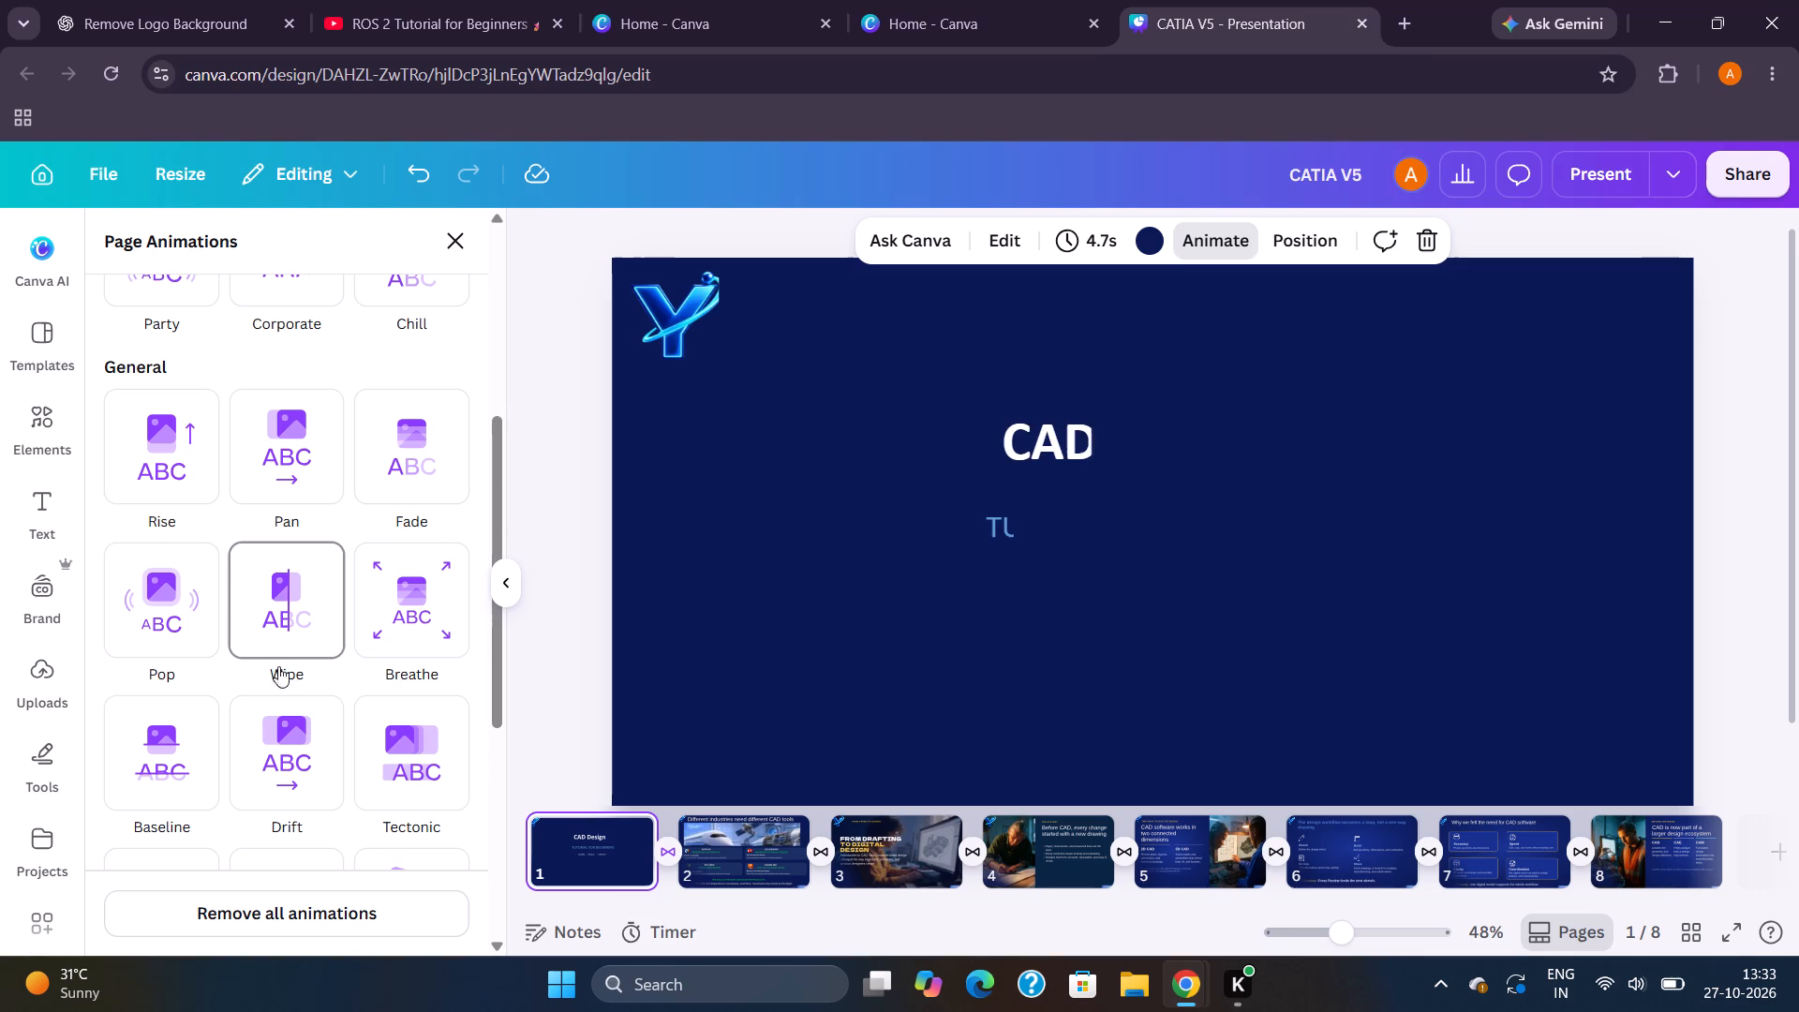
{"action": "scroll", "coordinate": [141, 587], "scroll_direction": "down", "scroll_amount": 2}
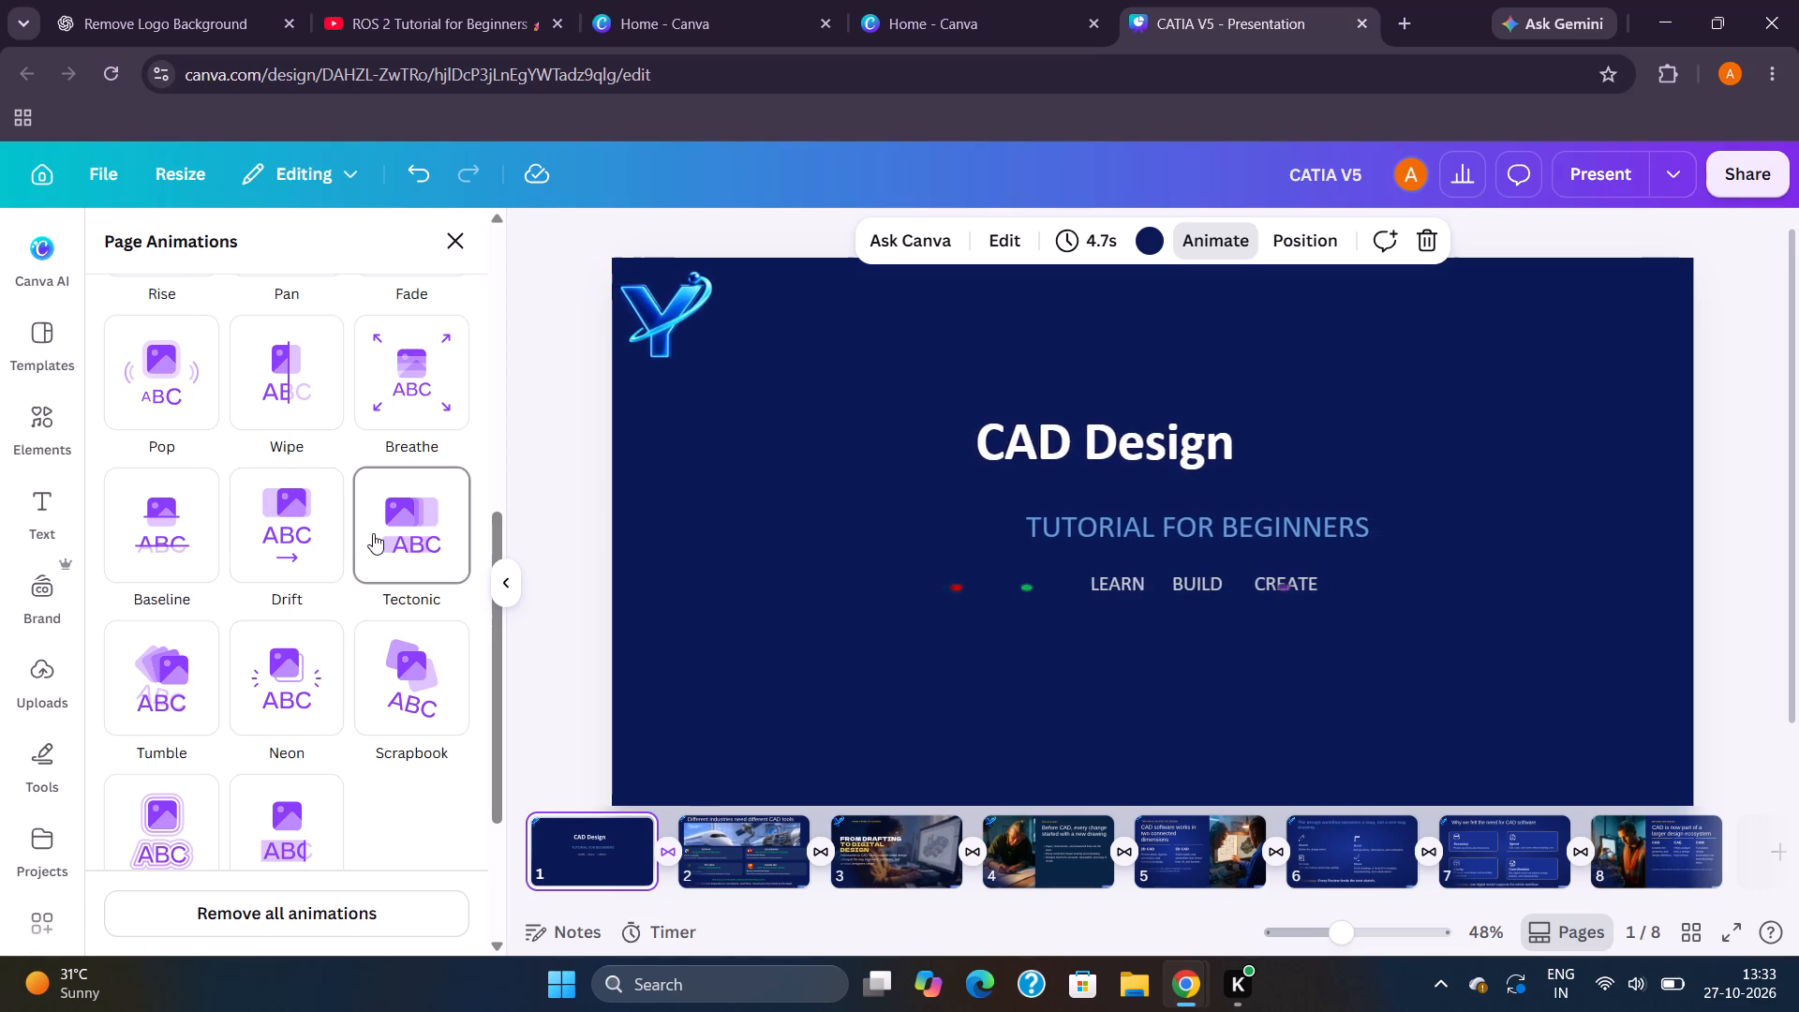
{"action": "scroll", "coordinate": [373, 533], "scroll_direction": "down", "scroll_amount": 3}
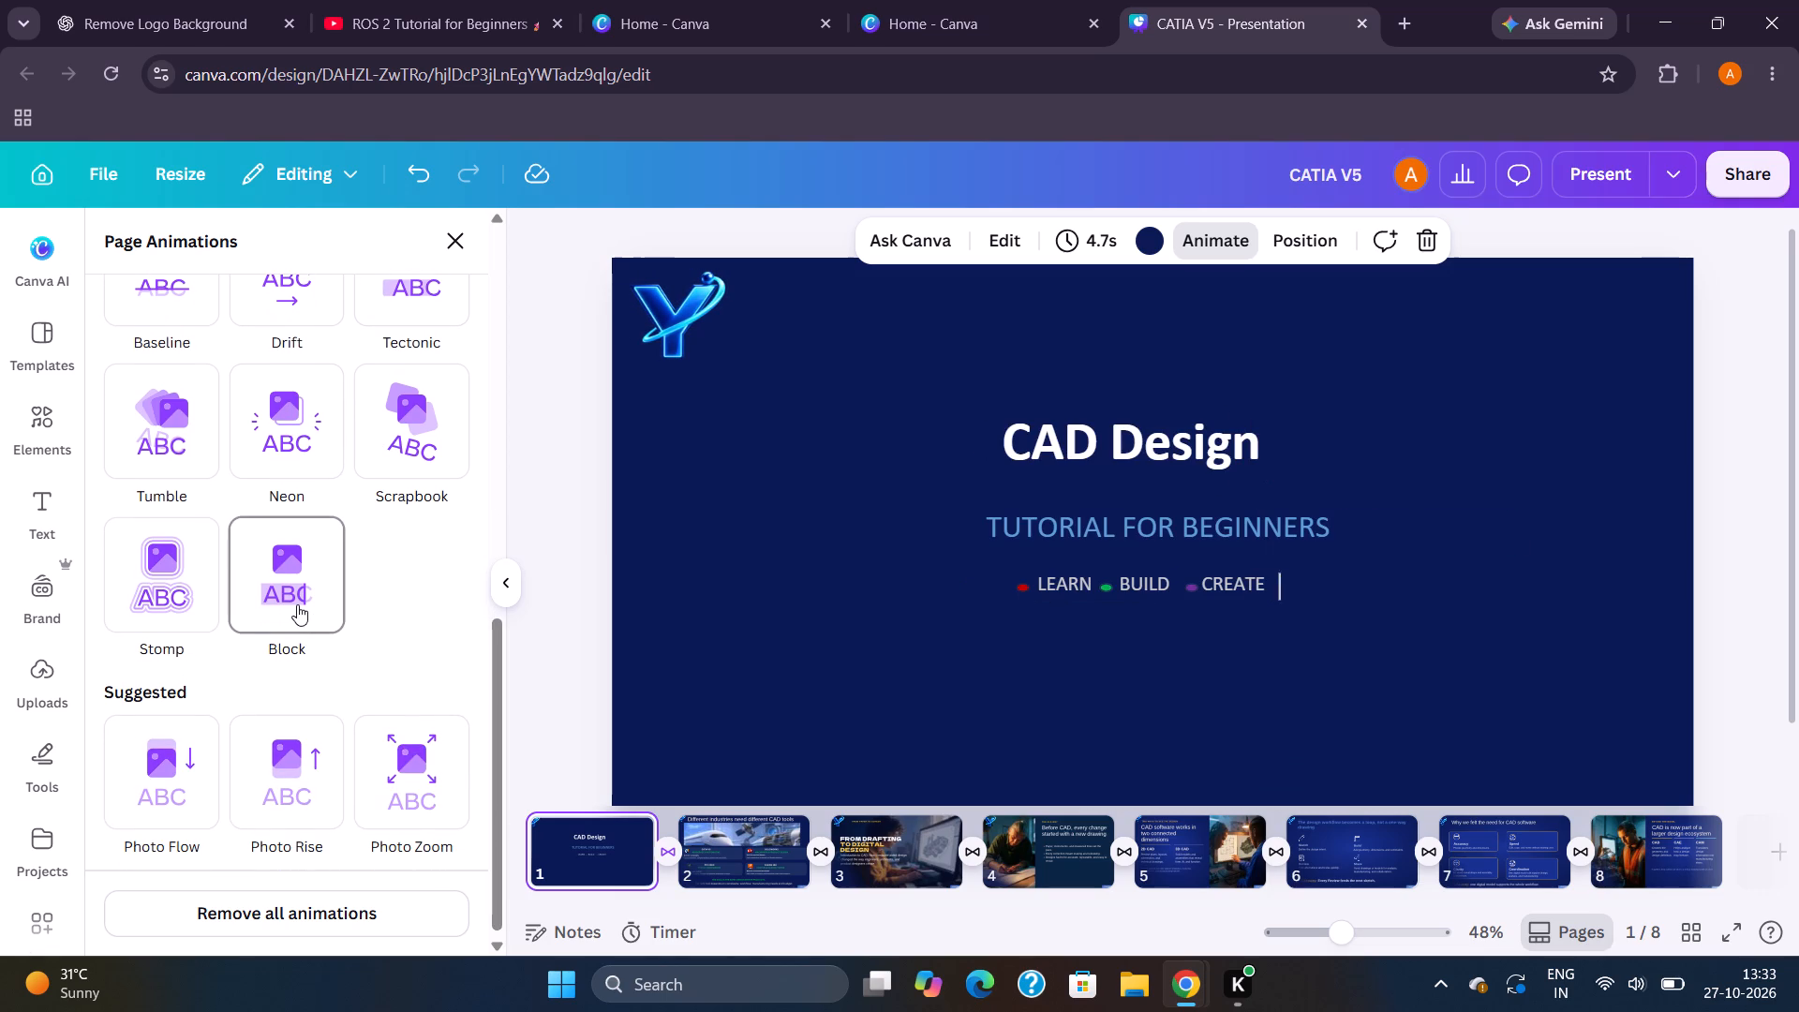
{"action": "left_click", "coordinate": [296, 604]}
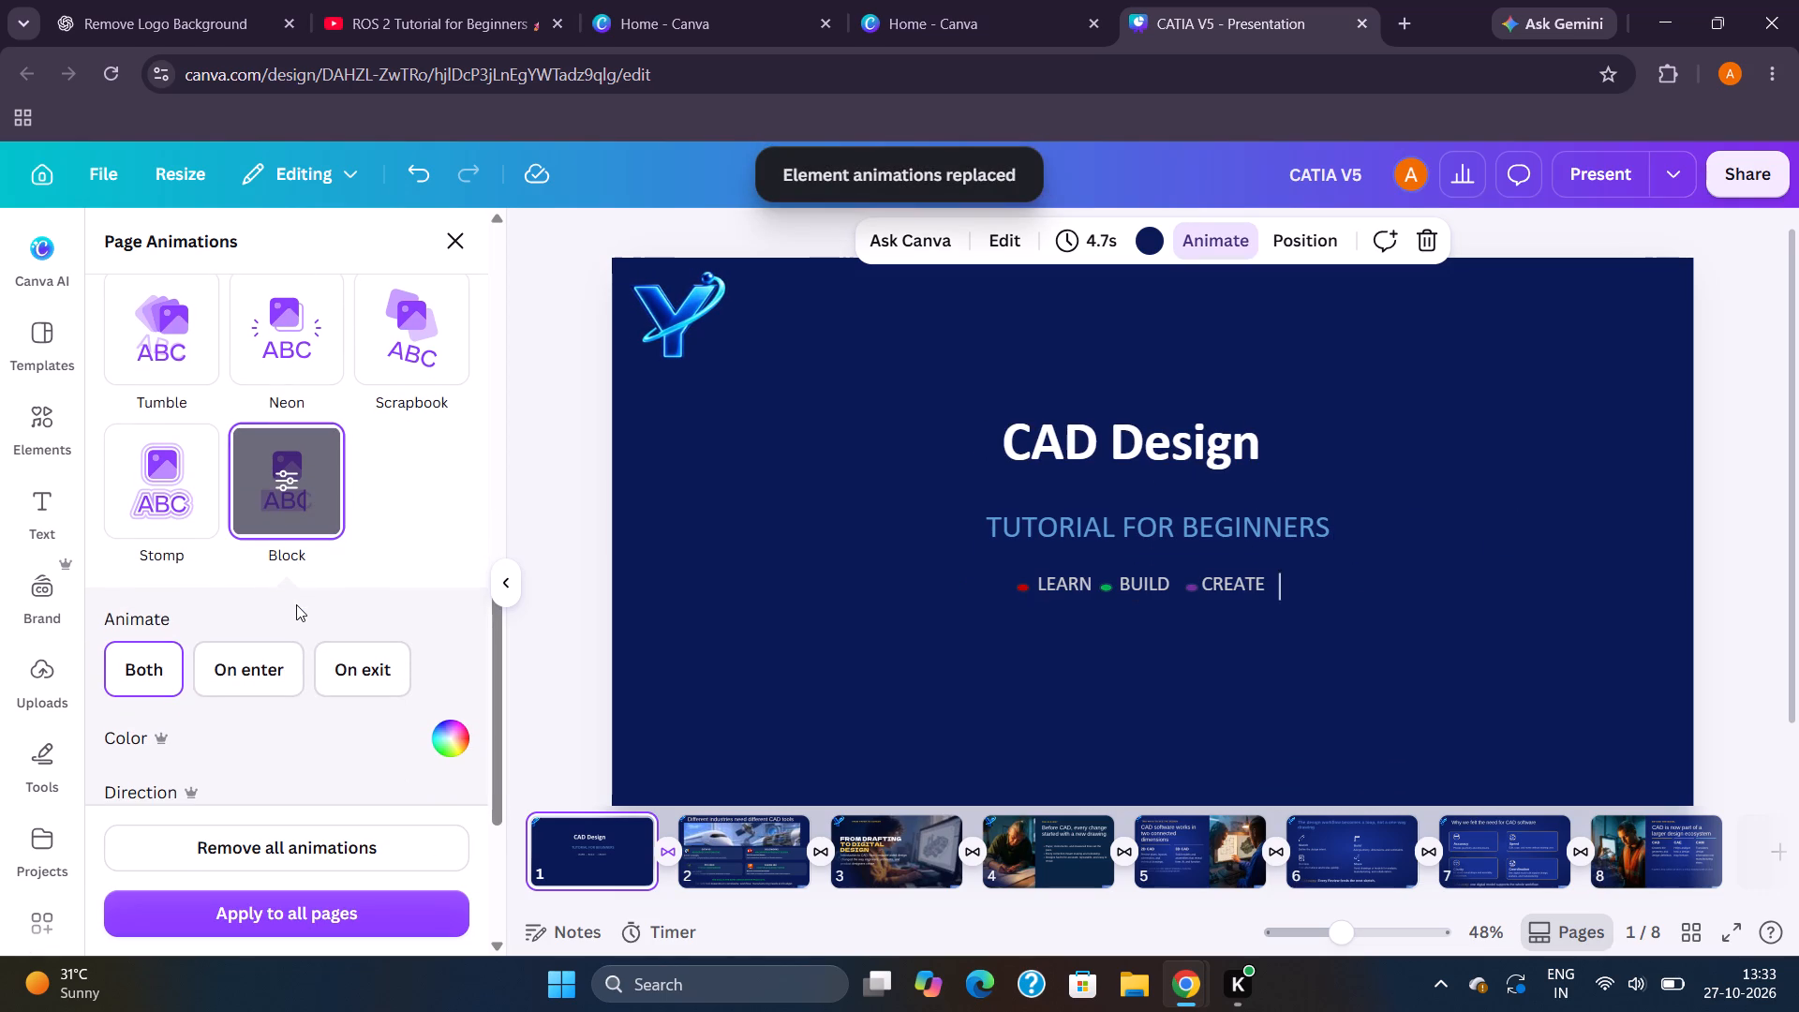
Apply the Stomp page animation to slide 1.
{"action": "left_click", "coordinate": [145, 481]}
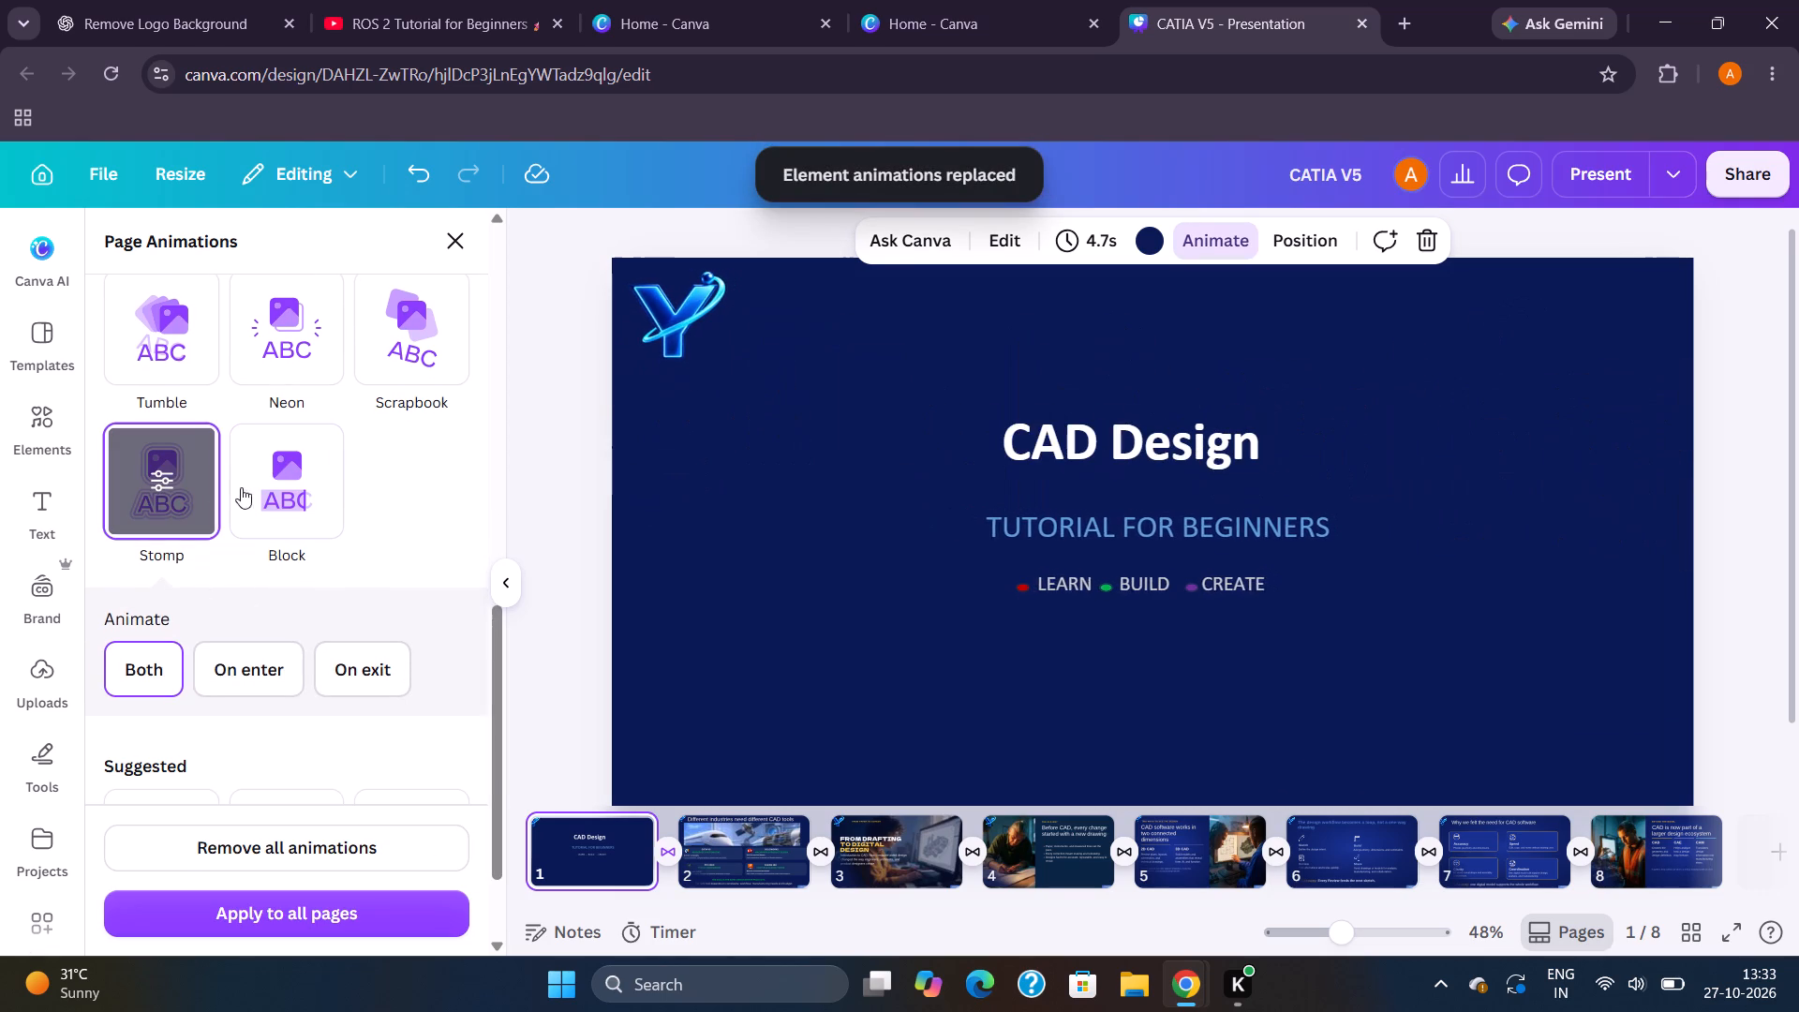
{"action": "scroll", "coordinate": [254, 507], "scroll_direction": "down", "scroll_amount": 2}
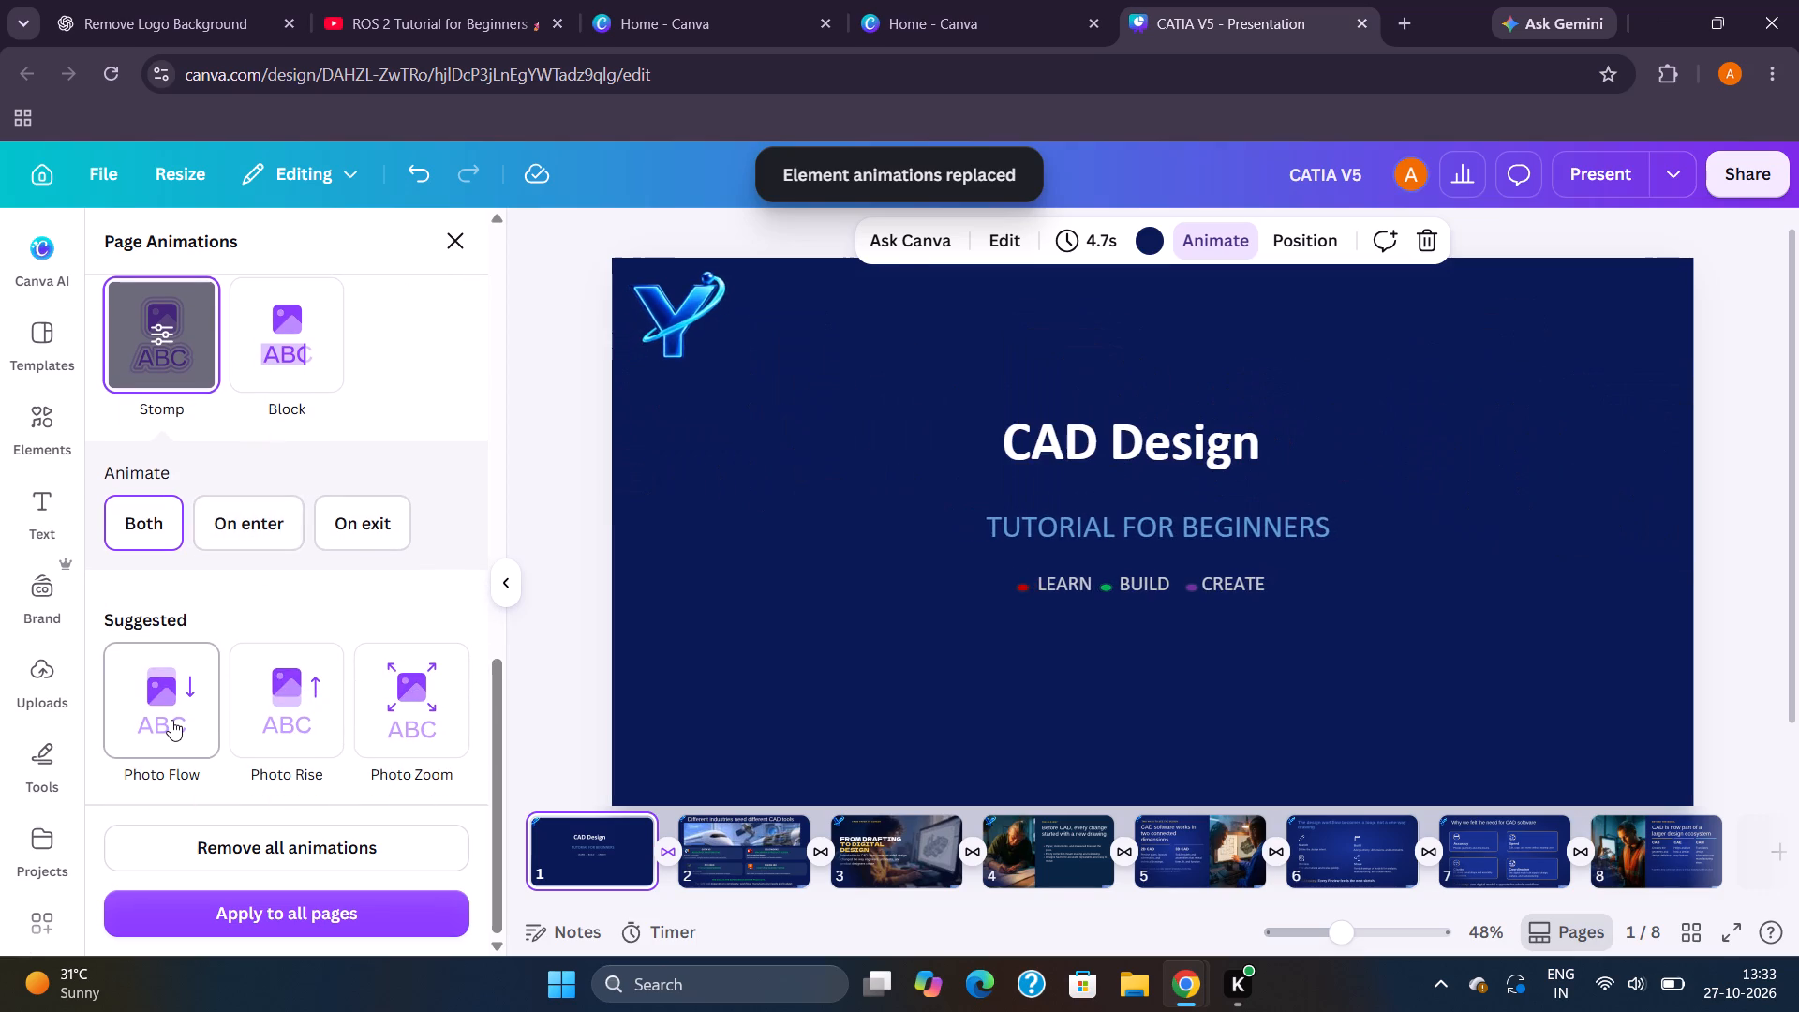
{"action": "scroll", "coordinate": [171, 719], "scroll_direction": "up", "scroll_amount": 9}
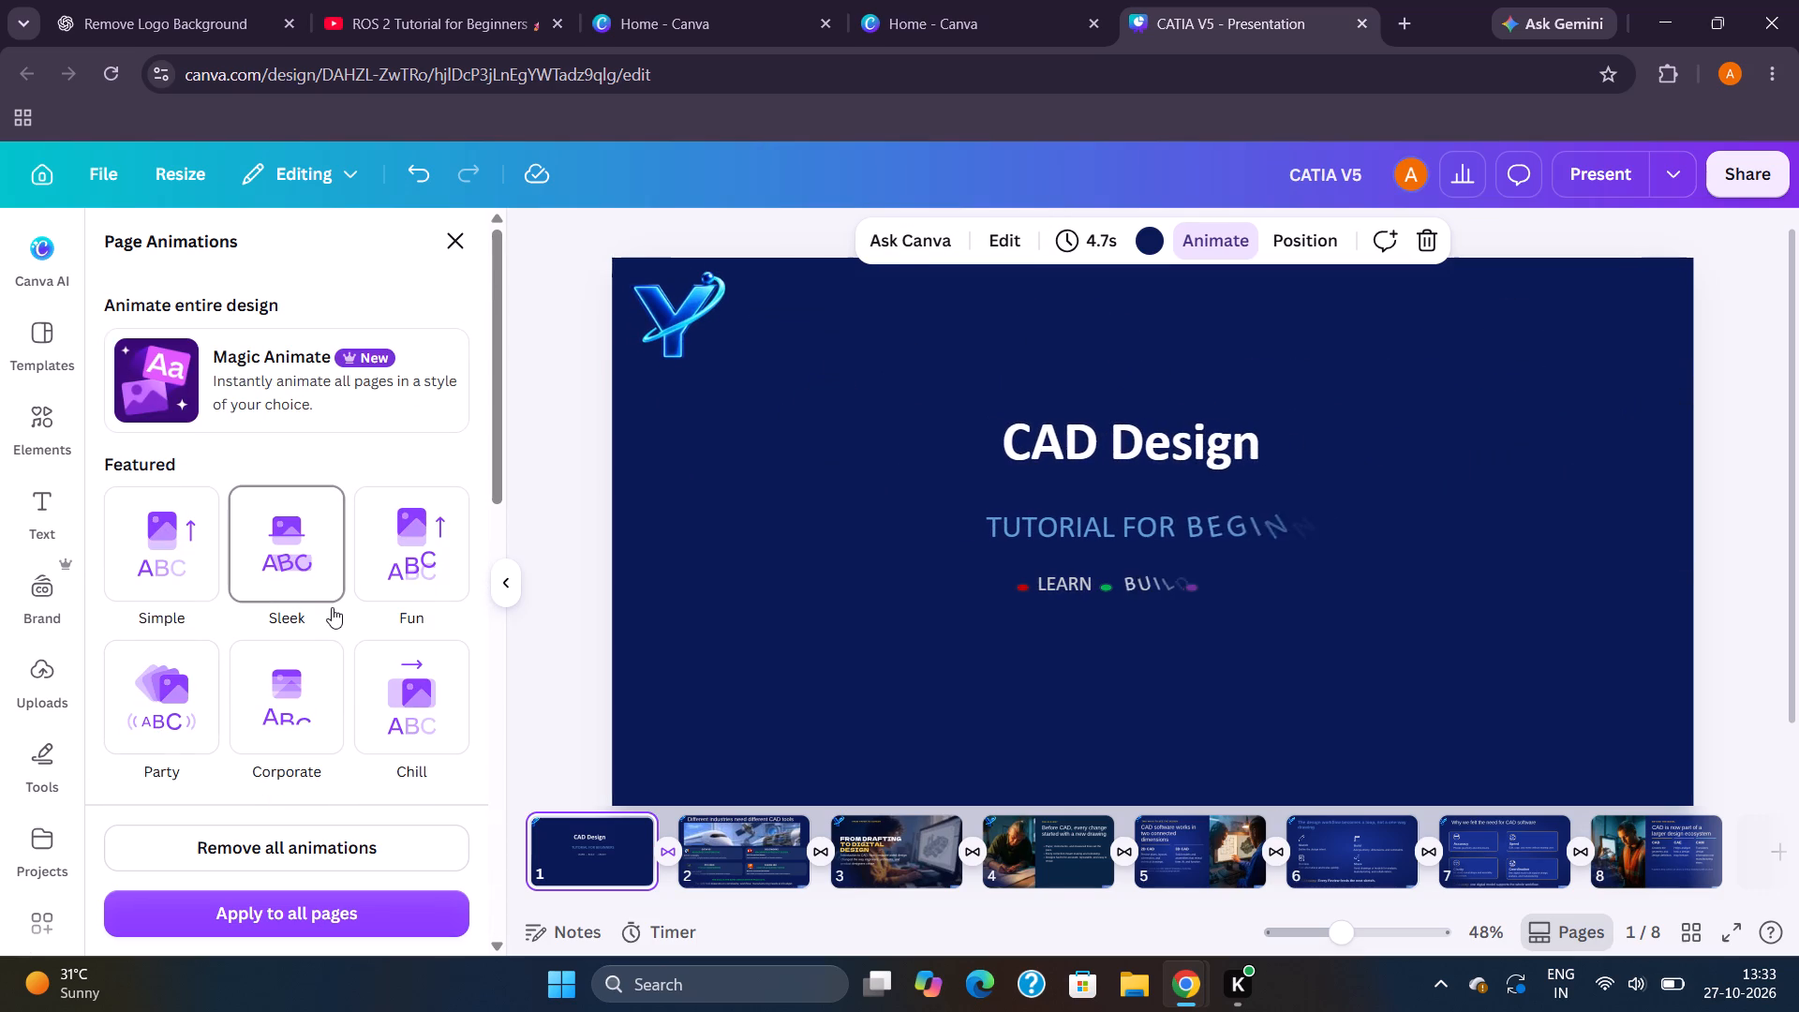
Open the page timing setting of slide 1 and close it without a change.
{"action": "left_click", "coordinate": [1063, 255]}
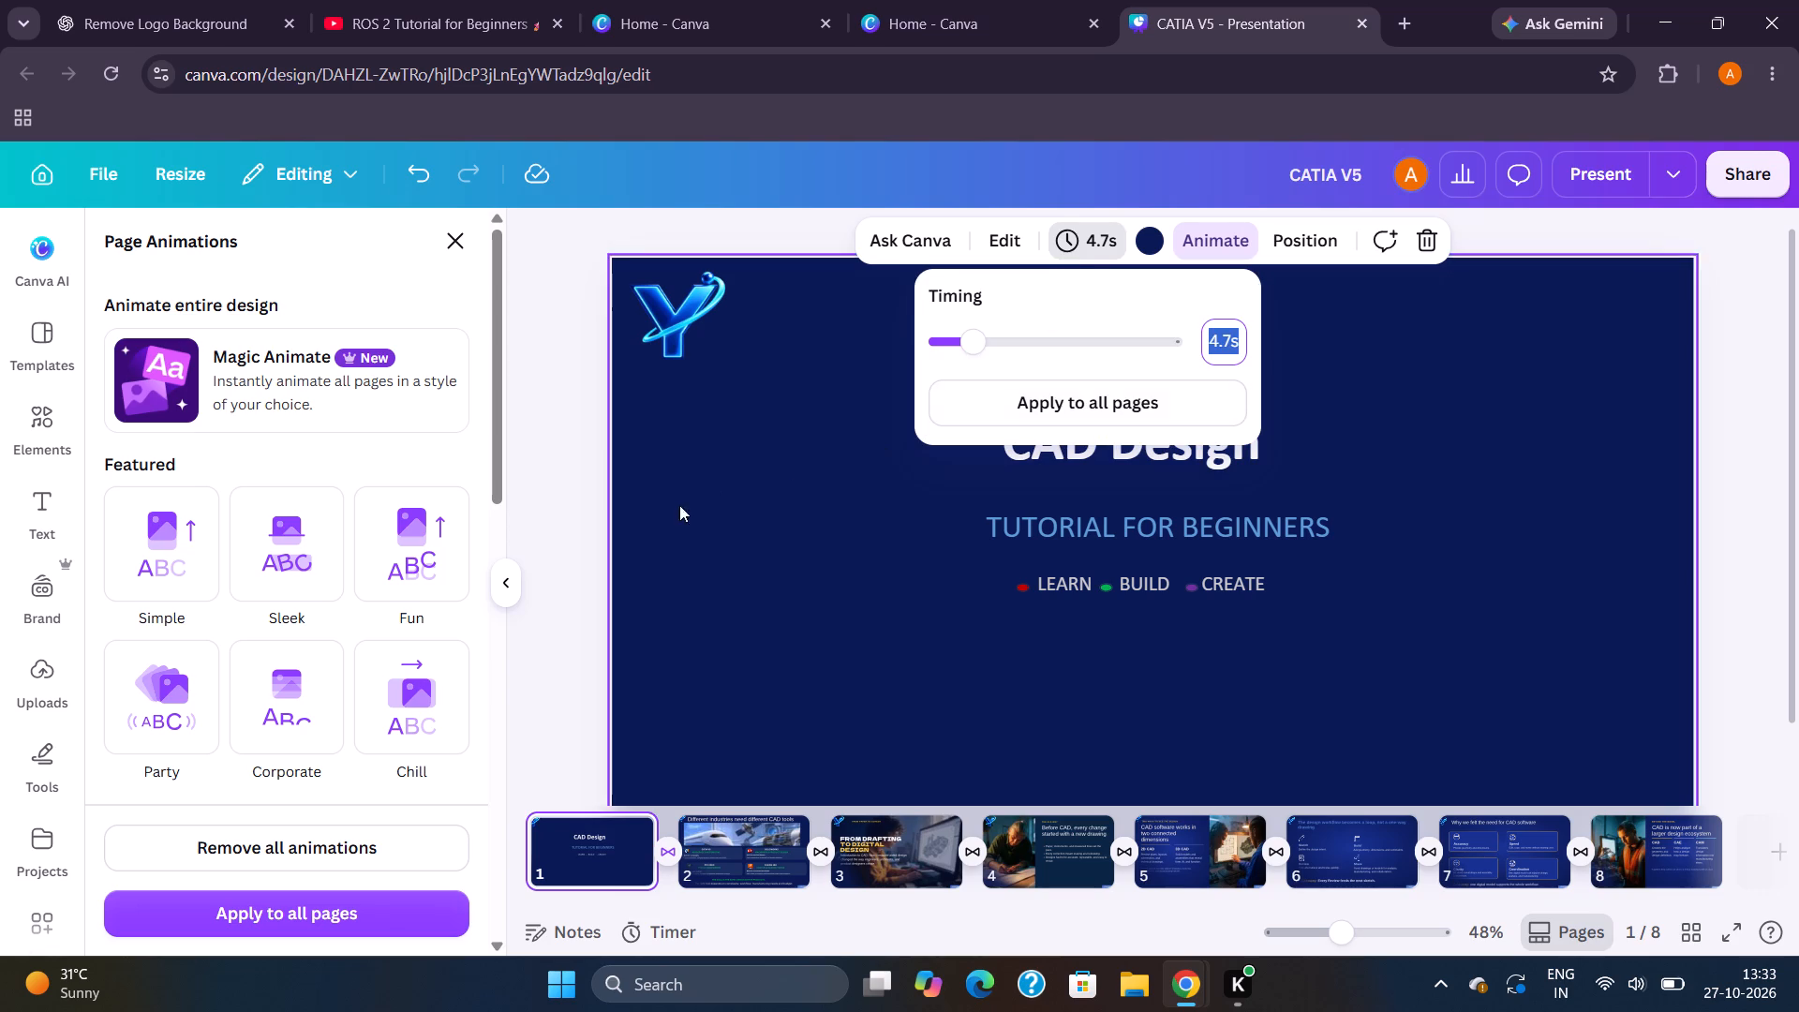
{"action": "left_click", "coordinate": [561, 499]}
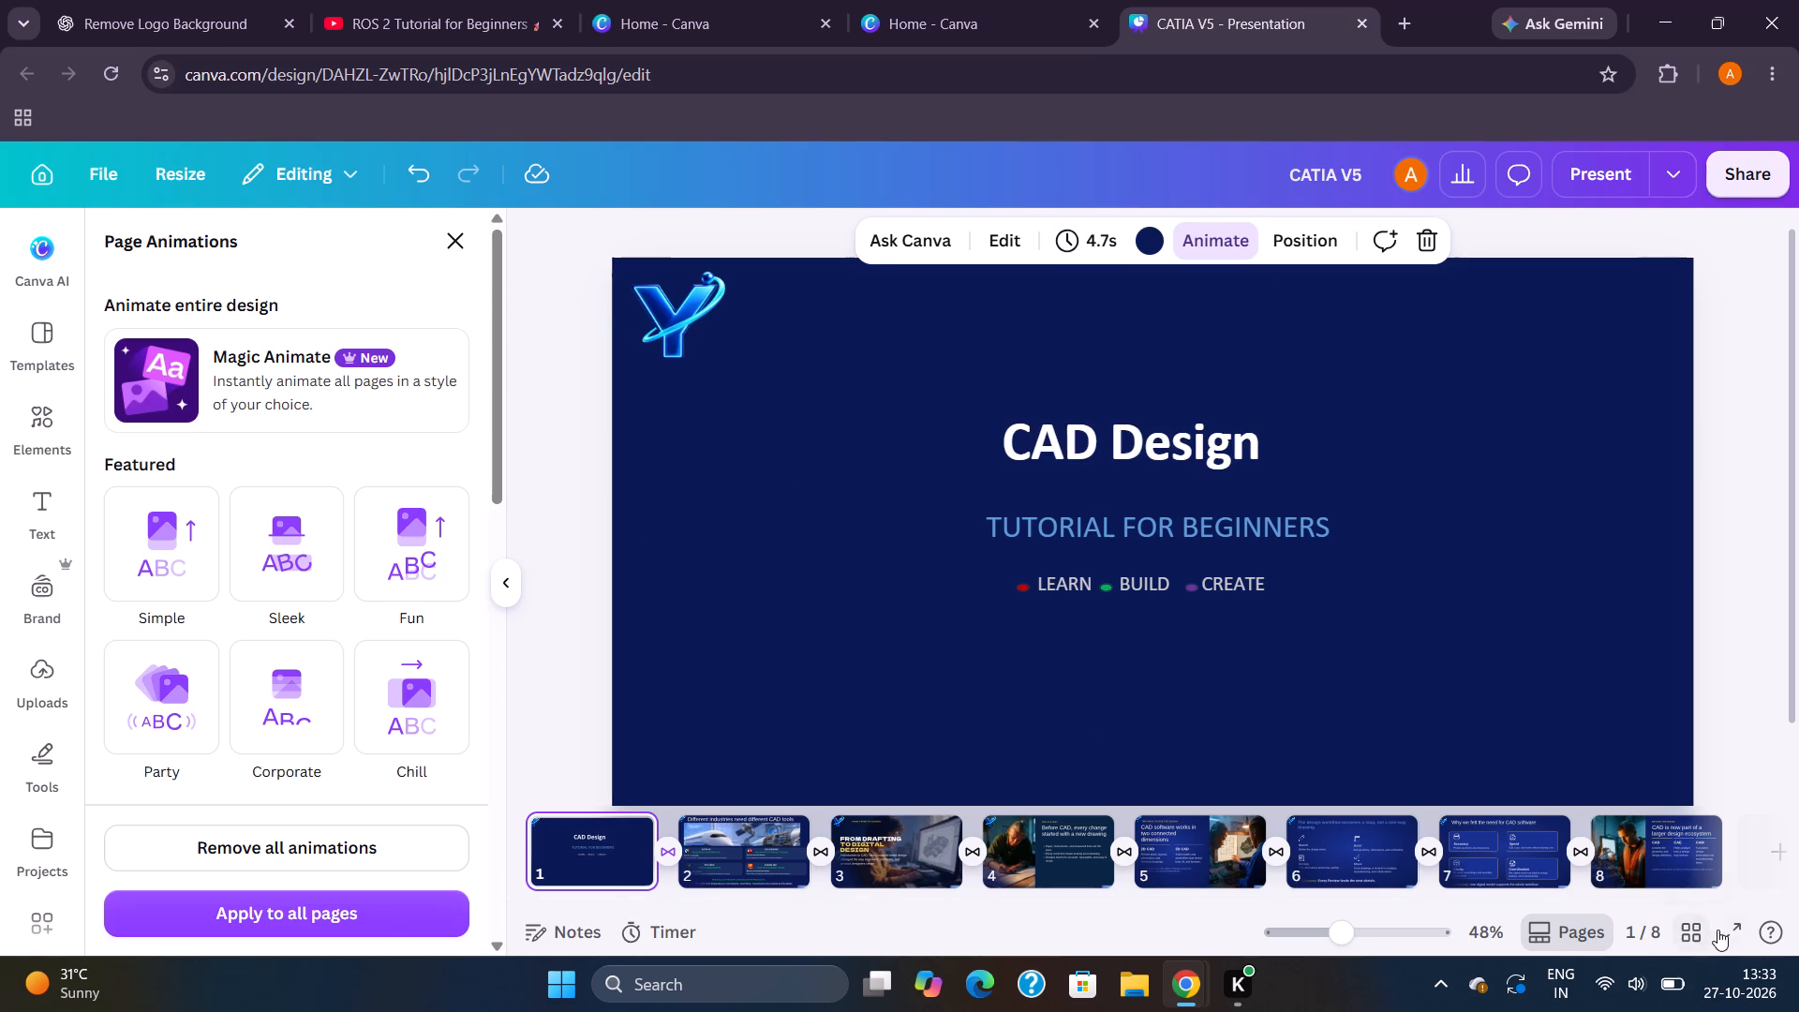
Preview slide 1 in full screen and return to the editor.
{"action": "left_click", "coordinate": [1724, 931]}
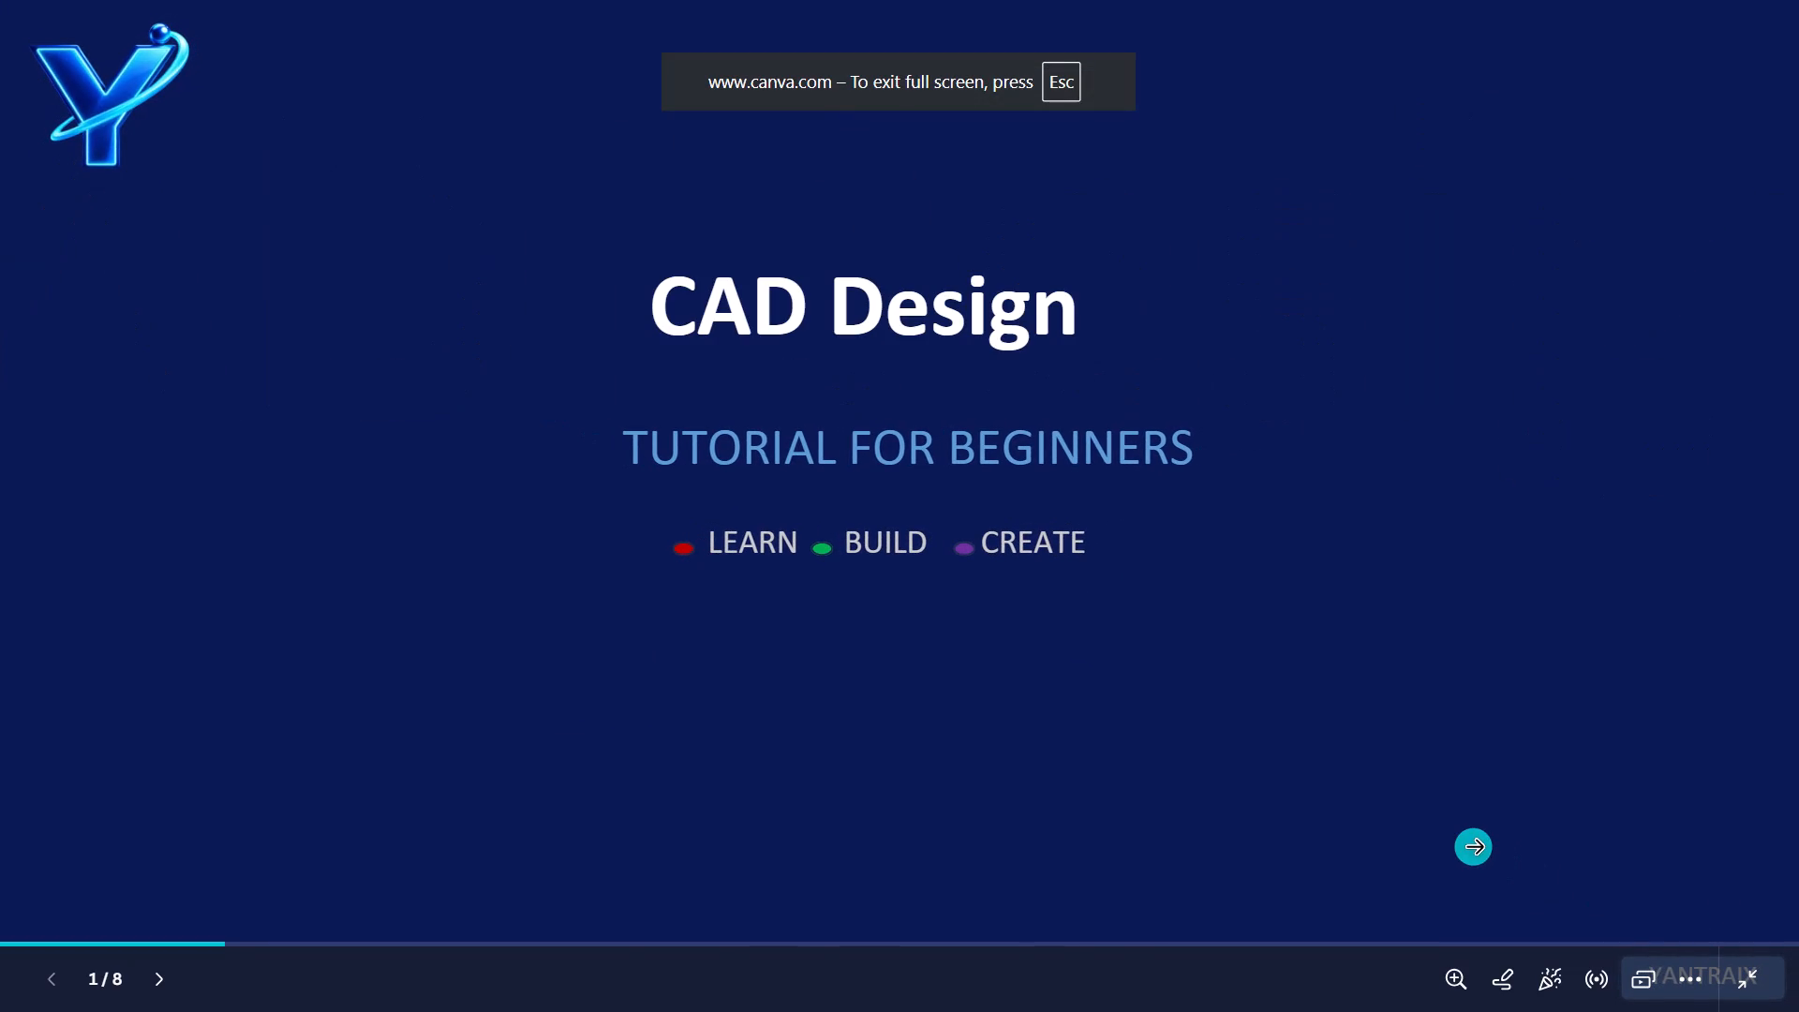
{"action": "key", "text": "Escape"}
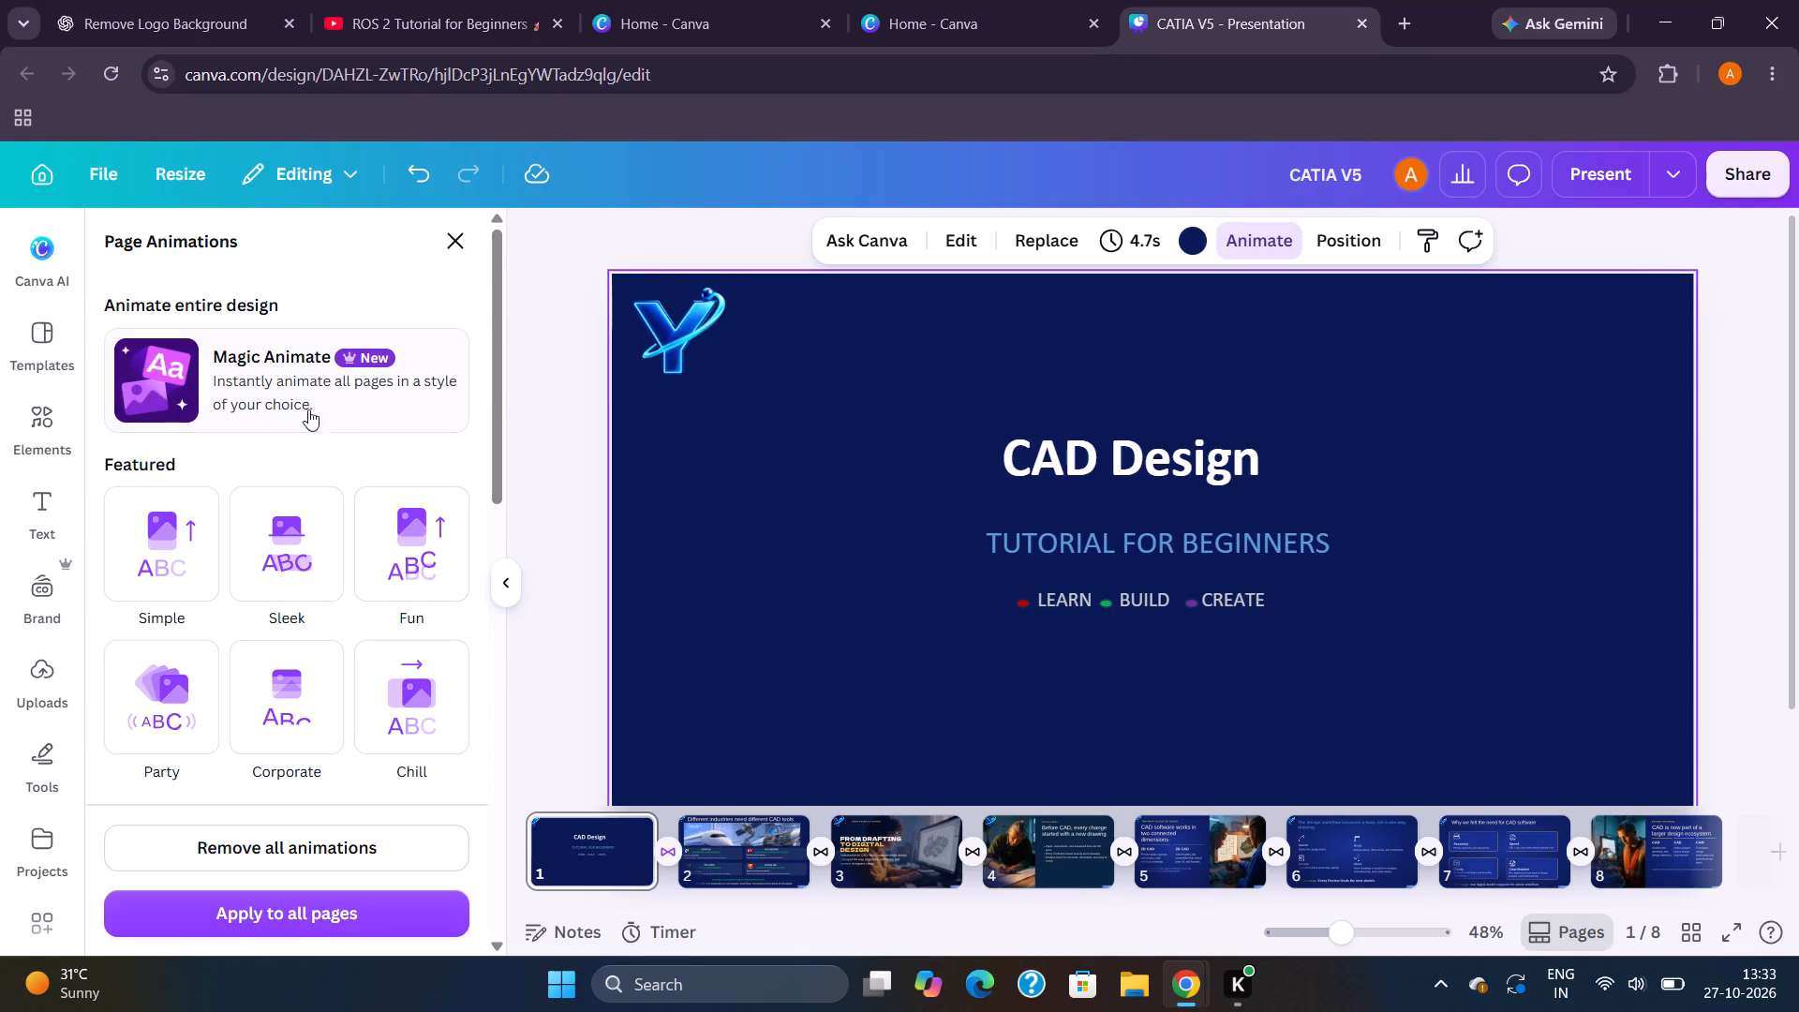
Apply the Simple page animation to slide 1, on both enter and exit.
{"action": "left_click_drag", "start_coordinate": [499, 378], "coordinate": [519, 417]}
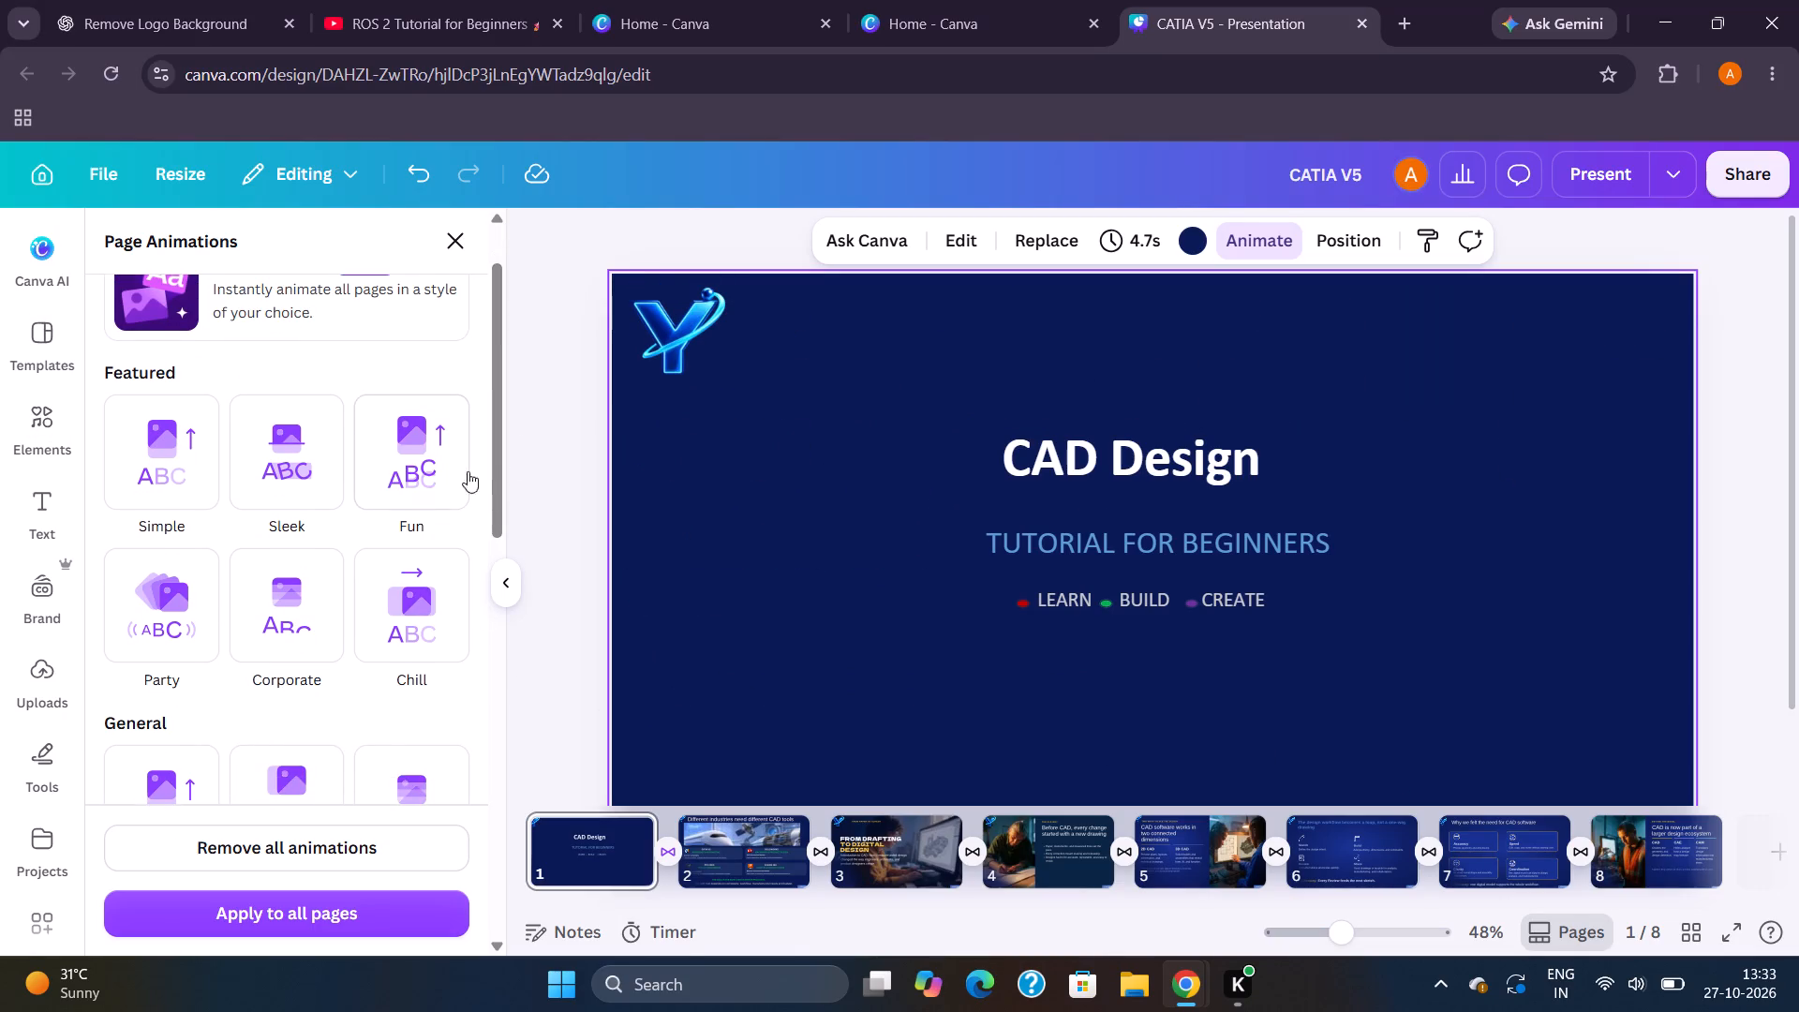
{"action": "left_click_drag", "start_coordinate": [498, 416], "coordinate": [504, 366]}
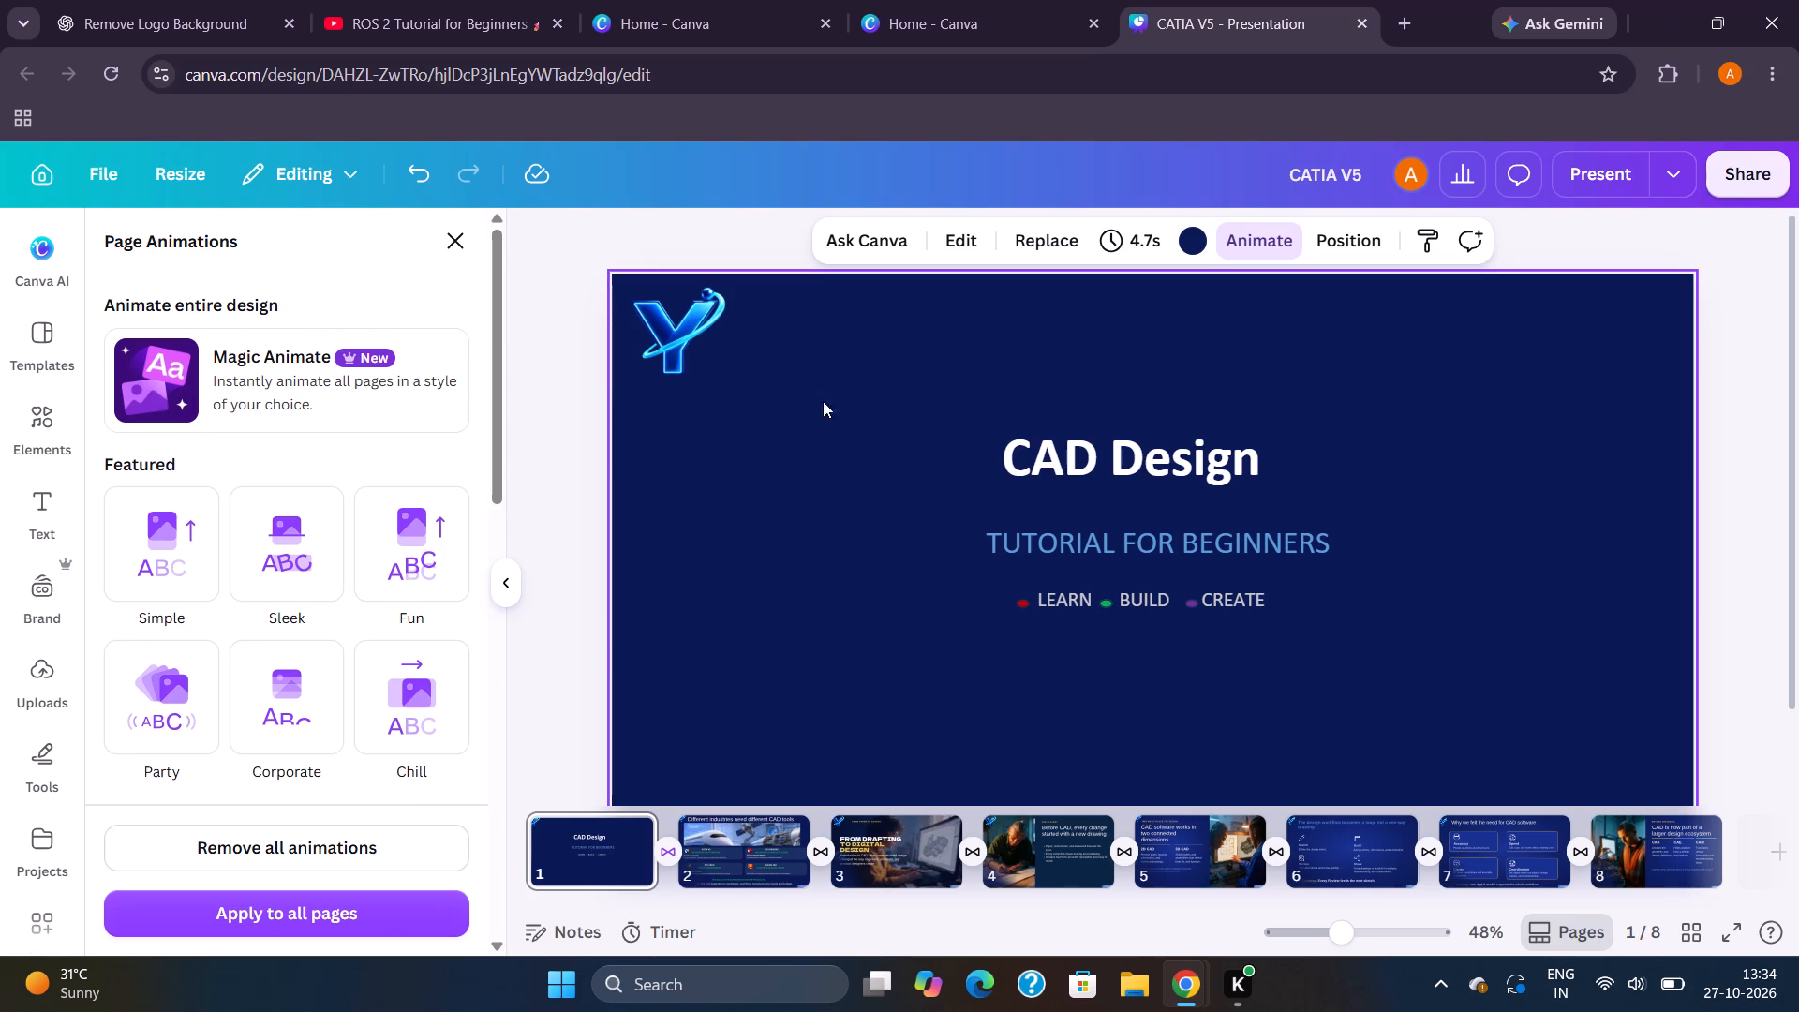
{"action": "left_click", "coordinate": [200, 557]}
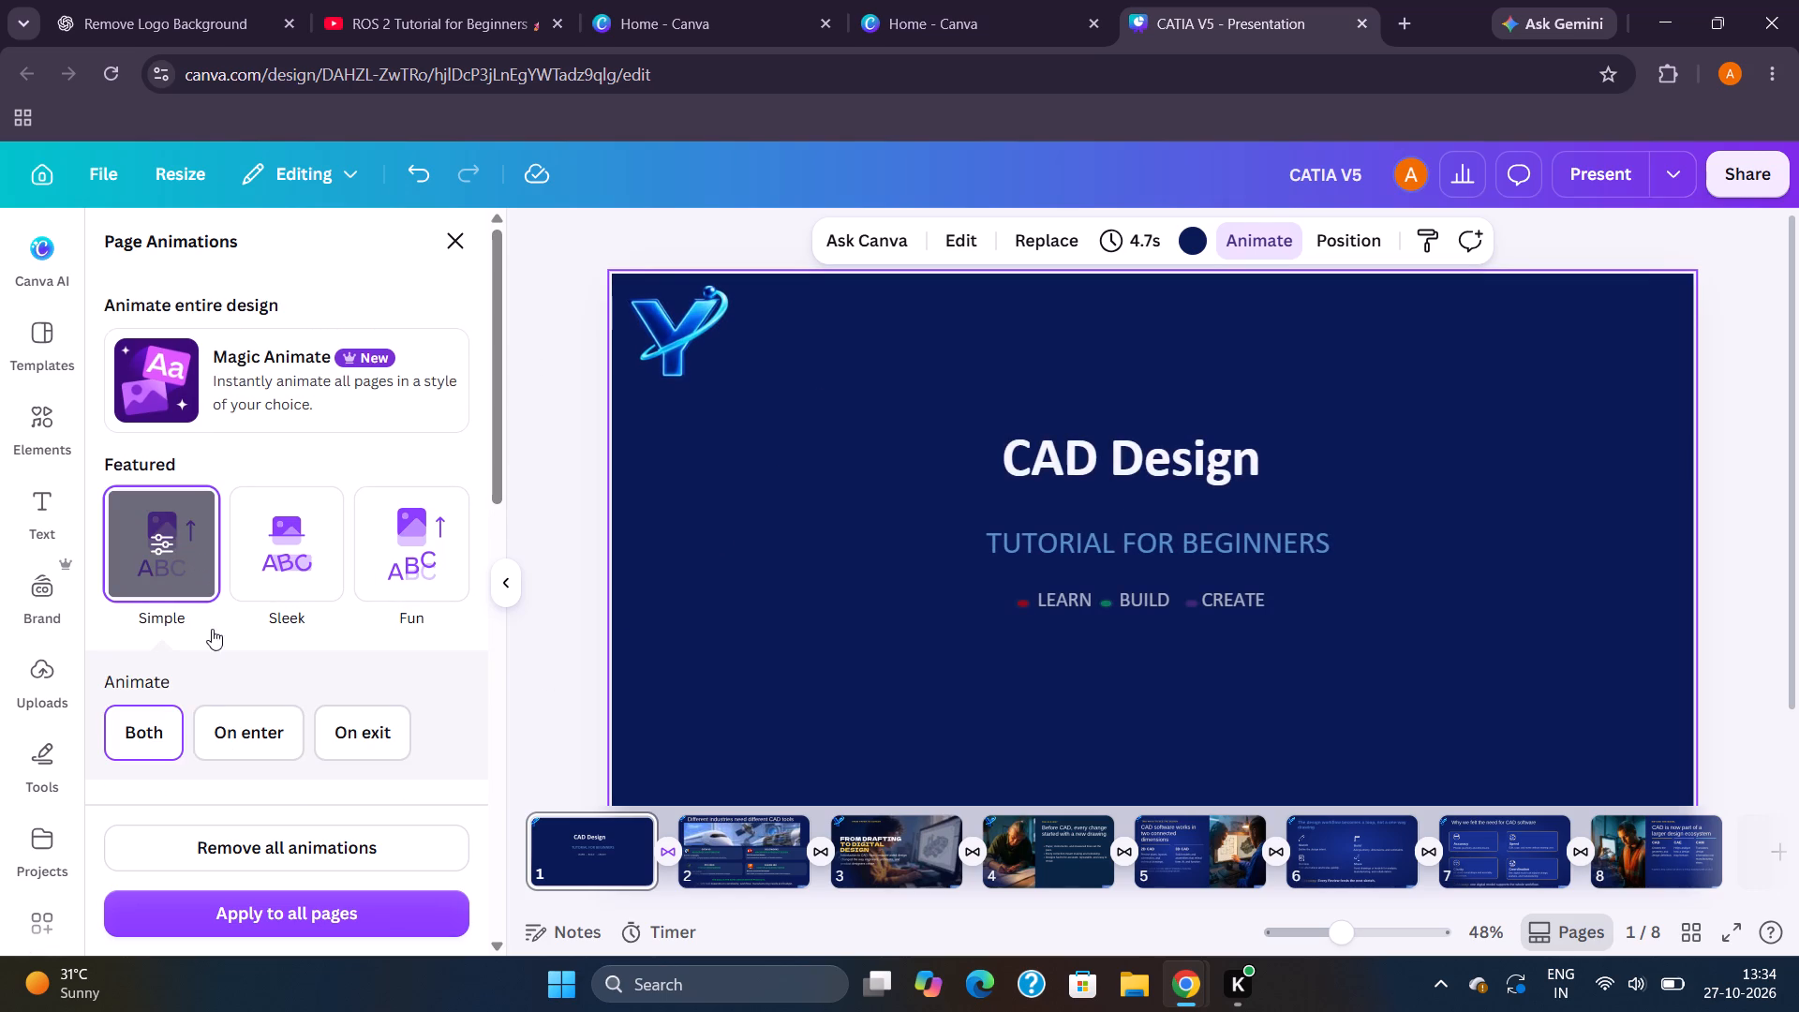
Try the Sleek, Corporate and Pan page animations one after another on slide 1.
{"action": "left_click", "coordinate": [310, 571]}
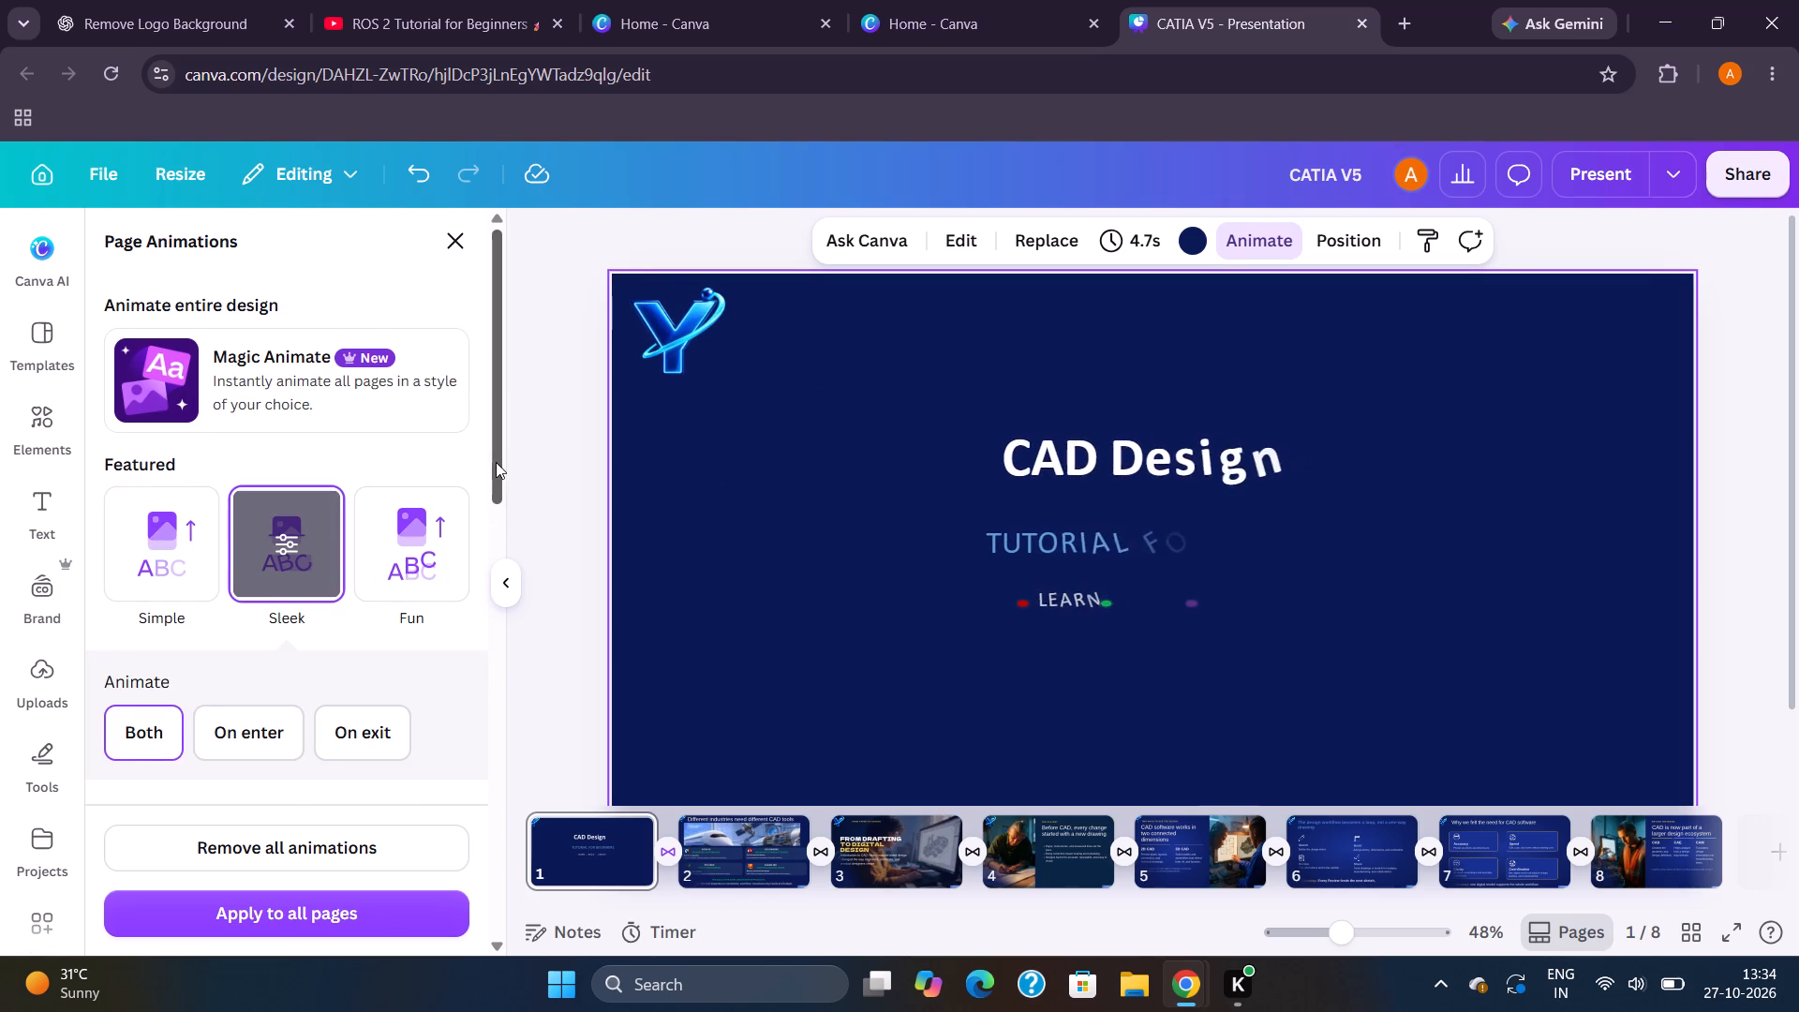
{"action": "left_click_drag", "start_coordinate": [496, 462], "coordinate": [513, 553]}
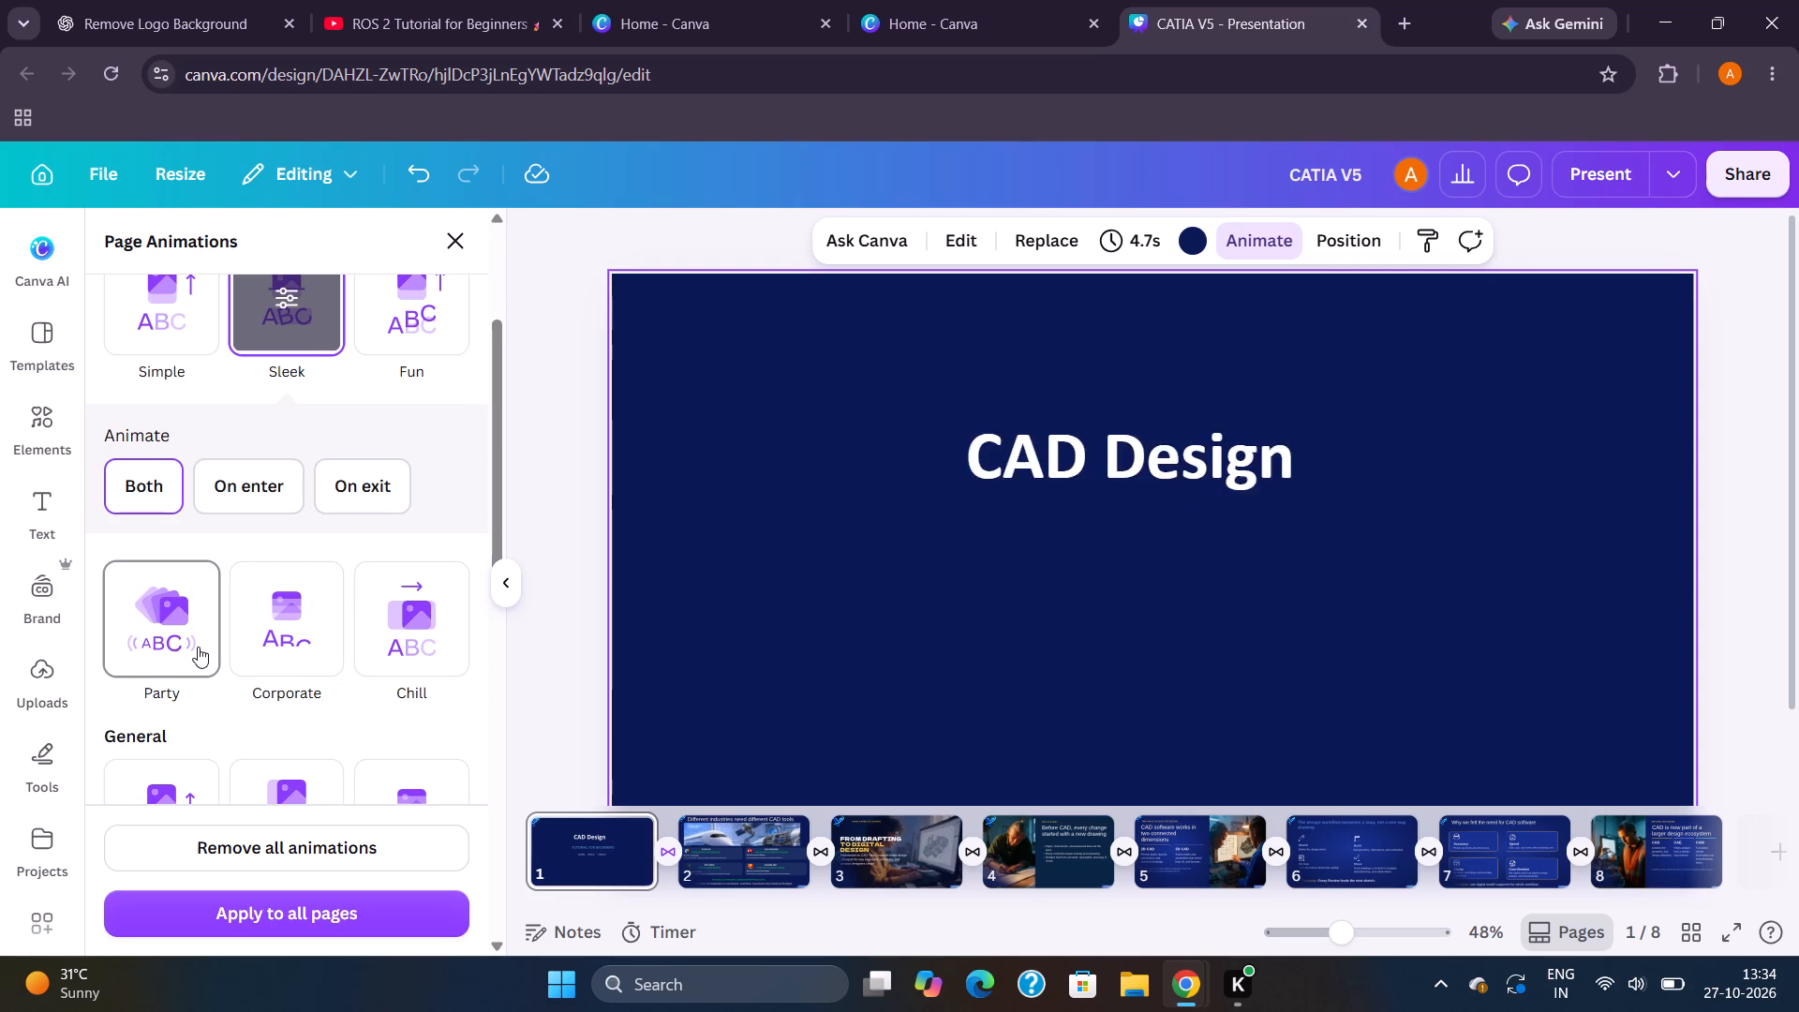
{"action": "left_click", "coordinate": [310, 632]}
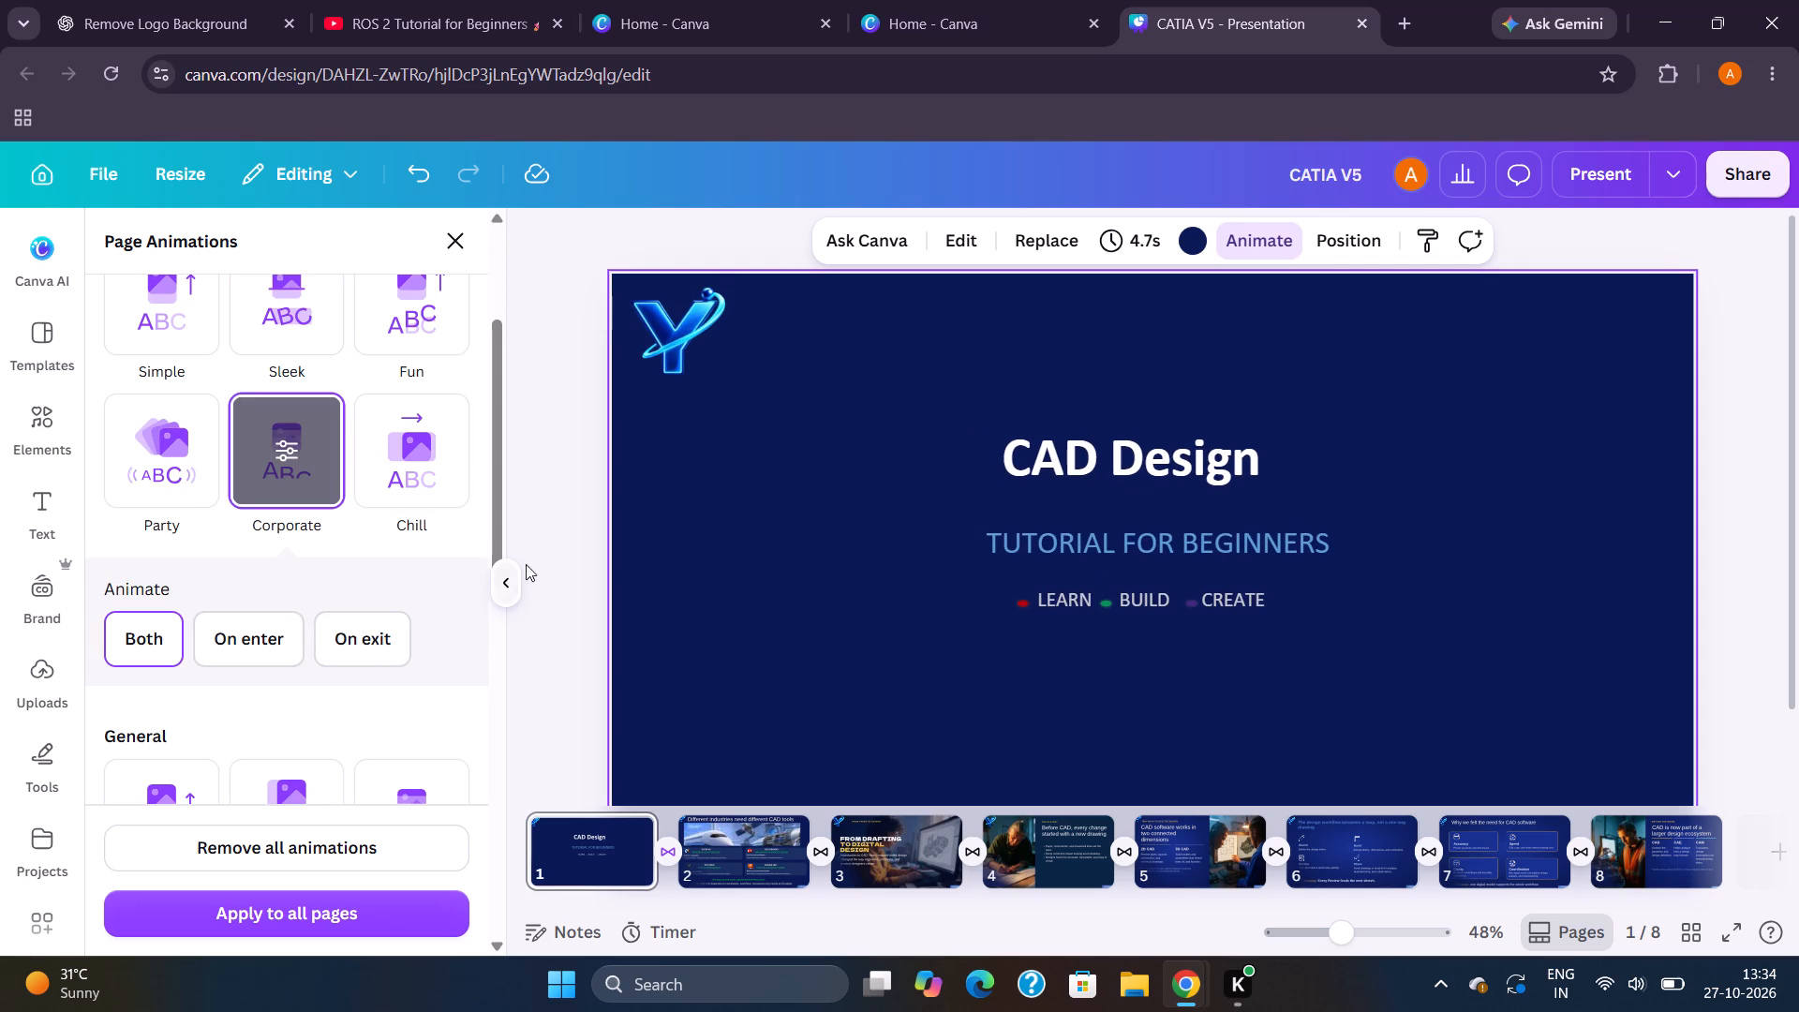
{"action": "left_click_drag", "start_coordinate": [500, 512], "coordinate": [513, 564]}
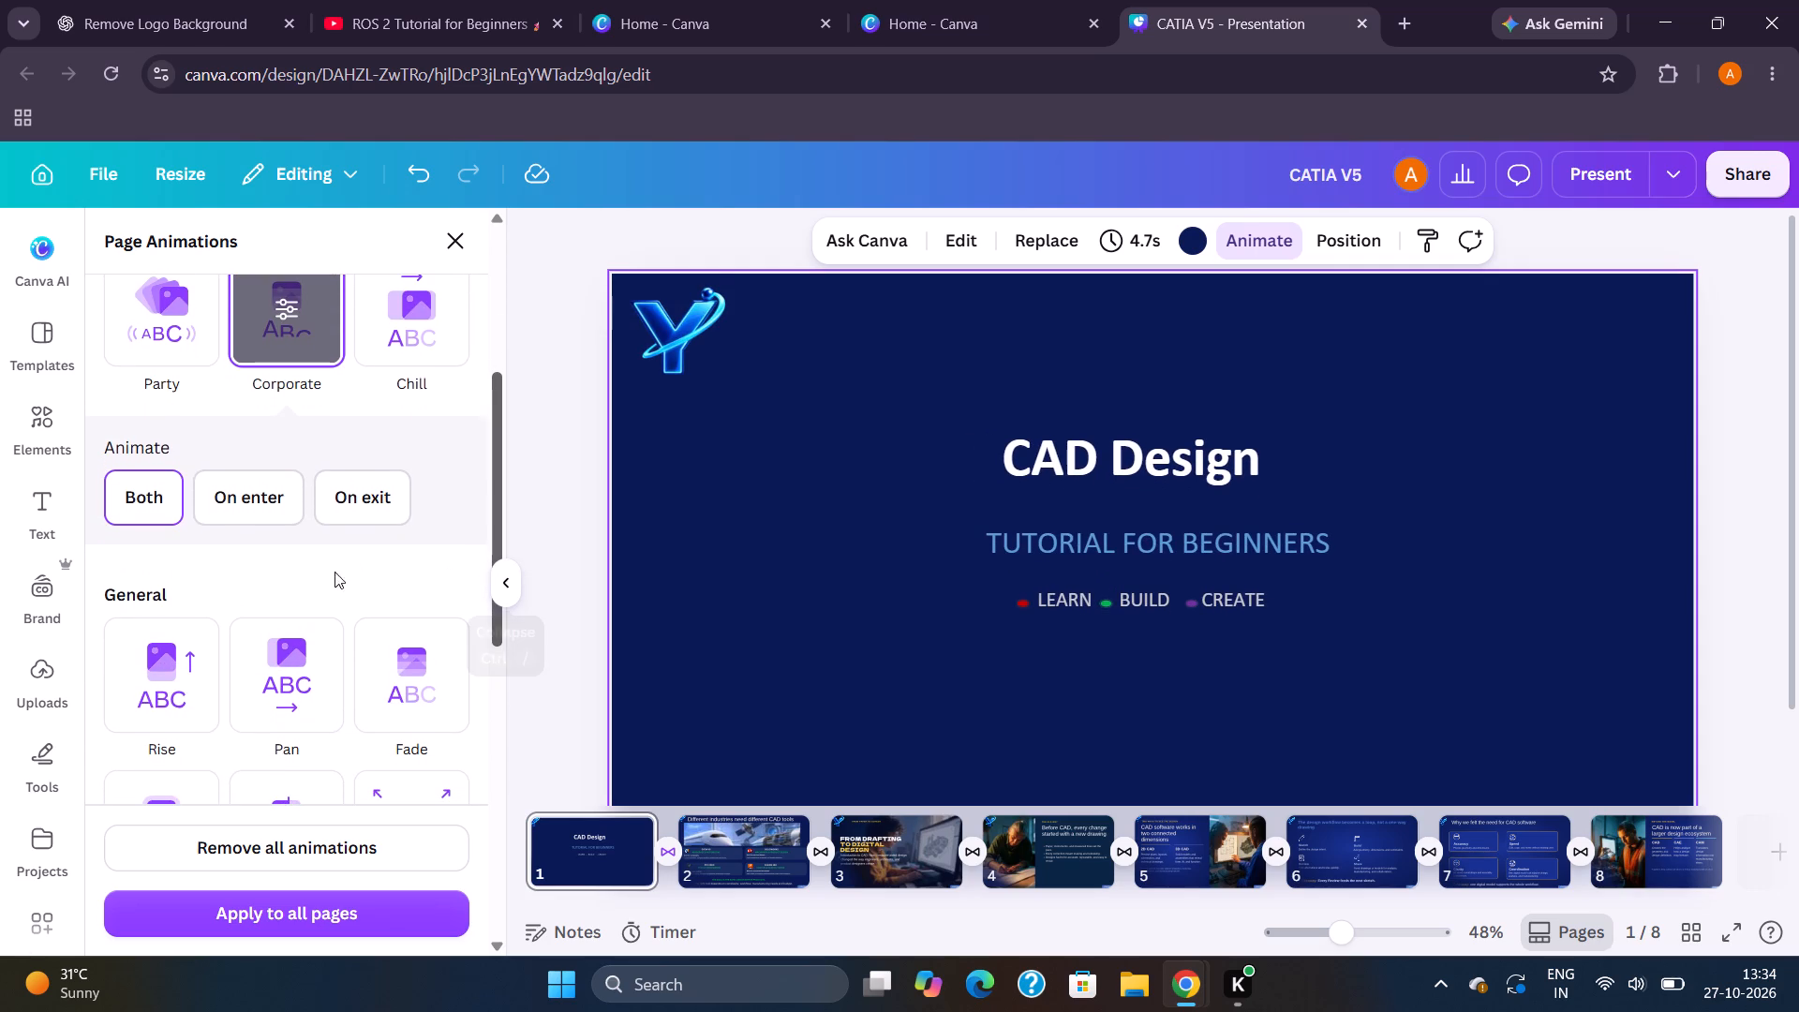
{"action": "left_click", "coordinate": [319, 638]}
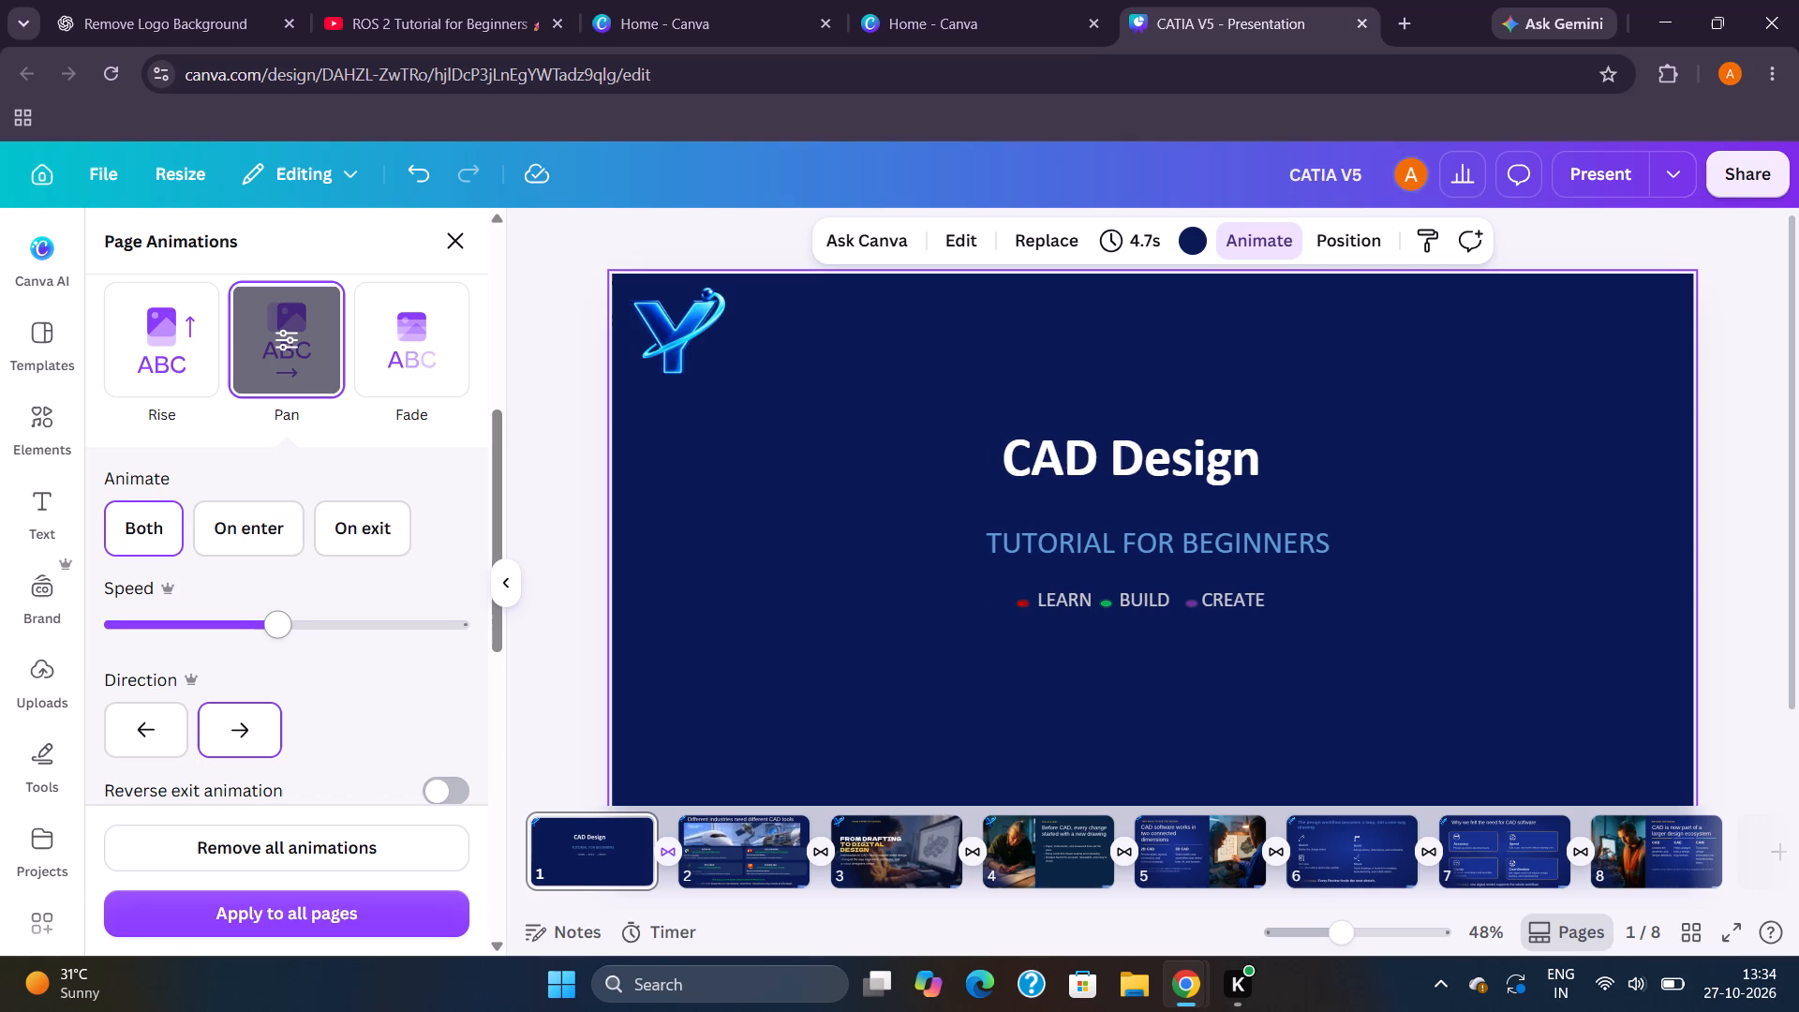
Preview slide 1 in full screen and return to the editor.
{"action": "left_click", "coordinate": [1729, 932]}
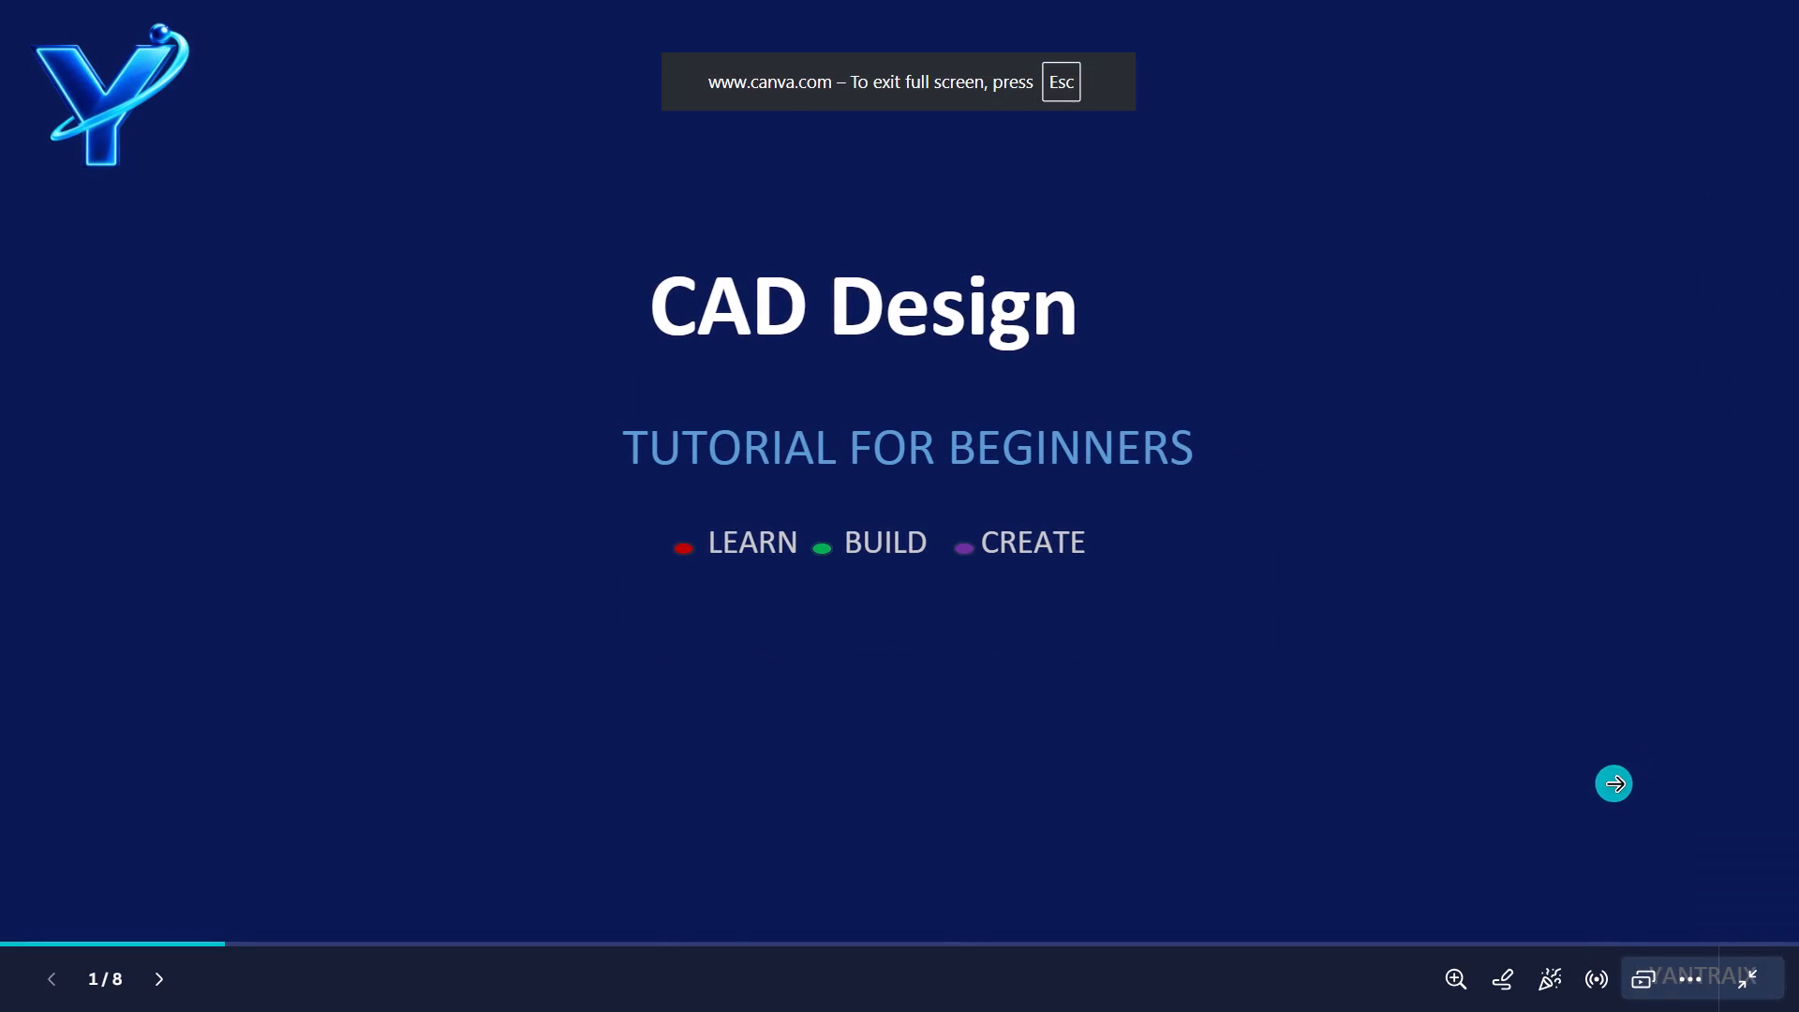
{"action": "key", "text": "Escape"}
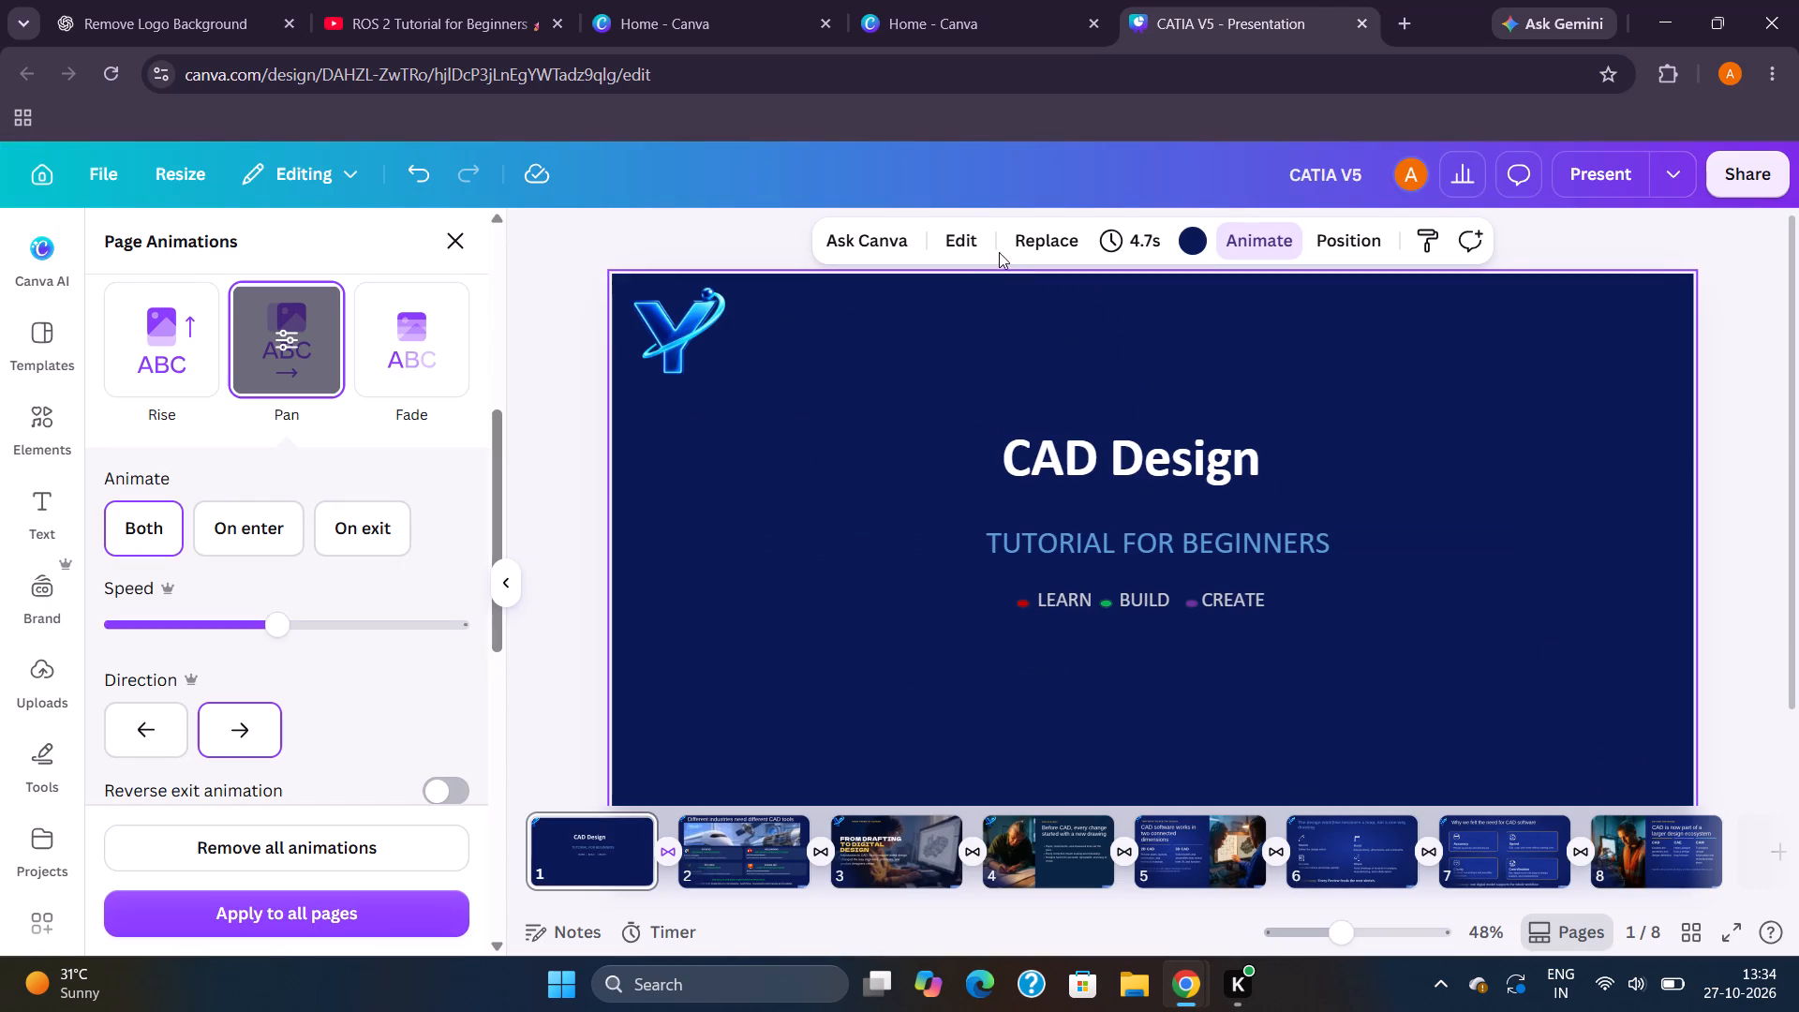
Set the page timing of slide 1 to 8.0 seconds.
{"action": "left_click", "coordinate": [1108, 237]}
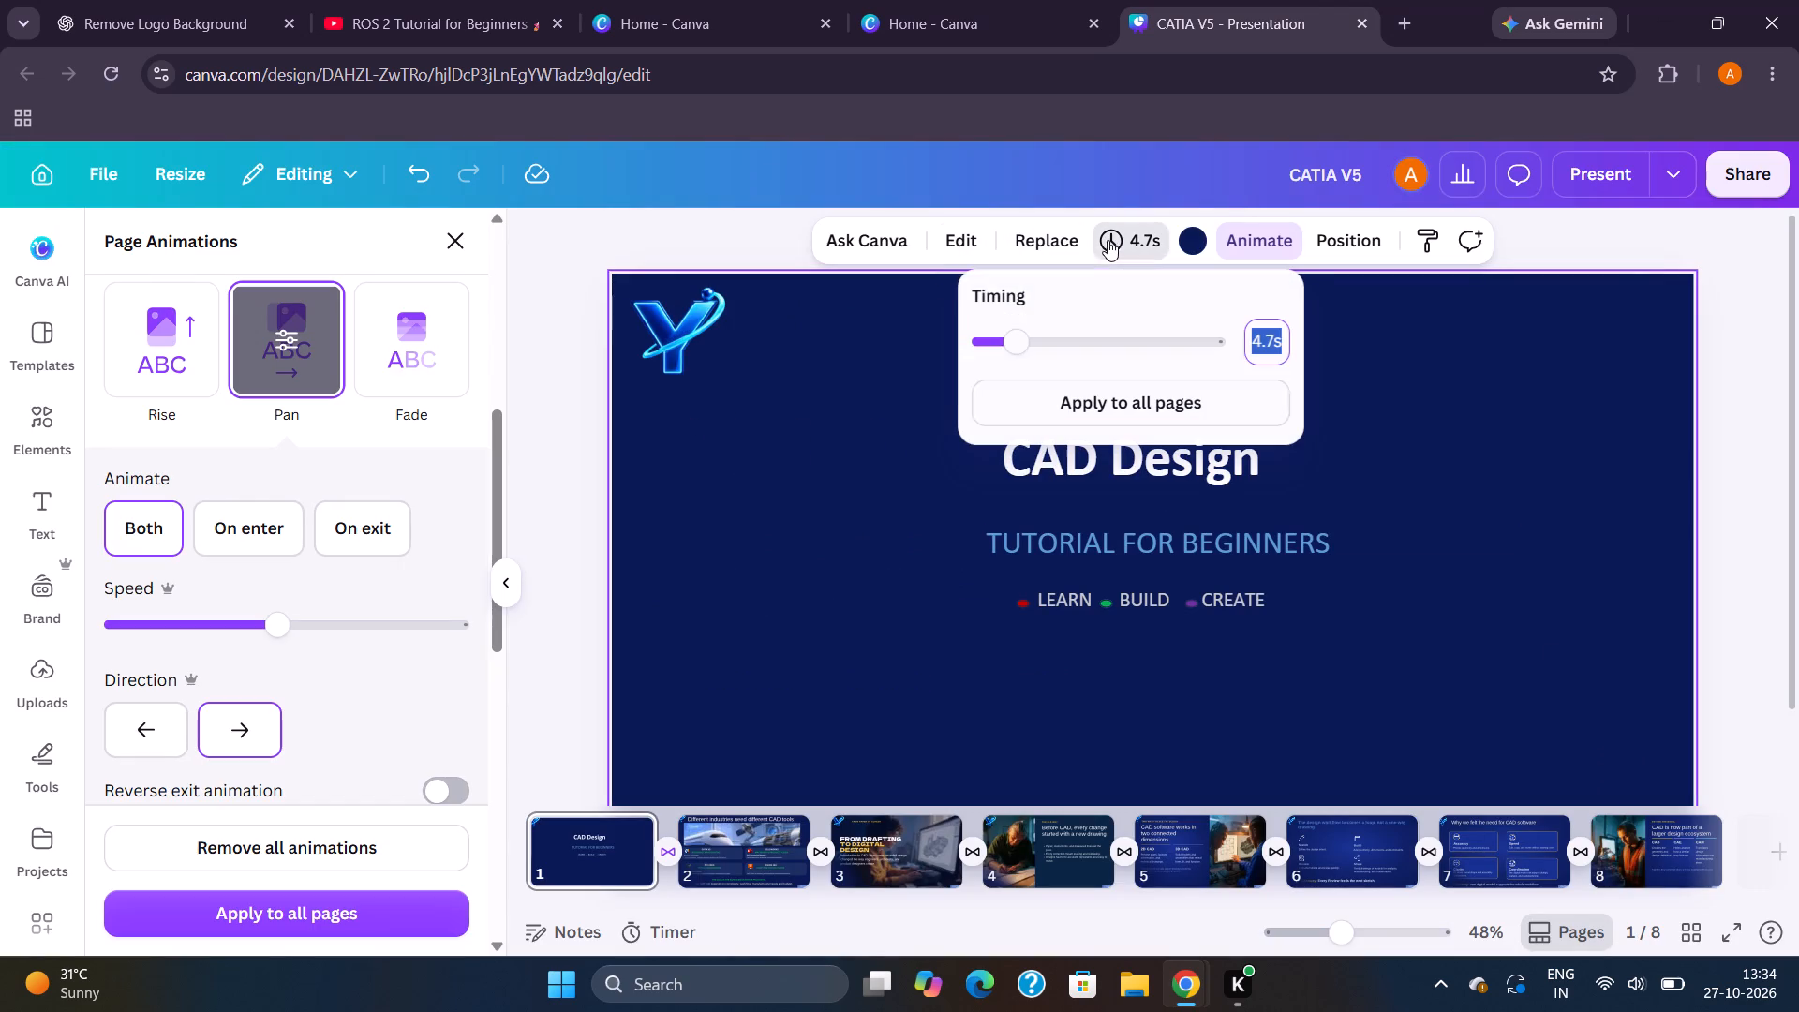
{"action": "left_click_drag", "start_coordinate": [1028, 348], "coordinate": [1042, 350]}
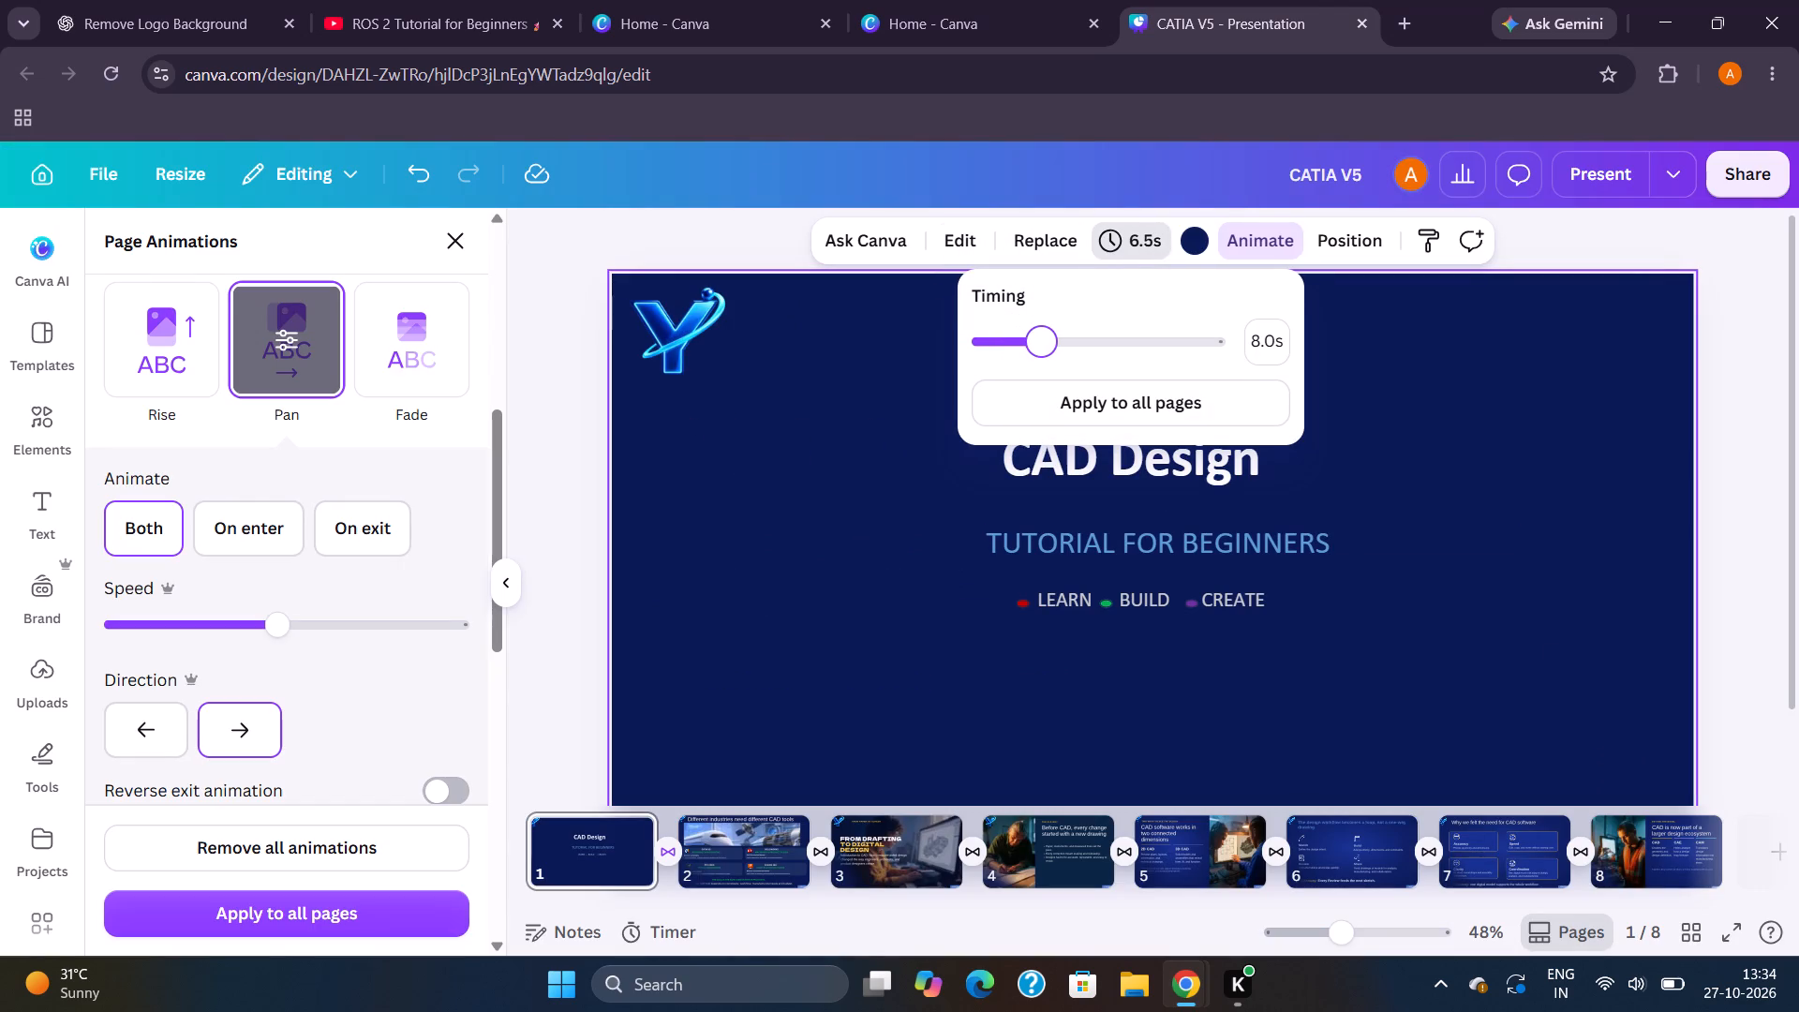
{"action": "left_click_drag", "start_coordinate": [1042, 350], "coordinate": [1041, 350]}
Preview the presentation in full screen, moving back and forth through the first three slides, and replay slide 1's opening before returning to the editor.
{"action": "left_click", "coordinate": [1734, 945]}
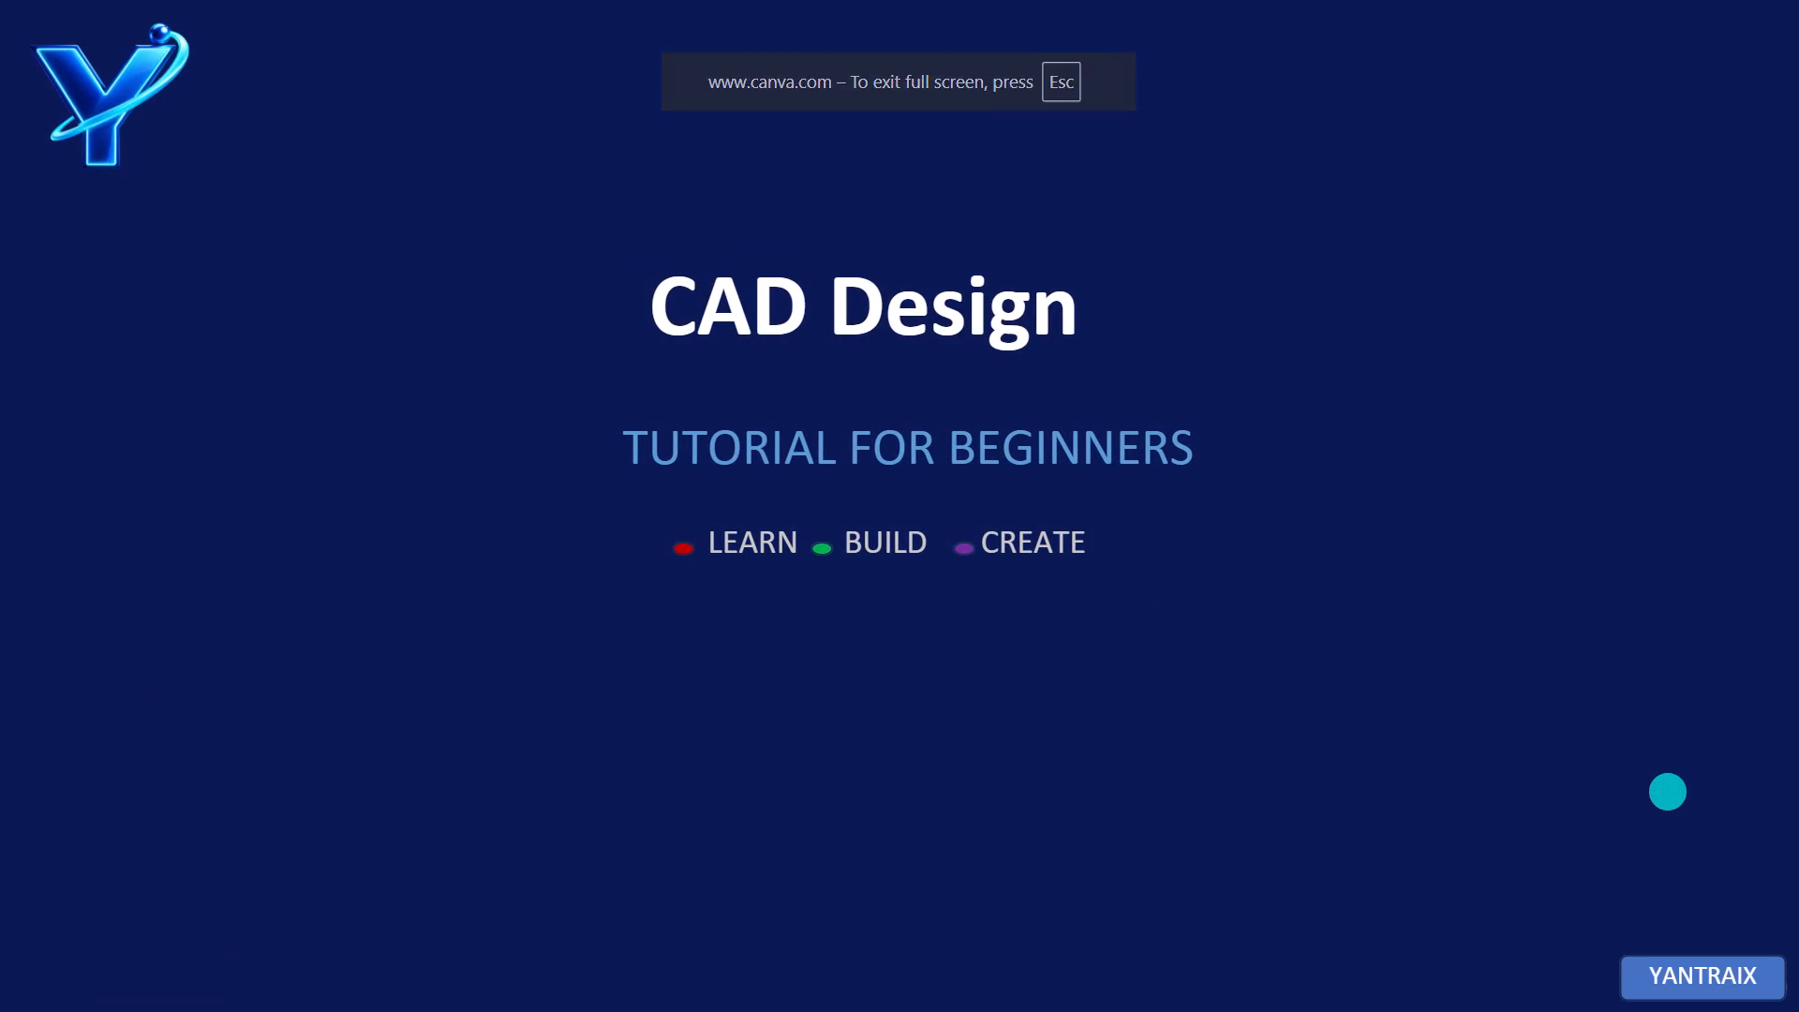
{"action": "key", "text": "space"}
{"action": "key", "text": "space"}
{"action": "key", "text": "space"}
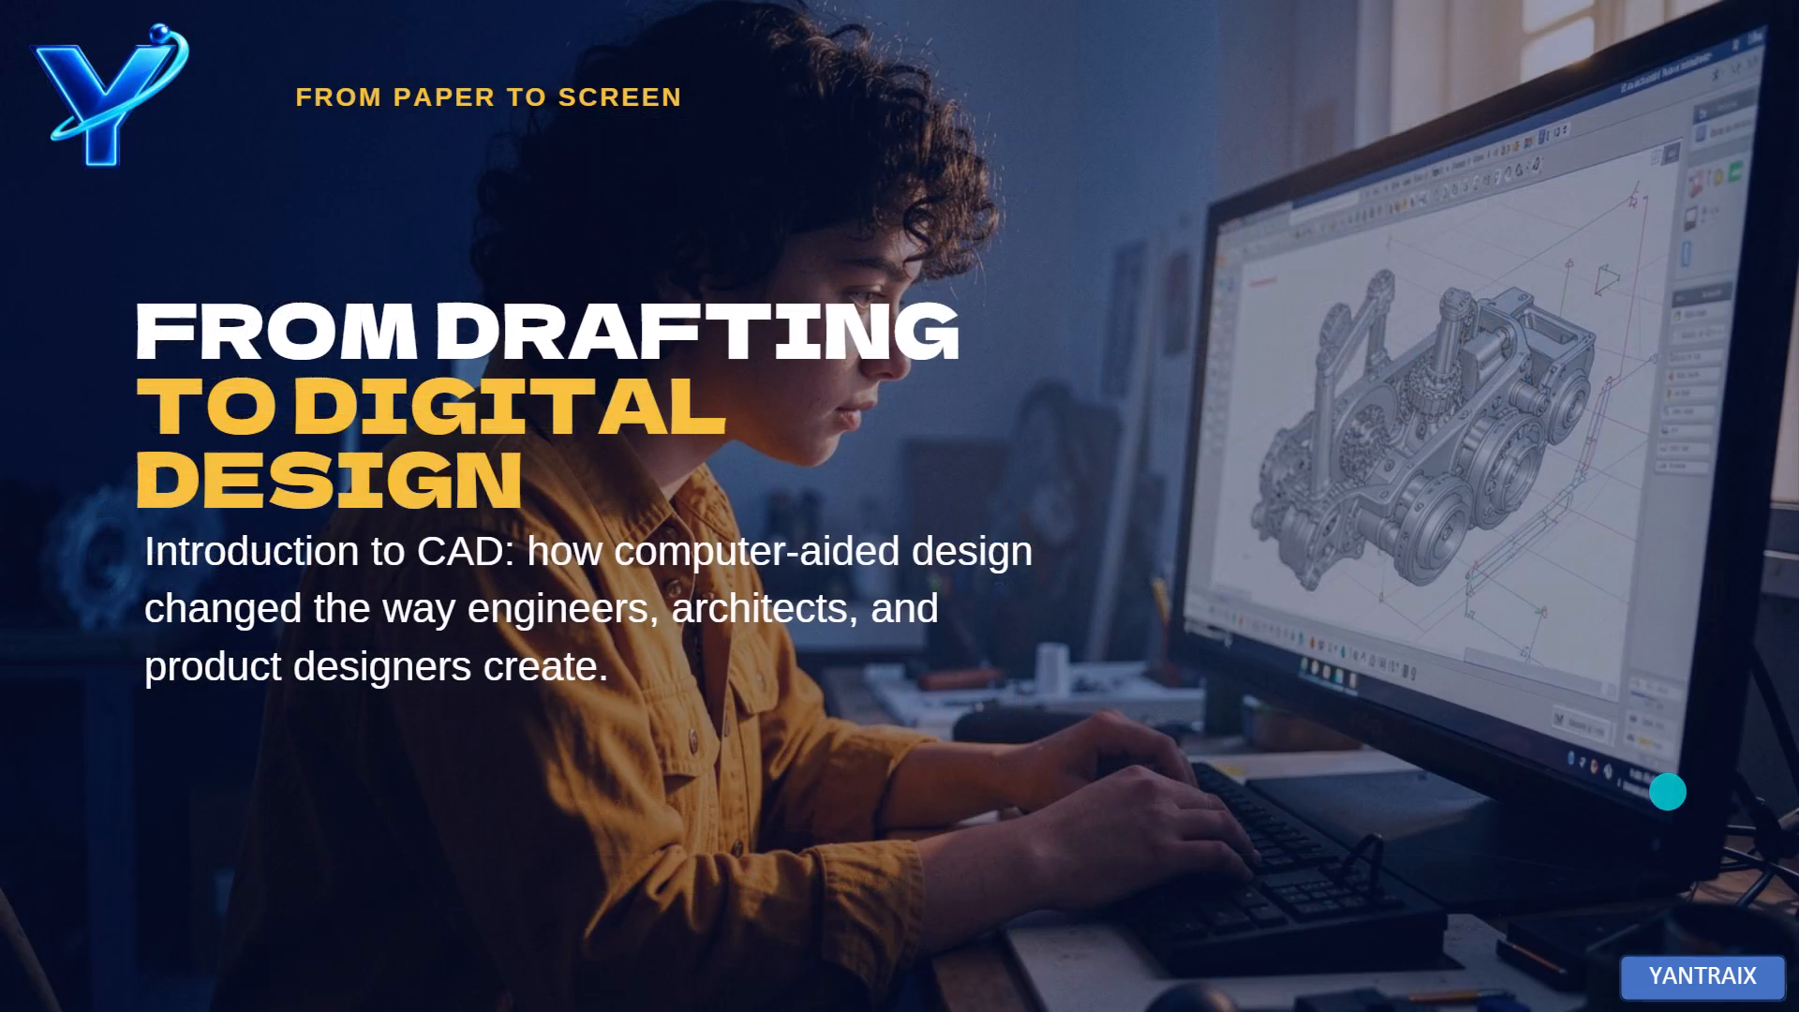
{"action": "key", "text": "Left"}
{"action": "key", "text": "Left"}
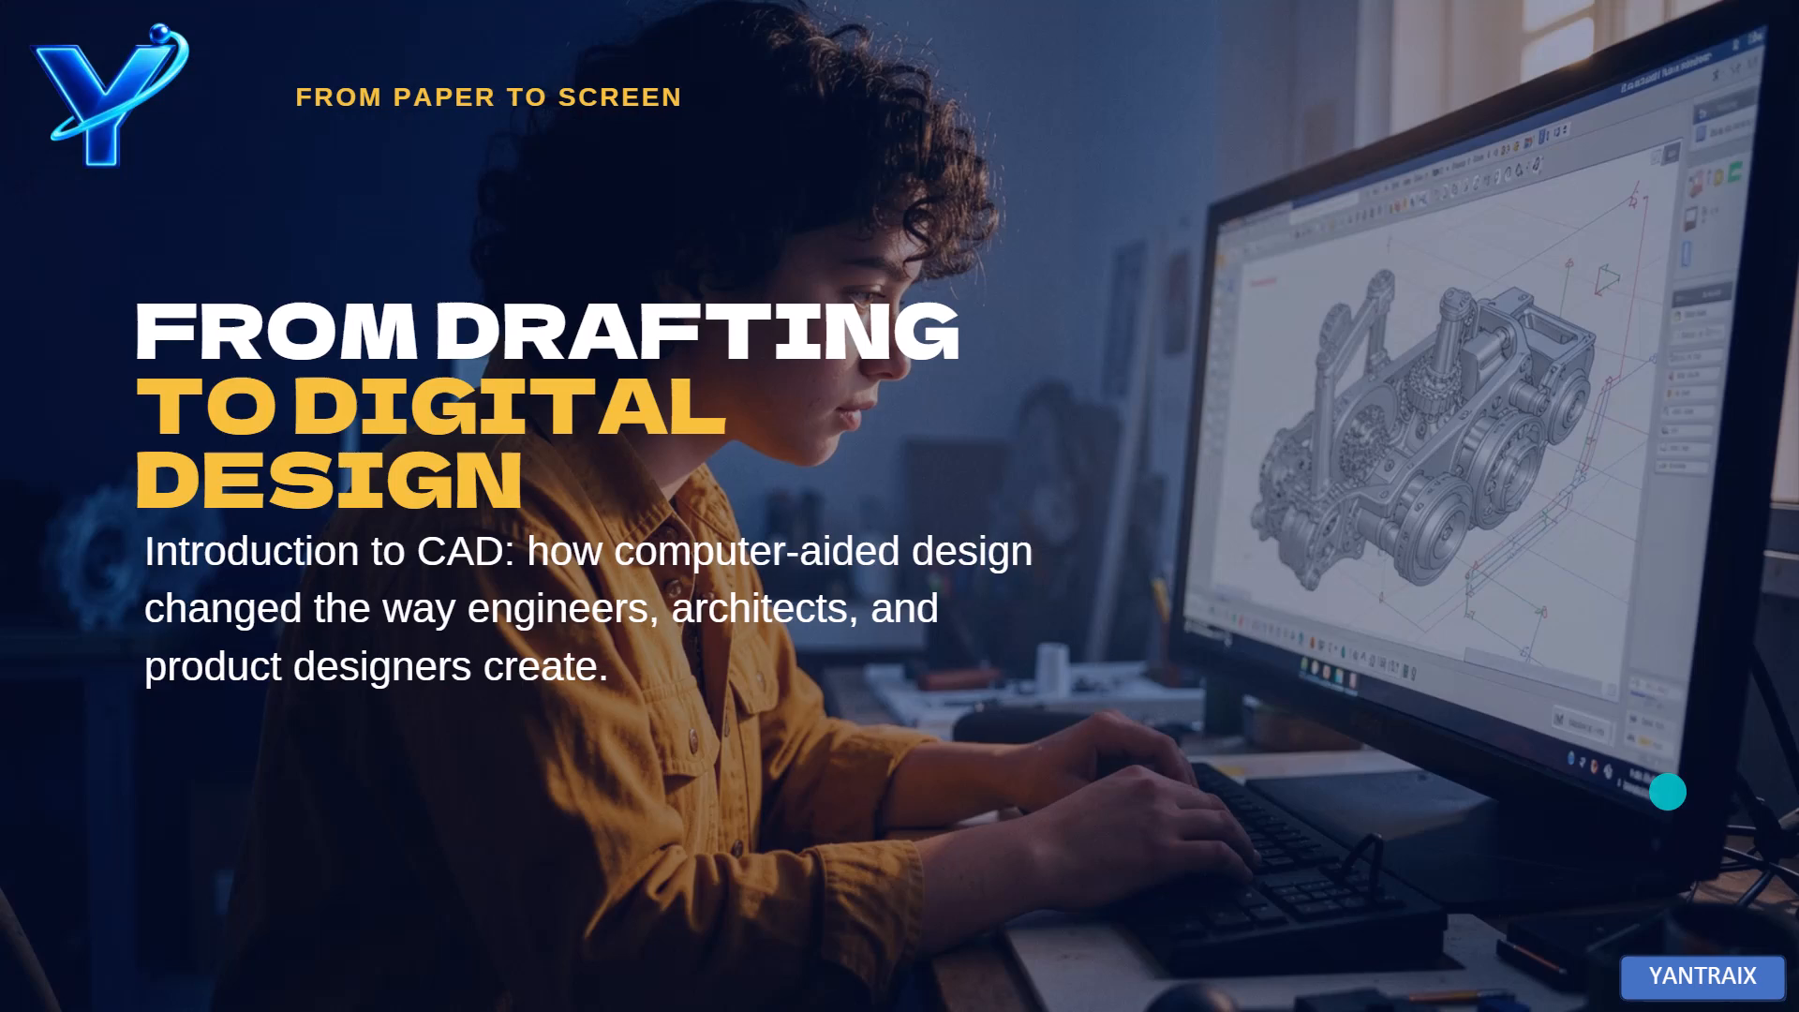
{"action": "key", "text": "Left"}
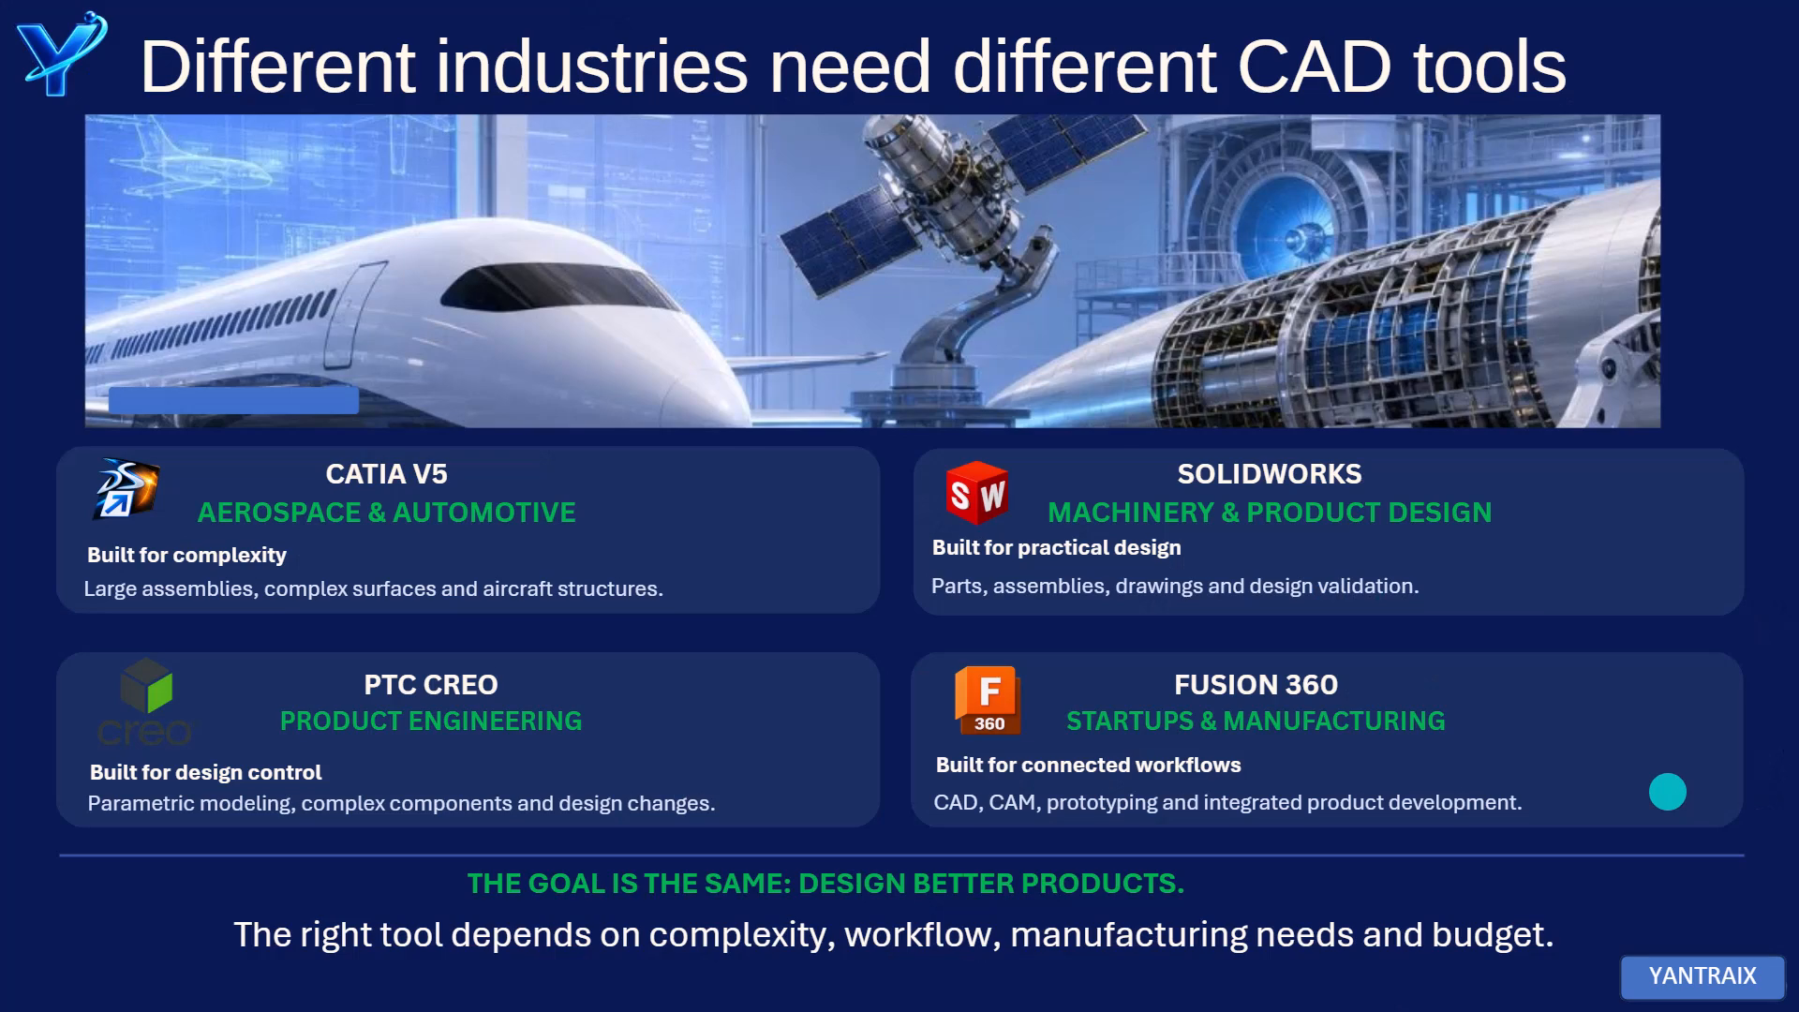
{"action": "key", "text": "space"}
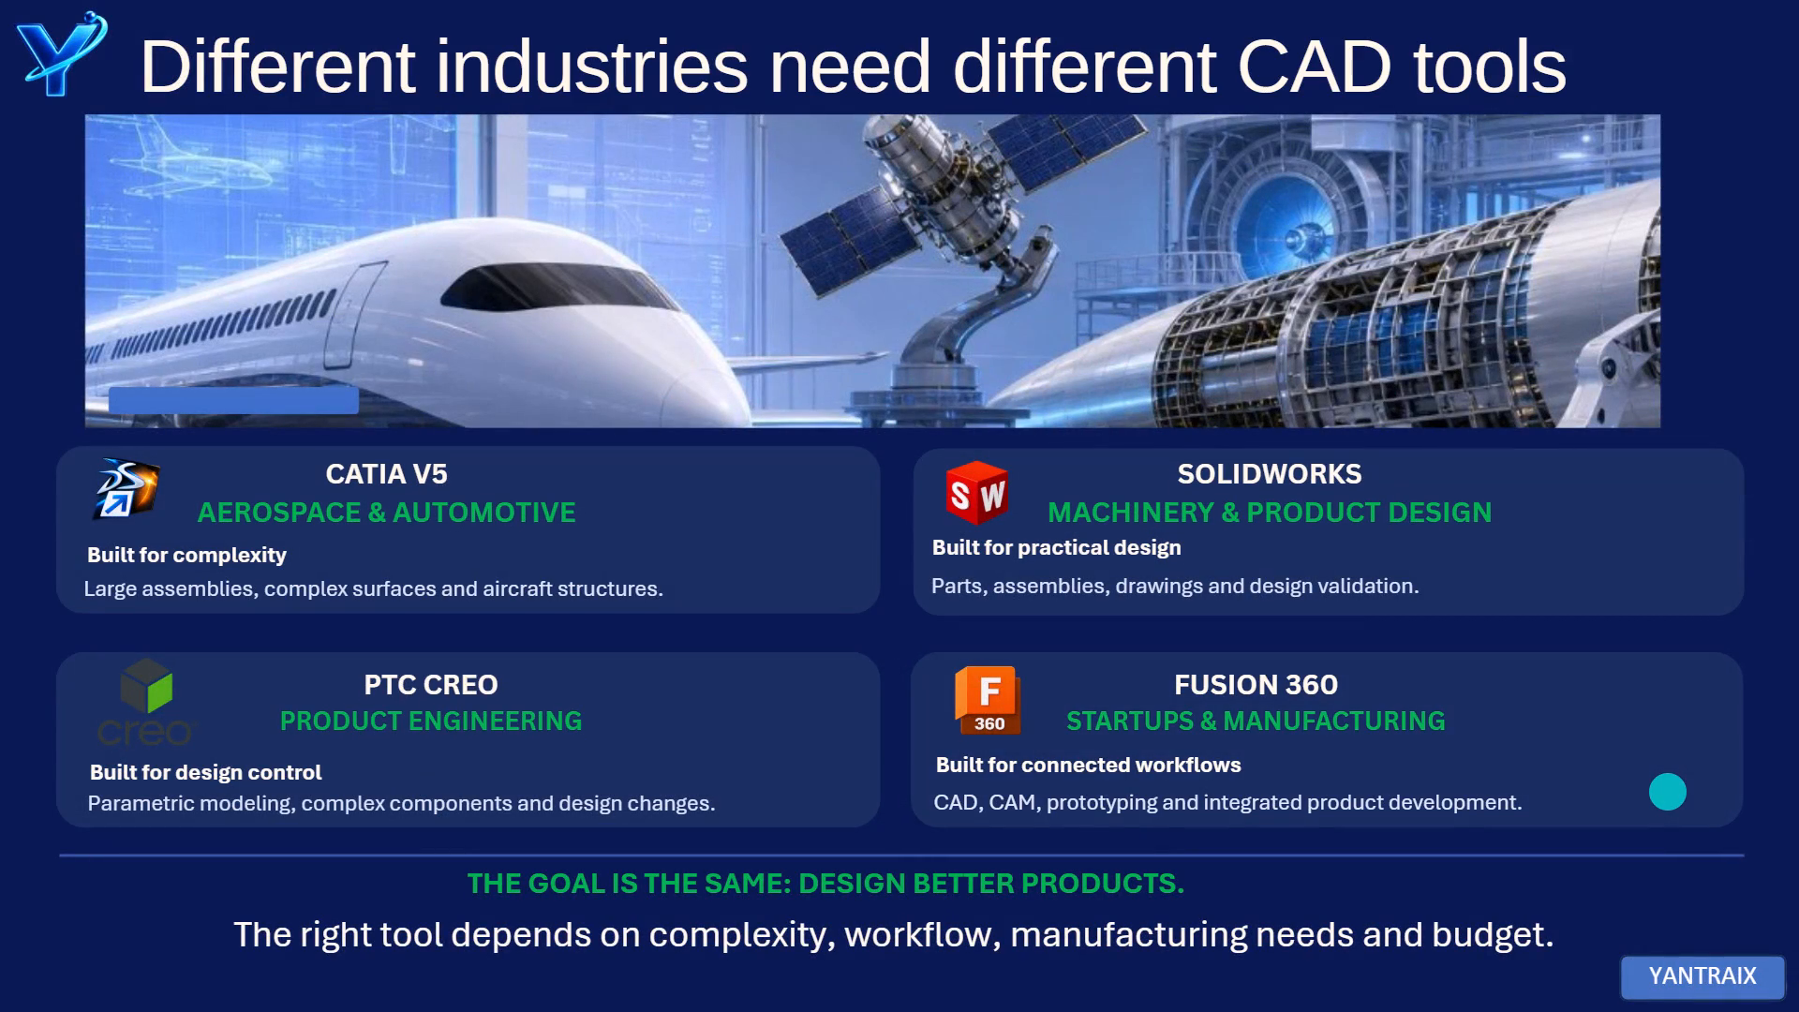
{"action": "key", "text": "Left"}
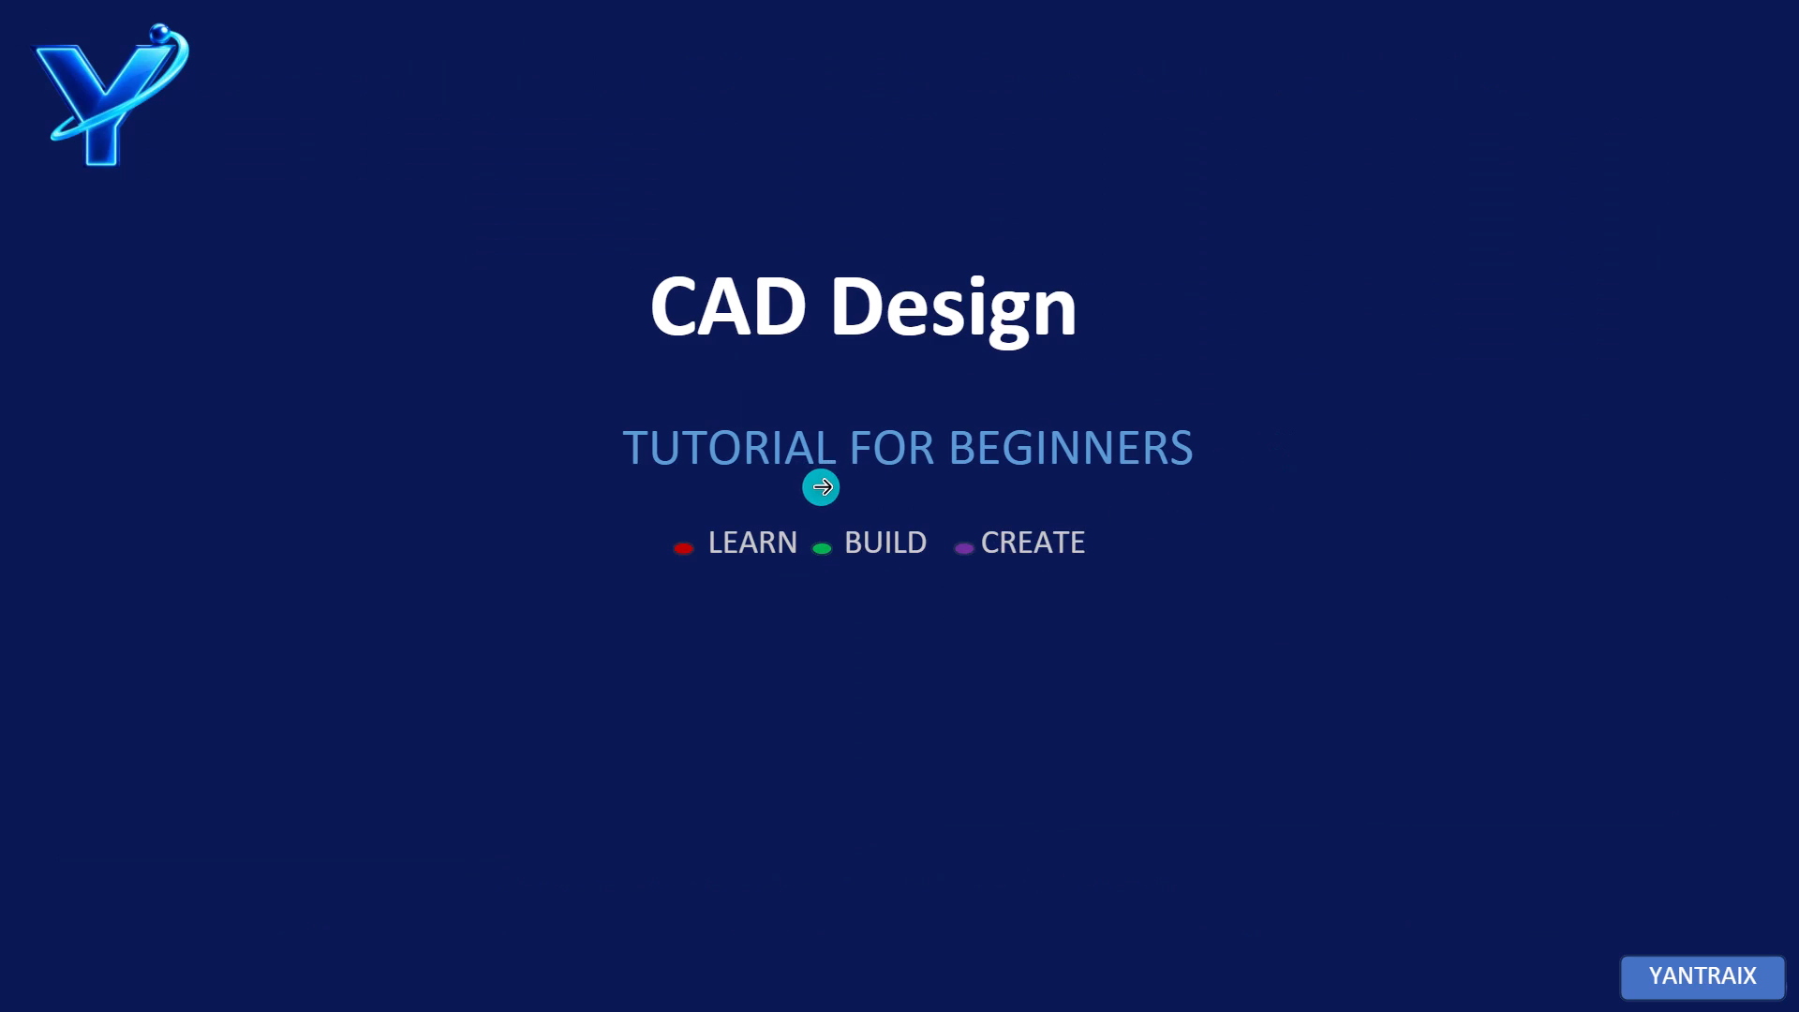
{"action": "key", "text": "Left"}
{"action": "key", "text": "Right"}
{"action": "key", "text": "Left"}
{"action": "key", "text": "Left"}
{"action": "key", "text": "Escape"}
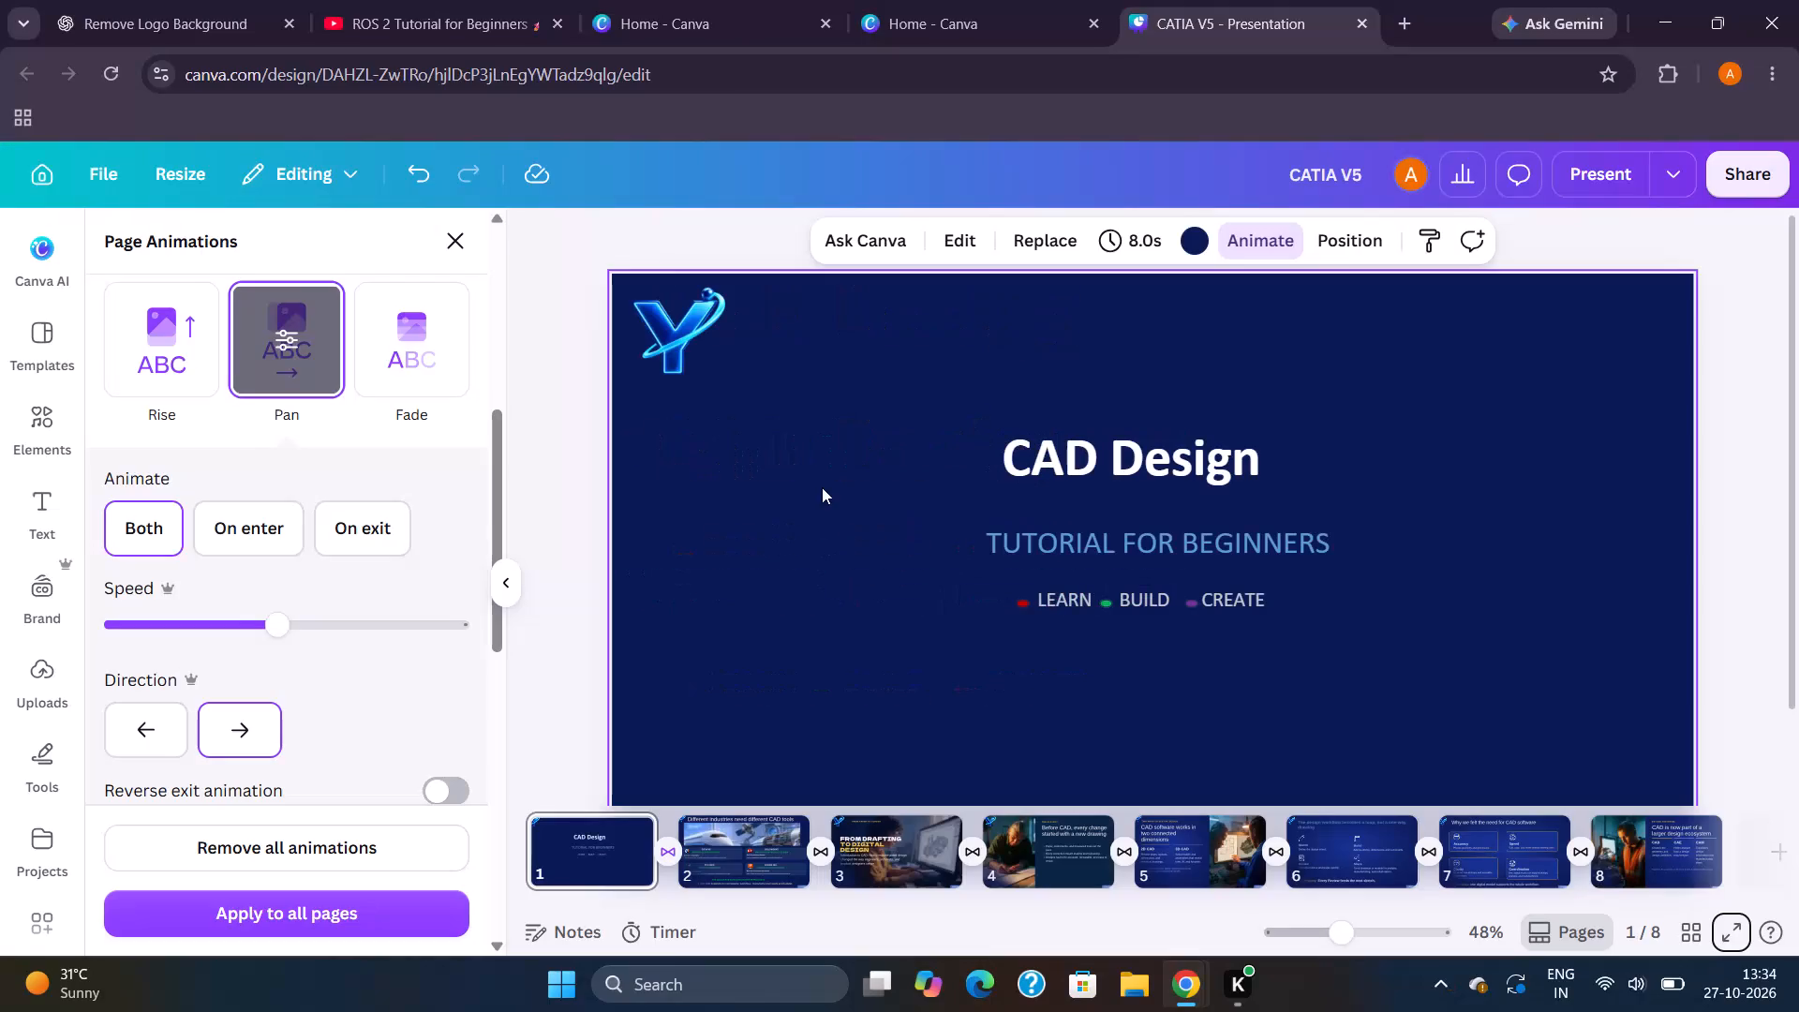
{"action": "left_click", "coordinate": [1731, 934]}
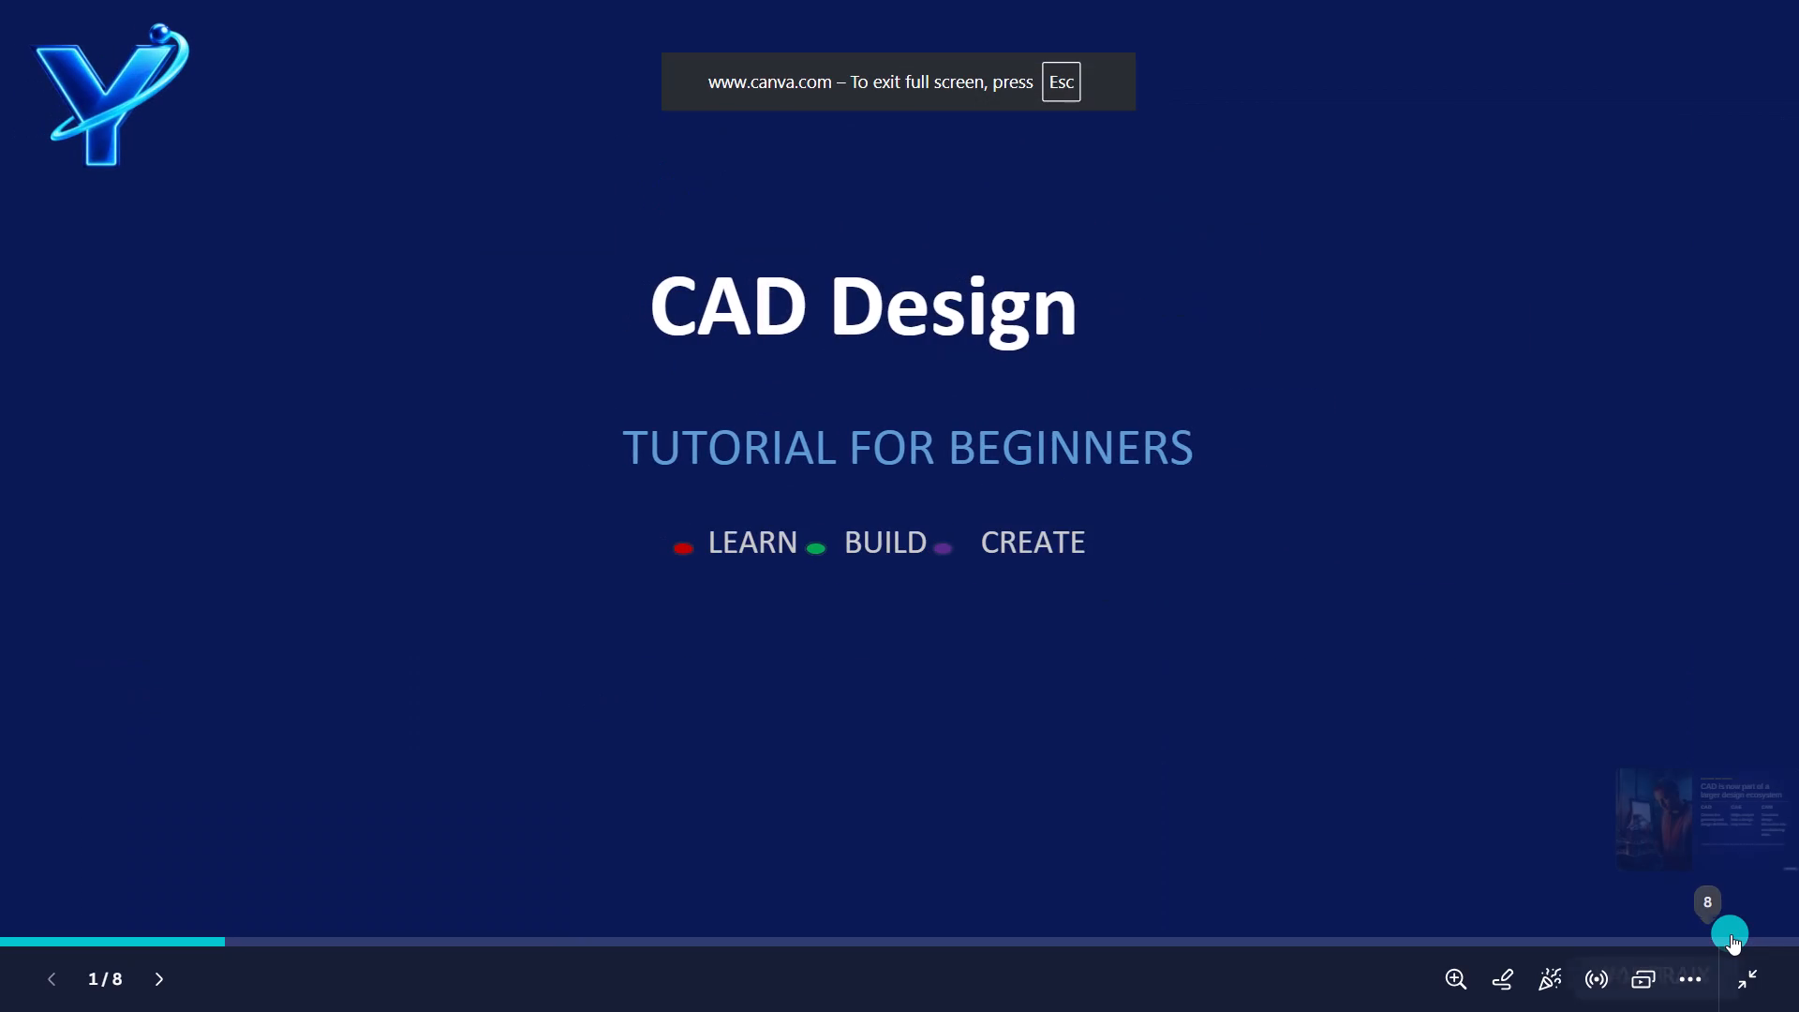
{"action": "key", "text": "Escape"}
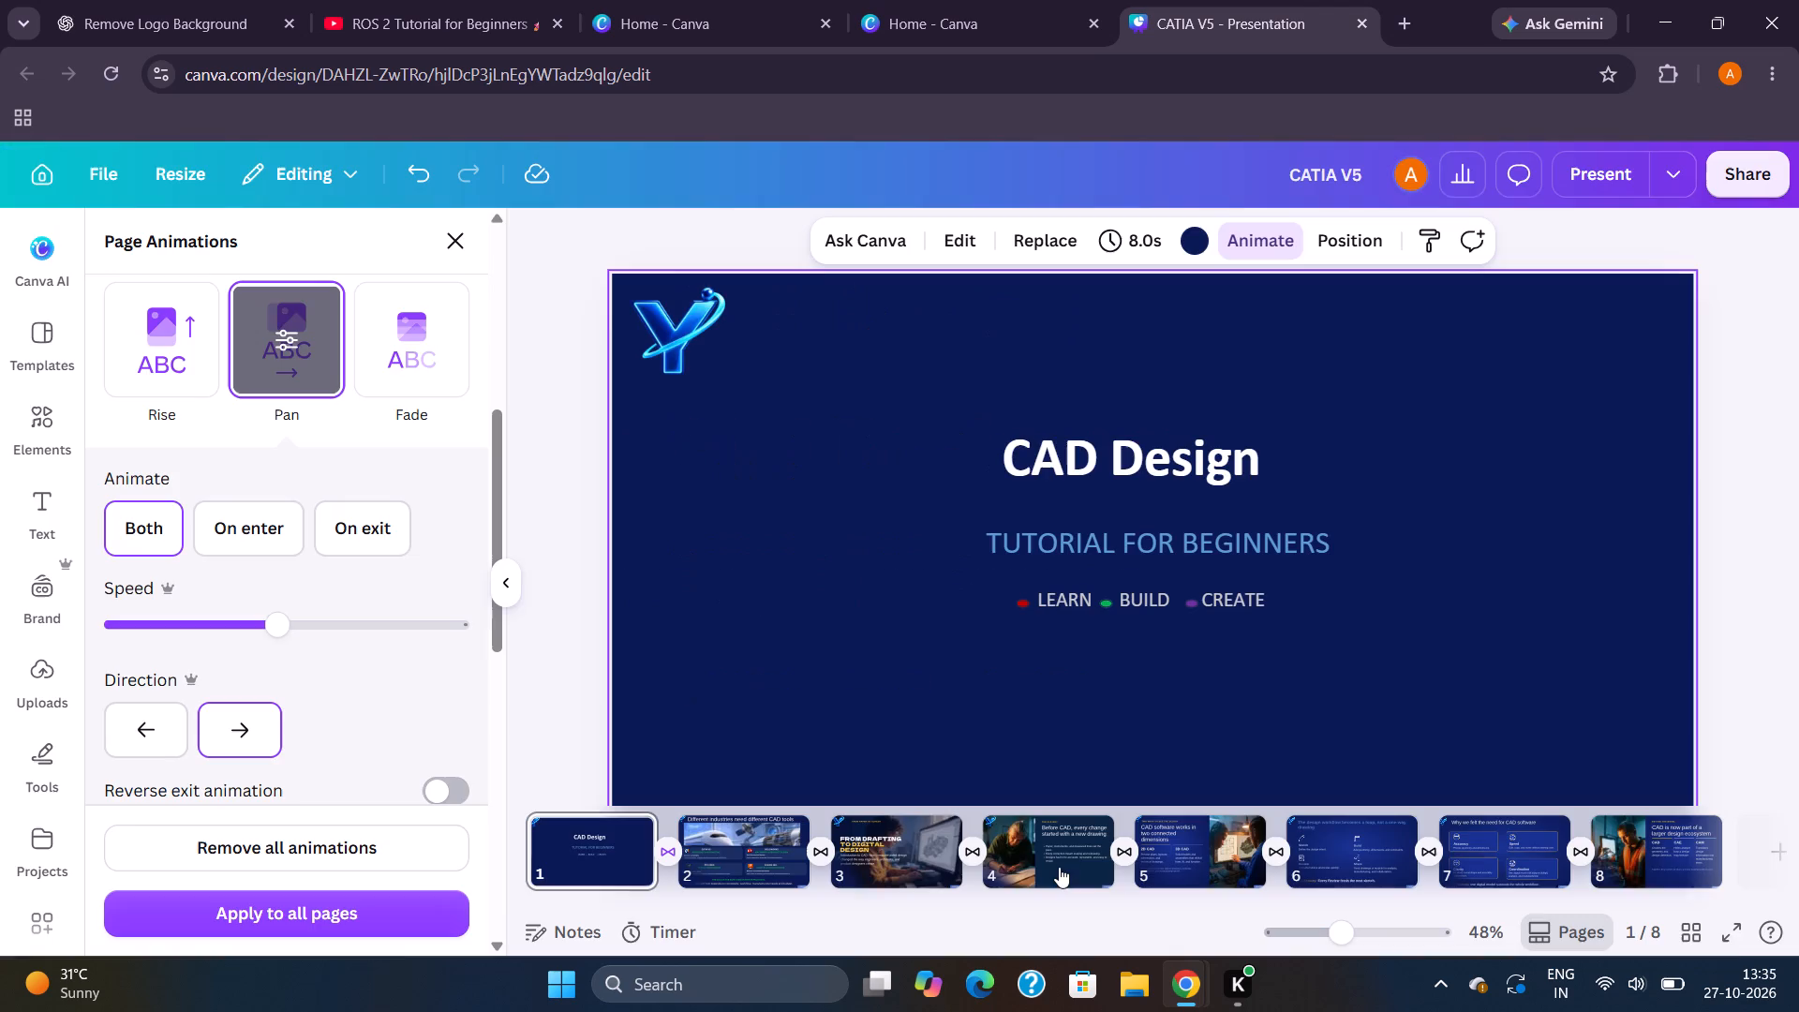
Apply the Fade page animation to slide 1, on both enter and exit.
{"action": "scroll", "coordinate": [325, 497], "scroll_direction": "up", "scroll_amount": 1}
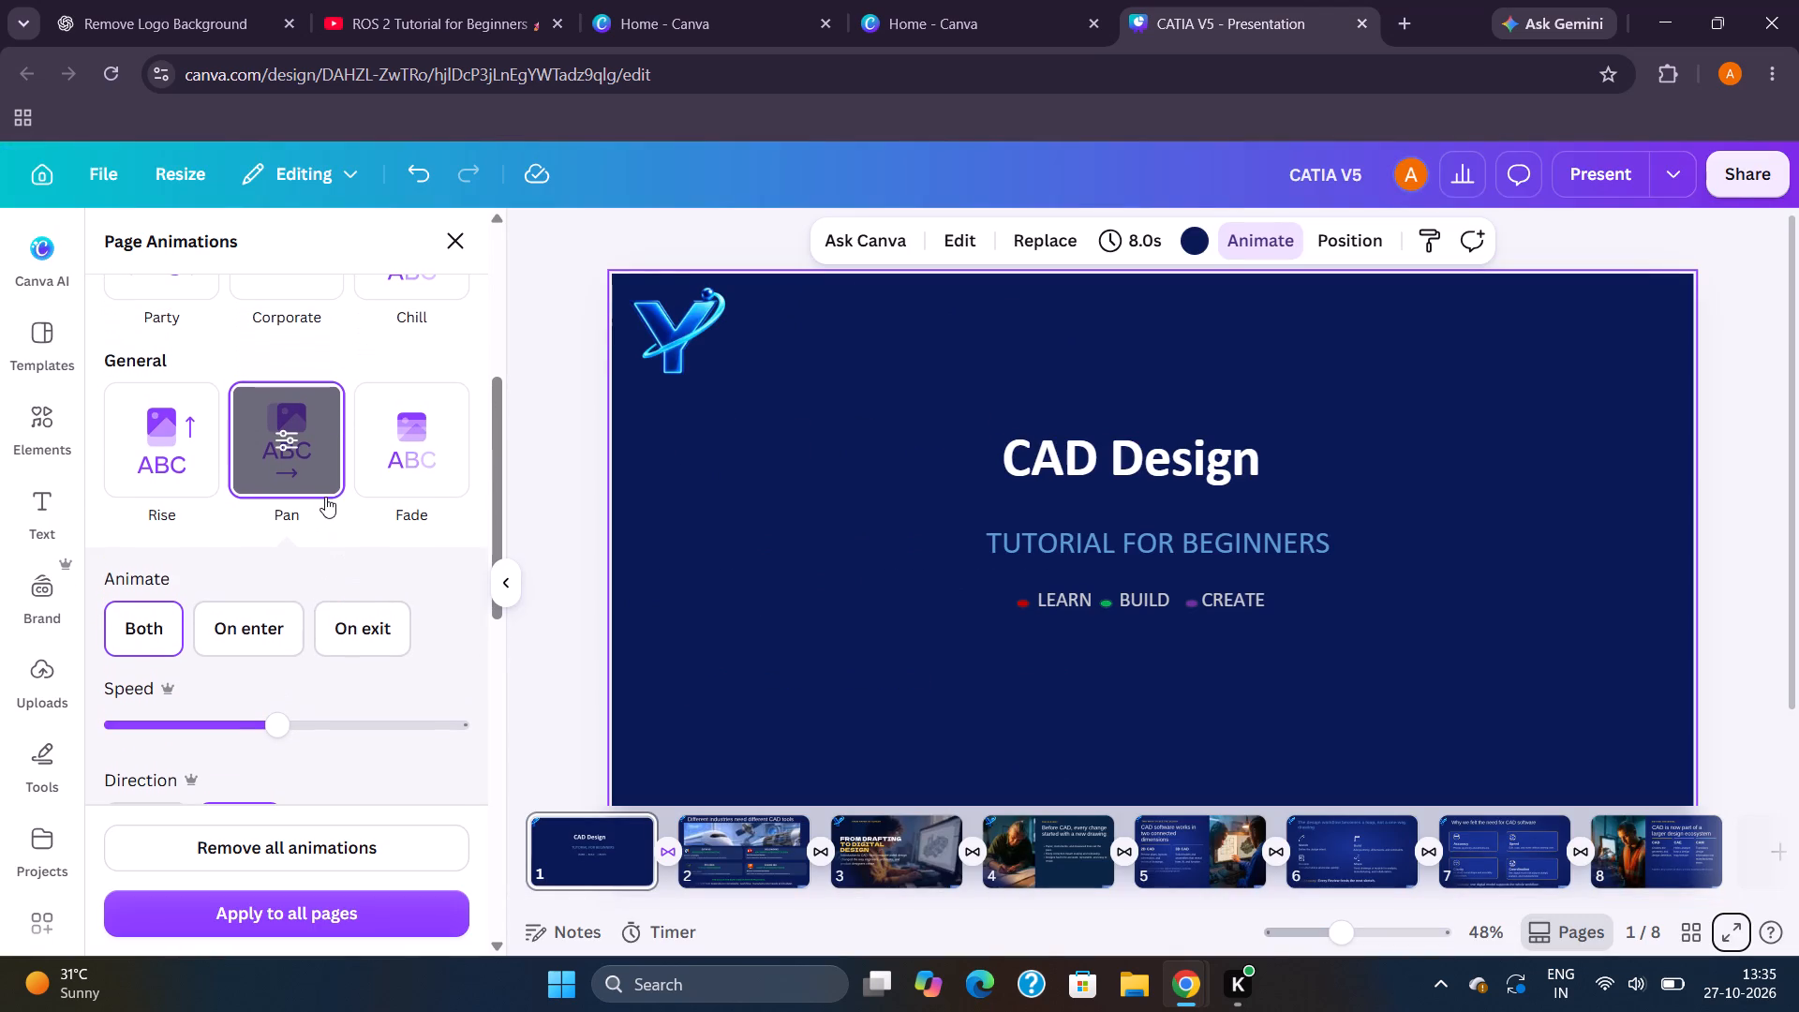
{"action": "left_click", "coordinate": [409, 431]}
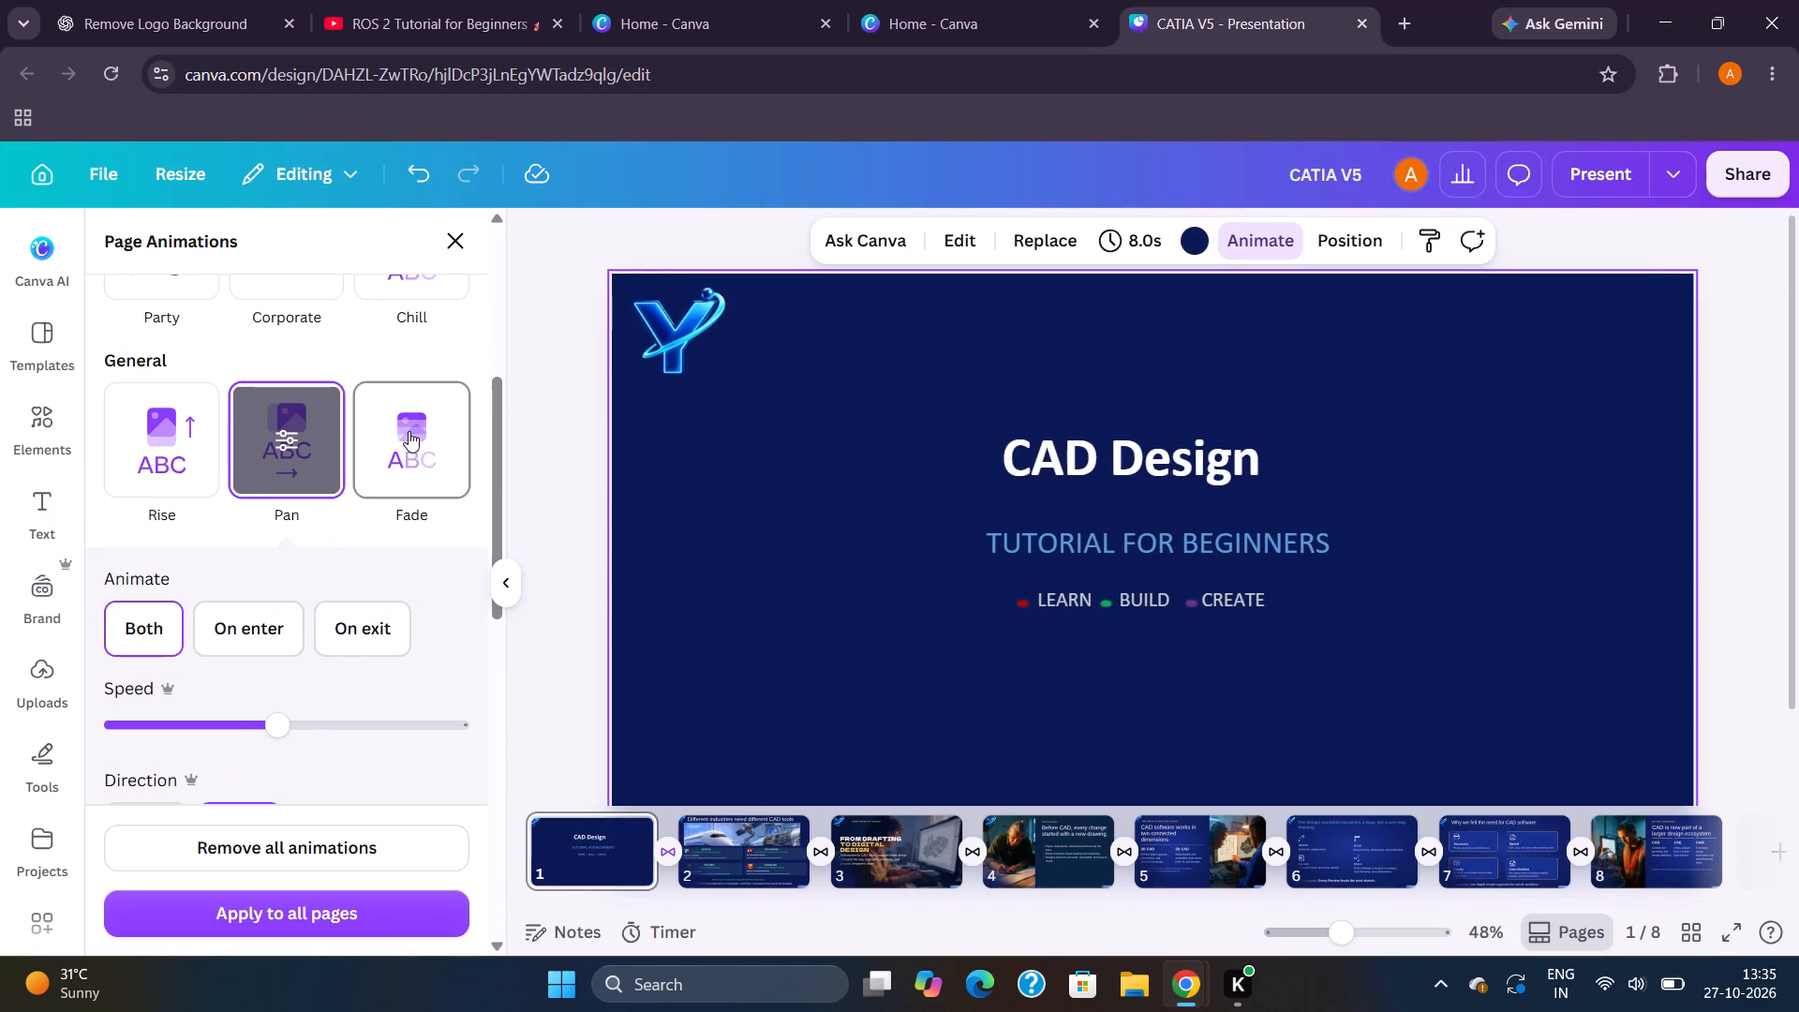
Set the page timing of slide 1 to 17.0 seconds.
{"action": "left_click", "coordinate": [1106, 248]}
{"action": "left_click", "coordinate": [1114, 341]}
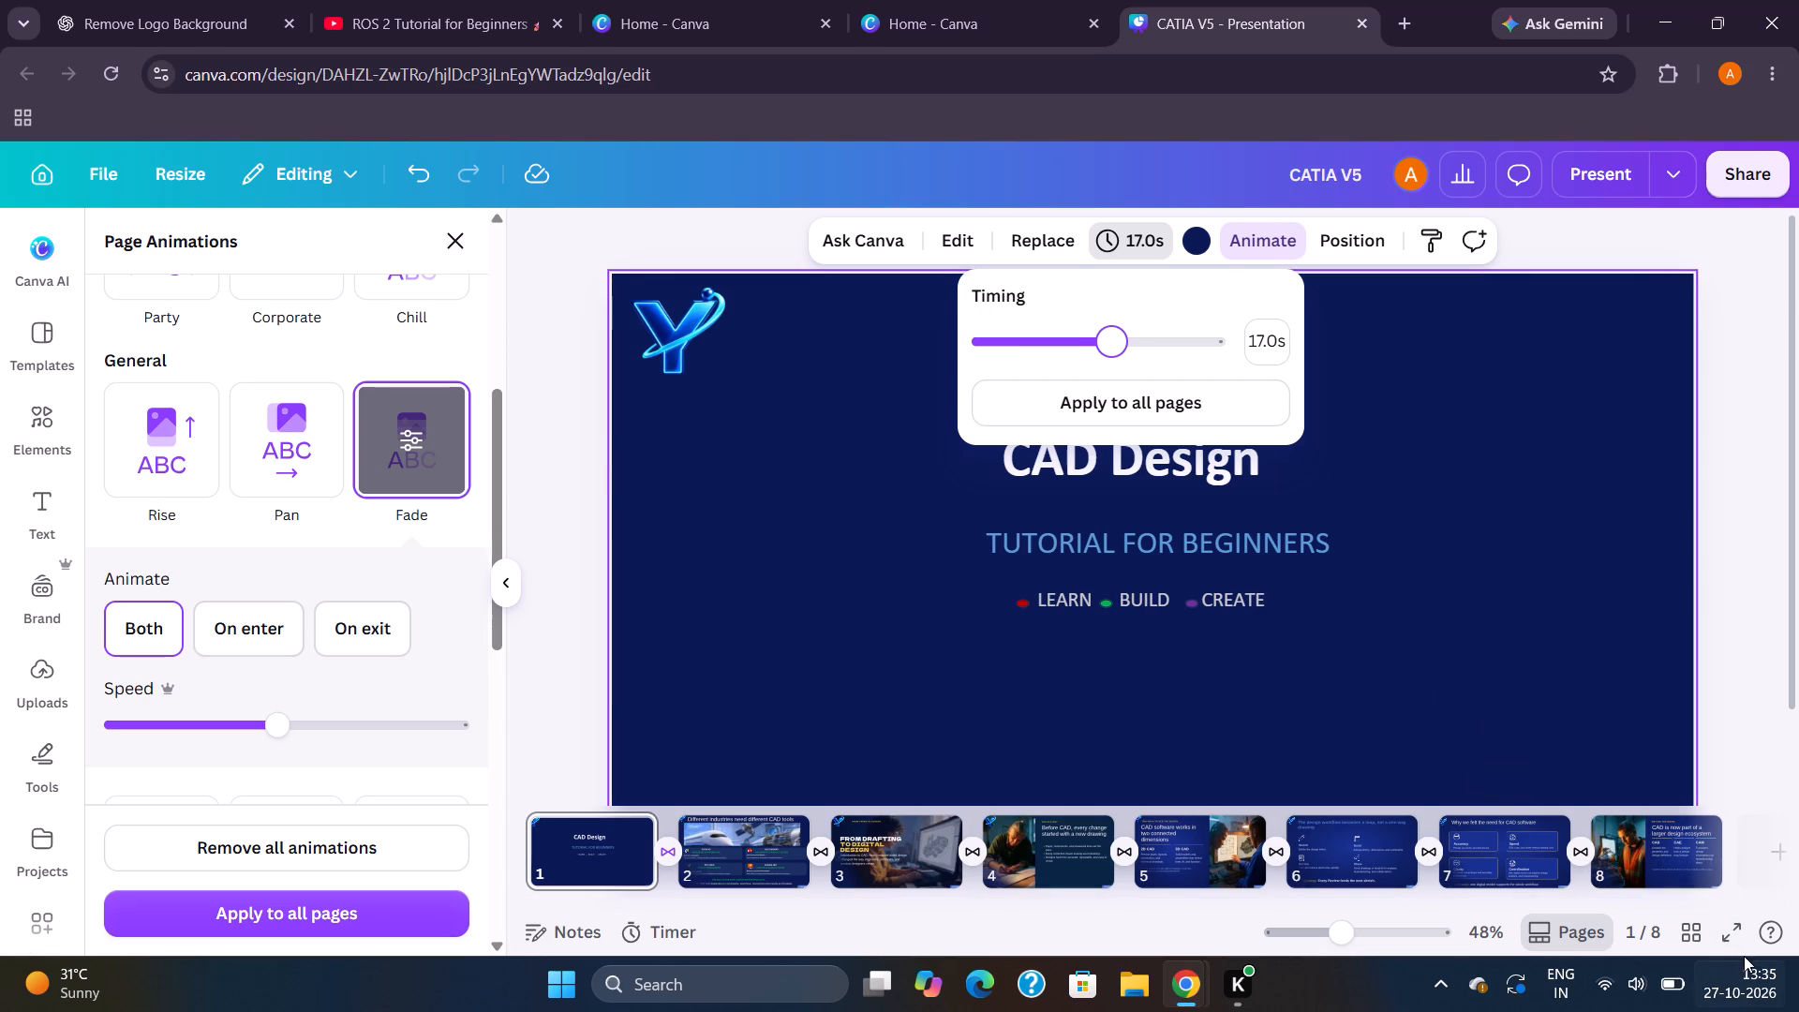
Preview slide 1 with its Fade animation in full screen and return to the editor.
{"action": "left_click", "coordinate": [1732, 934]}
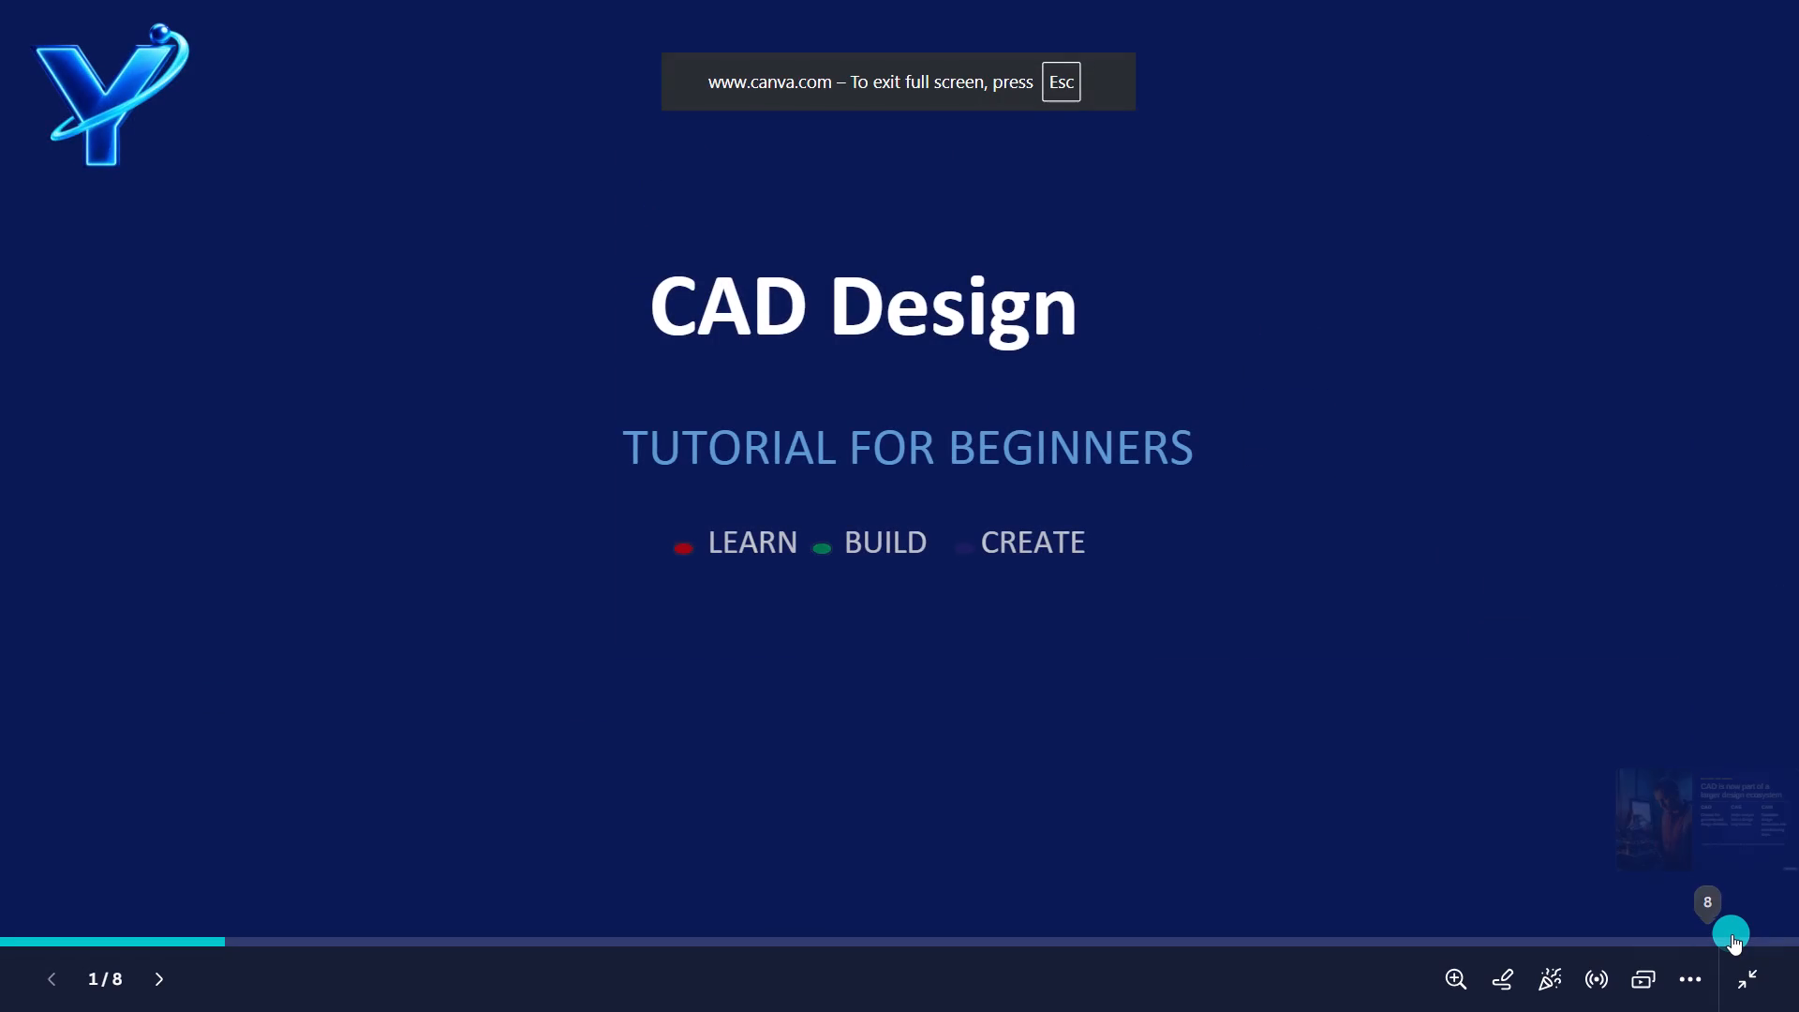
{"action": "key", "text": "Escape"}
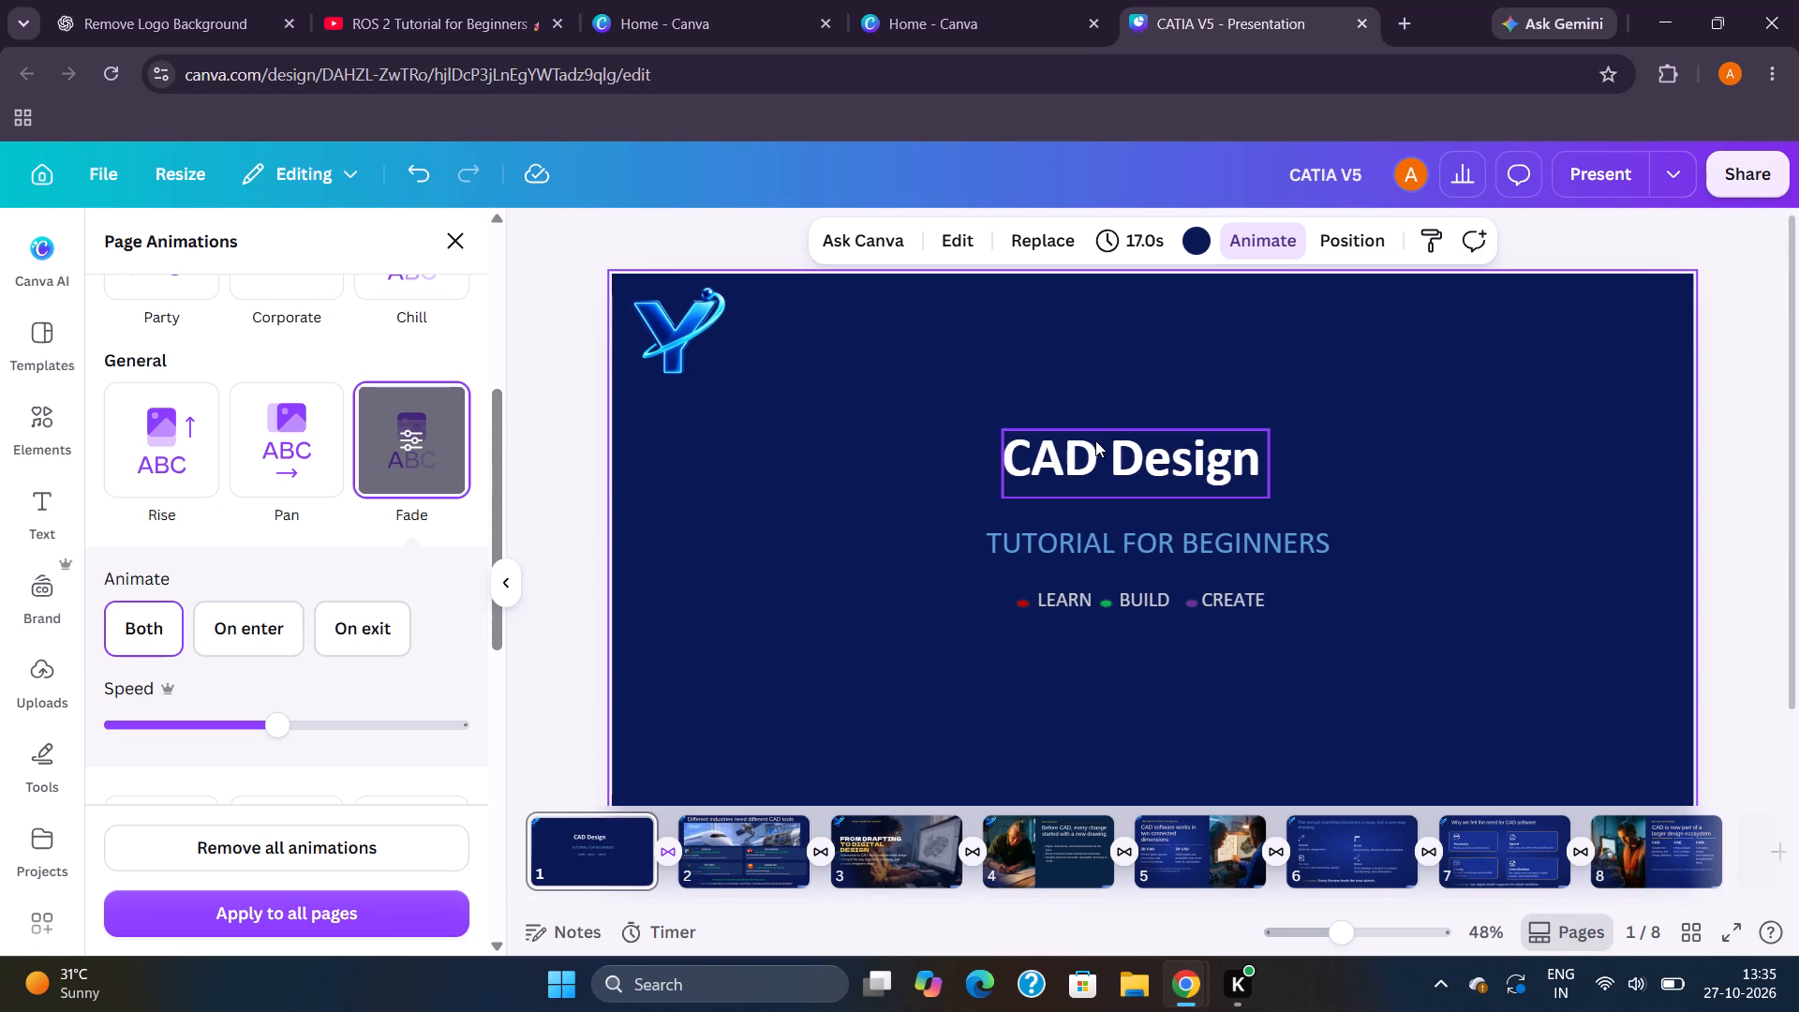
Apply the Roll animation to the "CAD Design" title on slide 1, by character on both enter and exit.
{"action": "left_click", "coordinate": [1096, 440]}
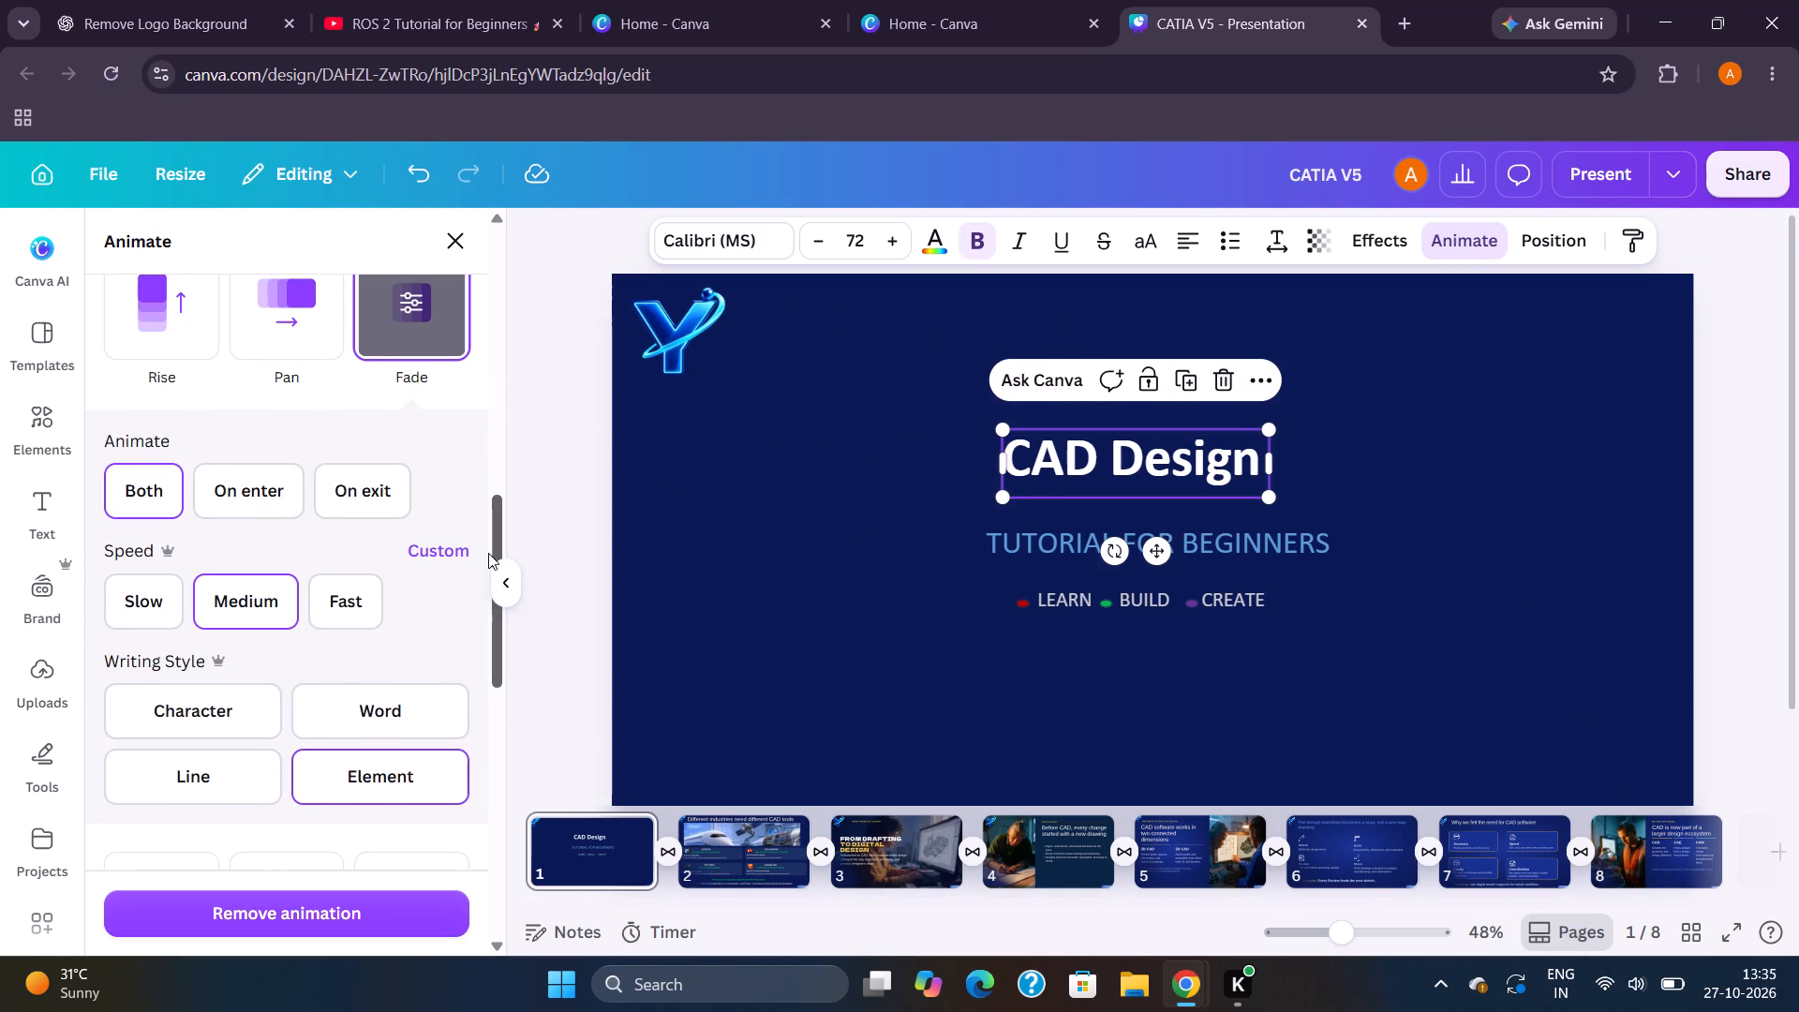
{"action": "scroll", "coordinate": [248, 521], "scroll_direction": "up", "scroll_amount": 5}
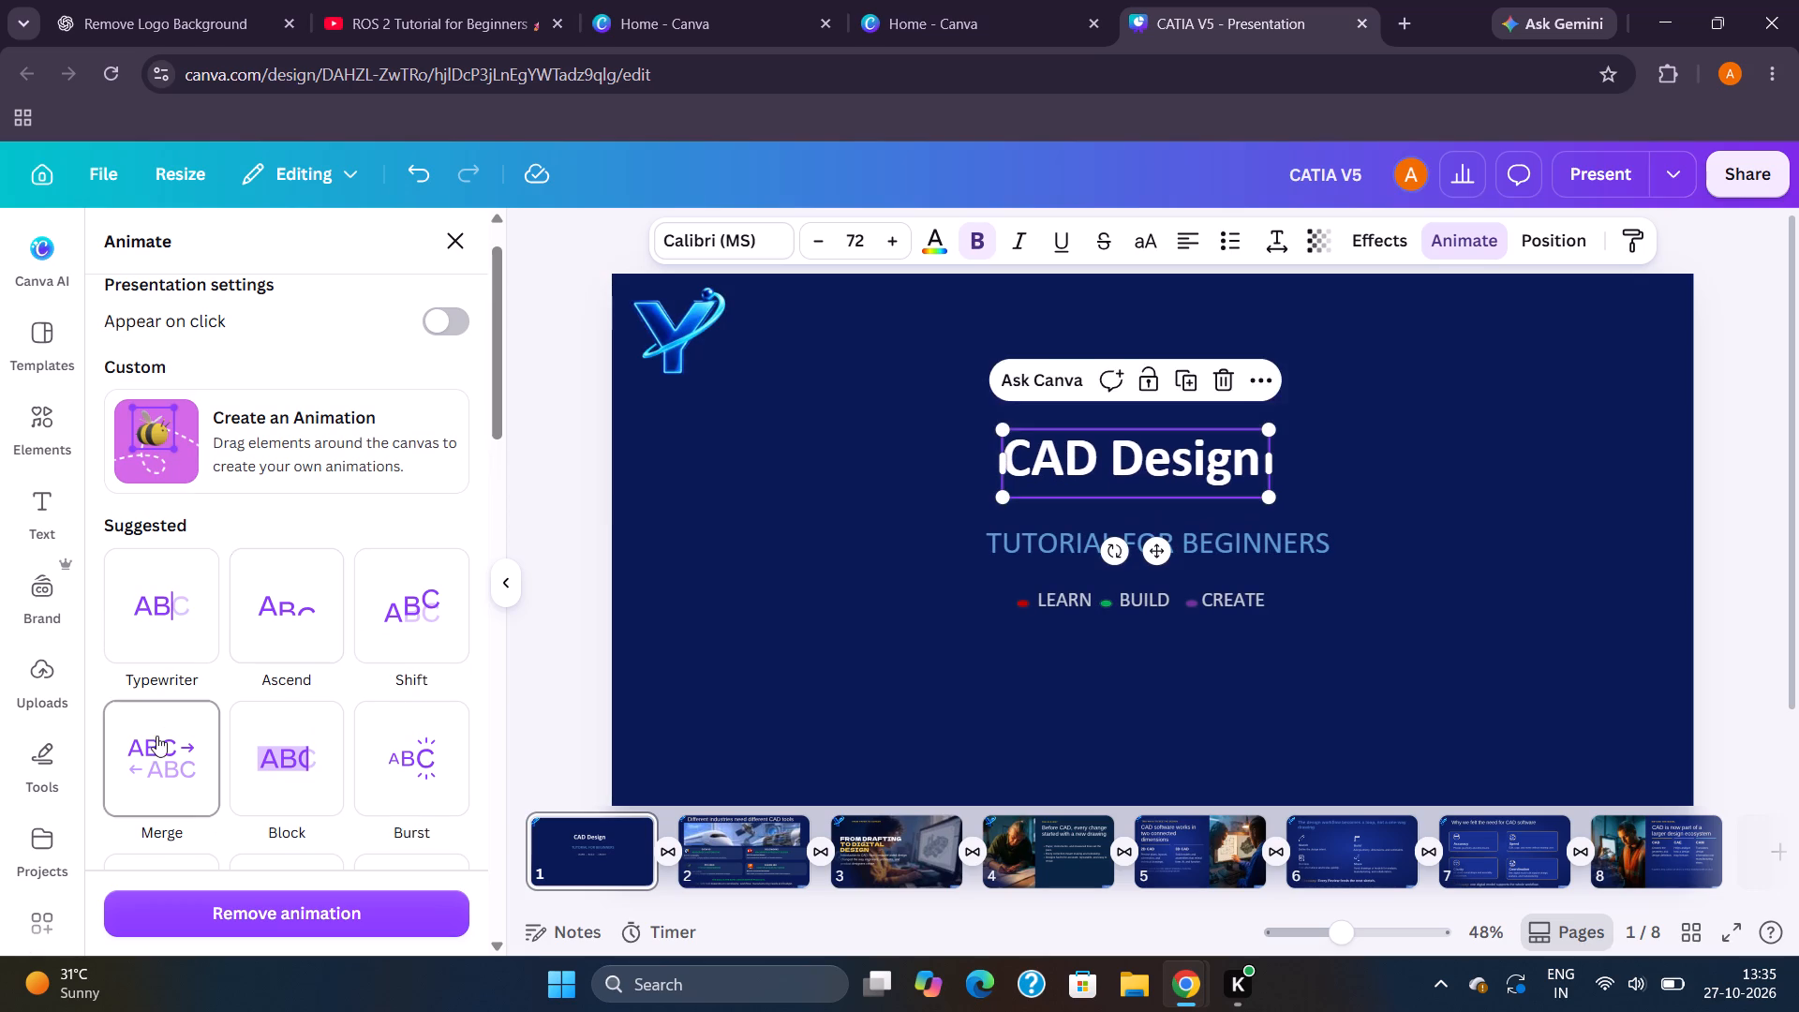
{"action": "scroll", "coordinate": [160, 758], "scroll_direction": "down", "scroll_amount": 3}
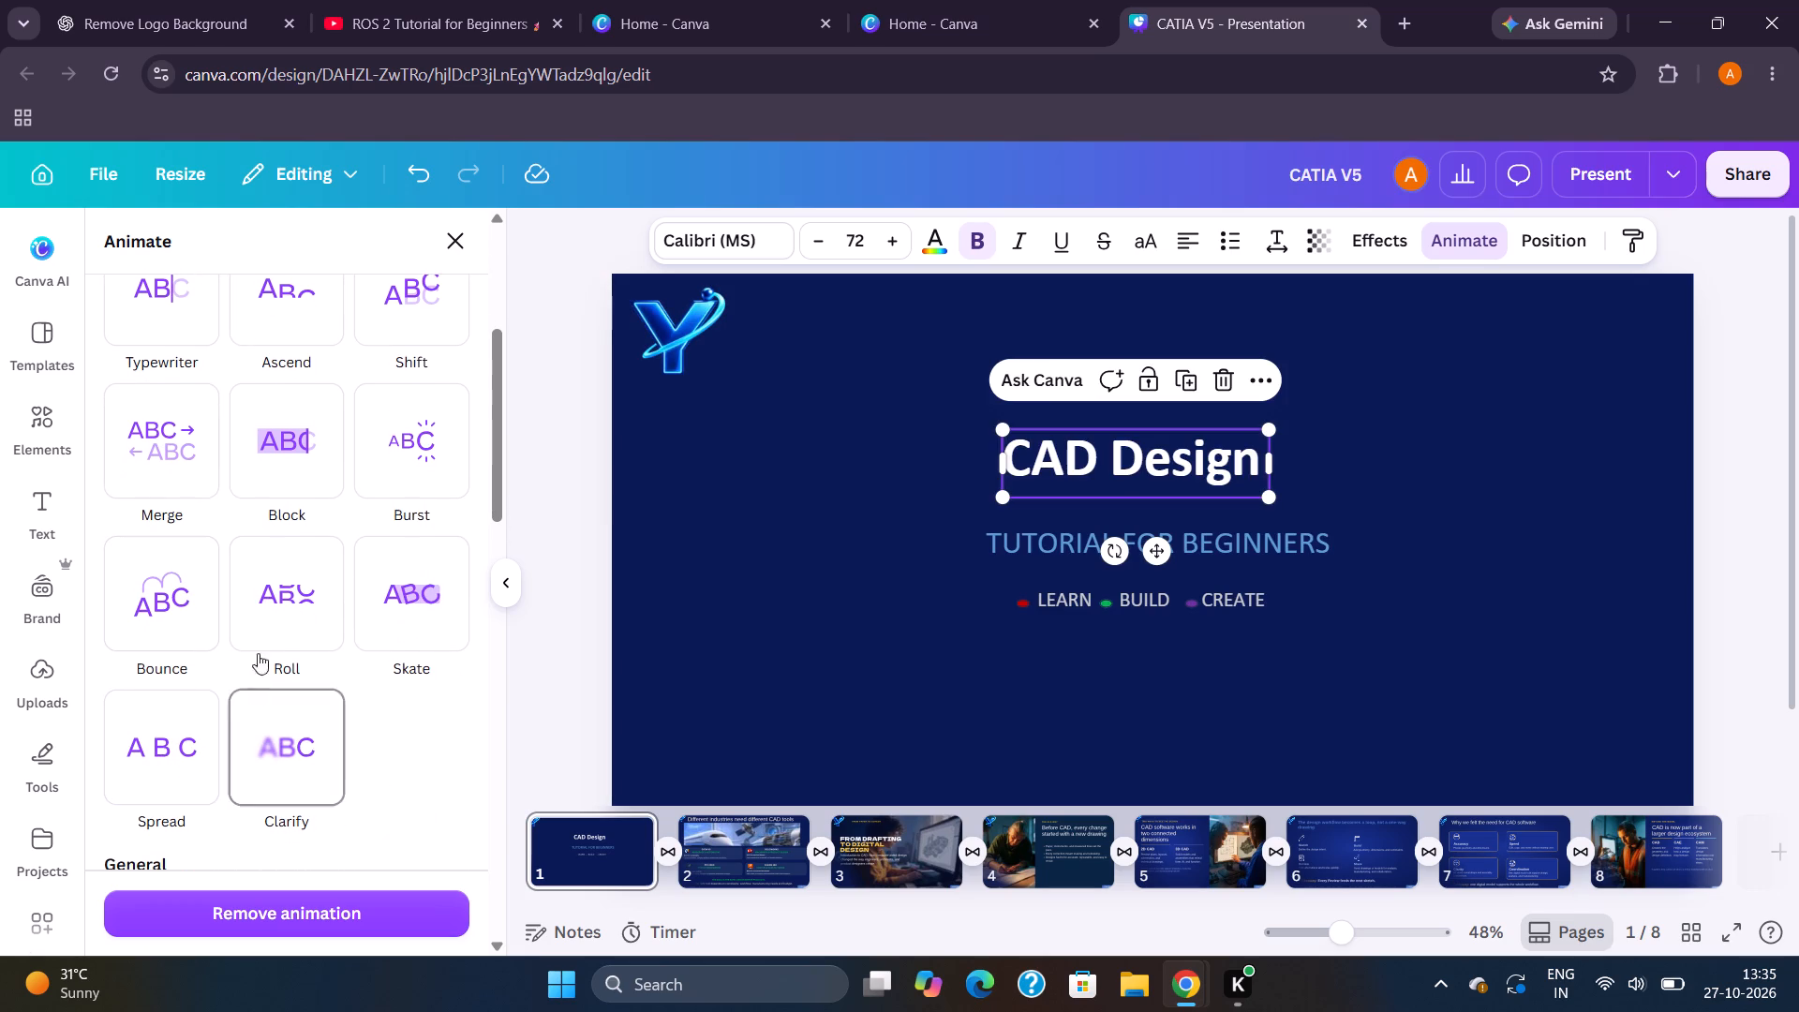
{"action": "left_click", "coordinate": [259, 629]}
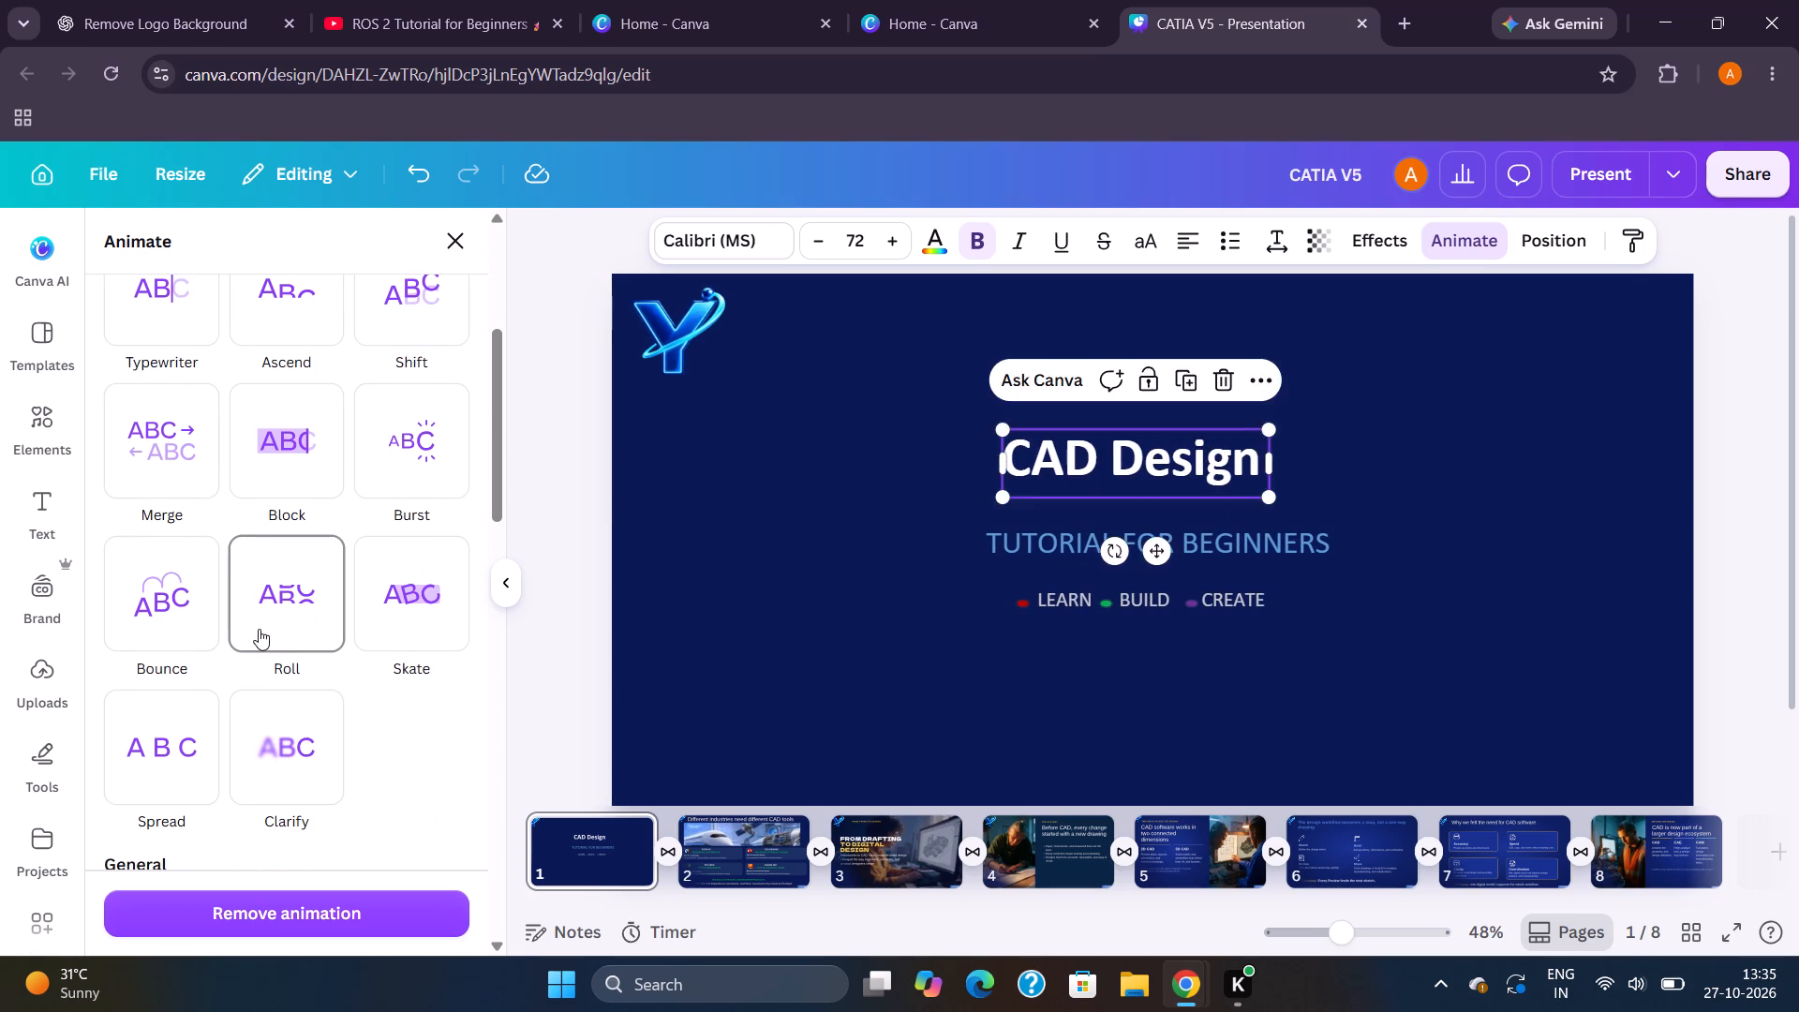
Preview the title animation in full screen, moving to slide 2 and back to slide 1, and return to the editor.
{"action": "left_click", "coordinate": [1728, 929]}
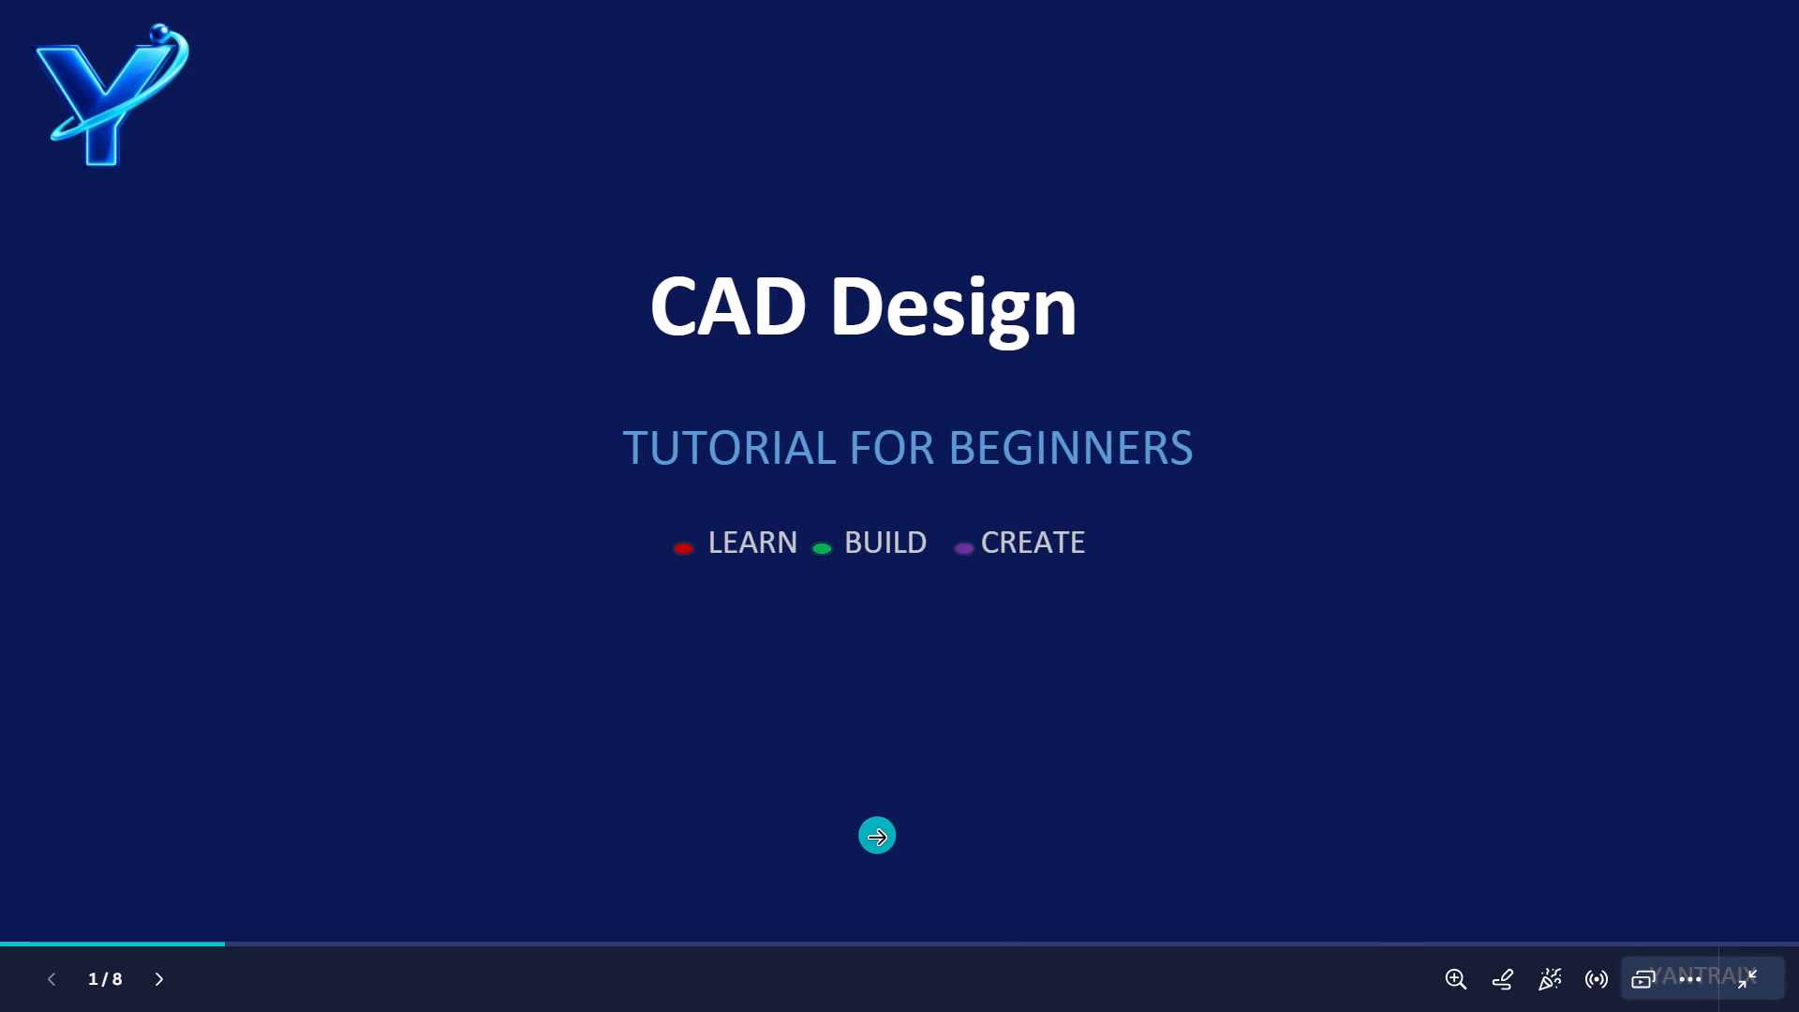
{"action": "key", "text": "space"}
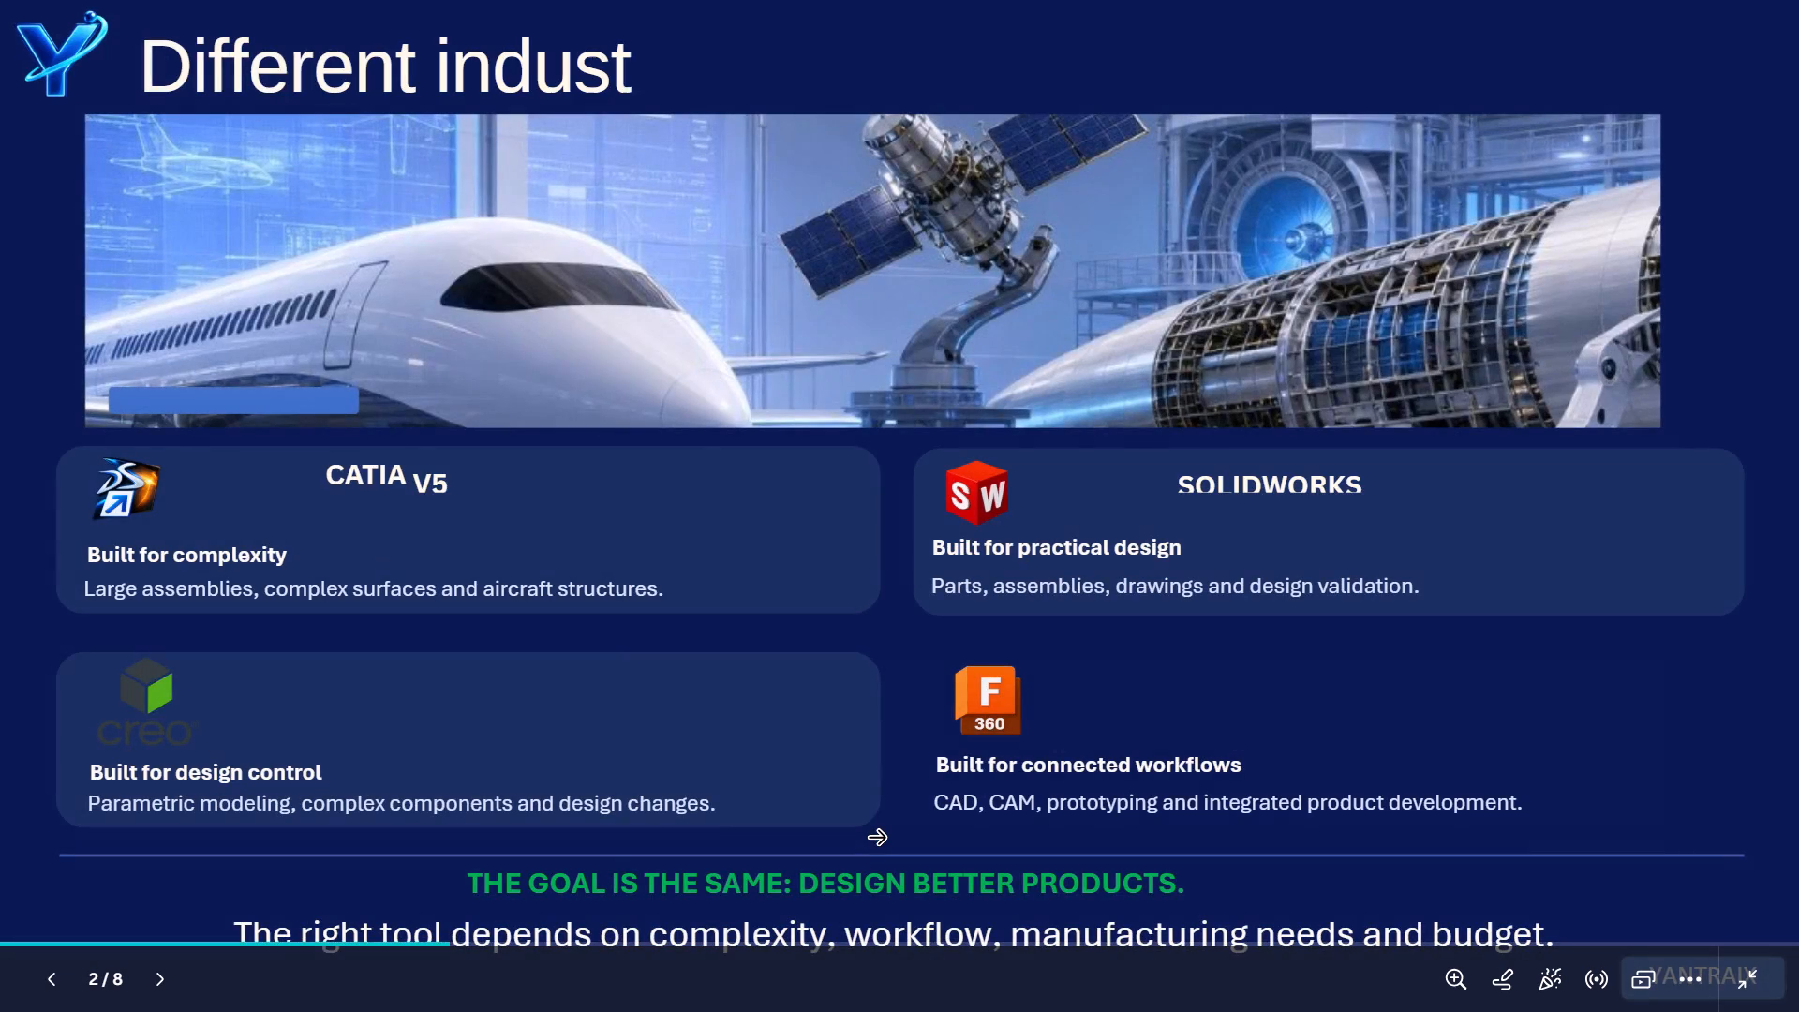
{"action": "key", "text": "Left"}
{"action": "key", "text": "Left"}
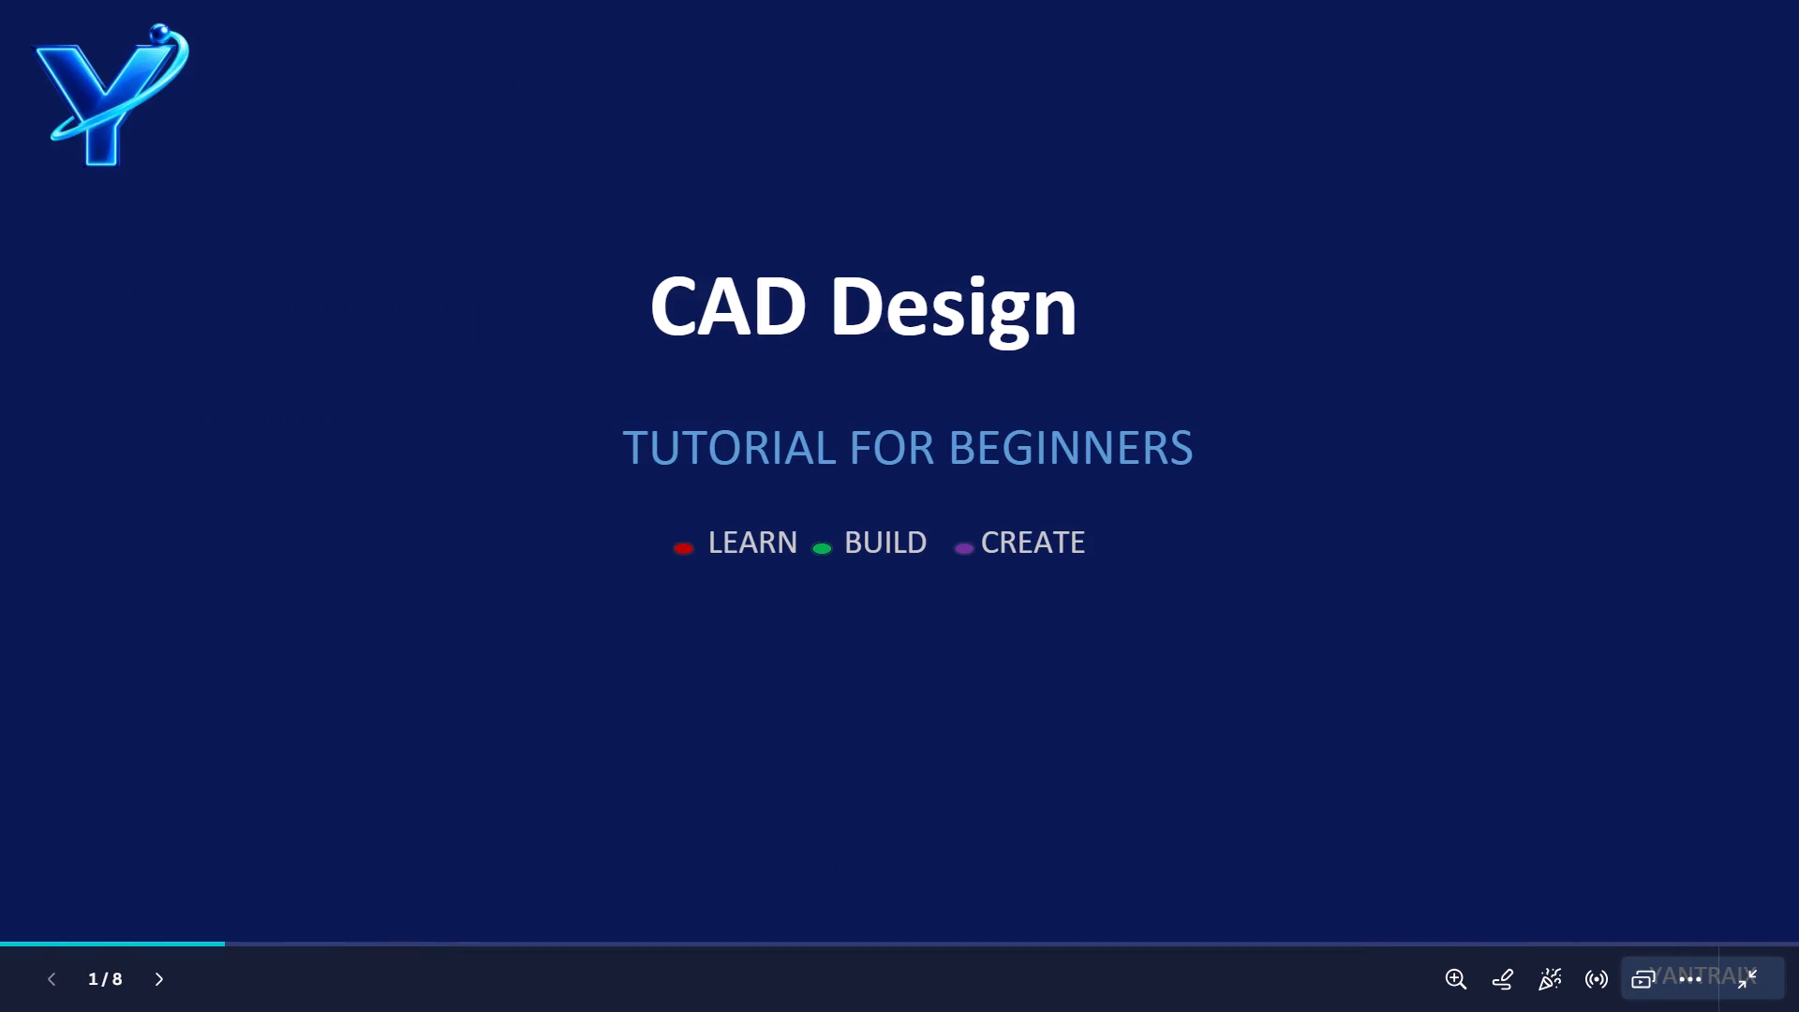
{"action": "key", "text": "Left"}
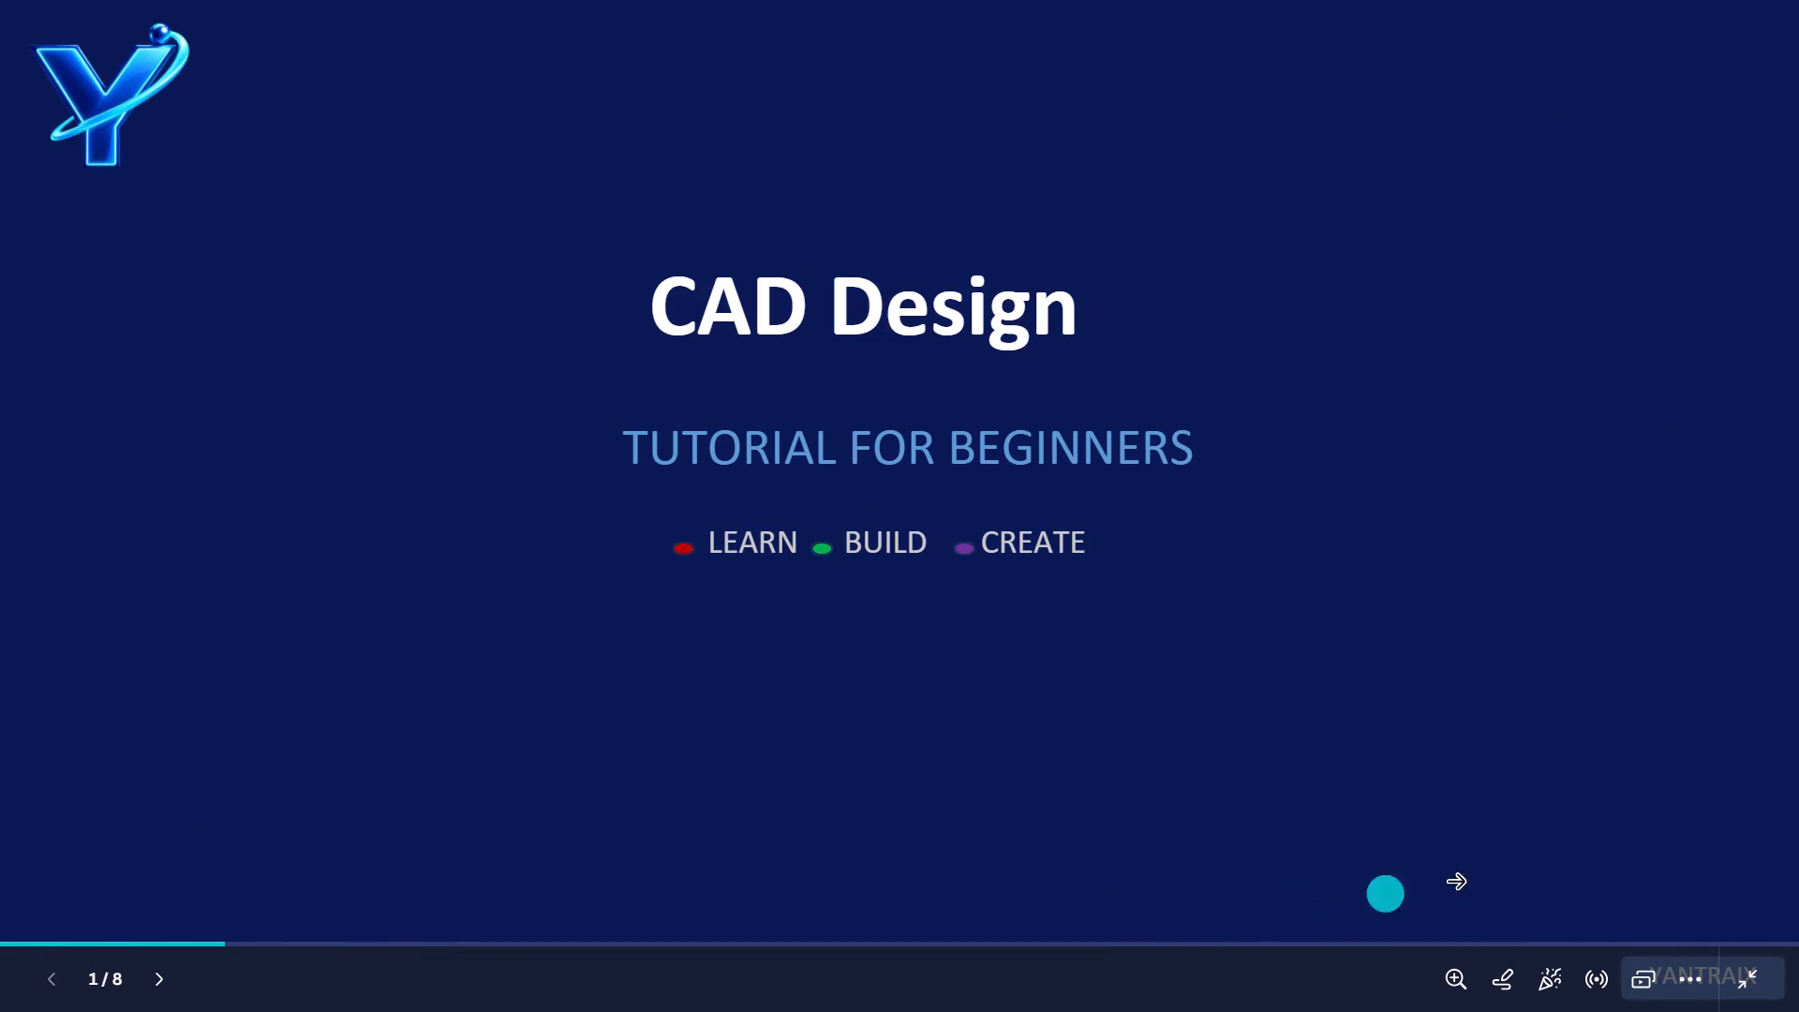
{"action": "key", "text": "Escape"}
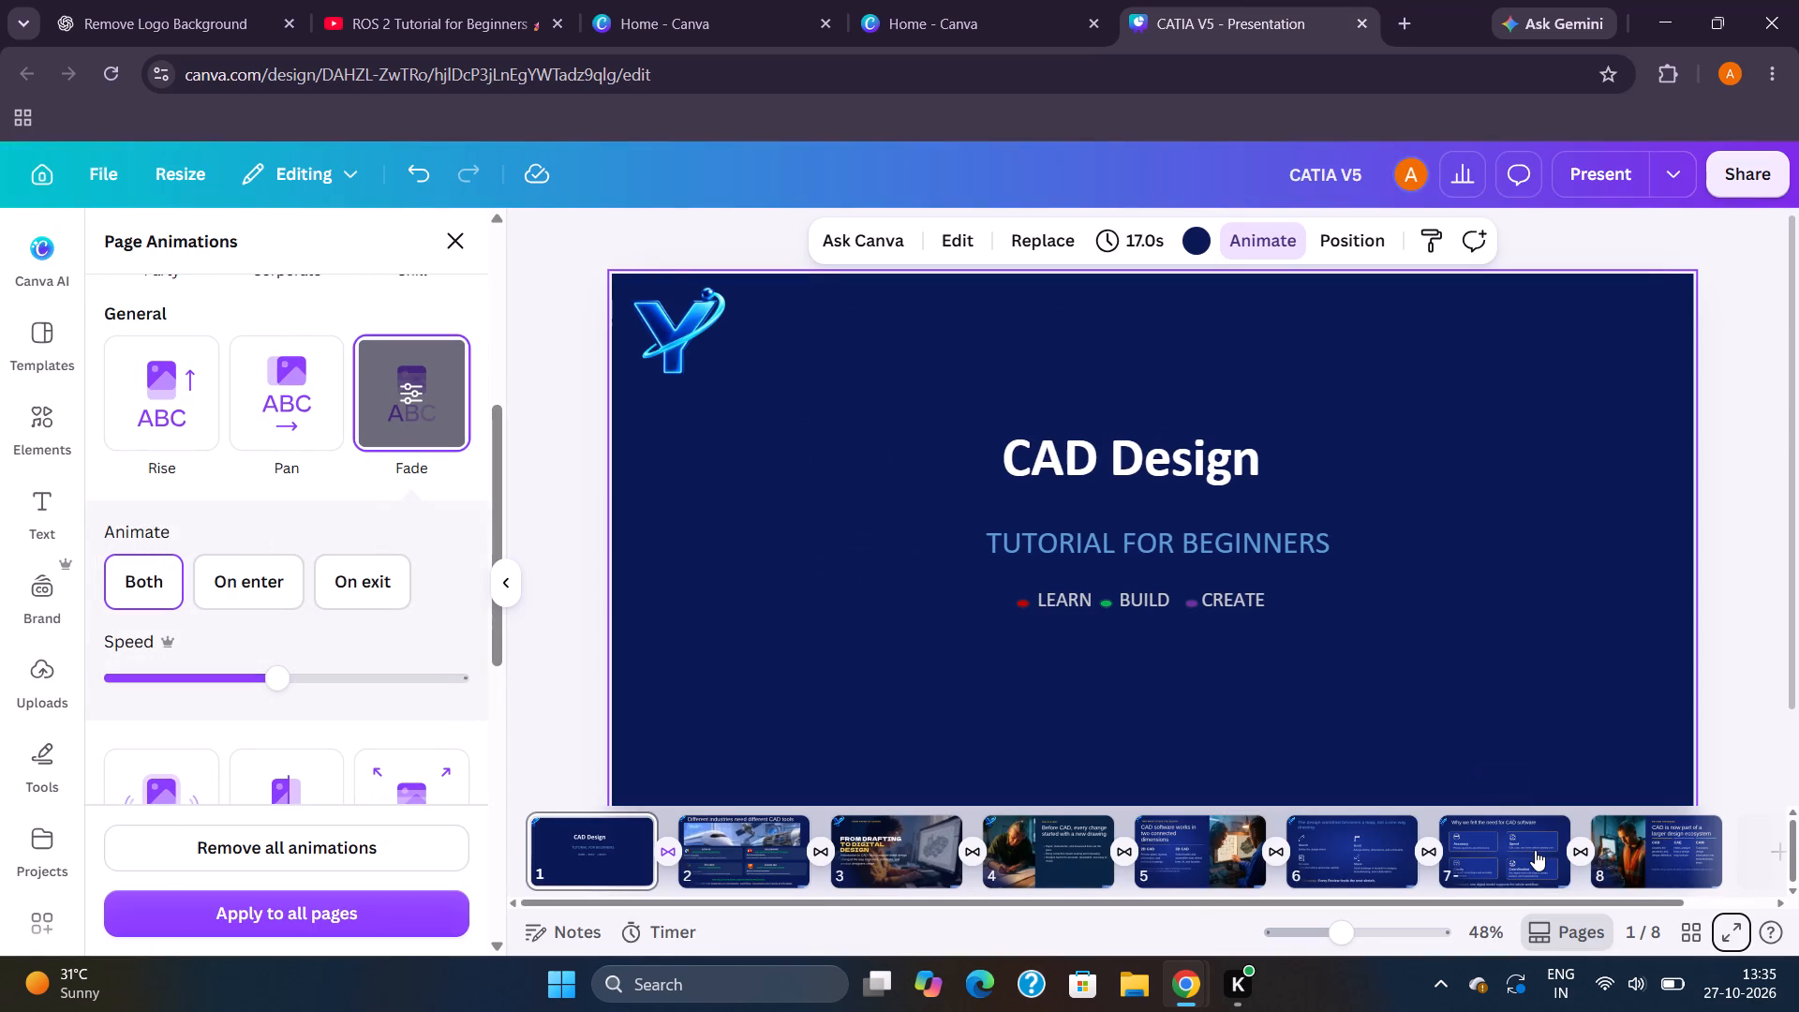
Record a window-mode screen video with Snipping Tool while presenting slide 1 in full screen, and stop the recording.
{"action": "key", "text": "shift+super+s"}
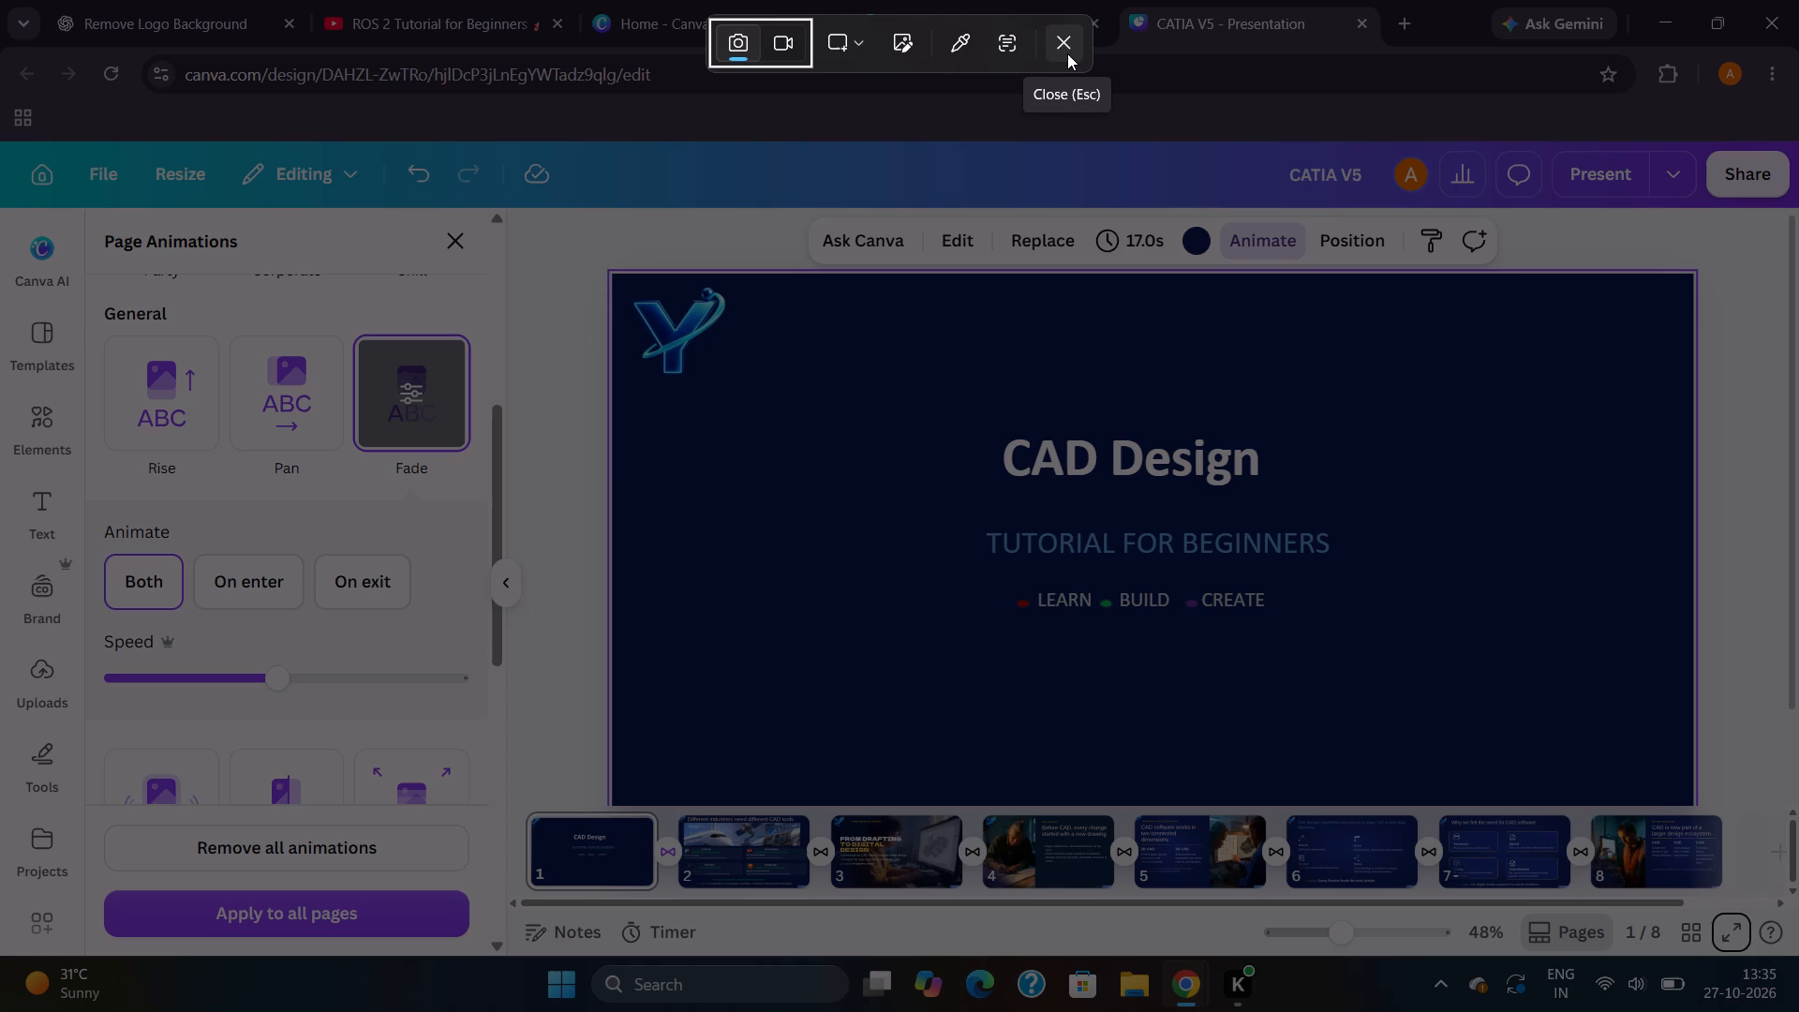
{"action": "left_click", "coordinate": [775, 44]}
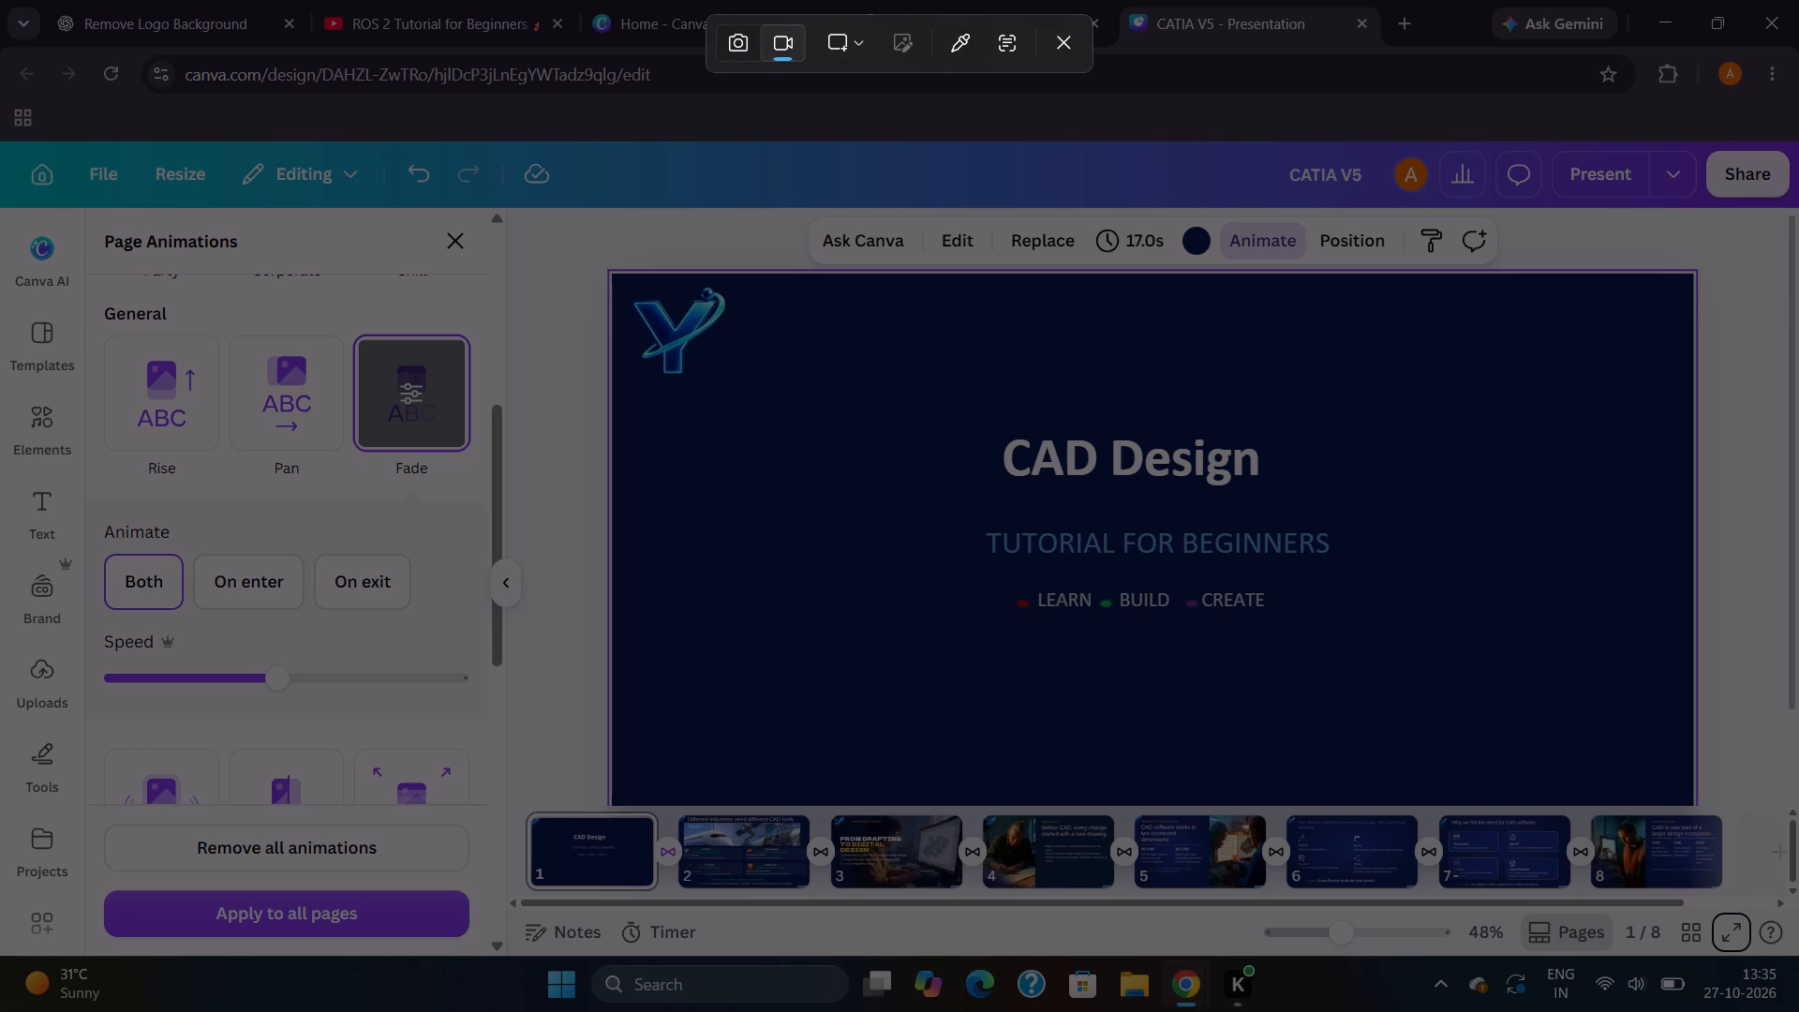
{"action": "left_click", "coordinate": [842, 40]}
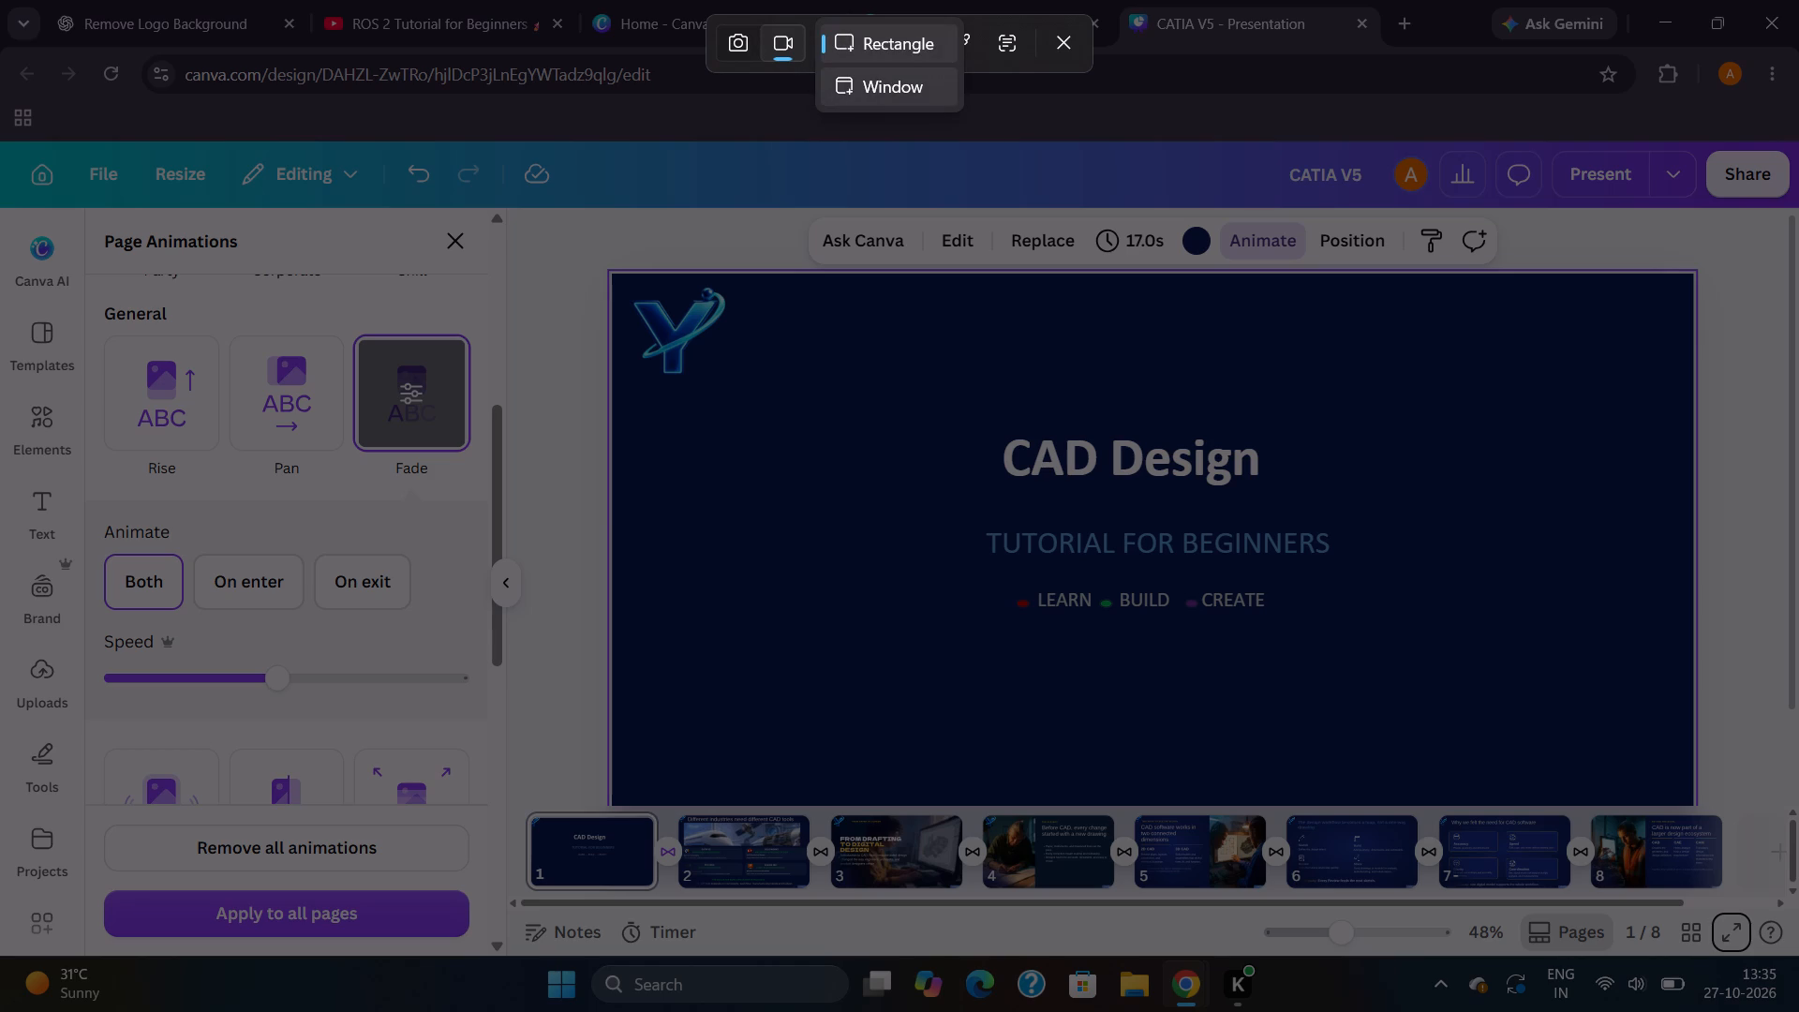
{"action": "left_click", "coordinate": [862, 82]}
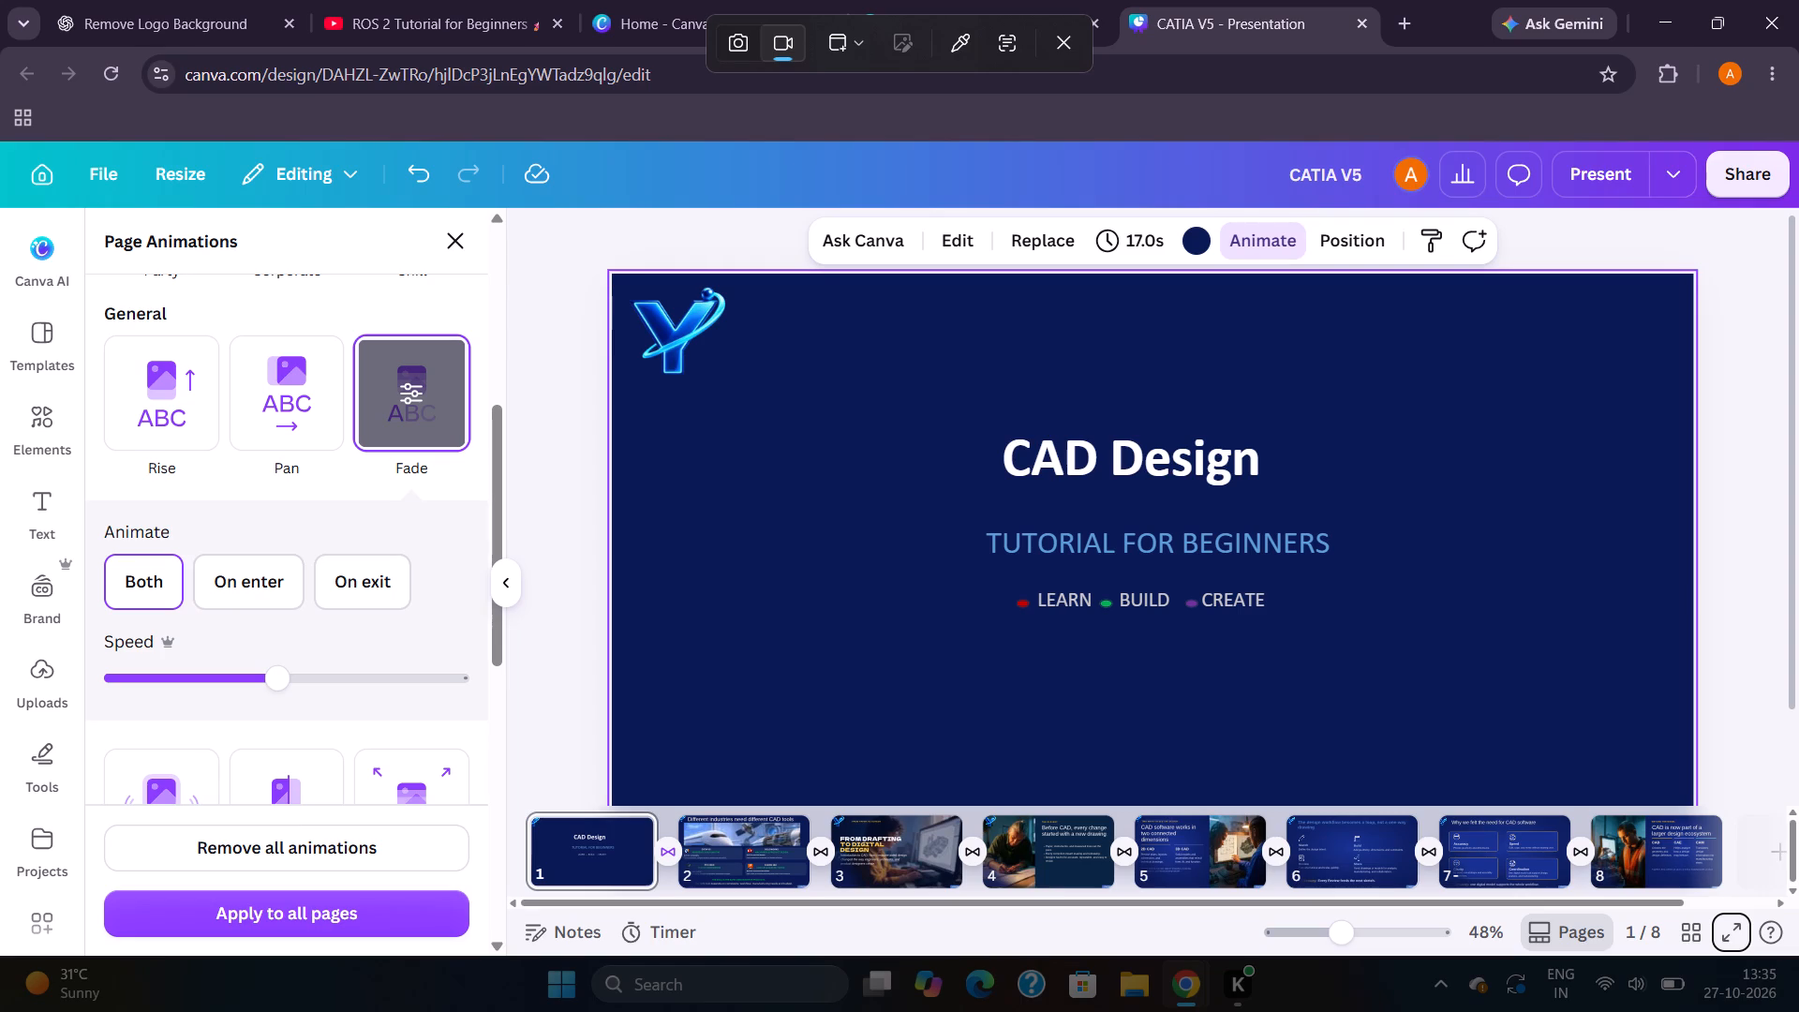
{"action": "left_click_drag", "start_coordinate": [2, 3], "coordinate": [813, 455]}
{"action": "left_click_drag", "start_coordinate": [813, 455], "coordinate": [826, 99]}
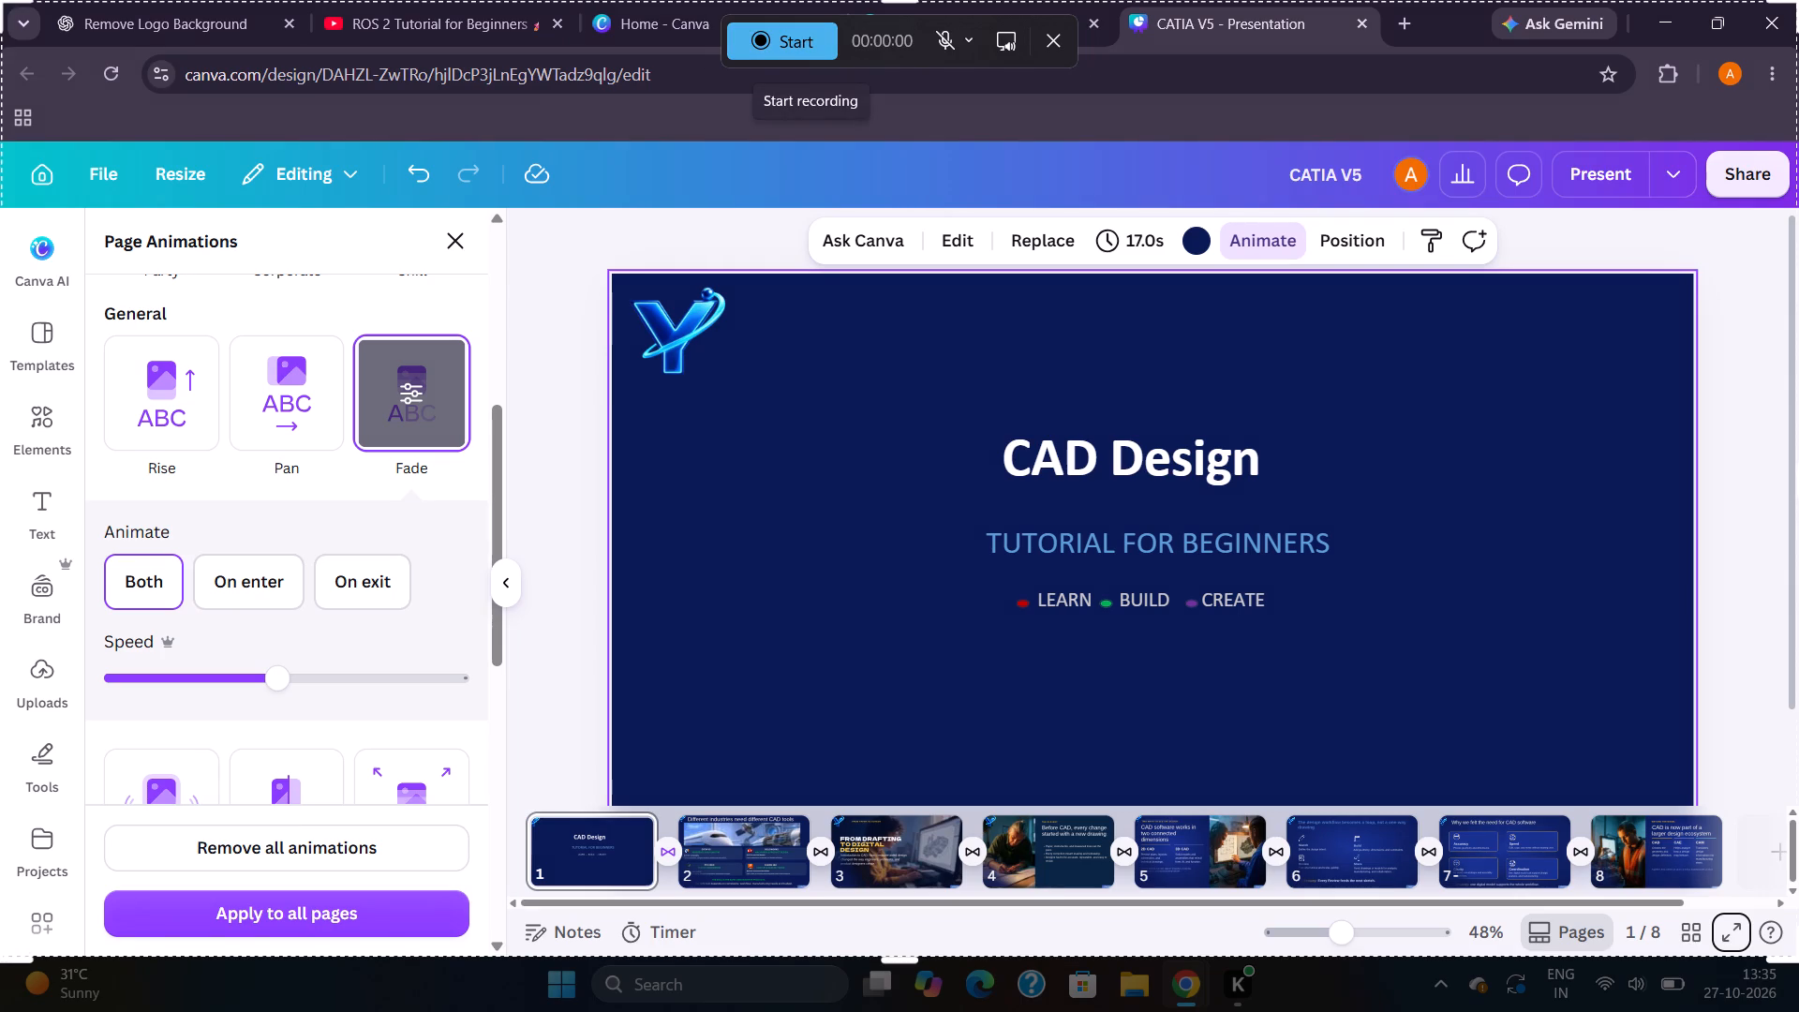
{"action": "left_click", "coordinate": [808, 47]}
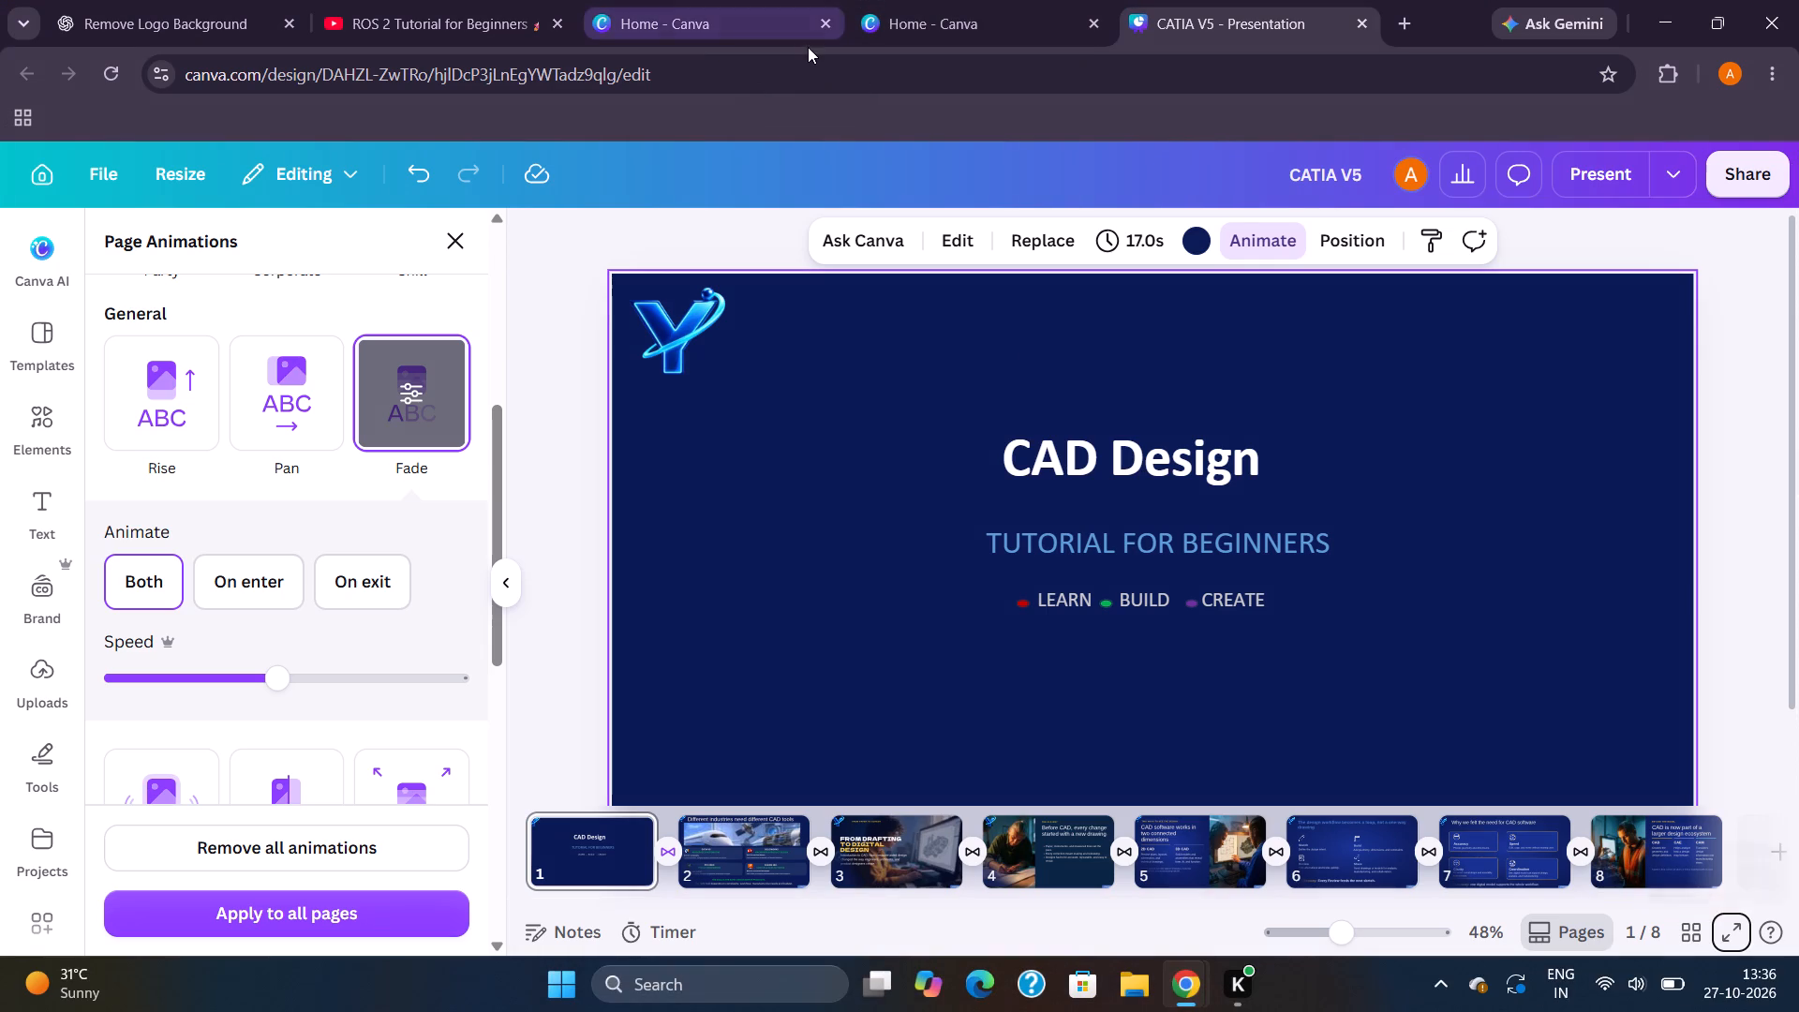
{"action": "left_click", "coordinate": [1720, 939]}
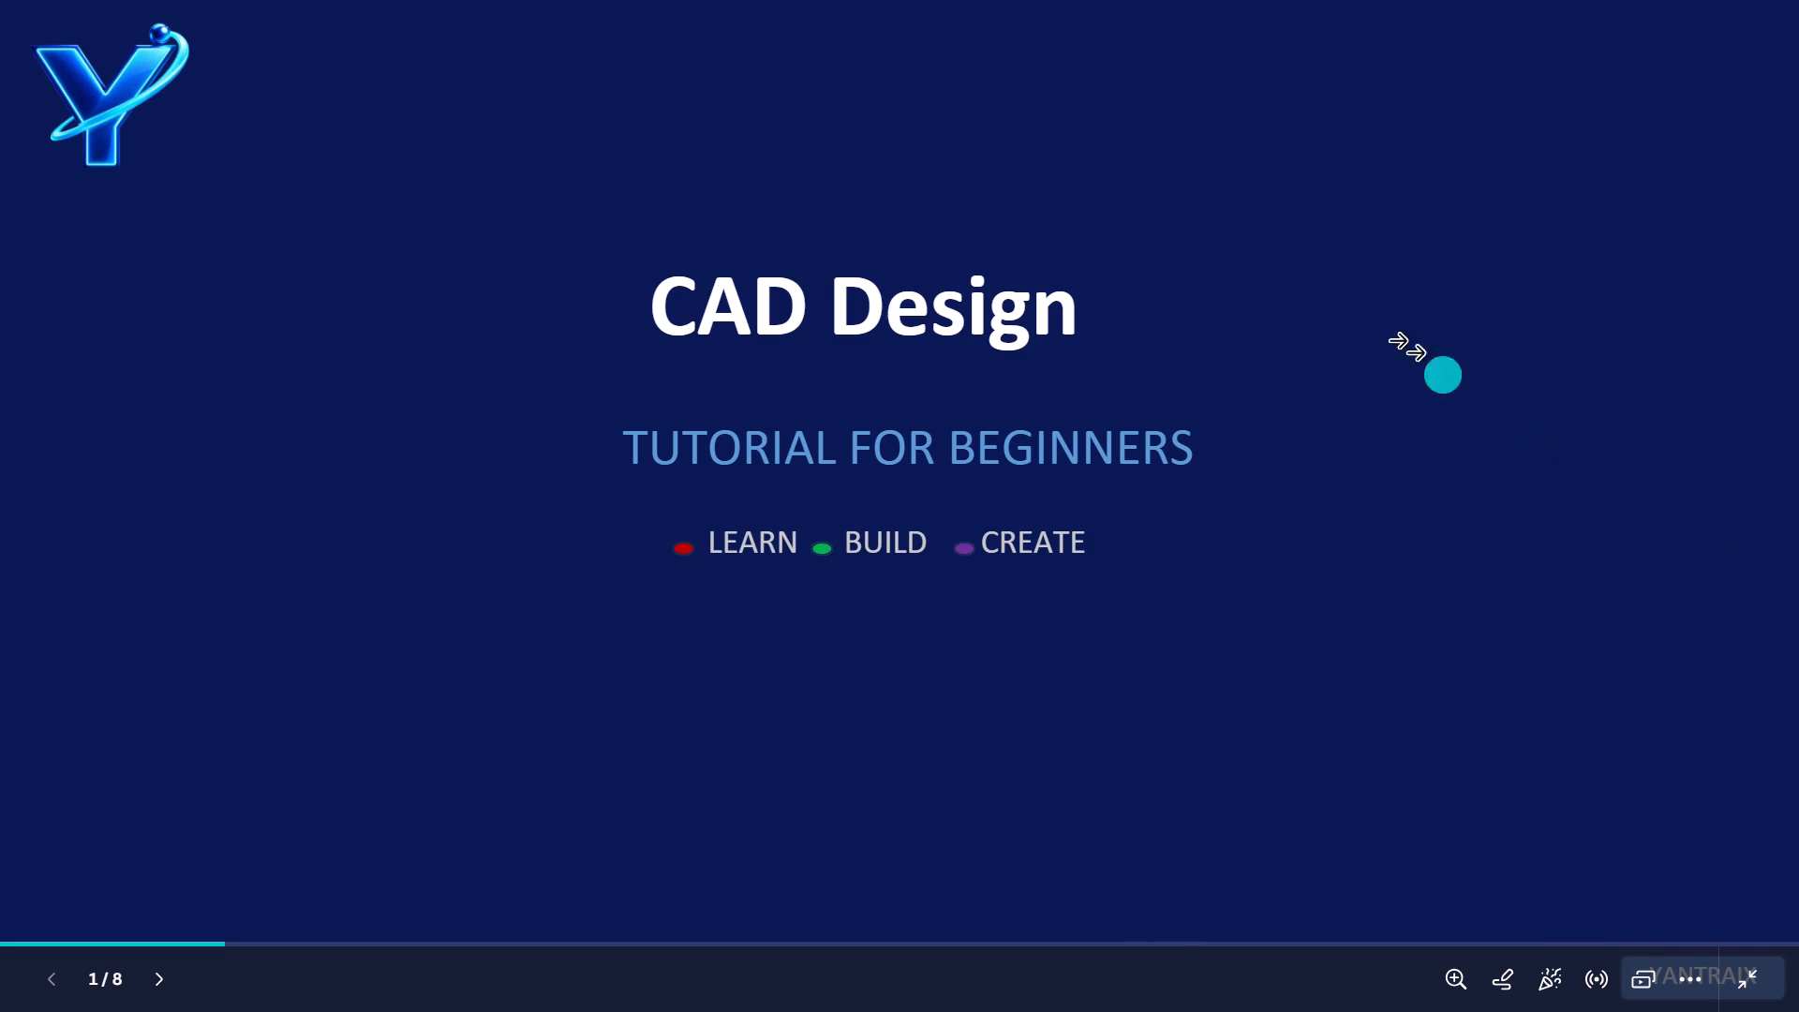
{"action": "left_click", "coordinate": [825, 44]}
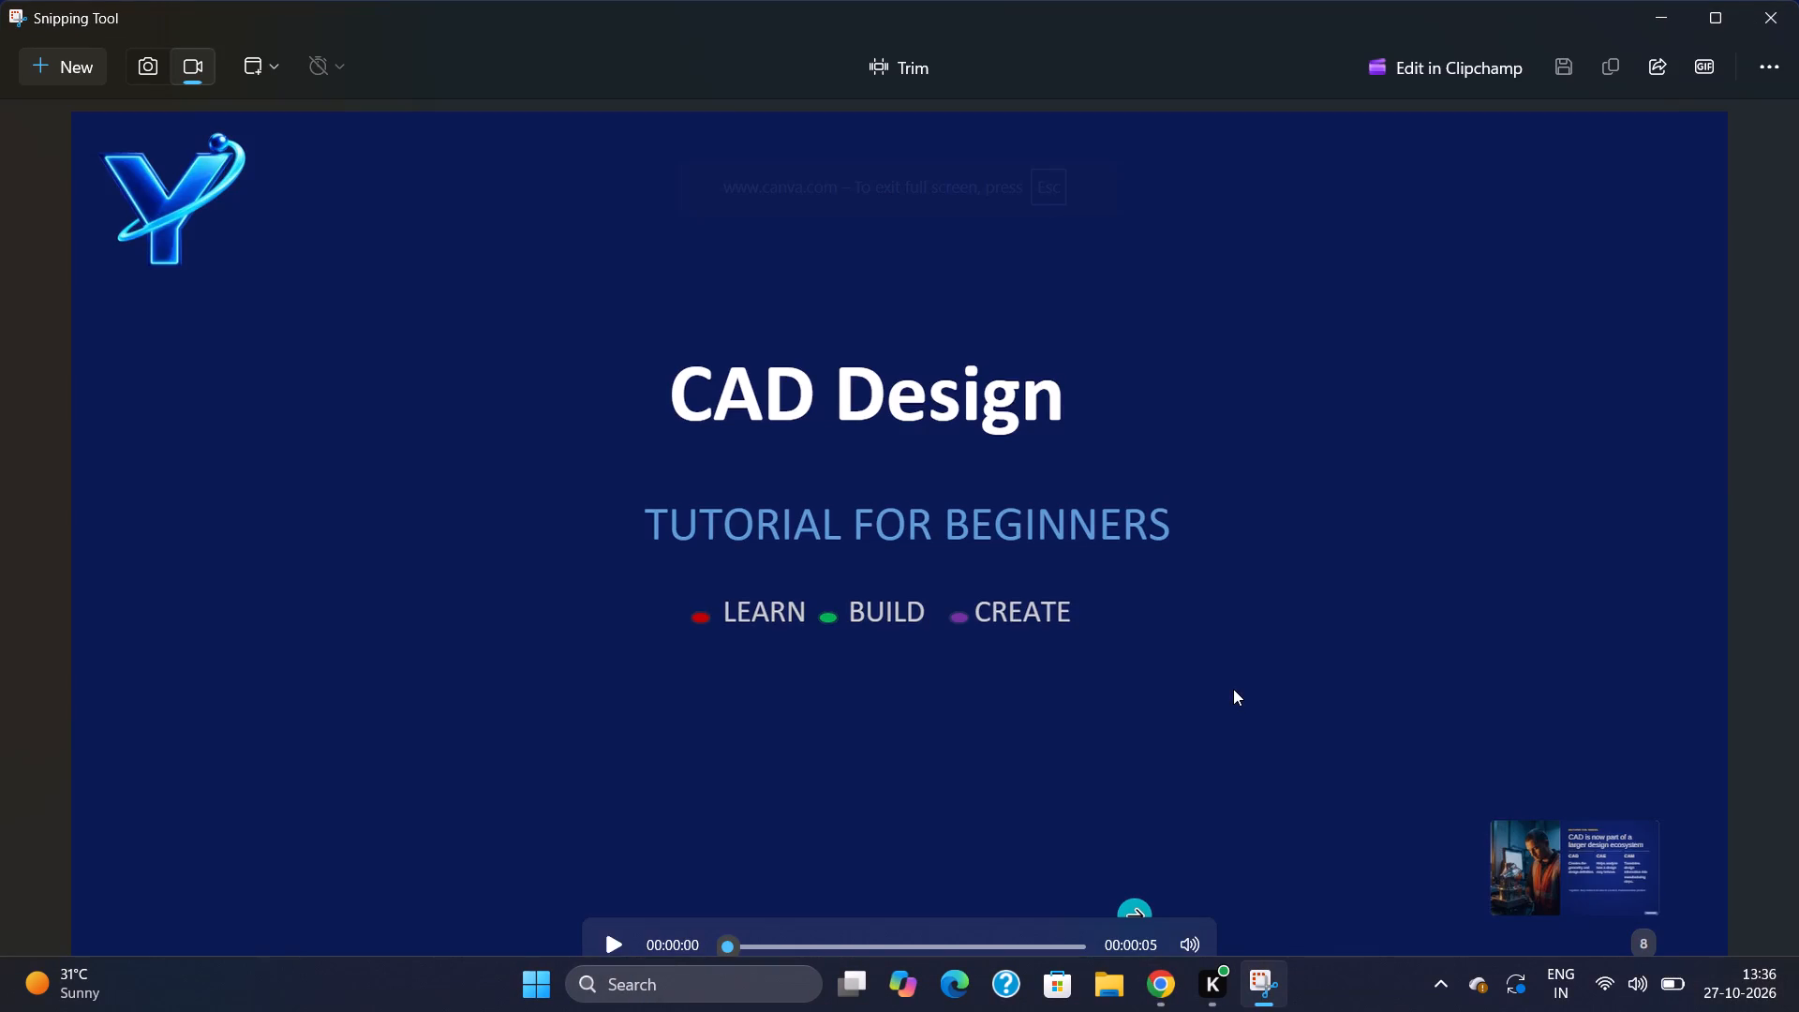
Play back the recorded video, close Snipping Tool, and exit the full-screen presentation.
{"action": "key", "text": "space"}
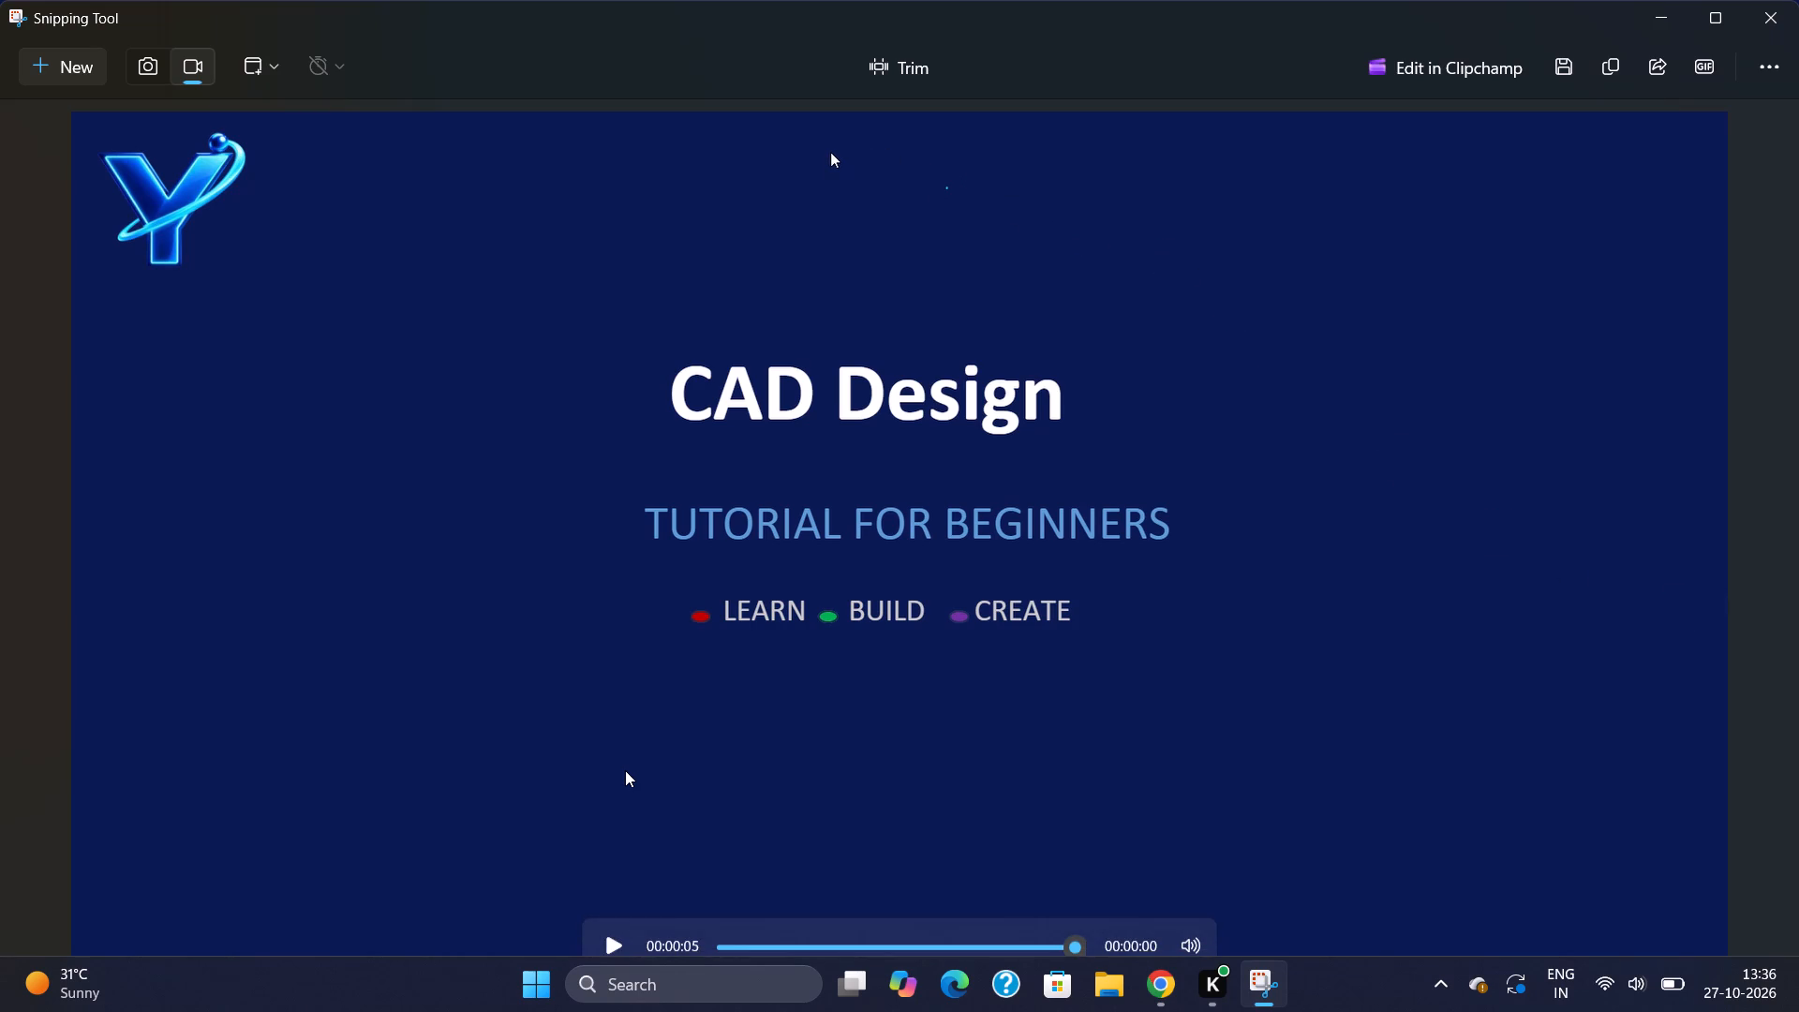
{"action": "key", "text": "space"}
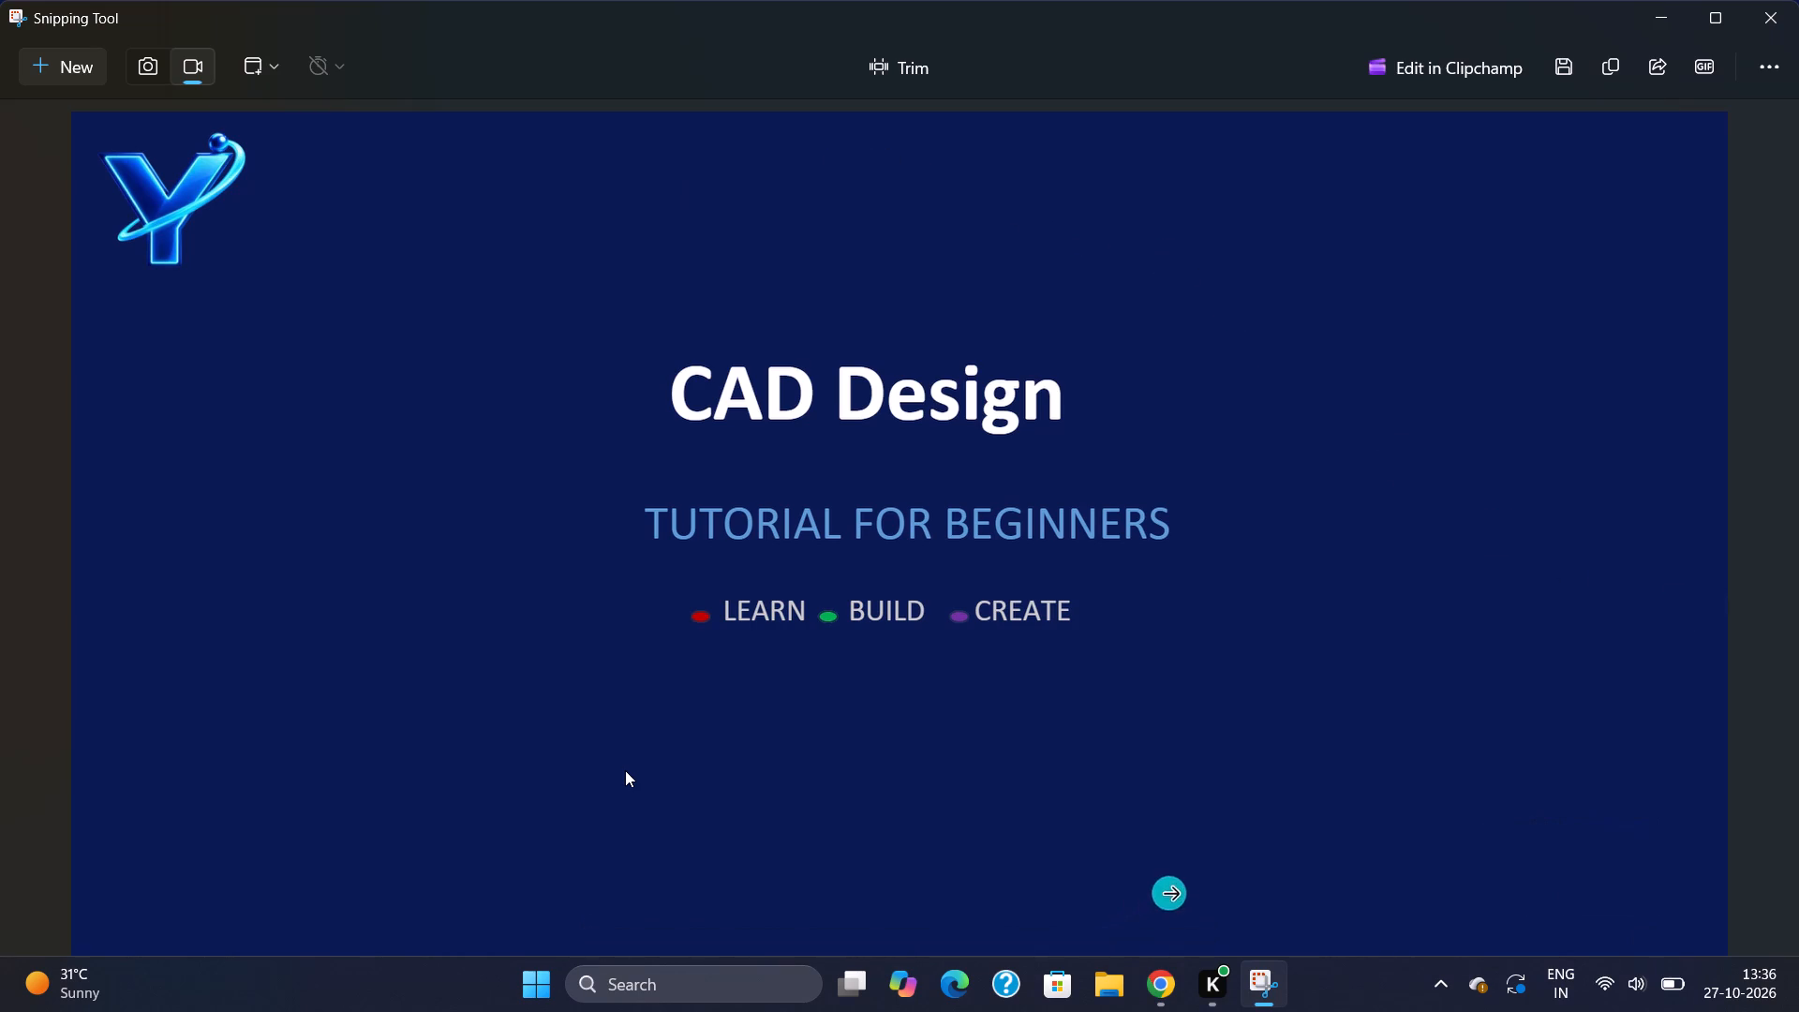
{"action": "scroll", "coordinate": [269, 515], "scroll_direction": "down", "scroll_amount": 2}
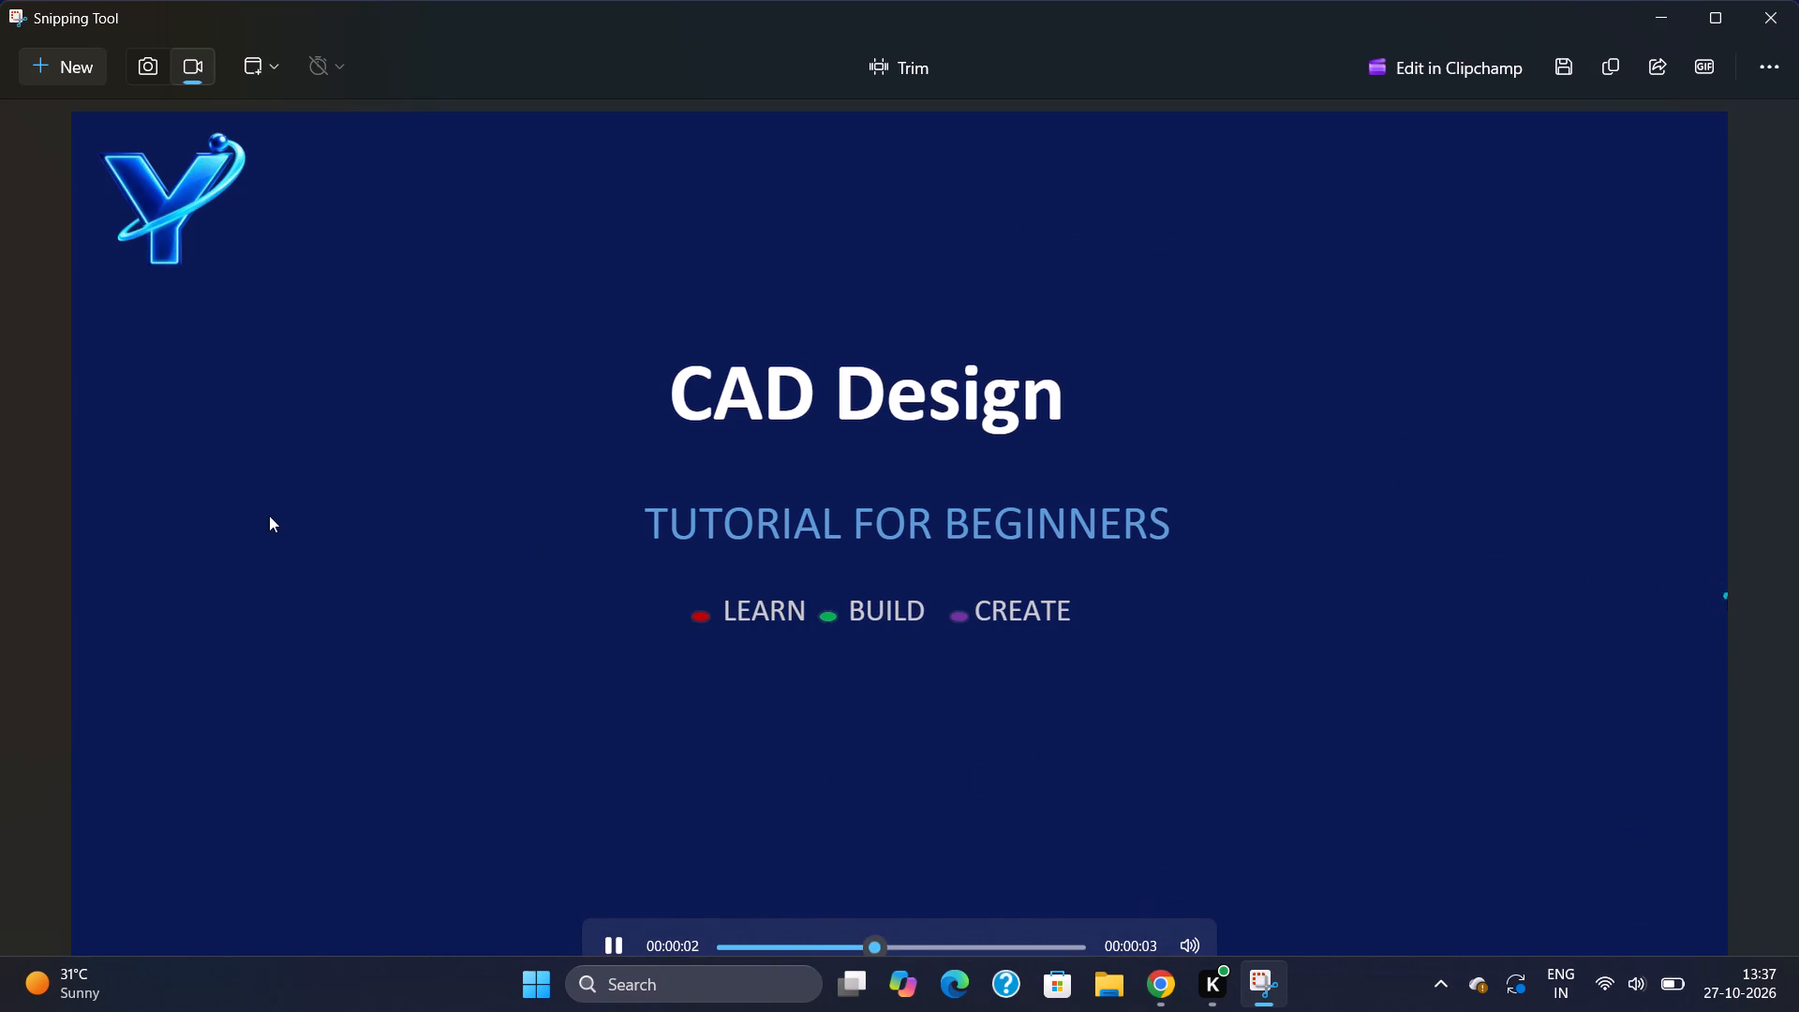
{"action": "scroll", "coordinate": [269, 515], "scroll_direction": "down", "scroll_amount": 6}
{"action": "scroll", "coordinate": [269, 515], "scroll_direction": "down", "scroll_amount": 5, "text": "ctrl"}
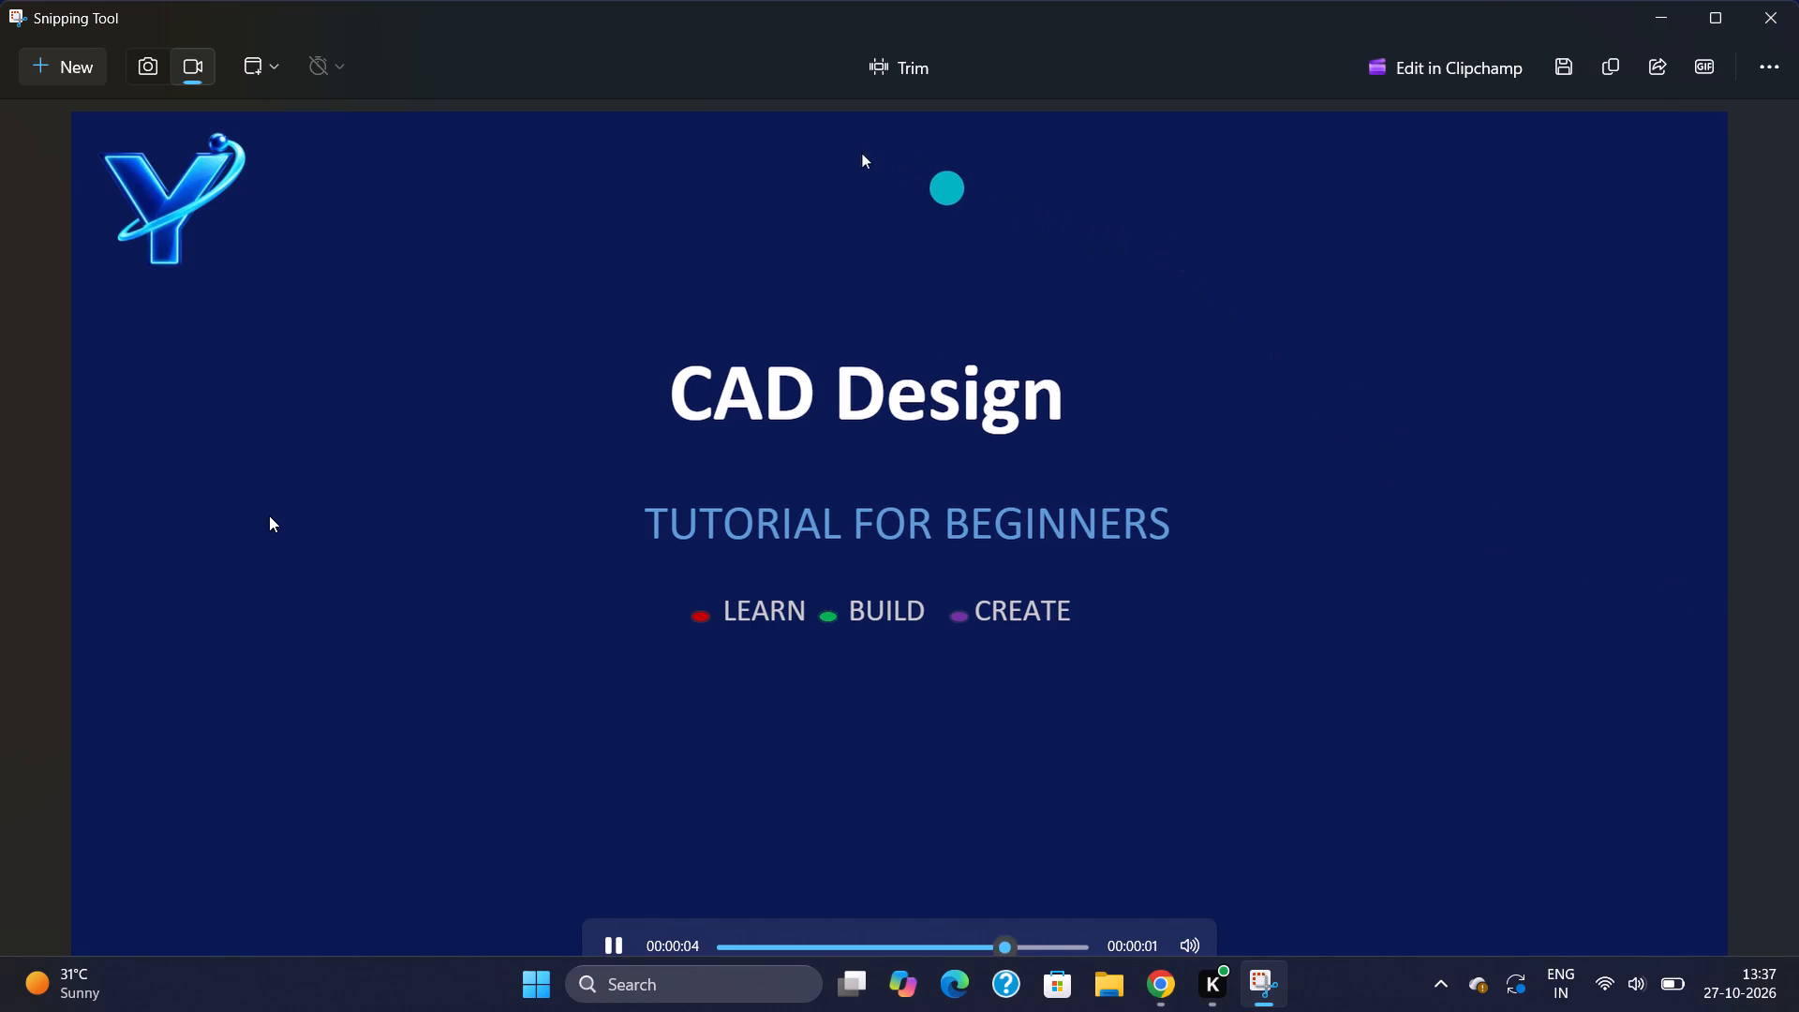
{"action": "key", "text": "Escape"}
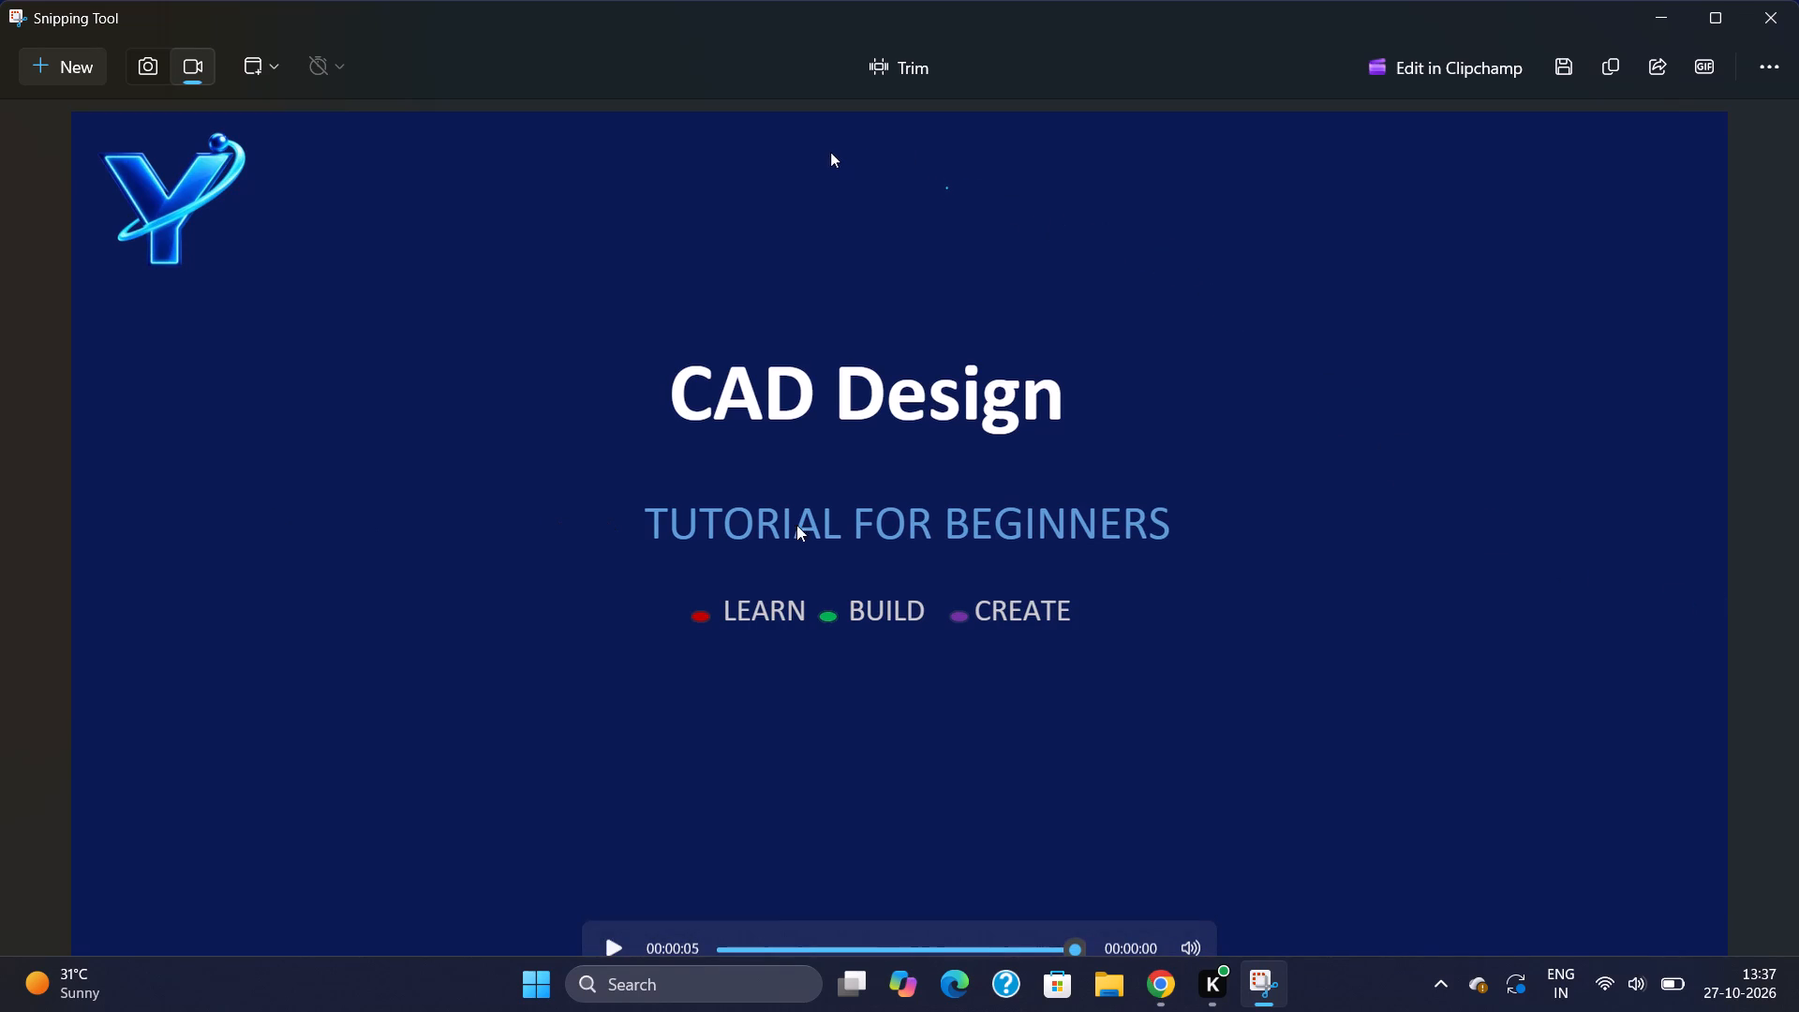
{"action": "key", "text": "Escape"}
{"action": "scroll", "coordinate": [898, 603], "scroll_direction": "down", "scroll_amount": 6, "text": "ctrl"}
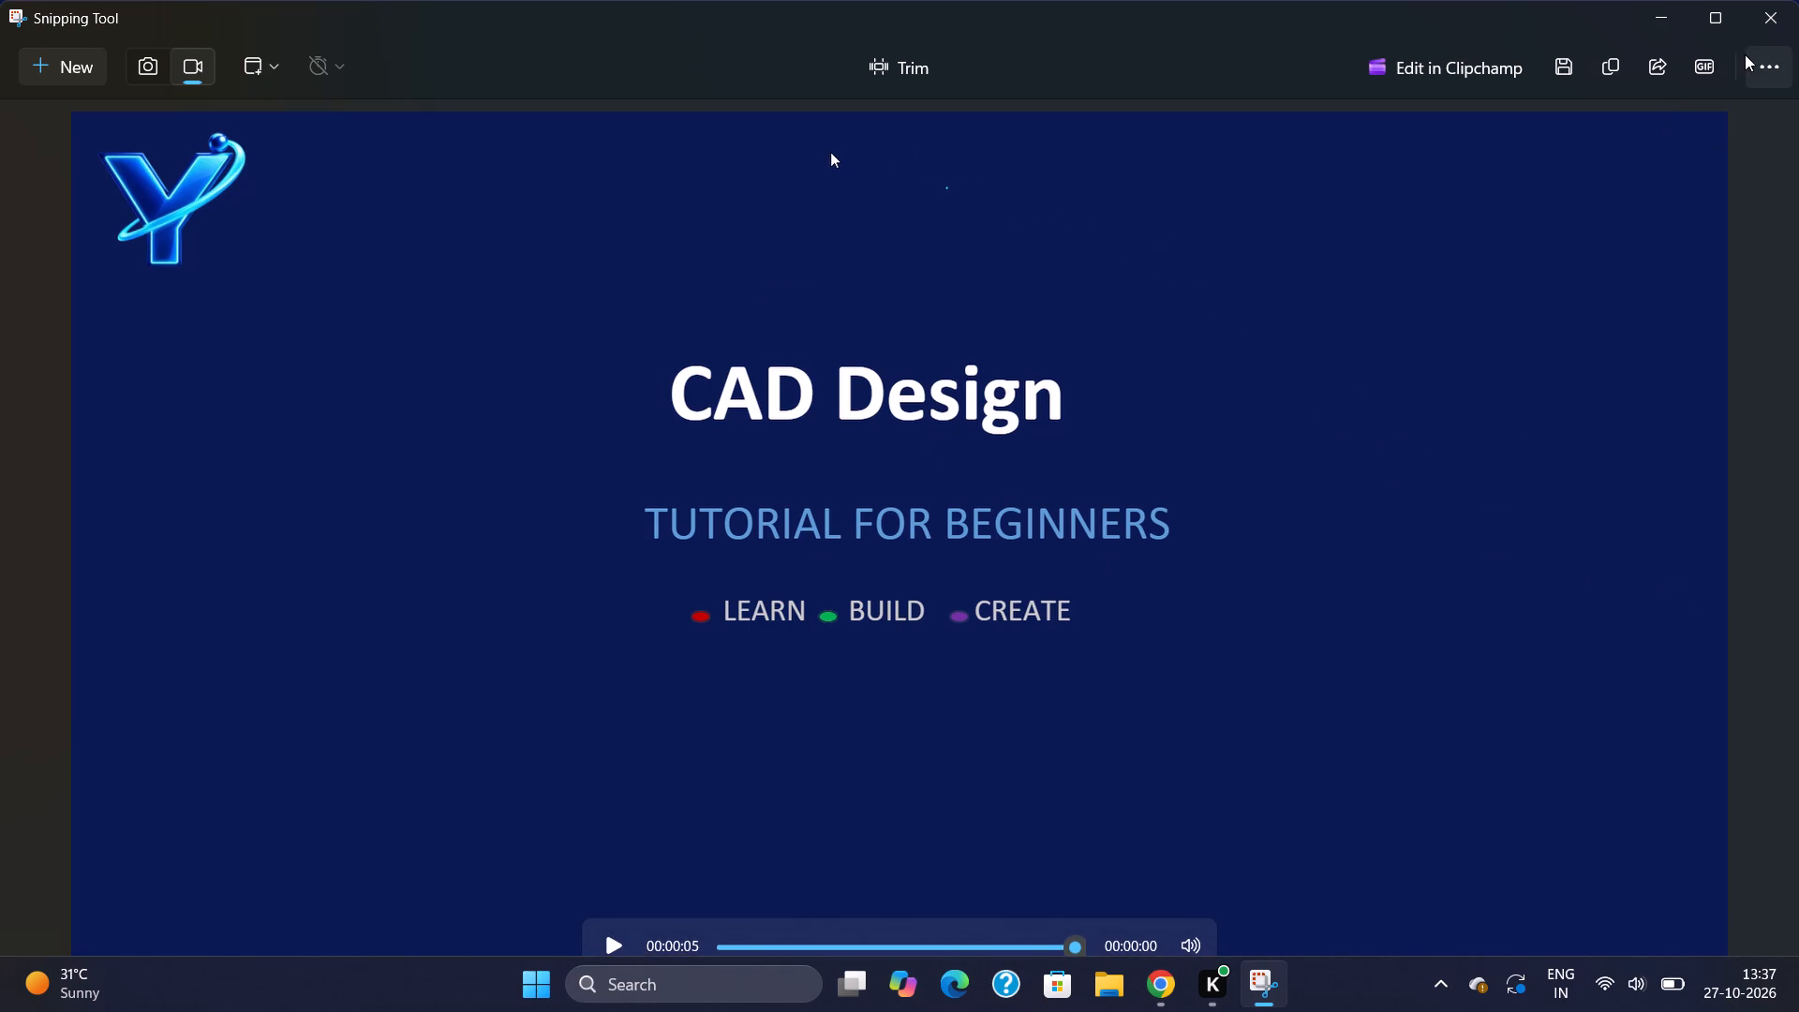
{"action": "left_click", "coordinate": [1742, 59]}
{"action": "left_click", "coordinate": [1796, 68]}
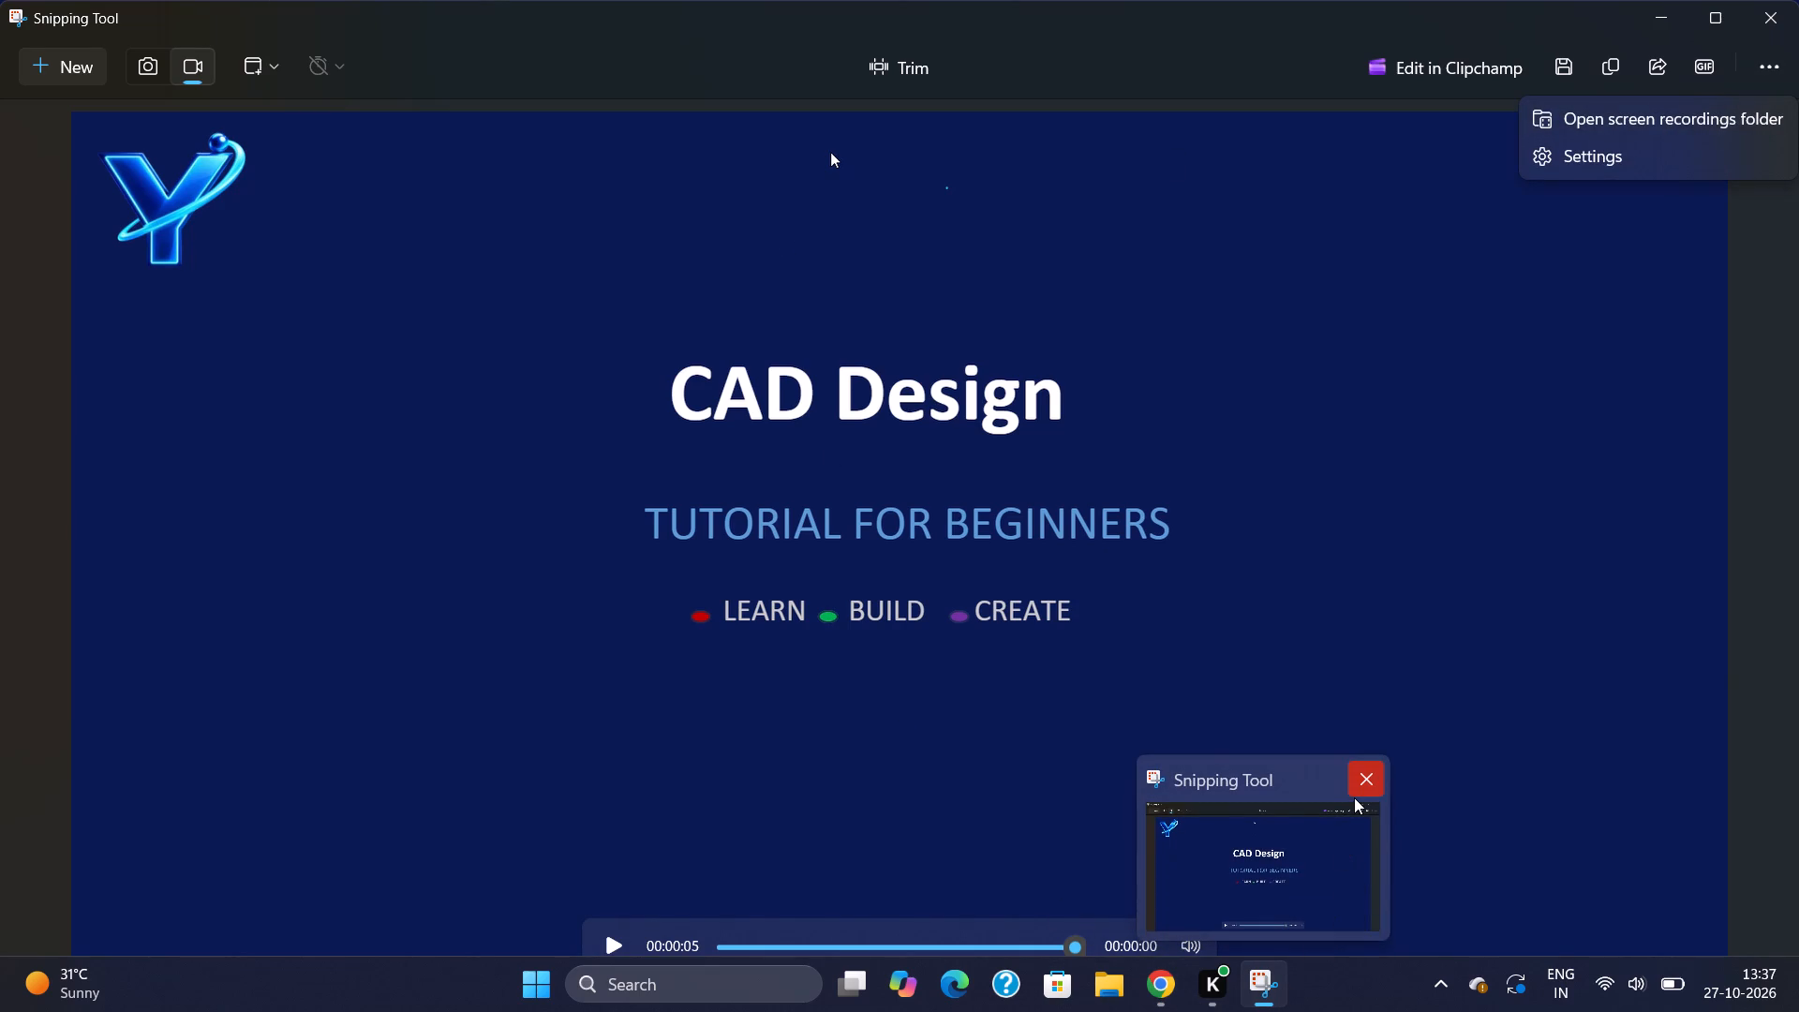
{"action": "left_click", "coordinate": [1354, 797]}
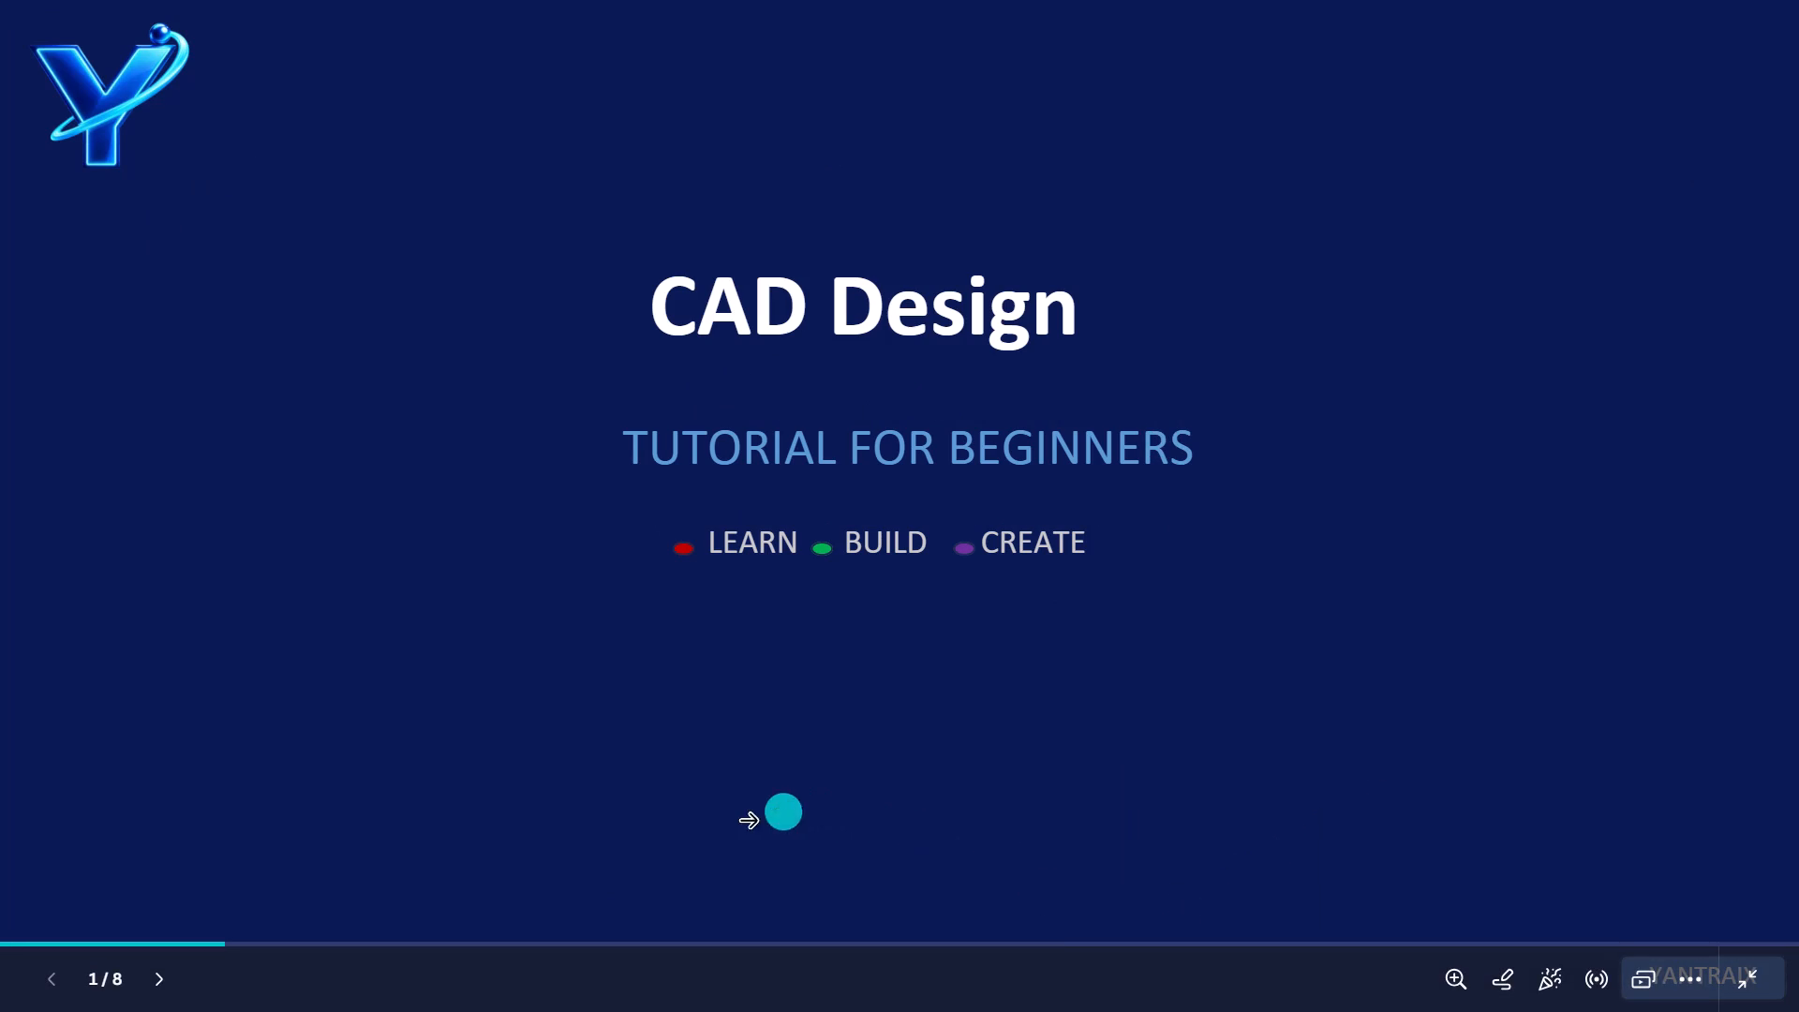
{"action": "key", "text": "Escape"}
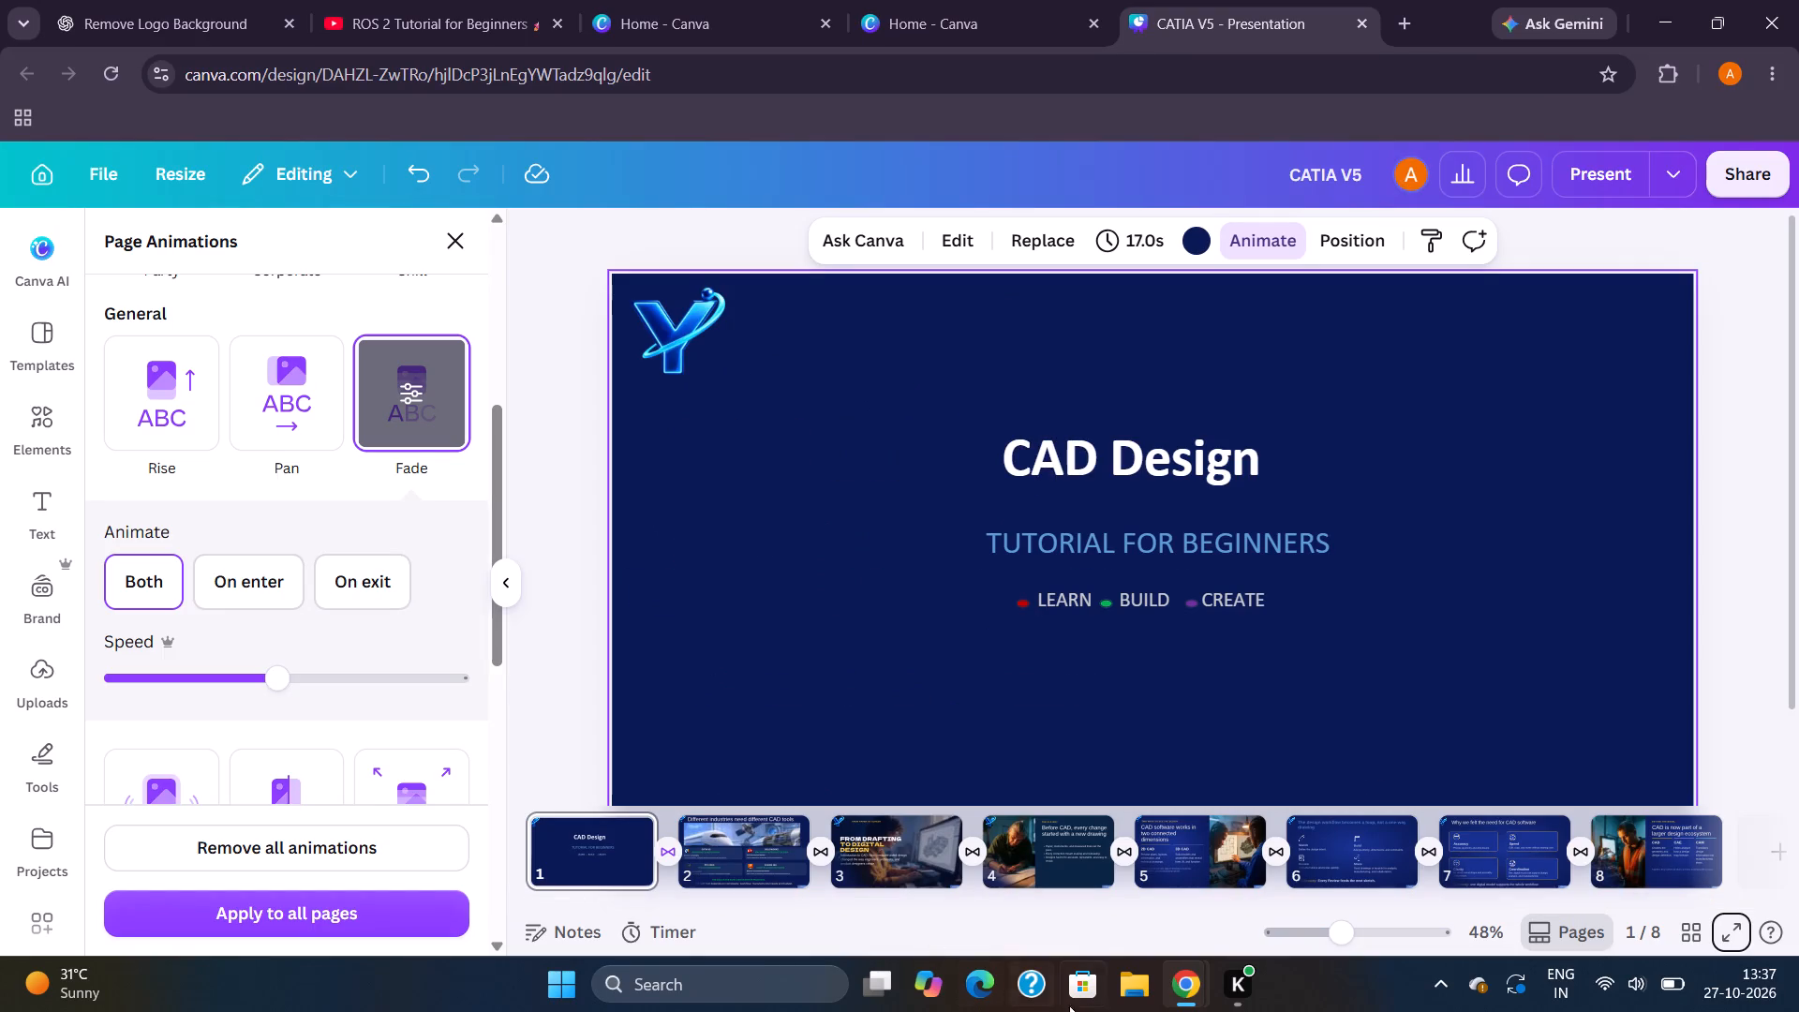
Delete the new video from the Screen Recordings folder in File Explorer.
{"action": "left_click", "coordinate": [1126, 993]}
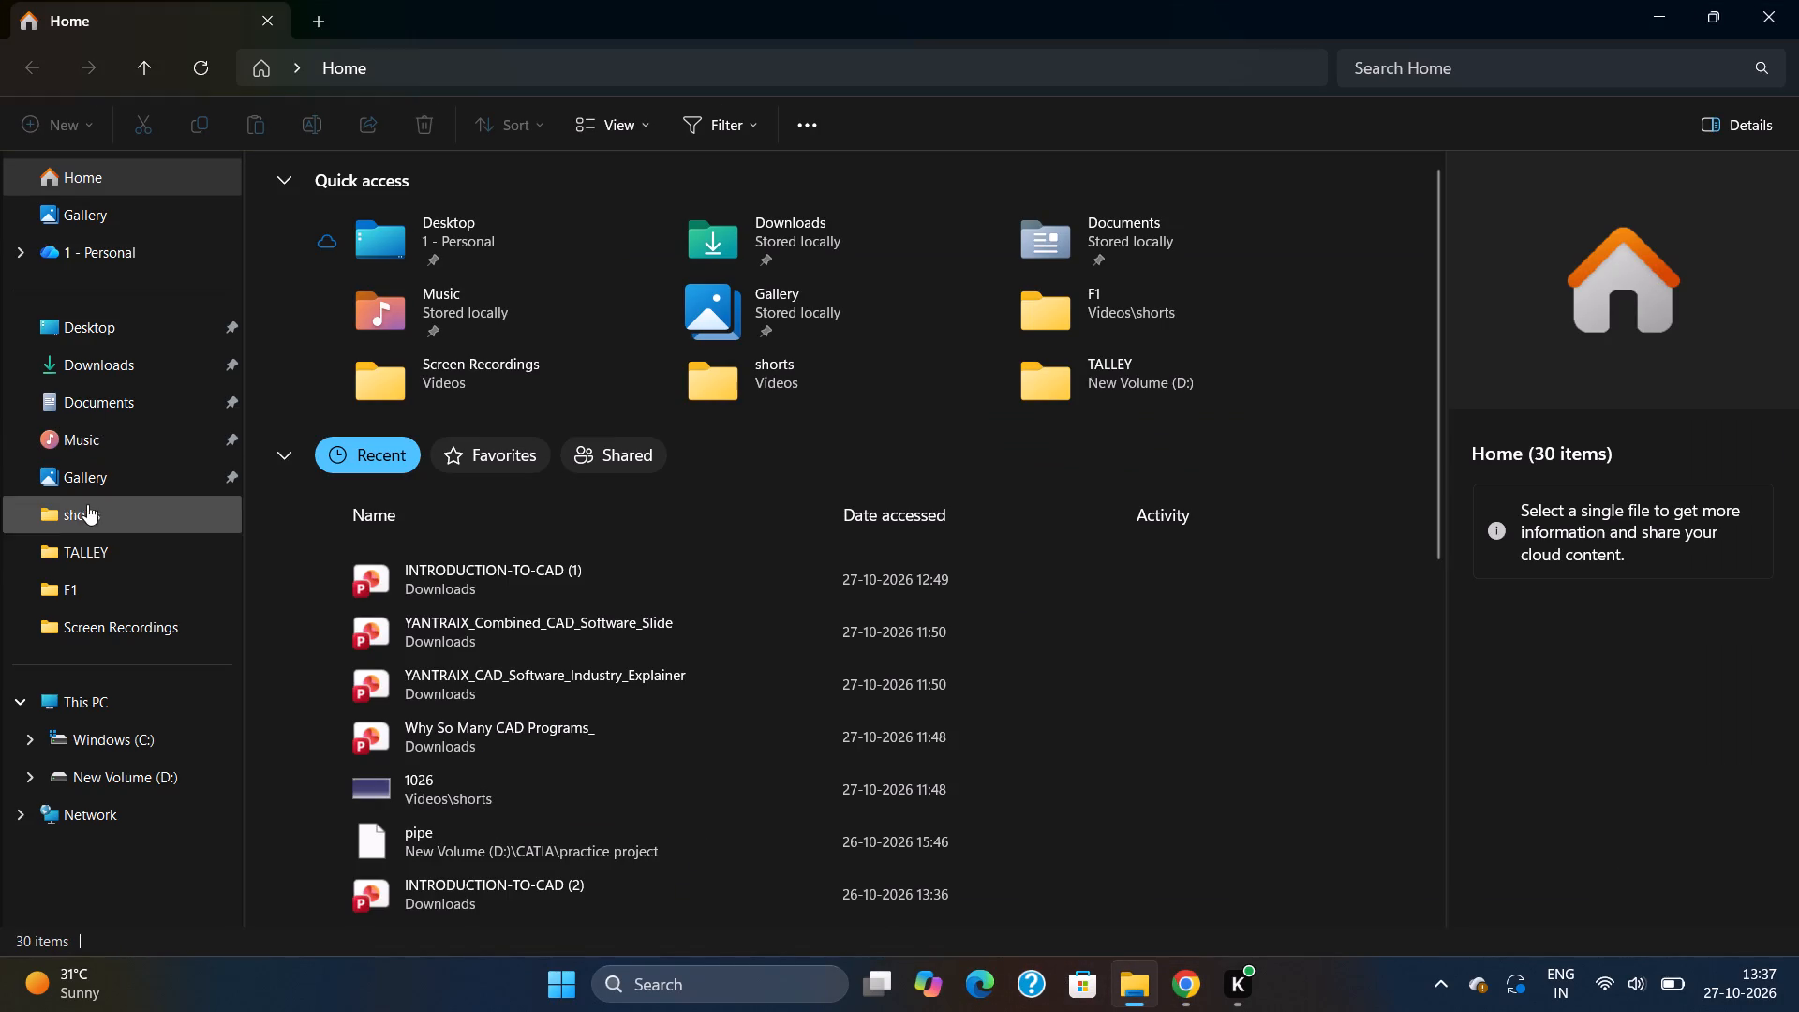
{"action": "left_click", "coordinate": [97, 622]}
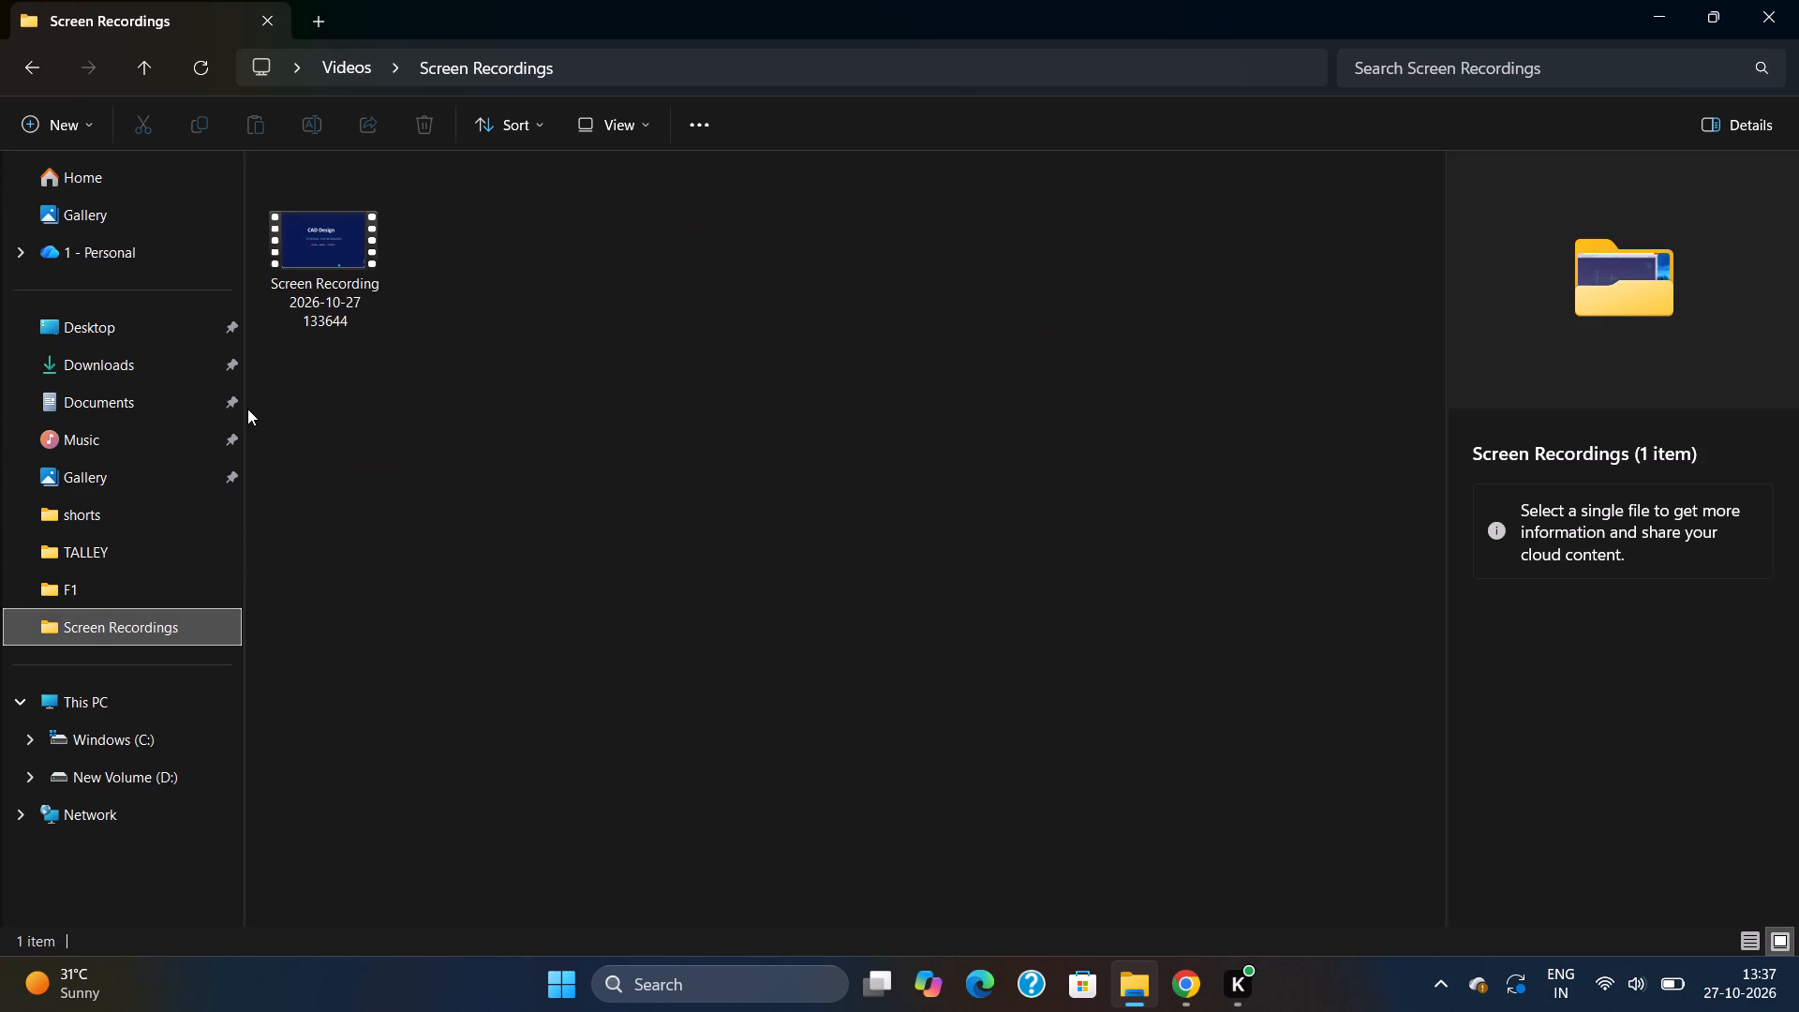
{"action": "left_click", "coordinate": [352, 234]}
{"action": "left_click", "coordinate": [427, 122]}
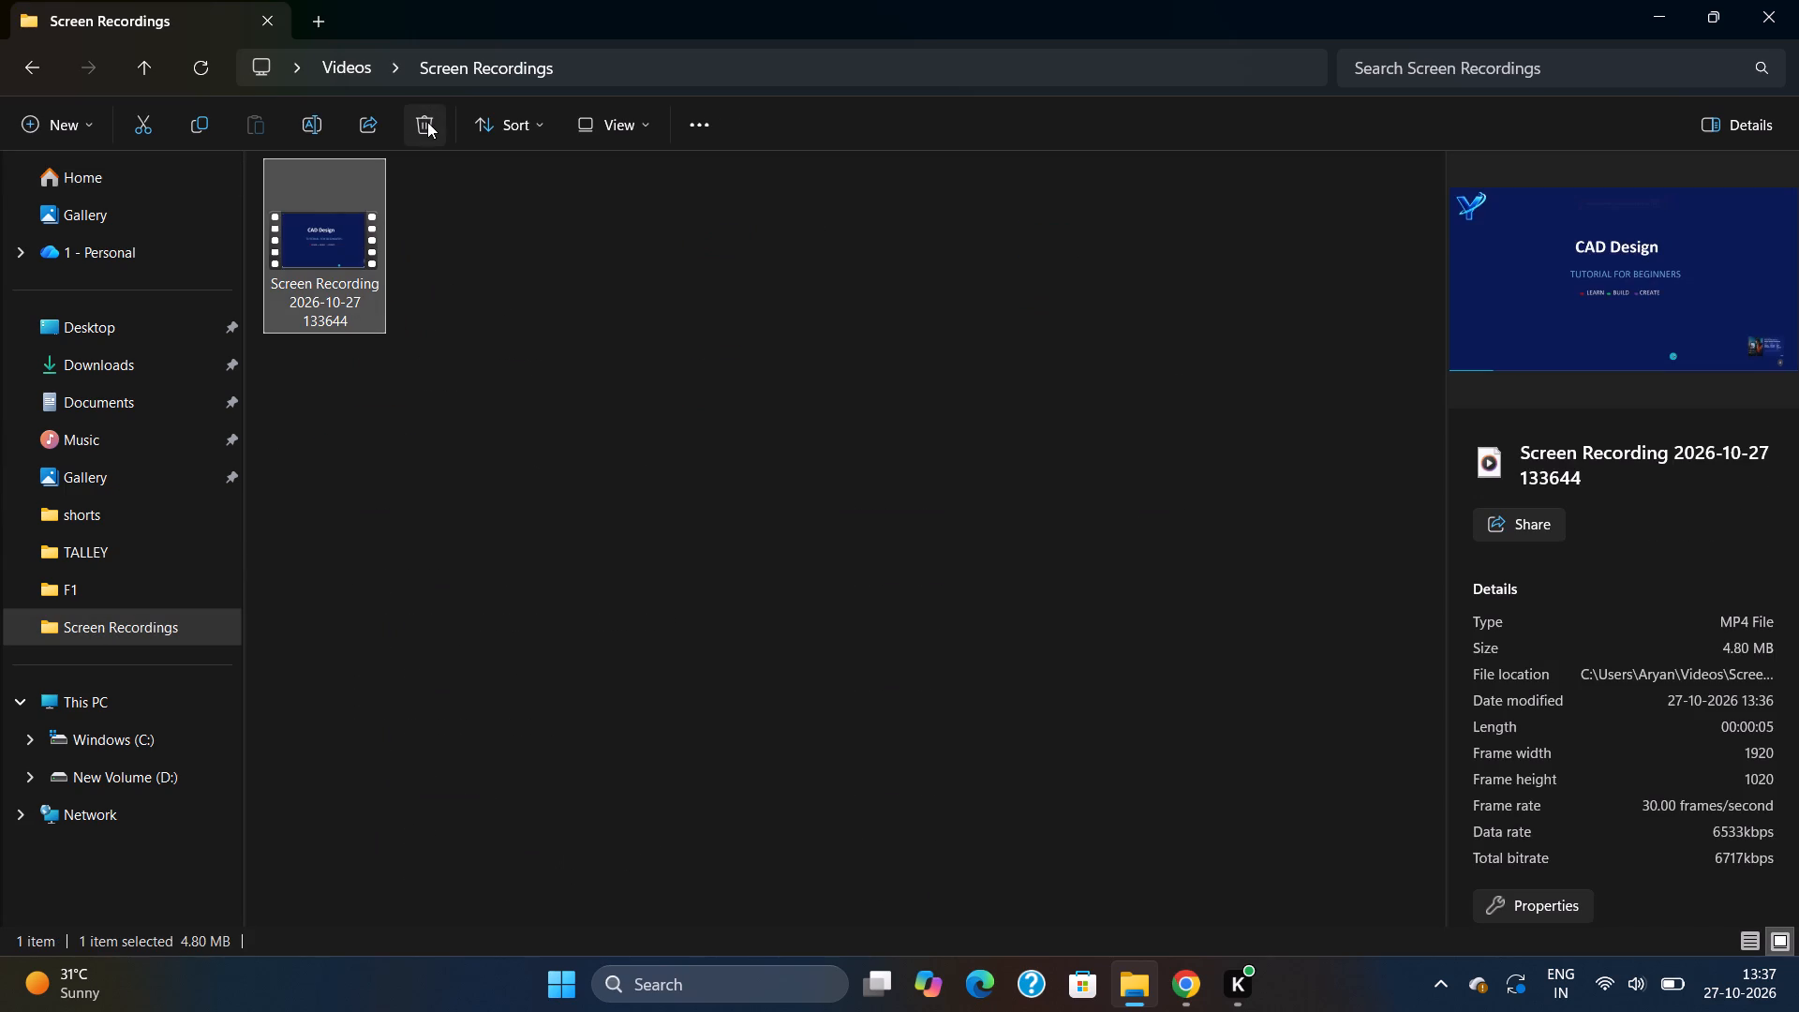
Switch to the presentation in Chrome, page through it in full screen from slide 1 to slide 8, and return to the editor.
{"action": "left_click", "coordinate": [1180, 1001]}
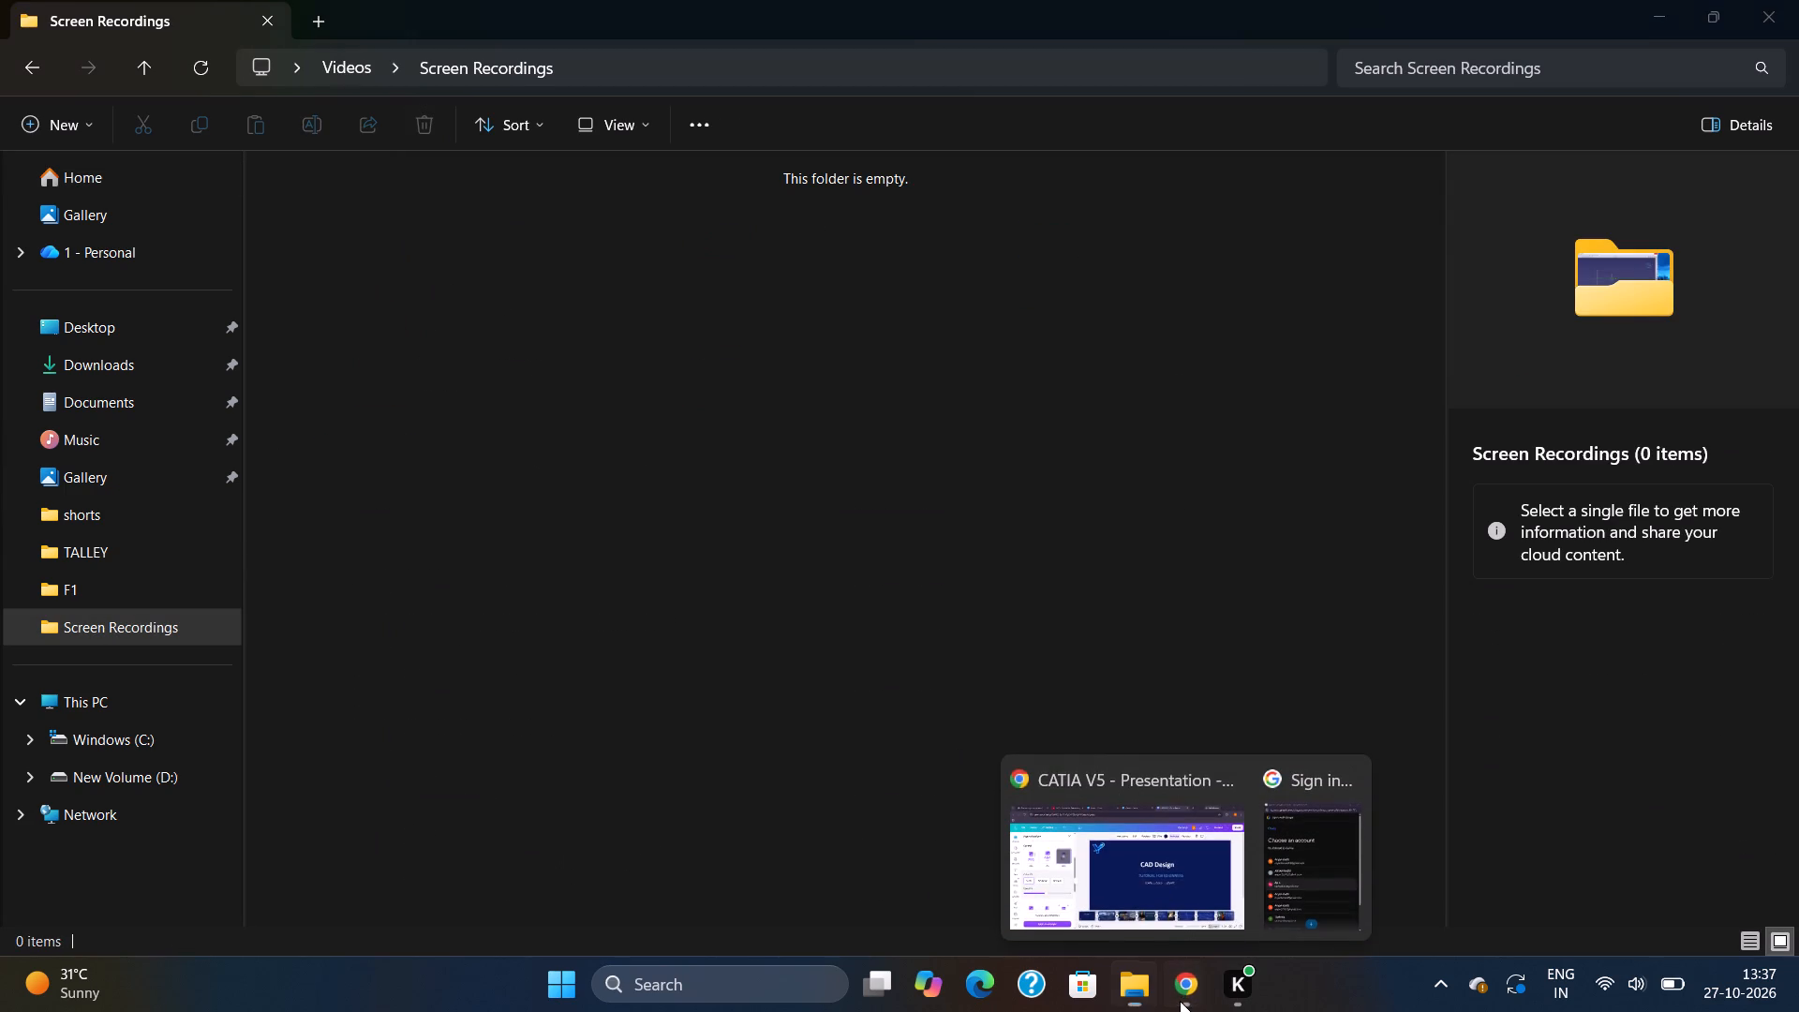
{"action": "left_click", "coordinate": [1176, 930]}
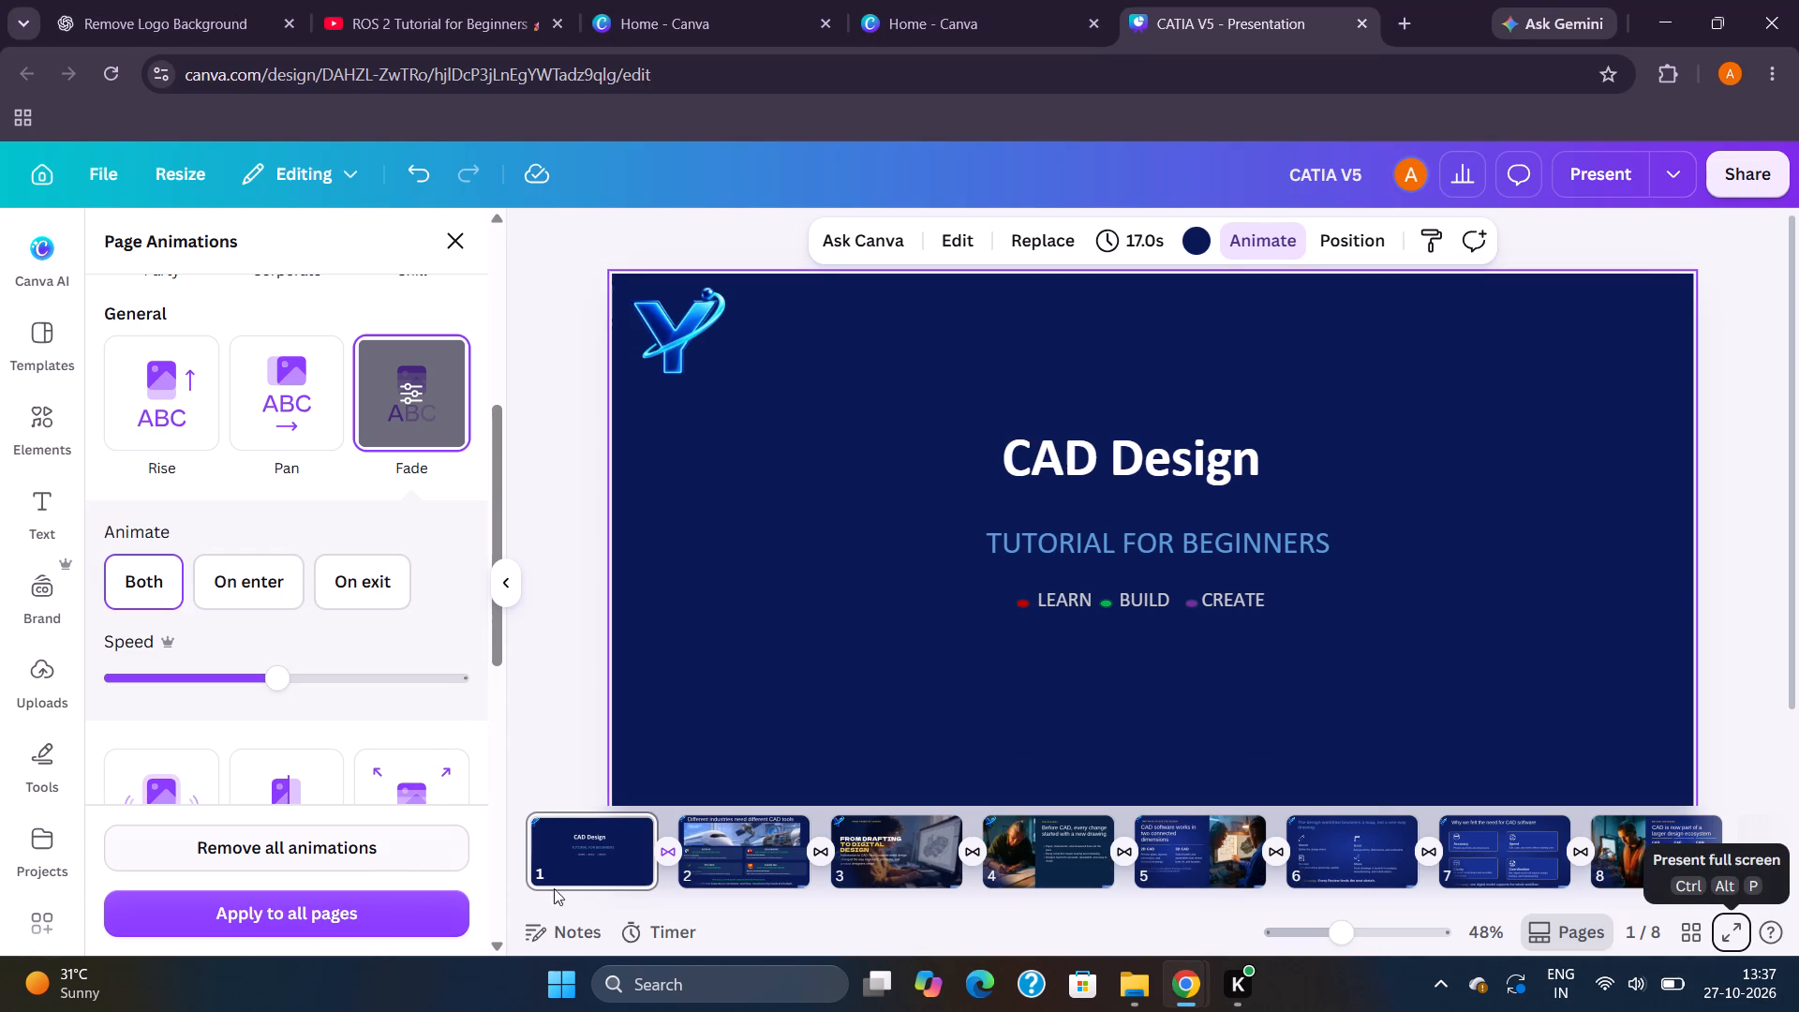
{"action": "left_click", "coordinate": [1710, 929]}
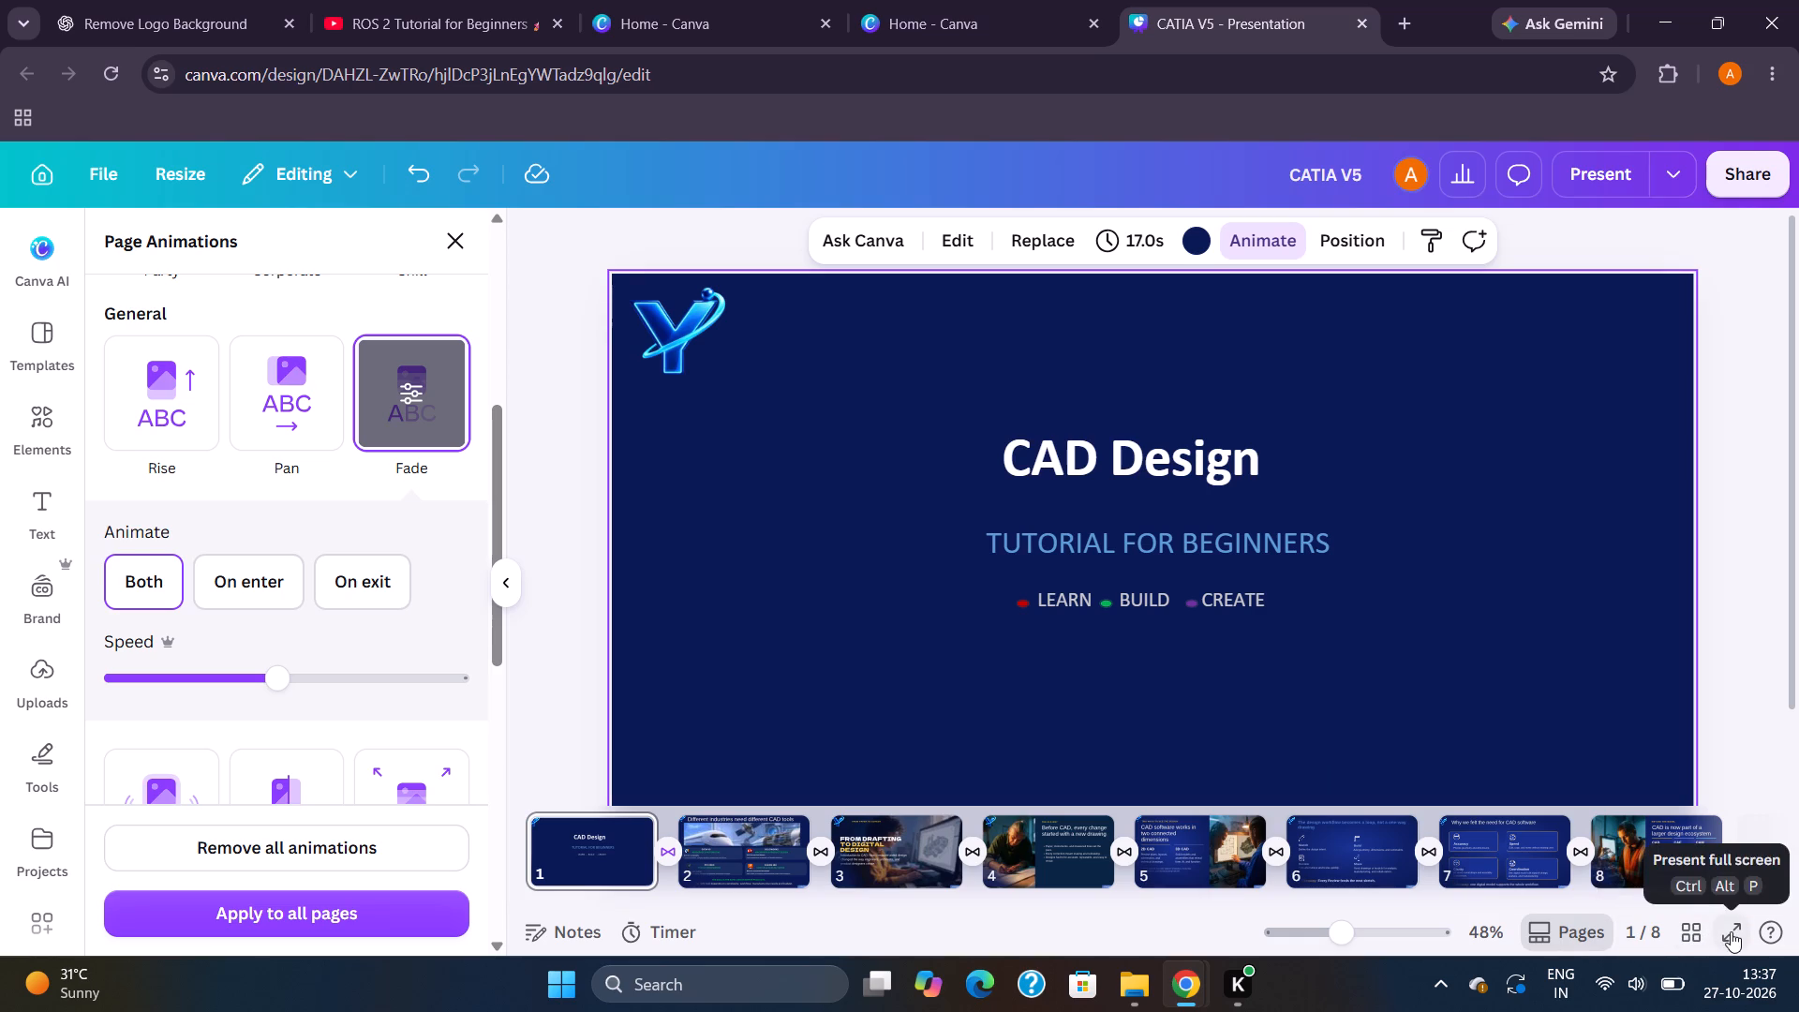
{"action": "left_click", "coordinate": [1731, 931]}
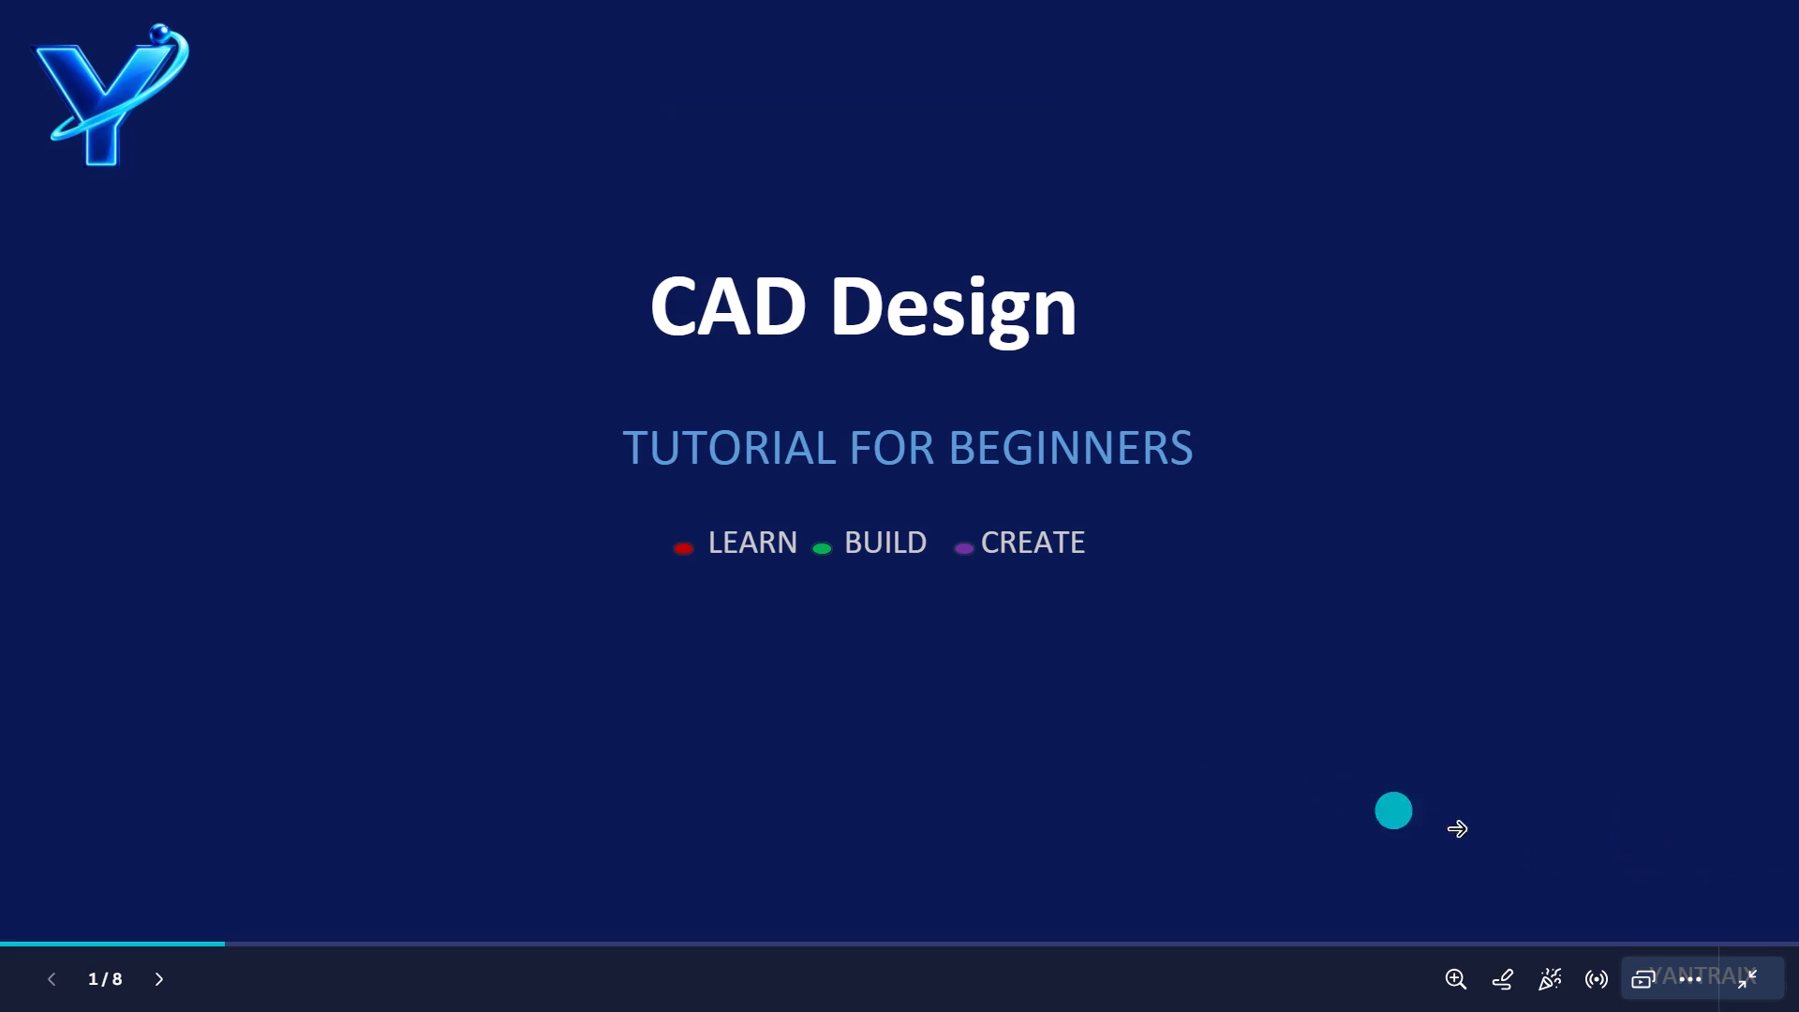
{"action": "key", "text": "space"}
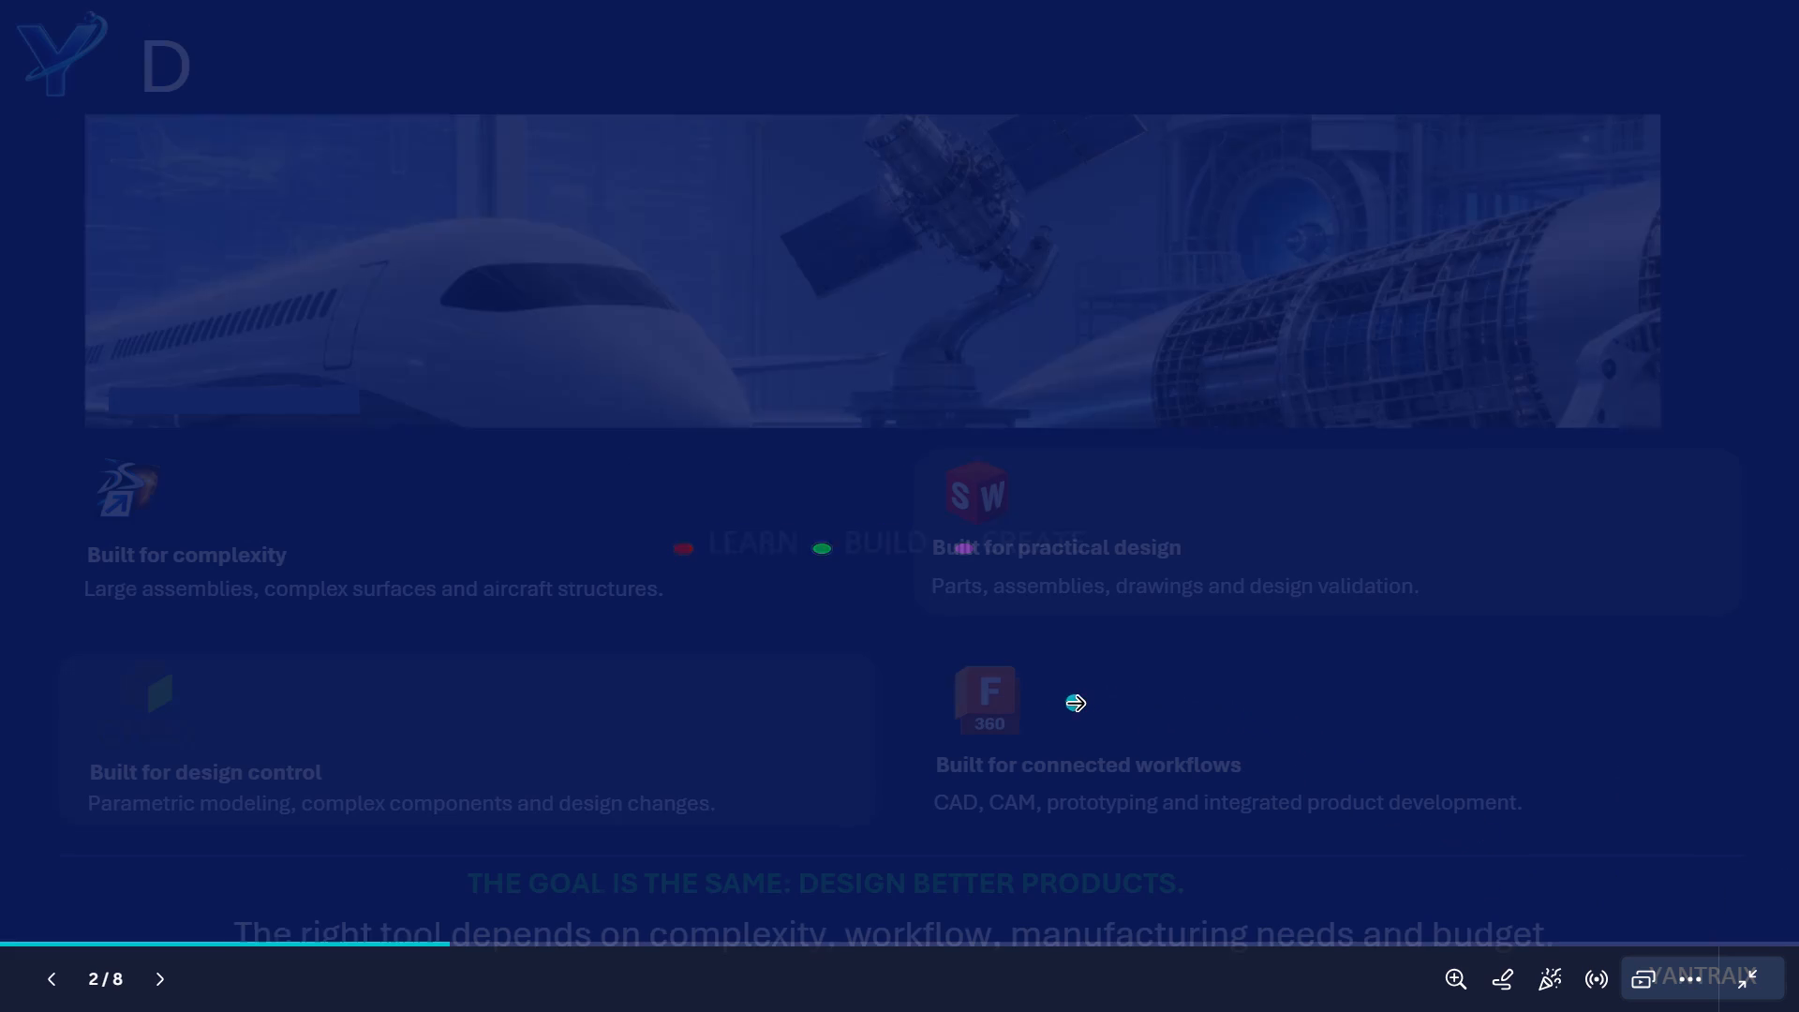
{"action": "key", "text": "Left"}
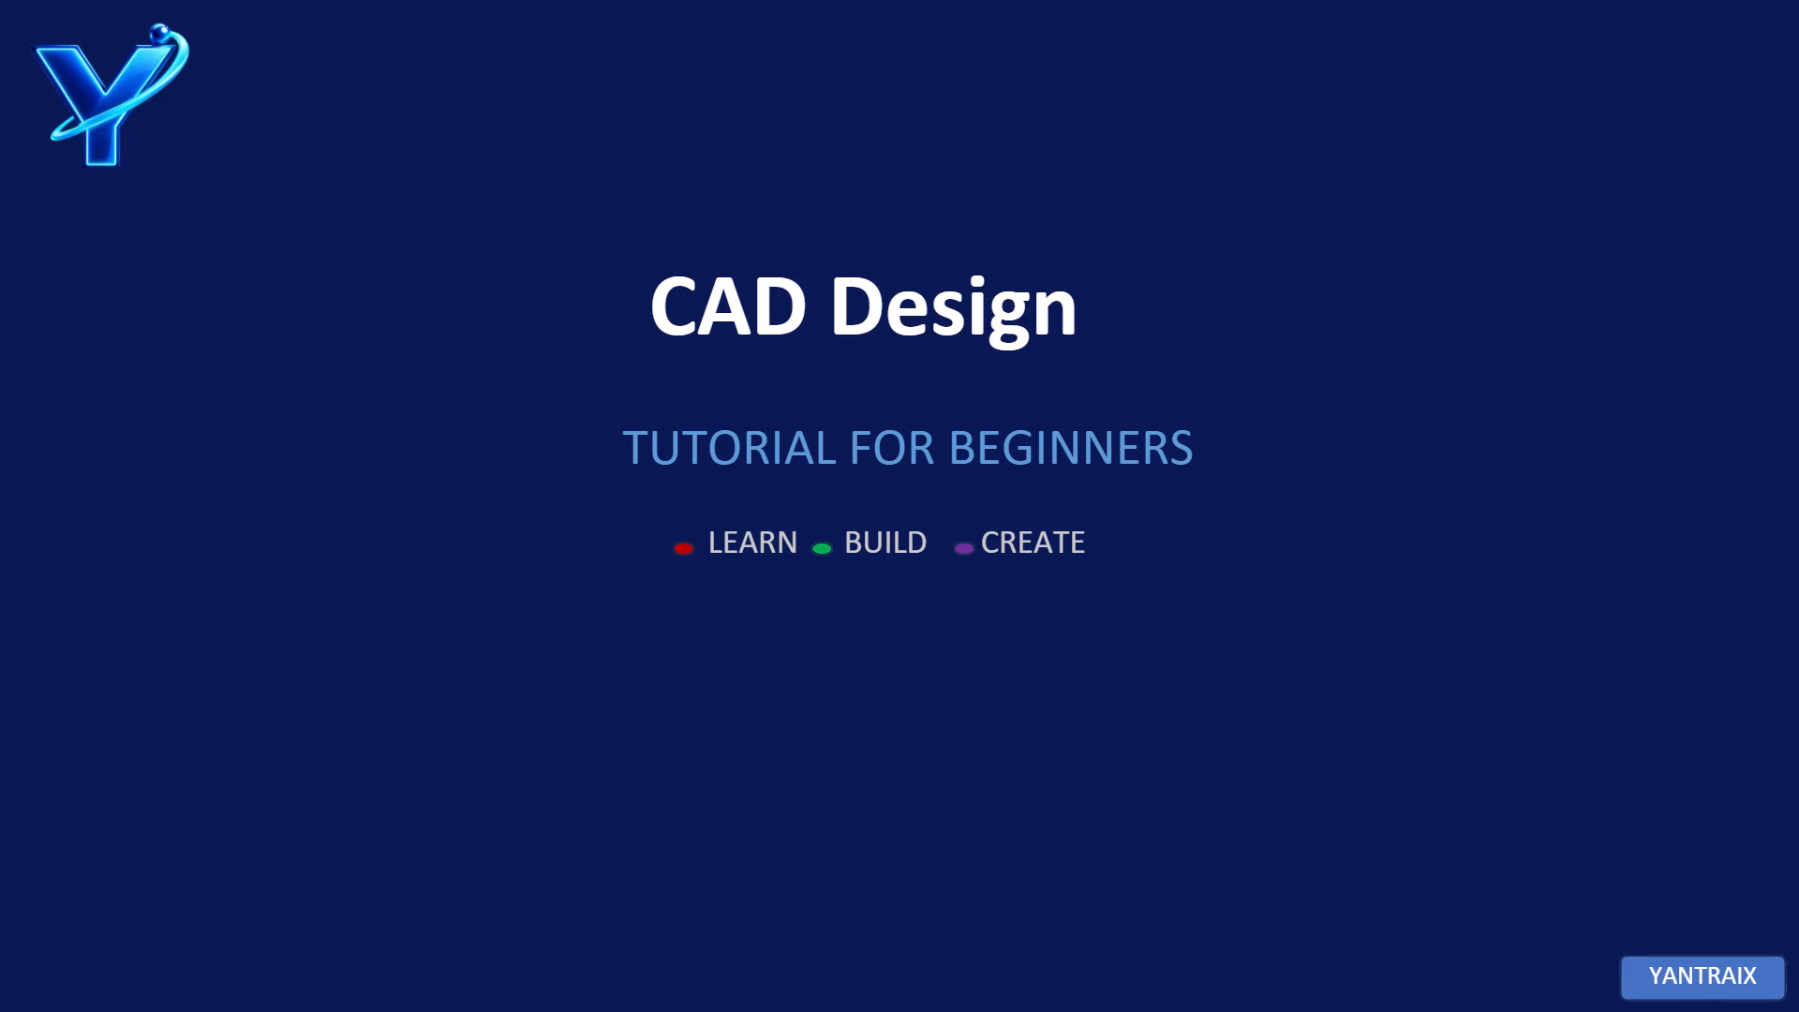
{"action": "key", "text": "space"}
{"action": "key", "text": "space"}
{"action": "key", "text": "space"}
{"action": "key", "text": "space"}
{"action": "key", "text": "space"}
{"action": "key", "text": "space"}
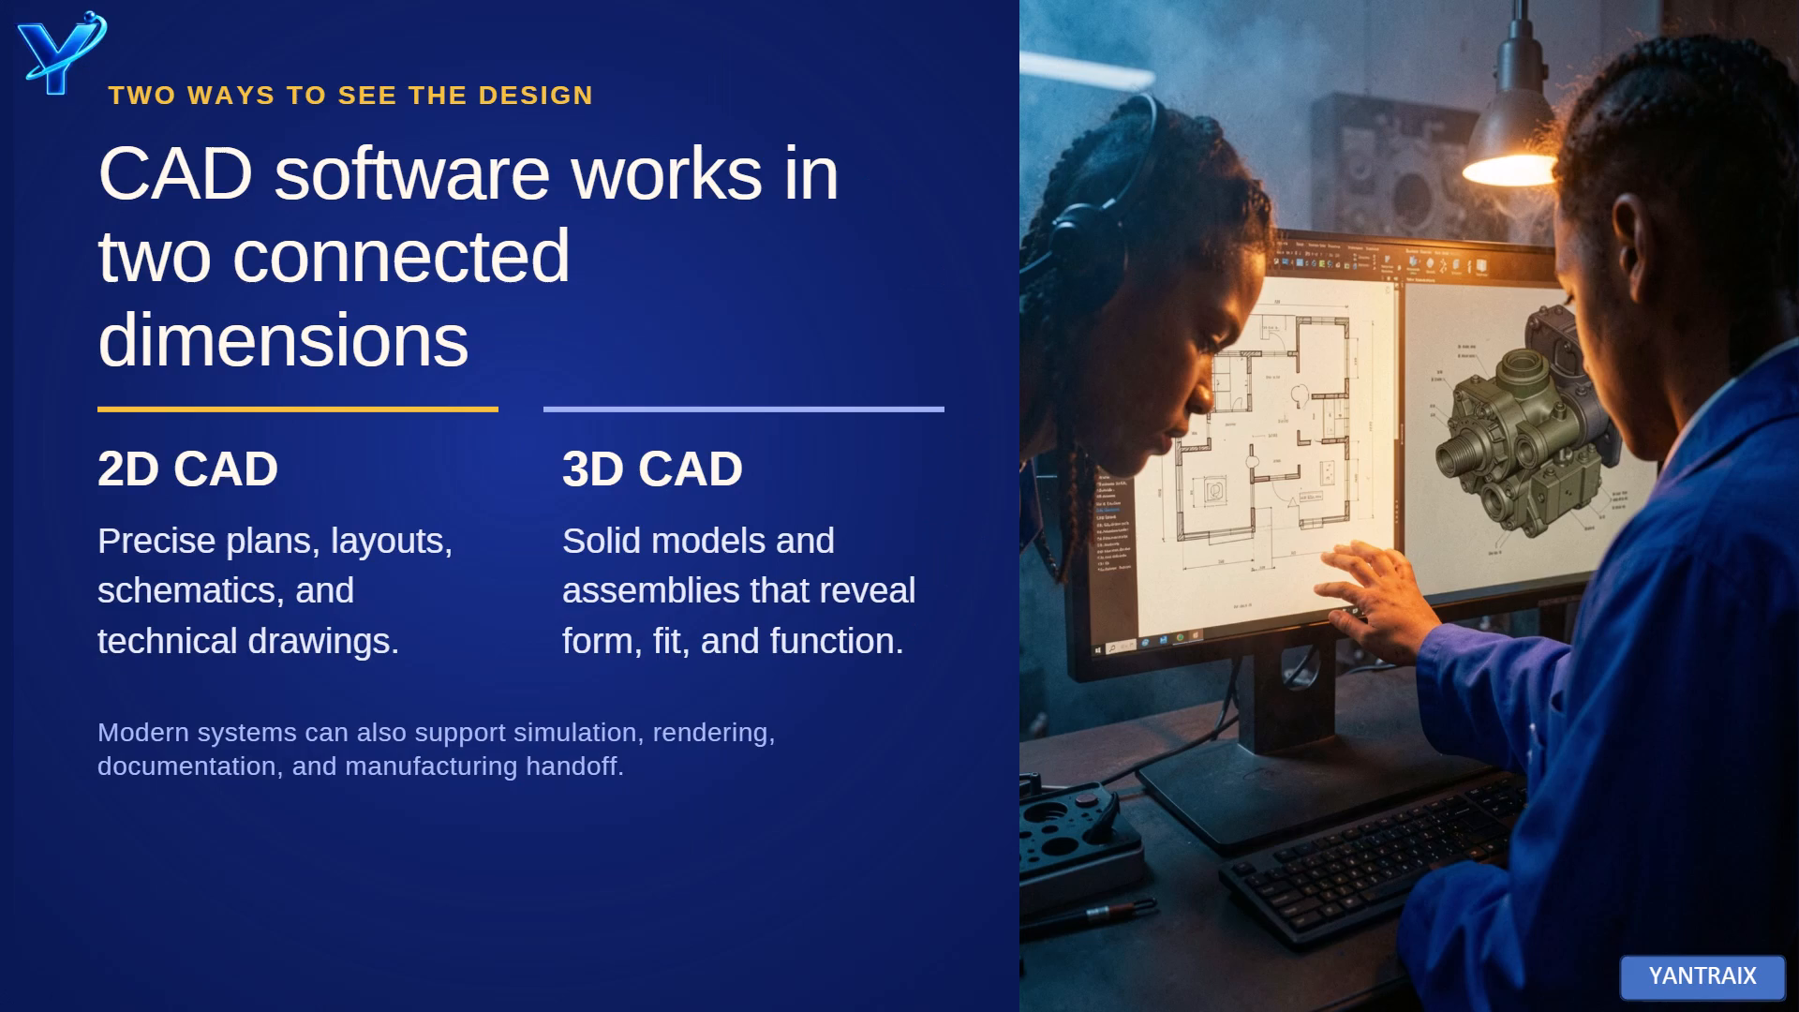
{"action": "key", "text": "space"}
{"action": "key", "text": "space"}
{"action": "key", "text": "space"}
{"action": "key", "text": "space"}
{"action": "key", "text": "space"}
{"action": "key", "text": "space"}
{"action": "key", "text": "space"}
{"action": "key", "text": "space"}
{"action": "key", "text": "space"}
{"action": "key", "text": "space"}
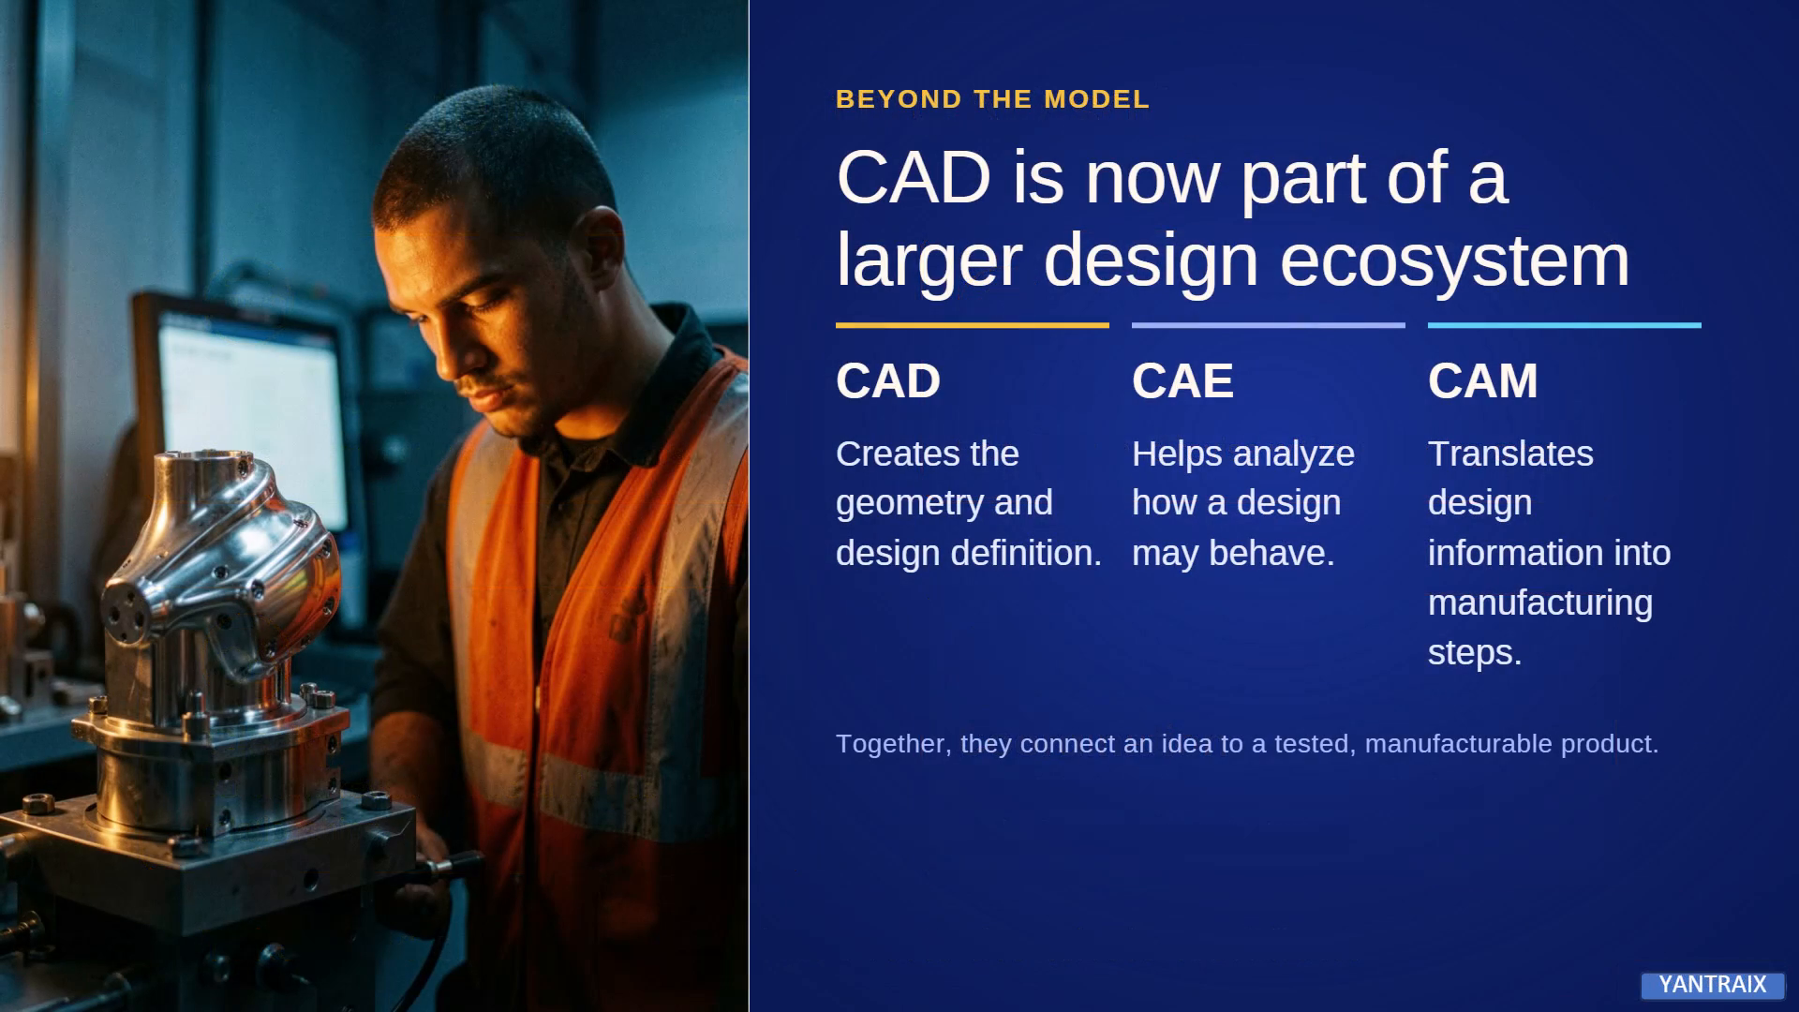
{"action": "key", "text": "Escape"}
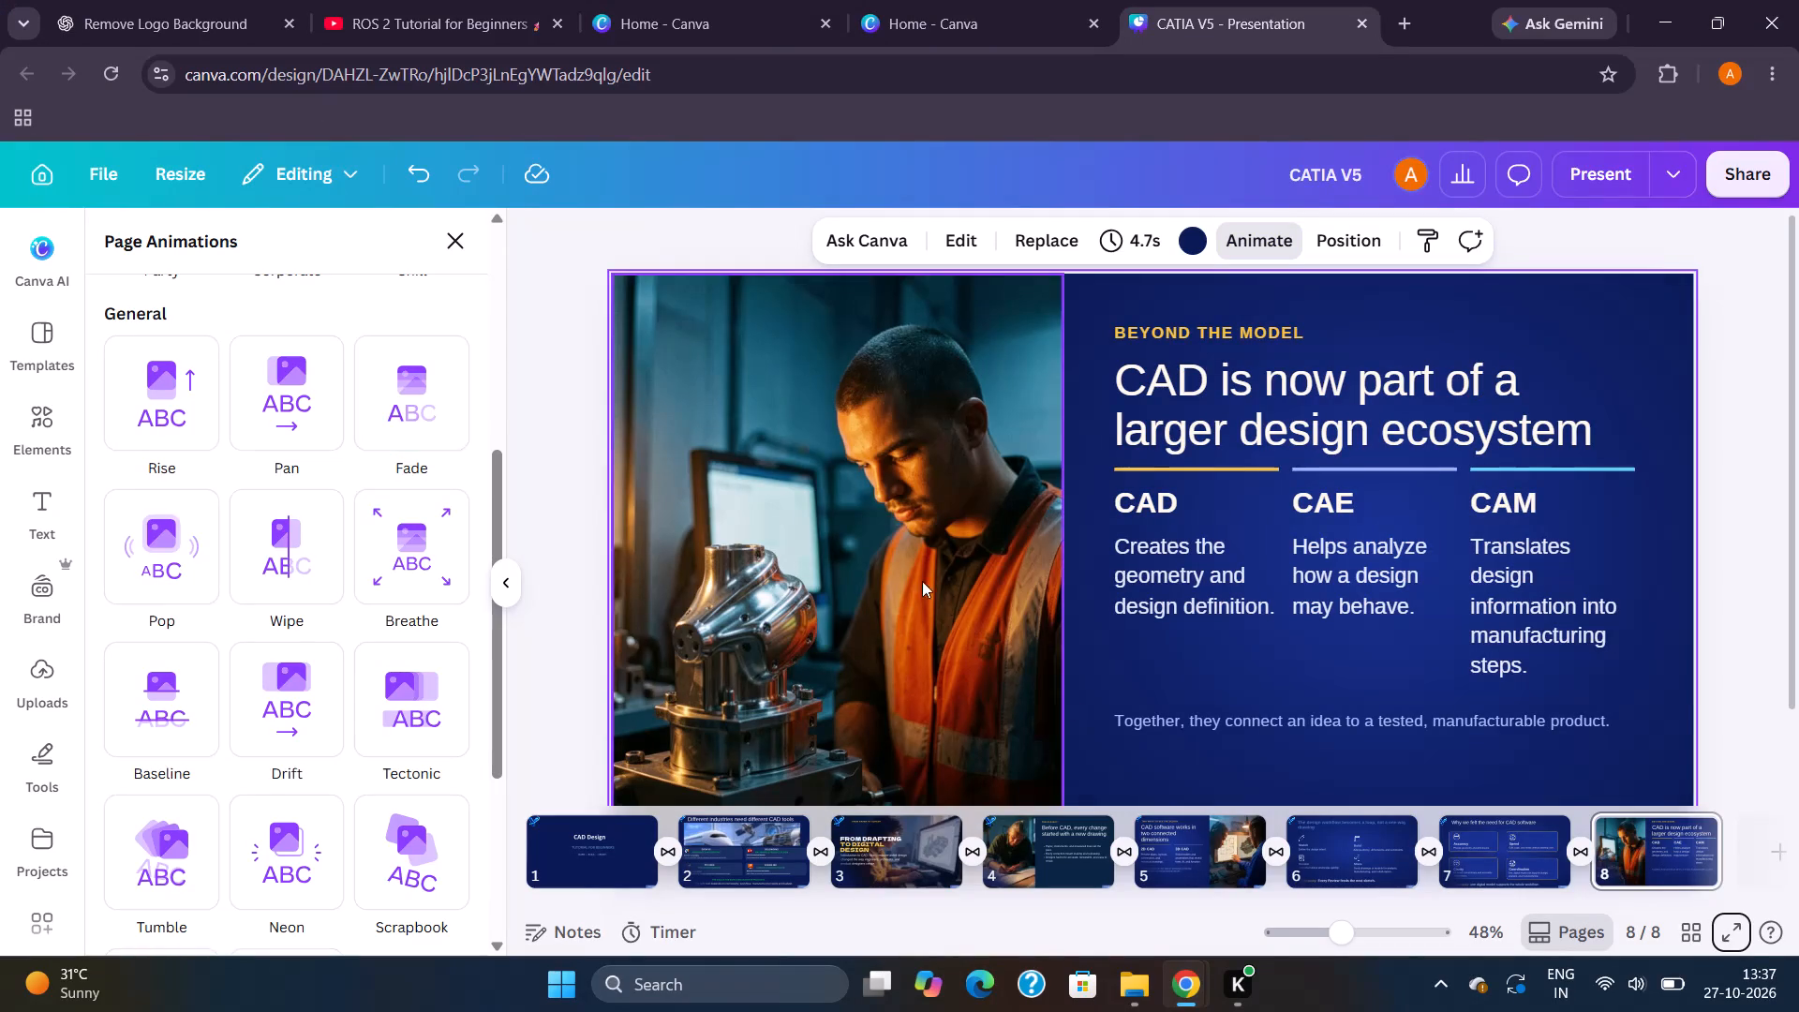
Select slide 1, preview it in full screen, and return to the editor.
{"action": "left_click", "coordinate": [569, 830]}
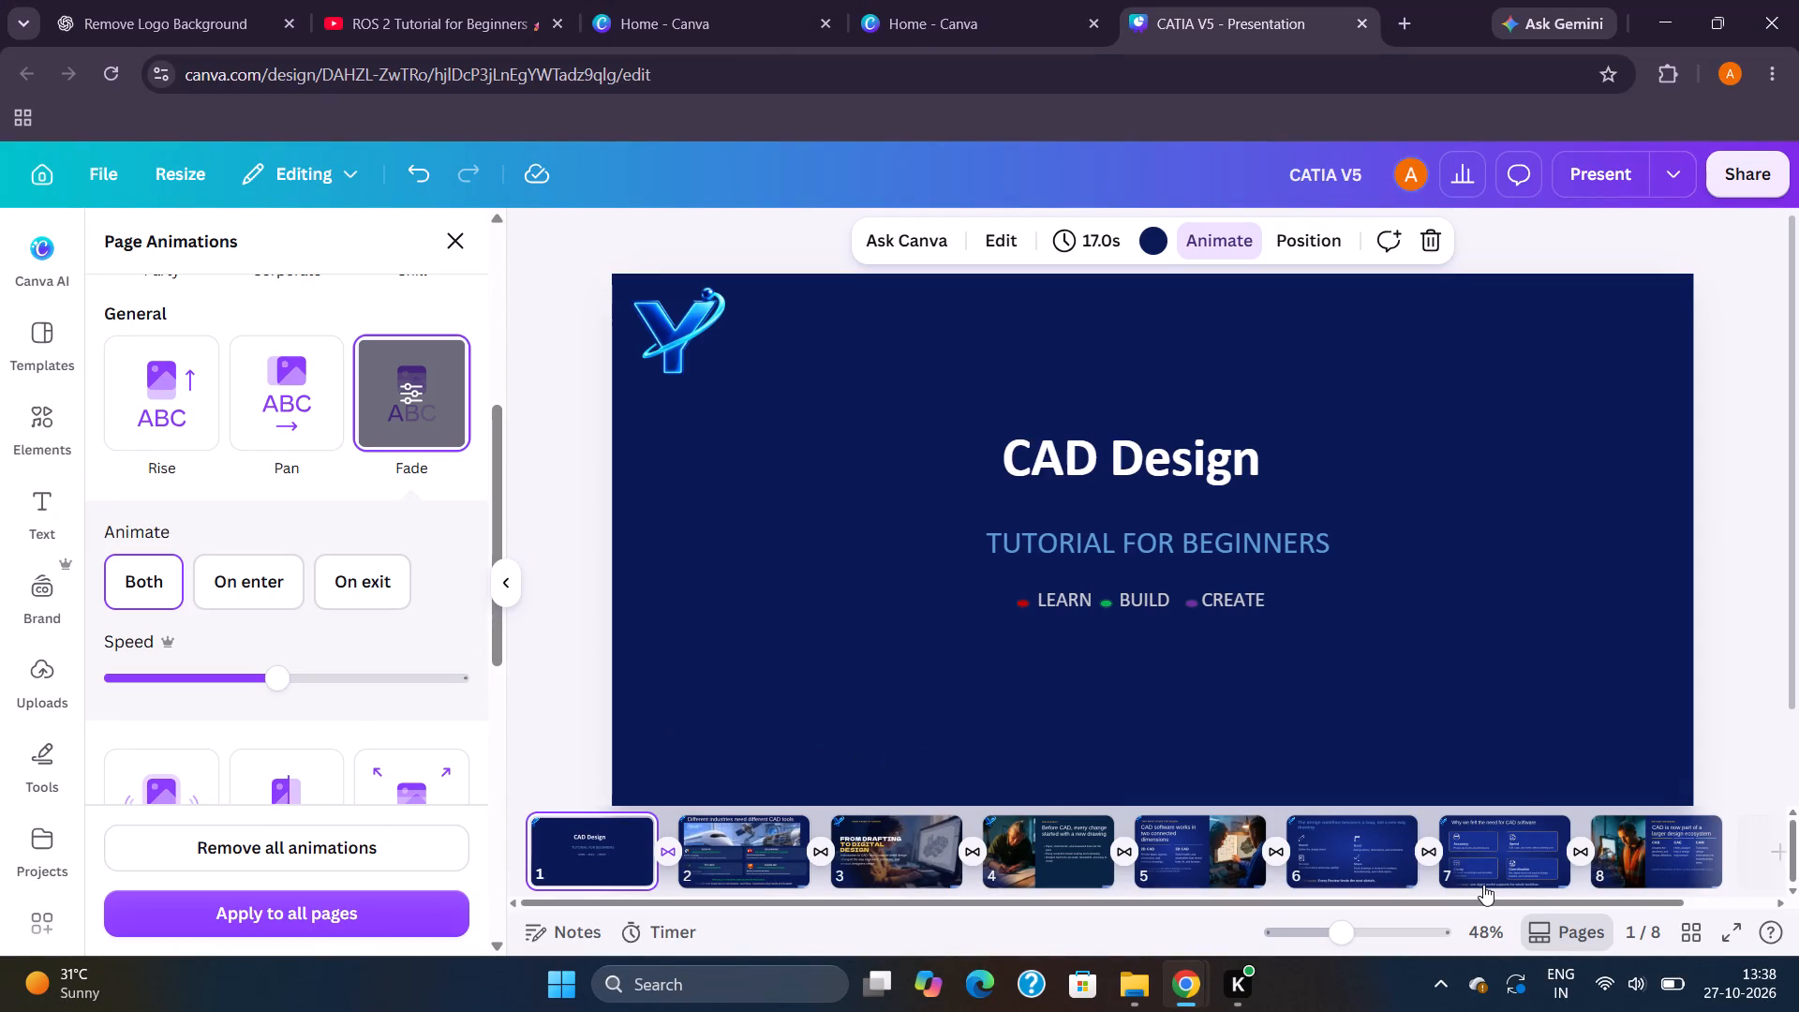
{"action": "left_click", "coordinate": [1722, 927]}
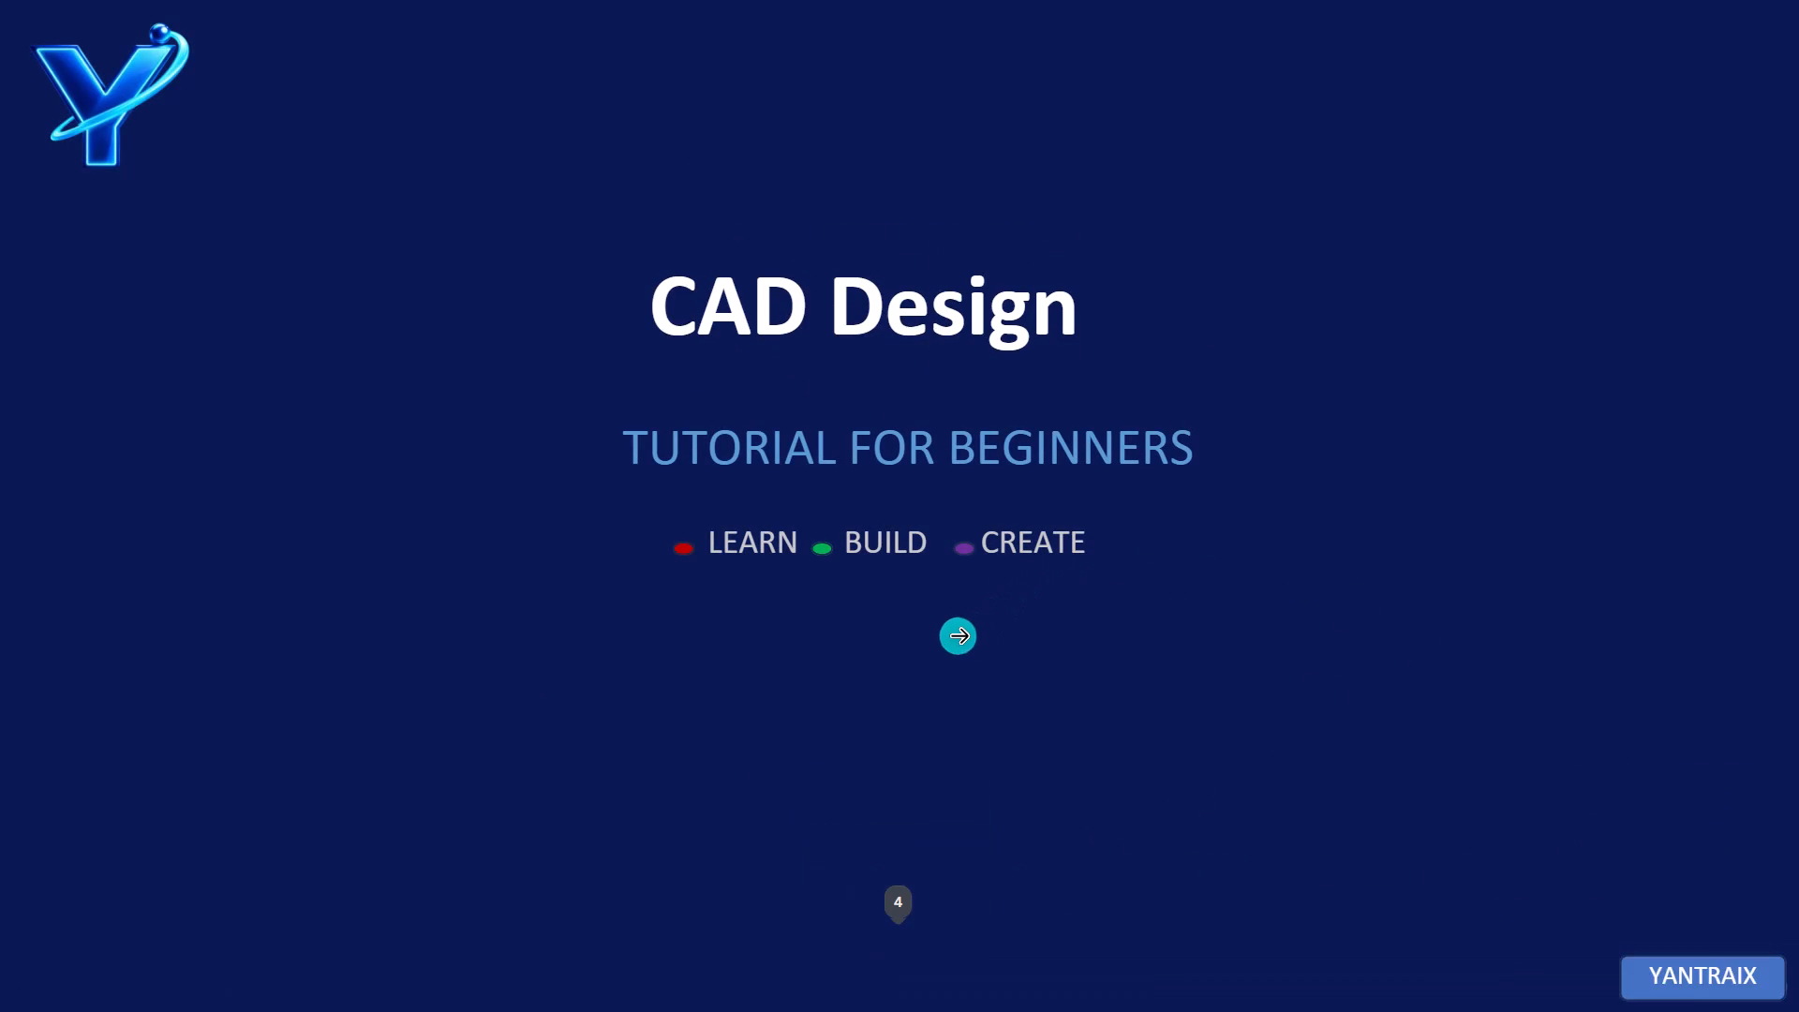
{"action": "key", "text": "Escape"}
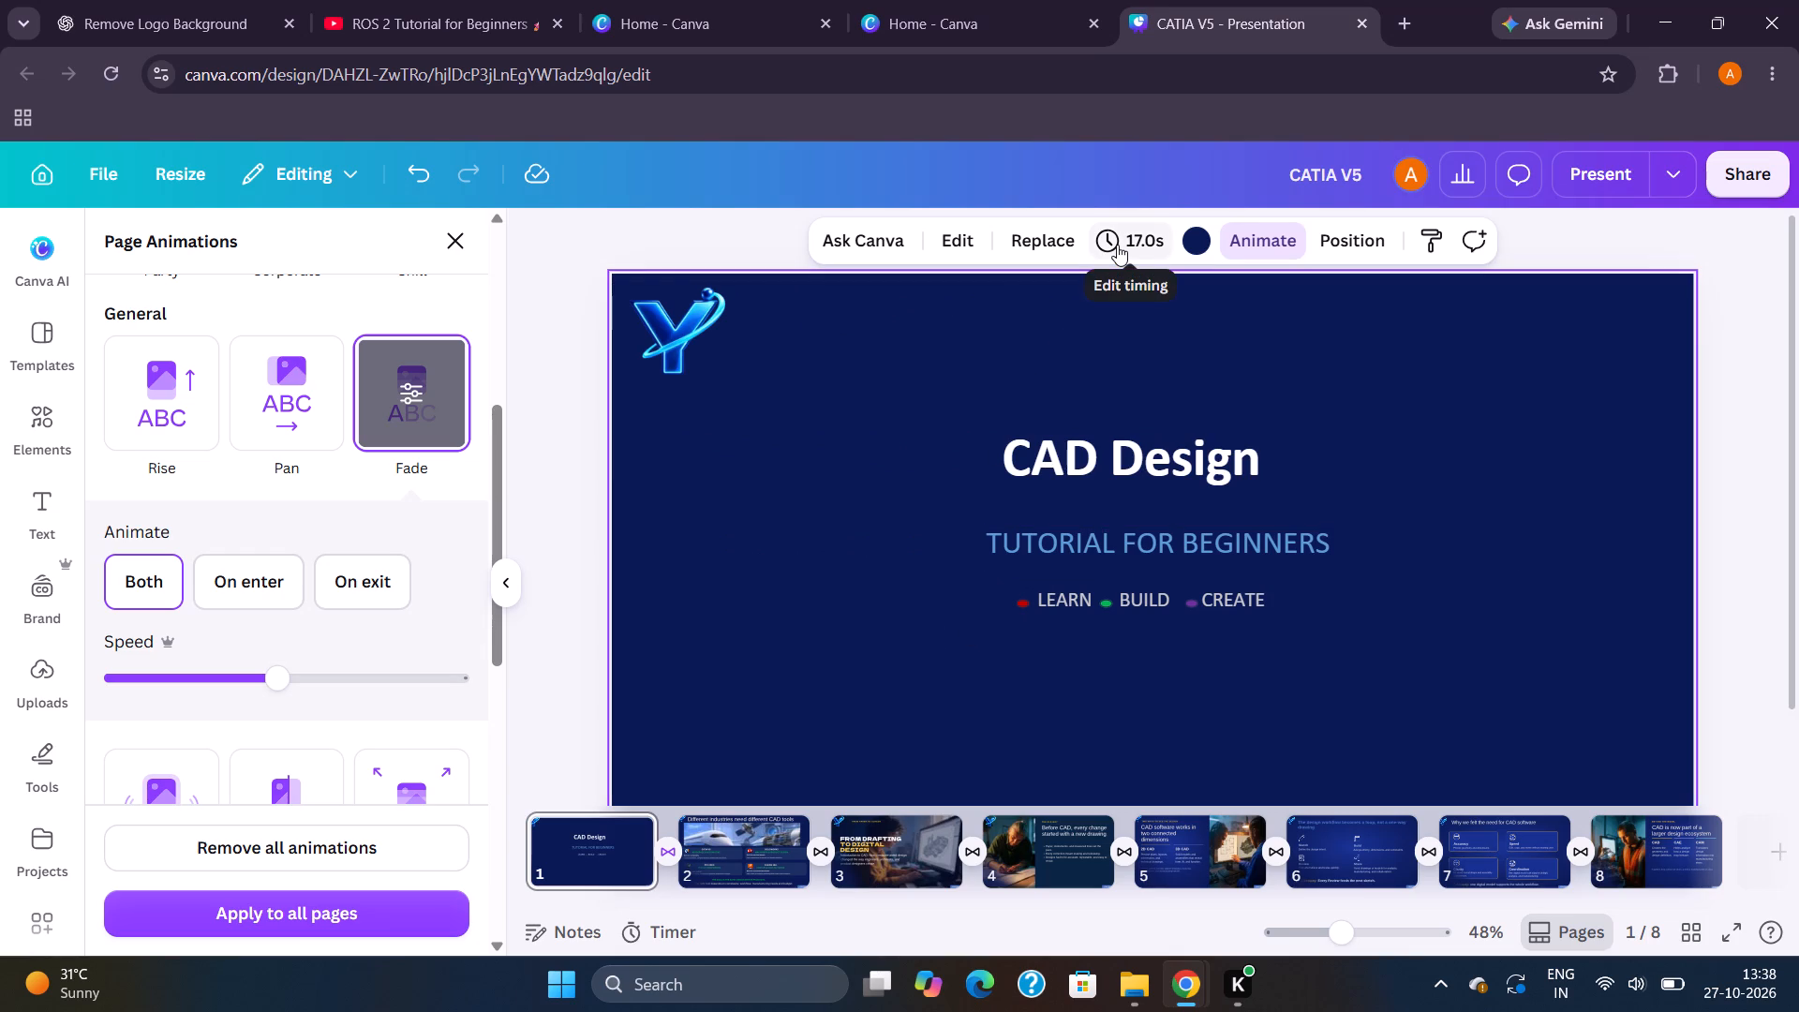
Set slide 1's timing to 30.0 s, preview it in full screen, and return to the editor.
{"action": "left_click", "coordinate": [1101, 238]}
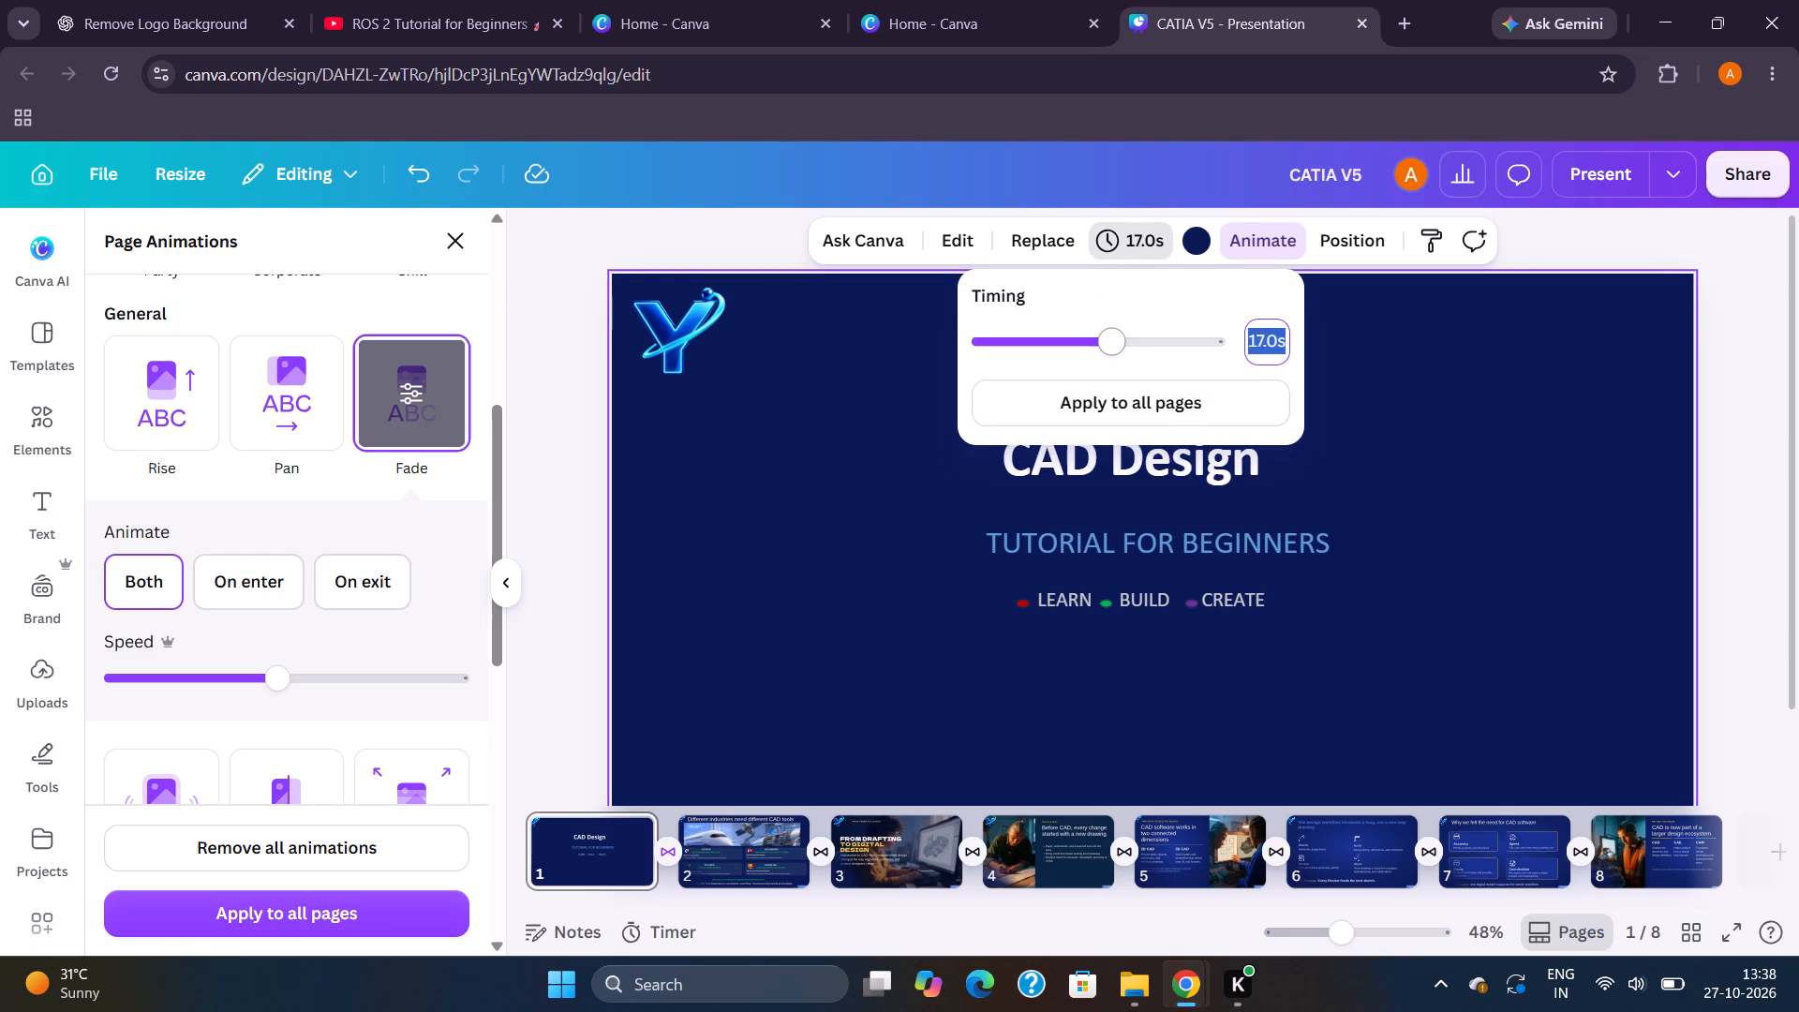
{"action": "left_click_drag", "start_coordinate": [1108, 349], "coordinate": [1271, 359]}
{"action": "left_click", "coordinate": [1719, 374]}
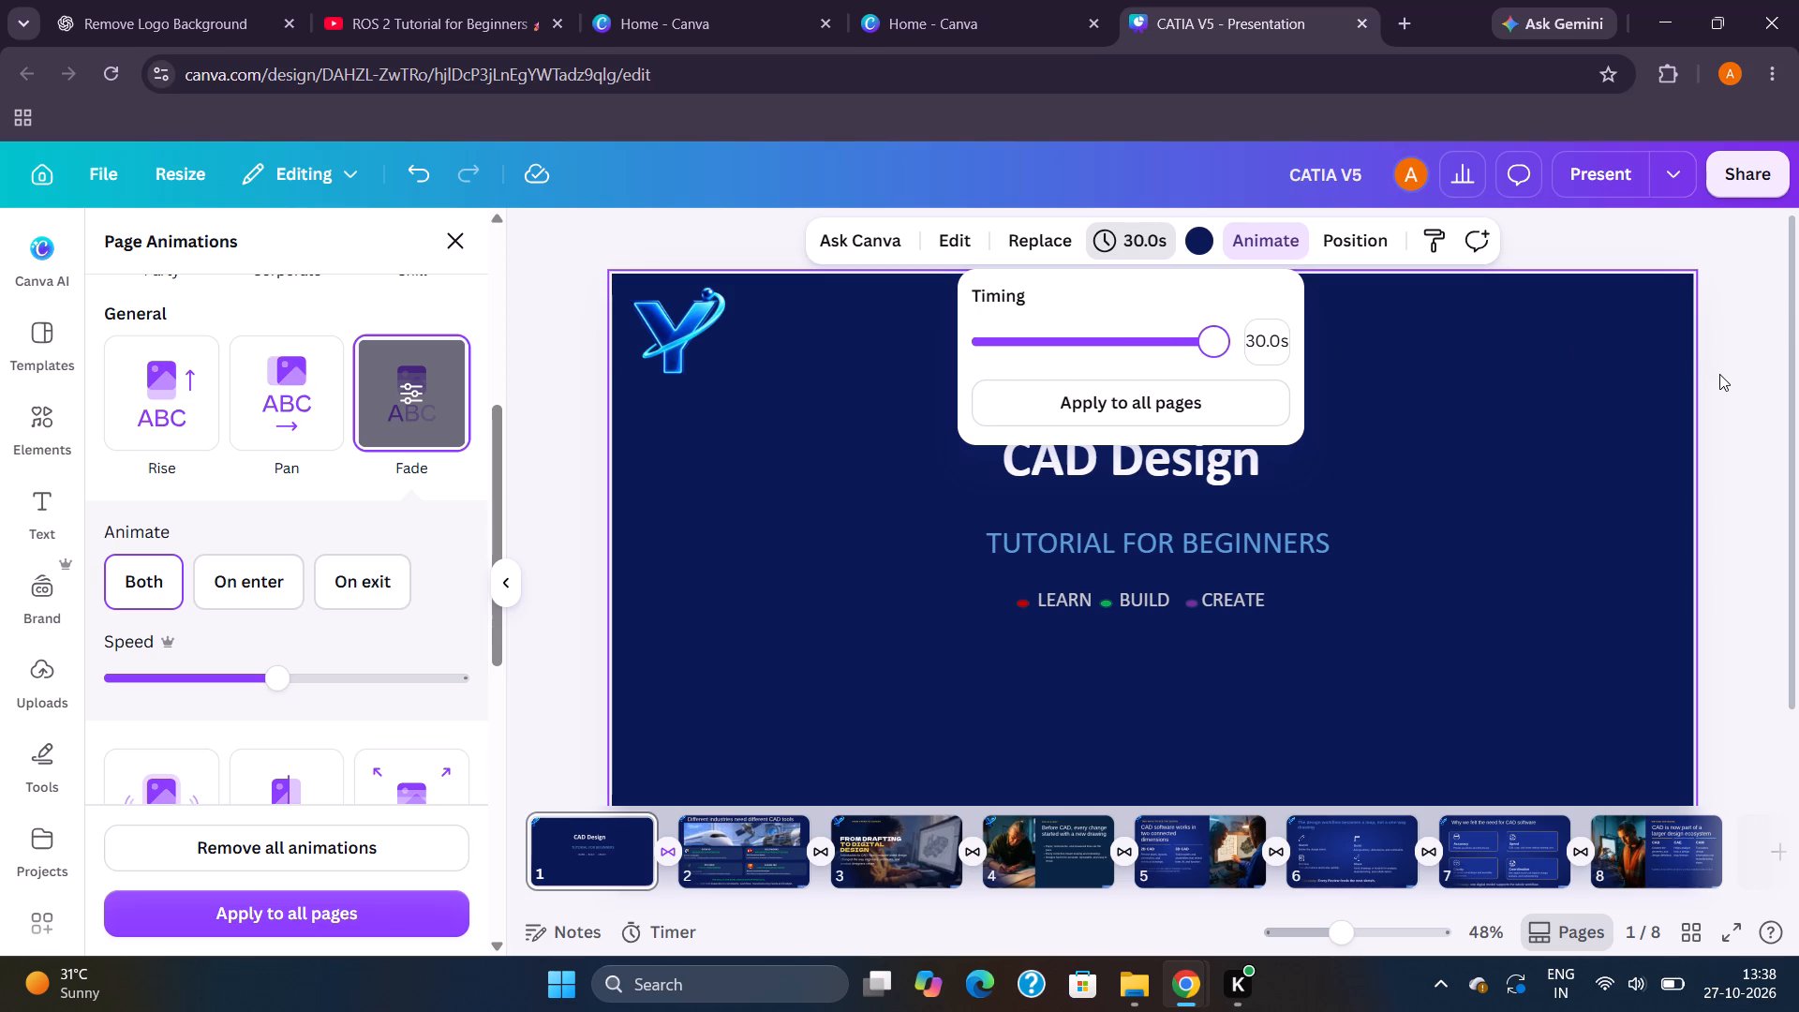
{"action": "left_click", "coordinate": [1716, 938]}
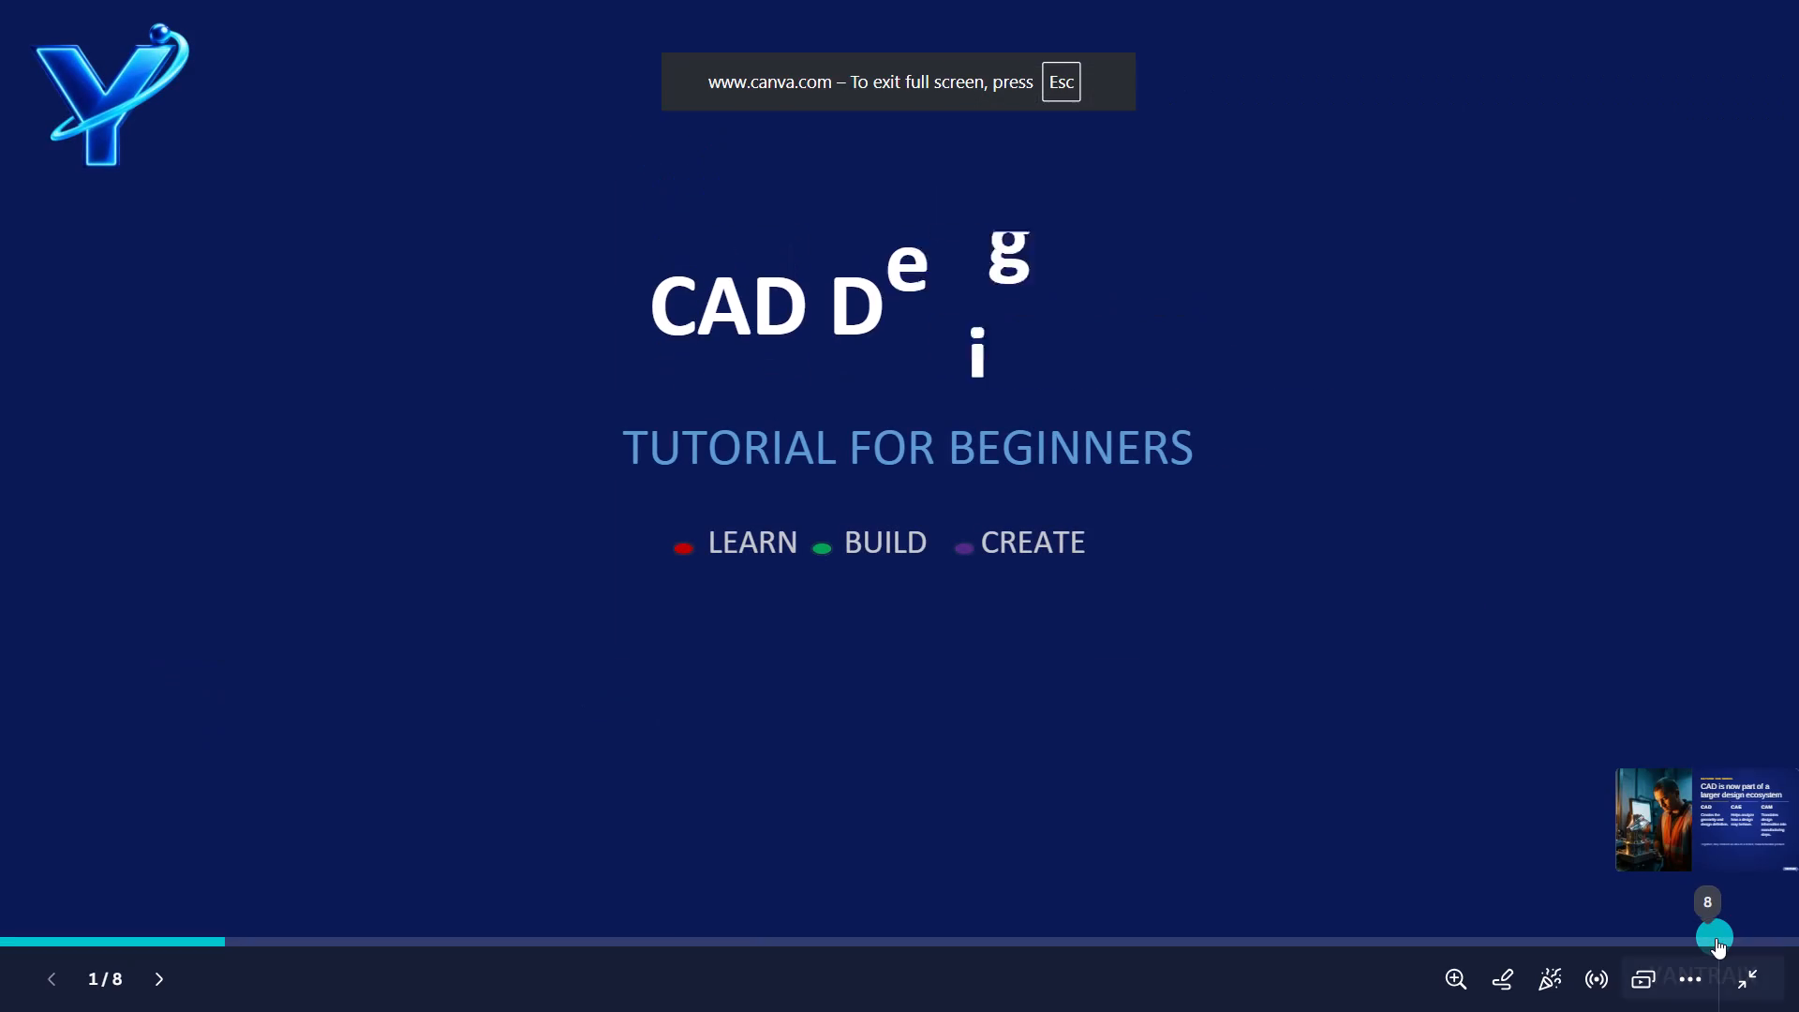
{"action": "key", "text": "Escape"}
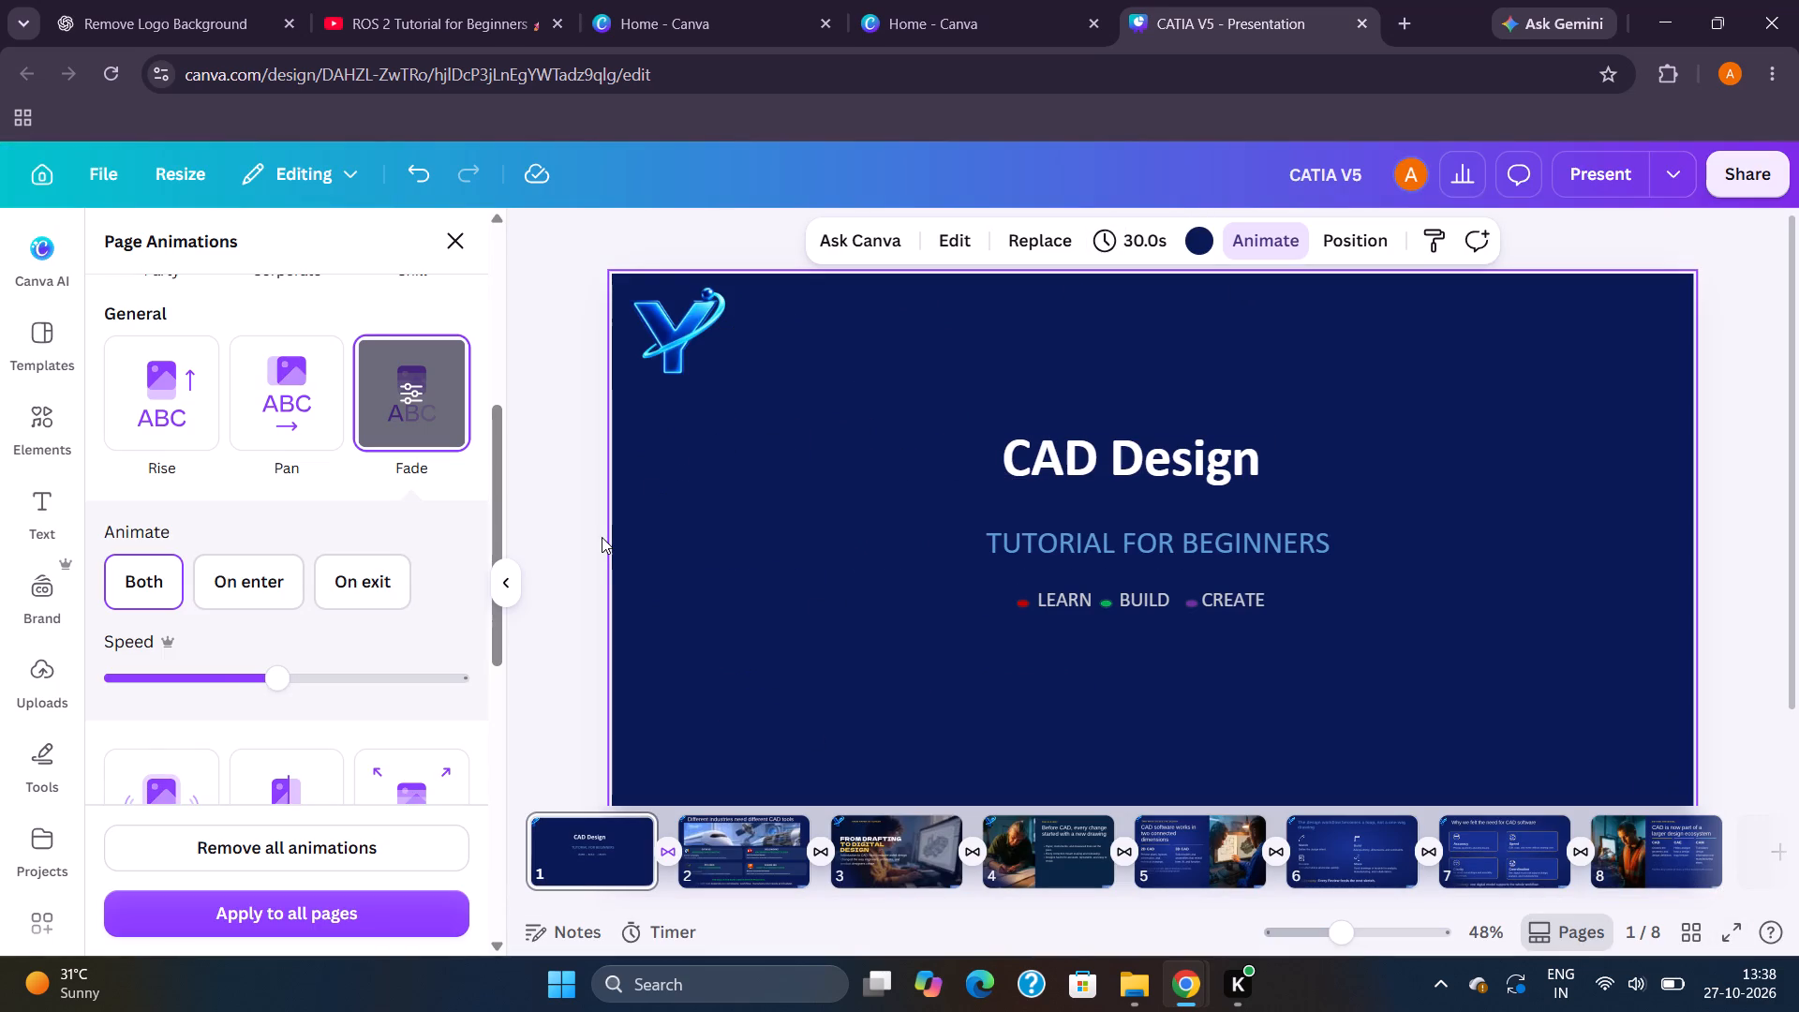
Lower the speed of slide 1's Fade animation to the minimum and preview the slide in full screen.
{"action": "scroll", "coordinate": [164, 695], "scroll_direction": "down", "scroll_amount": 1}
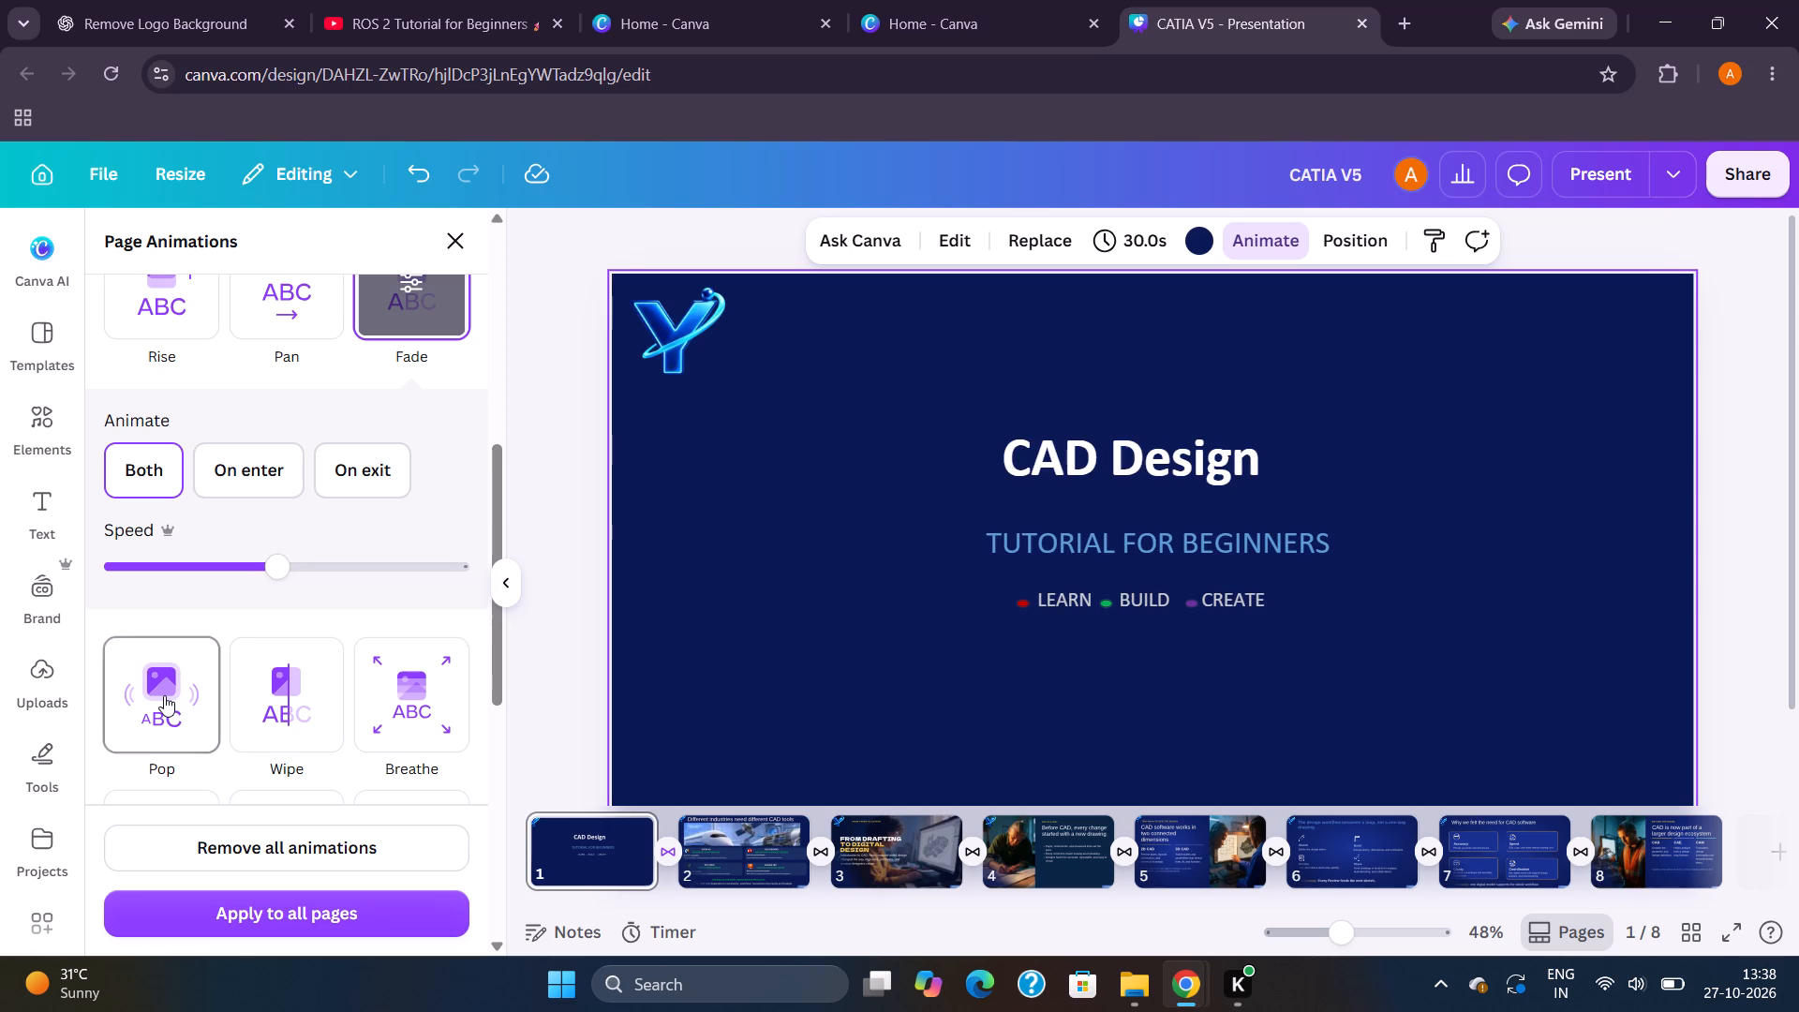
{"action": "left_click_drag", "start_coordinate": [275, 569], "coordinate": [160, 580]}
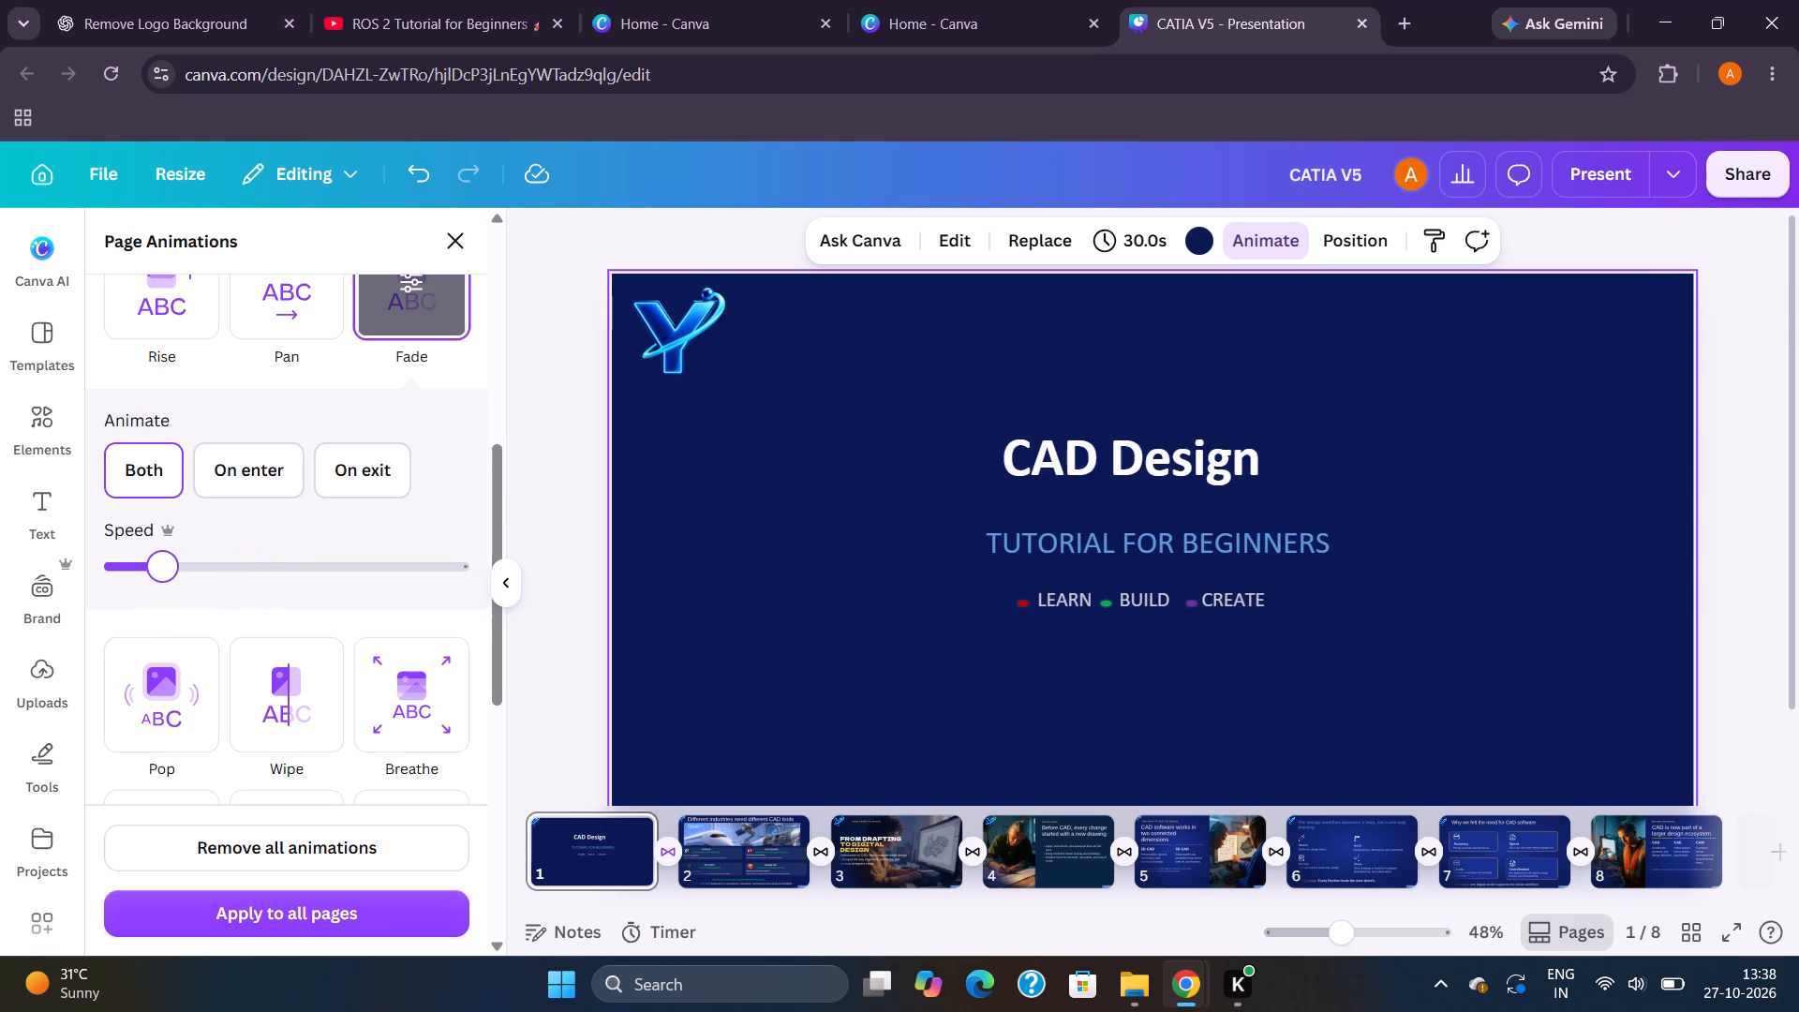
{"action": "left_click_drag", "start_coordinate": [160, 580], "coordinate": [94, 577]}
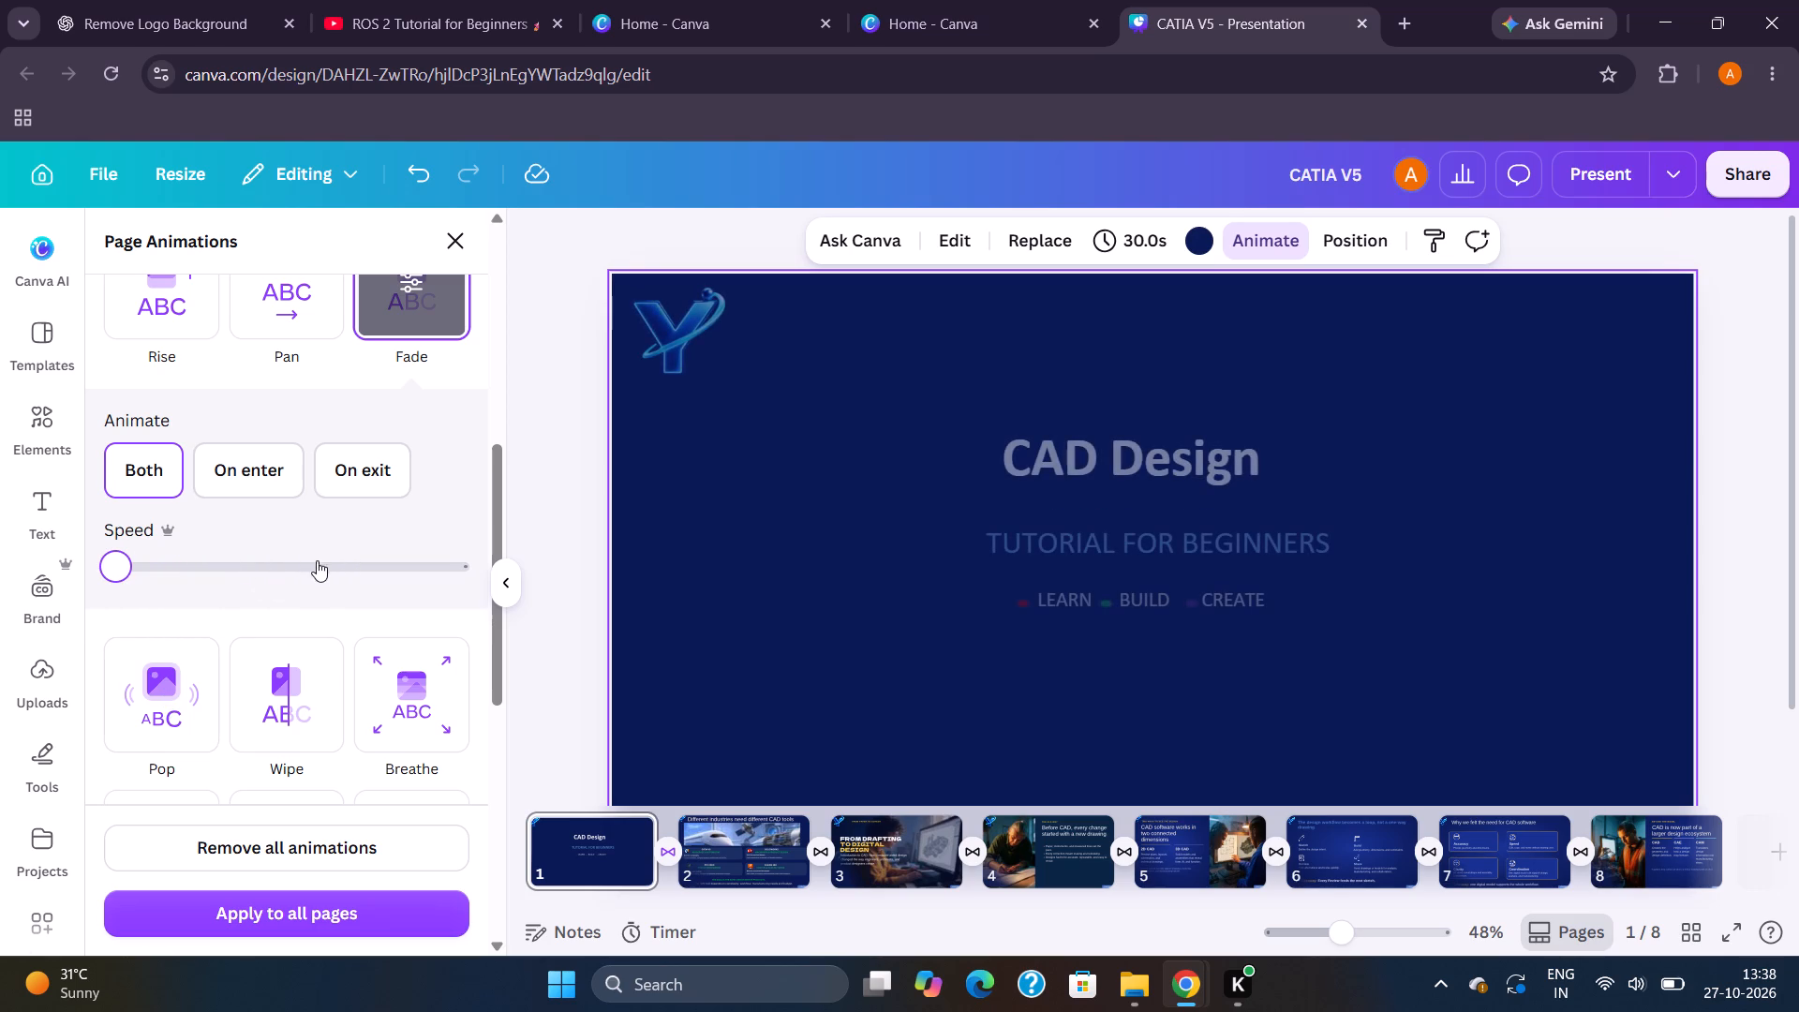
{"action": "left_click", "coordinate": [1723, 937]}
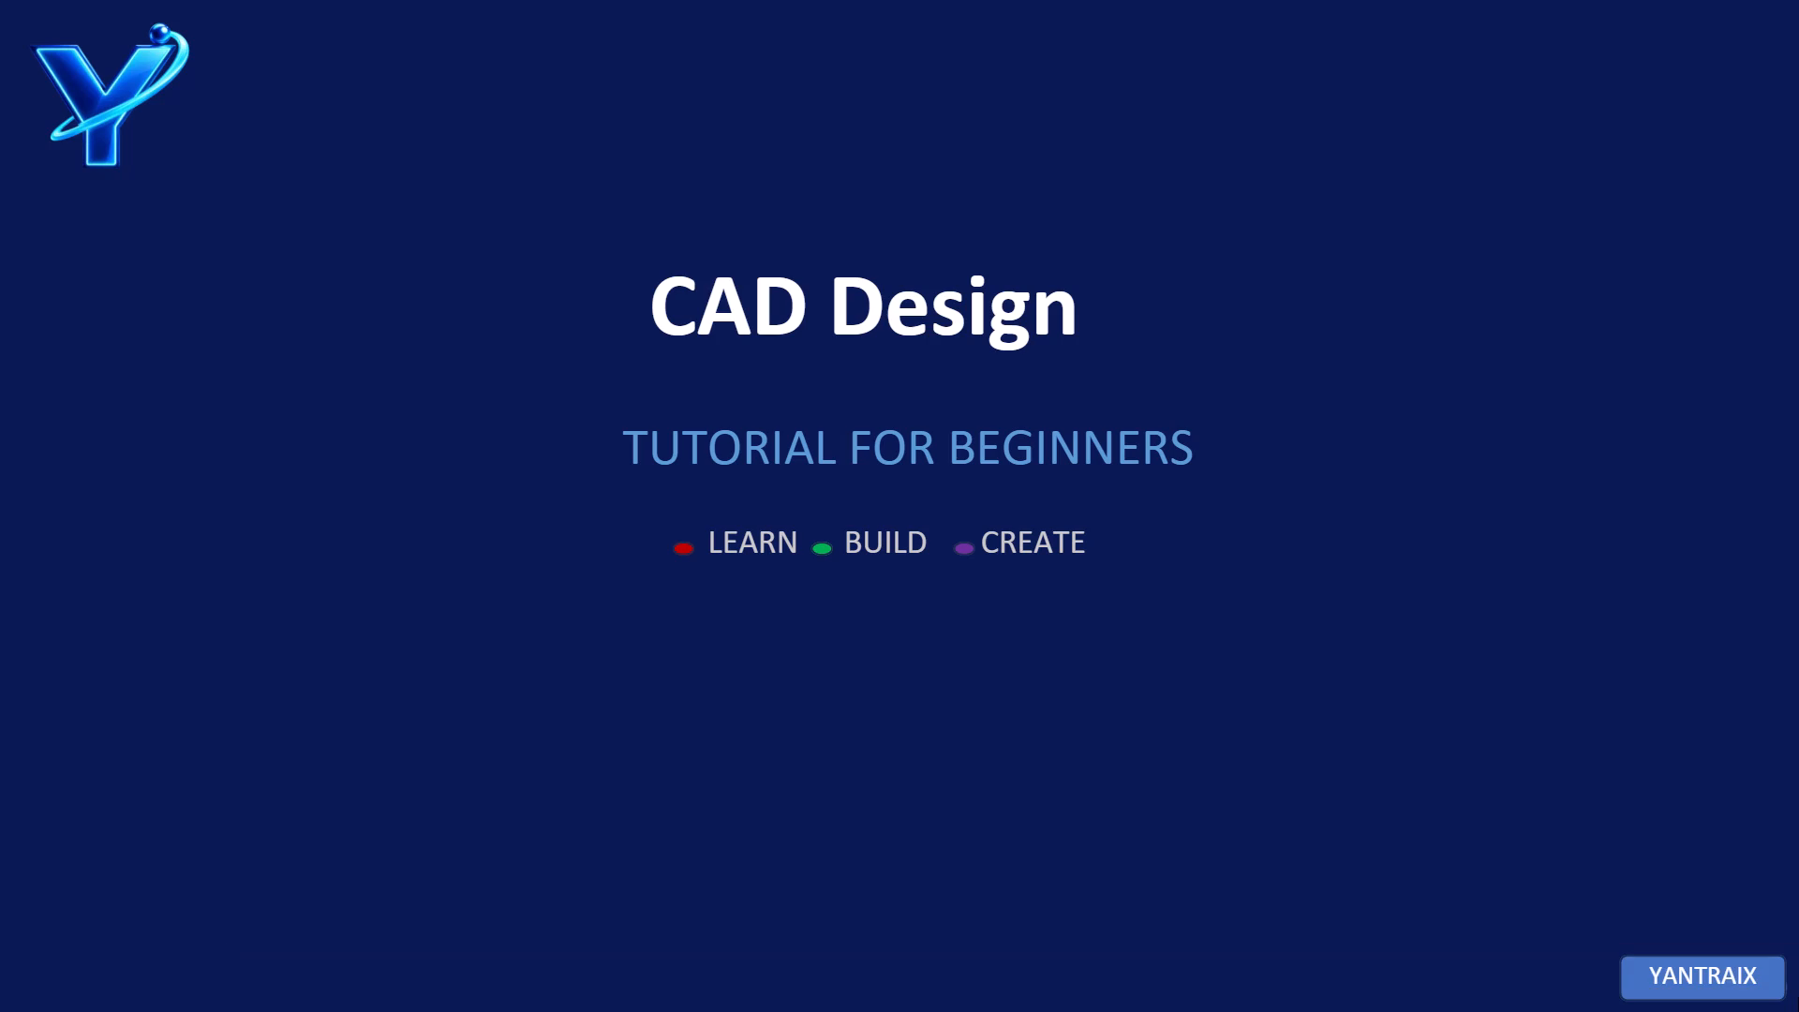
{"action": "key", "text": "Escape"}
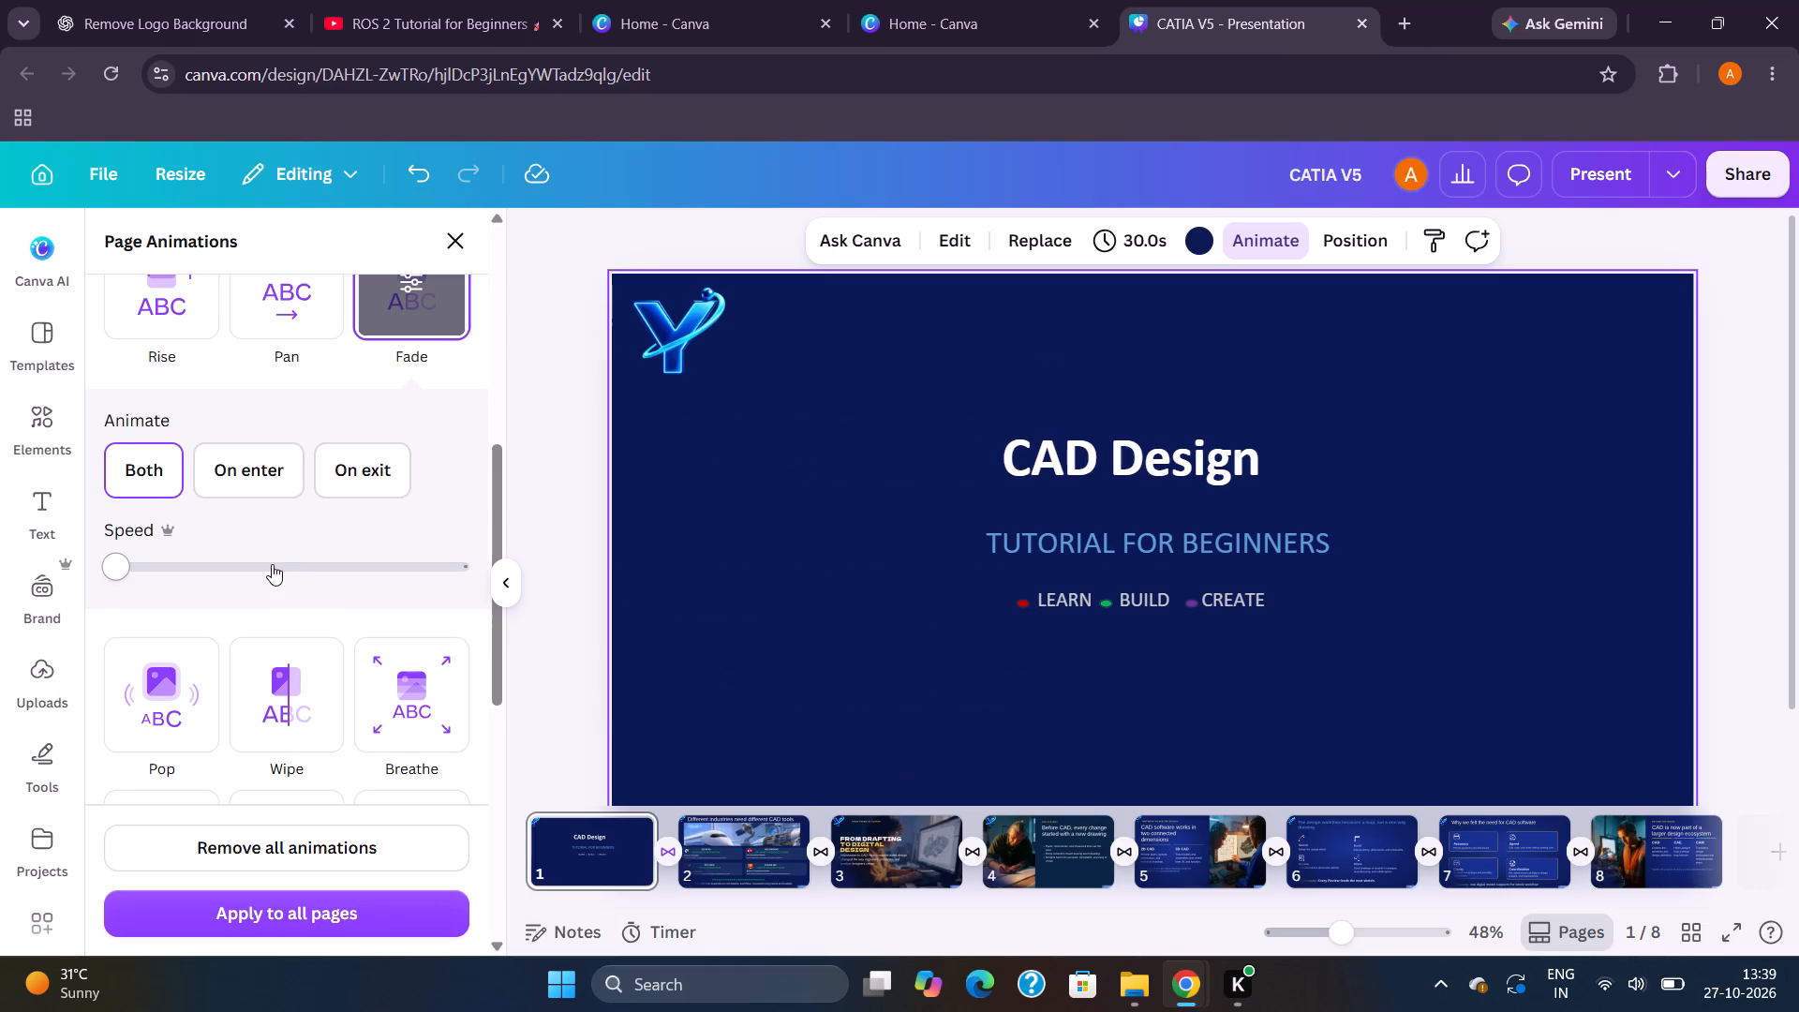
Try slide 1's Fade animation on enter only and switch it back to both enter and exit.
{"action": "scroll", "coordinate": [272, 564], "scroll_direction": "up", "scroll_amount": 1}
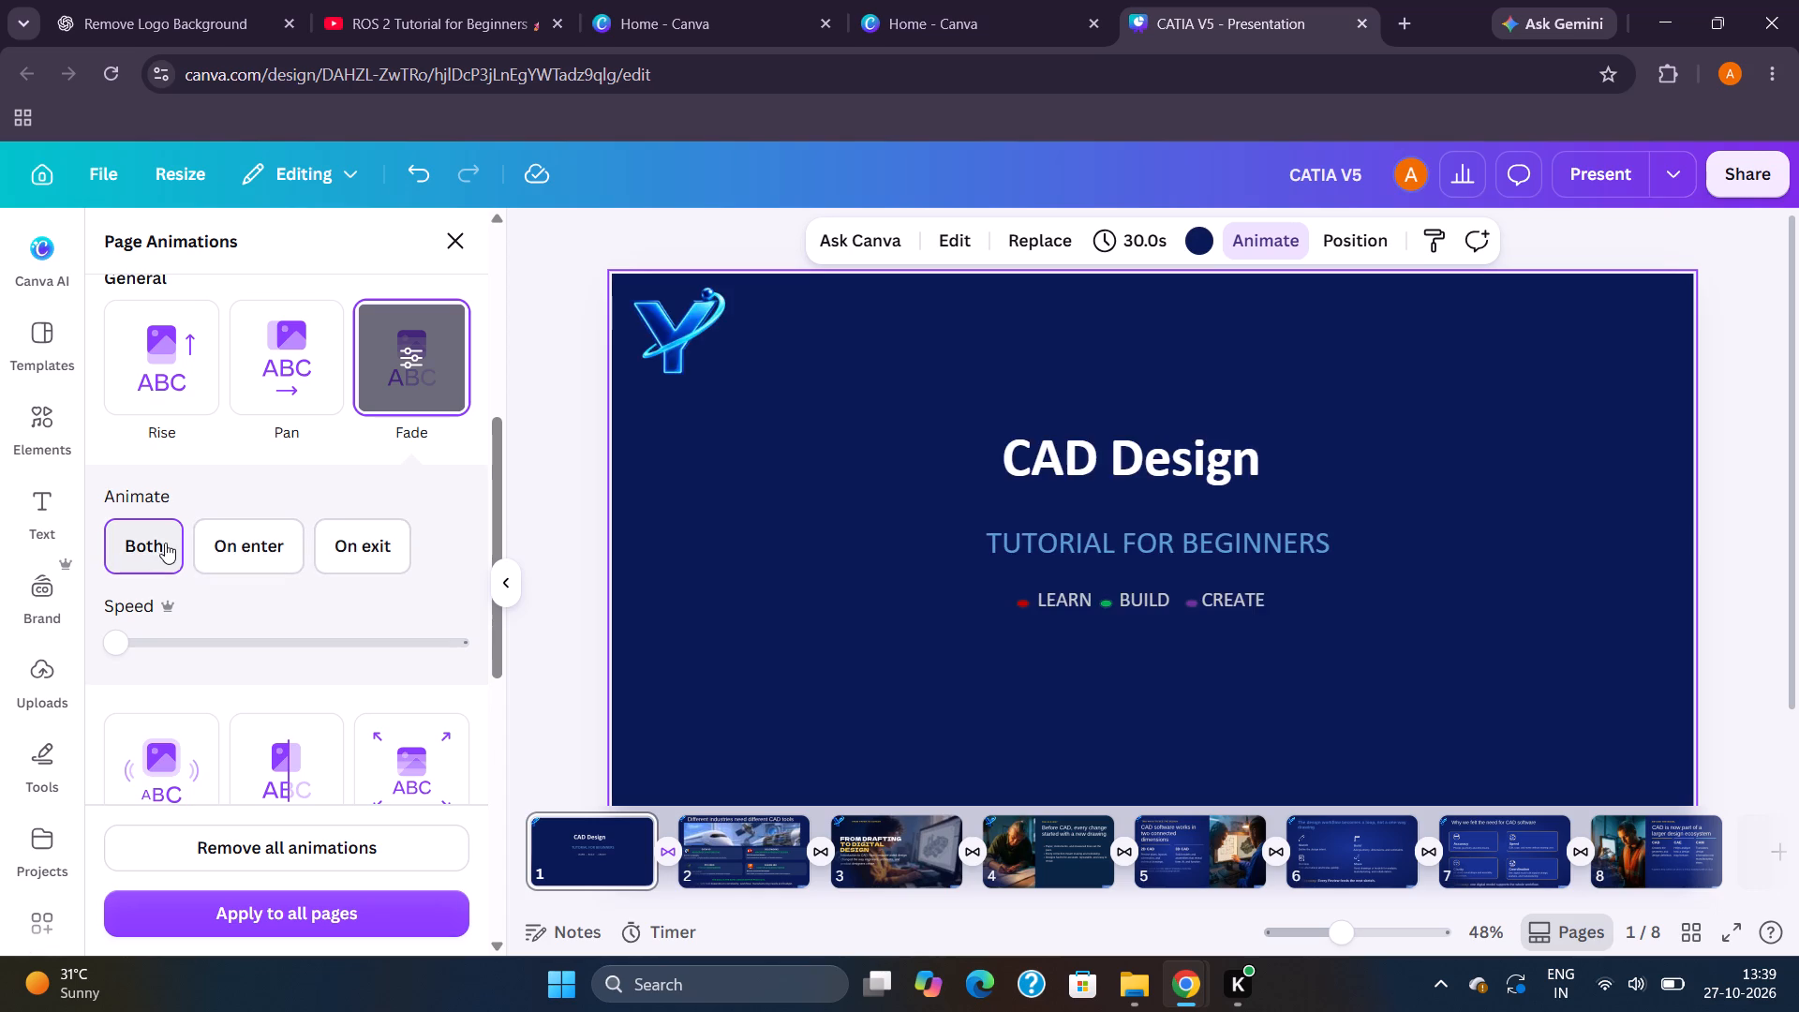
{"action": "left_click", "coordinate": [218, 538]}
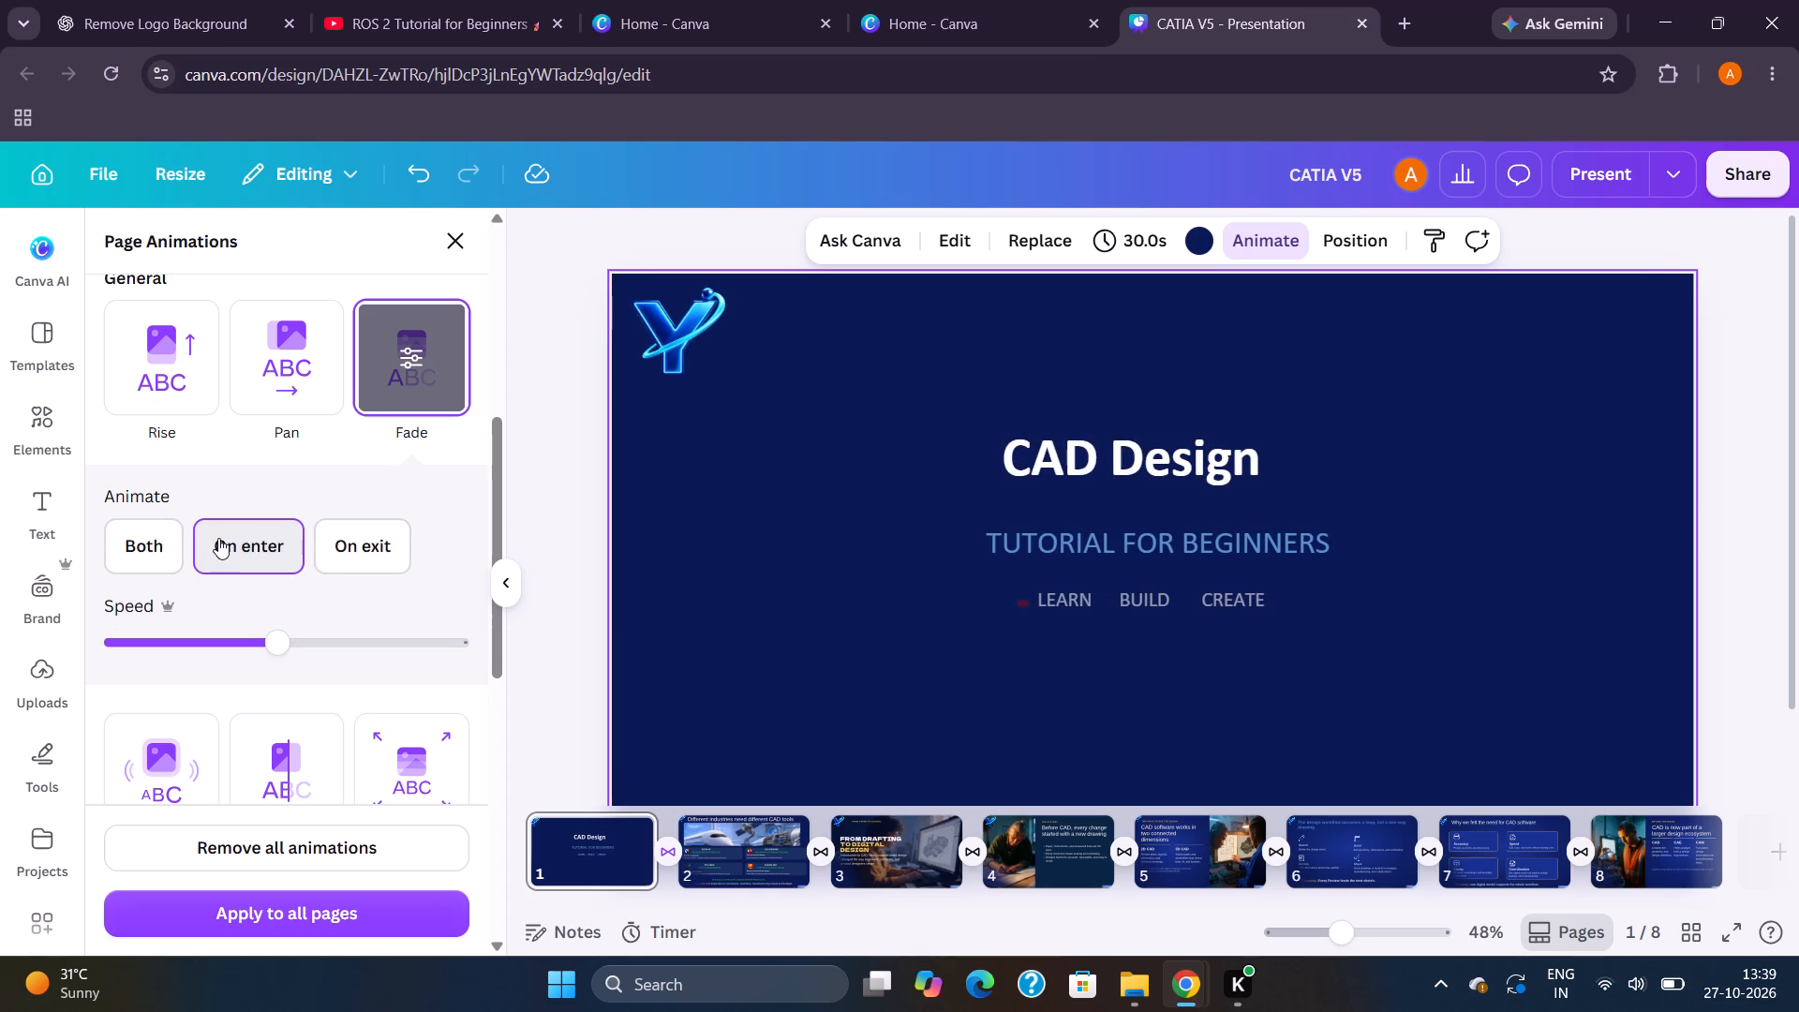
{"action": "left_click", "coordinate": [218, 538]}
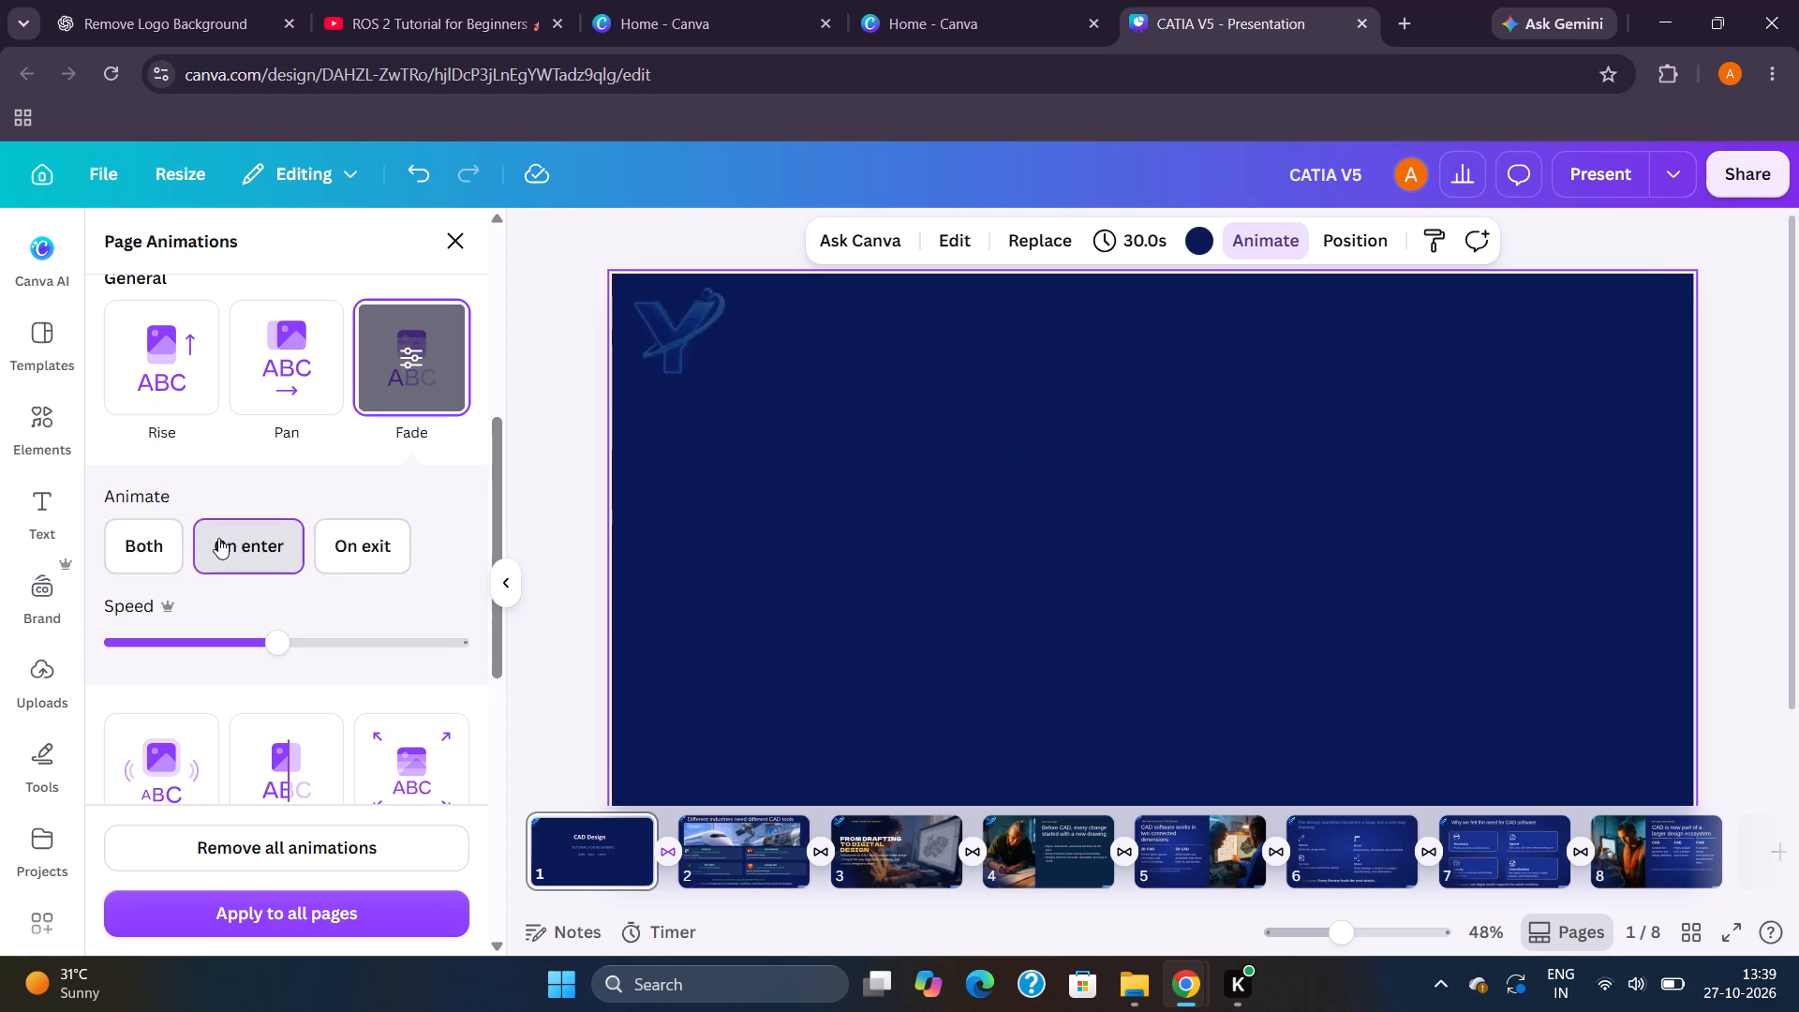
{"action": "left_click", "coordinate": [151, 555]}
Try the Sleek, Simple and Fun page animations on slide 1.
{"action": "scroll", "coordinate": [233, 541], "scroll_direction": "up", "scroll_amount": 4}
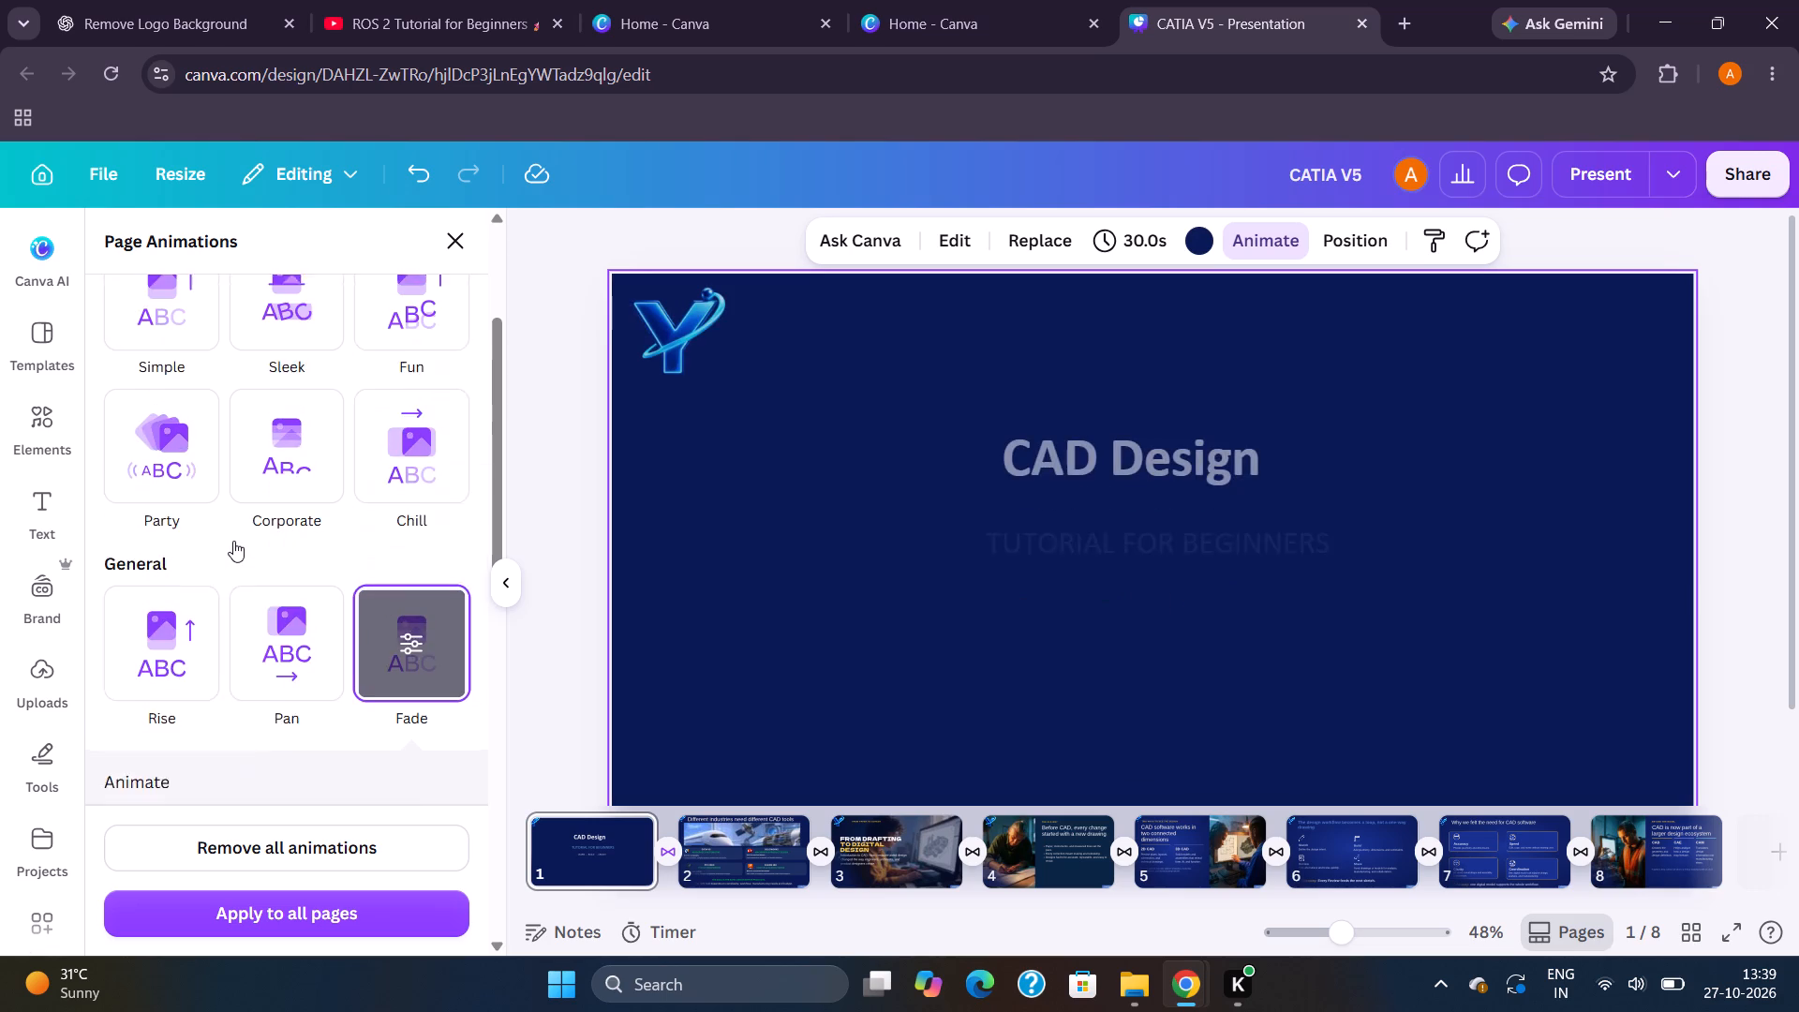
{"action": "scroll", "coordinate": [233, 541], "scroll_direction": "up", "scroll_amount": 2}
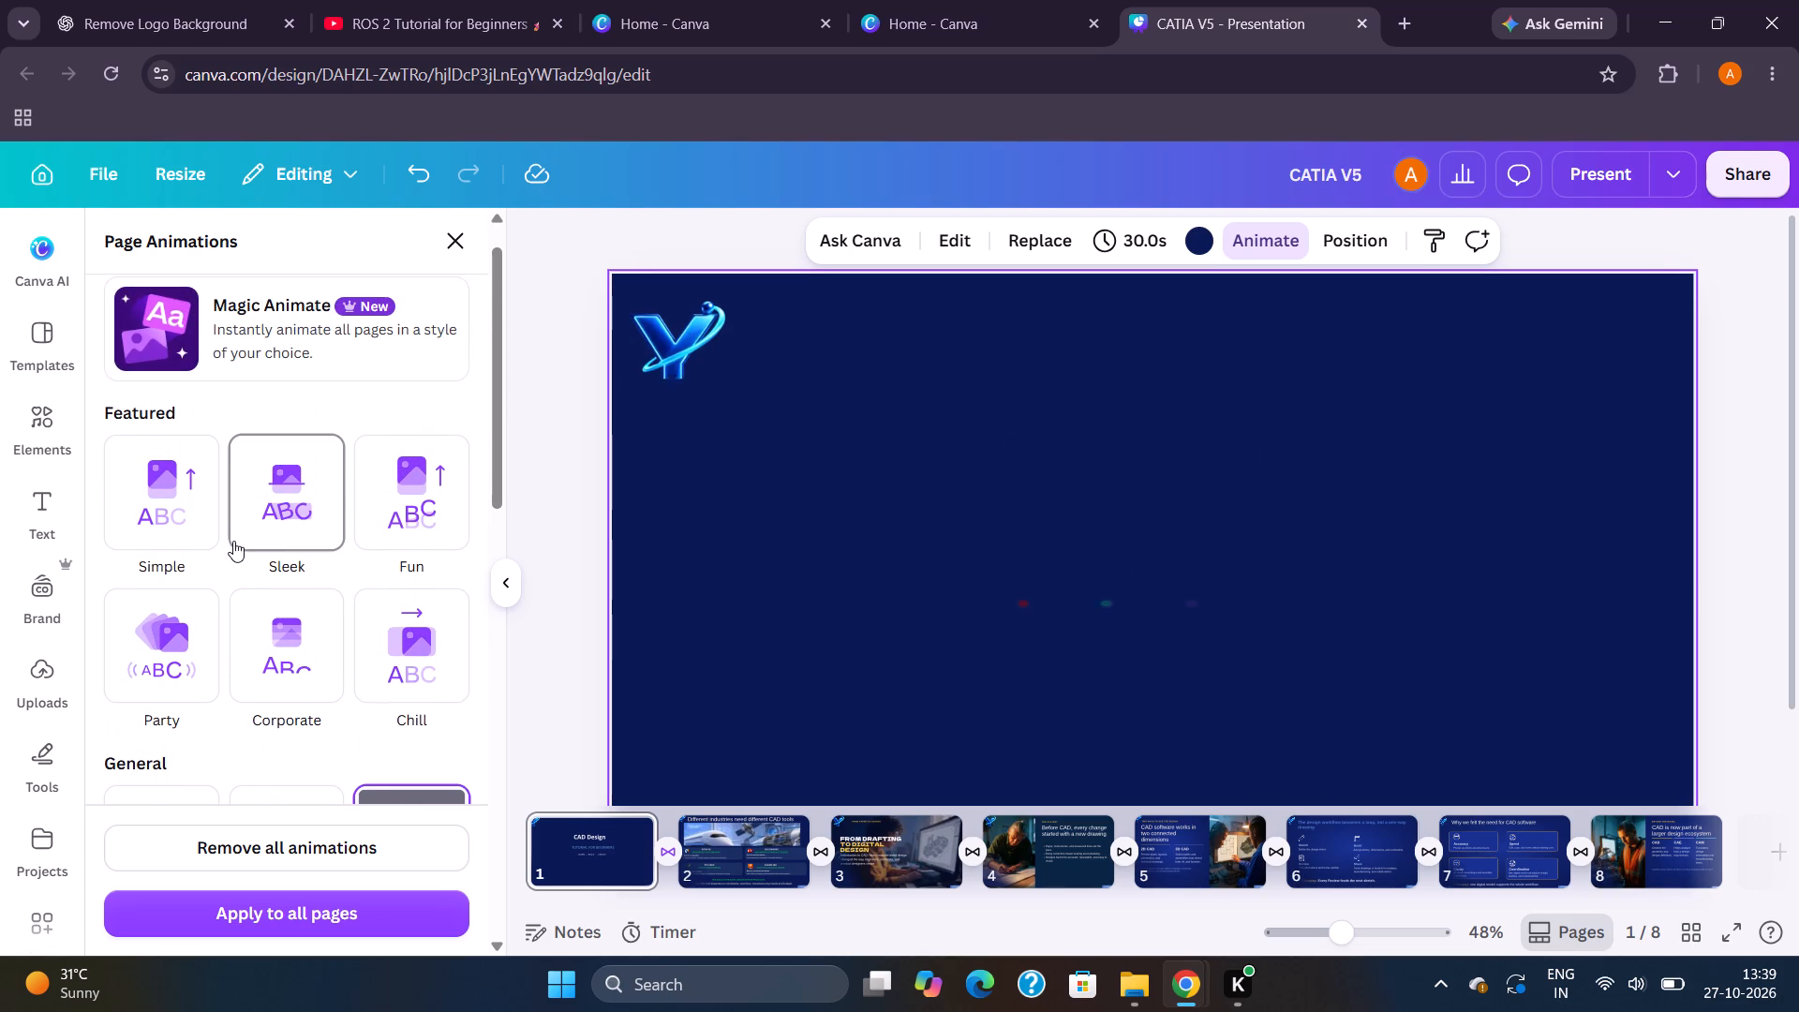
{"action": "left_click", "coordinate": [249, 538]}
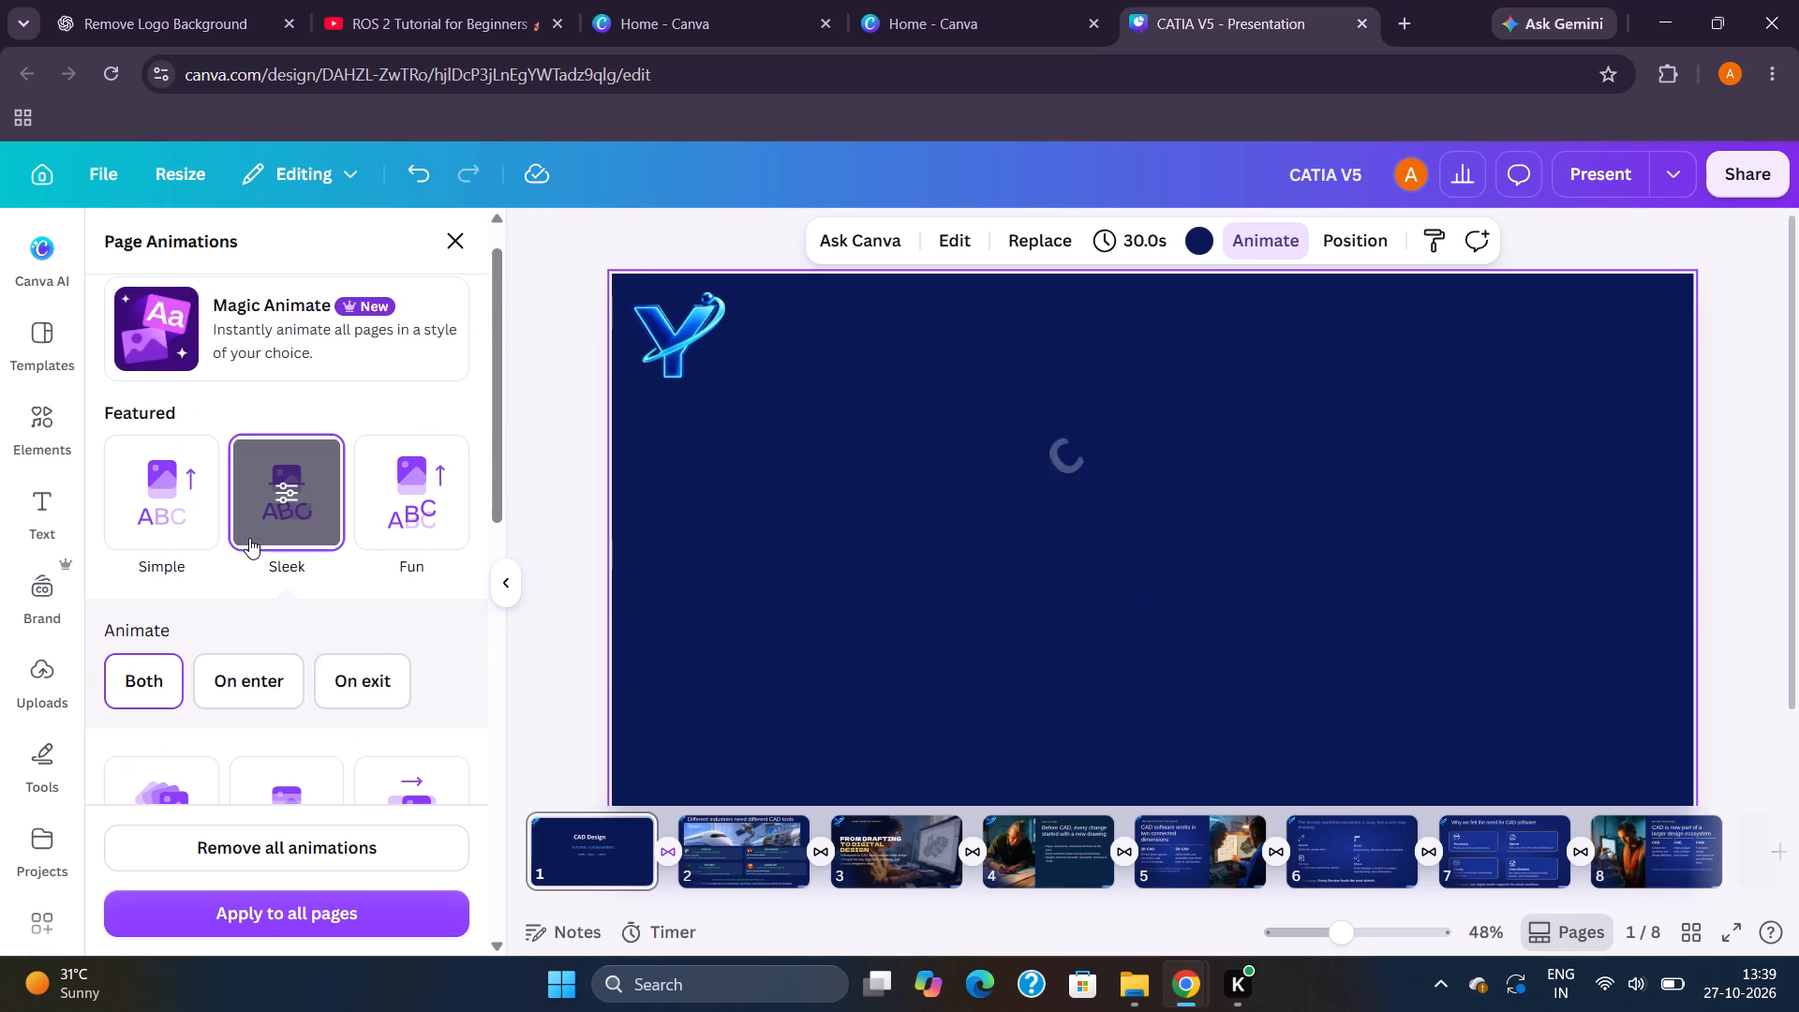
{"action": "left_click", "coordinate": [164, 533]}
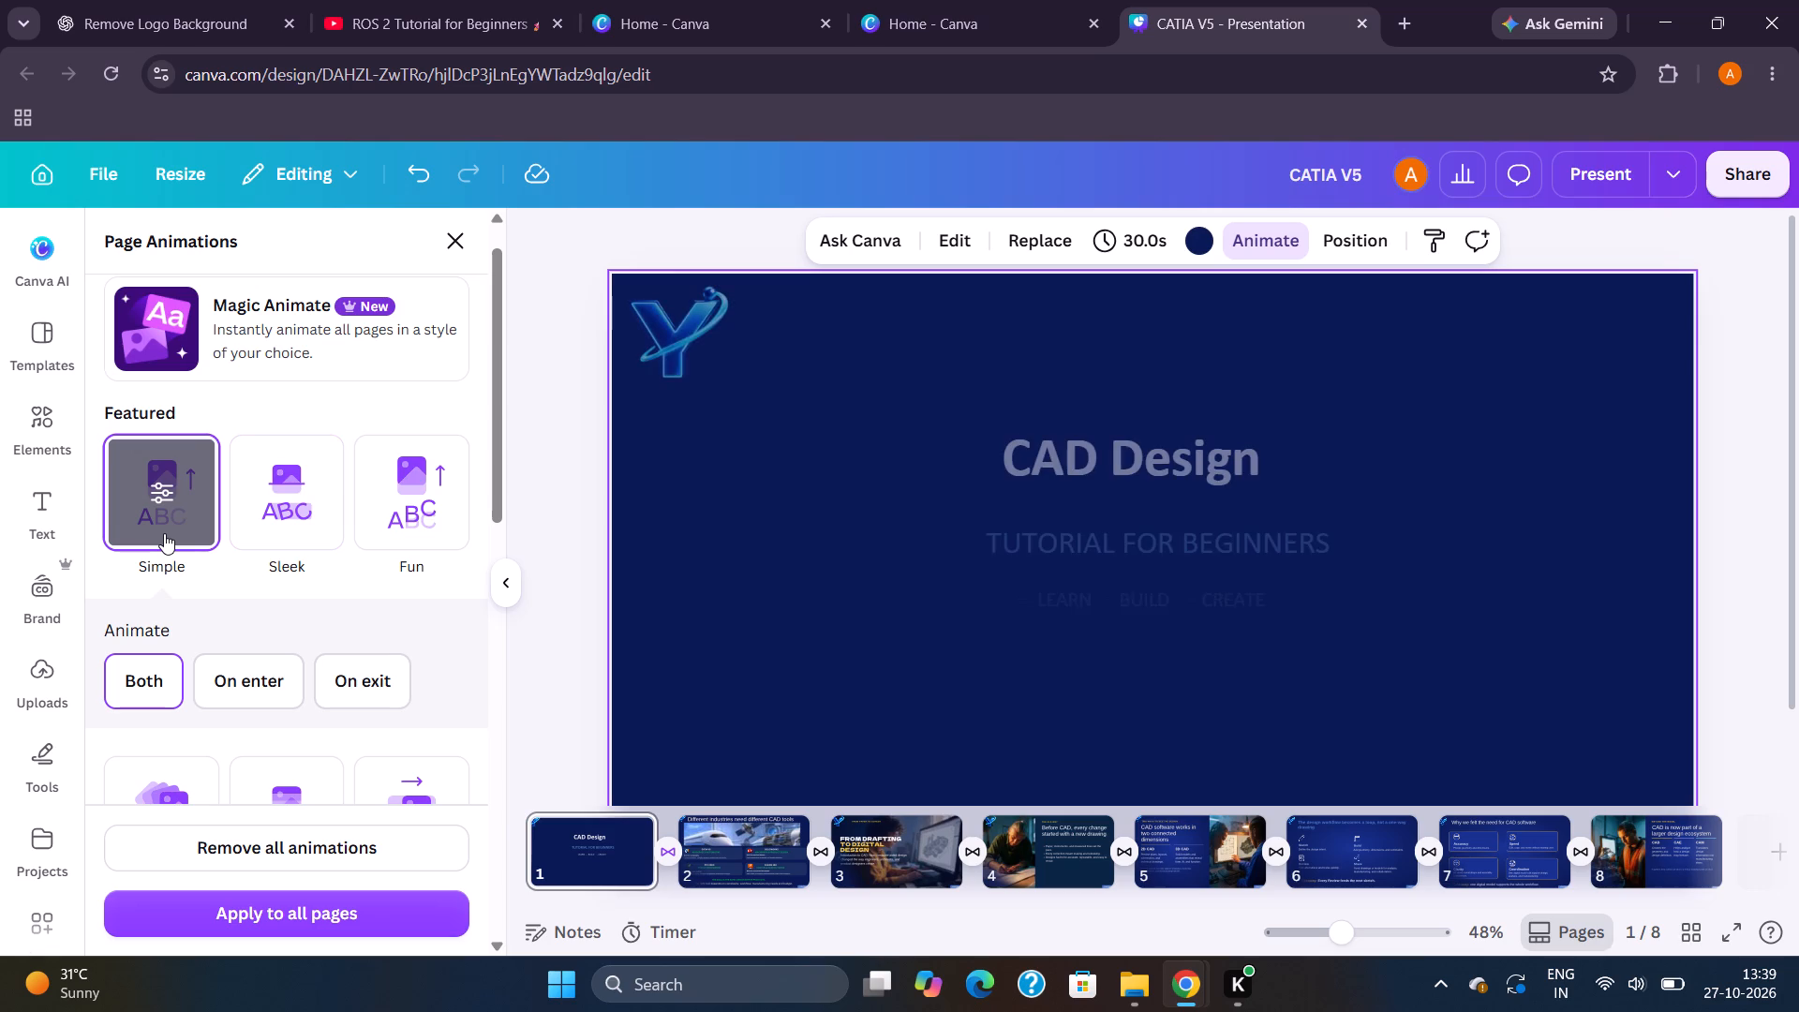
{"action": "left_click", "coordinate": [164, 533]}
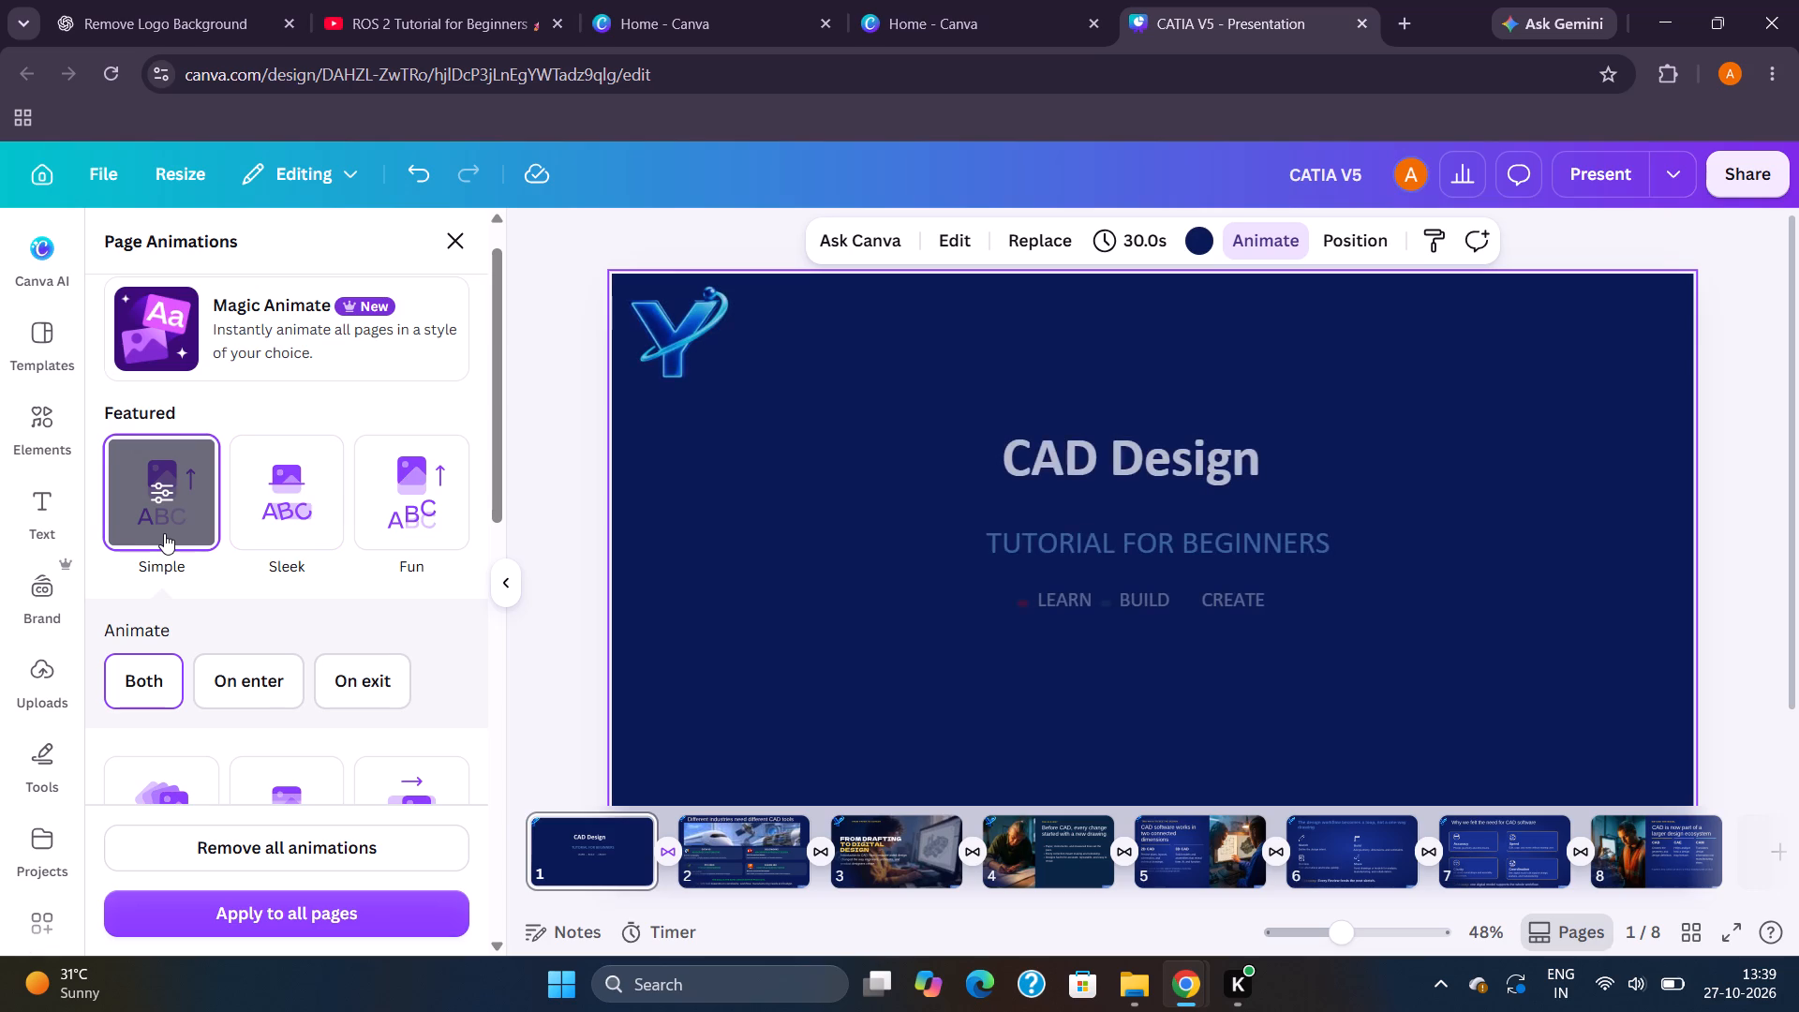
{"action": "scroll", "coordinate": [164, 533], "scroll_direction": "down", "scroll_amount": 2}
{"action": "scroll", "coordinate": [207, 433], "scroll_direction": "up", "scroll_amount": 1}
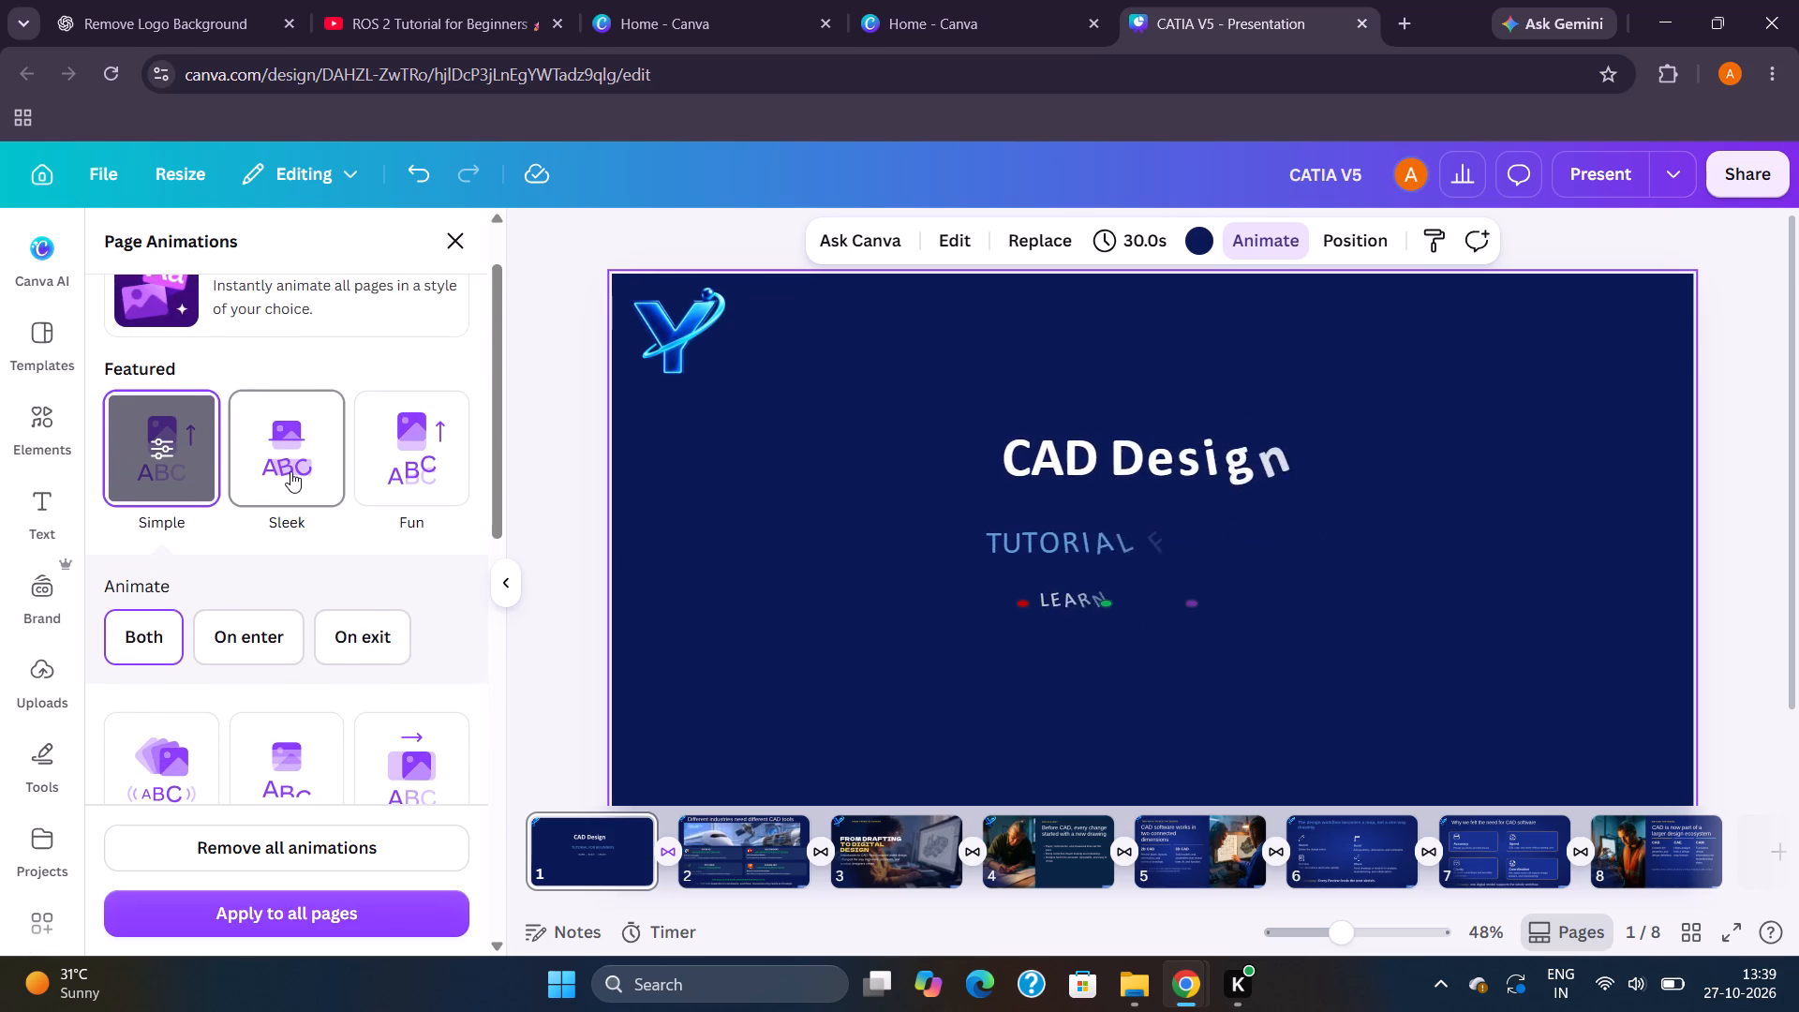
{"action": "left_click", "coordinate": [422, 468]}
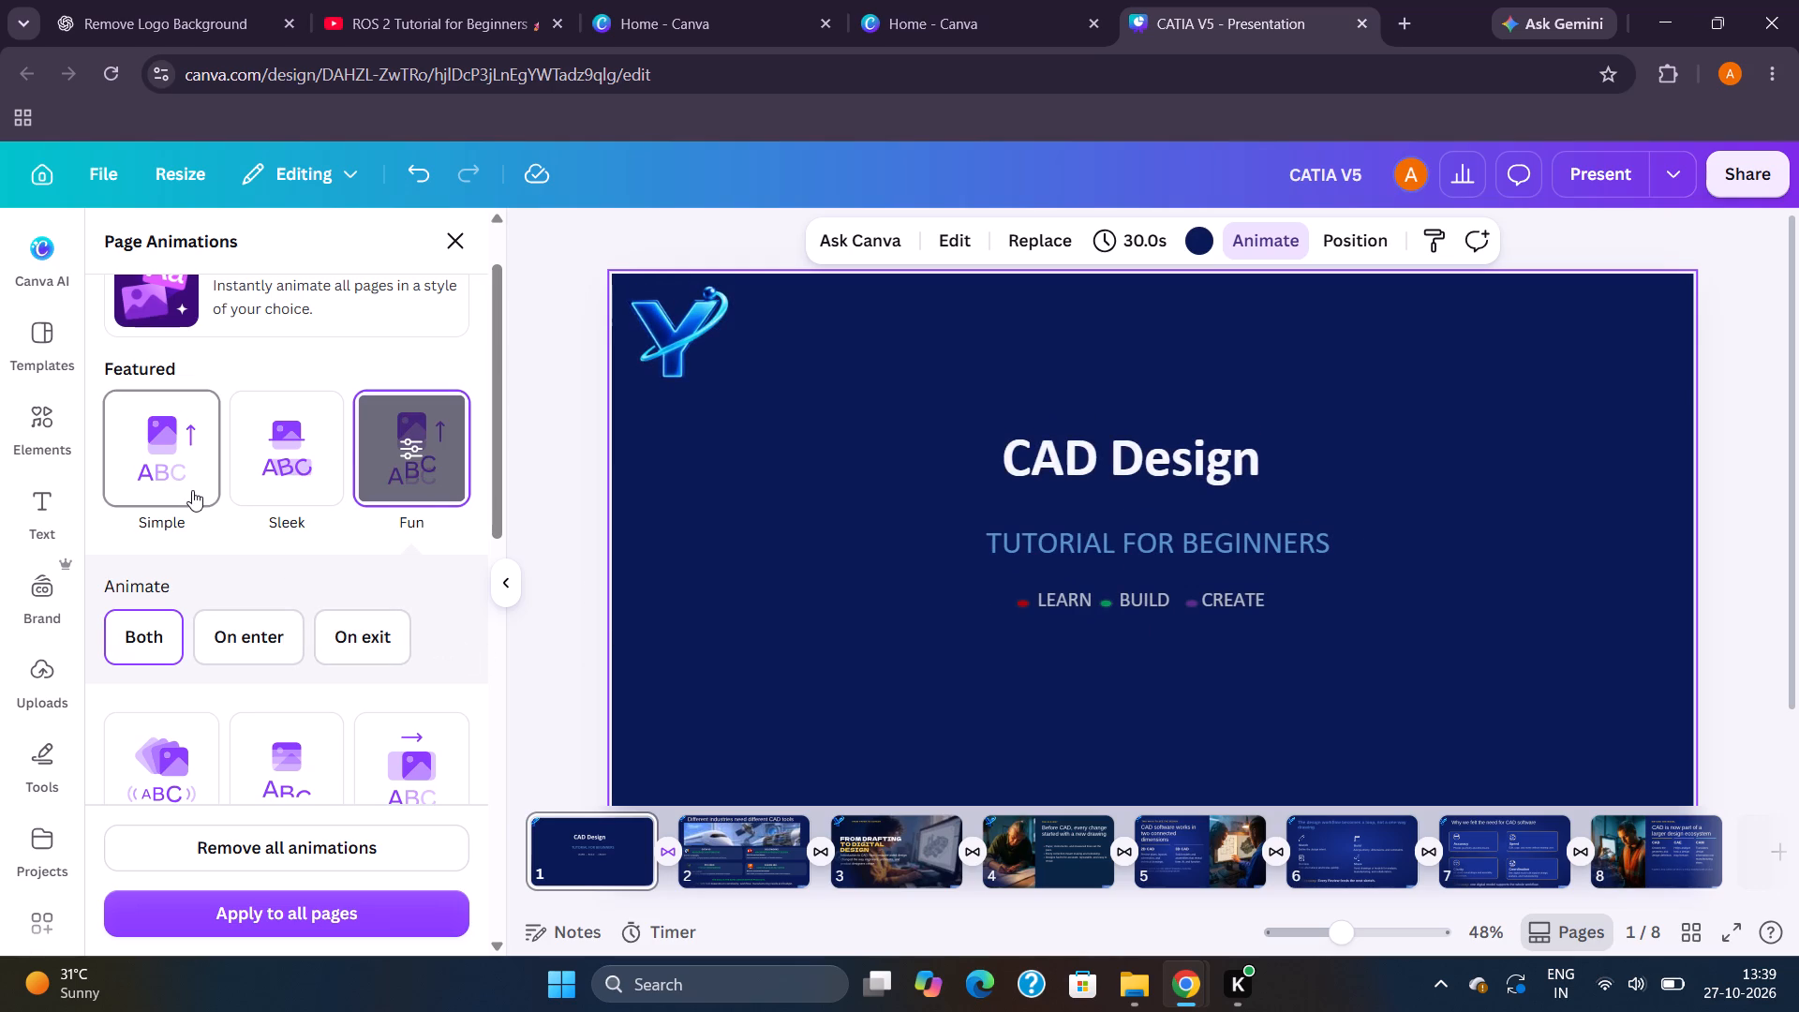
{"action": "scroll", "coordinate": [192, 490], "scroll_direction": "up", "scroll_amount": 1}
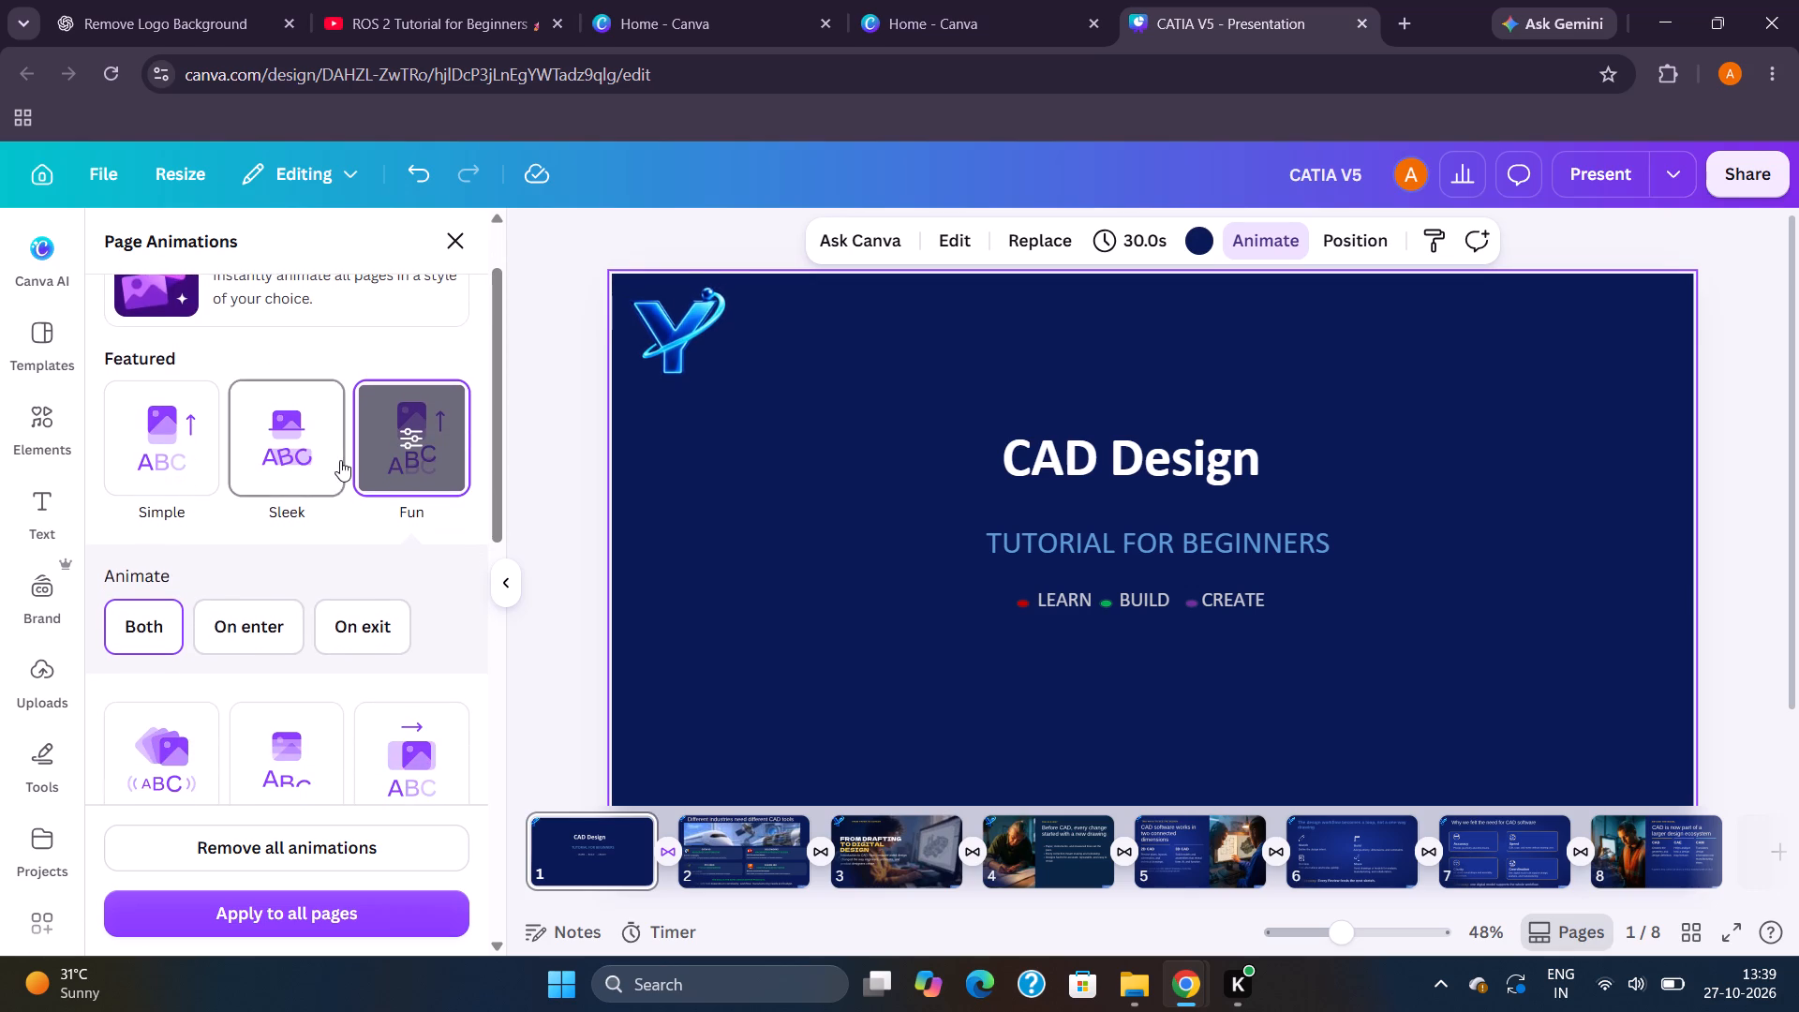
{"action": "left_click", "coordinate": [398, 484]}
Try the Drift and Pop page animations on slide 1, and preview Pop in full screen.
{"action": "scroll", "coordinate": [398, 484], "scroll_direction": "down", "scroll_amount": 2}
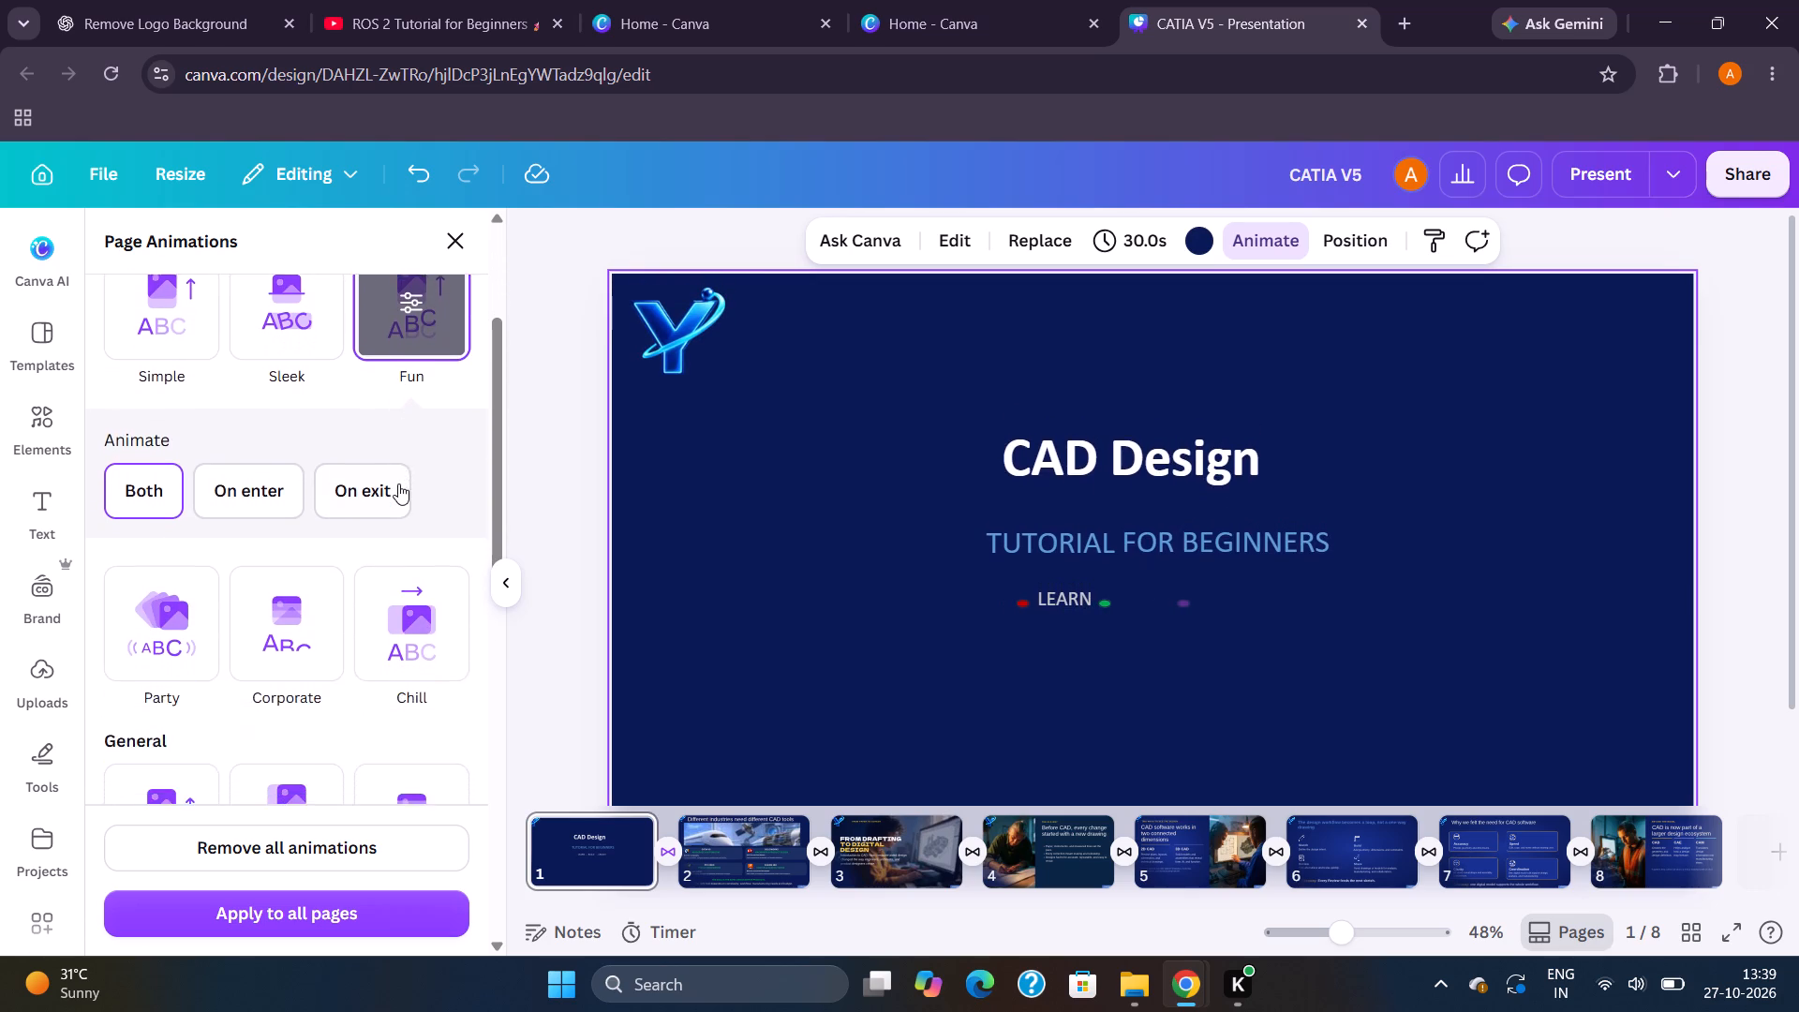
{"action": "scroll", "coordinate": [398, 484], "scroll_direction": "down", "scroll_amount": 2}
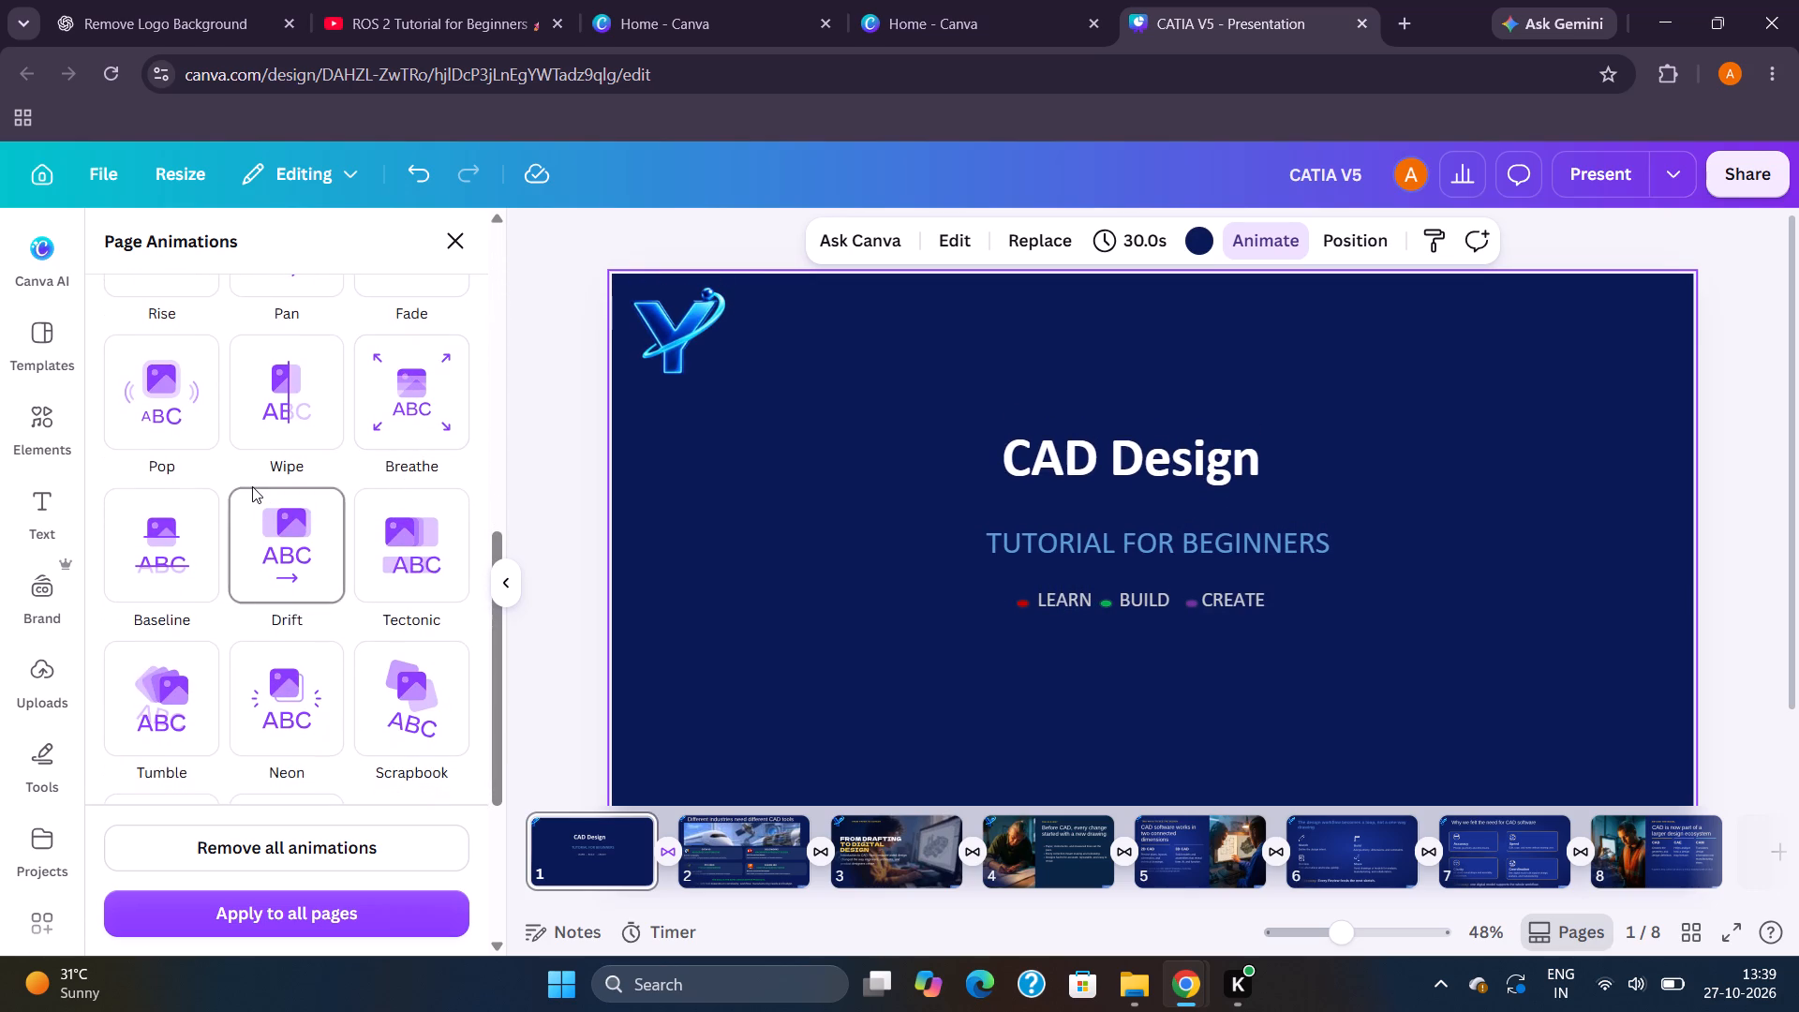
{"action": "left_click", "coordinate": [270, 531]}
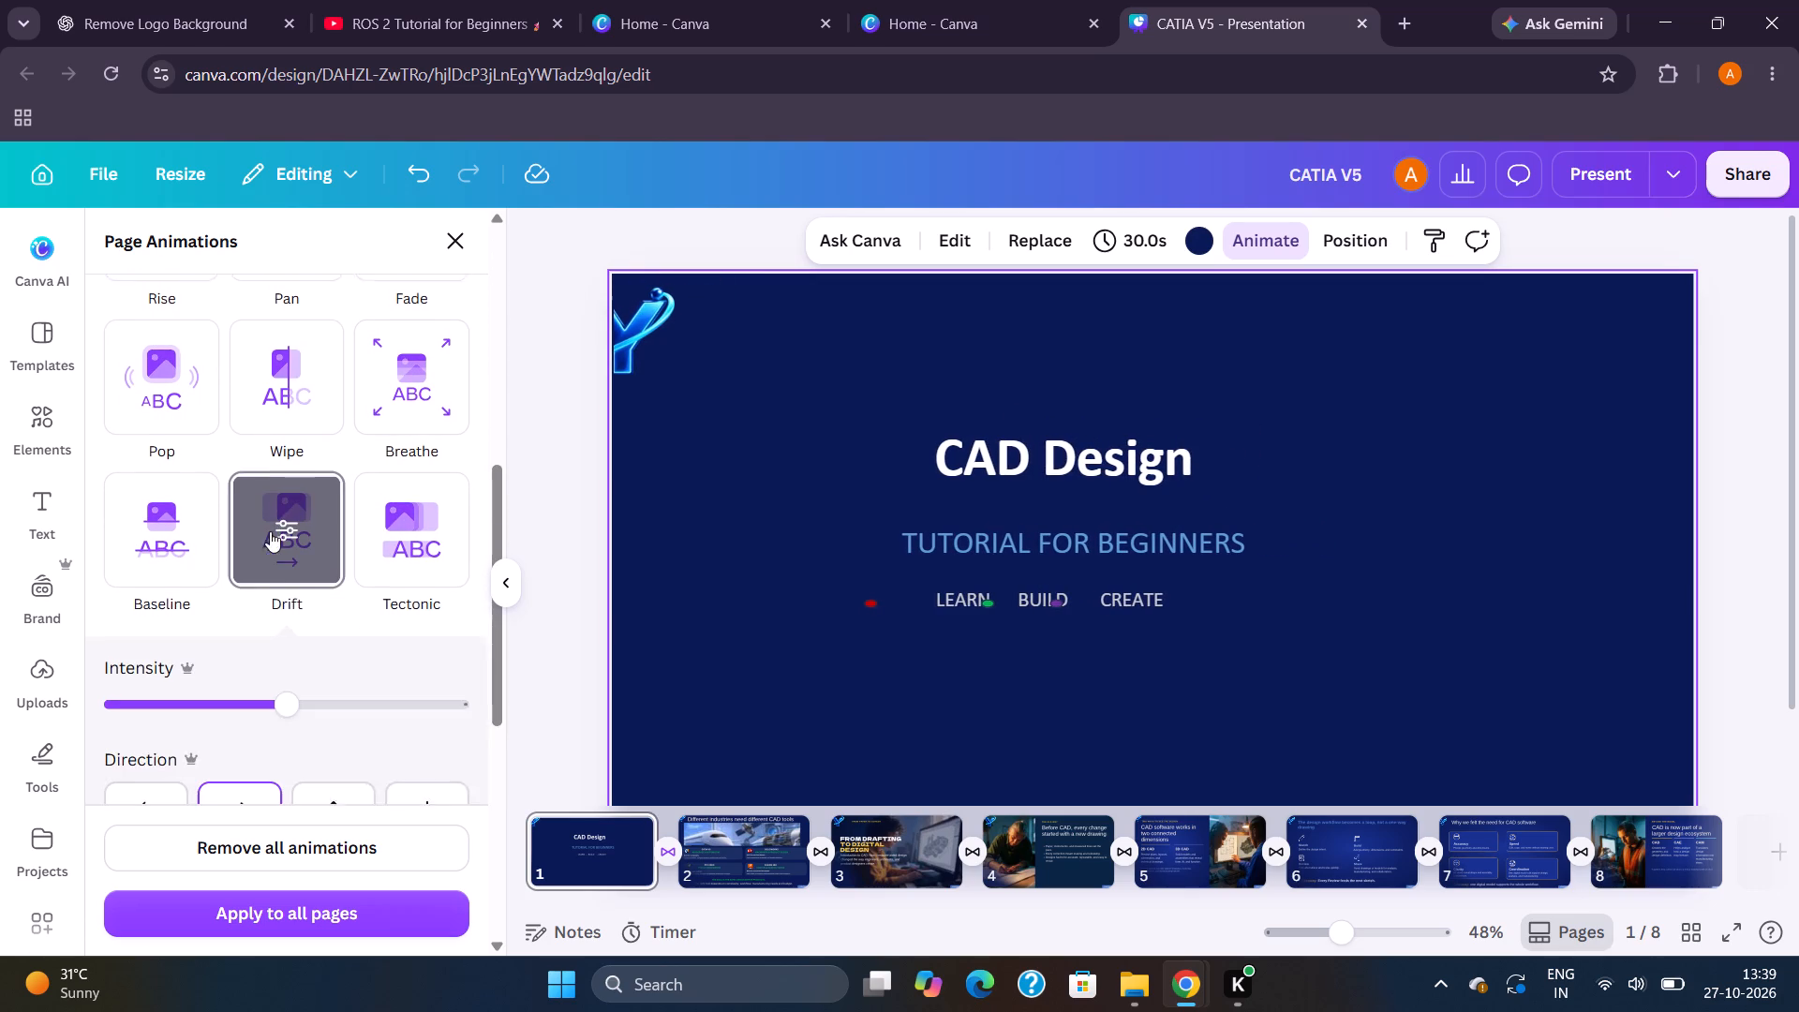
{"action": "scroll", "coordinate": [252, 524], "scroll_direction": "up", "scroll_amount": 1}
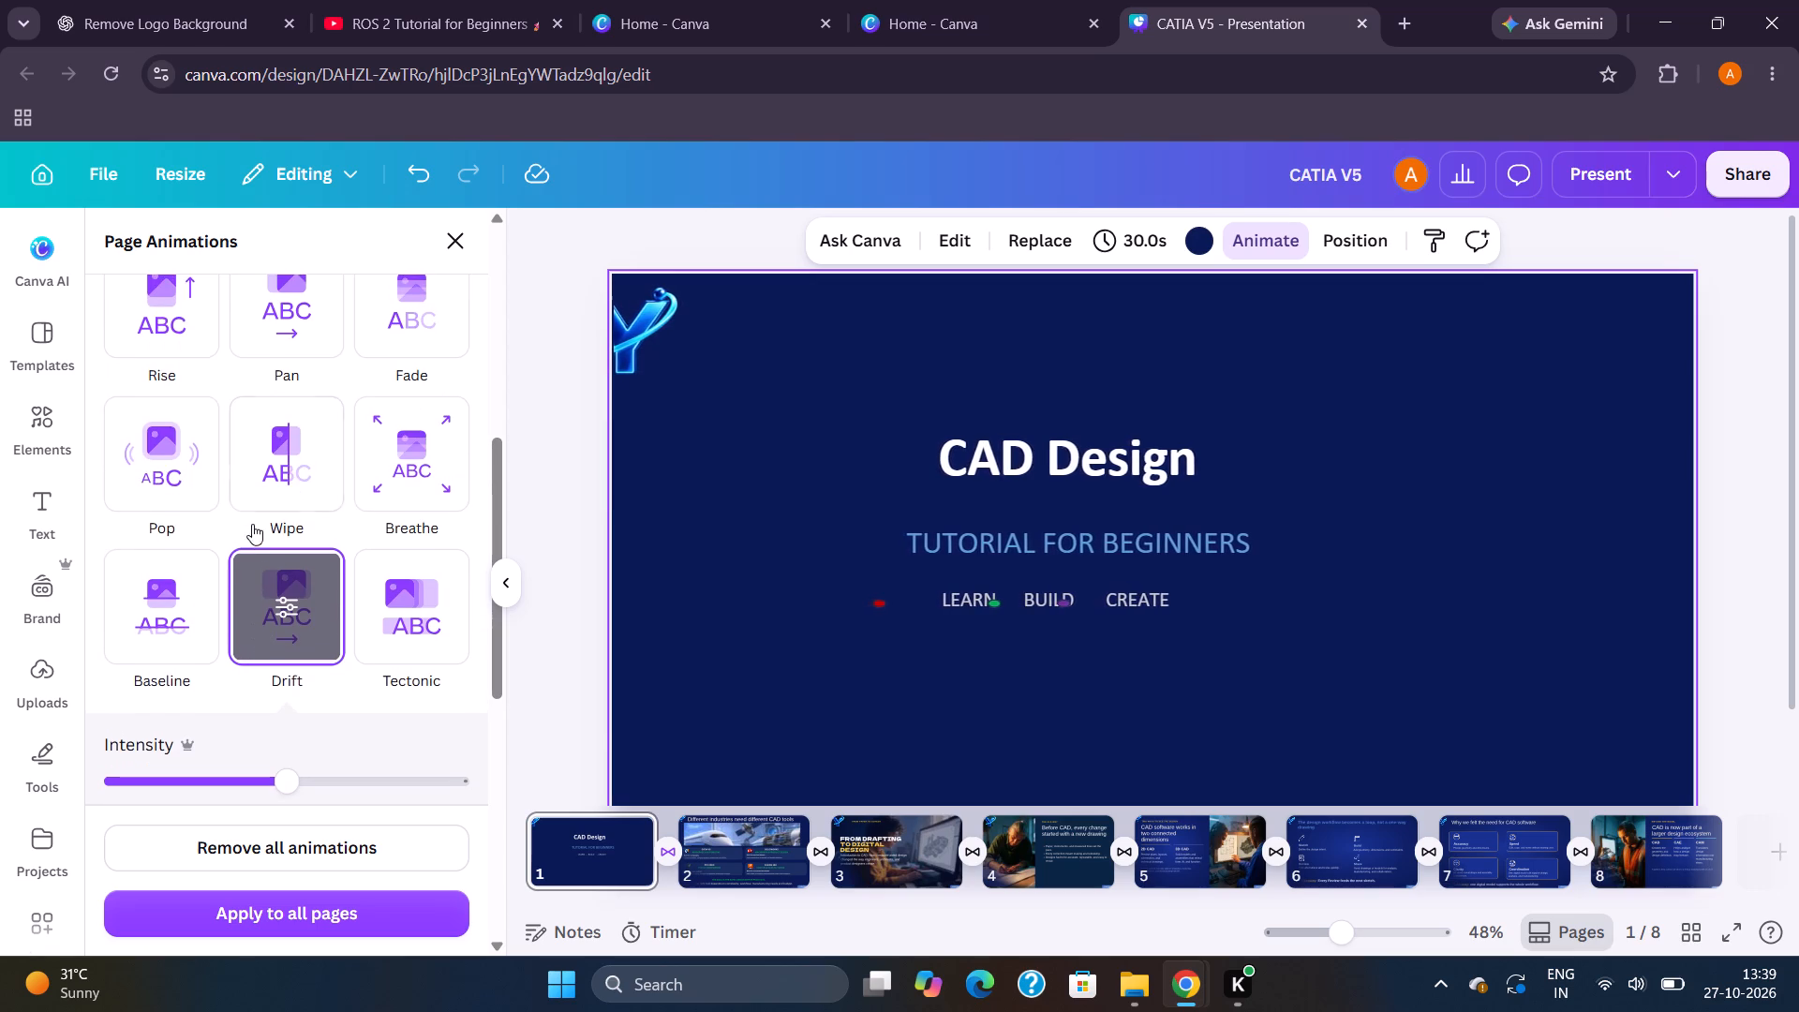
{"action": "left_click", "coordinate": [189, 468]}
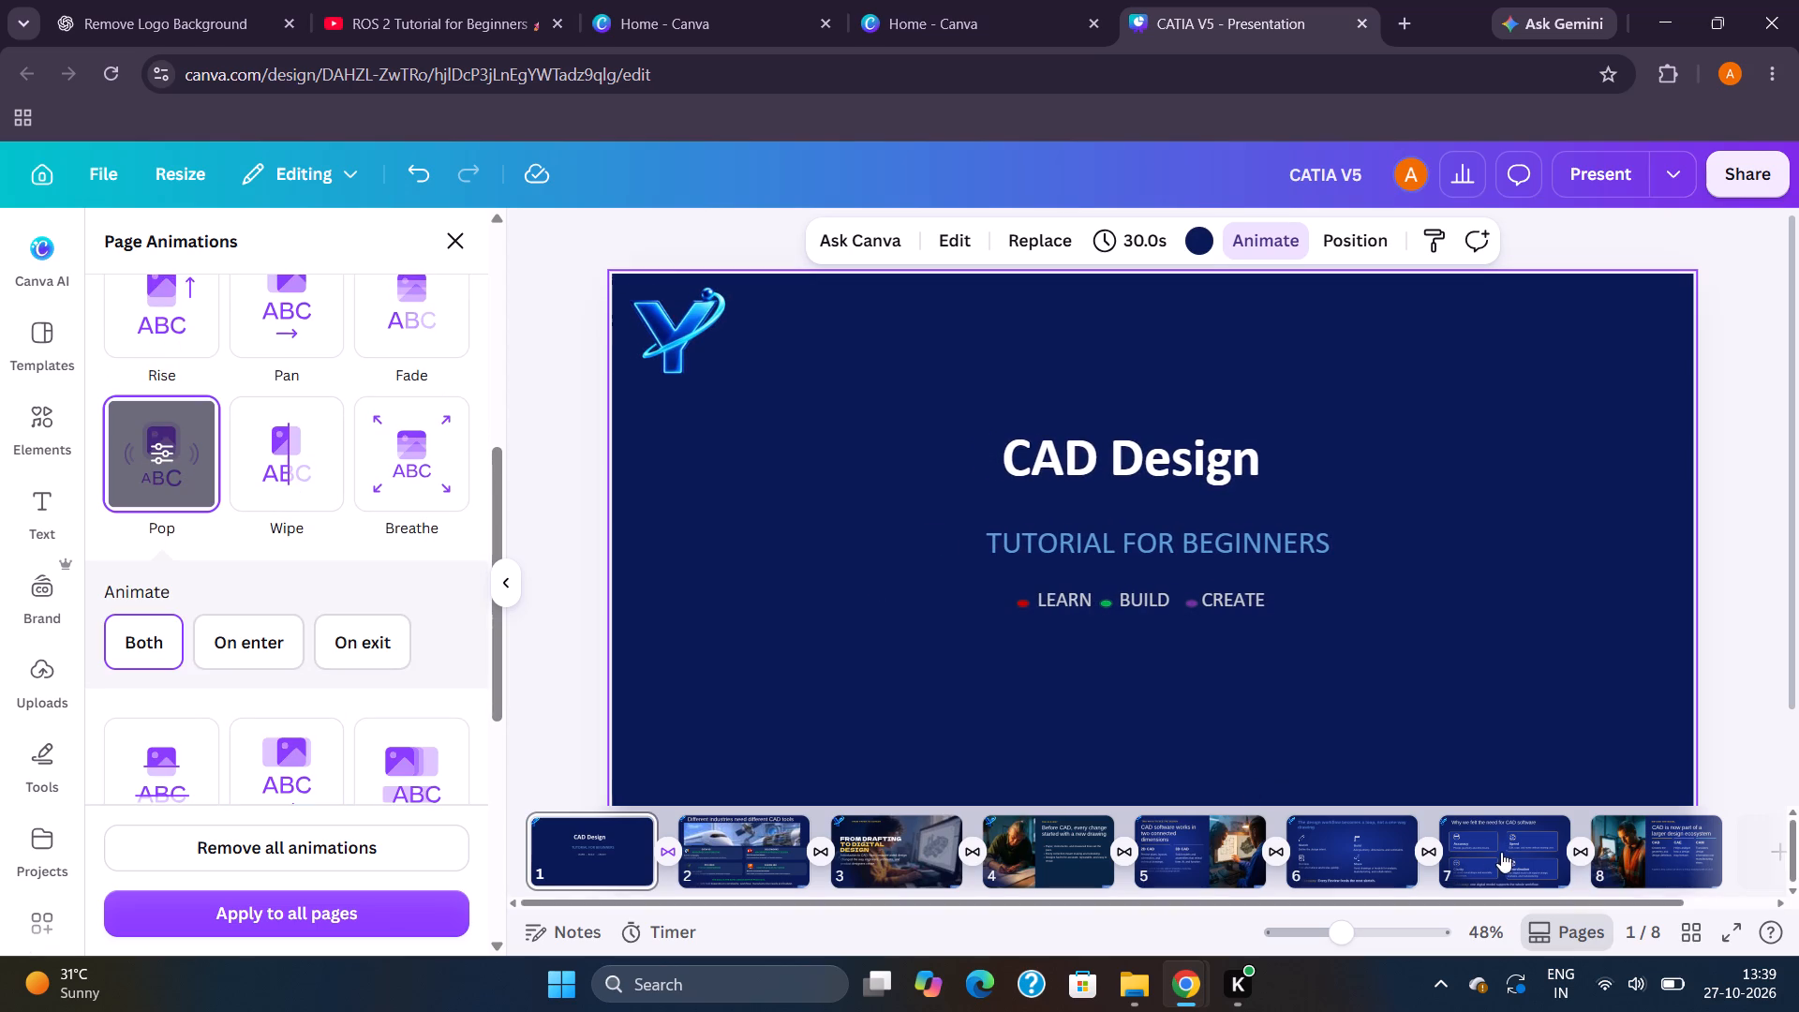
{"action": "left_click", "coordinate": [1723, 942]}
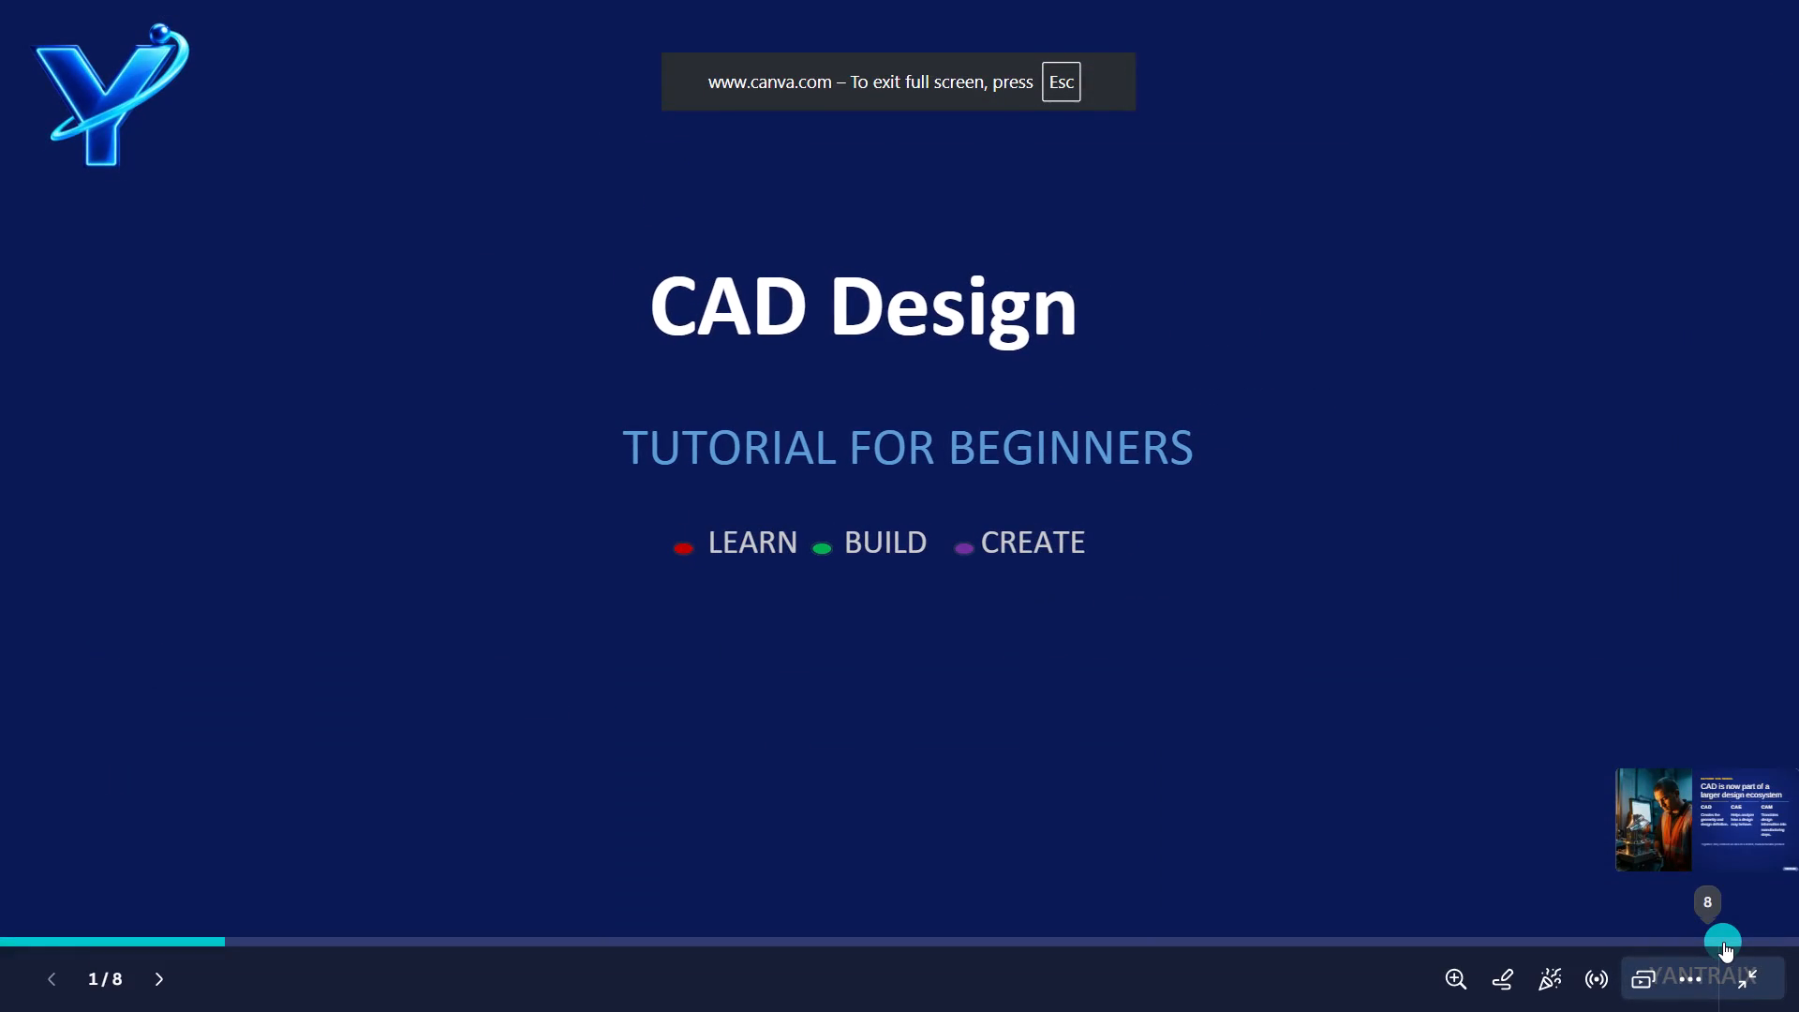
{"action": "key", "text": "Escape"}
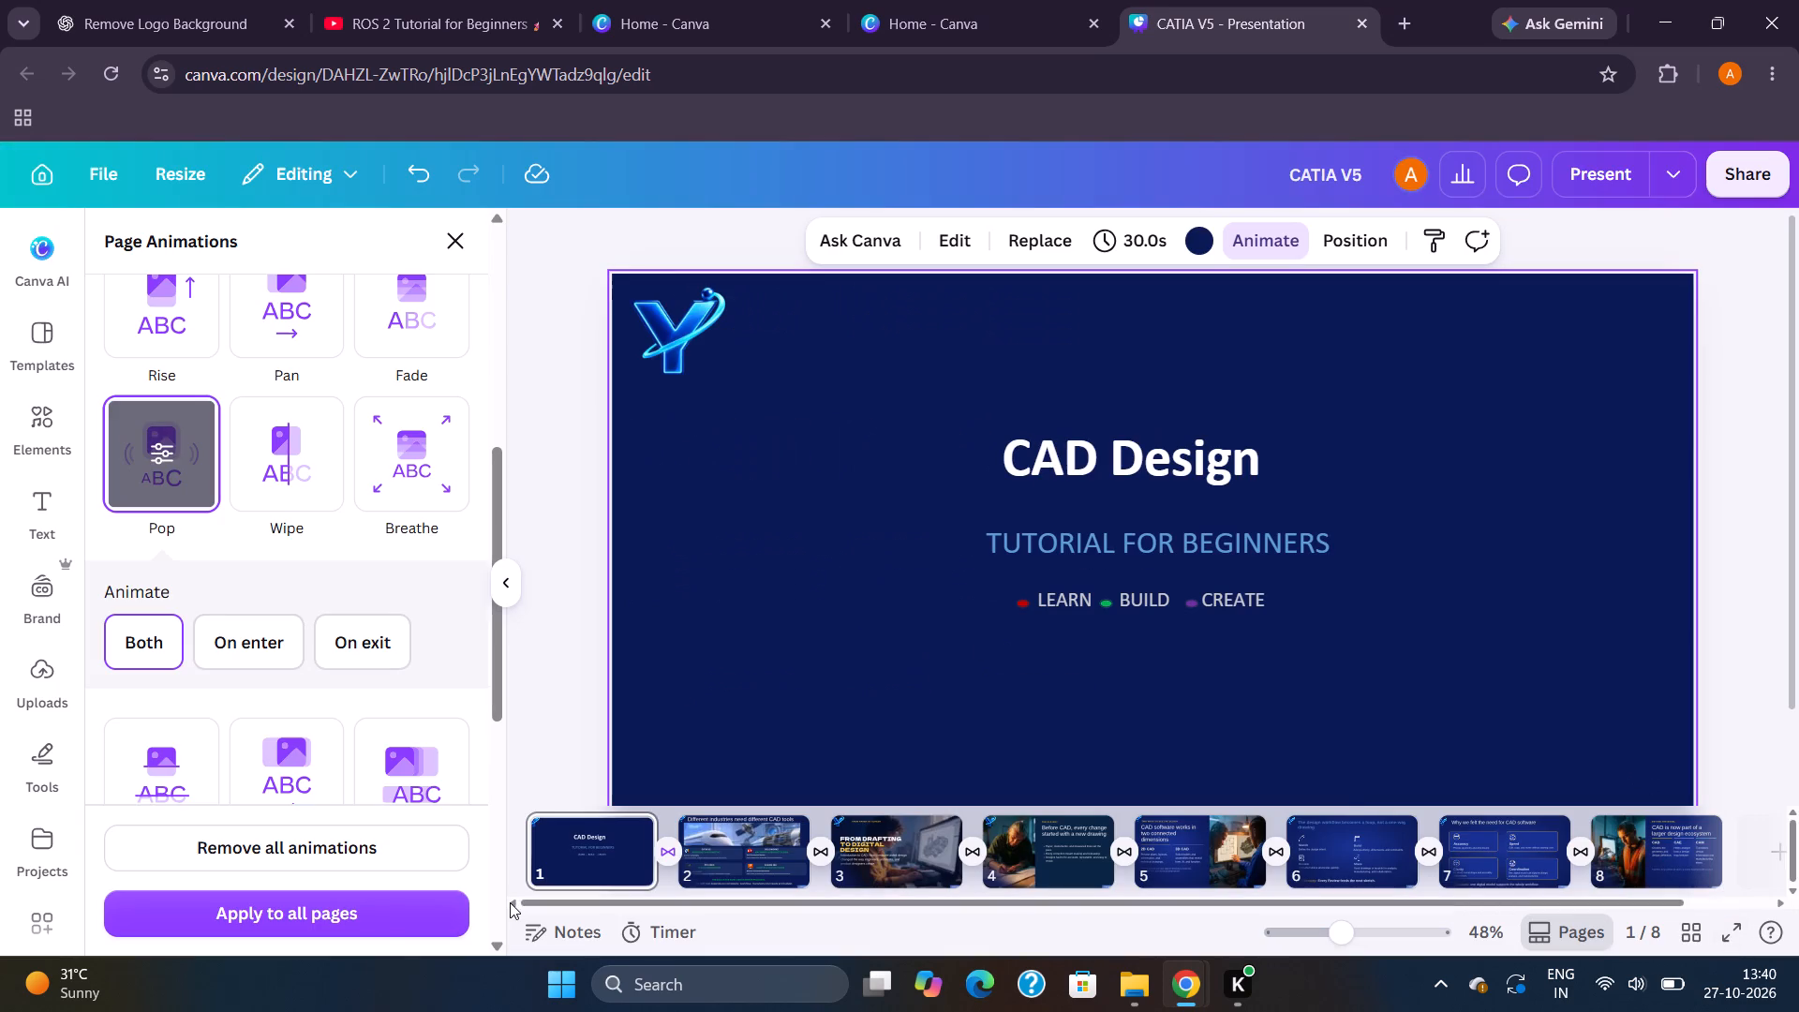
Apply the Rise page animation to slide 1, preview it in full screen, and return to the editor.
{"action": "scroll", "coordinate": [339, 616], "scroll_direction": "up", "scroll_amount": 2}
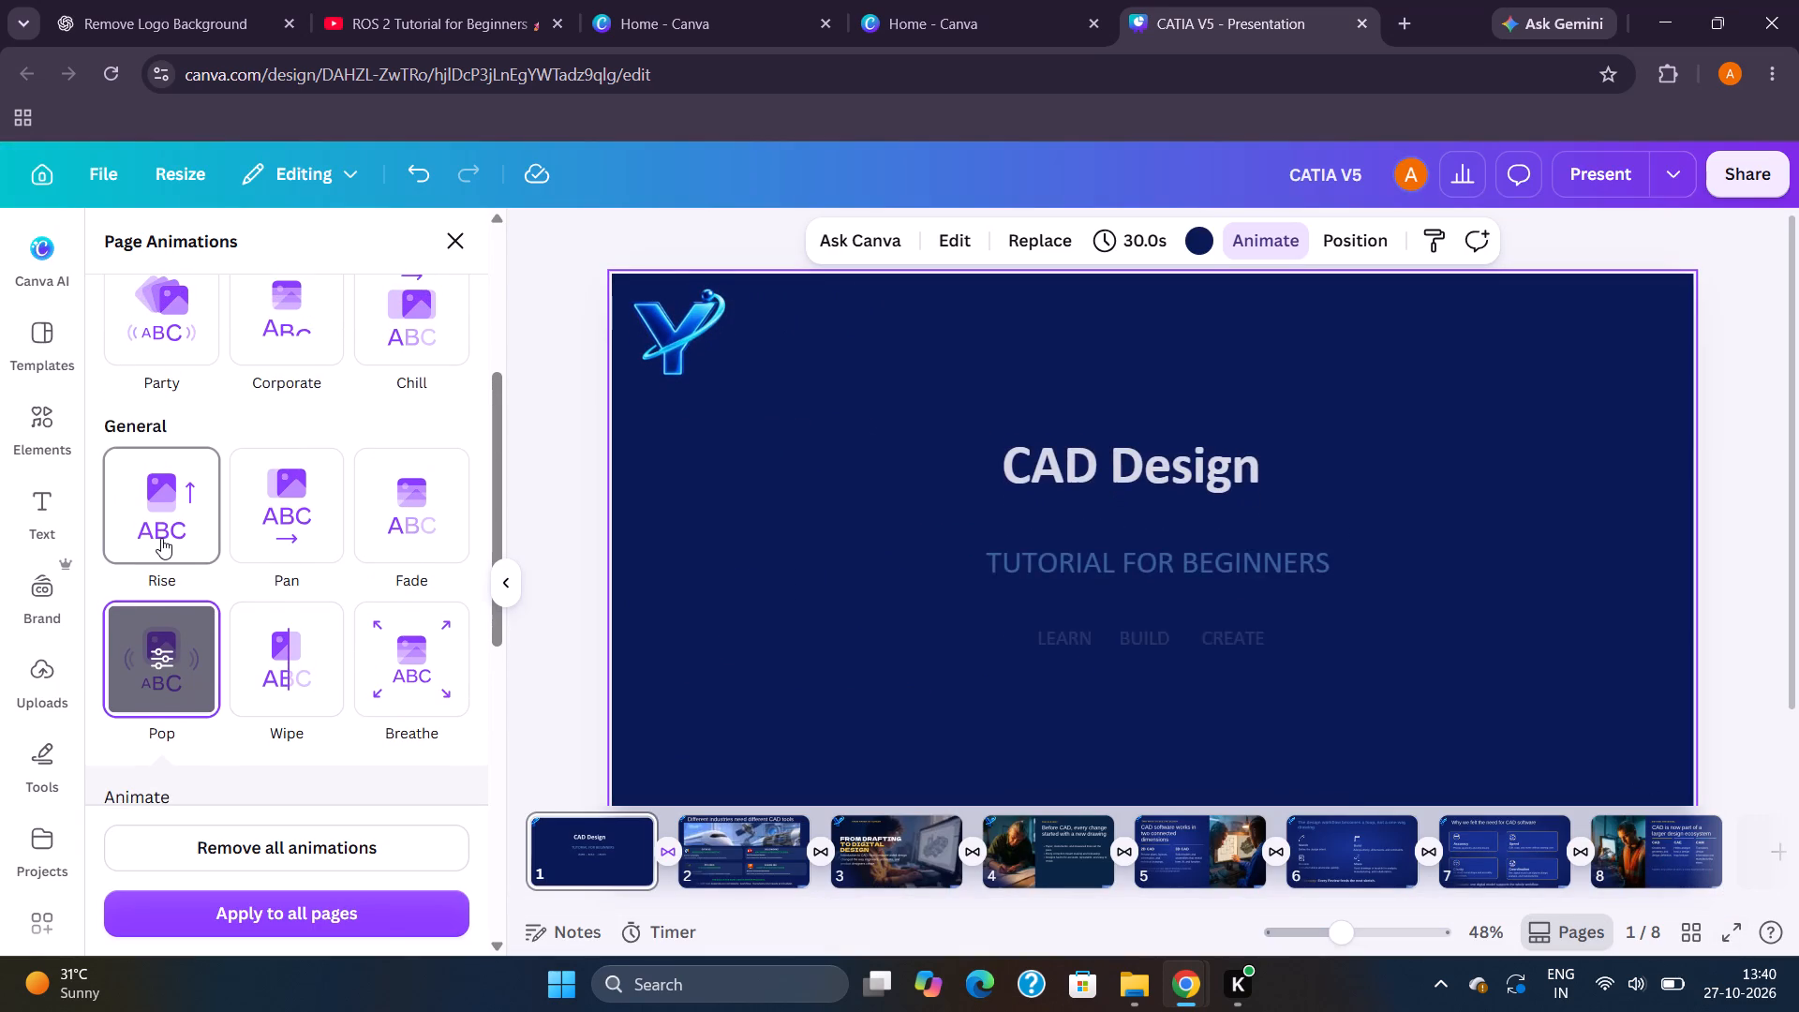
{"action": "left_click", "coordinate": [161, 538]}
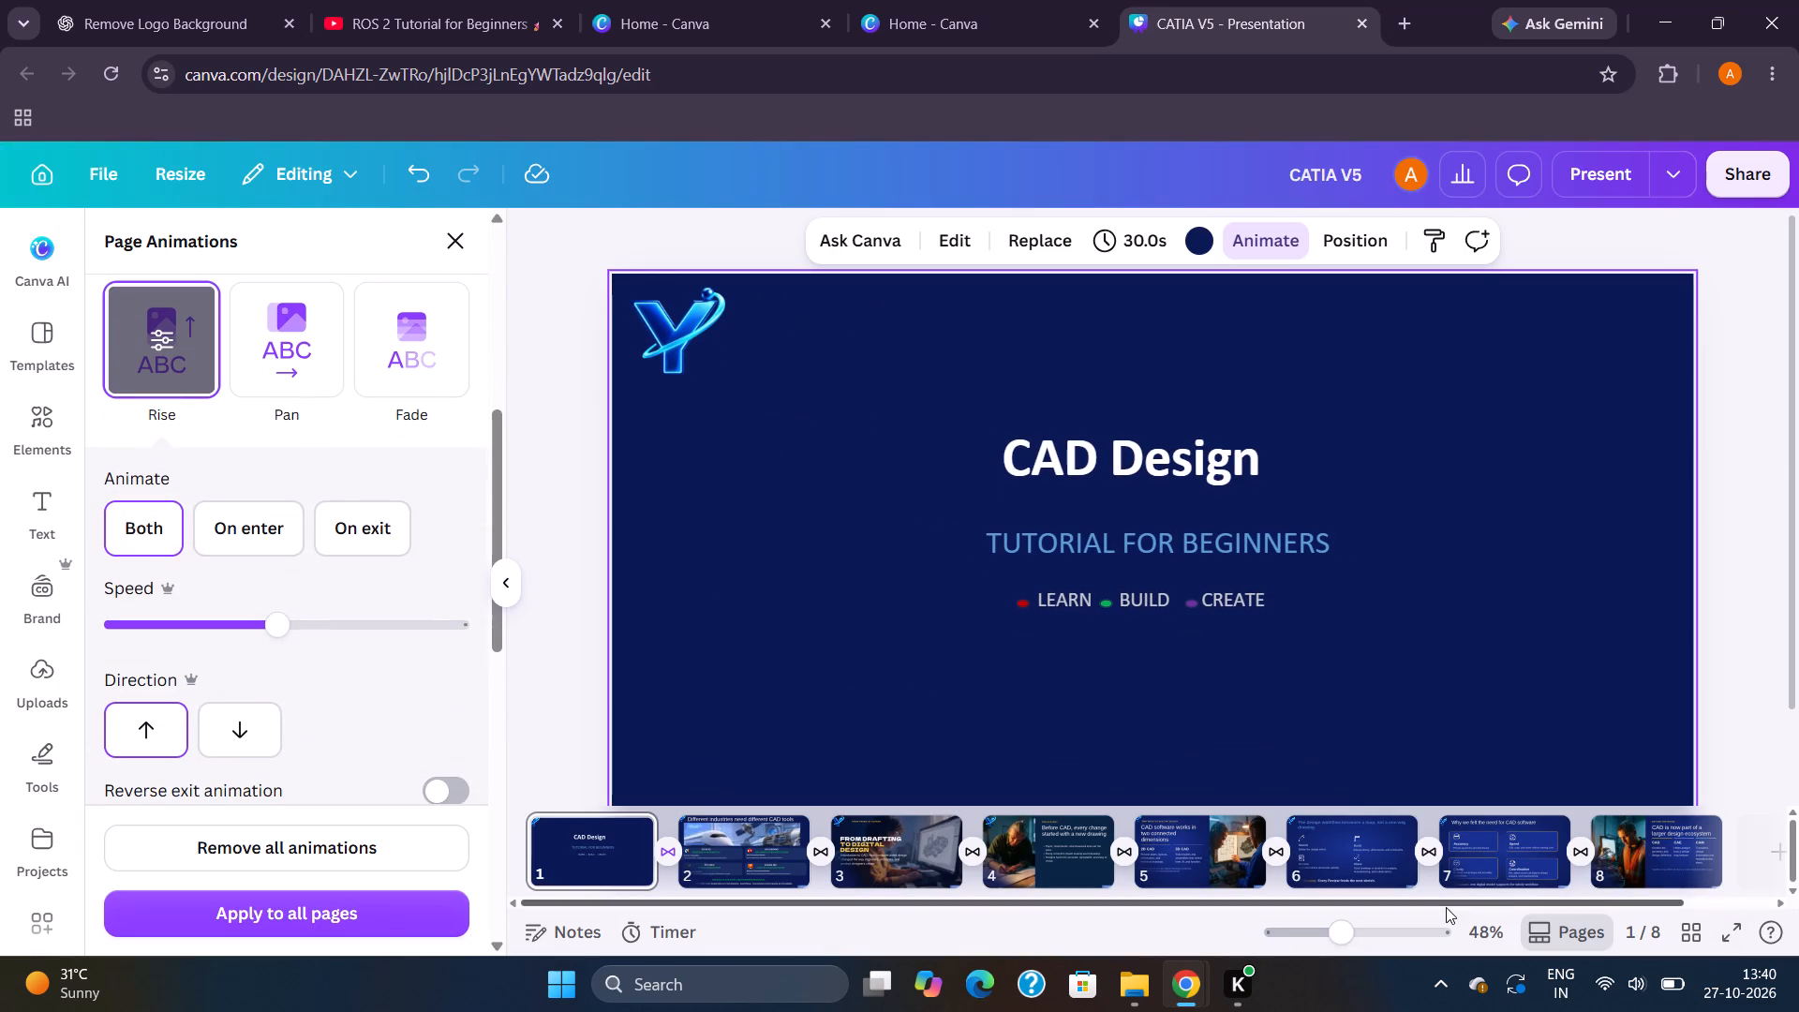
{"action": "left_click", "coordinate": [1728, 930]}
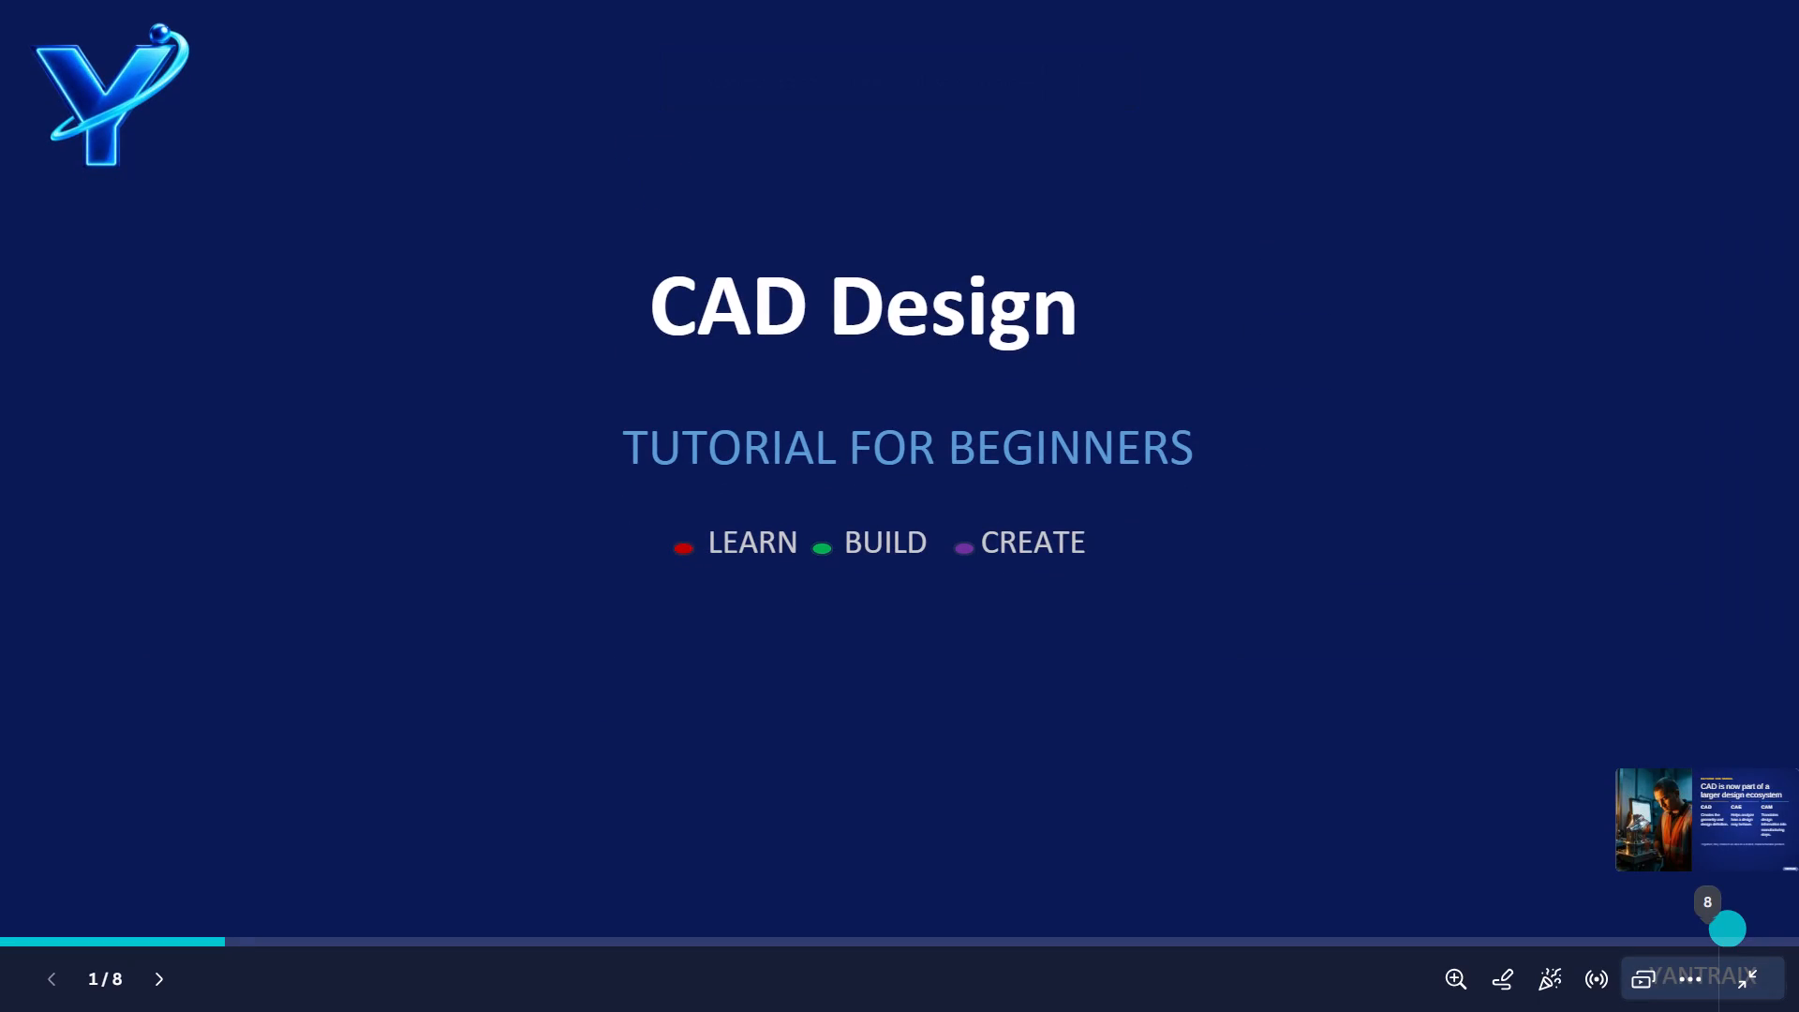
{"action": "key", "text": "Escape"}
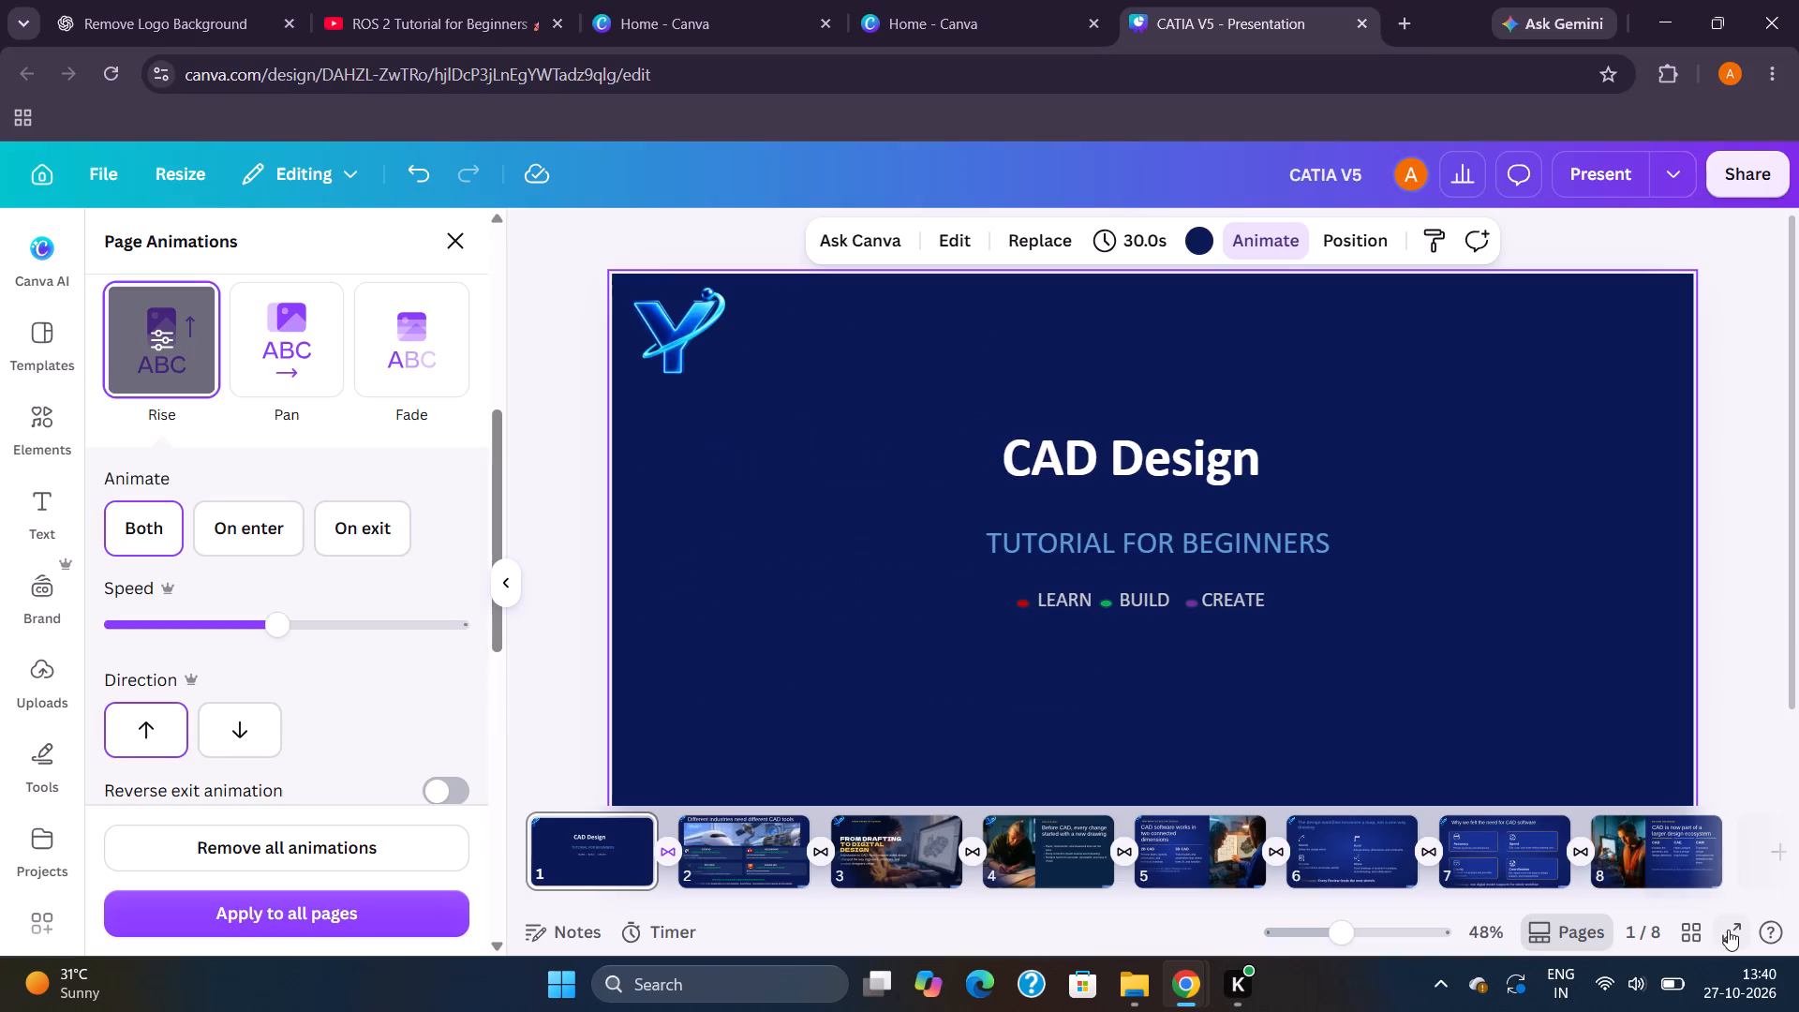
Present the deck from slide 1 and open the presenter view, dismissing its introductory message.
{"action": "scroll", "coordinate": [276, 596], "scroll_direction": "down", "scroll_amount": 3}
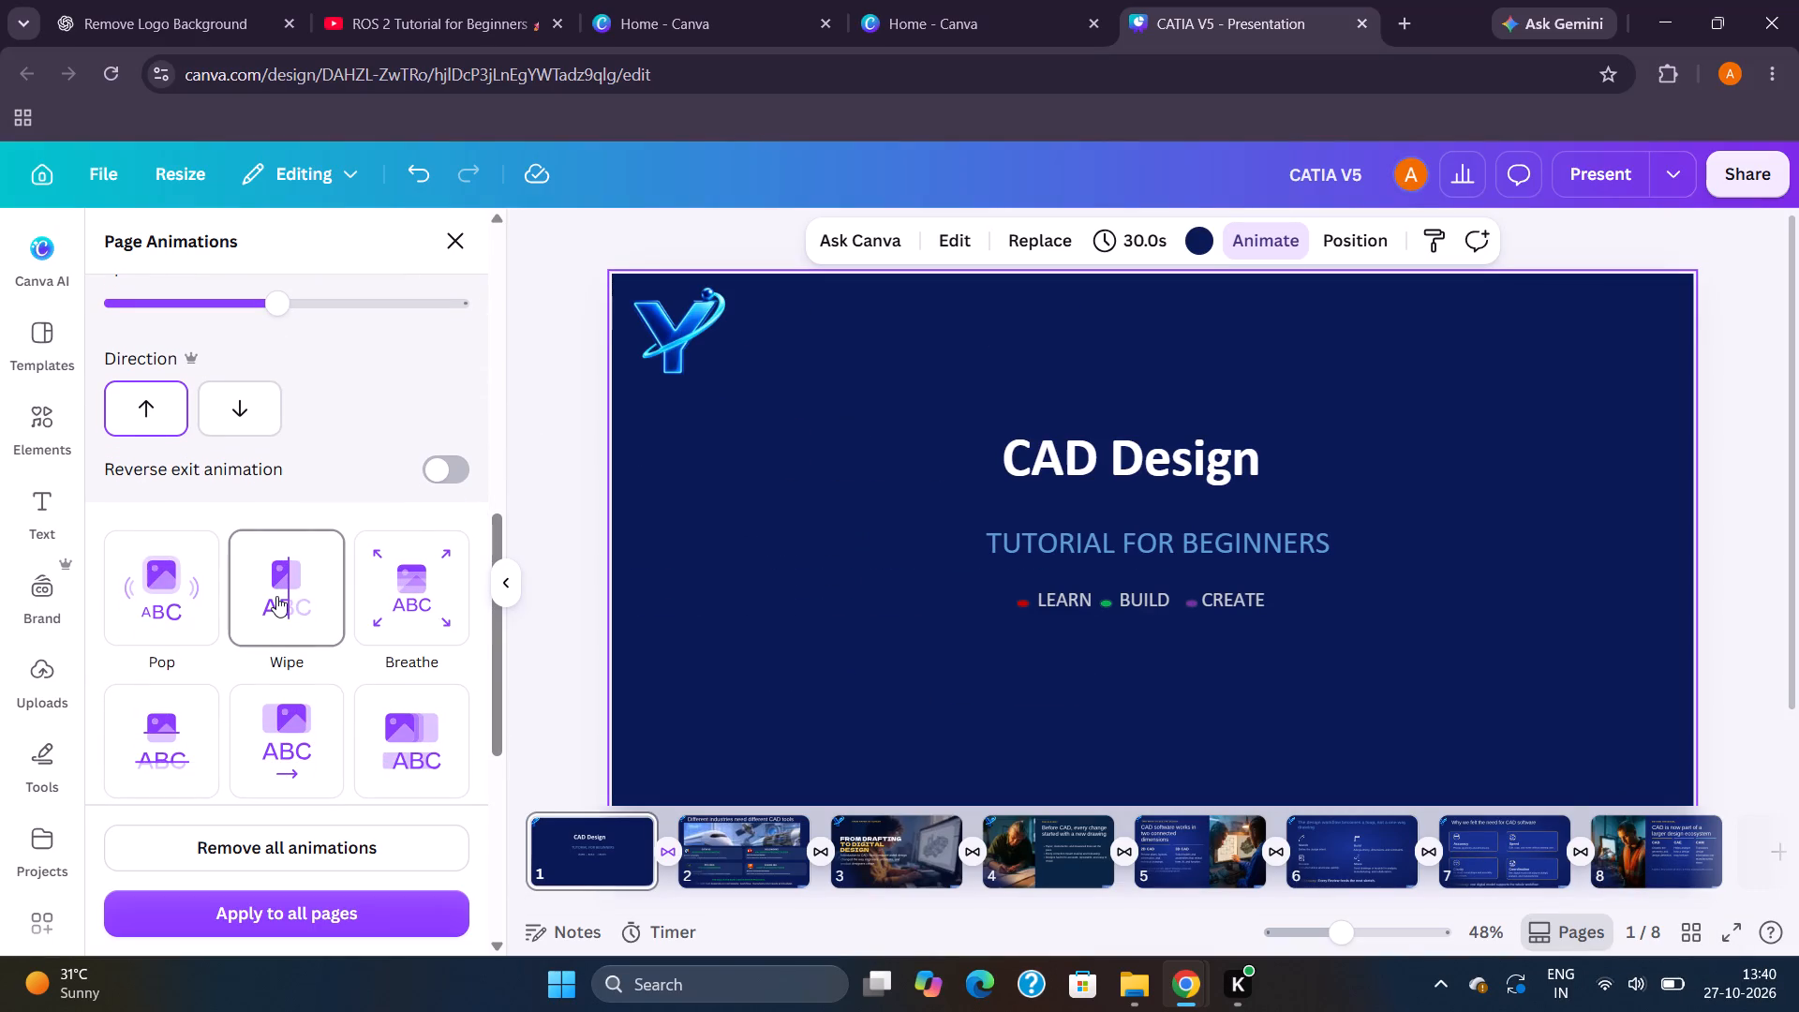
{"action": "scroll", "coordinate": [513, 650], "scroll_direction": "down", "scroll_amount": 1}
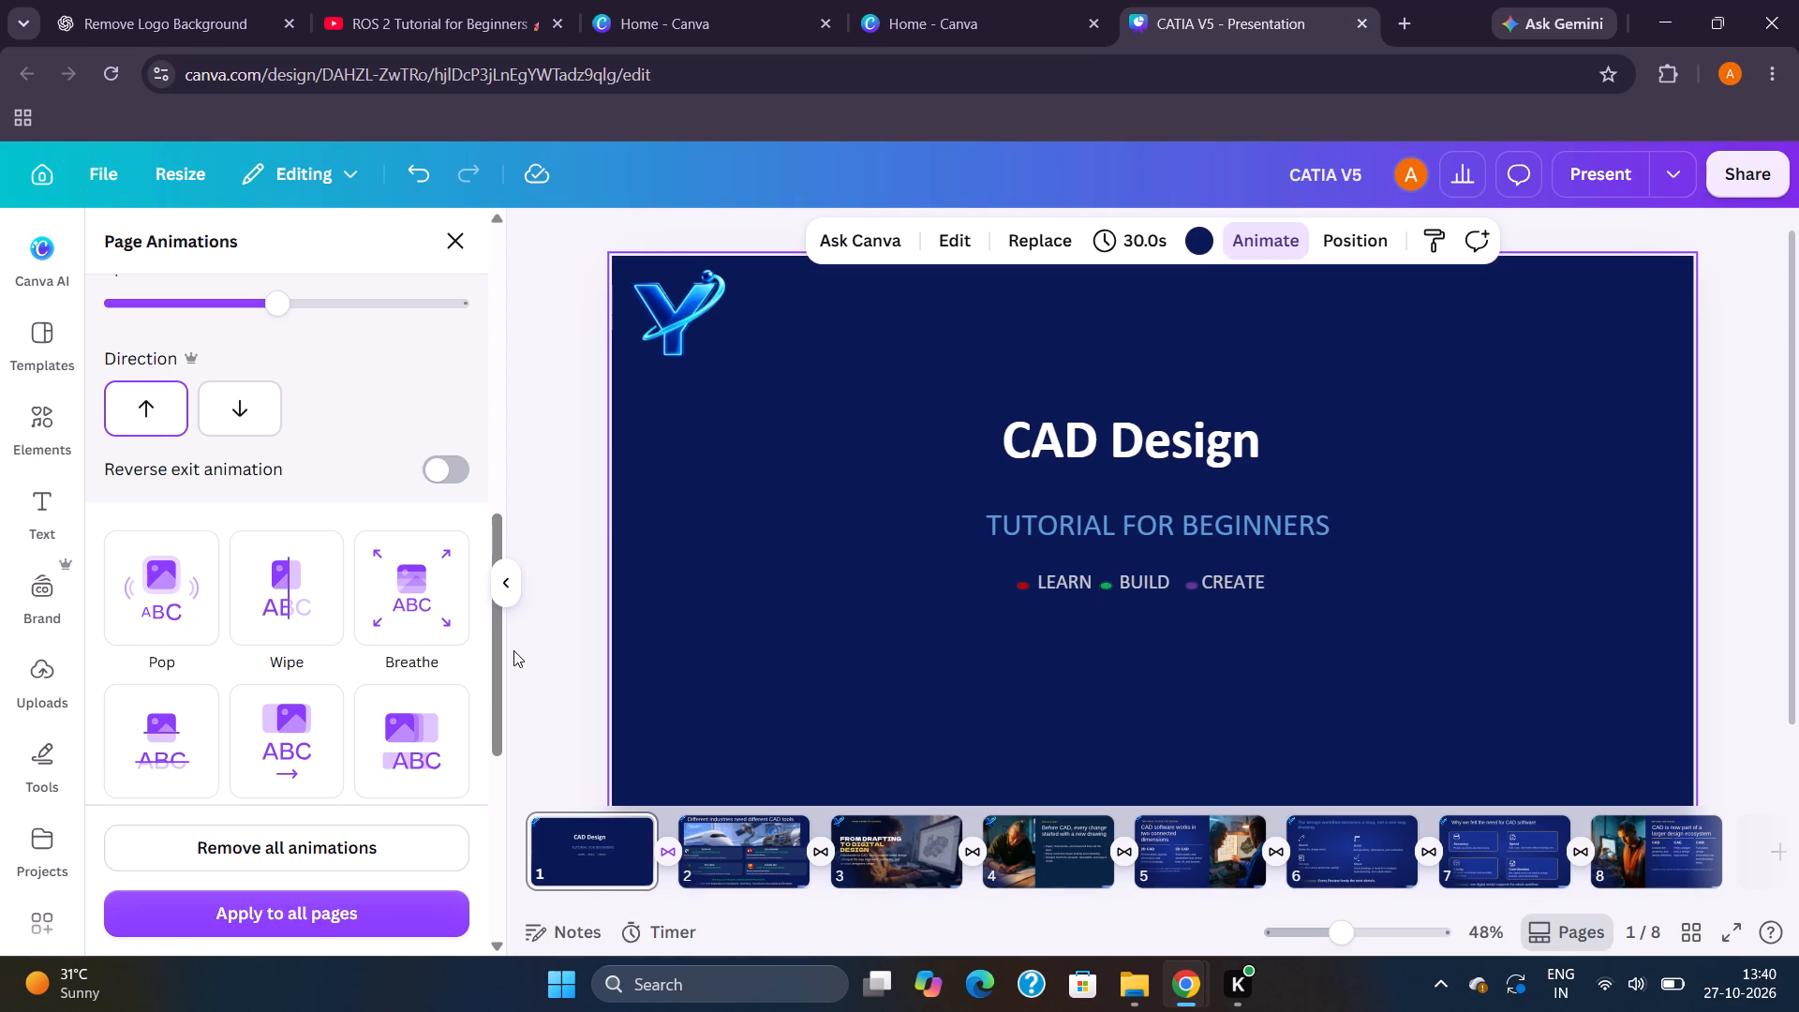
{"action": "scroll", "coordinate": [513, 650], "scroll_direction": "down", "scroll_amount": 1}
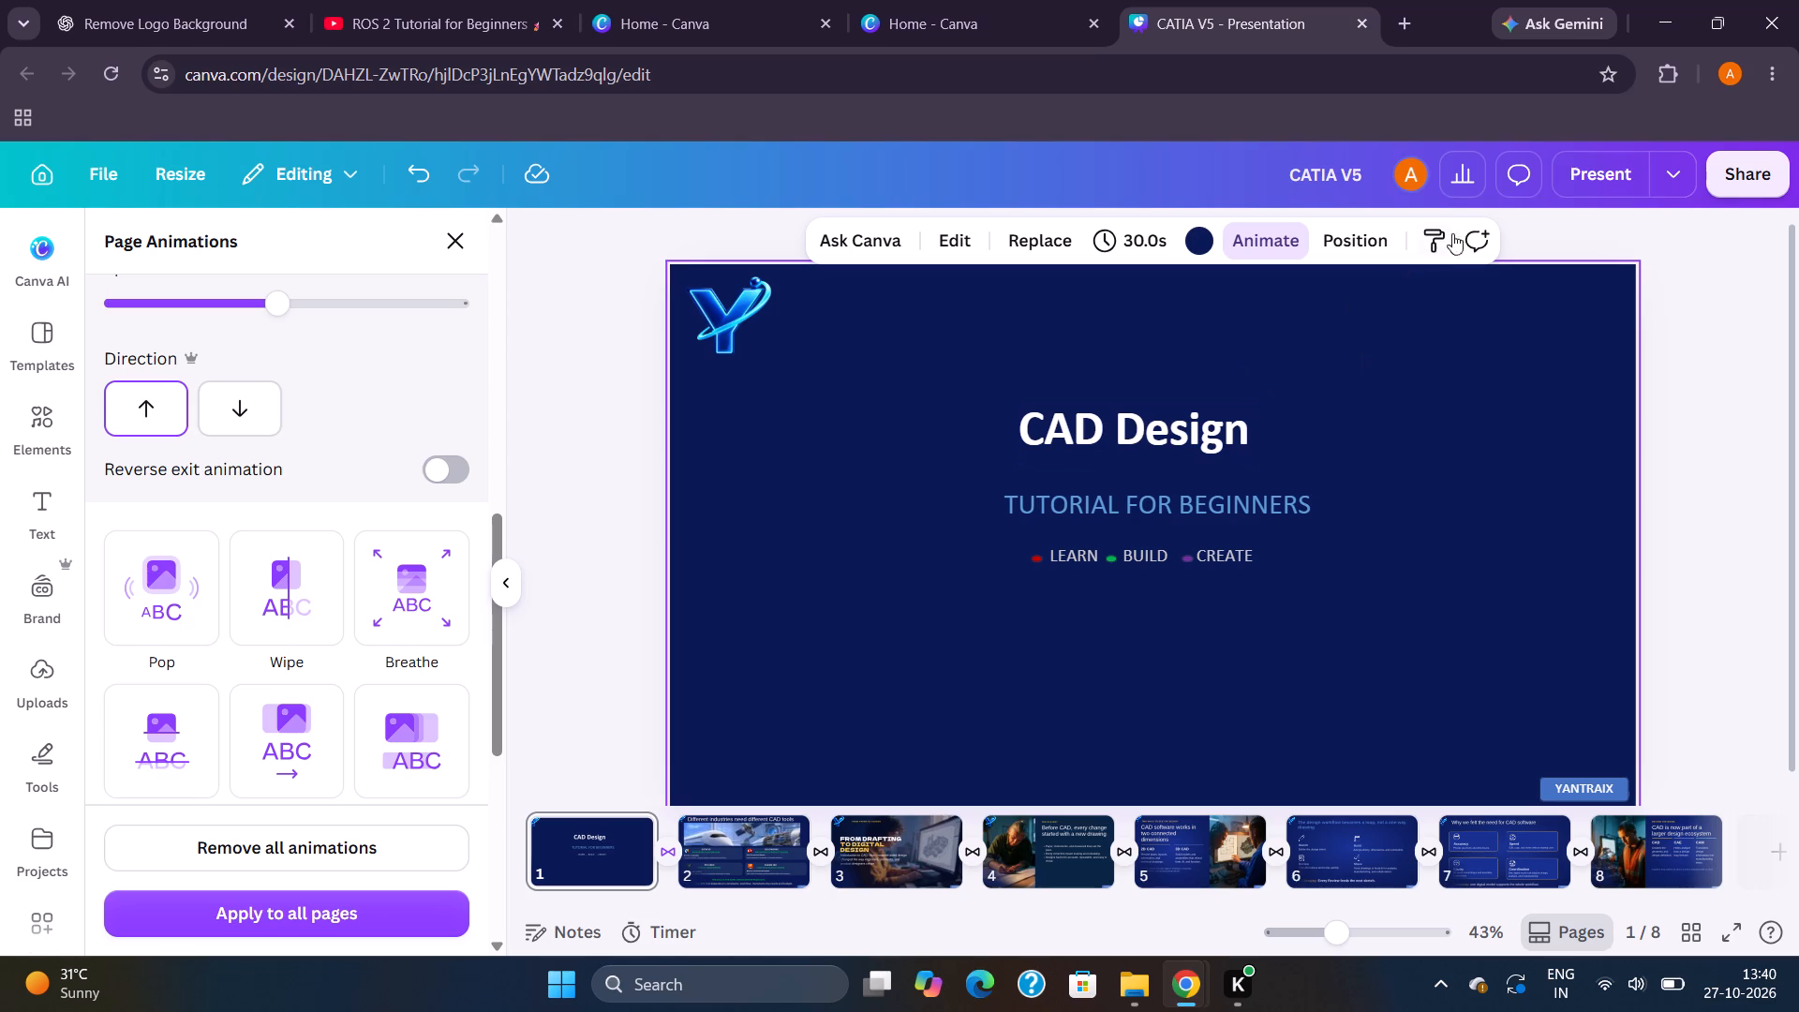
{"action": "left_click", "coordinate": [1576, 167]}
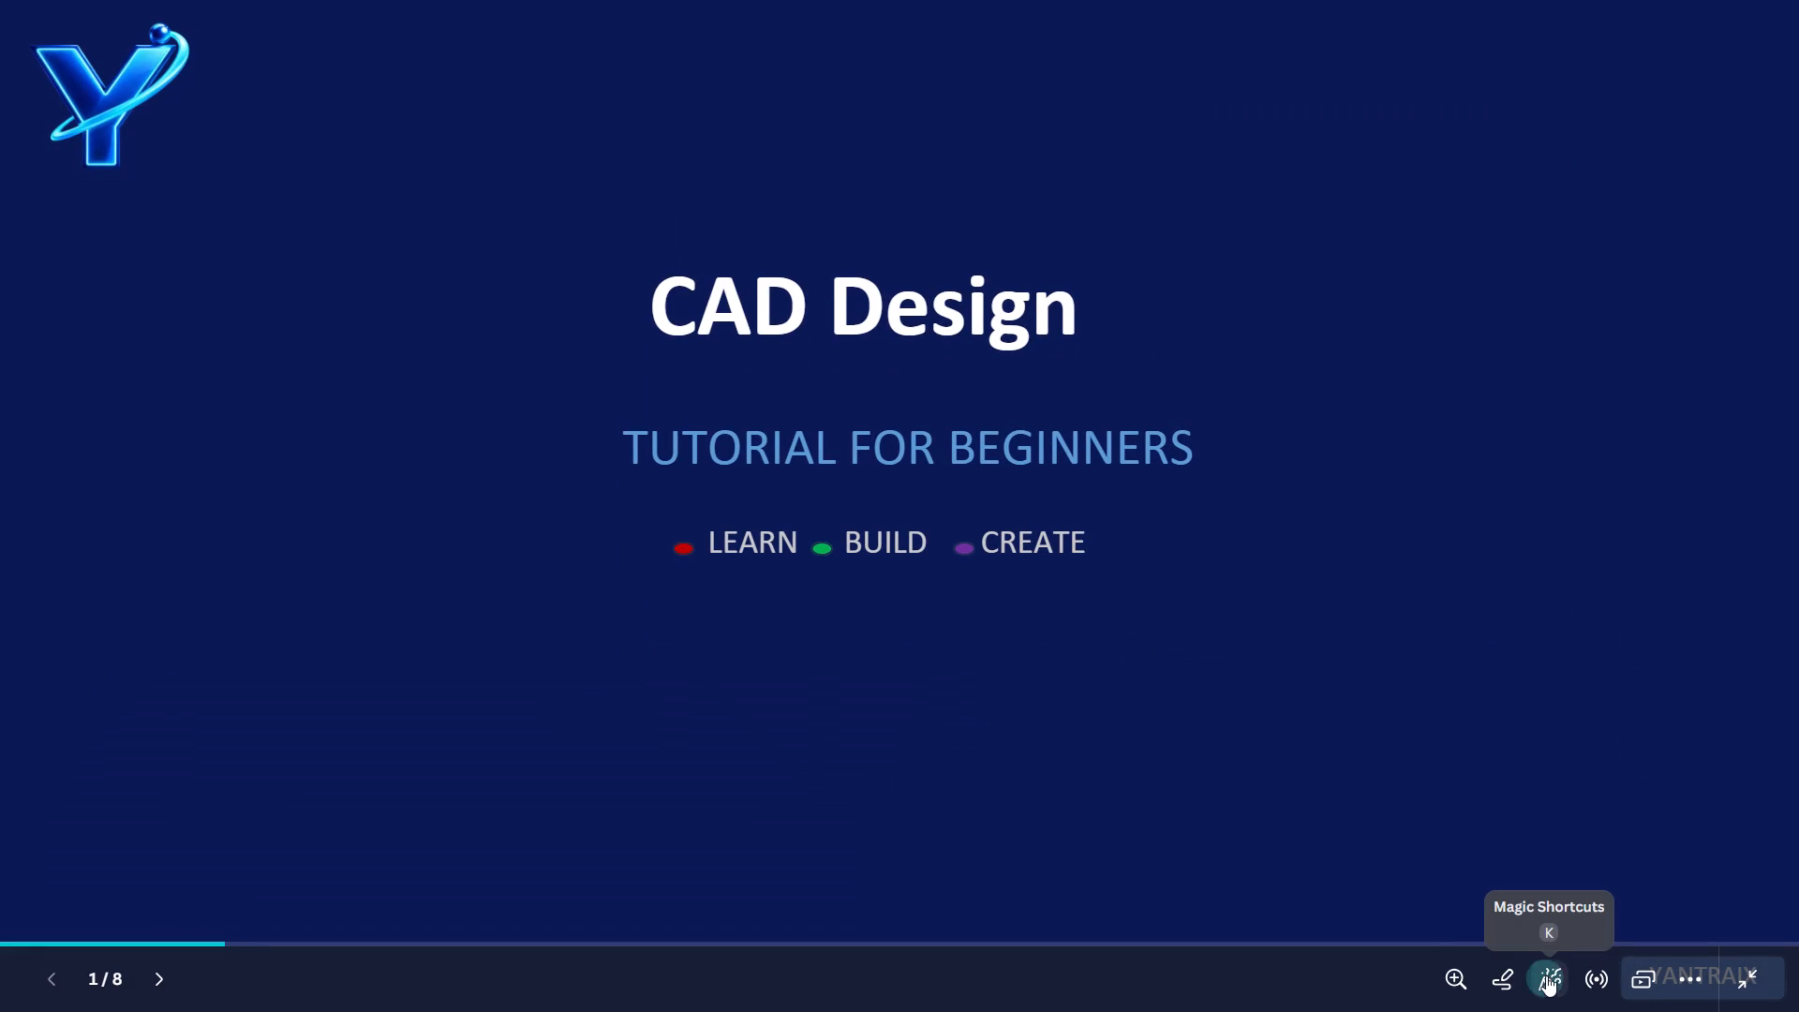
{"action": "left_click", "coordinate": [1649, 977]}
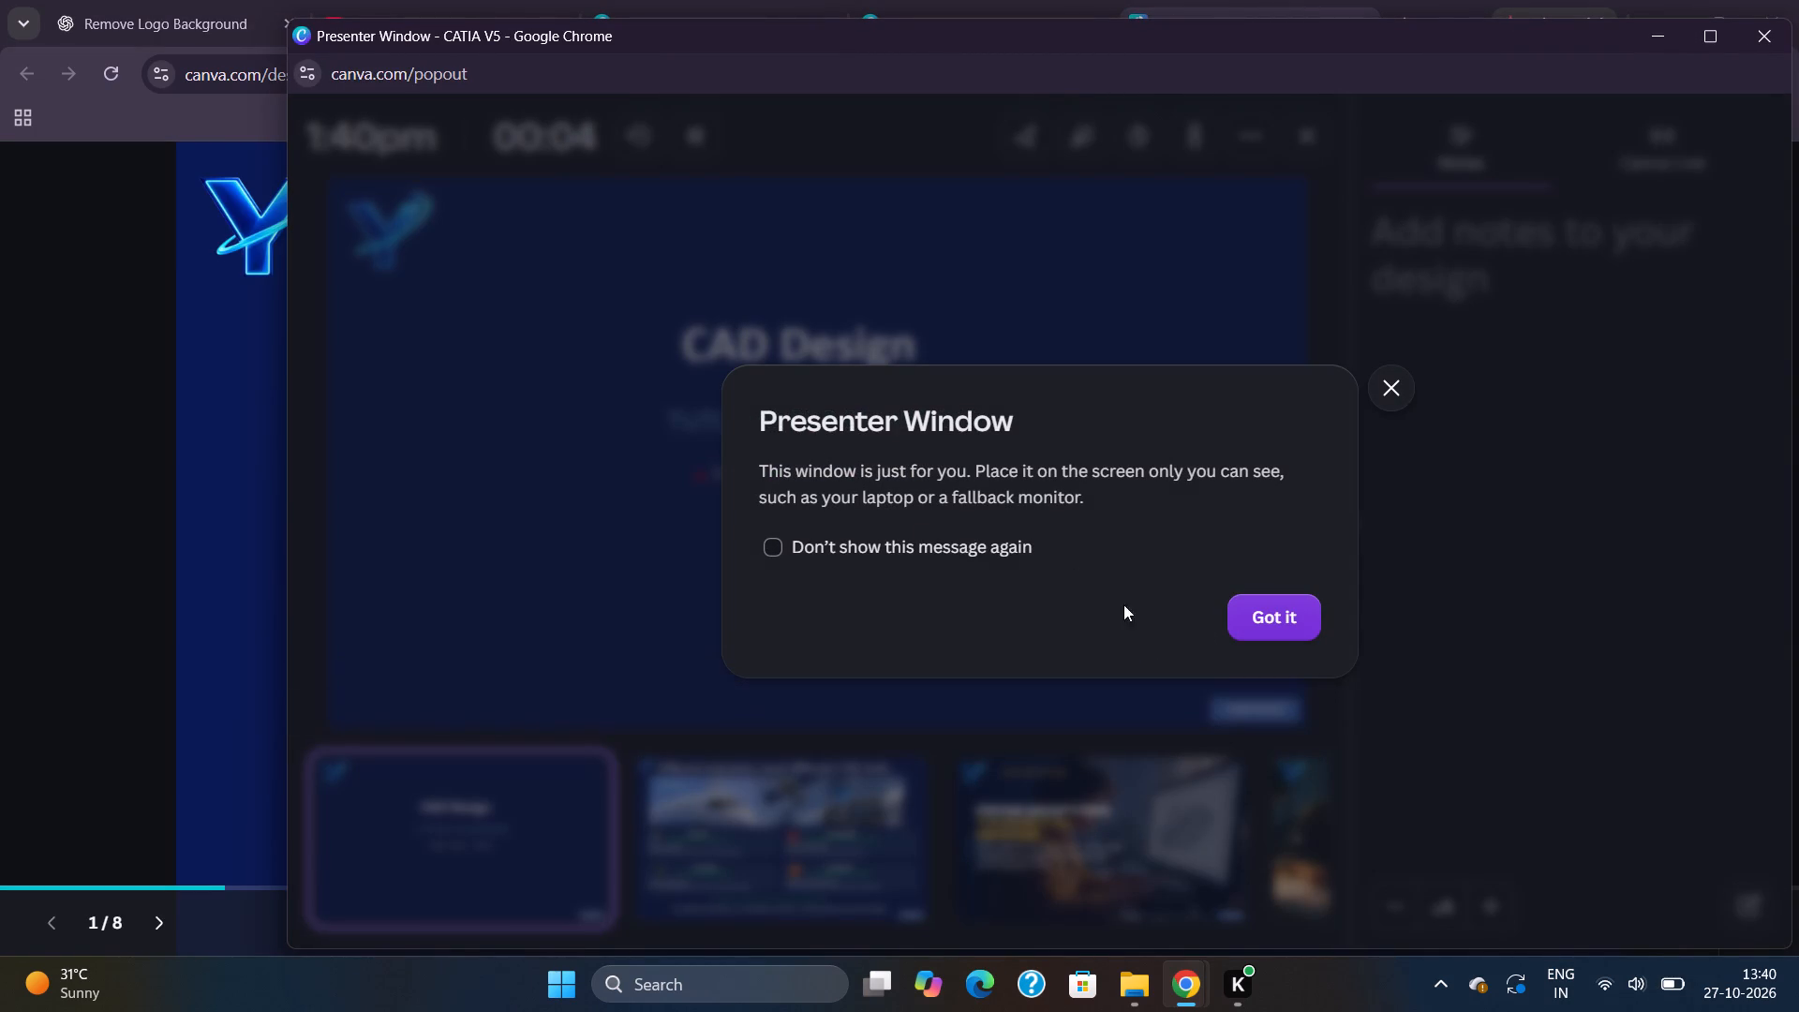
{"action": "left_click", "coordinate": [1301, 609]}
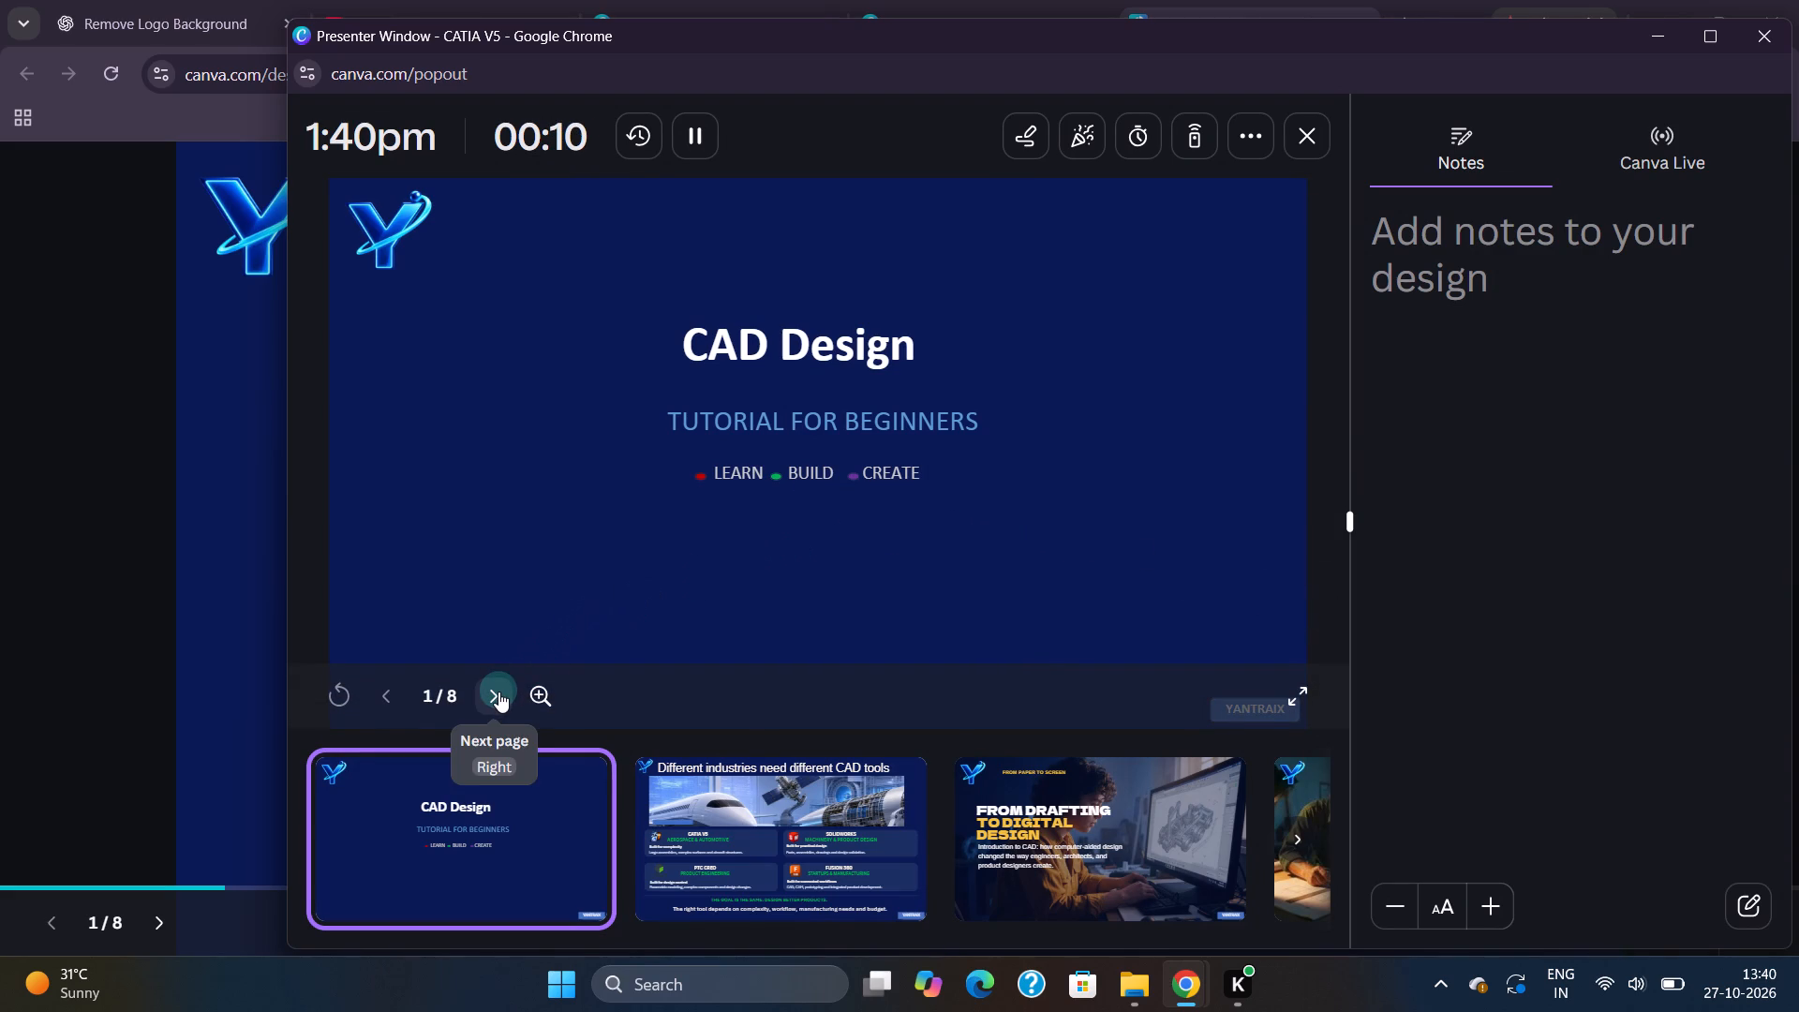
Step through the presentation from slide 1 to slide 4 in the presenter window to check the slides.
{"action": "left_click", "coordinate": [355, 698]}
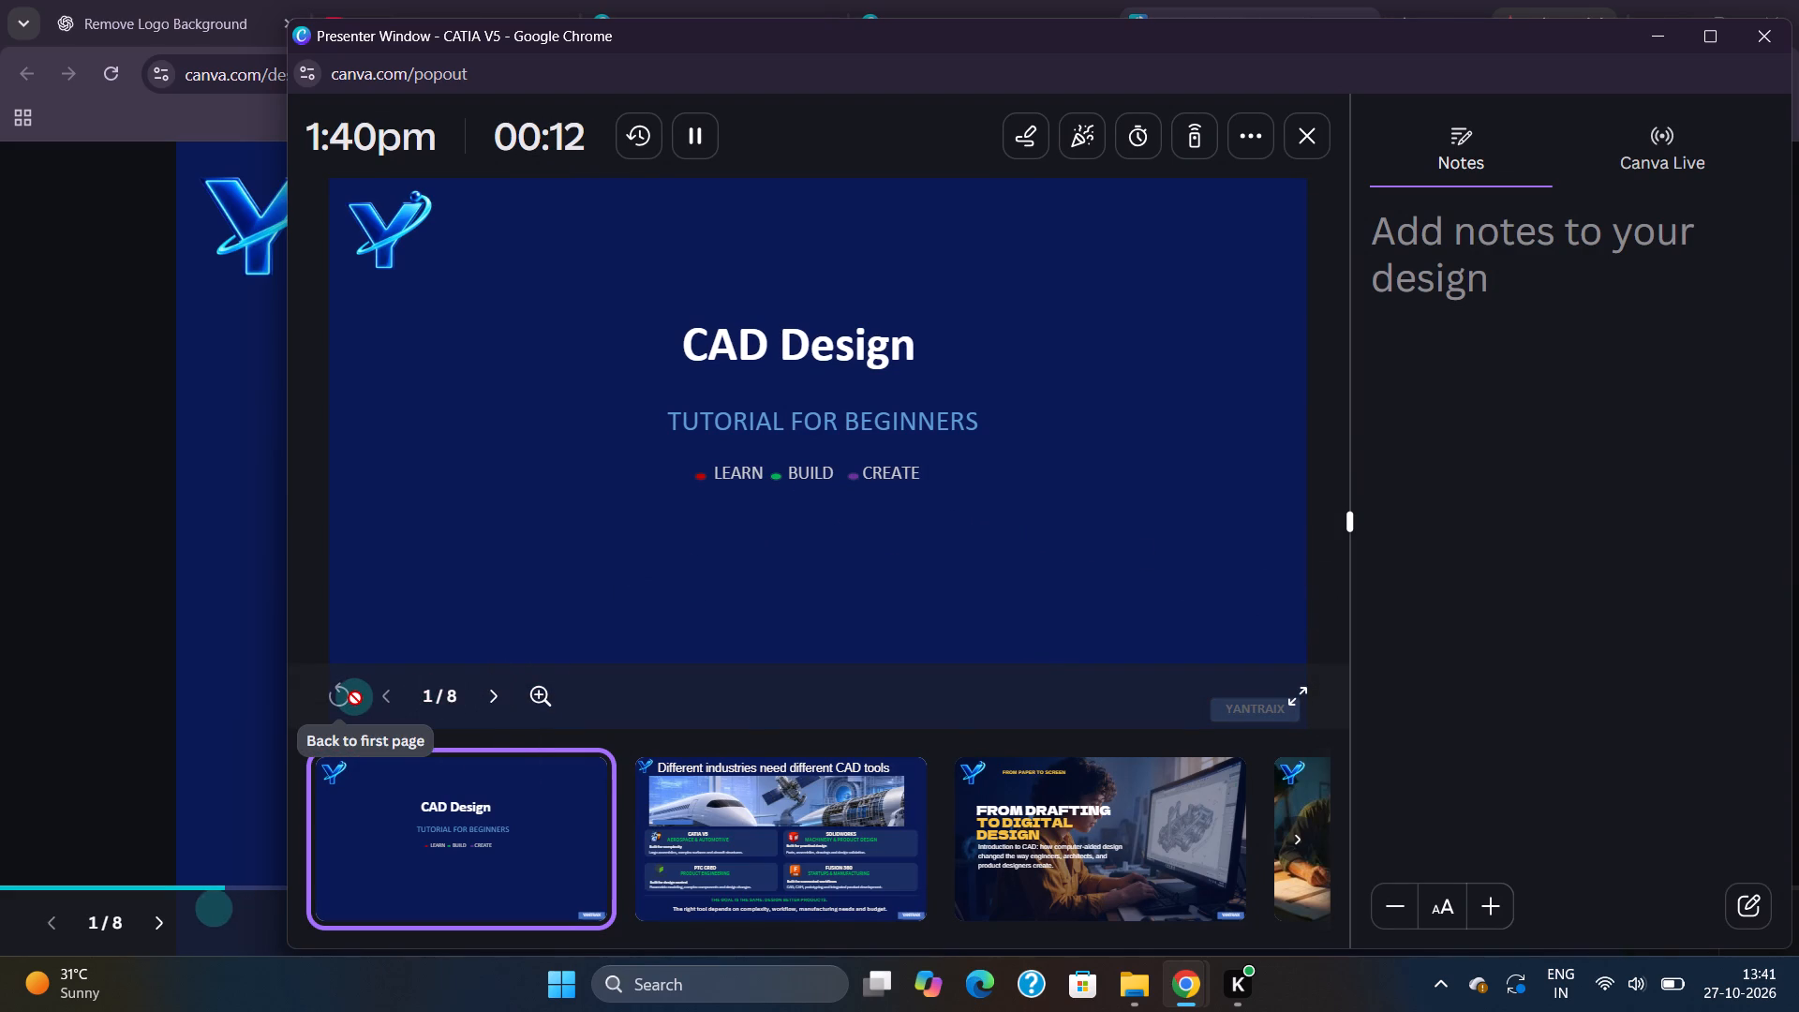
{"action": "left_click", "coordinate": [347, 698]}
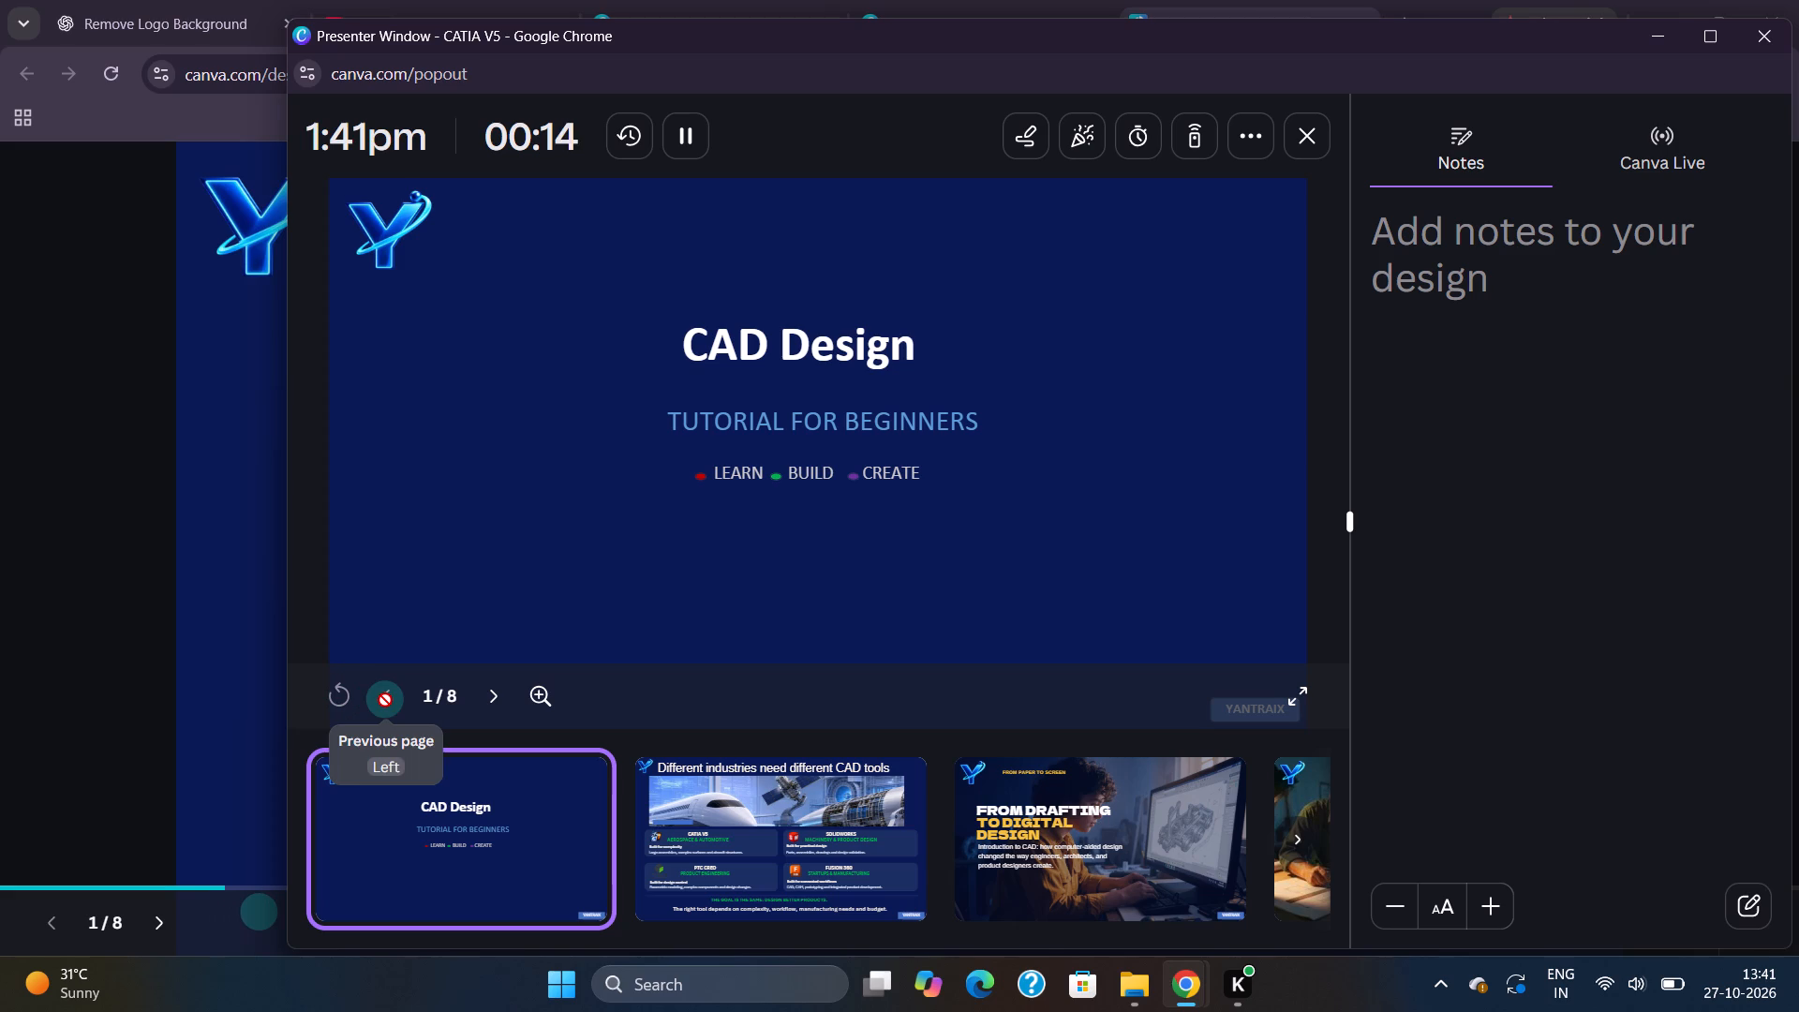
{"action": "left_click", "coordinate": [385, 700]}
{"action": "left_click", "coordinate": [484, 700]}
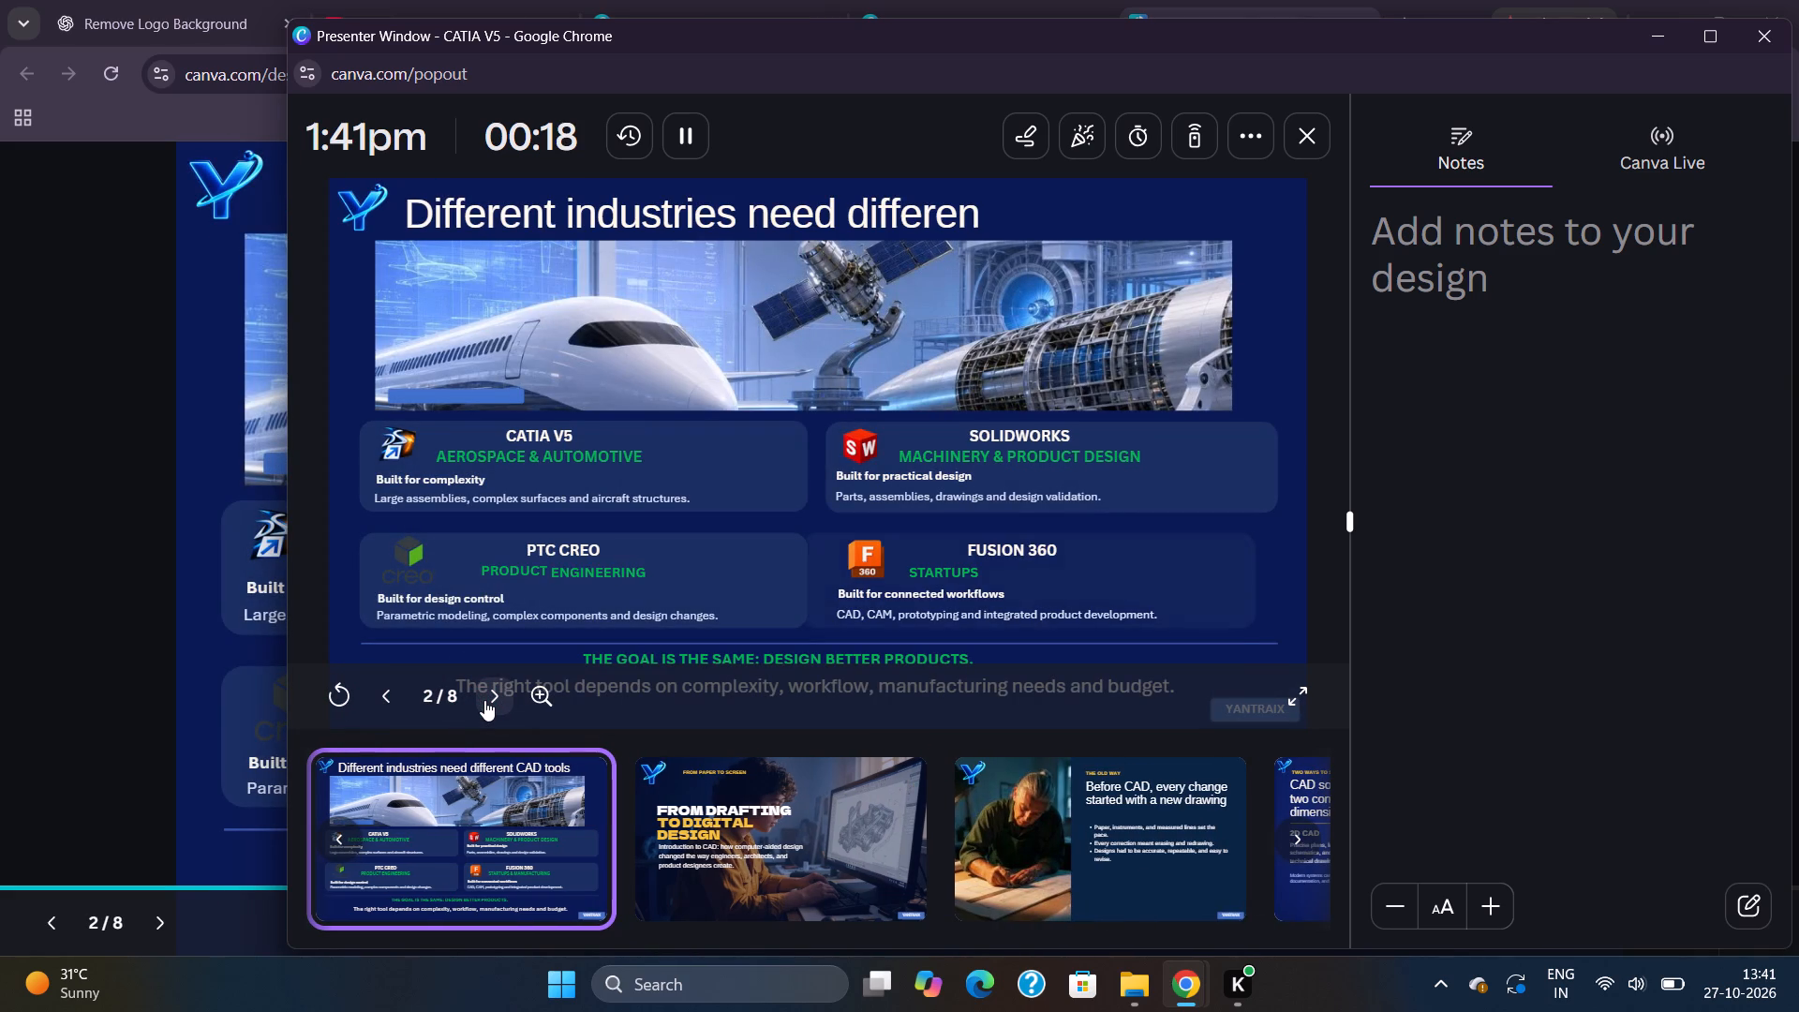
{"action": "left_click", "coordinate": [484, 700]}
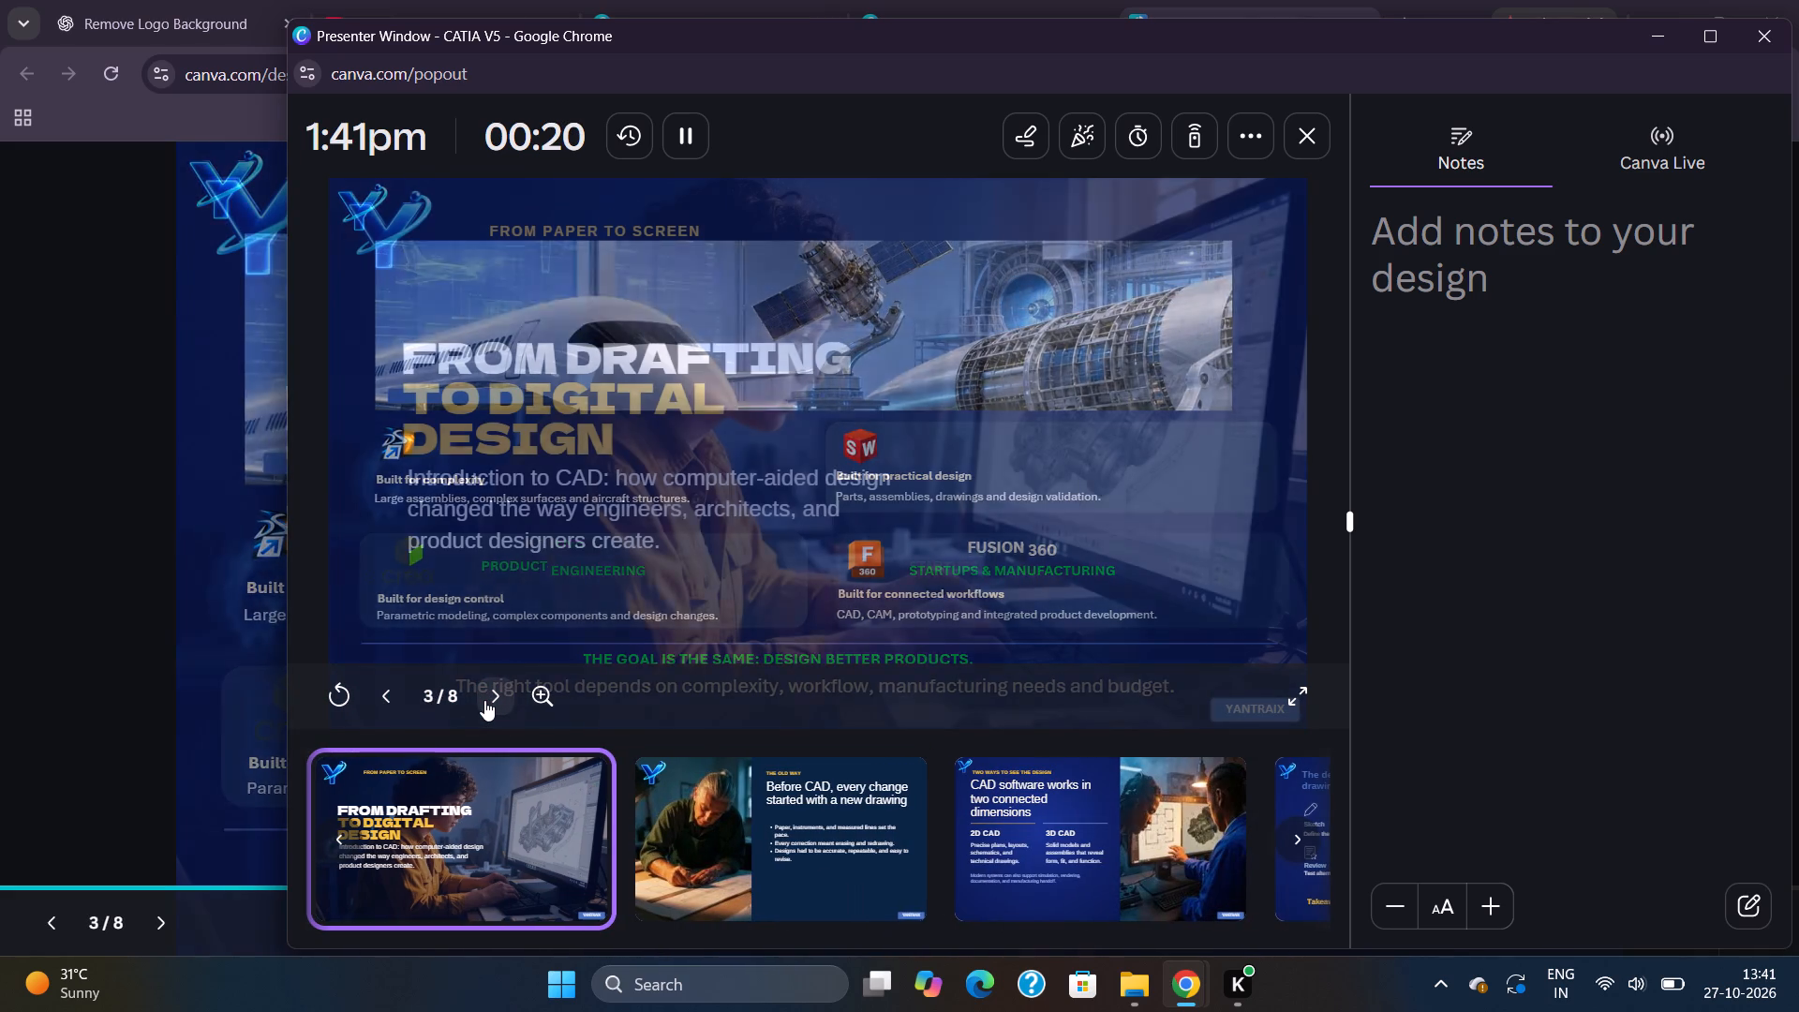
{"action": "left_click", "coordinate": [484, 700]}
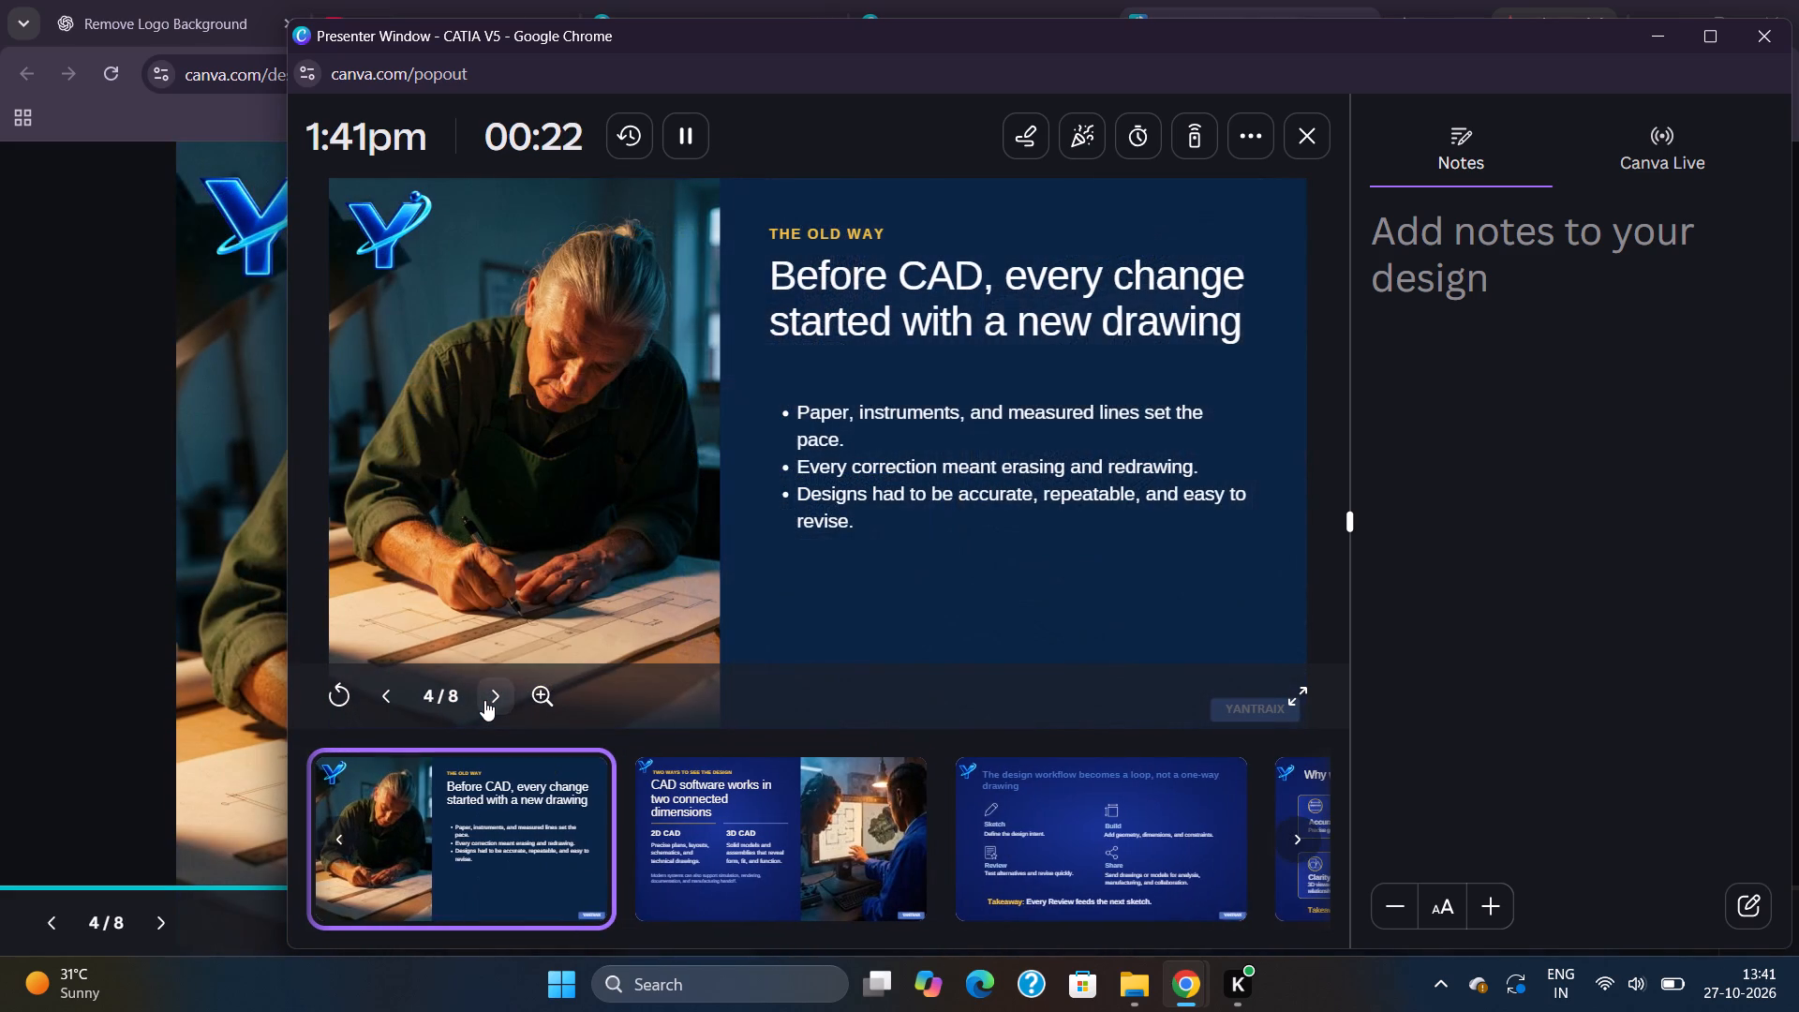
Pause and reset the presenter timer, look over the additional presenting options, and close the presenter window.
{"action": "left_click", "coordinate": [674, 137]}
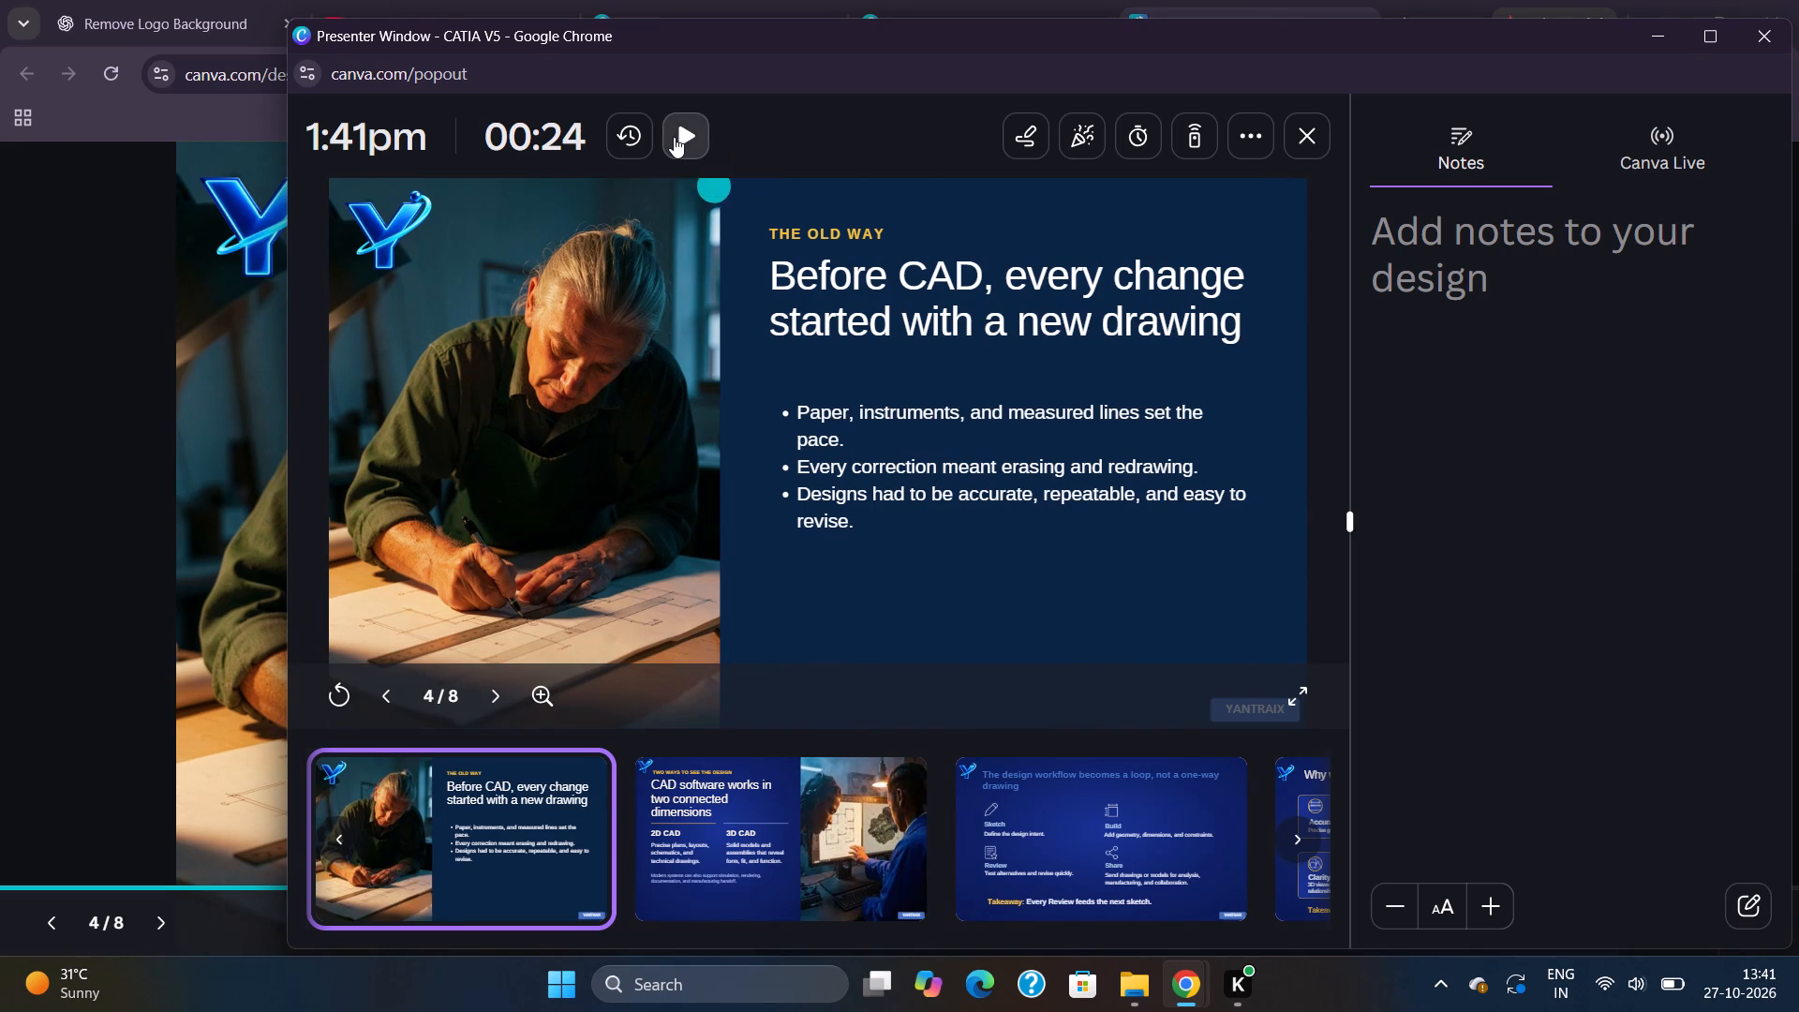
{"action": "left_click", "coordinate": [1234, 142]}
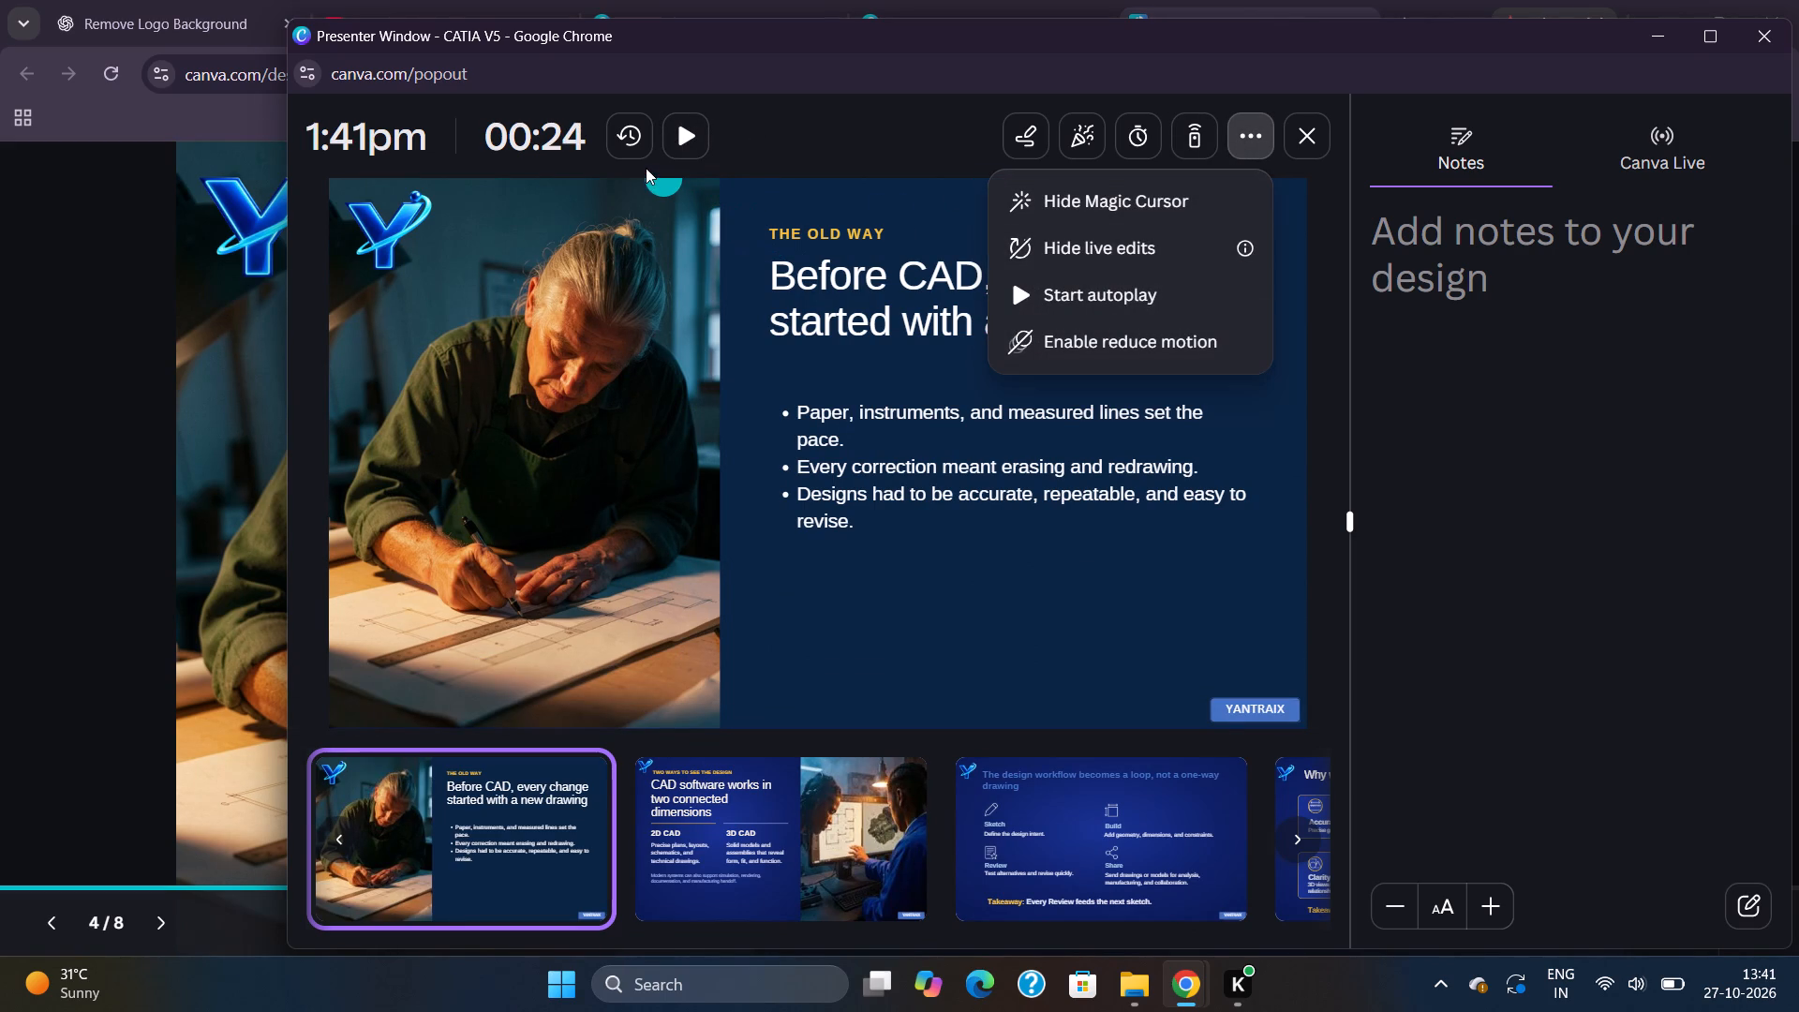
{"action": "left_click", "coordinate": [636, 137]}
{"action": "left_click", "coordinate": [636, 137]}
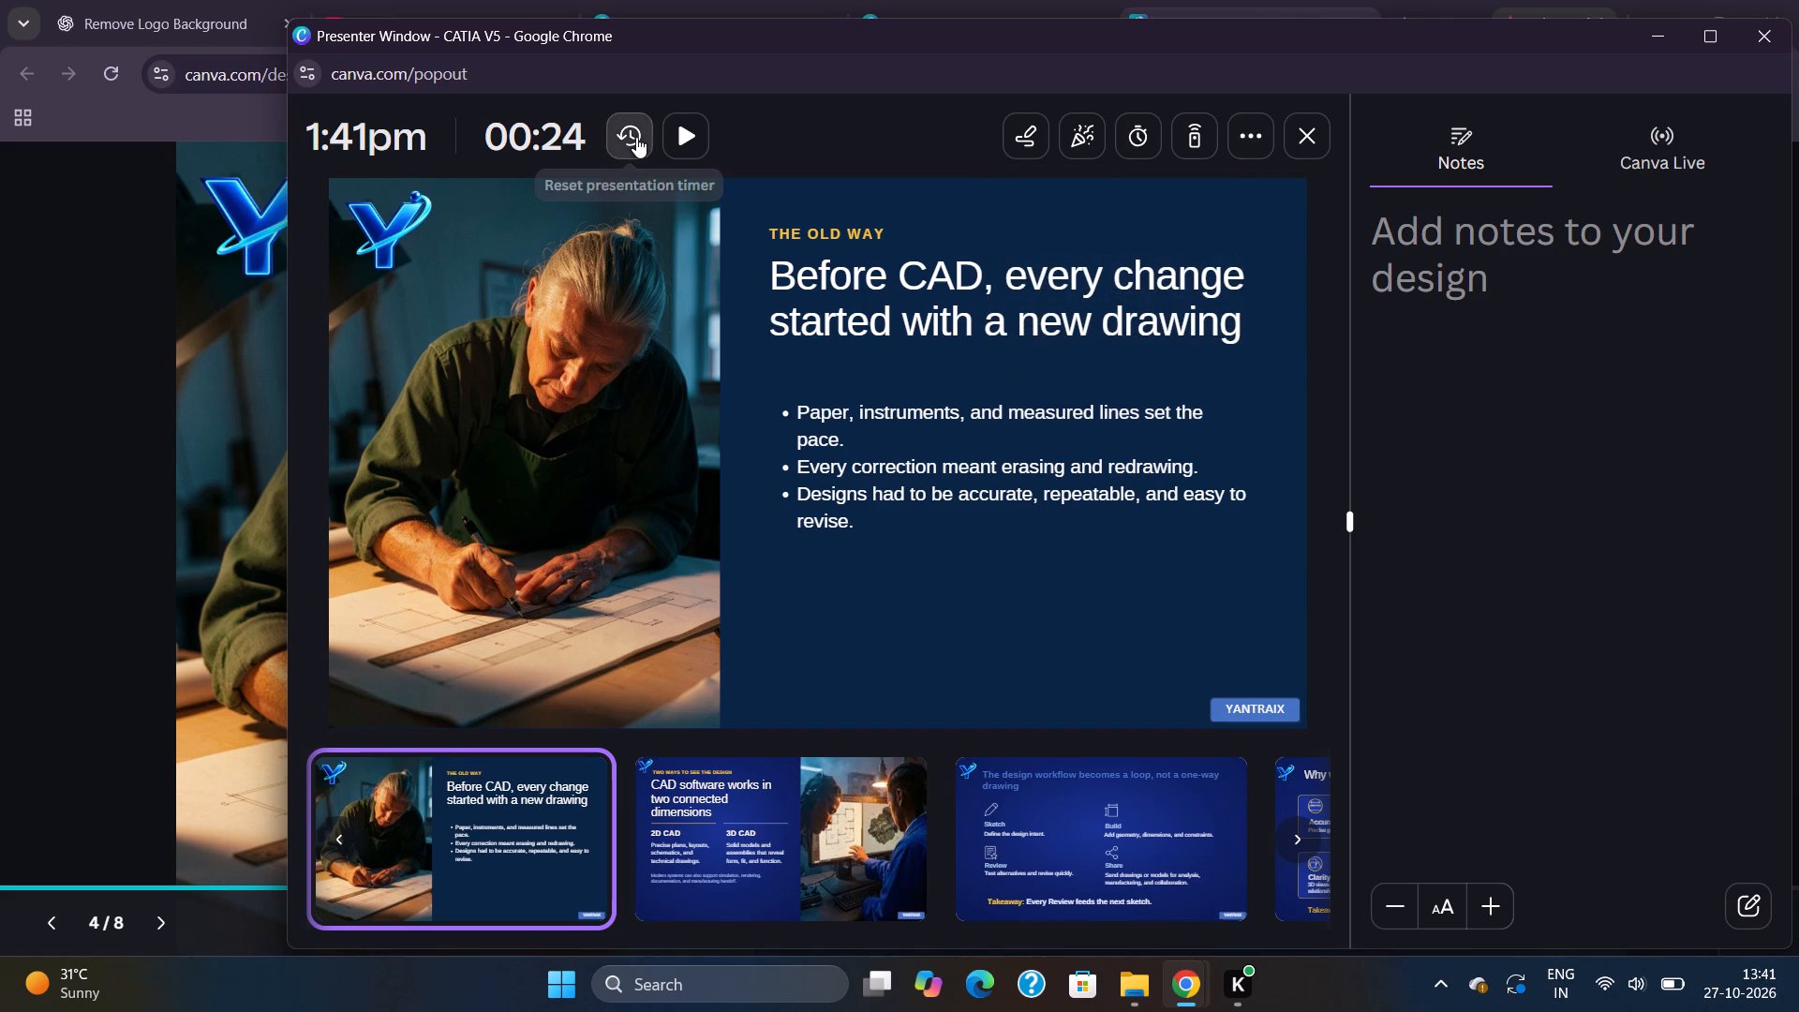
{"action": "left_click", "coordinate": [1313, 122]}
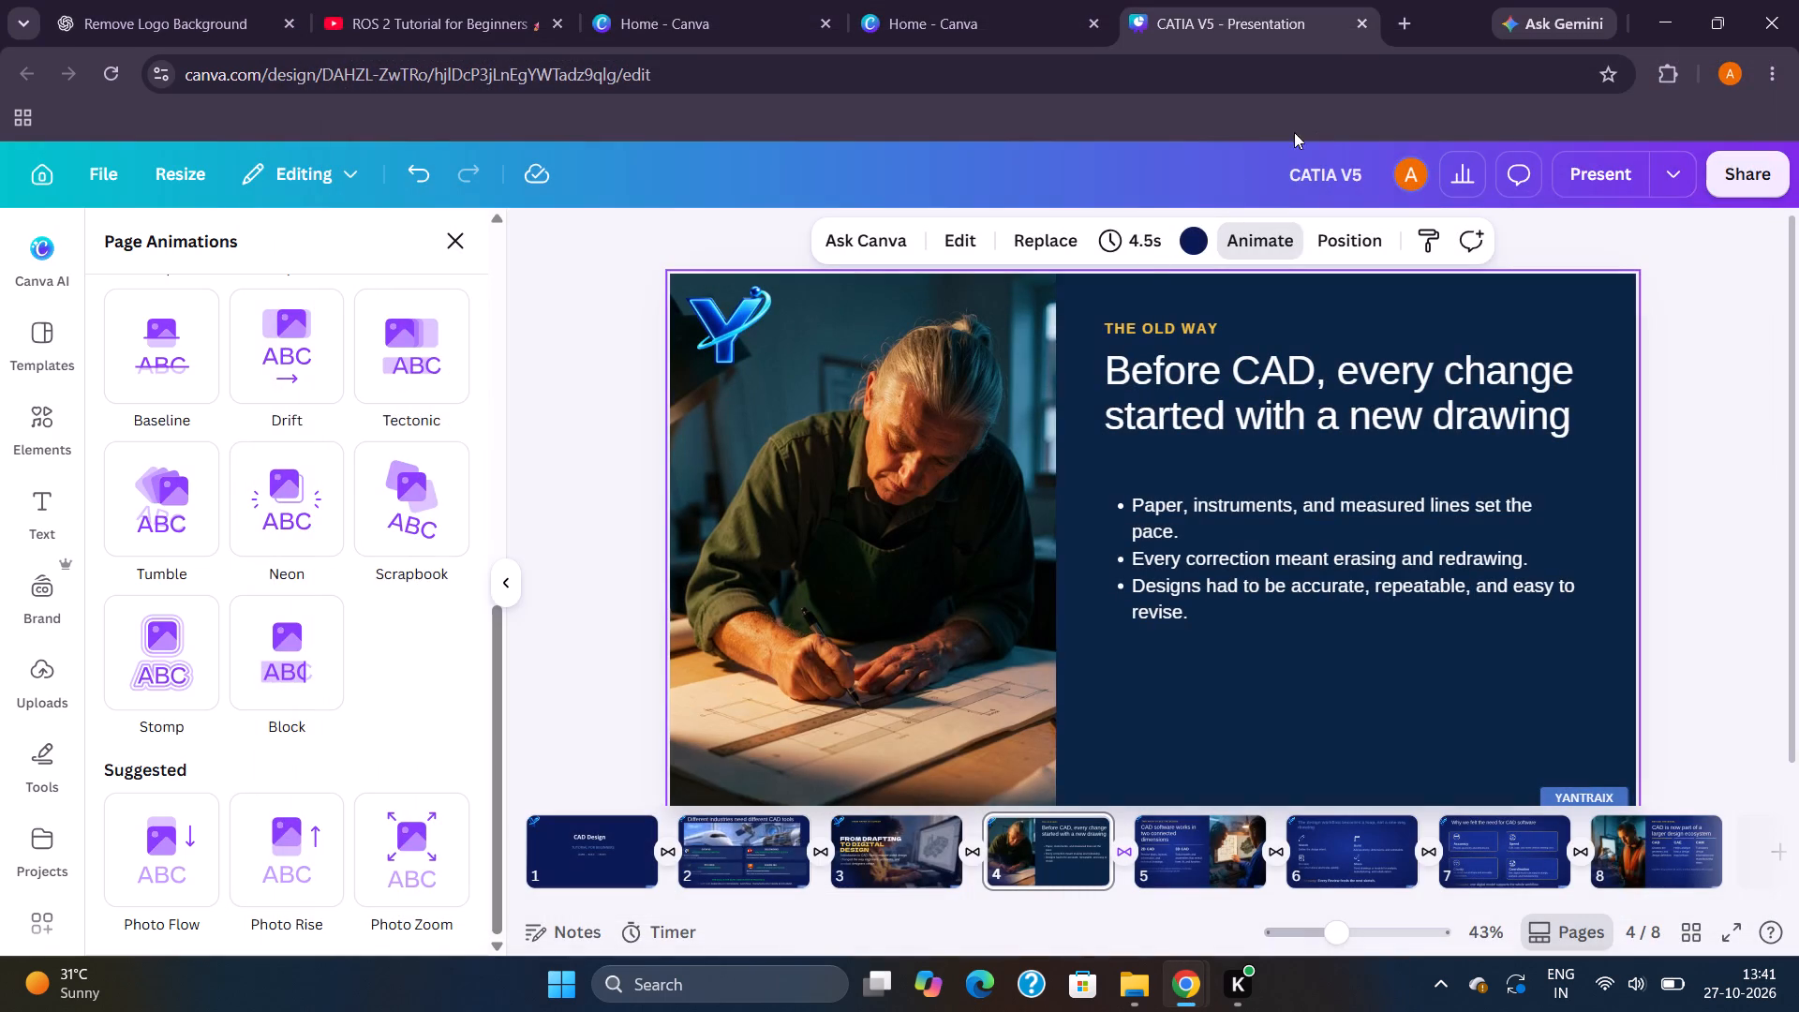